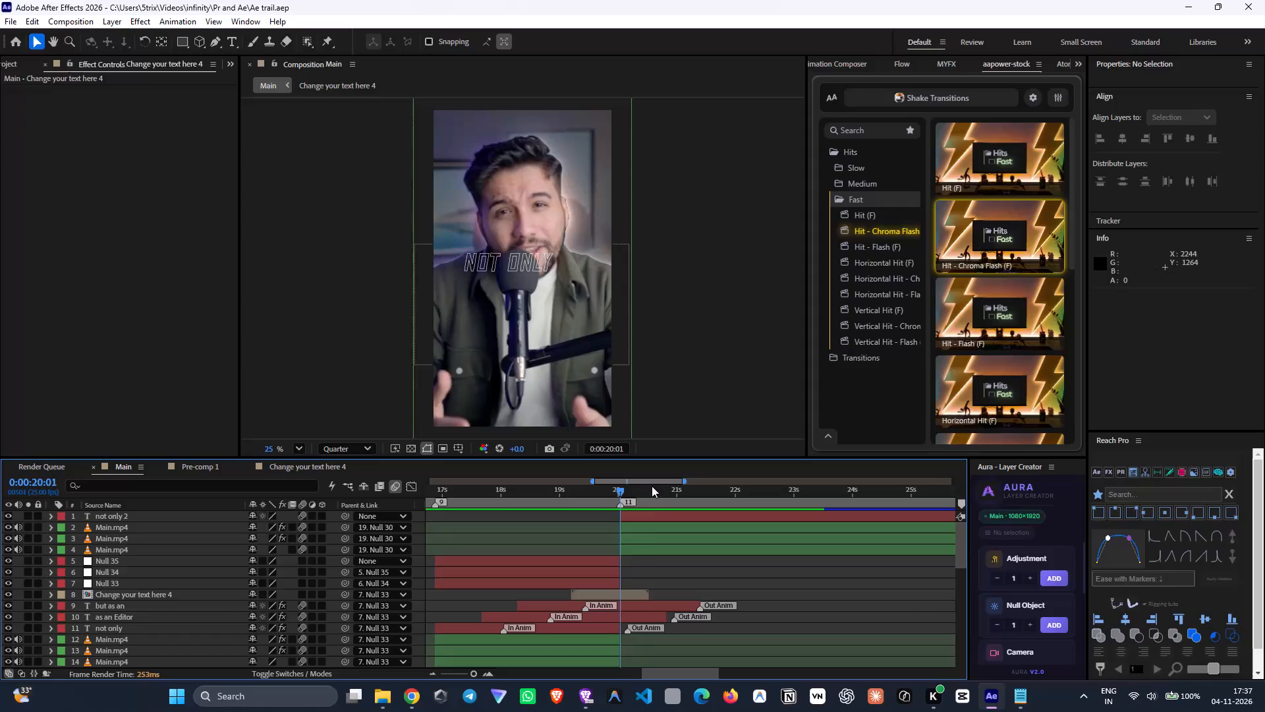
Play through the Main composition from 0:00:20:01 and add a composition marker at 0:00:24:00.
drag(652, 502, 623, 496)
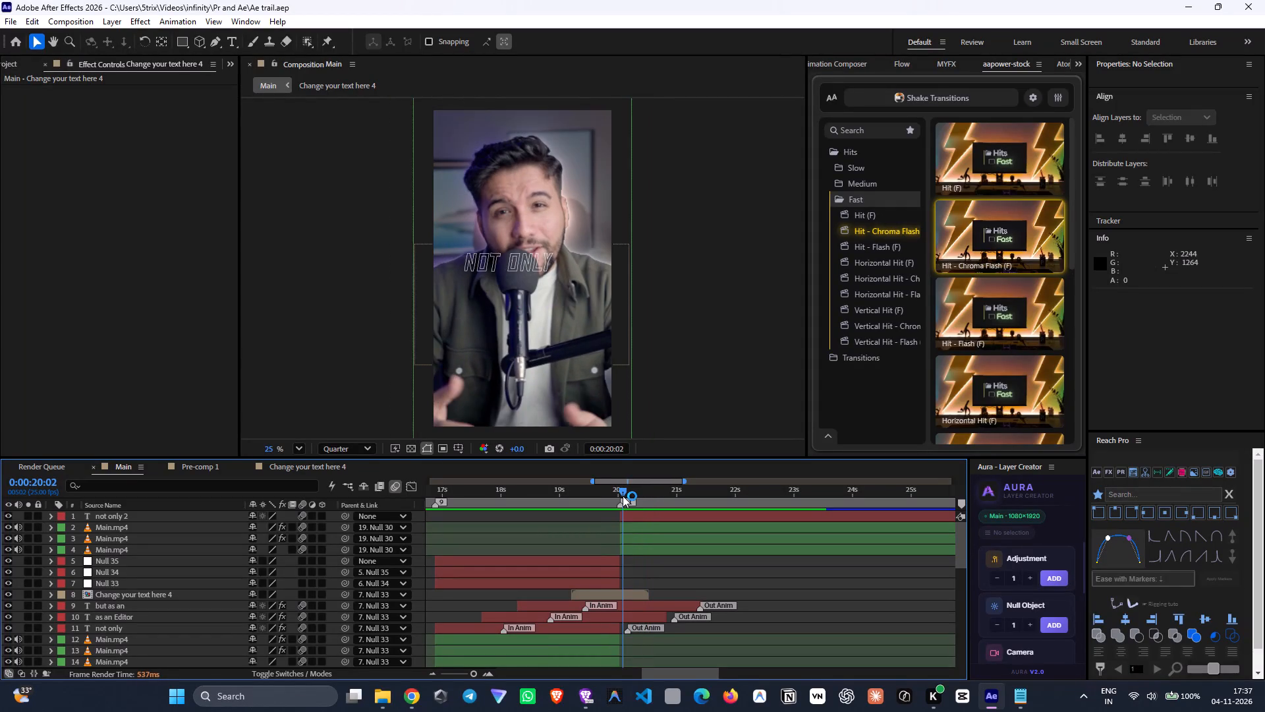
drag(623, 496, 620, 496)
key(space)
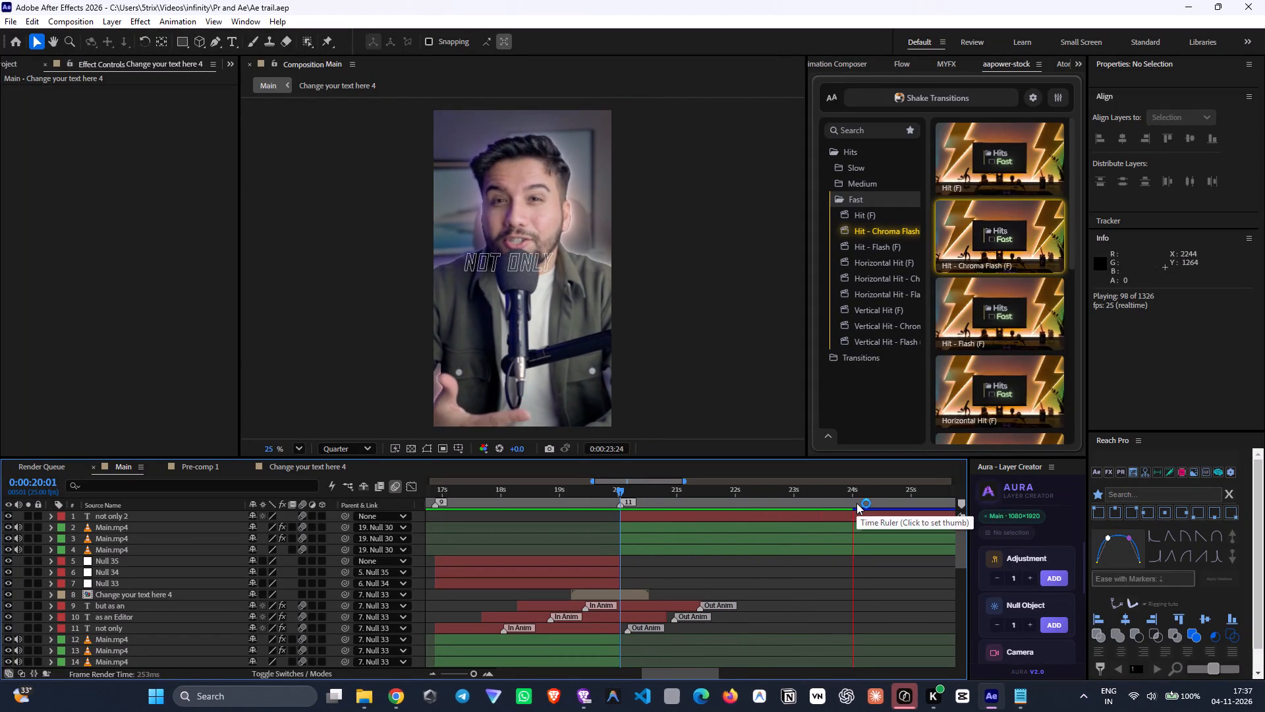
drag(861, 502, 802, 557)
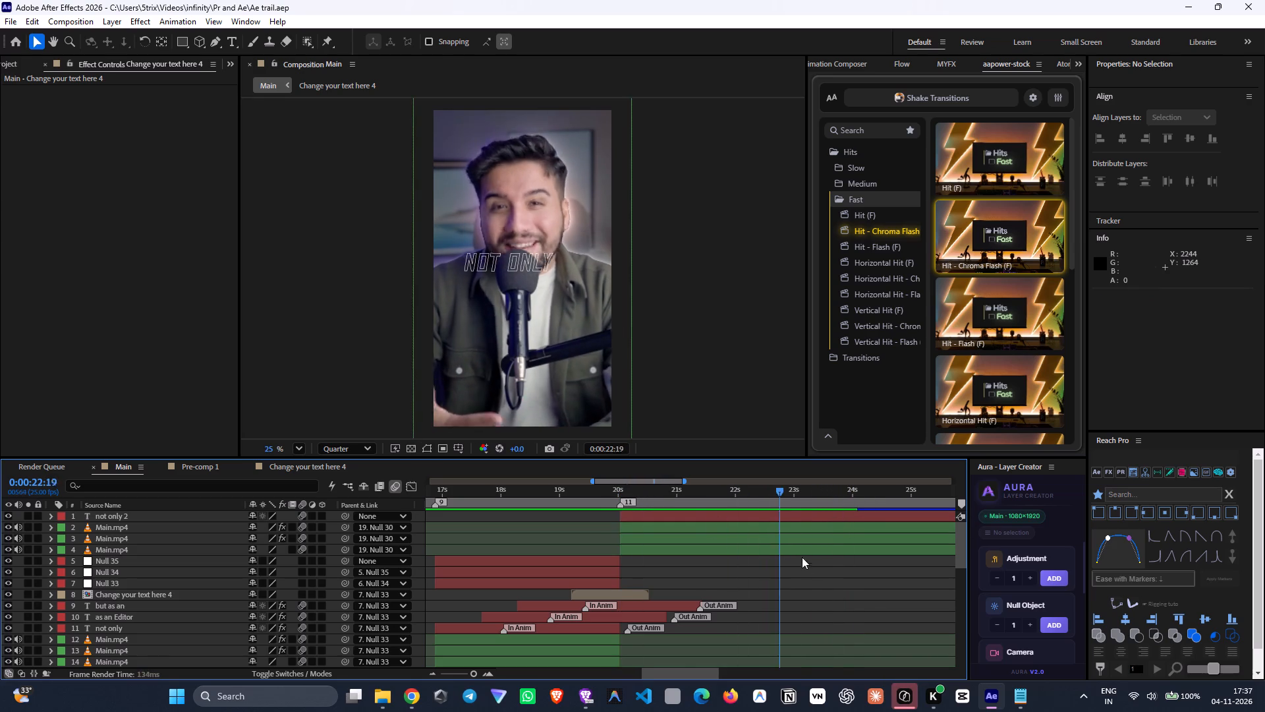
drag(802, 557, 802, 558)
key(space)
key(space)
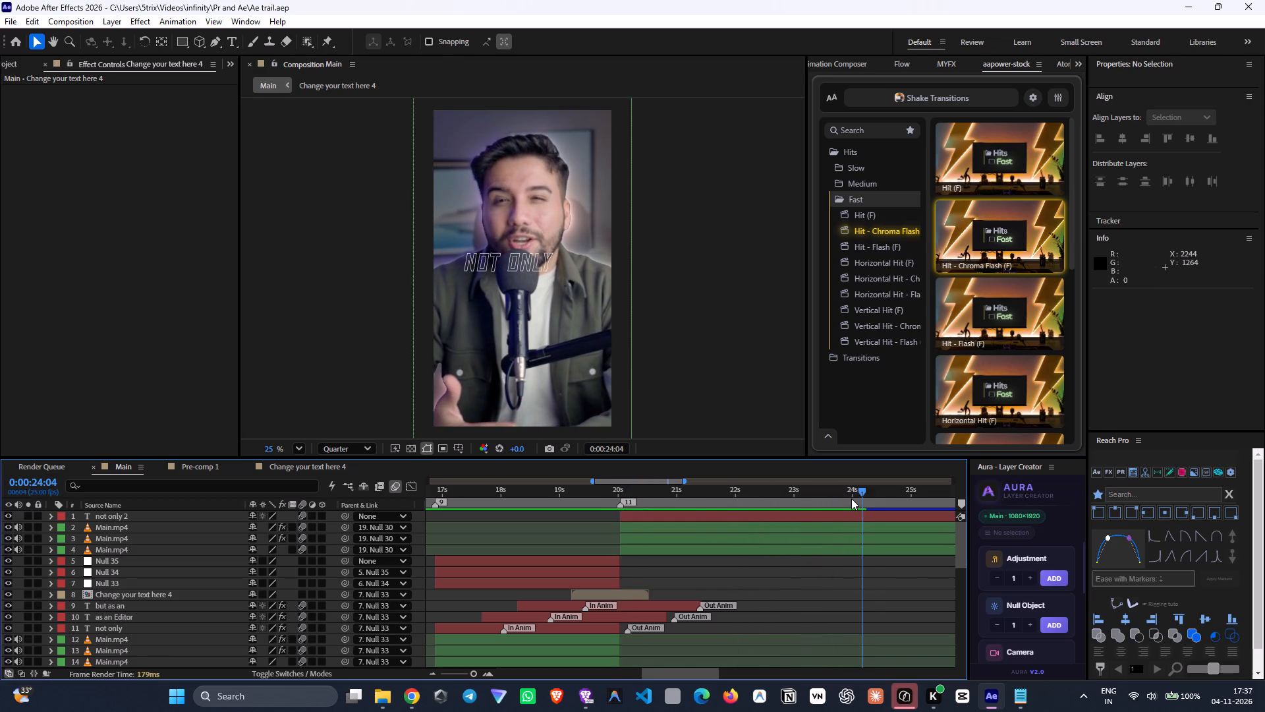
click(851, 498)
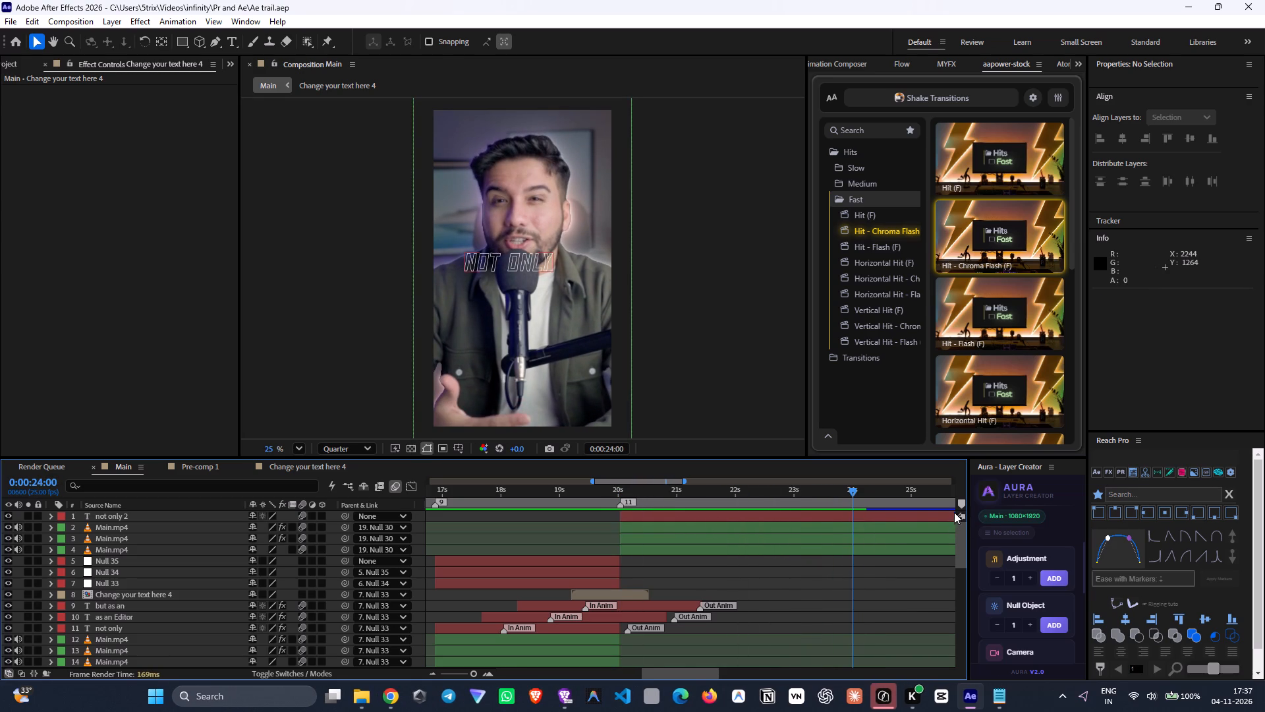
click(961, 504)
Split the three uppermost Main.mp4 layers at 0:00:24:00 and move the new parts above the not only 2 text layer.
click(885, 514)
click(885, 527)
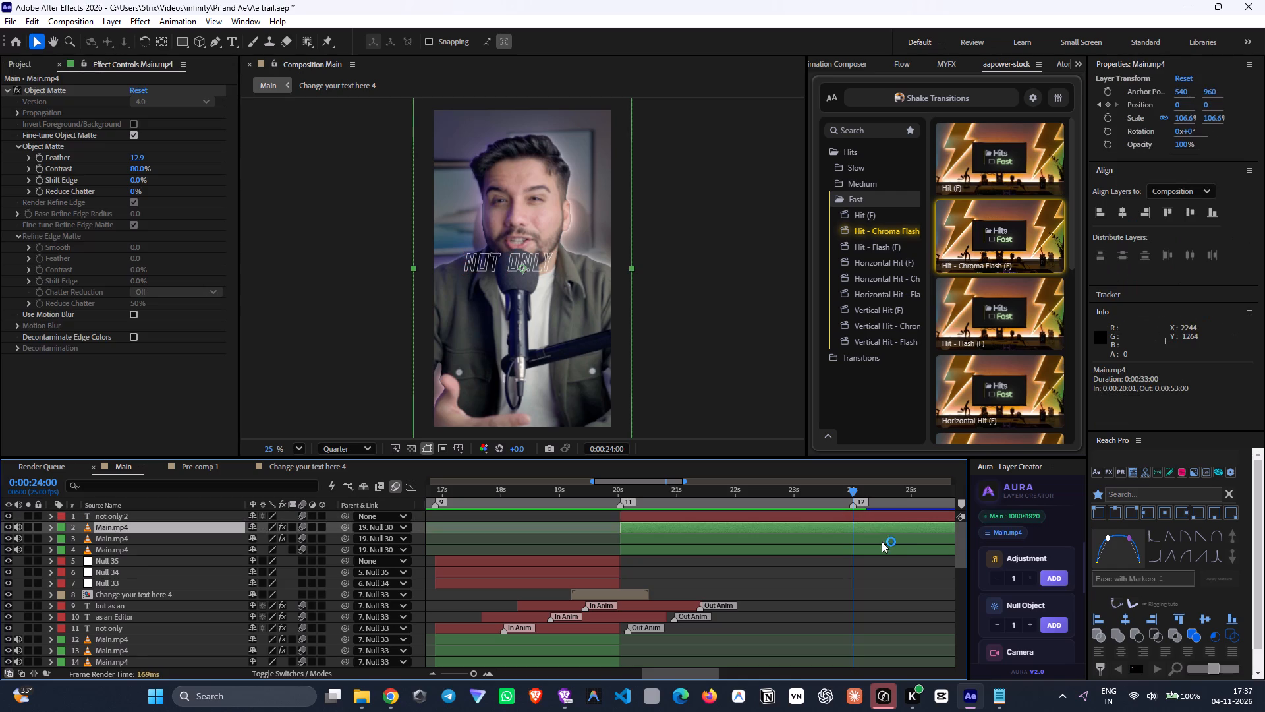
shift+click(882, 550)
key(ctrl+shift+d)
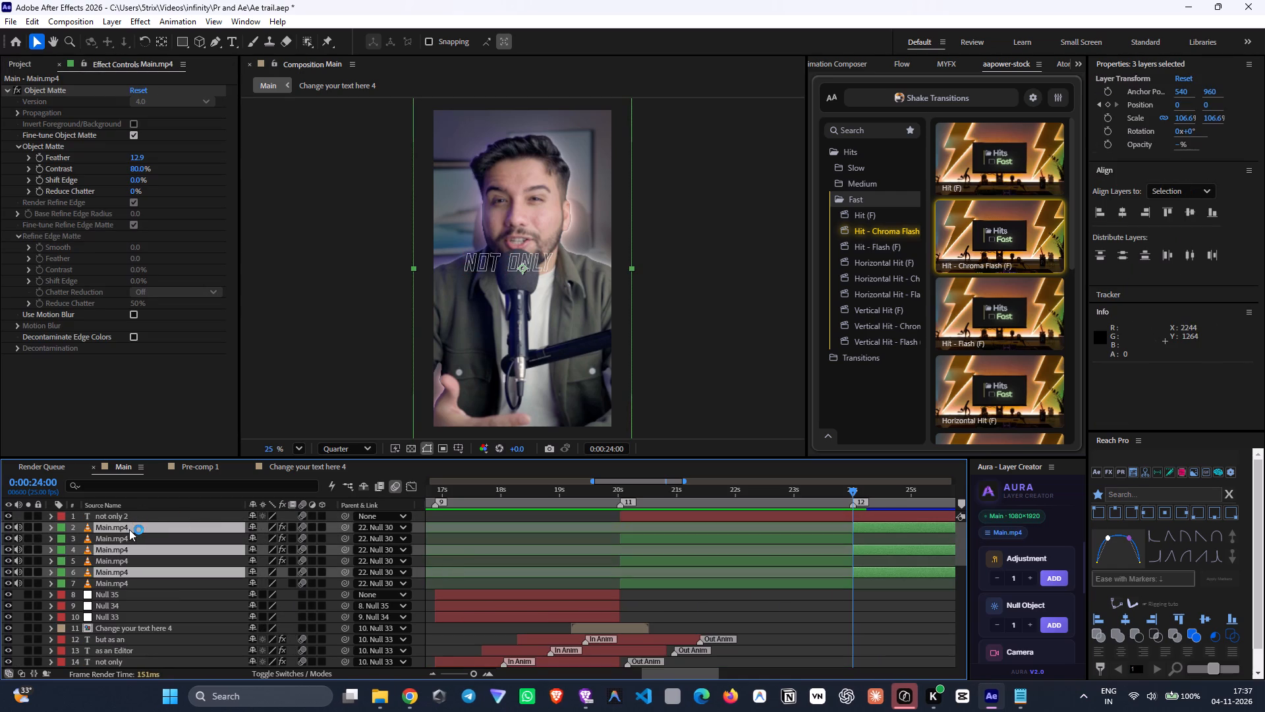
drag(129, 529, 126, 515)
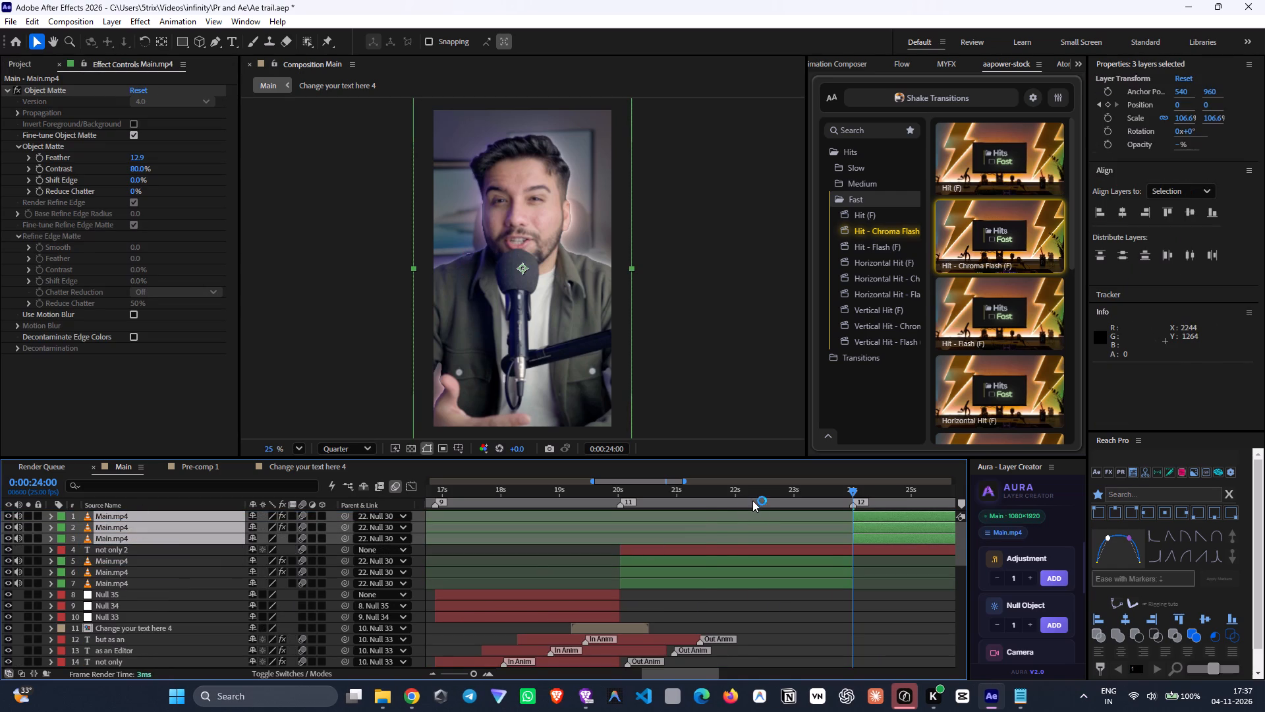
Play back the Main composition around the marker 11 cut, from 0:00:20:01 and again from 0:00:18:07.
drag(752, 500, 723, 502)
click(751, 550)
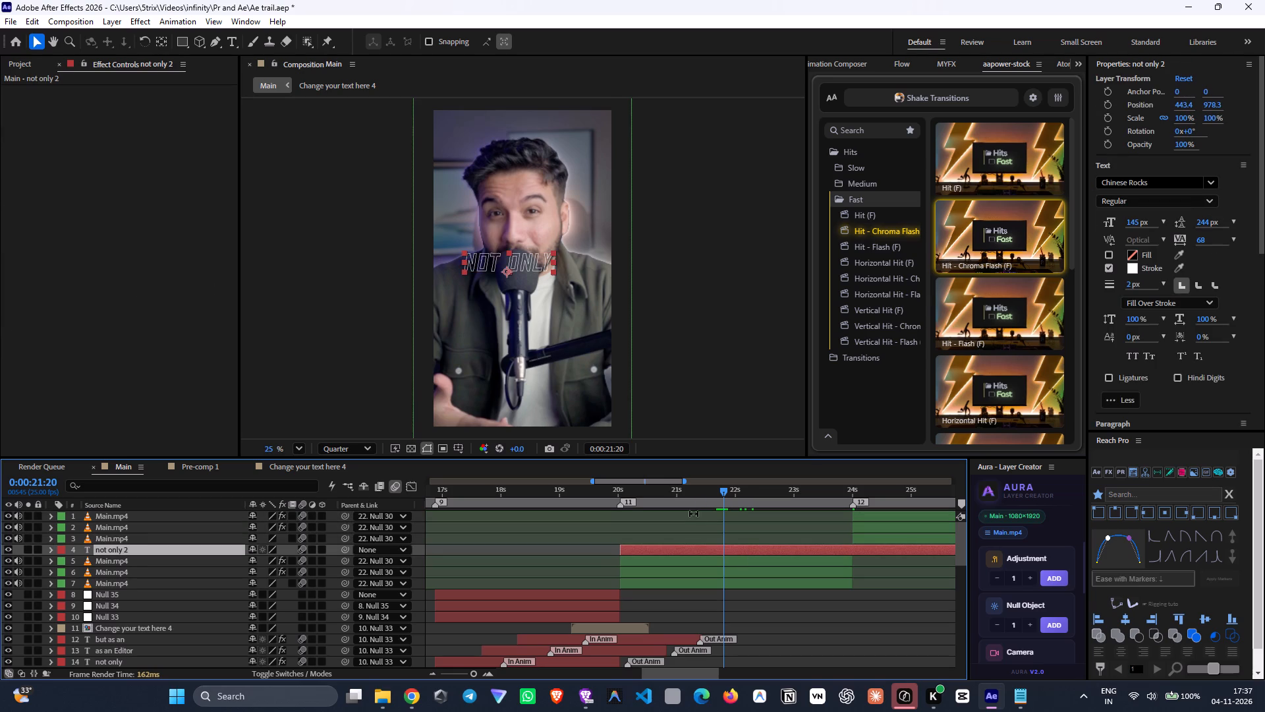
drag(689, 500, 621, 500)
key(space)
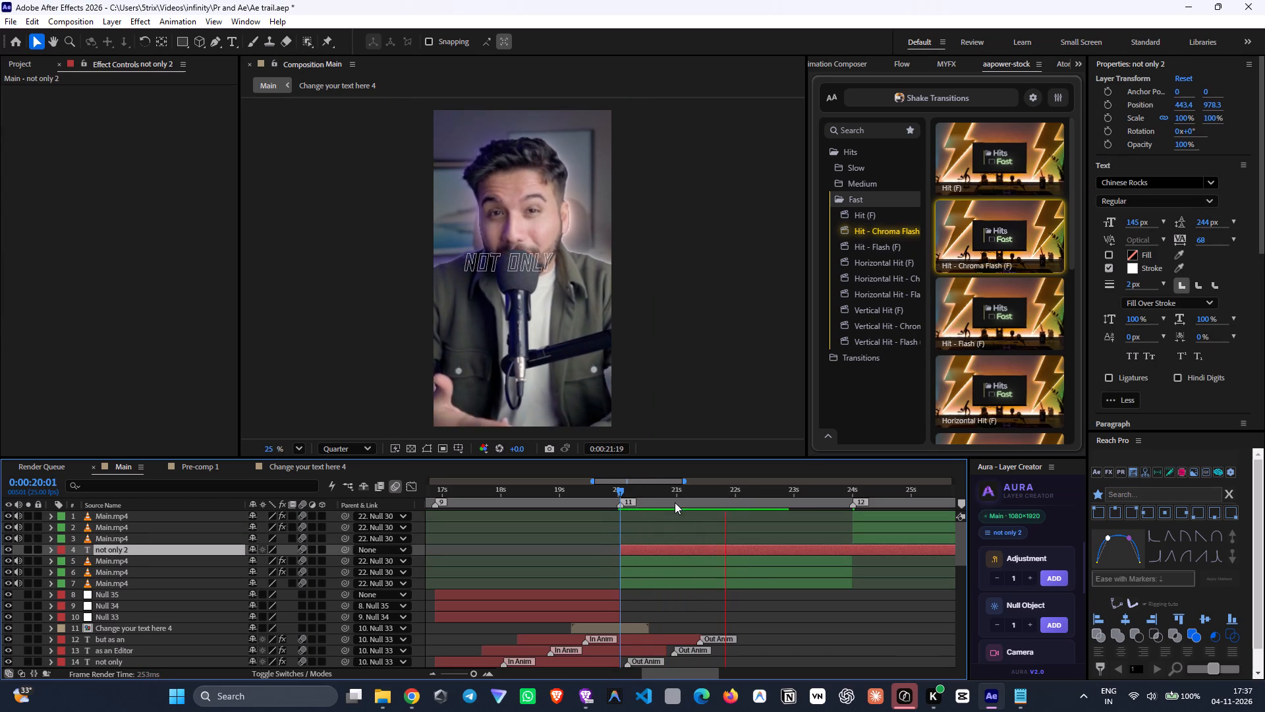
drag(675, 496, 517, 525)
key(space)
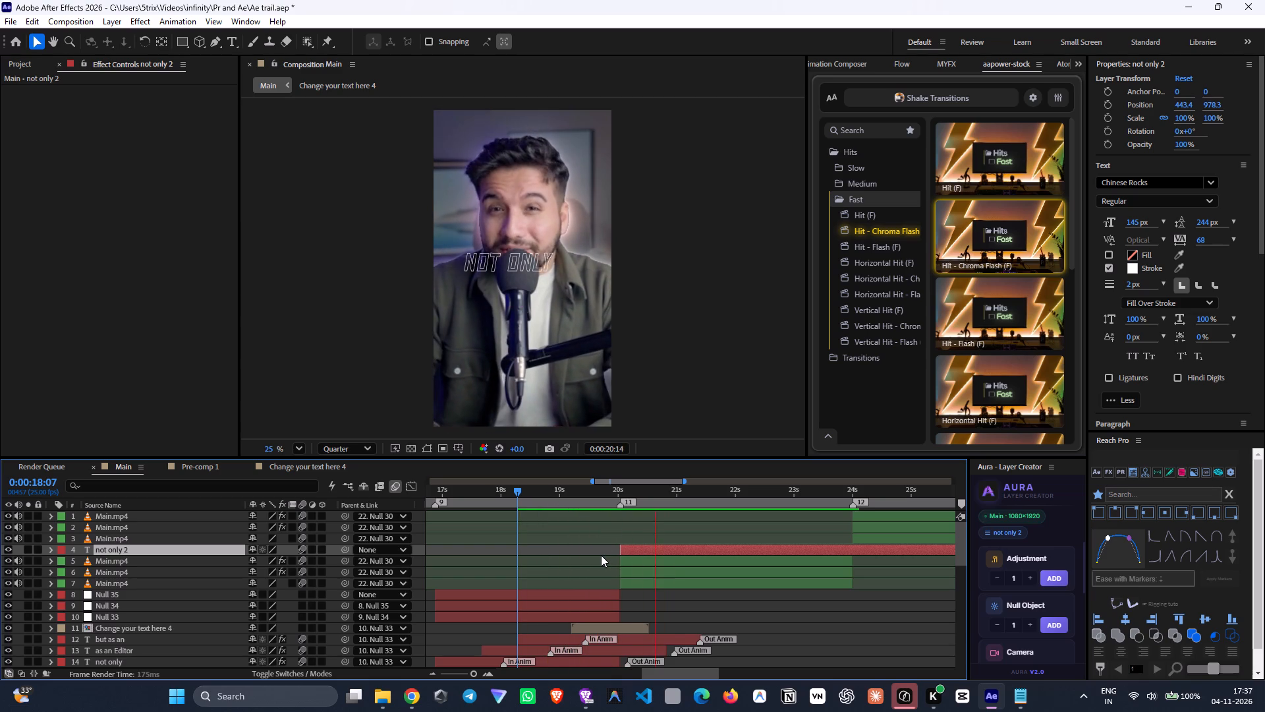
drag(654, 500, 637, 498)
Switch to Notepad and read the subtitle lines in 1.txt around entries 10 to 13.
click(1028, 697)
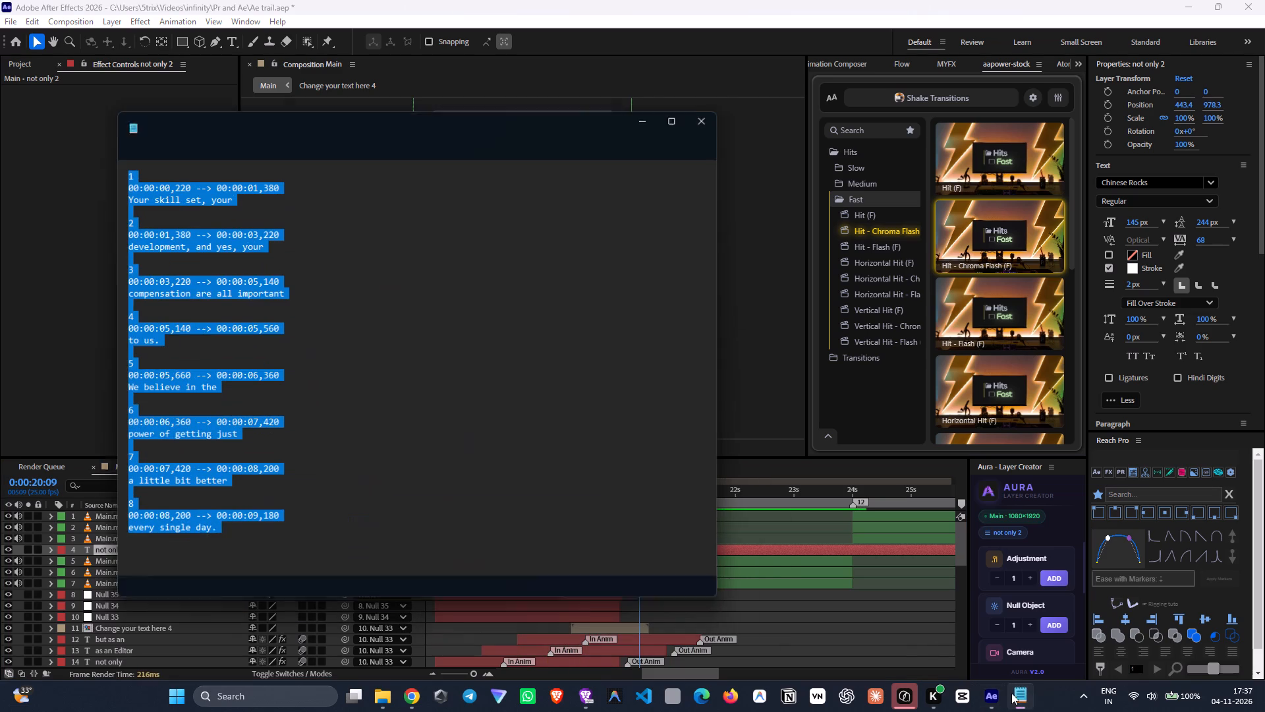
click(449, 118)
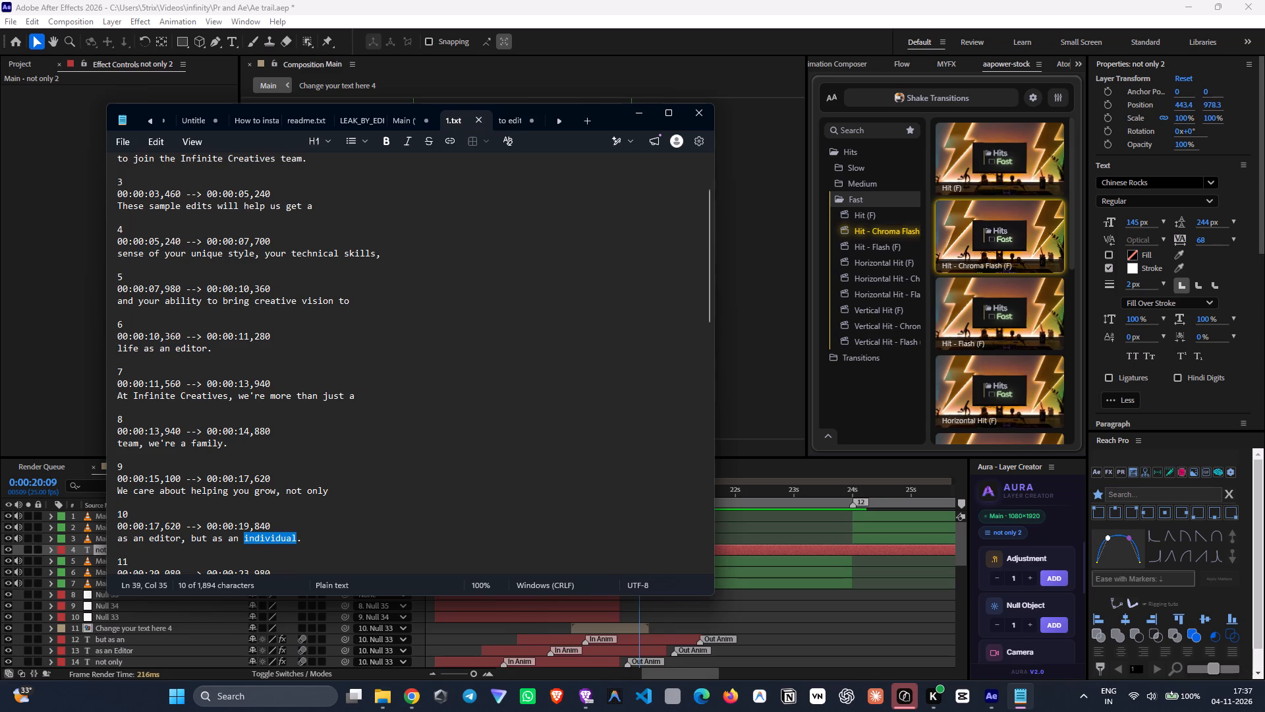
scroll(431, 480, down, 4)
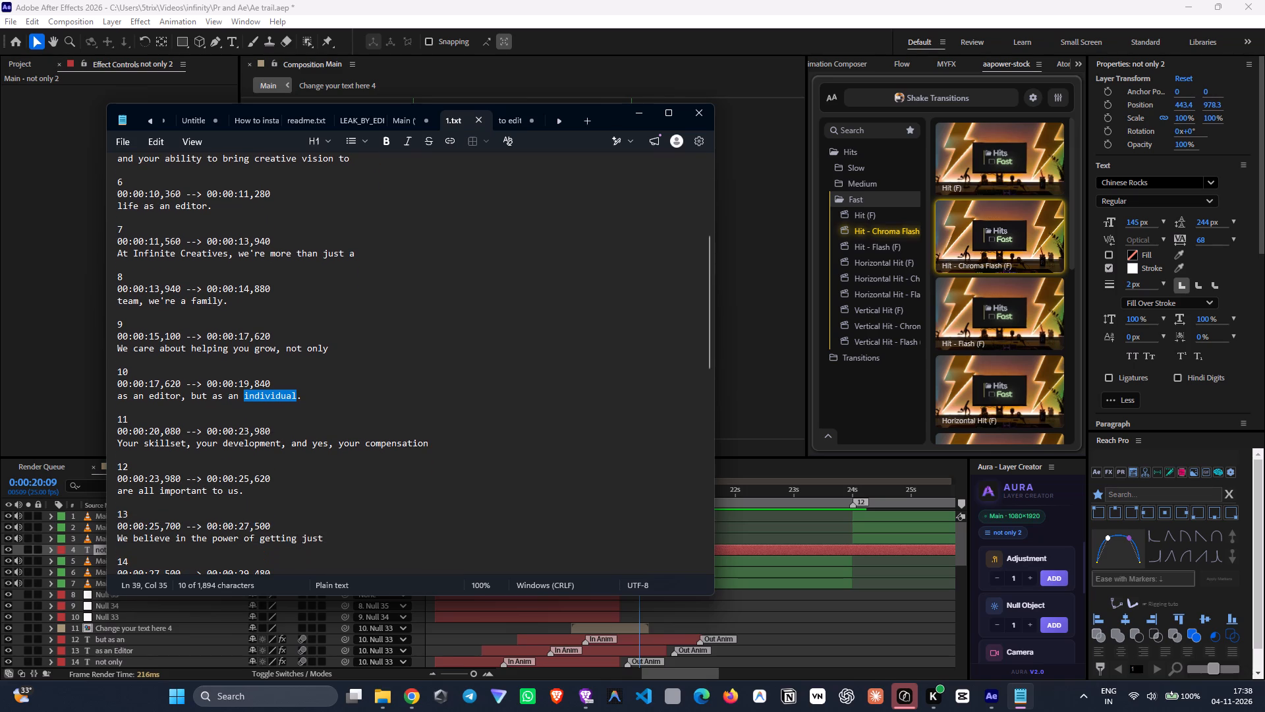
click(690, 116)
Replay the Main composition from 0:00:20:01 and return the playhead to that frame.
drag(632, 497, 619, 492)
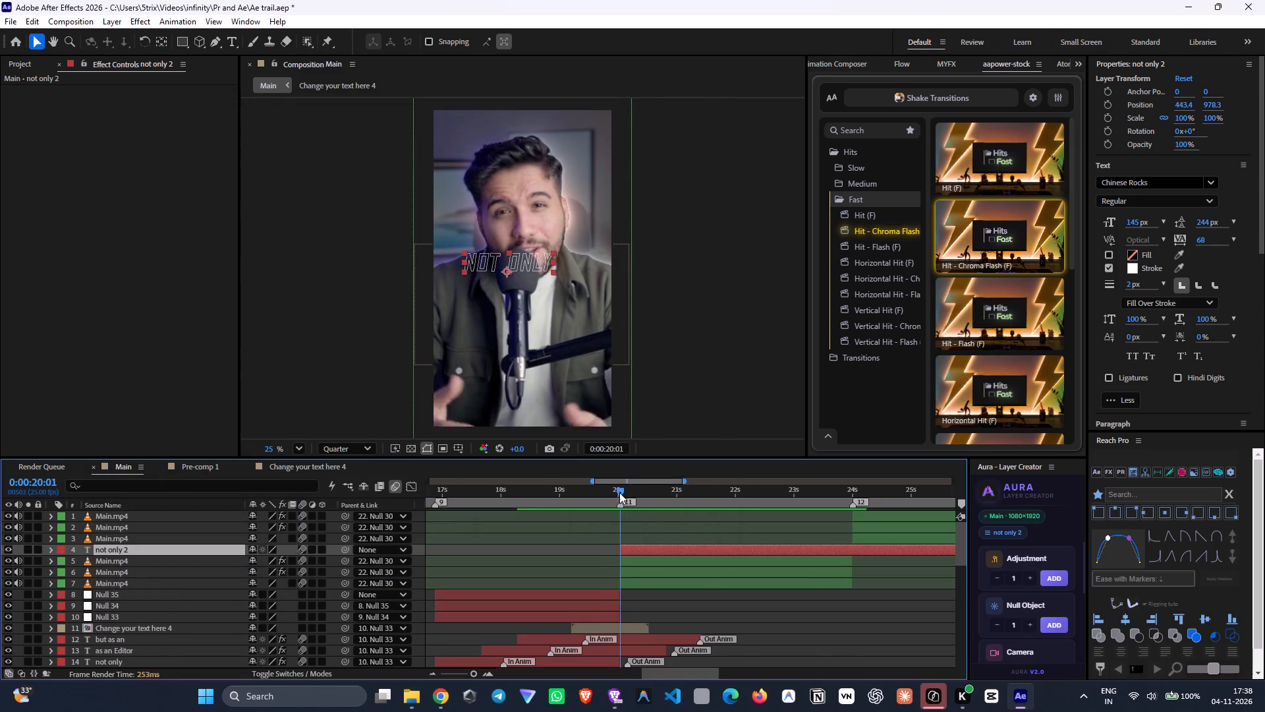
drag(619, 492, 620, 492)
key(space)
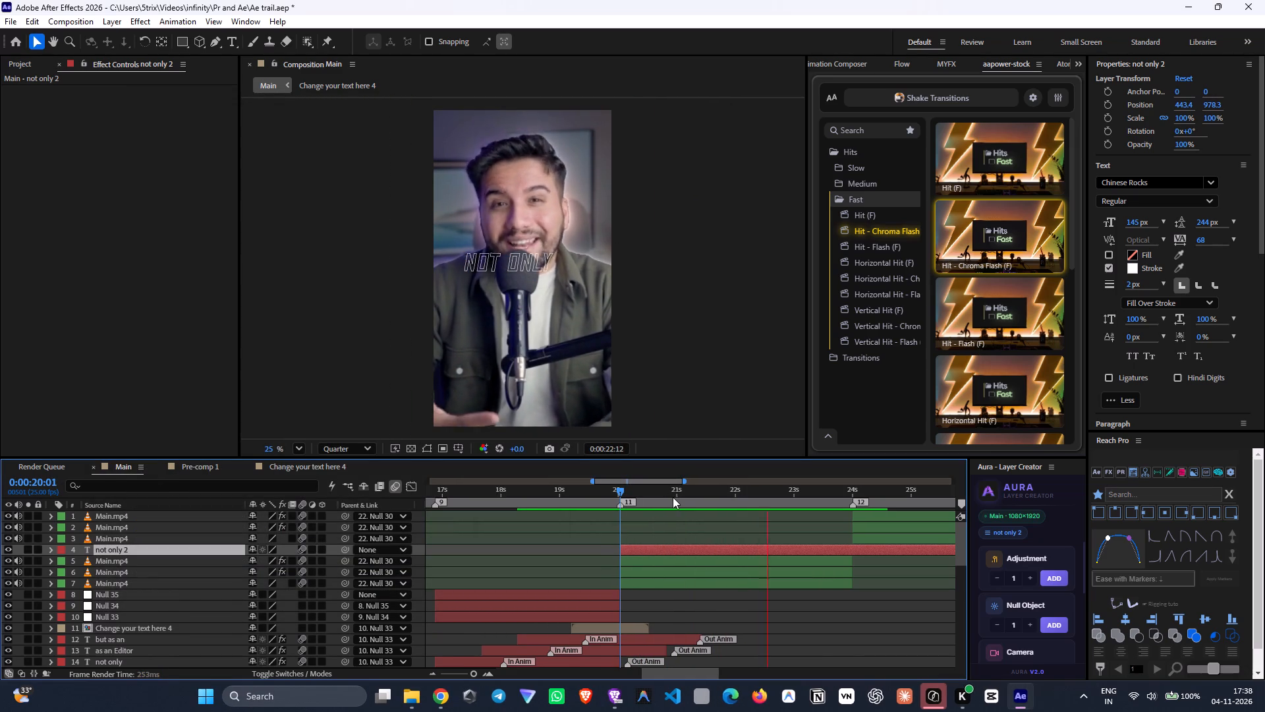
drag(690, 497, 636, 498)
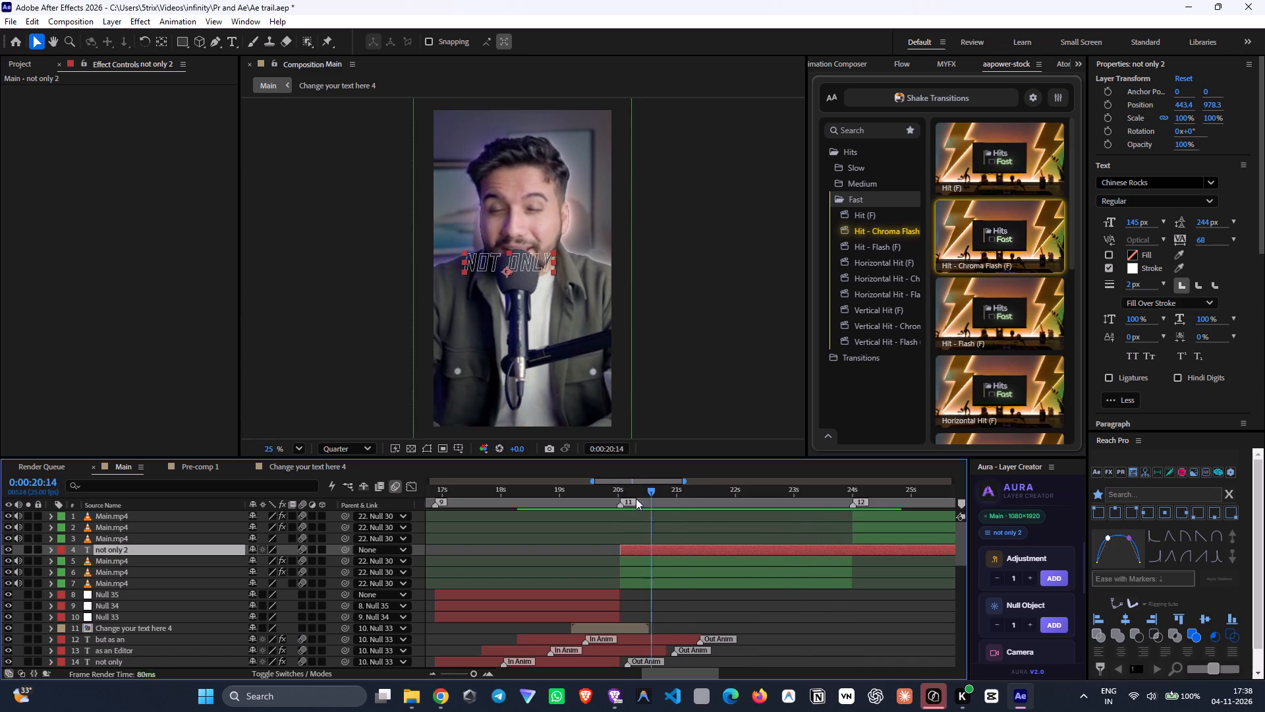
drag(636, 498, 619, 498)
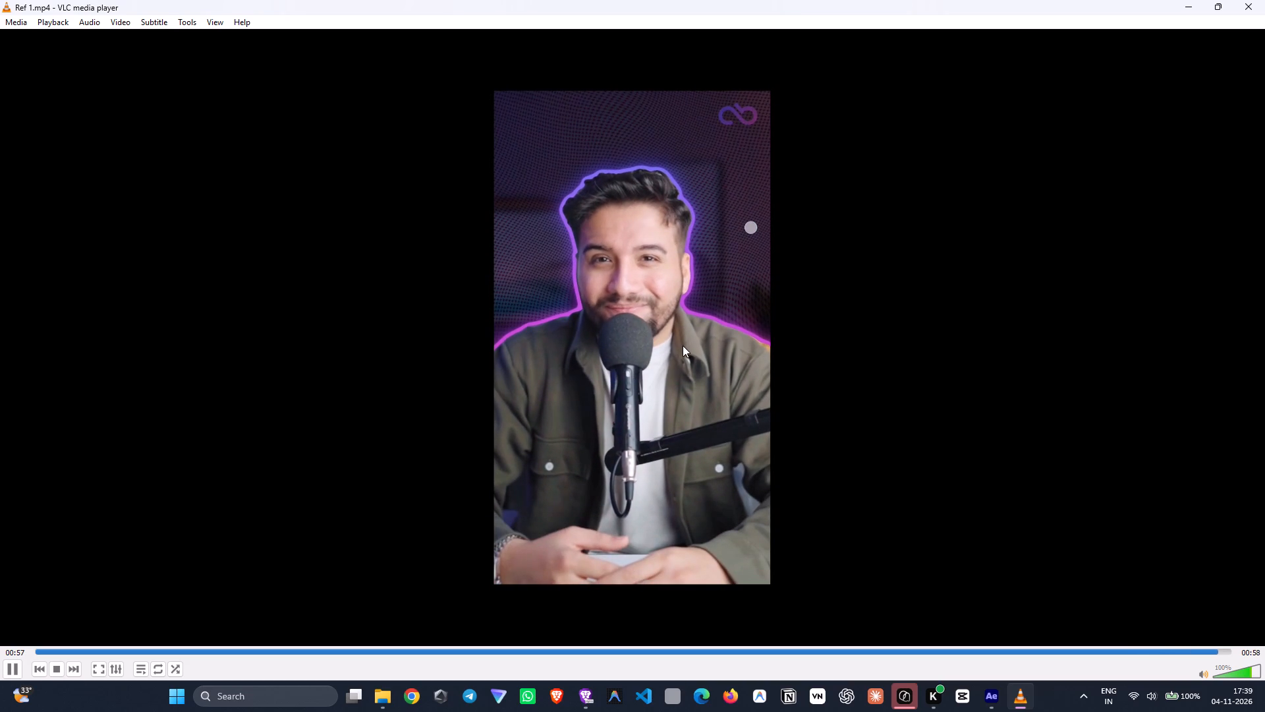
click(1264, 0)
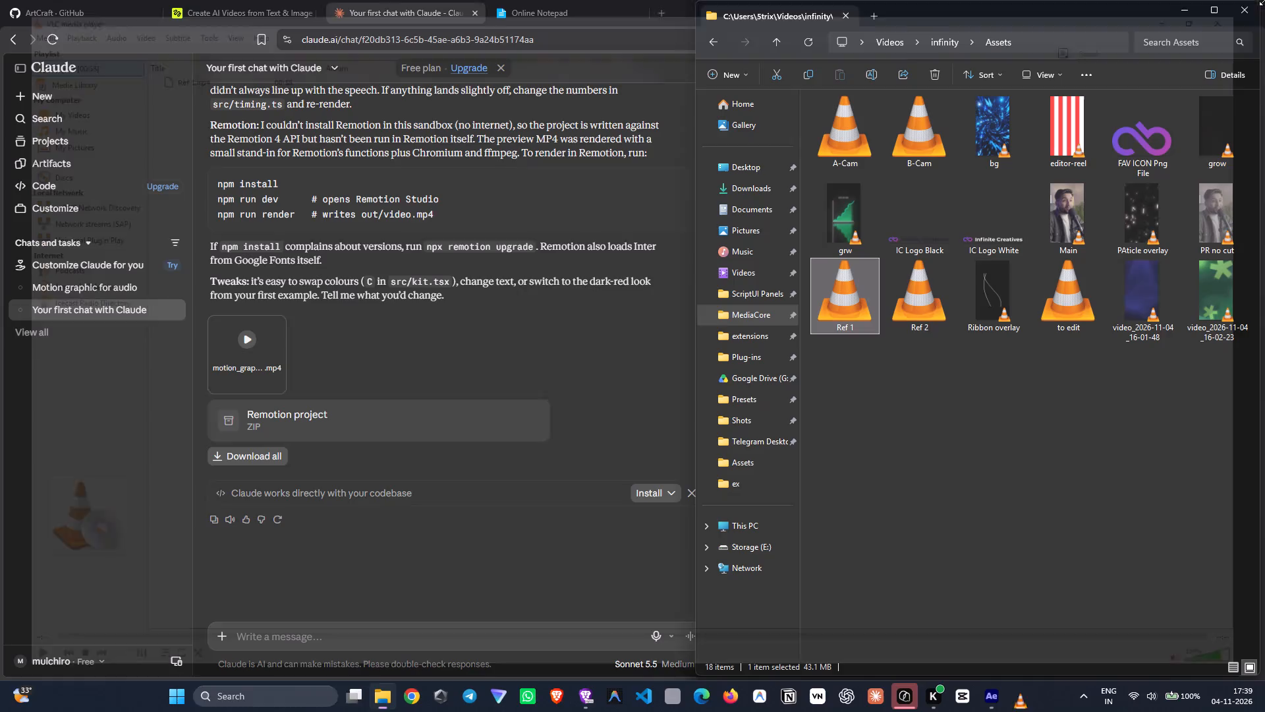
Return to After Effects and play the Main composition from the marker 11 cut at 0:00:20:01.
click(1015, 711)
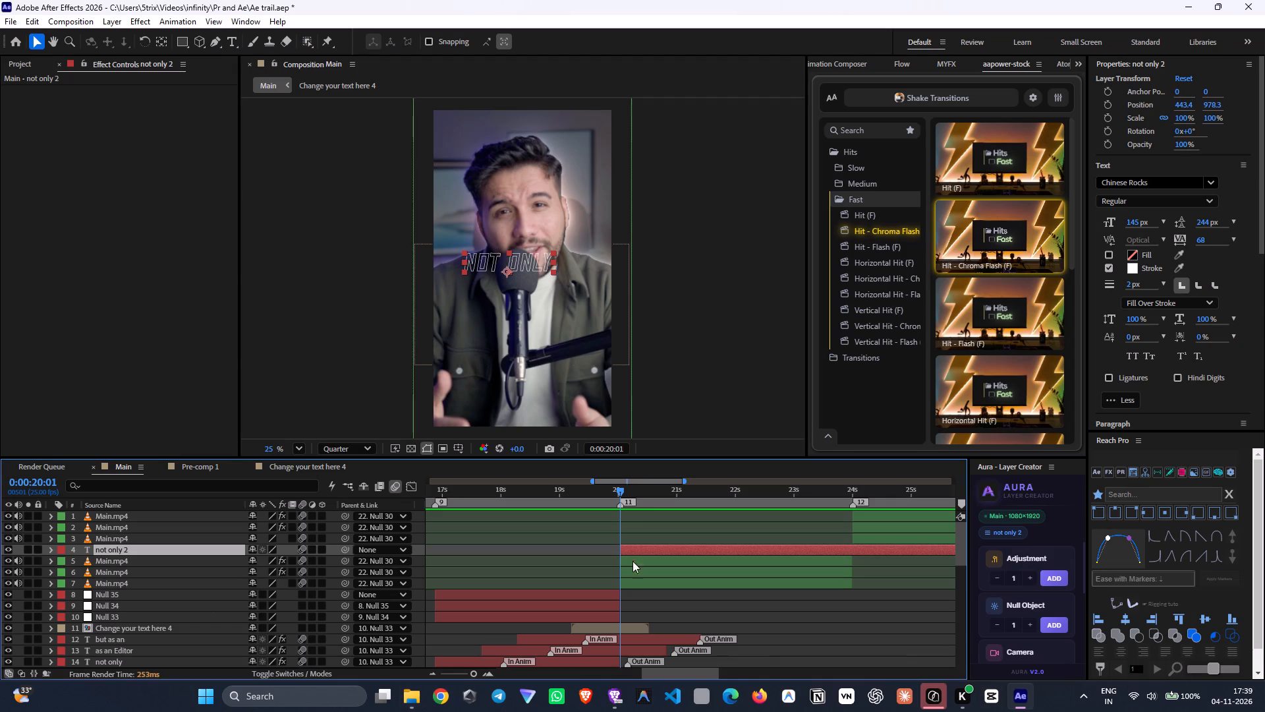
drag(632, 491, 623, 576)
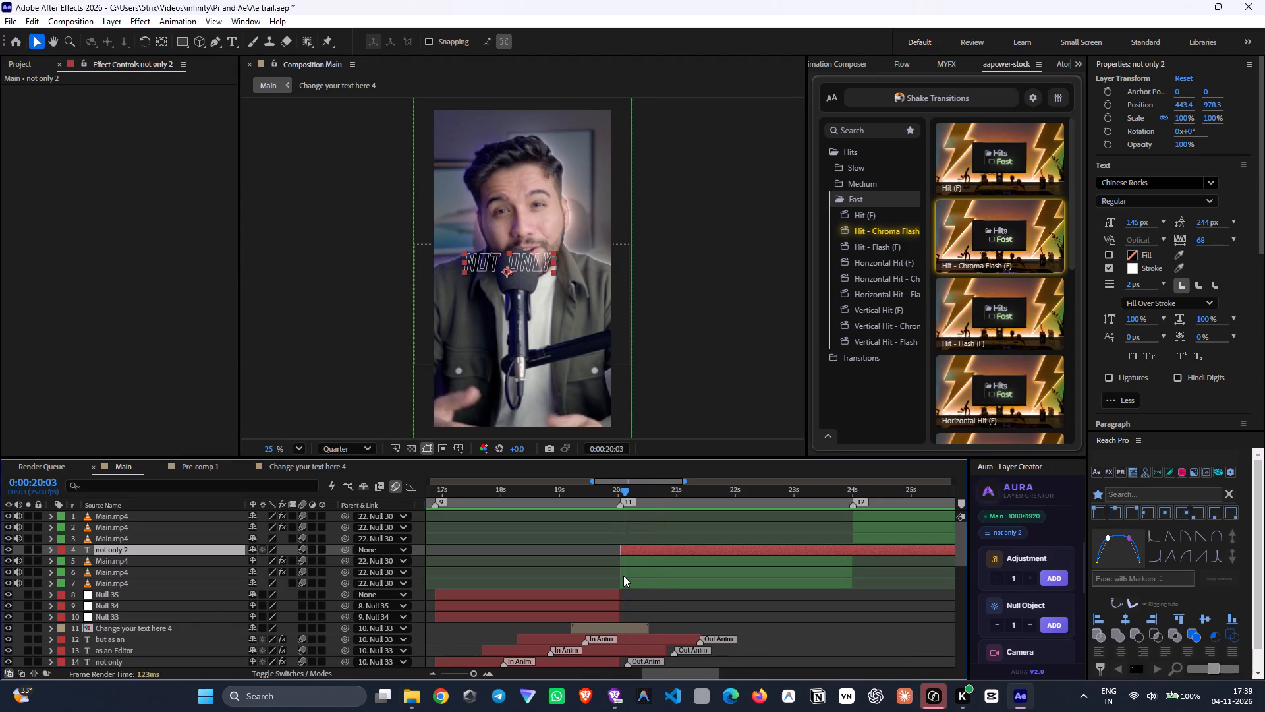
drag(623, 576, 622, 576)
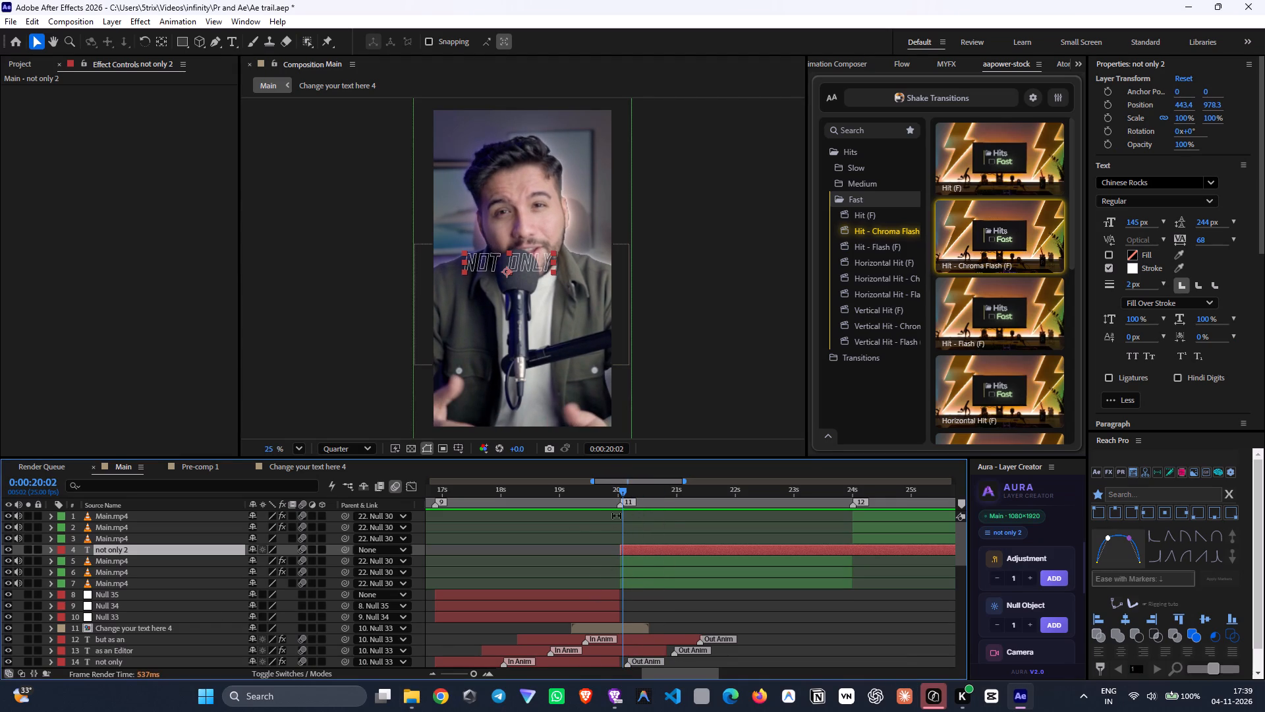
drag(627, 487, 620, 487)
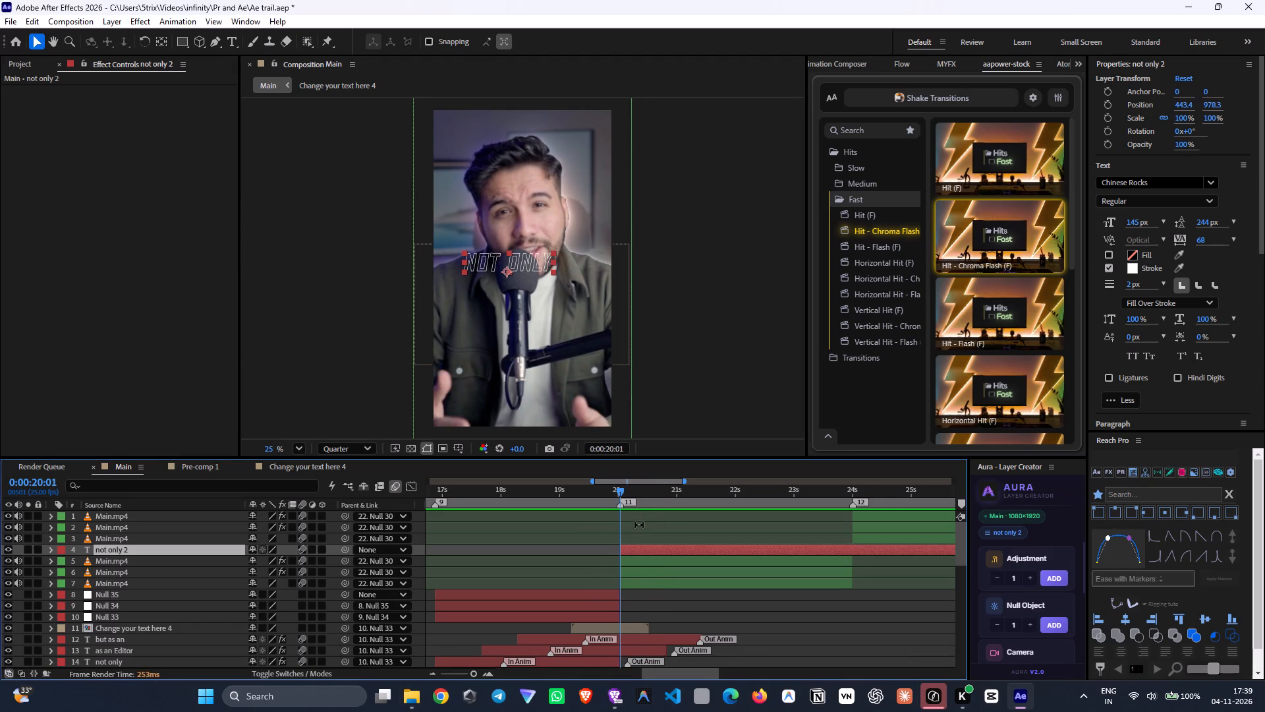
click(636, 522)
click(697, 610)
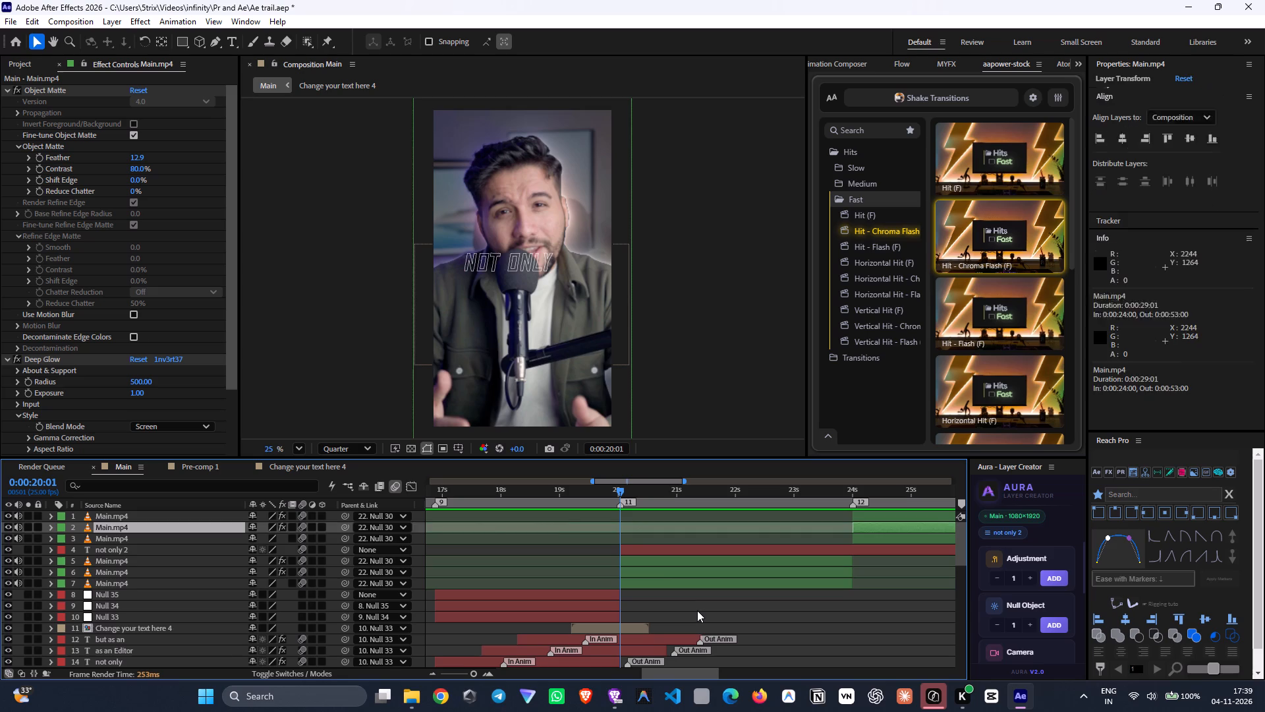
key(space)
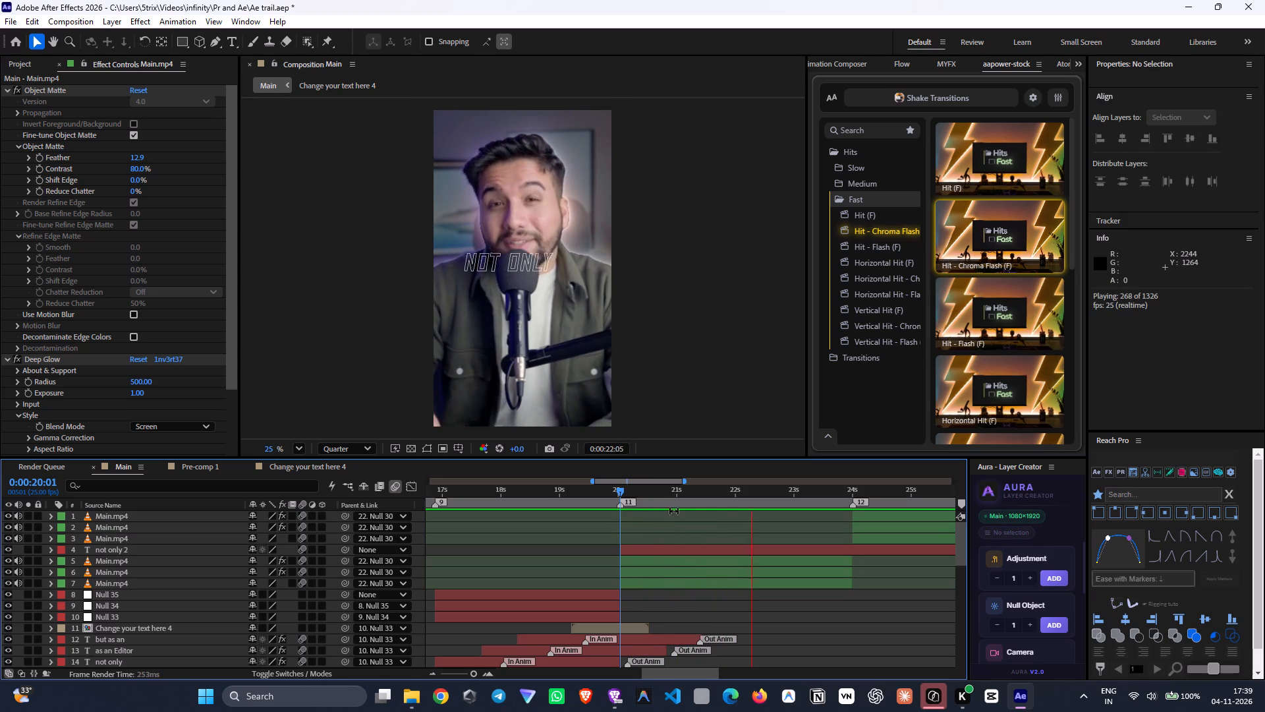
drag(679, 498, 624, 523)
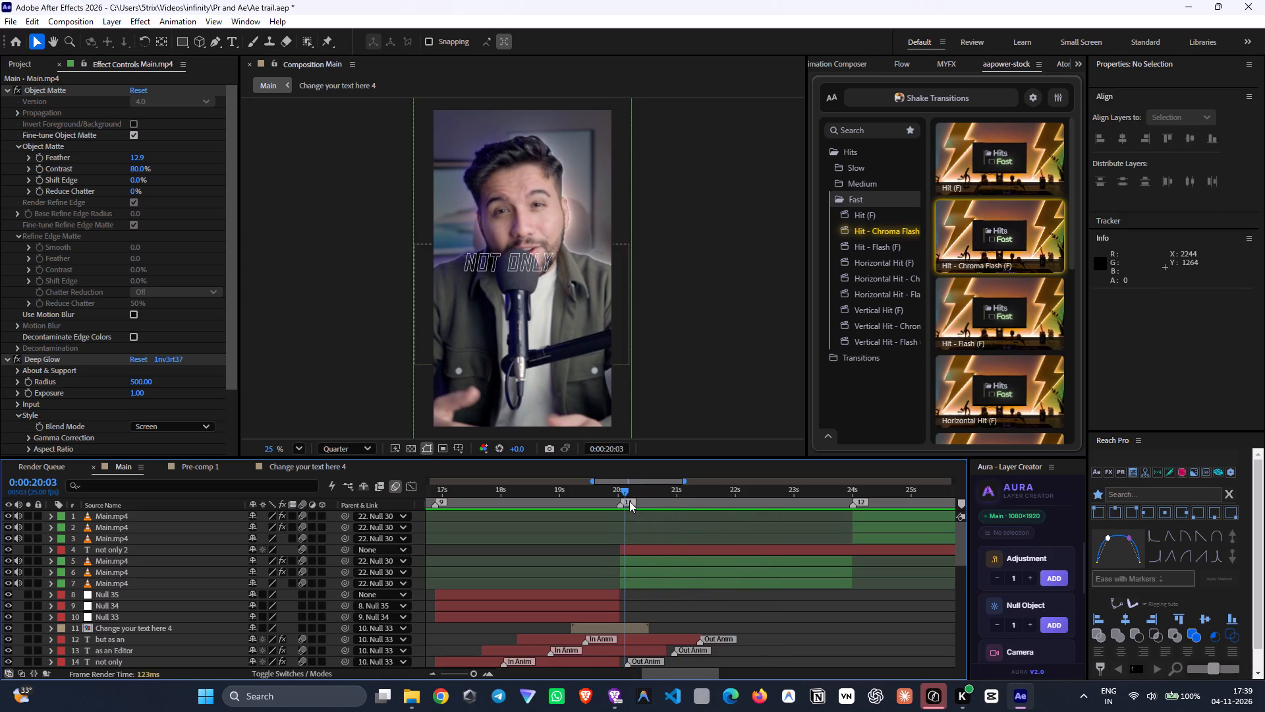
Add a solid layer to the Main composition and start it at the marker 11 cut, 0:00:20:01.
drag(629, 498, 619, 498)
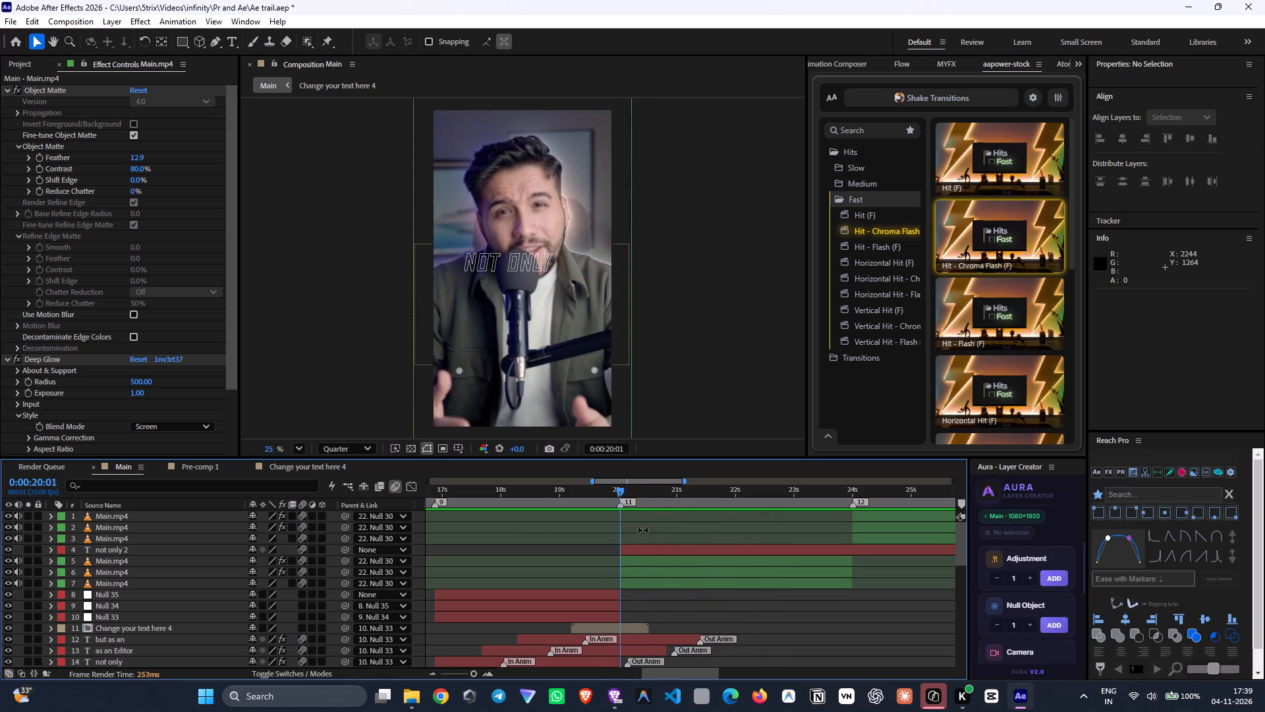
click(638, 525)
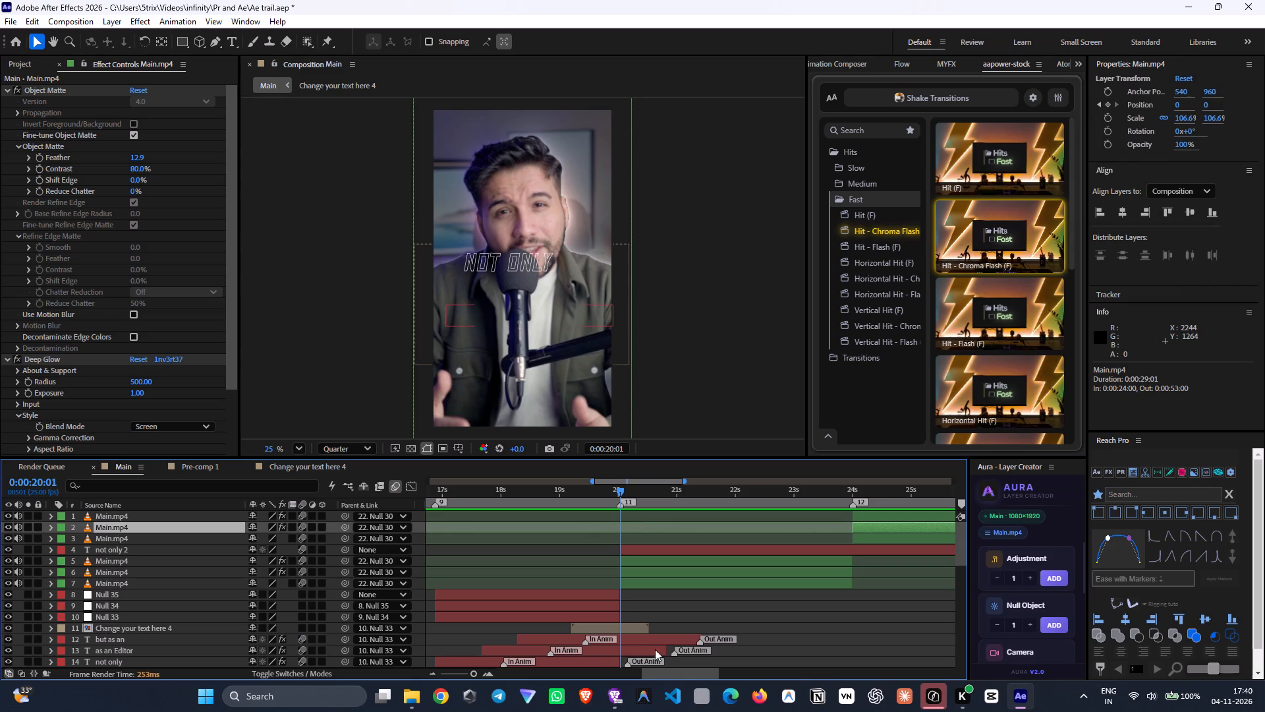
click(653, 616)
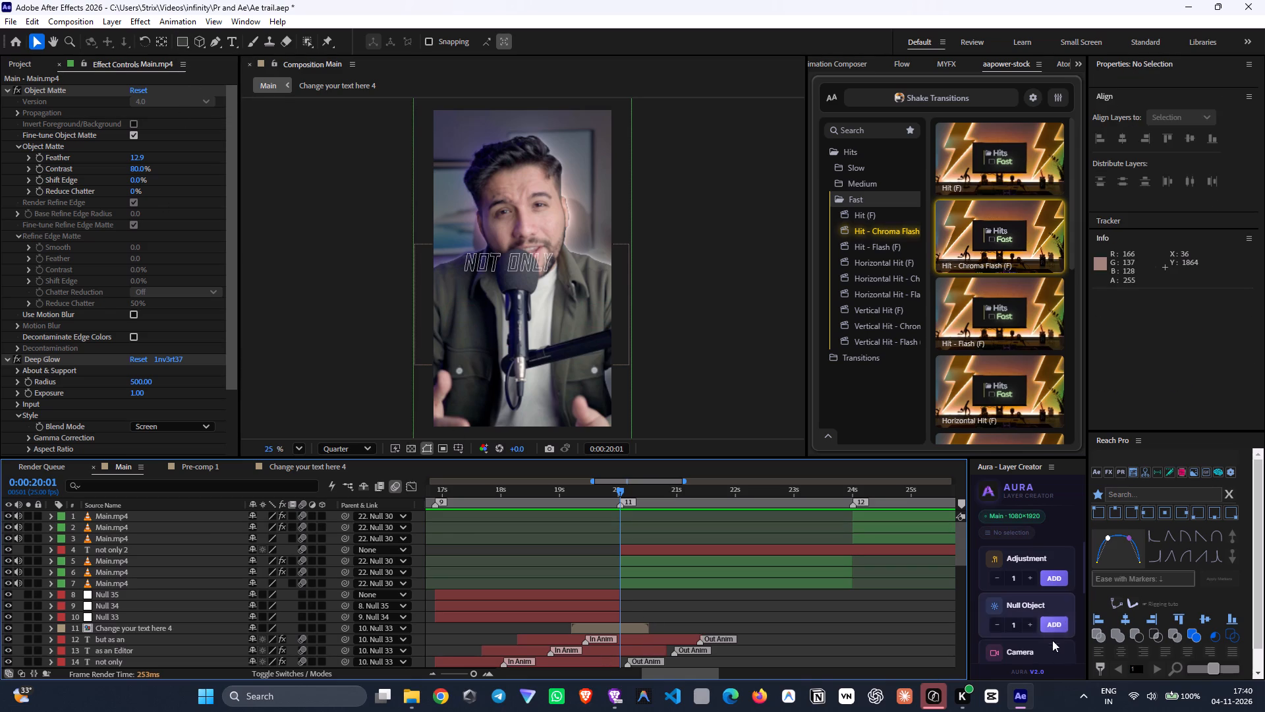
scroll(1029, 602, down, 2)
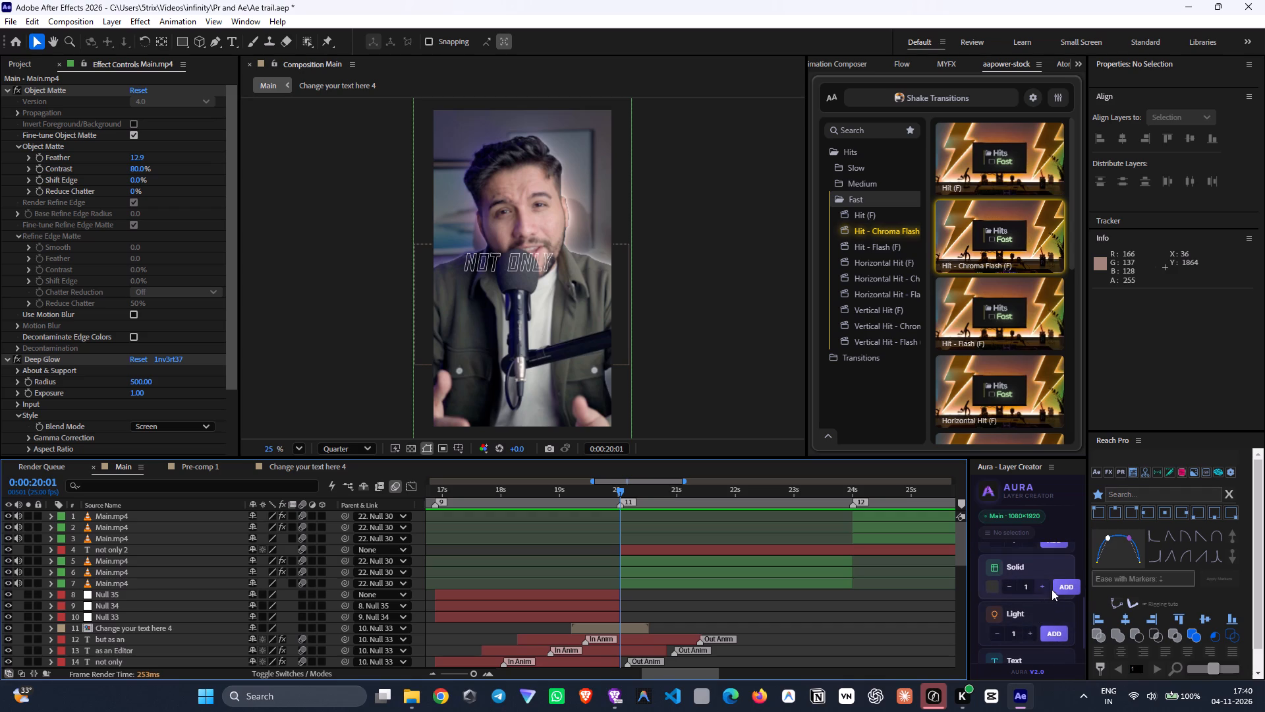
click(1065, 586)
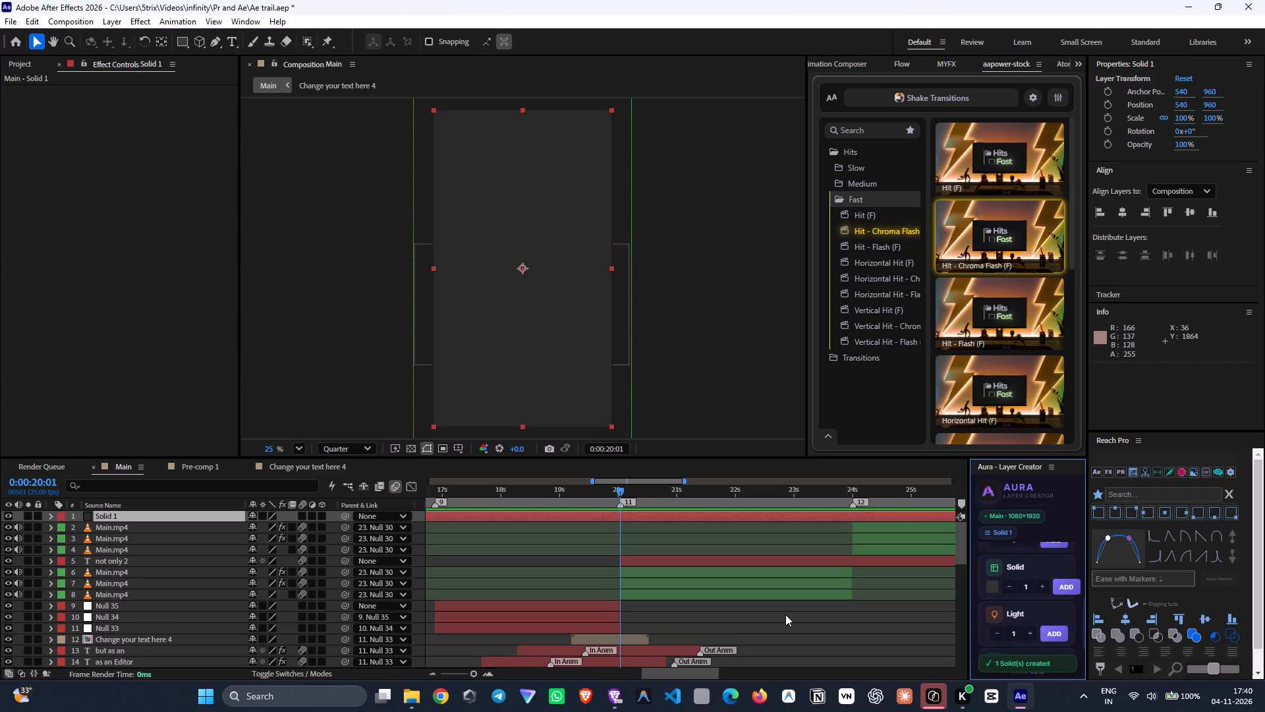
key(bracketleft)
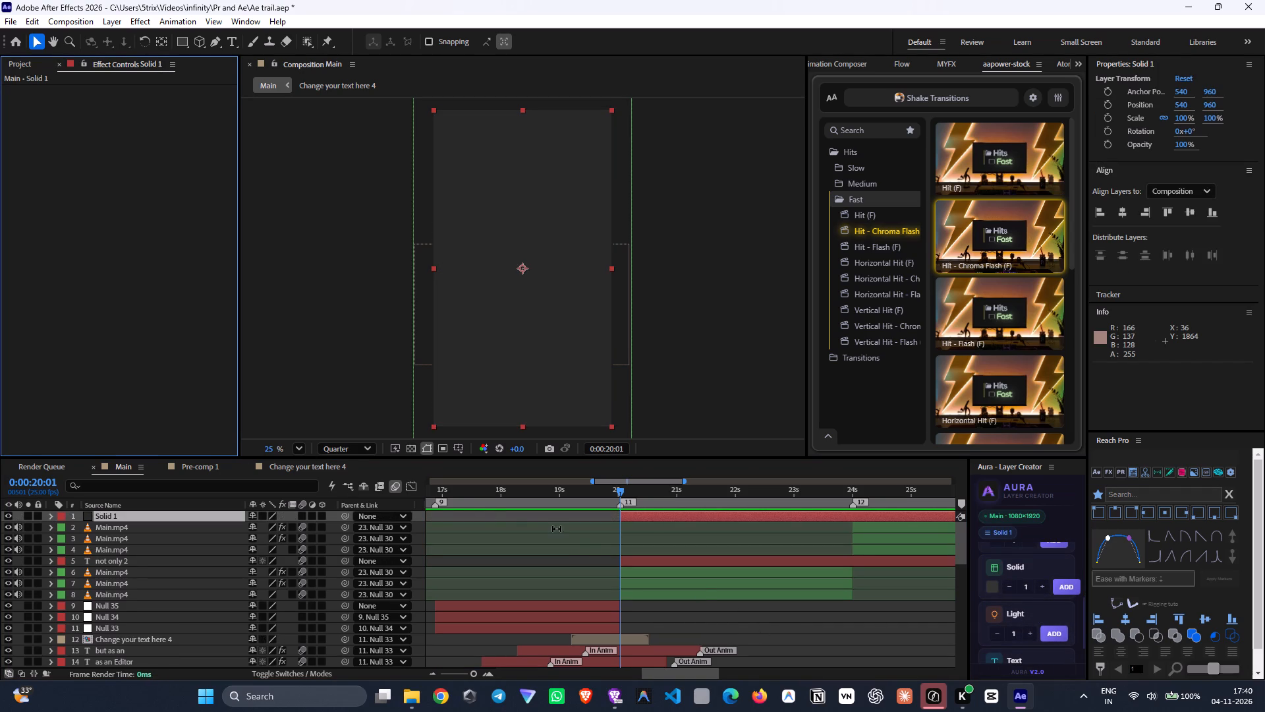
Apply the Fill effect to the new solid and set its color to black.
key(ctrl+space)
key(f)
key(f)
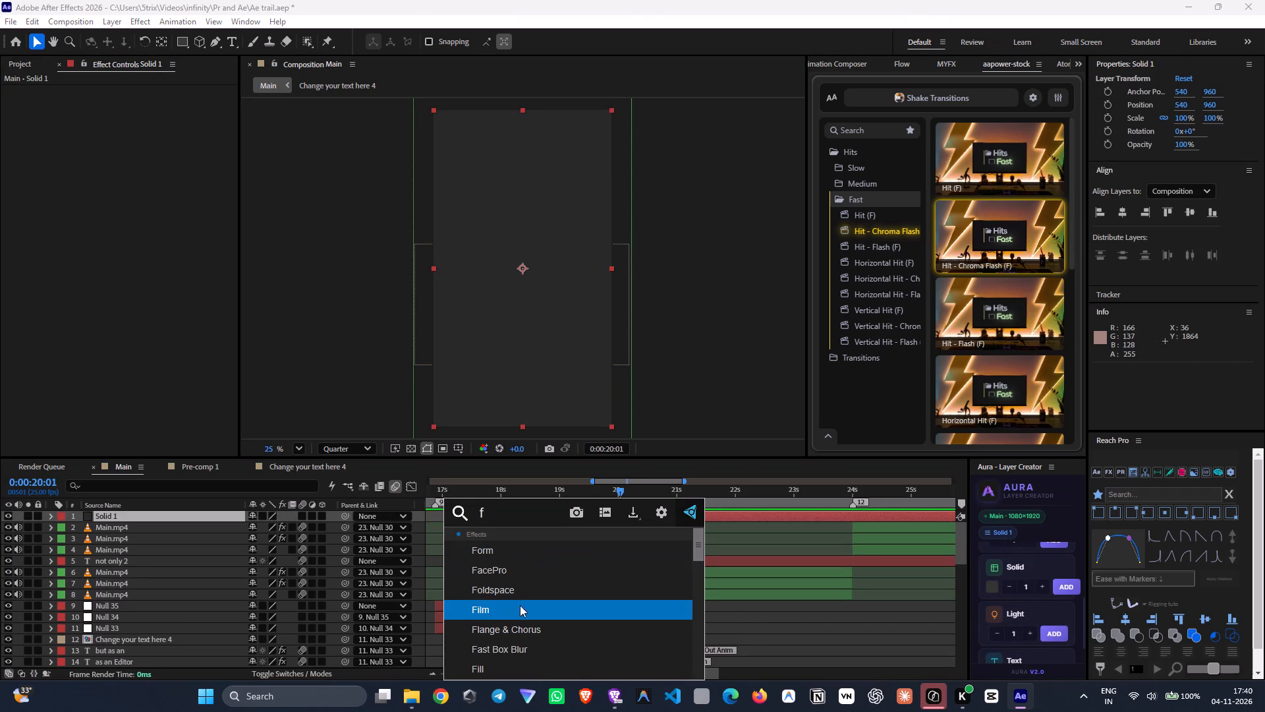
click(510, 665)
click(132, 117)
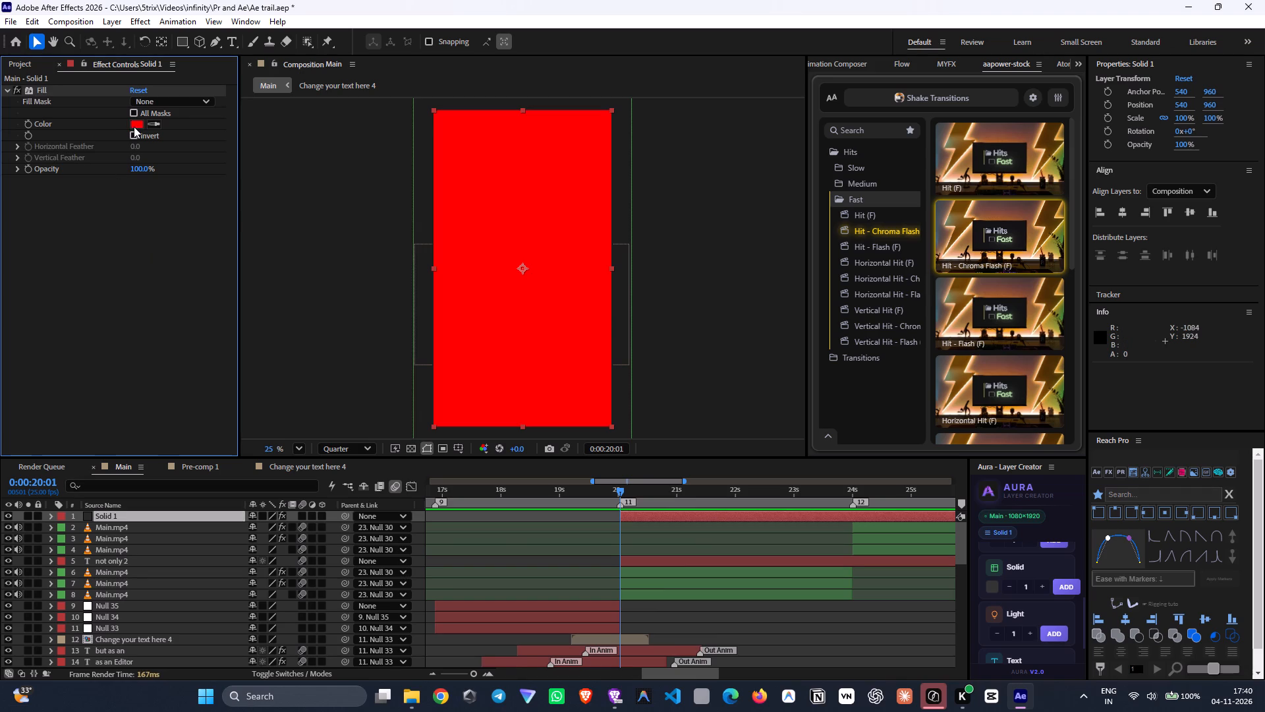
click(134, 127)
drag(275, 426, 120, 620)
click(479, 376)
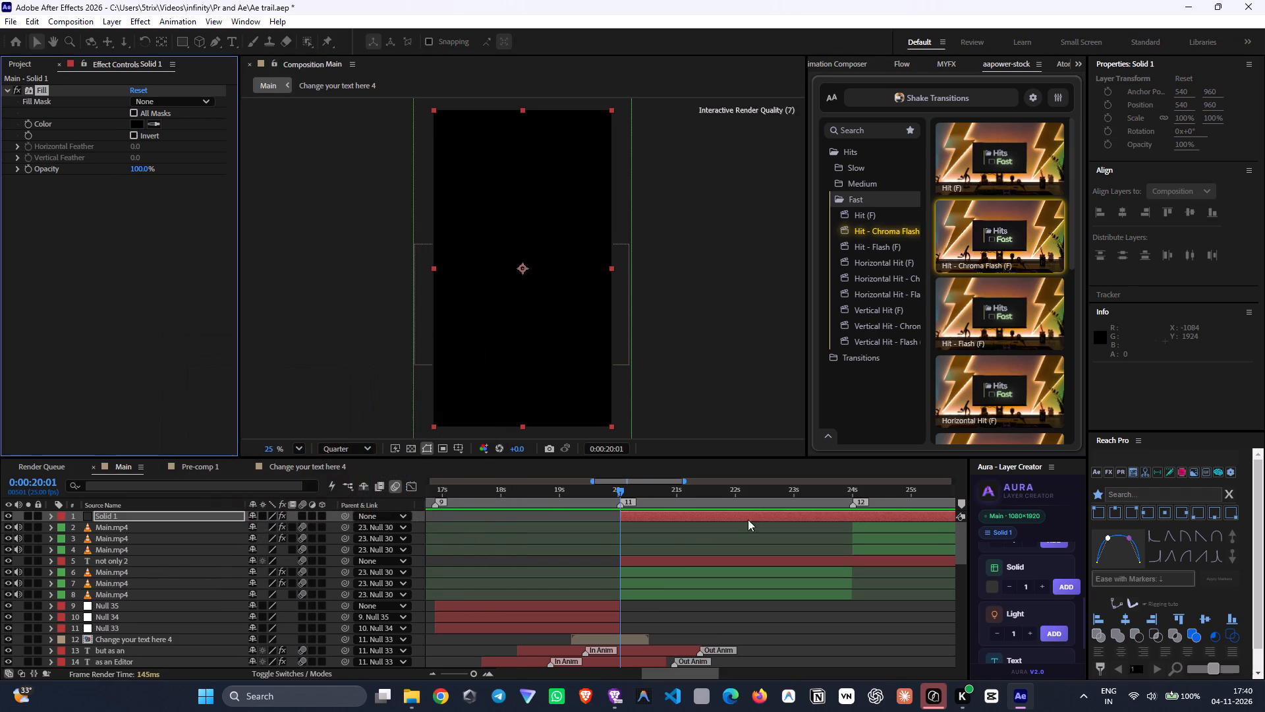
Split the black solid at 0:00:24:00, at marker 12, and delete the part after the cut.
drag(810, 500, 852, 548)
key(ctrl+shift+d)
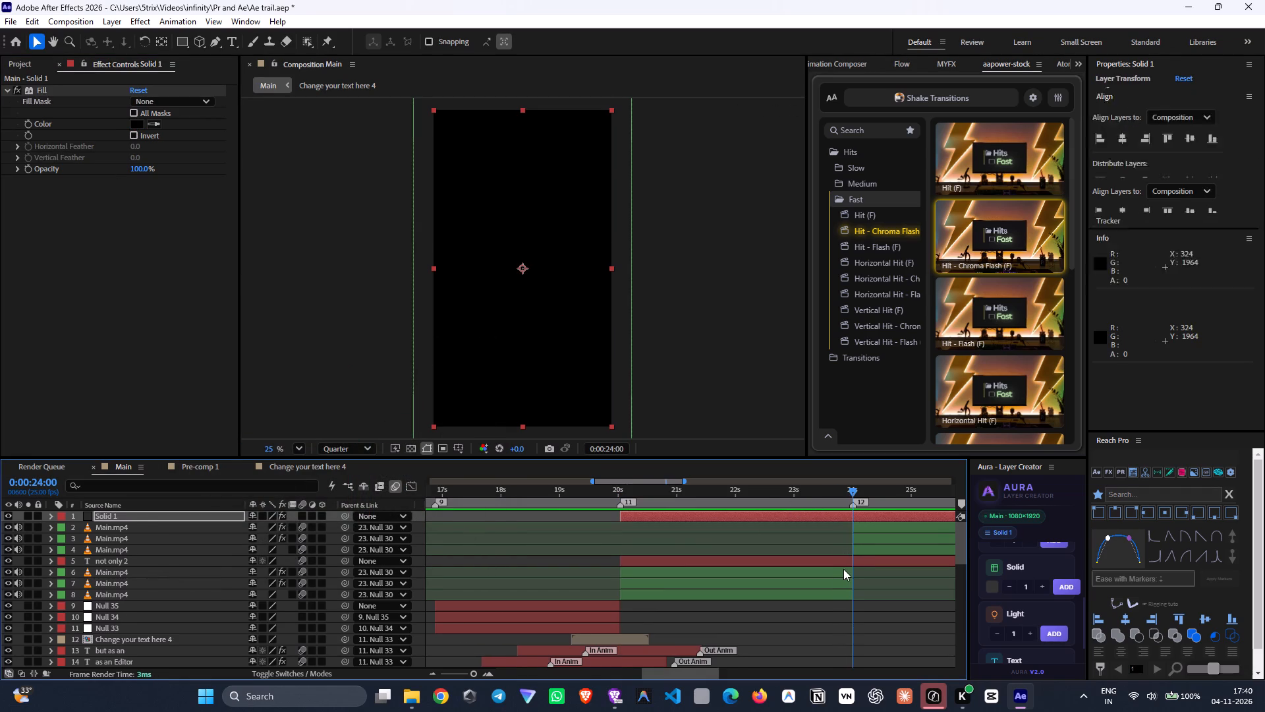
key(Delete)
Move the black solid below the top three Main.mp4 layers, directly above the "not only 2" text layer.
drag(757, 494, 677, 497)
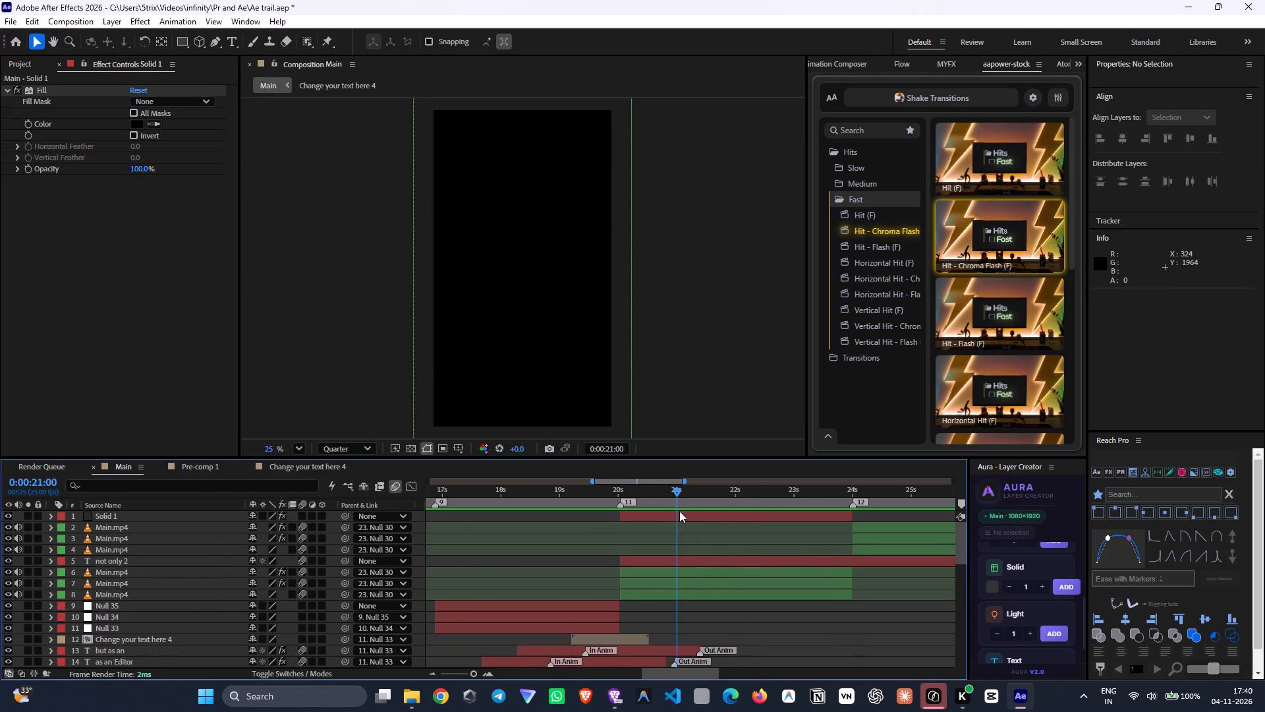
click(680, 514)
drag(109, 517, 123, 555)
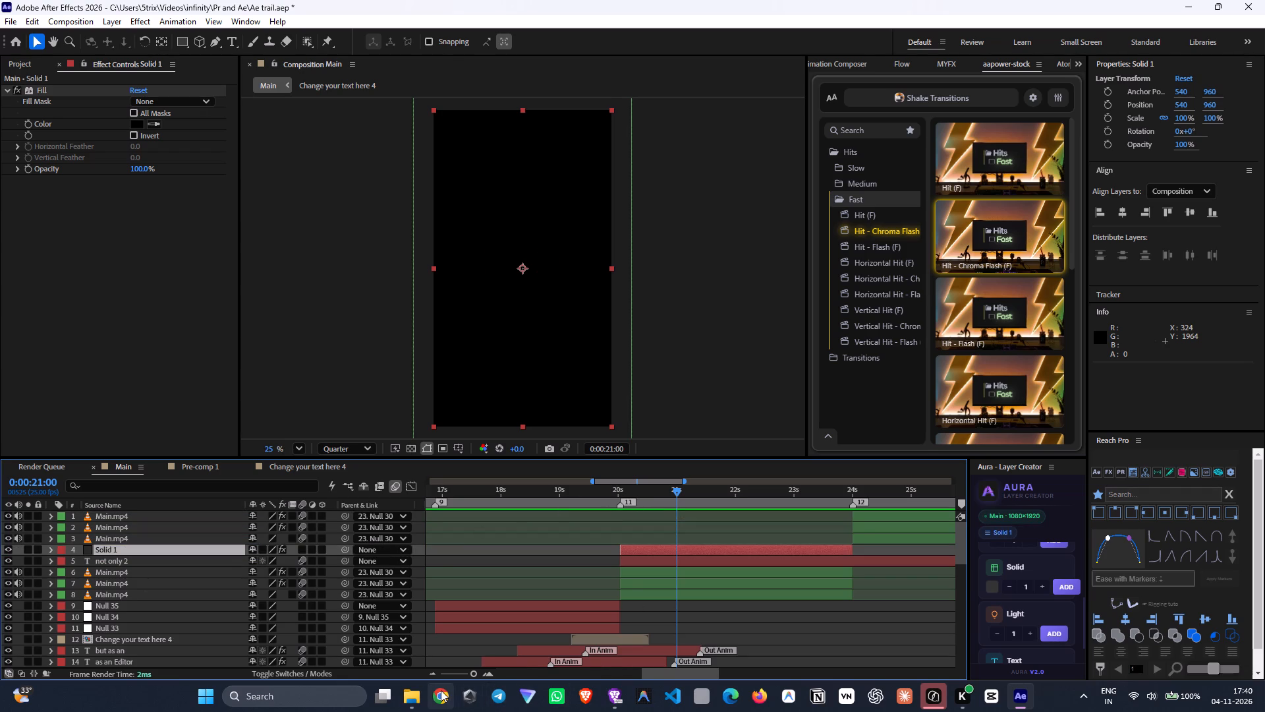
Switch to Brave, replace the Online Notepad tab with a new one, search for "flat icon" and open the Flaticon site.
click(620, 697)
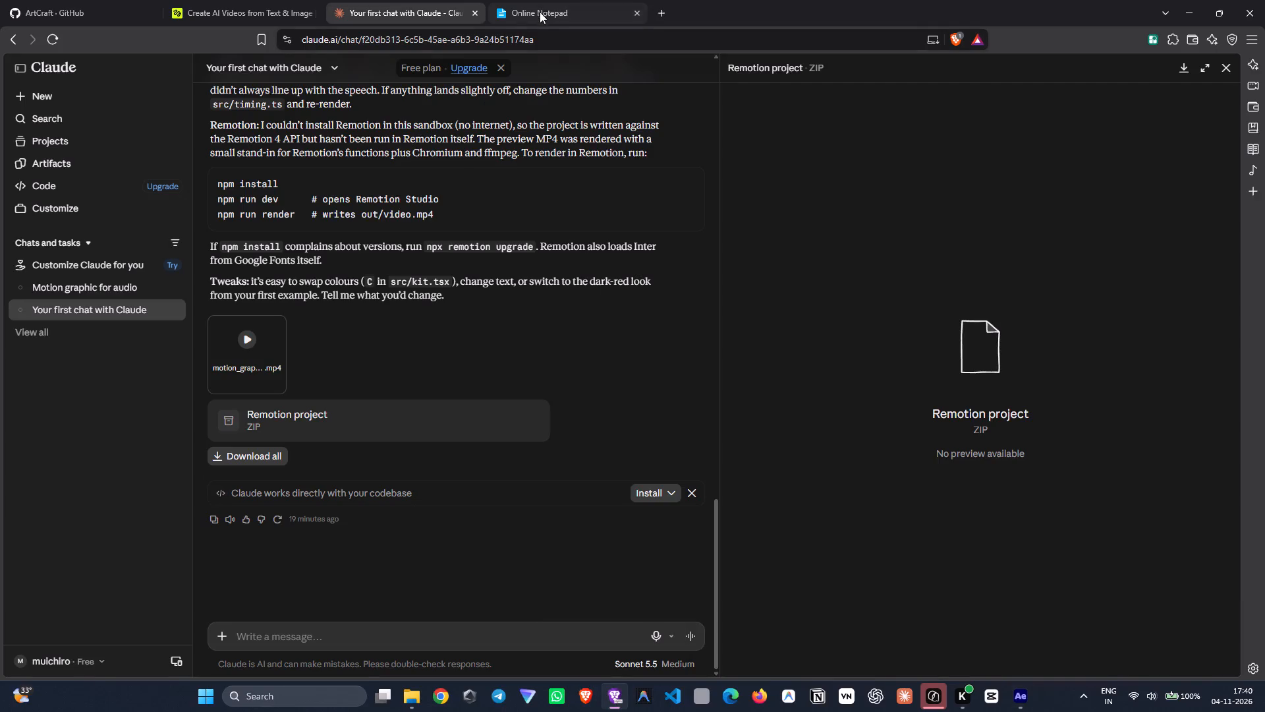
click(542, 10)
click(654, 17)
click(637, 16)
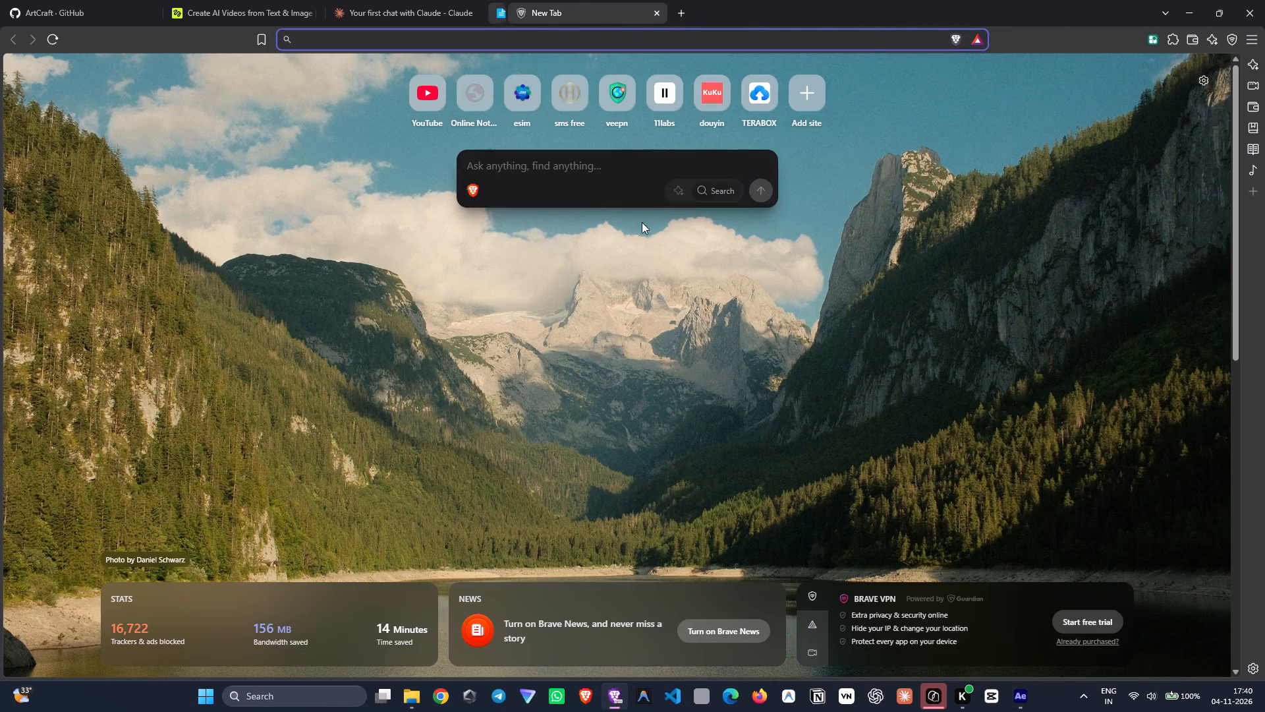
key(i)
key(BackSpace)
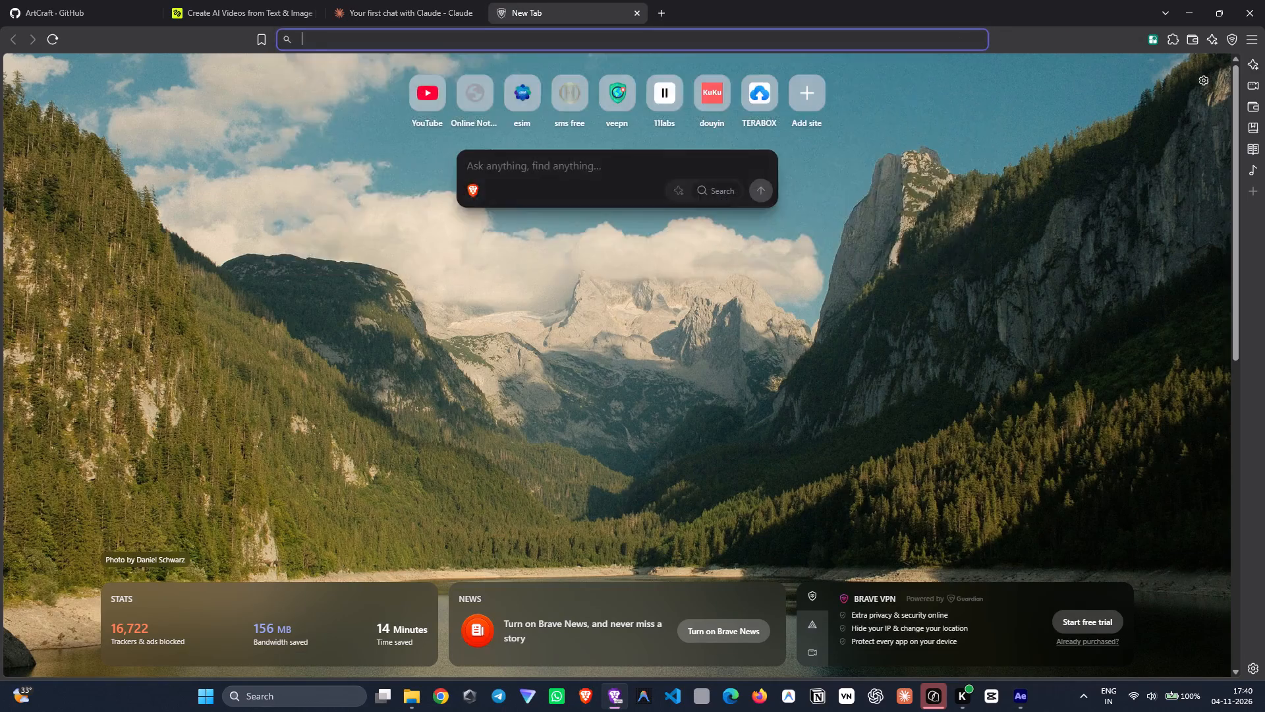
text(flat icon)
key(Return)
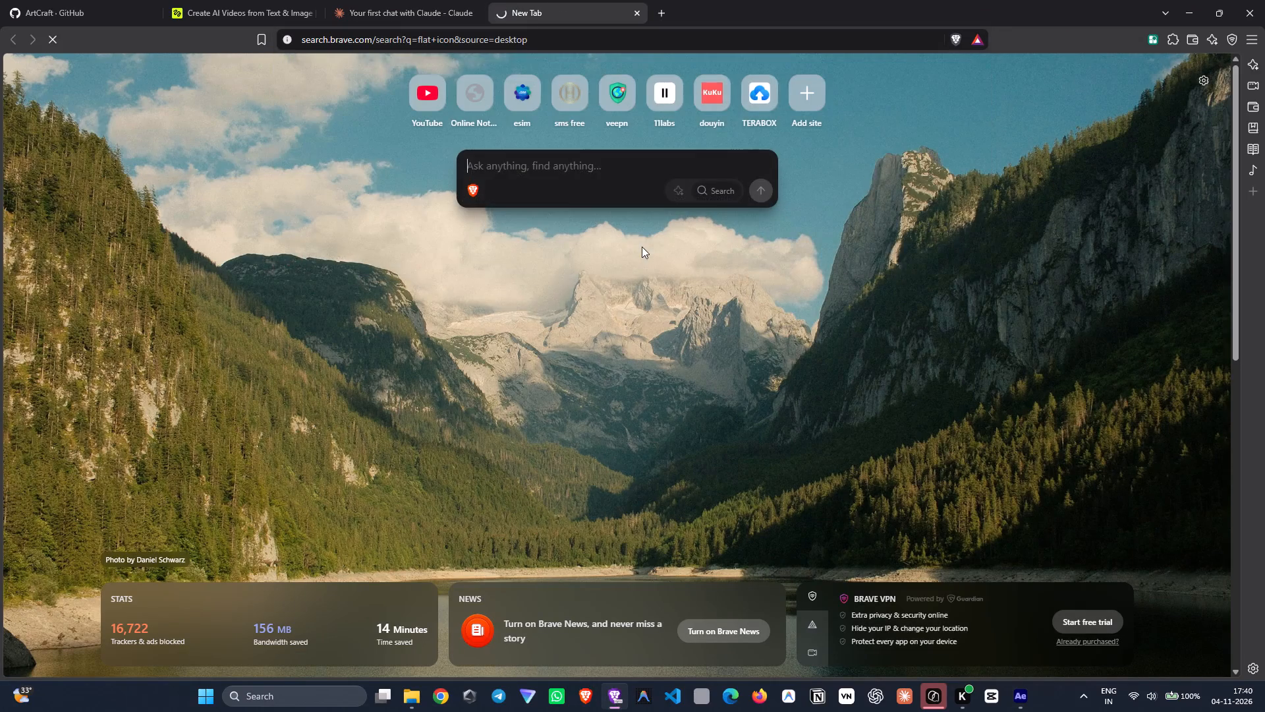
click(200, 548)
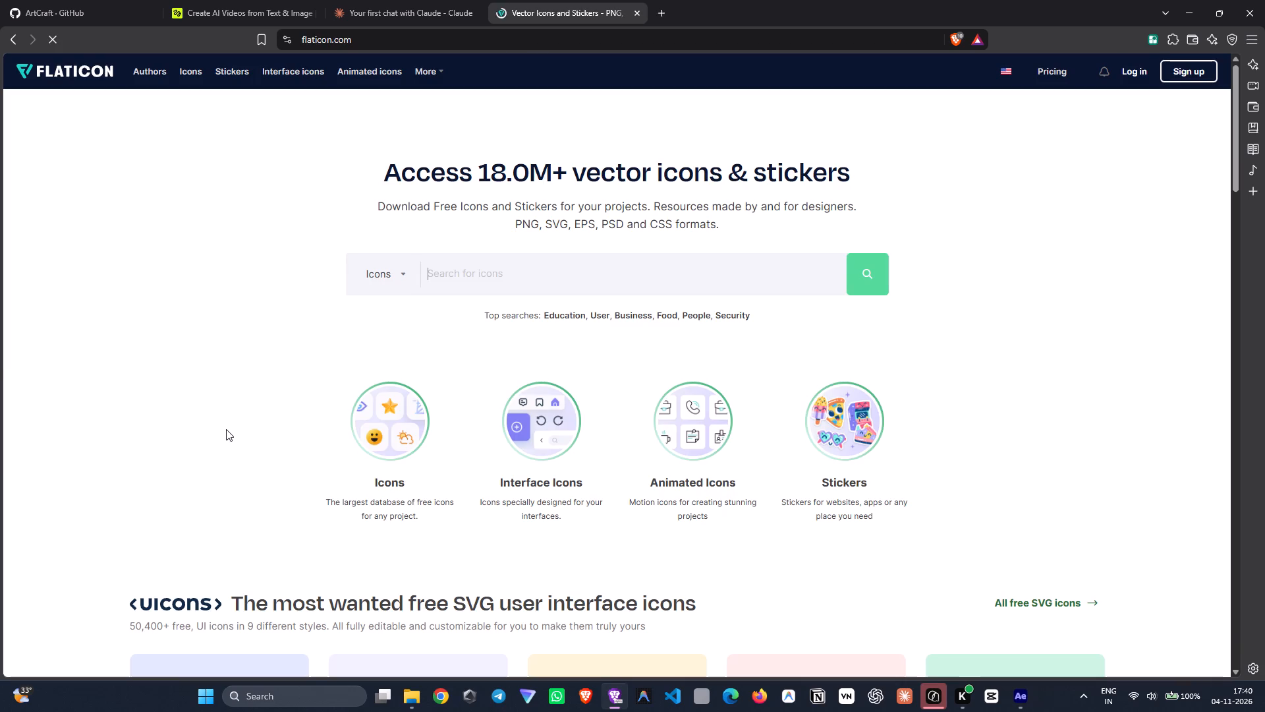
Search Flaticon for "skills" and look through the animated icons.
click(465, 271)
text(skills)
key(Return)
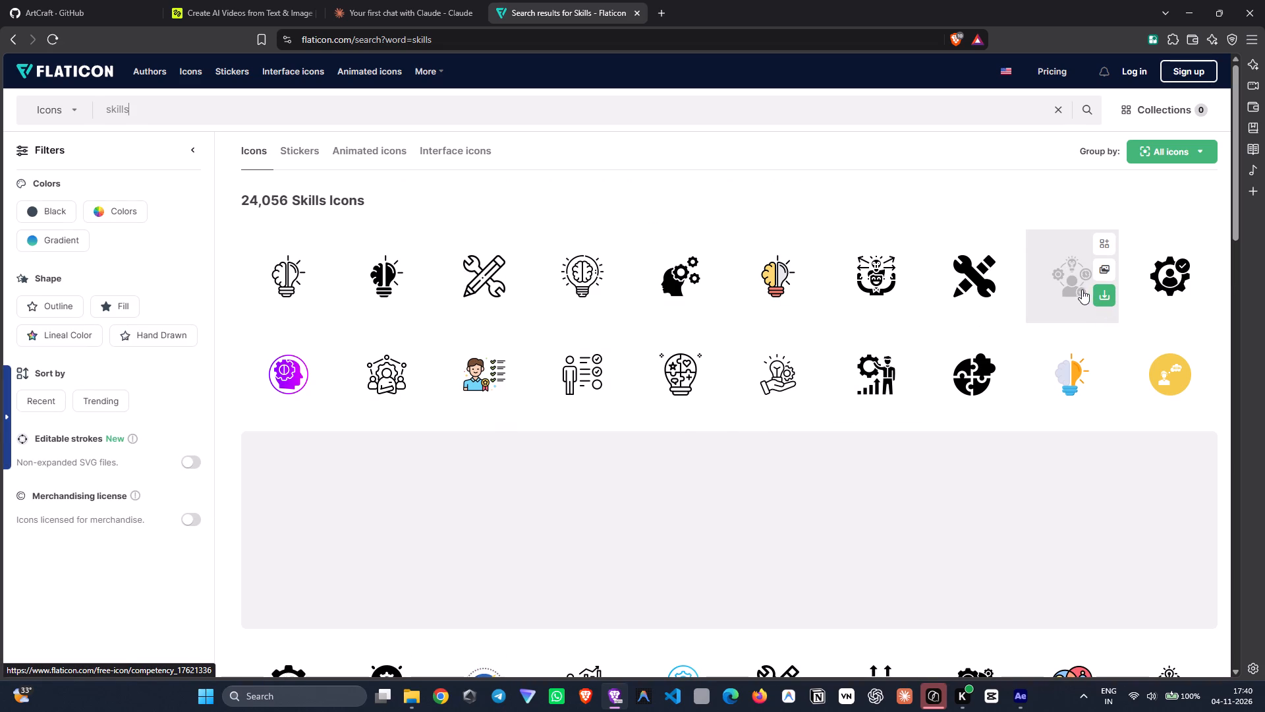
click(350, 164)
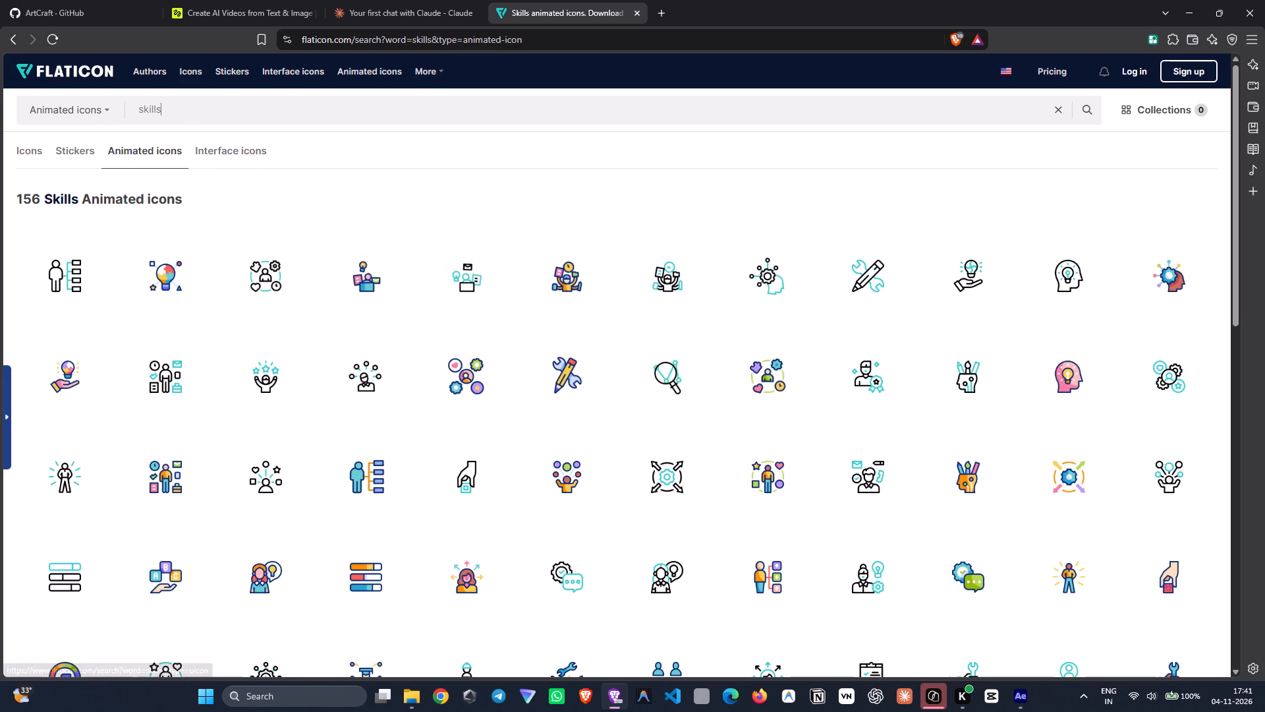
Search the animated icons for "man" and browse the first page of designs.
drag(172, 108, 115, 109)
text(man)
key(Return)
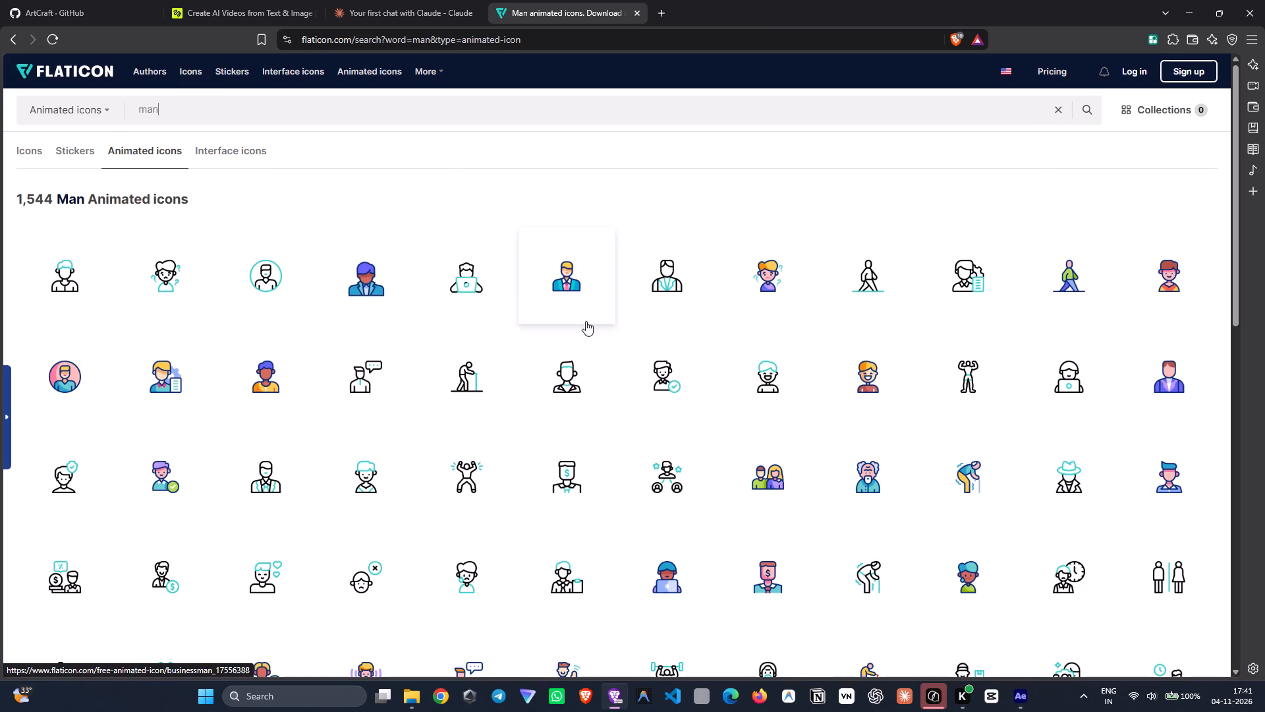
scroll(393, 403, down, 3)
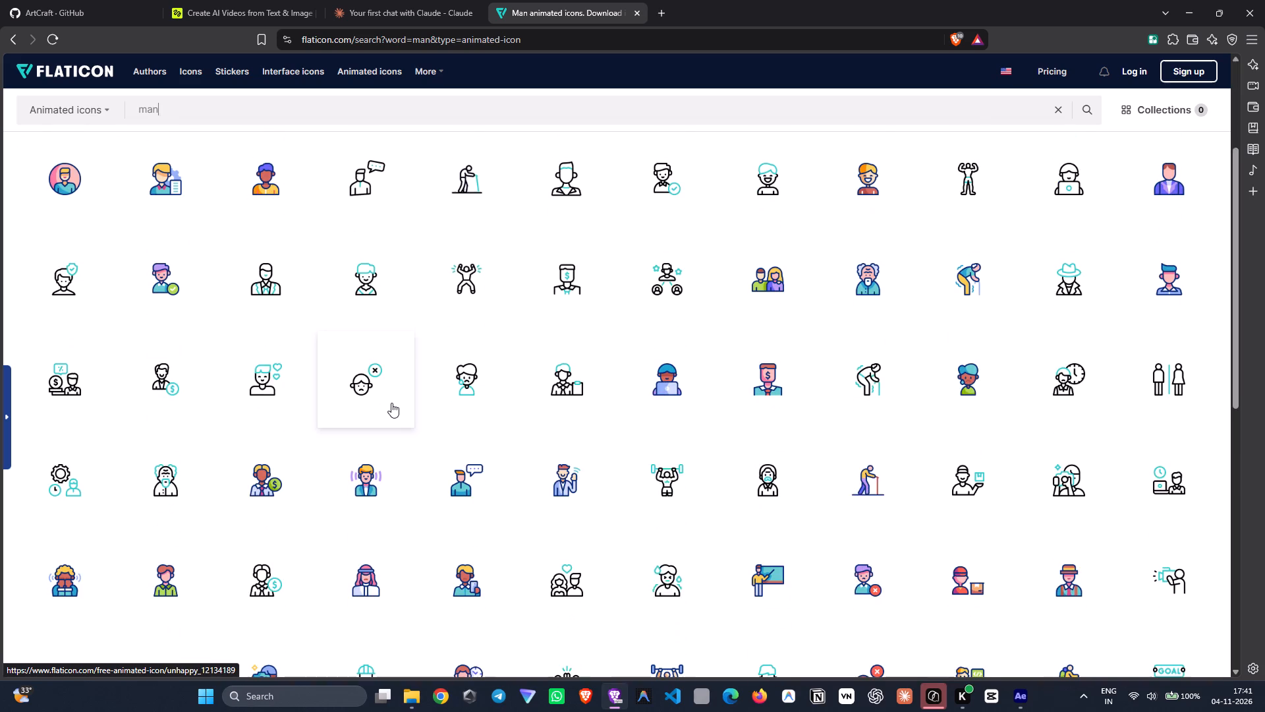
scroll(390, 403, down, 6)
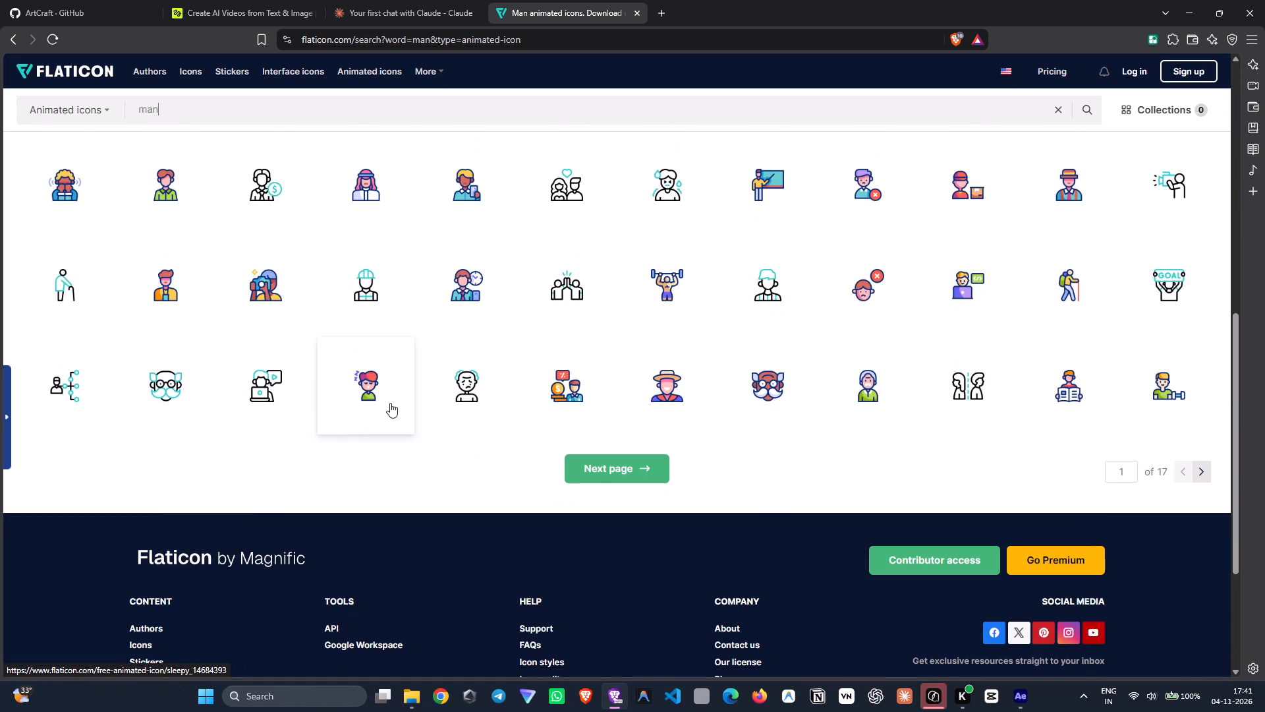
scroll(390, 403, up, 11)
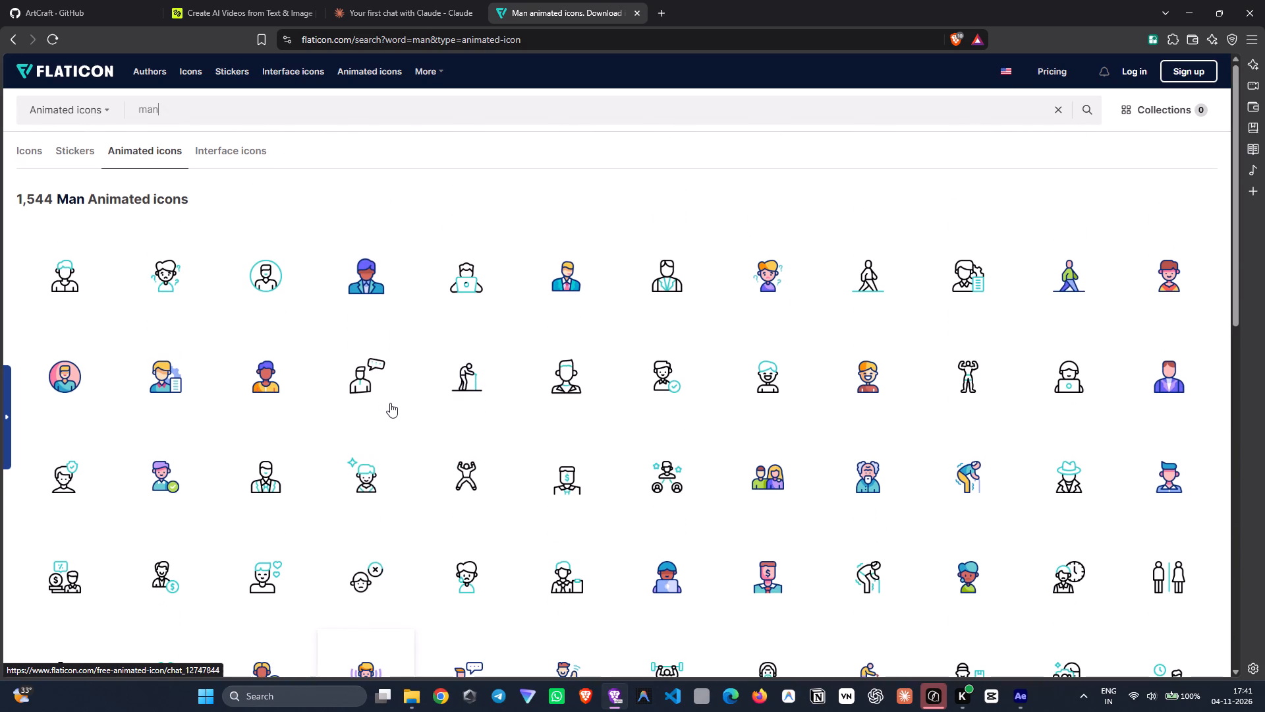
scroll(390, 403, up, 4)
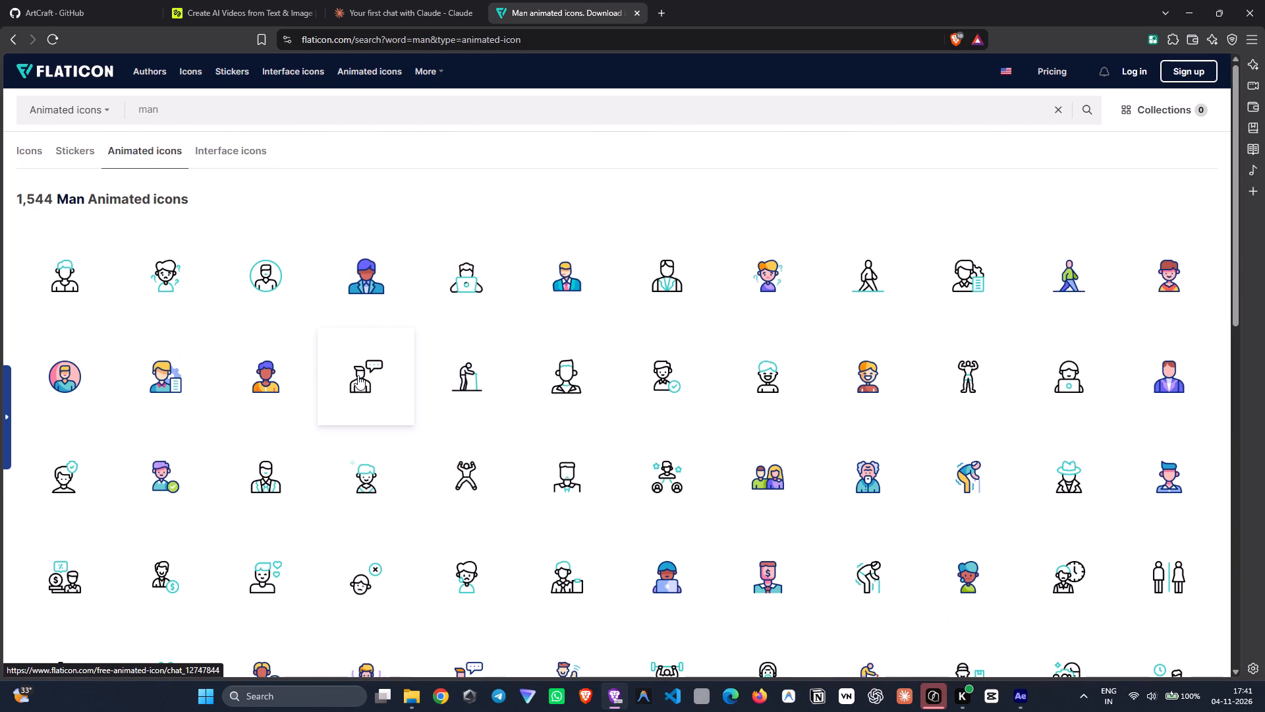
Switch to static man icons and save DinosoftLabs' standing man as a free PNG named man in Videos > infinity > Assets.
click(81, 155)
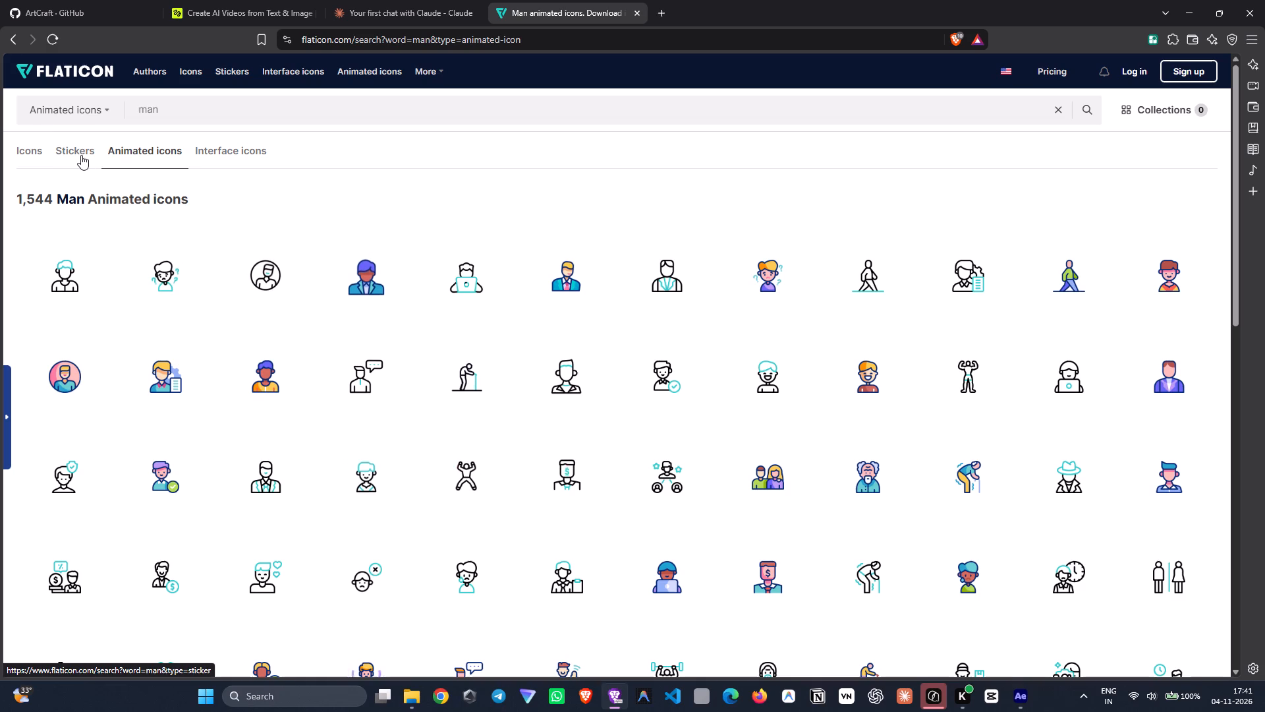
click(33, 154)
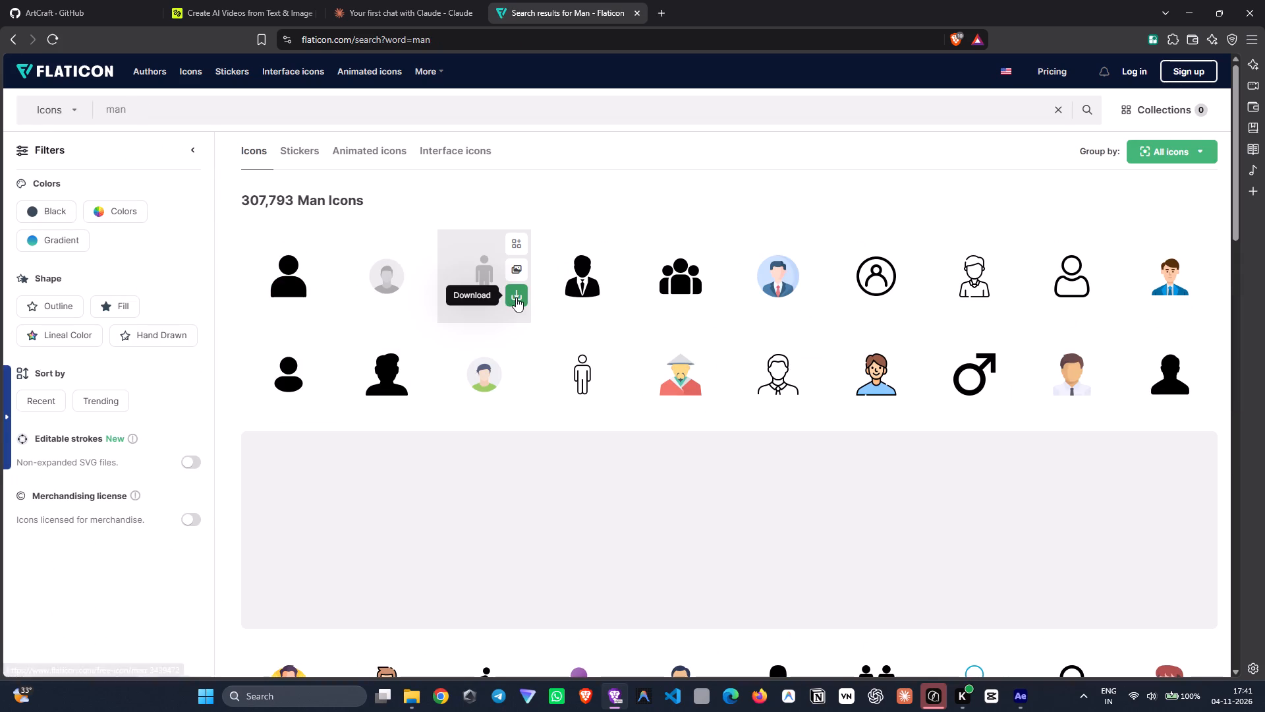
click(516, 297)
click(499, 365)
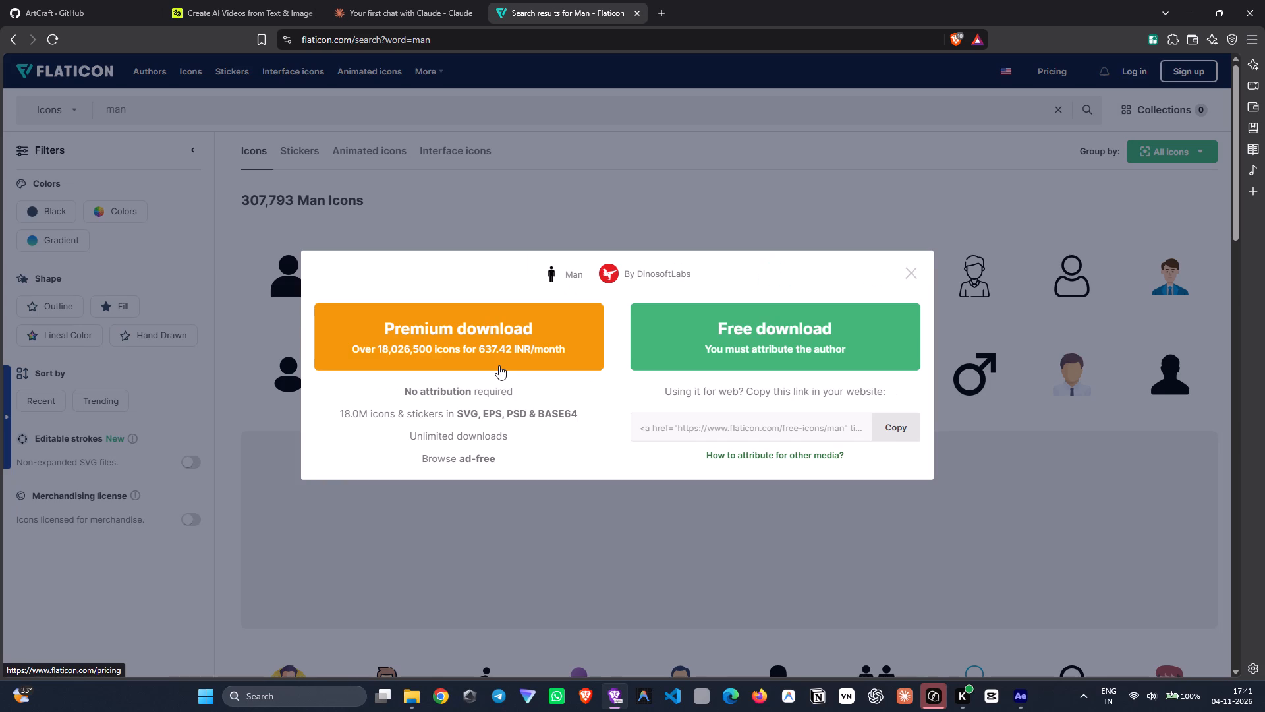
click(739, 345)
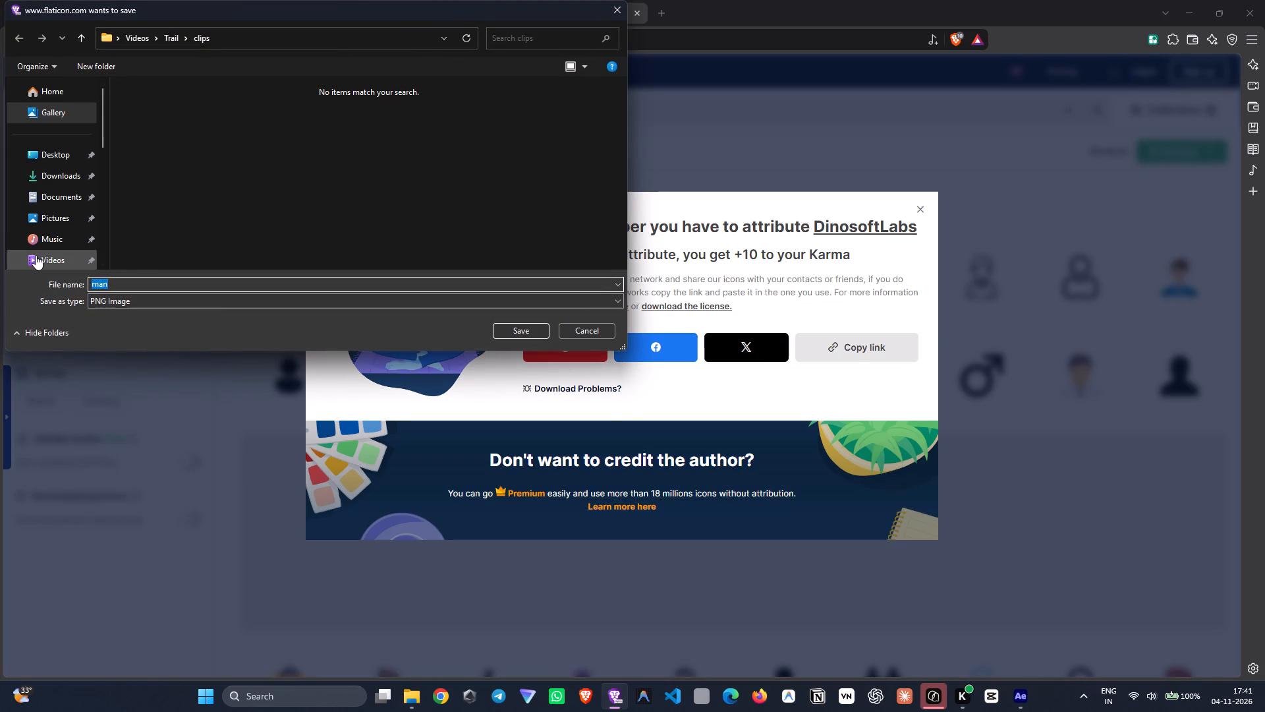
click(36, 255)
double_click(577, 136)
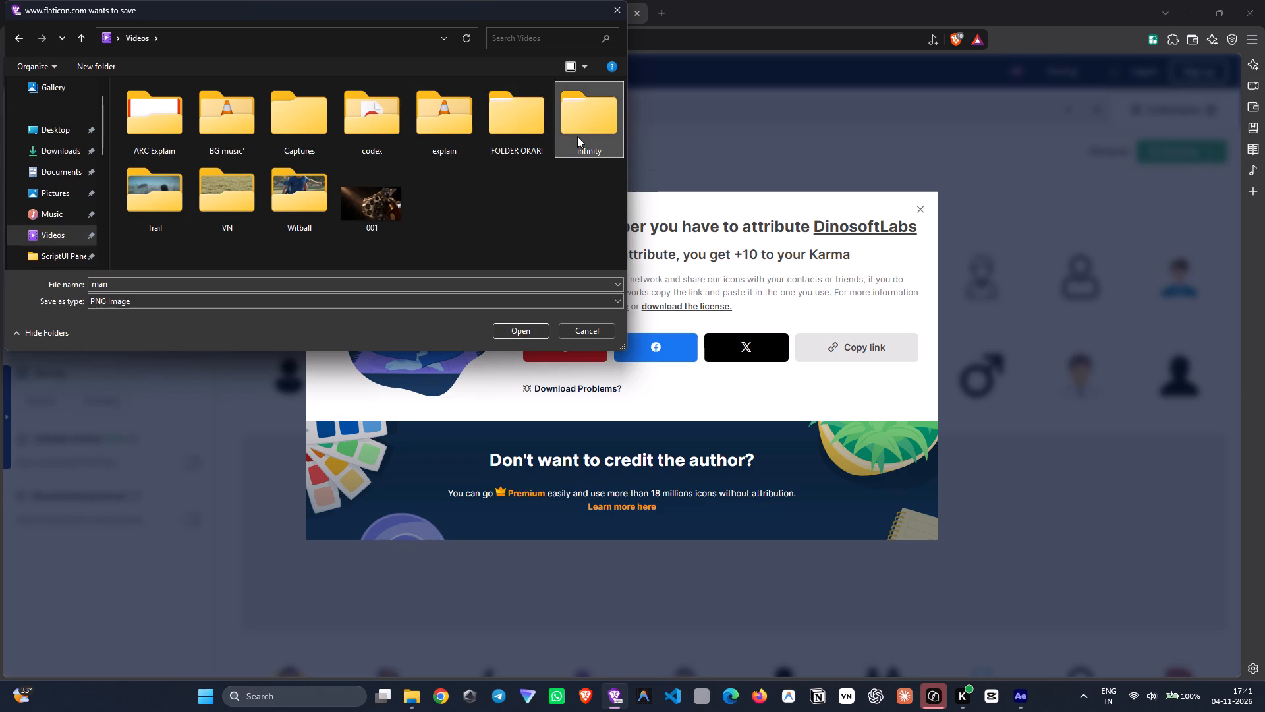
double_click(153, 122)
click(518, 325)
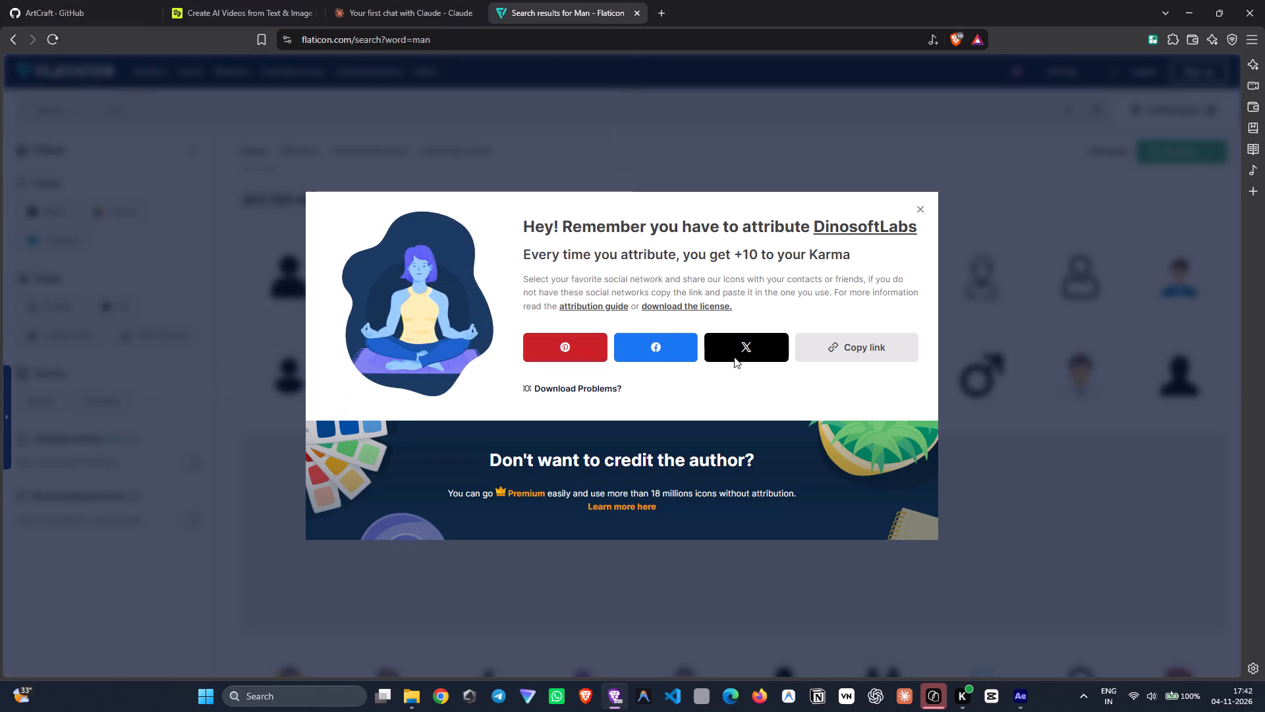
click(922, 208)
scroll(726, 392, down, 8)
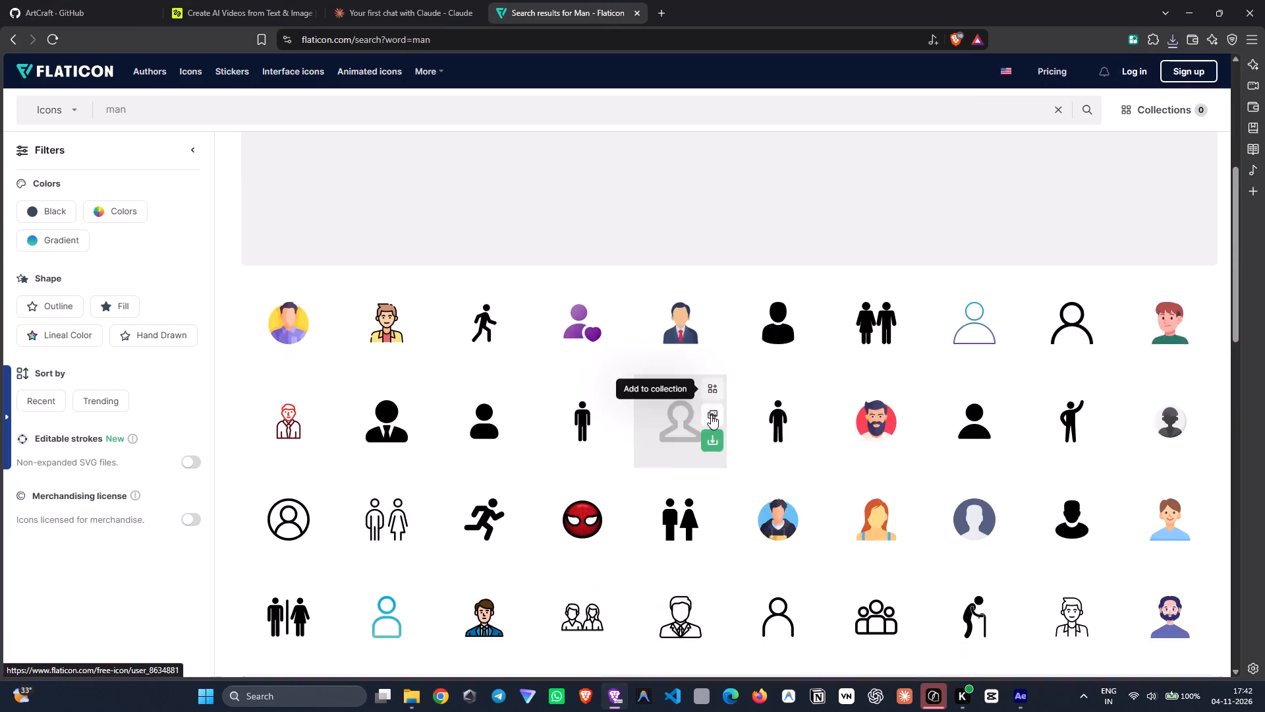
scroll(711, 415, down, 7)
Return to After Effects and add man.png from the Assets folder to the Main composition as the top layer.
click(1013, 700)
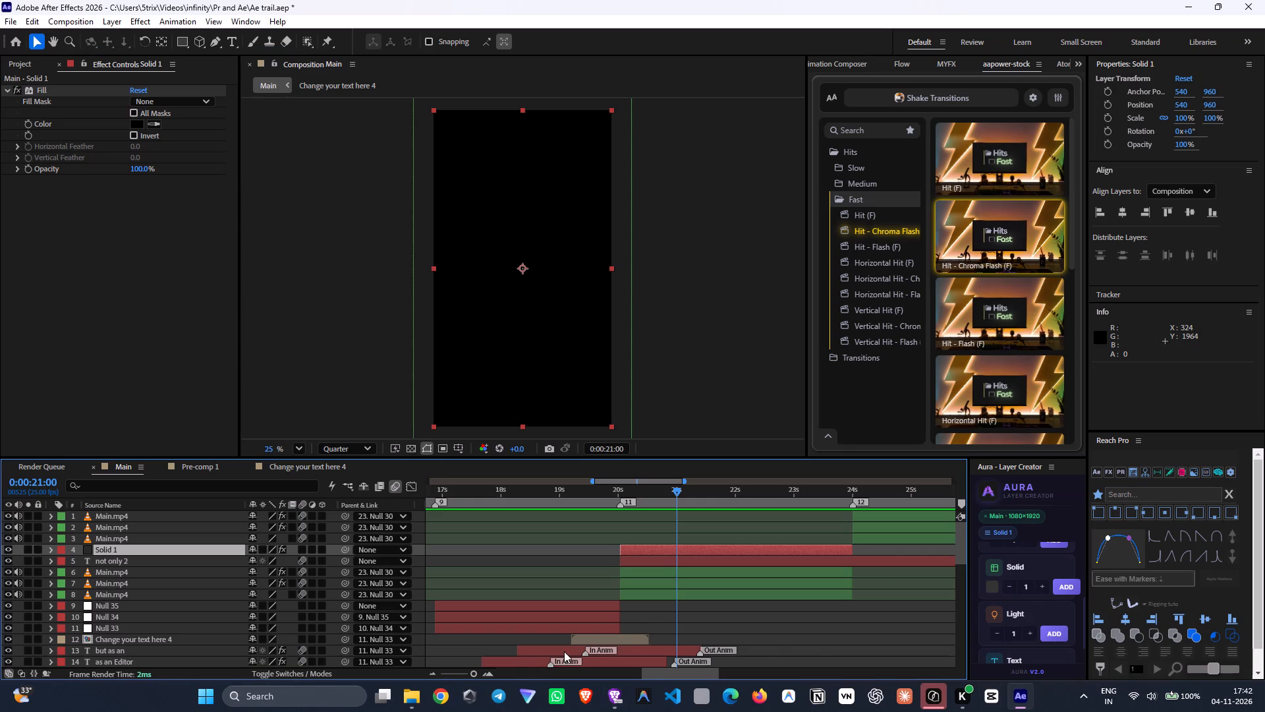
click(417, 693)
click(978, 442)
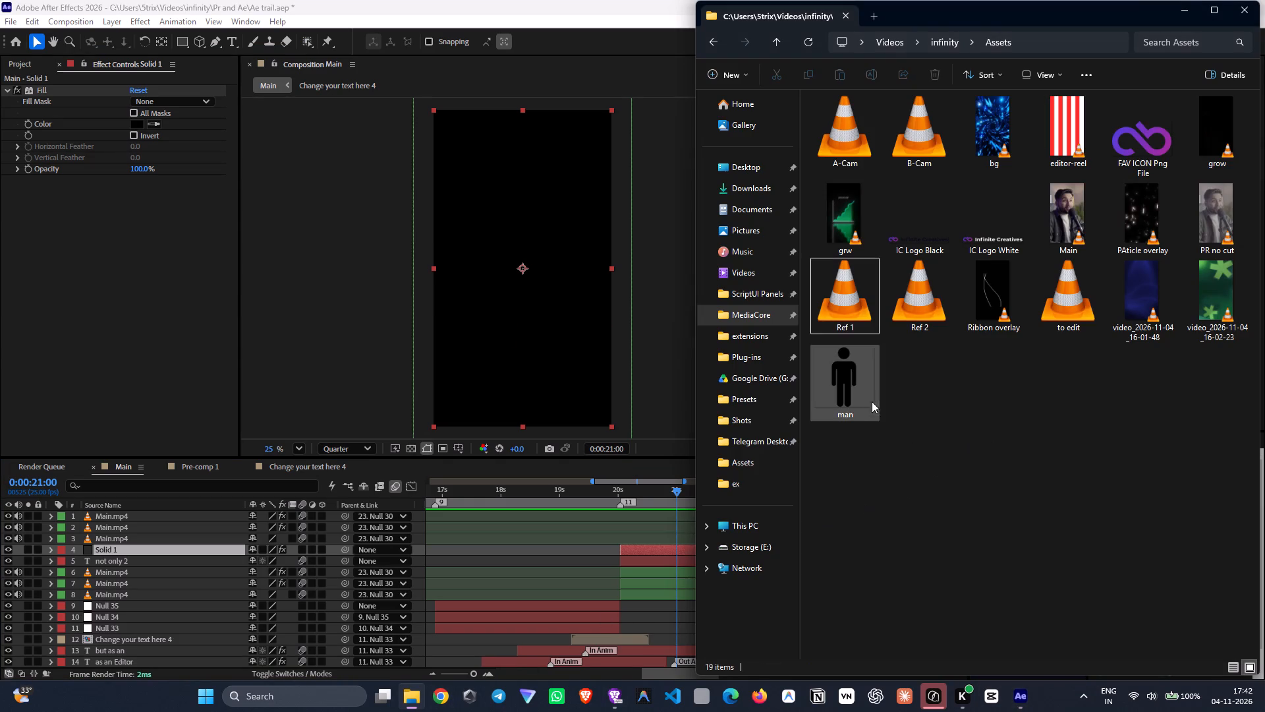
drag(849, 378, 605, 535)
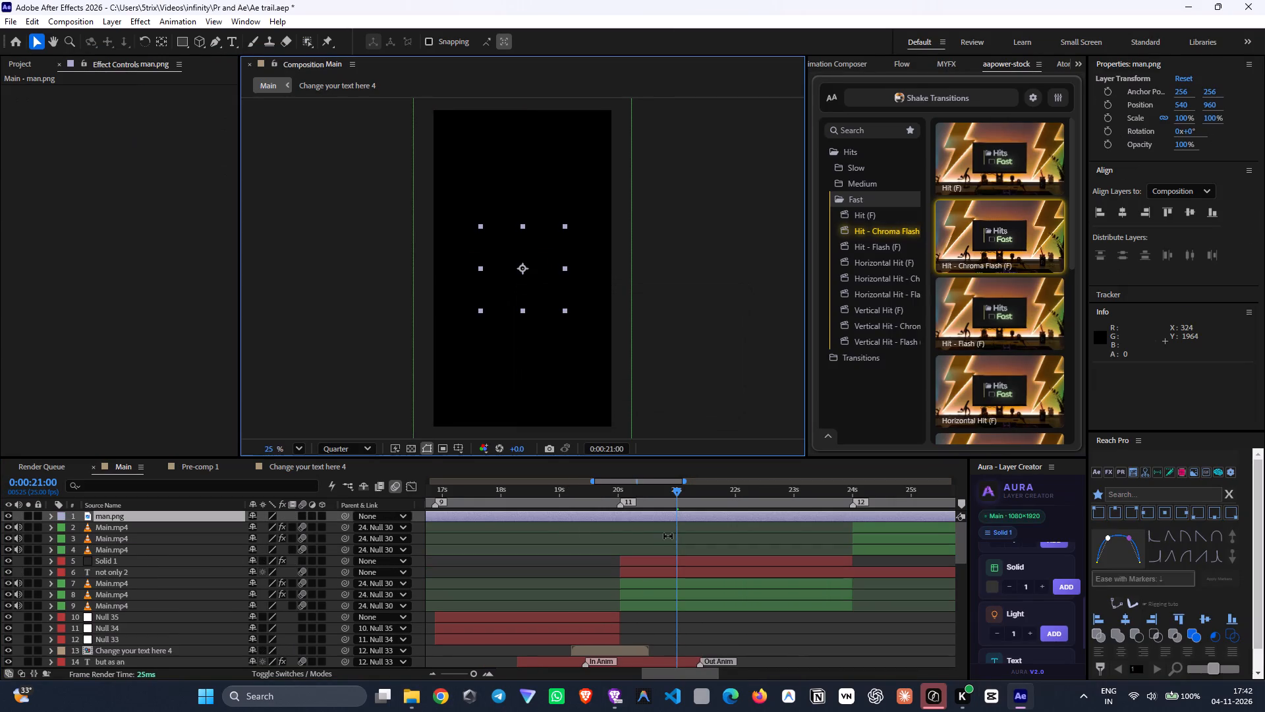
Move the start of the man.png layer to marker 11 at 0:00:20:01.
drag(646, 501, 621, 495)
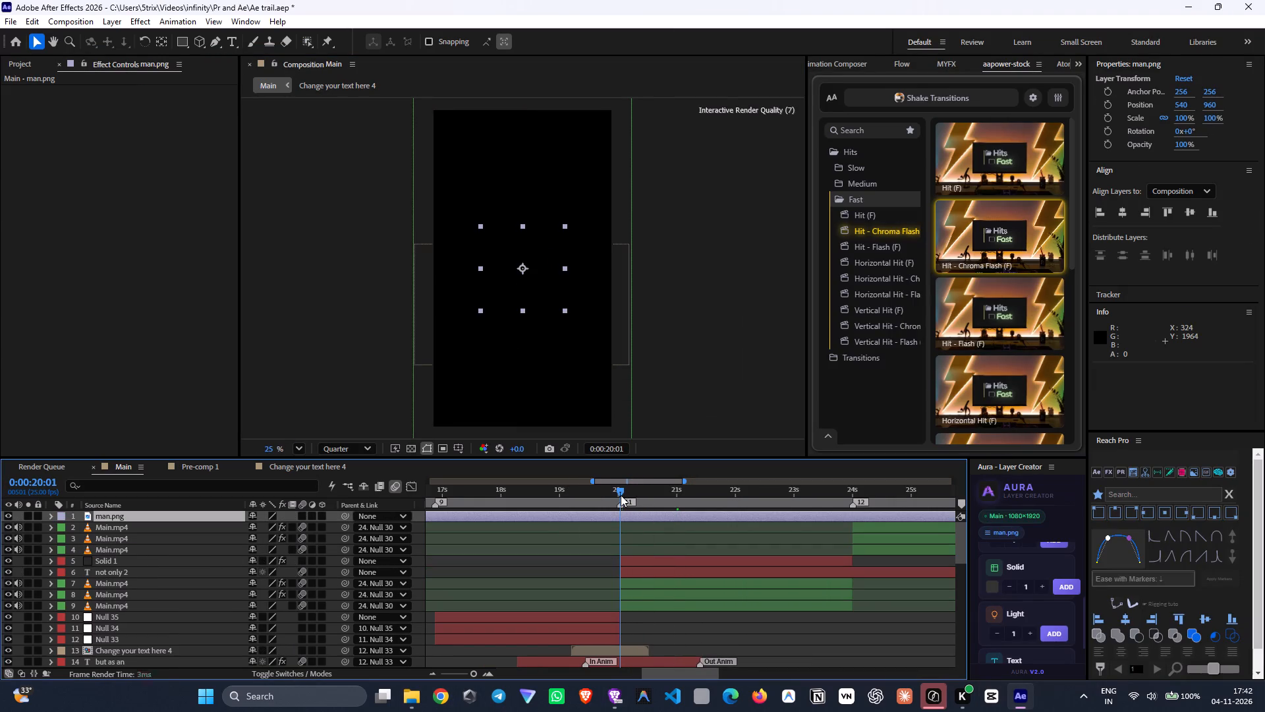
key(bracketleft)
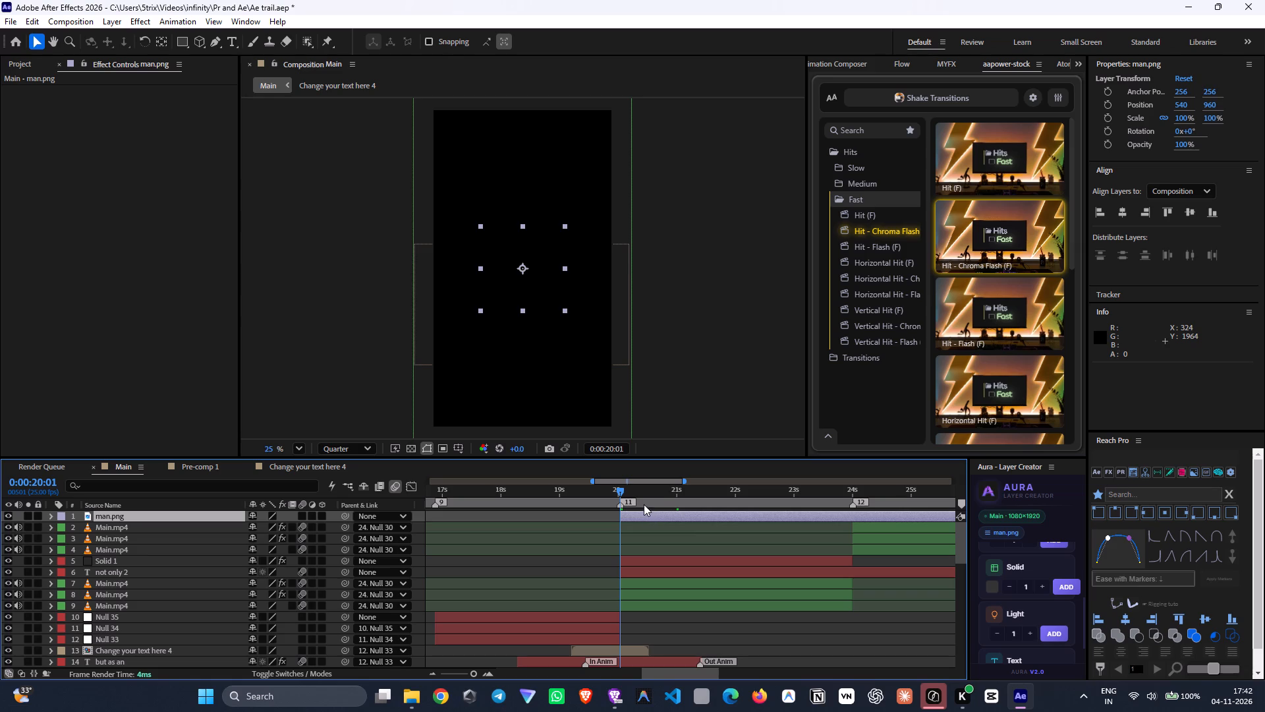
Apply the Fill effect to man.png and set its color to white, FFFFFF.
drag(638, 500, 652, 509)
key(ctrl+space)
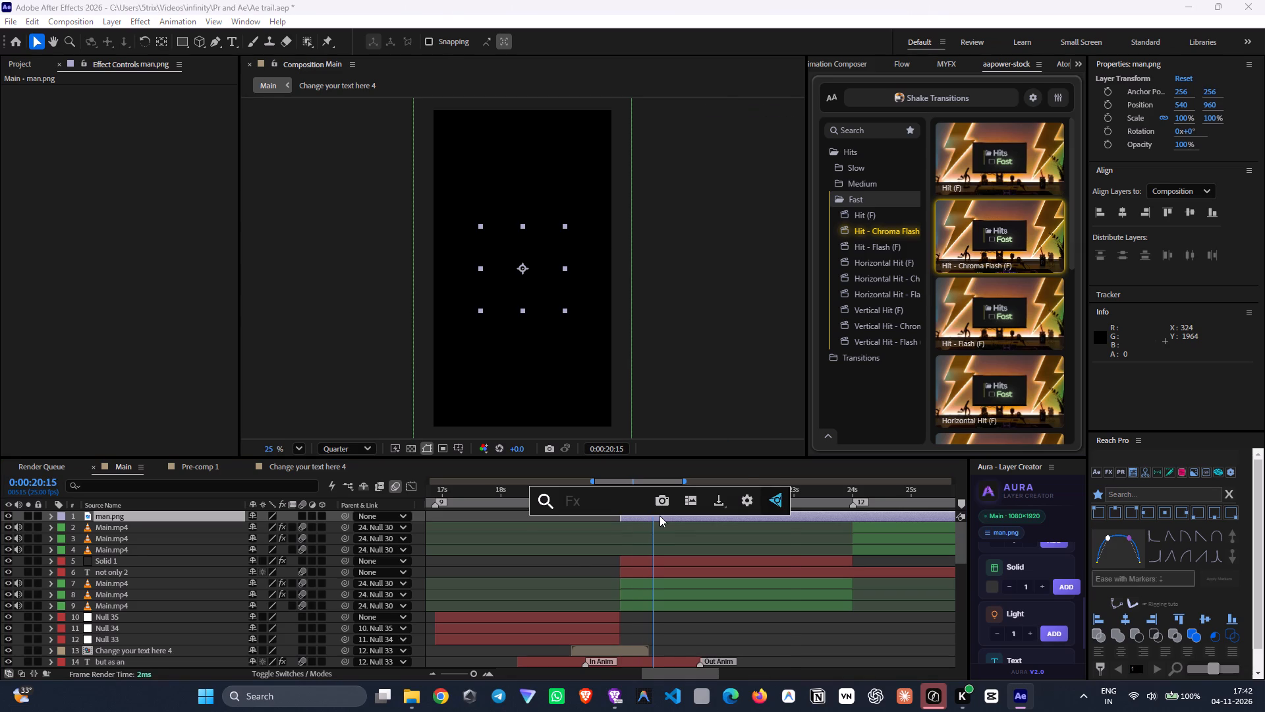
text(fi)
click(641, 552)
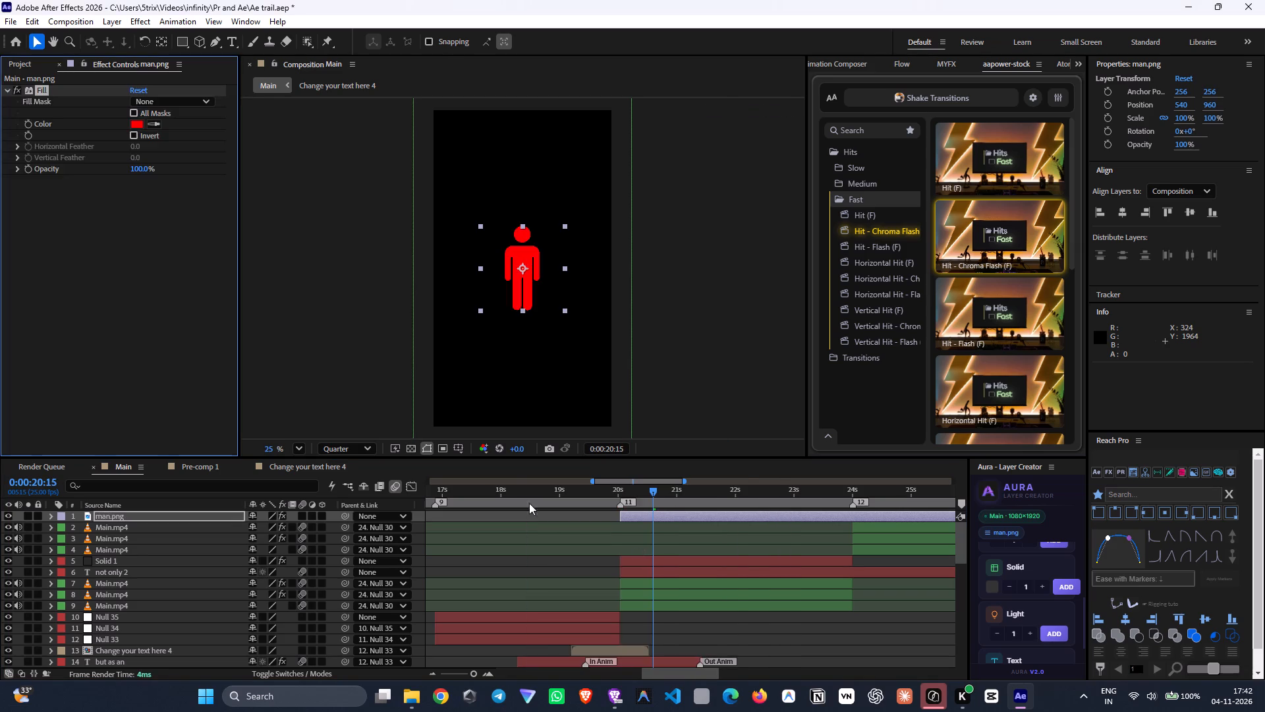
click(136, 123)
drag(253, 391, 101, 331)
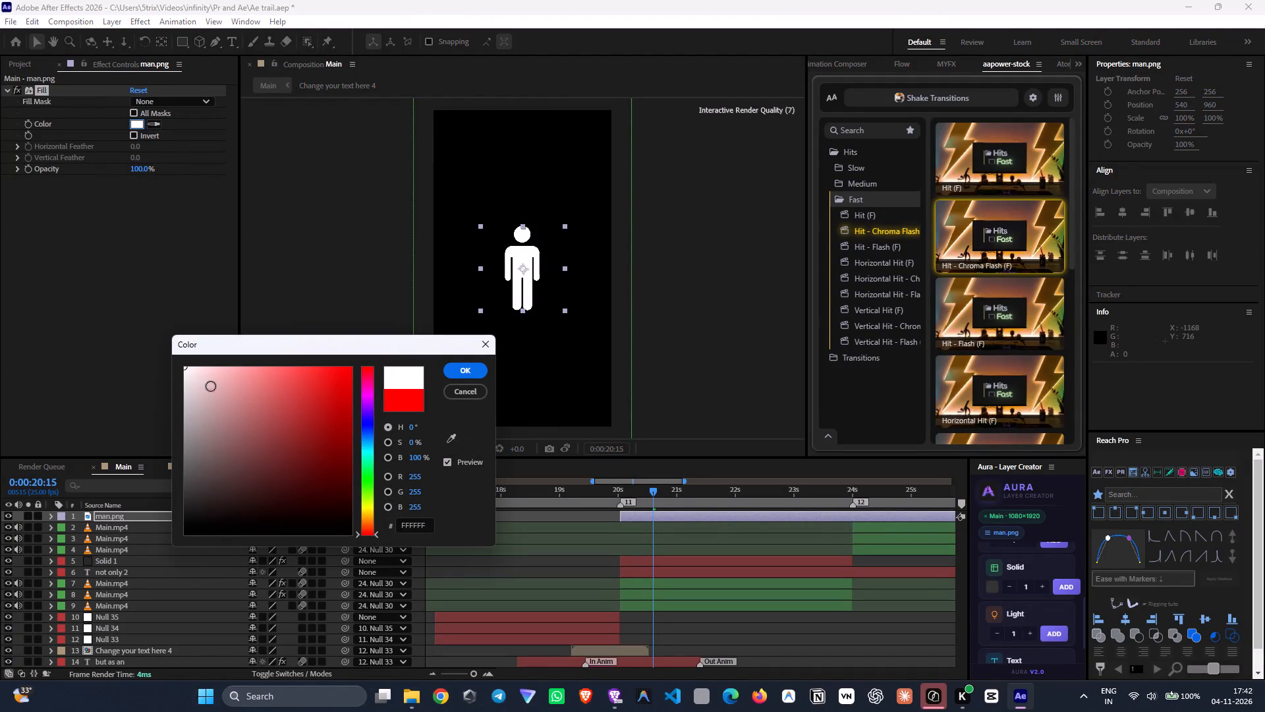
click(468, 374)
Move the man icon to the left side of the frame, at about 160, 981, and preview the scene.
scroll(521, 328, up, 1)
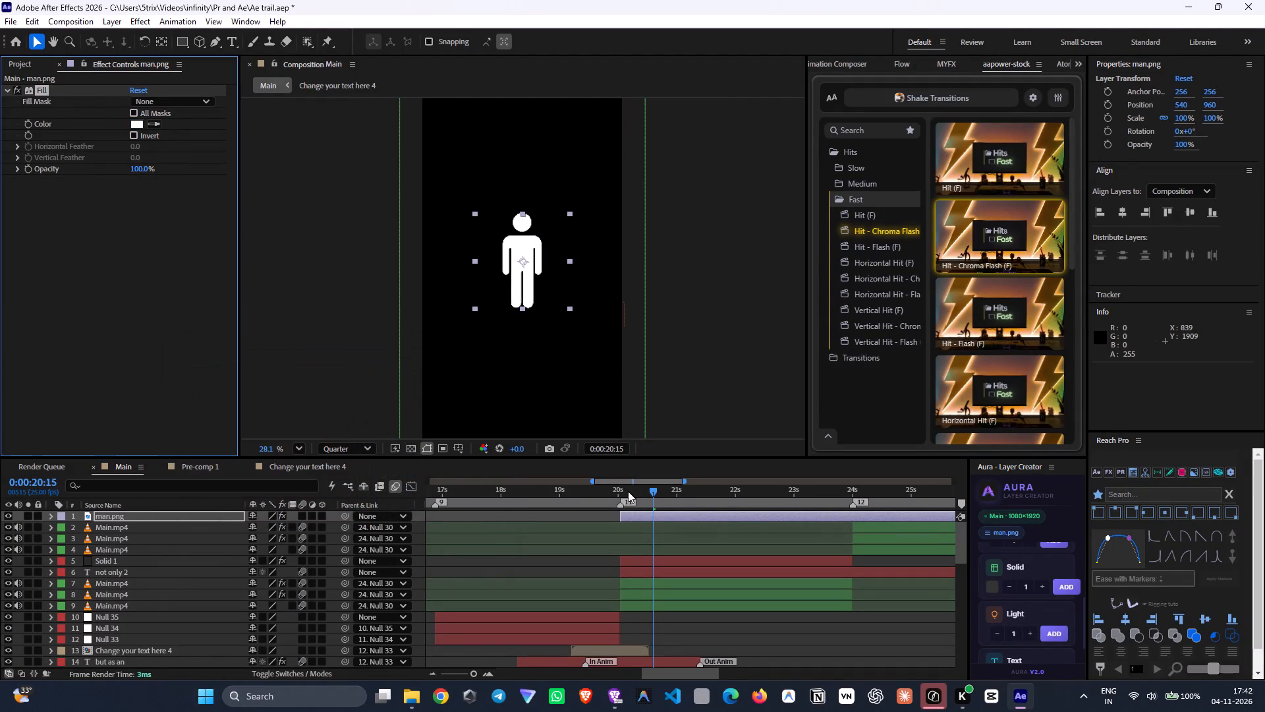
drag(632, 503, 621, 502)
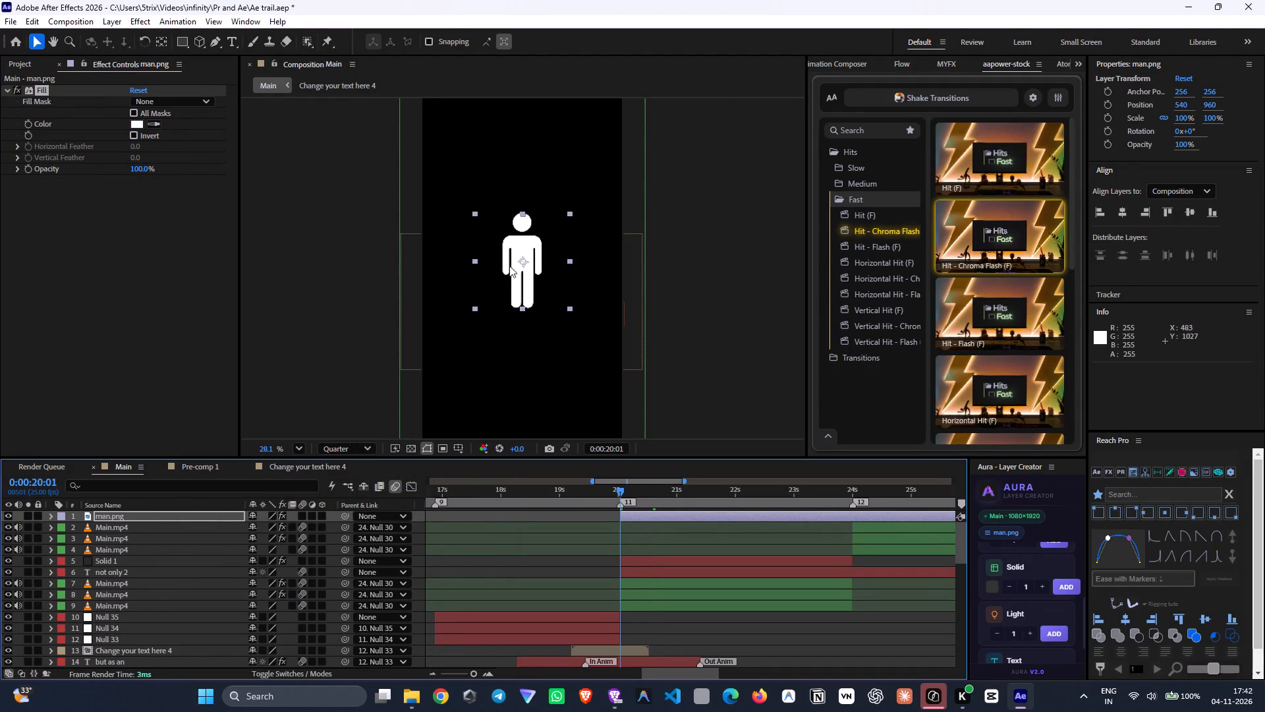
drag(524, 270, 455, 276)
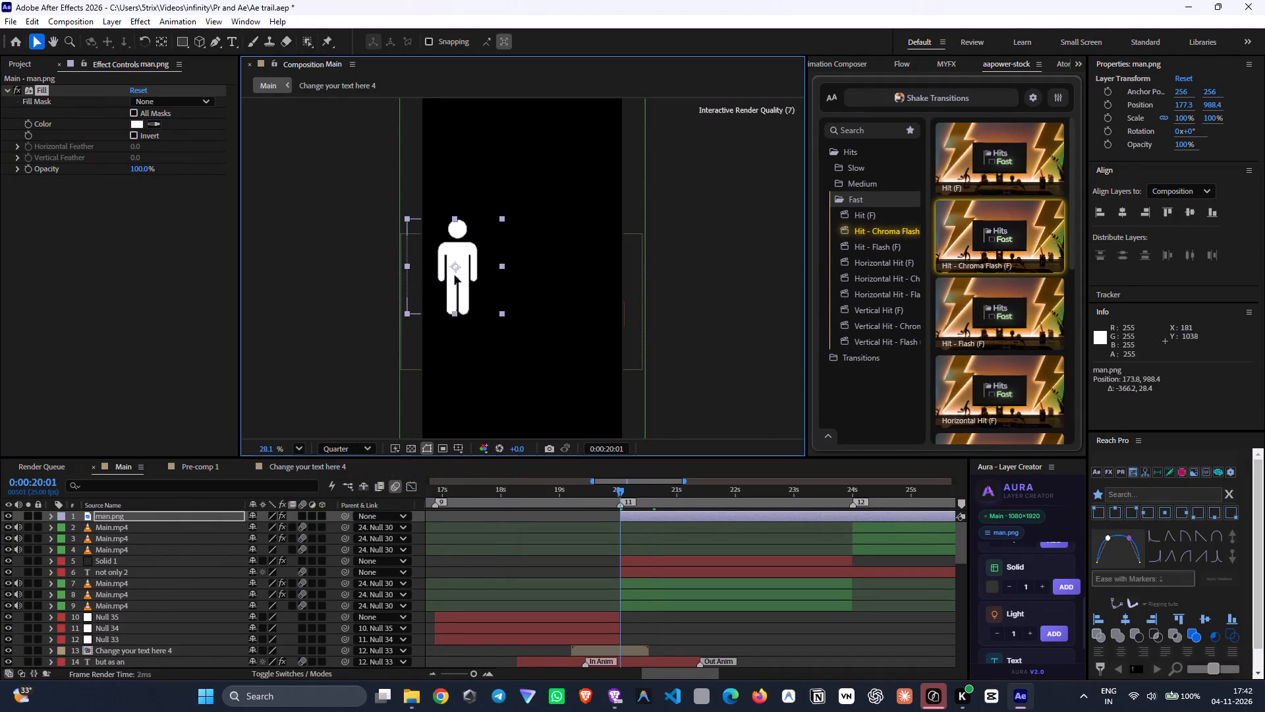
drag(455, 276, 453, 274)
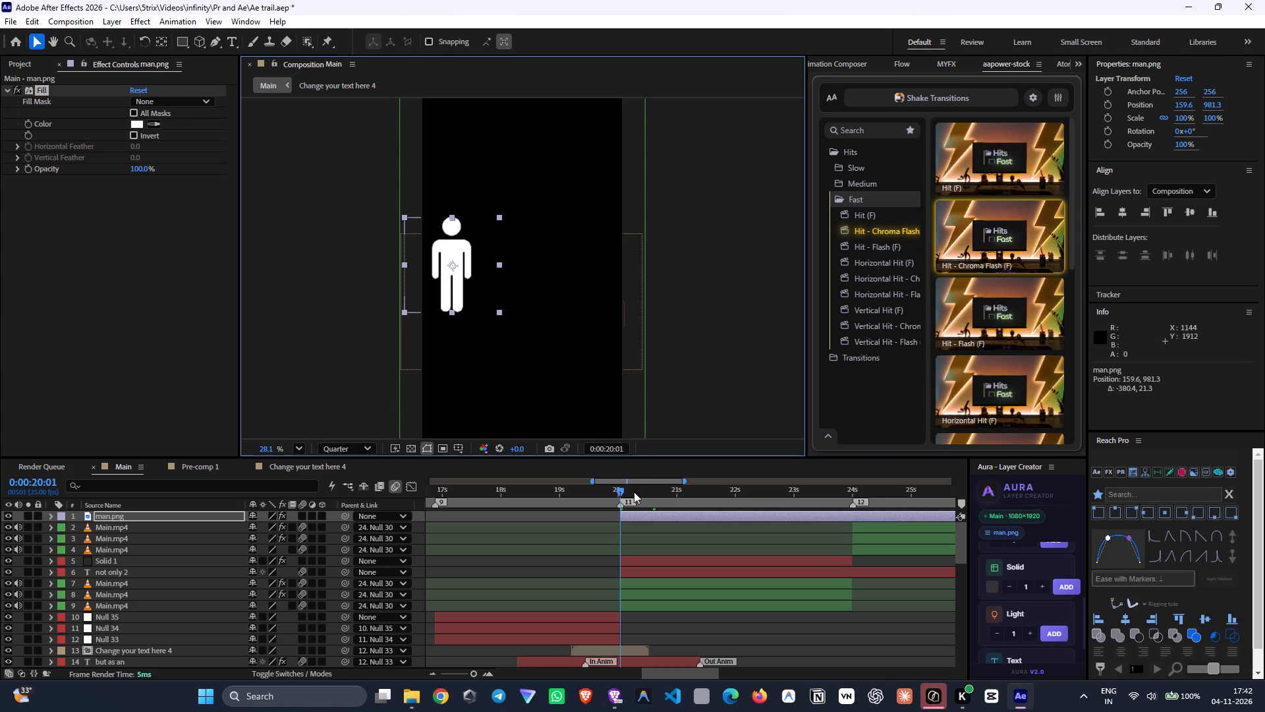
drag(629, 492, 621, 527)
key(space)
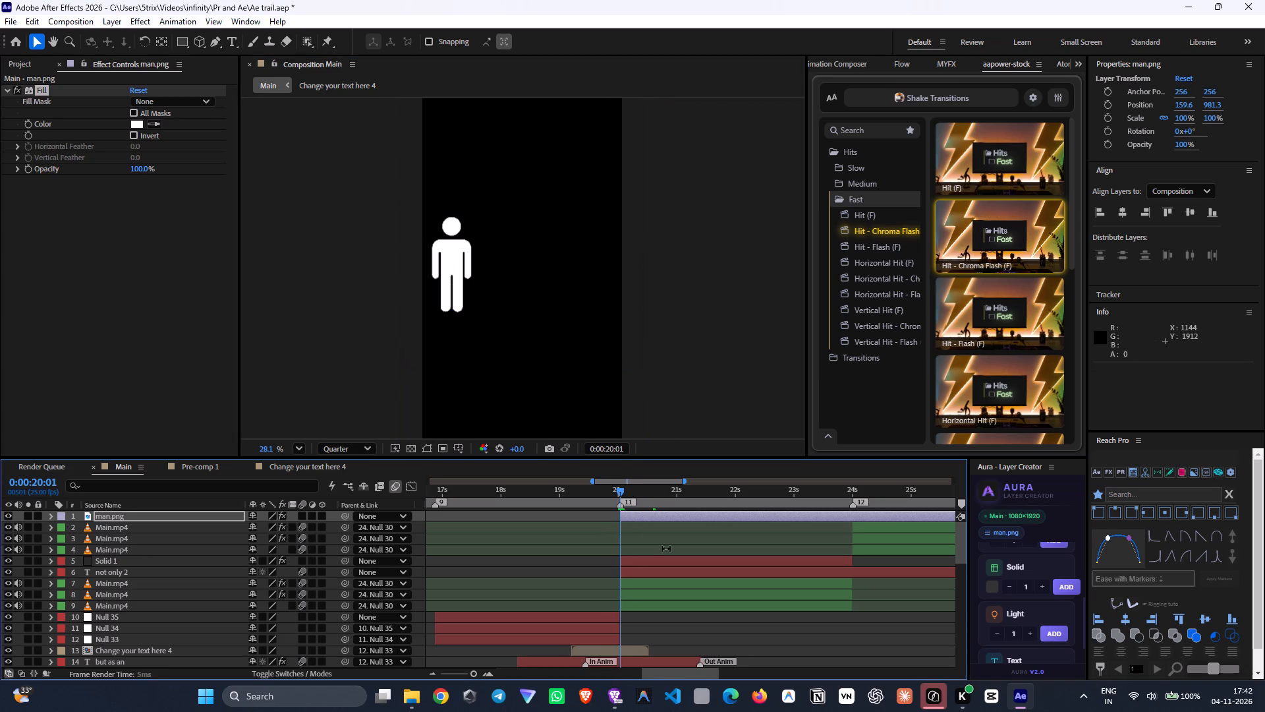
key(space)
drag(660, 502, 626, 500)
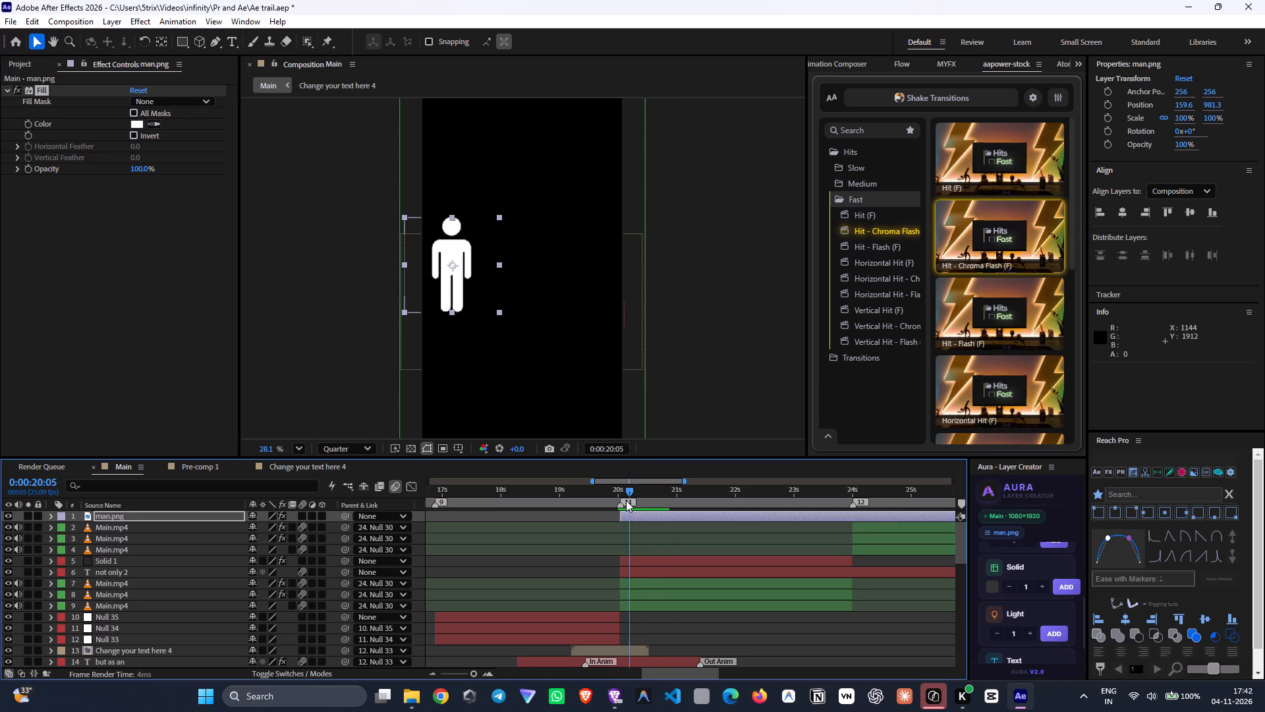
drag(626, 500, 647, 509)
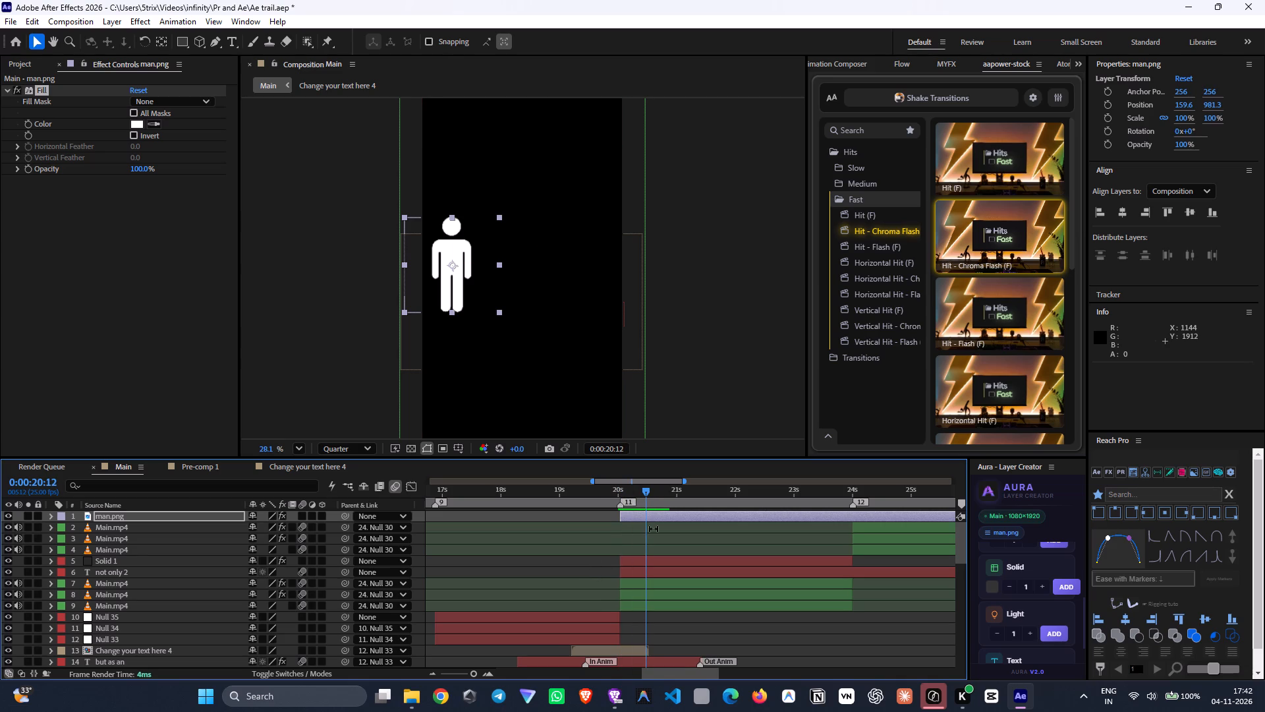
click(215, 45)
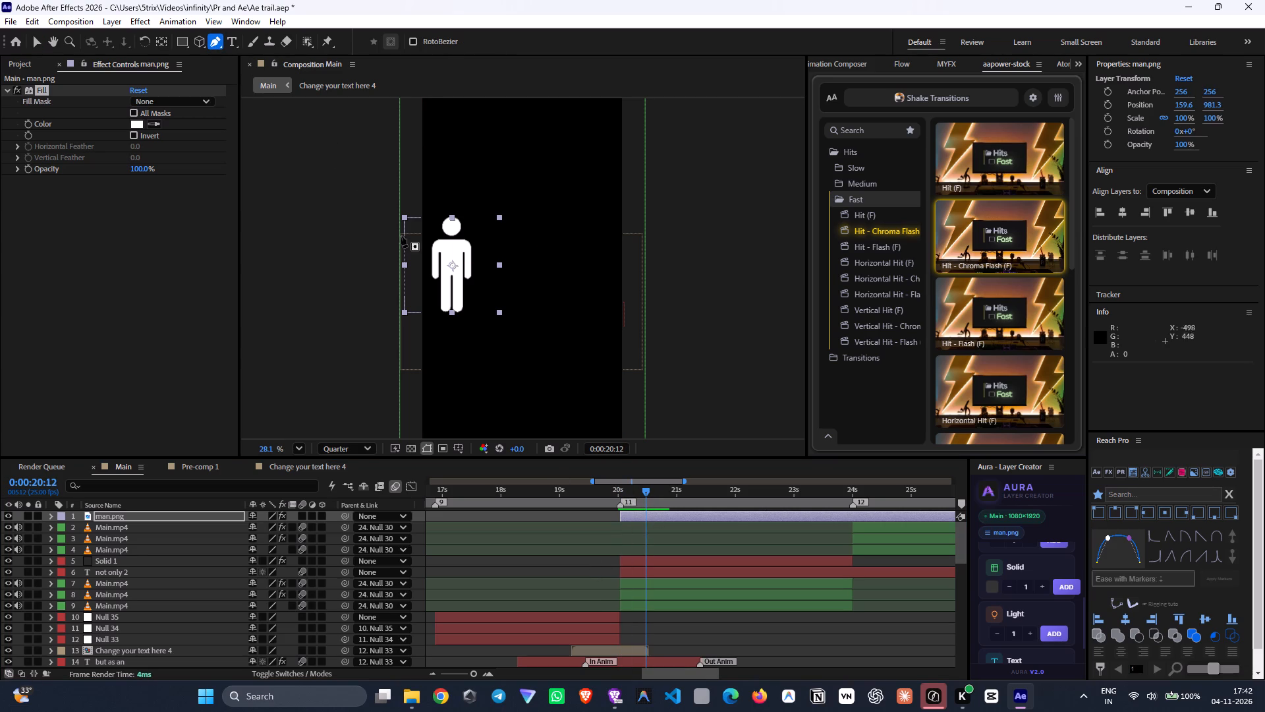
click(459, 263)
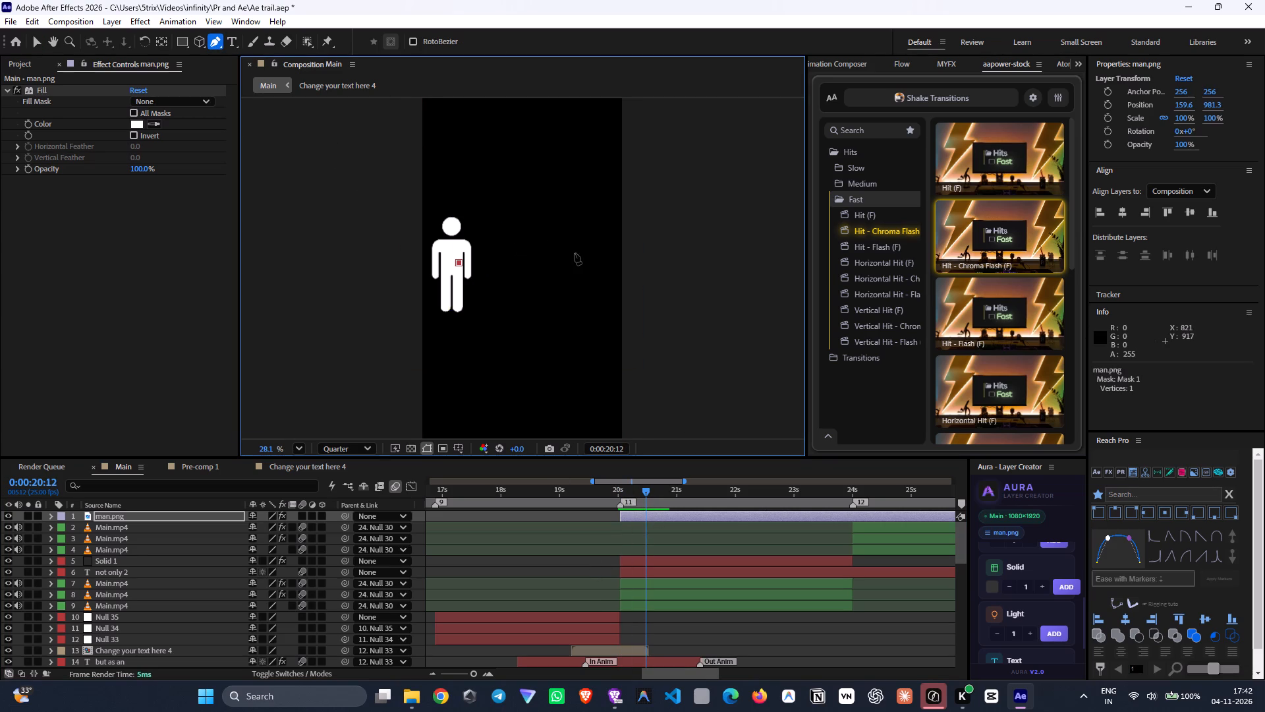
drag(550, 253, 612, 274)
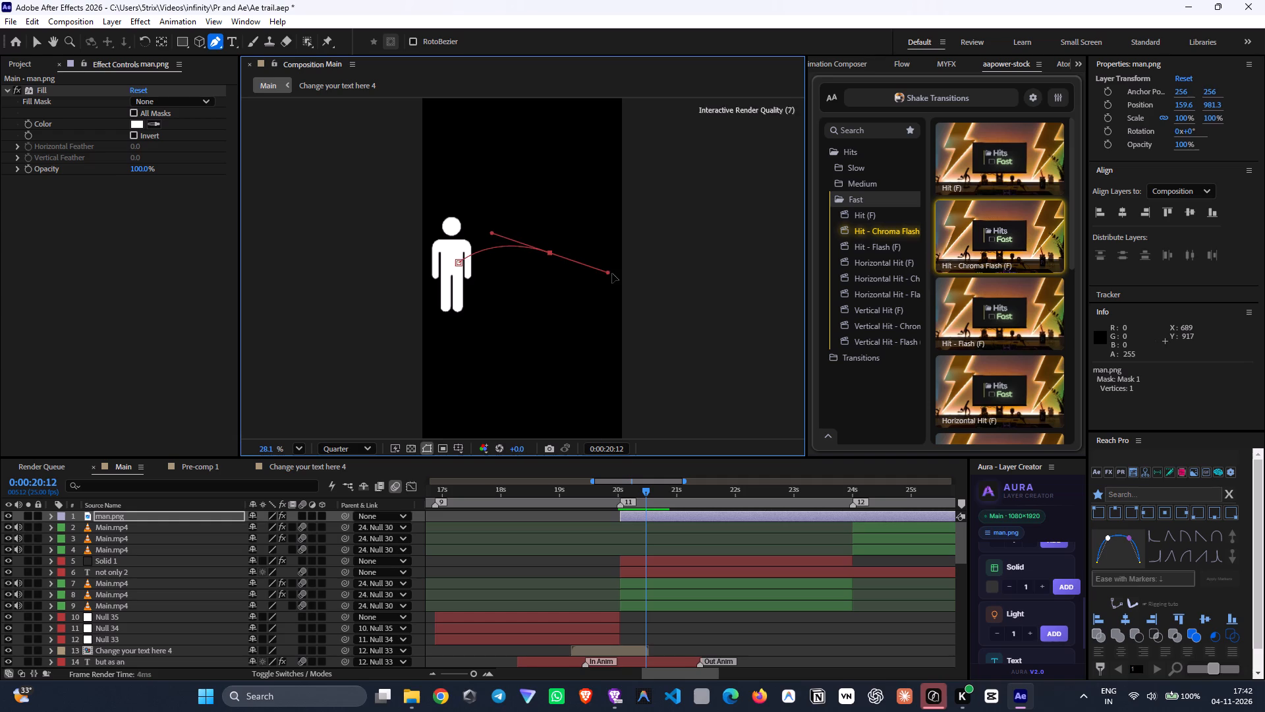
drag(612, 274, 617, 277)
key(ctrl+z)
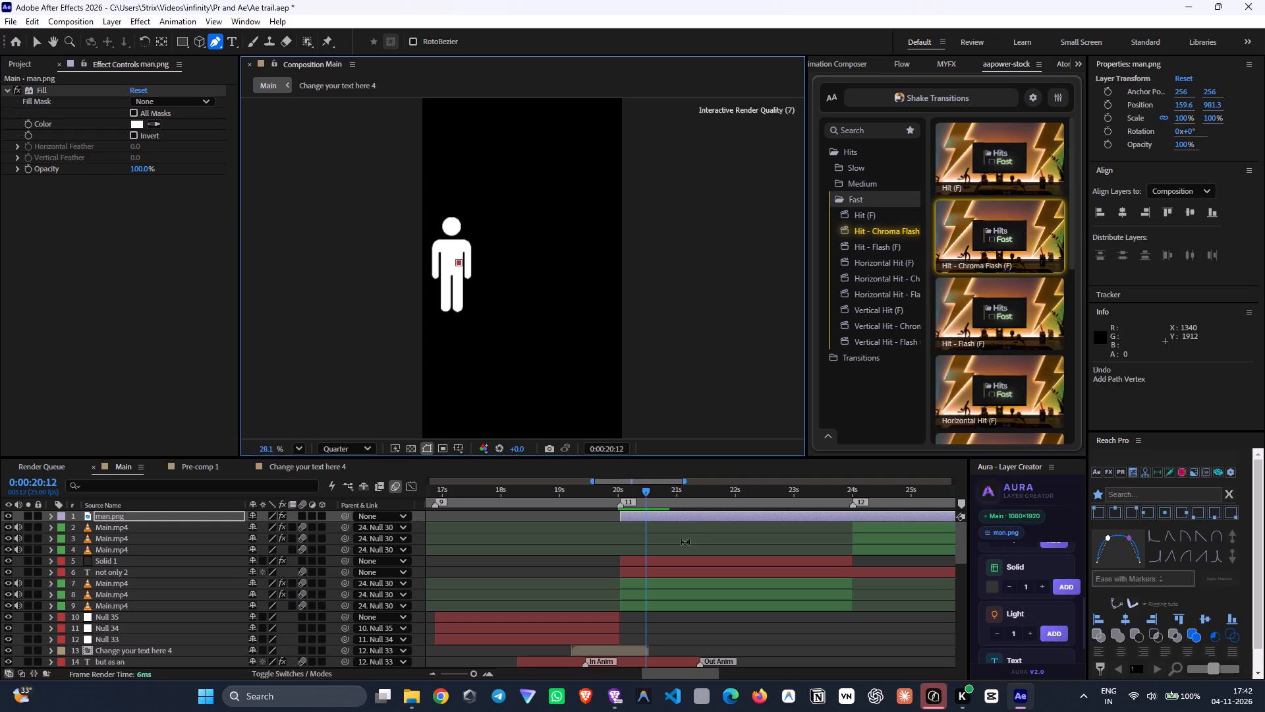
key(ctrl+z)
With no layer selected, set the shape stroke to white, FFFFFF, with a width of 5 px.
click(671, 544)
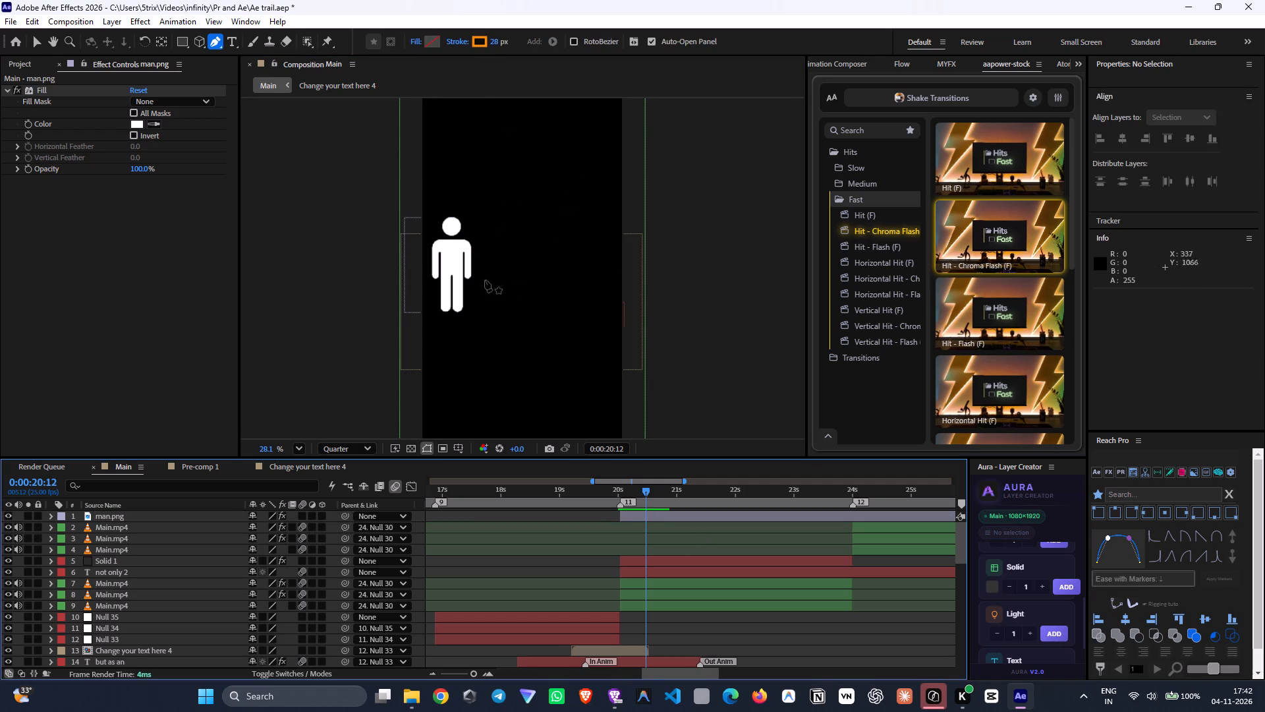
click(486, 45)
drag(233, 391, 117, 353)
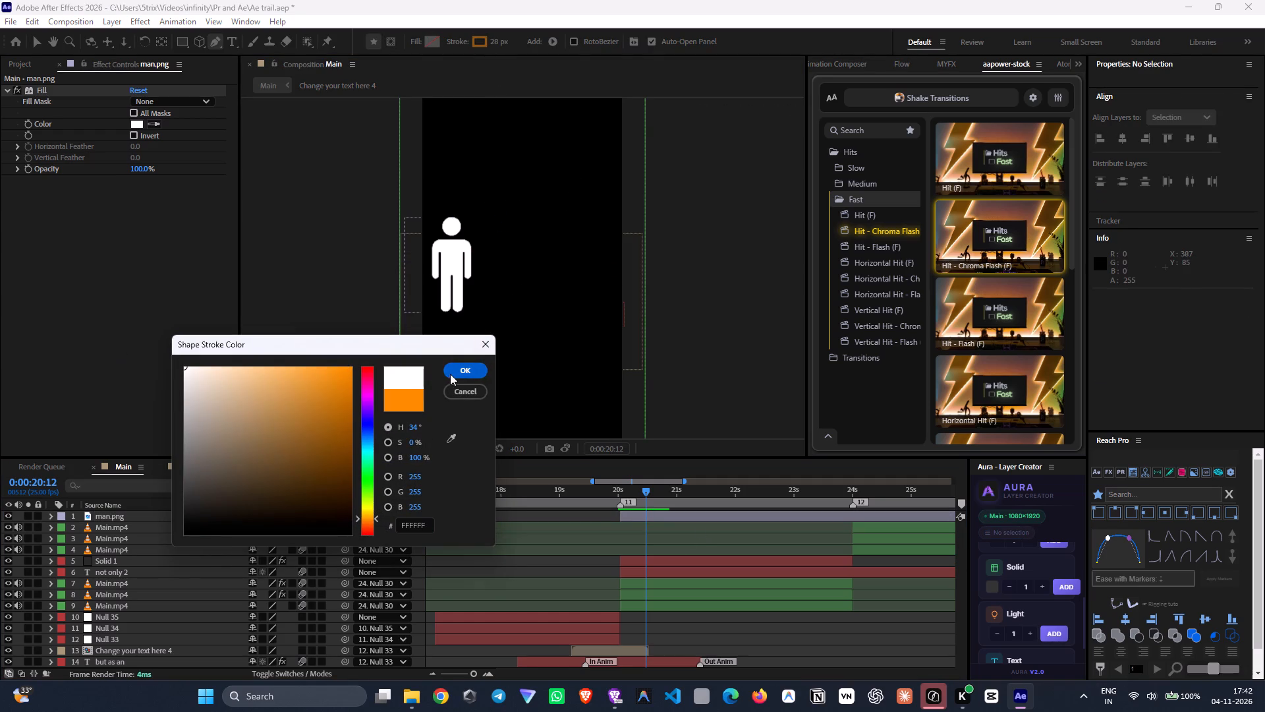
click(450, 374)
click(492, 44)
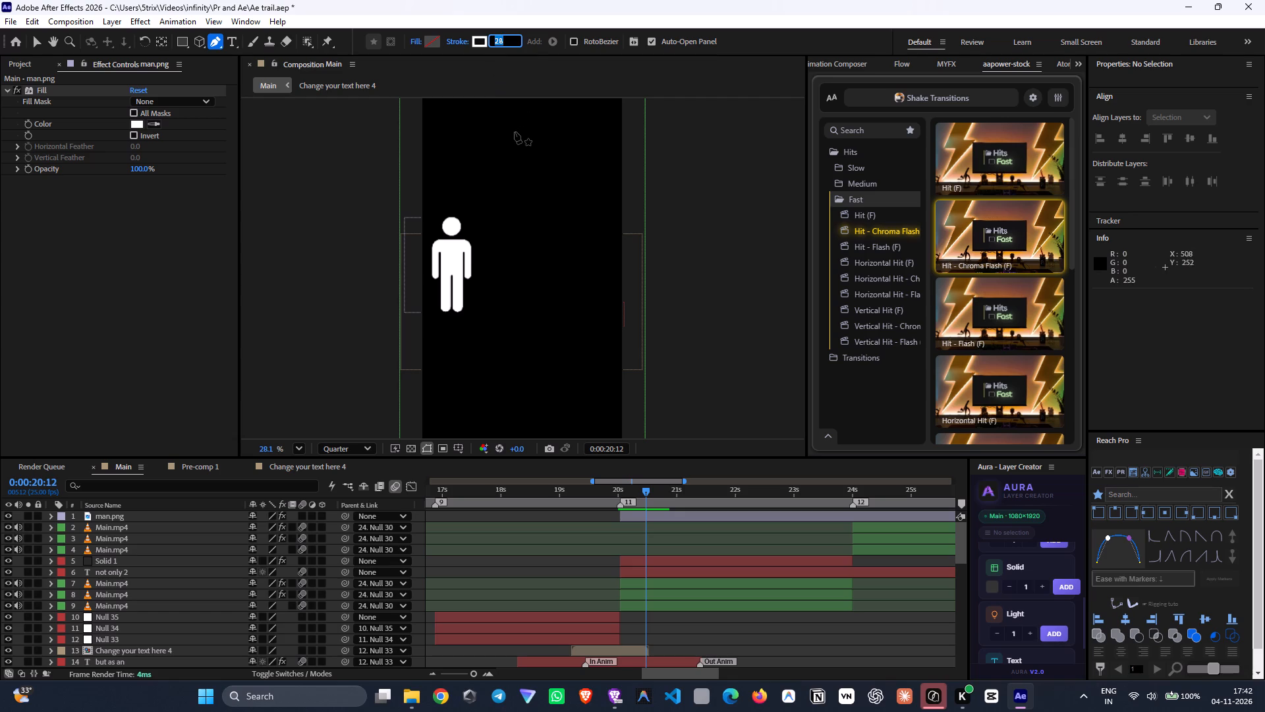
key(5)
key(Return)
Draw a curved open path with the Pen tool from the man's torso, arching up and right to just above head height.
click(458, 267)
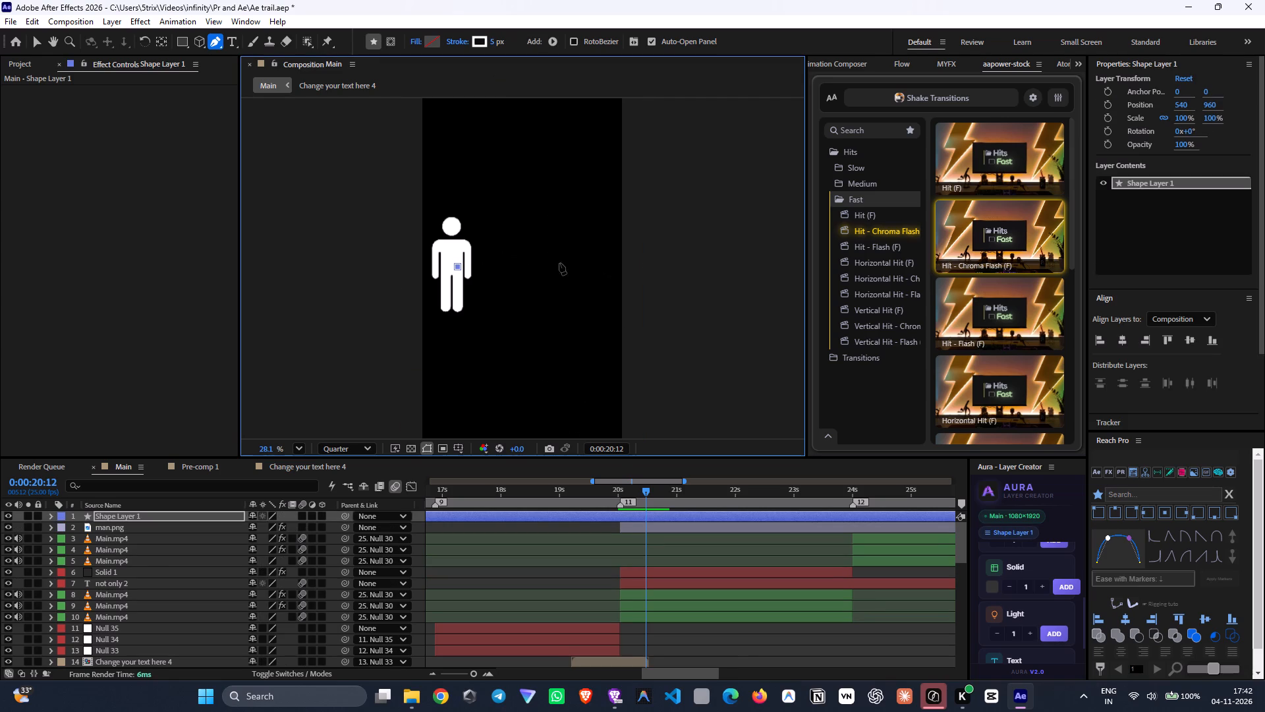
drag(546, 261, 595, 288)
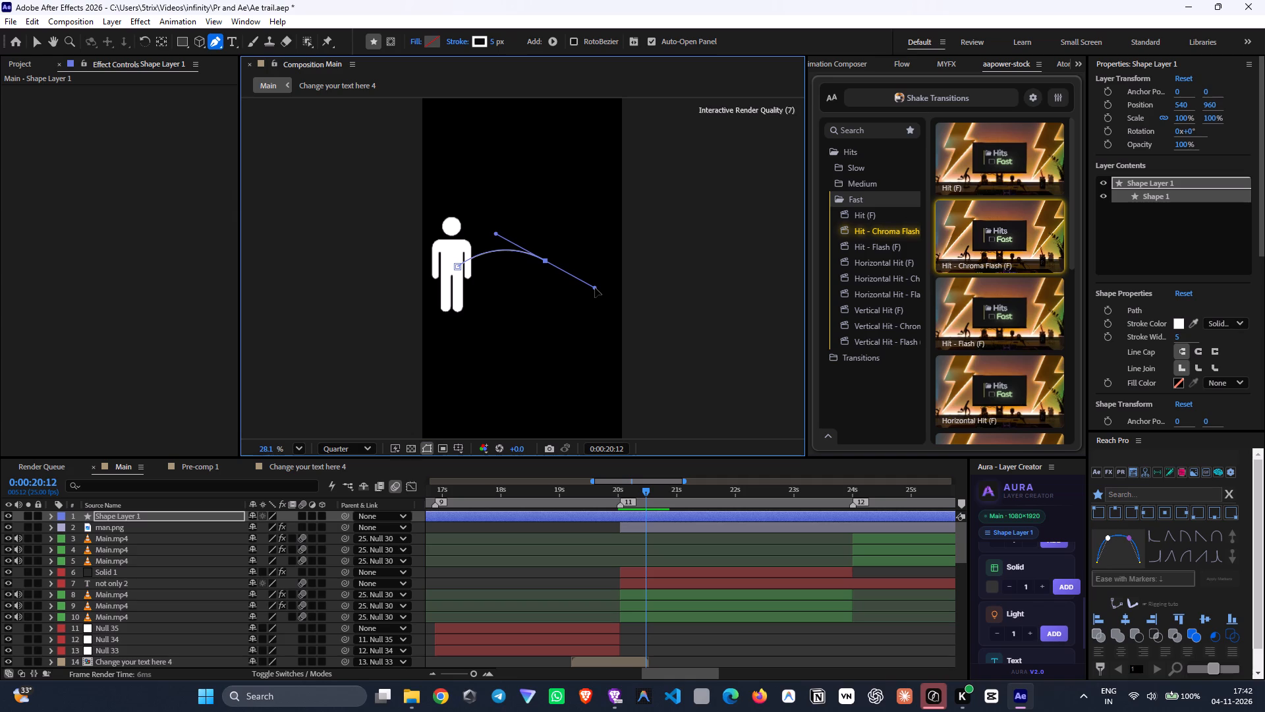
drag(595, 288, 604, 291)
click(619, 559)
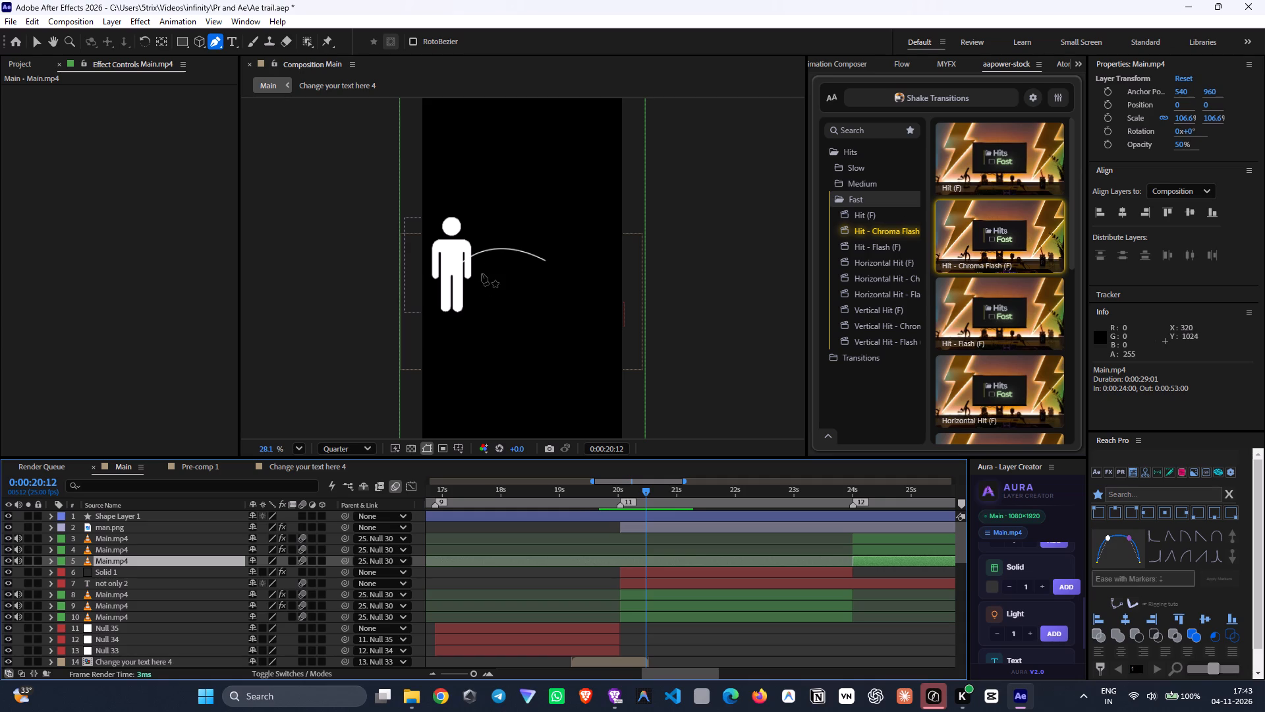
key(ctrl+z)
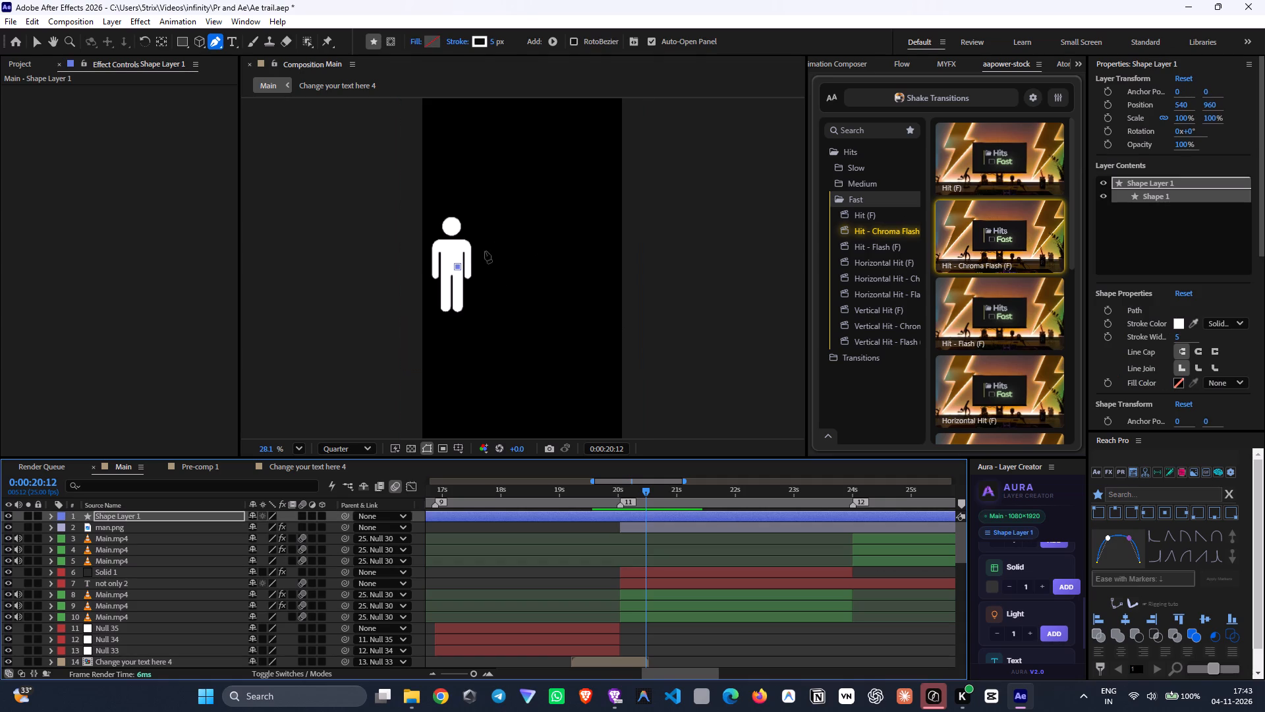
drag(523, 211, 526, 211)
drag(526, 211, 567, 212)
click(567, 556)
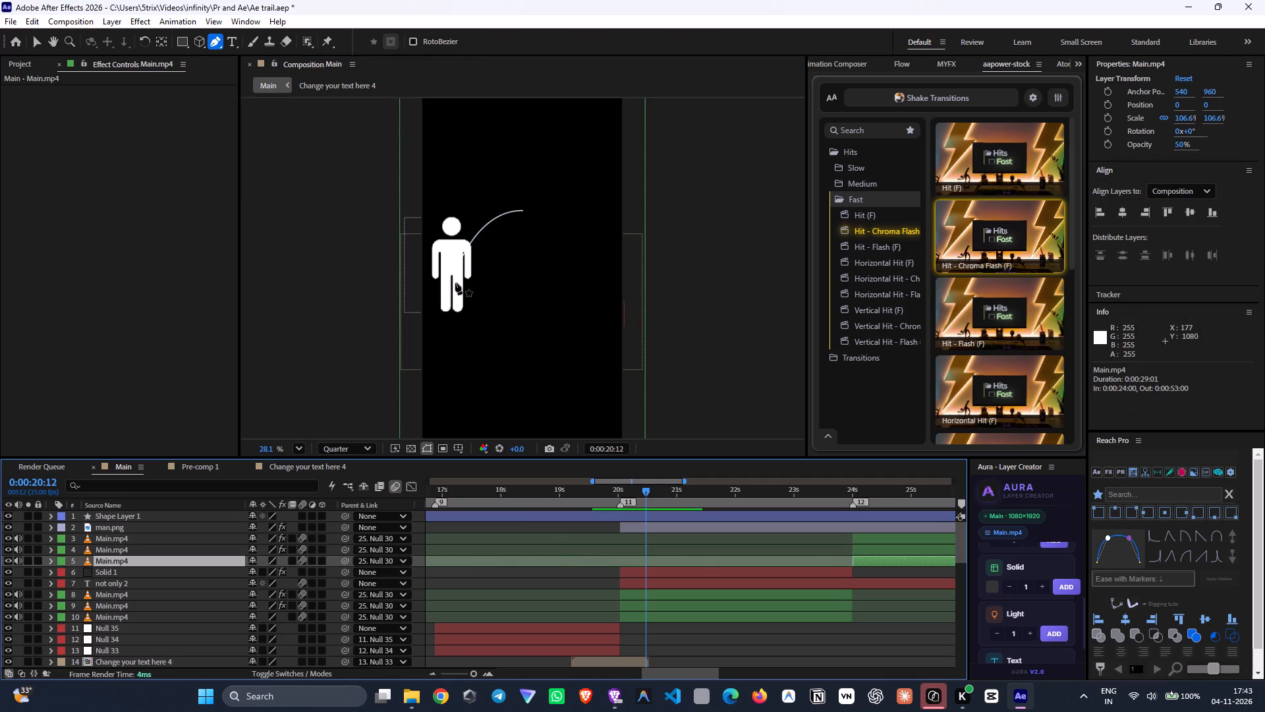
Draw a nearly horizontal straight line from the man's torso to the right on a separate shape layer.
click(453, 267)
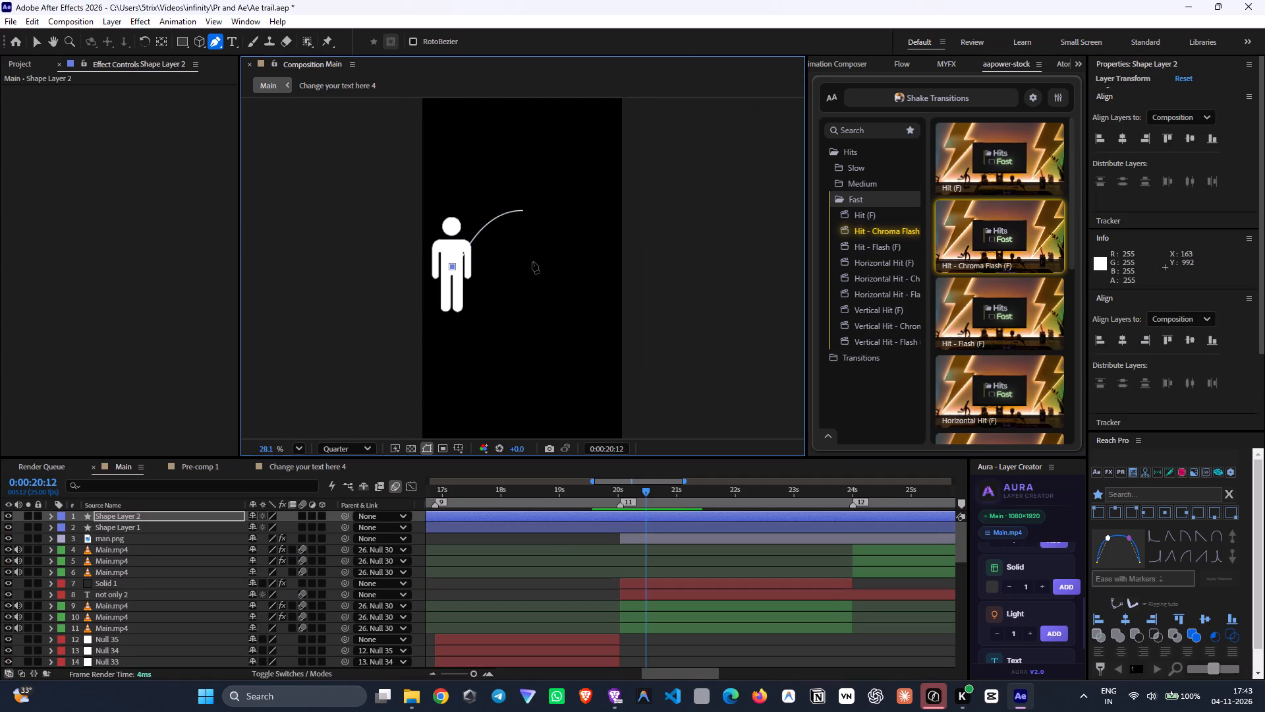
click(526, 264)
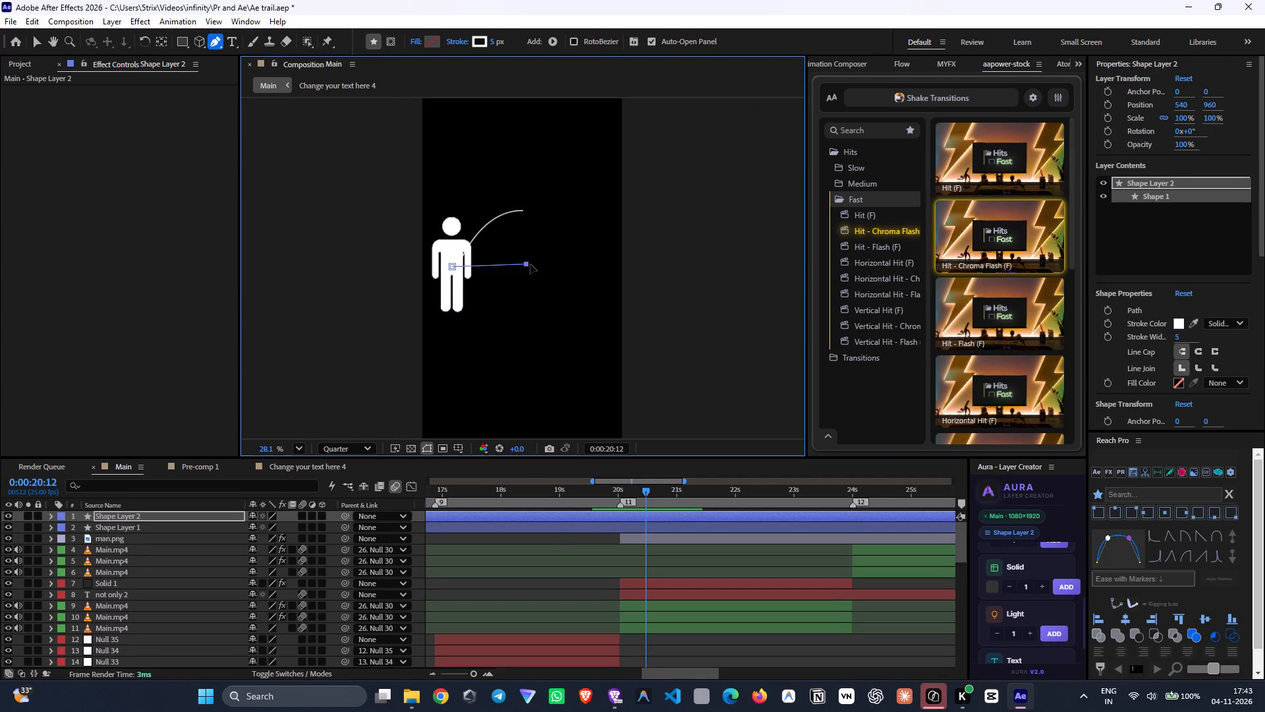
click(561, 560)
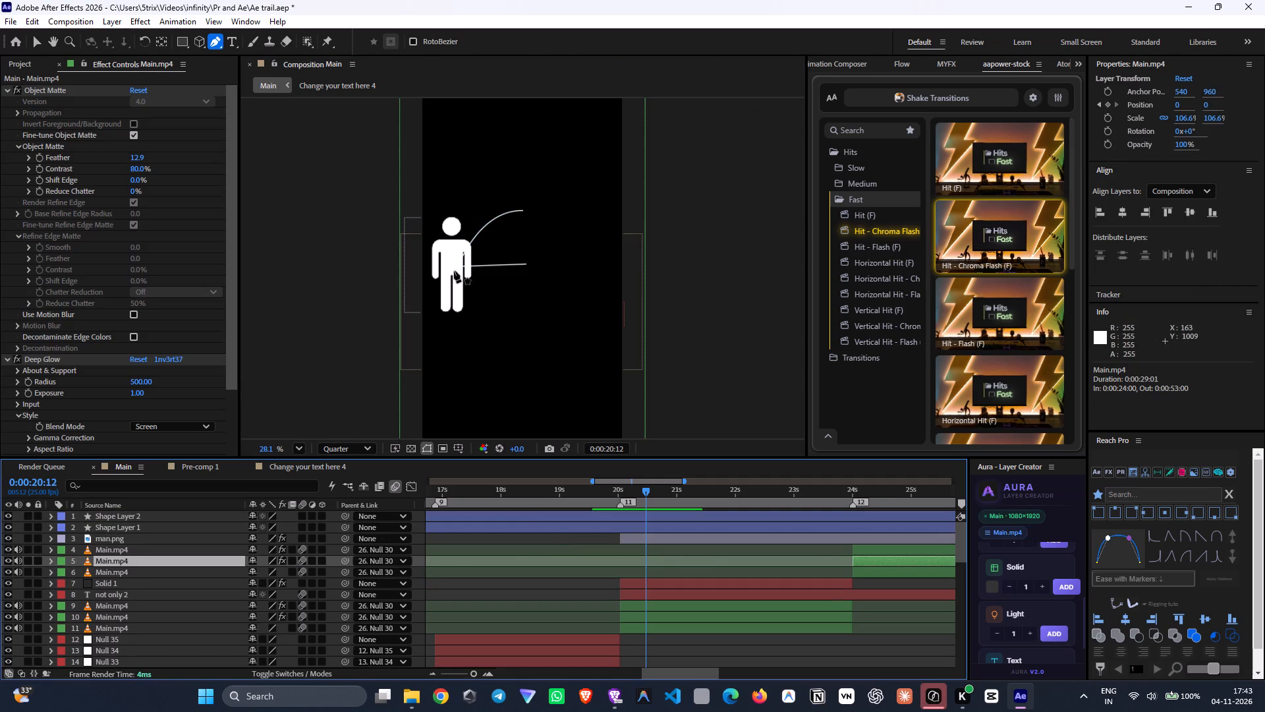
Duplicate Shape Layer 1, the upper curved line, and flip the copy vertically.
click(613, 525)
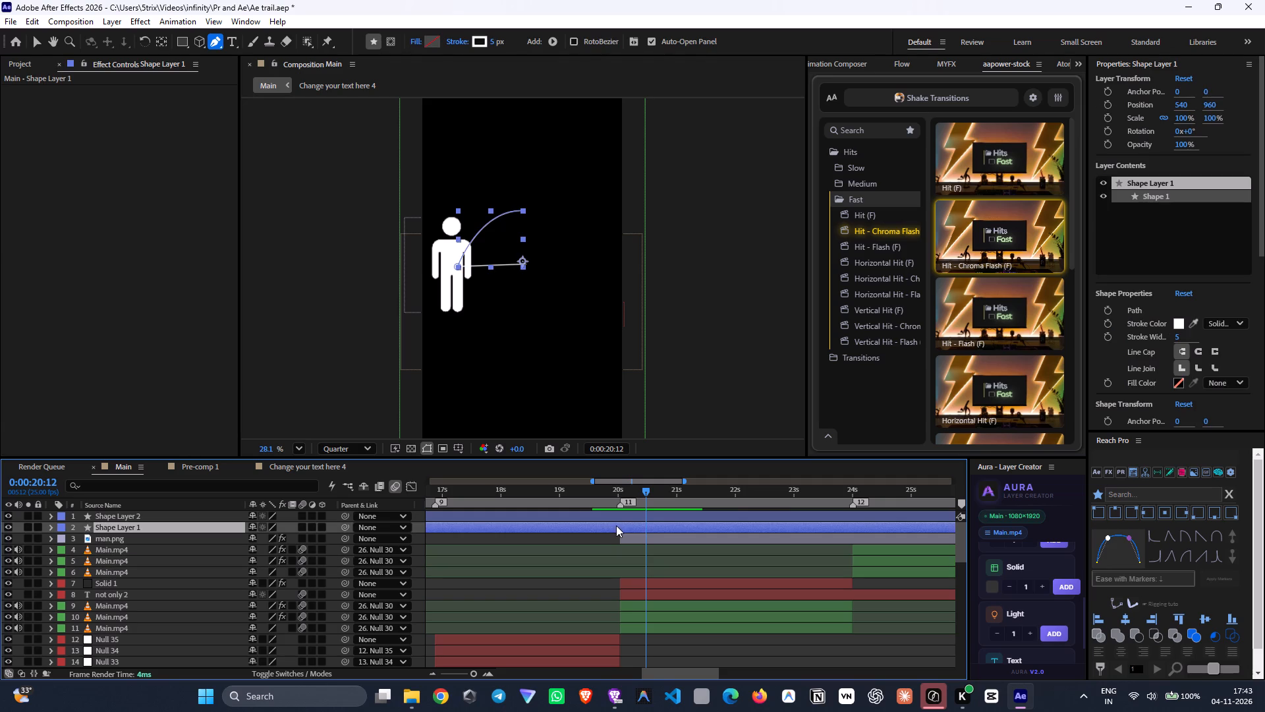
key(ctrl+d)
right_click(586, 525)
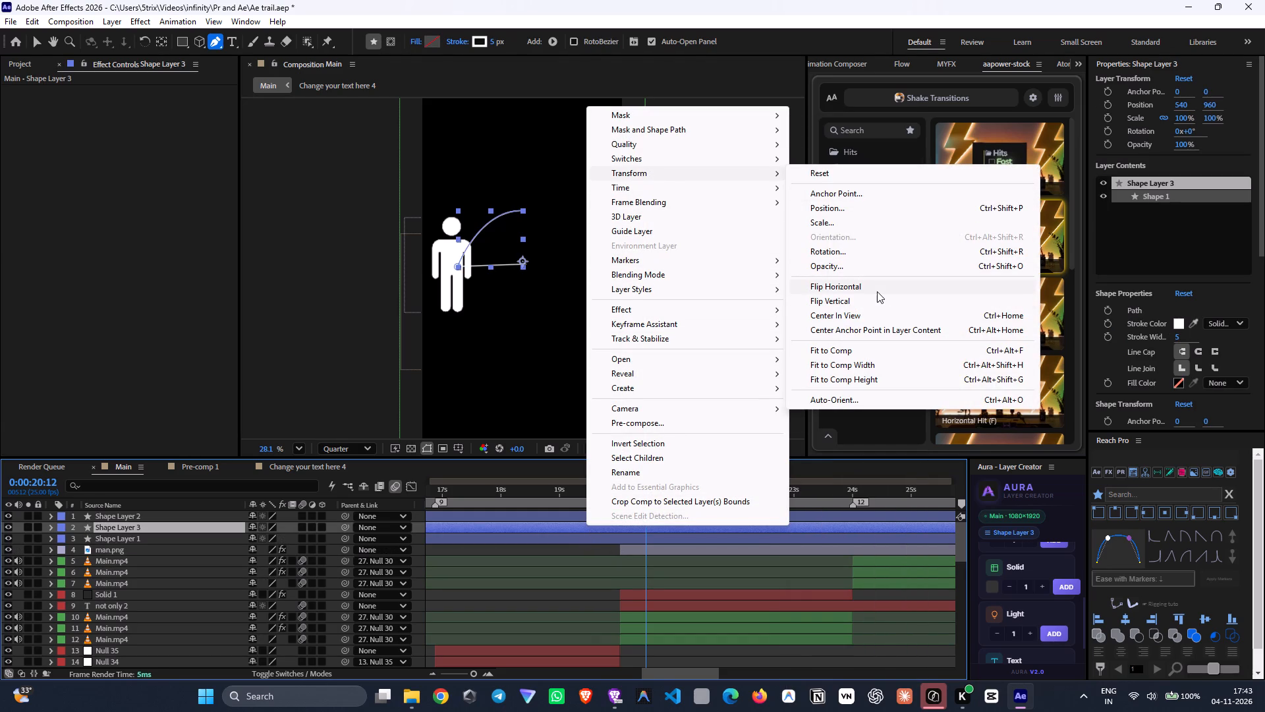
click(873, 297)
click(594, 582)
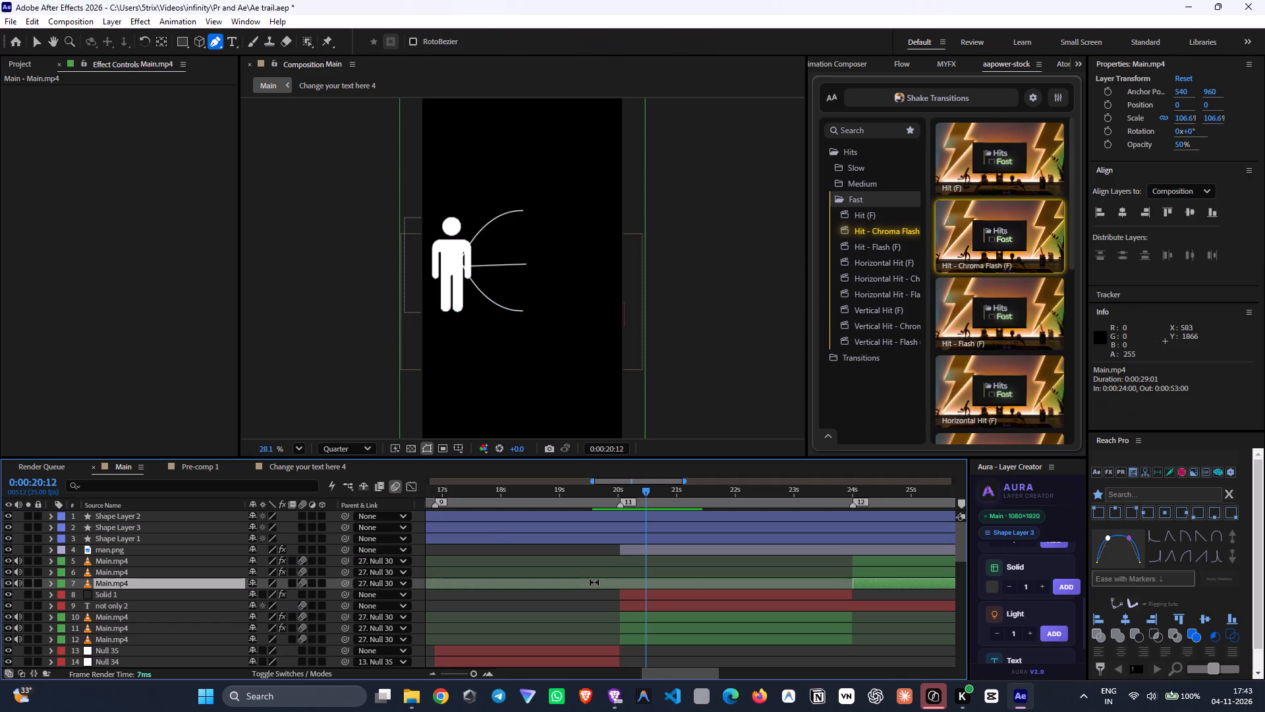
Hide man.png and move the flipped curve to about 545, 1007 so its start meets the upper curve's start.
scroll(480, 285, up, 4)
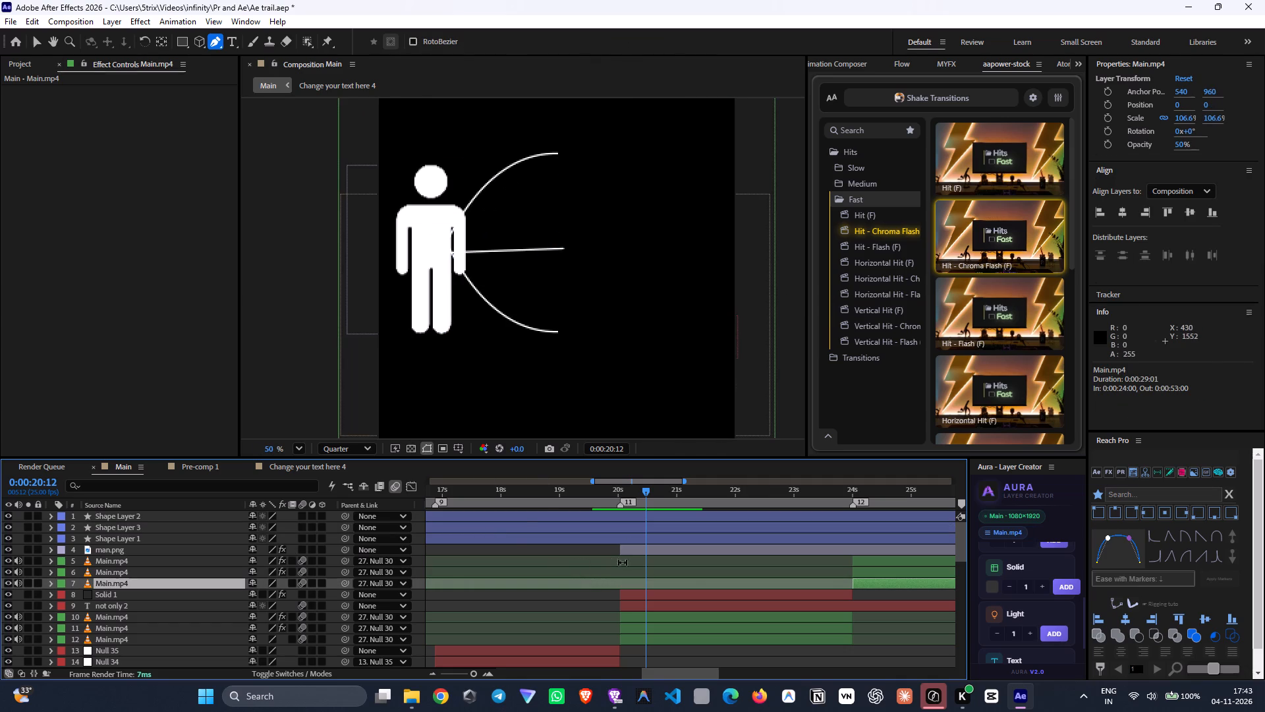
click(11, 549)
scroll(475, 238, up, 2)
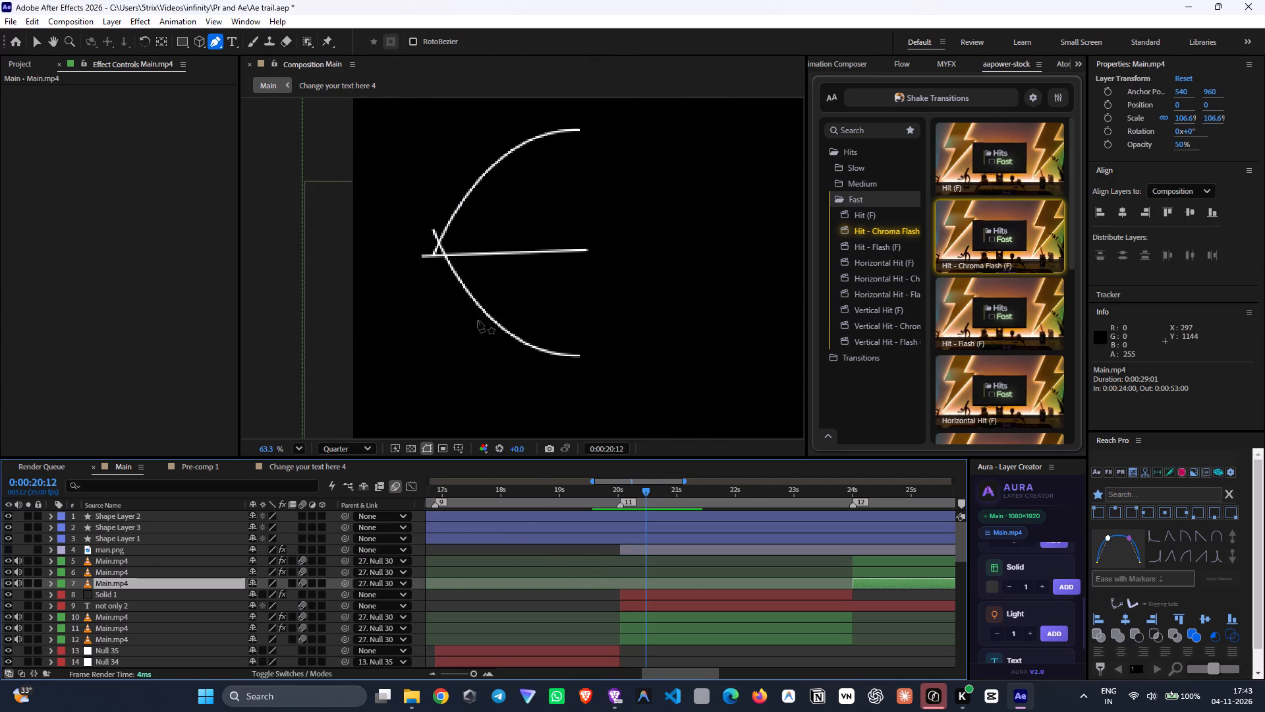
key(v)
drag(465, 296, 467, 316)
click(470, 313)
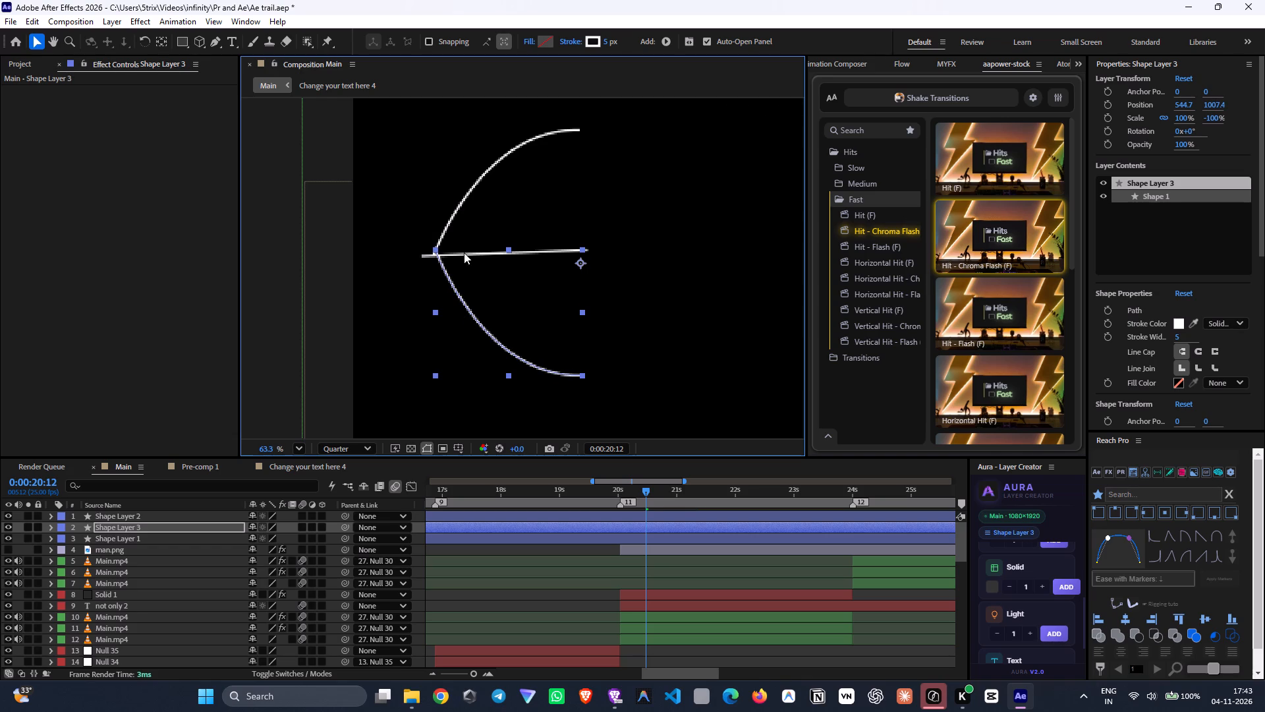
Move Shape Layer 2, the straight line, right to about 586, 955 so it starts near the two curves' junction.
click(464, 252)
click(663, 537)
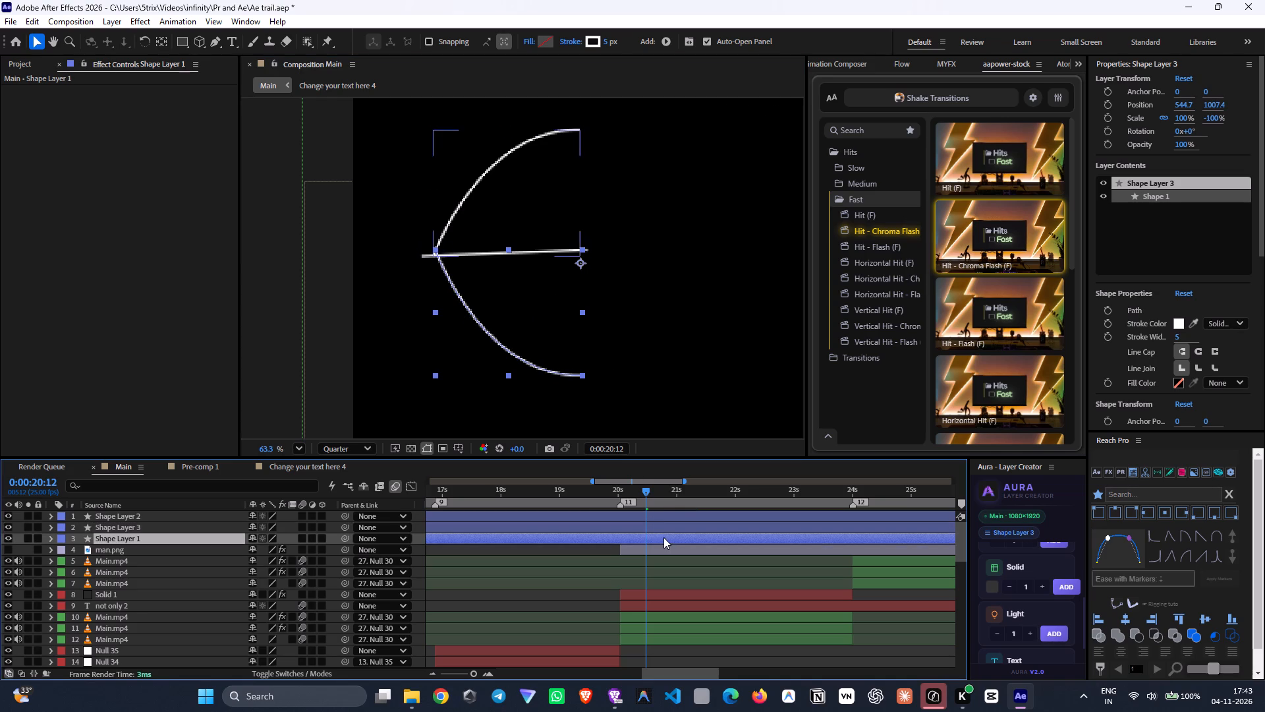
click(661, 515)
drag(497, 252, 507, 252)
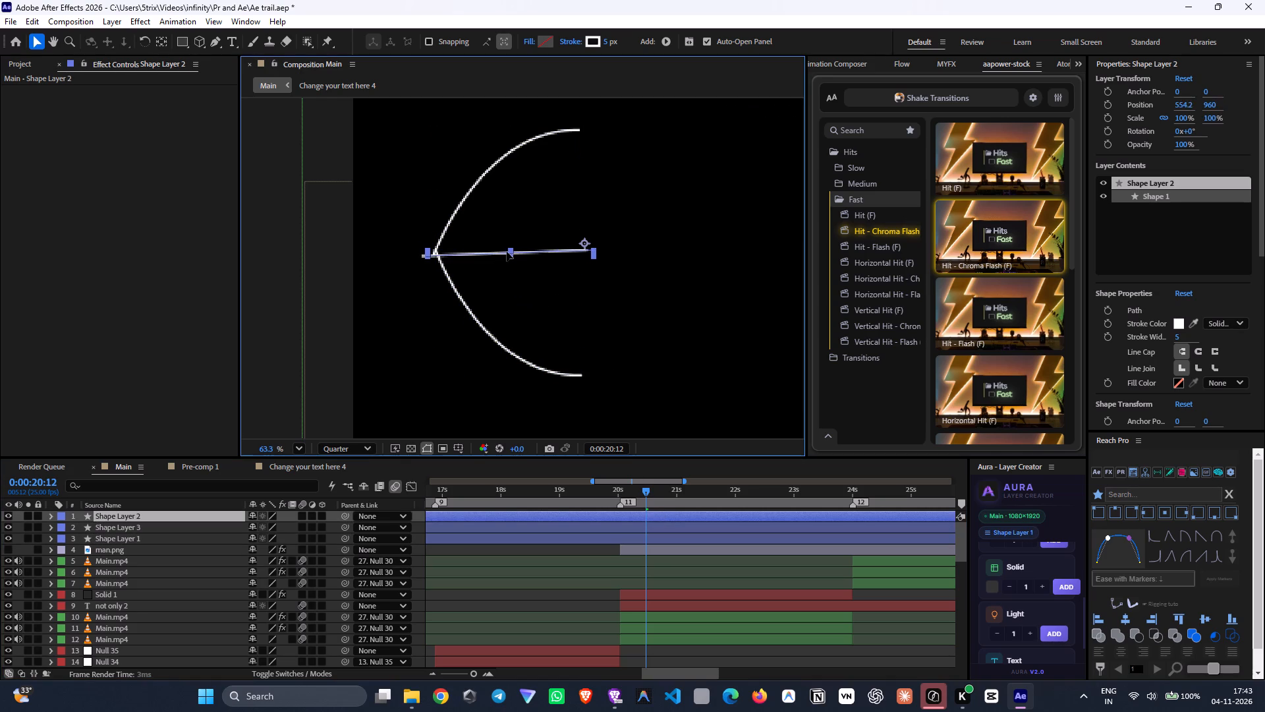
drag(507, 252, 517, 251)
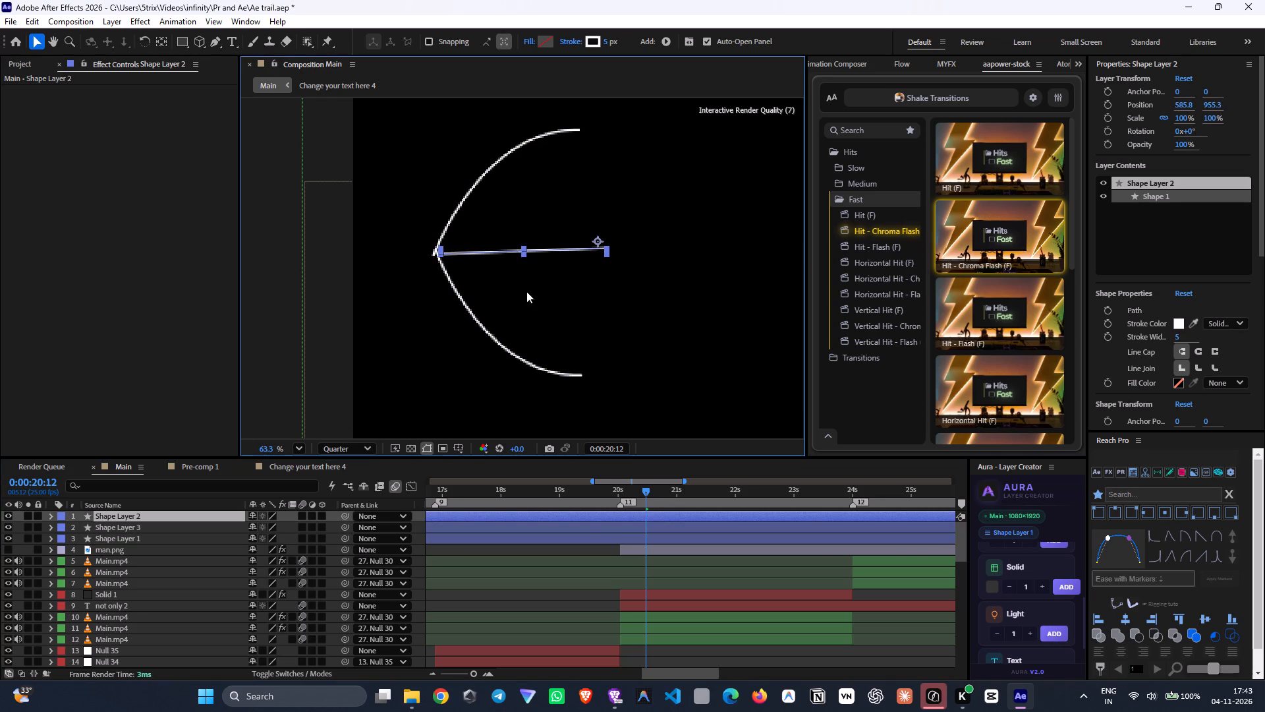
Move the man.png layer above the three shape layers to the top of the layer stack.
click(635, 550)
drag(165, 553, 161, 543)
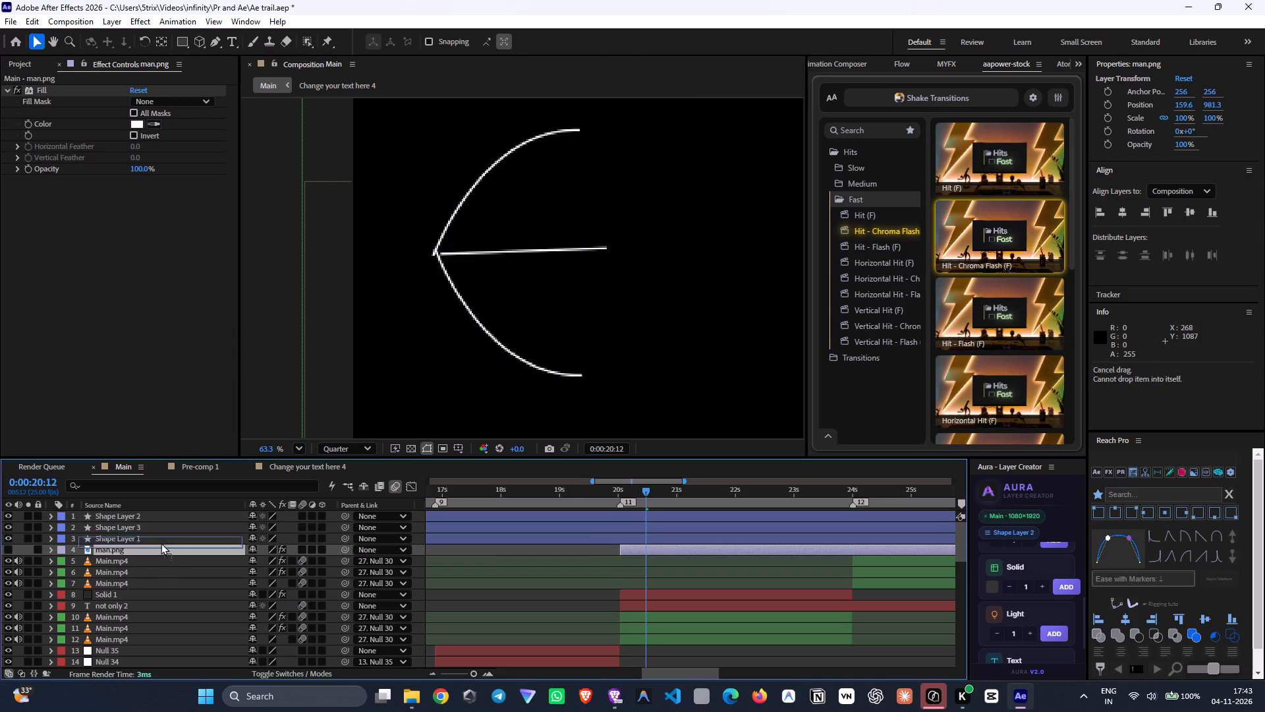
drag(161, 543, 155, 512)
Make Shape Layers 1, 2 and 3 start at marker 11, 0:00:20:01.
drag(617, 500, 620, 521)
click(628, 528)
shift+click(636, 550)
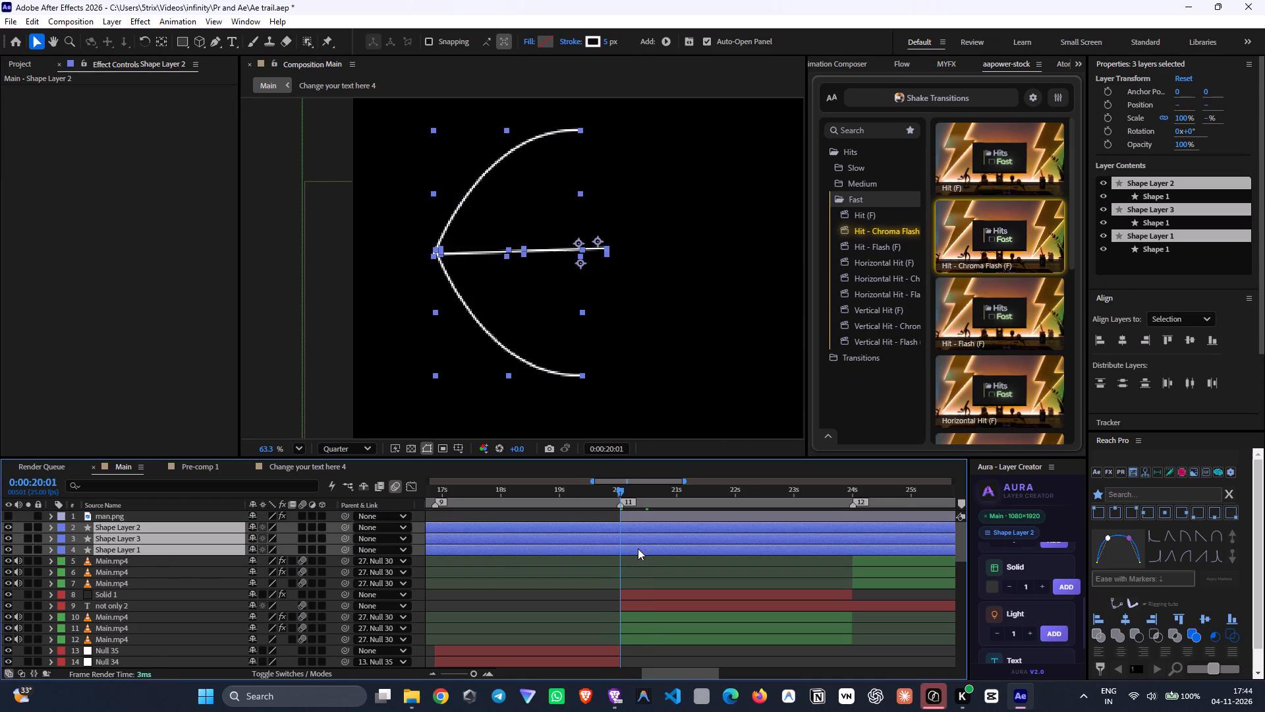
key(bracketleft)
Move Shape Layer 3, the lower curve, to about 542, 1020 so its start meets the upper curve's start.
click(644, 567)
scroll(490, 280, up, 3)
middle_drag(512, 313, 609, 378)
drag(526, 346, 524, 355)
Move the straight line on Shape Layer 2 to about 568, 956 so it begins exactly at the curves' junction.
click(528, 308)
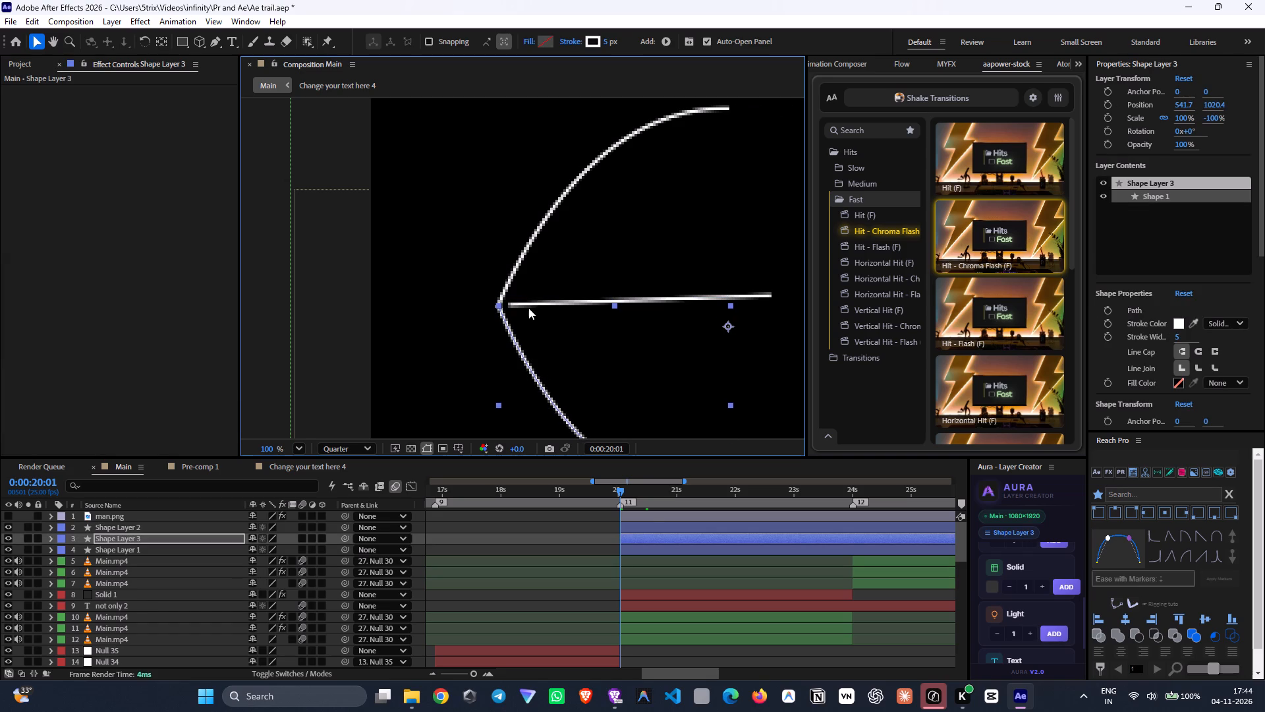
click(652, 527)
drag(586, 299, 578, 299)
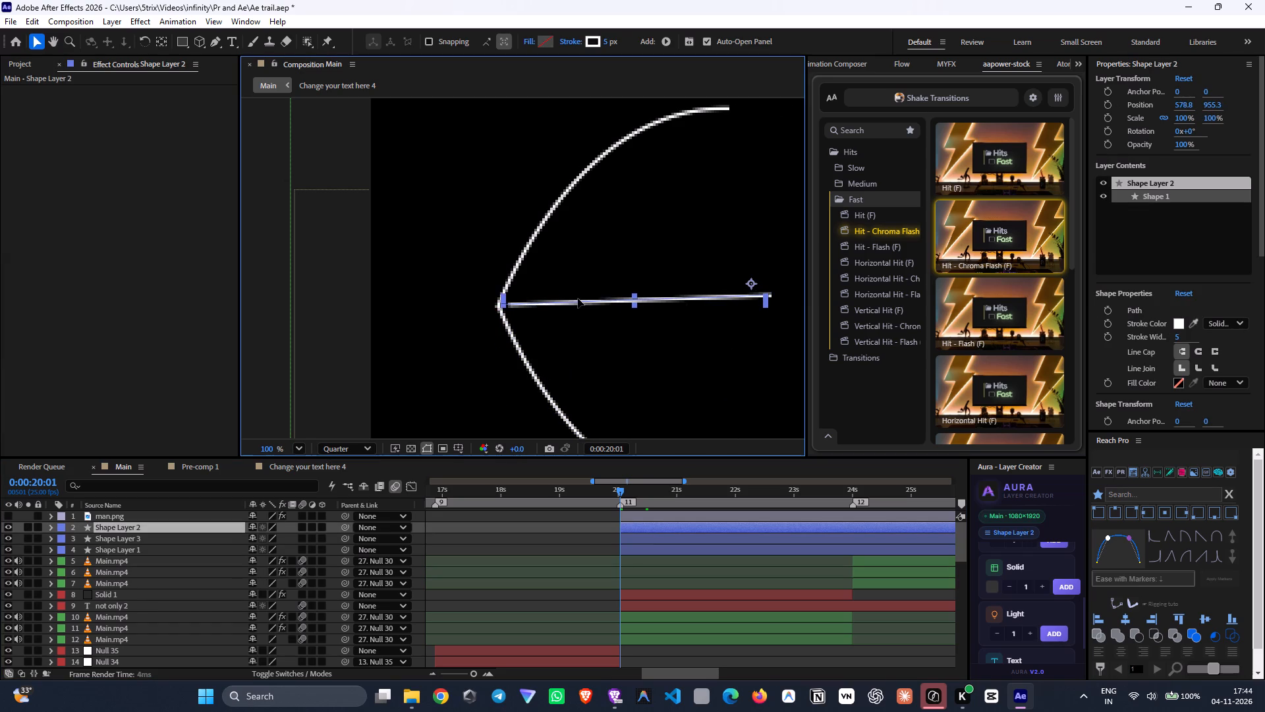
drag(578, 299, 575, 299)
Make man.png visible again over the starts of the three lines.
scroll(643, 311, down, 2)
scroll(696, 322, down, 2)
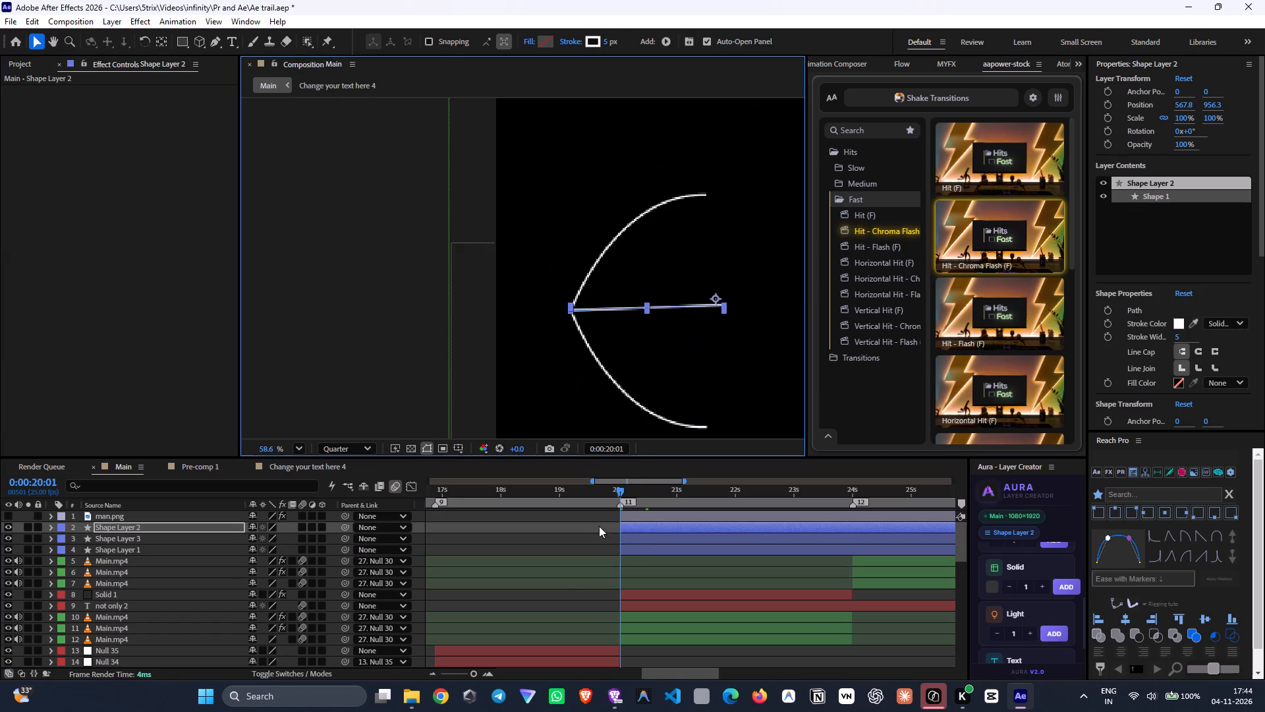
click(561, 580)
scroll(624, 376, down, 2)
scroll(640, 314, down, 2)
middle_drag(656, 362, 611, 319)
click(573, 570)
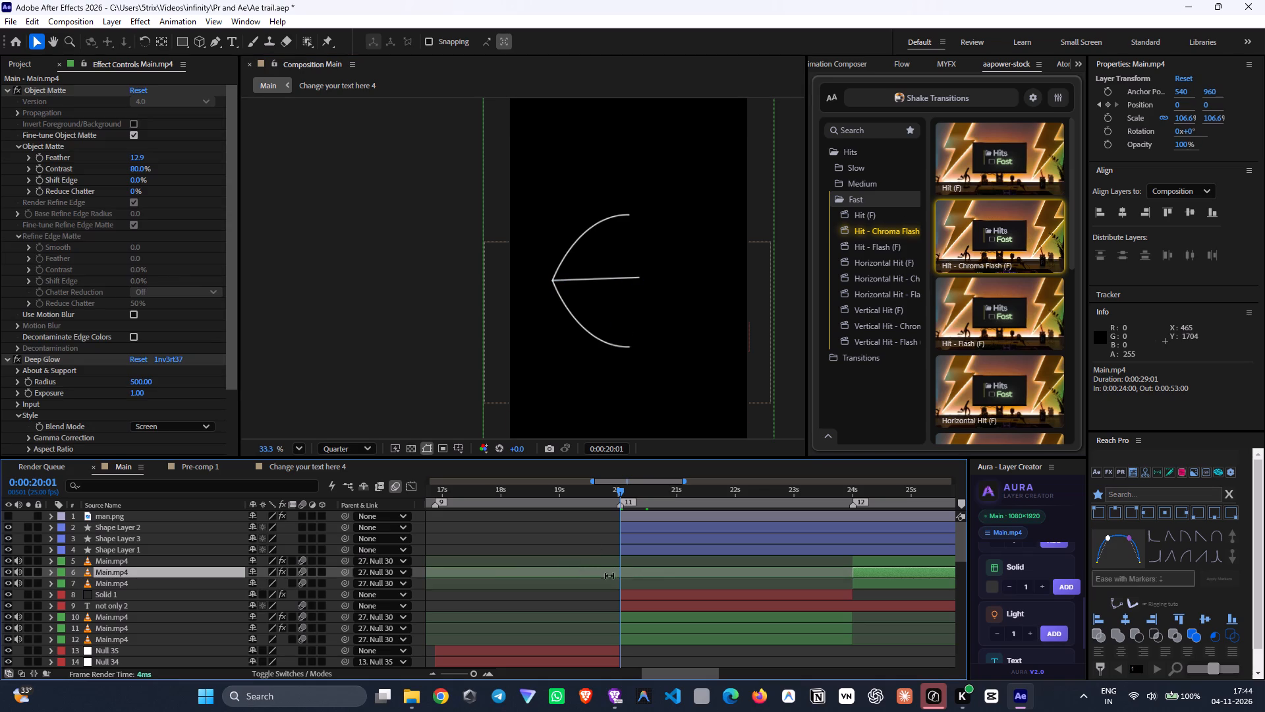
click(10, 514)
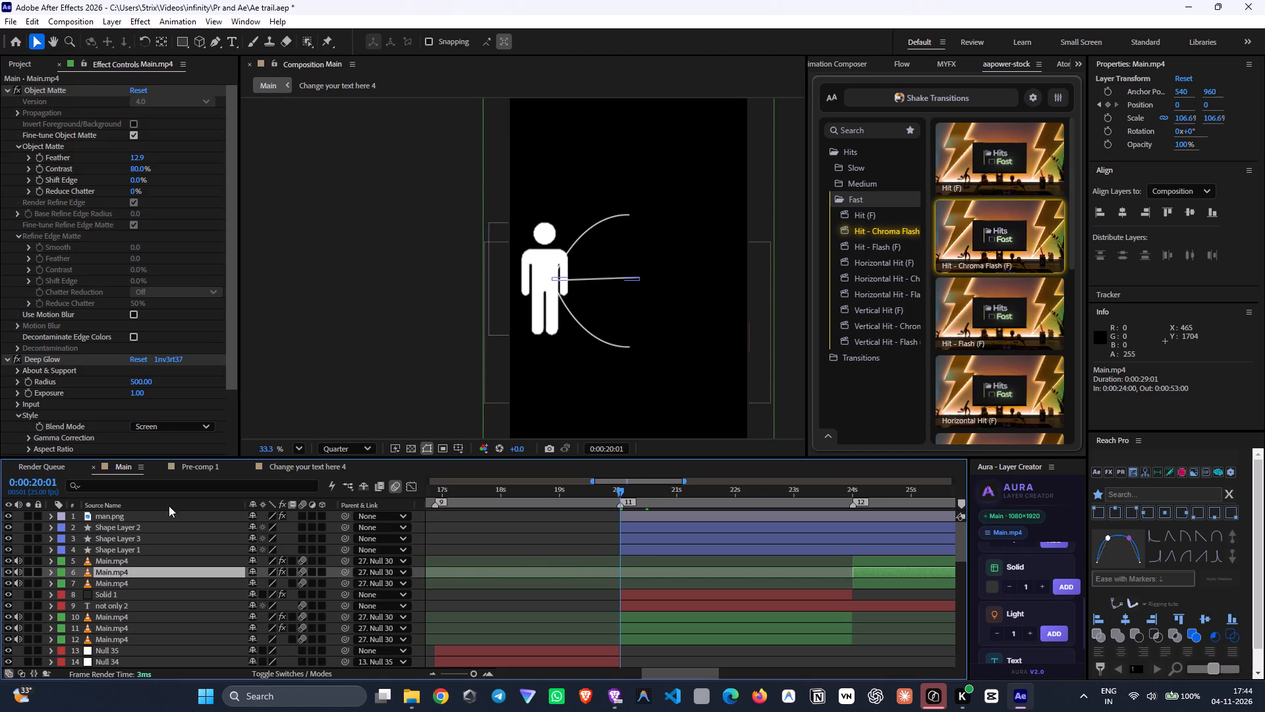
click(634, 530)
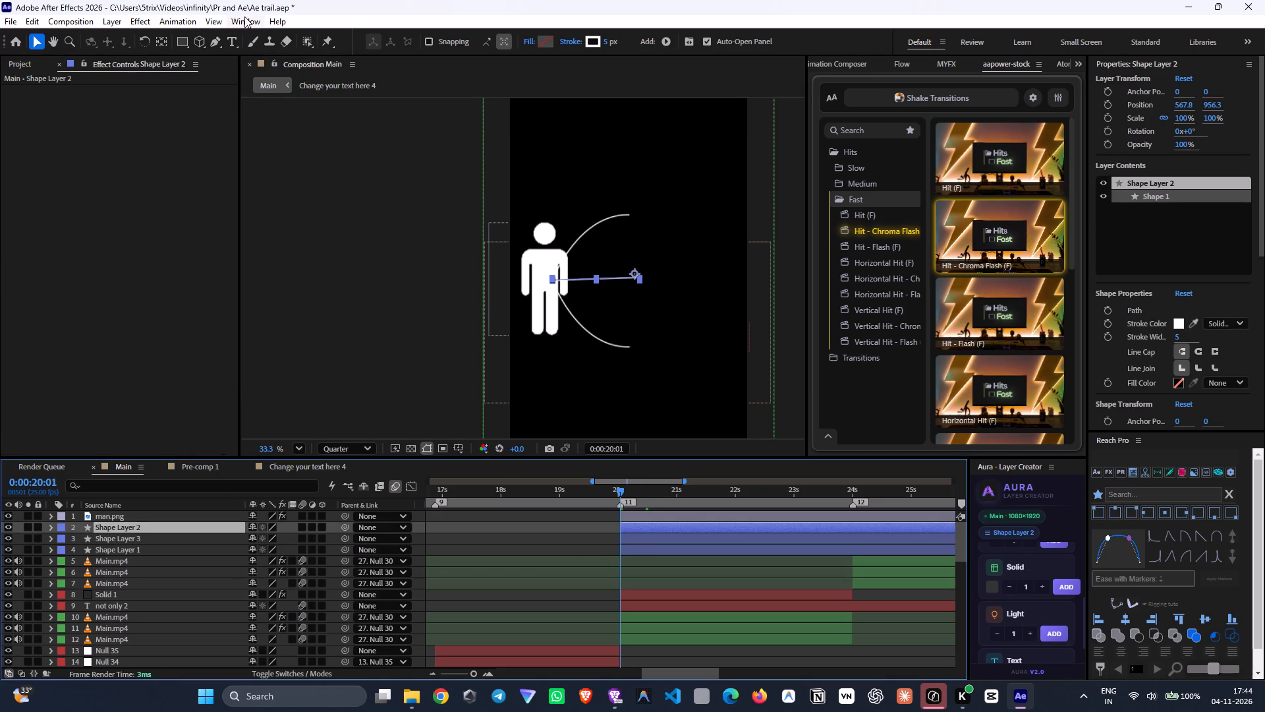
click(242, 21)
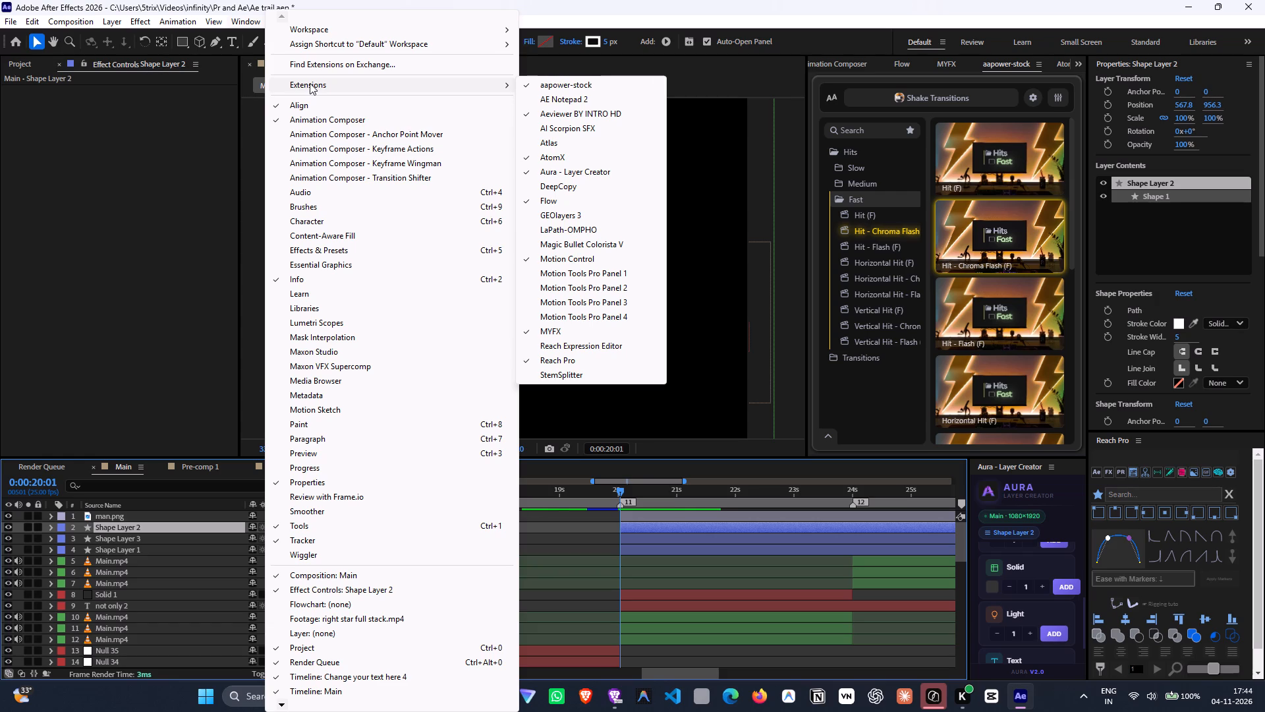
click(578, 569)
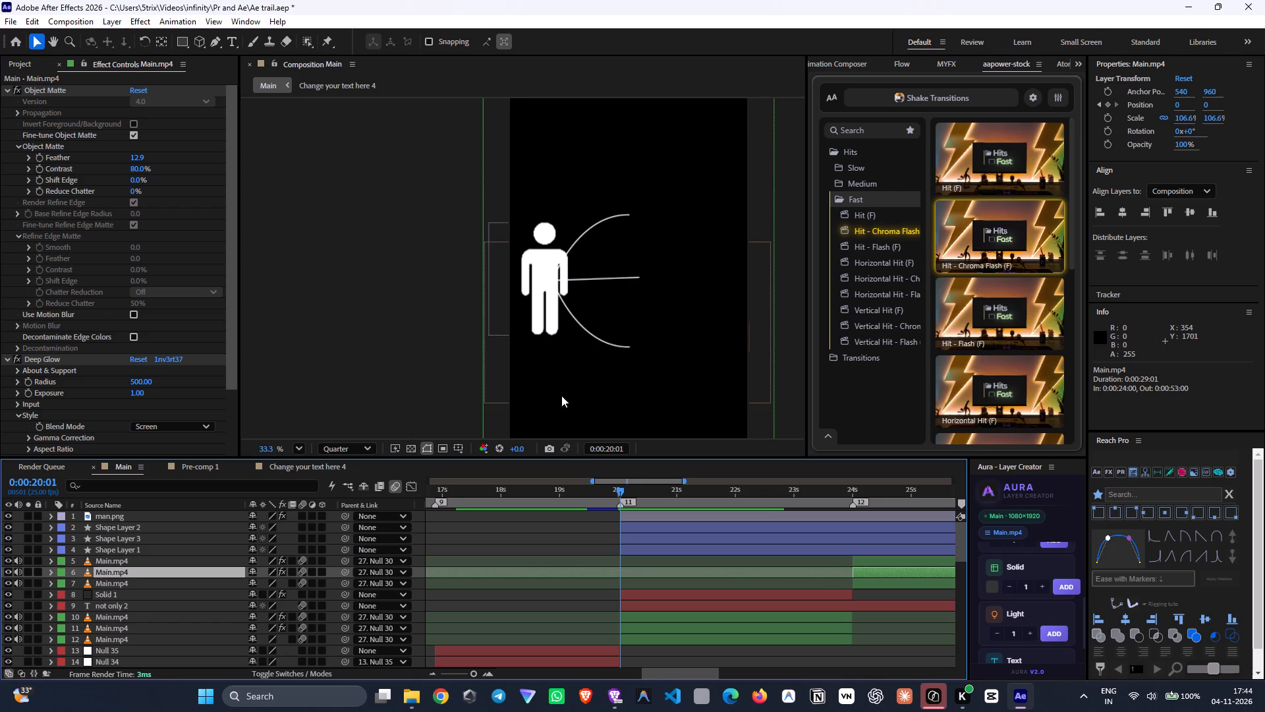
Add Trim Paths to the contents of Shape Layer 1, the upper curve, and expand its properties.
scroll(565, 290, up, 4)
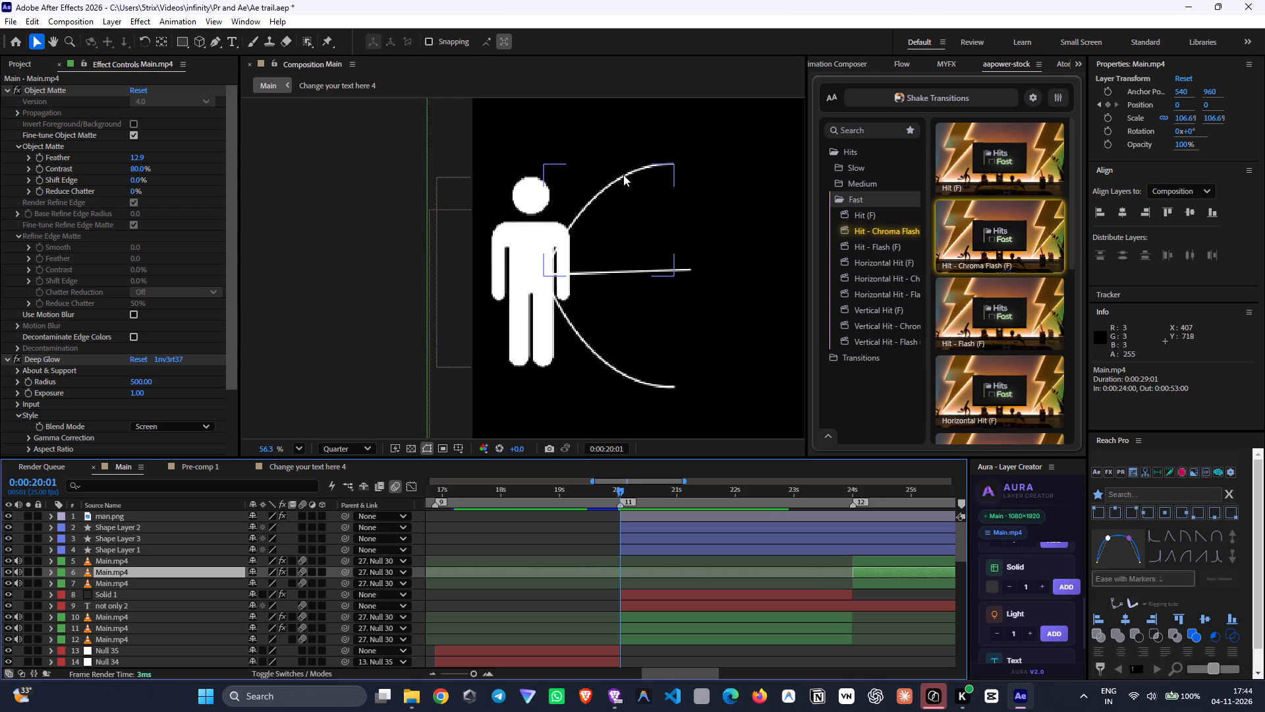
click(623, 175)
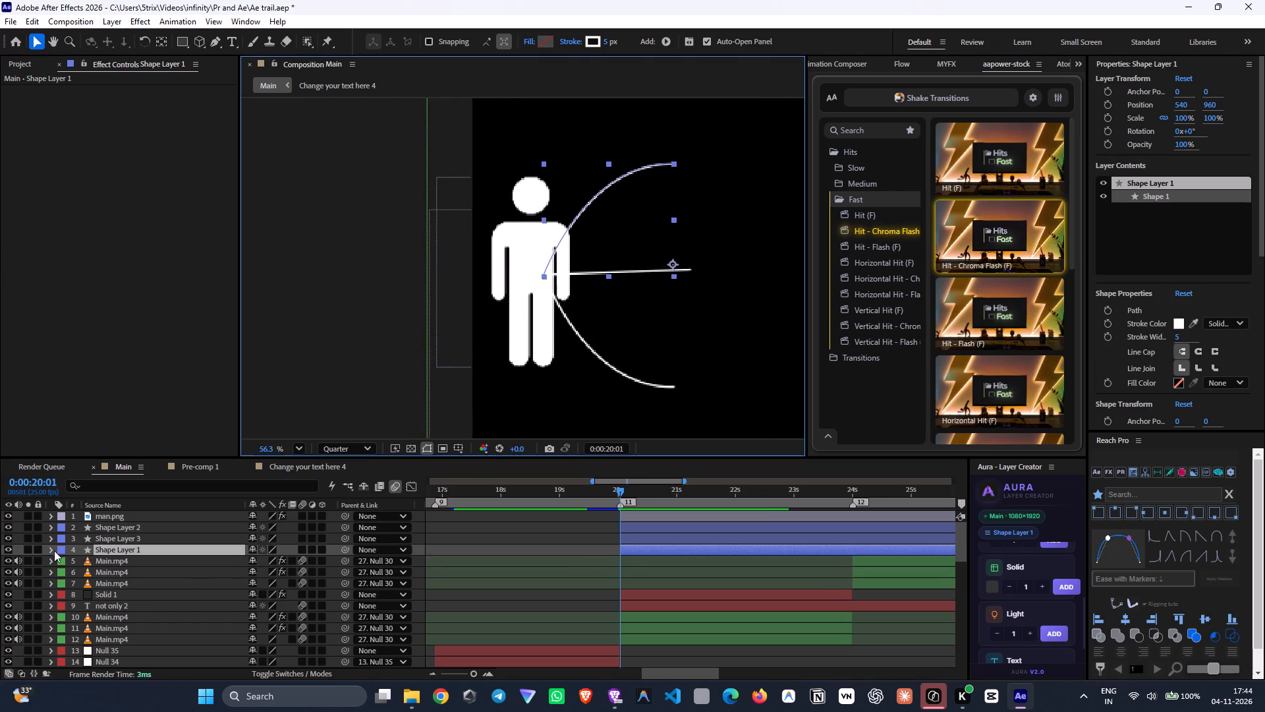
click(48, 549)
click(65, 562)
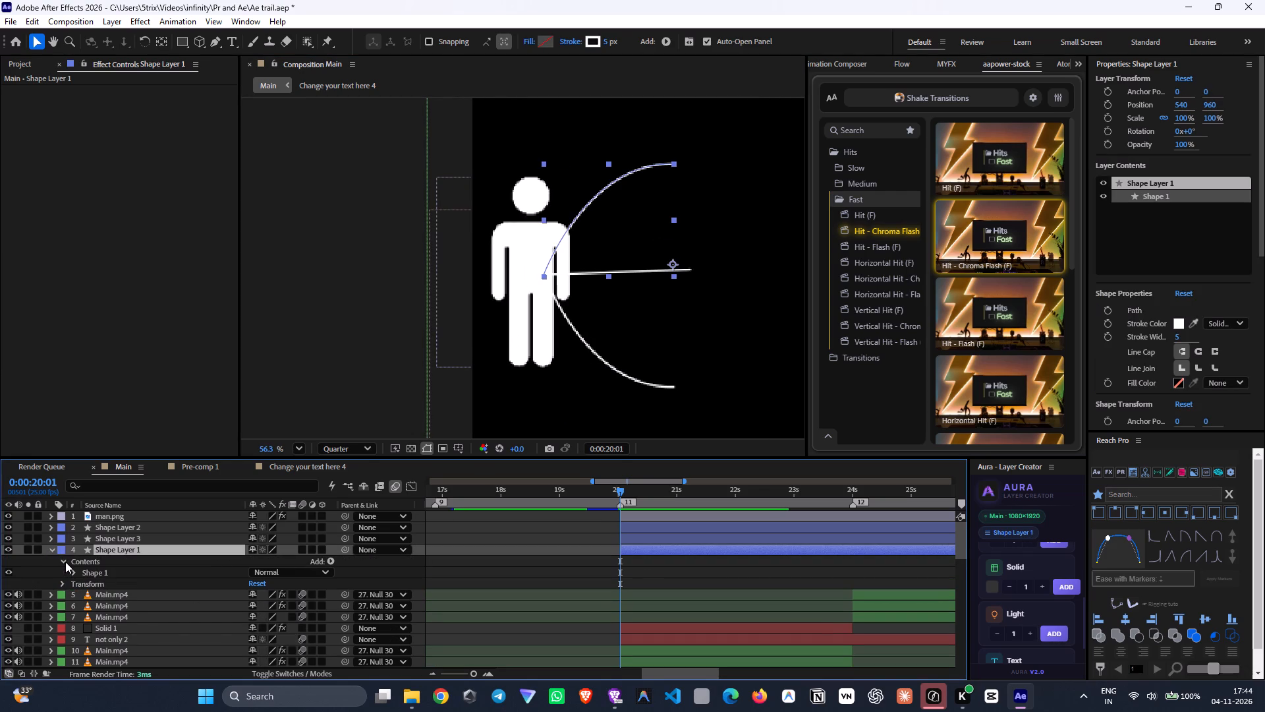
click(75, 567)
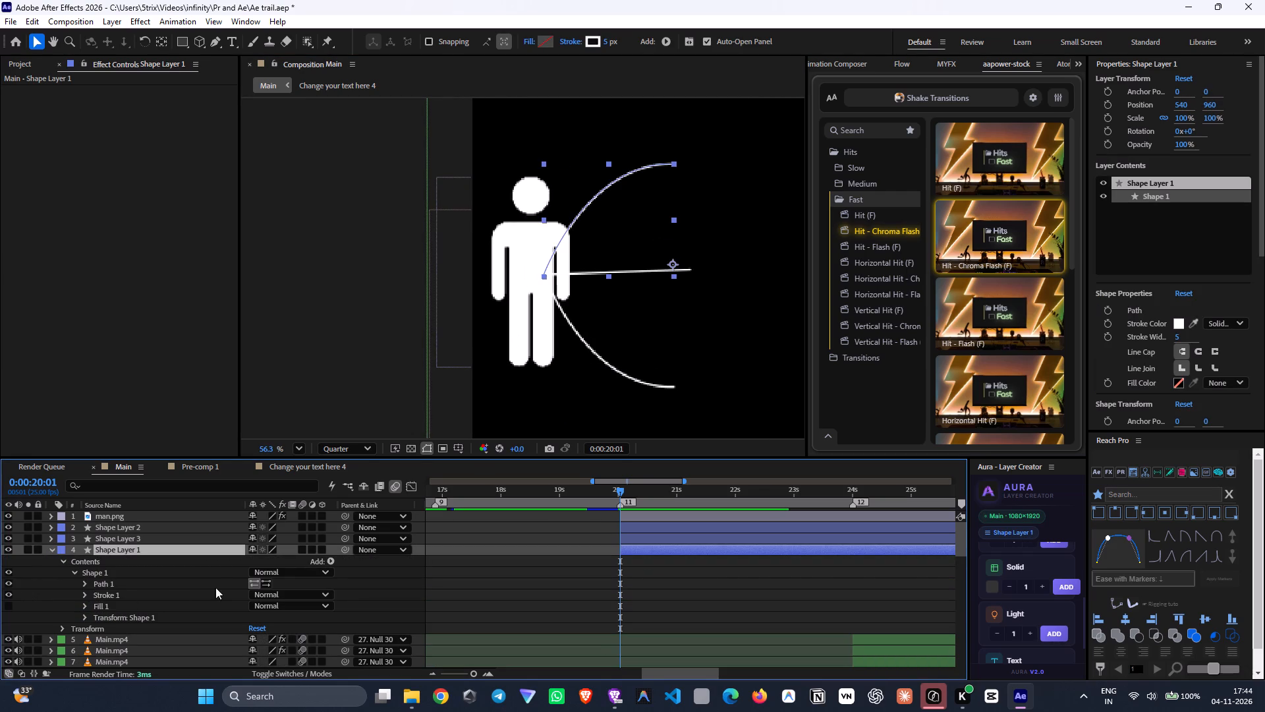
click(327, 562)
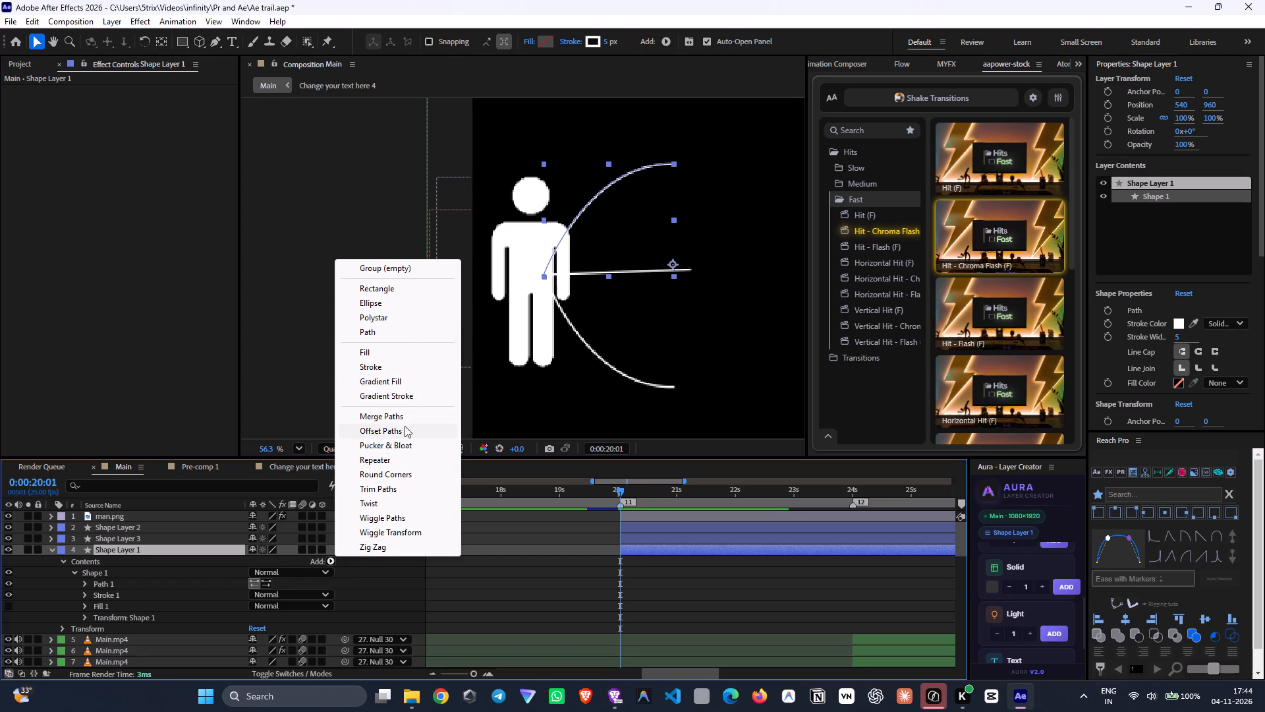
click(406, 492)
click(70, 629)
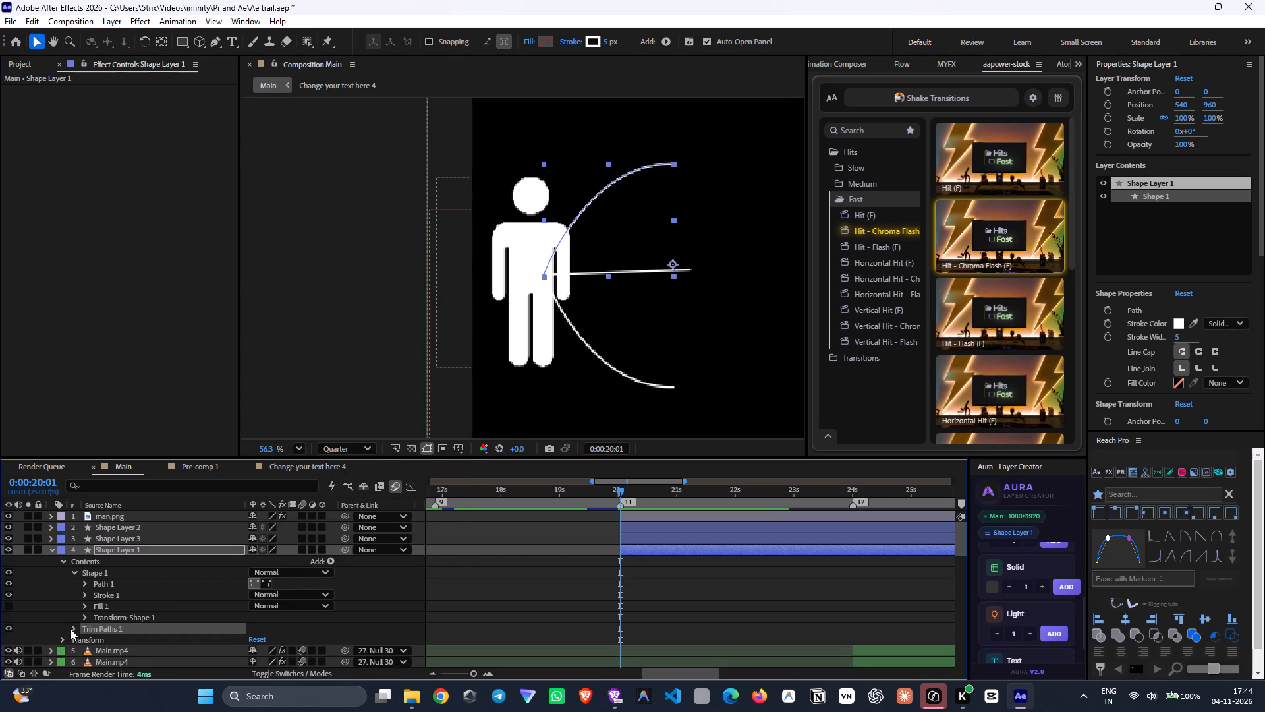
Keyframe Shape Layer 1's Trim Paths End from 0% at 0:00:20:01 to 100% a little over one second after it.
scroll(62, 624, down, 1)
click(98, 607)
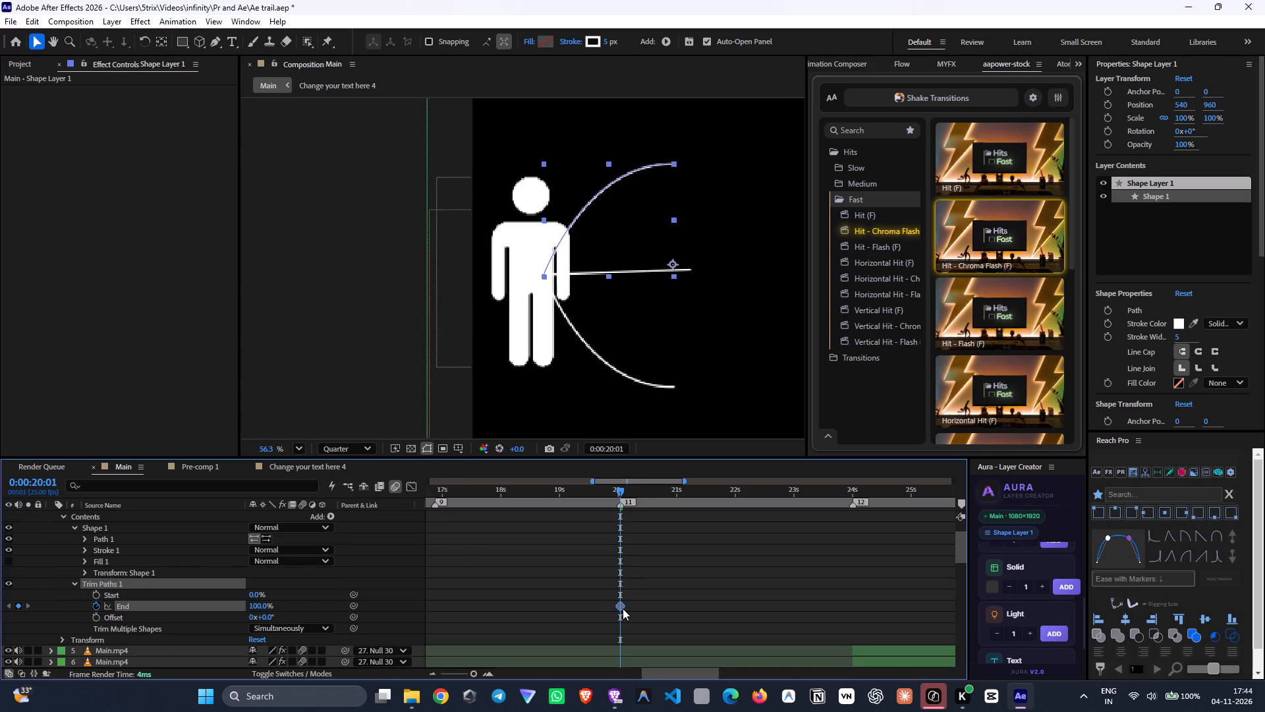
drag(620, 604, 692, 617)
drag(262, 605, 133, 614)
drag(133, 614, 29, 620)
Apply a Flow ease-out curve of 0.04, 0.43, 0.67, 1.00 to both End keyframes and preview the upper curve drawing on.
drag(712, 599, 588, 613)
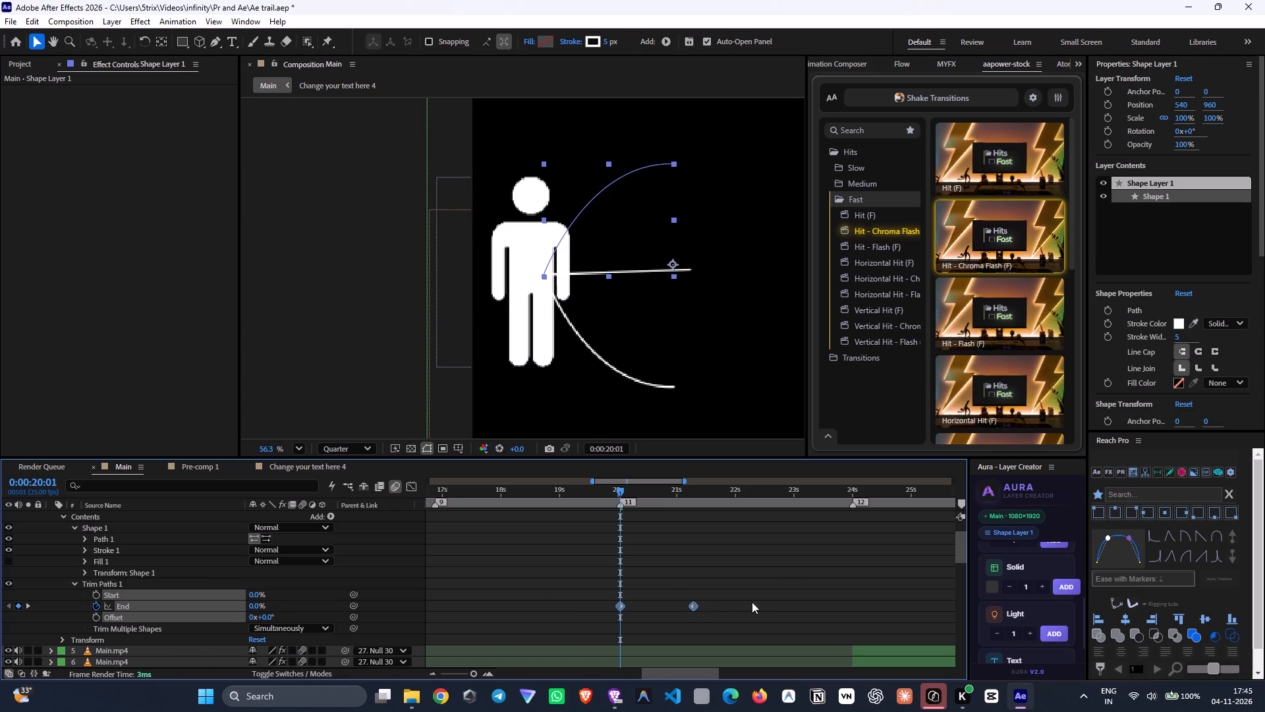
click(905, 65)
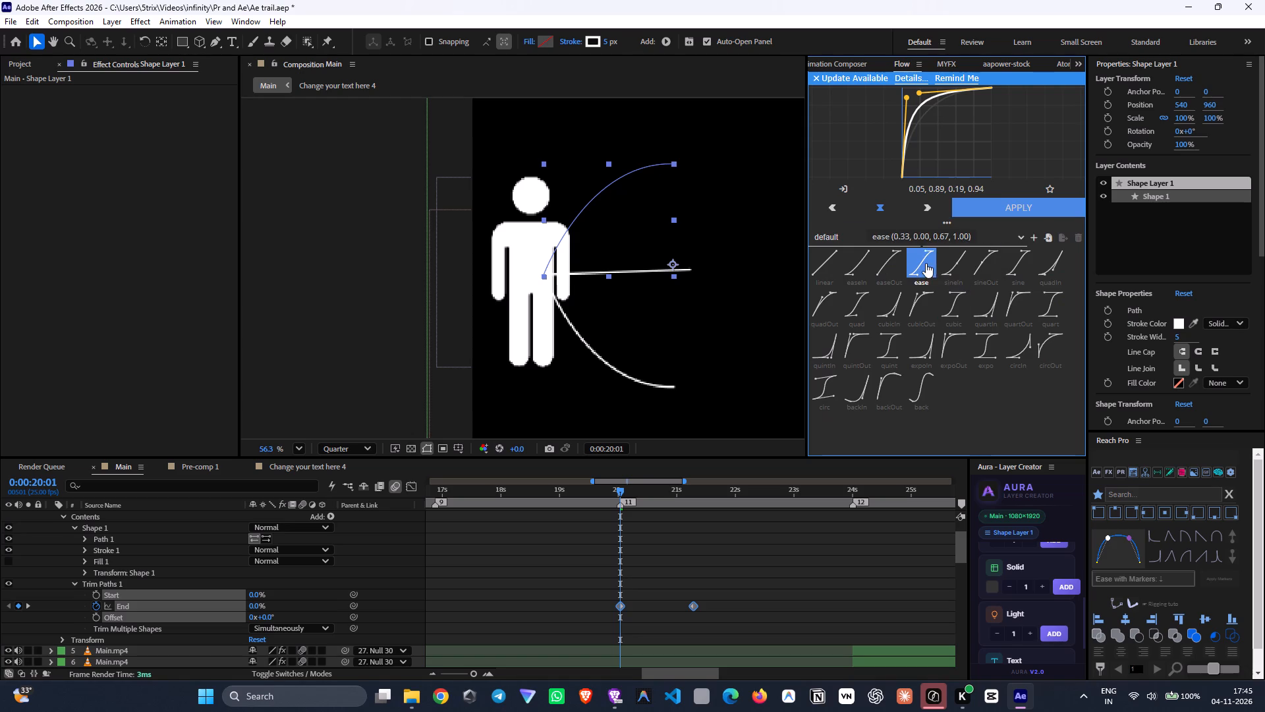
click(891, 263)
drag(901, 176, 905, 137)
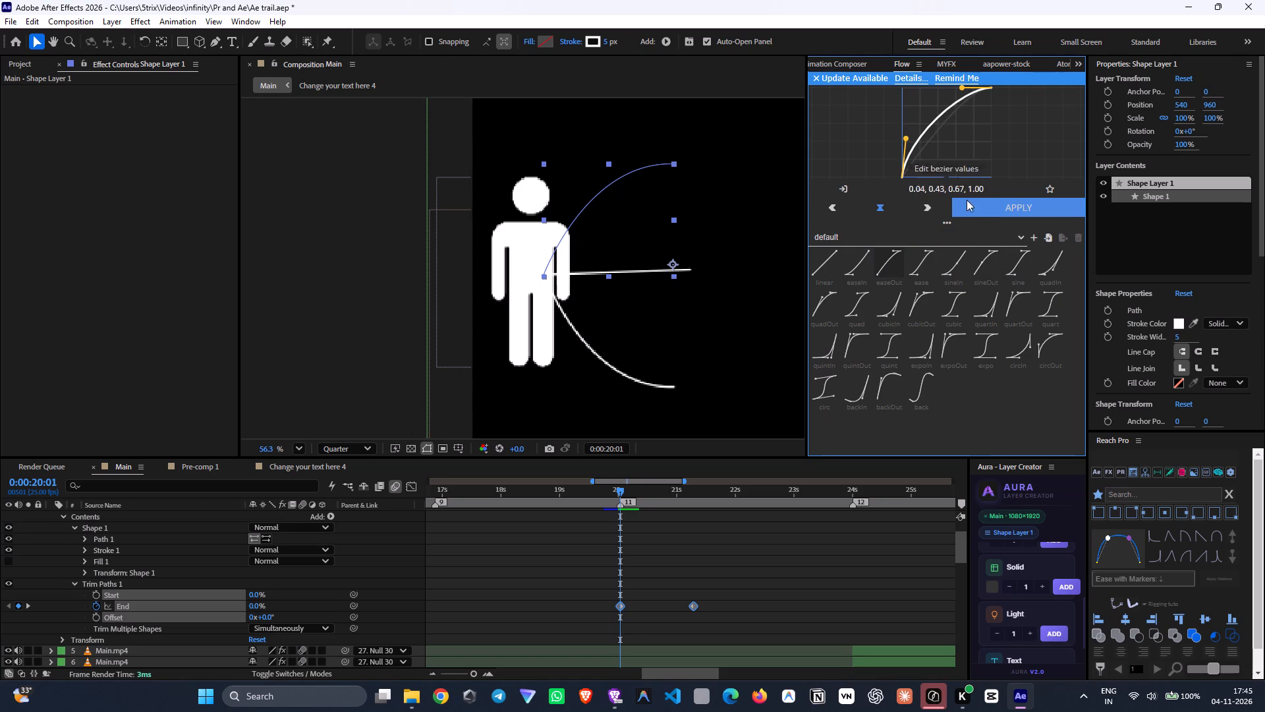
click(981, 204)
scroll(706, 574, up, 4)
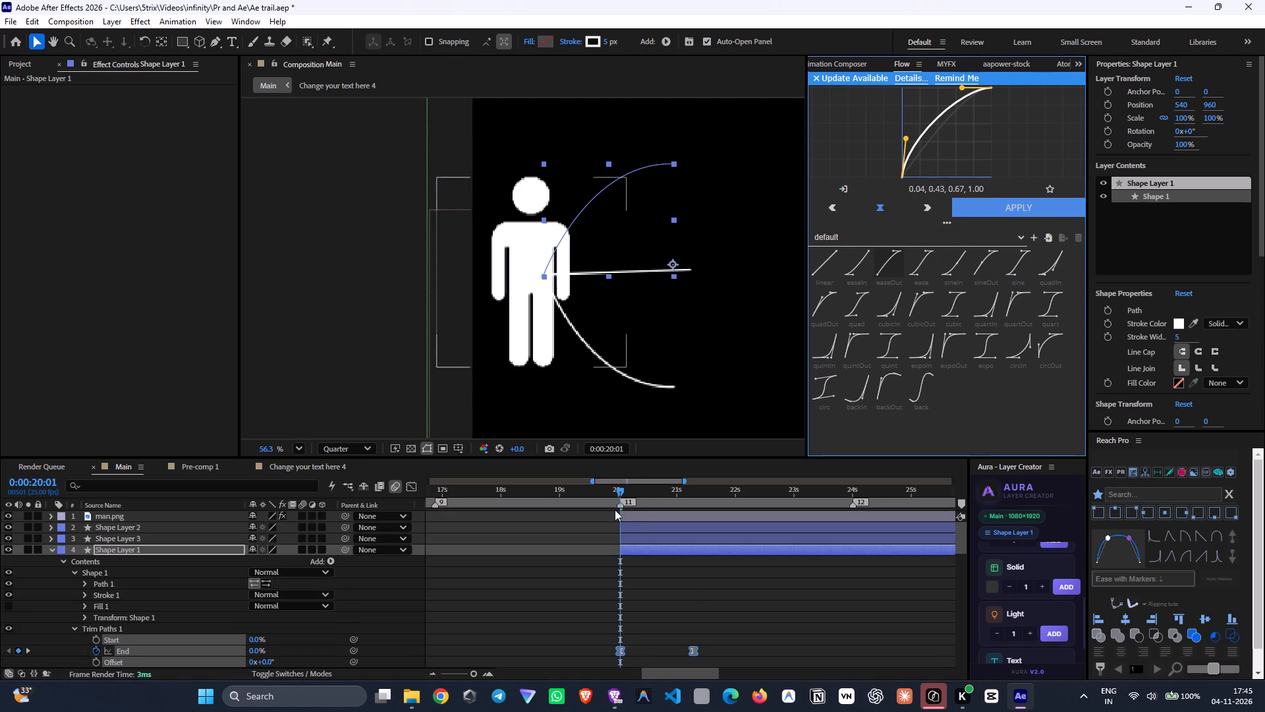
drag(625, 493, 691, 539)
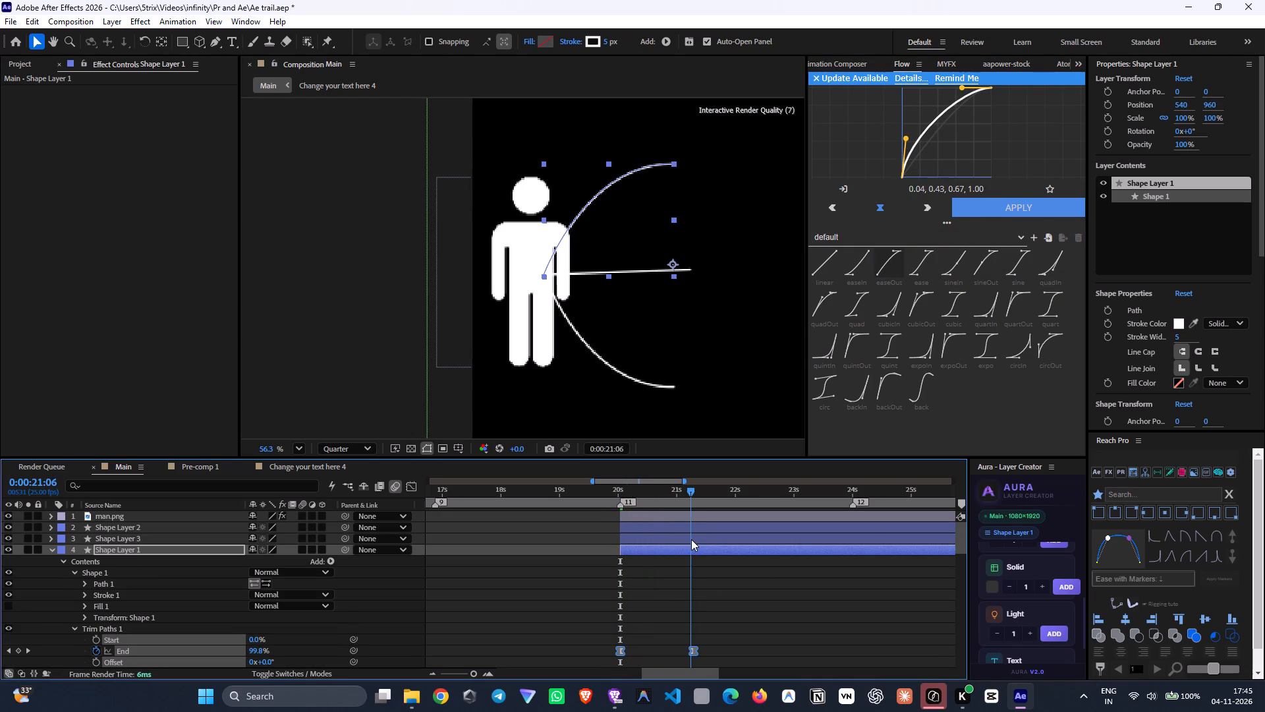
drag(691, 539, 621, 537)
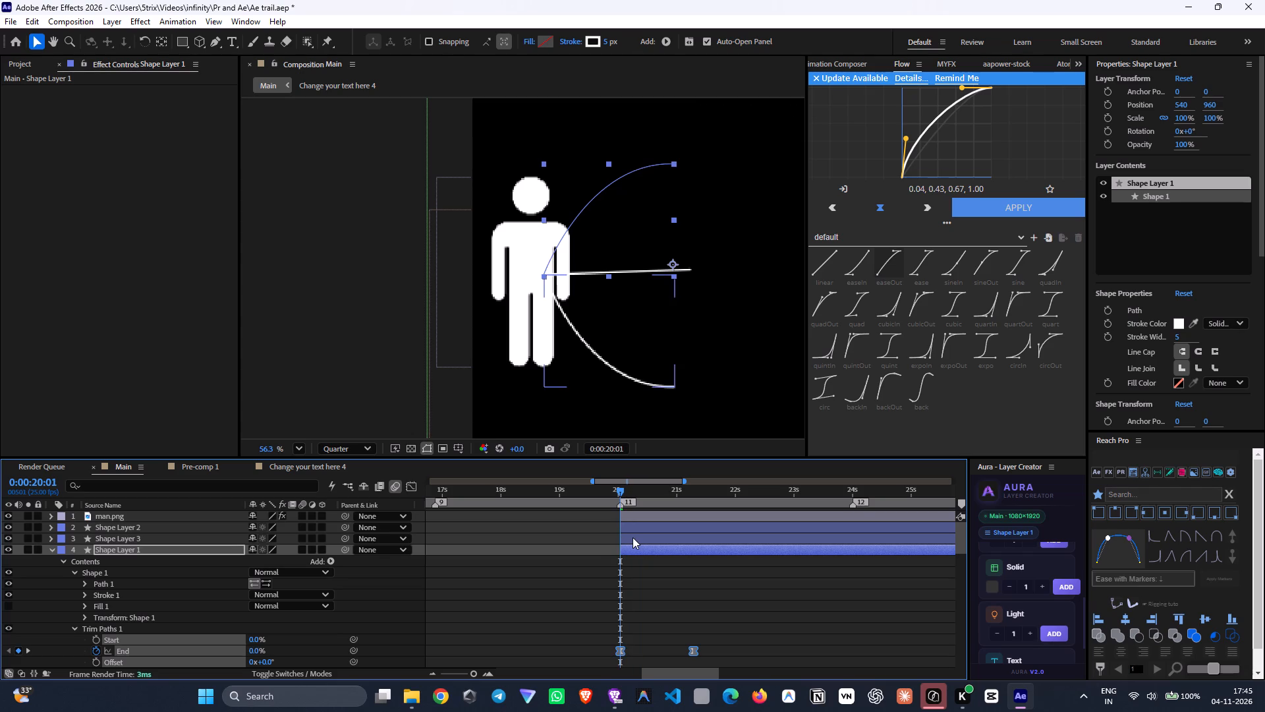
Delete Shape Layer 3, the flipped lower curve without the Trim Paths animation.
click(632, 537)
key(Delete)
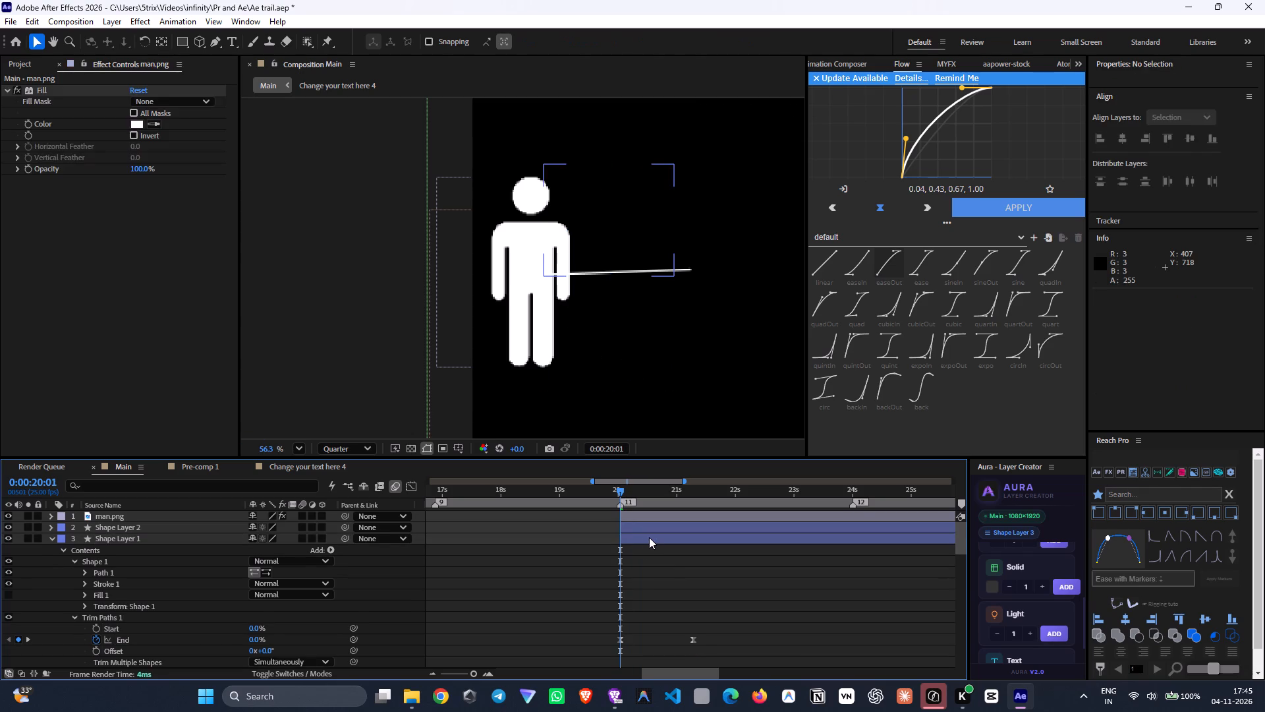
Duplicate the animated Shape Layer 1 and flip the copy vertically to form the lower curve.
click(649, 537)
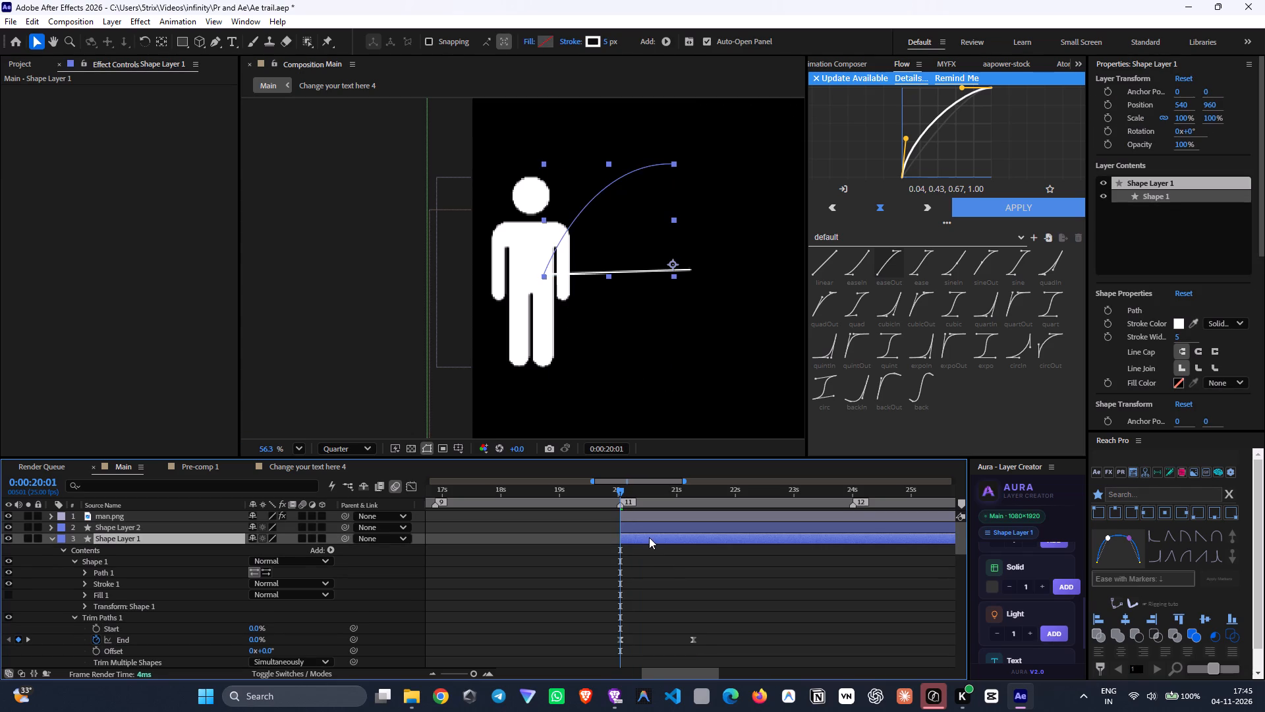
key(ctrl+d)
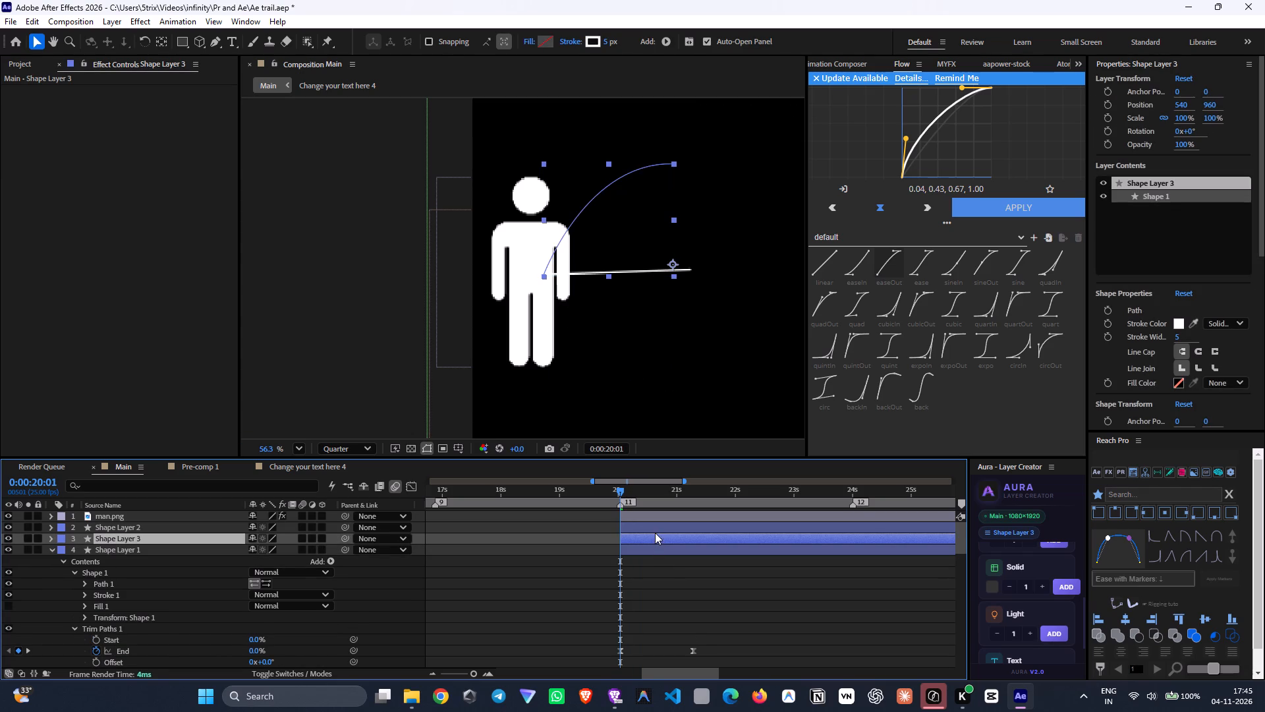
right_click(660, 539)
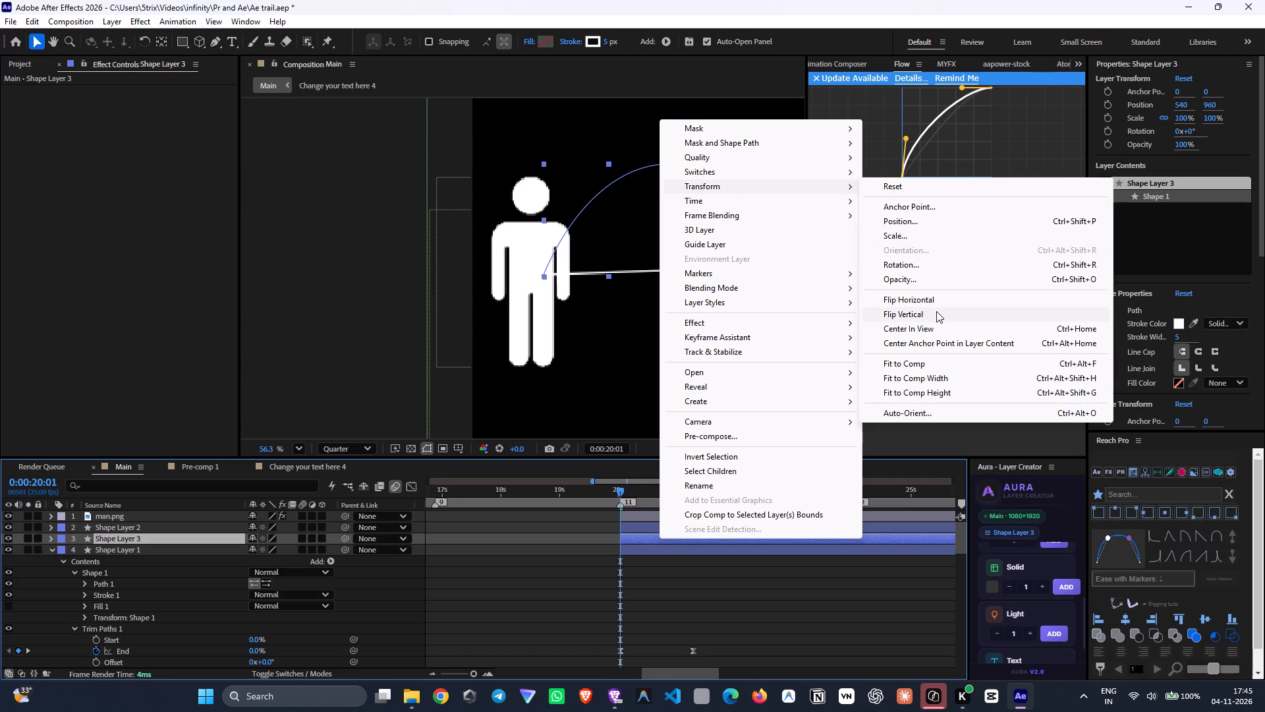
click(936, 314)
click(730, 592)
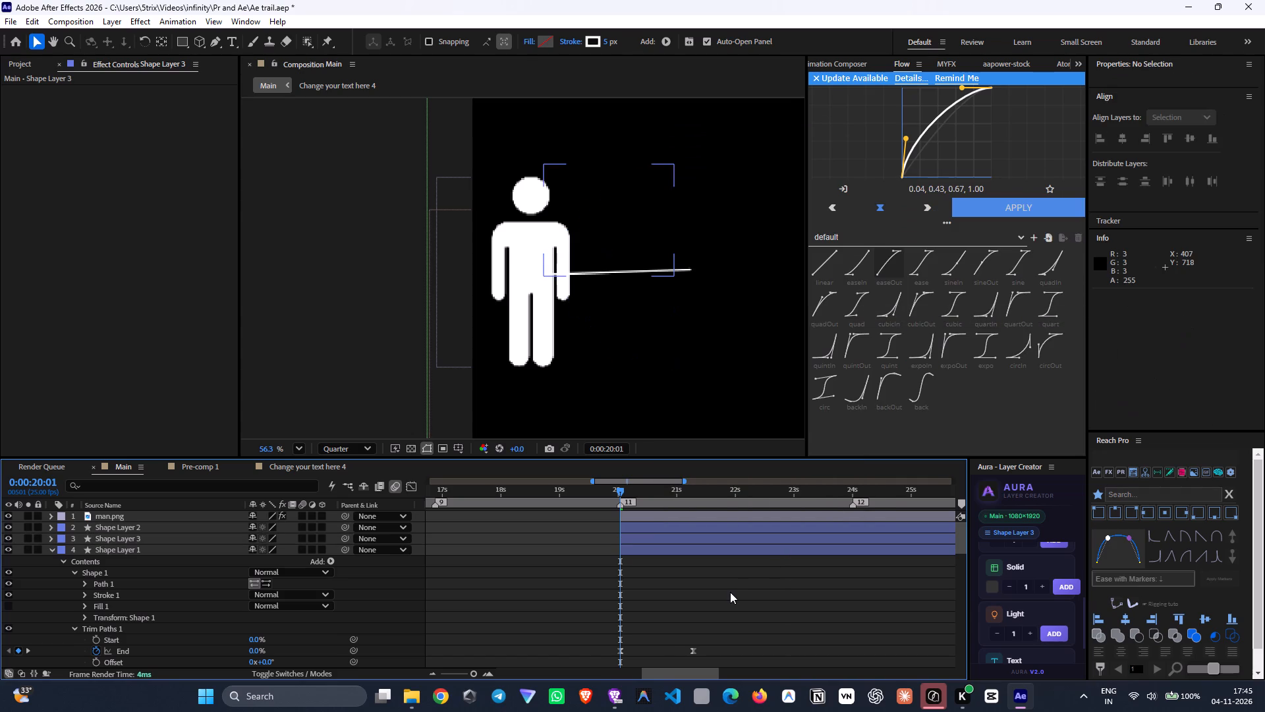
Hide man.png and move the flipped lower curve, Shape Layer 3, to about 537, 1012 so its start meets the other lines' origin.
drag(648, 502, 700, 521)
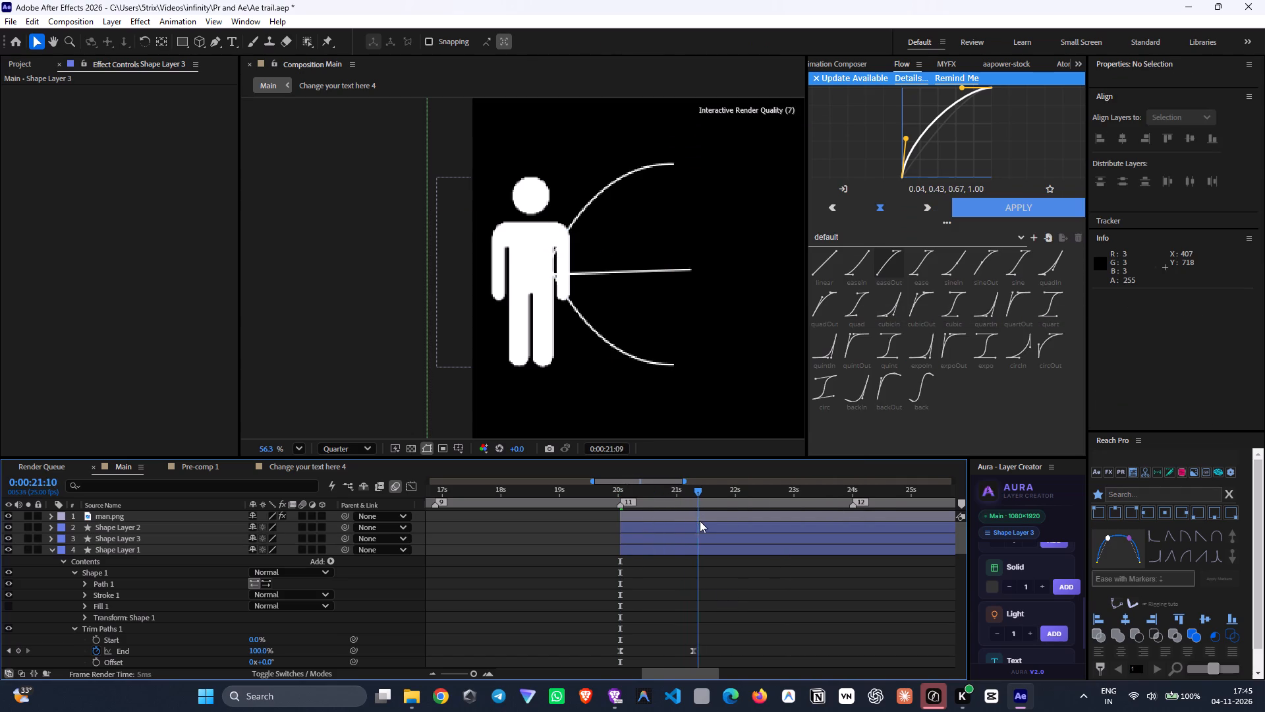
drag(700, 521, 702, 522)
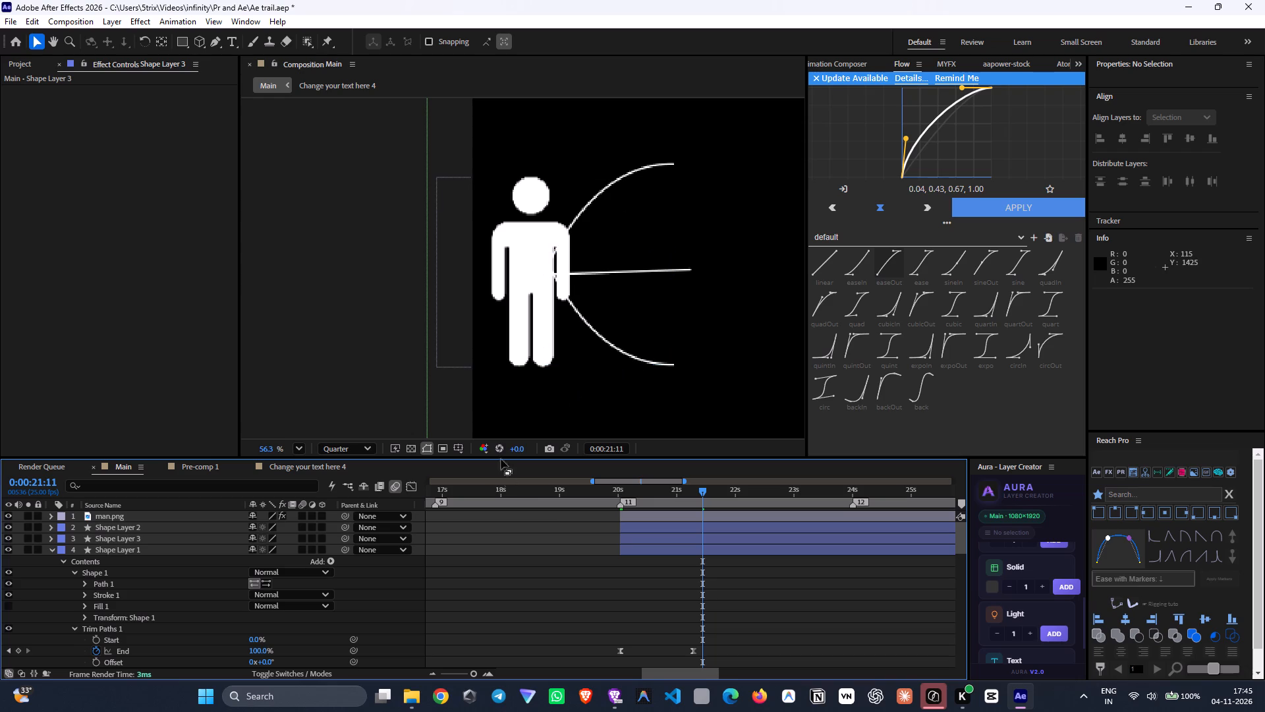
click(7, 519)
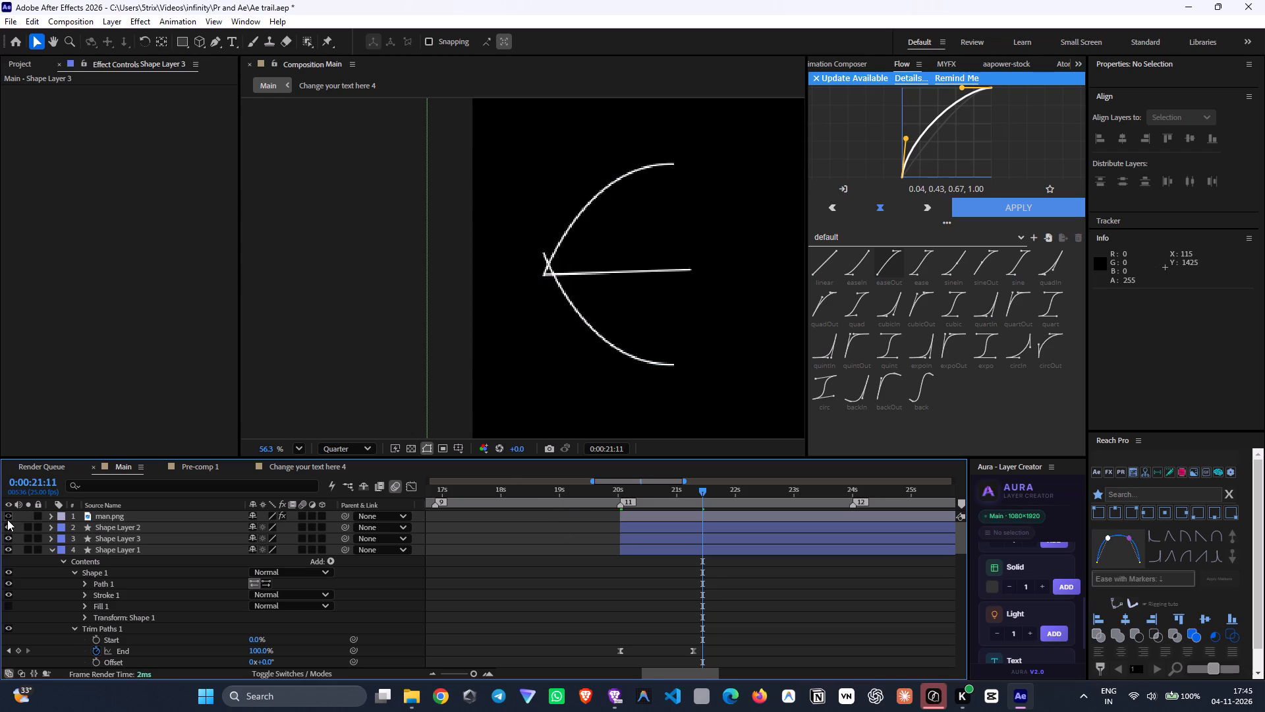
scroll(488, 279, up, 2)
drag(602, 309, 600, 330)
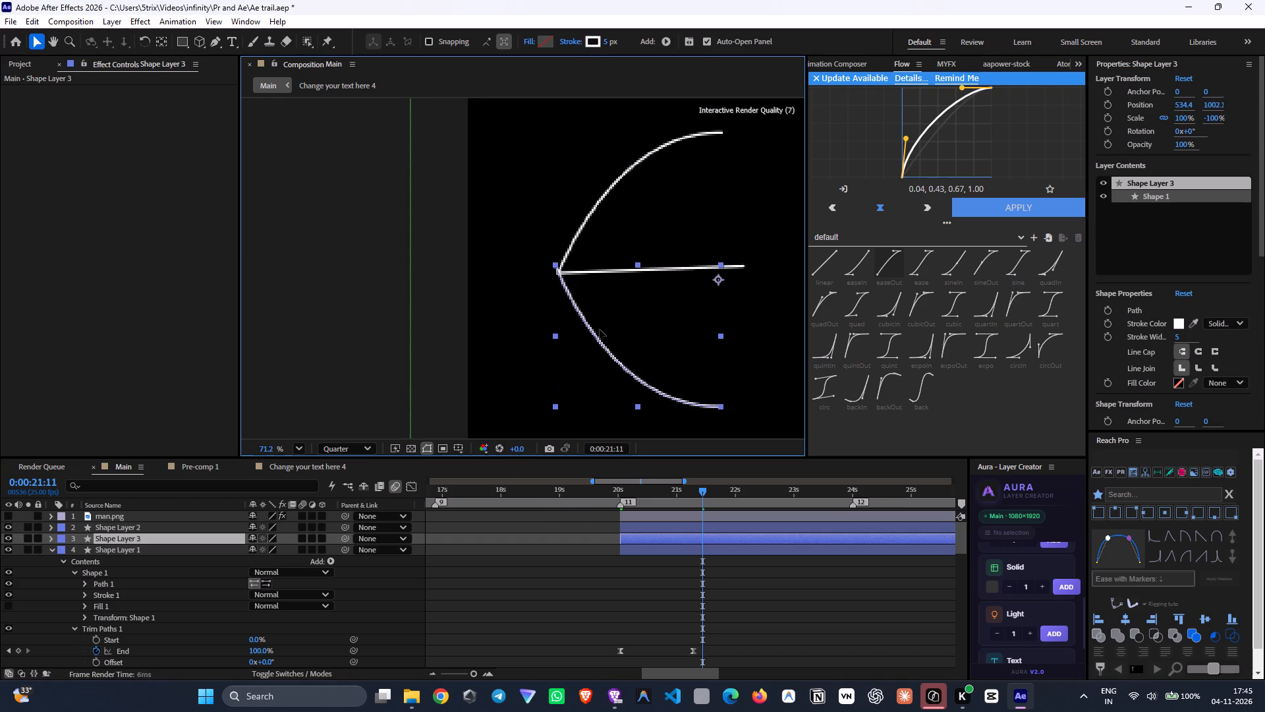
drag(600, 330, 601, 333)
click(582, 570)
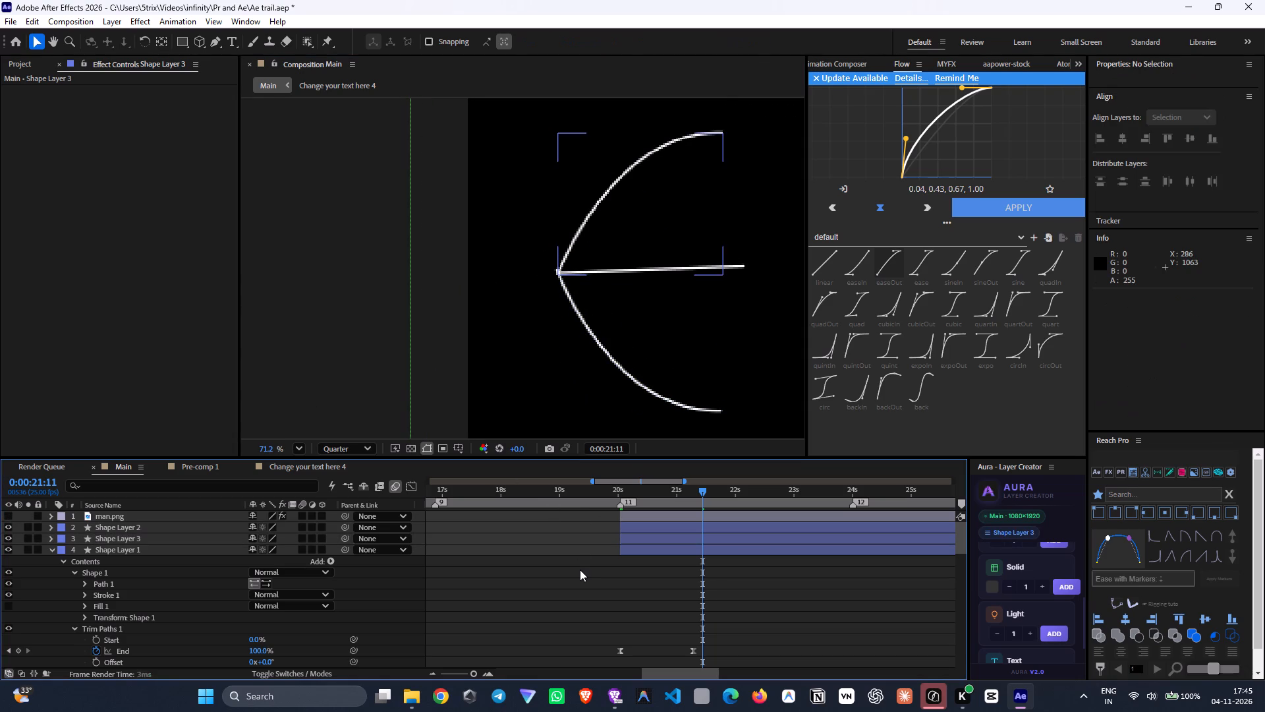
Copy Trim Paths 1 from Shape Layer 1, paste it onto the middle line, Shape Layer 2, at 0:00:20:01, and preview the lines drawing on.
click(670, 540)
click(665, 519)
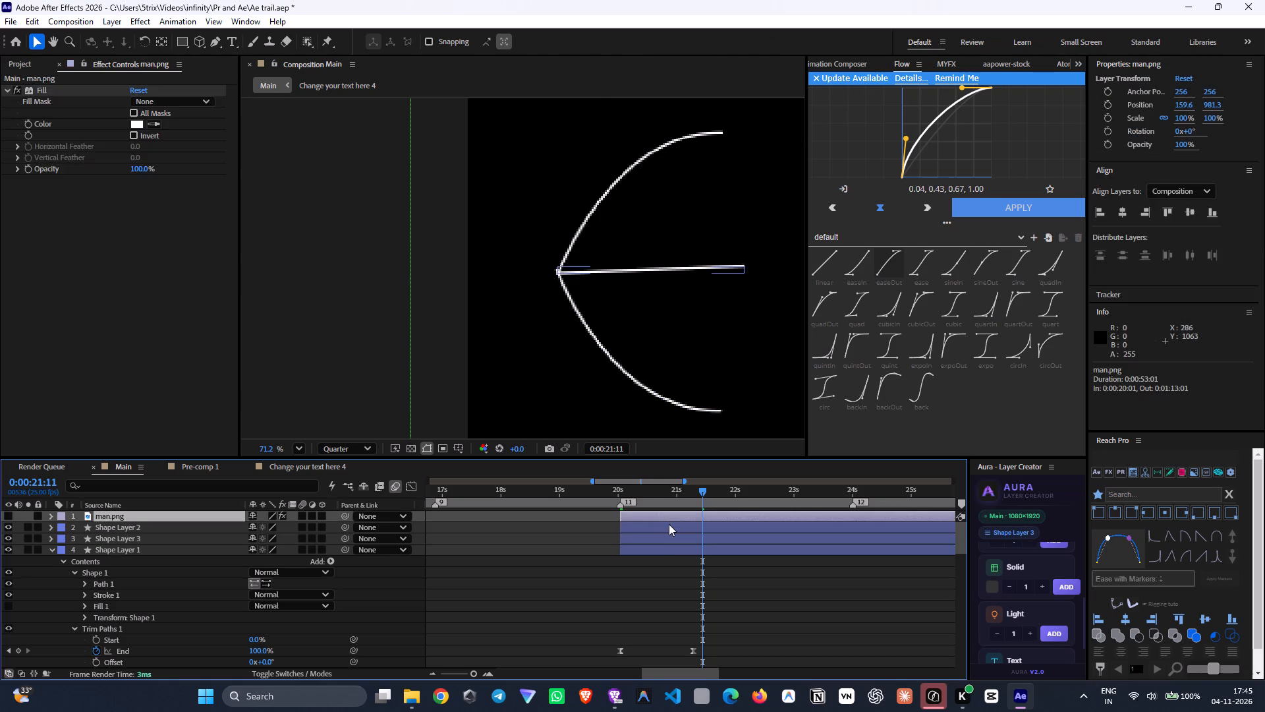
click(669, 524)
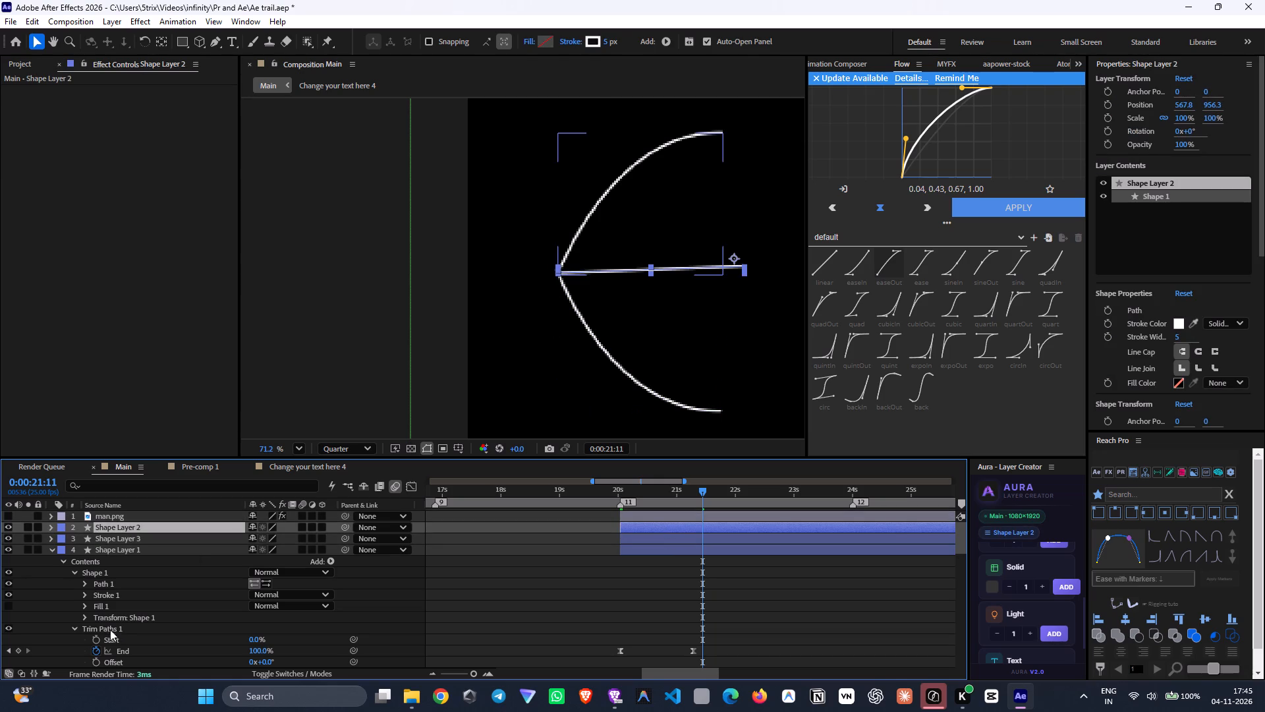
click(119, 632)
key(ctrl+c)
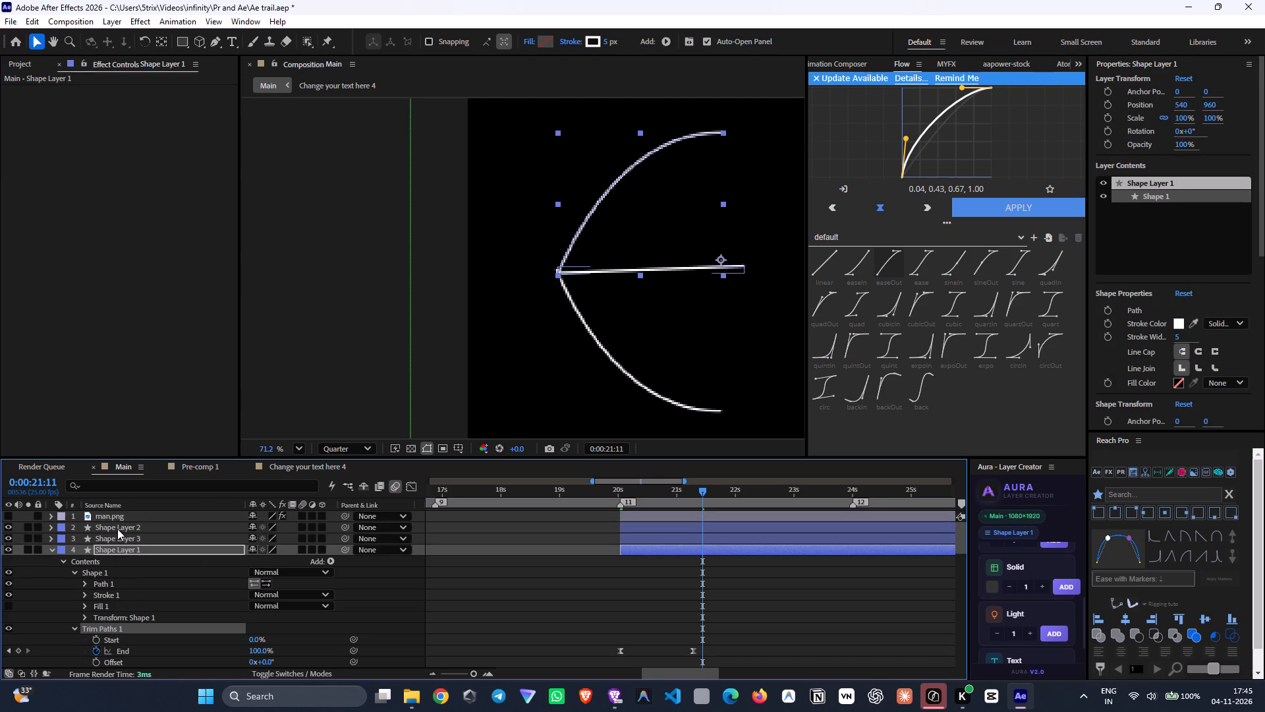
click(117, 529)
drag(626, 497, 620, 497)
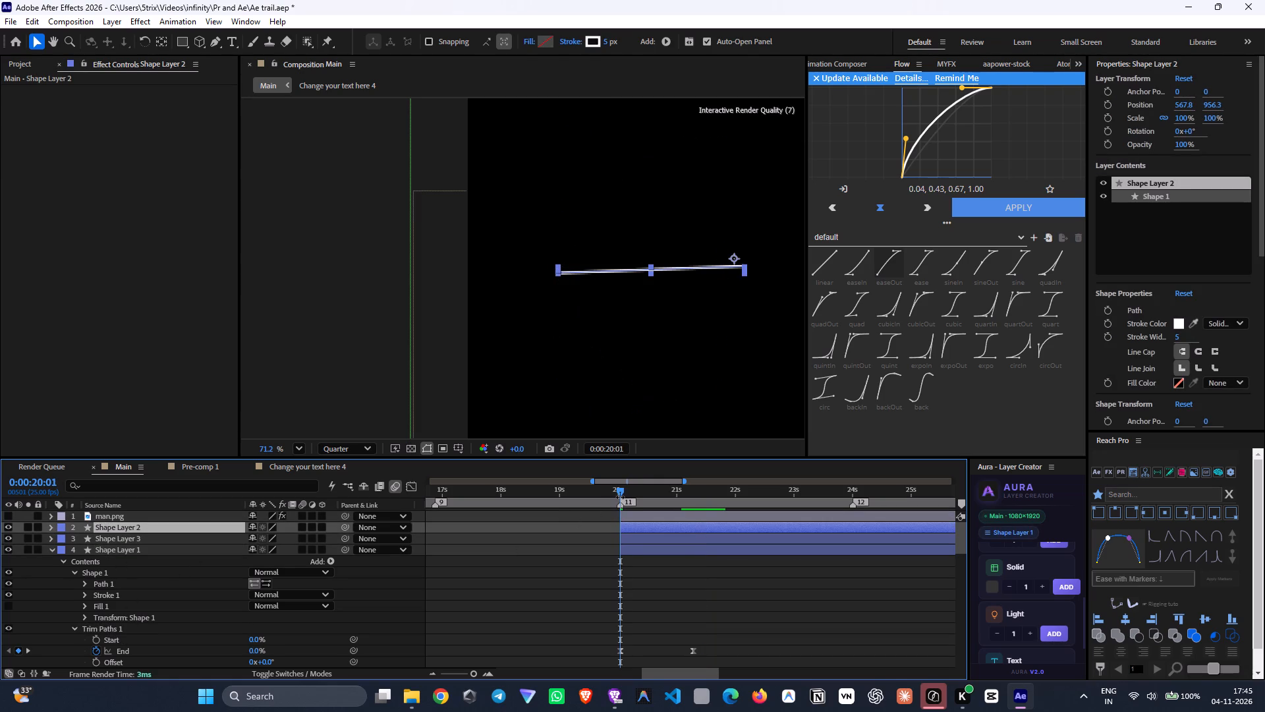
key(ctrl+v)
drag(635, 499, 666, 518)
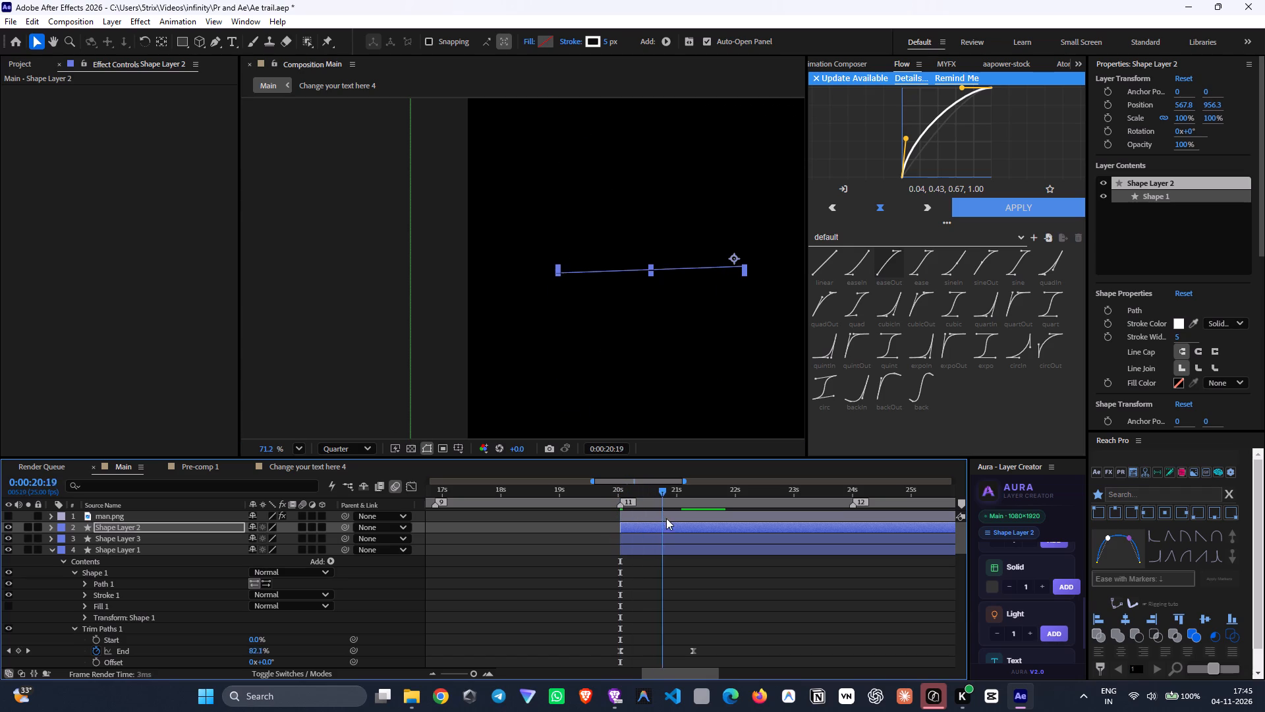
drag(666, 518, 692, 537)
scroll(605, 348, down, 2)
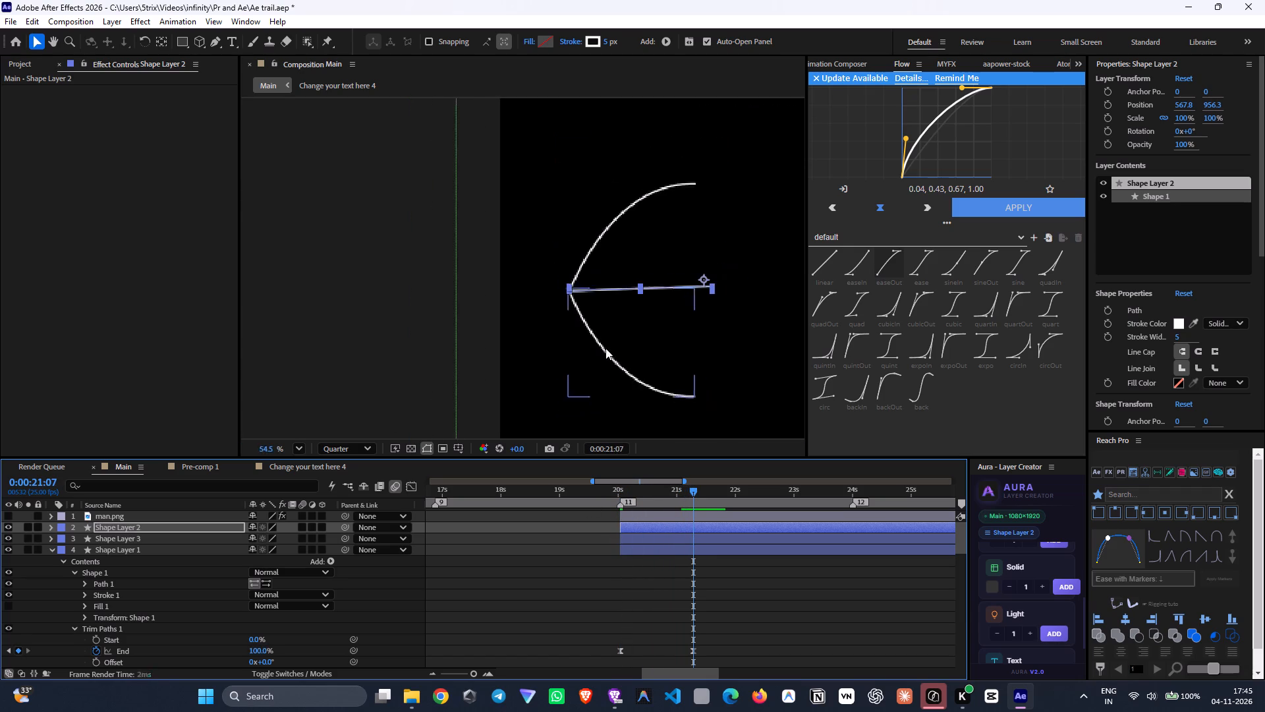
scroll(605, 348, down, 2)
click(609, 600)
Collapse Shape Layer 1's properties and turn man.png's visibility back on.
click(51, 553)
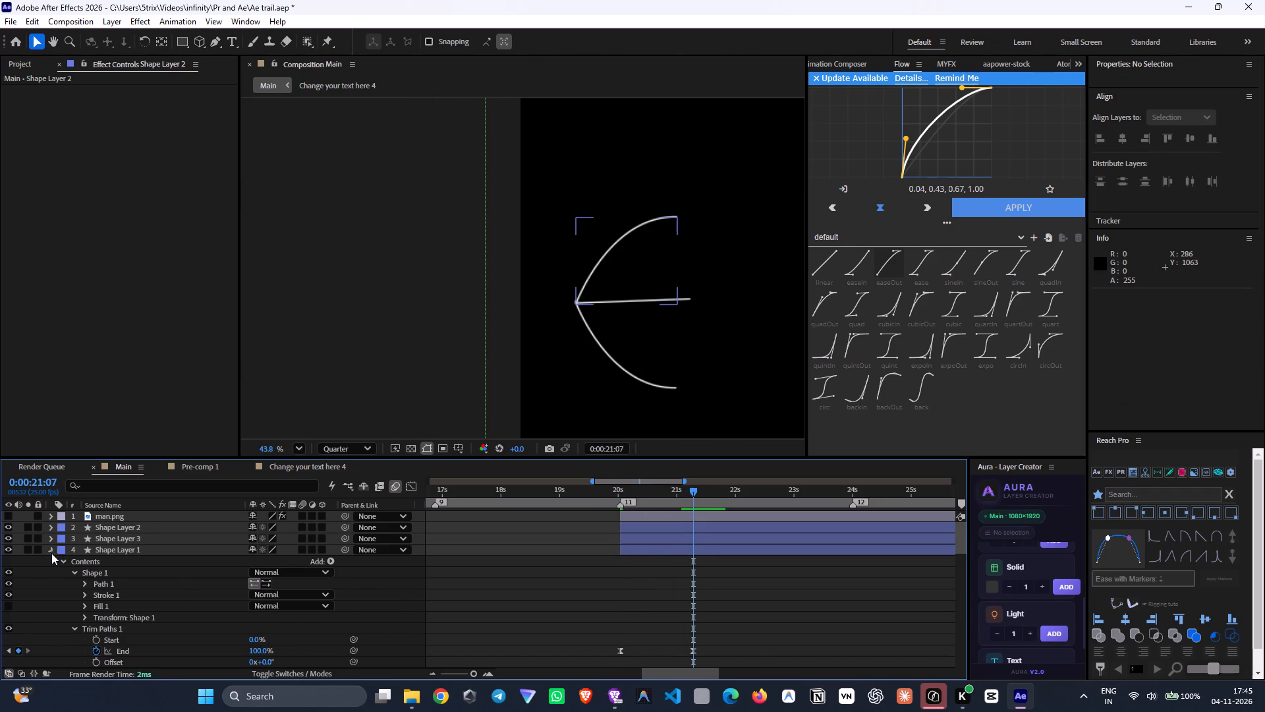
click(5, 517)
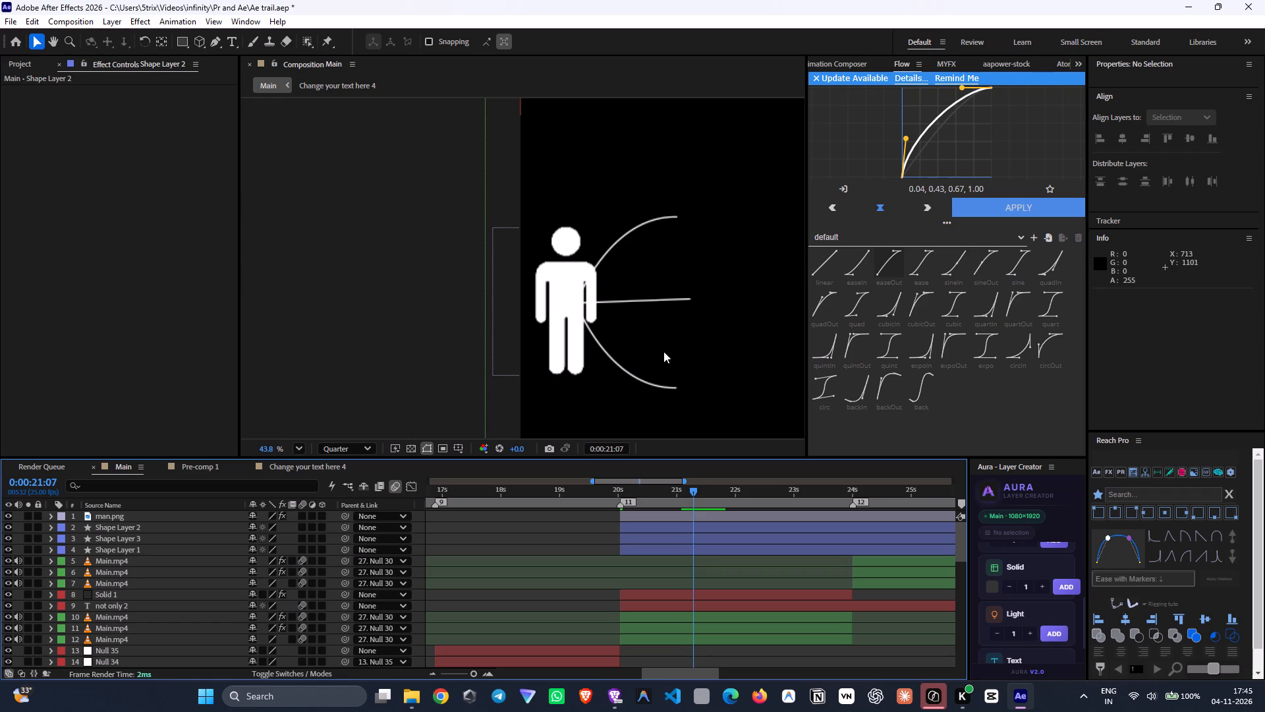
Draw an outlined rectangle about 341 by 101 px just beyond the upper curve's end.
click(185, 42)
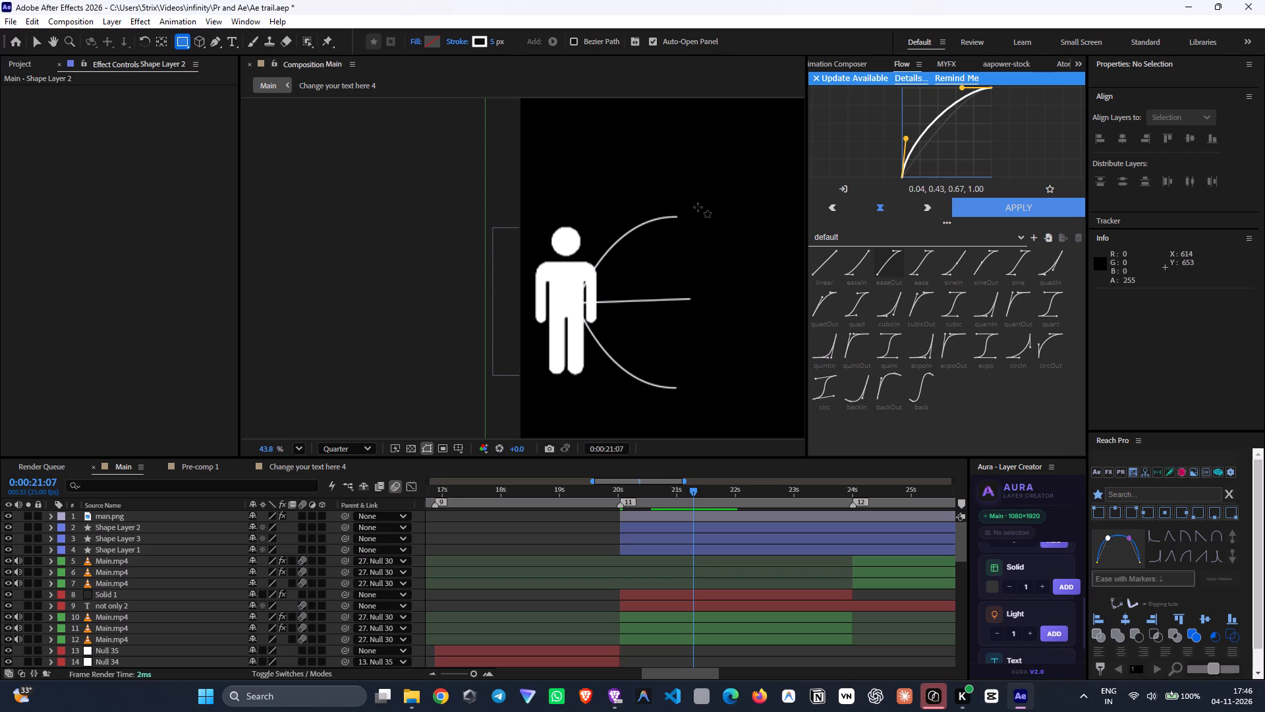
drag(700, 205, 748, 232)
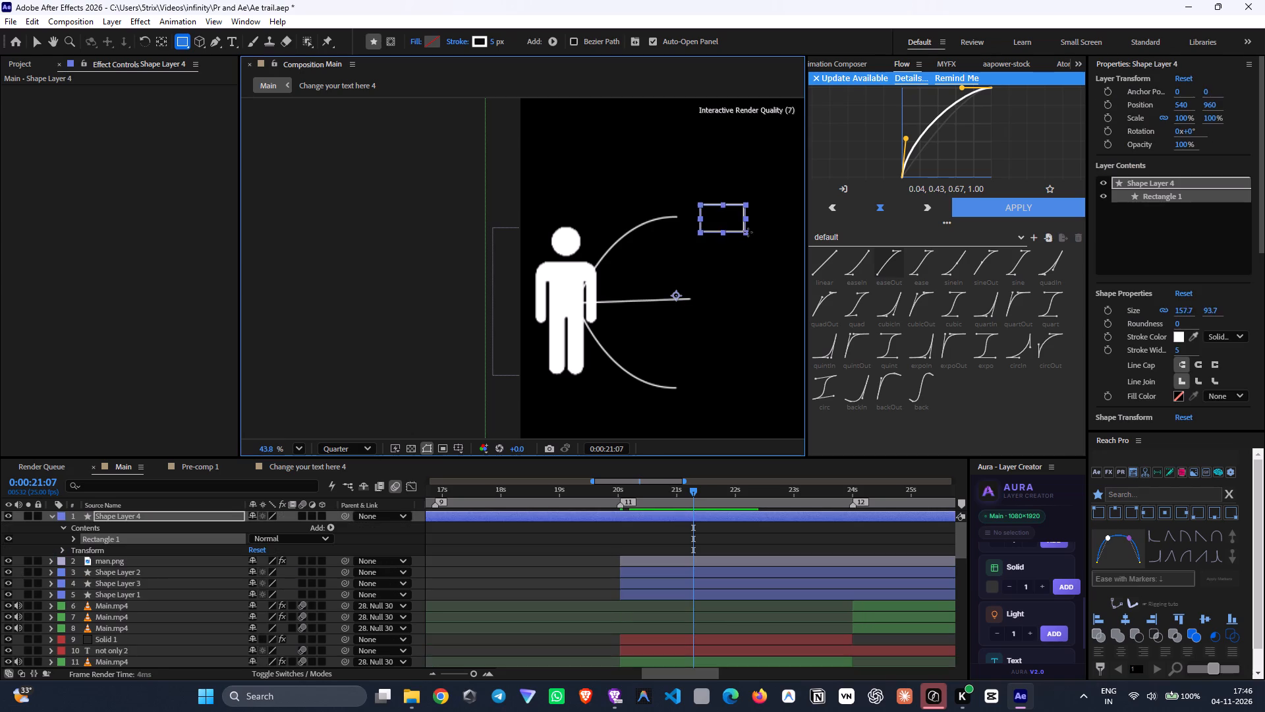
drag(748, 232, 799, 234)
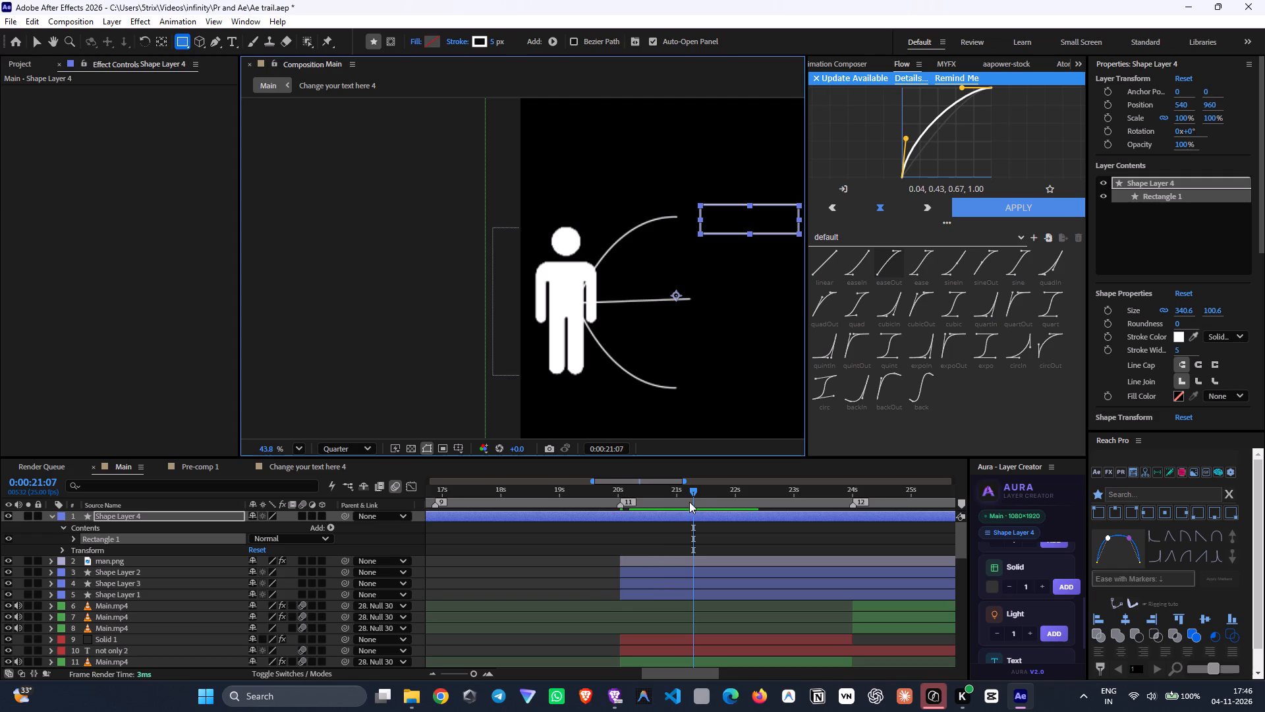
click(658, 547)
Center the anchor point of the new rectangle layer, Shape Layer 4.
click(661, 512)
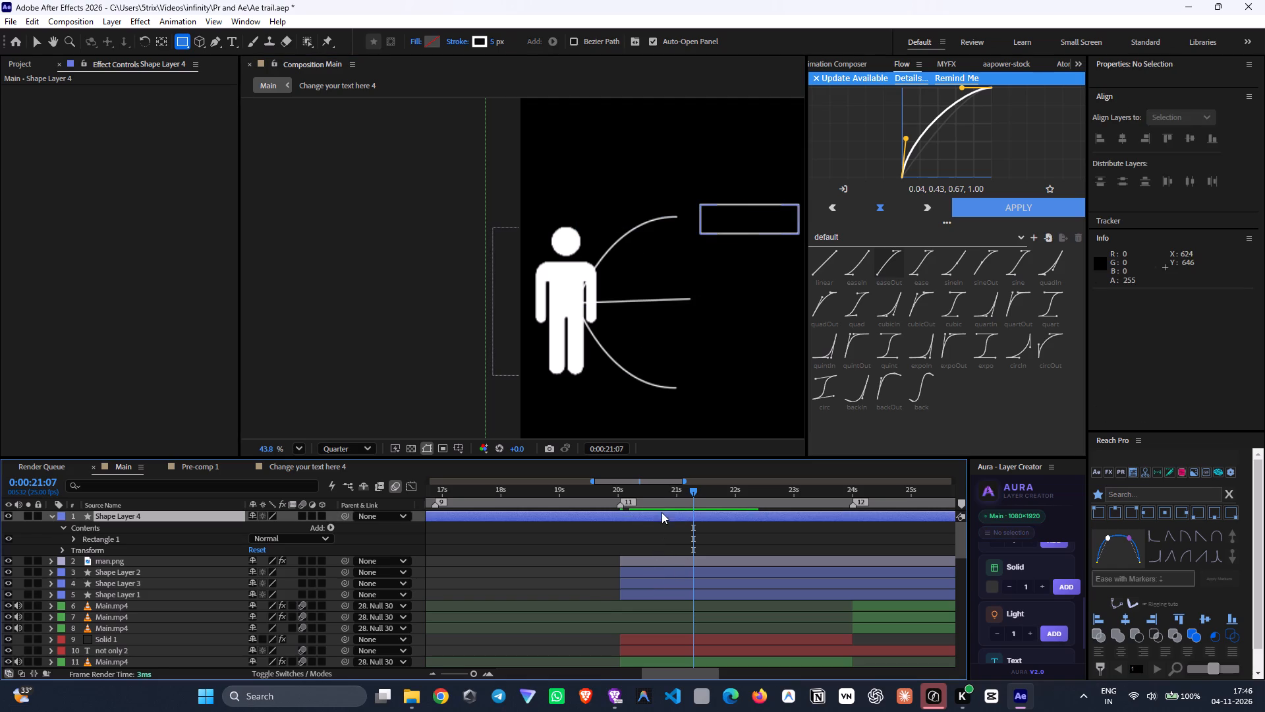
drag(656, 494, 621, 508)
key(v)
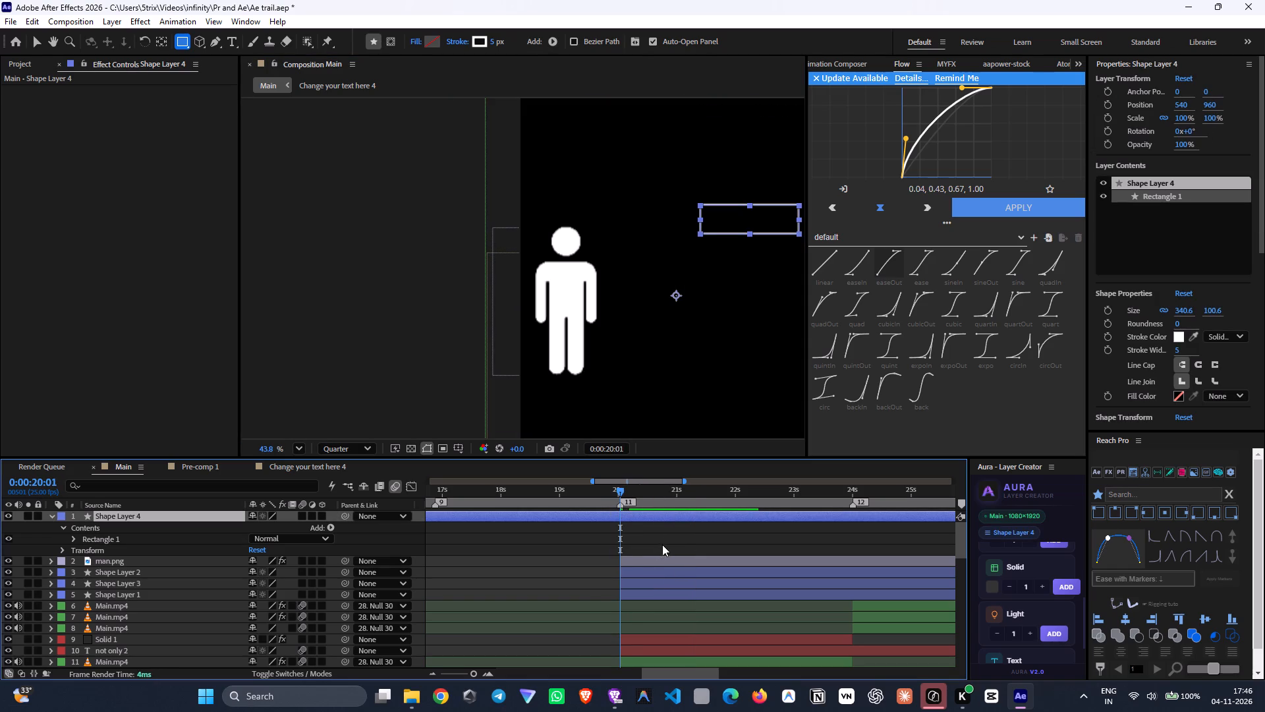
click(1164, 514)
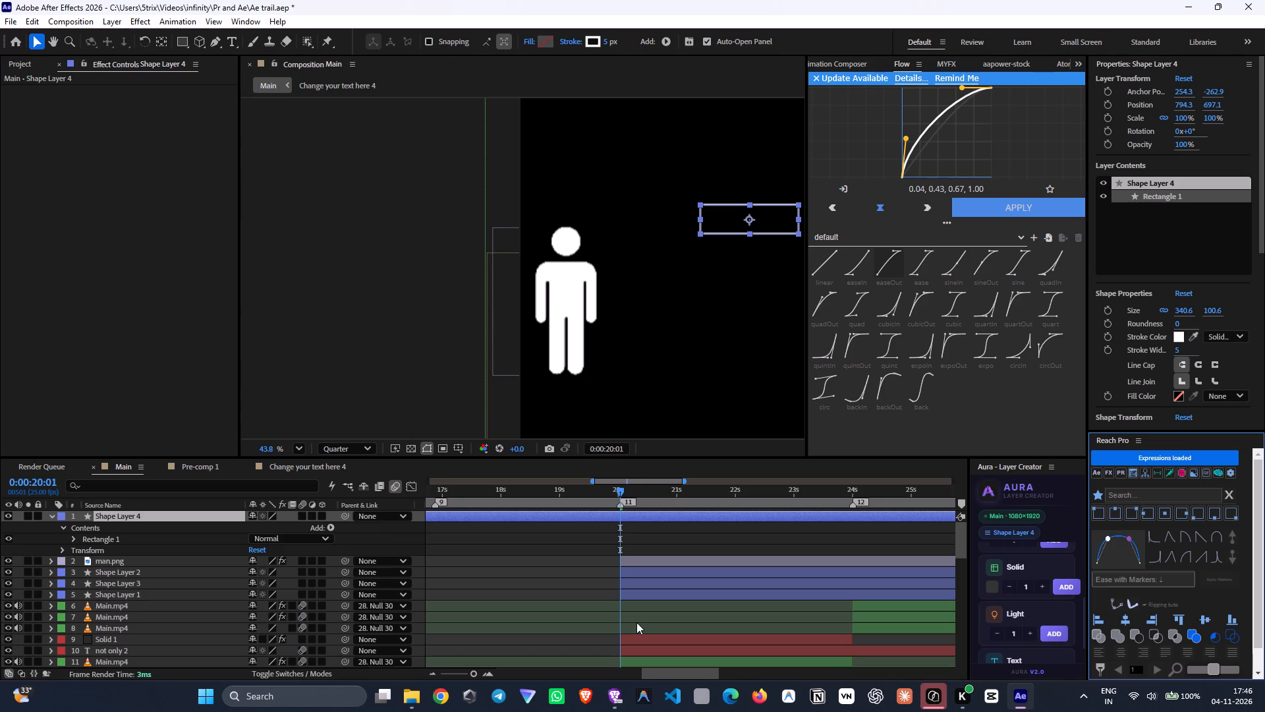
Duplicate the rectangle layer twice and move the topmost copy straight down to about Y 967, beside the middle line's end.
key(ctrl+d)
key(ctrl+d)
drag(654, 501, 707, 525)
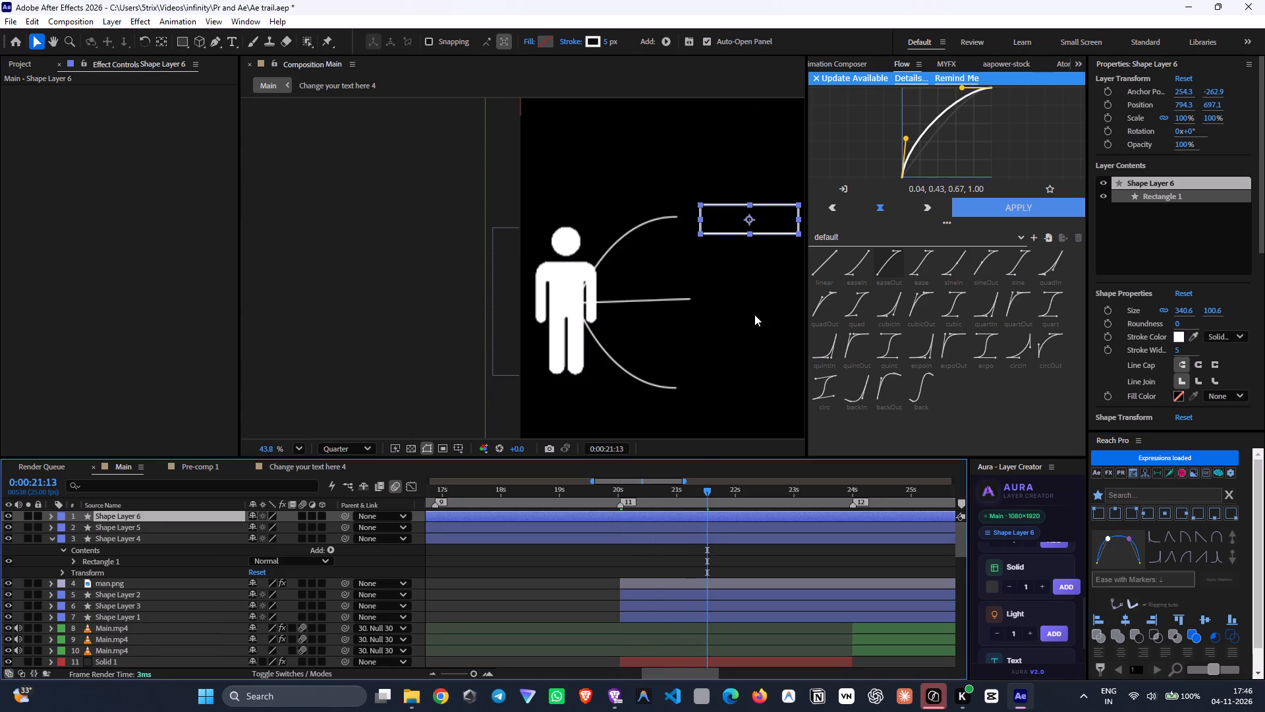
scroll(741, 292, up, 2)
drag(745, 202, 749, 246)
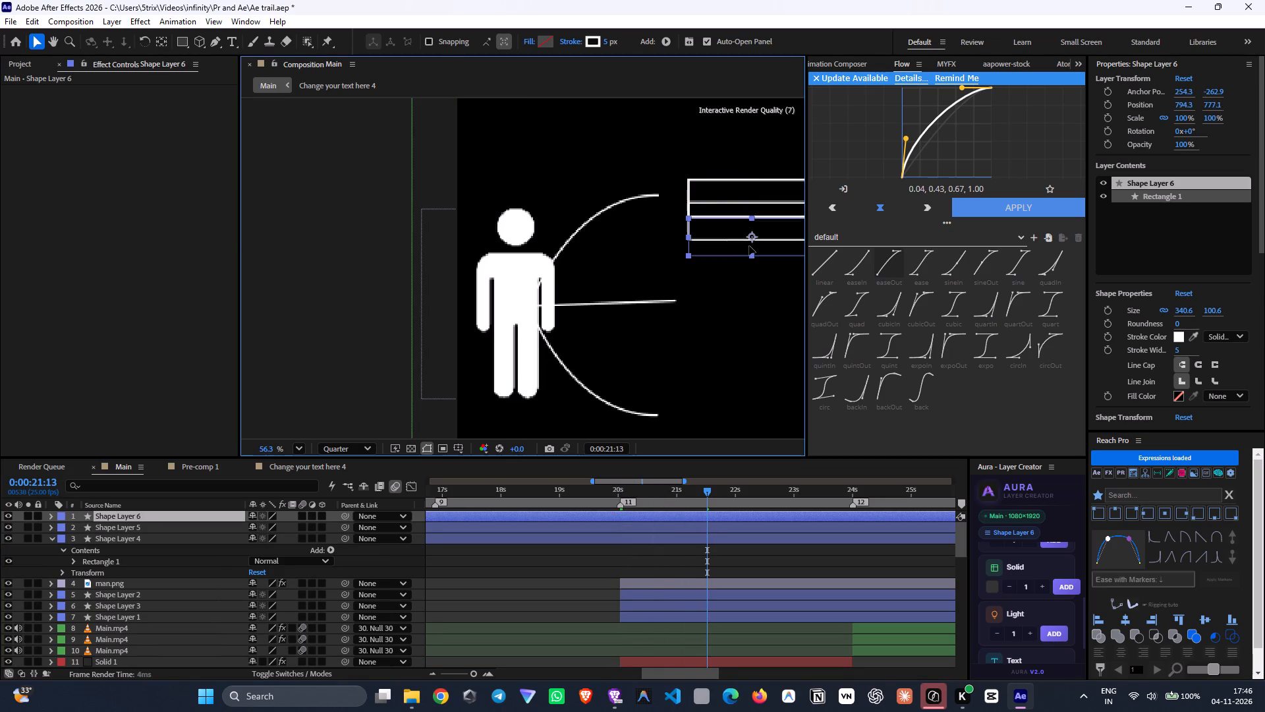
drag(749, 246, 755, 302)
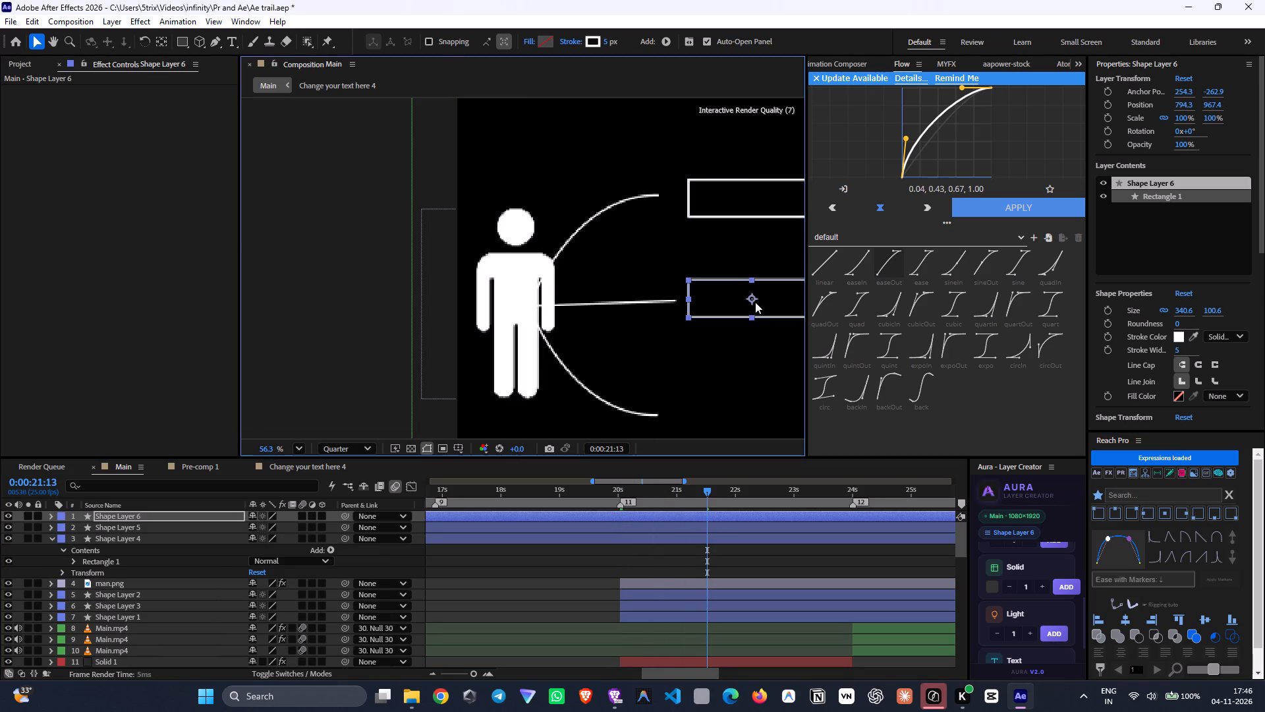
shift+drag(760, 311, 761, 371)
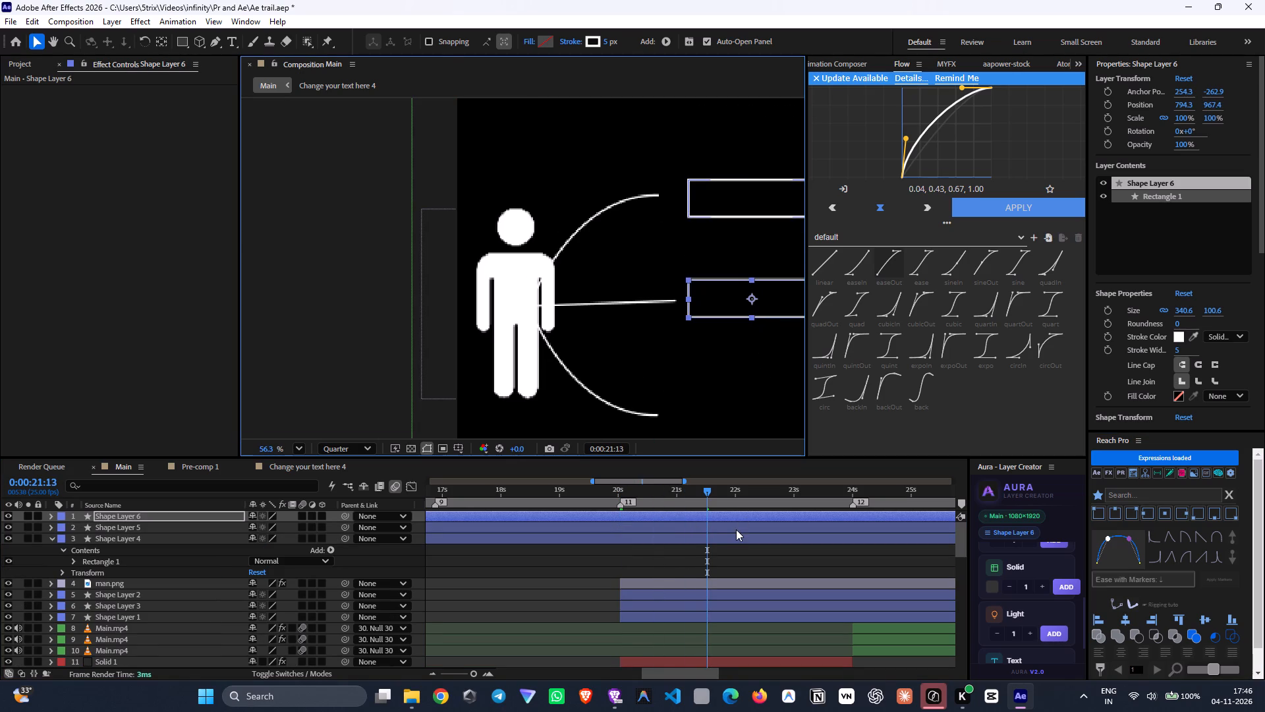
Move Shape Layer 4's rectangle straight down beside the lower curve's end, leaving one rectangle for each line.
click(736, 529)
click(738, 539)
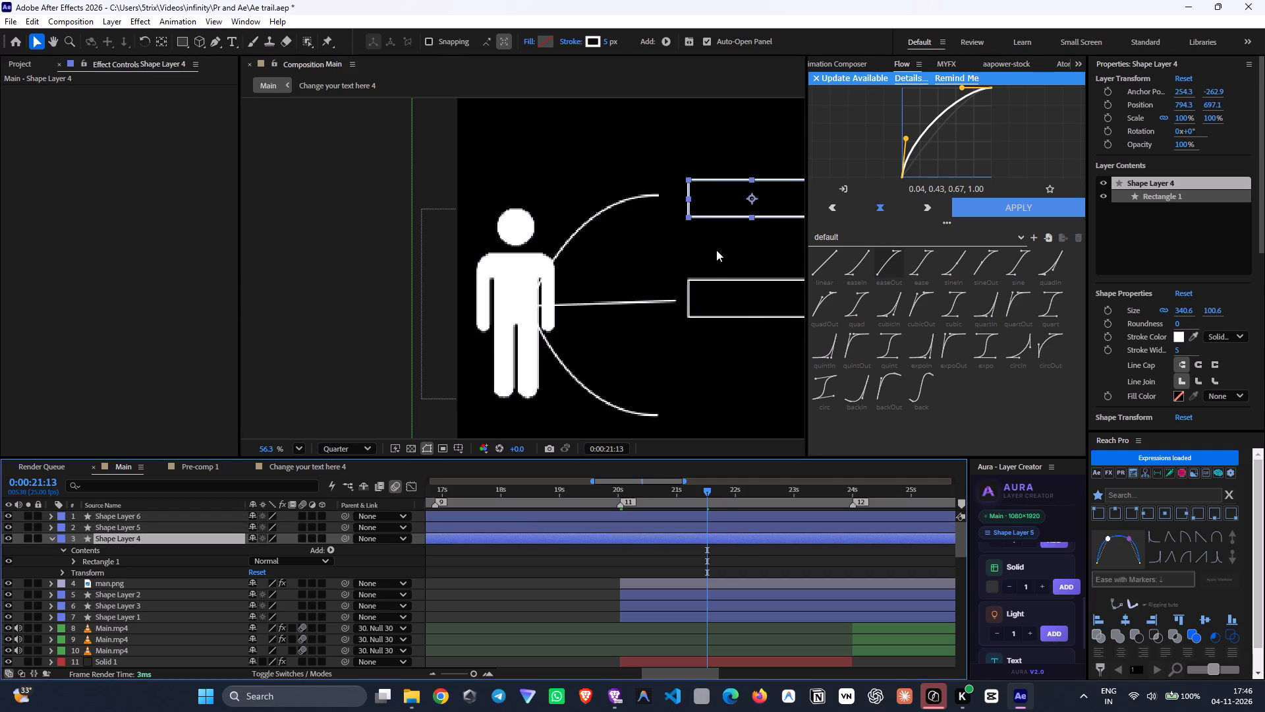
shift+drag(742, 204, 742, 239)
drag(747, 208, 742, 367)
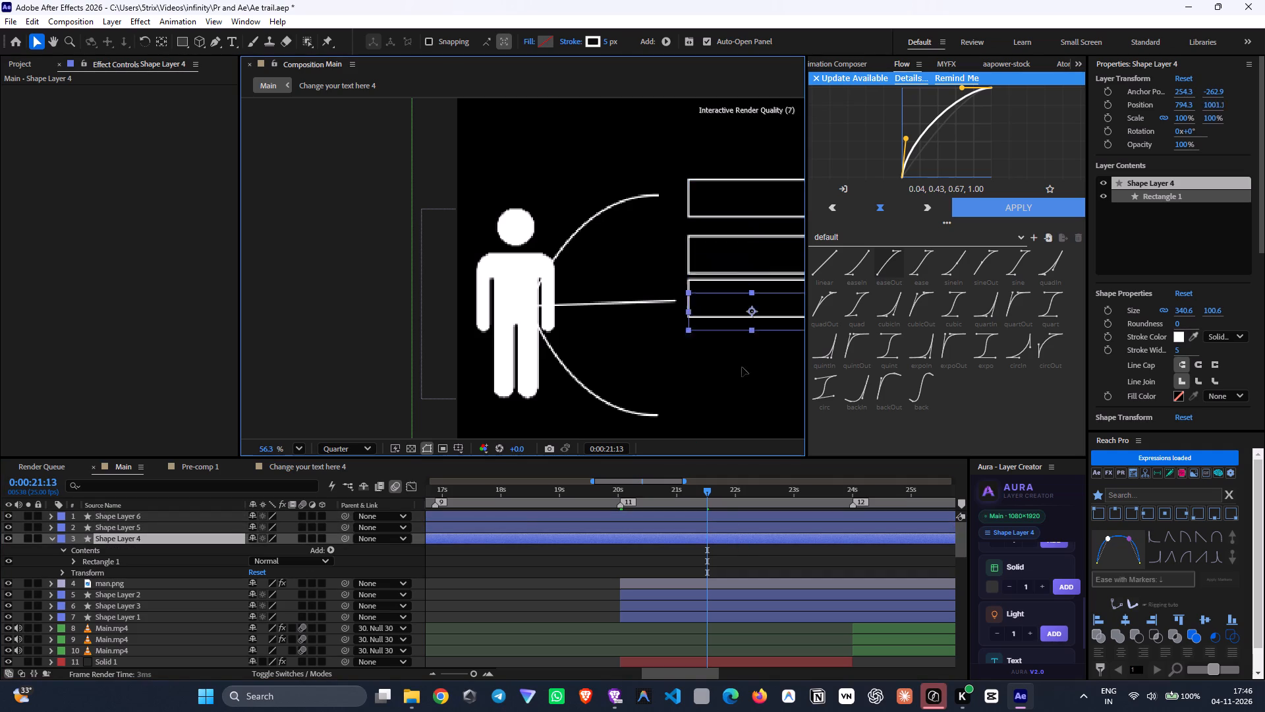
drag(742, 367, 738, 421)
click(652, 369)
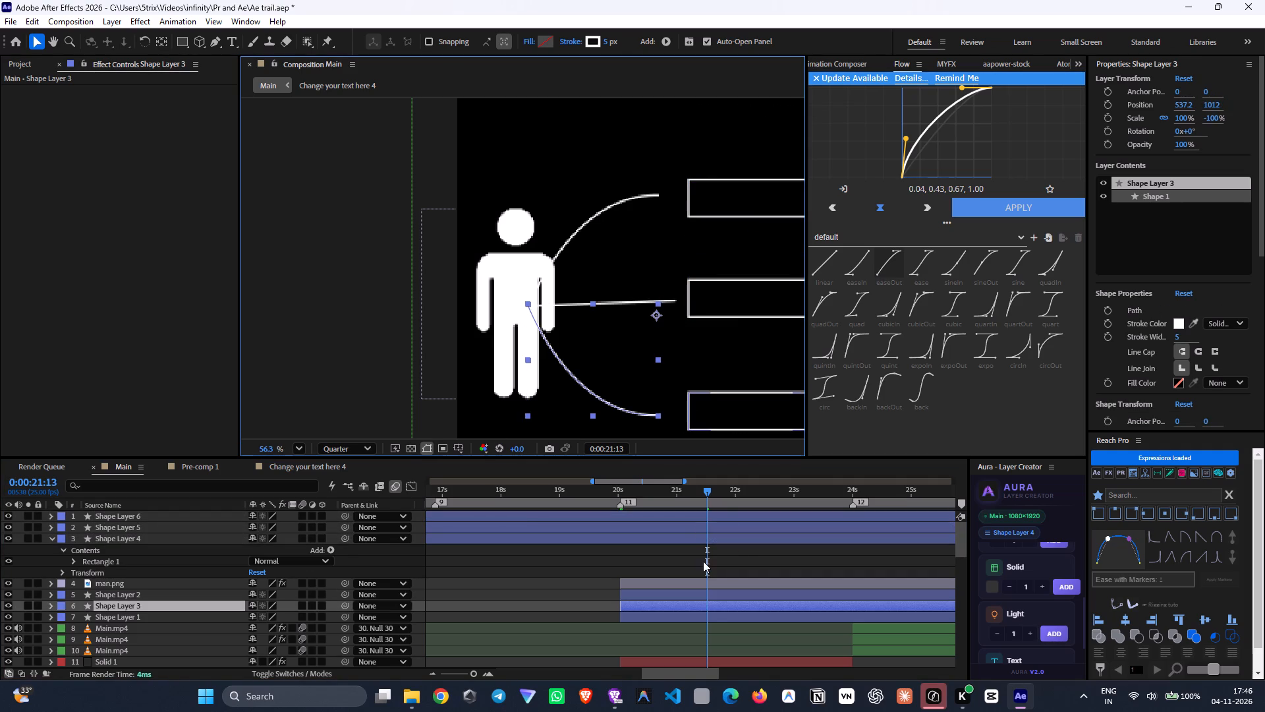
click(703, 561)
scroll(648, 344, down, 3)
middle_drag(665, 353, 621, 342)
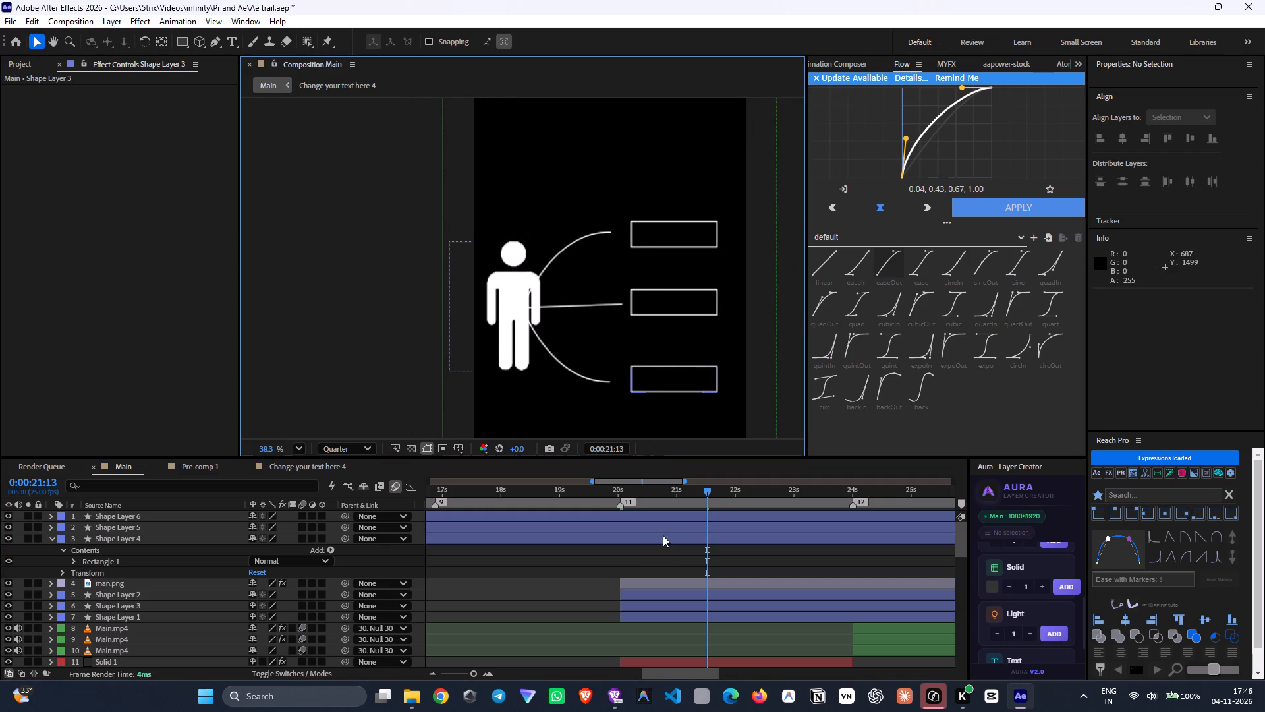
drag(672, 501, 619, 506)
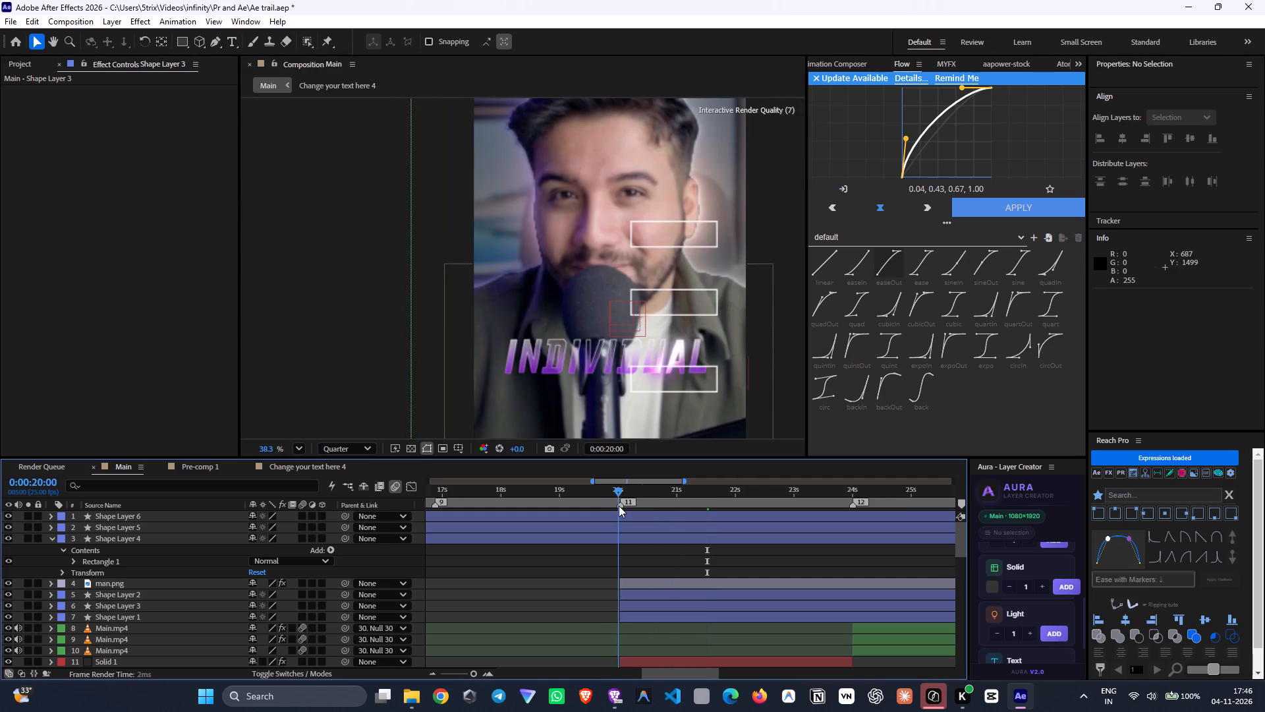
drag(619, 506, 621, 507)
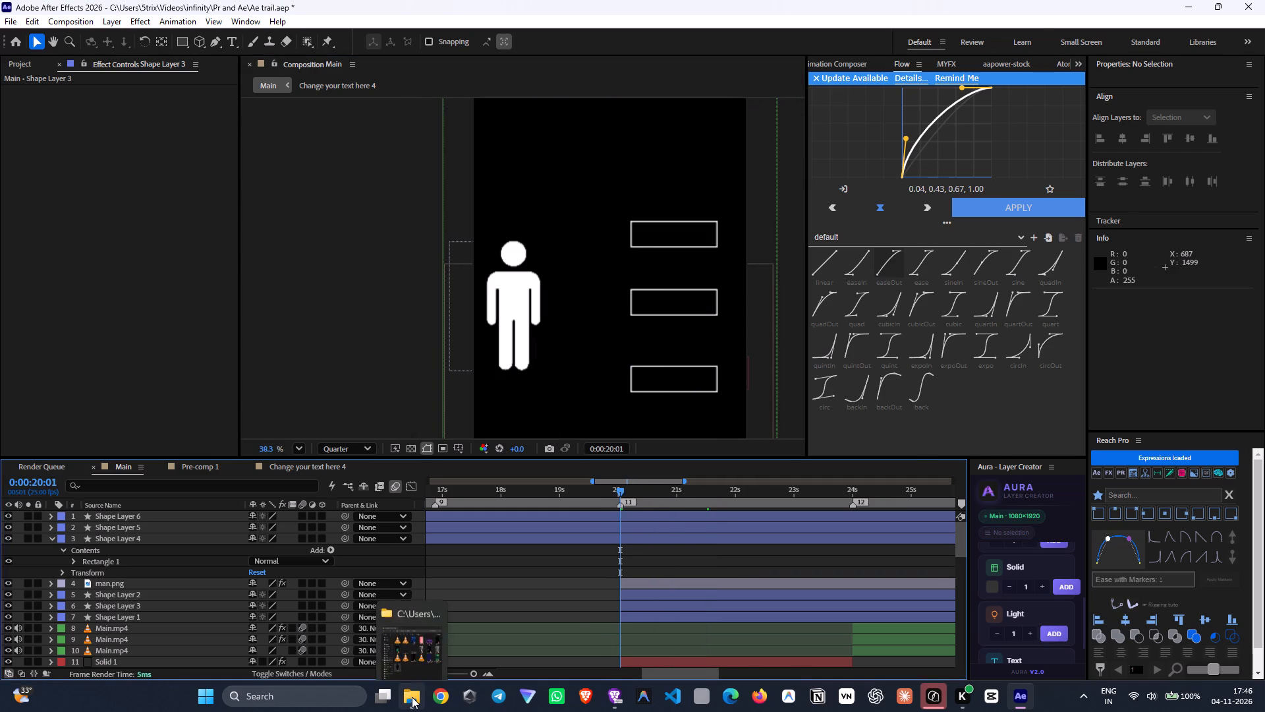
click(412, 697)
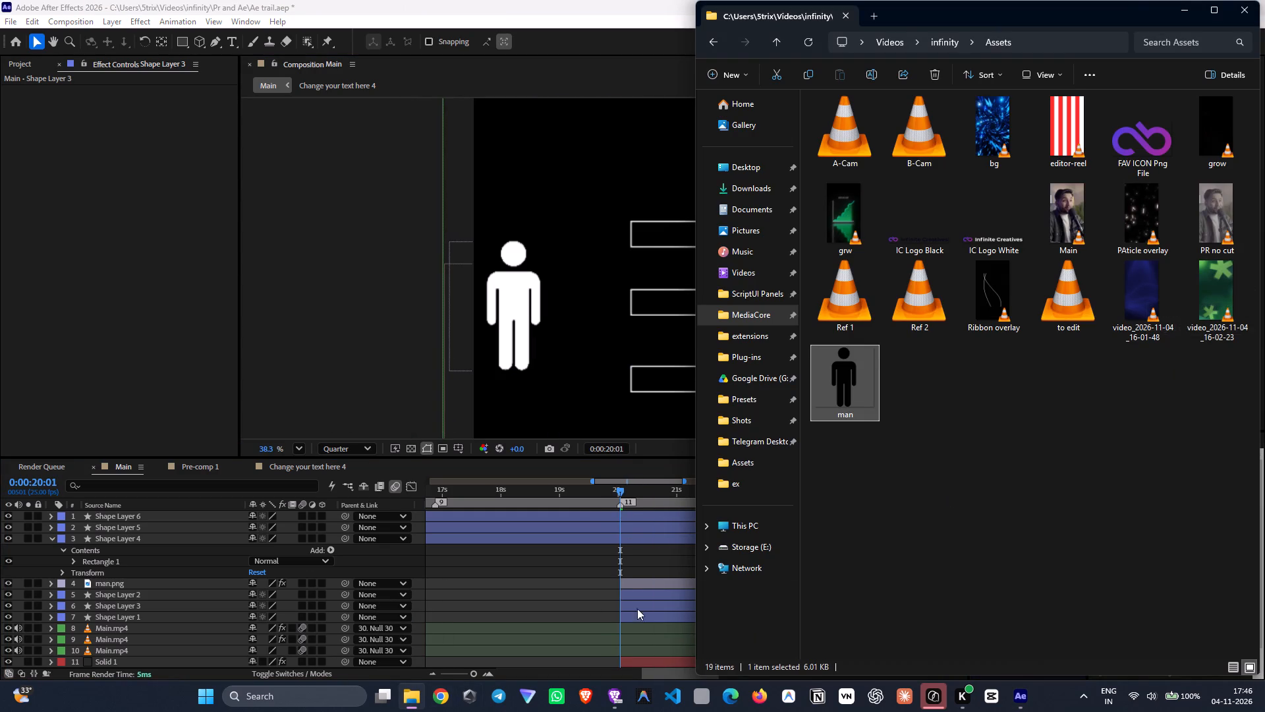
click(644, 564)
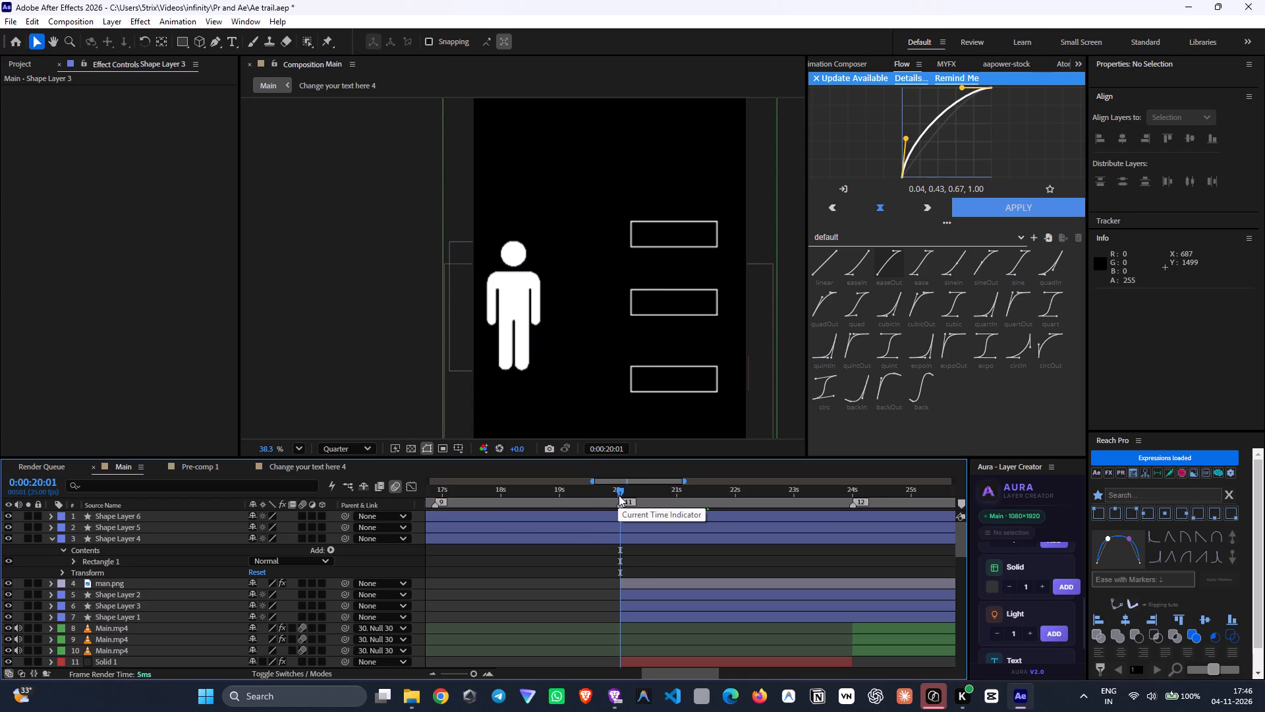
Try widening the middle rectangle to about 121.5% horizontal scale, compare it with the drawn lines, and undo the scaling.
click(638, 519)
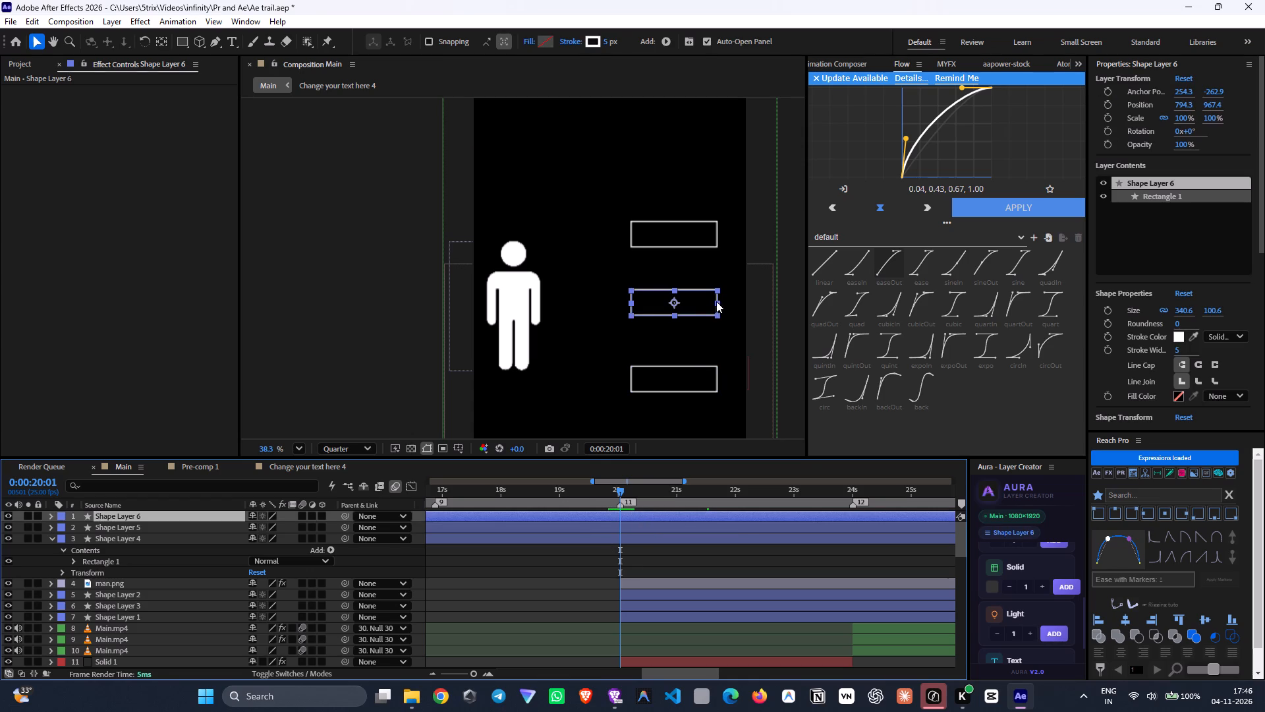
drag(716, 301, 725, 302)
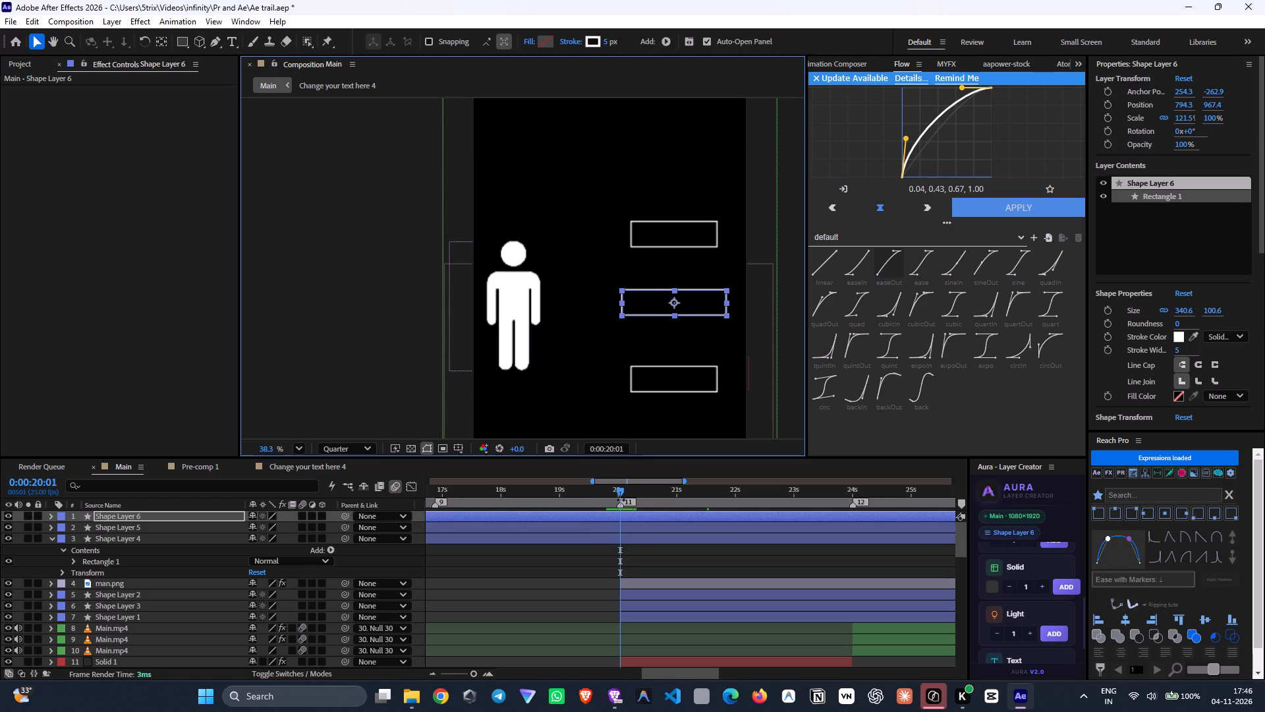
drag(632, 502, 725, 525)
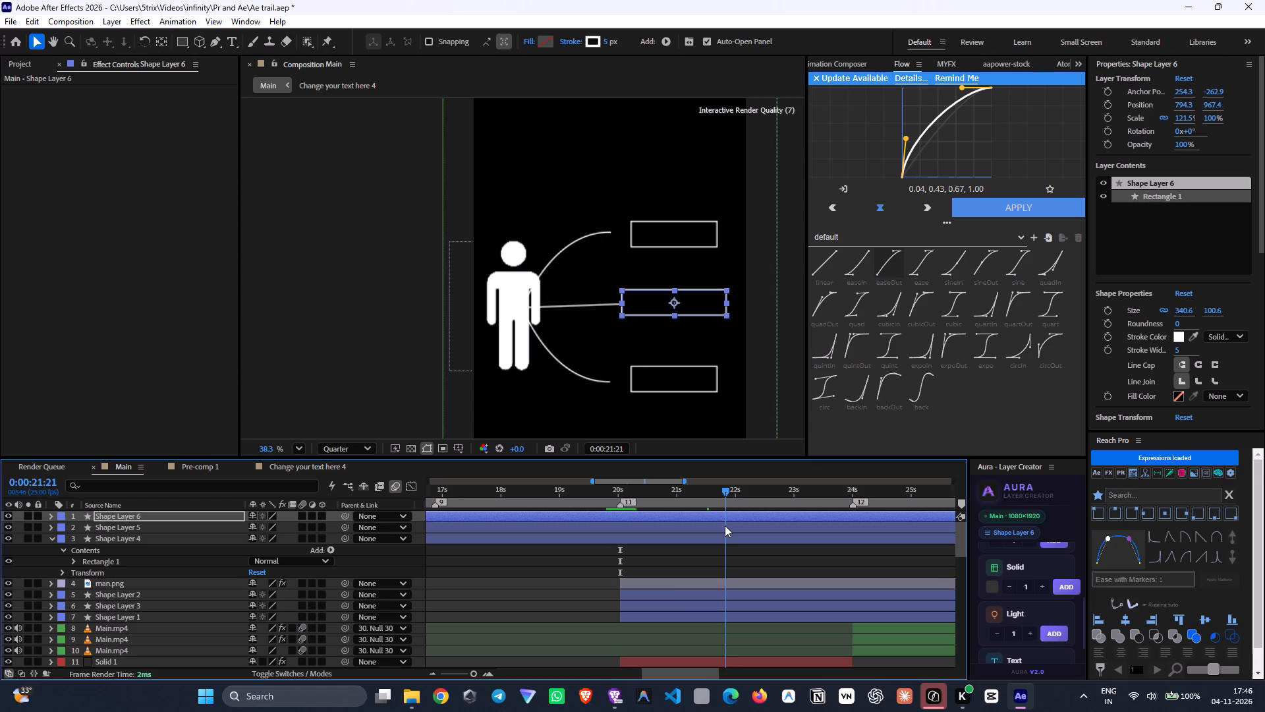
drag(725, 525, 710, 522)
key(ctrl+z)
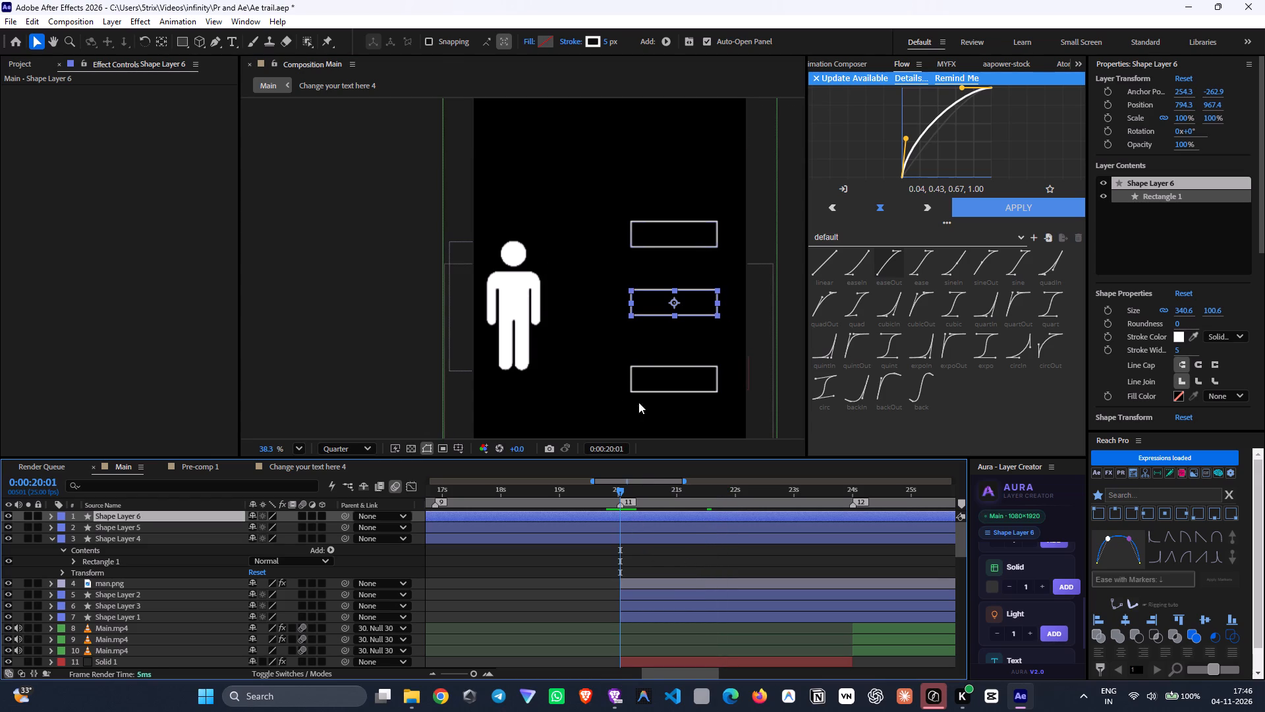
Make the three rectangle layers, Shape Layers 4 to 6, start at 0:00:20:01 on marker 11, and collapse Shape Layer 4's properties.
shift+click(654, 541)
key(bracketleft)
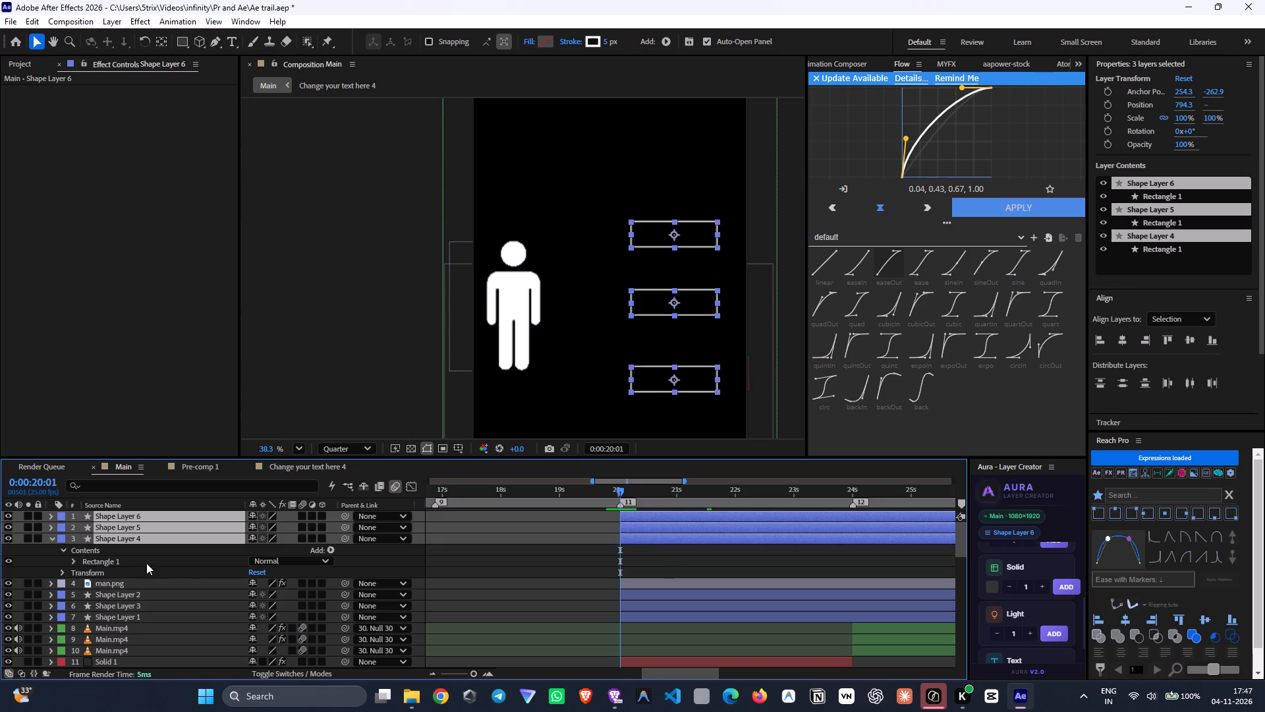
click(53, 543)
click(667, 592)
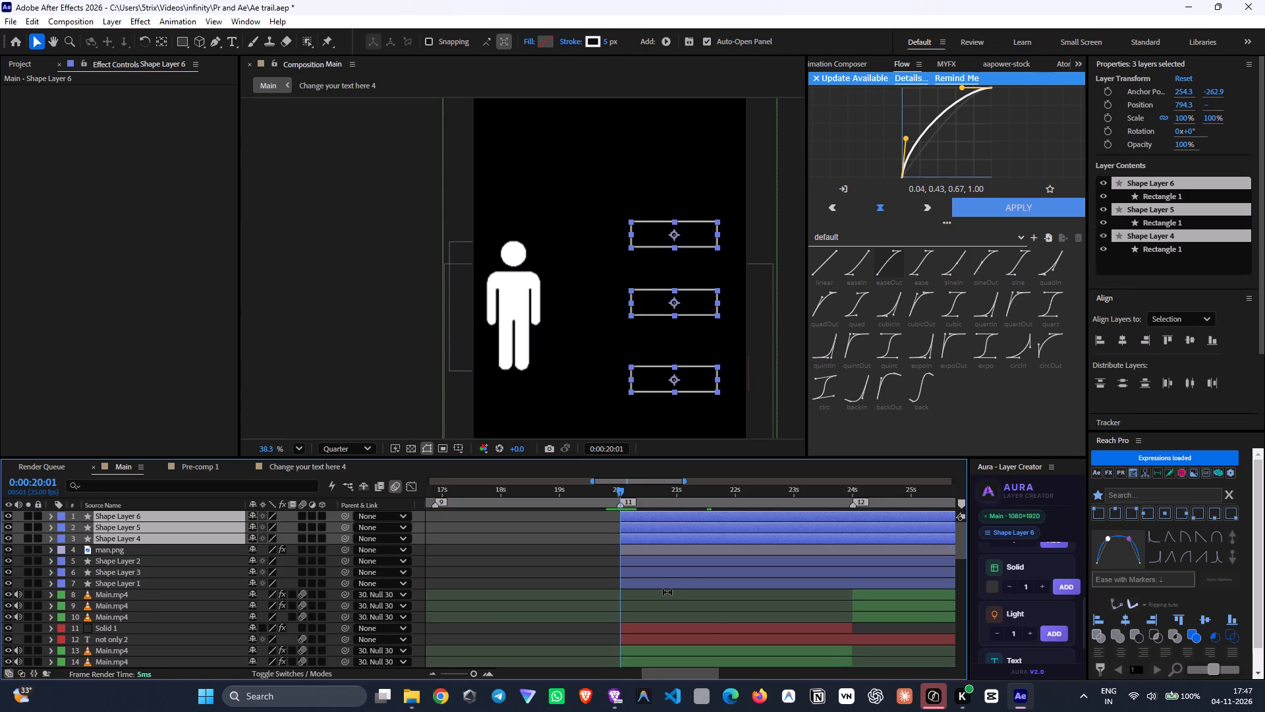
Activate the Type tool for labelling the rectangle beside the upper line.
click(650, 241)
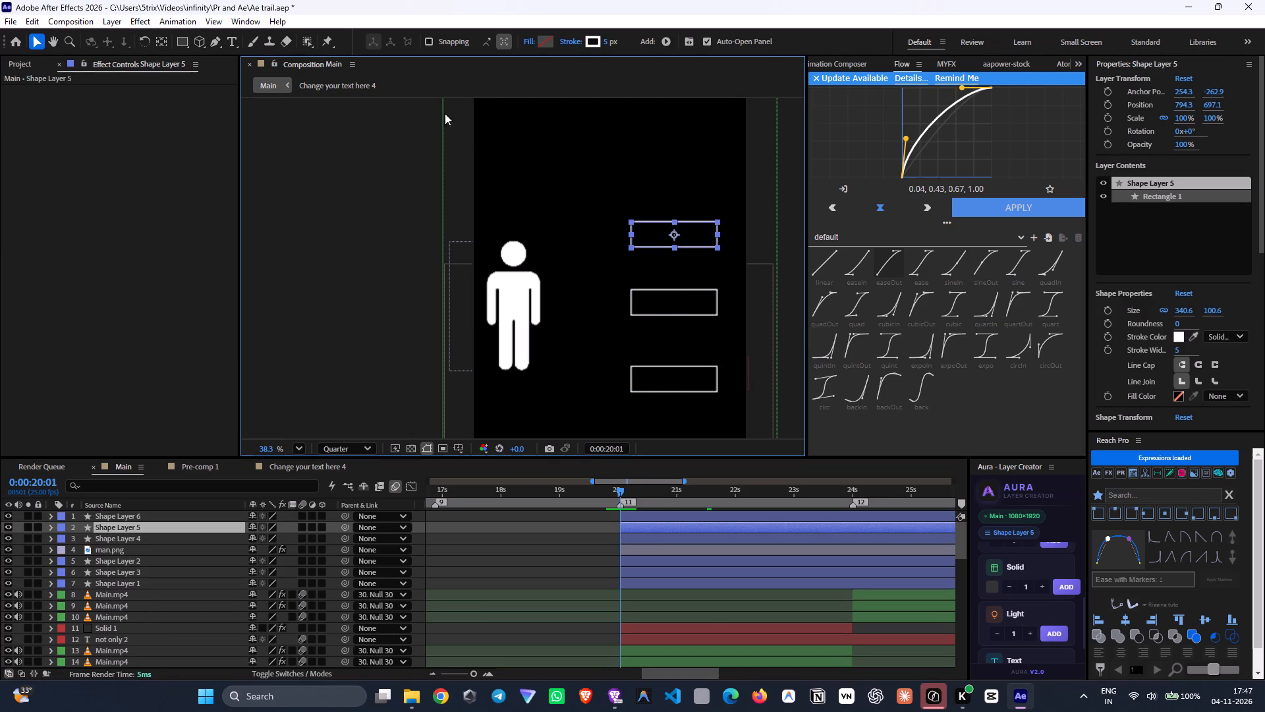
click(233, 38)
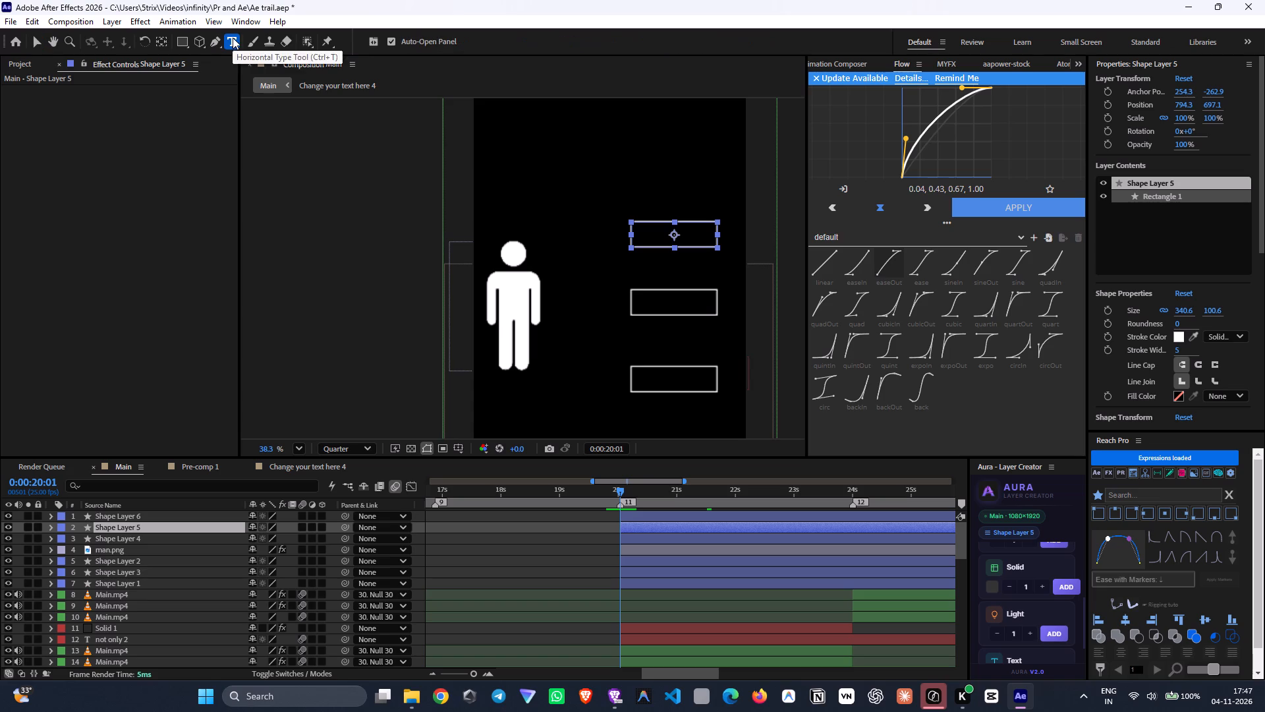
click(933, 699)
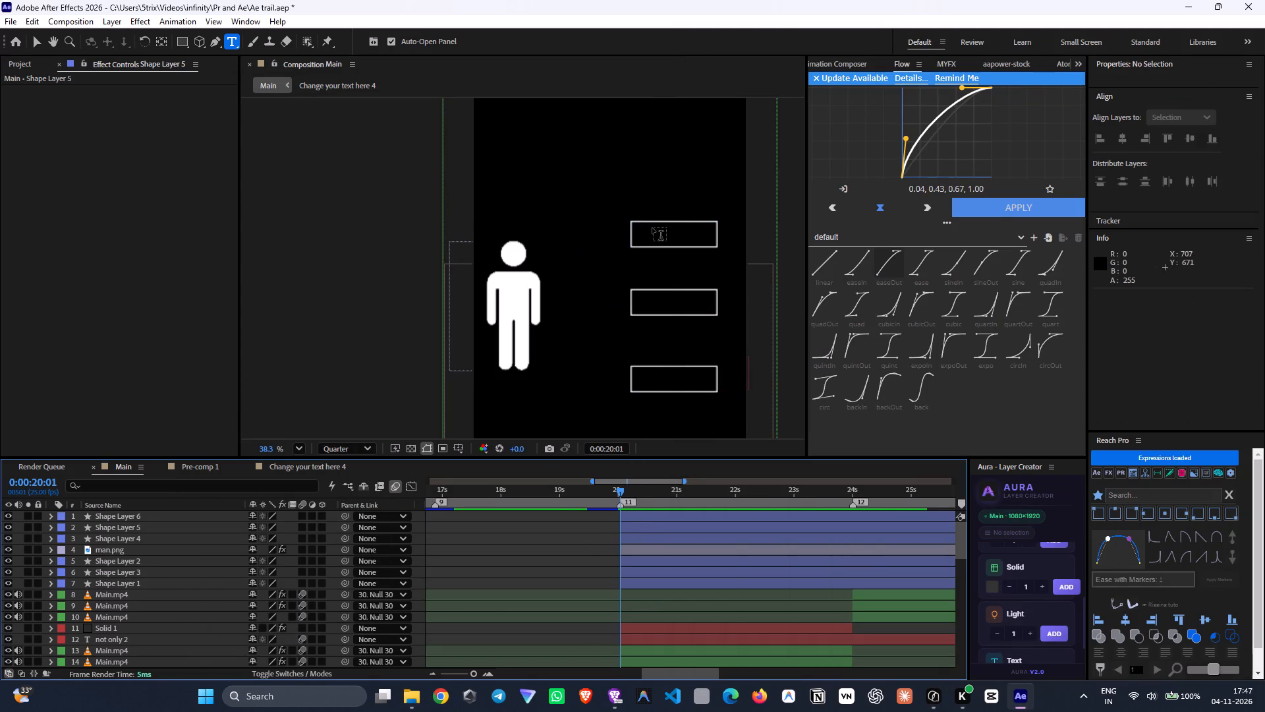
Add a text layer reading "Skills set" at the upper rectangle with a font size of 58 px.
click(648, 239)
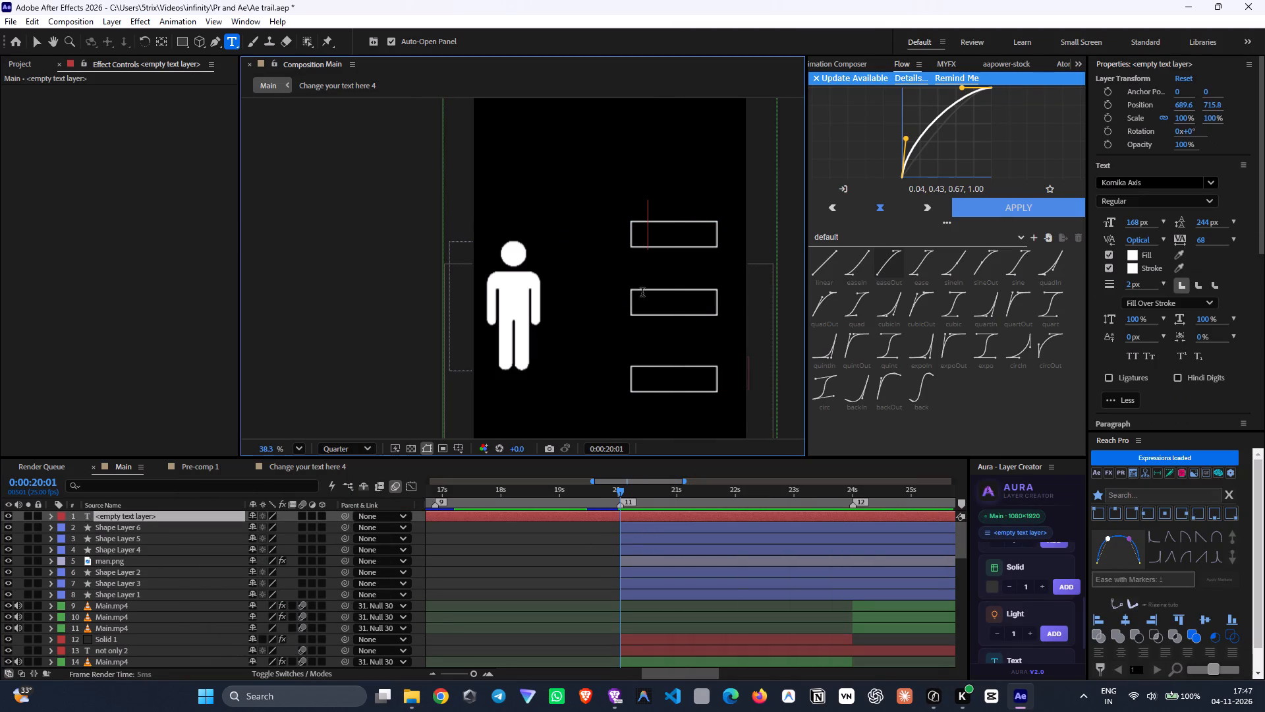
scroll(642, 293, up, 3)
drag(1137, 223, 1093, 224)
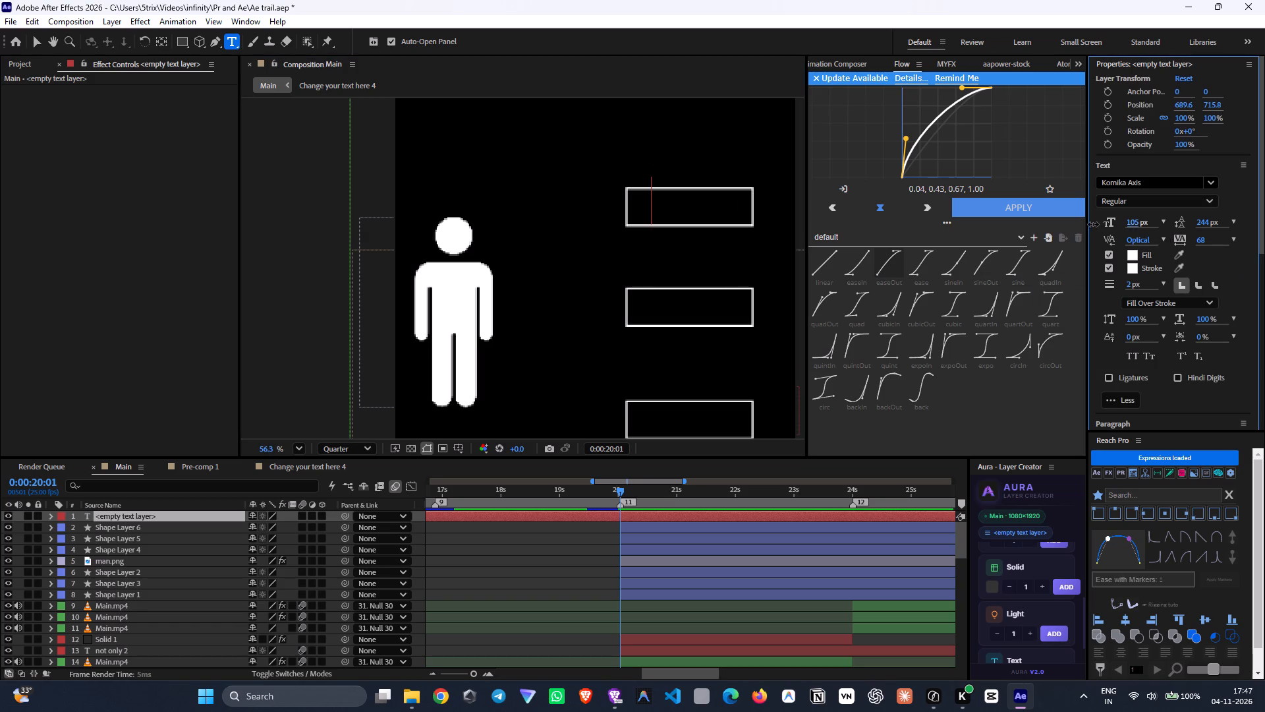
drag(1093, 224, 1064, 226)
text(Skill)
key(s)
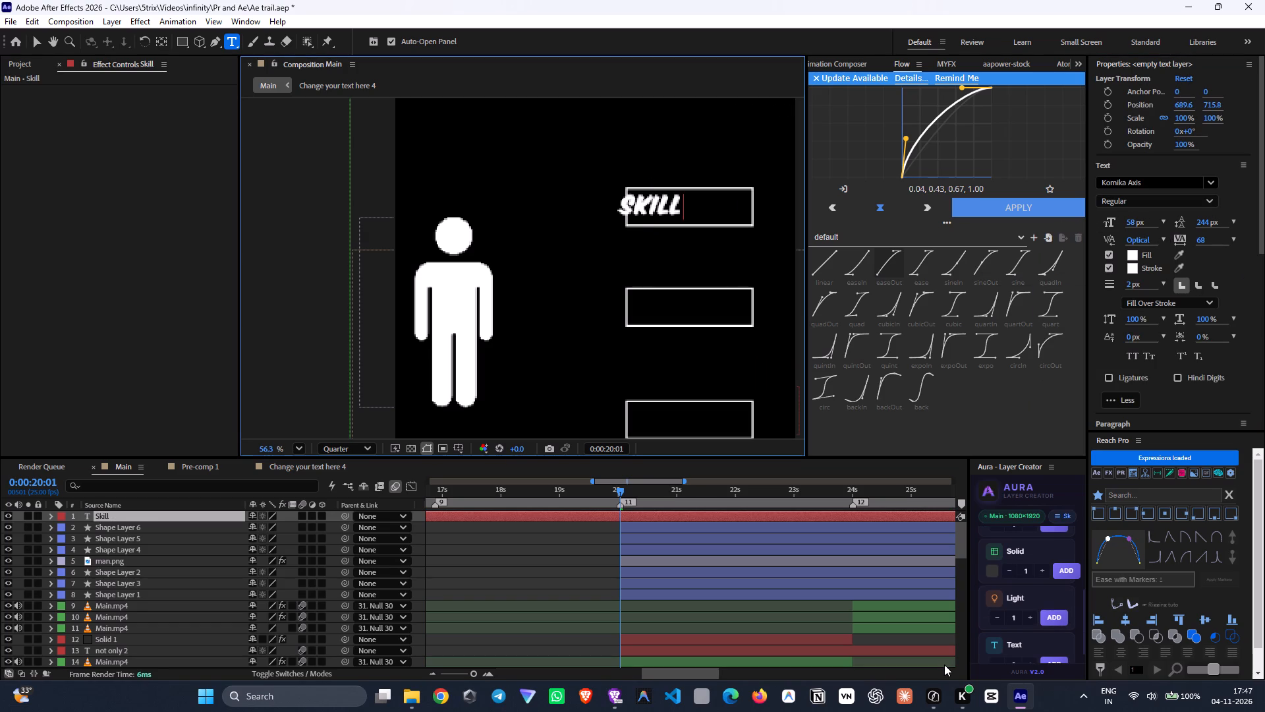
key(space)
text(set)
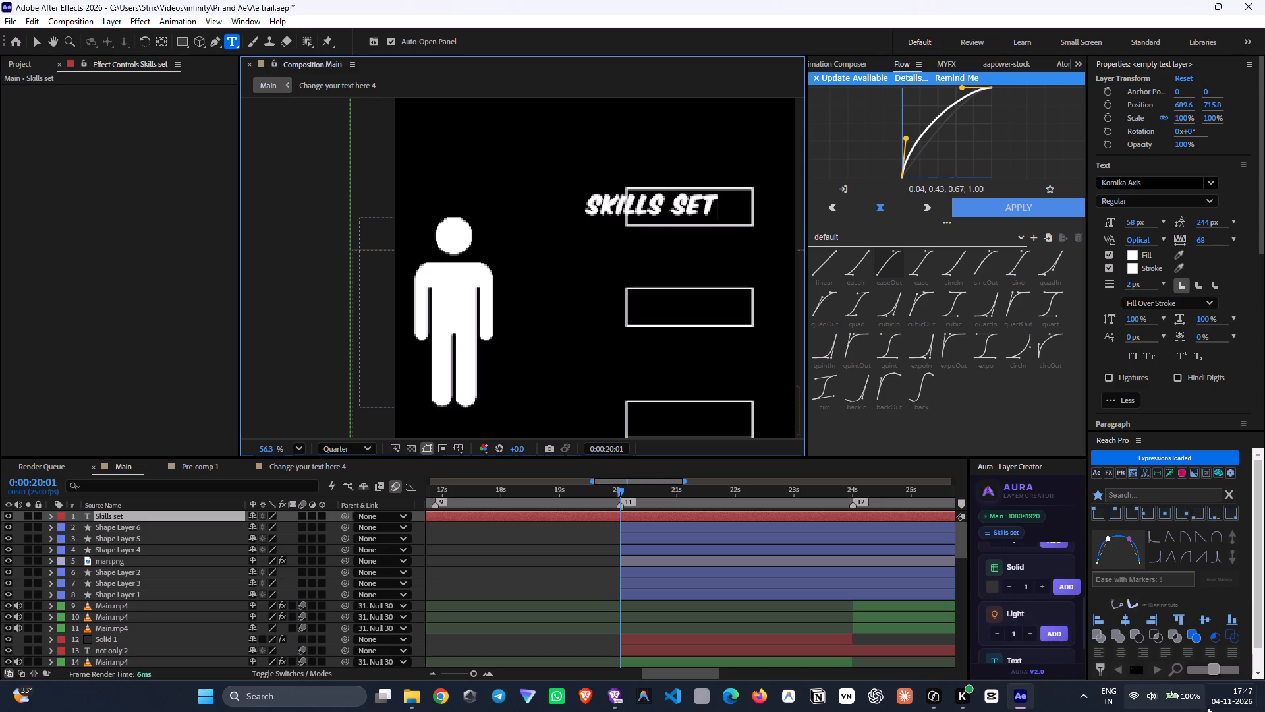
click(747, 619)
click(657, 512)
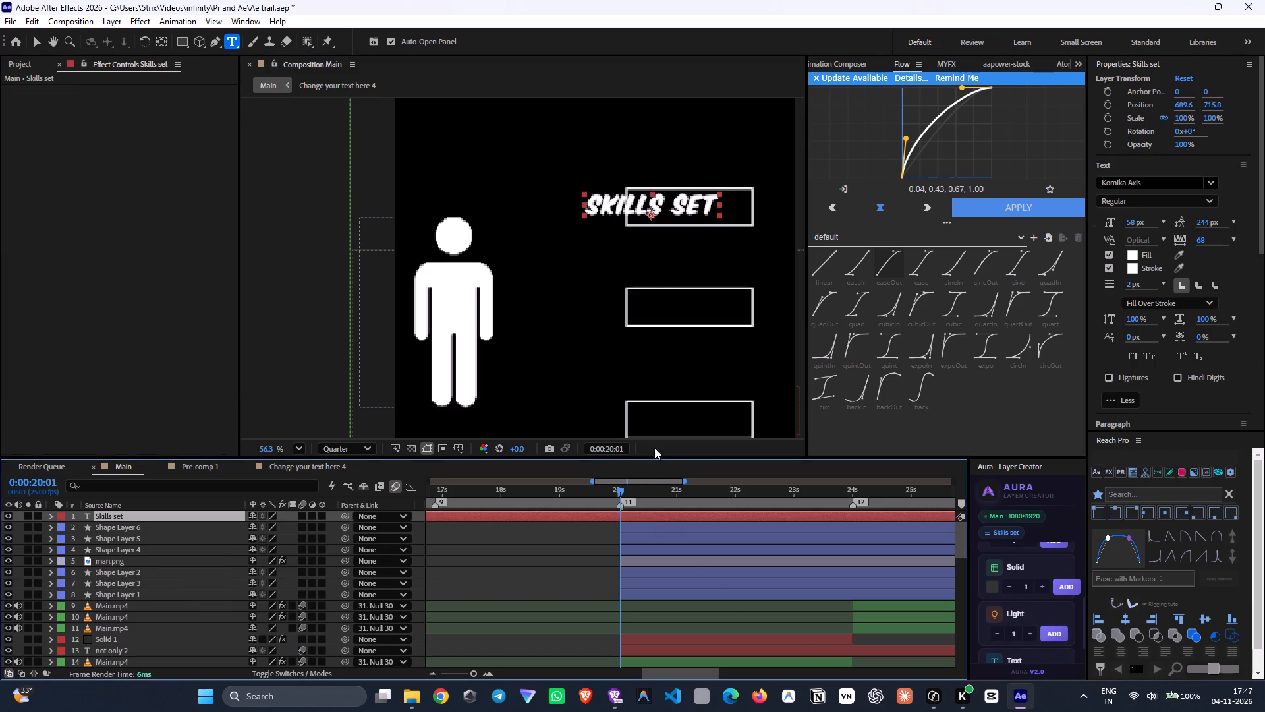
Move the "Skills set" text over the upper rectangle, to about X 799, Y 720.
scroll(652, 235, up, 1)
key(v)
drag(643, 198, 661, 200)
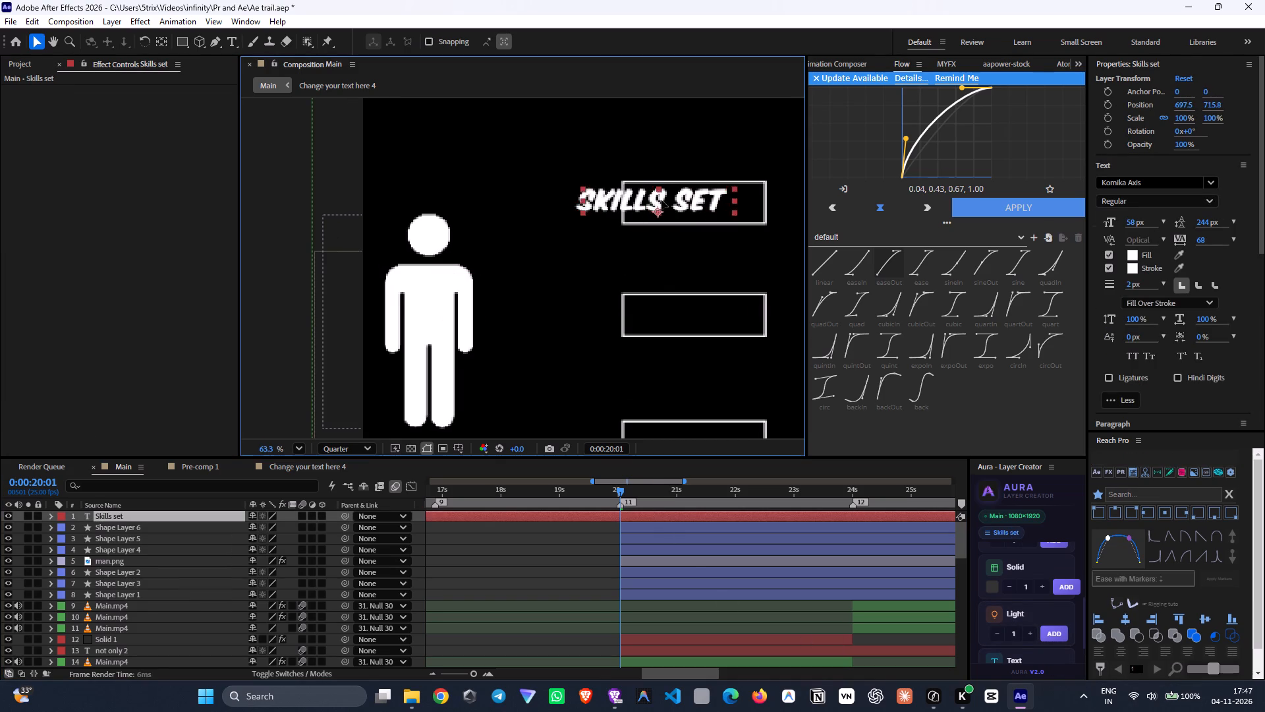
drag(661, 200, 689, 200)
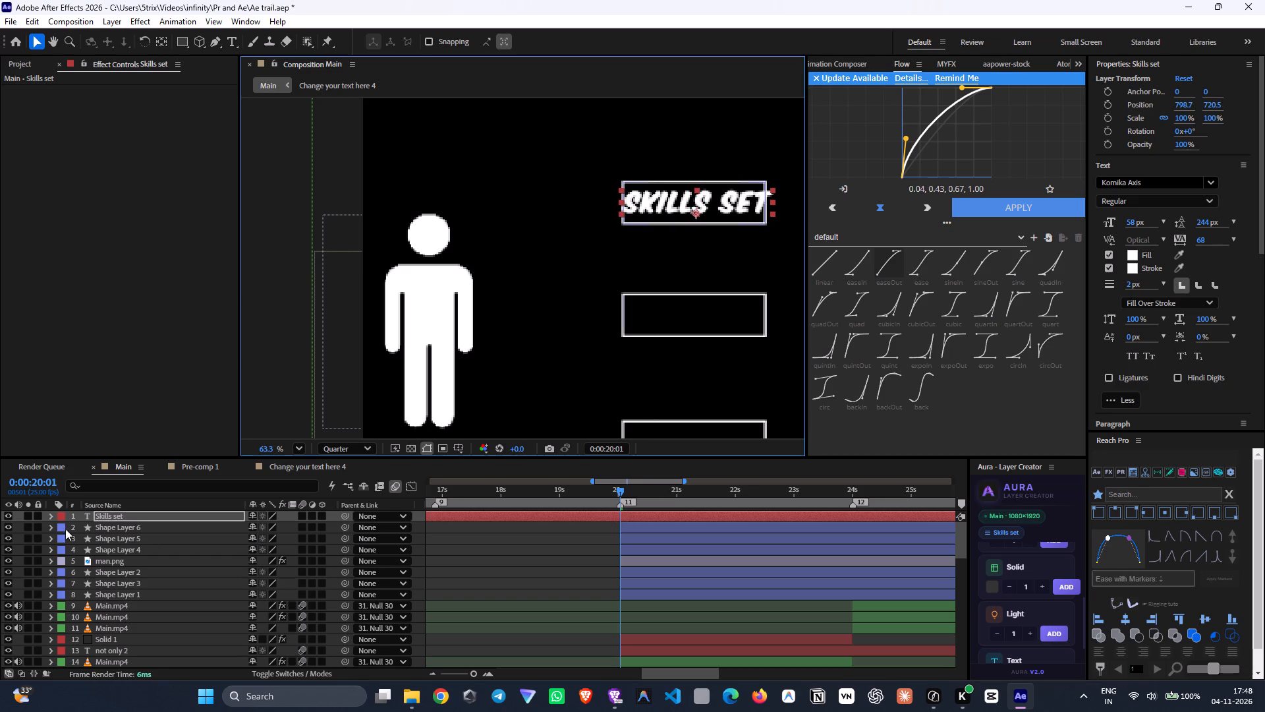
Hide the three rectangle layers, Shape Layers 4 to 6, and move the current time to 0:00:21:24.
drag(9, 523, 16, 547)
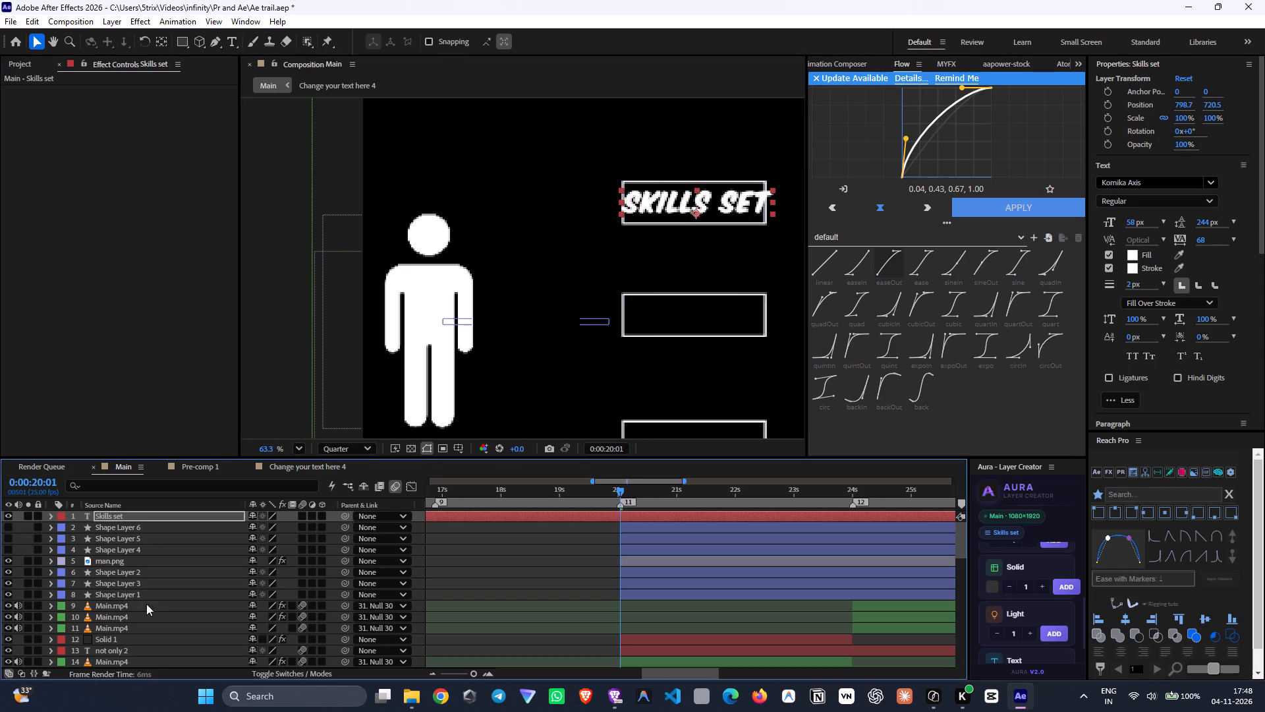
drag(638, 496, 732, 532)
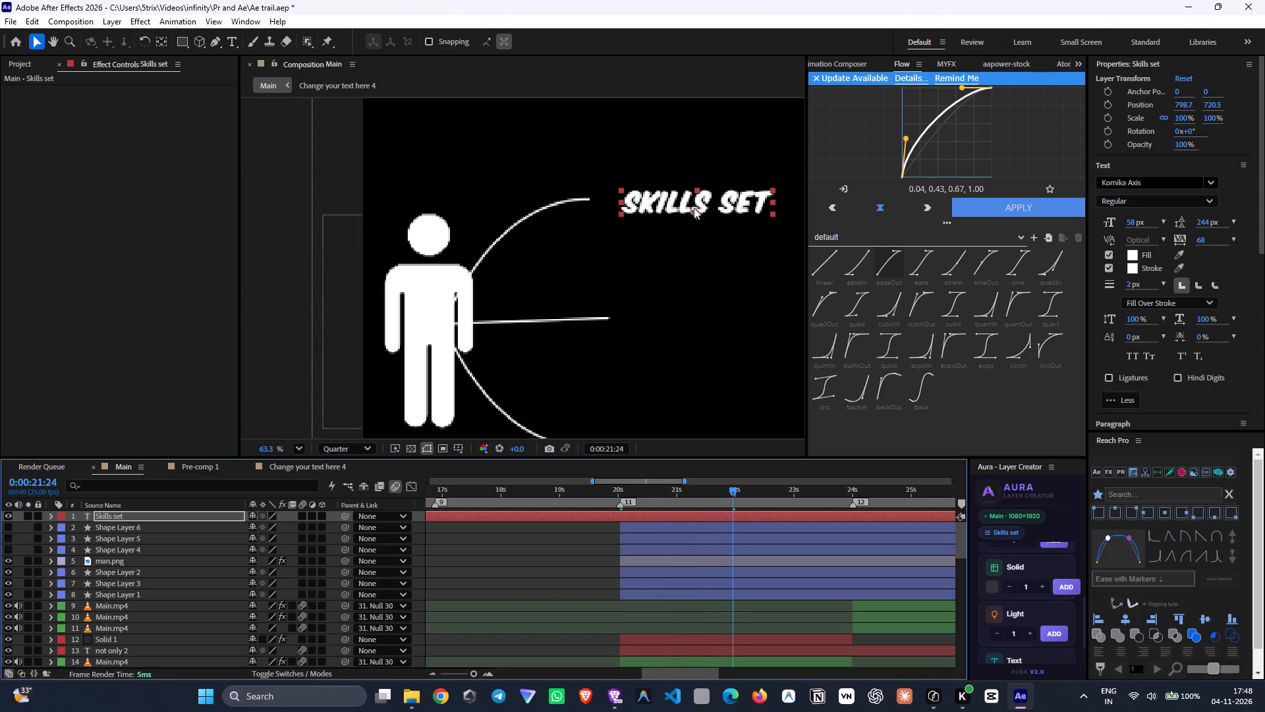
Change the font of the "Skills set" text to FONTSPRING DEMO - Integral CF Bold.
double_click(694, 204)
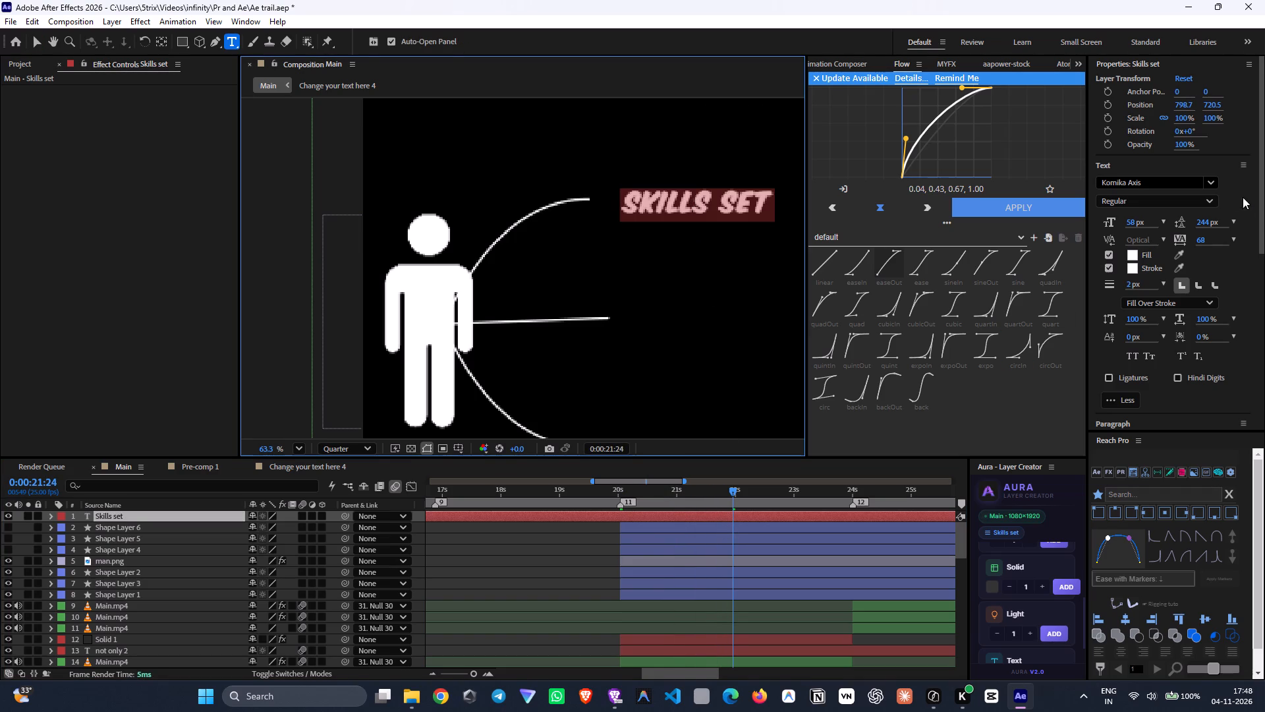
click(1214, 181)
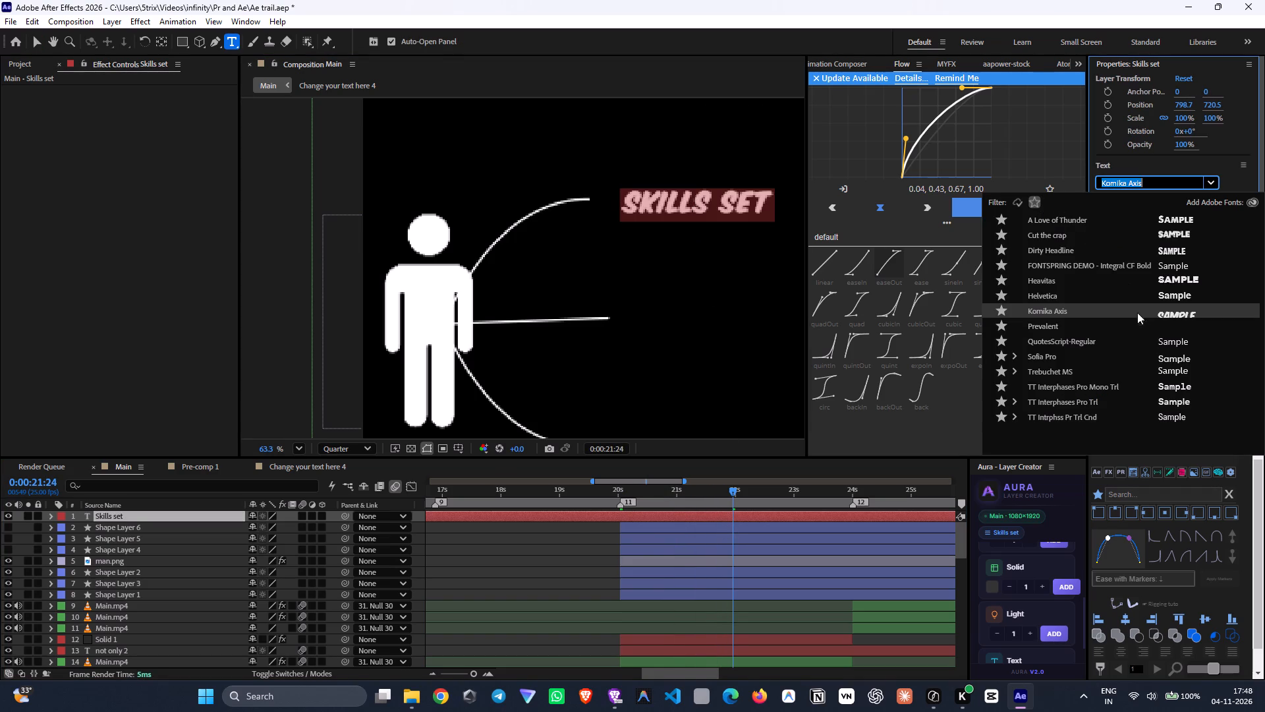
click(1158, 268)
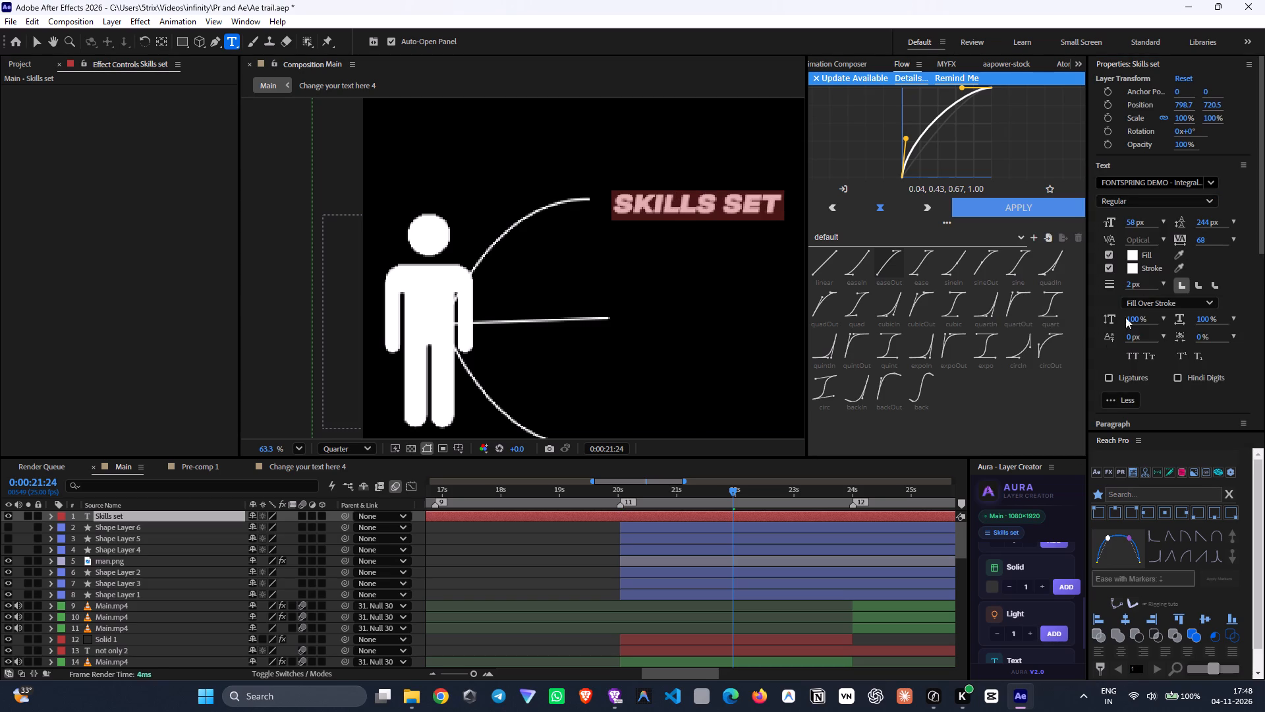
click(843, 550)
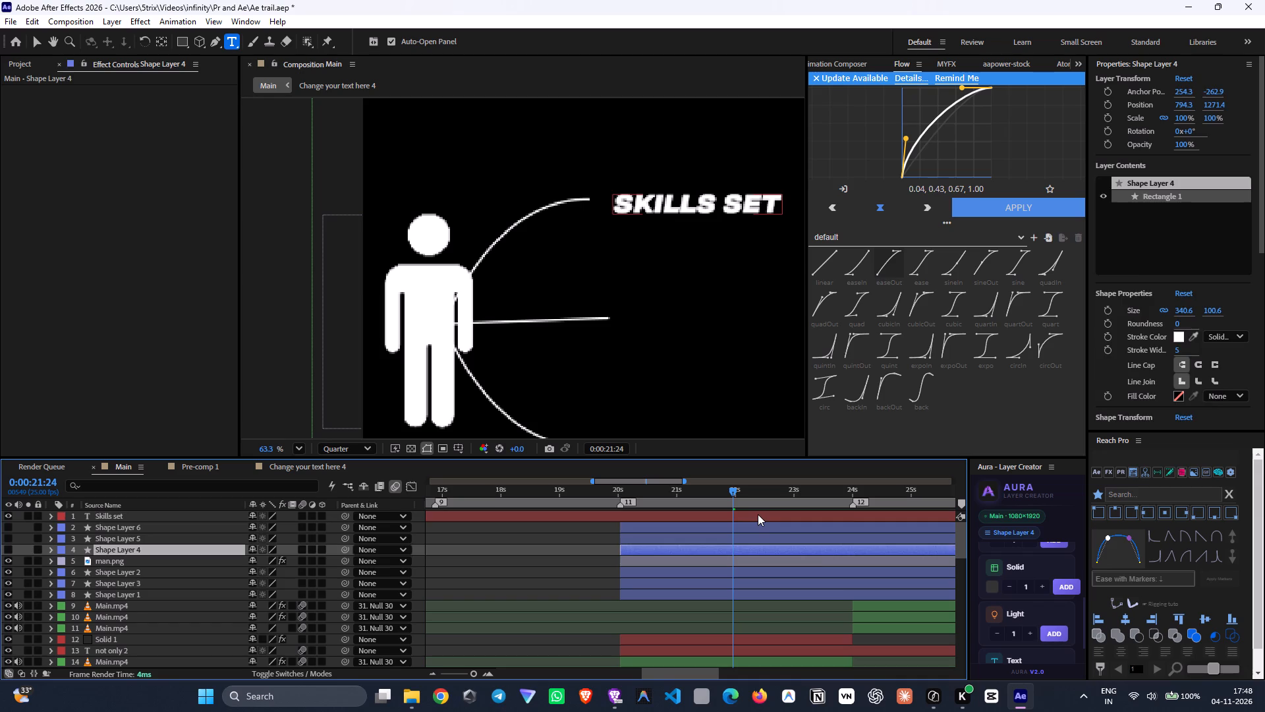
Duplicate the "Skills set" text layer and move the copy straight down to about Y 989, beside the middle line's end.
click(758, 514)
key(ctrl+d)
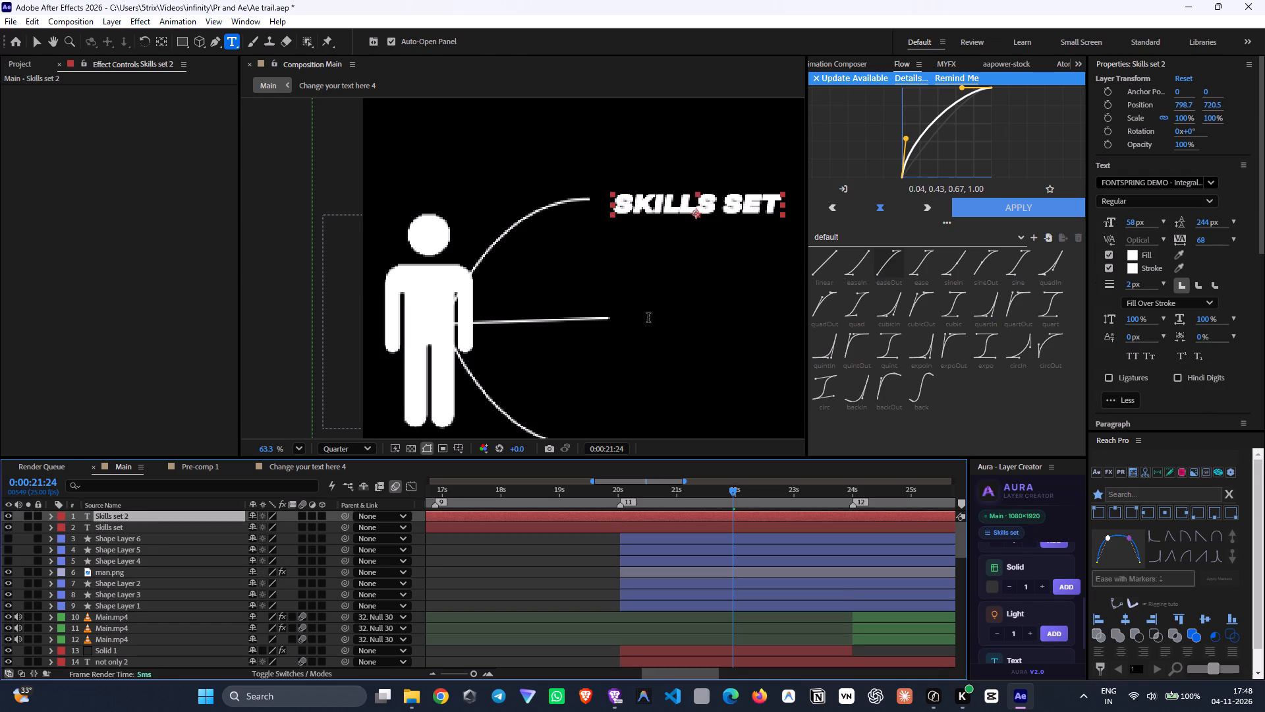
key(v)
drag(684, 201, 681, 313)
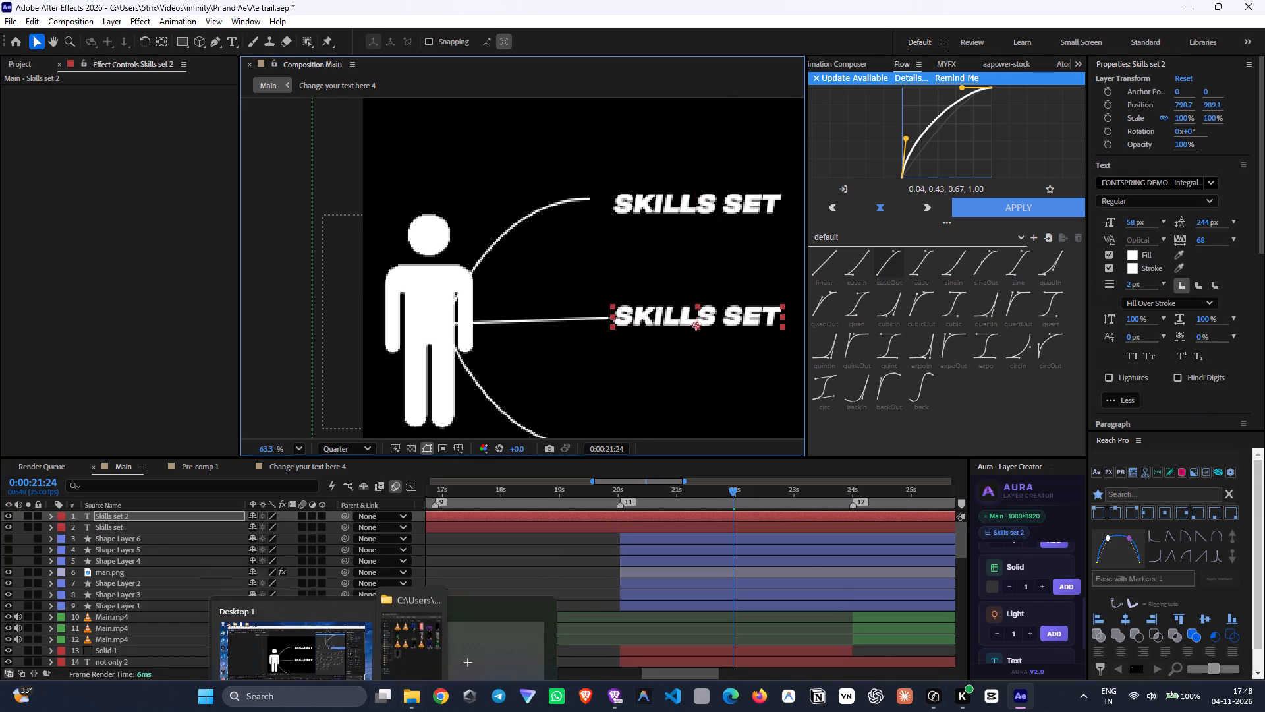
Copy the word "development" from caption 11 in Notepad's 1.txt and replace the middle text with it in After Effects.
click(206, 701)
click(687, 277)
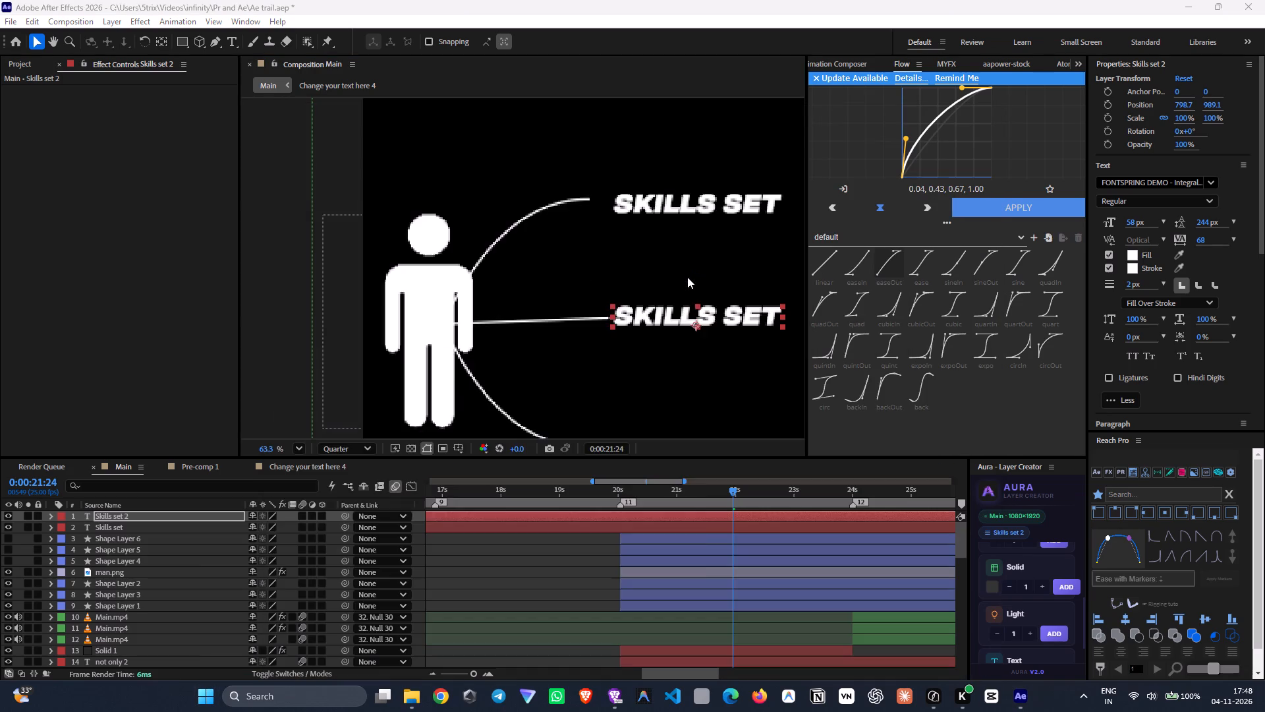
scroll(361, 508, down, 5)
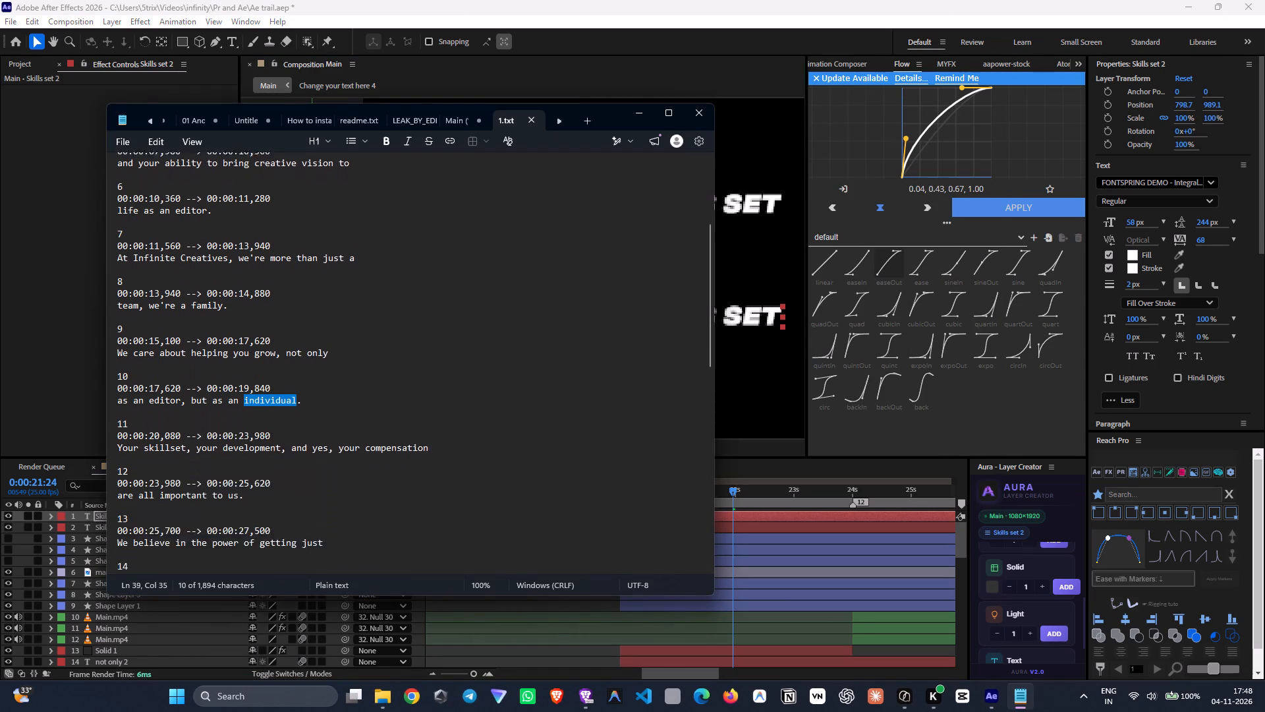
drag(281, 432, 221, 431)
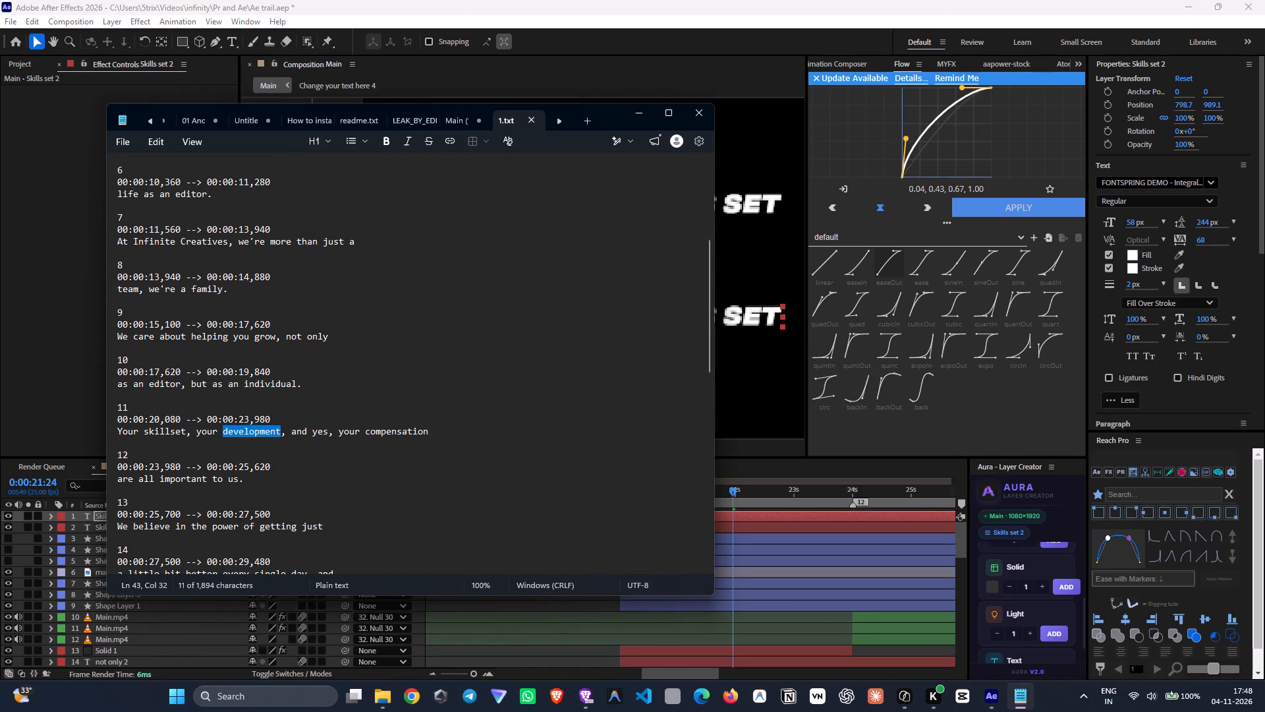
key(ctrl+c)
key(alt+Tab)
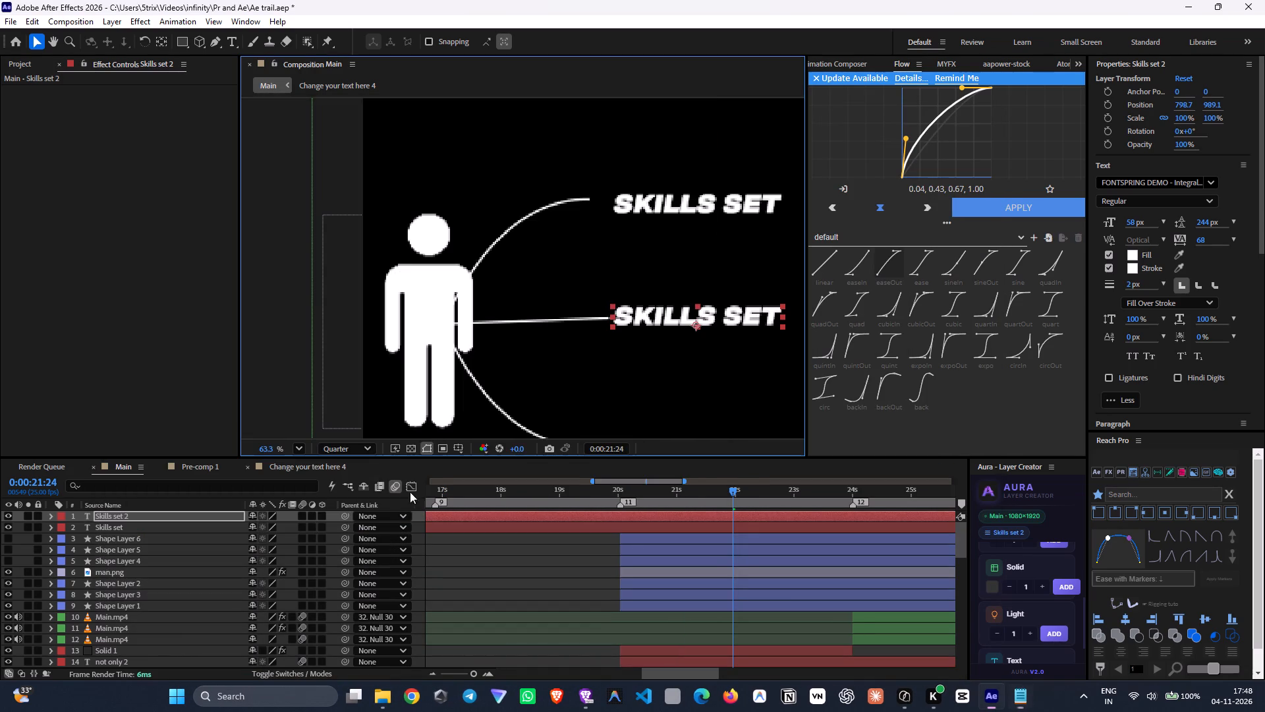
double_click(656, 316)
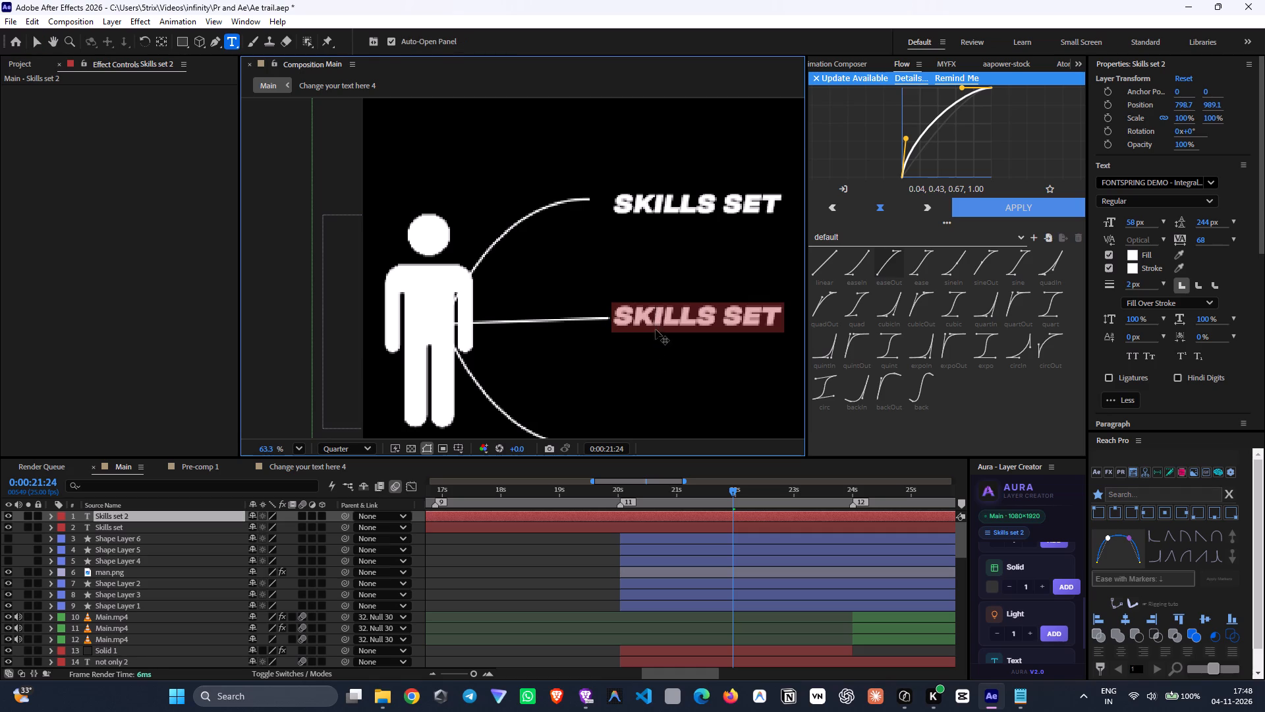
key(ctrl+v)
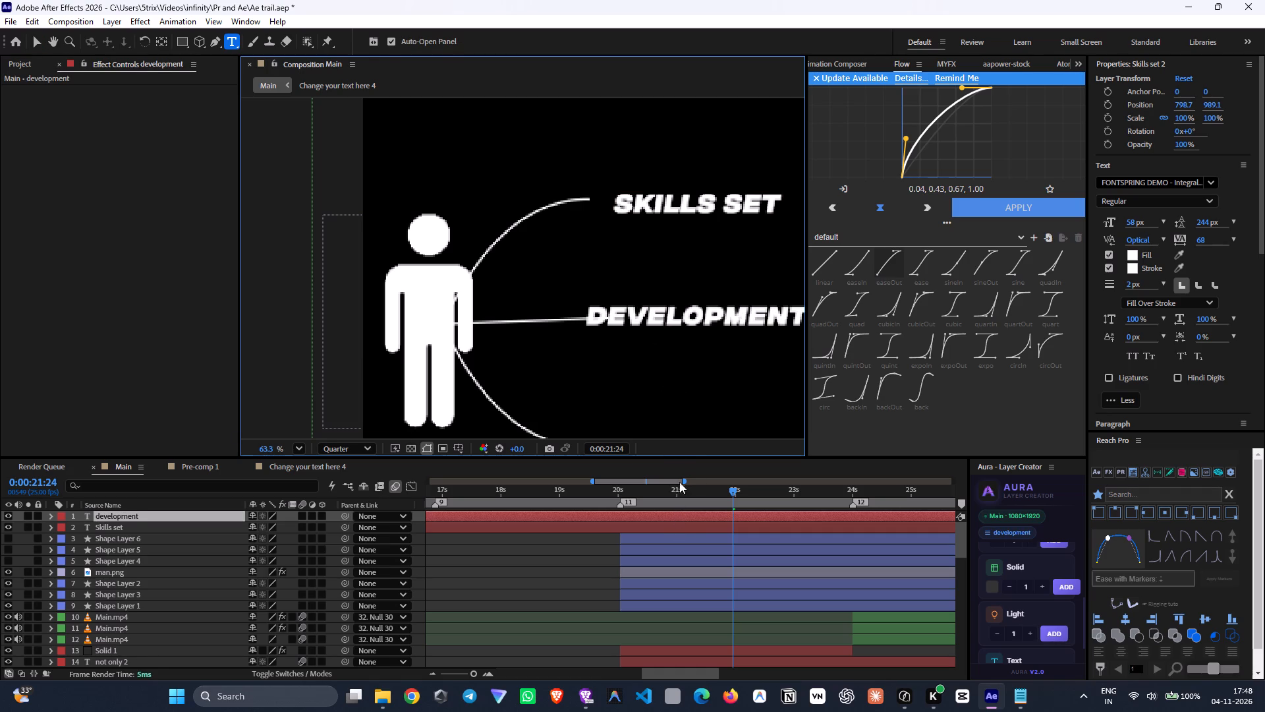
Duplicate the "development" text layer and replace the copy's text with "compensation", copied from caption 11 in Notepad's 1.txt.
click(685, 538)
click(687, 515)
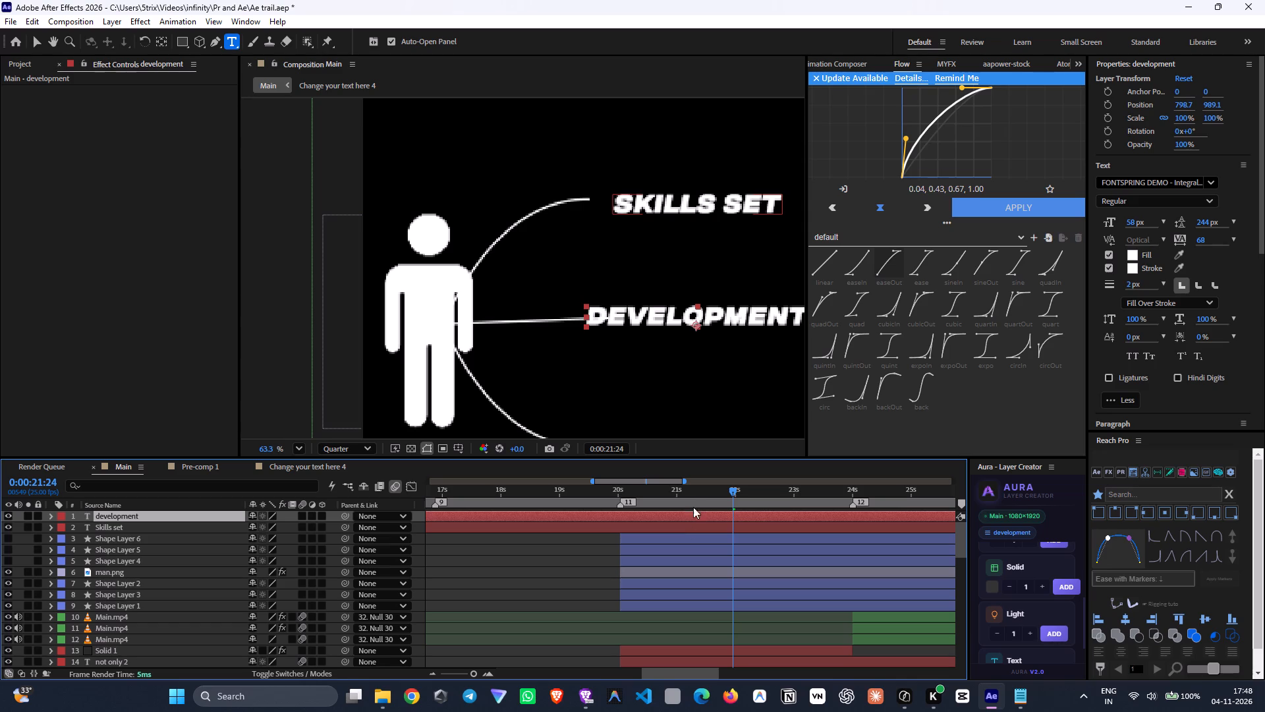
key(ctrl+d)
click(1015, 705)
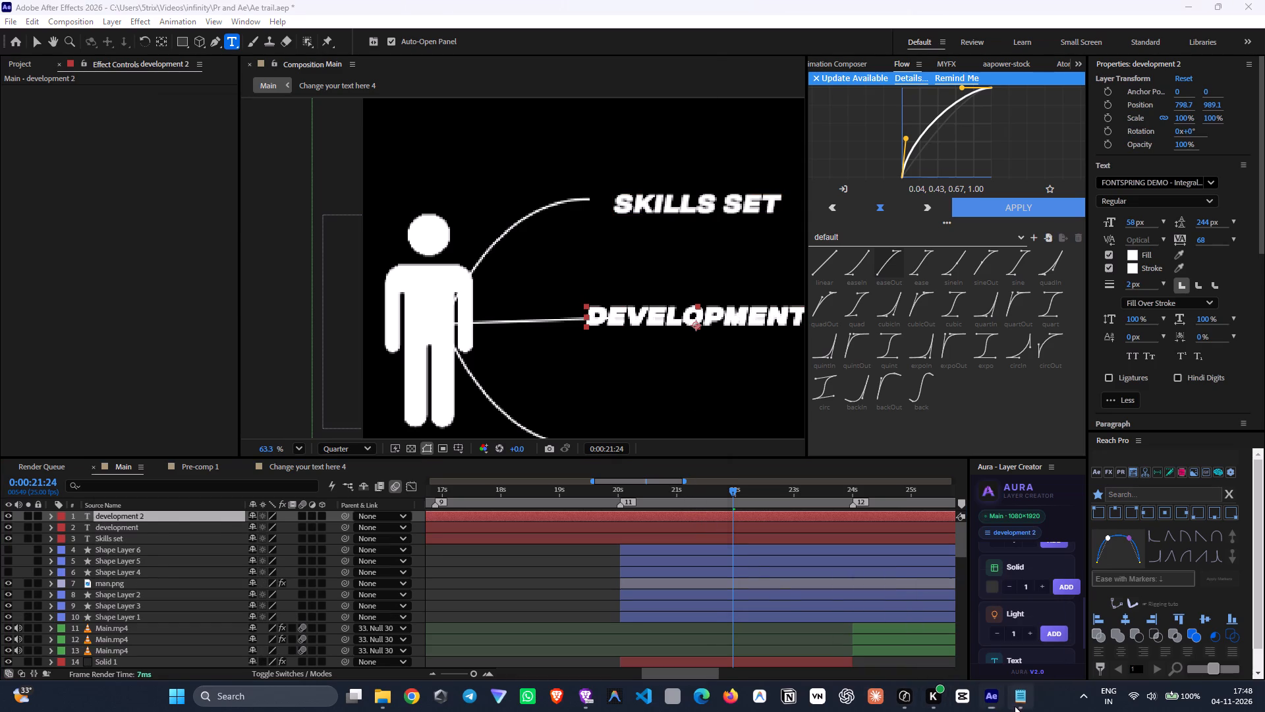
drag(364, 430, 418, 439)
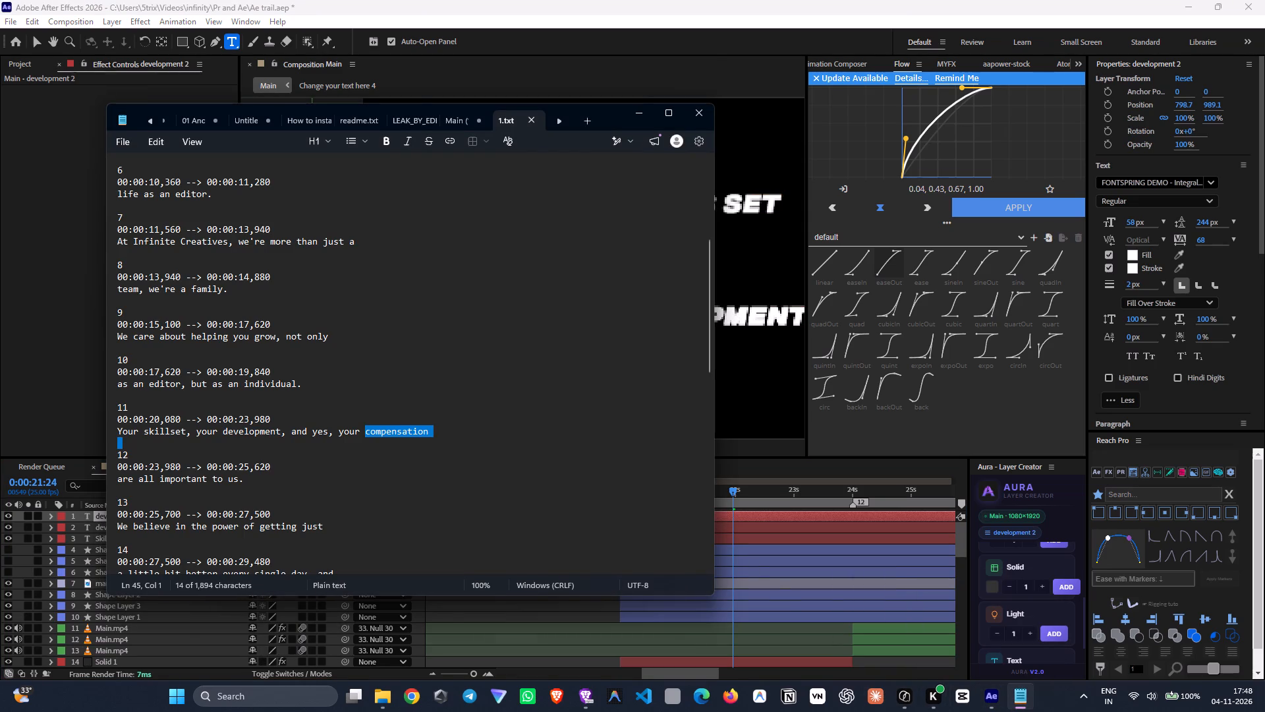
drag(418, 439, 428, 435)
key(ctrl+c)
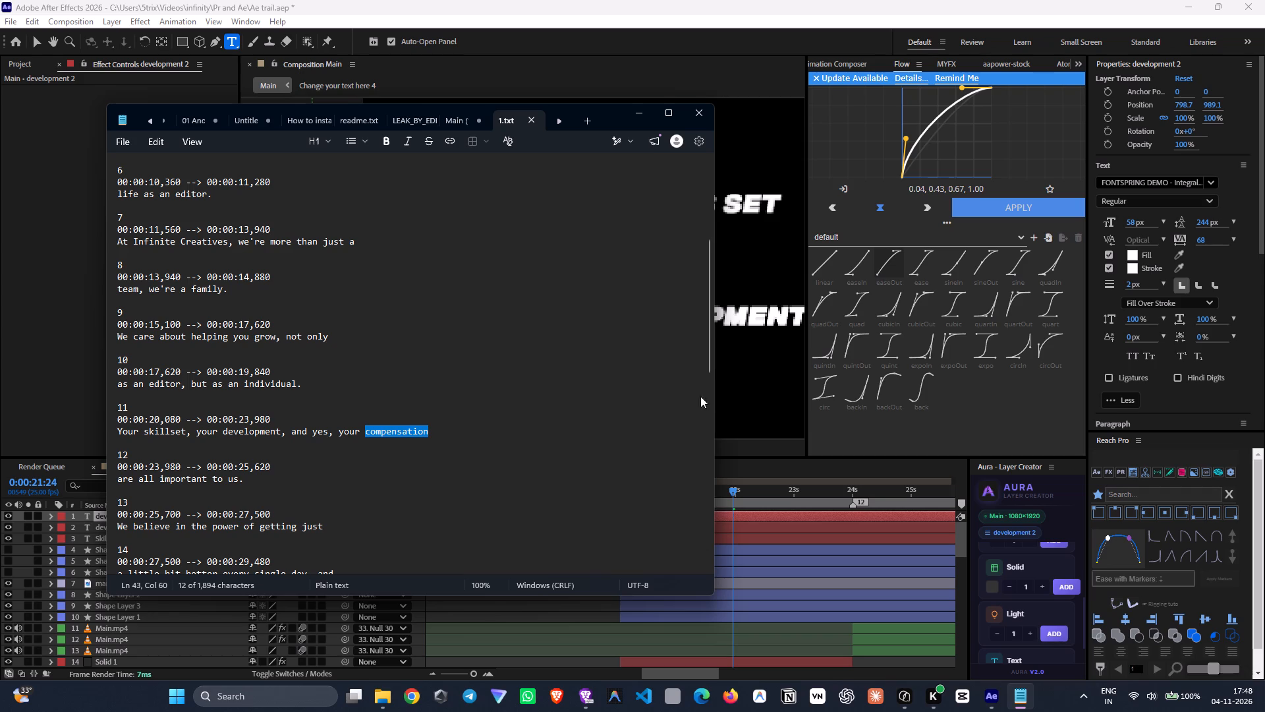
double_click(737, 514)
key(ctrl+v)
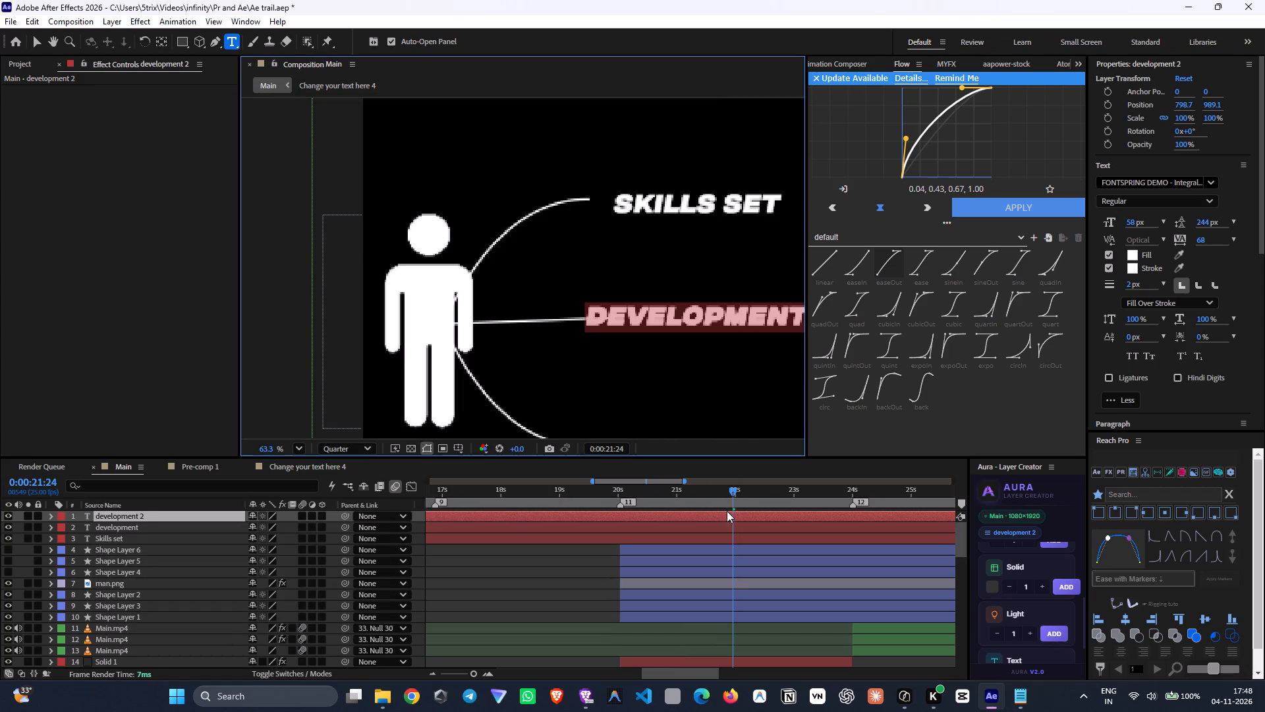
click(539, 576)
Set the scale of the three text layers, compensation, development and Skills set, to 80%.
click(590, 519)
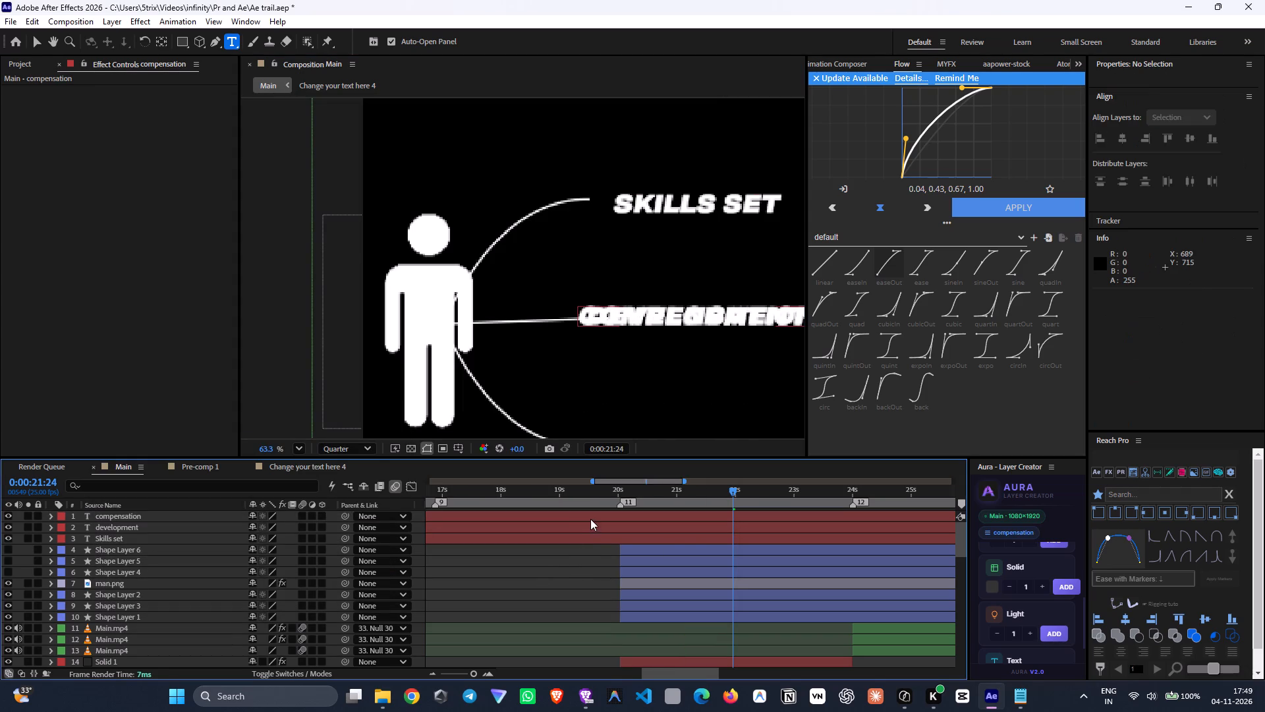
shift+click(596, 534)
key(s)
click(287, 526)
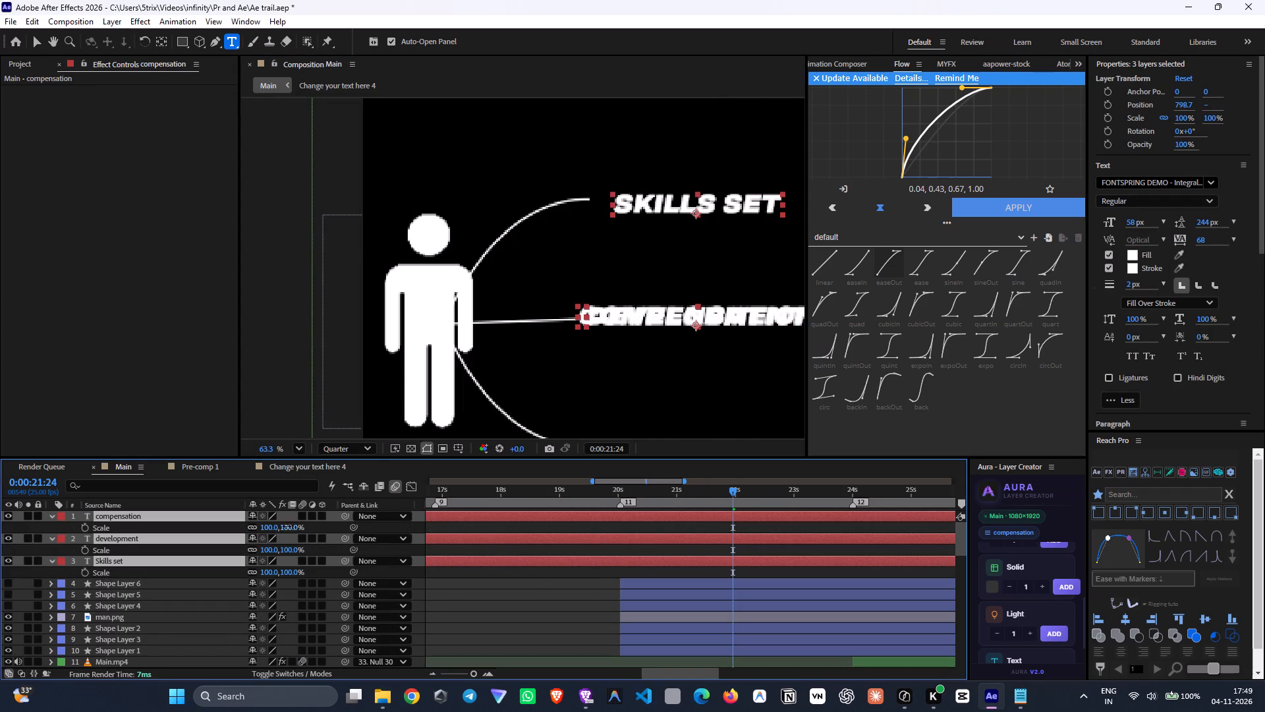
text(80)
key(Return)
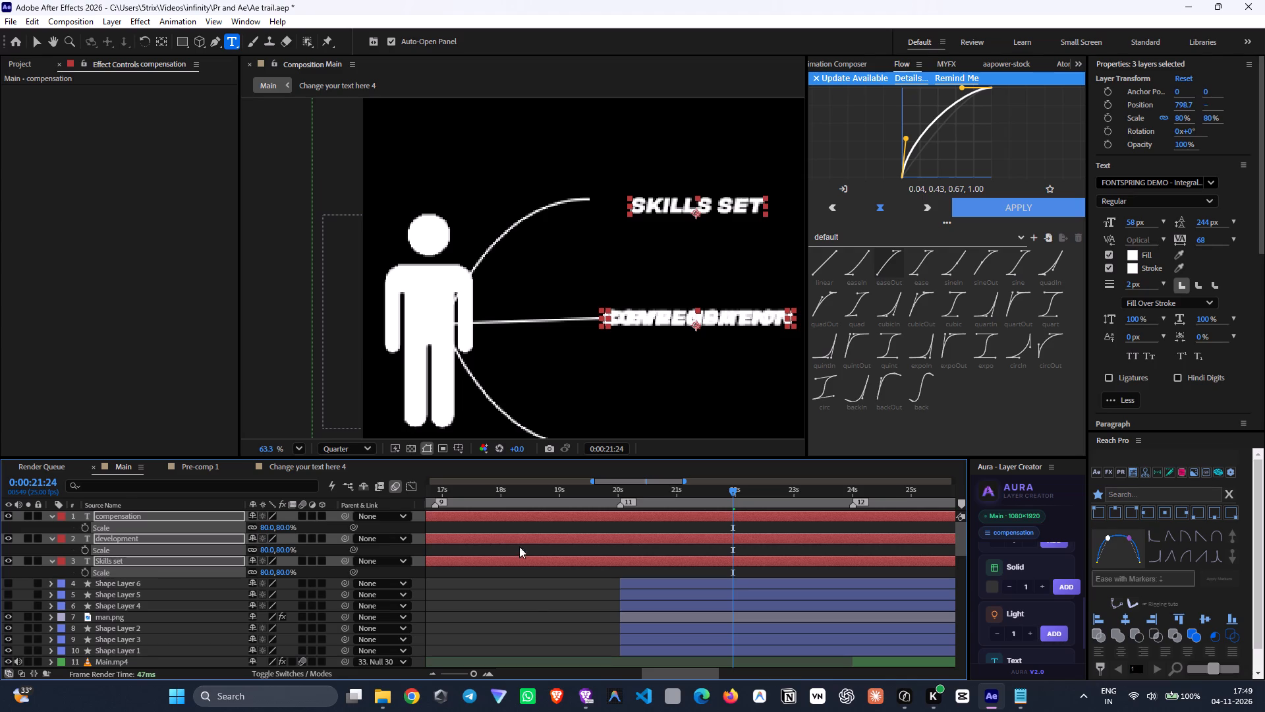
click(546, 614)
Move the "compensation" text straight down to about Y 1290, beside the end of the lower curved line.
key(v)
click(679, 203)
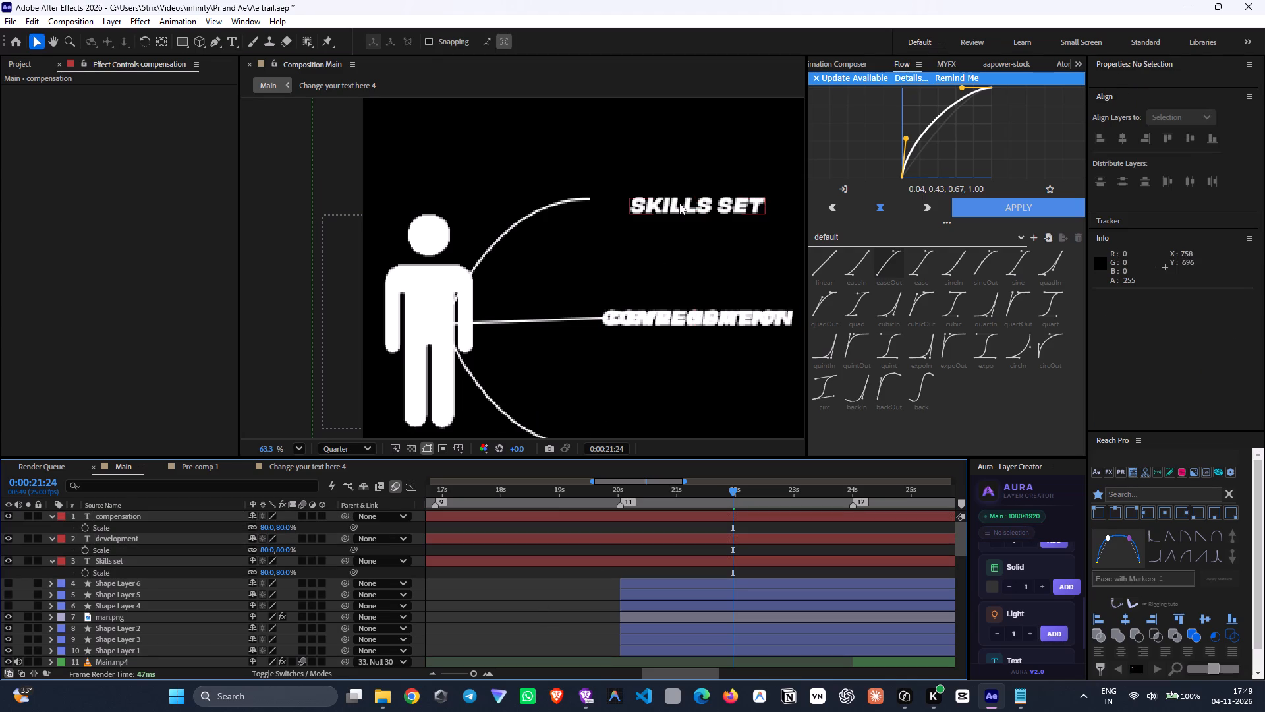
scroll(691, 218, up, 1)
scroll(683, 332, down, 2)
middle_drag(681, 332, 657, 250)
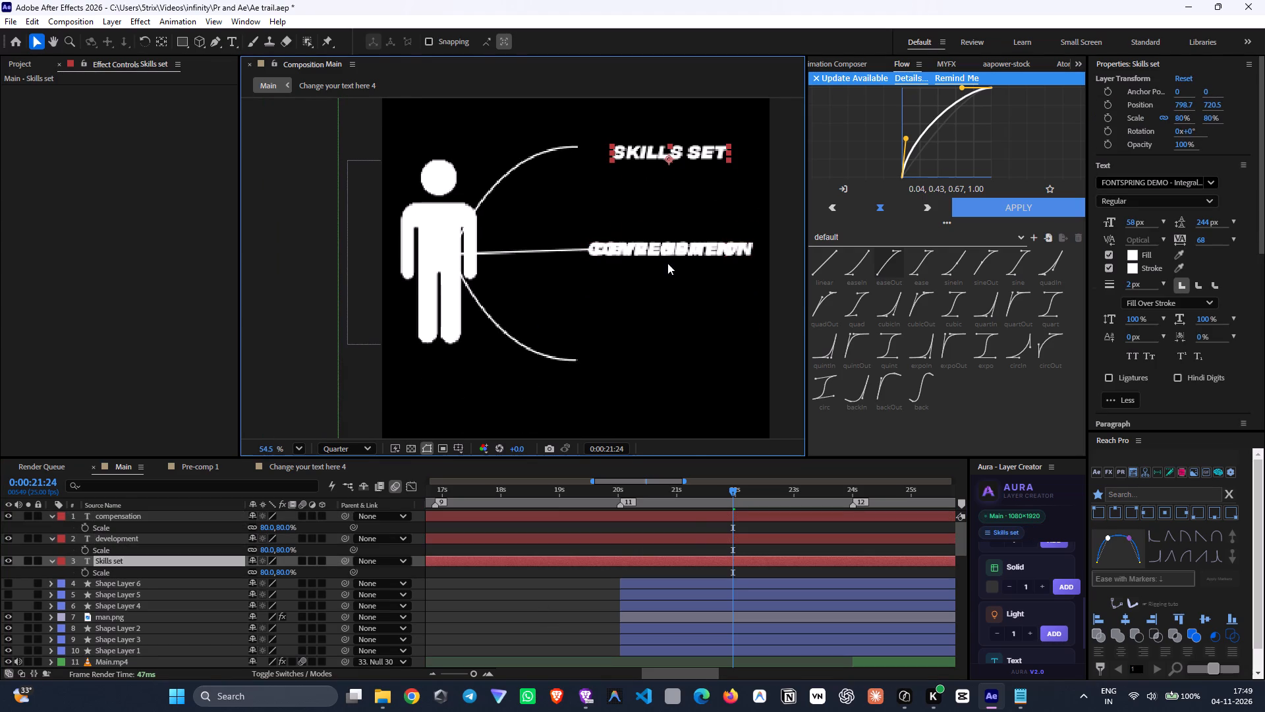
click(667, 247)
drag(673, 247, 676, 309)
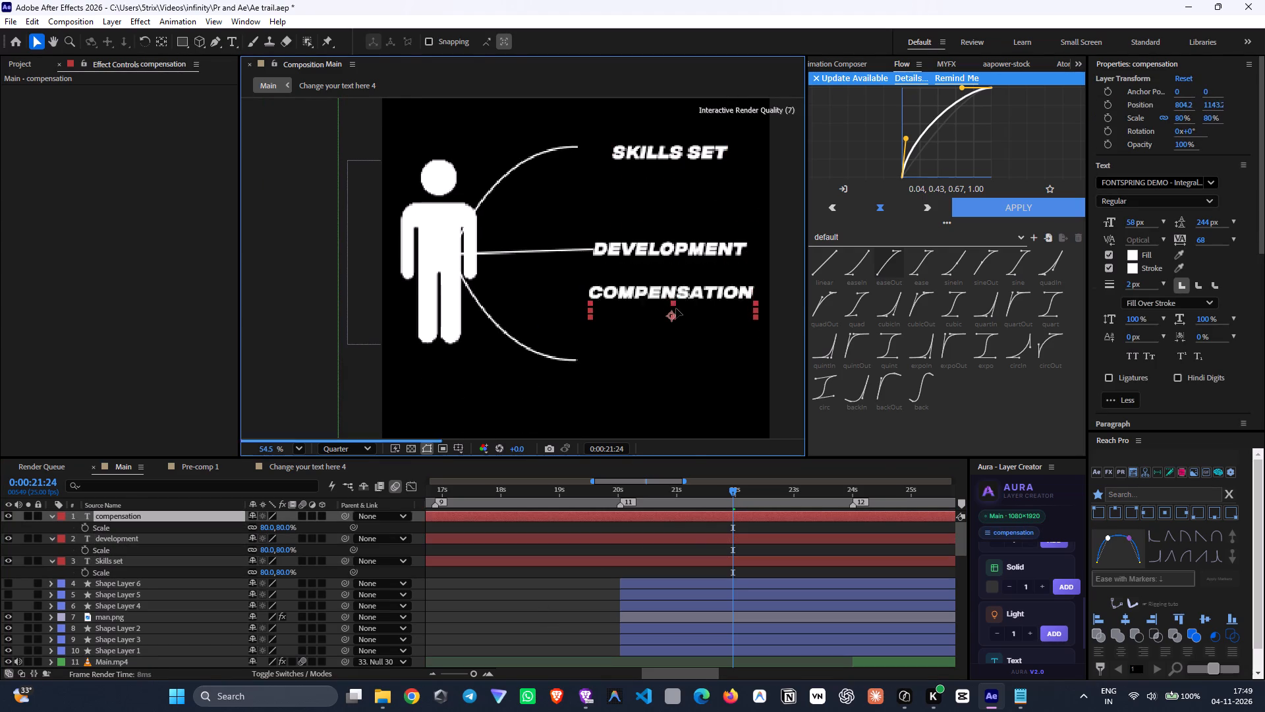
drag(676, 309, 679, 355)
Shift the "development" and "Skills set" texts slightly right, away from their line ends, with "Skills set" at about X 820.
click(660, 249)
drag(651, 248, 659, 248)
click(644, 152)
drag(657, 152, 665, 152)
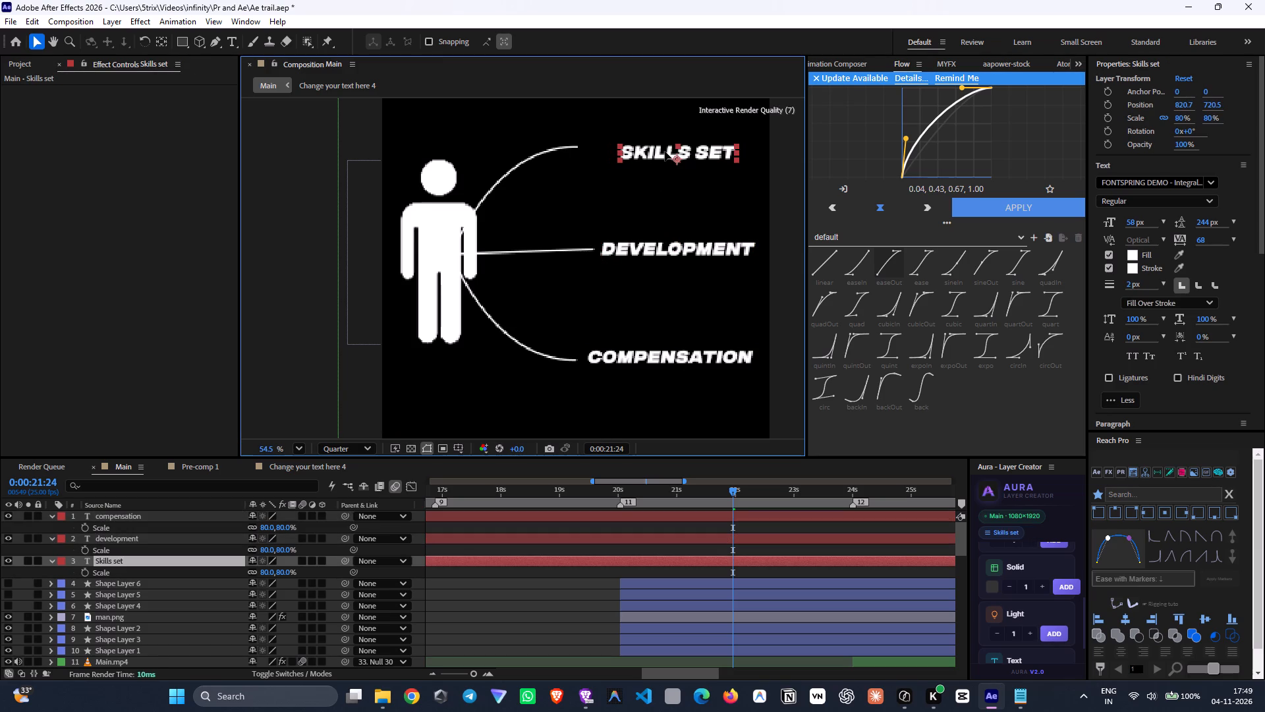
drag(665, 152, 664, 152)
click(565, 607)
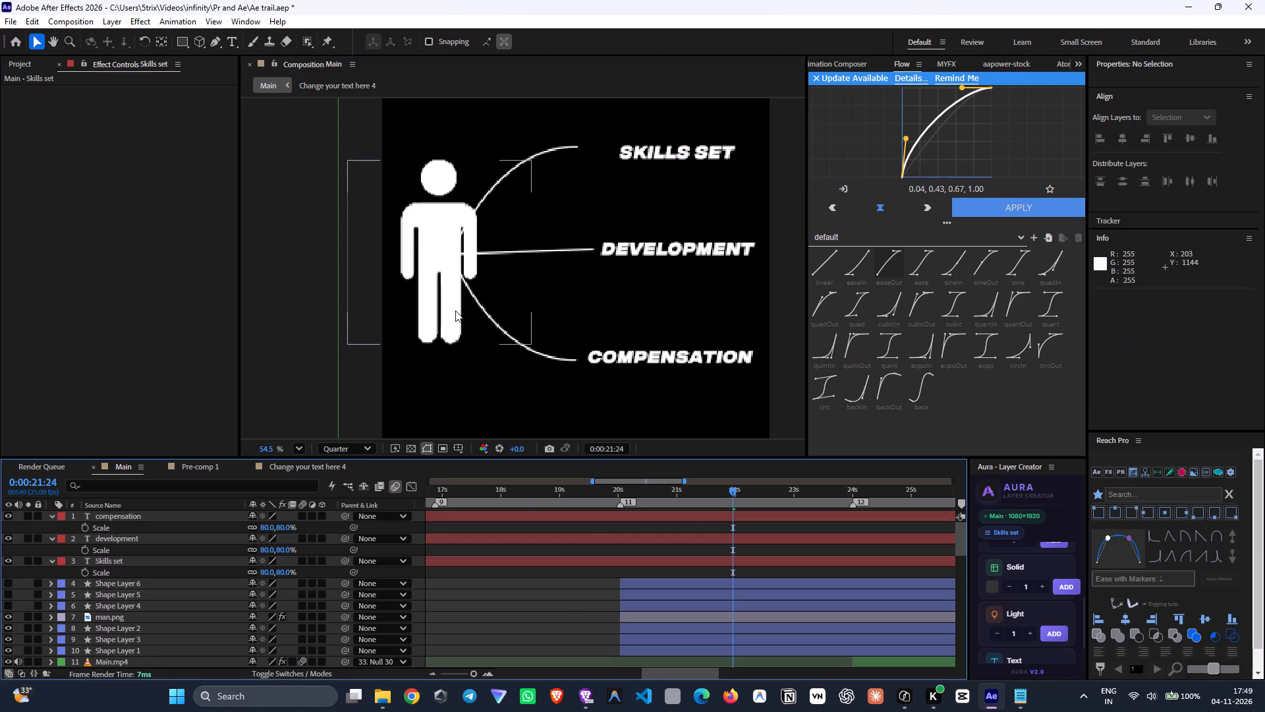
Make the compensation, development and Skills set text layers start at 0:00:20:01, in line with marker 11.
drag(633, 491, 625, 495)
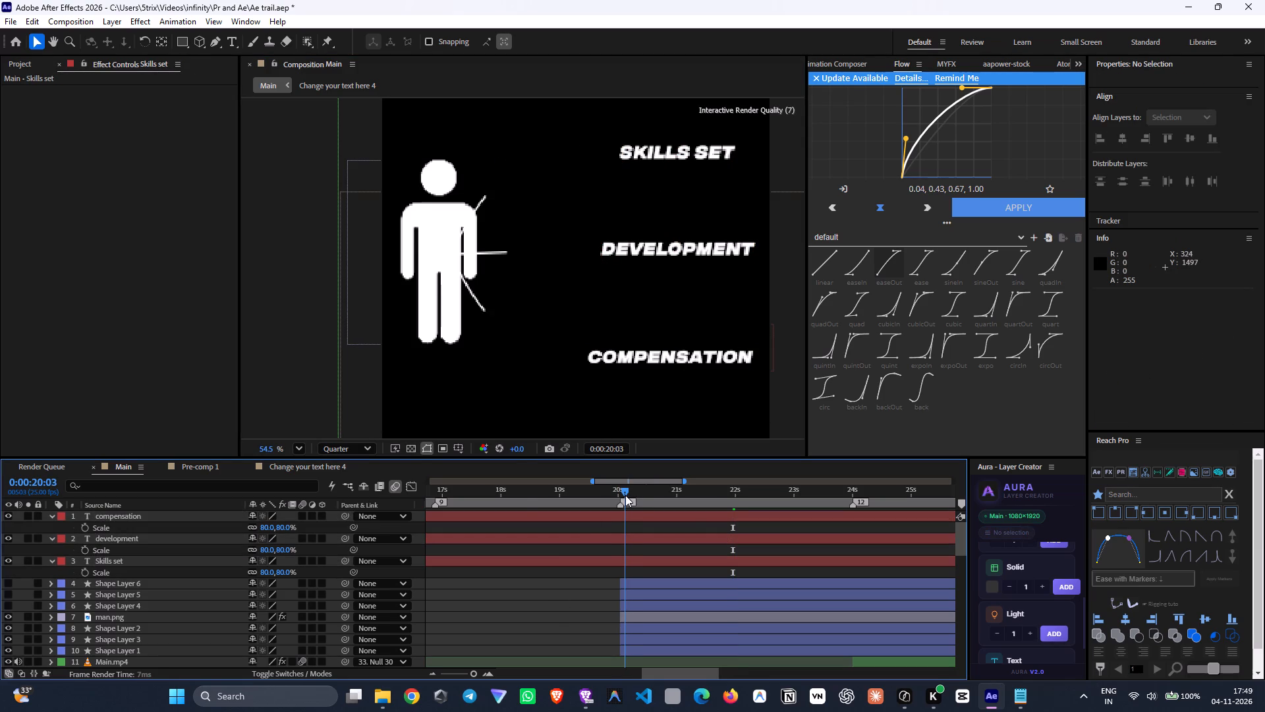
drag(625, 495, 621, 496)
click(631, 521)
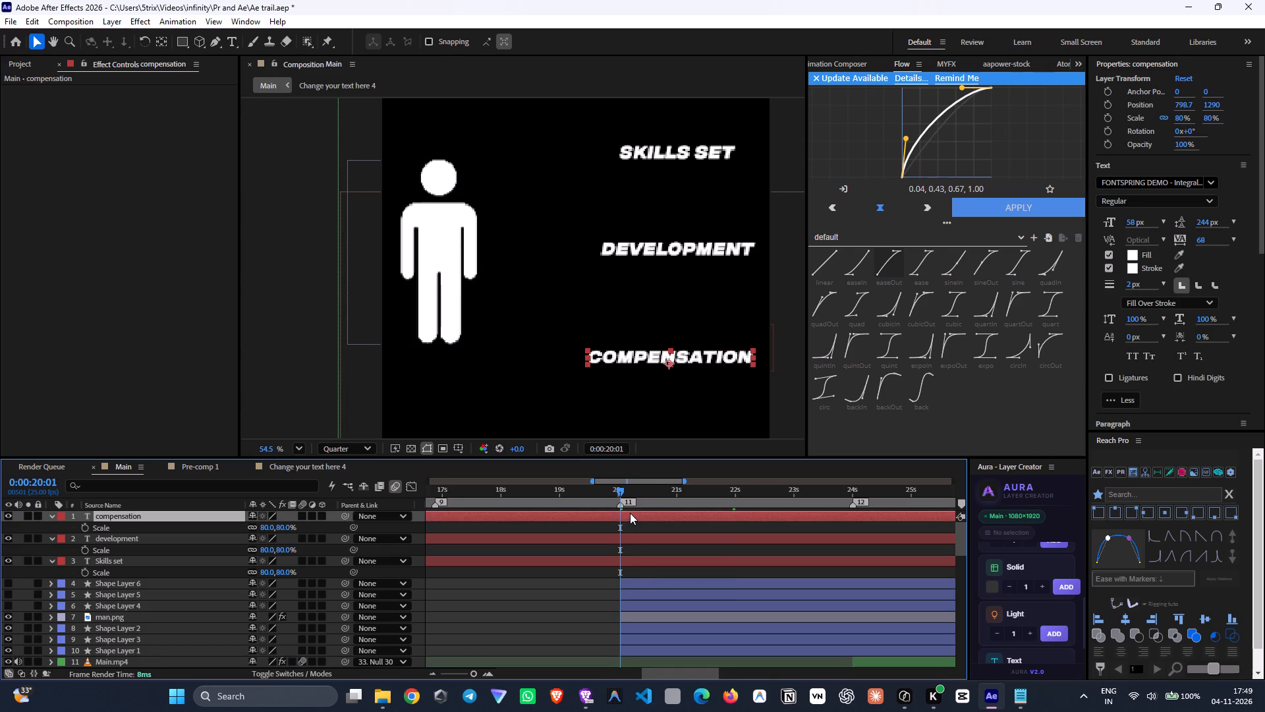
shift+click(642, 560)
key(bracketleft)
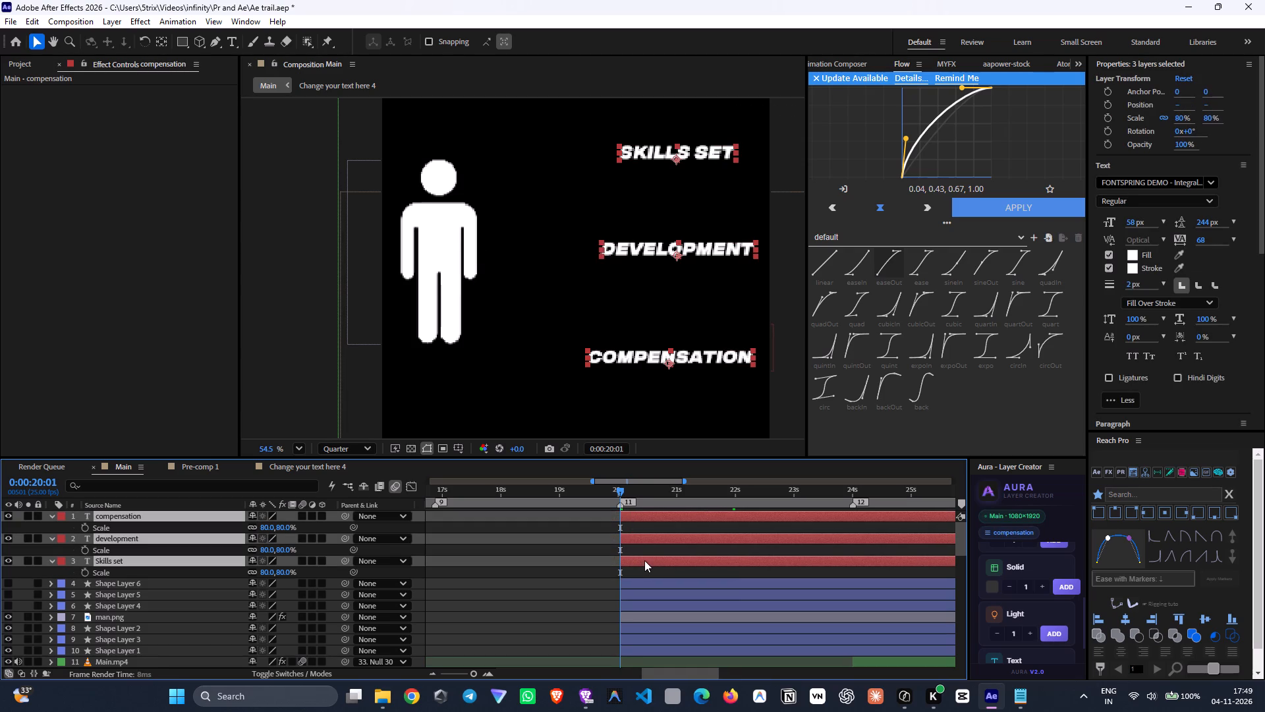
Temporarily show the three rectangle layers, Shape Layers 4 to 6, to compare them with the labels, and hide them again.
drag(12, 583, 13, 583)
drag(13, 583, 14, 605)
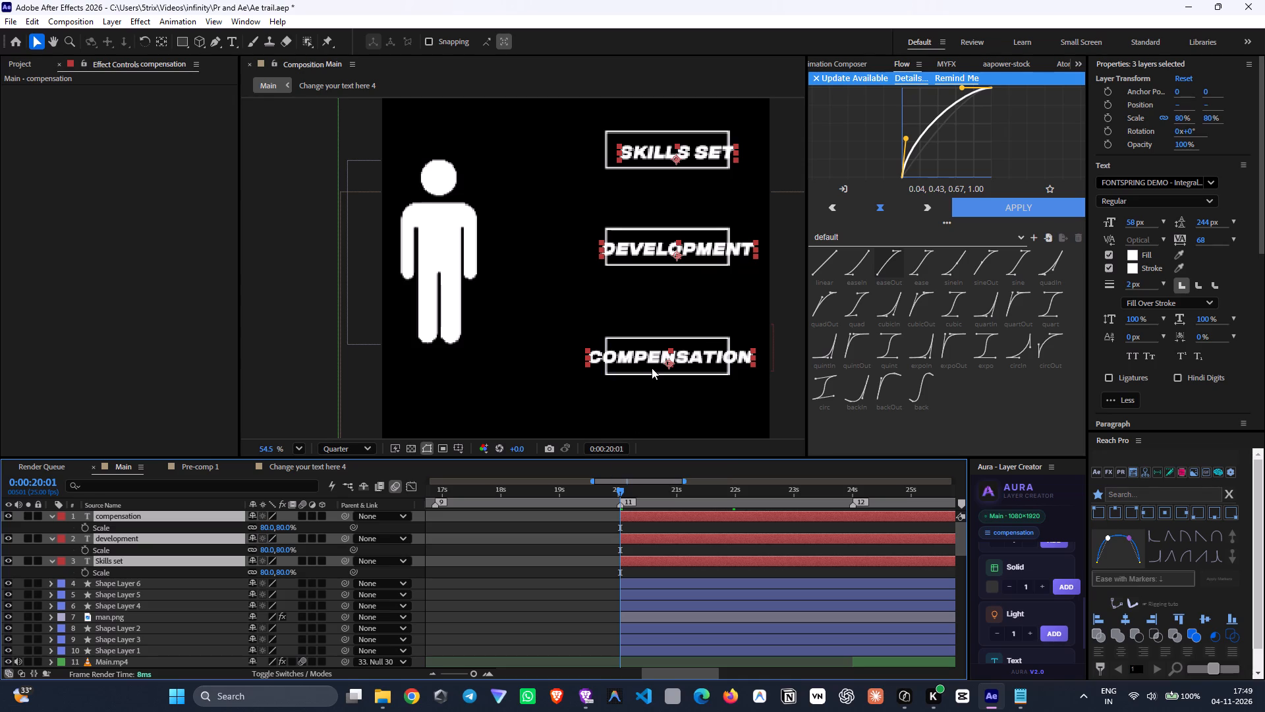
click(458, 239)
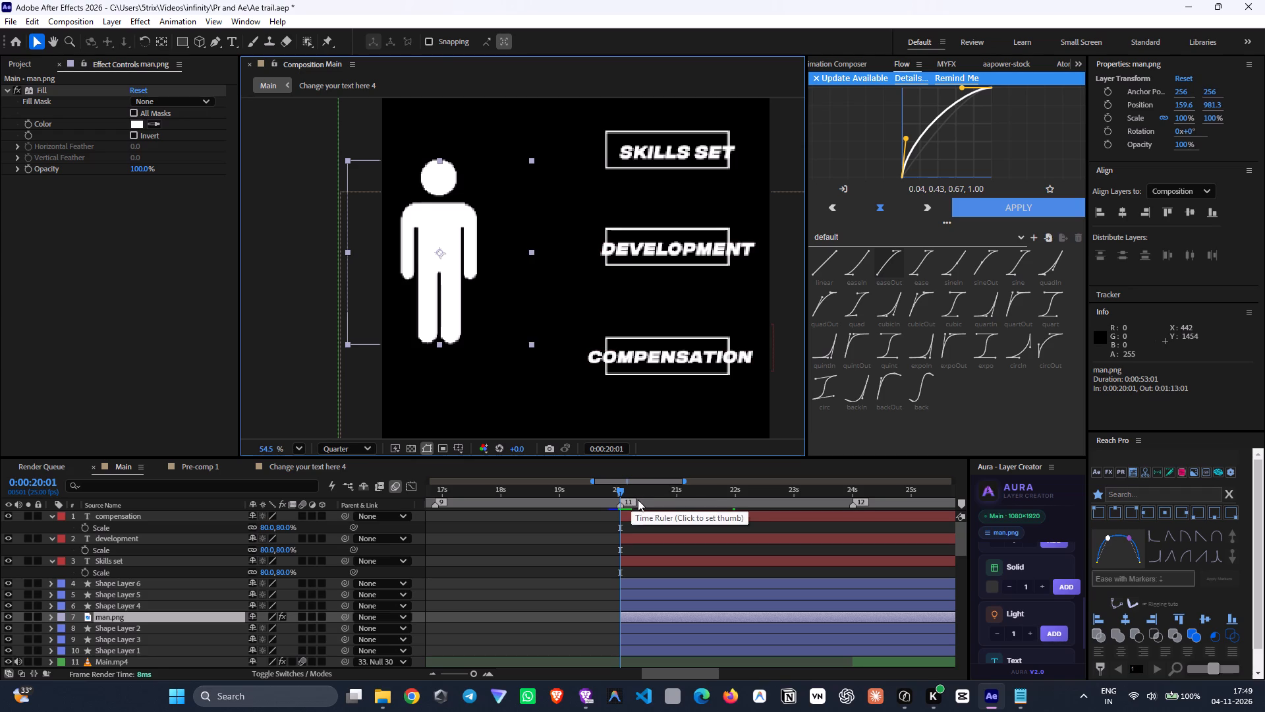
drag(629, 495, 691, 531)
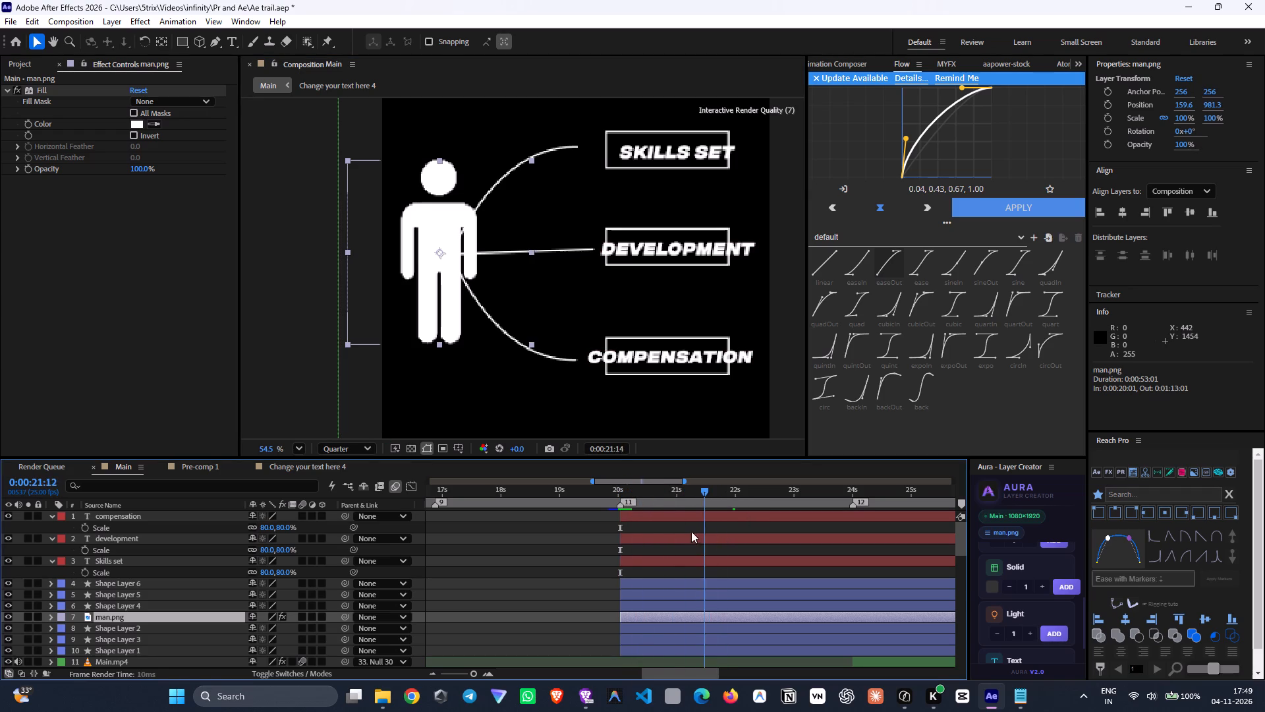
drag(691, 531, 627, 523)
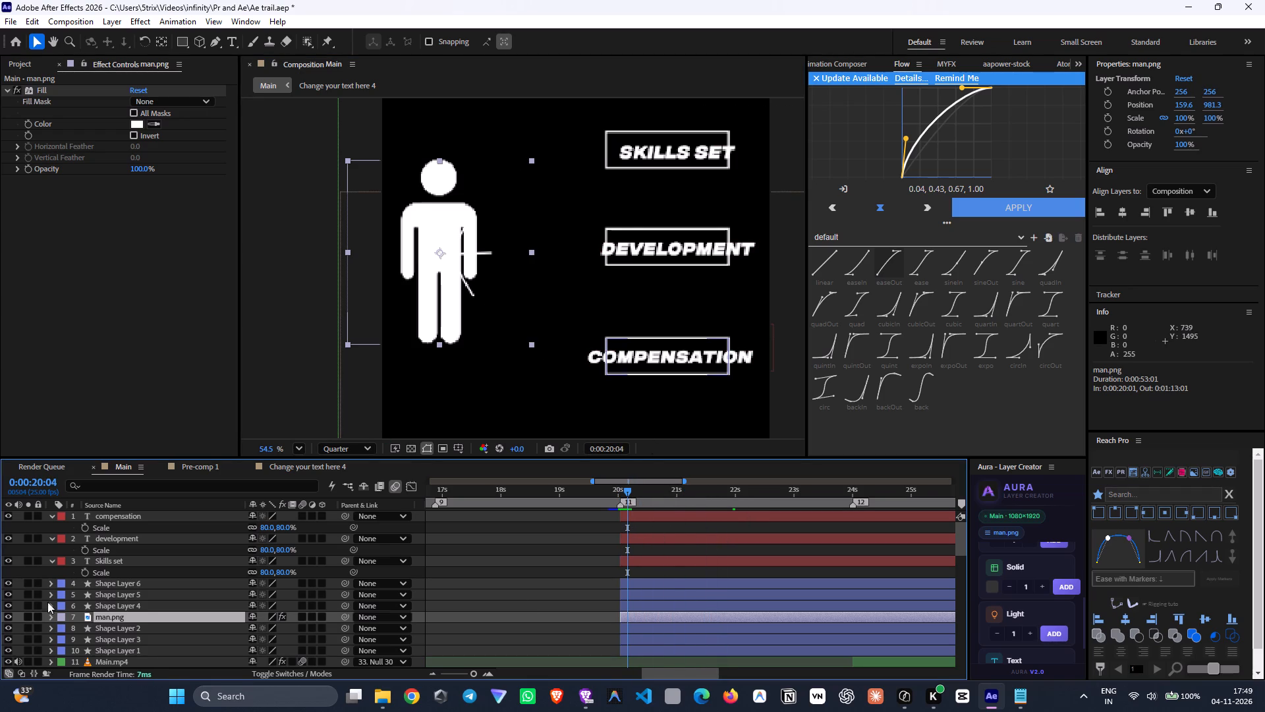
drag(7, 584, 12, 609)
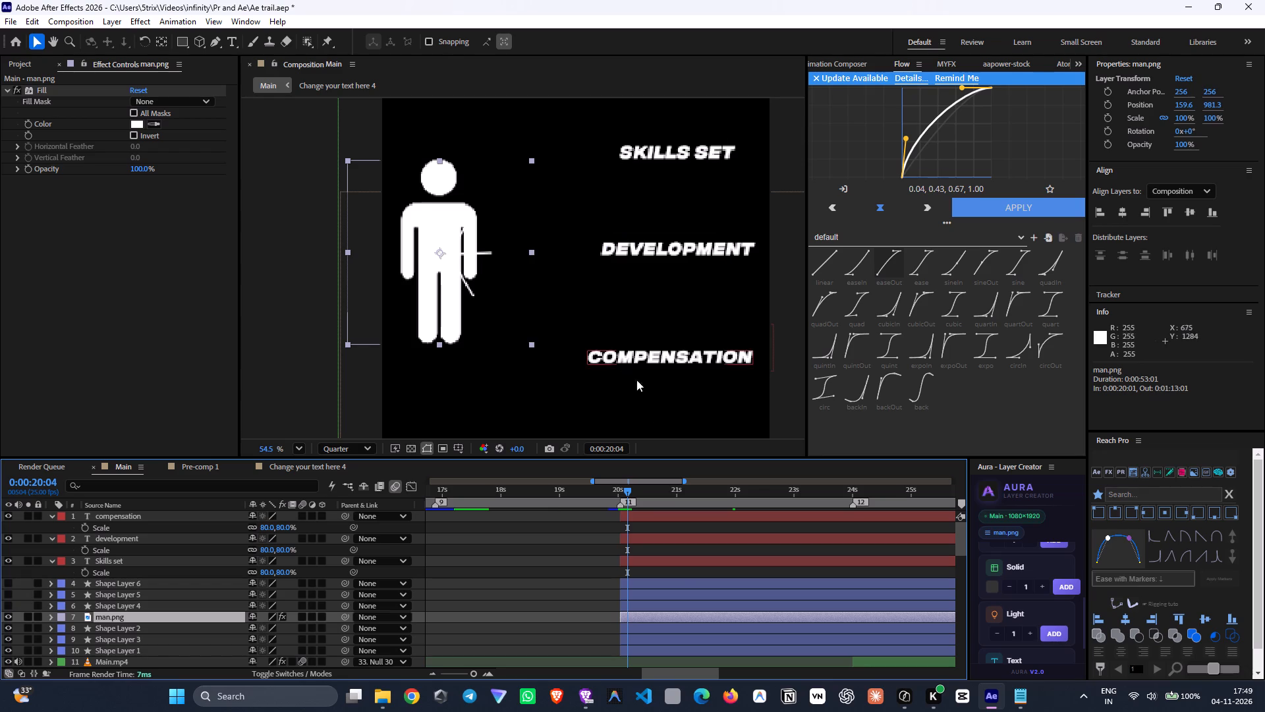
Play the scene in stages from 0:00:20:01 and add composition markers at 0:00:20:15, 0:00:21:10 and 0:00:23:00.
drag(626, 496, 621, 494)
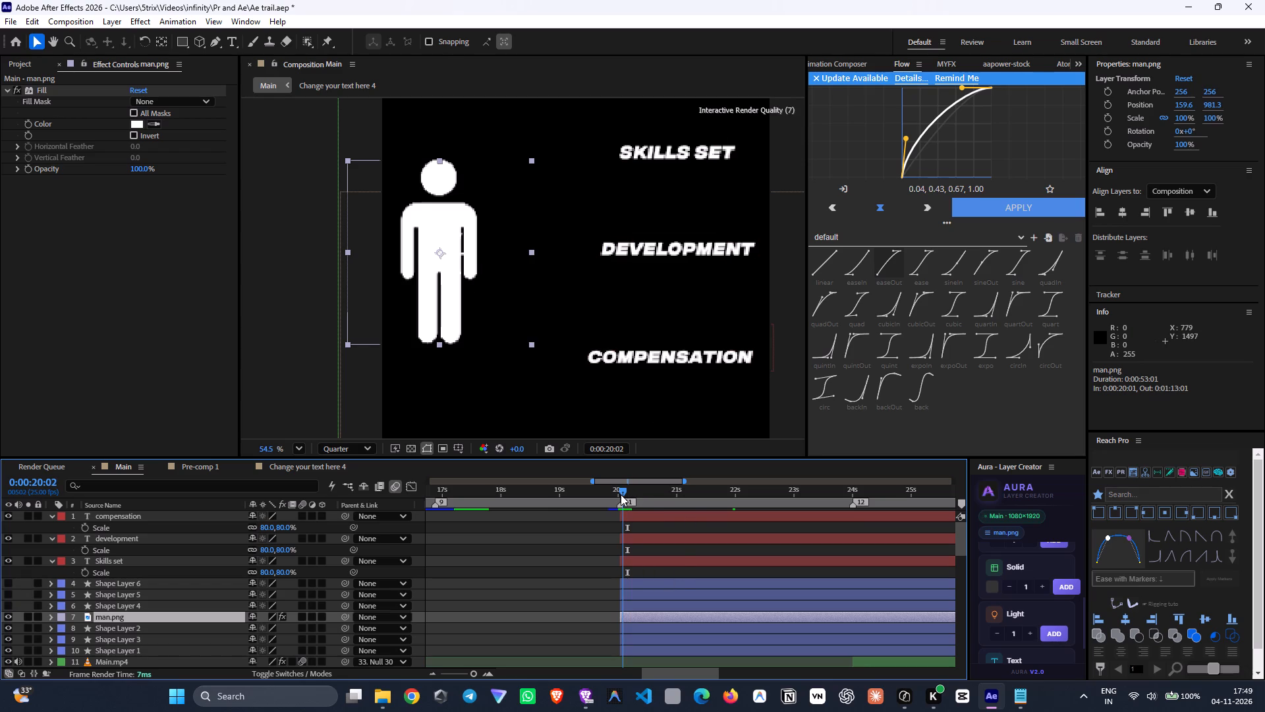
drag(621, 494, 619, 494)
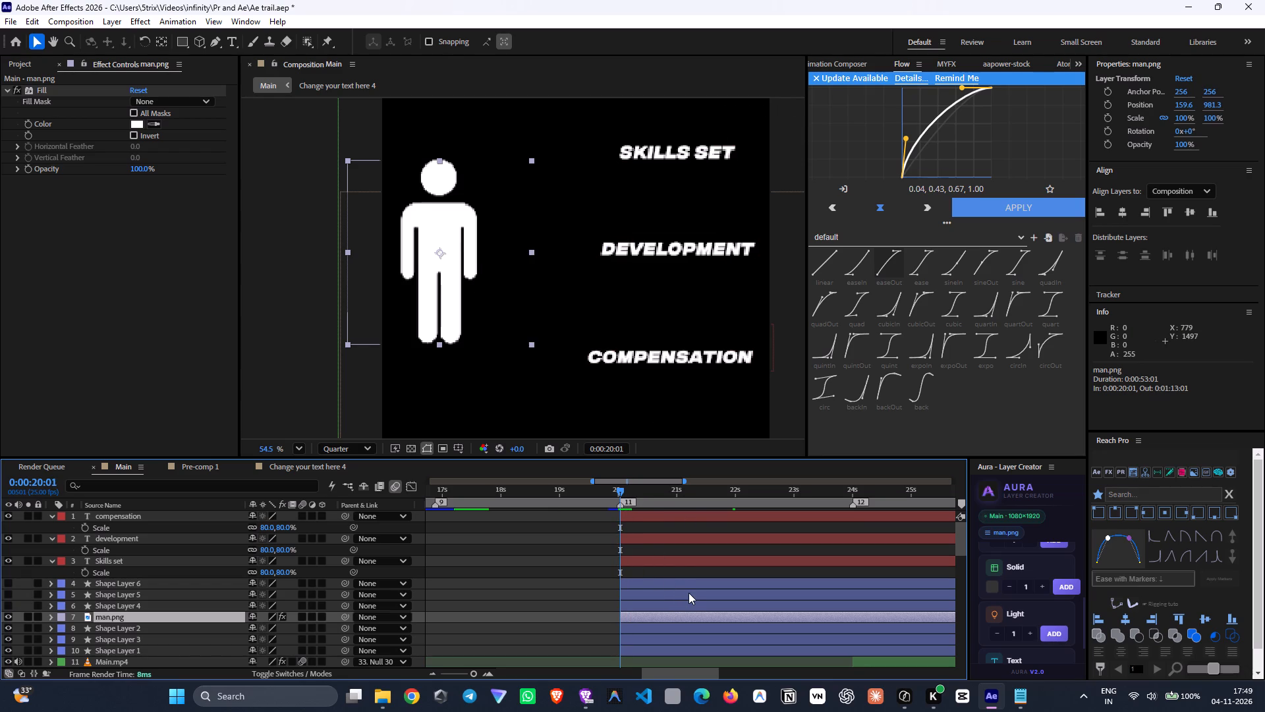
key(space)
key(space)
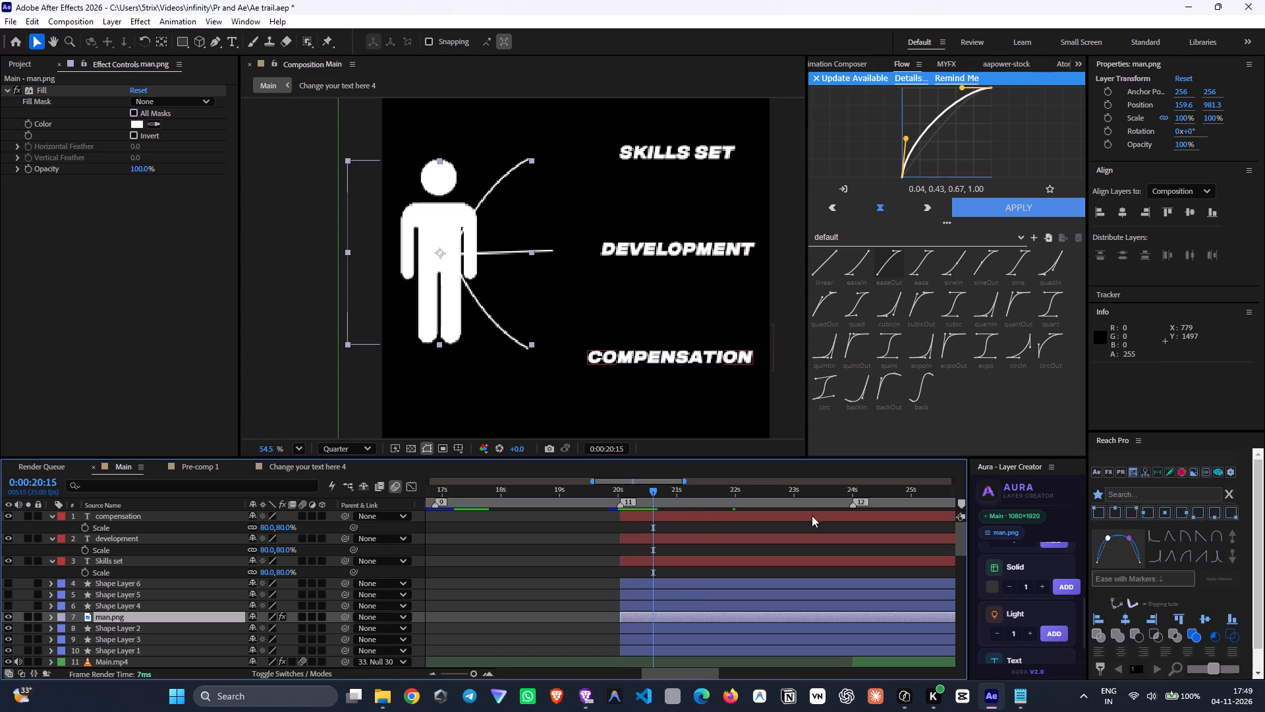
click(962, 504)
key(space)
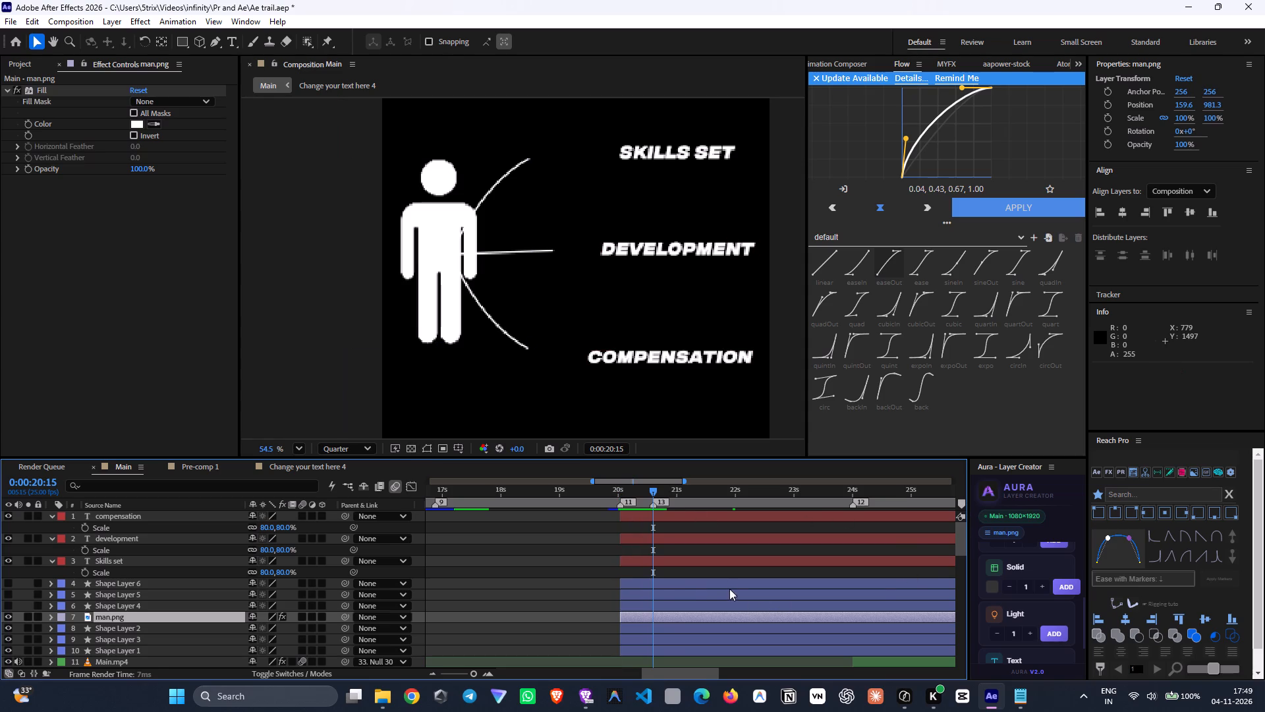
key(space)
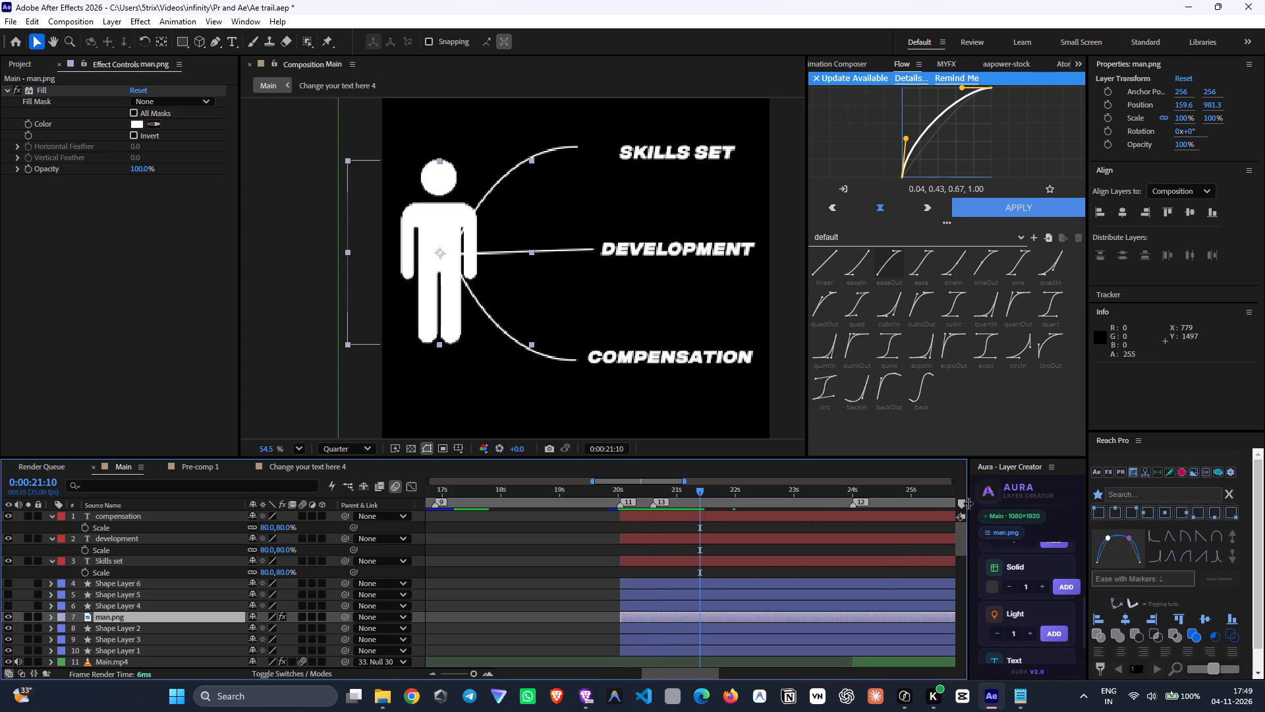
click(960, 503)
key(space)
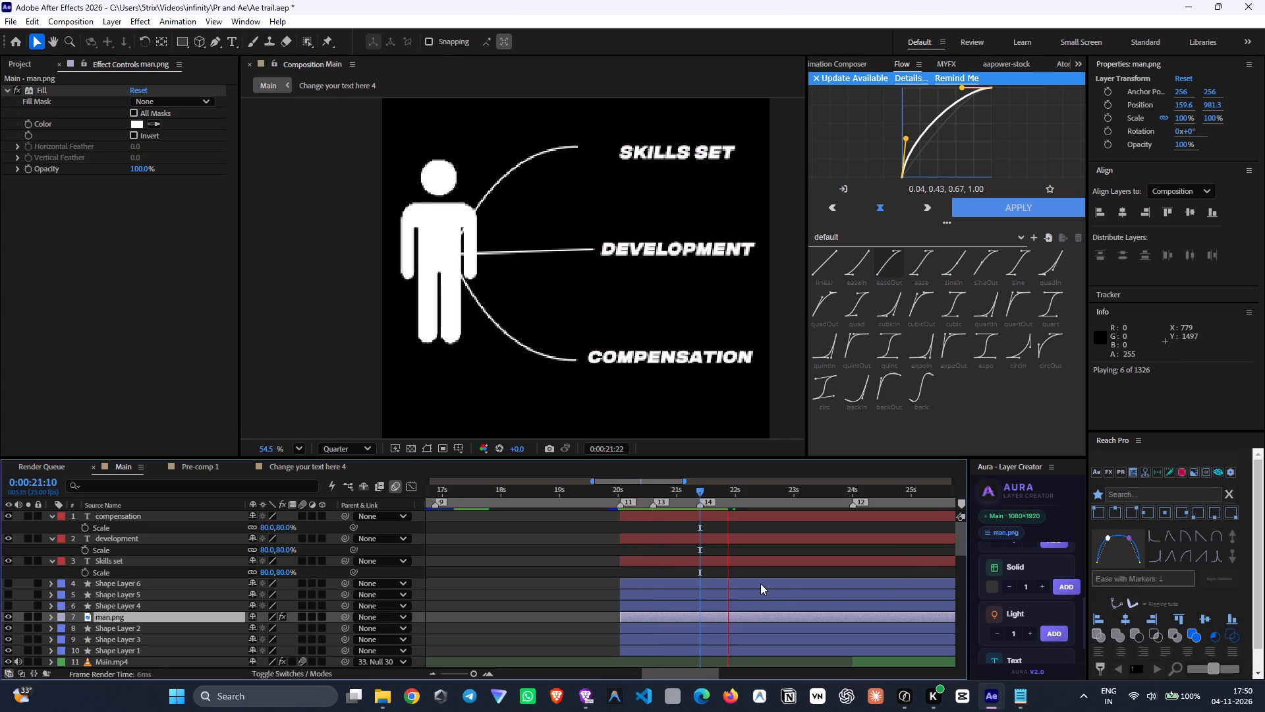
key(space)
key(space)
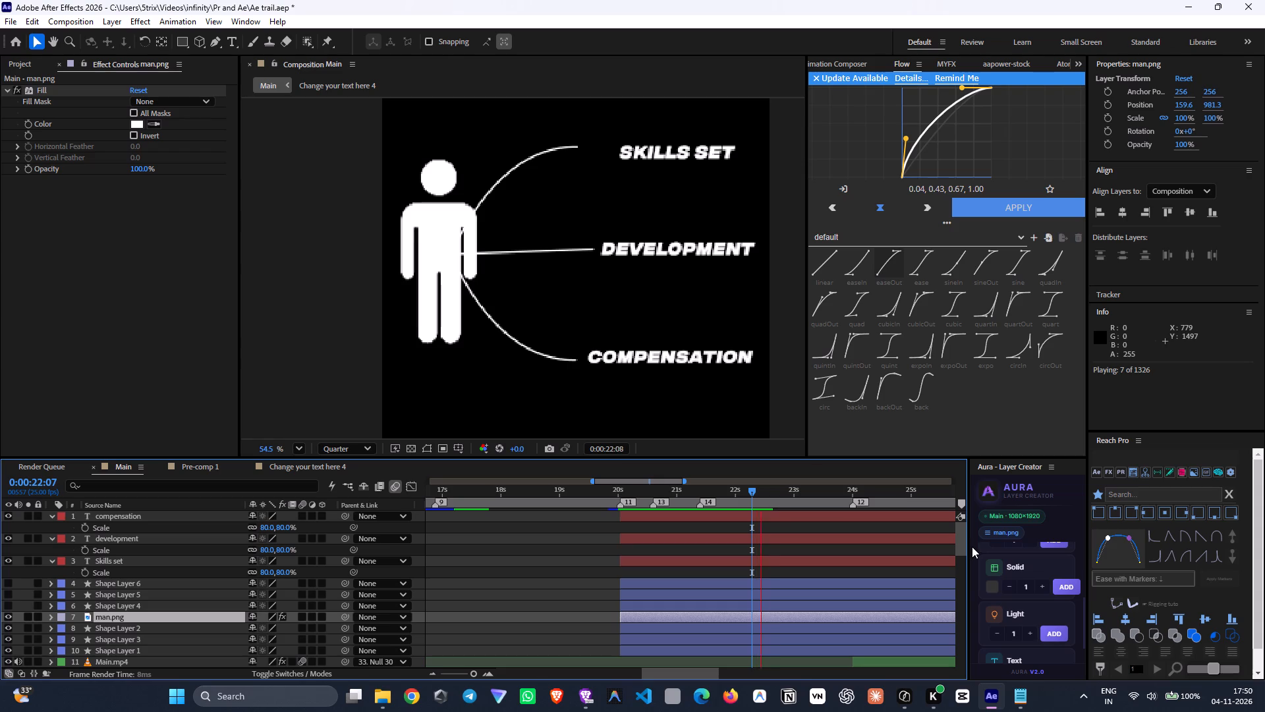
key(space)
click(961, 504)
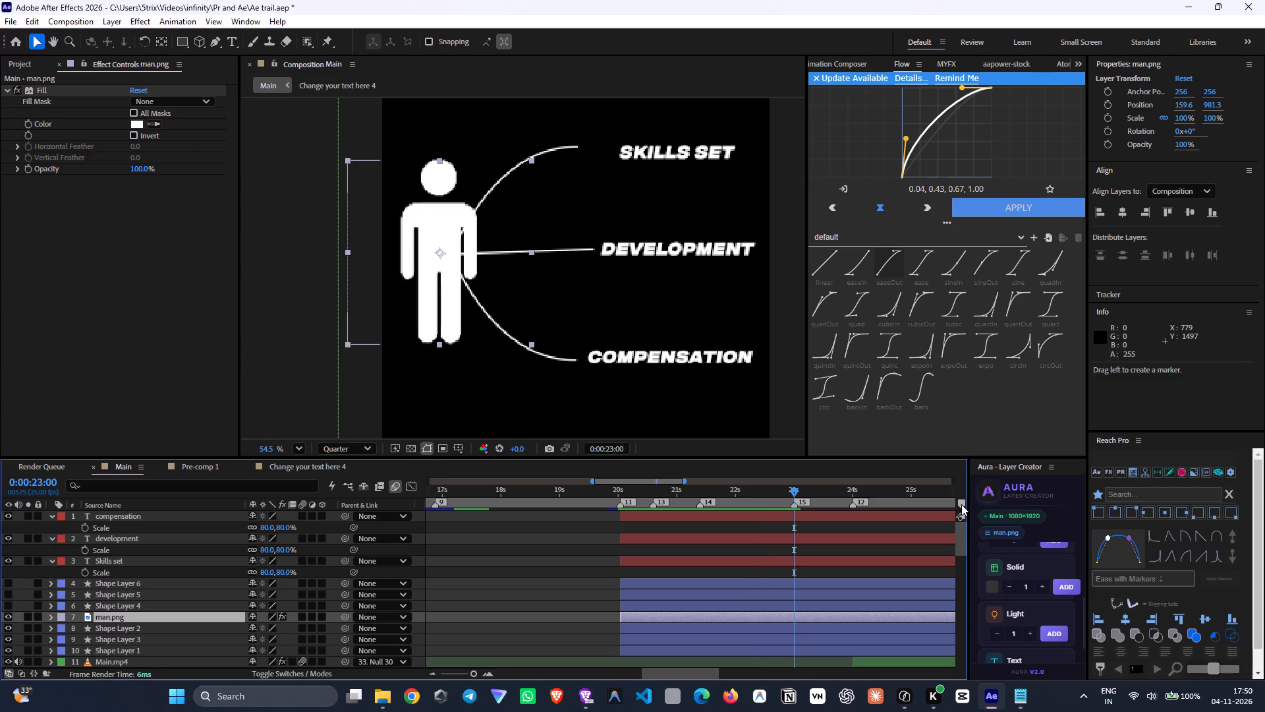
Apply the Aeviewer text preset 012 [Fade Position Smooth] Start Right to the Skills set layer at 0:00:20:01.
drag(664, 492, 621, 490)
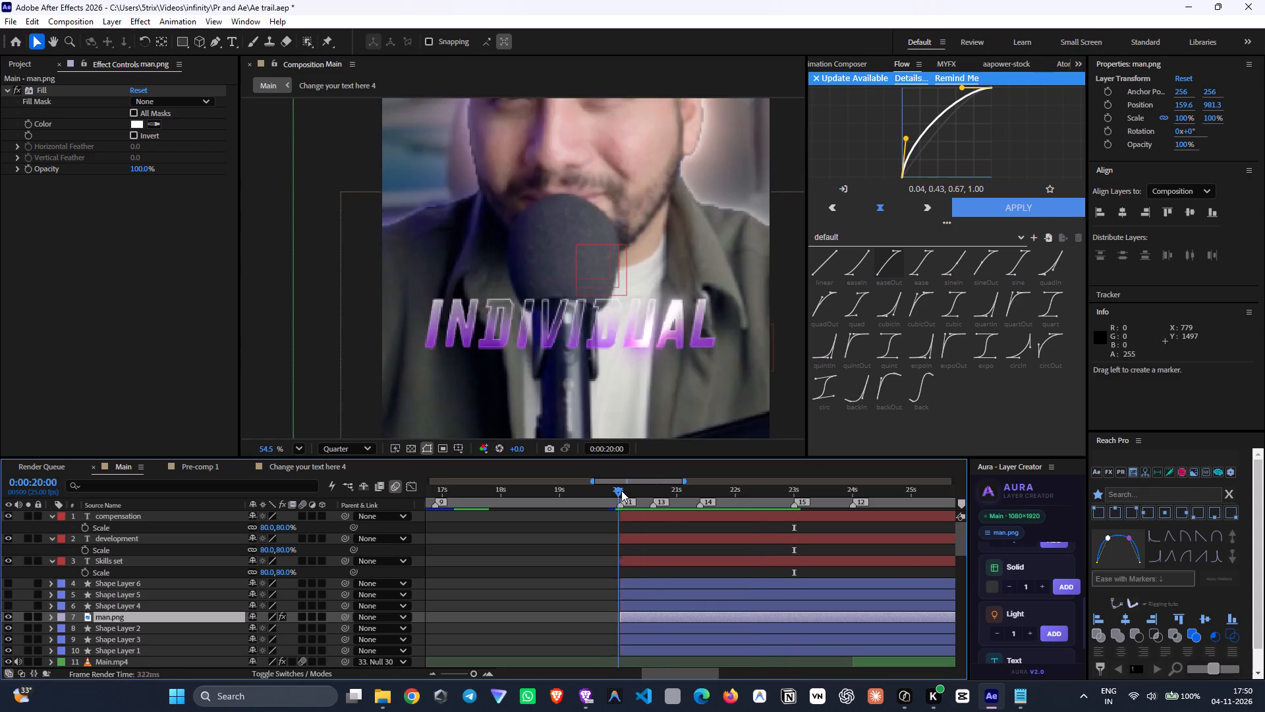
drag(621, 490, 653, 525)
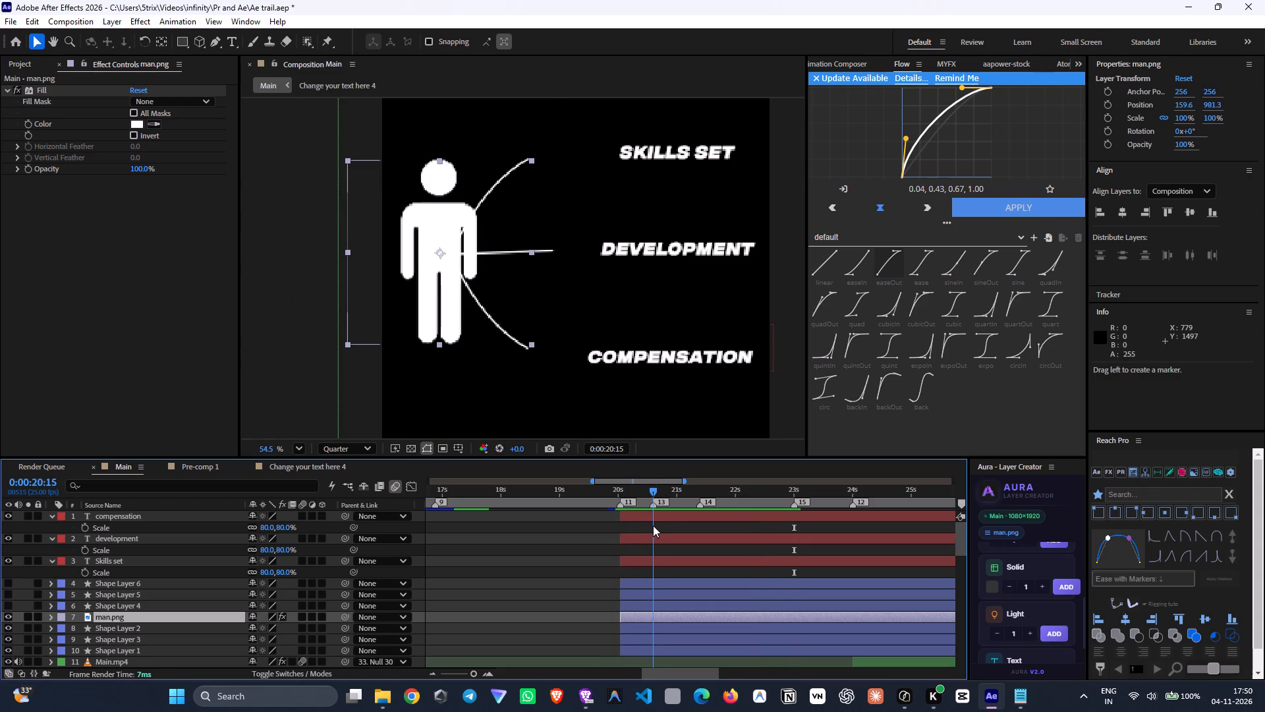
drag(653, 525, 653, 526)
click(648, 562)
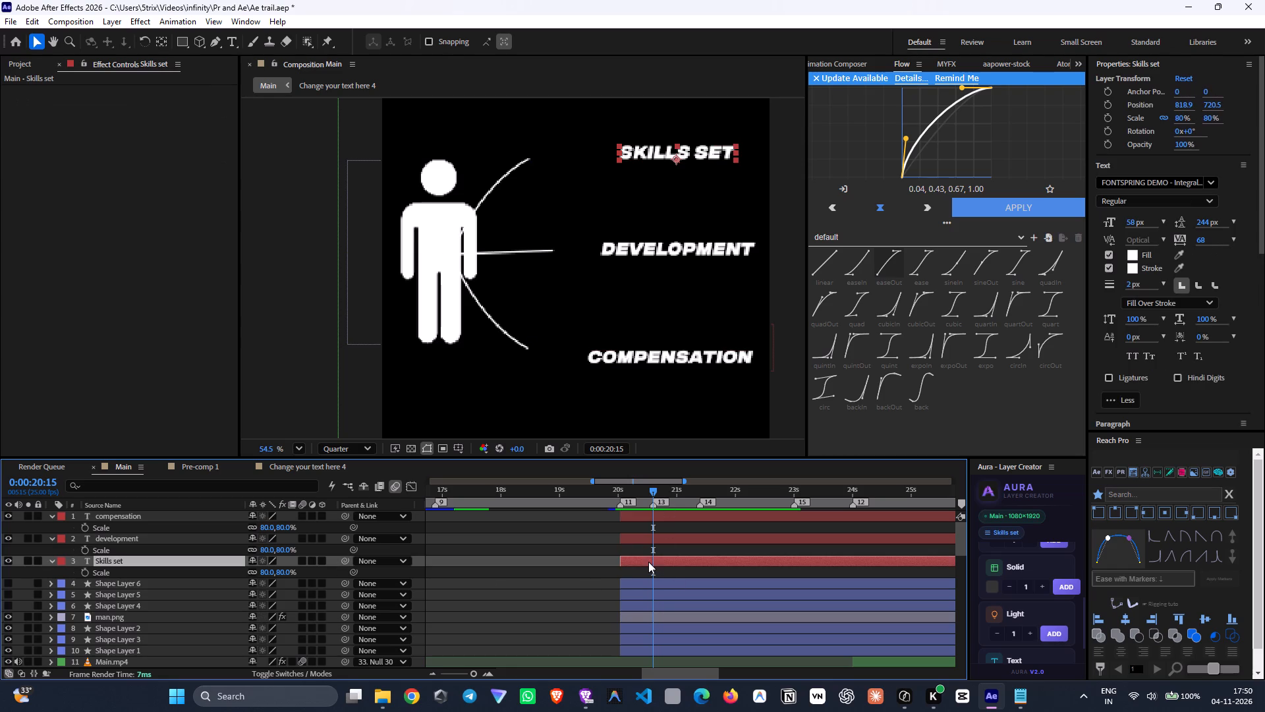
click(847, 65)
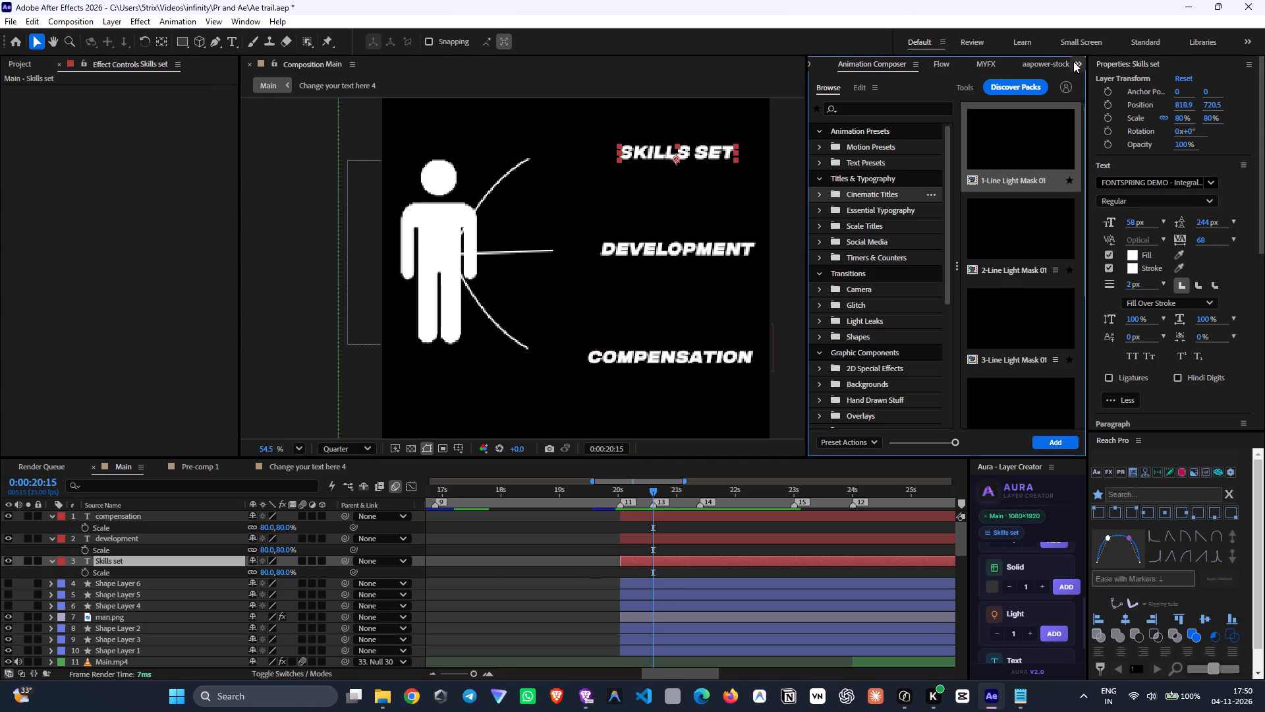
click(1079, 61)
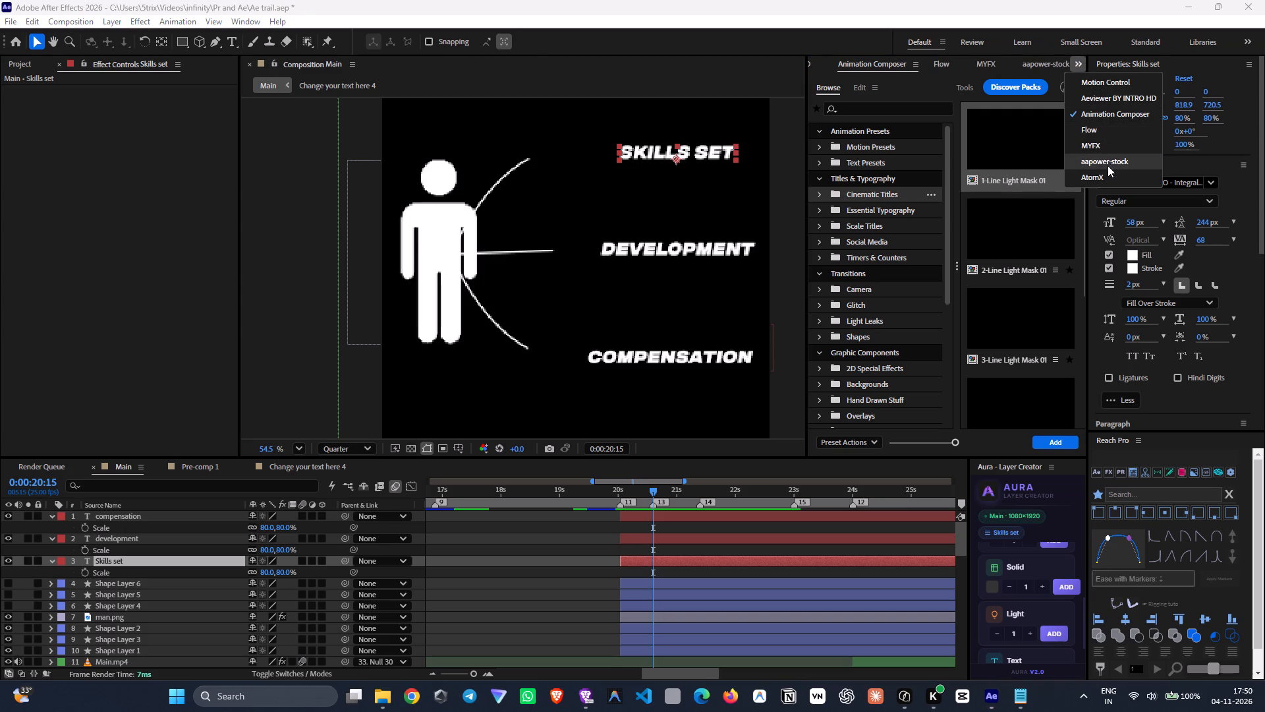
click(1106, 96)
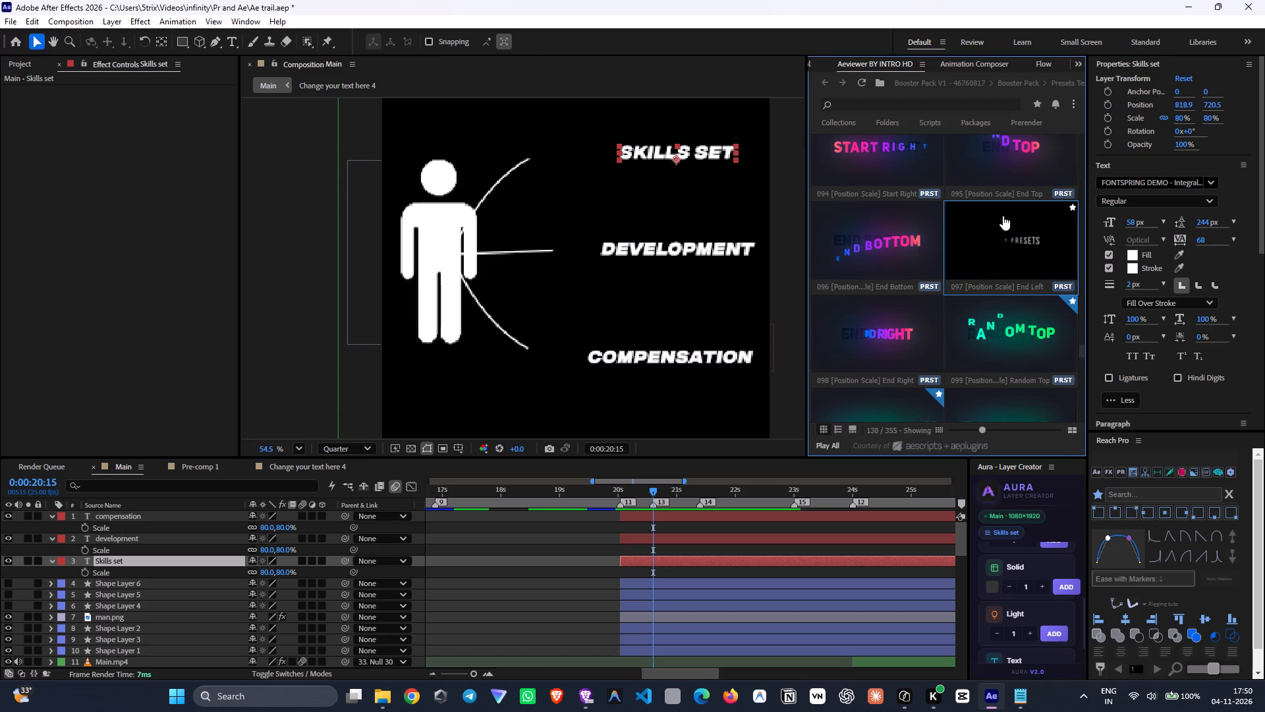
drag(1081, 351, 1100, 126)
scroll(917, 297, down, 8)
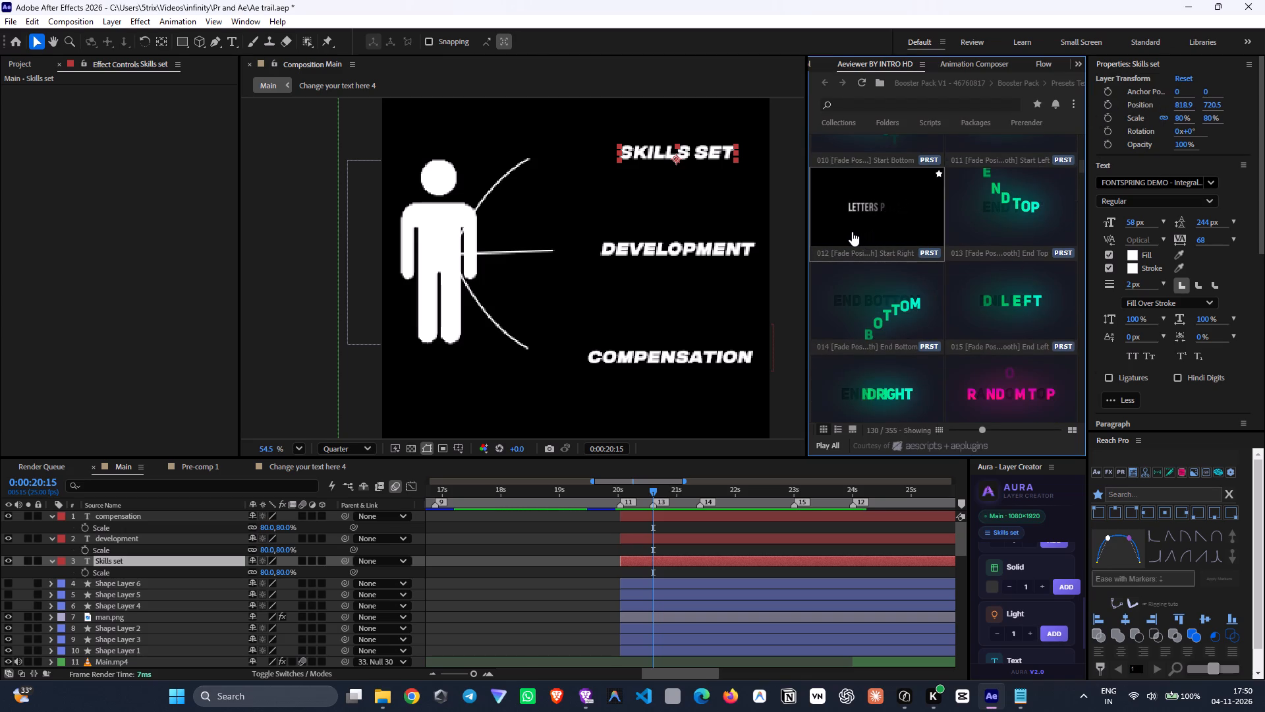
drag(638, 502, 618, 511)
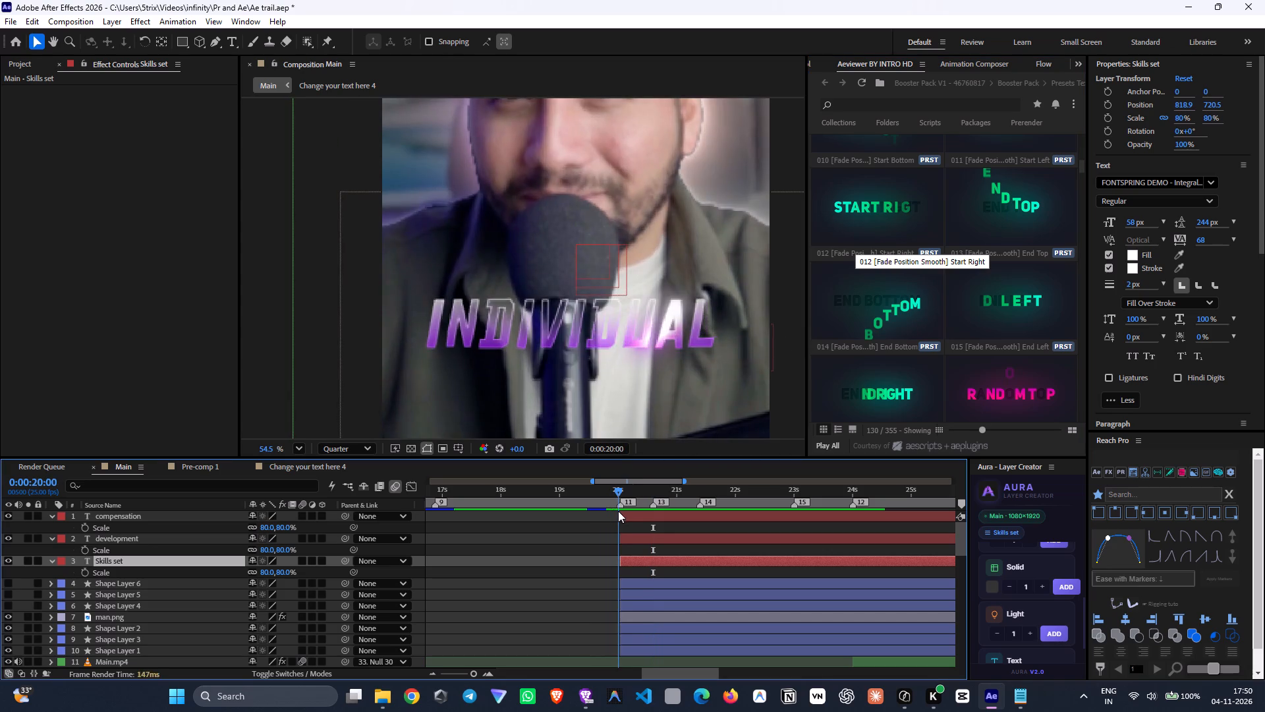
drag(618, 511, 620, 511)
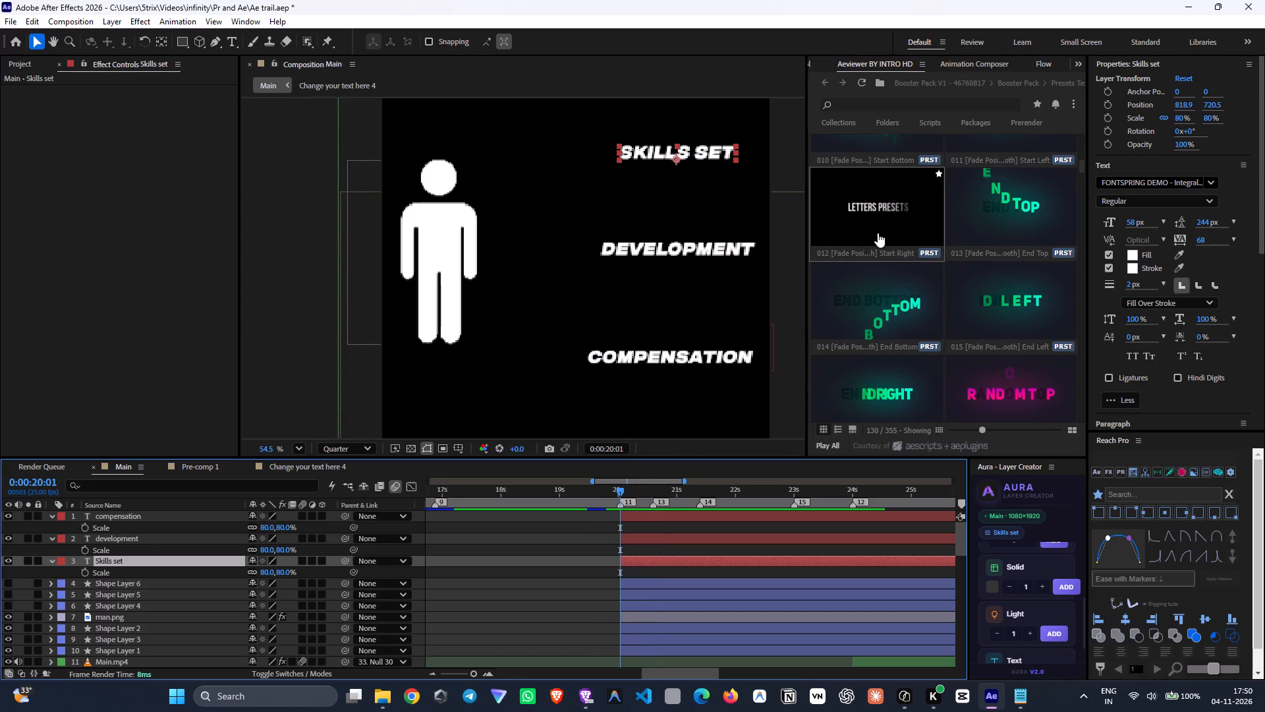
double_click(869, 219)
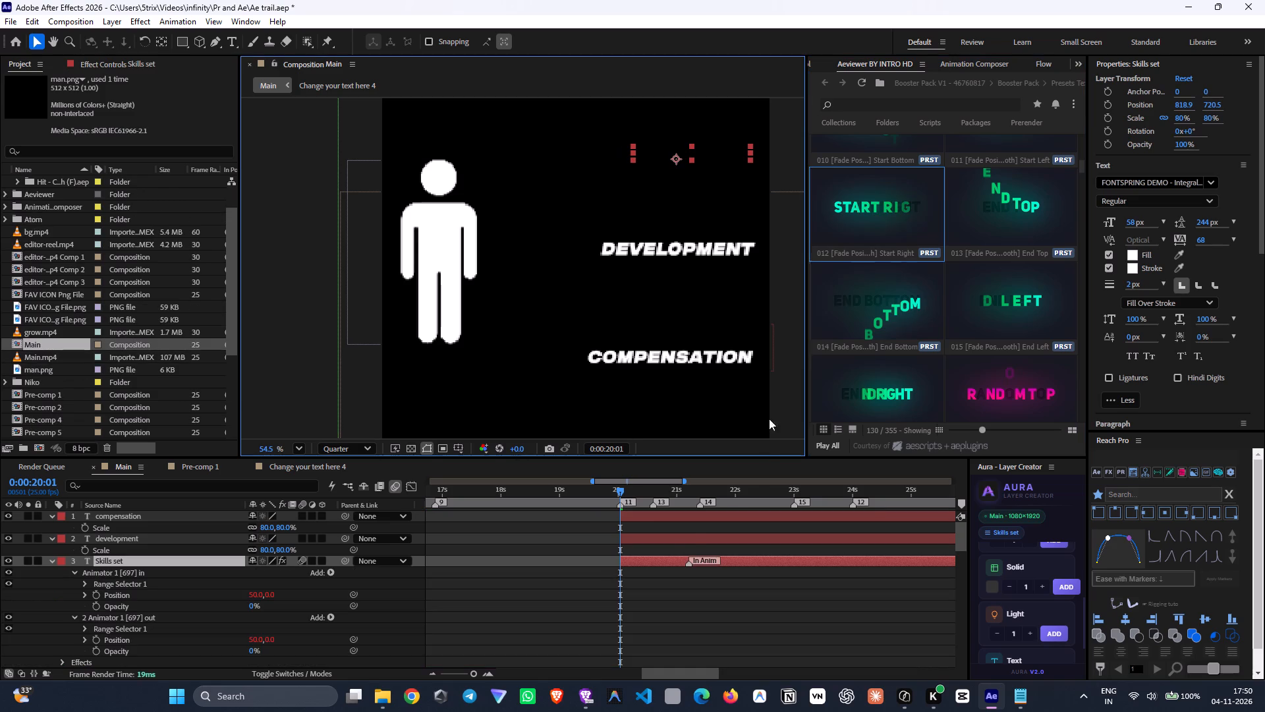
Apply the same 012 [Fade Position Smooth] Start Right preset to the development and compensation layers, and collapse the three text layers.
click(687, 534)
double_click(891, 223)
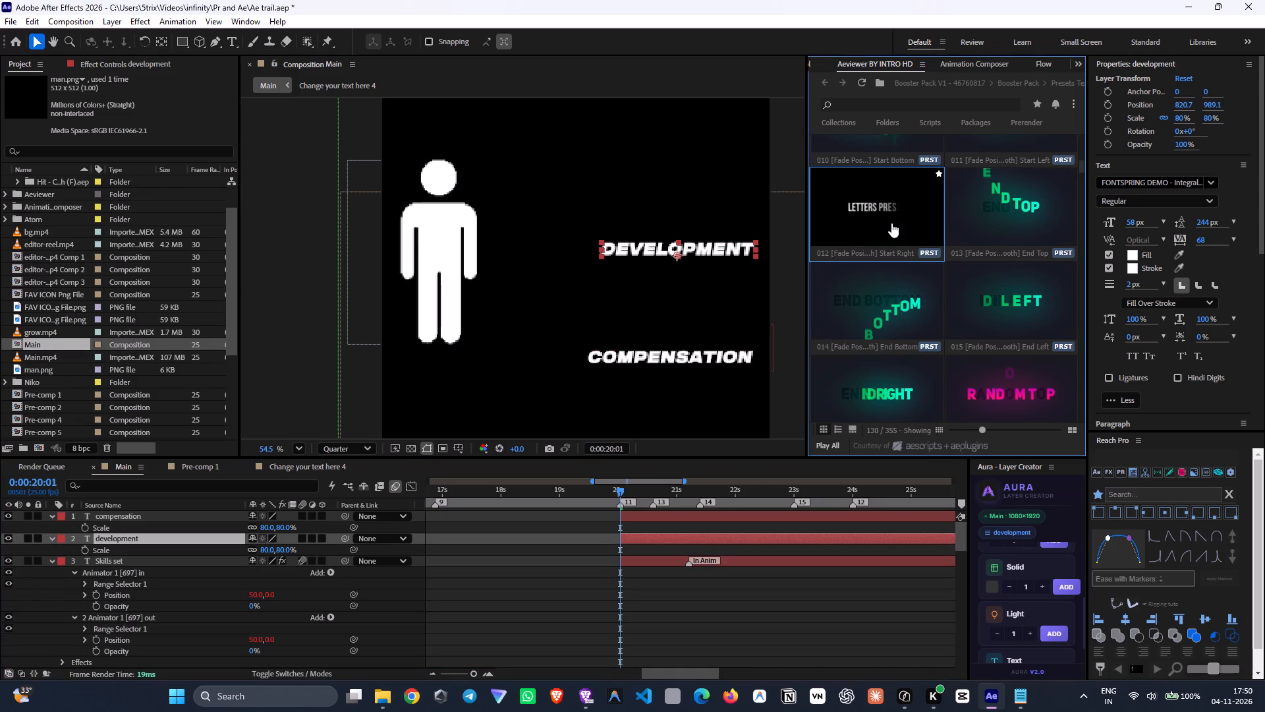
click(716, 514)
double_click(859, 233)
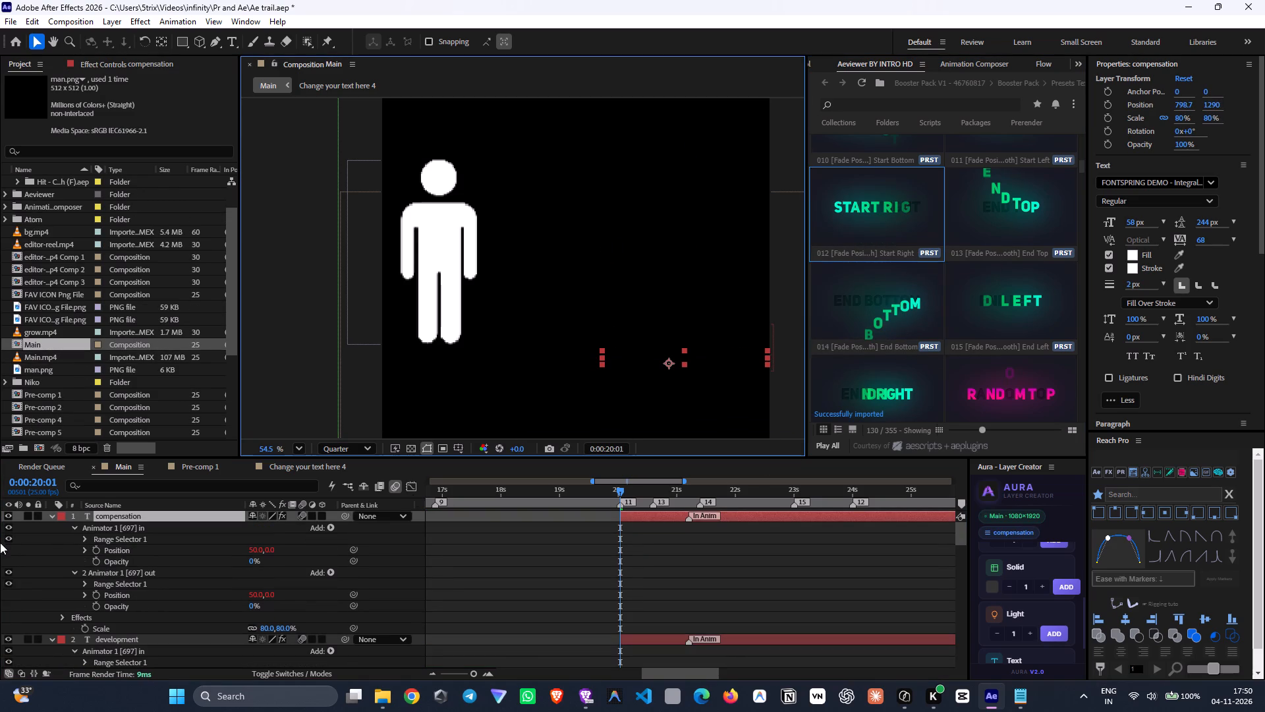
click(49, 514)
click(50, 529)
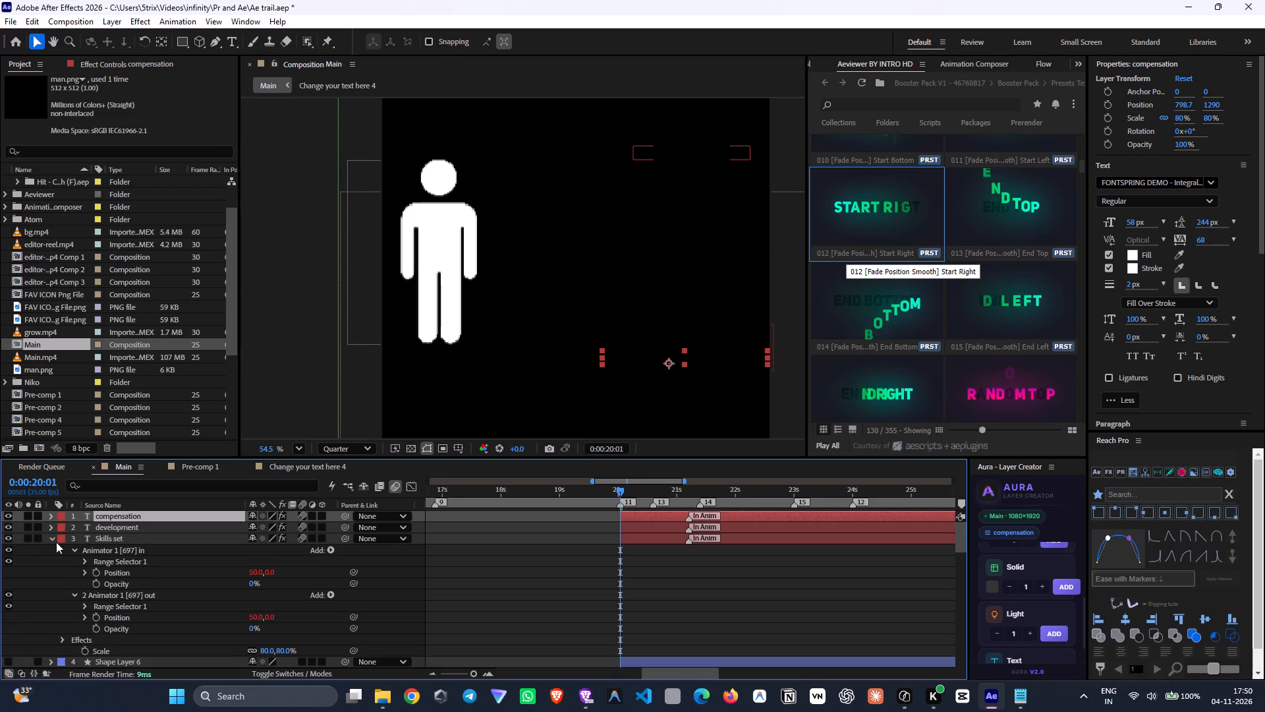
click(51, 537)
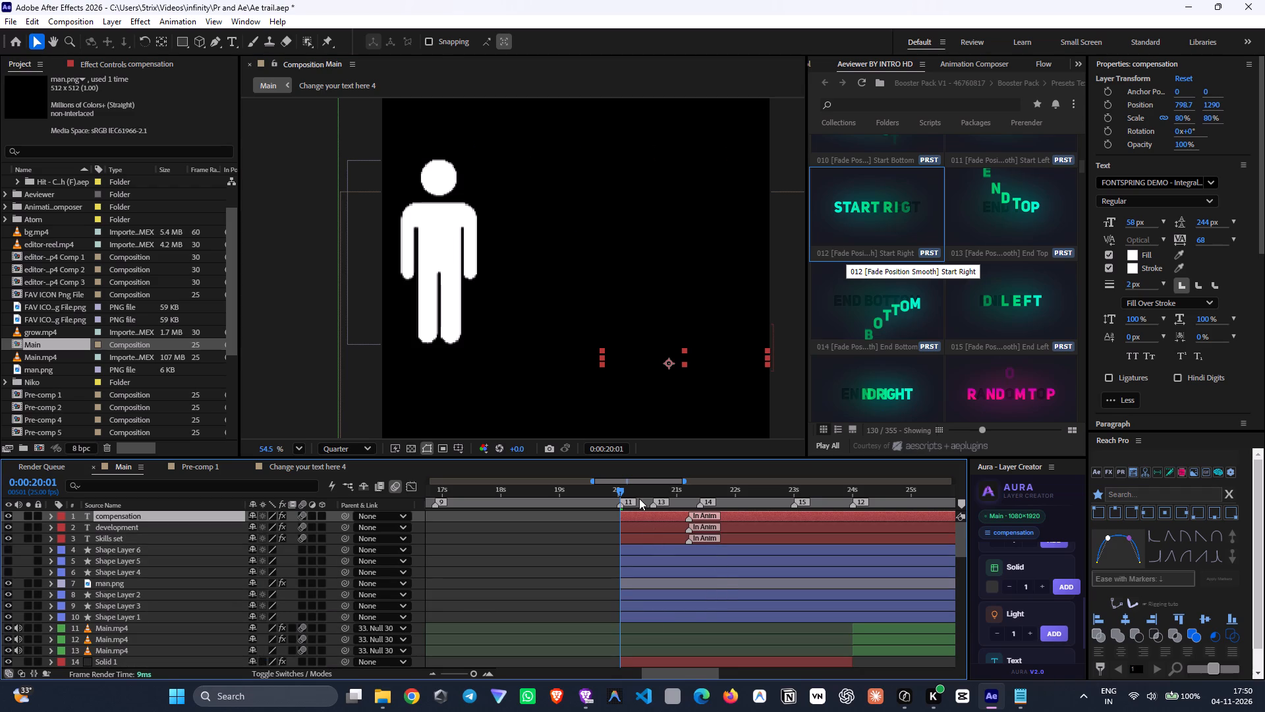
Stagger the text layer starts to the markers: Skills set at 0:00:20:15, development at 0:00:21:10, compensation at 0:00:23:00.
drag(639, 498, 652, 529)
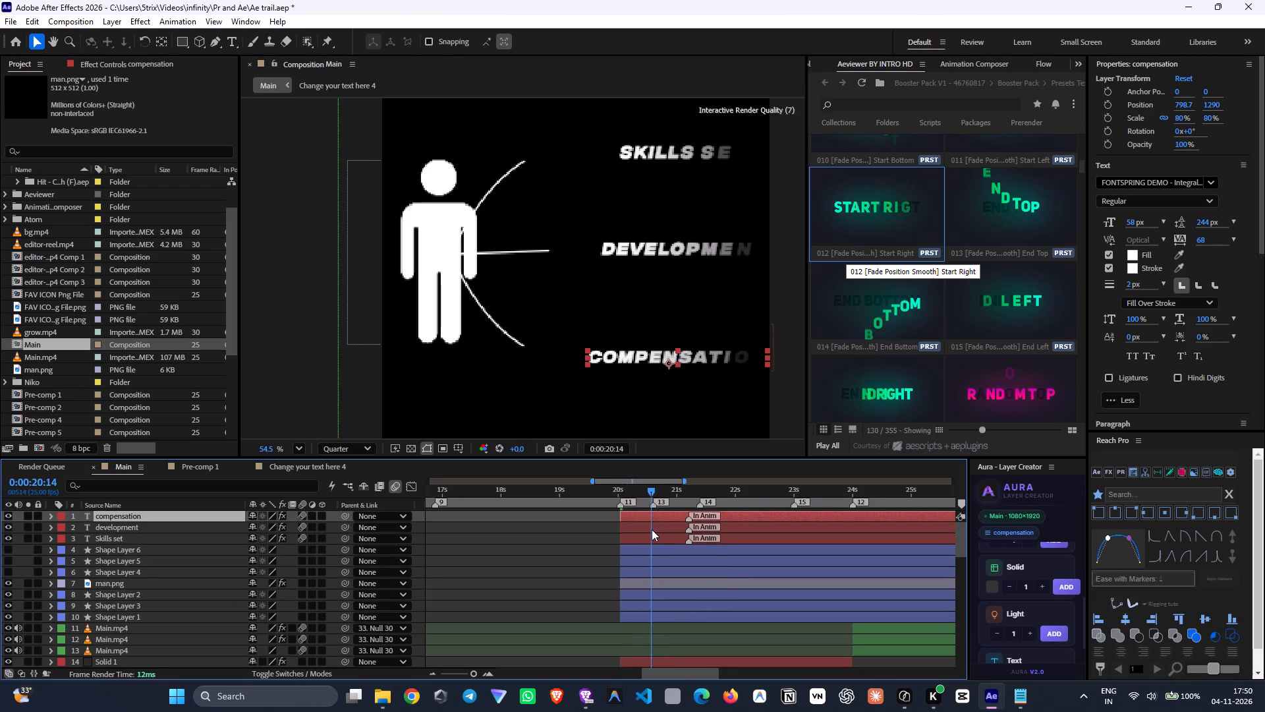
drag(652, 529, 653, 538)
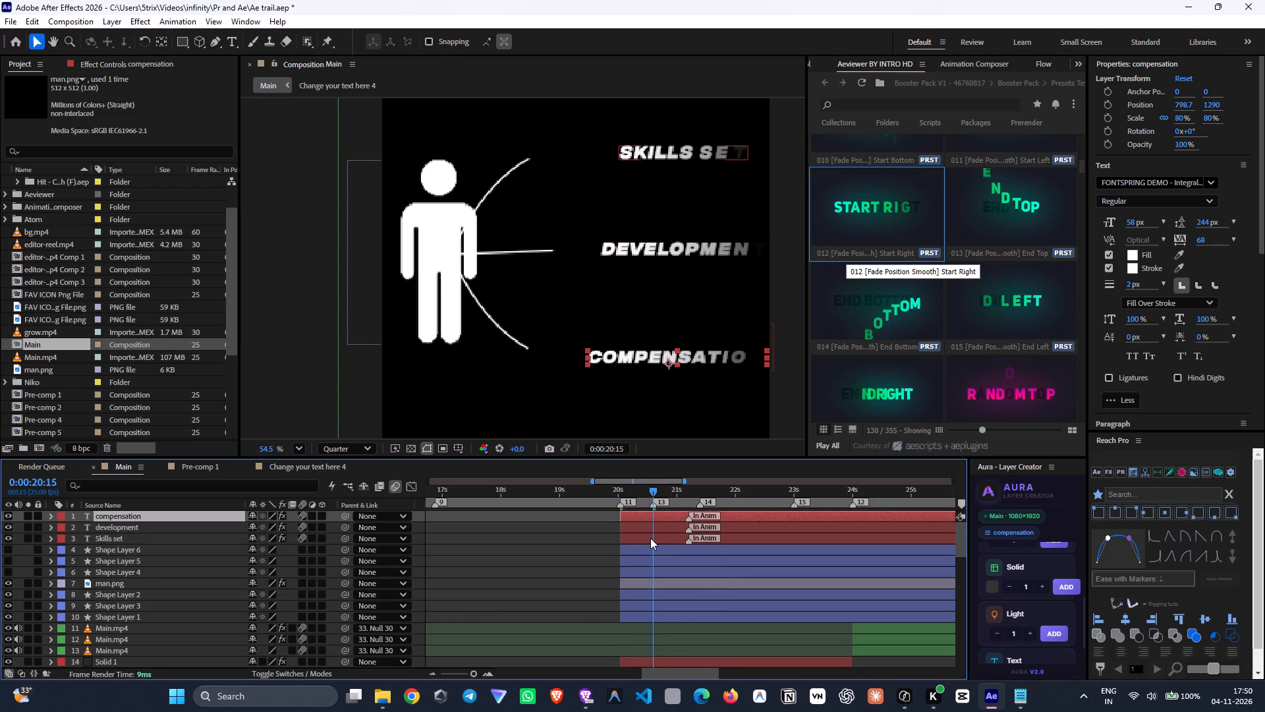
click(650, 538)
key(bracketleft)
drag(687, 498, 692, 502)
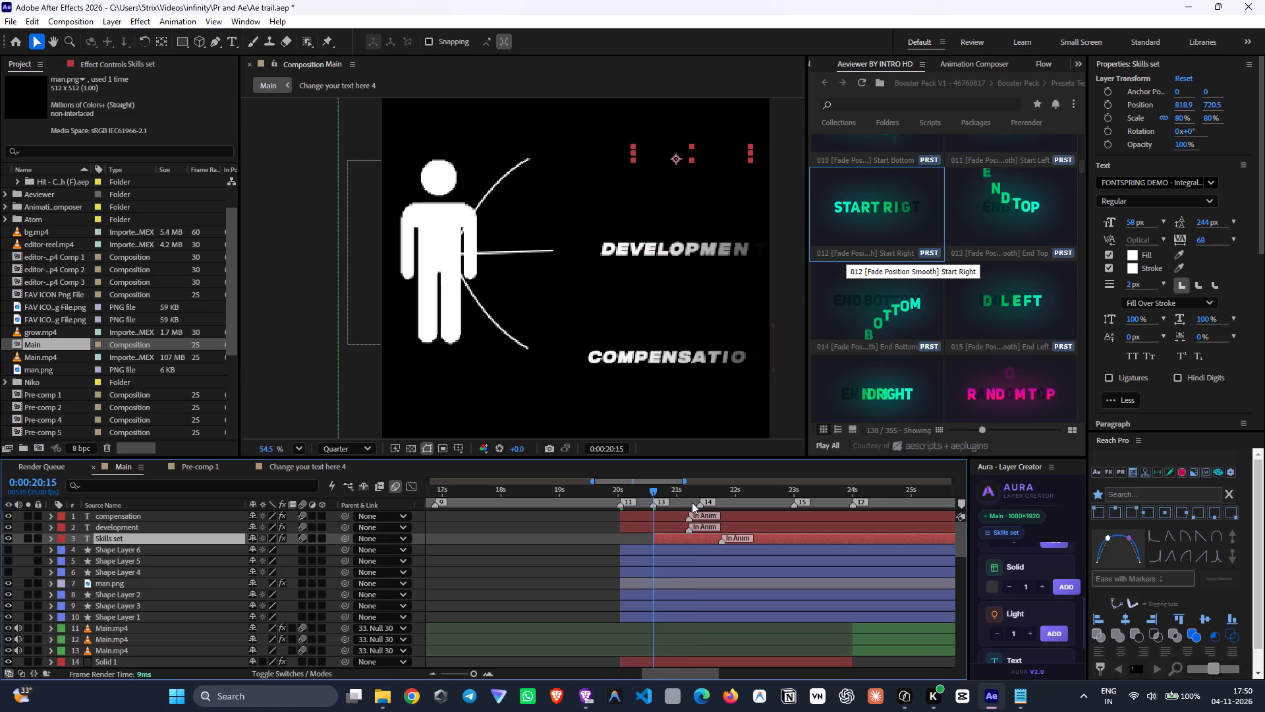
drag(692, 502, 698, 529)
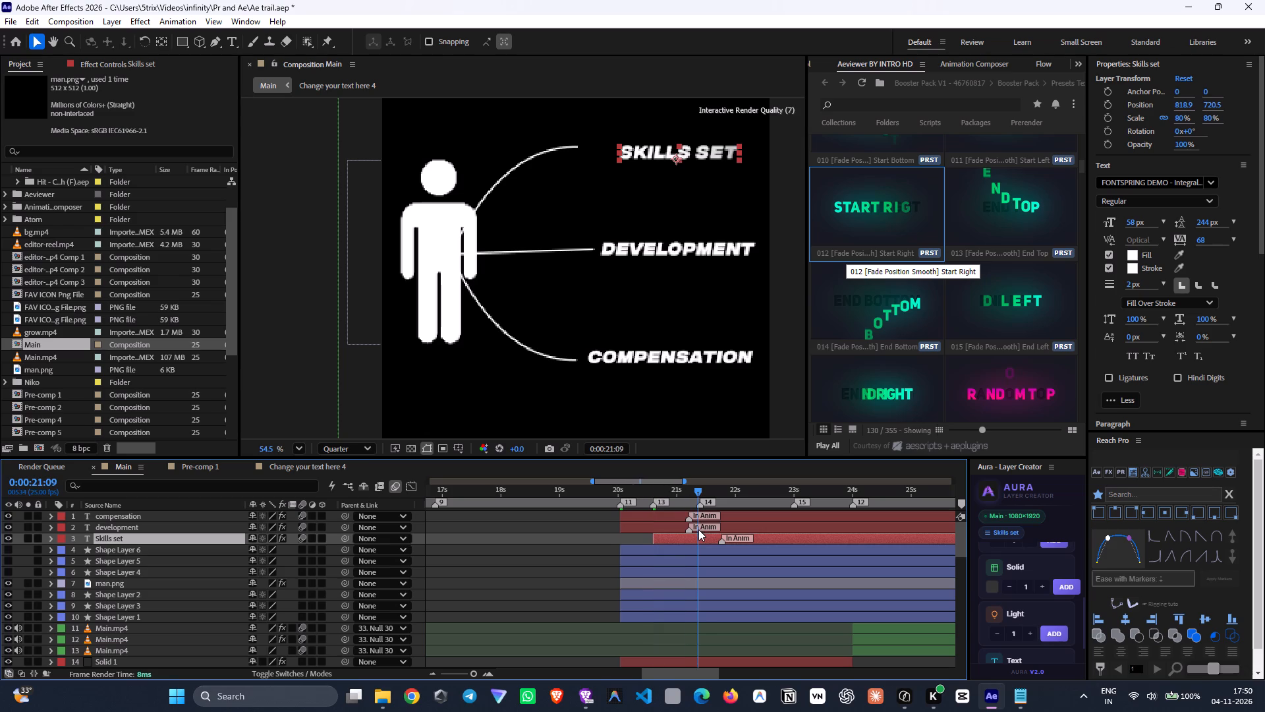
drag(698, 529, 699, 533)
click(704, 531)
key(bracketleft)
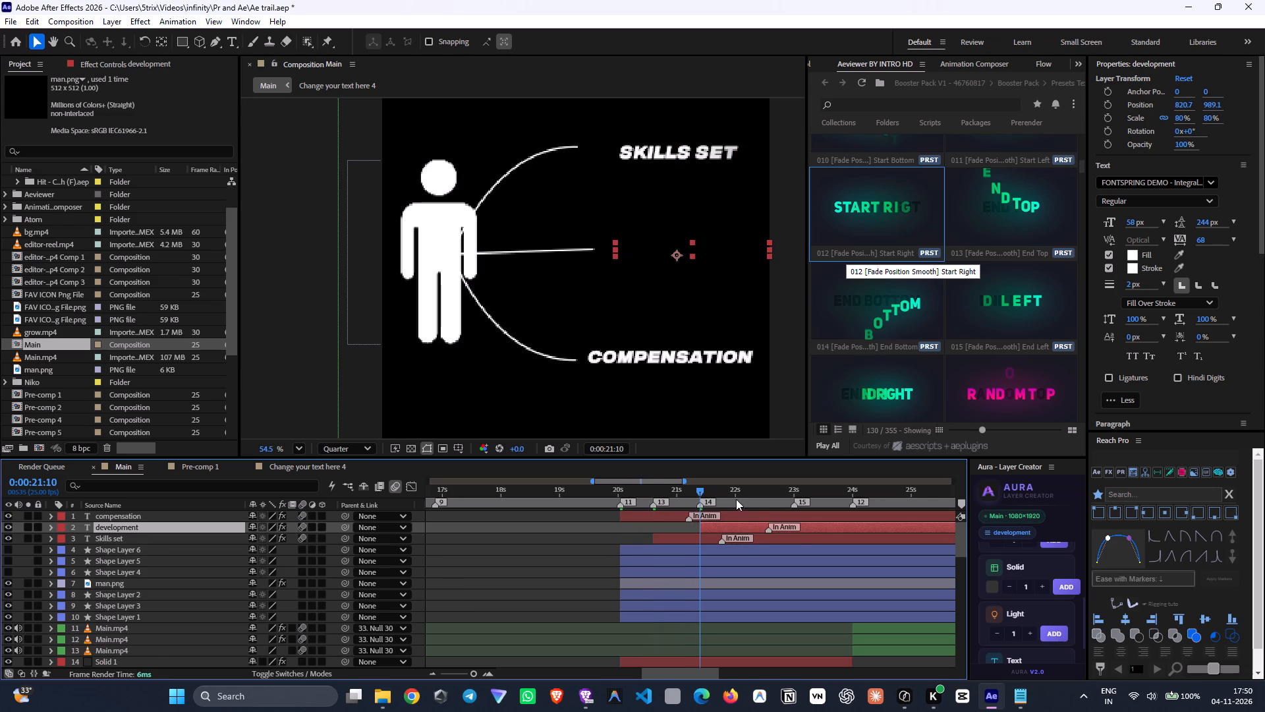
drag(737, 499, 795, 527)
click(789, 514)
key(bracketleft)
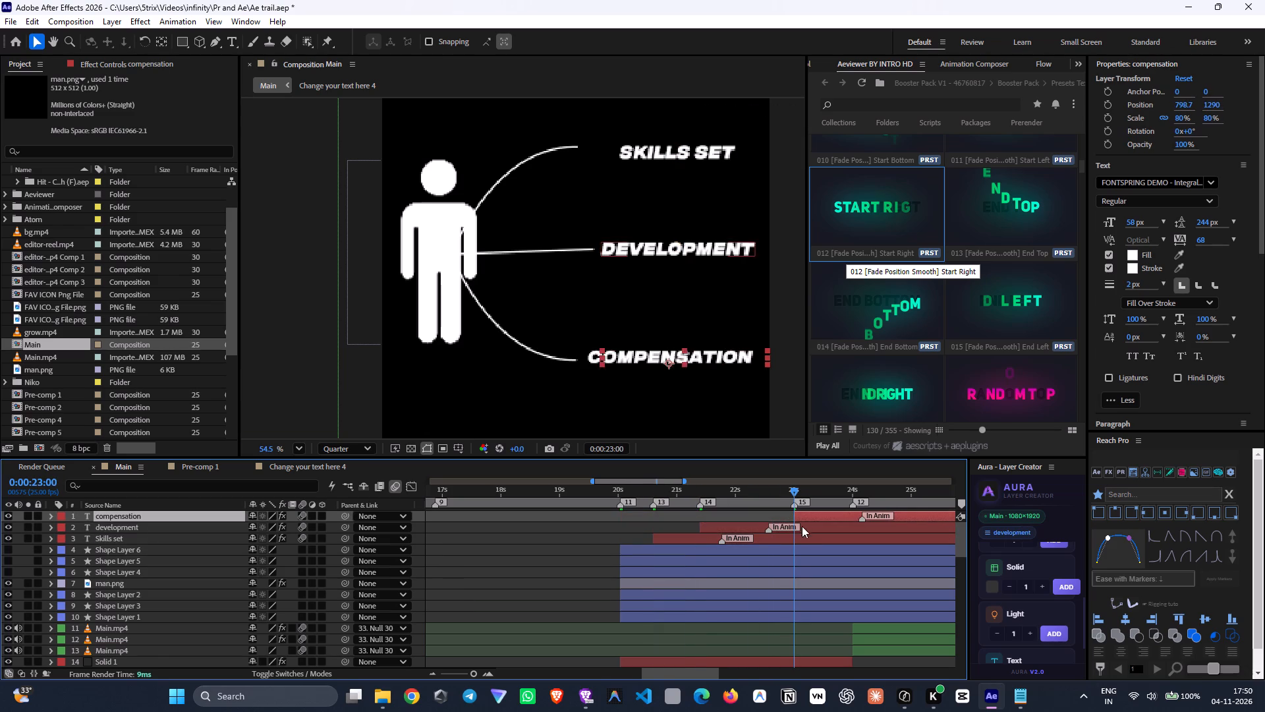
Preview the reveals and shift the Skills set, development and compensation layers about nine frames earlier, so each word is mid-reveal at its marker.
drag(760, 496, 629, 548)
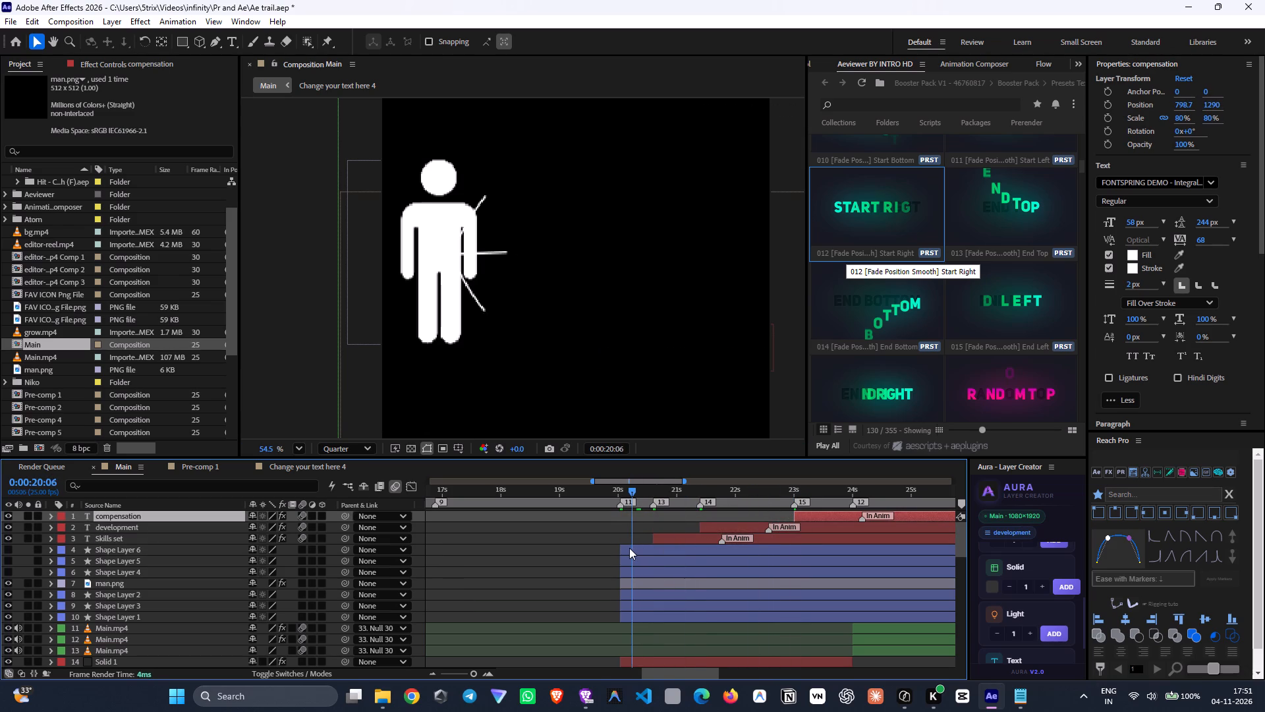
drag(629, 548, 695, 583)
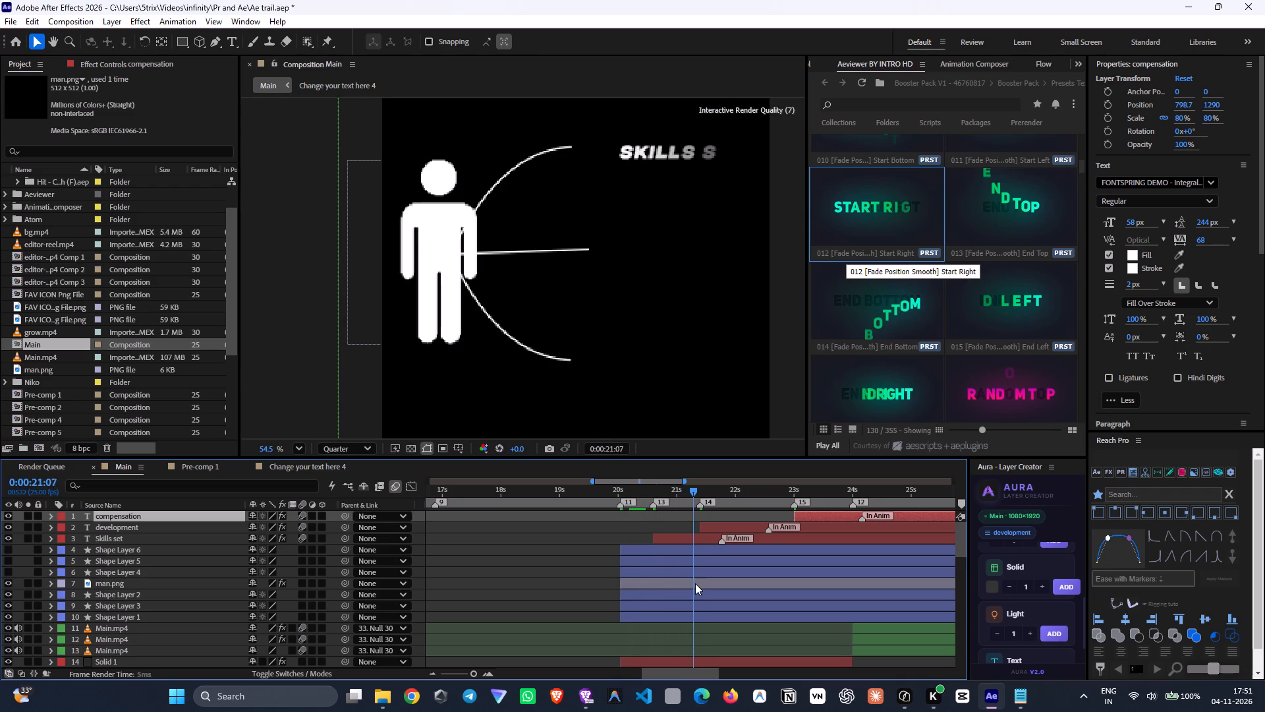
drag(695, 583, 701, 587)
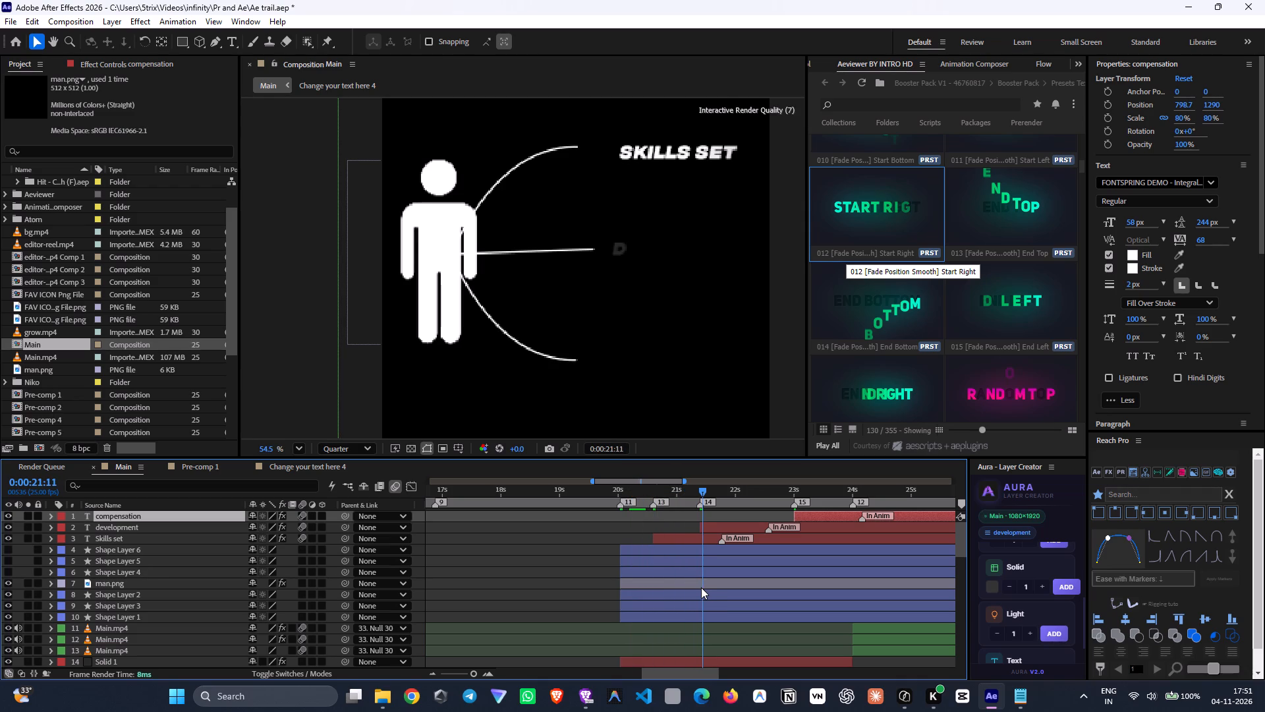
drag(701, 587, 708, 593)
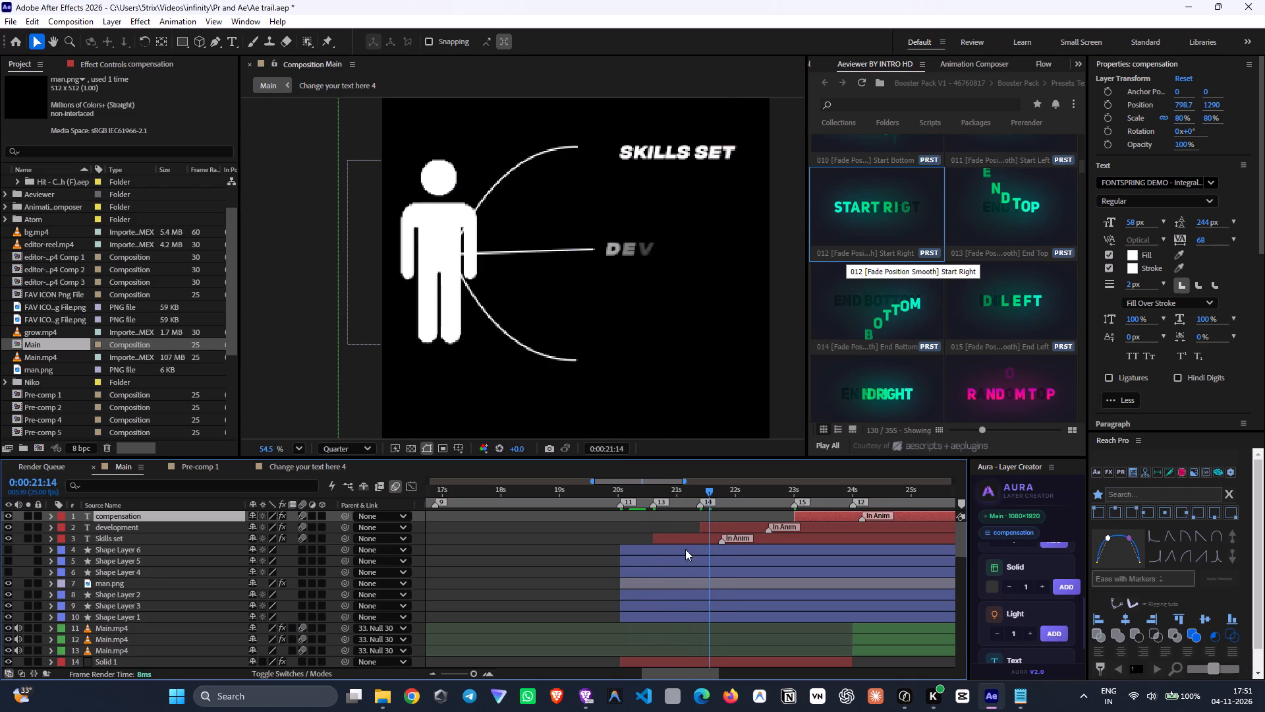
drag(648, 493, 642, 496)
drag(677, 539, 656, 536)
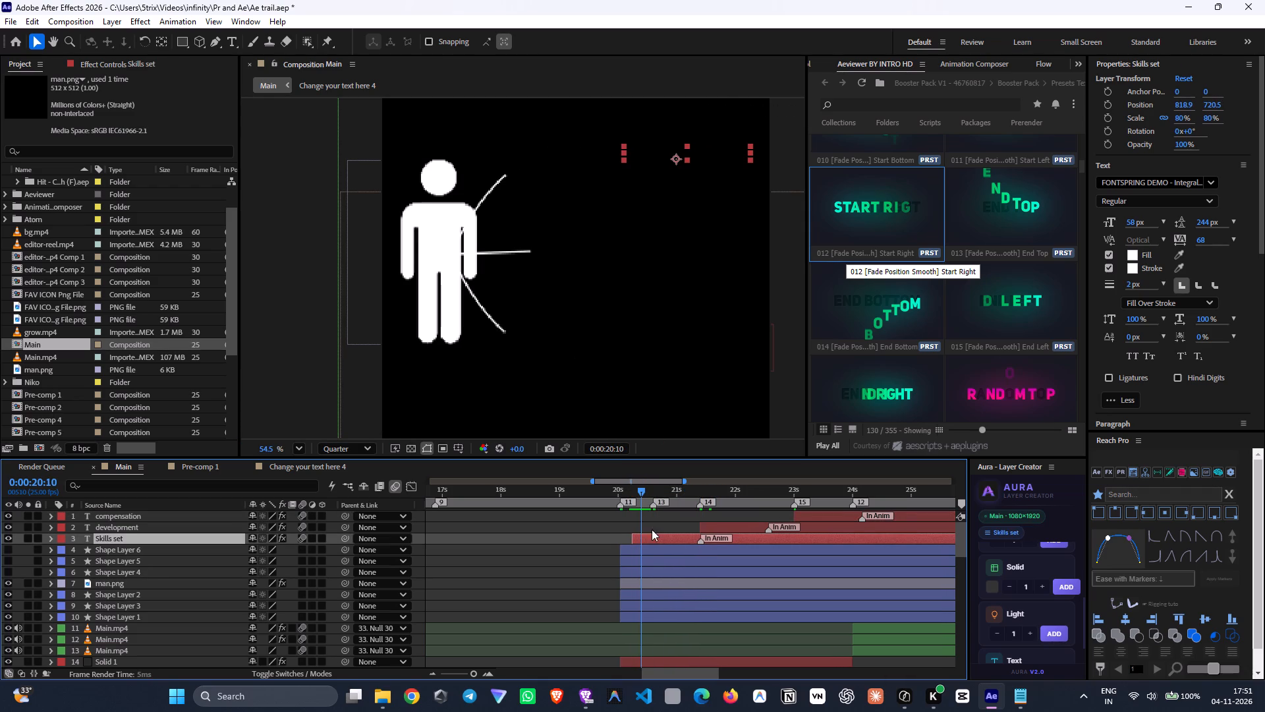
drag(637, 500, 652, 513)
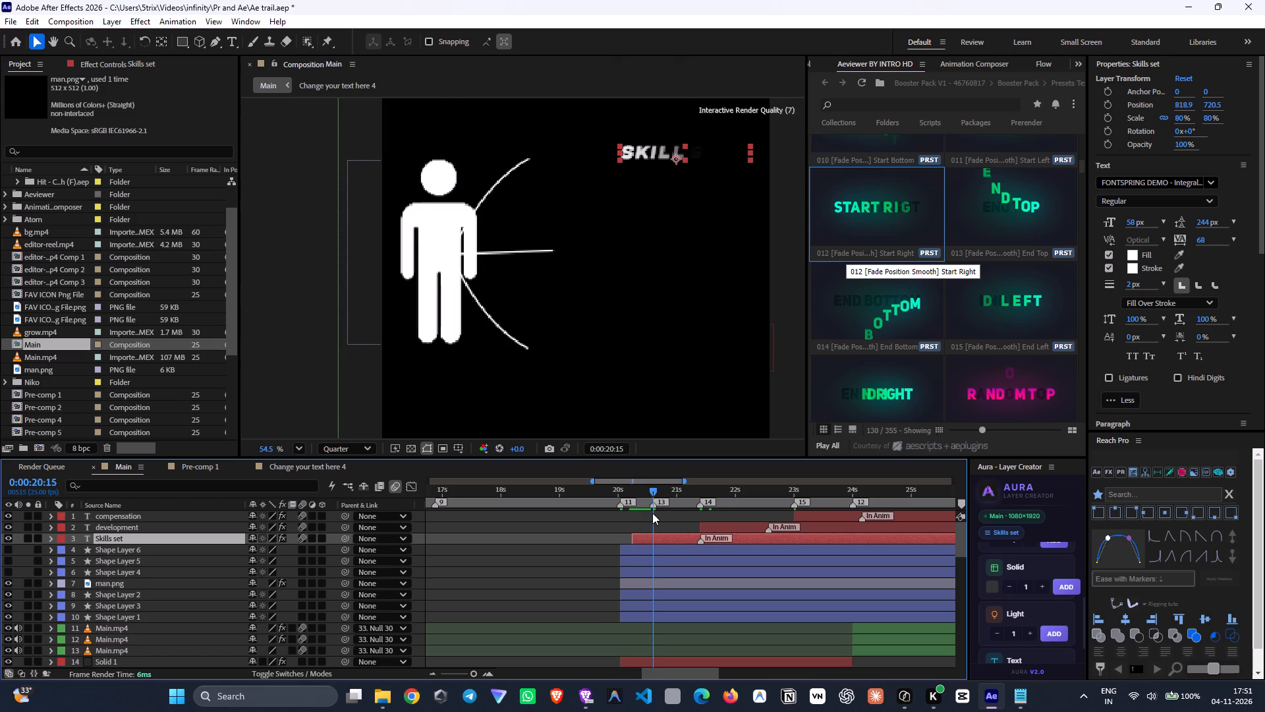
drag(652, 513, 652, 516)
click(663, 539)
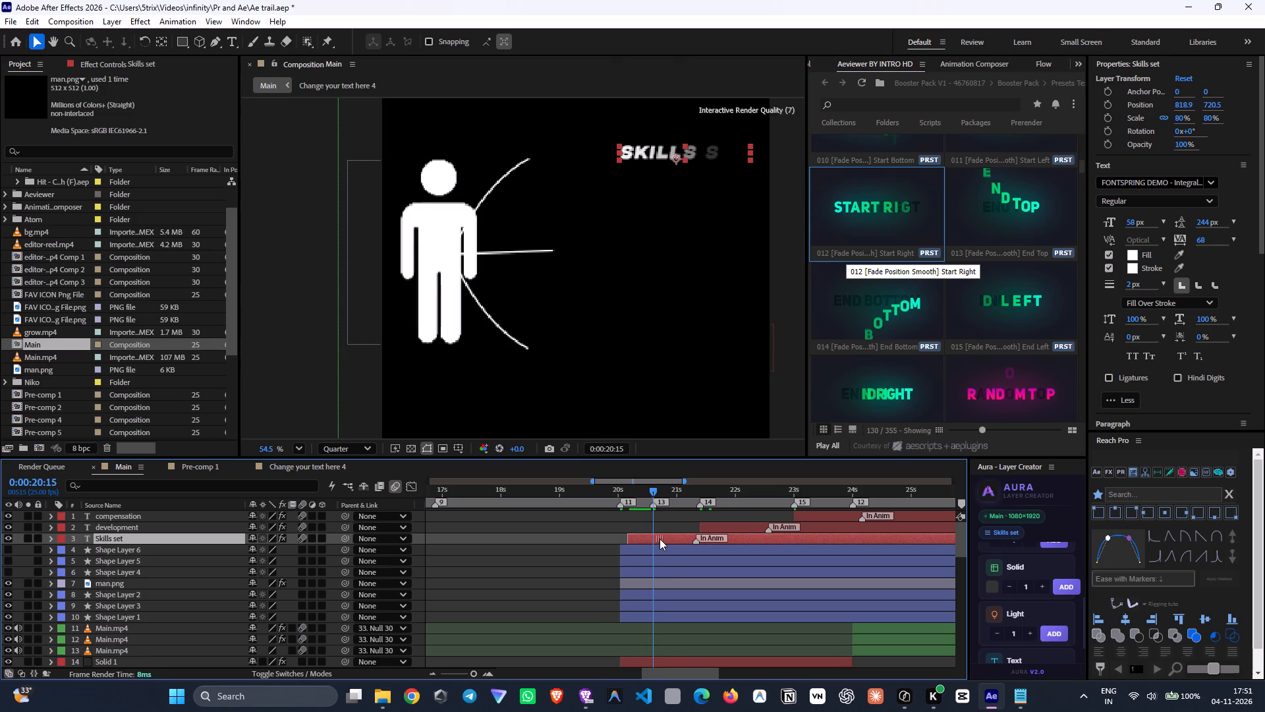
drag(669, 497, 700, 527)
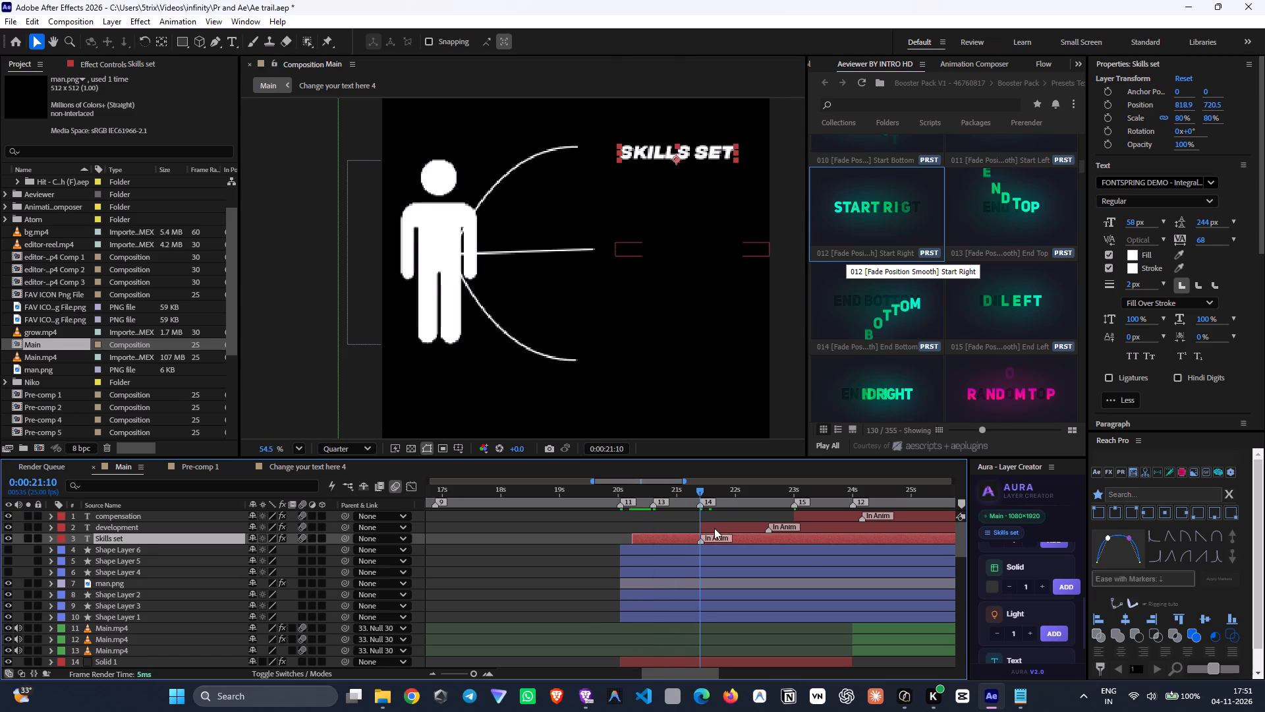
drag(714, 528, 693, 528)
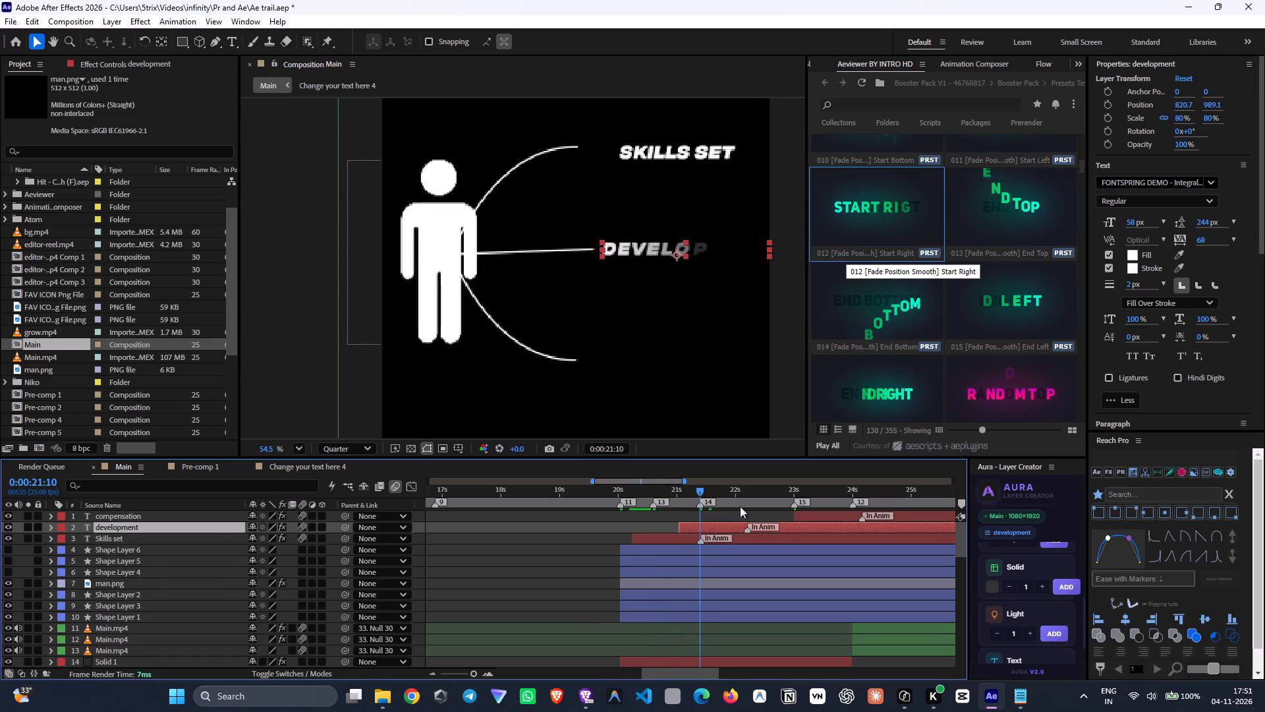
drag(745, 502, 795, 540)
drag(840, 518, 818, 516)
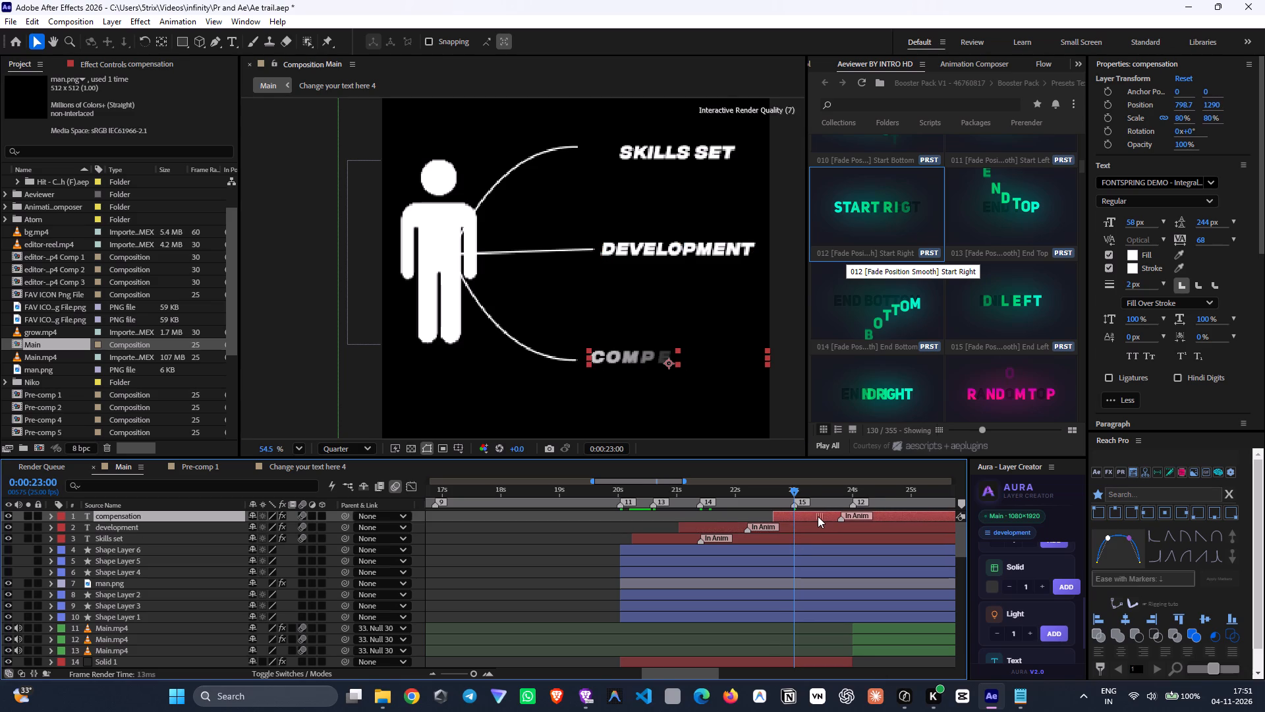
drag(818, 516, 819, 516)
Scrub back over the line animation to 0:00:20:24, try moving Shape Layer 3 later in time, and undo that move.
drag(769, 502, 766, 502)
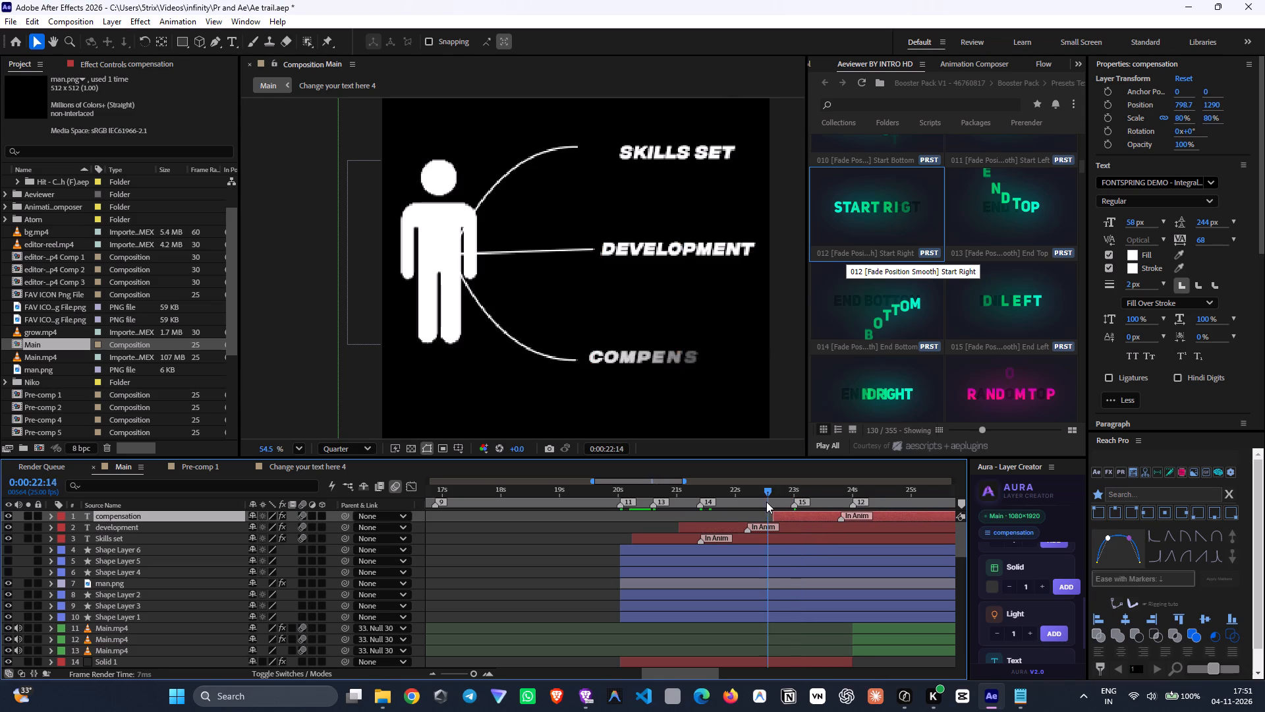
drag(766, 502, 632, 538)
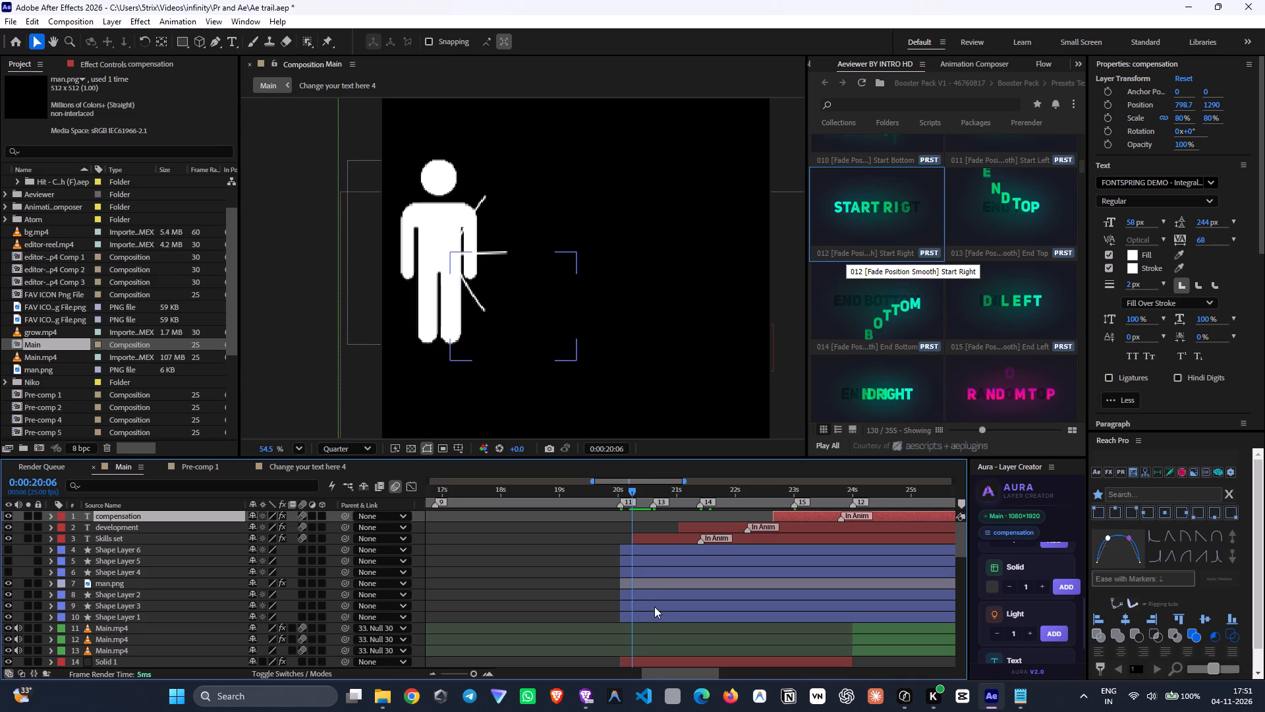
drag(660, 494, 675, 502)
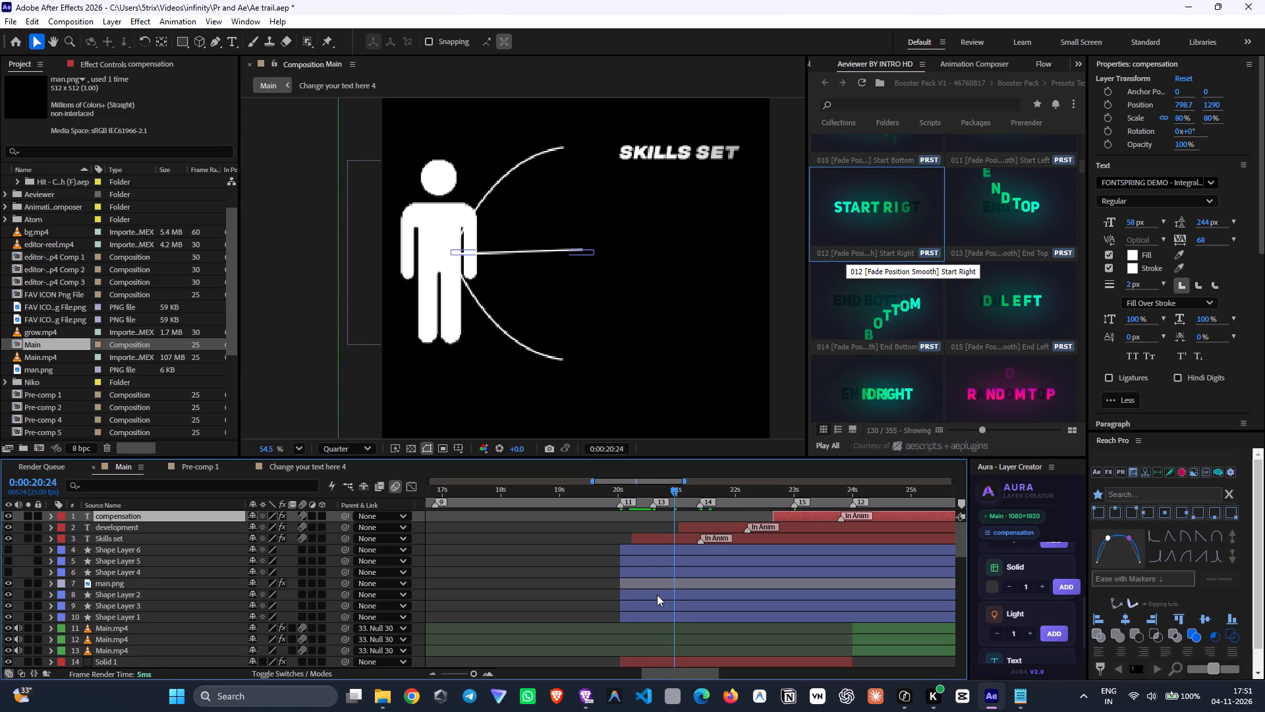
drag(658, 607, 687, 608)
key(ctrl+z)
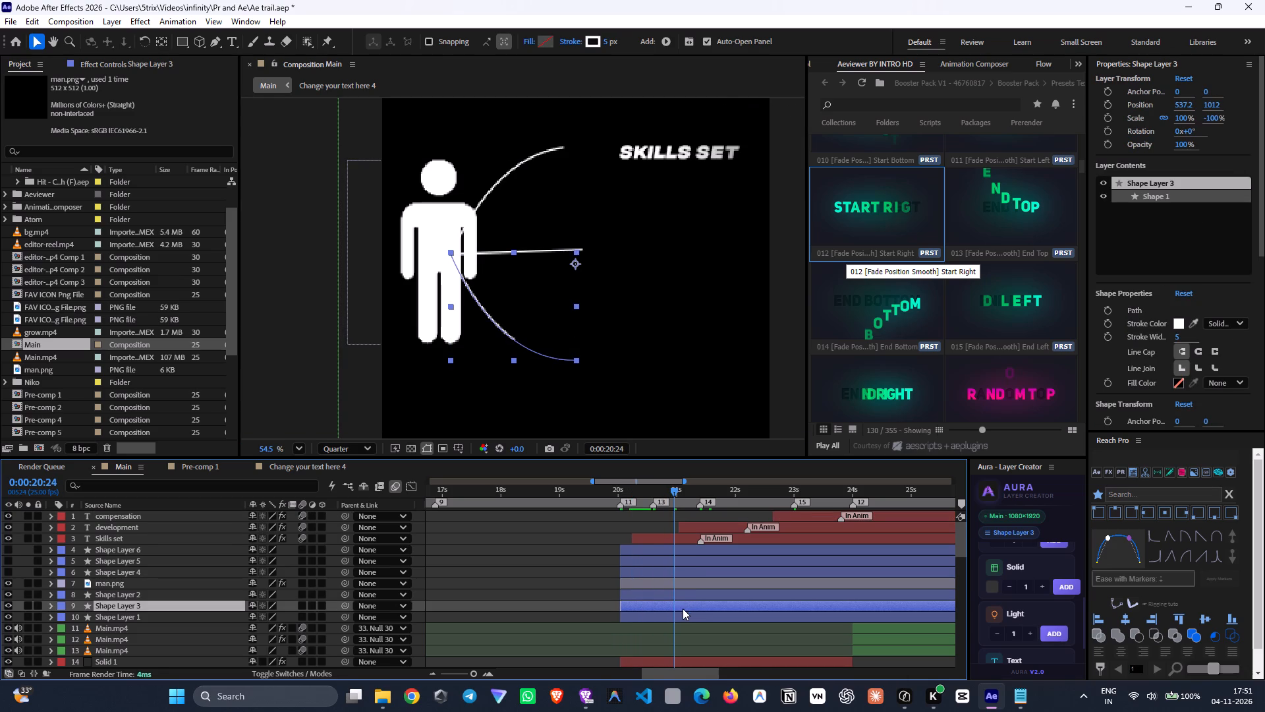
Stagger the connecting lines by moving Shape Layer 2's start to about 0:00:20:23 and Shape Layer 3's to about 0:00:22:01.
click(656, 596)
drag(653, 596, 665, 598)
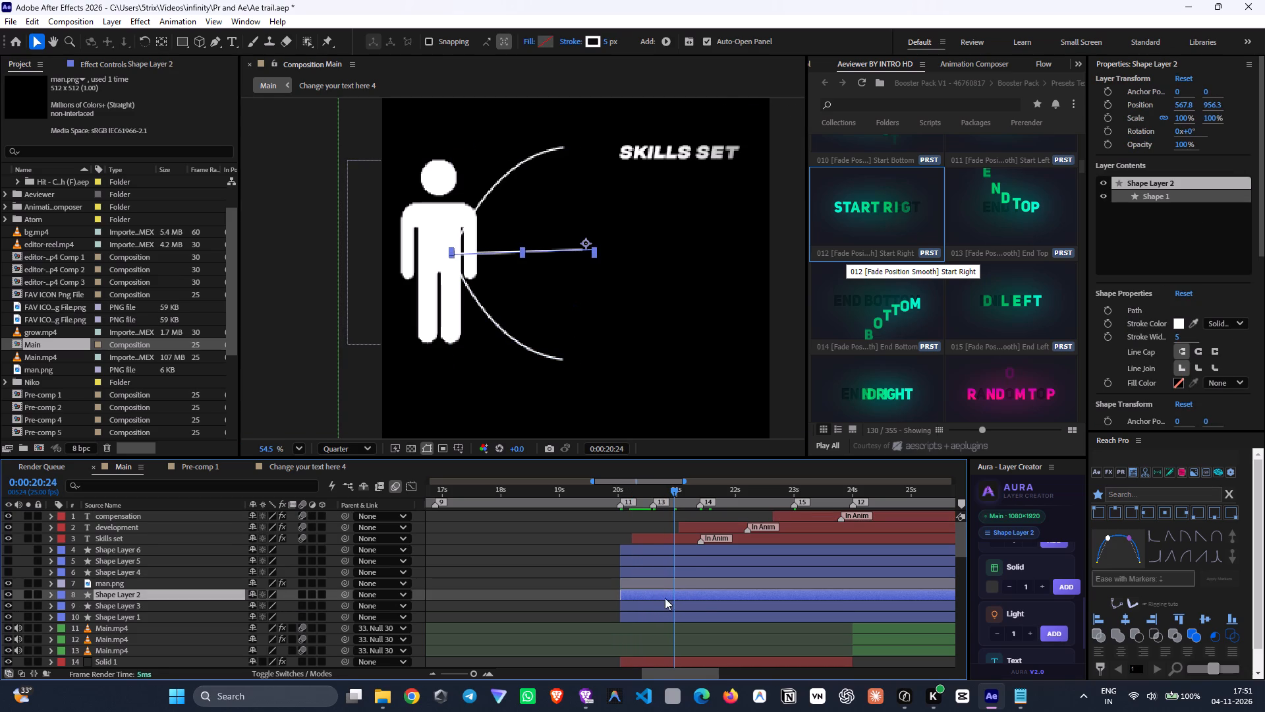
drag(665, 598, 706, 601)
drag(674, 500, 634, 500)
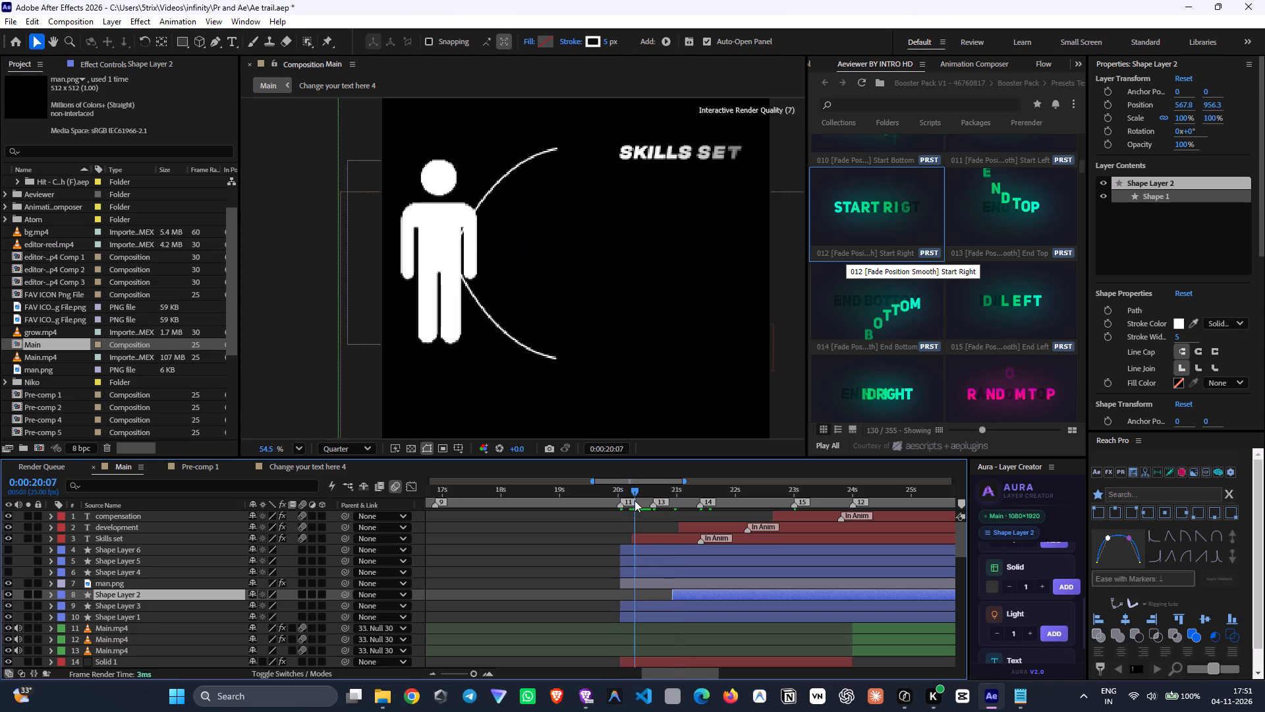
drag(634, 500, 648, 506)
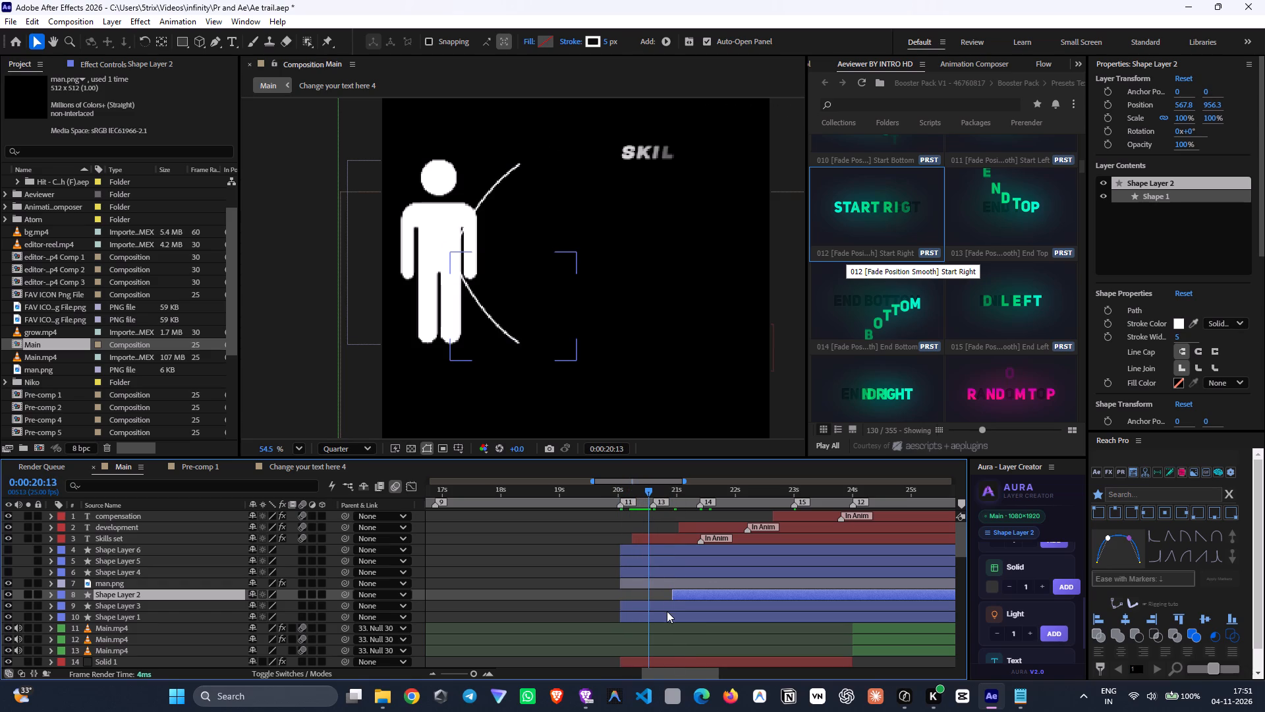
click(665, 603)
drag(651, 604, 767, 610)
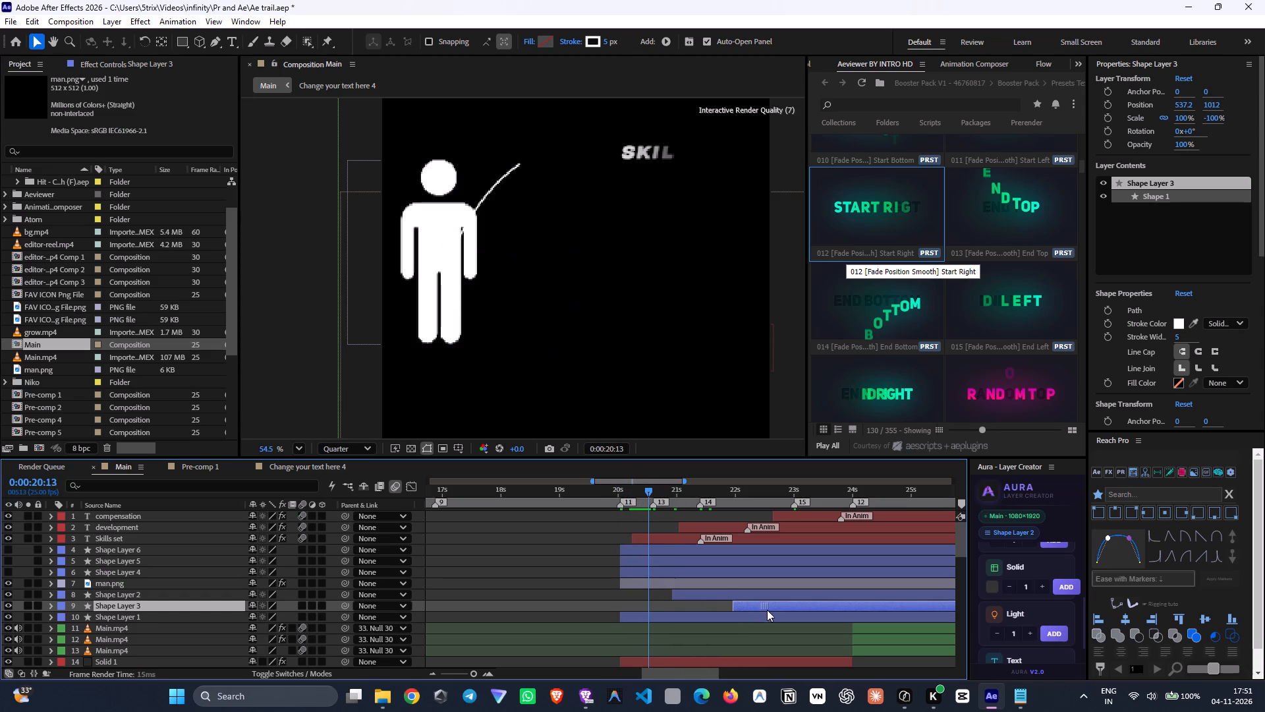
drag(767, 610, 768, 610)
Scrub between 0:00:20:10 and 0:00:23:12 to check the timing of the three lines against their labels in the full frame.
drag(646, 492, 654, 504)
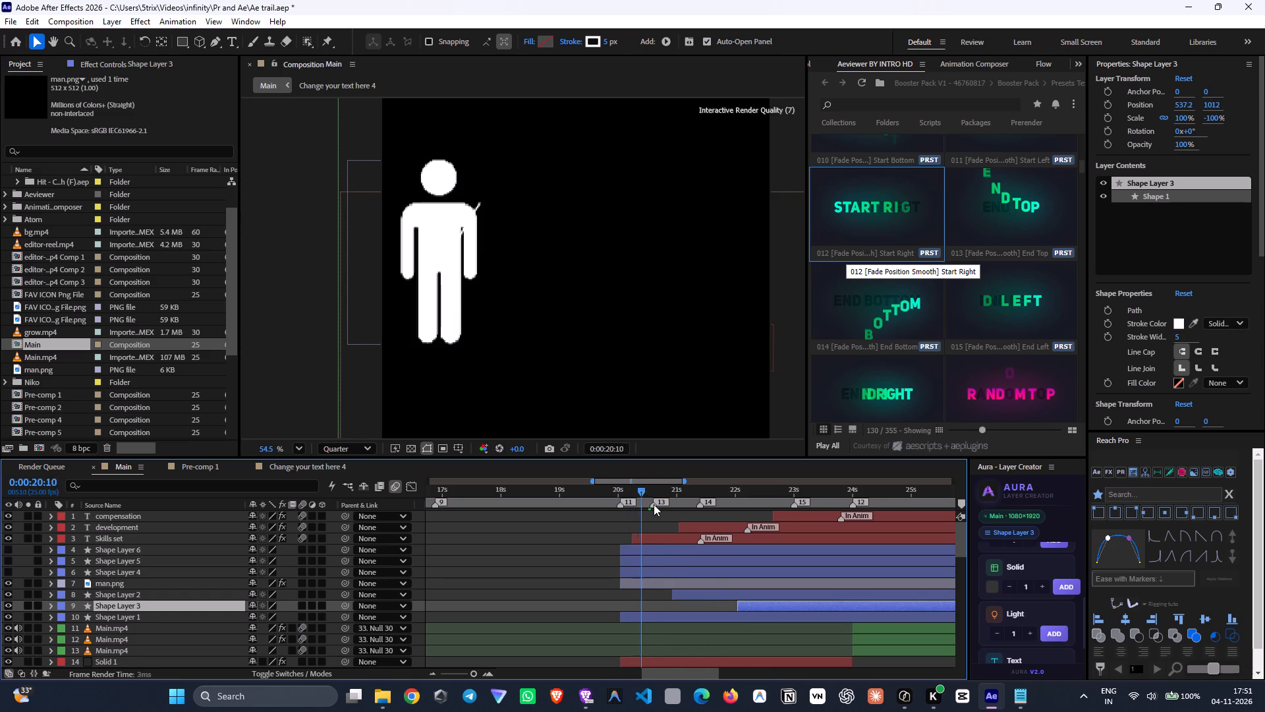
drag(654, 504, 699, 523)
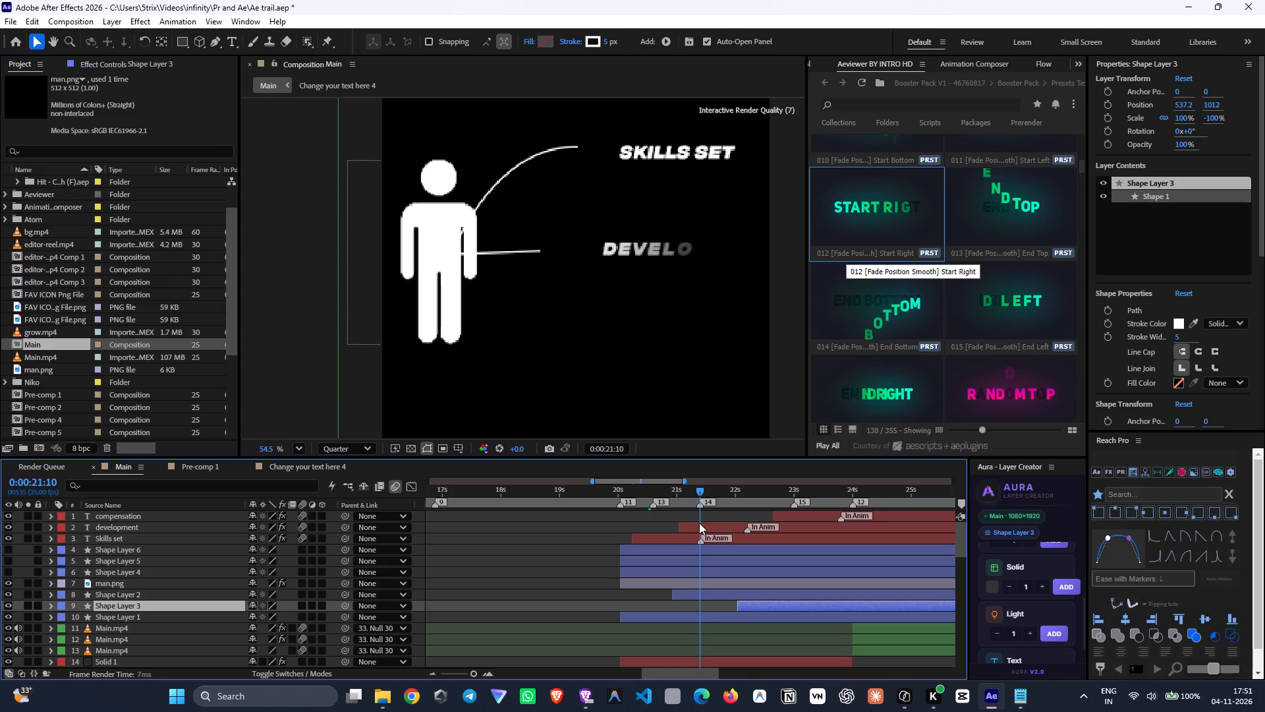
drag(699, 523, 740, 545)
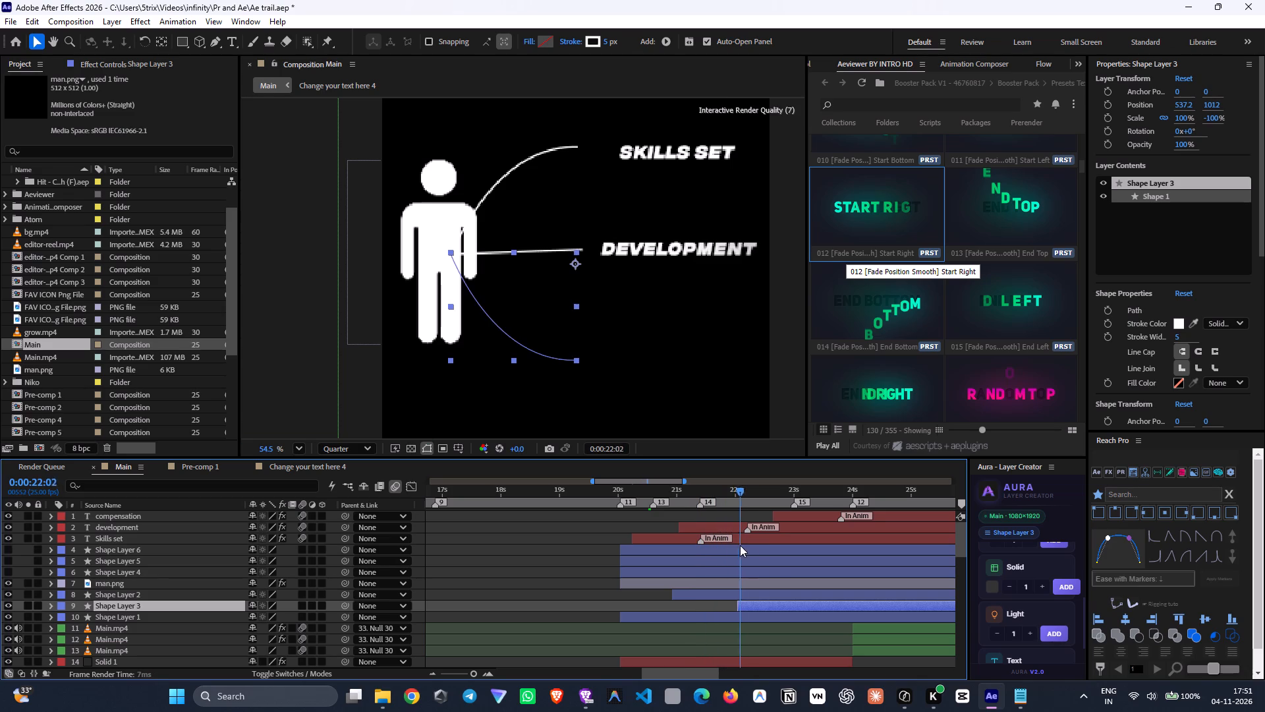
drag(740, 545, 807, 576)
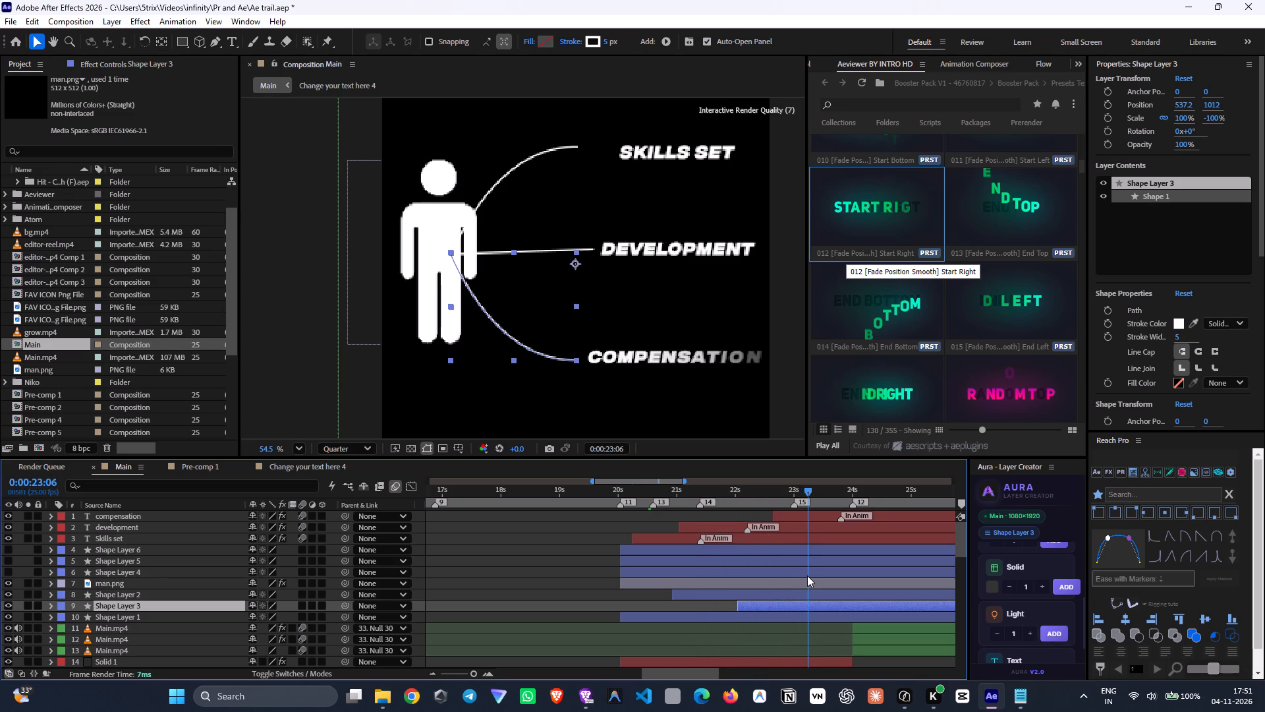
drag(807, 576, 817, 577)
scroll(662, 320, down, 5)
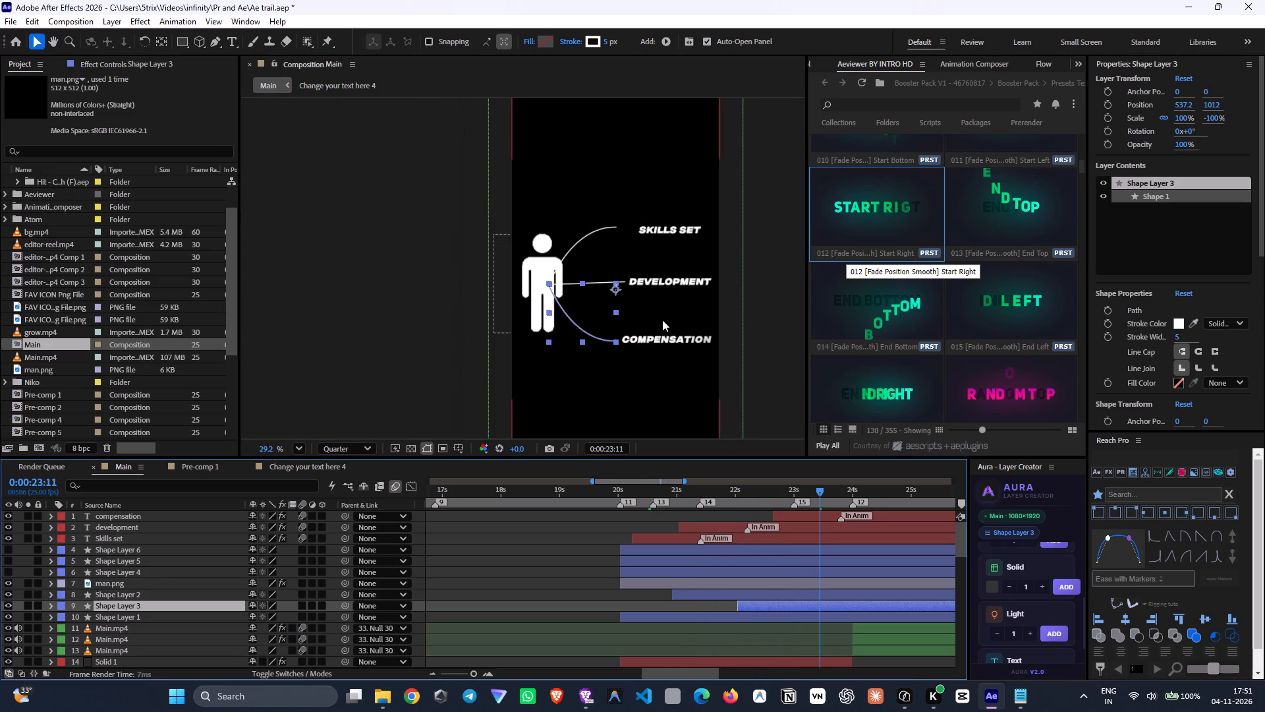
scroll(662, 320, down, 1)
middle_drag(641, 355, 621, 329)
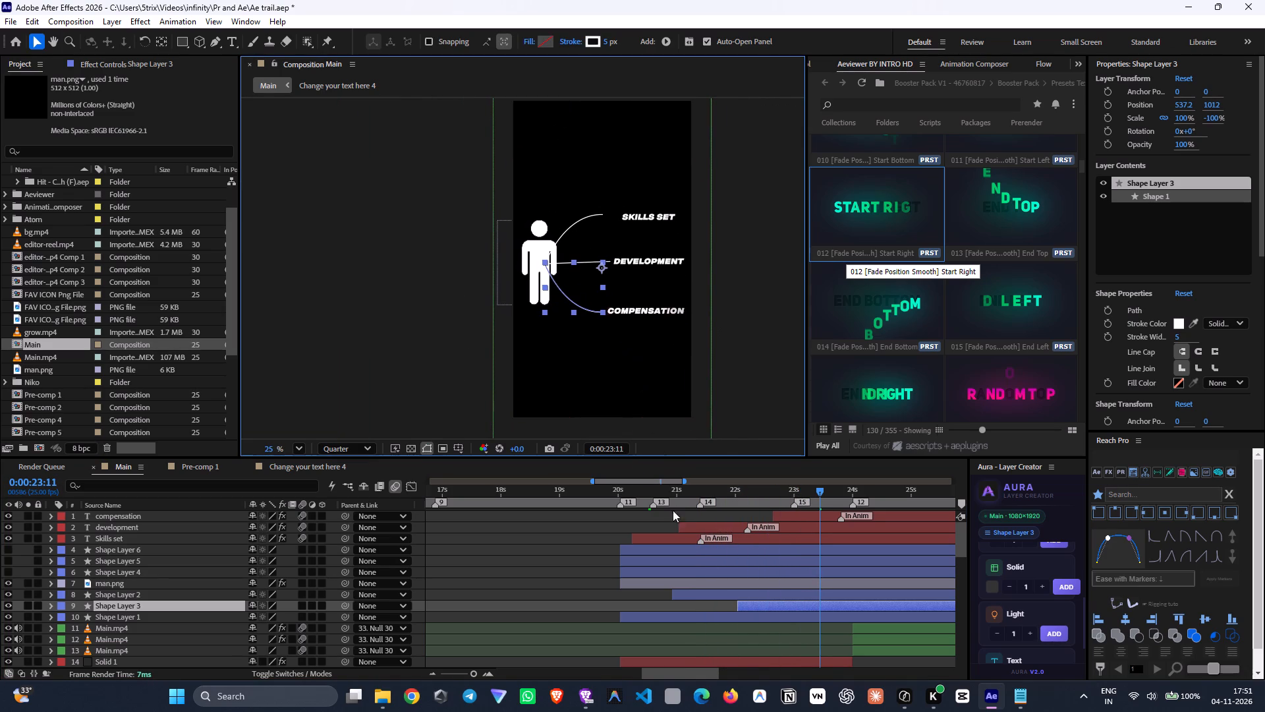
drag(824, 496, 782, 497)
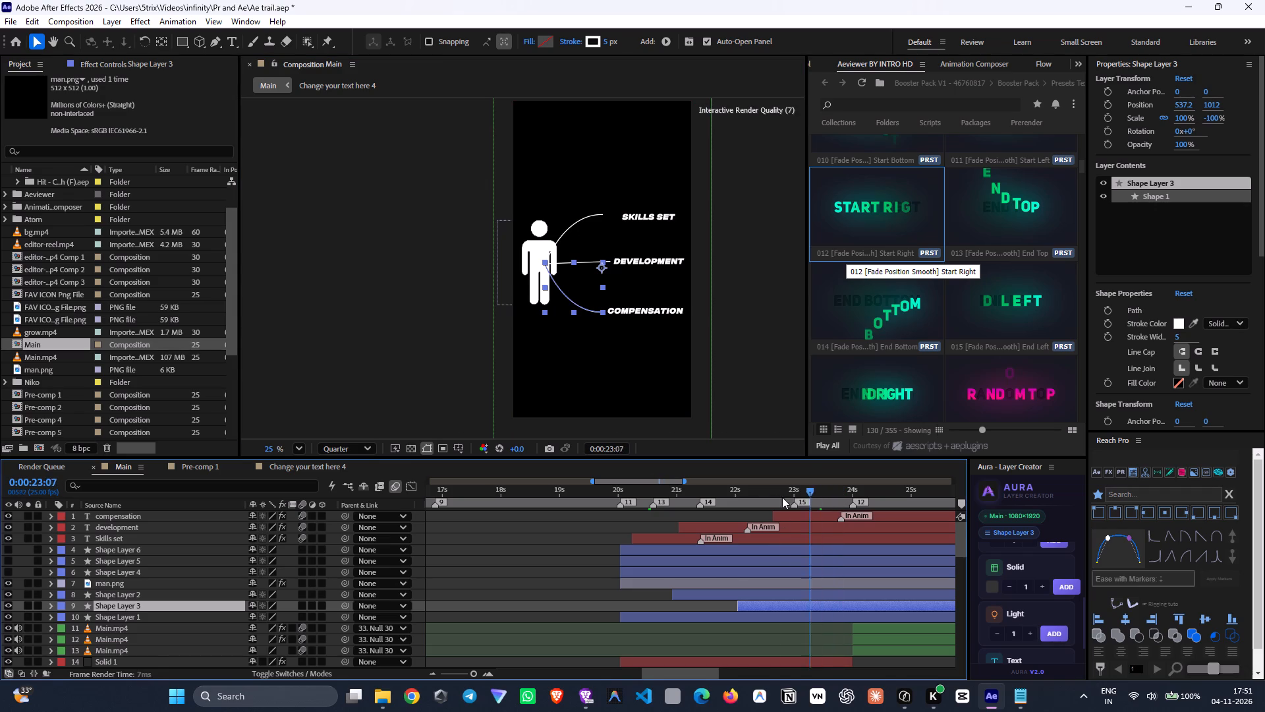
drag(782, 497, 795, 515)
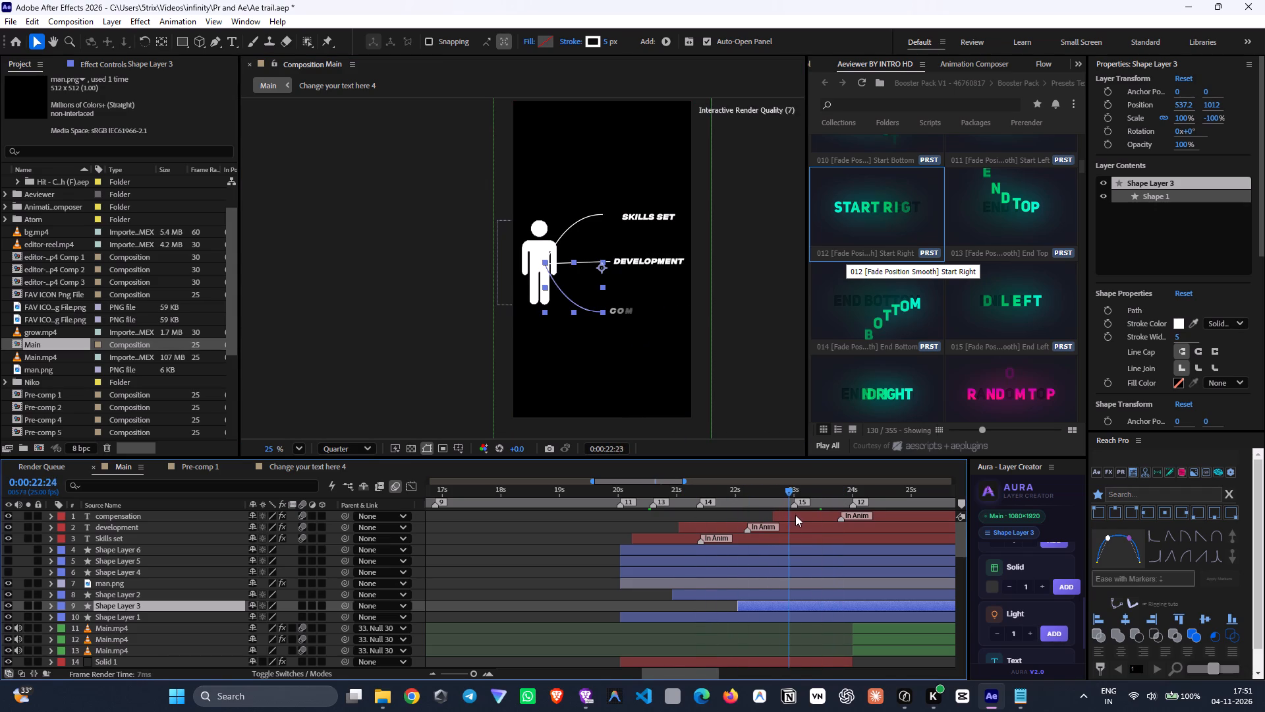
drag(795, 515, 827, 526)
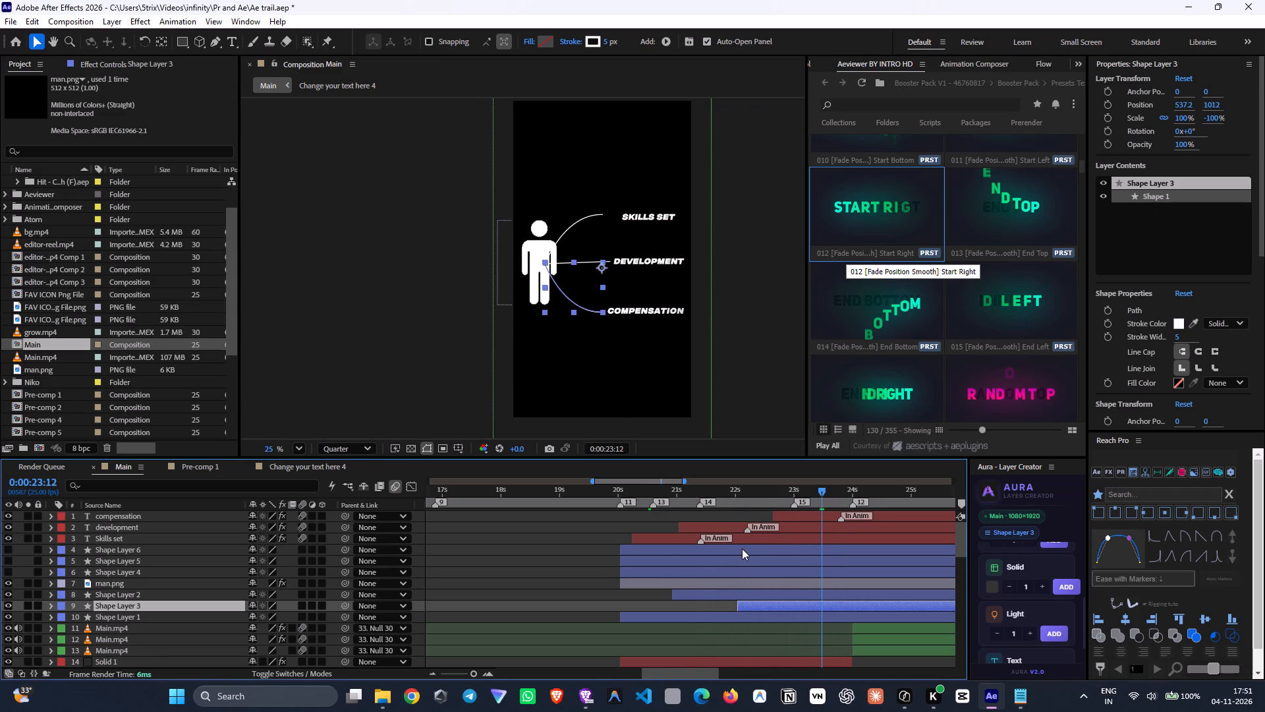
Apply Gradient Ramp to the Skills set text, with the ramp start just below the word (810.3, 734.2) and end just above (812.8, 675.5).
scroll(644, 223, up, 3)
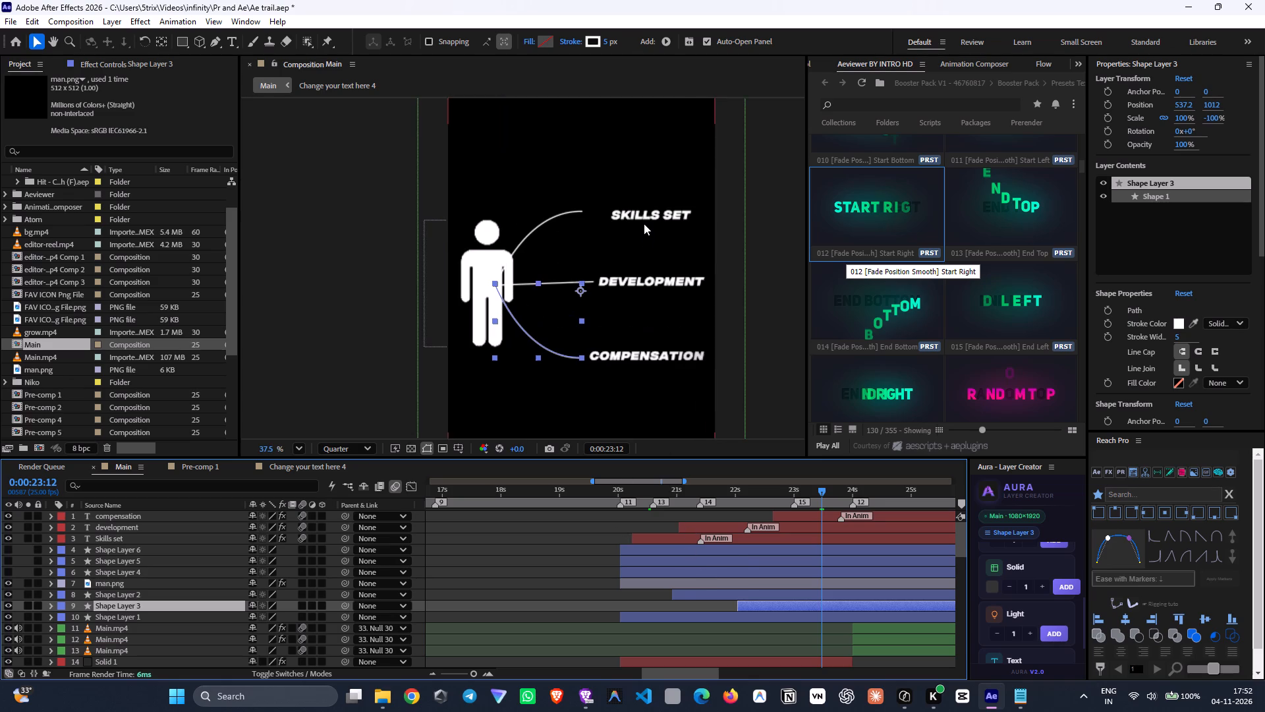
click(650, 214)
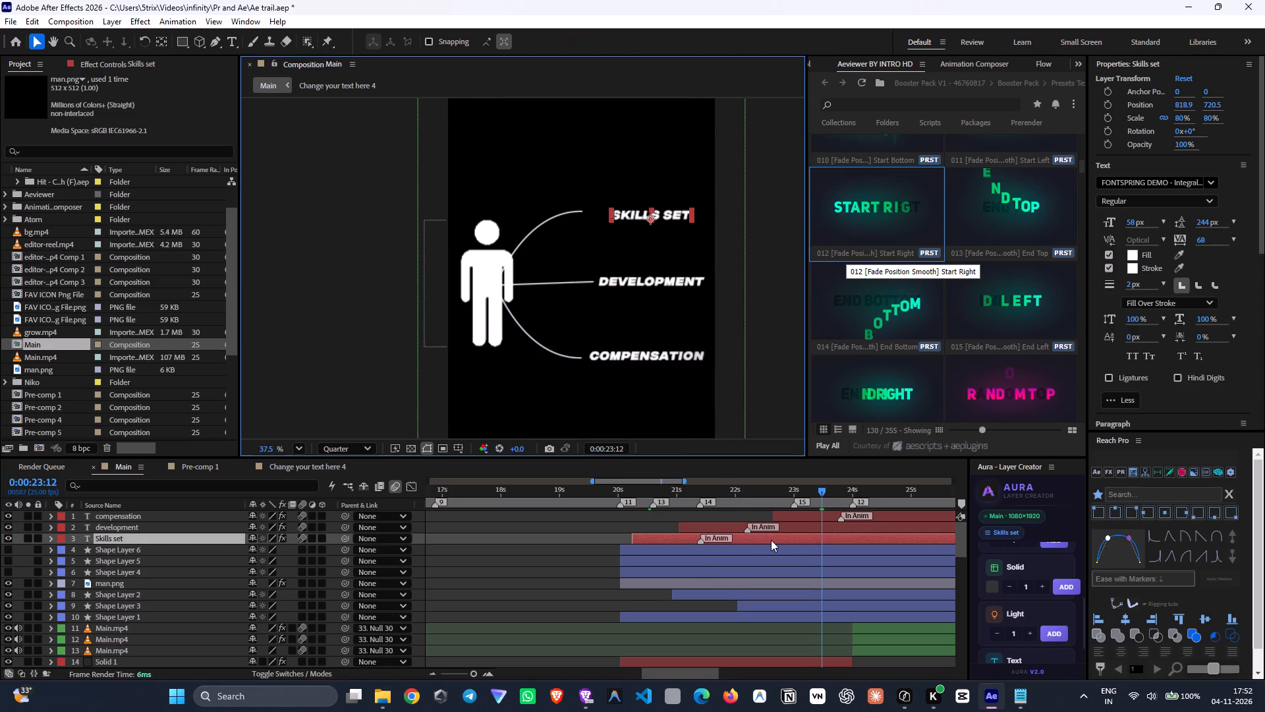
key(ctrl+space)
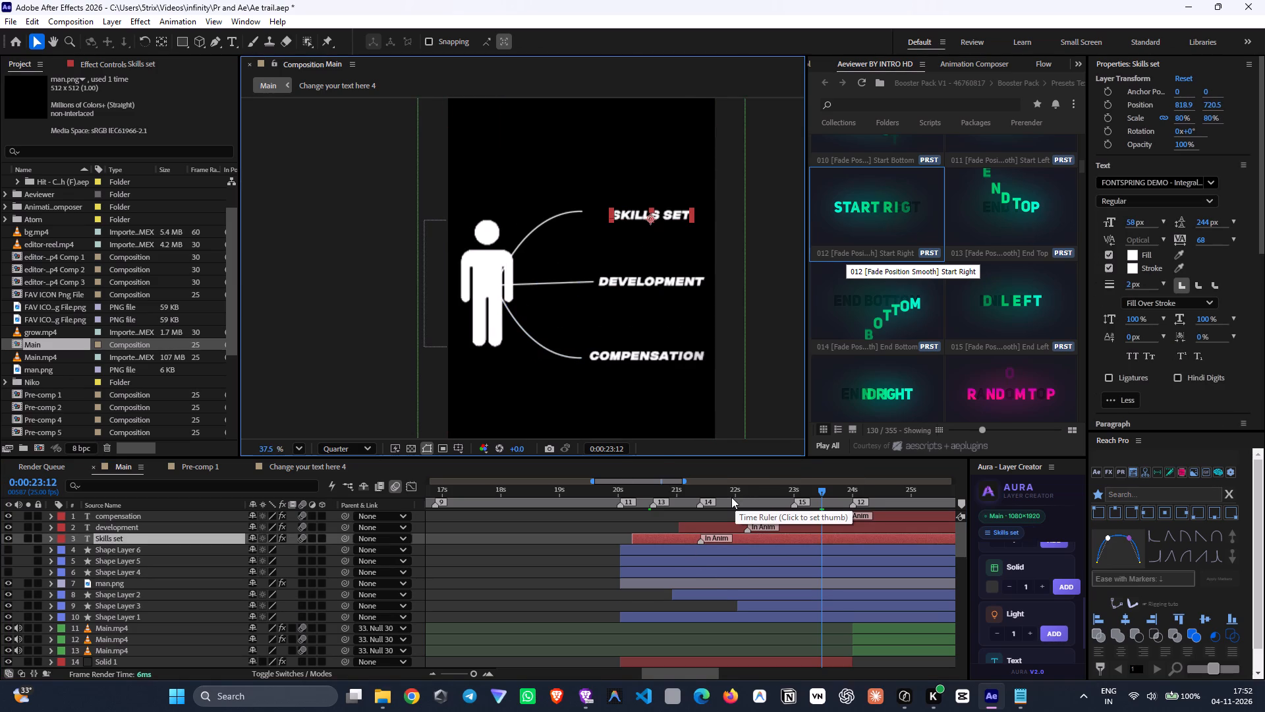
text(gr)
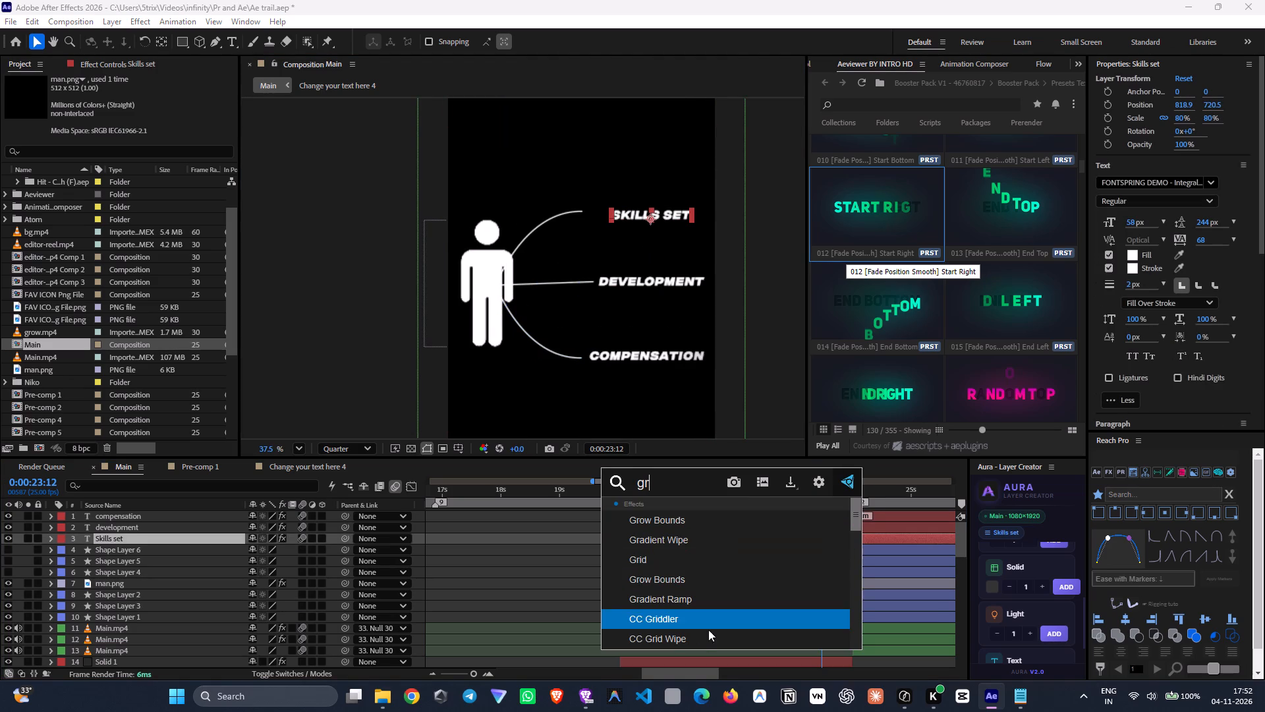
click(693, 595)
scroll(608, 225, up, 6)
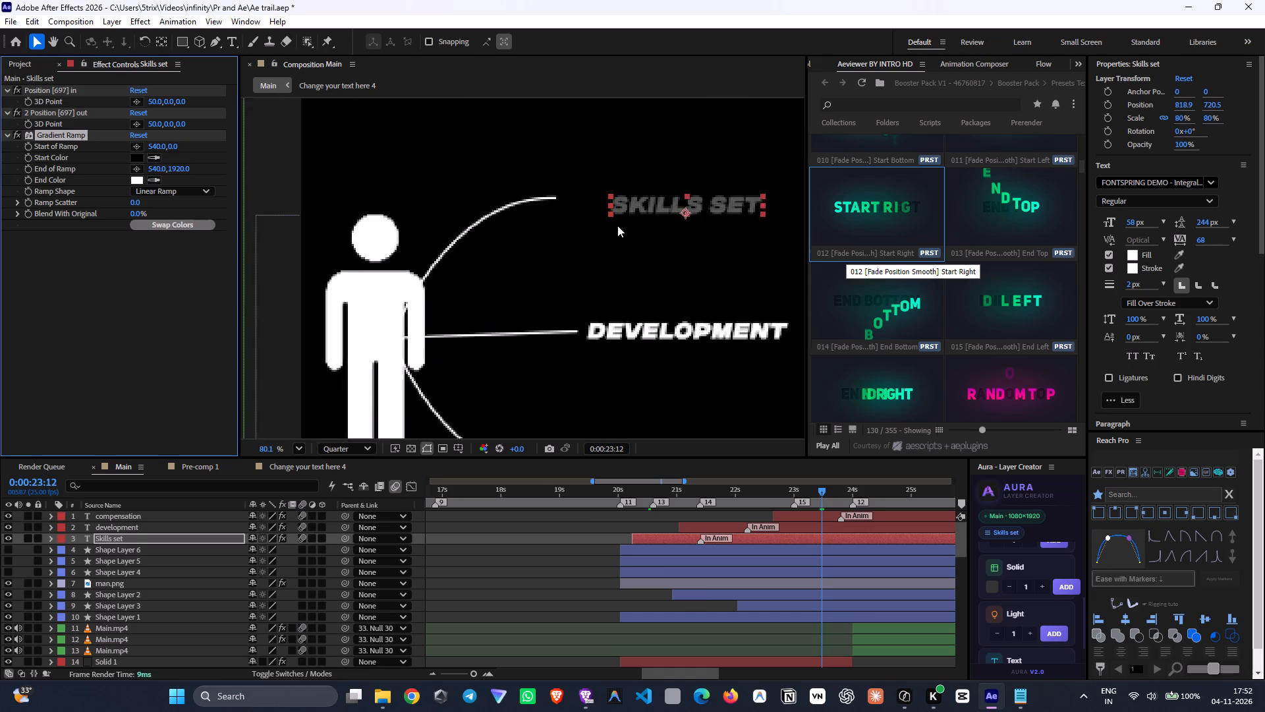
middle_drag(617, 225, 584, 247)
click(134, 146)
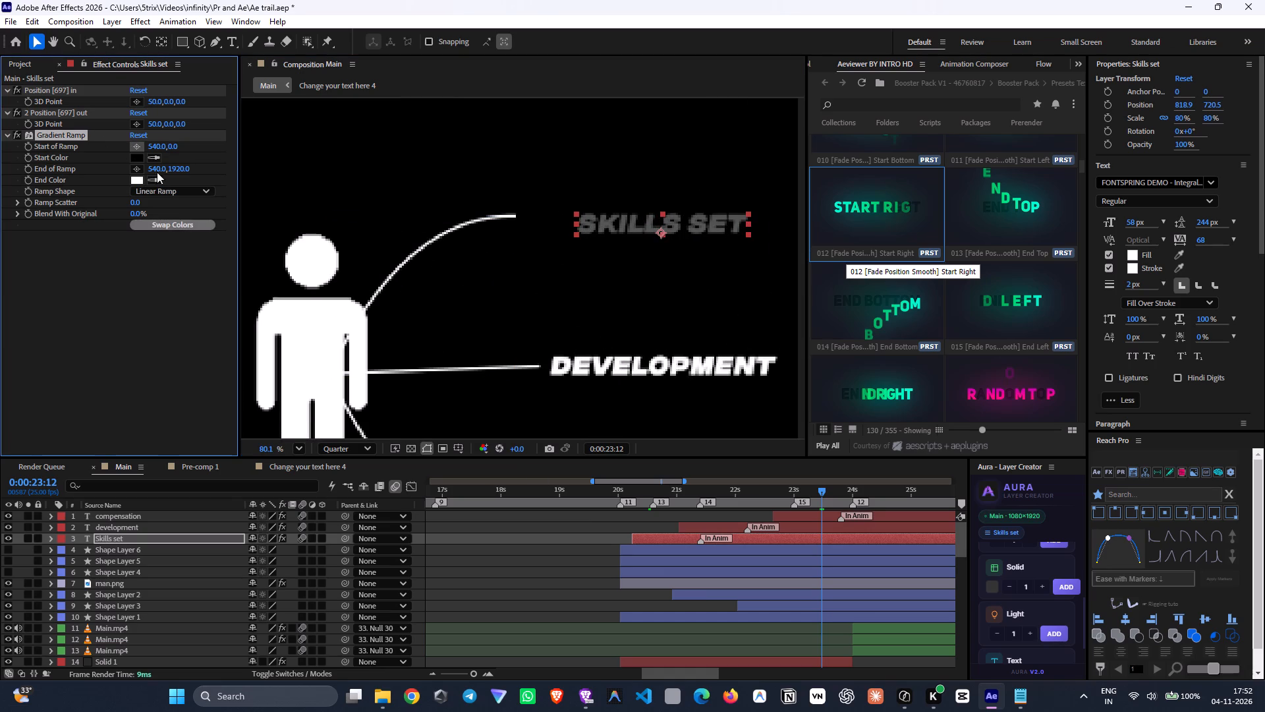
click(656, 240)
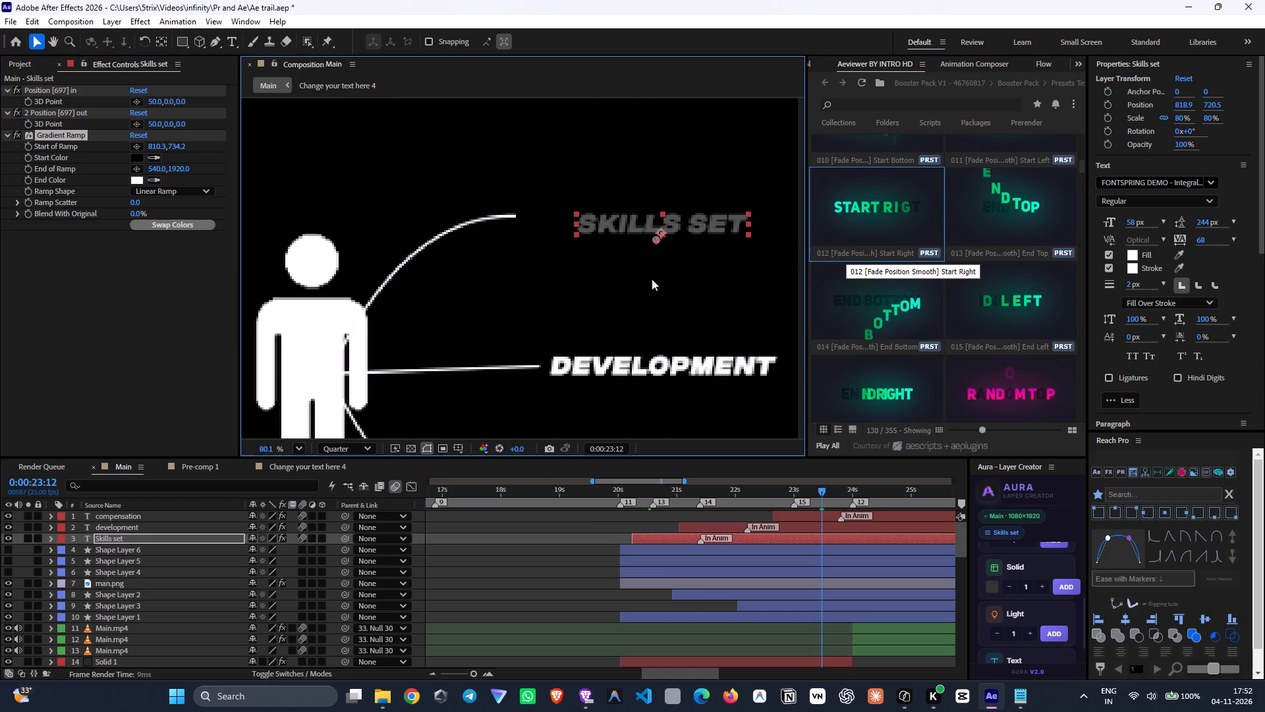
click(139, 171)
click(658, 209)
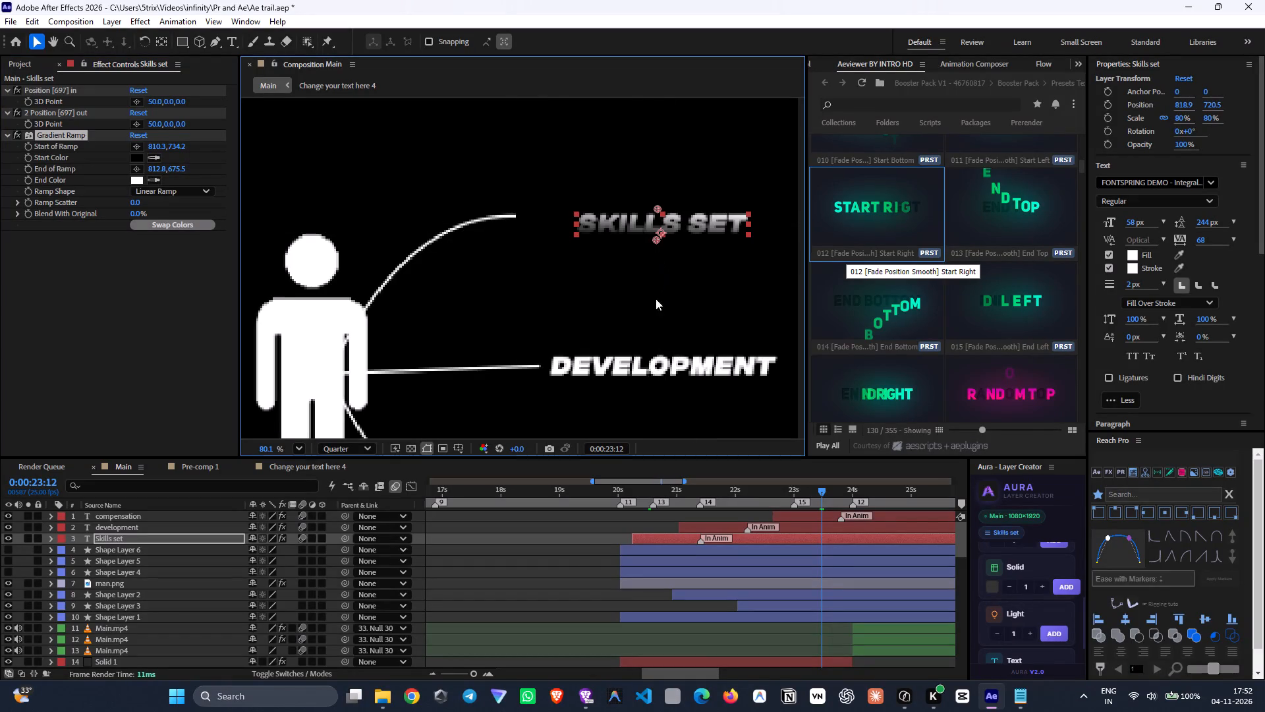
Colour the Skills set gradient with a start magenta sampled from the pink Random Top preset thumbnail and end colour DA73CB.
click(153, 157)
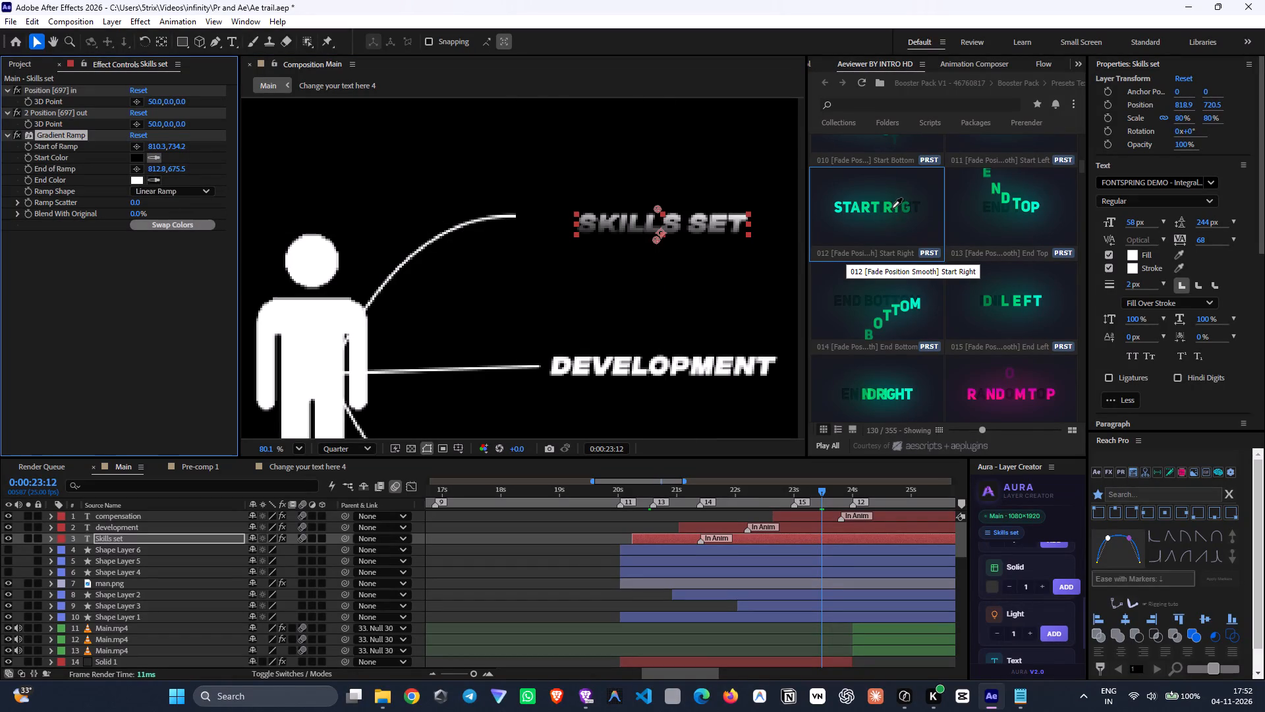
click(1023, 396)
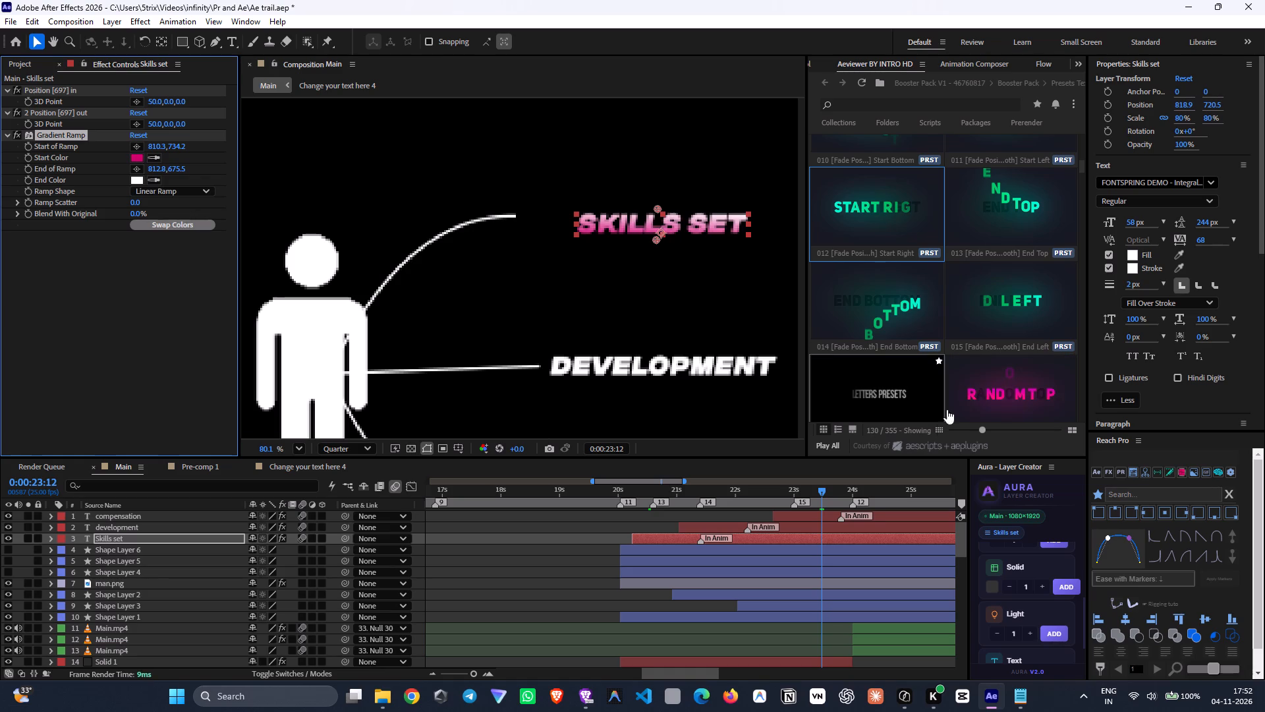
click(157, 179)
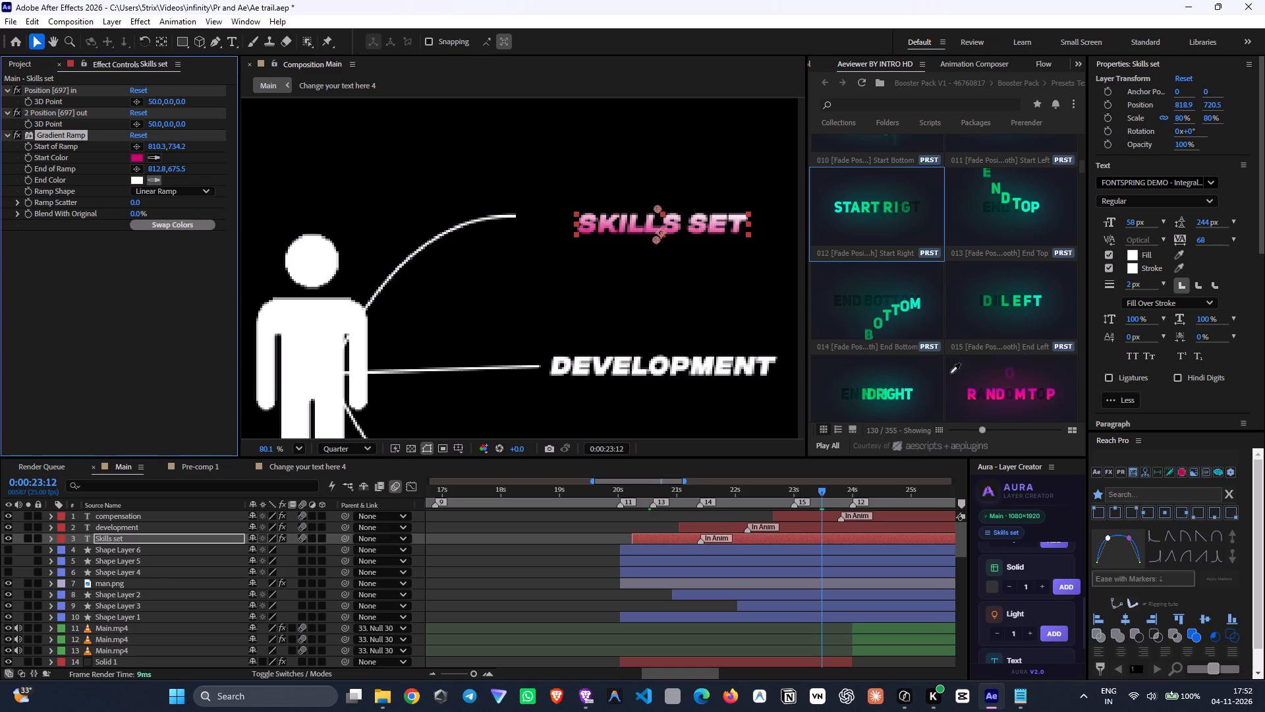
click(990, 390)
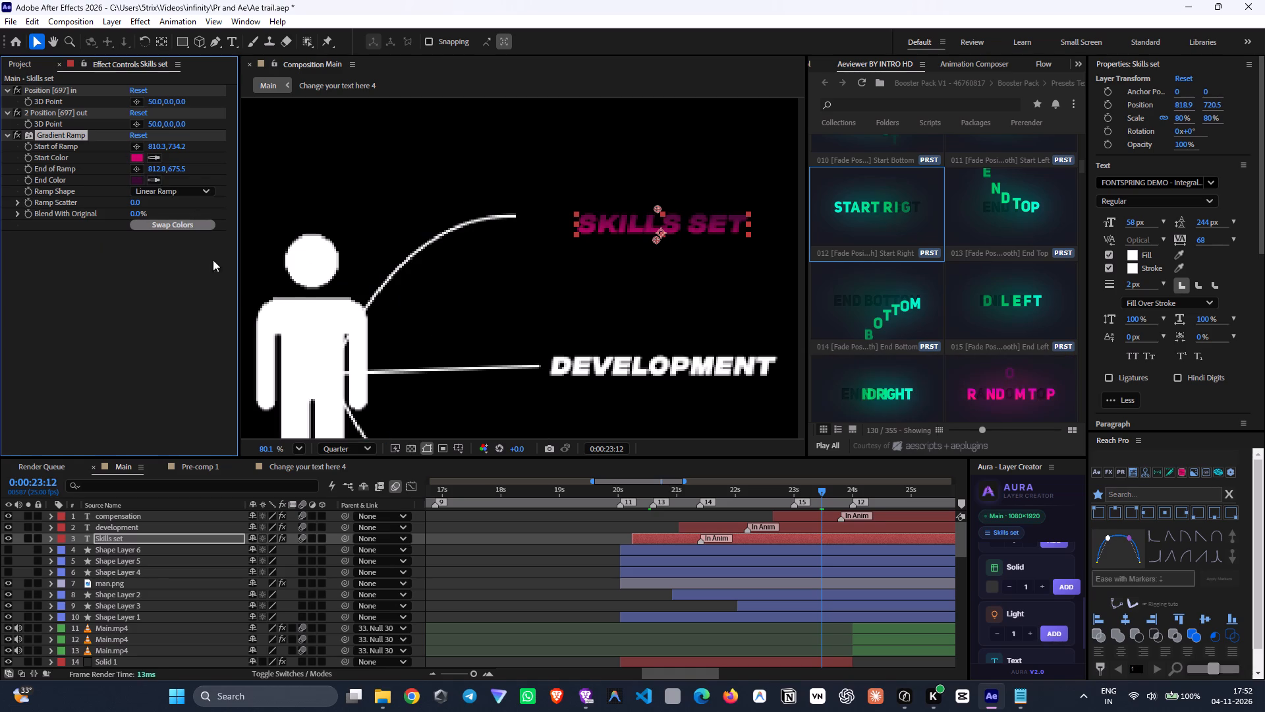
click(142, 179)
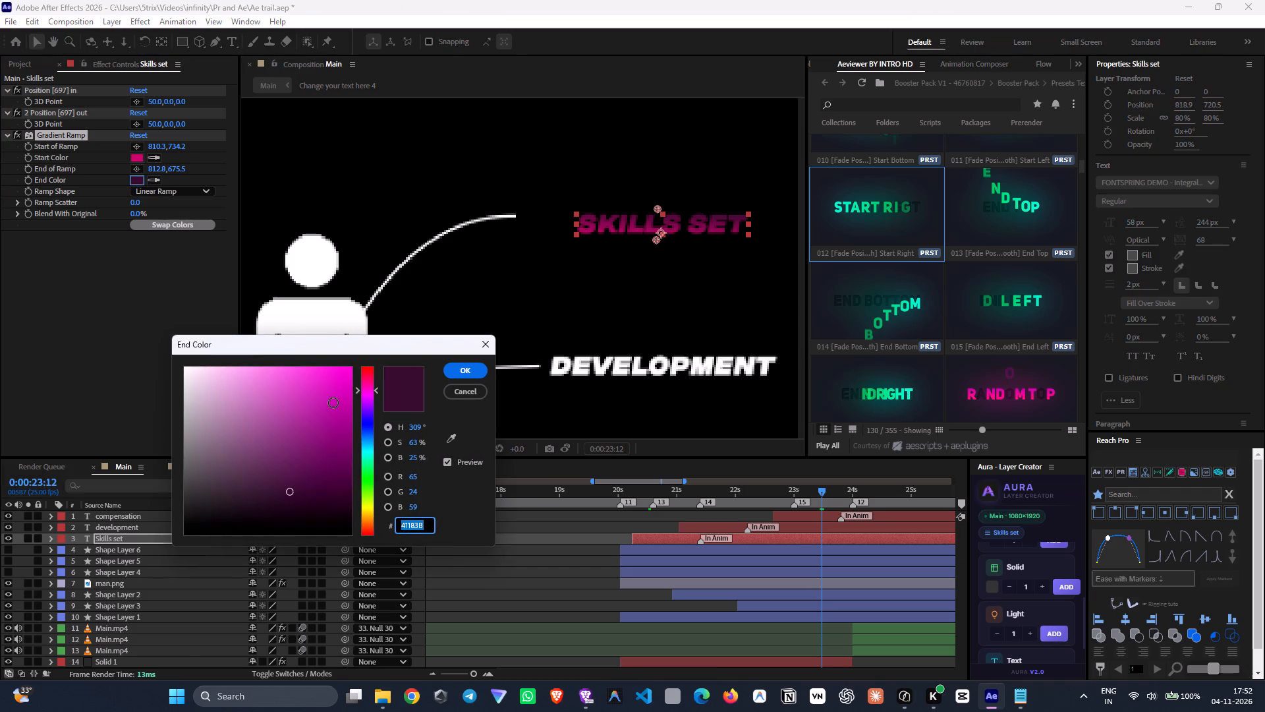
drag(277, 404, 263, 391)
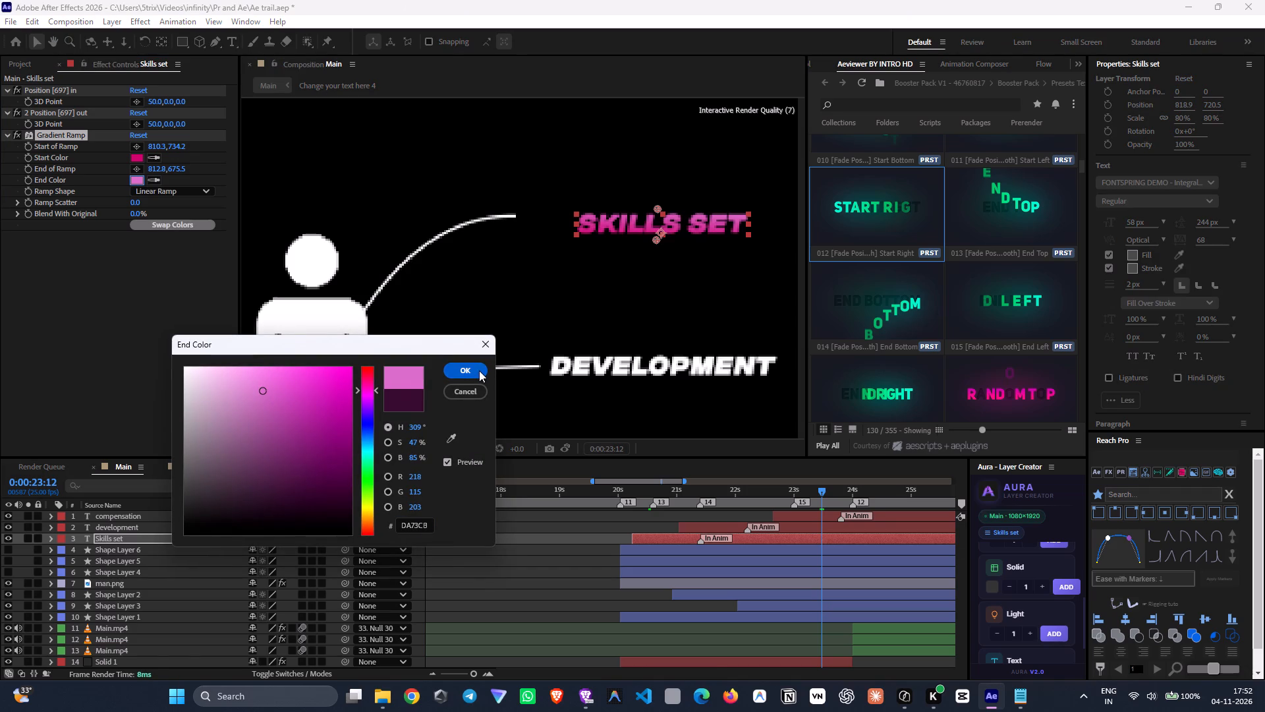
click(479, 371)
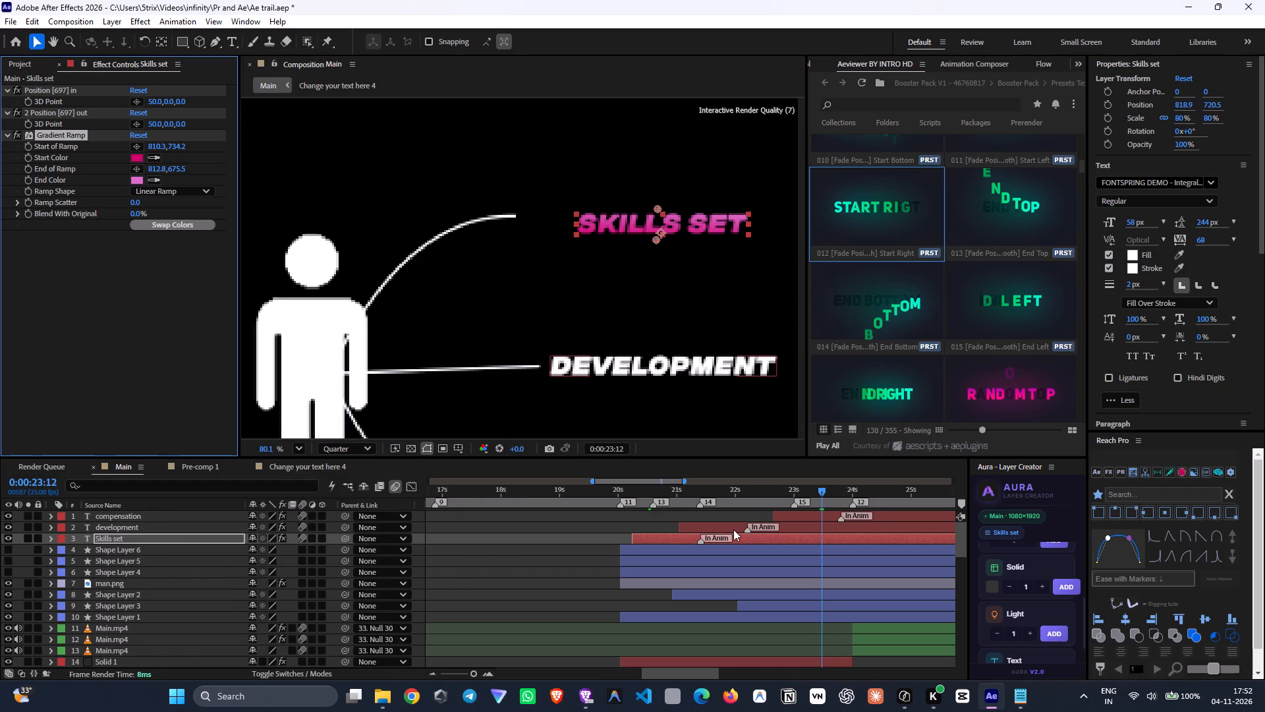
At 0:00:22:00, apply Gradient Ramp to the development text, ramping from its upper edge (812.8, 955.2) to its lower edge (812.8, 997.6).
click(733, 529)
drag(727, 504, 734, 506)
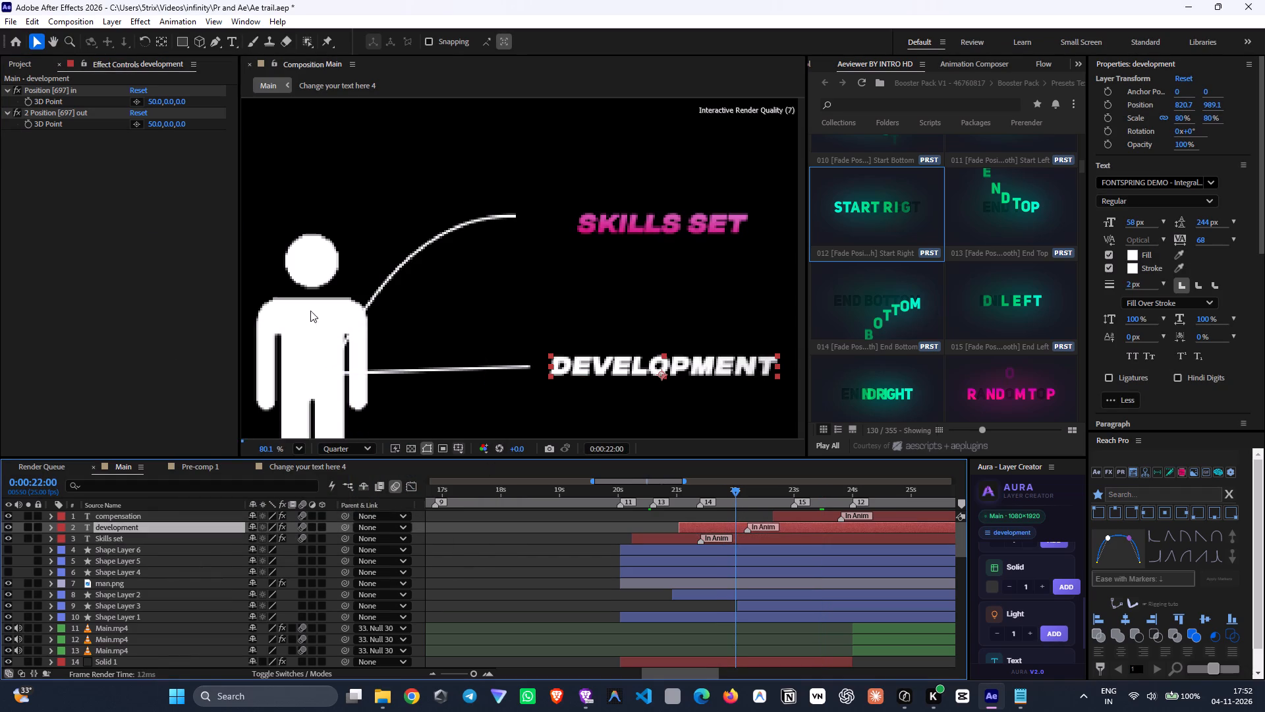
key(ctrl+space)
text(gra)
key(ctrl+space)
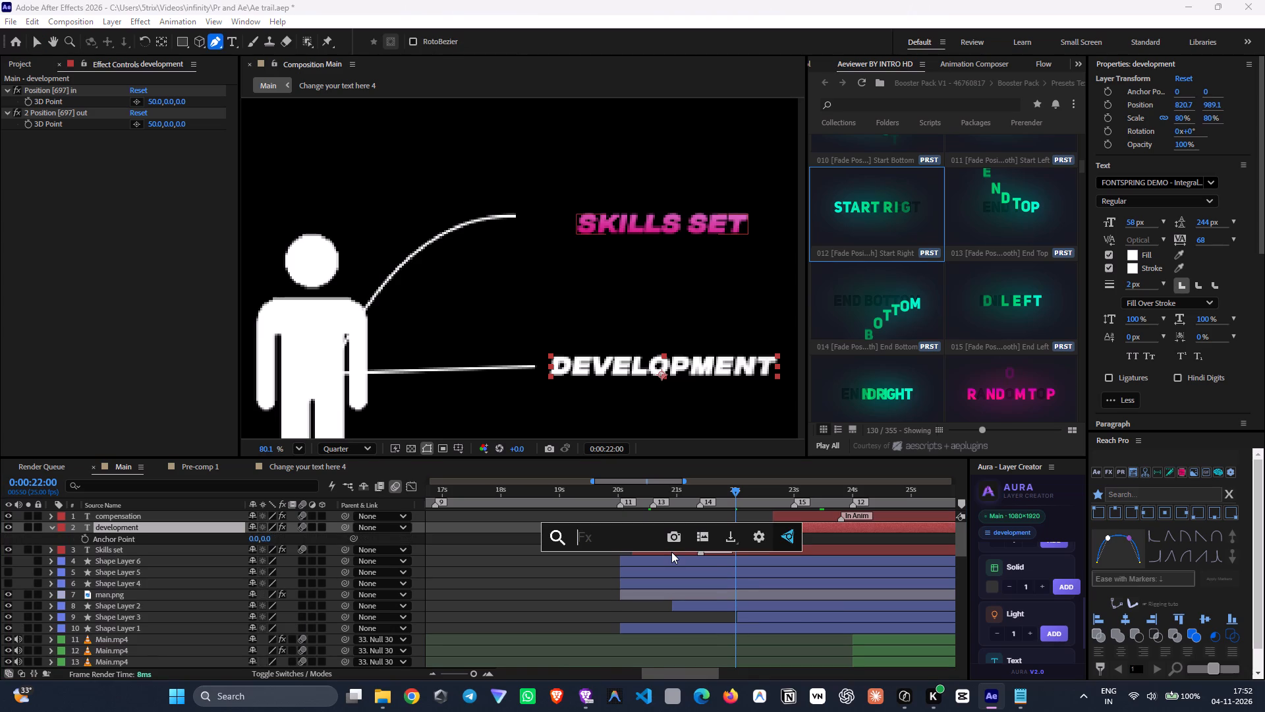
text(gr)
click(648, 635)
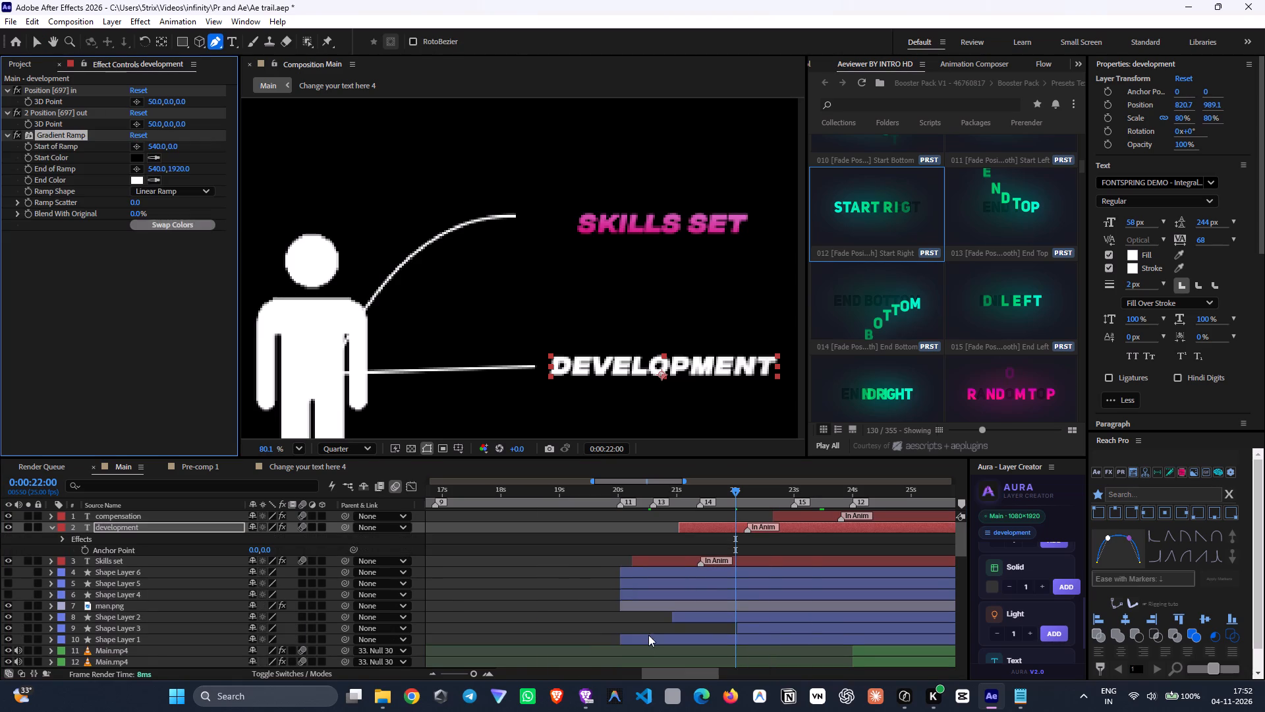
click(139, 146)
click(658, 357)
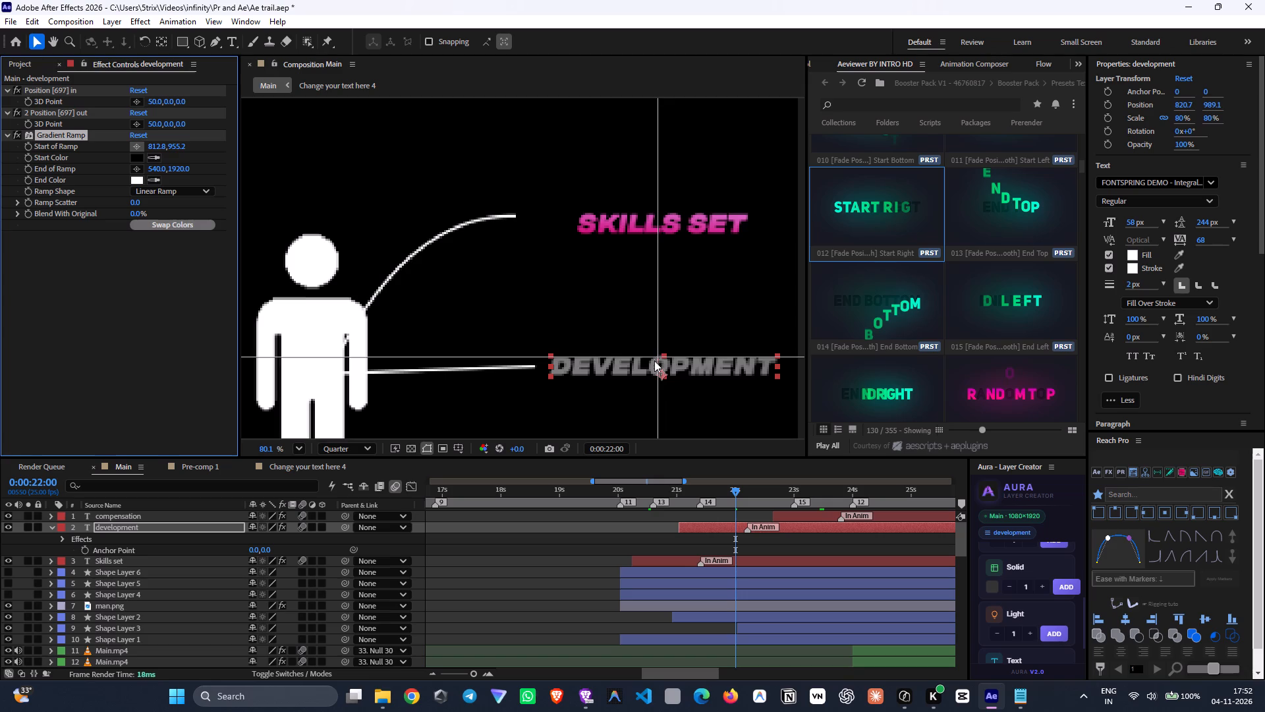
click(138, 169)
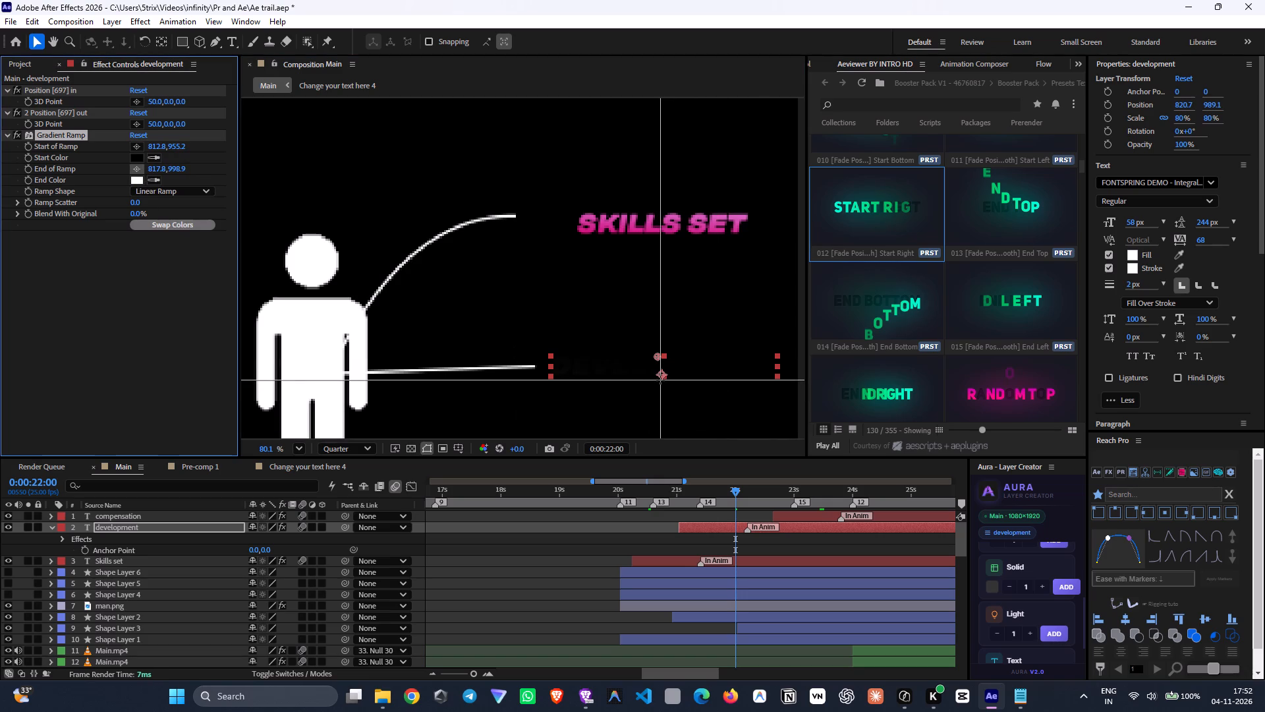
click(658, 379)
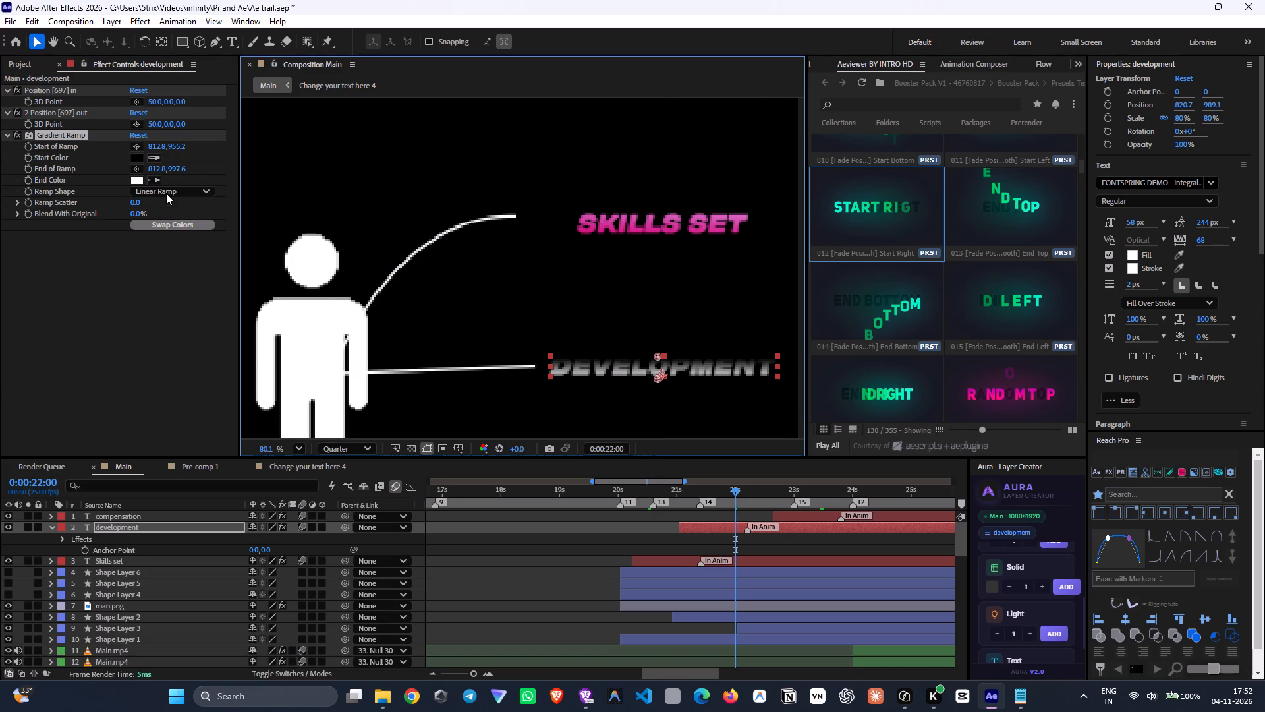
Colour the development gradient with start colour 2EB4B9 and an end green sampled from the Start Right preset thumbnail.
click(159, 158)
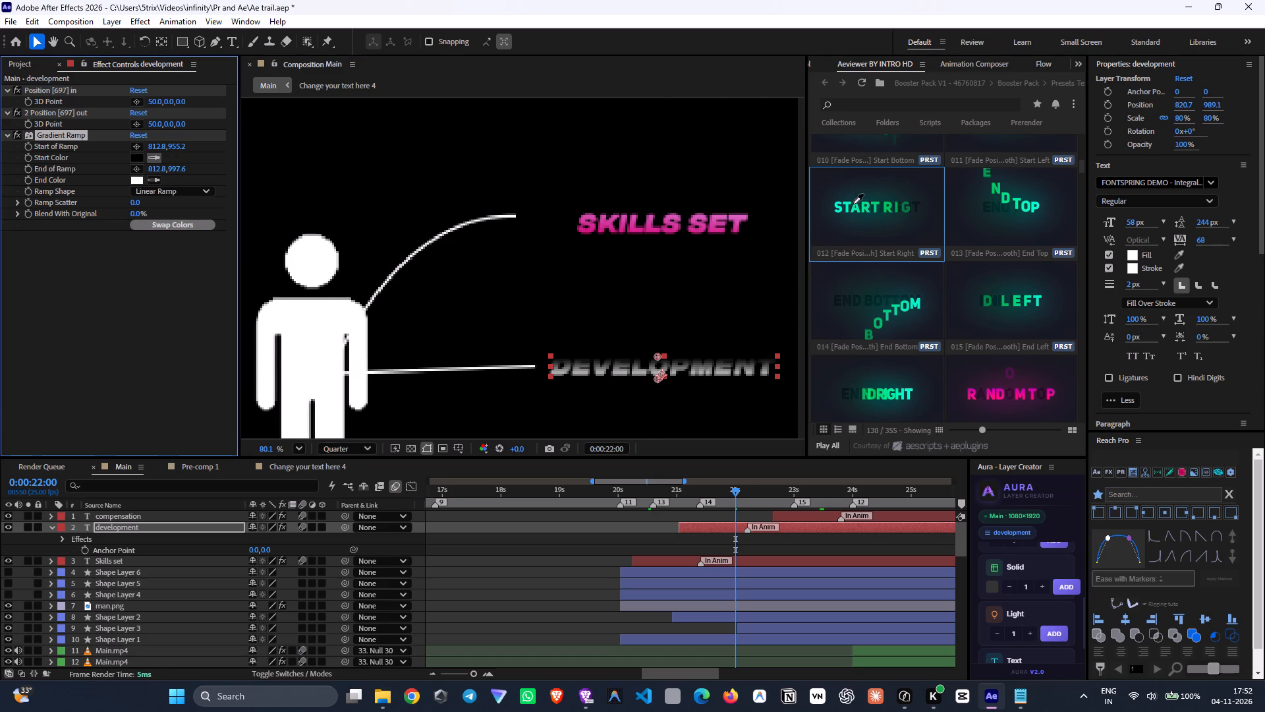
click(837, 204)
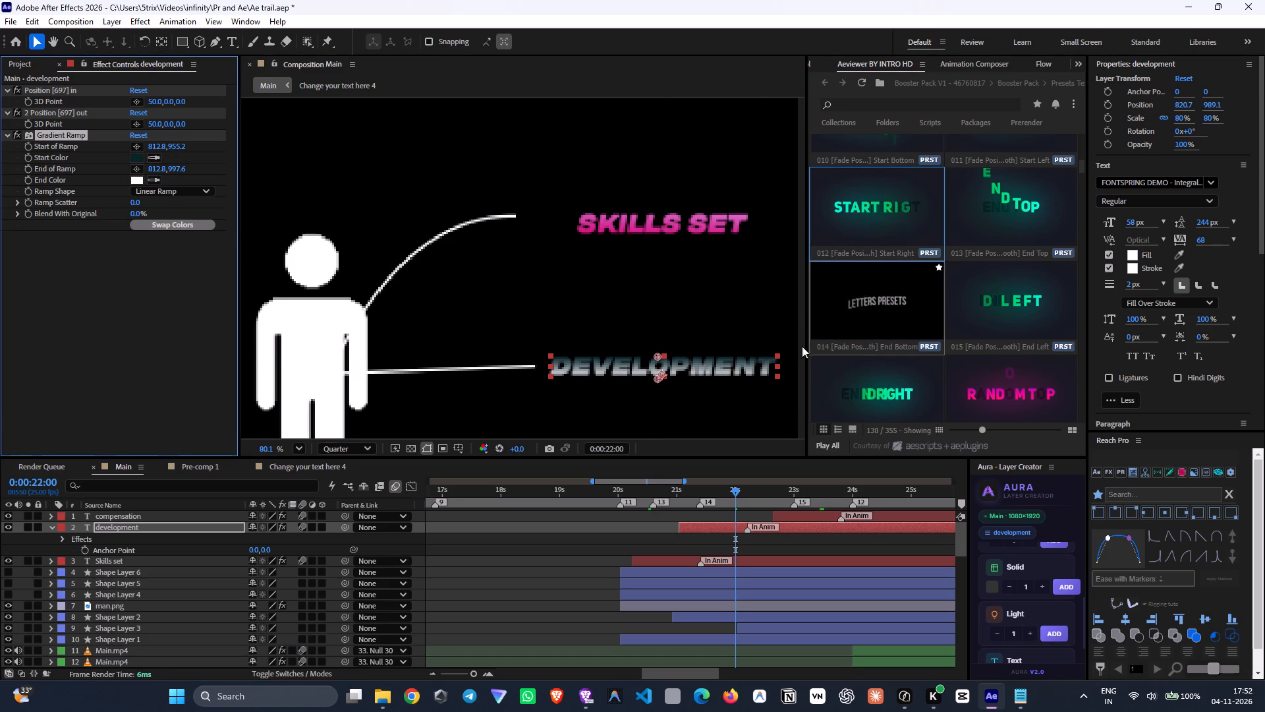
click(155, 178)
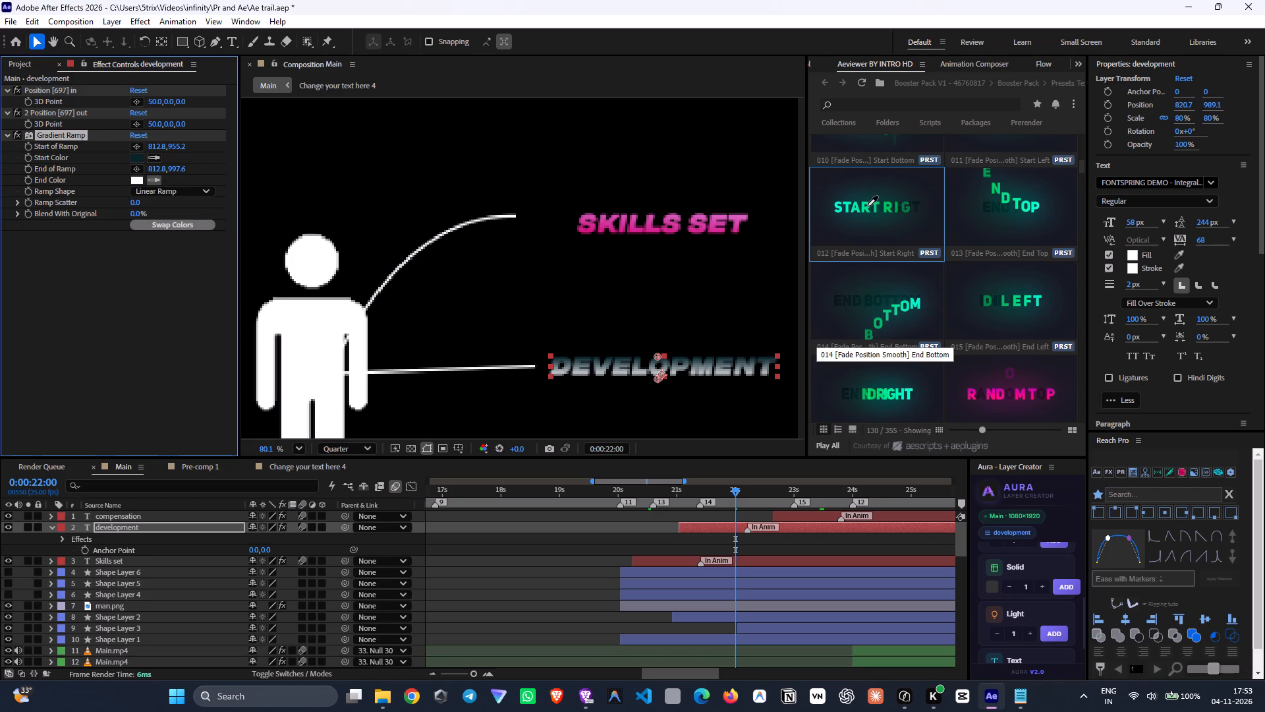
click(868, 206)
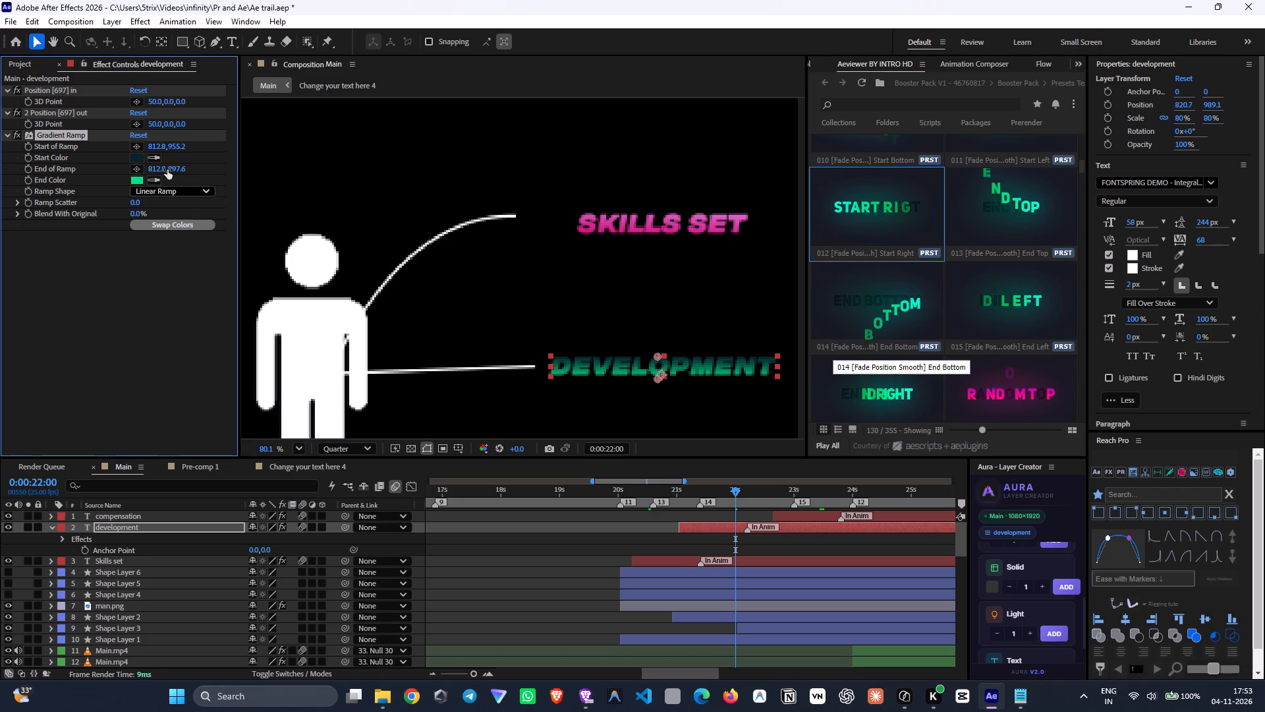
click(134, 158)
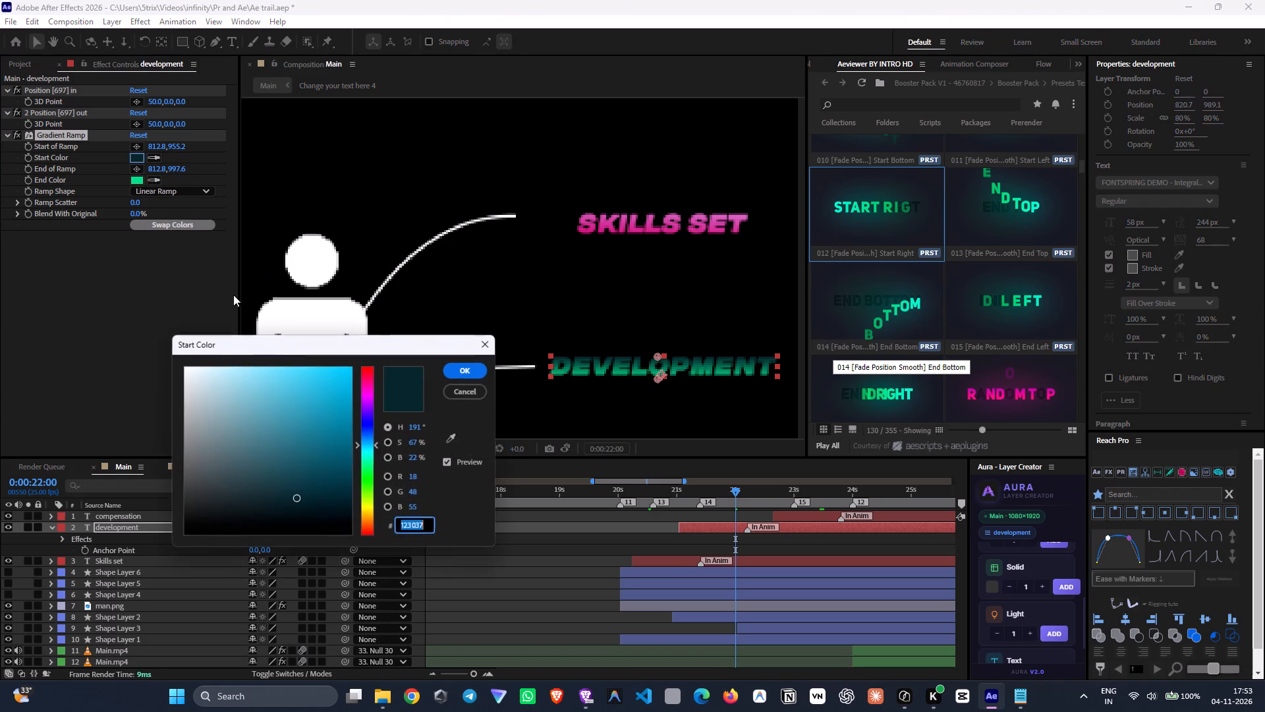
click(366, 450)
drag(311, 434, 296, 369)
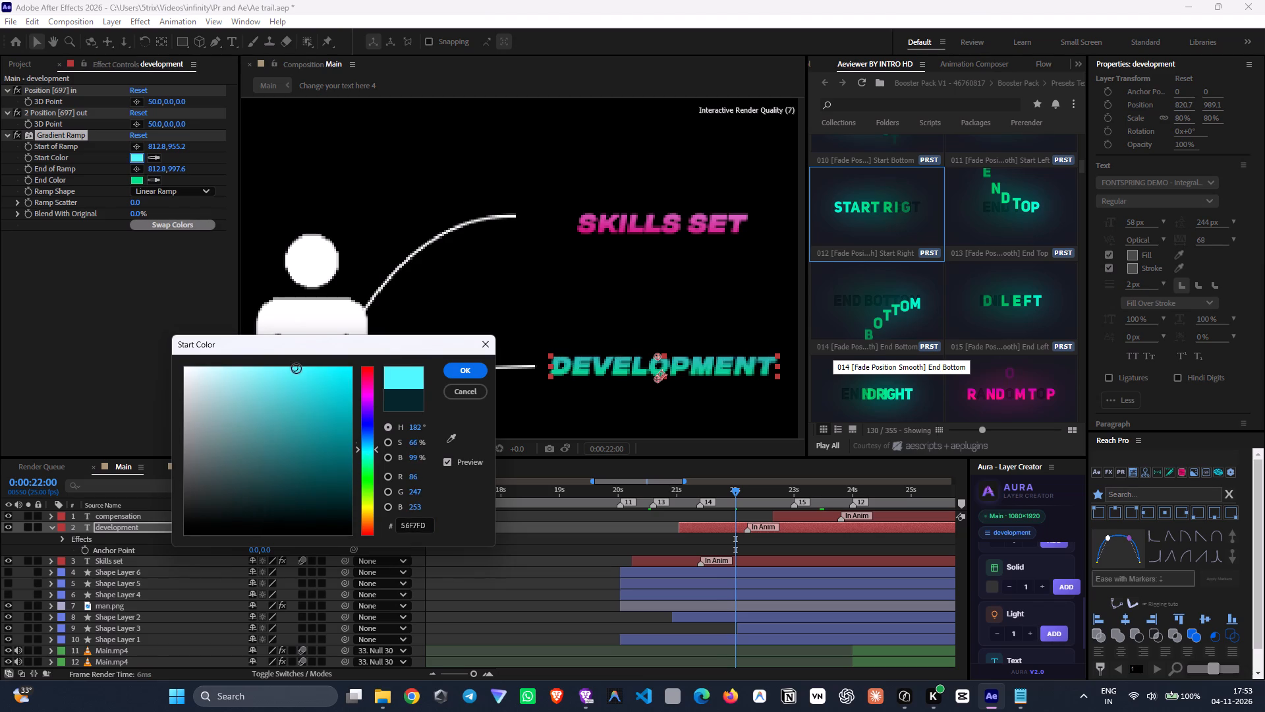
drag(296, 369, 310, 413)
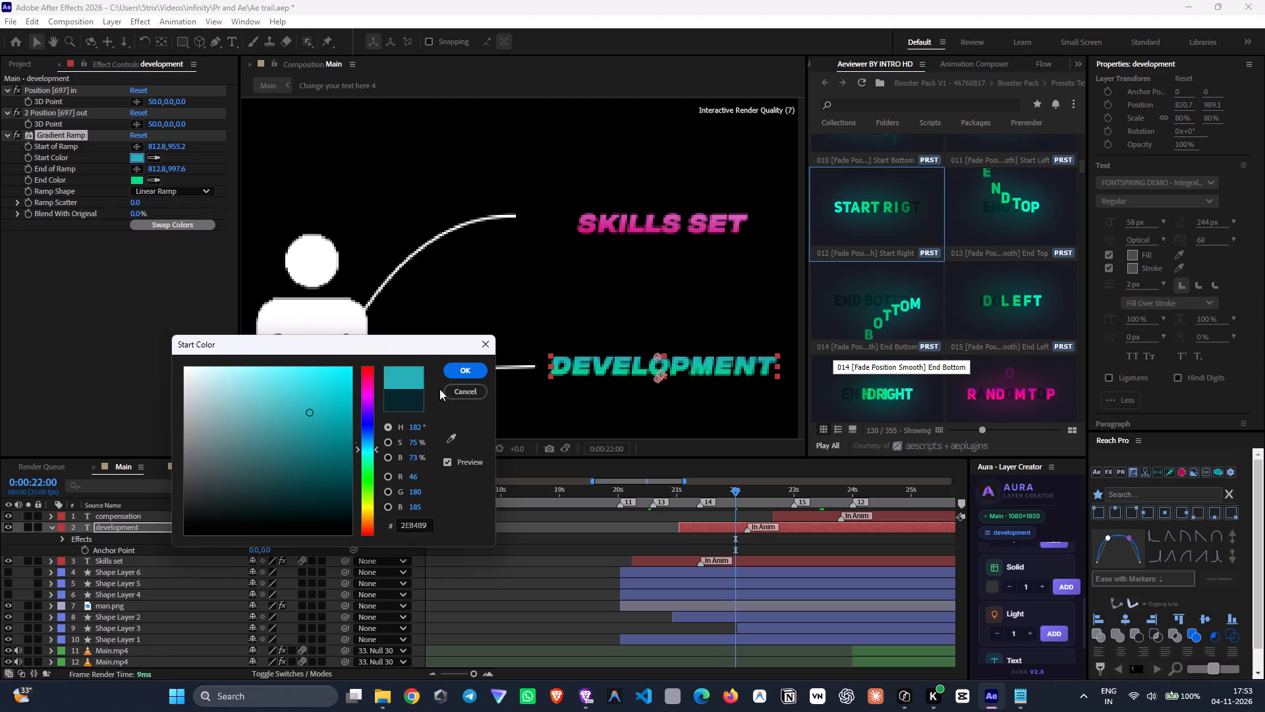
click(472, 372)
At 0:00:23:01, apply Gradient Ramp to the compensation text, ramping from its upper edge (774.6, 1250.8) to its lower edge (774.6, 1306.3).
scroll(1221, 337, down, 3)
scroll(1040, 336, up, 12)
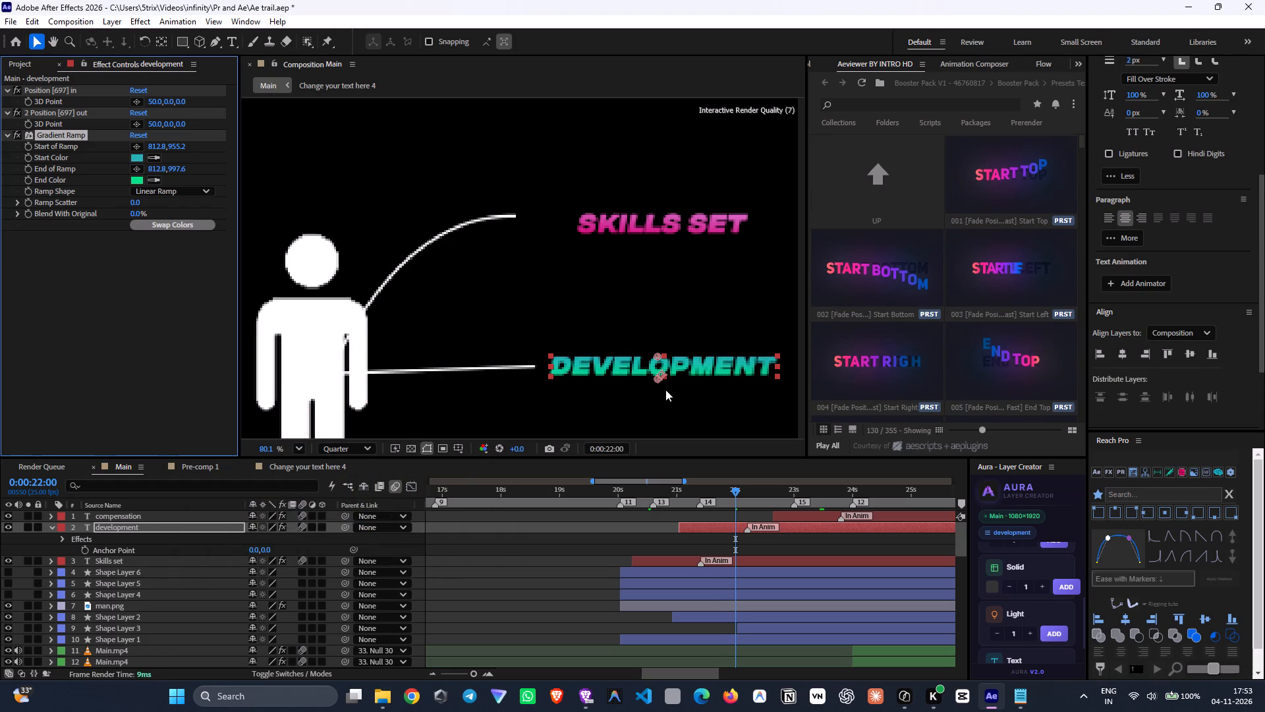
scroll(665, 390, down, 1)
middle_drag(665, 390, 632, 249)
scroll(647, 384, down, 1)
drag(773, 497, 796, 512)
click(802, 518)
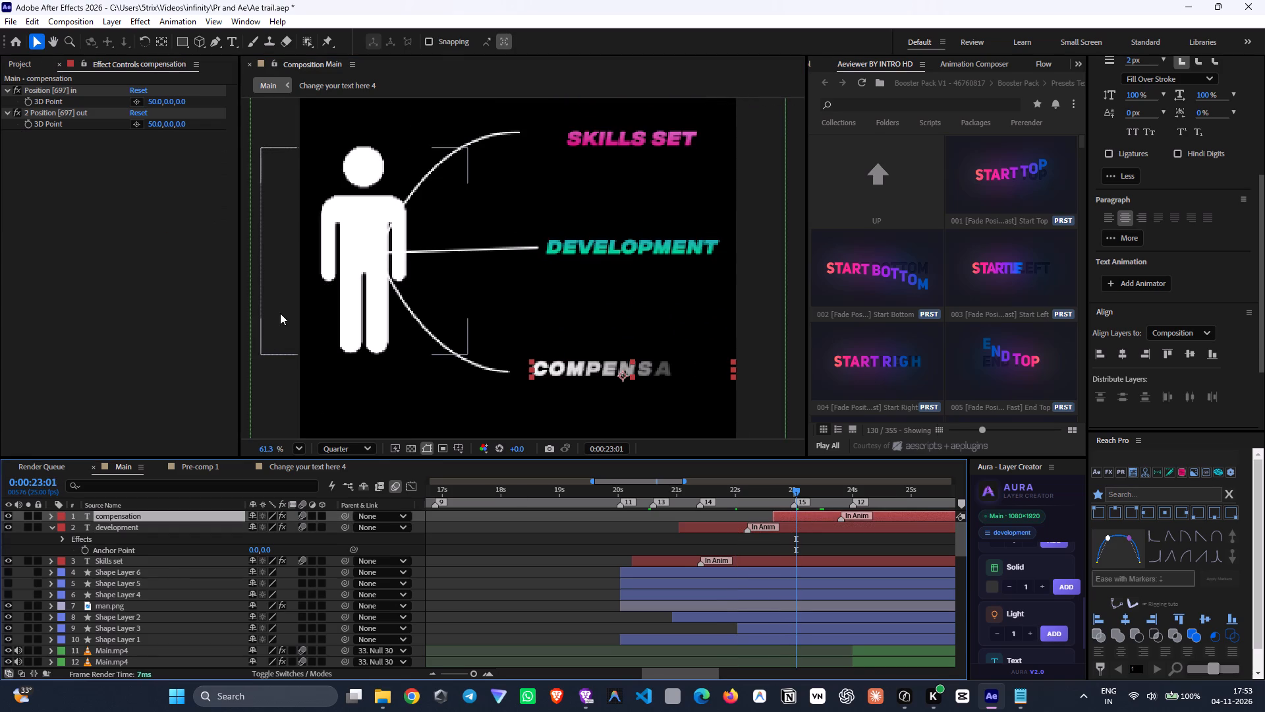
key(ctrl+space)
text(gra)
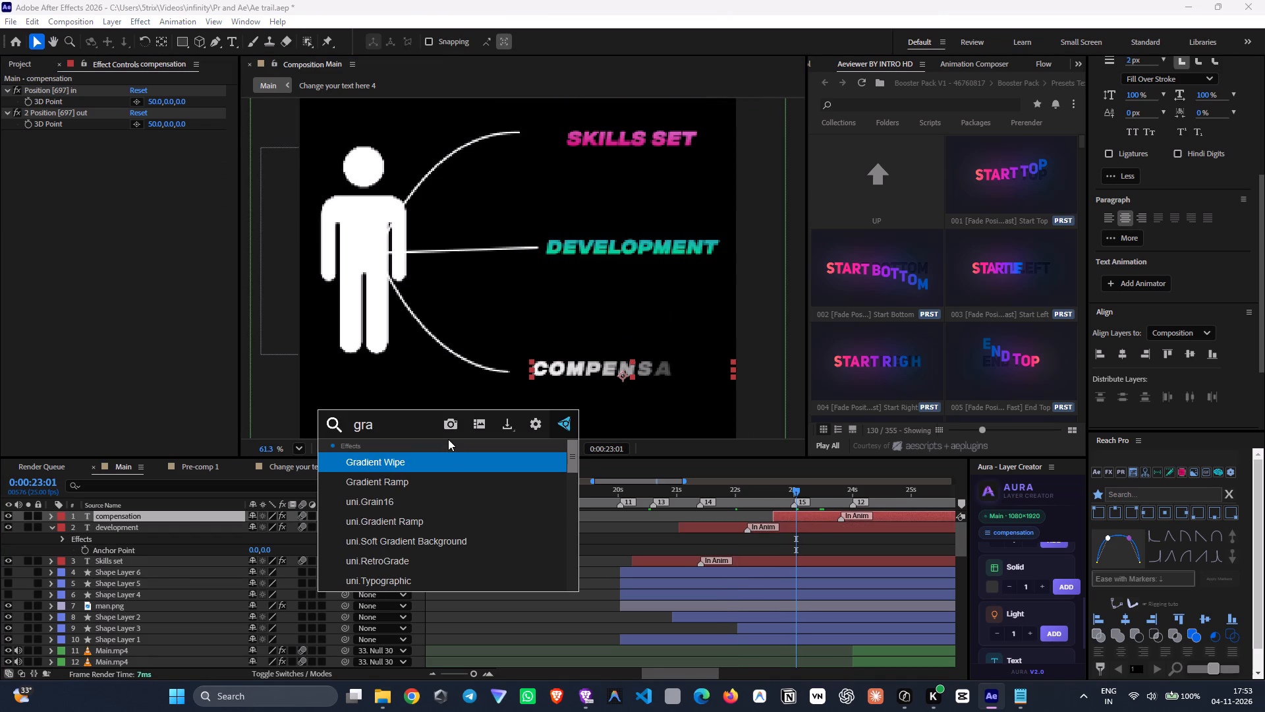
click(460, 483)
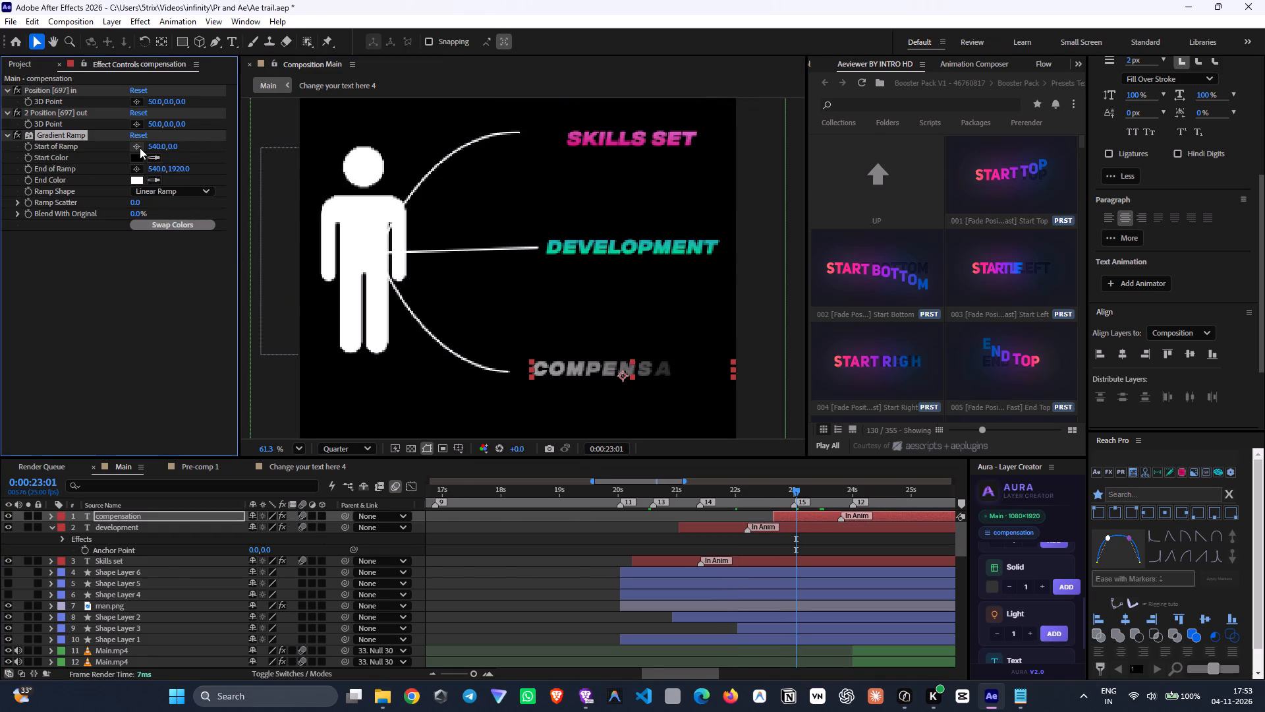
click(138, 147)
click(613, 360)
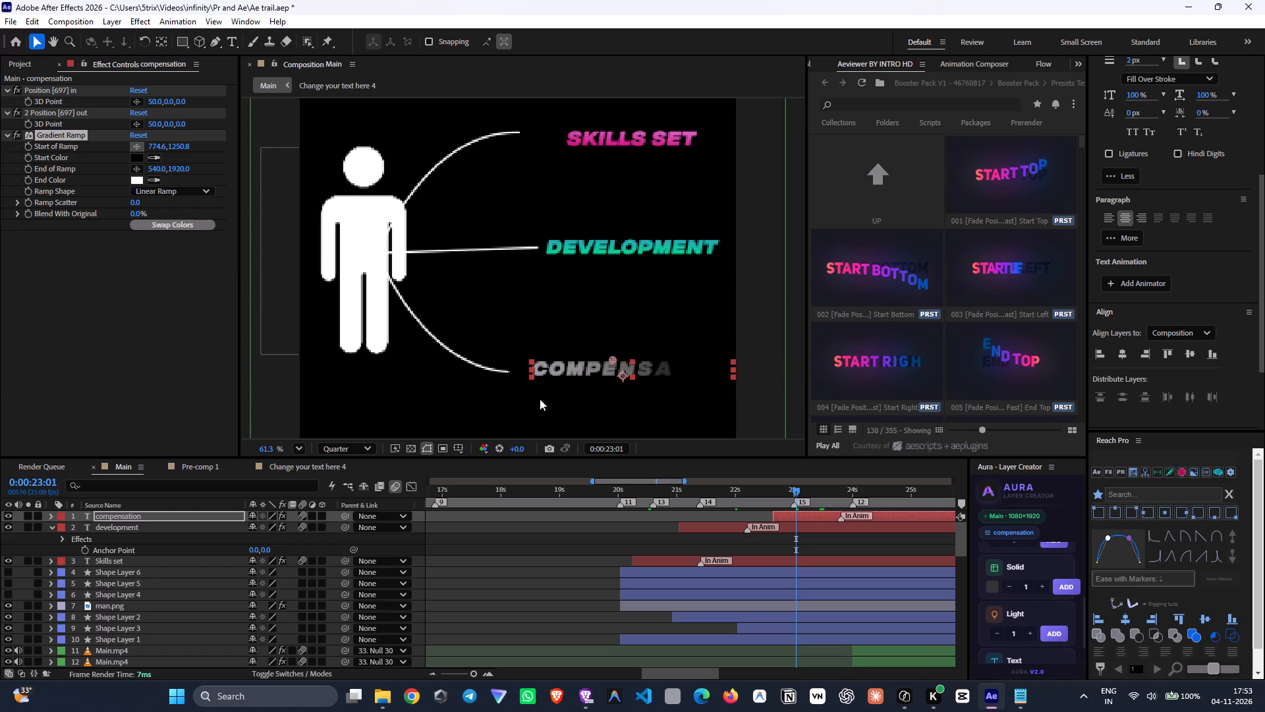
click(144, 168)
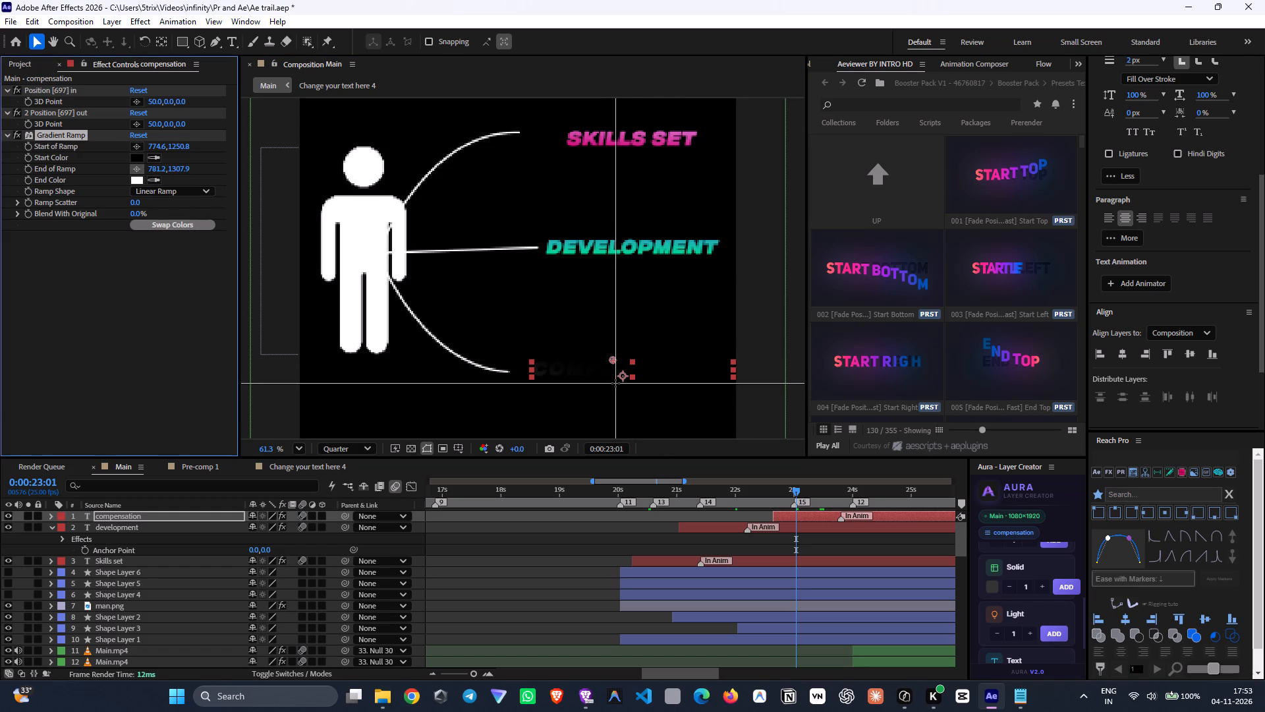
click(613, 382)
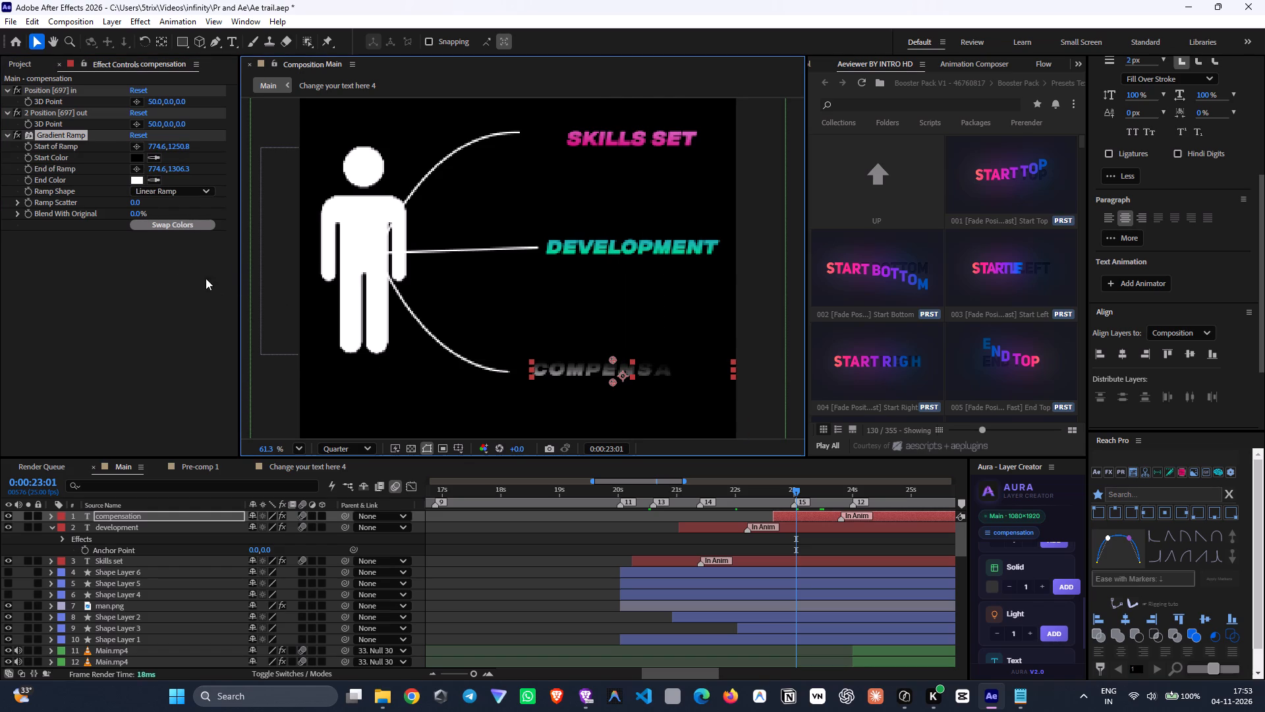
Colour the compensation gradient with a start coral red sampled from the Start Bottom preset thumbnail and a light orange end colour.
click(156, 158)
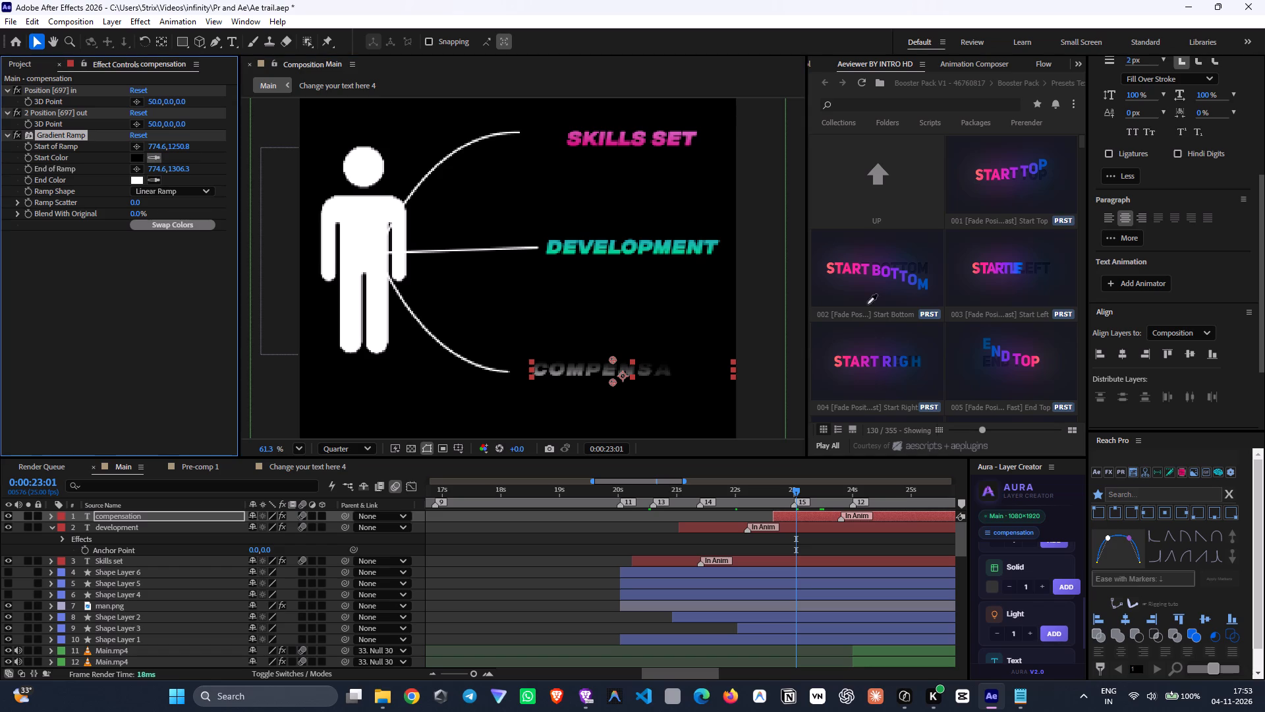
click(829, 266)
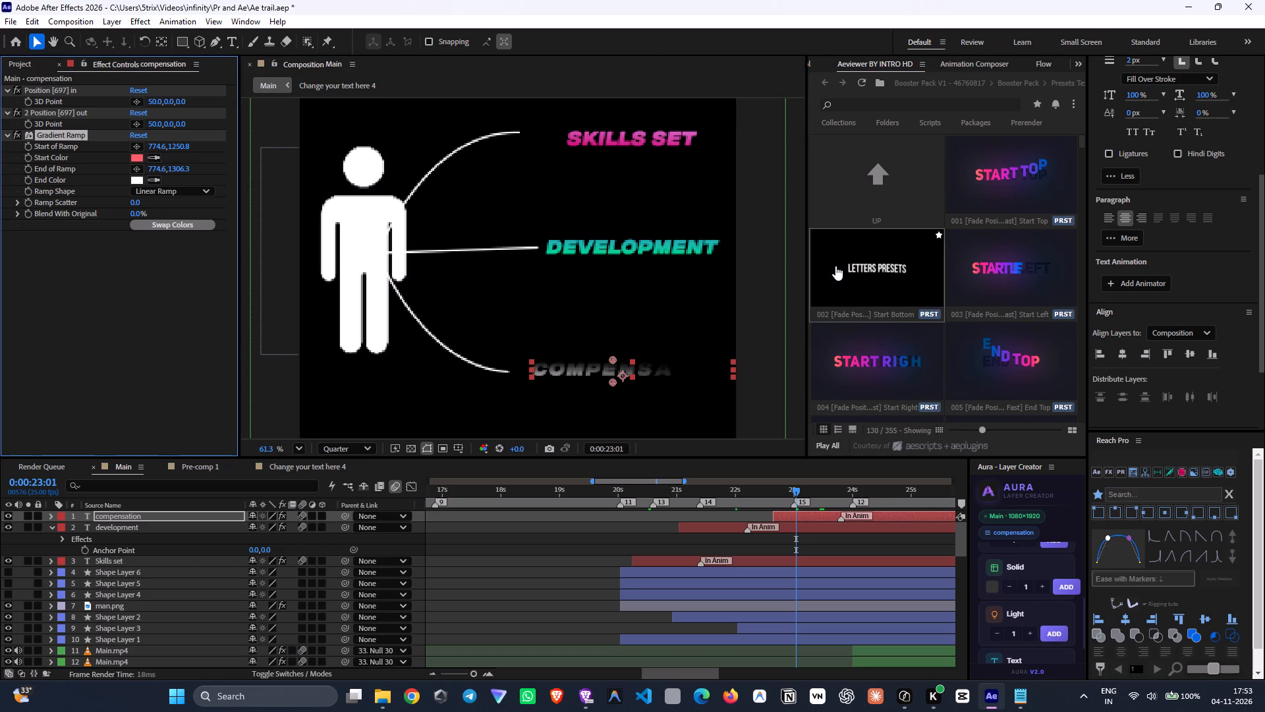
click(158, 179)
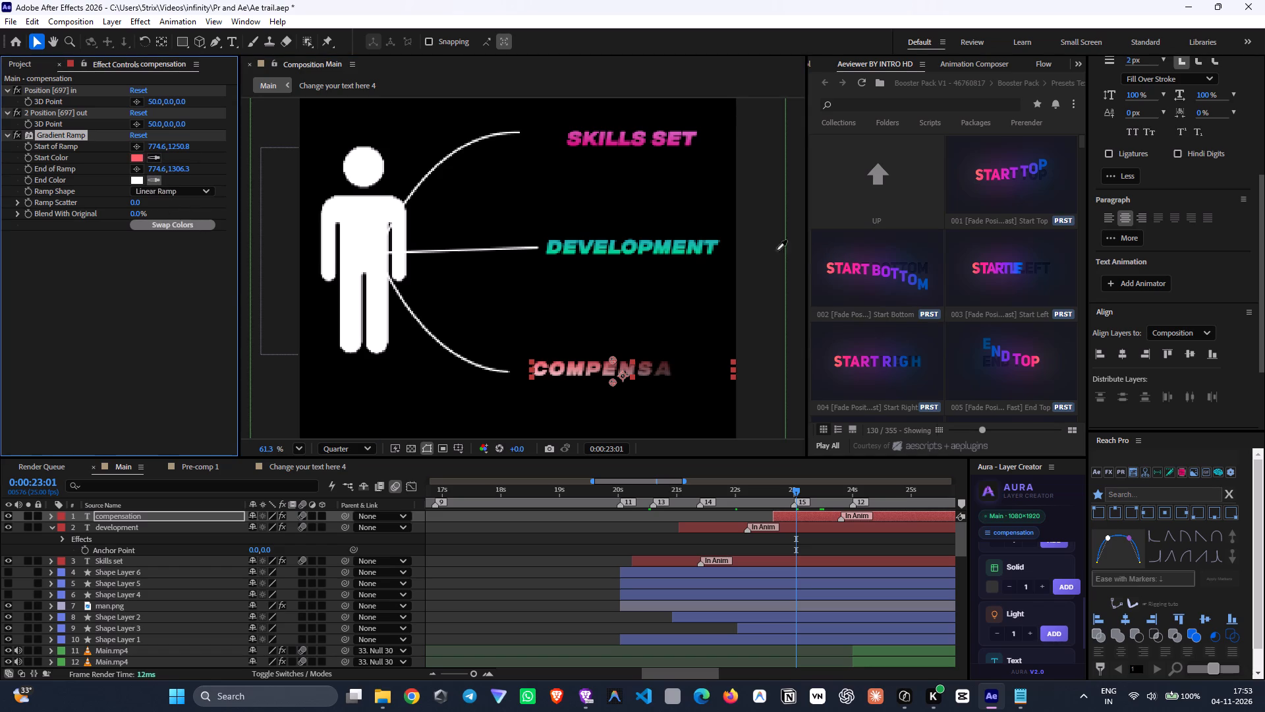
click(922, 283)
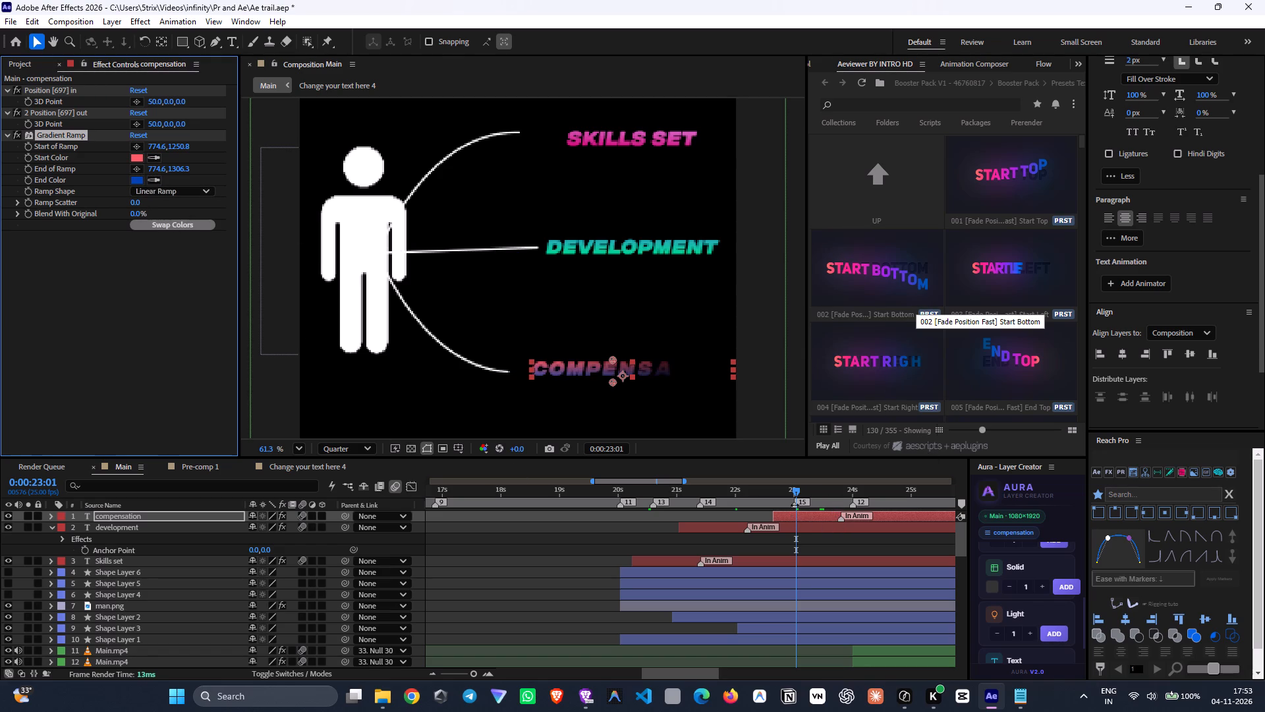
click(136, 179)
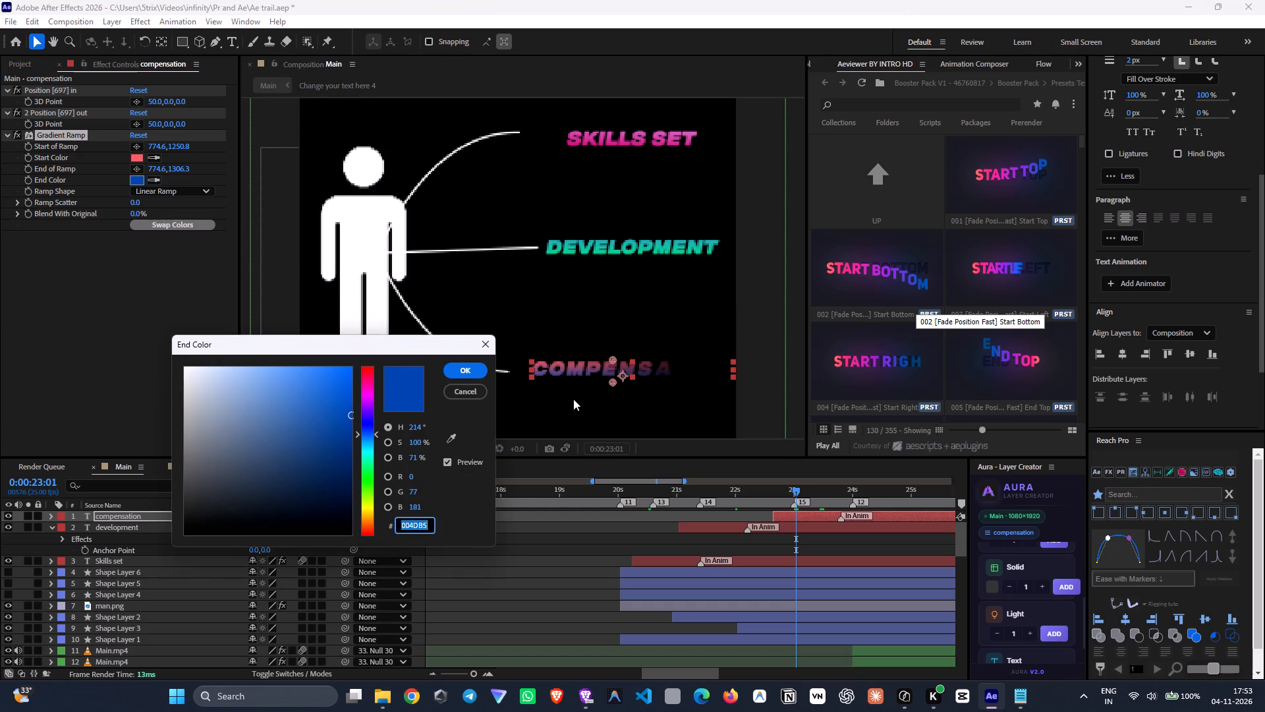
drag(375, 462, 388, 512)
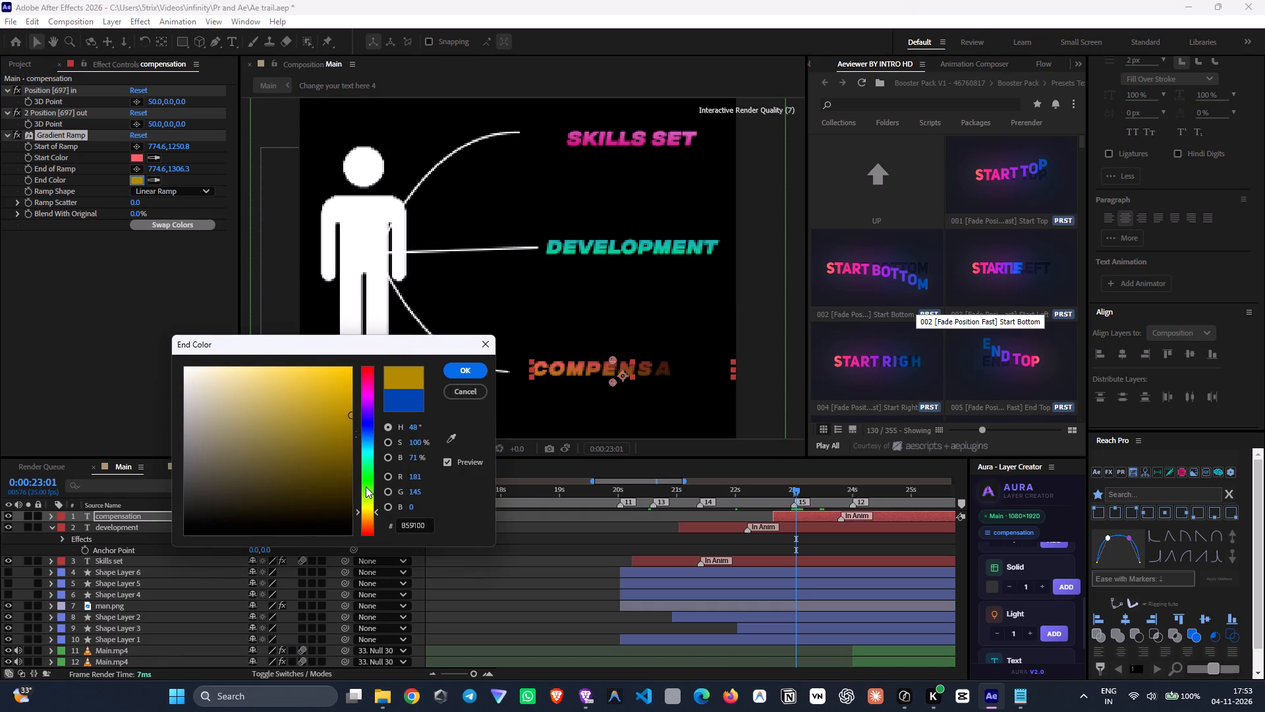
drag(378, 506, 374, 516)
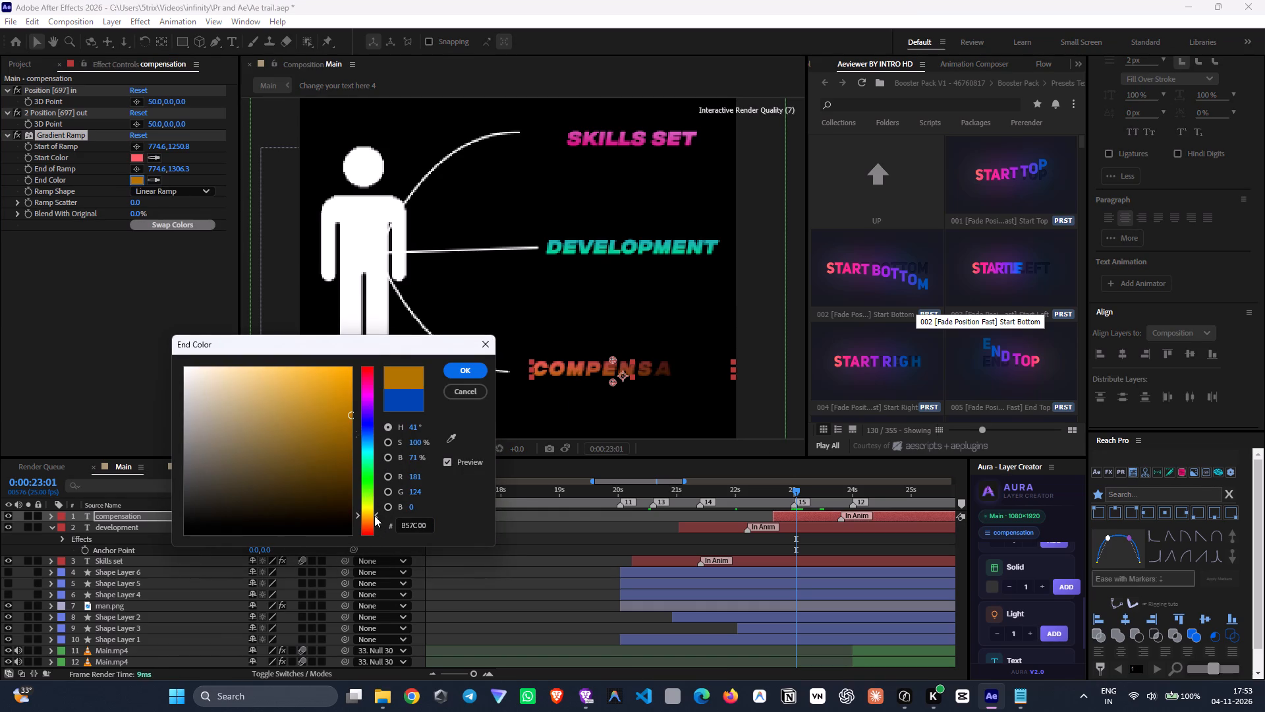
drag(374, 516, 381, 526)
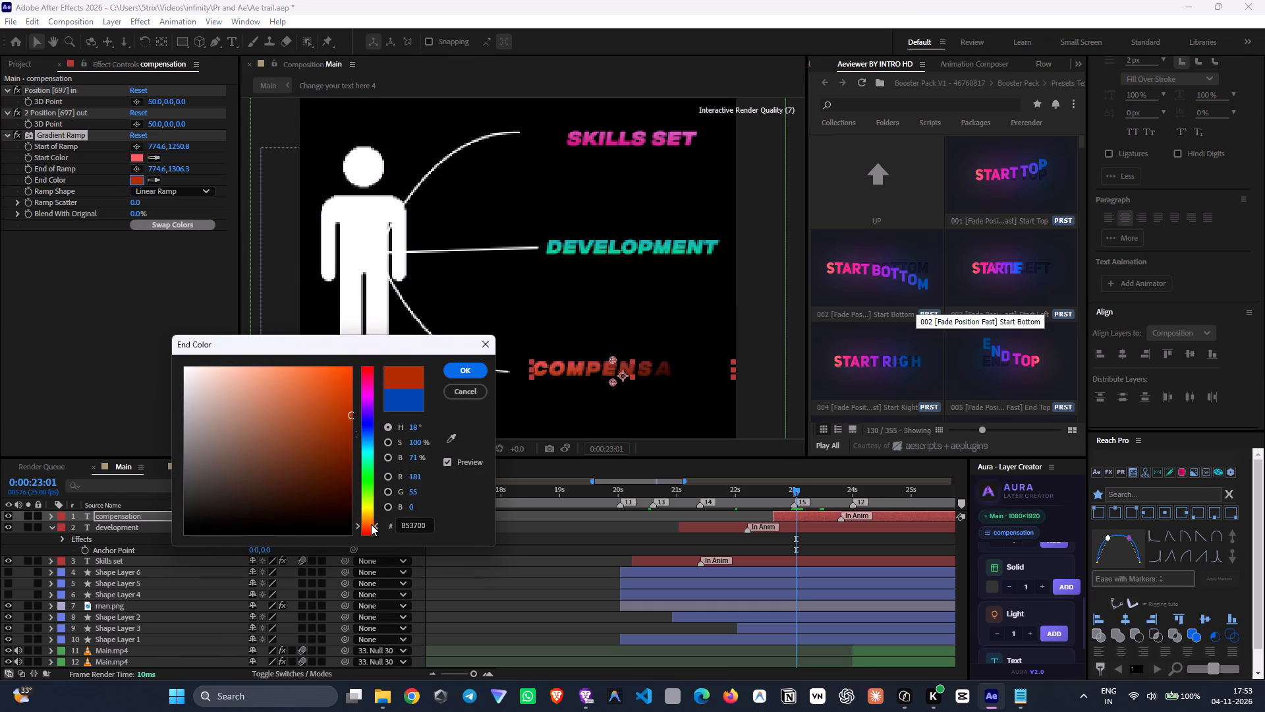
click(371, 524)
drag(346, 412, 296, 364)
click(464, 372)
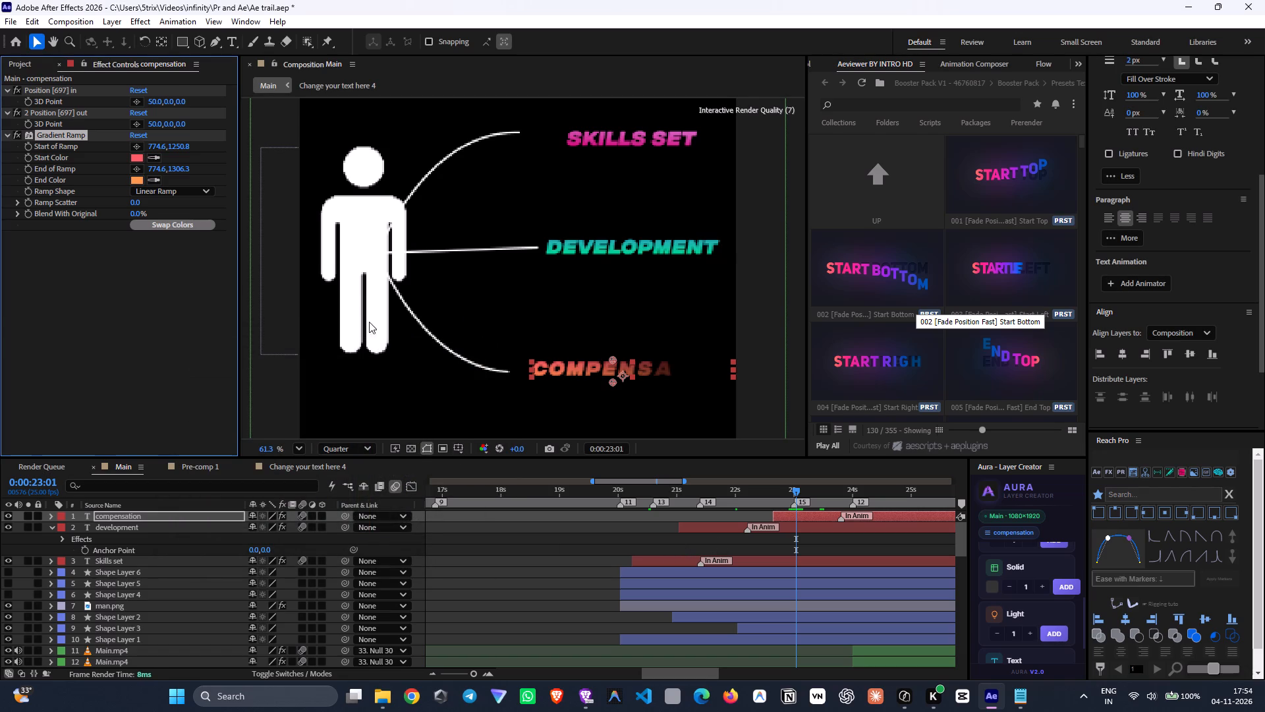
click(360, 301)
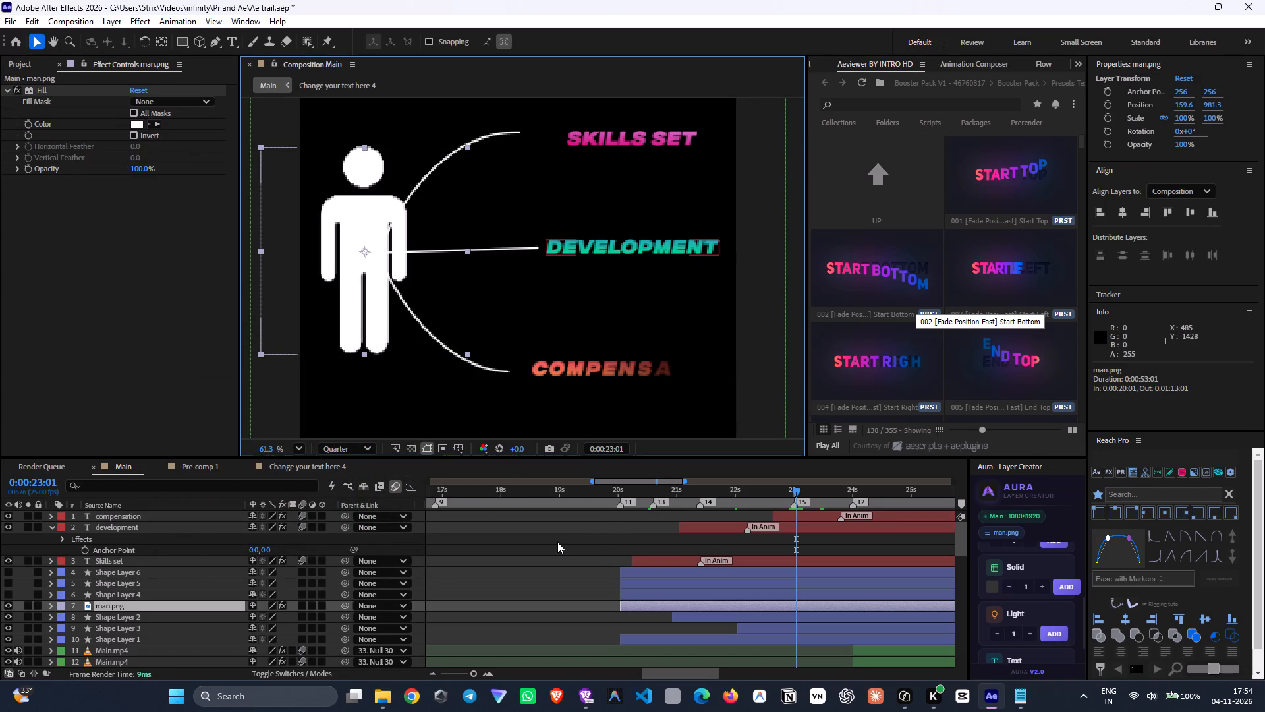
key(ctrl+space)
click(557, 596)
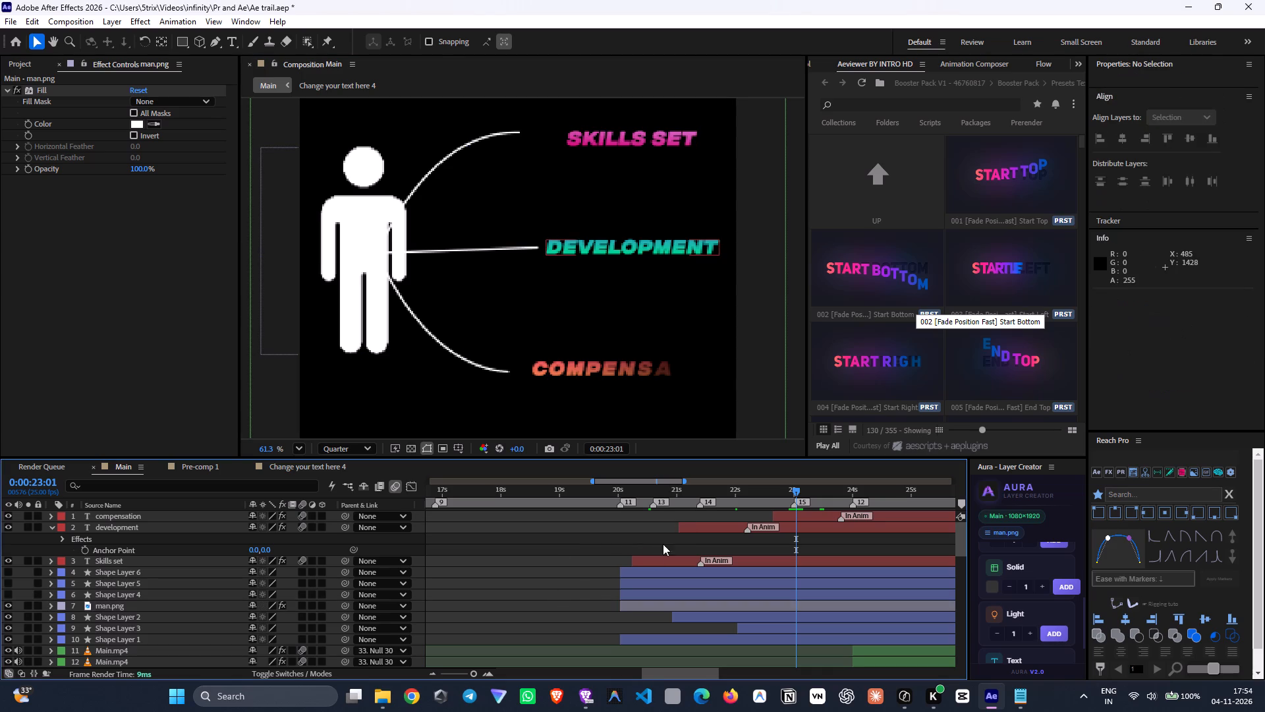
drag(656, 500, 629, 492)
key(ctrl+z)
Delete the hidden Shape Layers 4, 5 and 6 from the Main composition.
drag(639, 493, 624, 496)
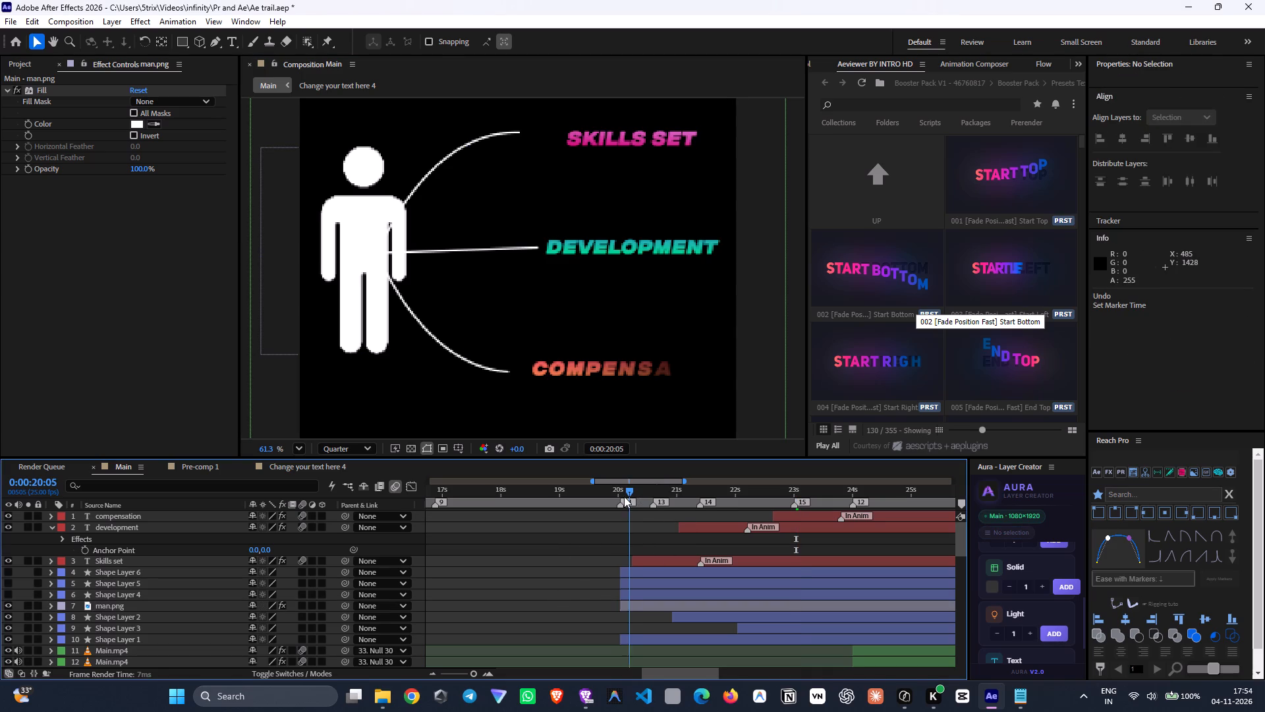
drag(624, 496, 621, 496)
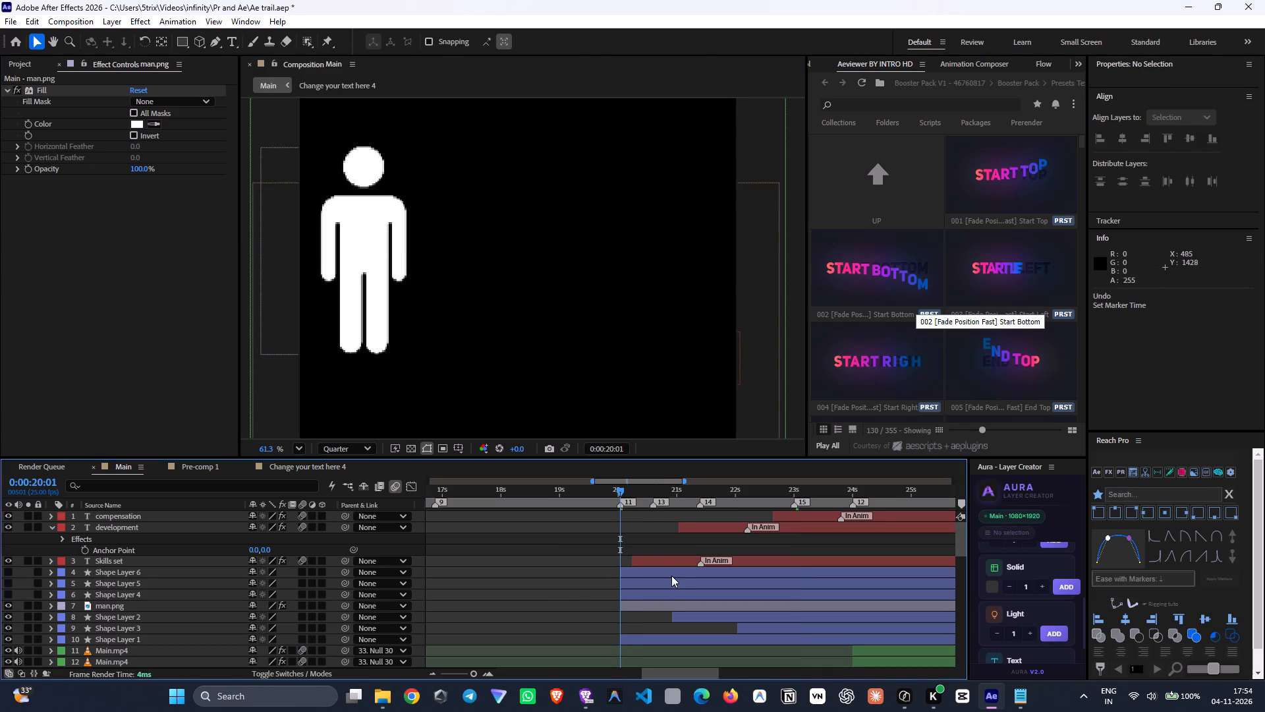
click(671, 576)
shift+click(674, 591)
key(Delete)
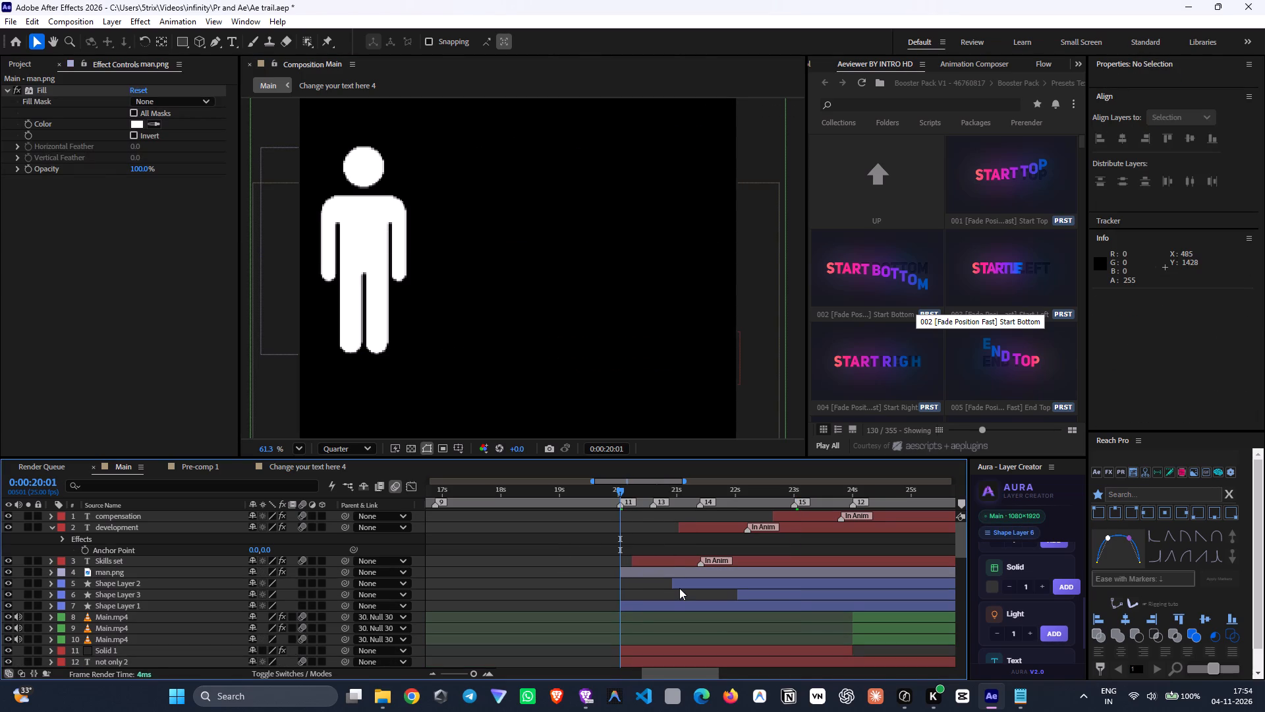
Scrub the full frame between 0:00:20:01 and 0:00:24:12 to find where the black scene ends, stopping at 0:00:24:00.
drag(685, 483, 795, 503)
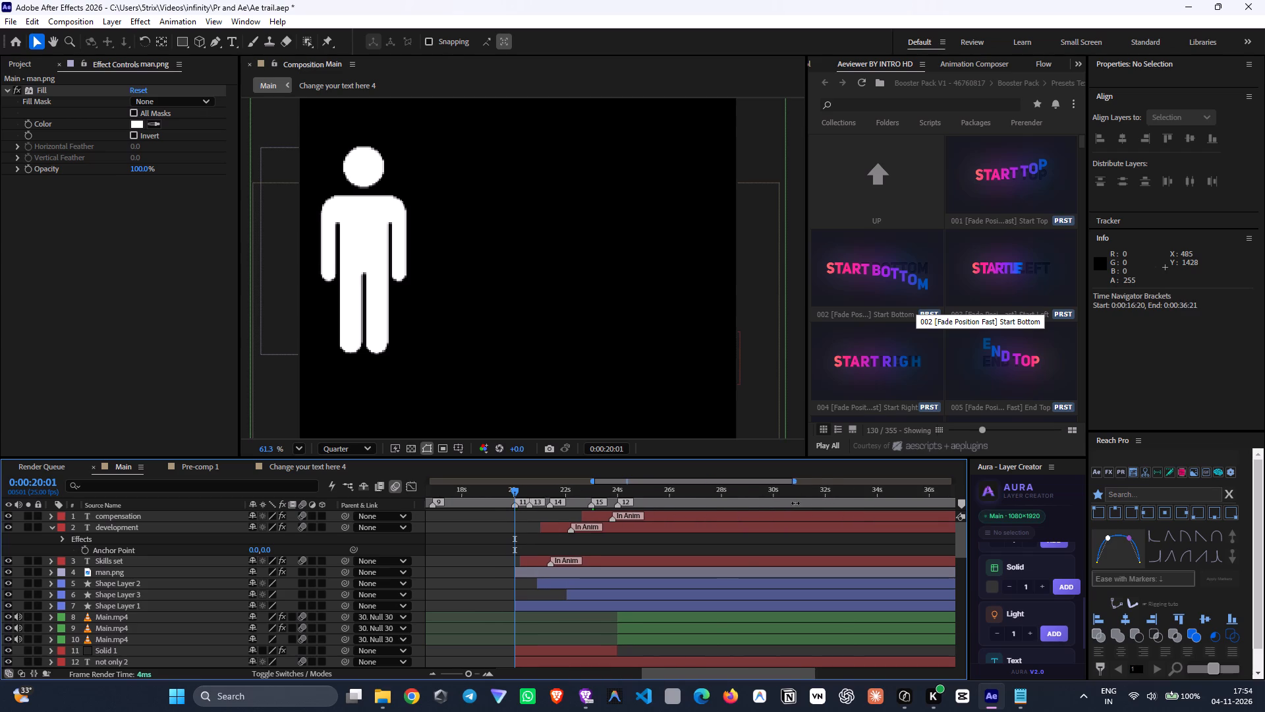
drag(795, 503, 809, 506)
scroll(721, 566, up, 4)
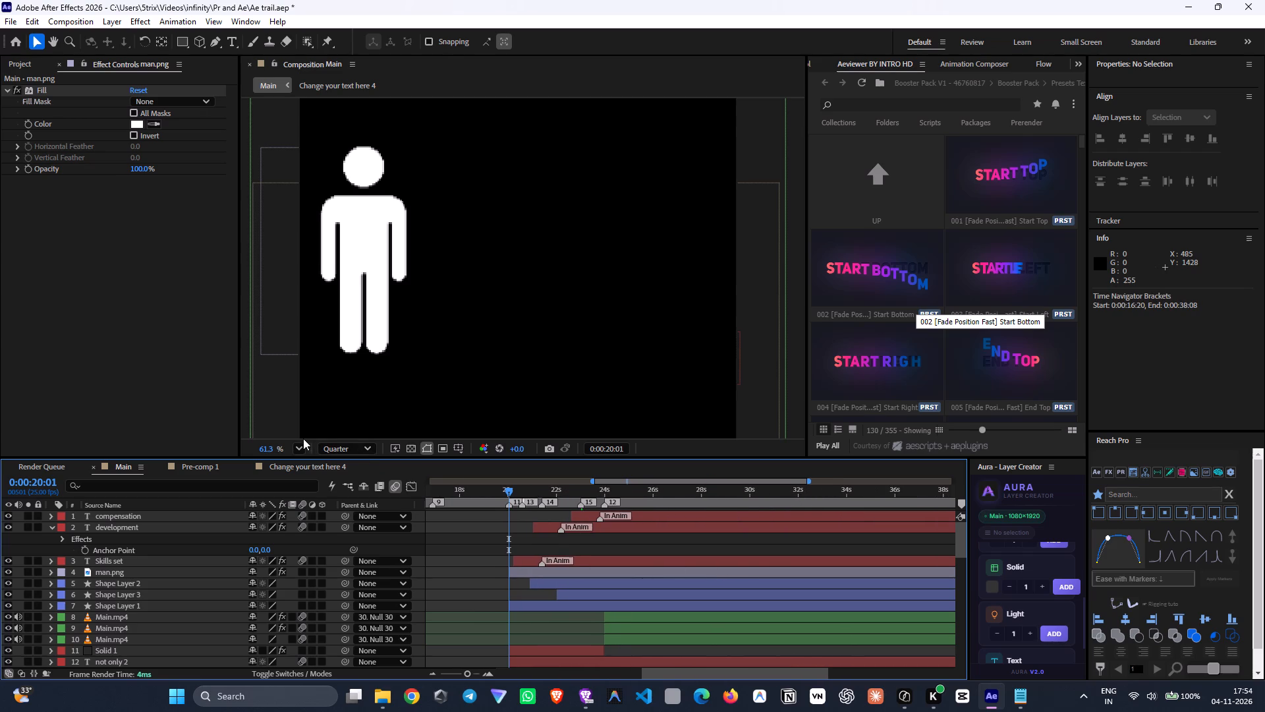
click(300, 442)
click(318, 189)
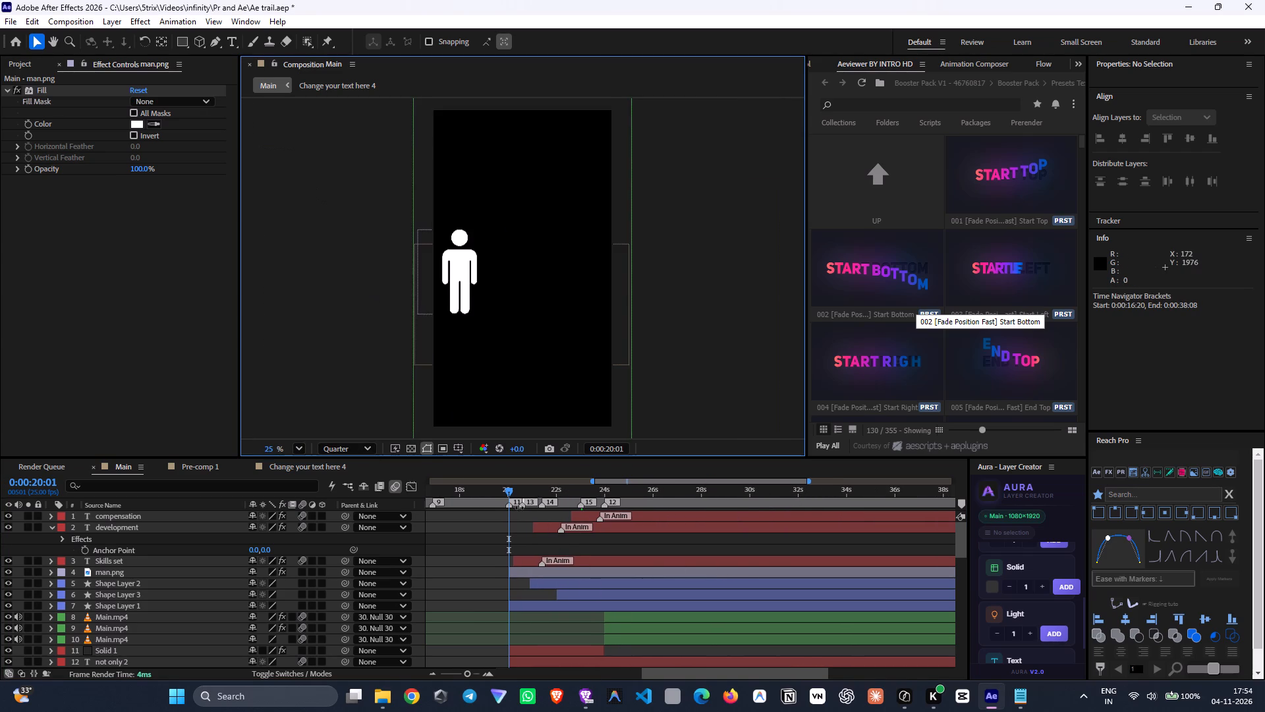
drag(513, 495, 616, 591)
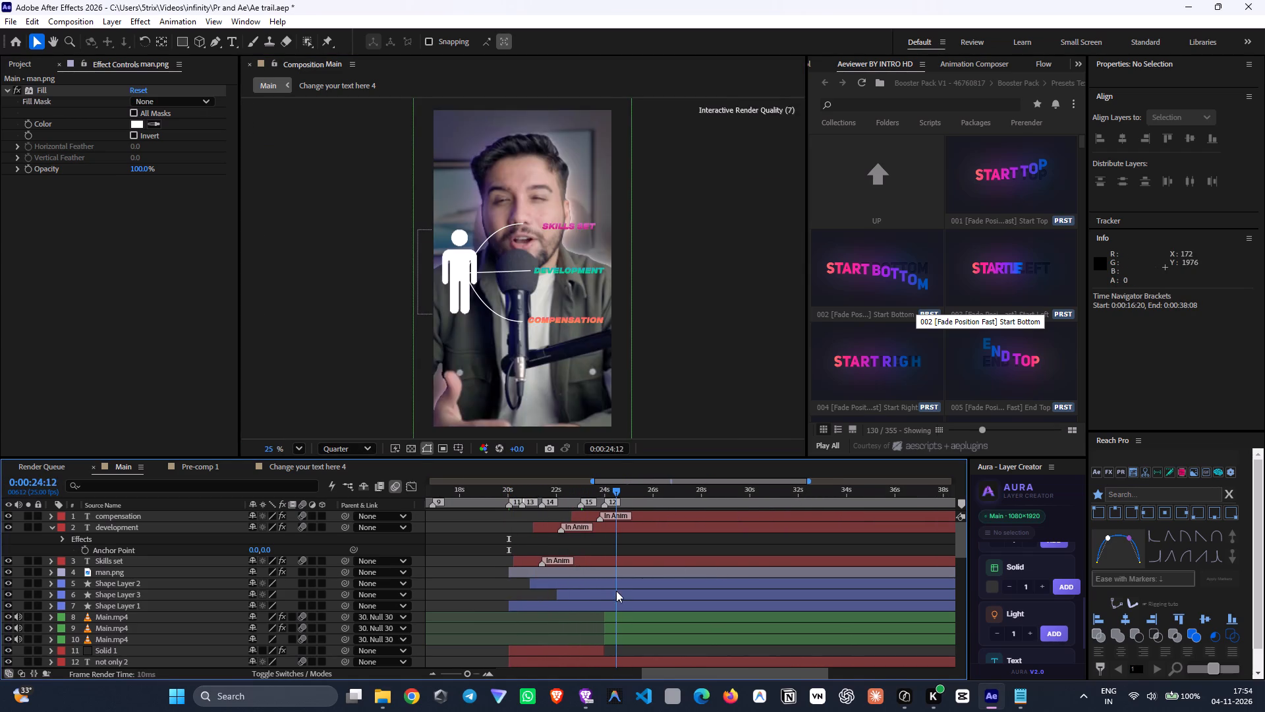
drag(616, 591, 576, 604)
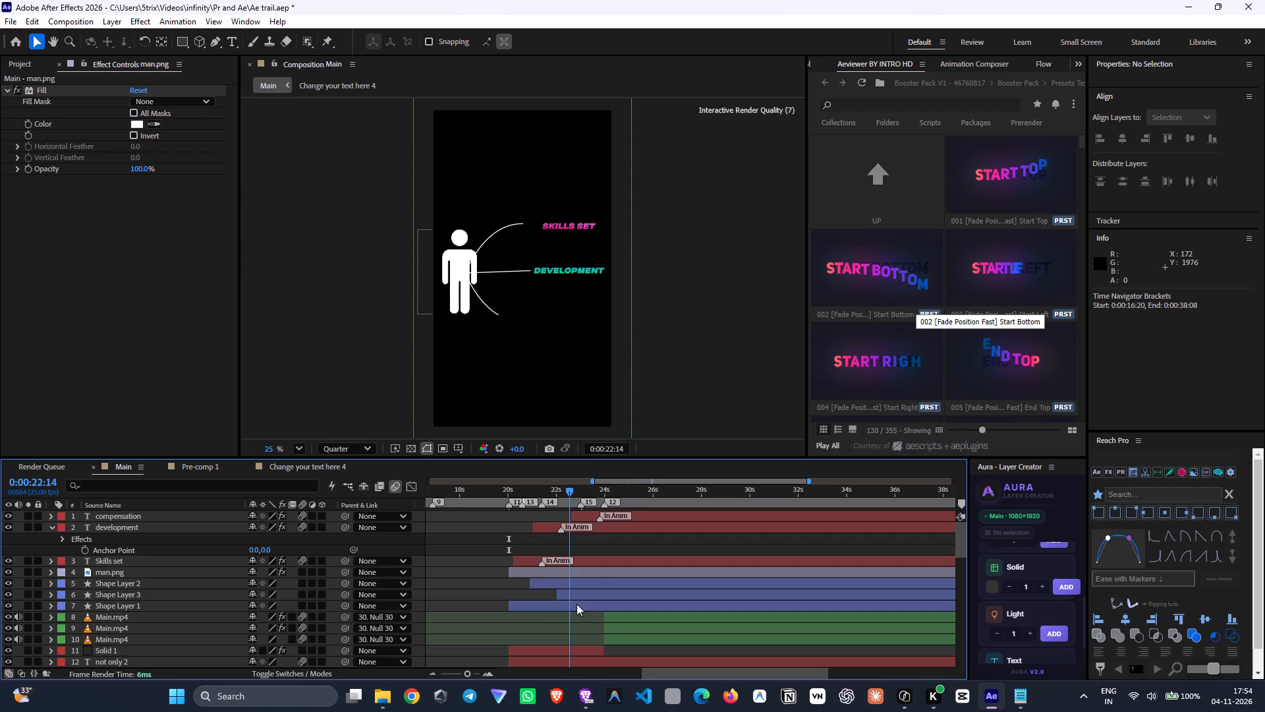
drag(576, 604, 605, 637)
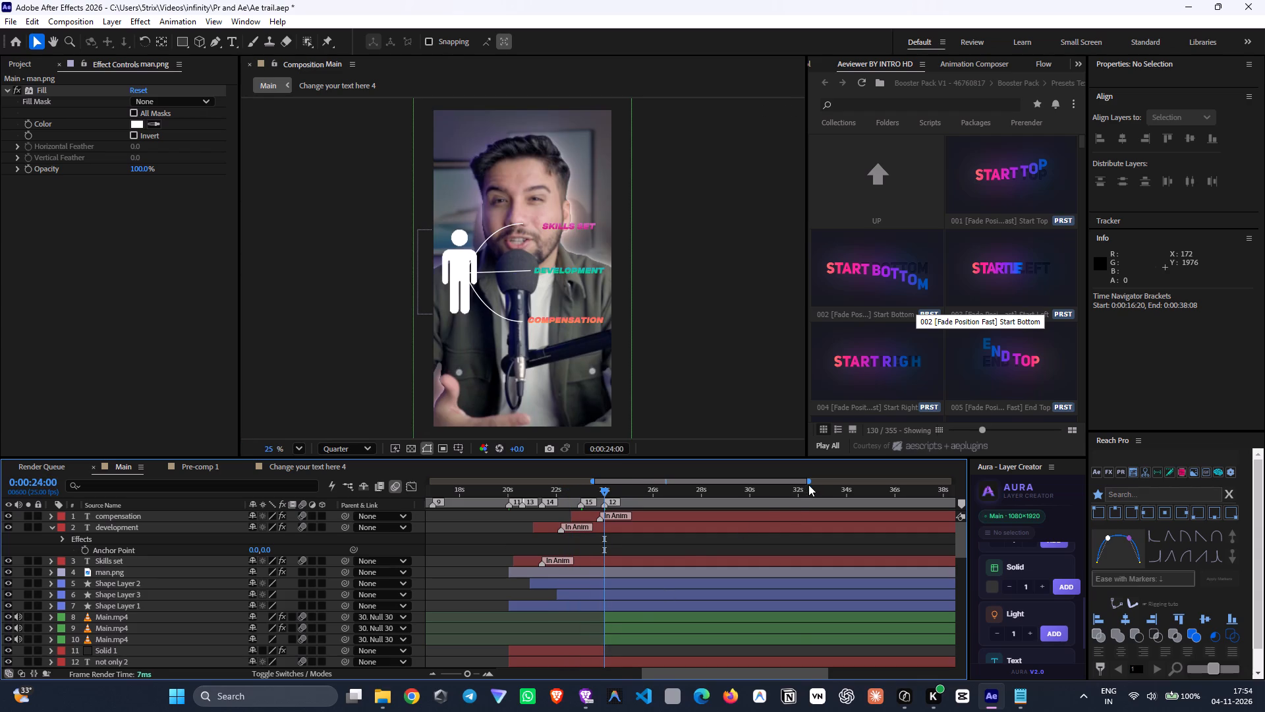
drag(808, 480, 695, 479)
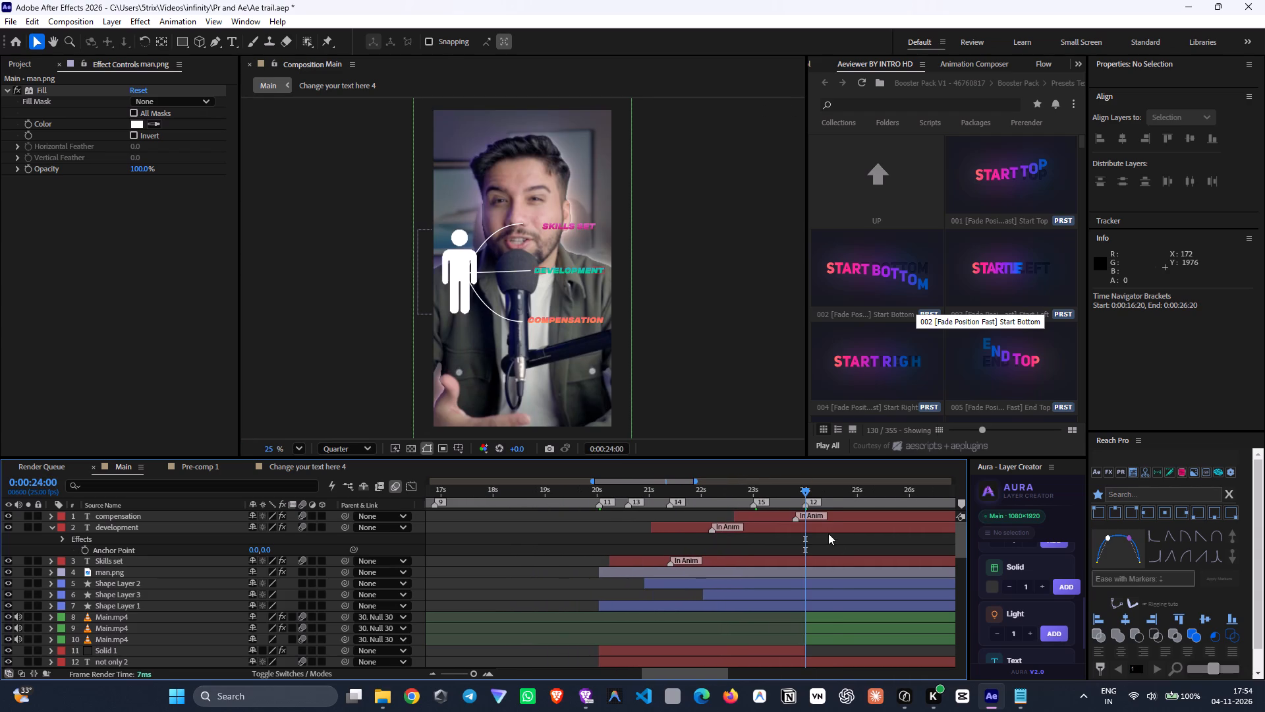
Move the three Main.mp4 layers that start at 0:00:24:00 to the top of the layer stack and check the scene.
click(828, 639)
shift+click(824, 617)
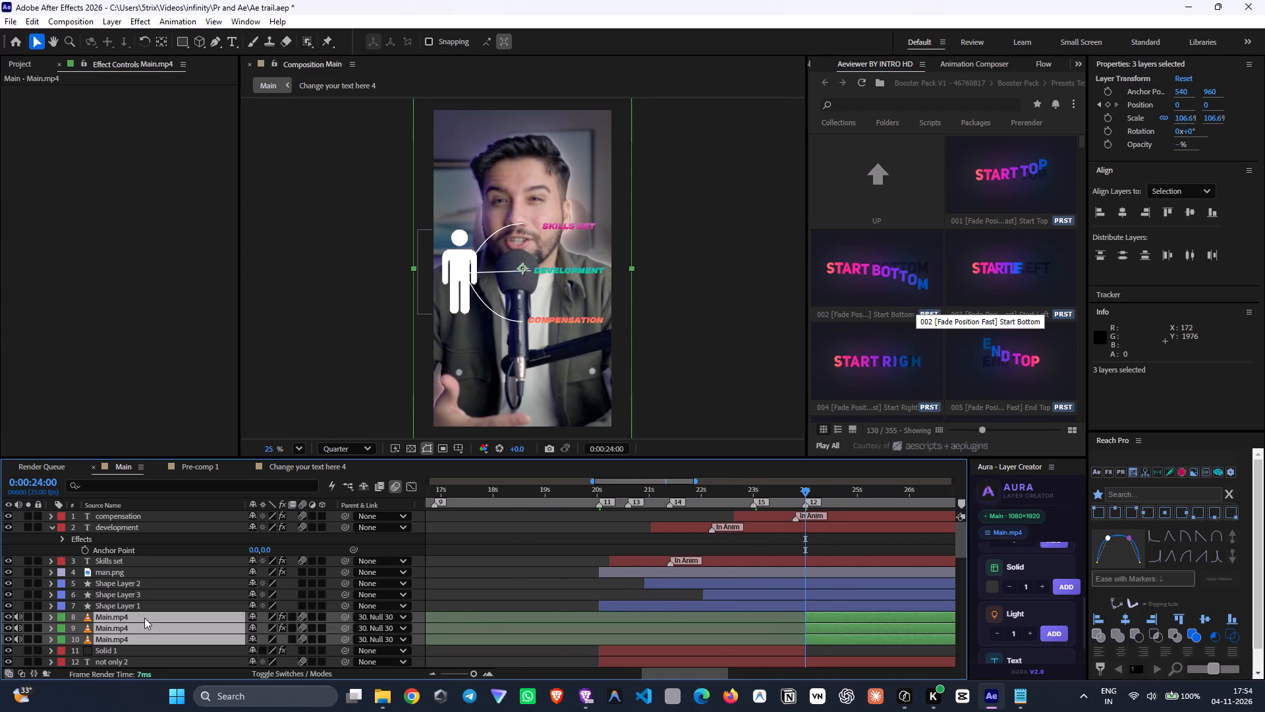
drag(144, 618, 118, 515)
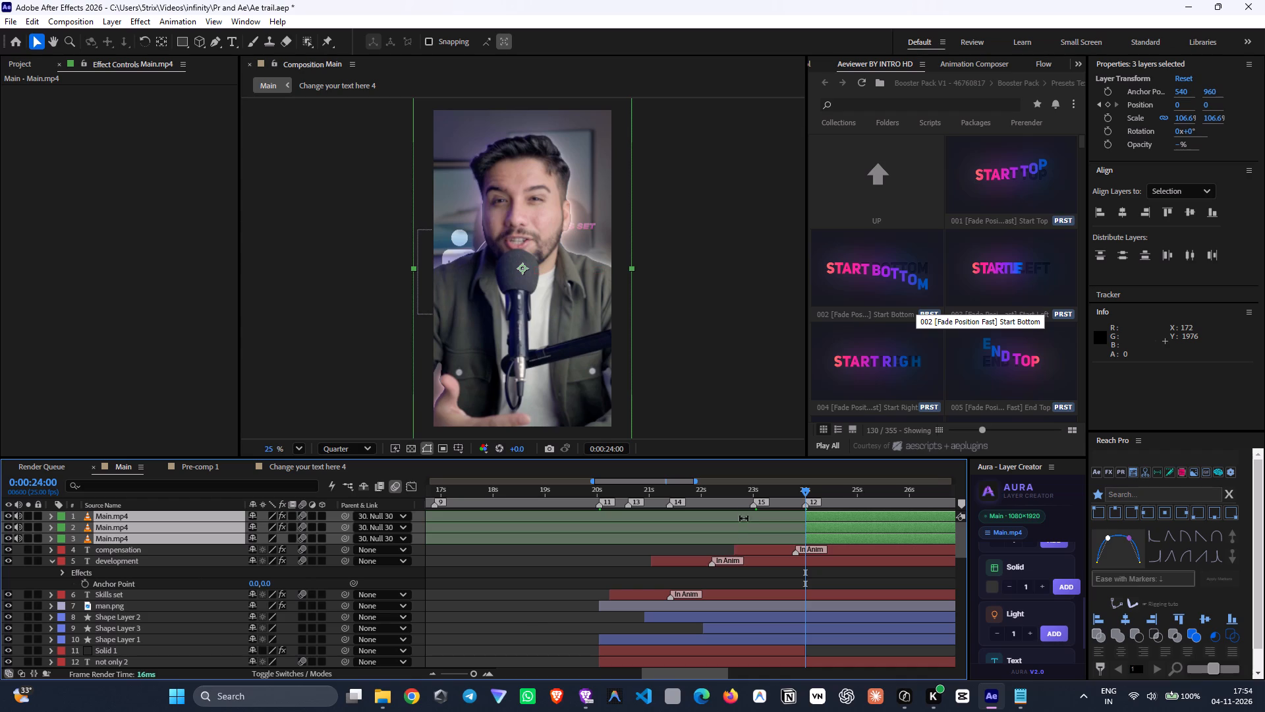
drag(792, 500, 644, 568)
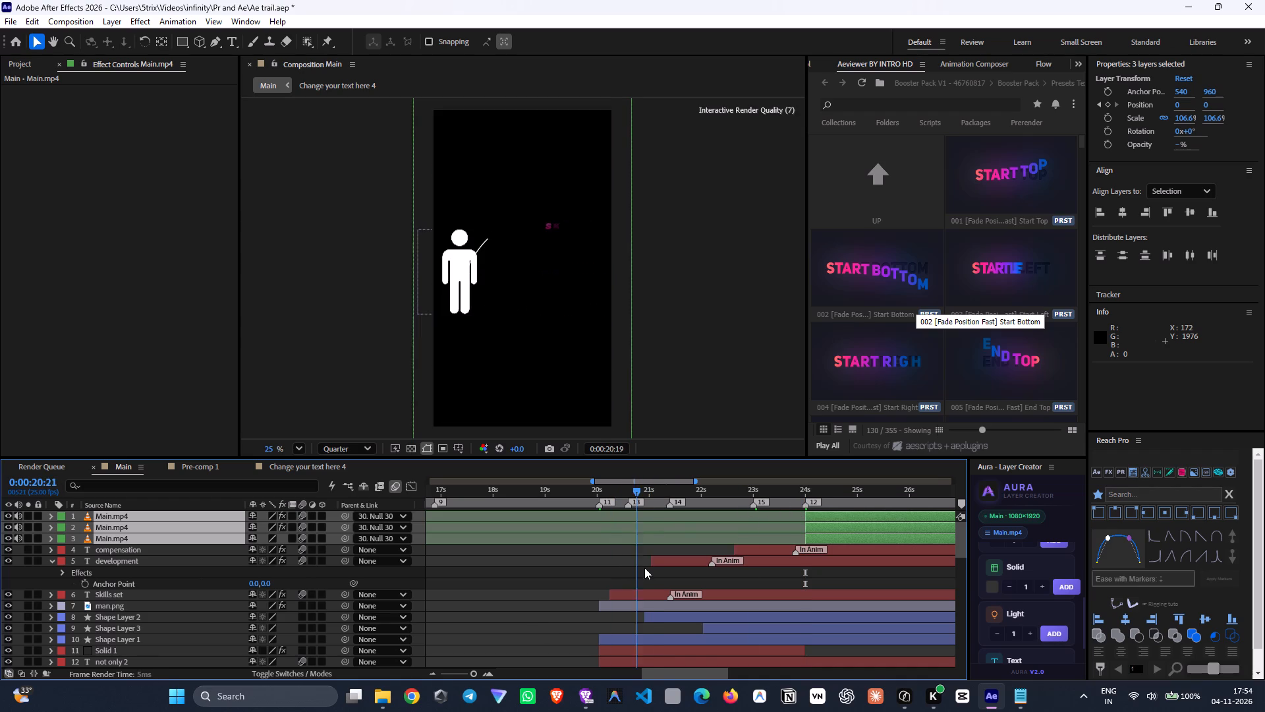
drag(644, 568, 762, 615)
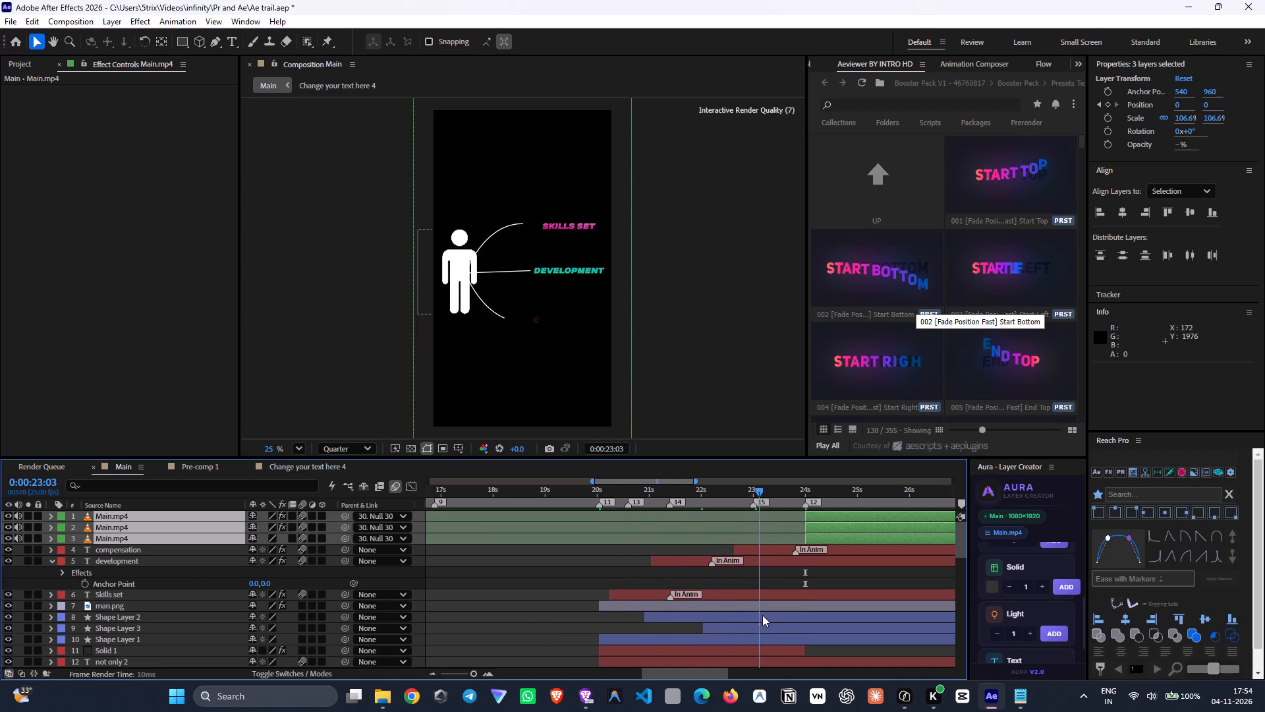
drag(762, 615, 771, 618)
Add video_2026-11-04_16-01-48 from the Assets folder to the Main composition, starting at 0:00:20:01.
click(379, 690)
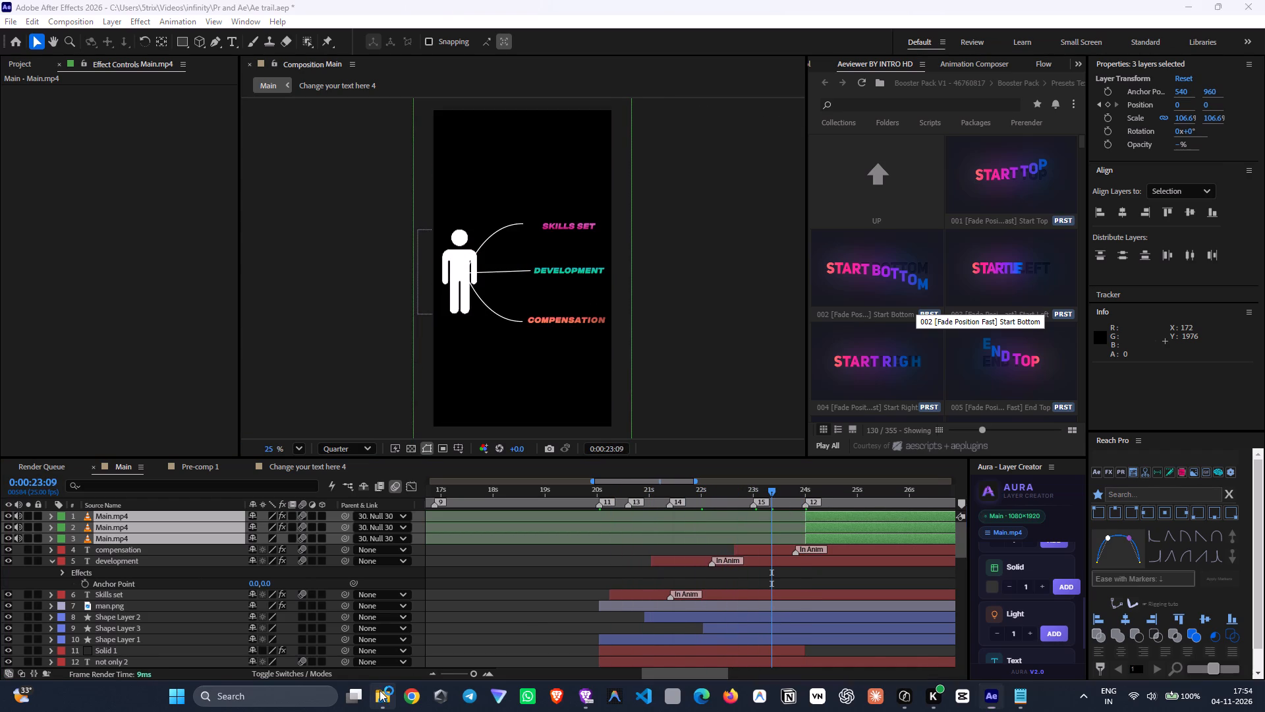
click(990, 527)
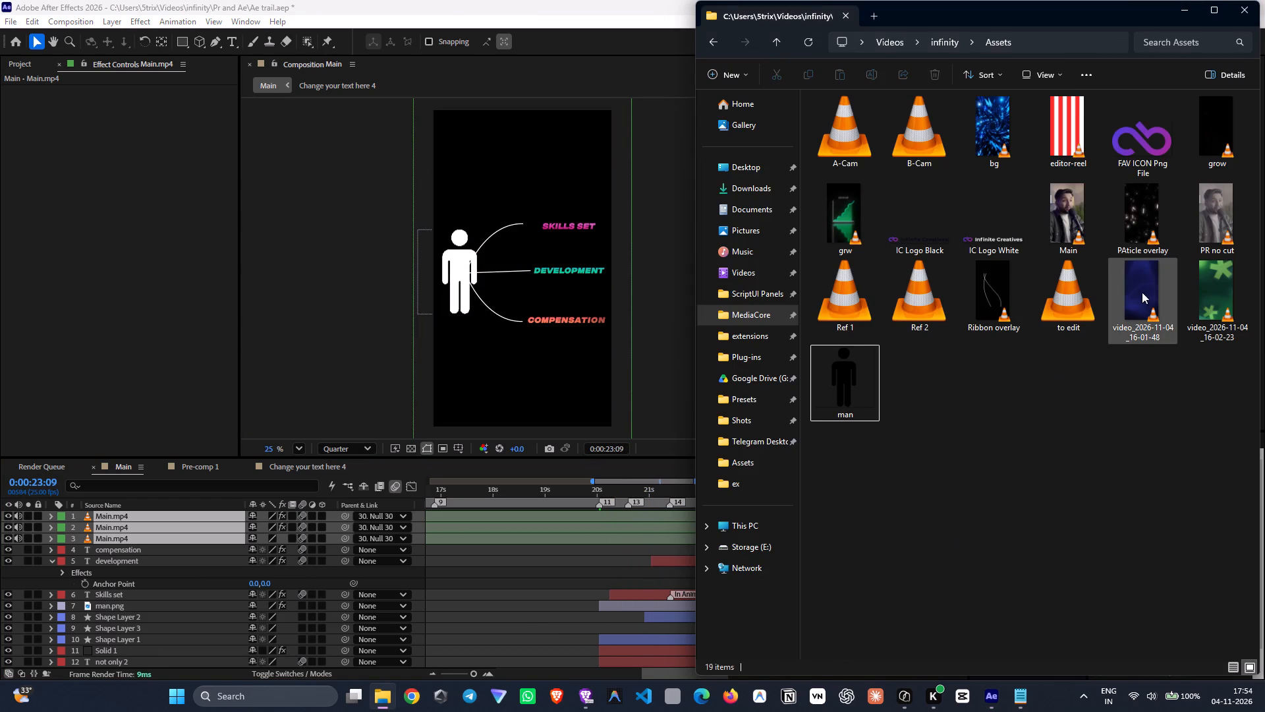
drag(1144, 291, 619, 560)
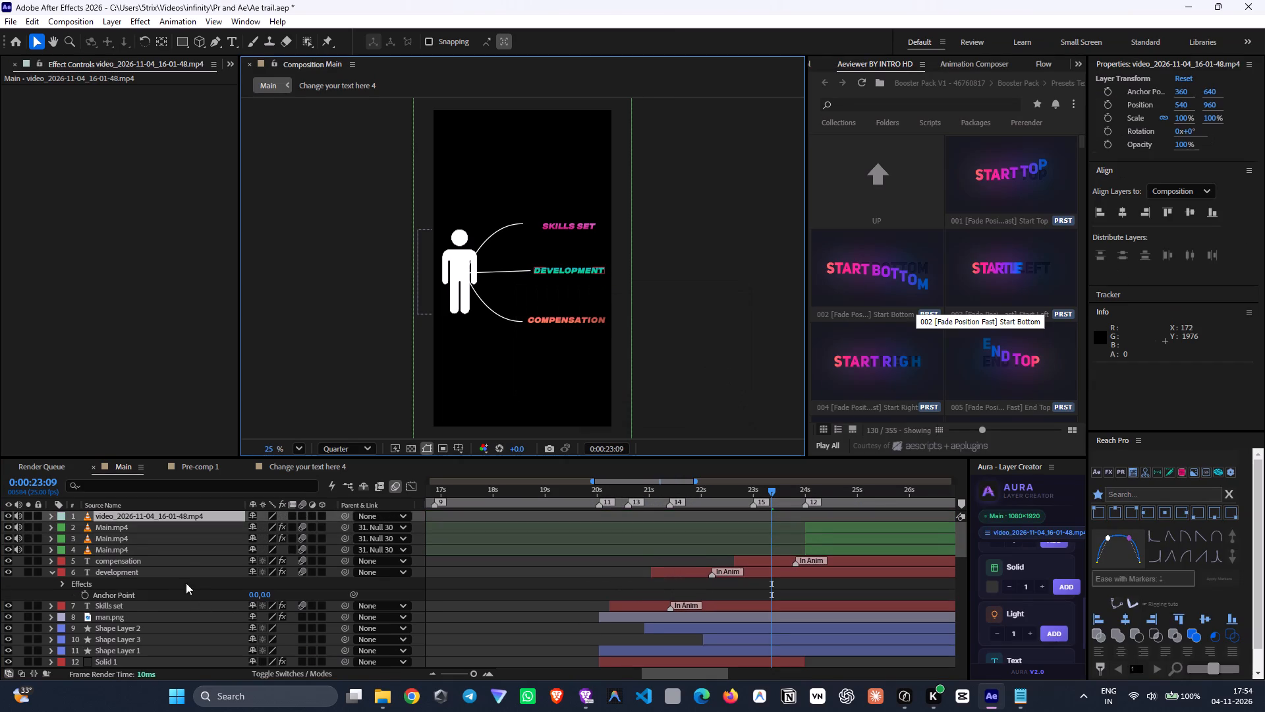
drag(617, 499, 599, 498)
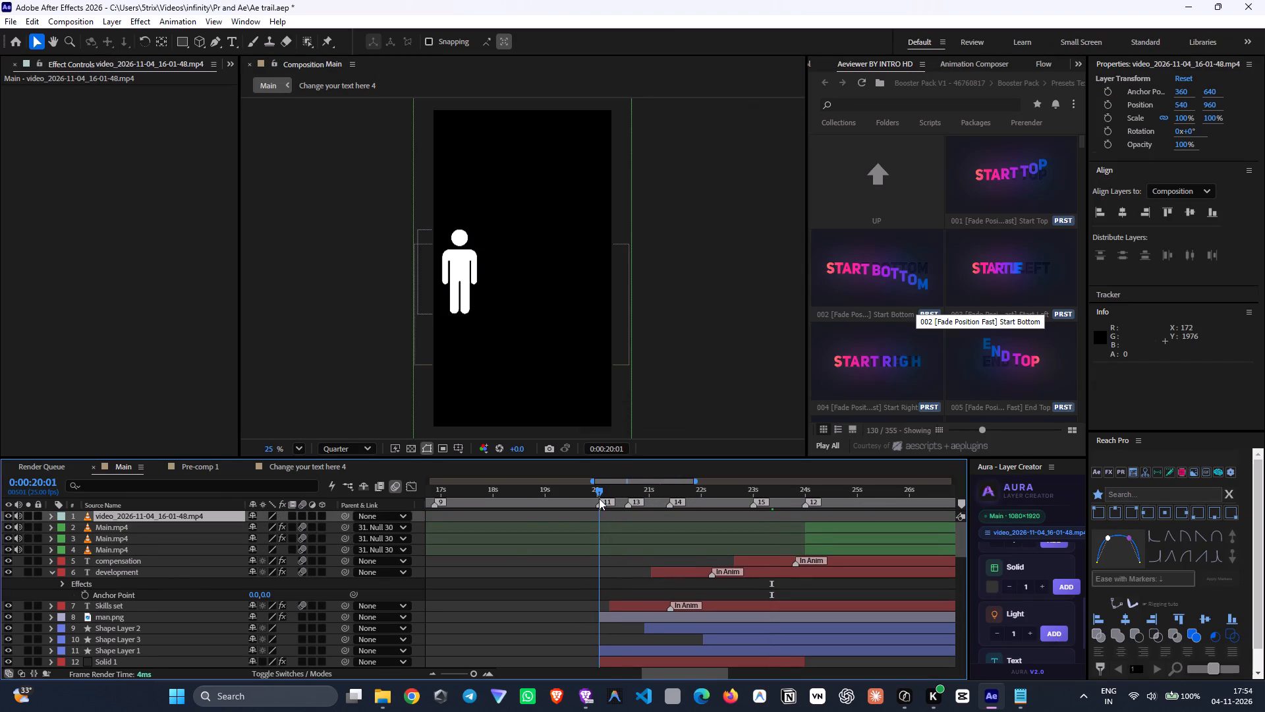
drag(599, 498, 600, 498)
drag(609, 493, 598, 491)
key(bracketleft)
Move the blue background video layer down the stack, between Shape Layer 1 and Solid 1.
drag(196, 514, 219, 602)
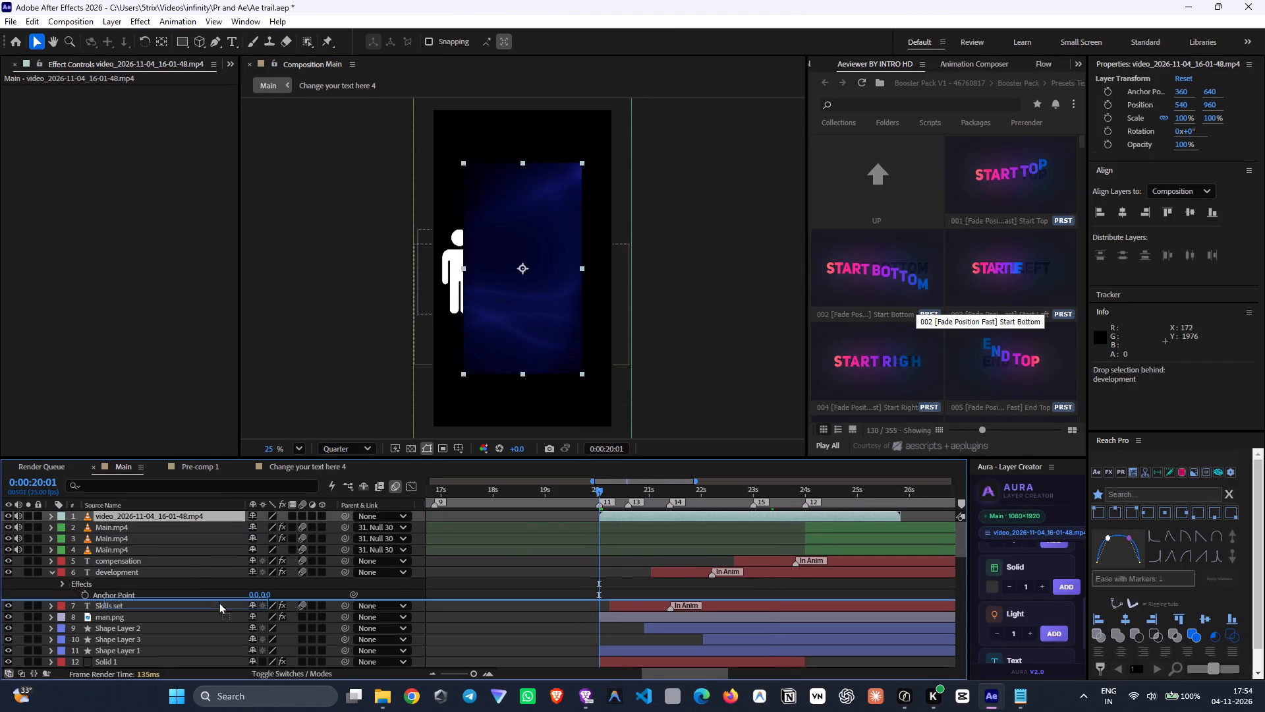
drag(219, 602, 224, 653)
scroll(583, 578, down, 2)
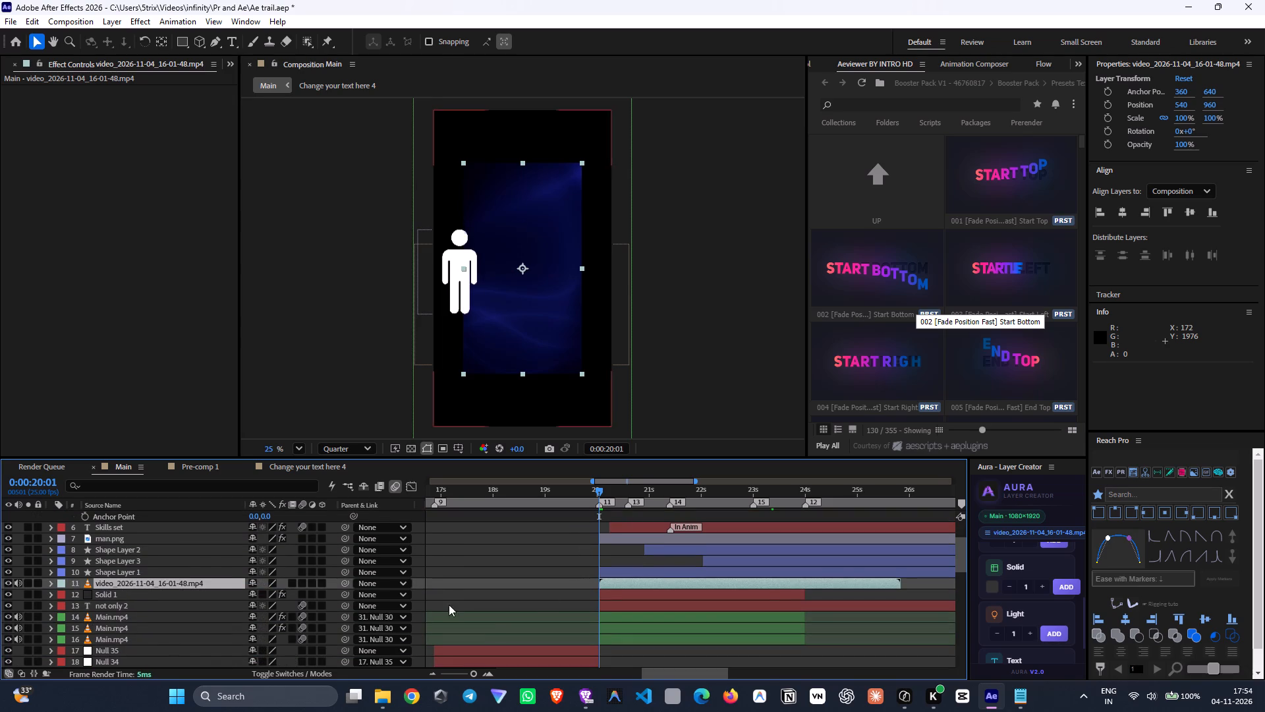
drag(159, 579, 168, 607)
drag(131, 607, 124, 601)
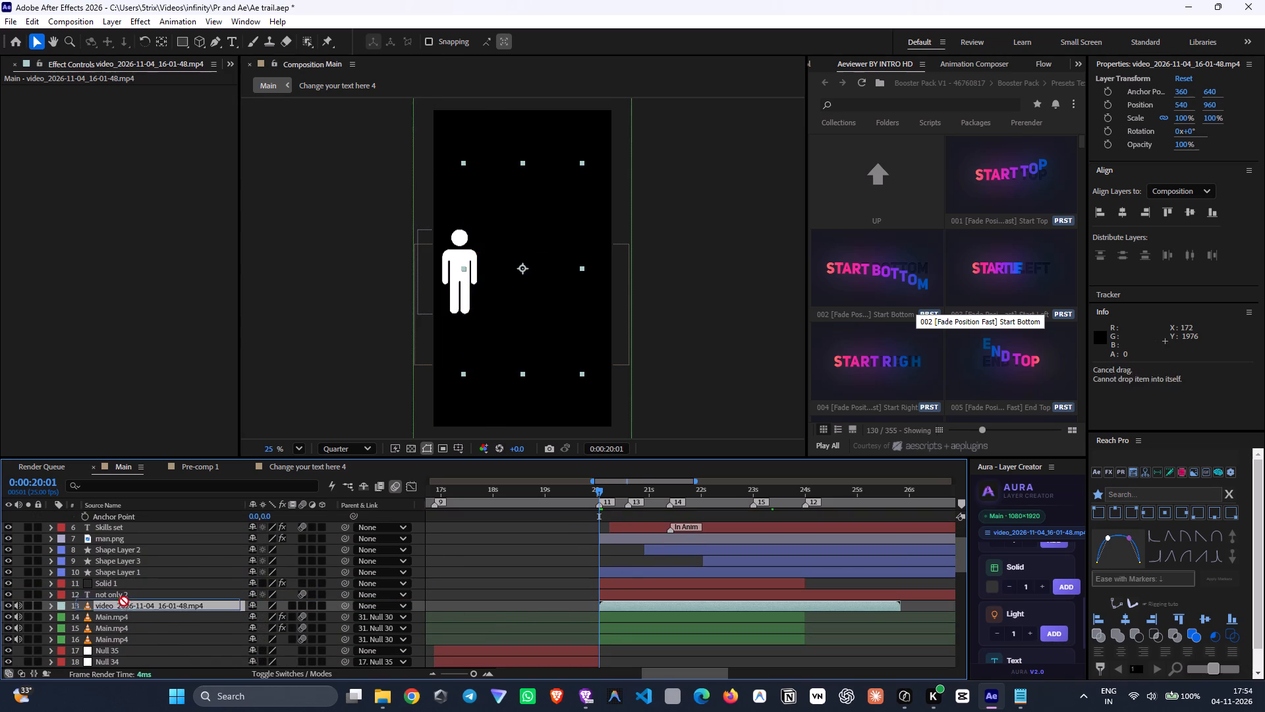
drag(124, 601, 124, 581)
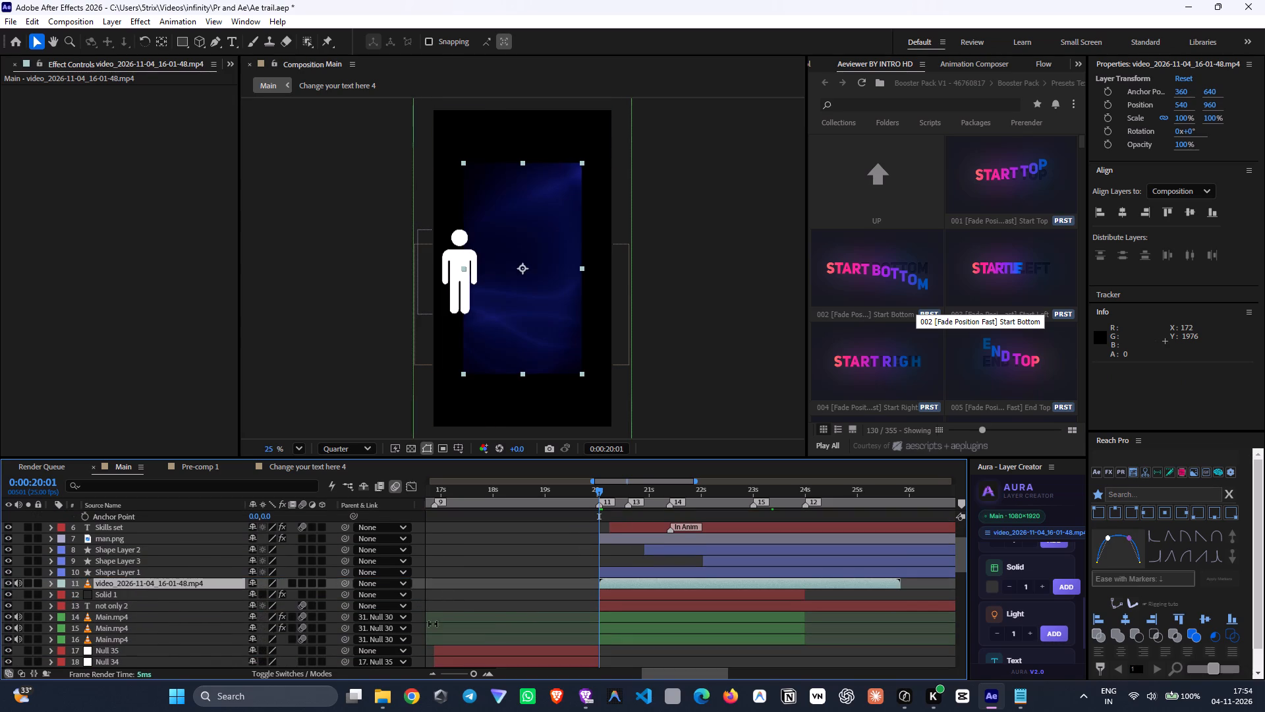
Scale the blue background video to 156% so it fills the frame.
key(s)
drag(289, 595, 314, 600)
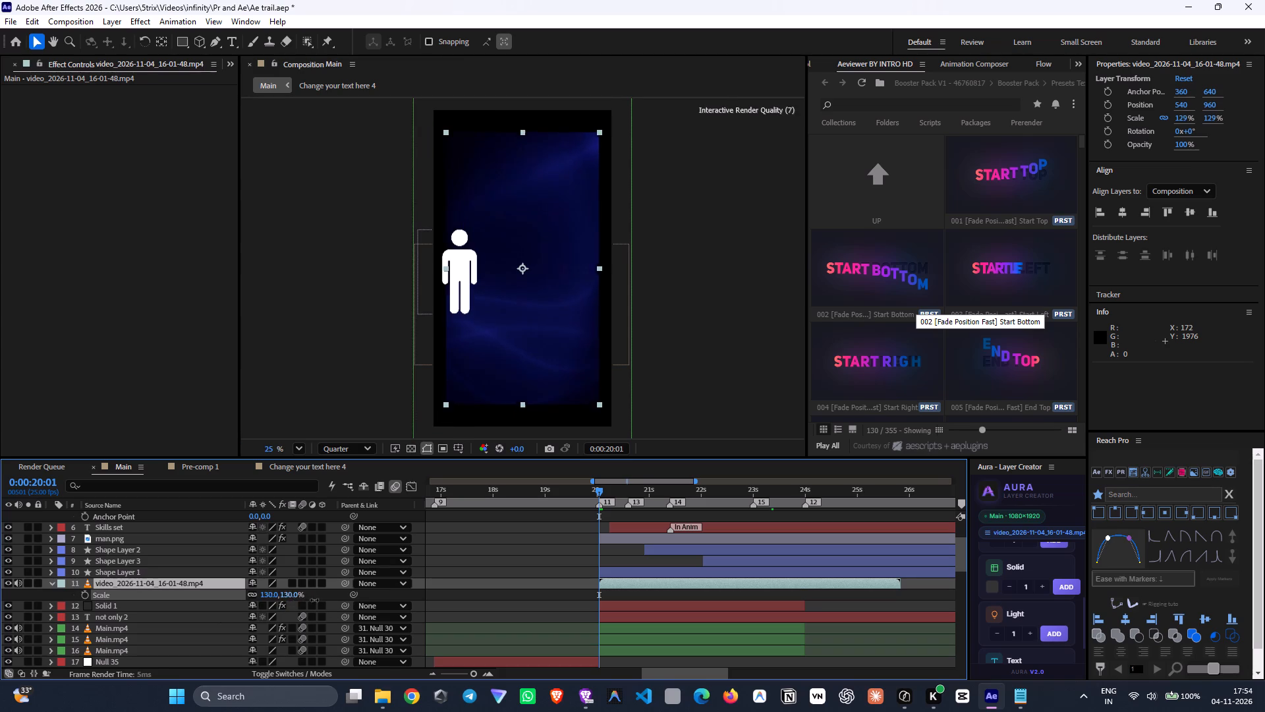
drag(314, 600, 335, 605)
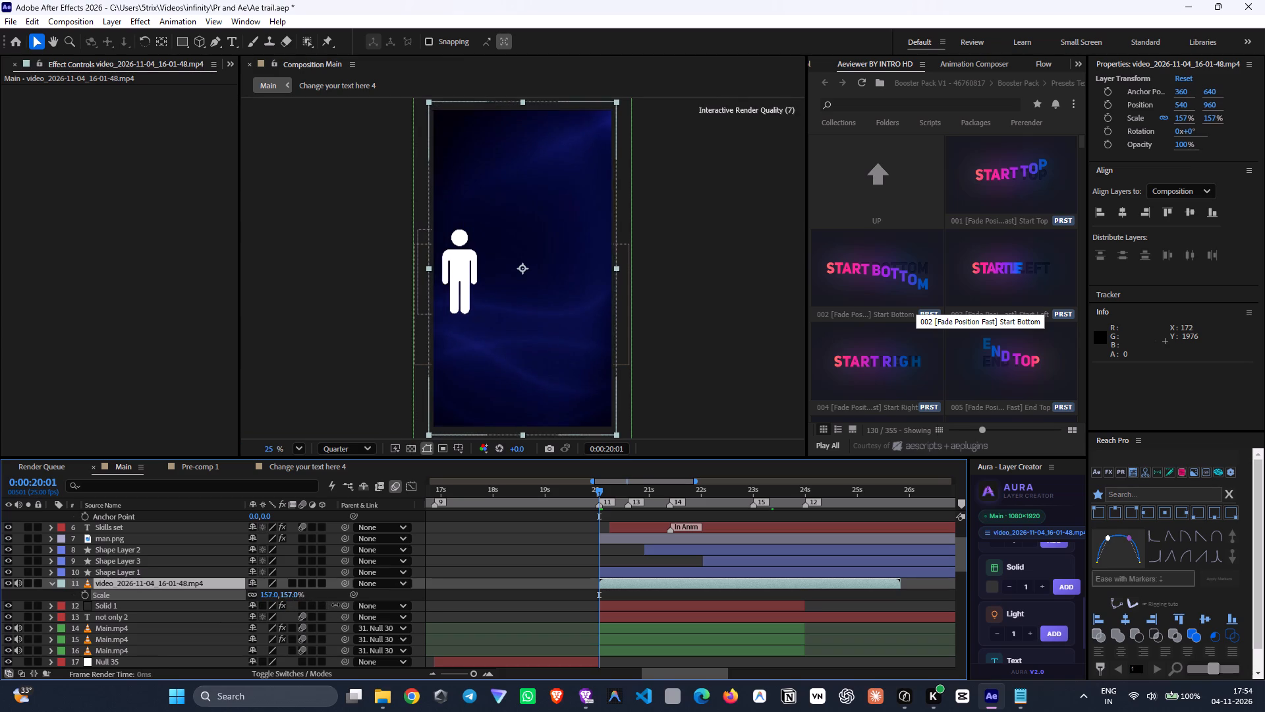
drag(335, 605, 335, 605)
Scrub between 0:00:20:13 and 0:00:22:04 to examine how the icon, lines and labels look over the blue background.
drag(604, 491, 623, 502)
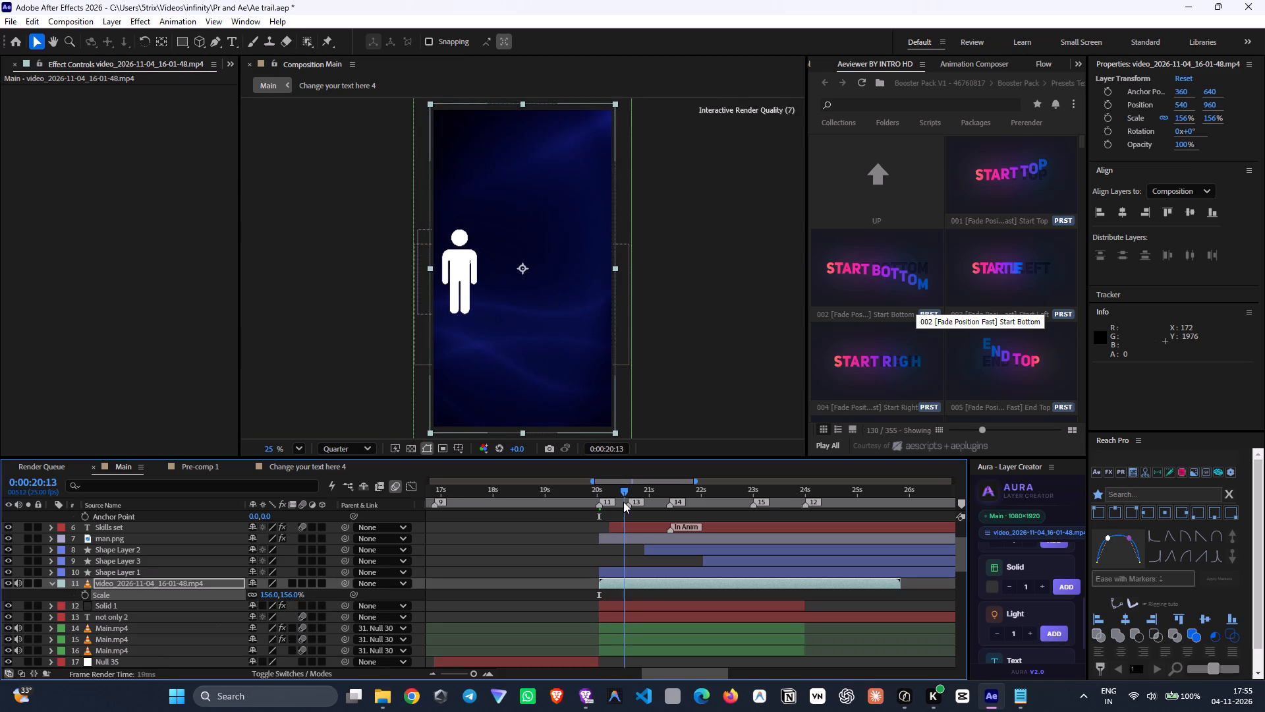
drag(623, 502, 689, 543)
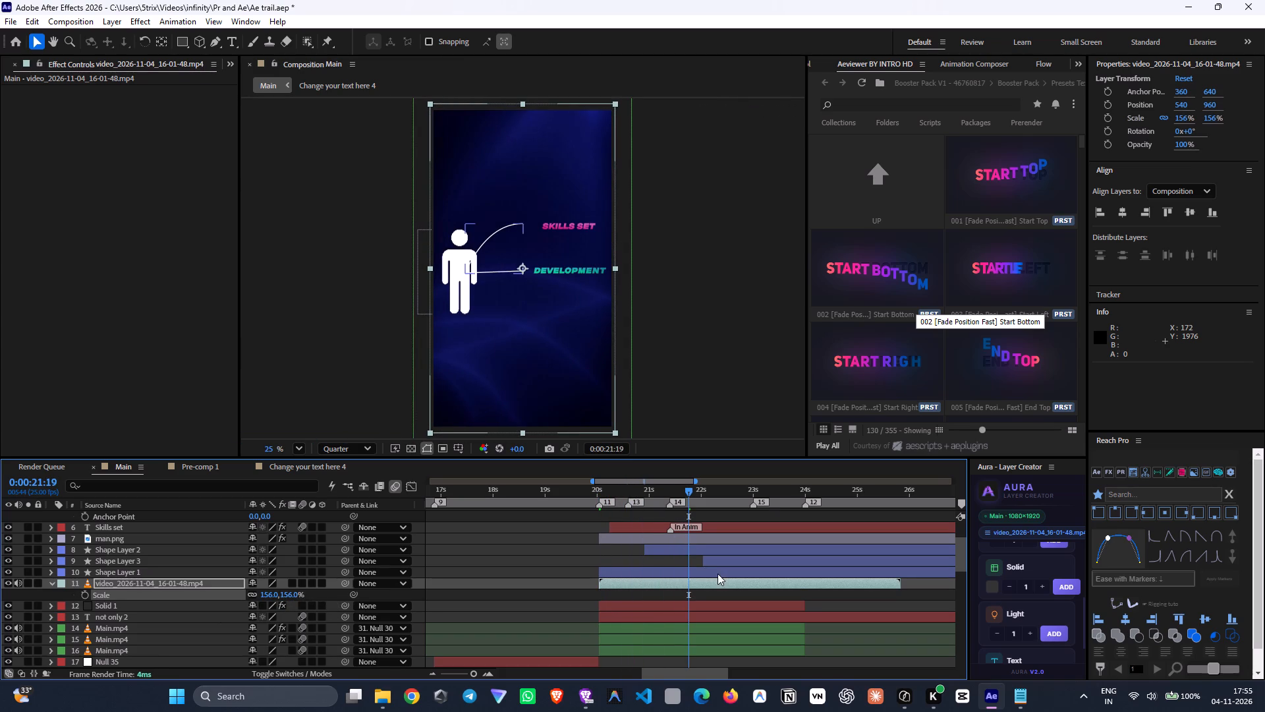
scroll(717, 574, up, 7)
drag(690, 493, 688, 494)
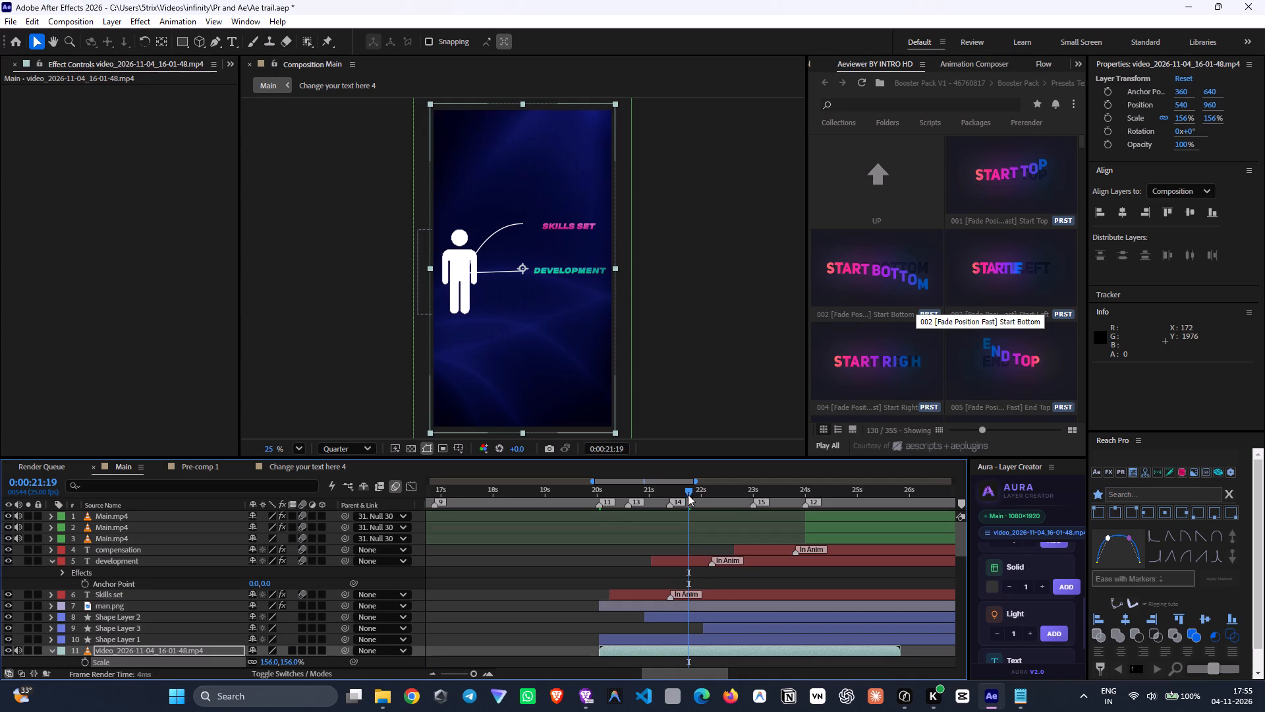
drag(688, 494, 714, 562)
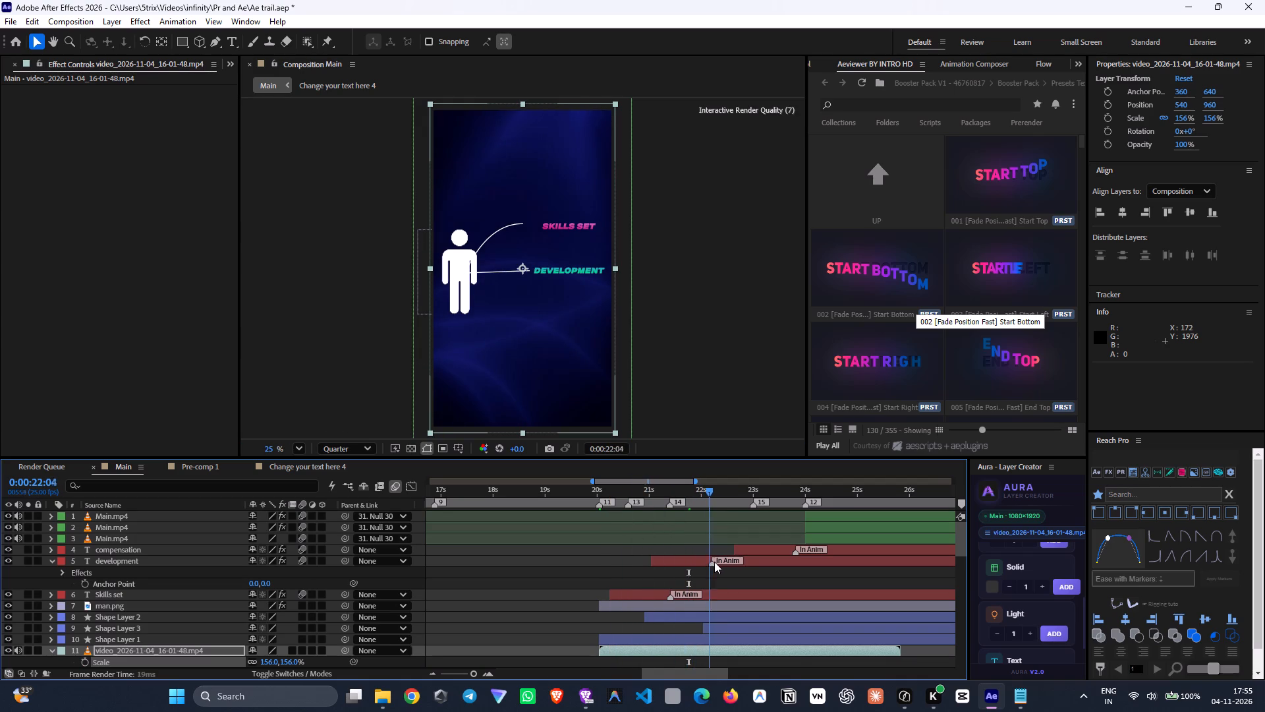
drag(714, 562, 677, 556)
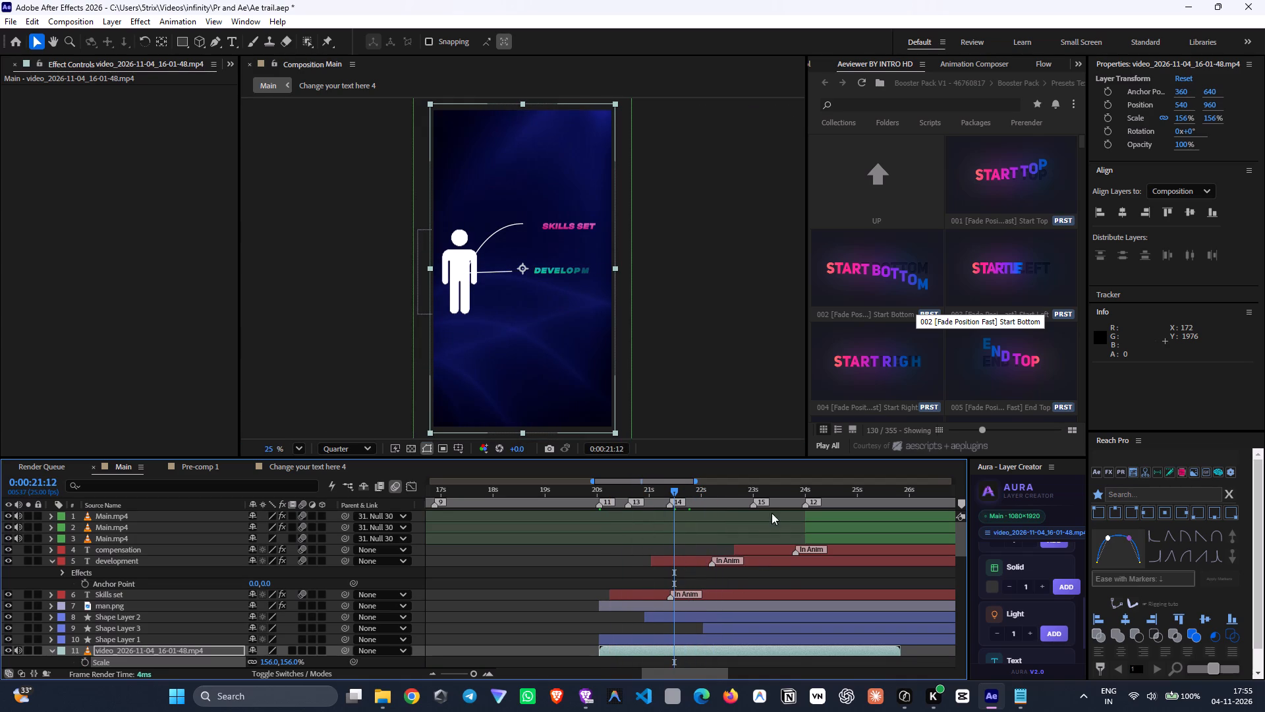
Create one adjustment layer matched to the duration of Solid 1.
scroll(709, 624, down, 1)
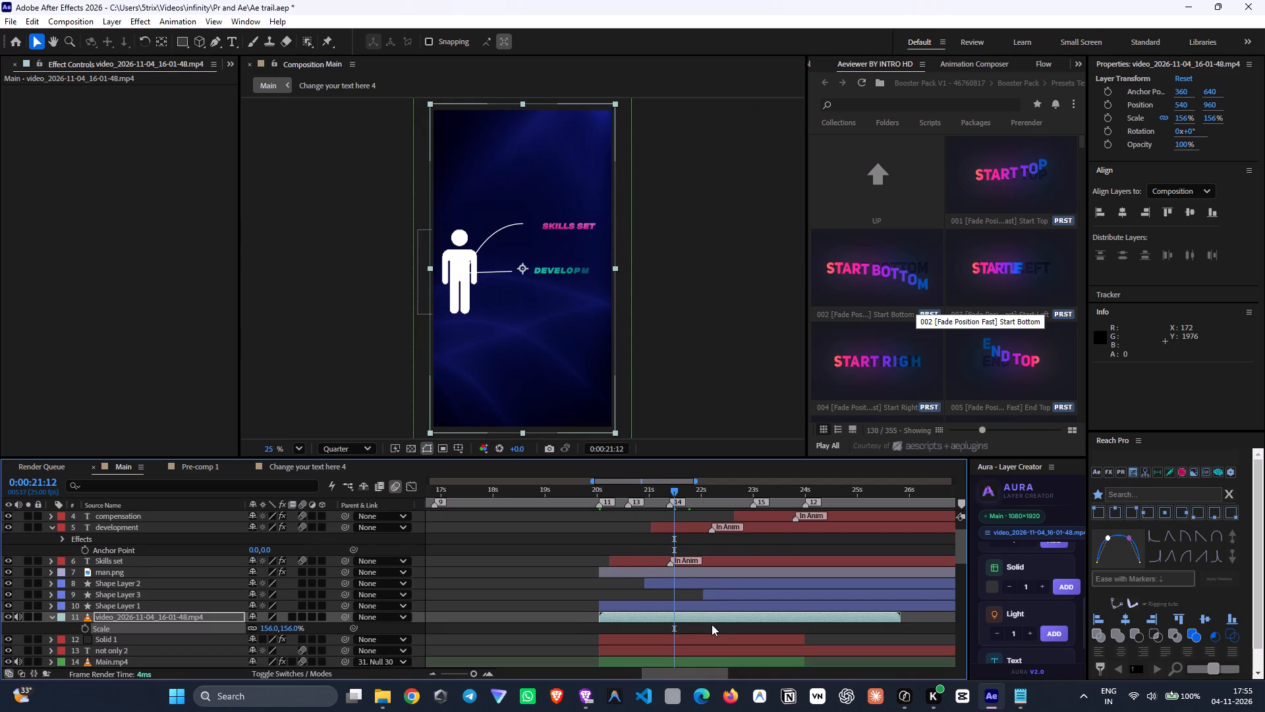
click(718, 641)
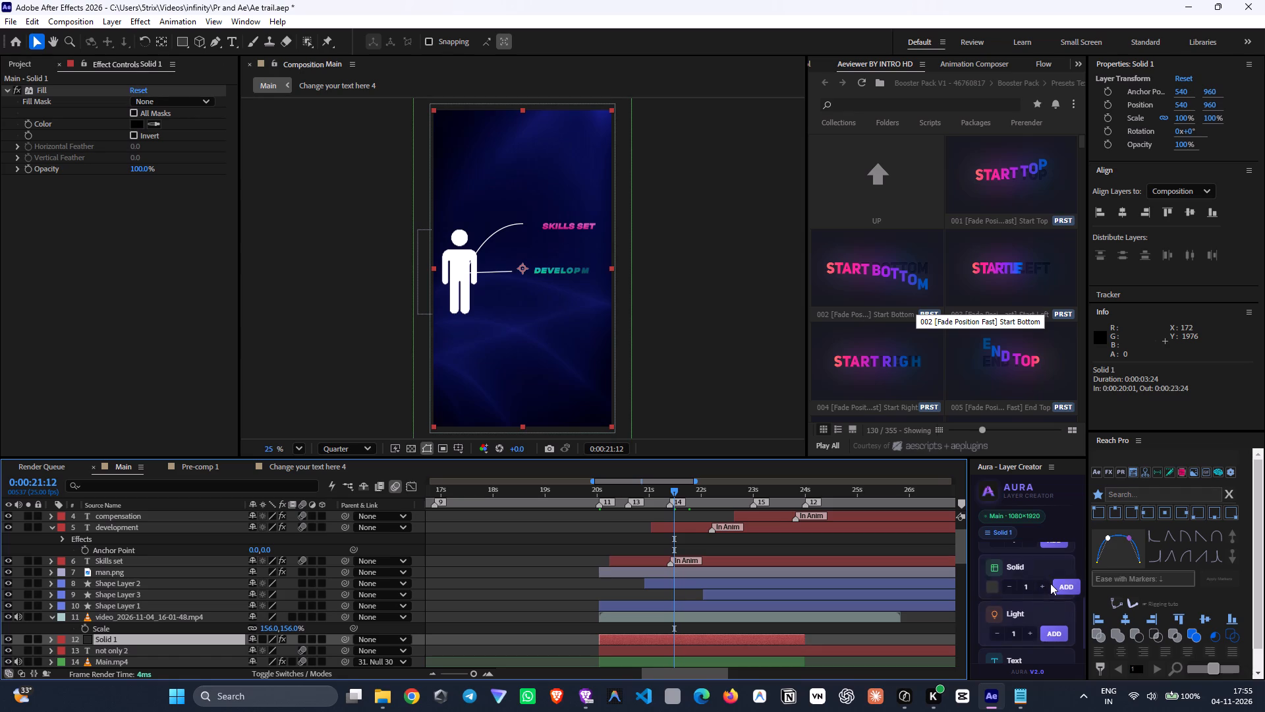
scroll(1052, 583, up, 3)
click(1052, 581)
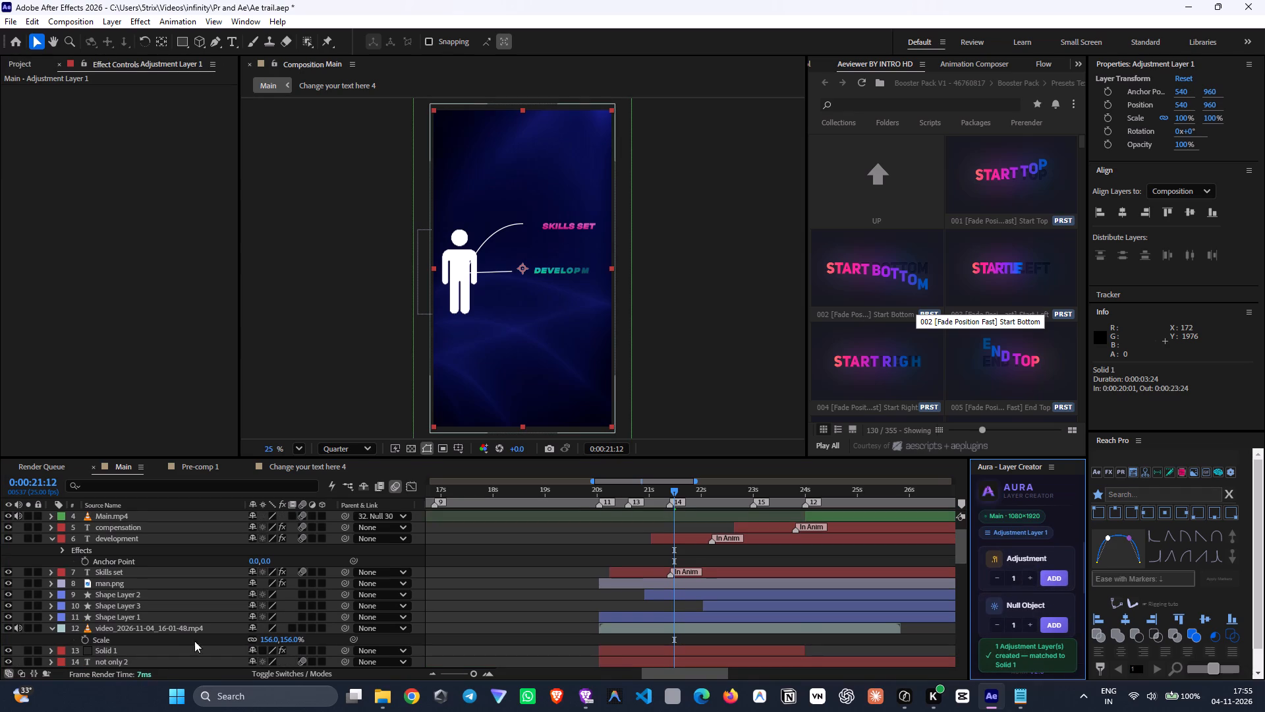
Apply the Deep Glow effect to Adjustment Layer 1.
scroll(144, 636, down, 1)
scroll(1157, 641, up, 5)
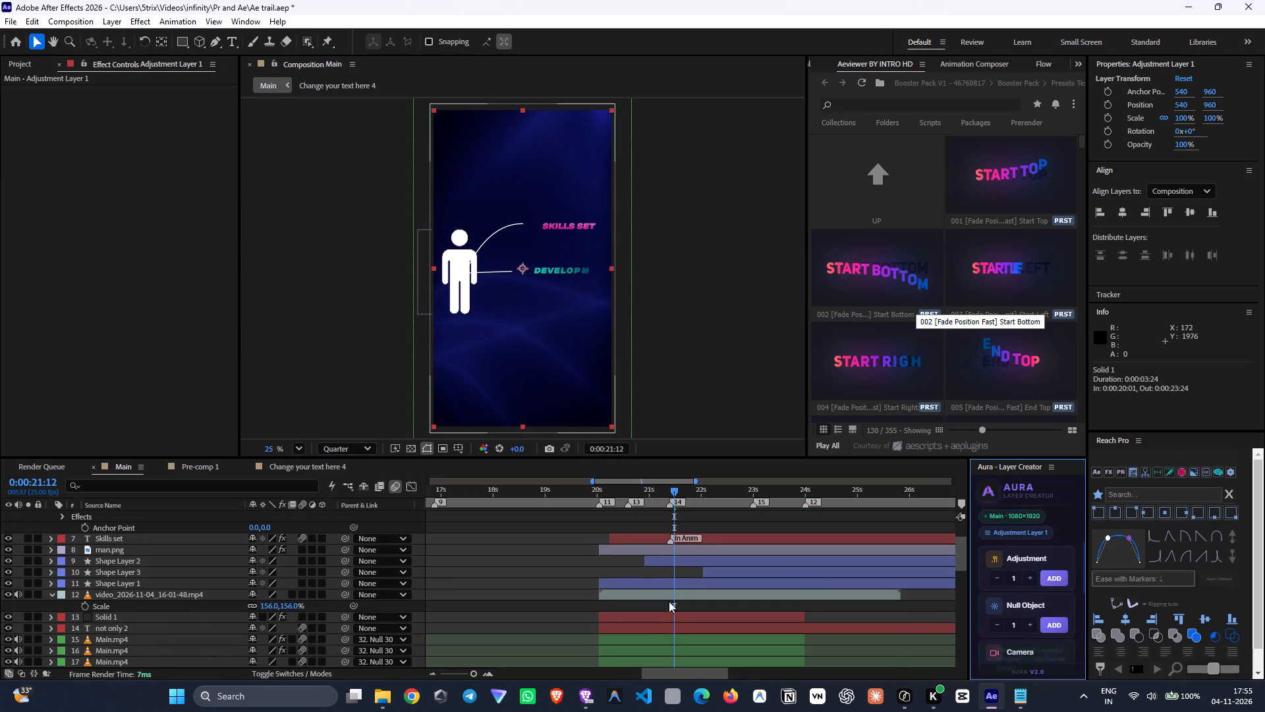
scroll(669, 601, up, 2)
key(ctrl+space)
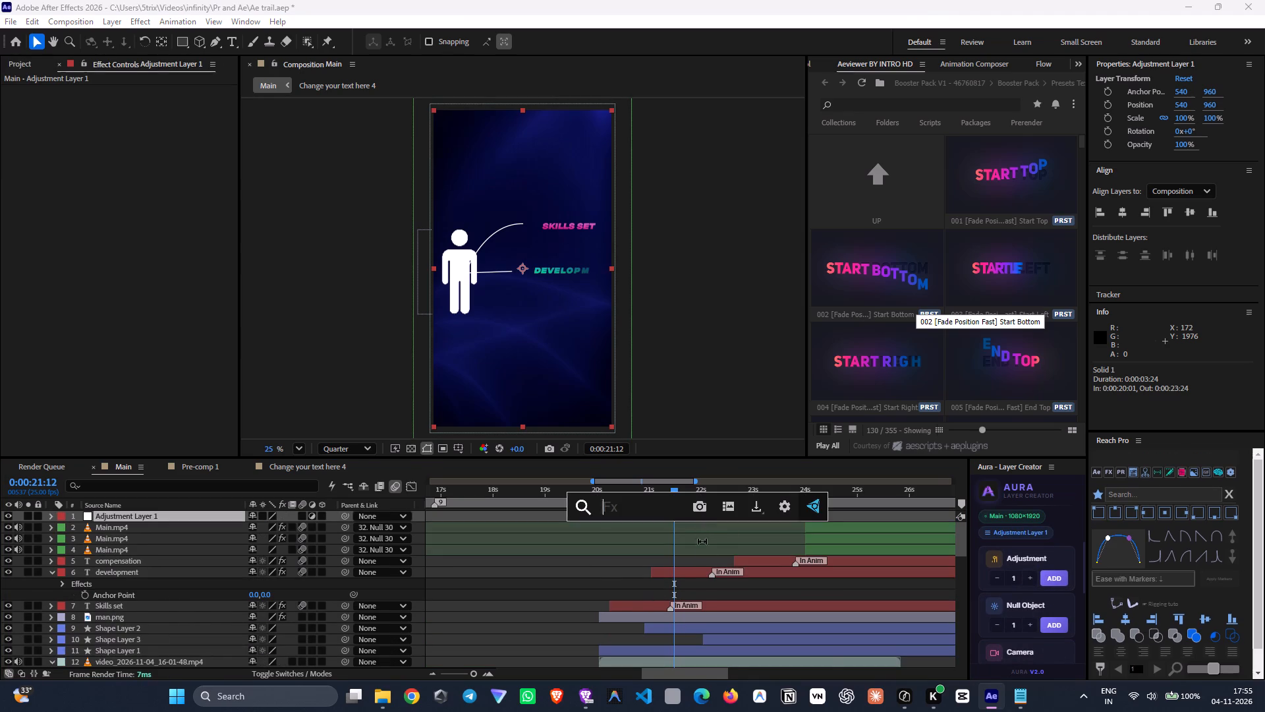
text(de)
click(664, 566)
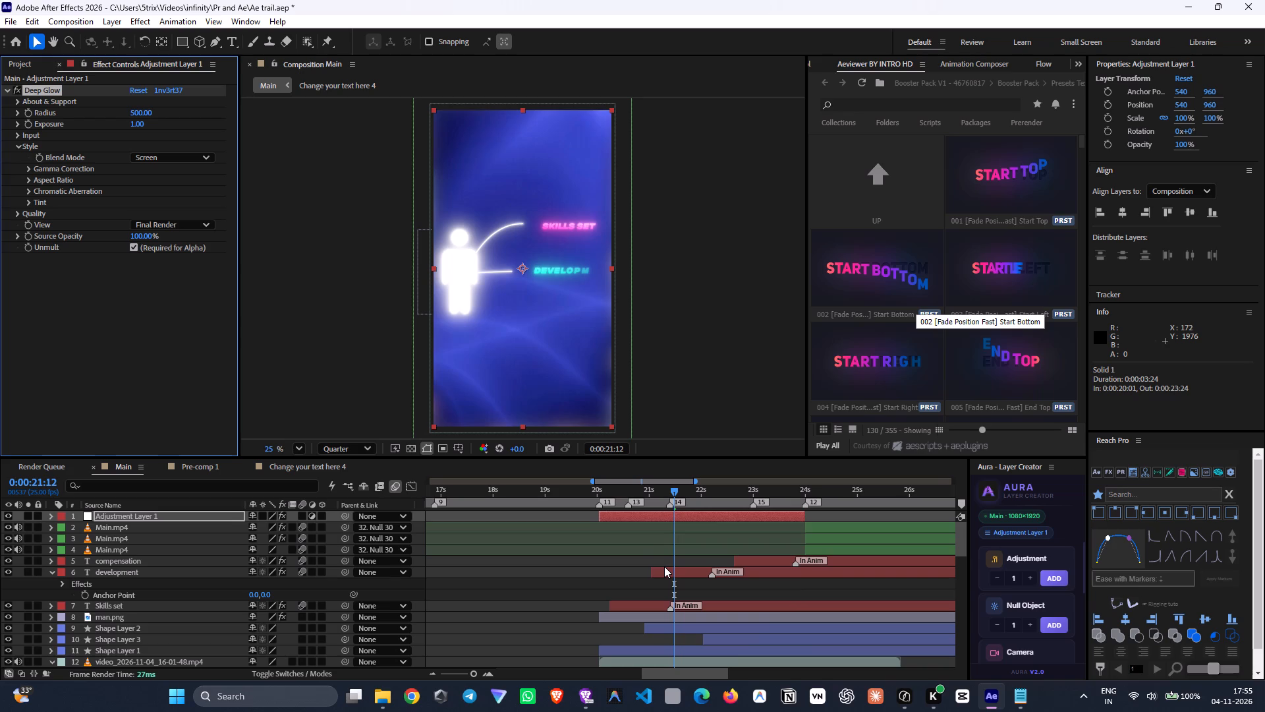
Change the Fill colour of man.png to dark orange 7D3800.
click(639, 621)
scroll(639, 626, down, 2)
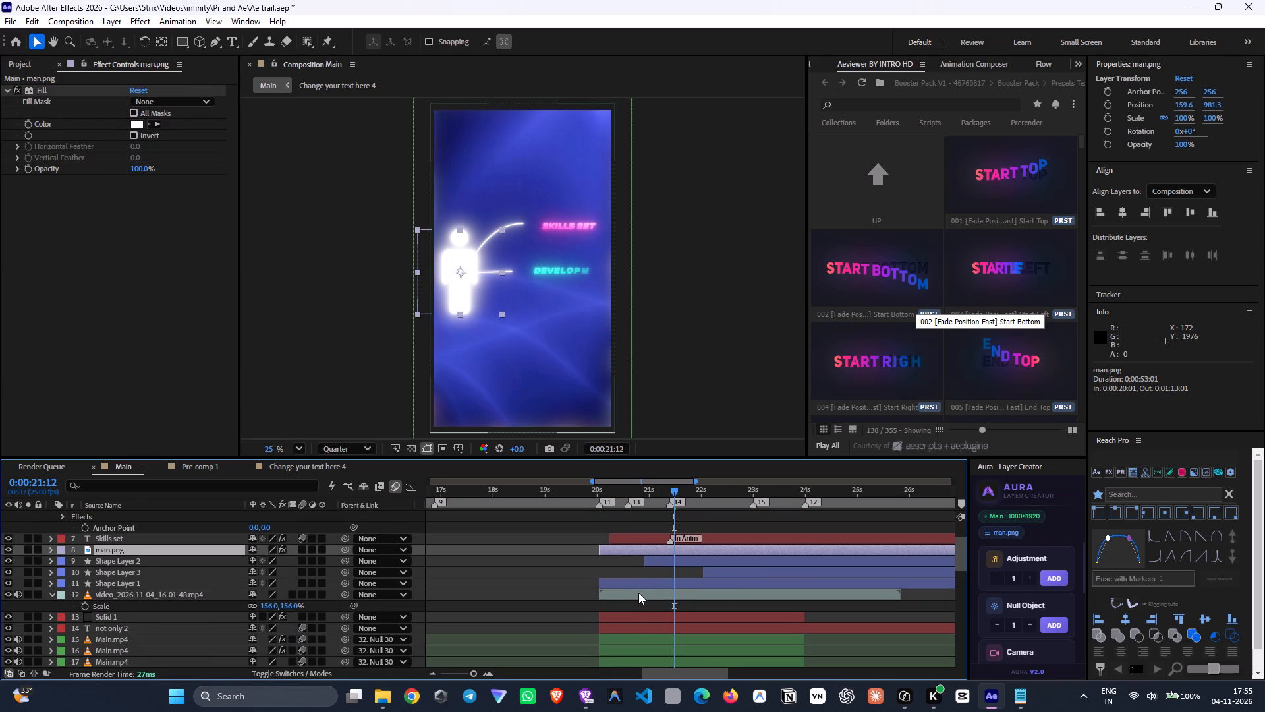
click(638, 593)
click(637, 552)
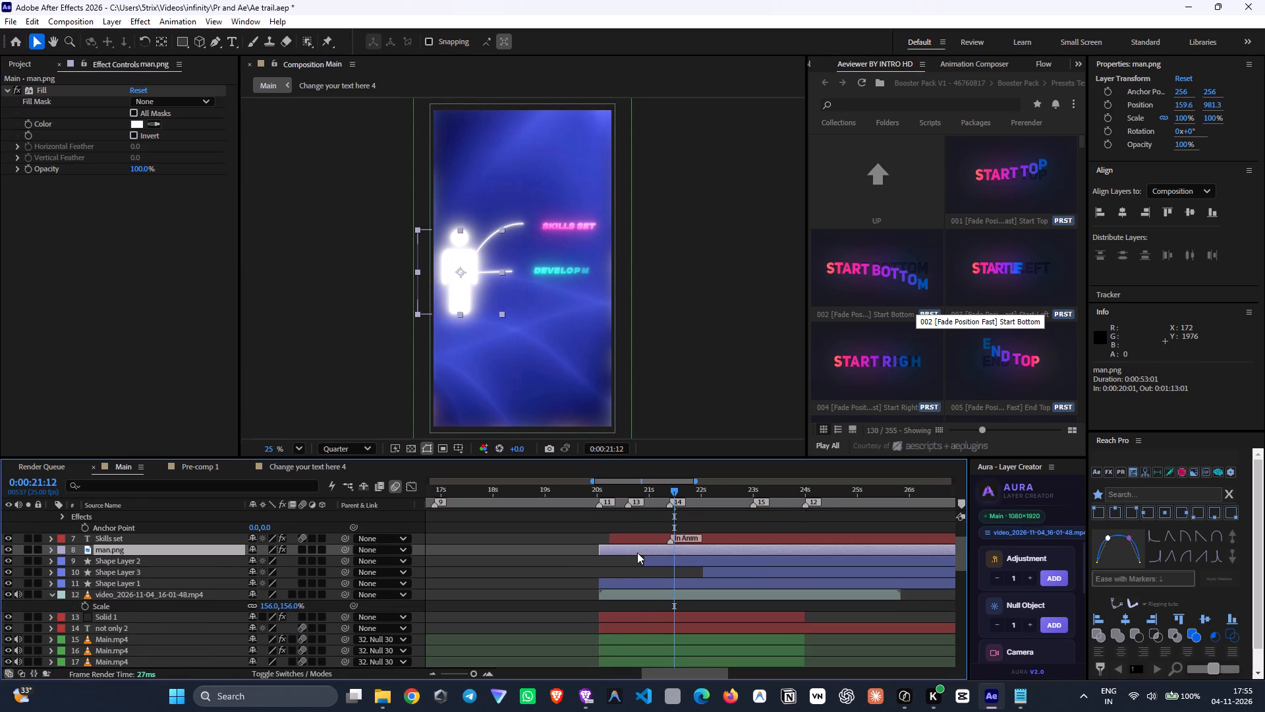
key(ctrl+space)
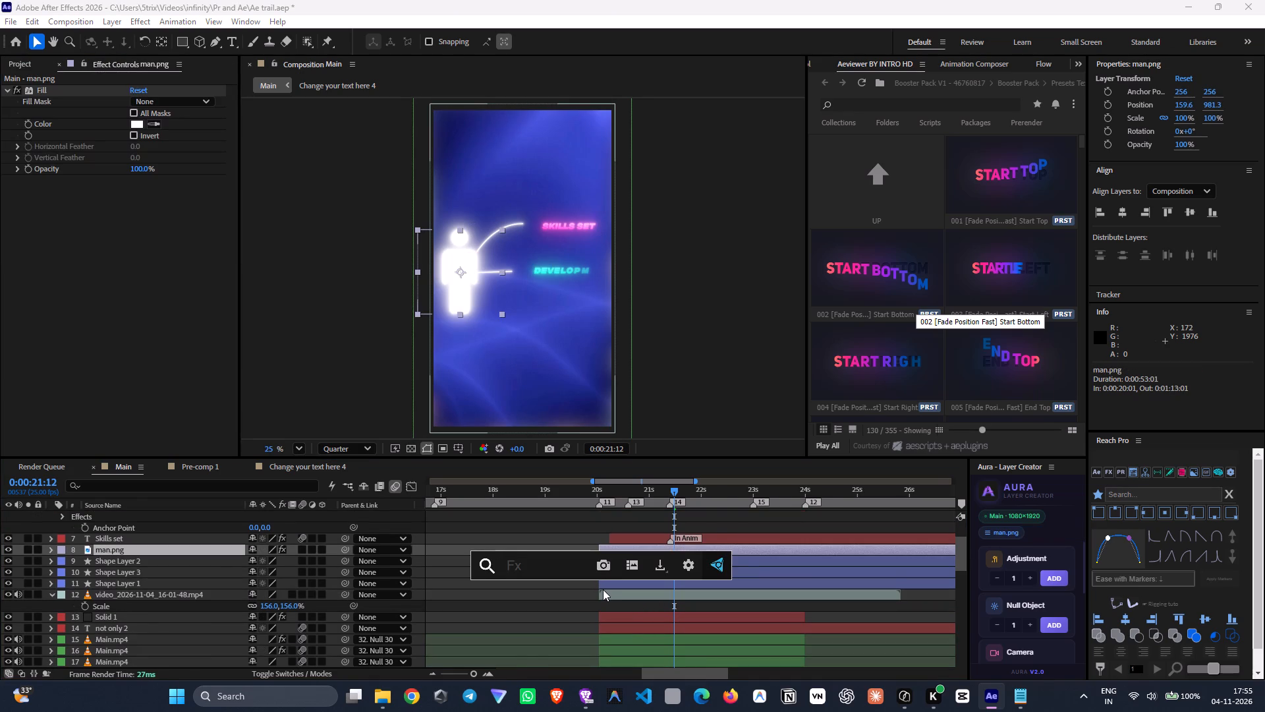
text(fi)
drag(141, 303, 139, 293)
click(136, 126)
drag(302, 396, 310, 336)
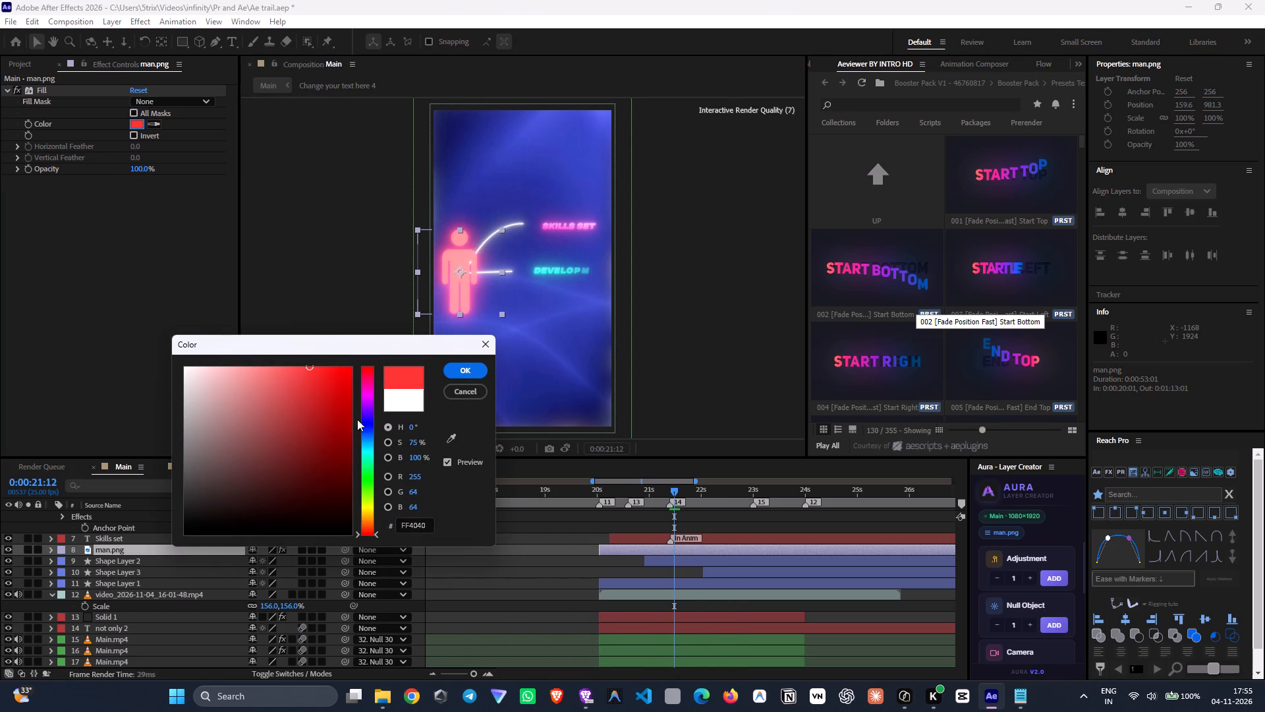
drag(335, 446, 351, 452)
click(368, 458)
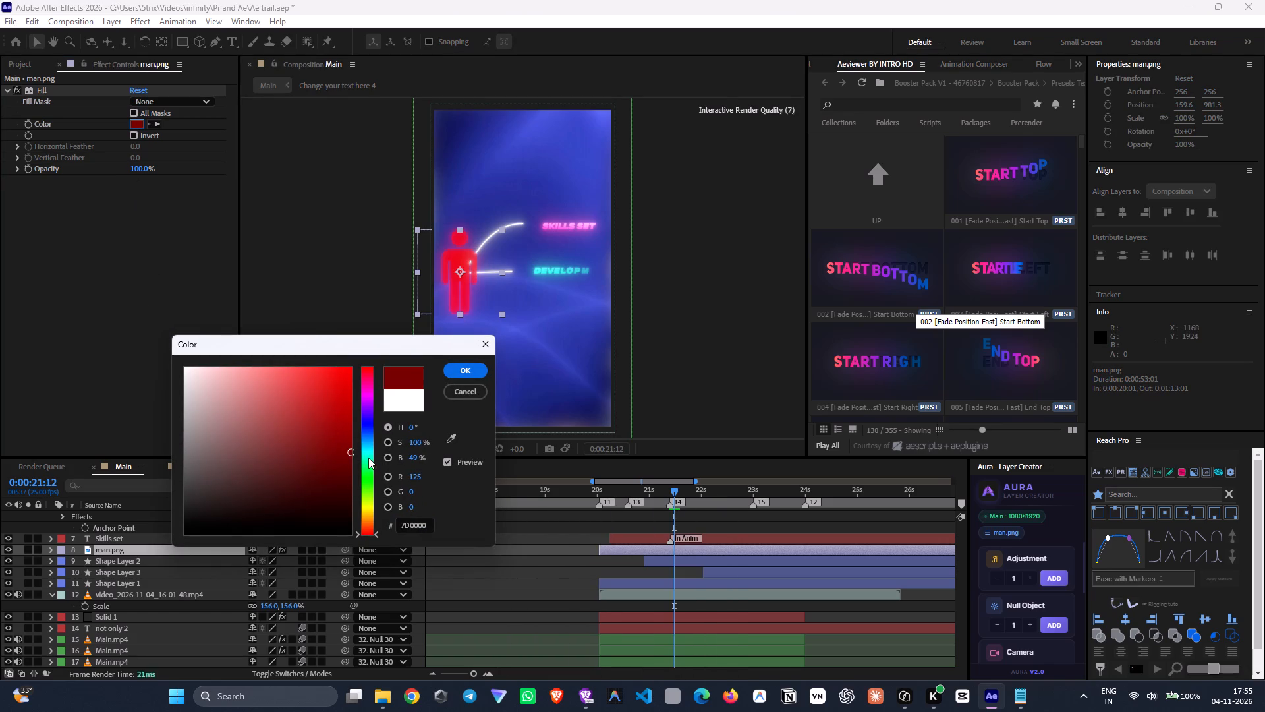
drag(372, 475, 377, 522)
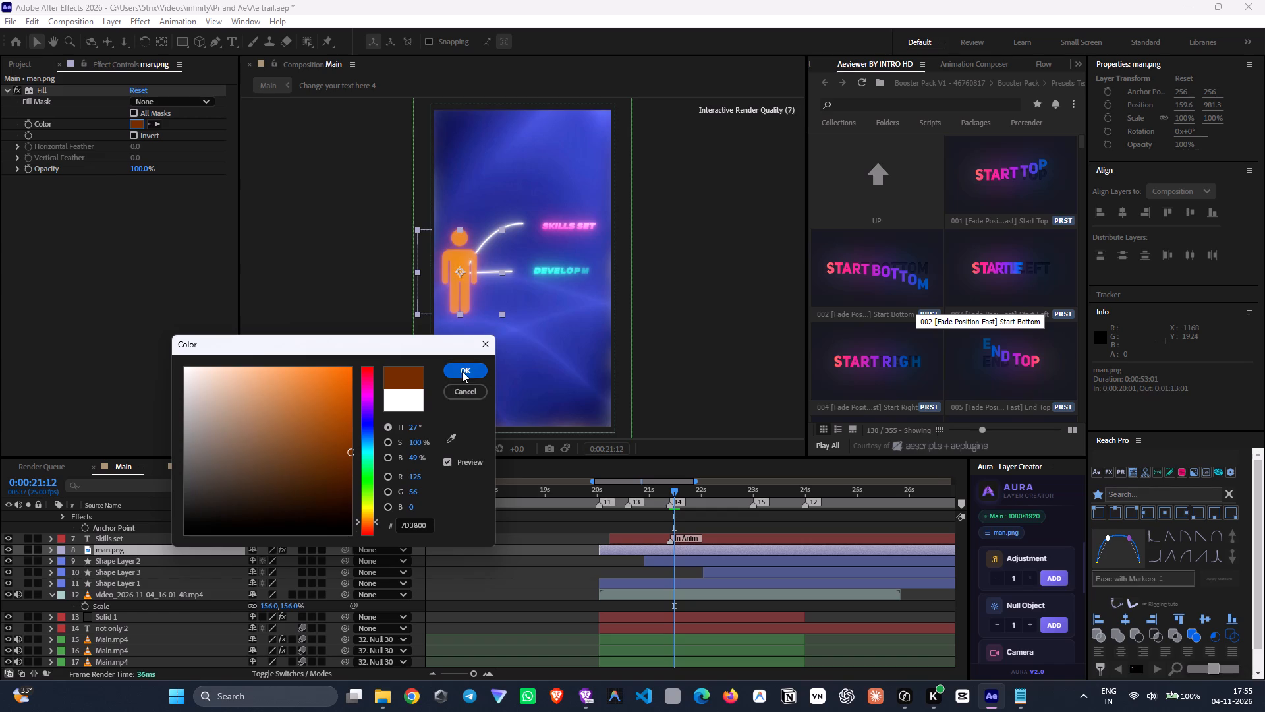
click(462, 371)
click(560, 579)
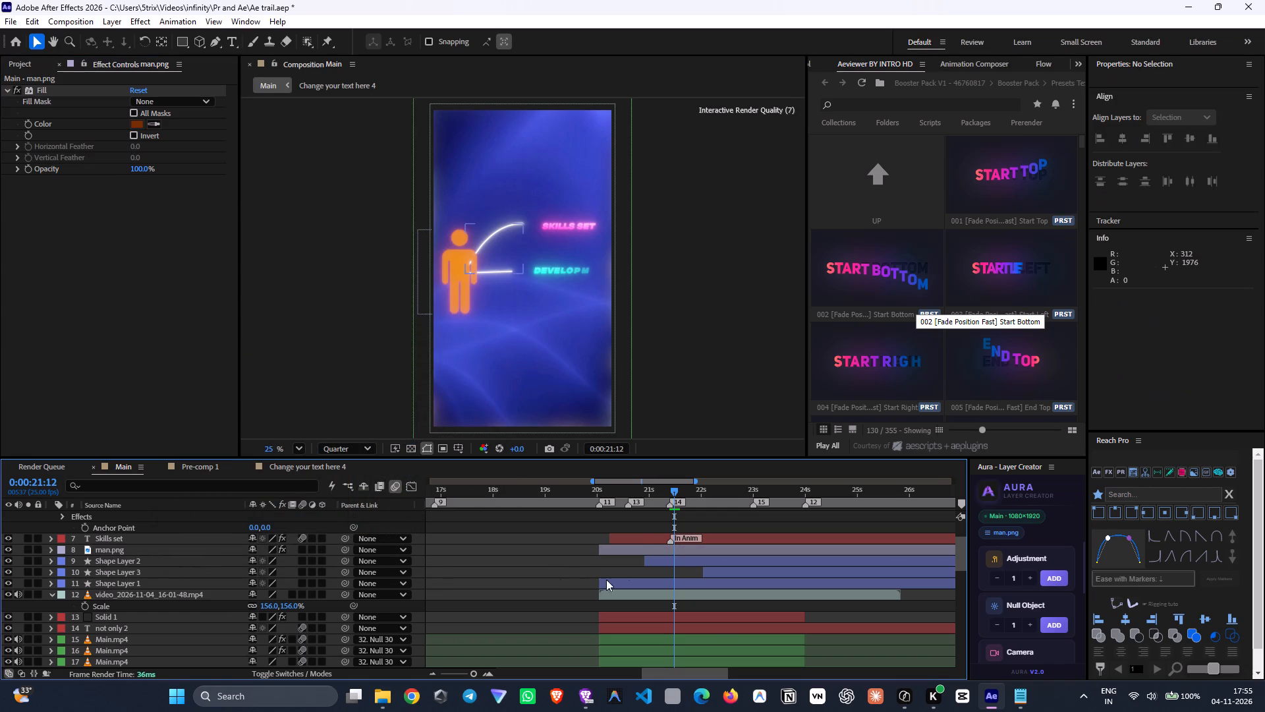
Set the time to 0:00:20:01 and move Adjustment Layer 1 below the upper three Main.mp4 layers, just above compensation.
drag(616, 498, 599, 496)
scroll(643, 556, up, 3)
click(130, 513)
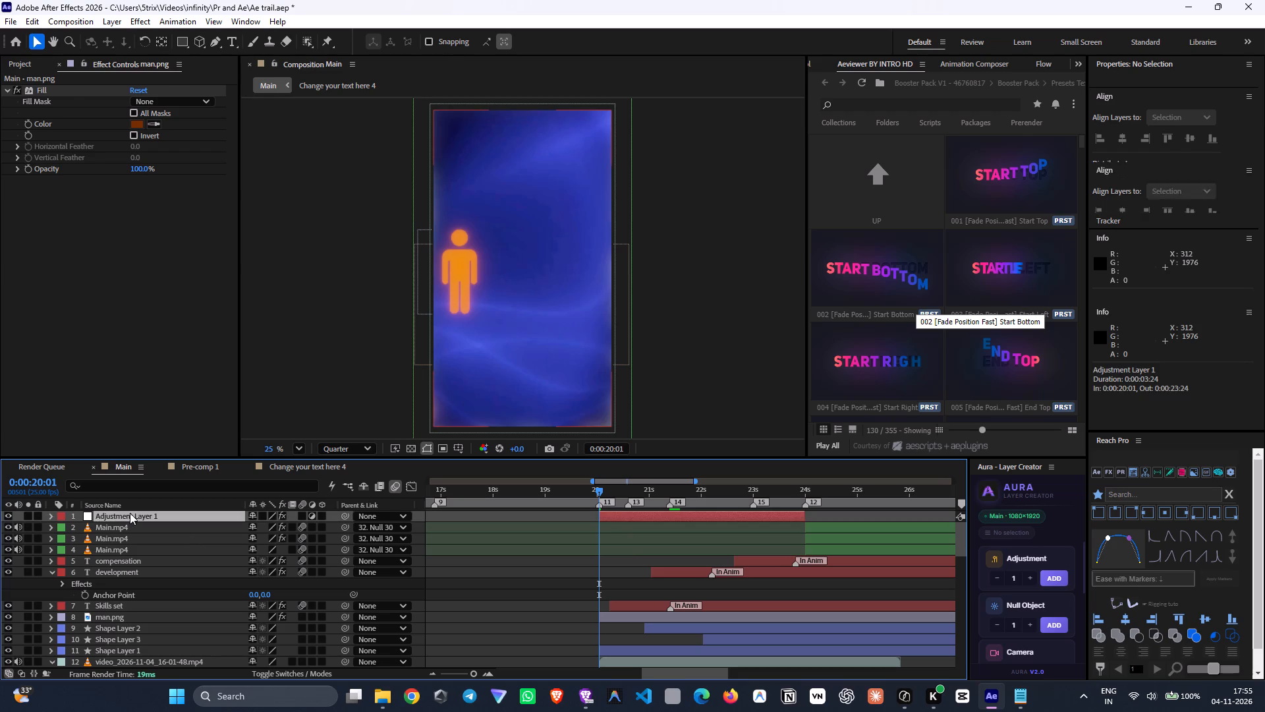
drag(130, 515, 149, 558)
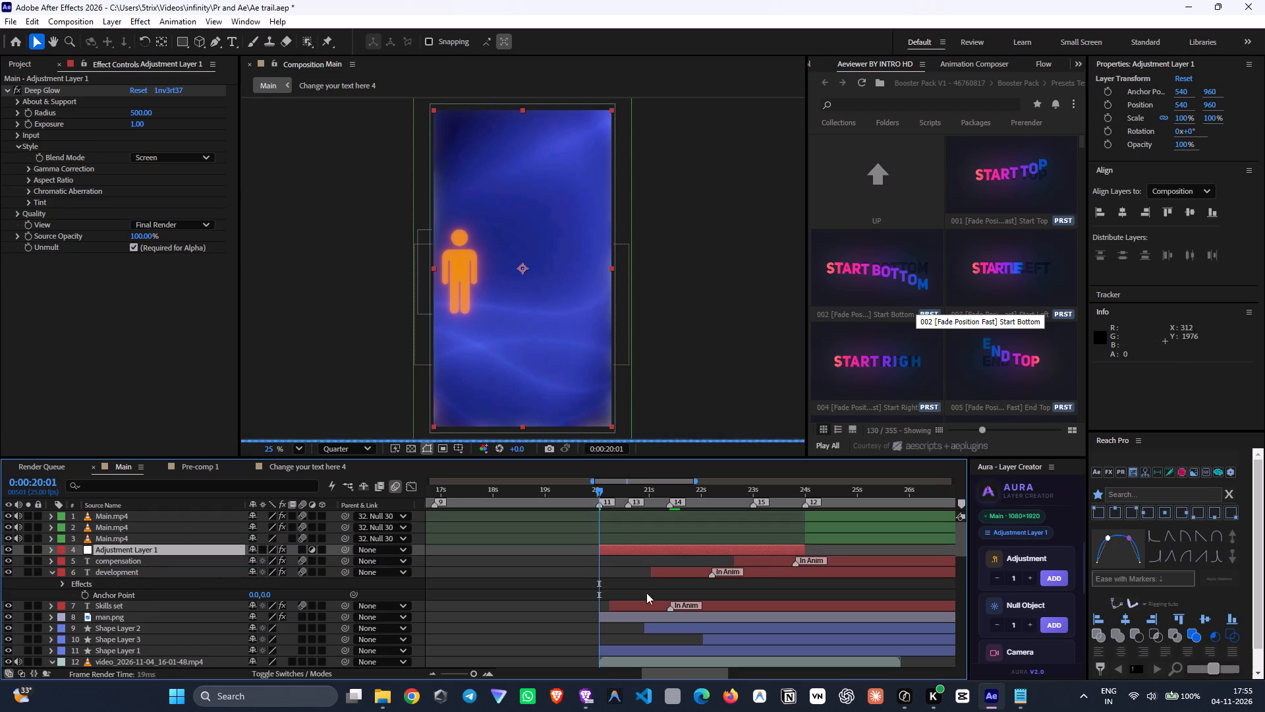
Create a null object as parent of Adjustment Layer 1 and place it directly above that layer, below the upper three Main.mp4 layers.
click(1053, 624)
drag(148, 518, 154, 531)
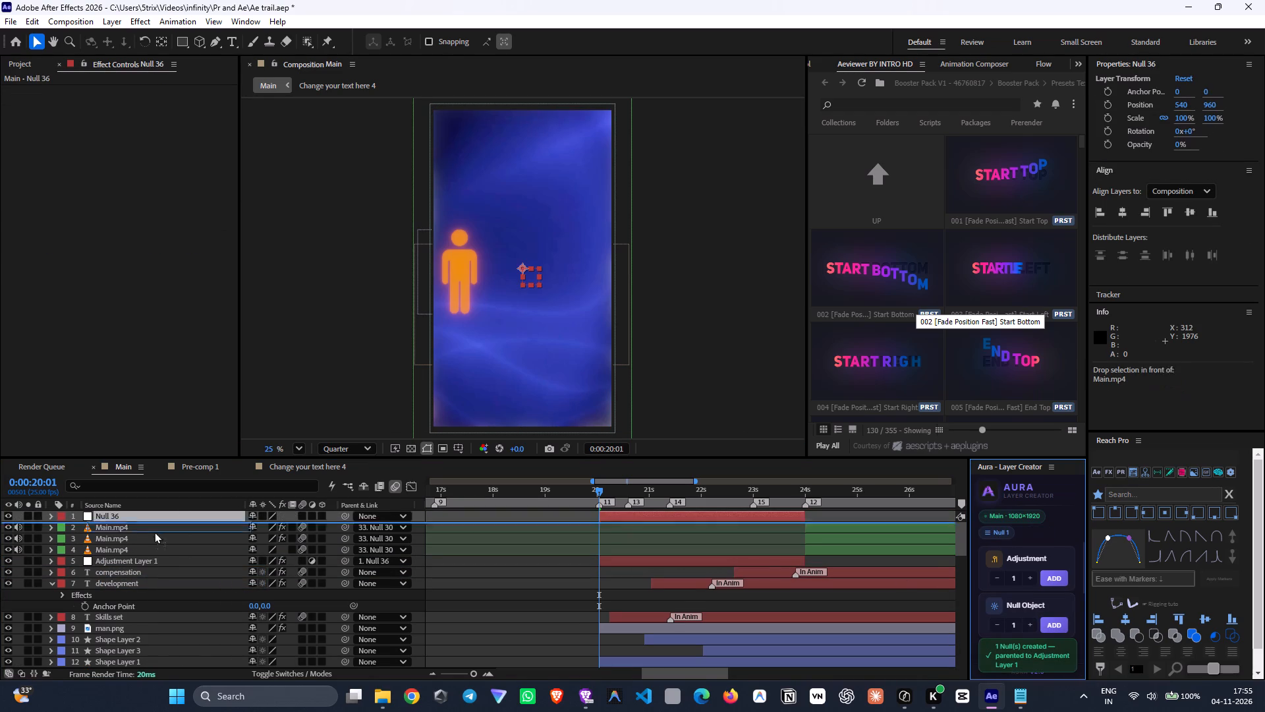
drag(154, 531, 159, 556)
Parent every scene layer from Adjustment Layer 1 down to video_2026-11-04_16-01-48.mp4, excluding Solid 1, to Null 36.
scroll(623, 556, down, 1)
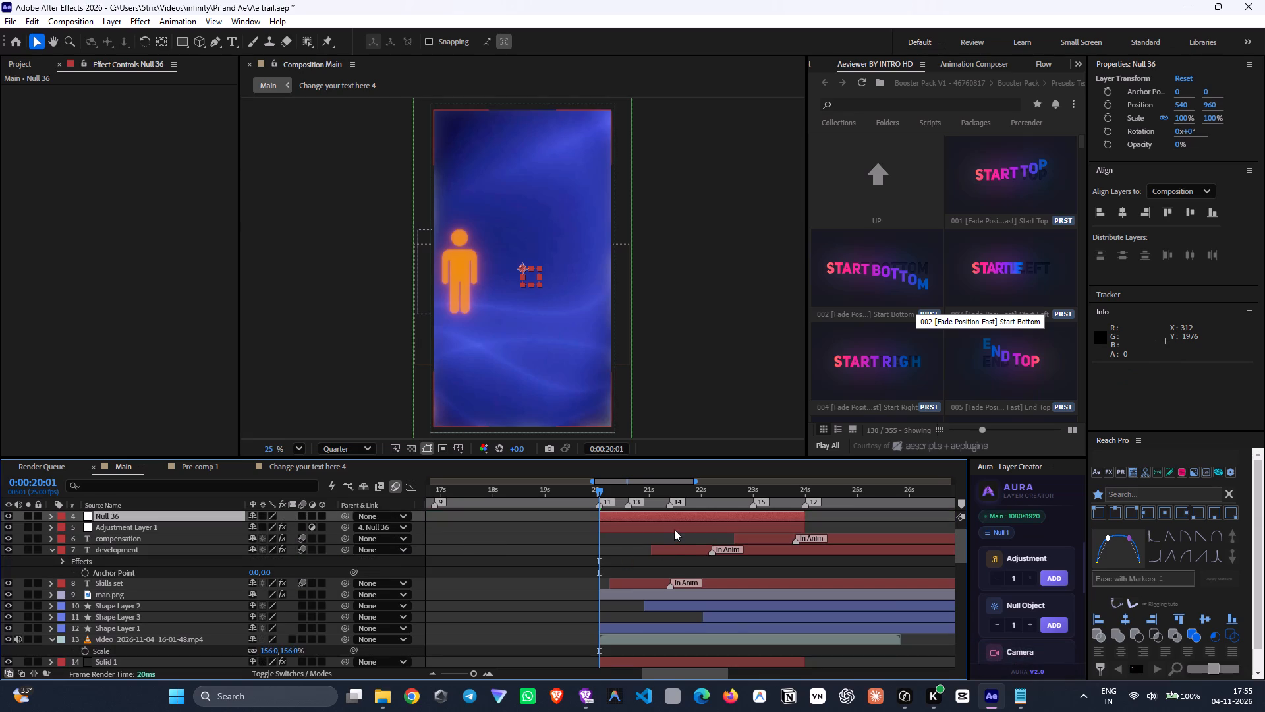
click(674, 529)
scroll(675, 580, down, 1)
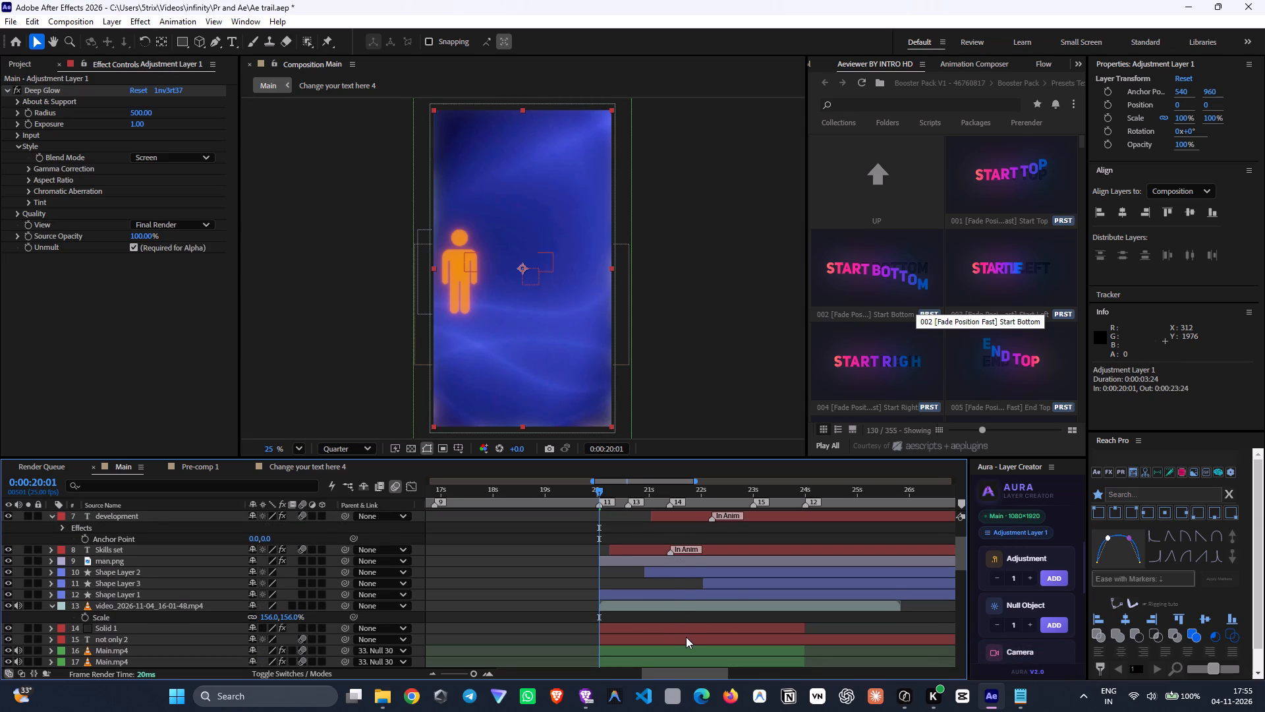
shift+click(676, 629)
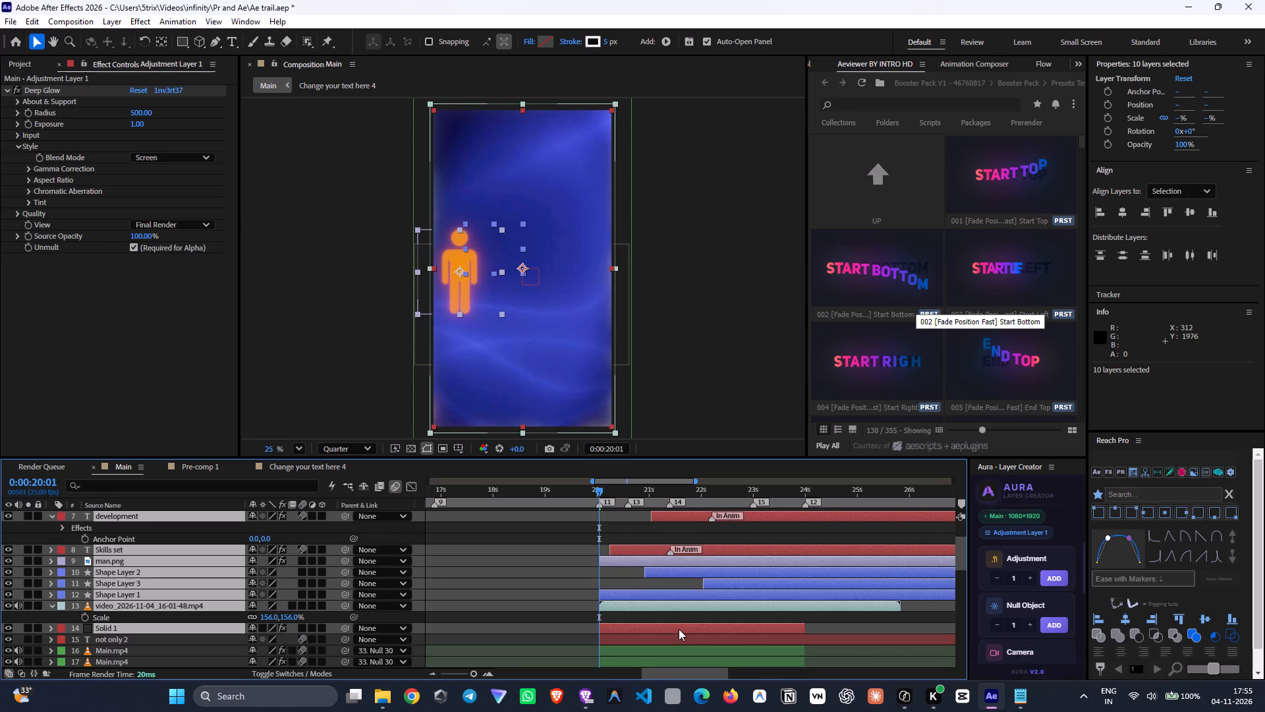
click(680, 622)
click(677, 608)
scroll(677, 608, up, 2)
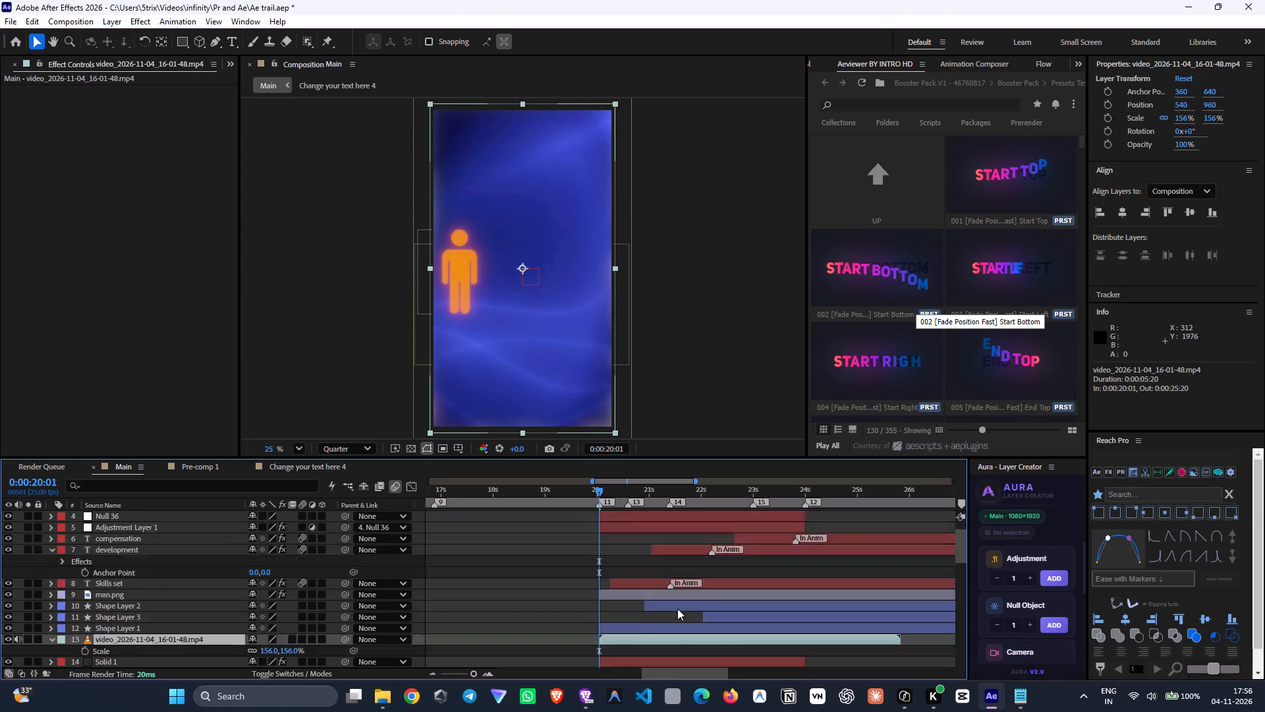
shift+click(675, 564)
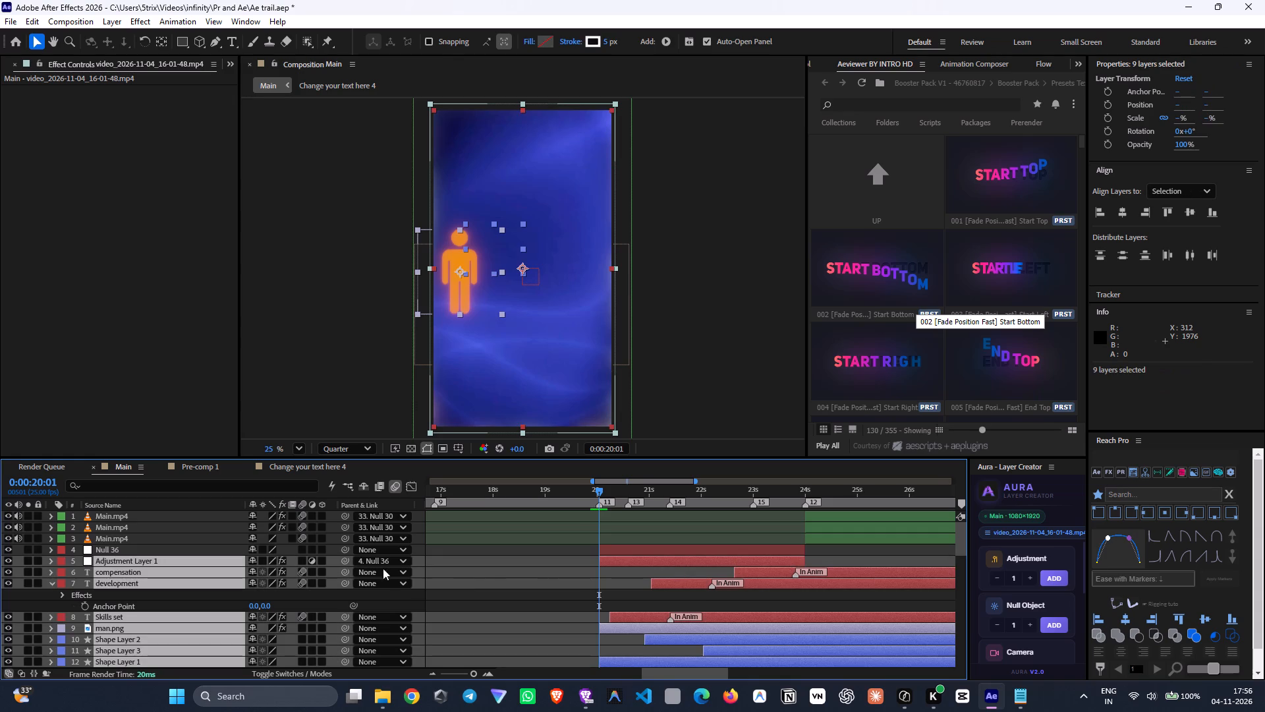
drag(346, 562, 188, 554)
Create a second null object as parent of Null 36 and place it directly above Null 36.
click(647, 549)
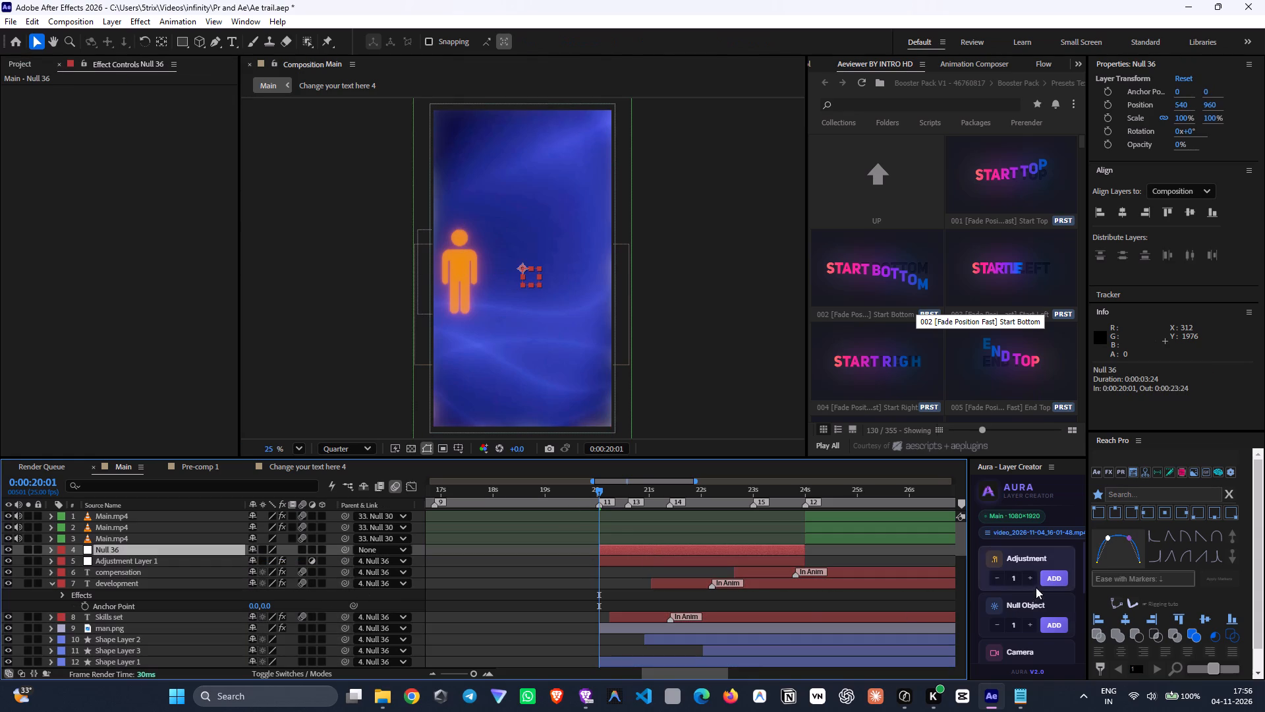
click(1055, 622)
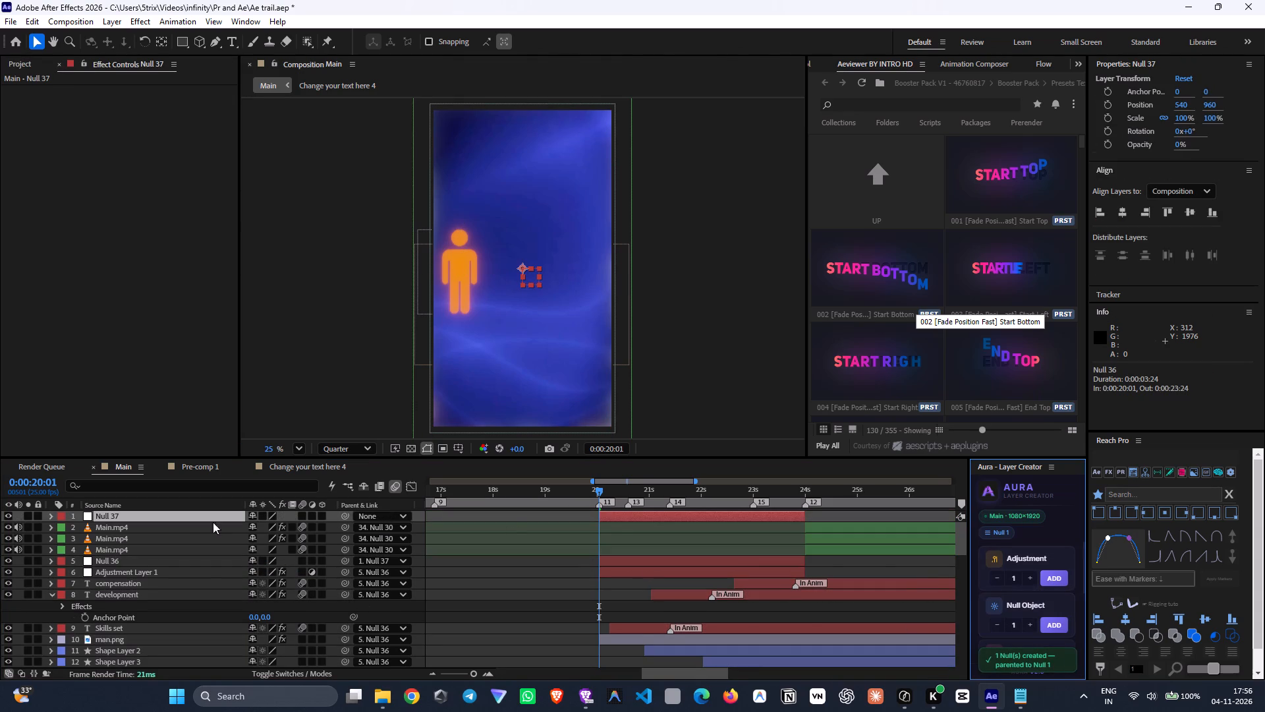
drag(197, 519, 200, 556)
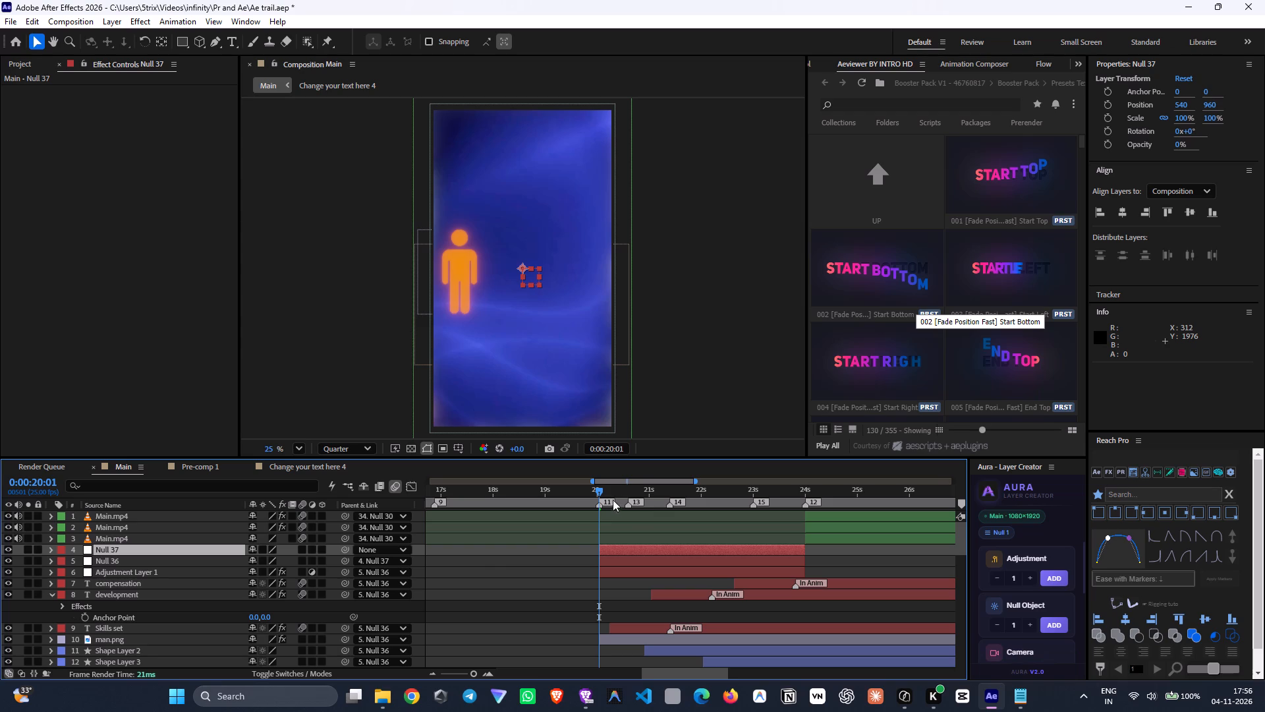
Keyframe Null 36's Scale from 219% at 0:00:20:01 to 100% at 0:00:20:14.
click(609, 562)
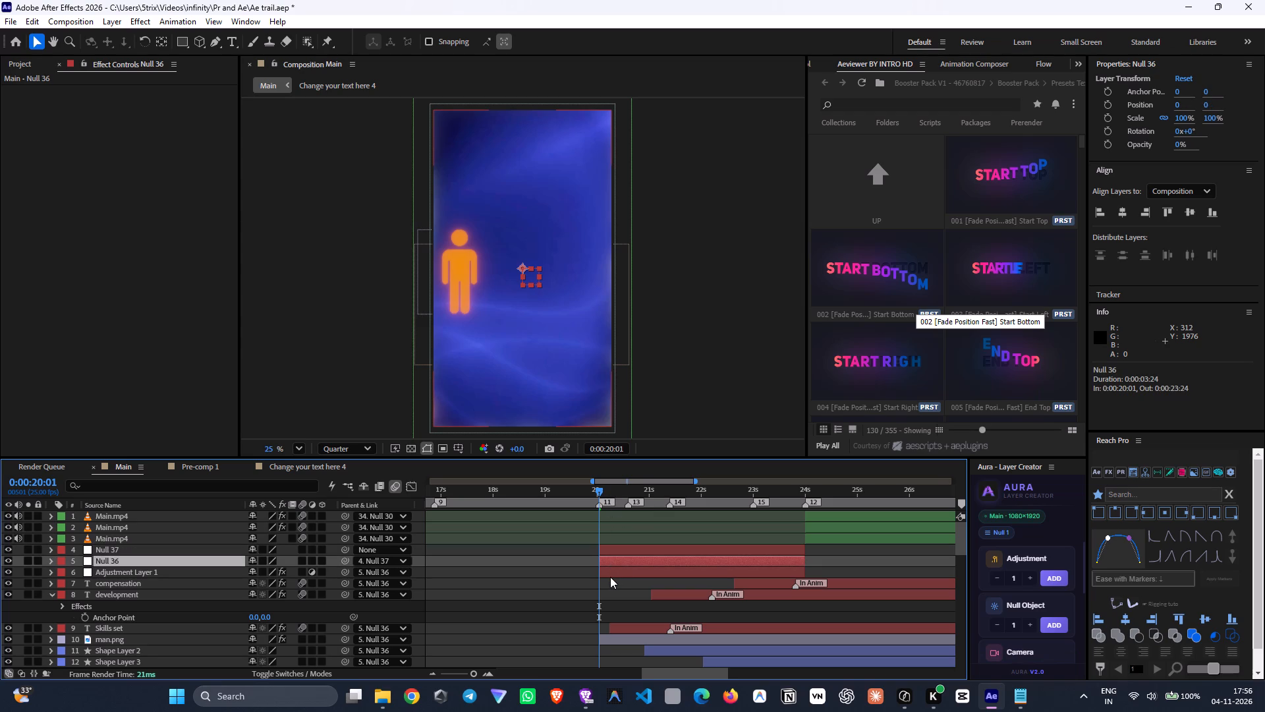
key(s)
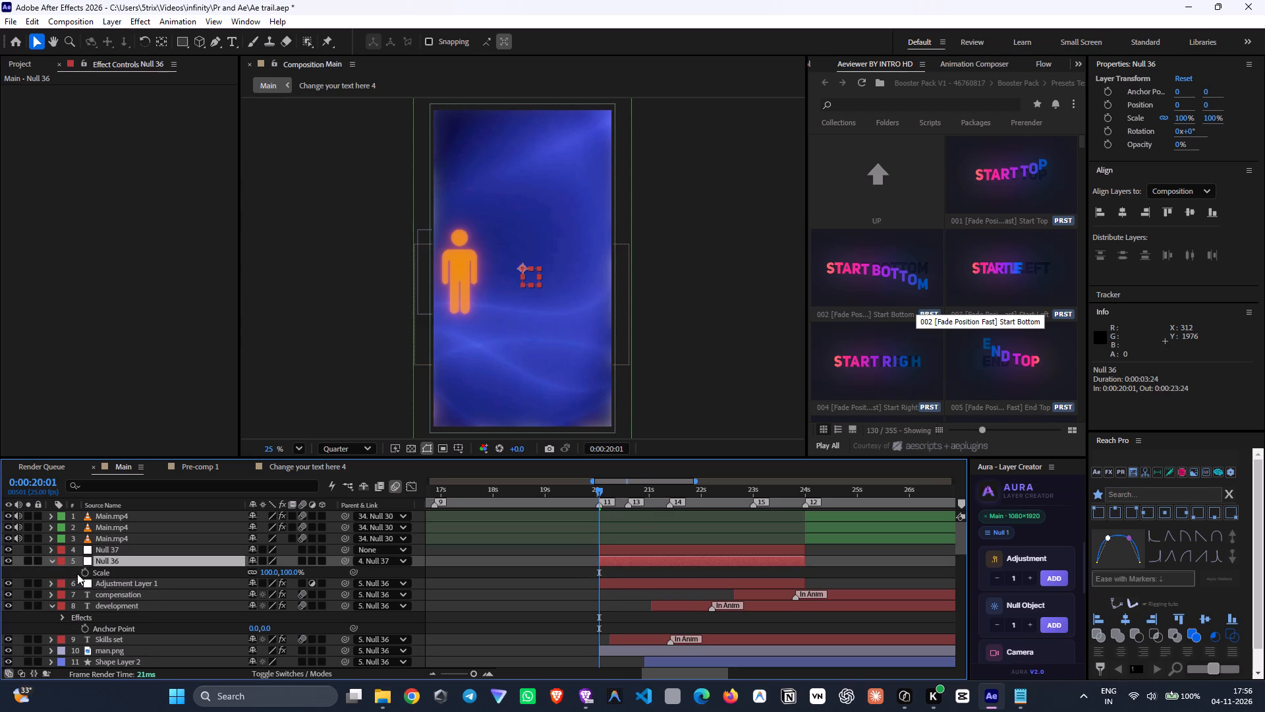
click(83, 574)
drag(600, 572, 621, 578)
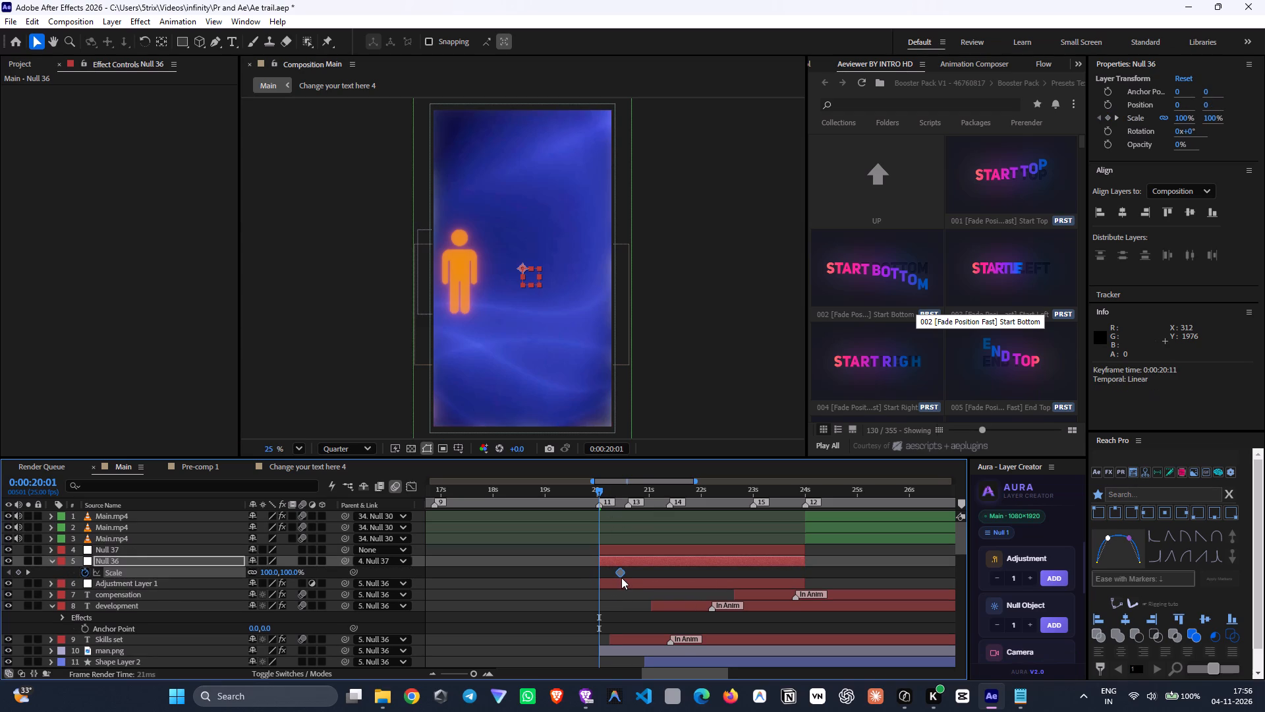
drag(621, 578, 626, 579)
drag(287, 571, 371, 577)
Add a Position keyframe to Null 36 at 0:00:20:01.
key(shift+p)
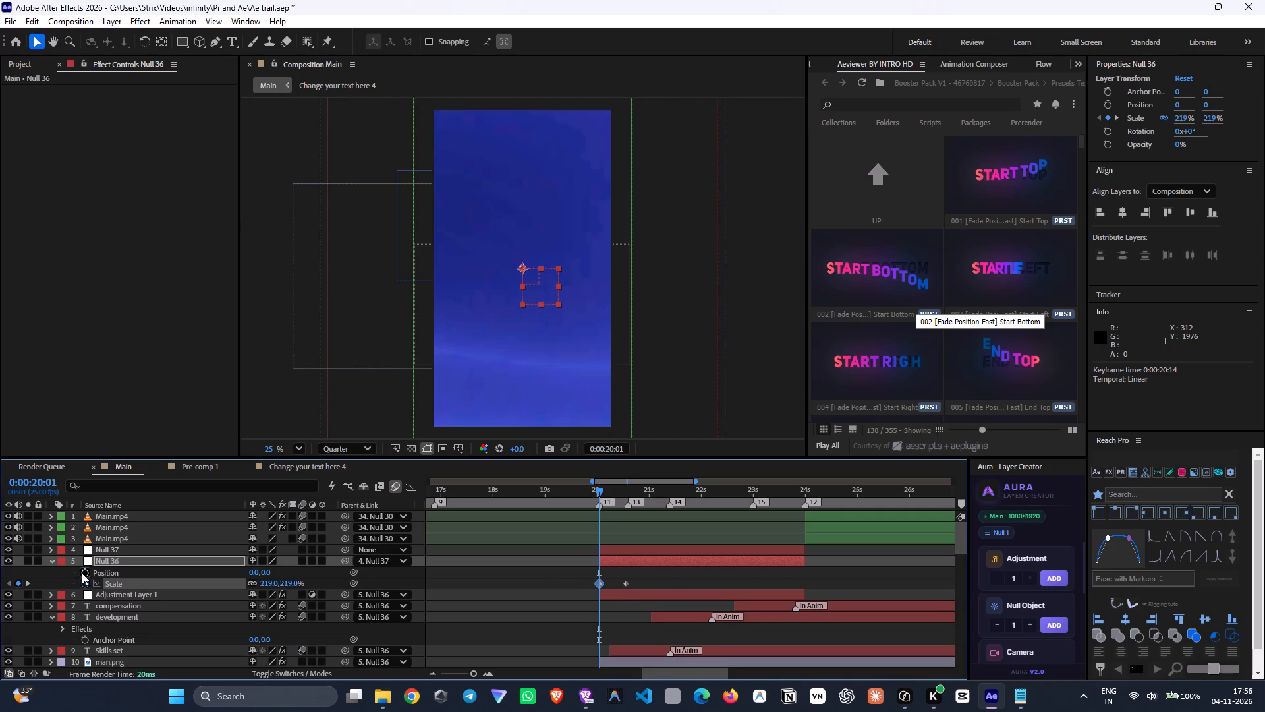
click(82, 573)
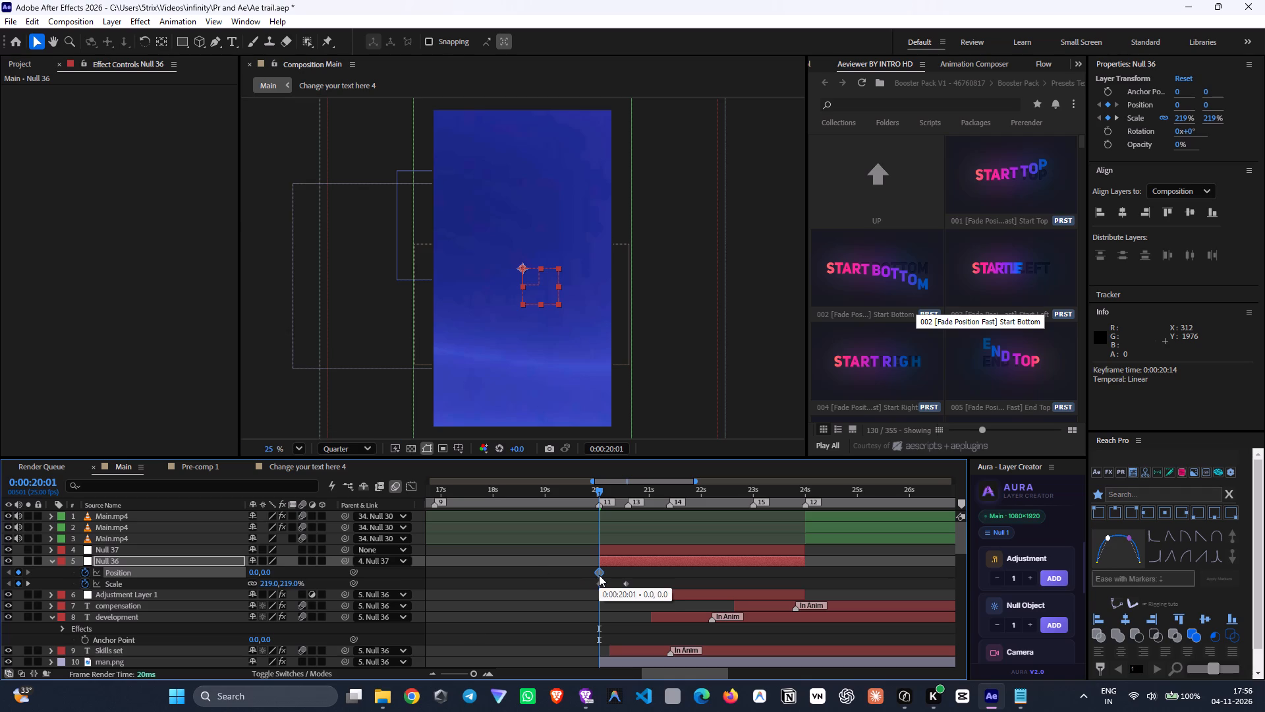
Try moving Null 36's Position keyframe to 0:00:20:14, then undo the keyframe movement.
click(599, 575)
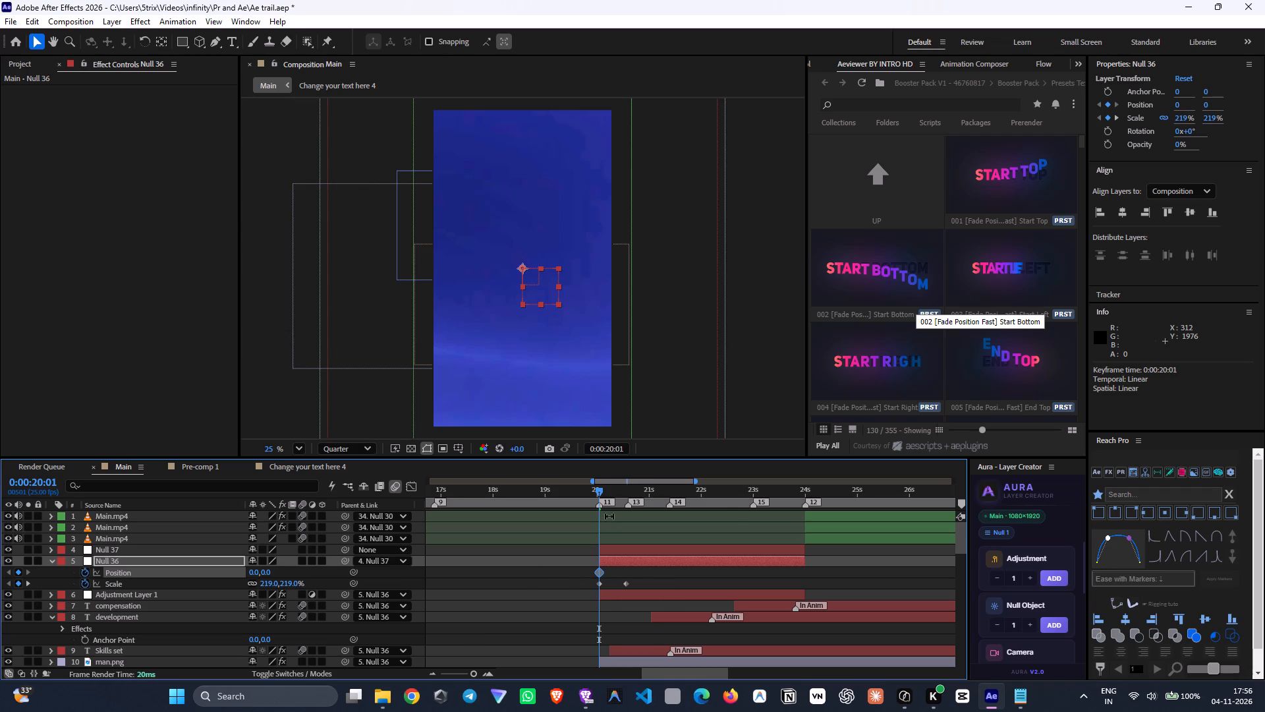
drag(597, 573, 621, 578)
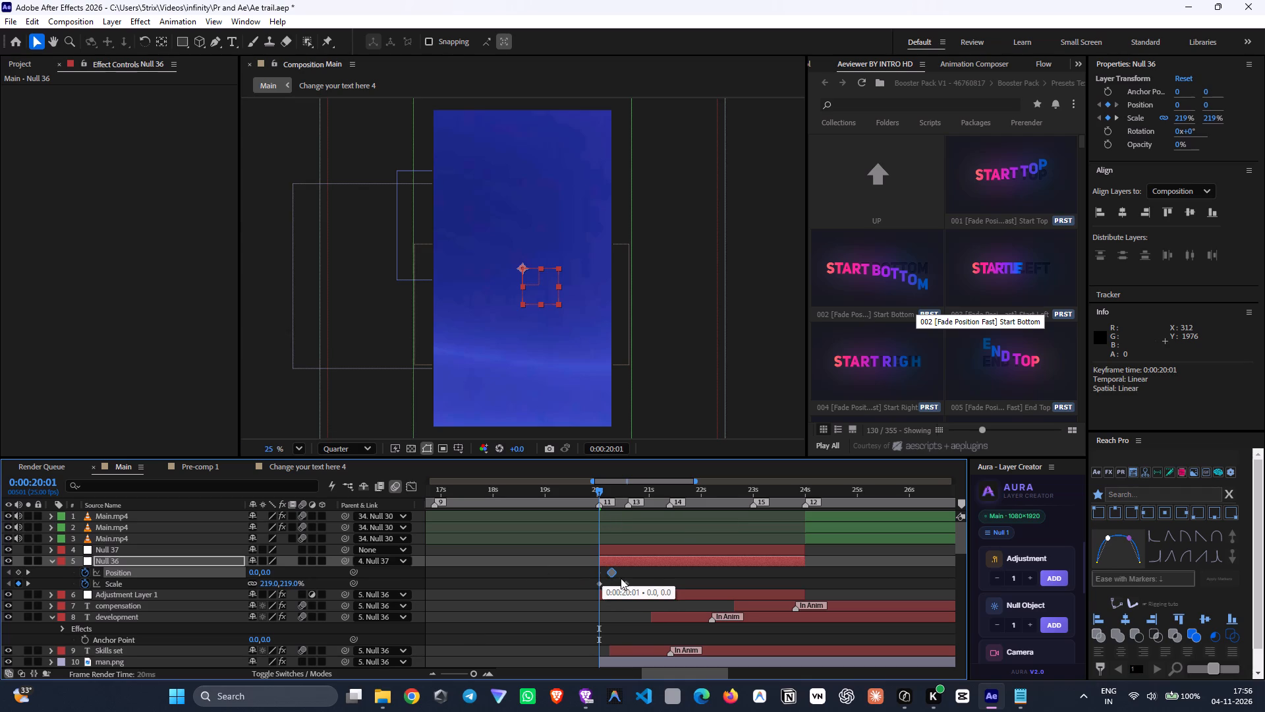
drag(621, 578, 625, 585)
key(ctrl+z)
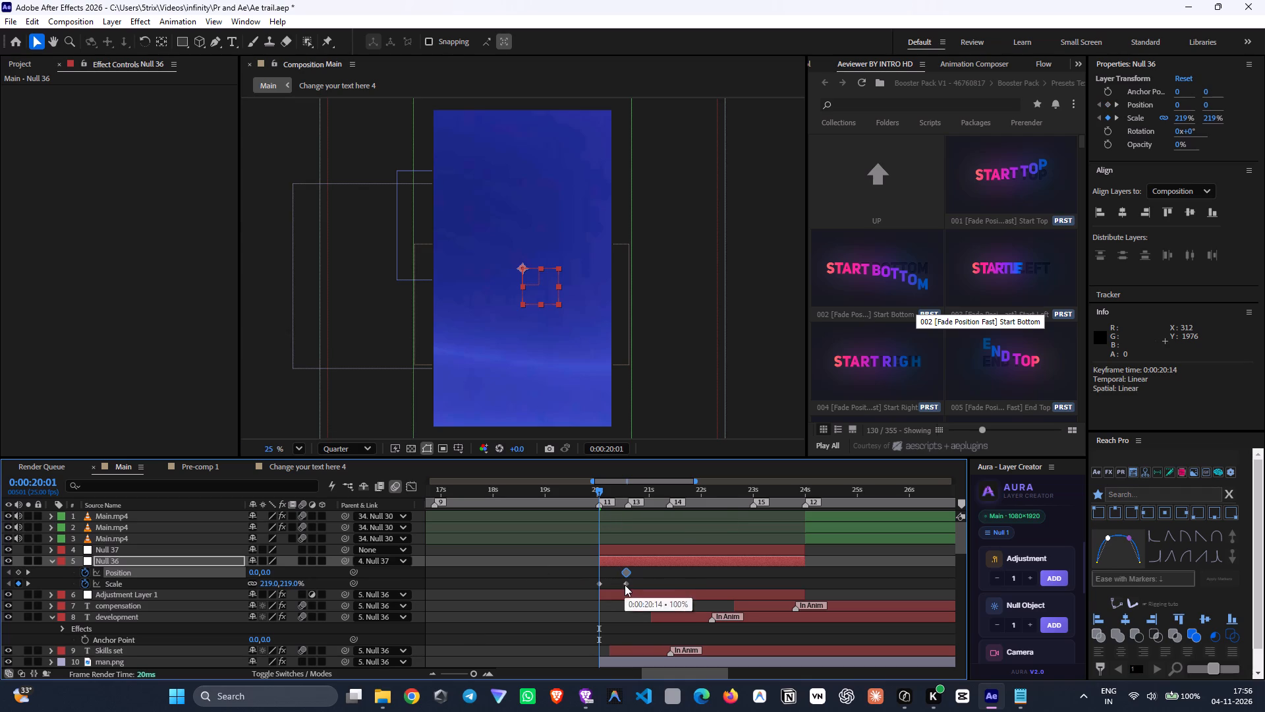
Keyframe Null 36's Position at 0, 0 at 0:00:20:15 and set its 0:00:20:01 keyframe to 631, 0.
drag(612, 500, 627, 529)
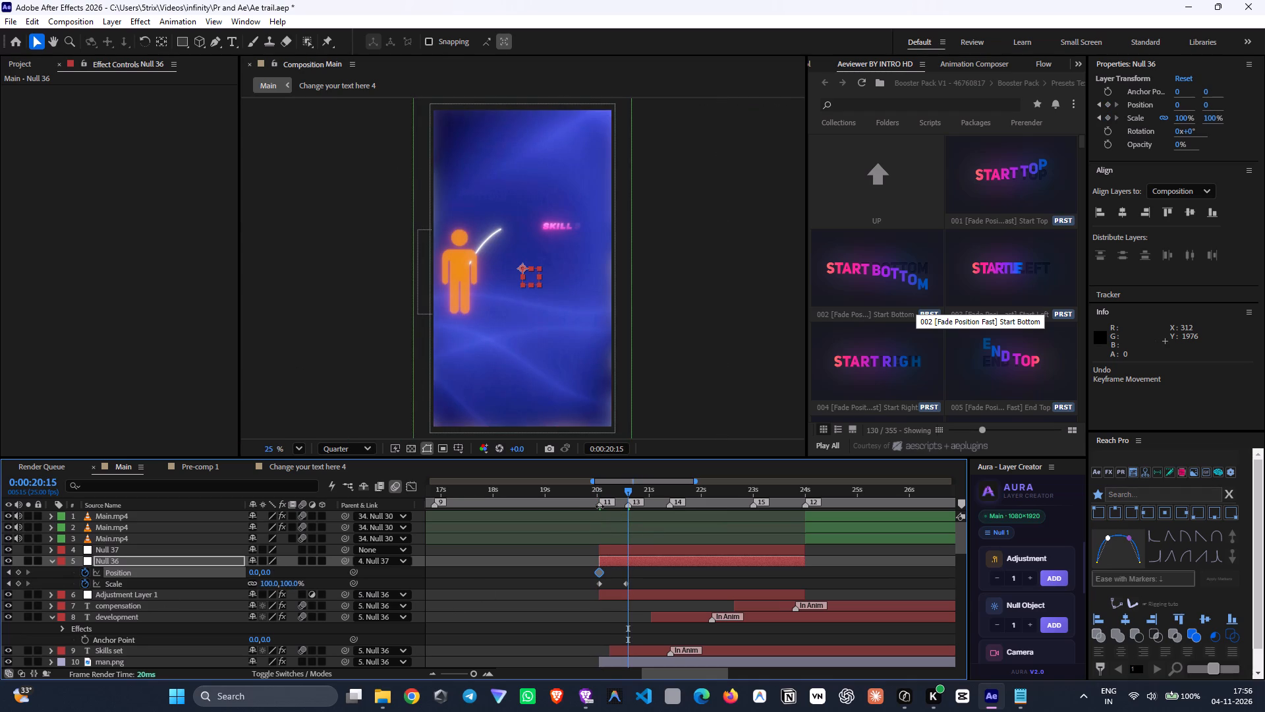
click(18, 574)
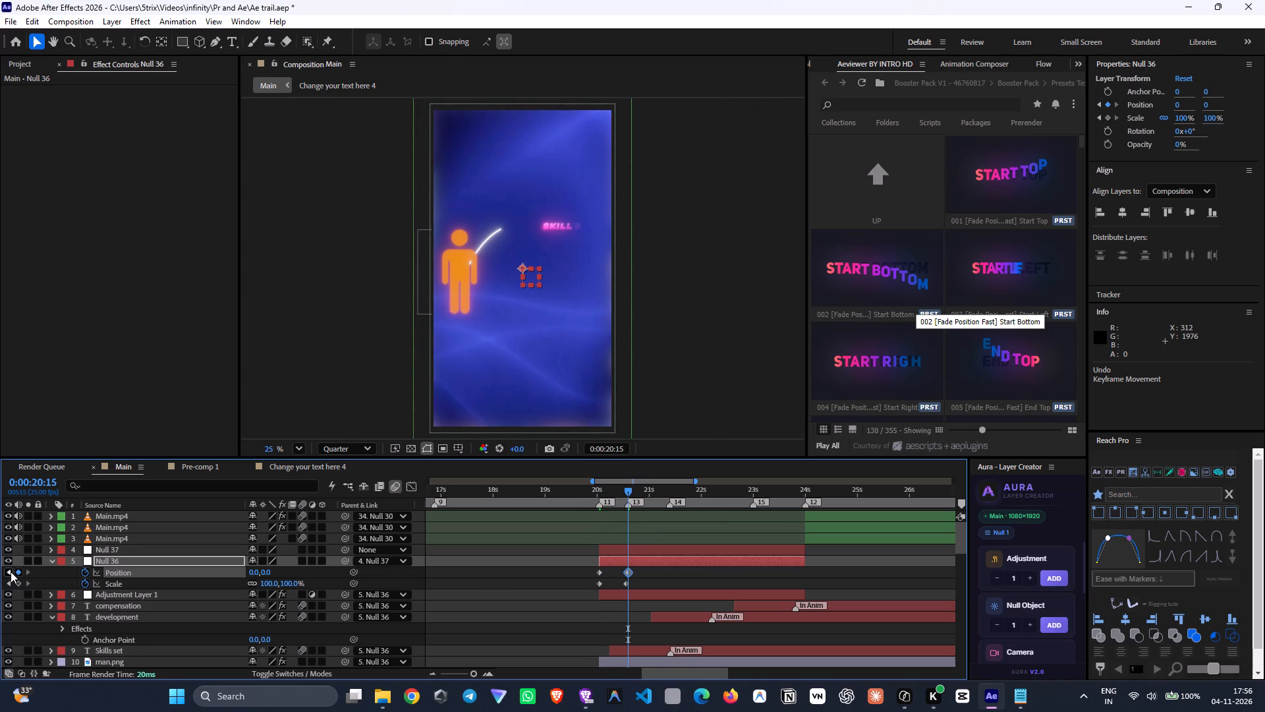
click(11, 572)
drag(252, 572, 390, 570)
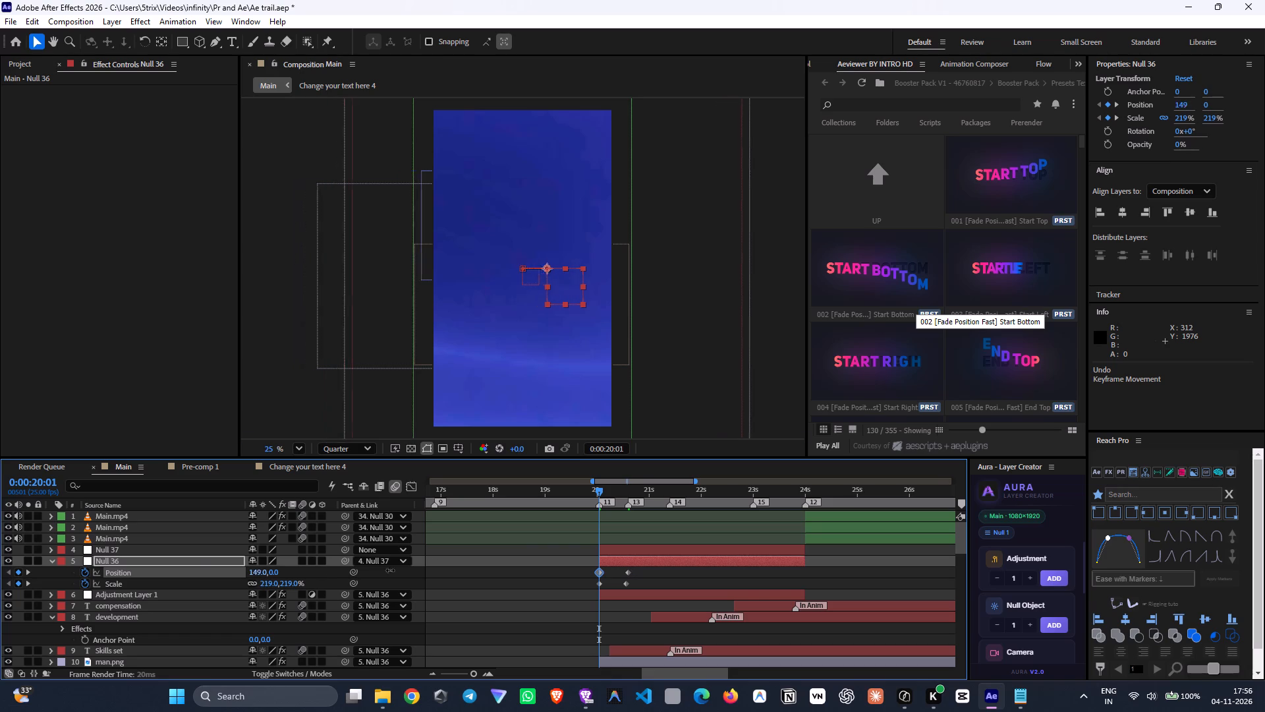
drag(390, 570, 652, 545)
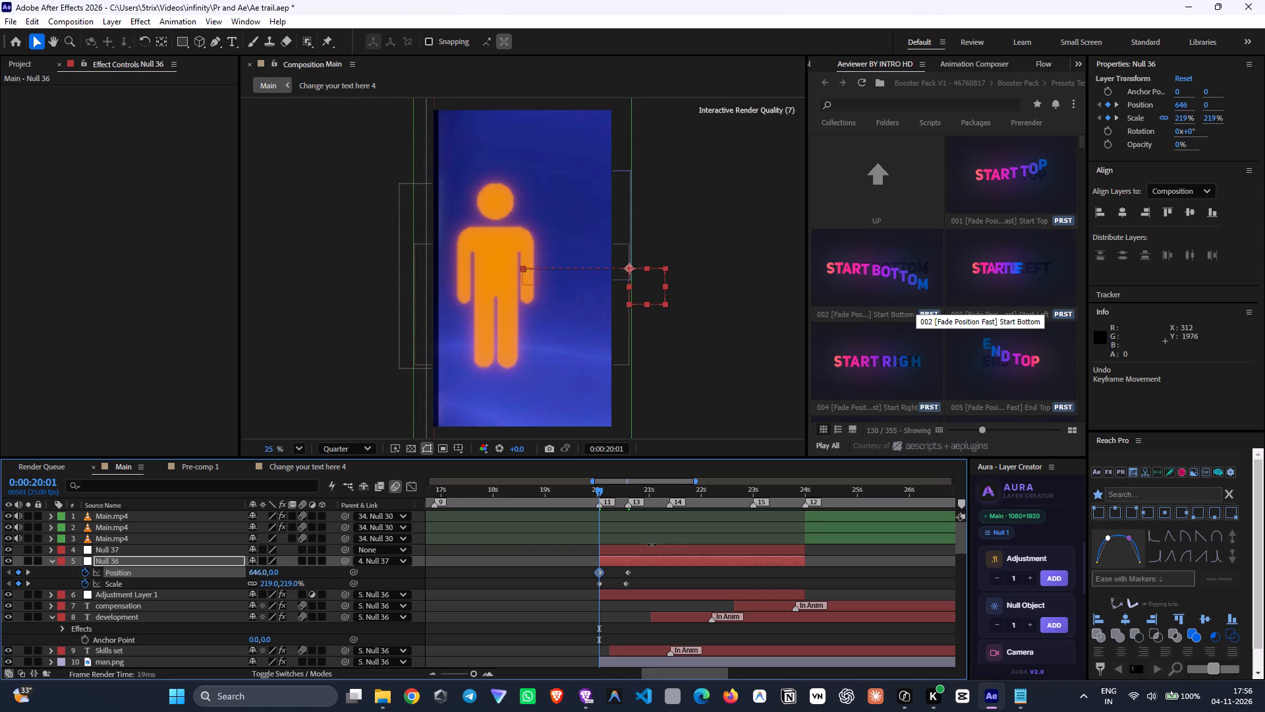
drag(652, 545, 639, 542)
Preview the zoom-out and move Null 36's second Scale keyframe to 0:00:20:15, in line with its Position keyframe.
drag(609, 493, 615, 494)
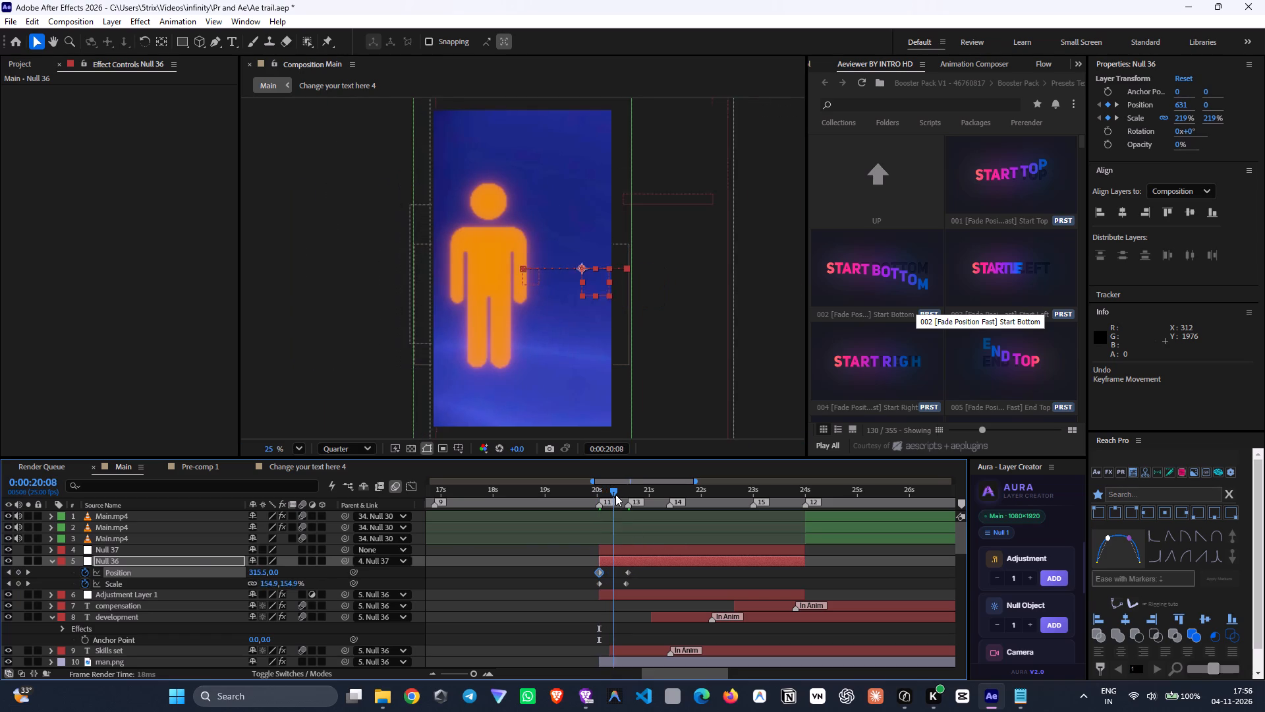
drag(615, 494, 623, 512)
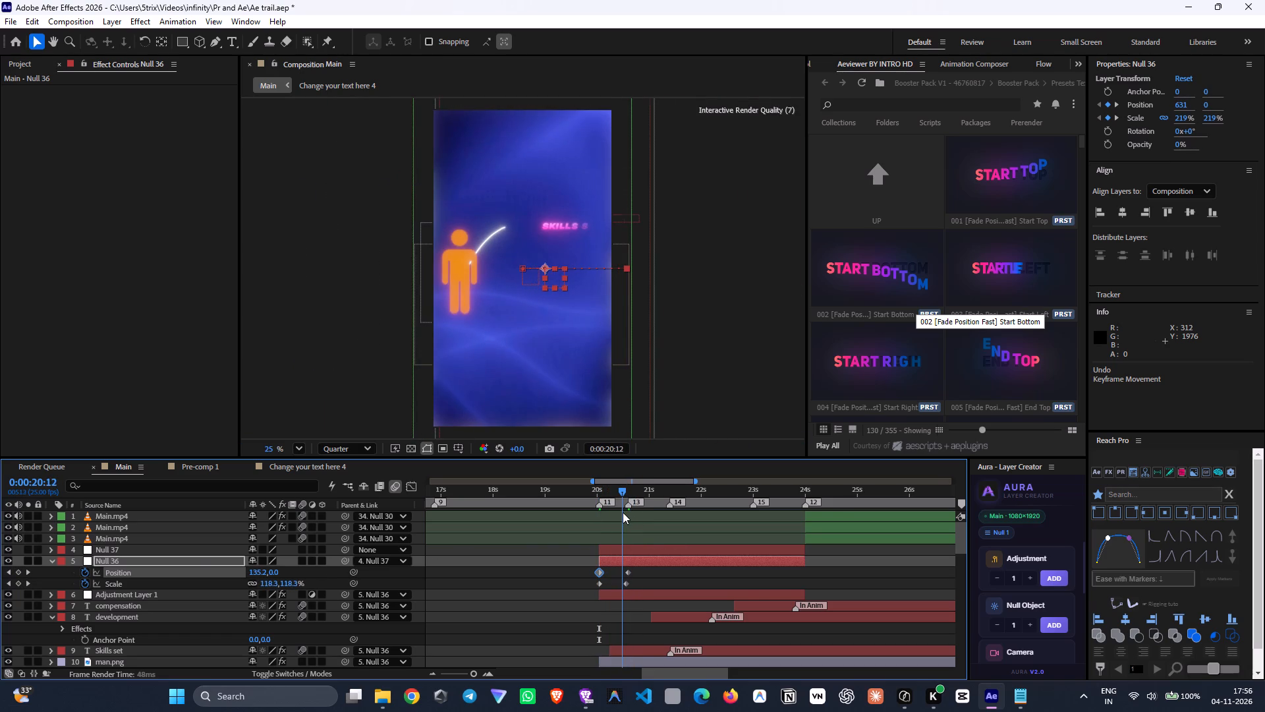
drag(623, 512, 638, 521)
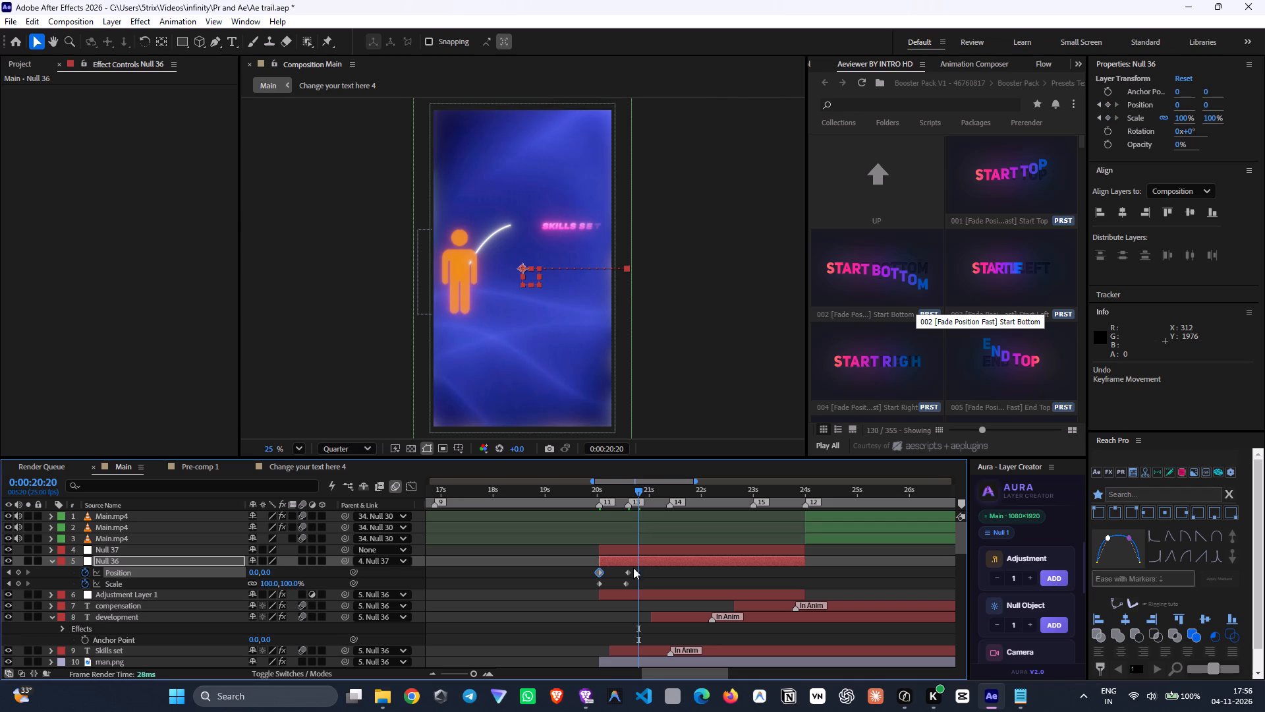
click(625, 580)
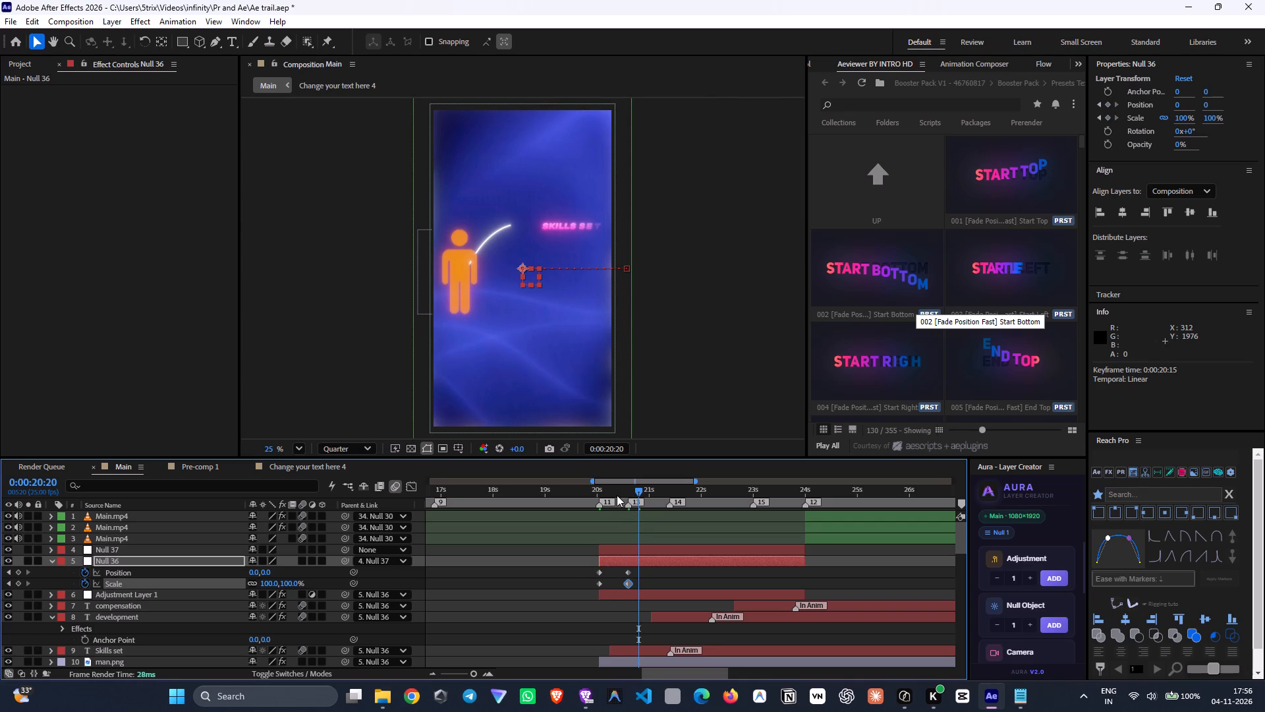
Add Position and Scale keyframes to Null 37 at 0:00:20:07.
click(616, 494)
click(628, 554)
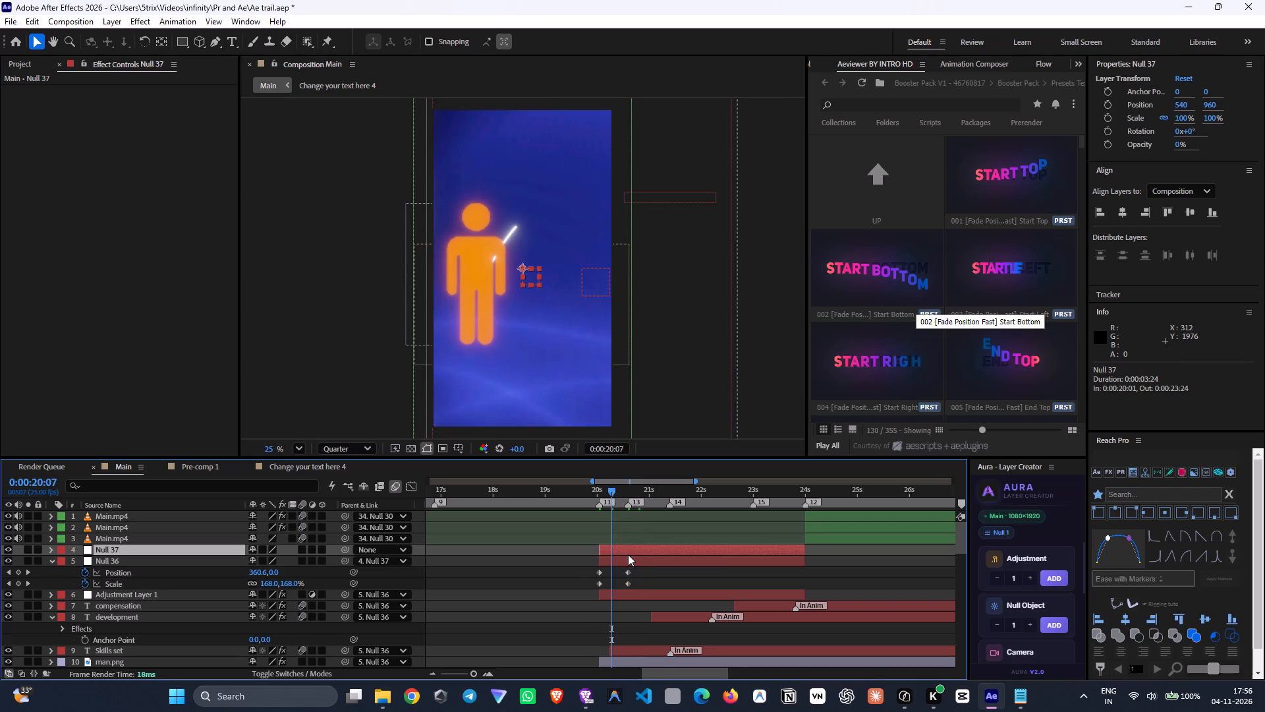
key(s)
key(shift+p)
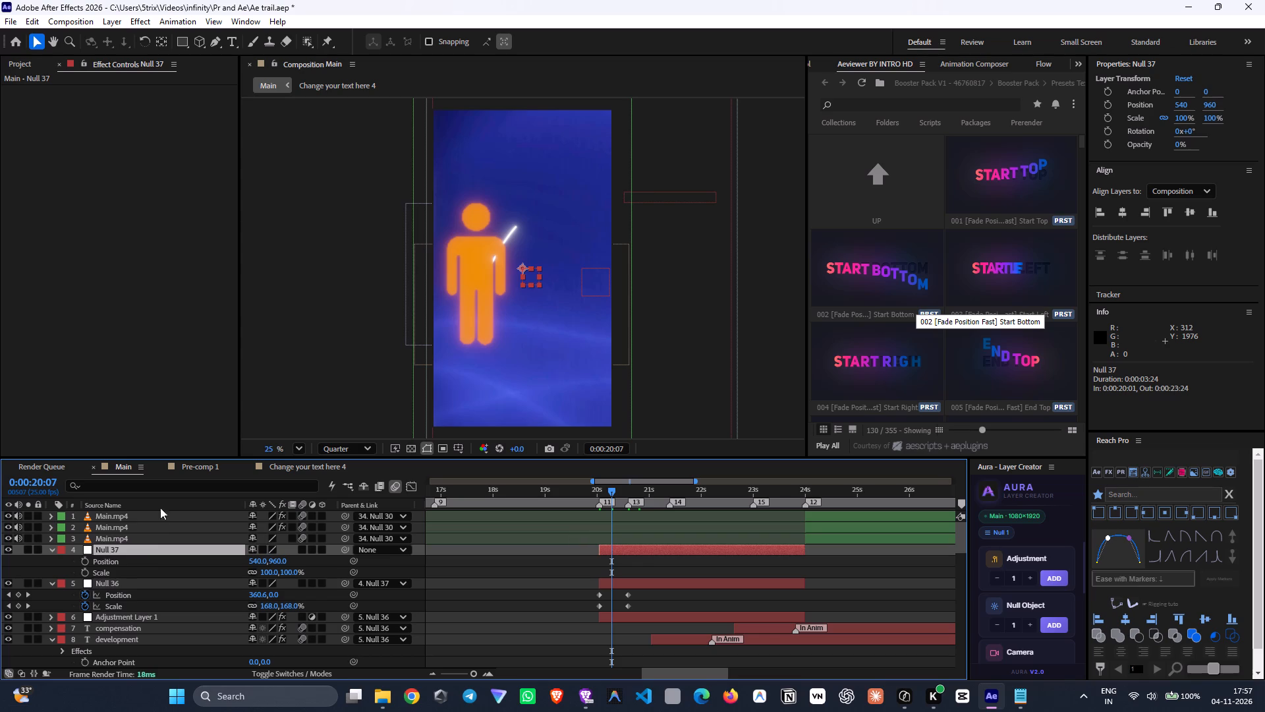
drag(86, 558, 88, 579)
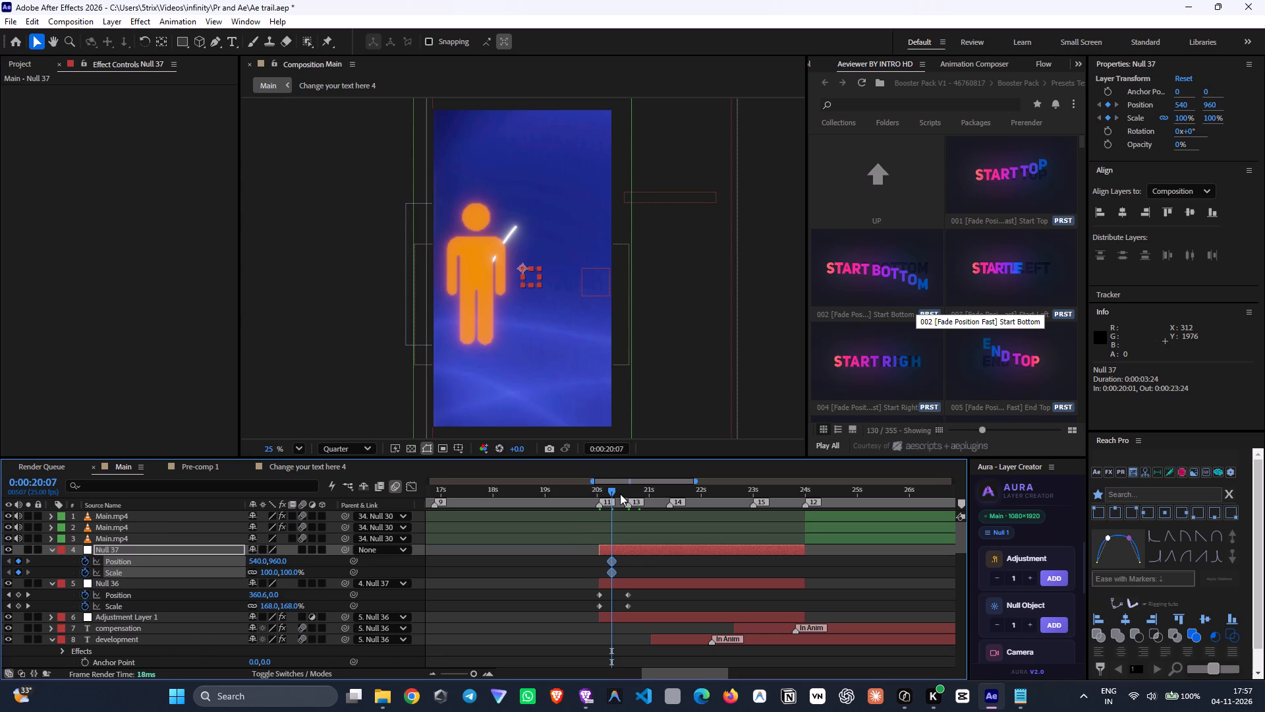
Set Null 37's Scale to 232% at 0:00:20:16.
drag(619, 494, 631, 499)
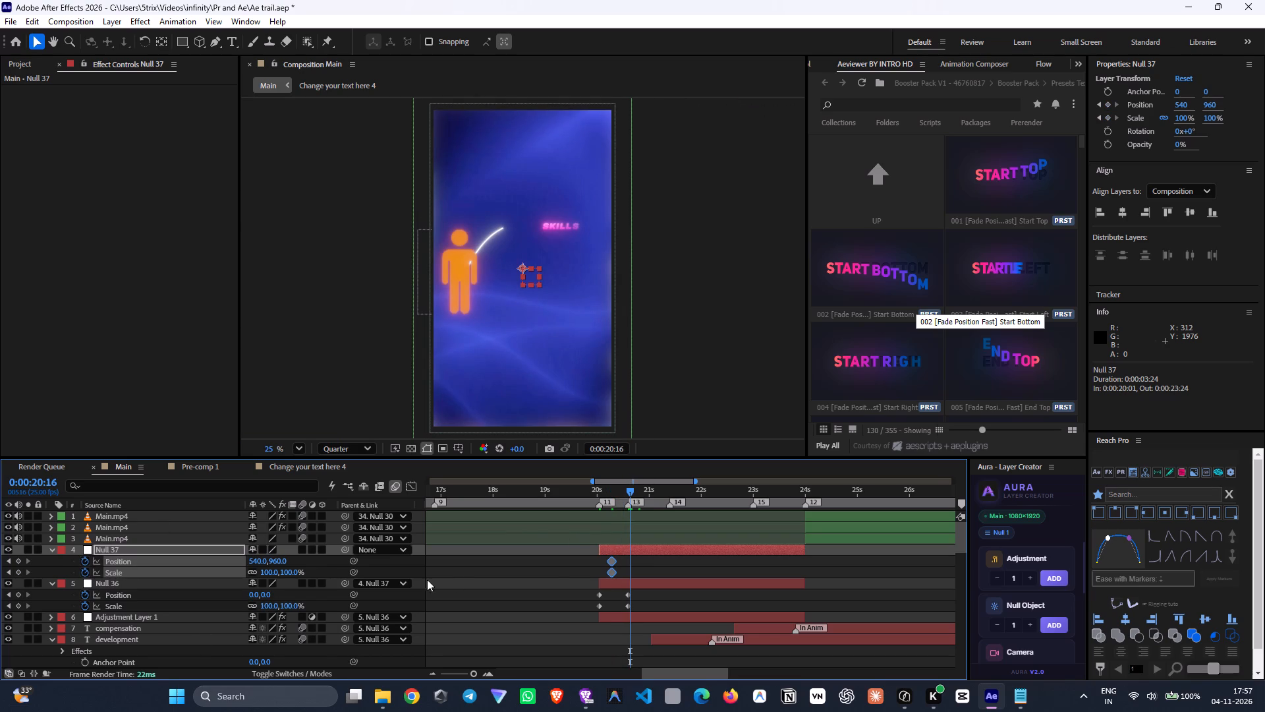
drag(289, 572, 364, 566)
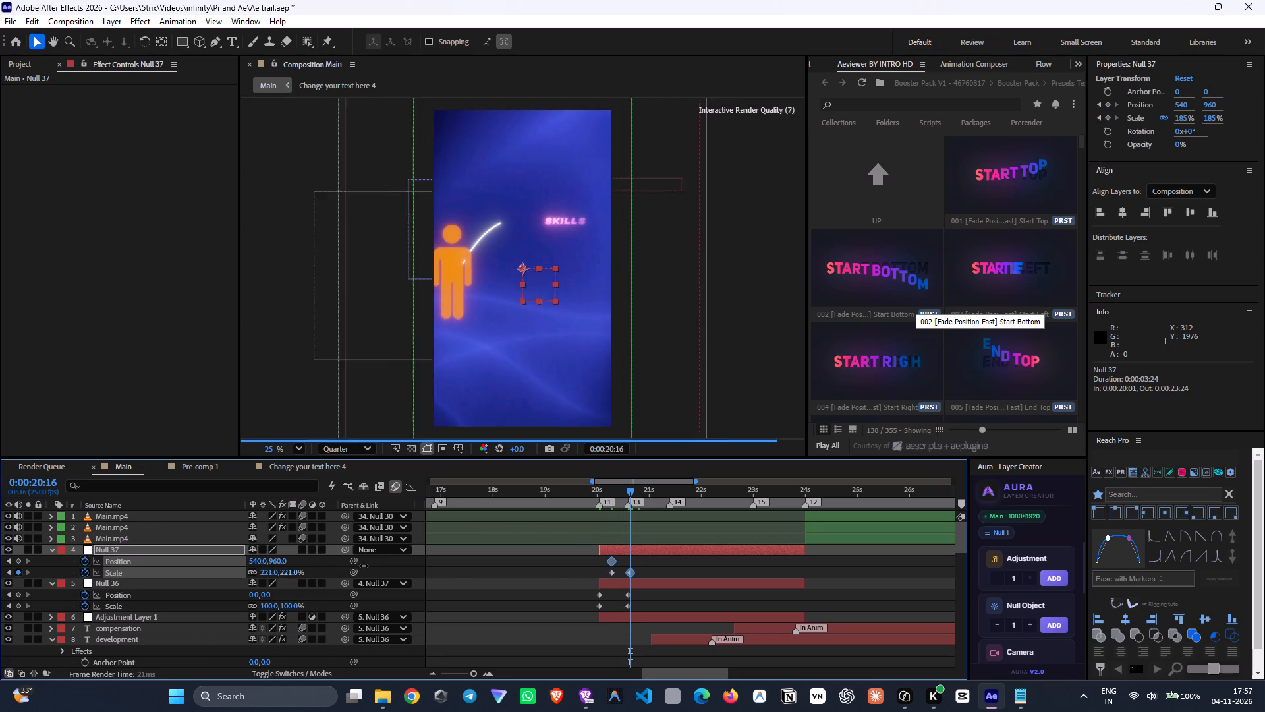
drag(364, 566, 369, 566)
Set Null 37's Position to 17, 1317 at 0:00:20:16, framing the Skills set label near the centre.
drag(259, 559, 194, 577)
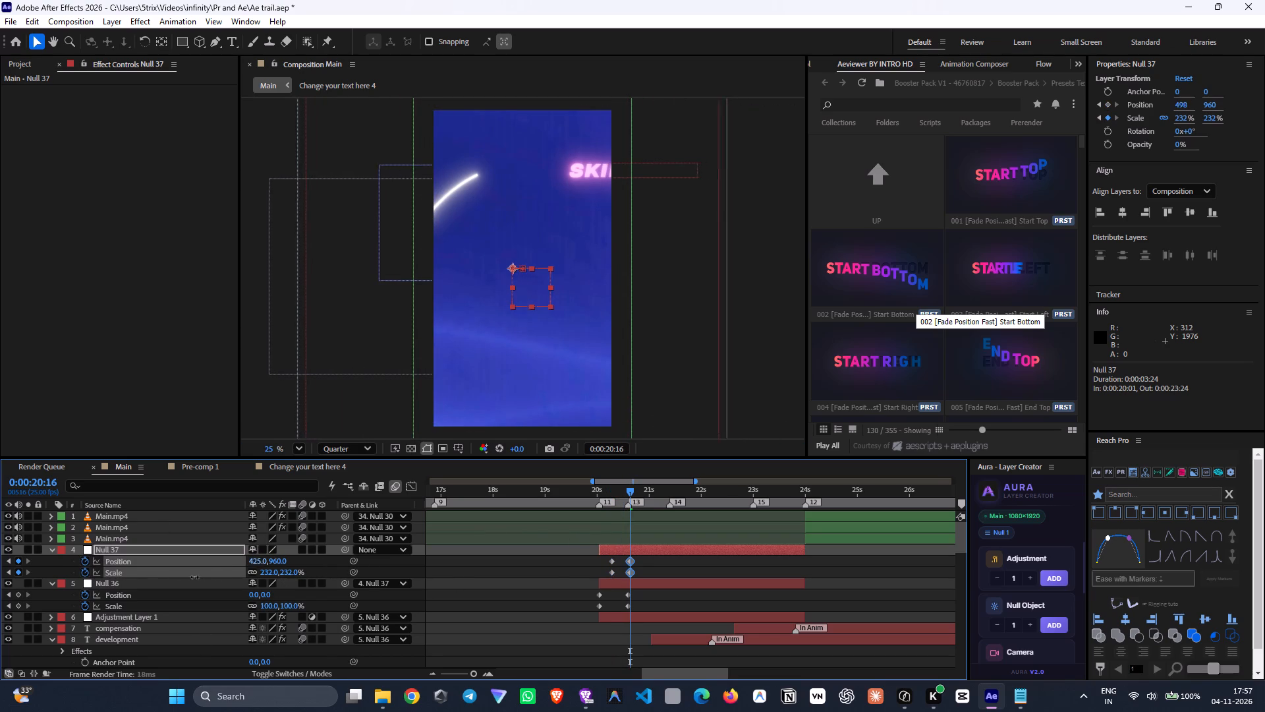
drag(194, 577, 0, 543)
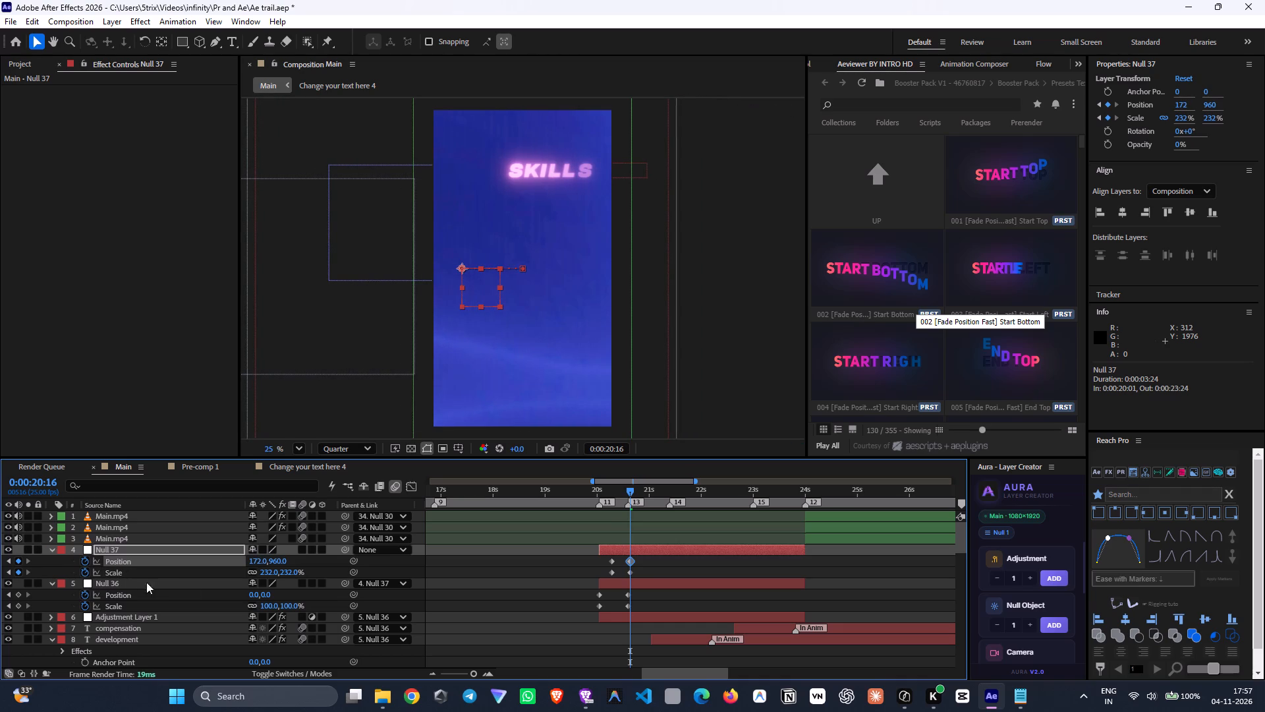
drag(281, 564, 543, 537)
drag(257, 565, 156, 570)
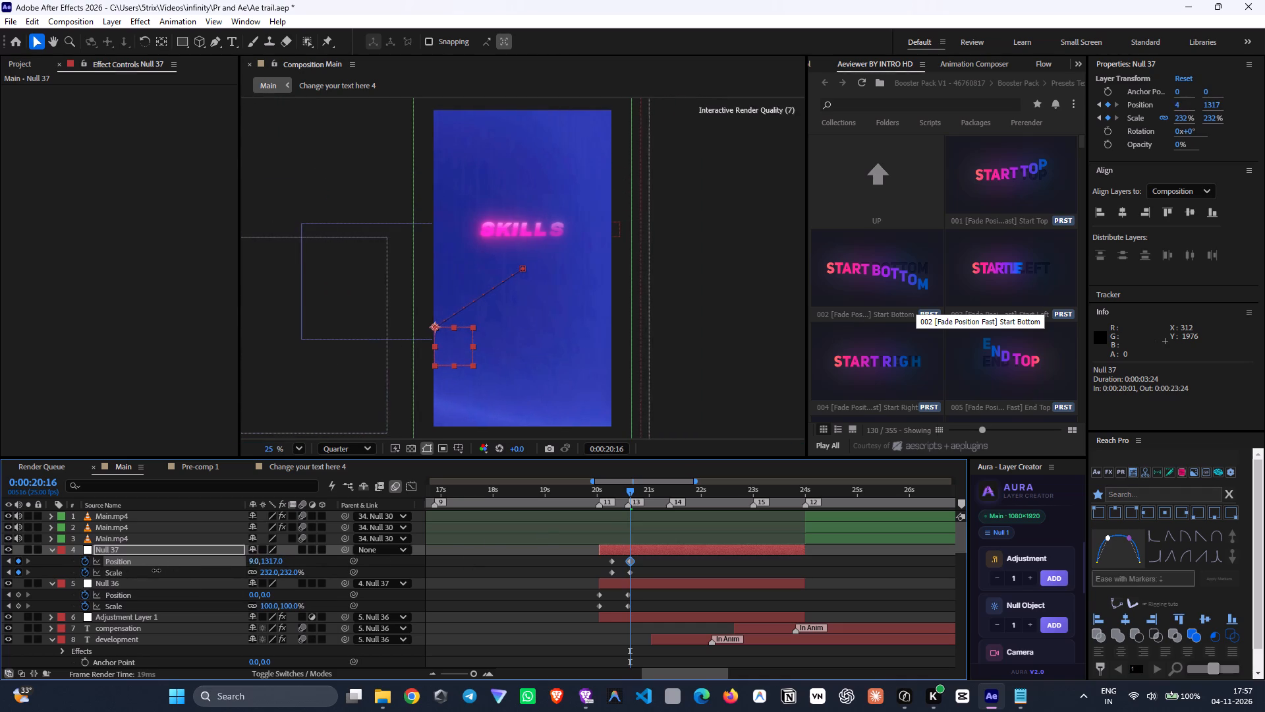
drag(156, 570, 161, 572)
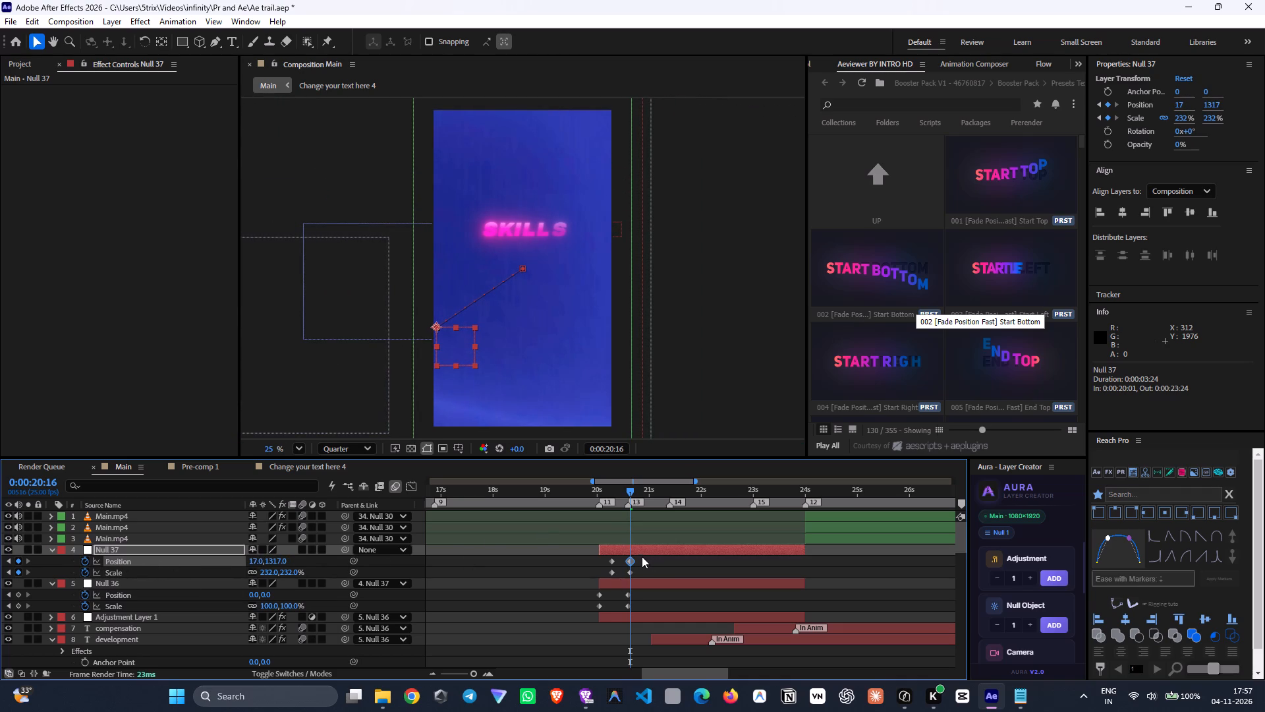
Move Null 37's second Position and Scale keyframes together to 0:00:21:02.
drag(640, 561, 625, 572)
drag(629, 563, 648, 571)
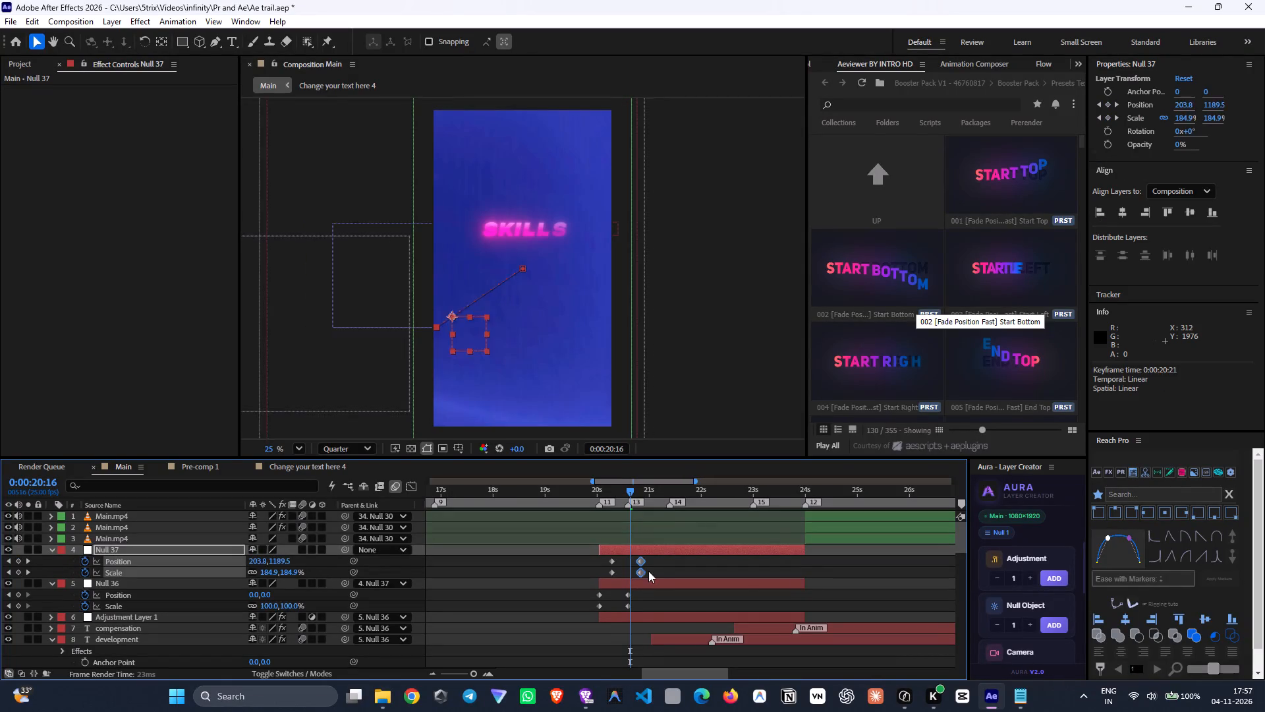
drag(648, 571, 652, 573)
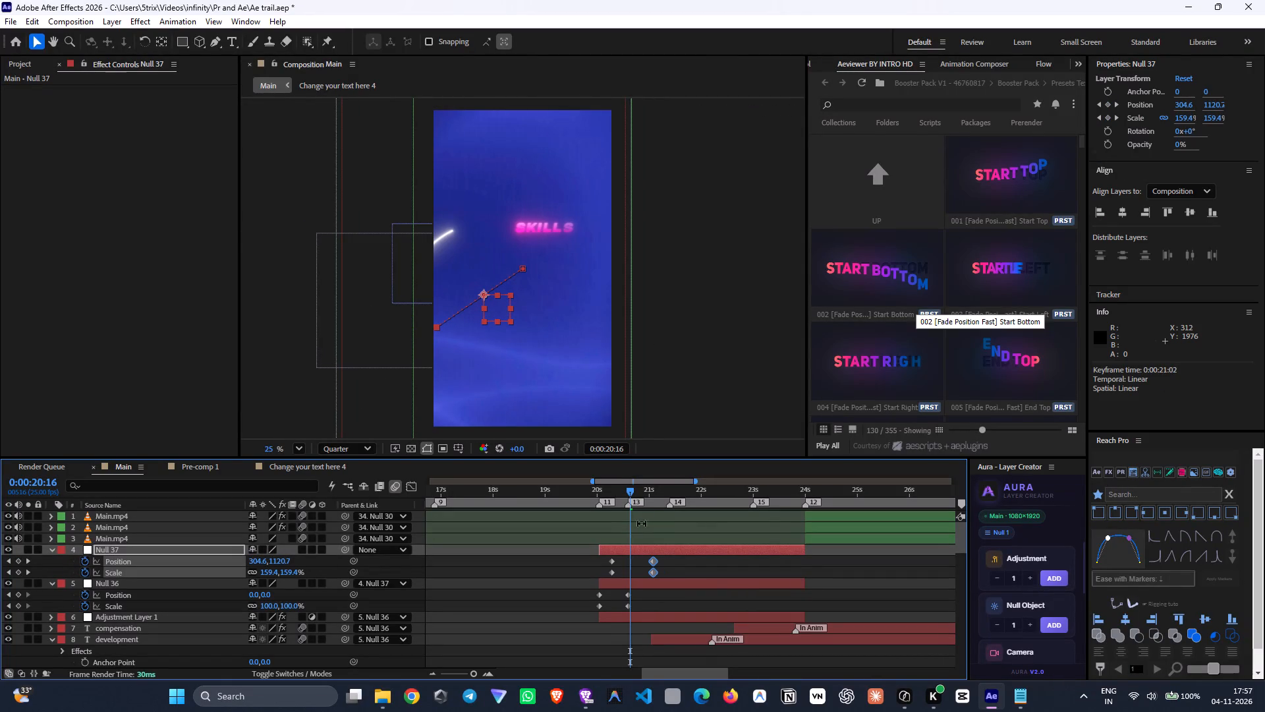
Add a null object as Null 37's parent and set starting Position and Scale keyframes on it at 0:00:20:19.
click(1050, 622)
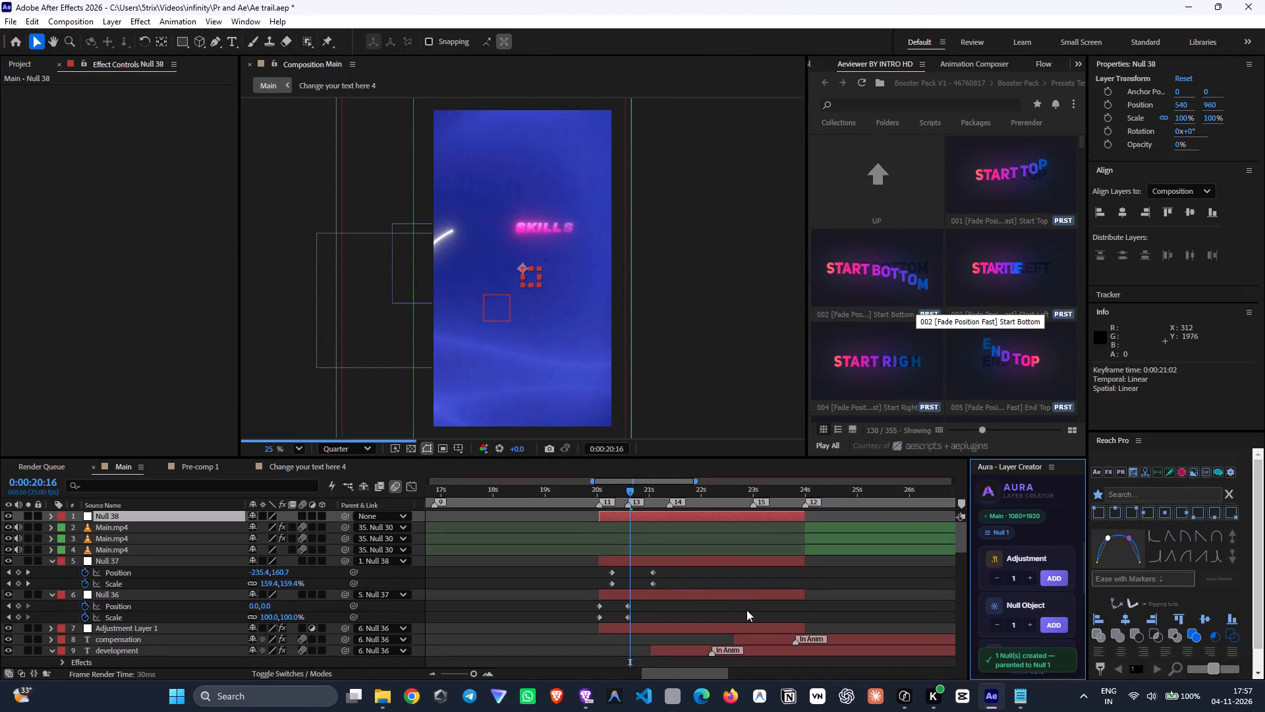
click(641, 500)
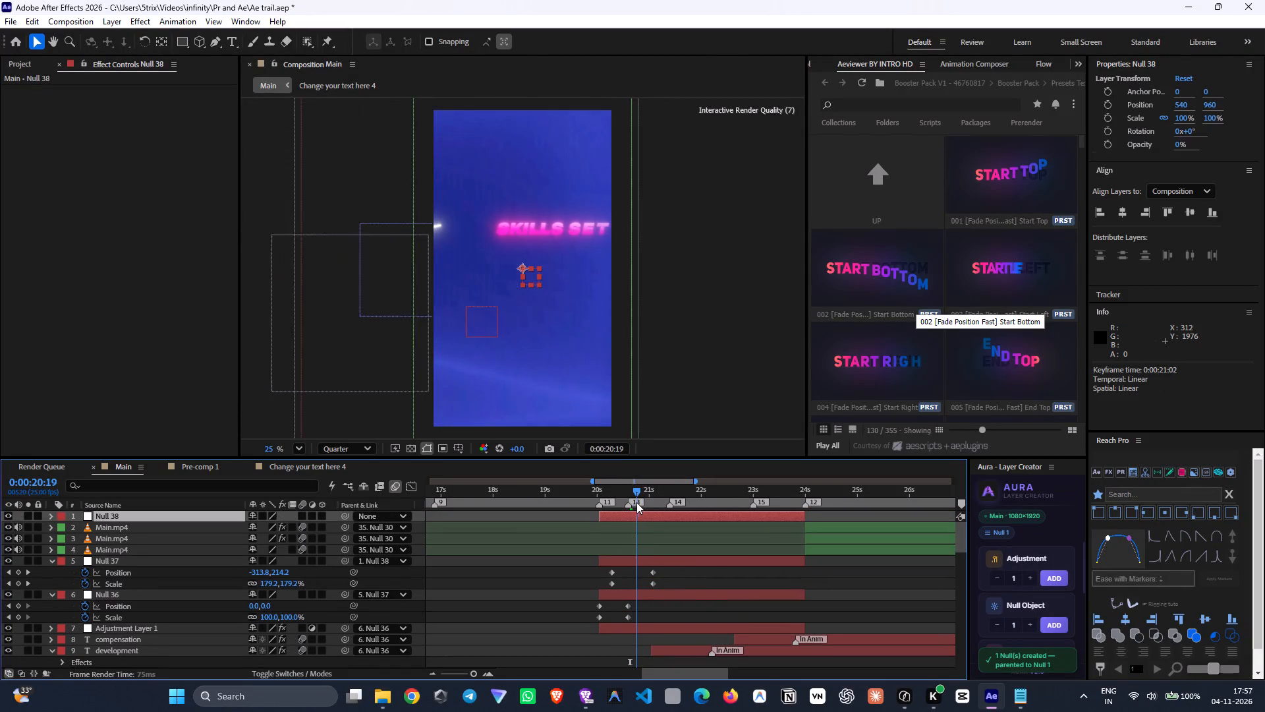
text(sP)
drag(83, 527, 85, 534)
Keyframe Null 38 at 0:00:21:10 with Position 625, 693 and Scale 65%, framing the Skills set and Development labels.
drag(665, 490, 671, 507)
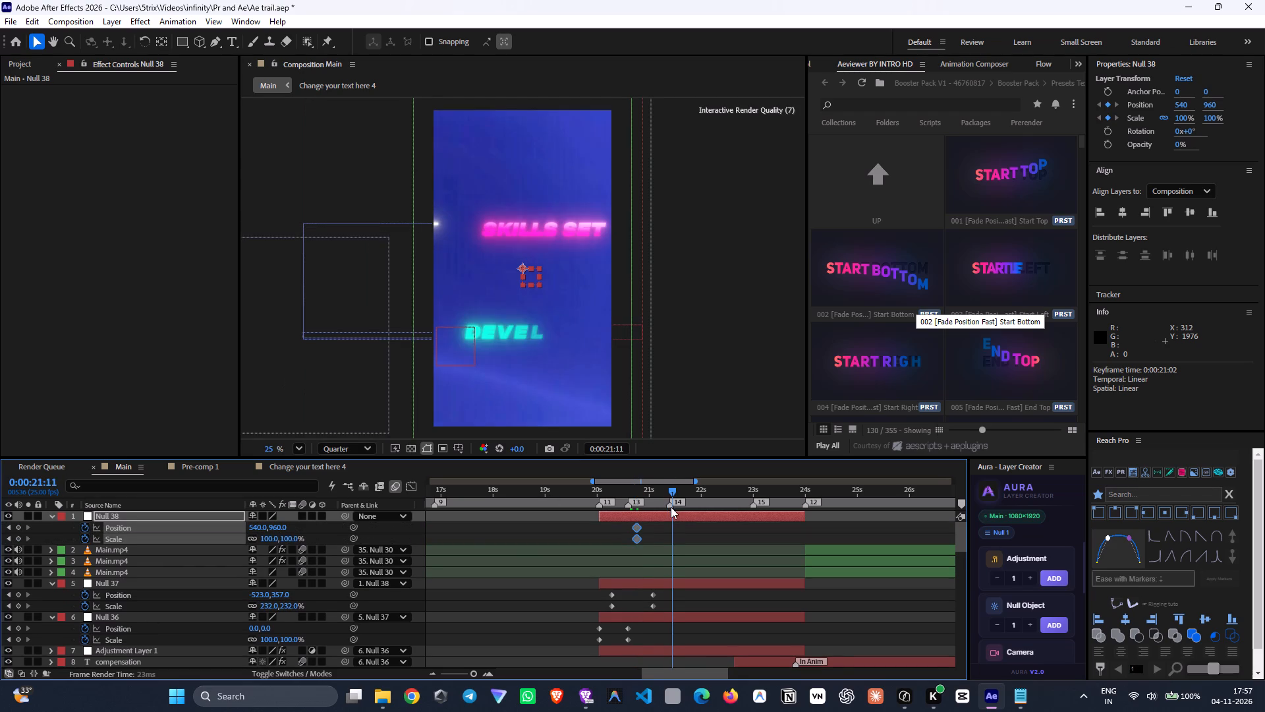
drag(671, 507, 669, 508)
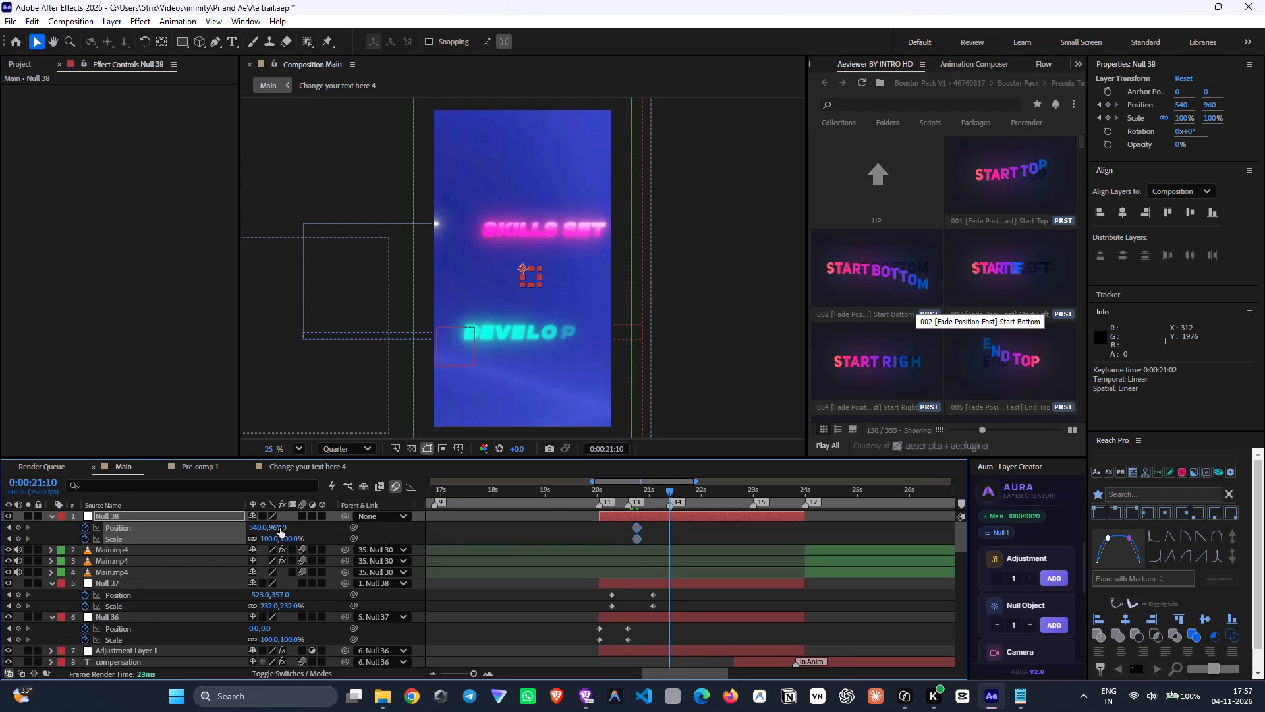
drag(280, 526, 197, 488)
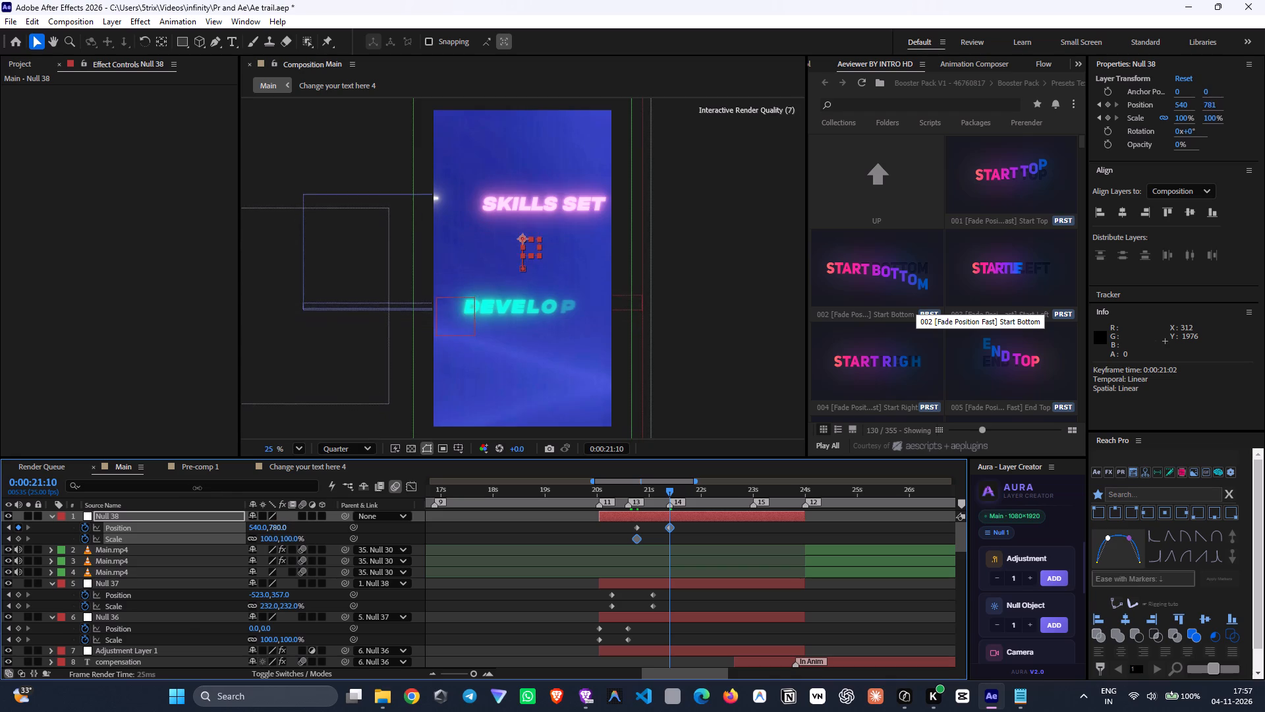
drag(197, 488, 156, 474)
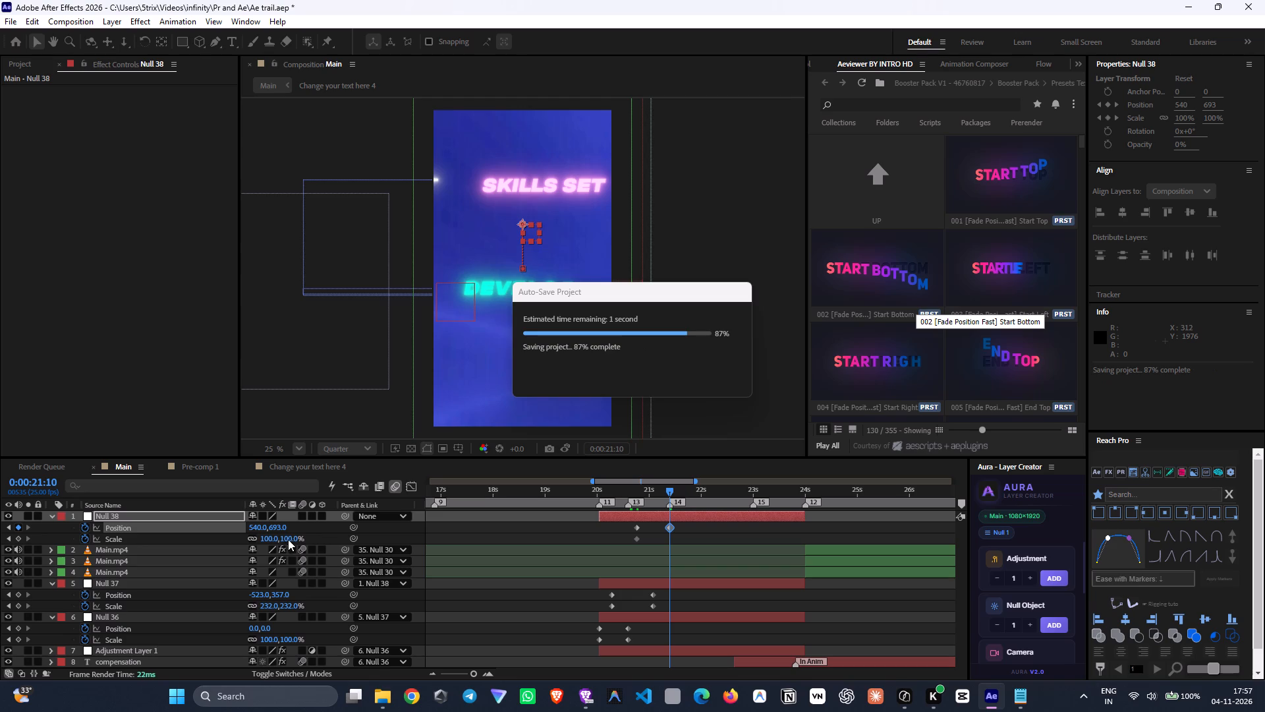
drag(284, 538, 248, 536)
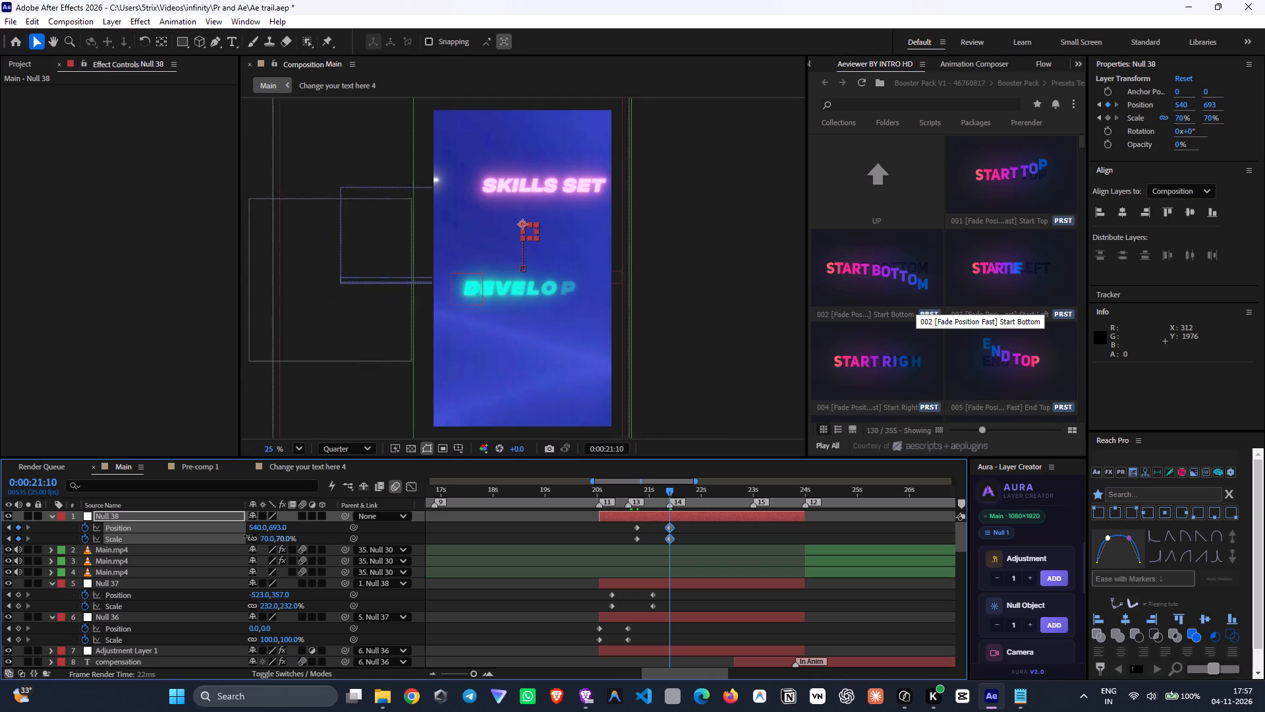
drag(248, 536, 246, 537)
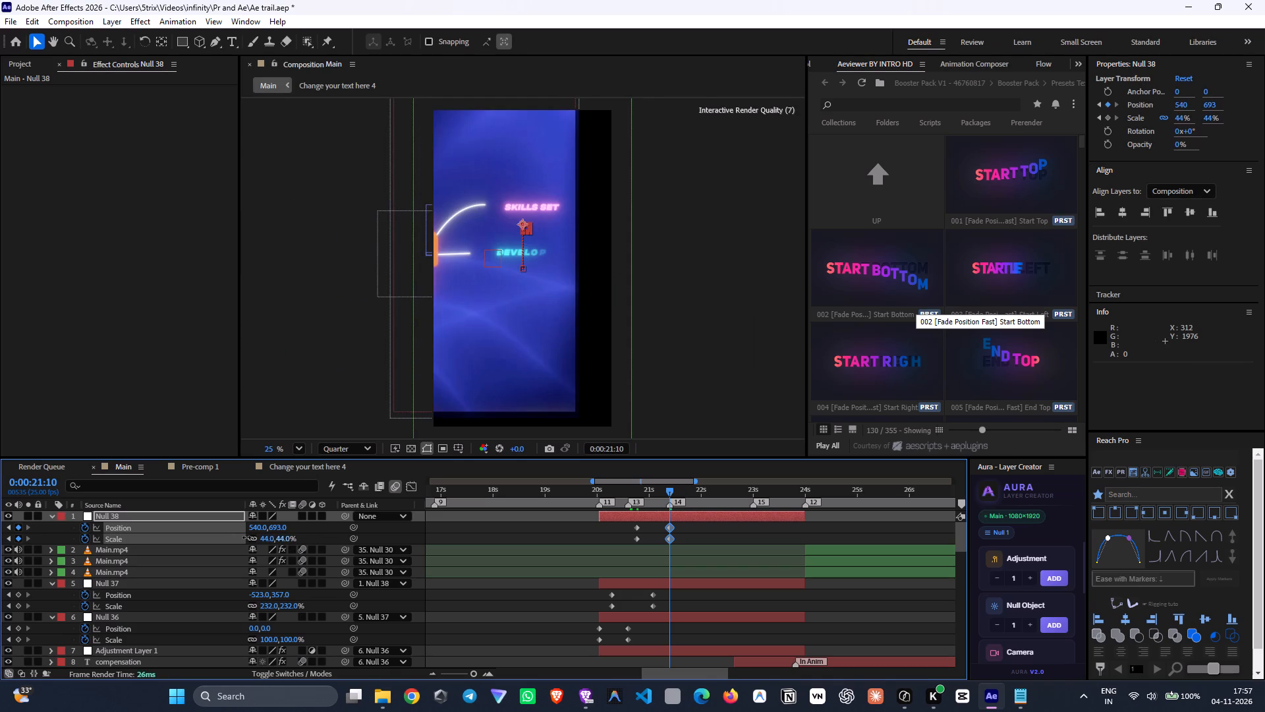
drag(246, 537, 264, 541)
drag(258, 527, 295, 532)
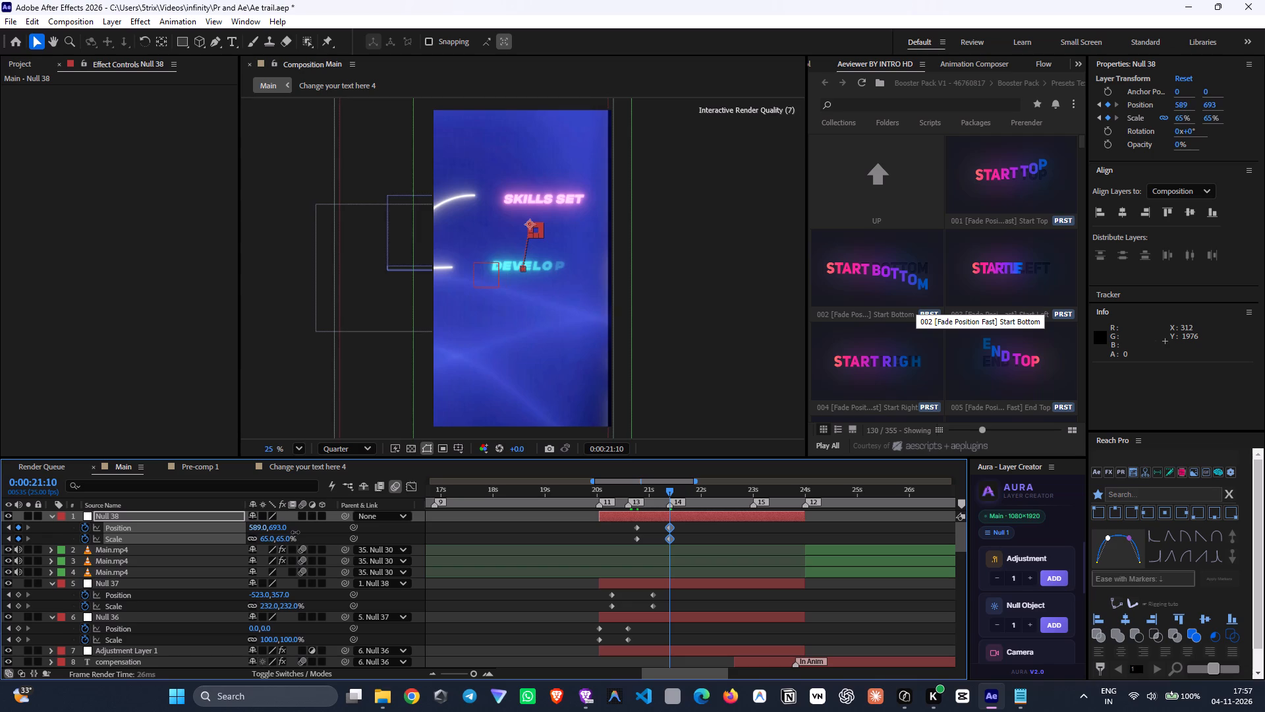
drag(295, 532, 322, 535)
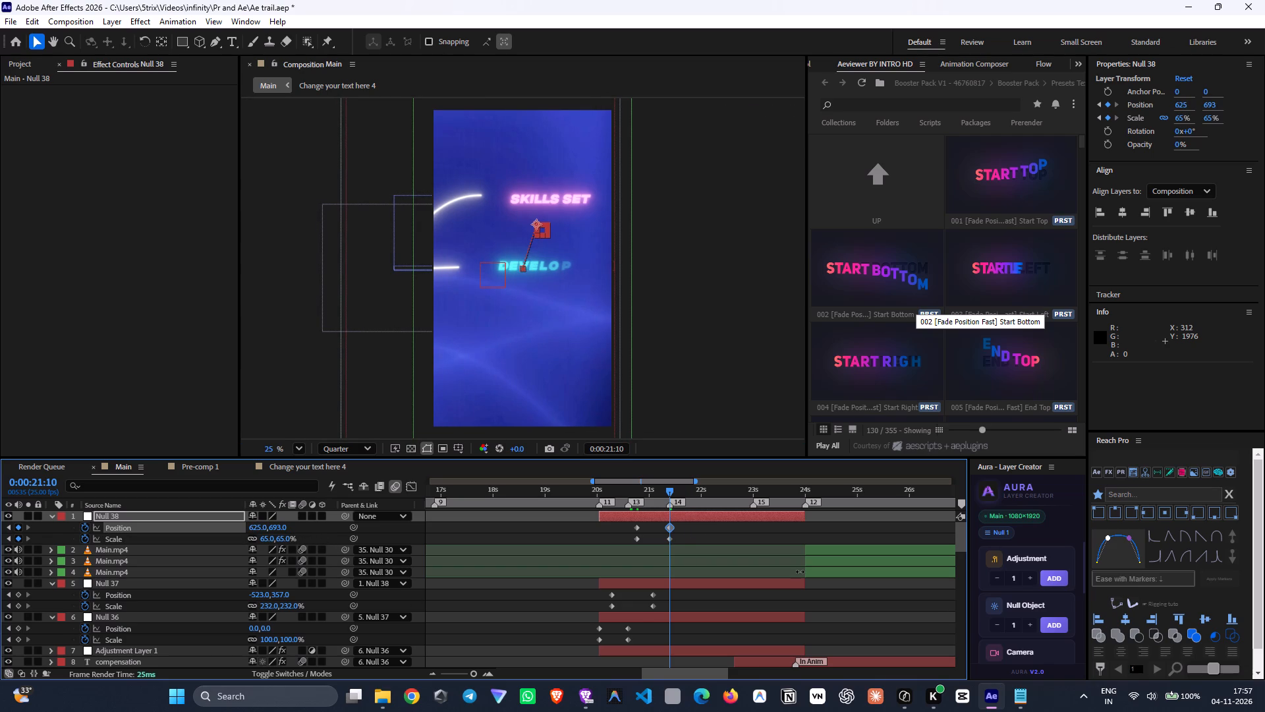
Add a null object as the parent of Null 38.
click(1051, 623)
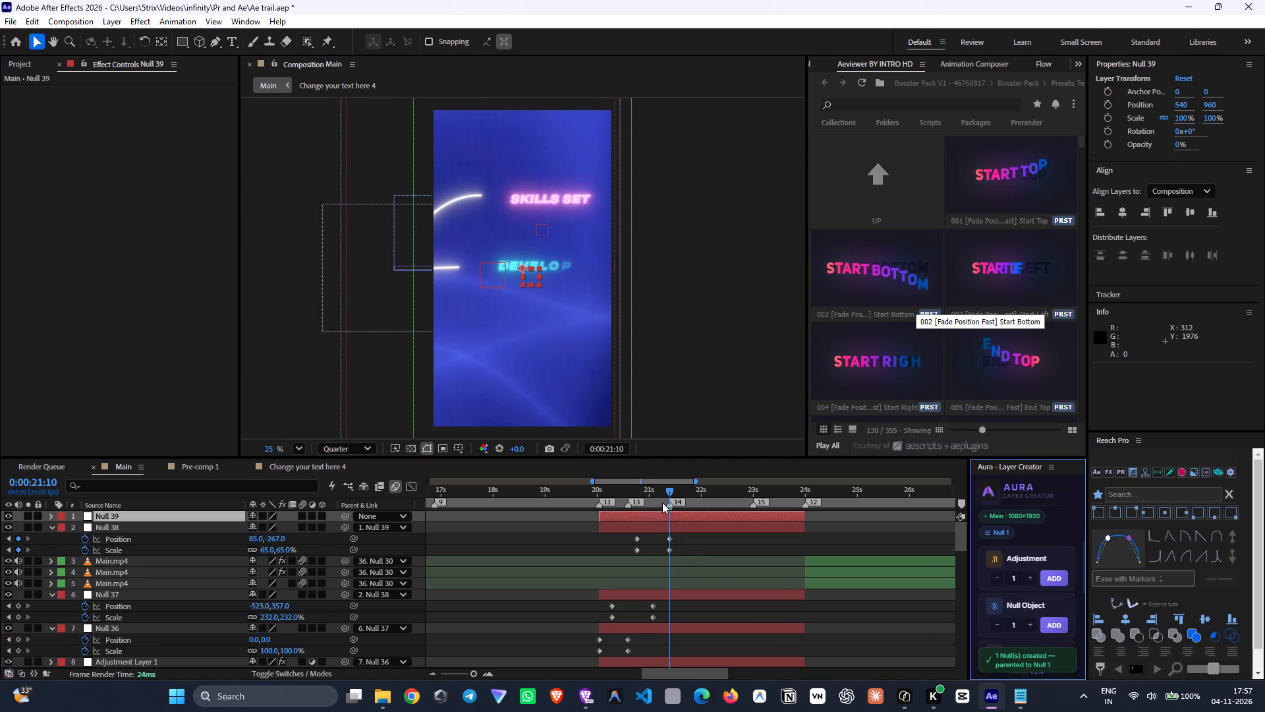
Move Null 38's second Position and Scale keyframes together to 0:00:21:17.
drag(681, 540, 661, 558)
drag(669, 540, 684, 543)
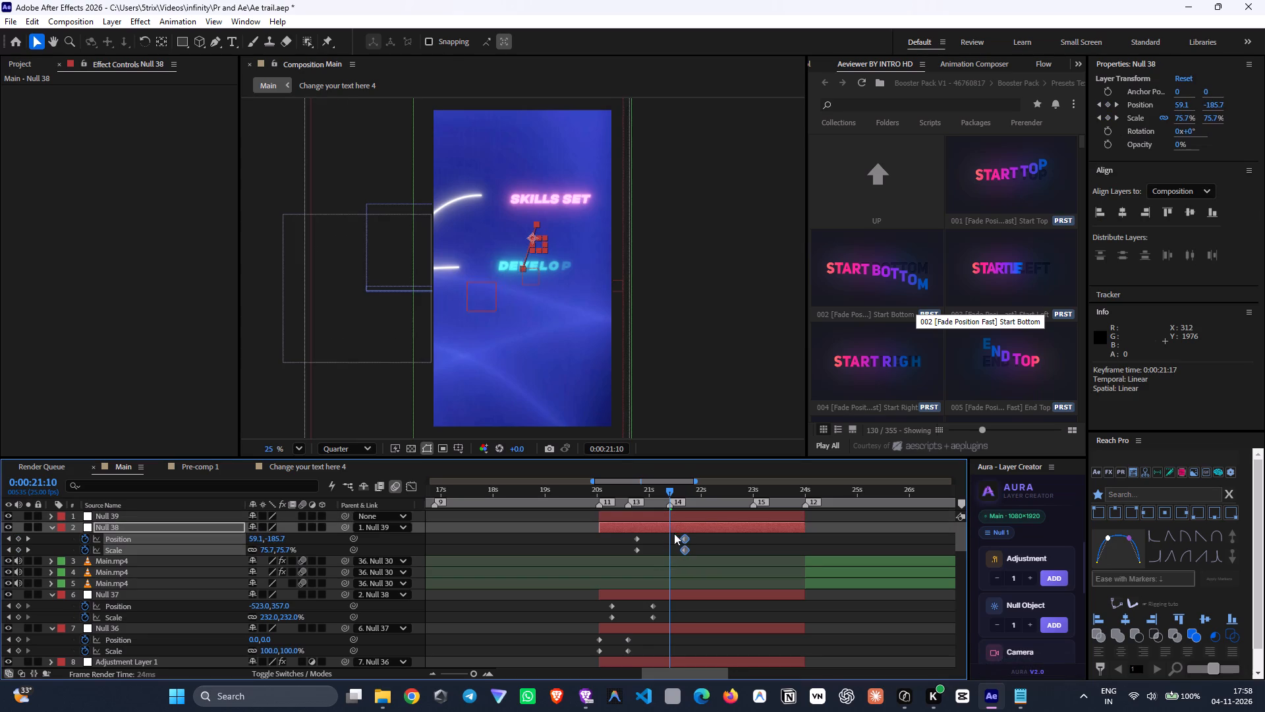
Add Position and Scale keyframes to Null 39 at 0:00:21:10.
click(670, 521)
key(s)
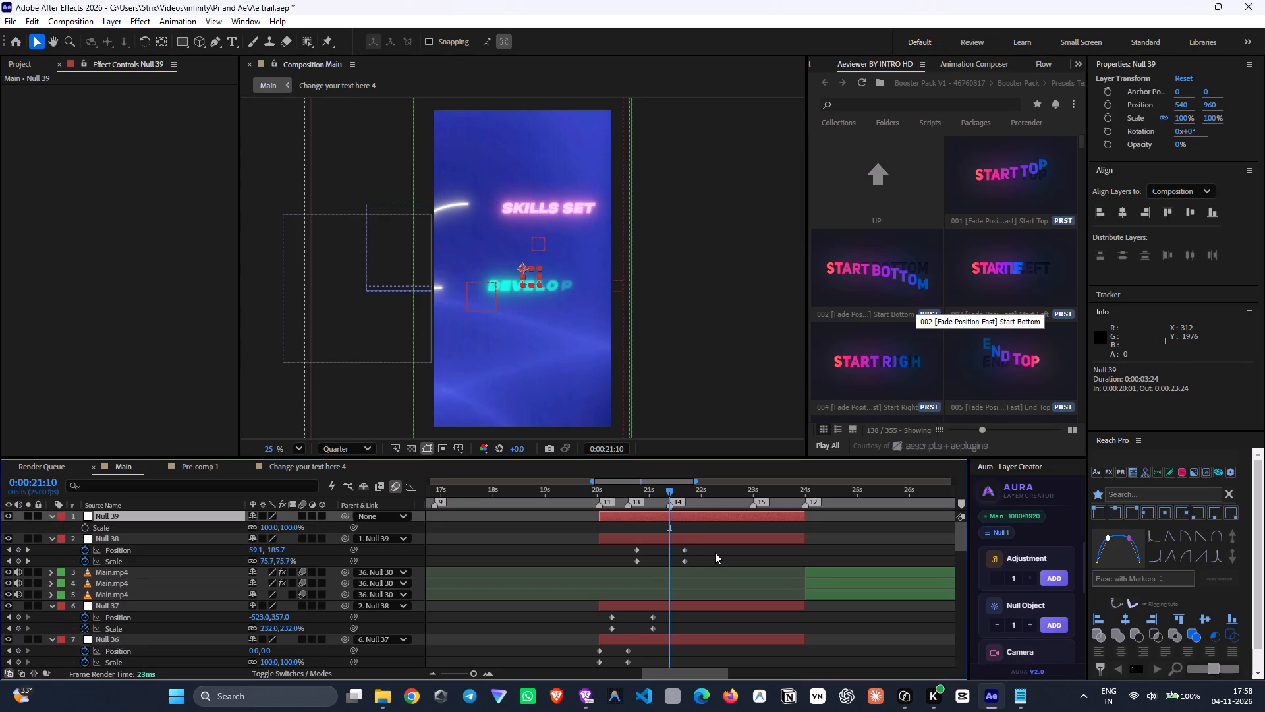
key(shift+p)
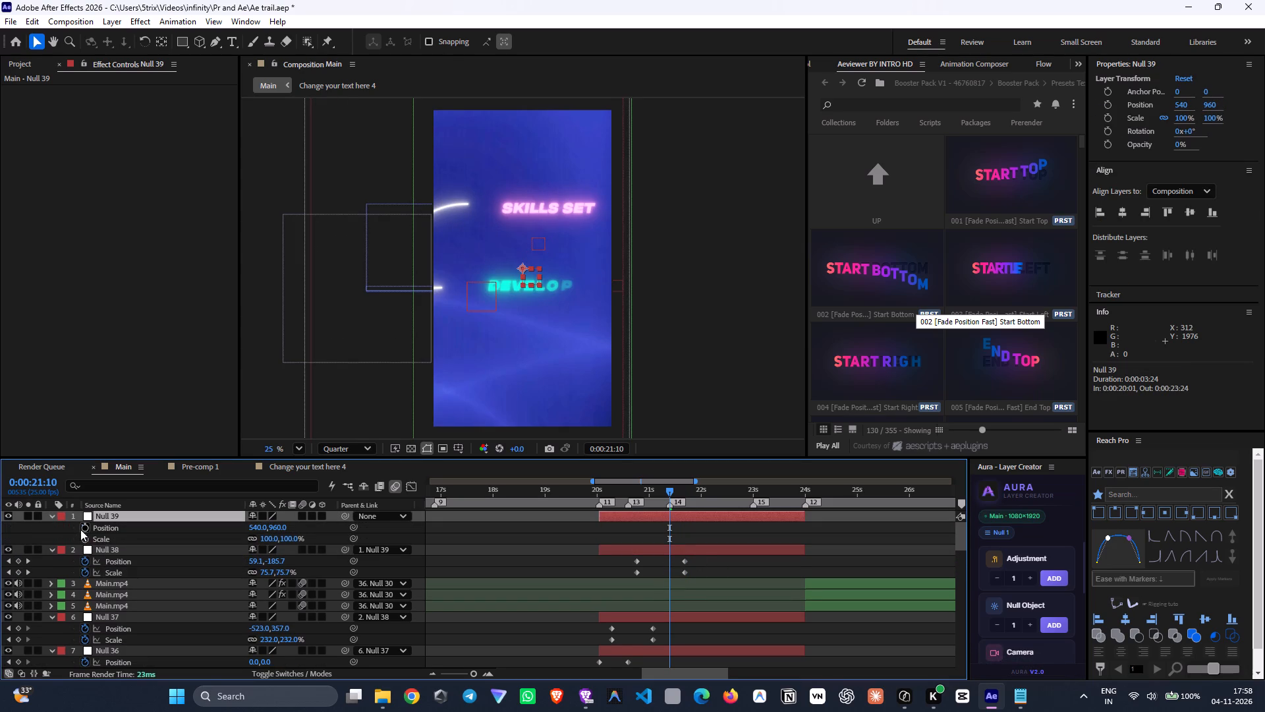
drag(80, 529, 81, 539)
Keyframe Null 39 at 0:00:22:15 with Scale 120% and Position 461, 753, bringing the Development label closer.
drag(716, 496, 732, 514)
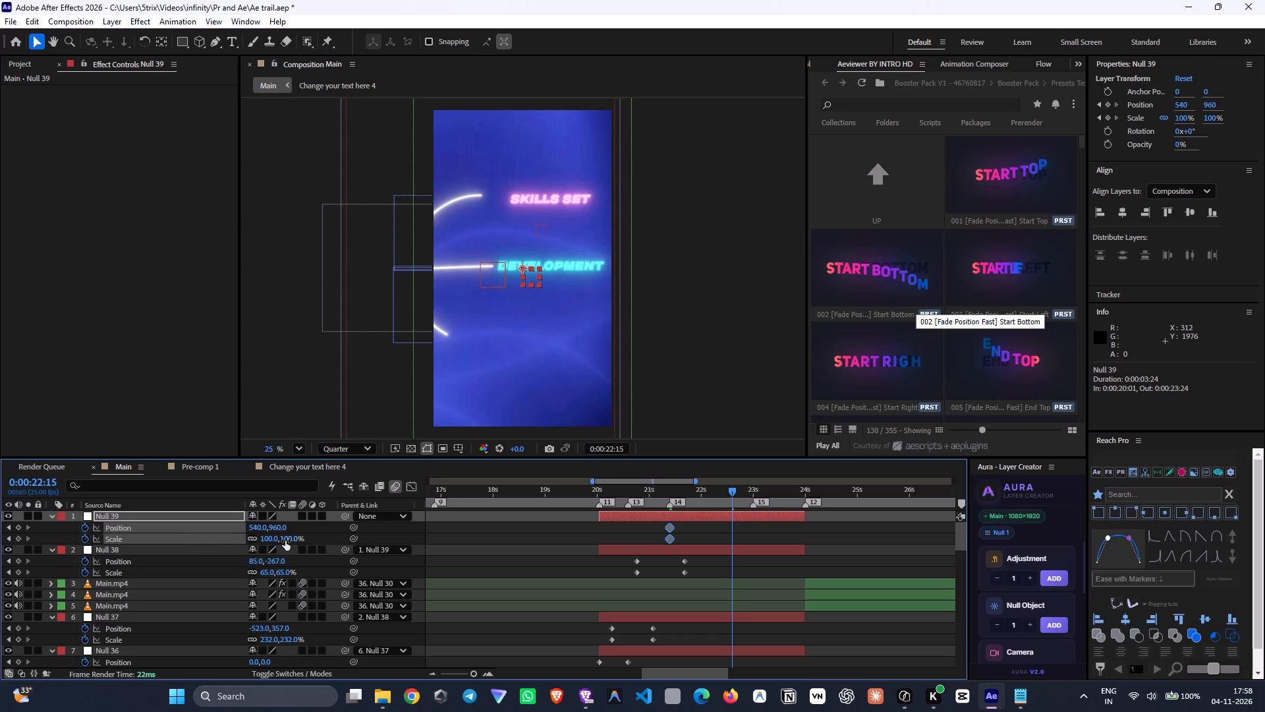
drag(285, 541, 302, 547)
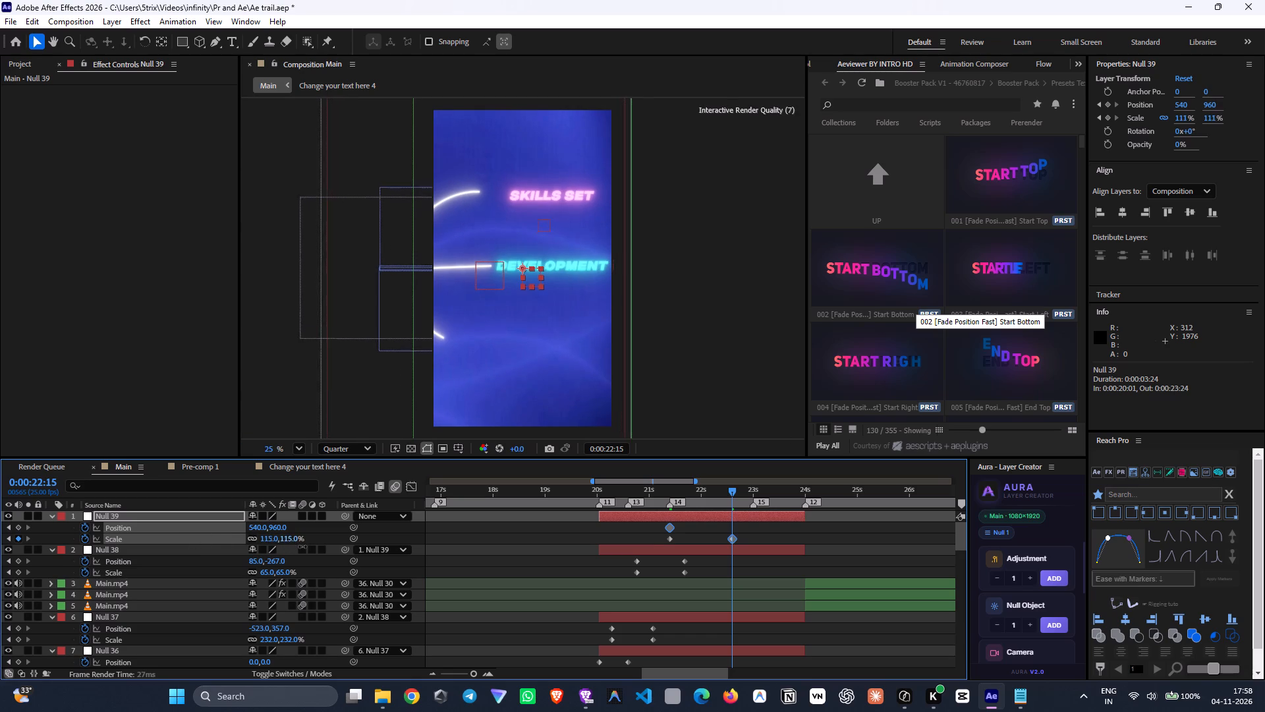
drag(302, 547, 305, 547)
drag(281, 527, 173, 499)
drag(256, 527, 235, 529)
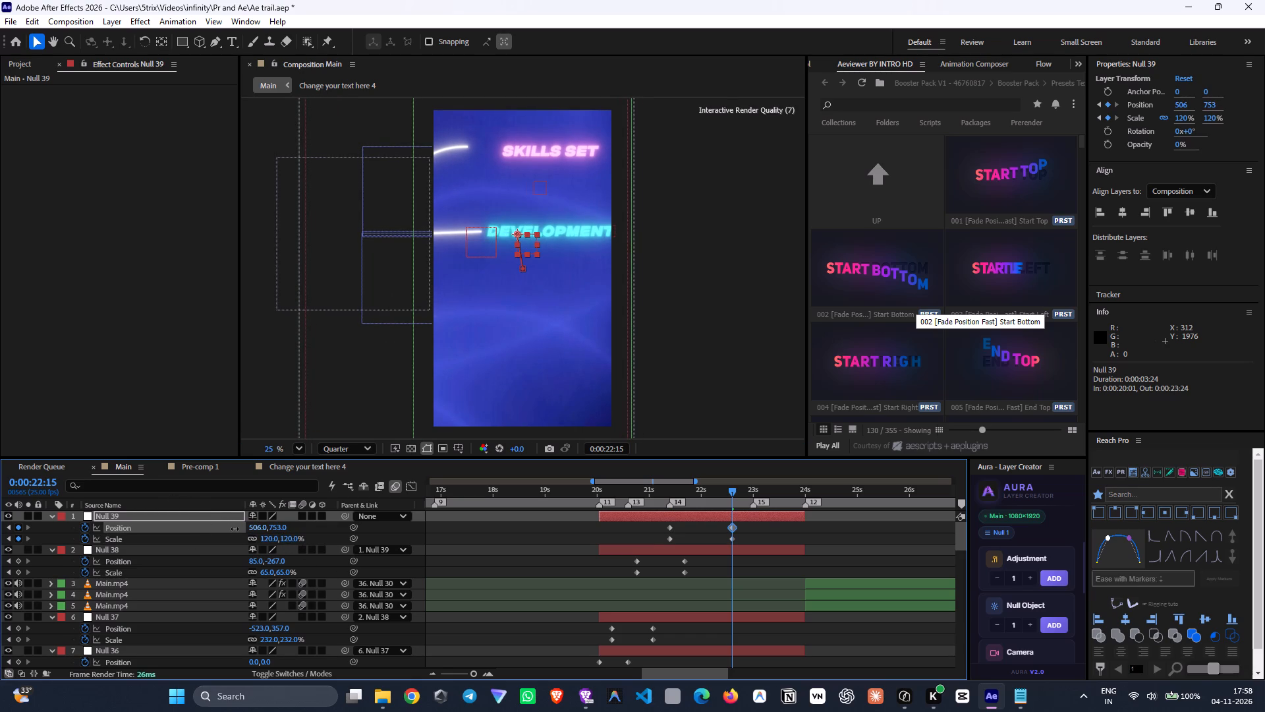
drag(235, 529, 197, 521)
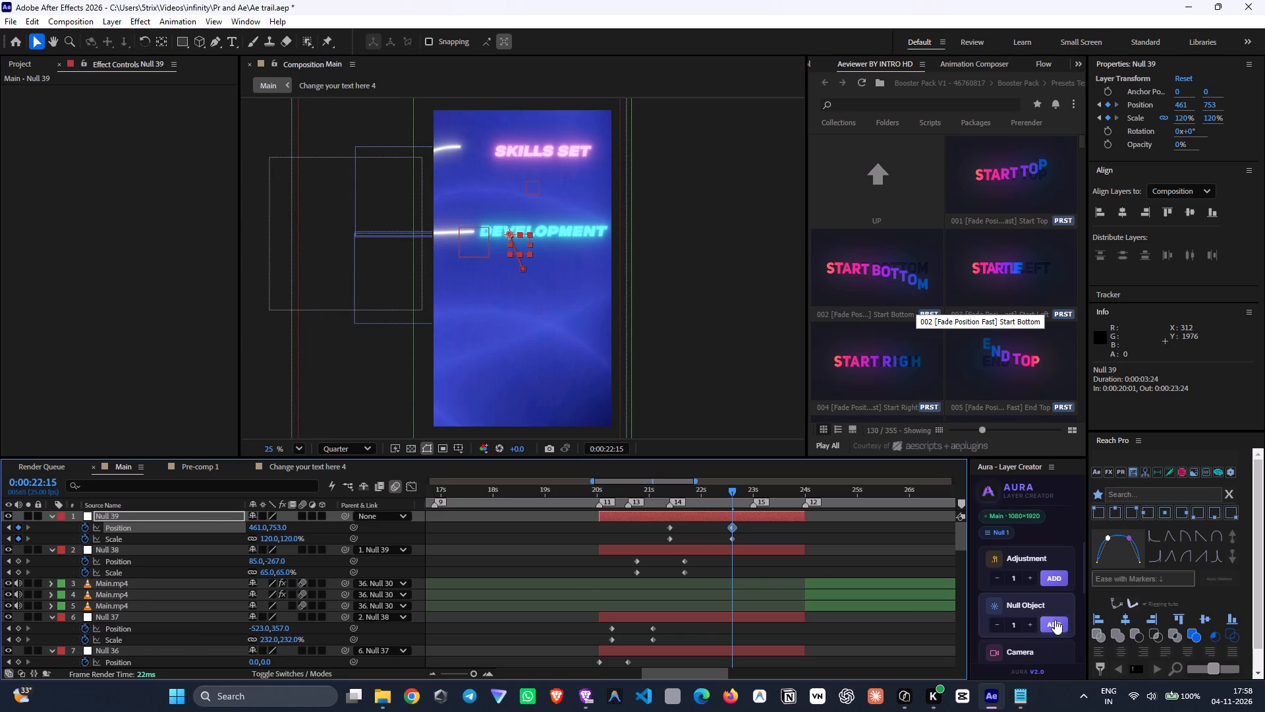
Add a null object as Null 39's parent and set starting Position and Scale keyframes on it at 0:00:22:02.
click(1055, 620)
drag(716, 494, 706, 492)
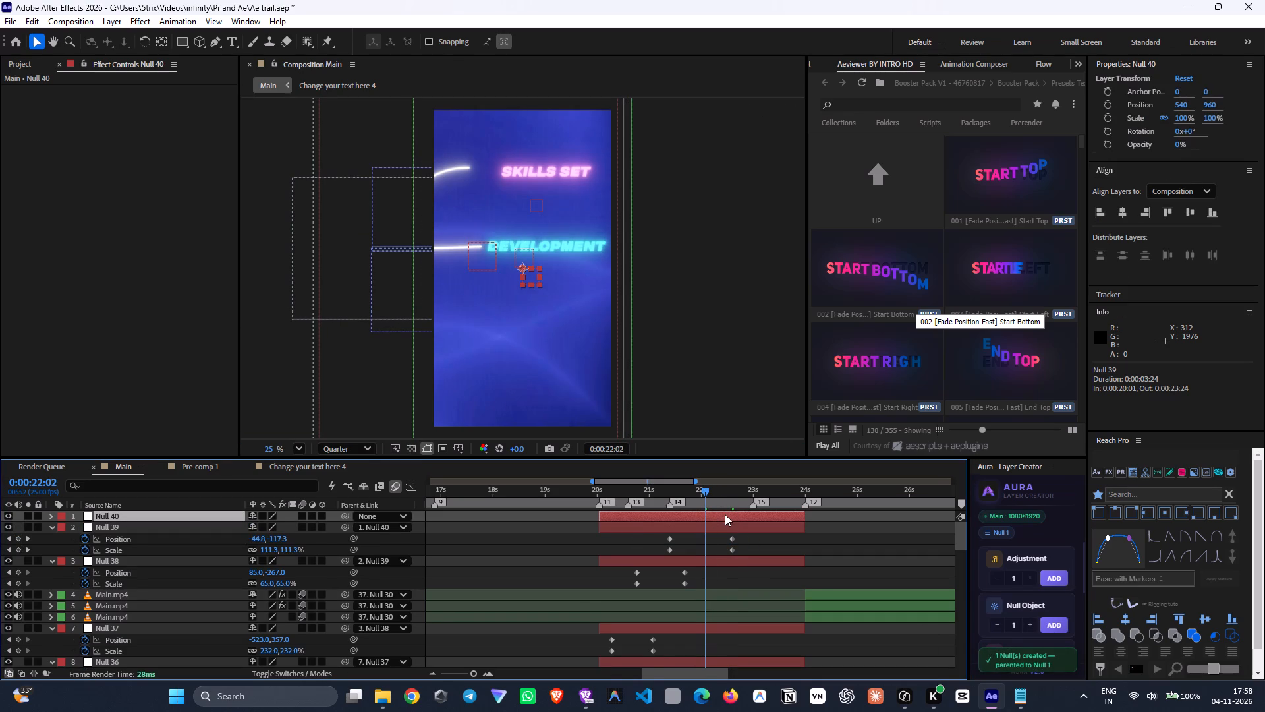
click(725, 514)
key(s)
key(shift+p)
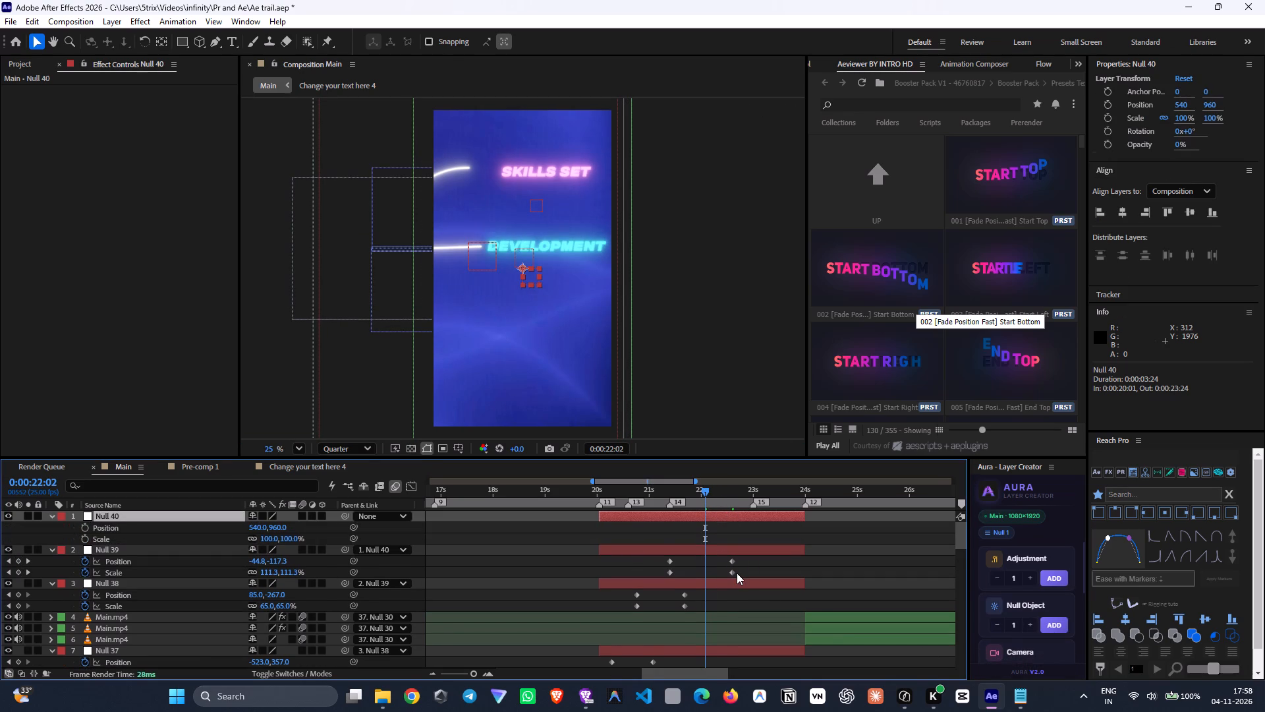
drag(84, 527, 85, 542)
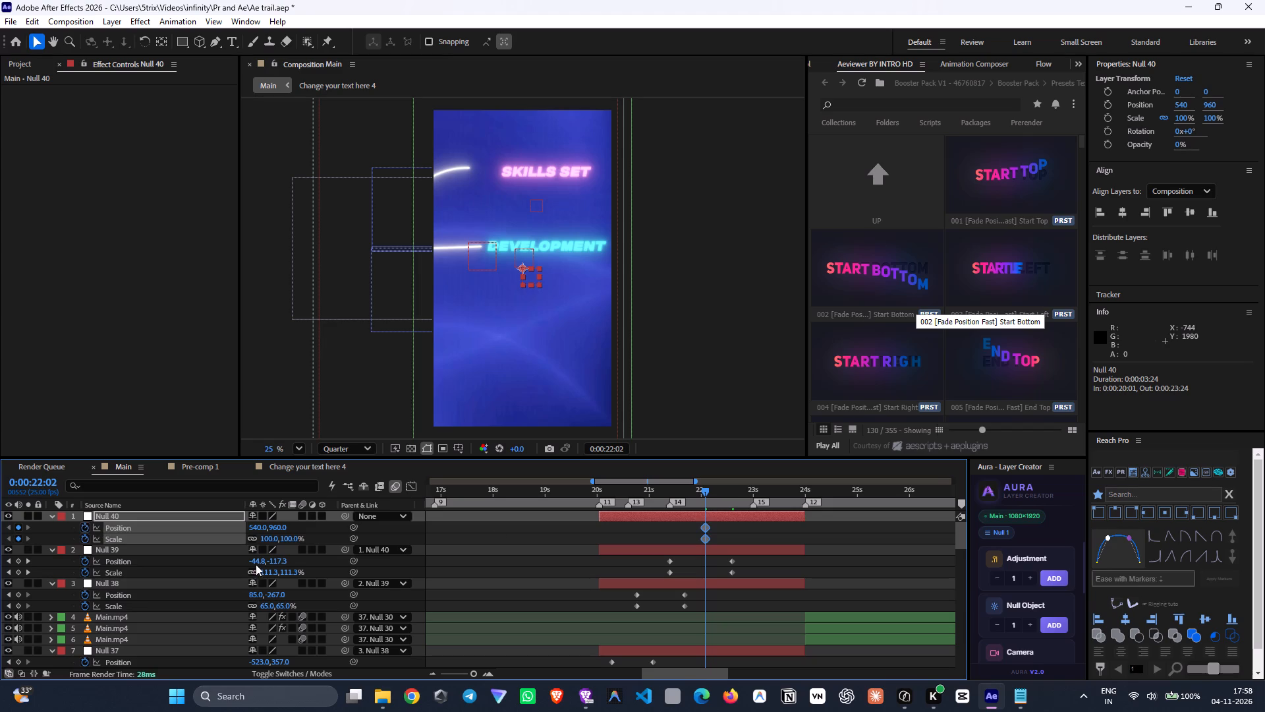
Keyframe Null 40 at 0:00:23:00 with Scale 57% and Position 773, 1092, framing the man icon and all three labels.
drag(729, 494, 755, 523)
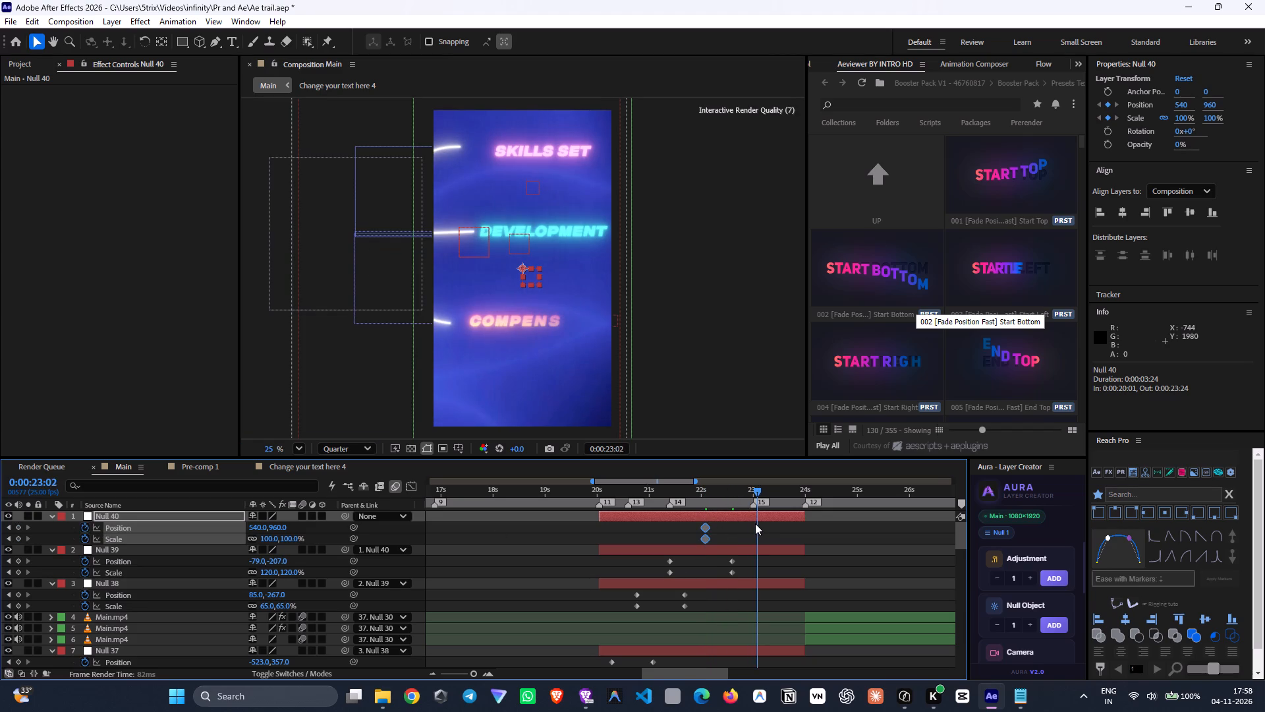
drag(755, 523, 753, 523)
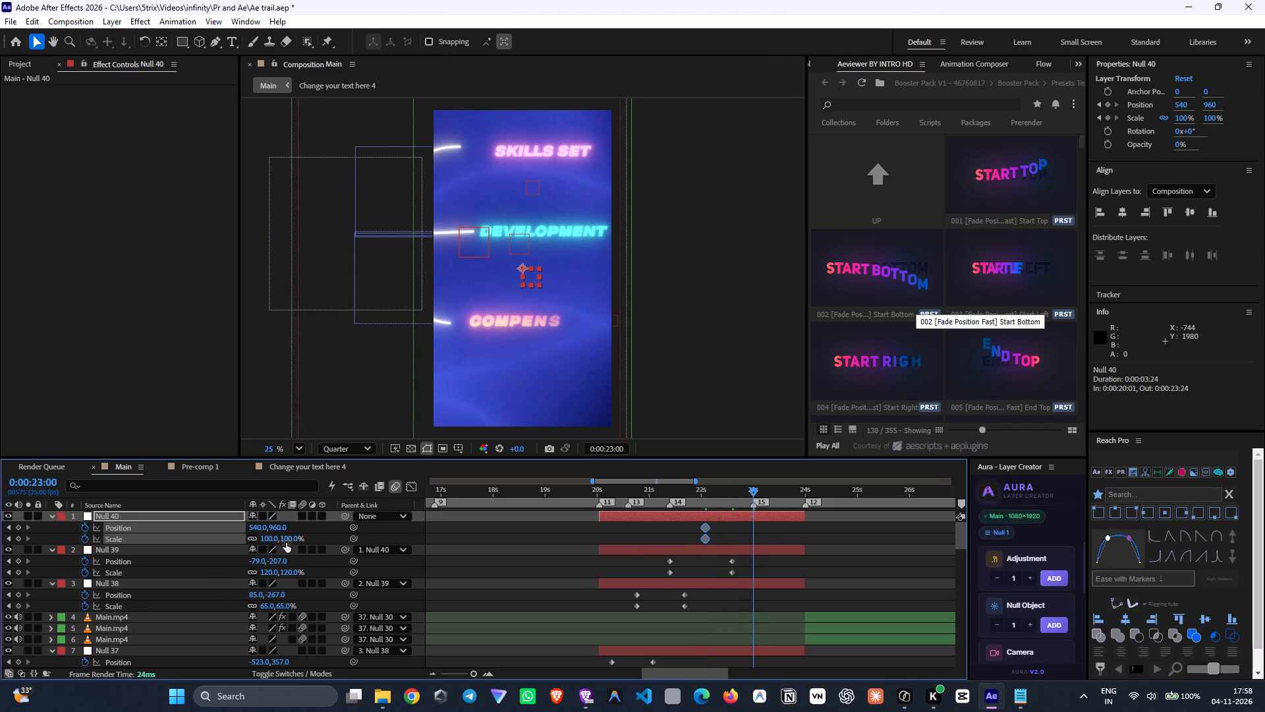
drag(257, 527, 472, 537)
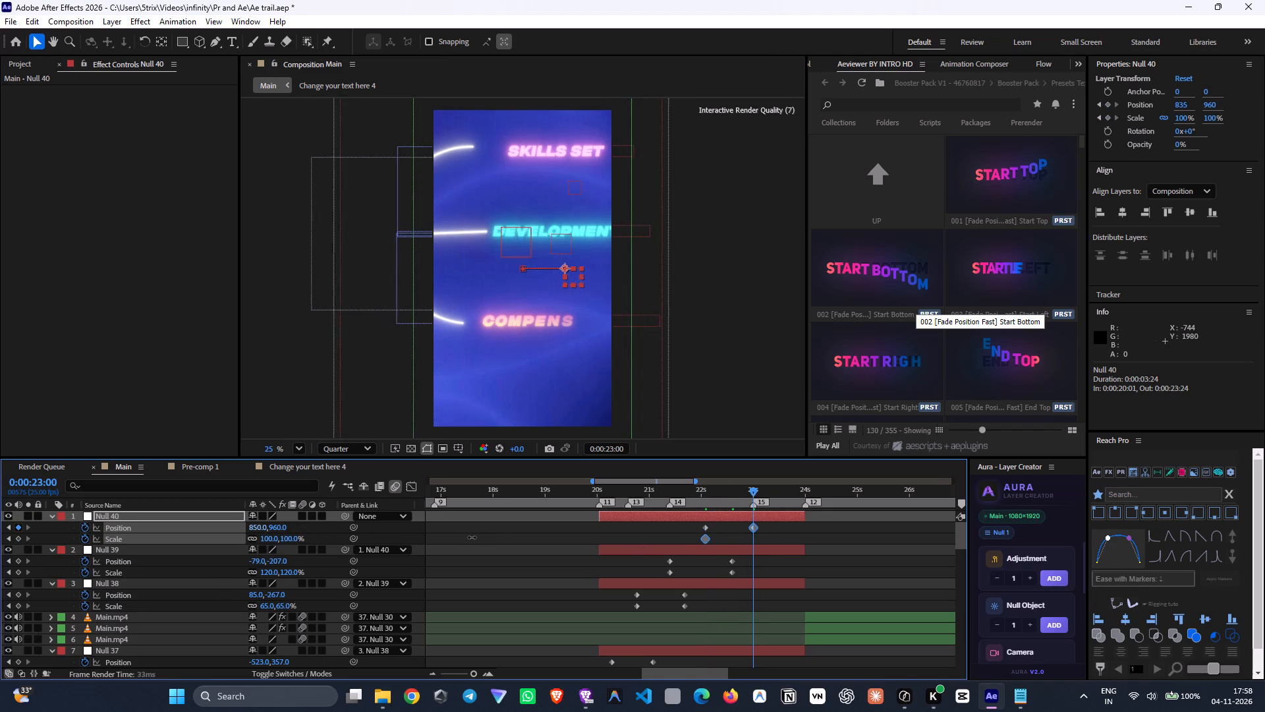
drag(472, 537, 484, 539)
drag(294, 537, 268, 537)
drag(259, 528, 241, 526)
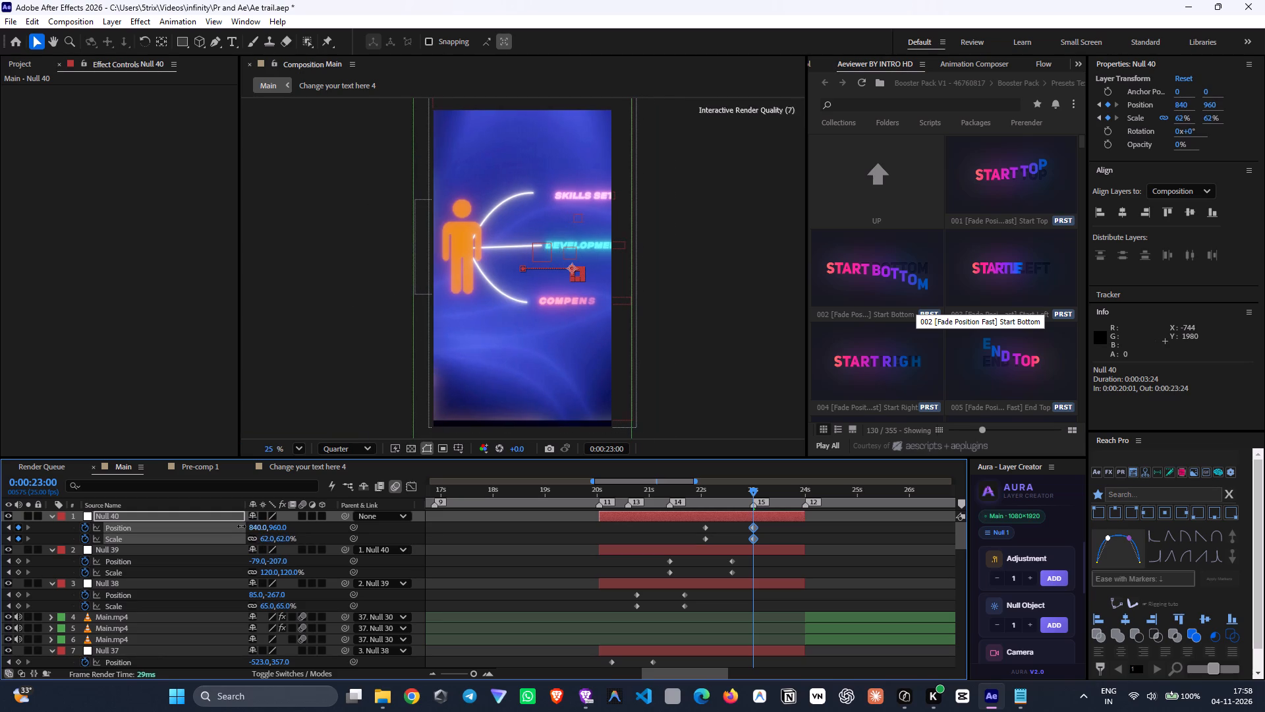
drag(241, 526, 224, 522)
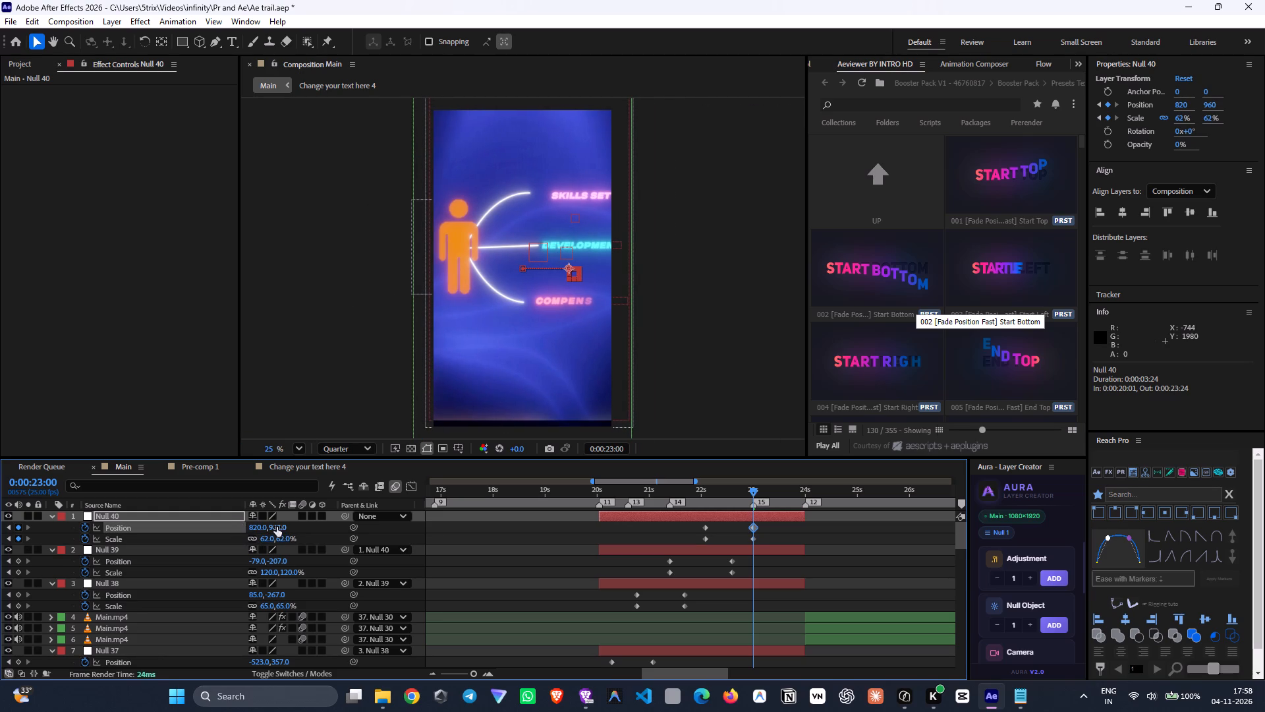
drag(279, 528, 339, 506)
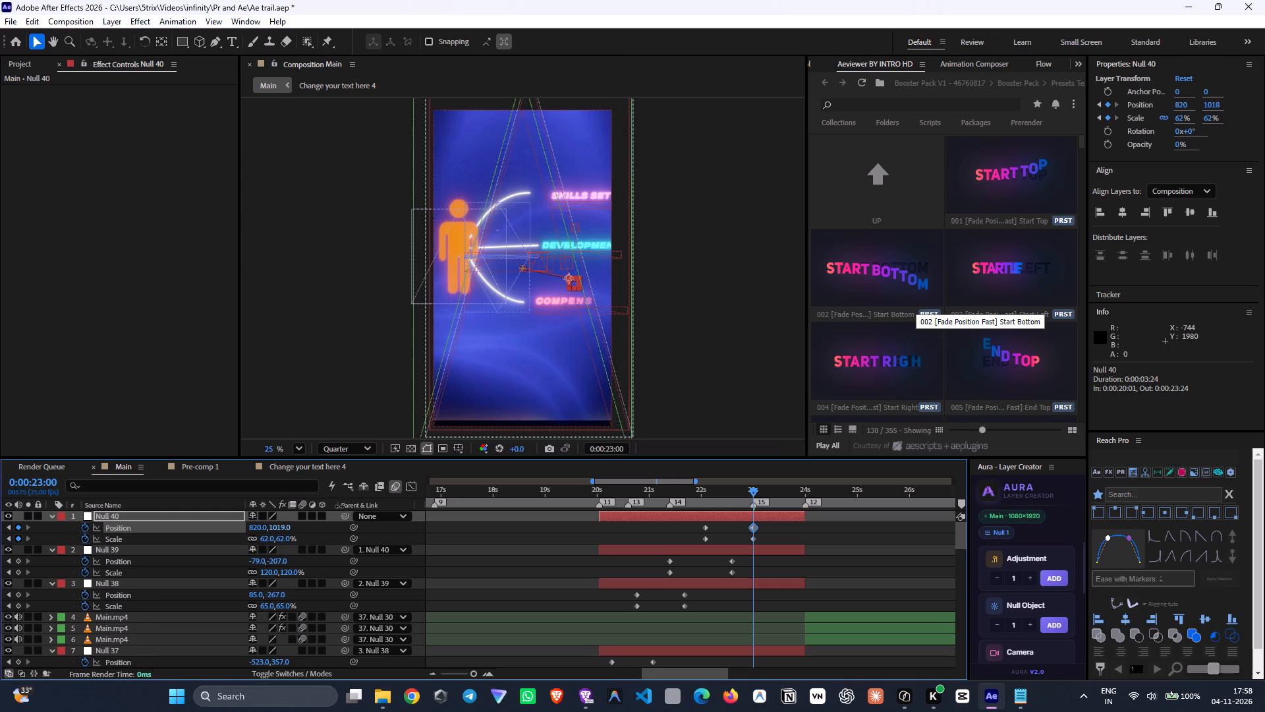
drag(339, 506, 346, 506)
click(286, 539)
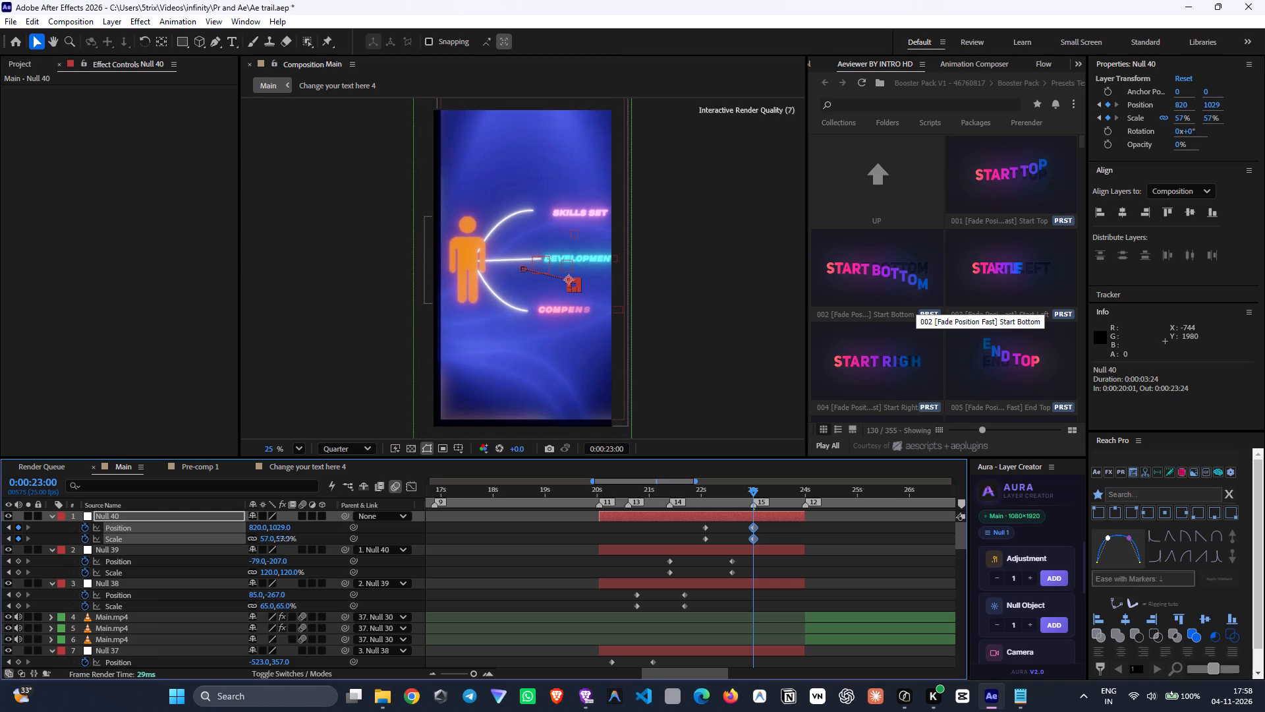
drag(258, 527, 231, 523)
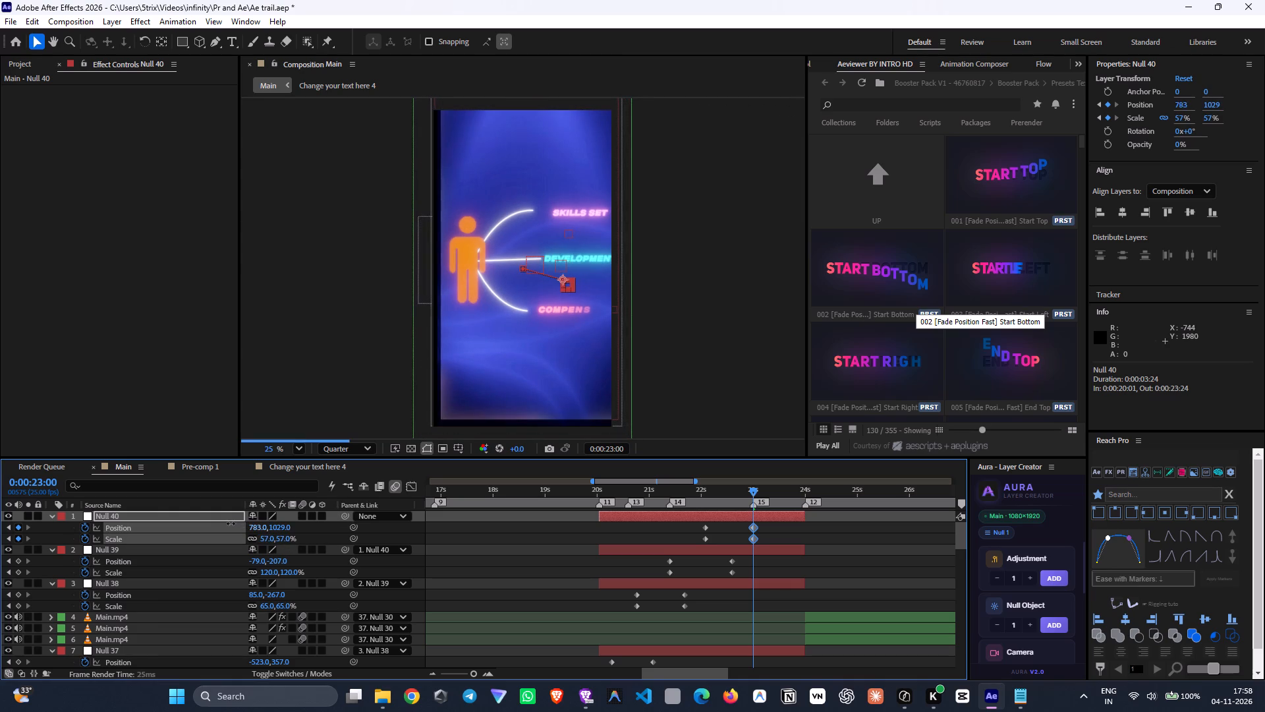
drag(231, 523, 222, 521)
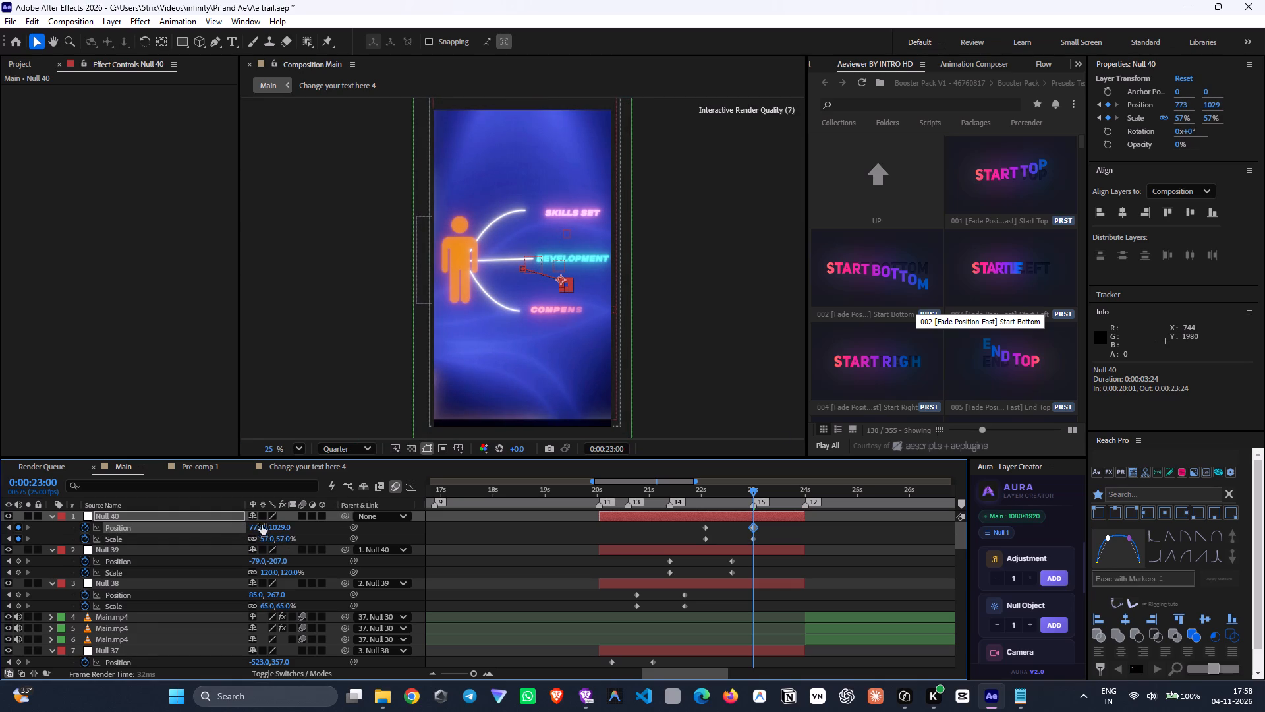
drag(281, 528, 324, 527)
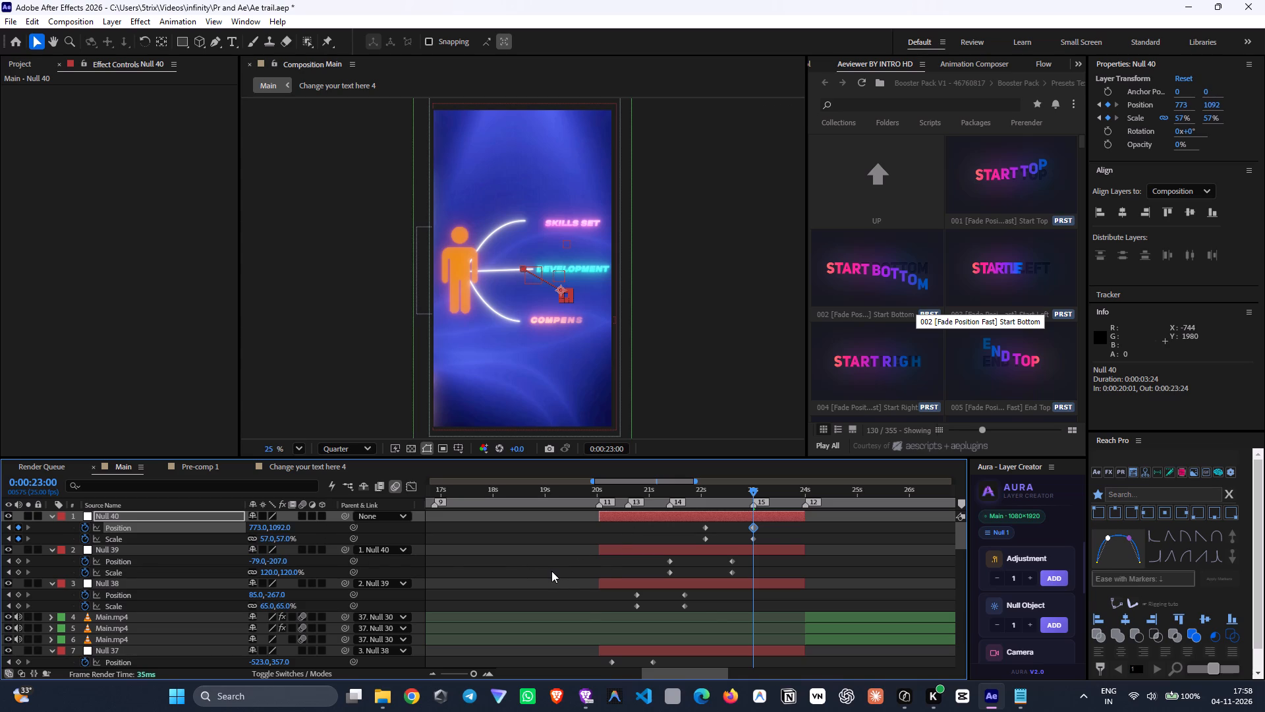
Apply the Flow easing curve 0.04, 0.43, 0.67, 1.00 to all of Null 36's Position and Scale keyframes.
scroll(712, 627, down, 1)
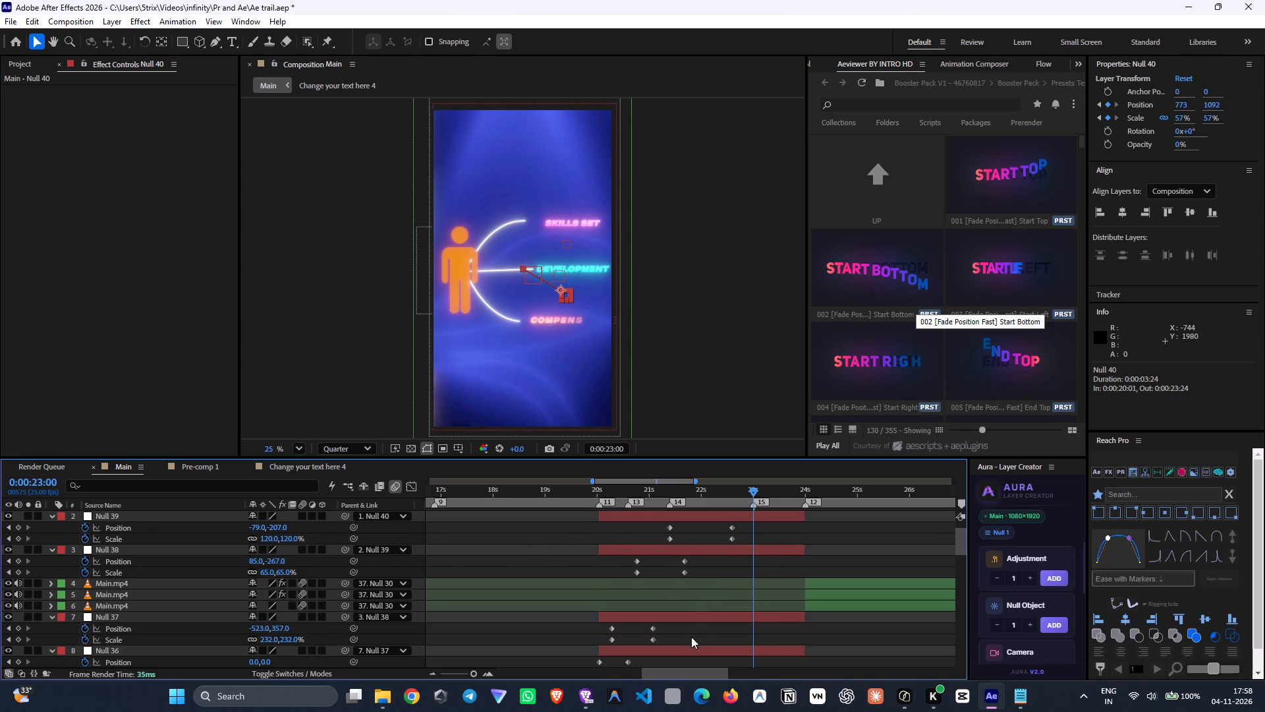
scroll(691, 637, down, 2)
drag(662, 597, 575, 617)
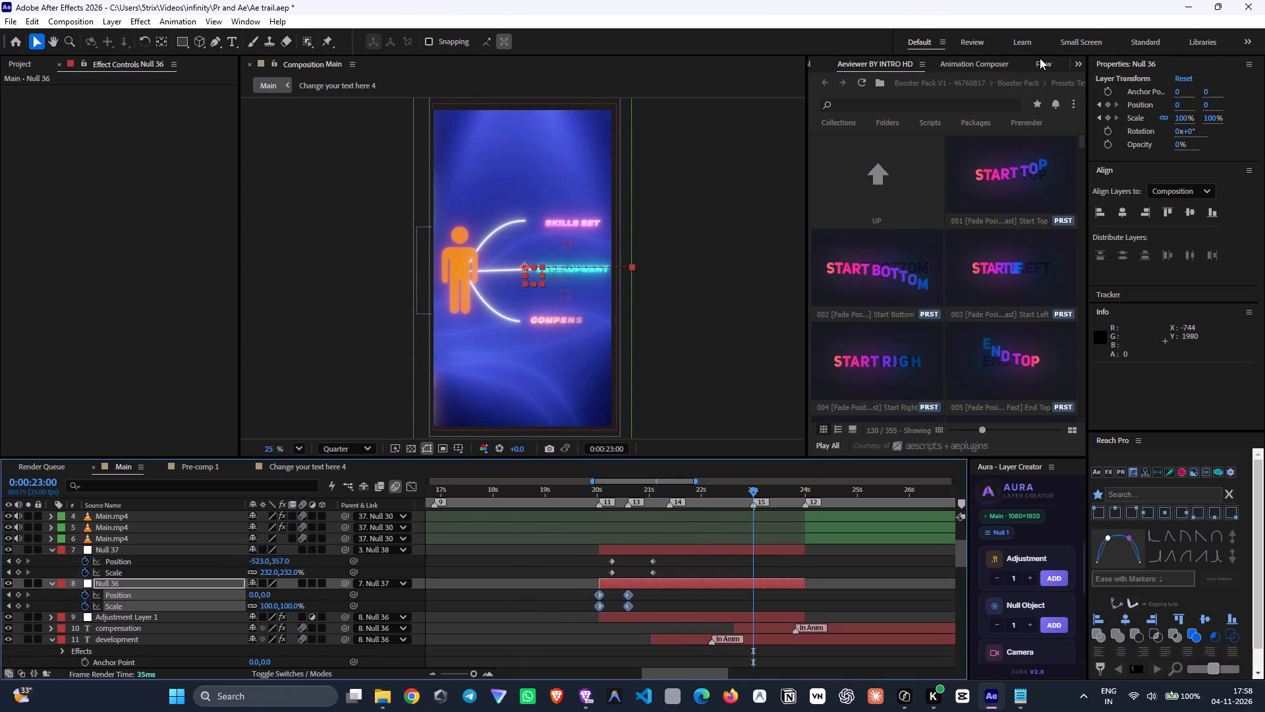
click(1040, 58)
click(1011, 208)
Select the Position and Scale keyframes of Nulls 37, 38 and 39 and choose Flow's cubic preset, 0.66, 0.00, 0.34, 1.00.
scroll(688, 543, up, 2)
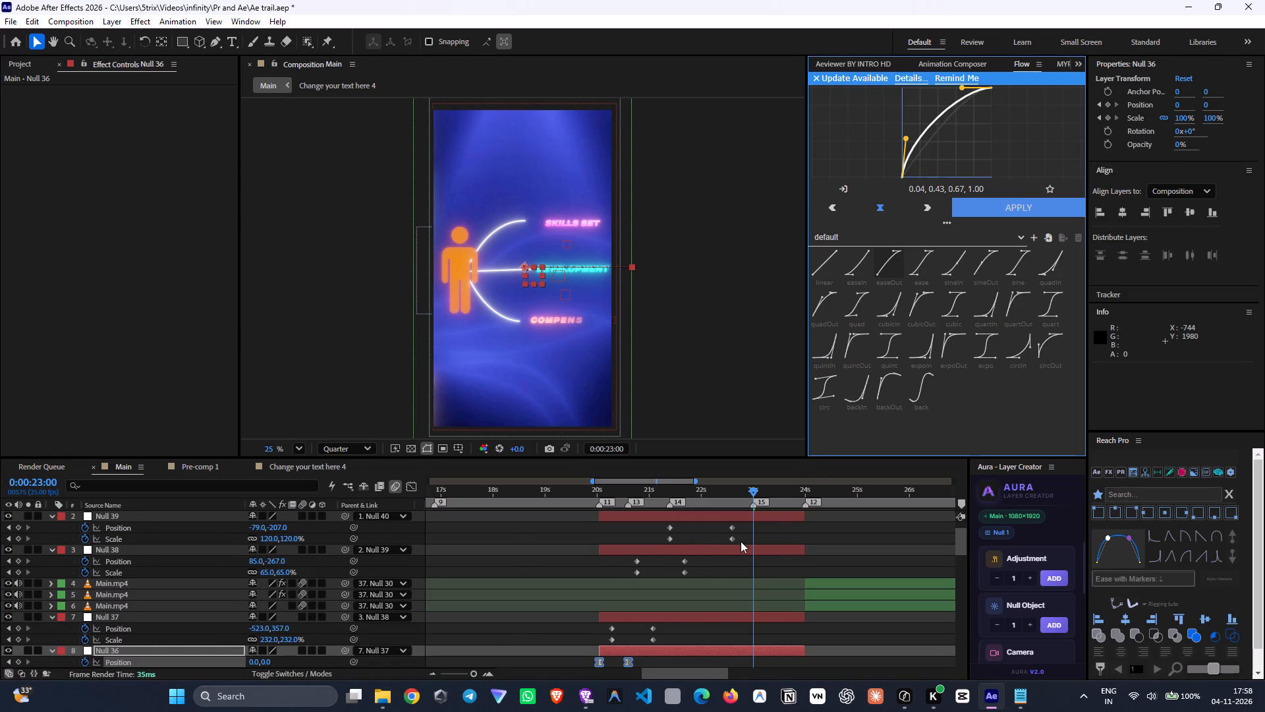
drag(750, 528, 590, 641)
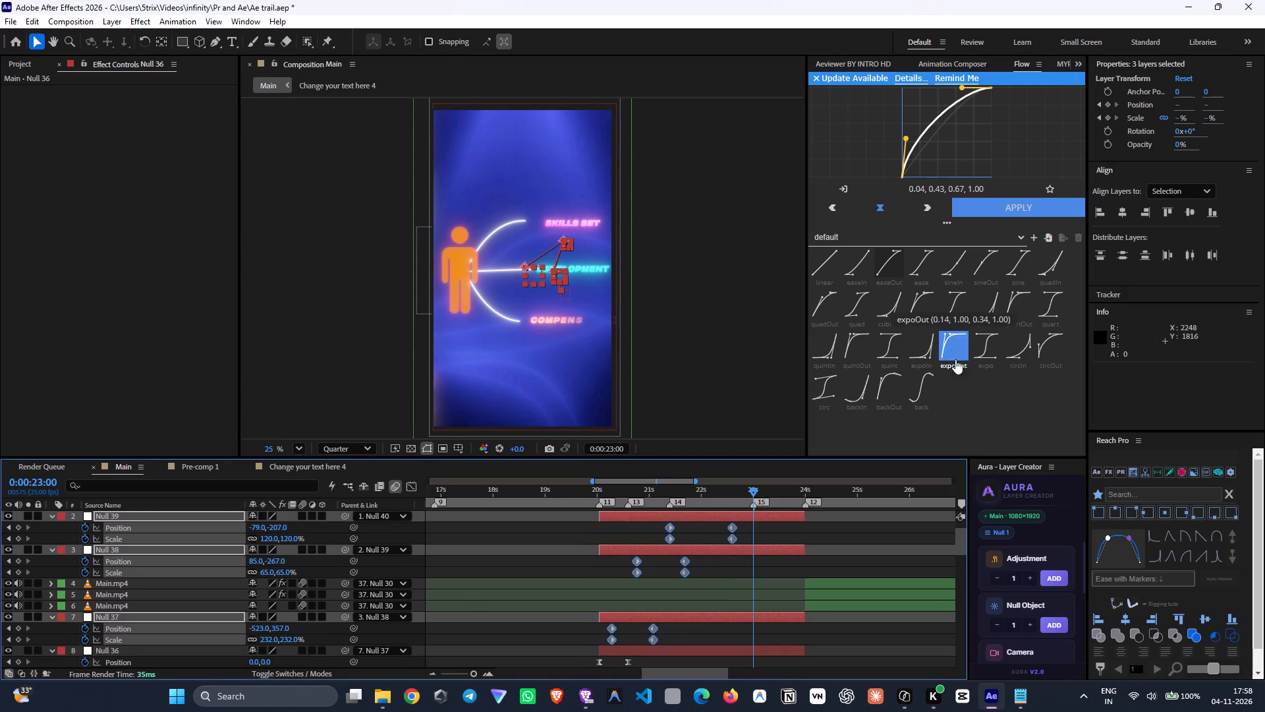
click(953, 315)
Enable motion blur on the man.png layer, Shape Layers 1, 2 and 3, and the background layers beneath them.
drag(695, 496, 596, 514)
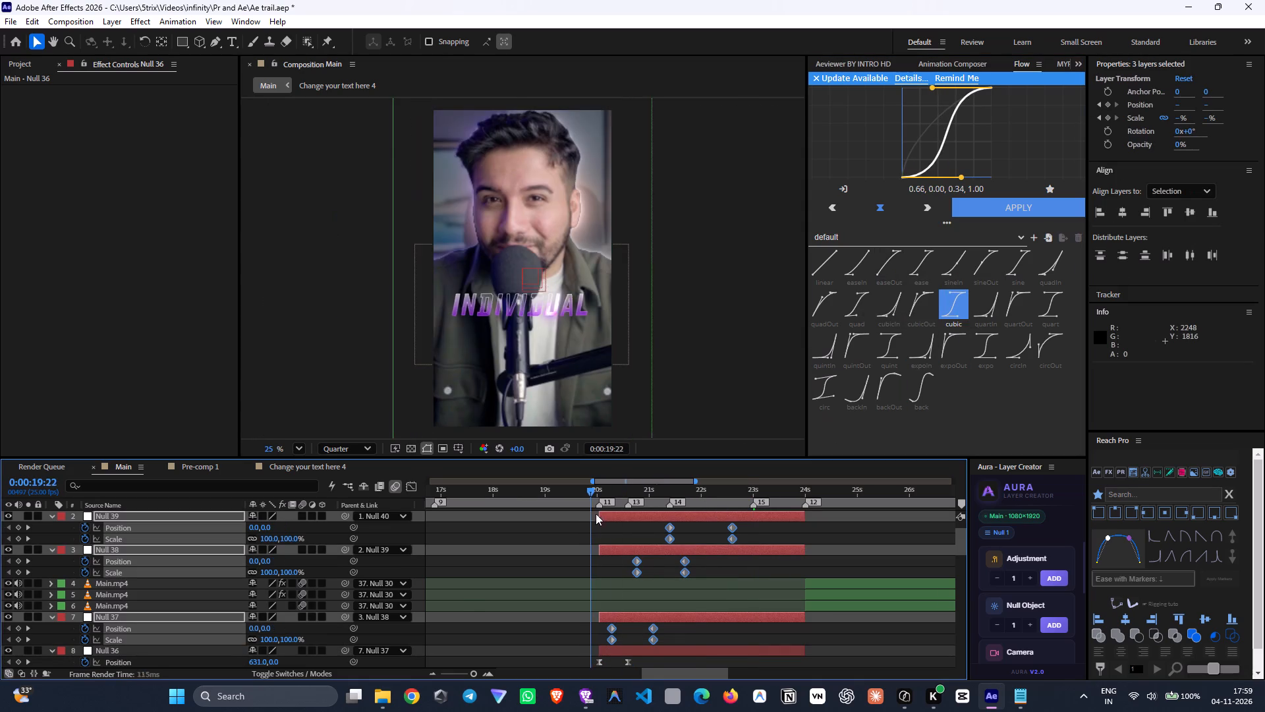
drag(596, 514, 606, 516)
scroll(603, 554, down, 1)
scroll(549, 588, down, 2)
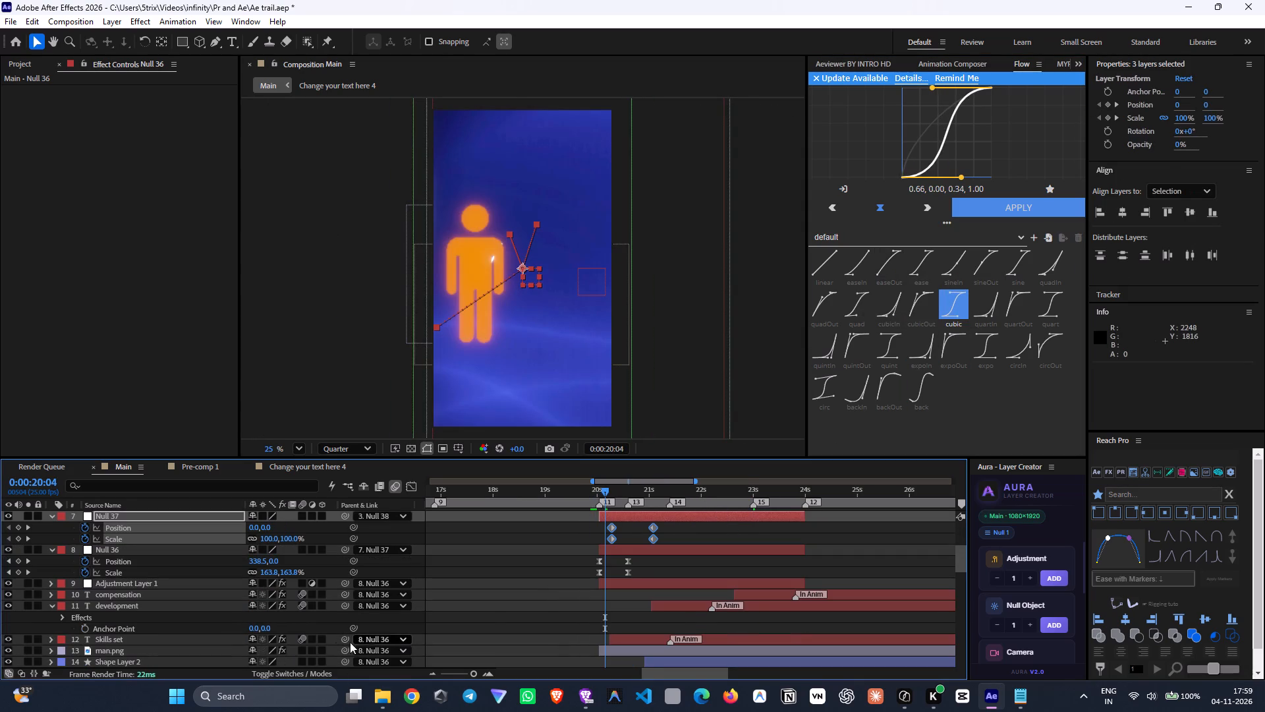
scroll(307, 614, down, 1)
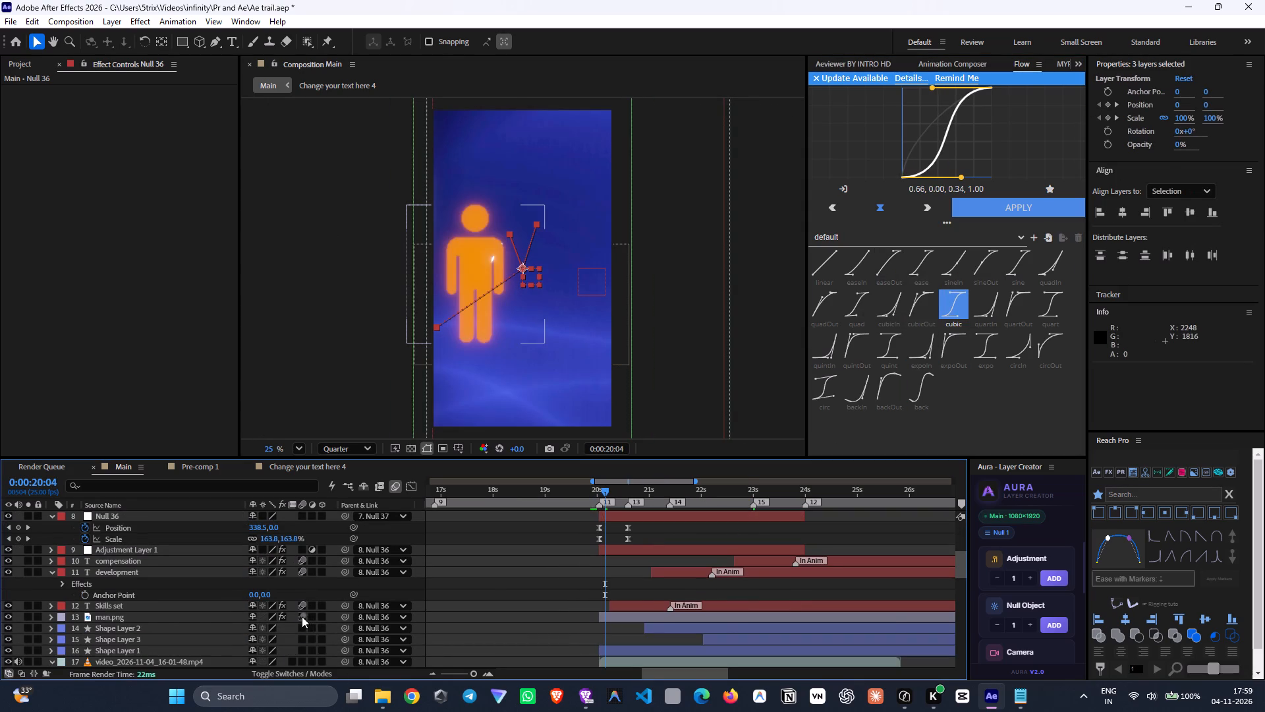
drag(300, 616, 303, 662)
scroll(271, 645, down, 2)
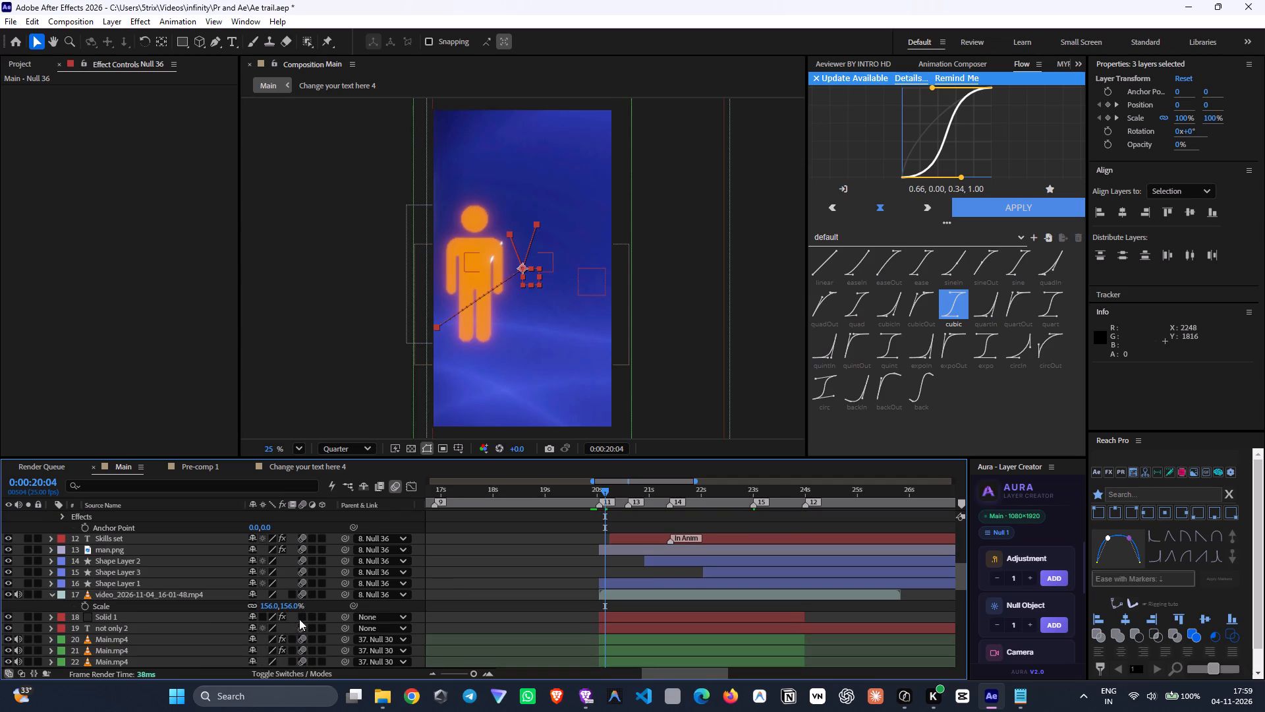
click(299, 618)
scroll(541, 641, down, 2)
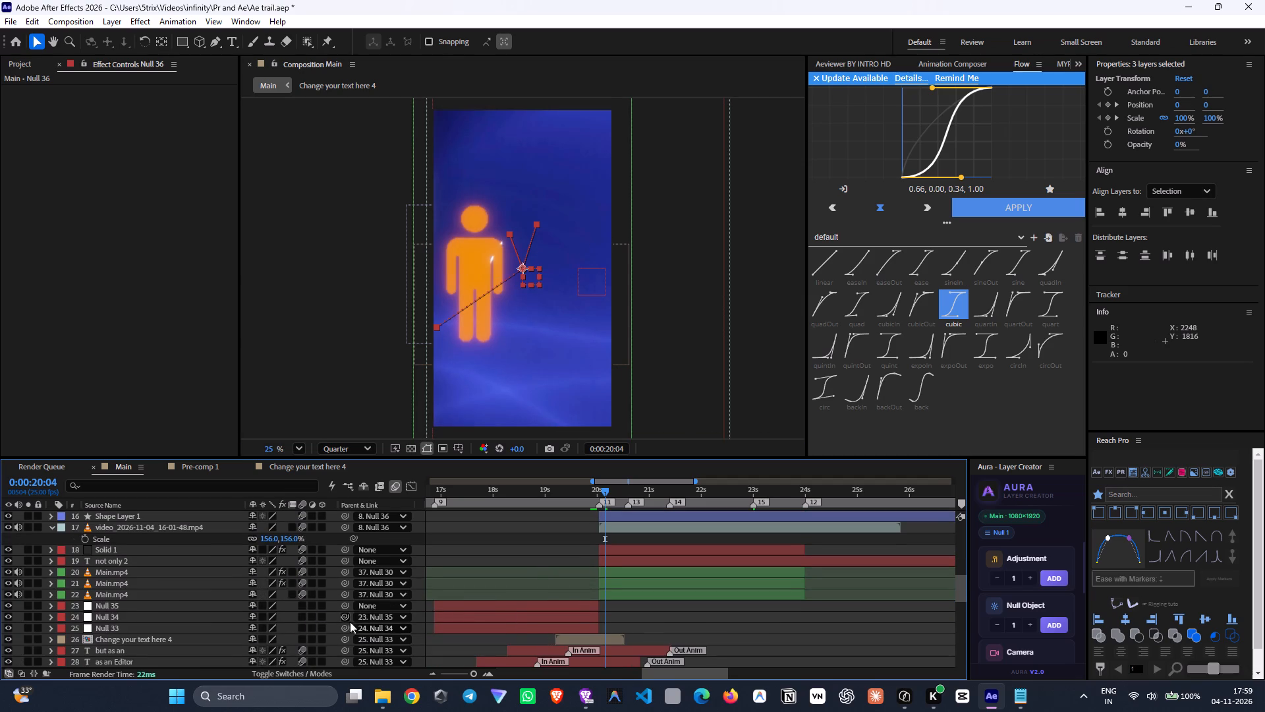
Play back the man-icon scene from 0:00:20:01 and again from 0:00:20:09 to check the camera moves between the labels.
scroll(596, 535, up, 9)
drag(605, 489, 599, 487)
key(space)
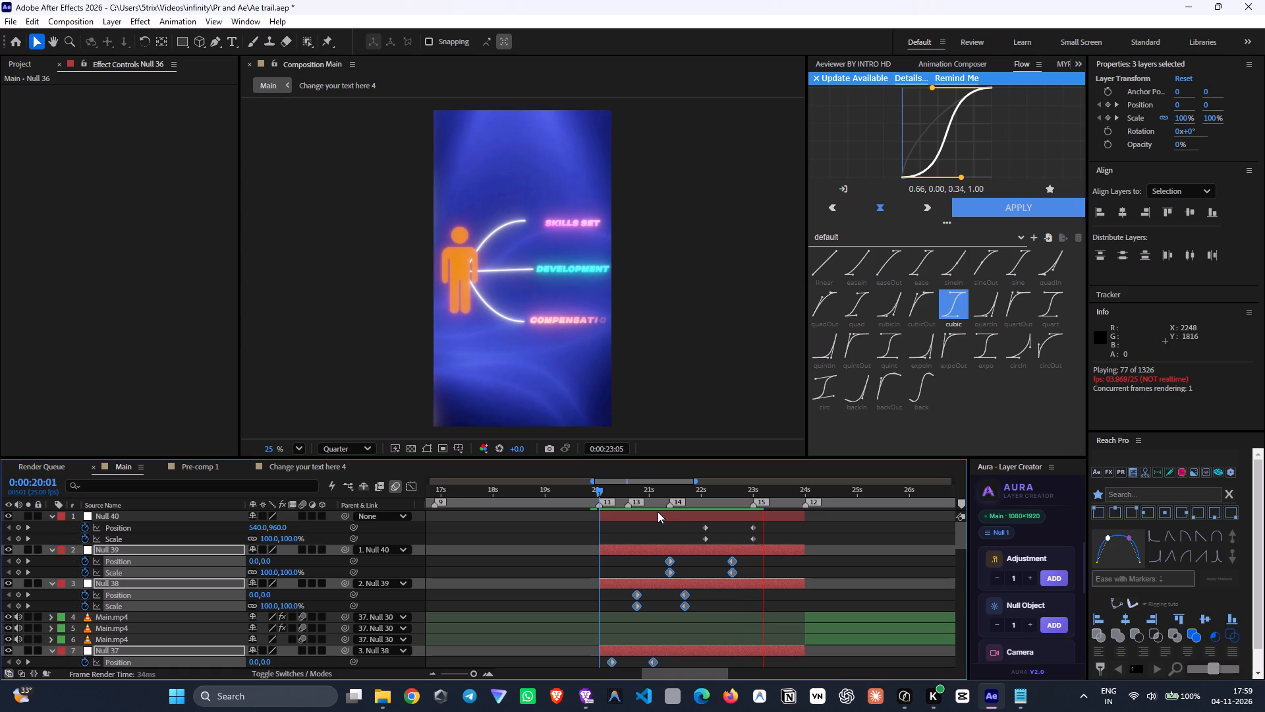
drag(736, 498, 639, 500)
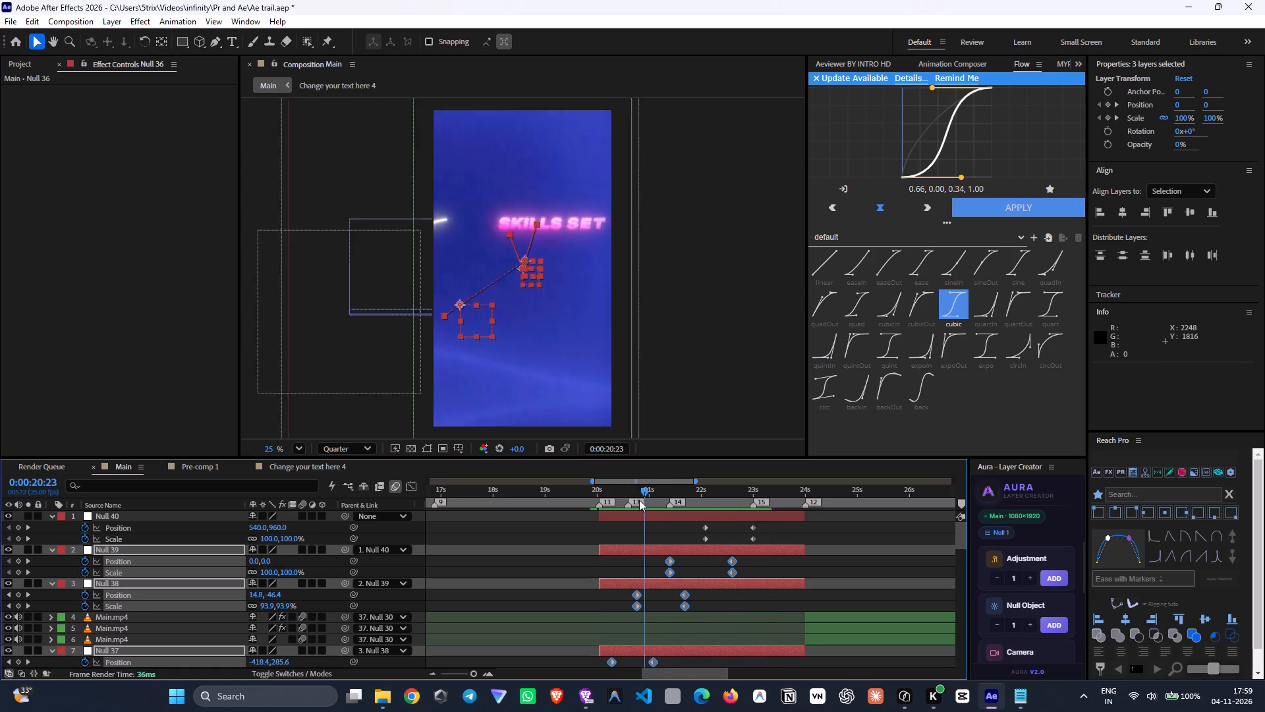
drag(639, 500, 615, 494)
key(space)
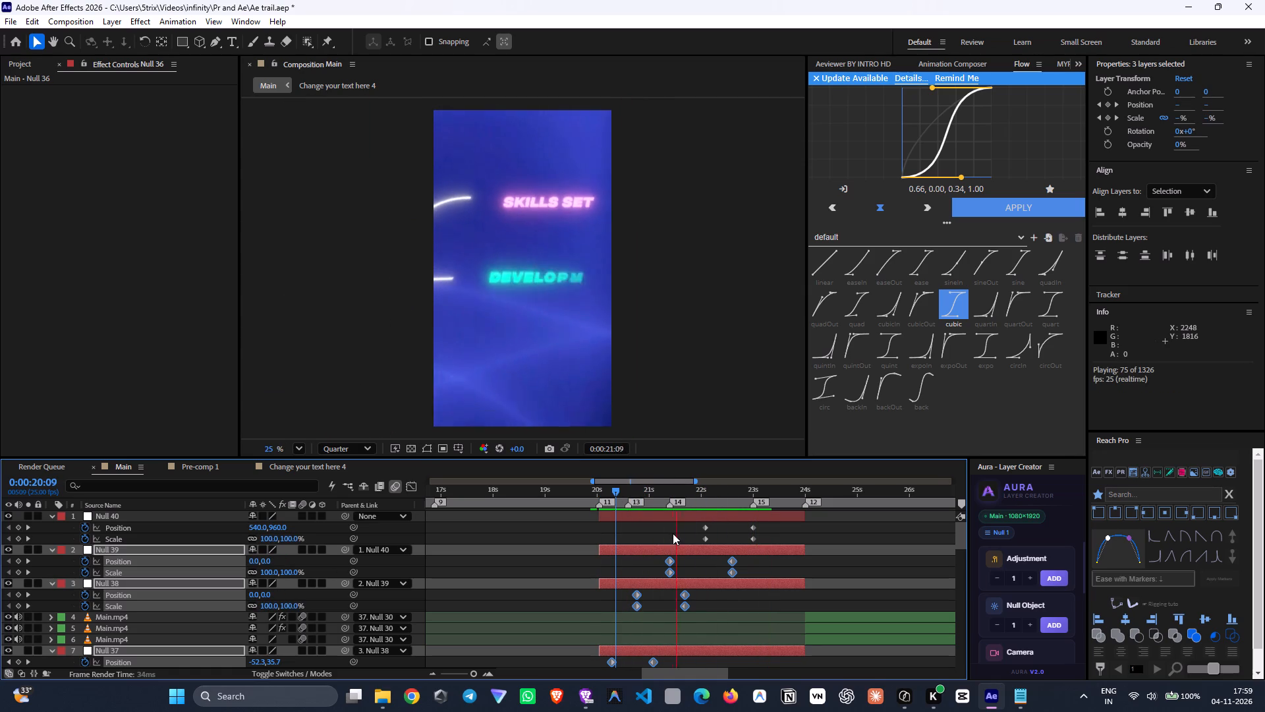
key(space)
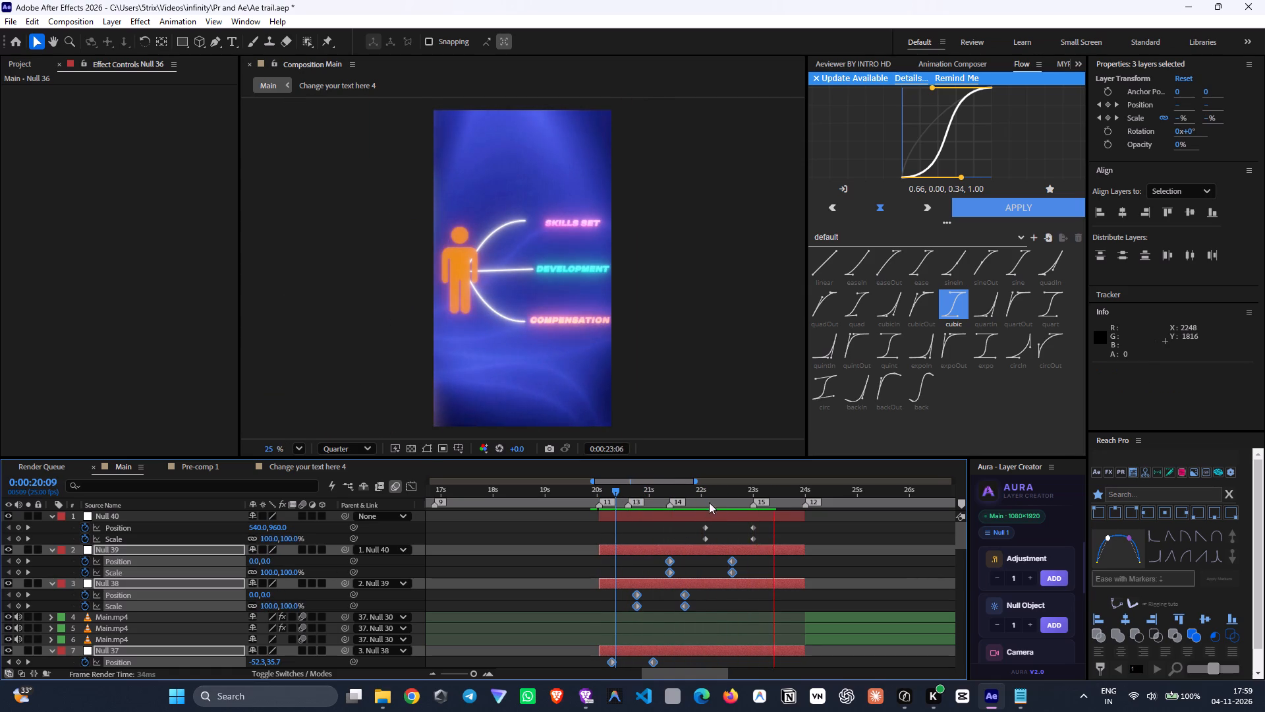
drag(722, 496, 731, 518)
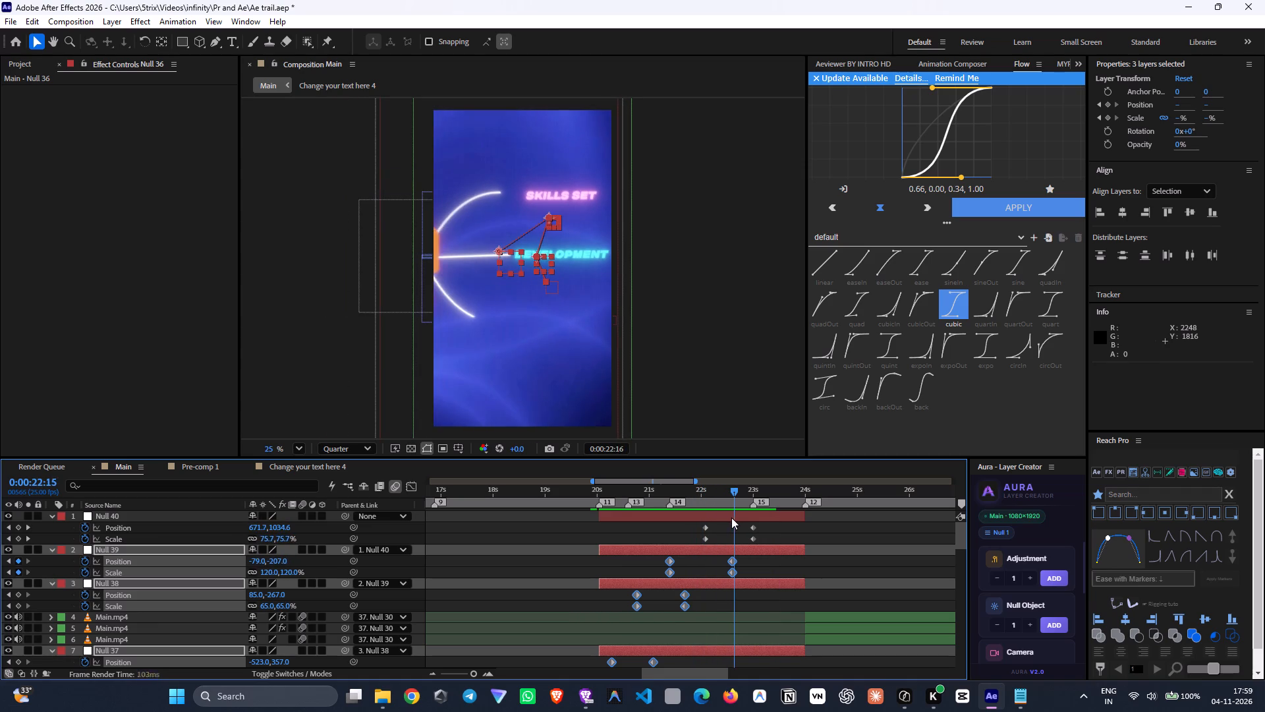
drag(731, 518, 733, 521)
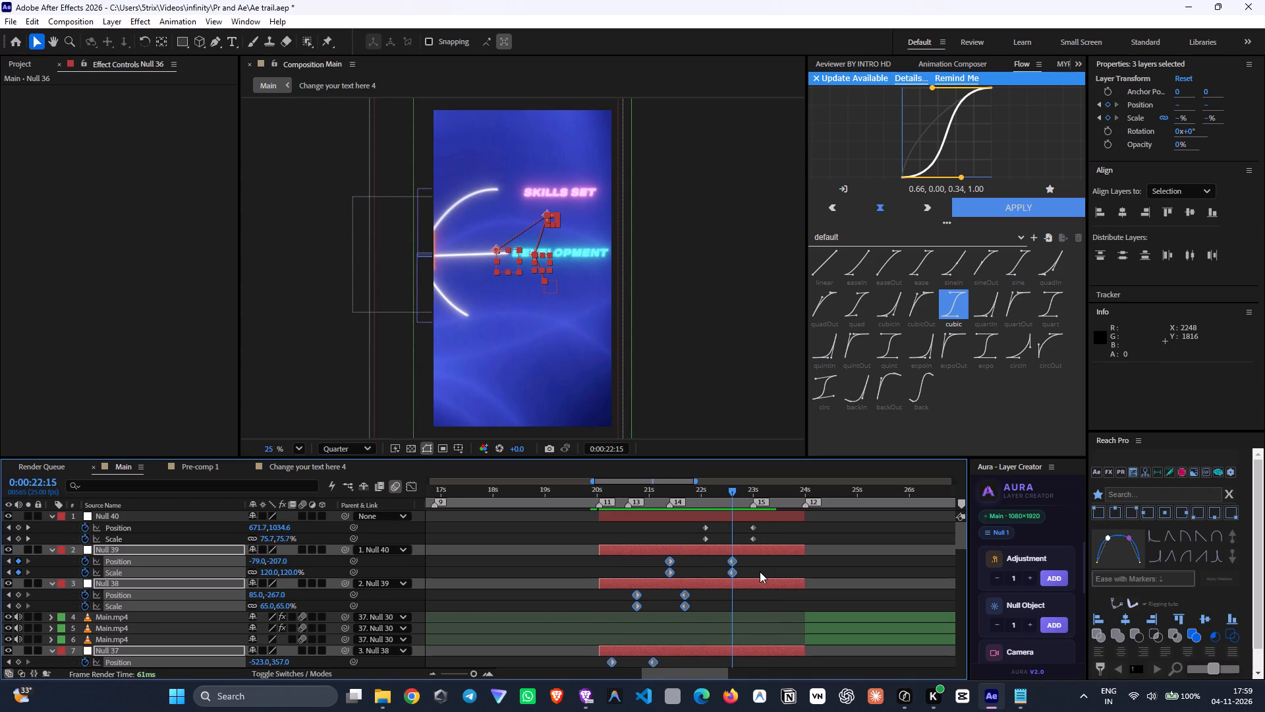
Apply the cubic easing curve to the Position and Scale keyframes of Nulls 37, 38, 39 and 40.
scroll(760, 572, down, 1)
scroll(760, 572, up, 1)
drag(770, 524, 567, 668)
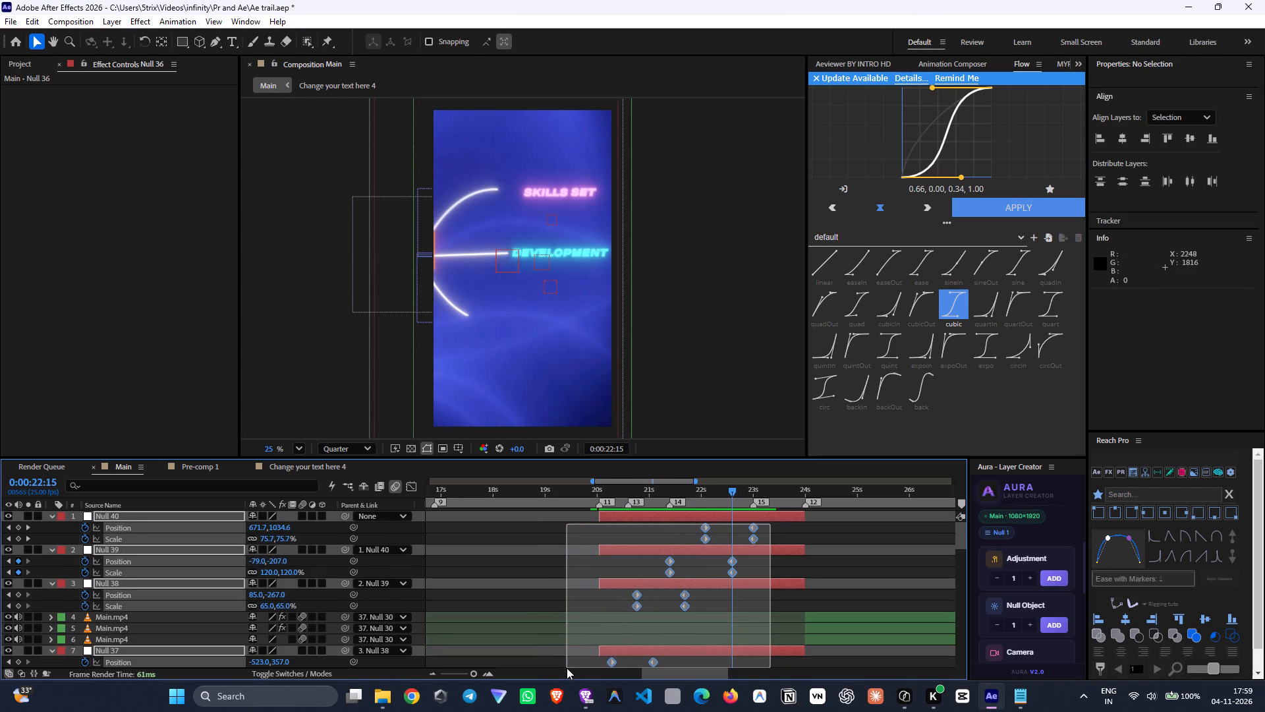
drag(567, 668, 542, 622)
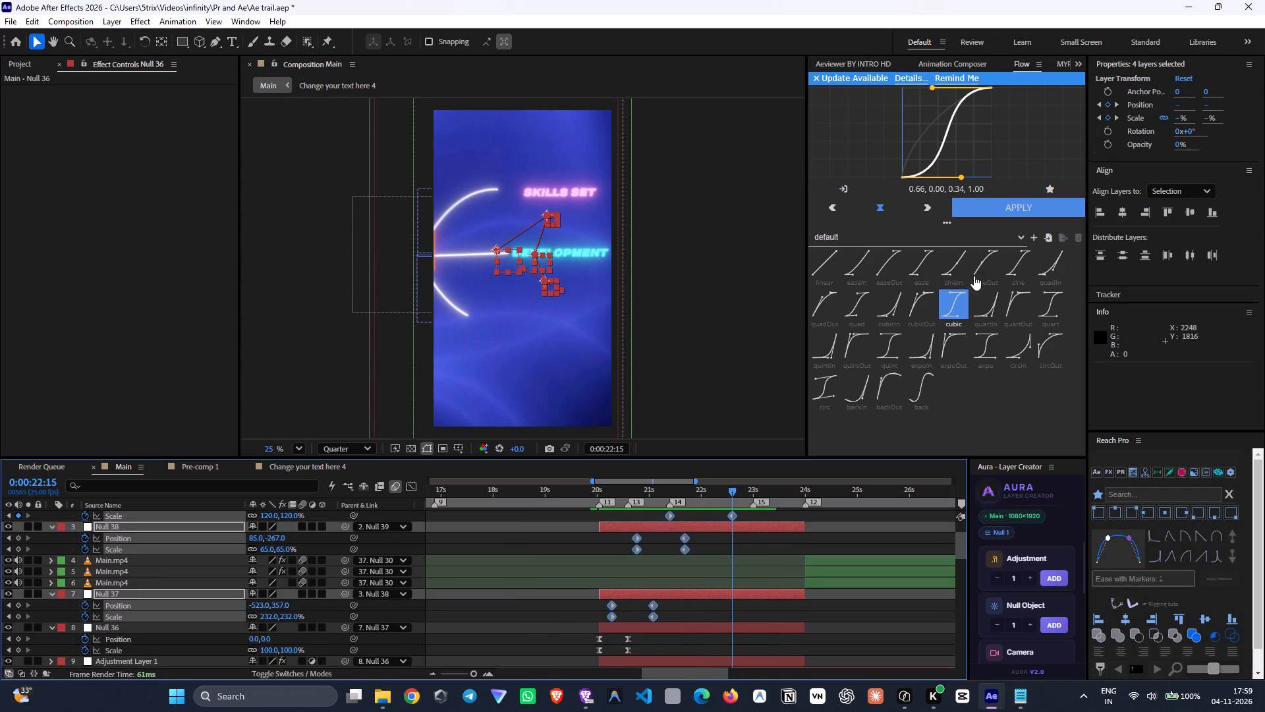
click(988, 206)
scroll(680, 563, up, 2)
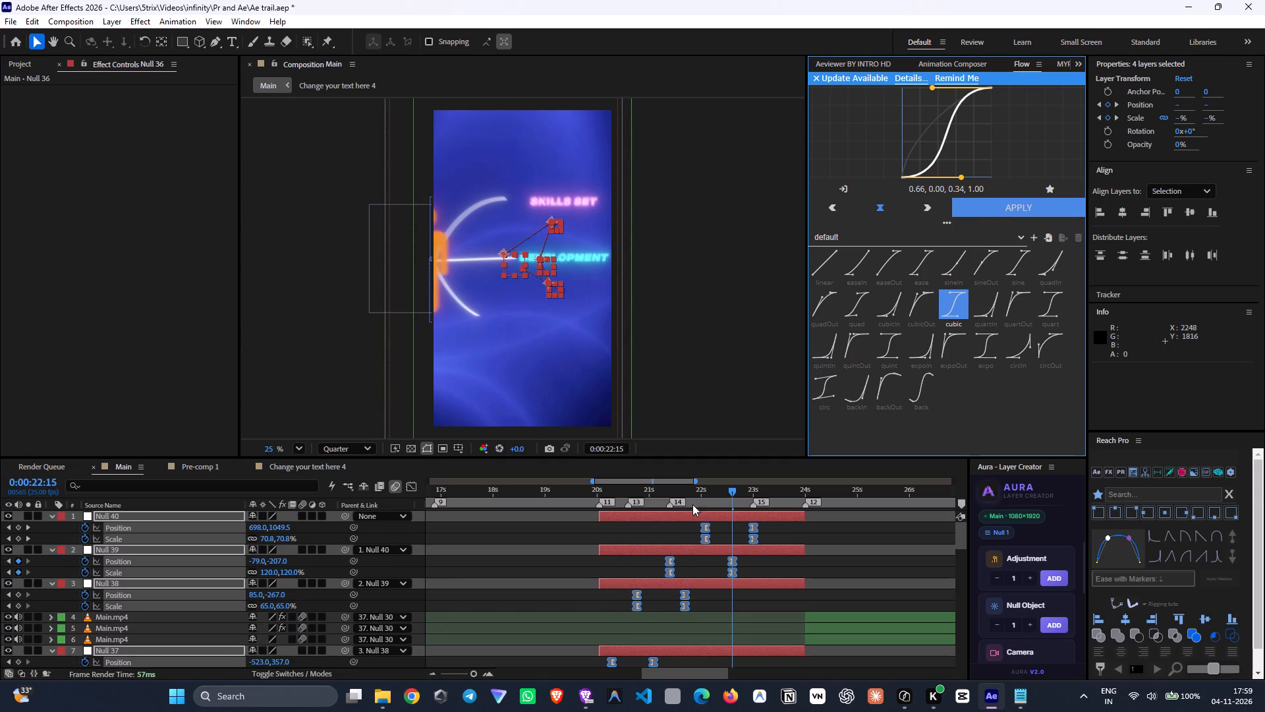
Move Null 38's ending Position and Scale keyframes a few frames later, to about 0:00:21:21.
drag(695, 494, 693, 507)
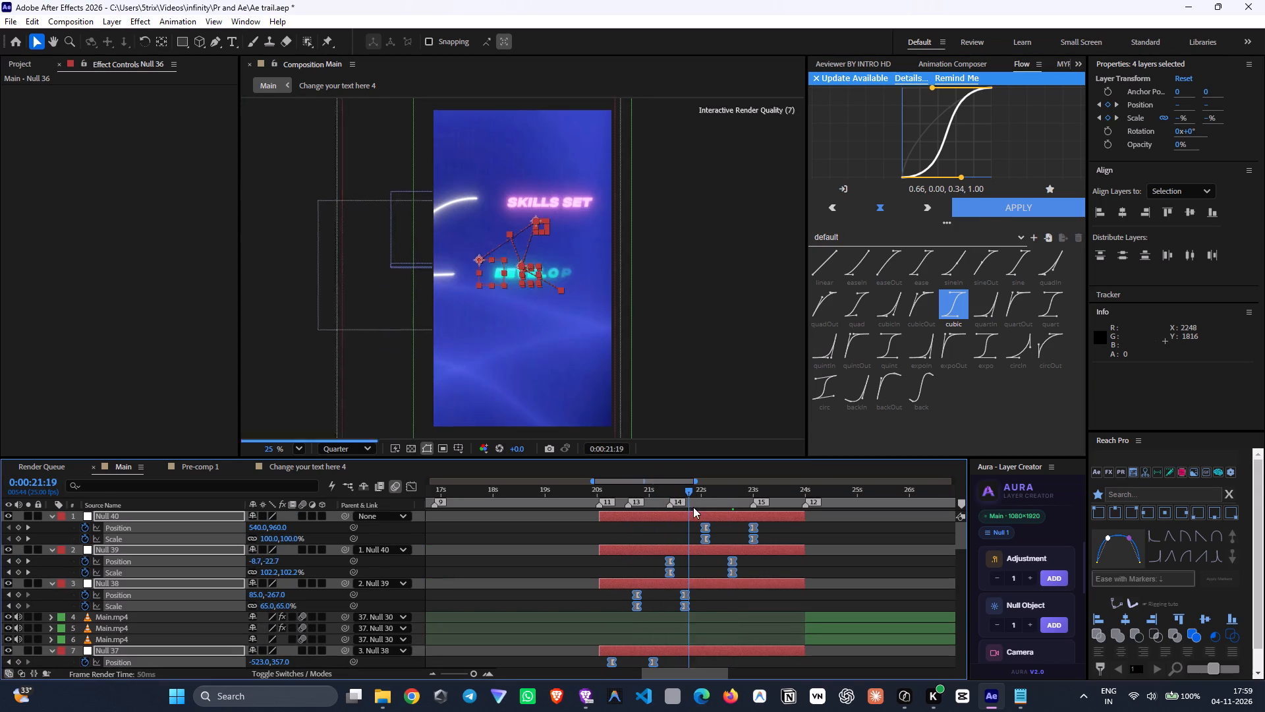
drag(693, 507, 722, 531)
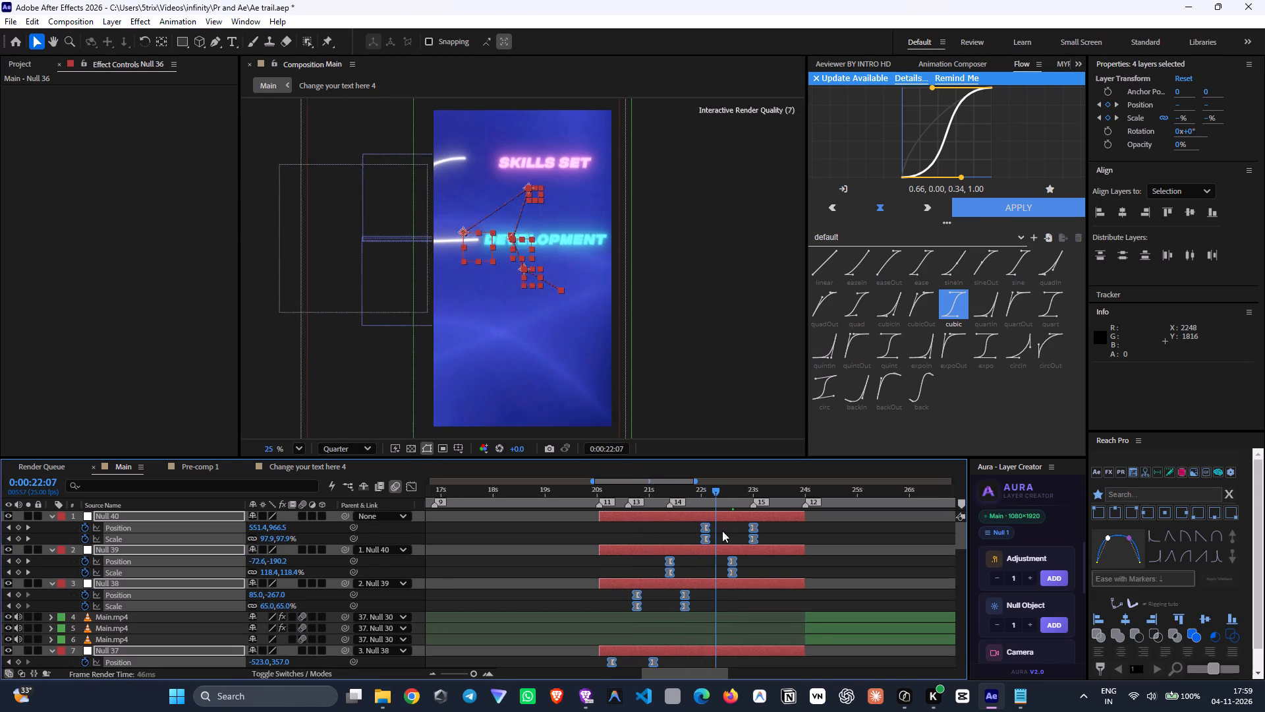
drag(722, 531, 730, 540)
click(729, 500)
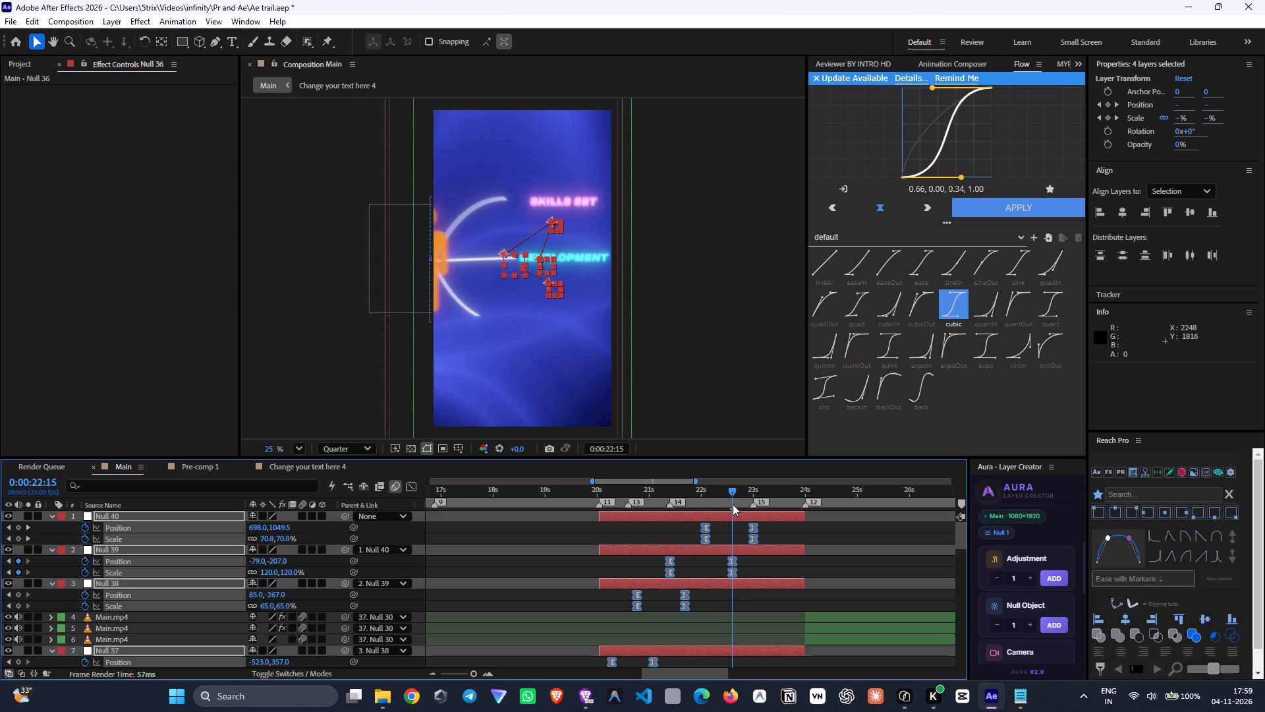
click(746, 569)
drag(693, 594, 680, 610)
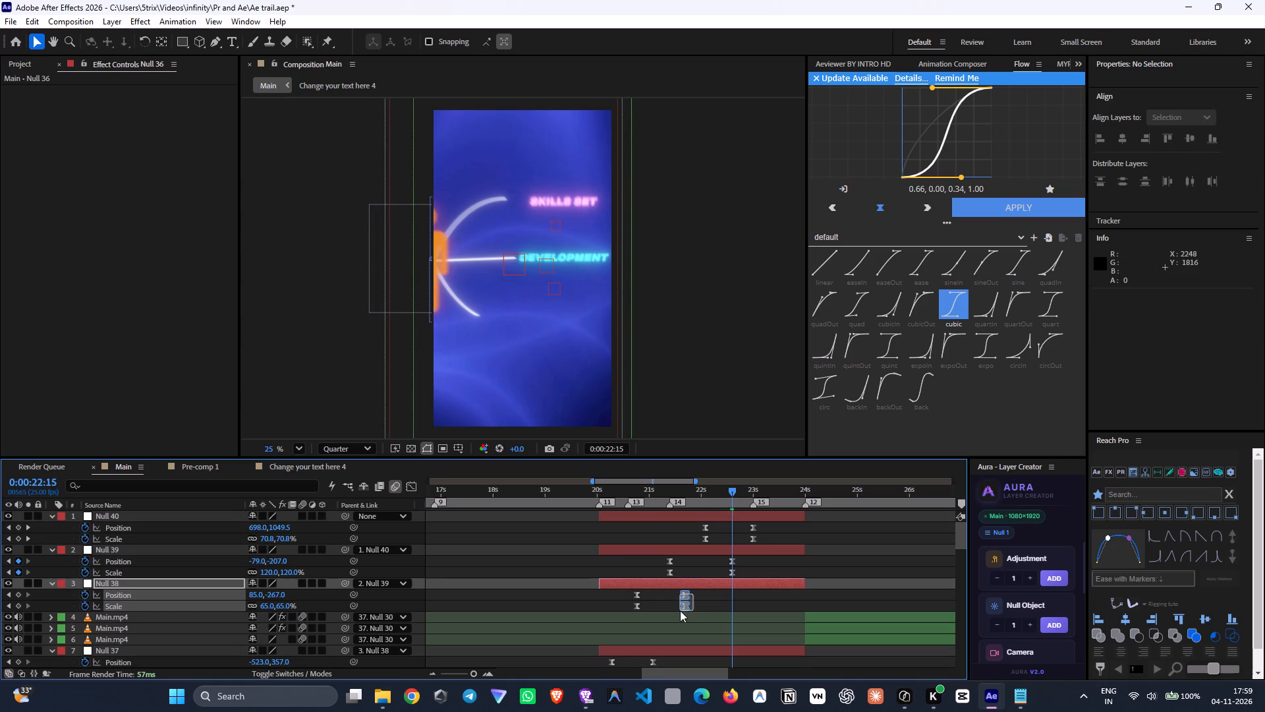
drag(680, 610, 679, 610)
drag(685, 597, 694, 598)
Shift Null 39's Position and Scale keyframes later, starting at about 0:00:21:14 and ending at 0:00:22:19.
drag(739, 558, 689, 575)
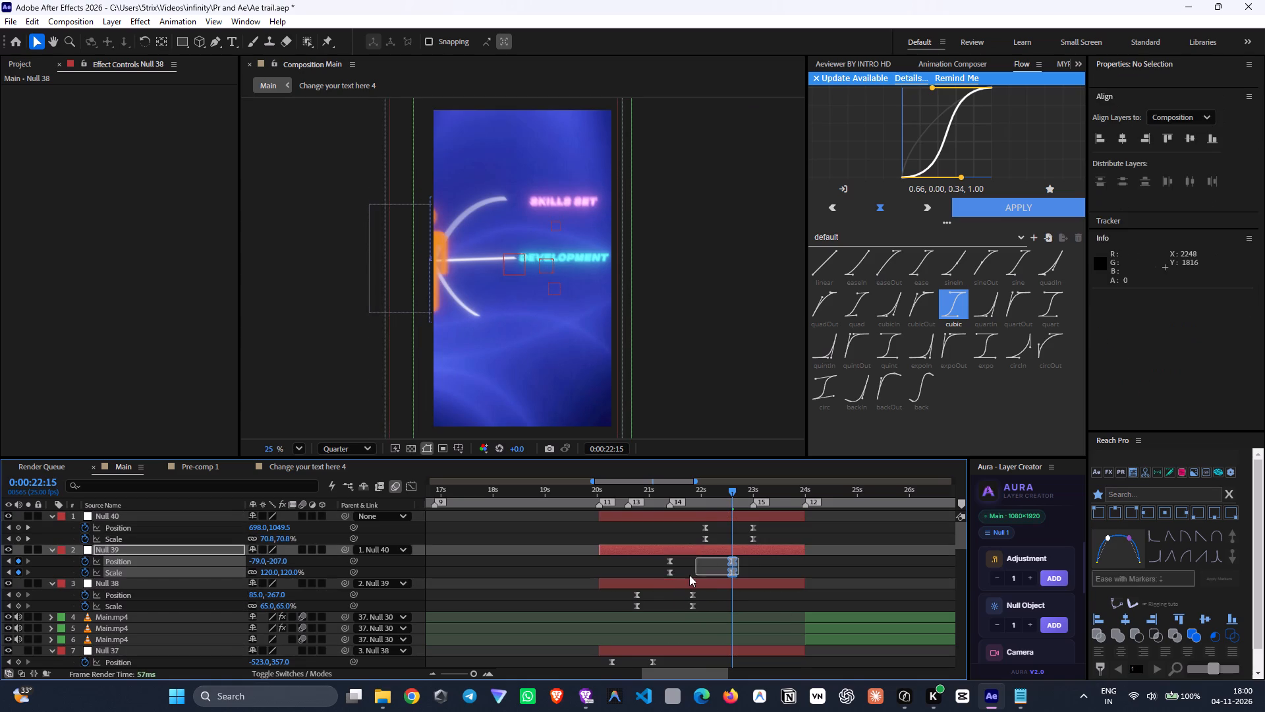
drag(689, 575, 660, 579)
drag(736, 562, 742, 564)
drag(743, 560, 667, 579)
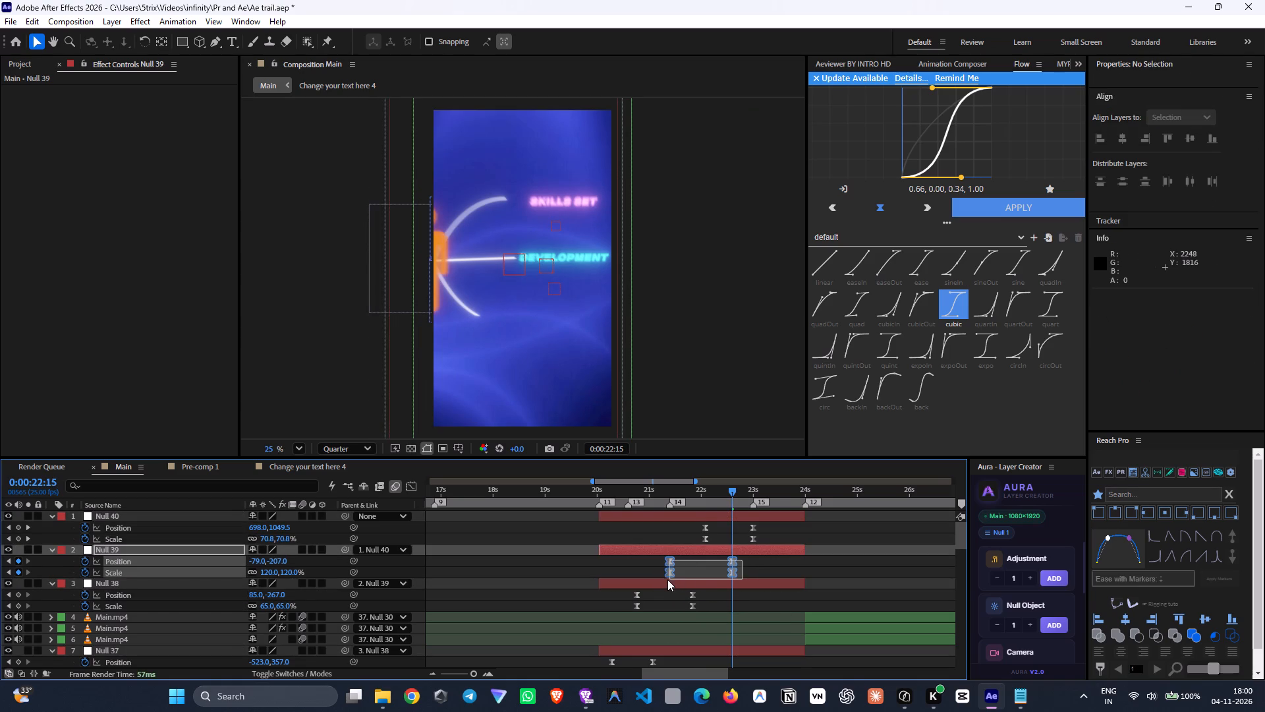
drag(667, 579, 658, 580)
drag(733, 560, 742, 564)
Shift Null 40's Position and Scale keyframes later, starting at about 0:00:22:10 and ending at 0:00:23:08.
drag(766, 531, 694, 545)
drag(756, 524, 758, 525)
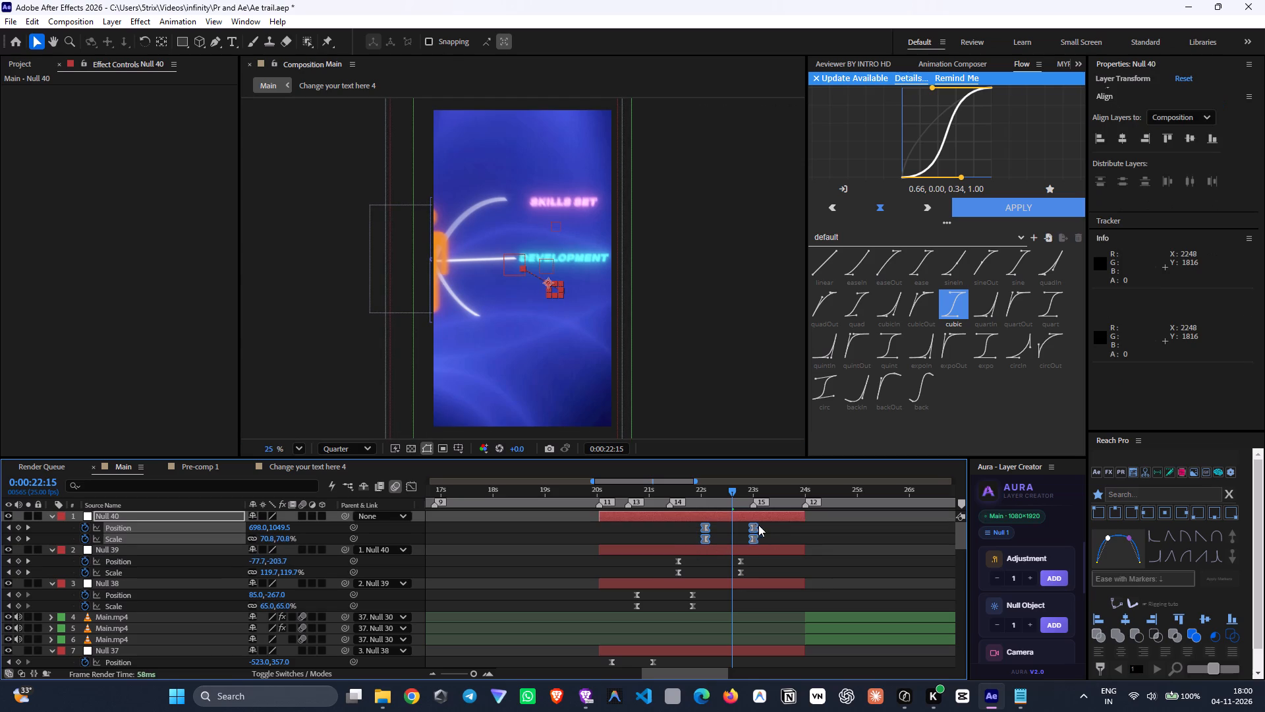
drag(758, 525, 766, 534)
drag(774, 529, 702, 549)
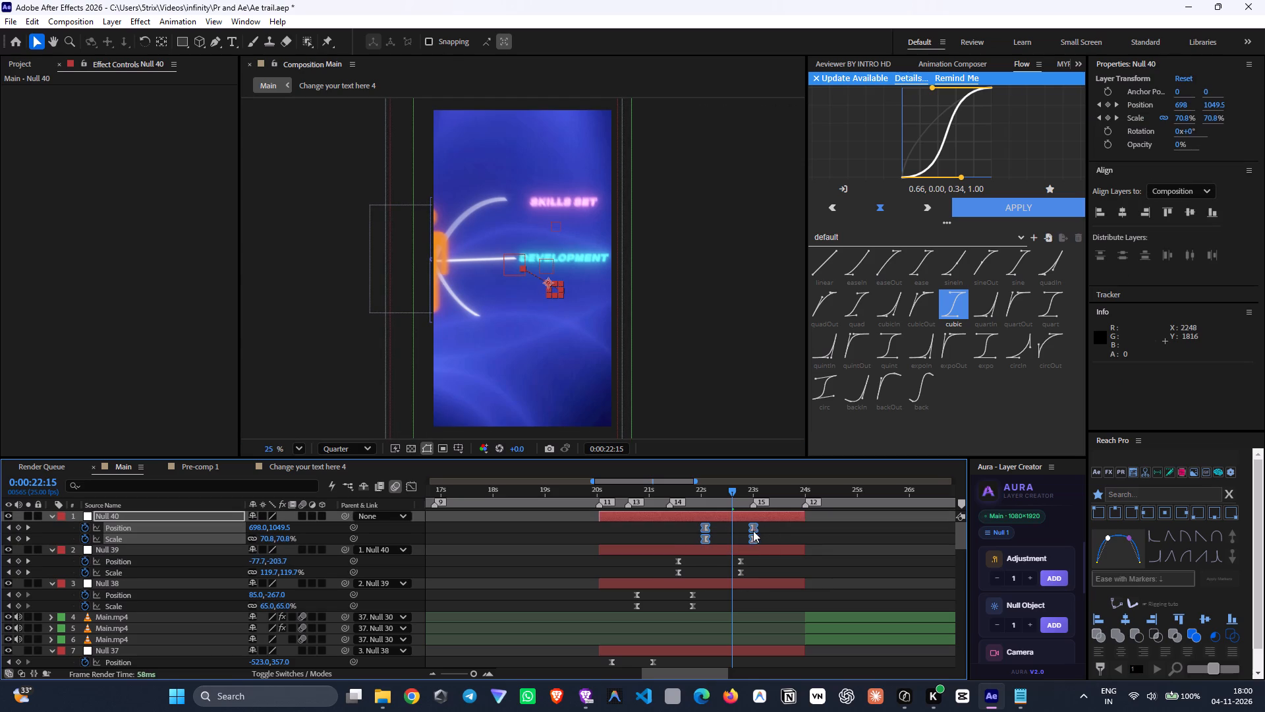
drag(753, 531, 770, 533)
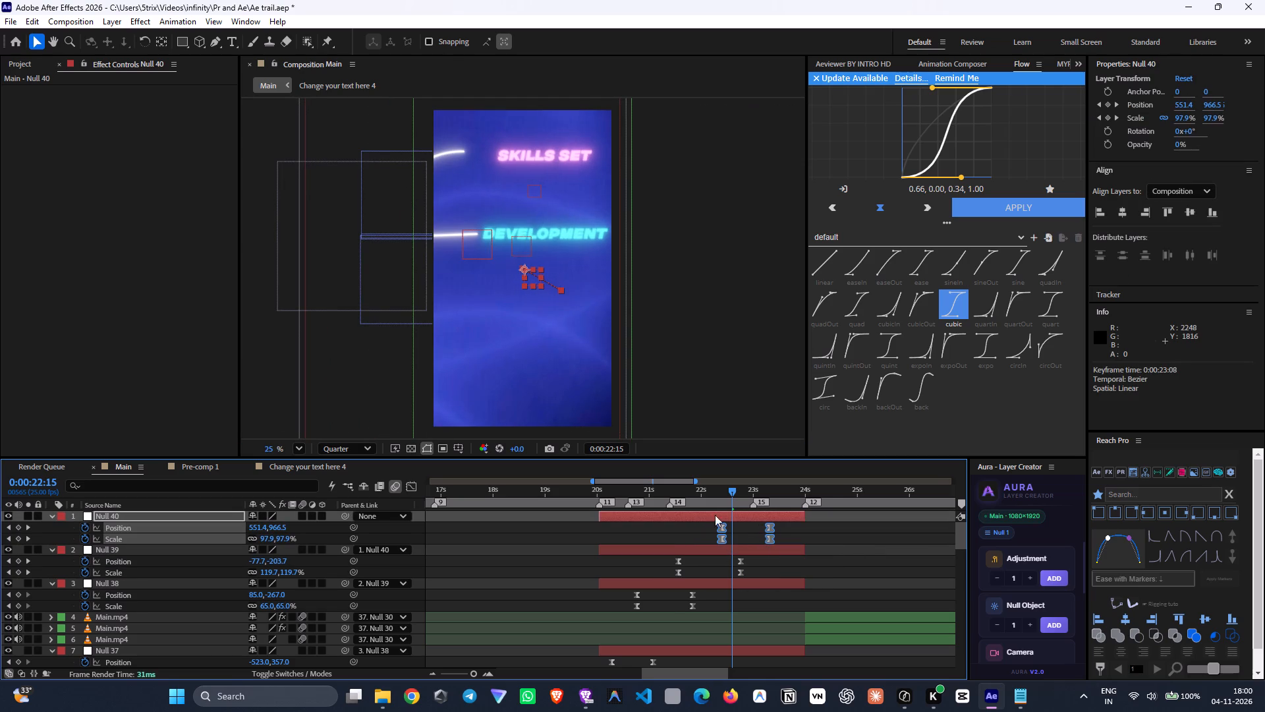
Reapply the cubic easing curve to the retimed Position and Scale keyframes of Nulls 37 through 40.
drag(717, 502, 684, 506)
drag(799, 527, 592, 684)
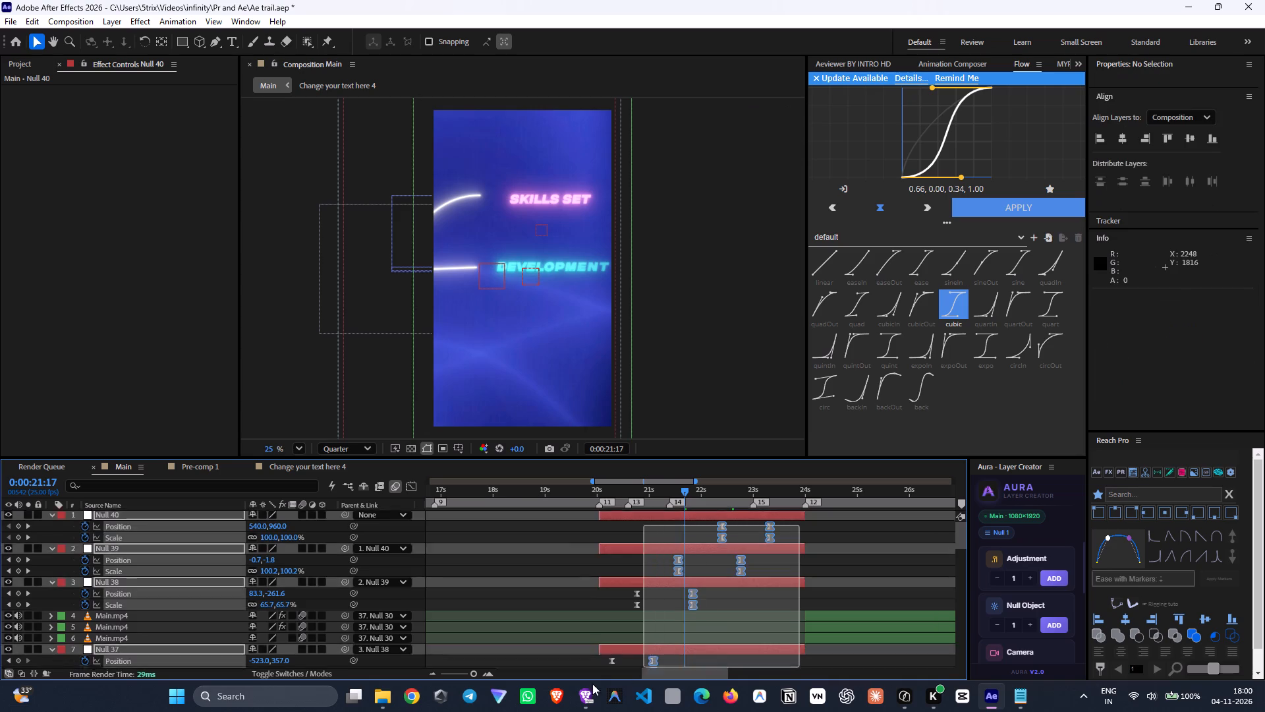
drag(592, 684, 588, 541)
click(1010, 211)
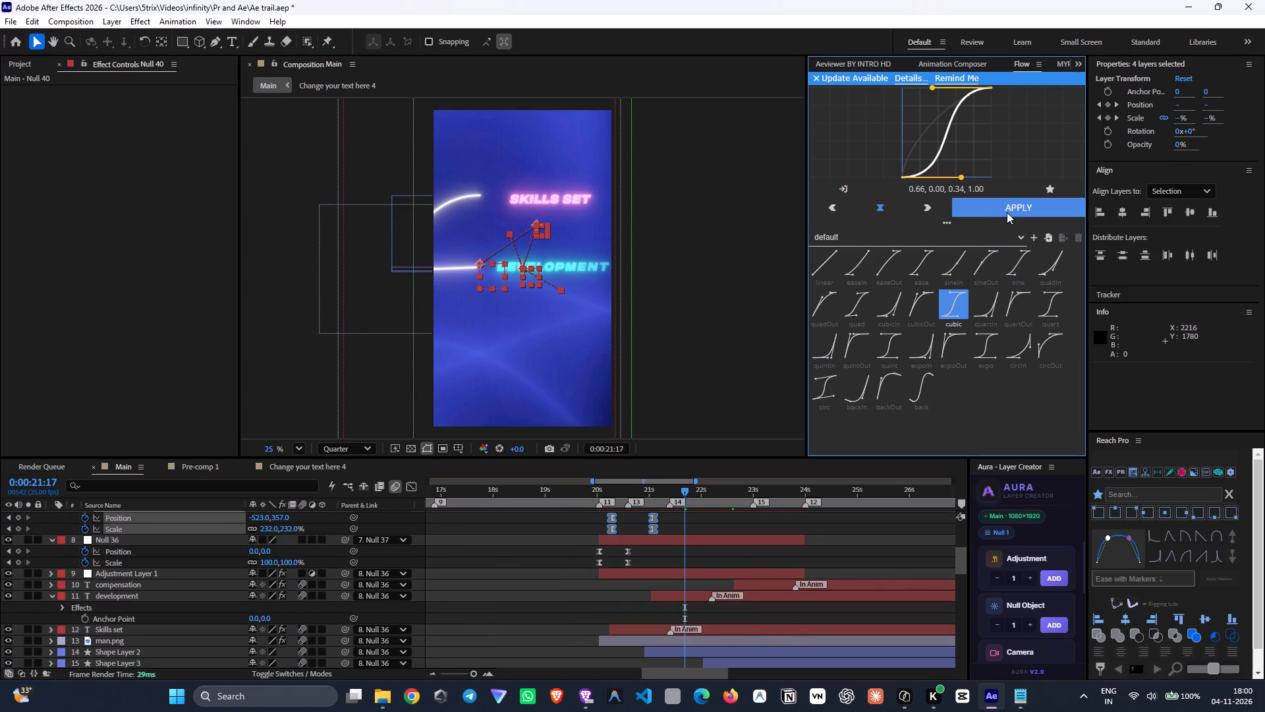
Move Null 39's ending Position and Scale keyframes to 0:00:23:06 to lengthen the Development camera move.
scroll(723, 569, up, 4)
drag(694, 502, 706, 507)
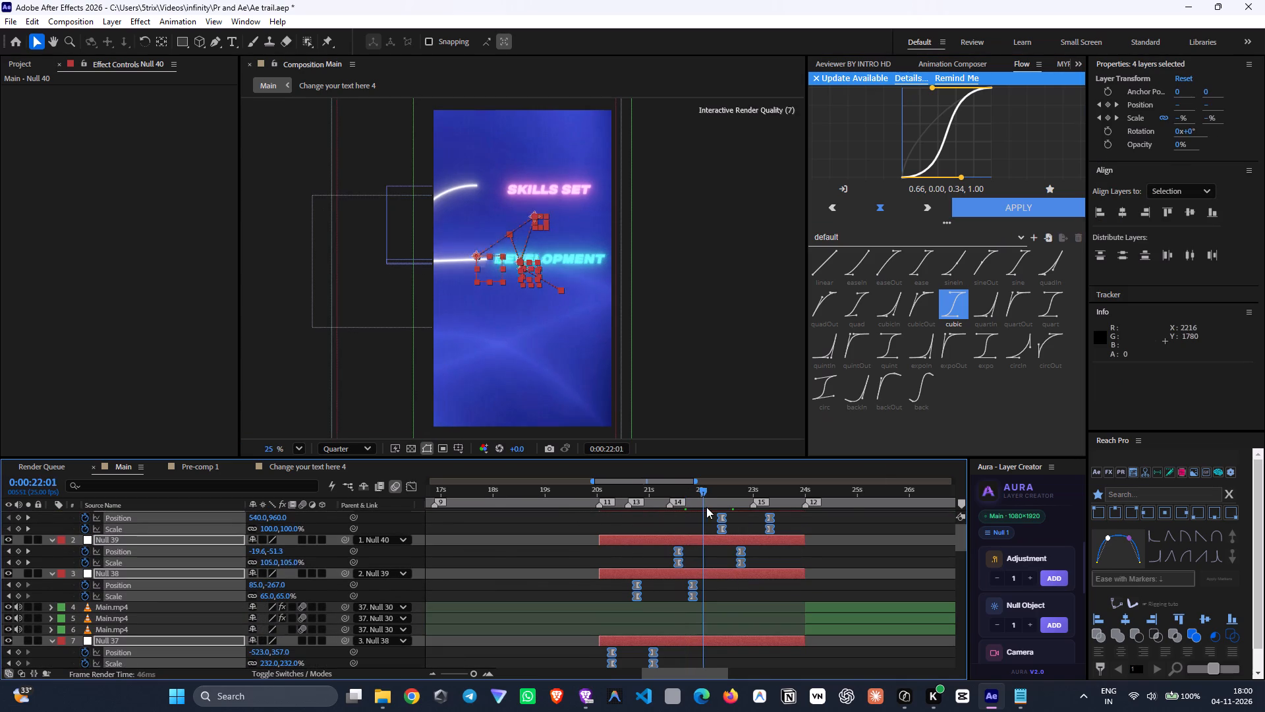
drag(706, 507, 737, 510)
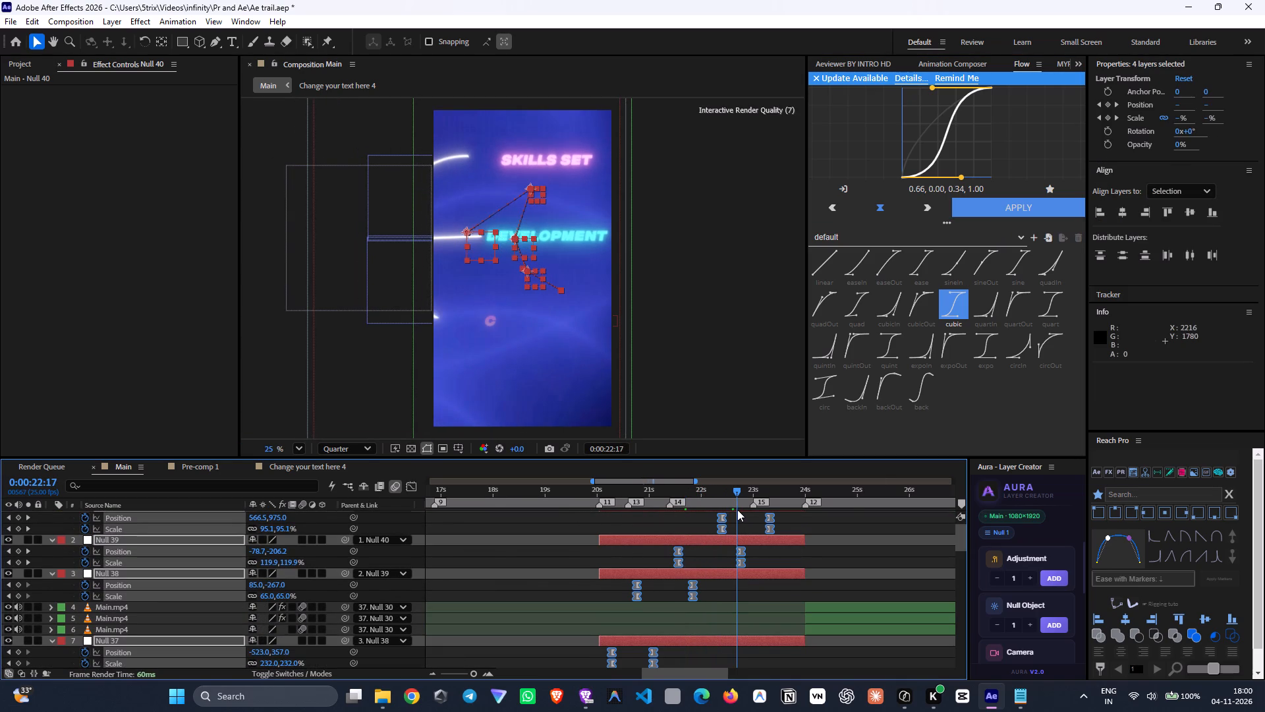
drag(737, 510, 740, 514)
click(759, 558)
drag(756, 553, 735, 562)
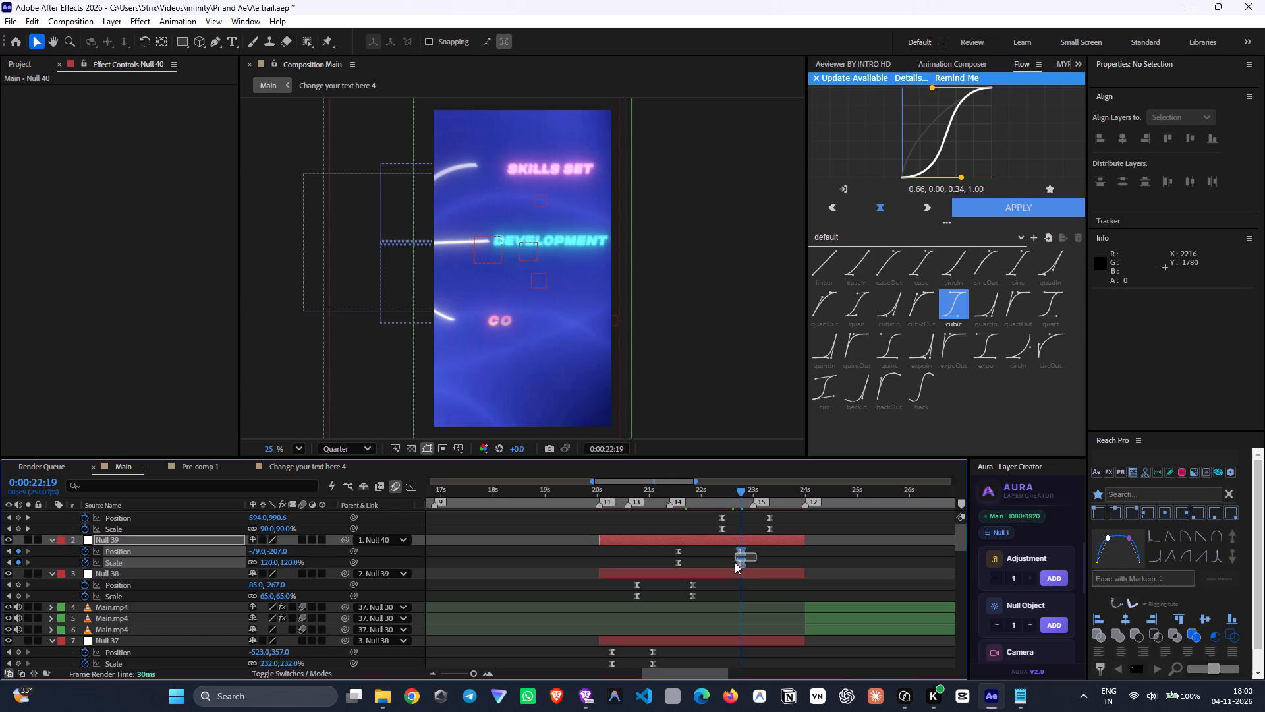
drag(735, 562, 734, 567)
drag(740, 550, 766, 559)
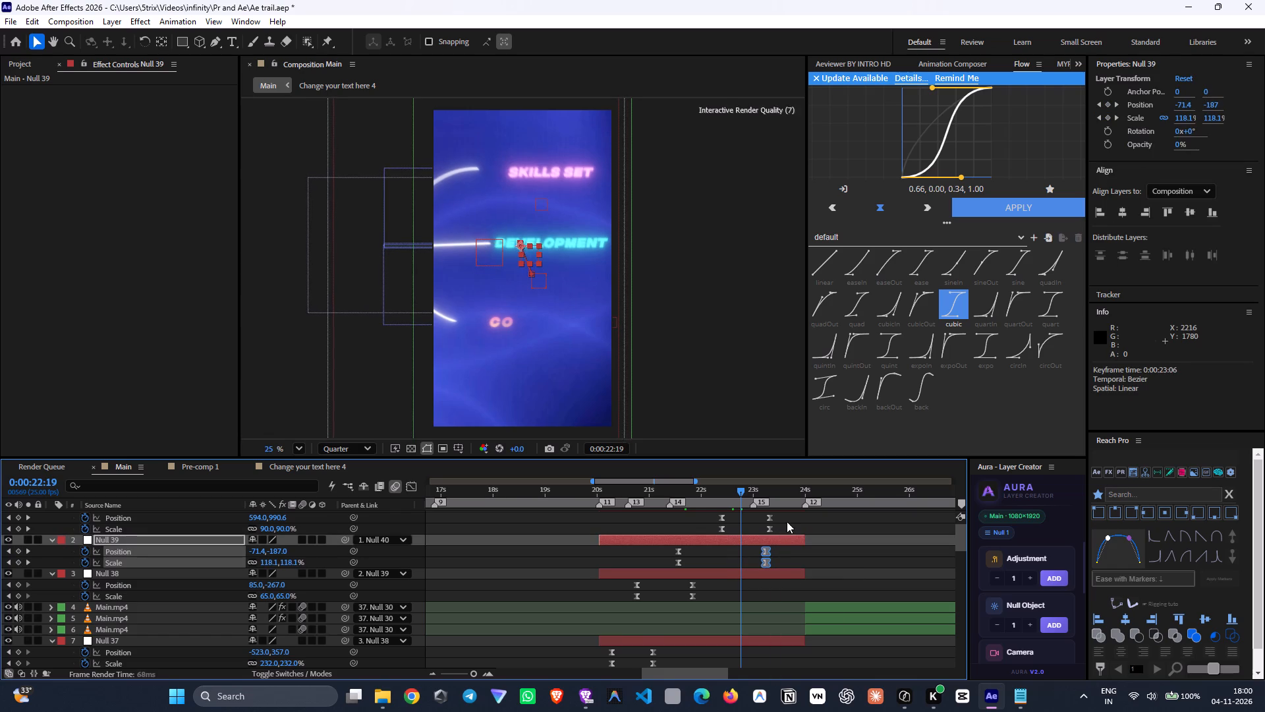
Retime Null 40's Position and Scale keyframes to start at about 0:00:22:22 and end at about 0:00:24:01.
drag(787, 518, 717, 535)
drag(721, 518, 746, 529)
click(808, 526)
drag(809, 516, 790, 532)
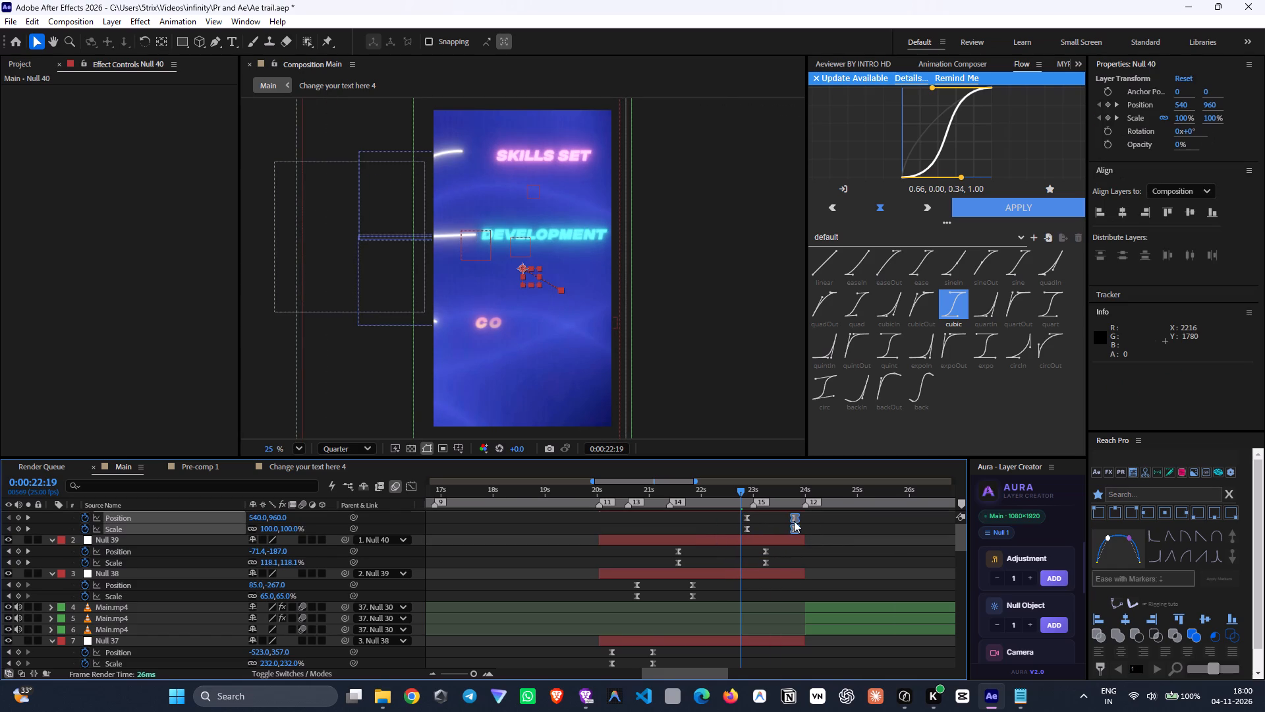
drag(794, 521, 806, 530)
click(818, 553)
drag(723, 498, 687, 507)
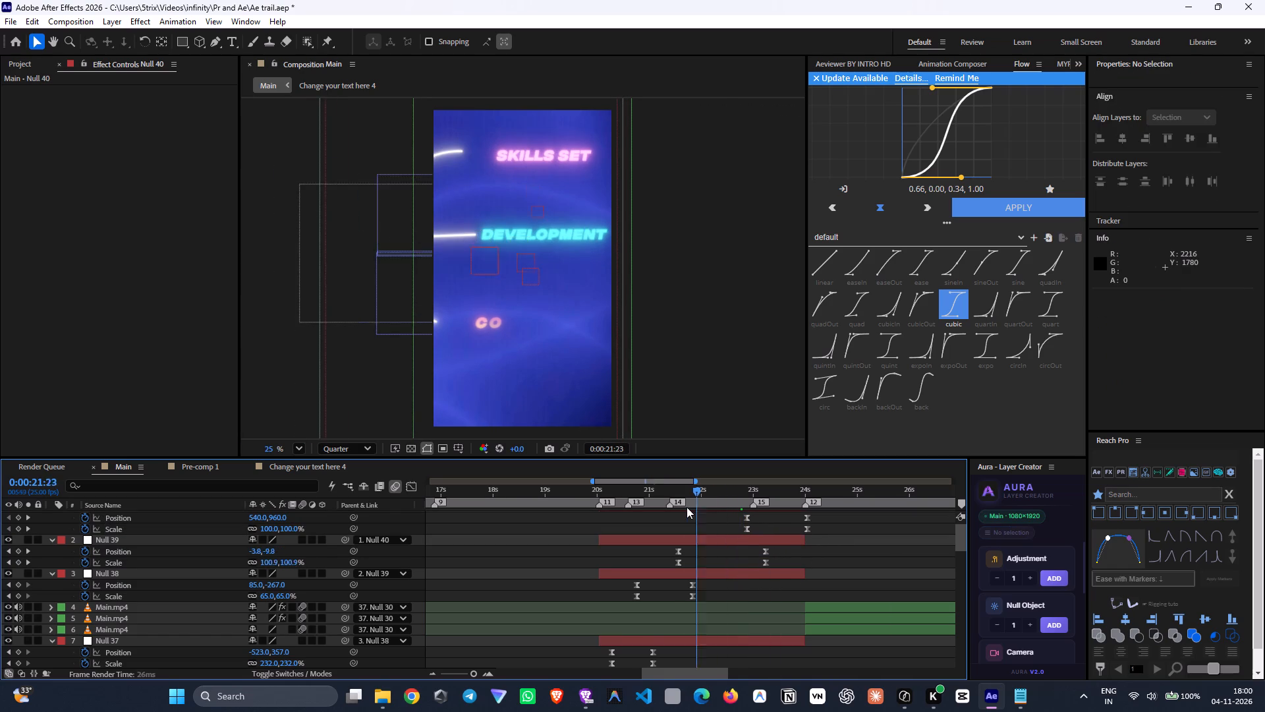
Scrub through the retimed camera moves from the Development label to the full scene and save the project.
drag(687, 507, 756, 518)
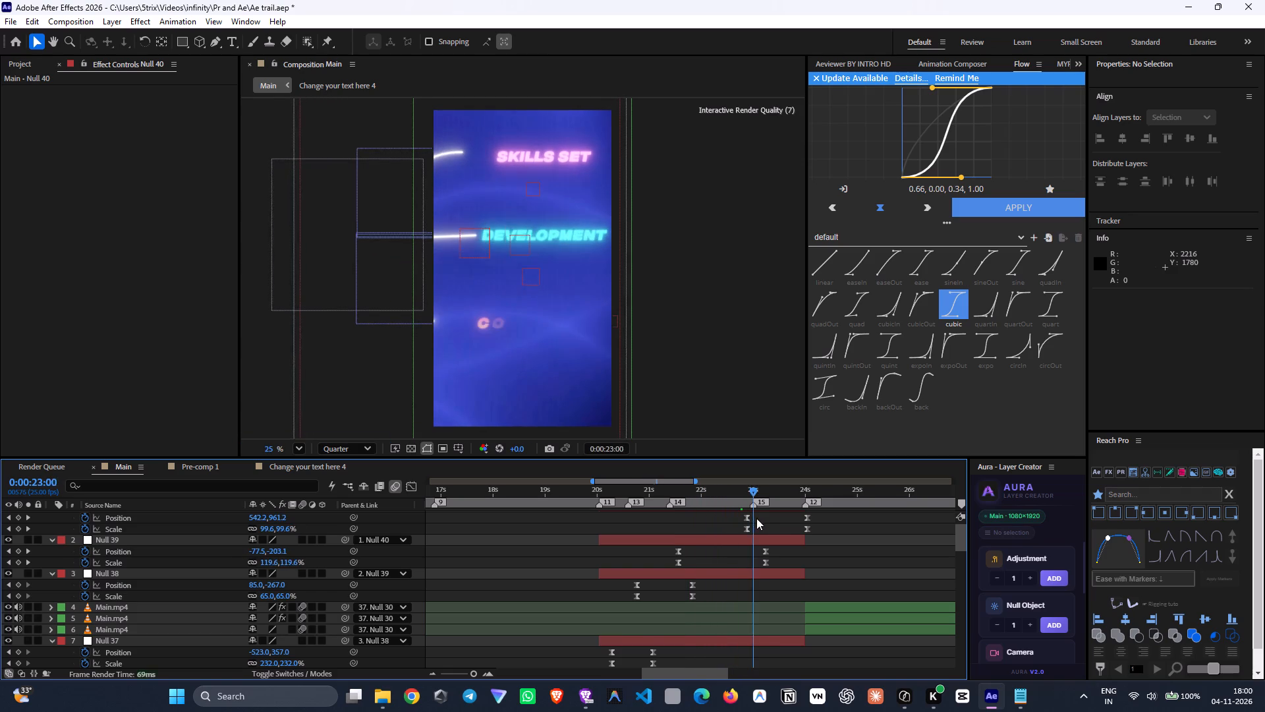
drag(756, 518, 778, 521)
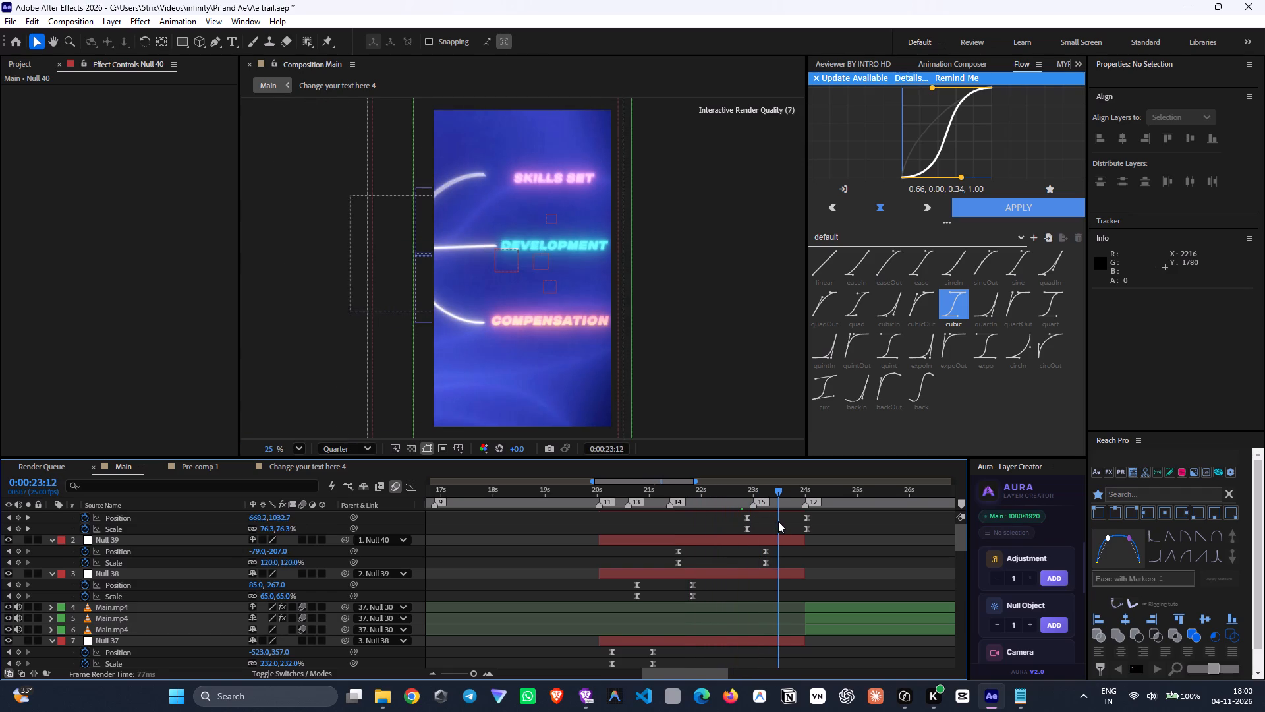
drag(778, 521, 764, 533)
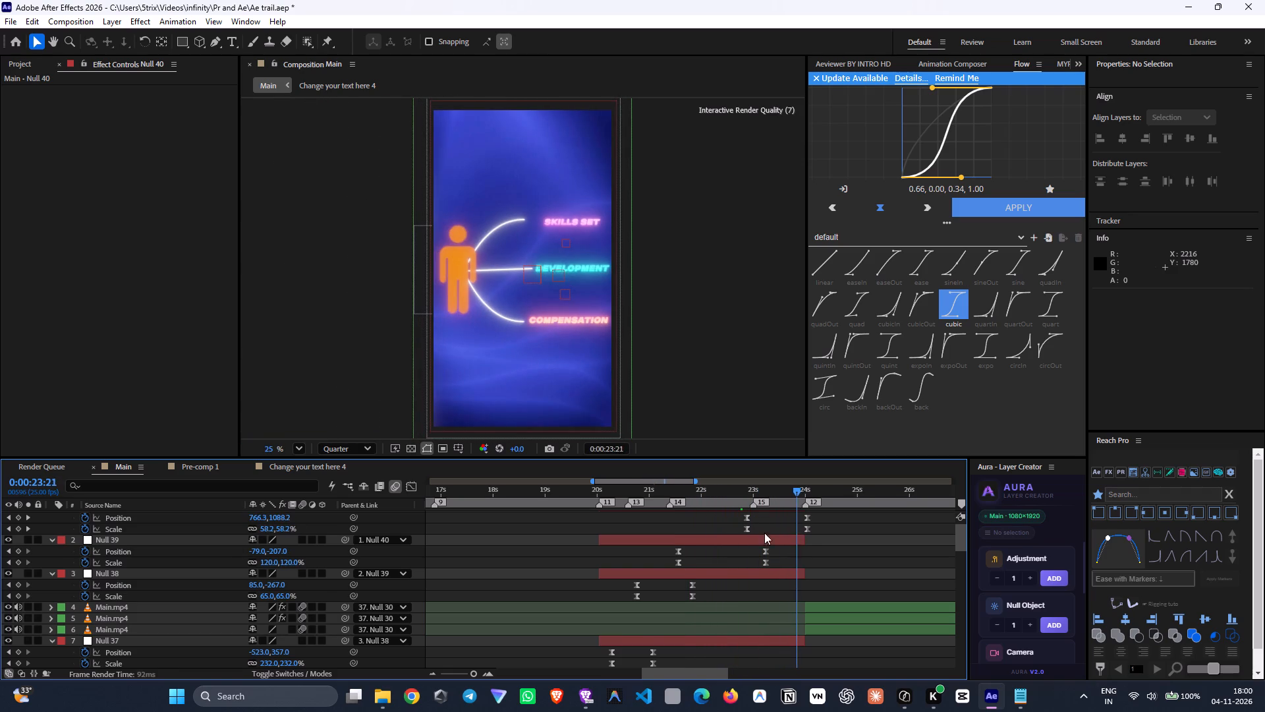
drag(764, 533, 601, 527)
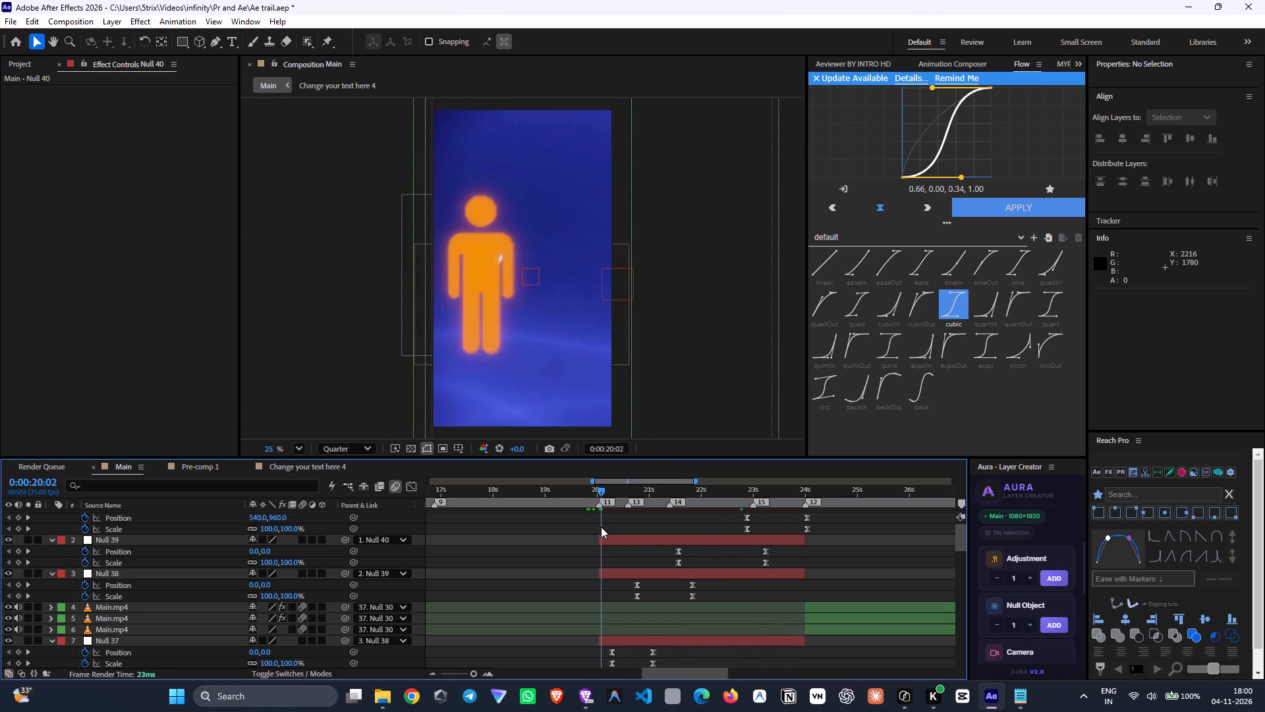
key(ctrl+s)
Move Null 37's ending Position keyframe at 0:00:21:02 to about -637, 491 to reframe the Skills Set label.
key(space)
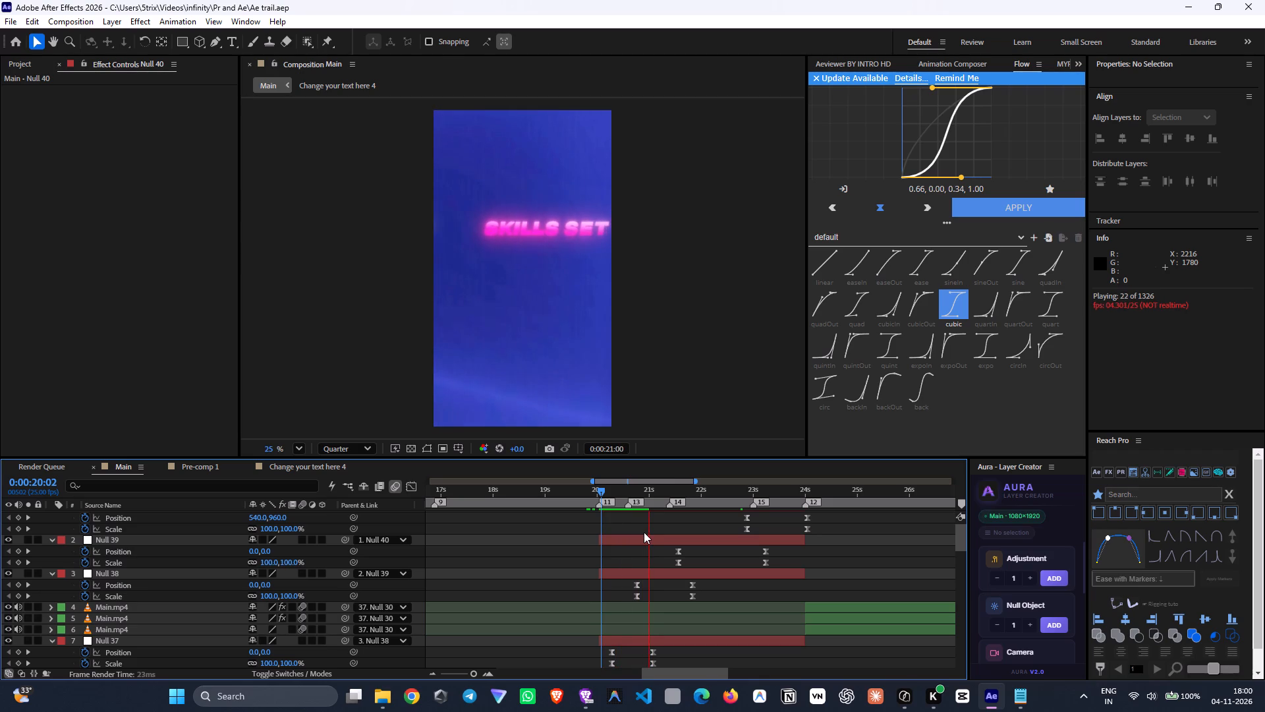
key(space)
scroll(665, 603, down, 1)
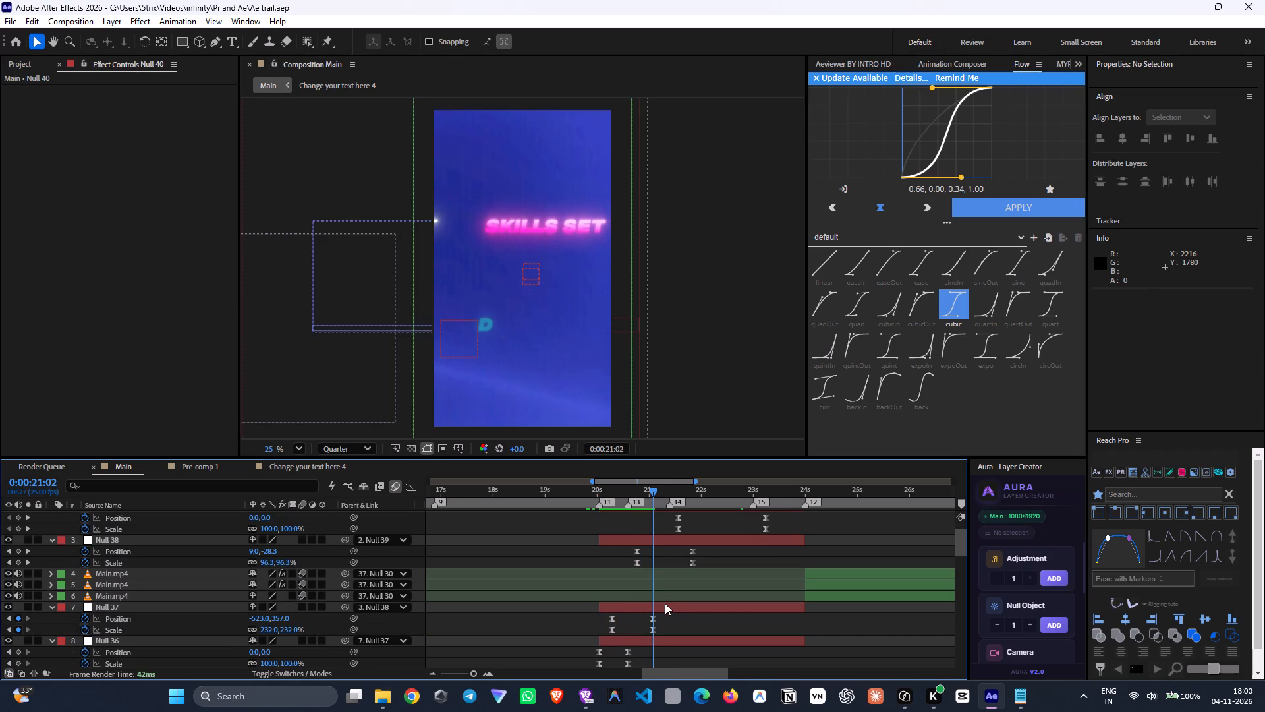
click(654, 622)
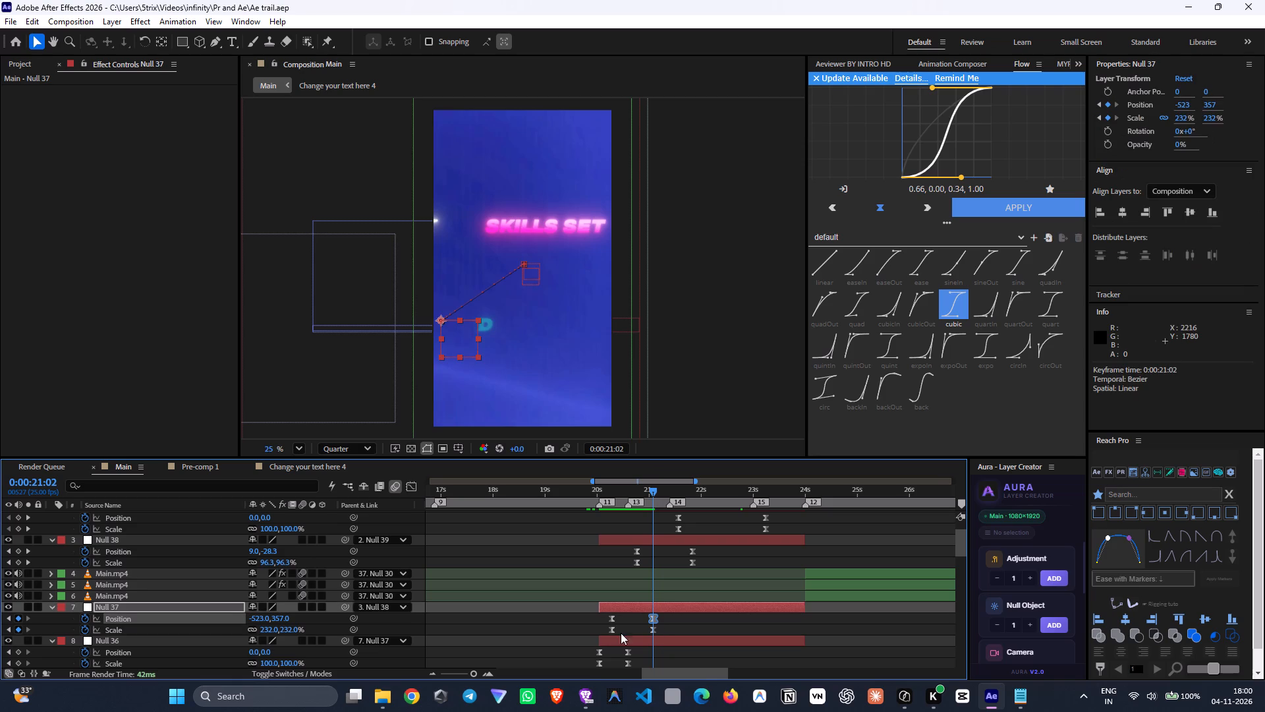
drag(262, 616, 211, 616)
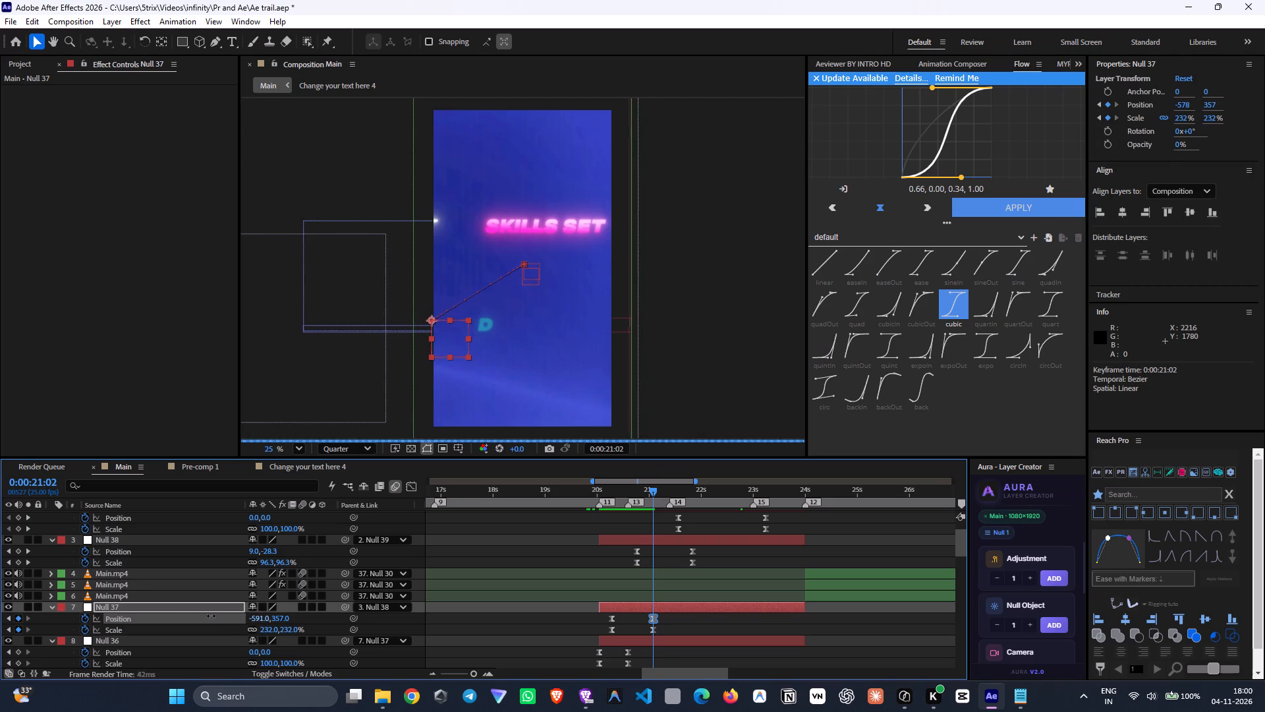
drag(211, 616, 188, 615)
drag(285, 618, 306, 620)
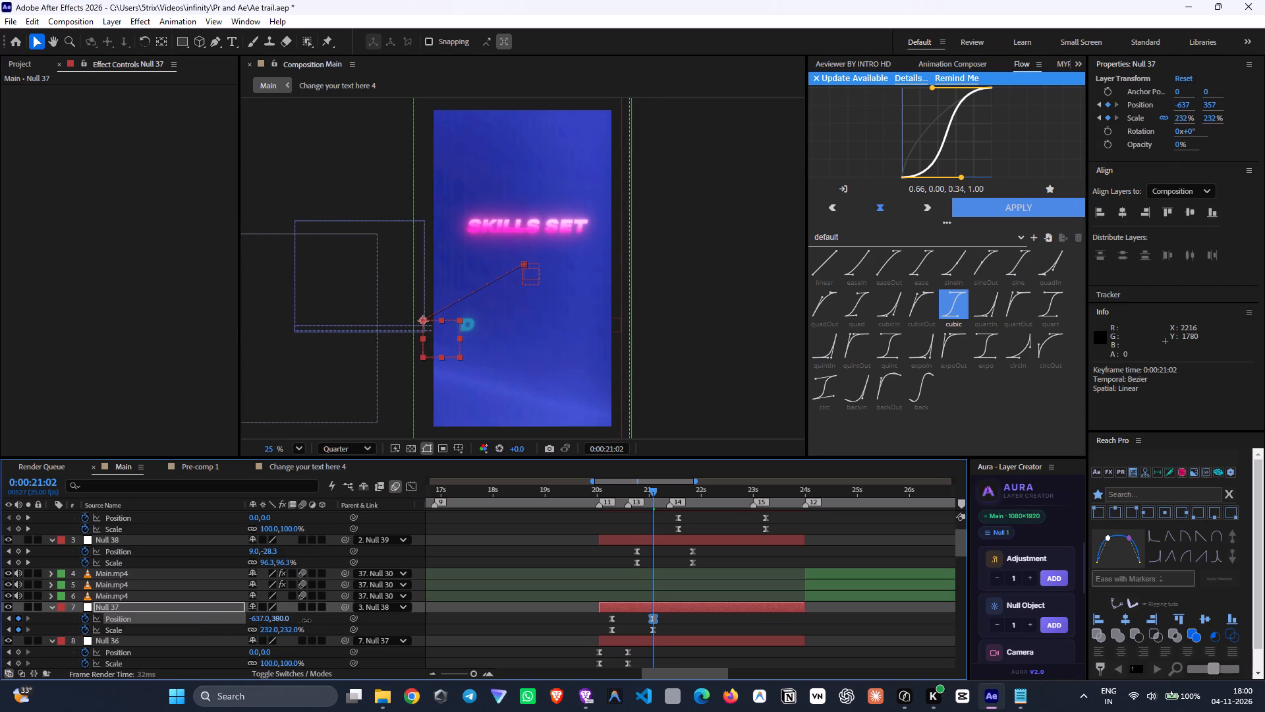
drag(306, 620, 370, 605)
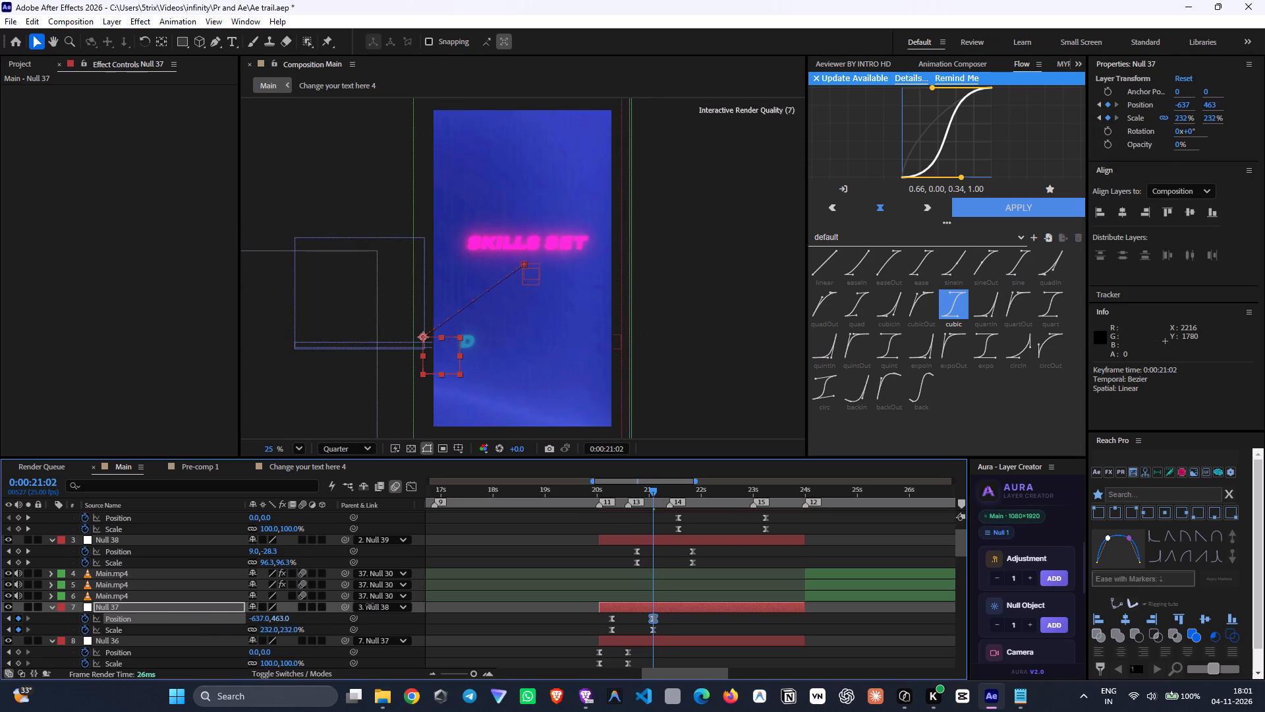
drag(370, 605, 399, 593)
Reapply the cubic easing curve to Null 37's Position and Scale keyframes and preview the sequence from 0:00:20:02.
drag(680, 620, 620, 639)
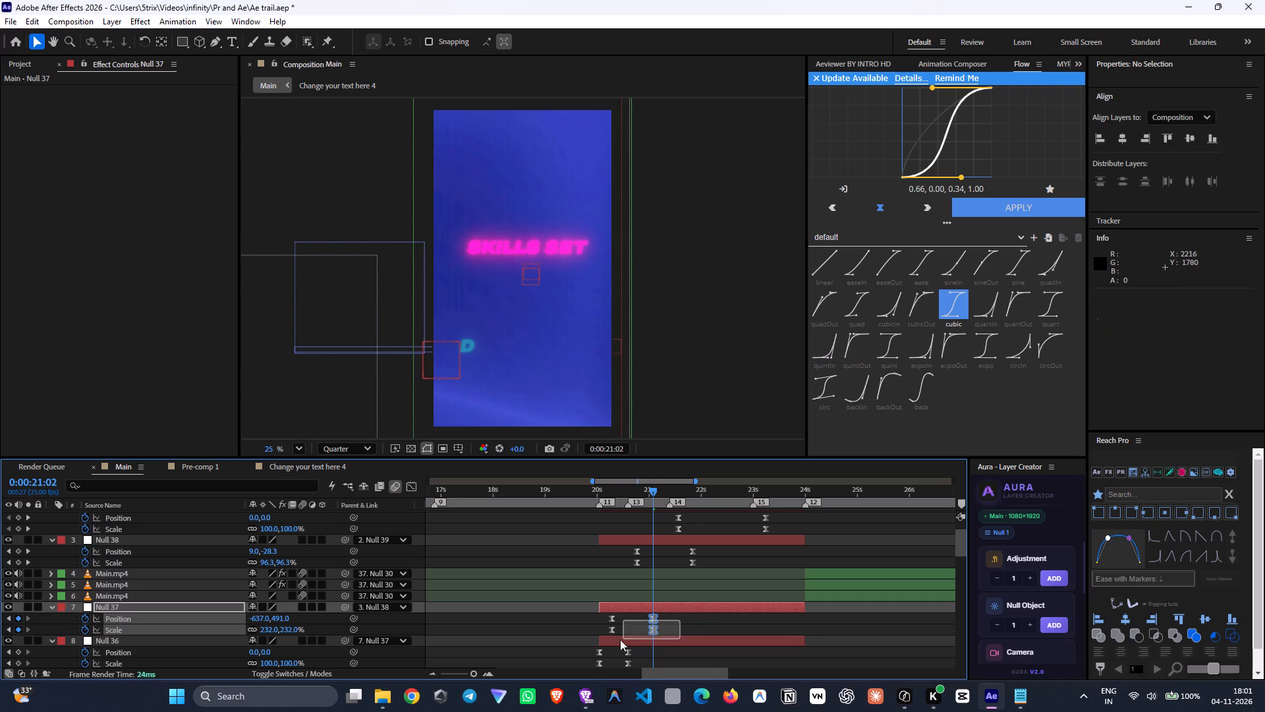
drag(620, 639, 604, 641)
click(997, 205)
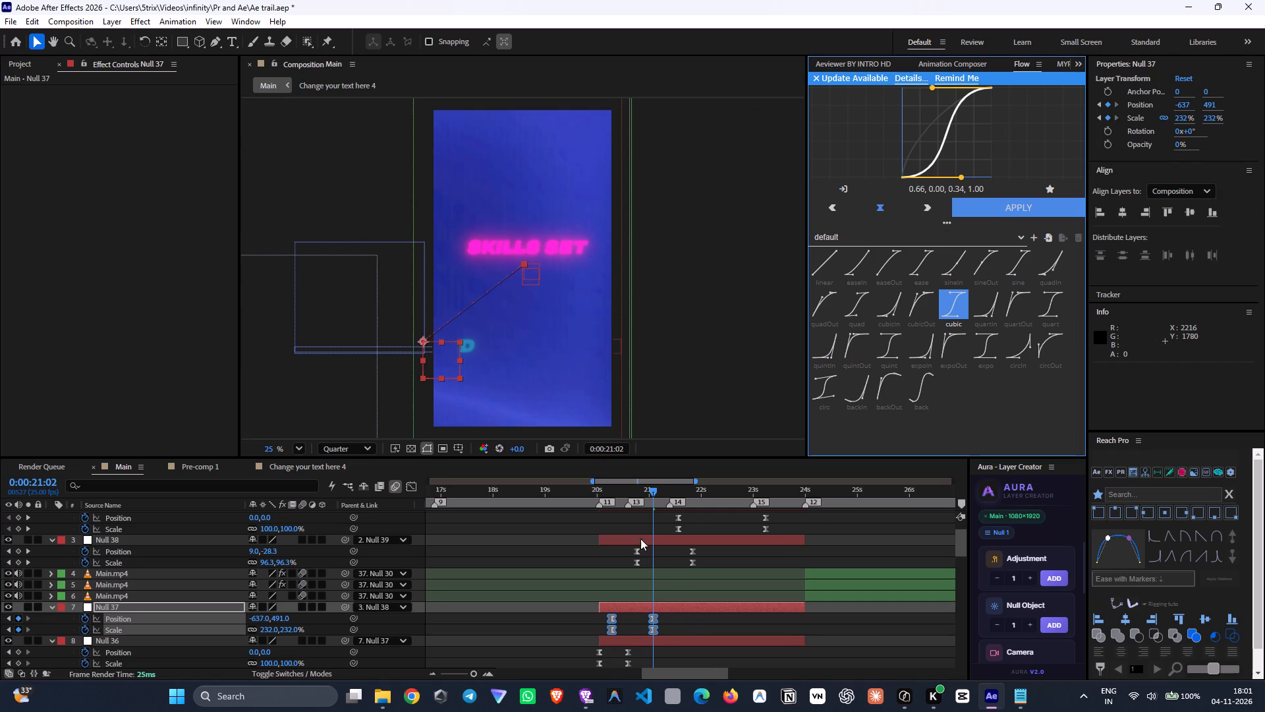
drag(648, 496, 602, 490)
key(space)
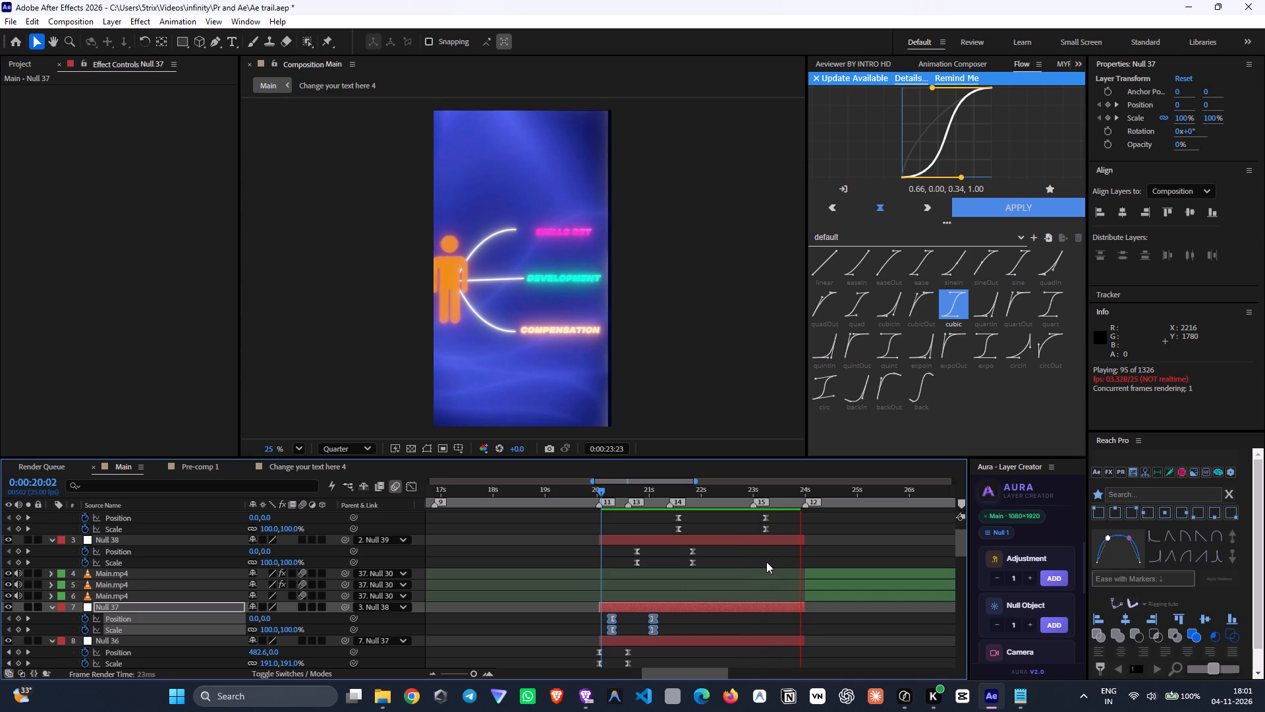
key(space)
Add a new null as the parent of Null 40 at the top of the camera rig chain.
drag(733, 490, 714, 493)
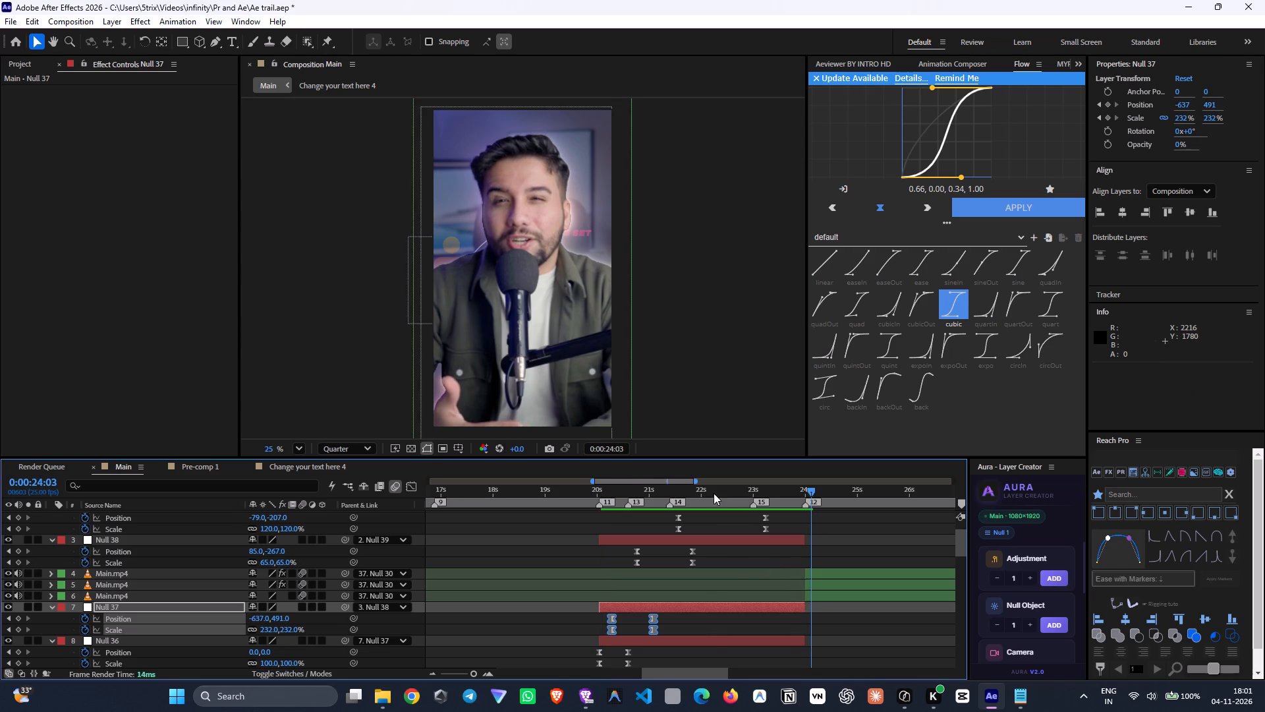
drag(714, 493, 700, 494)
scroll(731, 577, up, 7)
click(731, 514)
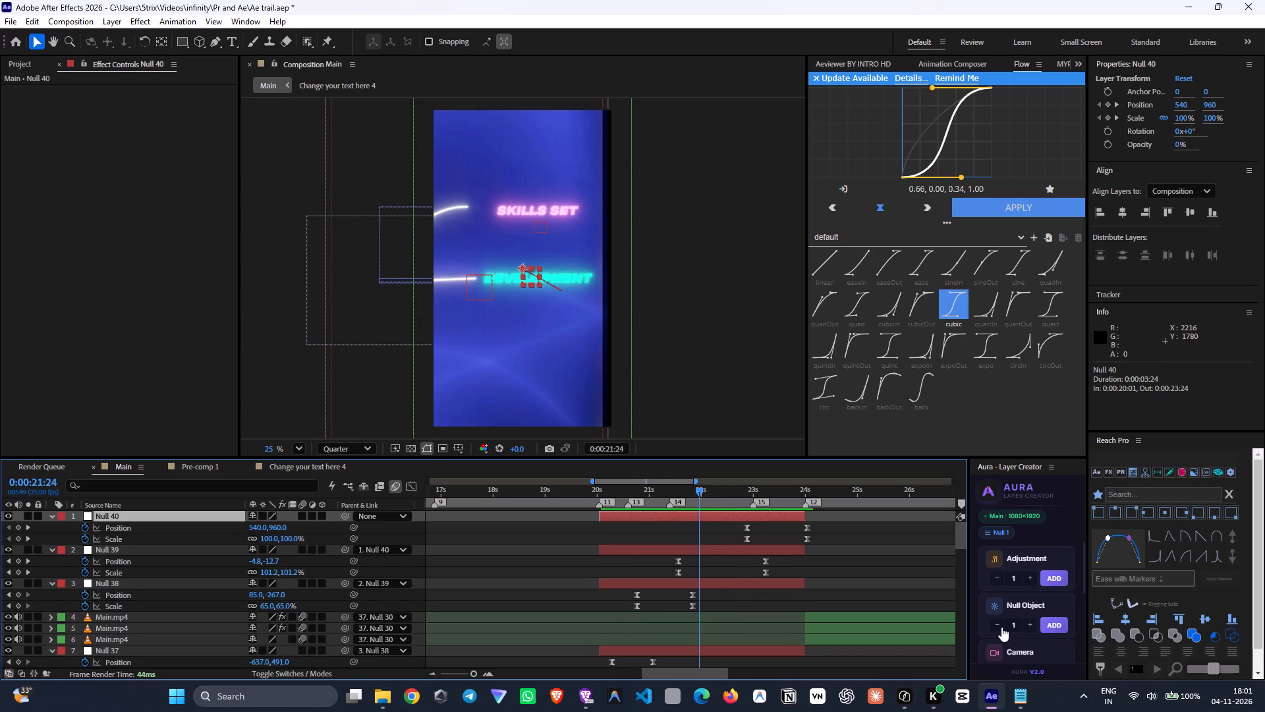
click(1046, 625)
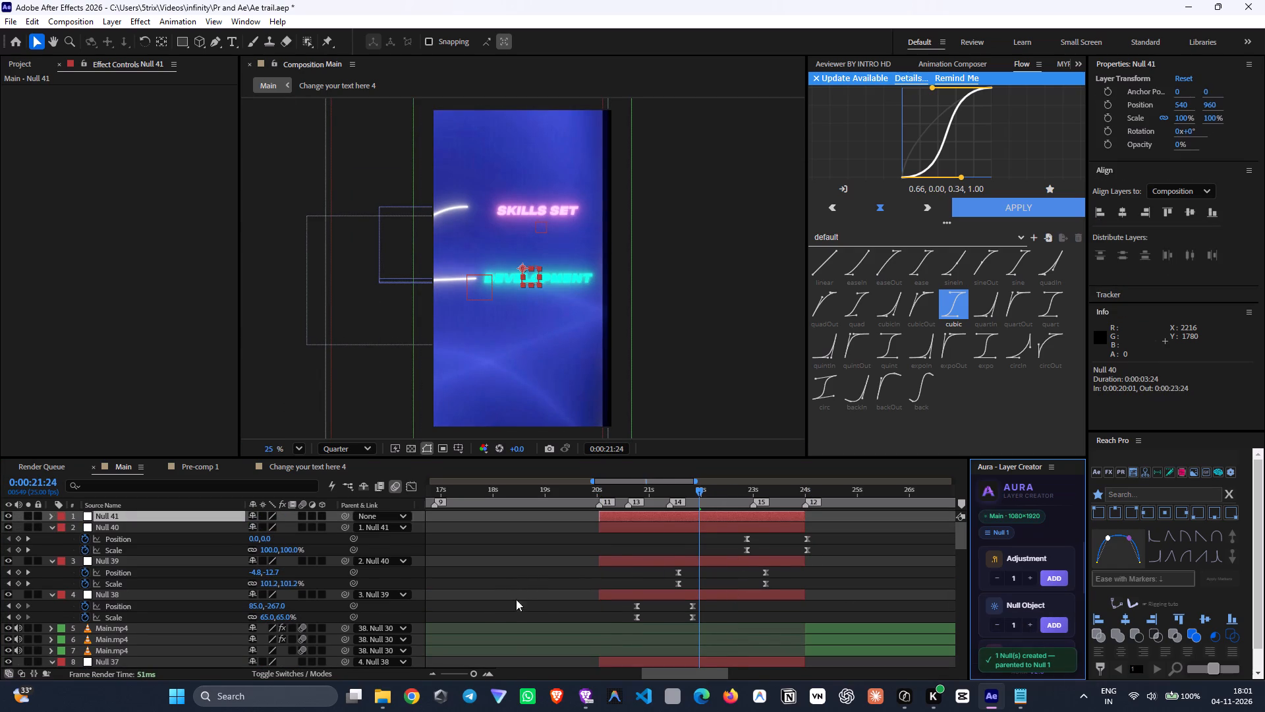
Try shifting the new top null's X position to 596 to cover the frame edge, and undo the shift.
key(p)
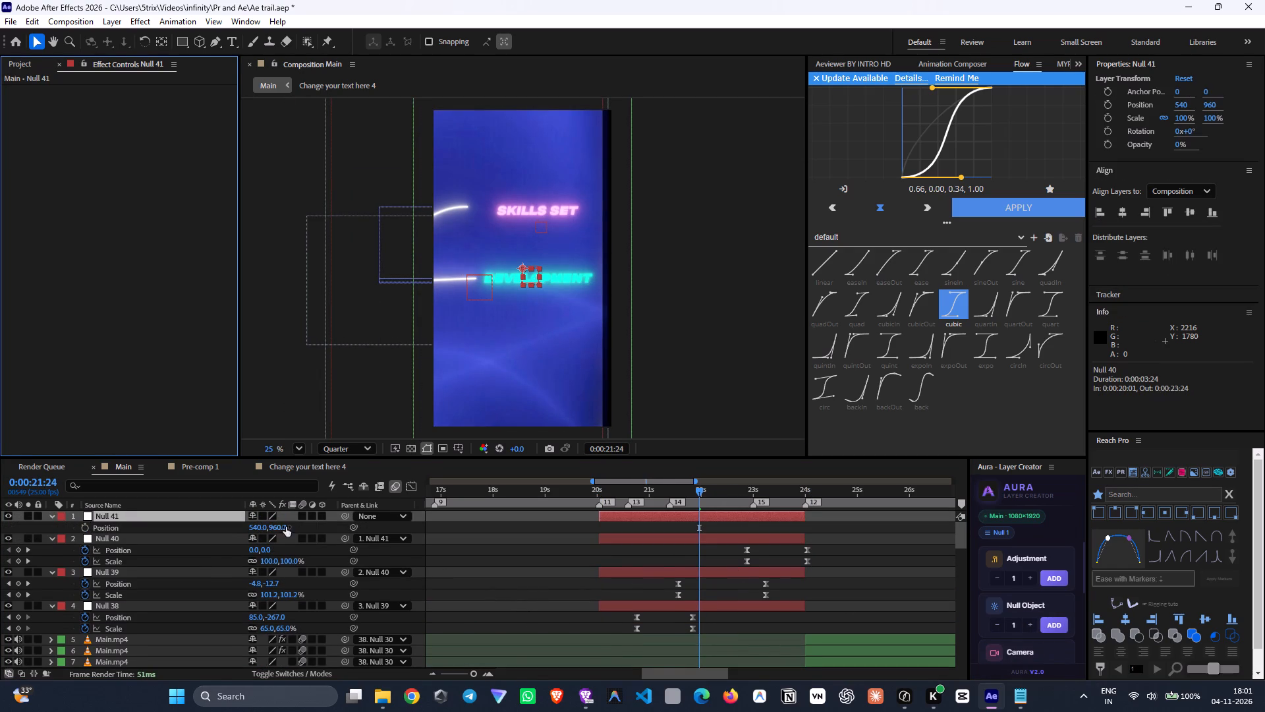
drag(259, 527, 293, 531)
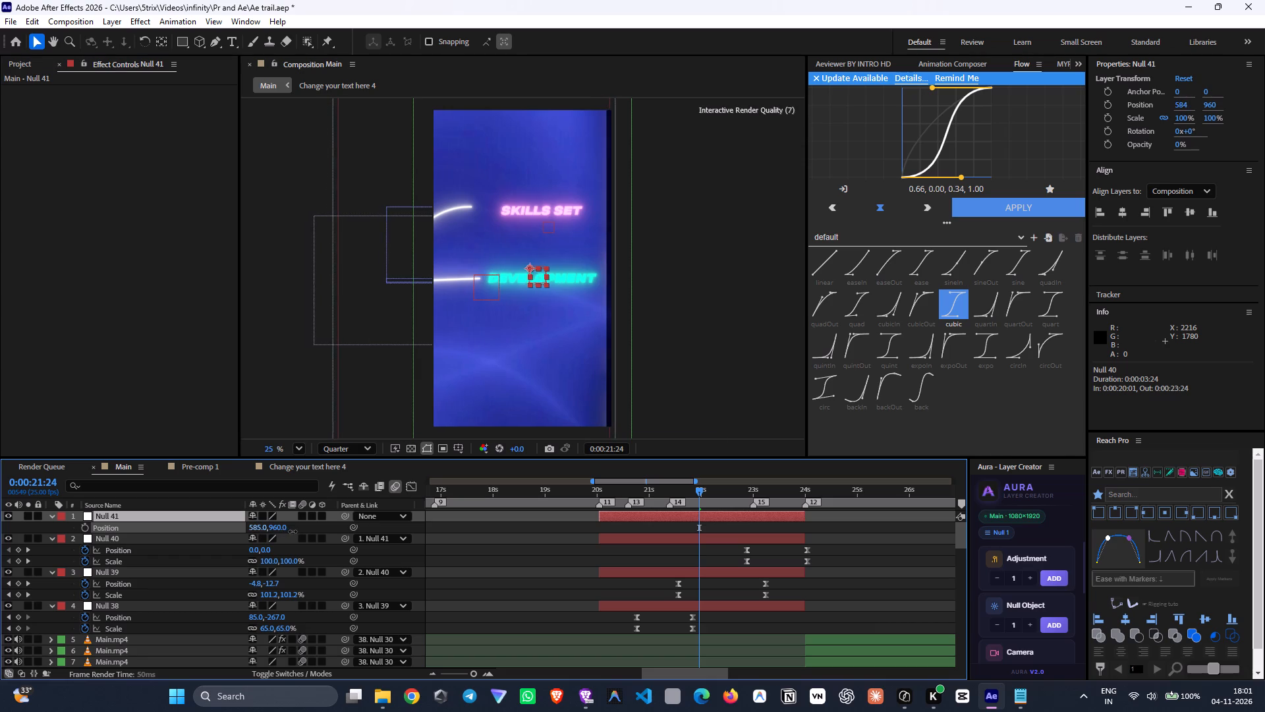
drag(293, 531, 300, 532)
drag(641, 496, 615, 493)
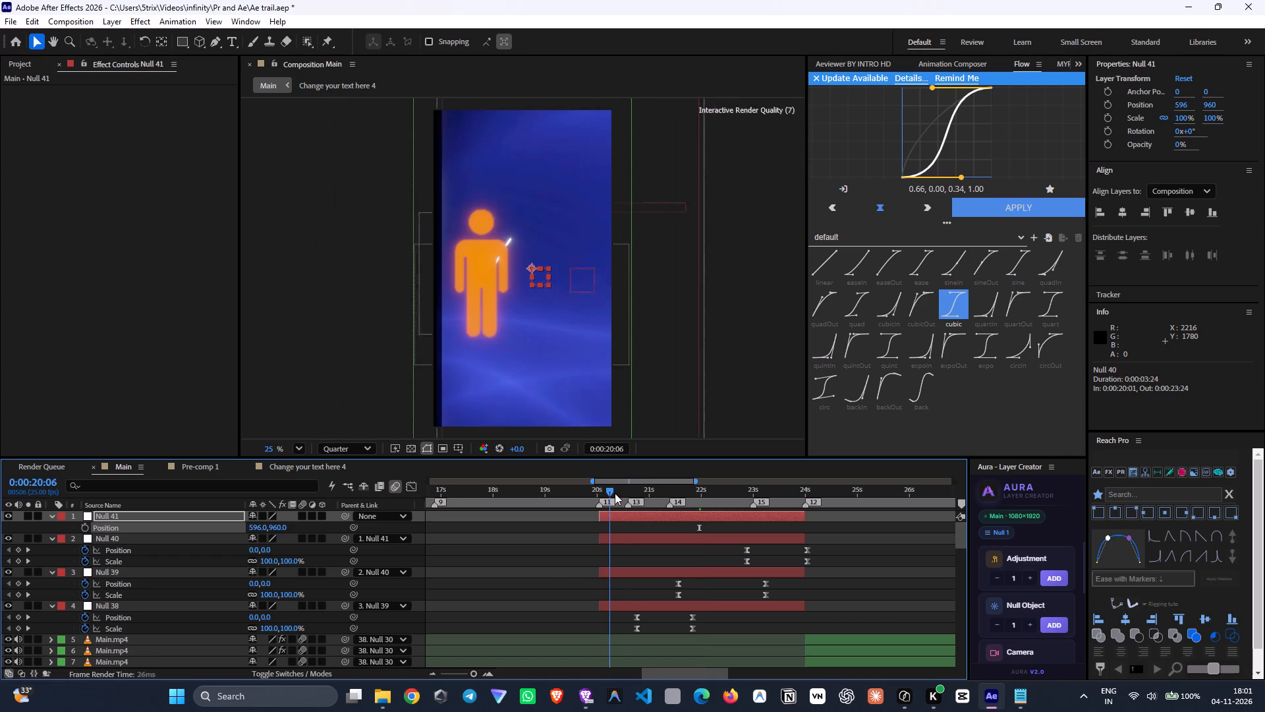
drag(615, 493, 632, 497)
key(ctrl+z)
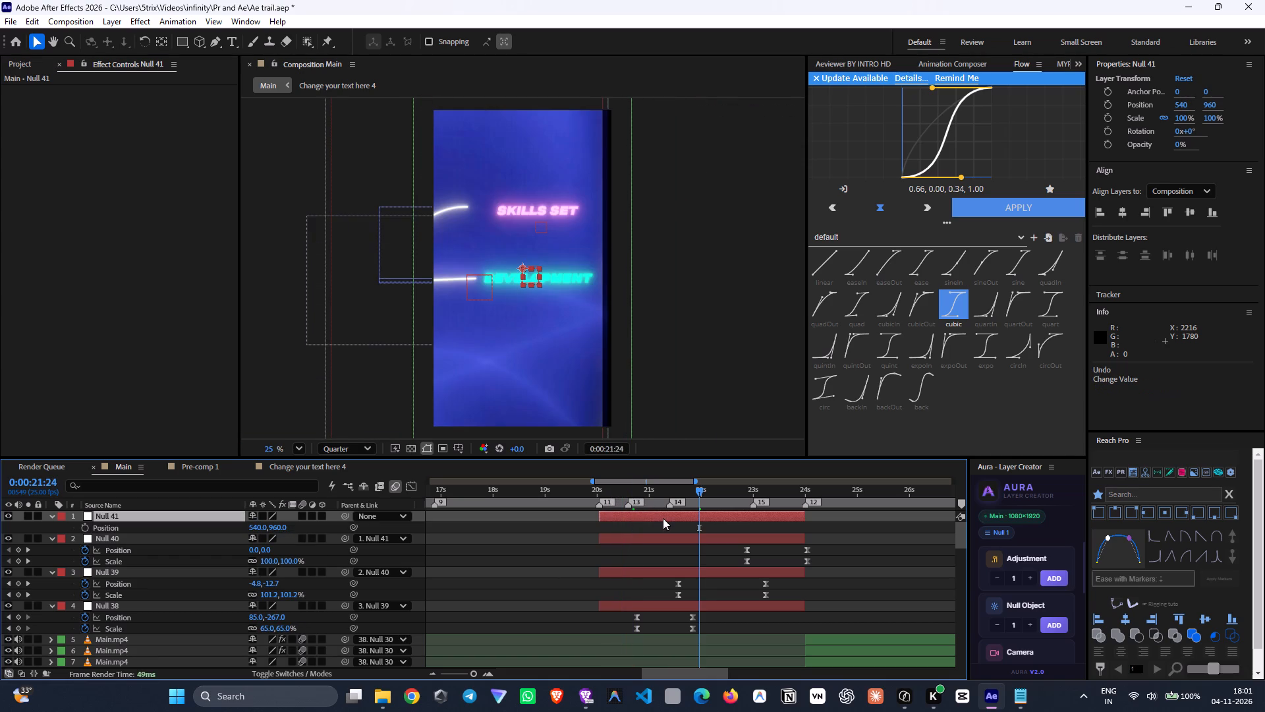
Set the X position of Null 38's ending Position keyframe at 0:00:21:21 to 132.
drag(718, 505, 741, 511)
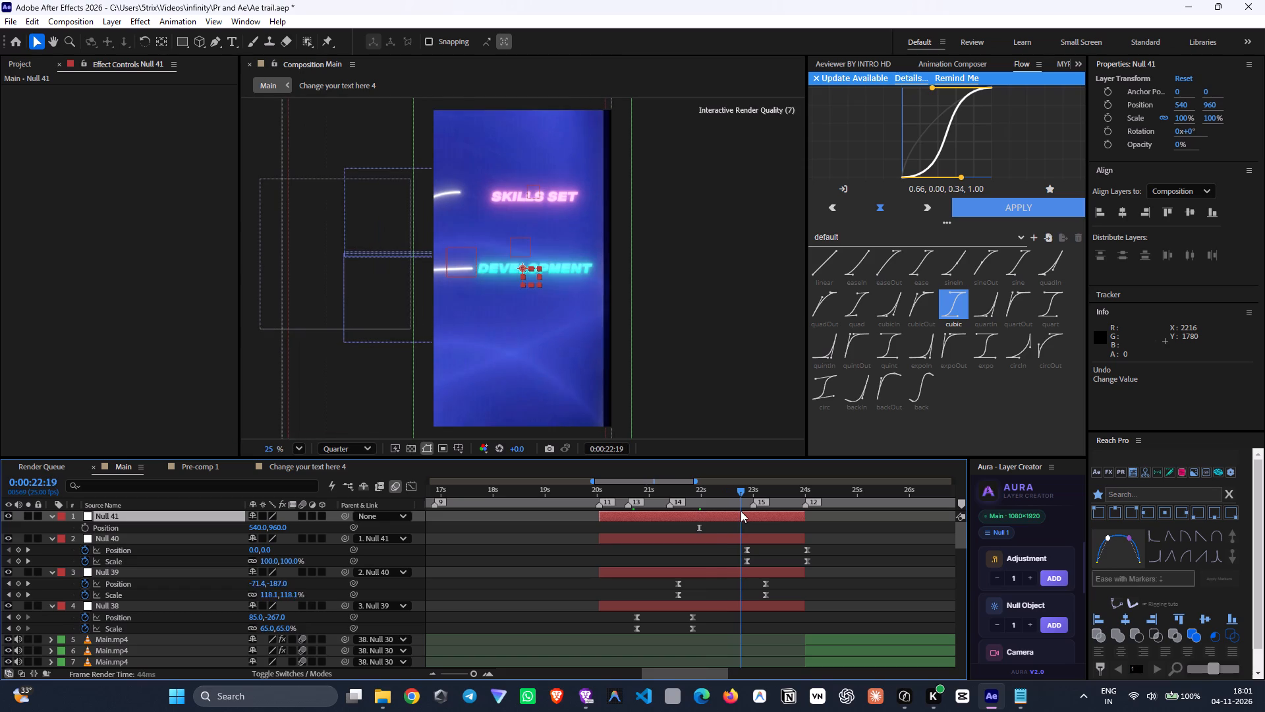
drag(741, 511, 691, 516)
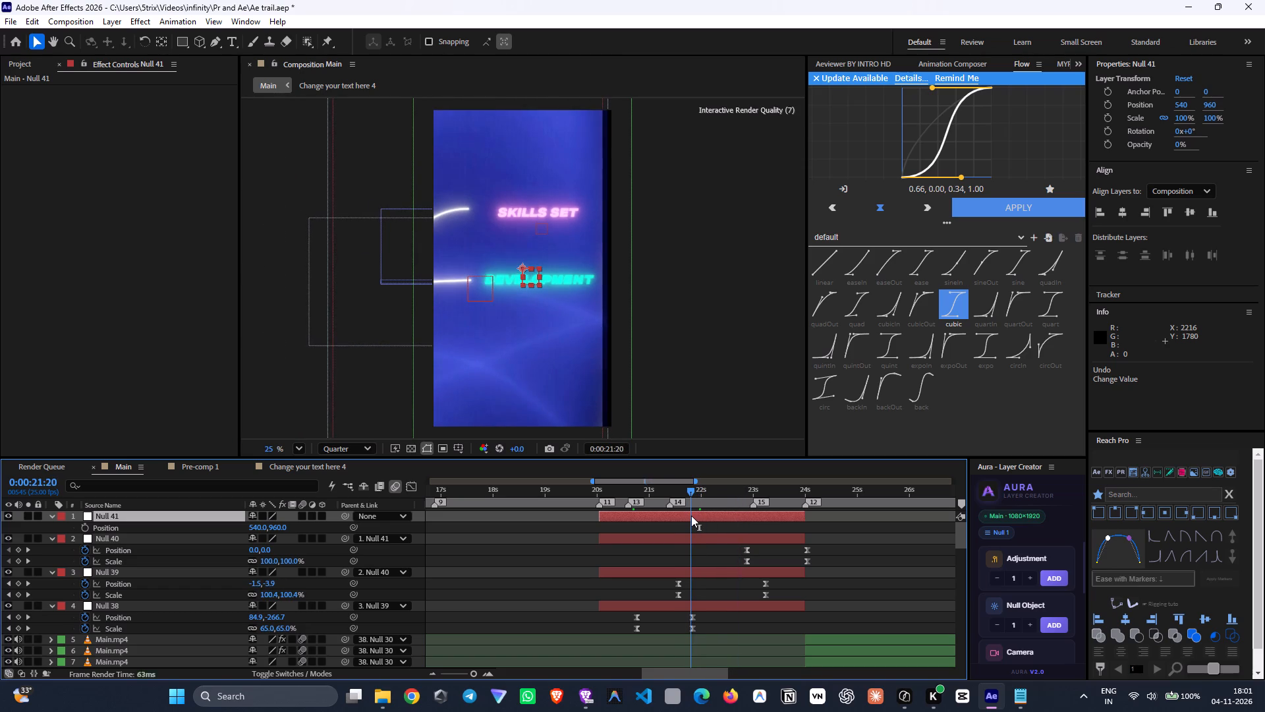
drag(691, 516, 692, 516)
drag(258, 620, 271, 620)
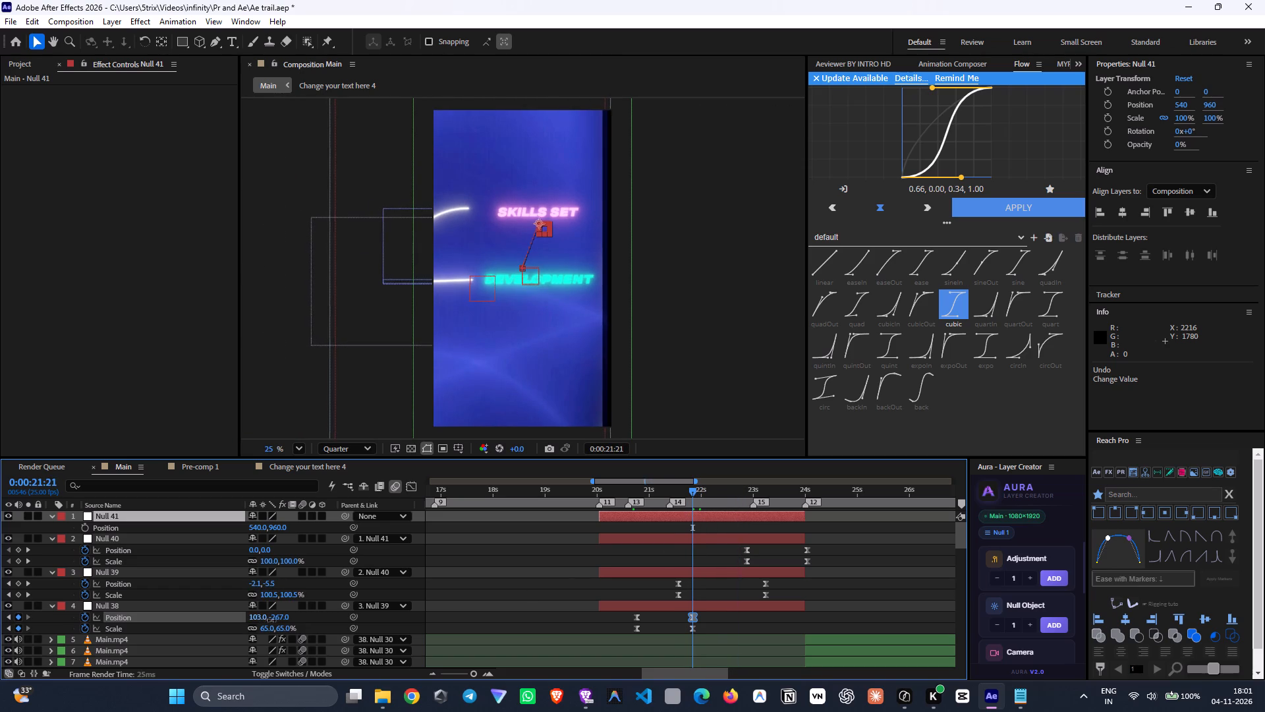
drag(271, 620, 291, 622)
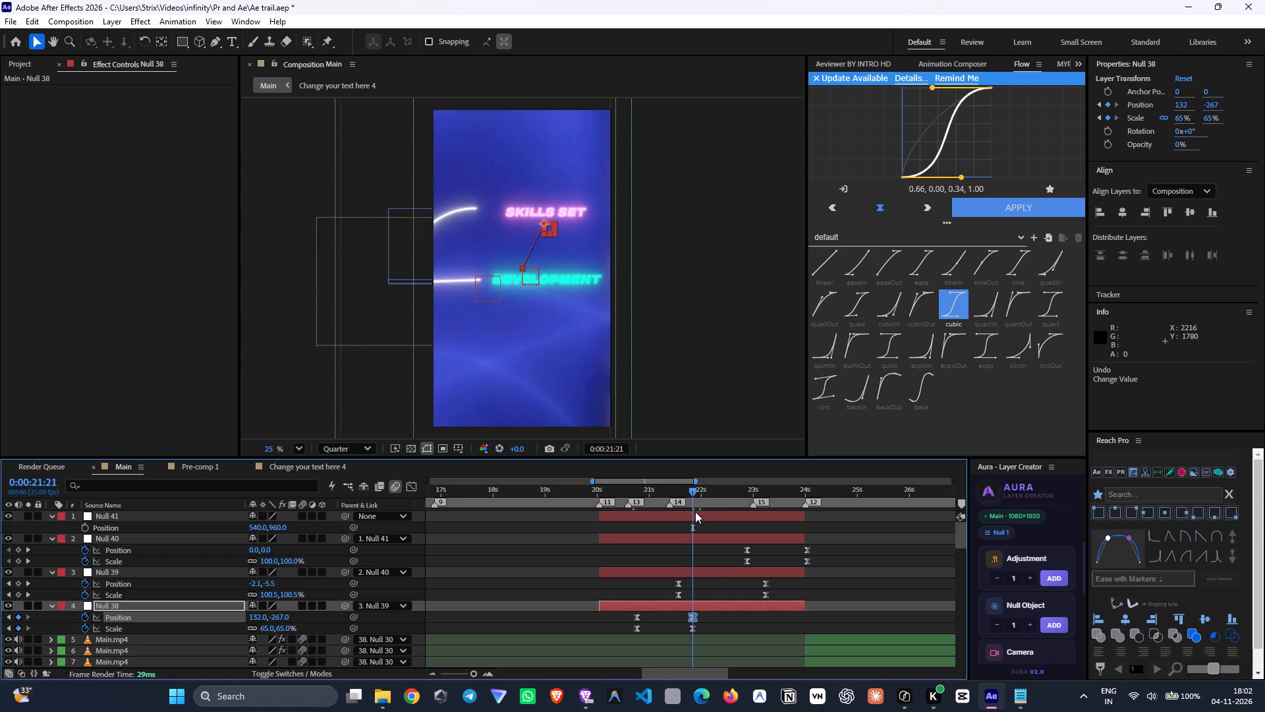
Collapse Nulls 38 to 41 and move the three Main.mp4 layers starting at 0:00:24:00 to the top of the layer stack.
drag(697, 500, 760, 531)
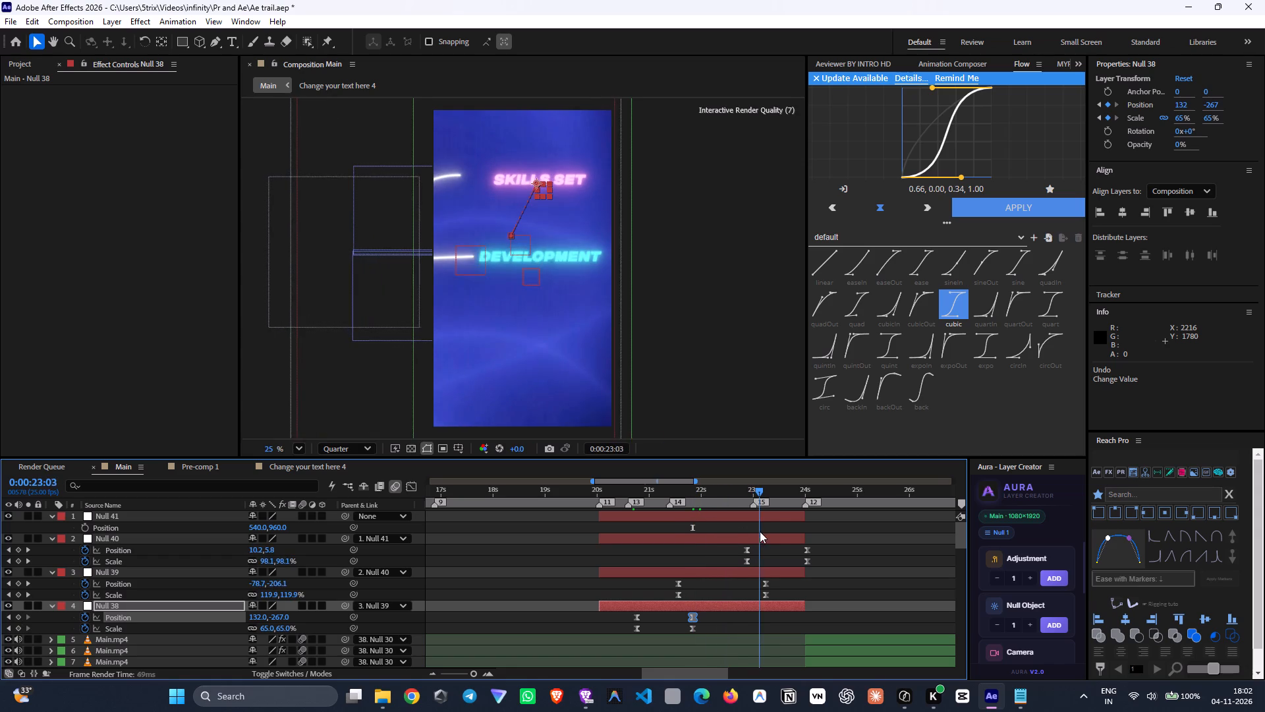
drag(760, 531, 807, 566)
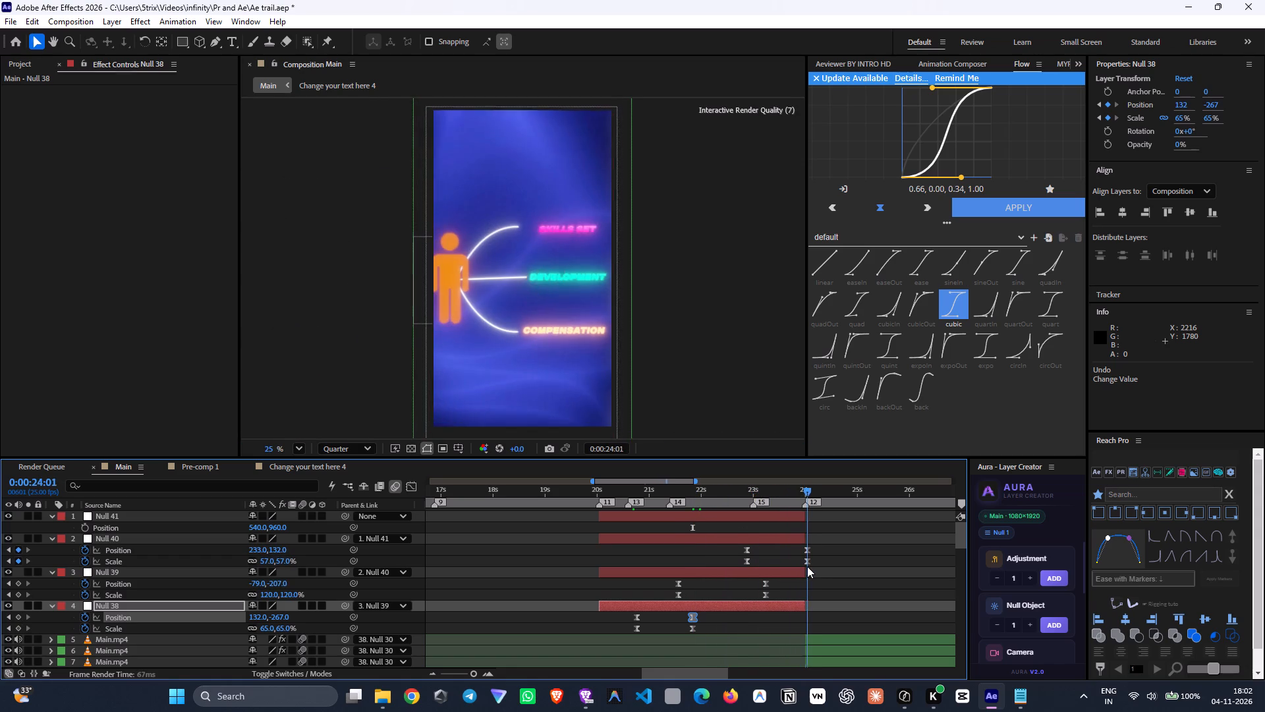
drag(807, 566, 805, 570)
click(50, 607)
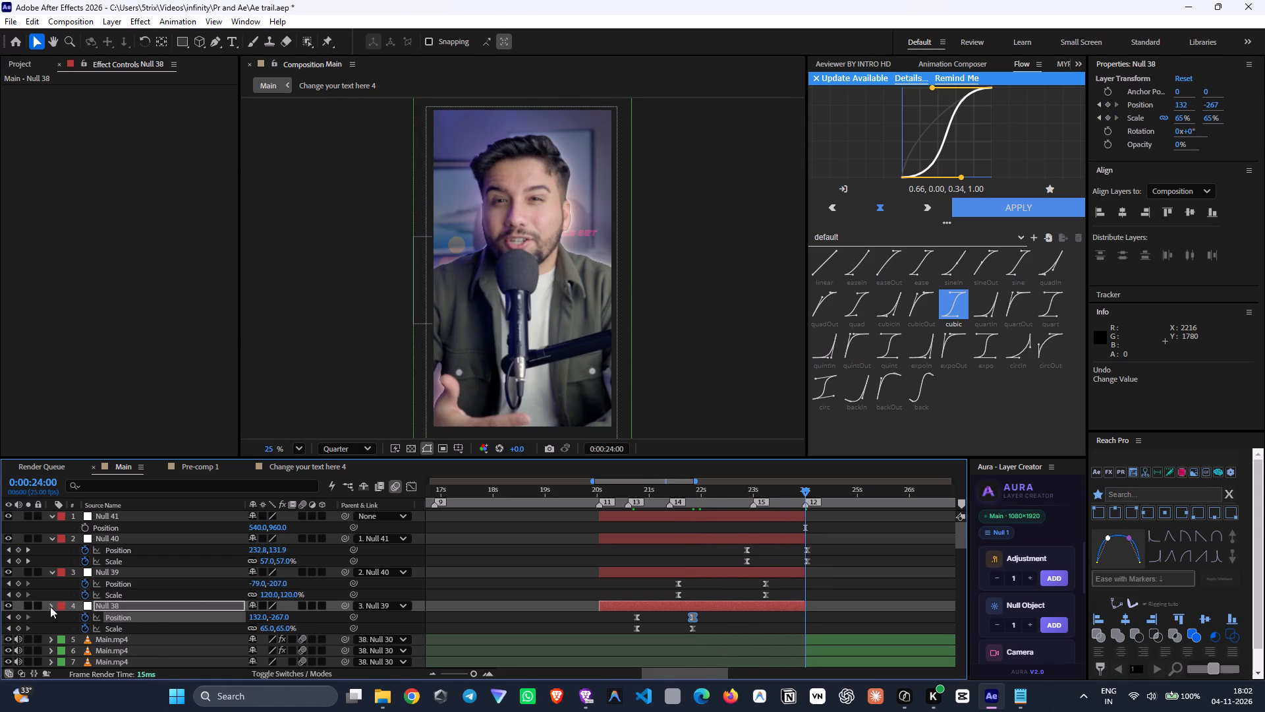
click(47, 572)
click(53, 538)
click(52, 518)
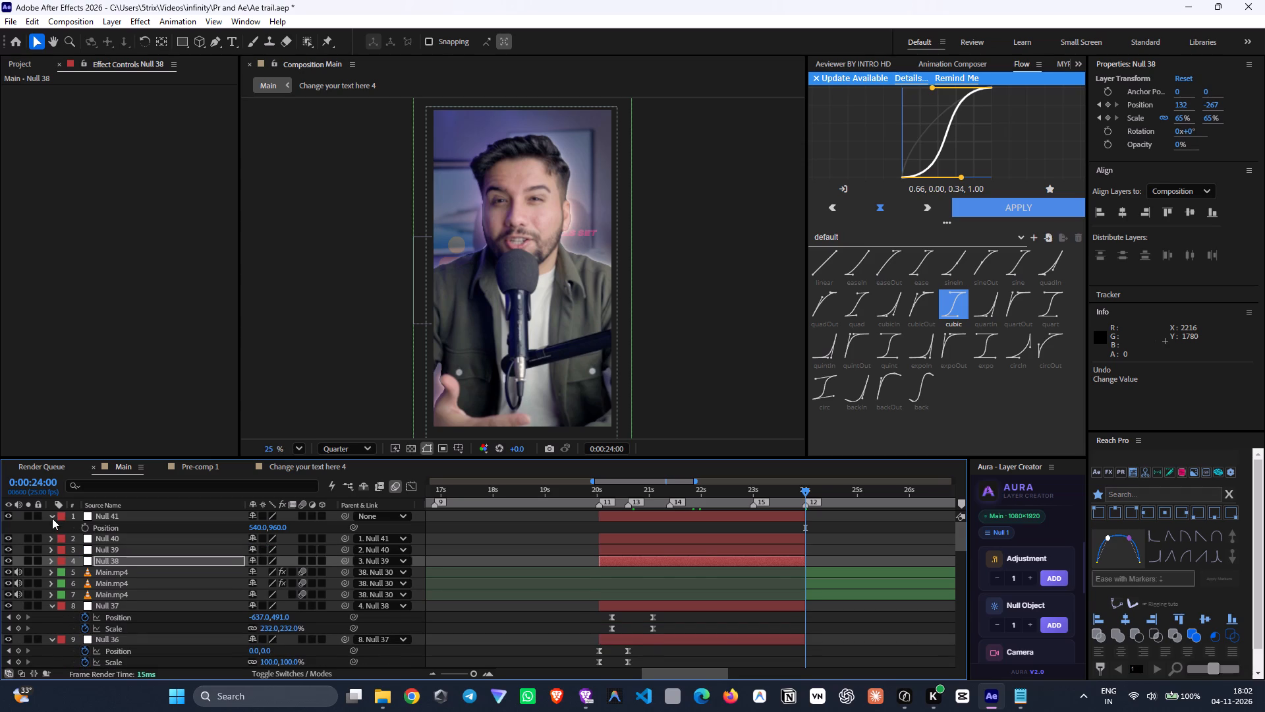
click(816, 581)
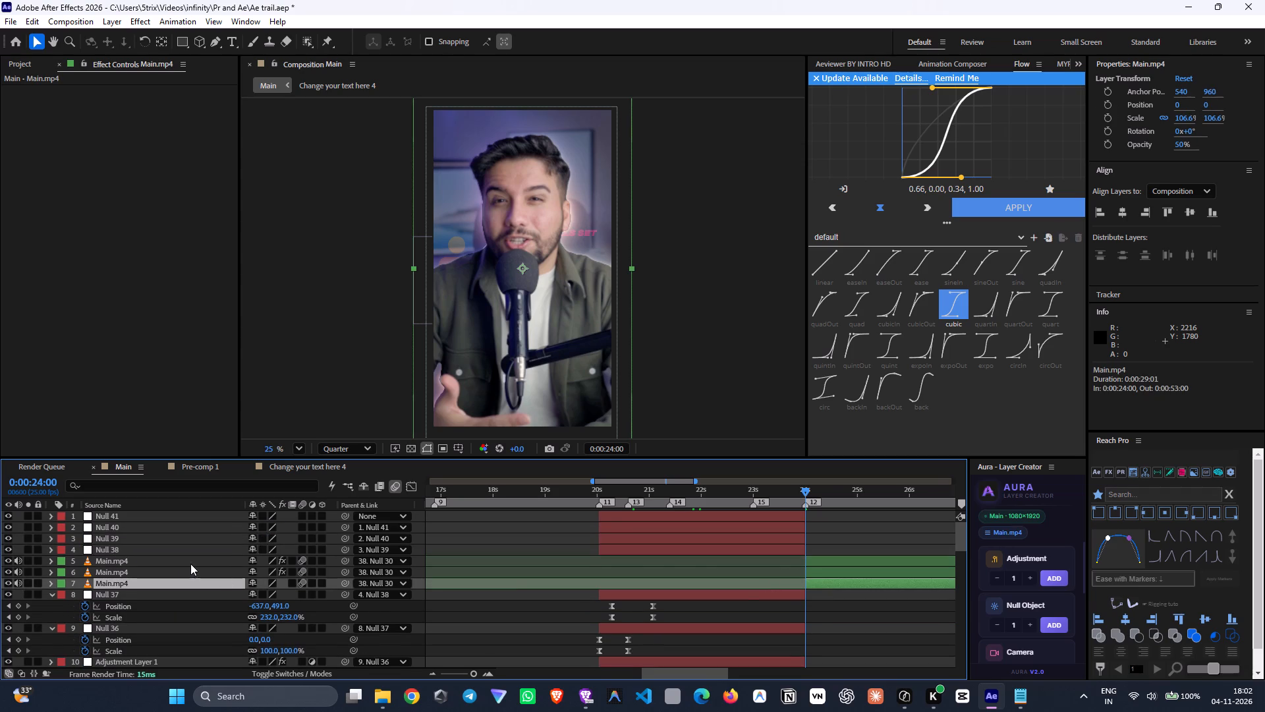
shift+click(184, 564)
drag(163, 563, 157, 515)
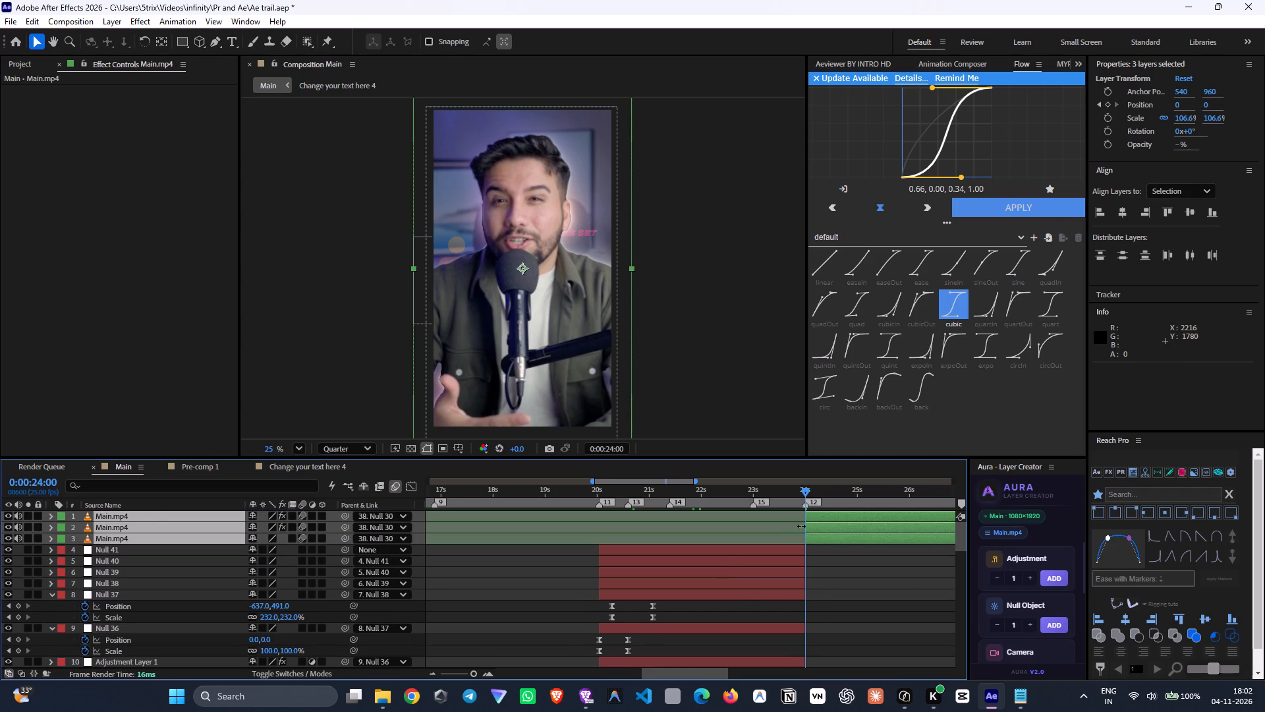
Split the eight layers from compensation down to video_2026-11-04_16-01-48.mp4 at 0:00:24:00 and delete the parts after the cut.
drag(679, 479, 723, 498)
key(space)
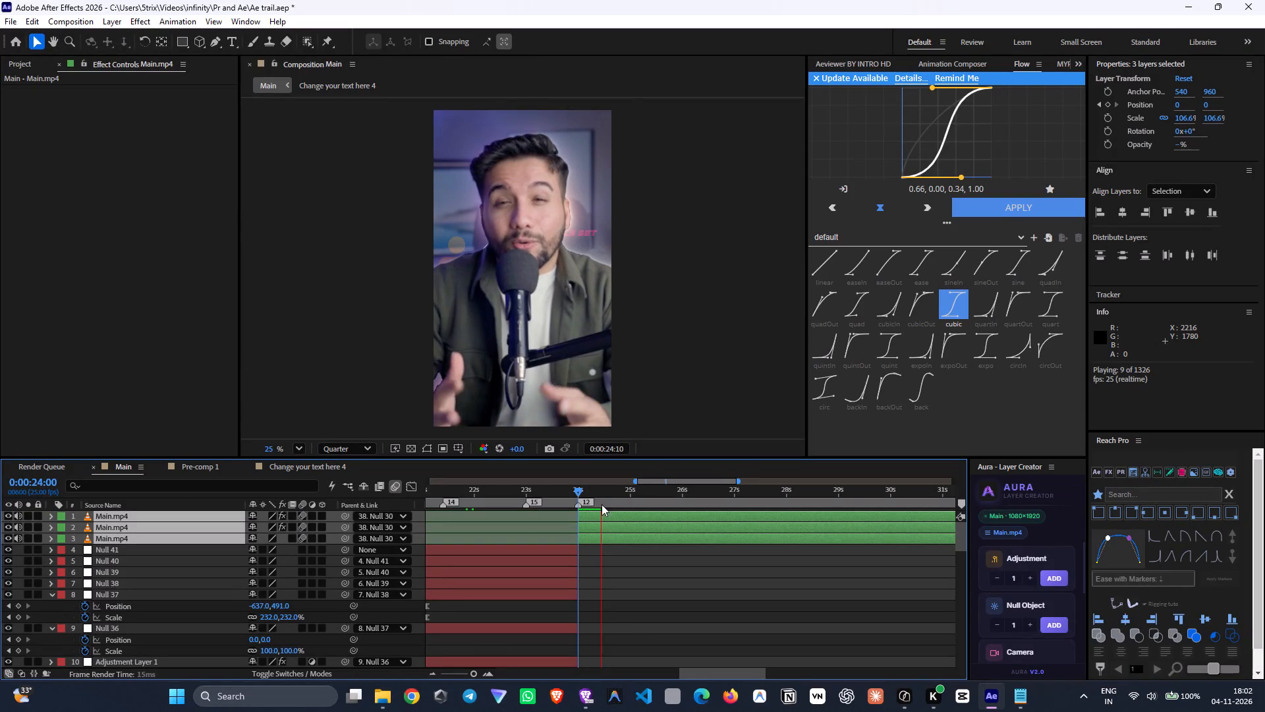
drag(602, 495, 592, 496)
scroll(620, 581, down, 2)
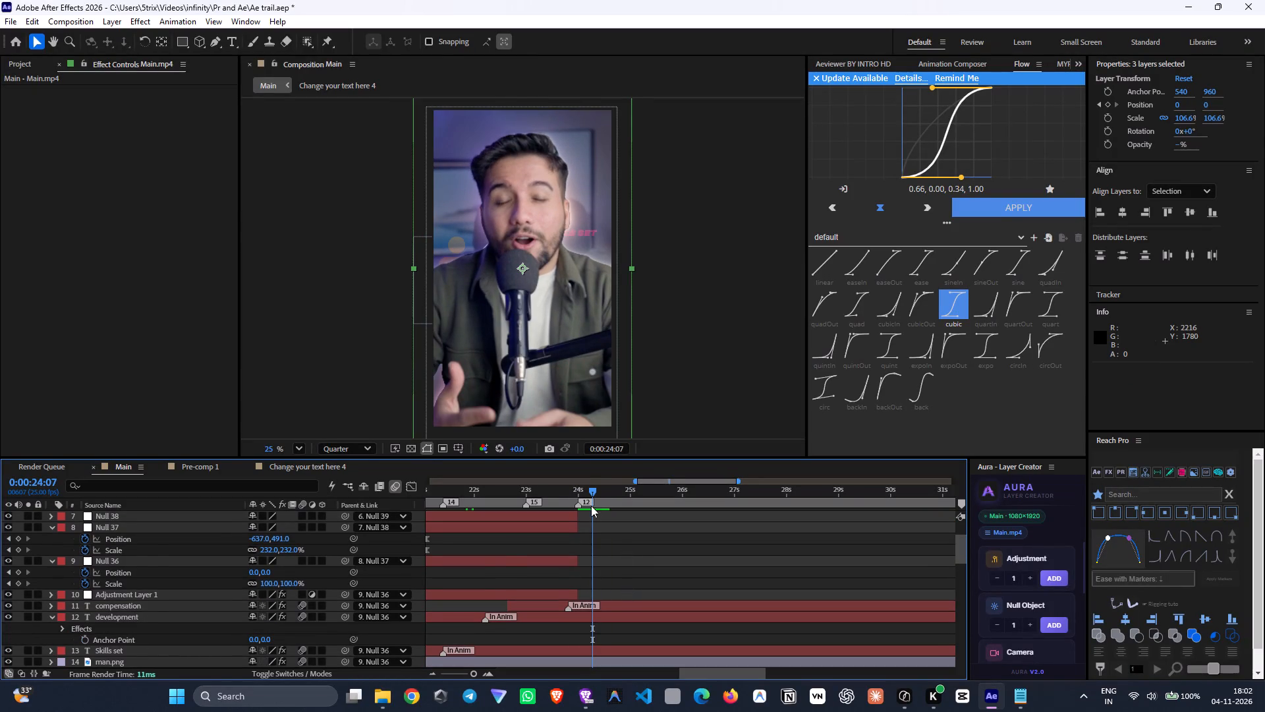
drag(591, 499, 578, 496)
scroll(607, 611, down, 3)
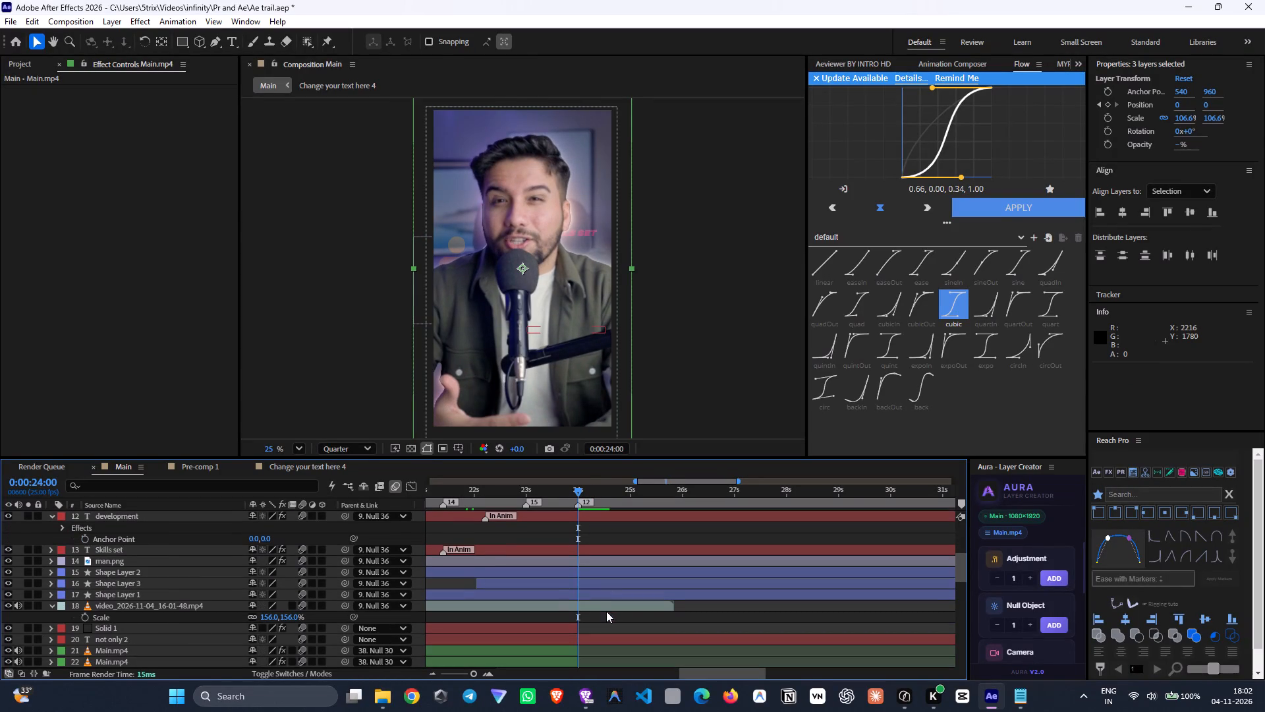
scroll(600, 606, up, 1)
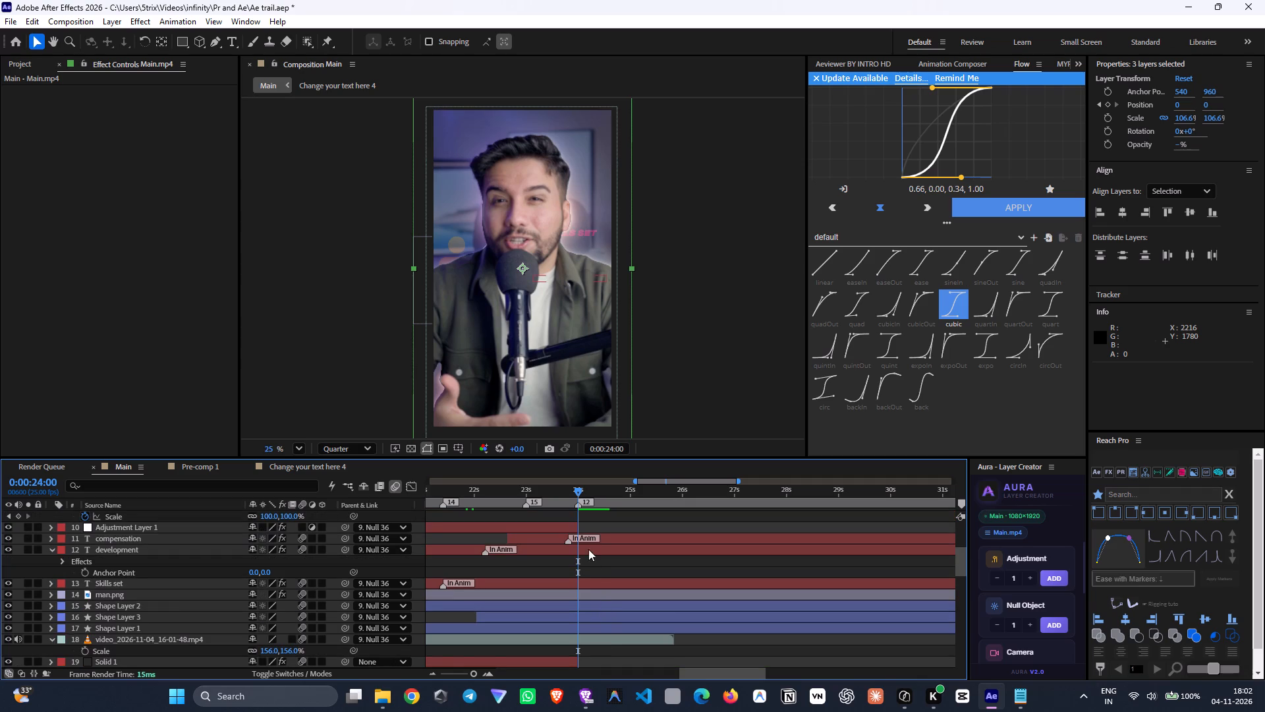
click(590, 536)
shift+click(613, 639)
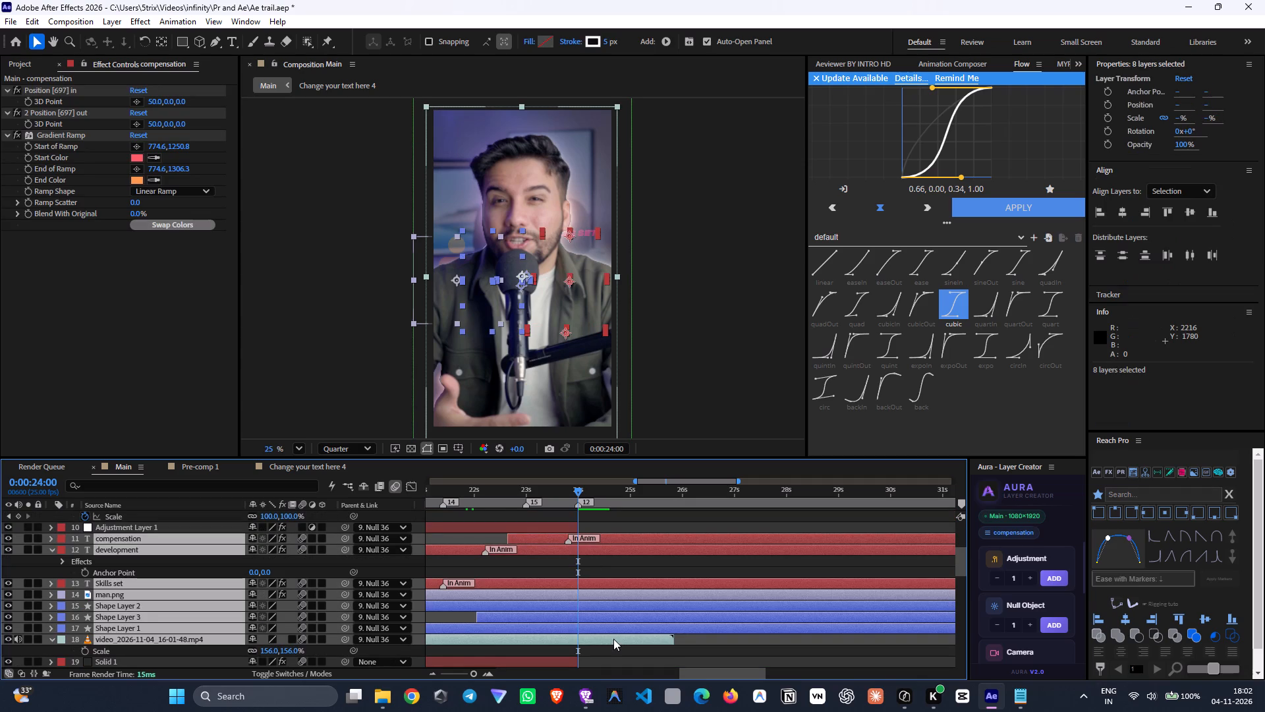
key(ctrl+shift+d)
key(Delete)
Split the "not only 2" text layer at 0:00:24:00 and delete the part after the cut.
scroll(601, 644, down, 2)
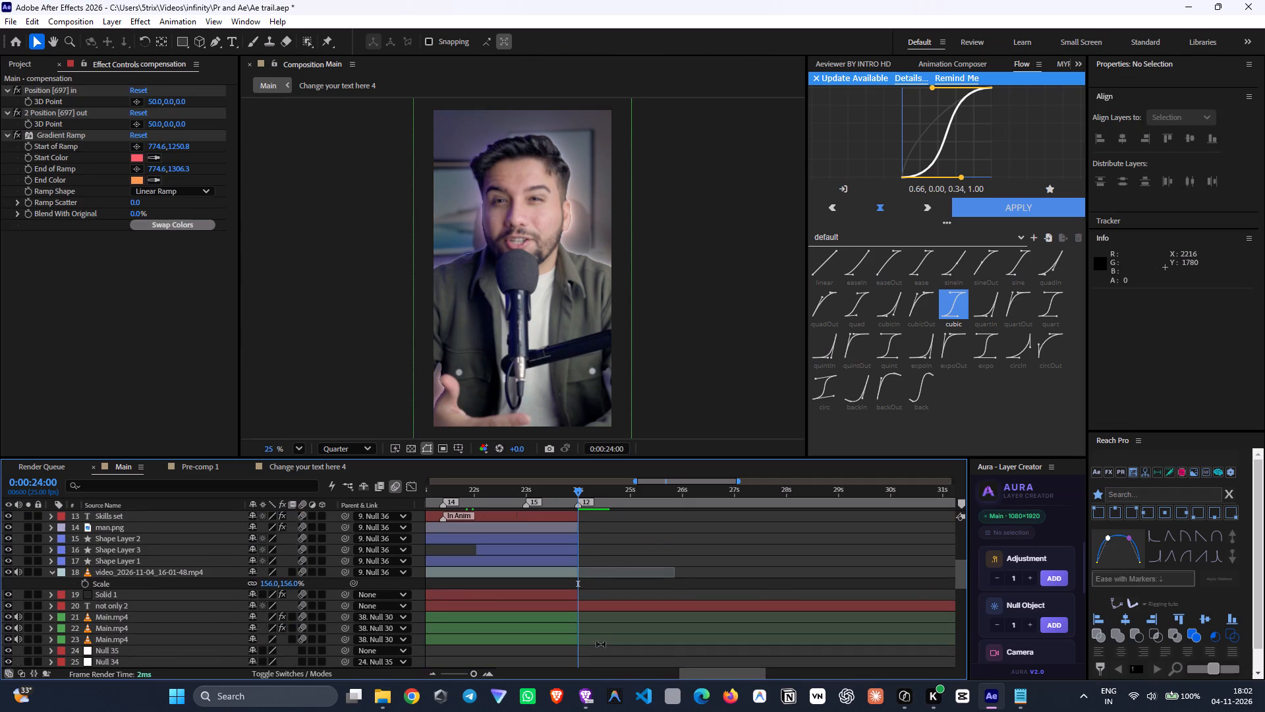
click(600, 606)
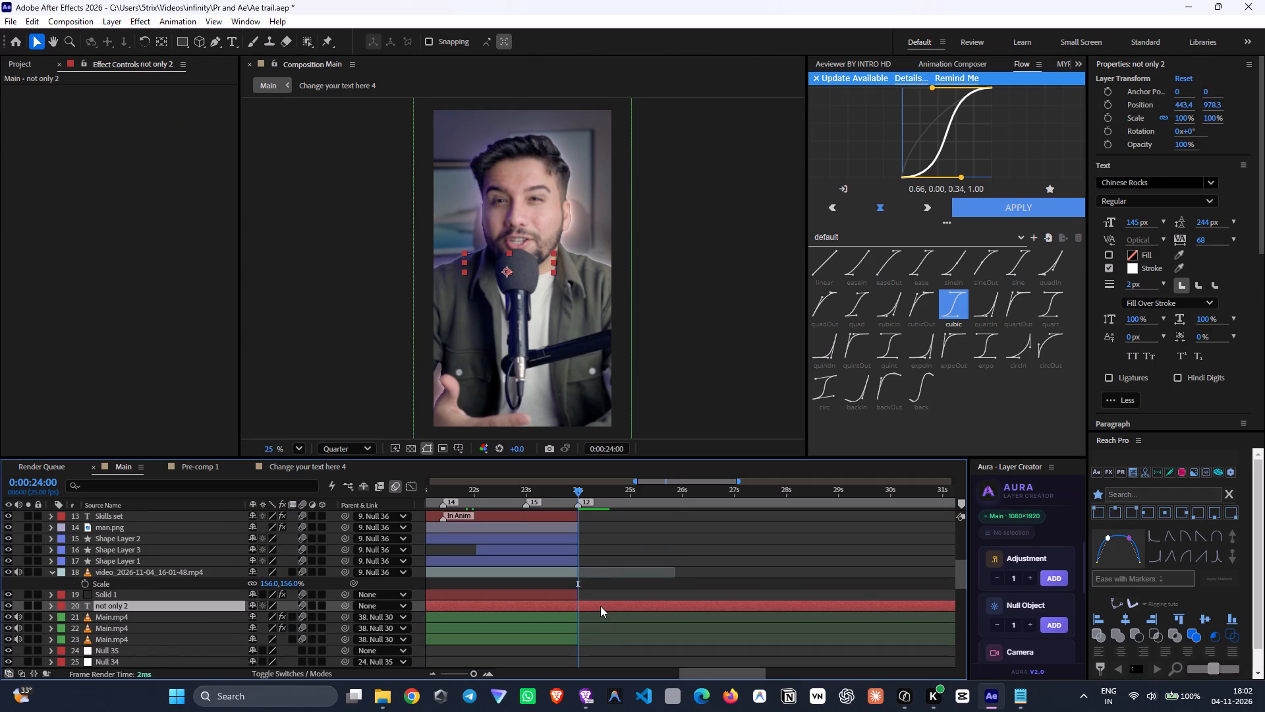
key(ctrl+shift+d)
key(Delete)
Hide the "not only 2" text layer in the man-icon scene and save the project.
click(557, 495)
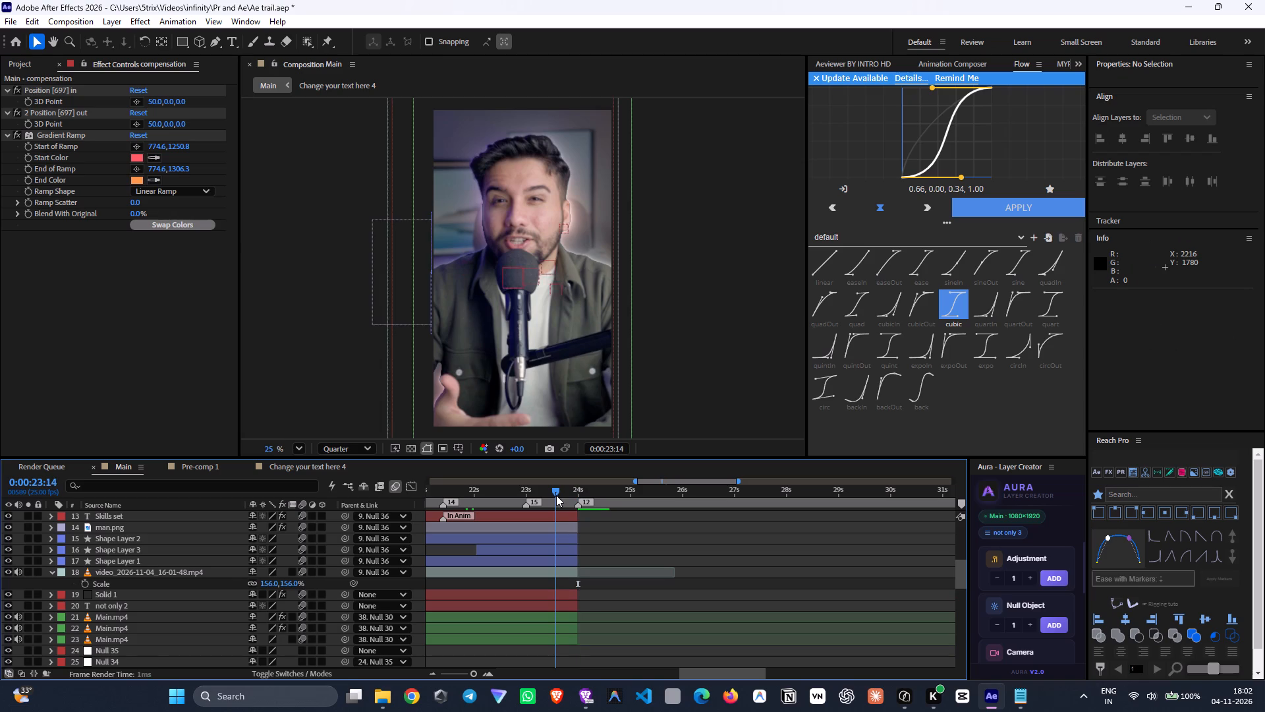
click(11, 605)
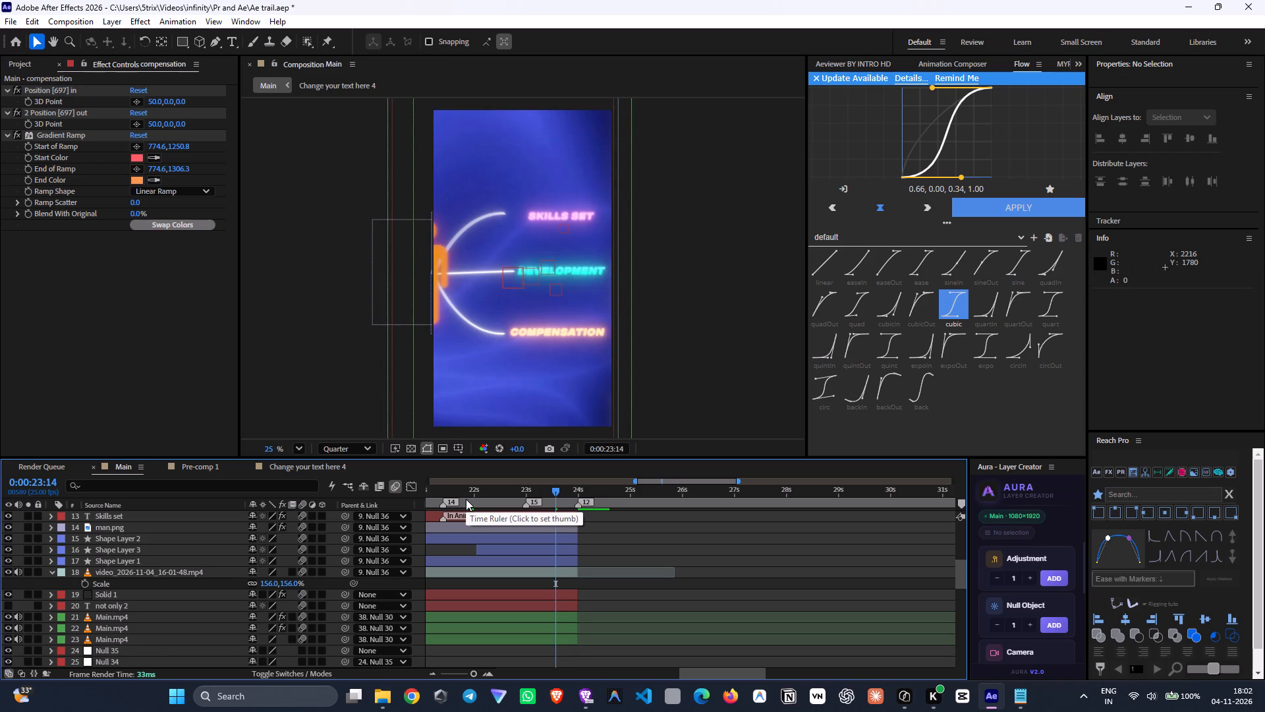
key(ctrl+s)
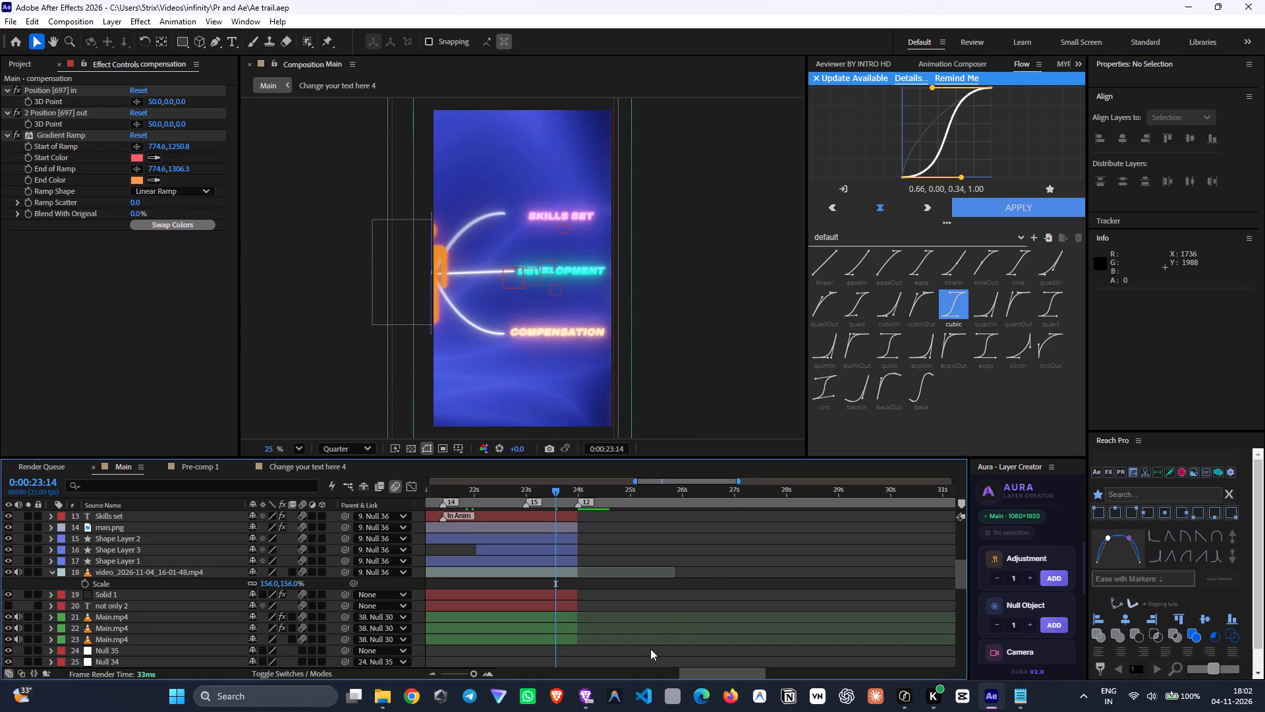
Play back the speaker footage from about 0:00:24:00 and add a composition marker at 0:00:25:16 where the phrase ends.
drag(576, 492, 590, 500)
drag(739, 481, 793, 483)
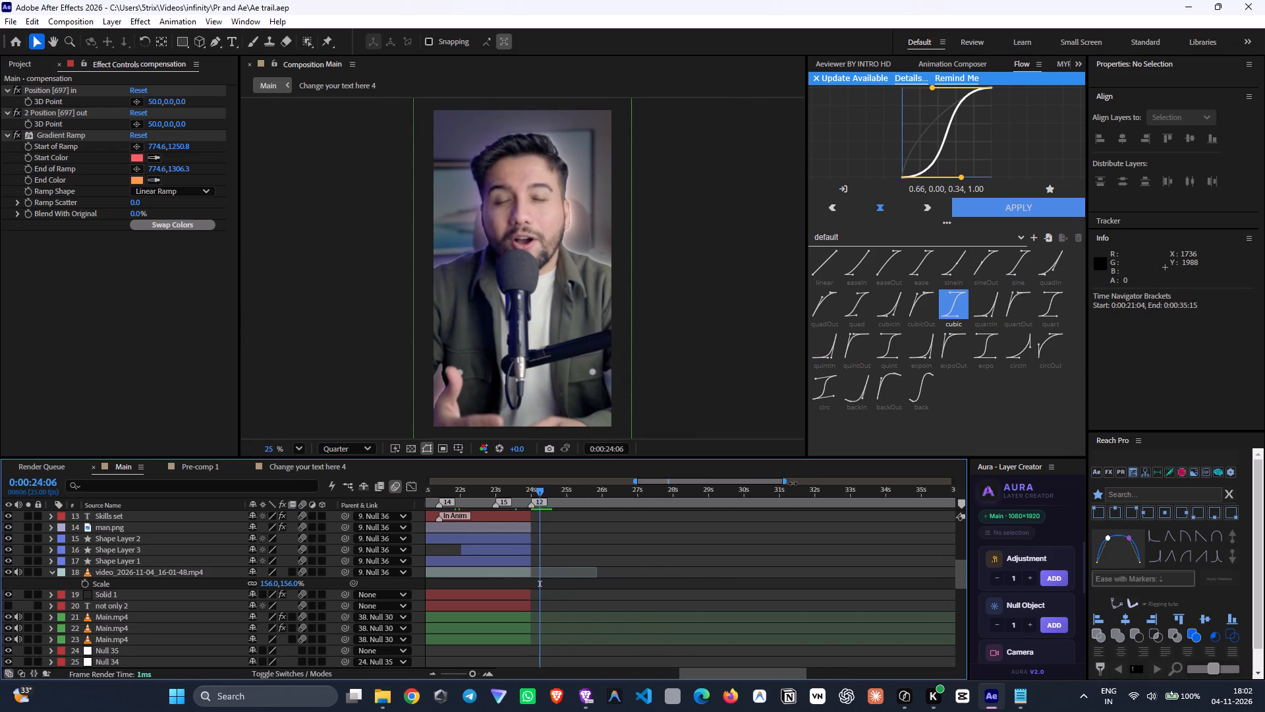
drag(793, 483, 820, 486)
scroll(613, 543, up, 4)
scroll(554, 531, up, 9)
key(space)
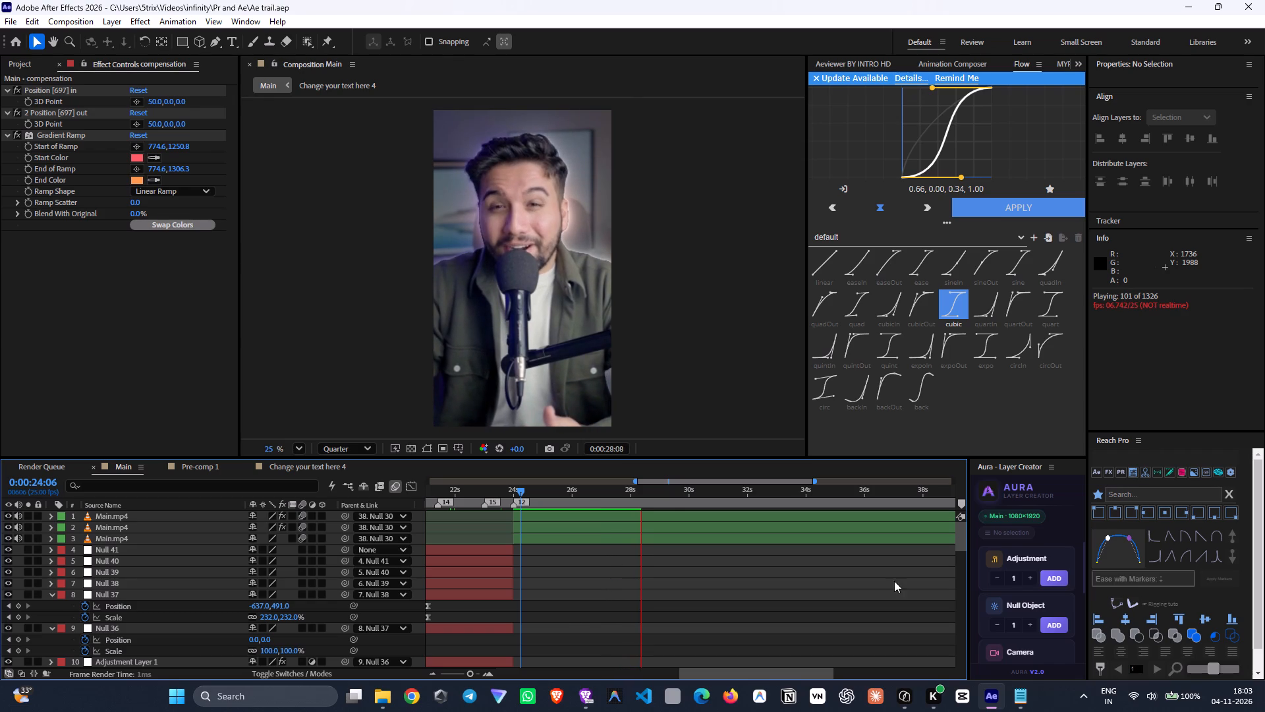
drag(582, 496, 514, 498)
key(space)
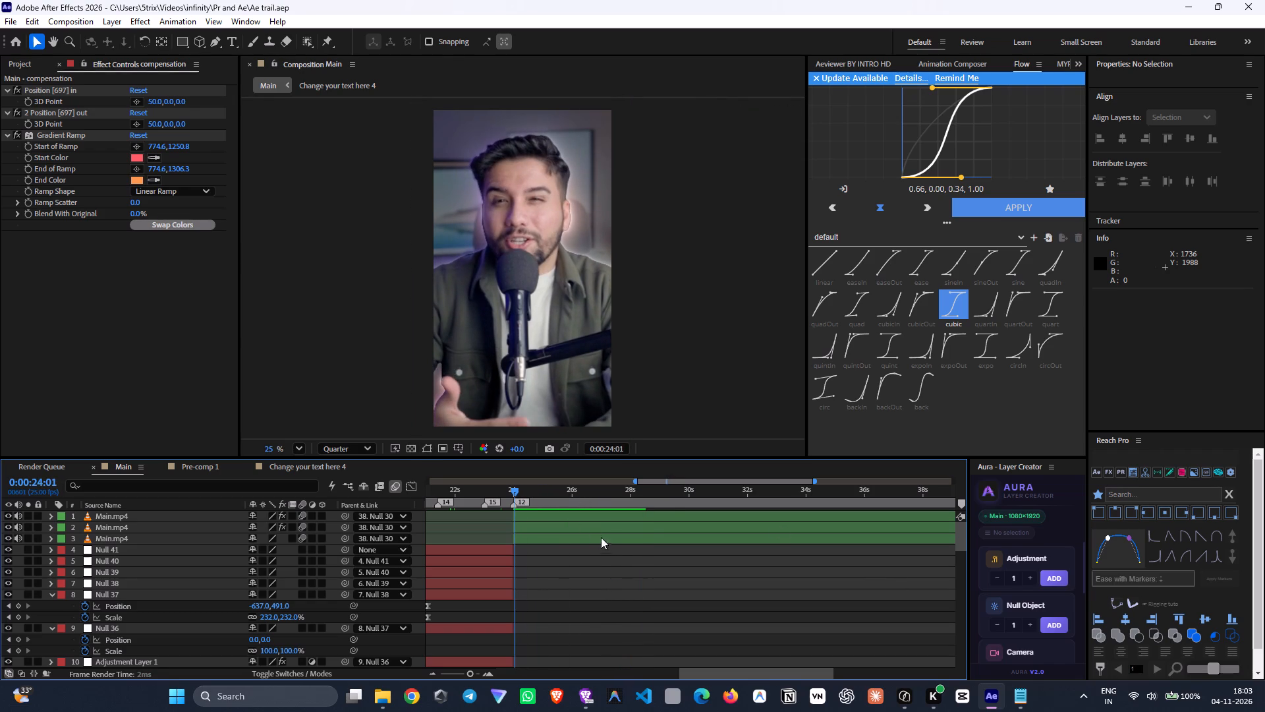
key(space)
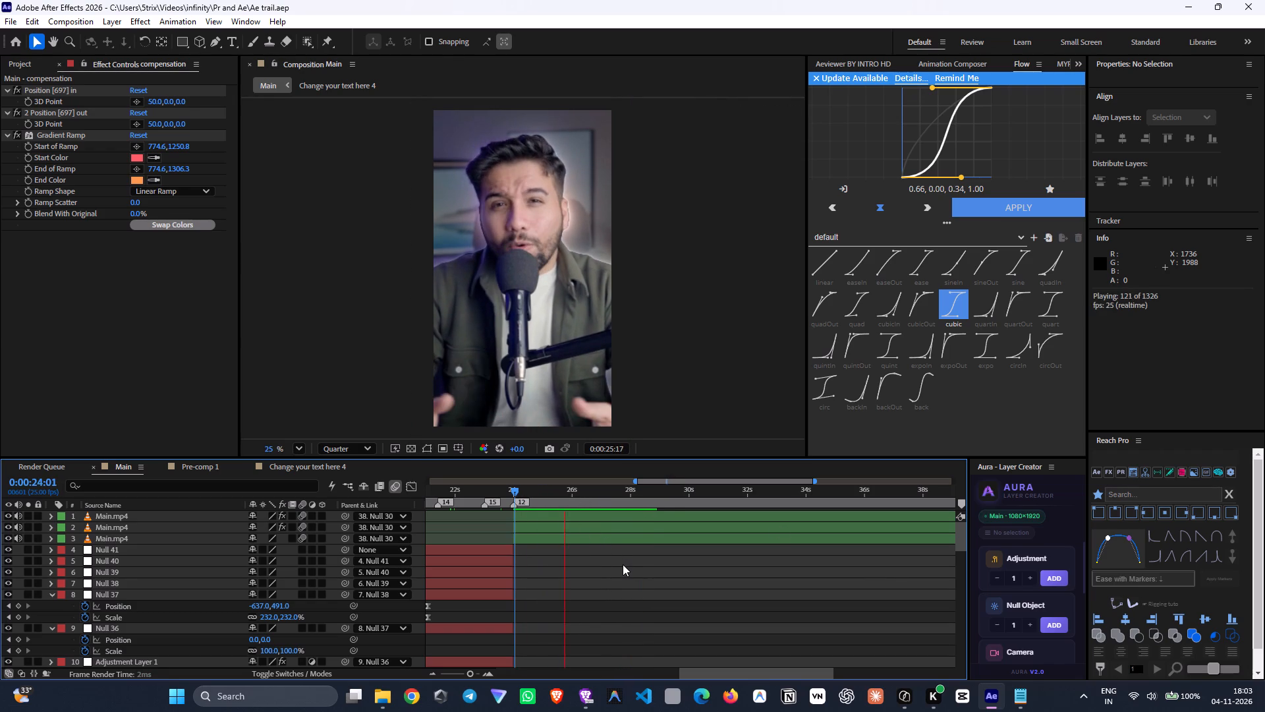
click(560, 497)
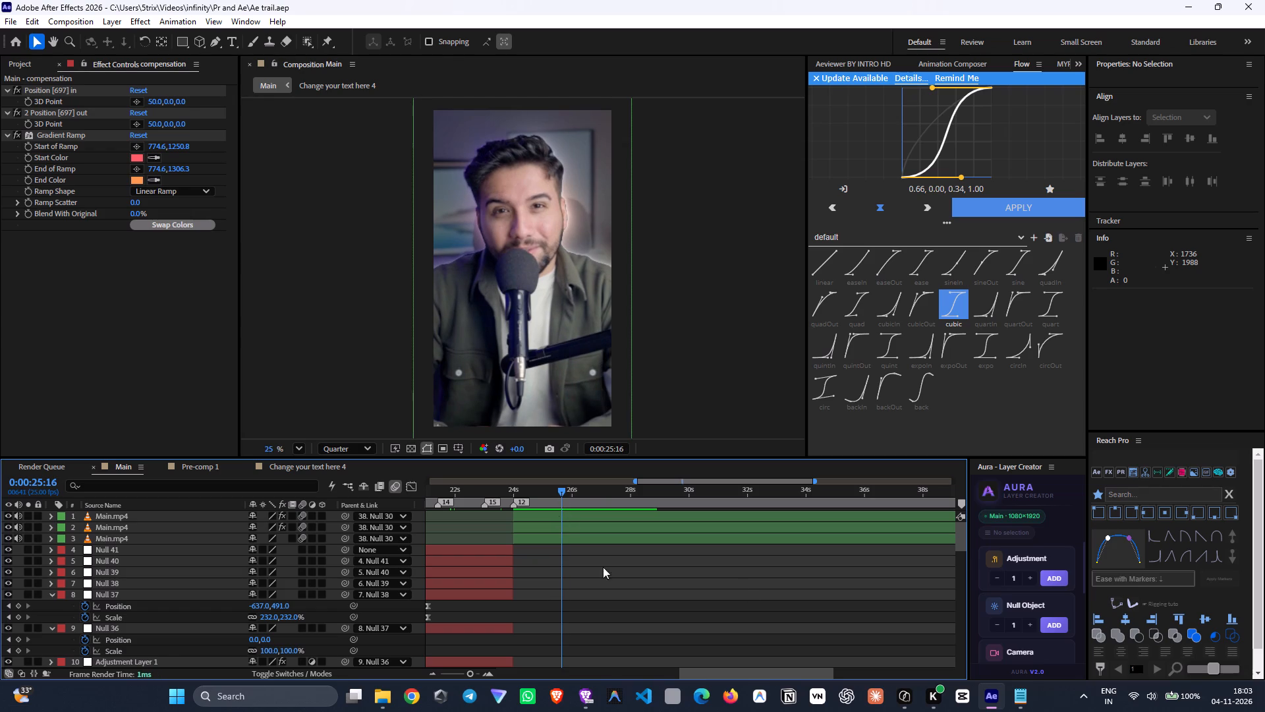
click(961, 499)
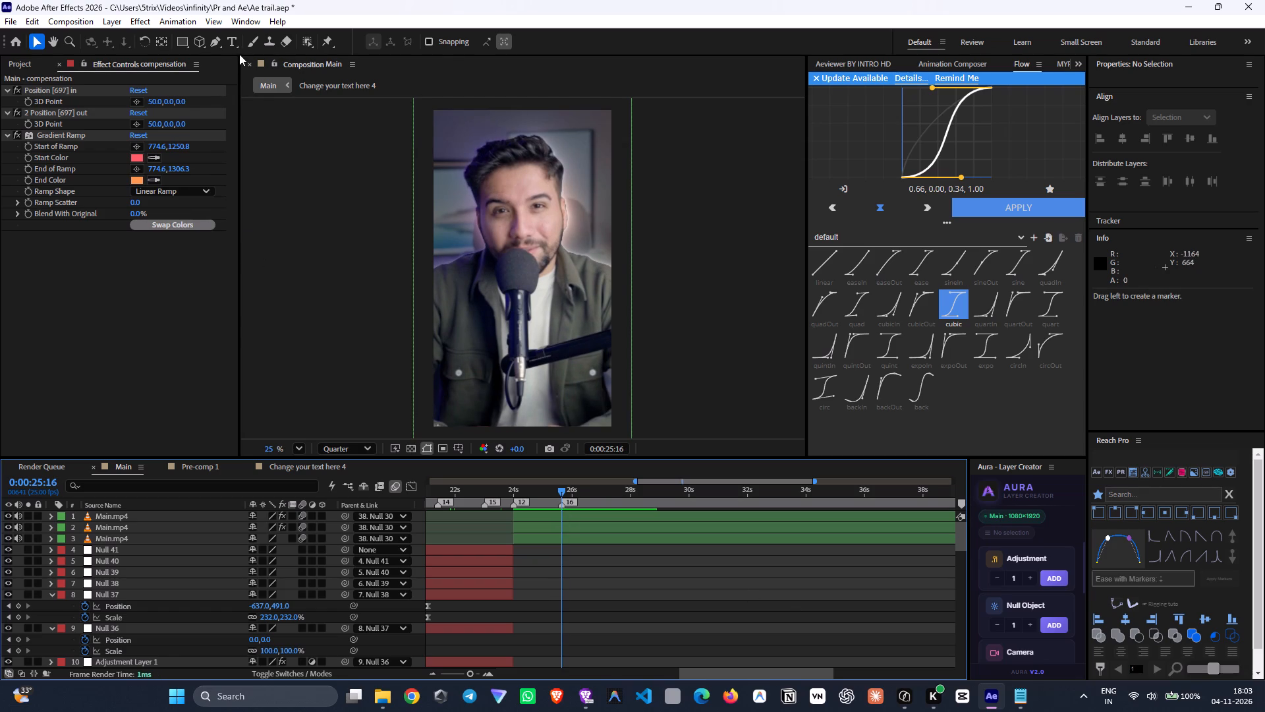
Create an empty text layer over the speaker footage and move its start to 0:00:23:24.
click(234, 39)
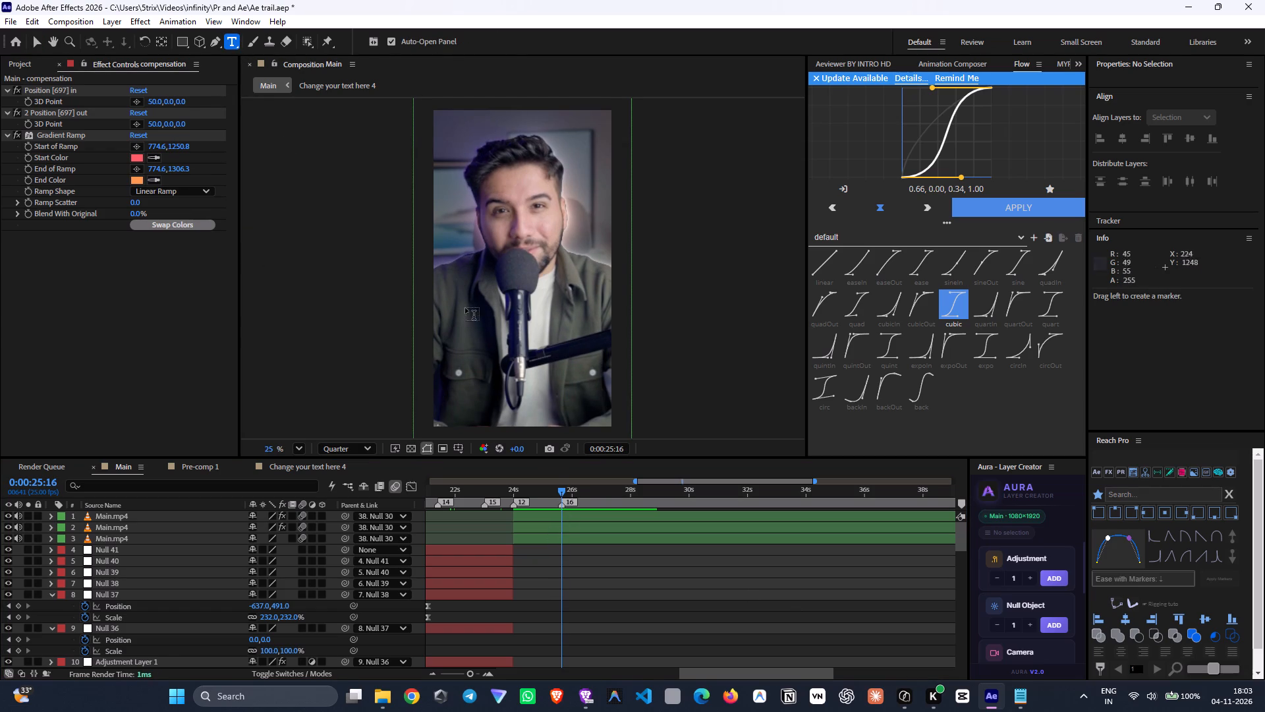
click(472, 289)
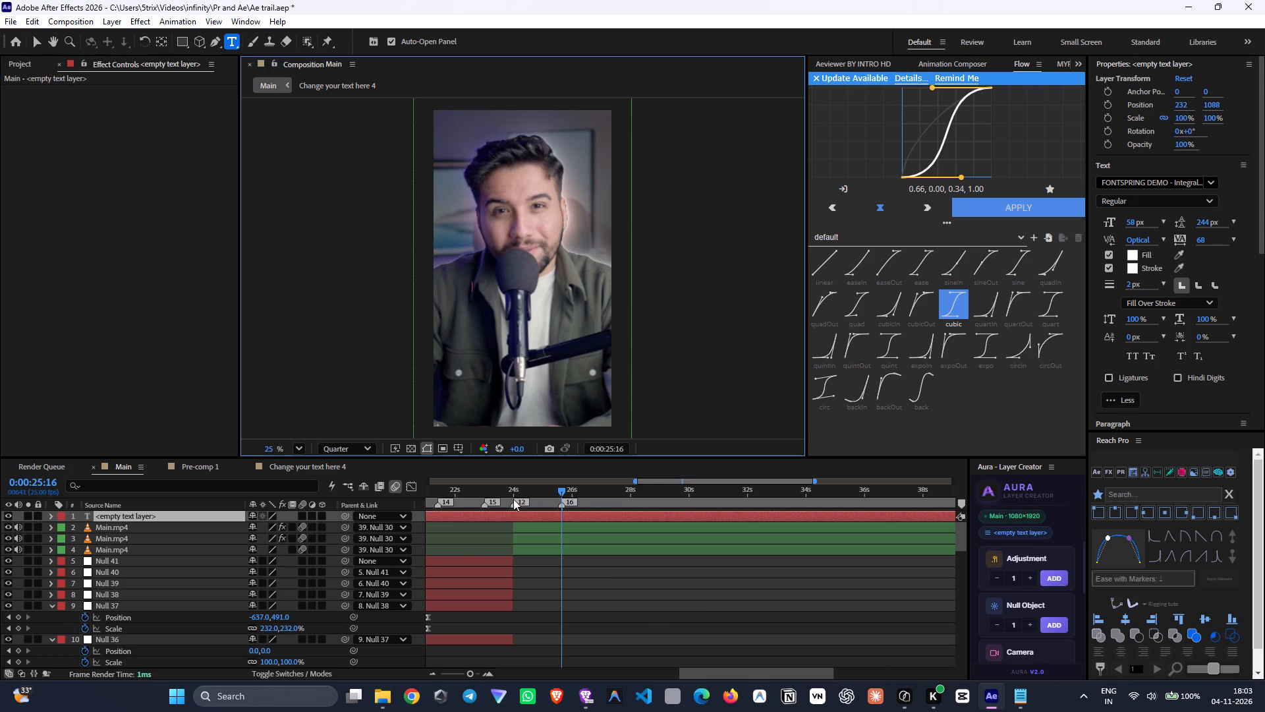
drag(522, 497, 513, 494)
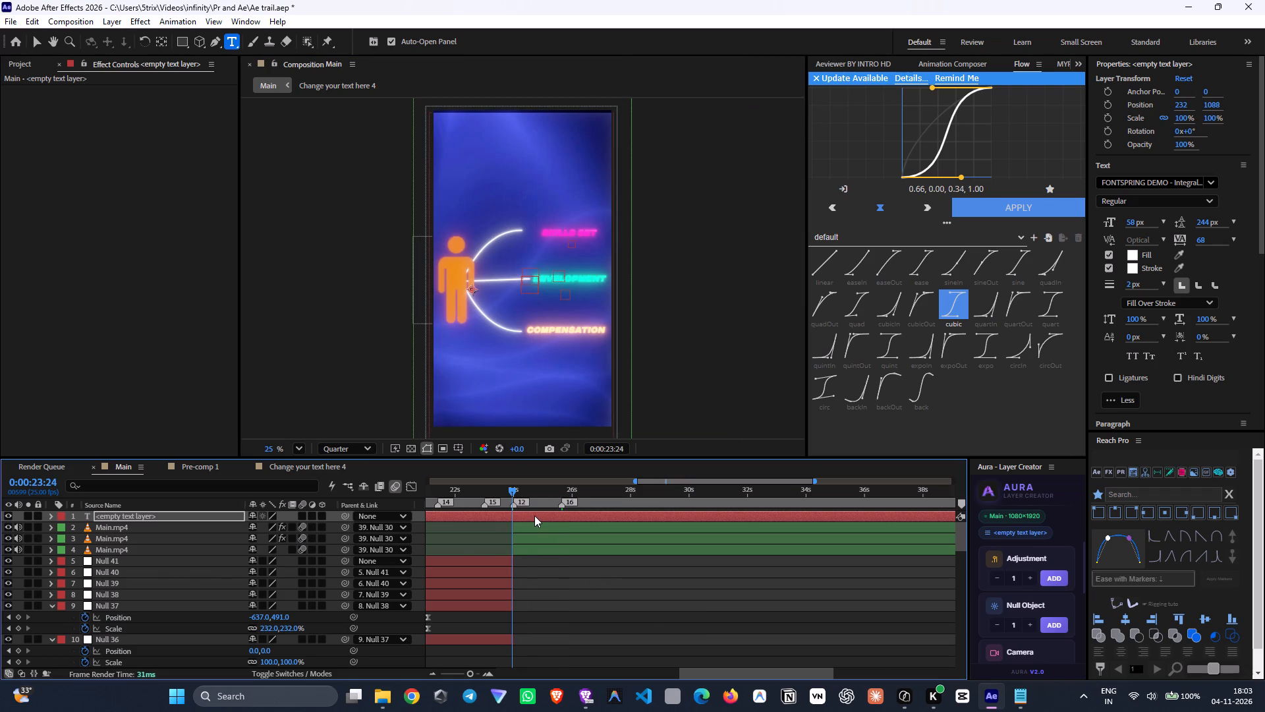
key(bracketleft)
click(530, 495)
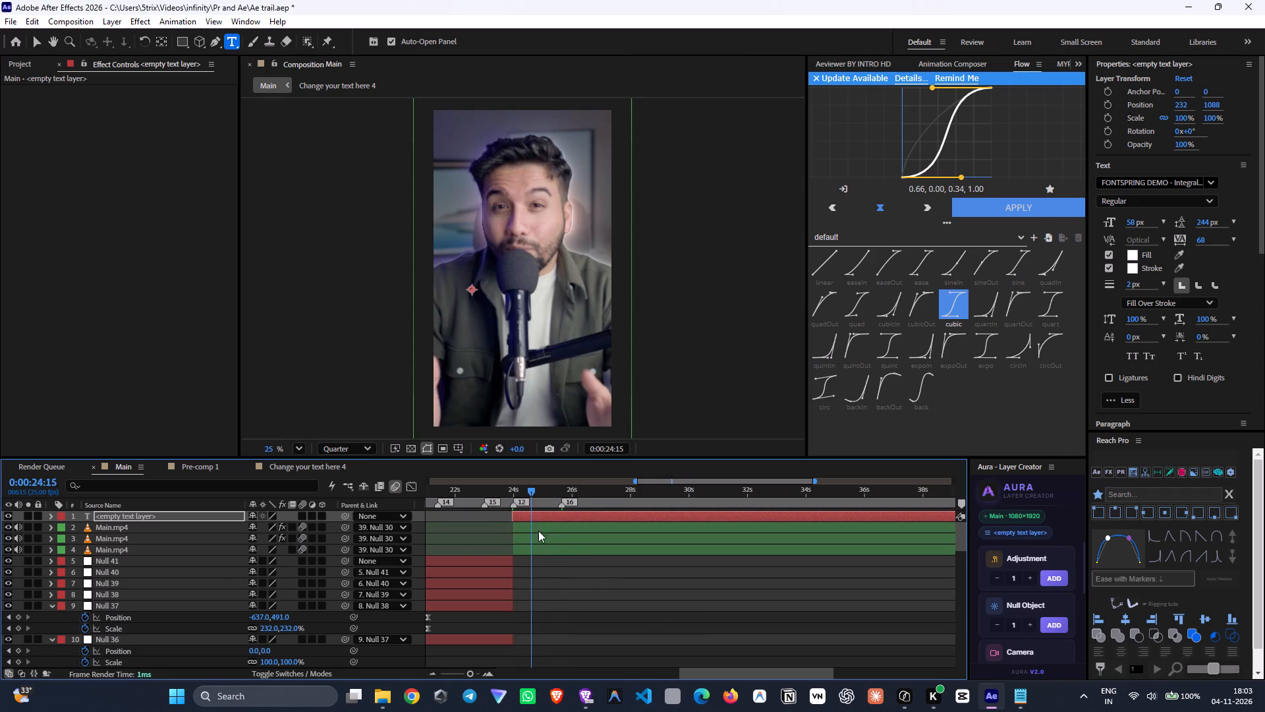
click(520, 514)
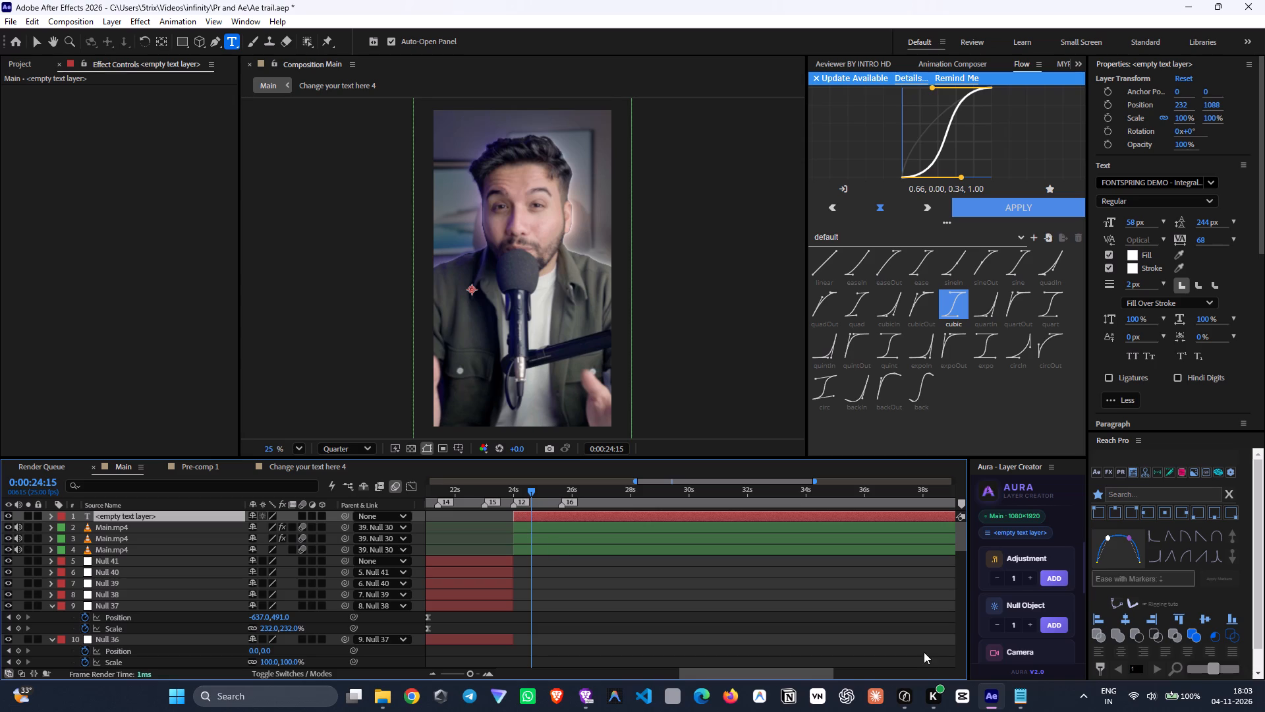
Copy "are all important to us" from caption 12 of 1.txt in Notepad into the empty text layer in After Effects.
click(1021, 694)
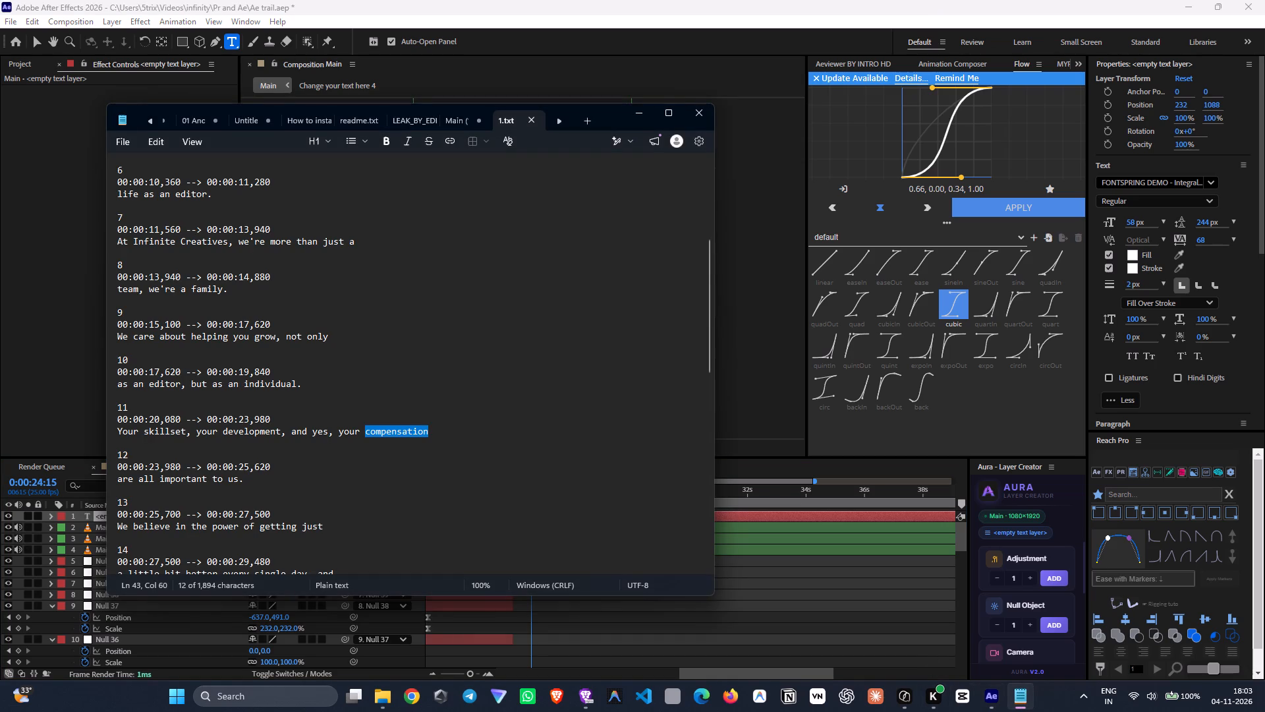
drag(238, 476, 107, 480)
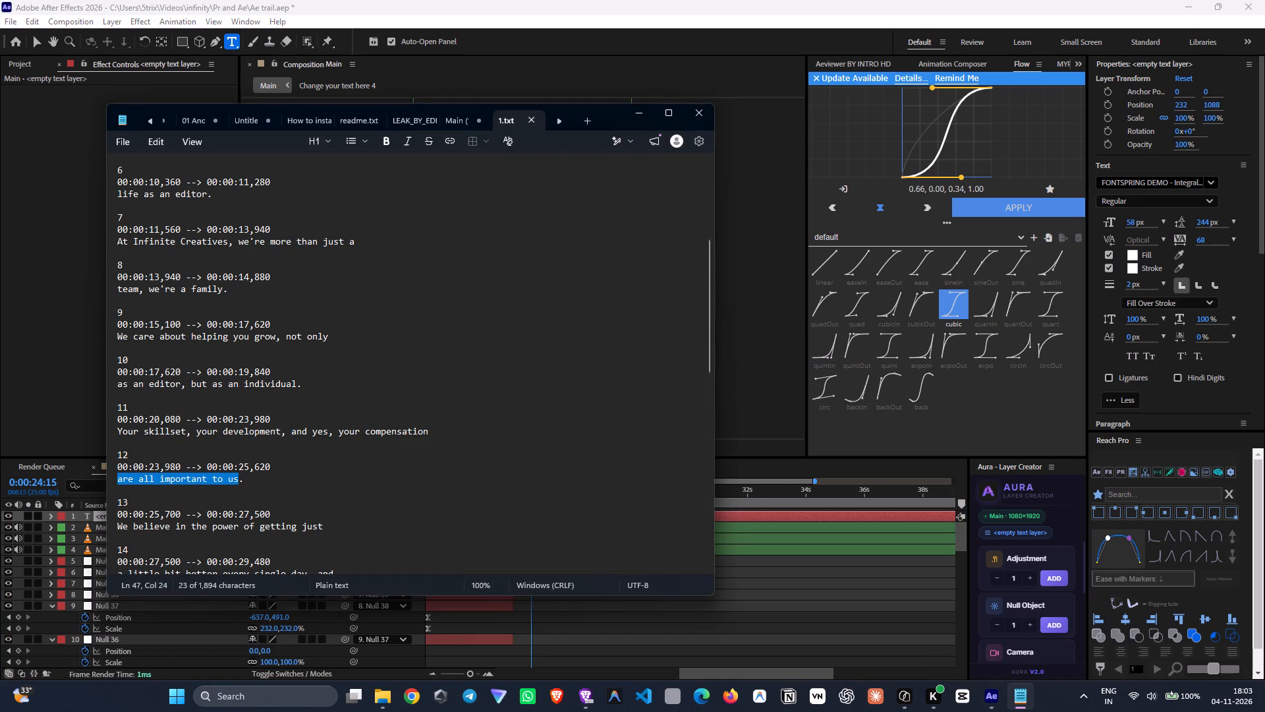
scroll(334, 482, down, 13)
scroll(335, 482, up, 5)
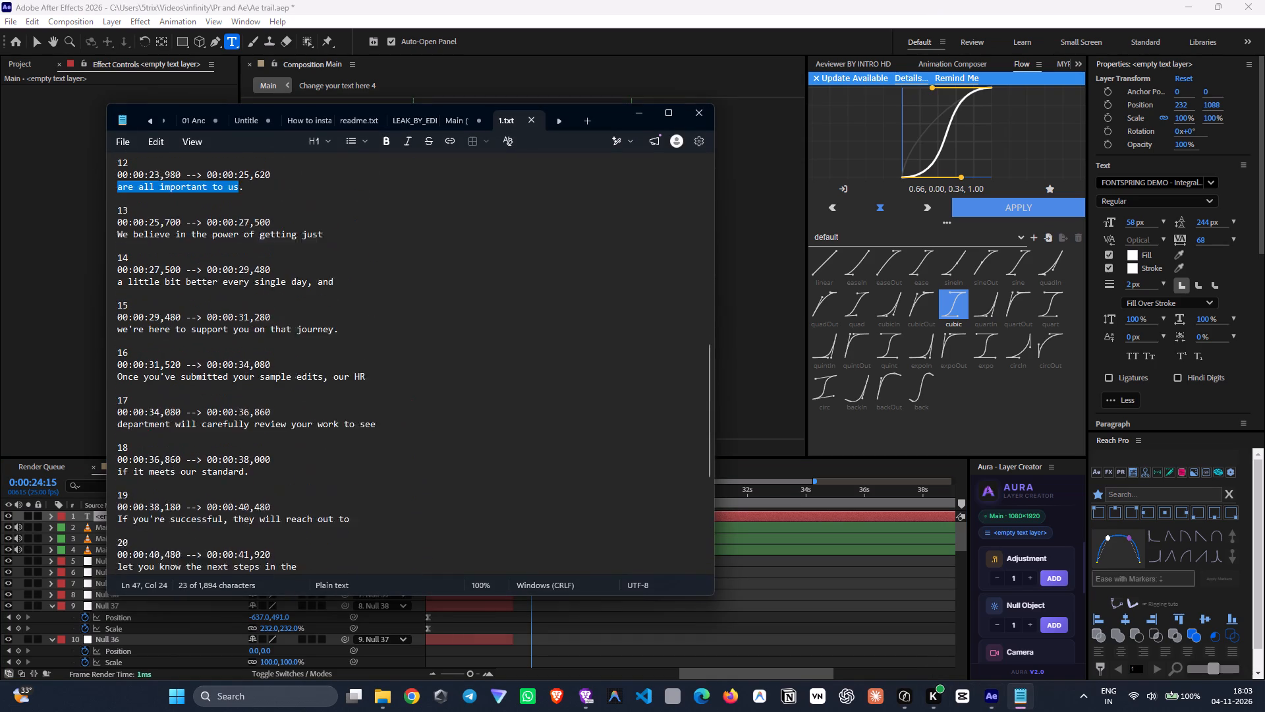
scroll(335, 482, up, 1)
key(ctrl+c)
key(alt+Tab)
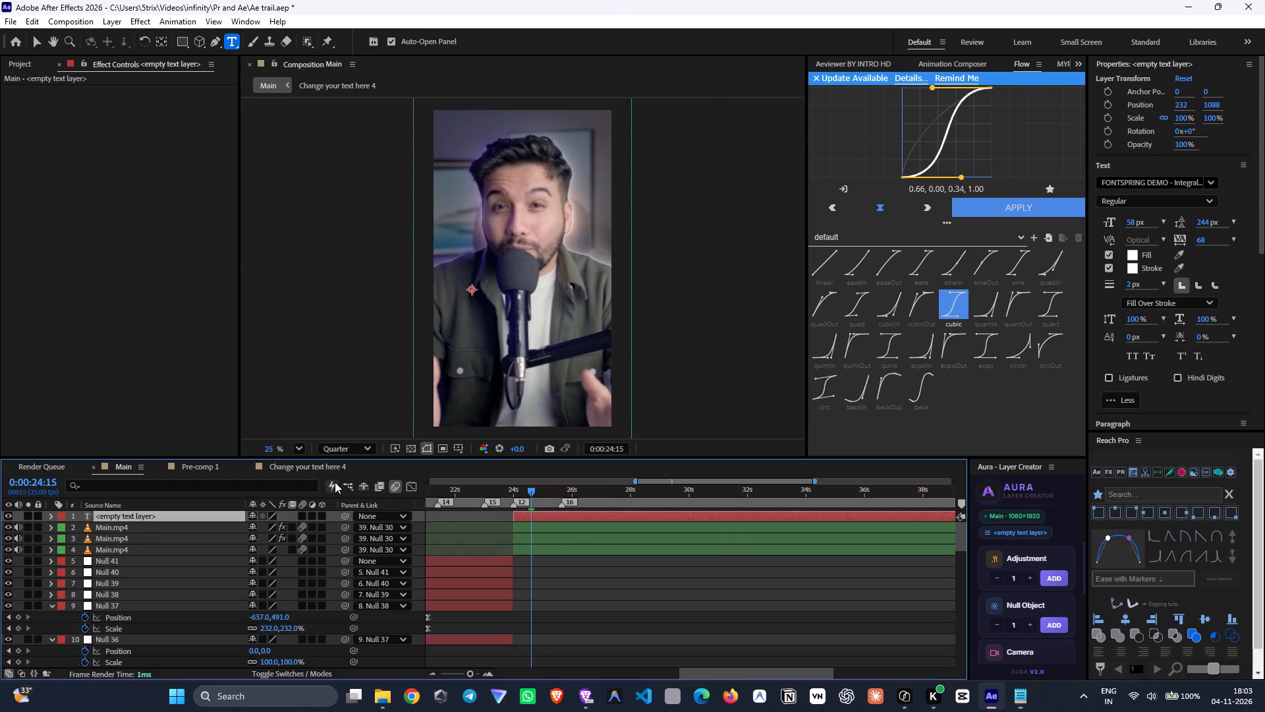
double_click(519, 516)
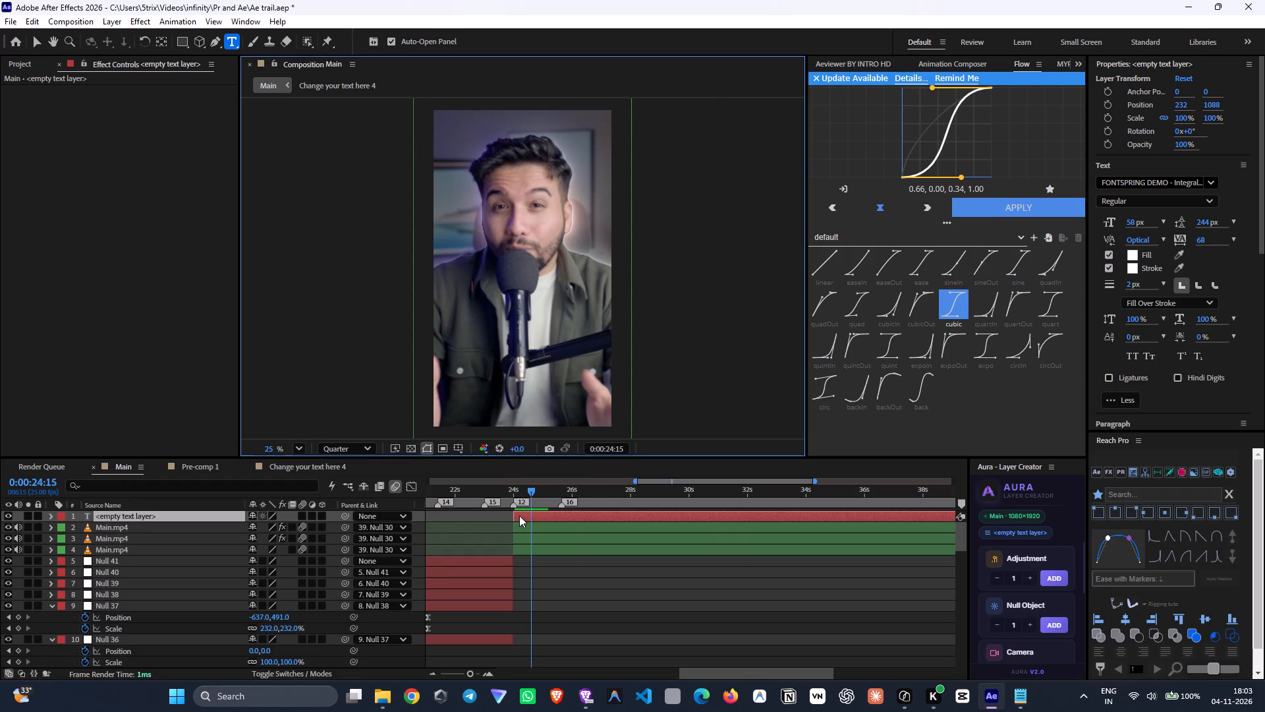
key(ctrl+v)
click(582, 597)
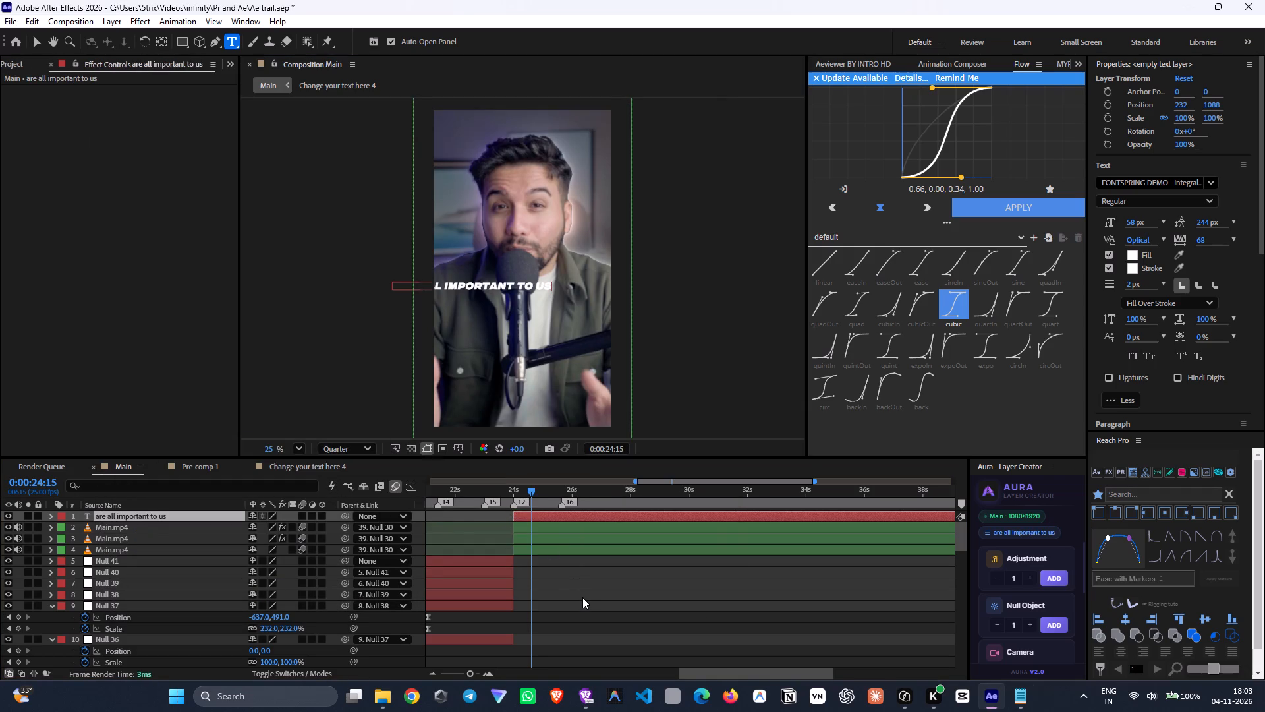
Move the "are all important to us" text across the speaker's chest to position about 532, 1260.
click(551, 516)
key(v)
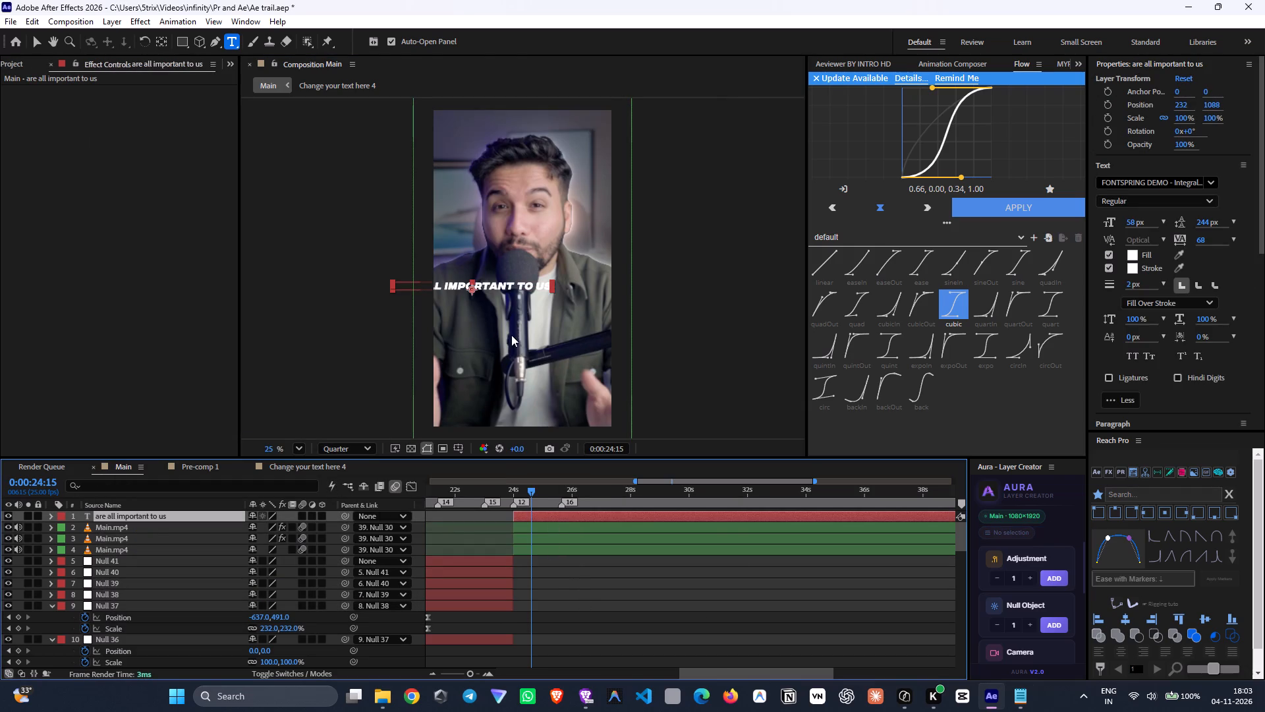
drag(480, 282, 530, 311)
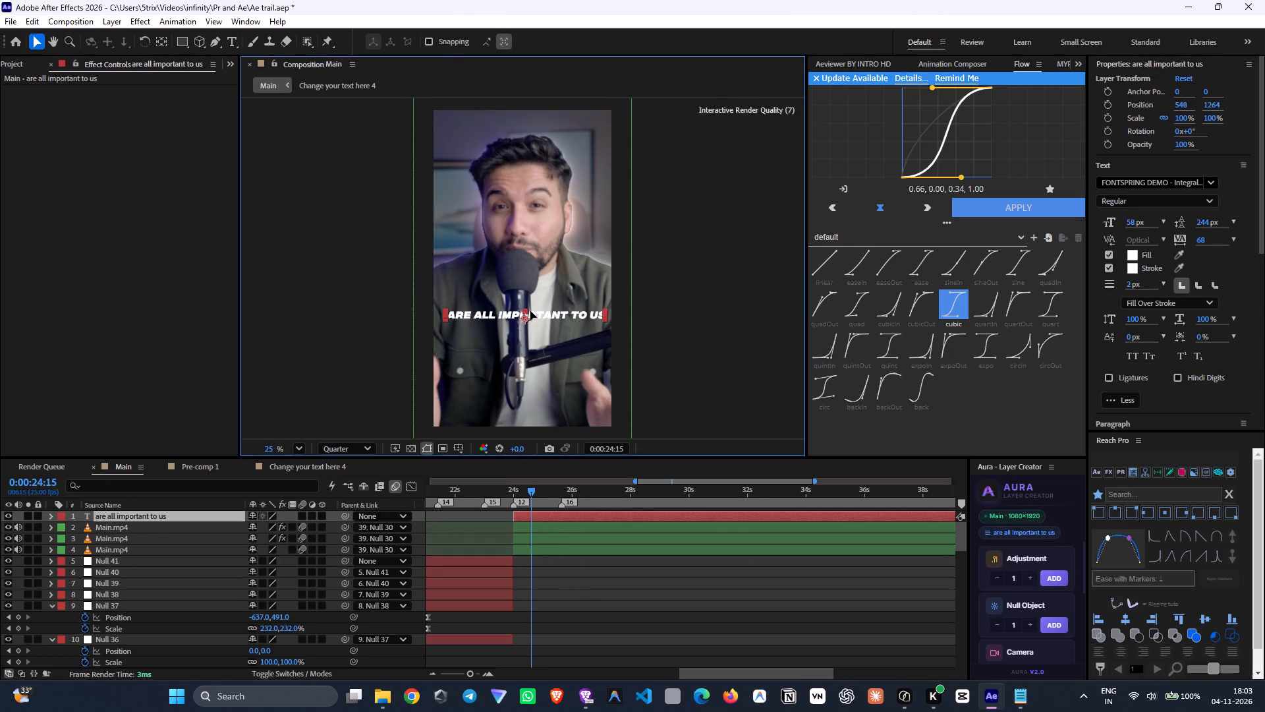
drag(530, 311, 530, 311)
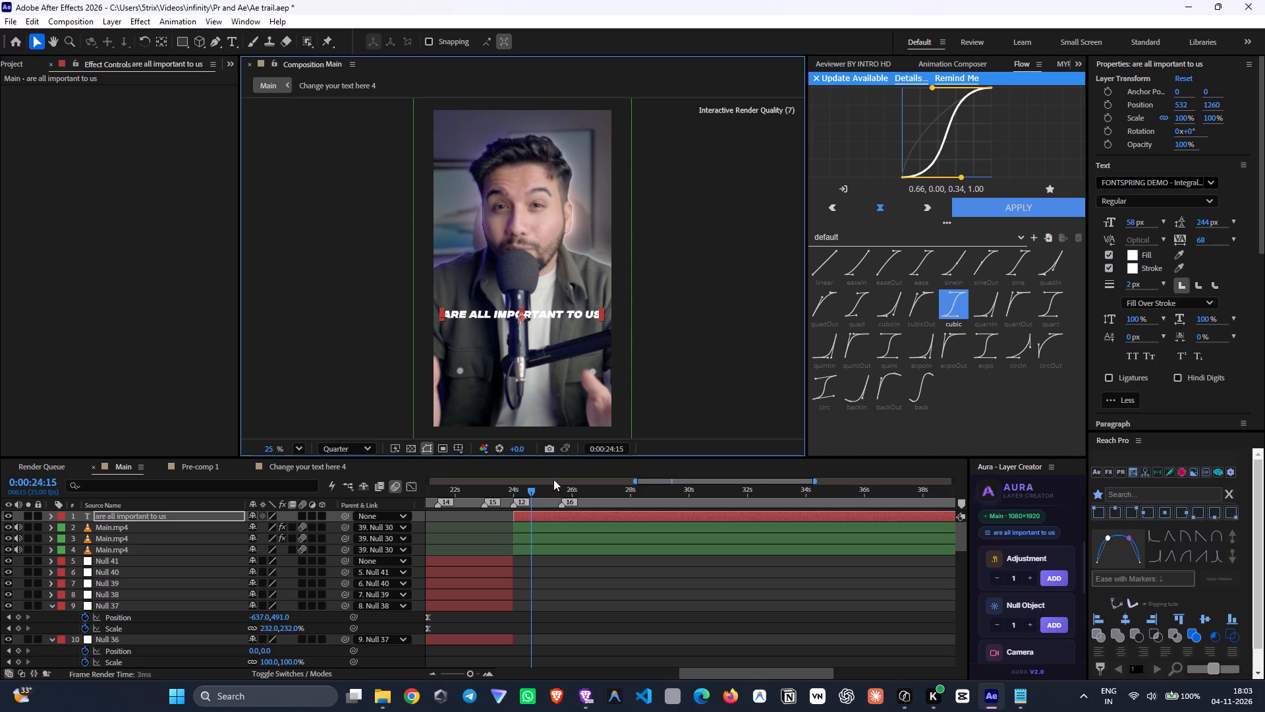
Change the font of the "are all important to us" text to Komika Axis and keep its layer selected.
click(533, 496)
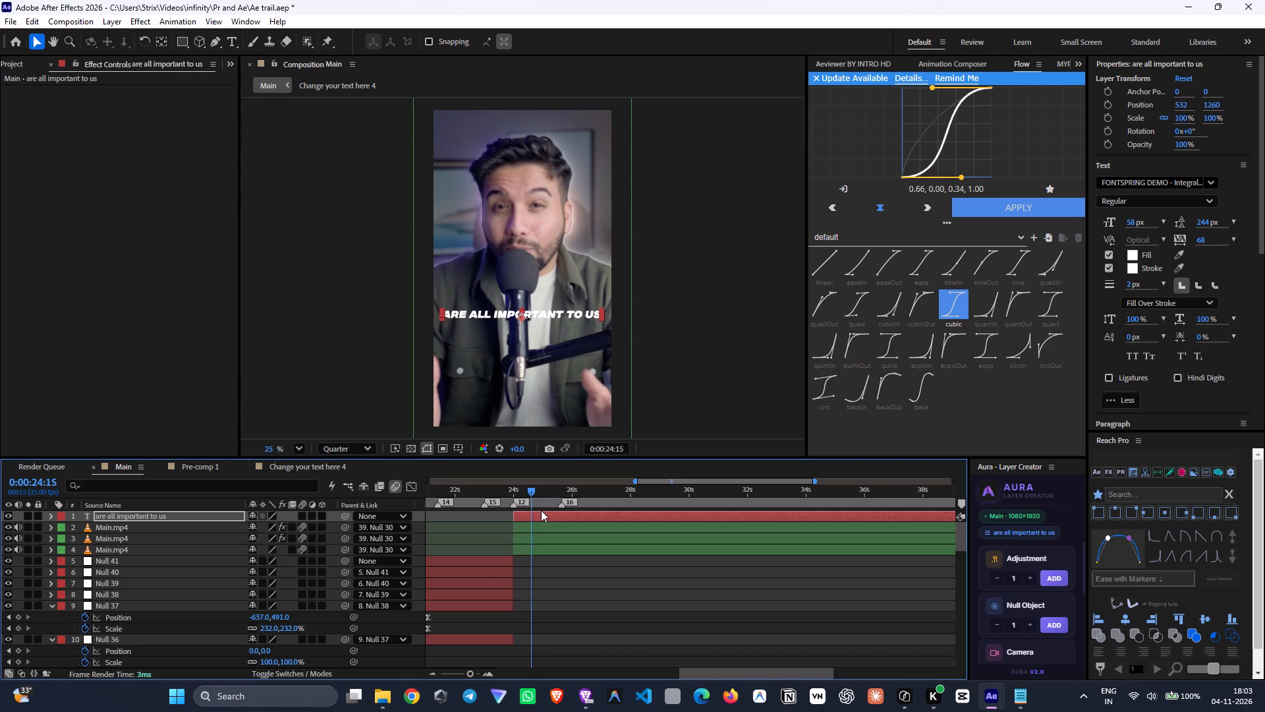
double_click(639, 516)
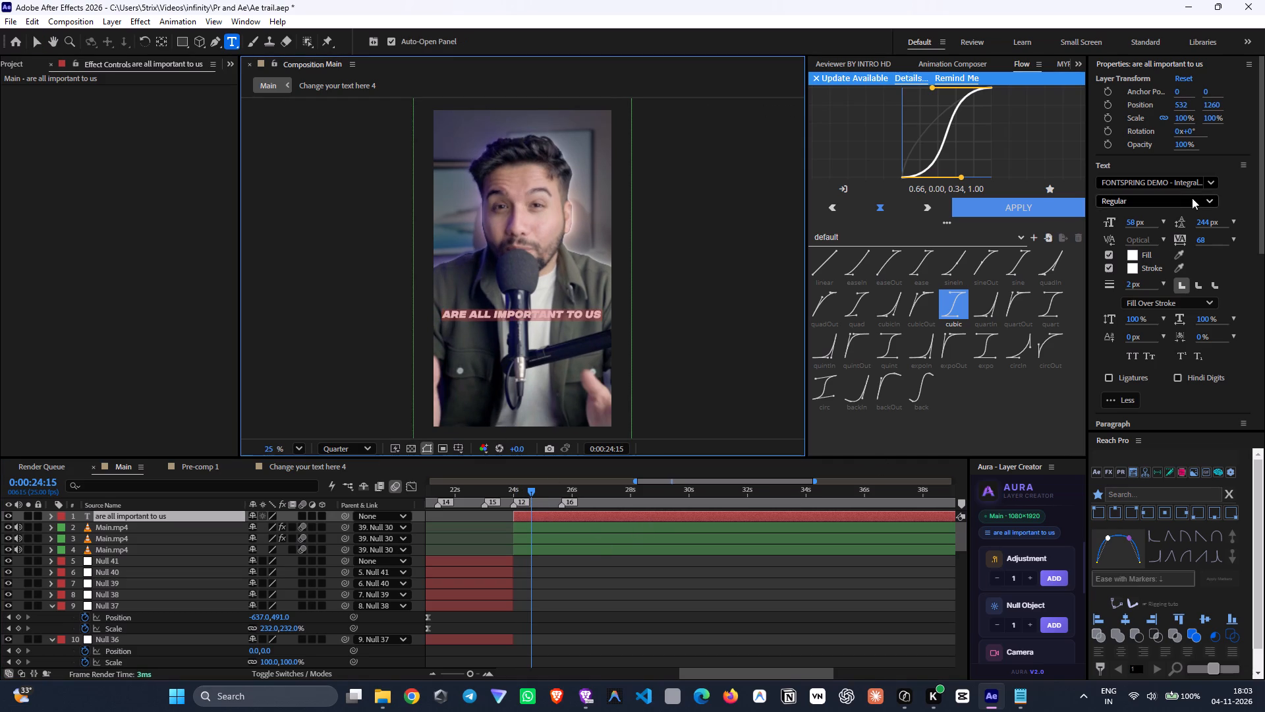
click(1214, 183)
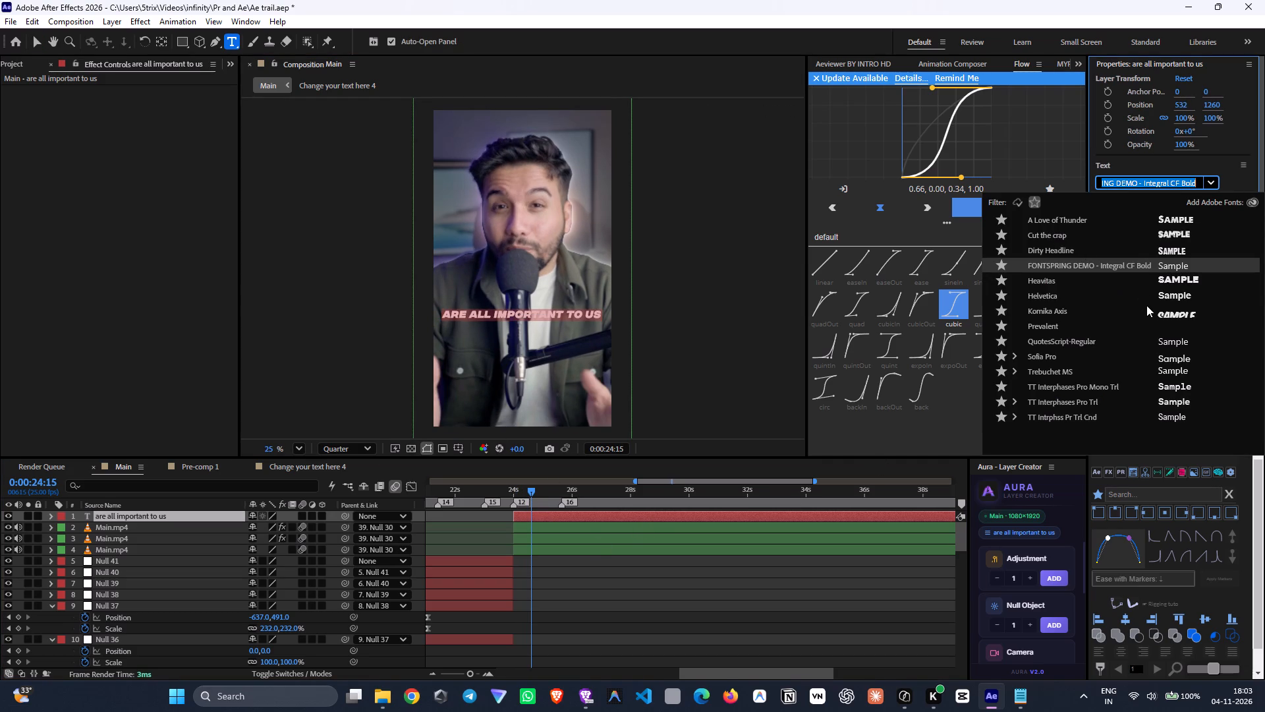
click(1146, 316)
click(577, 581)
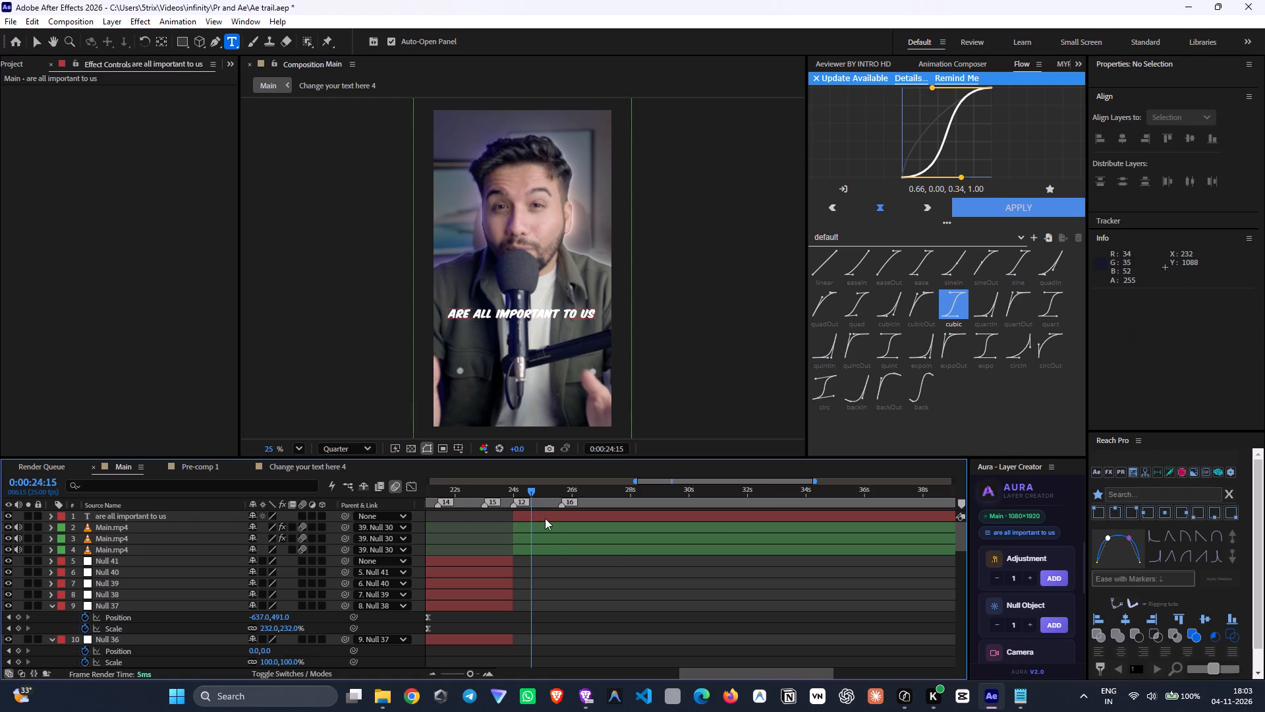
click(545, 516)
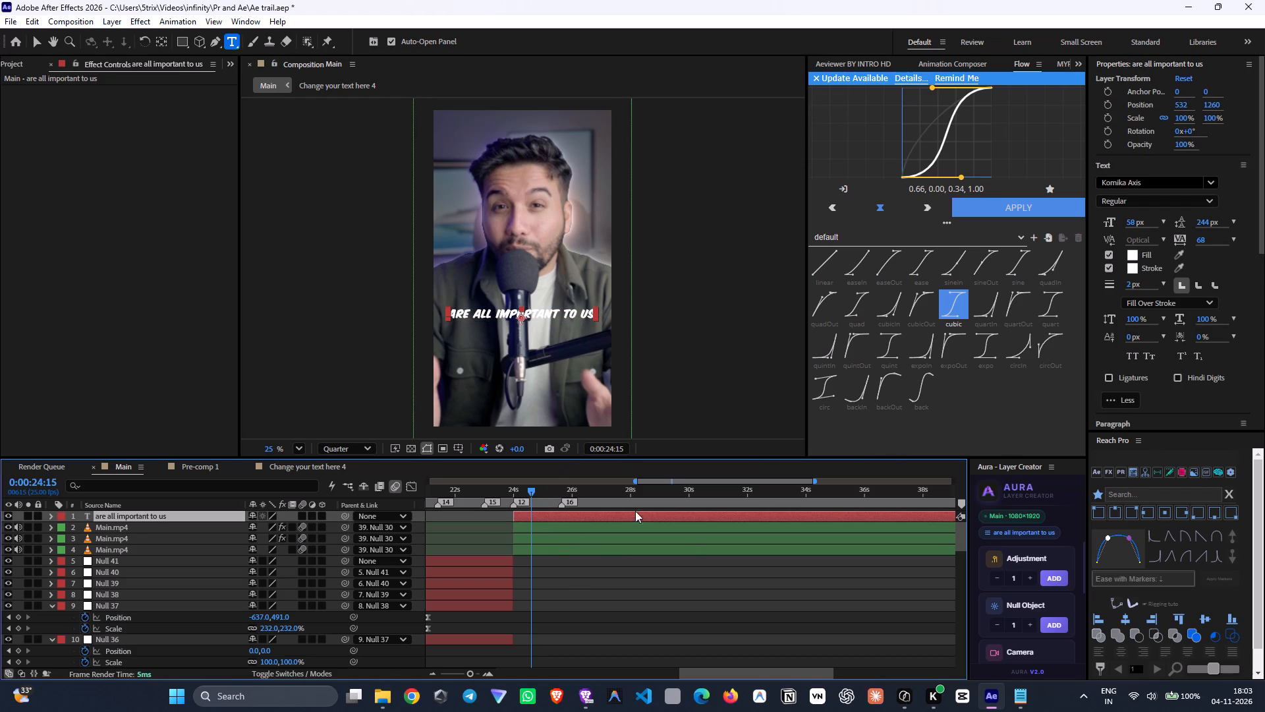
Change the font of the "are all important to us" text to FONTSPRING DEMO - Integral CF Bold and check it around 0:00:24:01.
click(1211, 184)
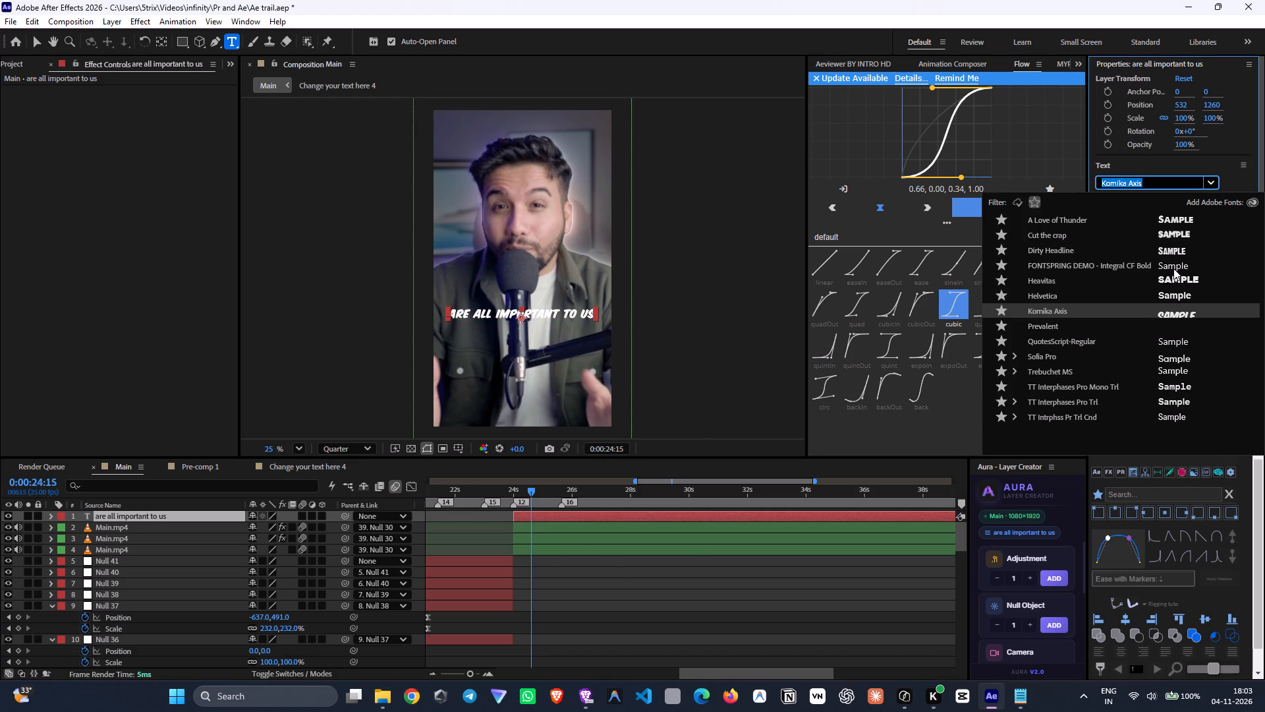
click(1172, 266)
click(585, 591)
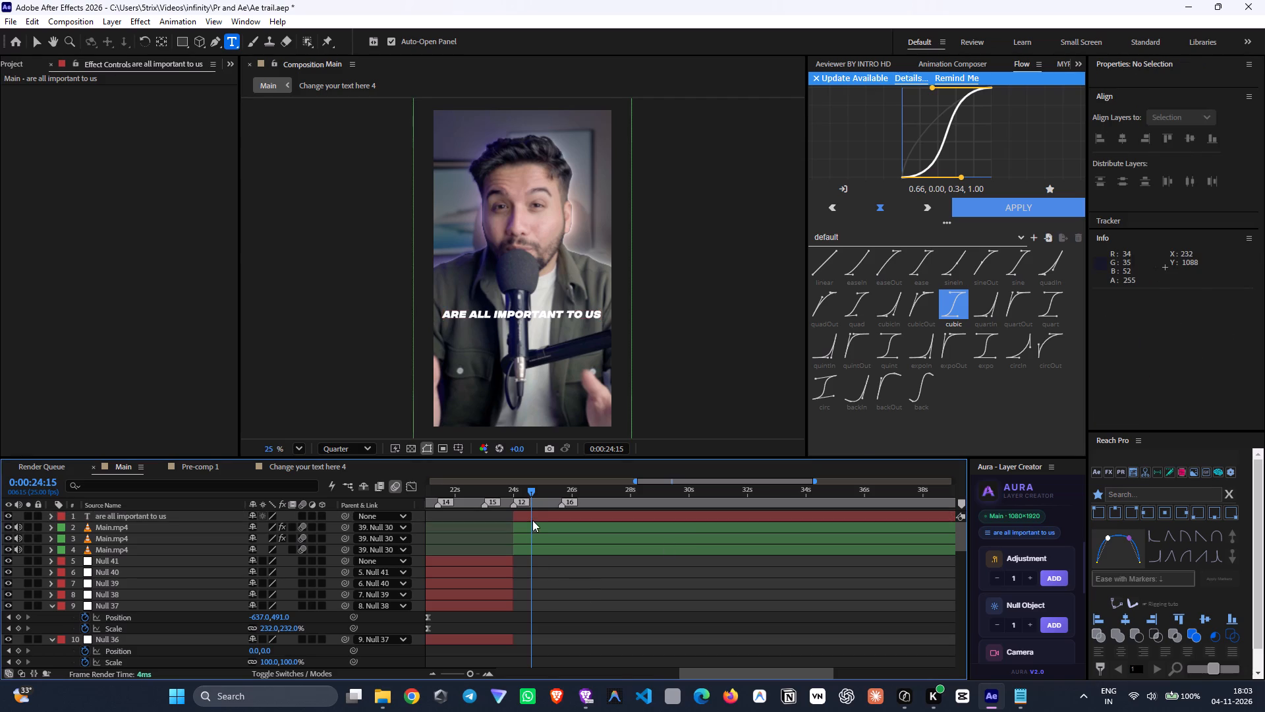
click(533, 517)
drag(535, 501, 519, 502)
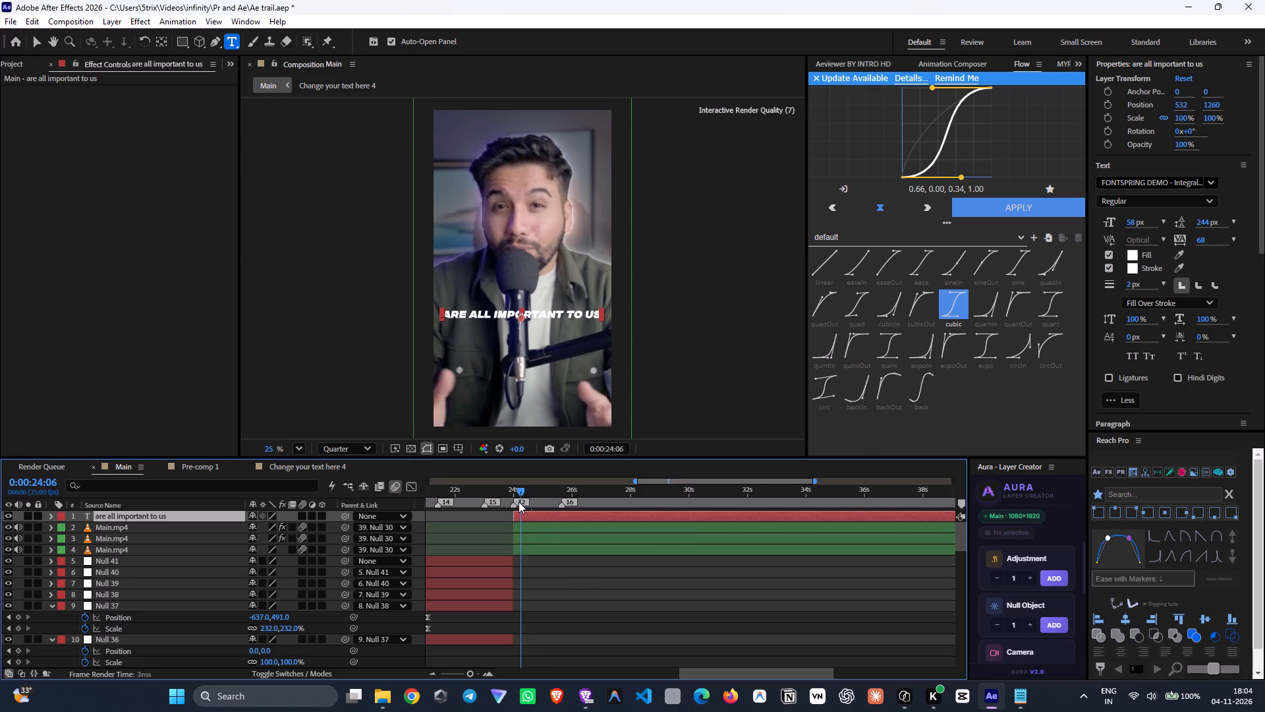
drag(519, 502, 522, 501)
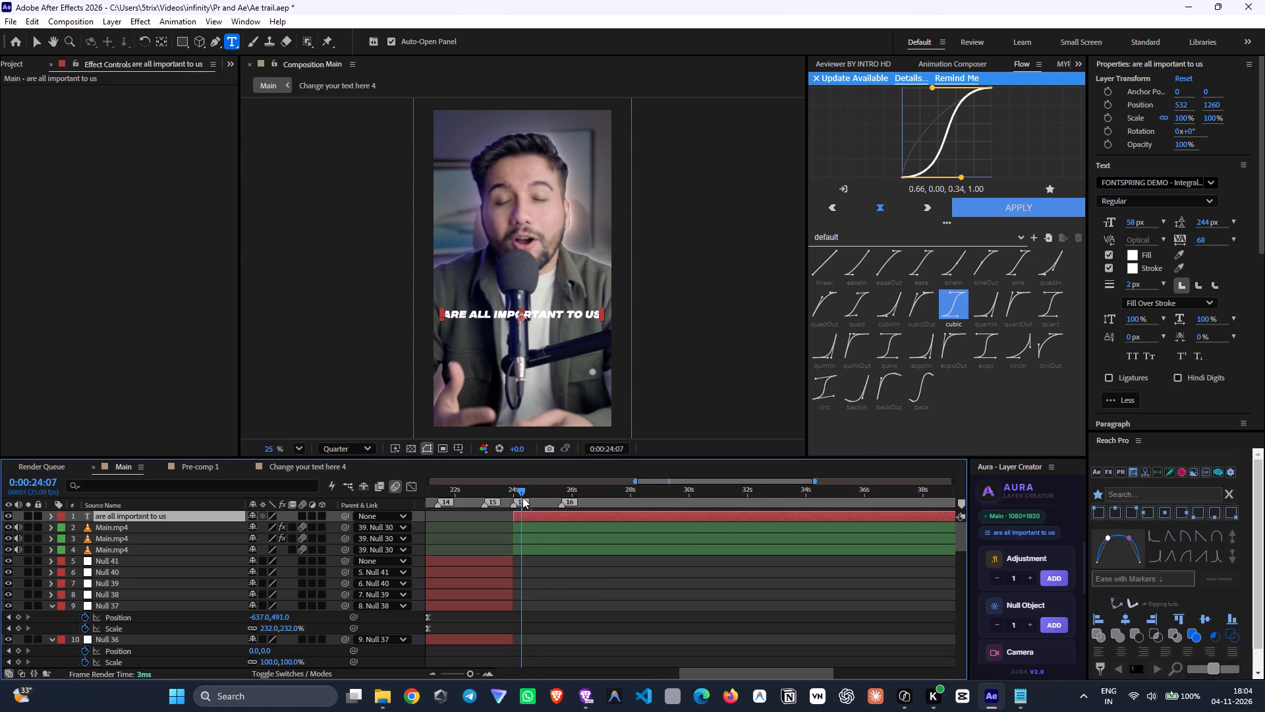
drag(524, 497, 515, 496)
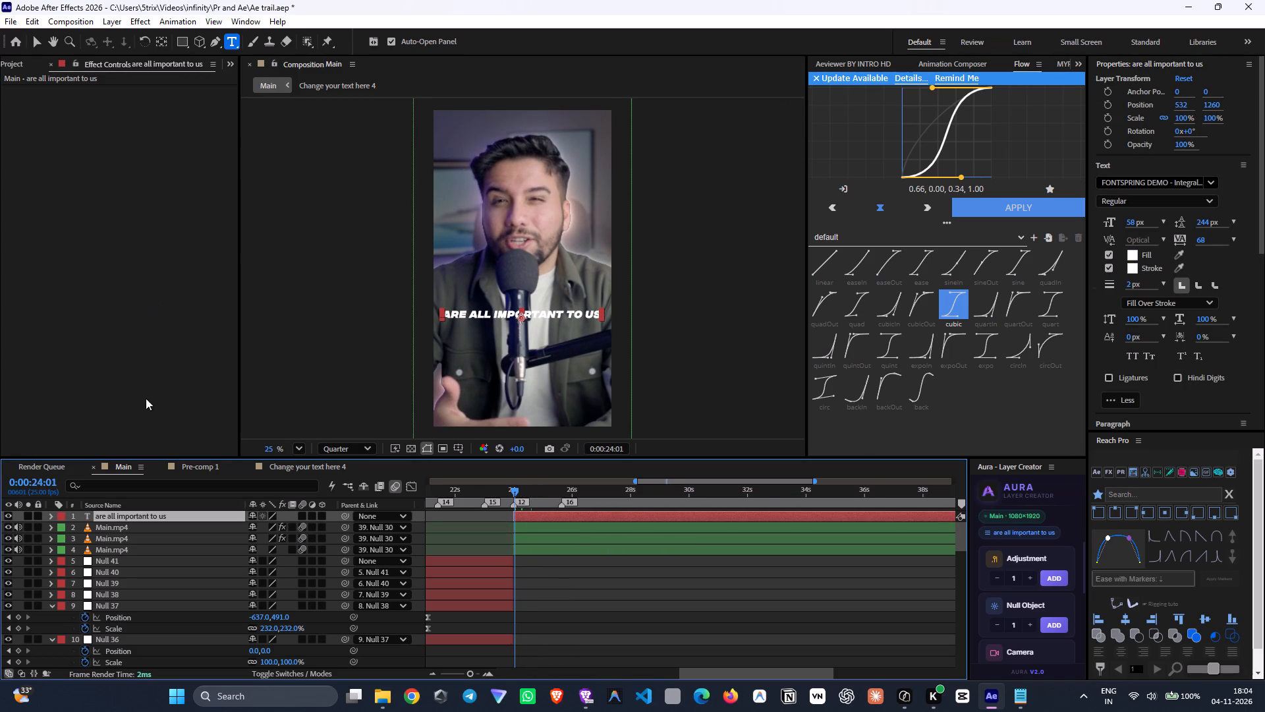
Browse the project items and the contents of the Niko folder for a reusable text animation composition.
click(5, 68)
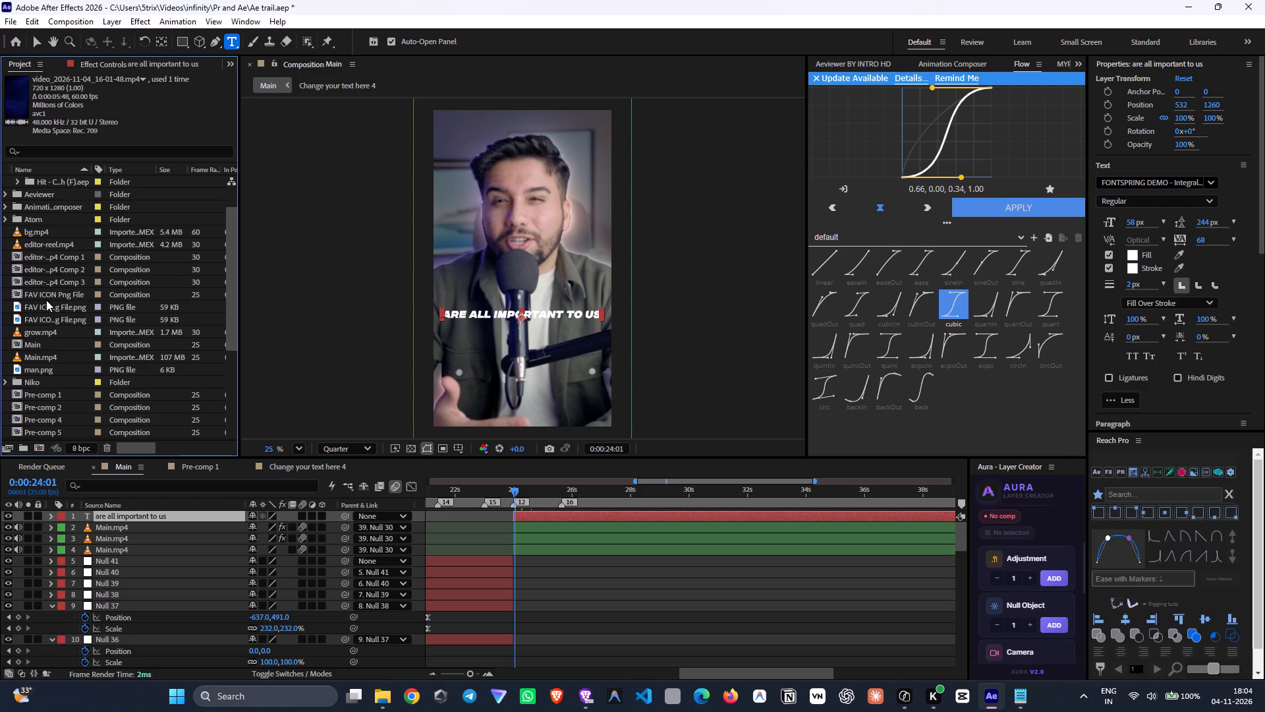
scroll(65, 355, down, 7)
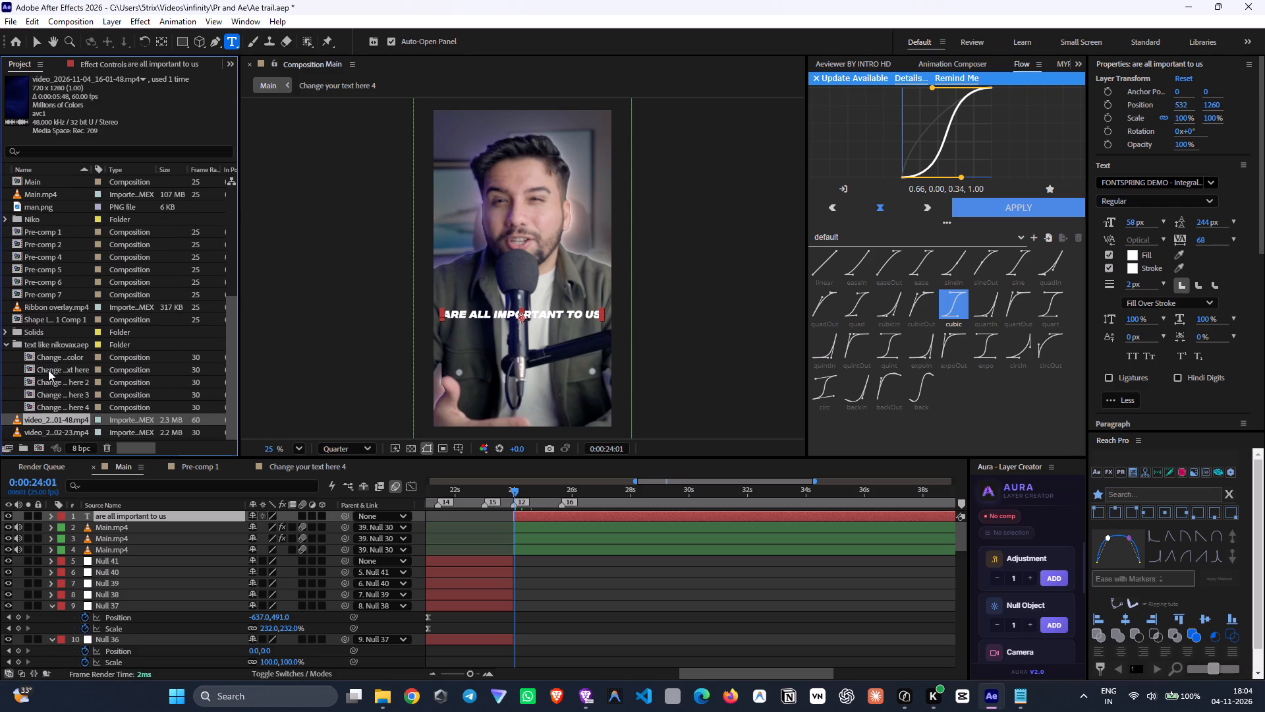
scroll(42, 375, up, 5)
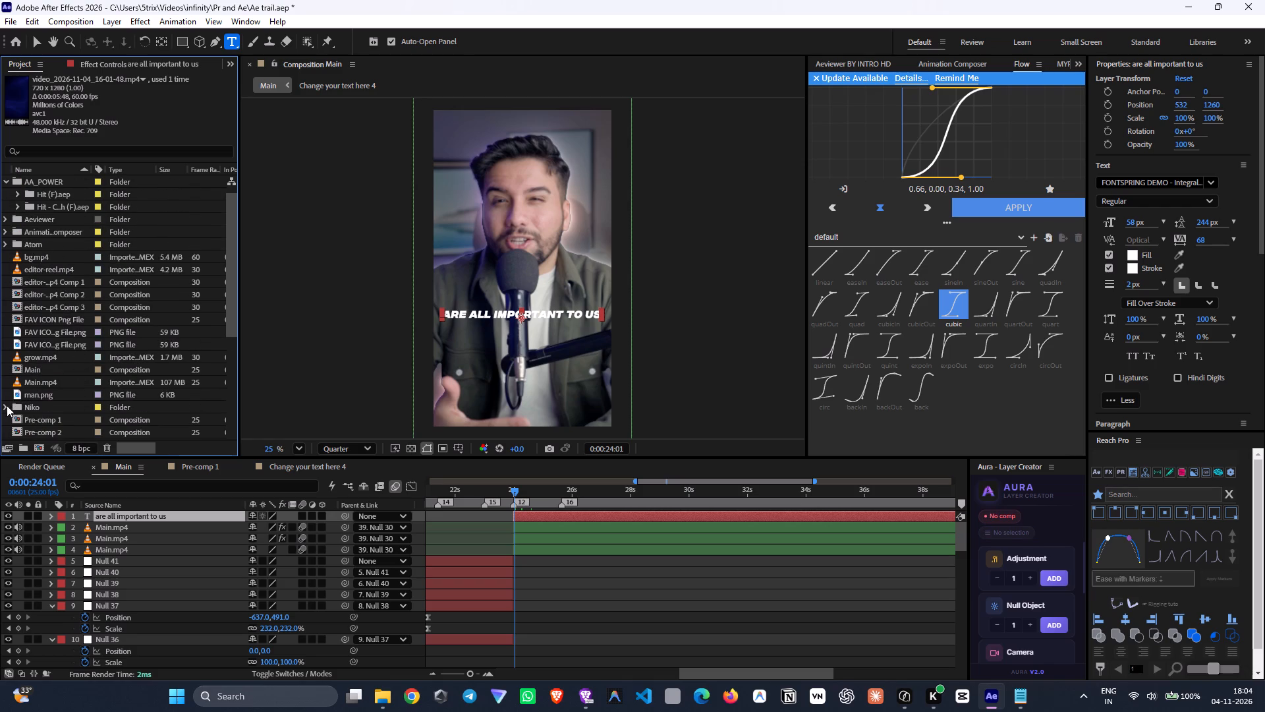
click(4, 405)
scroll(56, 391, down, 14)
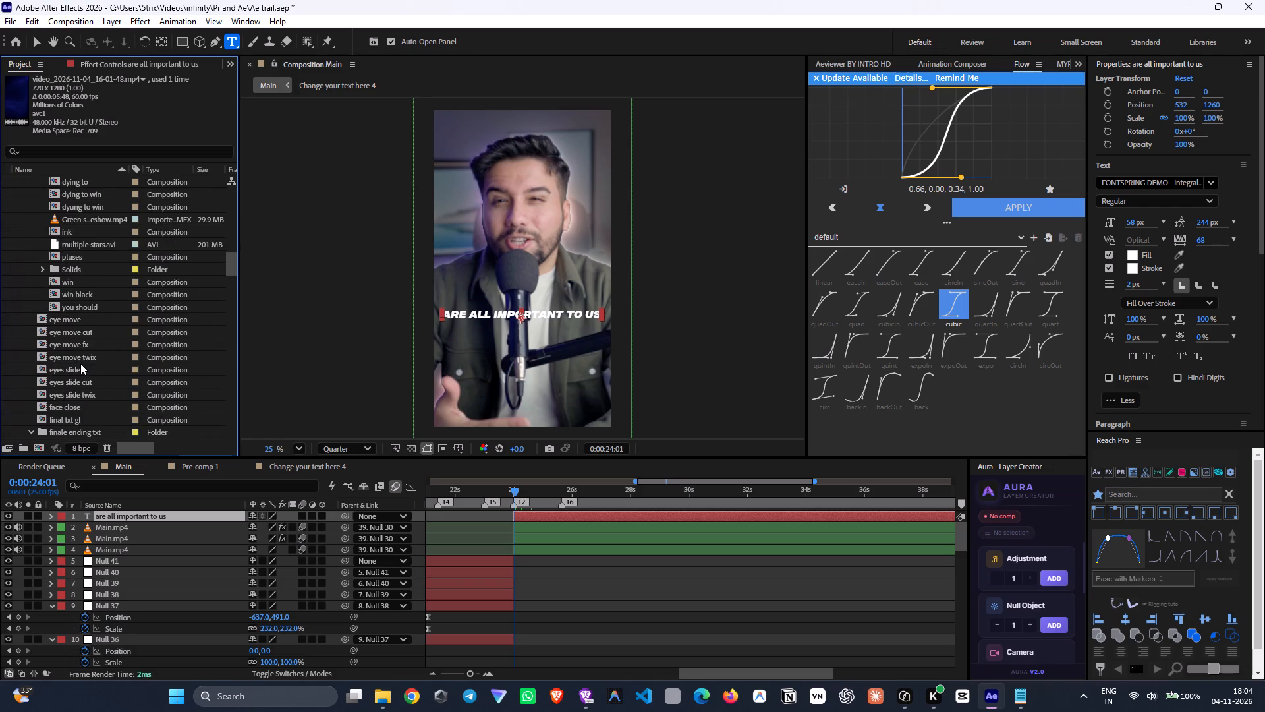
scroll(80, 363, down, 5)
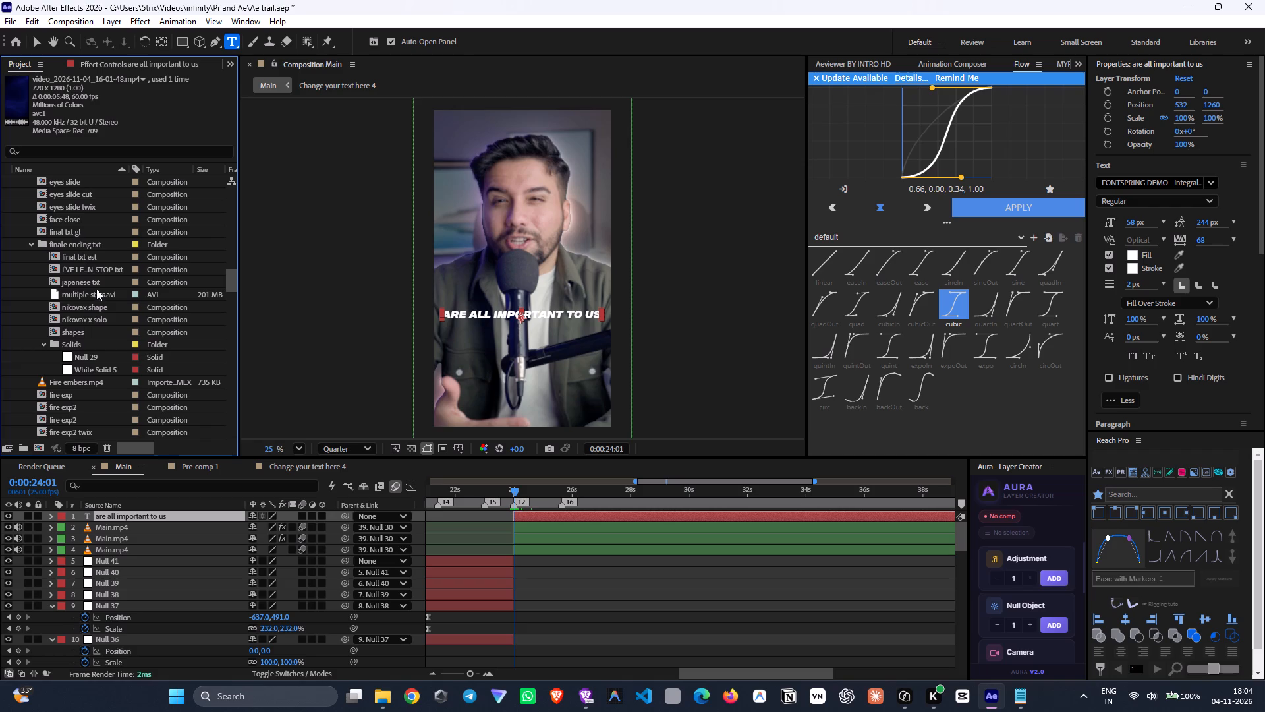
scroll(98, 322, up, 1)
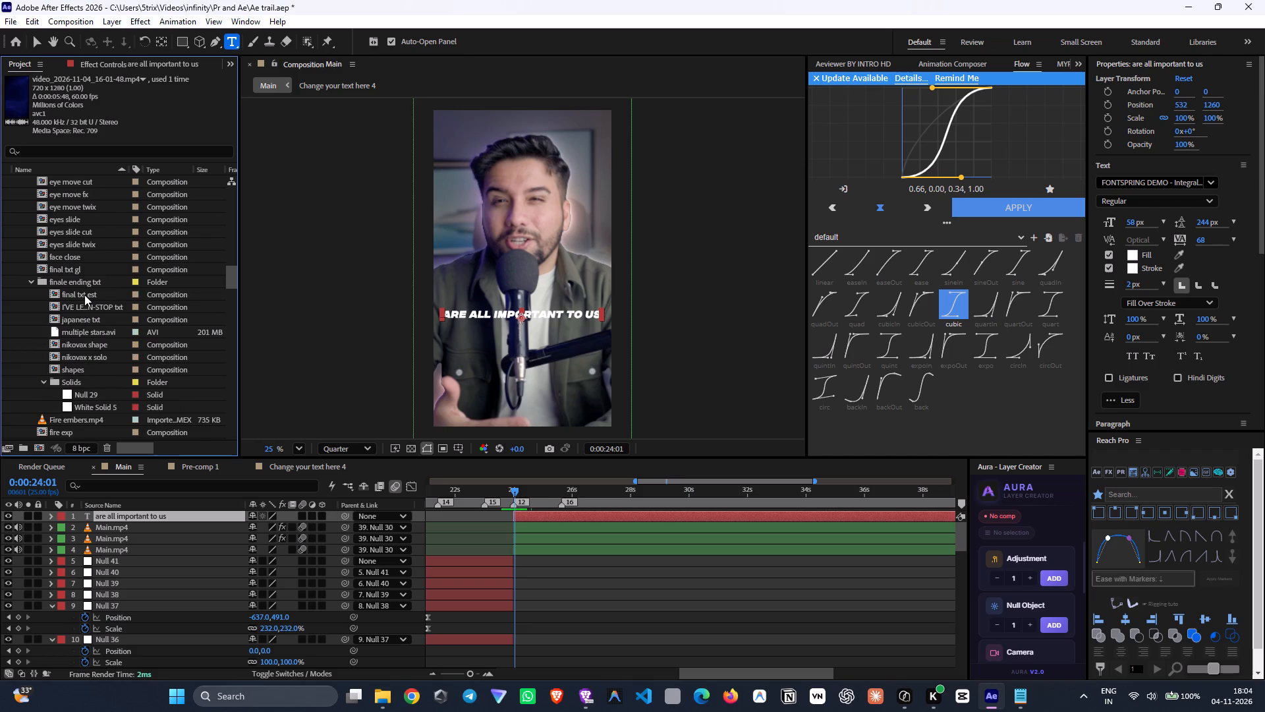
scroll(84, 295, down, 4)
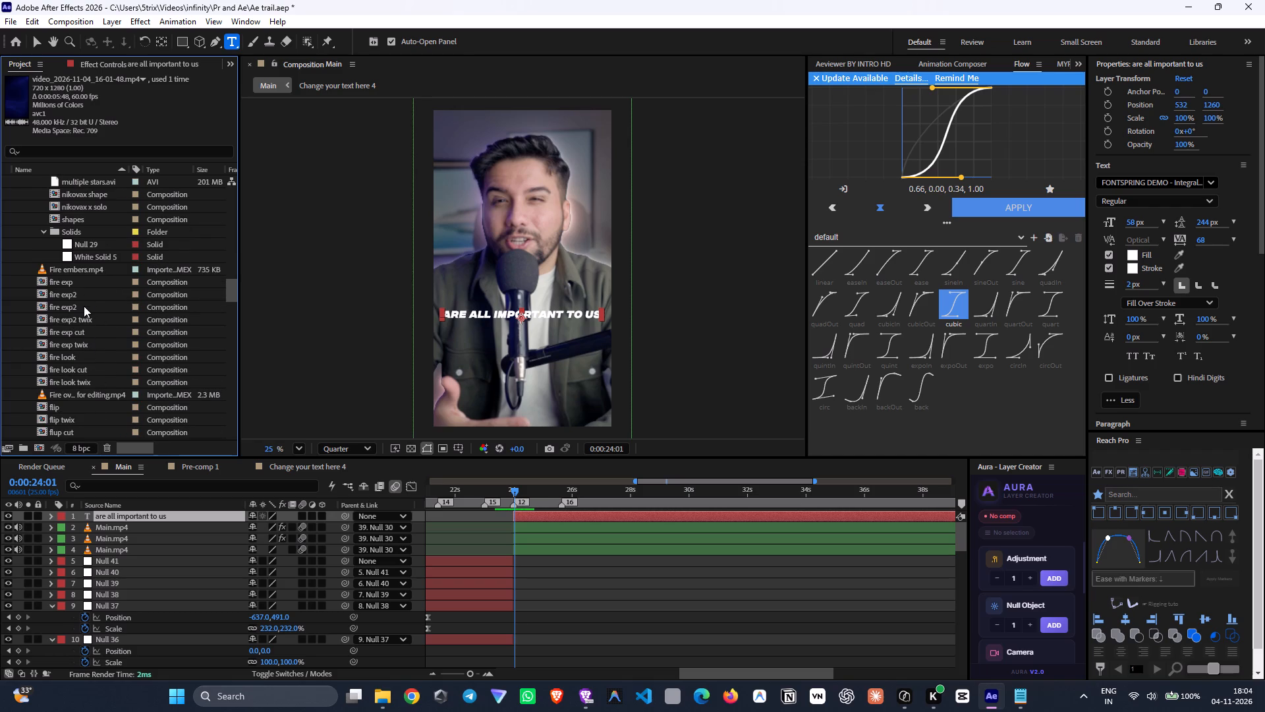
Inspect the fire exp2, fire exp, fire look cut and fire look compositions, then close their timelines.
double_click(84, 306)
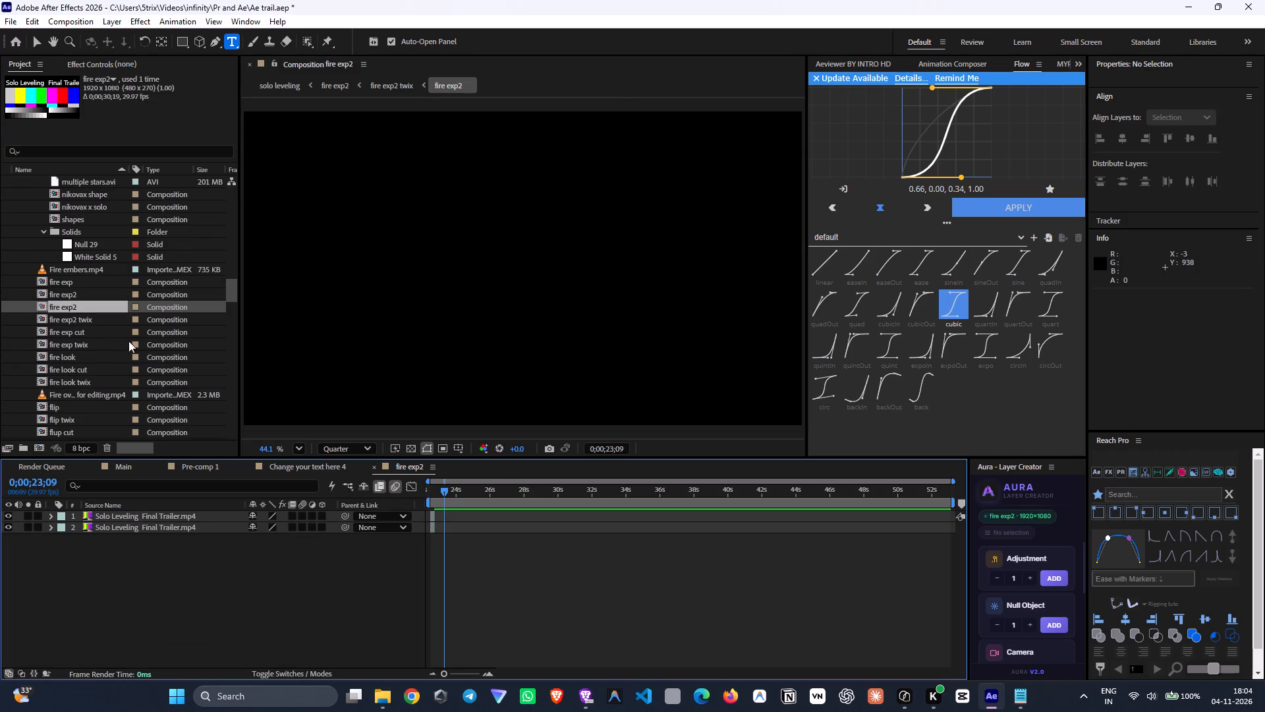
double_click(82, 293)
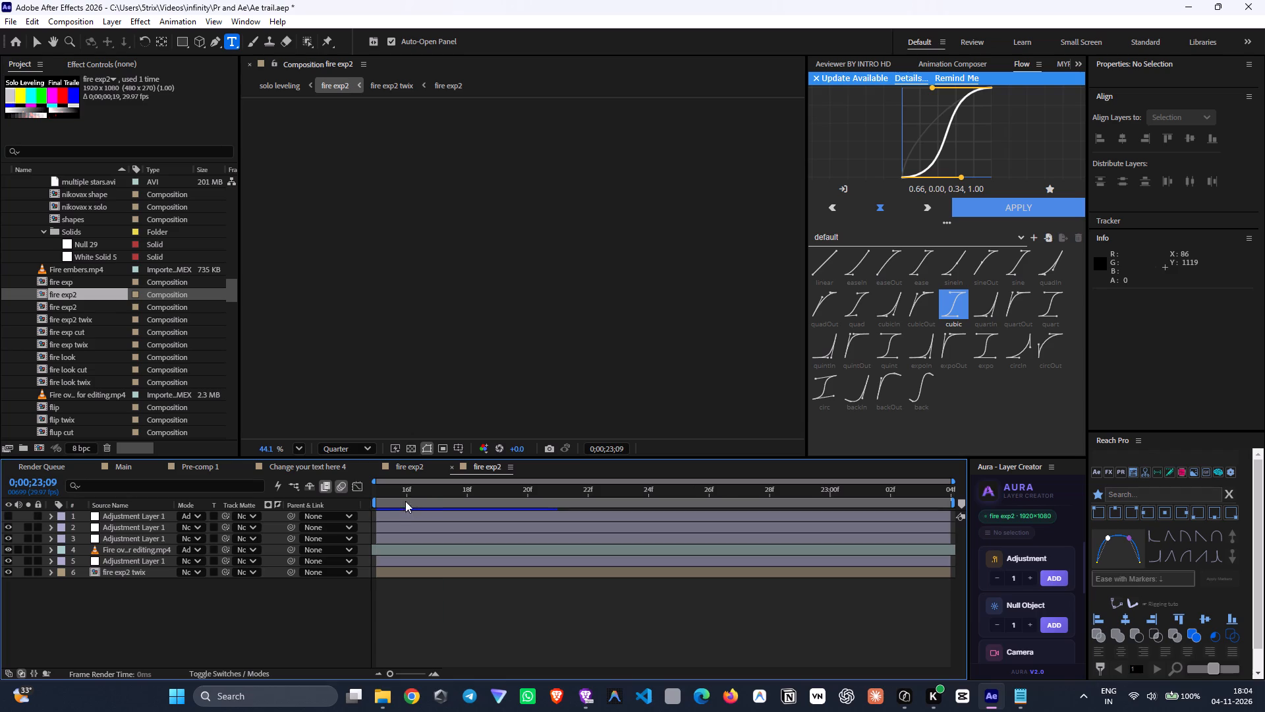
drag(404, 496, 405, 506)
click(79, 289)
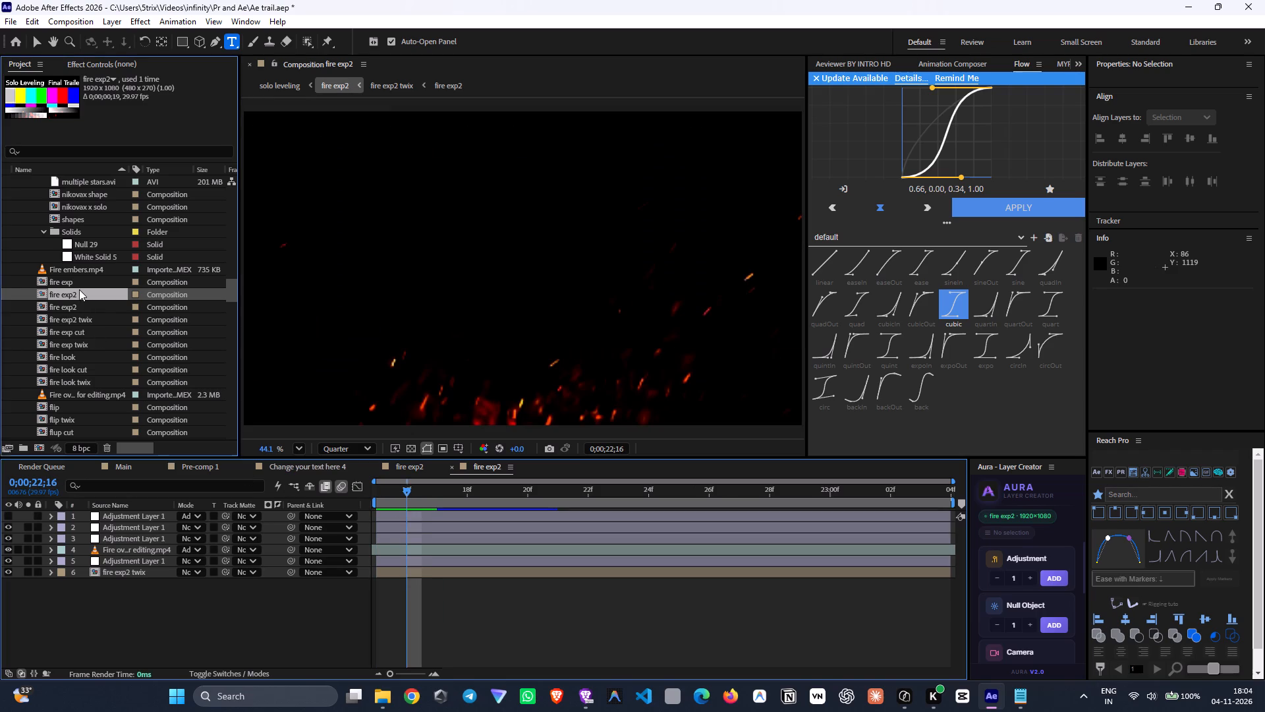
double_click(74, 283)
drag(412, 490, 382, 500)
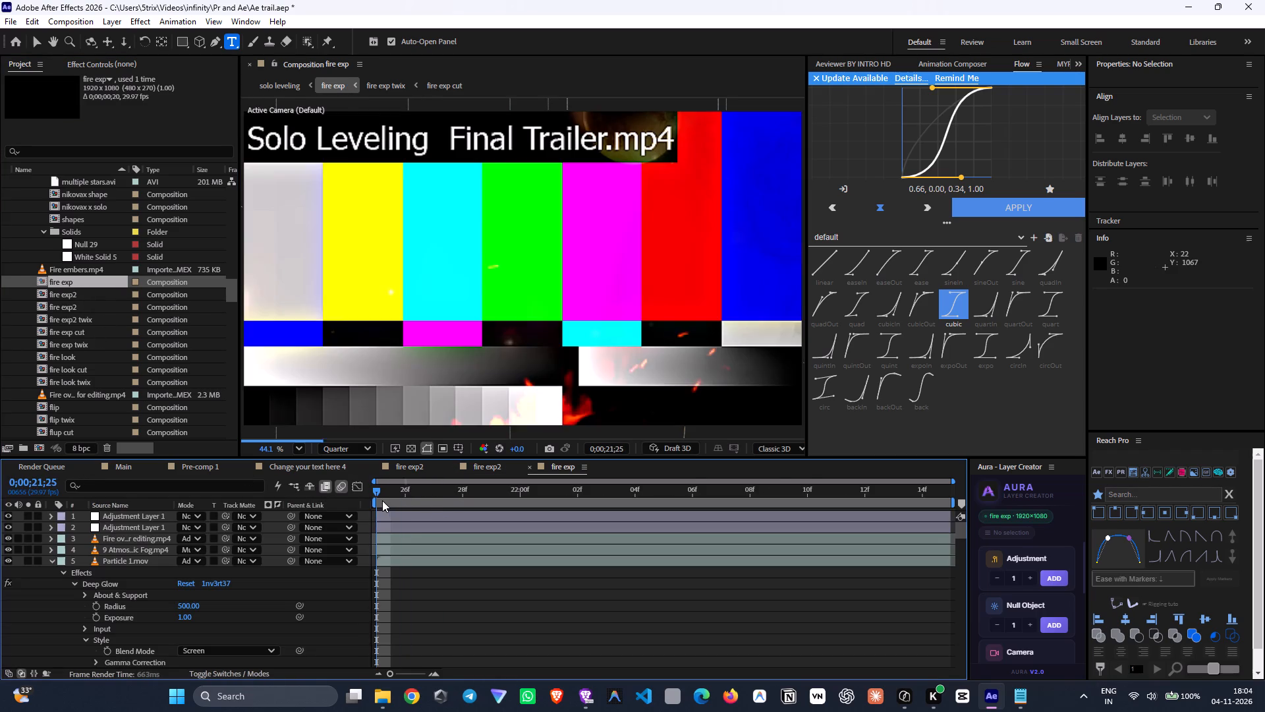
drag(382, 500, 414, 514)
double_click(69, 372)
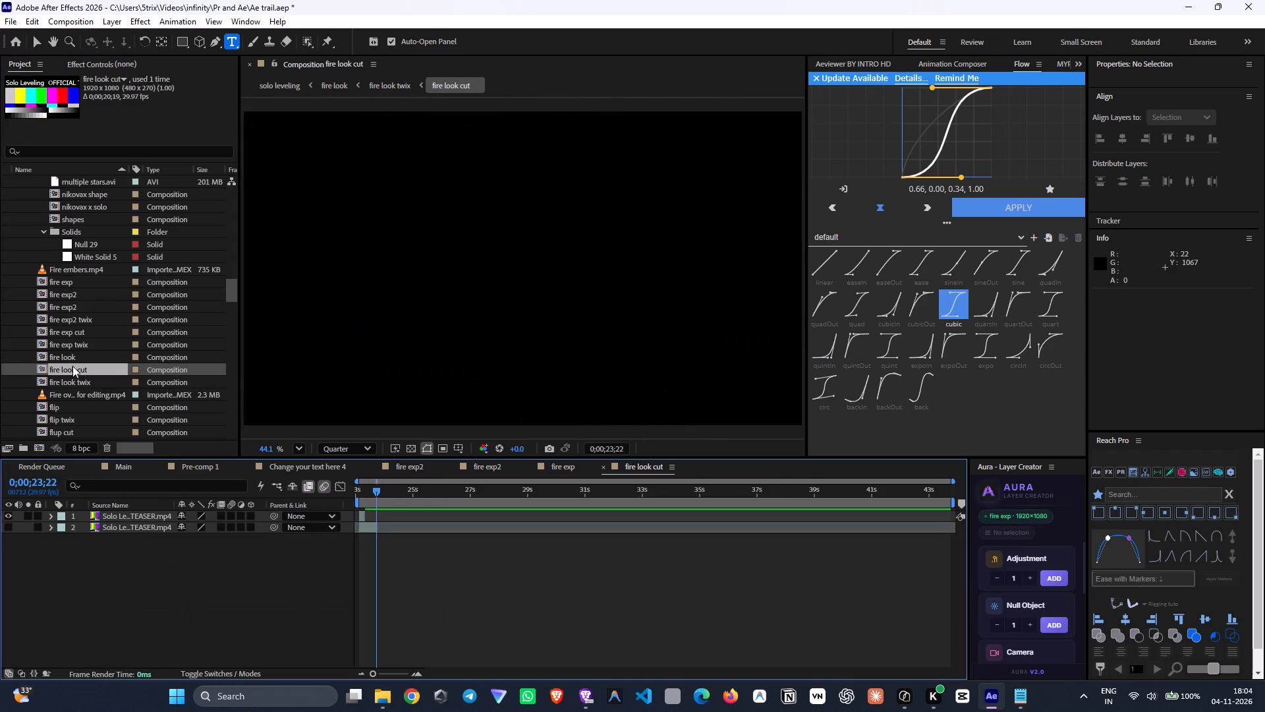
double_click(72, 354)
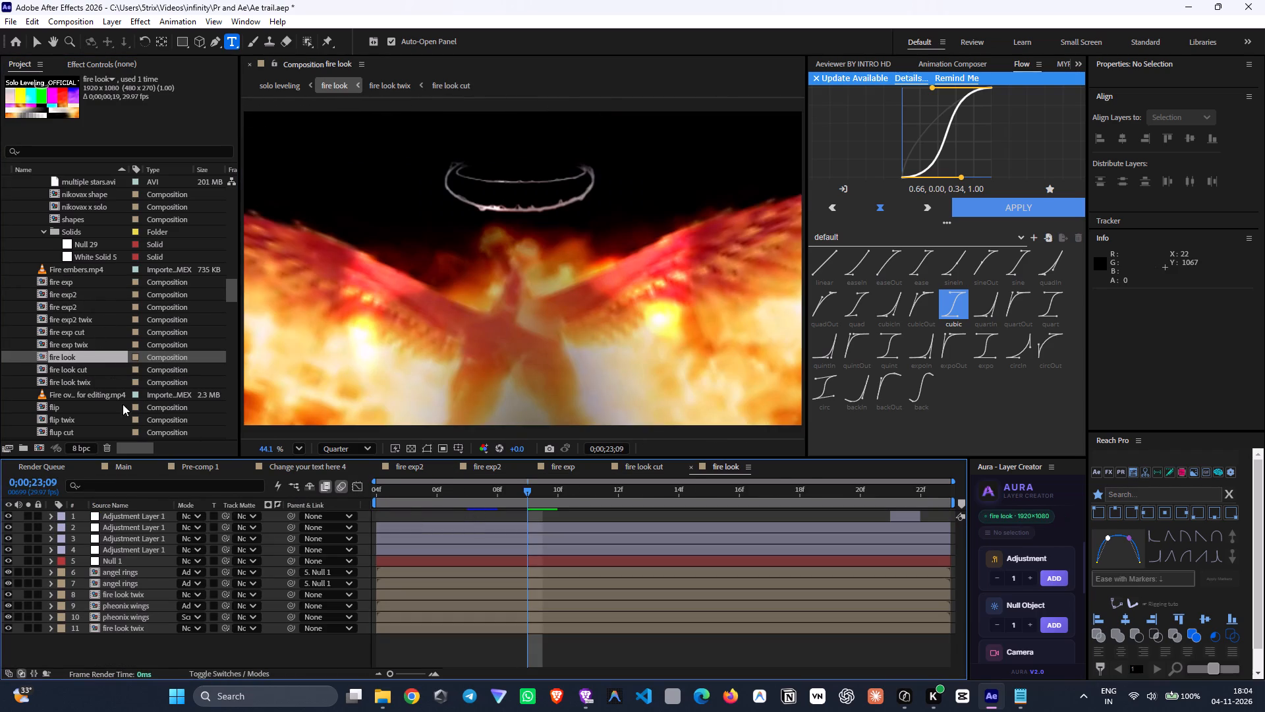
triple_click(242, 467)
double_click(244, 467)
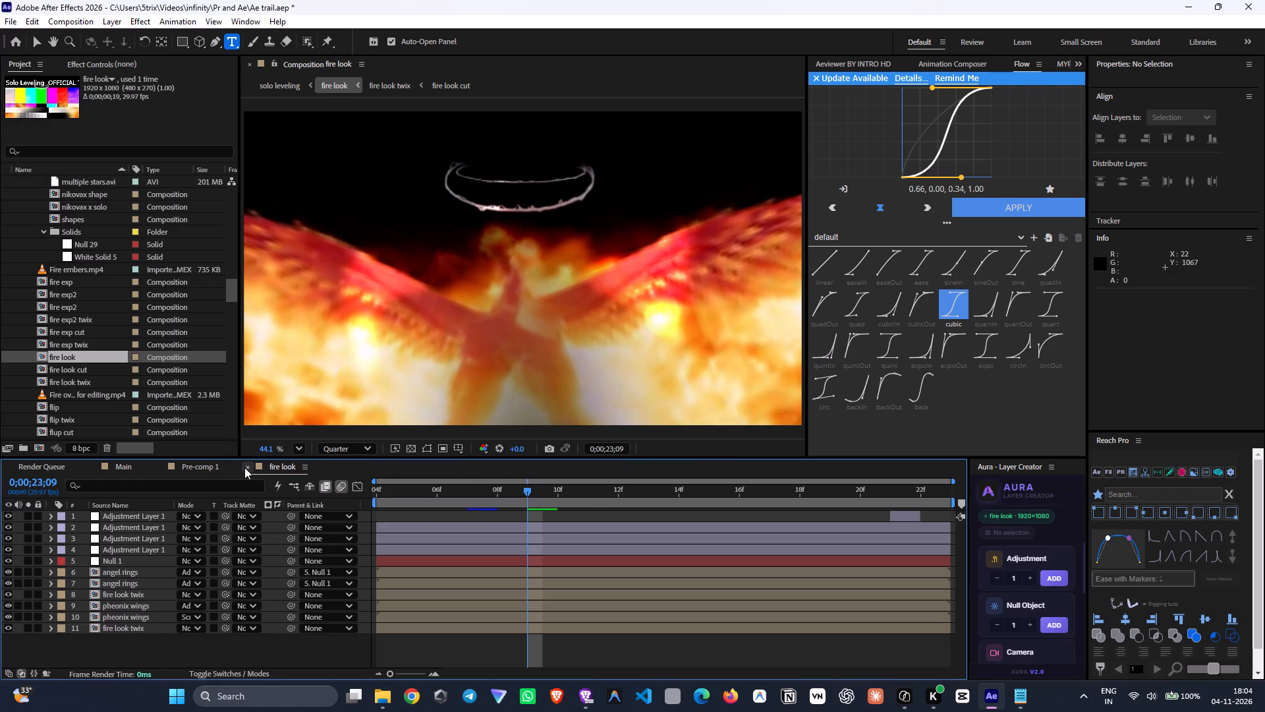
click(244, 467)
Open the "it was looking" composition, replace the wording of both text layers with "are all important to us", and preview the glow animation.
scroll(87, 411, down, 3)
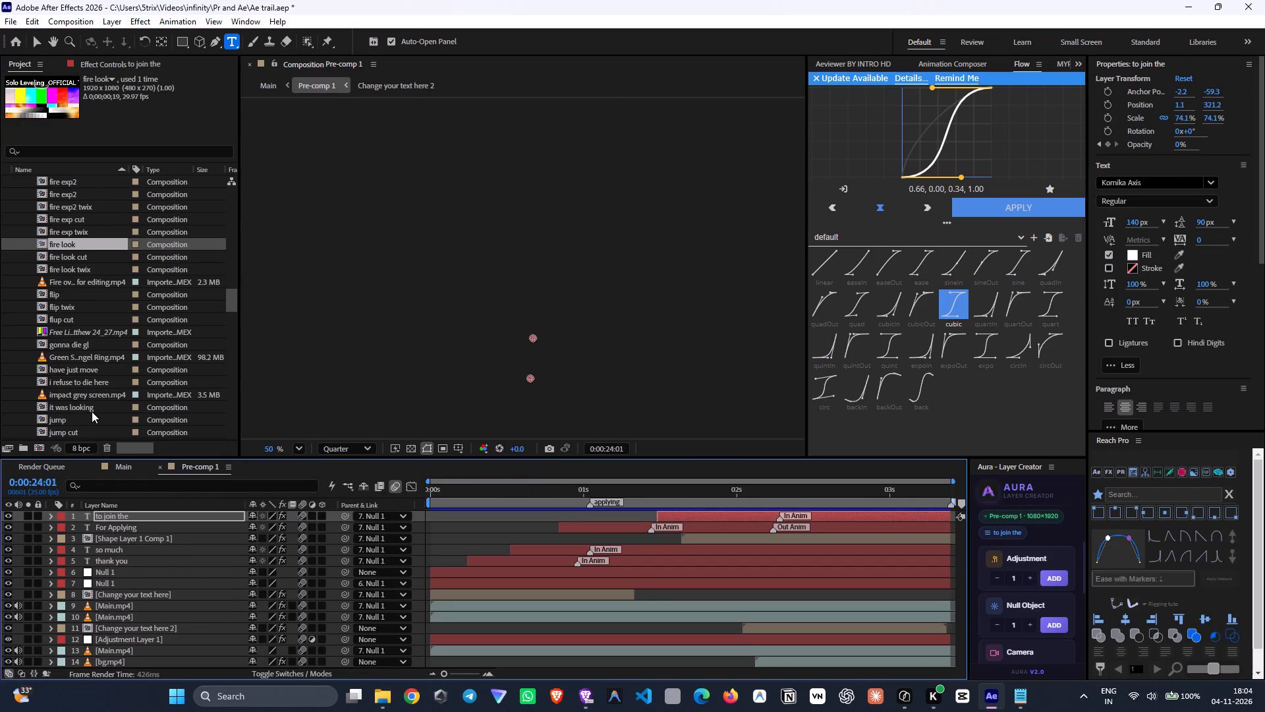
click(92, 411)
double_click(85, 407)
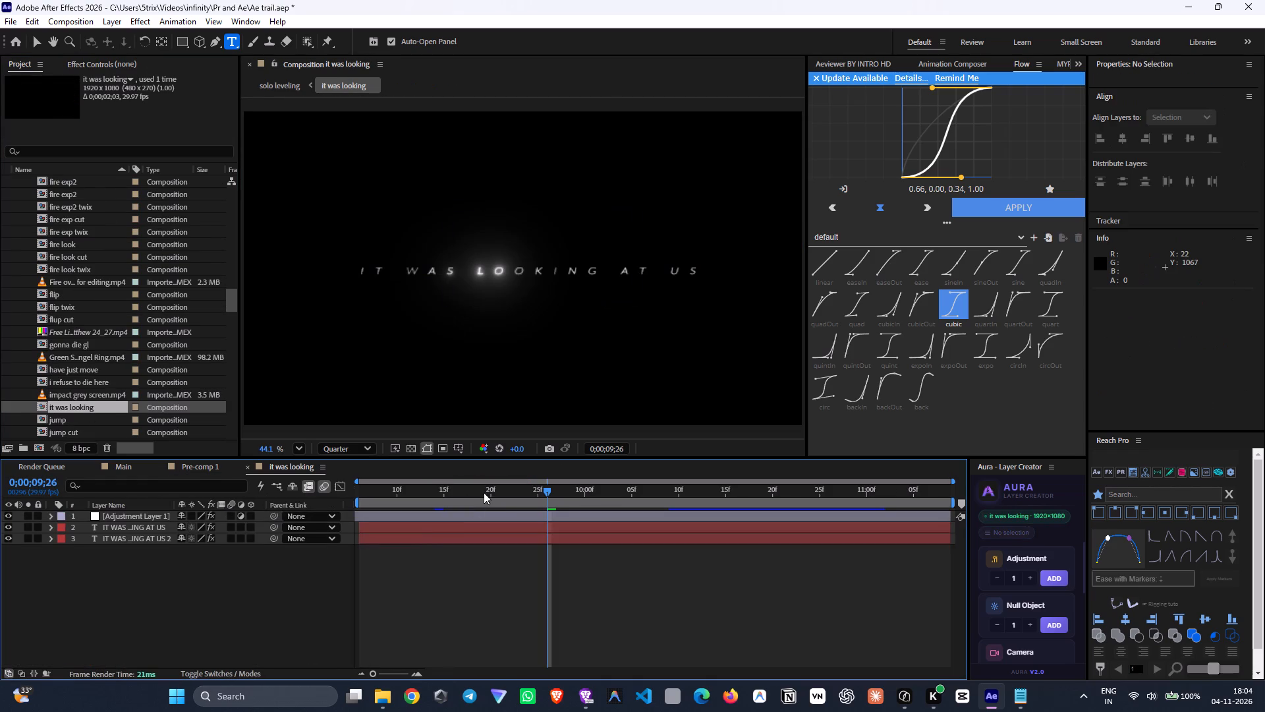
drag(509, 502, 712, 595)
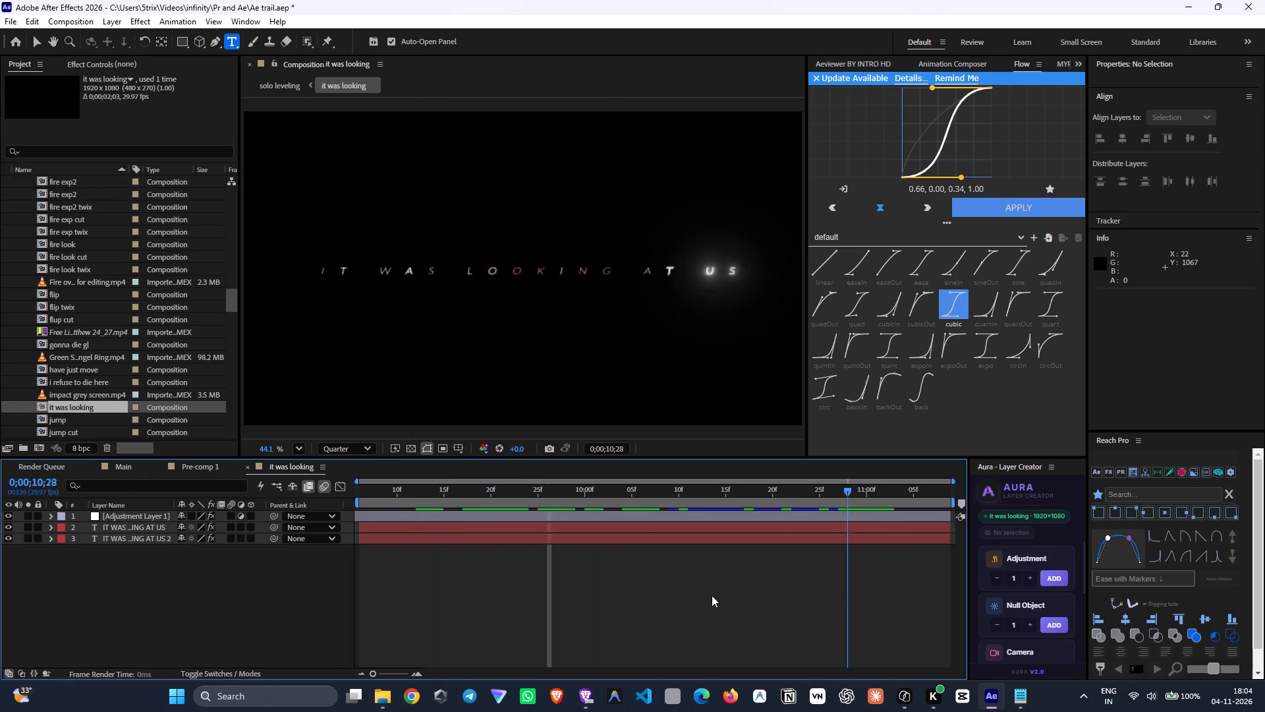
drag(712, 595, 499, 582)
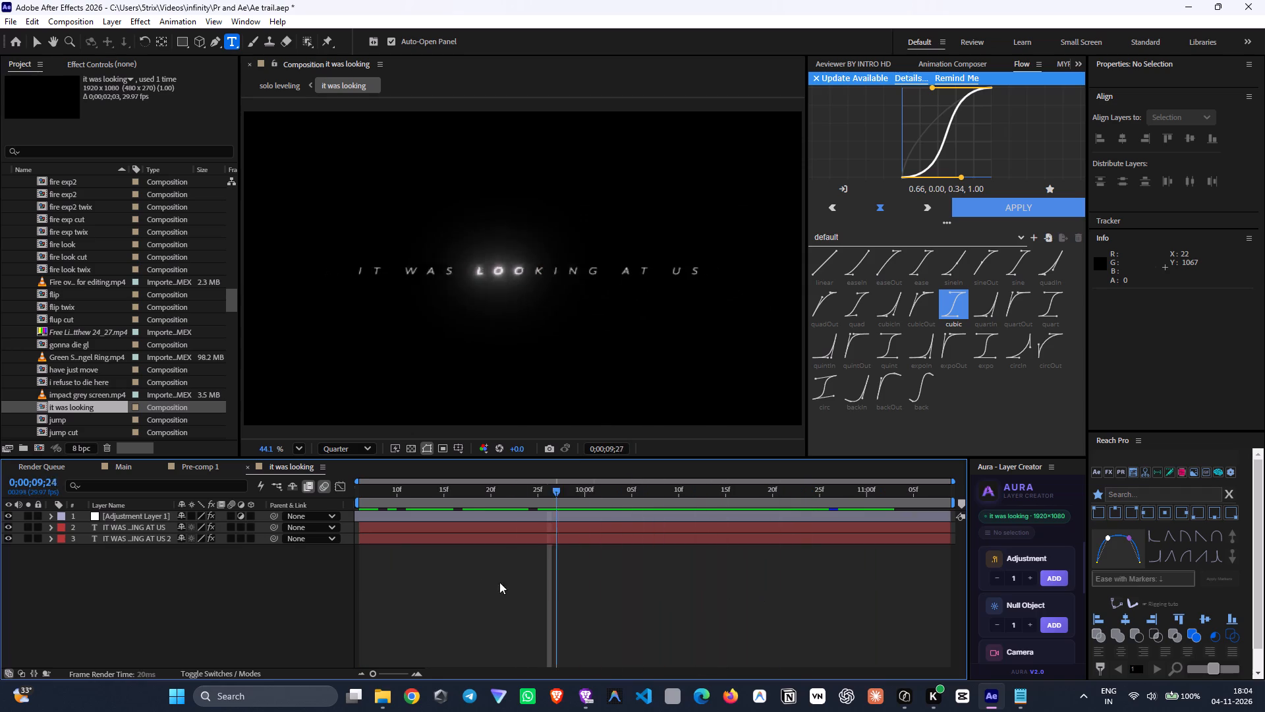
drag(499, 582, 620, 593)
double_click(548, 527)
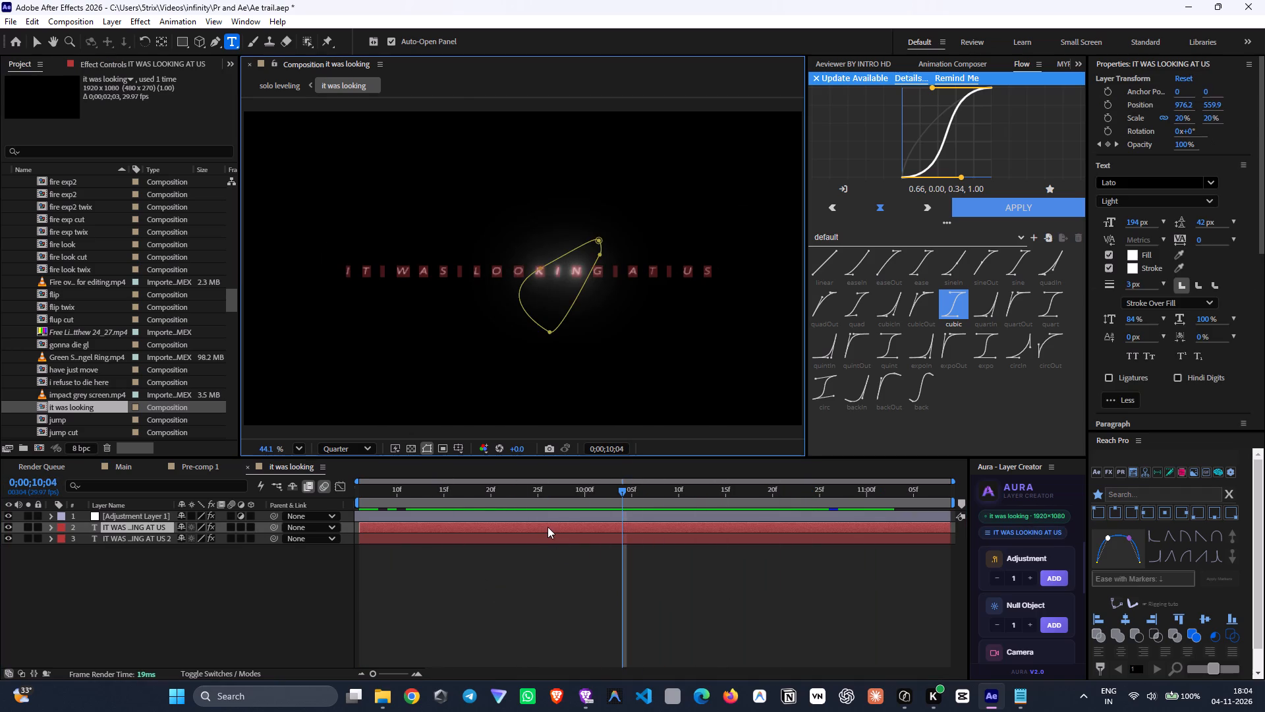
key(ctrl+v)
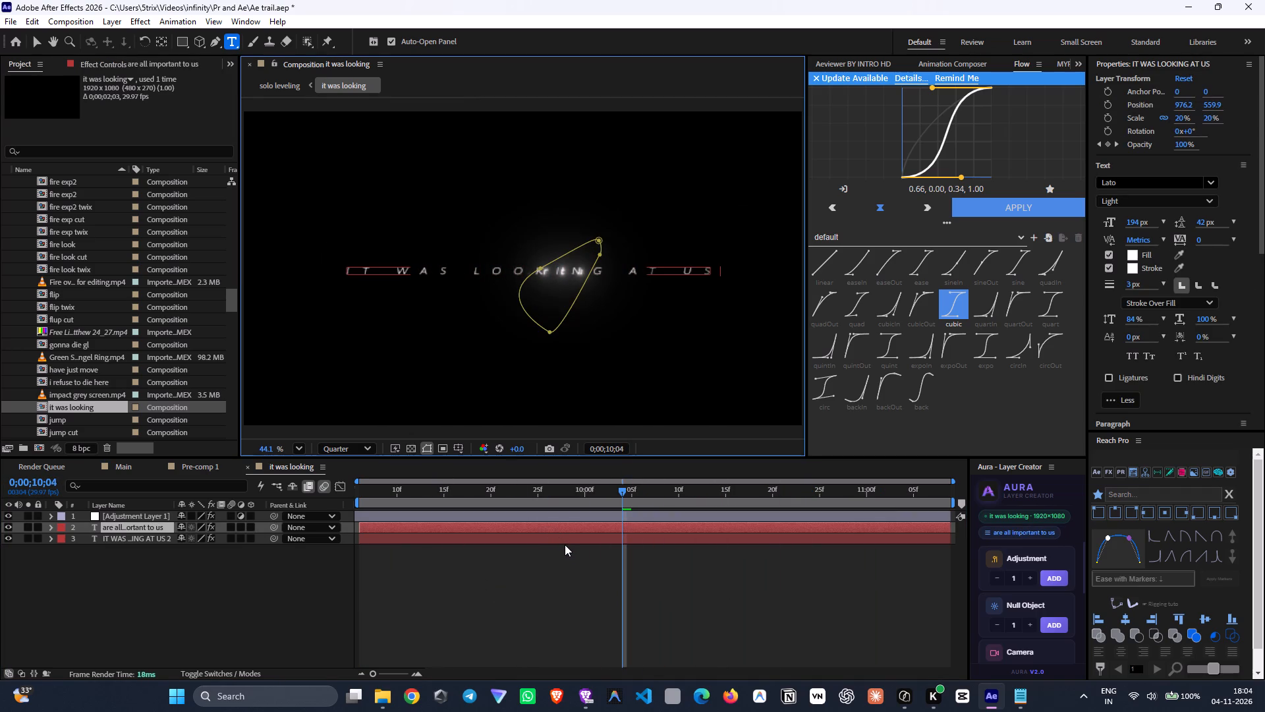
double_click(563, 540)
key(ctrl+v)
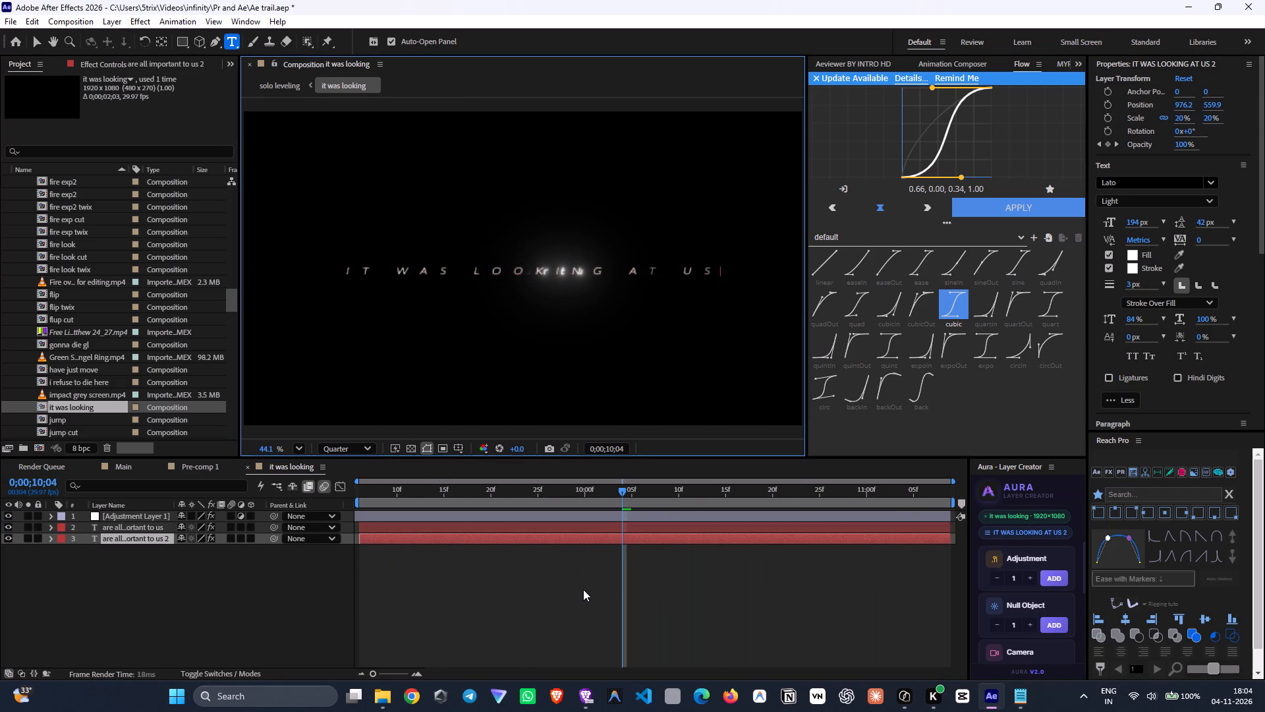
drag(590, 504, 325, 508)
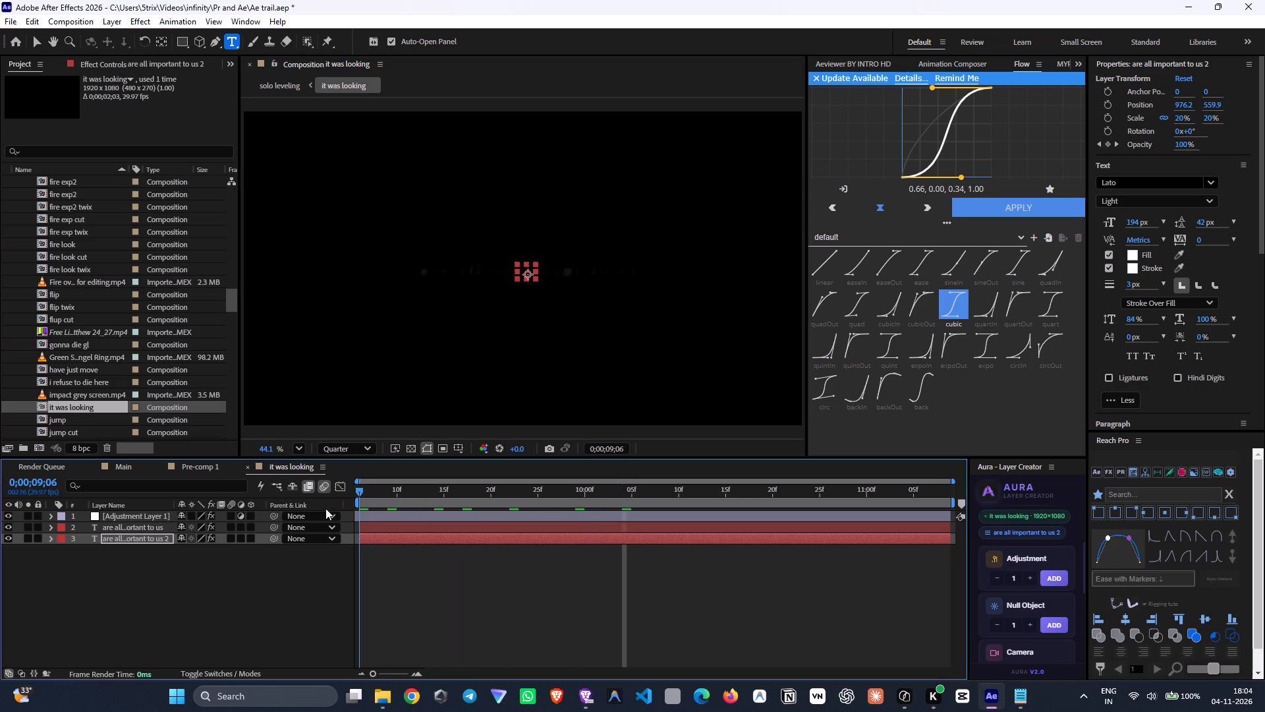
drag(325, 508, 563, 568)
Copy the adjustment layer and both text layers from "it was looking" into the Main composition, starting them at 0:00:24:00.
drag(161, 563, 133, 533)
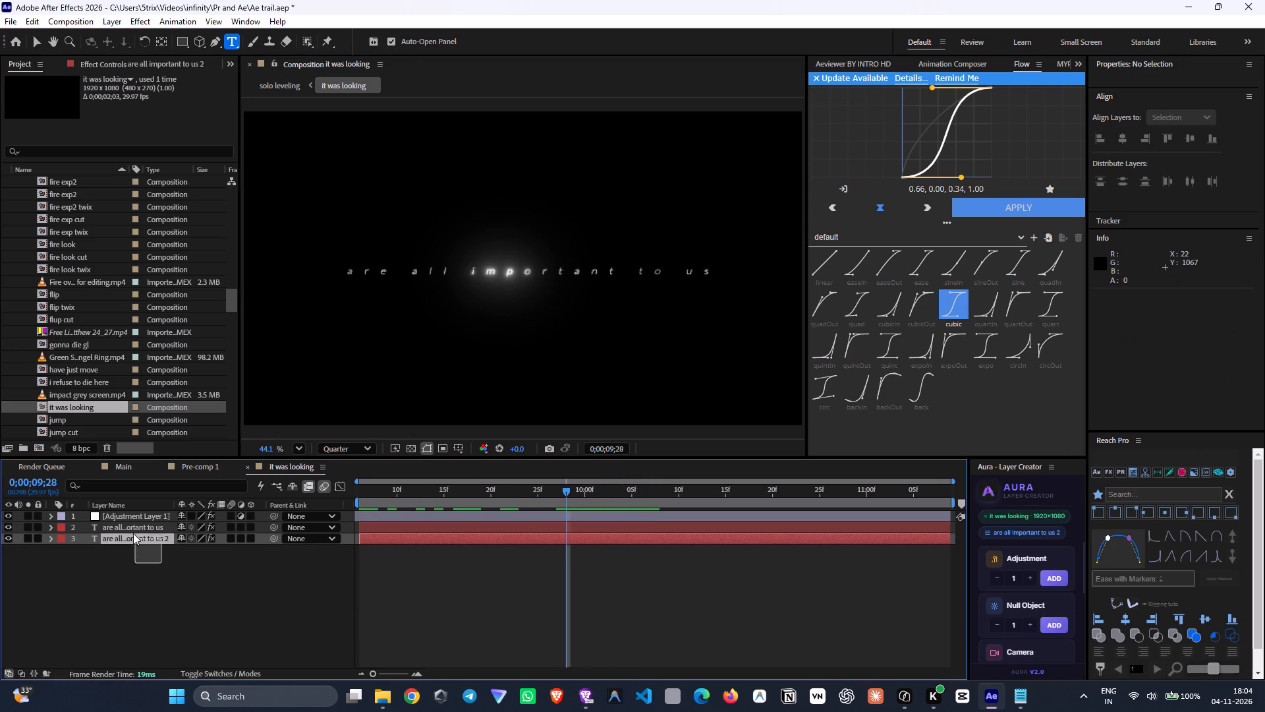
drag(133, 533, 132, 516)
key(ctrl+c)
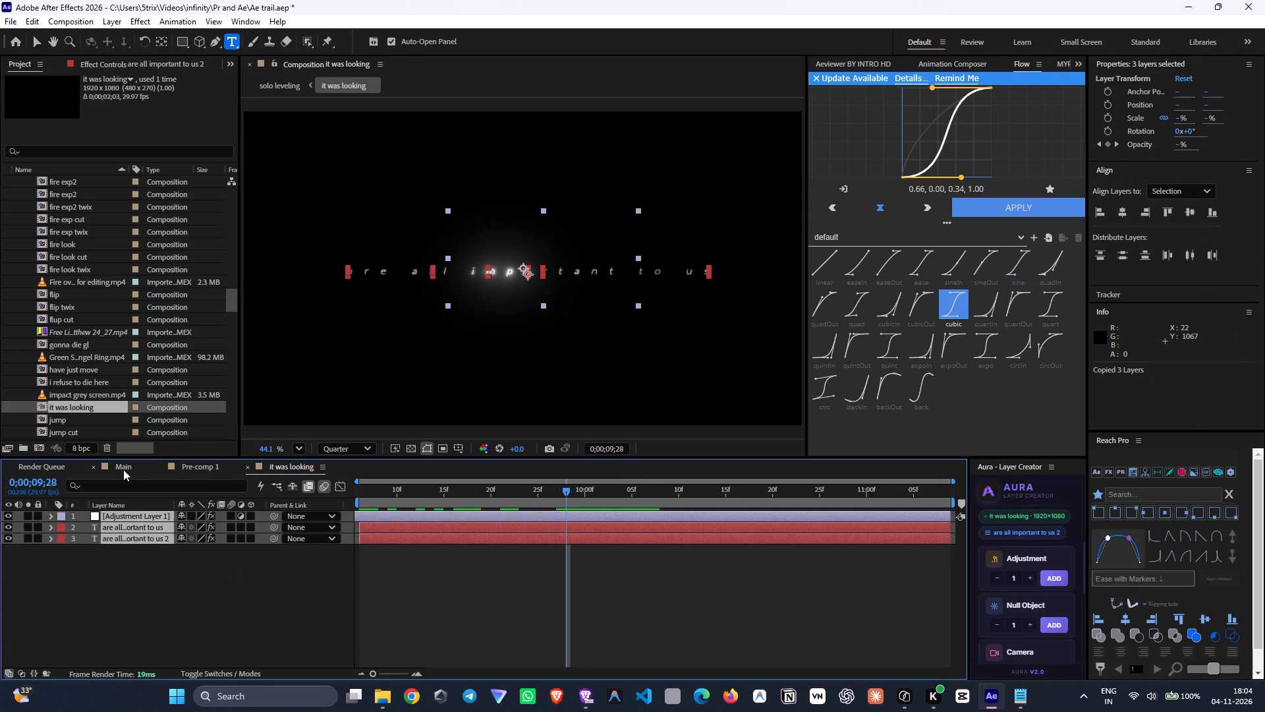
click(116, 465)
drag(523, 502, 515, 498)
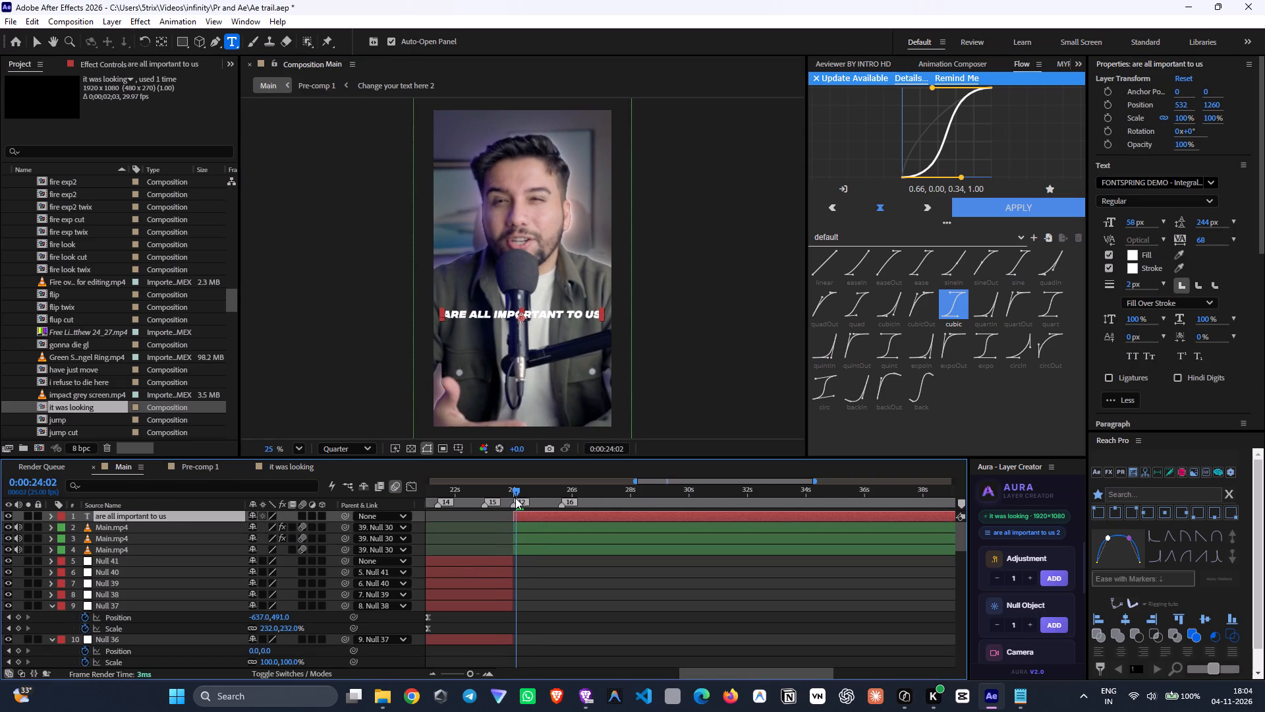
drag(515, 498, 514, 498)
drag(816, 482, 662, 504)
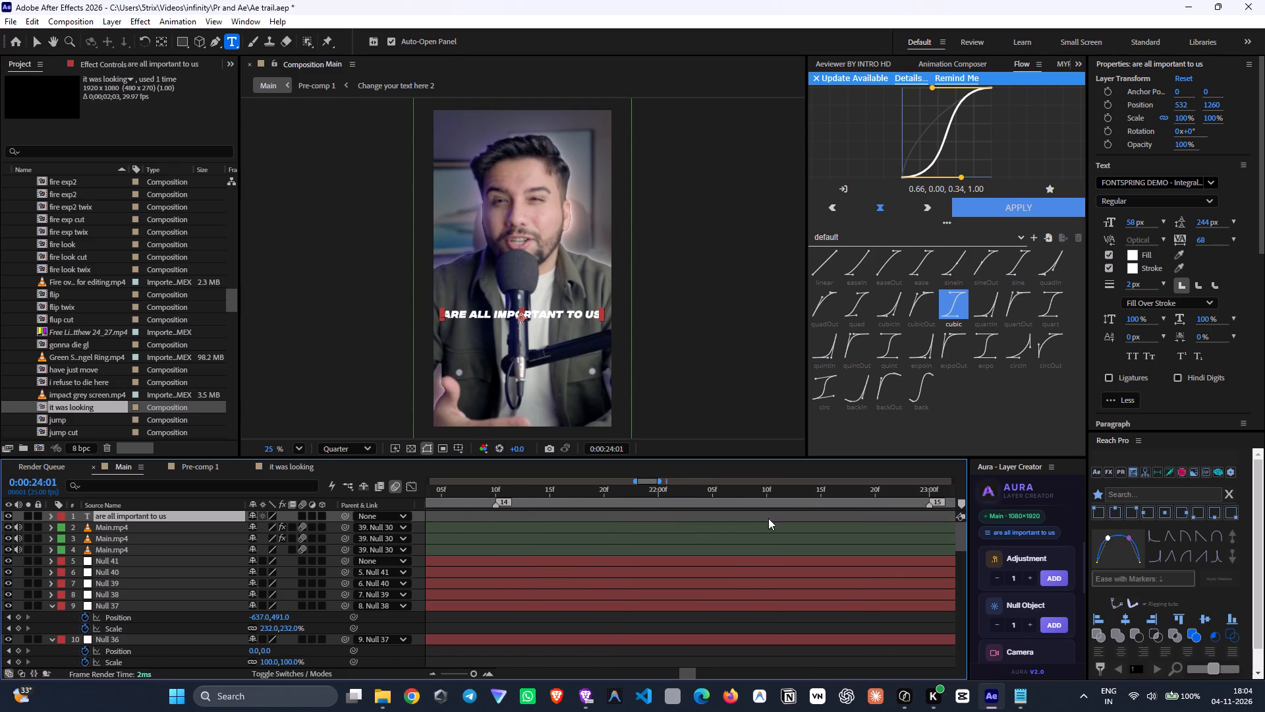
drag(656, 482, 675, 488)
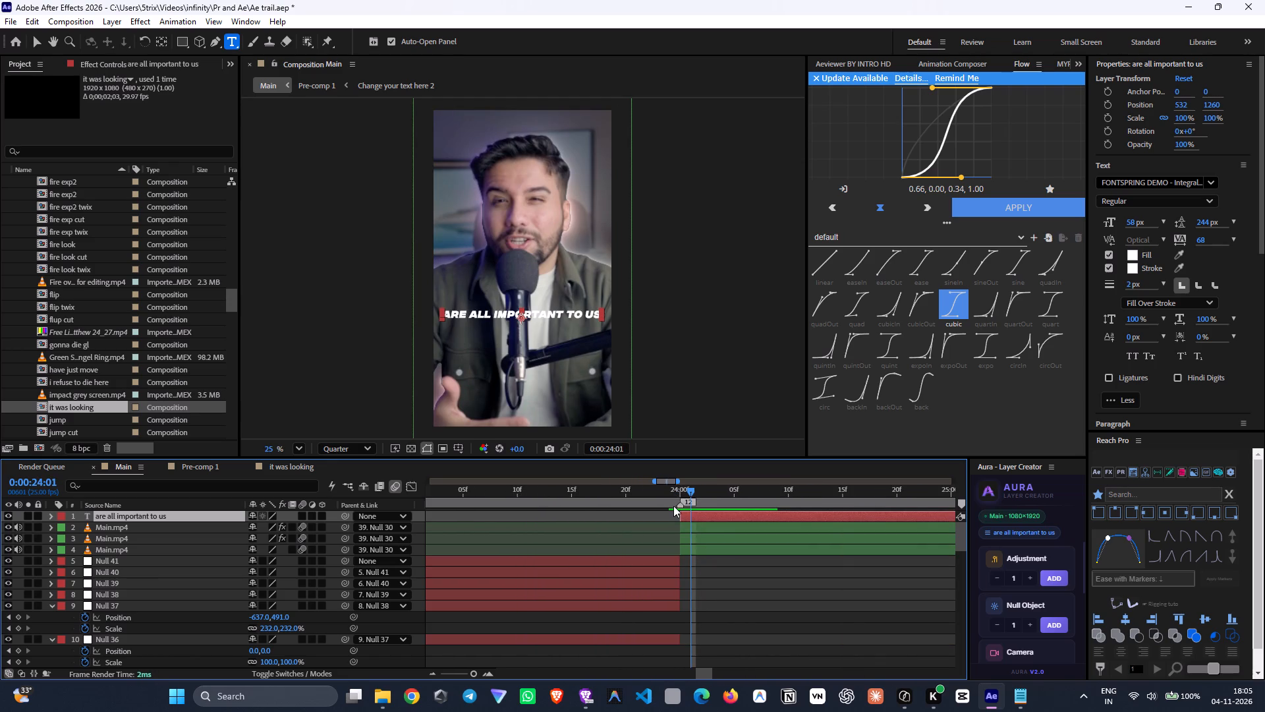
click(685, 502)
key(ctrl+v)
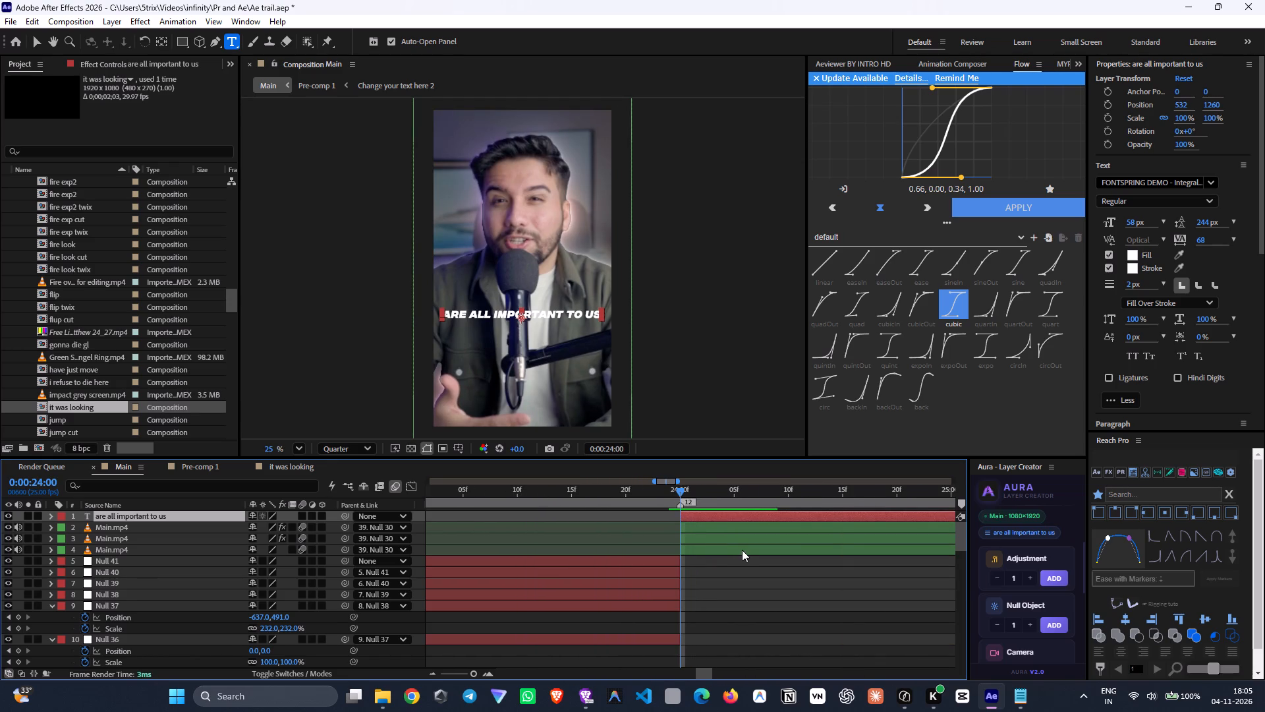
key(bracketleft)
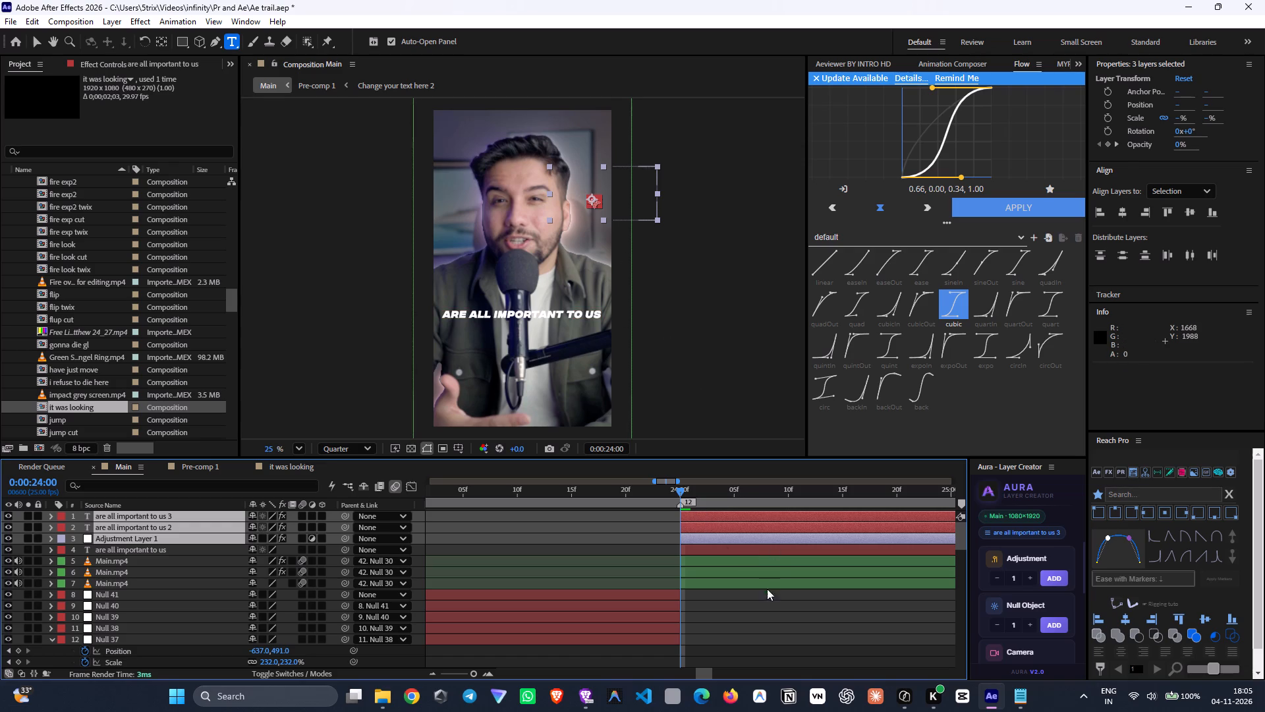
Move the pasted adjustment layer and both text layers together onto the existing caption, text at about 528, 1304, and scrub through their animation.
click(764, 596)
key(v)
click(731, 540)
shift+click(727, 516)
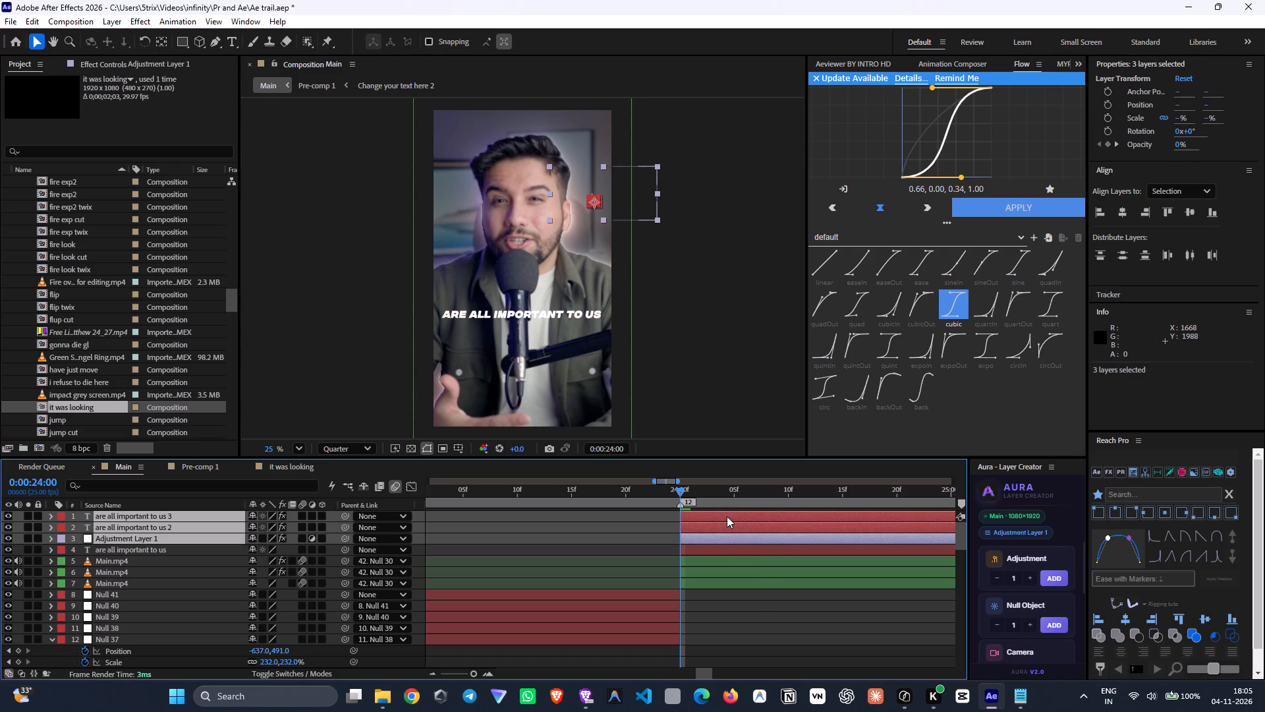
drag(605, 198, 534, 301)
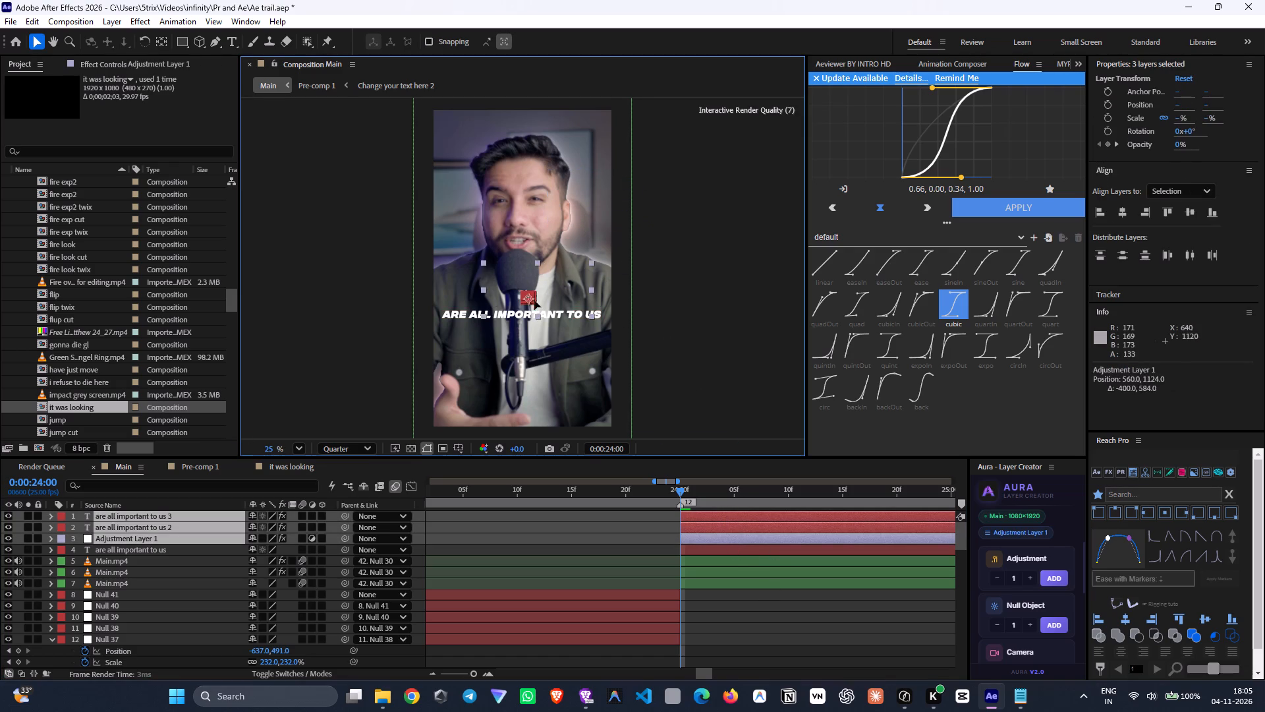
drag(534, 301, 522, 320)
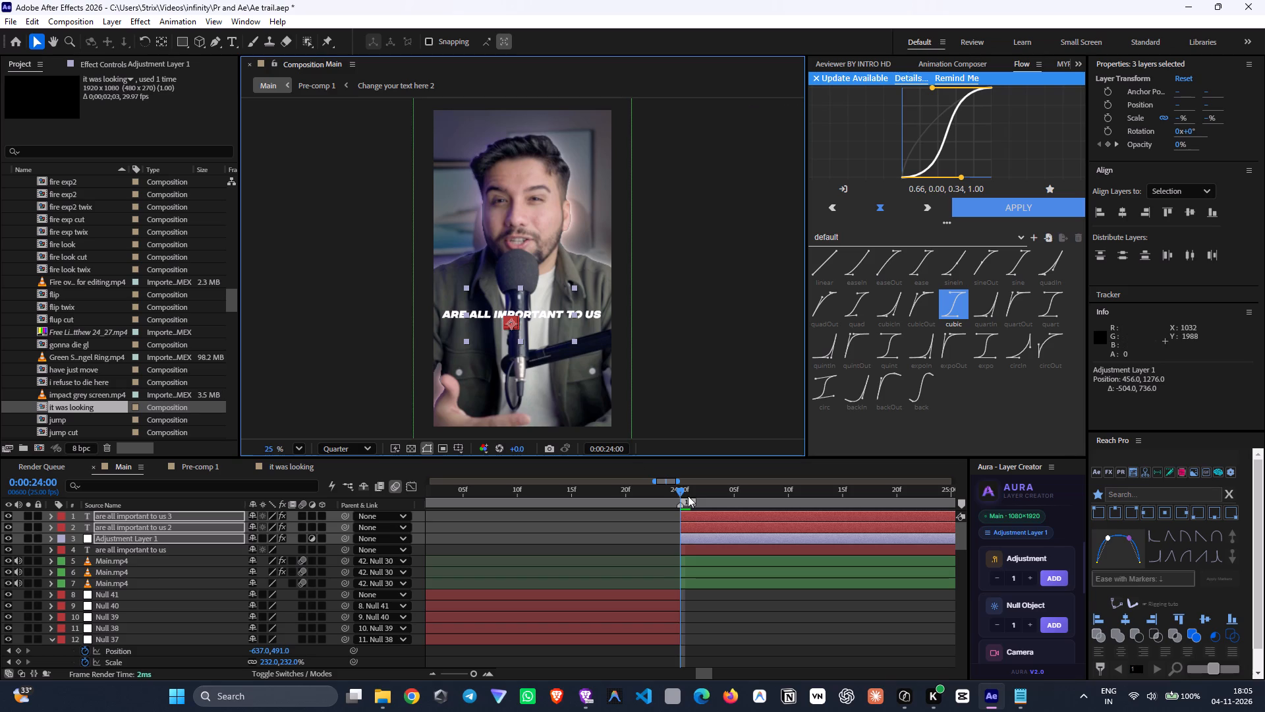
drag(688, 496, 780, 533)
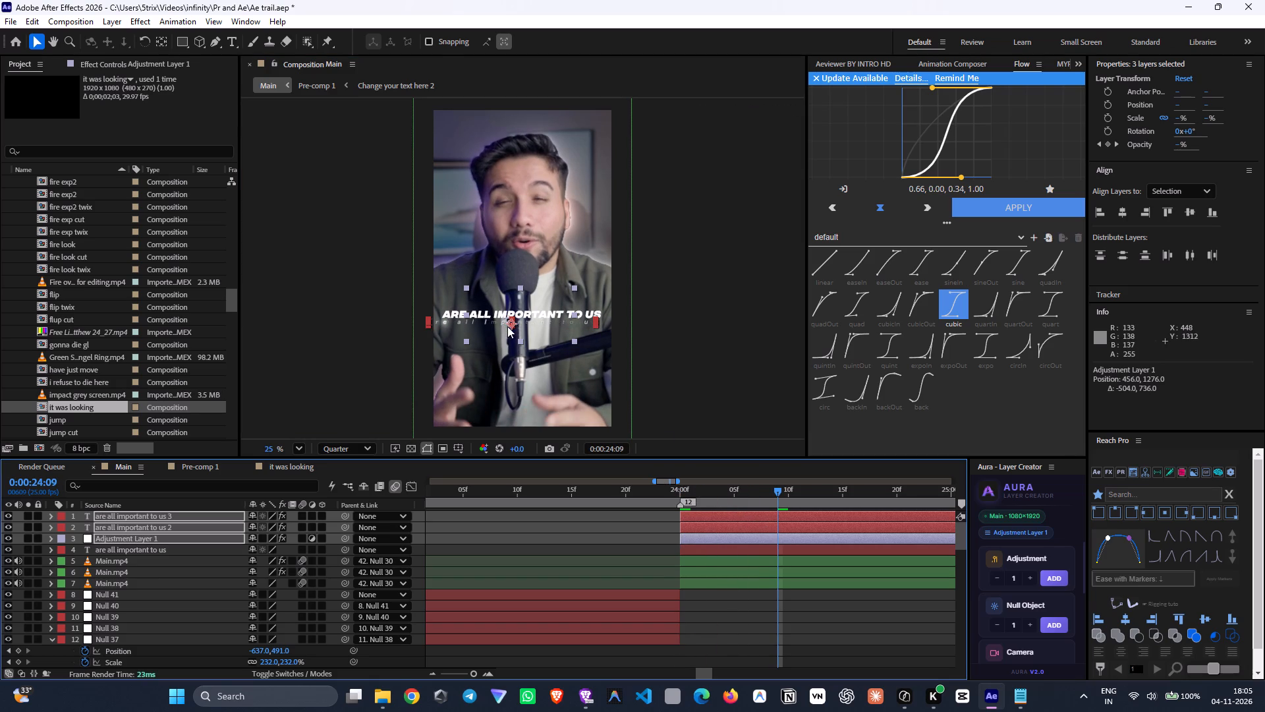
drag(507, 326, 517, 328)
drag(785, 500, 789, 501)
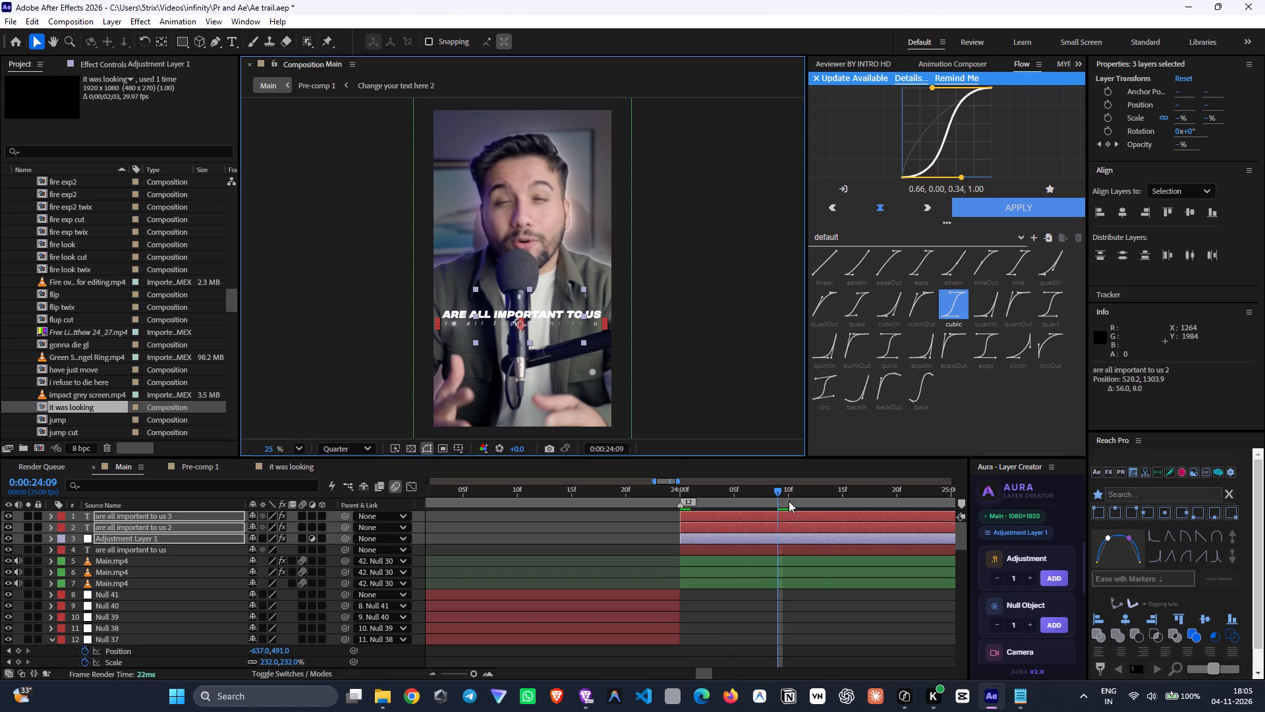
drag(789, 501, 907, 543)
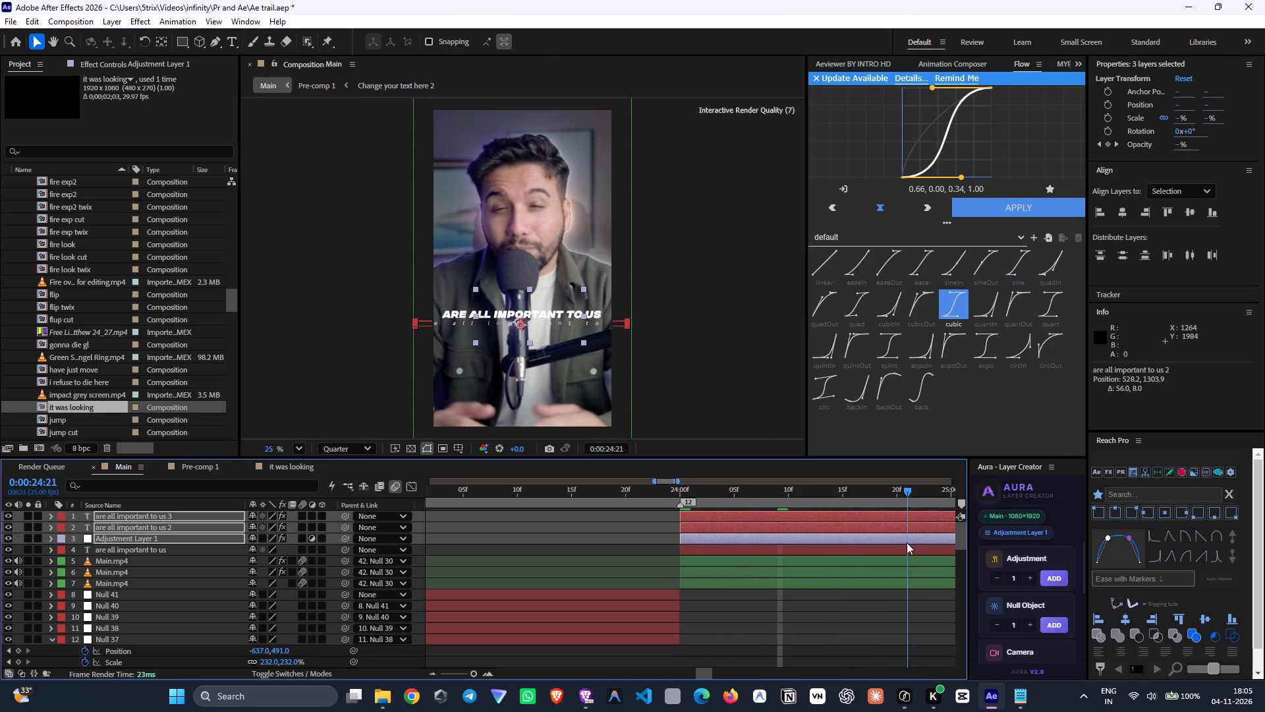
drag(907, 543, 792, 545)
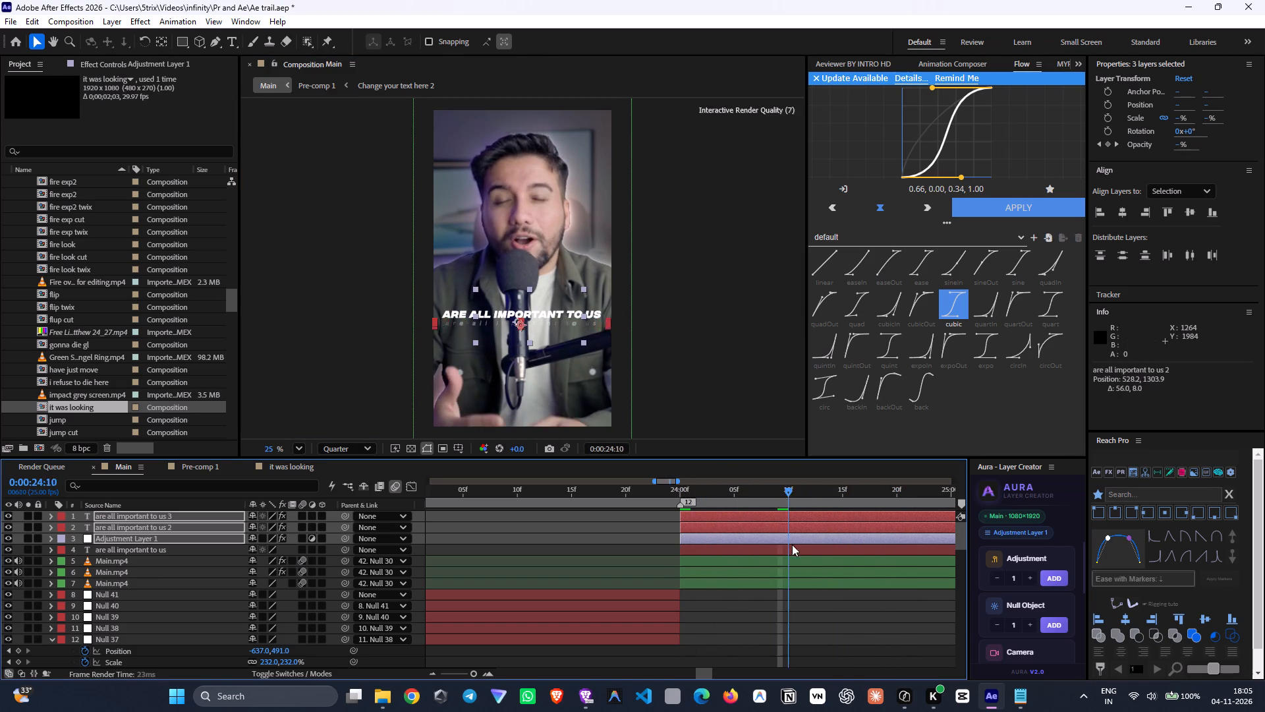
drag(792, 545, 795, 545)
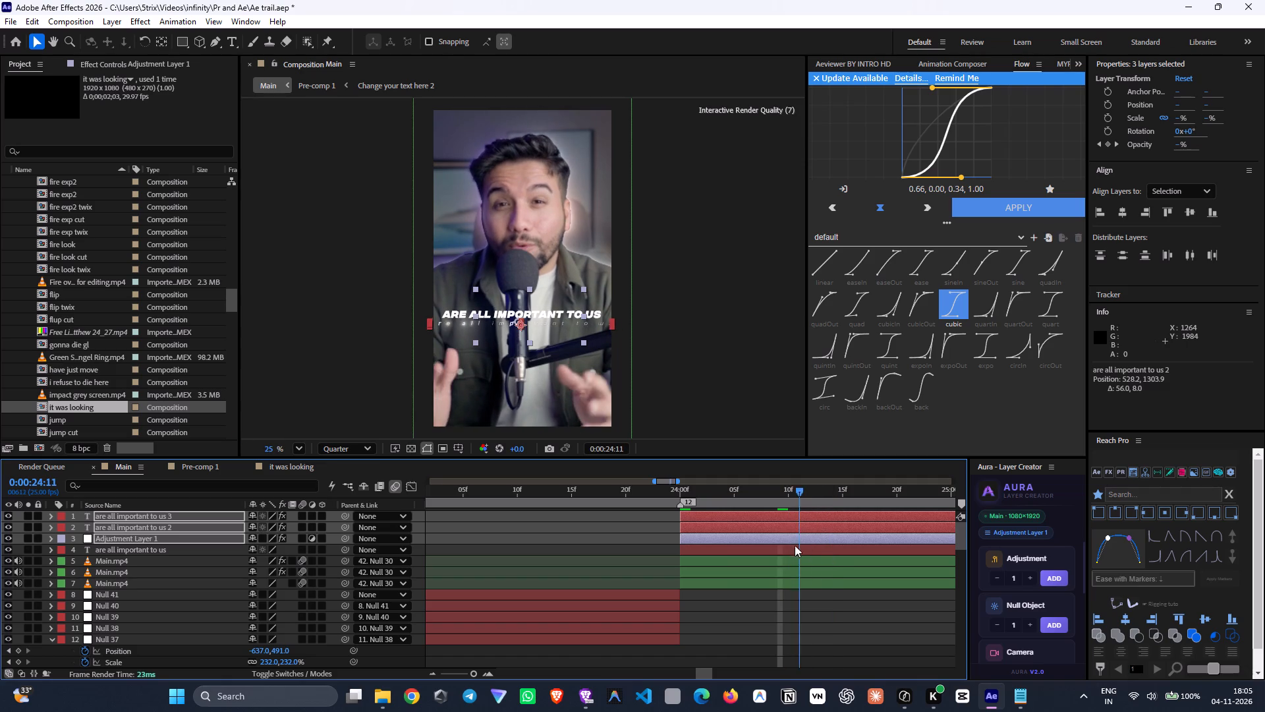
drag(795, 545, 785, 543)
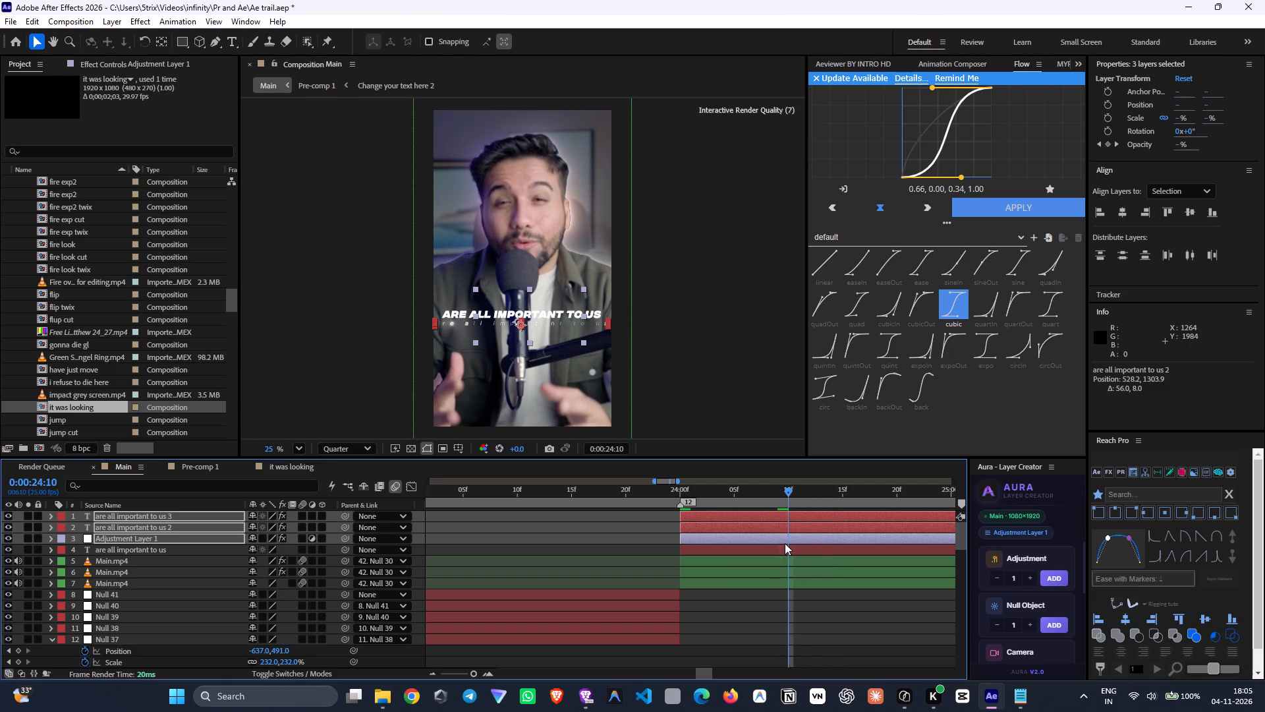
Set the font of both pasted "are all important to us" text layers to FONTSPRING DEMO - Integral CF Bold.
click(656, 533)
double_click(696, 523)
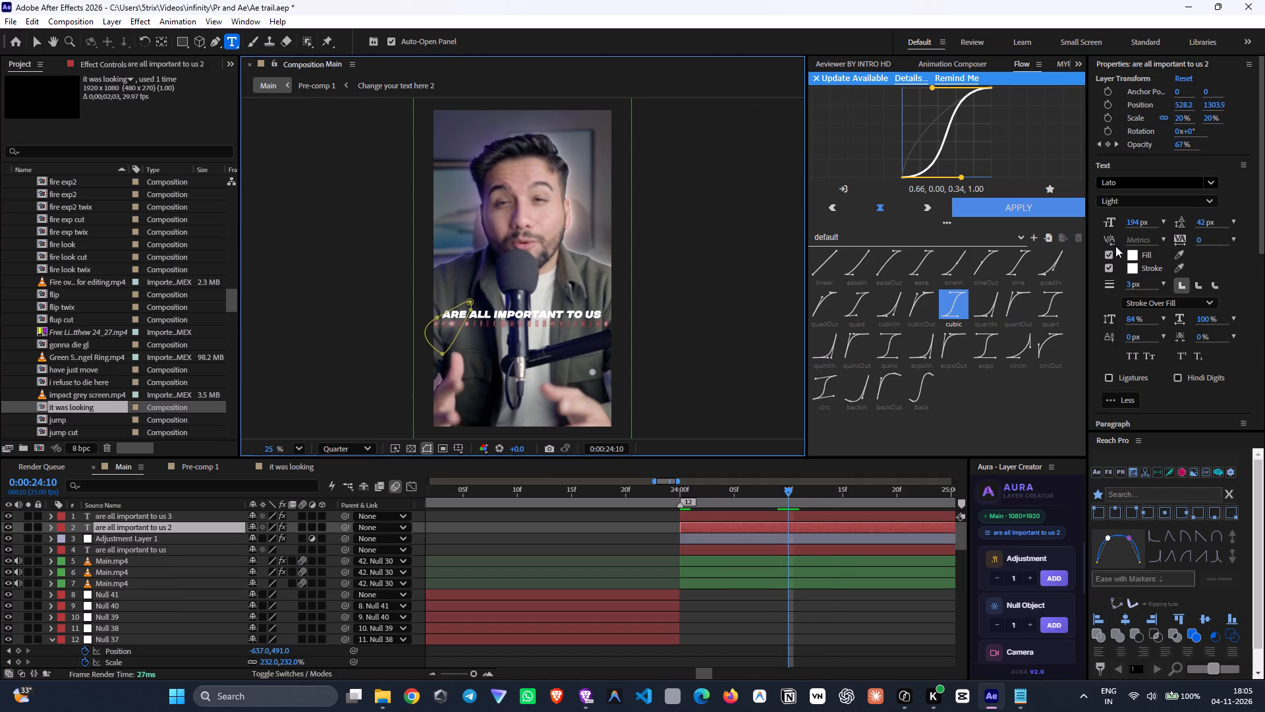
click(1212, 183)
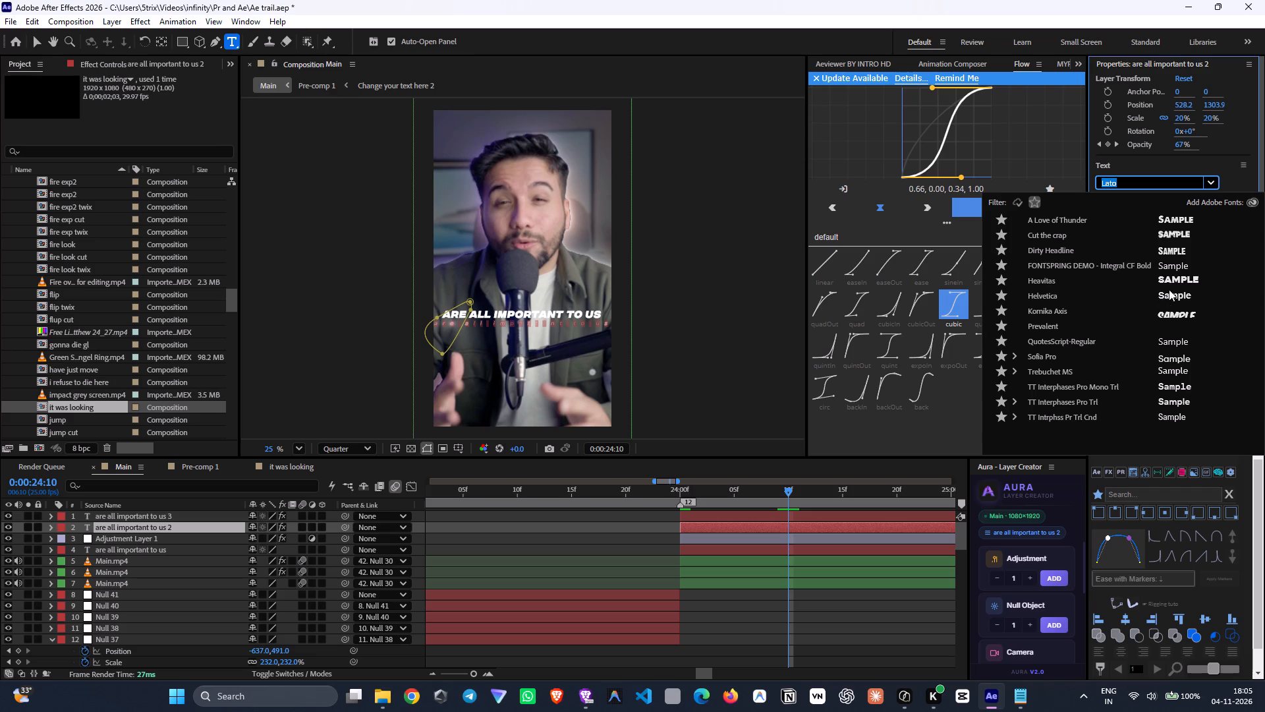
click(1170, 269)
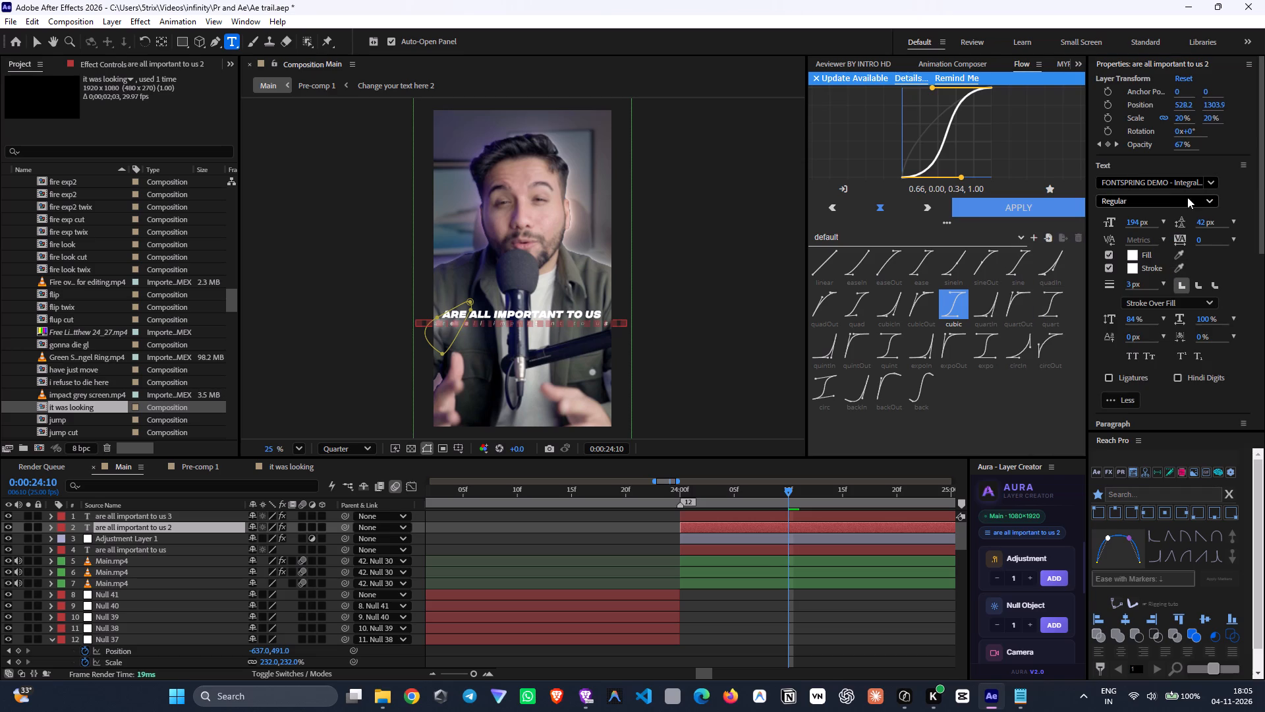
double_click(866, 518)
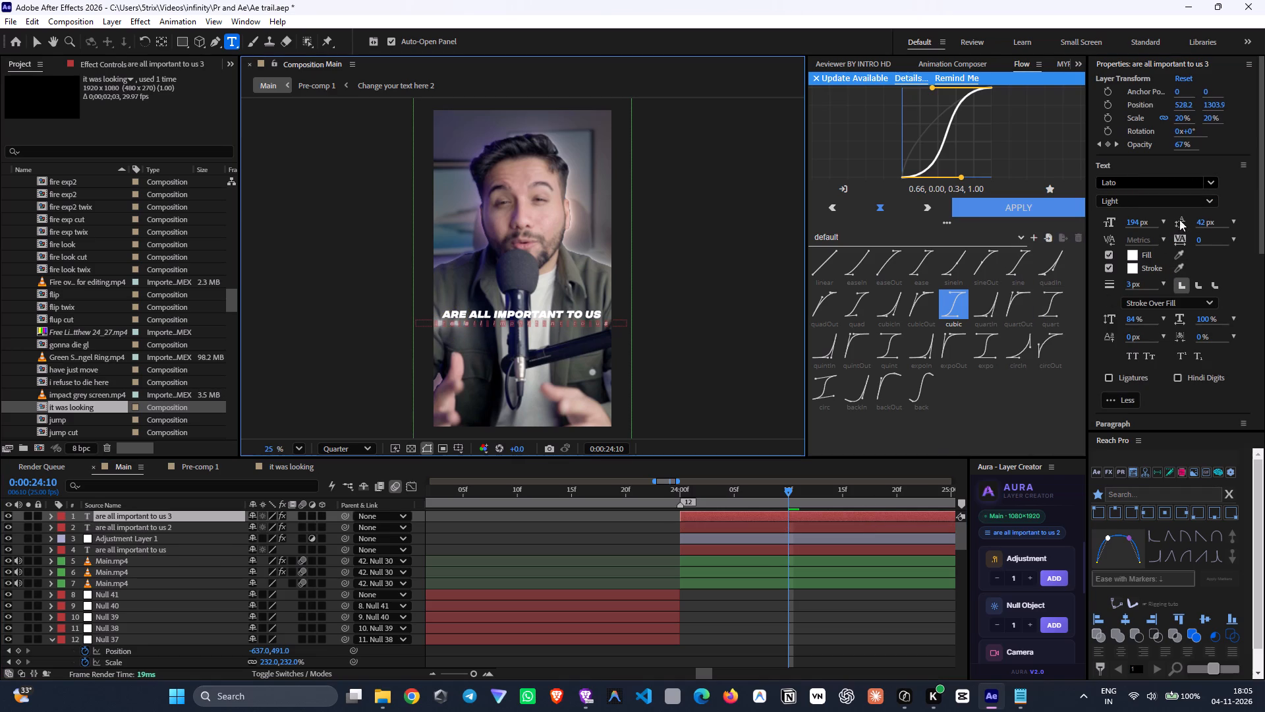
click(1207, 181)
click(1167, 265)
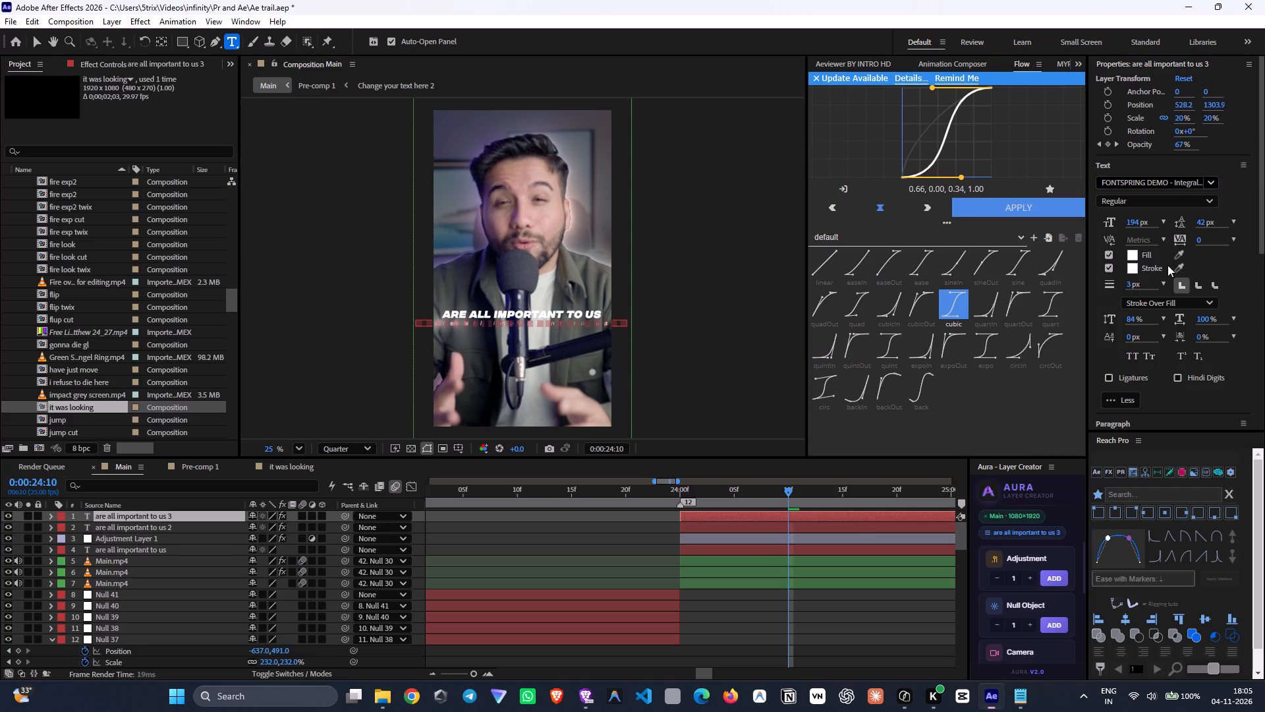
click(739, 600)
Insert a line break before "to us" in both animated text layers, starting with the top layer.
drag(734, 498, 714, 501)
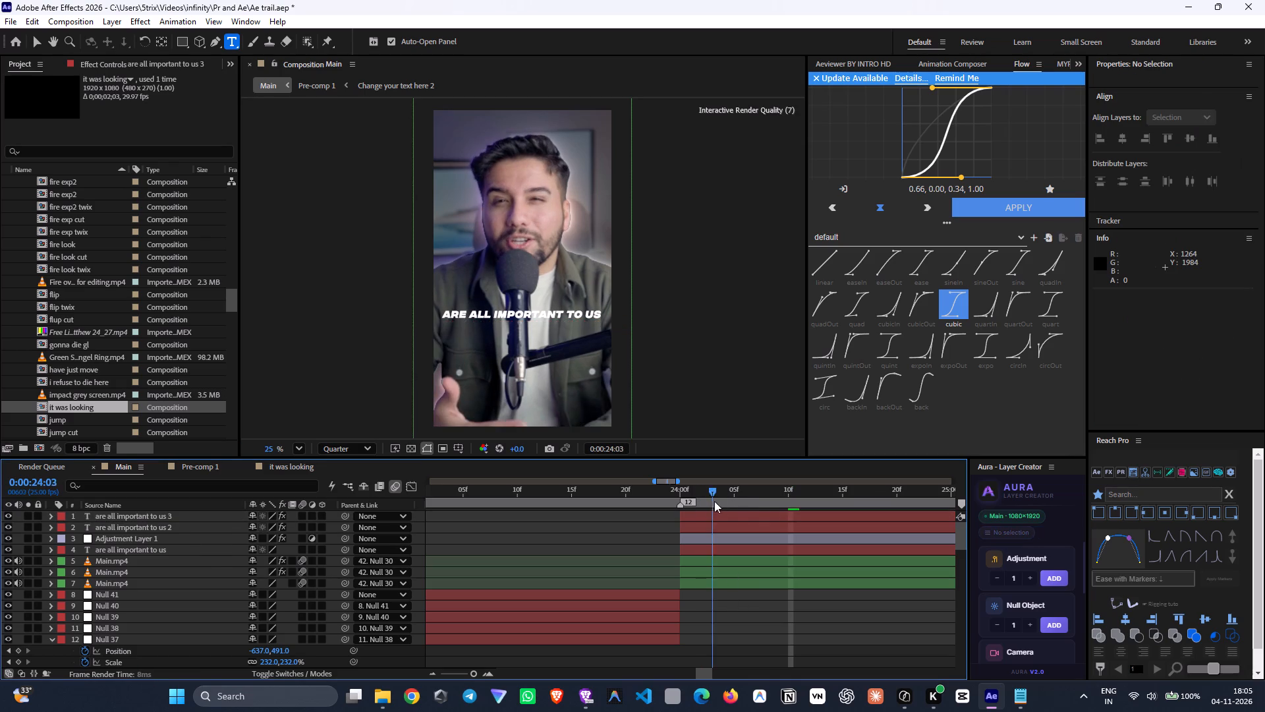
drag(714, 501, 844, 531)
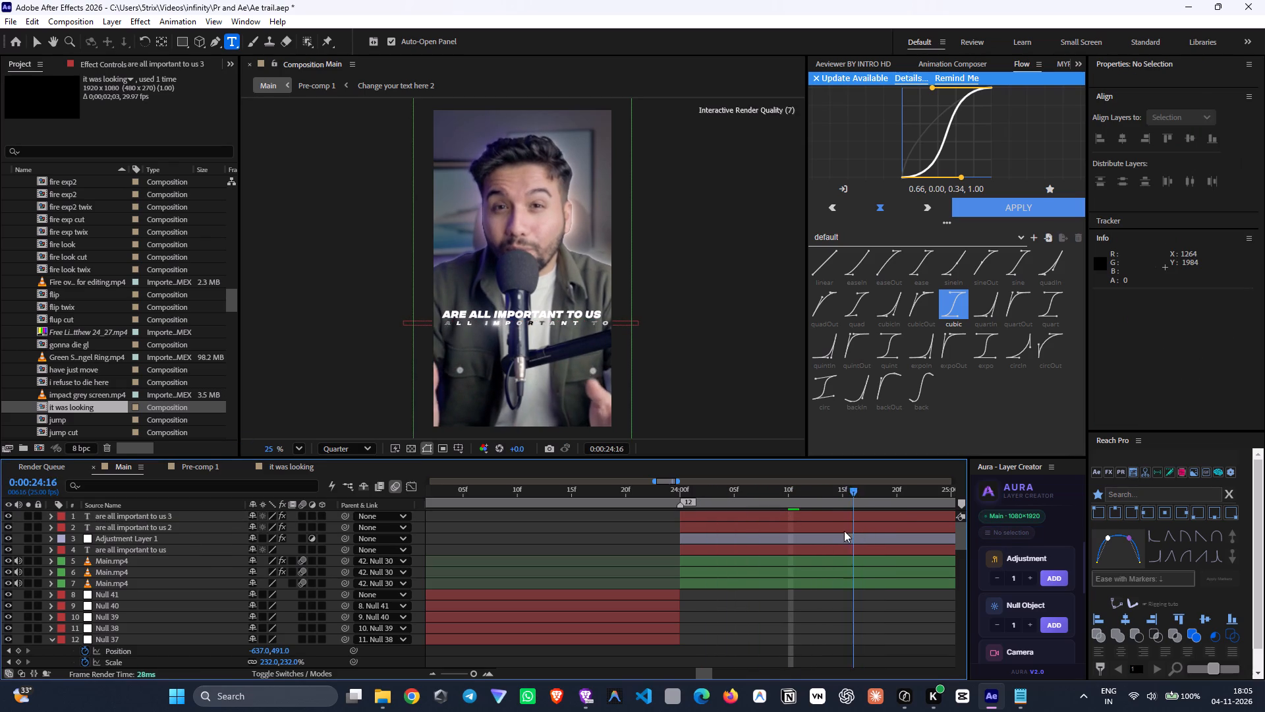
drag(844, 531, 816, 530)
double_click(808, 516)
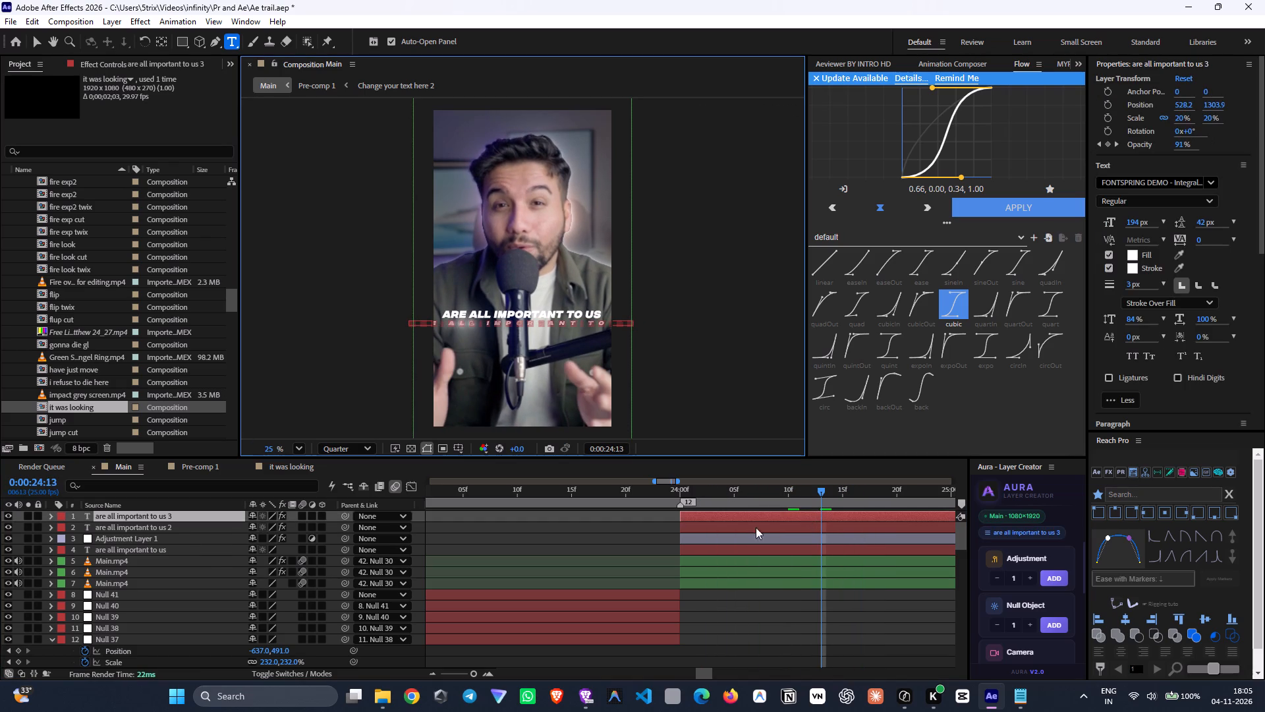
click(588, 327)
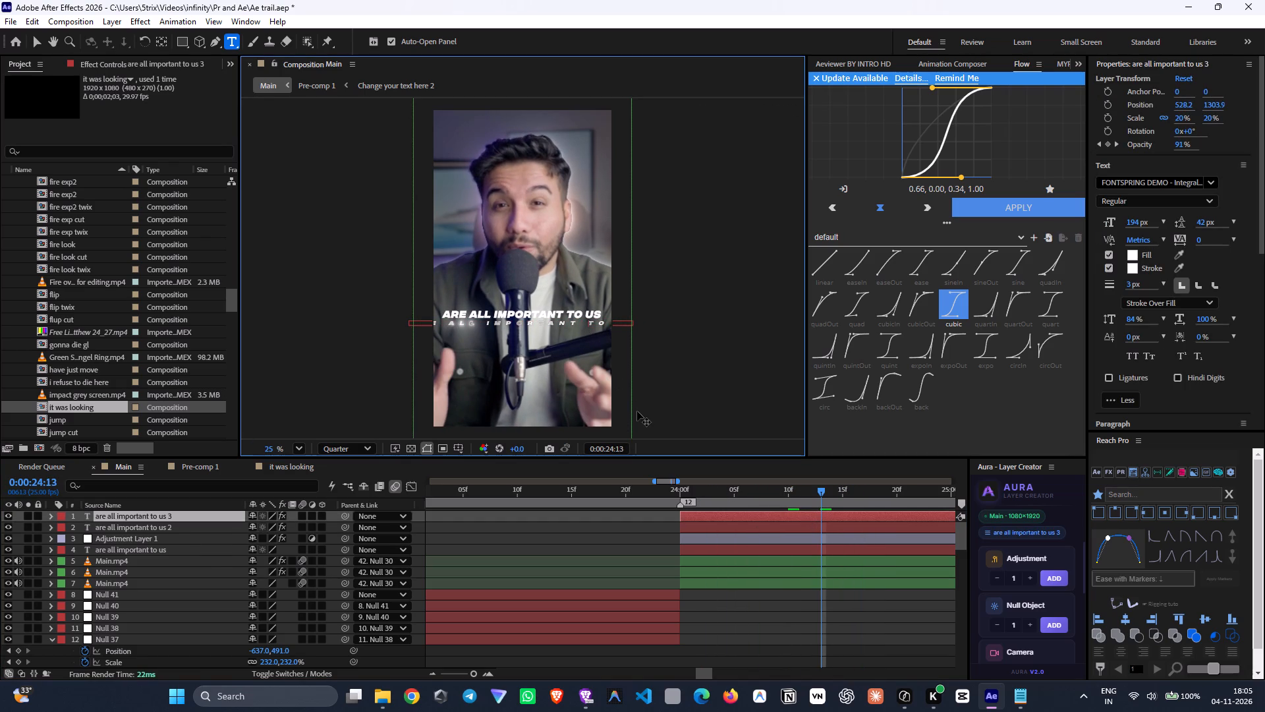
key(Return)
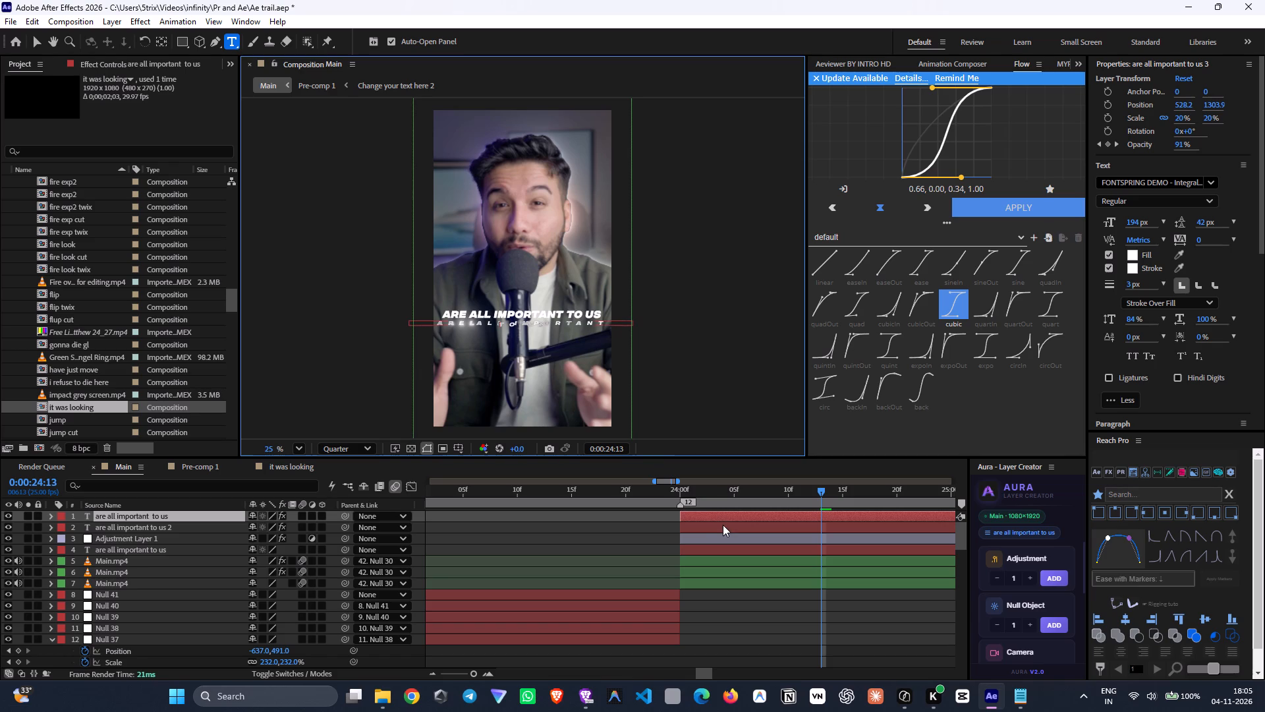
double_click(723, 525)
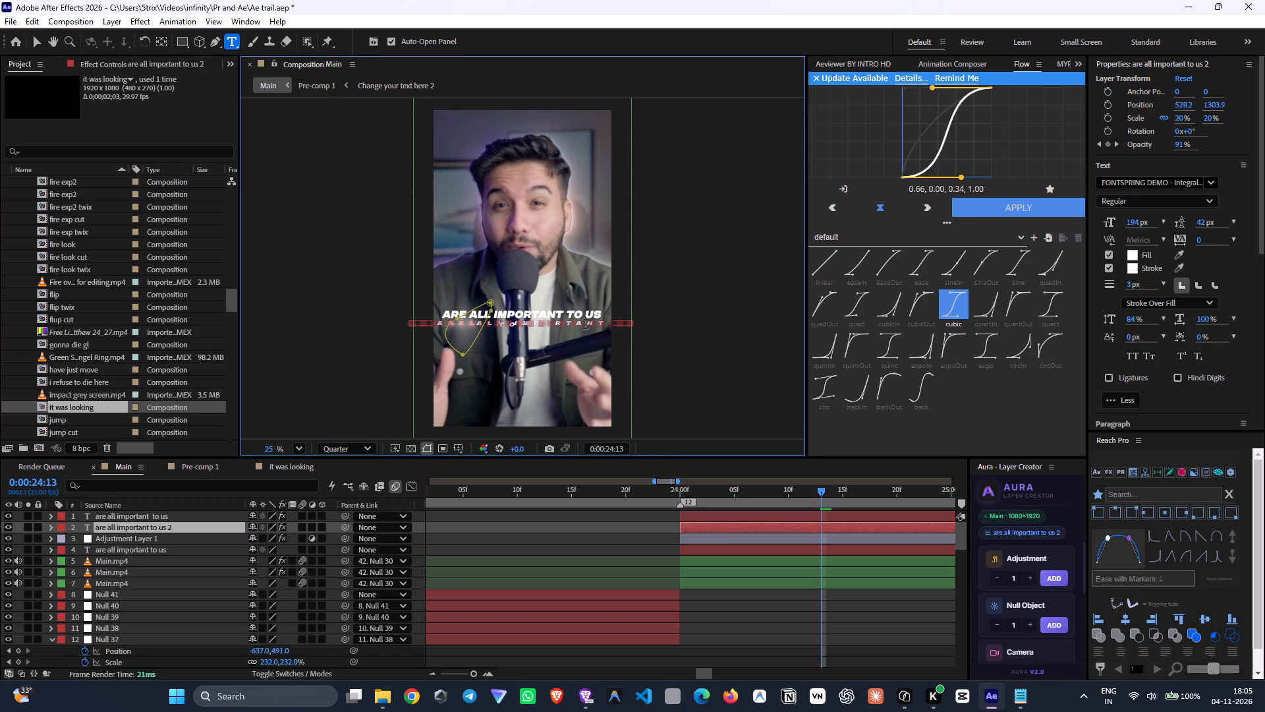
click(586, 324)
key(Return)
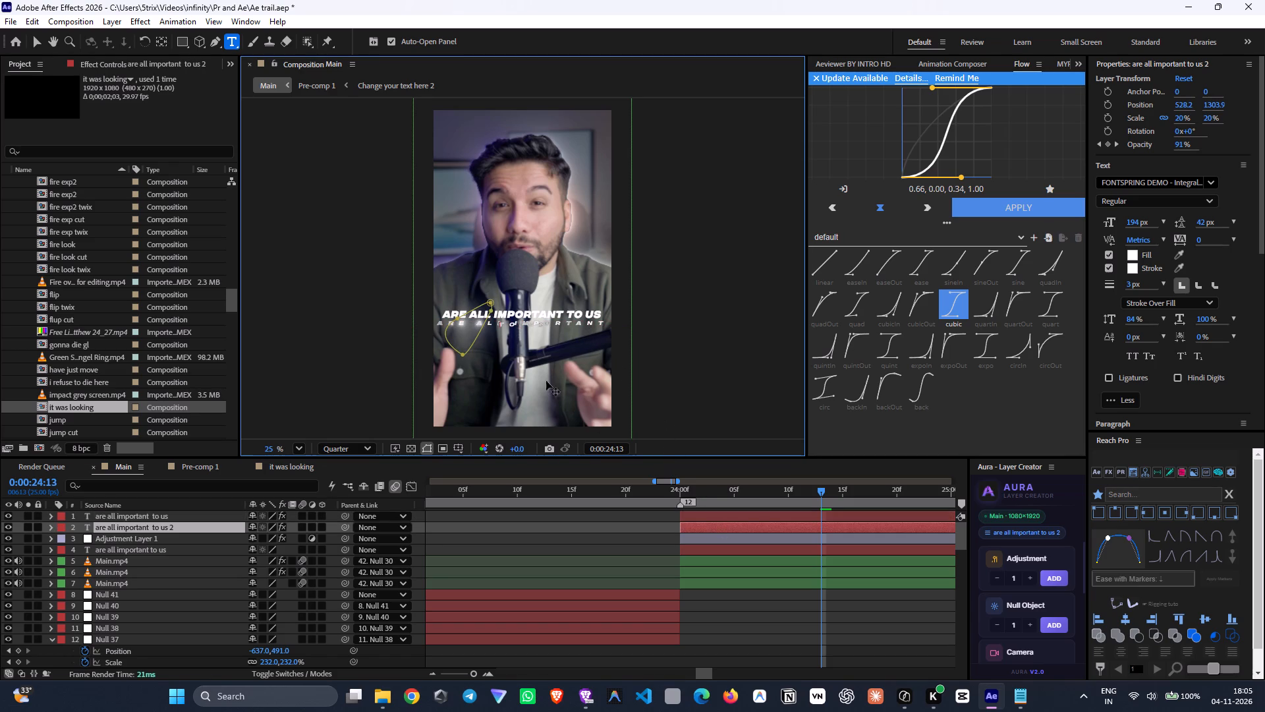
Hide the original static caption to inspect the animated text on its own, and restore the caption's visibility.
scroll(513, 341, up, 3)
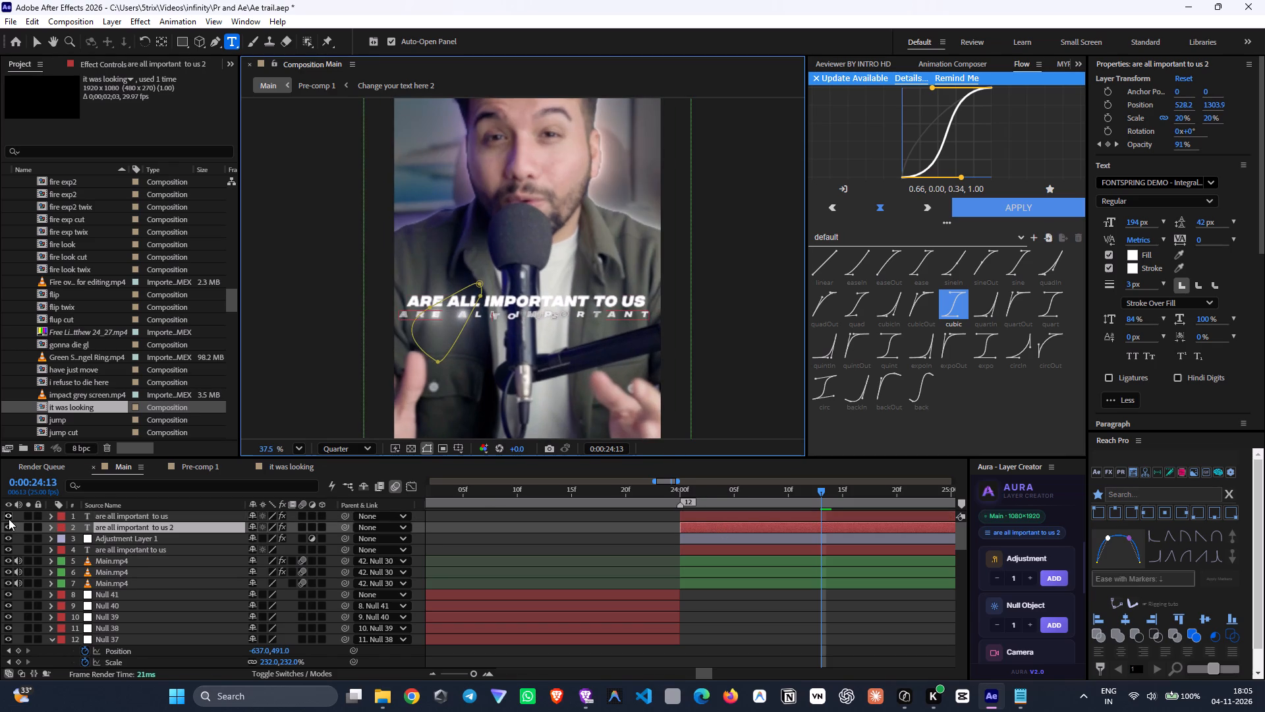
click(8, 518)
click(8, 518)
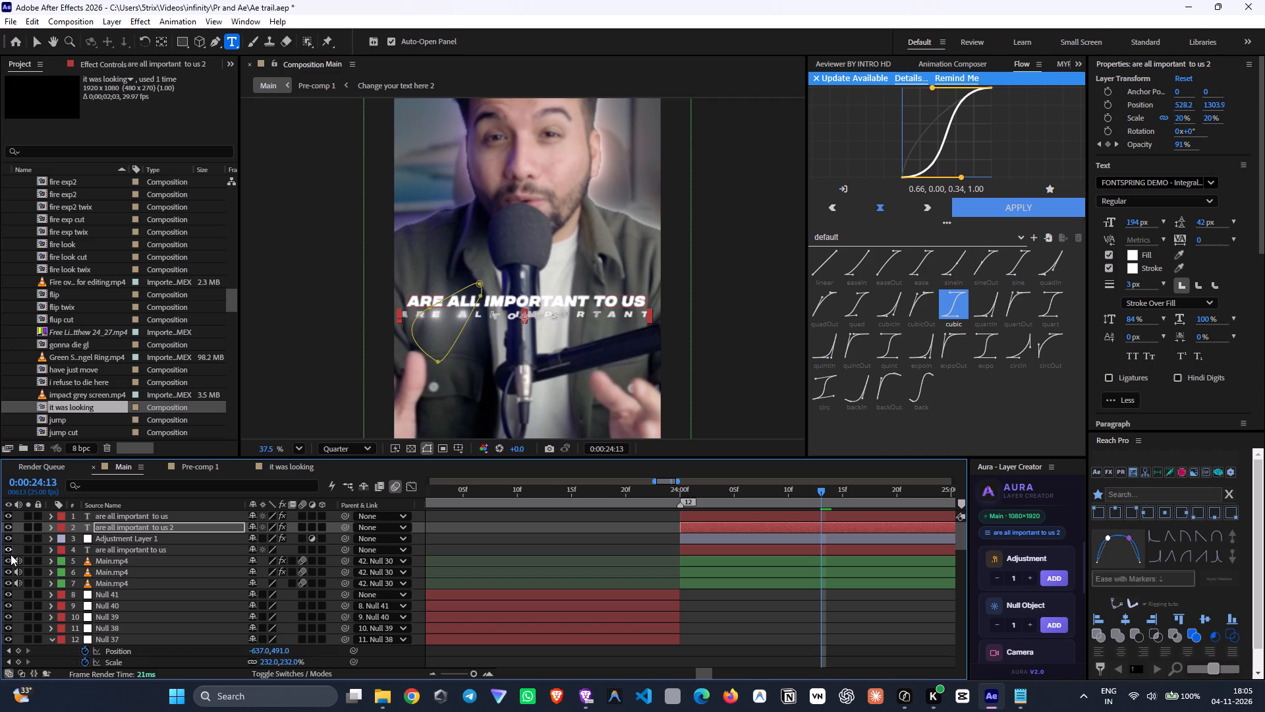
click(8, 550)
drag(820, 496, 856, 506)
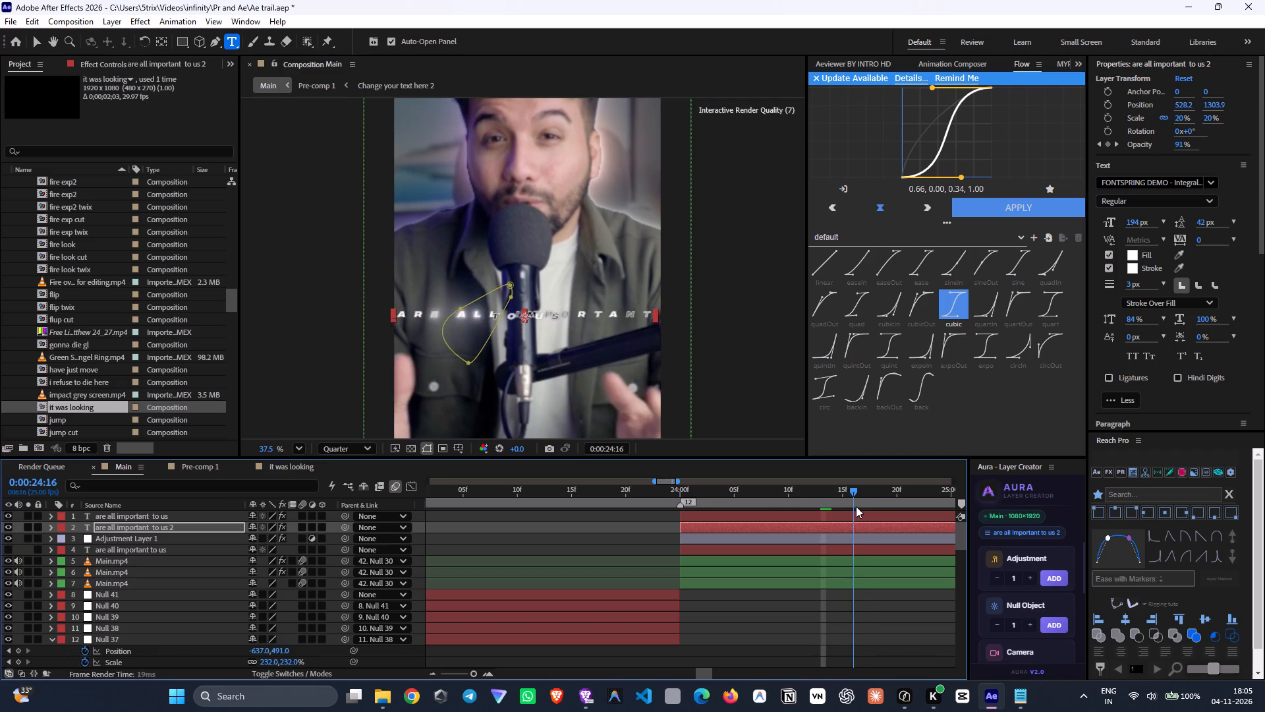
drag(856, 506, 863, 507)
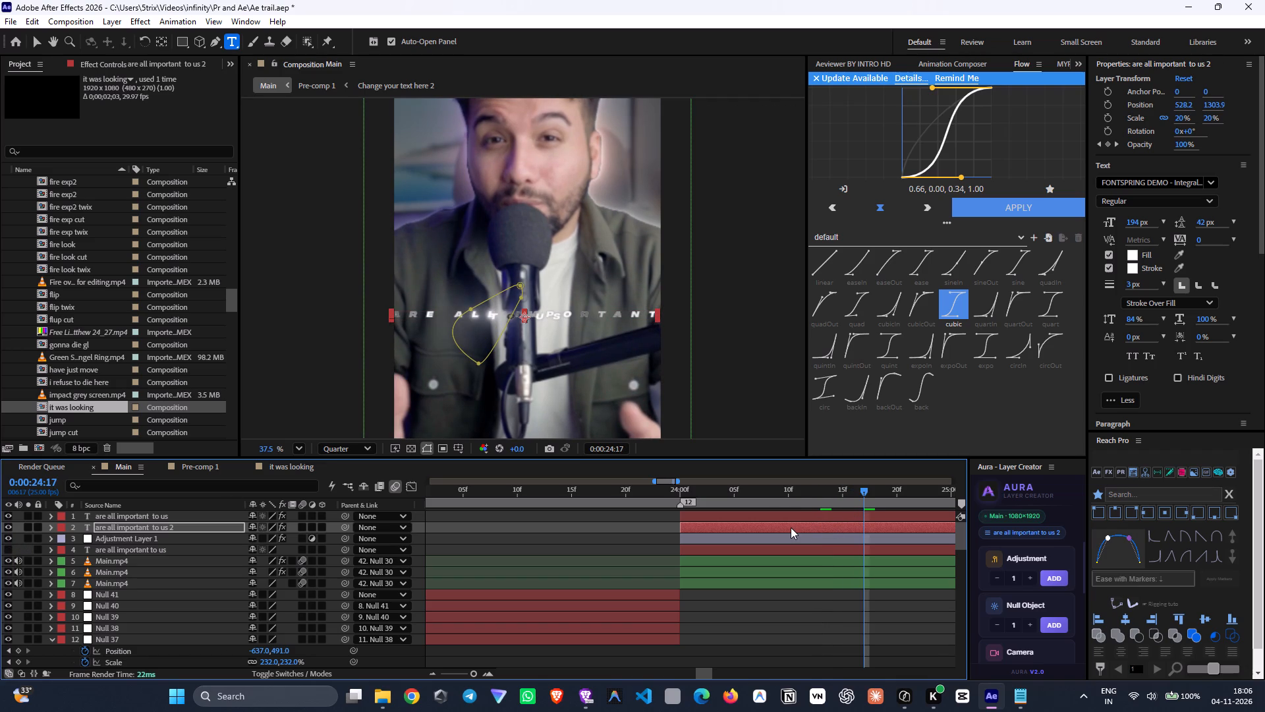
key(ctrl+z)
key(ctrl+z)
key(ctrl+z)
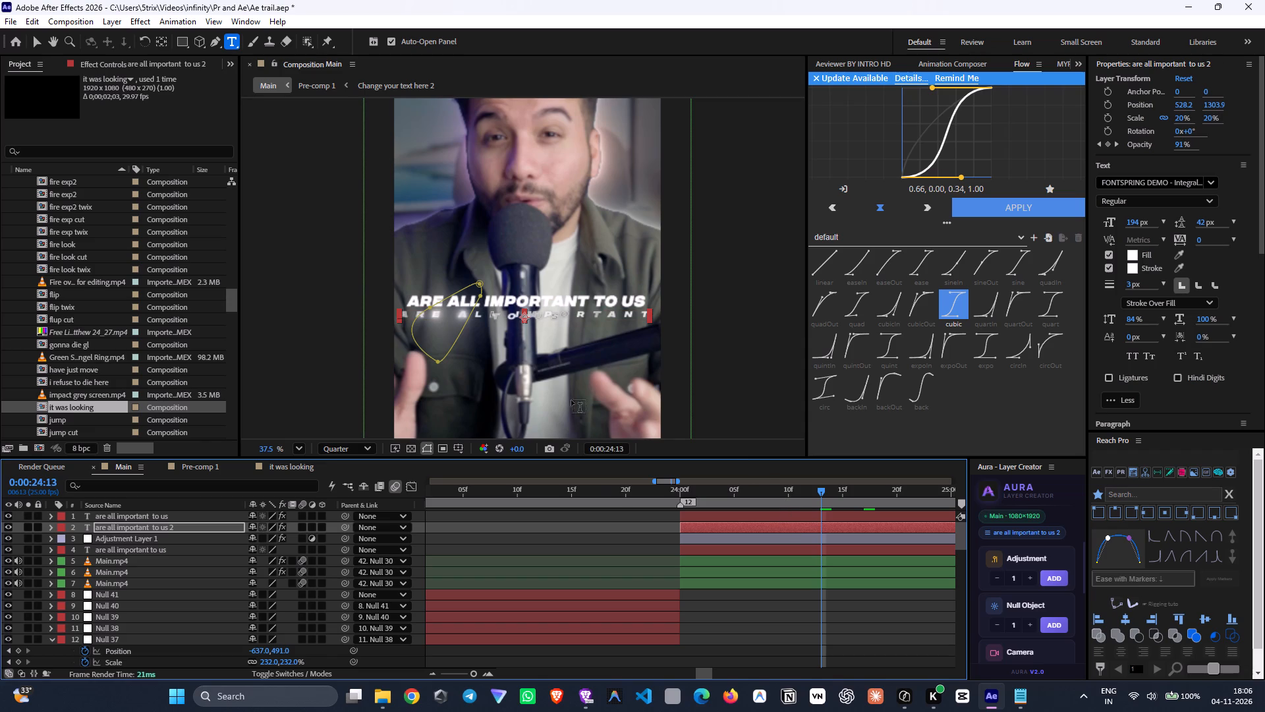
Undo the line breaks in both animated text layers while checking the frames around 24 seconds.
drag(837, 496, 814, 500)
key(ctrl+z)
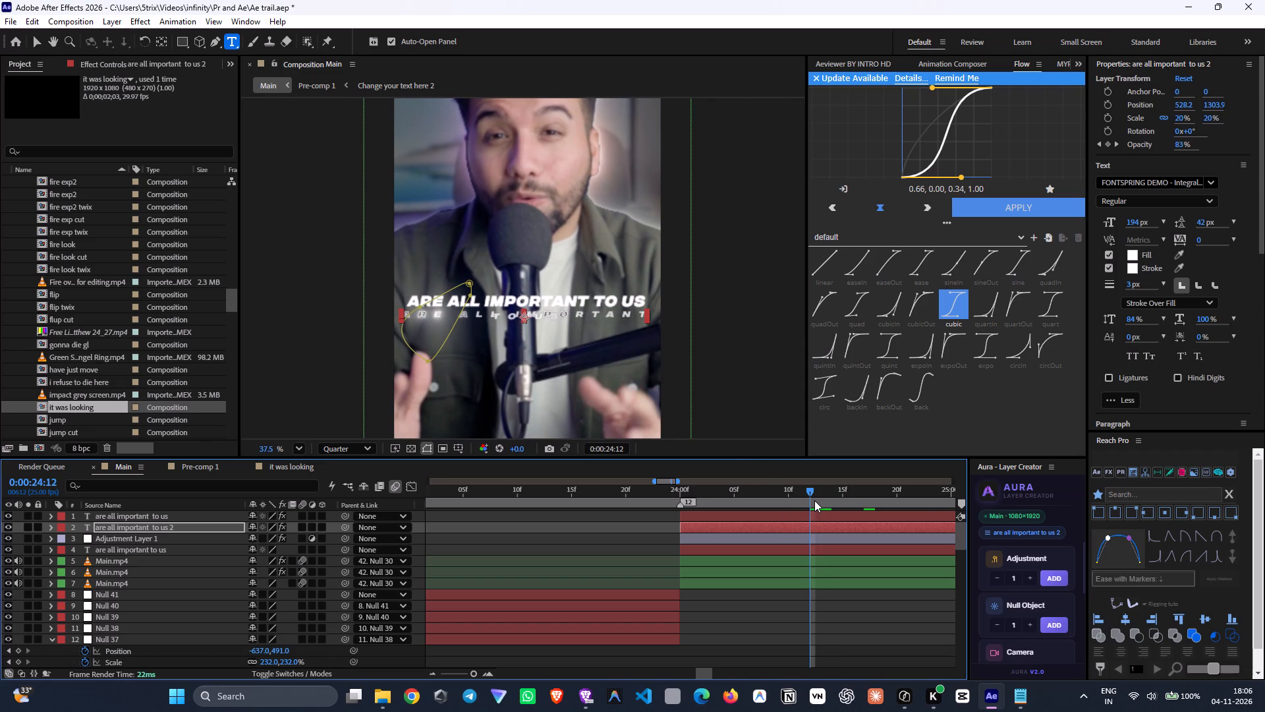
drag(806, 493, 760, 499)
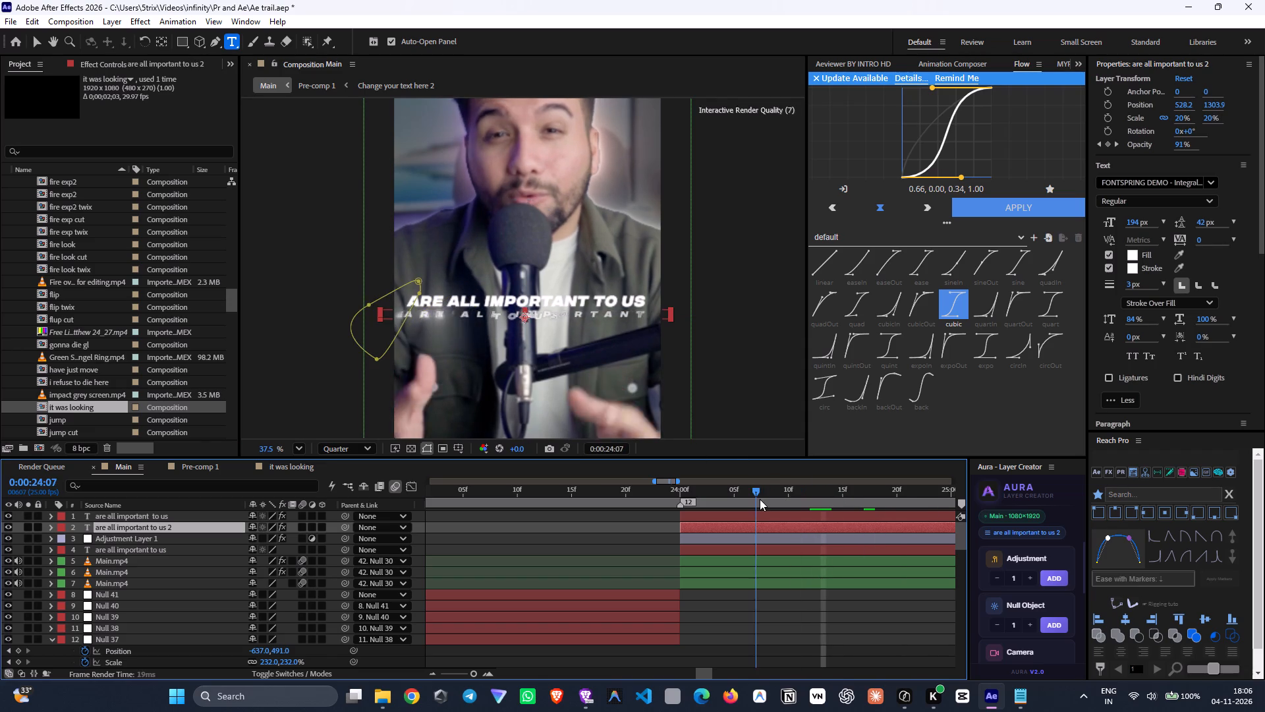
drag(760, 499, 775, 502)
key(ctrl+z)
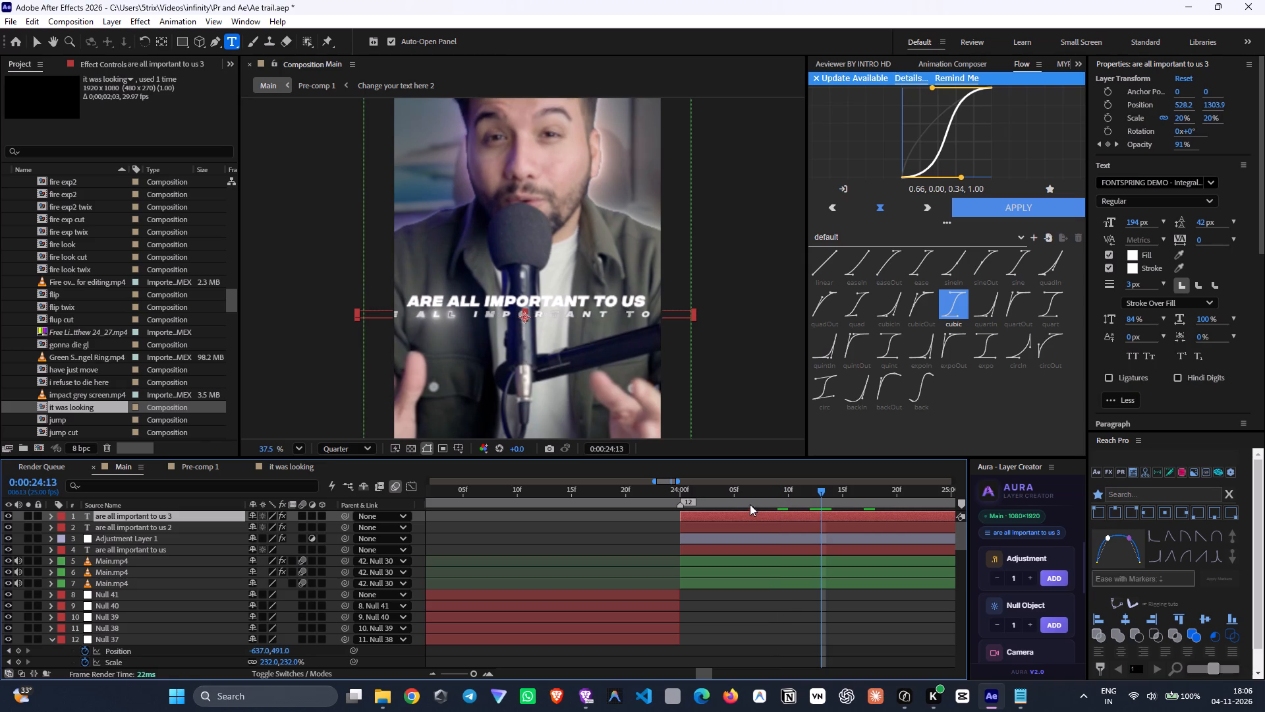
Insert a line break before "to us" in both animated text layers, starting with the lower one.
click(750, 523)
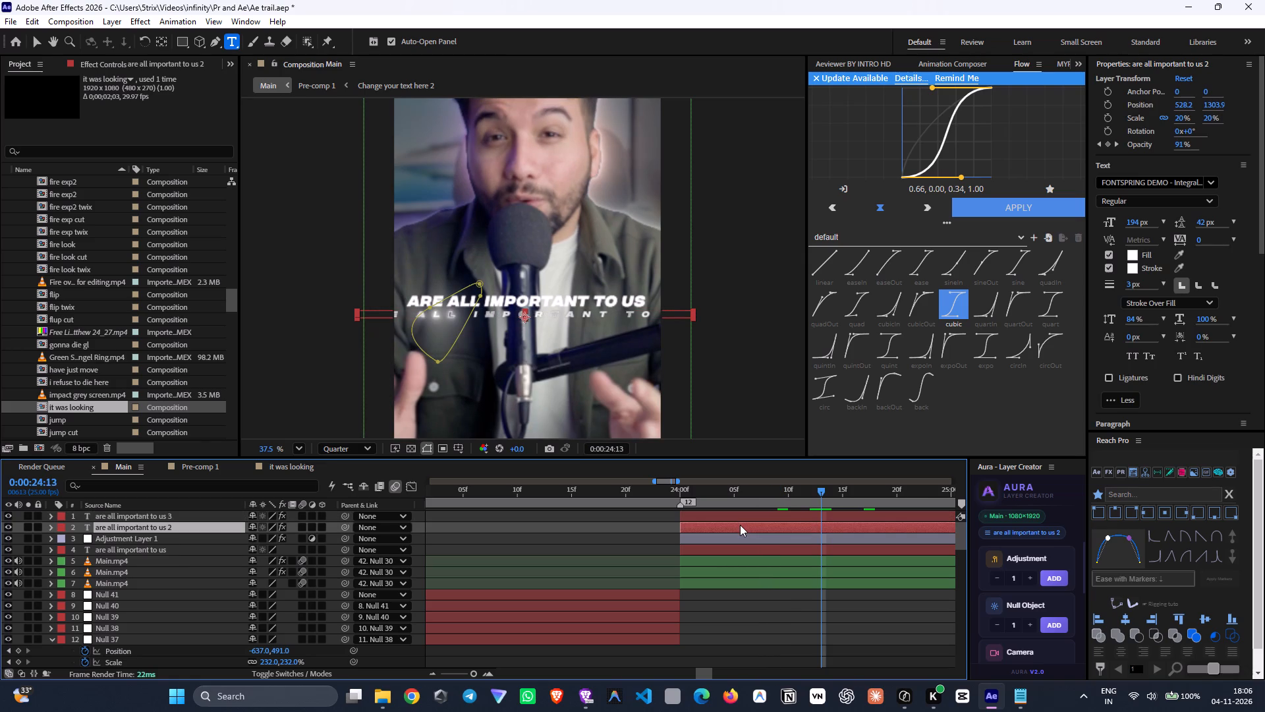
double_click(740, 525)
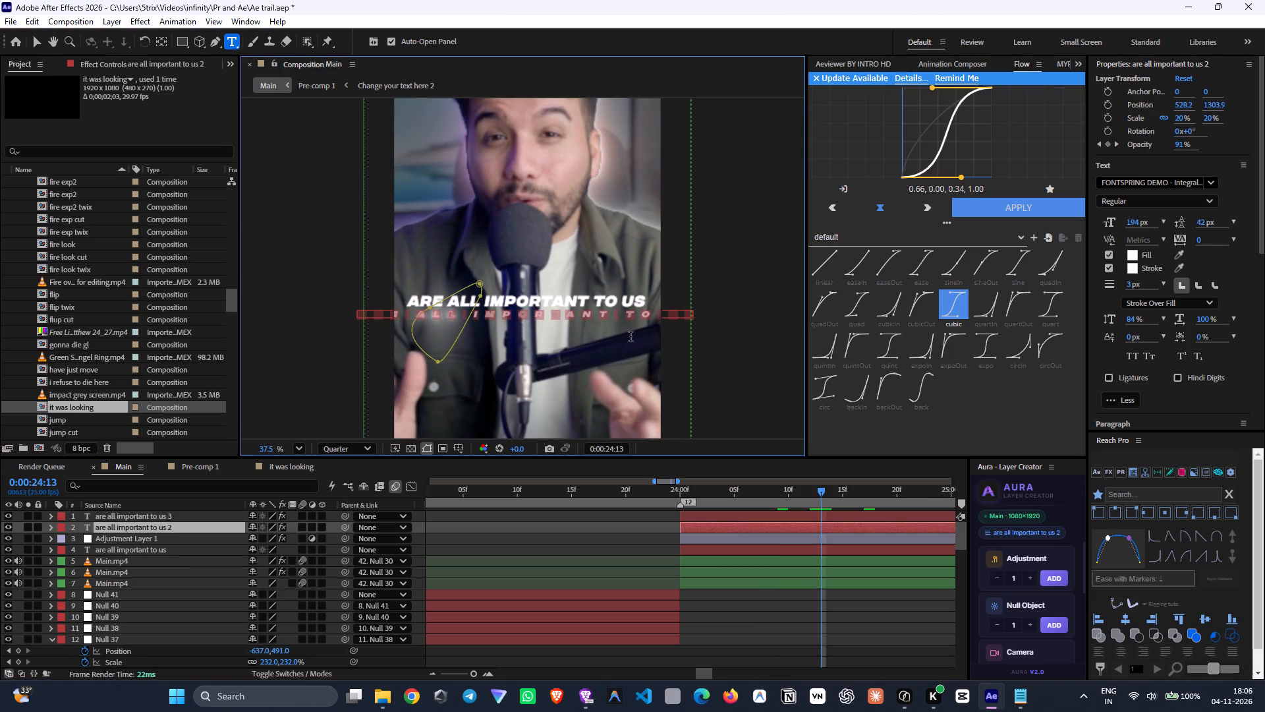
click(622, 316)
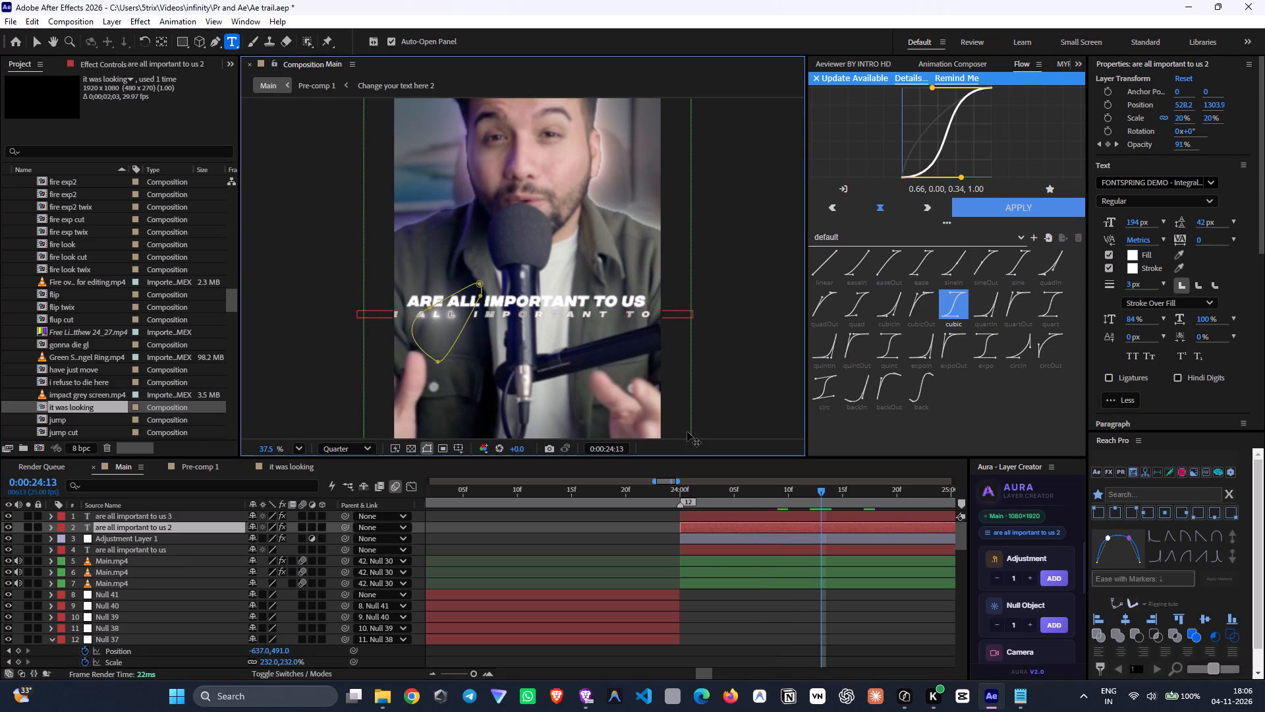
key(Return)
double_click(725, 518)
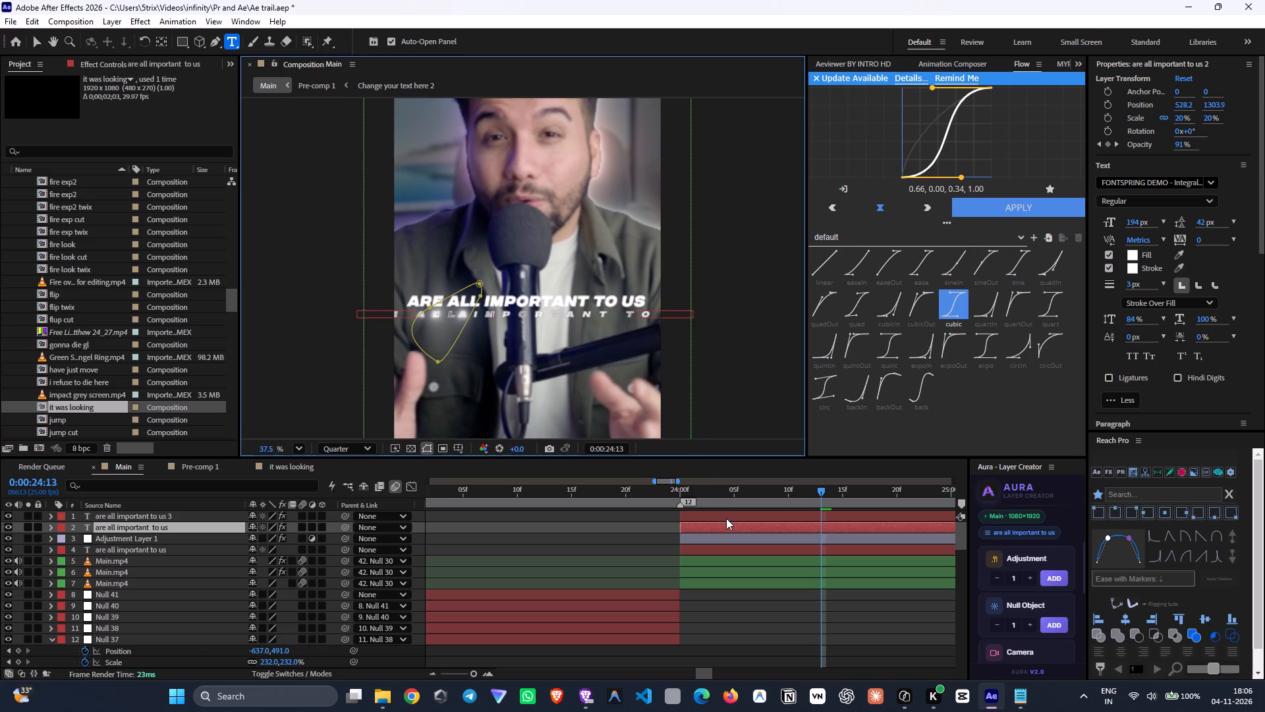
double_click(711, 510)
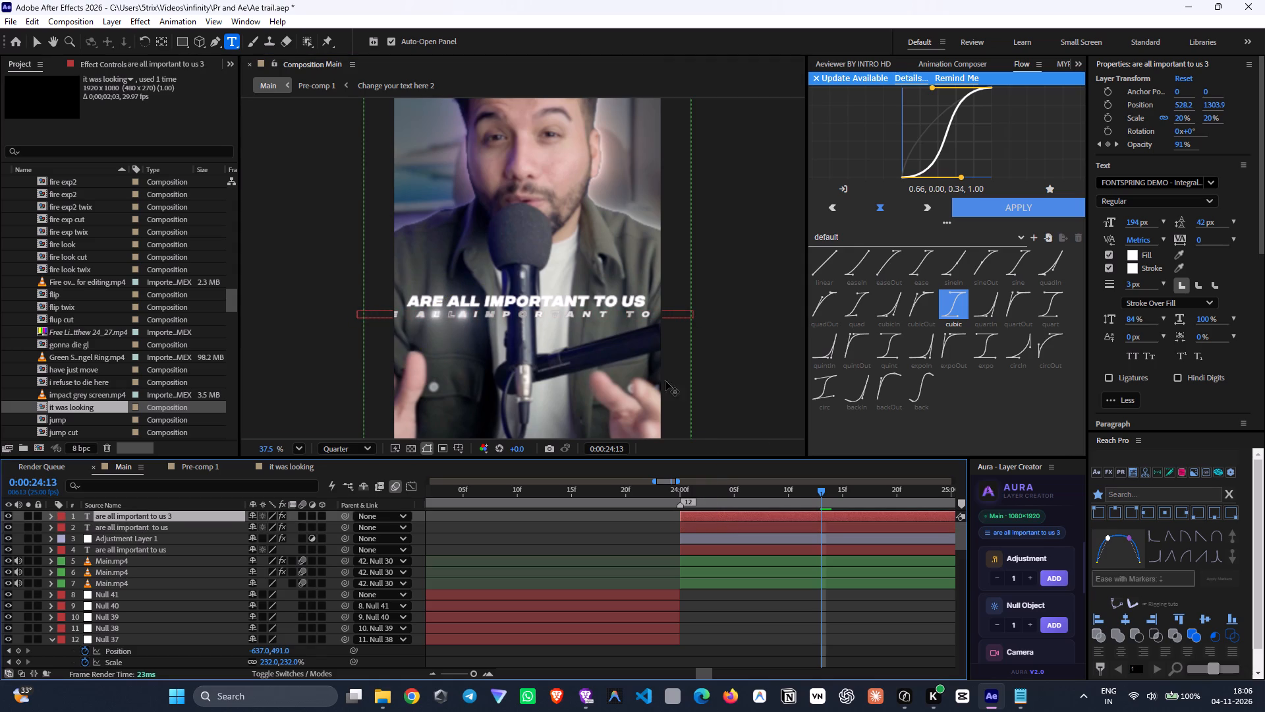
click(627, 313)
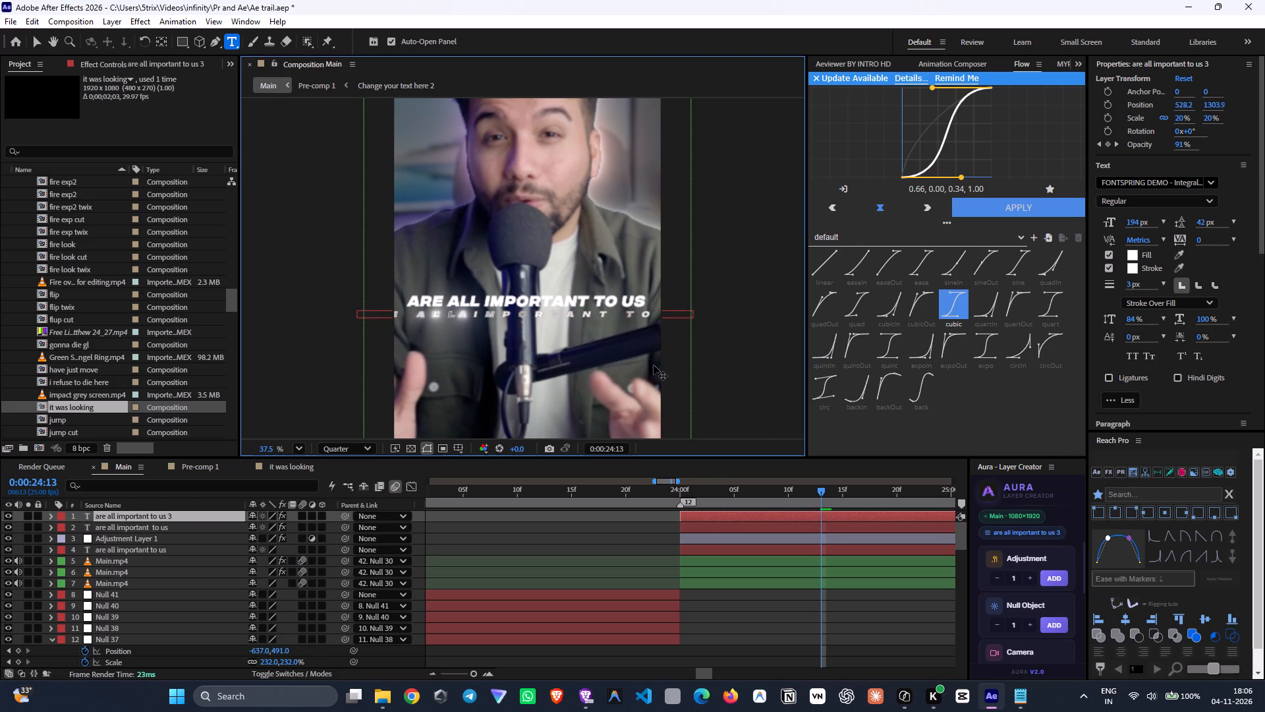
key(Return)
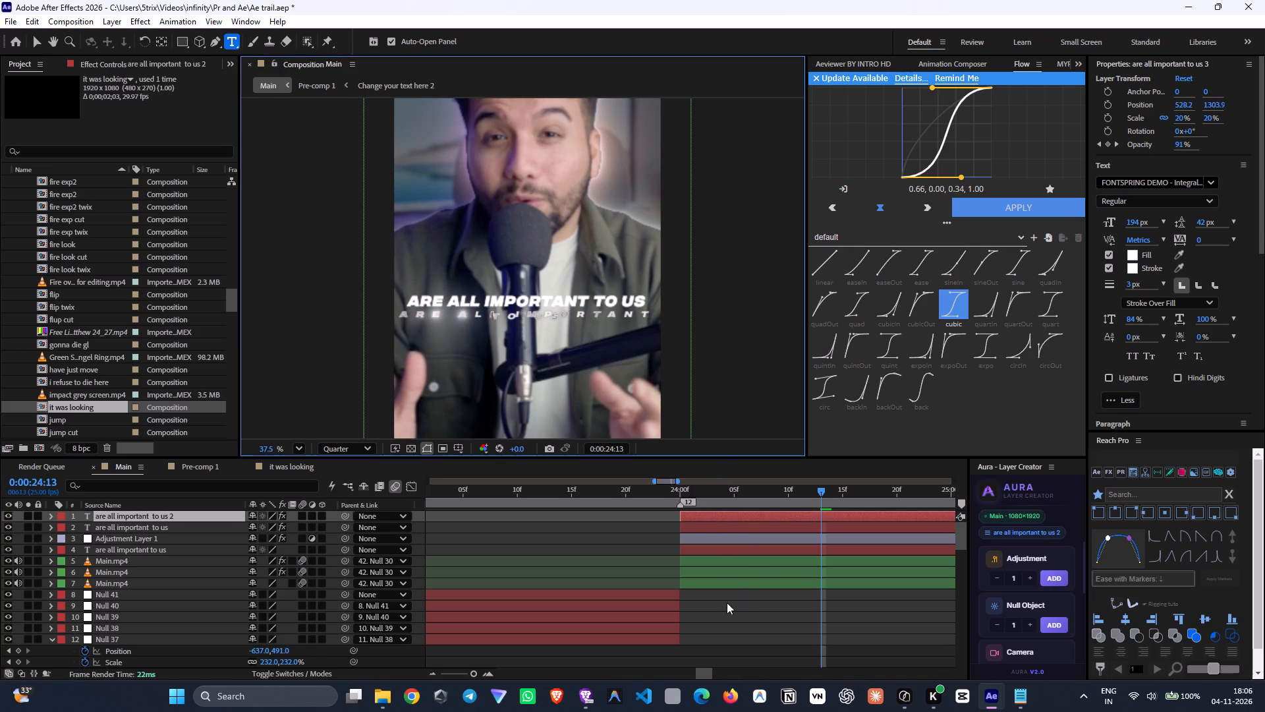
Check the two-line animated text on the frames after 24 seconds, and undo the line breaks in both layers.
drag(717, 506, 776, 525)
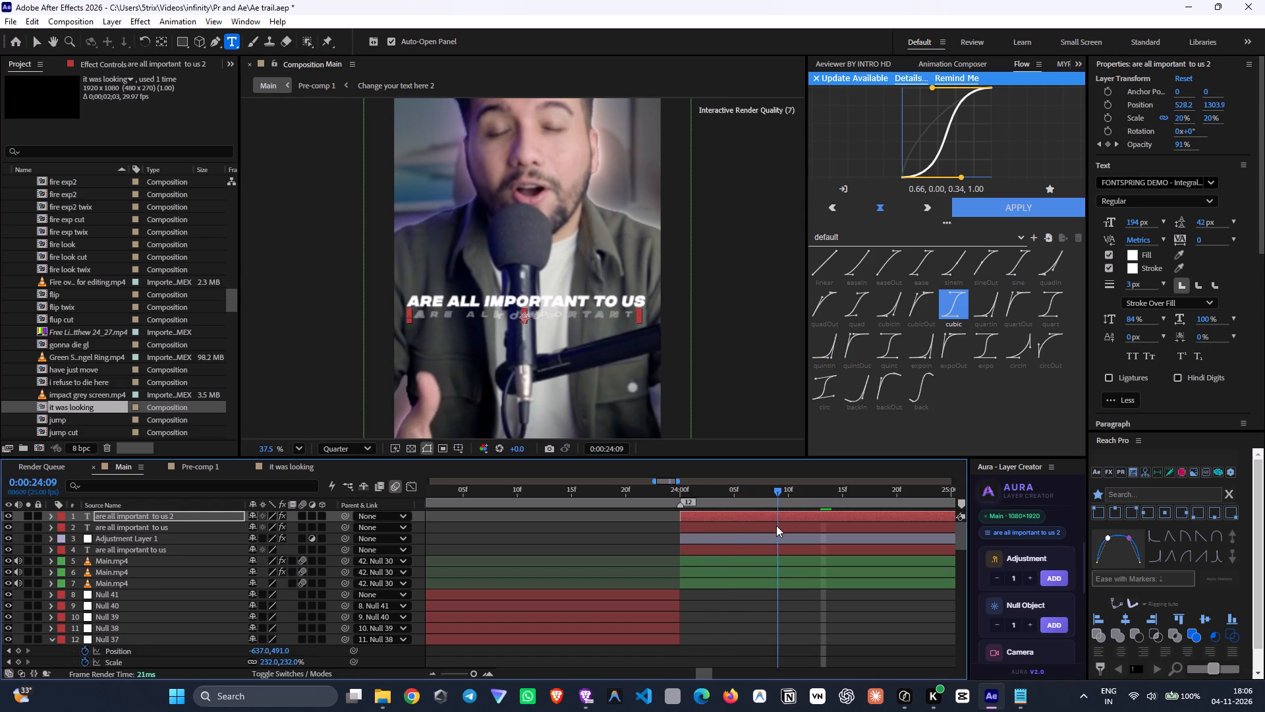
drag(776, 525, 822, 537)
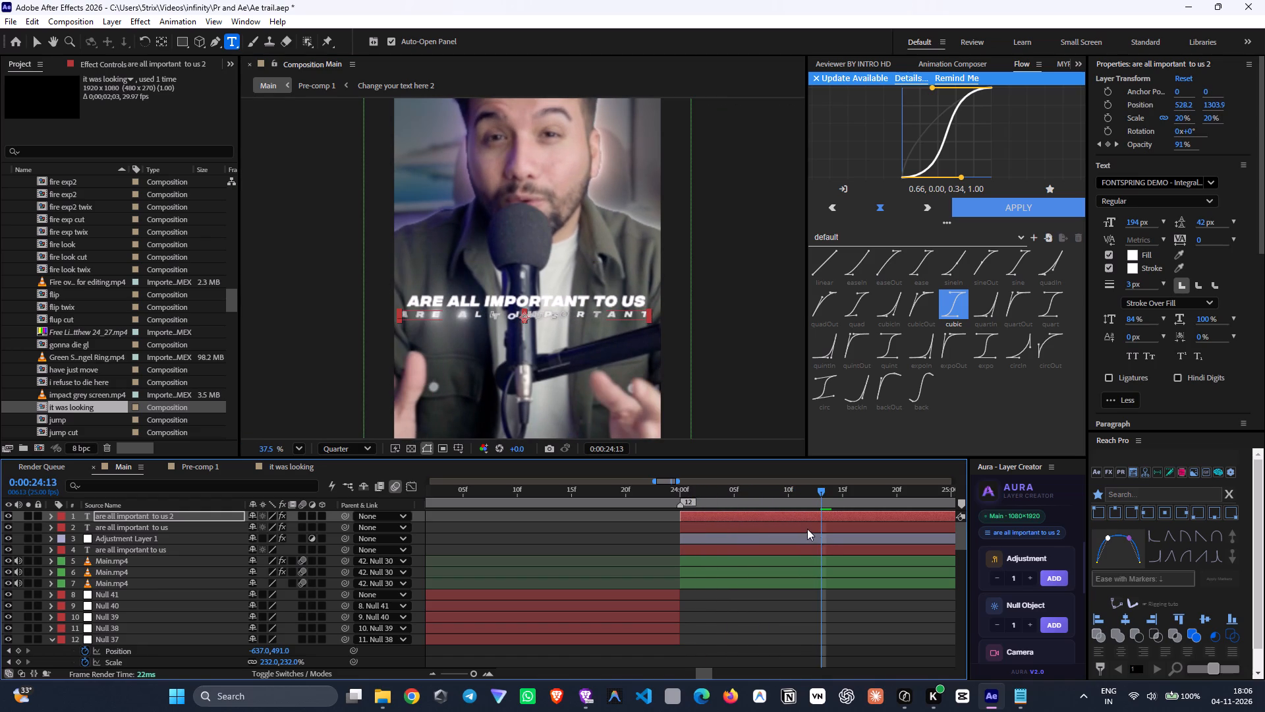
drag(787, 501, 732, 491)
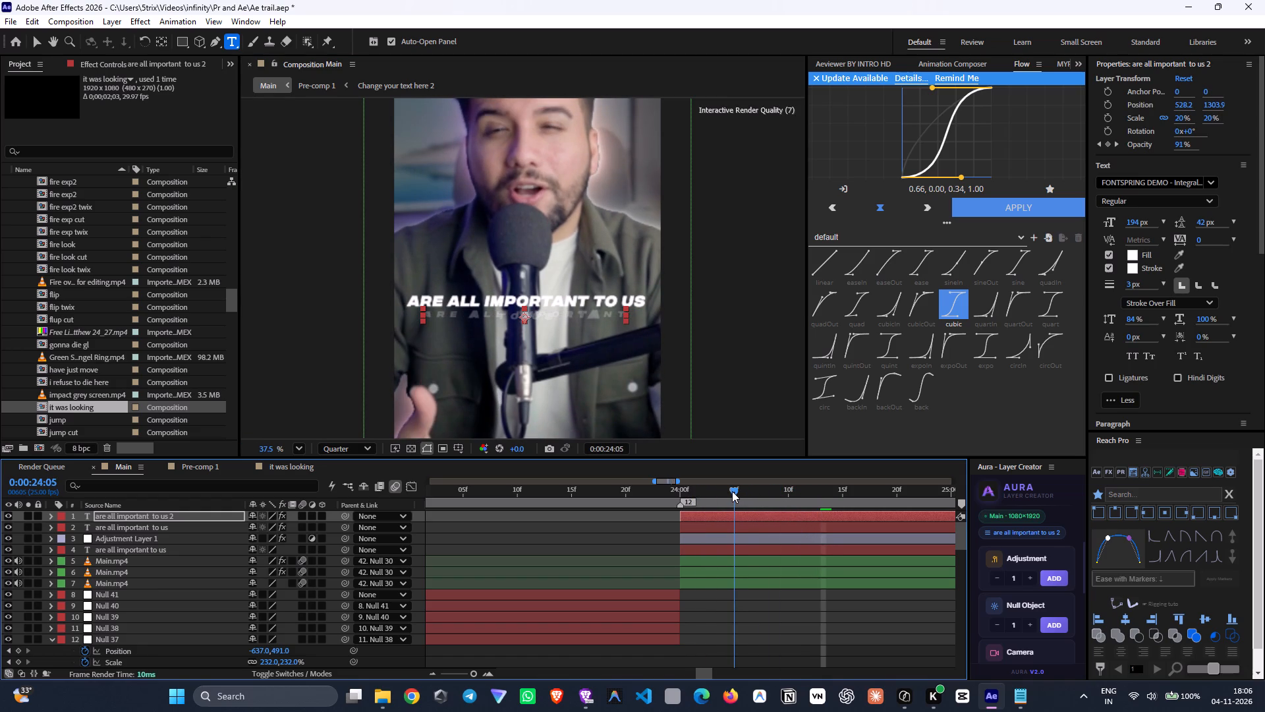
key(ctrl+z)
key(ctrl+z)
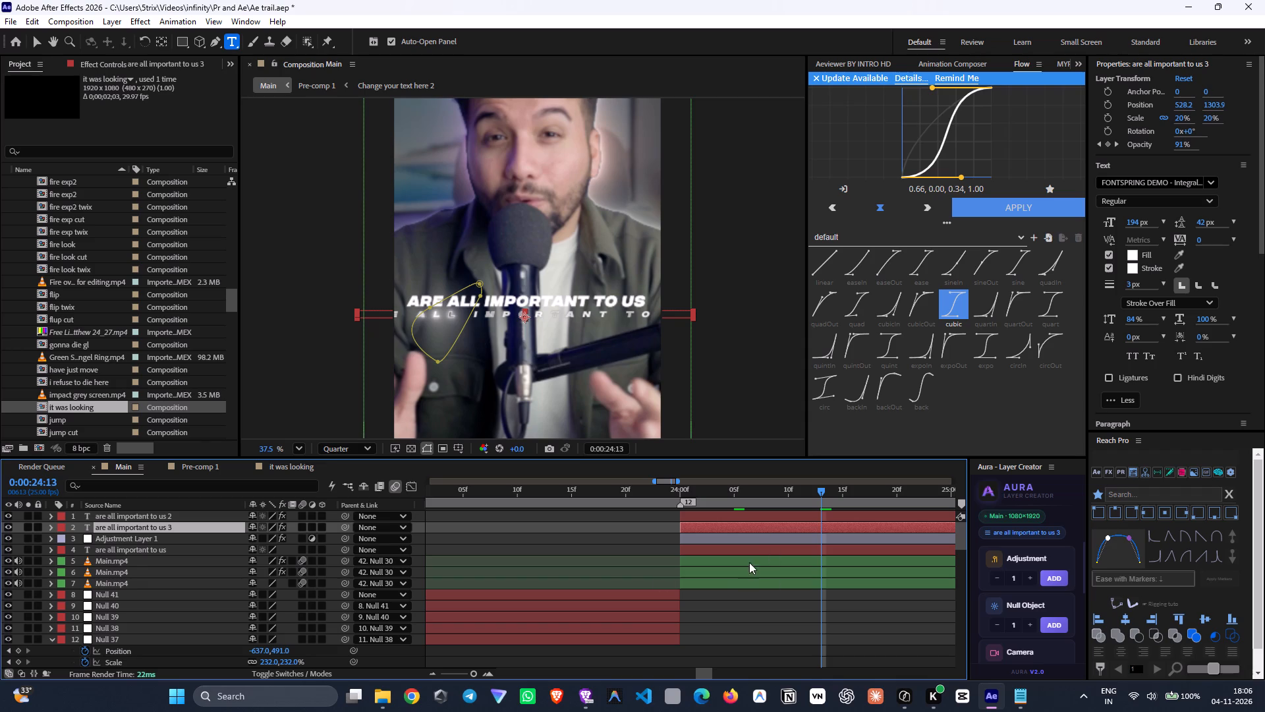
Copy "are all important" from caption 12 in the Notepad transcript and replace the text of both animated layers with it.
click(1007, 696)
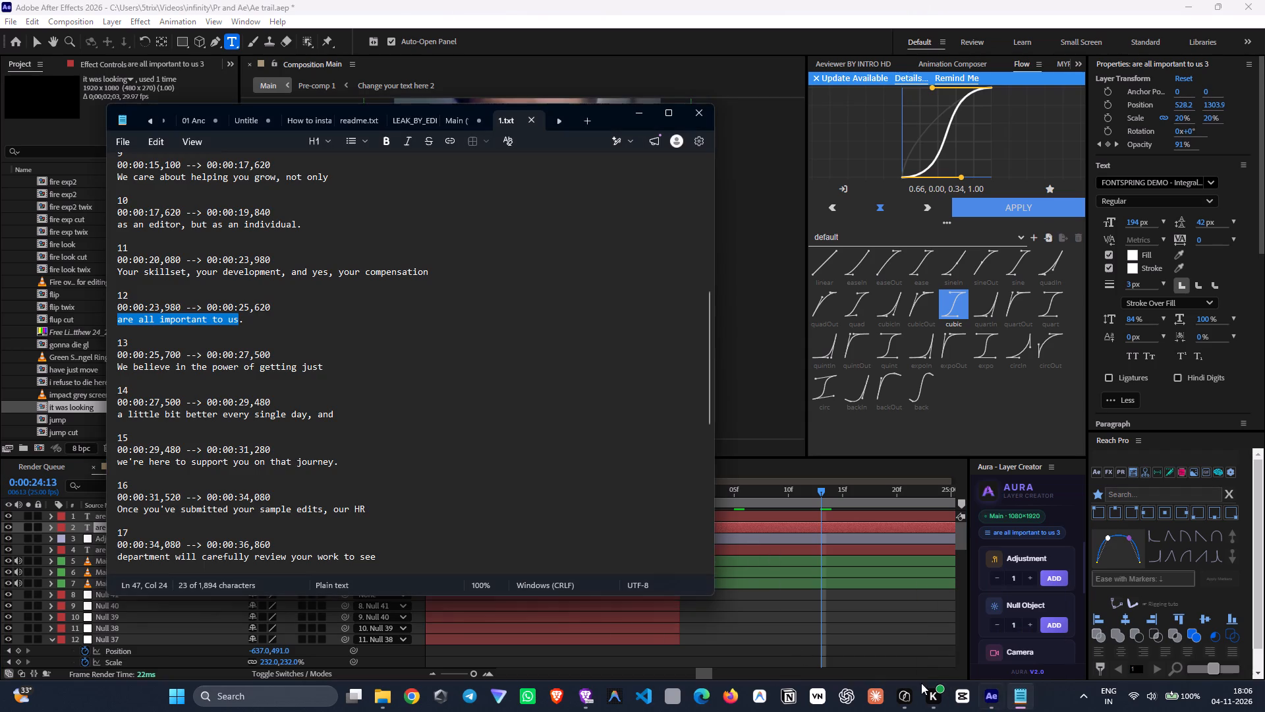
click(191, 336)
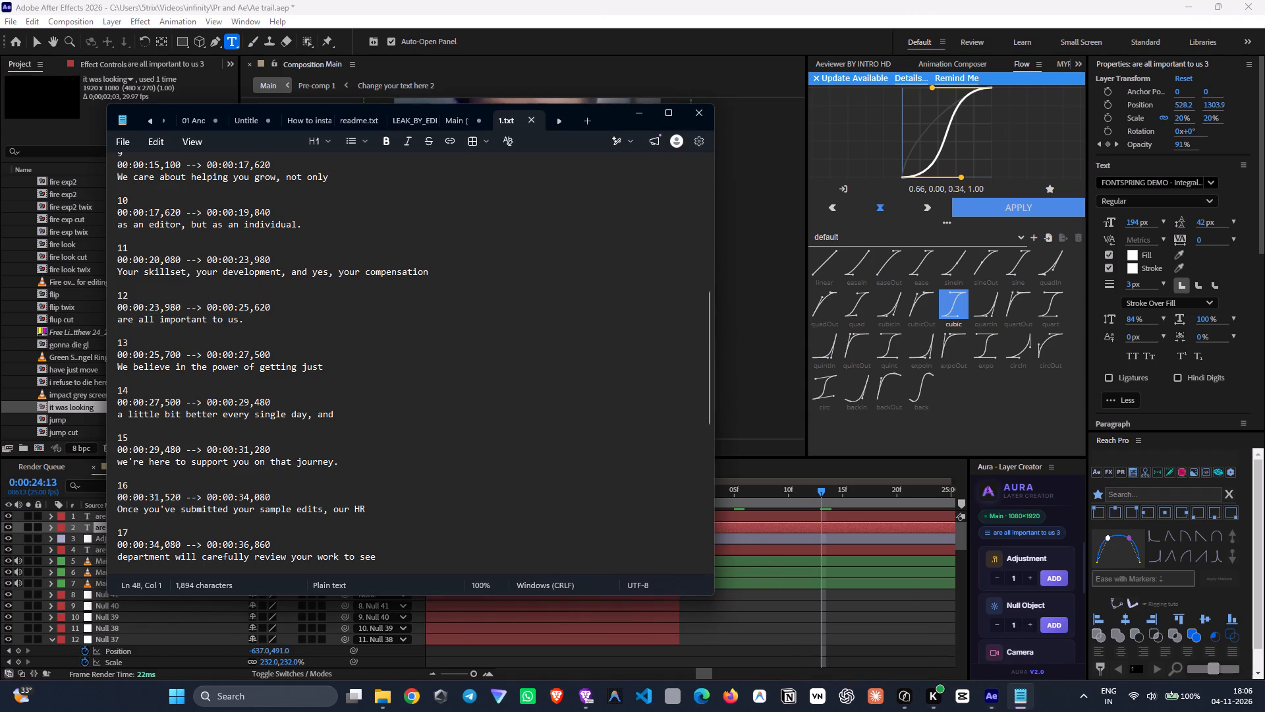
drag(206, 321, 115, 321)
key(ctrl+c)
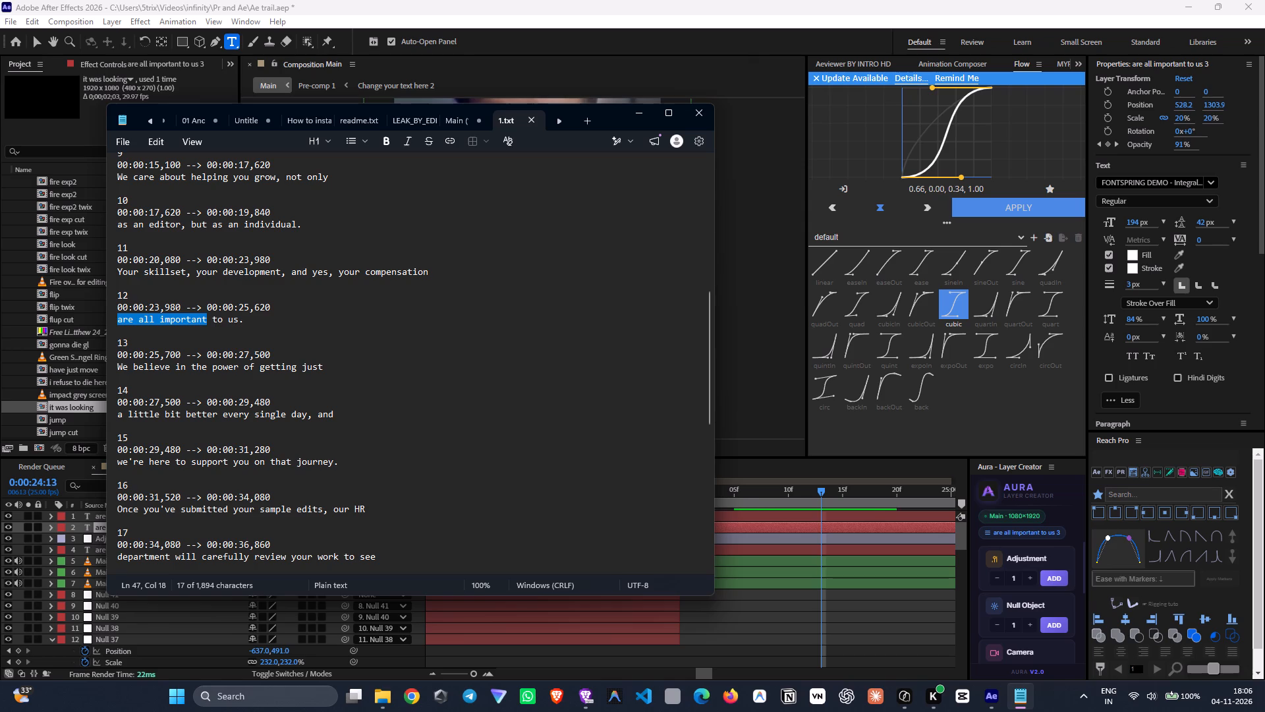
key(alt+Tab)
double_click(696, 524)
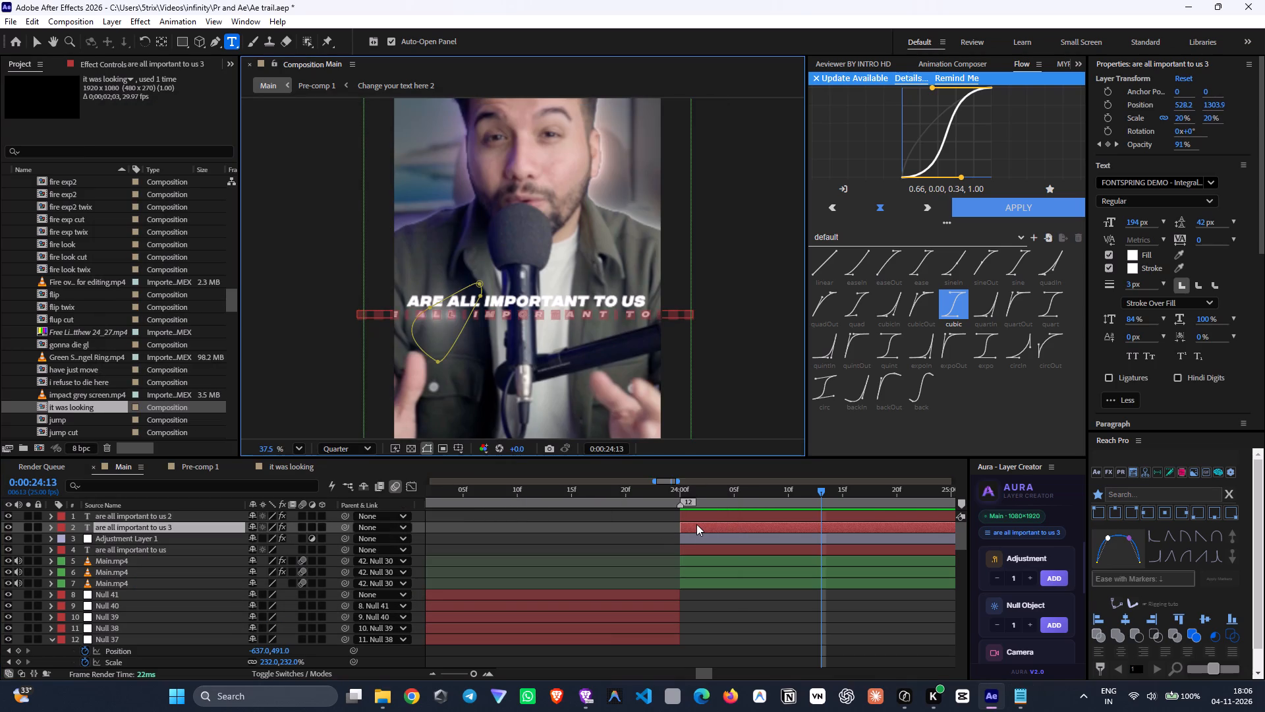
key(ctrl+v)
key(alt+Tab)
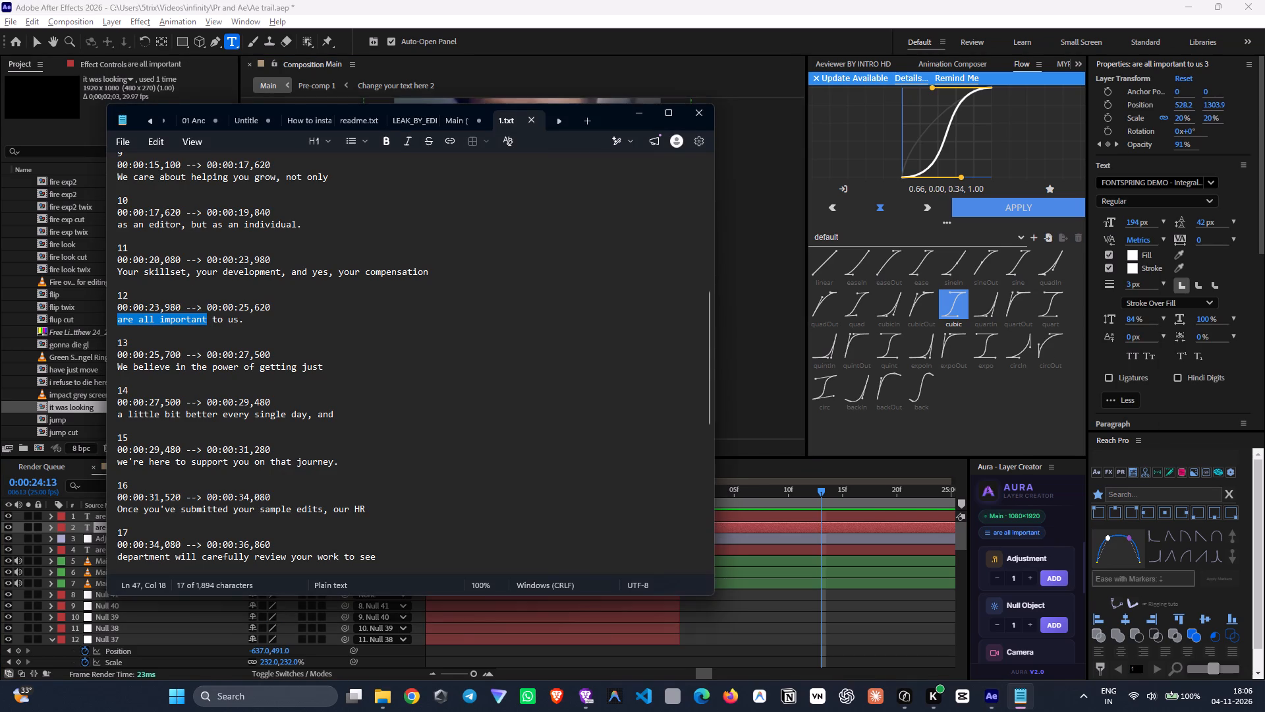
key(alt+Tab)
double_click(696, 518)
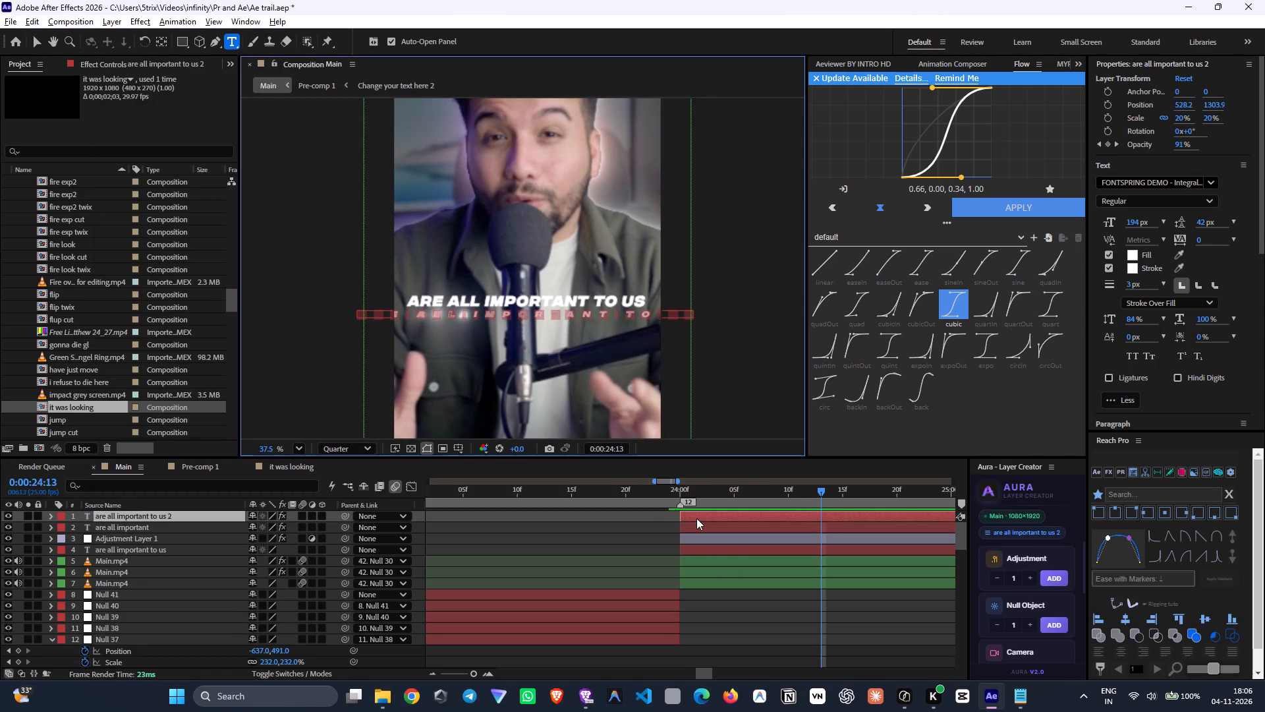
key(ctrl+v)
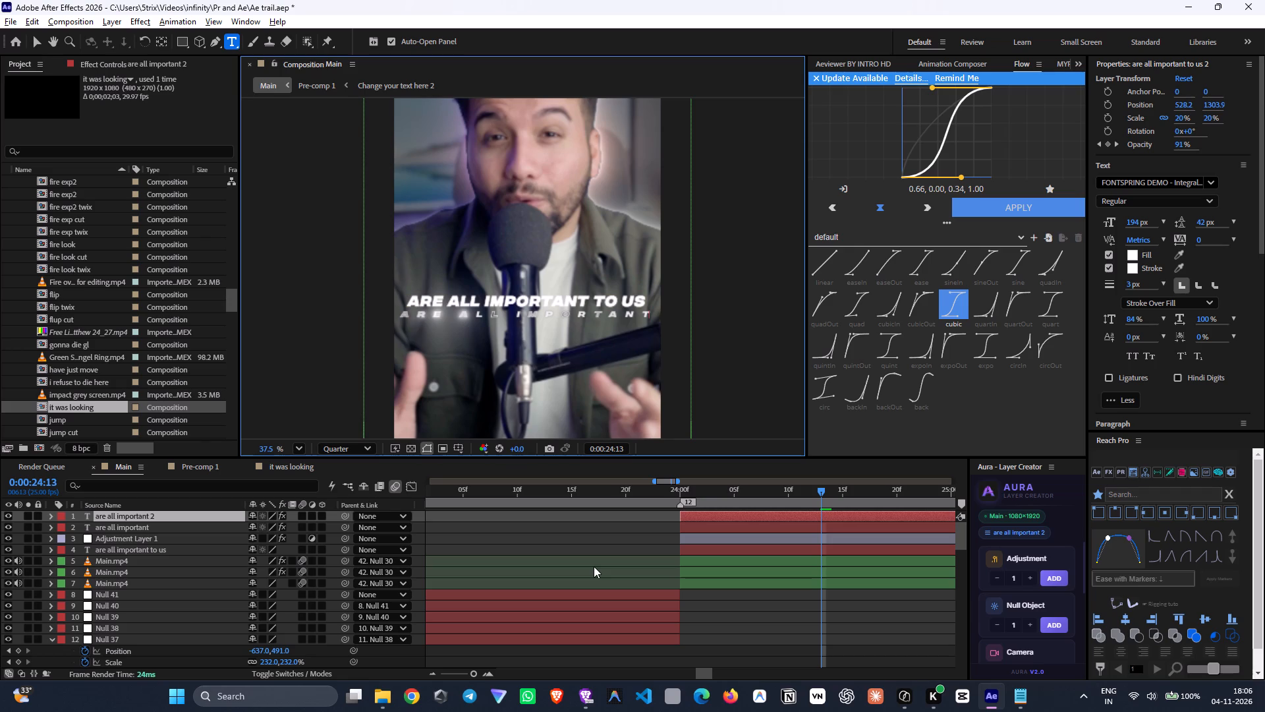
Examine the shortened animated text against the static caption across the frames from 24 to 25 seconds.
drag(706, 498, 856, 534)
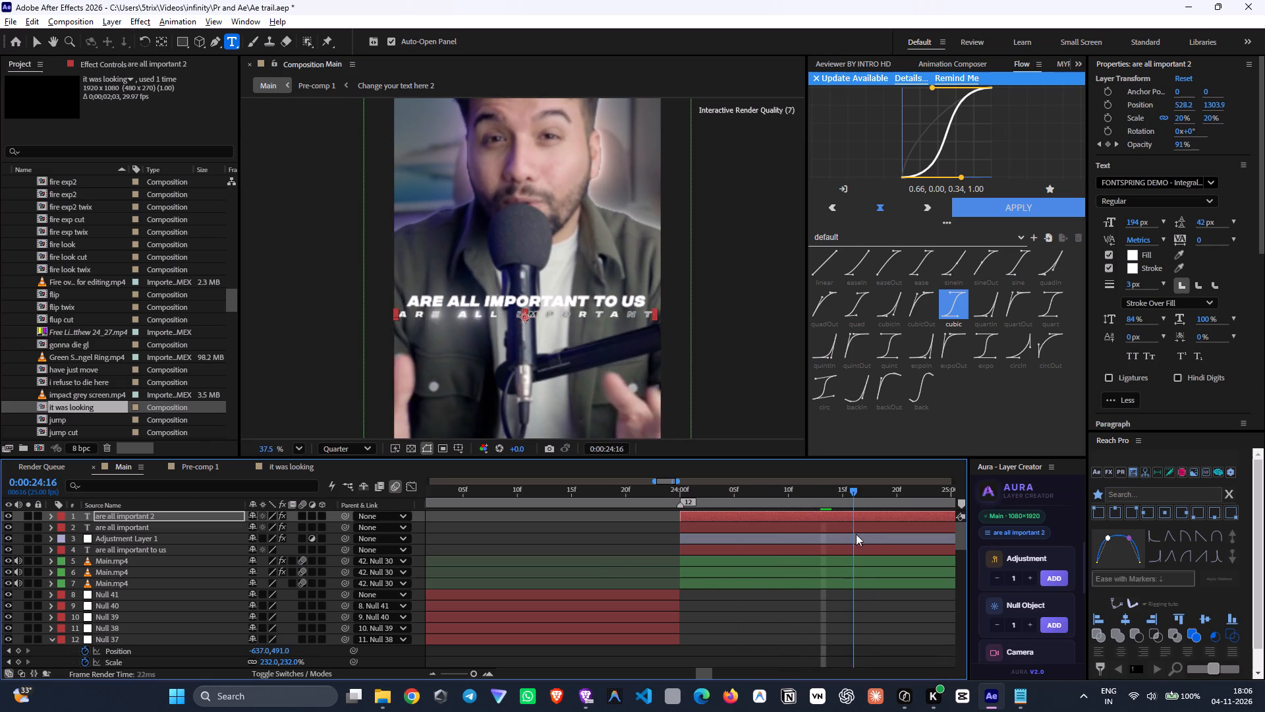
drag(856, 534, 917, 547)
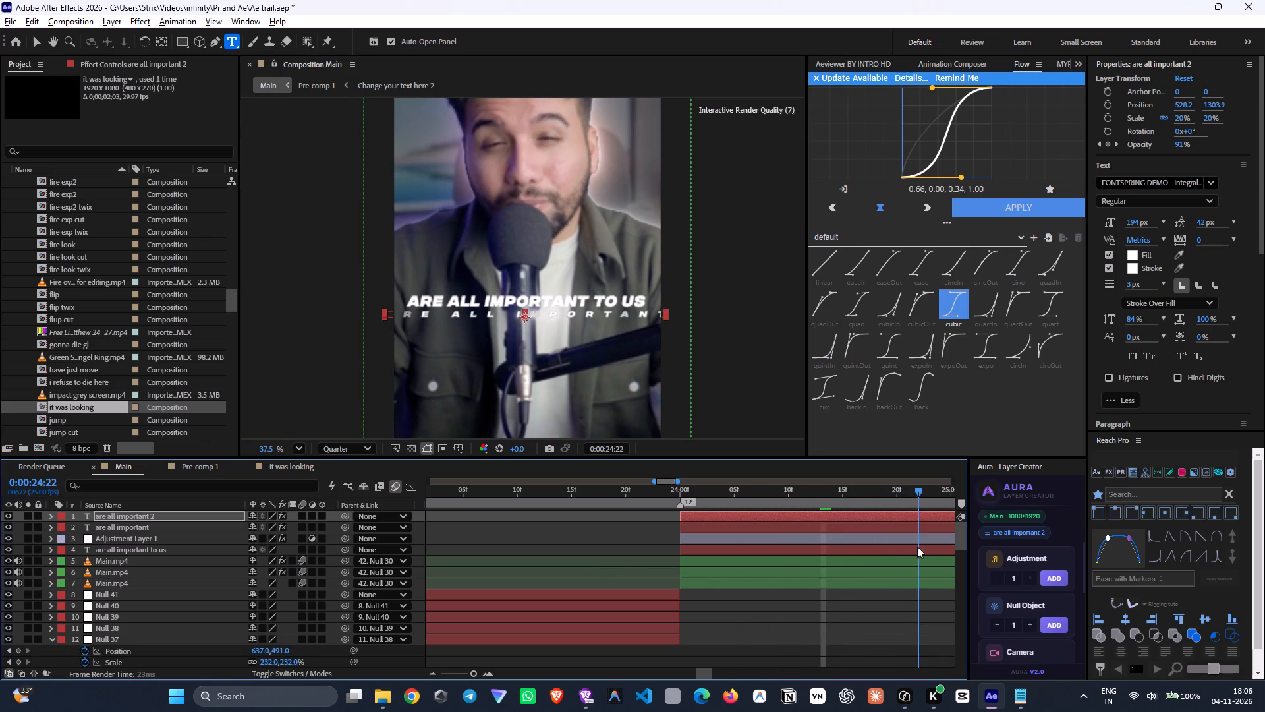
drag(917, 547, 590, 504)
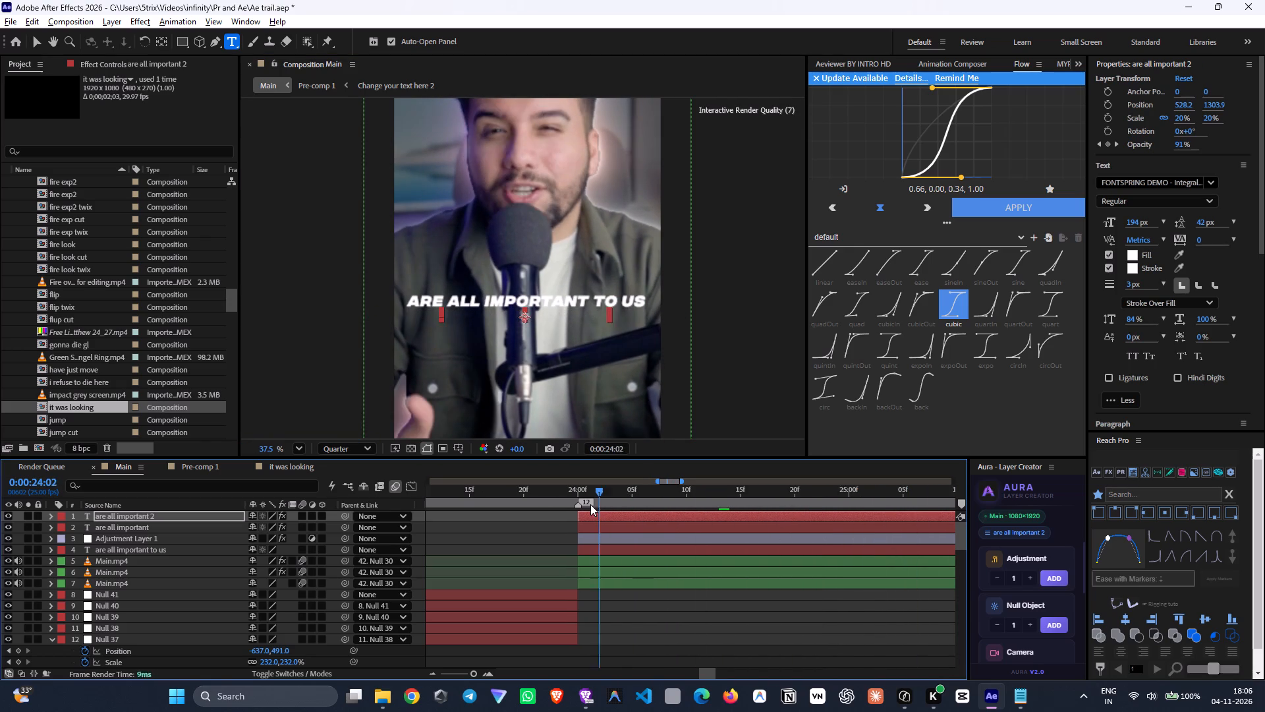
drag(590, 504, 663, 518)
drag(658, 484, 631, 484)
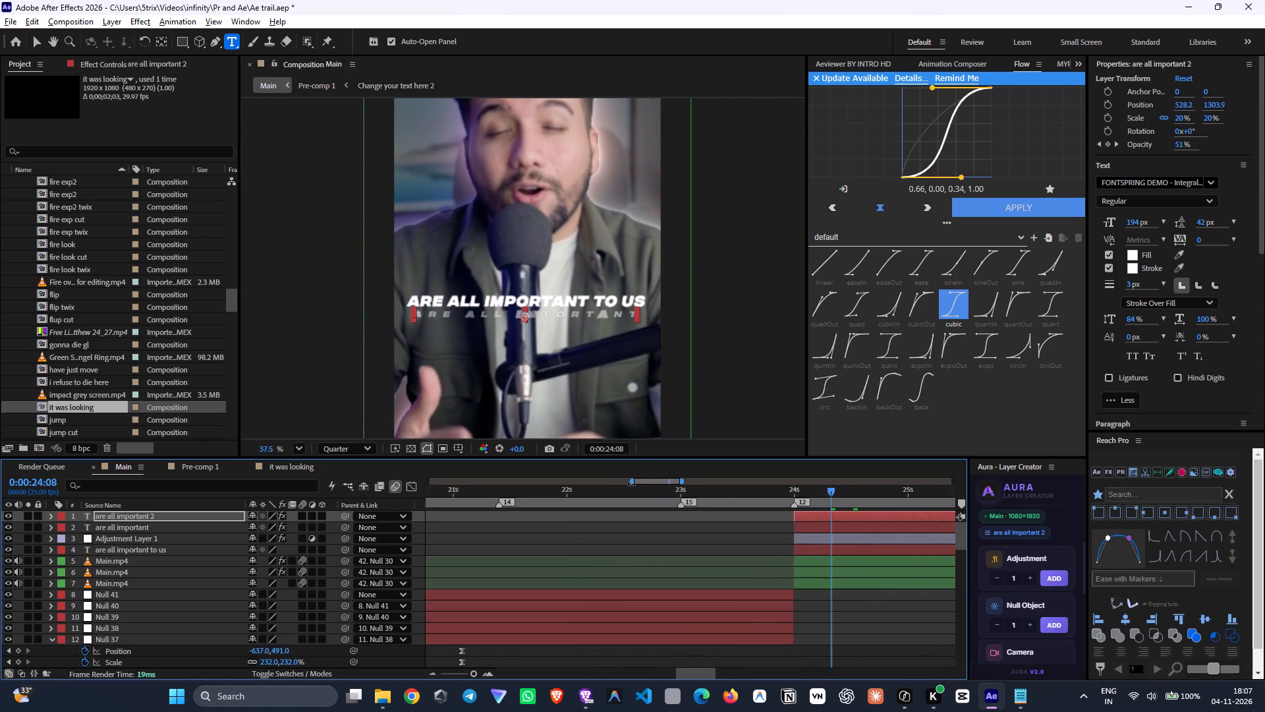
drag(631, 484, 631, 484)
drag(681, 482, 758, 487)
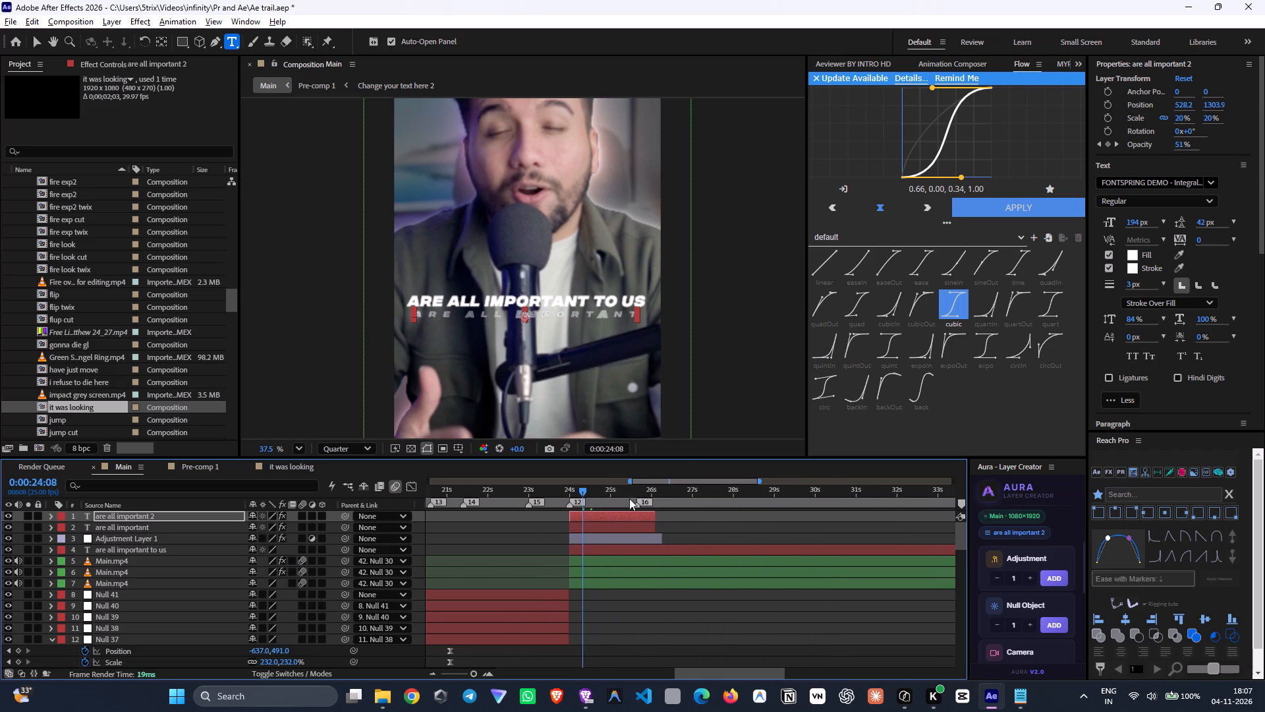
drag(600, 497, 594, 510)
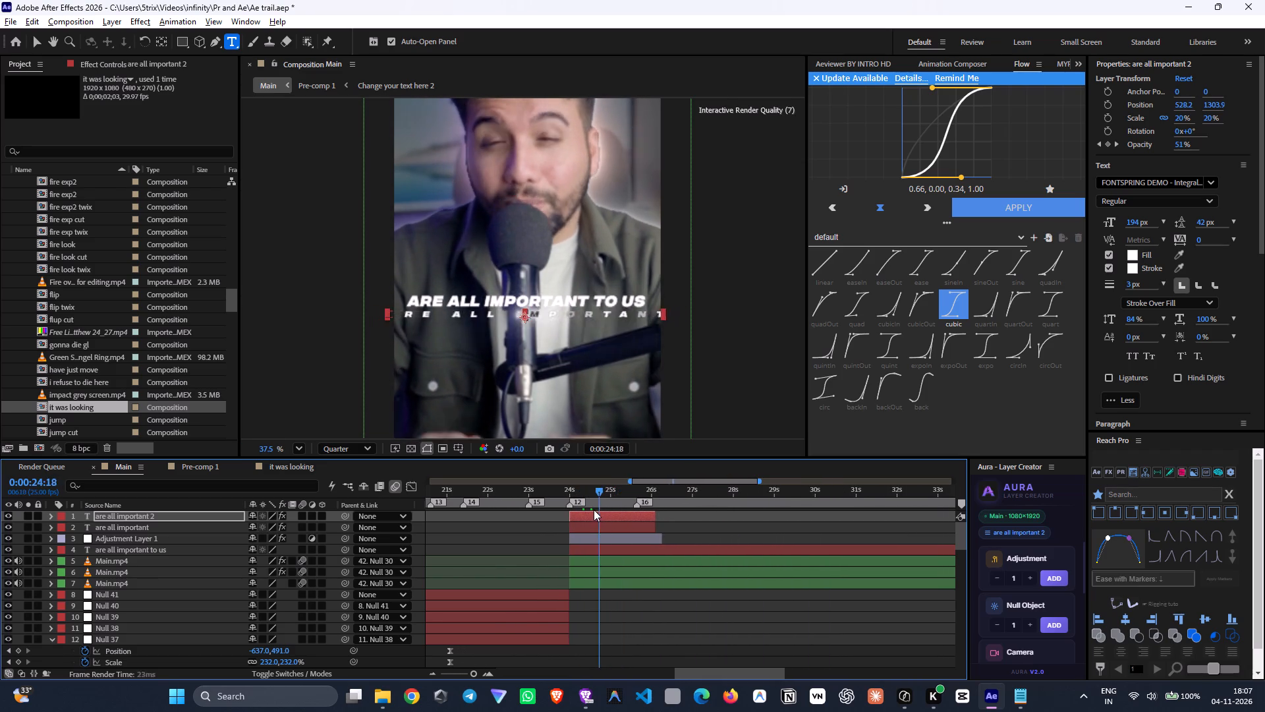
drag(594, 510, 601, 506)
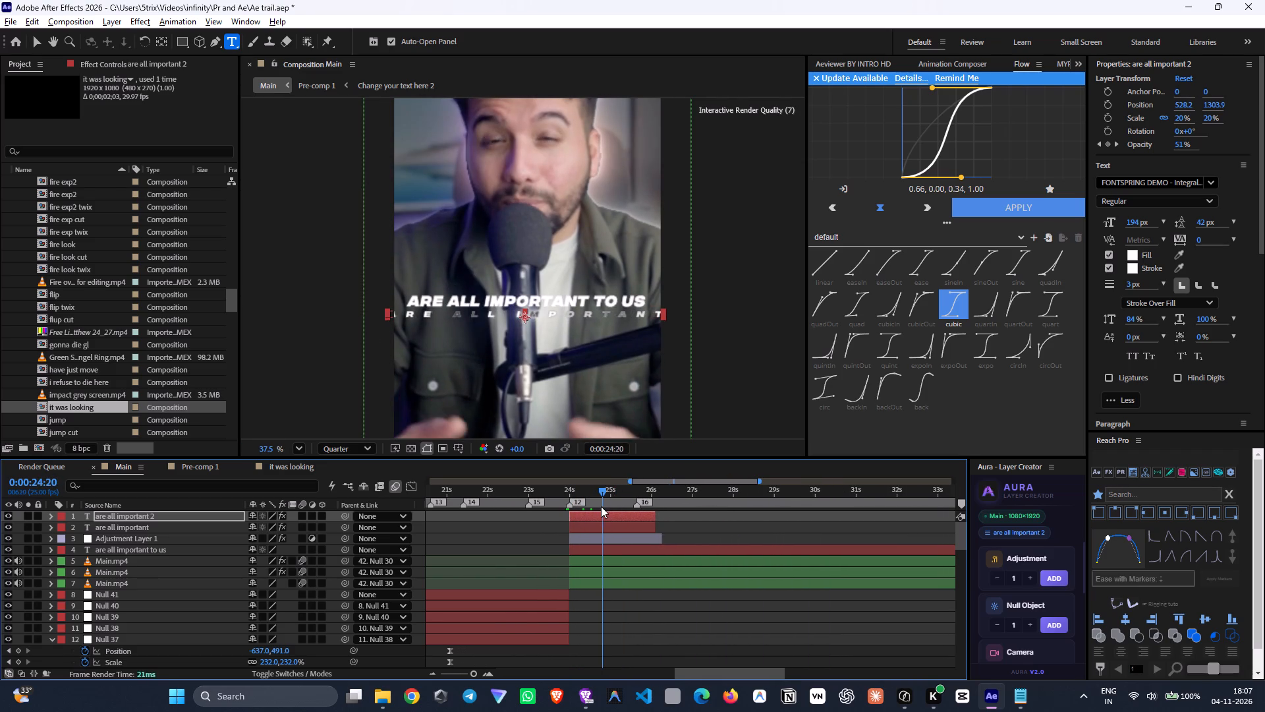
drag(601, 506, 587, 504)
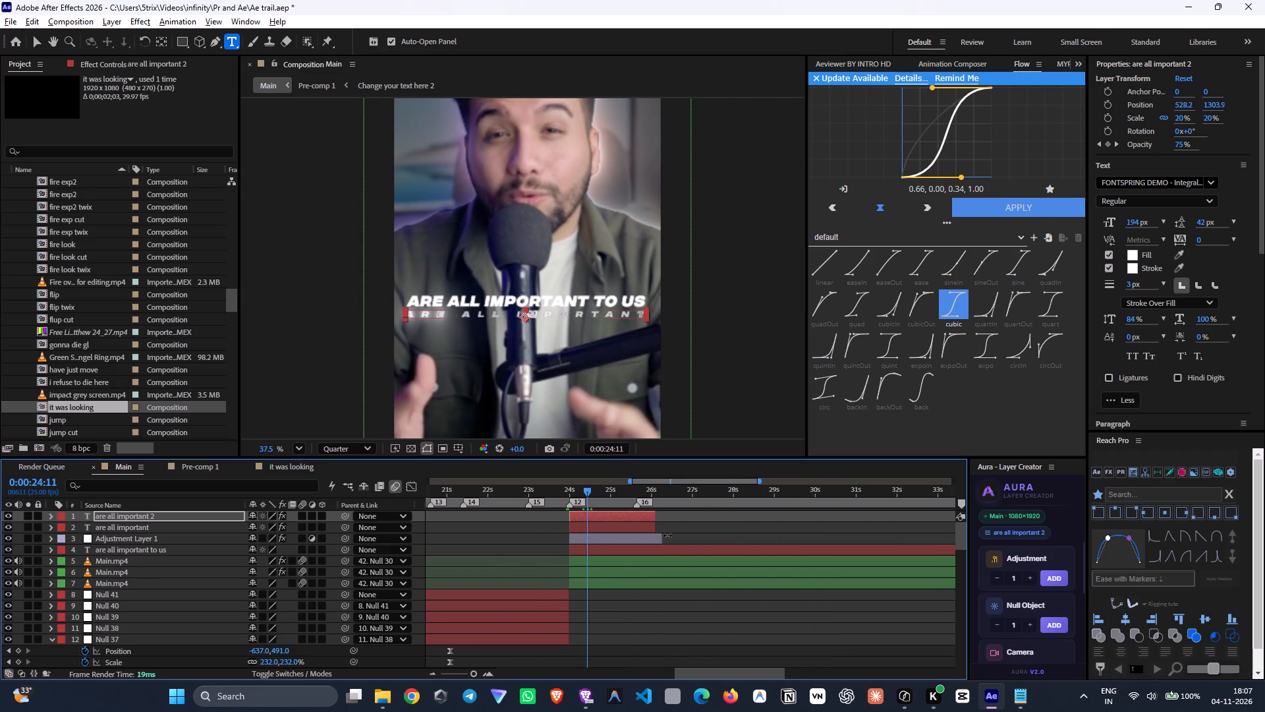
Delete both animated "are all important" text layers together with Adjustment Layer 1.
drag(674, 538, 632, 514)
click(643, 536)
shift+click(633, 515)
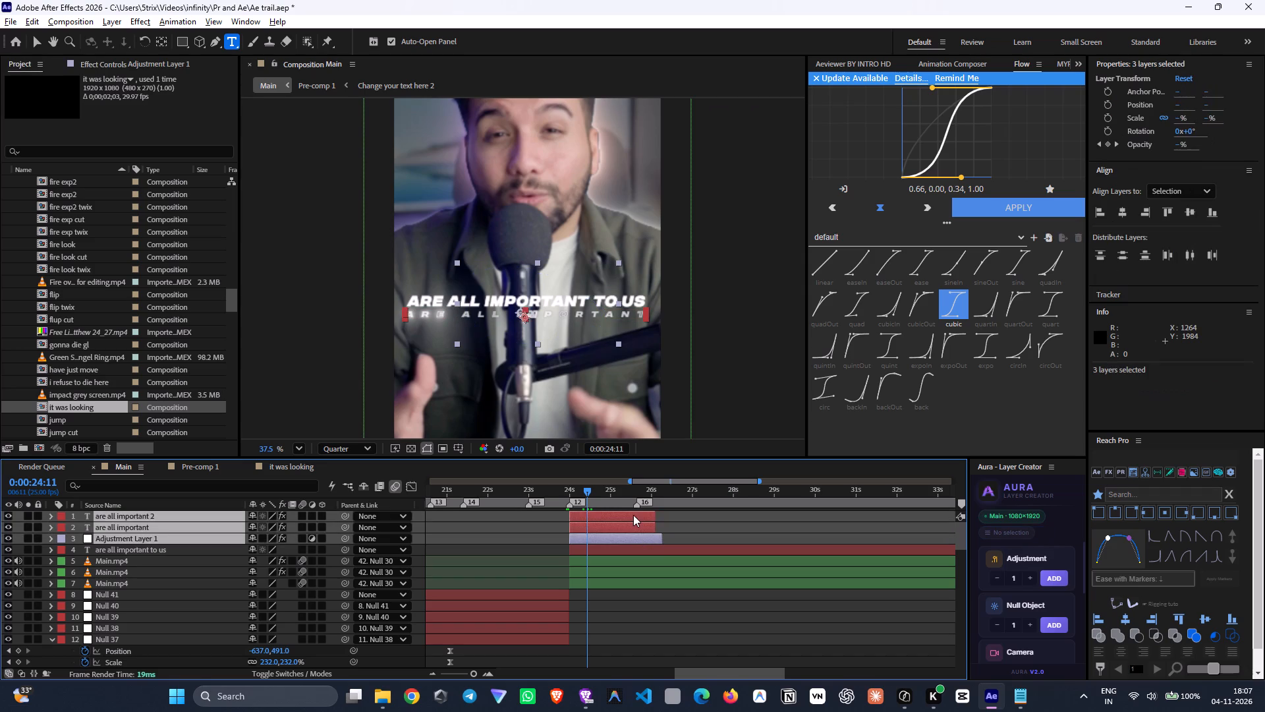
key(Delete)
Move the playhead back to 0:00:24:00 and select the "are all important to us" text layer.
drag(588, 500, 581, 501)
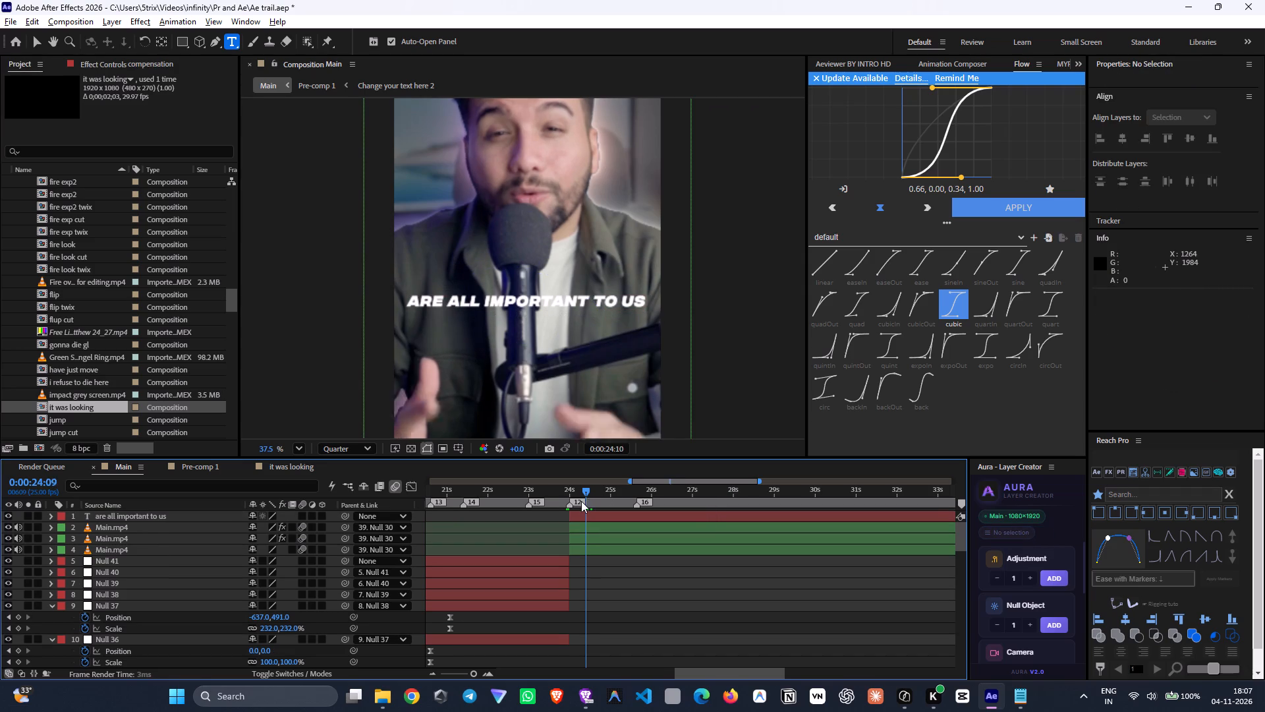
drag(581, 501, 574, 502)
drag(576, 502, 571, 500)
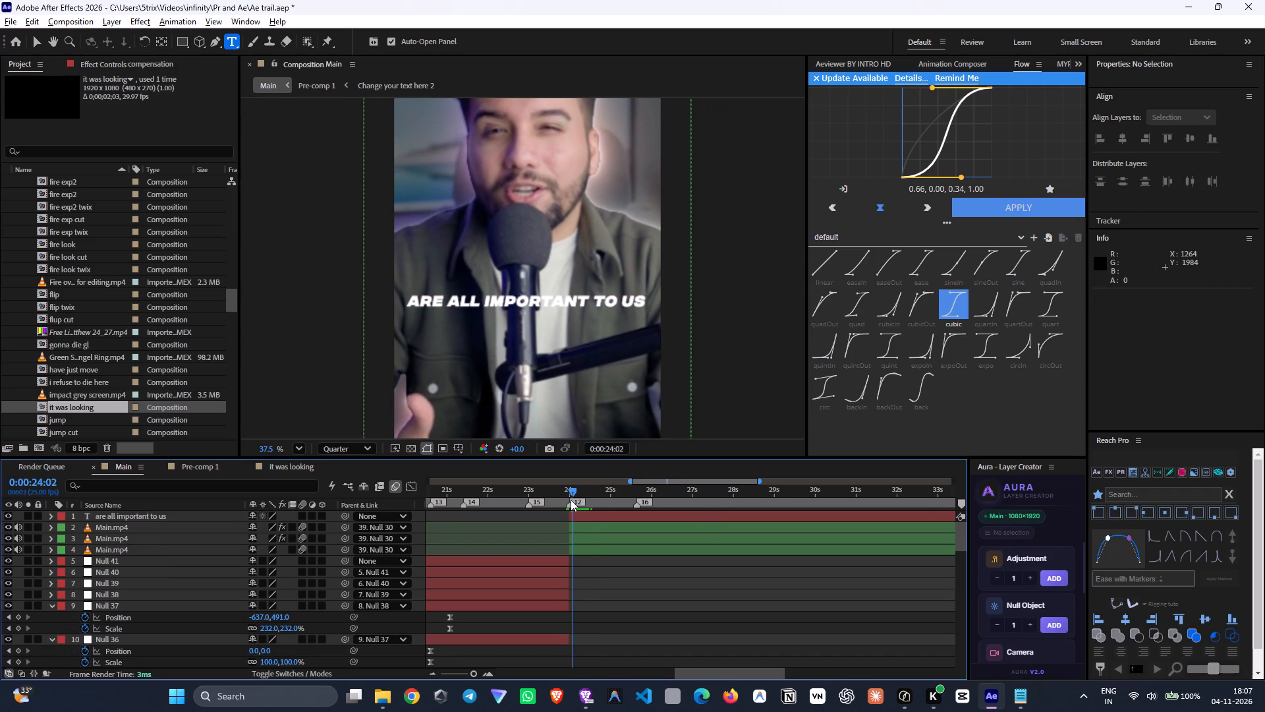
drag(571, 500, 571, 497)
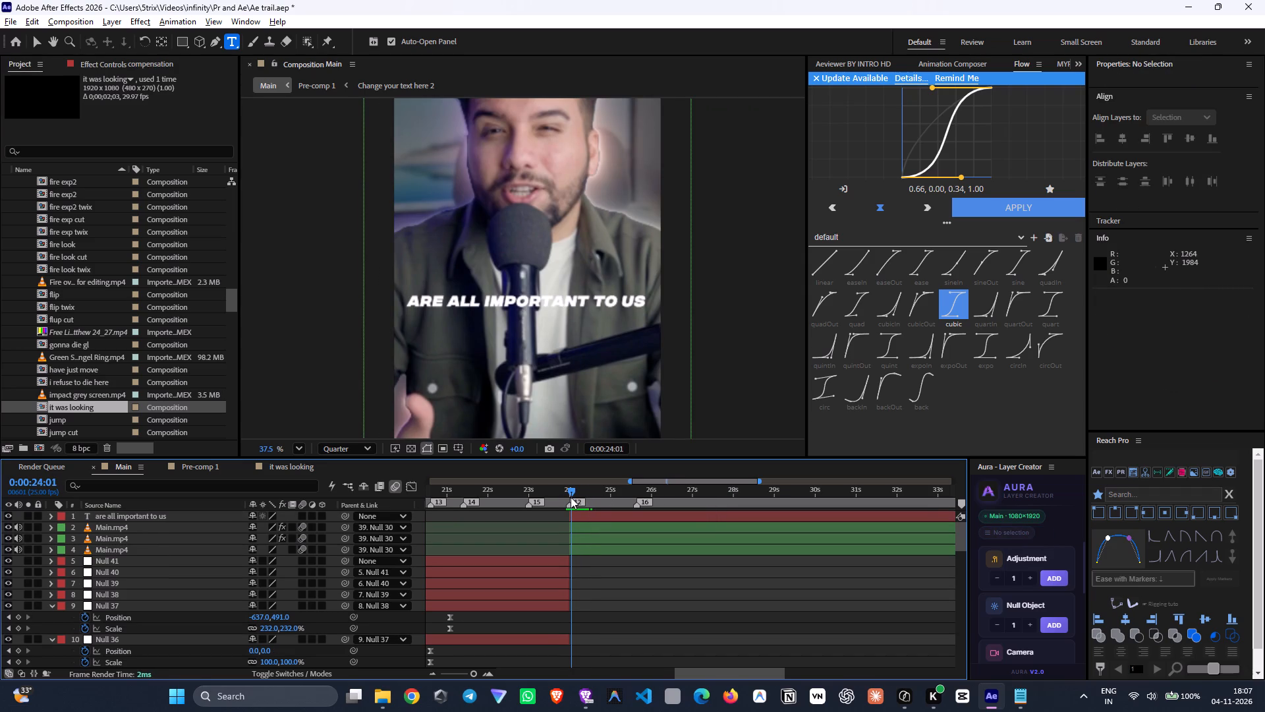
drag(571, 497, 569, 497)
click(588, 510)
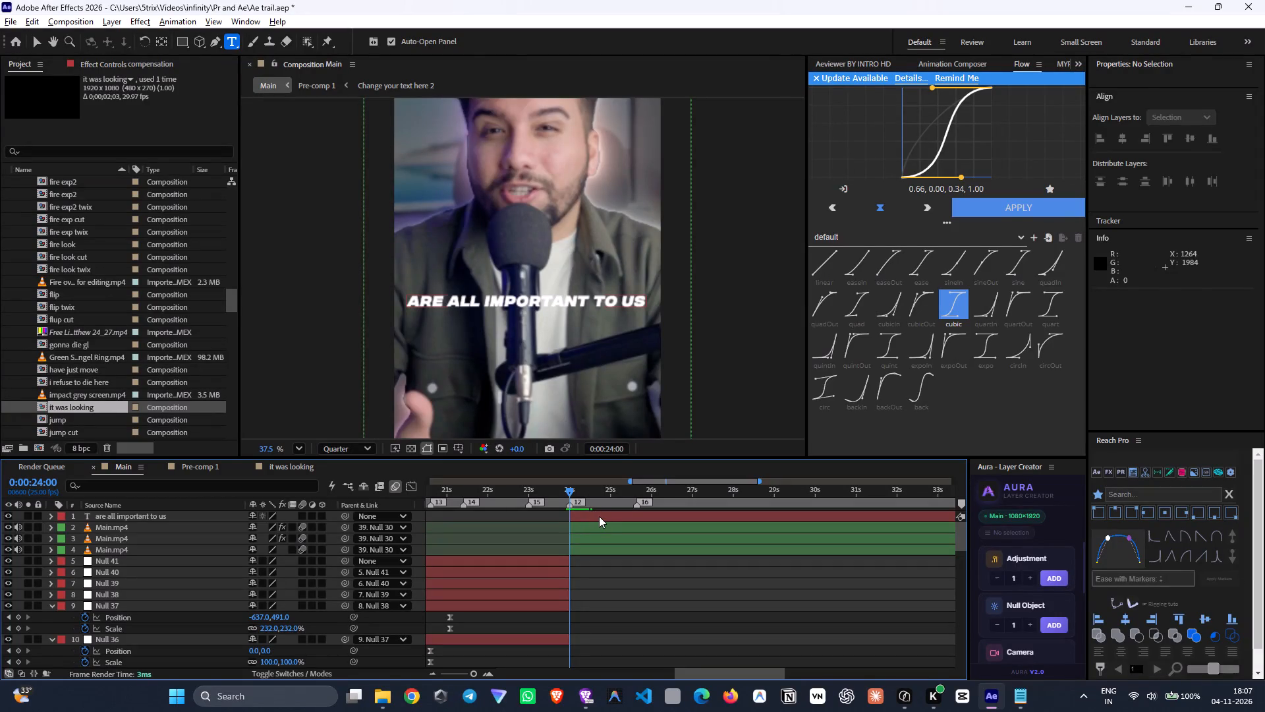
click(599, 516)
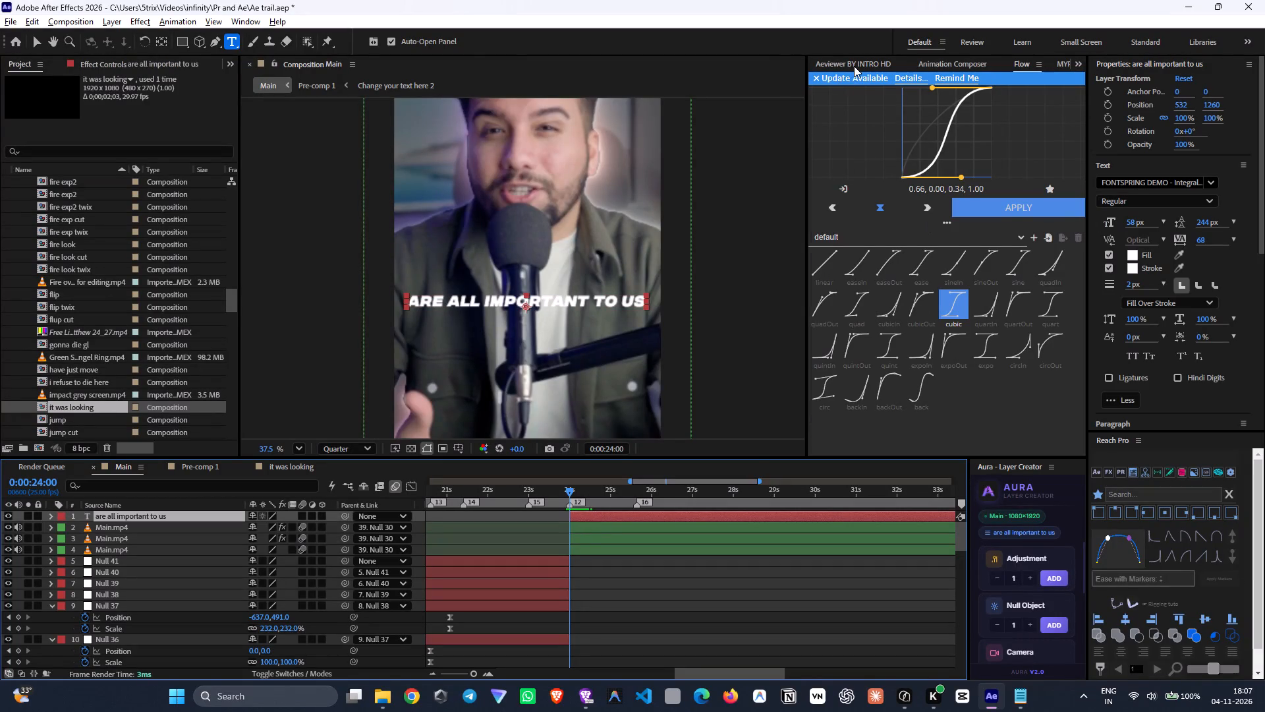
Browse the letter animation presets in AEViewer, including the position, scale, skew and decode variants, for a caption animation.
click(854, 66)
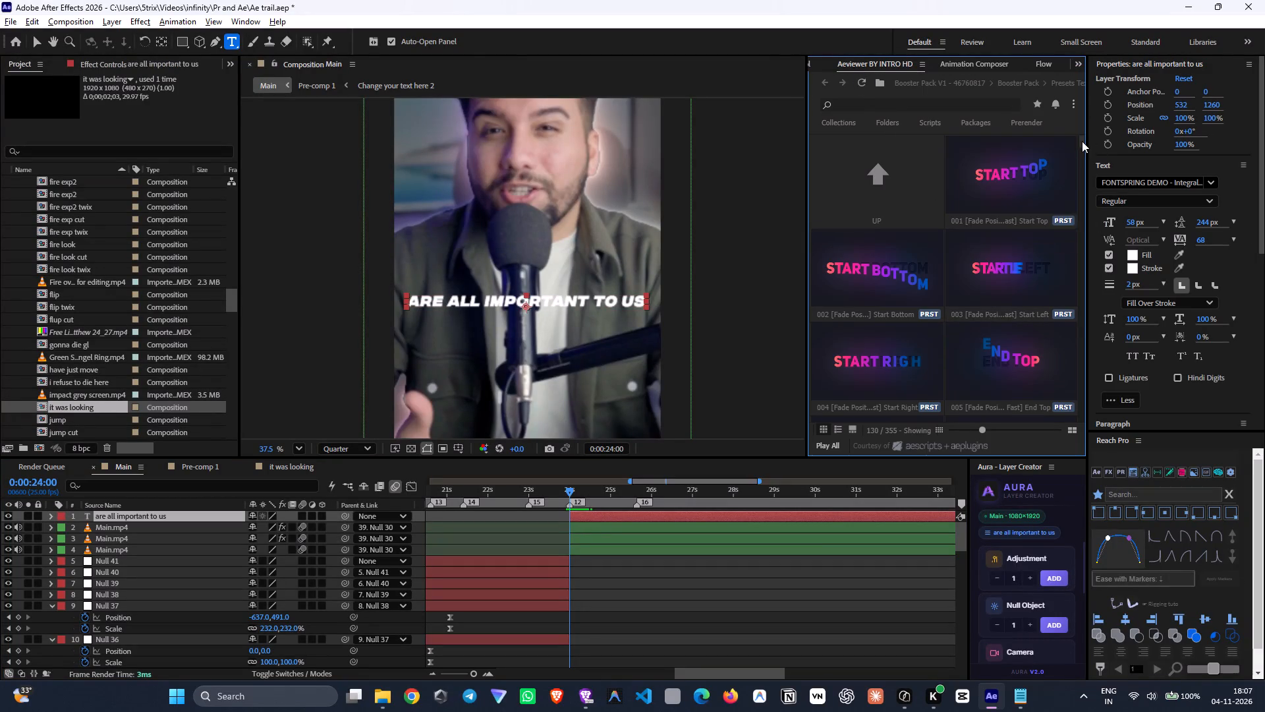
drag(1082, 141, 1108, 400)
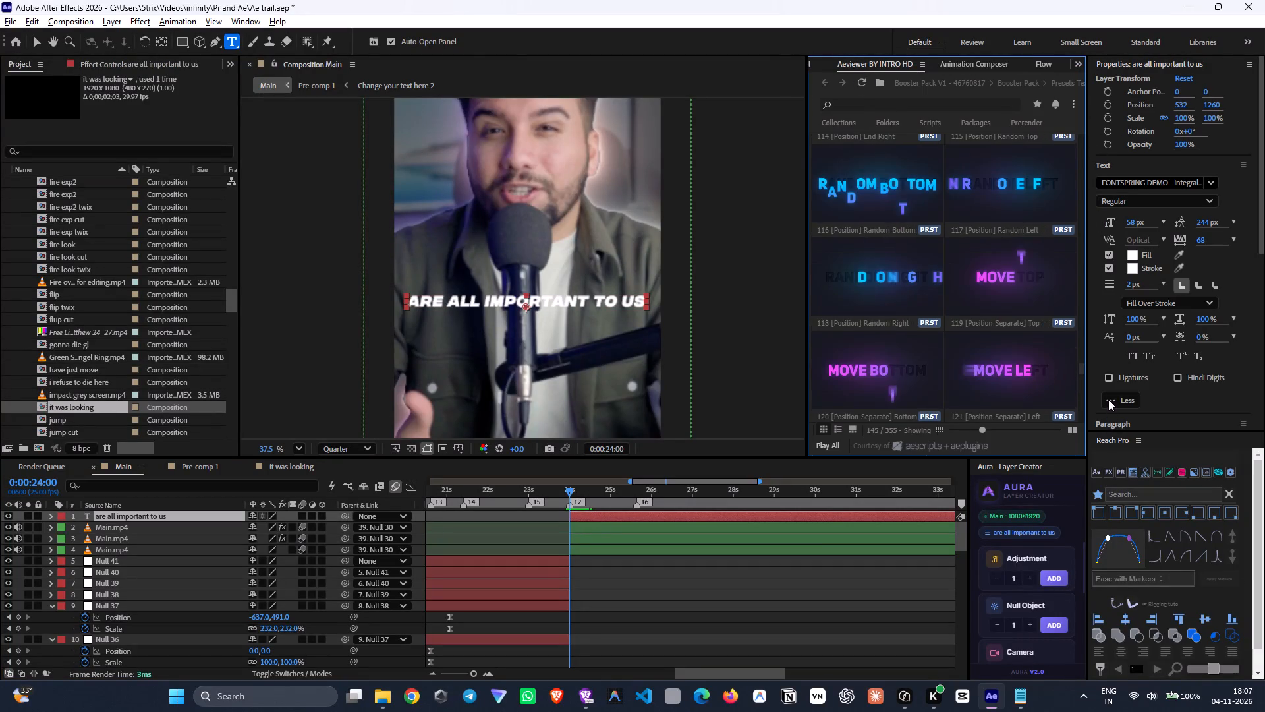
drag(1108, 400, 1088, 424)
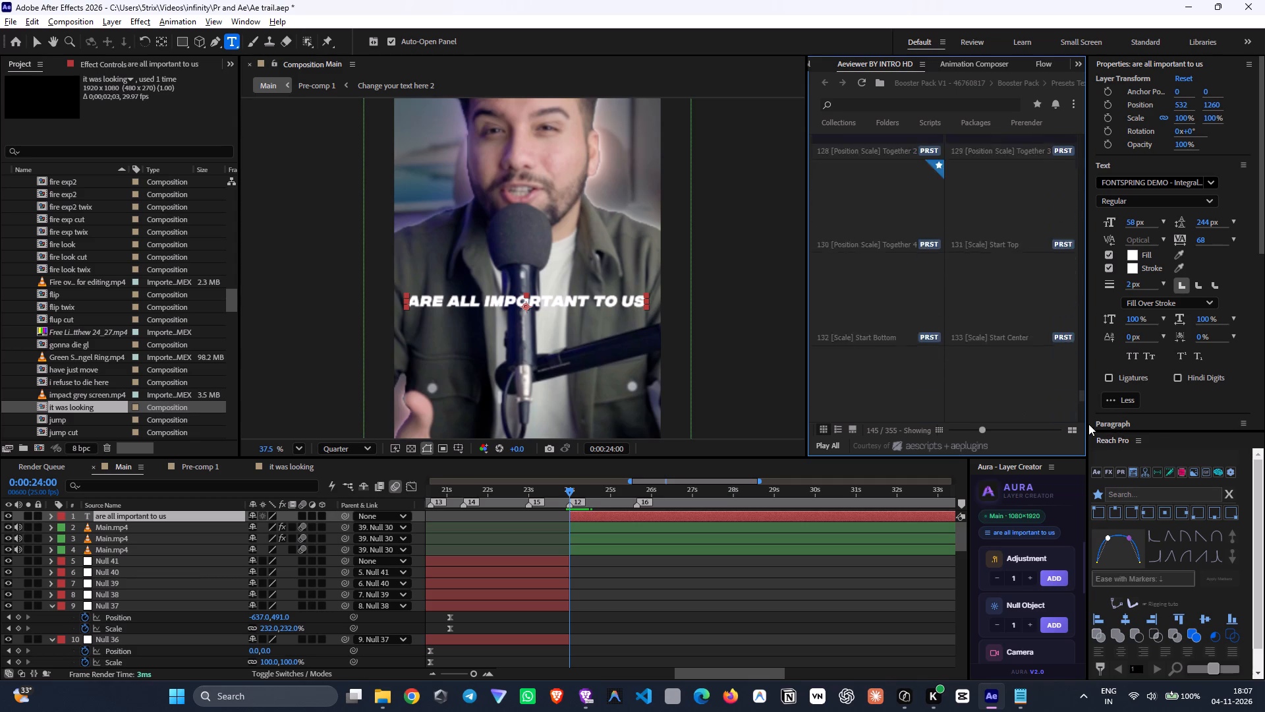
drag(1088, 424, 1079, 418)
drag(1086, 388, 1086, 436)
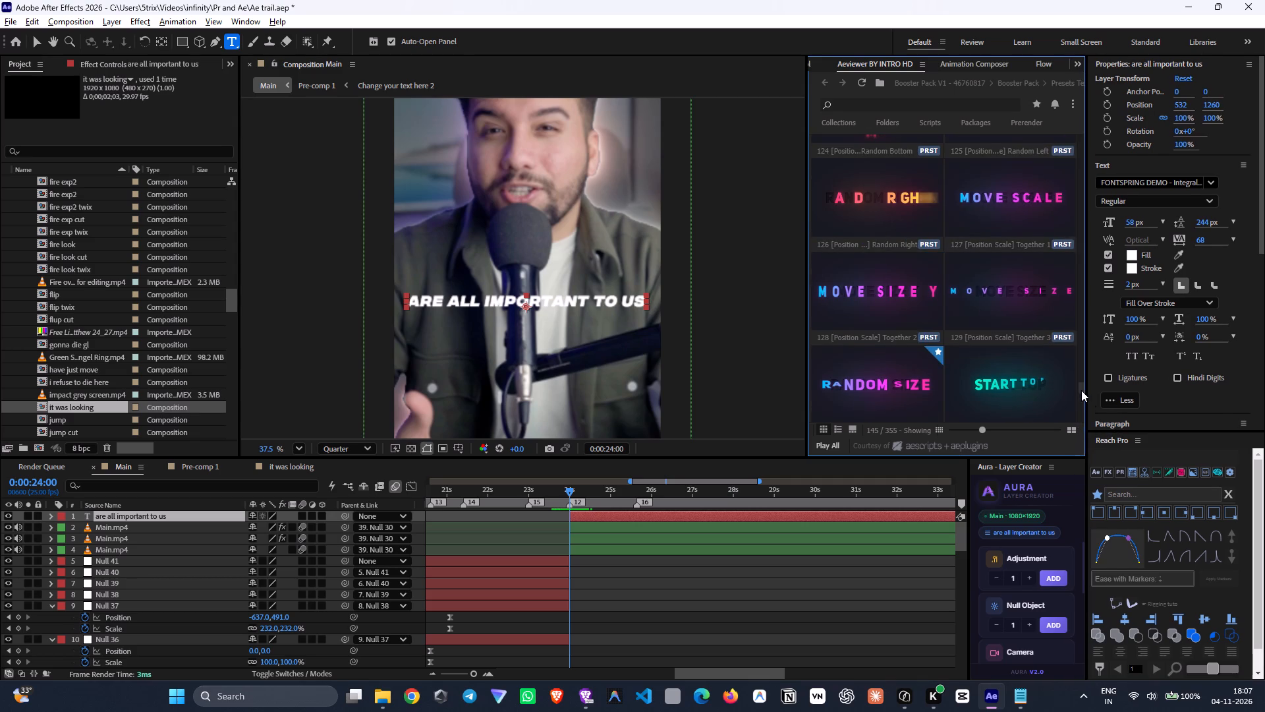
drag(1081, 386, 1086, 420)
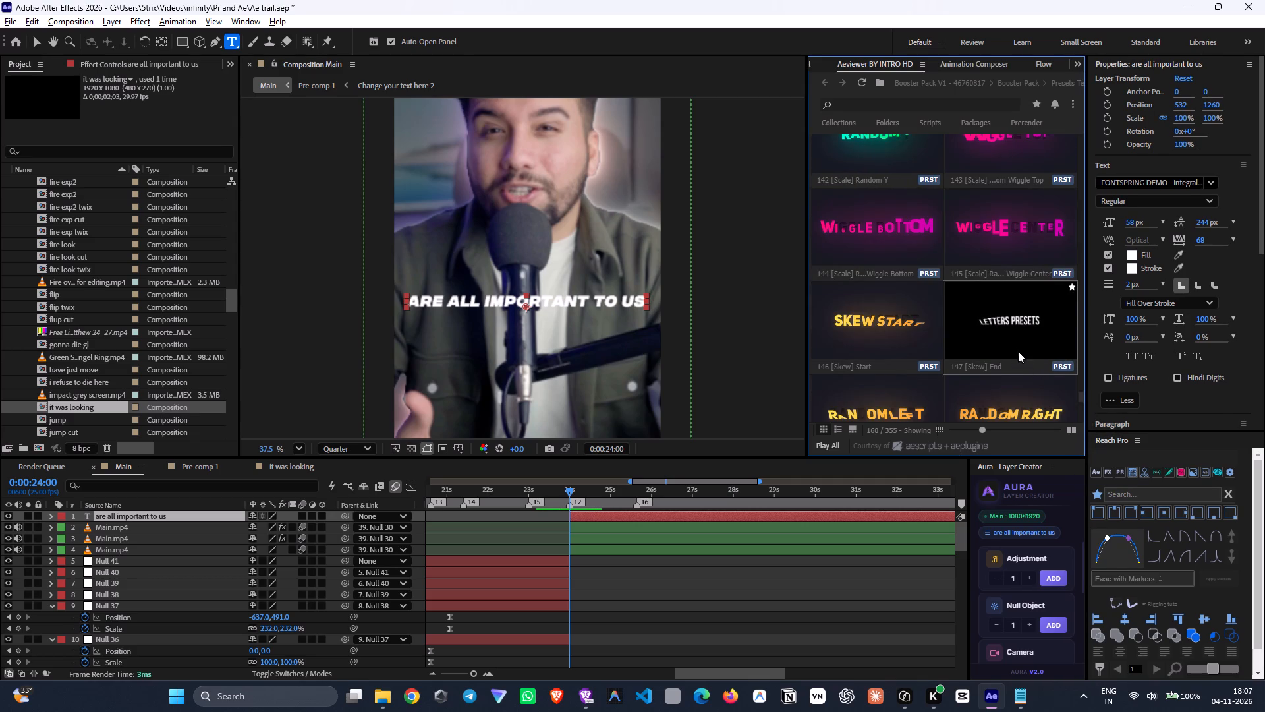
scroll(1009, 351, down, 10)
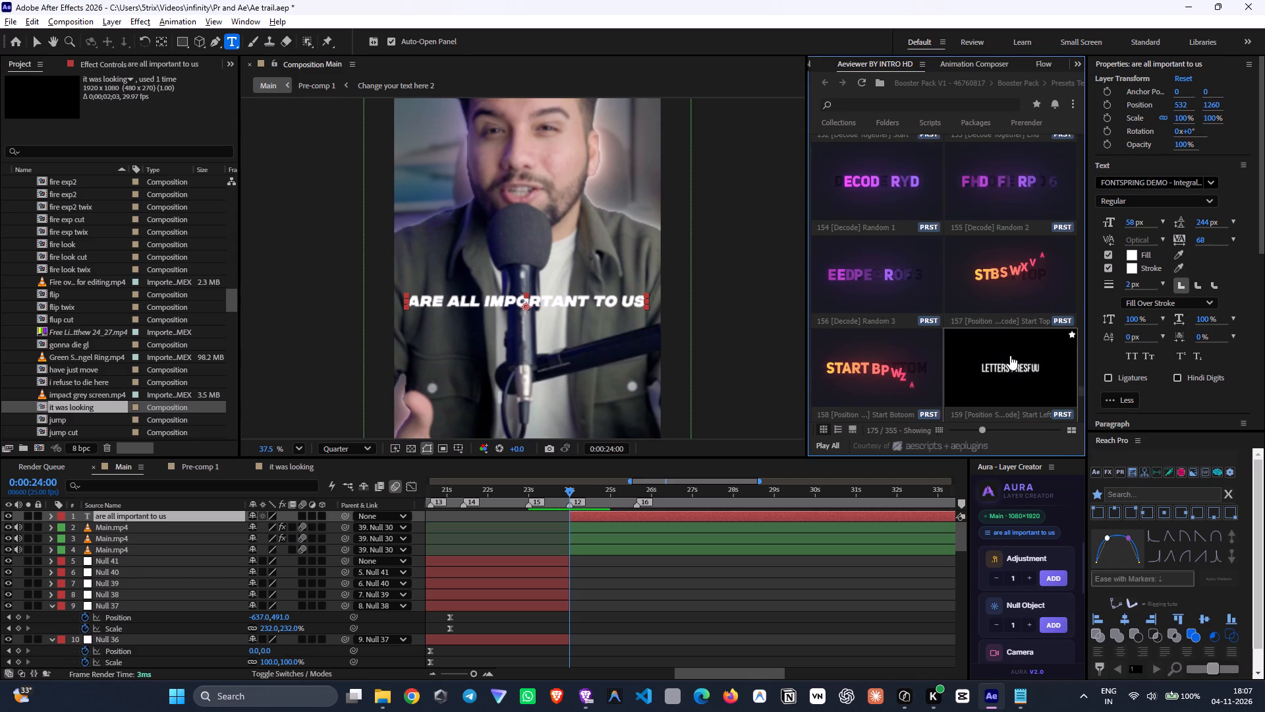
scroll(1010, 355, down, 4)
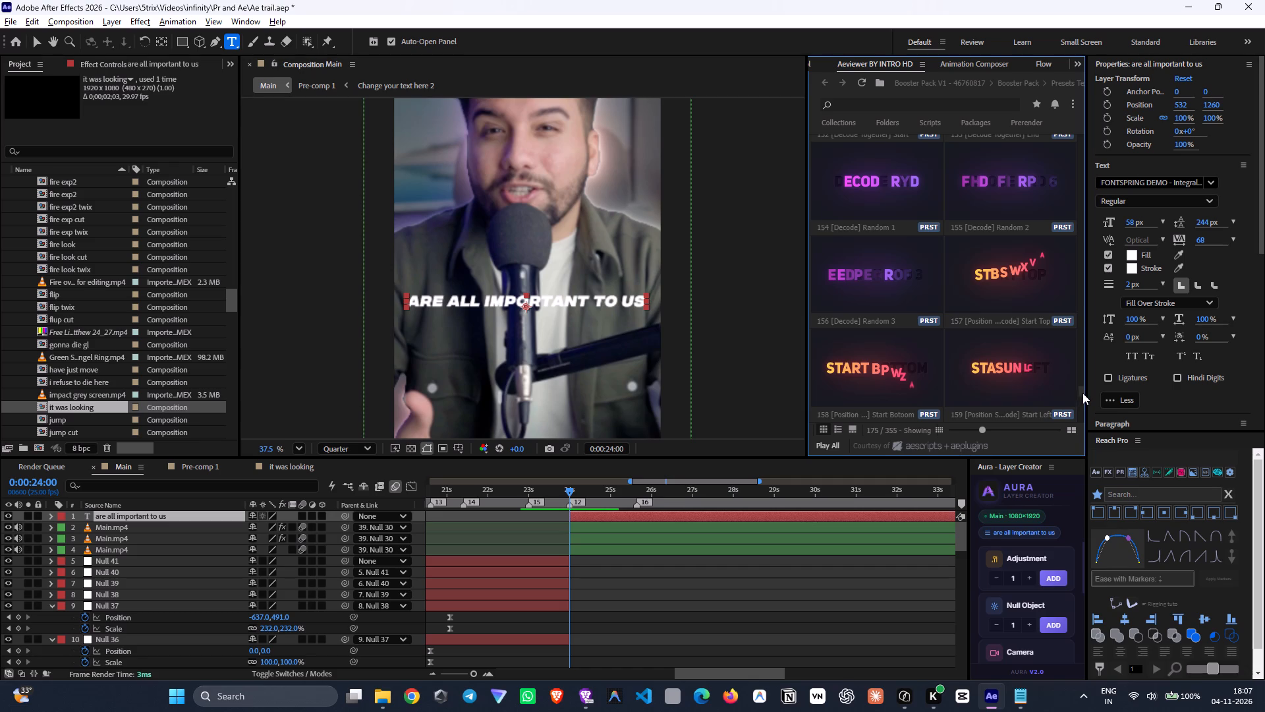
drag(1082, 393, 1081, 417)
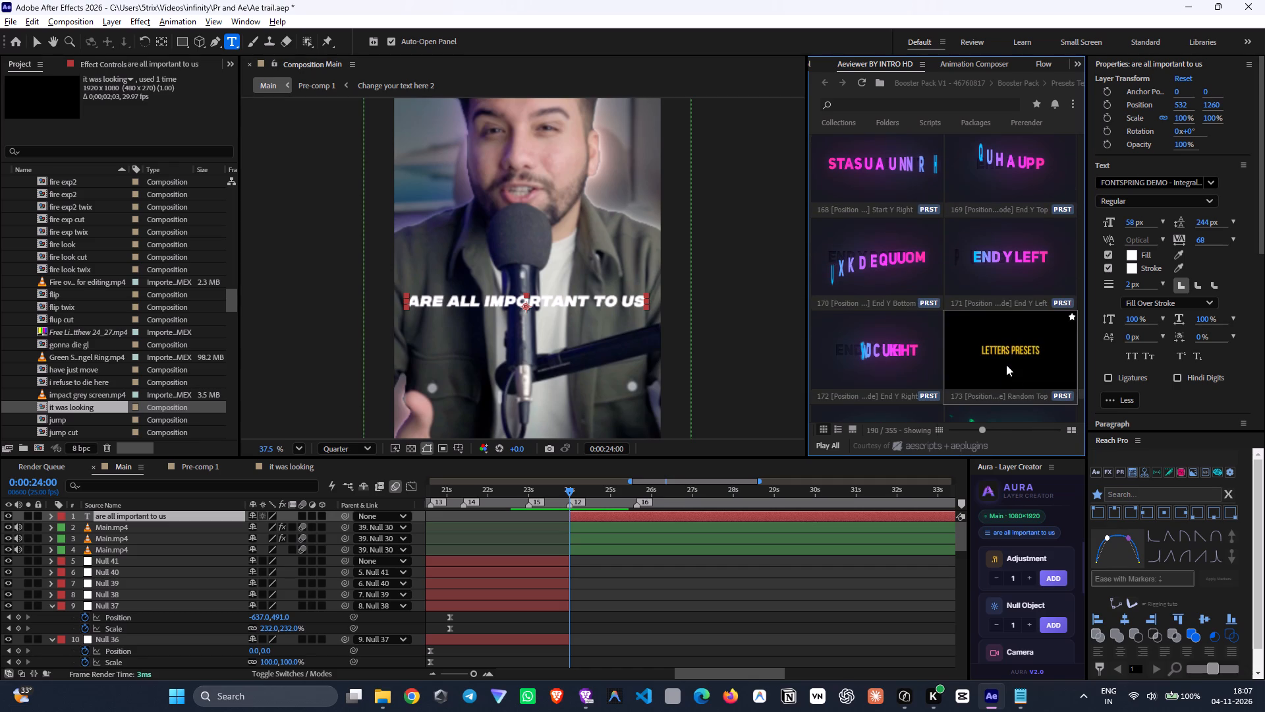
scroll(1005, 359, down, 5)
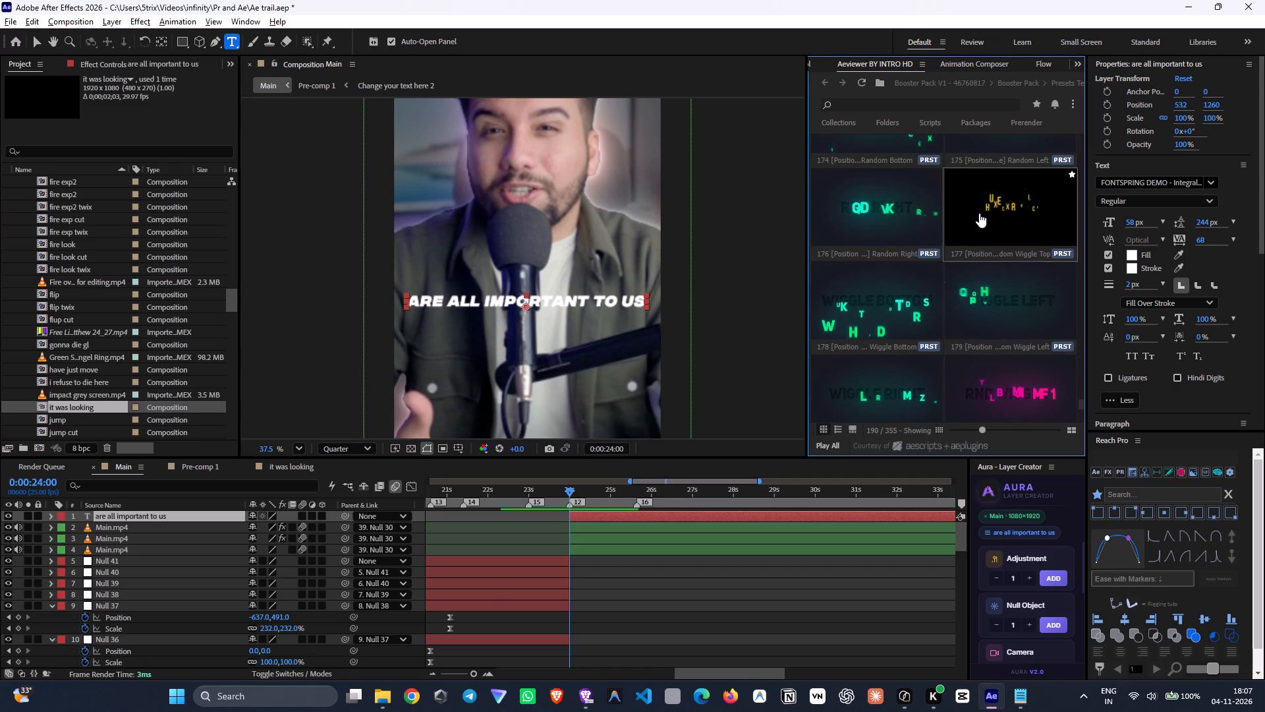
scroll(1001, 375, down, 2)
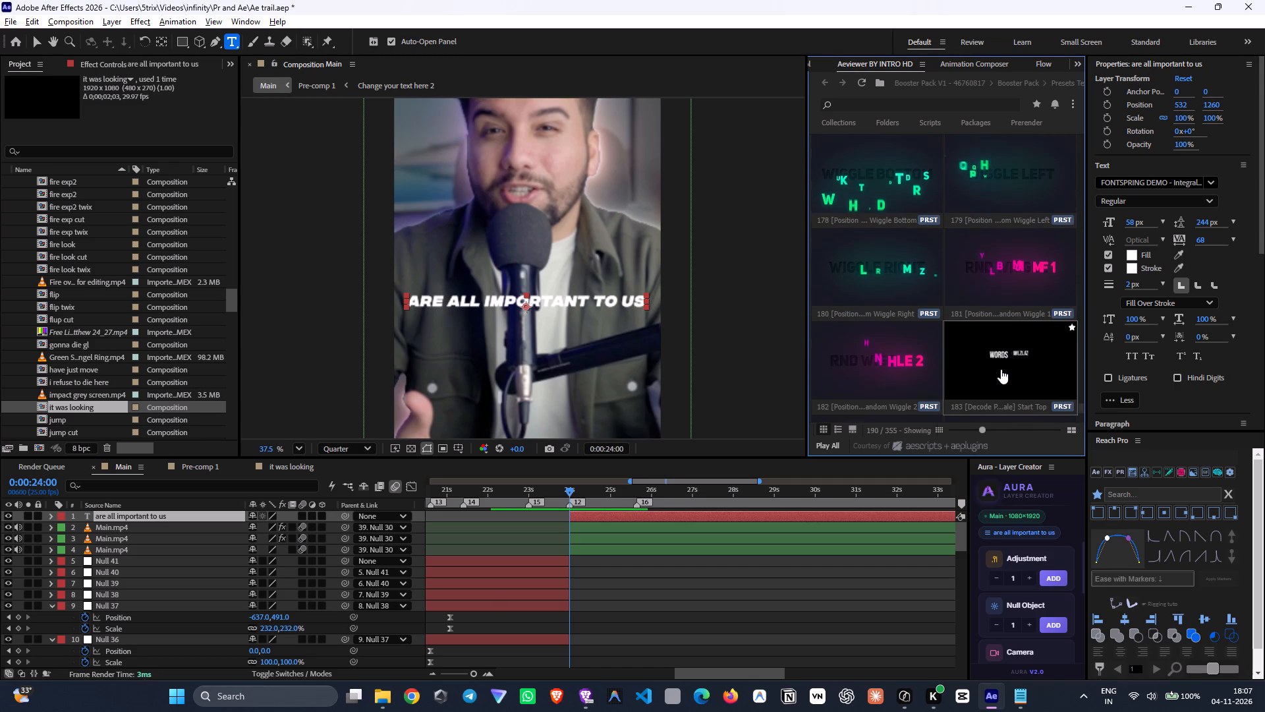
scroll(957, 354, down, 13)
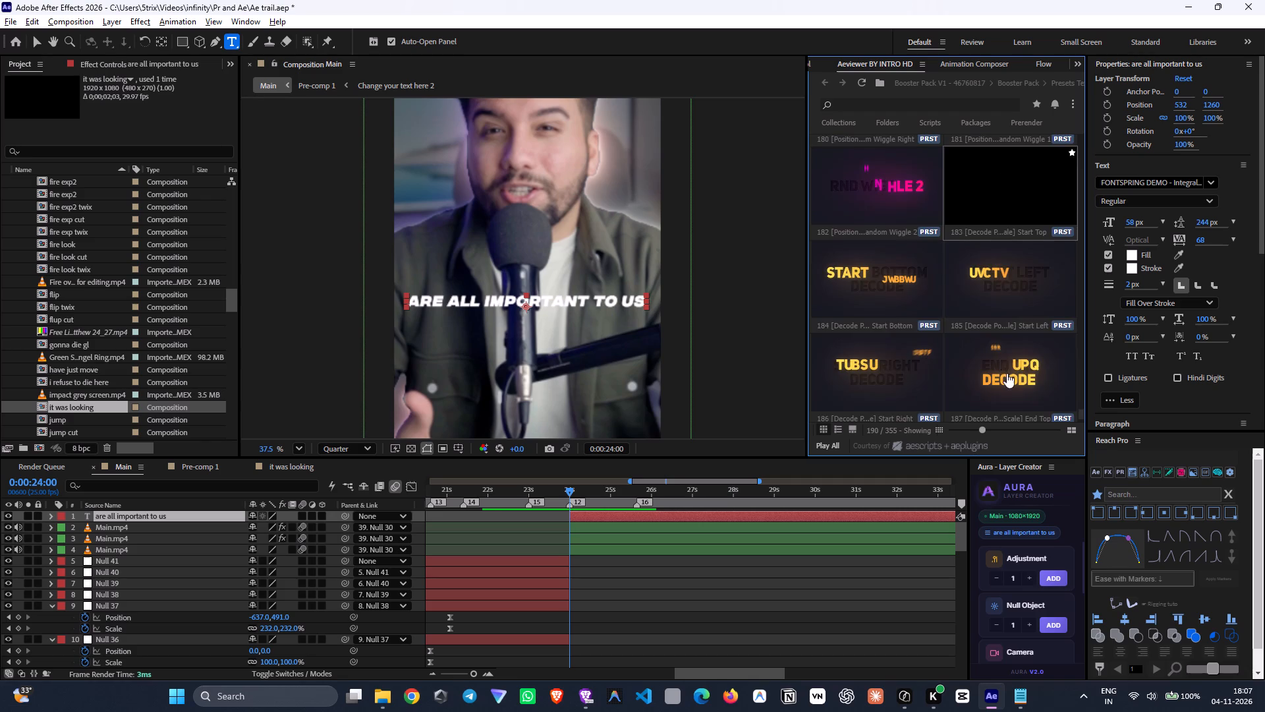
scroll(1000, 363, up, 5)
scroll(997, 329, down, 17)
Examine the word animation presets, including the fade, rotation, spin train, wiggle and position variants.
scroll(1009, 376, down, 3)
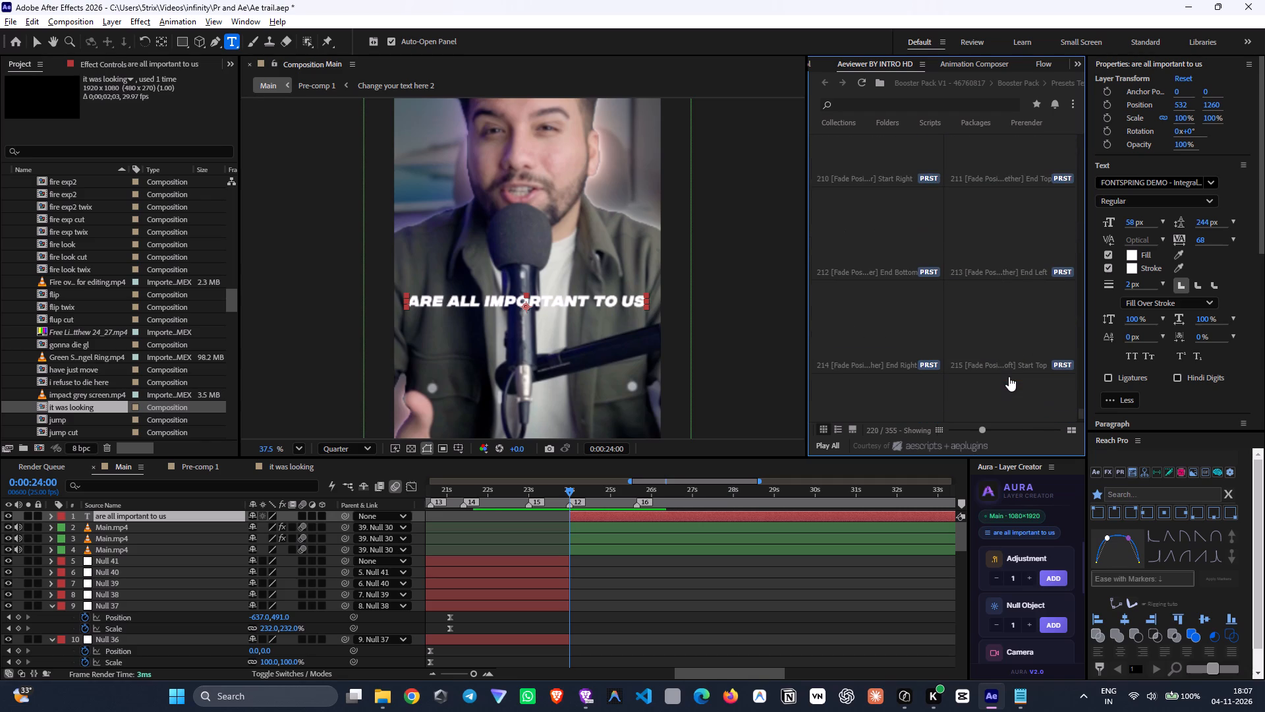
scroll(1009, 376, down, 15)
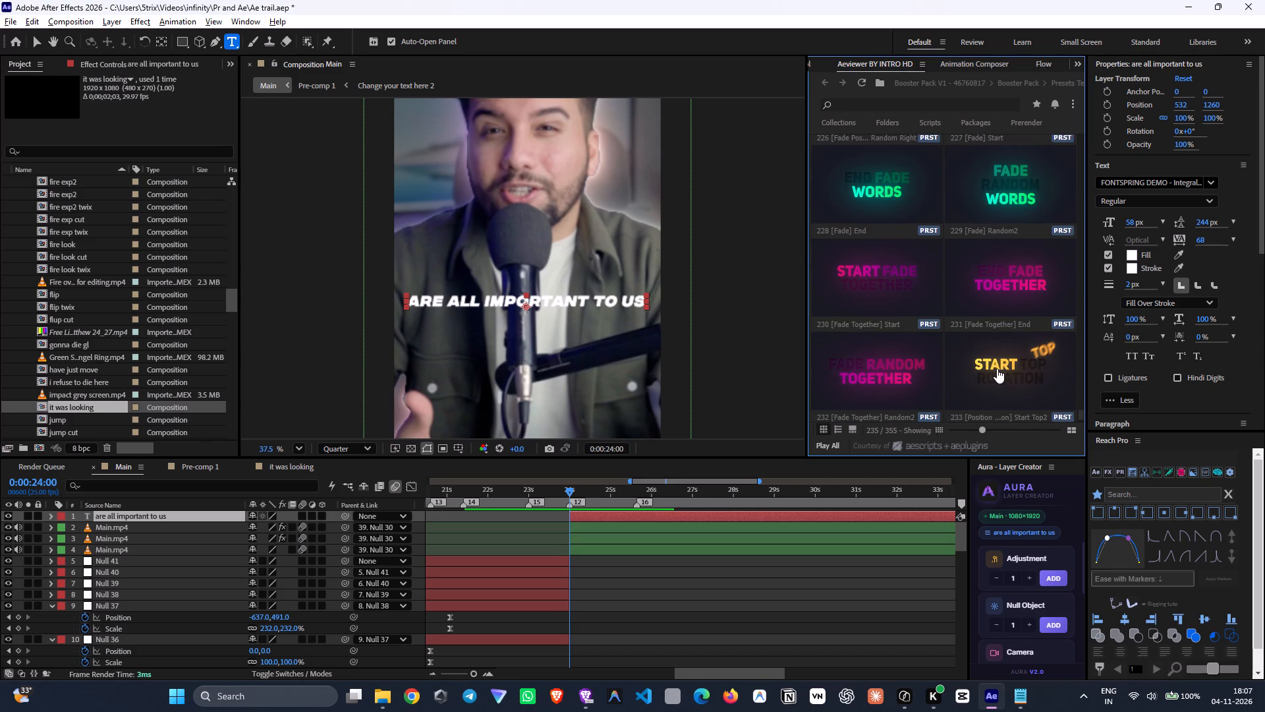
scroll(997, 369, down, 9)
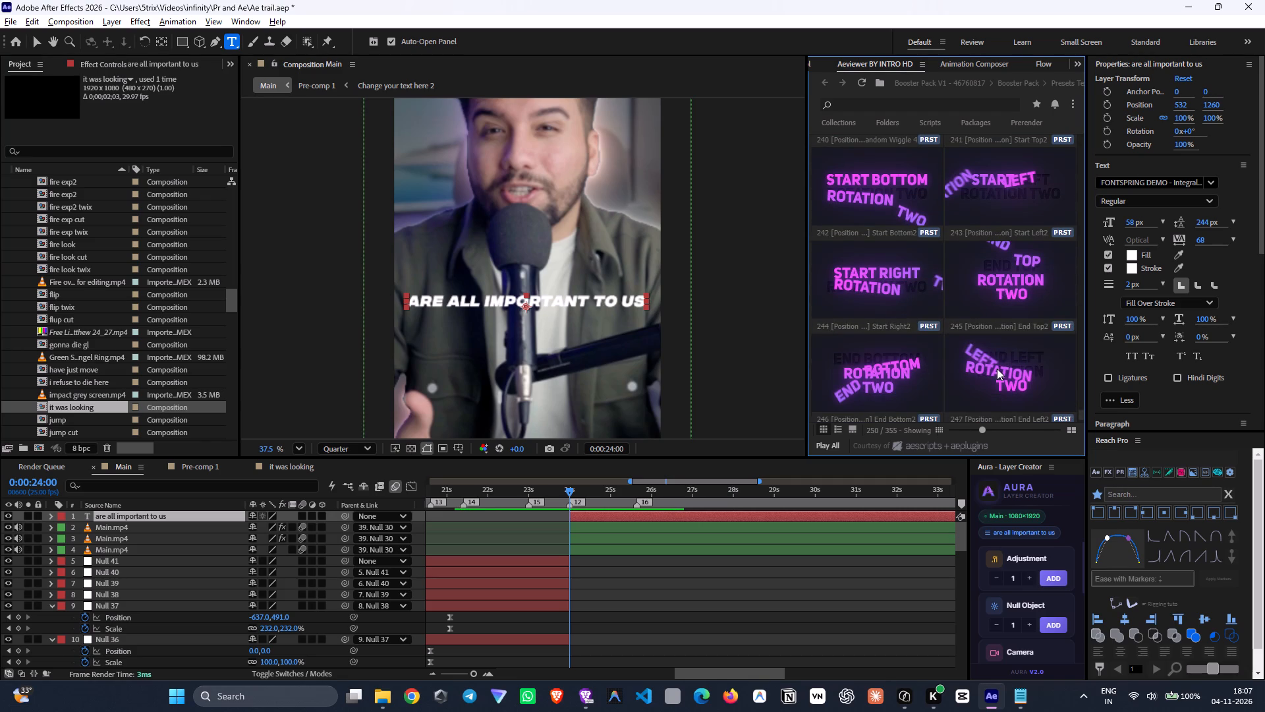
scroll(997, 369, down, 6)
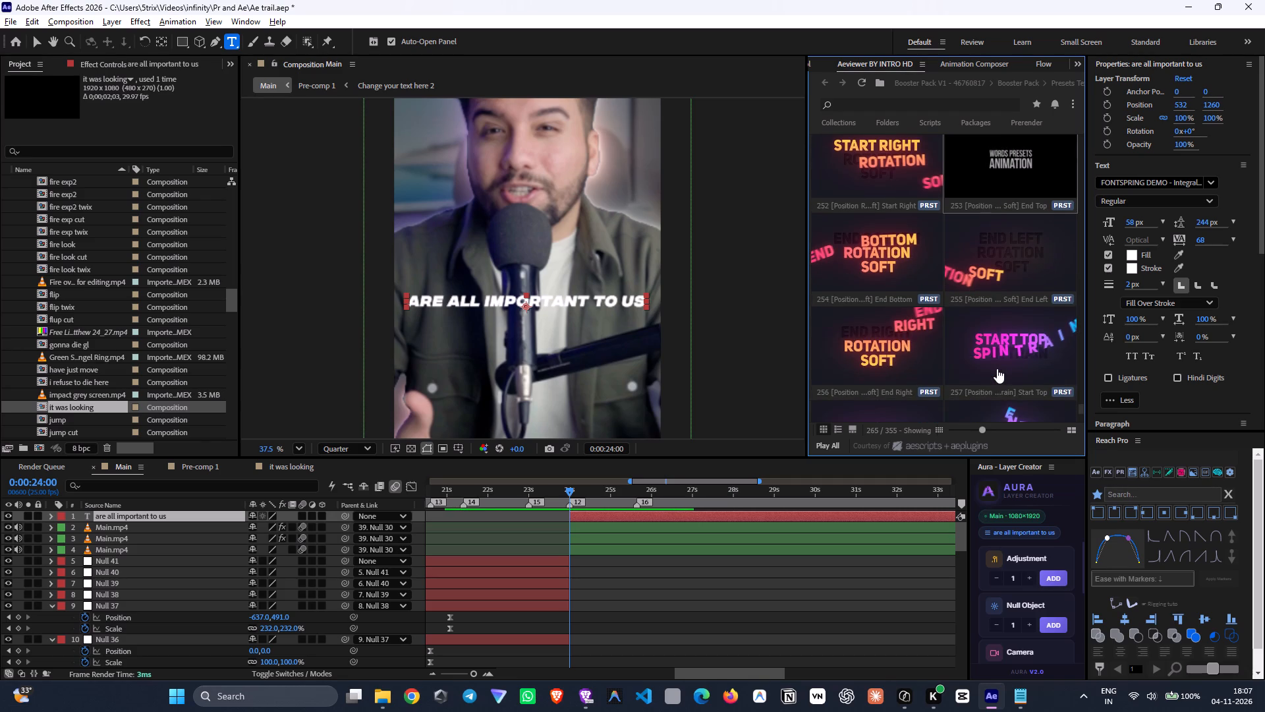
scroll(997, 340, down, 12)
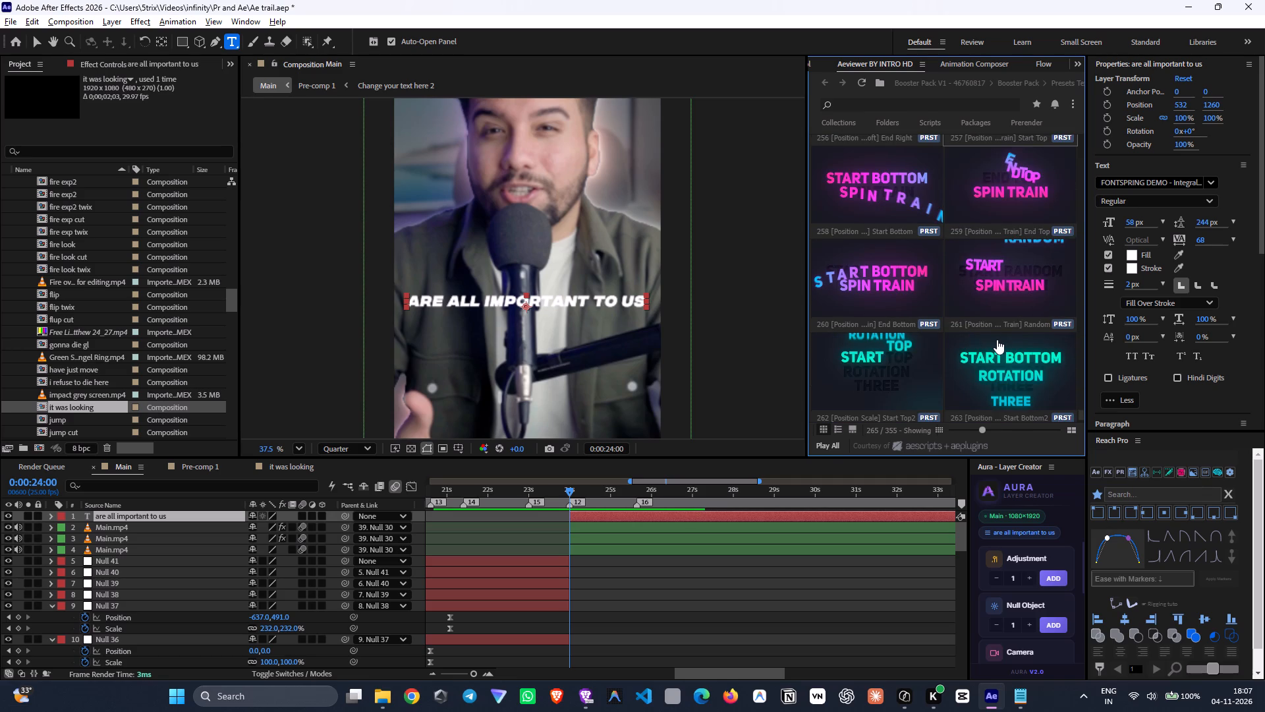
scroll(997, 340, down, 2)
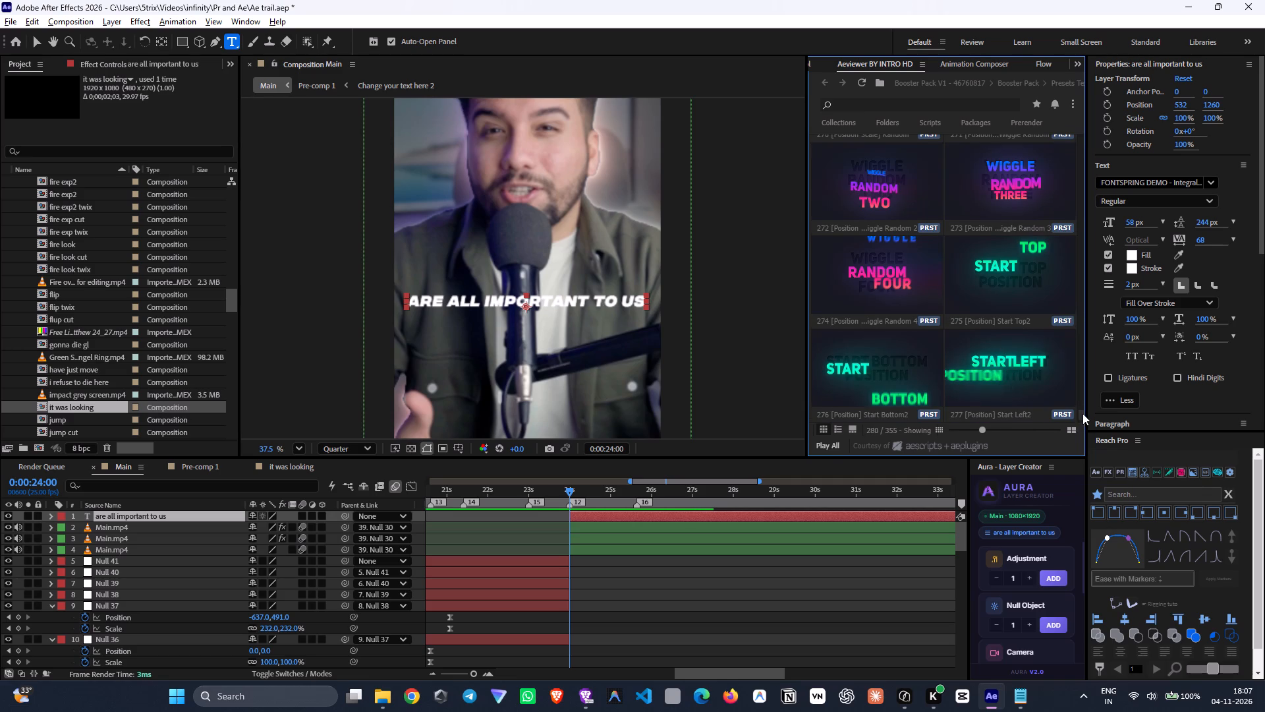
scroll(1034, 369, up, 17)
scroll(1019, 304, down, 1)
Go back through the word rotation presets and the letter decode presets to re-examine their previews.
scroll(1019, 304, up, 13)
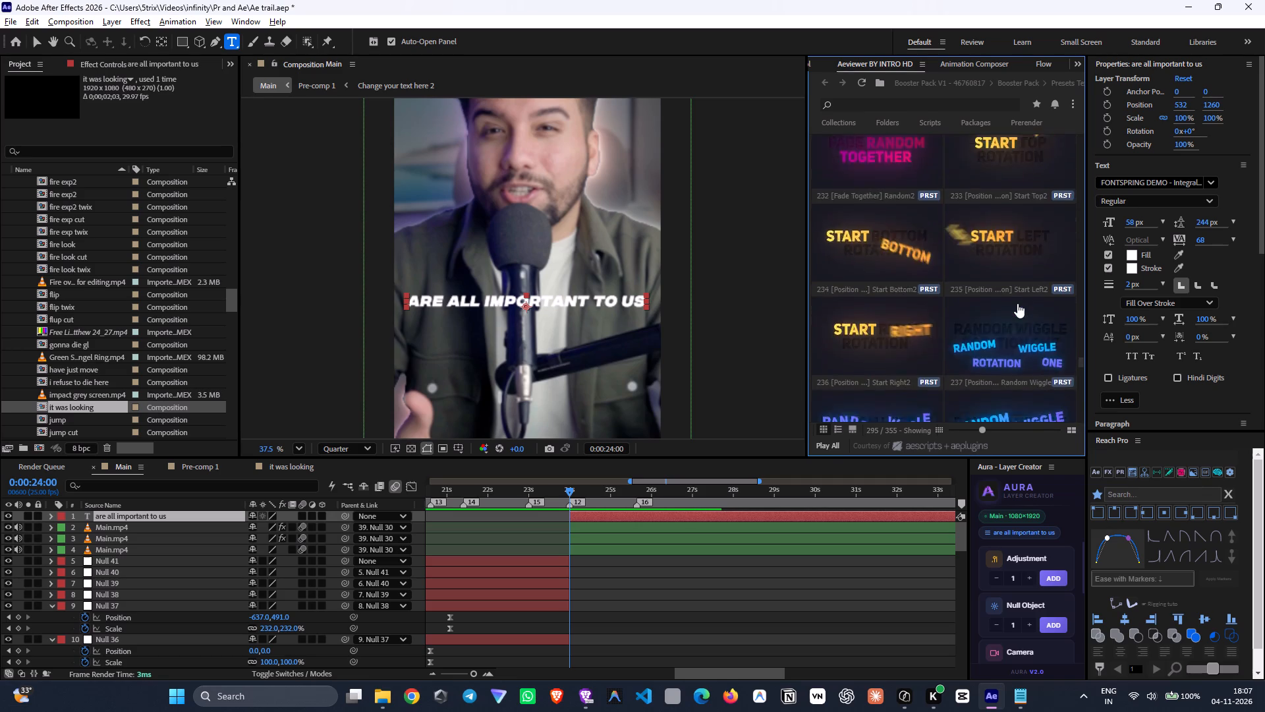
scroll(1017, 303, up, 20)
scroll(1017, 303, up, 19)
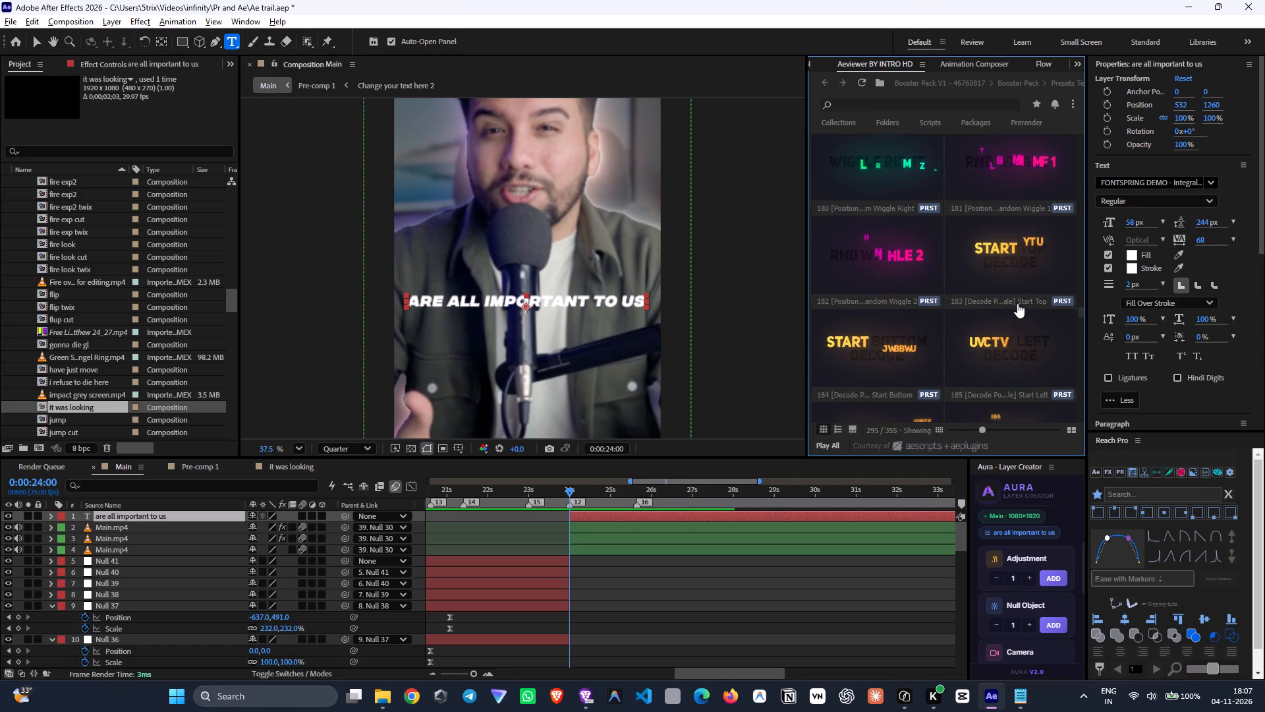
scroll(1017, 303, up, 3)
scroll(988, 215, up, 3)
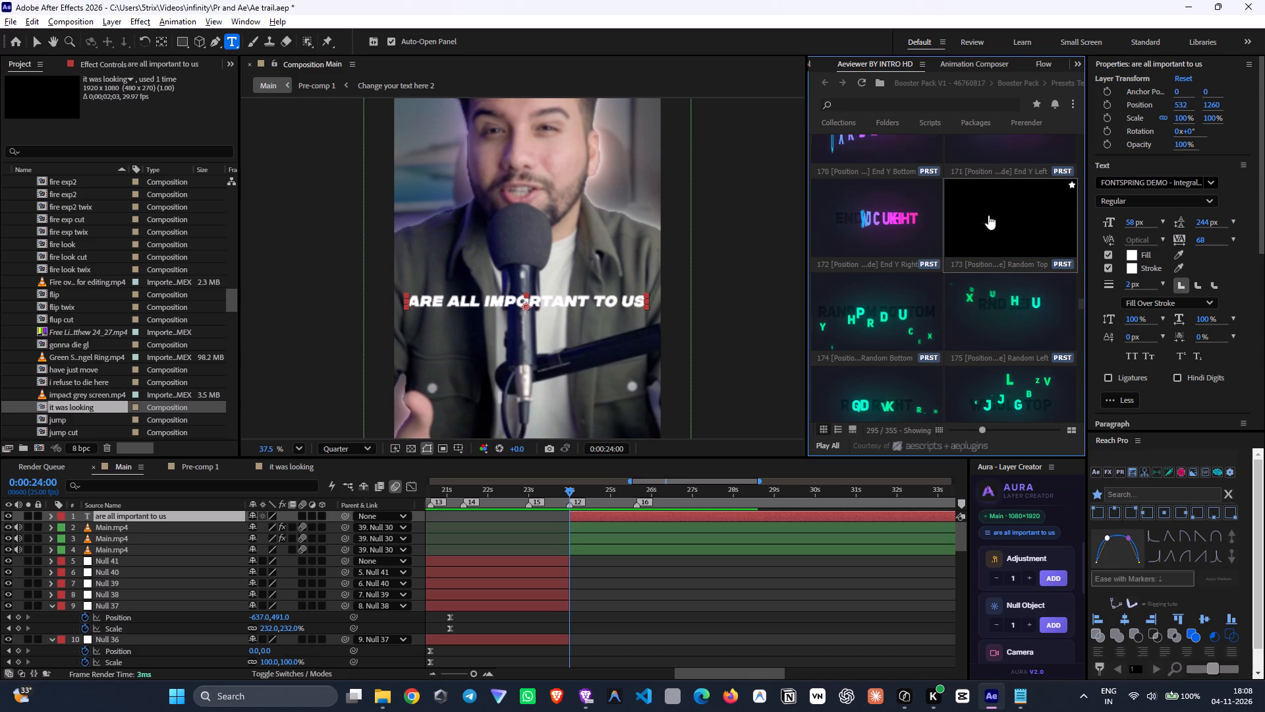
scroll(988, 215, up, 3)
scroll(1002, 316, up, 8)
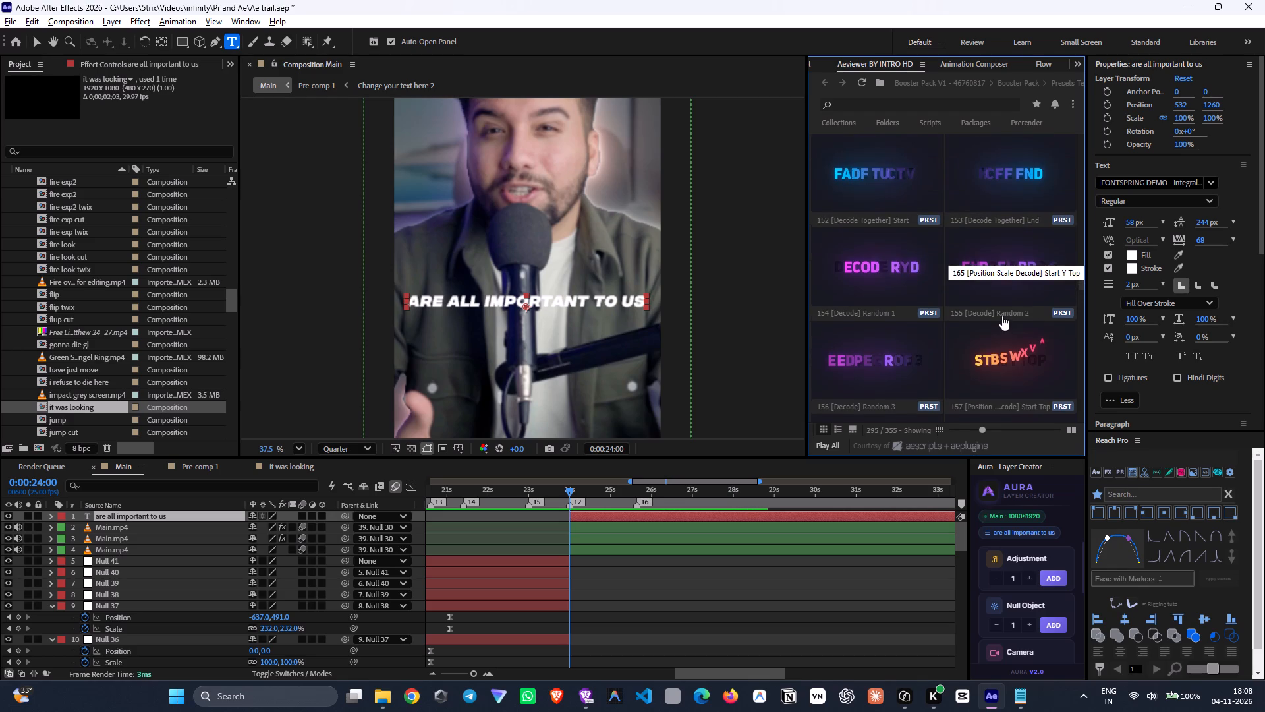
scroll(993, 297, down, 1)
scroll(993, 297, up, 3)
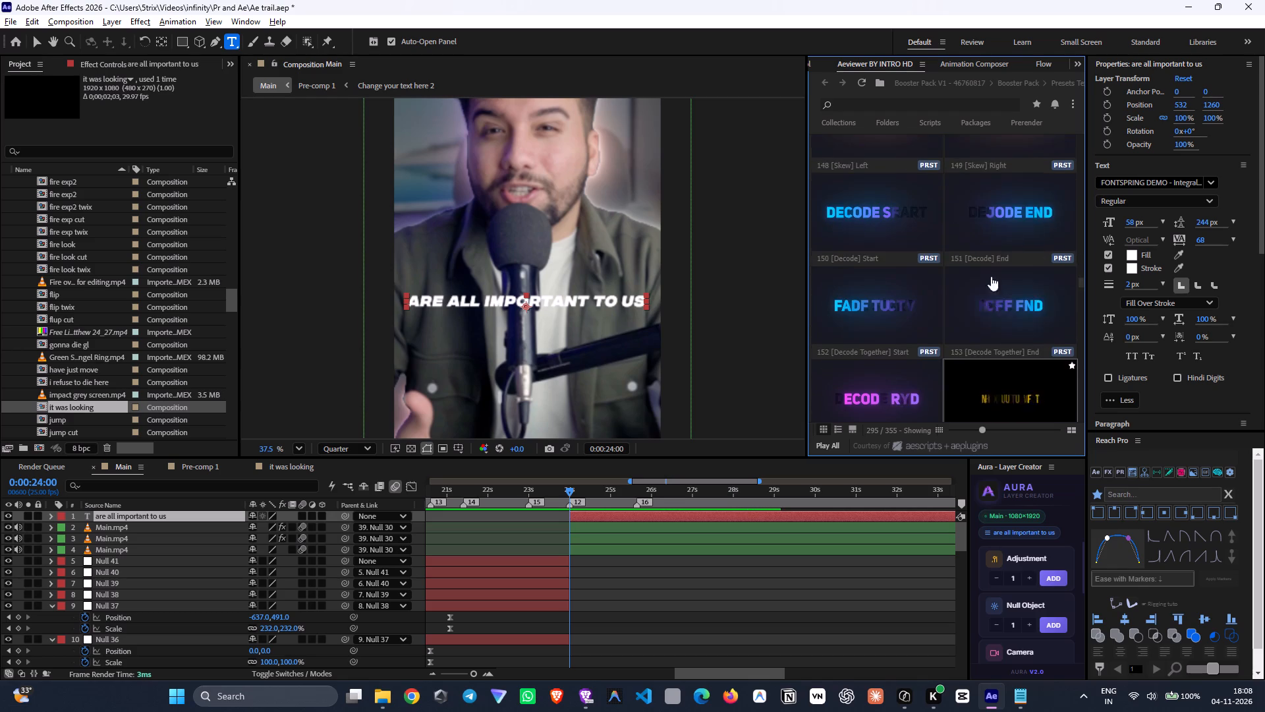
scroll(988, 259, down, 2)
Examine the remaining text presets through to the end of the library, including the line scale, decode, fade position and position together variants.
drag(1084, 282, 1091, 409)
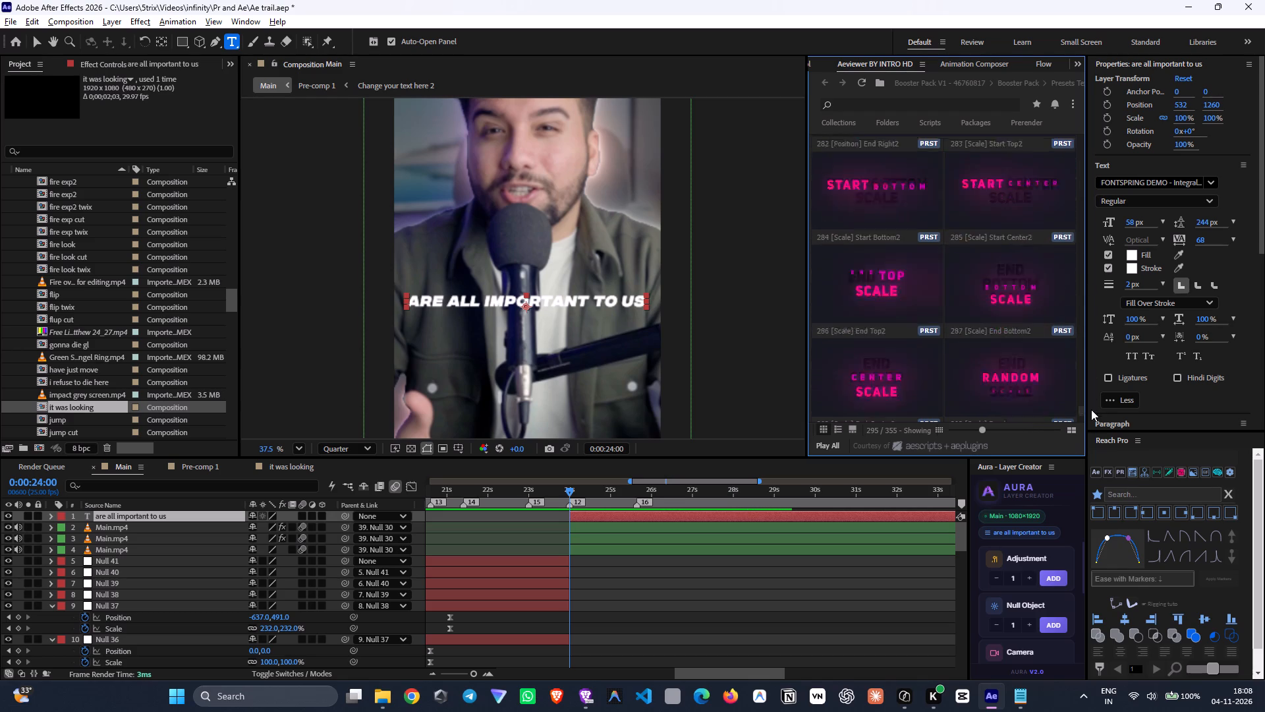
drag(1091, 409, 1091, 425)
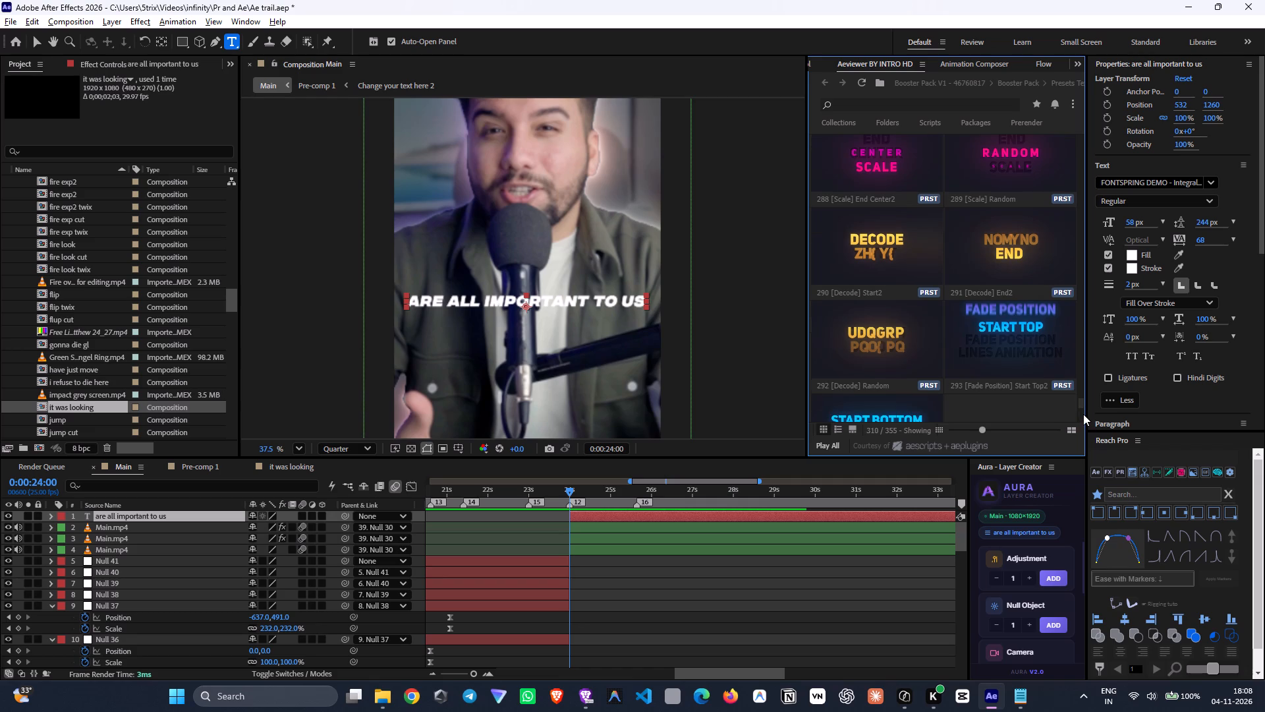
drag(1082, 406, 1081, 424)
drag(1082, 401, 1082, 422)
scroll(1035, 369, down, 9)
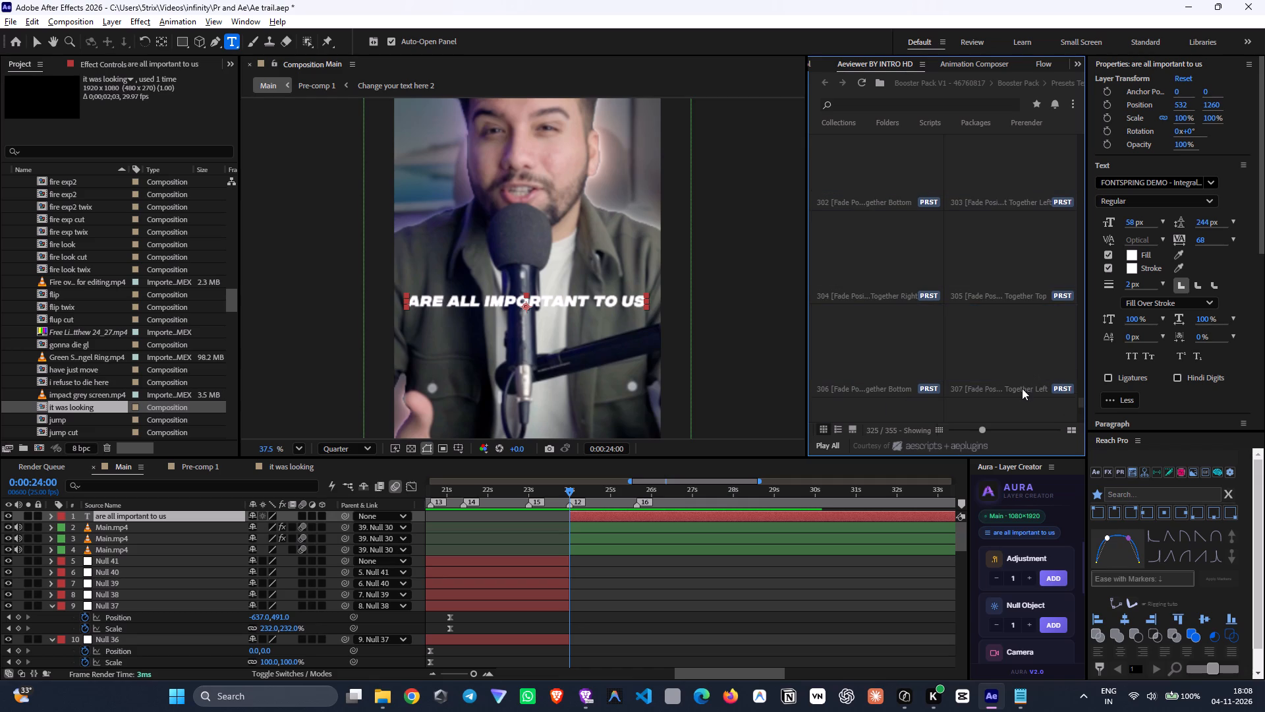
scroll(1022, 388, down, 20)
scroll(1022, 388, down, 4)
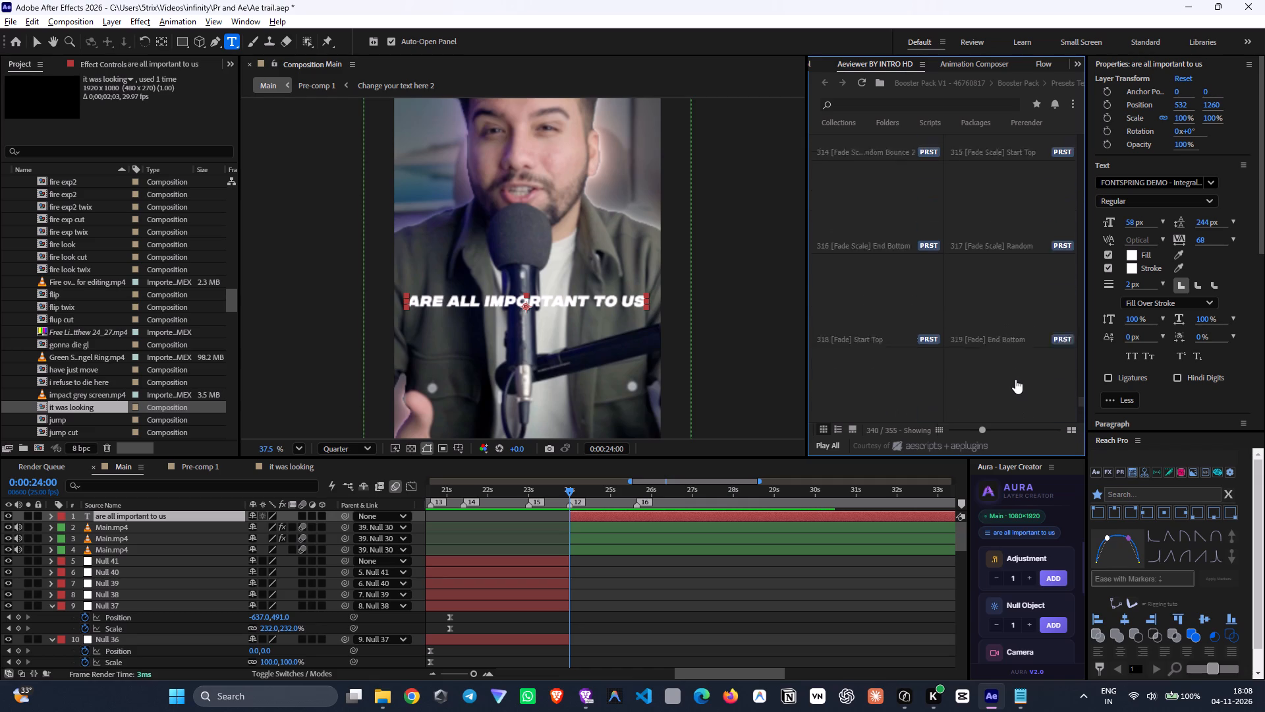
scroll(1015, 379, down, 10)
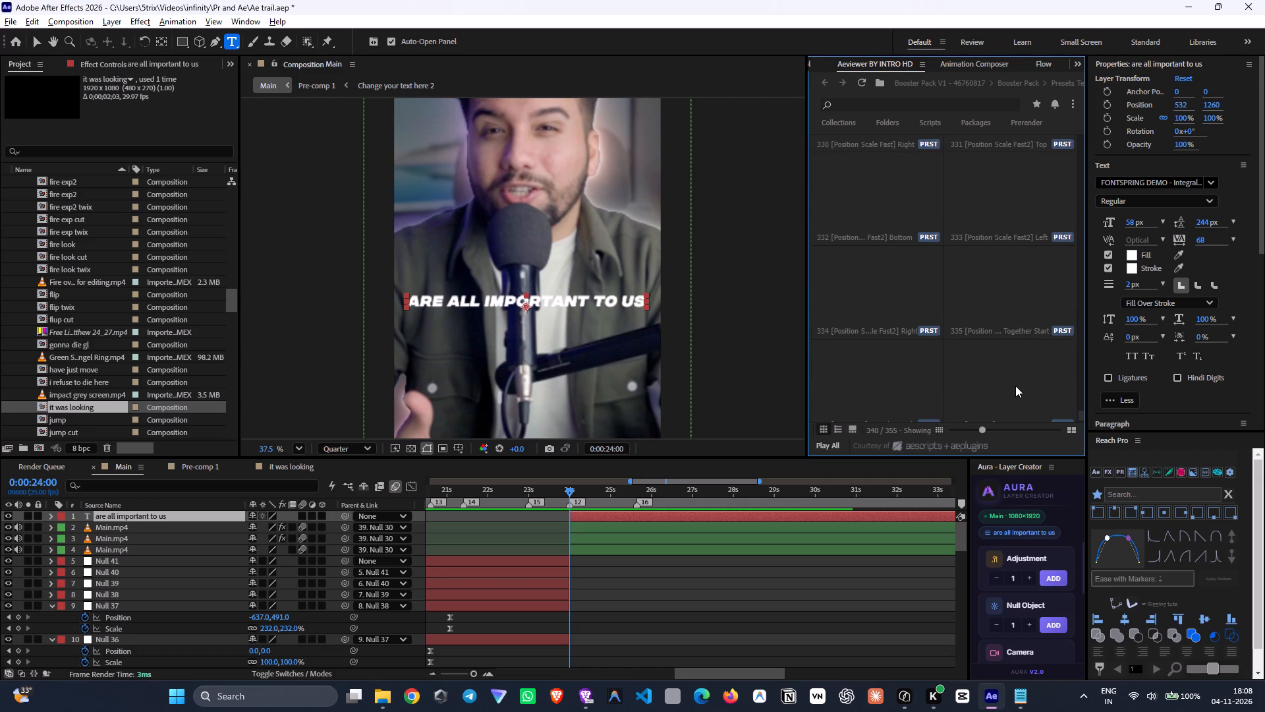
scroll(996, 365, down, 9)
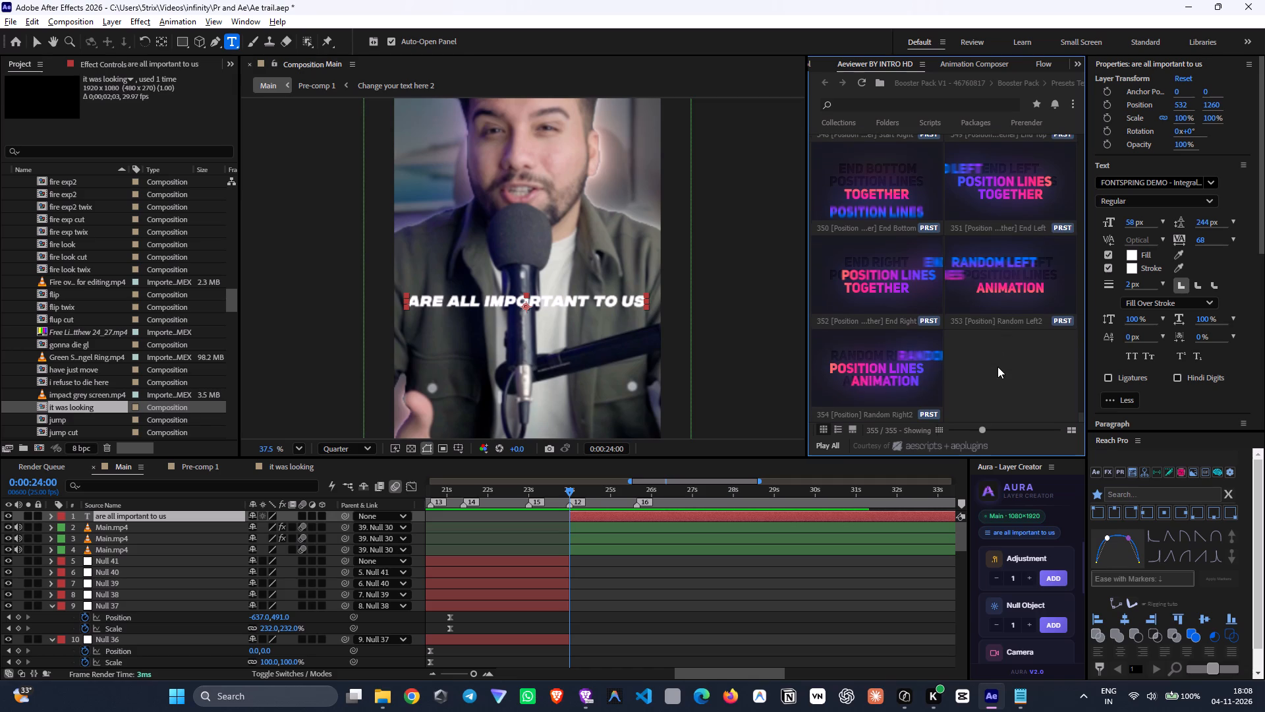
scroll(998, 367, down, 3)
Apply the letter preset 141 [Scale] Random Center to the "are all important to us" layer at 0:00:24:00 and collapse its properties.
scroll(998, 367, up, 5)
scroll(998, 367, up, 20)
scroll(998, 367, up, 6)
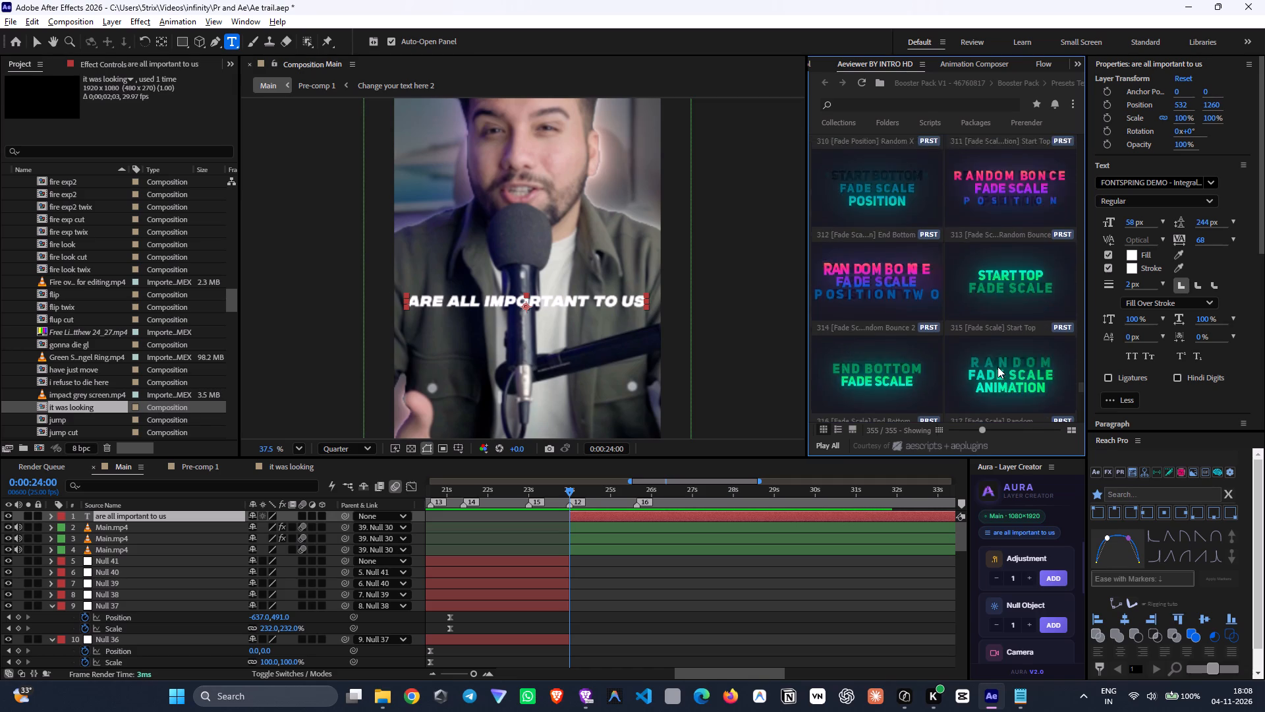
scroll(998, 367, up, 20)
scroll(998, 367, up, 20)
scroll(998, 367, up, 4)
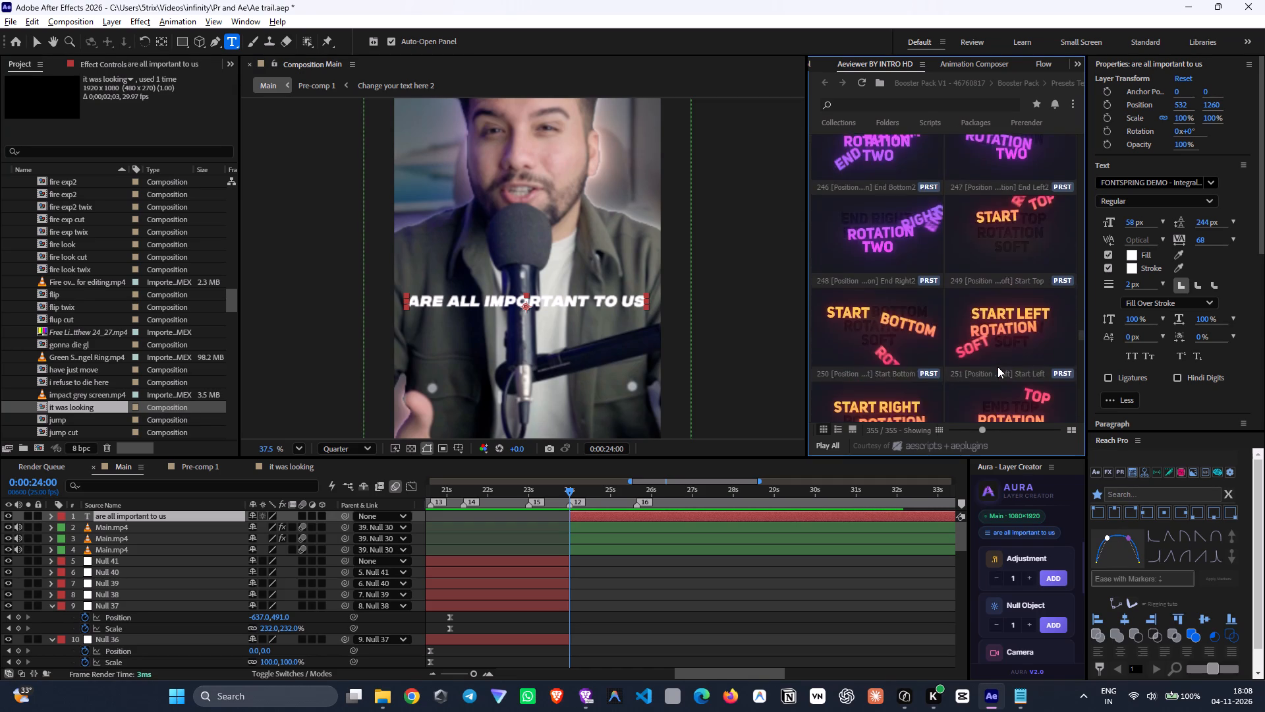
scroll(998, 367, up, 4)
scroll(998, 367, up, 20)
scroll(998, 367, up, 14)
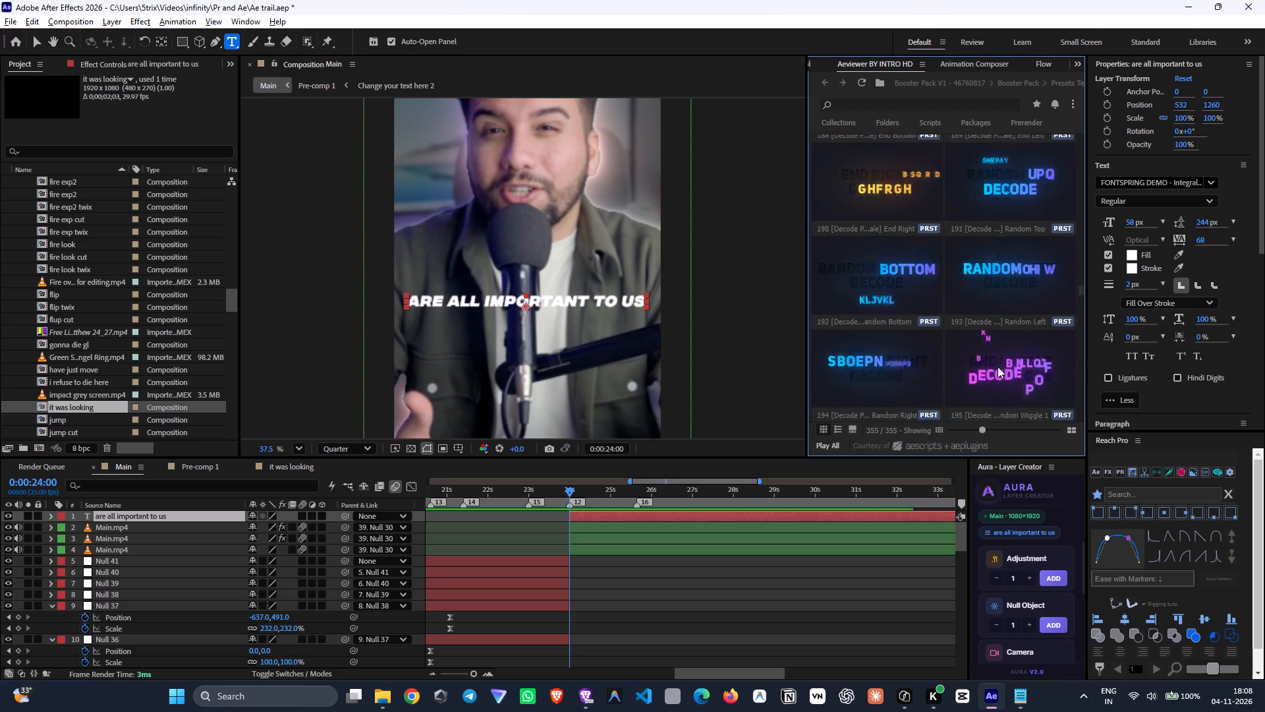
scroll(998, 367, up, 20)
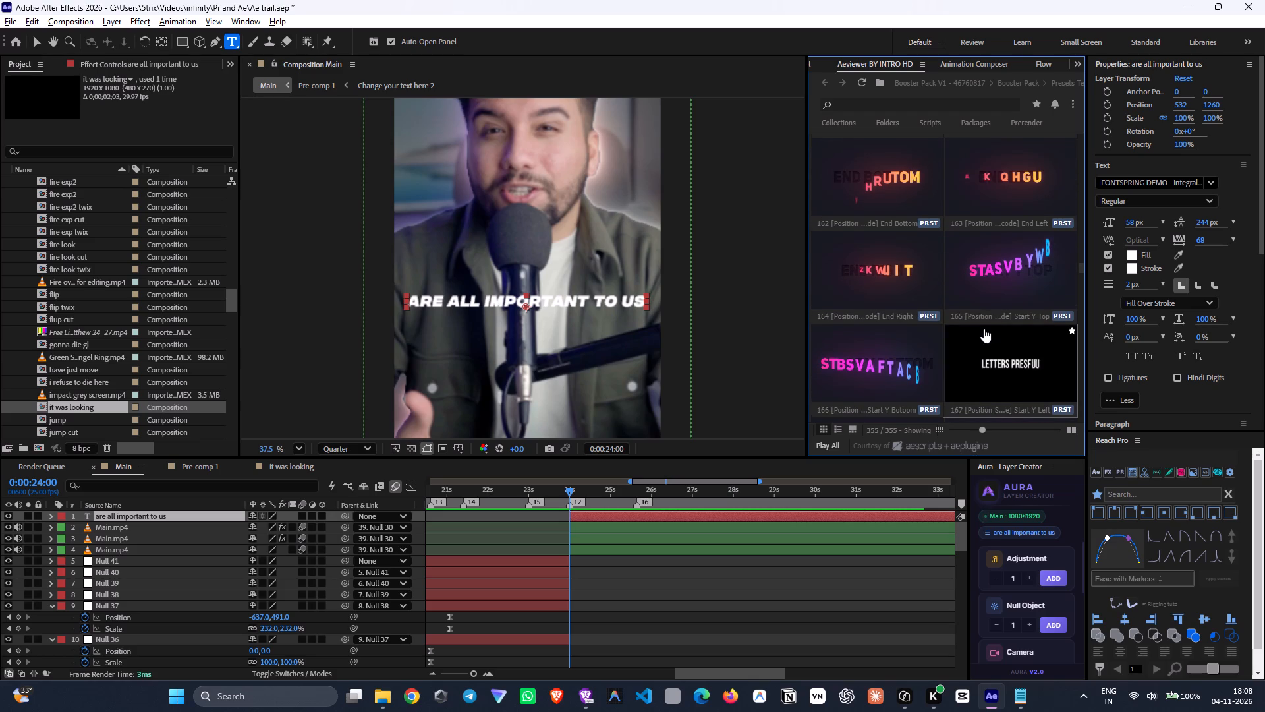
scroll(988, 335, up, 11)
scroll(988, 335, up, 12)
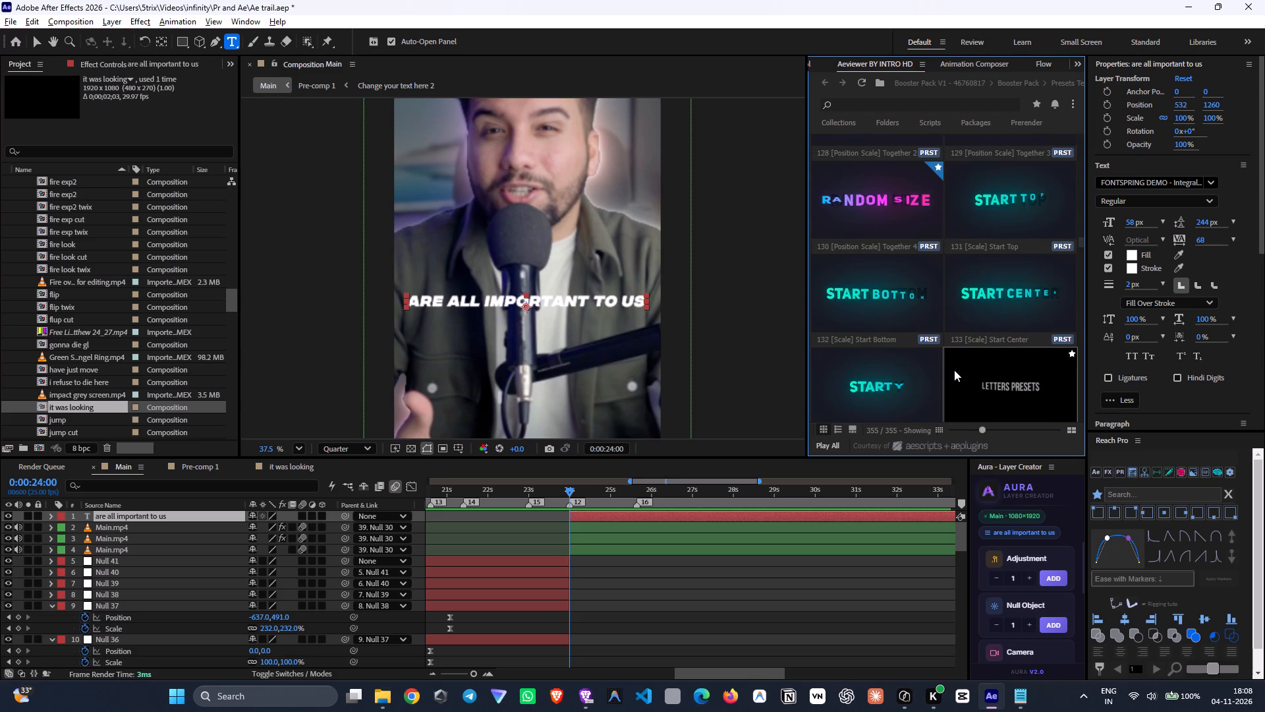
scroll(970, 367, down, 5)
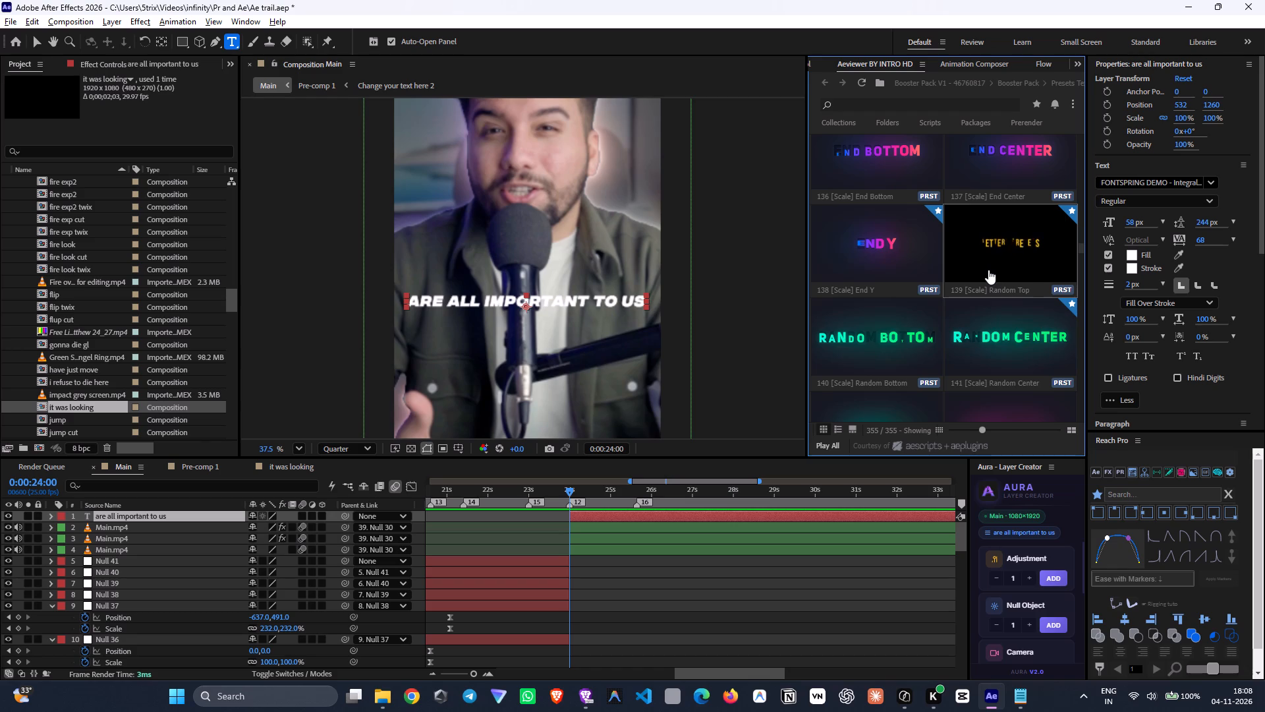
double_click(1006, 334)
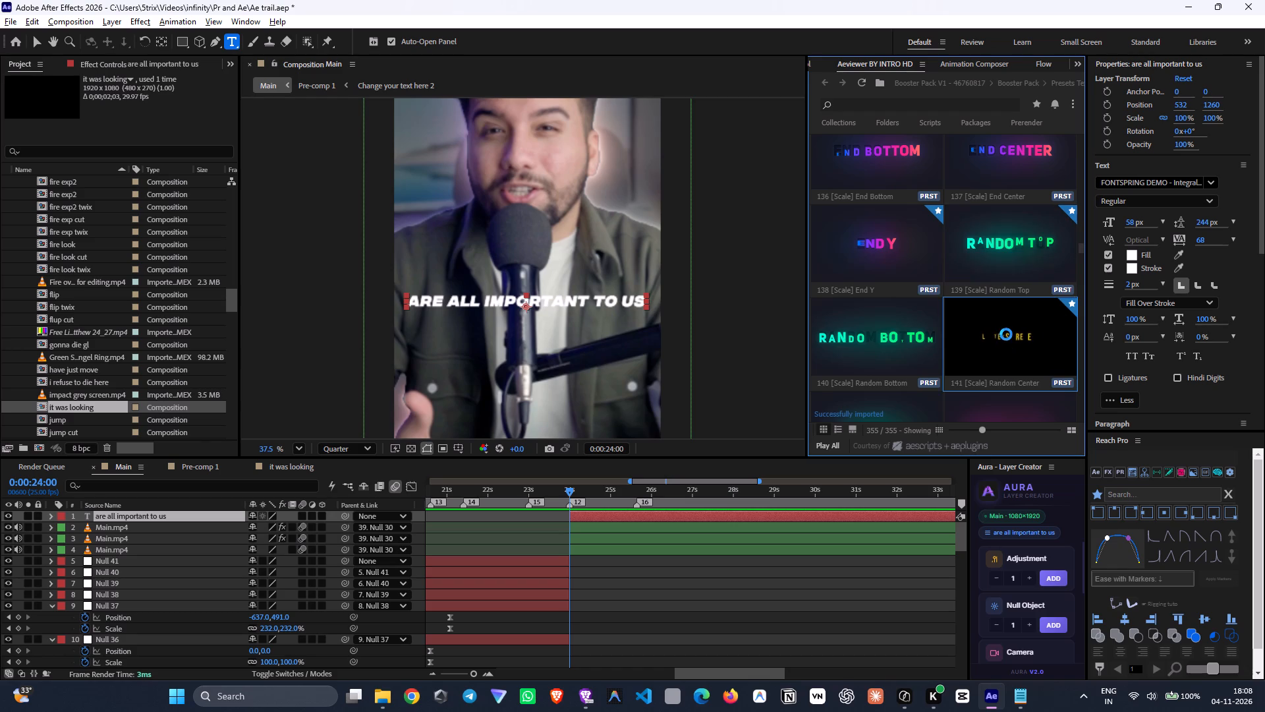
scroll(439, 585, up, 1)
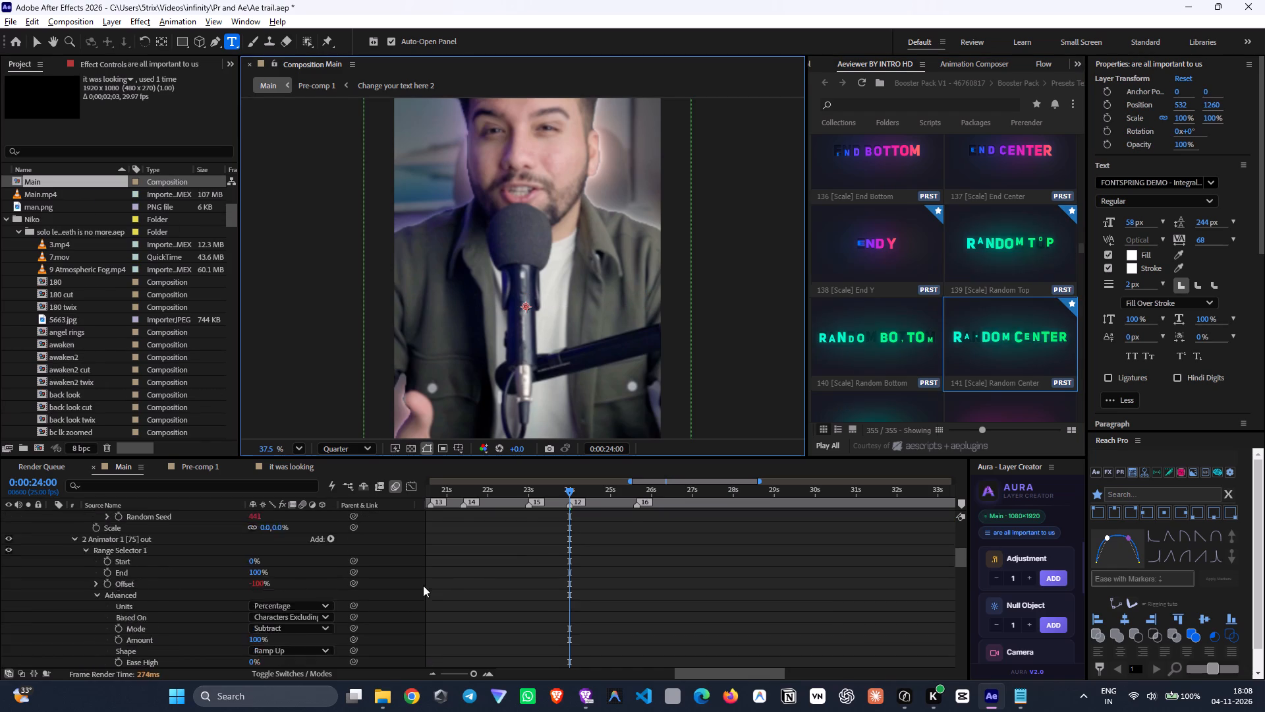
scroll(423, 585, up, 10)
click(52, 518)
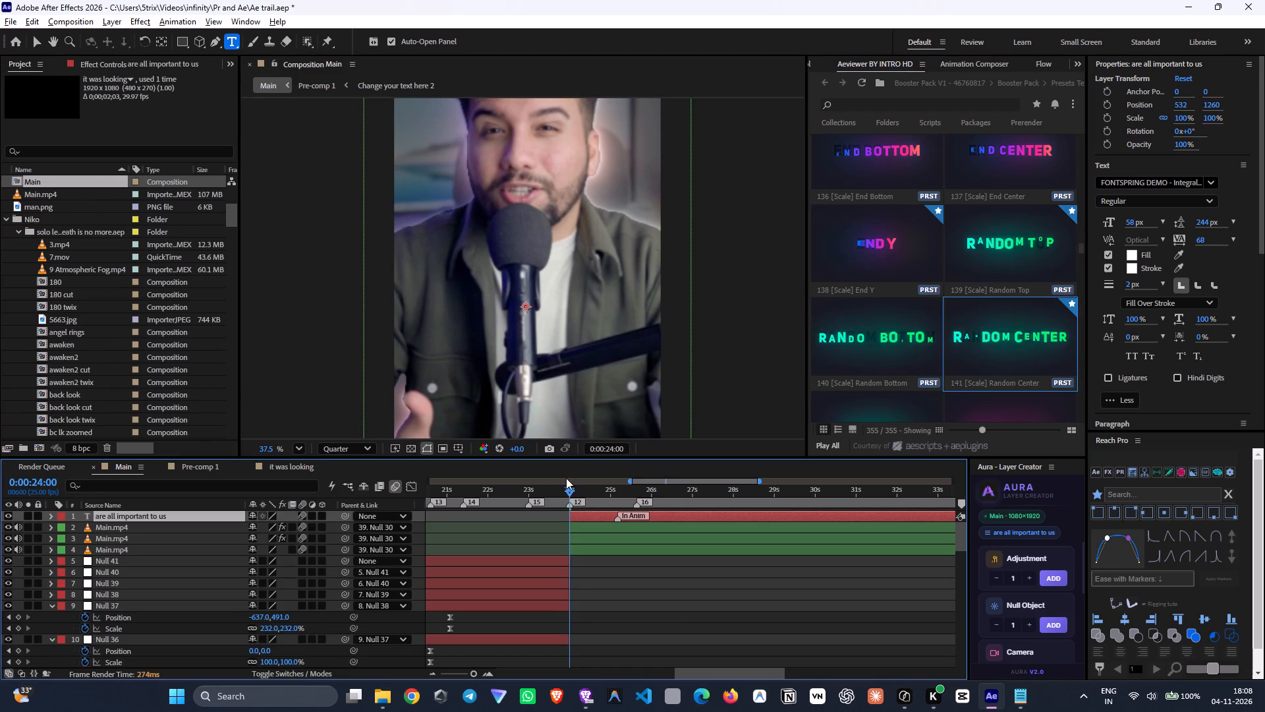
Move the playhead to 0:00:25:16 and add the Gradient Ramp effect to the "are all important to us" caption.
drag(581, 493, 629, 510)
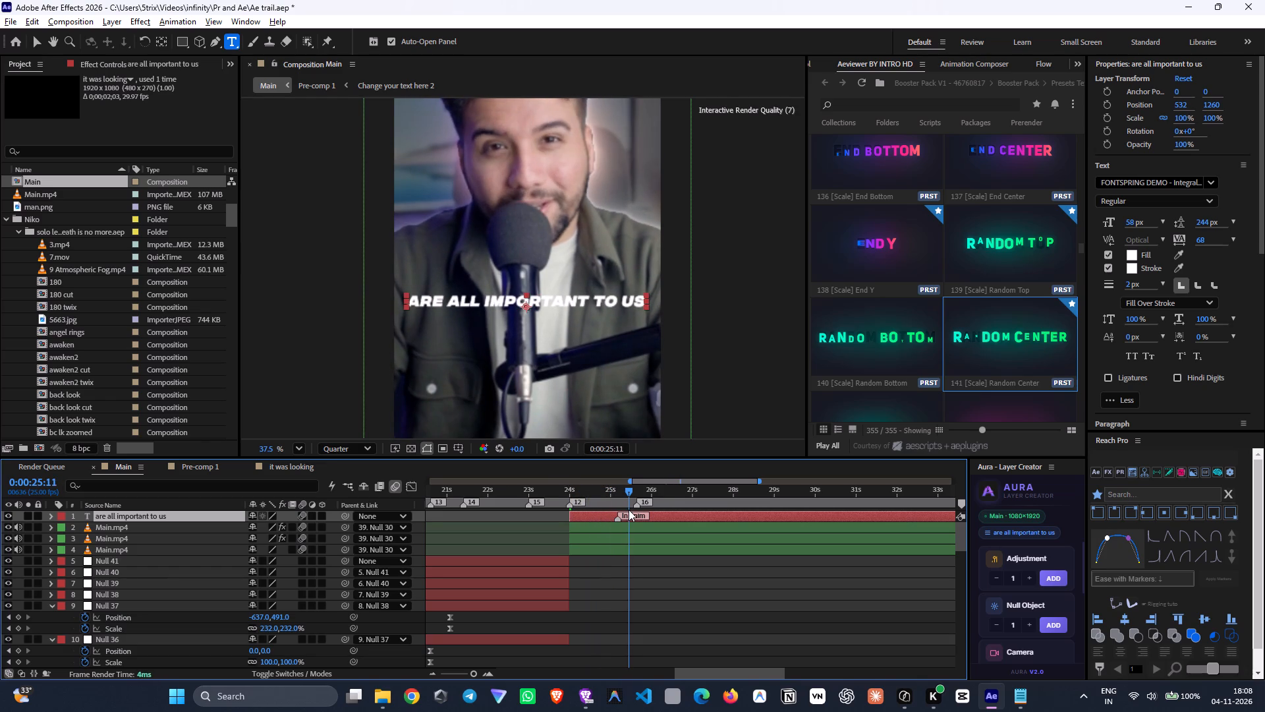
drag(629, 510, 636, 516)
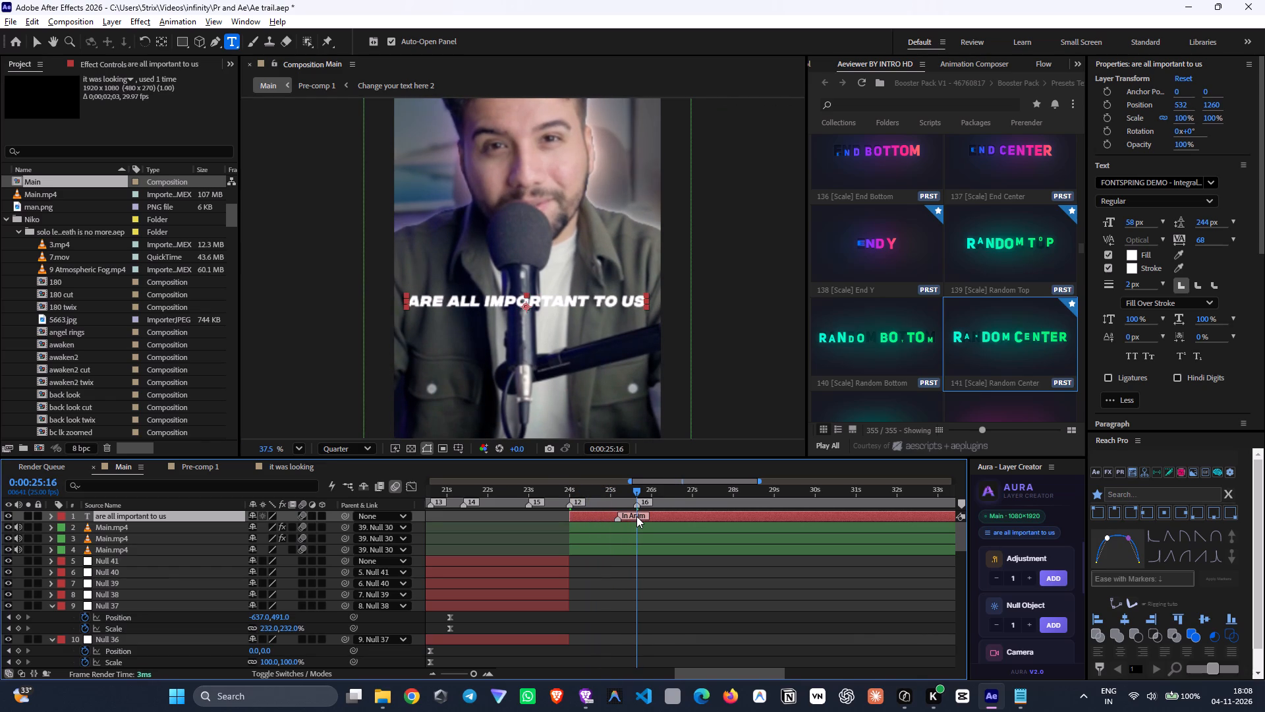
key(ctrl+space)
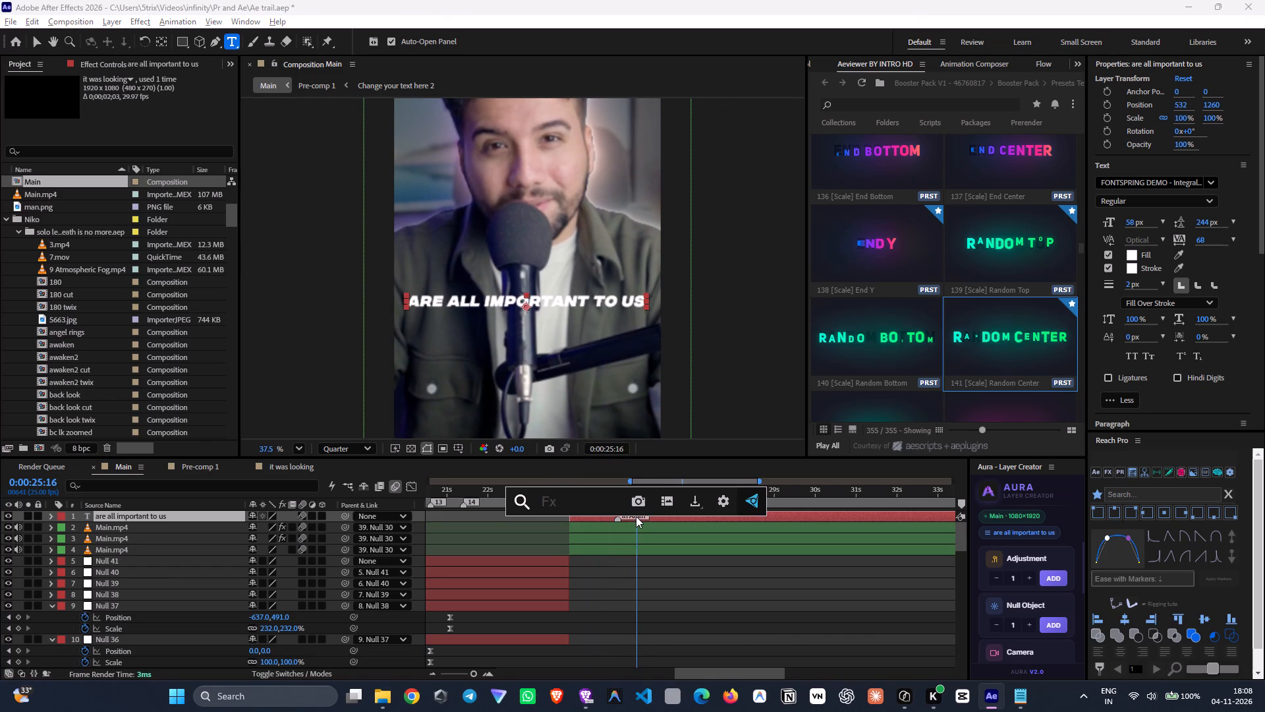
text(gr)
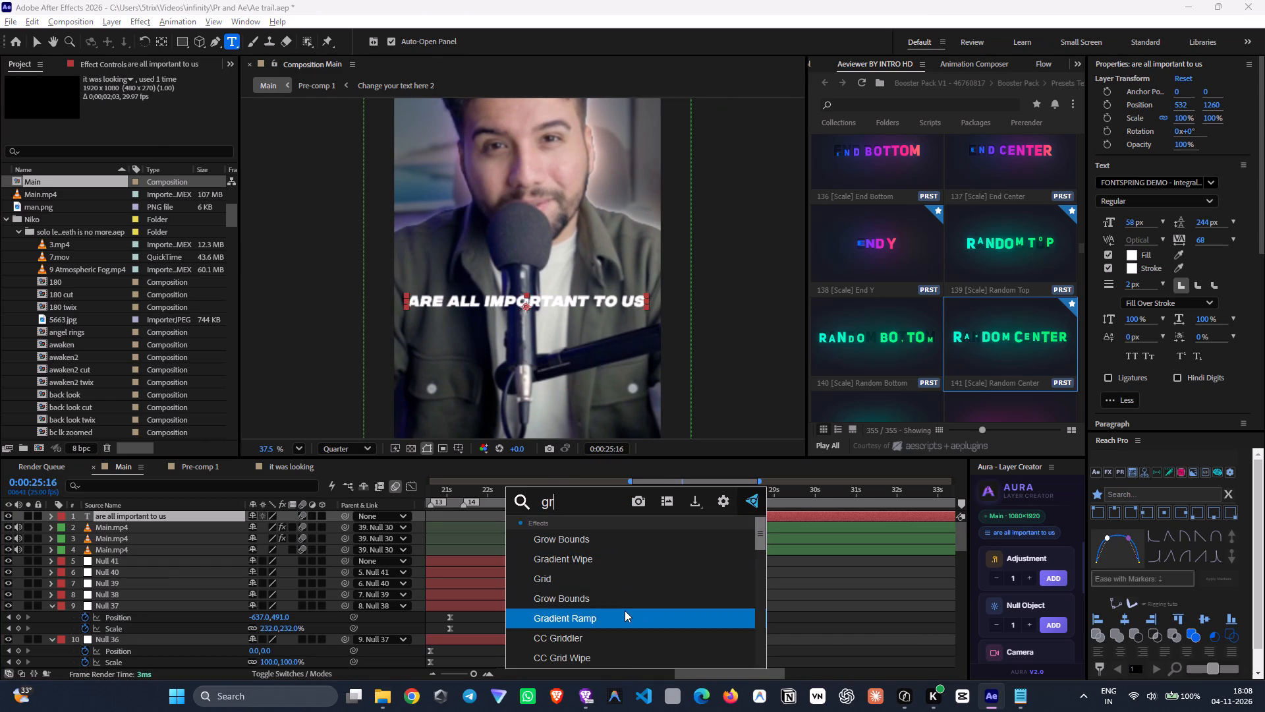
click(625, 610)
Place the ramp's end point near the caption's top centre at about 515, 1225 and its start point below the caption at about 517, 1332.
click(131, 125)
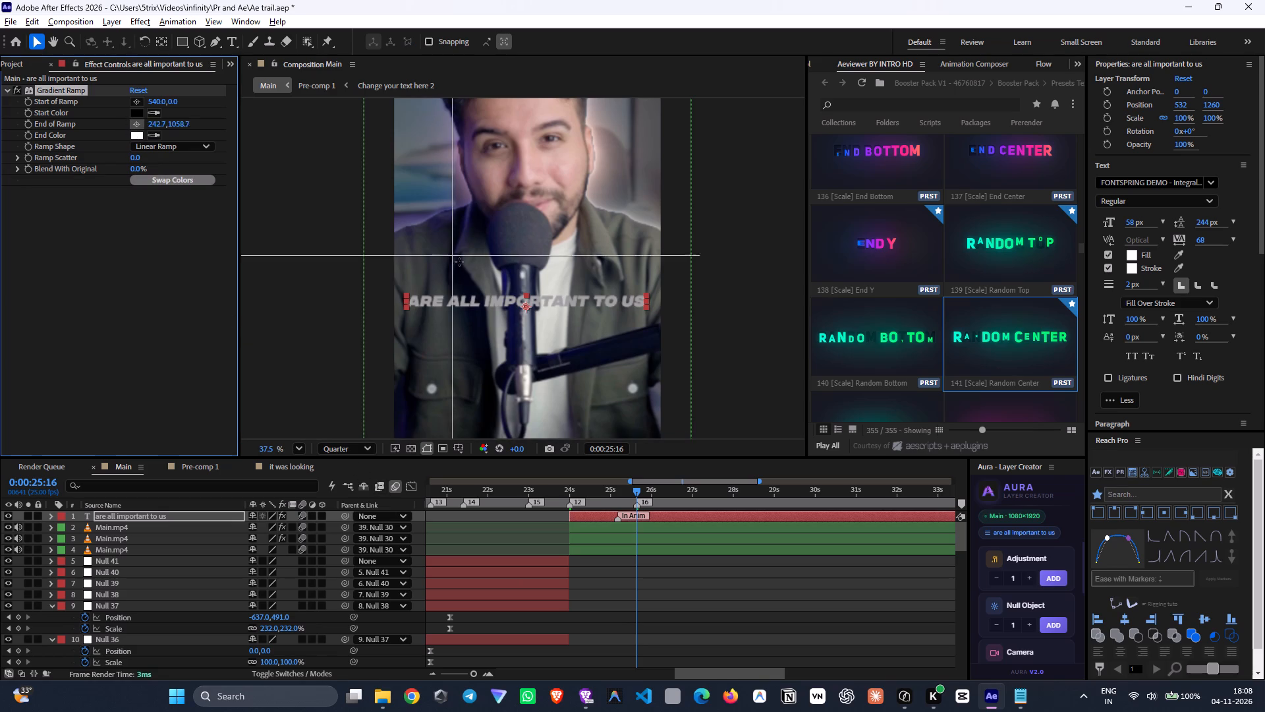
click(520, 295)
click(138, 103)
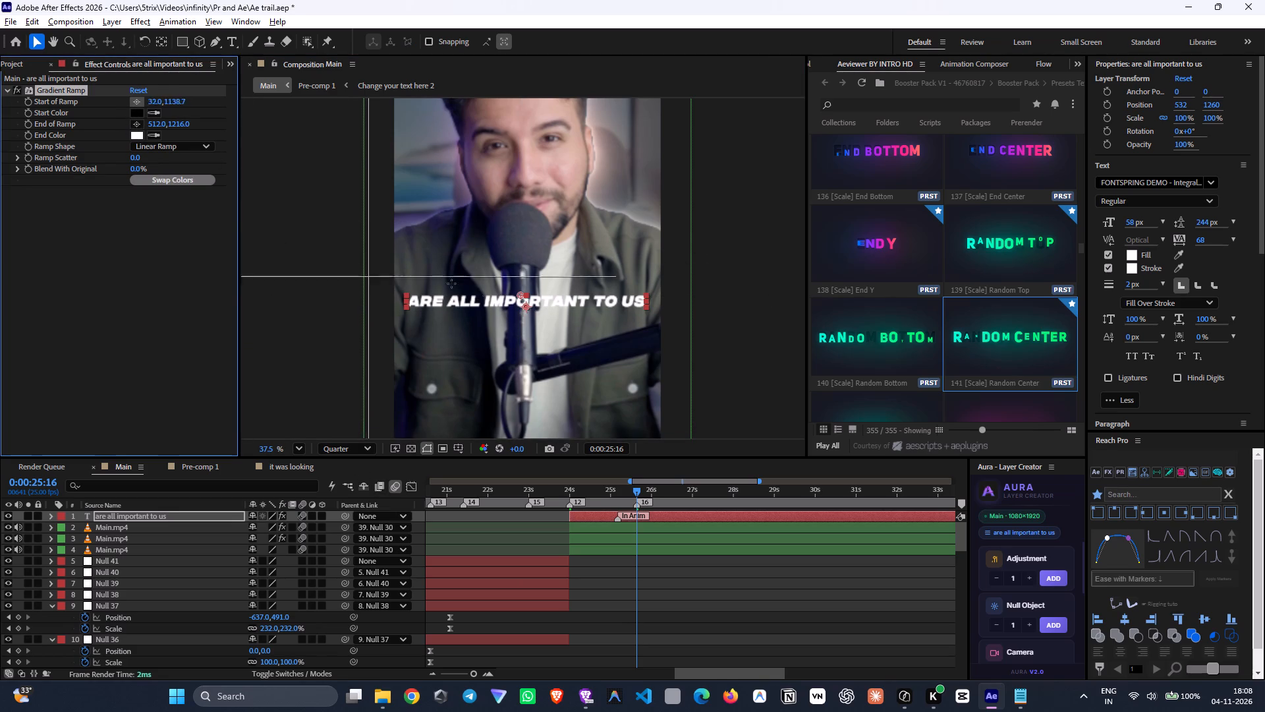
click(525, 307)
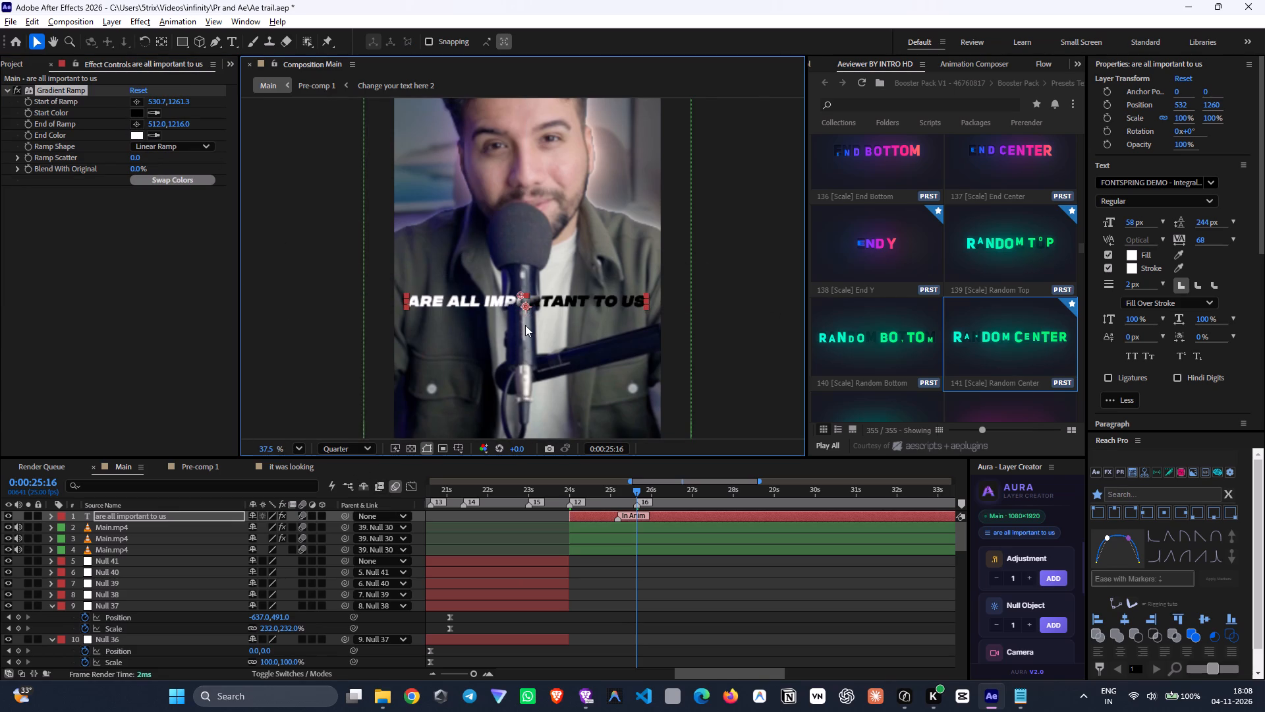
scroll(525, 325, up, 4)
click(135, 120)
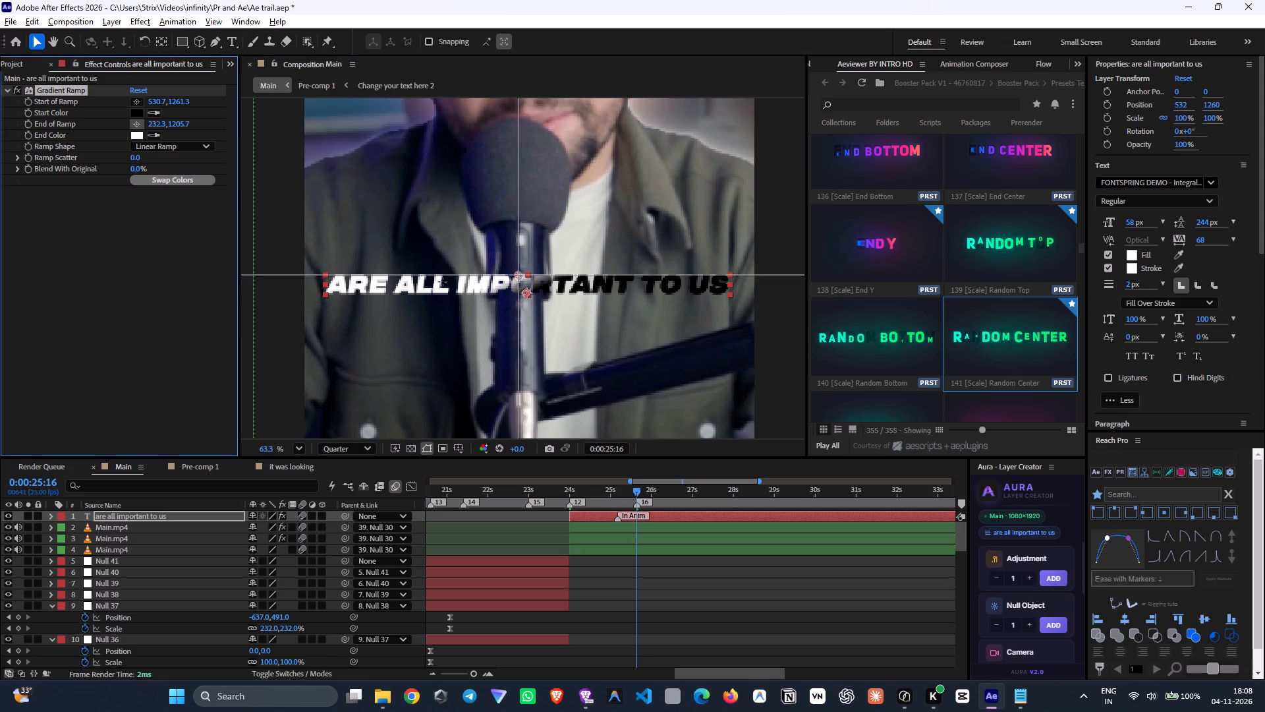
click(519, 278)
click(139, 102)
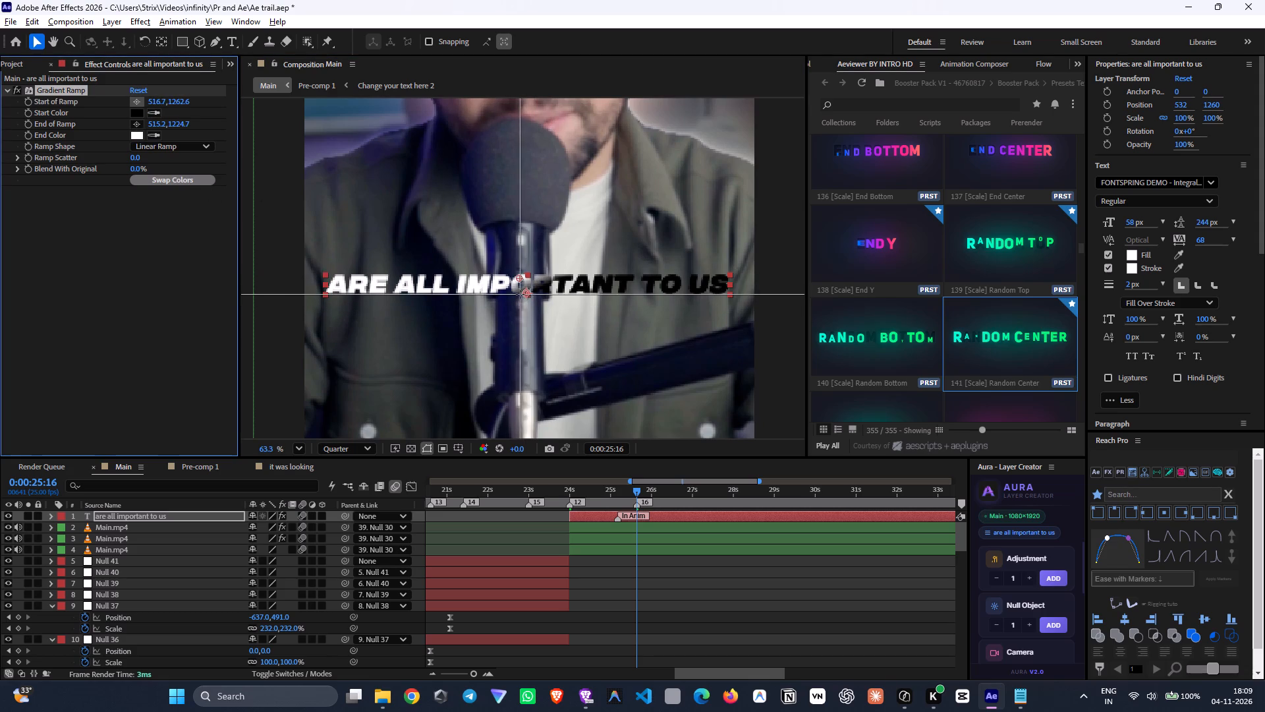
click(520, 294)
drag(520, 298, 515, 308)
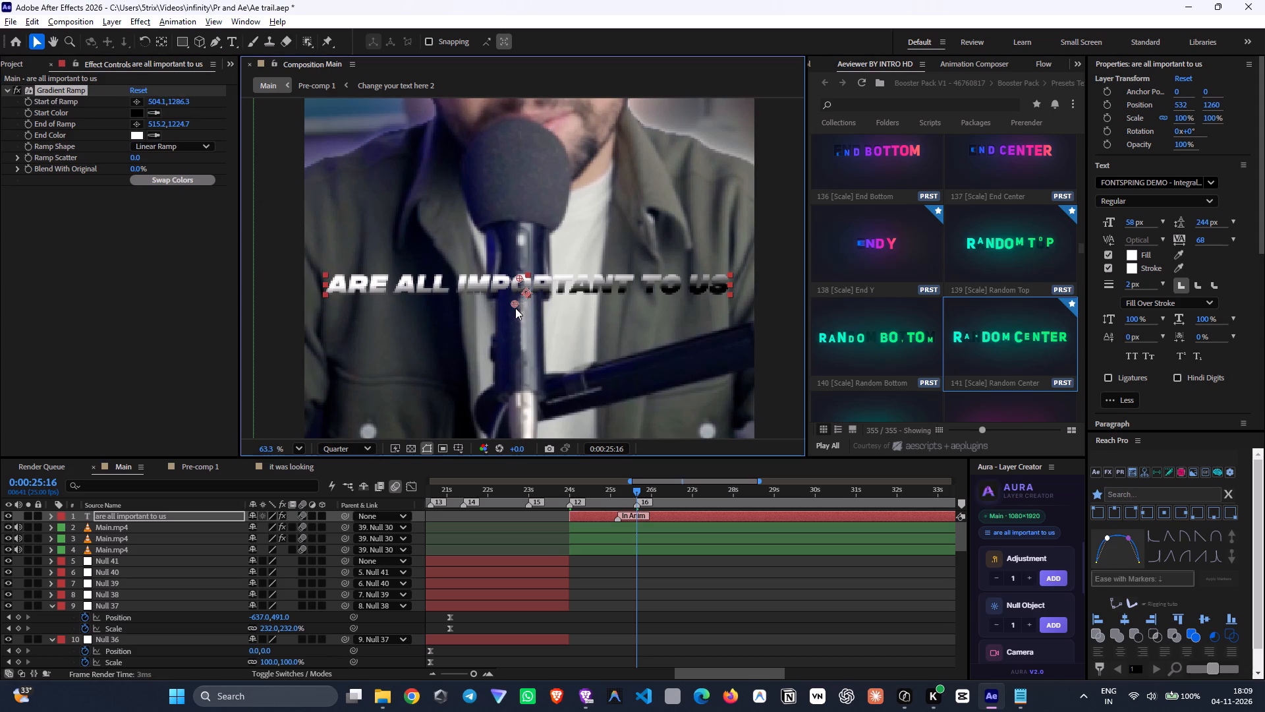
drag(515, 308, 520, 322)
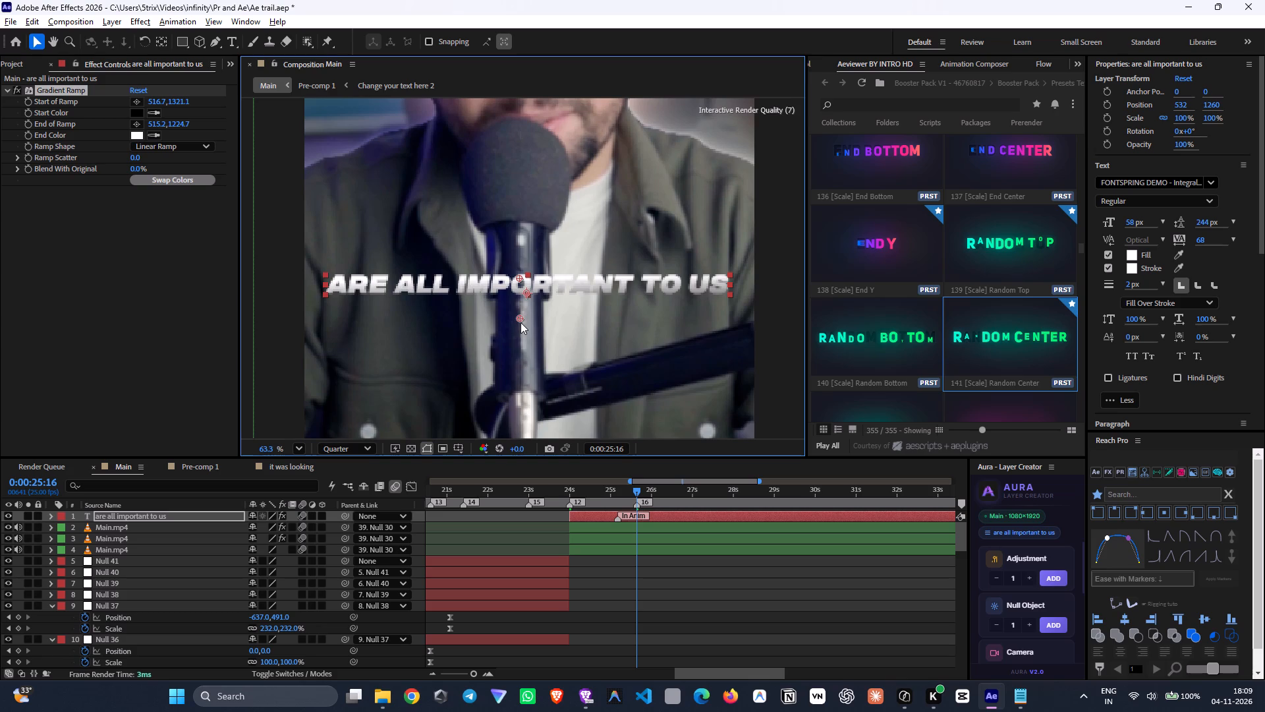
drag(520, 322, 520, 327)
Add the Drop Shadow effect to the "are all important to us" text layer.
click(608, 592)
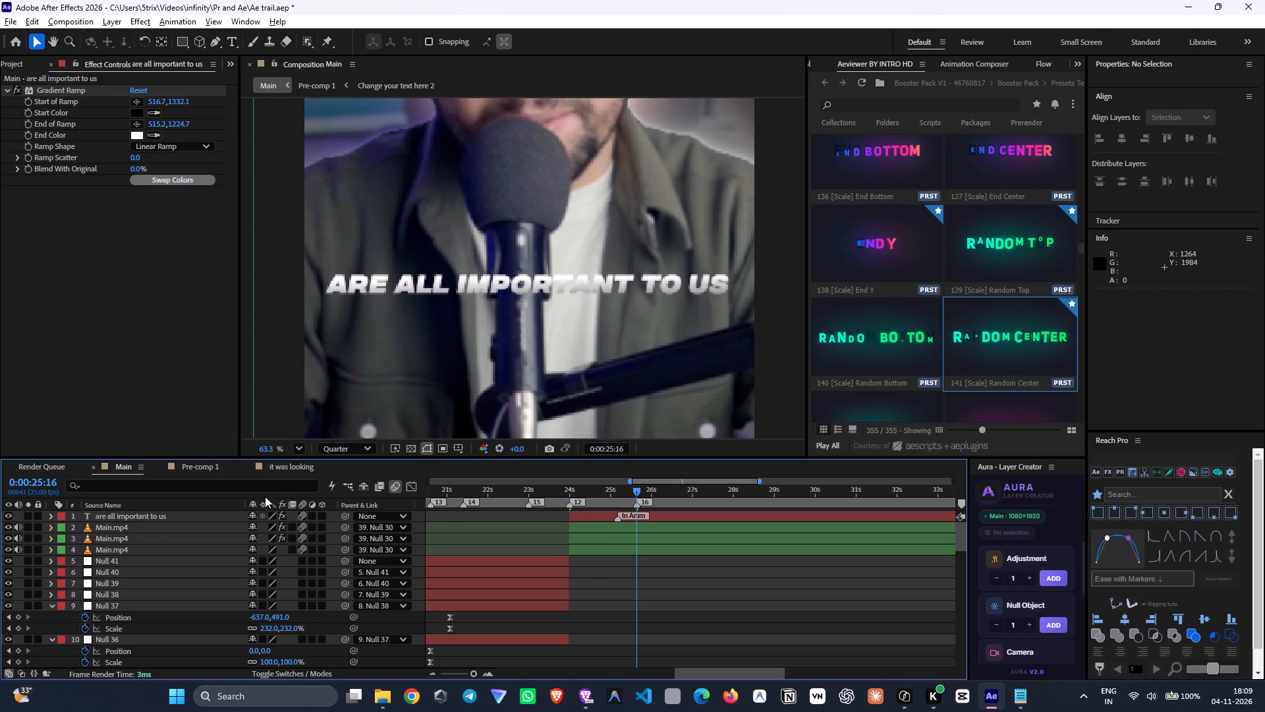
click(602, 520)
key(ctrl+space)
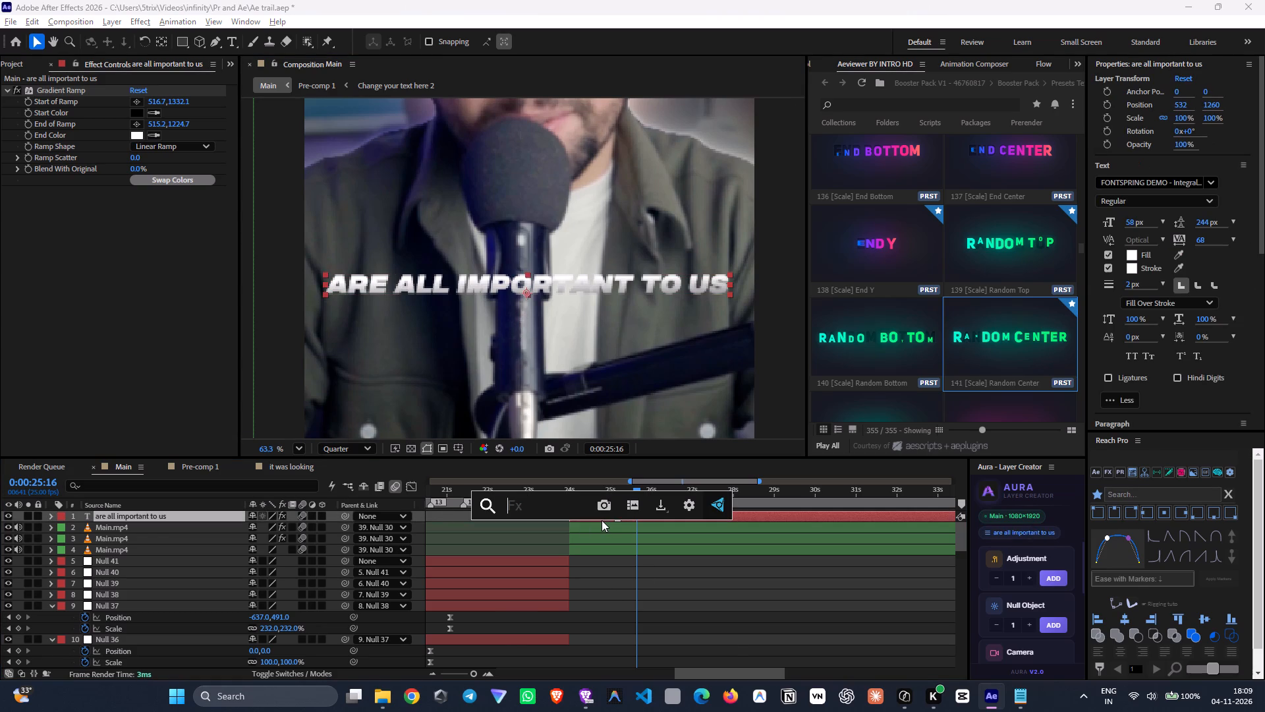
text(dr)
click(581, 542)
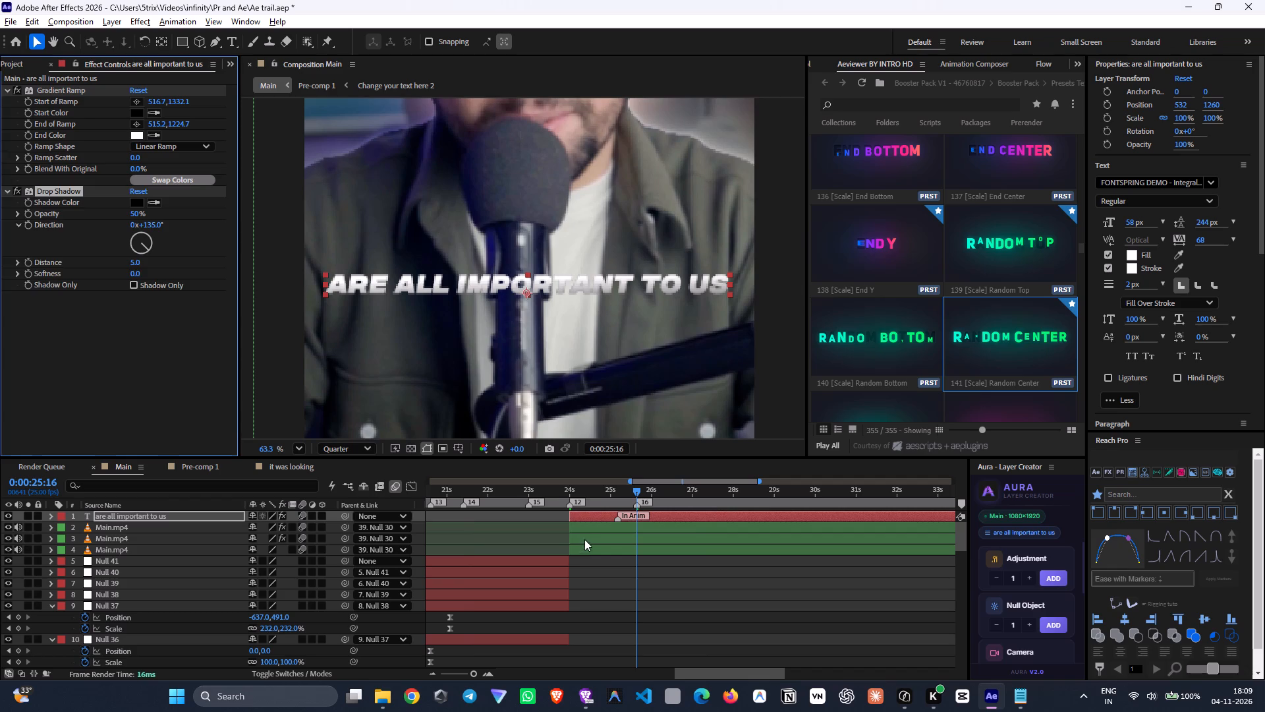
Fit the composition in the viewer and play back the caption's entrance animation from about 24 seconds, repeating it from 0:00:24:01.
click(301, 449)
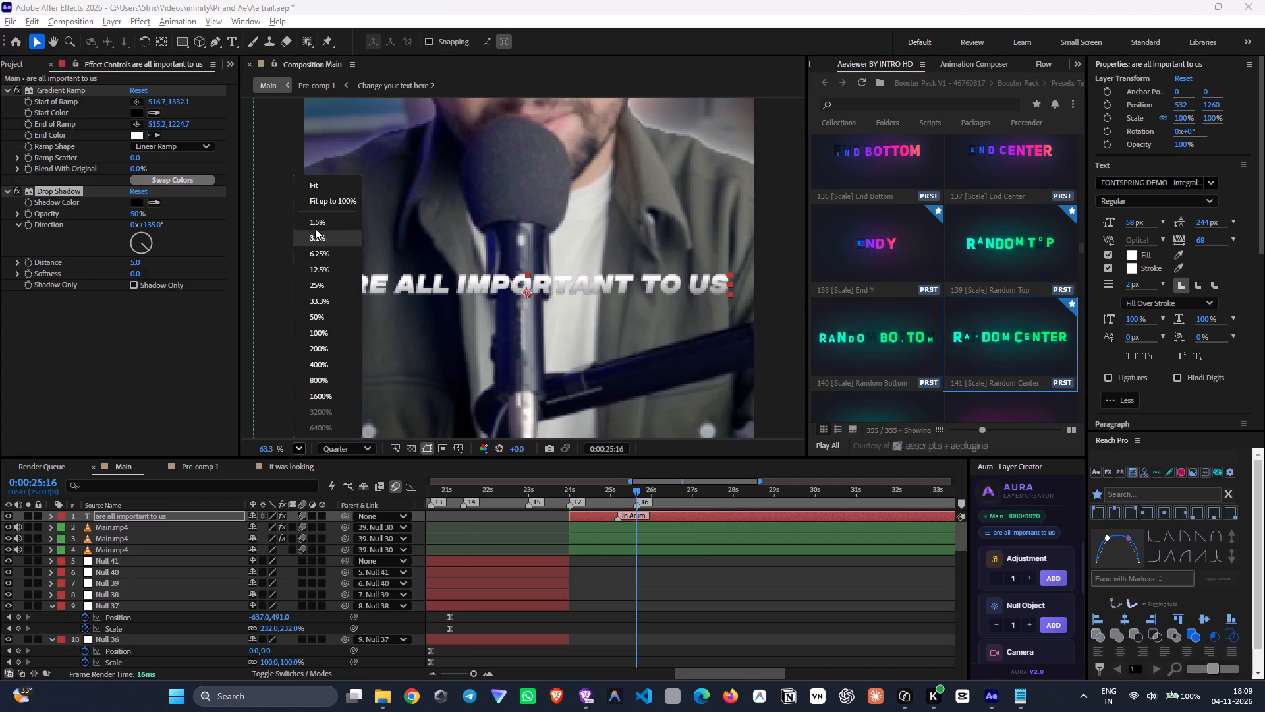
click(316, 183)
drag(605, 500, 572, 494)
key(space)
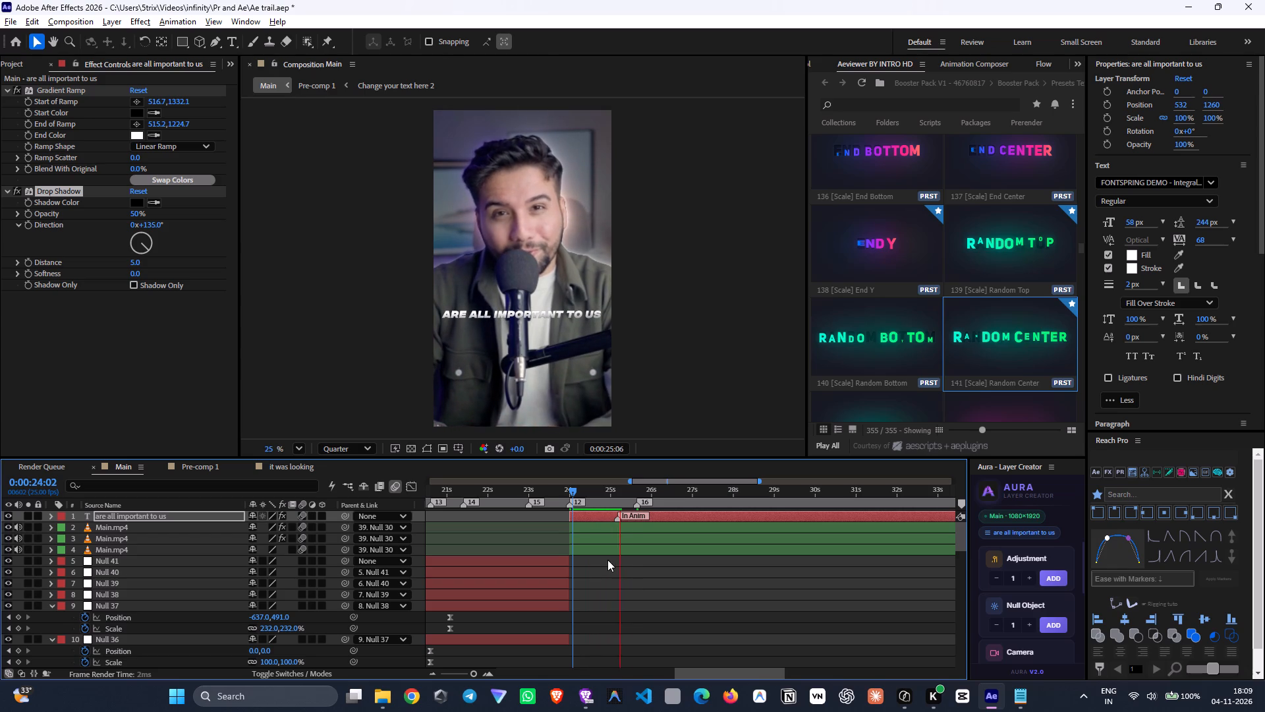
drag(623, 500, 581, 517)
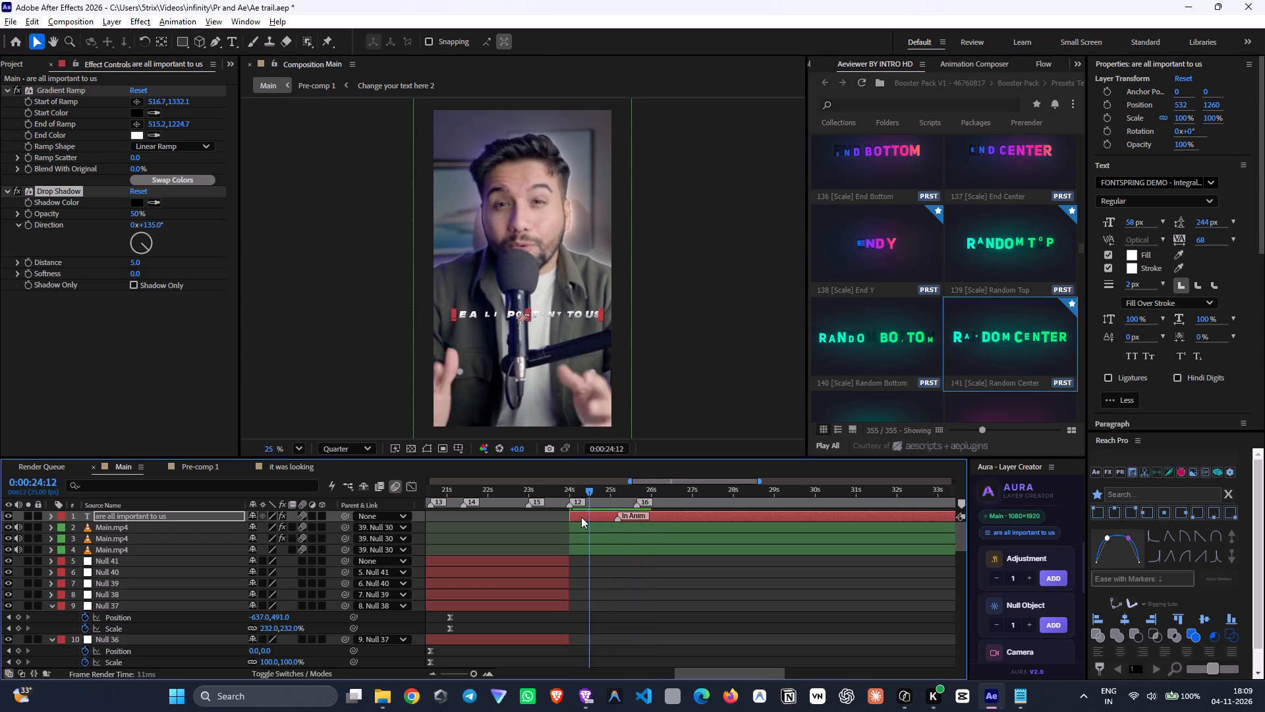
drag(581, 517, 571, 514)
key(space)
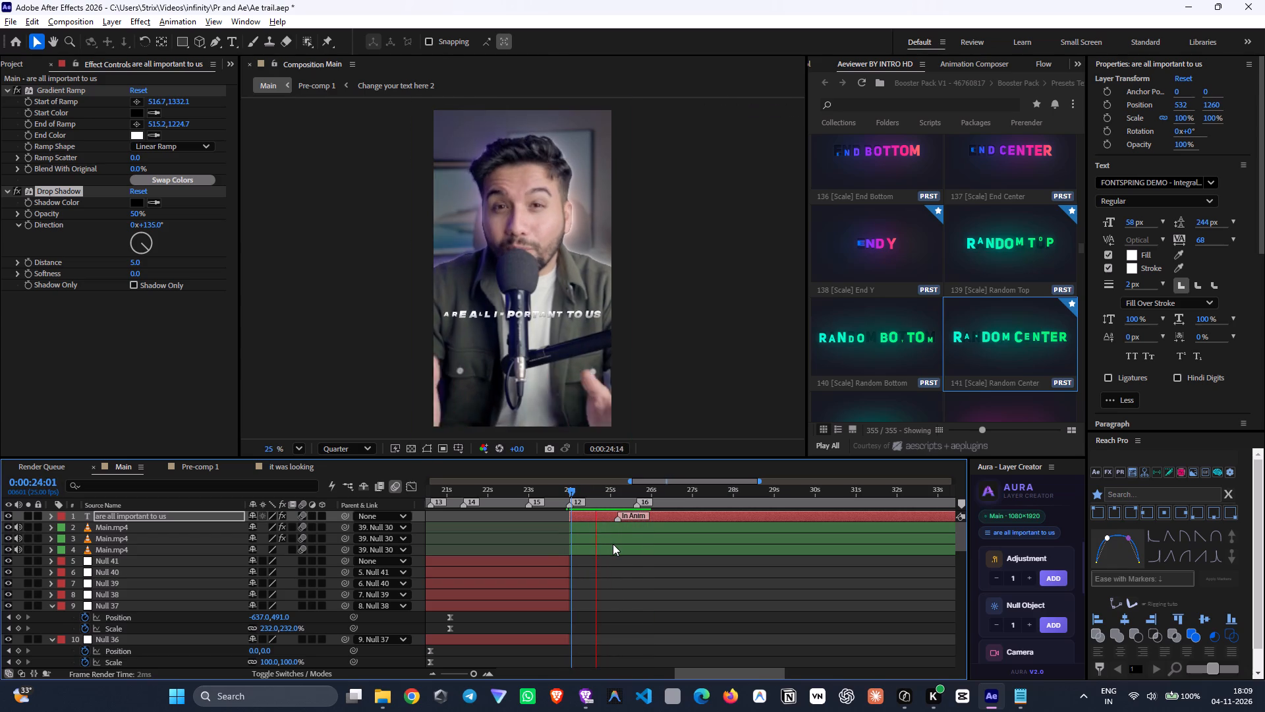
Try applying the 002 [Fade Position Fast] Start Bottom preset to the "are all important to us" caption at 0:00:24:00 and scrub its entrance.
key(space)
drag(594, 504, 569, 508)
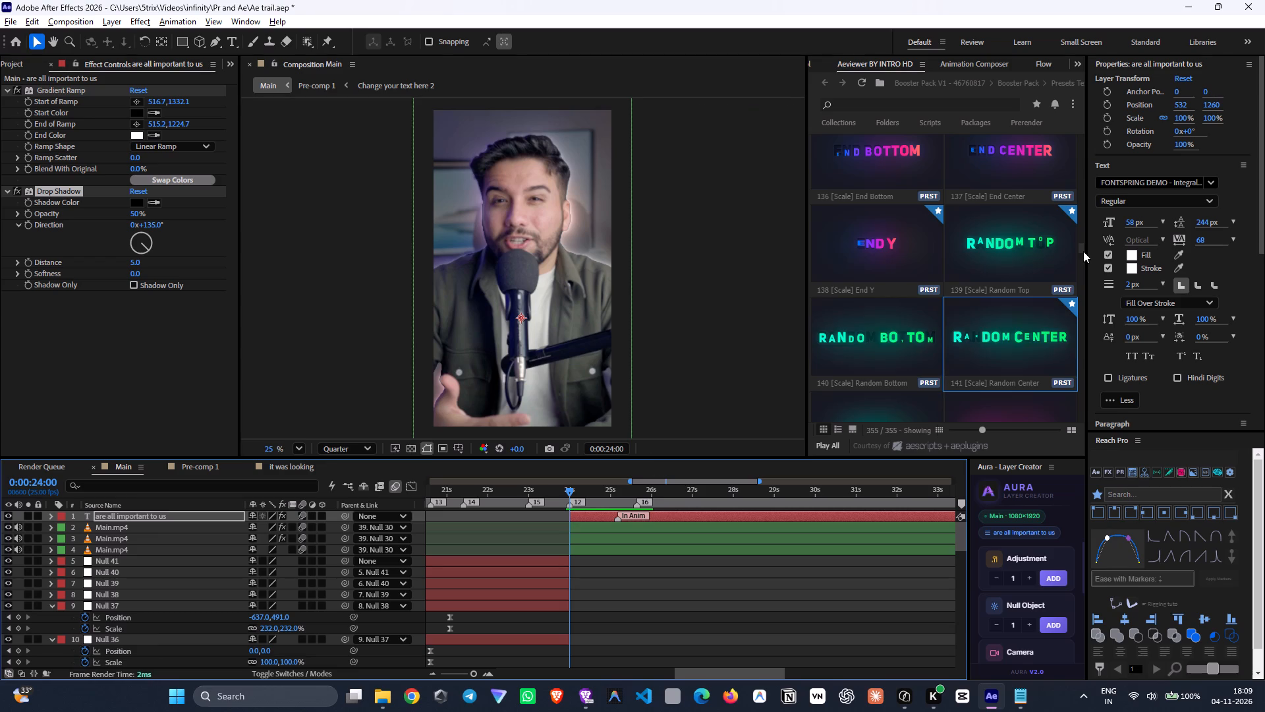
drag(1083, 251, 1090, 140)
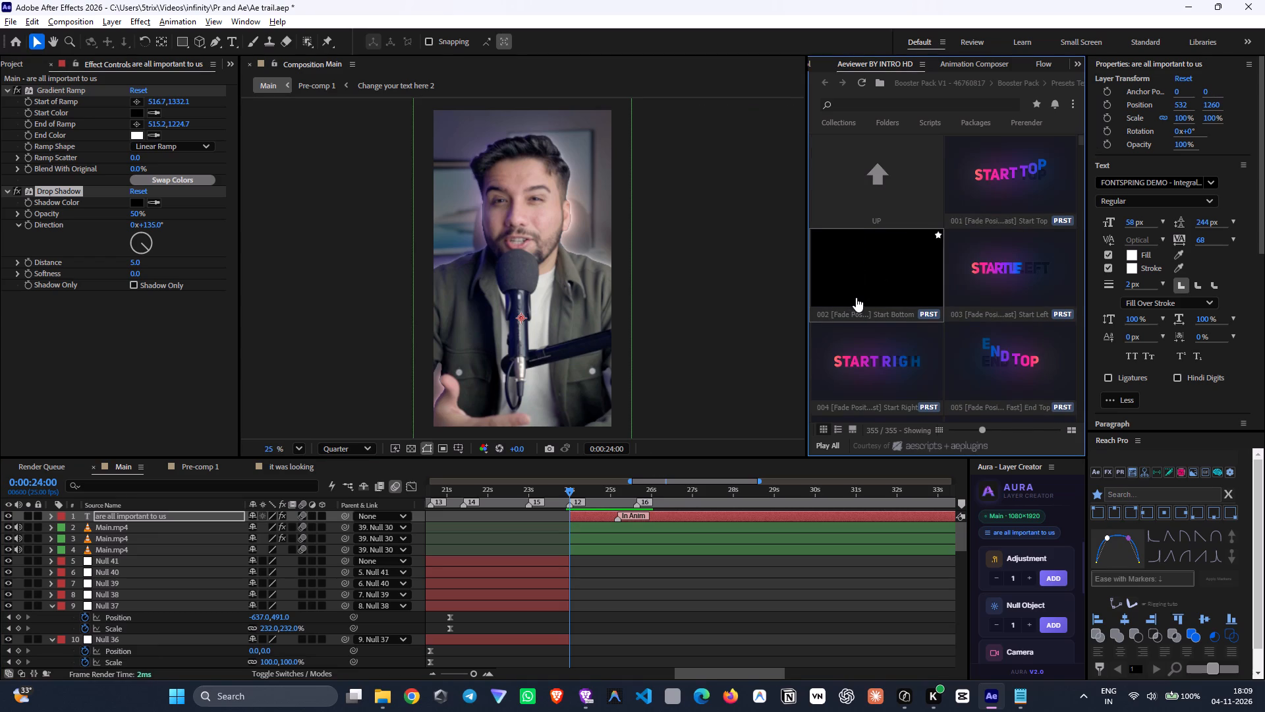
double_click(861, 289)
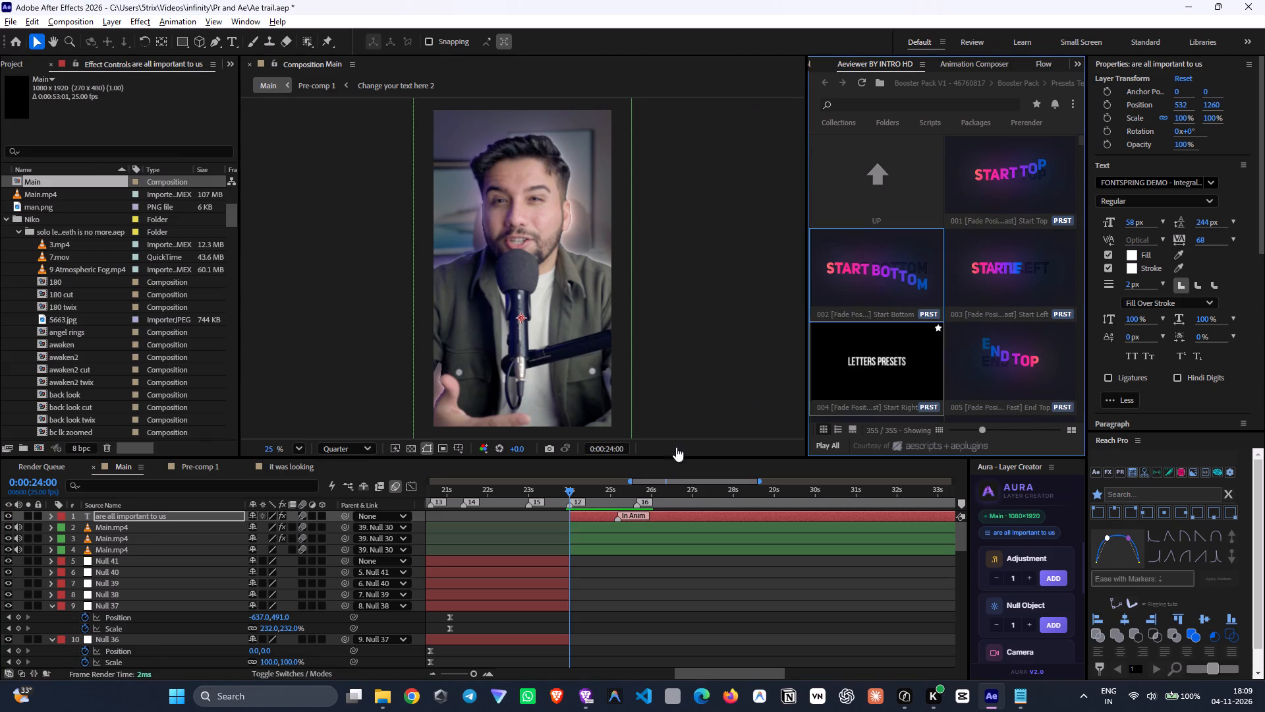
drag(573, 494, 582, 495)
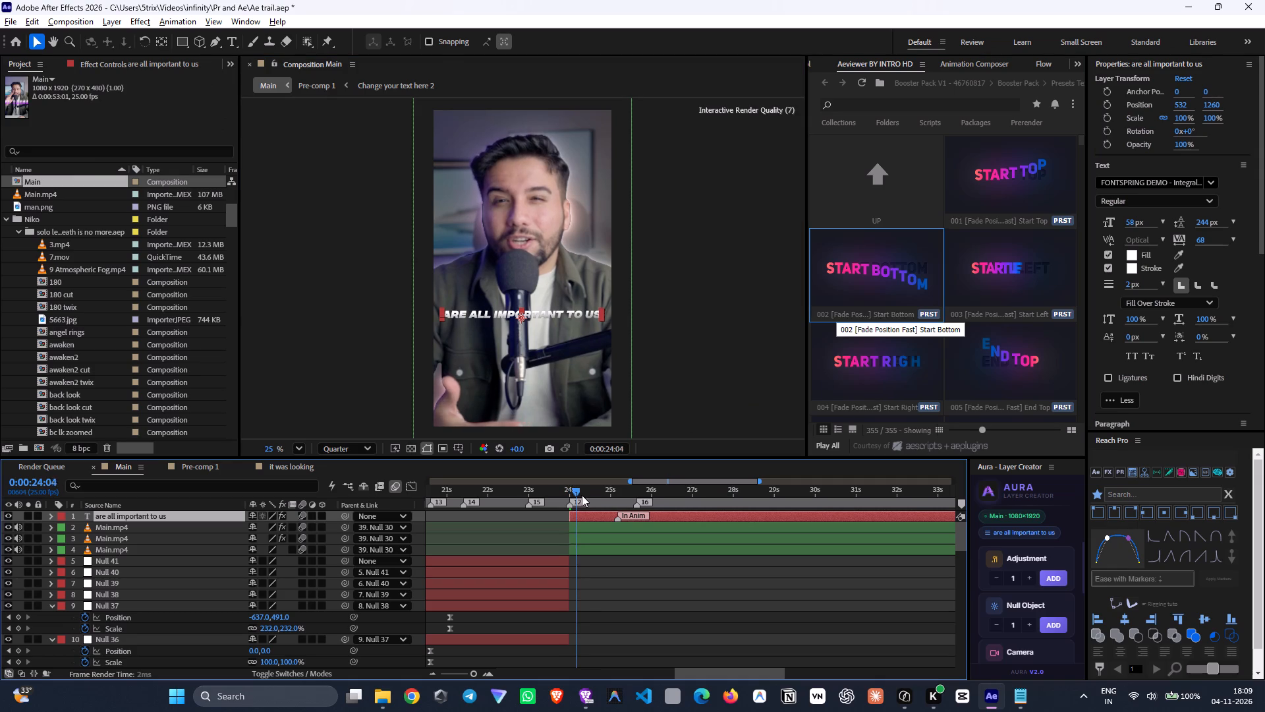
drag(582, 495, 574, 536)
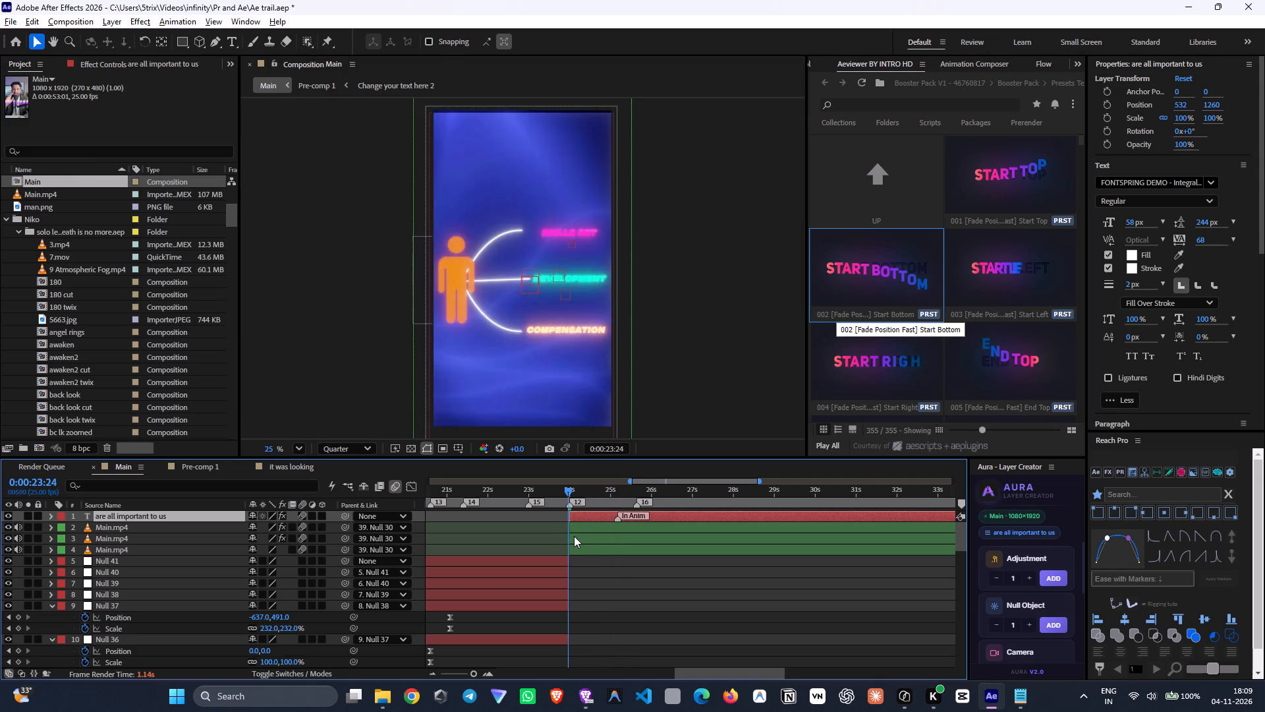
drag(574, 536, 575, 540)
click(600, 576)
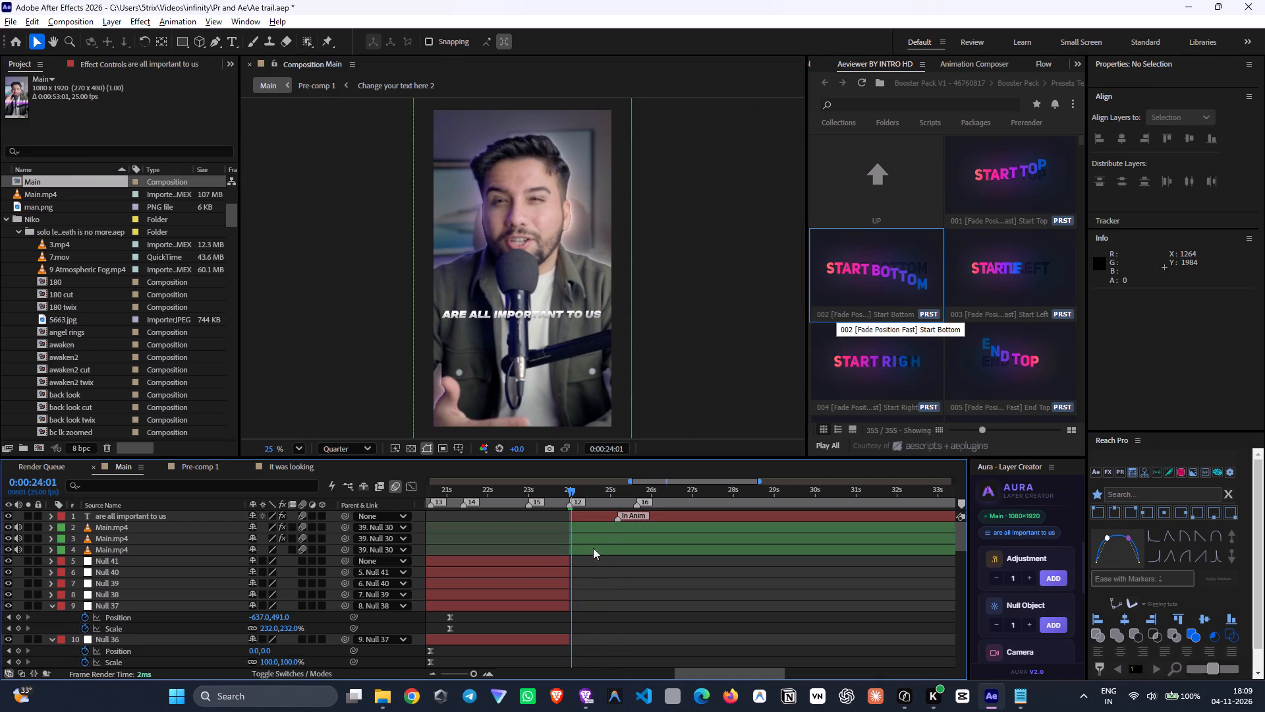
Copy the text of the "are all important to us" caption.
click(591, 518)
double_click(591, 518)
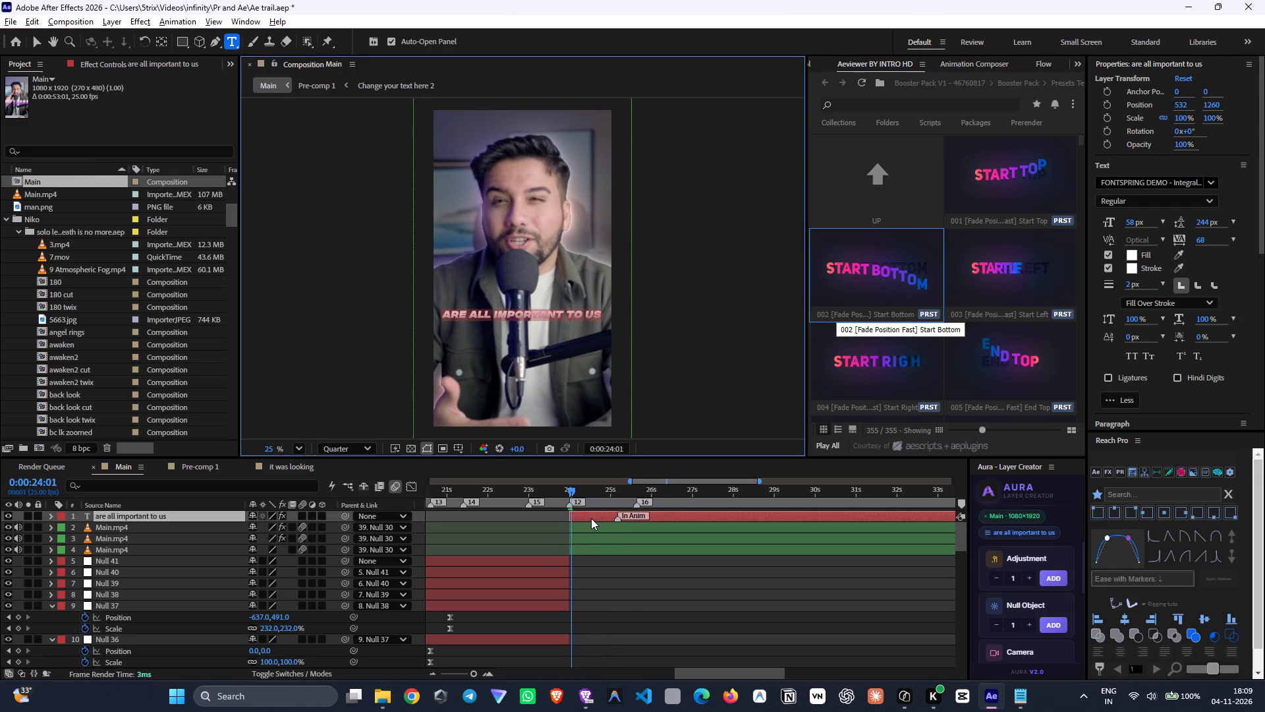
key(ctrl+c)
click(620, 600)
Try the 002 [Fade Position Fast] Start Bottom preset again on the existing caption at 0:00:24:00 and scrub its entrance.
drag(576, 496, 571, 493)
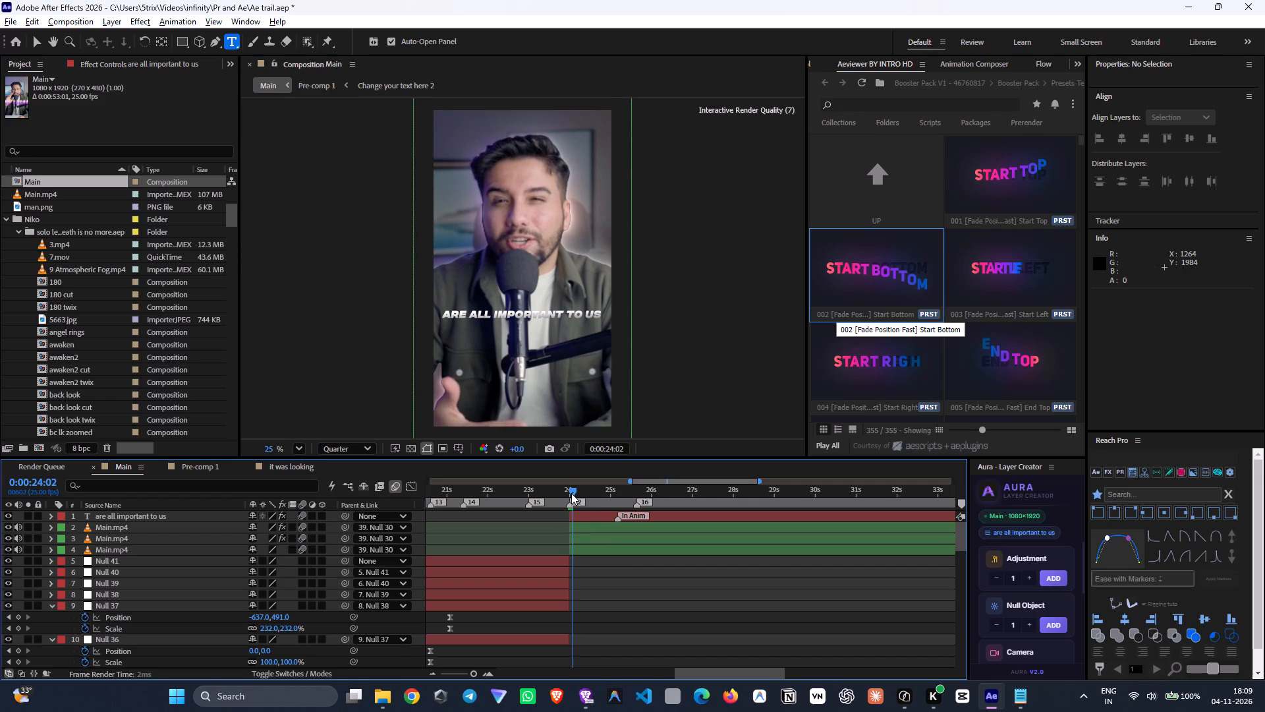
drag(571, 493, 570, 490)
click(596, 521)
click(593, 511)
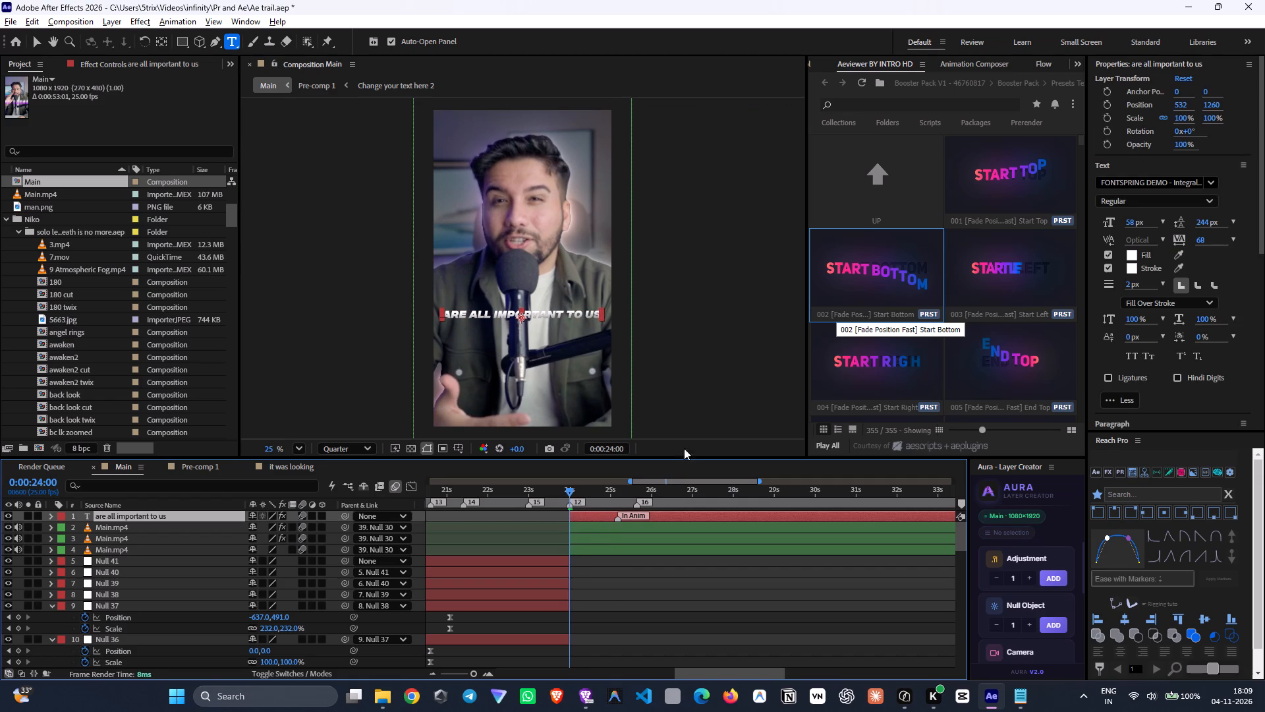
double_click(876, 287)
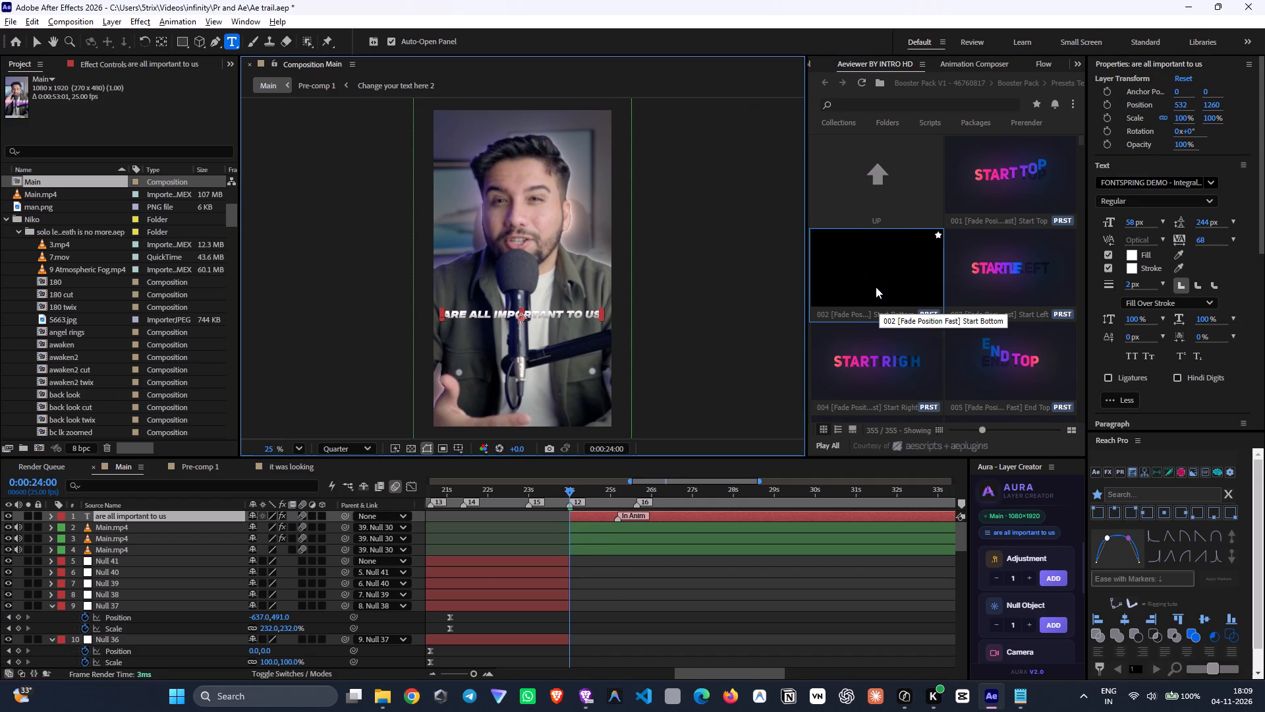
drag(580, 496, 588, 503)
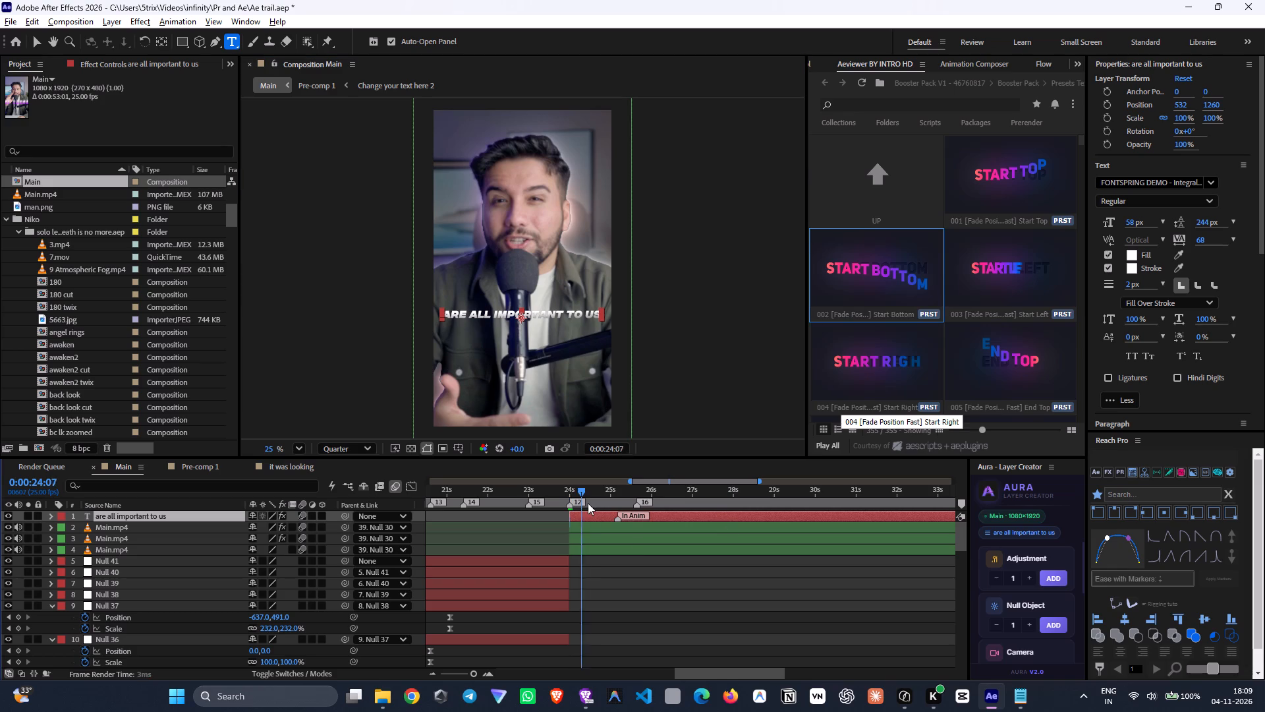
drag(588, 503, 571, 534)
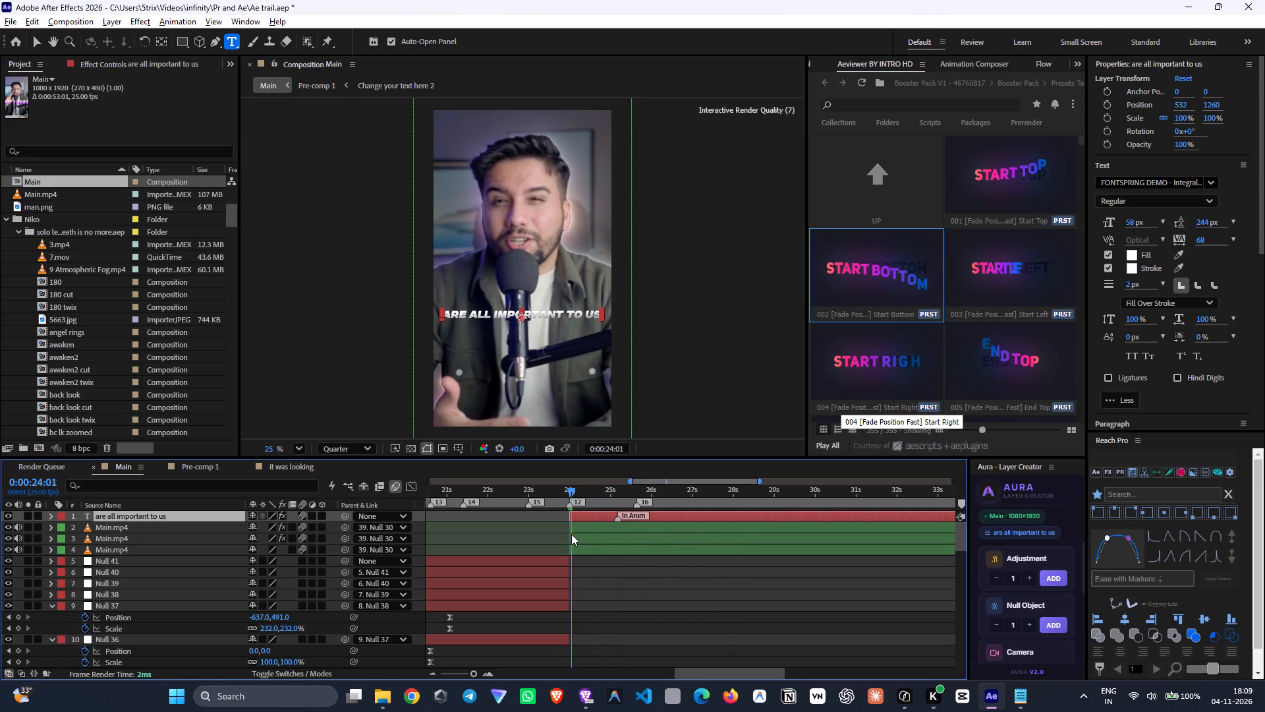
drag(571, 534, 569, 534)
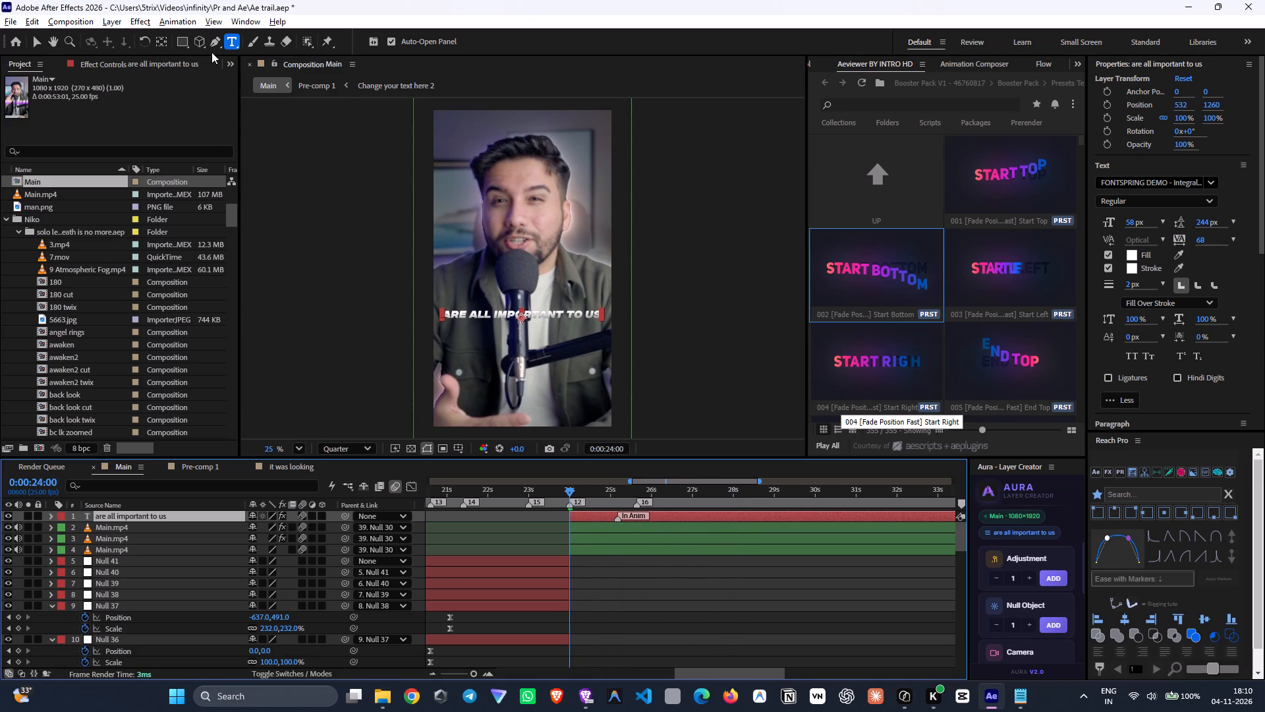
Paste the copied "are all important to us" text into a new text layer and delete the original caption layer.
click(467, 286)
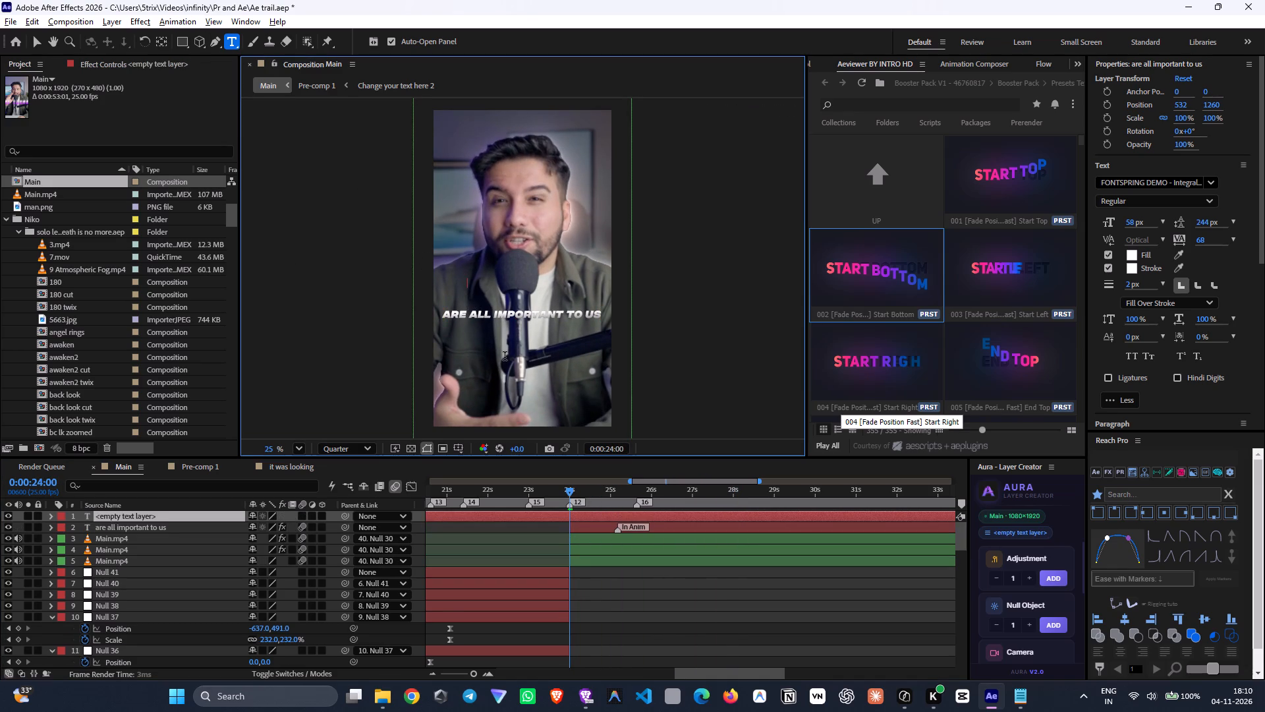
key(ctrl+v)
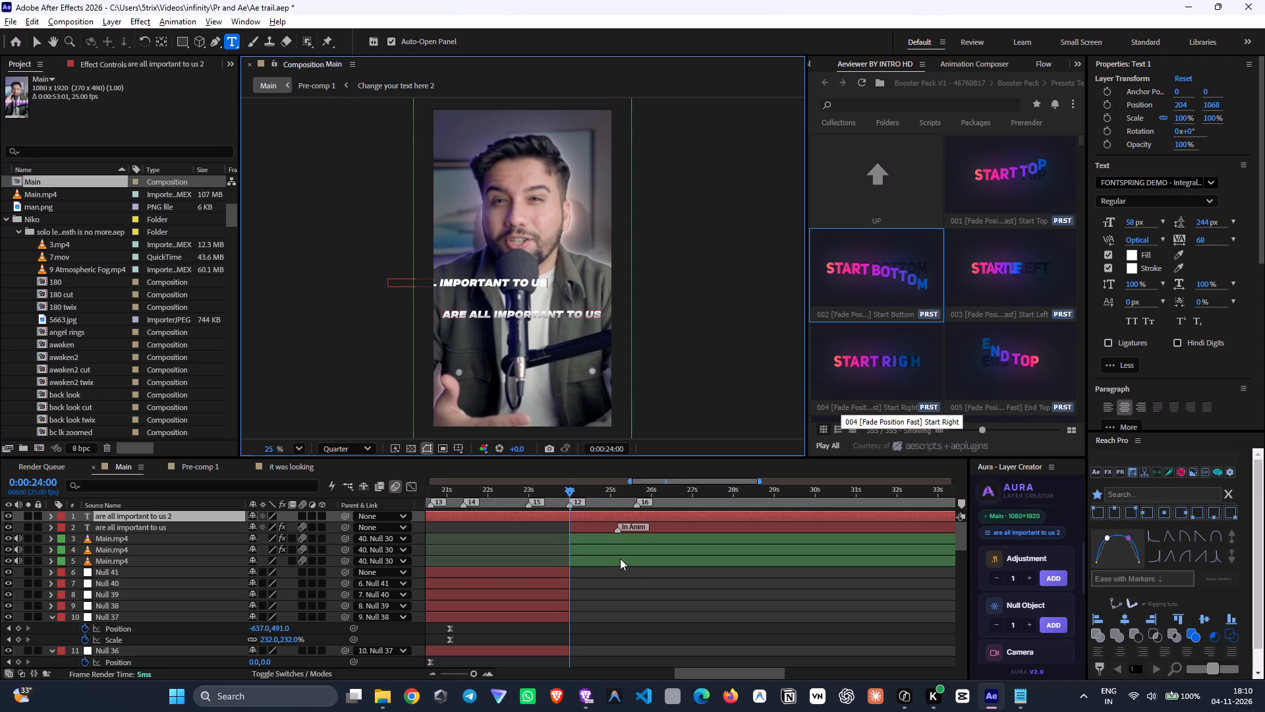
click(641, 593)
click(613, 523)
key(Delete)
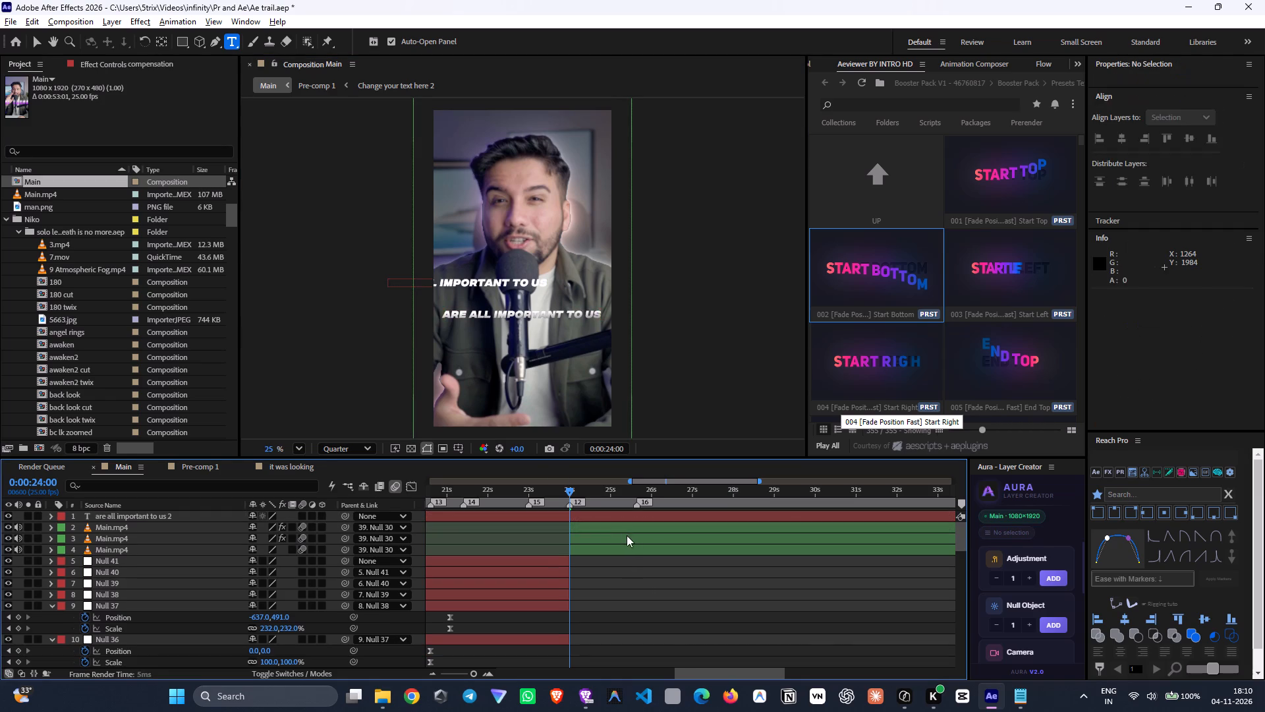
Make the new caption layer start at 0:00:24:00.
click(615, 517)
key(bracketleft)
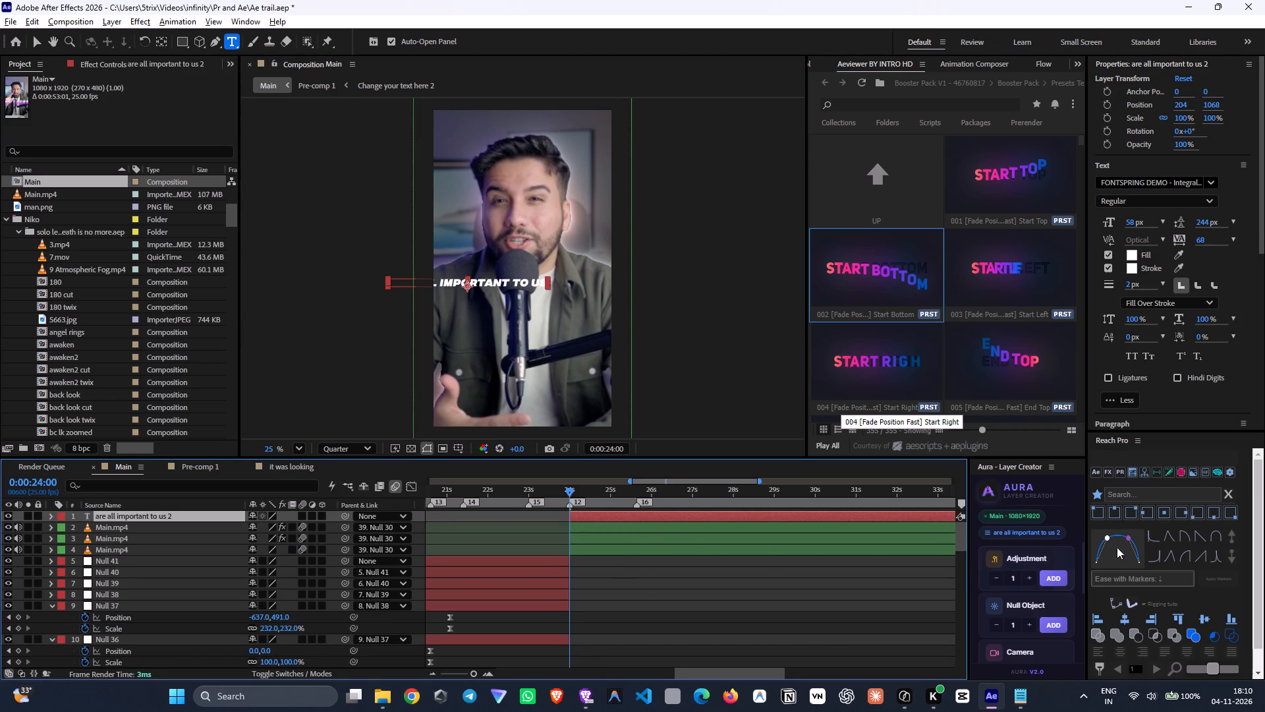
Centre the new caption in the frame both ways, and lower it over the chest to a position of about 536, 1472.
click(1126, 618)
click(1204, 619)
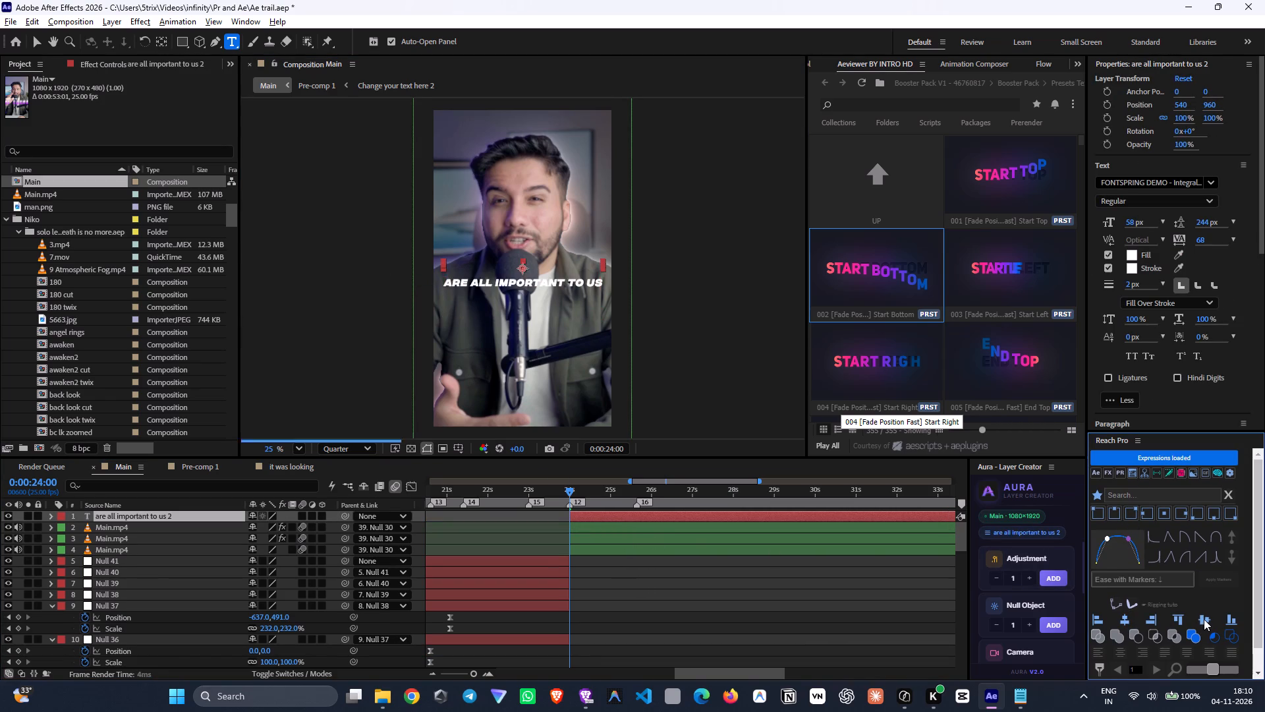
key(v)
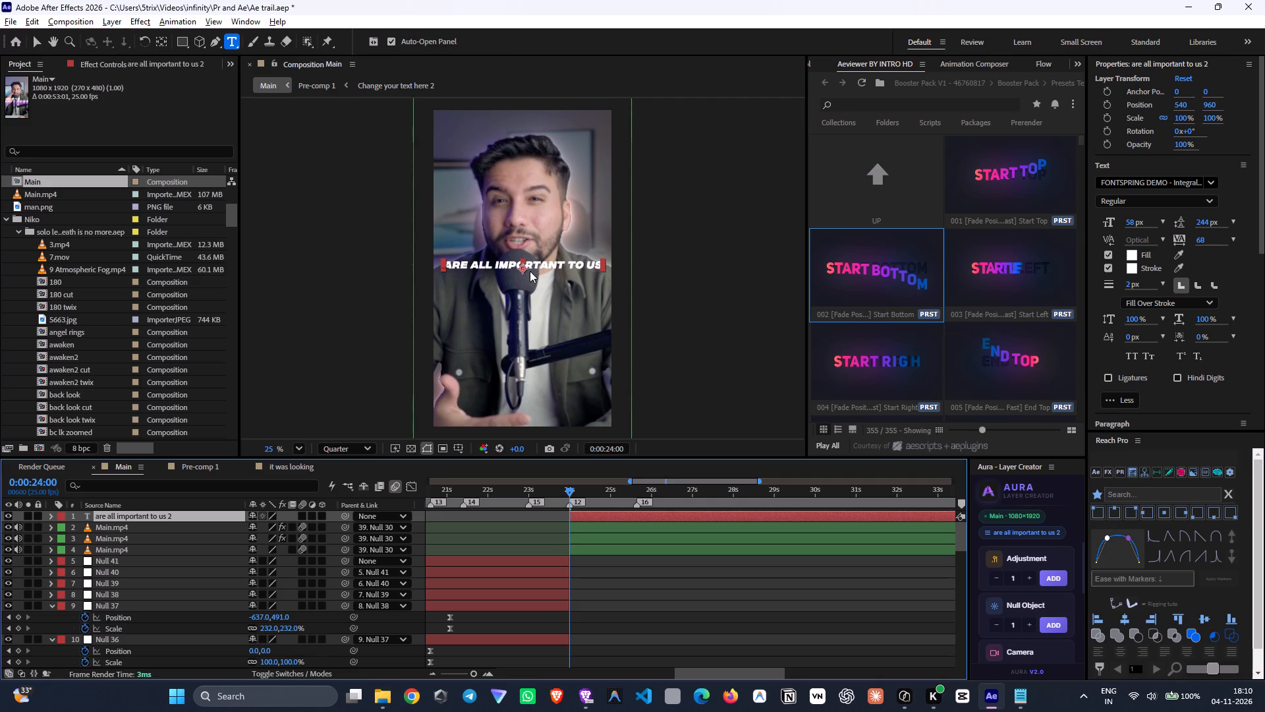
drag(522, 267, 522, 351)
Apply the 002 [Fade Position Fast] Start Bottom preset to the new caption and play back its entrance from 0:00:24:00.
double_click(885, 287)
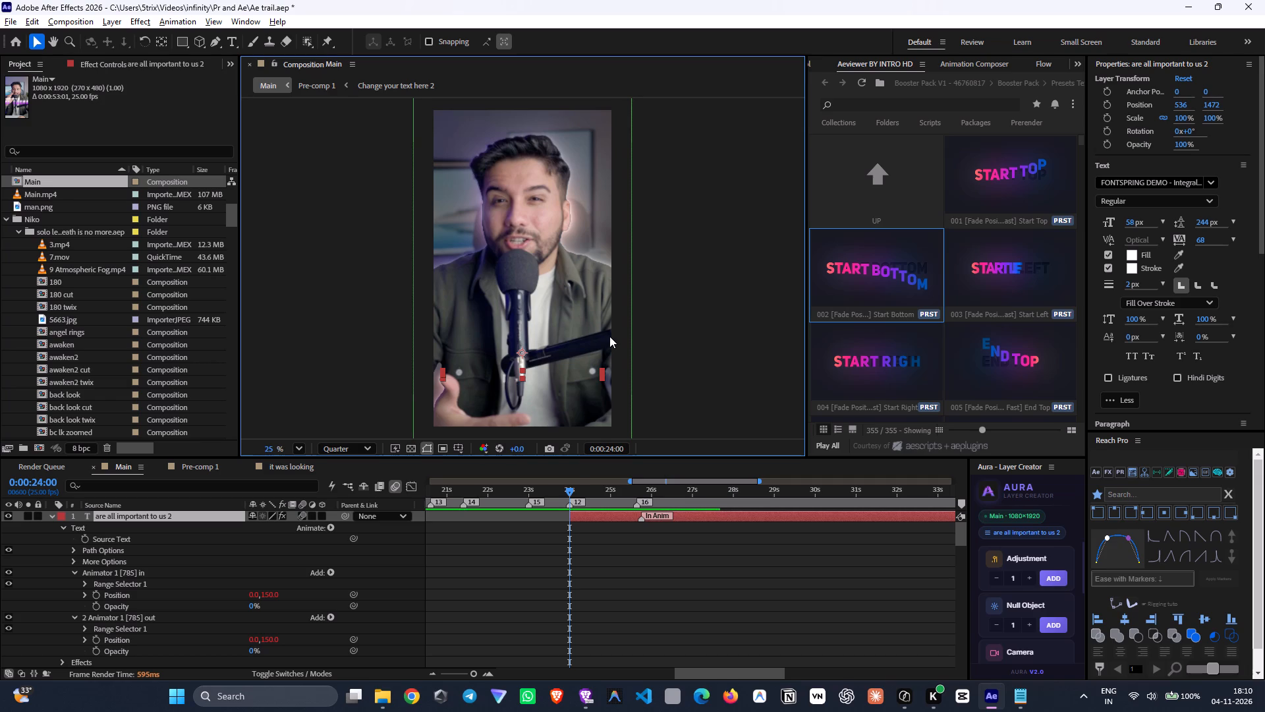
key(space)
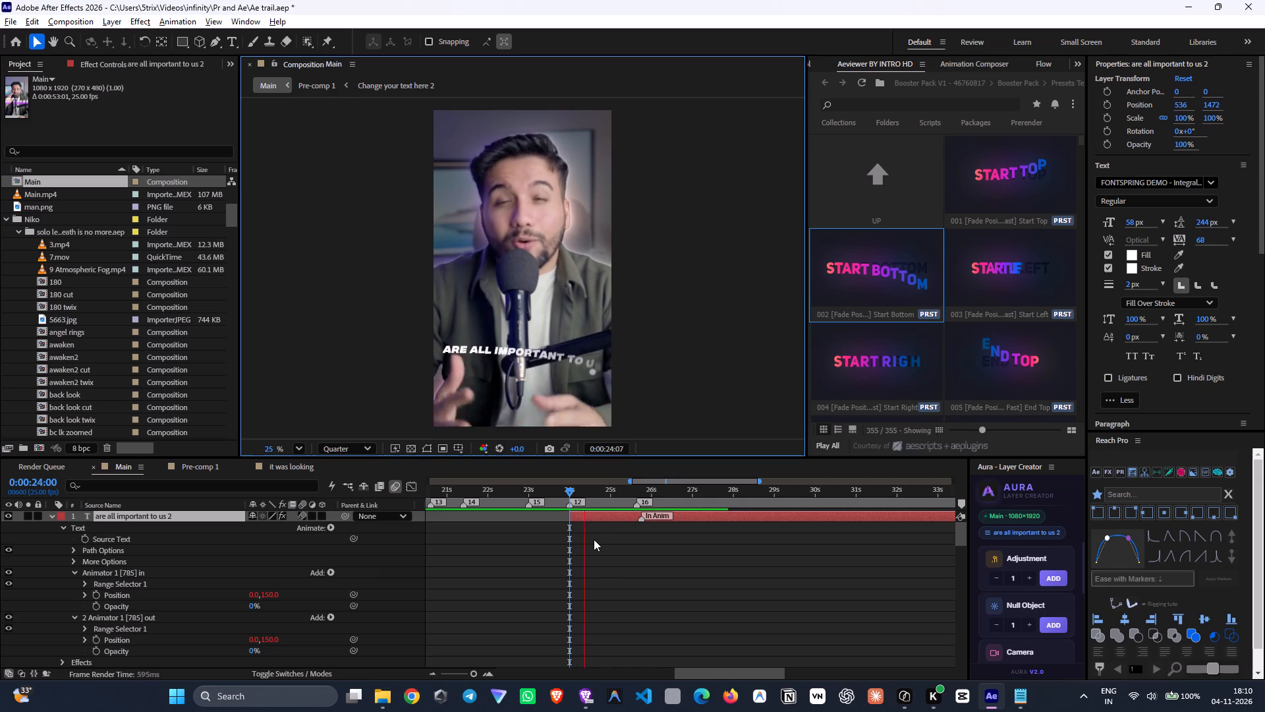
key(space)
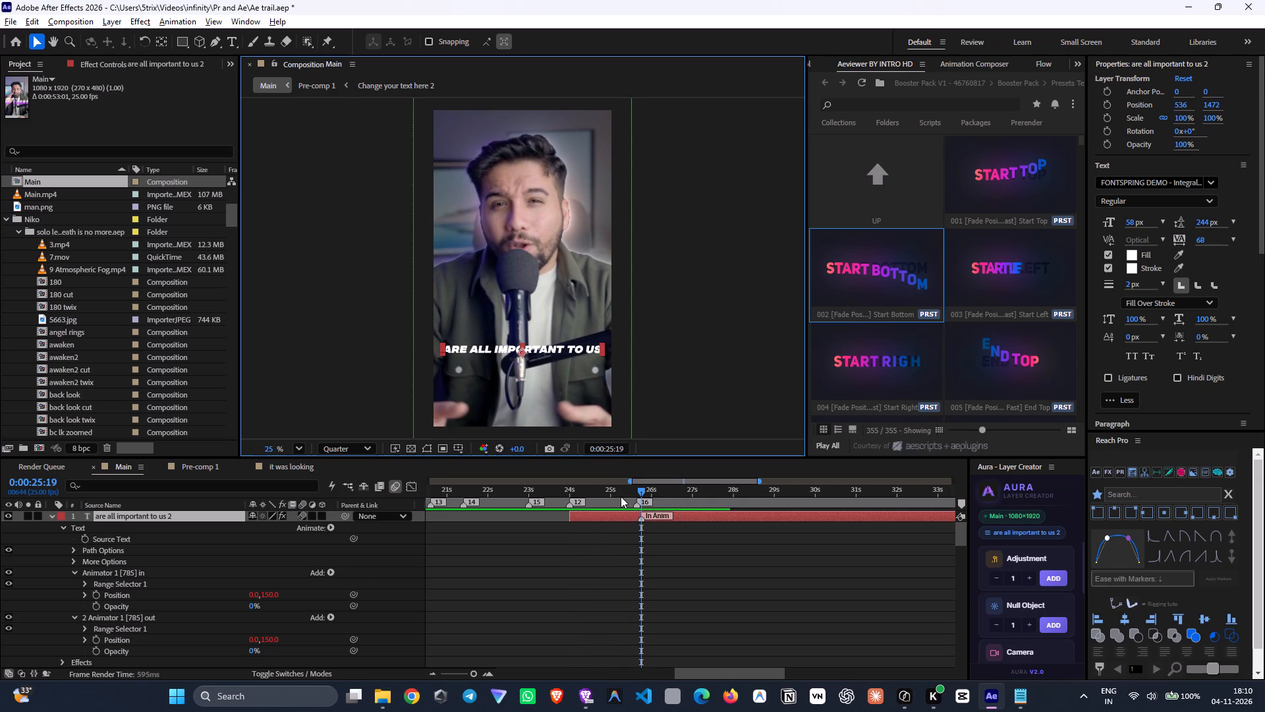
Review the new caption's playback from about 0:00:24:05 onward, collapse its layer properties, and park the time at 0:00:25:16.
drag(621, 497, 563, 501)
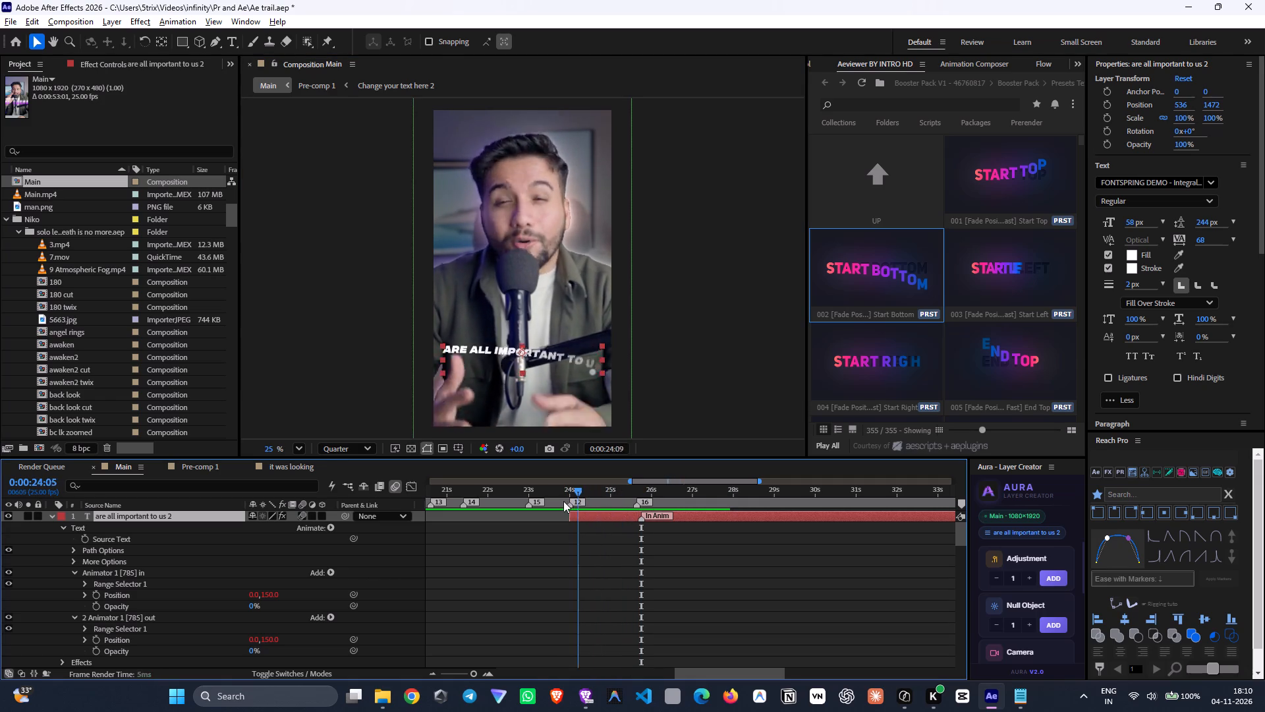
drag(563, 501, 611, 510)
key(space)
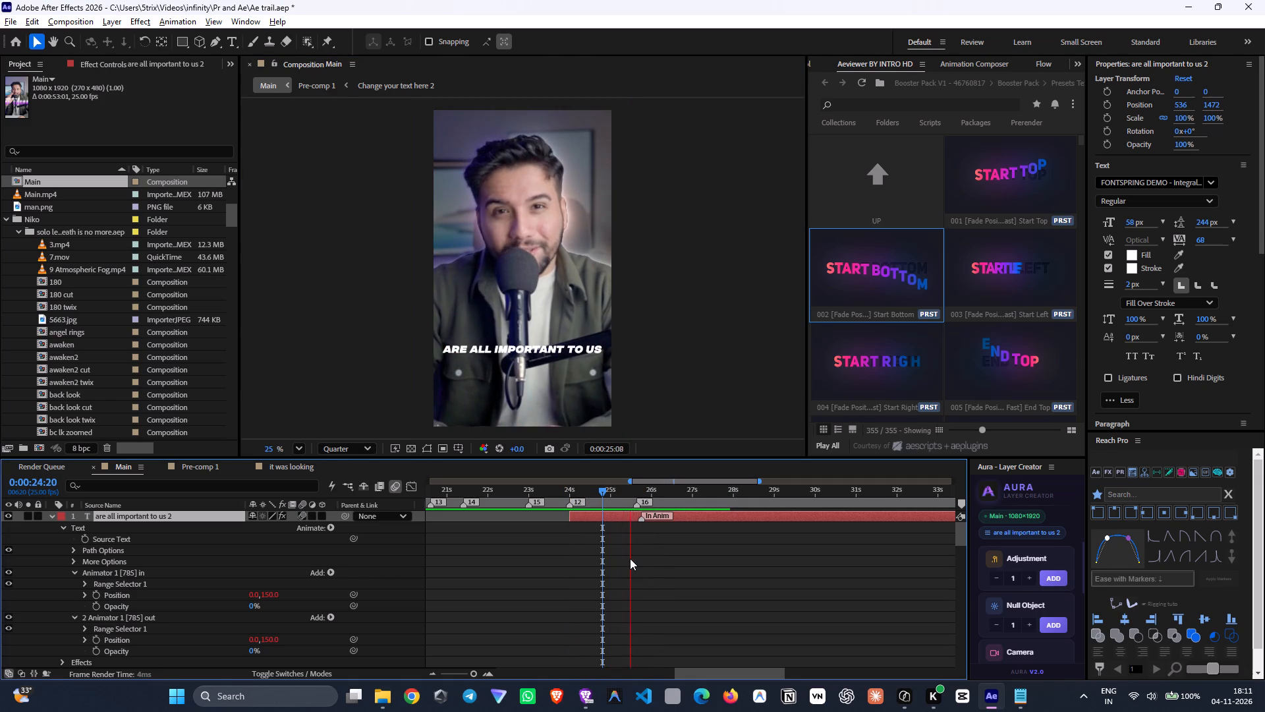
drag(625, 498, 636, 518)
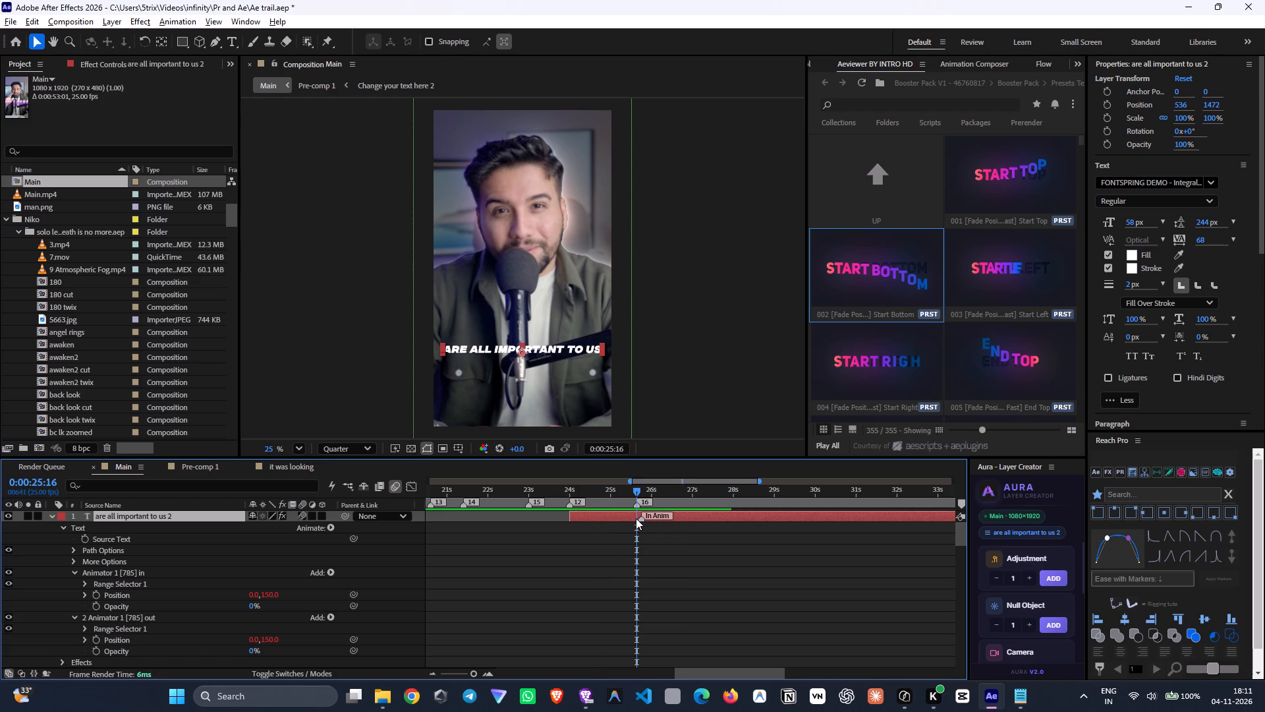
click(51, 516)
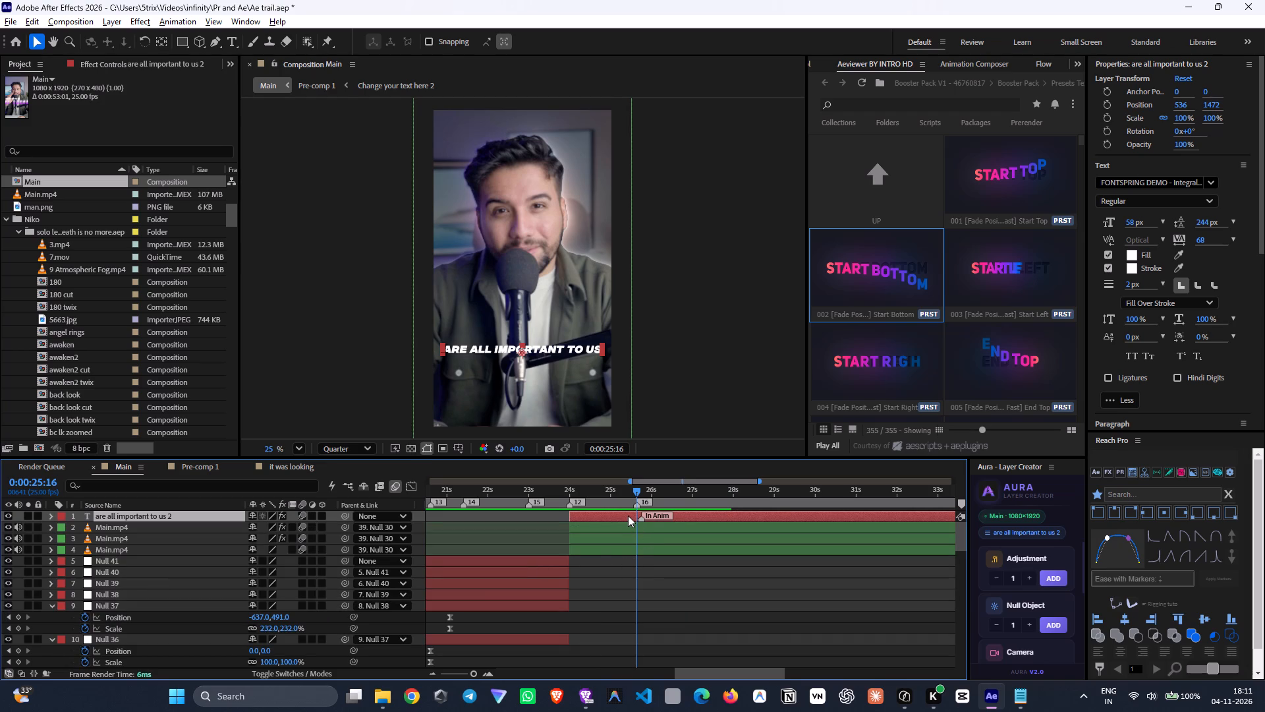
key(space)
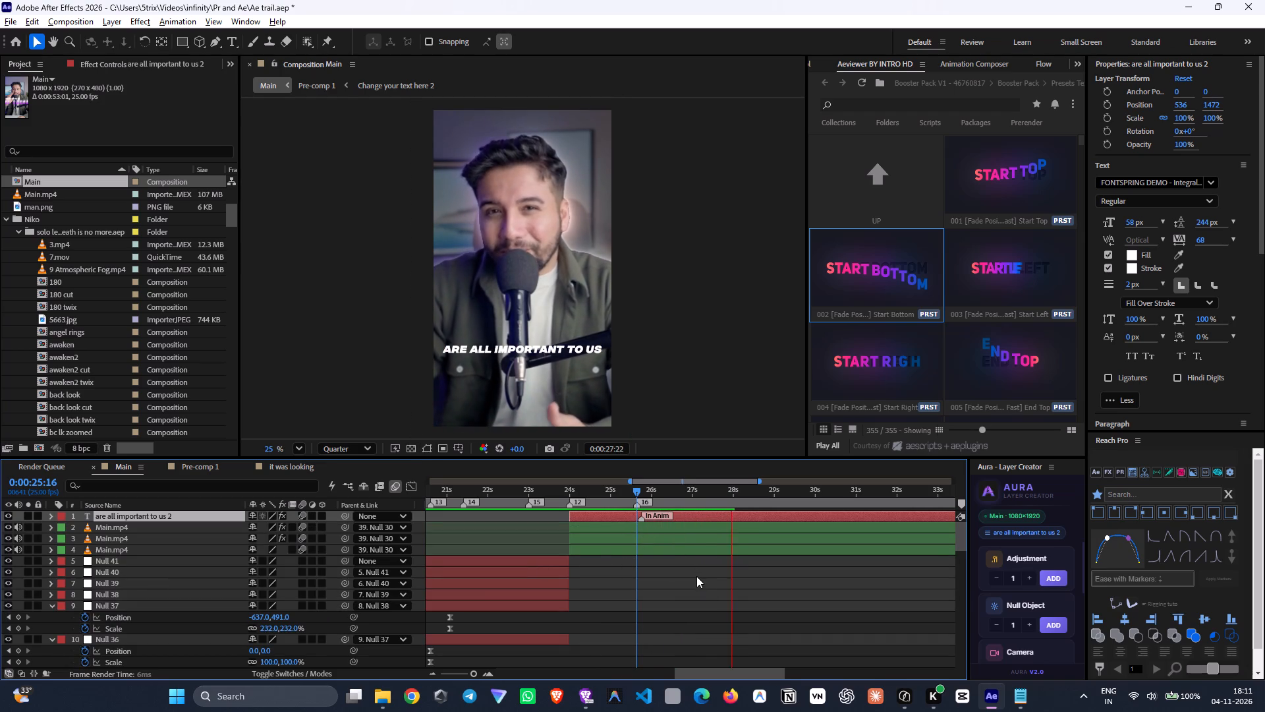
drag(633, 491, 636, 512)
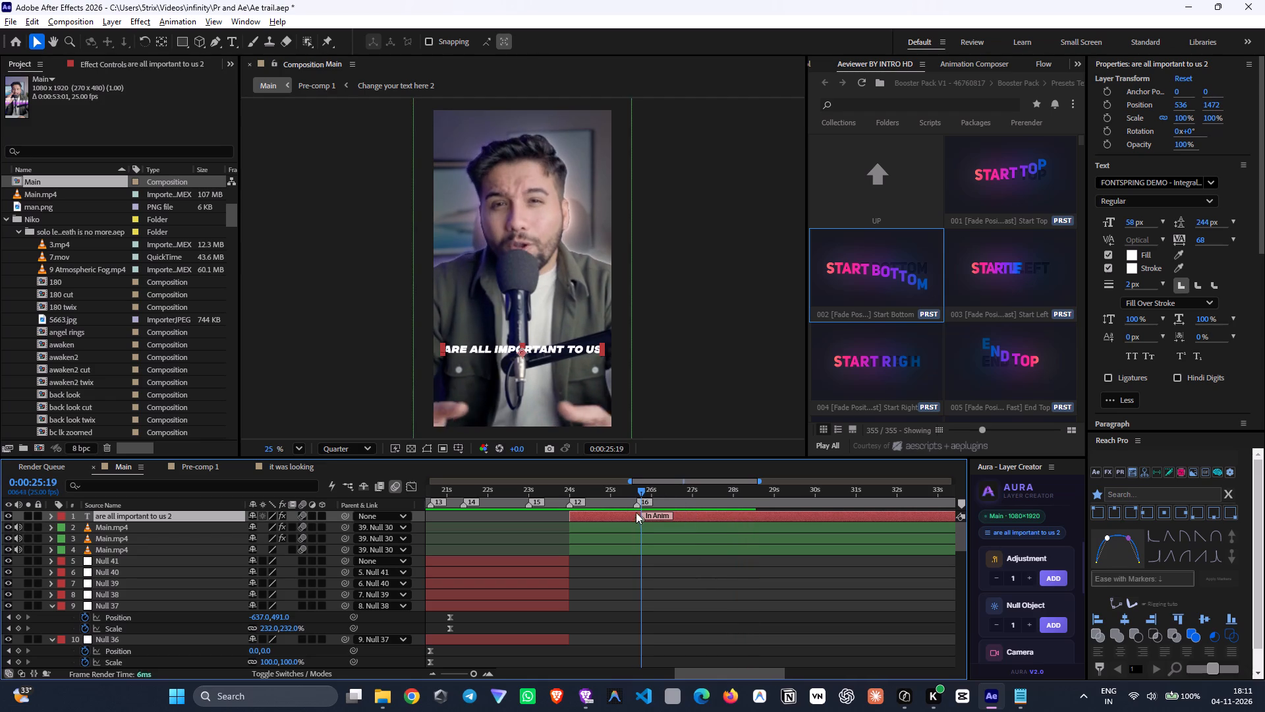
drag(636, 512, 632, 535)
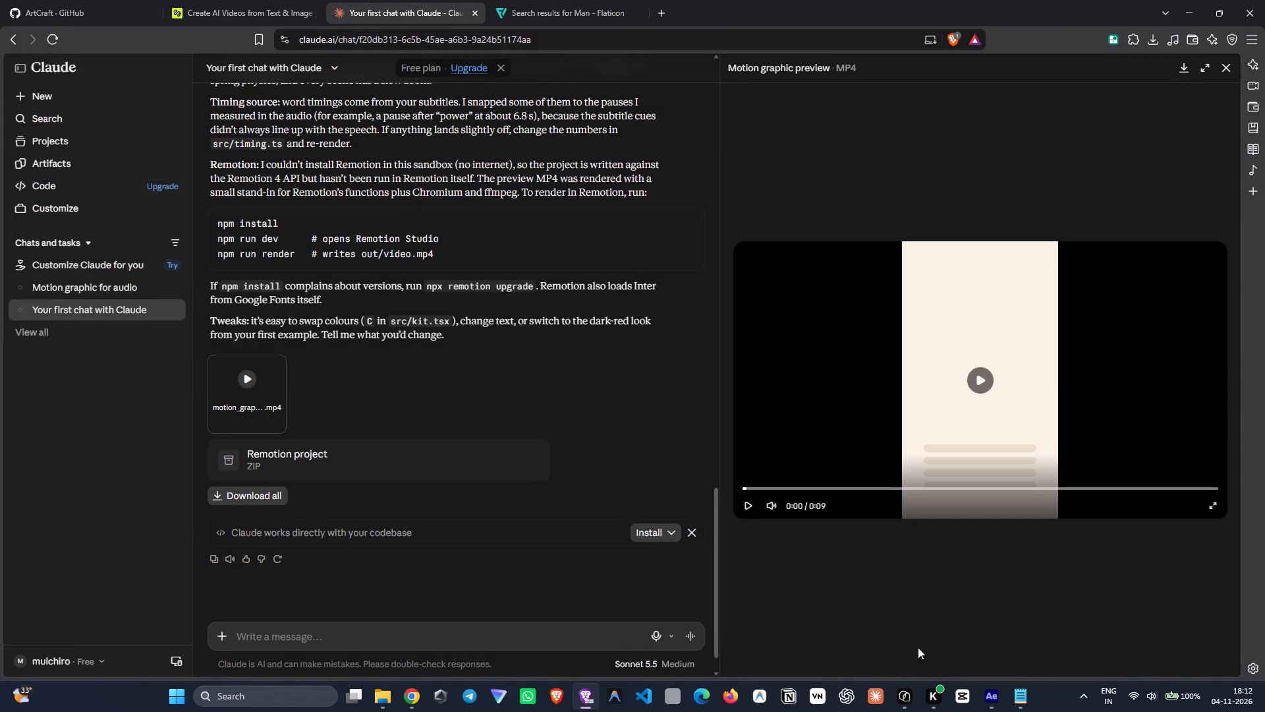
Back in After Effects, add motion_graphic_preview.mp4 from the Assets folder as the top layer of Main, starting at 0:00:25:16.
click(986, 705)
key(space)
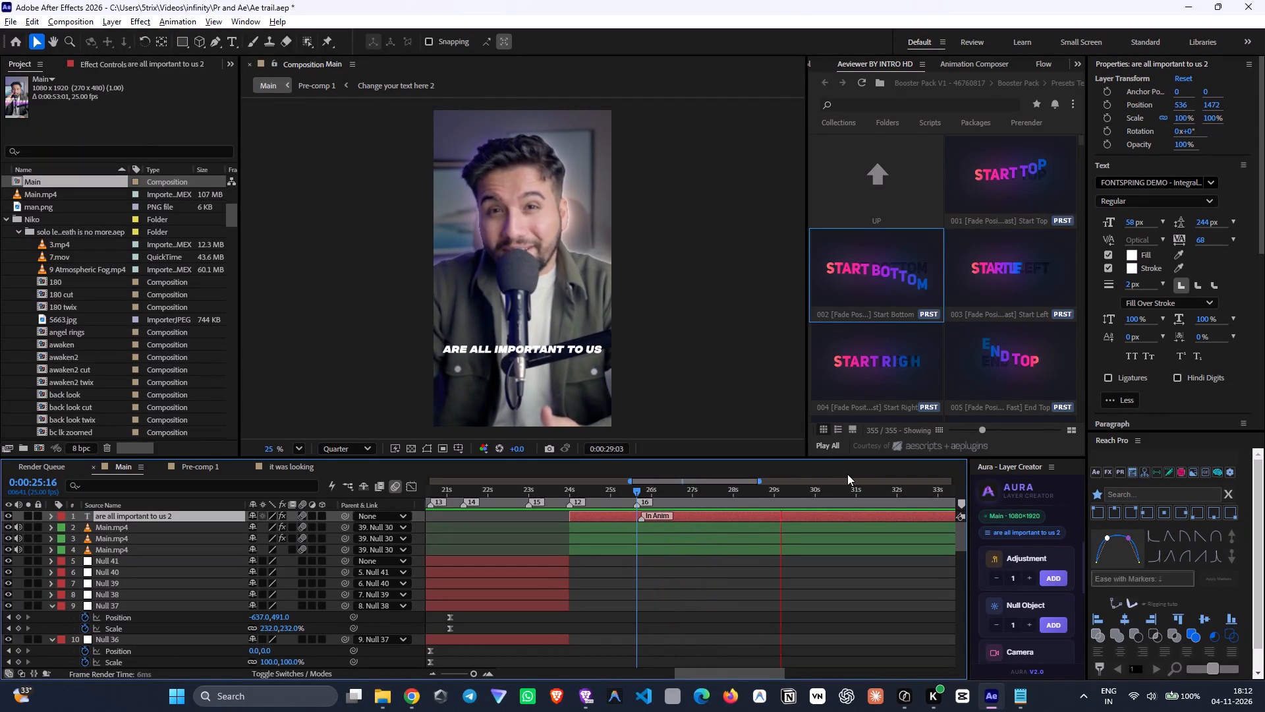
drag(767, 495, 637, 539)
click(377, 694)
click(1052, 465)
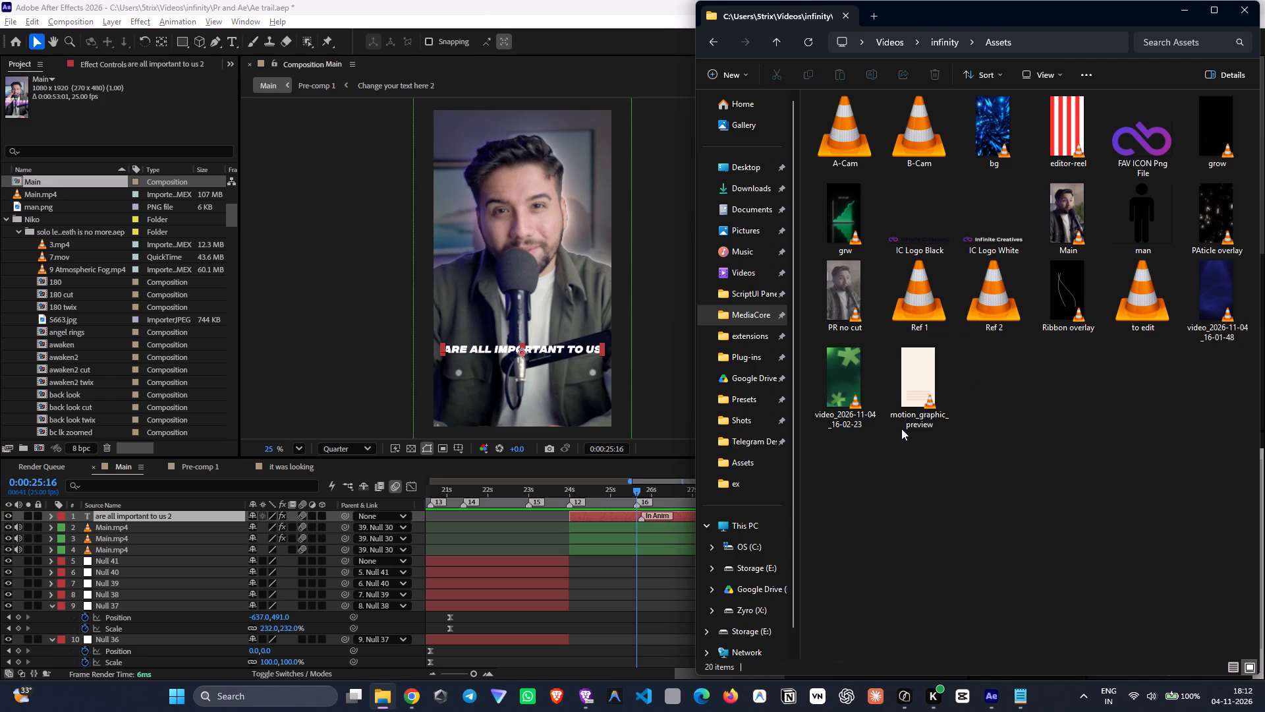
click(962, 504)
drag(926, 387, 702, 552)
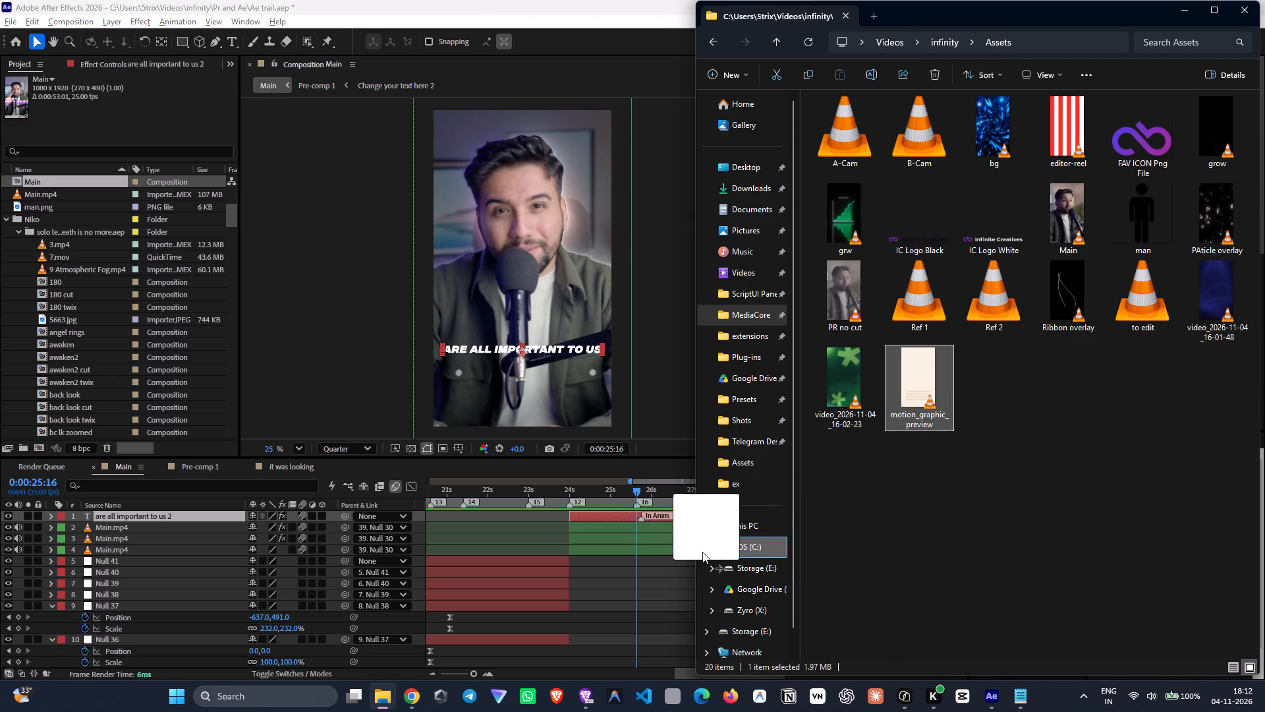
drag(702, 552, 652, 533)
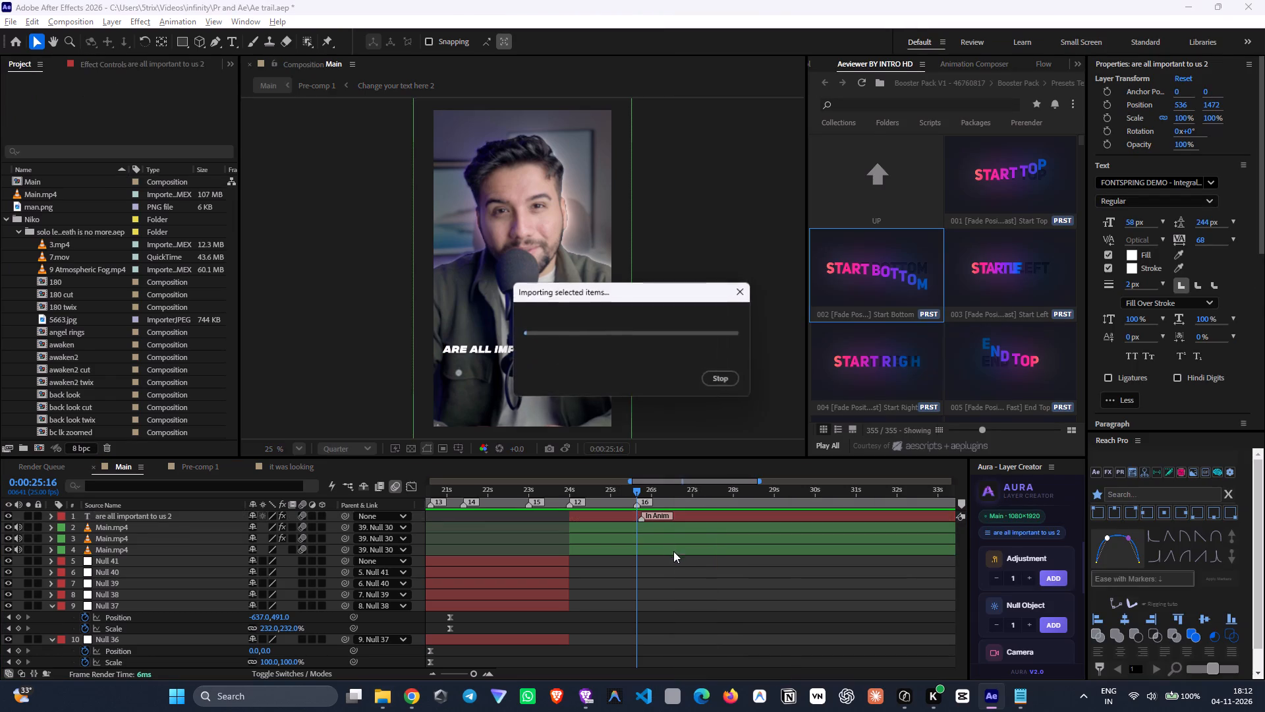
key(bracketleft)
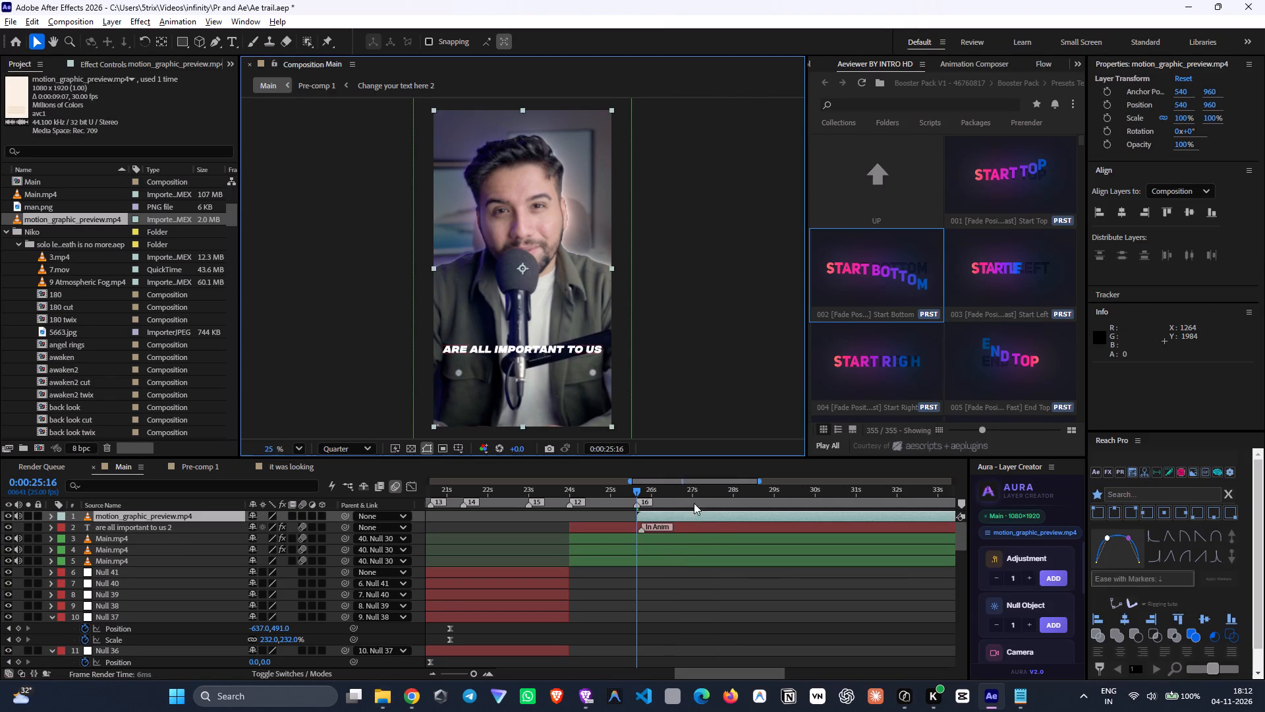
Slide the motion graphic earlier so its "We believe" scene falls at 0:00:25:16, split it there, and delete the earlier part.
drag(725, 516, 492, 528)
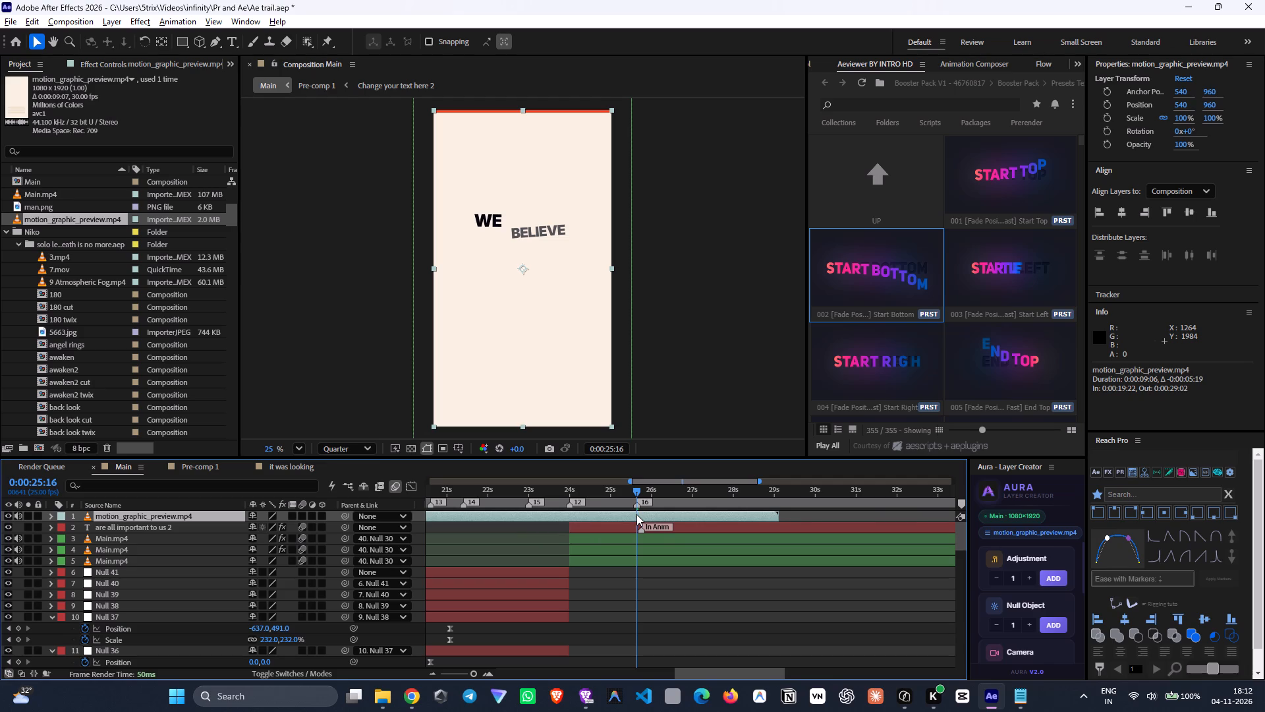
click(636, 514)
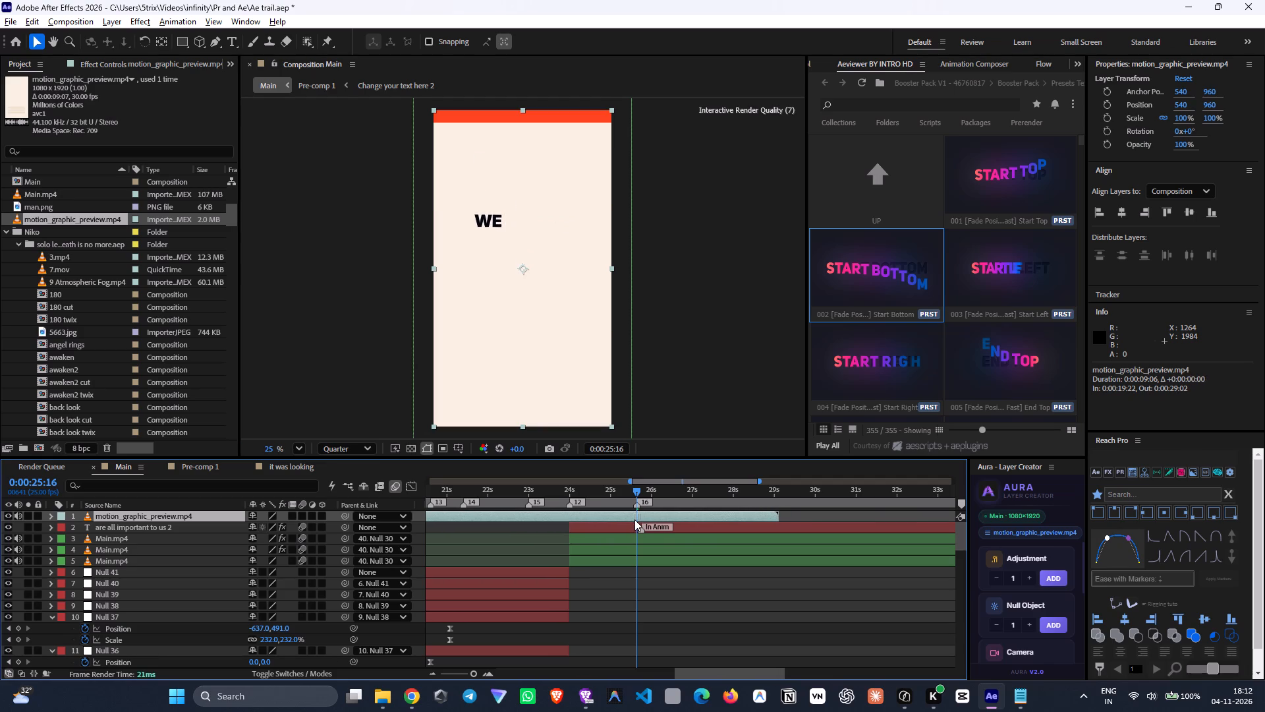
key(ctrl+shift+d)
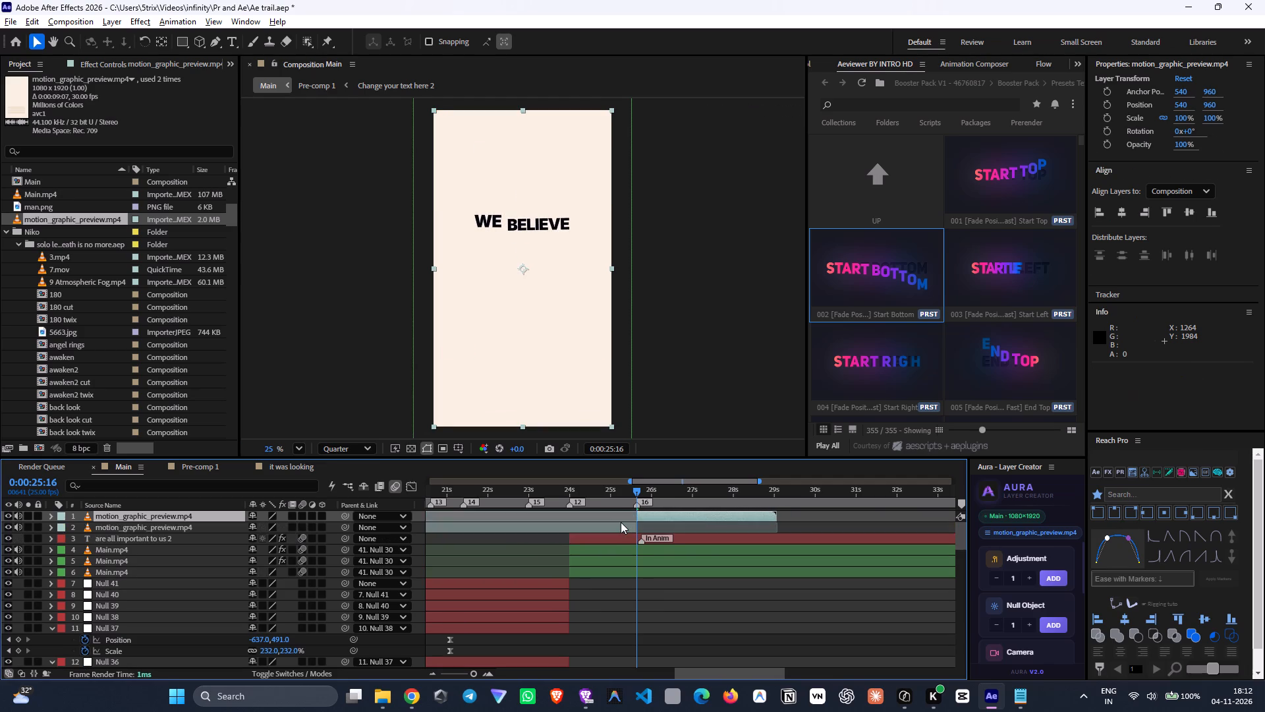
click(621, 522)
key(Delete)
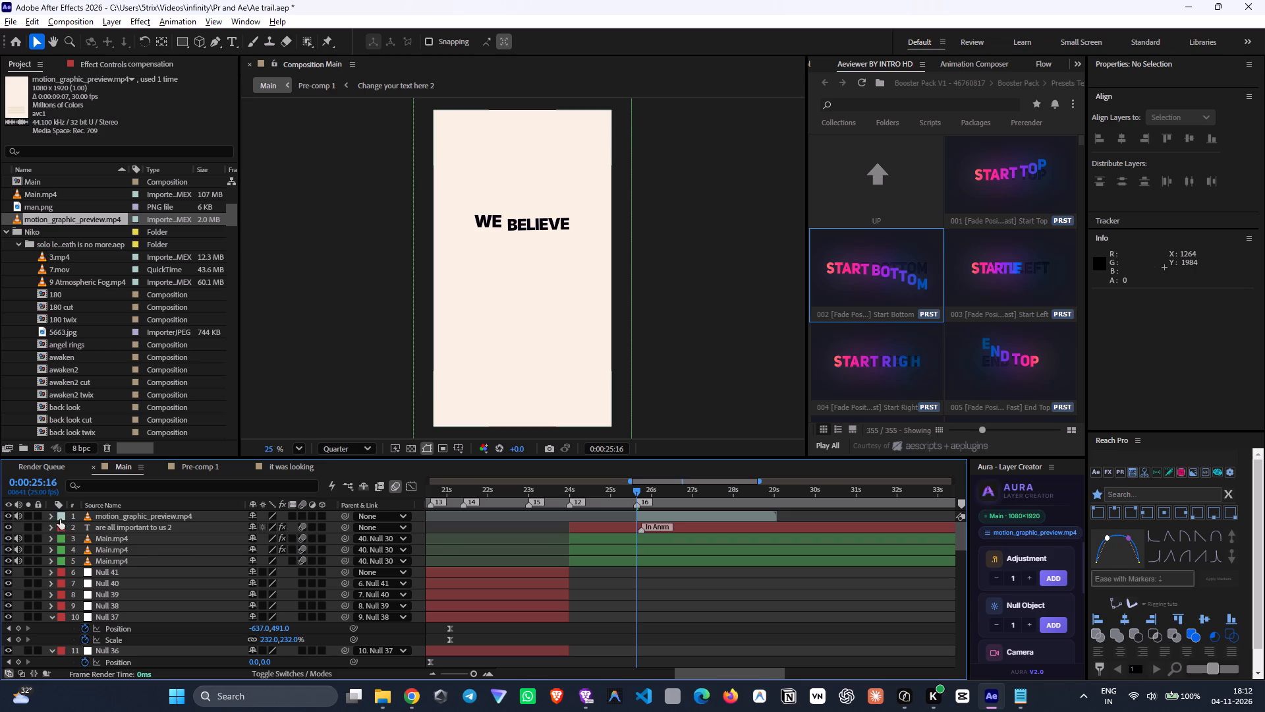
Mute the motion graphic layer's audio and play the section back from 0:00:25:16.
click(18, 514)
key(space)
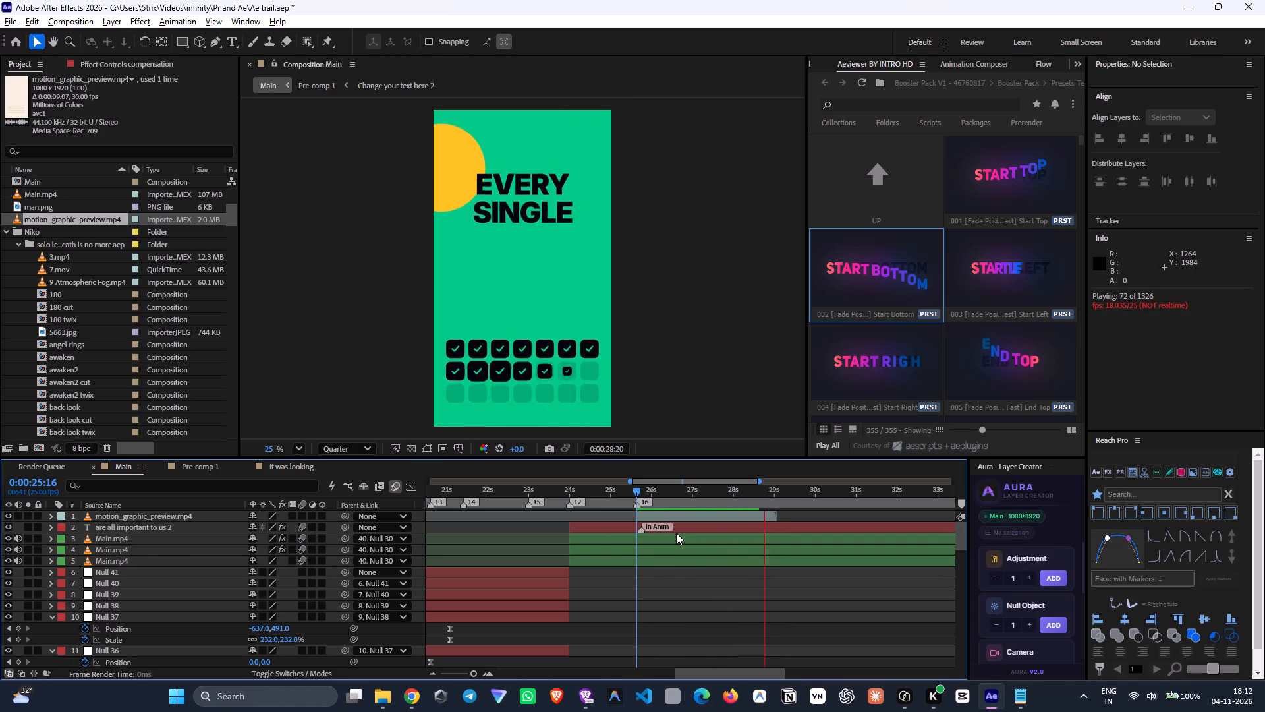
key(space)
Enable time remapping on the motion_graphic_preview.mp4 layer and extend its last keyframe and out point to 0:00:29:08.
drag(775, 500, 779, 510)
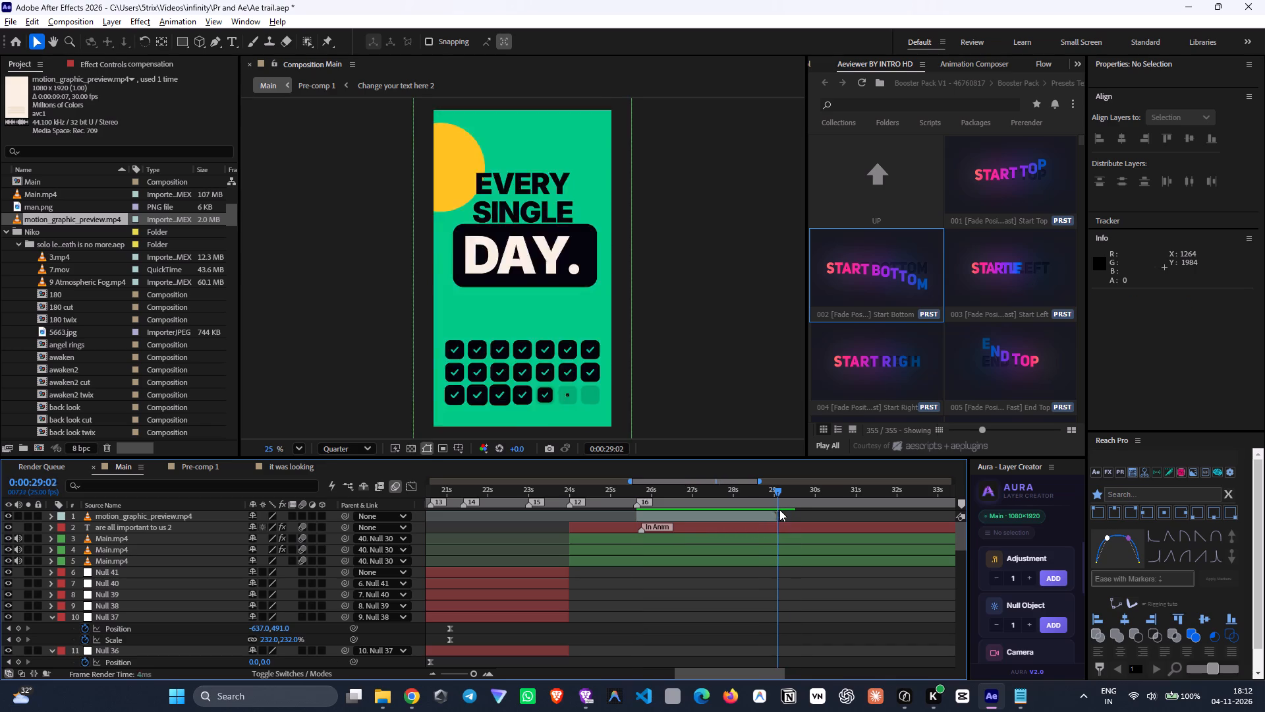
drag(779, 510, 777, 510)
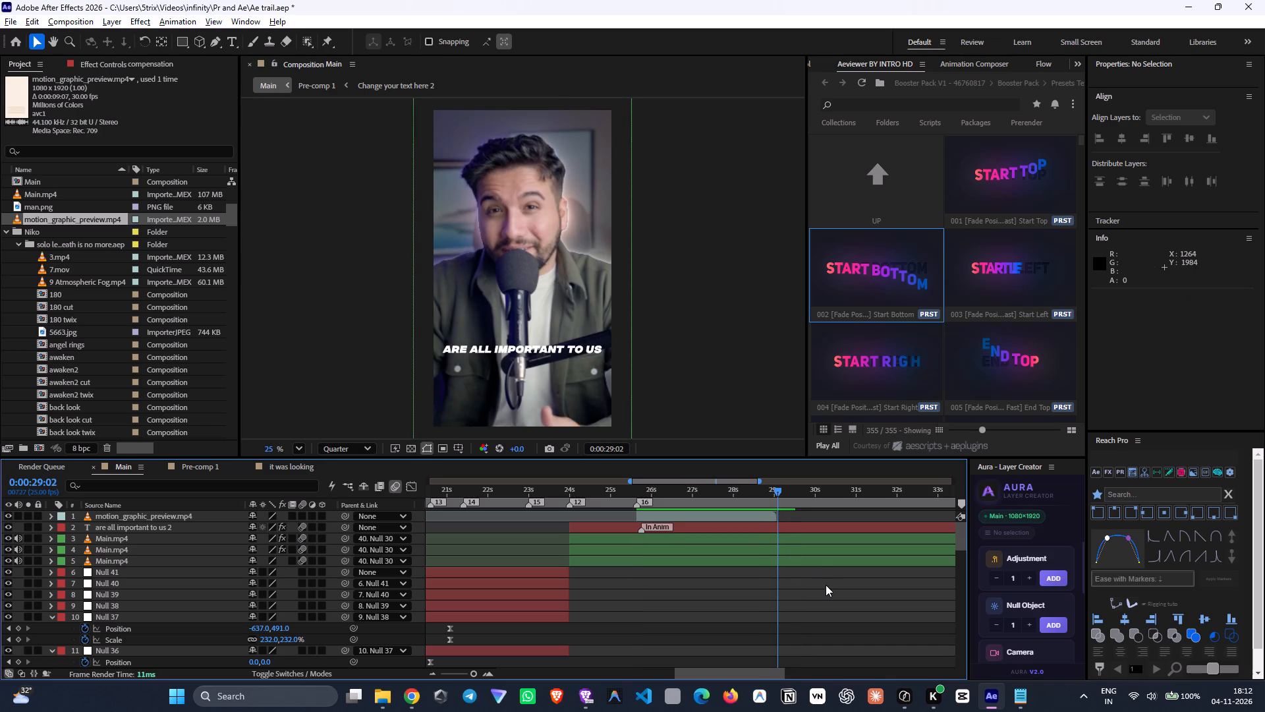
key(ctrl+Right)
key(ctrl+Right)
key(ctrl+Right)
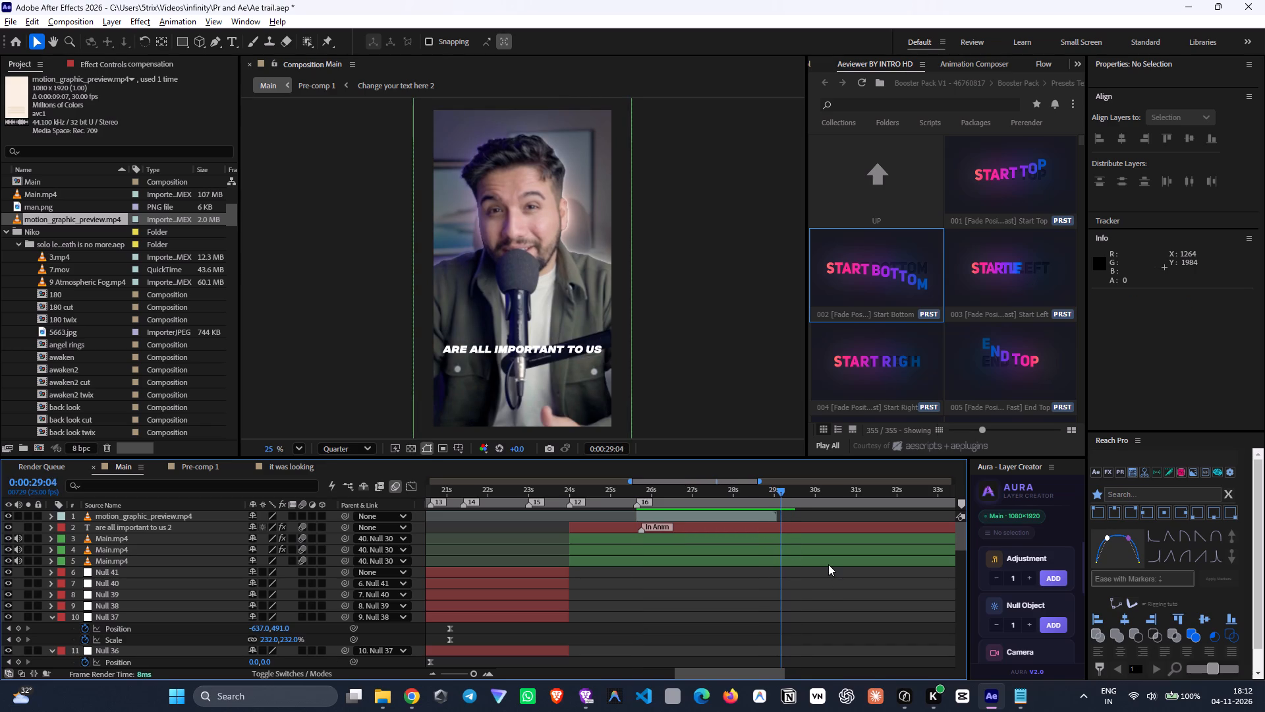
key(ctrl+Right)
key(ctrl+Right)
key(ctrl+Right)
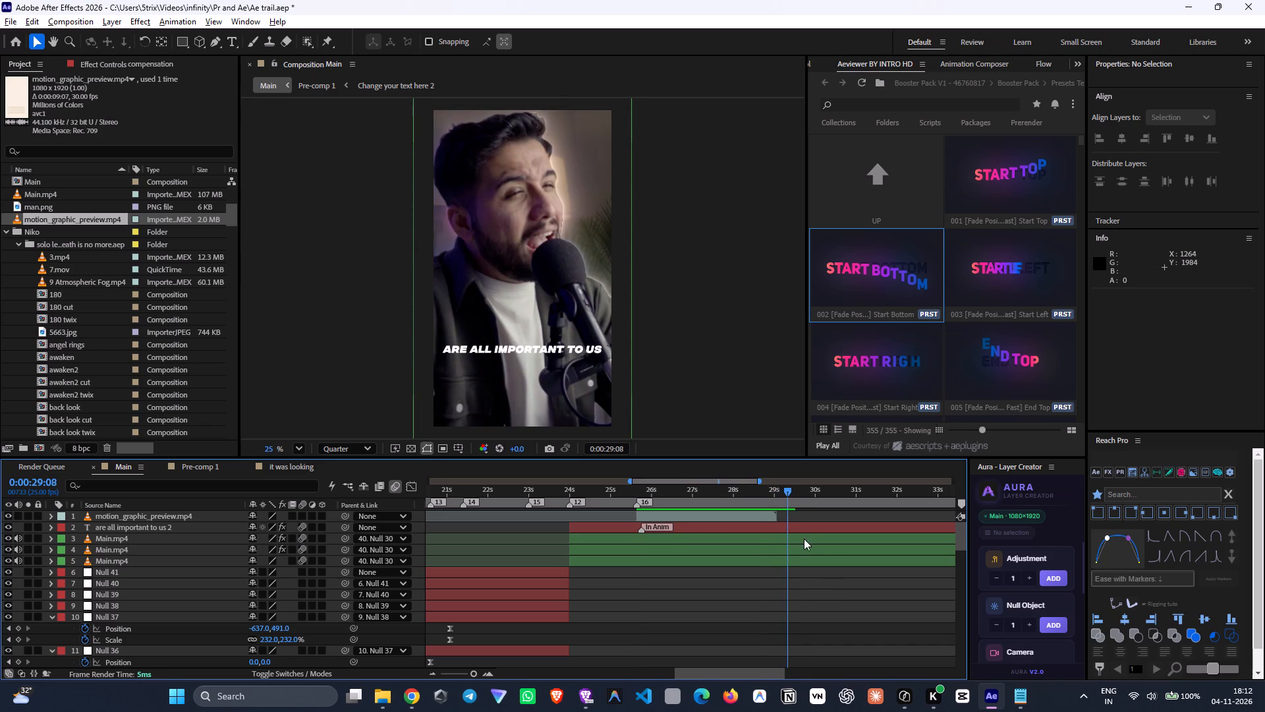
click(768, 519)
key(ctrl+alt+t)
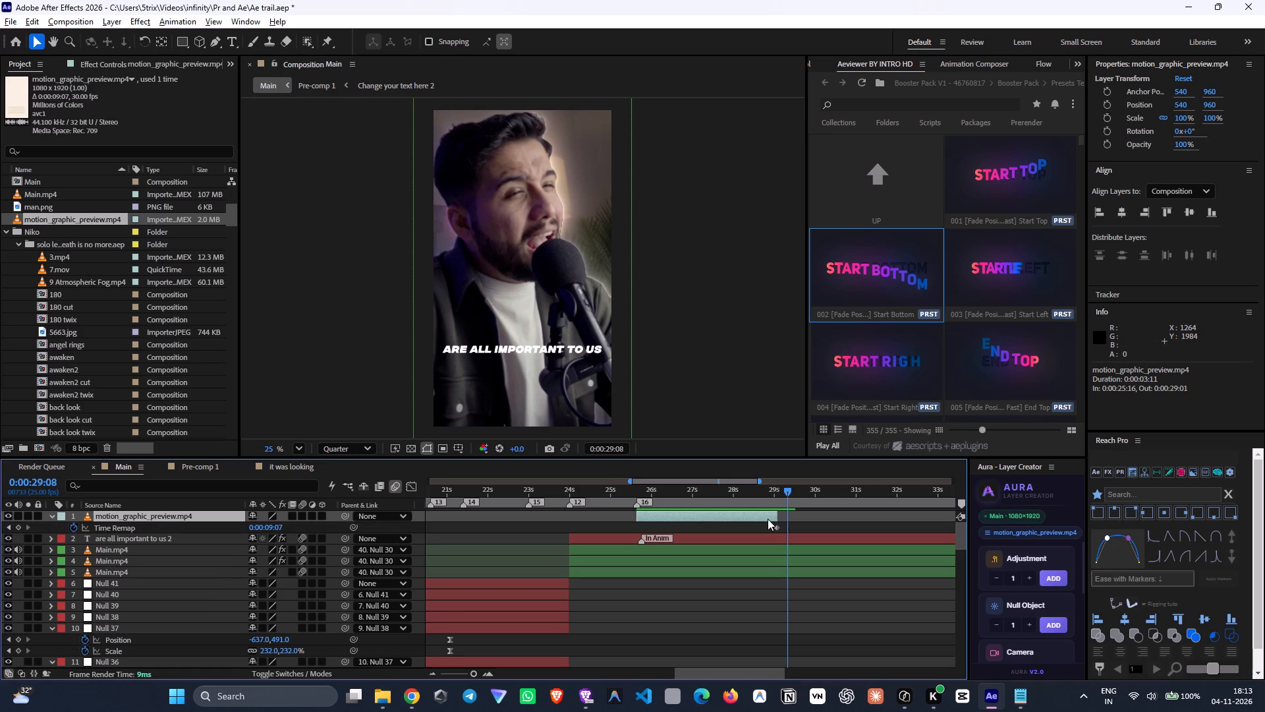
drag(778, 528, 790, 543)
drag(775, 519, 787, 528)
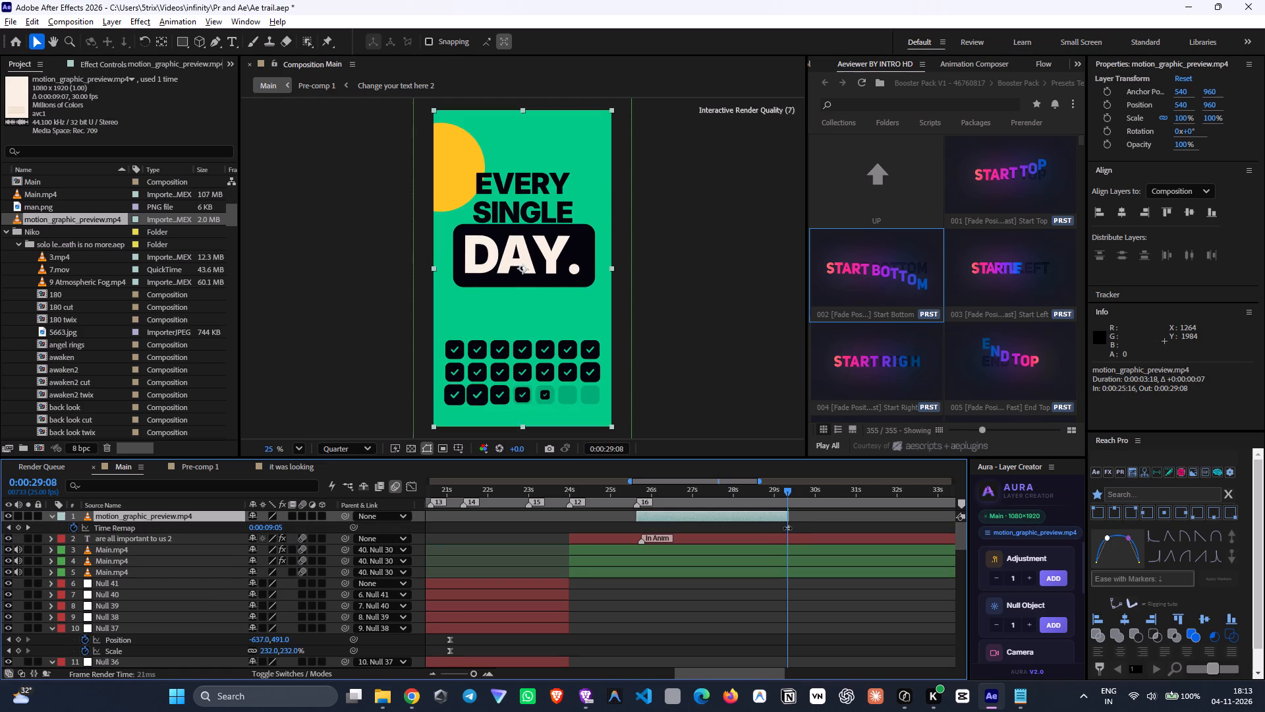
drag(787, 528, 787, 528)
Trim the motion graphic layer's in point to 0:00:25:20 and play the section back from 0:00:25:12.
drag(745, 502, 642, 538)
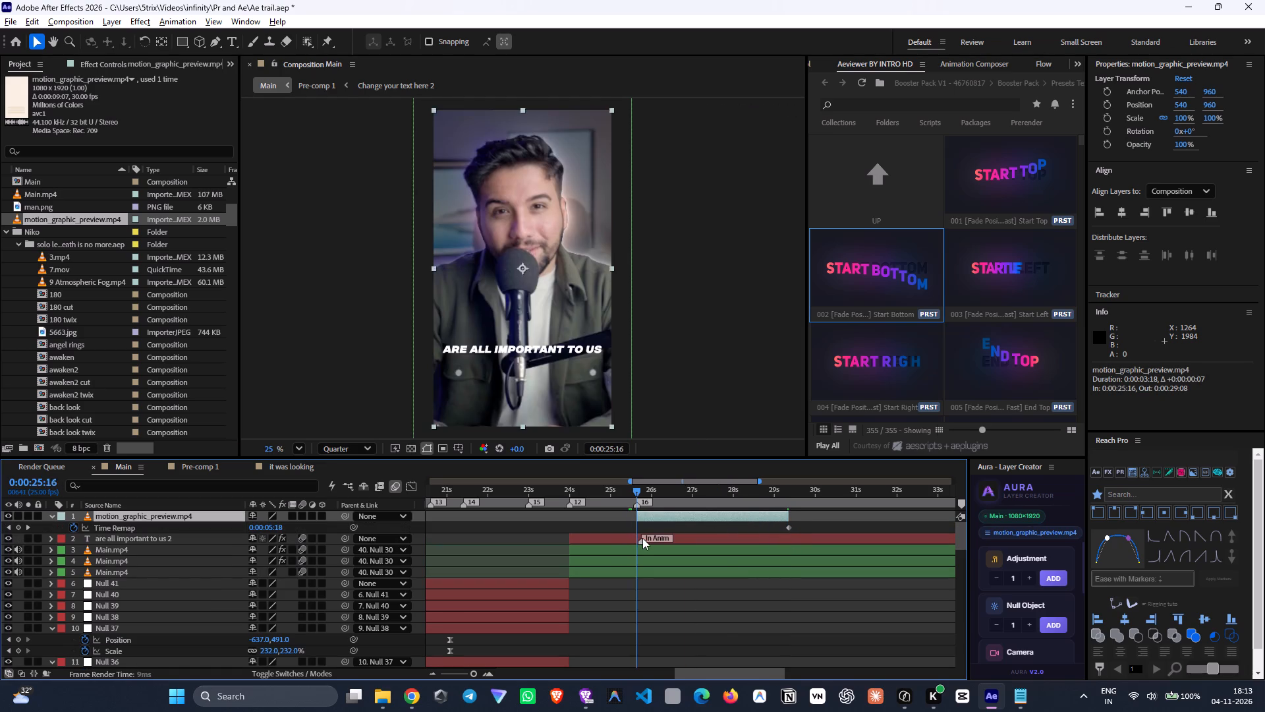
drag(642, 538, 640, 537)
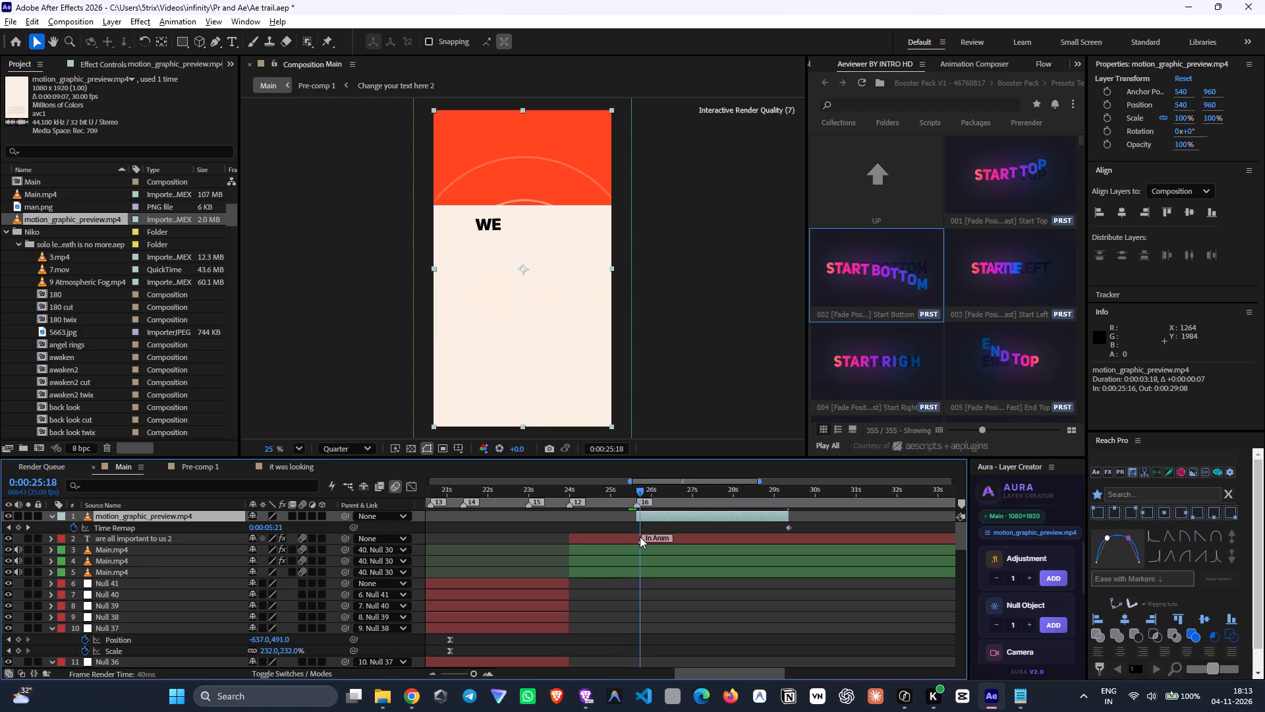
drag(640, 537, 643, 537)
drag(638, 516, 643, 522)
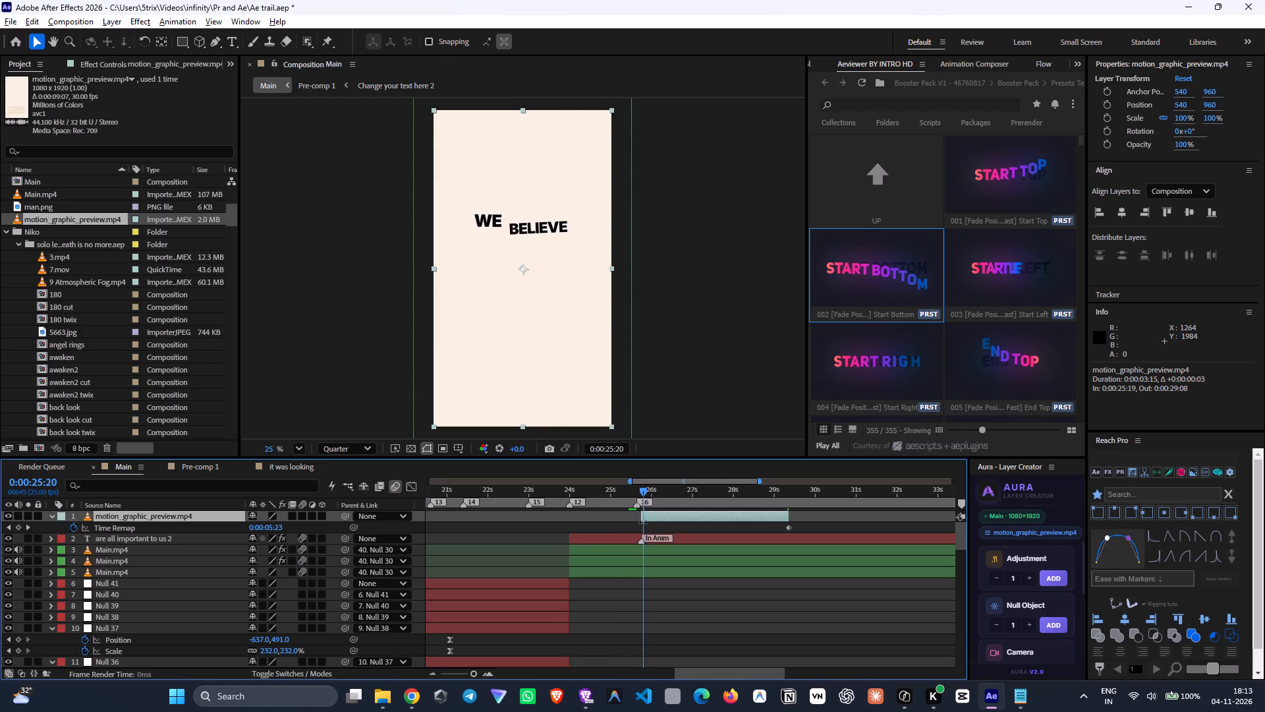
drag(643, 522, 645, 523)
drag(642, 504, 630, 502)
key(space)
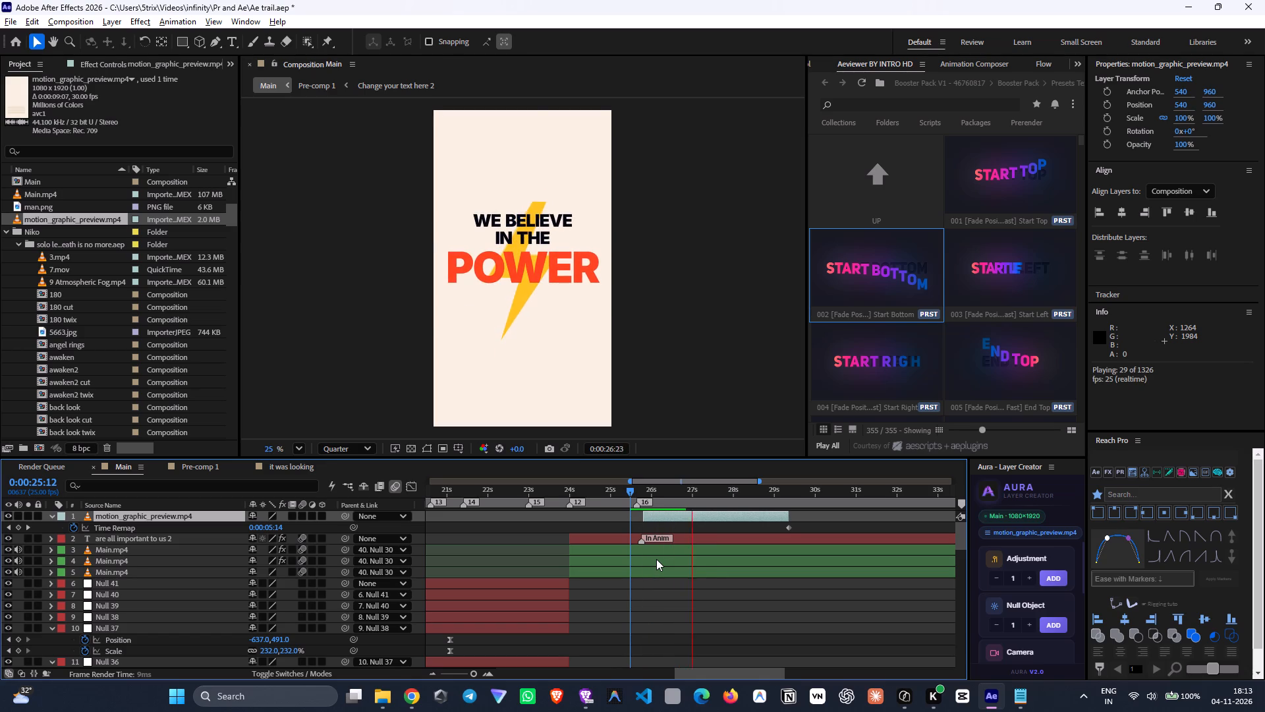
Add video_2026-11-04_16-02-23.mp4 from the Assets folder to Main, starting at 0:00:25:20, directly beneath the motion graphic layer.
drag(677, 494, 640, 490)
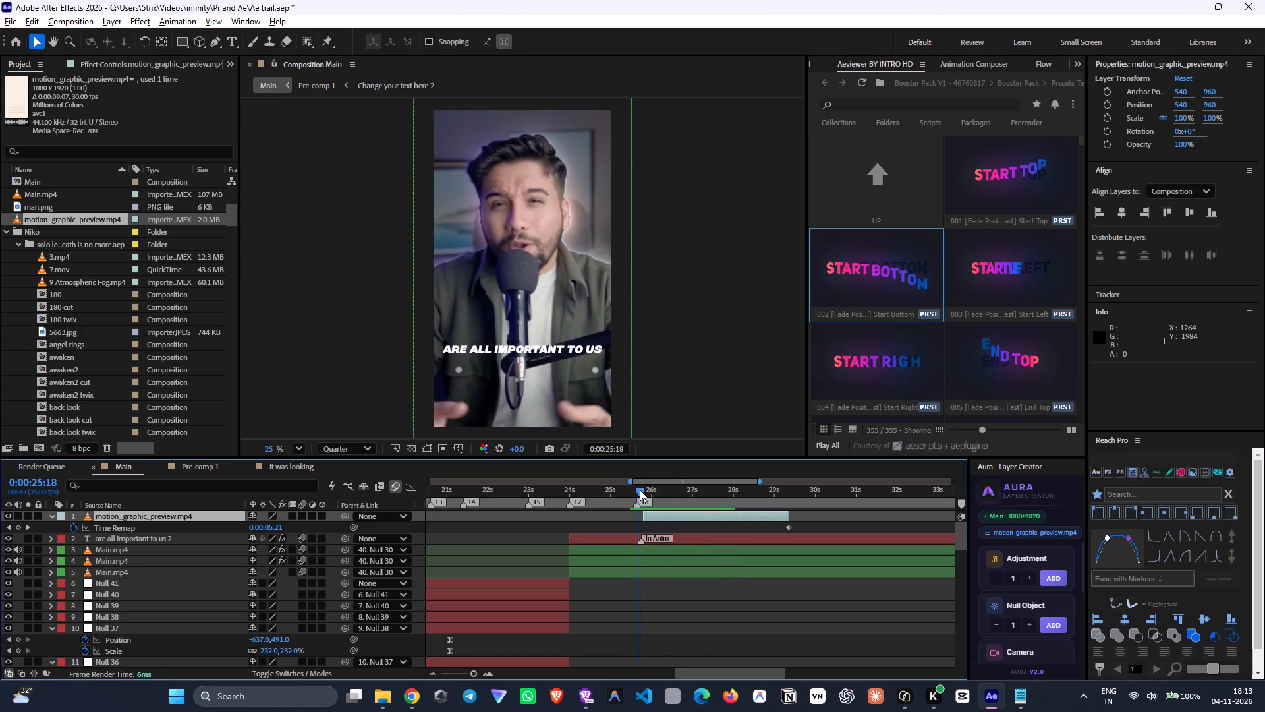
drag(640, 490, 645, 534)
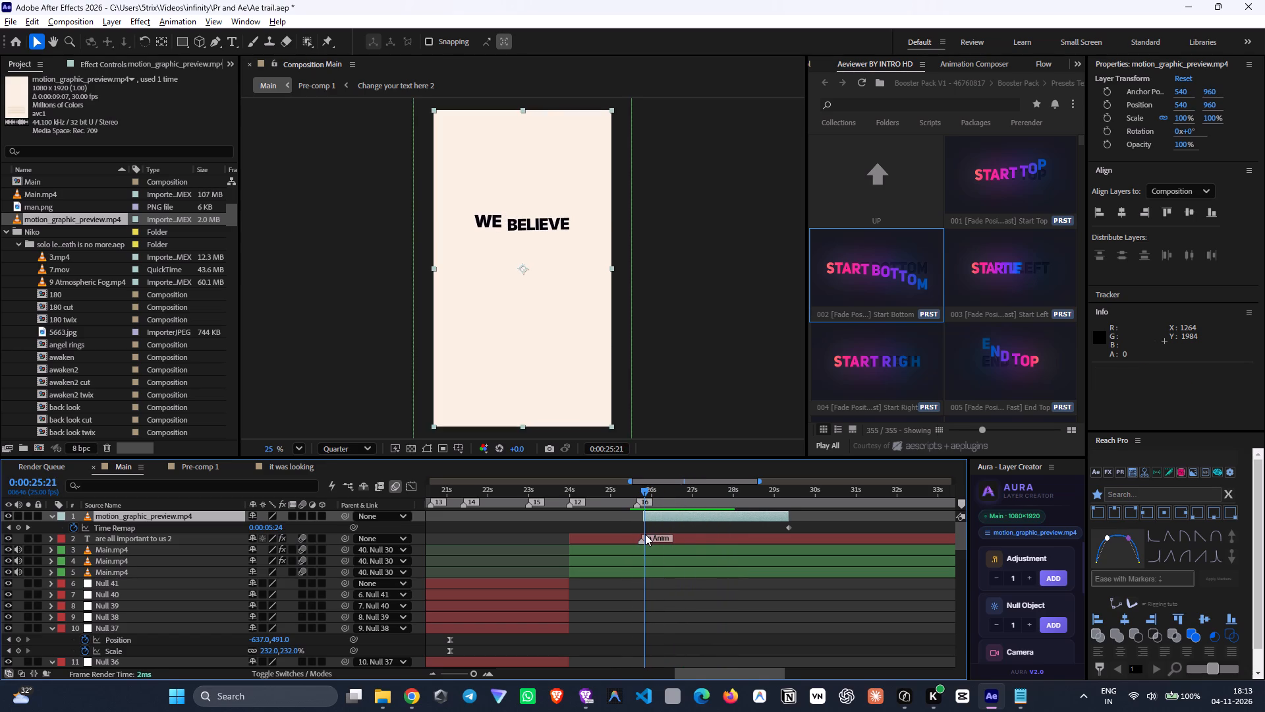
drag(645, 534, 643, 534)
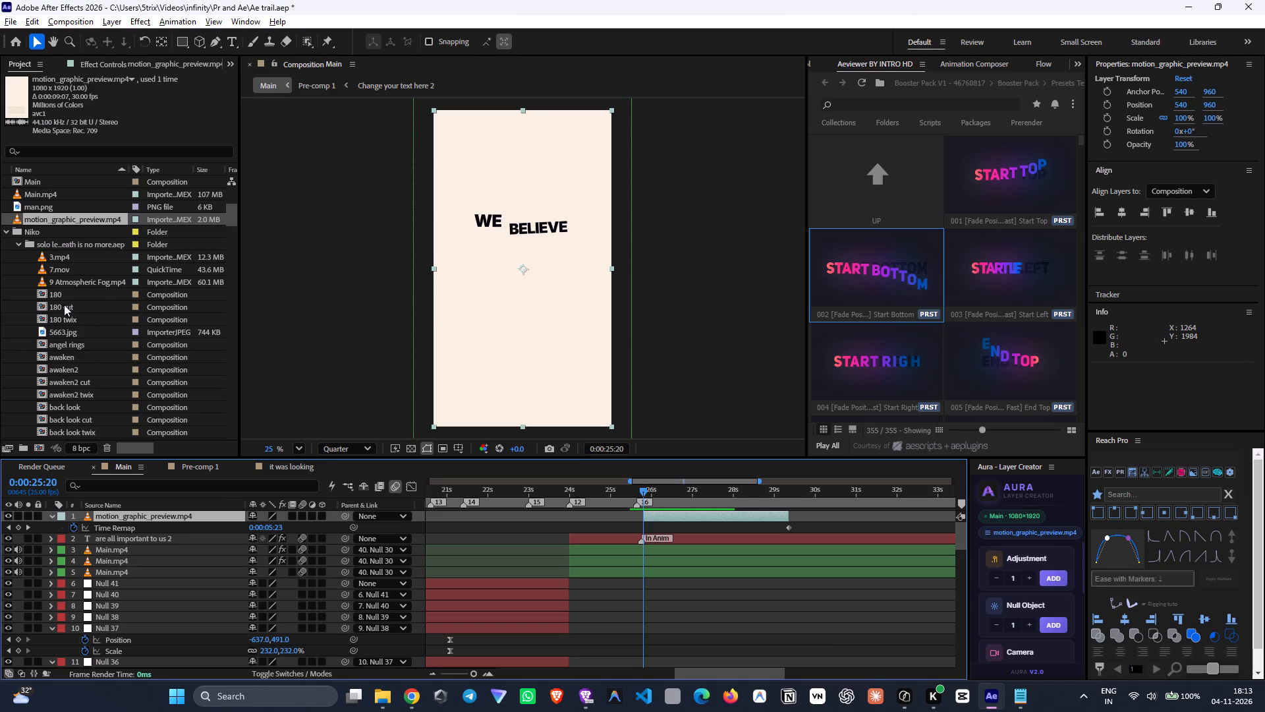
click(380, 698)
drag(841, 401, 690, 546)
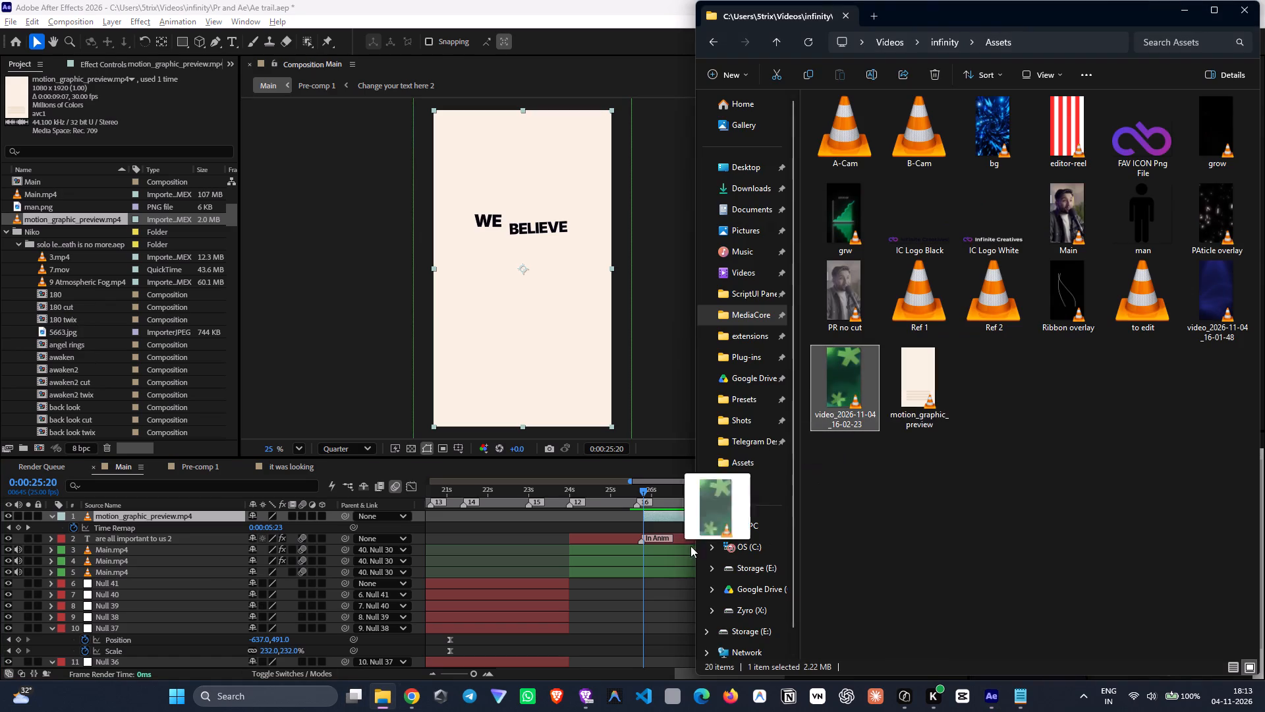
drag(690, 546, 651, 527)
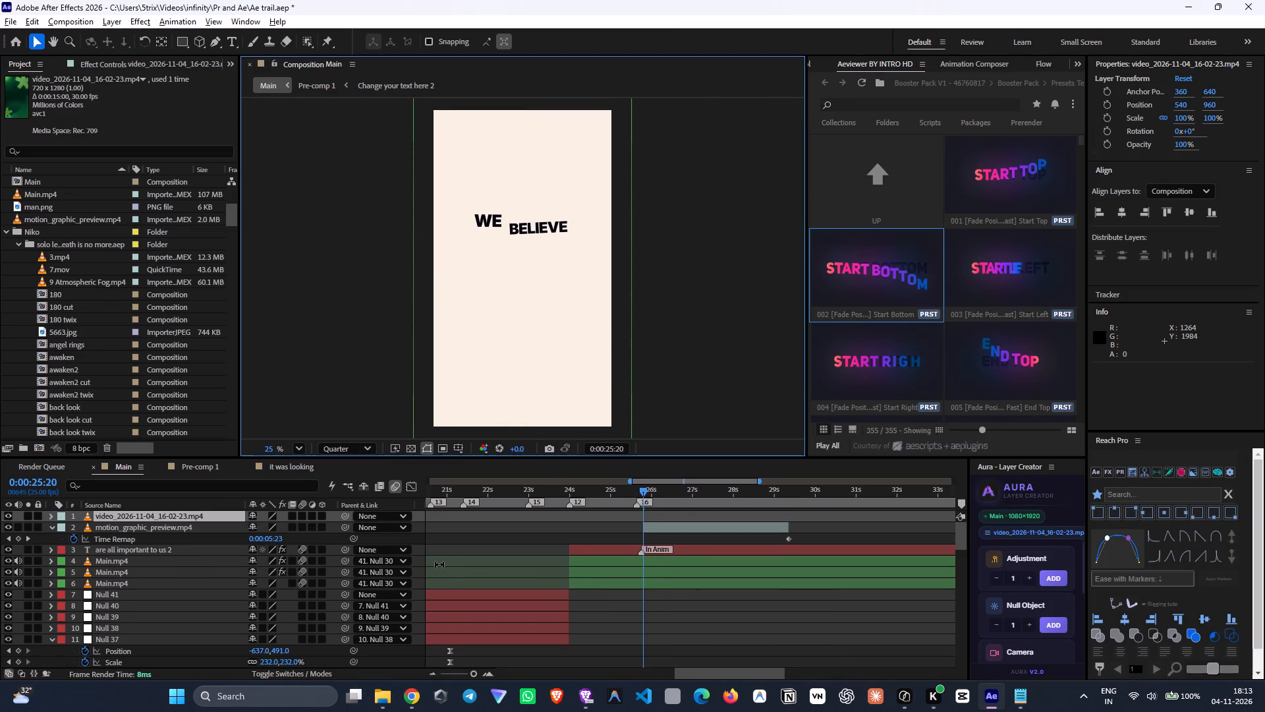
key(bracketleft)
drag(185, 513, 188, 543)
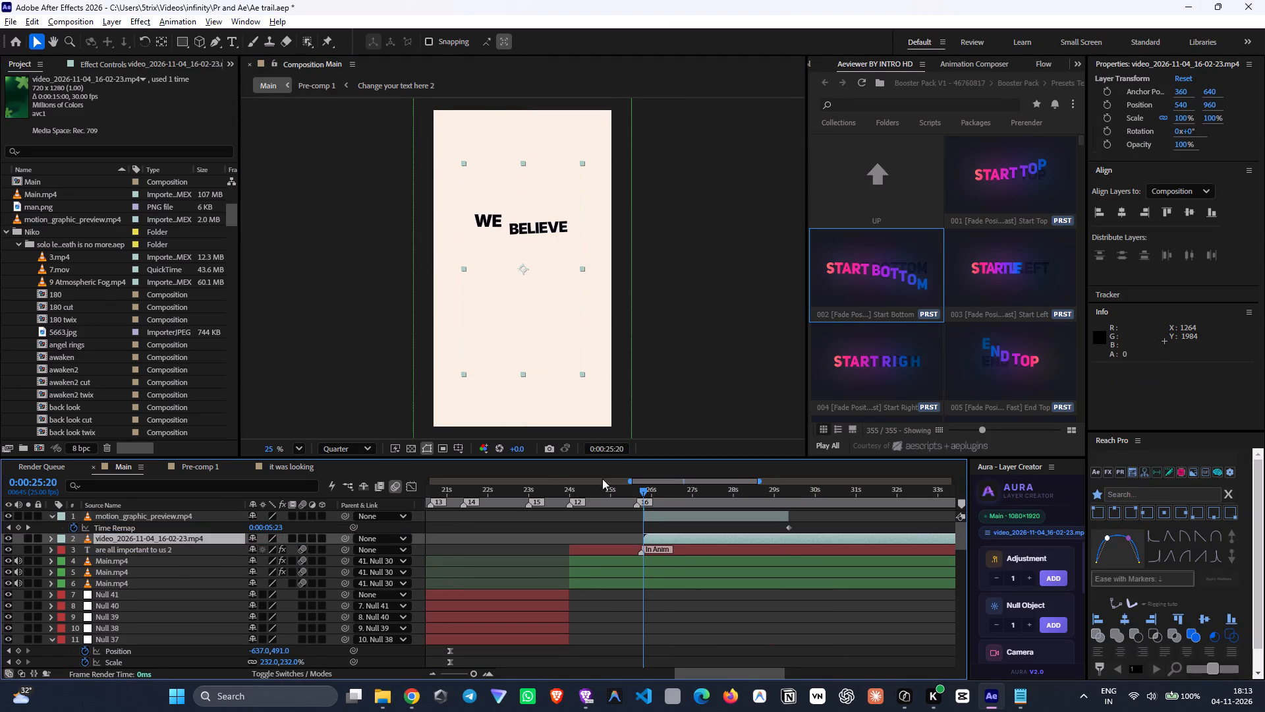
Scale the green background video layer to 152% so it fills the vertical frame.
key(s)
drag(294, 550, 297, 550)
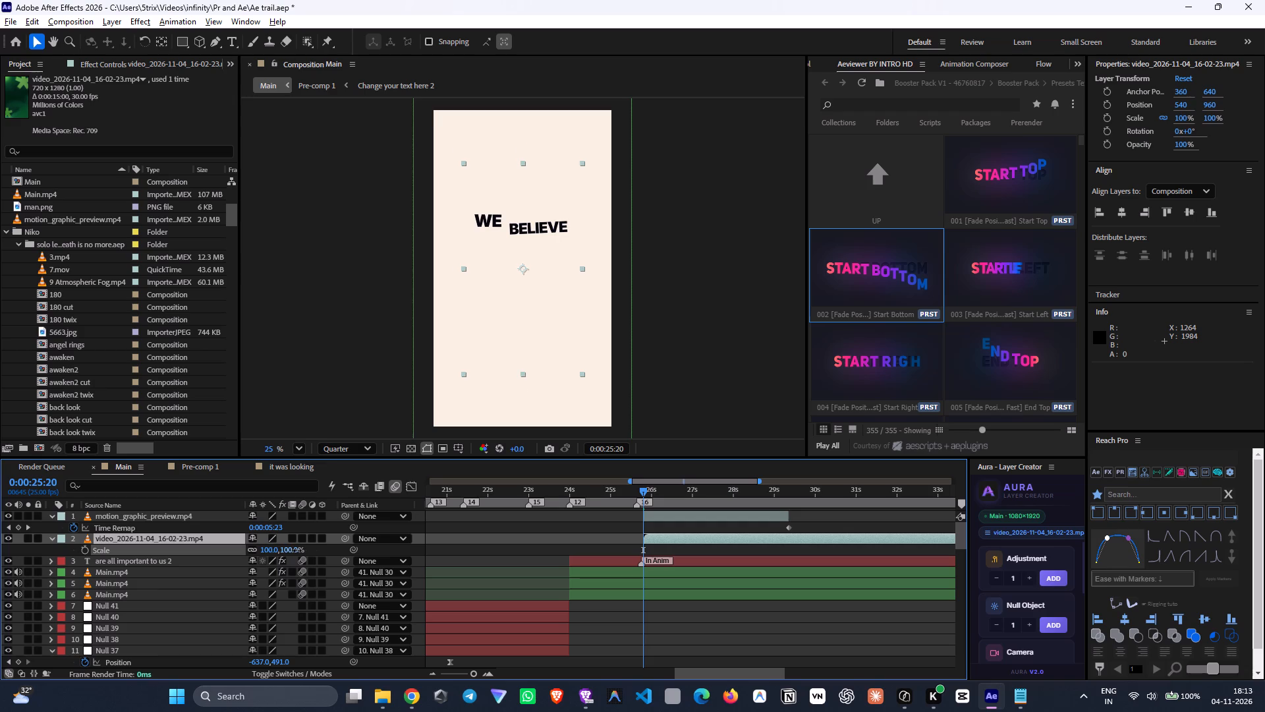
drag(297, 550, 329, 552)
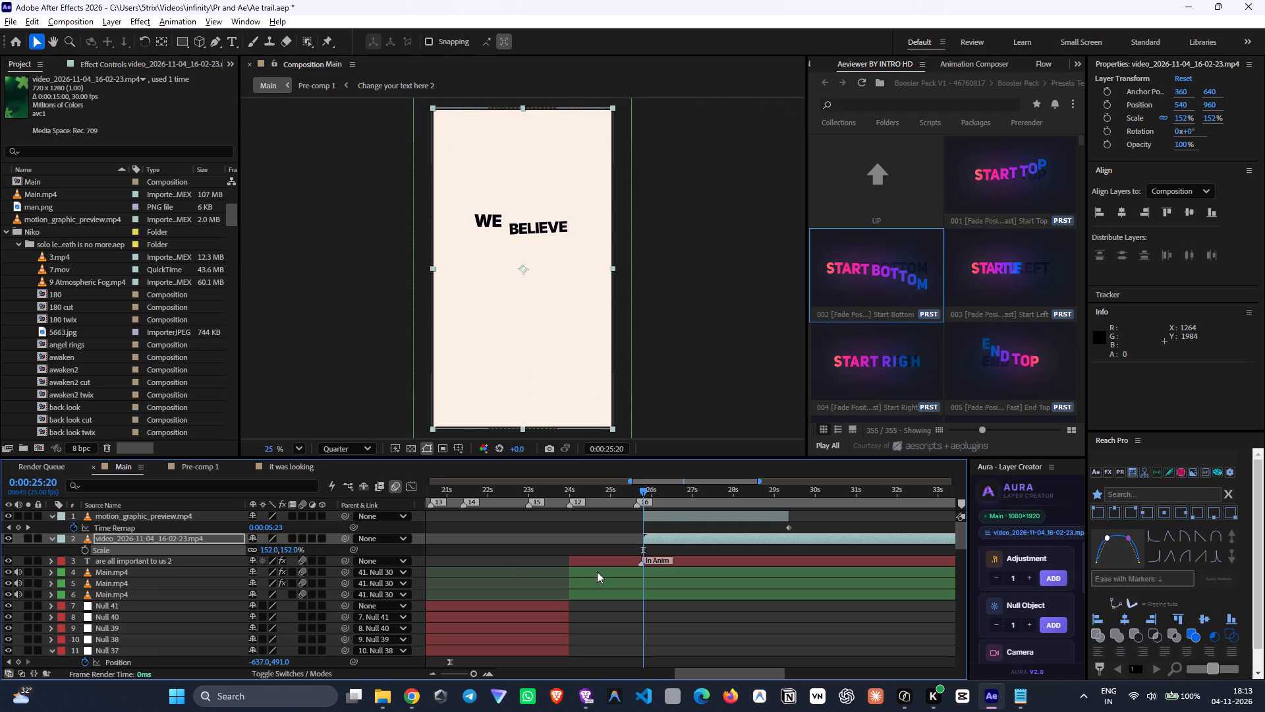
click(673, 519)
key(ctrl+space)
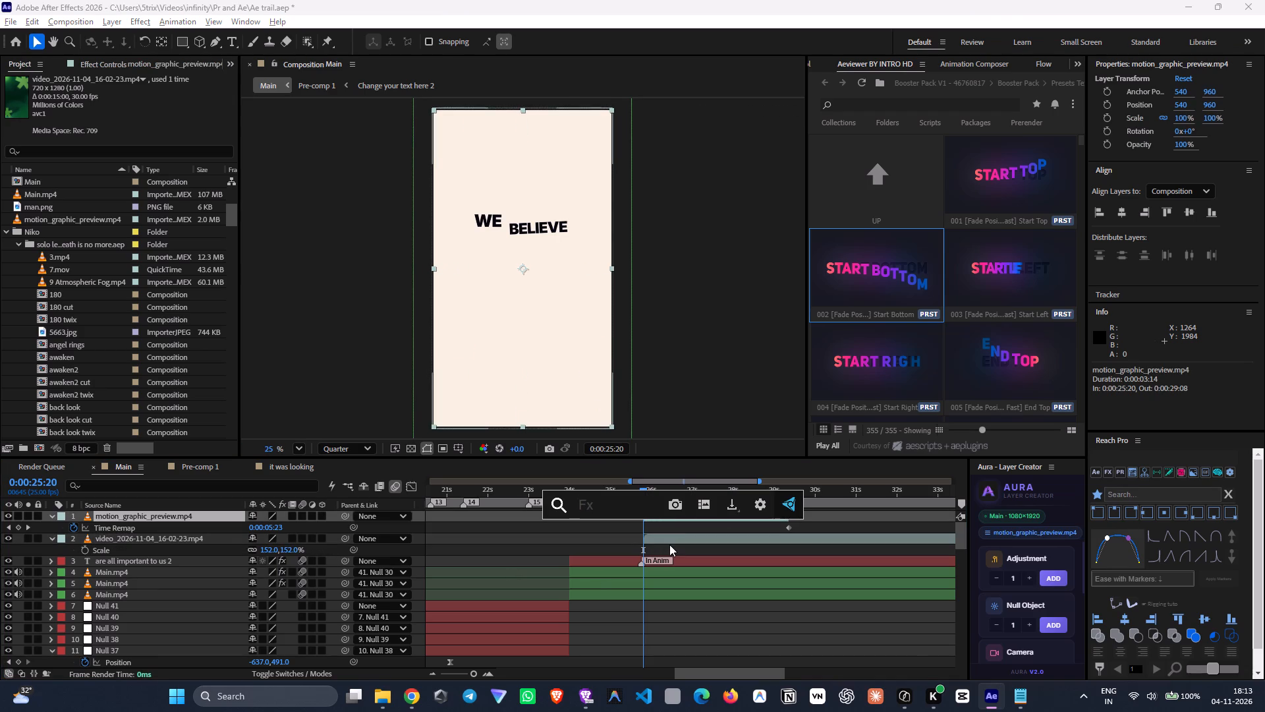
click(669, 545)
Split the motion graphic layer at 0:00:27:17, where the dark "A little" scene fills the frame.
drag(660, 503, 691, 529)
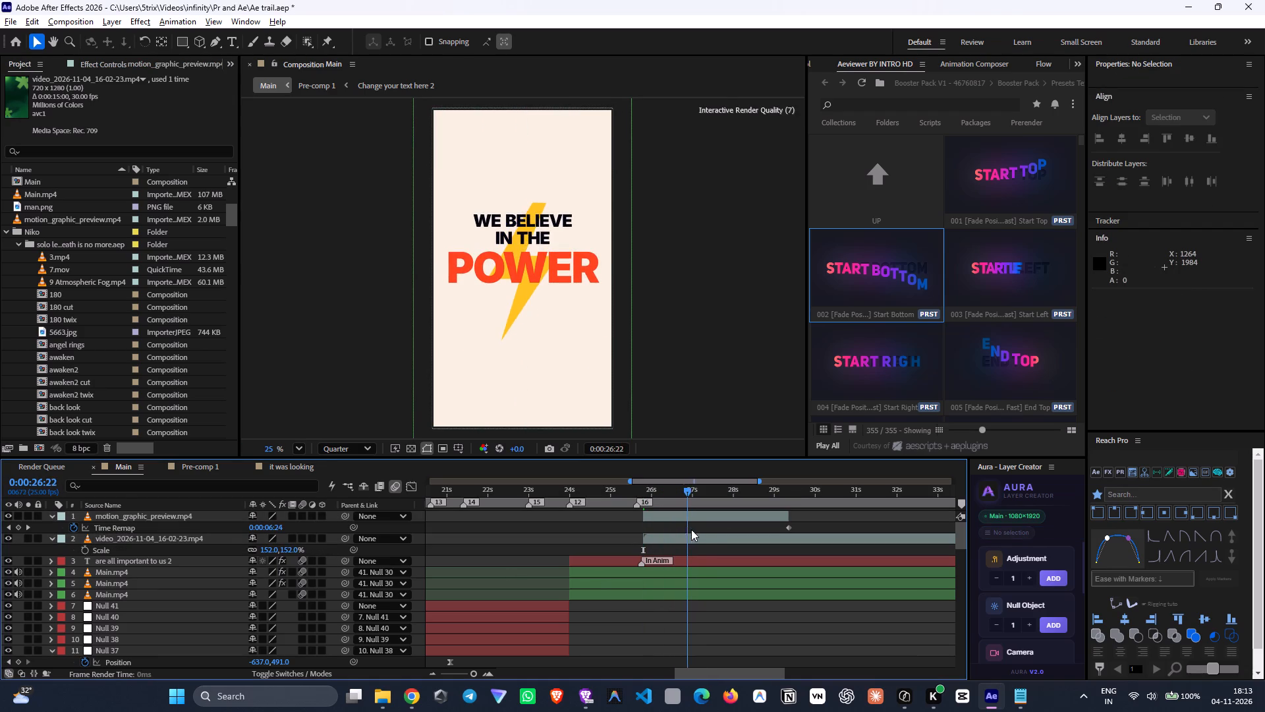
drag(691, 529, 719, 545)
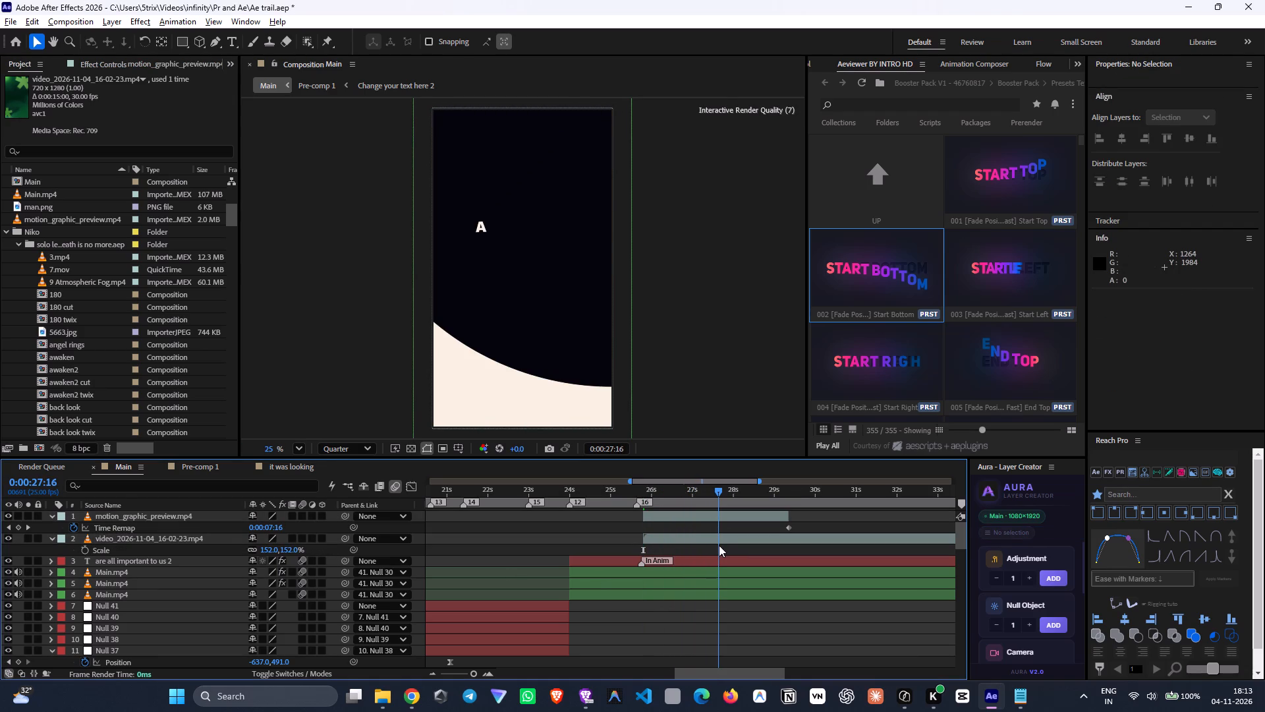
drag(719, 545, 718, 550)
drag(718, 550, 720, 553)
click(714, 517)
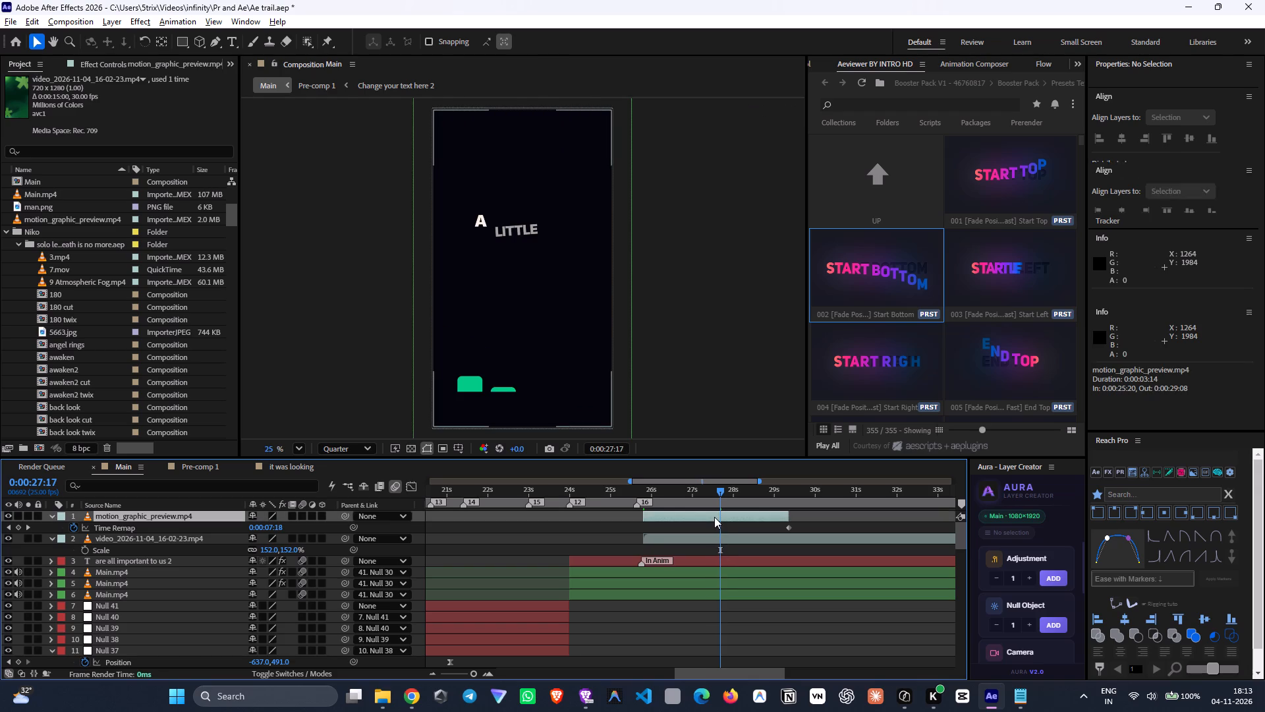
key(ctrl+shift+d)
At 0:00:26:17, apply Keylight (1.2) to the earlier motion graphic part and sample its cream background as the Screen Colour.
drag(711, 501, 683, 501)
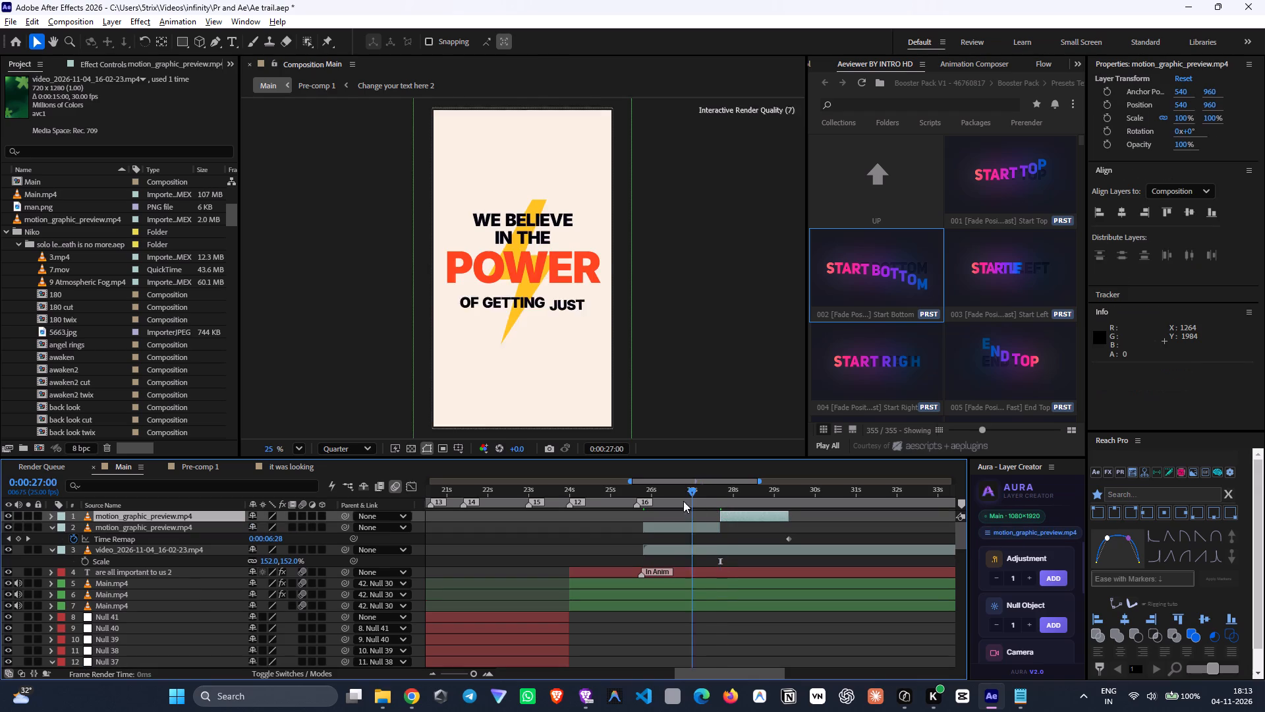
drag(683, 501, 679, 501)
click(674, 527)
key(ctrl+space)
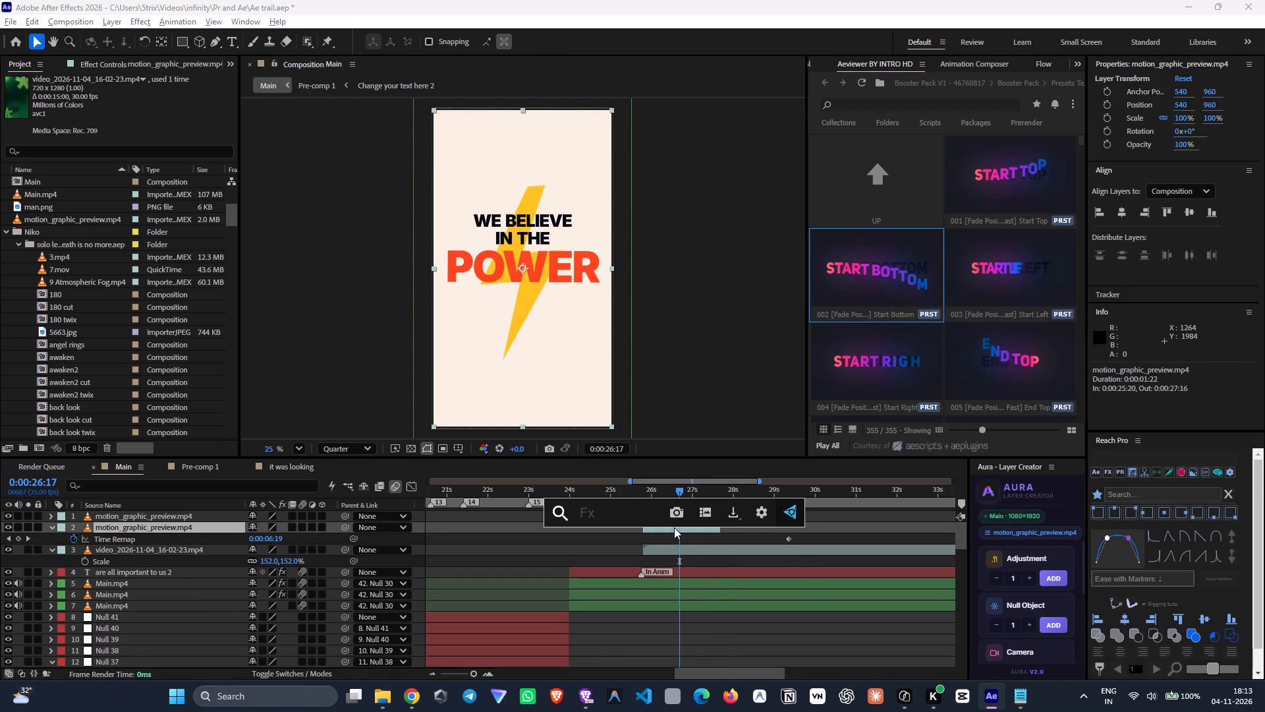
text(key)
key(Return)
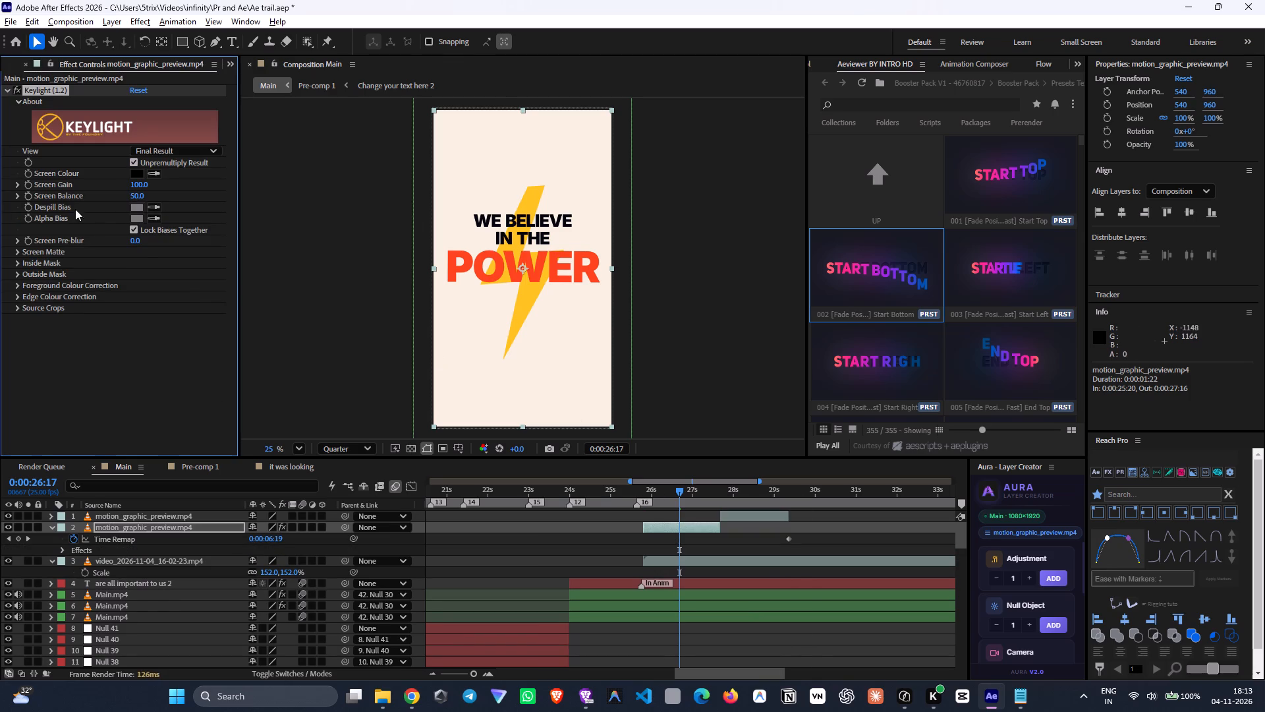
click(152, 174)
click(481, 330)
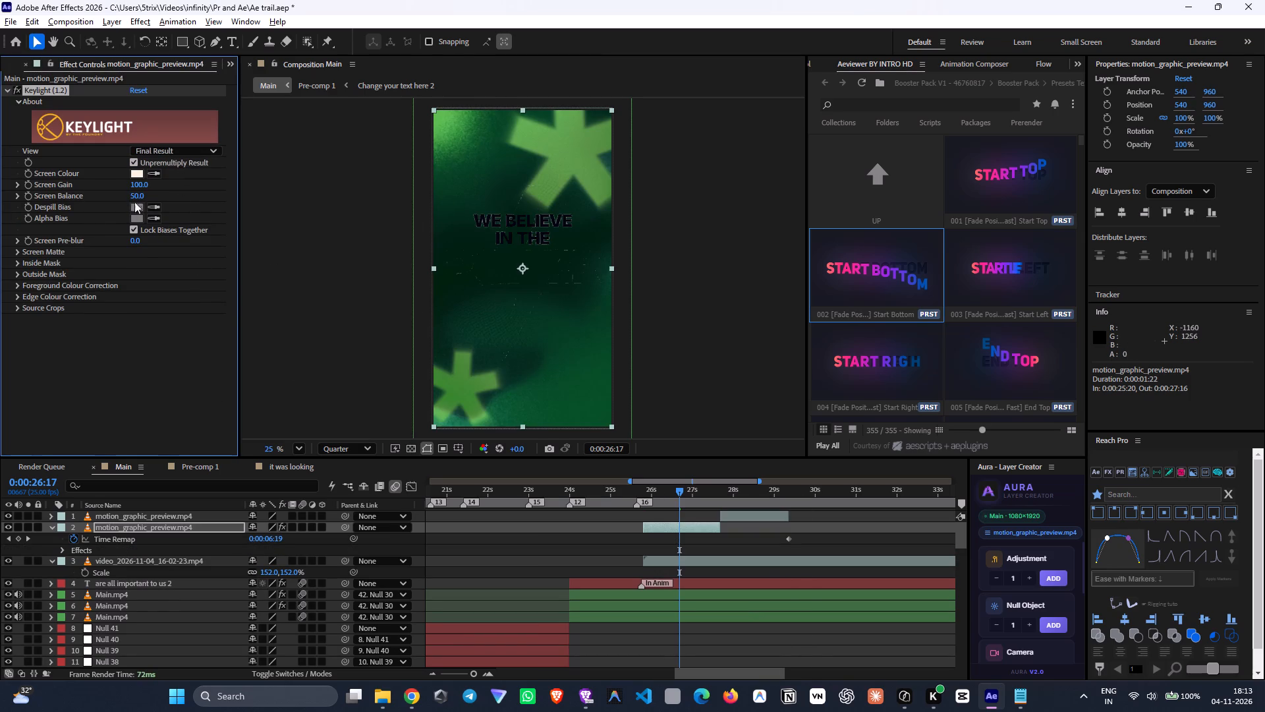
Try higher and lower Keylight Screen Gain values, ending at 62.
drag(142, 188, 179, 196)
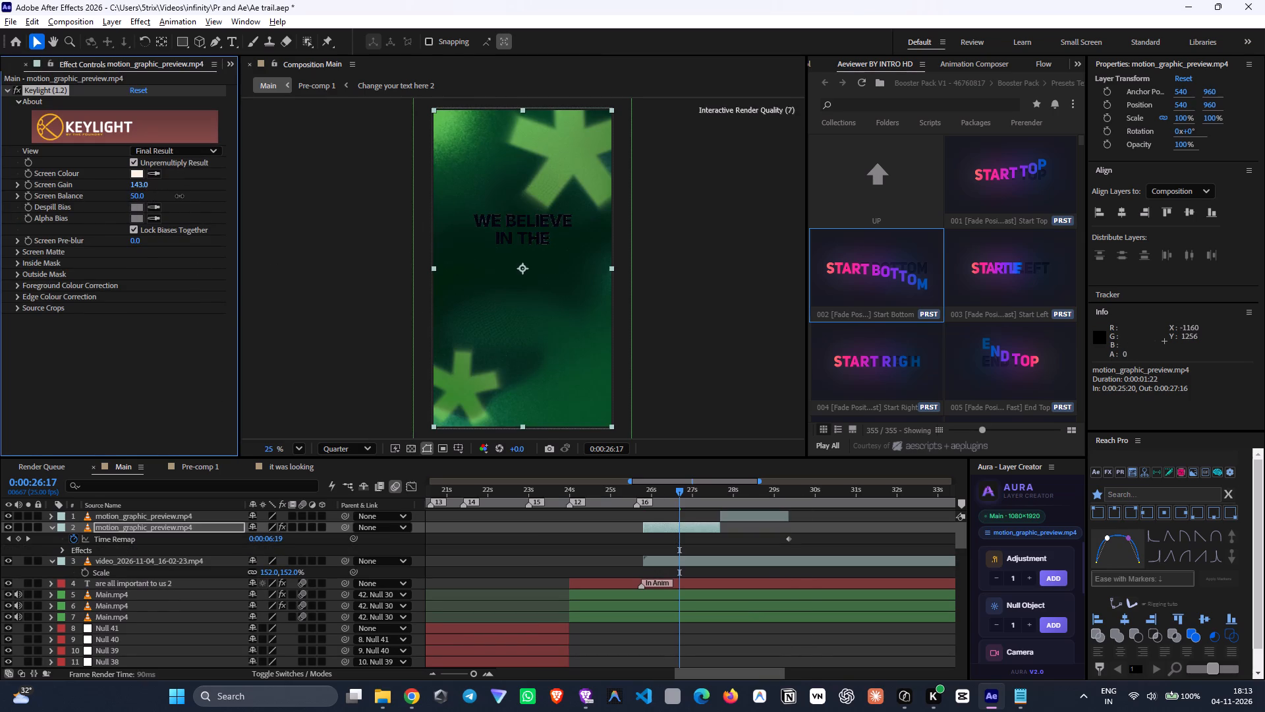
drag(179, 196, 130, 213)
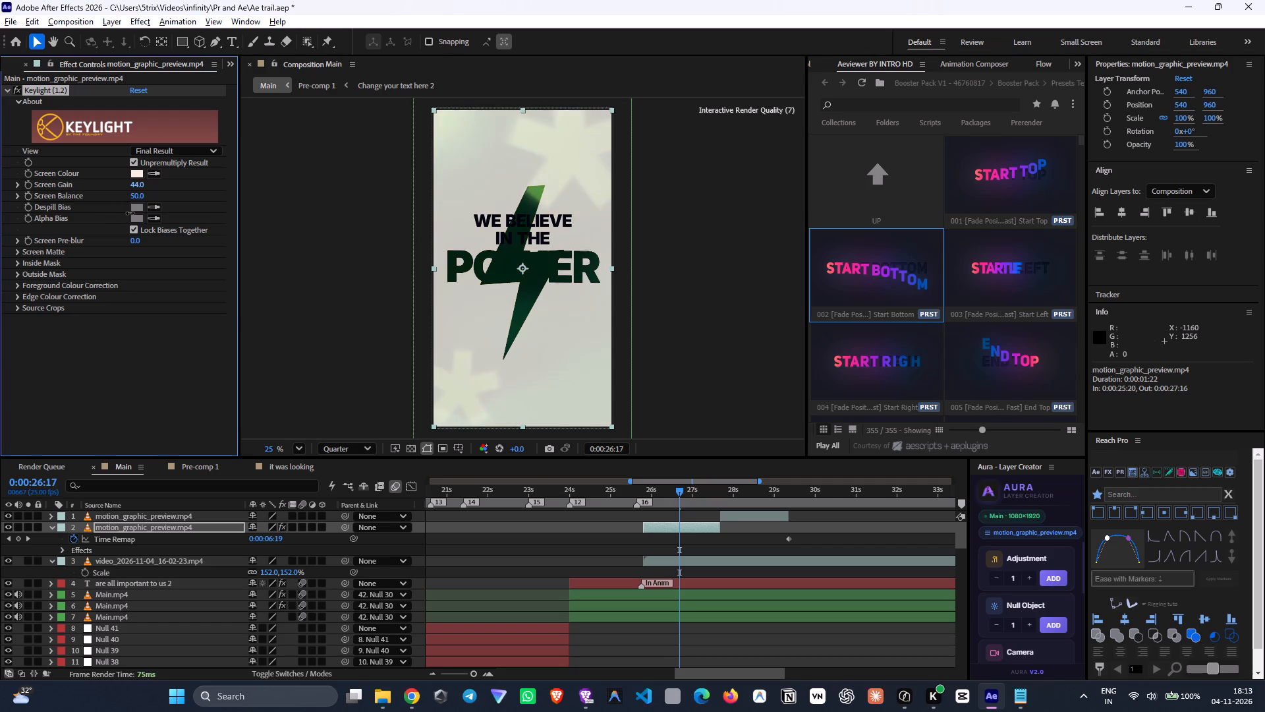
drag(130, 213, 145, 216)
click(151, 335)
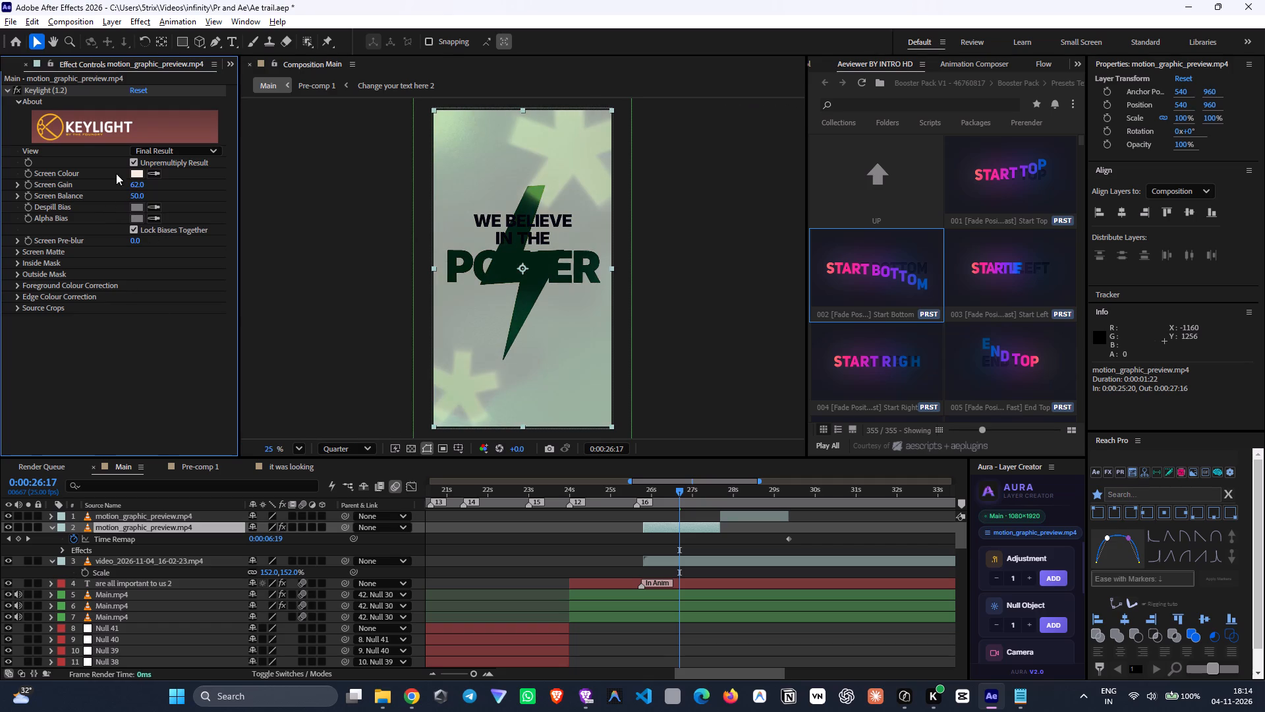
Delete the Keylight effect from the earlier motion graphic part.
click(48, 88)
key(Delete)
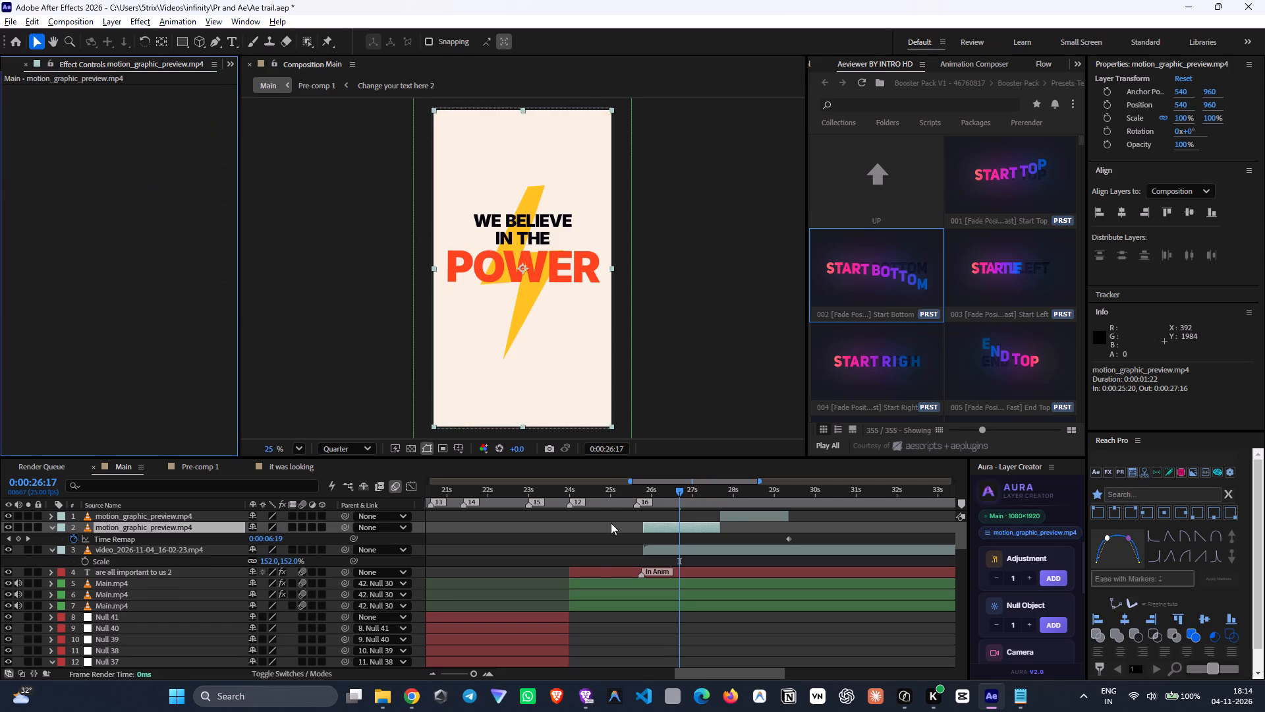
Apply the Color Key effect to the earlier motion graphic part and sample its cream background as the Key Color.
key(ctrl+space)
text(colo)
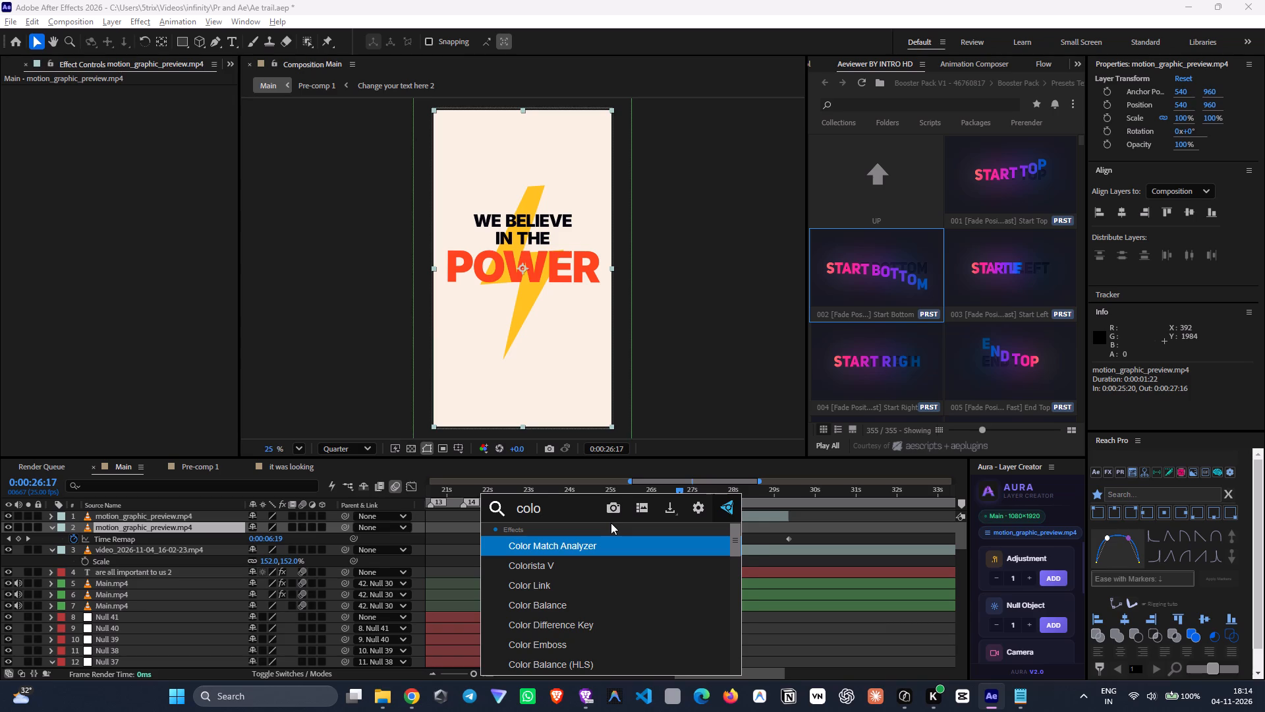
key(space)
key(BackSpace)
text(r k)
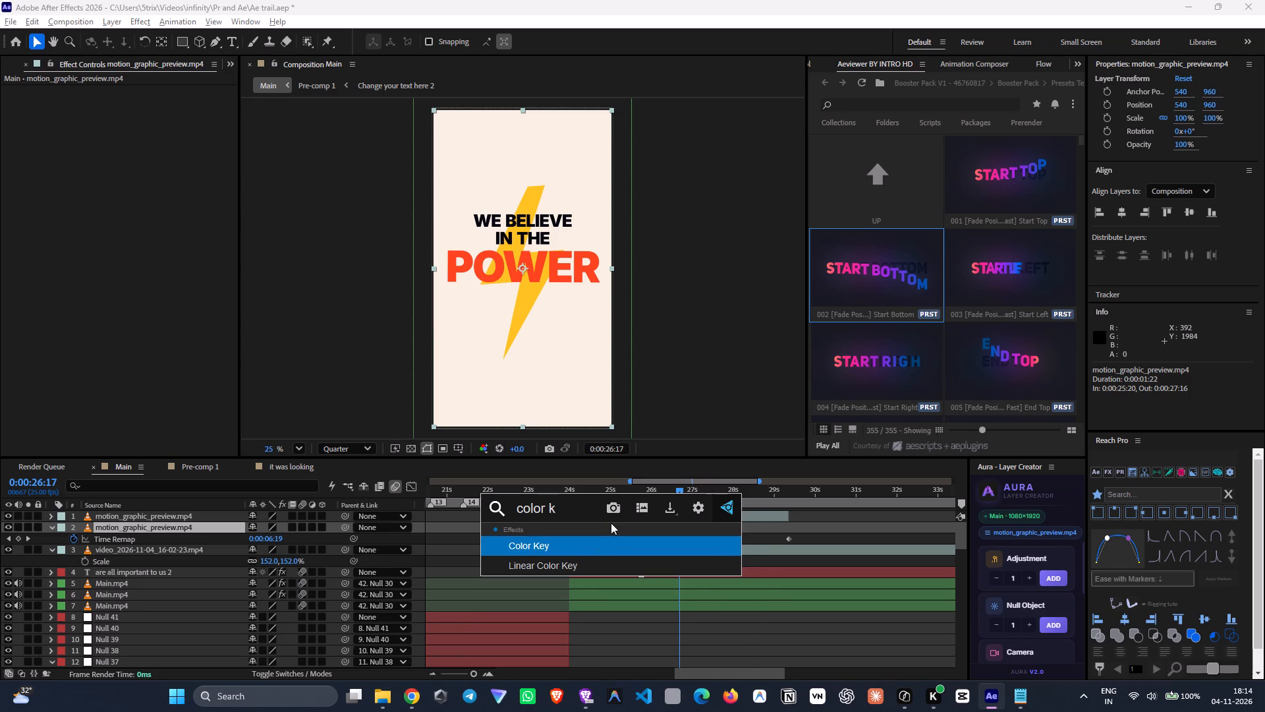
click(548, 543)
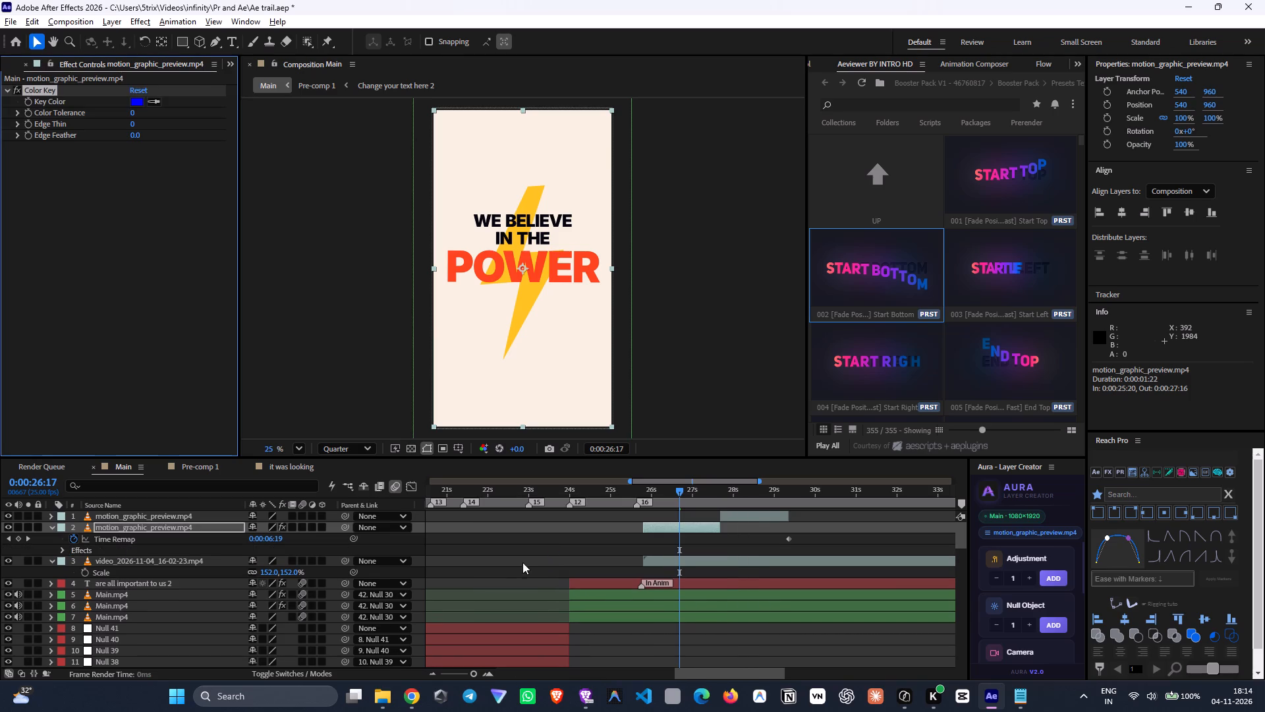
click(151, 102)
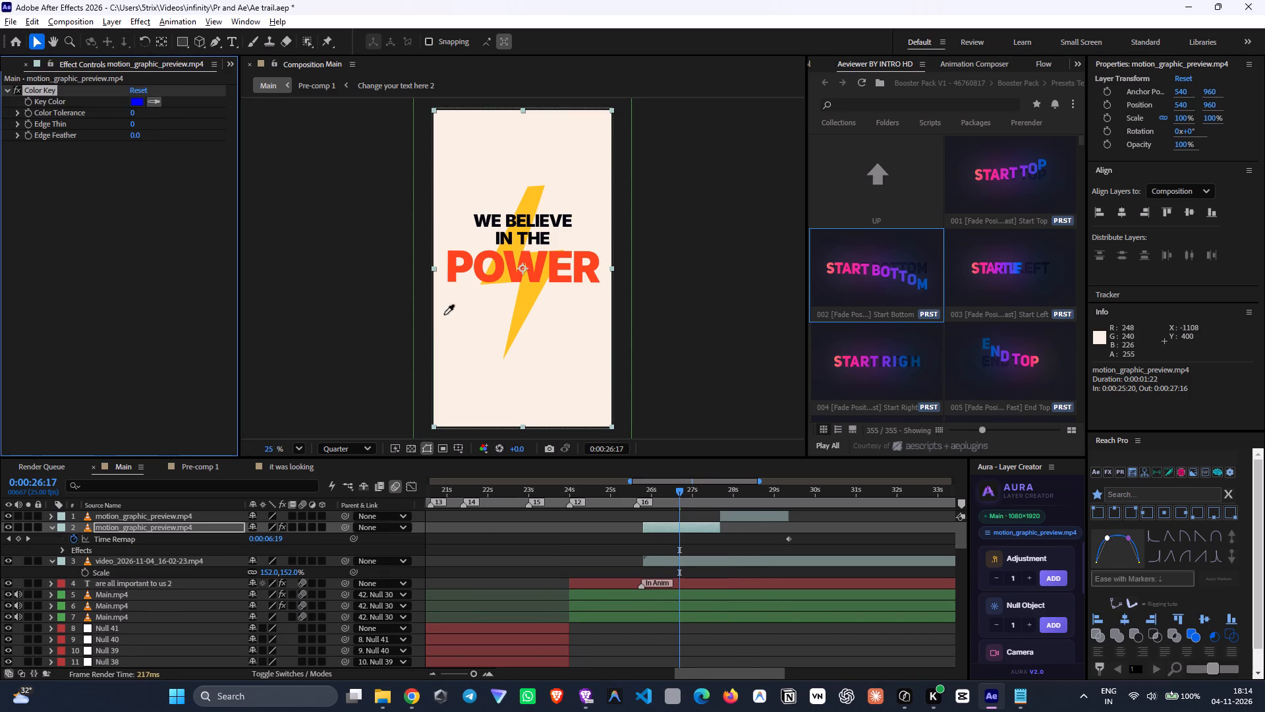
click(467, 319)
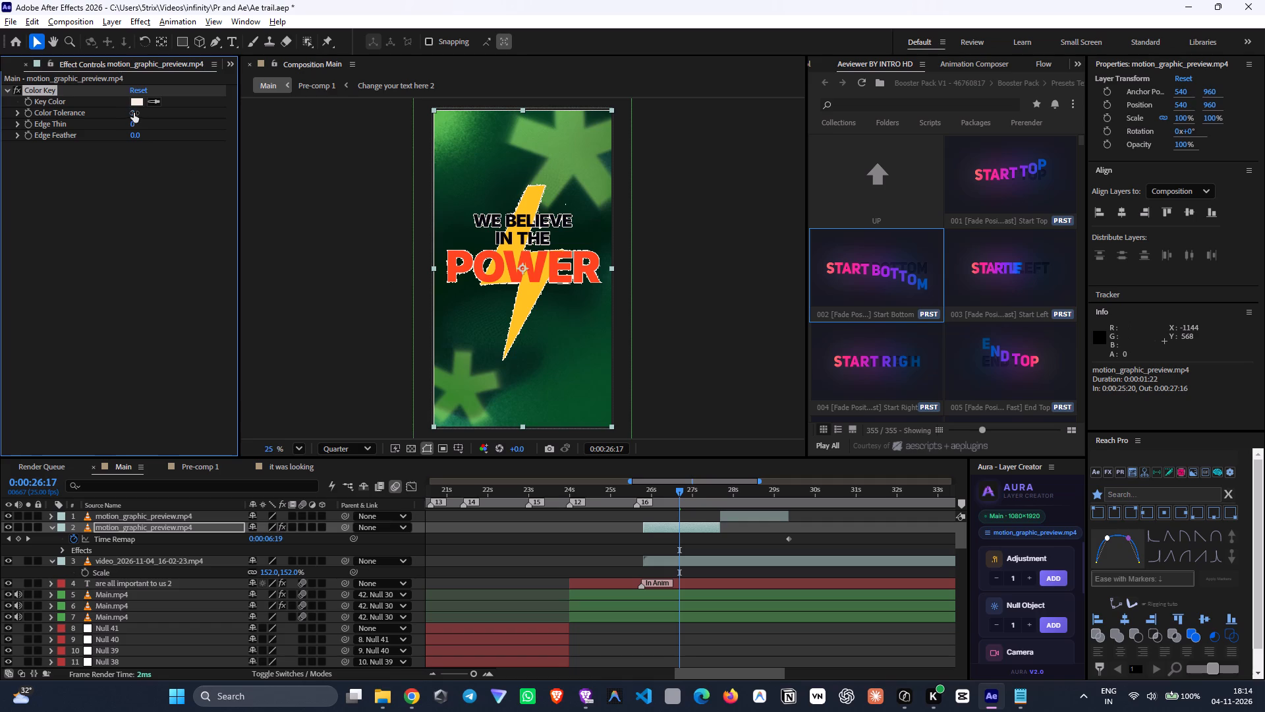
Raise the Color Key's Color Tolerance to 175 on the earlier motion graphic part.
drag(134, 113, 213, 125)
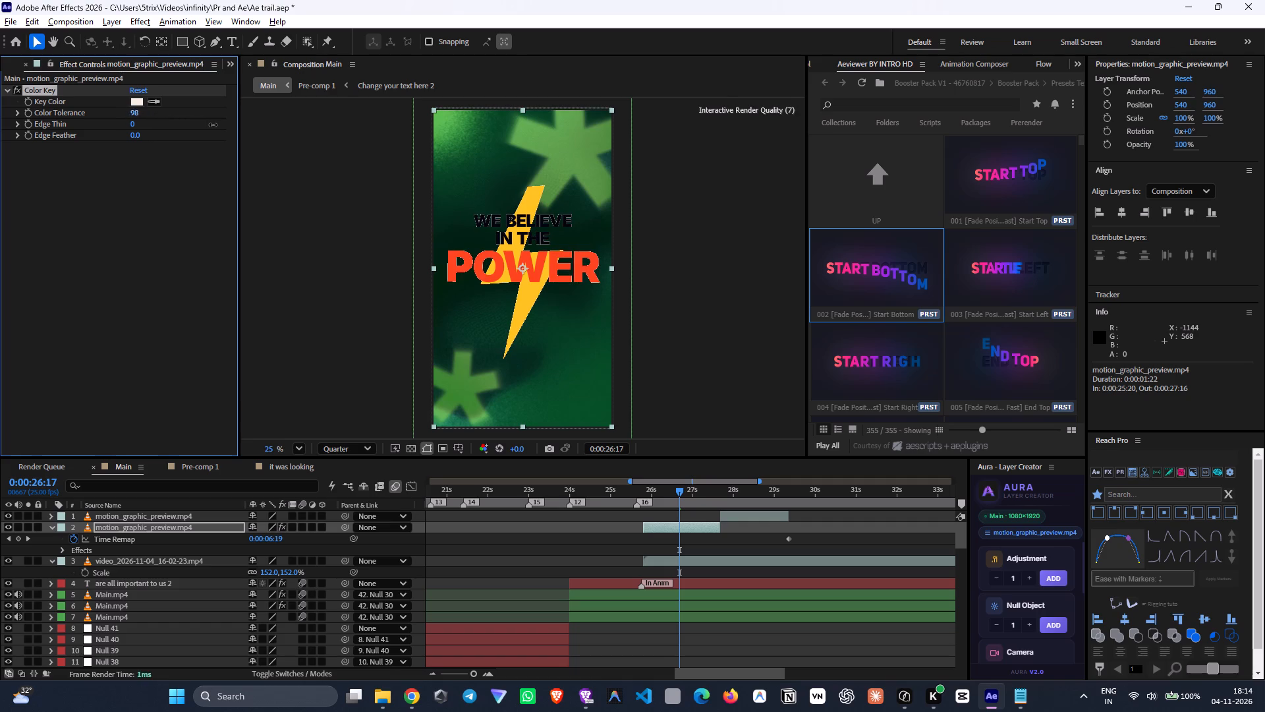
drag(213, 125, 277, 127)
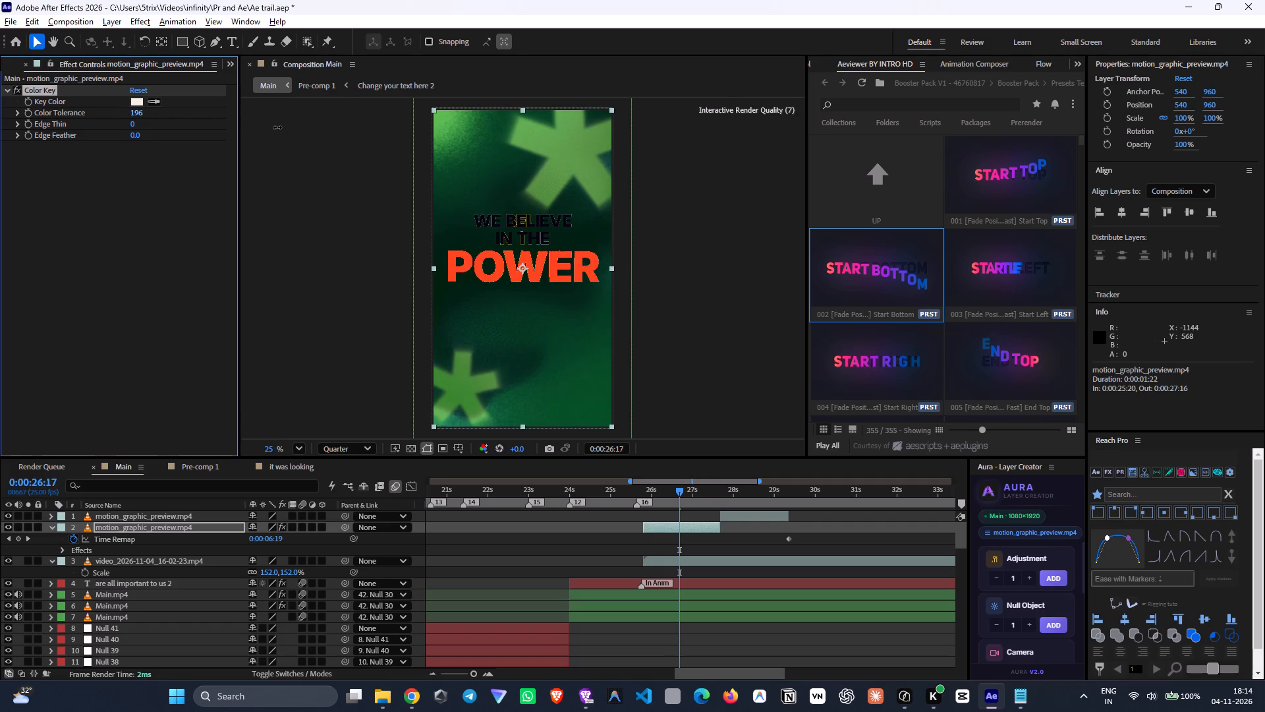
drag(277, 127, 264, 127)
Set the composition preview resolution to Full and inspect the edges of the keyed text and lightning bolt.
click(357, 446)
click(351, 486)
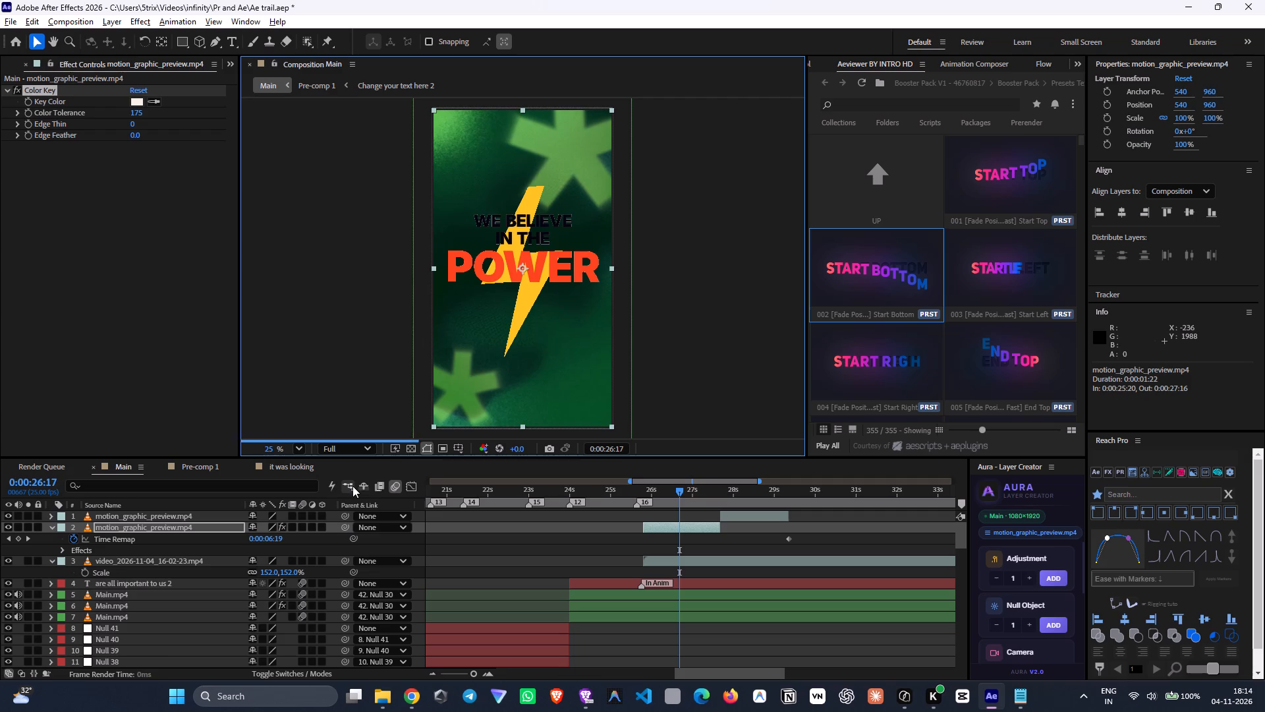
scroll(520, 268, up, 6)
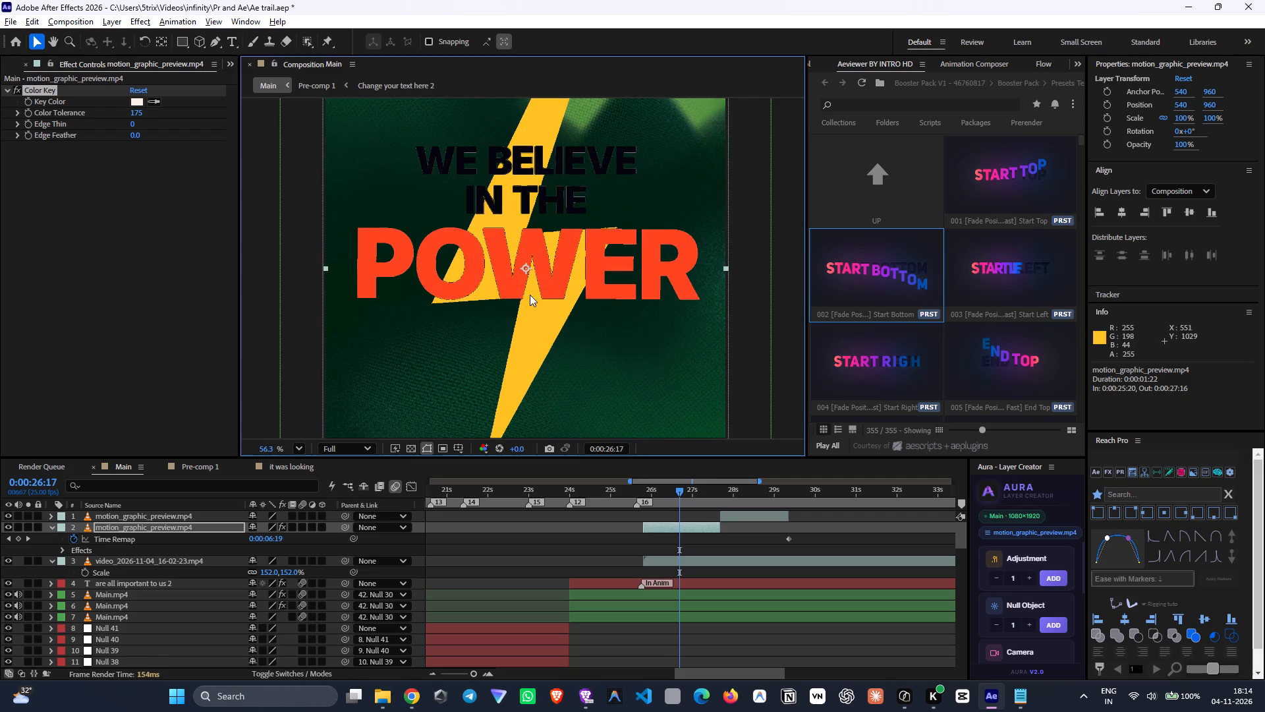
scroll(528, 307, down, 3)
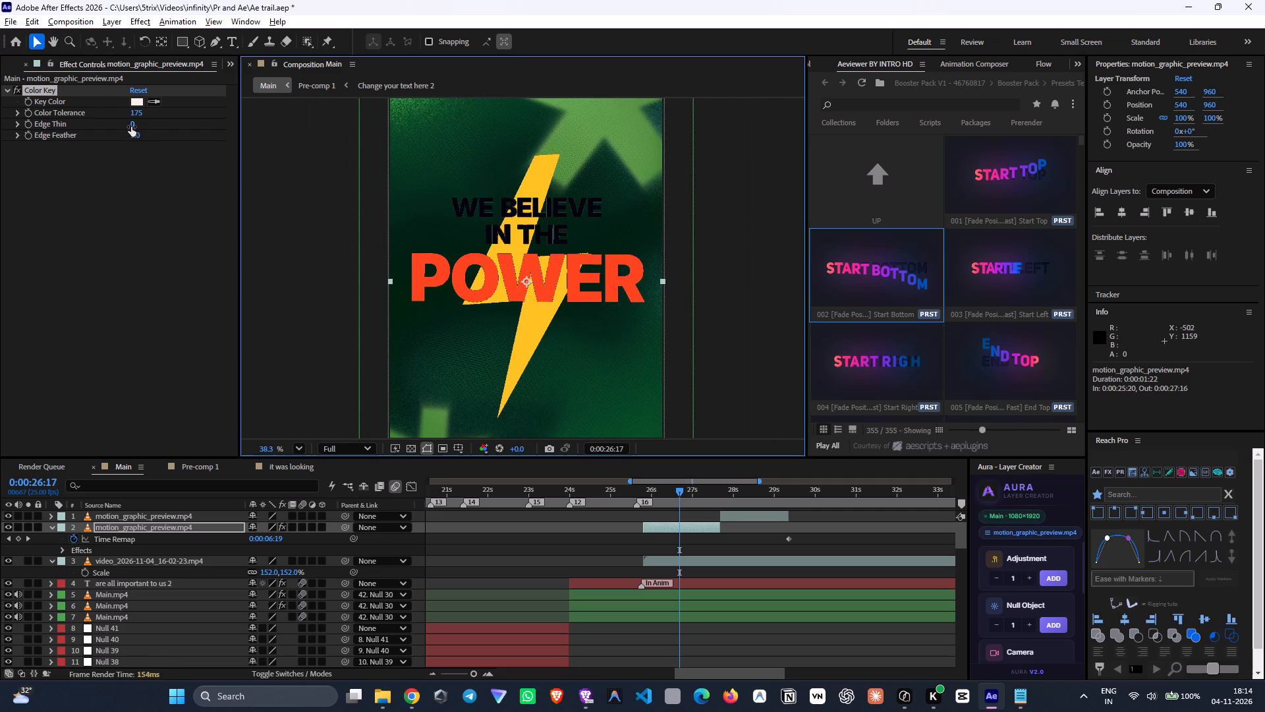
Set the Color Key's Edge Thin to -5 and Edge Feather to 3.3.
drag(131, 127, 126, 134)
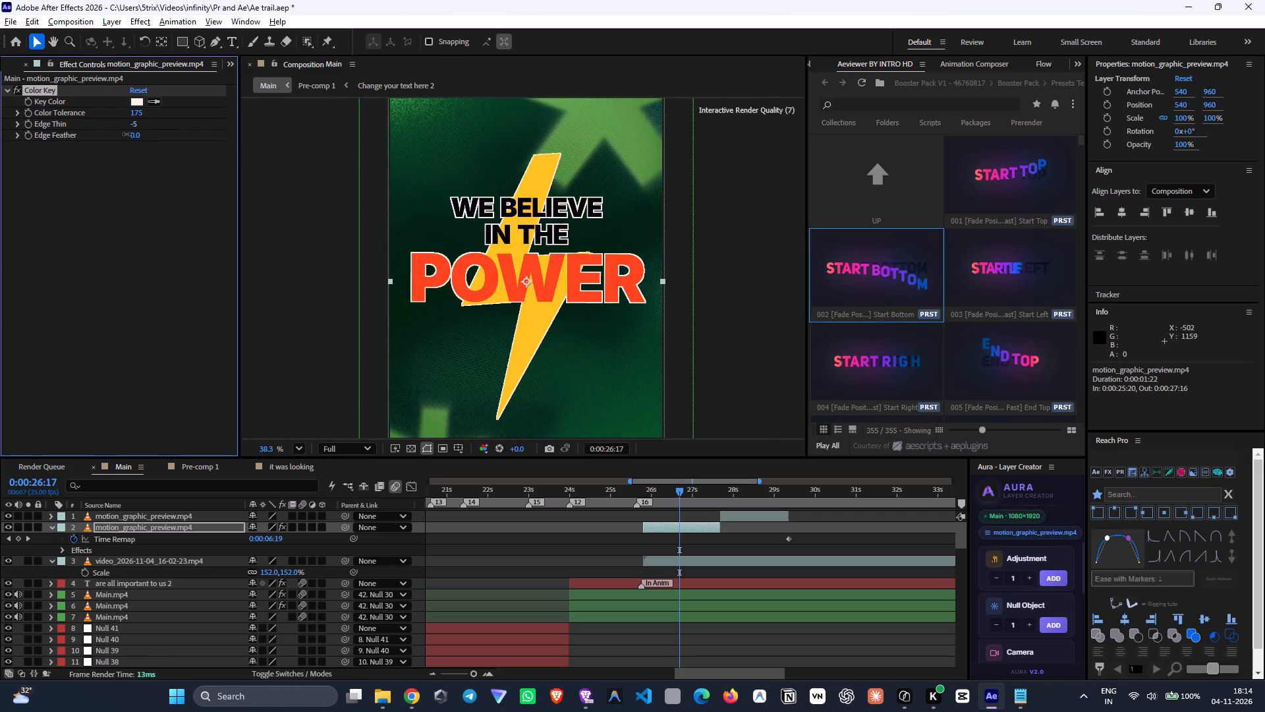
drag(126, 134, 132, 137)
drag(136, 135, 147, 136)
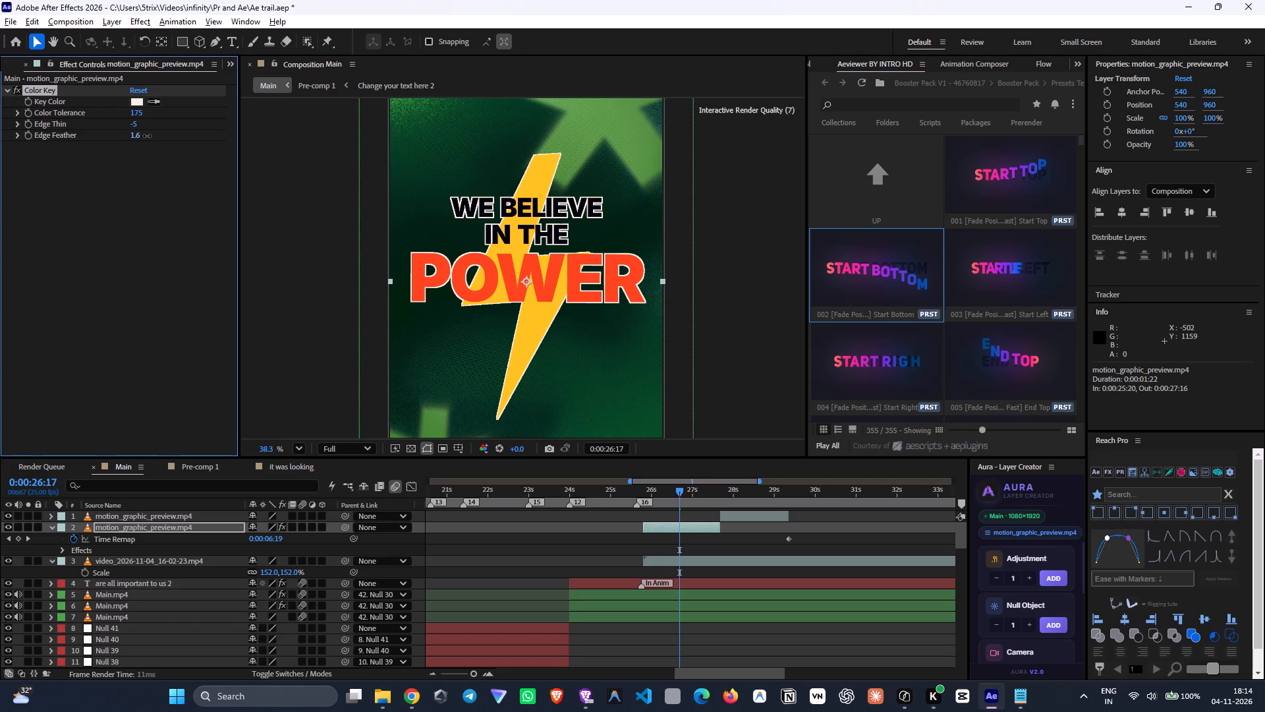
drag(147, 136, 110, 138)
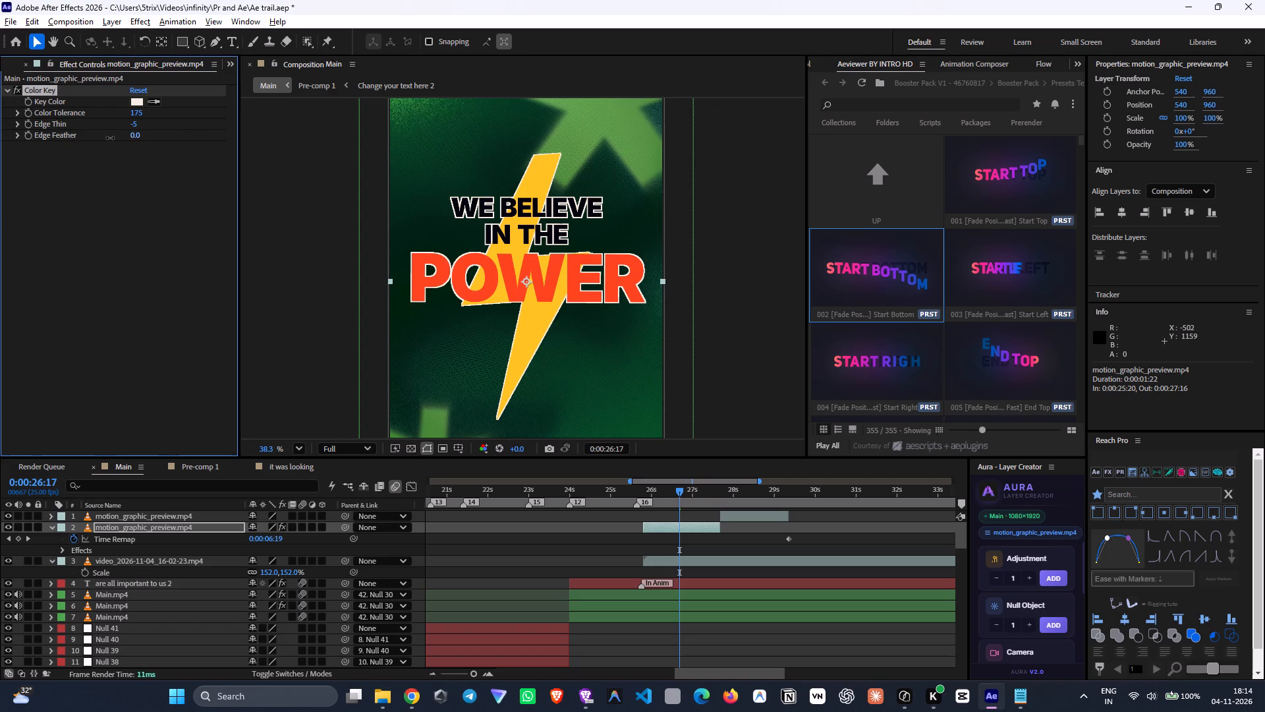
drag(110, 138, 136, 142)
Scrub through the keyed "We believe in the power" scene and the following dark scene to check the composite.
drag(672, 498, 676, 499)
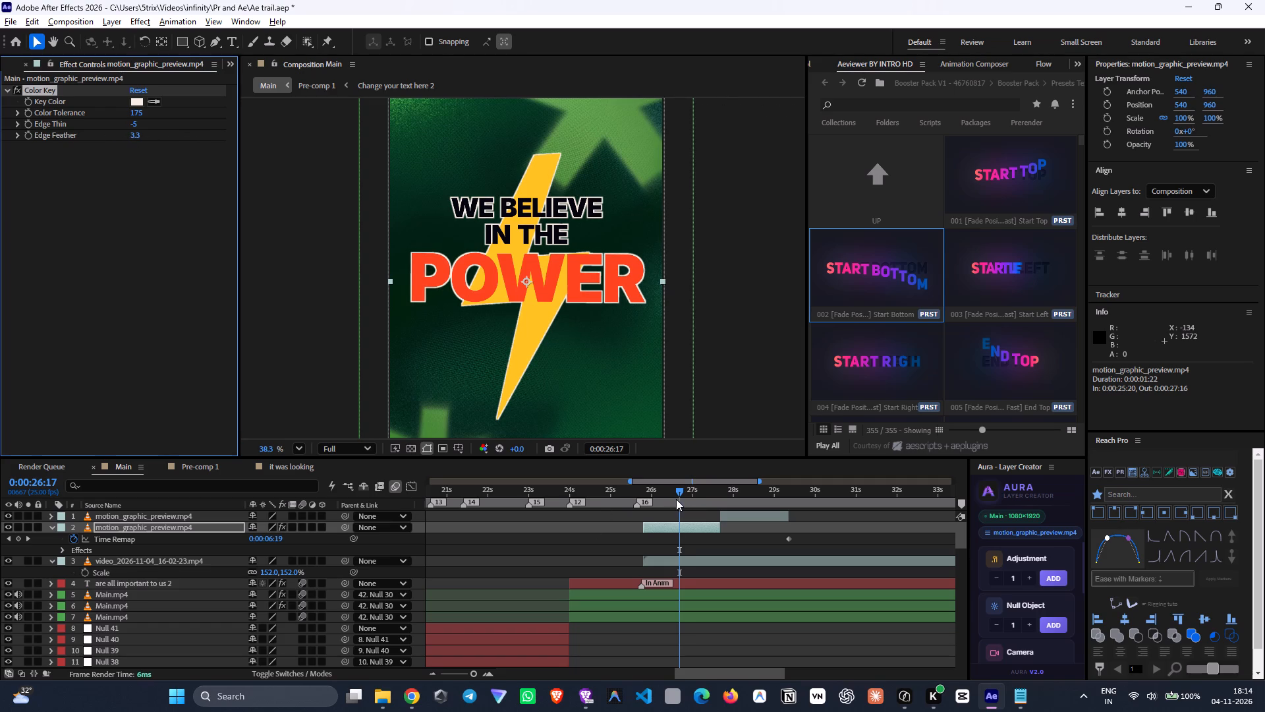
drag(676, 499, 720, 502)
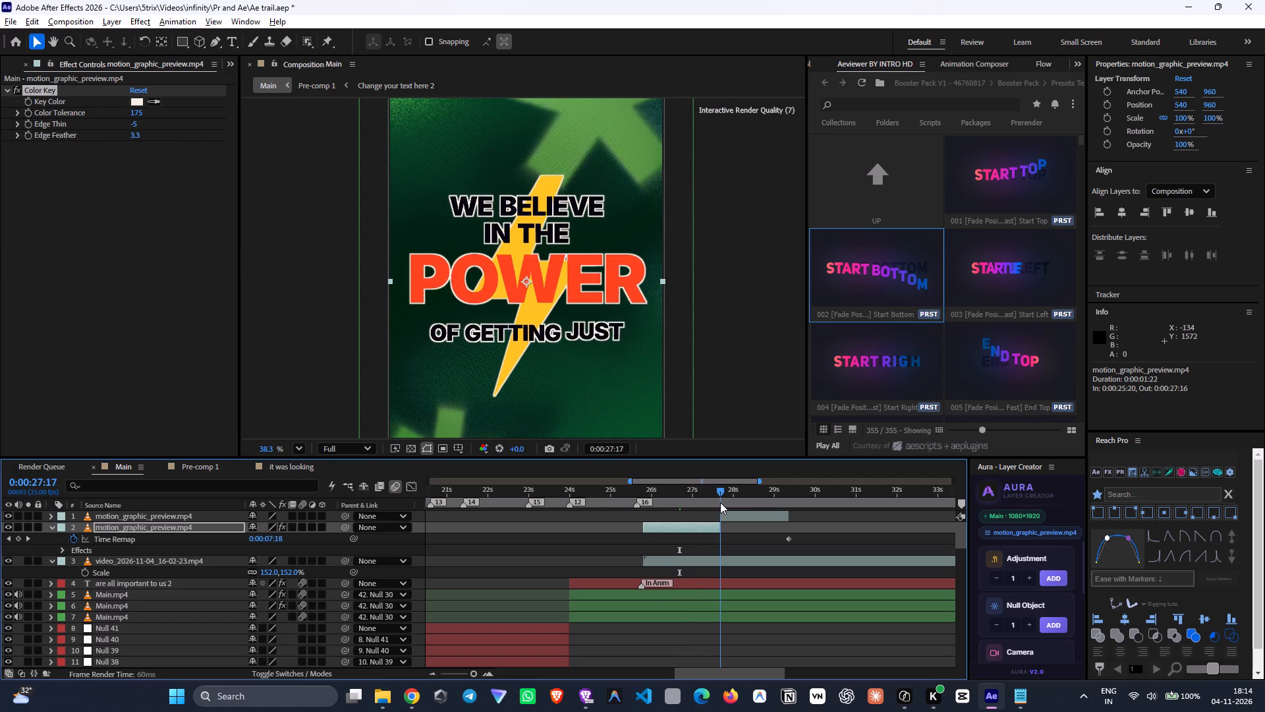
drag(720, 502, 710, 506)
scroll(517, 286, down, 3)
drag(684, 503, 676, 503)
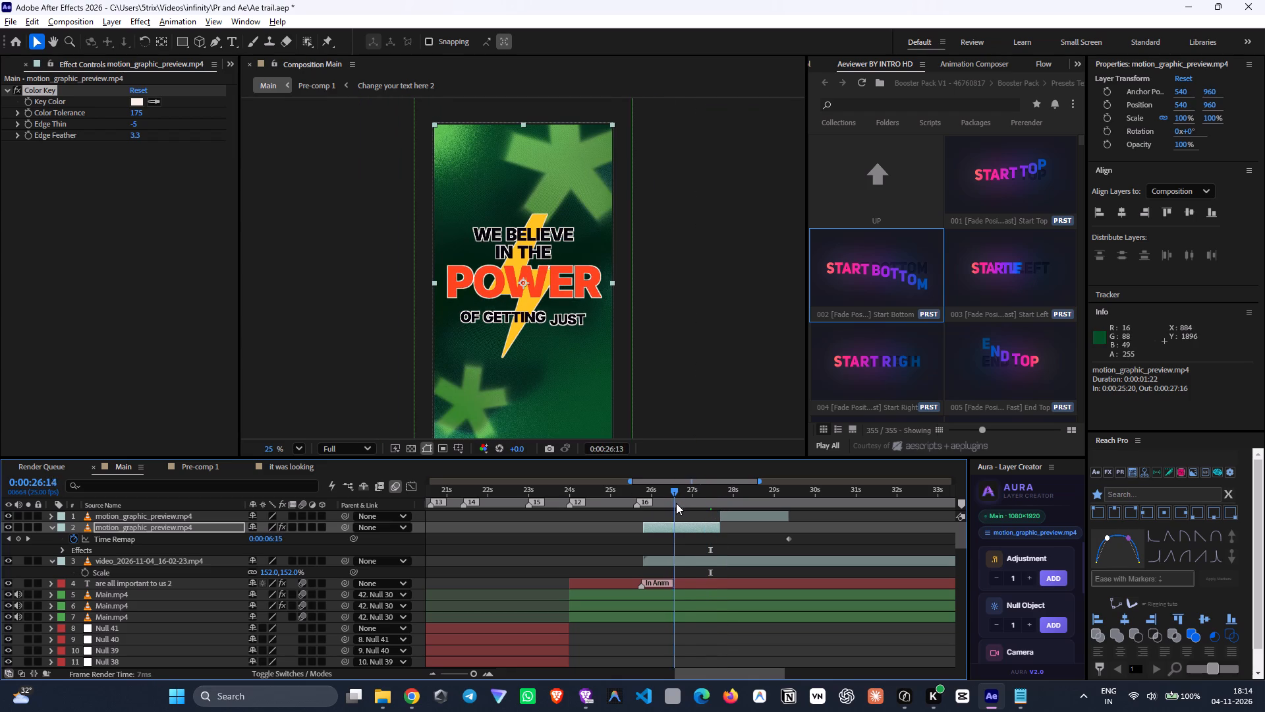
drag(676, 503, 704, 511)
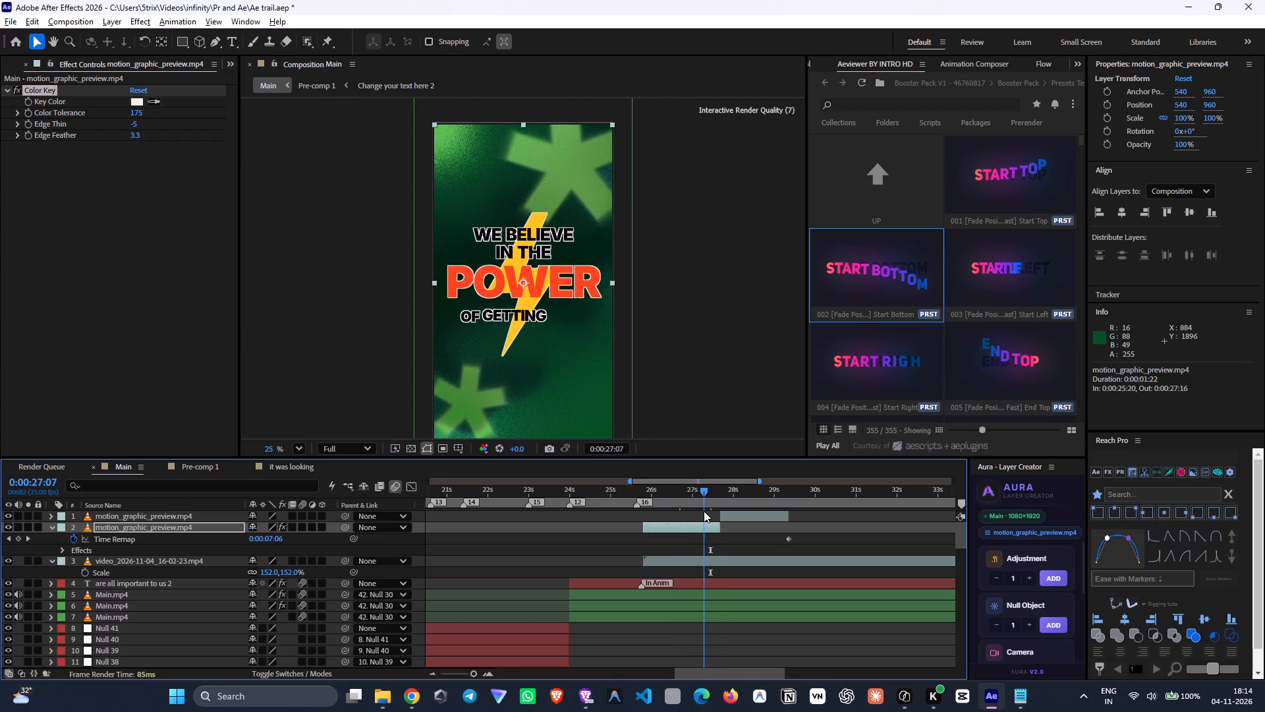
drag(704, 511, 723, 515)
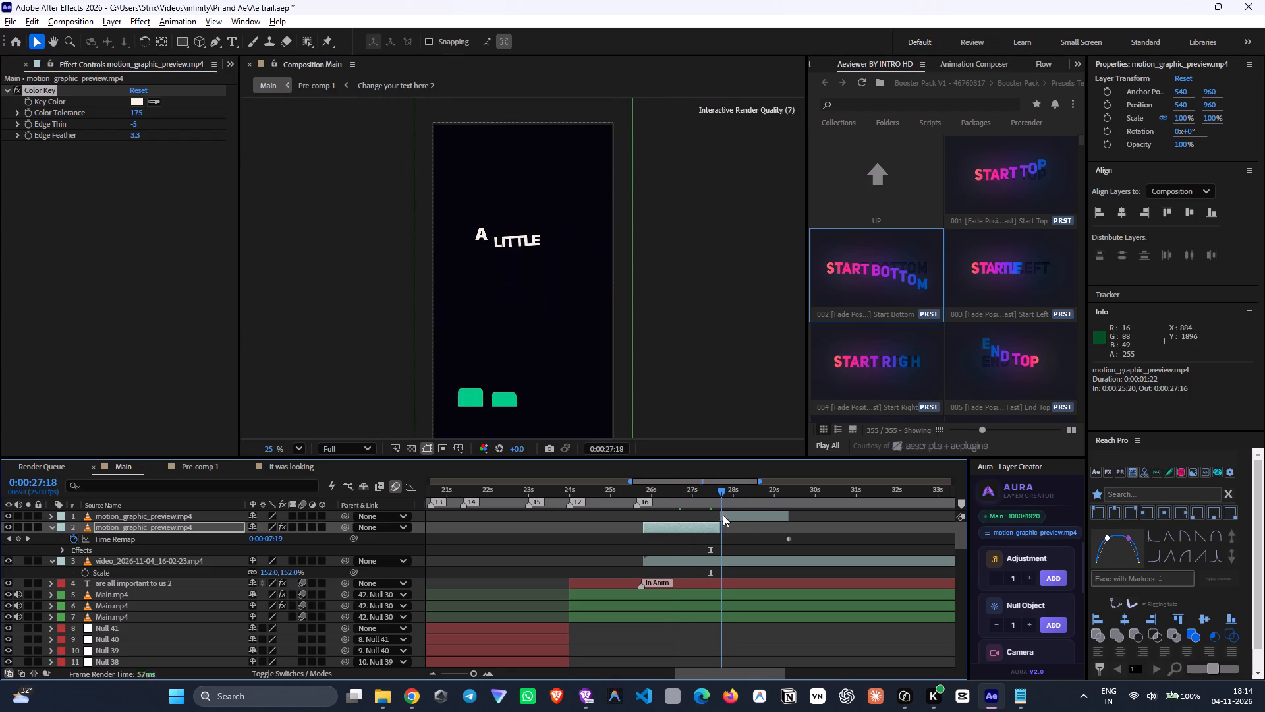
drag(723, 515, 742, 530)
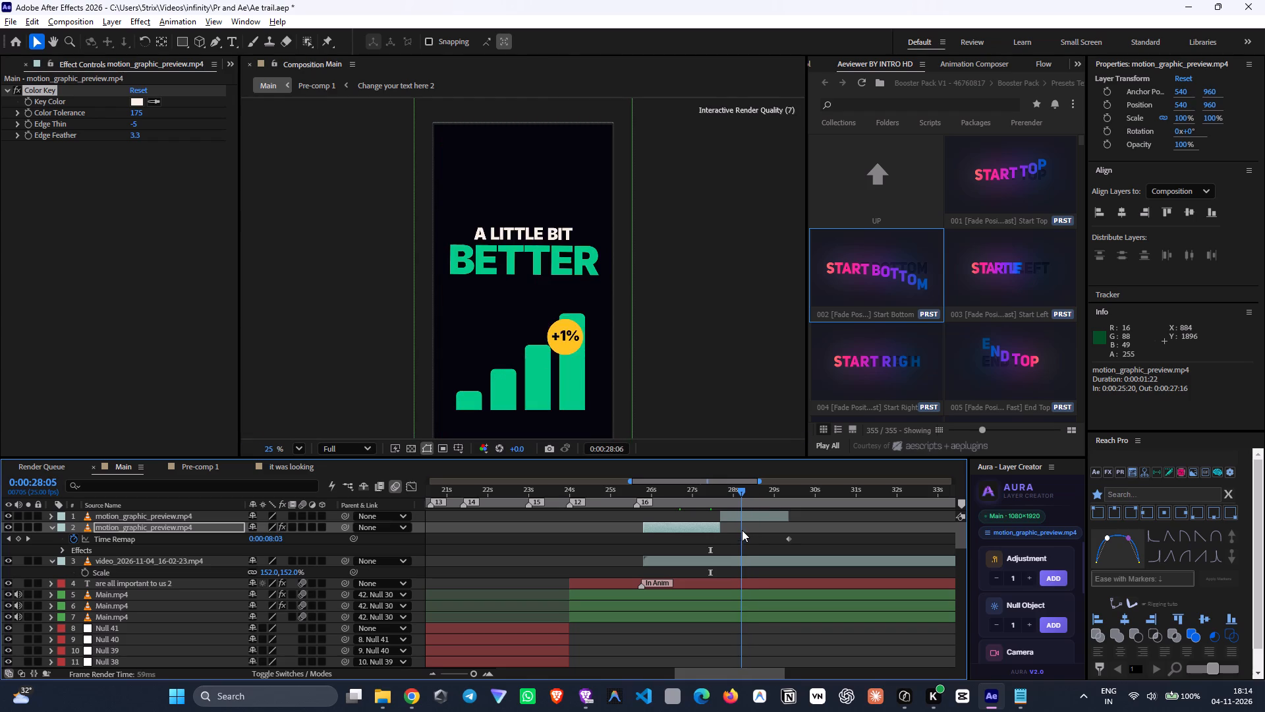
drag(742, 530, 733, 539)
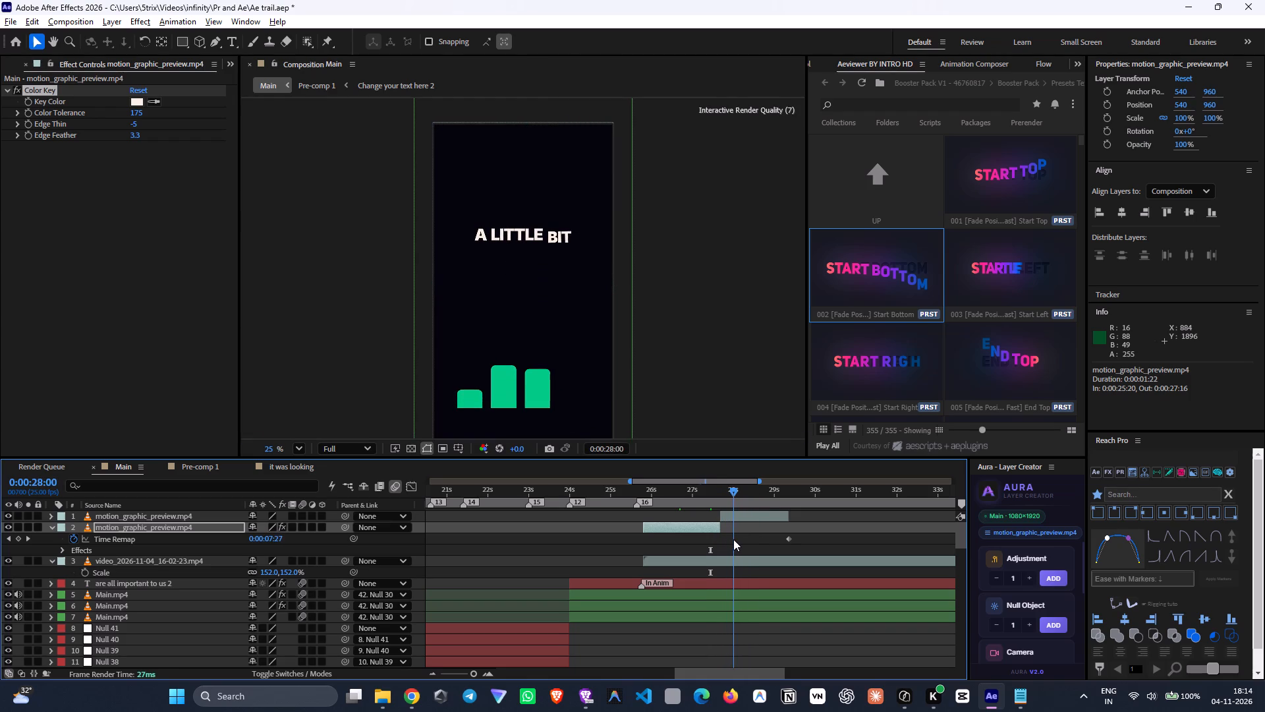
Split the green background video at 0:00:27:17 and delete the part after the cut.
drag(733, 539, 720, 539)
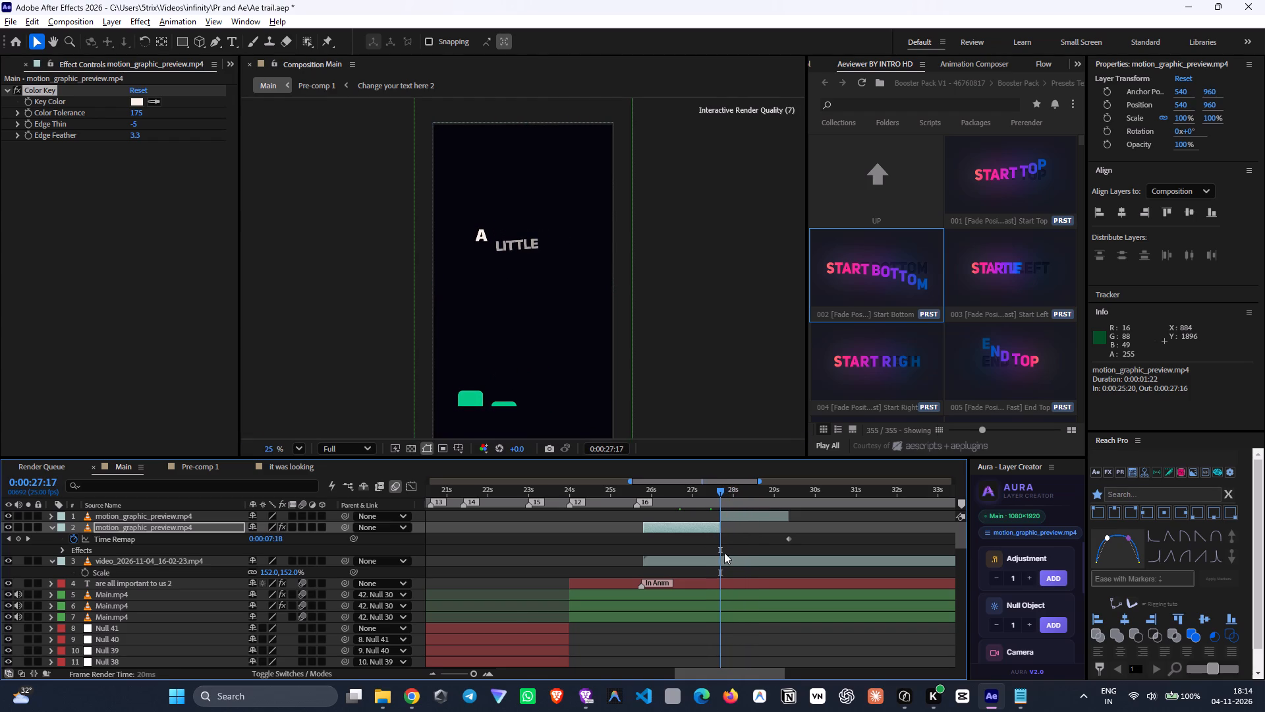
click(733, 564)
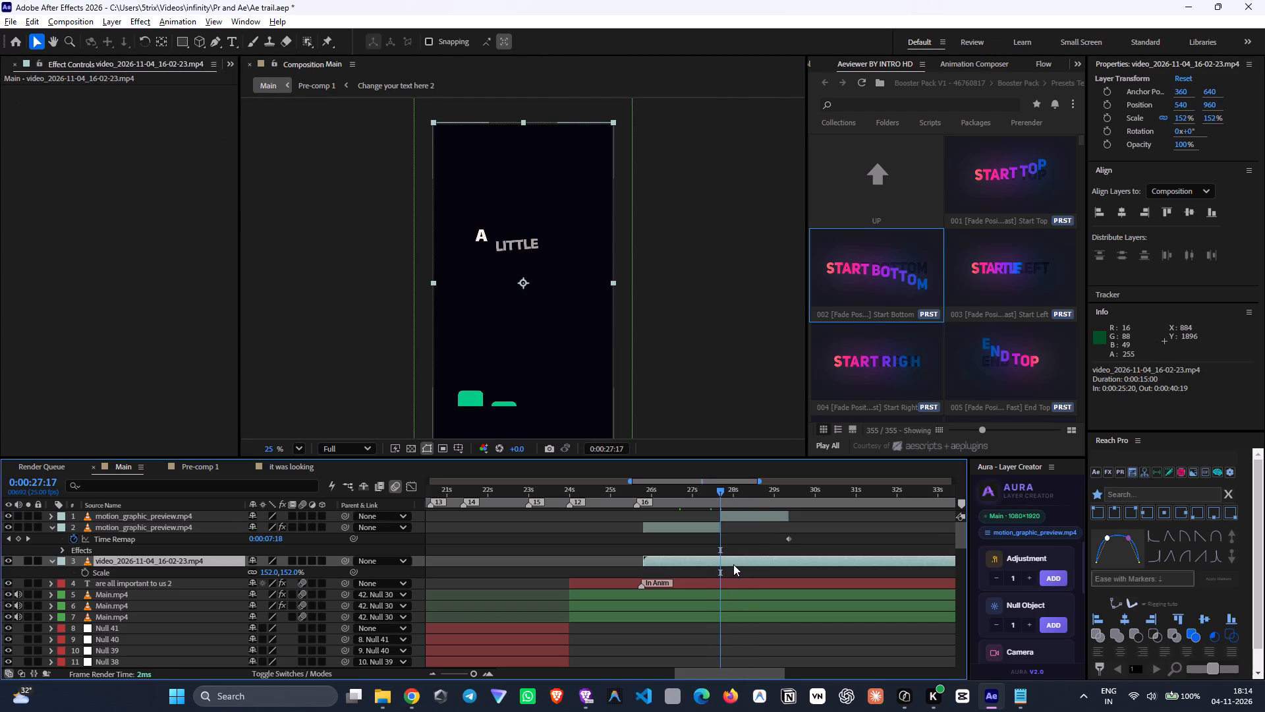
key(ctrl+shift+d)
key(Delete)
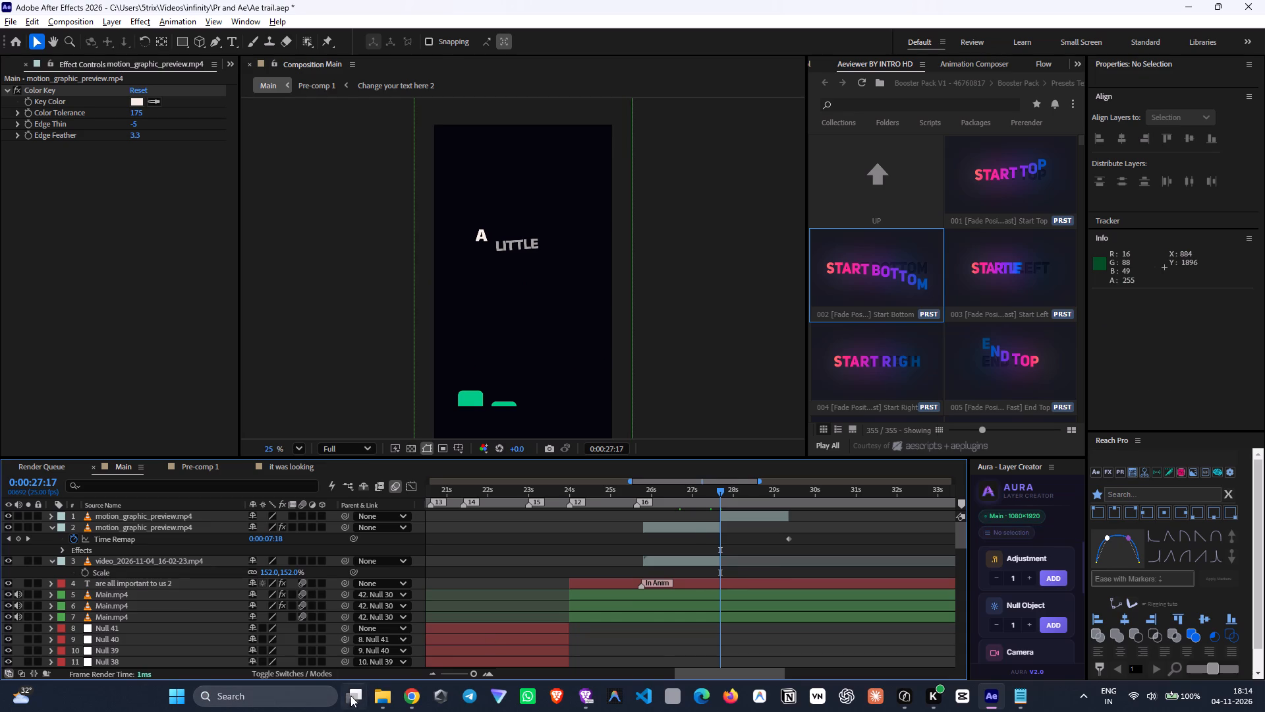
Add video_2026-11-04_16-01-48 from the Assets folder, starting at 0:00:27:17 and stacked below the motion graphic layers.
click(375, 696)
drag(1210, 298, 1208, 345)
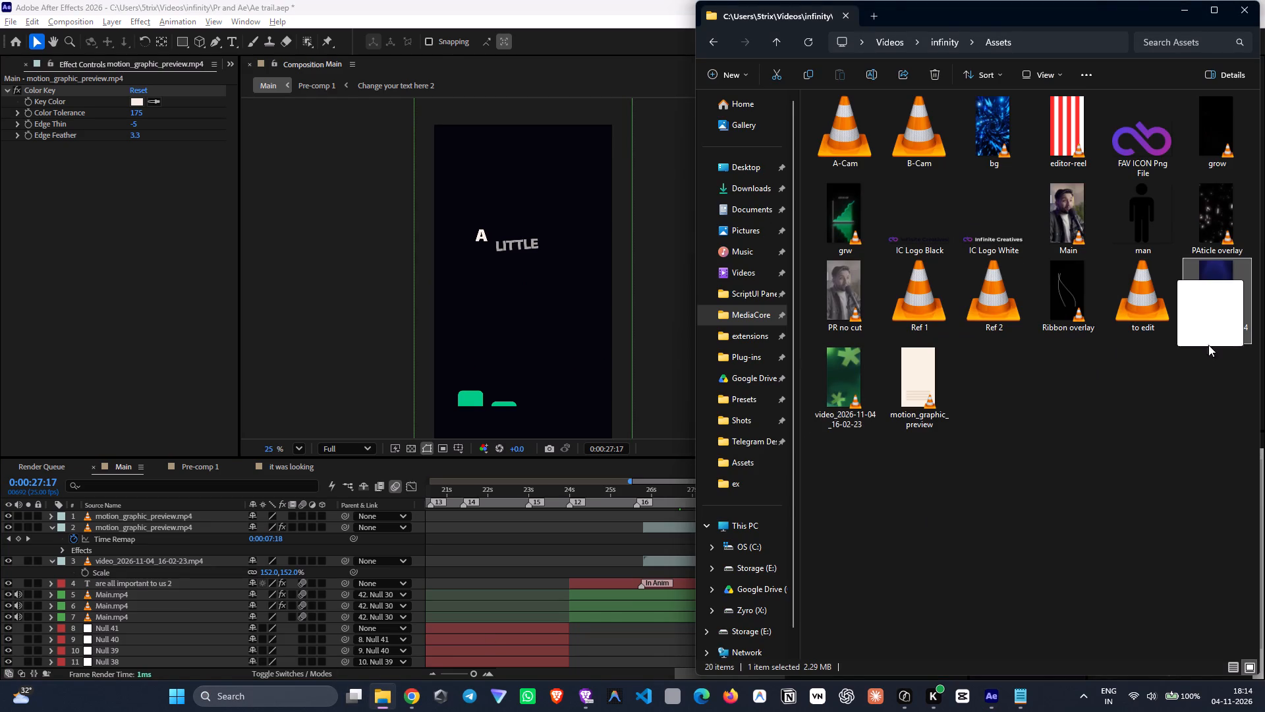
drag(1208, 345, 661, 531)
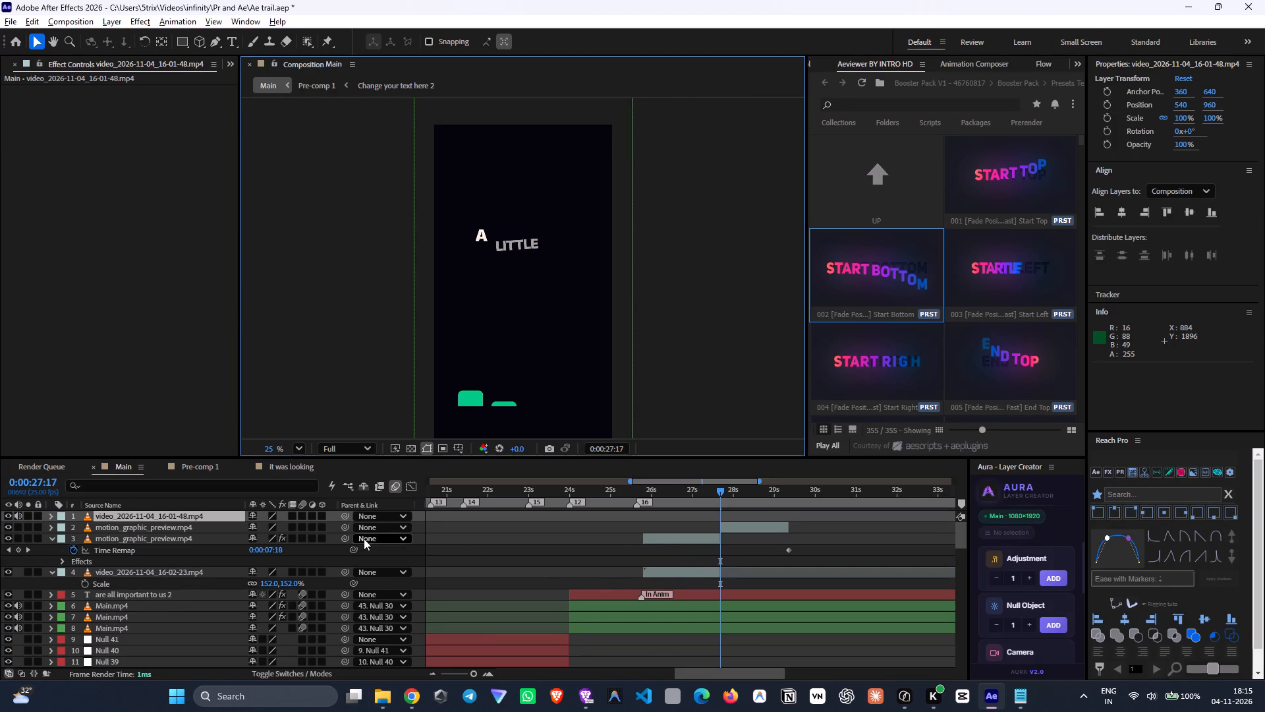
key(bracketleft)
drag(182, 519, 192, 552)
Split the later motion graphic part at 0:00:28:14, where the green "Every" scene covers the frame.
click(736, 516)
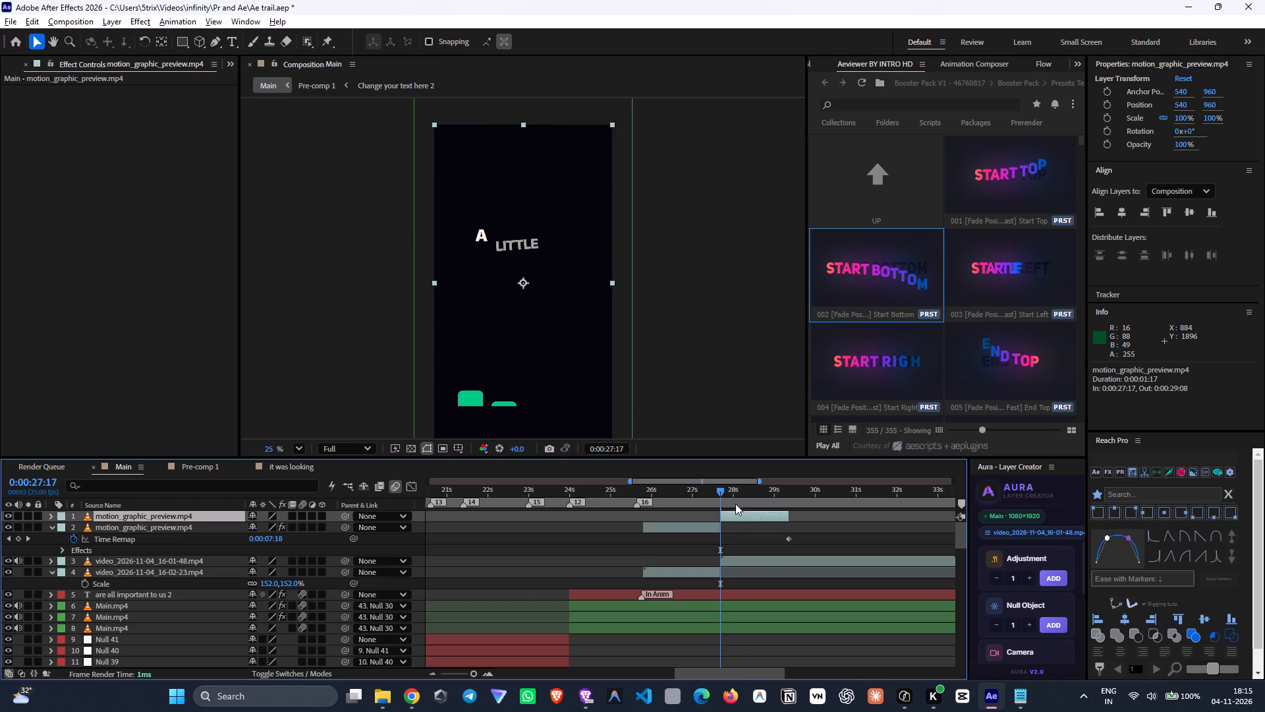
drag(735, 503, 753, 507)
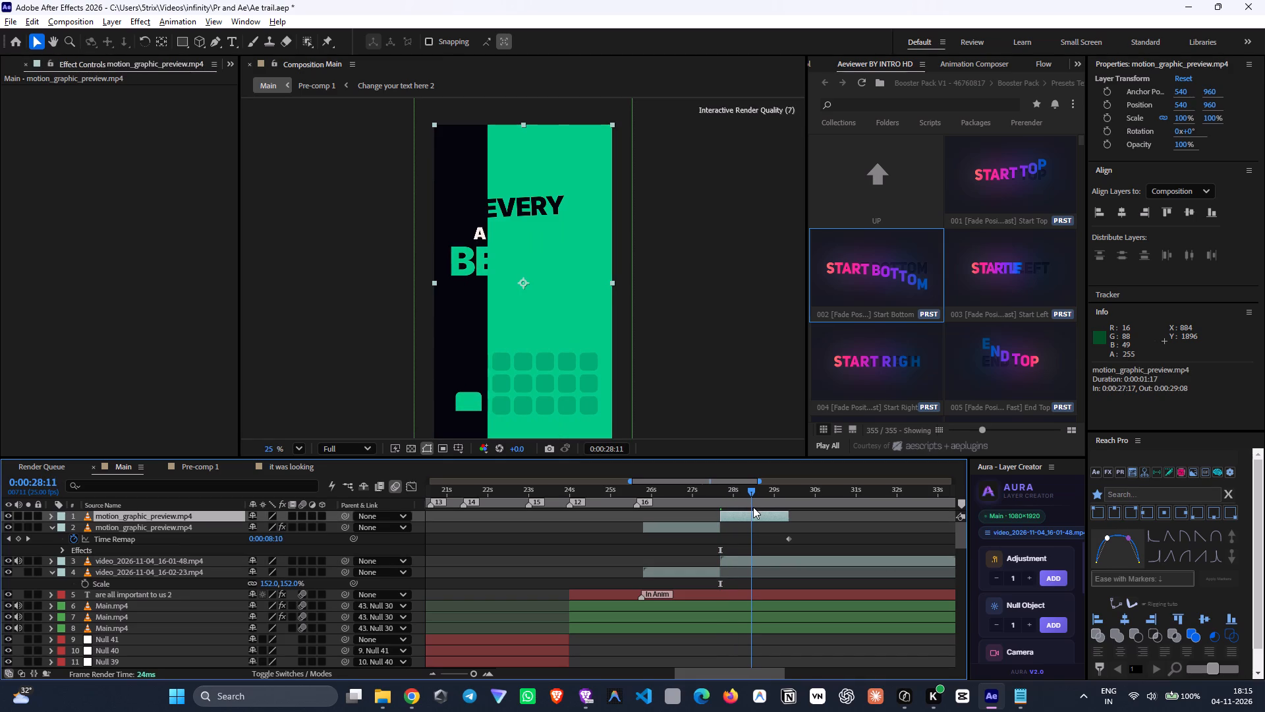
drag(753, 507, 755, 512)
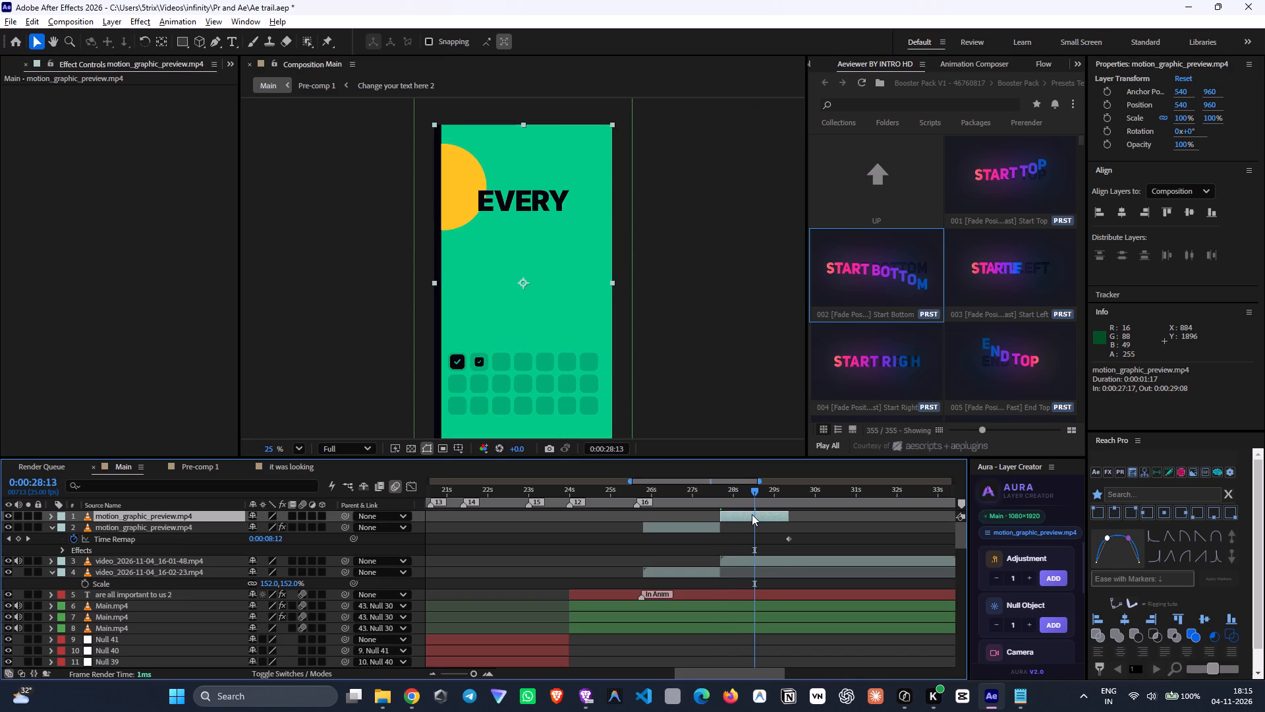
key(ctrl+Right)
key(ctrl+shift+d)
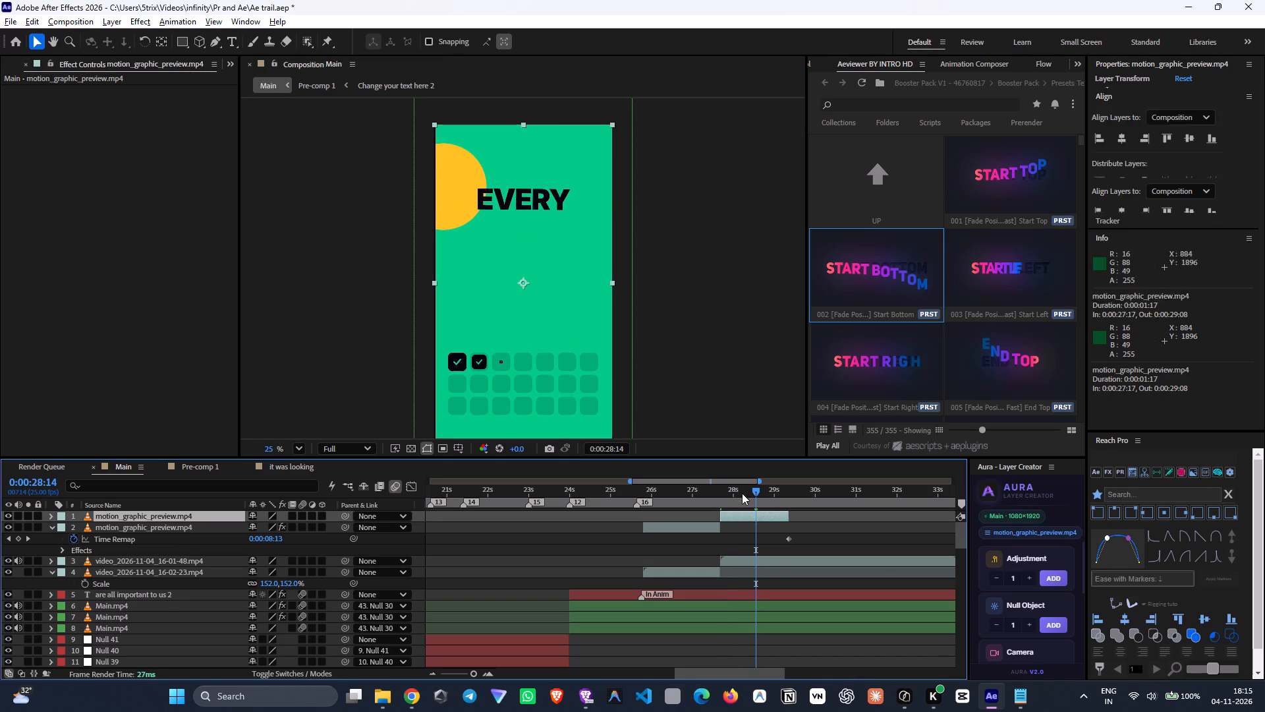
At 0:00:27:24, apply Color Key to the "A little bit" motion graphic part and sample its dark background as the Key Color.
drag(741, 503, 731, 500)
click(739, 529)
key(ctrl+space)
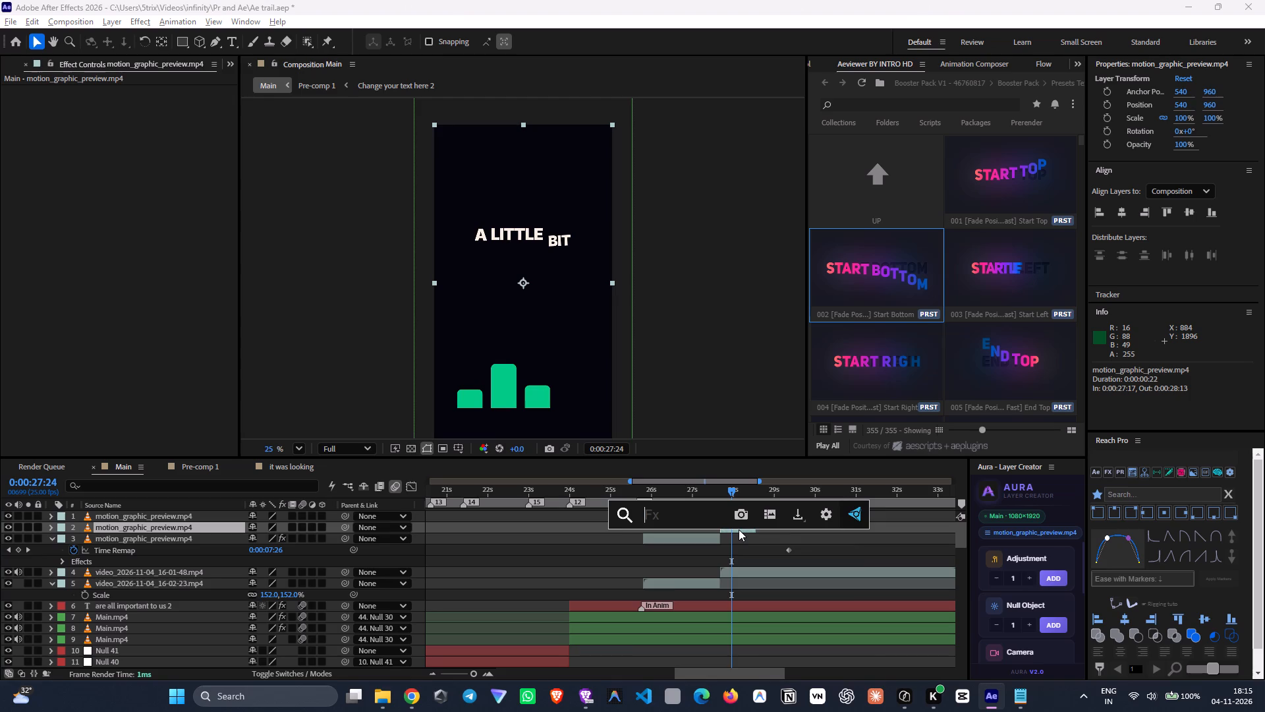
text(color kry)
key(Return)
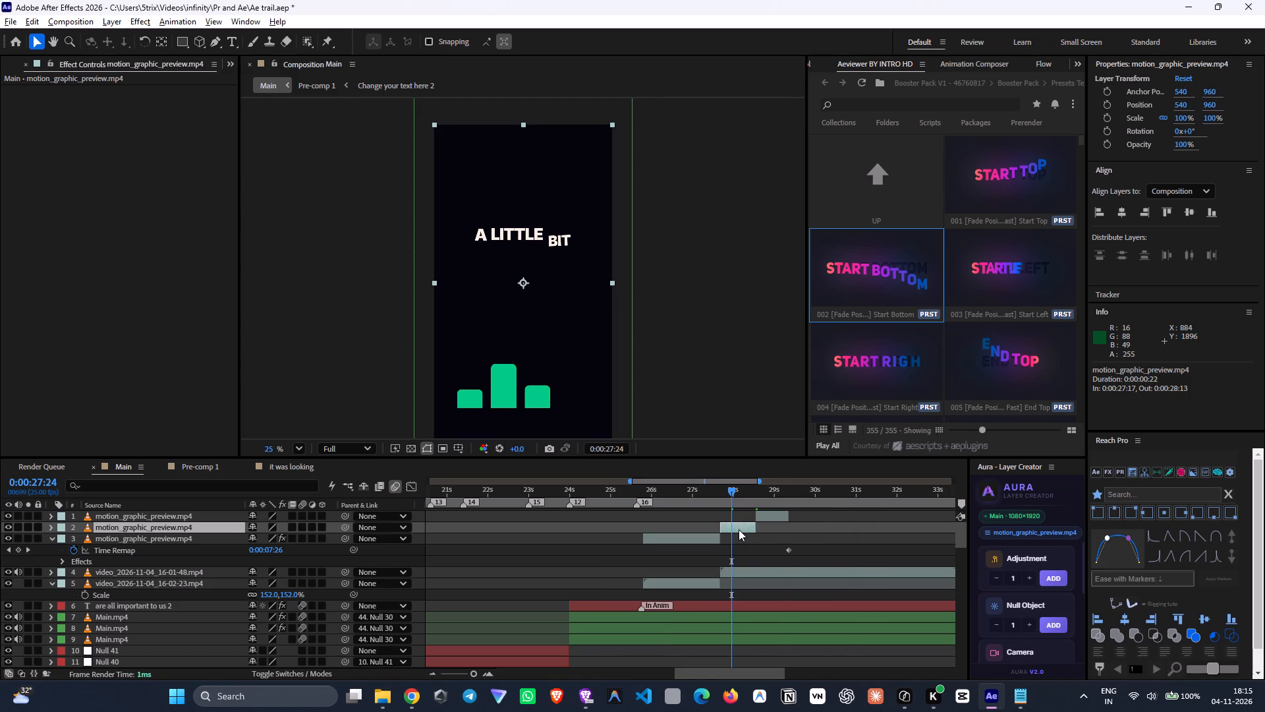
key(ctrl+space)
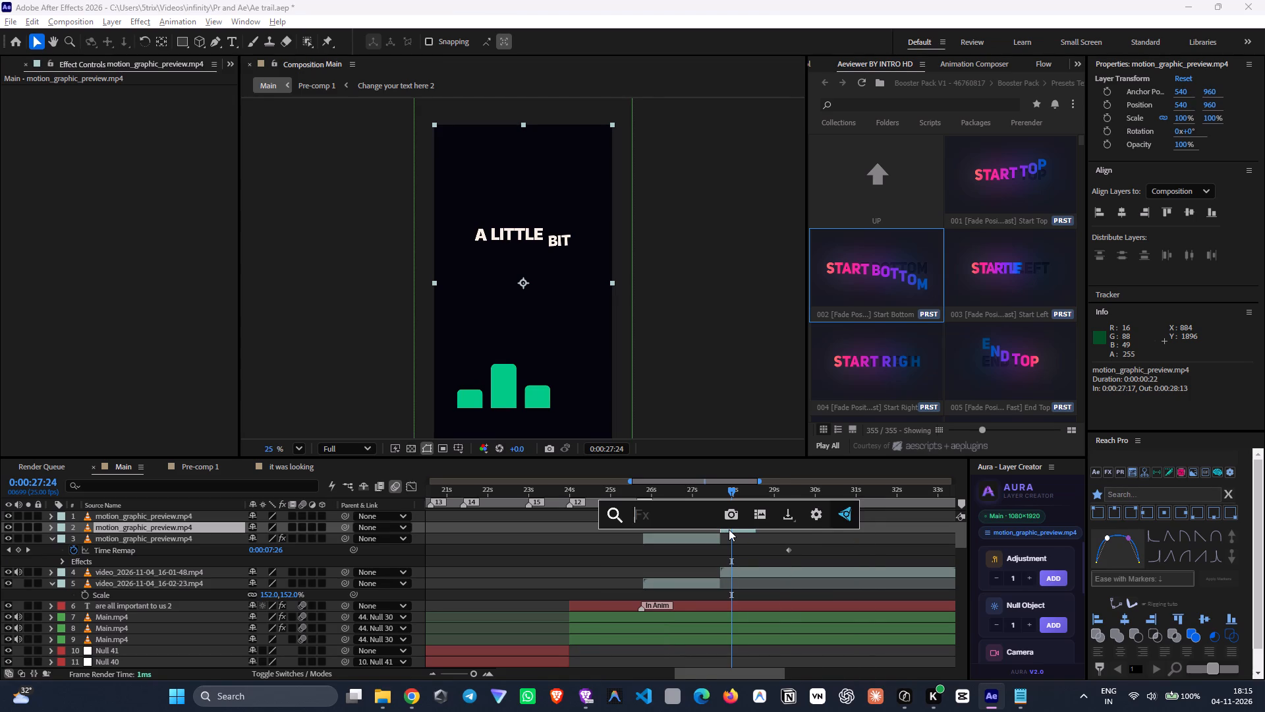
text(color k)
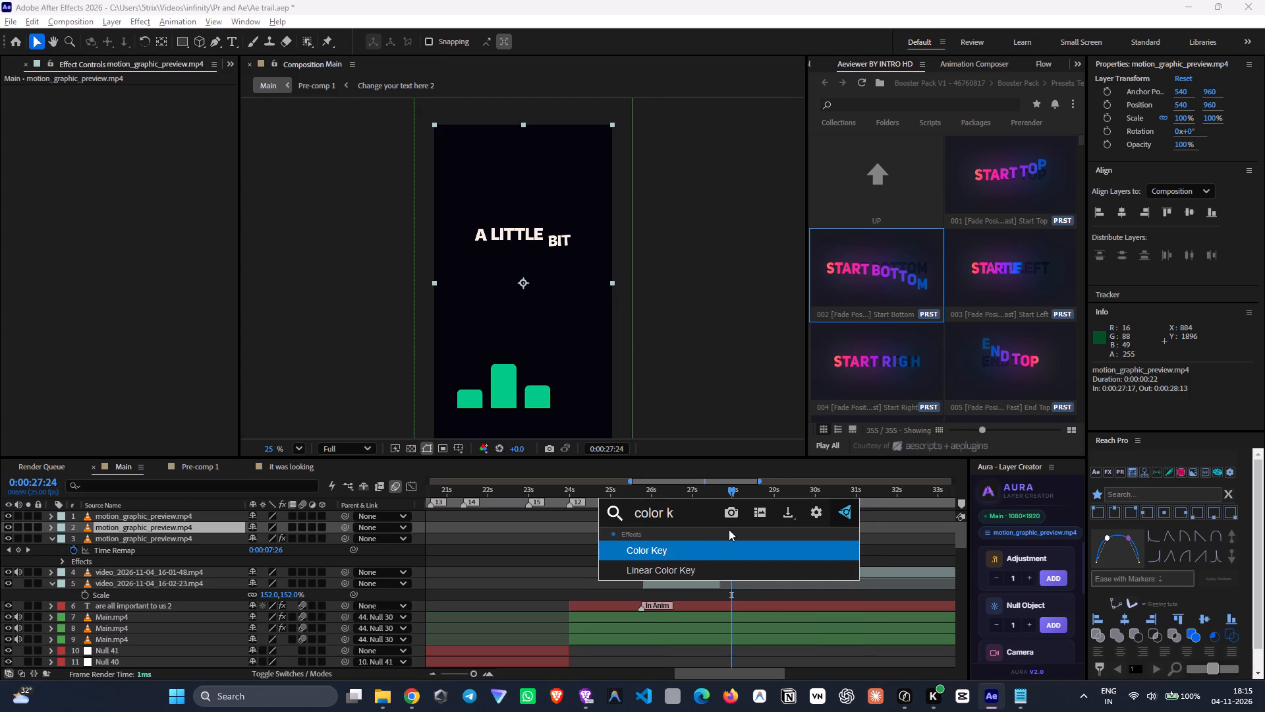
key(Return)
click(153, 102)
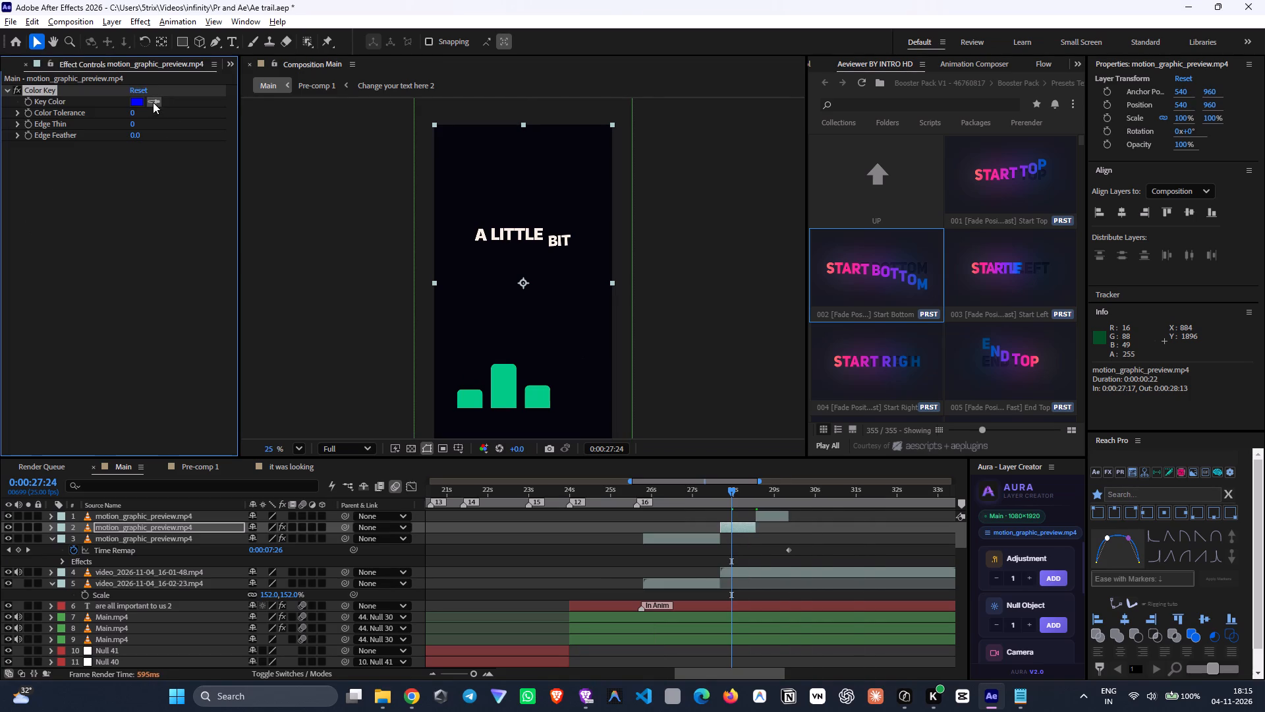
click(498, 319)
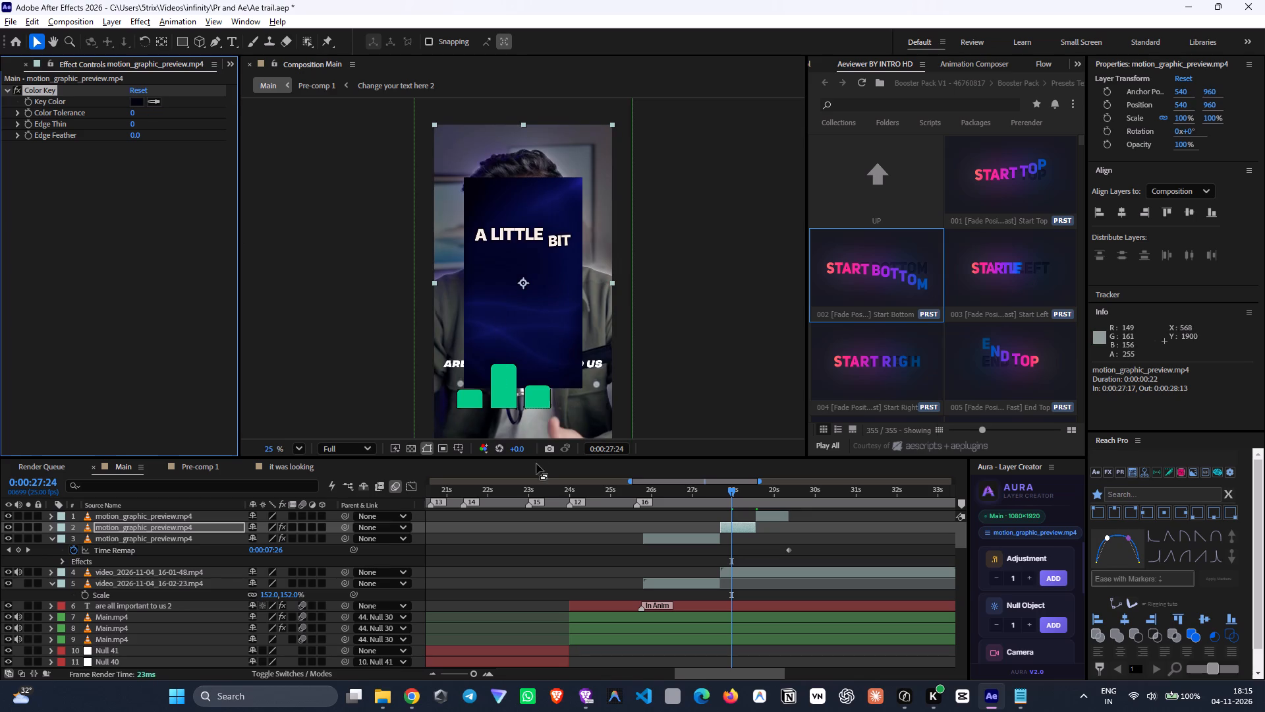
Set the Color Key on the "A little bit" motion graphic part to Edge Thin -5, Edge Feather 3.3 and Color Tolerance 25.
click(673, 587)
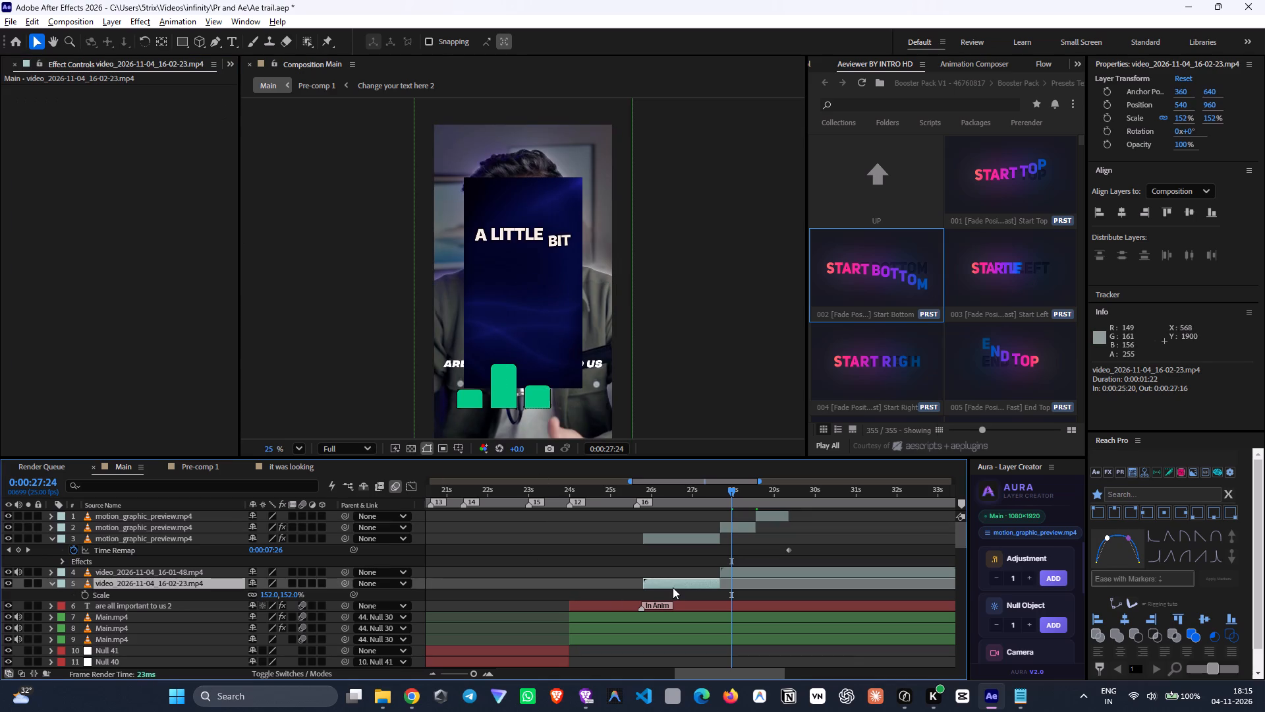
click(685, 541)
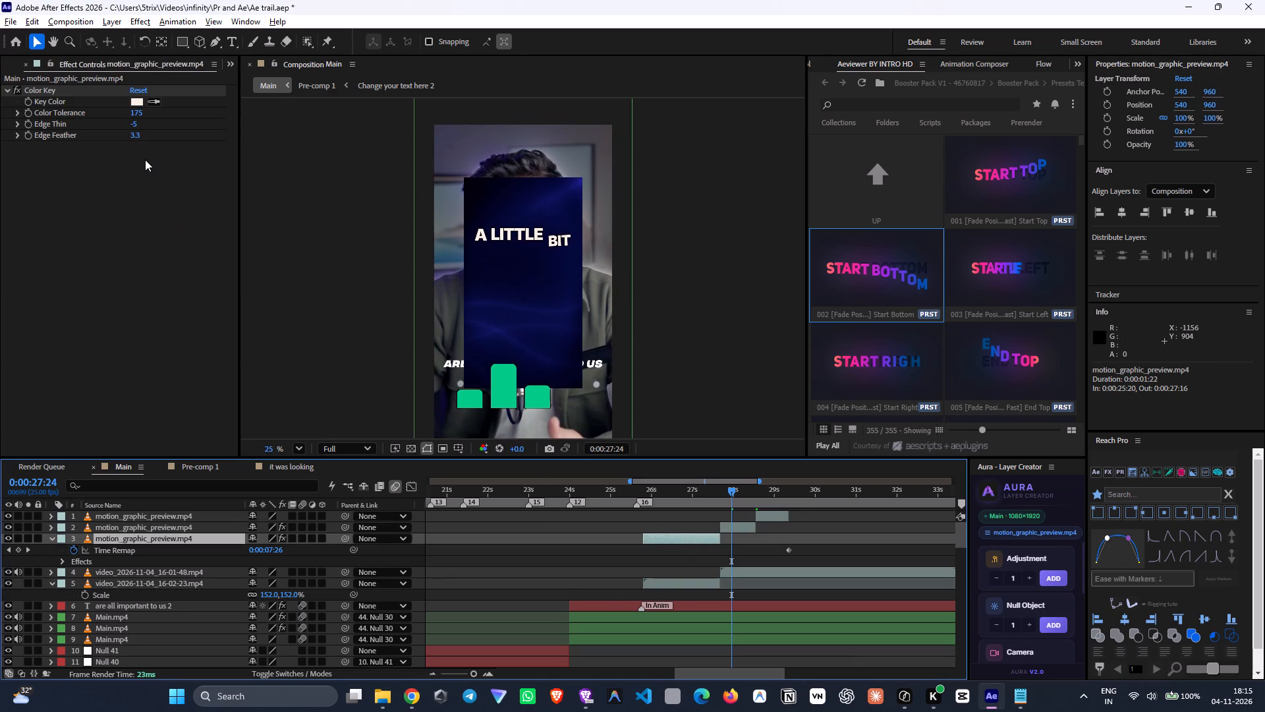
click(738, 525)
click(133, 127)
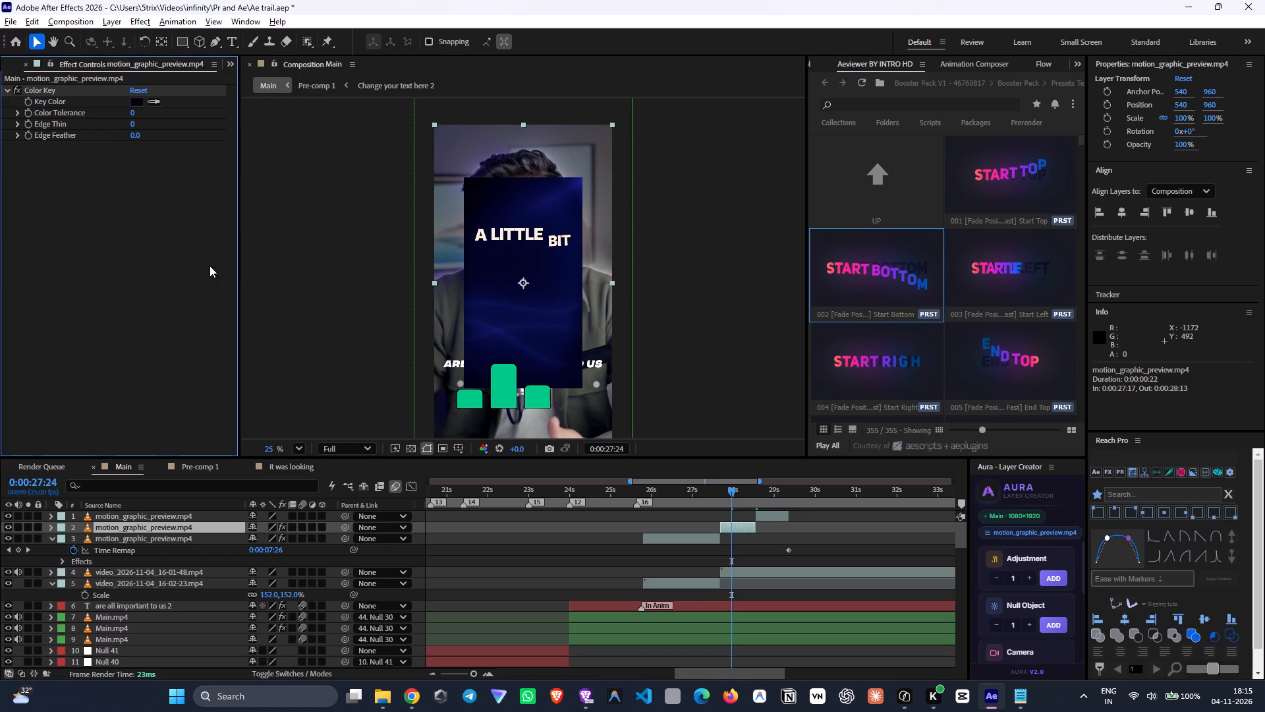
click(134, 123)
text(-5)
key(Return)
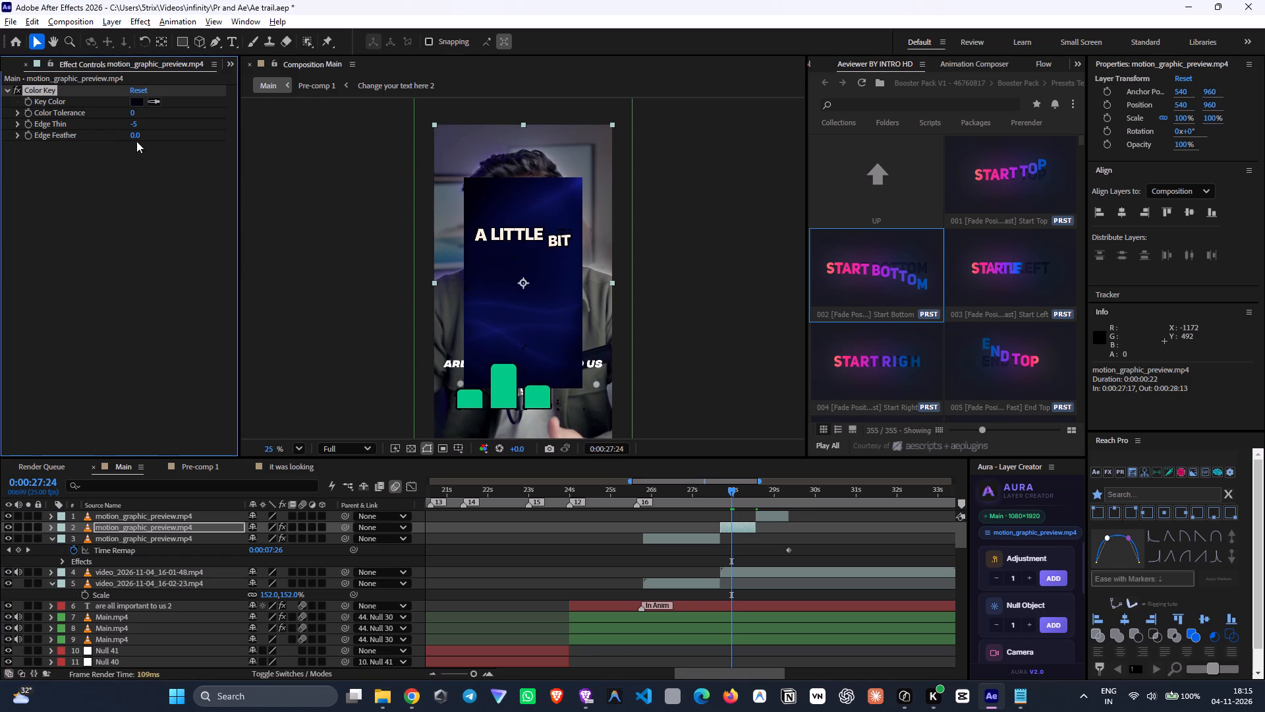
click(135, 138)
text(3.3)
key(Return)
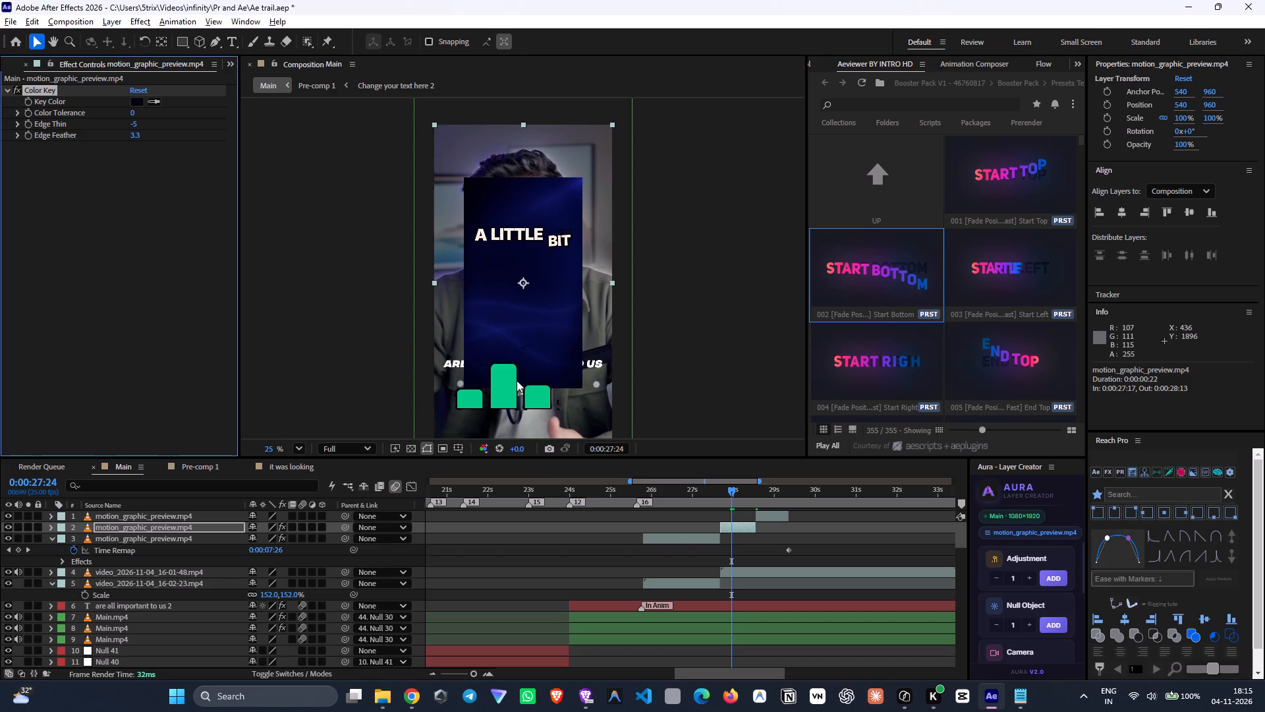
drag(133, 112, 153, 115)
Scale video_2026-11-04_16-01-48.mp4 up to 164% so it fills the frame behind the "A little bit" scene.
click(737, 570)
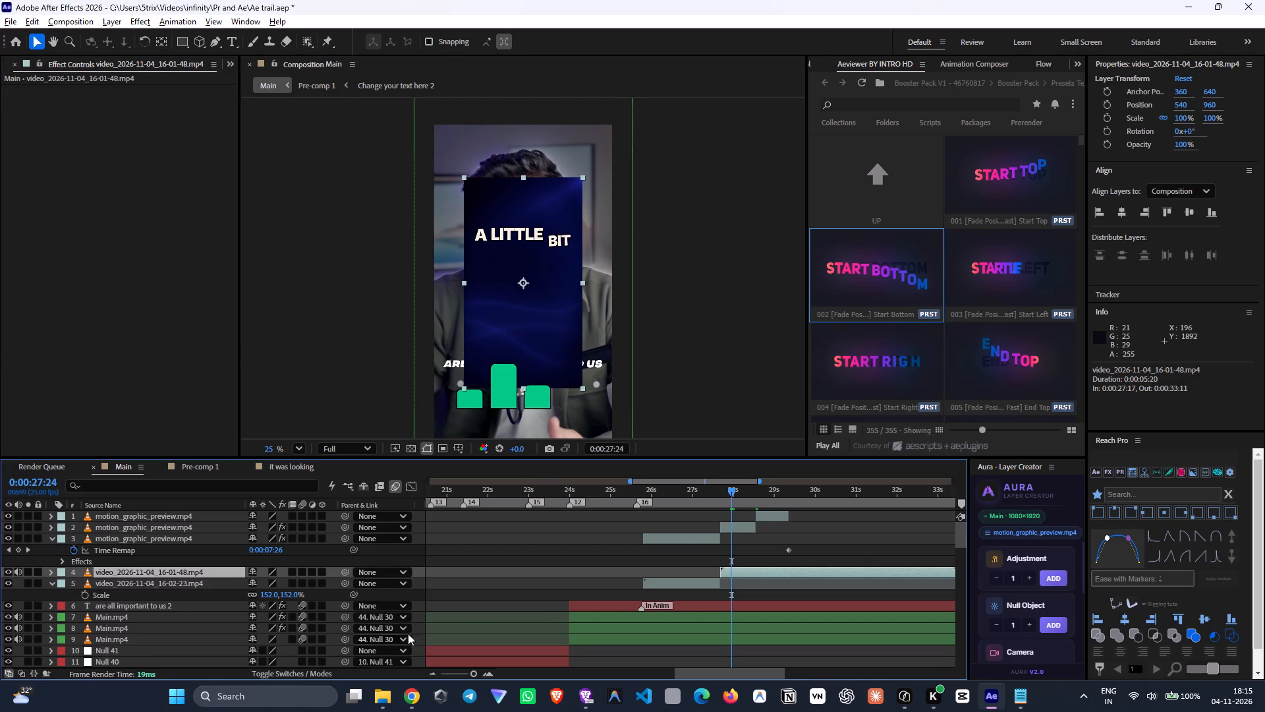
key(s)
drag(291, 583, 339, 587)
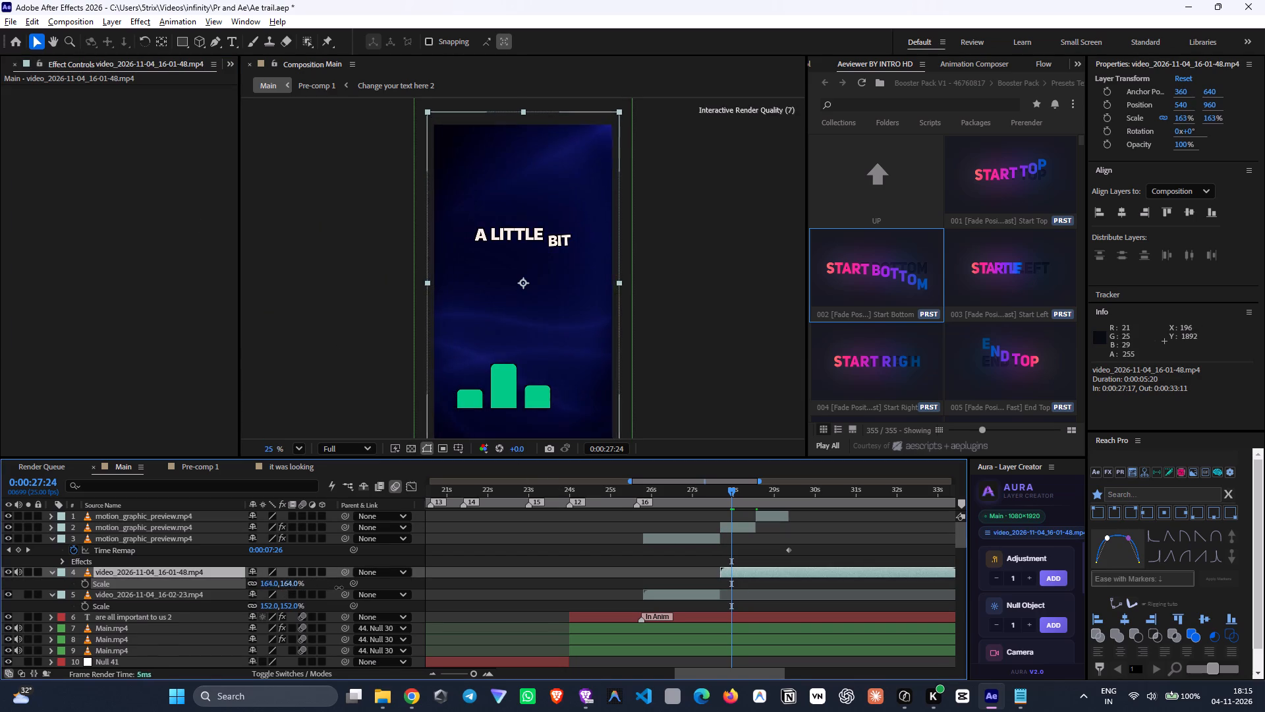
drag(339, 587, 341, 591)
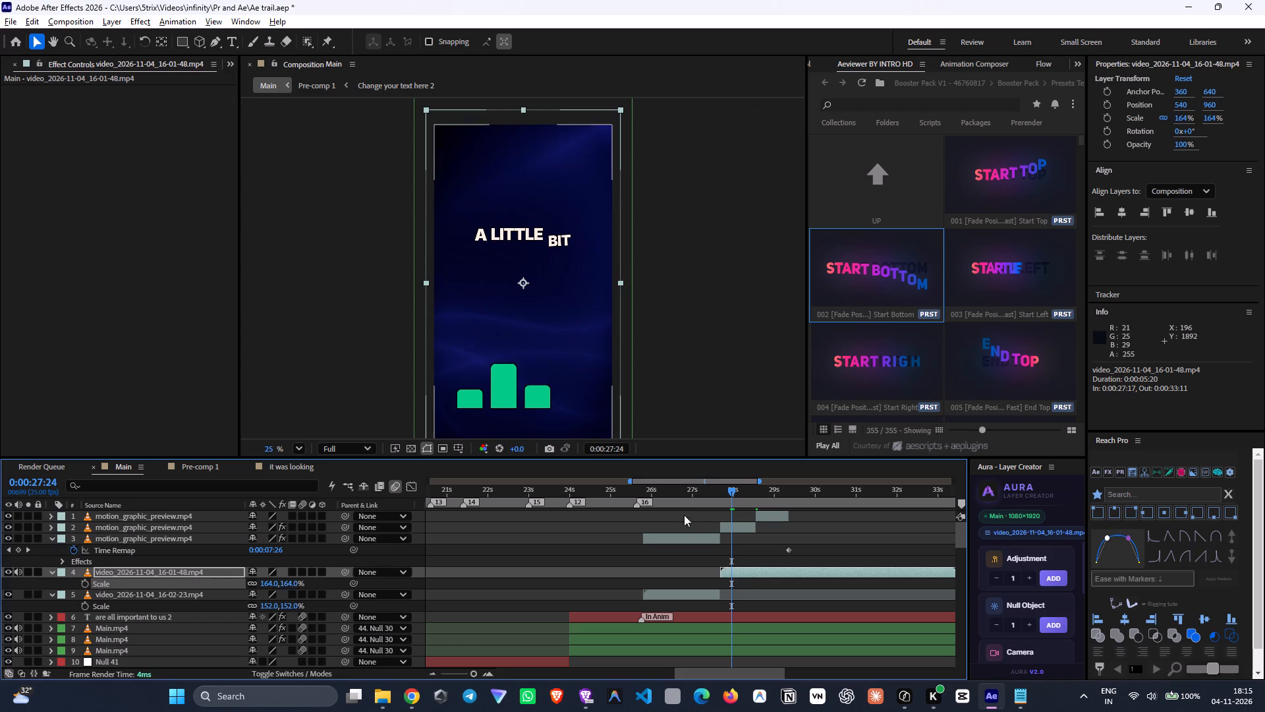
Scrub from 0:00:27:11 to 0:00:28:21 to examine the transitions between the "Power", "A little bit" and "Every" scenes.
drag(710, 500, 710, 509)
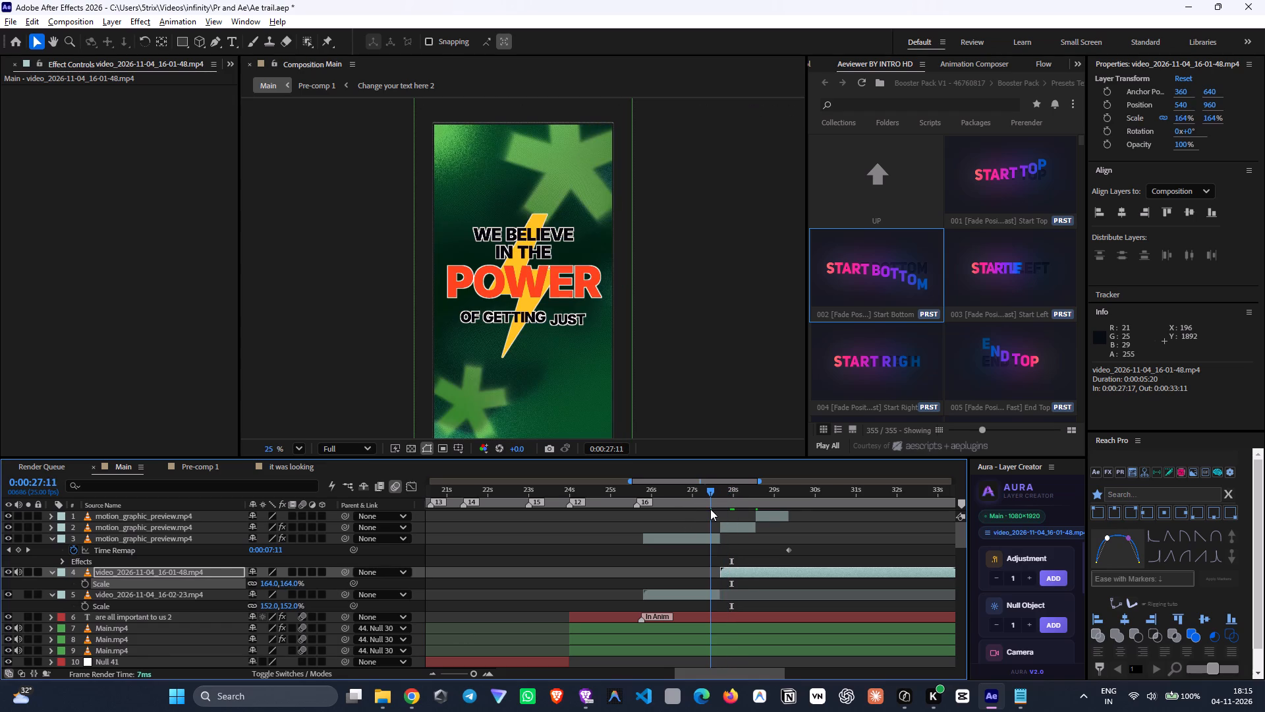
drag(710, 509, 717, 520)
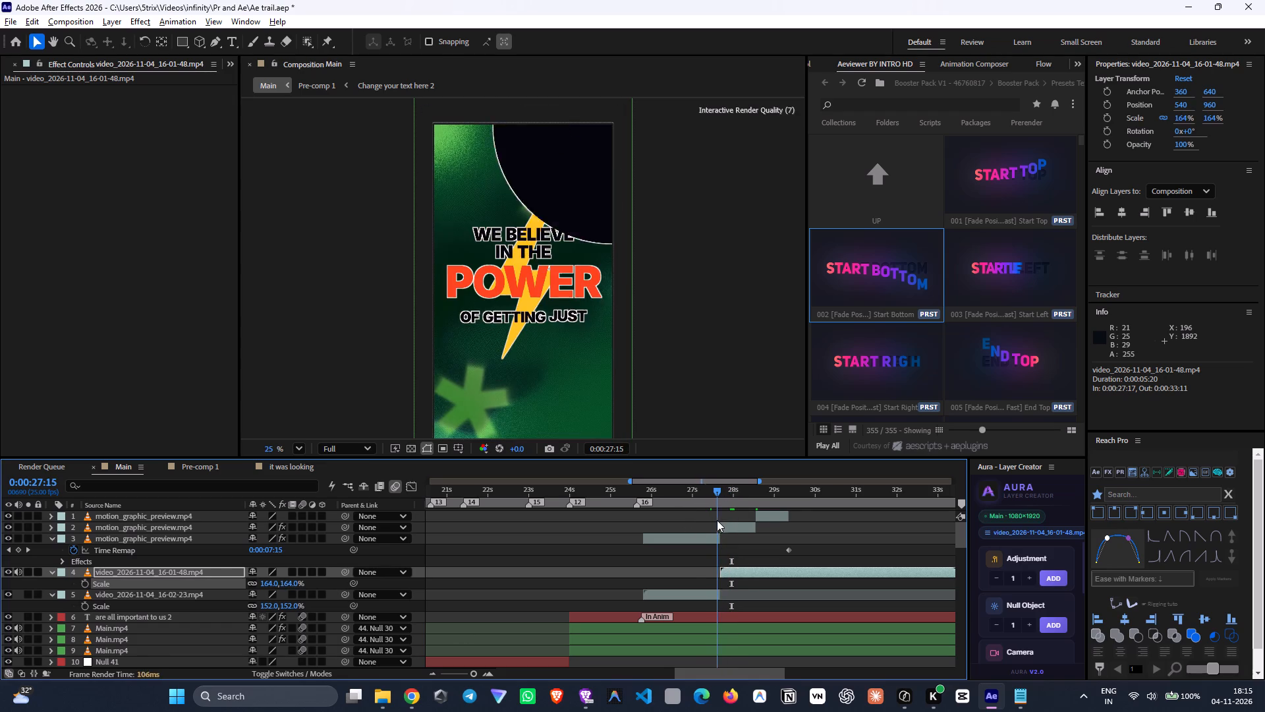
drag(717, 520, 723, 529)
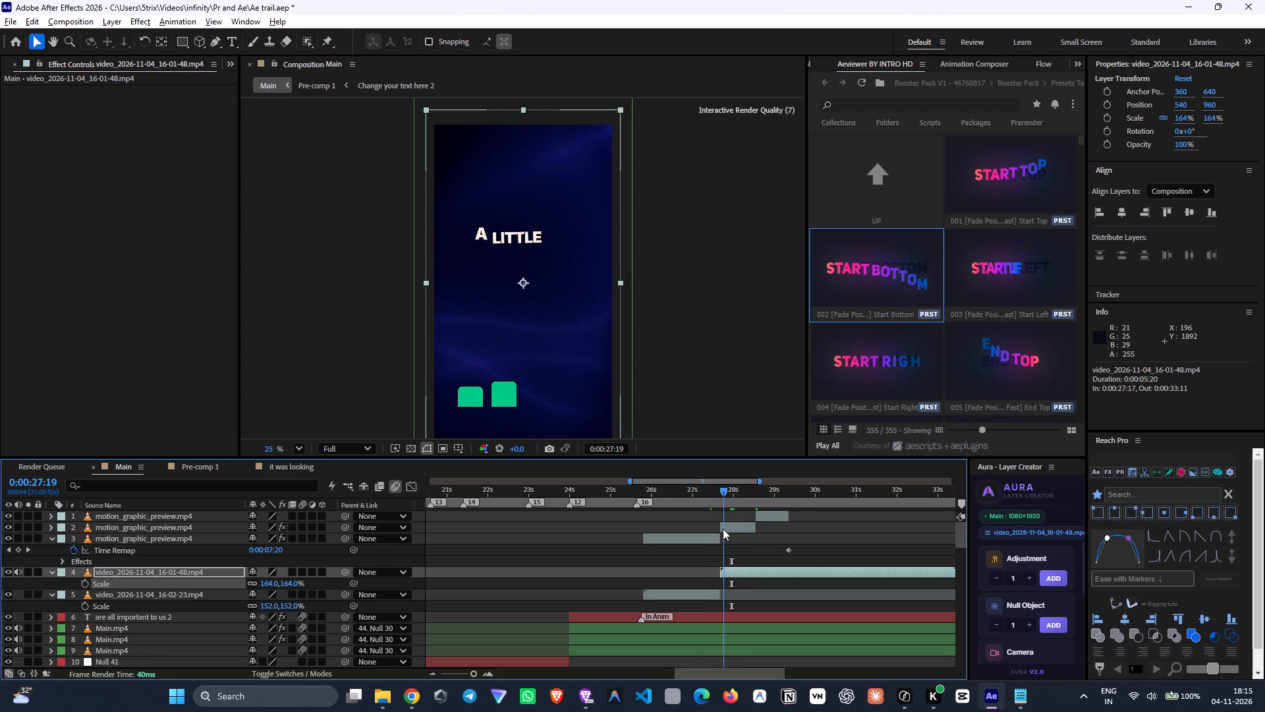
drag(723, 529, 718, 528)
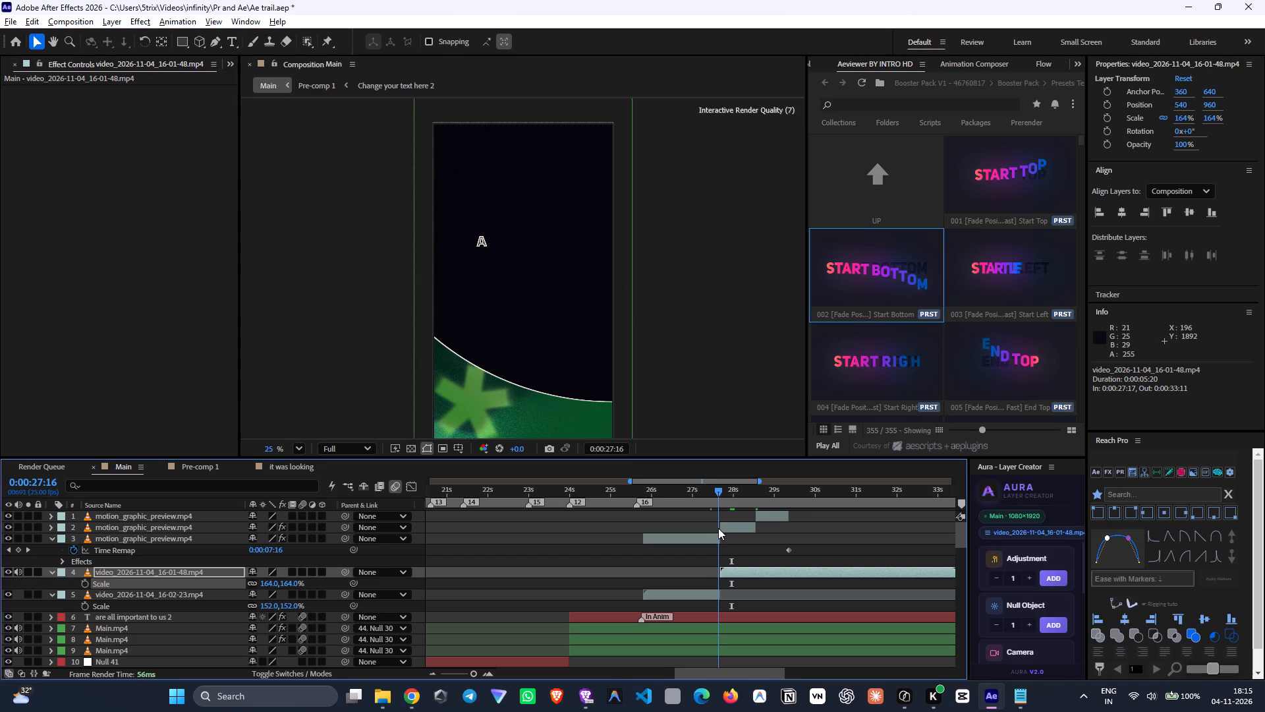
drag(718, 528, 728, 528)
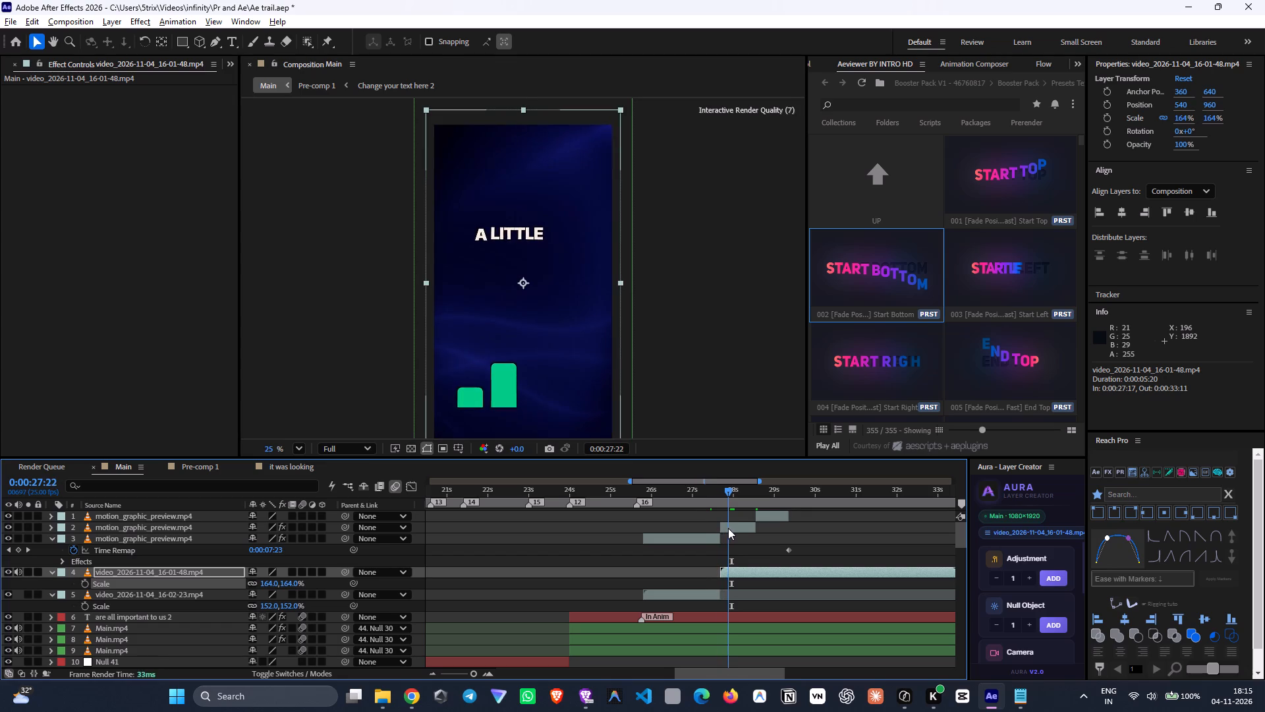
drag(728, 528, 735, 523)
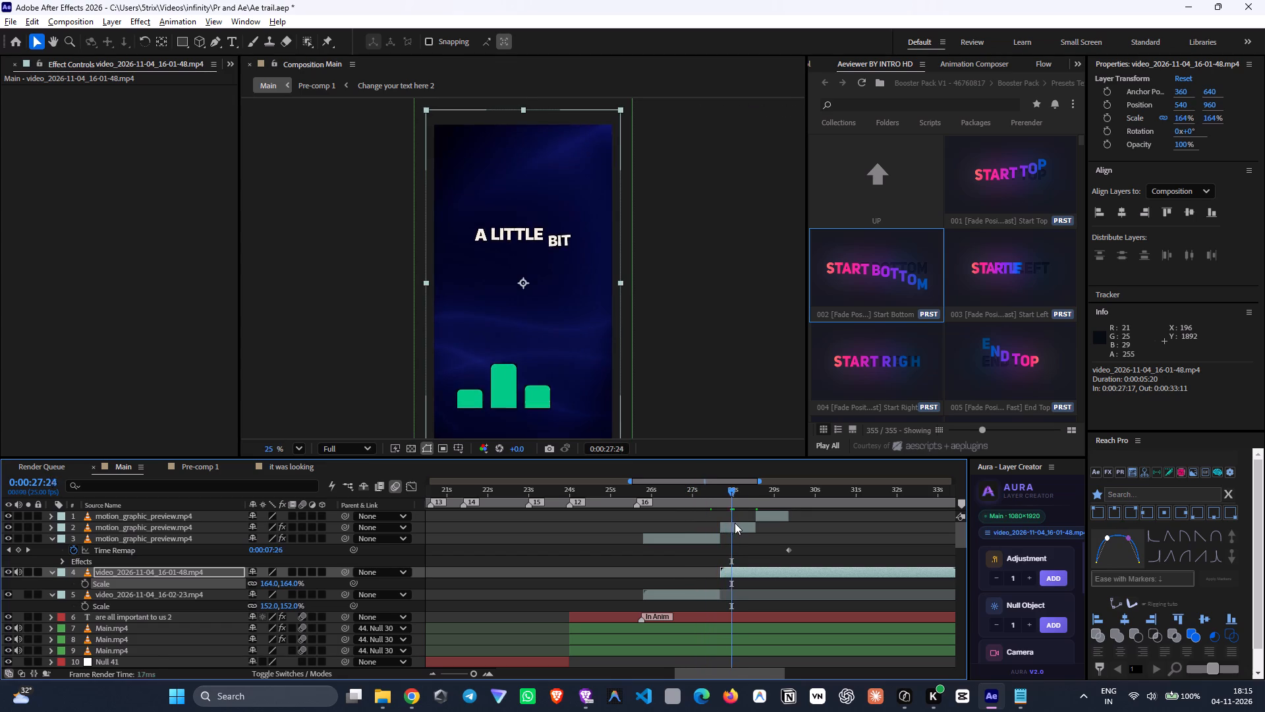
drag(735, 523, 770, 539)
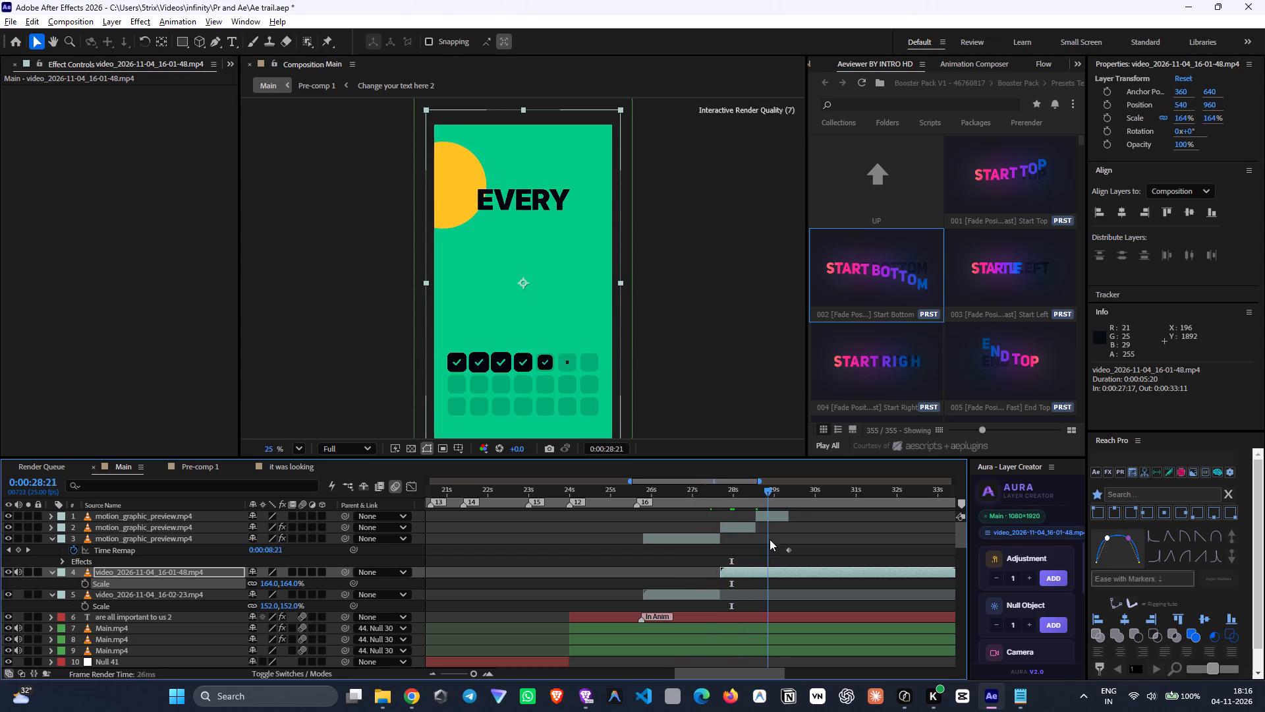
Split video_2026-11-04_16-01-48.mp4 at 0:00:29:09, where the motion graphic ends, and delete the part after the cut.
drag(770, 539, 791, 550)
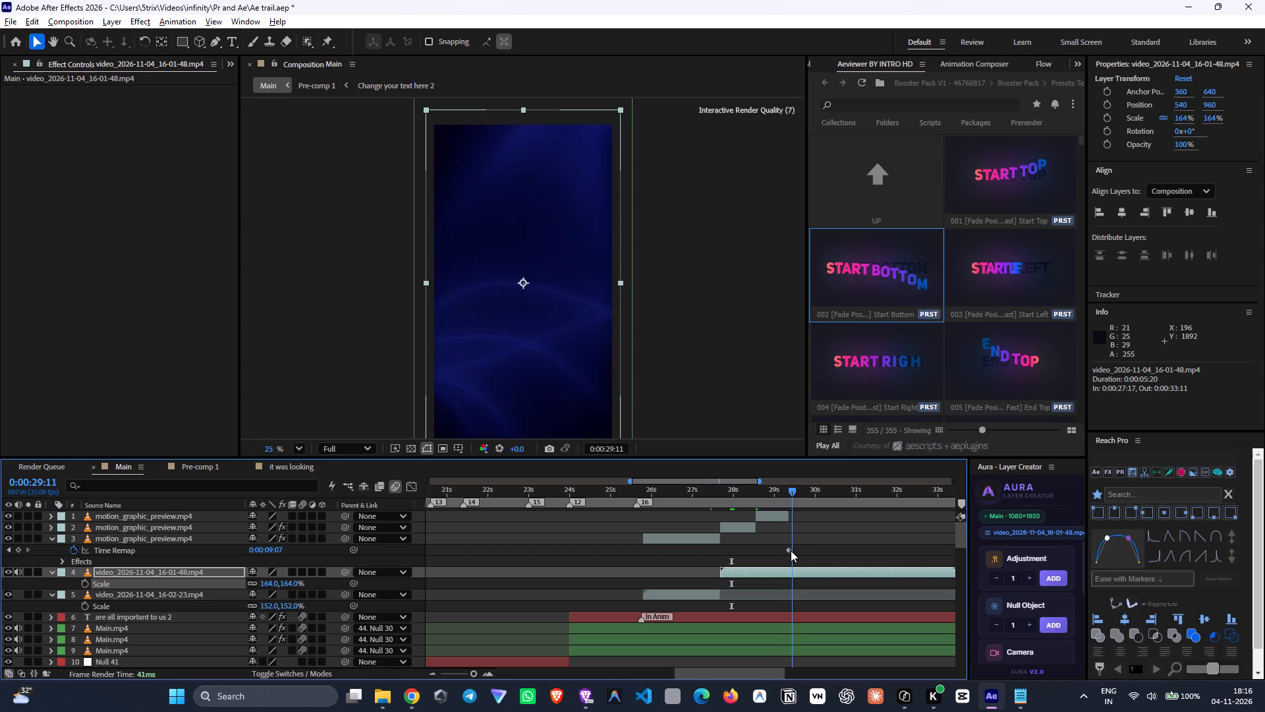
drag(791, 550, 789, 550)
click(795, 570)
key(ctrl+shift+d)
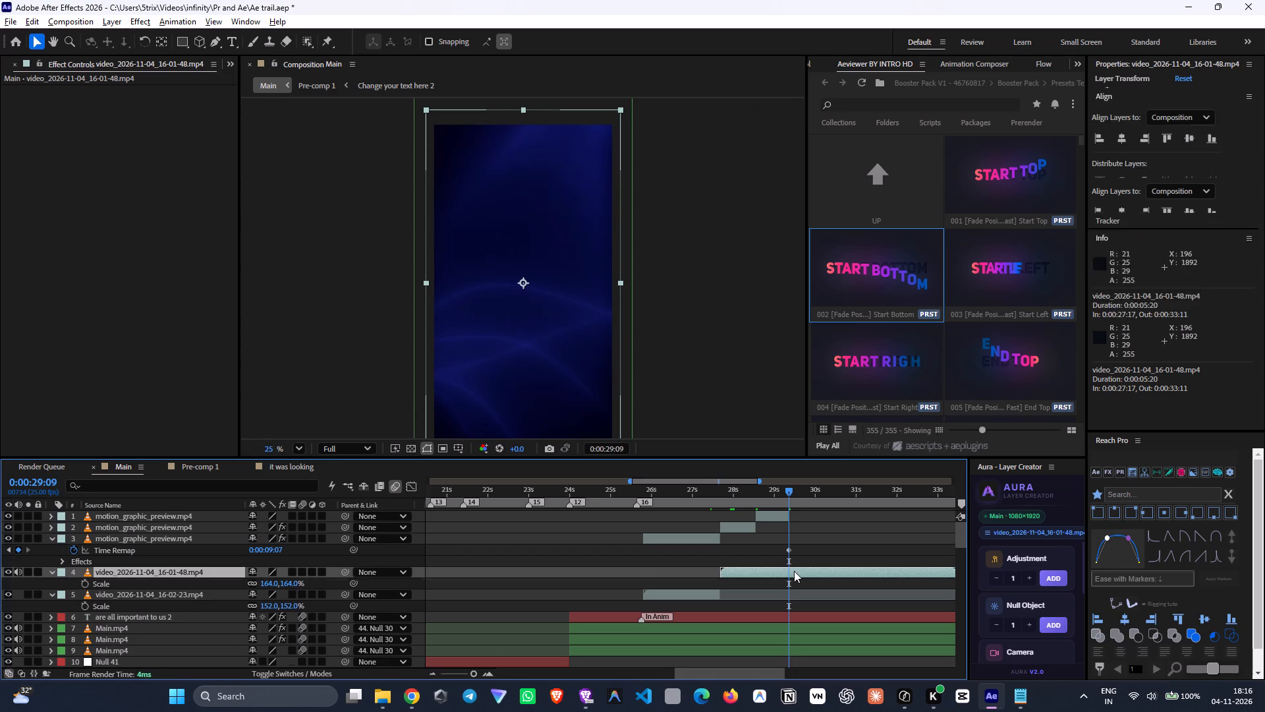
key(Delete)
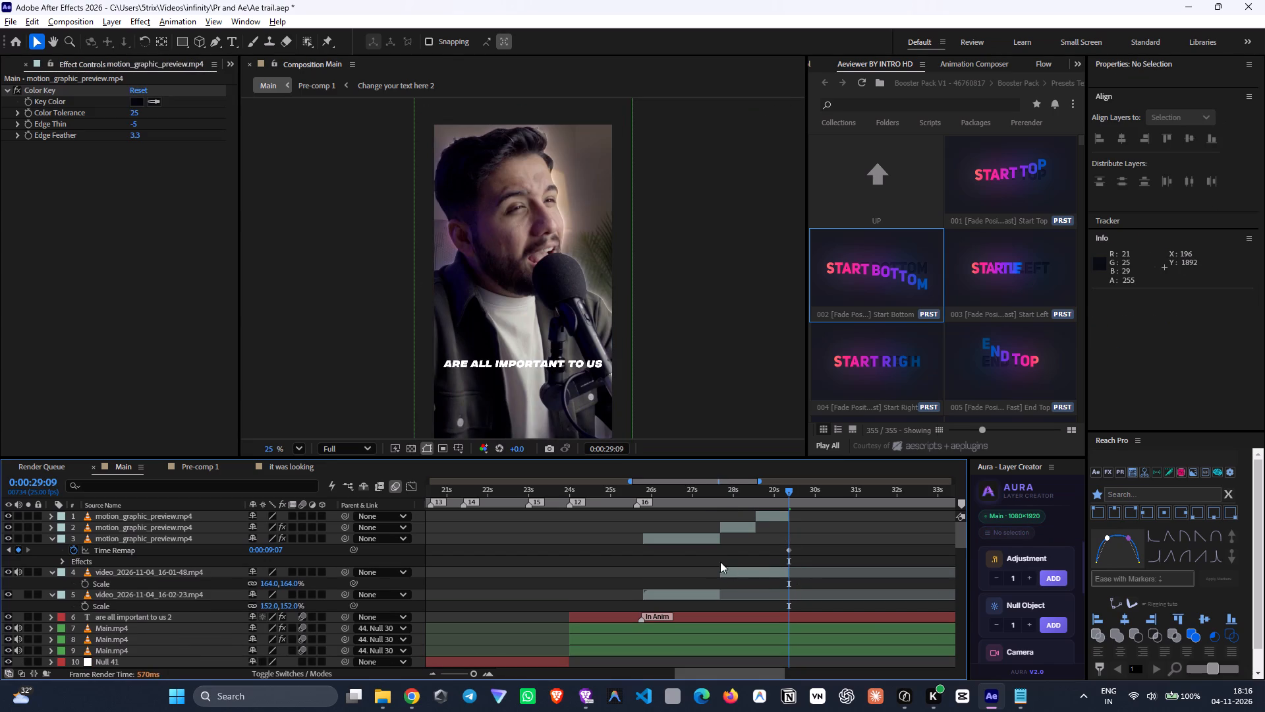
Split the "are all important to us 2" text layer at 0:00:29:09 and delete the part after the cut.
click(808, 616)
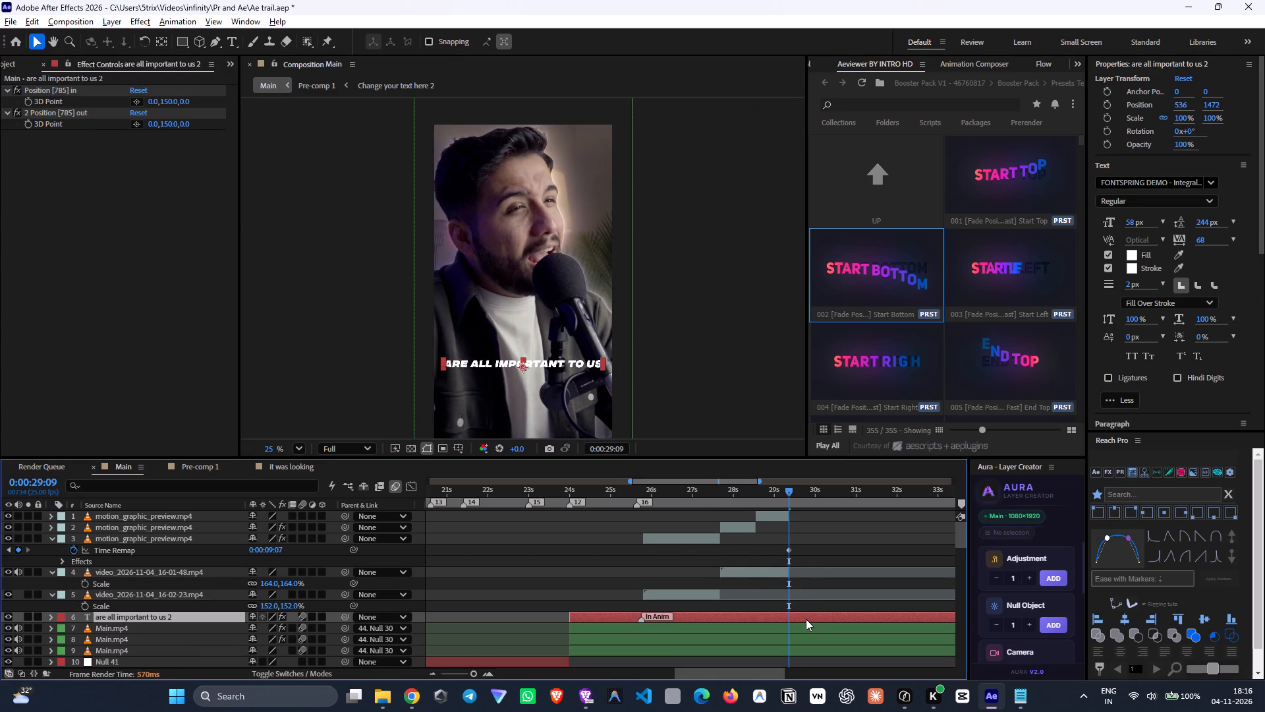
key(ctrl+shift+d)
key(Delete)
Scrub and play back from about 0:00:25:08 to 0:00:30:11 to review the motion graphic scenes and the return to the talking head.
drag(780, 496, 749, 496)
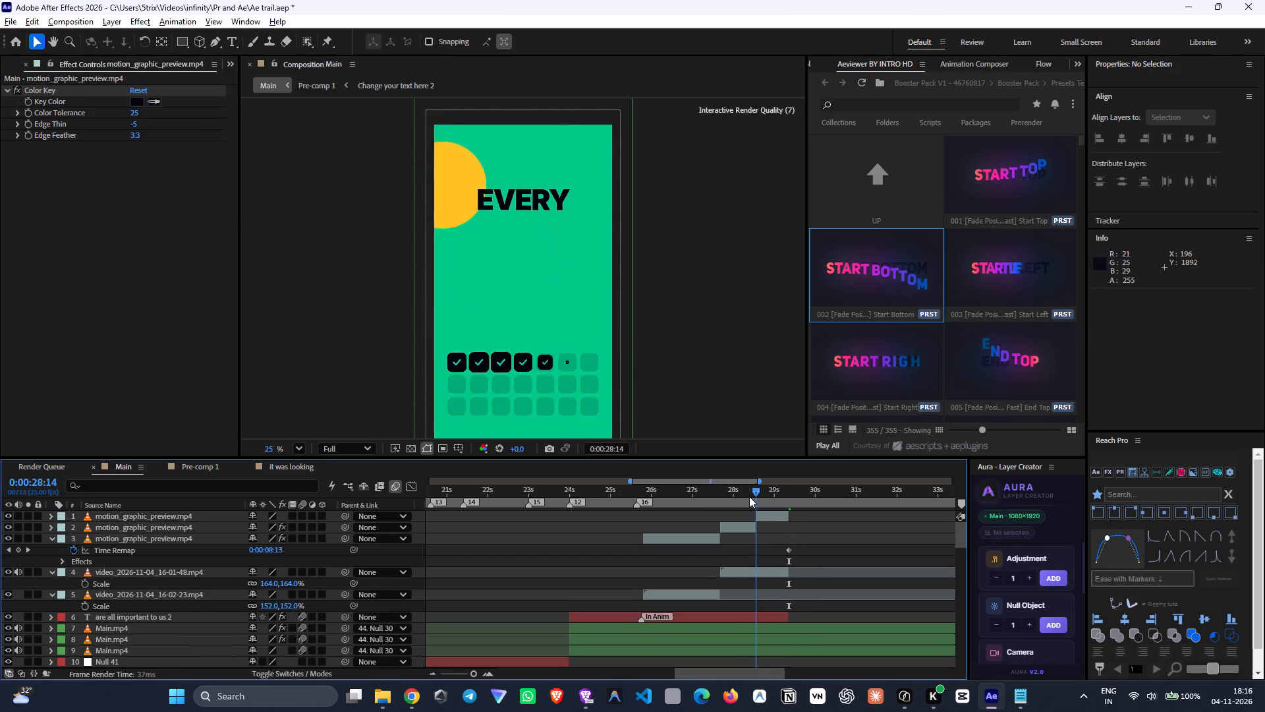
drag(749, 496, 640, 516)
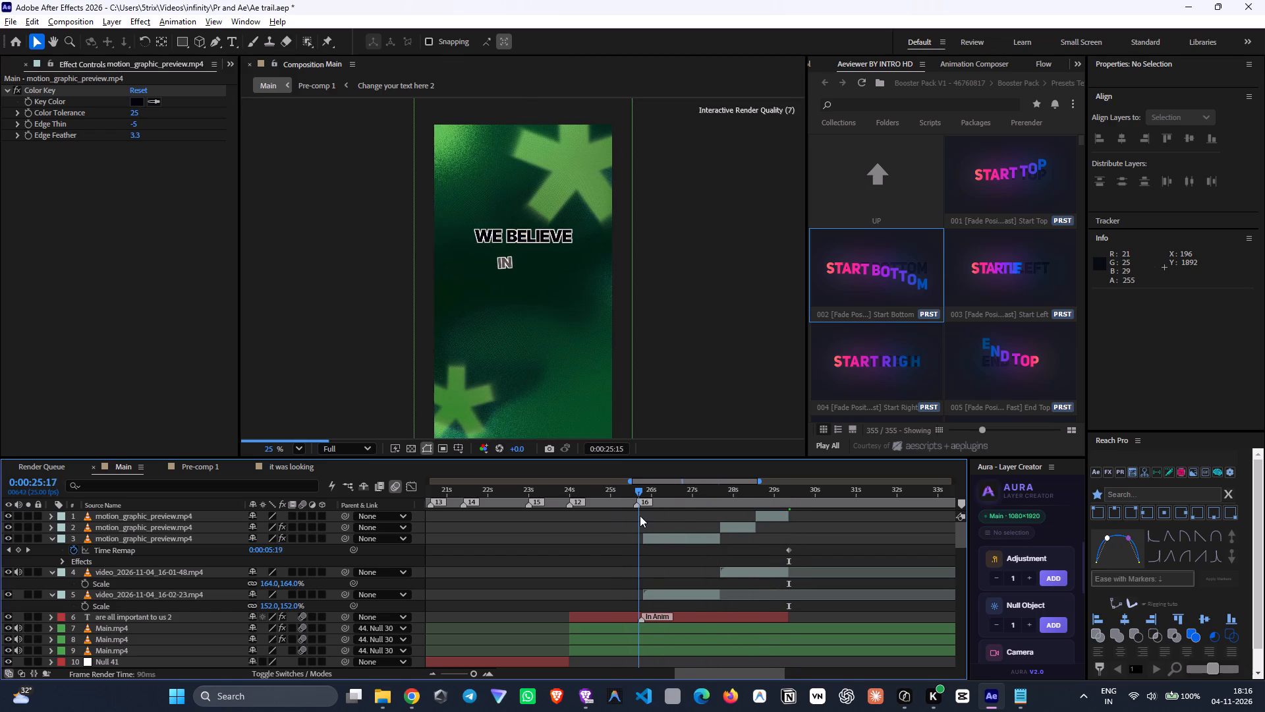
drag(640, 516, 627, 517)
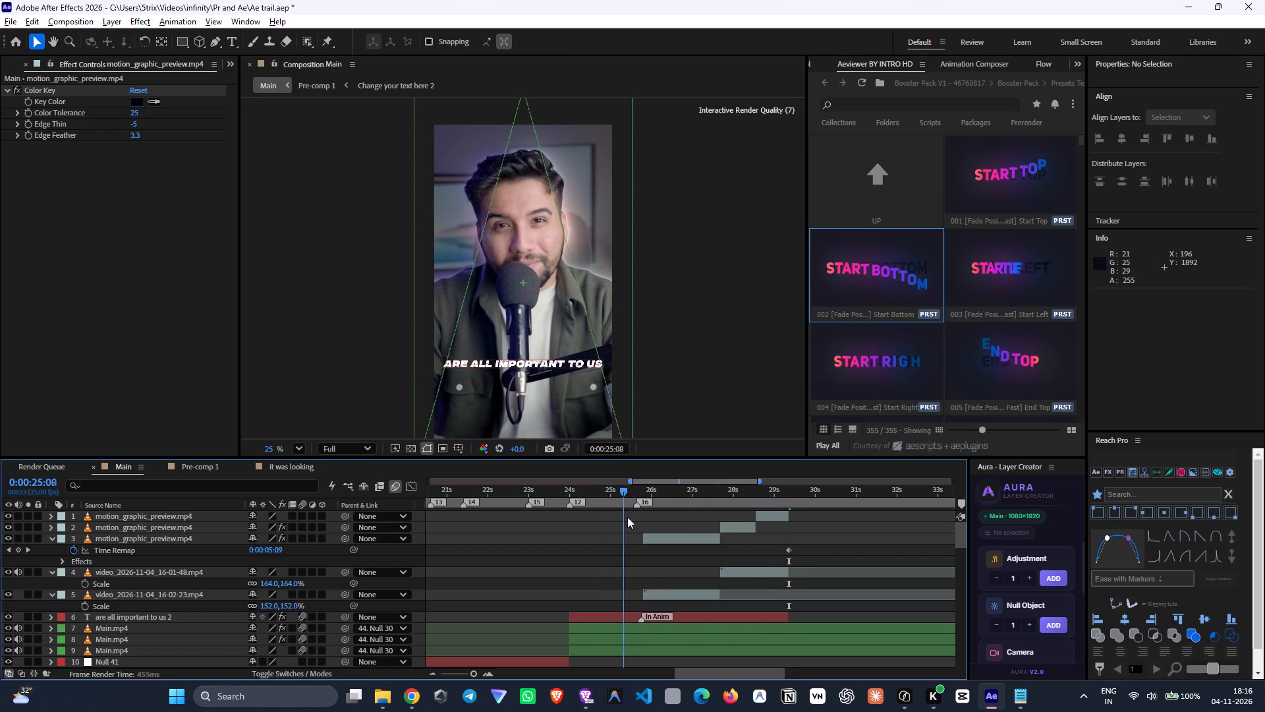
drag(627, 517, 719, 562)
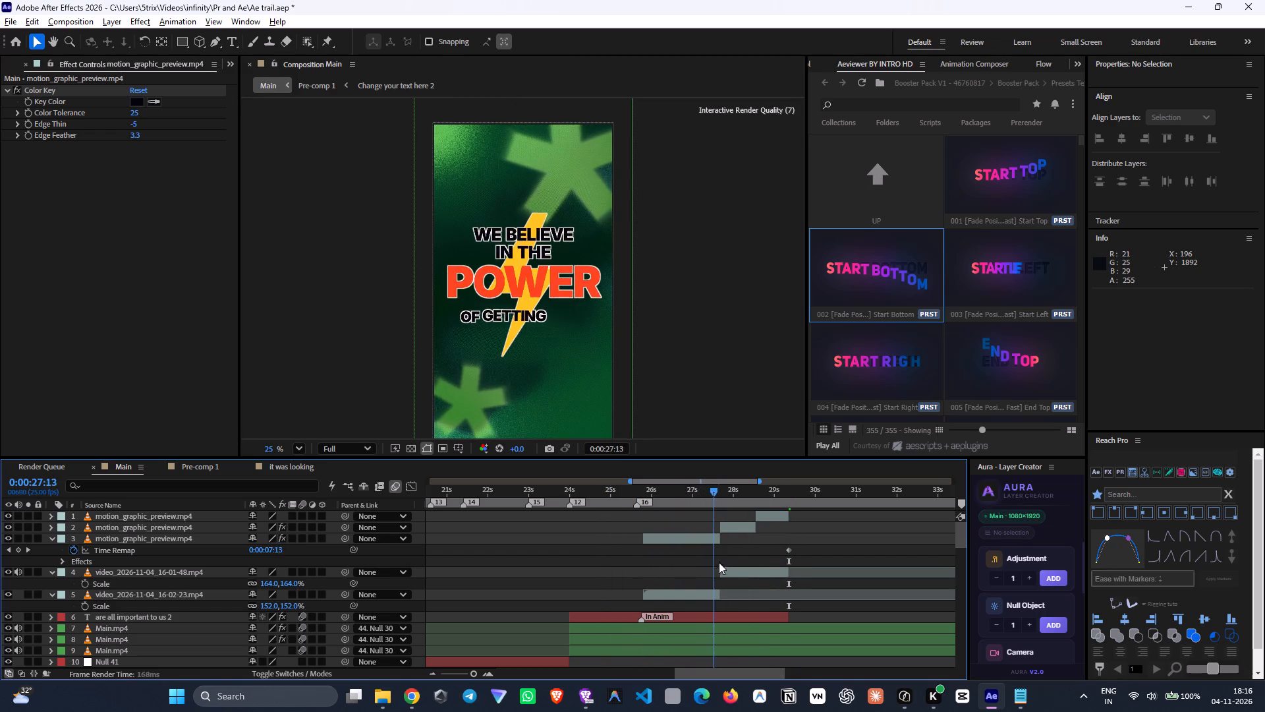
drag(719, 562, 734, 574)
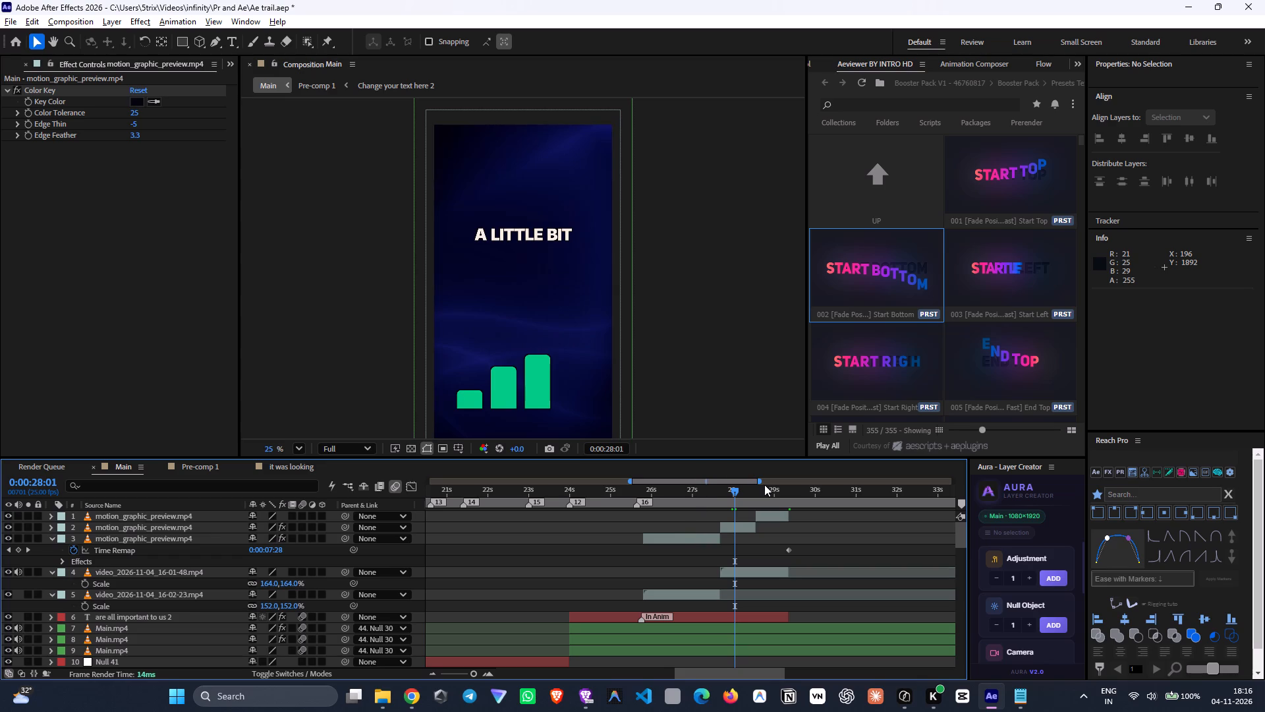
drag(762, 481, 780, 492)
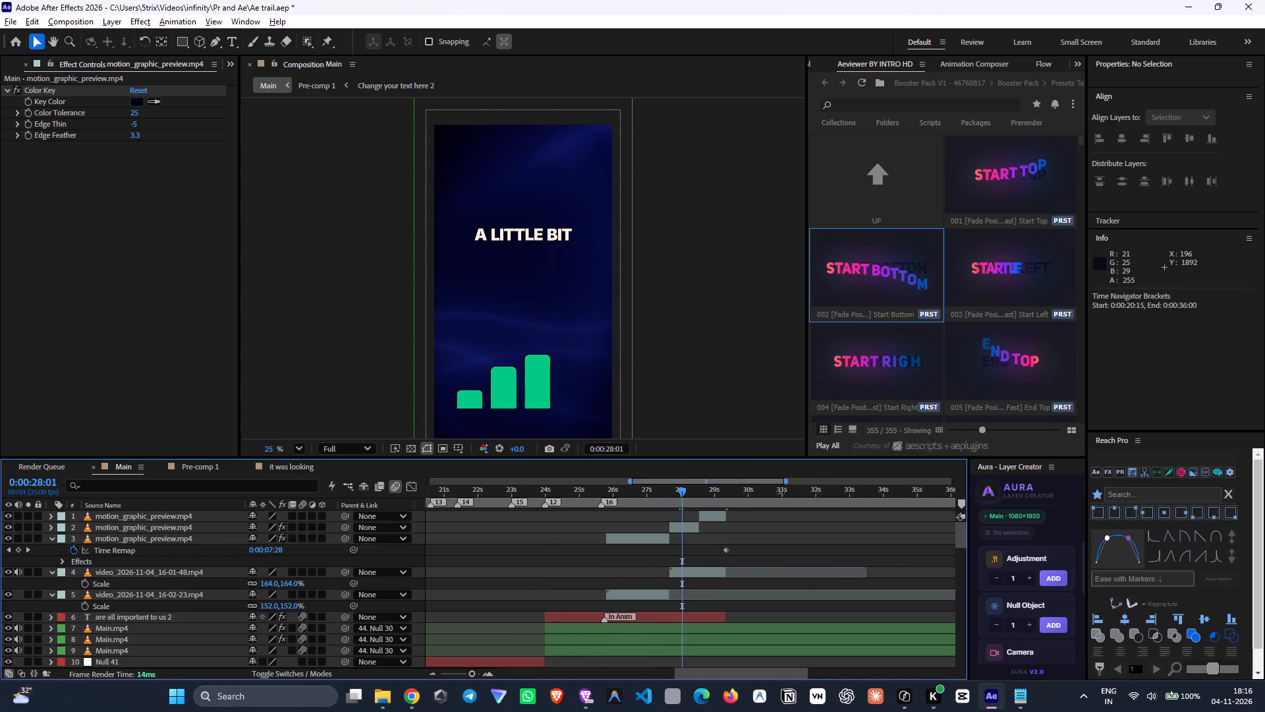
drag(780, 492, 779, 492)
drag(729, 499, 738, 512)
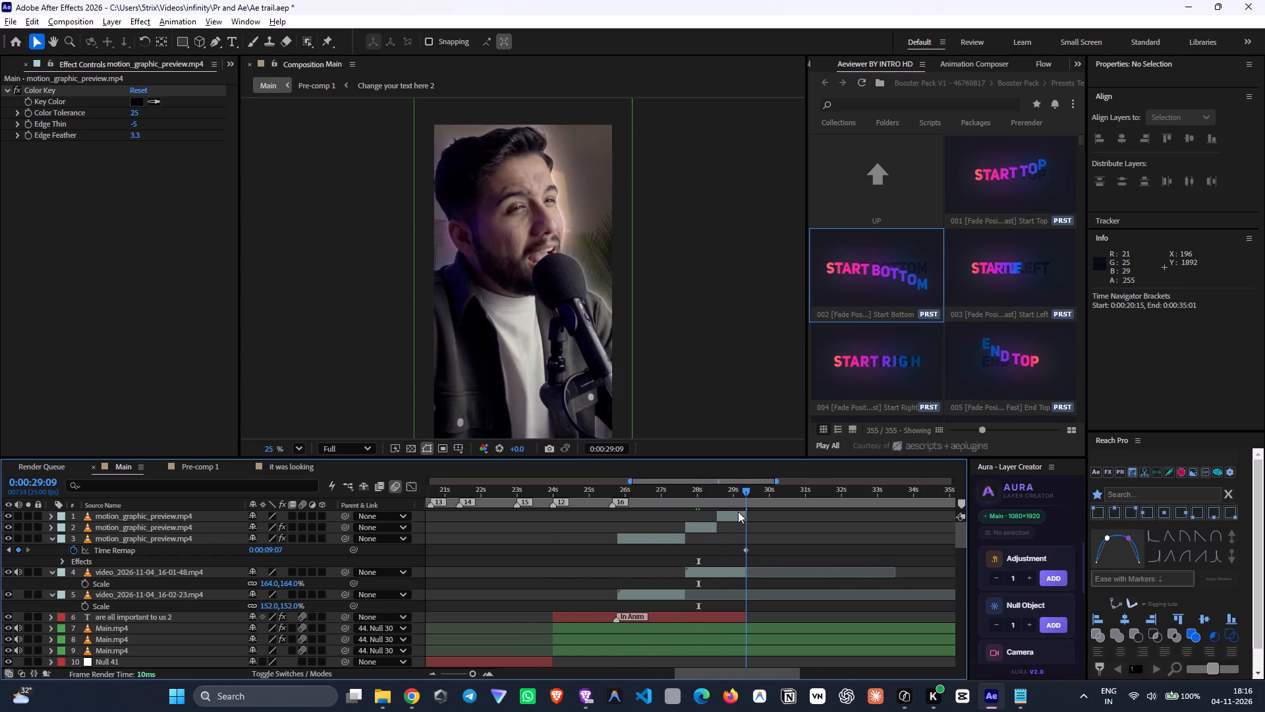
drag(738, 512, 744, 517)
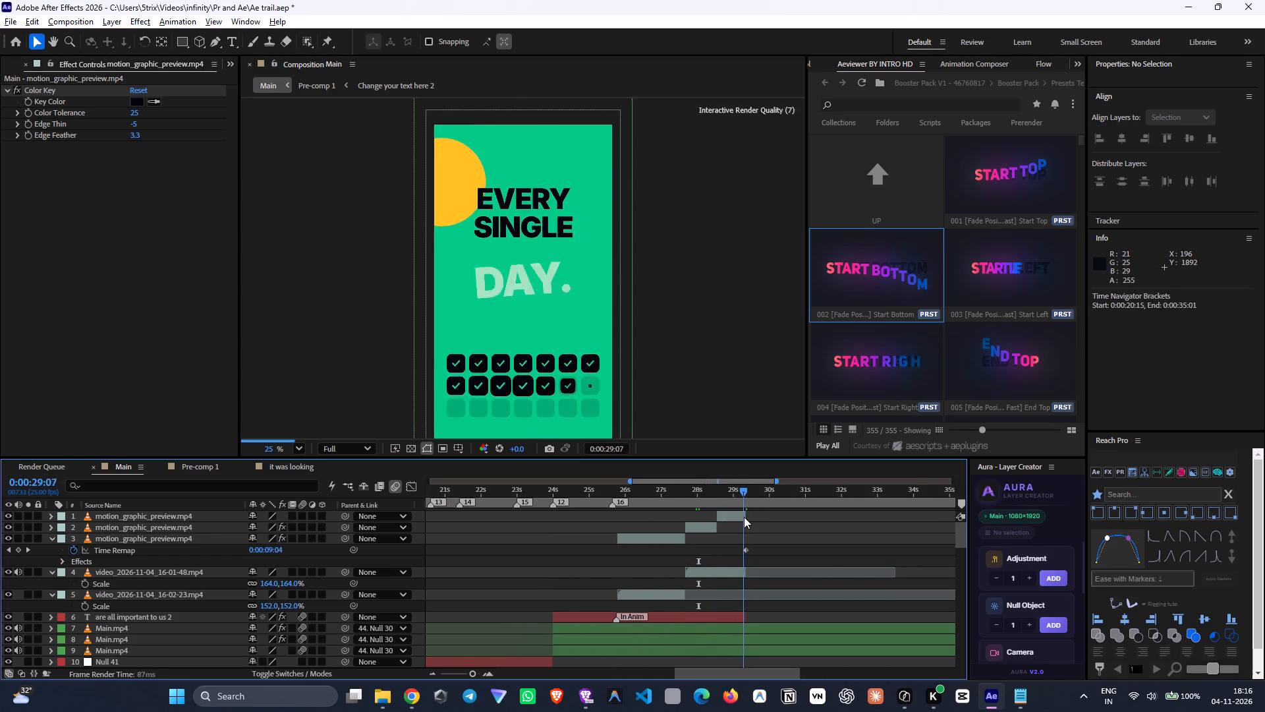
drag(744, 517, 746, 535)
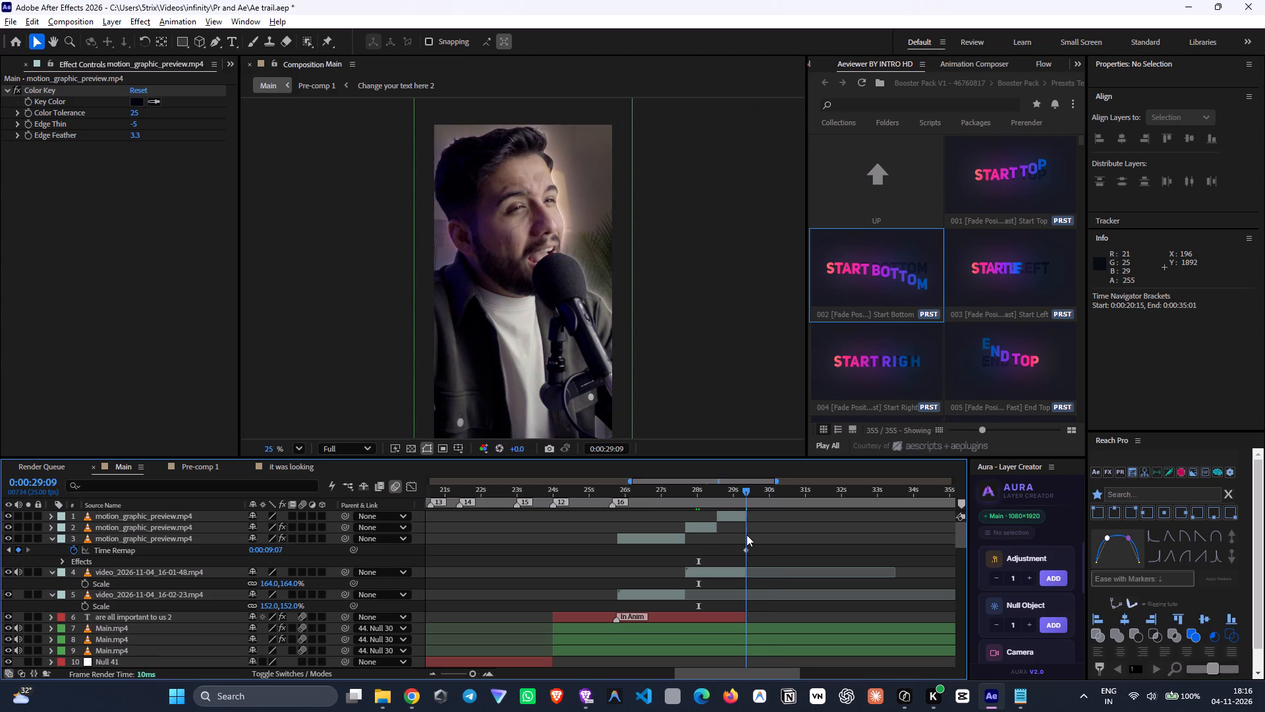
drag(746, 535, 744, 530)
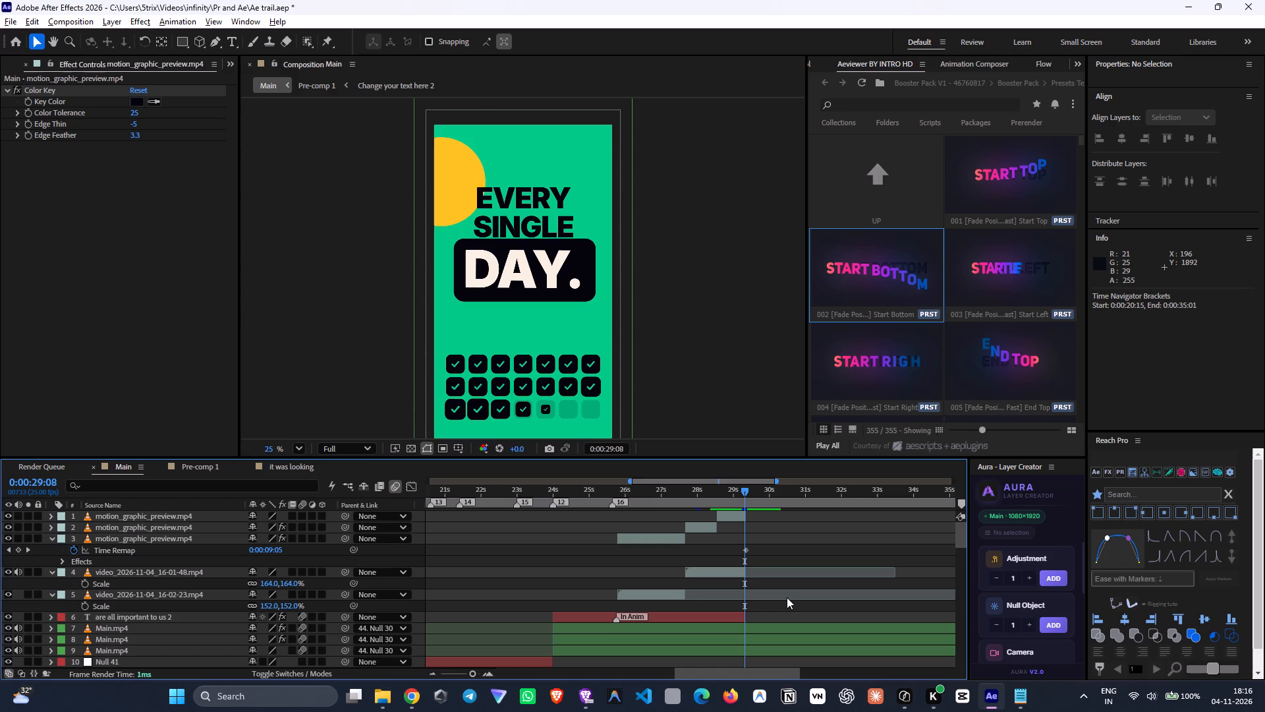
key(space)
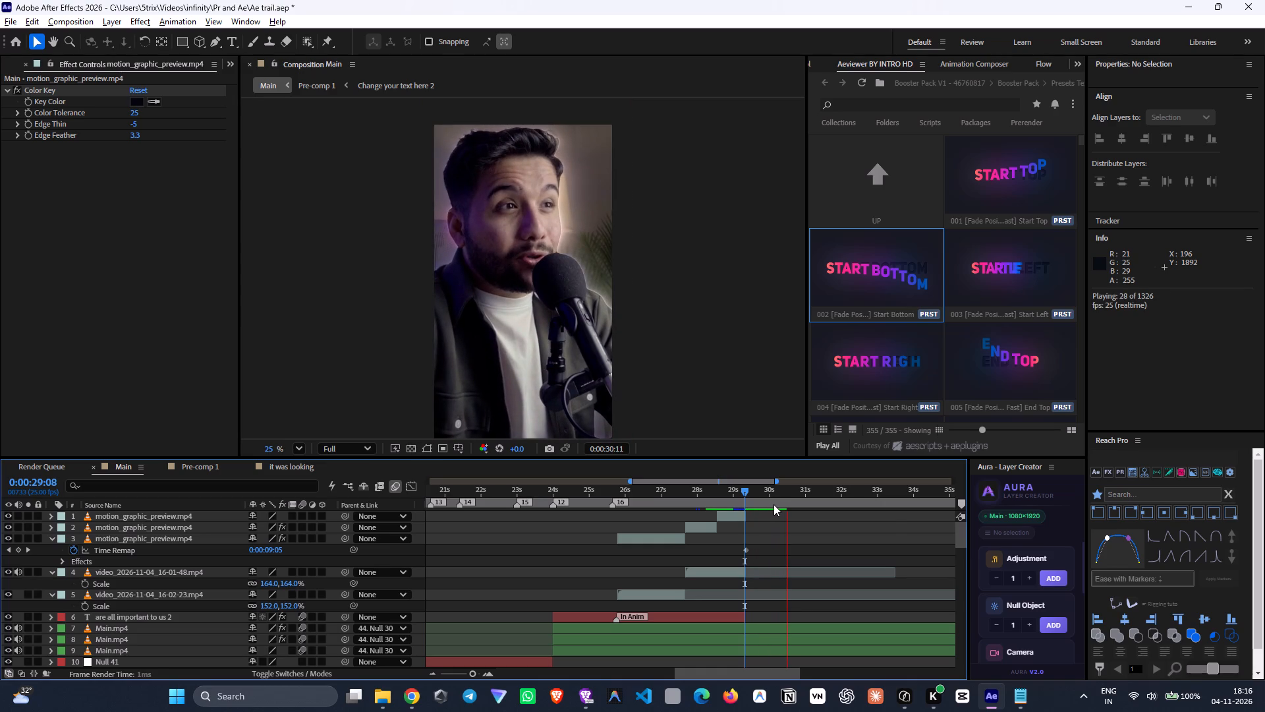
drag(777, 504, 763, 502)
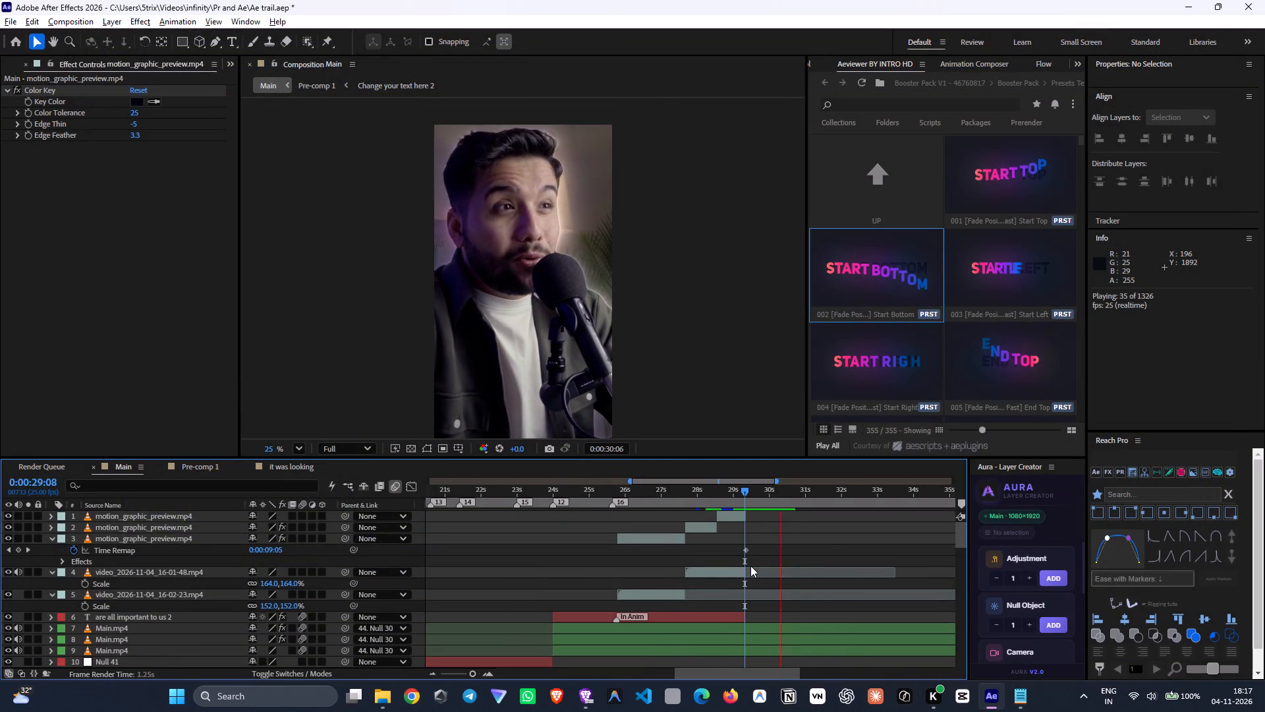
drag(797, 502, 739, 513)
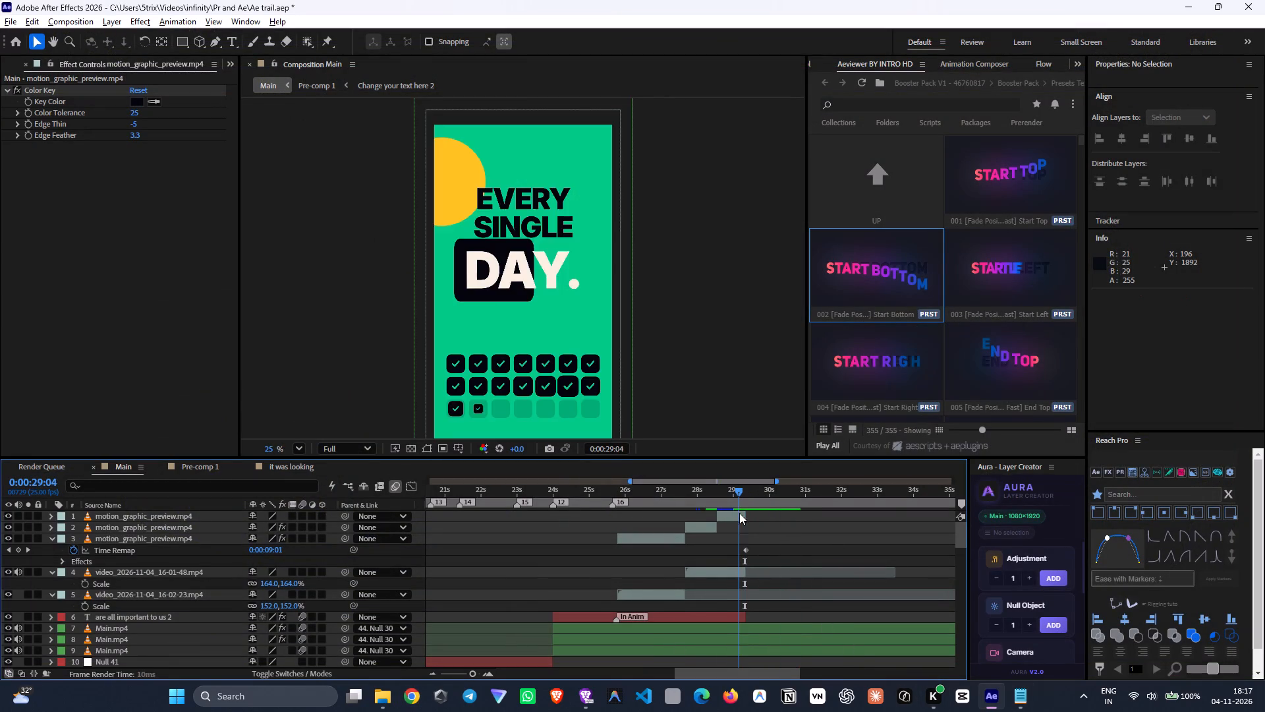
drag(739, 513, 746, 538)
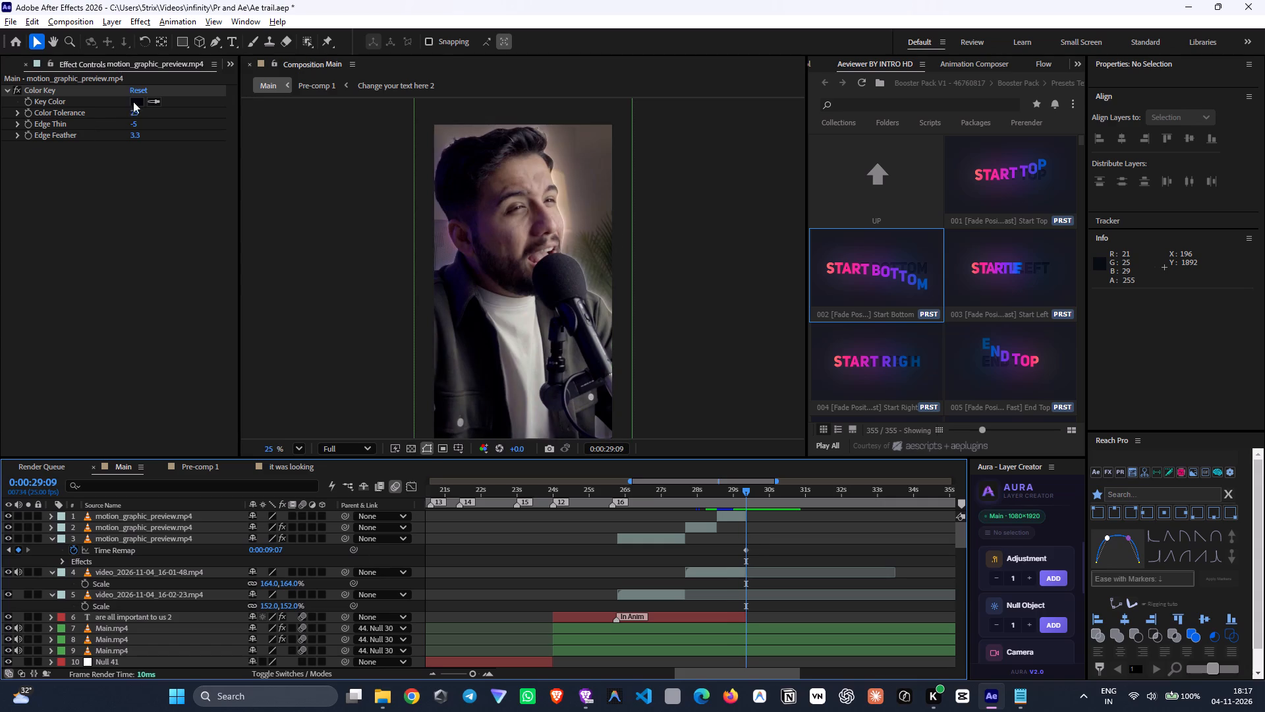
click(229, 42)
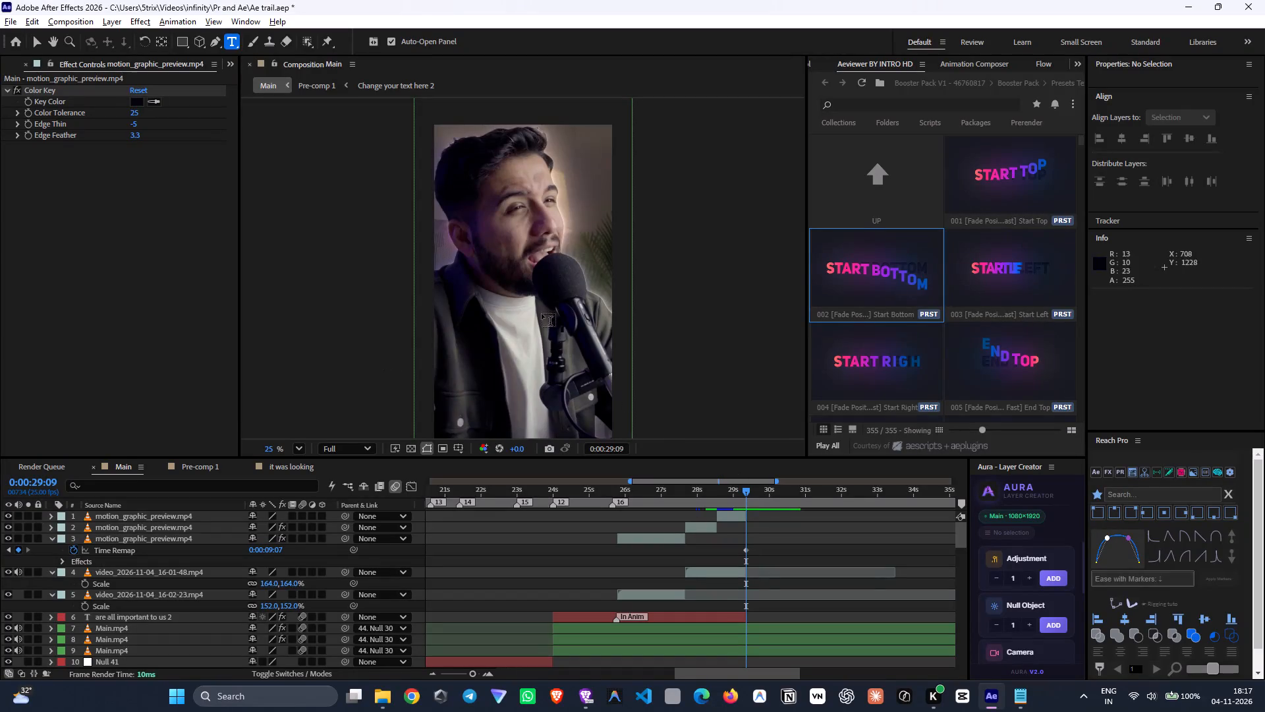
click(478, 281)
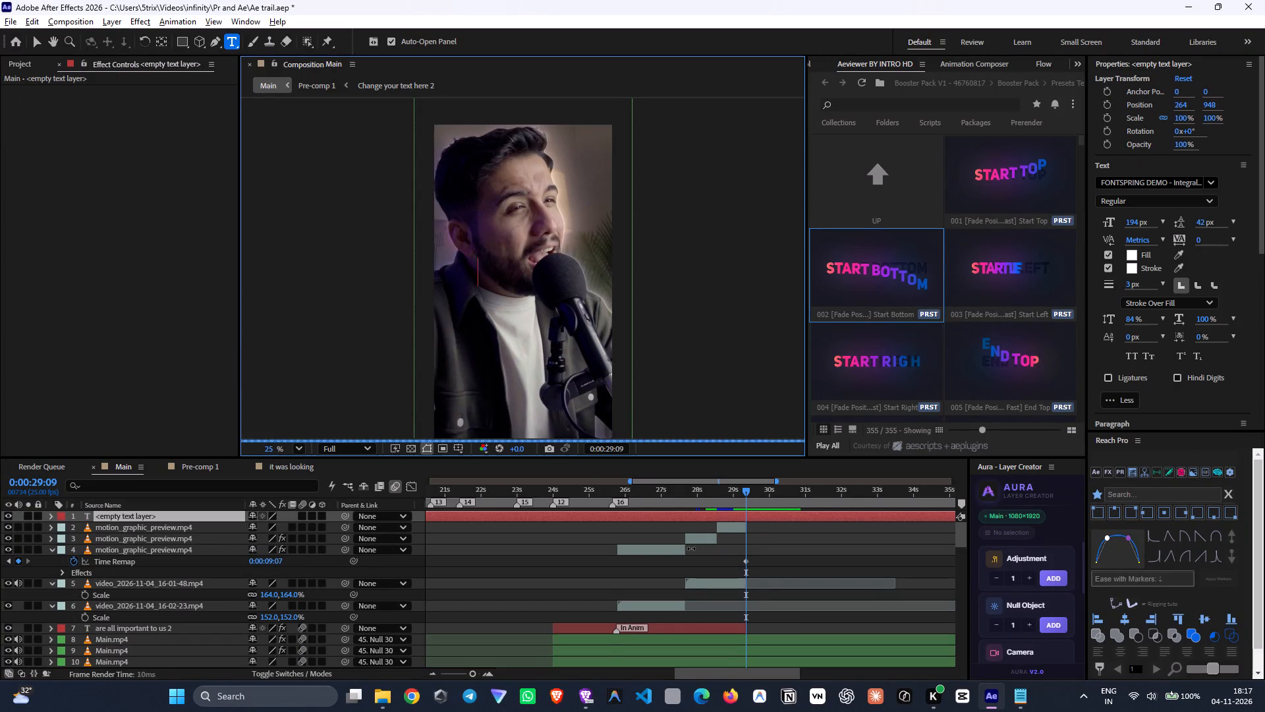
key(bracketleft)
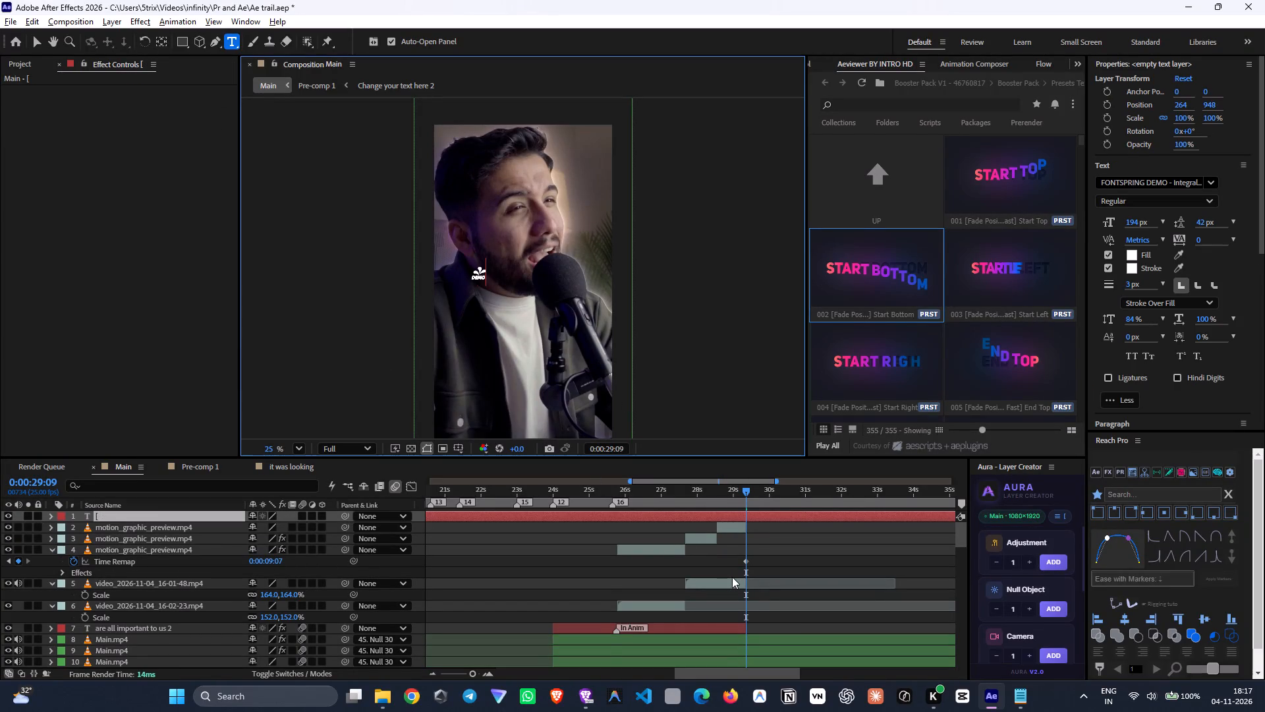
key(BackSpace)
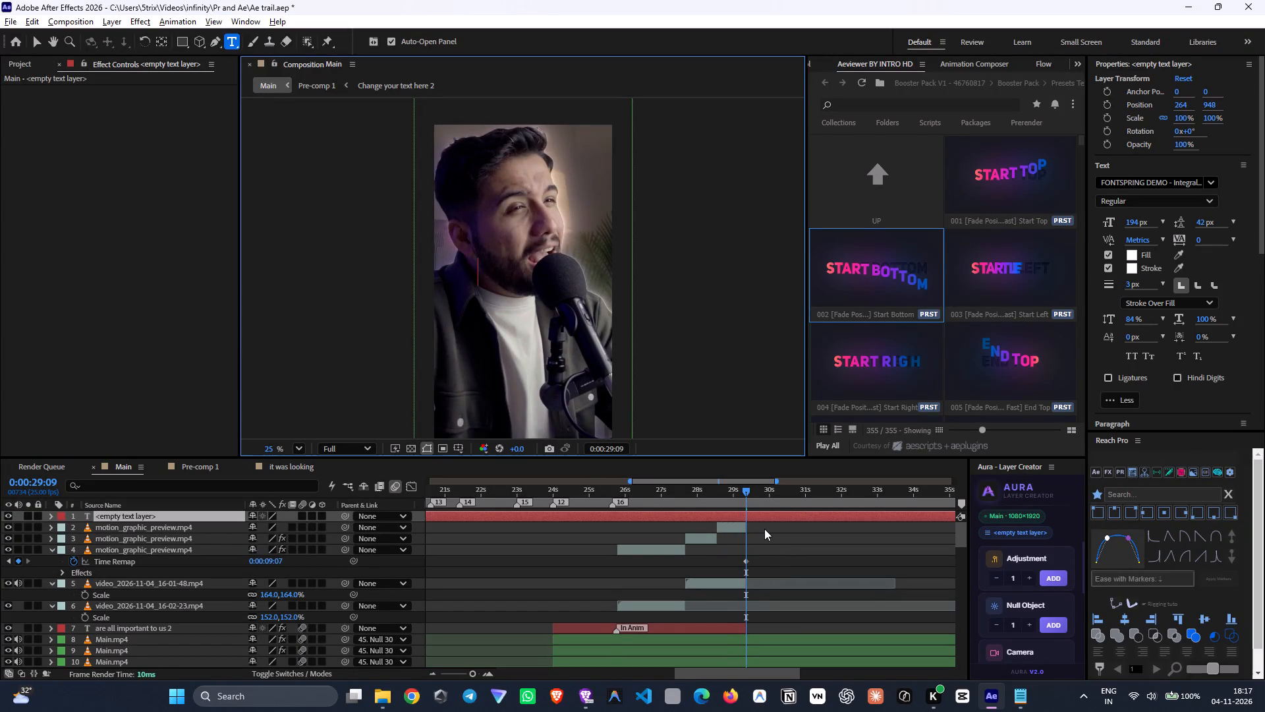
text(We)
click(775, 545)
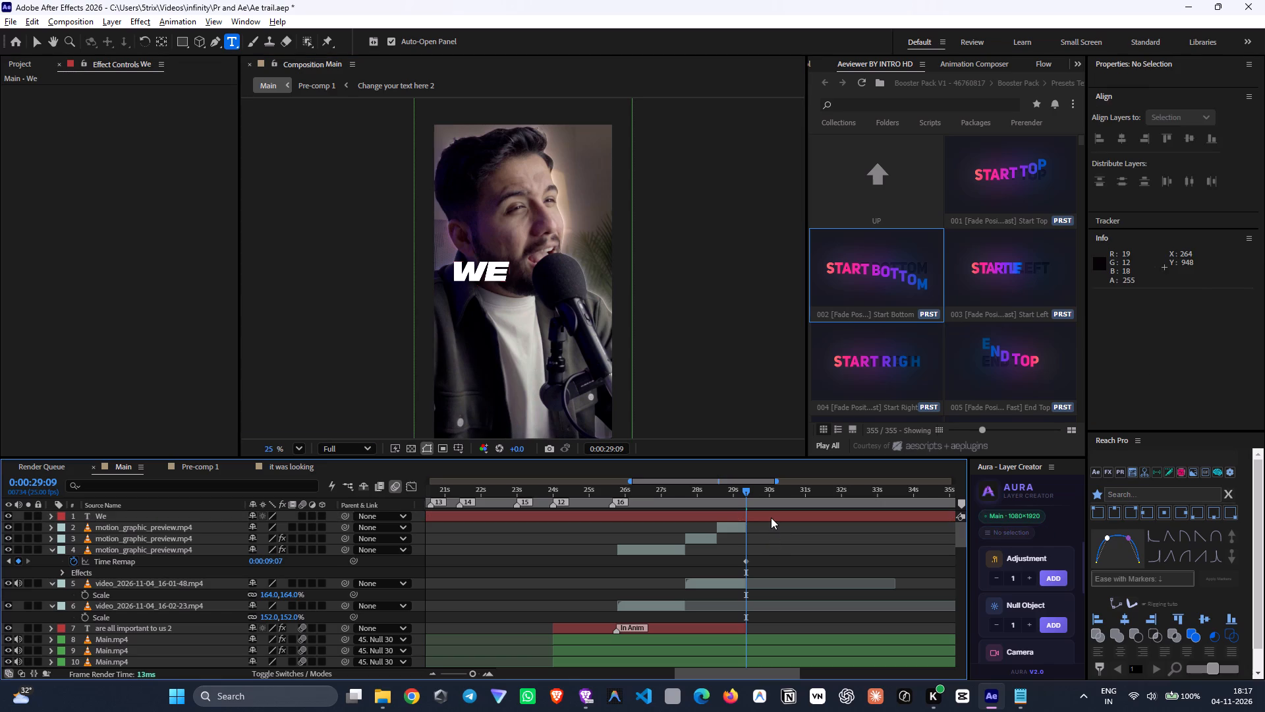
click(771, 518)
key(bracketleft)
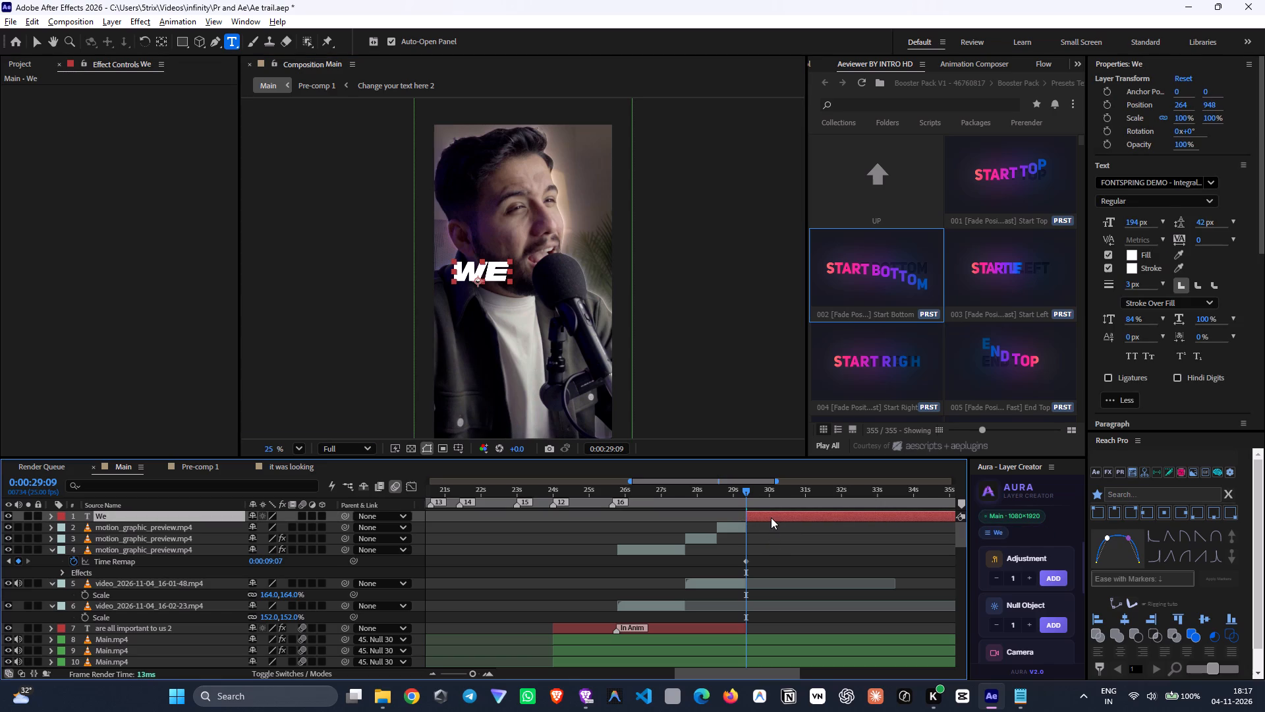
Set the "We" text to Helvetica Bold and turn off its stroke.
click(1211, 180)
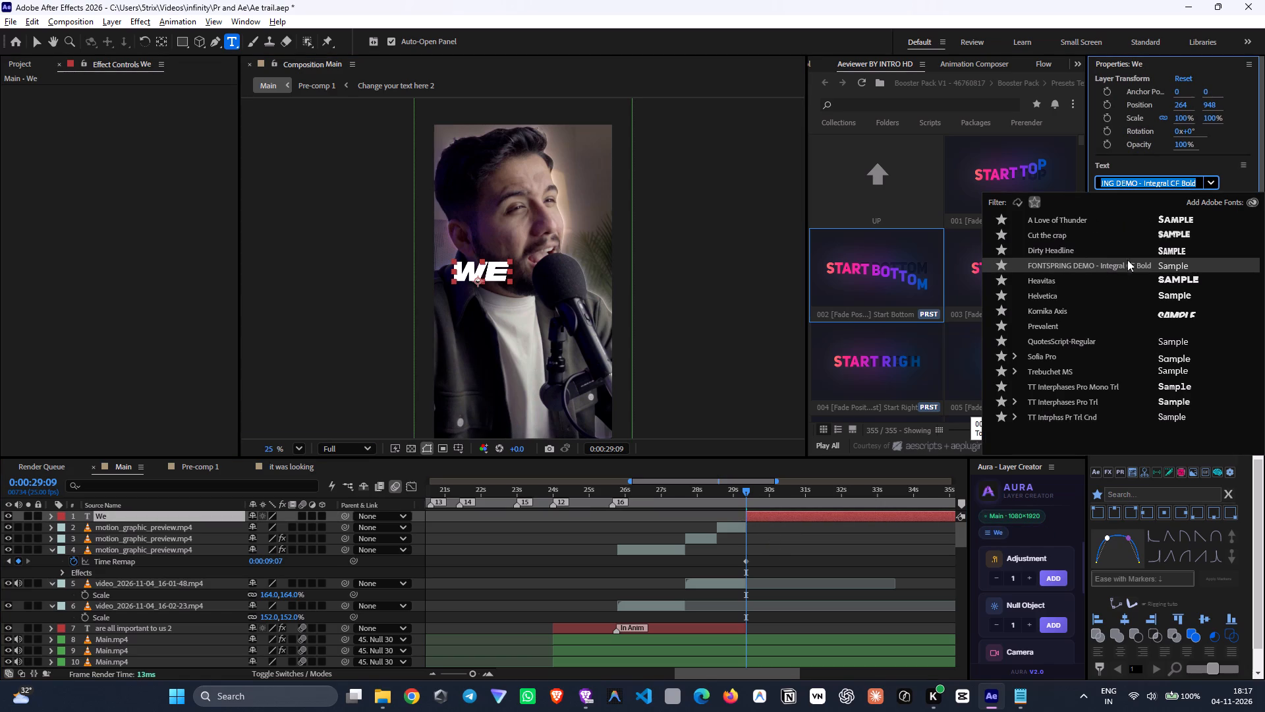
click(1072, 280)
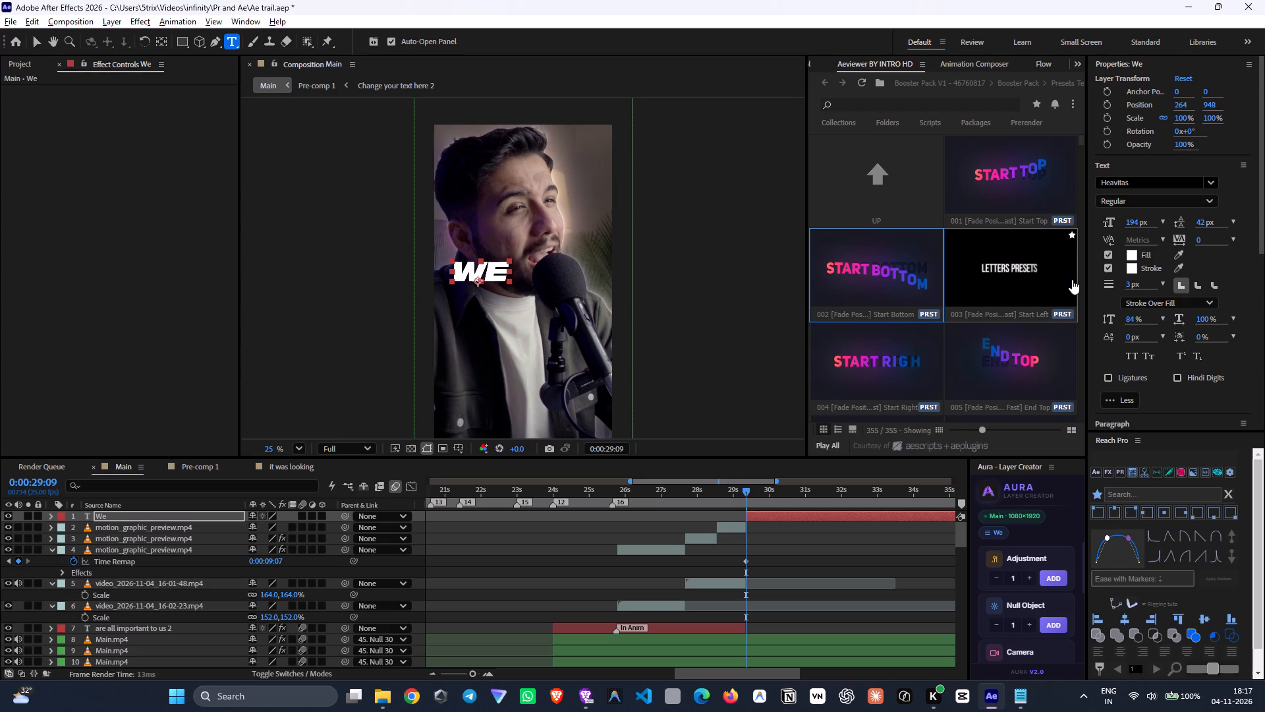
click(1212, 180)
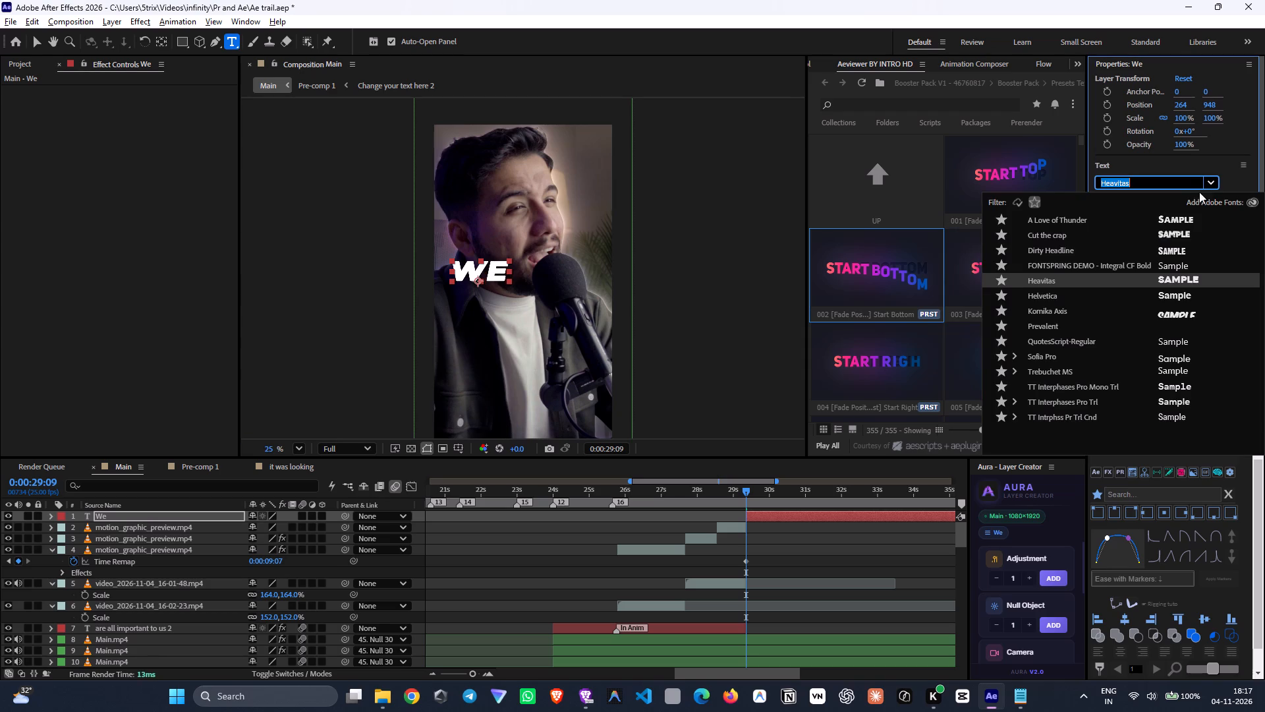
click(1082, 296)
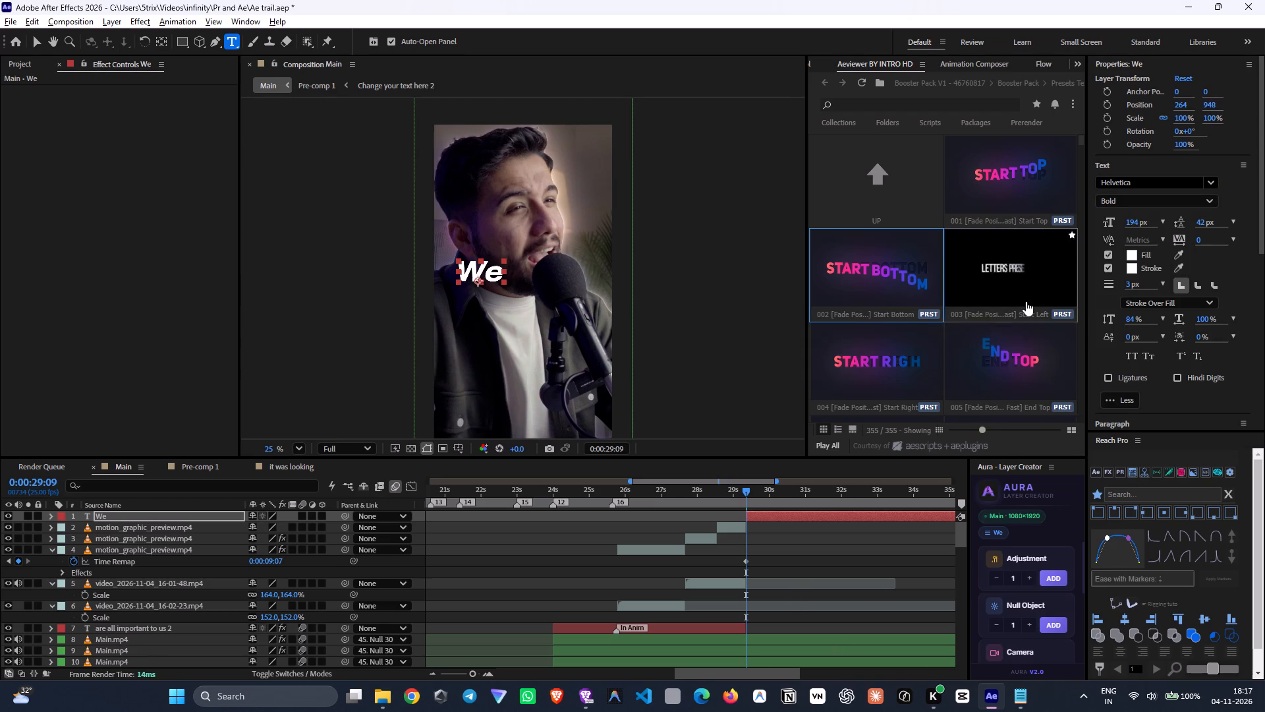
click(1105, 266)
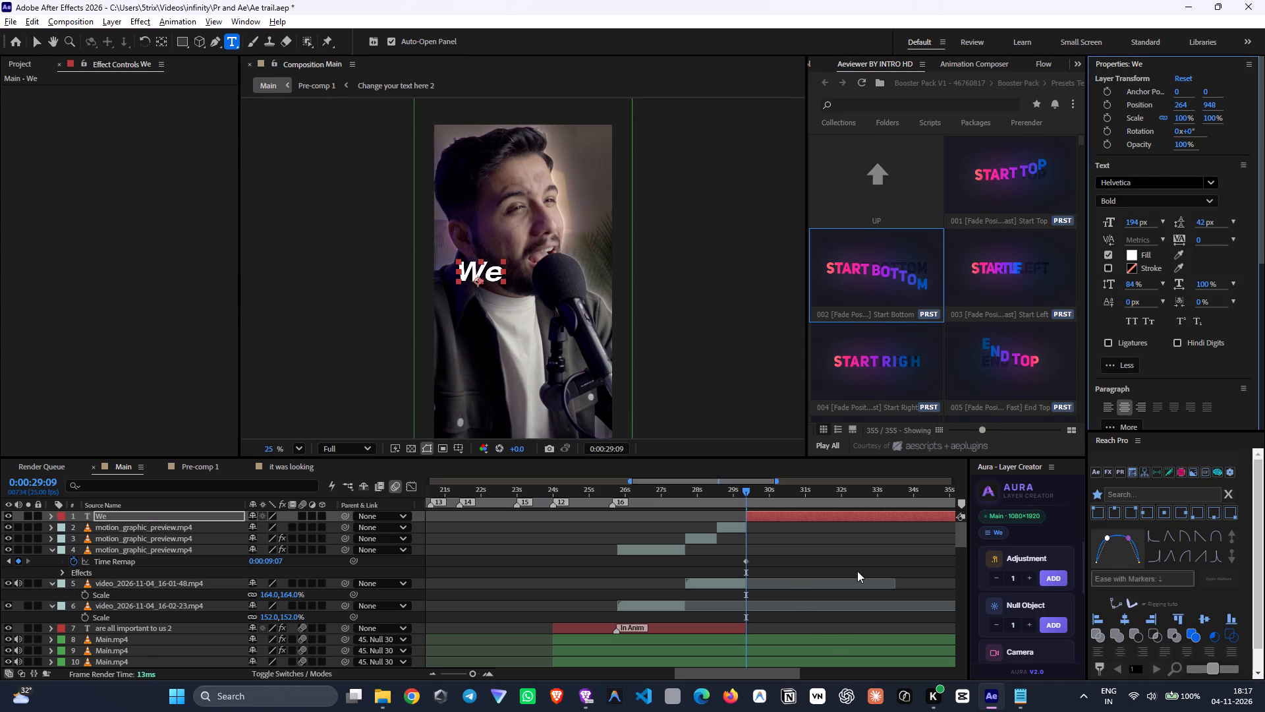
click(802, 535)
Duplicate the "We" text layer, making the copy read "We're" and the original "here to", copied from 1.txt in Notepad.
scroll(470, 264, up, 2)
scroll(490, 285, down, 1)
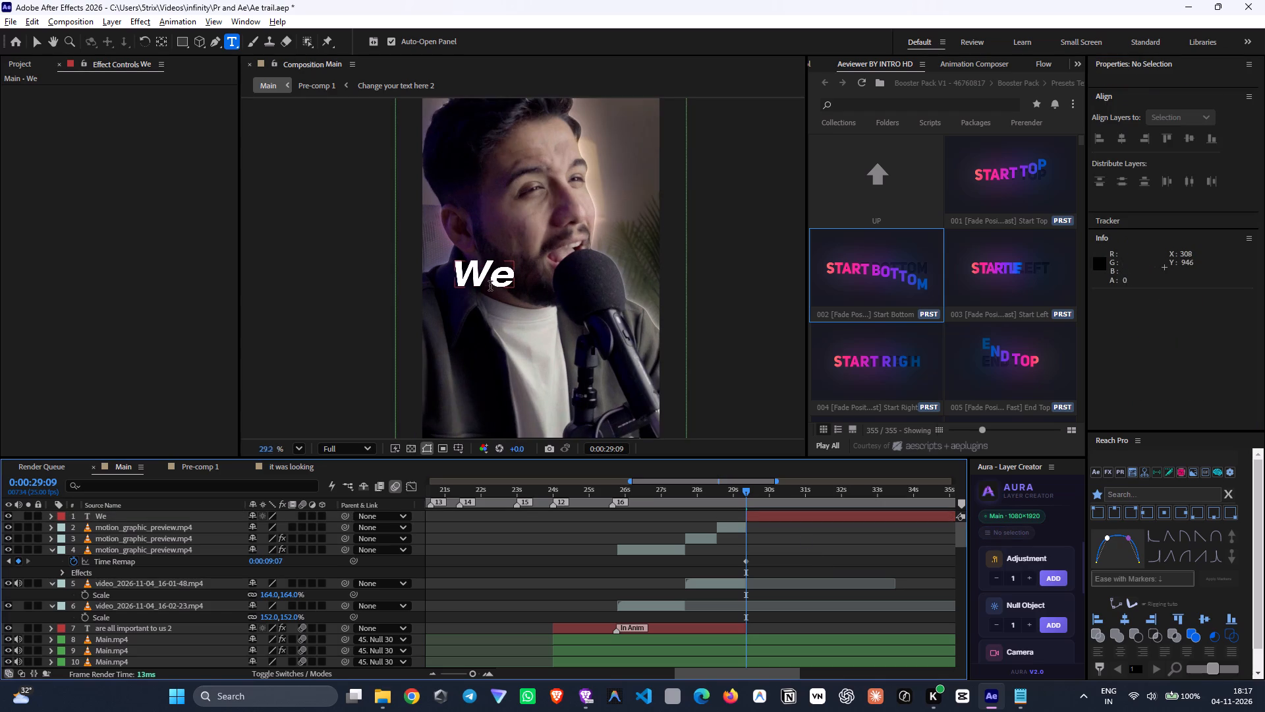
scroll(490, 285, down, 1)
click(758, 536)
click(758, 518)
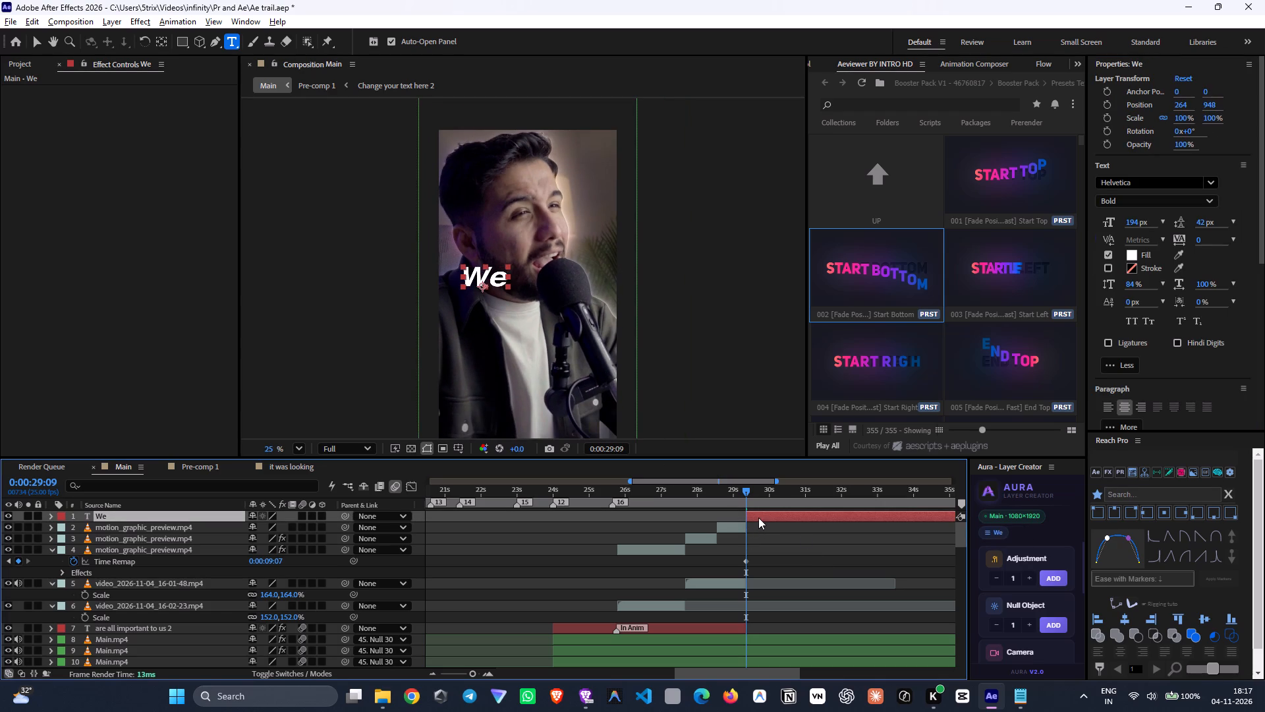
key(ctrl+d)
click(1020, 708)
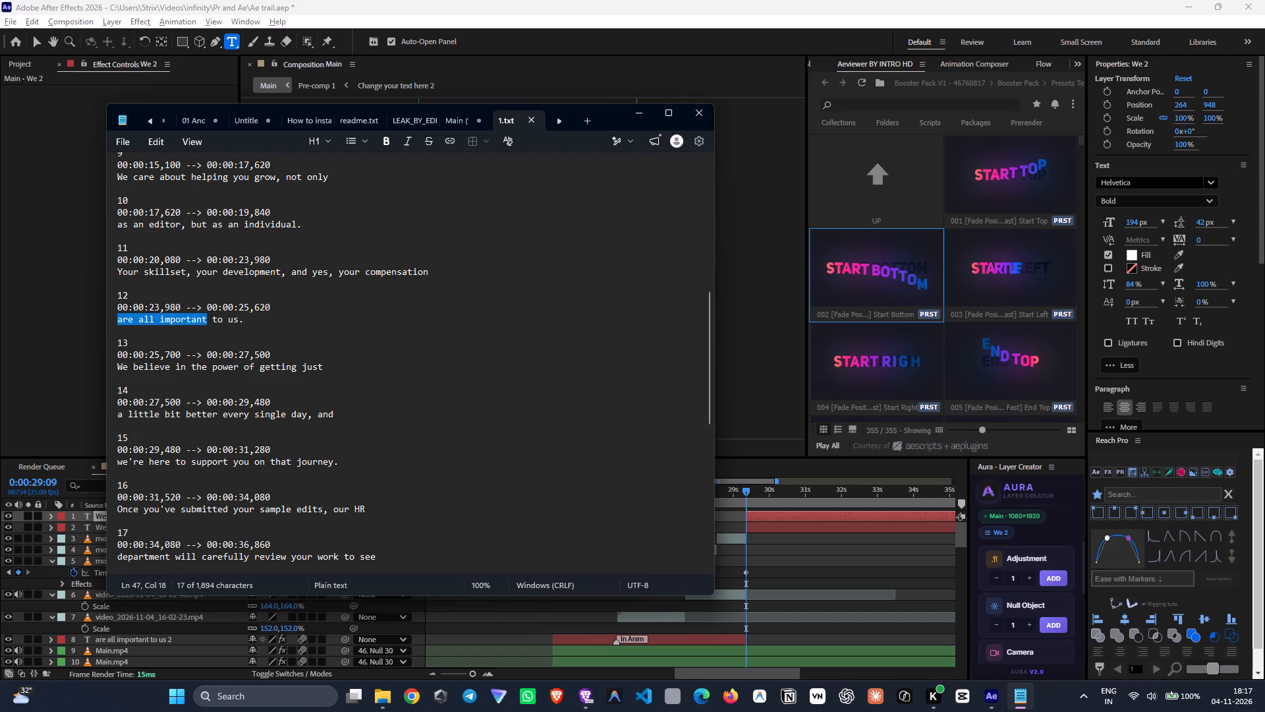
drag(147, 462, 187, 464)
key(ctrl+c)
key(alt+Tab)
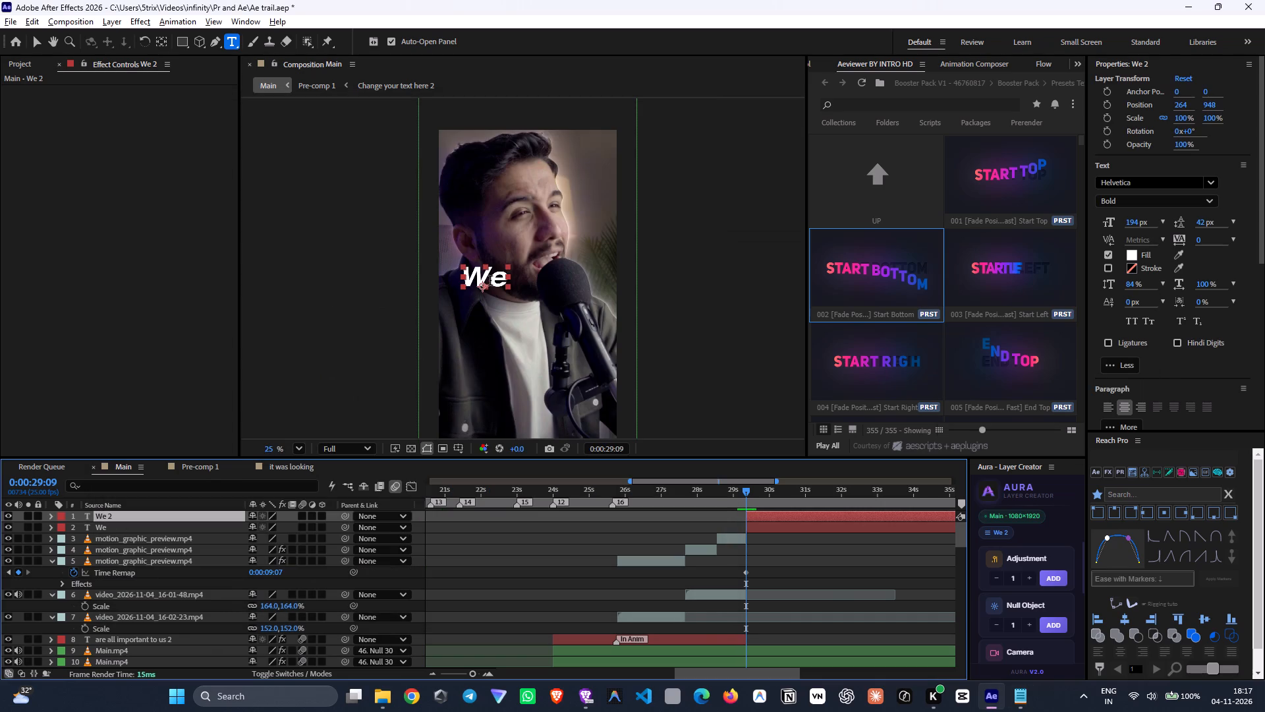
click(501, 280)
text('re)
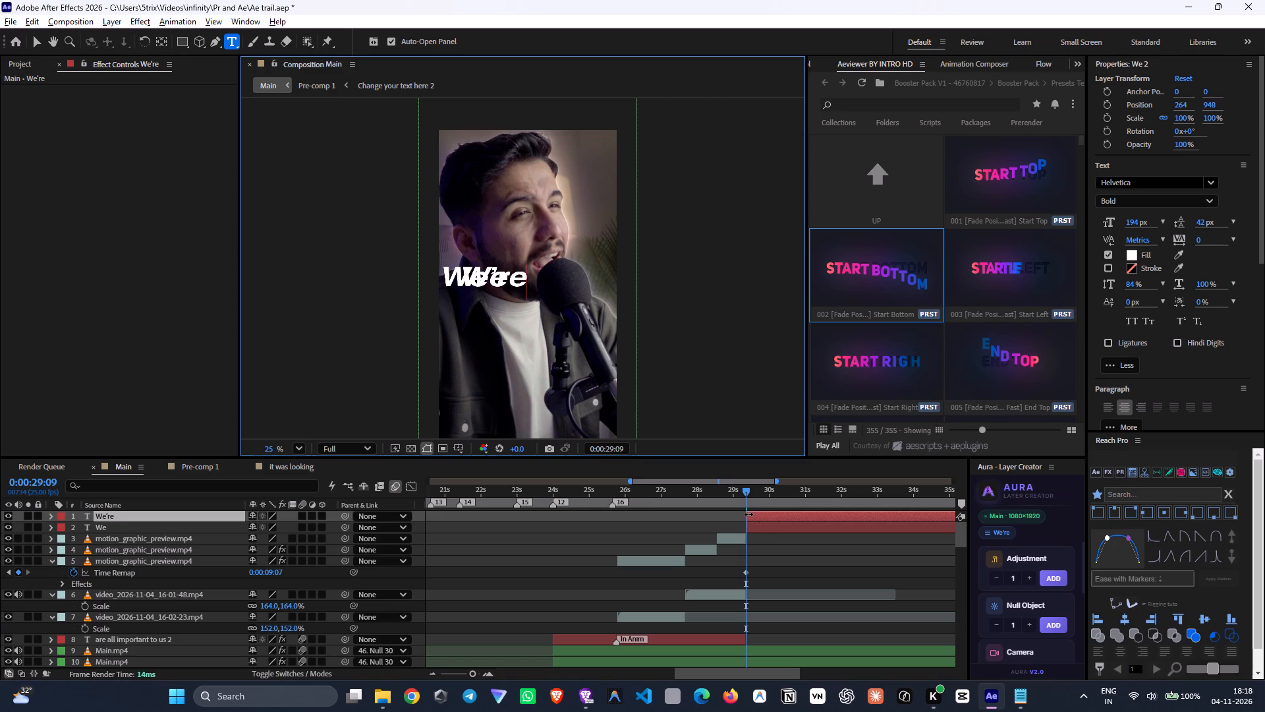
double_click(766, 524)
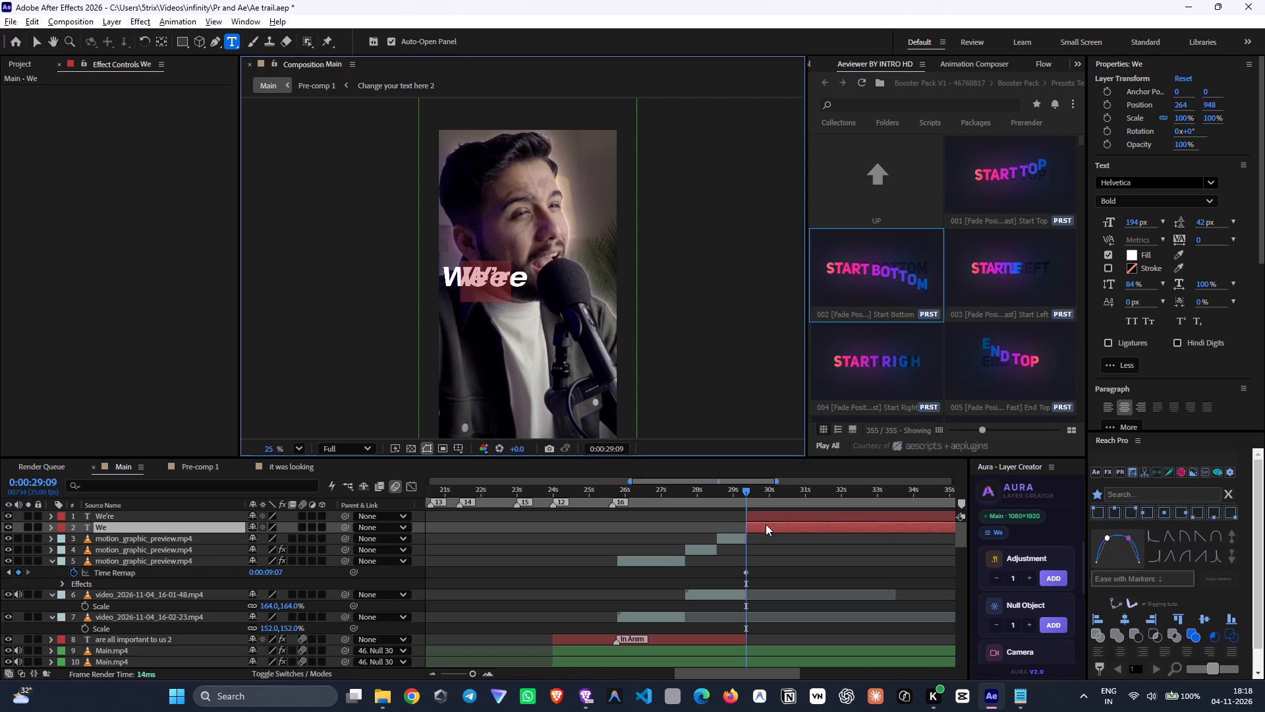
key(ctrl+v)
click(793, 587)
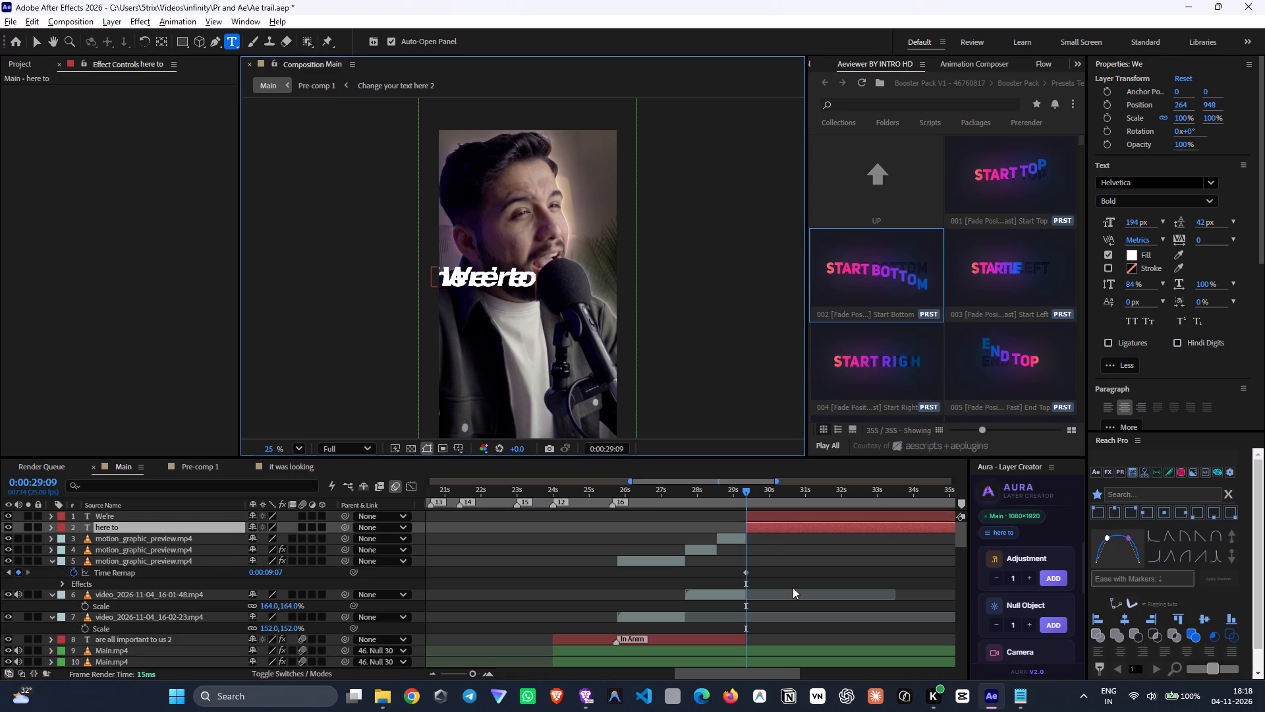
Move the "here to" layer above "We're" in the stack and place its text directly below "We're", at about 356, 1064.
click(779, 522)
drag(151, 523, 147, 518)
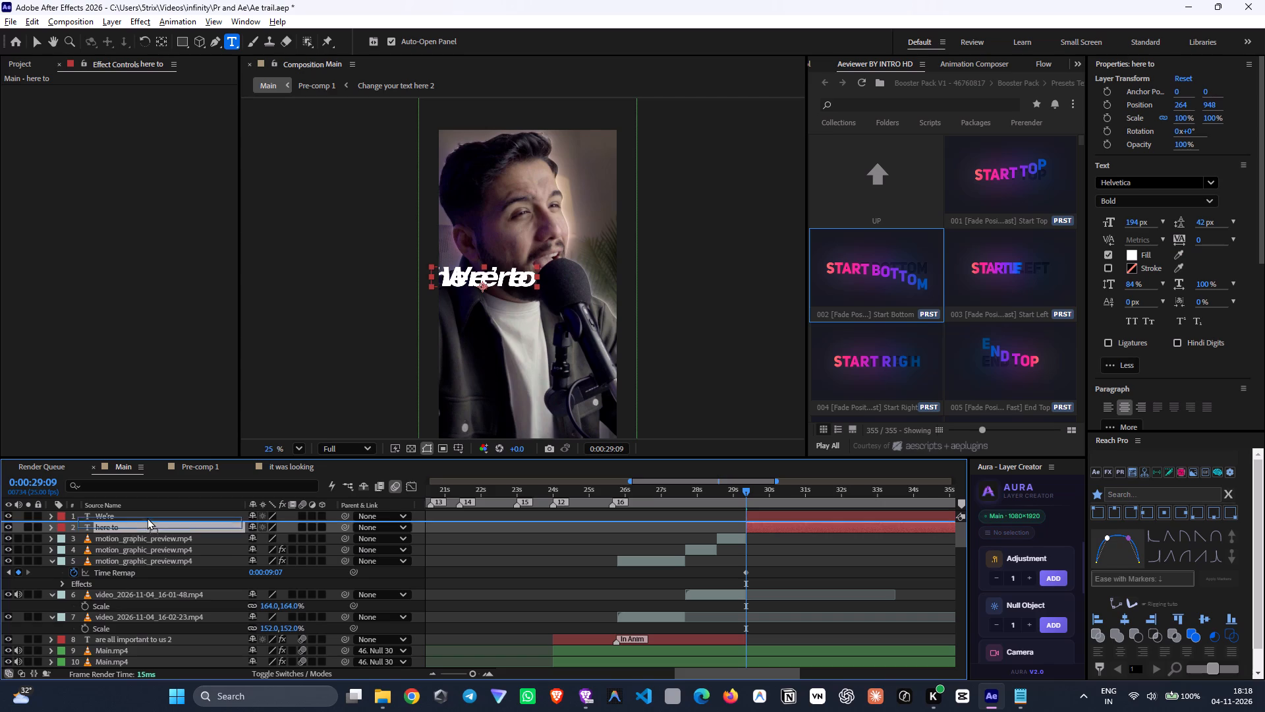
drag(147, 518, 147, 514)
key(v)
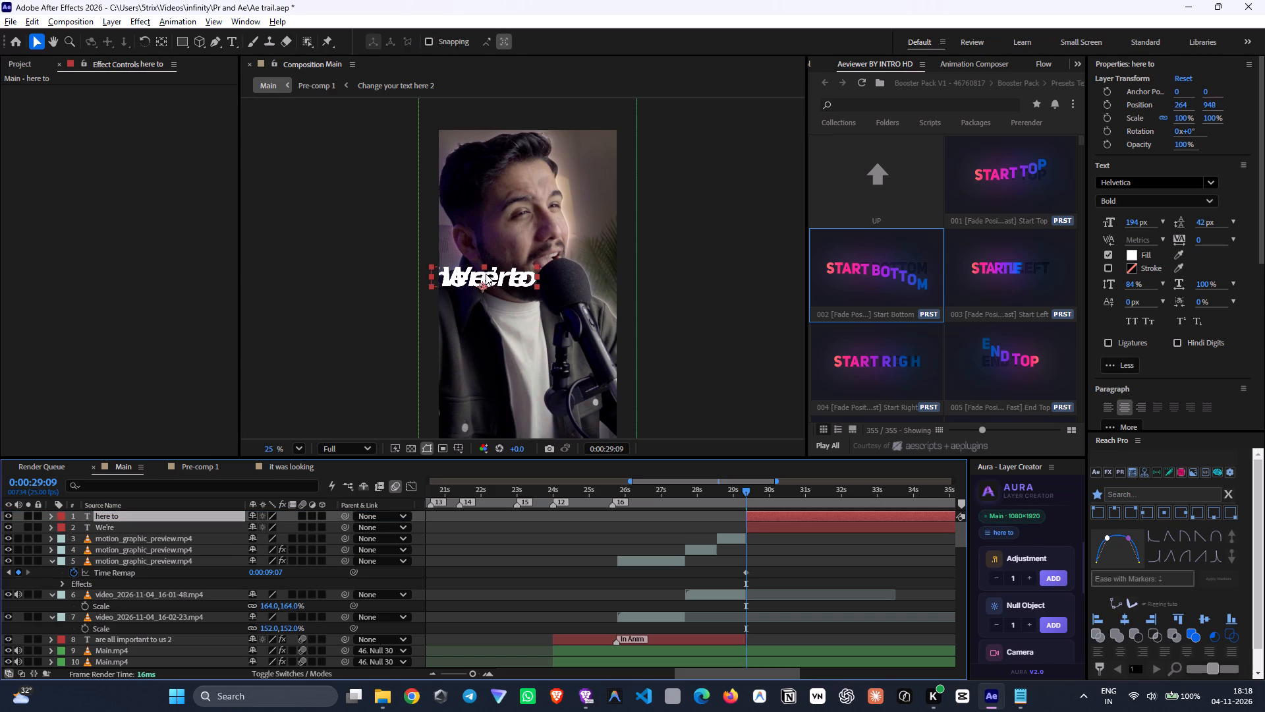
drag(486, 274, 501, 293)
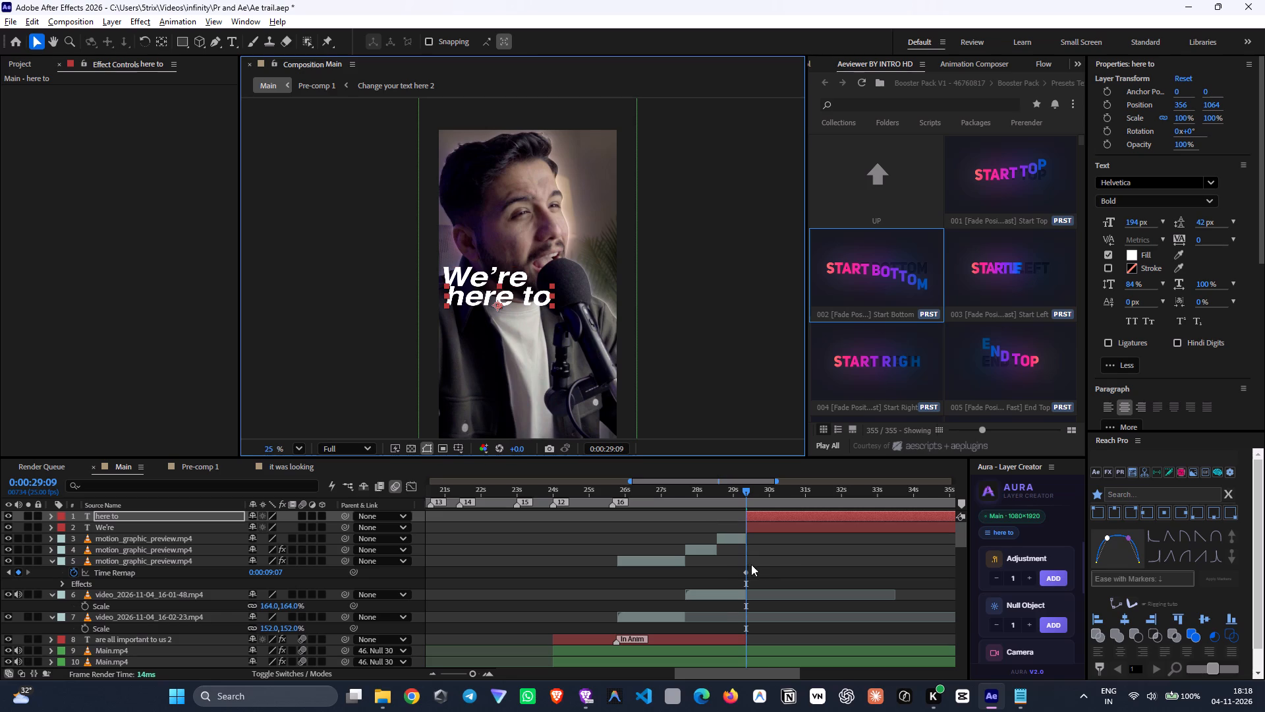
Duplicate the "here to" layer and replace the copy's text with "support", copied from 1.txt in Notepad.
key(ctrl+d)
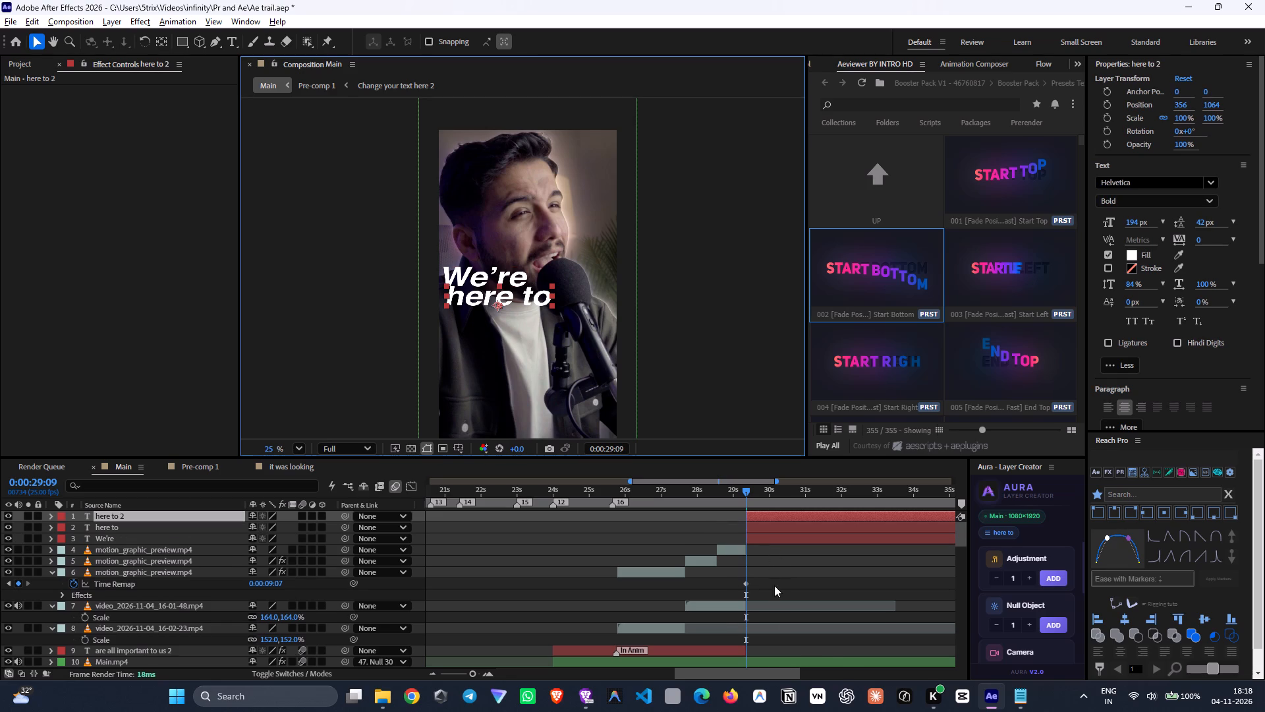
click(1015, 692)
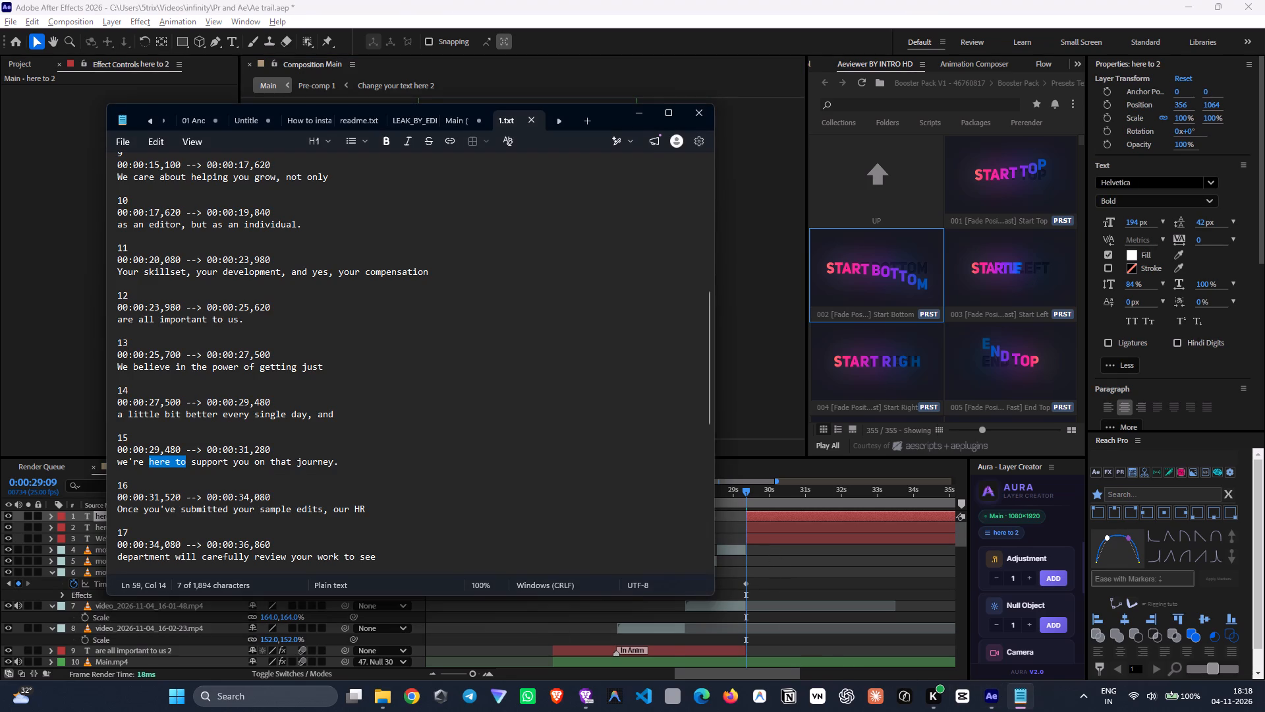
drag(229, 461, 191, 460)
key(ctrl+c)
key(alt+Tab)
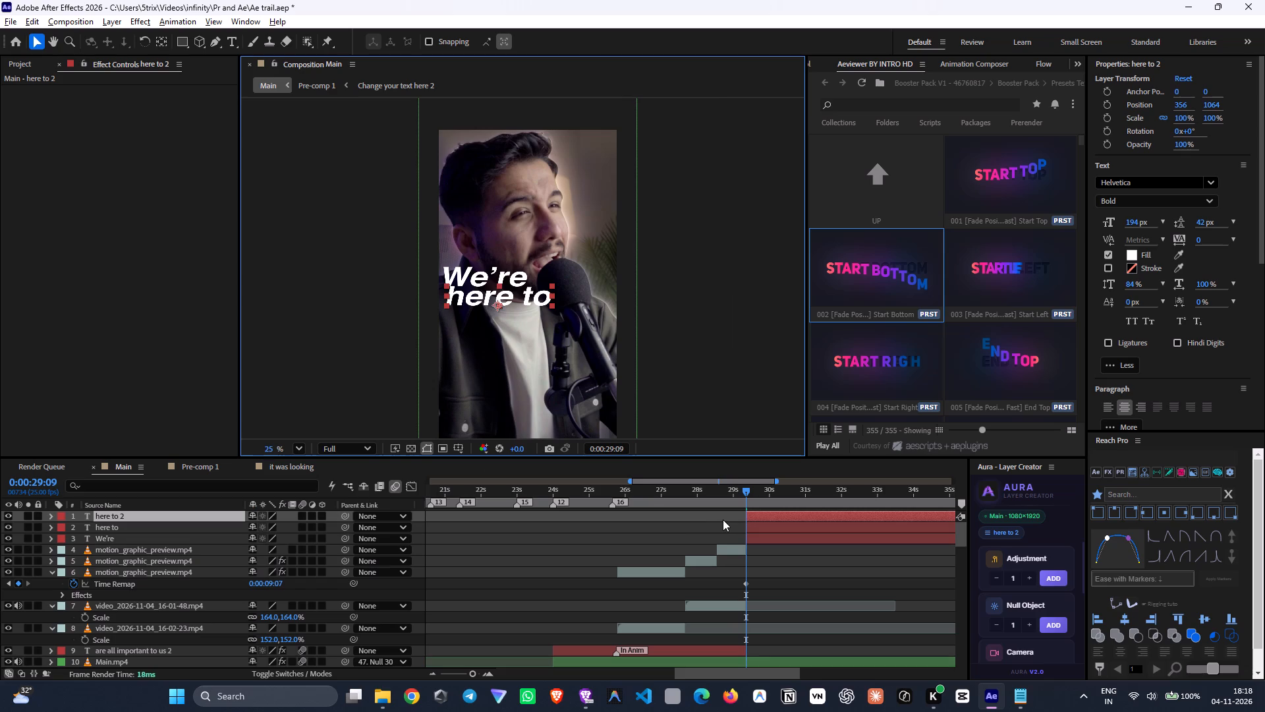
double_click(750, 513)
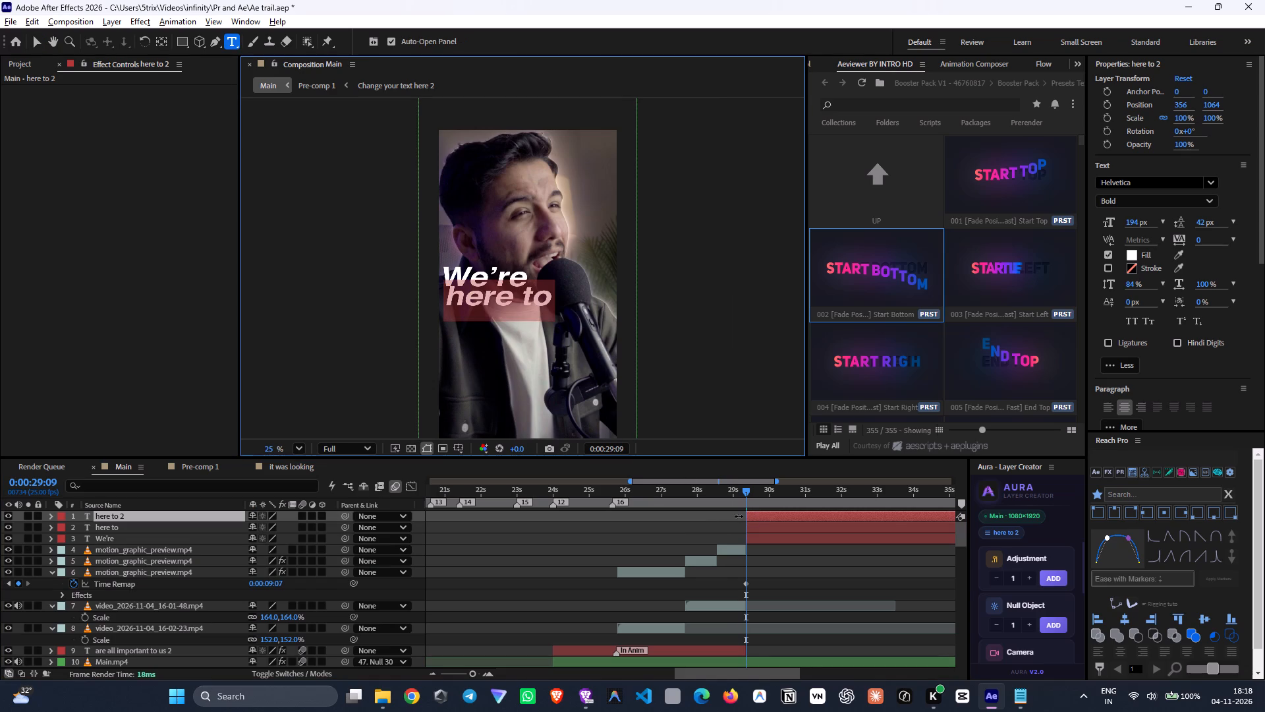
key(ctrl+v)
key(v)
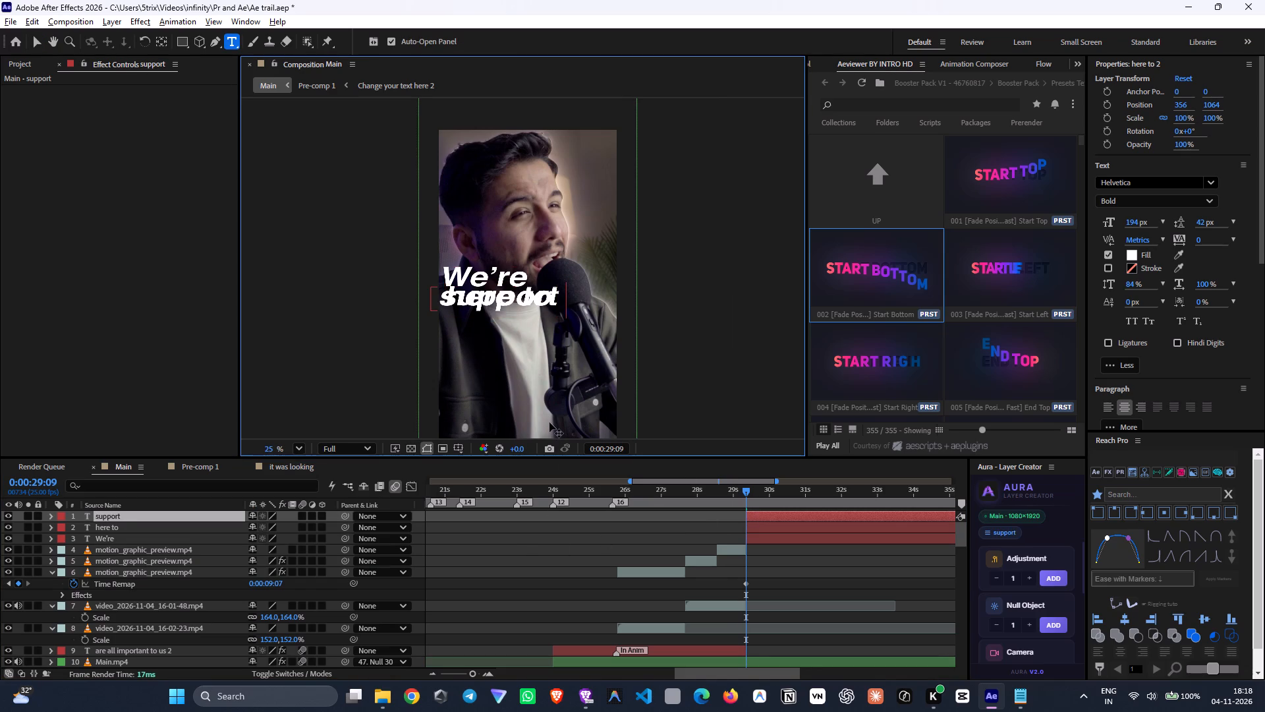
key(BackSpace)
click(584, 531)
Shift "here to" left to line up under "We're", and place "support" directly below it at about 362, 1171.
key(v)
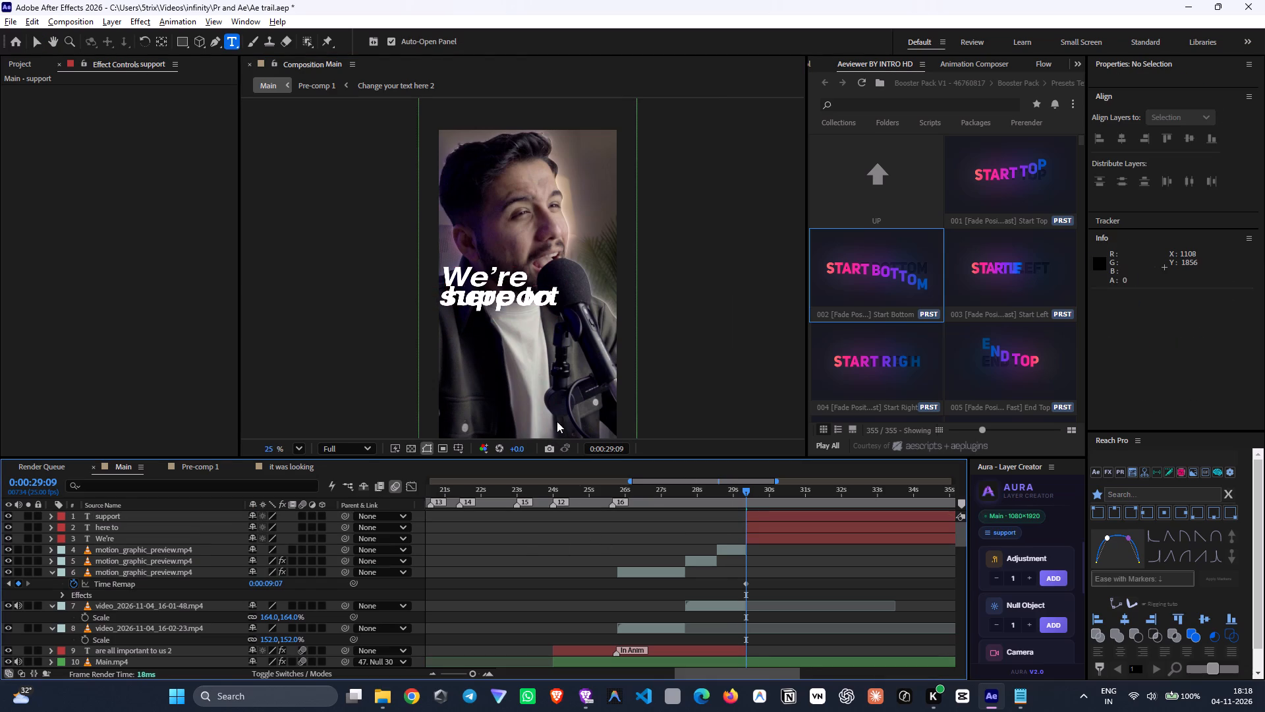
click(515, 305)
drag(507, 297, 508, 317)
scroll(505, 320, up, 4)
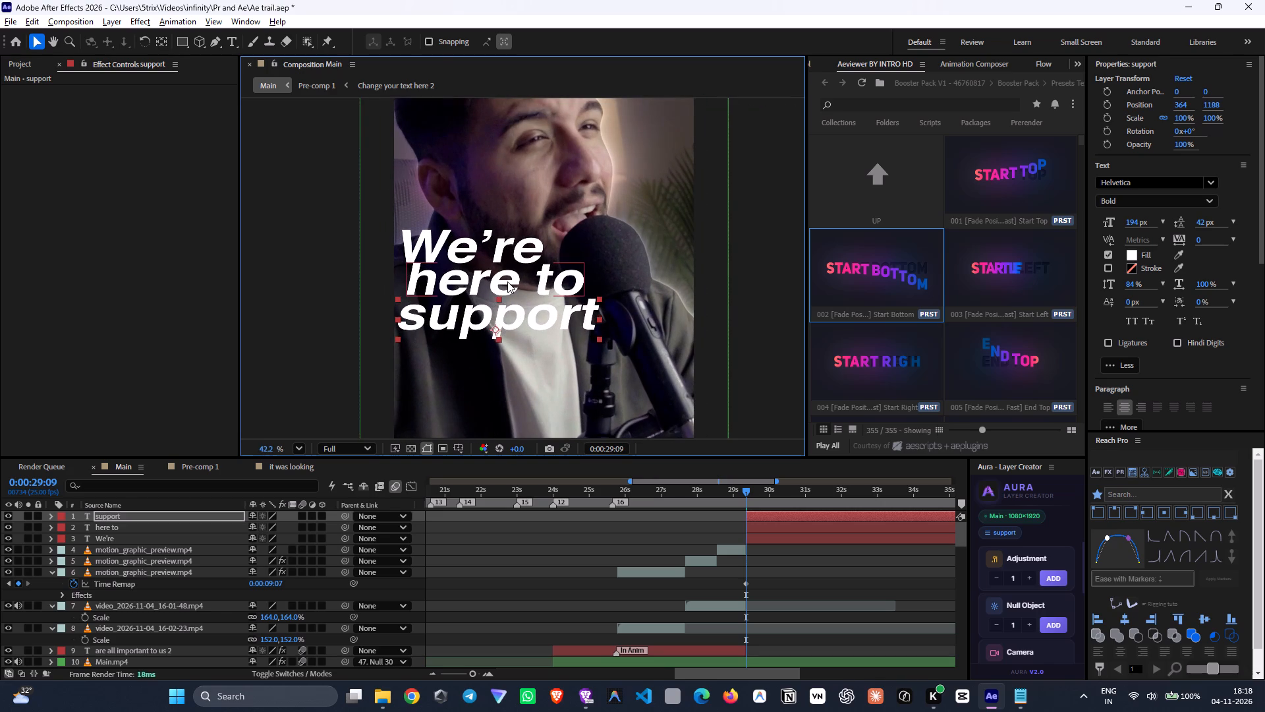
click(507, 282)
drag(507, 284, 500, 289)
click(509, 315)
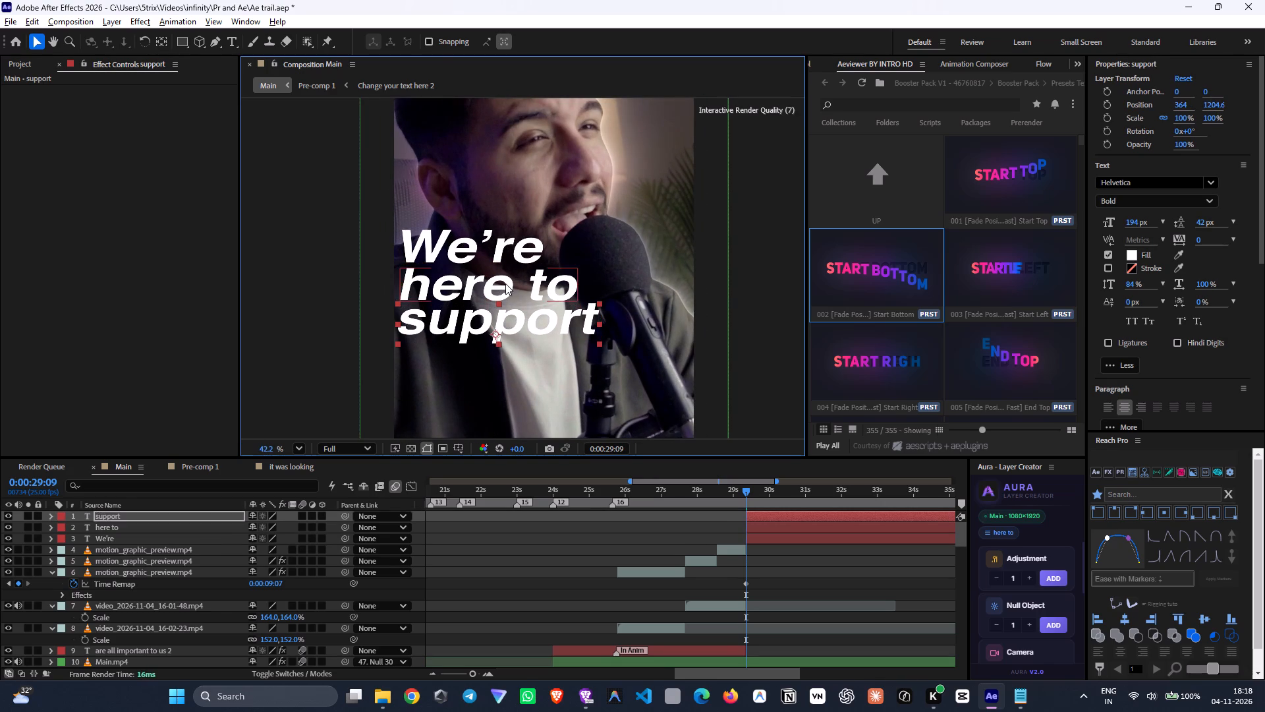
click(505, 283)
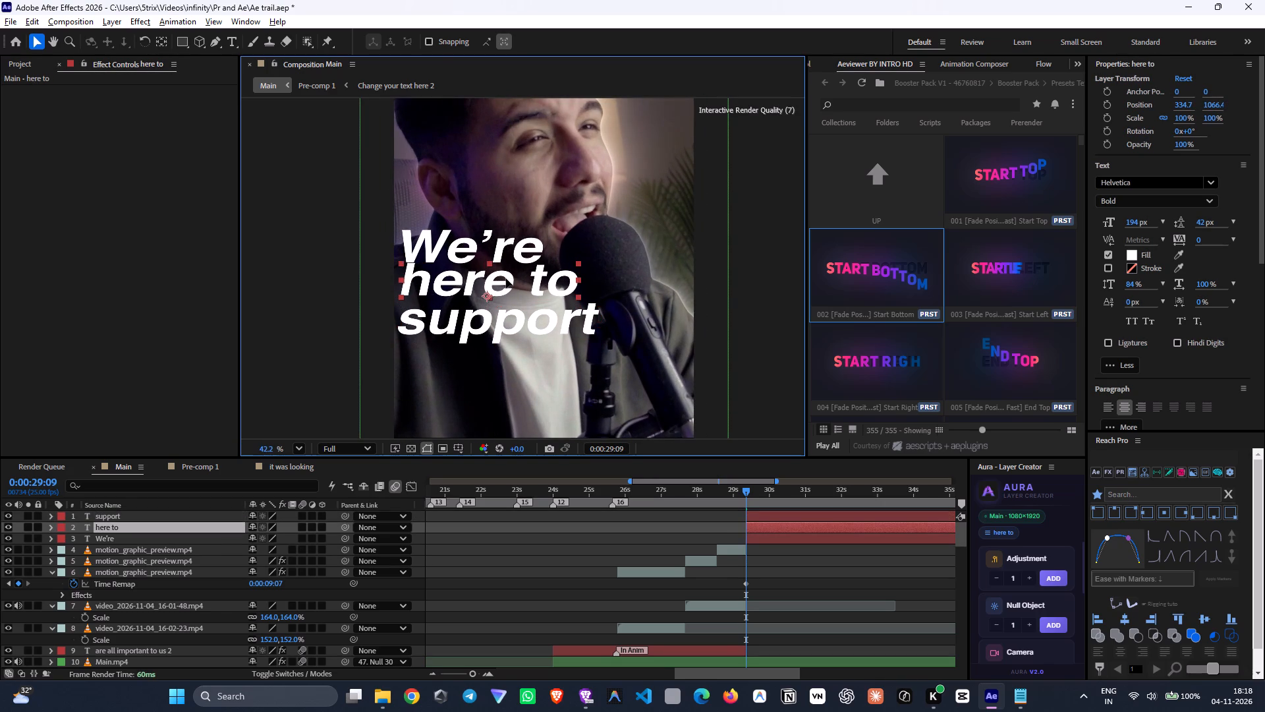
drag(501, 329, 501, 320)
scroll(522, 296, down, 3)
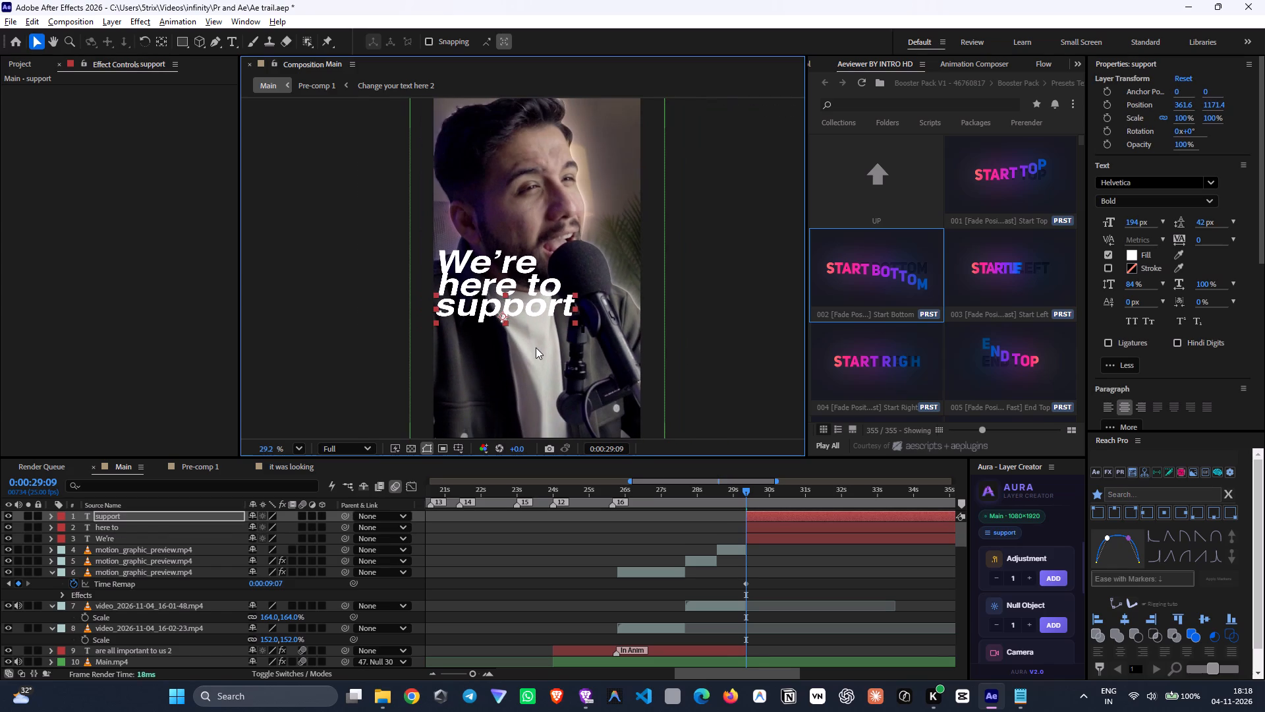
Duplicate the "support" layer and replace the copy's text with "you", copied from 1.txt in Notepad.
key(alt+Tab)
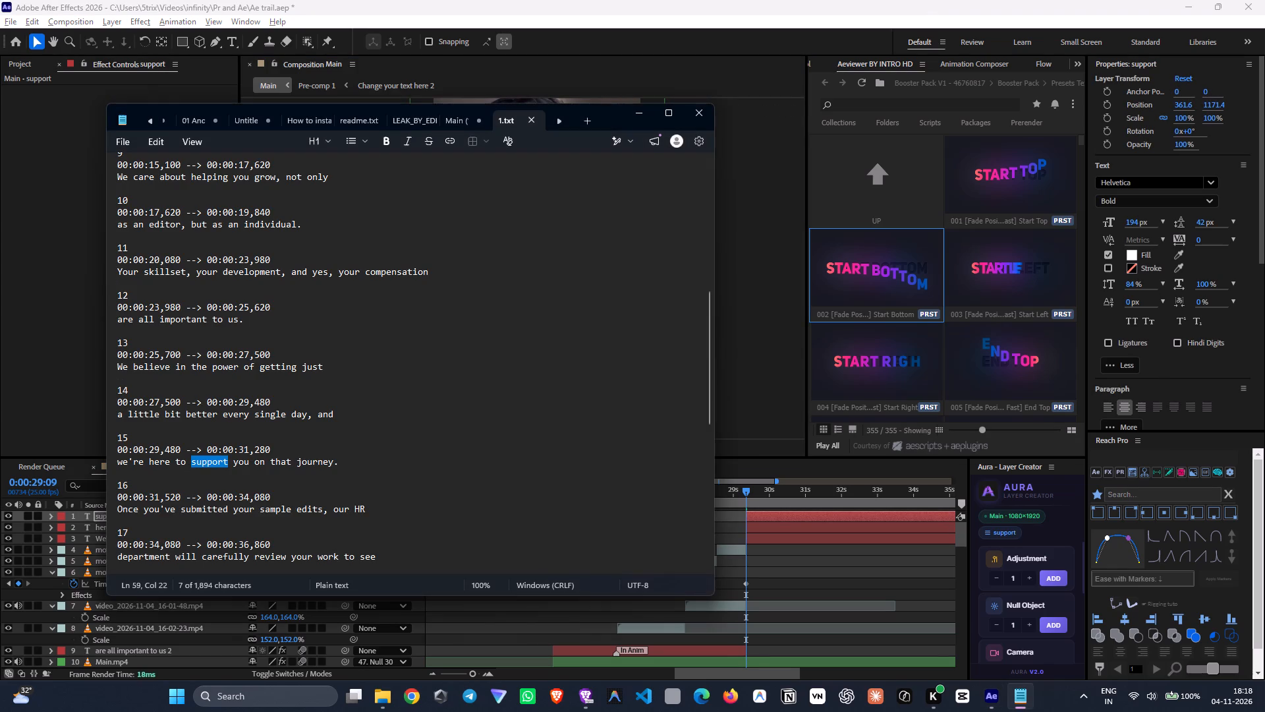
drag(250, 460, 236, 459)
key(ctrl+c)
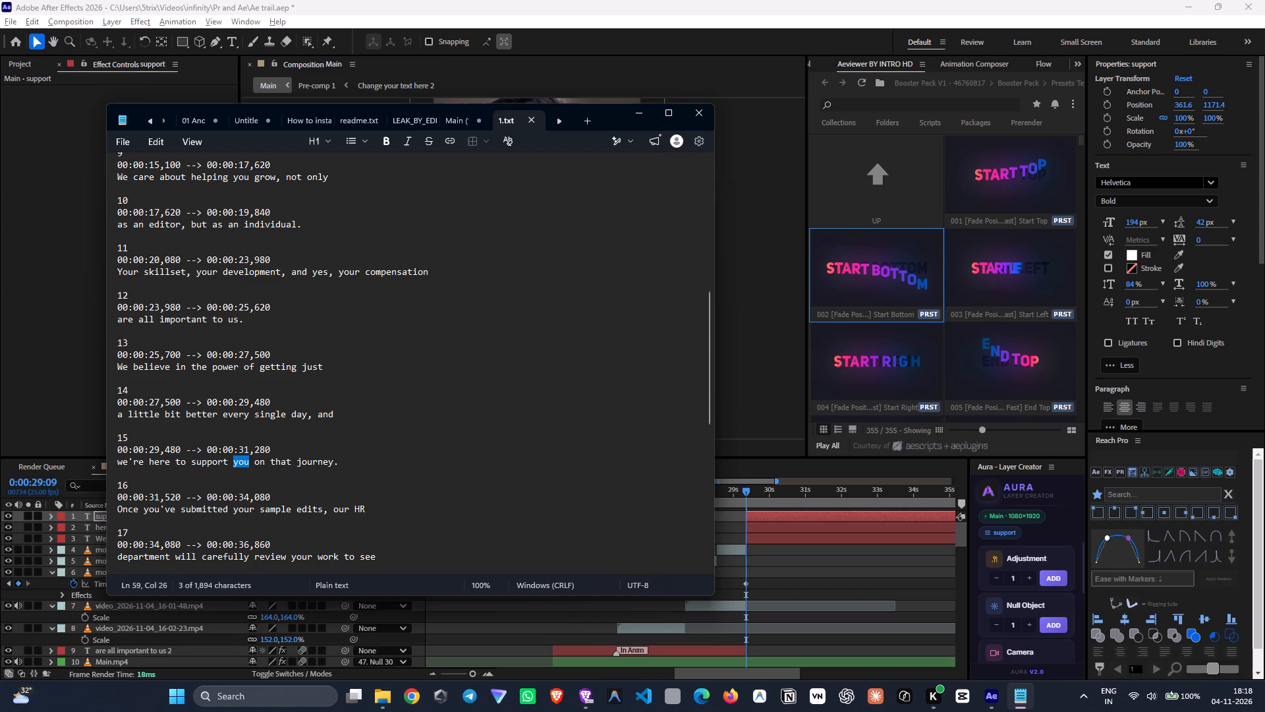
key(alt+Tab)
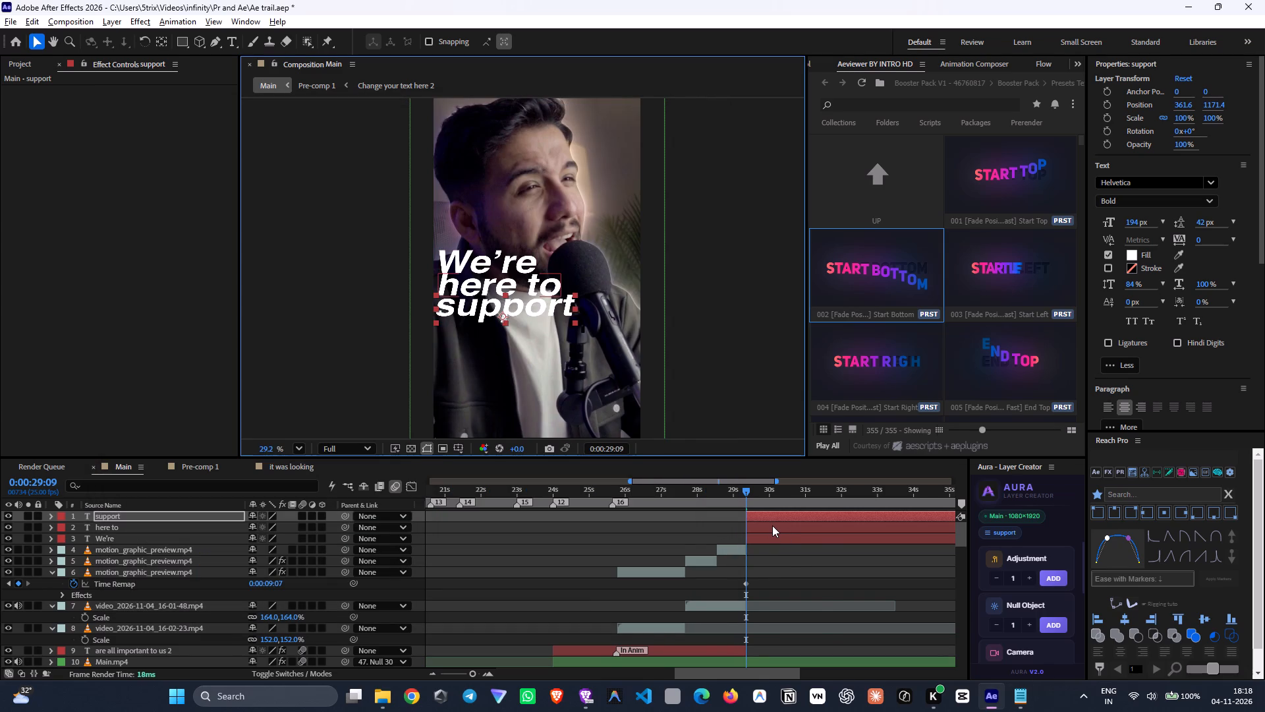
key(ctrl+d)
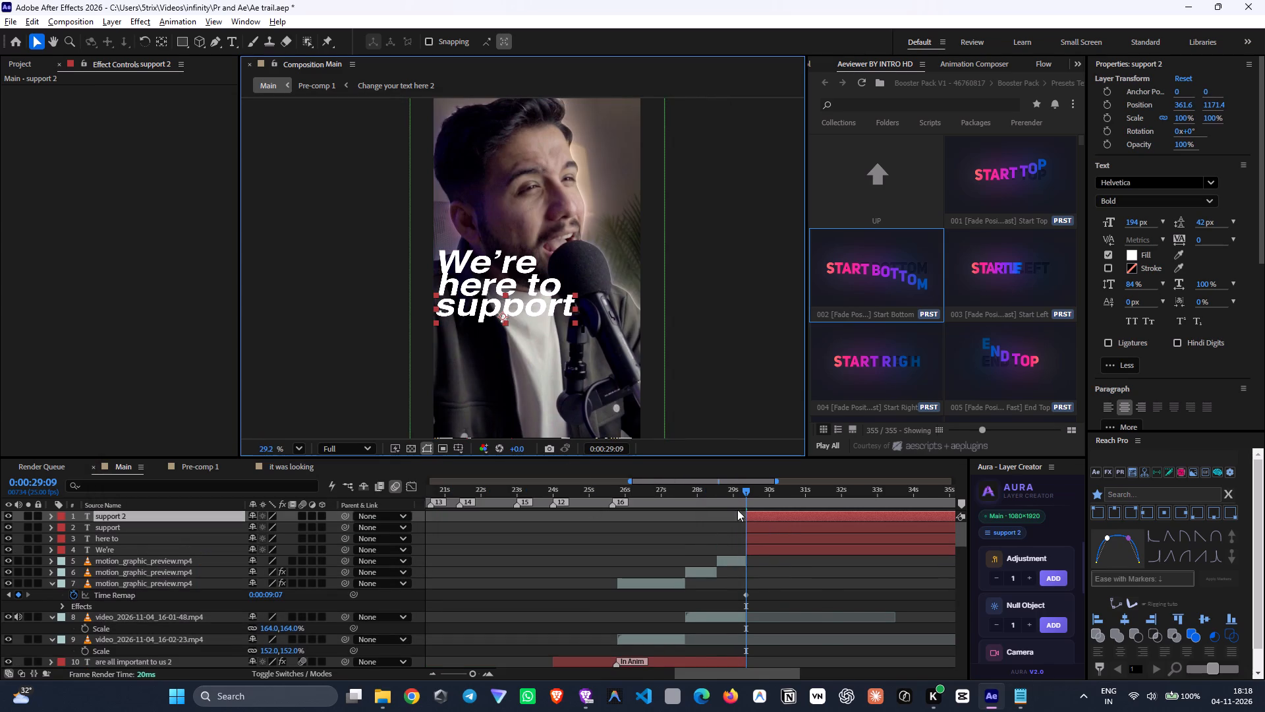
double_click(755, 518)
key(ctrl+v)
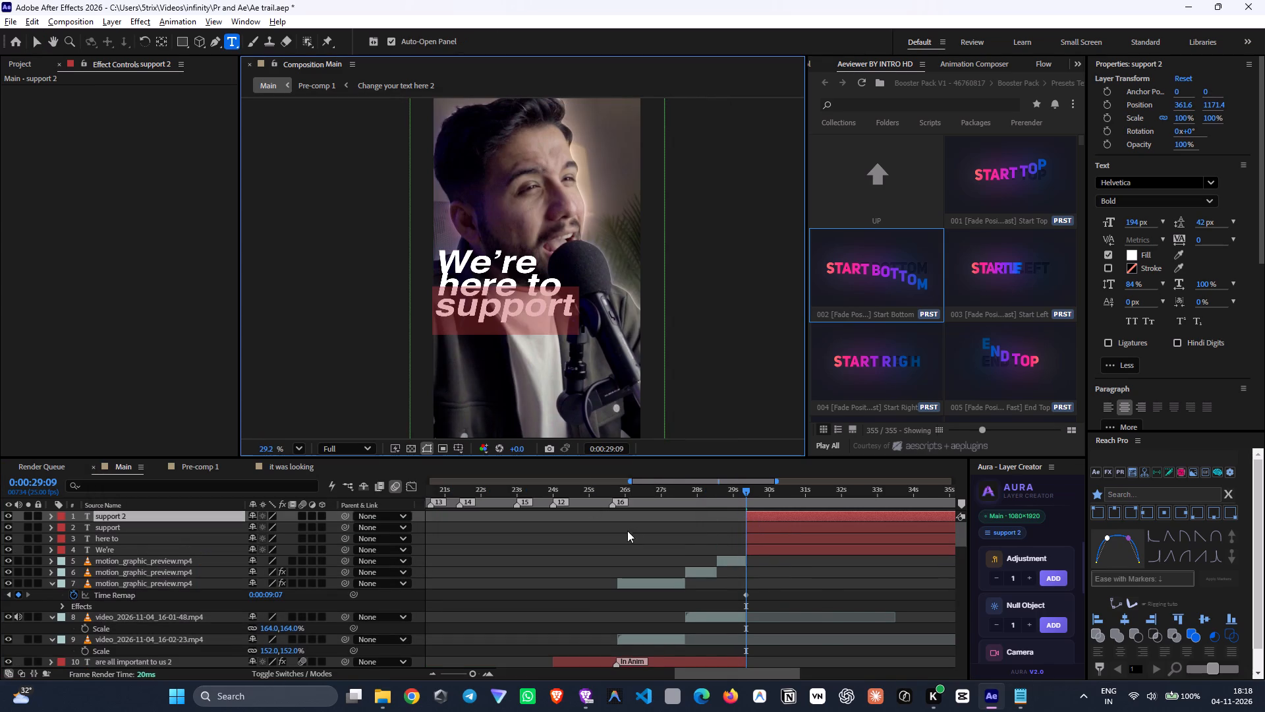
click(623, 543)
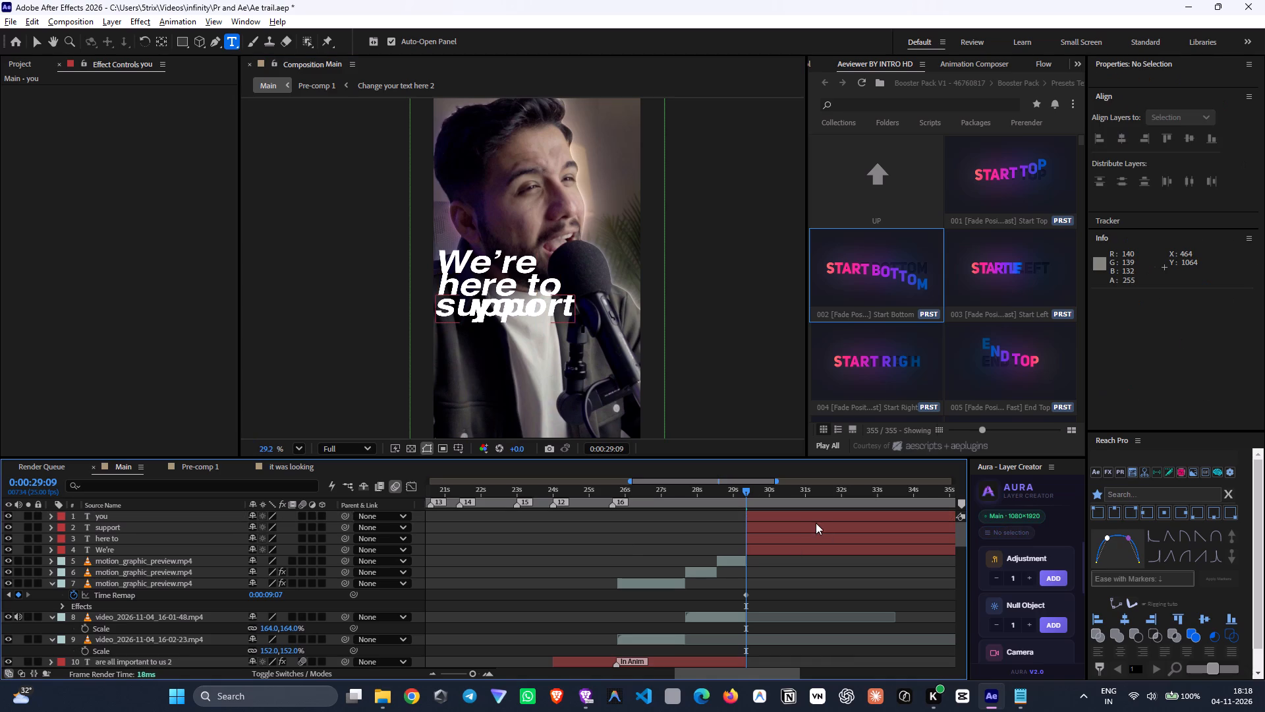
Scale the "you" text to 72% and place it below "support", aligned to its left edge, at about 125, 1278.
click(816, 514)
key(v)
drag(497, 309, 493, 318)
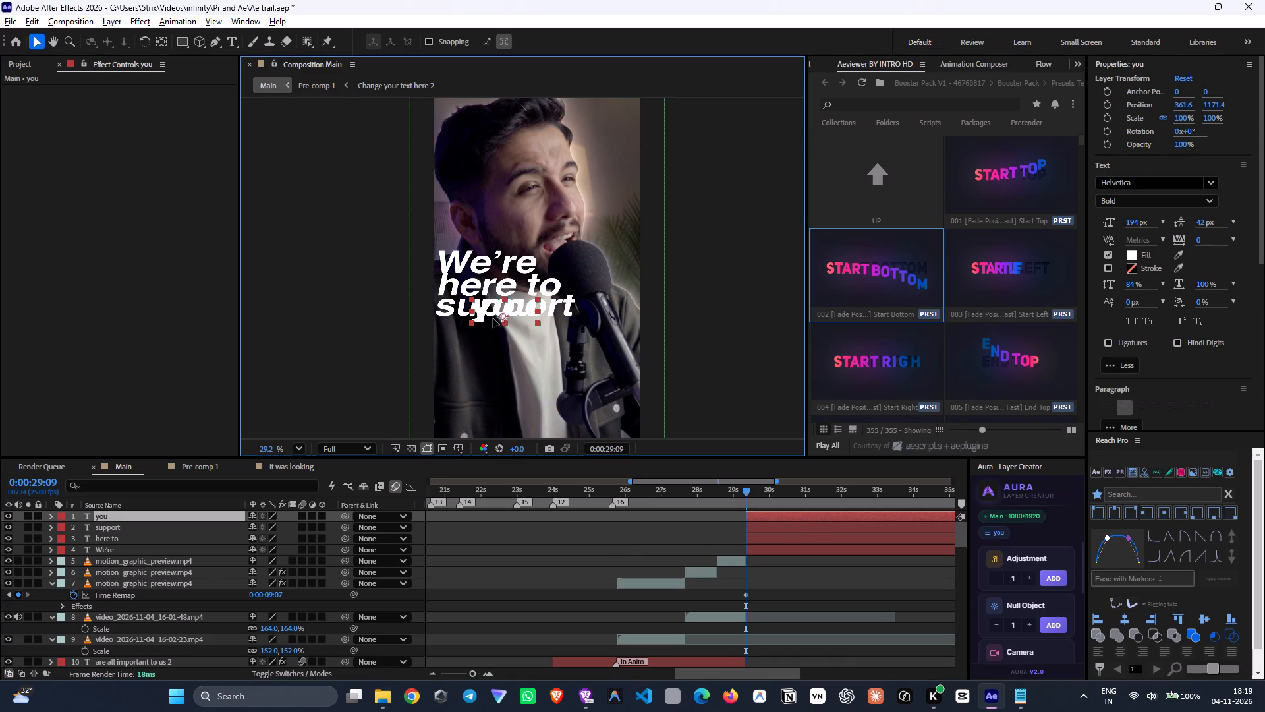
drag(493, 318, 492, 327)
click(492, 327)
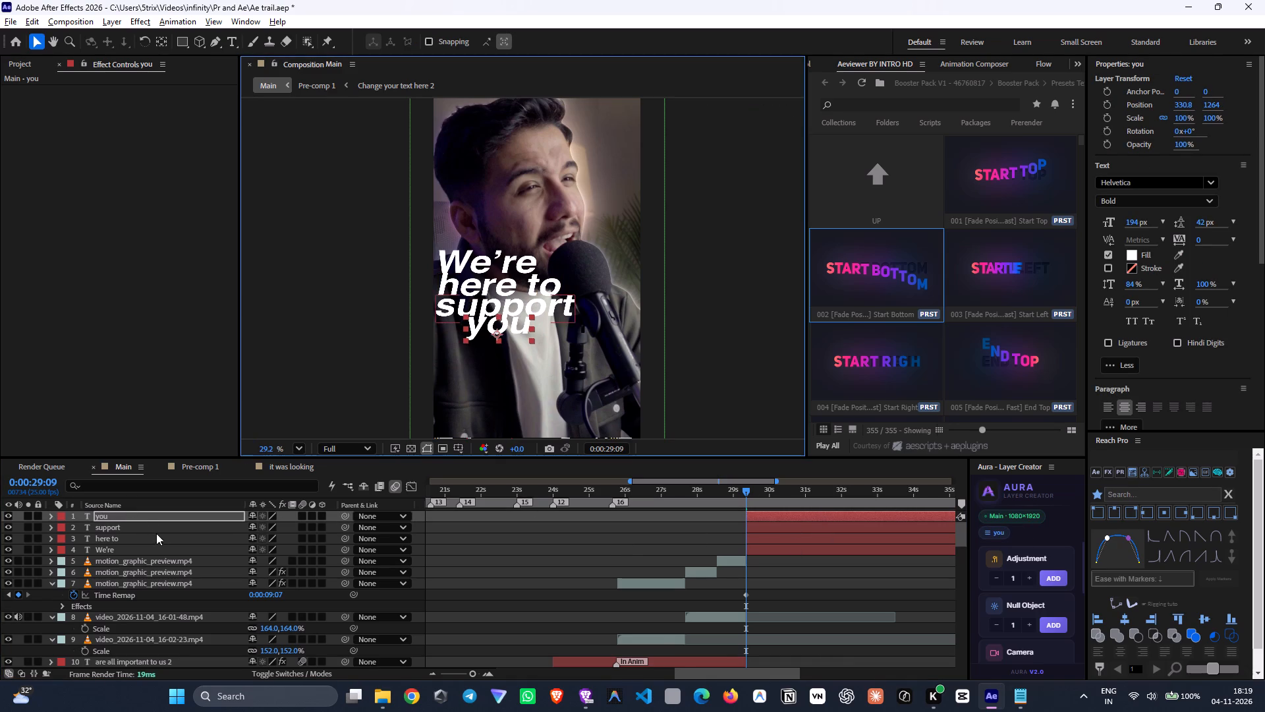
key(s)
drag(289, 529, 277, 529)
scroll(503, 374, up, 2)
drag(501, 318, 454, 318)
click(286, 529)
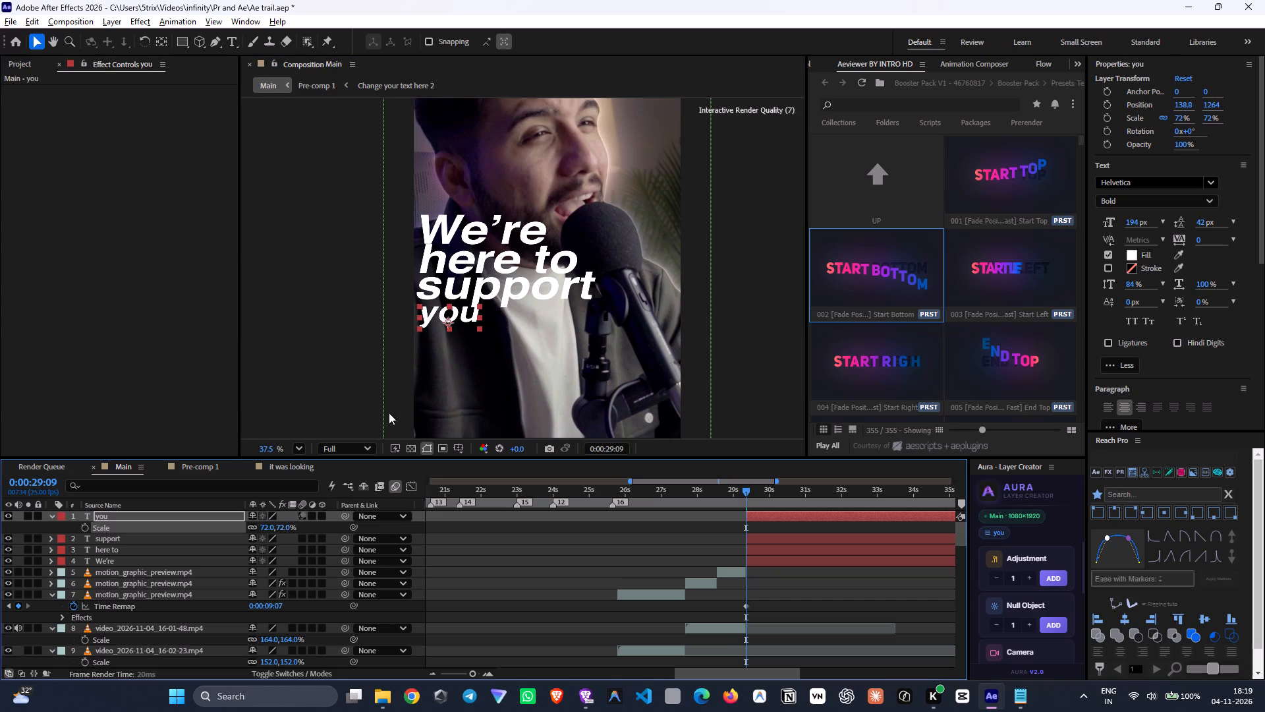
scroll(480, 330, up, 1)
click(455, 319)
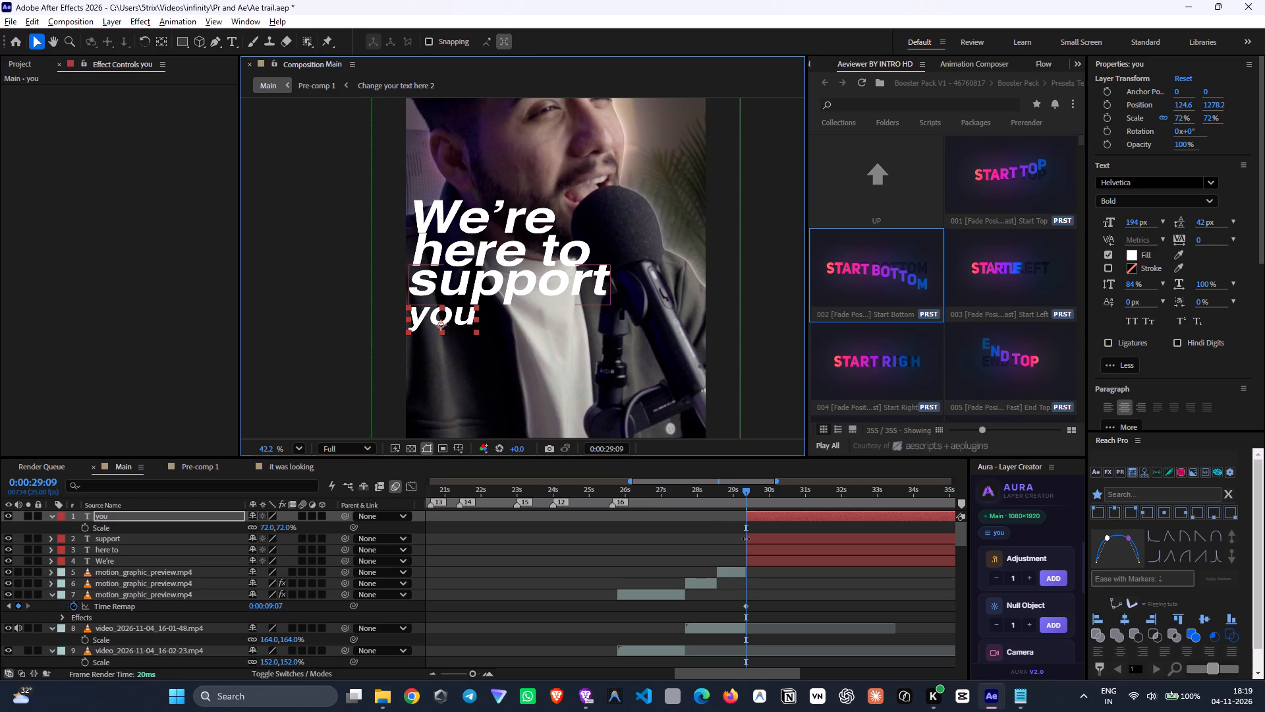
Duplicate the "you" layer and place the copy just to the right of the original, at about 385, 1269.
key(ctrl+d)
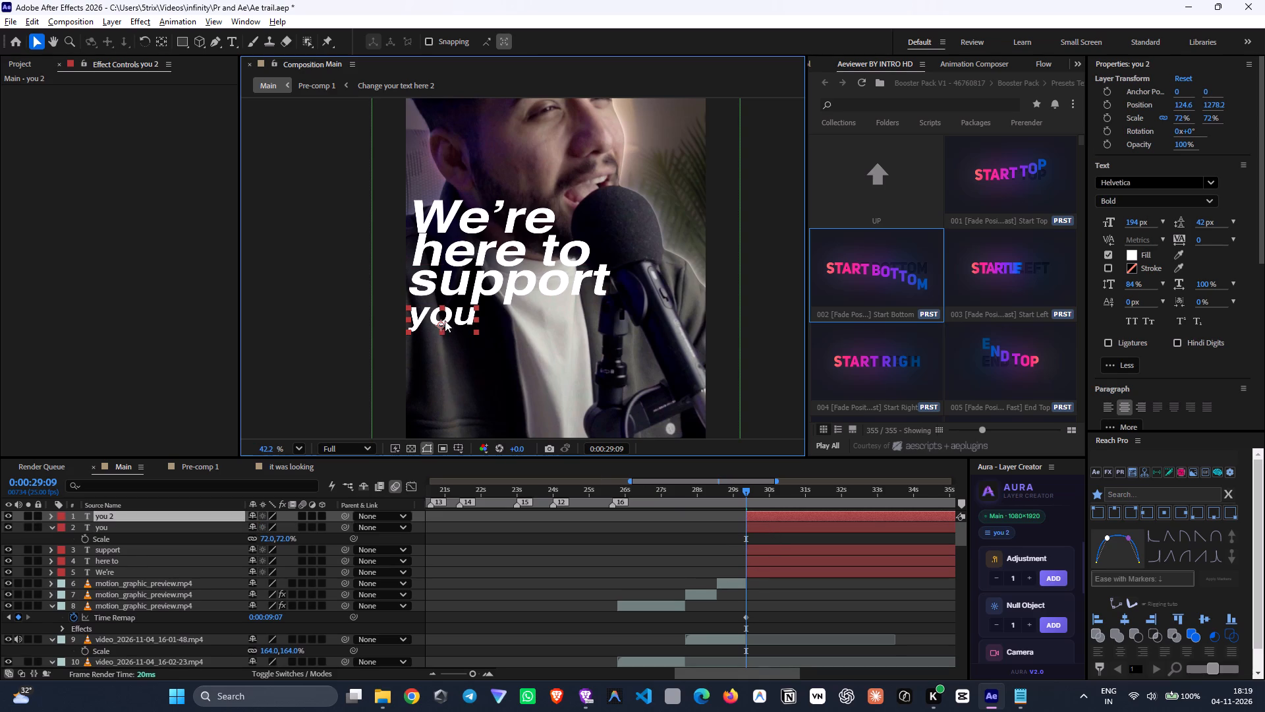
drag(445, 320, 517, 318)
Replace the original "you" layer's text with "you on that", copied from 1.txt in Notepad.
key(alt+Tab)
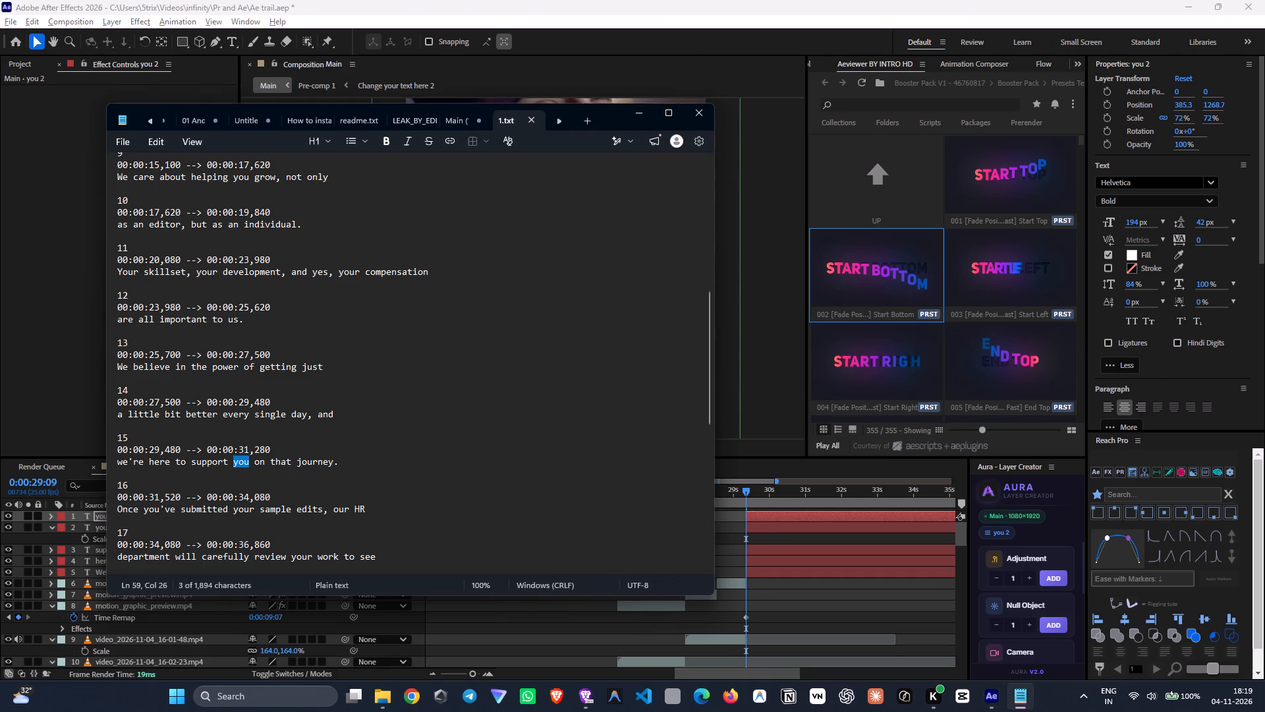
drag(291, 461, 244, 462)
drag(244, 462, 234, 463)
key(ctrl+c)
key(alt+Tab)
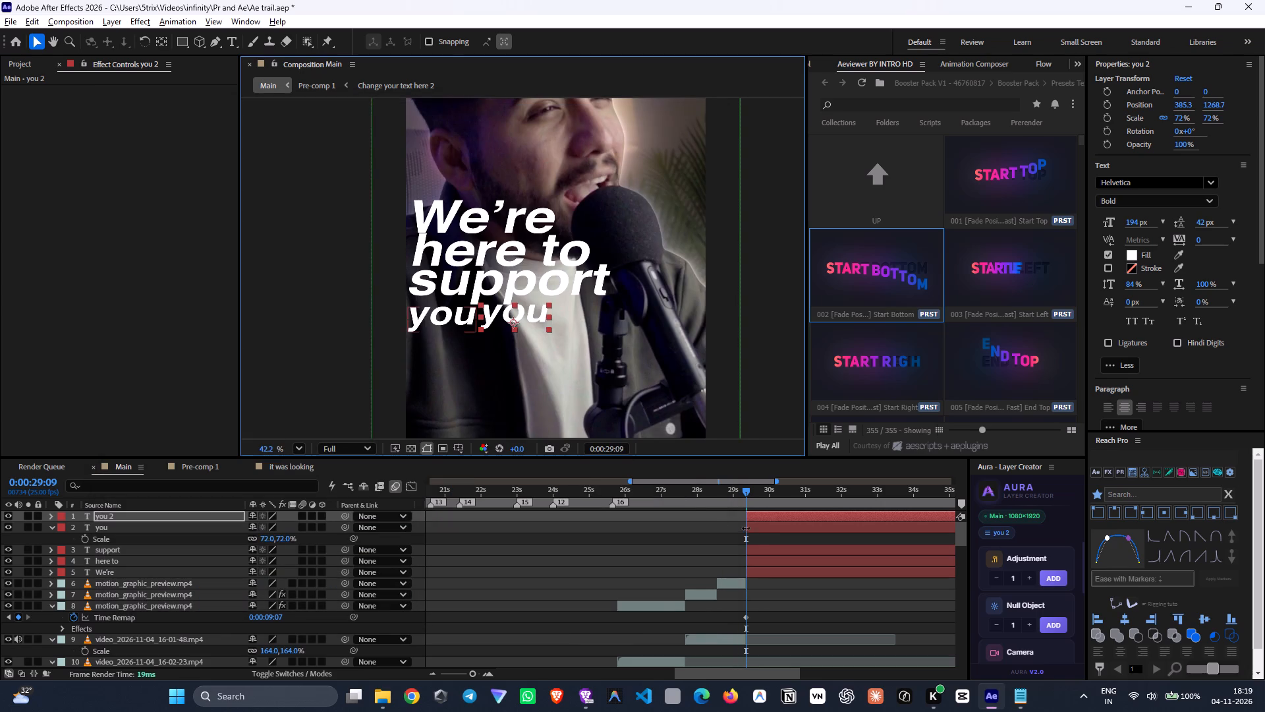
double_click(769, 517)
double_click(765, 524)
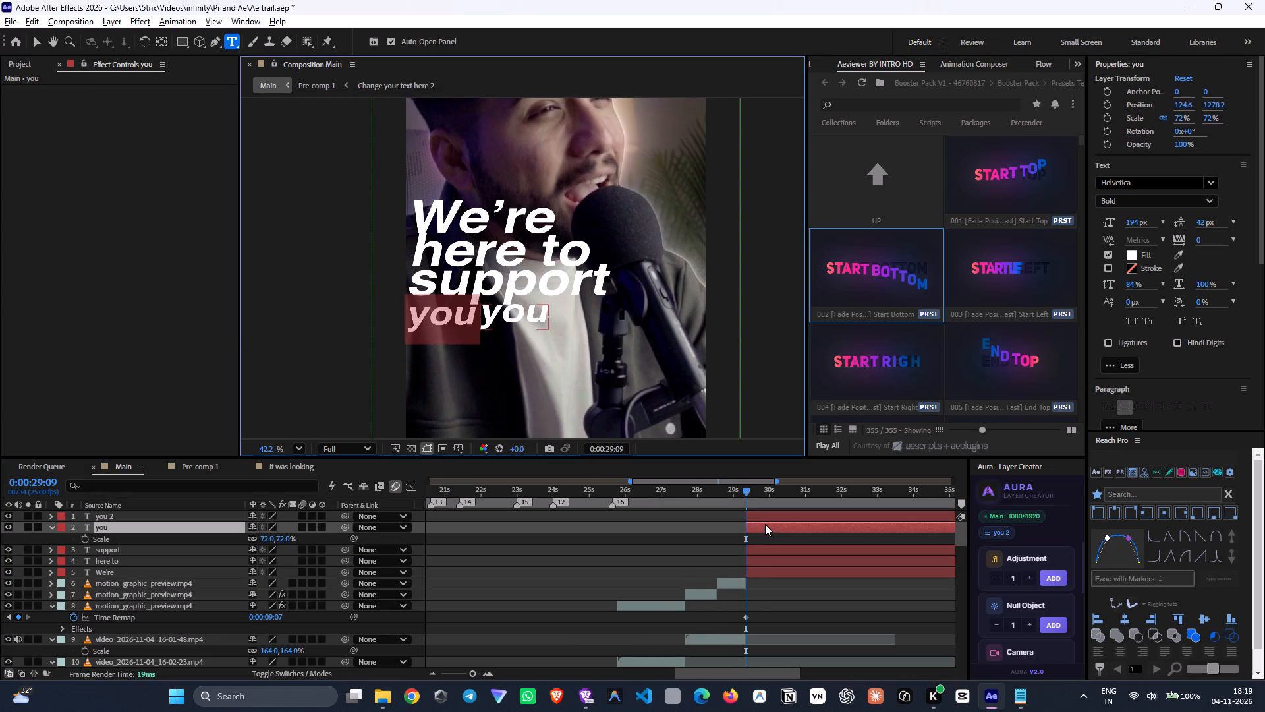
key(ctrl+v)
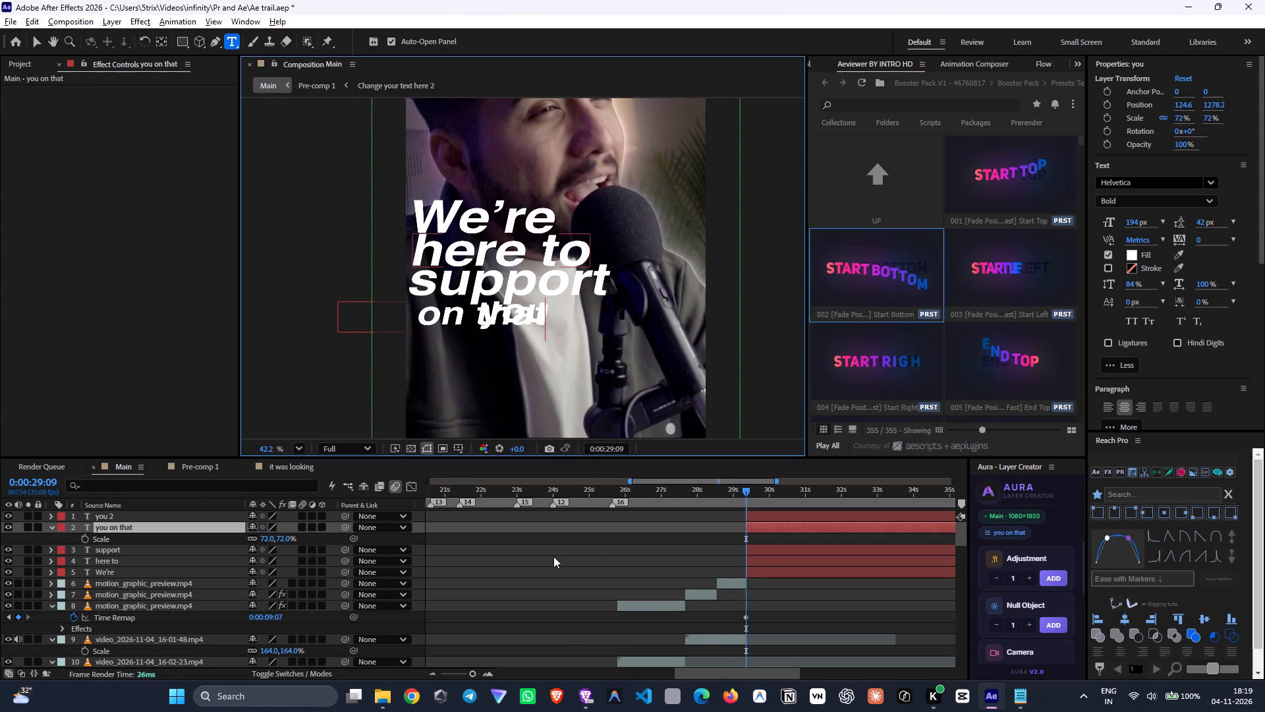
Move the "you" copy lower in the frame and place "you on that" beneath "support" at about 381, 1302.
click(764, 513)
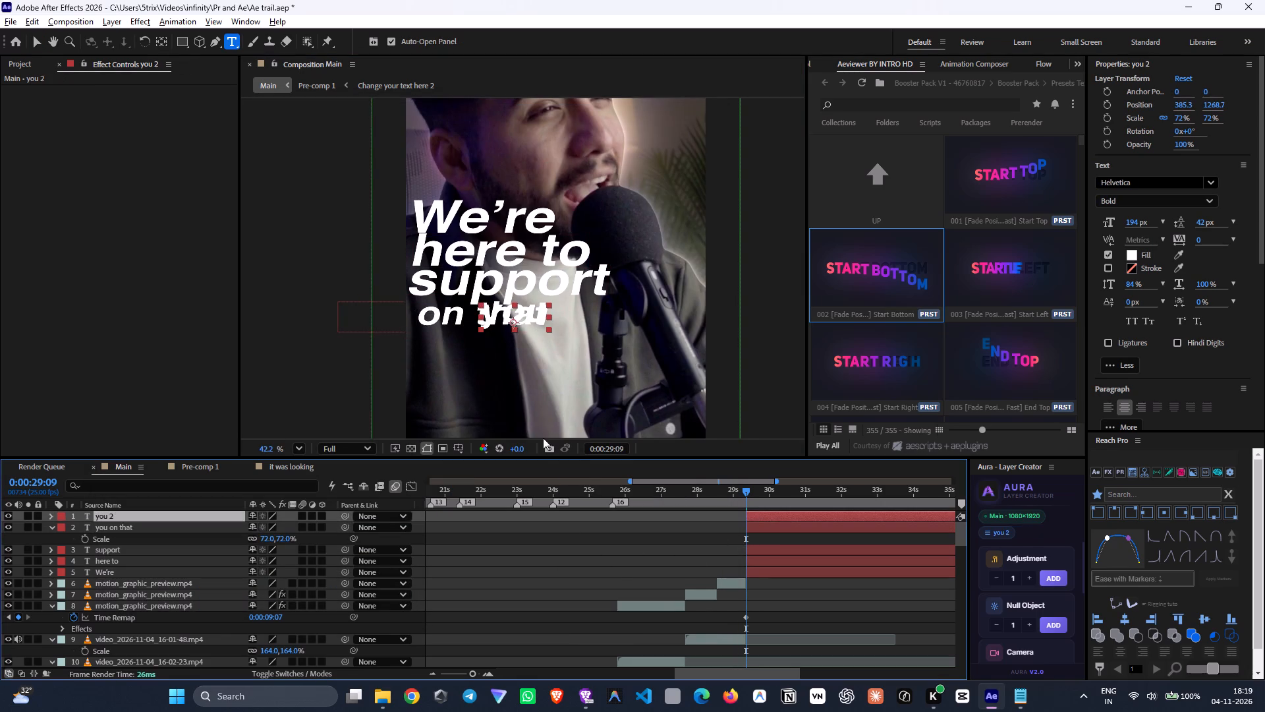
key(v)
drag(515, 316, 497, 383)
click(482, 317)
drag(457, 318, 520, 317)
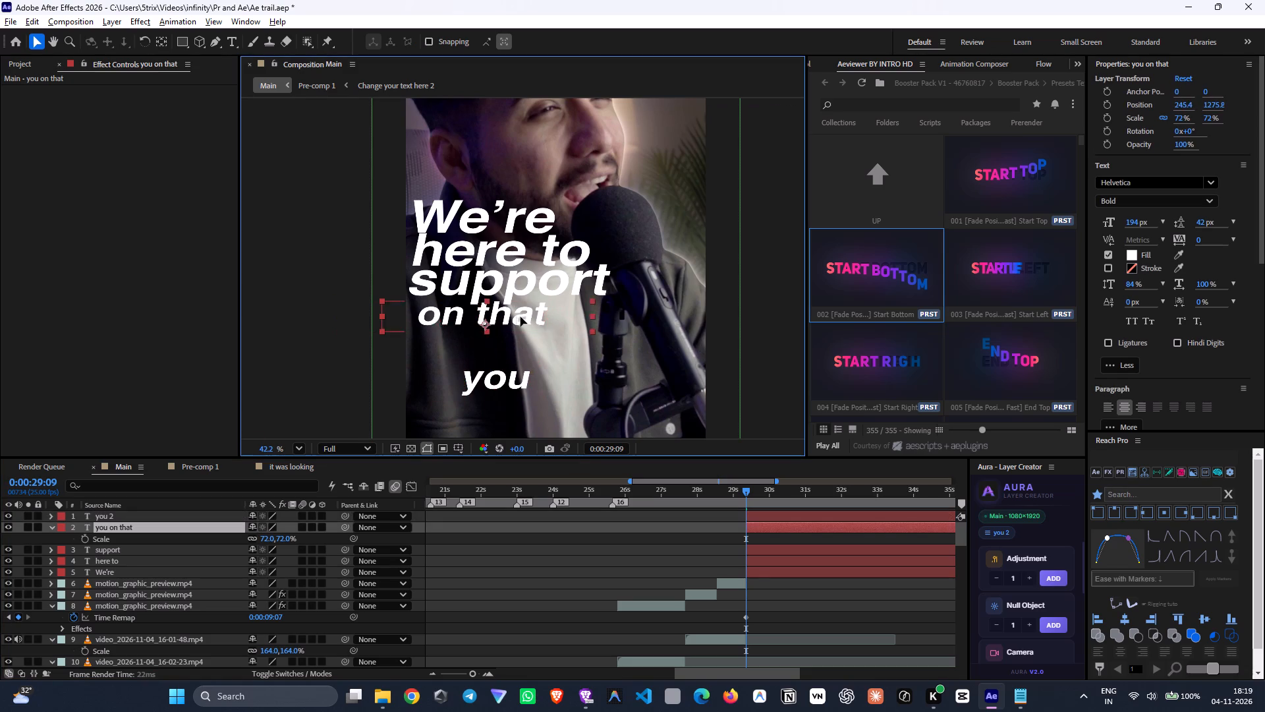
drag(520, 317, 528, 317)
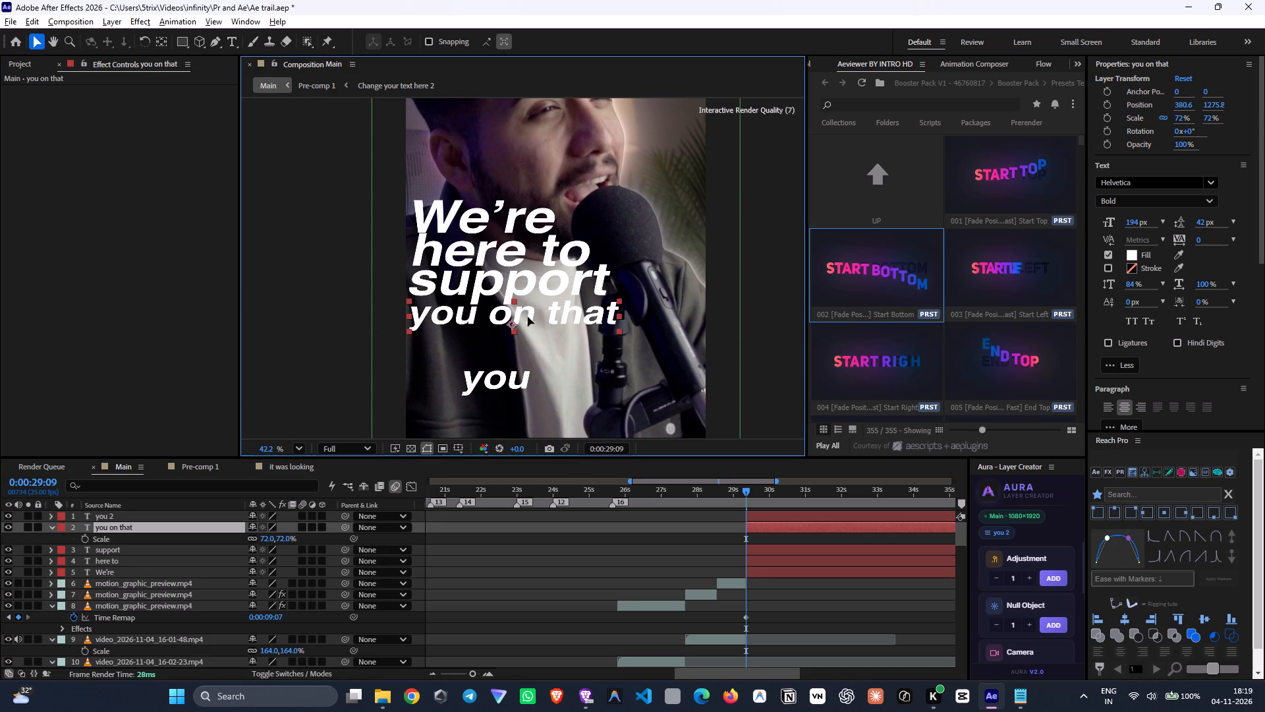
drag(528, 317, 528, 324)
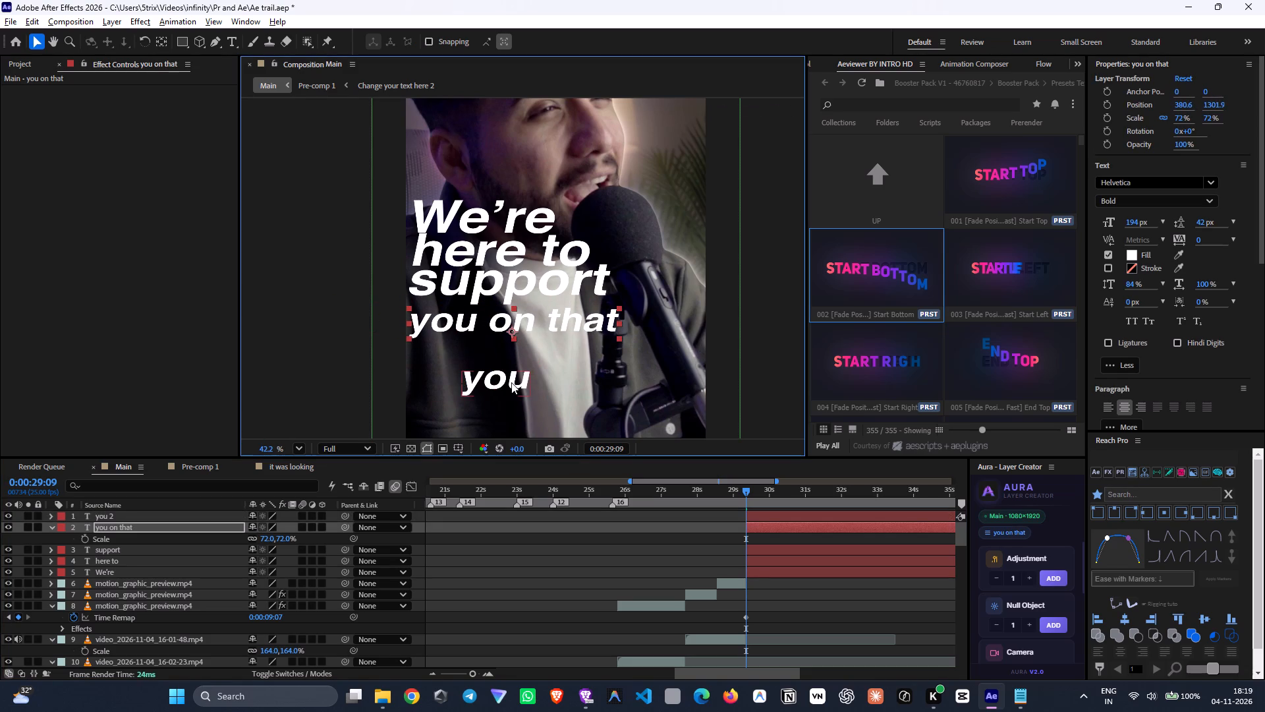
Replace the lower "you" text with "journey", copied from 1.txt in Notepad.
click(511, 382)
key(alt+Tab)
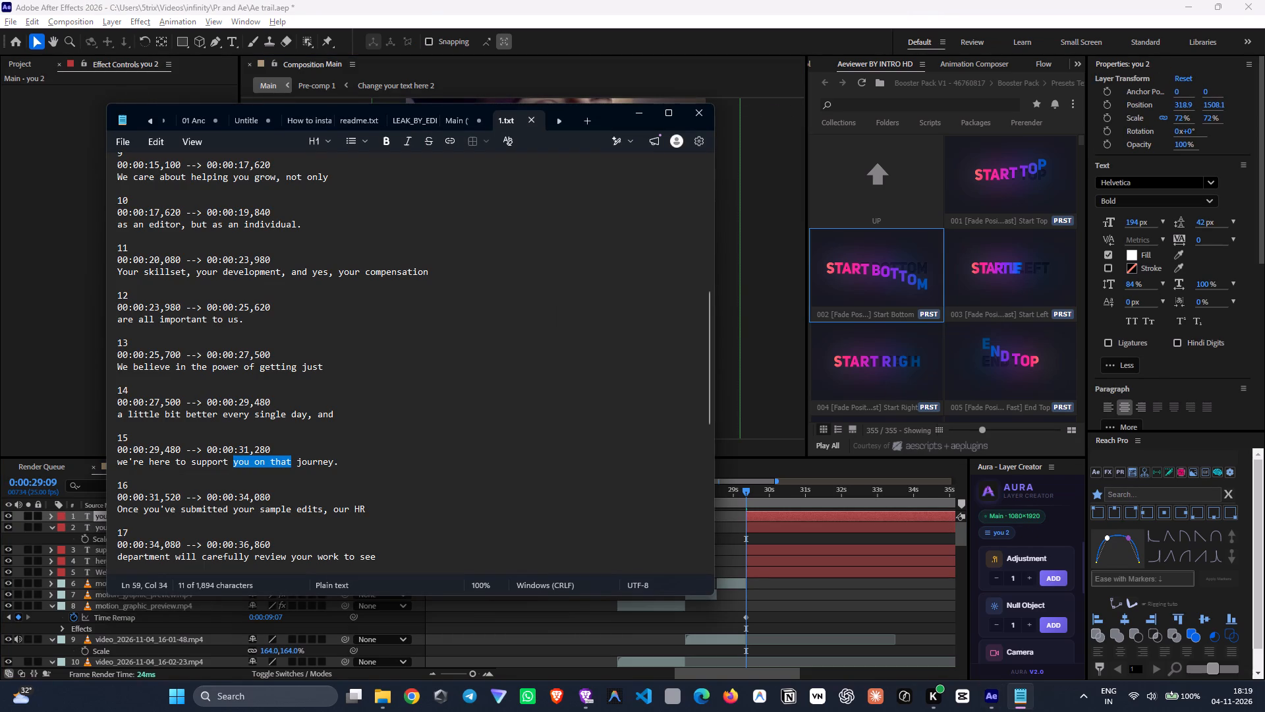
drag(333, 463, 297, 462)
click(345, 475)
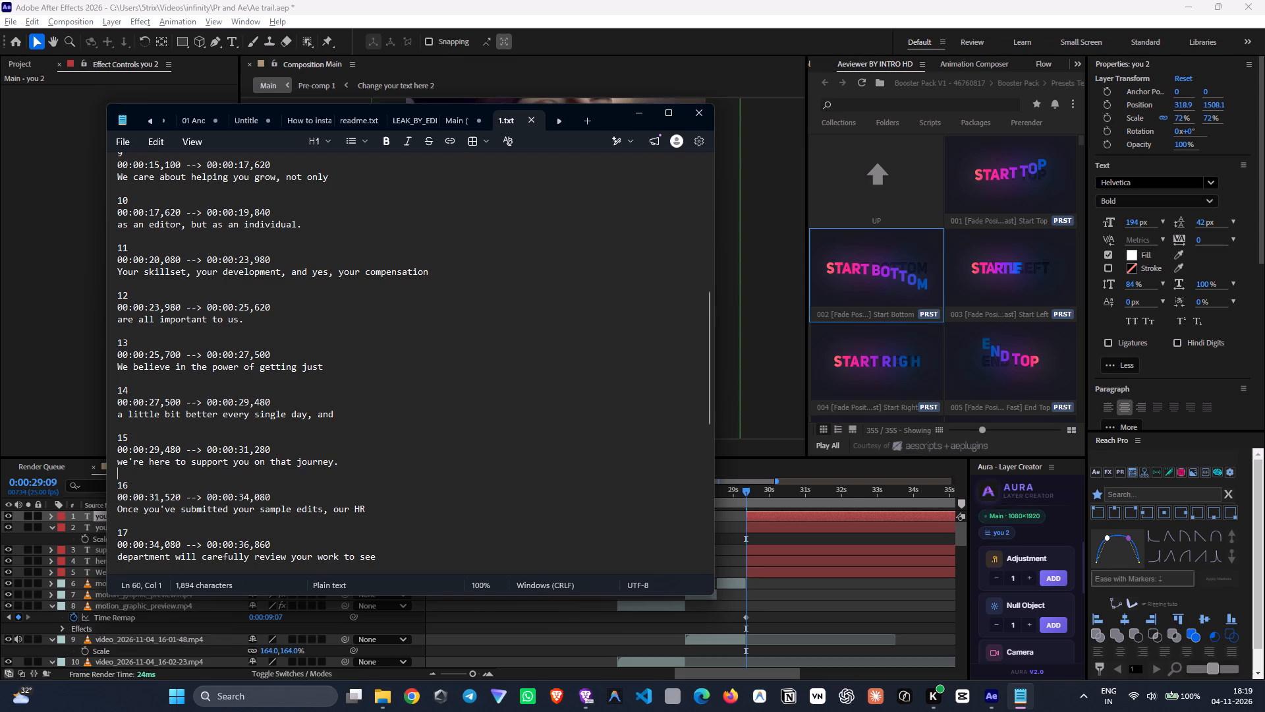
drag(334, 464, 295, 461)
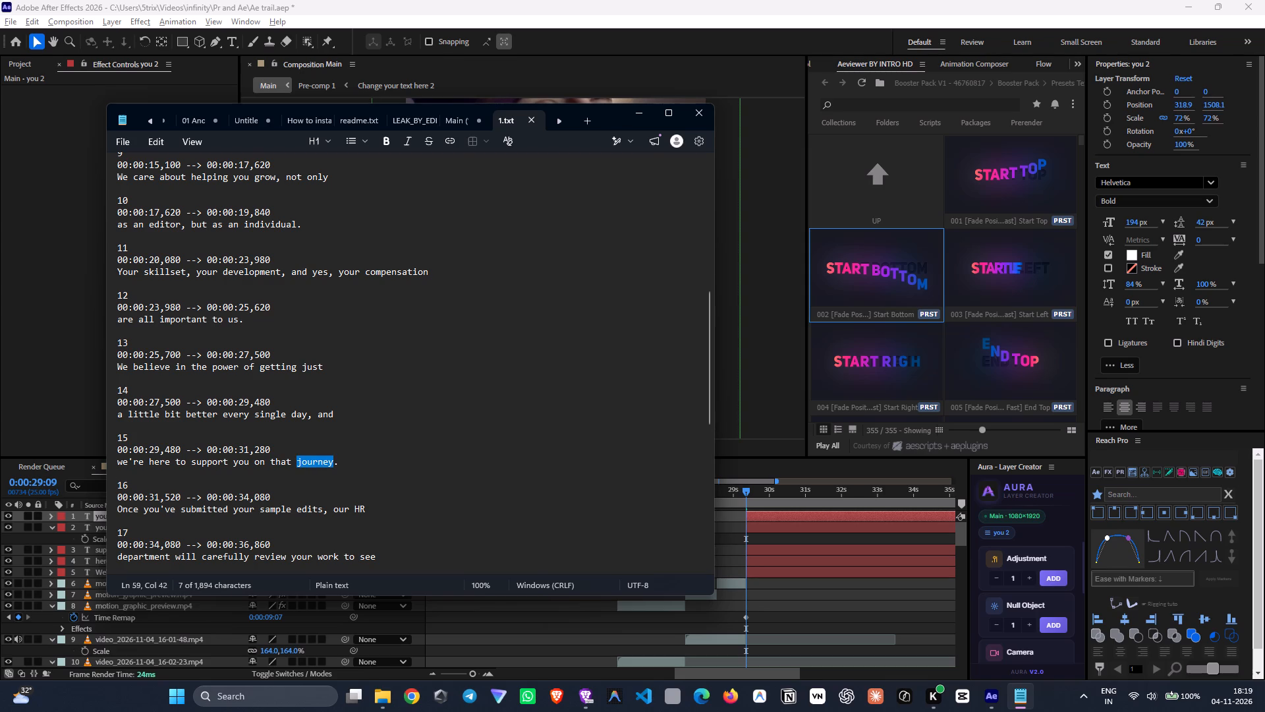
scroll(381, 475, down, 2)
key(ctrl+c)
key(alt+Tab)
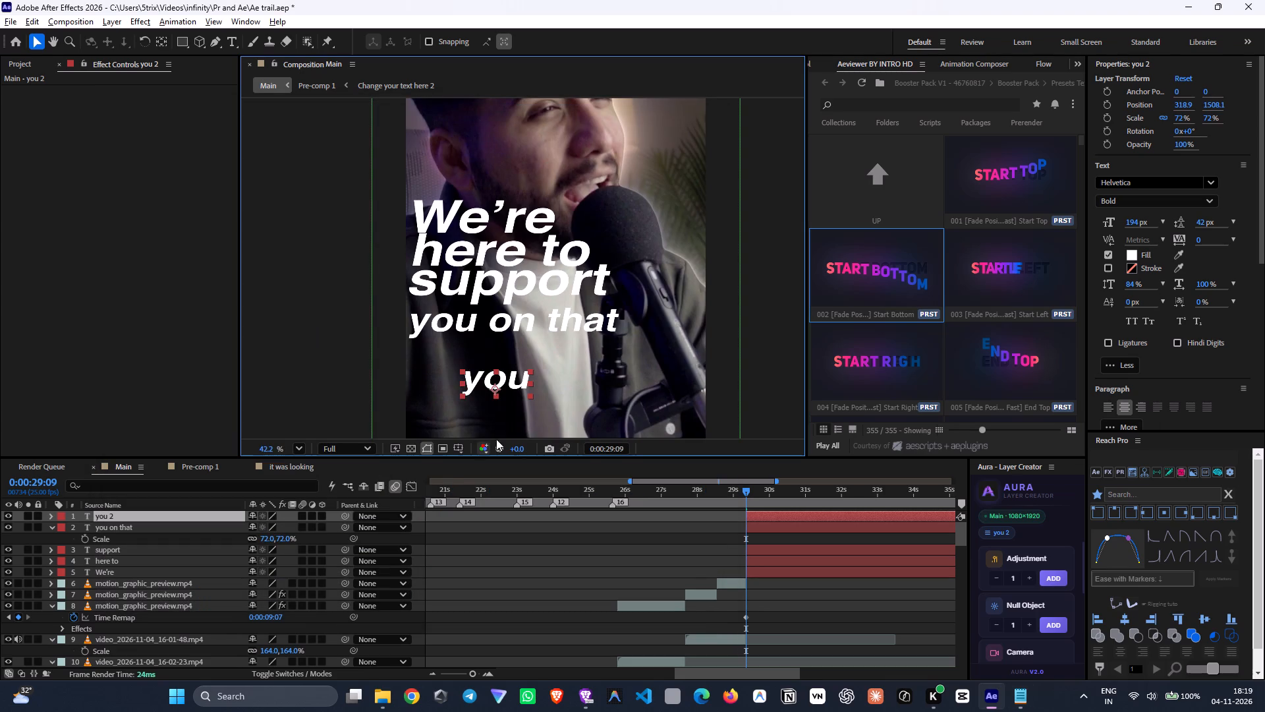
double_click(503, 382)
key(ctrl+v)
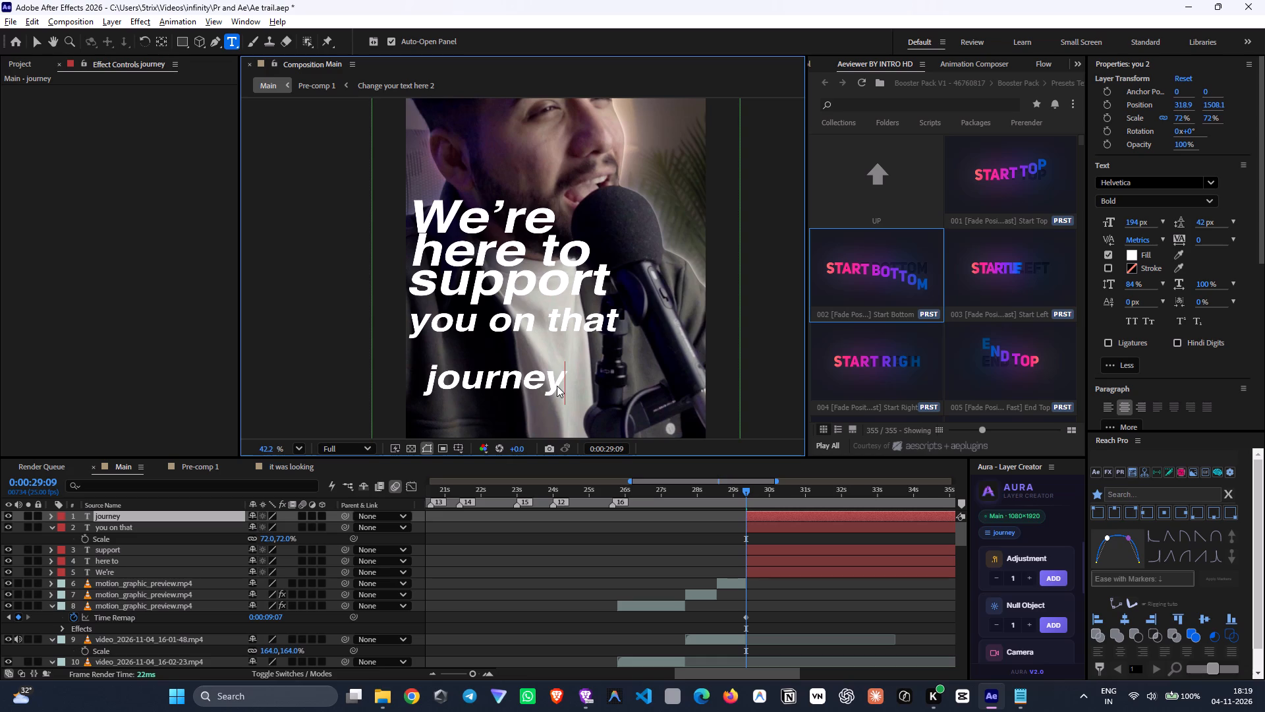
Change the font of the "journey" text to TT Interphases Pro Mono Trl.
click(557, 386)
click(552, 388)
key(ctrl+a)
click(1216, 180)
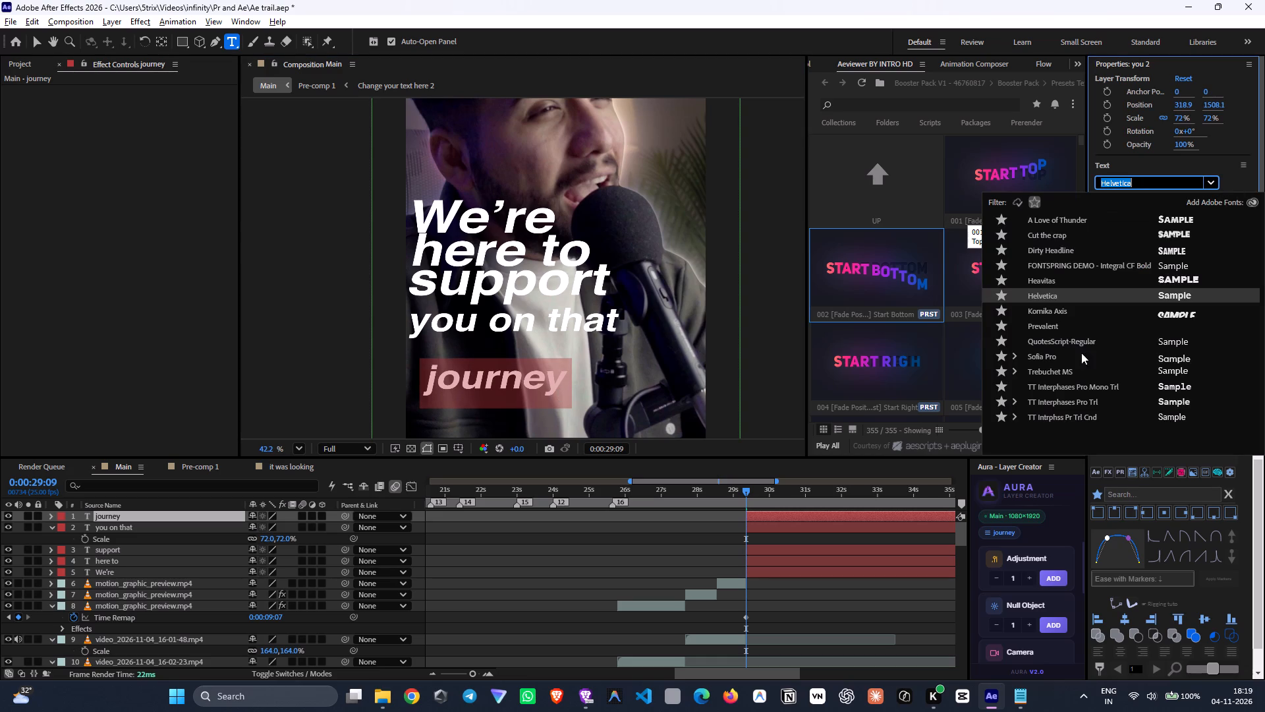
click(1066, 356)
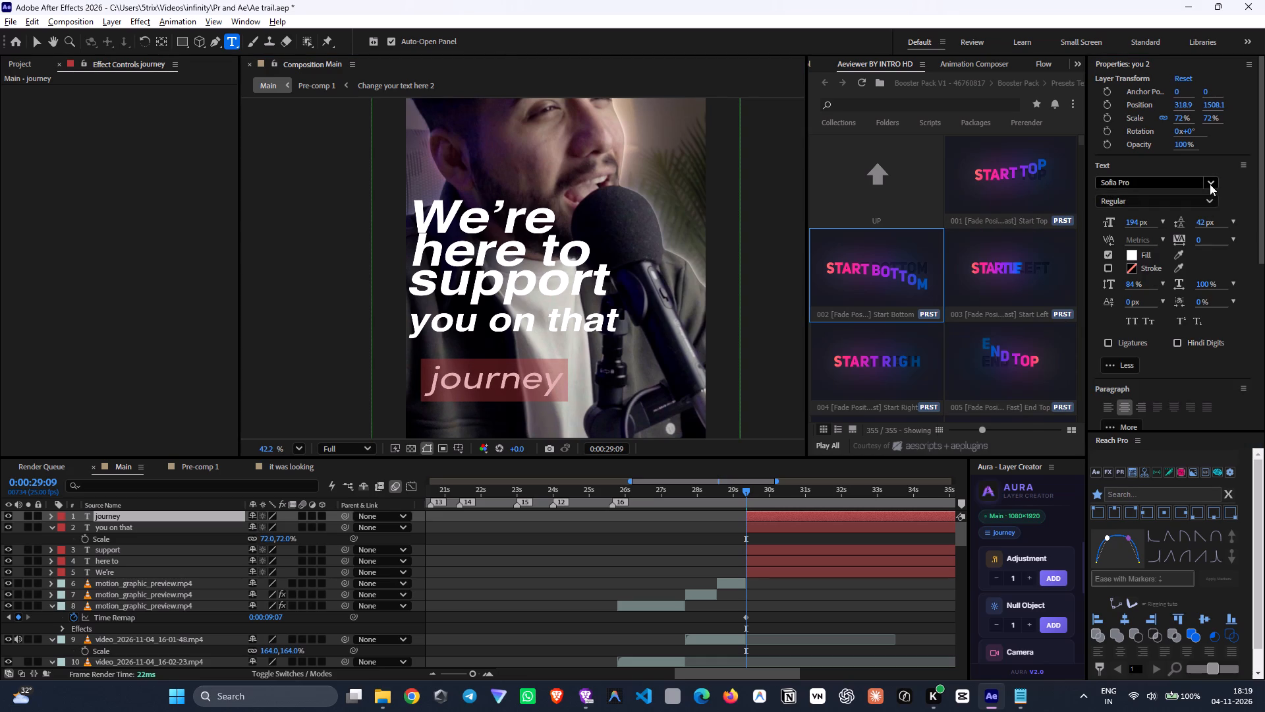
click(1210, 184)
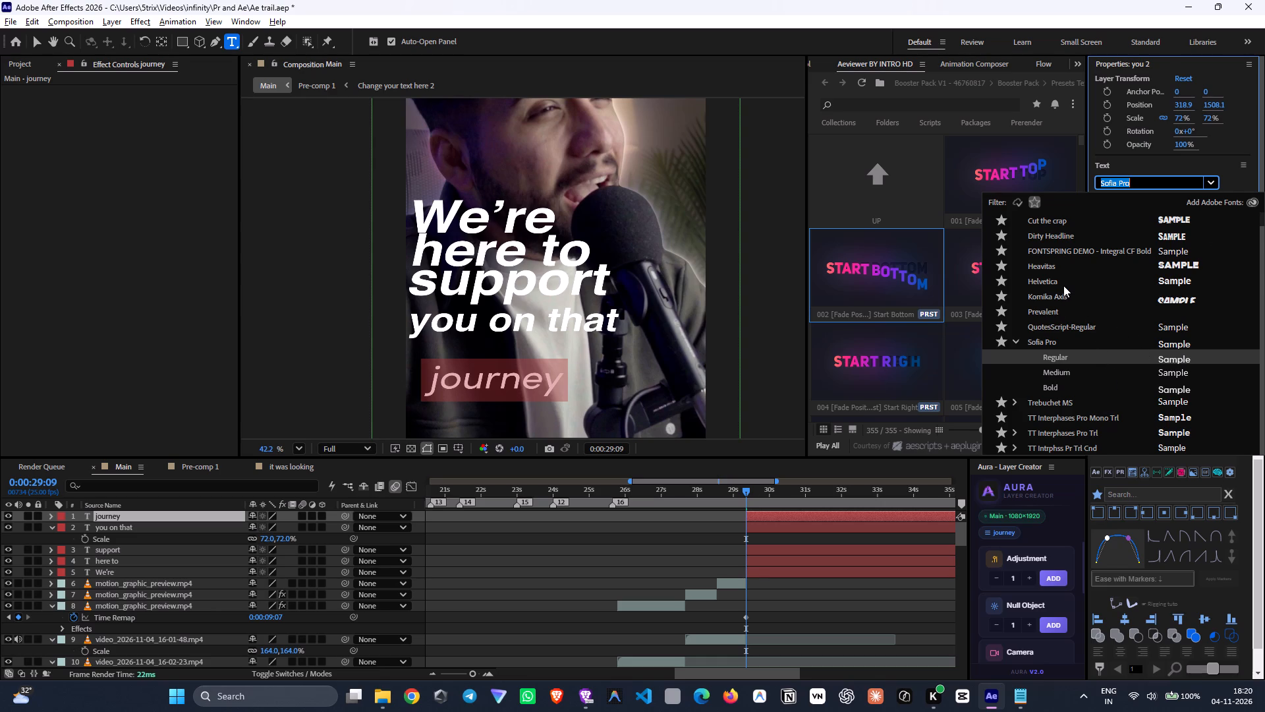
scroll(1077, 375, down, 2)
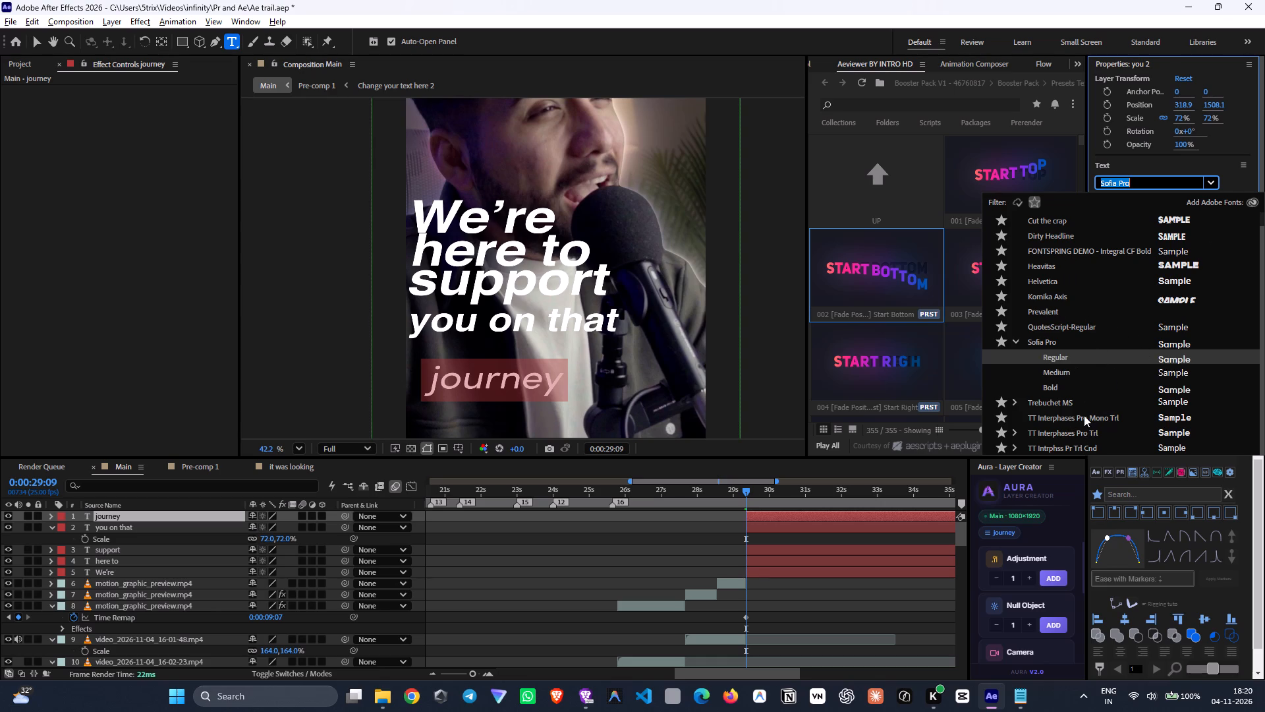
click(1084, 415)
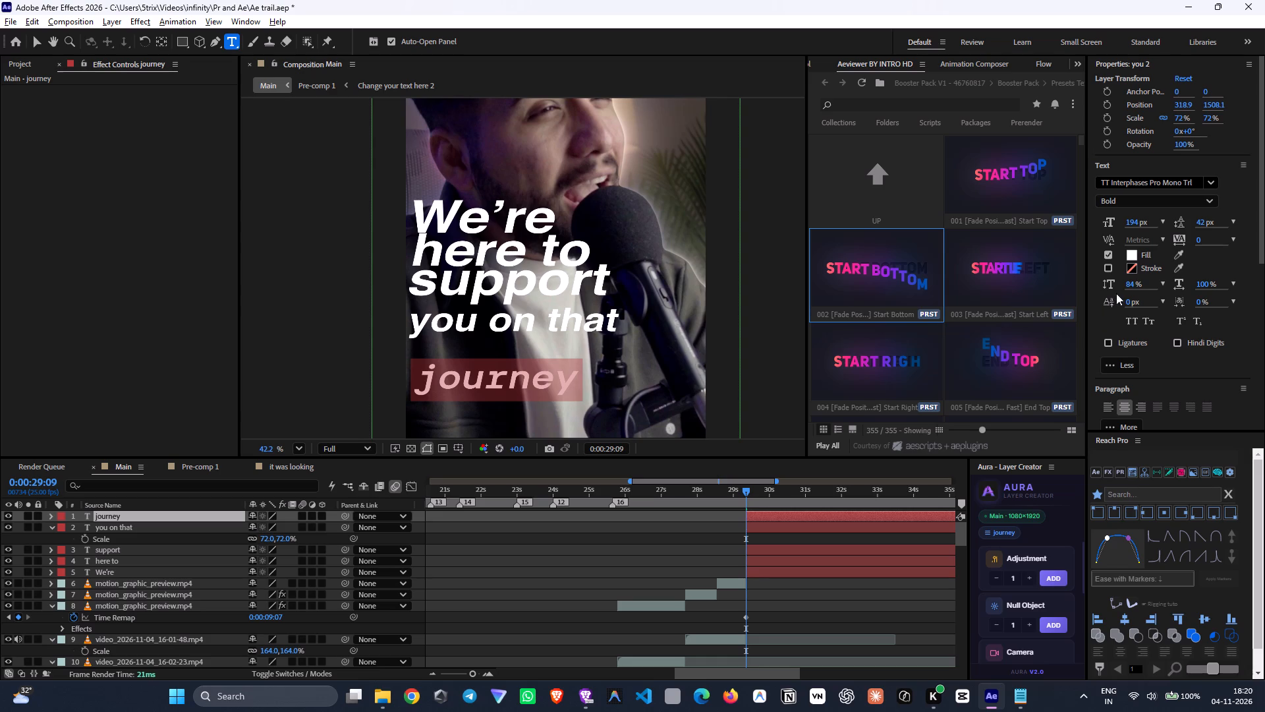
Apply the TT Interphases Pro Mono Trl font to the "you on that", "support", "here to" and "We're" layers together.
click(758, 523)
shift+click(781, 565)
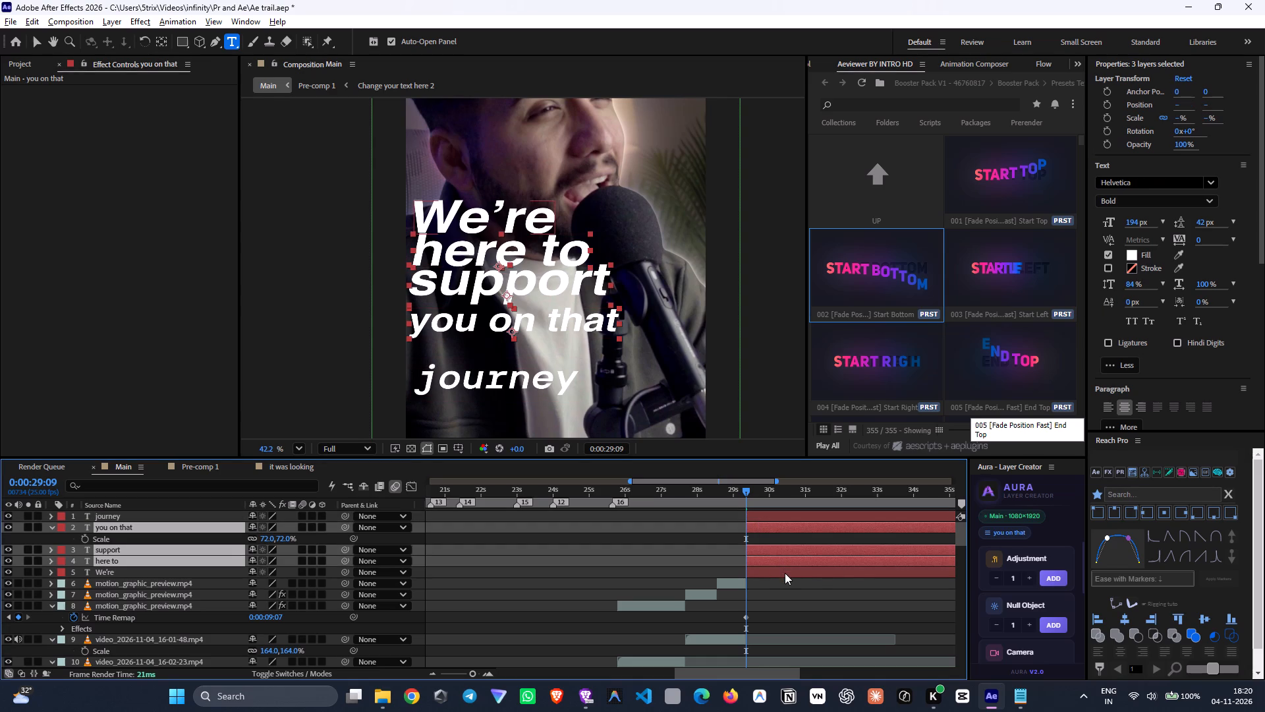
shift+double_click(785, 573)
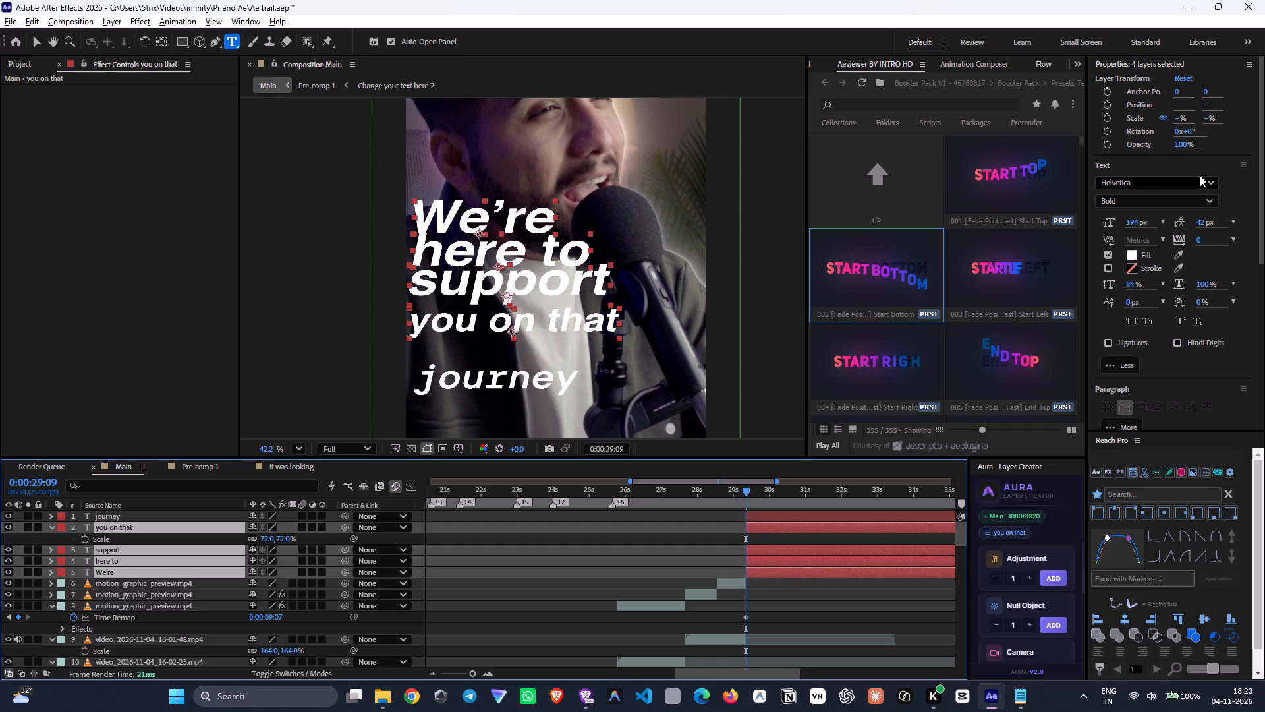
click(1212, 189)
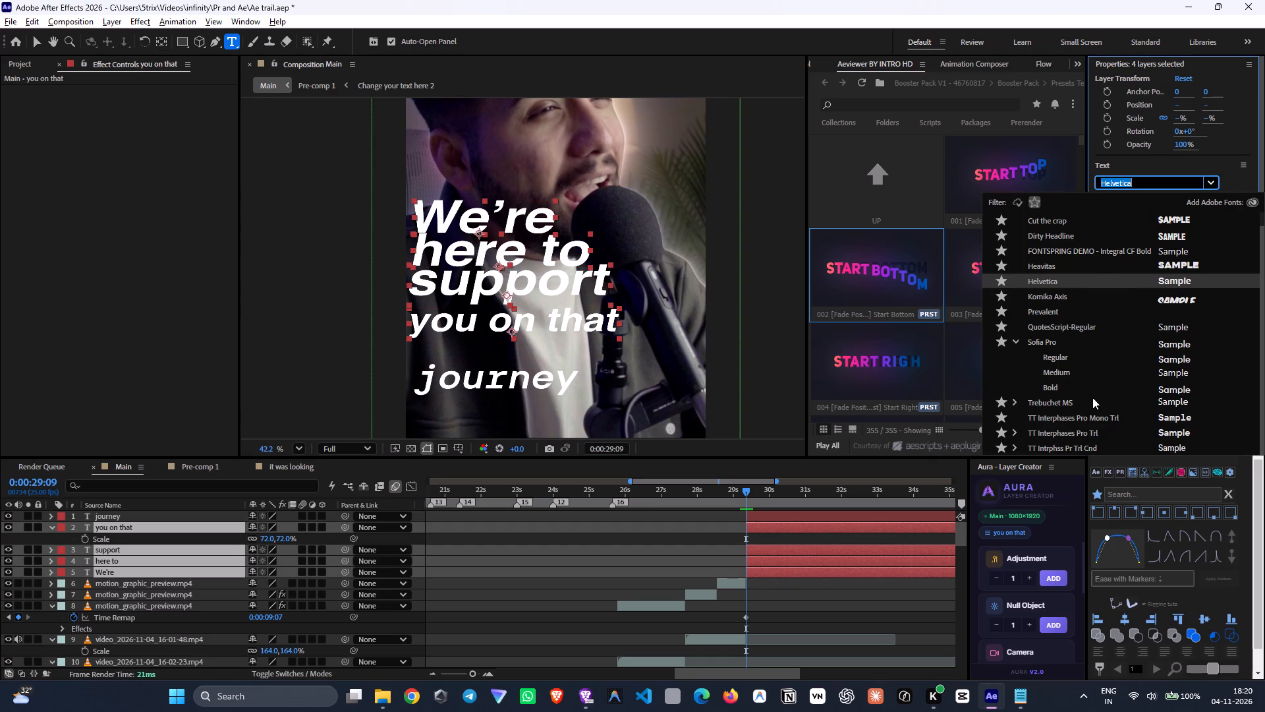
click(1088, 411)
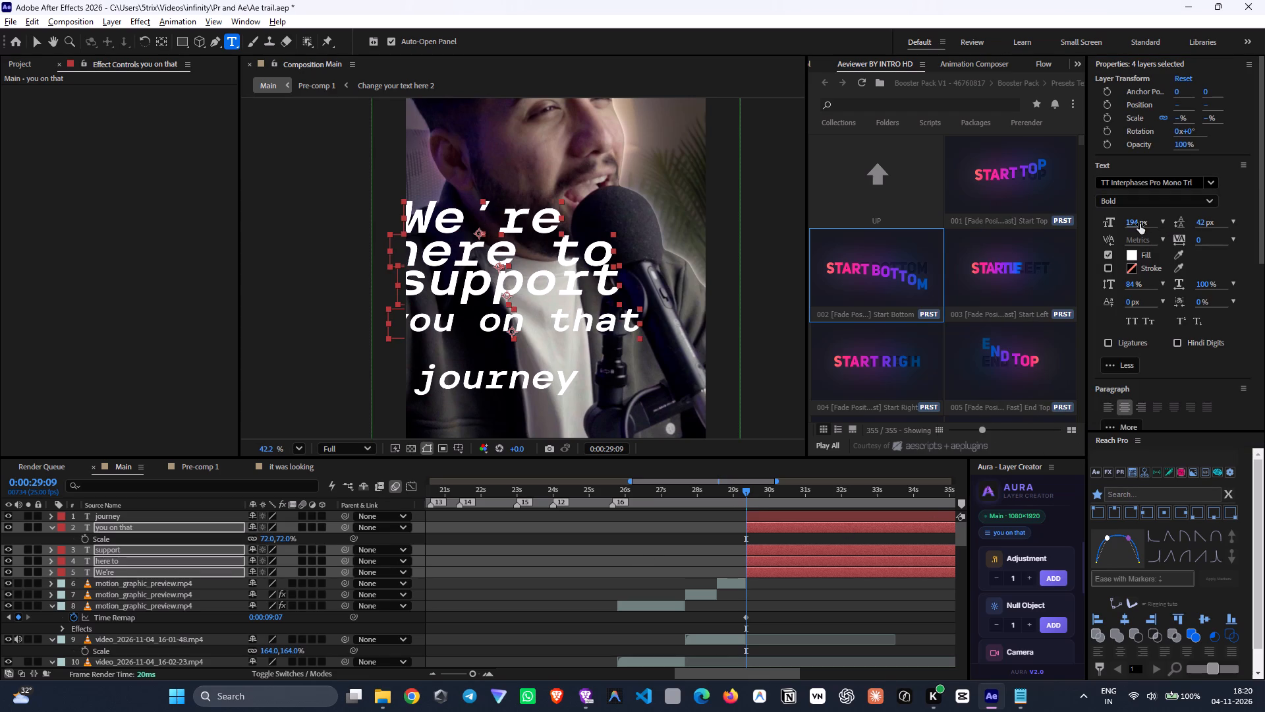
Narrow the four upper caption lines by setting their horizontal character scale to 79%.
drag(1204, 286, 1195, 286)
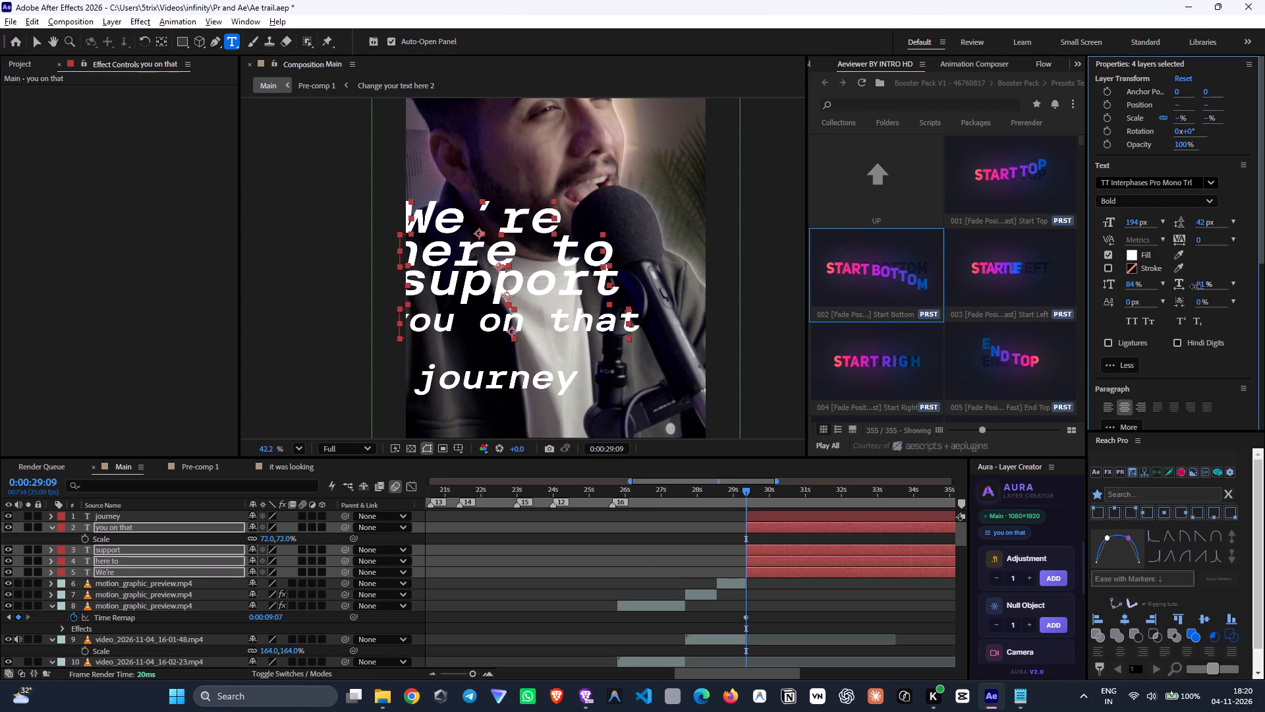
drag(1195, 286, 1187, 286)
click(642, 571)
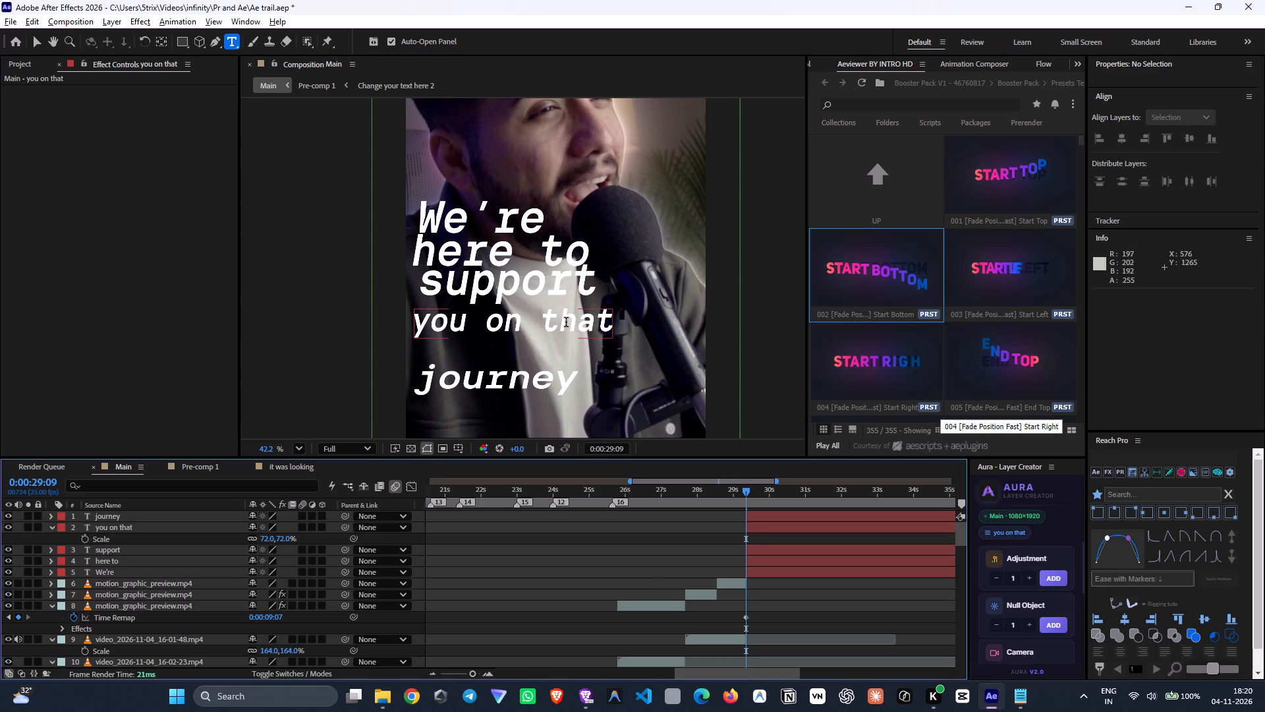
Nudge the stacked lines: "support" to about 340, 1186, "here to" to about 335, 1081 and "We're" to about 254, 955.
click(756, 518)
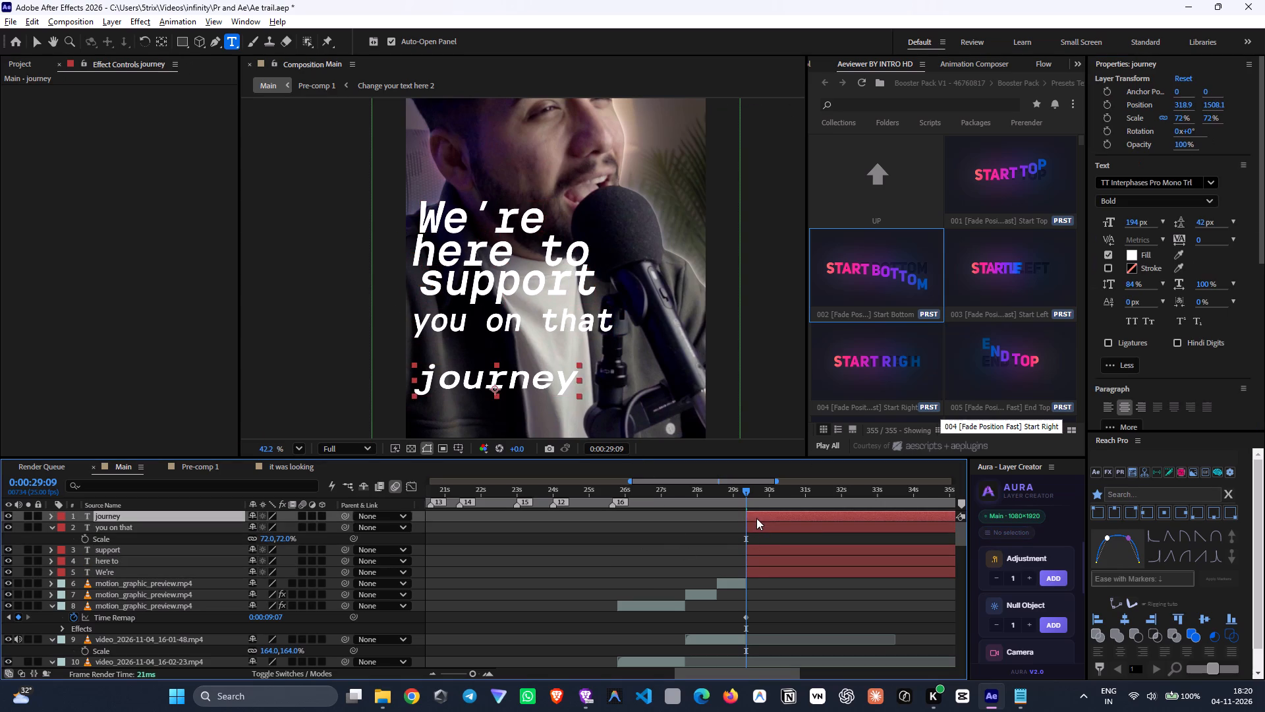
click(756, 529)
click(764, 573)
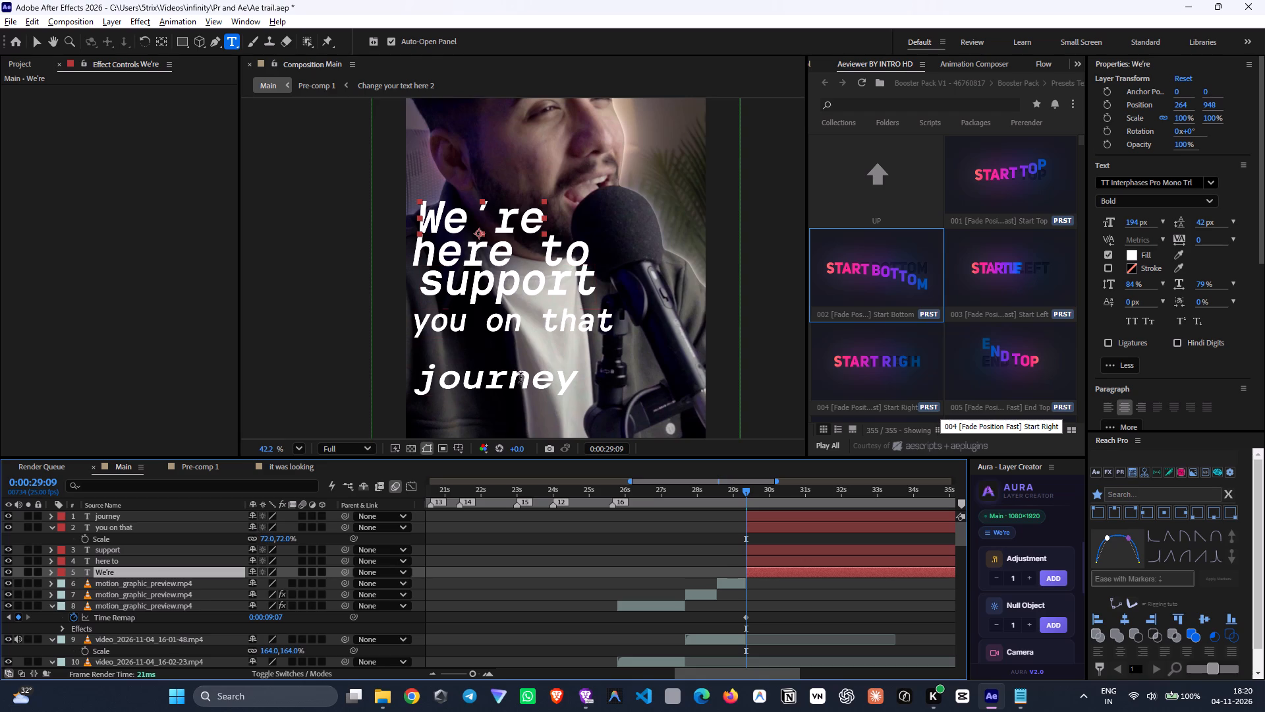
key(v)
drag(507, 286, 501, 291)
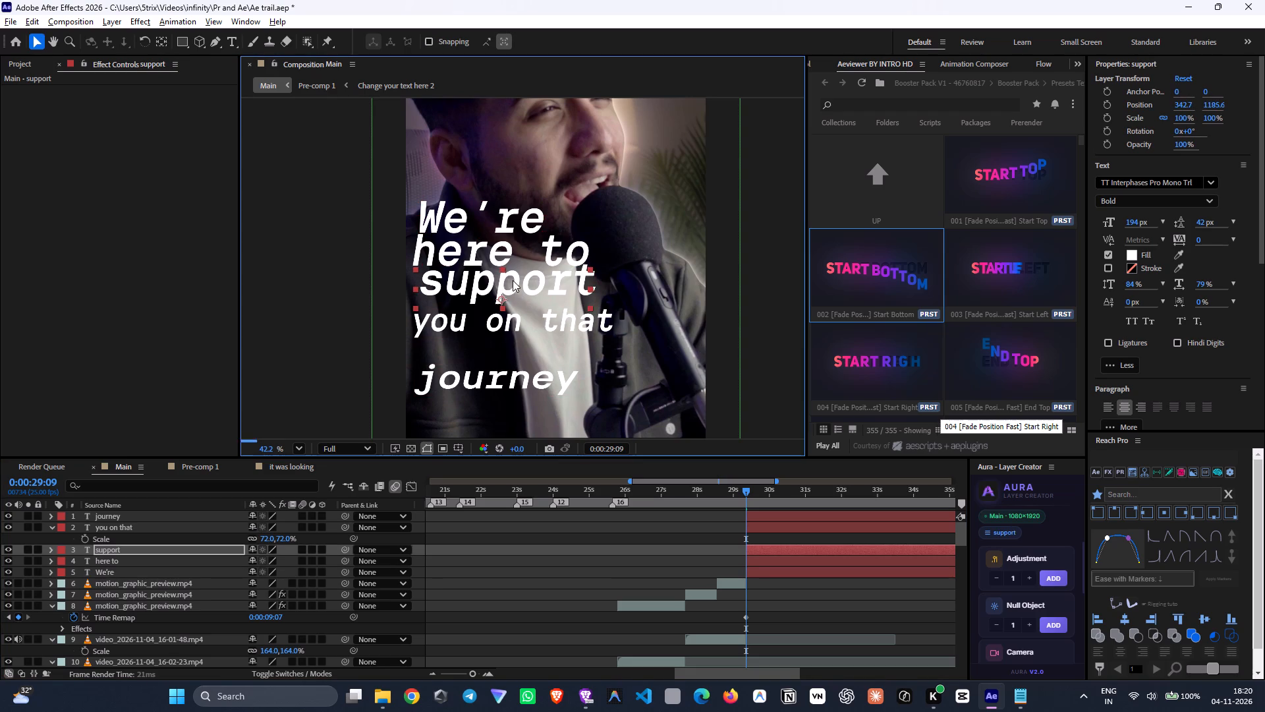
click(513, 280)
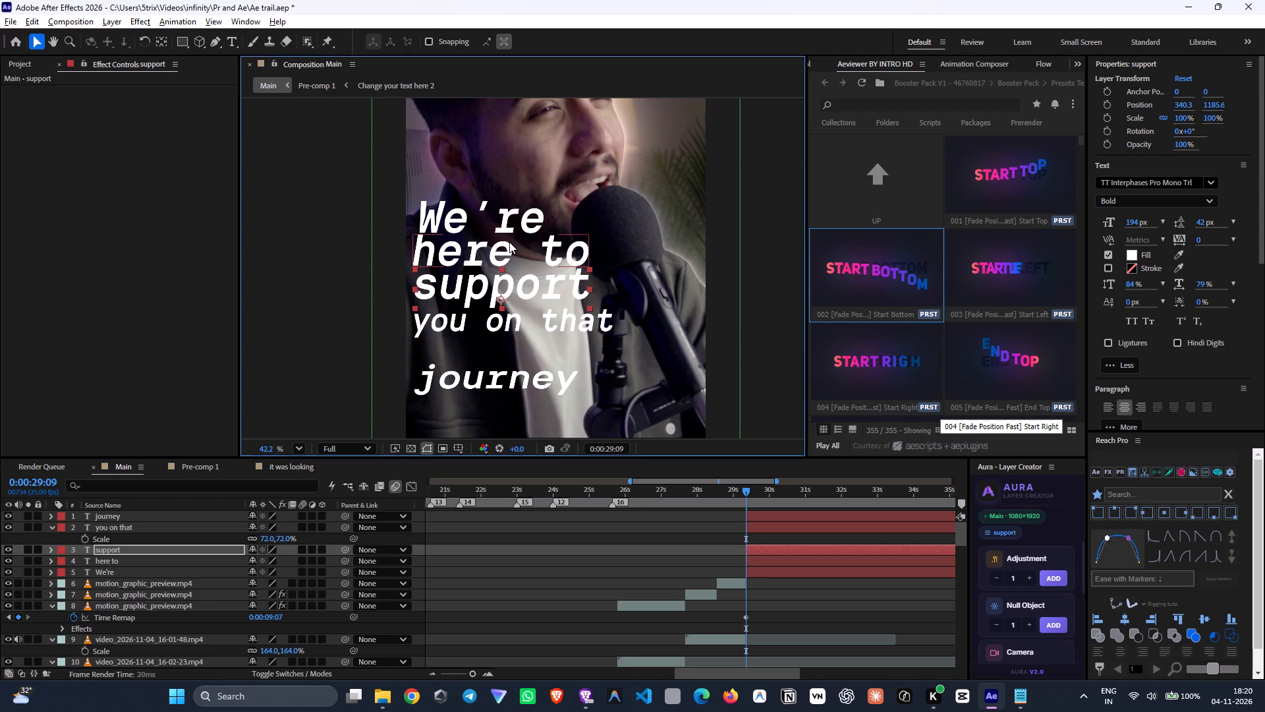
click(509, 242)
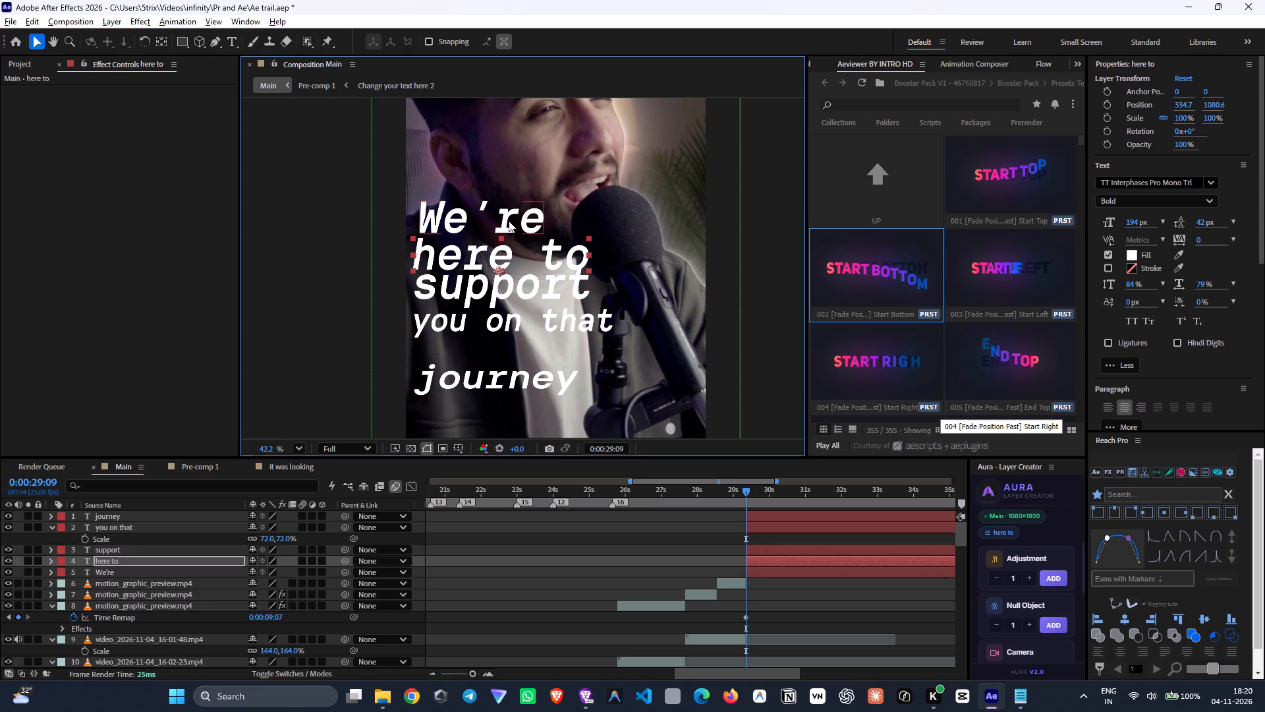
click(509, 221)
Set the font of the "We're" text to Helvetica.
double_click(506, 223)
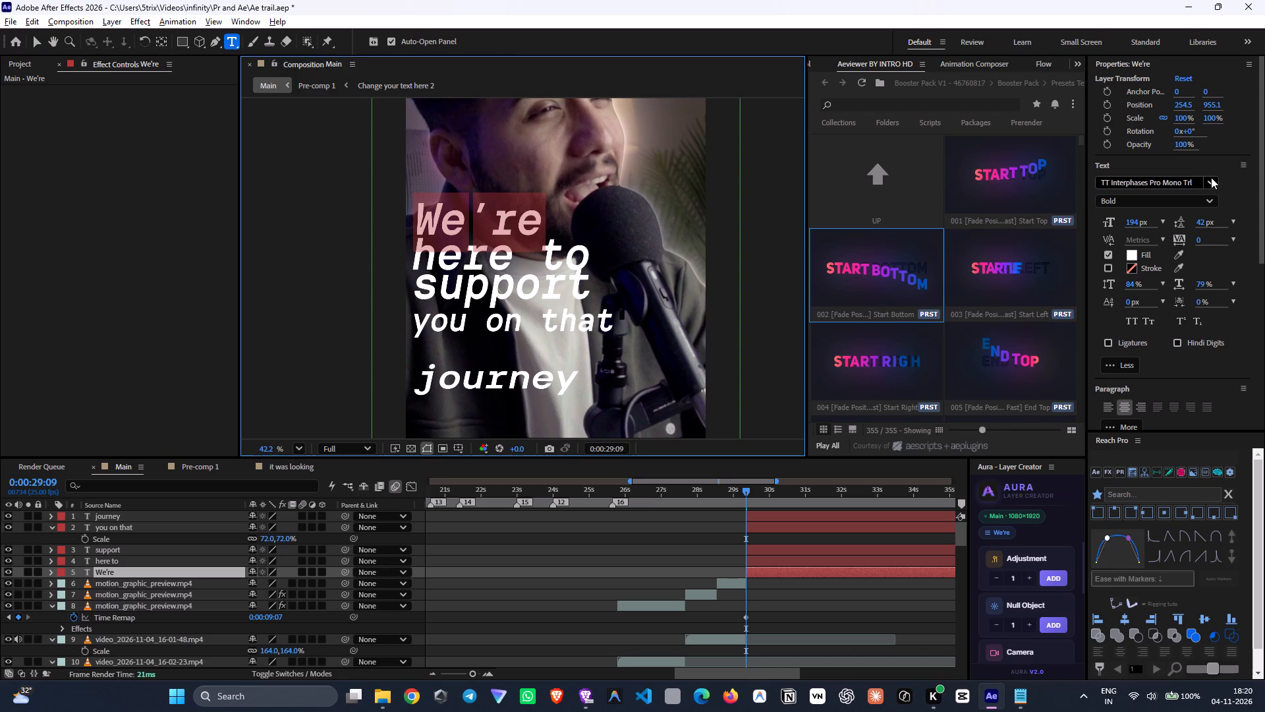
click(1212, 177)
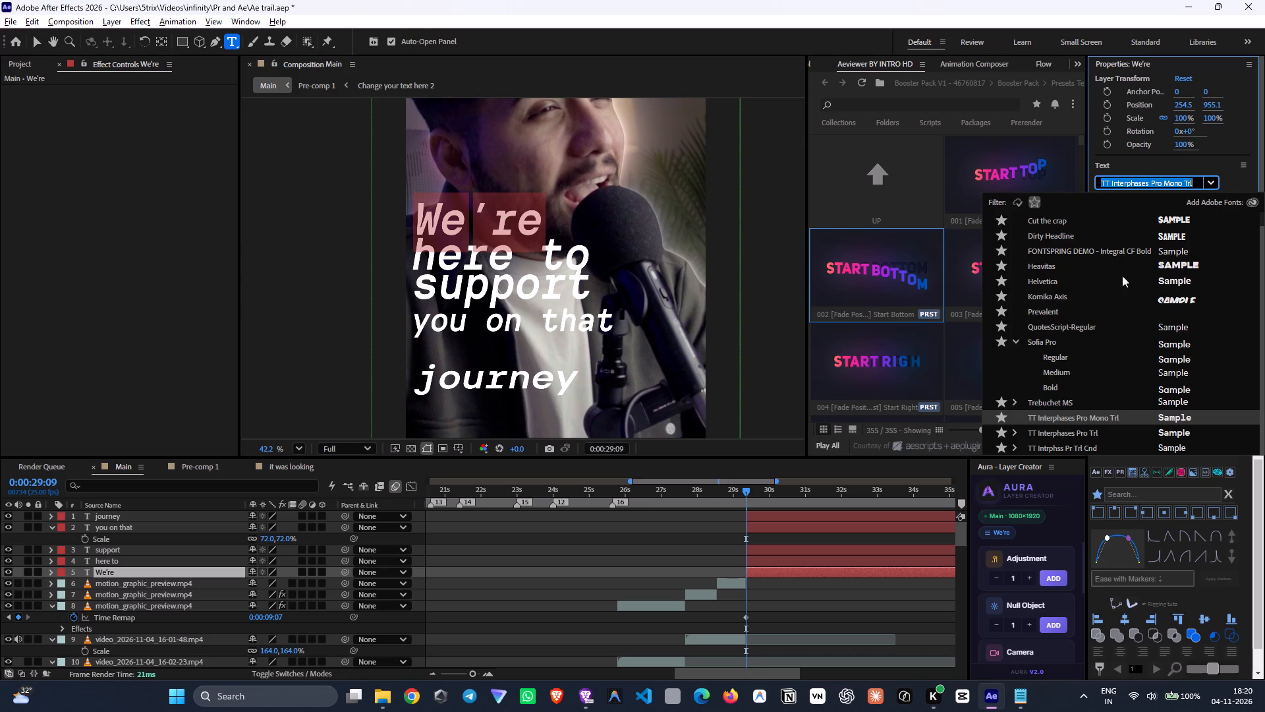
click(1050, 282)
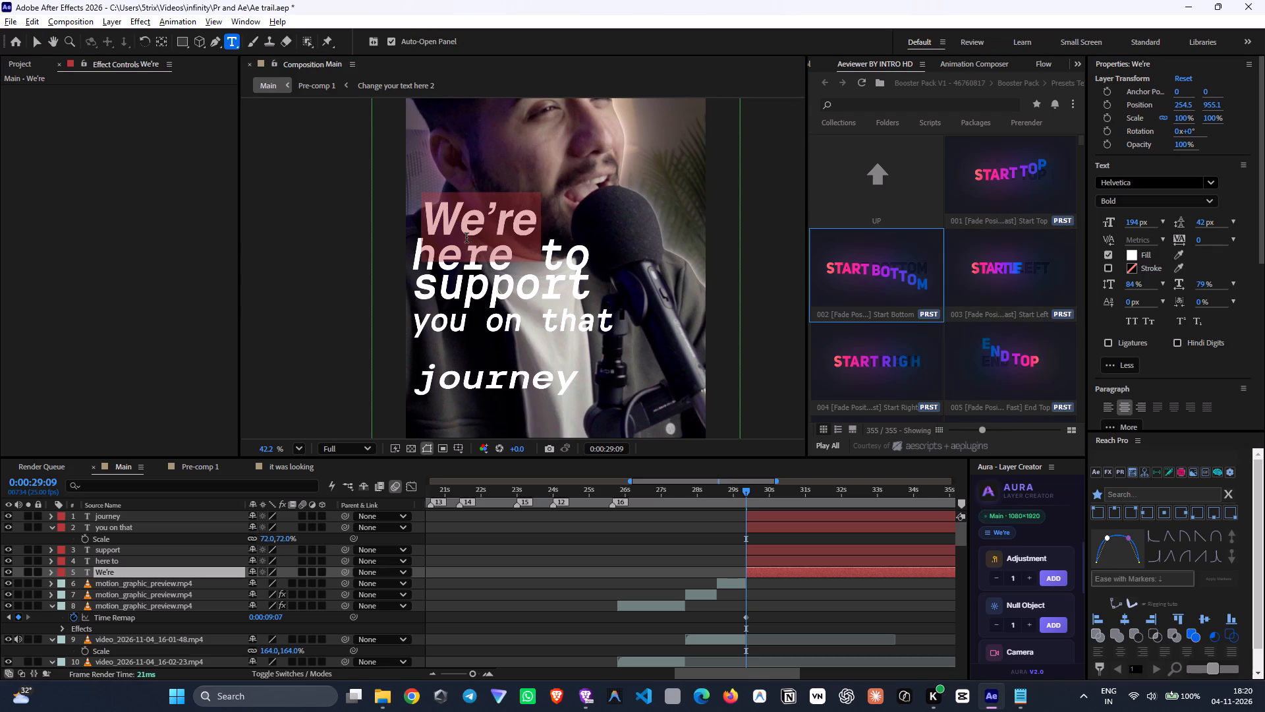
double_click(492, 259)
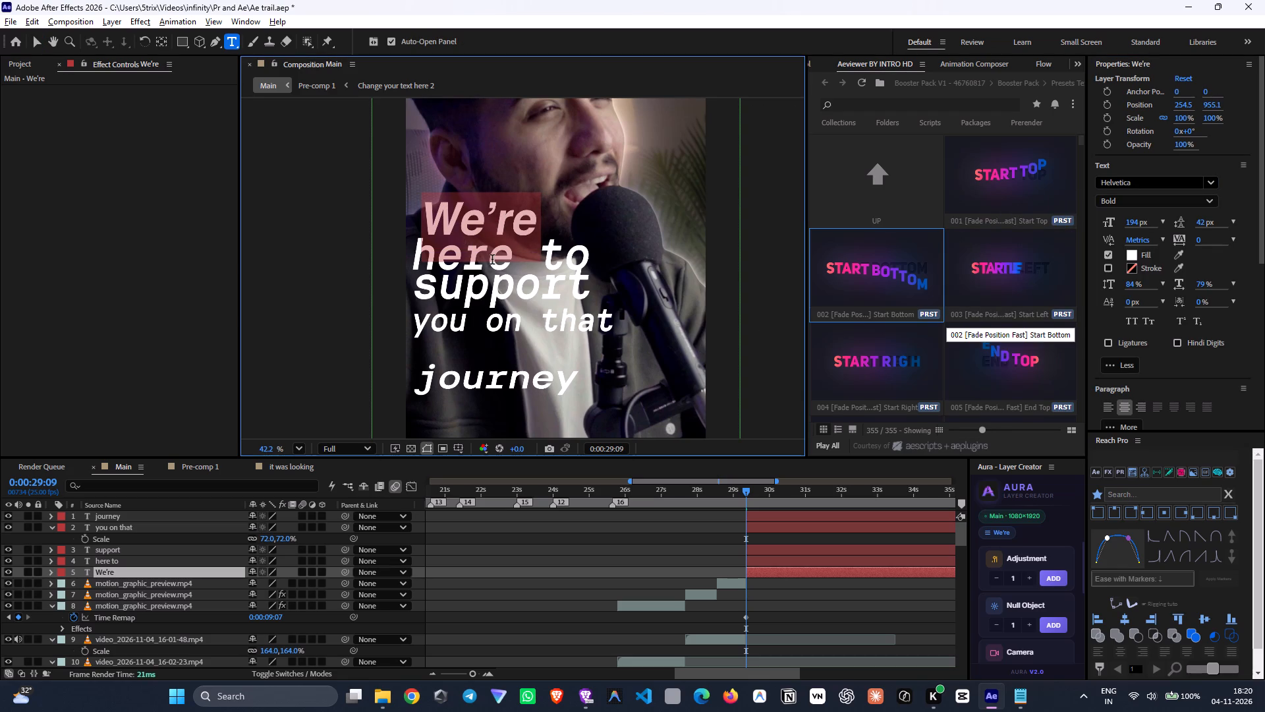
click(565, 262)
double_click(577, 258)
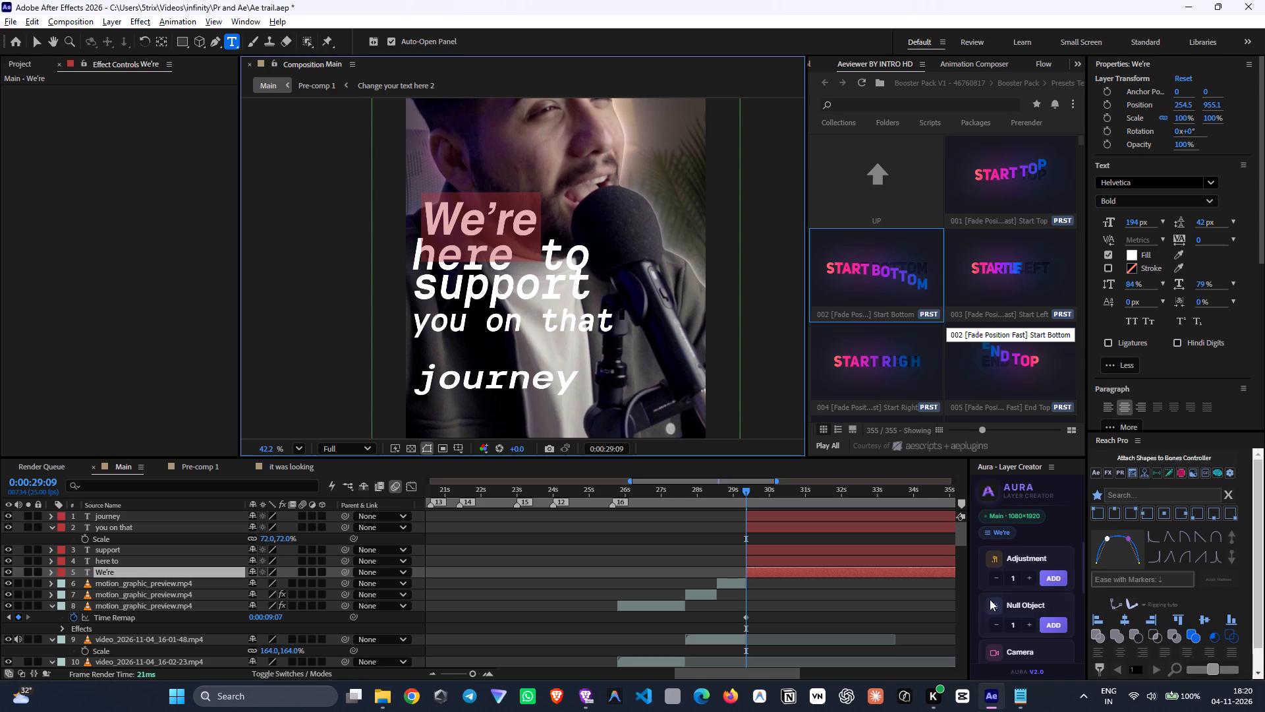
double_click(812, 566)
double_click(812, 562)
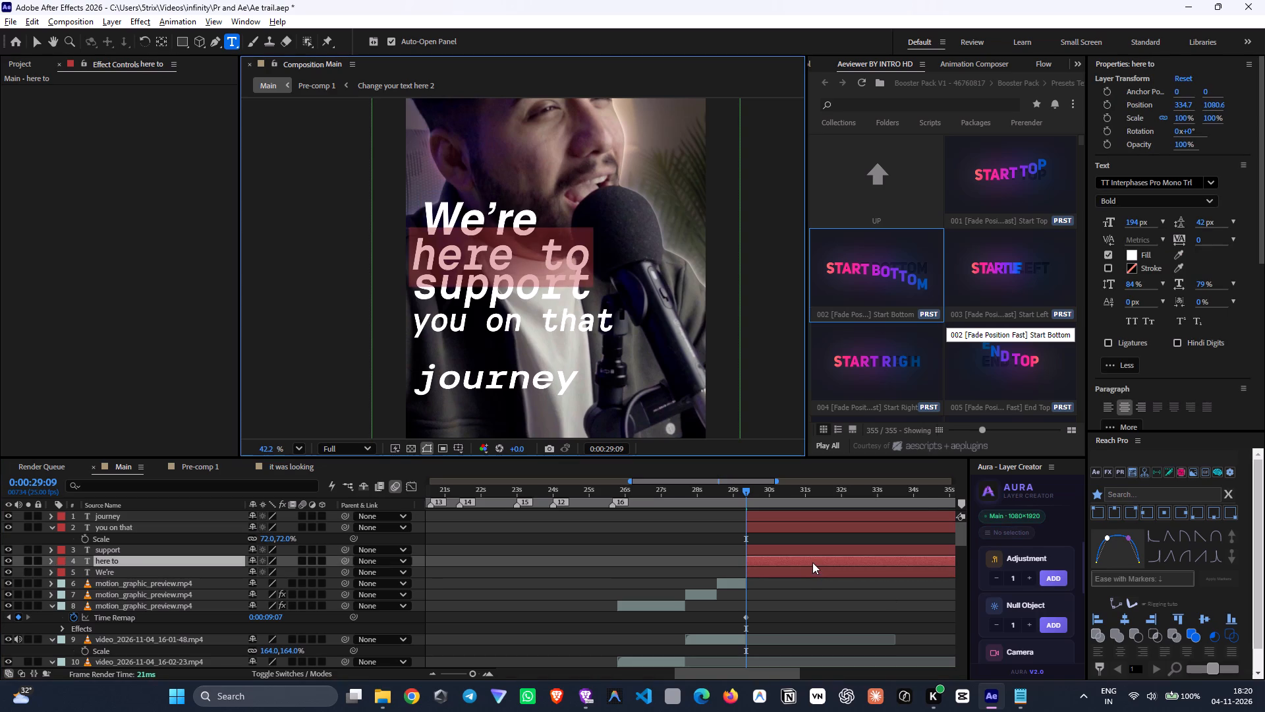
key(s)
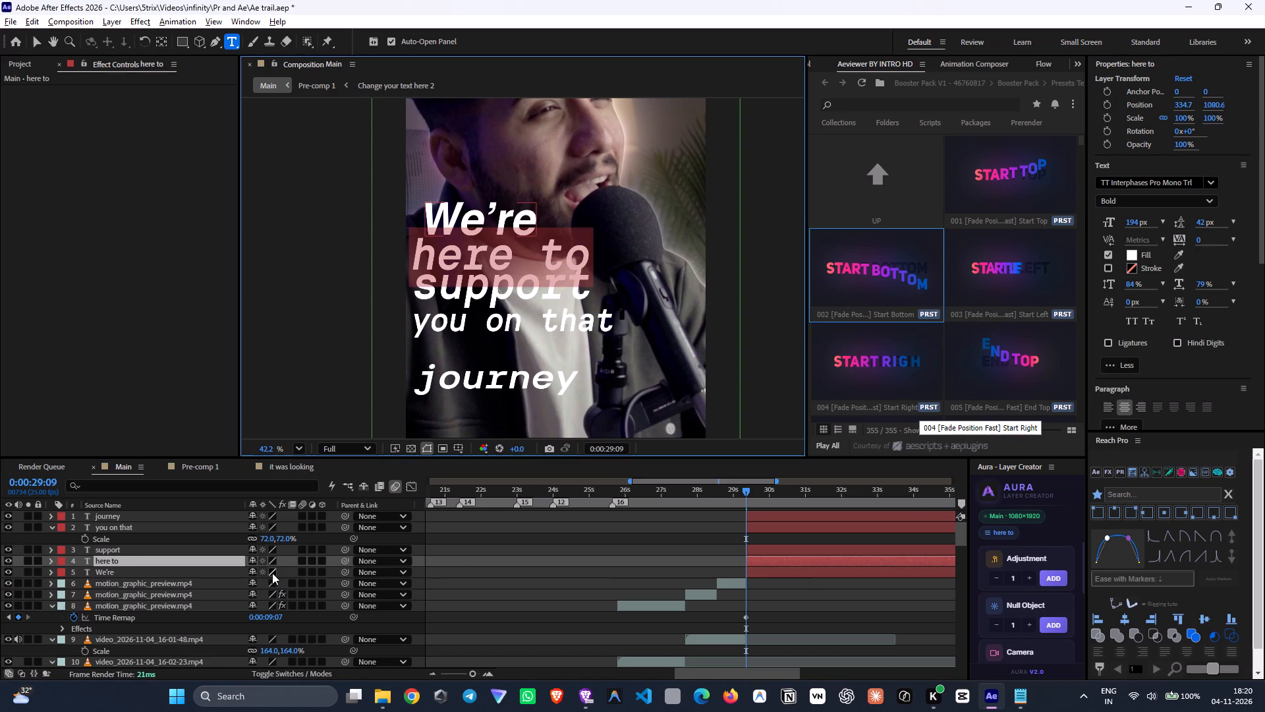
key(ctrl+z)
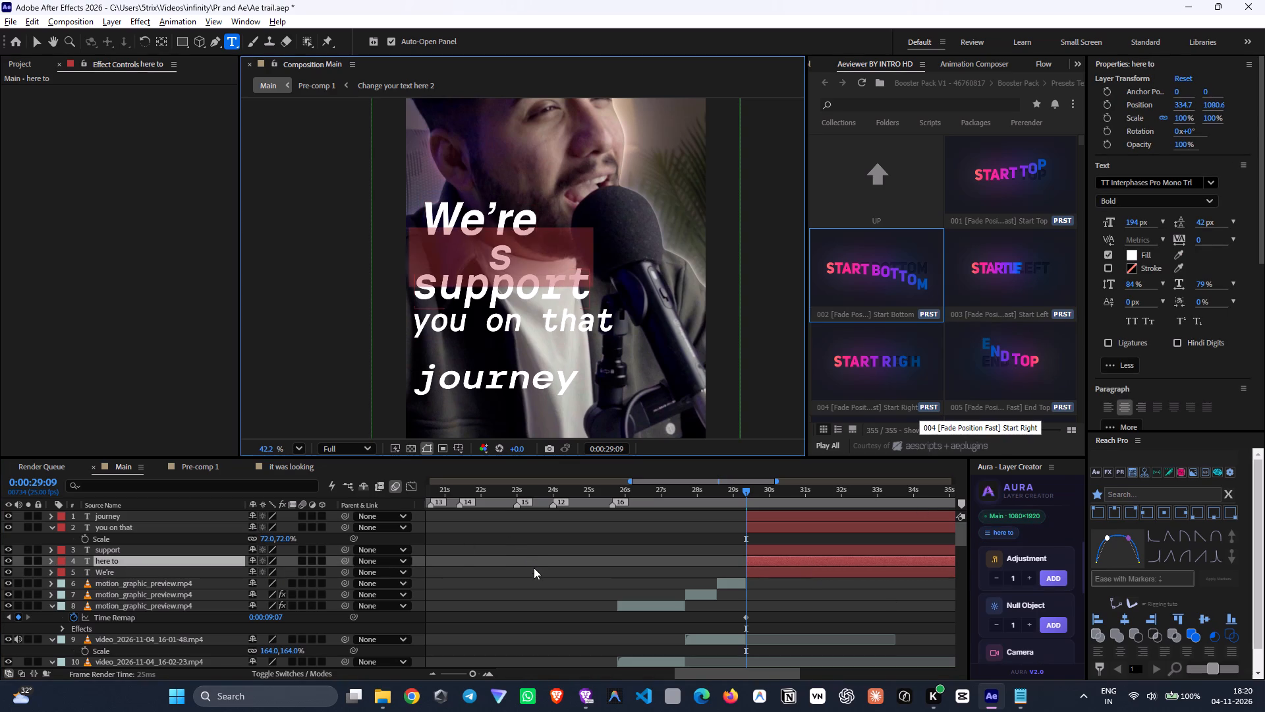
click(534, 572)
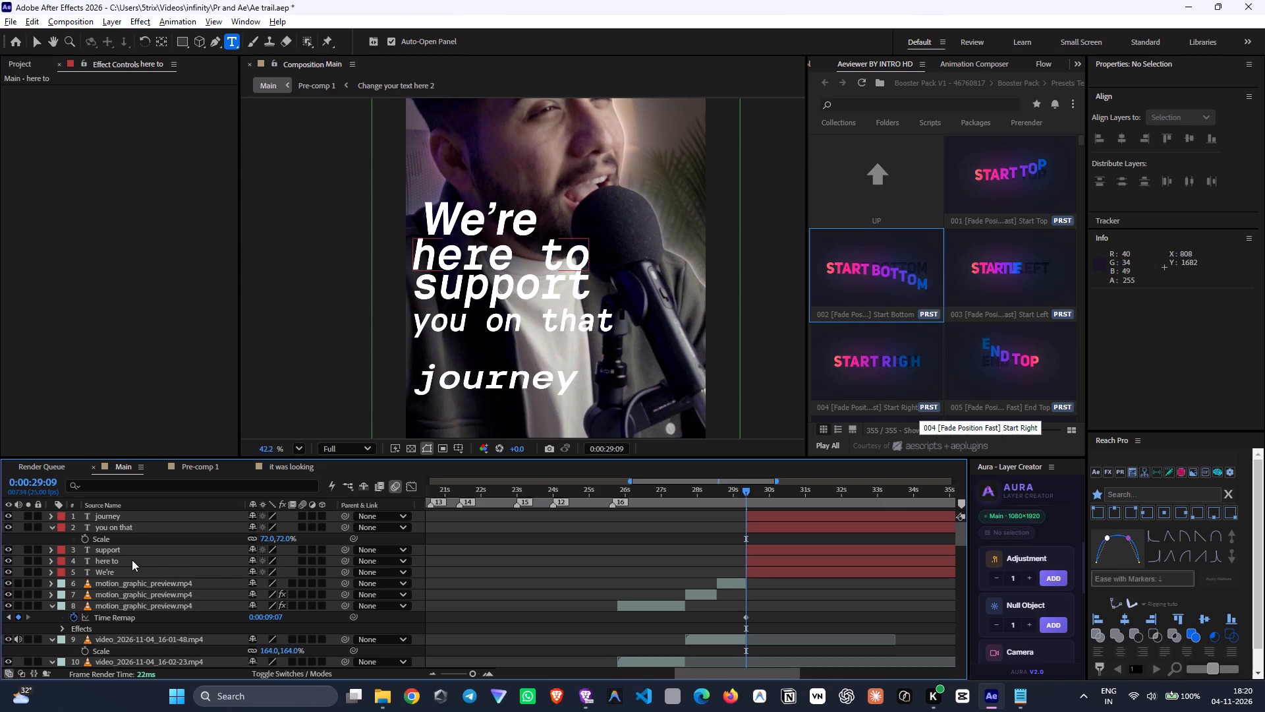
Scale the "here to" layer down to 82% and reposition it at about 297, 1084 in the stack.
click(132, 560)
key(s)
drag(286, 572, 280, 572)
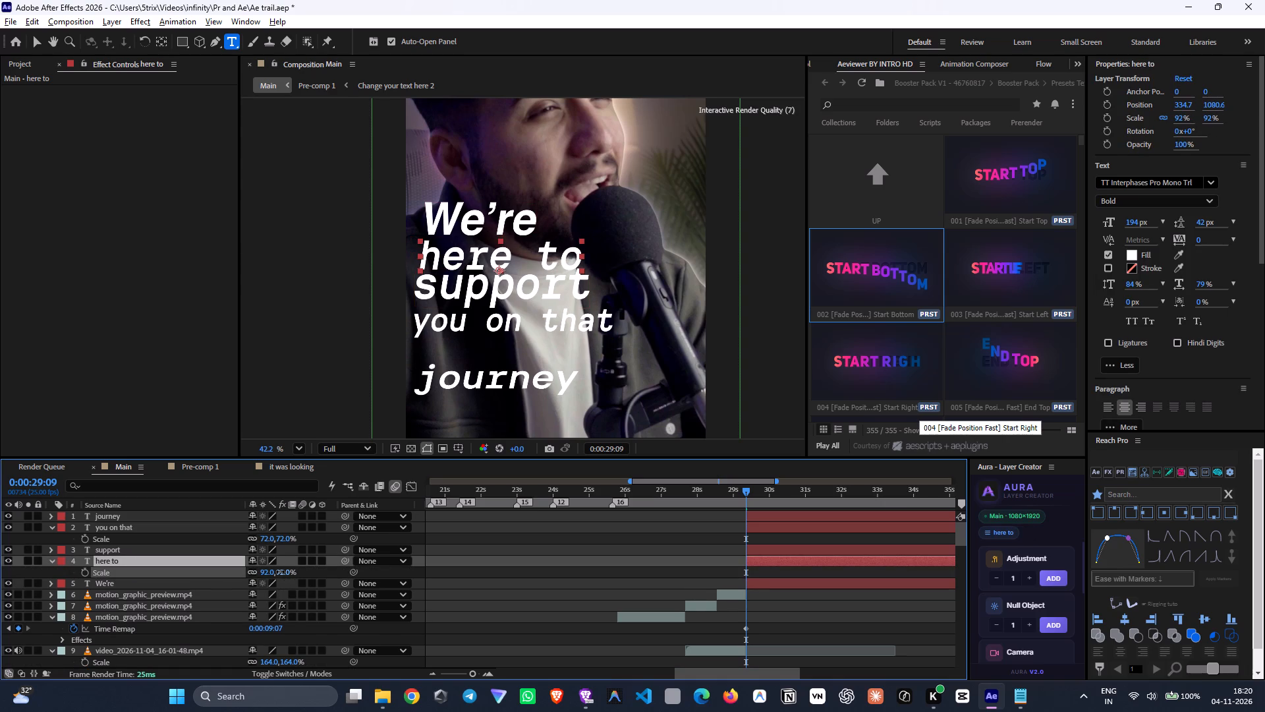
drag(280, 572, 273, 571)
scroll(560, 338, up, 2)
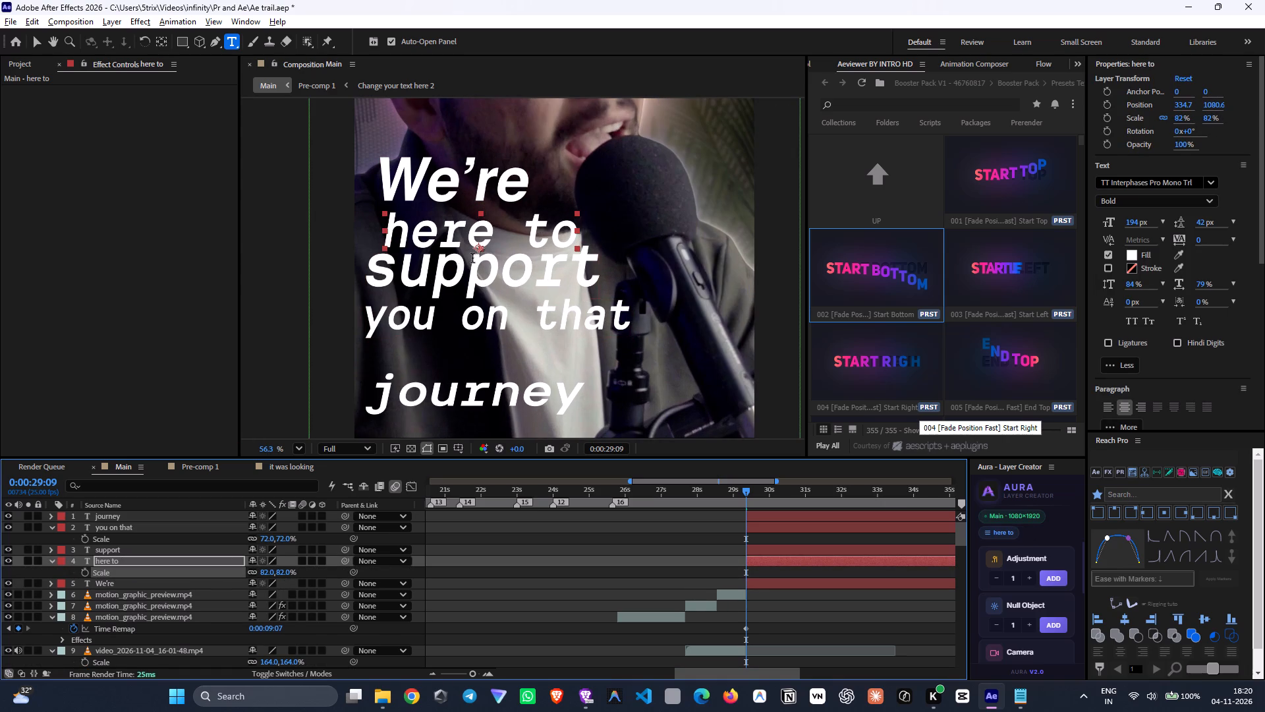
key(v)
drag(495, 236, 482, 237)
Set the font of the "here to" text to Helvetica.
double_click(482, 237)
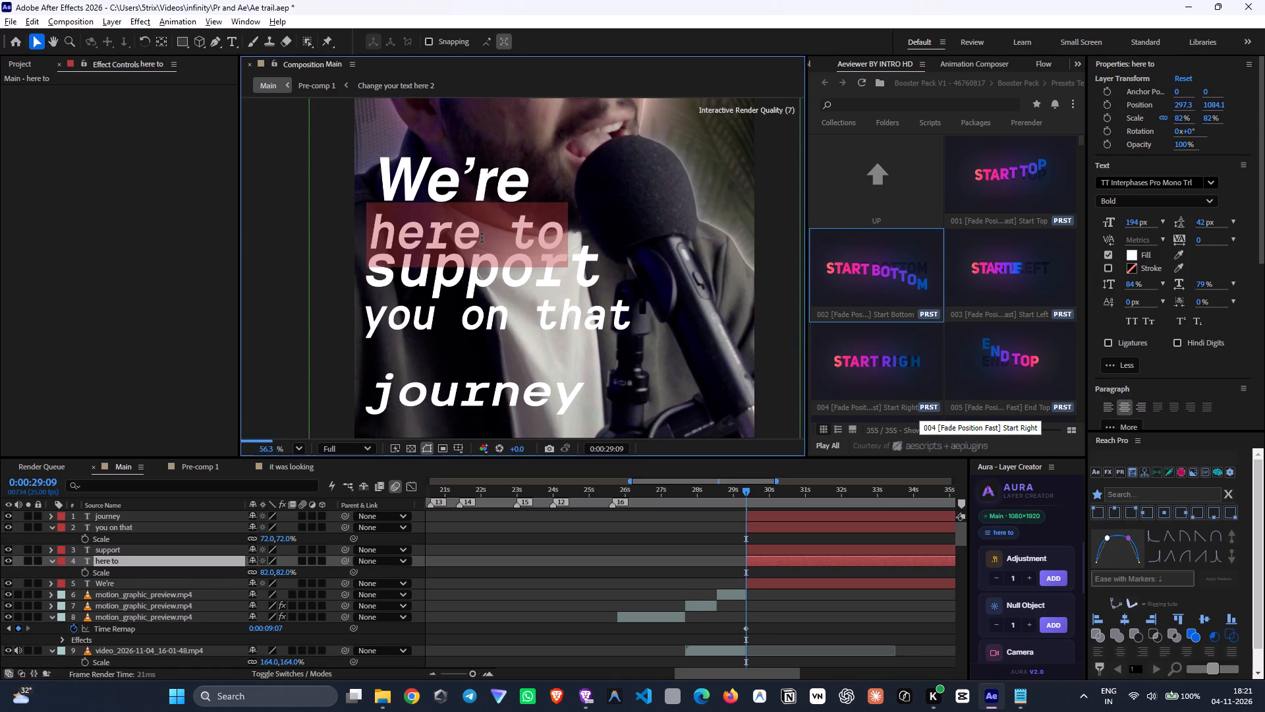
click(1210, 181)
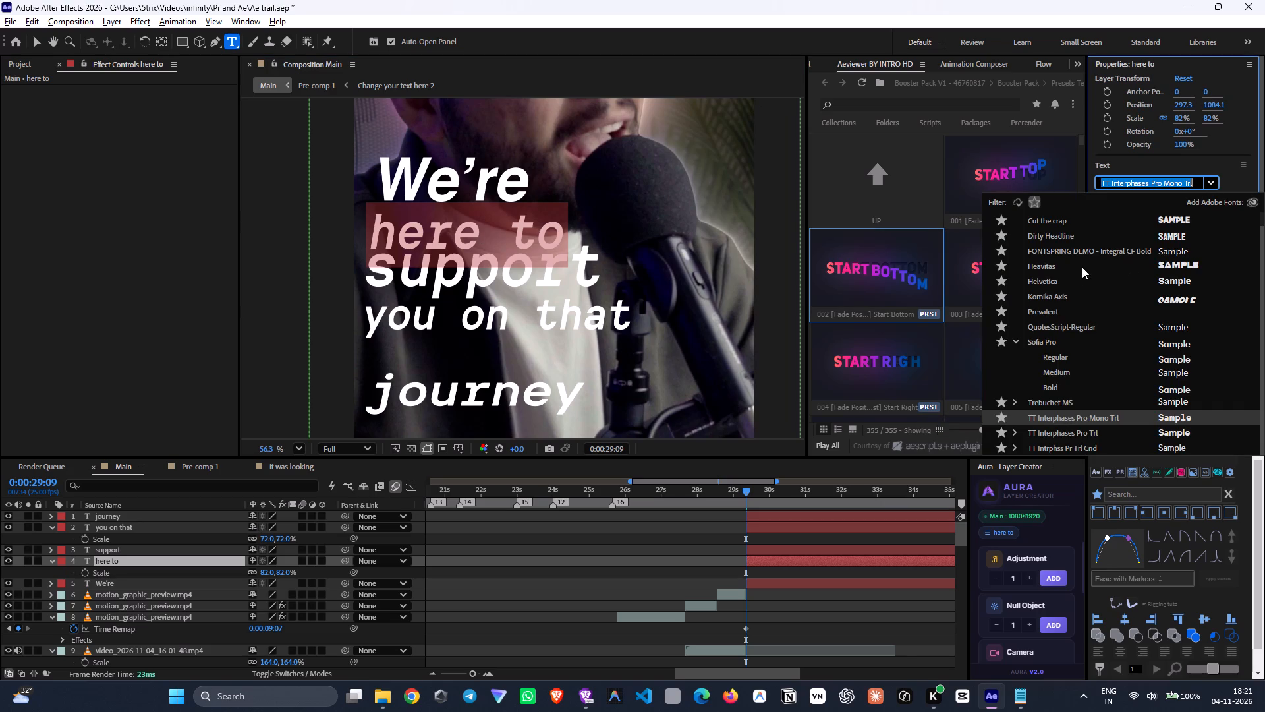
click(1053, 280)
click(488, 550)
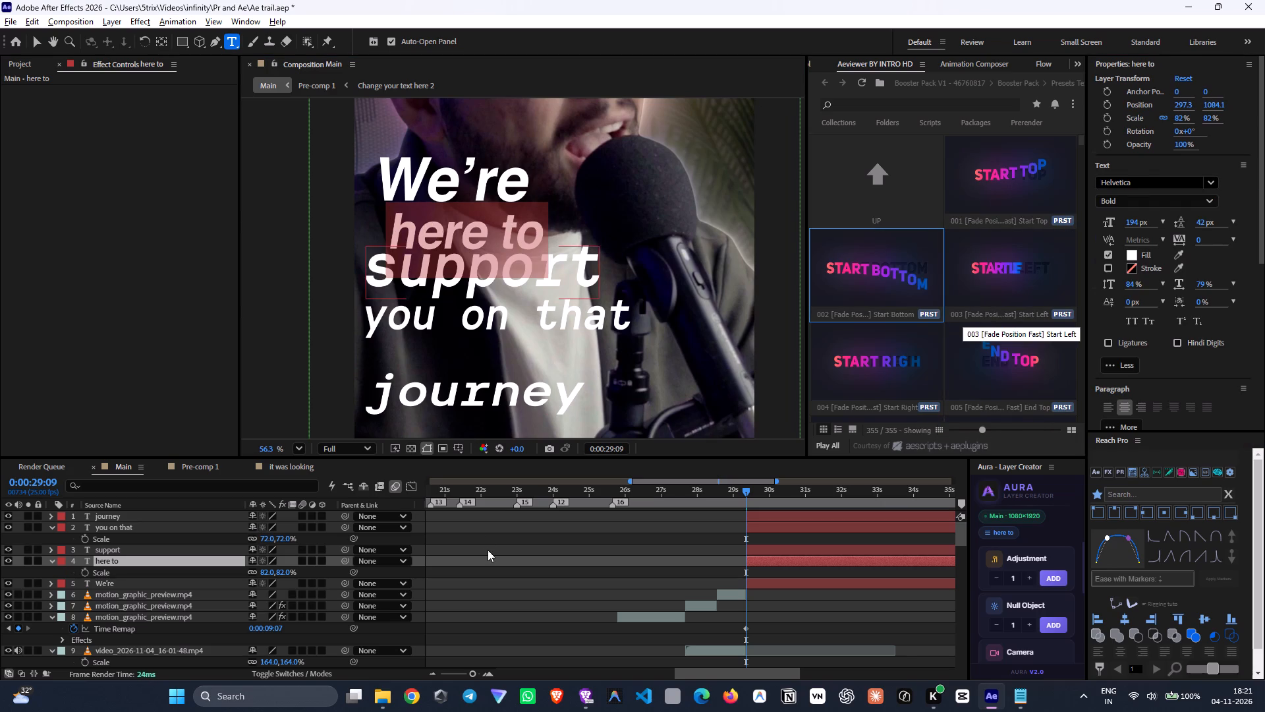
Align "here to" with the left edge of "We're" and lower "We're" to about 251, 969 to tighten the spacing.
key(v)
drag(470, 234, 463, 234)
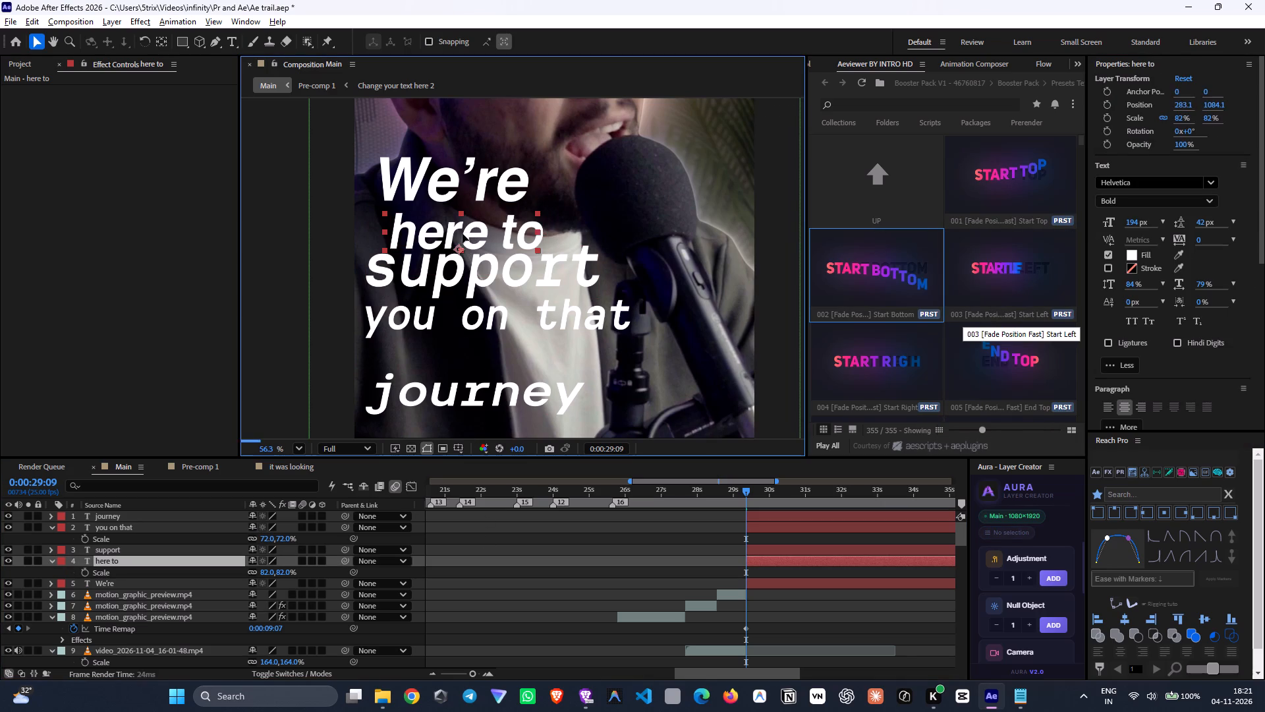
drag(463, 234, 458, 234)
click(455, 193)
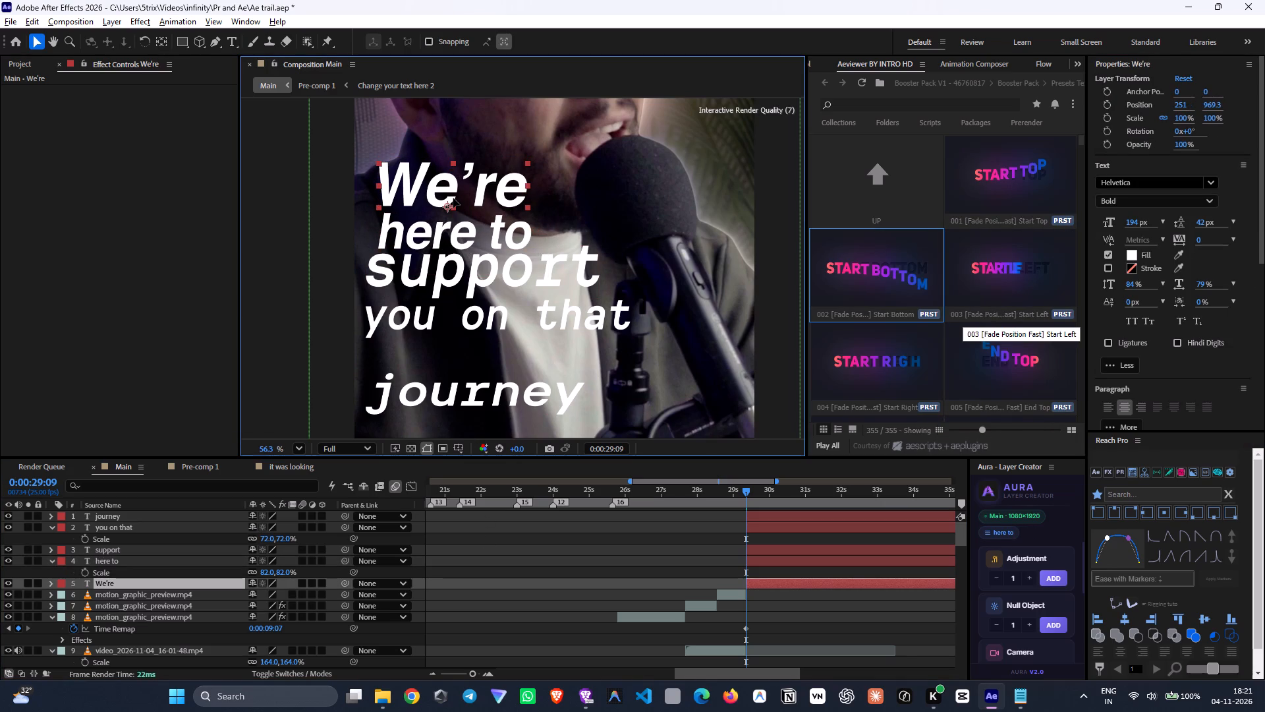
Set the font of the "you on that" text to Helvetica.
double_click(473, 321)
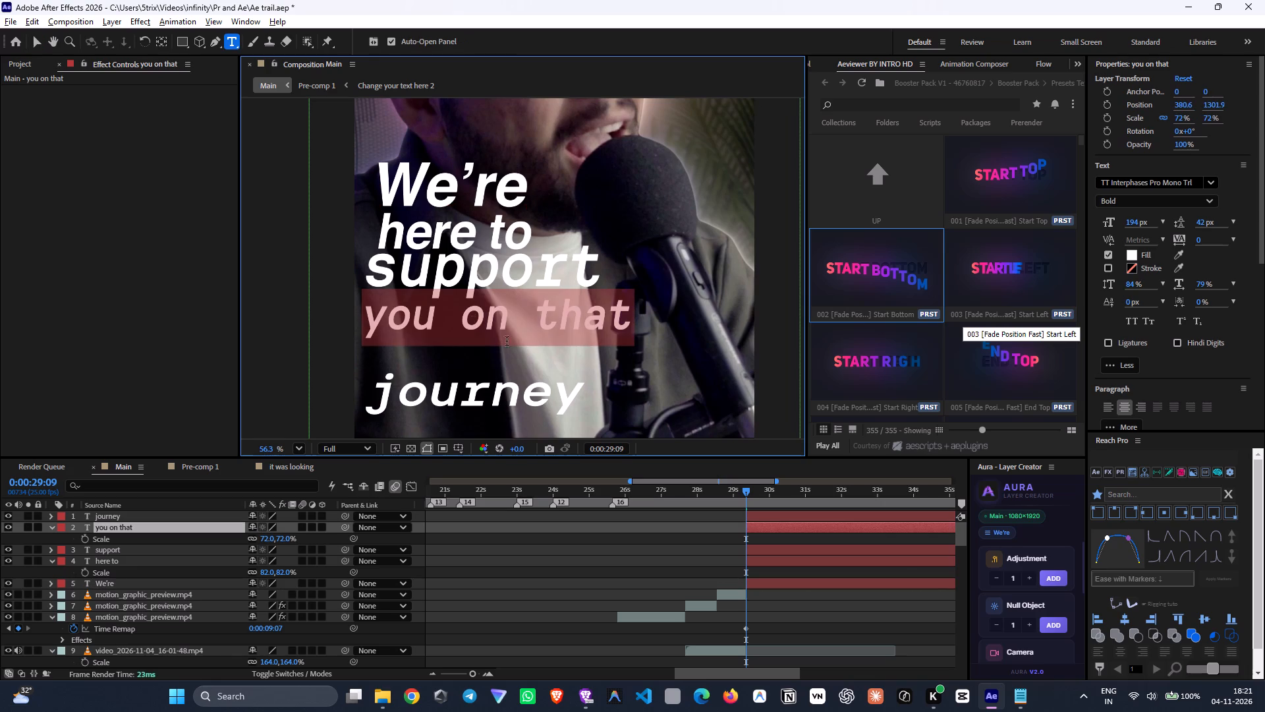
click(1208, 181)
click(1065, 280)
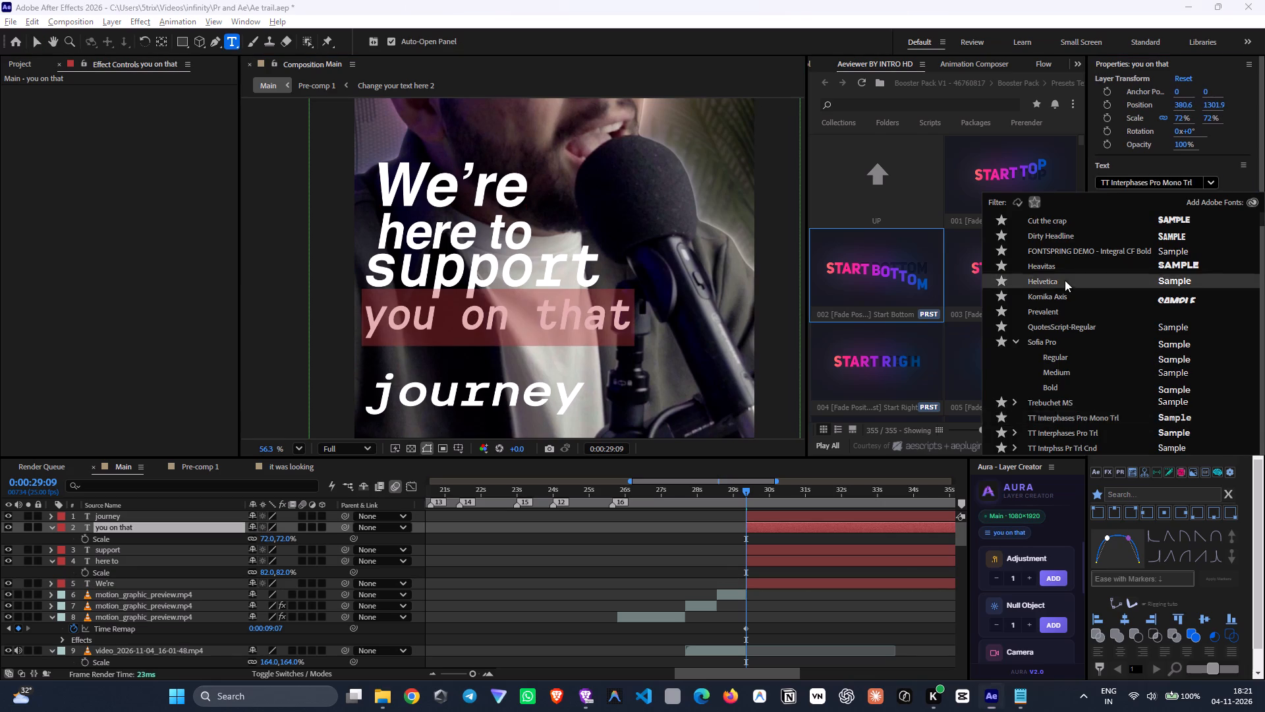
Move "you on that" to about 320, 1287 and raise "journey" to about 305, 1400 to tighten the lower caption lines.
click(503, 545)
key(v)
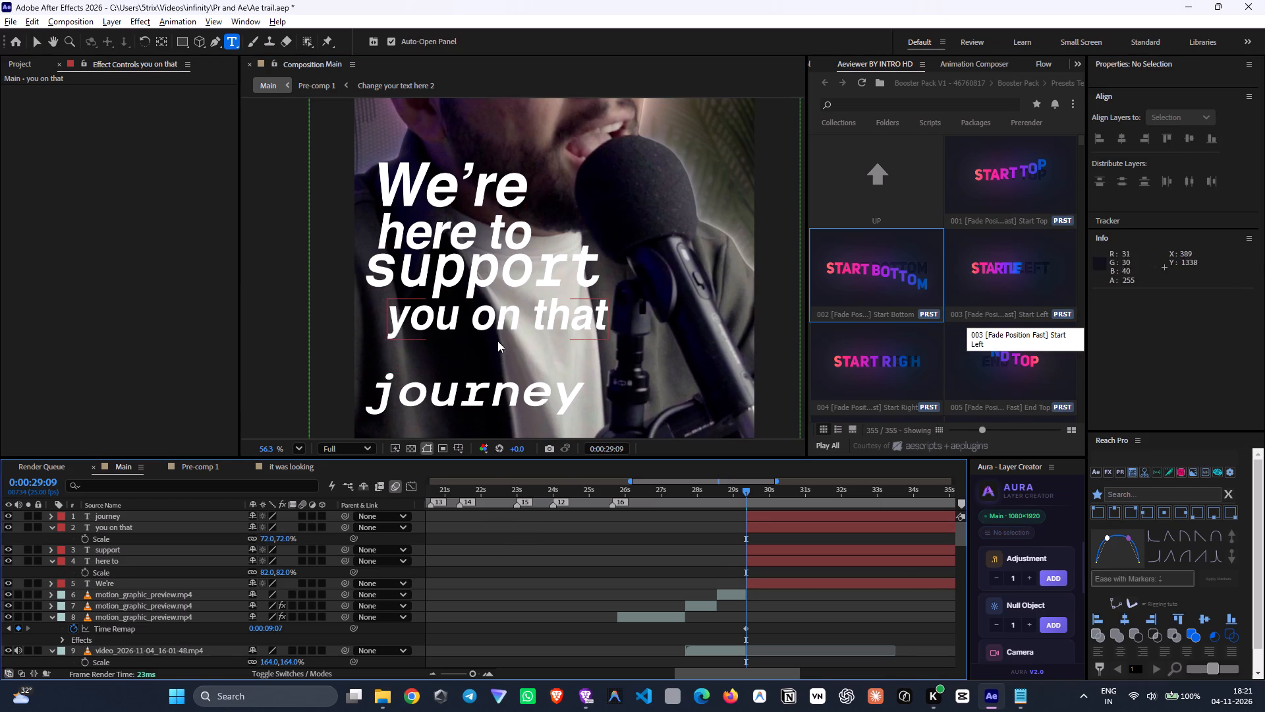
drag(493, 324, 470, 319)
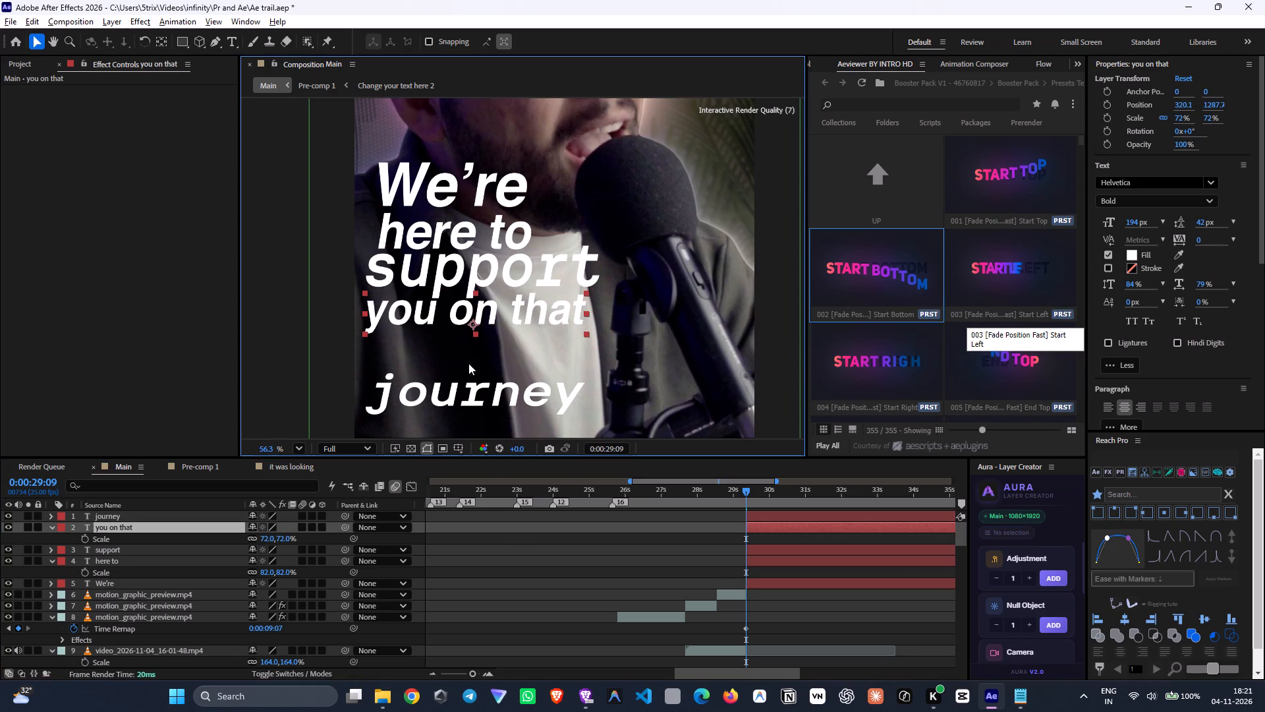
click(468, 398)
drag(481, 401, 478, 362)
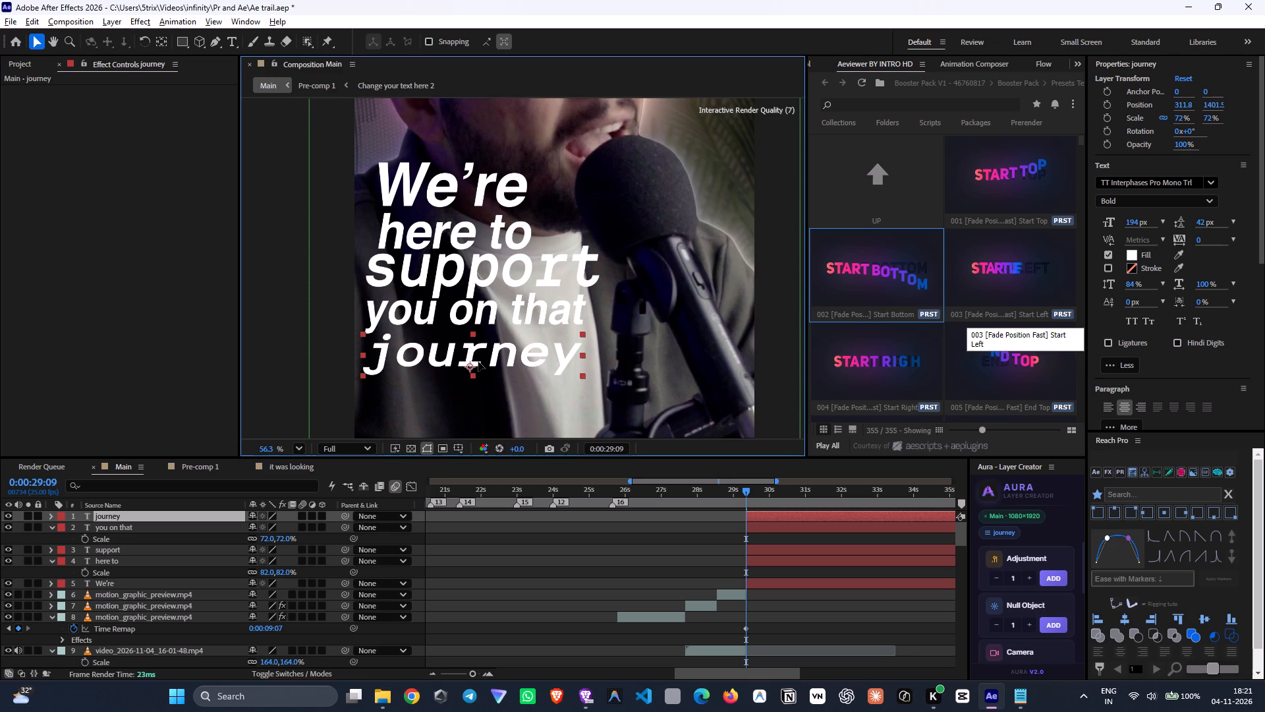
drag(478, 362, 476, 361)
Apply the Gradient Ramp effect to the "support" text layer.
click(492, 278)
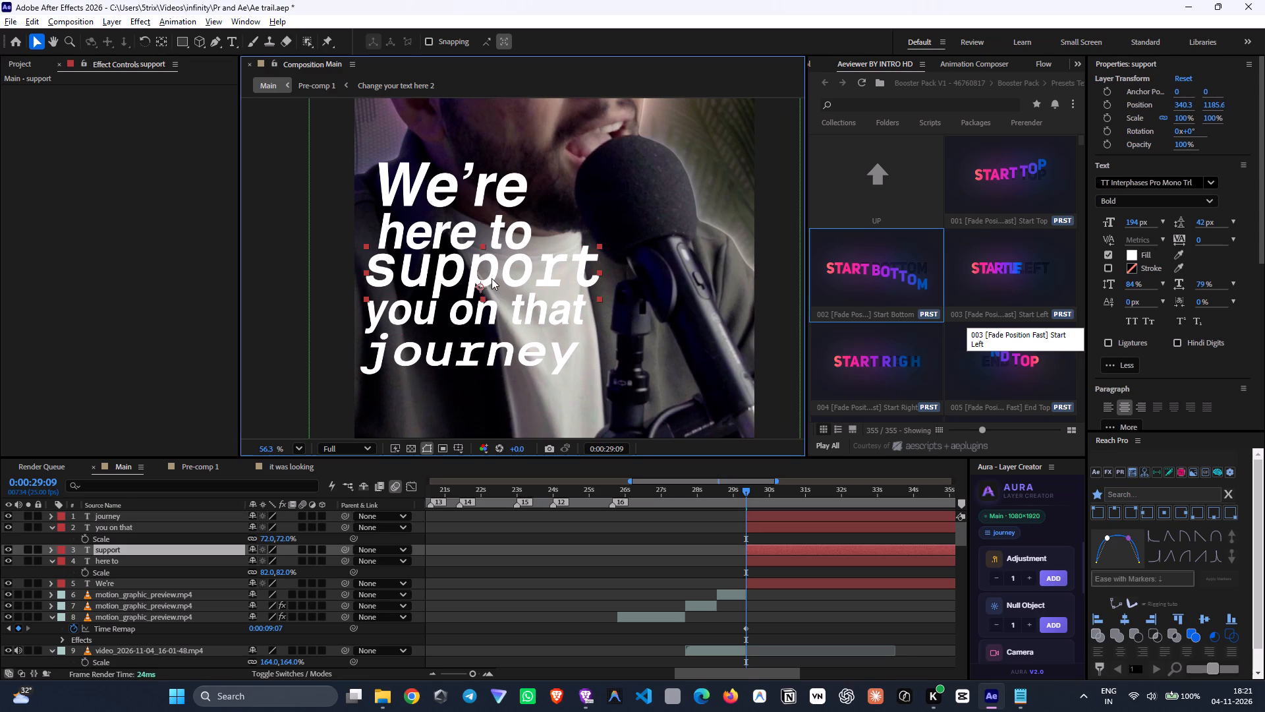
double_click(492, 278)
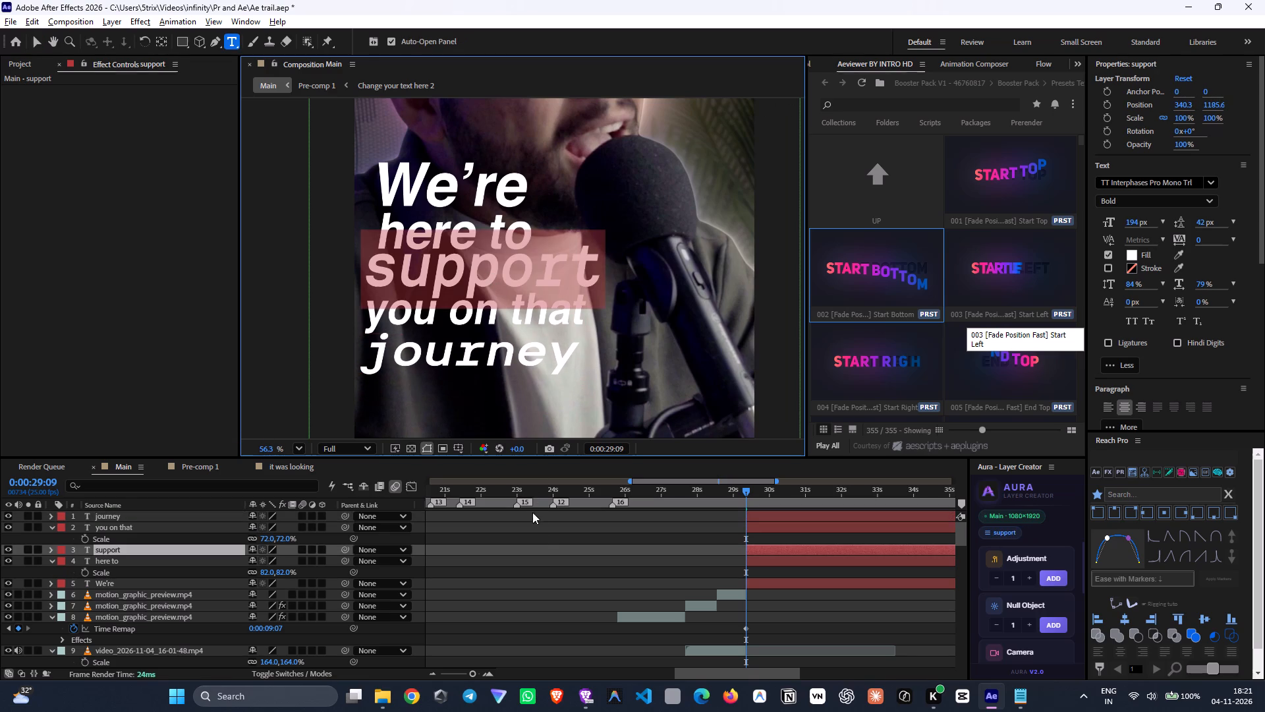
click(500, 508)
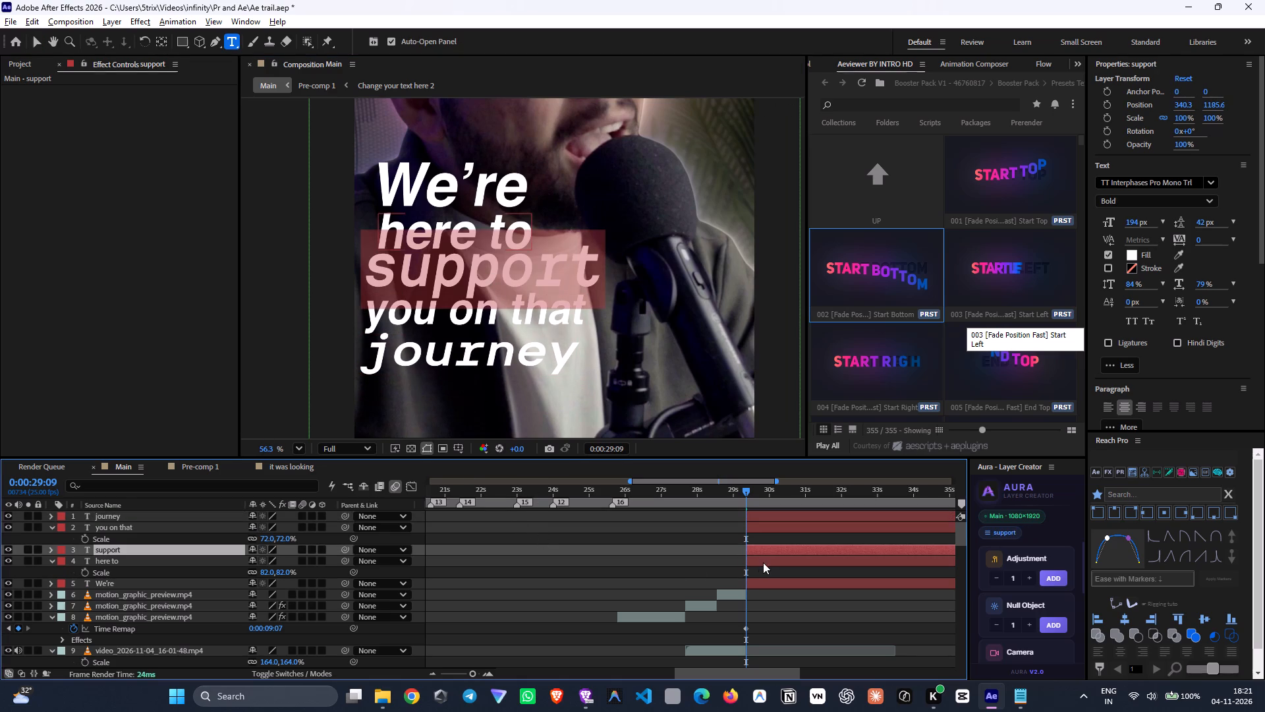
click(764, 562)
click(764, 552)
key(ctrl+space)
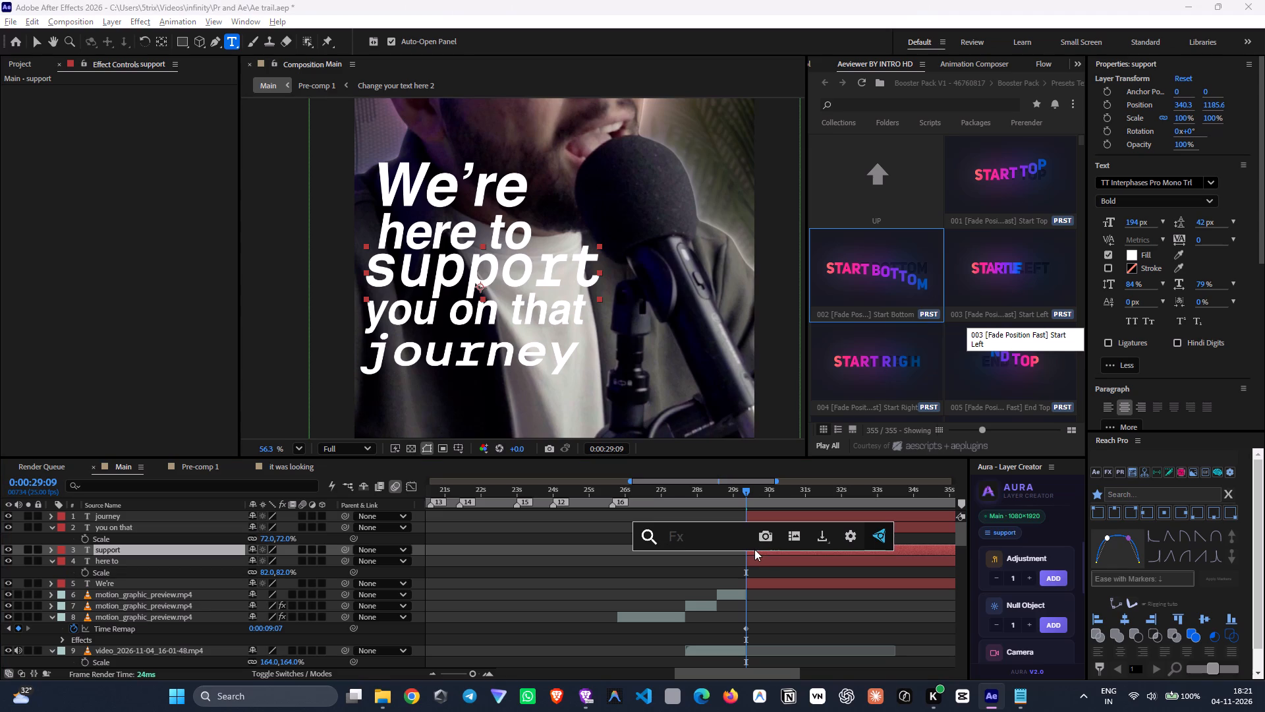
text(gr)
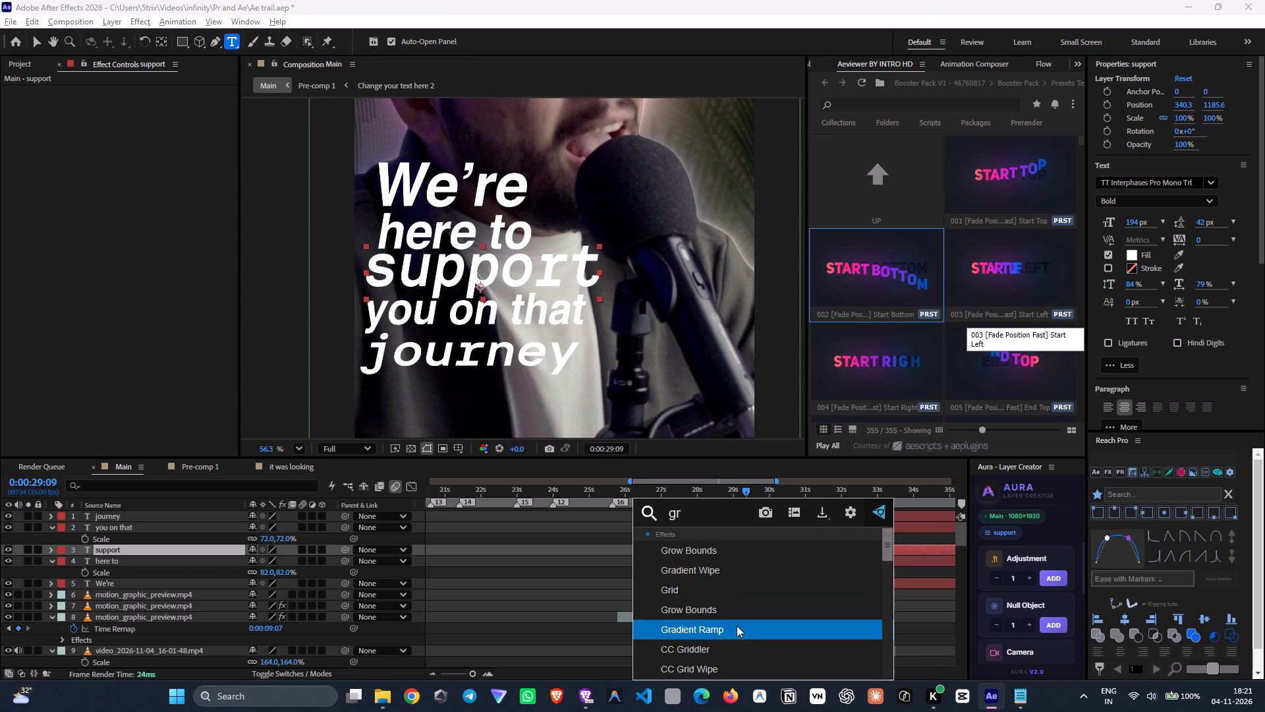
click(737, 626)
Place the "support" gradient's start of ramp at about 425, 1241 below the word and its end at about 430, 1092 above it.
click(140, 106)
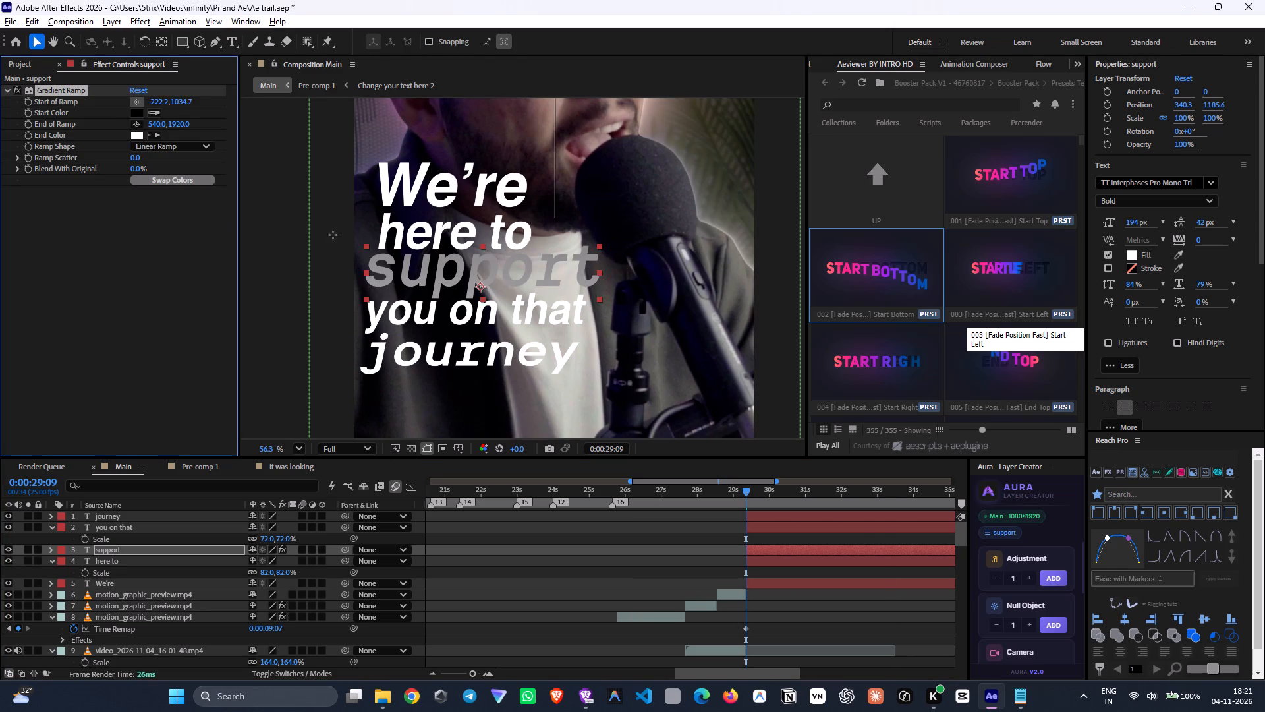
click(482, 254)
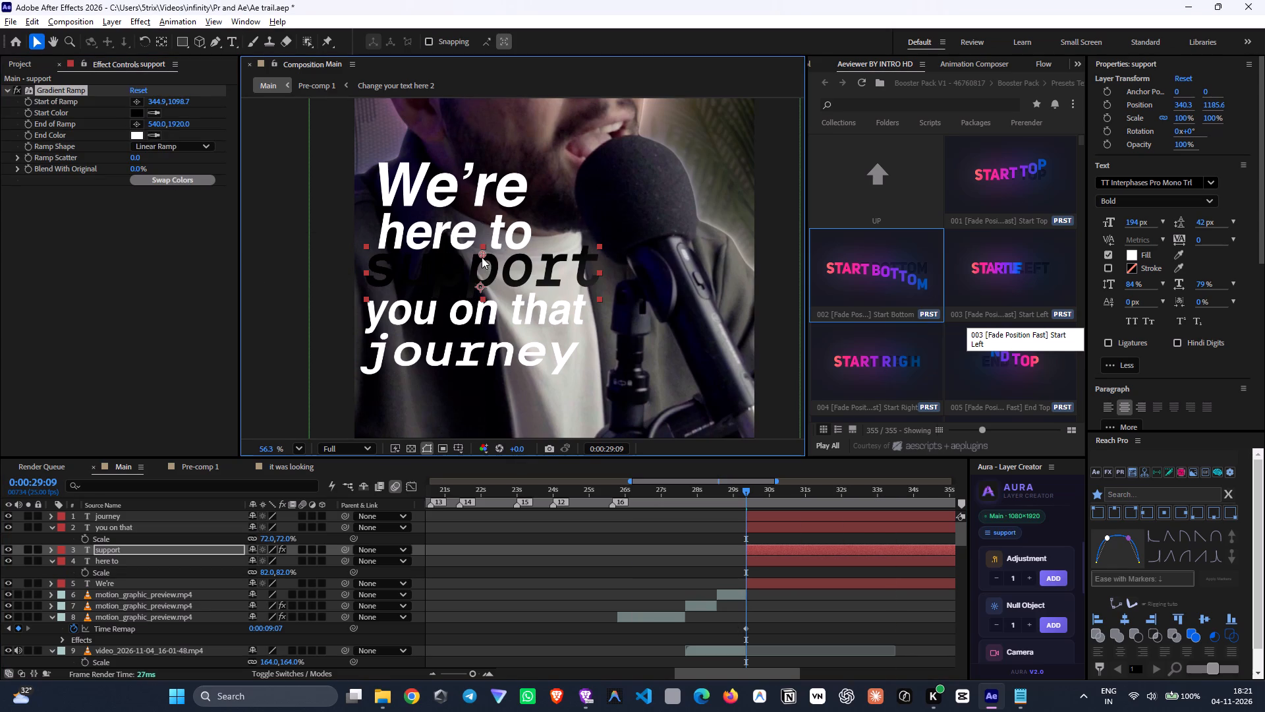
drag(482, 257, 496, 289)
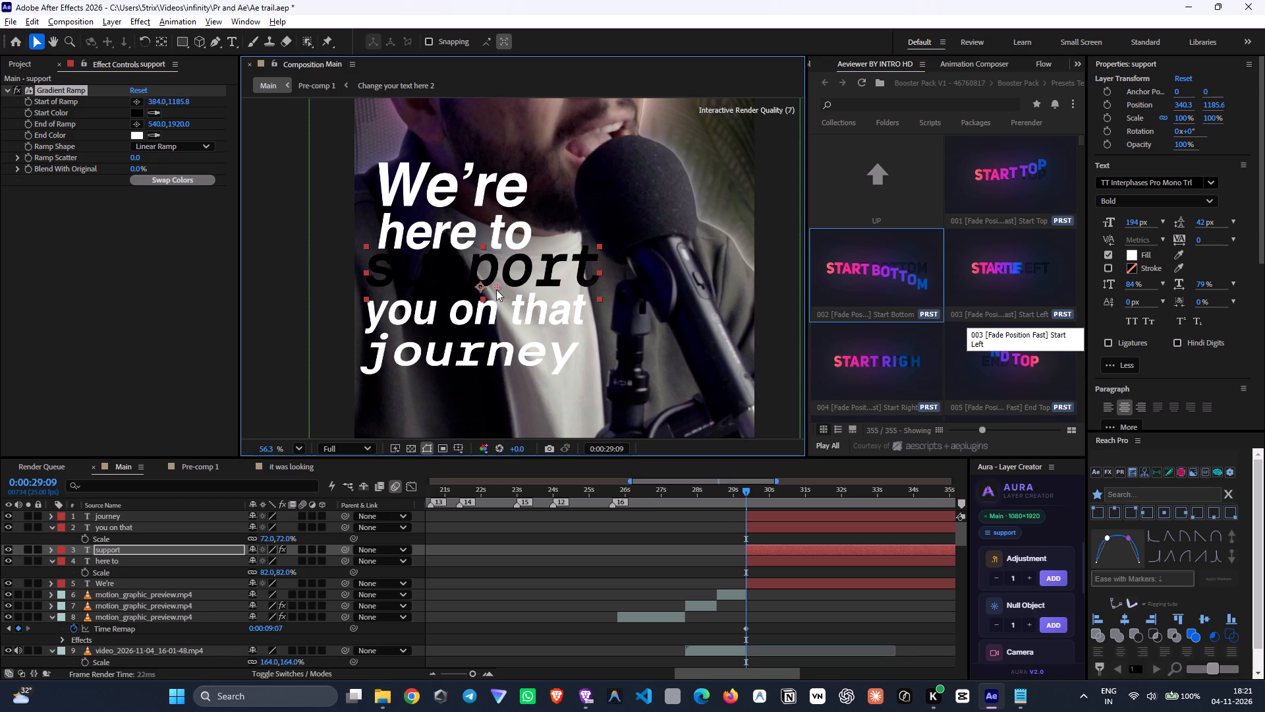
drag(496, 289, 512, 290)
click(139, 124)
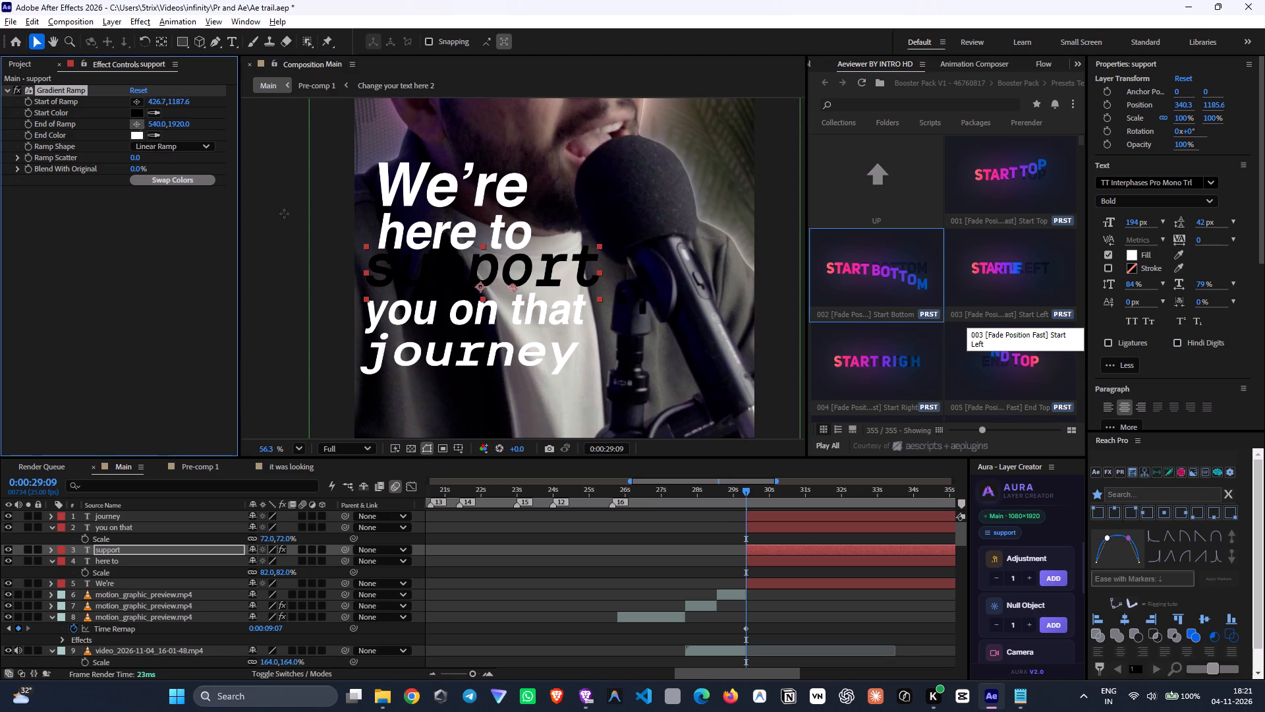
click(513, 257)
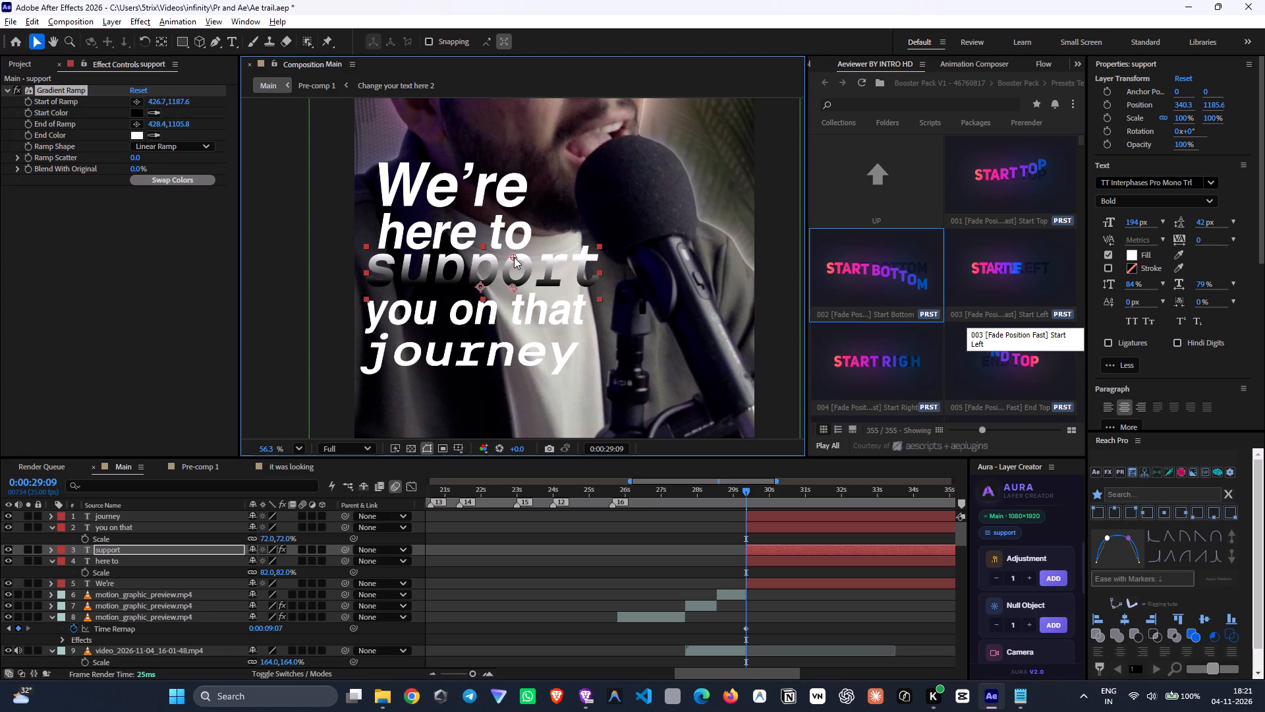
click(514, 257)
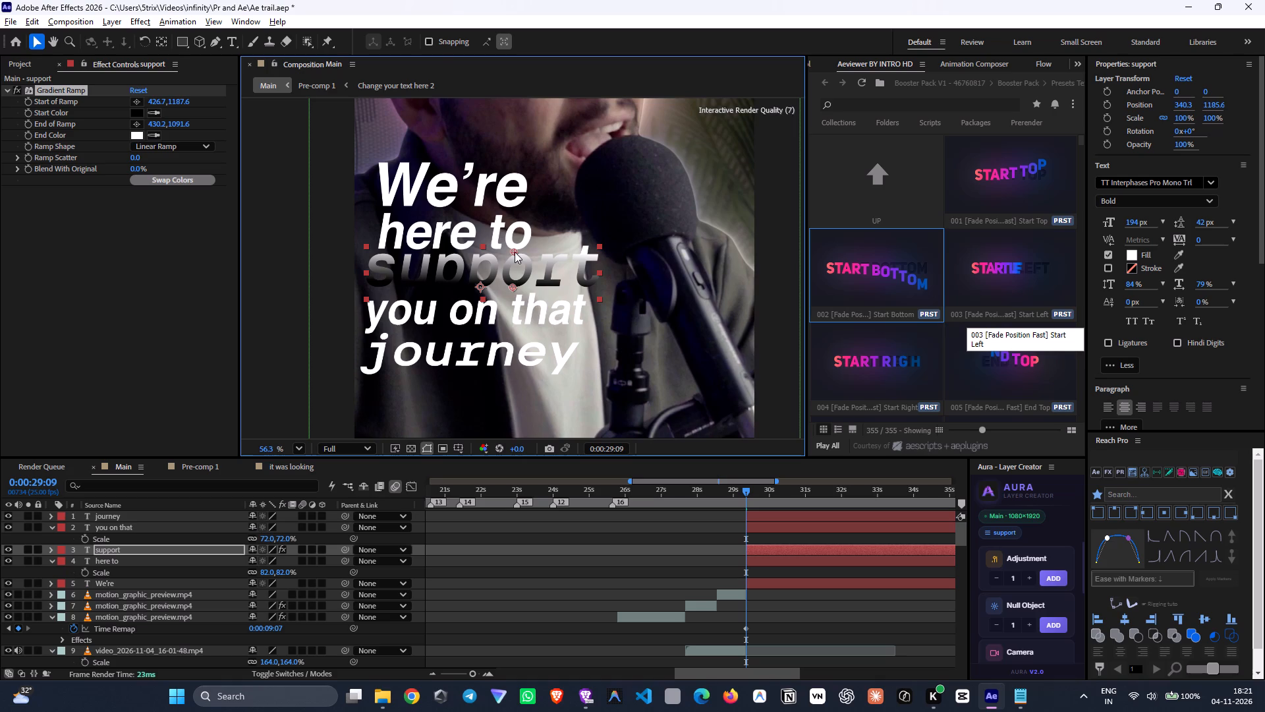
drag(513, 287, 515, 293)
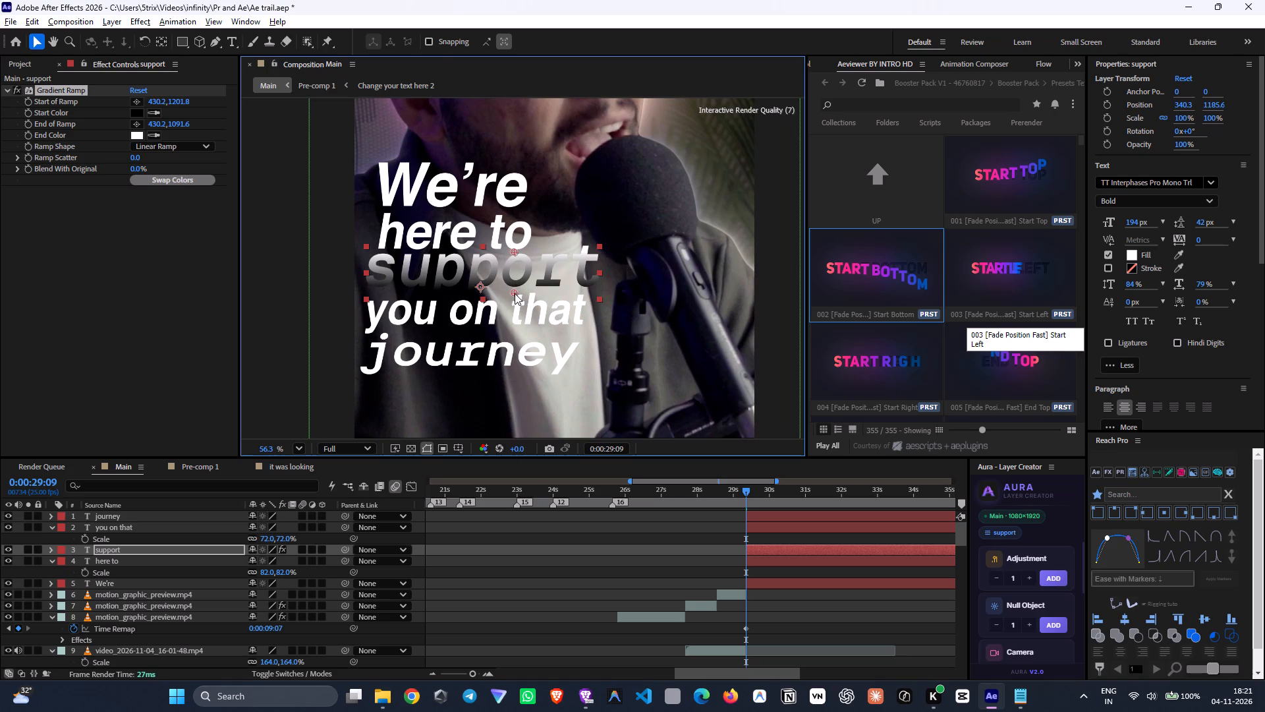
drag(515, 293, 514, 307)
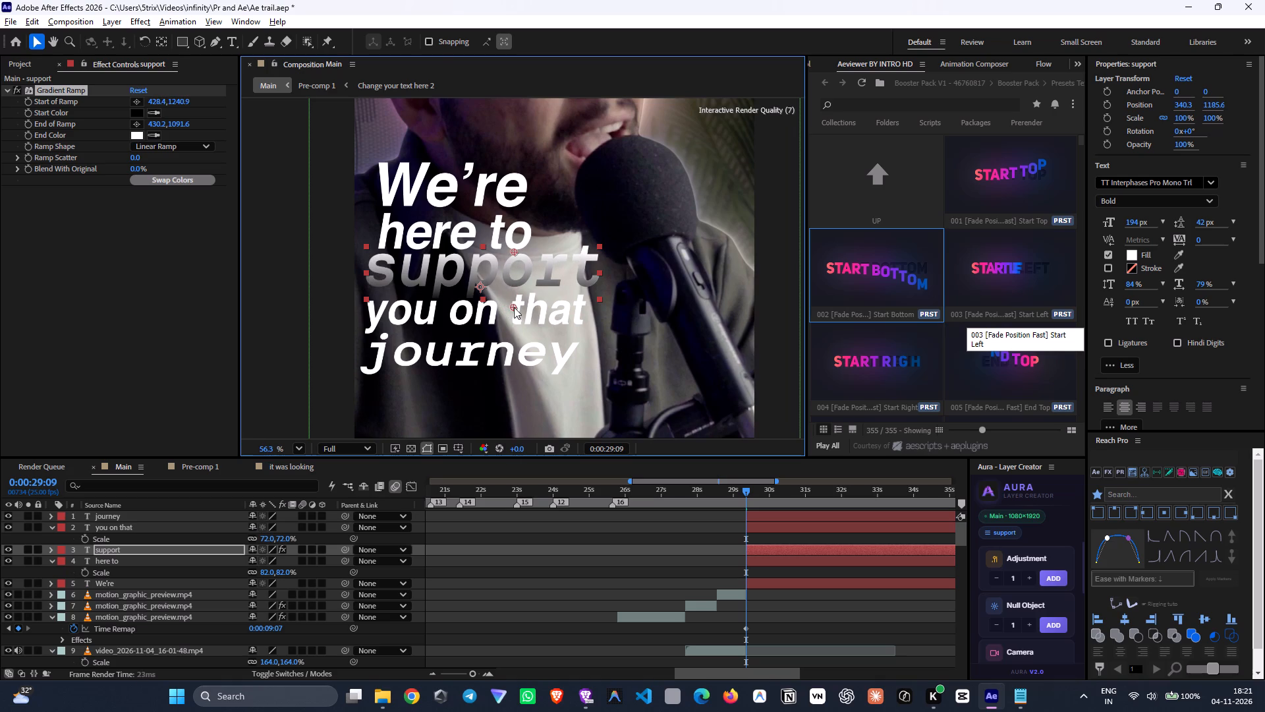
drag(514, 307, 513, 307)
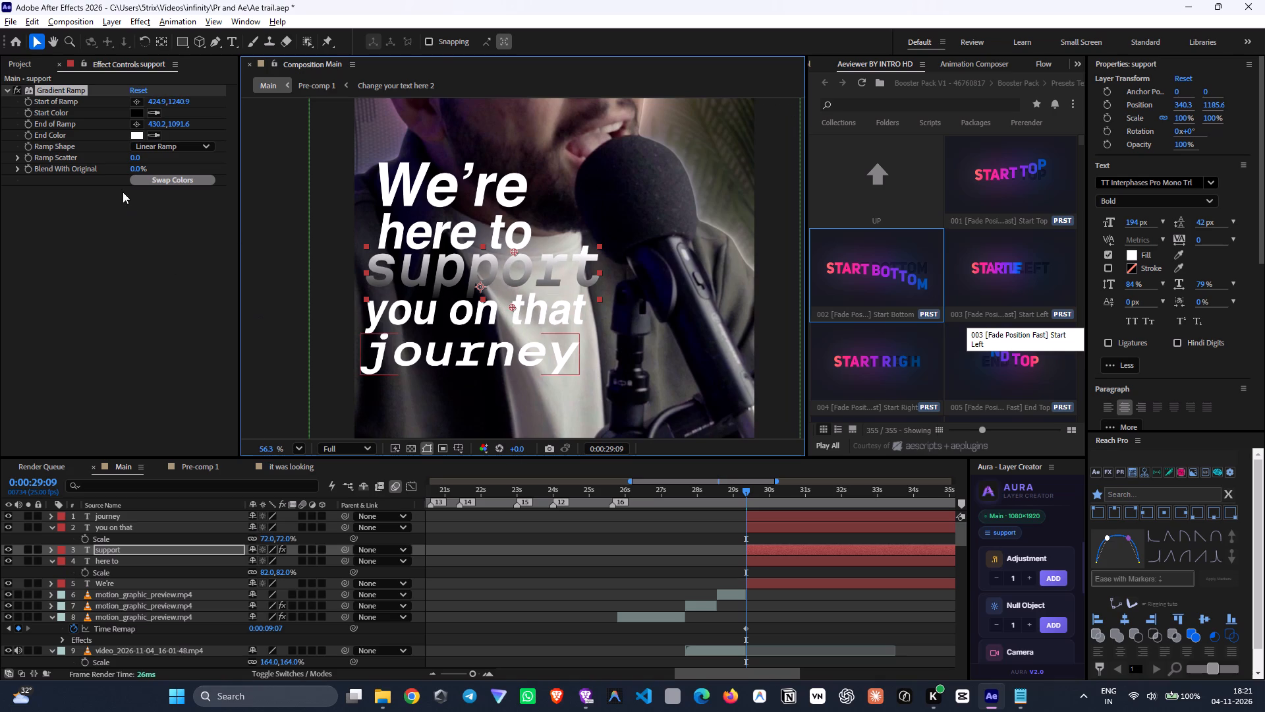
Copy the Gradient Ramp effect from "support" onto the "journey" text layer.
key(ctrl+c)
click(797, 516)
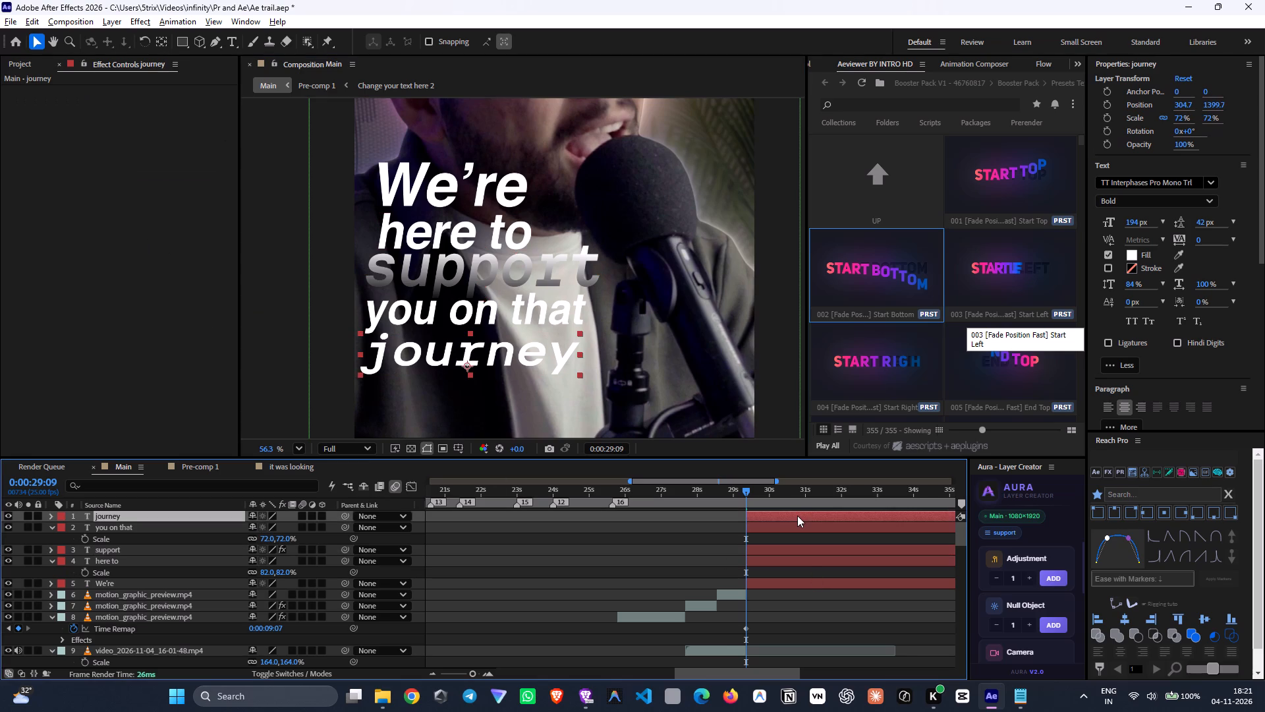
key(ctrl+v)
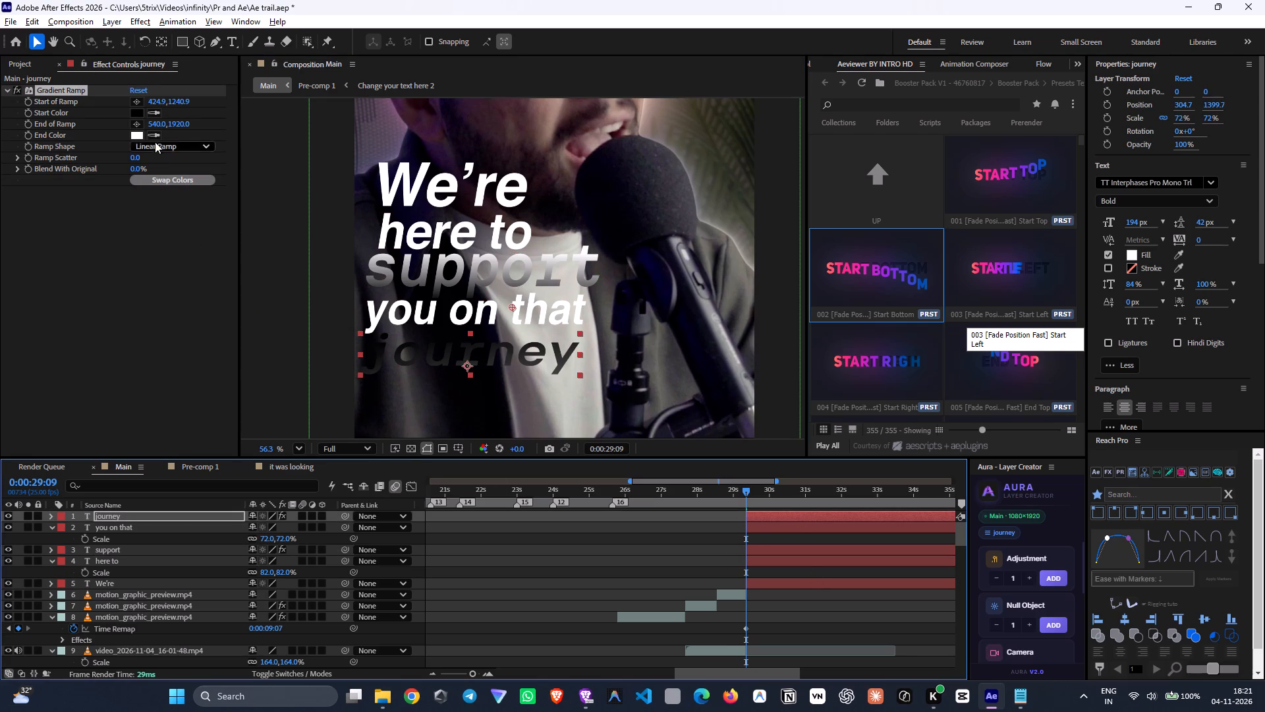
Place the "journey" gradient's start of ramp at about 469, 1429 and its end at about 476, 1333.
click(140, 100)
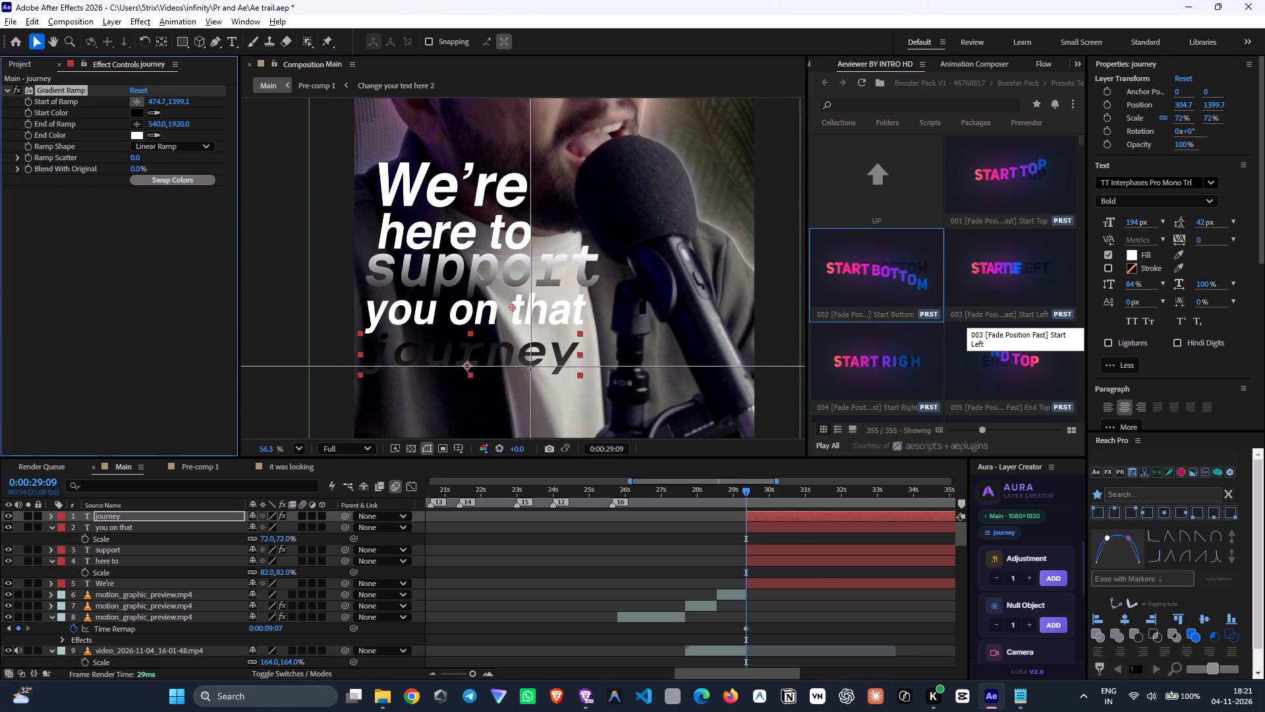
click(530, 366)
click(134, 126)
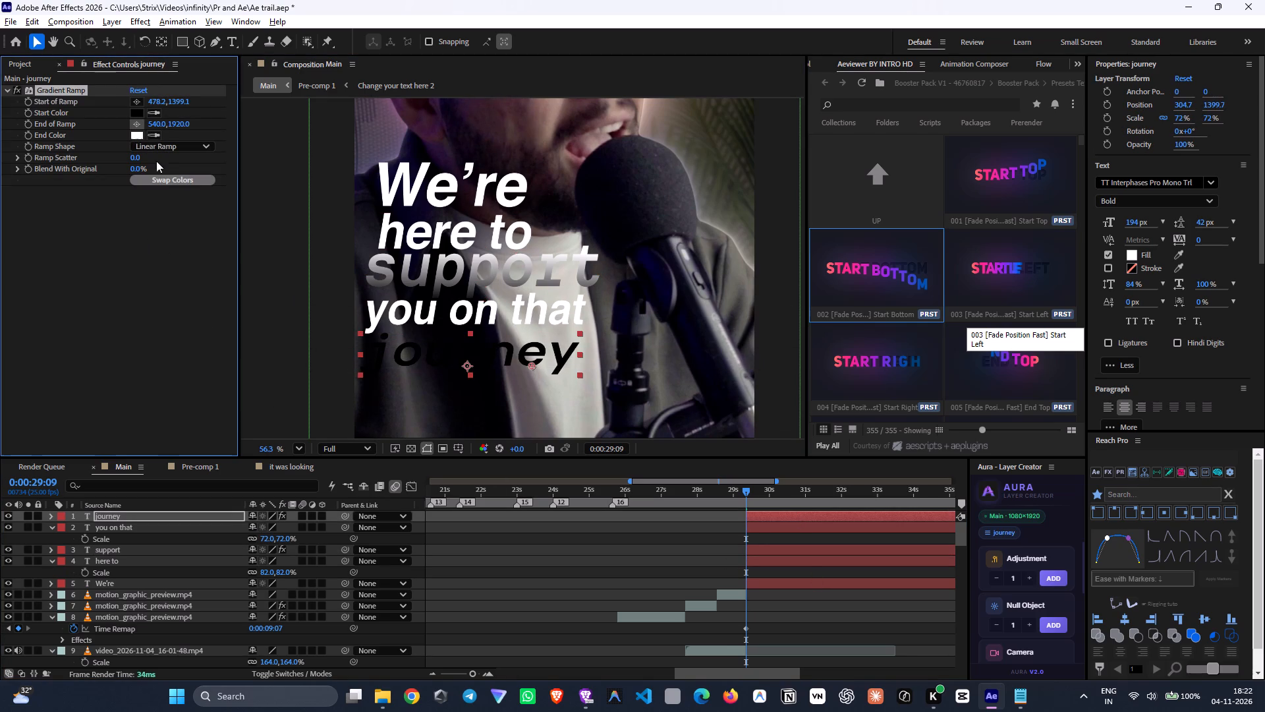
click(532, 338)
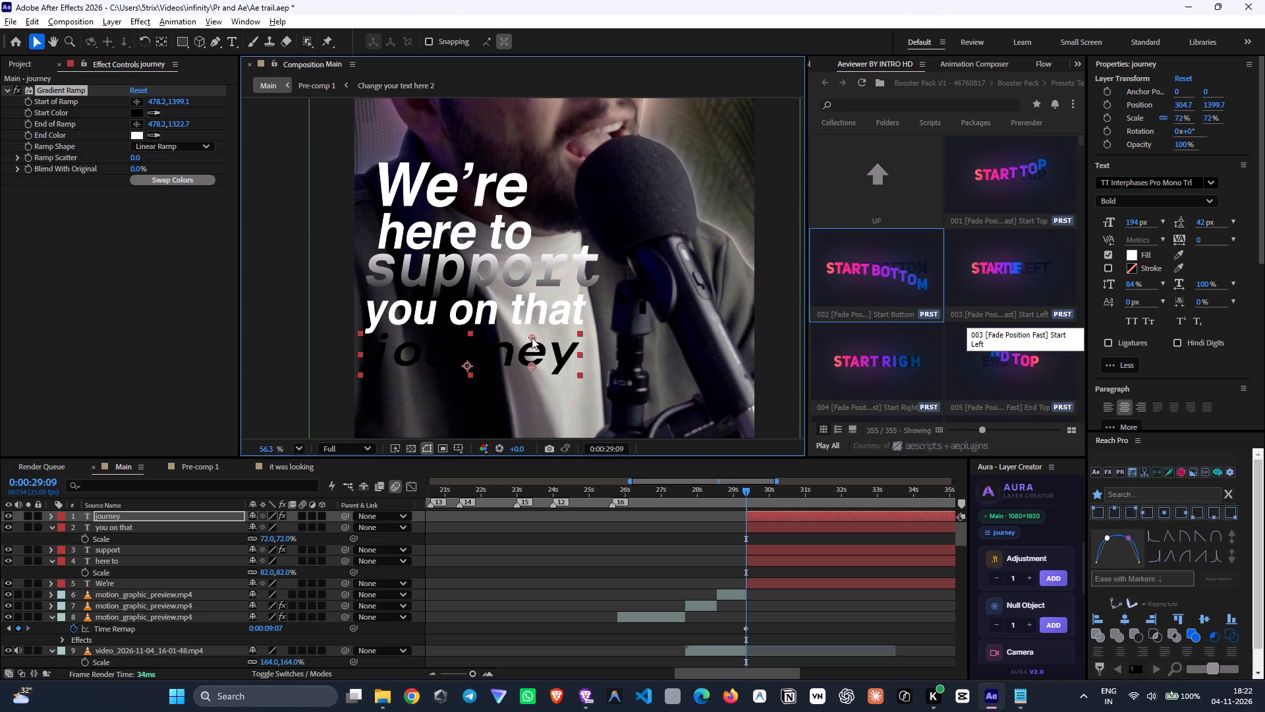
click(534, 334)
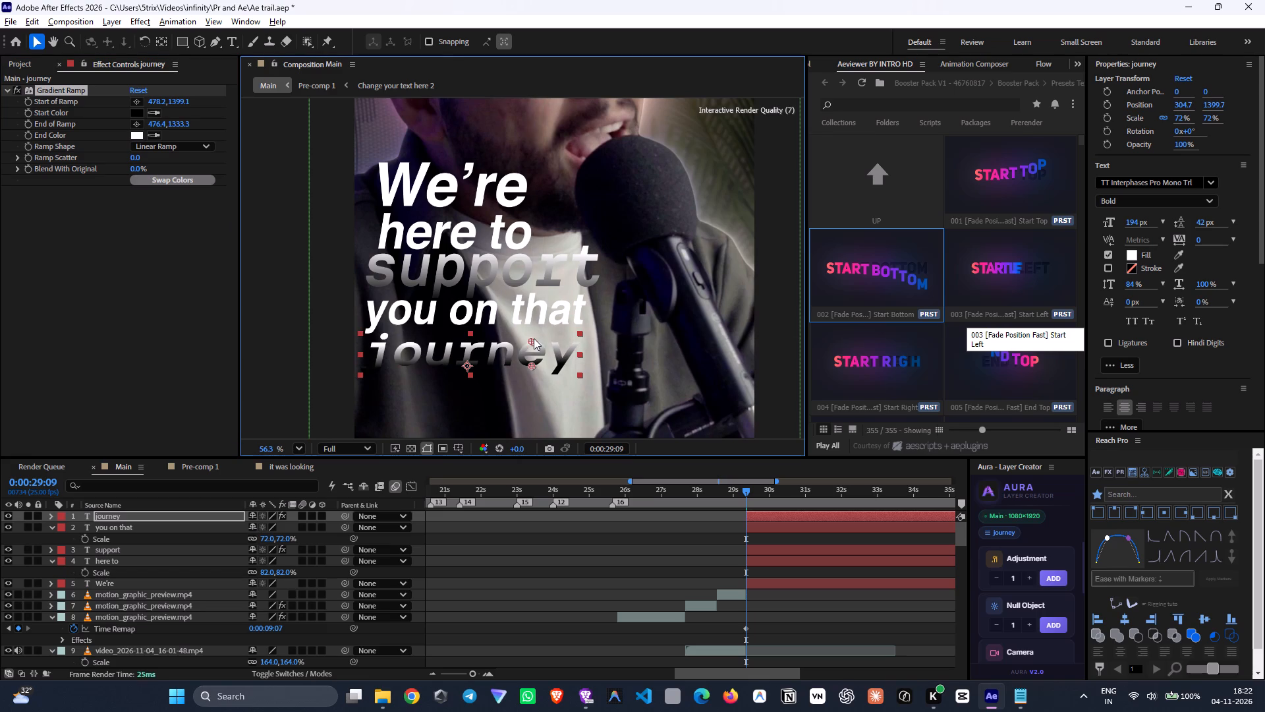
drag(532, 365, 526, 371)
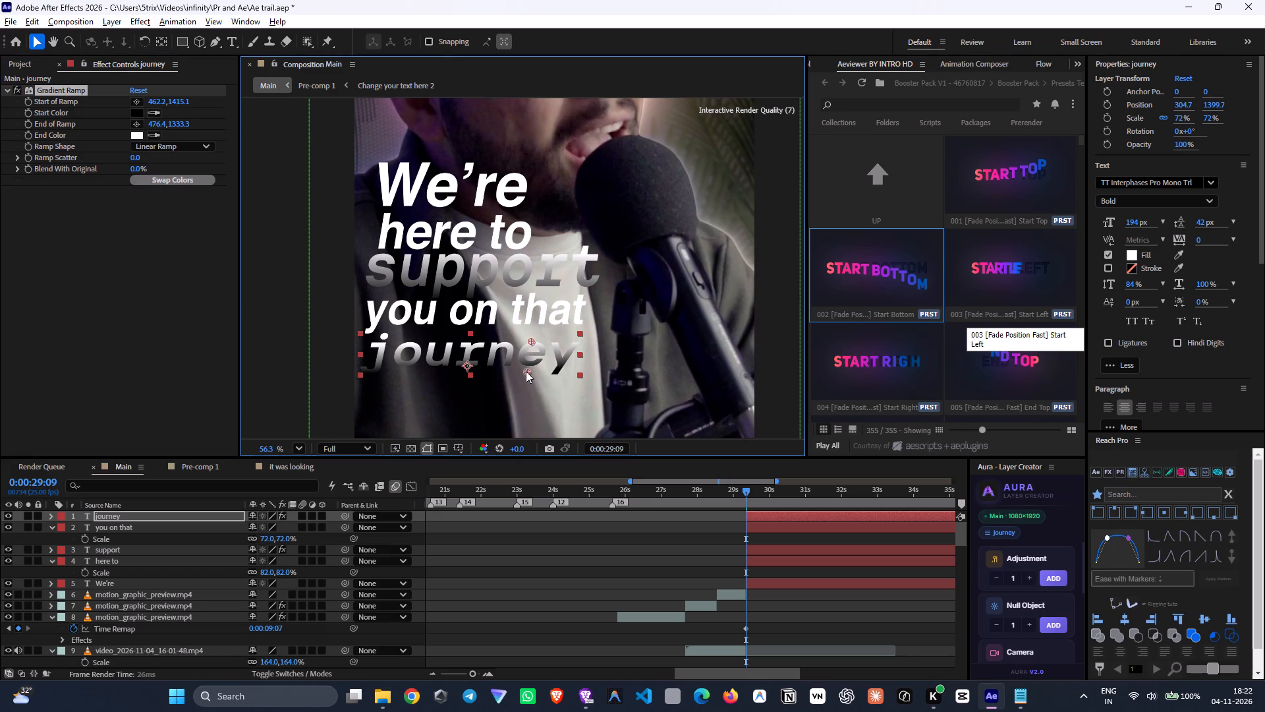
drag(526, 371, 526, 376)
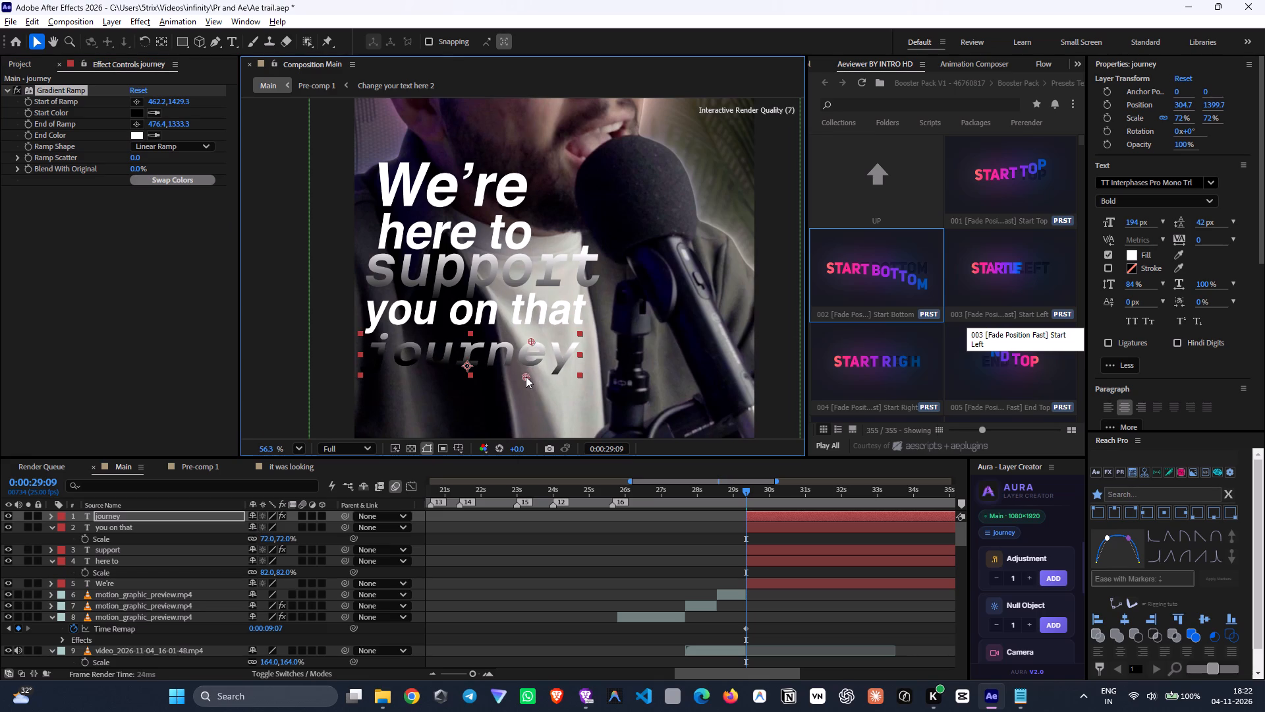
drag(526, 376, 528, 376)
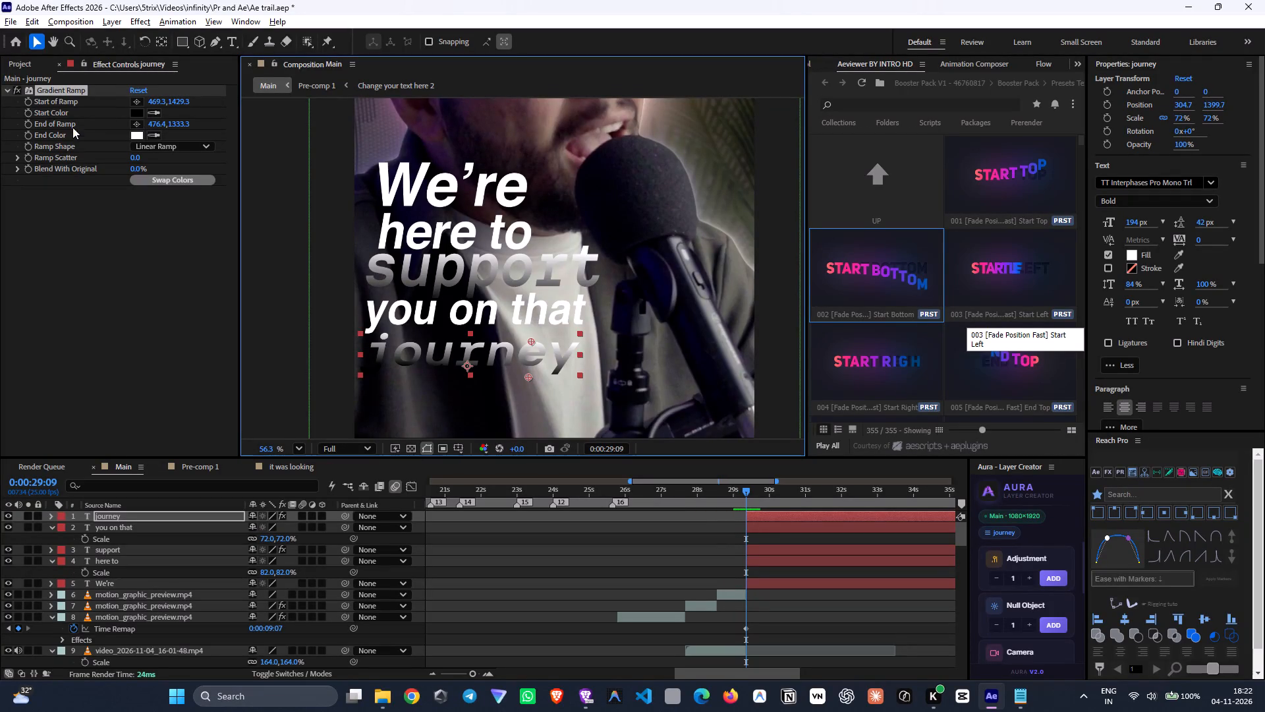
Preview the caption for word timing and shift the "here to" and "support" layers forward in time so they enter one after another following "We're".
drag(708, 480, 896, 491)
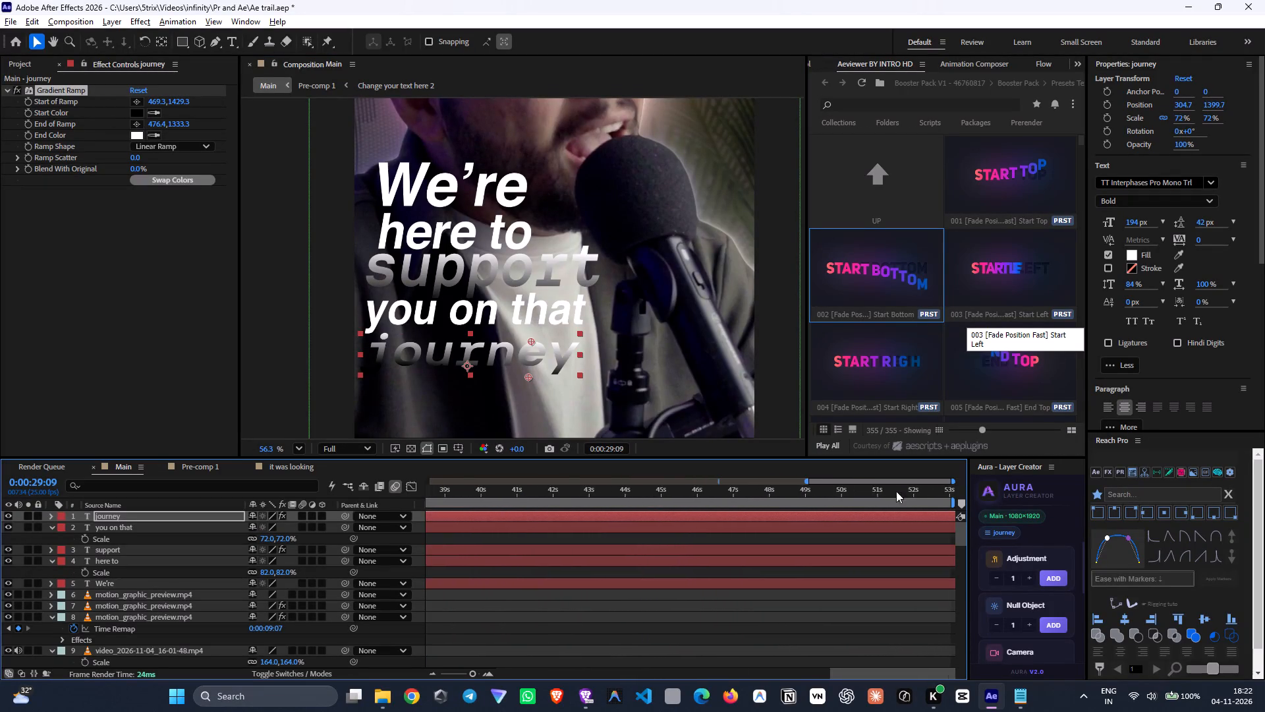
drag(896, 491, 736, 515)
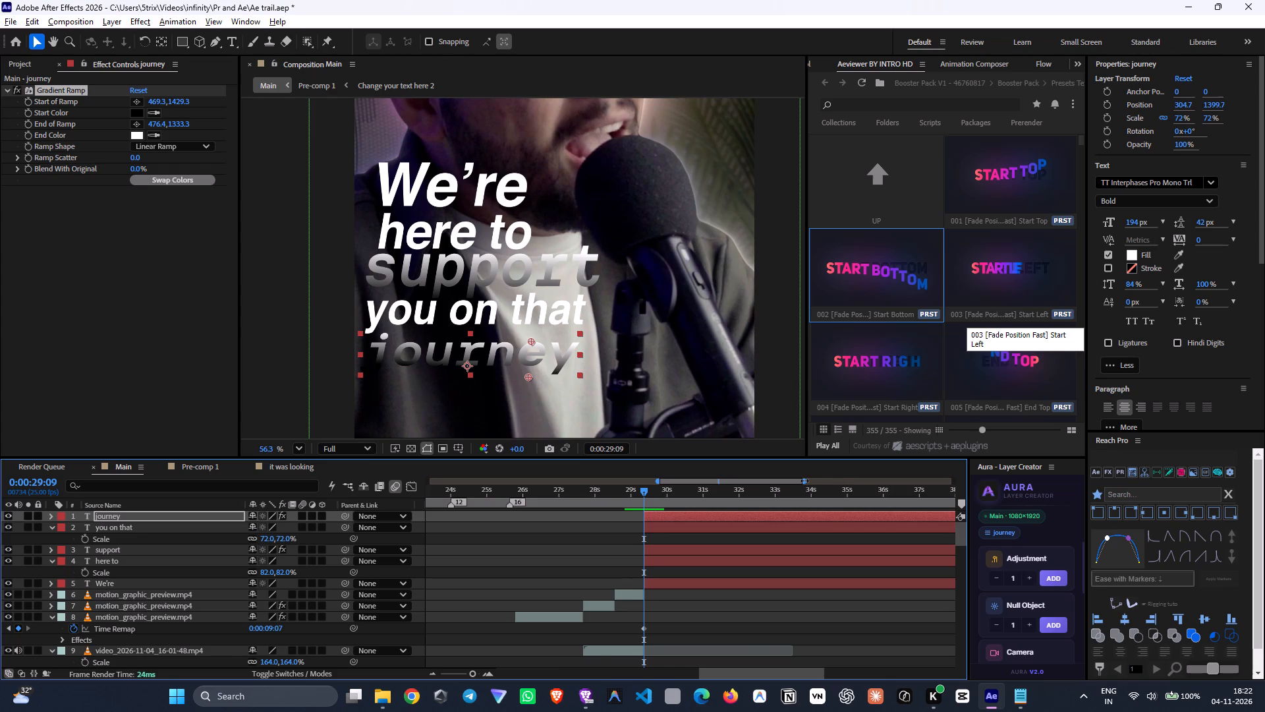
drag(805, 481, 1011, 494)
click(532, 496)
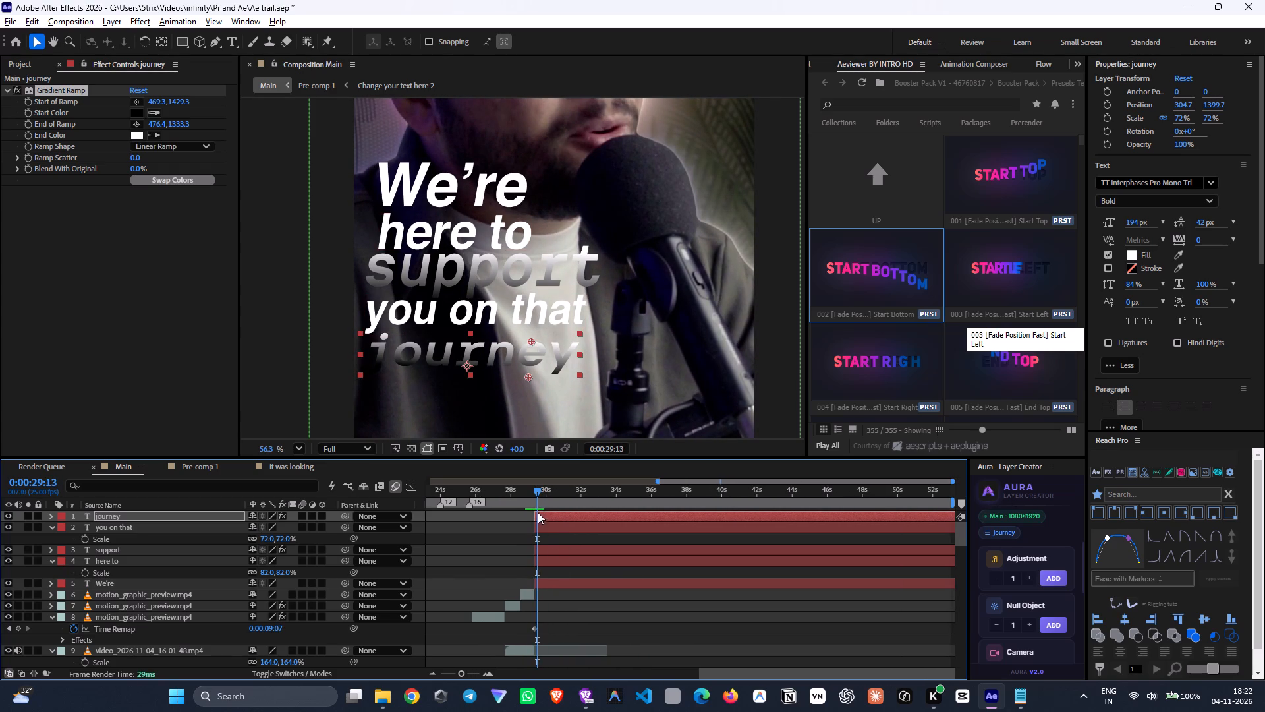
click(535, 500)
key(space)
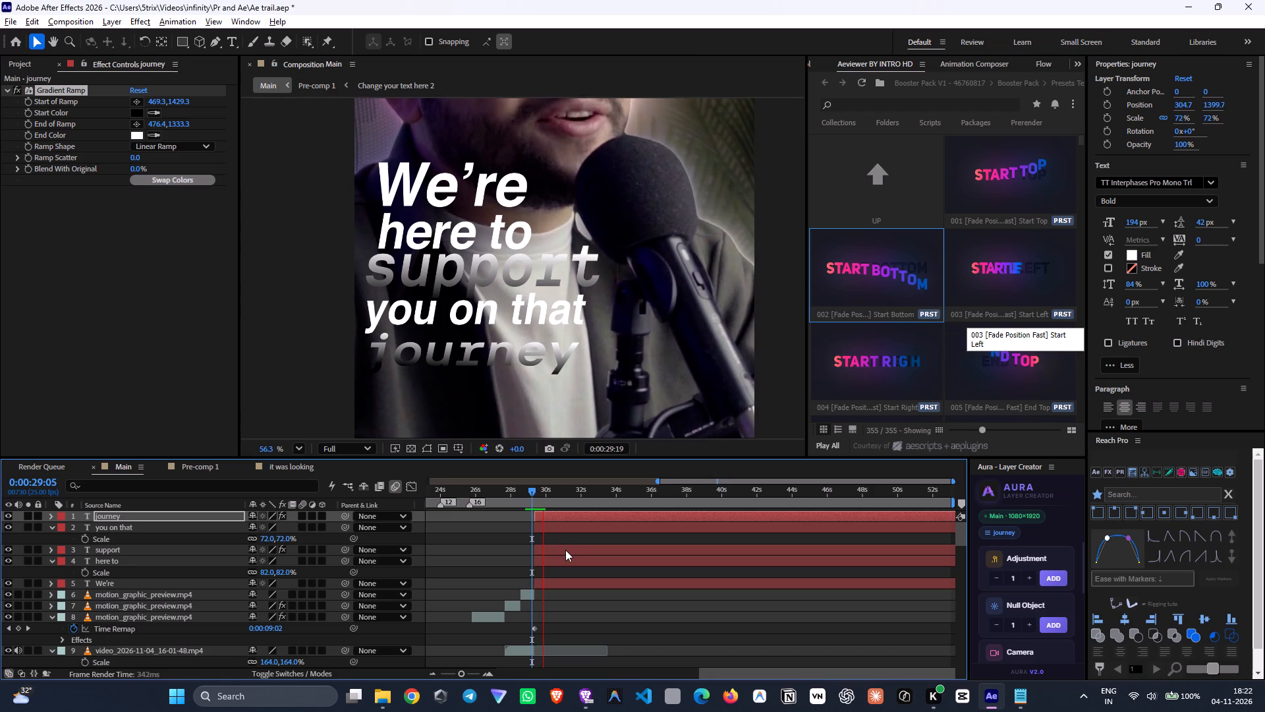
key(space)
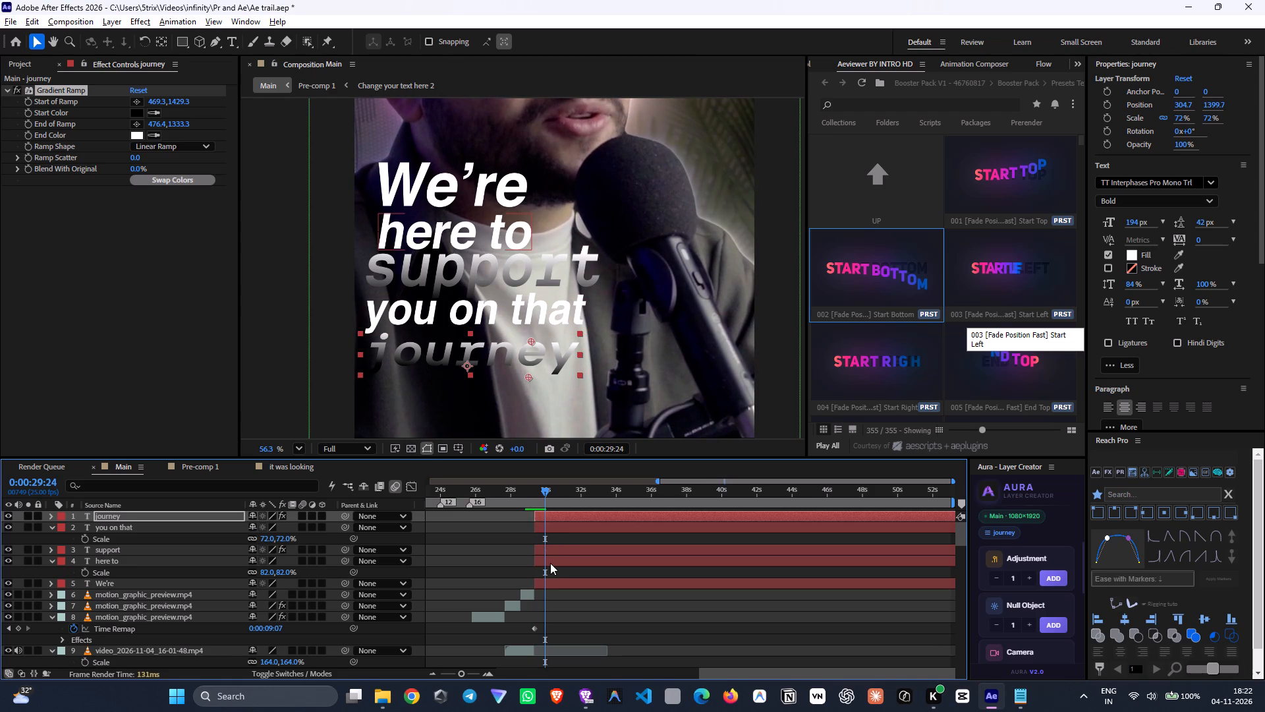
drag(550, 563, 562, 563)
drag(557, 558, 551, 556)
drag(555, 546, 569, 548)
Play the caption from about 0:00:28:24 and scrub to about 0:00:30:09 to check the staggered word timing.
drag(542, 505, 531, 502)
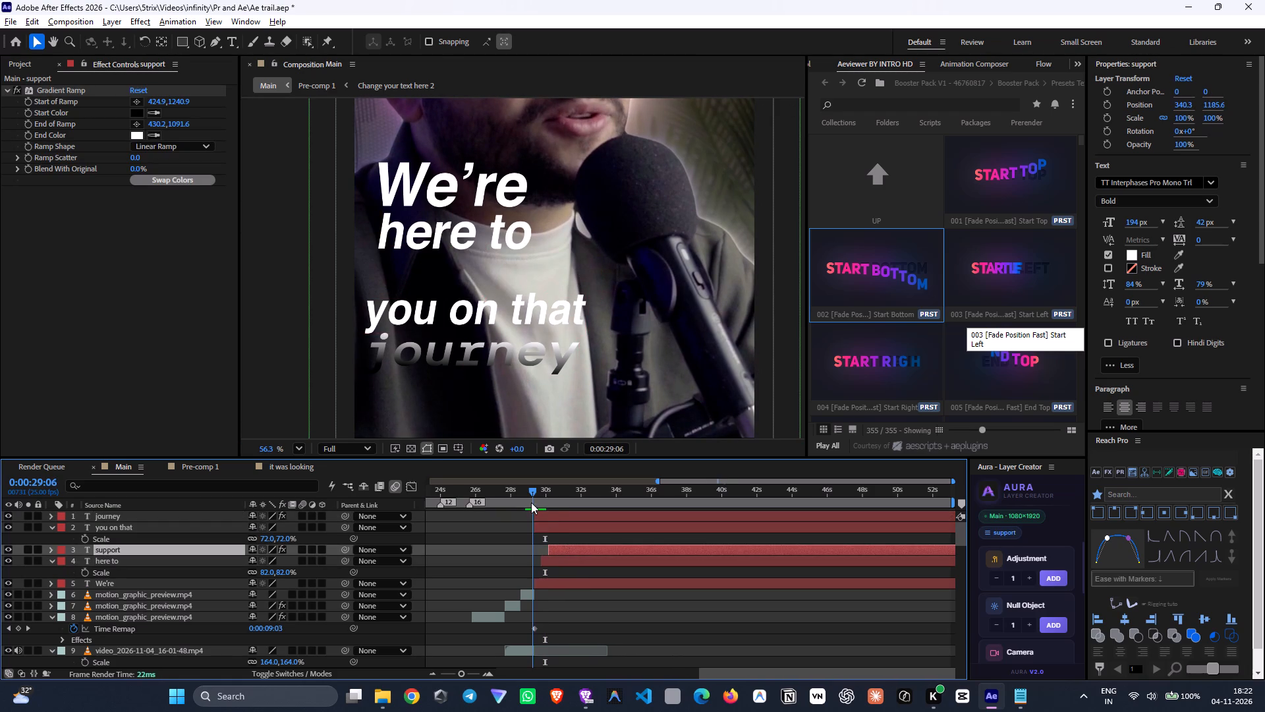
drag(531, 502, 527, 502)
key(space)
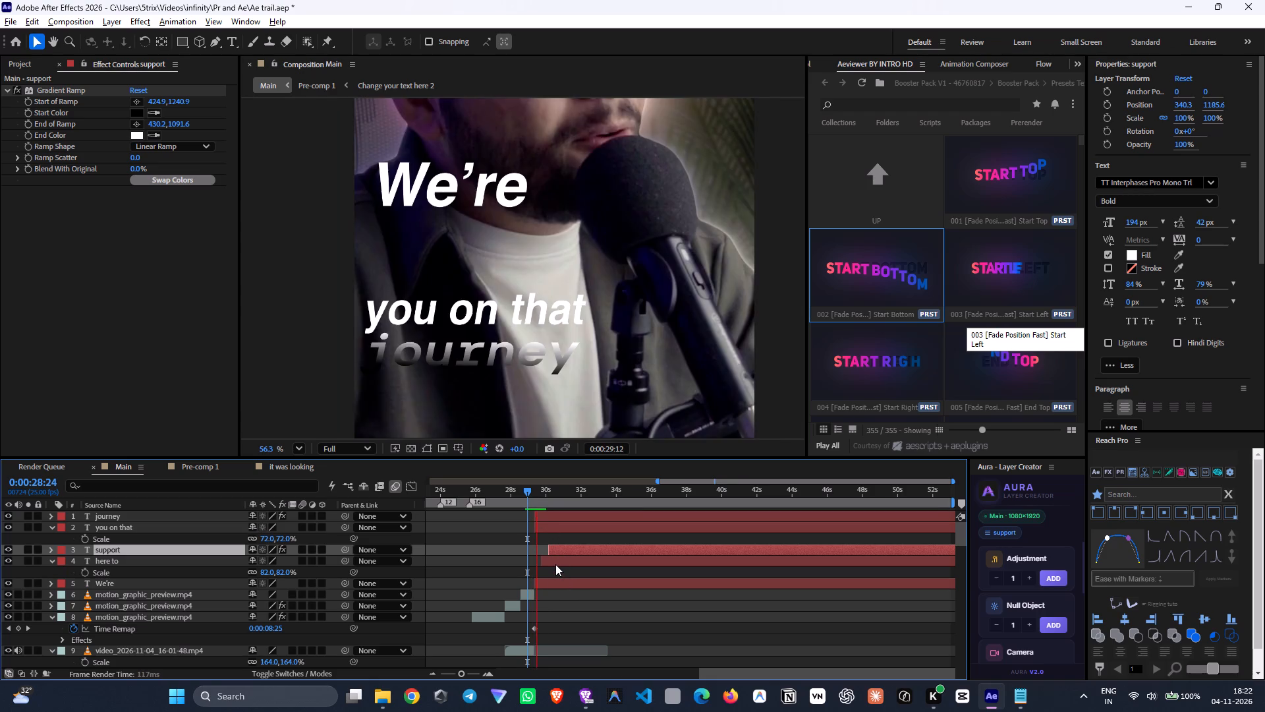
key(space)
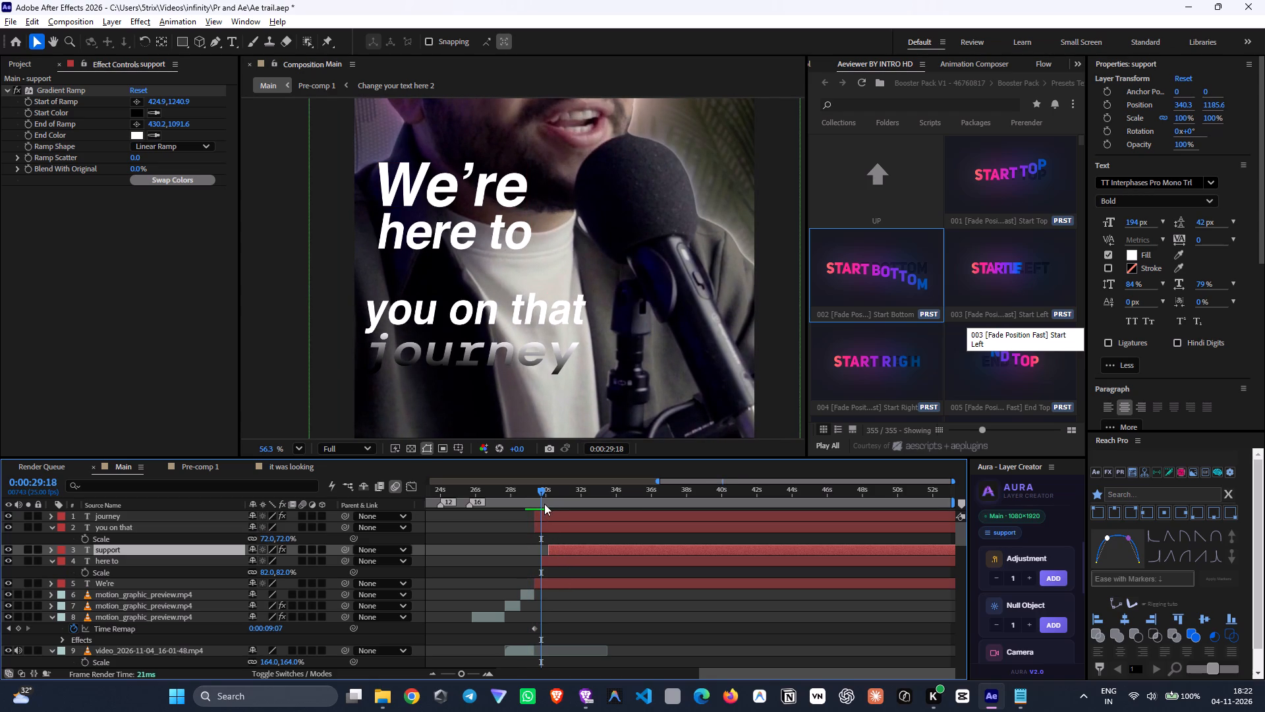
drag(544, 504, 552, 525)
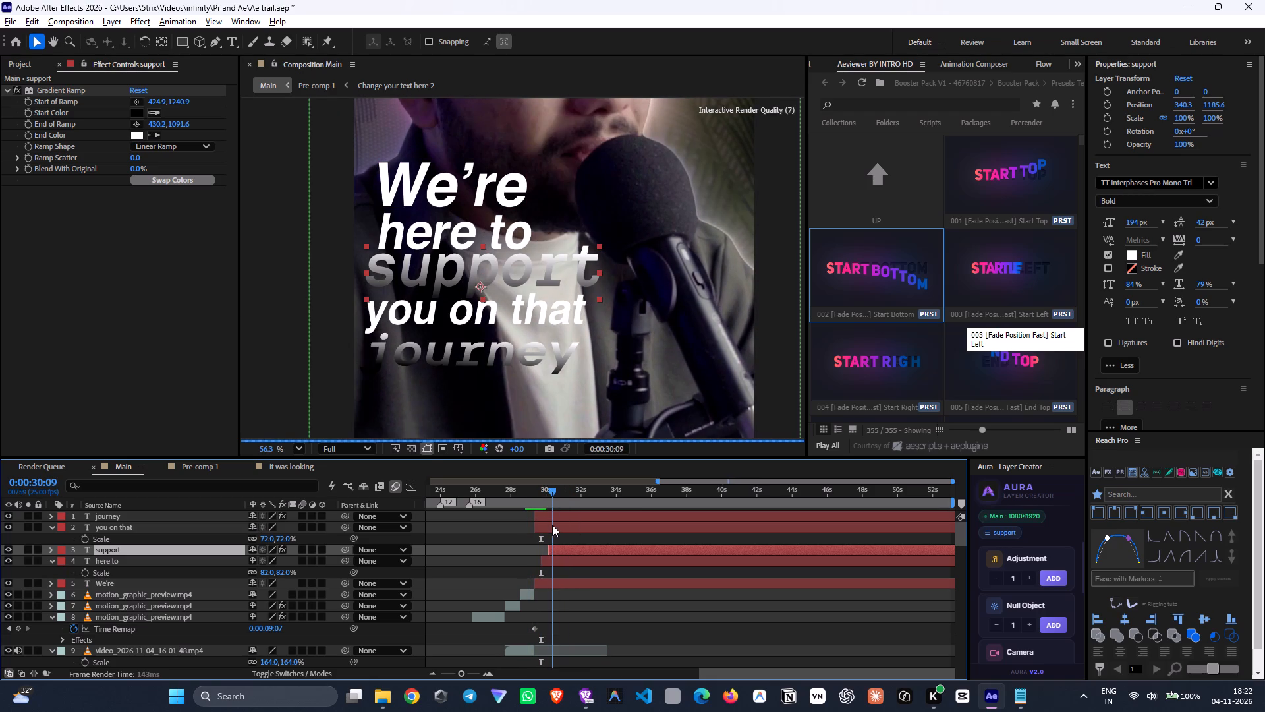
Shift the "you on that" layer to start at 0:00:30:17 and the "journey" layer to start shortly after it.
drag(552, 525, 557, 525)
drag(557, 531, 583, 534)
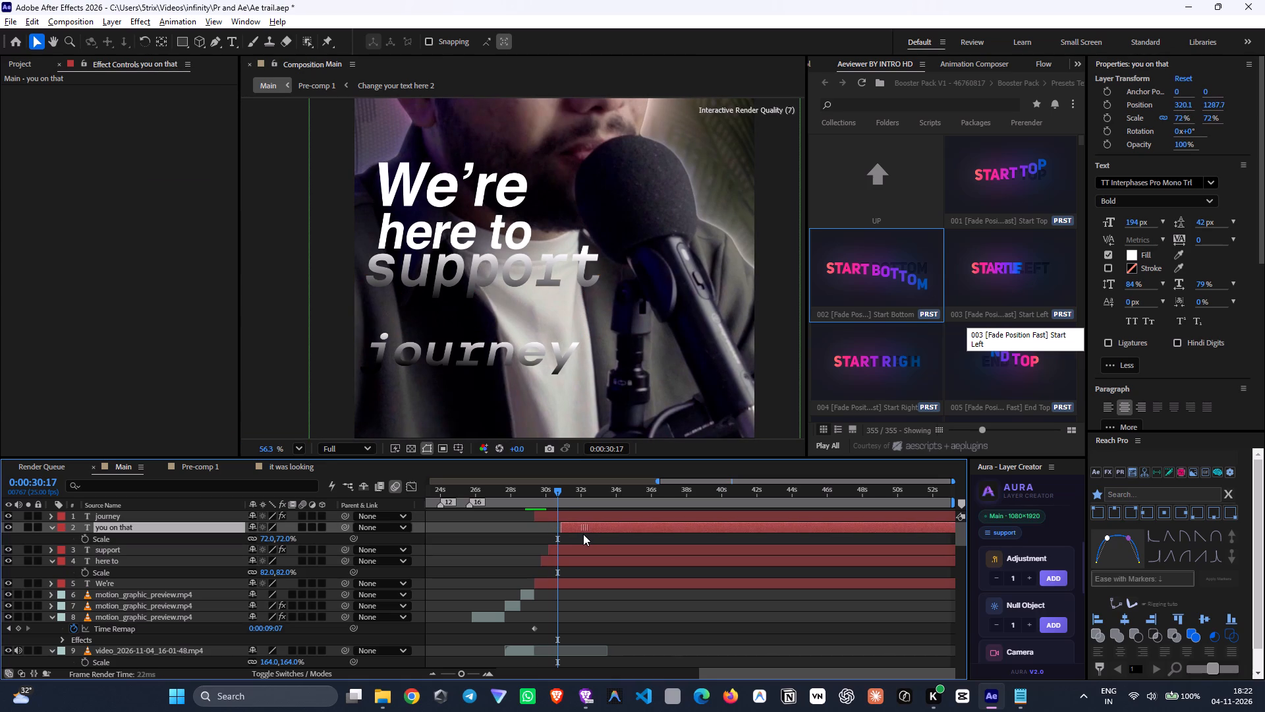
drag(583, 534, 580, 534)
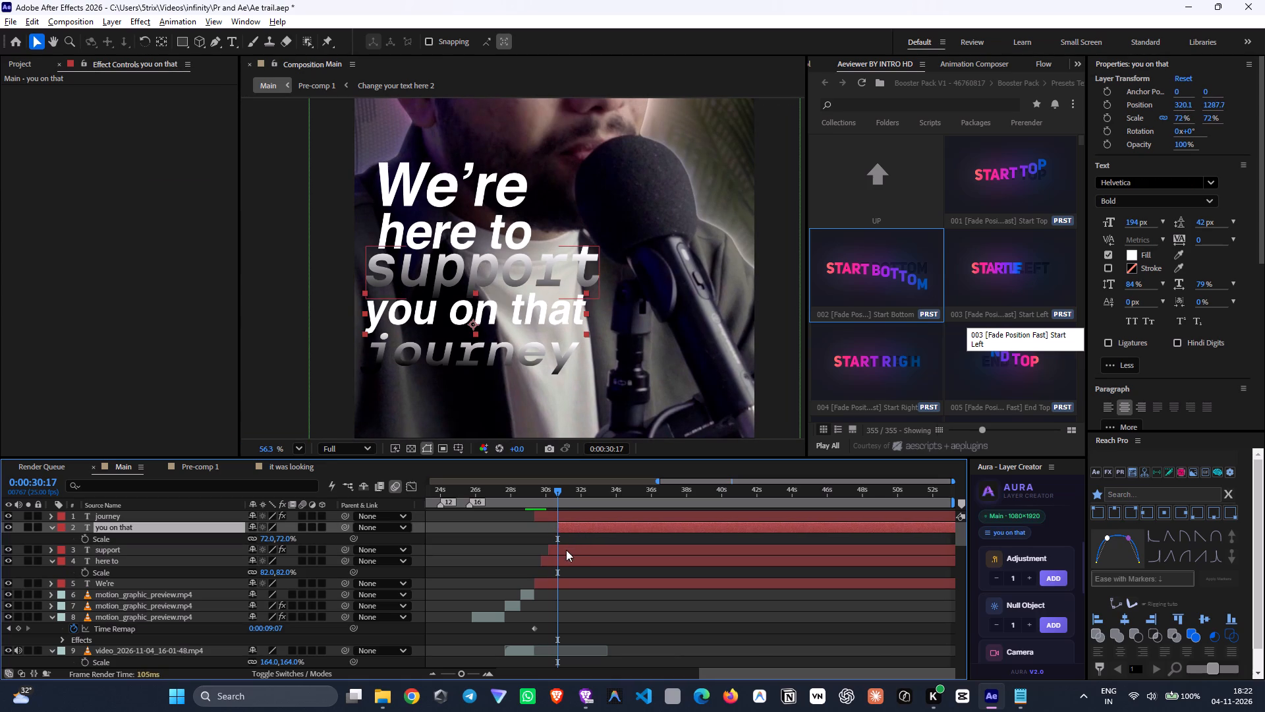
drag(559, 510, 596, 518)
drag(580, 517, 623, 520)
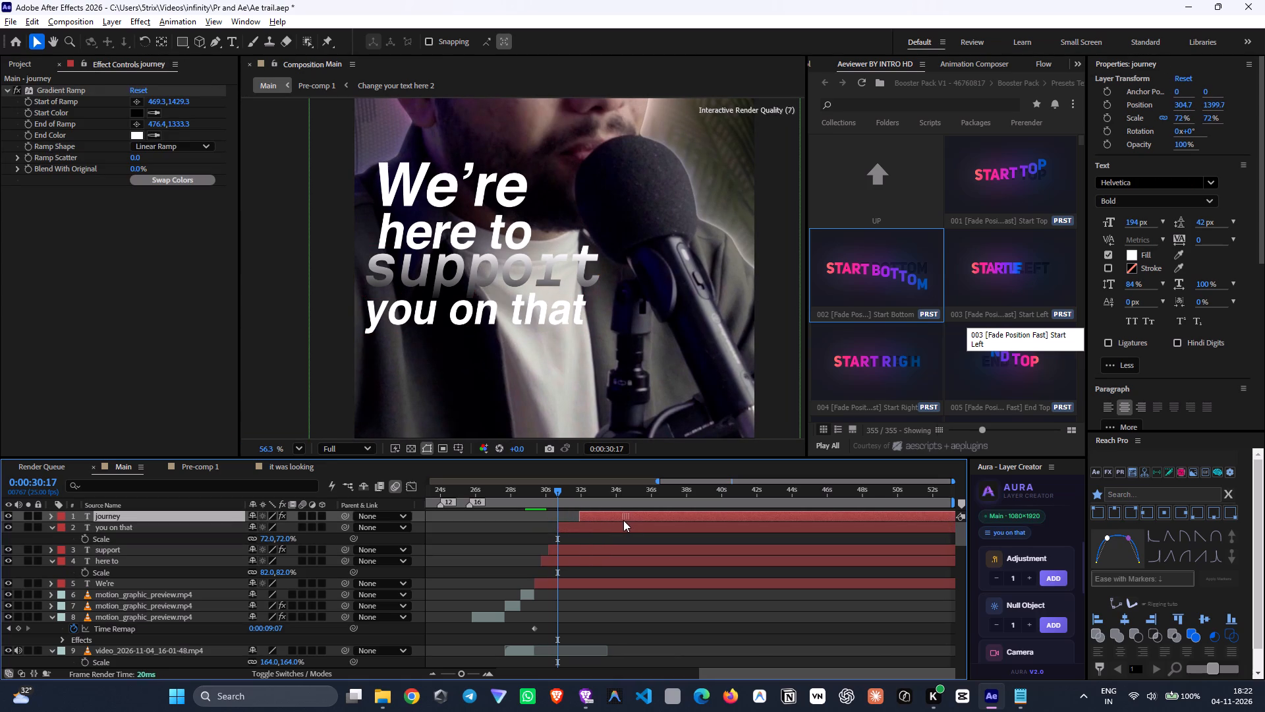
drag(623, 520, 618, 520)
Return to 0:00:29:02, just before the caption, and save the project.
drag(554, 499, 527, 496)
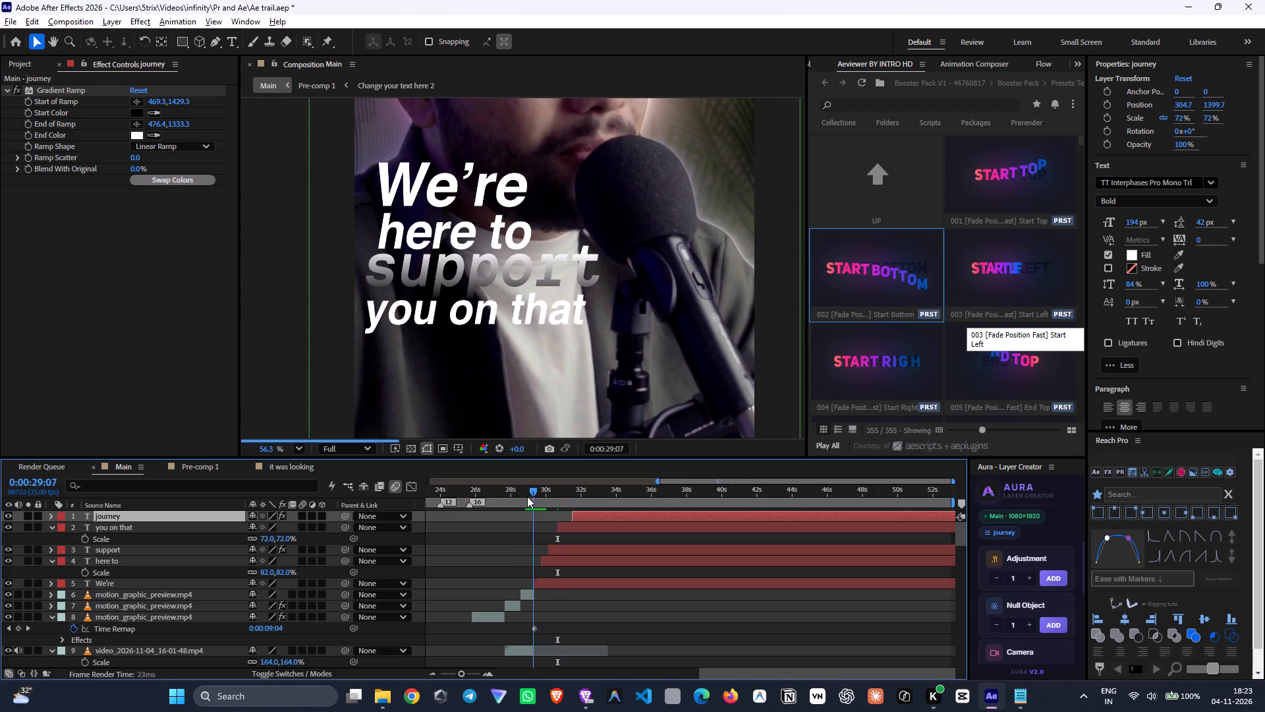
drag(527, 496, 529, 497)
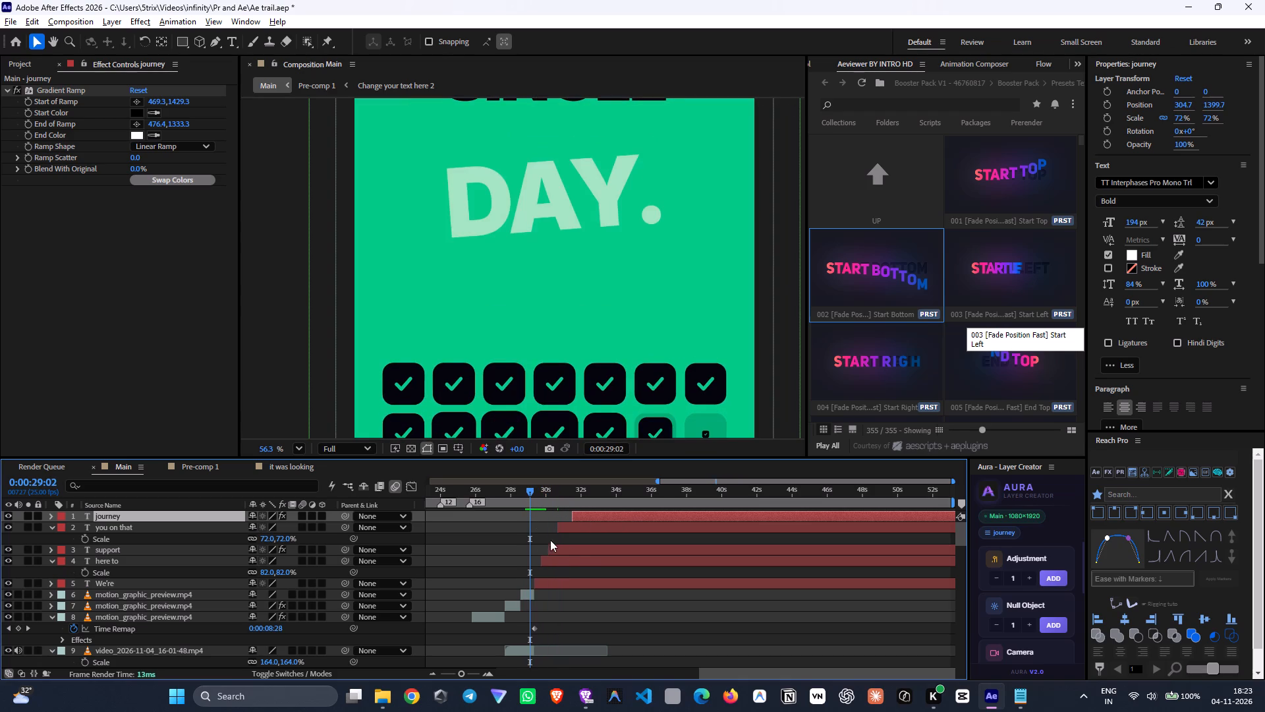
key(ctrl+s)
View the composition at 25% and scrub between about 0:00:29:09 and 0:00:30:15 to check the caption timing in full frame.
drag(534, 501, 534, 511)
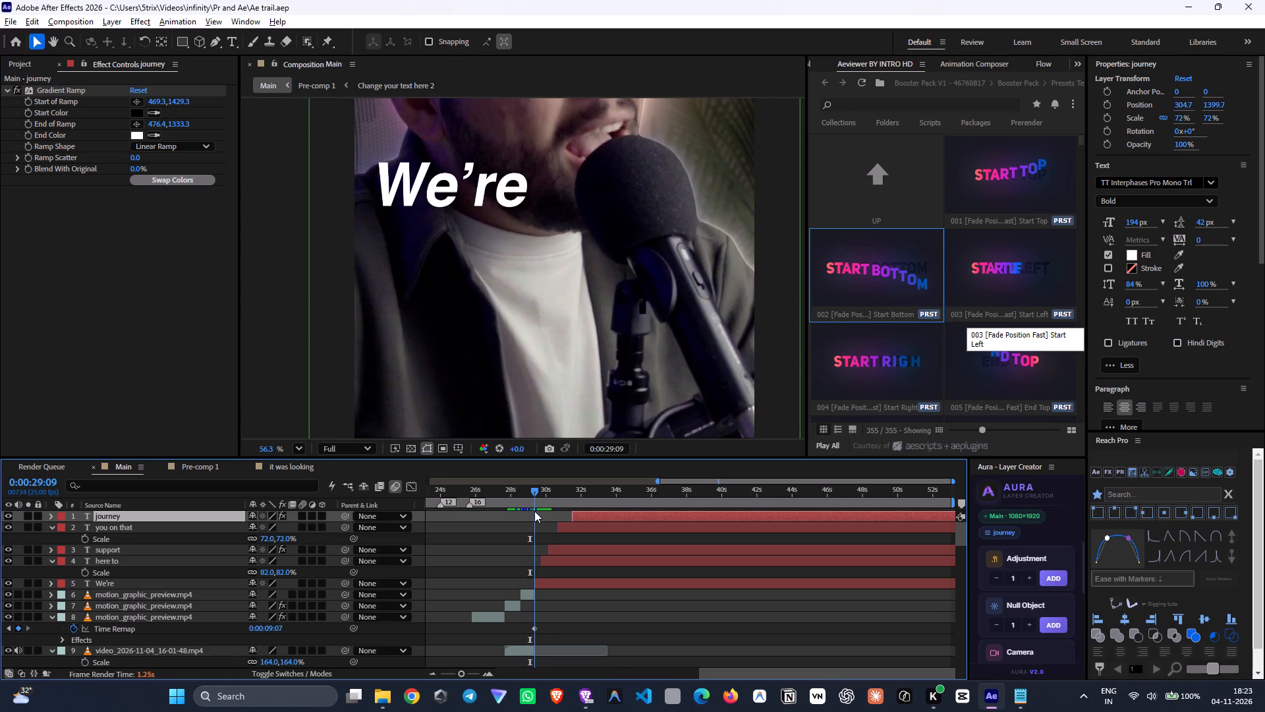
click(301, 450)
click(316, 188)
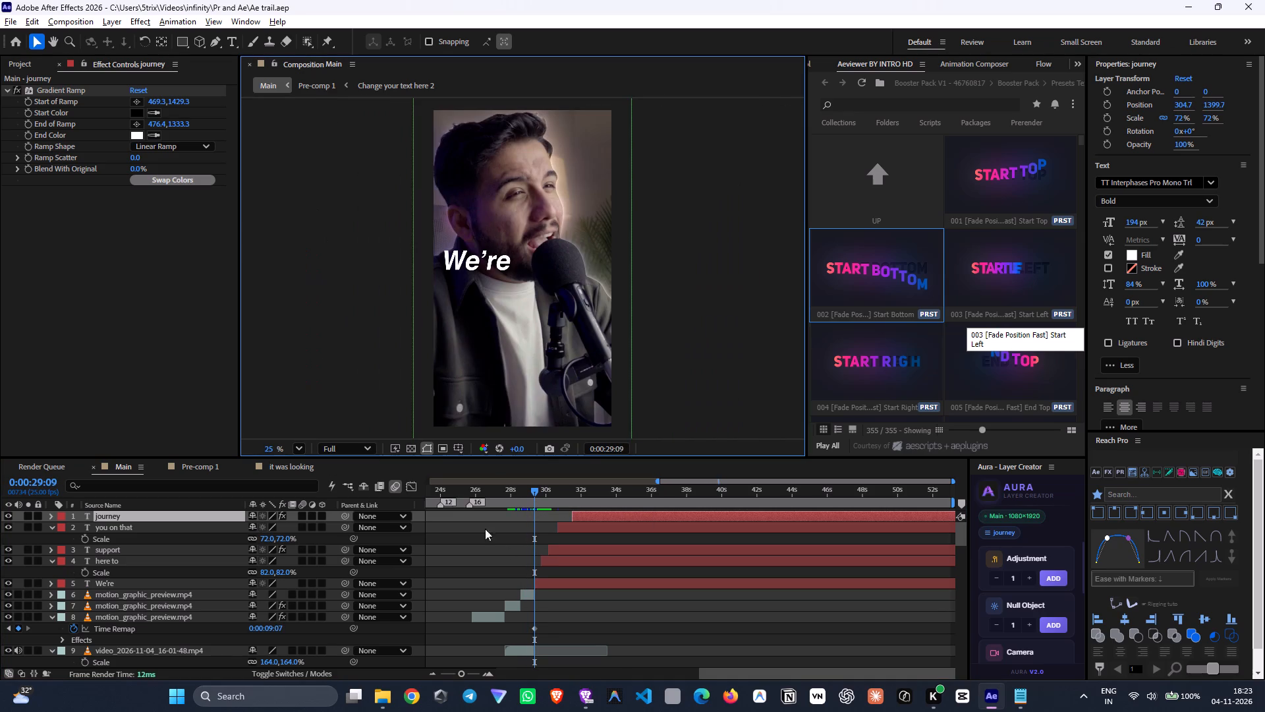
drag(538, 497, 556, 510)
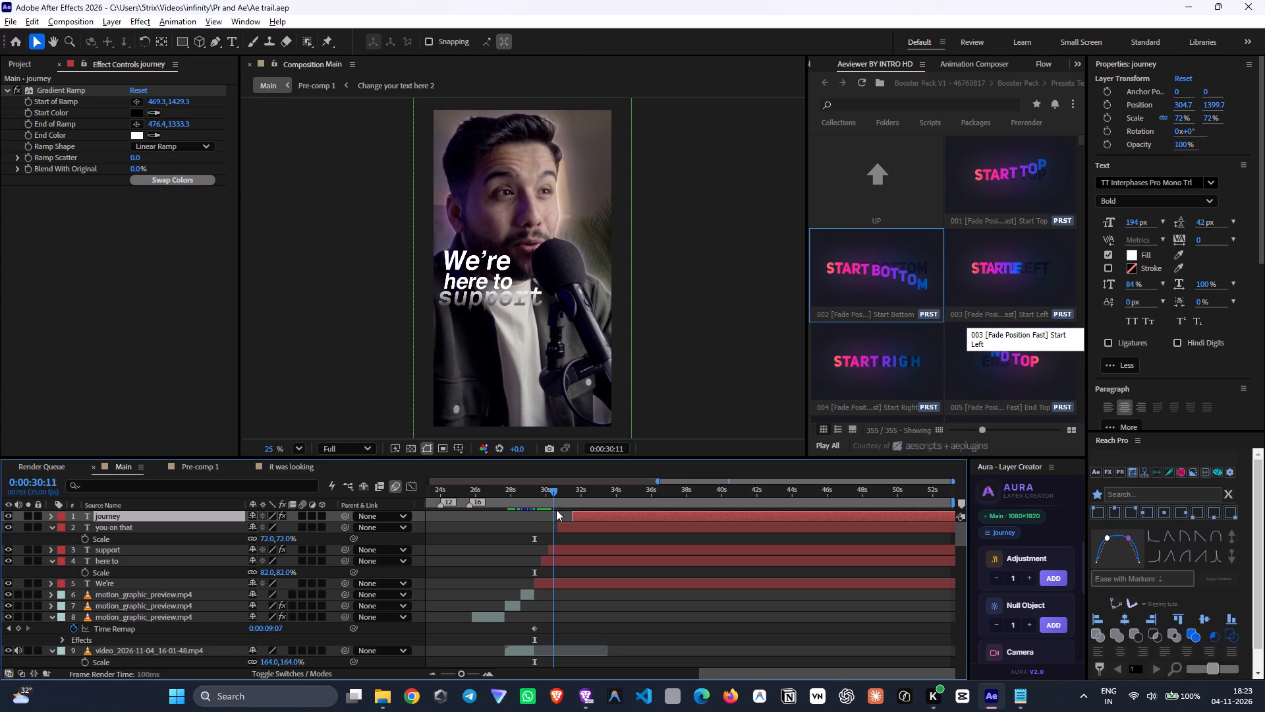
drag(556, 510, 550, 514)
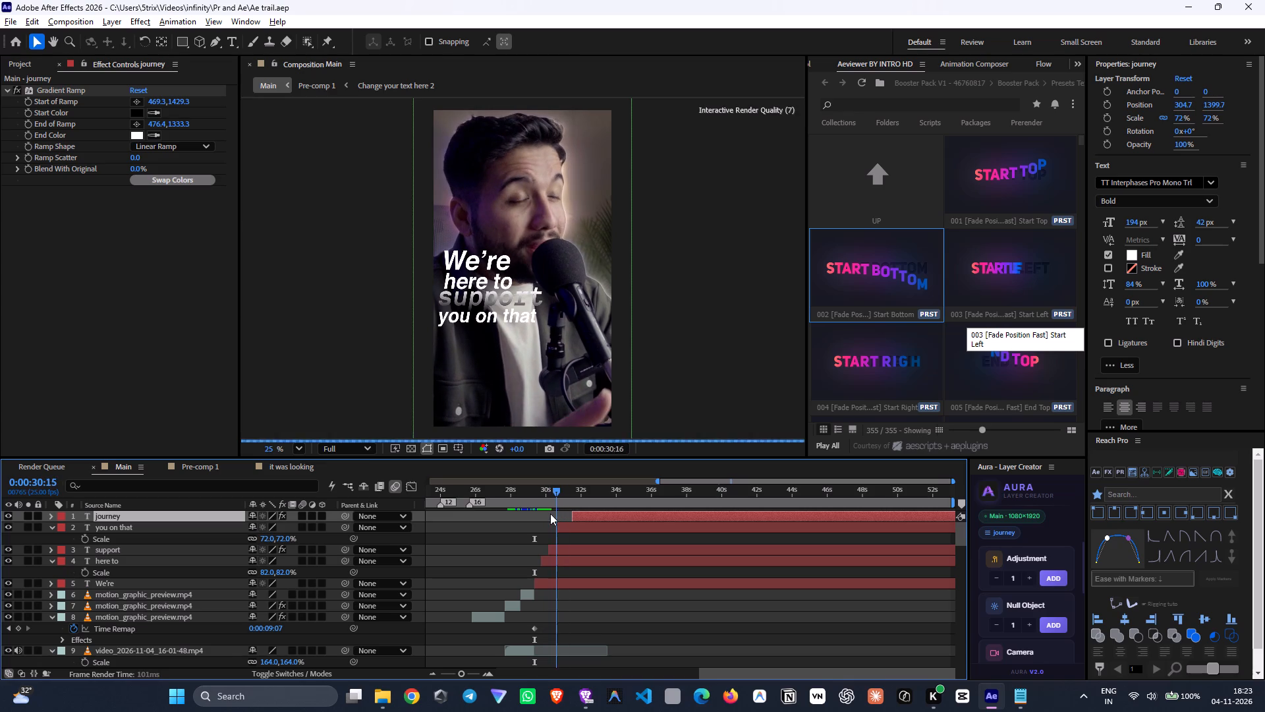
drag(550, 514, 546, 514)
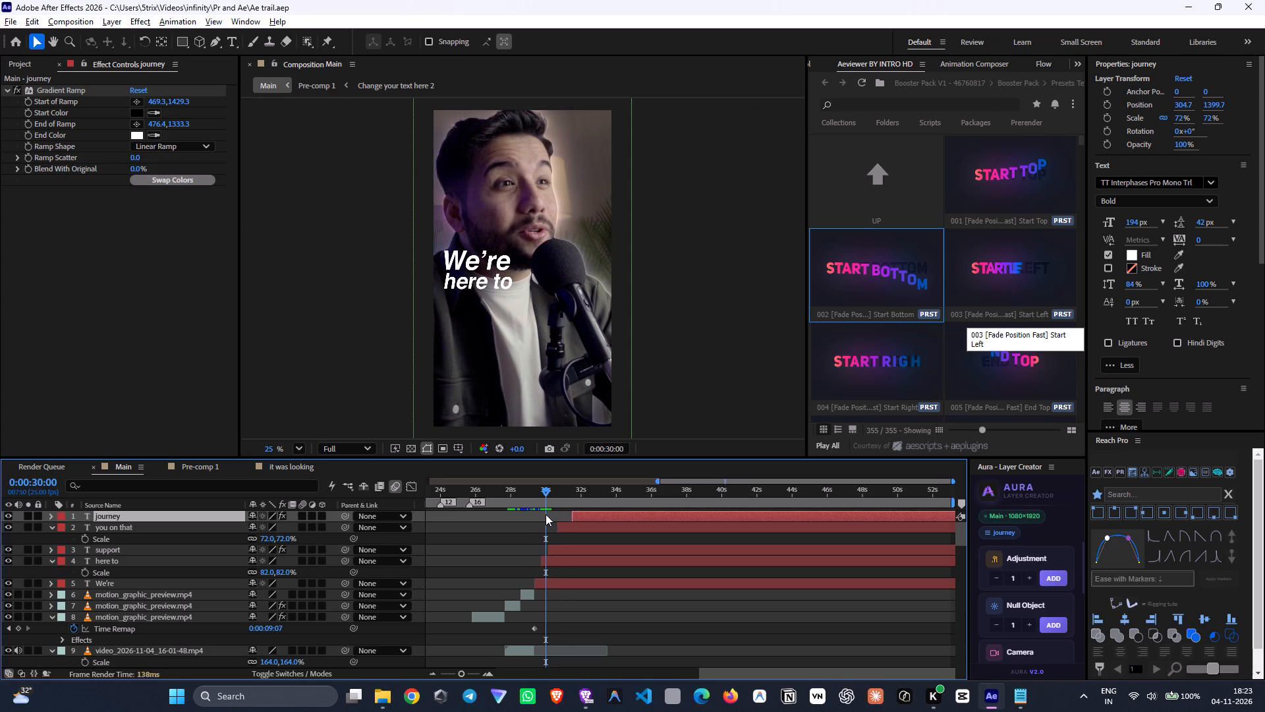
Switch to the browser window with the Claude chat, close it, and save the After Effects project.
click(587, 698)
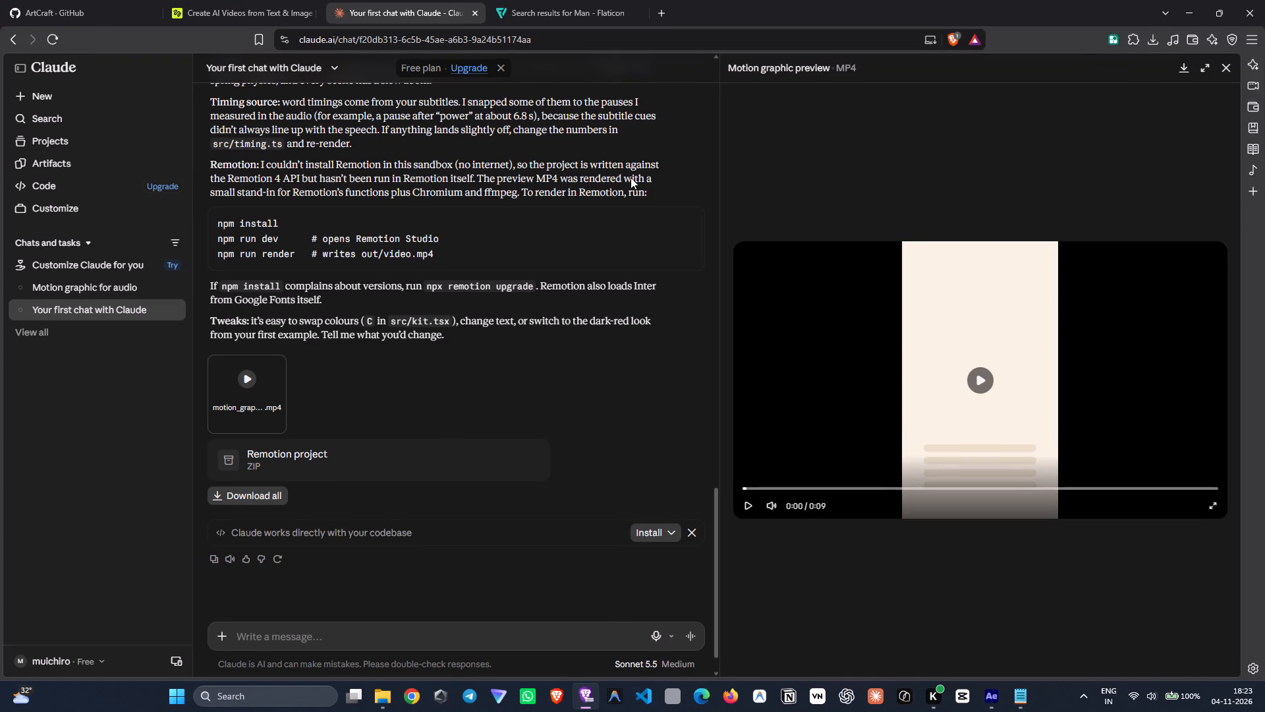
click(1264, 3)
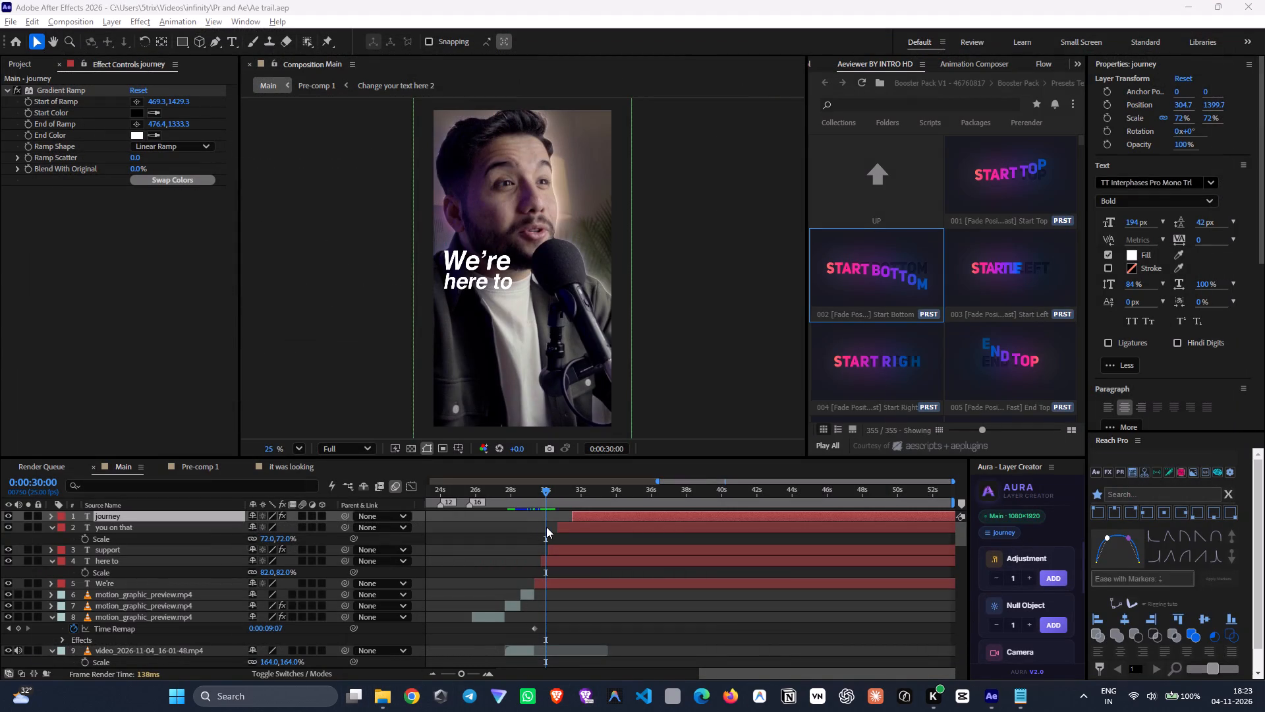
key(ctrl+s)
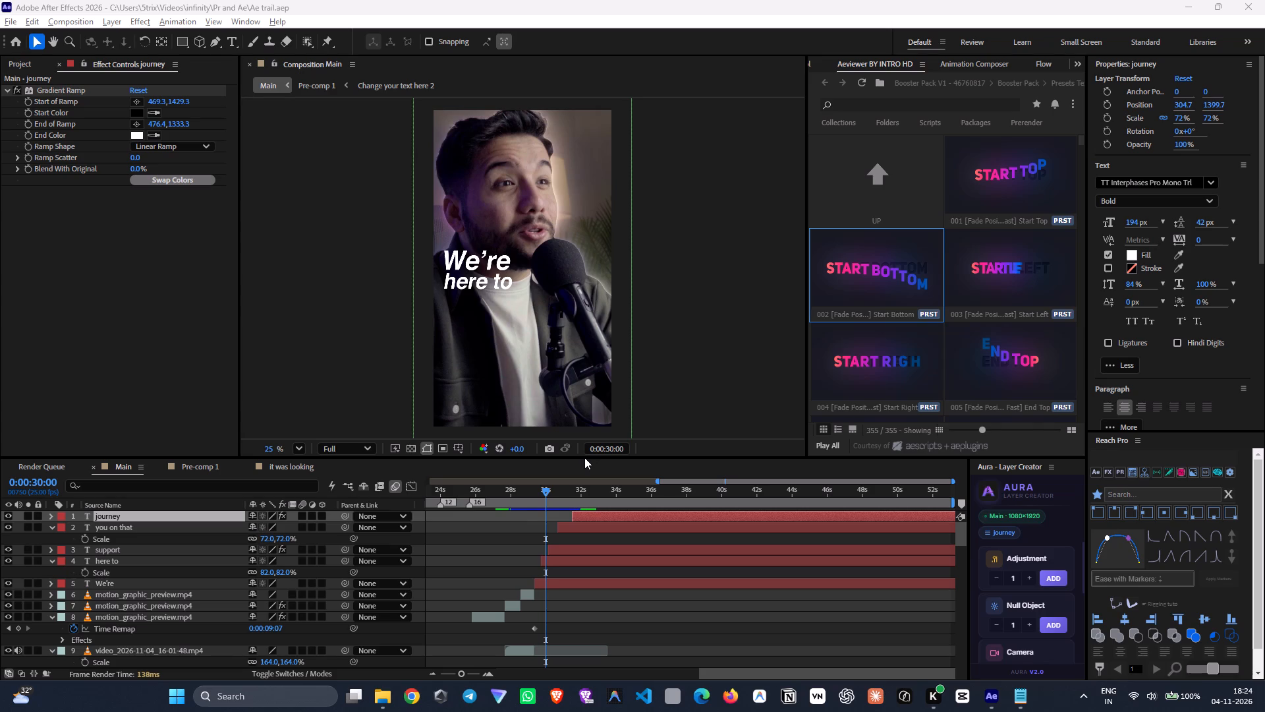
Play the caption from about 0:00:28:11 and again from 0:00:28:21 to check when "you on that" and "journey" enter.
drag(528, 494, 520, 498)
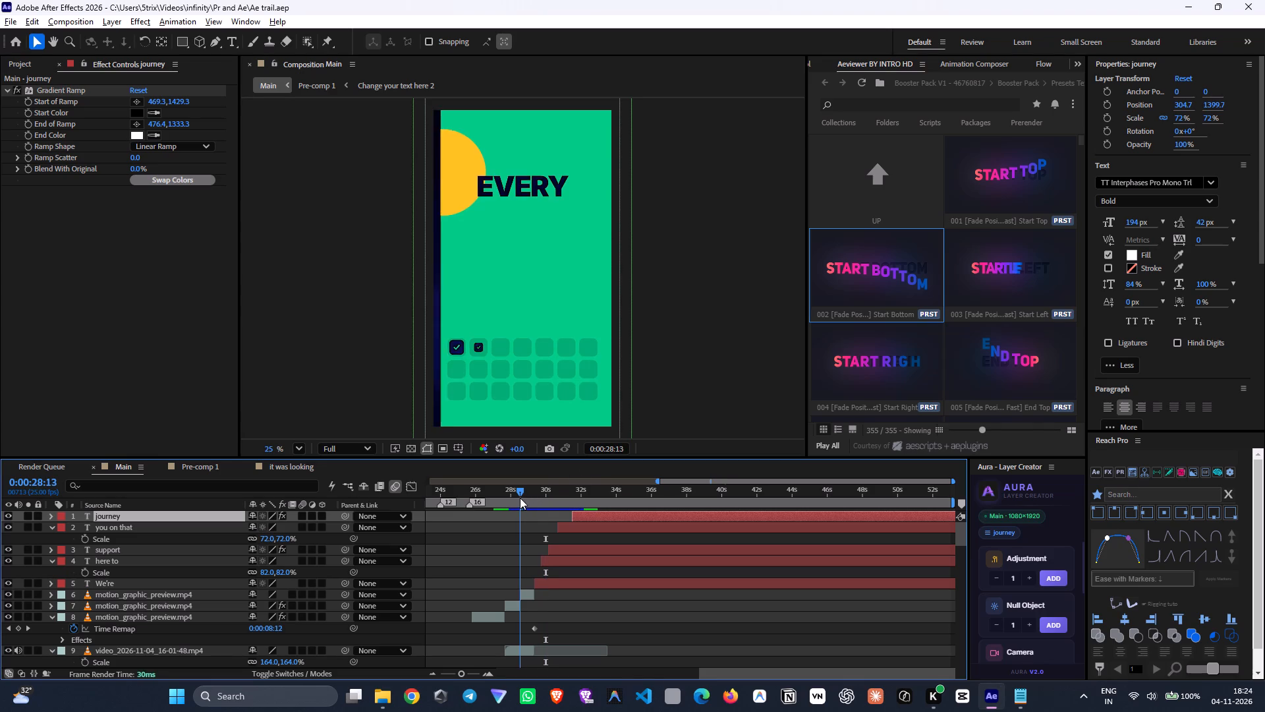
drag(520, 498, 518, 496)
key(space)
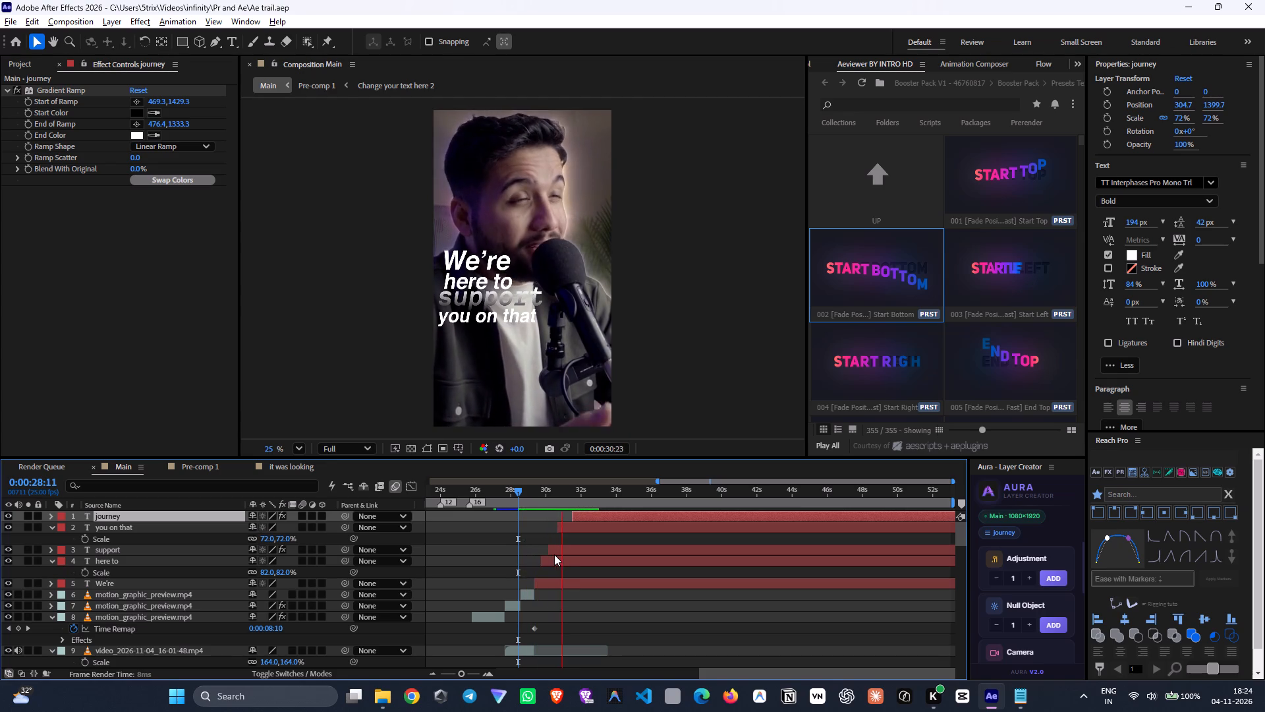
drag(544, 500, 525, 495)
key(space)
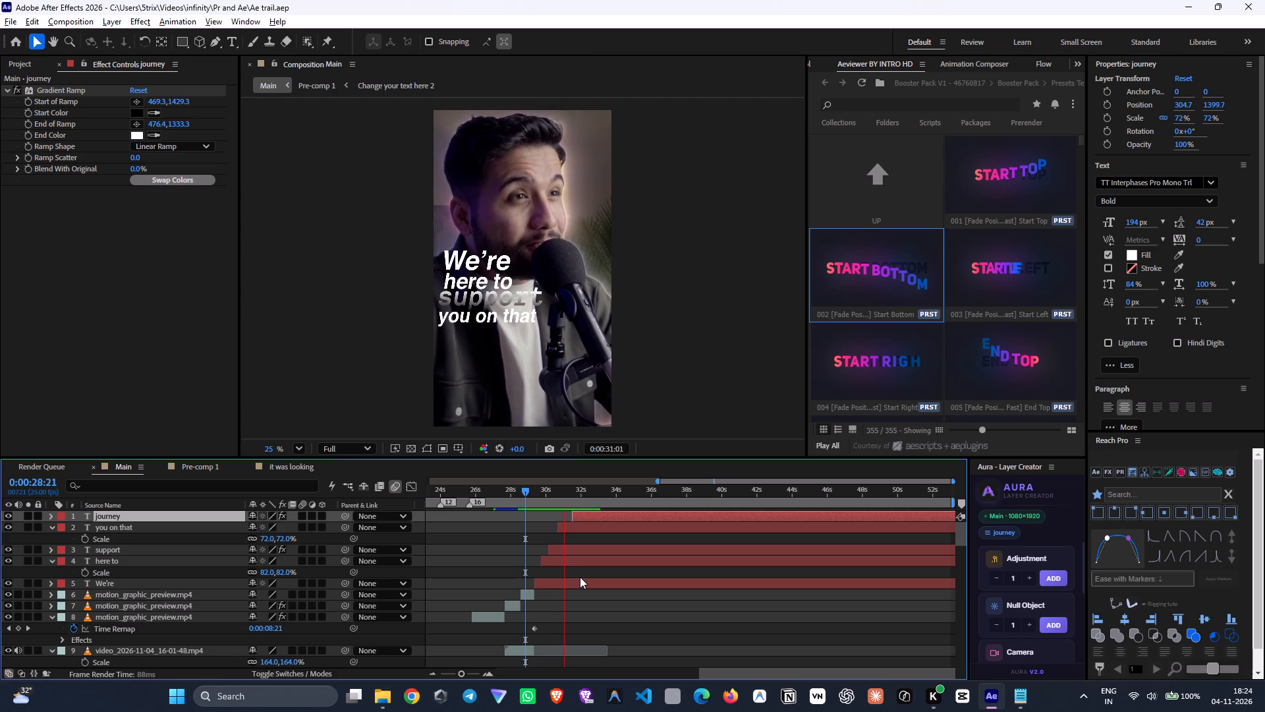
key(space)
drag(574, 506, 565, 501)
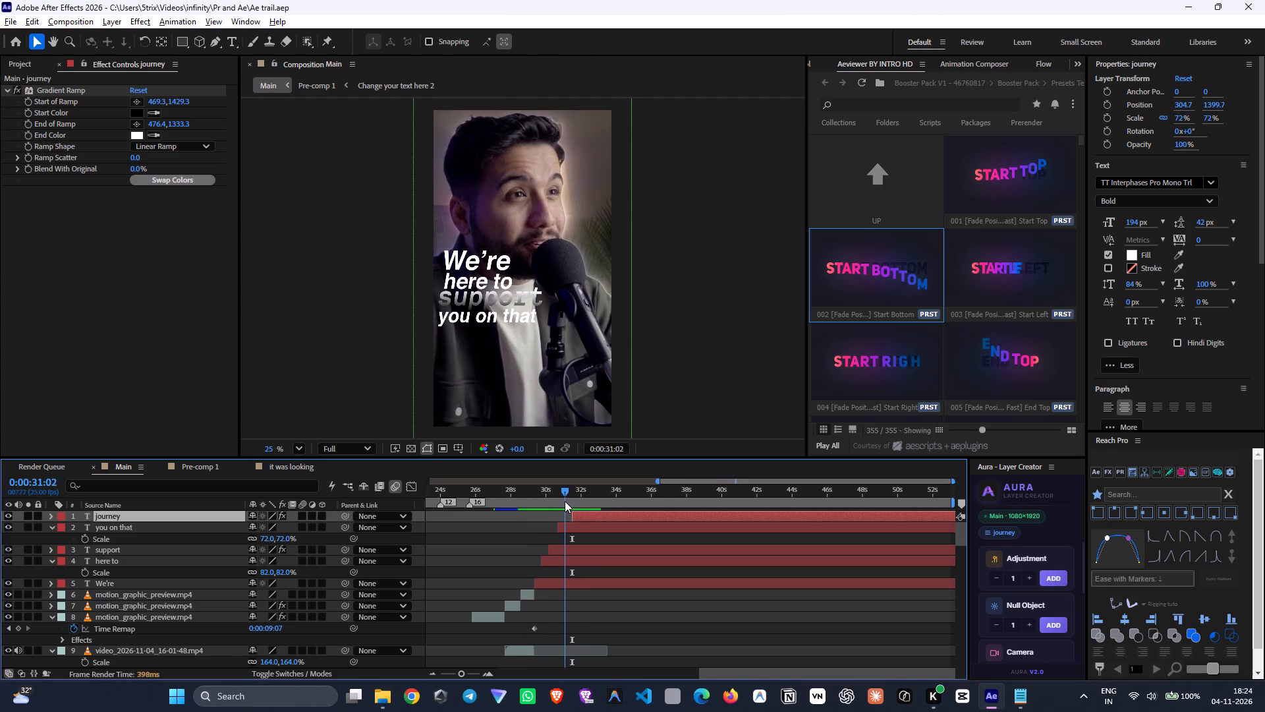
Move the "you on that" layer's start to 0:00:30:11 and shift "journey" earlier so it enters shortly after it.
drag(565, 501, 553, 500)
click(565, 526)
key(bracketleft)
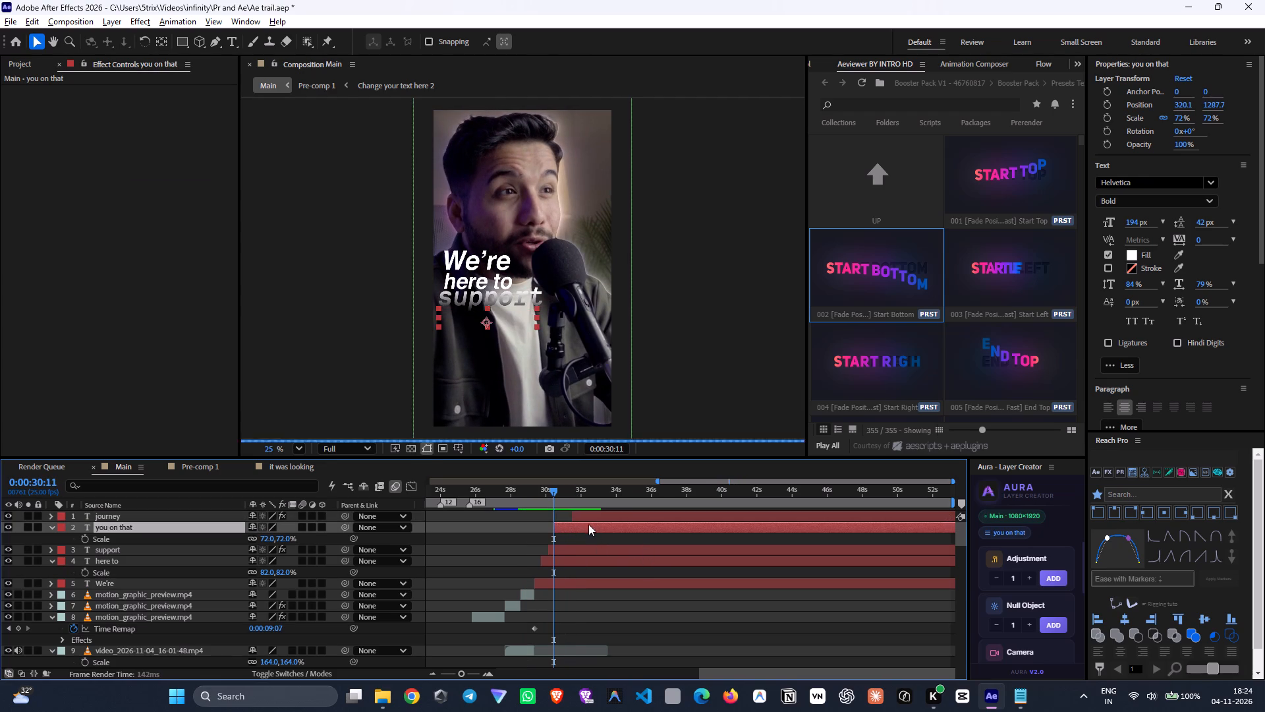
drag(586, 516, 576, 514)
Return to about 0:00:29:07 and set the composition preview resolution to Quarter.
drag(552, 502, 546, 500)
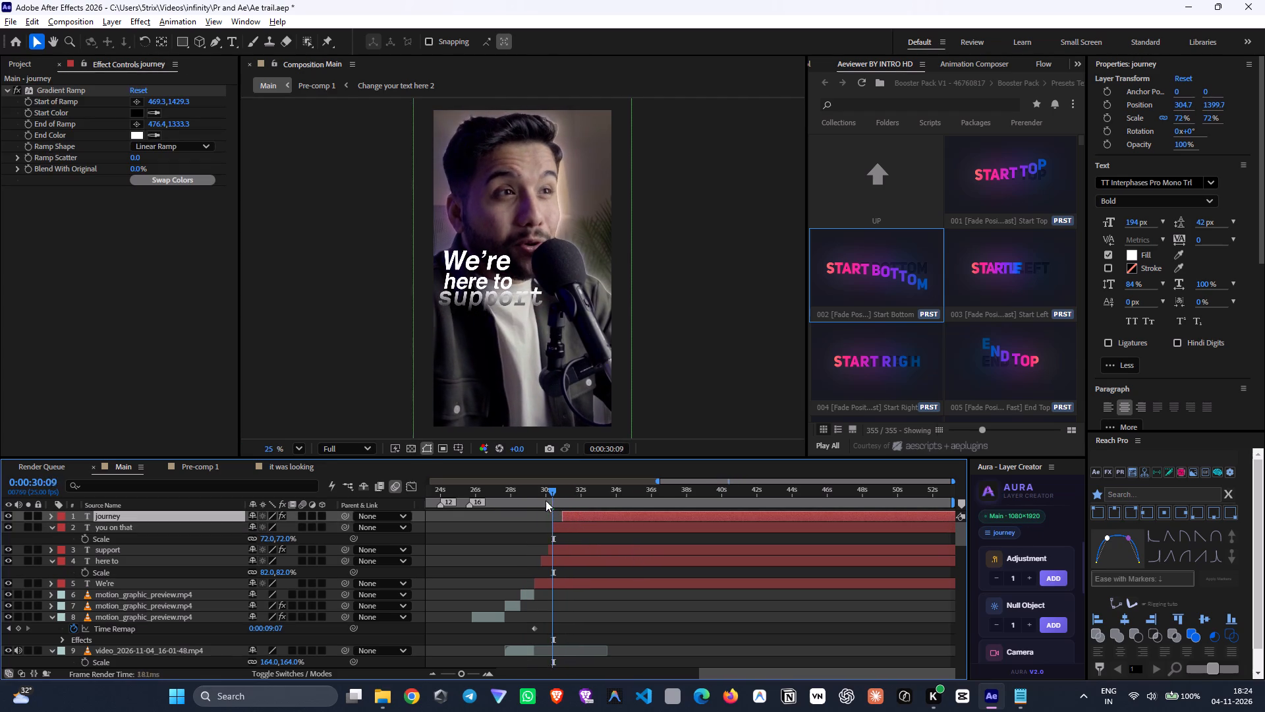
drag(546, 500, 533, 498)
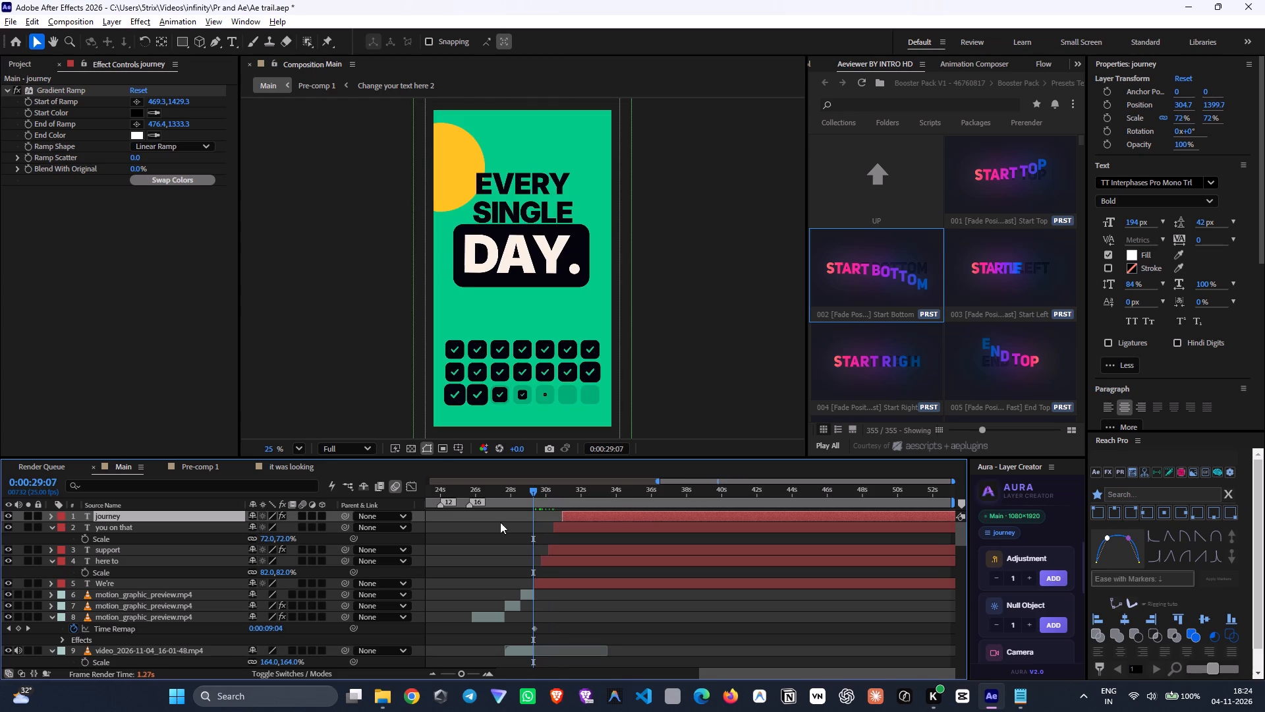
click(333, 449)
click(347, 541)
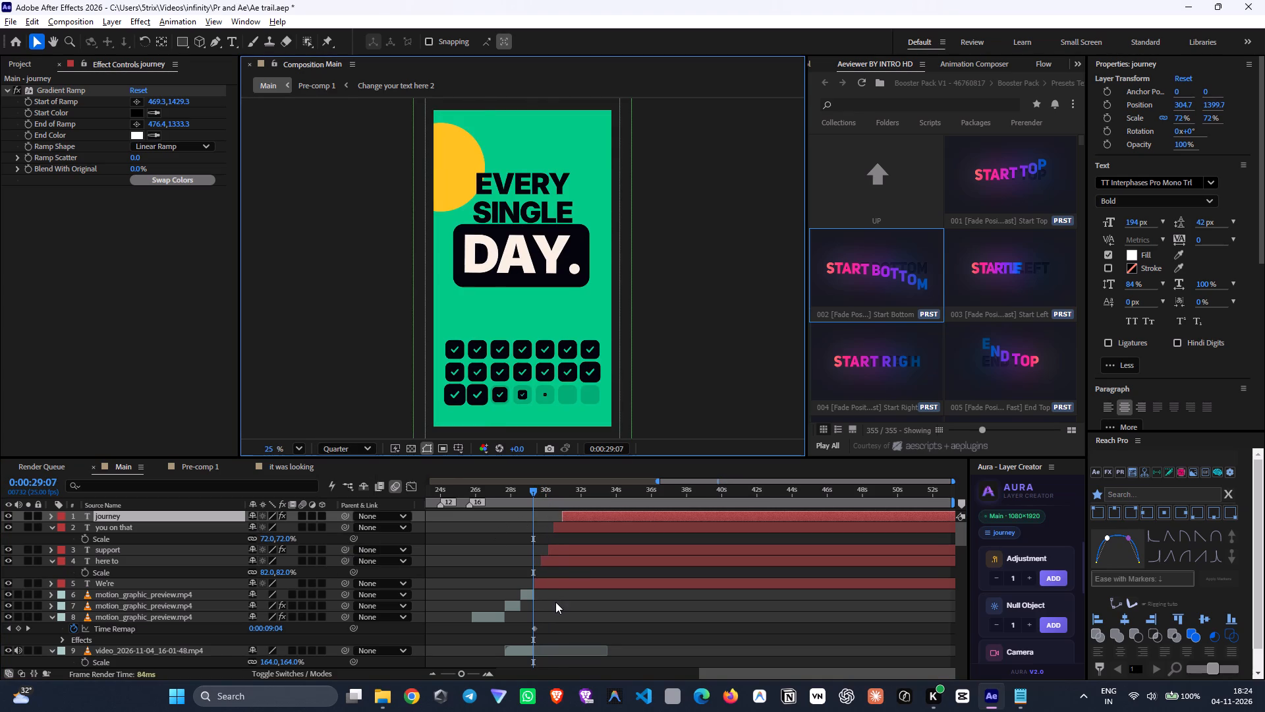
Clear the cache with Reach Pro and save the project.
click(1178, 475)
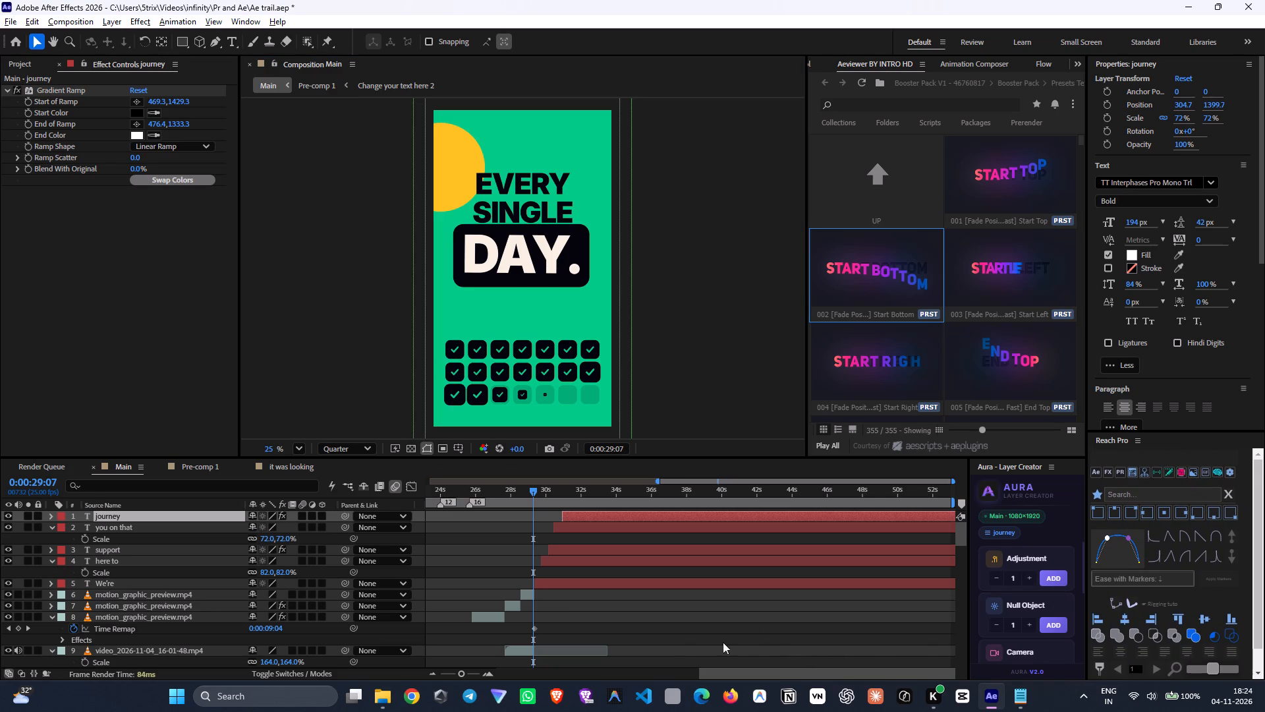
key(ctrl+s)
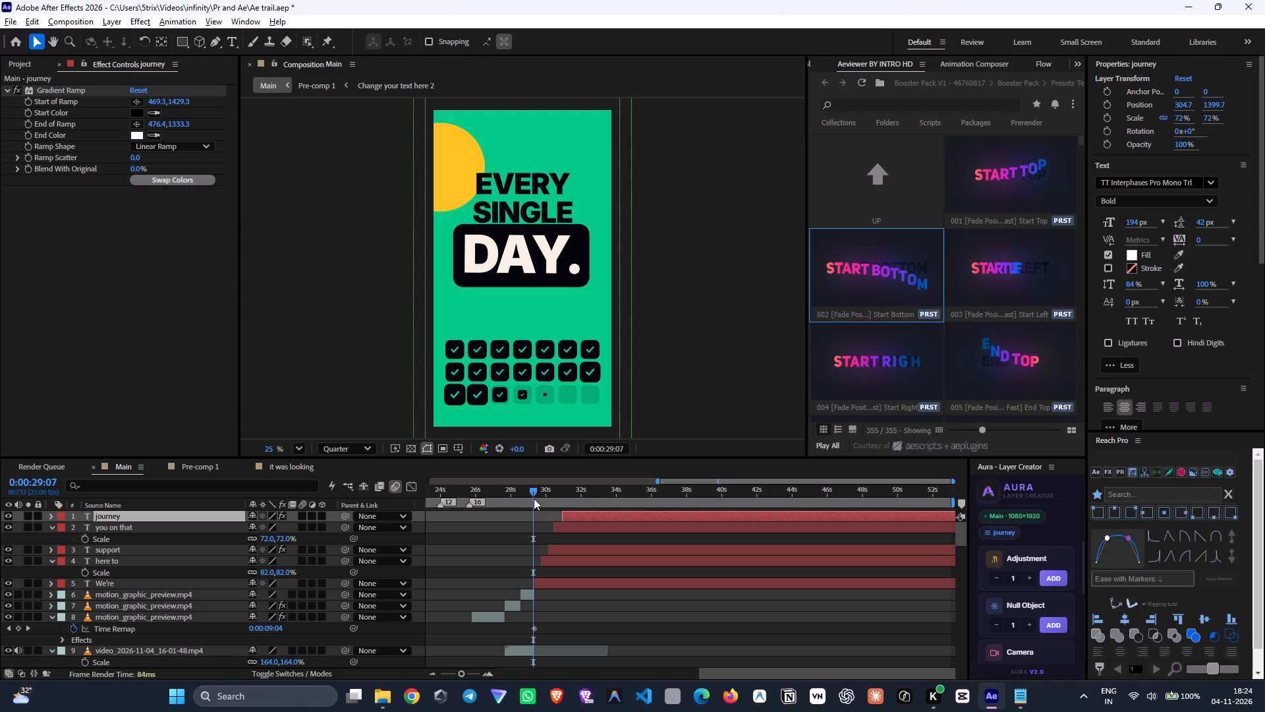
click(534, 498)
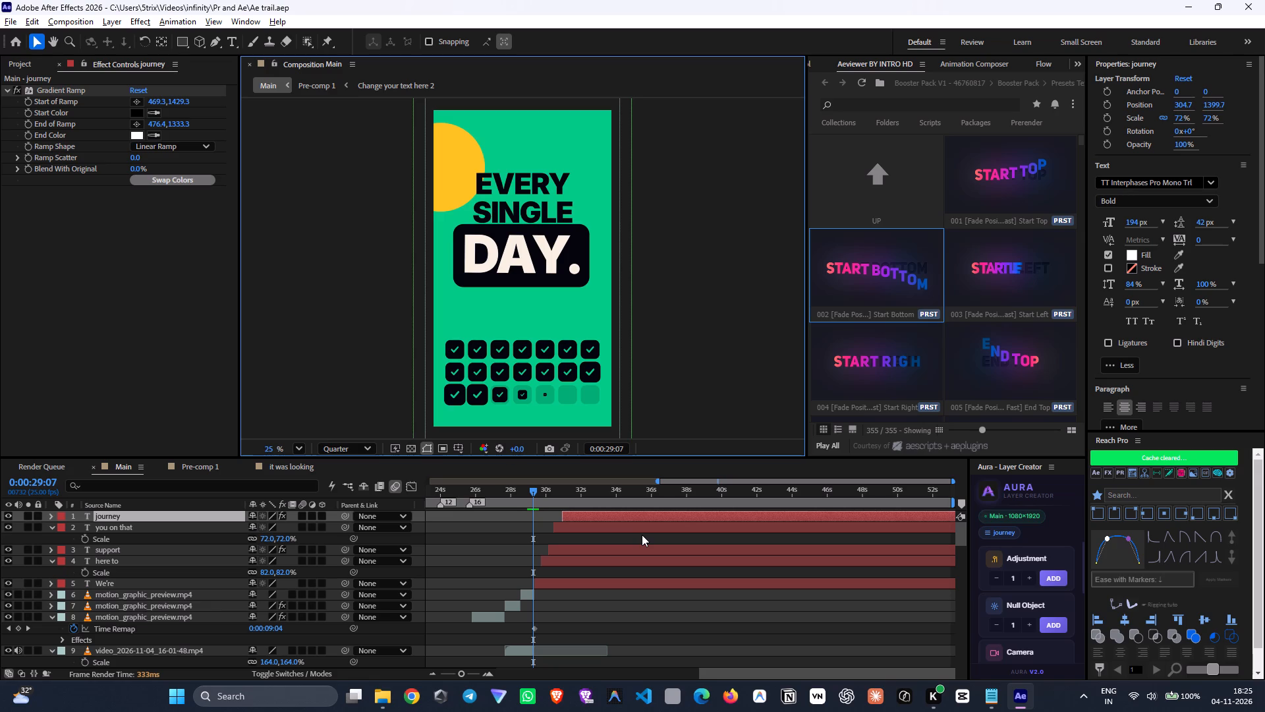
key(ctrl+shift+Escape)
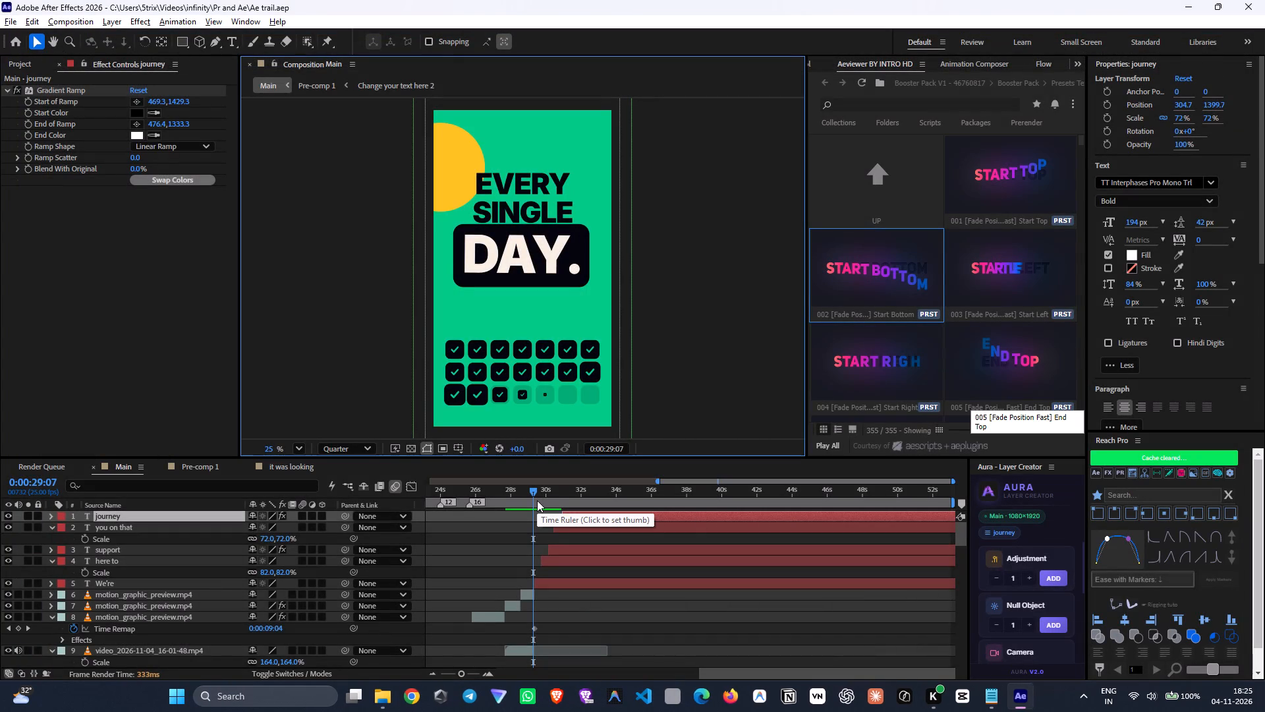
Play the caption from about 0:00:28:22 and again from 0:00:29:06 to check the word timing, stopping at about 0:00:30:22.
drag(538, 500, 528, 504)
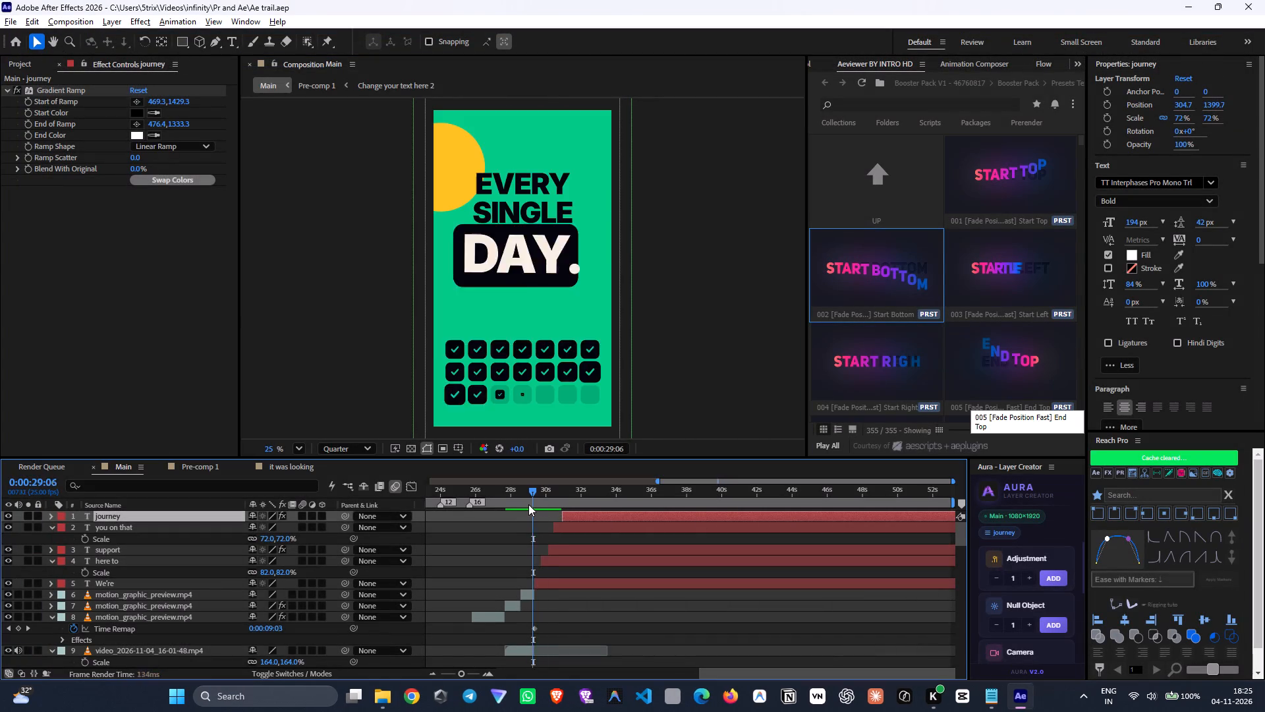
drag(528, 504, 526, 504)
key(space)
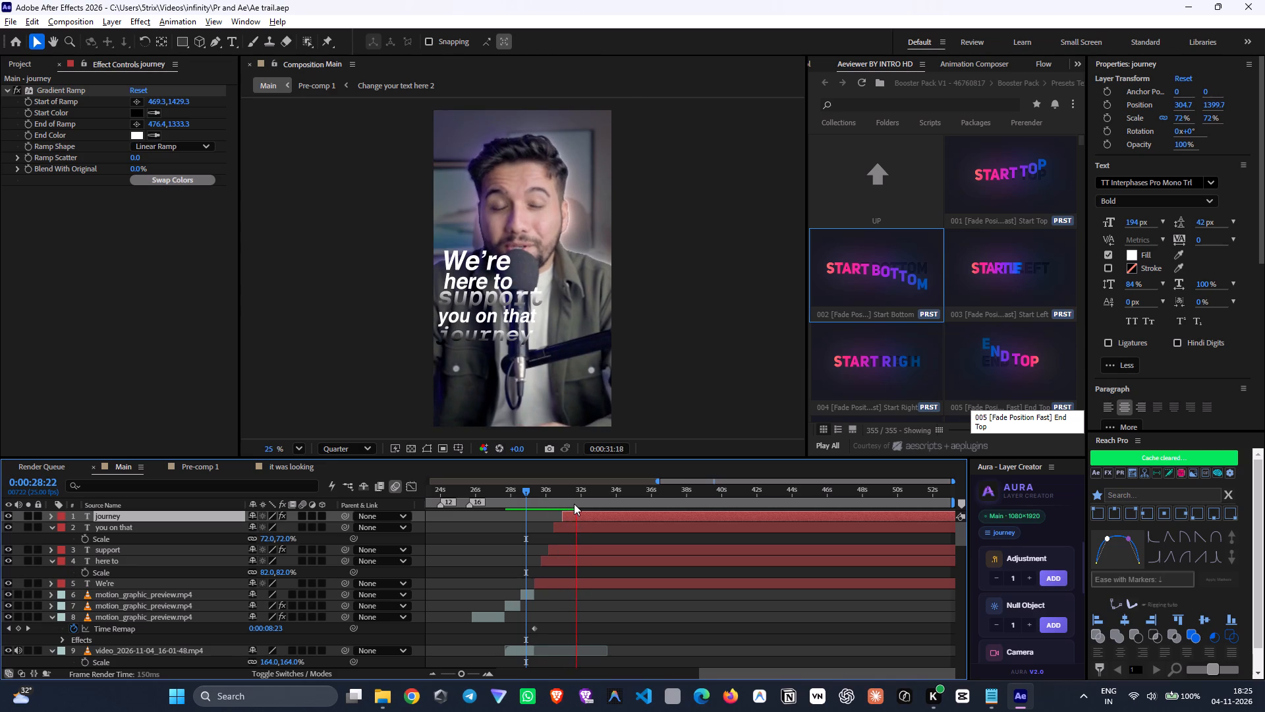
drag(574, 504, 532, 499)
key(space)
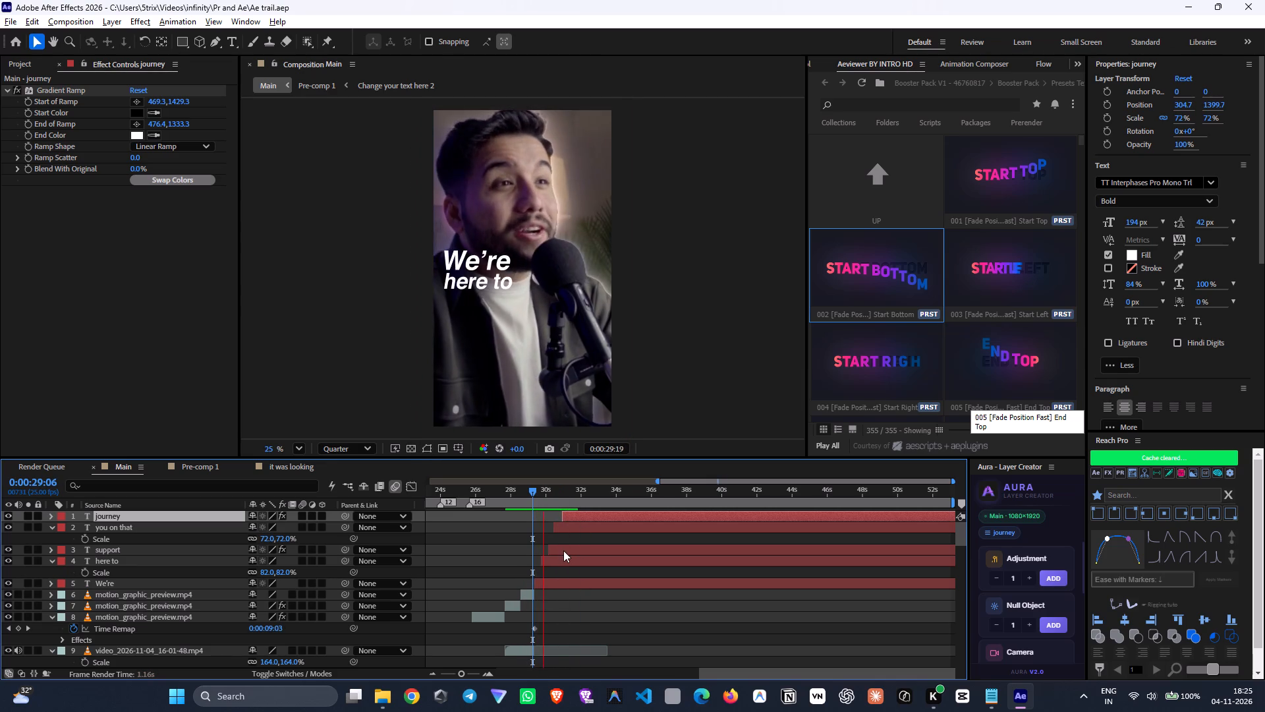
key(space)
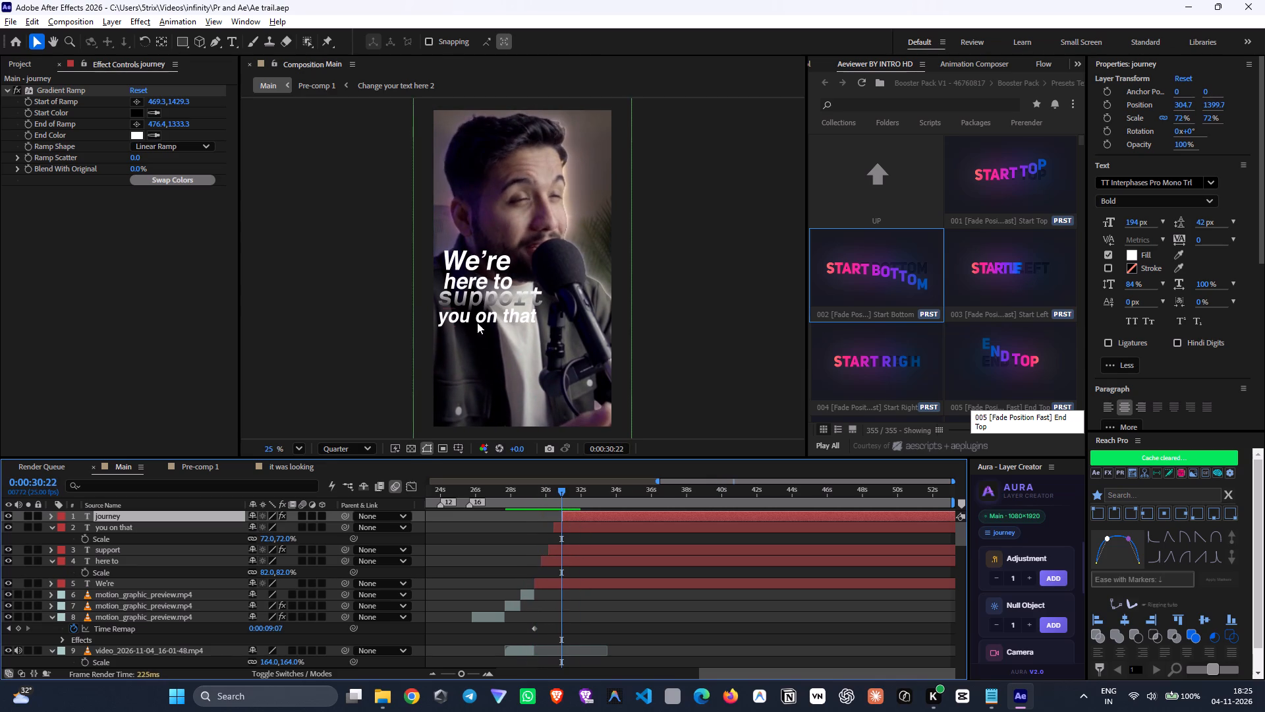
Apply the uni.Gradient Ramp effect to the "We're" text layer.
click(476, 264)
key(ctrl+space)
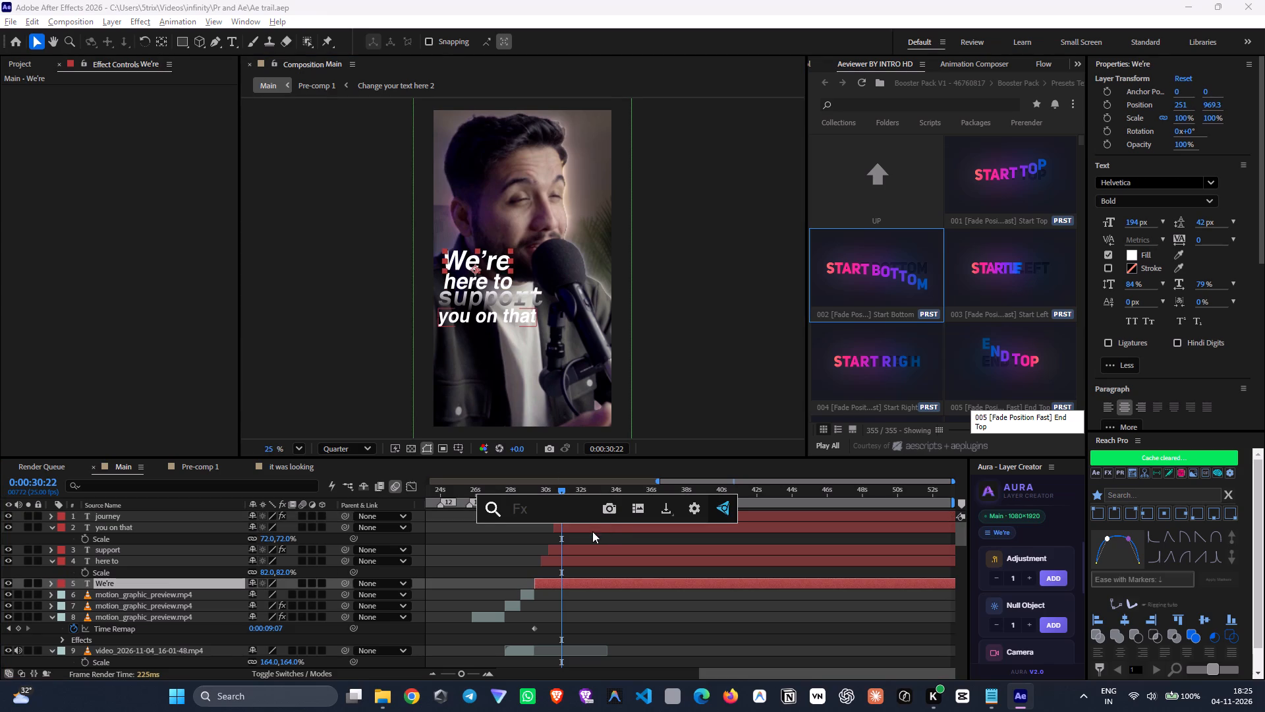
text(gg)
key(BackSpace)
text(ra)
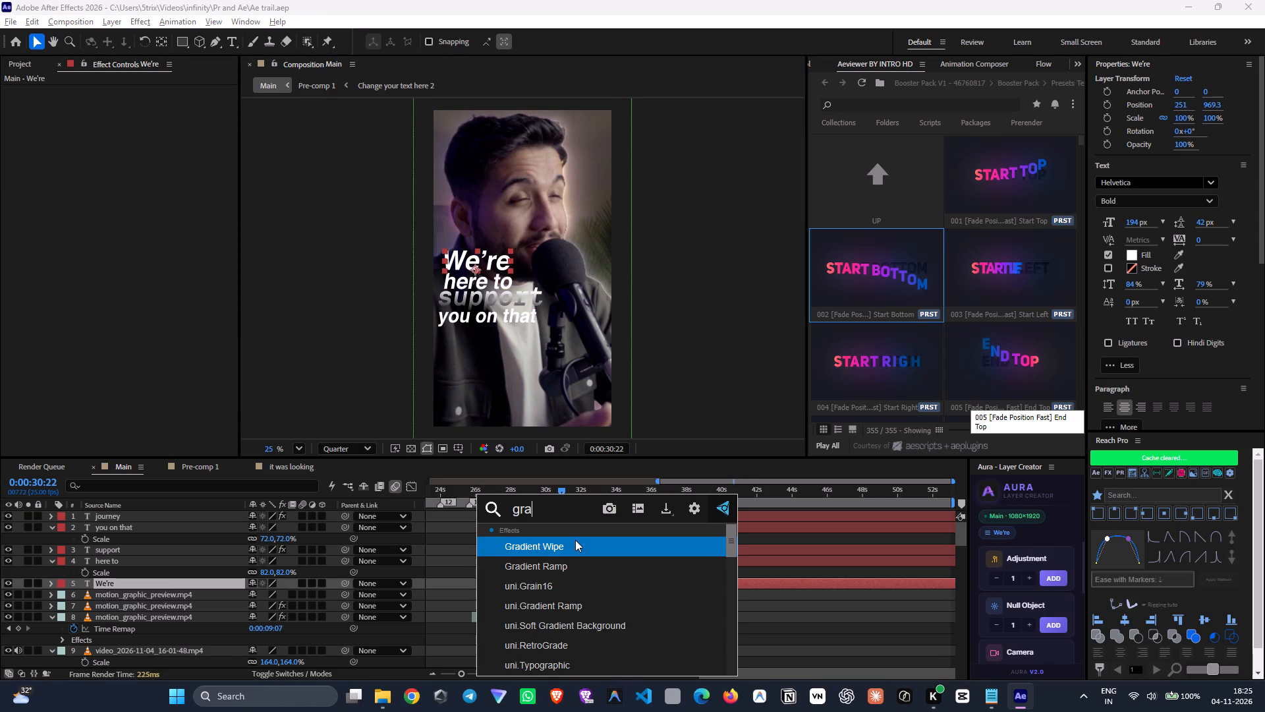
click(584, 605)
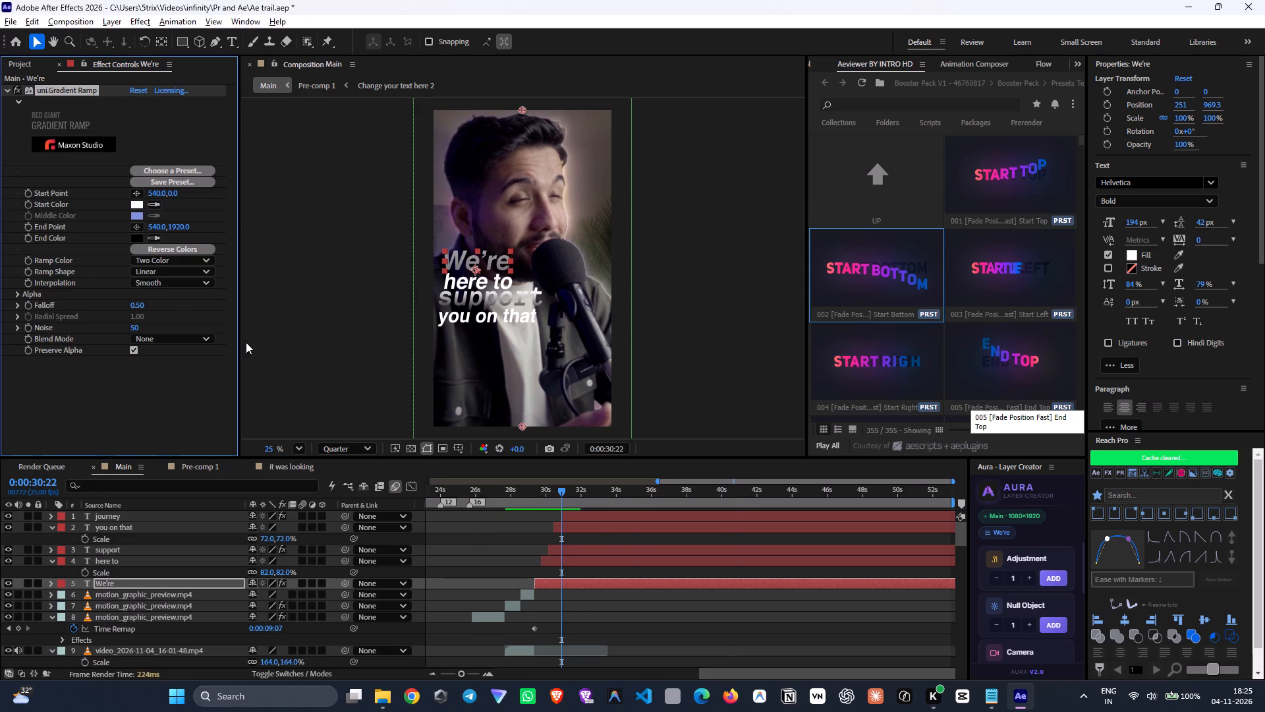
Place the "We're" gradient's start point at about 237, 880 and its end point at about 225, 995.
click(136, 192)
click(471, 252)
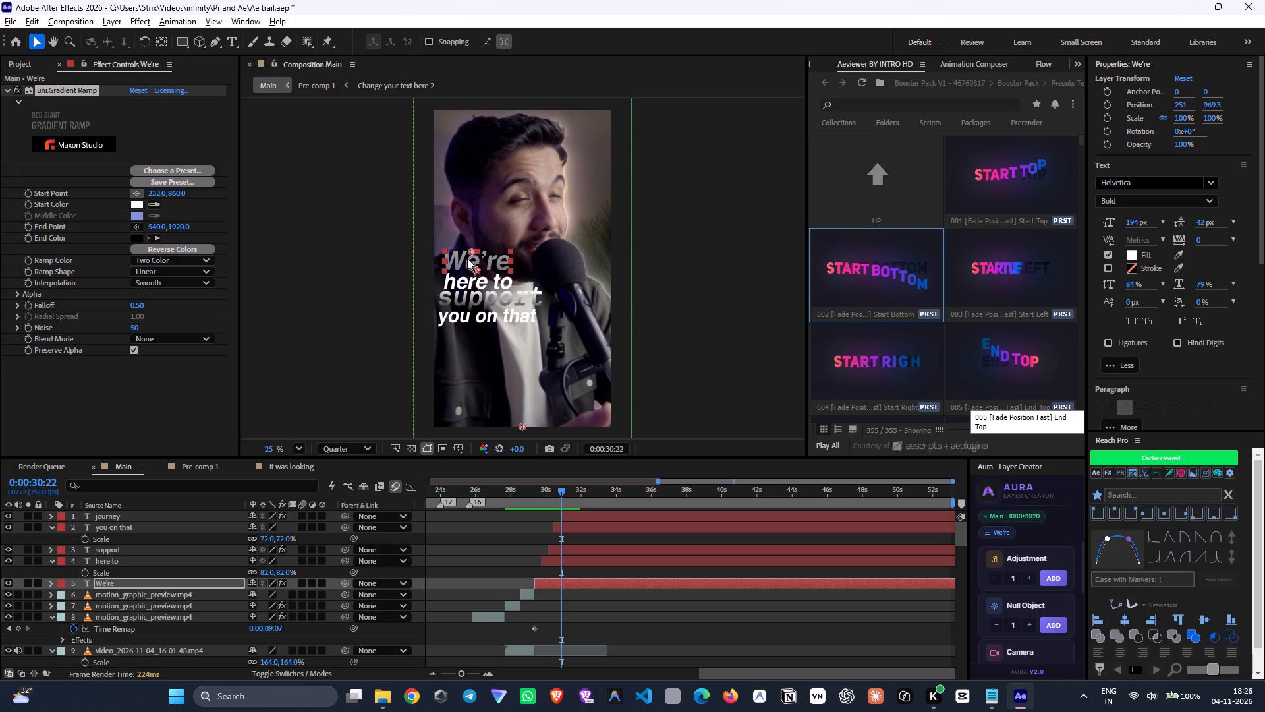
click(137, 225)
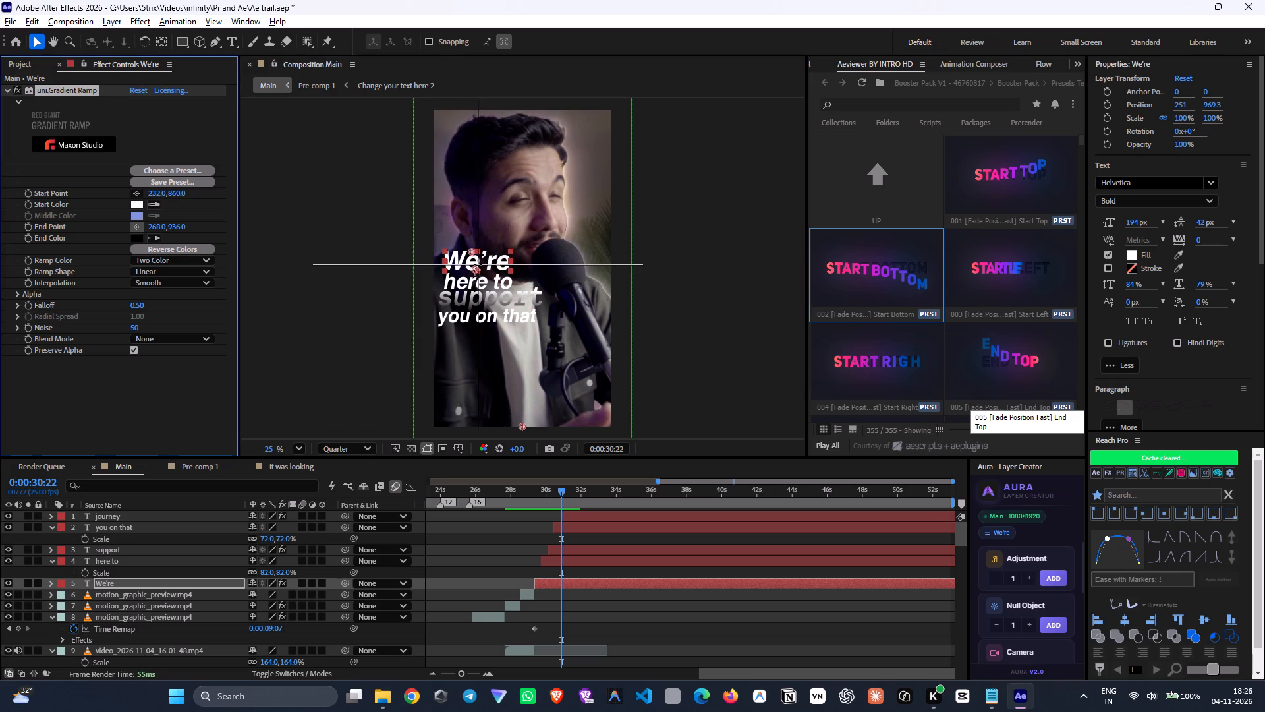
click(469, 270)
scroll(482, 269, up, 6)
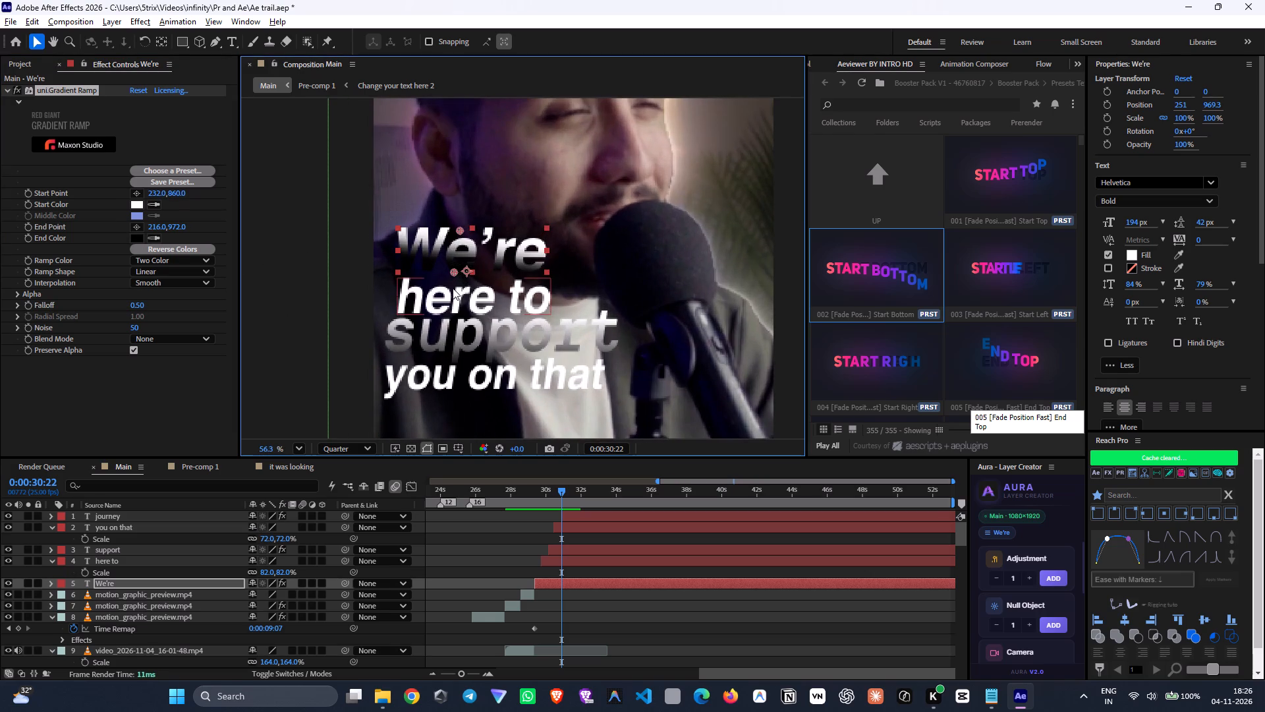
drag(450, 274, 453, 282)
drag(457, 233, 461, 241)
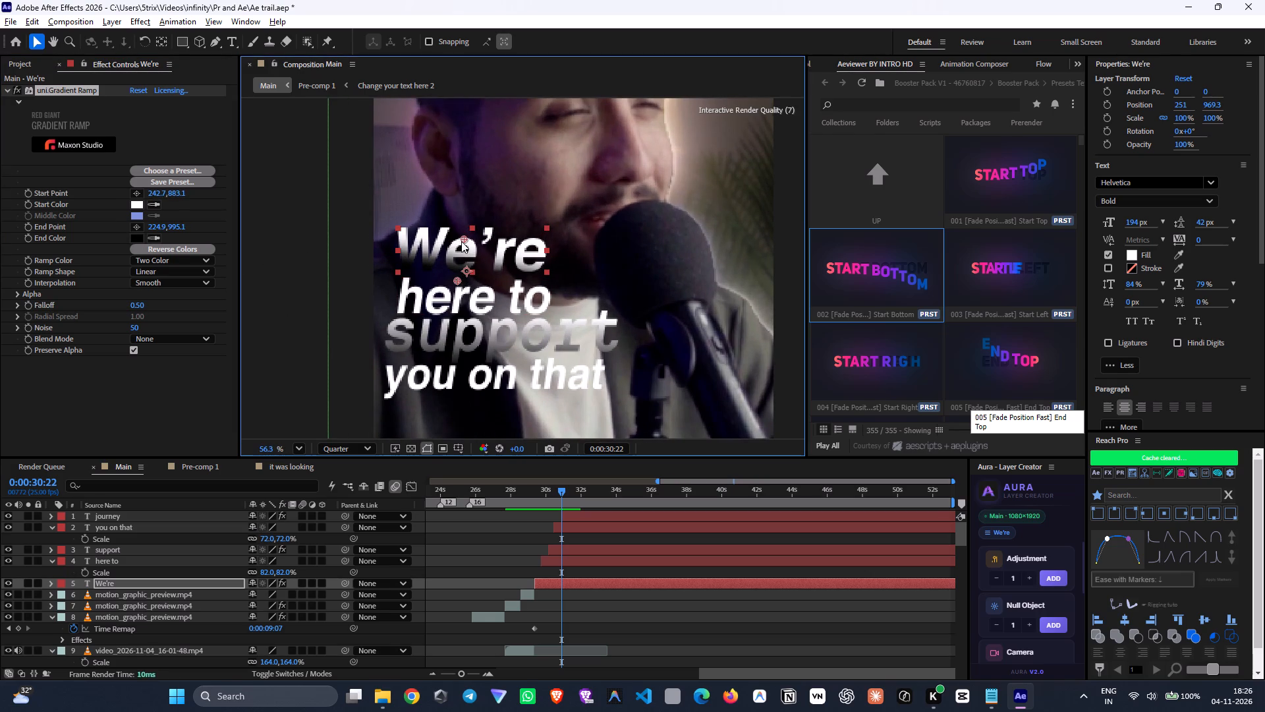
drag(461, 241, 459, 240)
Set the start color of the "We're" gradient to orange FFB400.
click(140, 204)
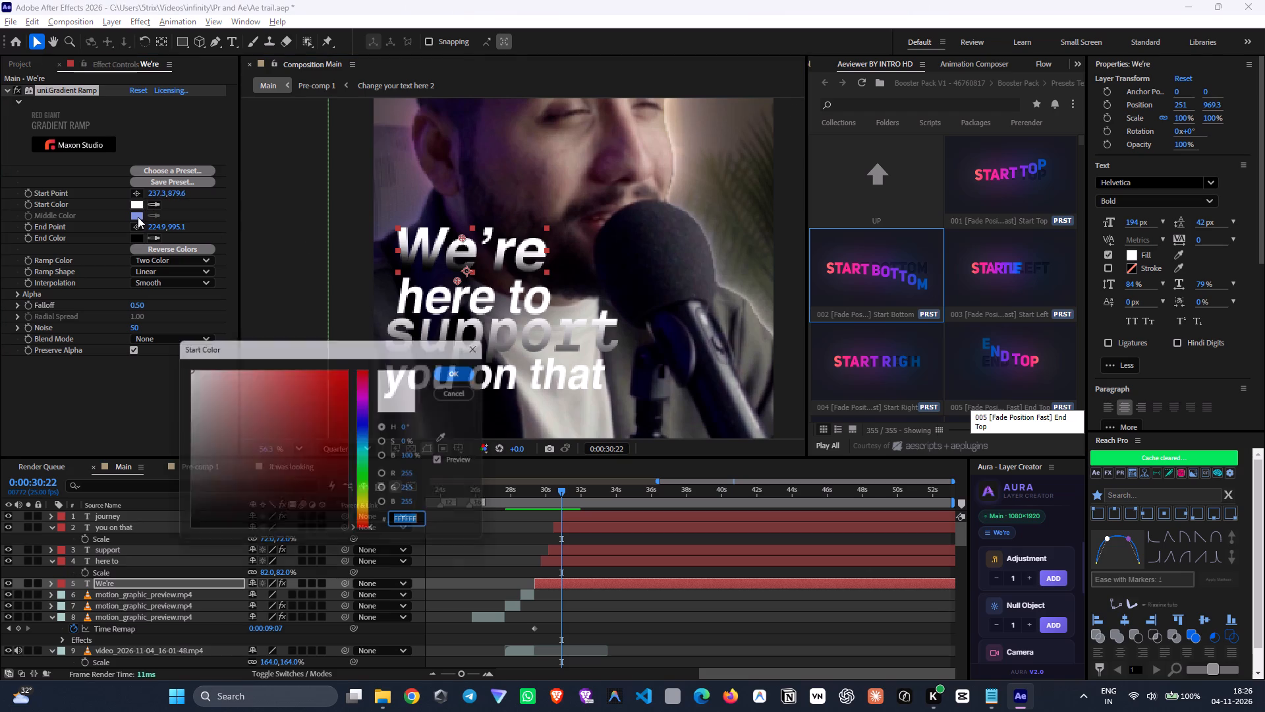
click(369, 515)
drag(343, 436, 397, 316)
click(462, 369)
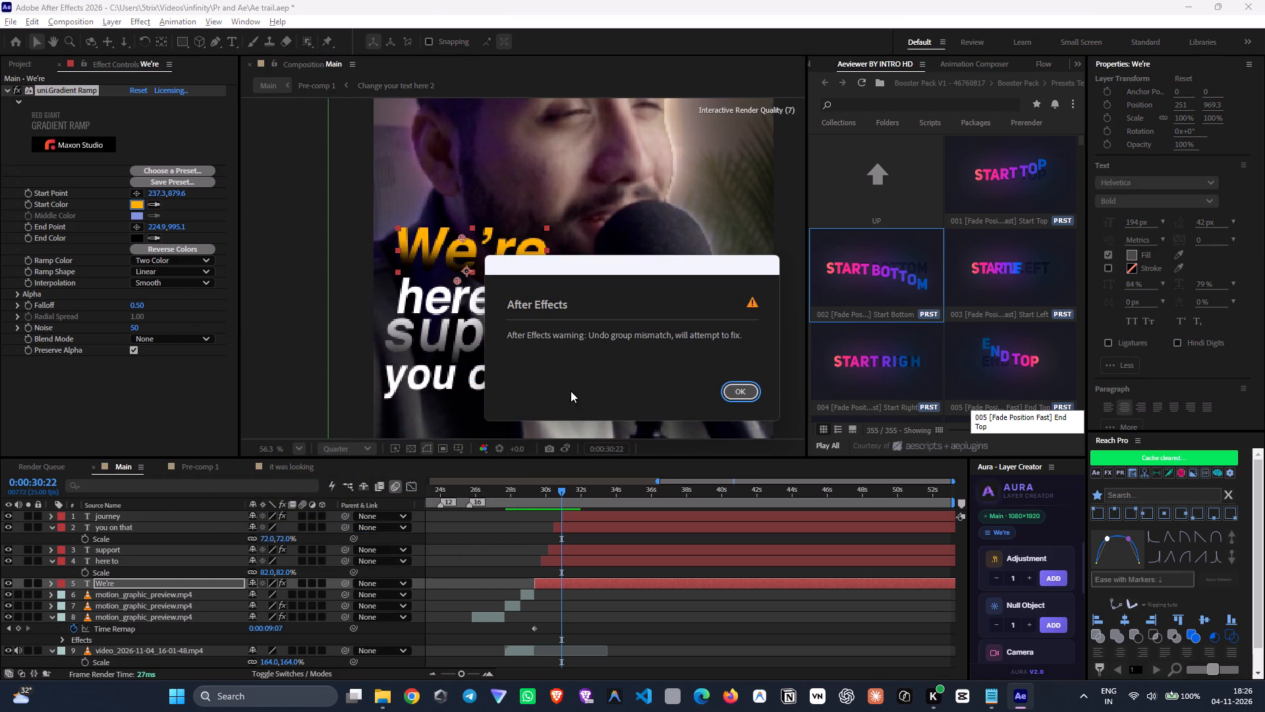
click(739, 395)
Set the end color of the "We're" gradient to a pale yellow.
click(133, 237)
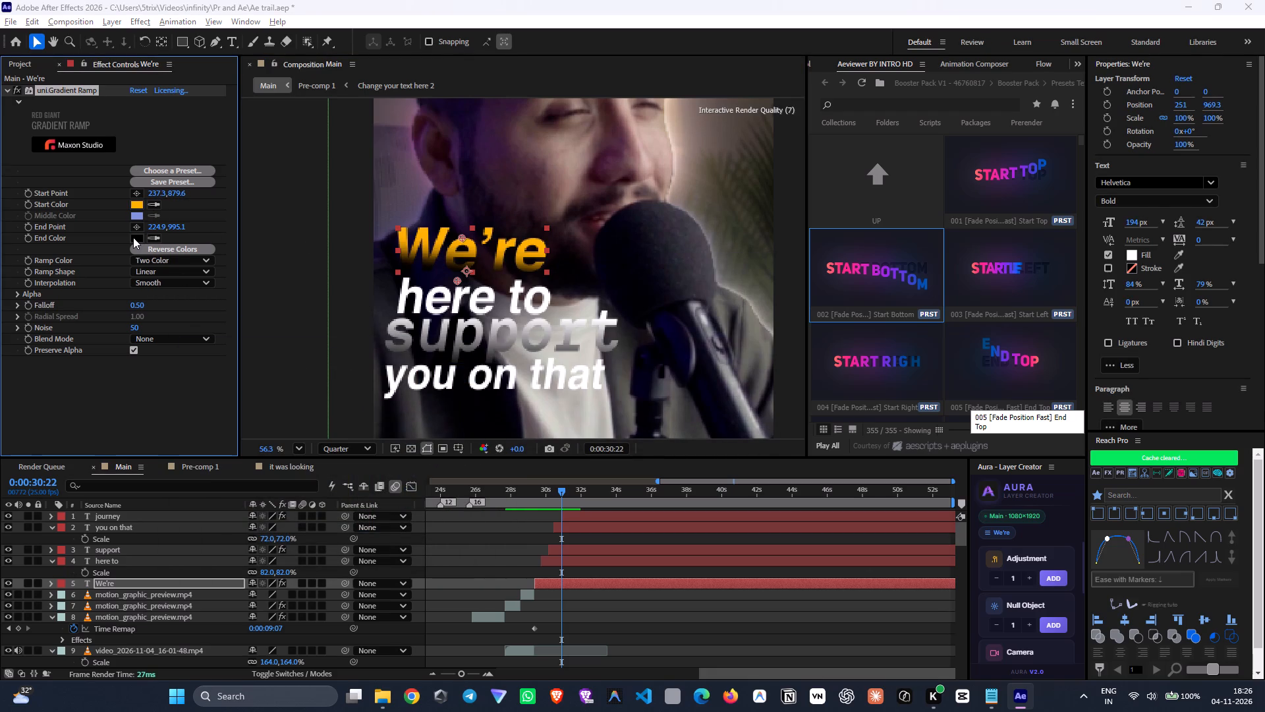
drag(333, 434, 346, 369)
drag(368, 525, 369, 511)
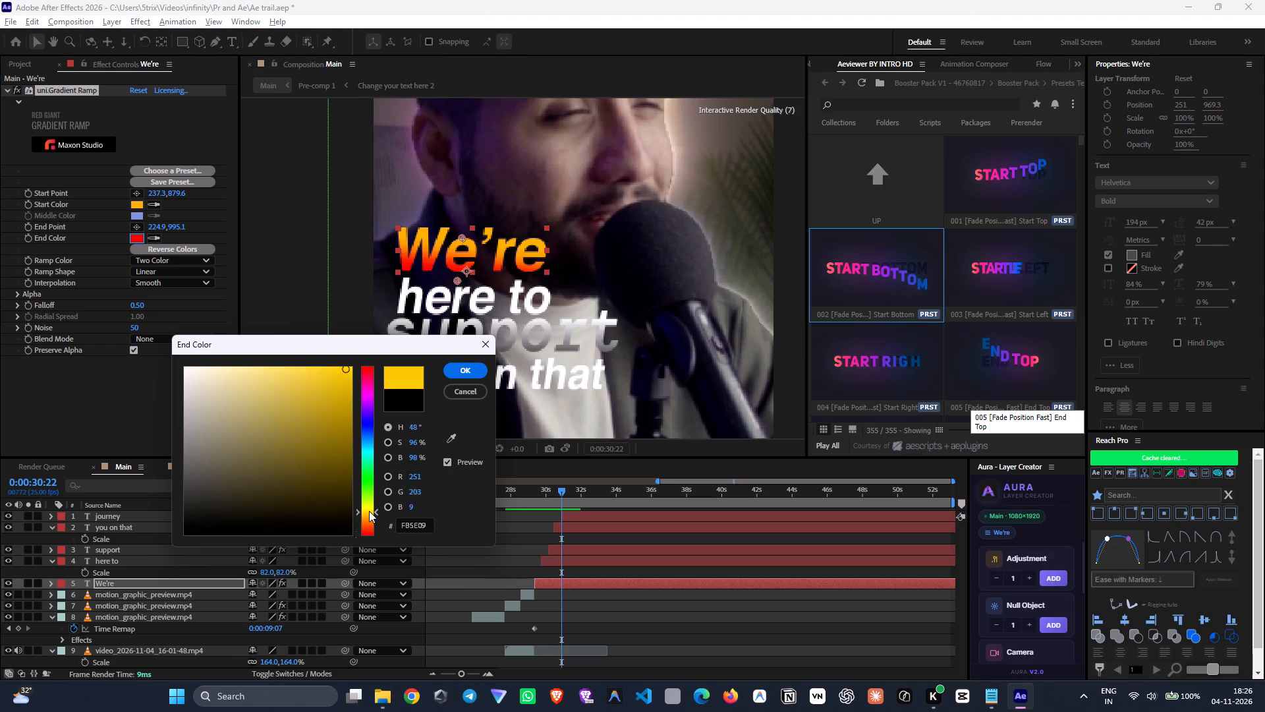
drag(369, 511, 370, 511)
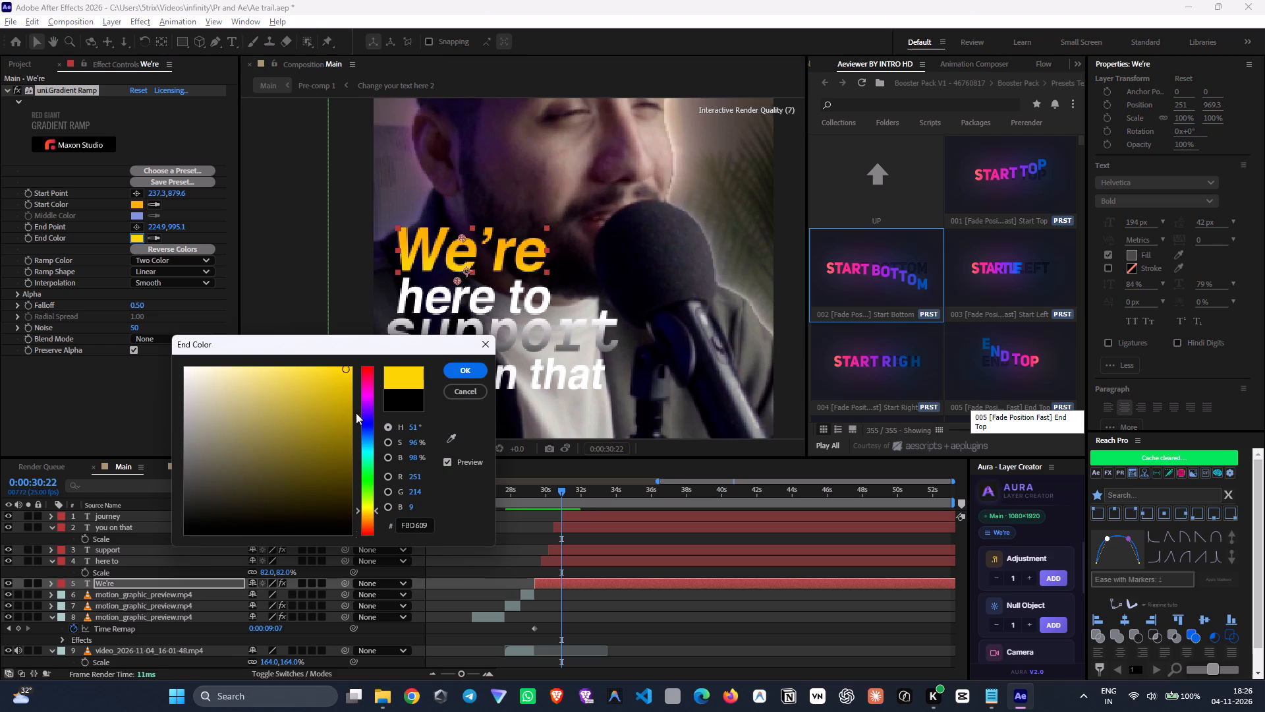
drag(335, 376, 294, 376)
drag(295, 384, 277, 372)
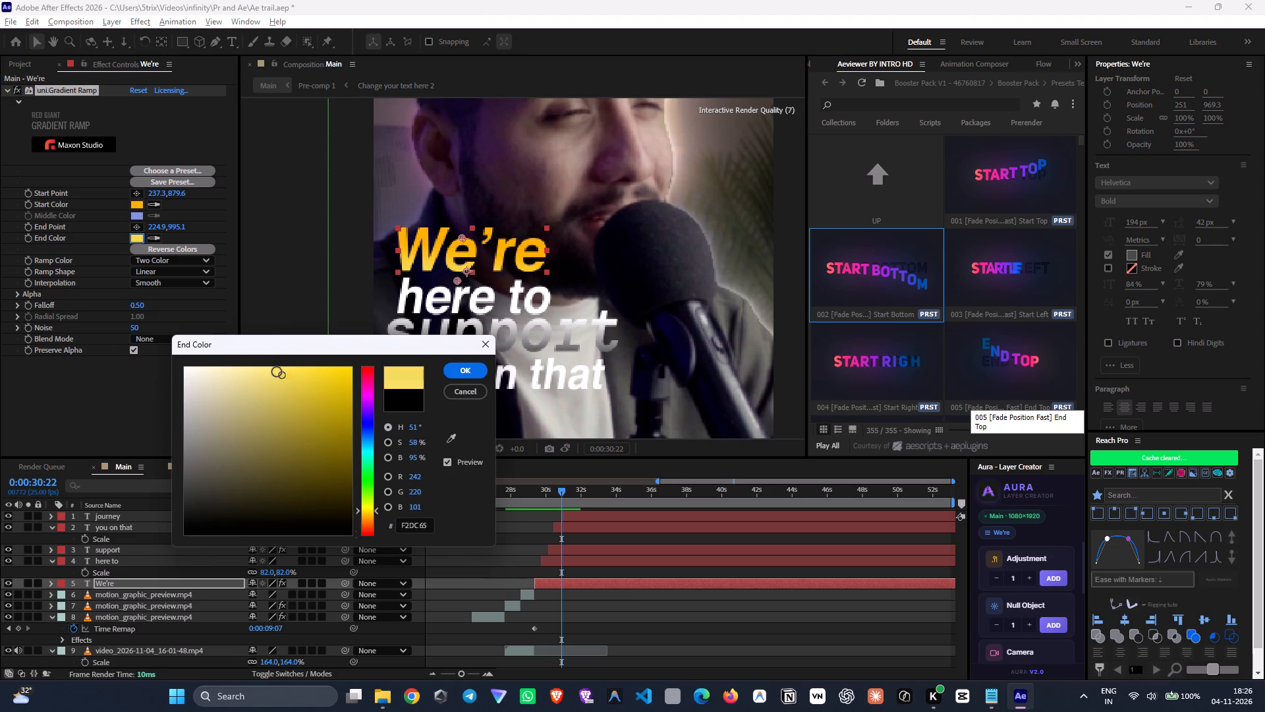
drag(277, 372, 268, 371)
click(475, 368)
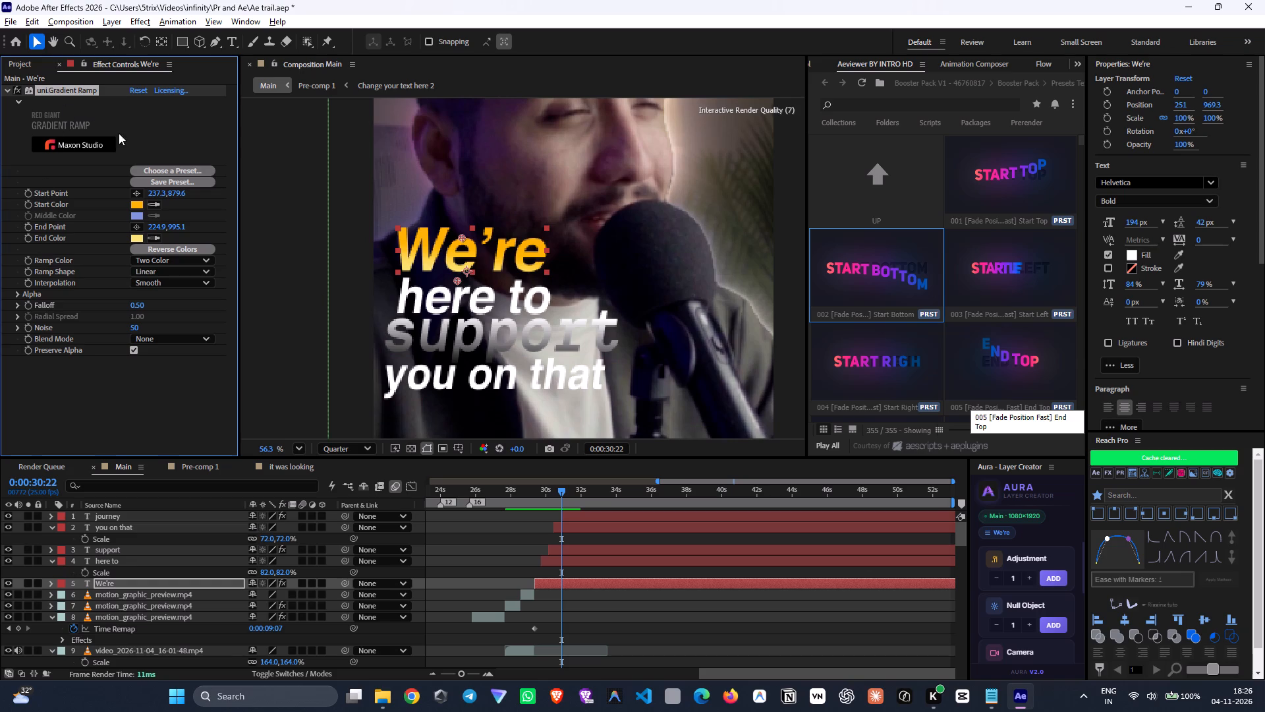
Copy the "We're" gradient to the "here to" layer, with start point about 249, 1015 and end point about 224, 1093.
key(ctrl+c)
click(572, 564)
key(ctrl+v)
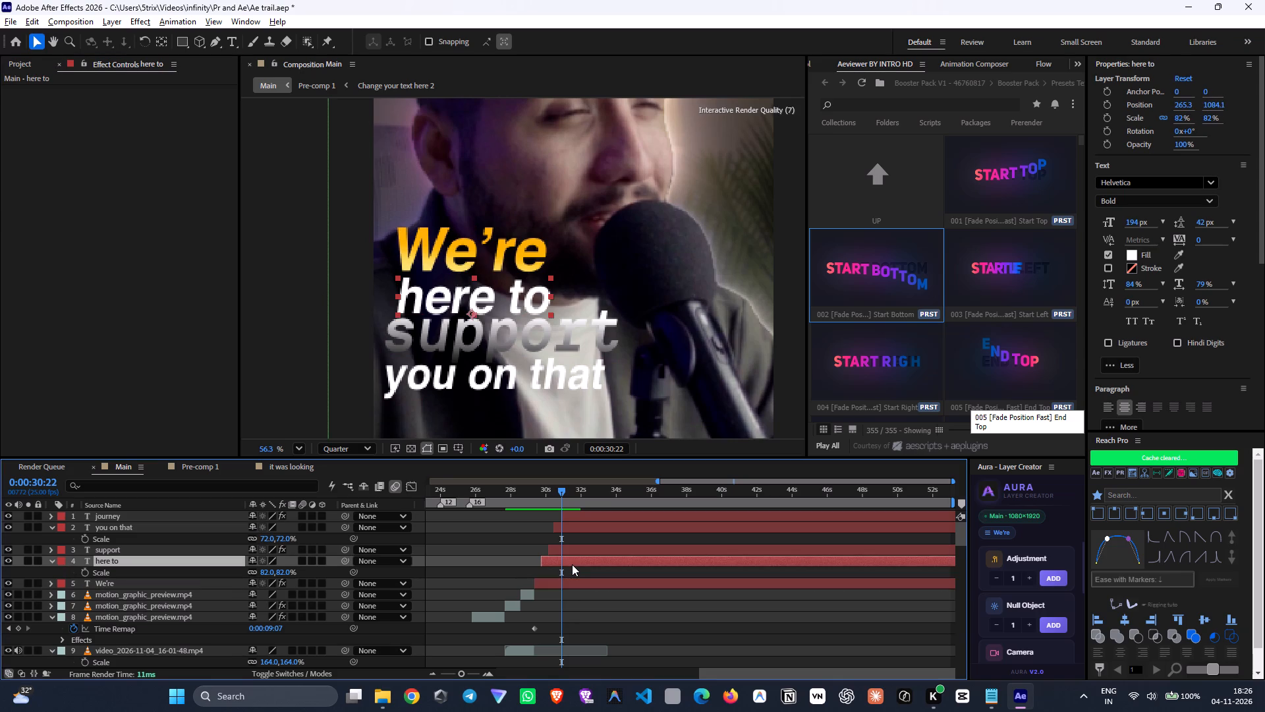
click(136, 192)
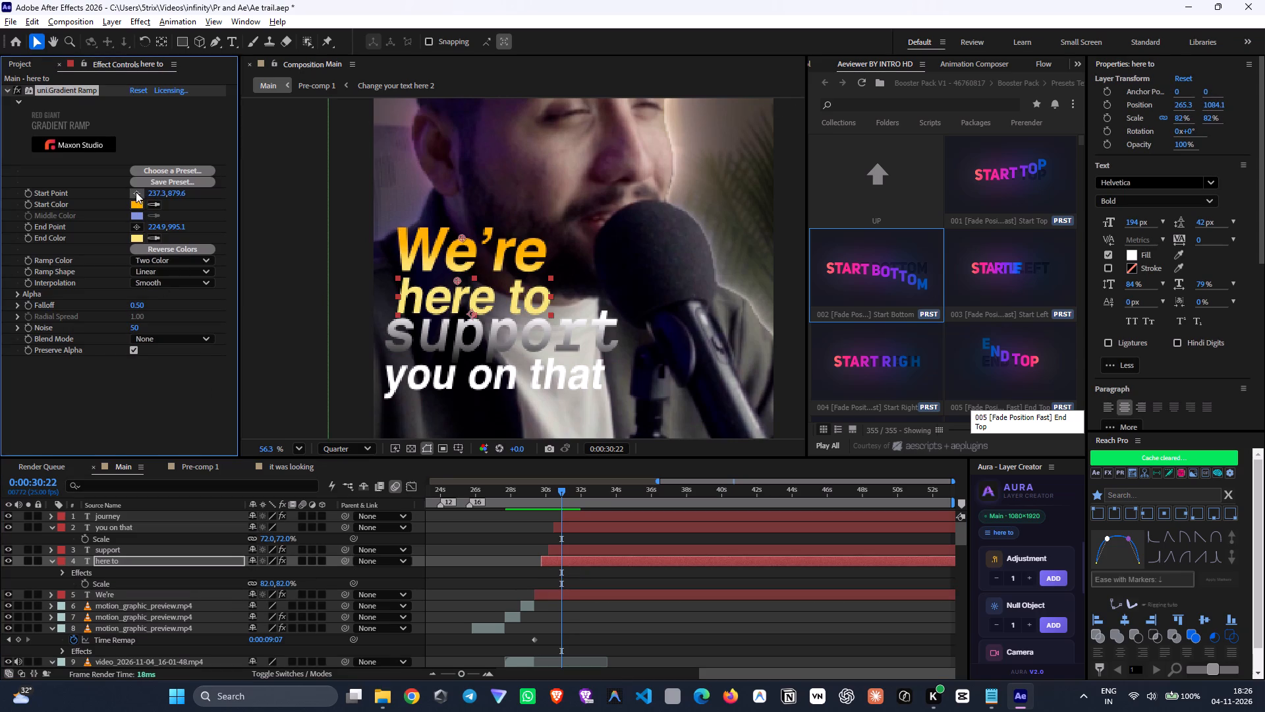
click(466, 288)
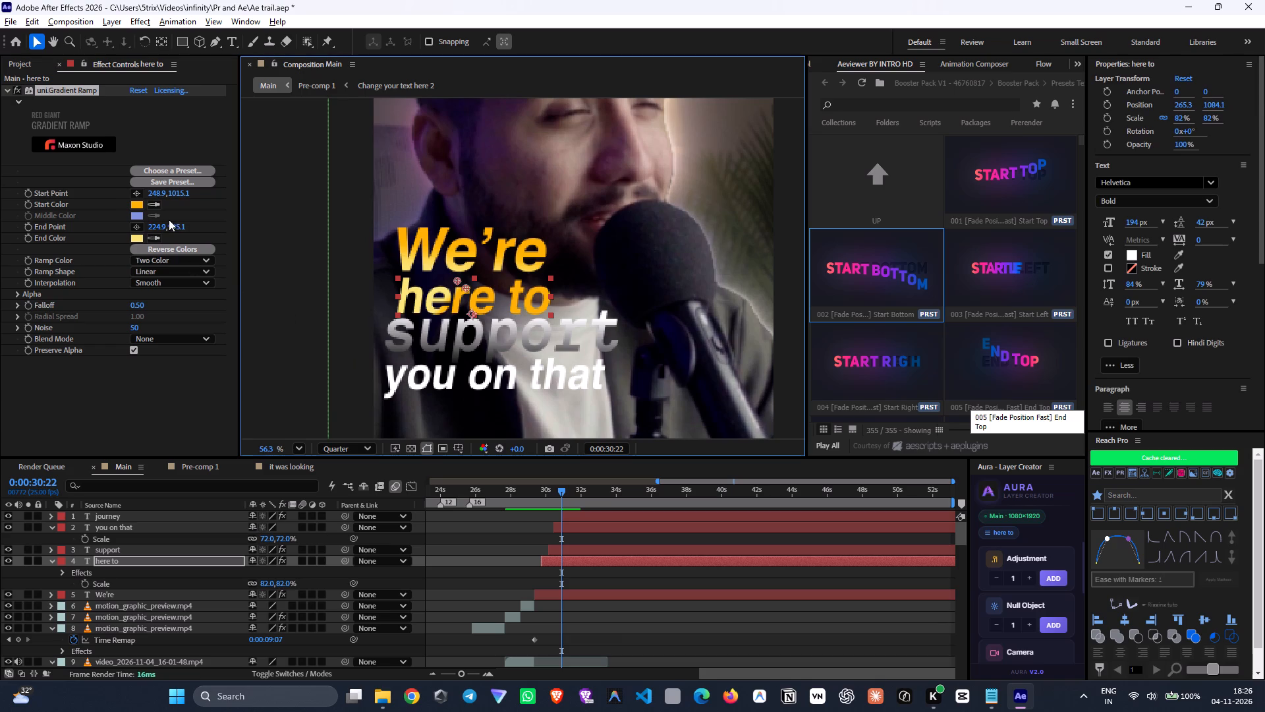
click(138, 226)
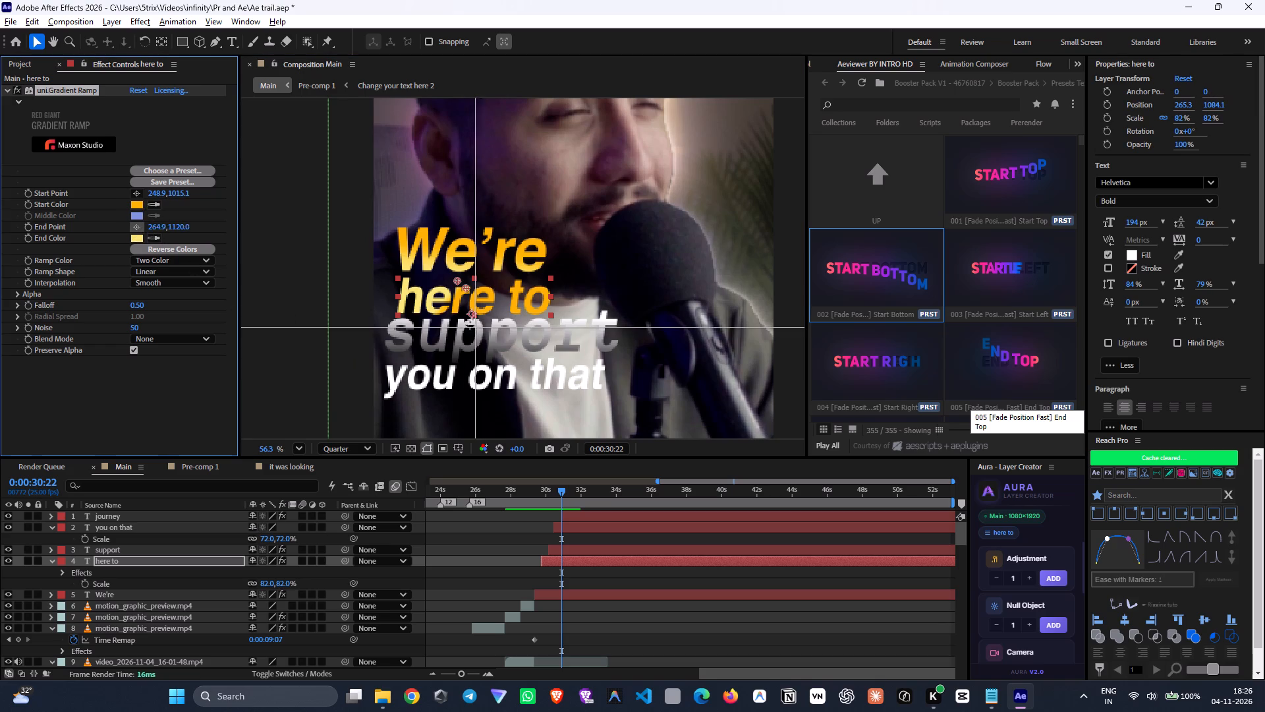
click(457, 317)
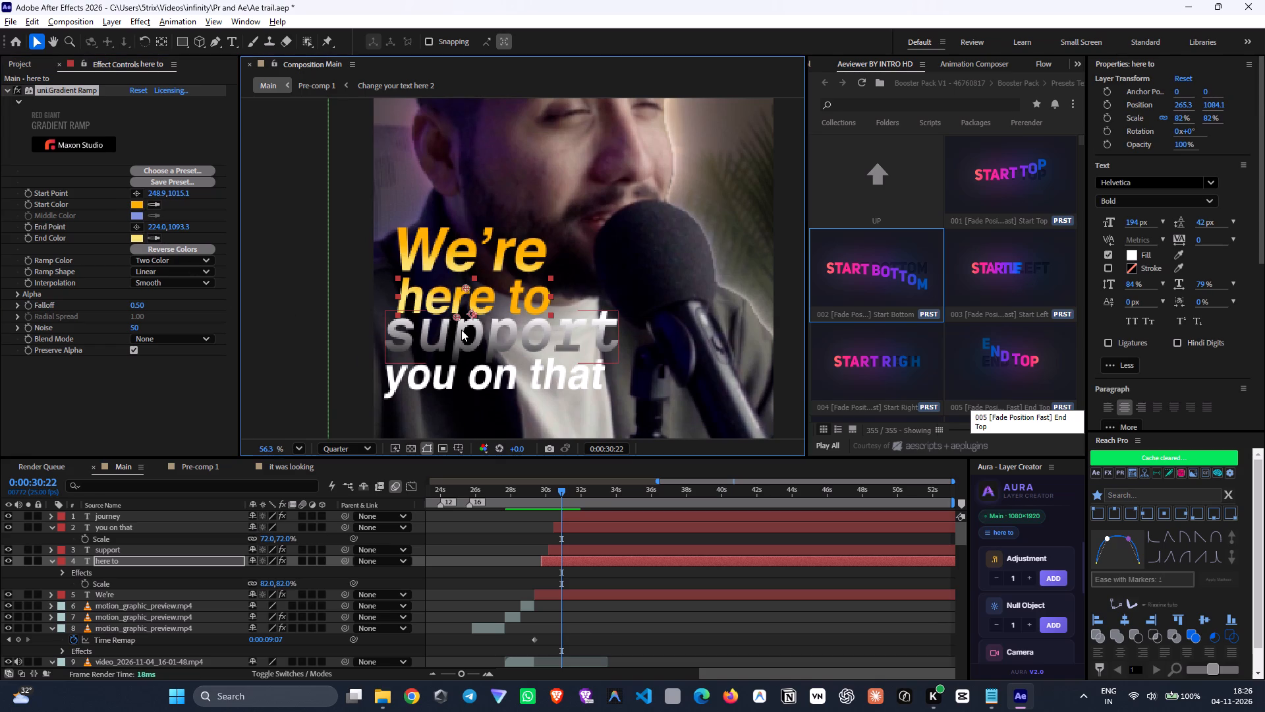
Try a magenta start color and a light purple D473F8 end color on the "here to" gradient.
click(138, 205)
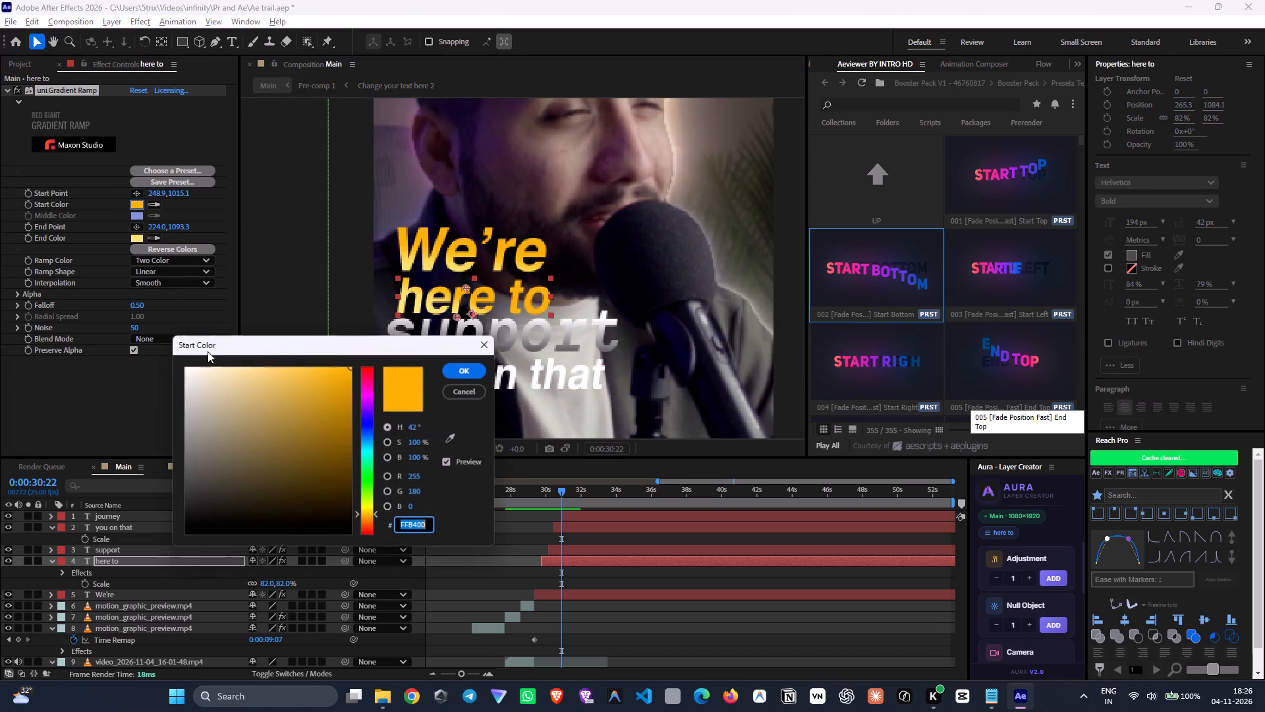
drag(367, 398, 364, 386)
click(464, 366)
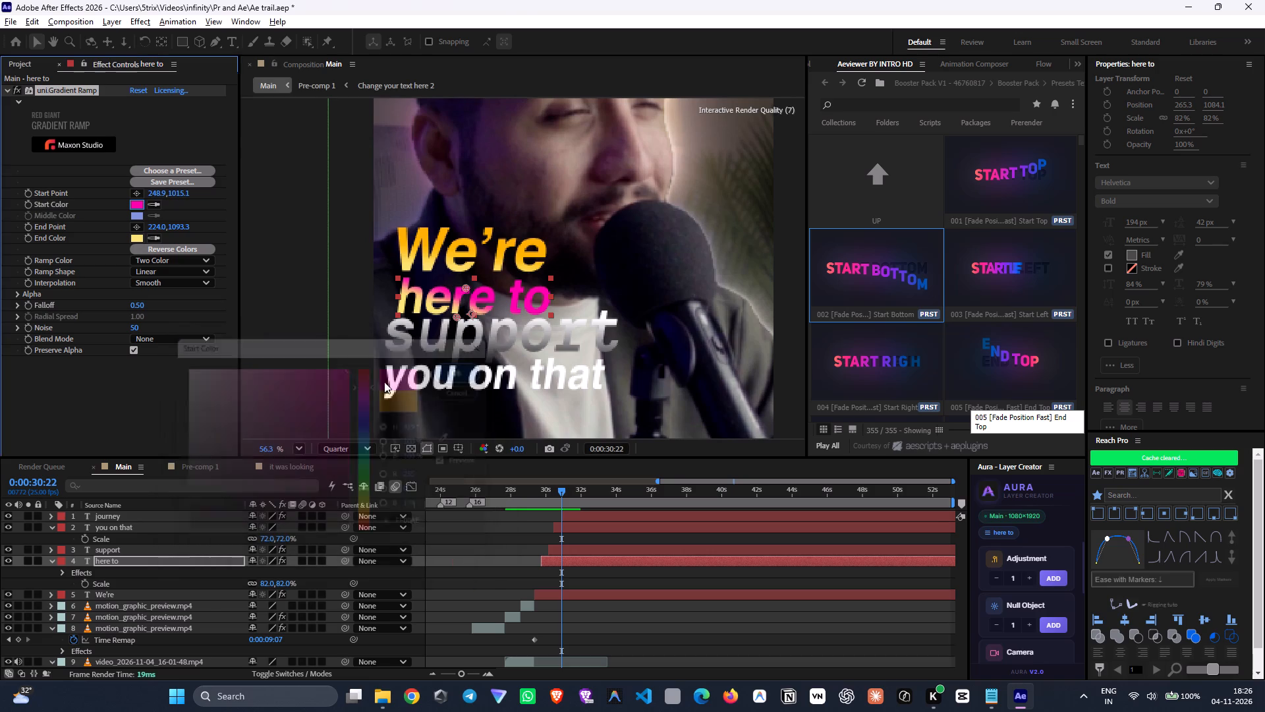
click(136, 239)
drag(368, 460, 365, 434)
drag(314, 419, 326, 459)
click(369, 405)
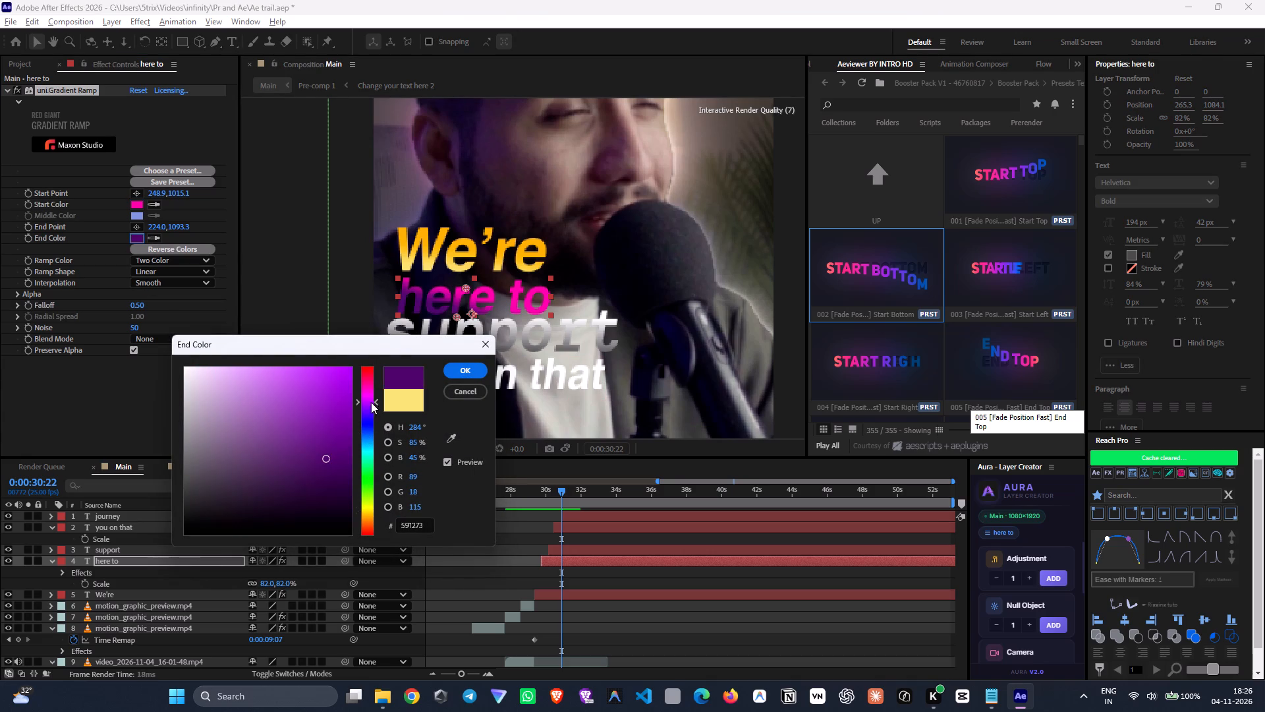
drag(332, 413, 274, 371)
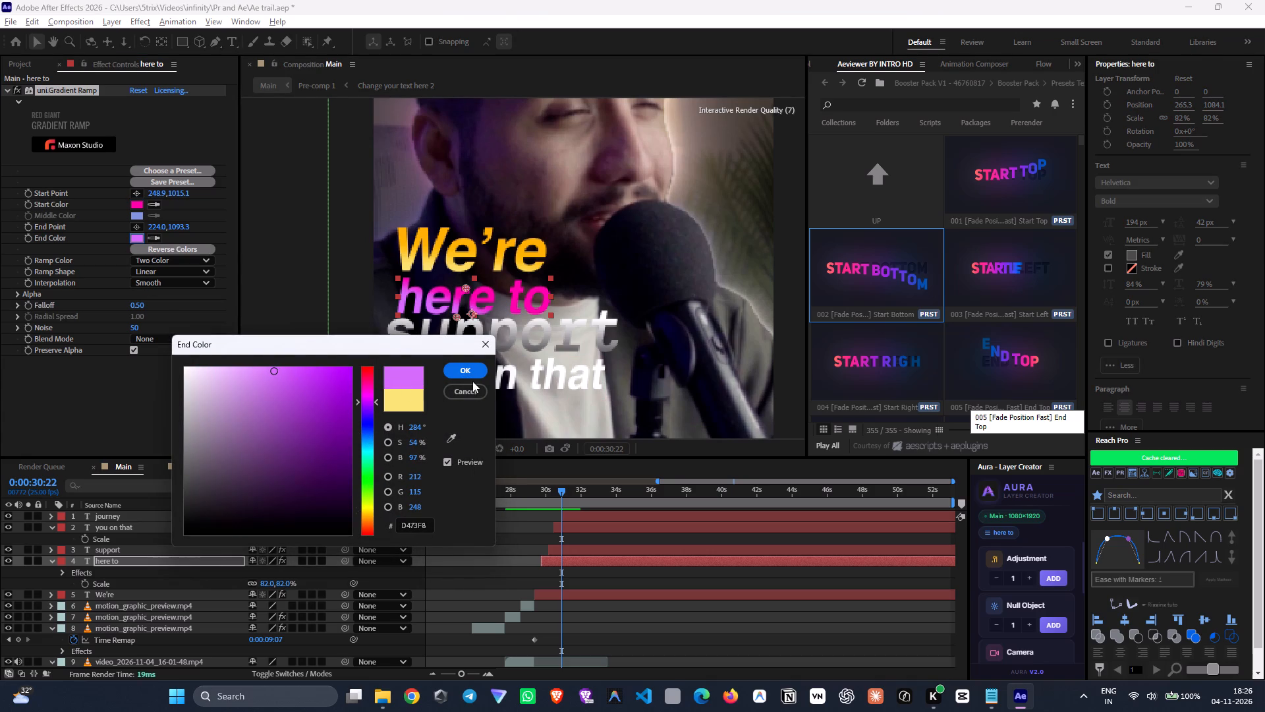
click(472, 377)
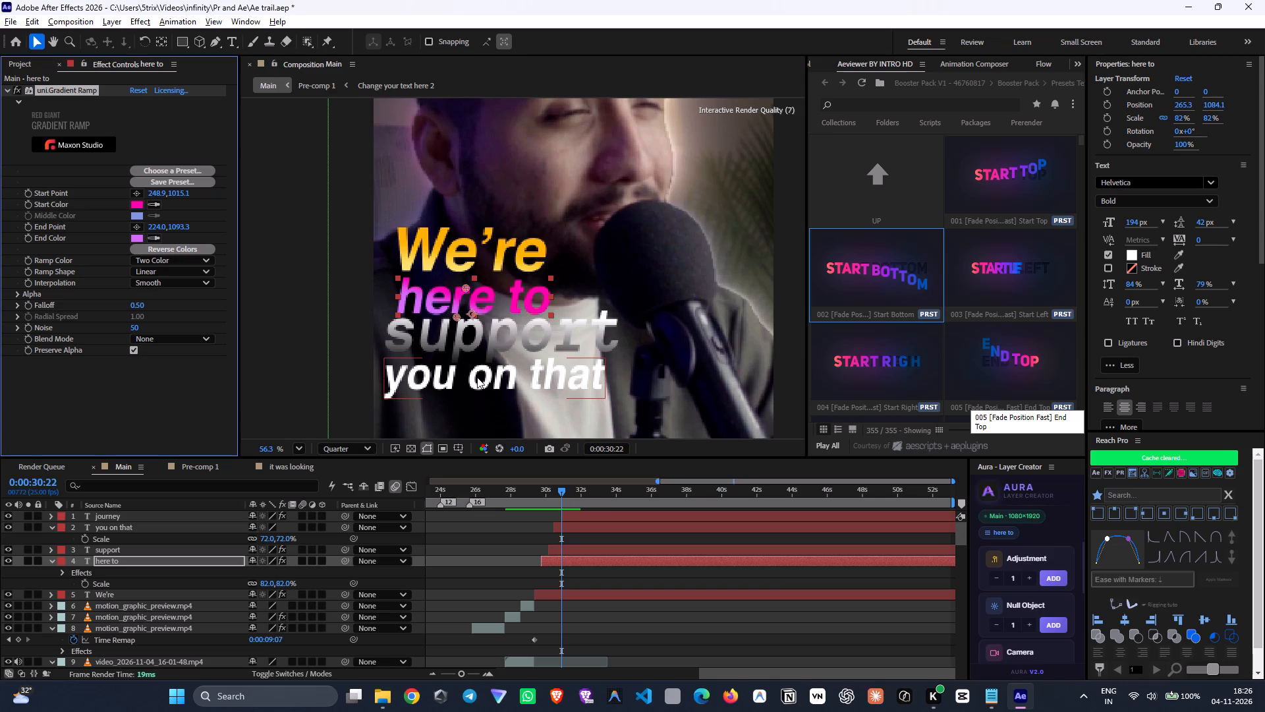
Replace the "here to" gradient with the copied orange-yellow one, starting at about 295, 1012 and ending at about 297, 1100.
click(464, 305)
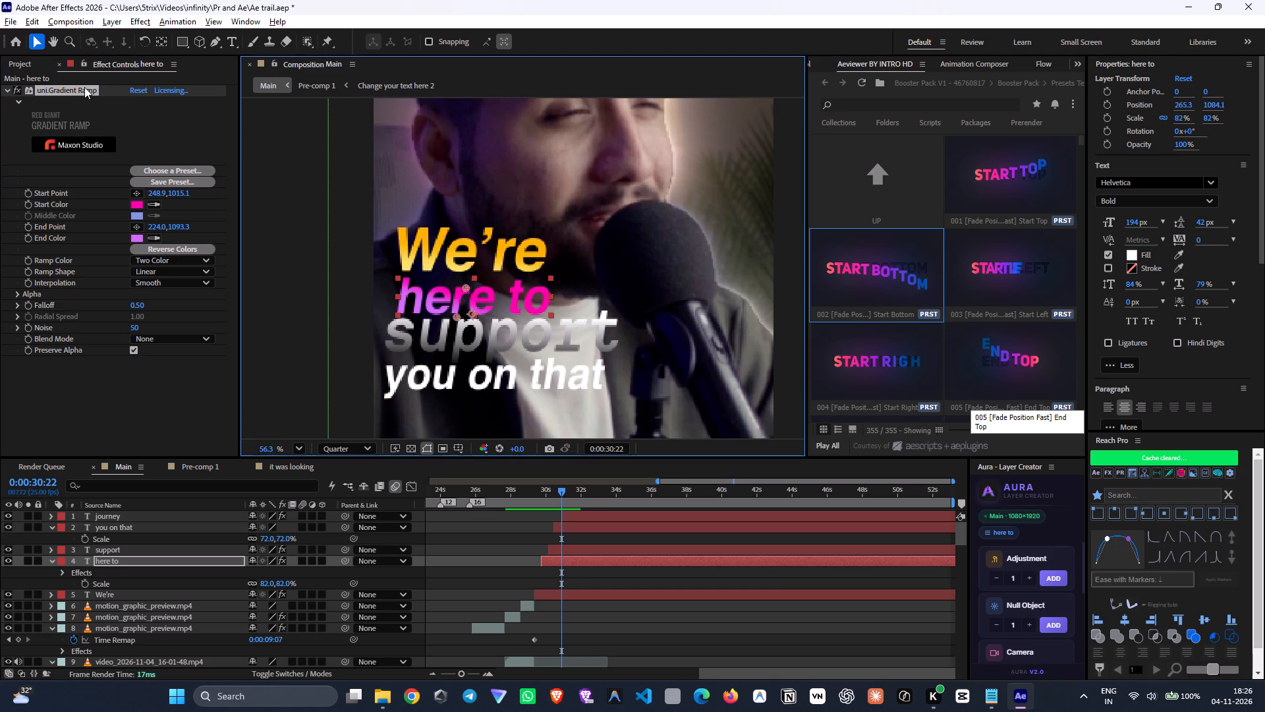
key(Delete)
key(ctrl+v)
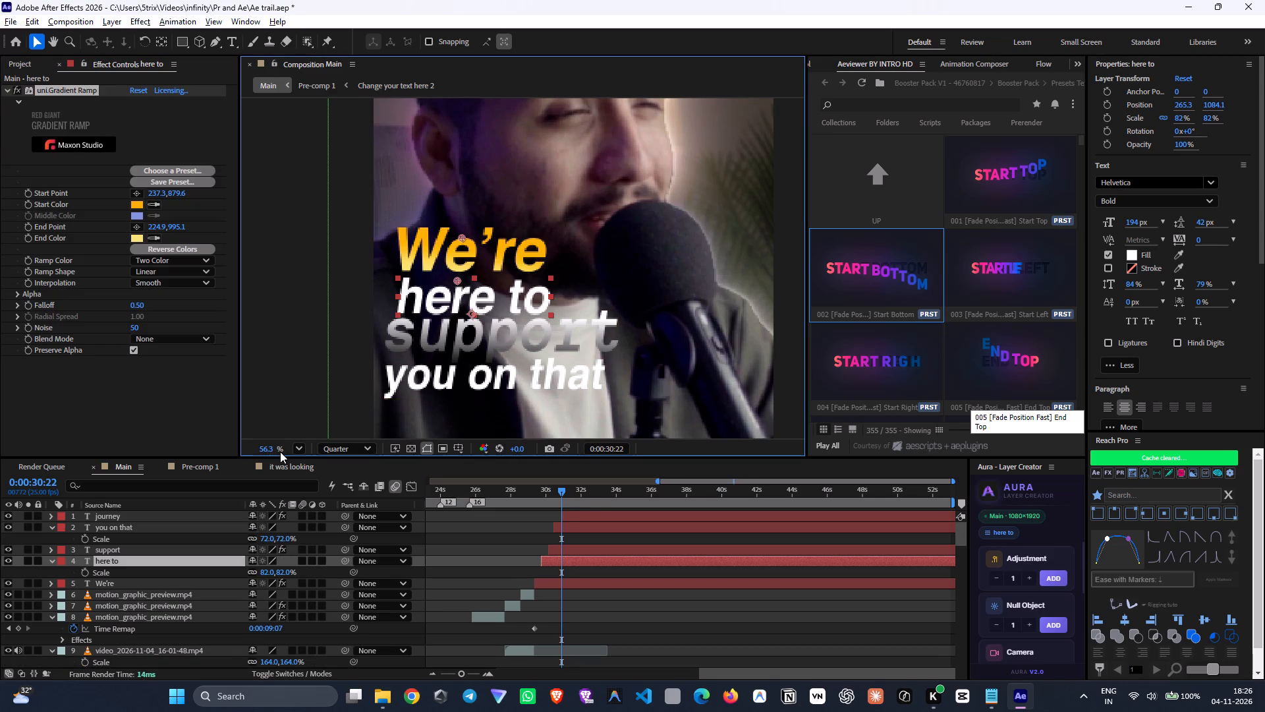
click(134, 192)
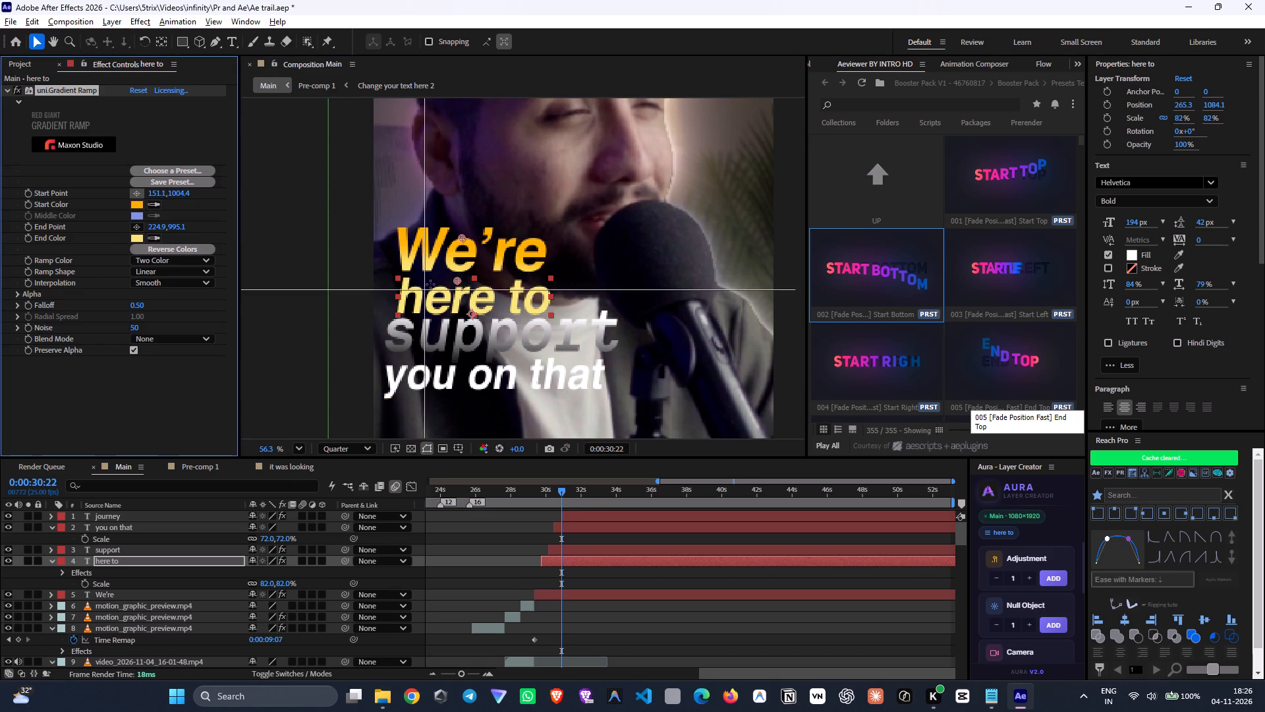
click(483, 287)
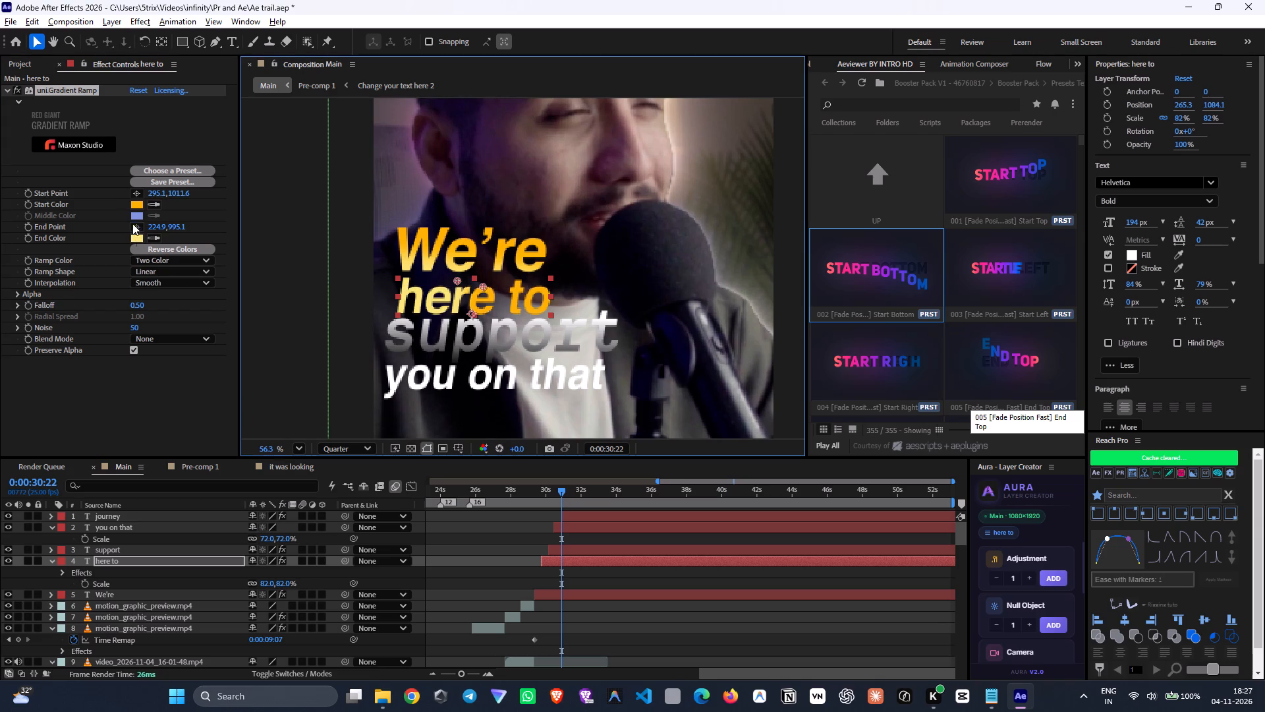
click(134, 230)
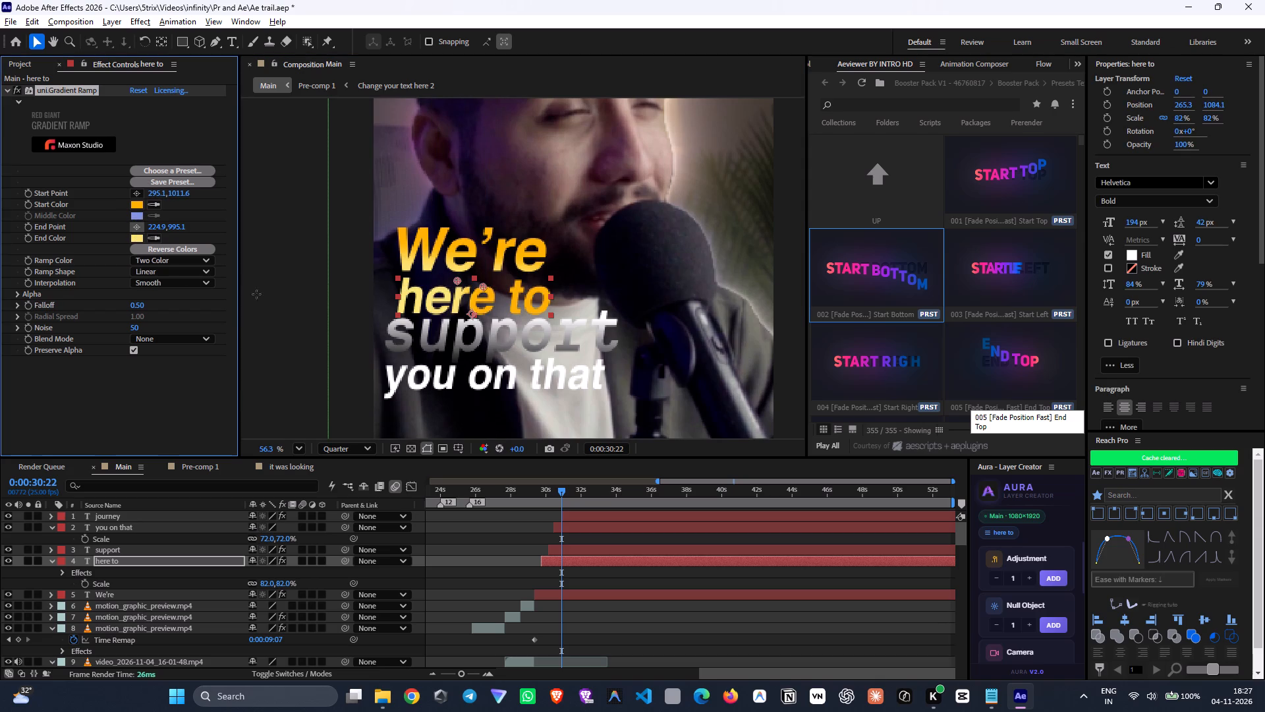
click(484, 320)
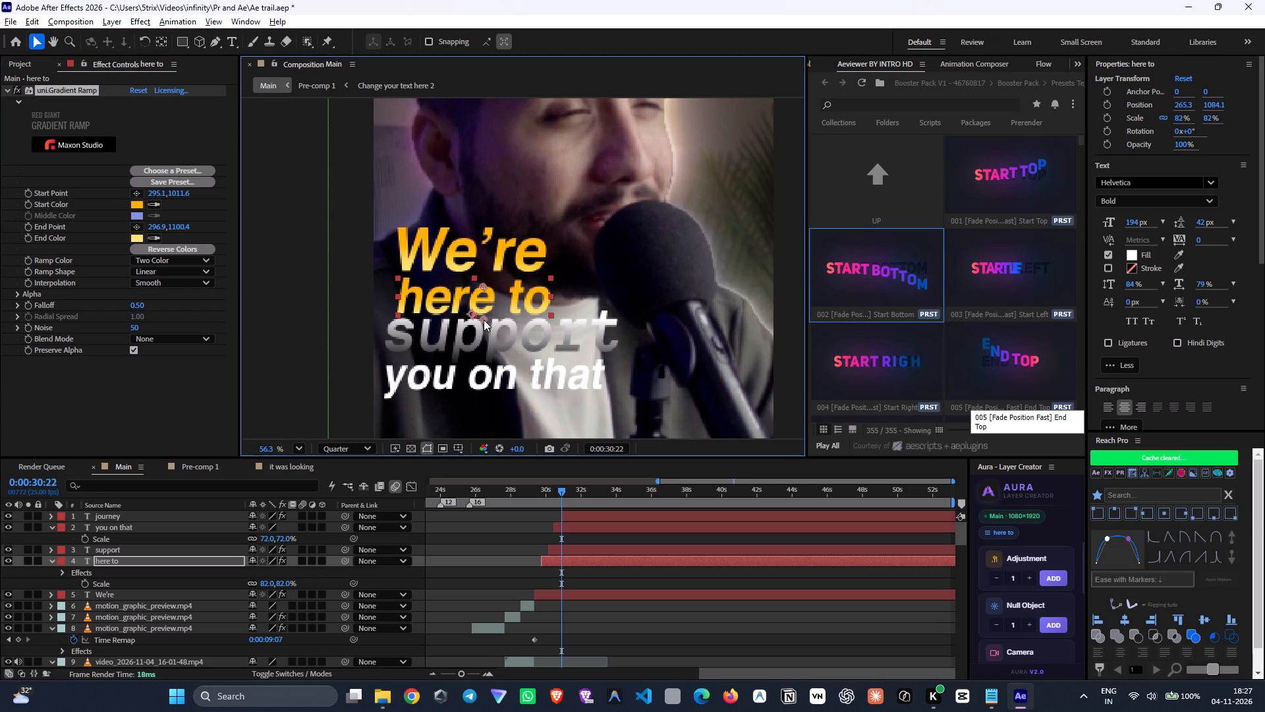
Paste the copied gradient onto "you on that", with start point about 340, 1220 and end point about 332, 1287.
click(469, 382)
key(ctrl+v)
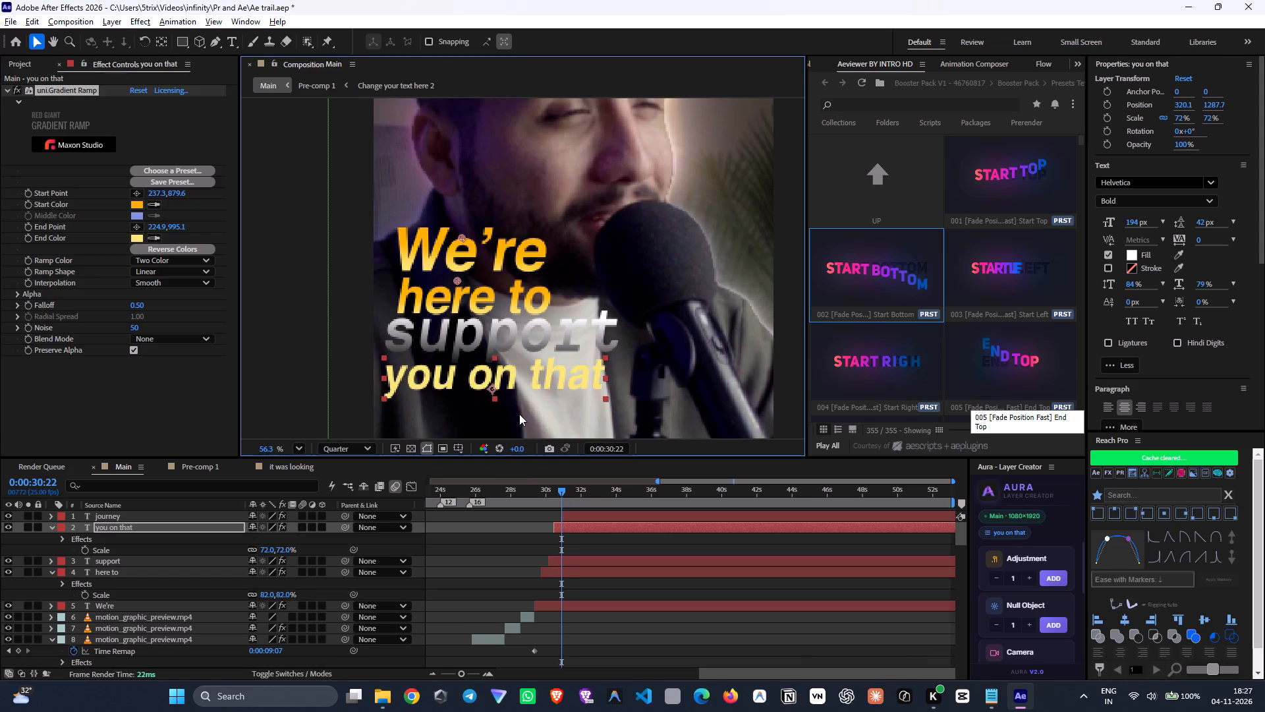
click(138, 195)
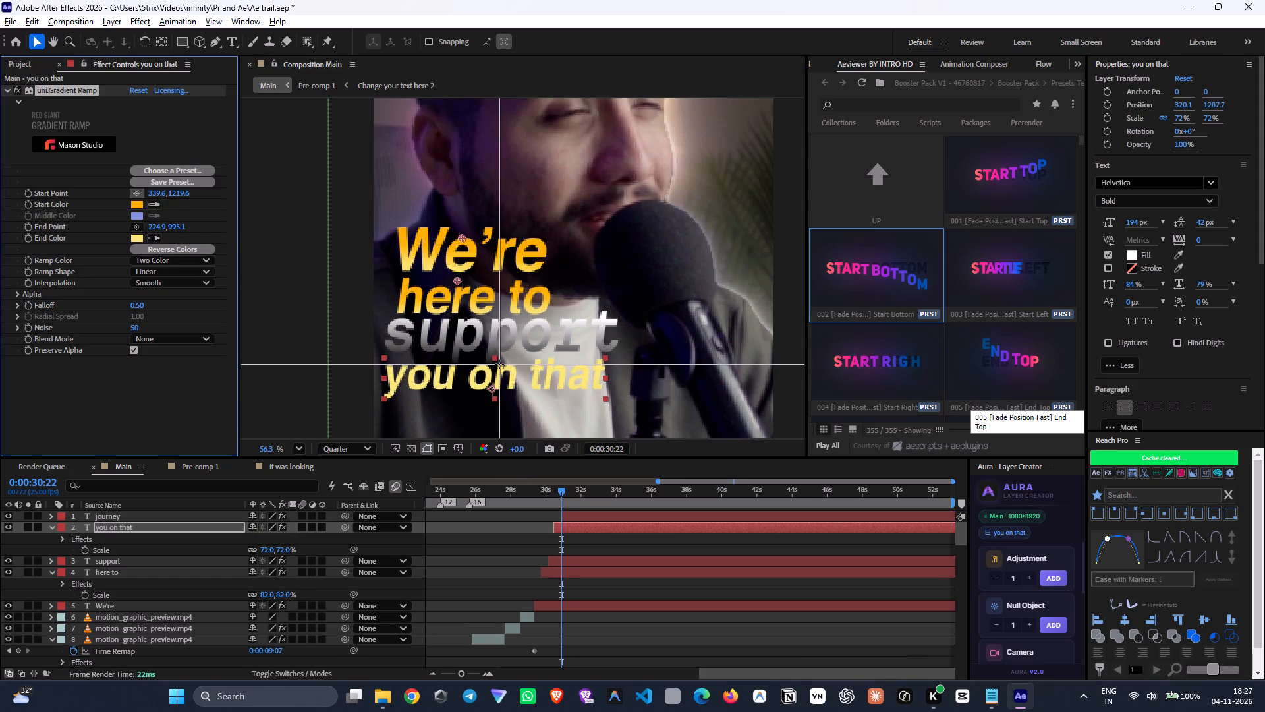
click(499, 364)
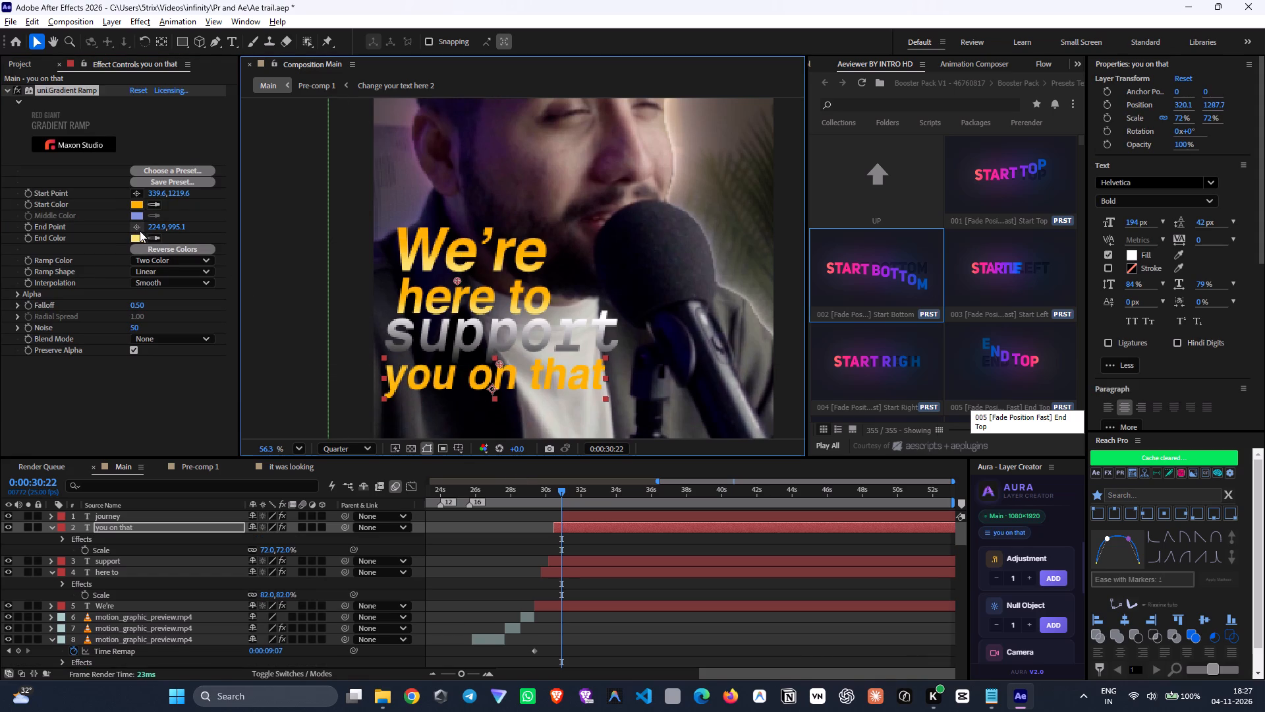
click(139, 229)
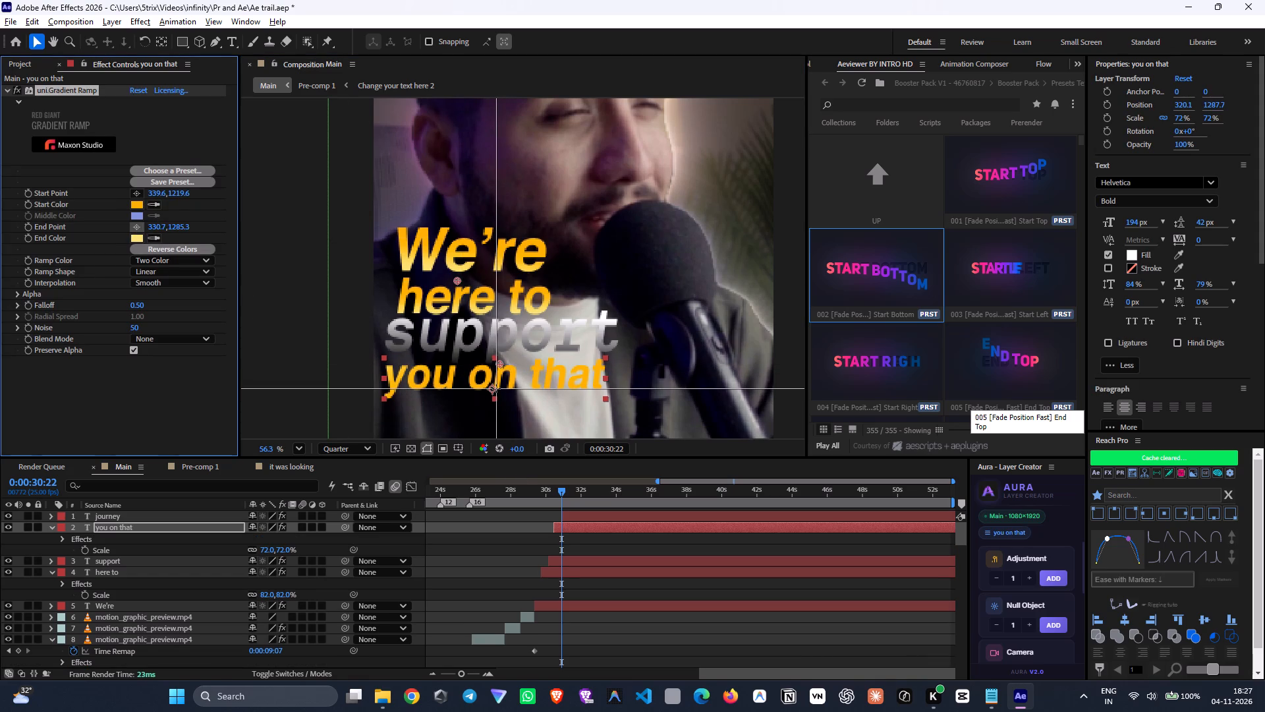
click(497, 389)
Reposition the "journey" layer's gradient ramp to start at about 247, 1424 and end at about 245, 1351.
scroll(490, 401, down, 2)
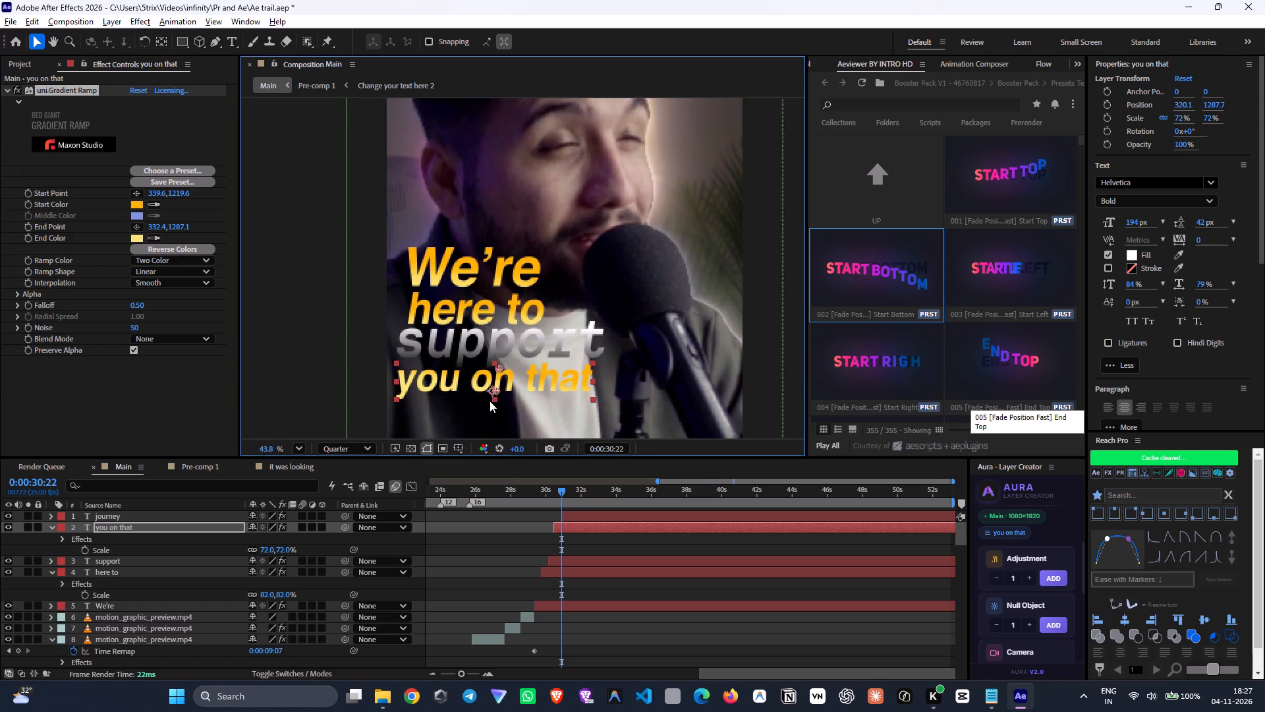
middle_drag(490, 401, 488, 338)
drag(576, 494, 607, 497)
click(598, 513)
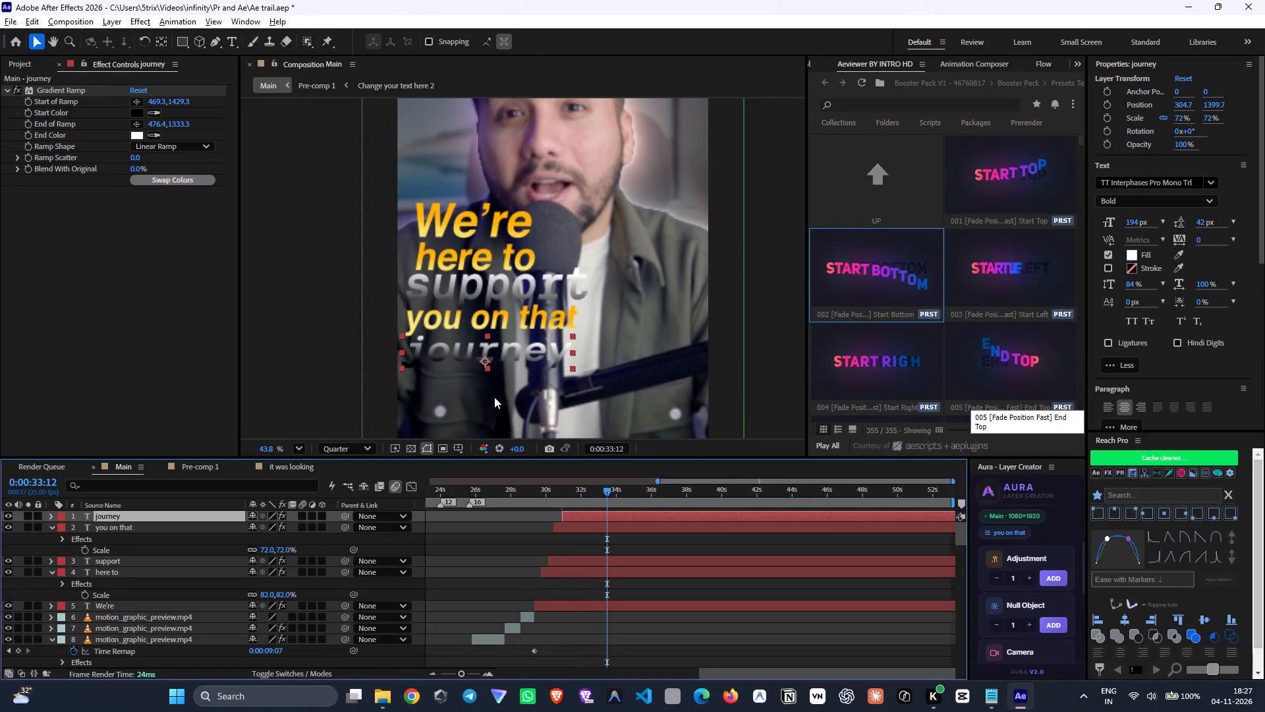
click(138, 100)
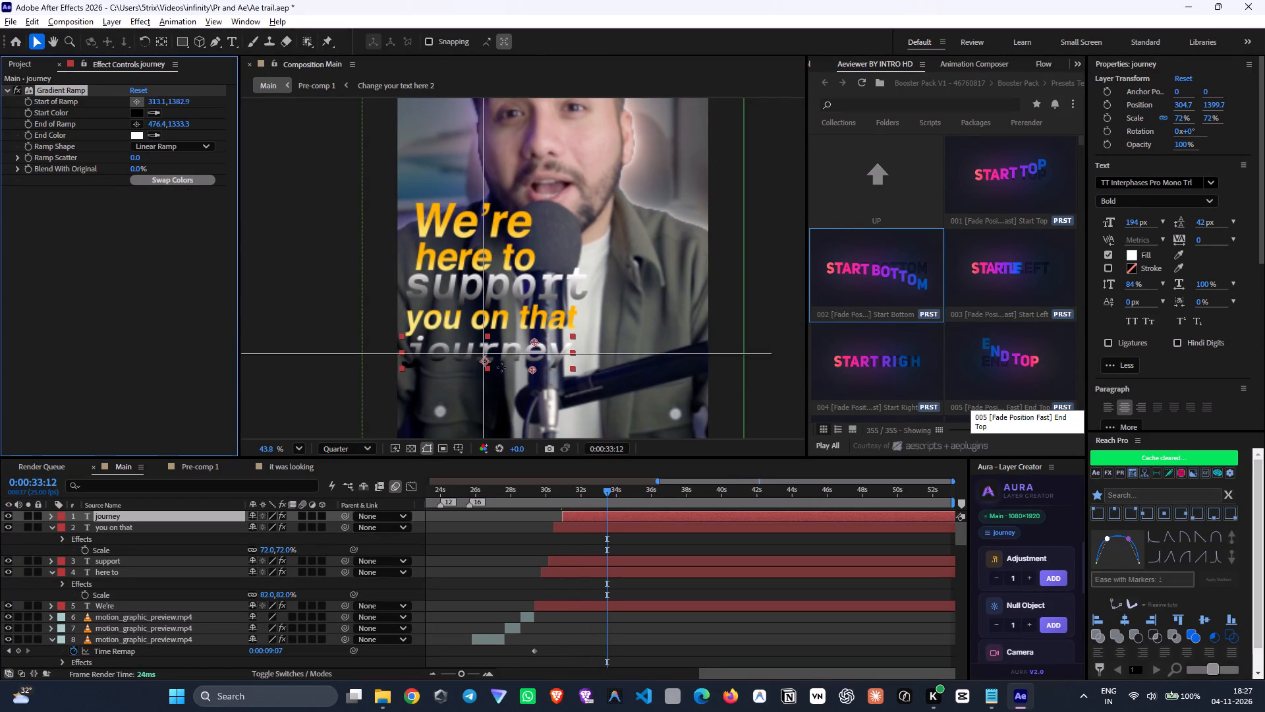
click(468, 369)
click(137, 124)
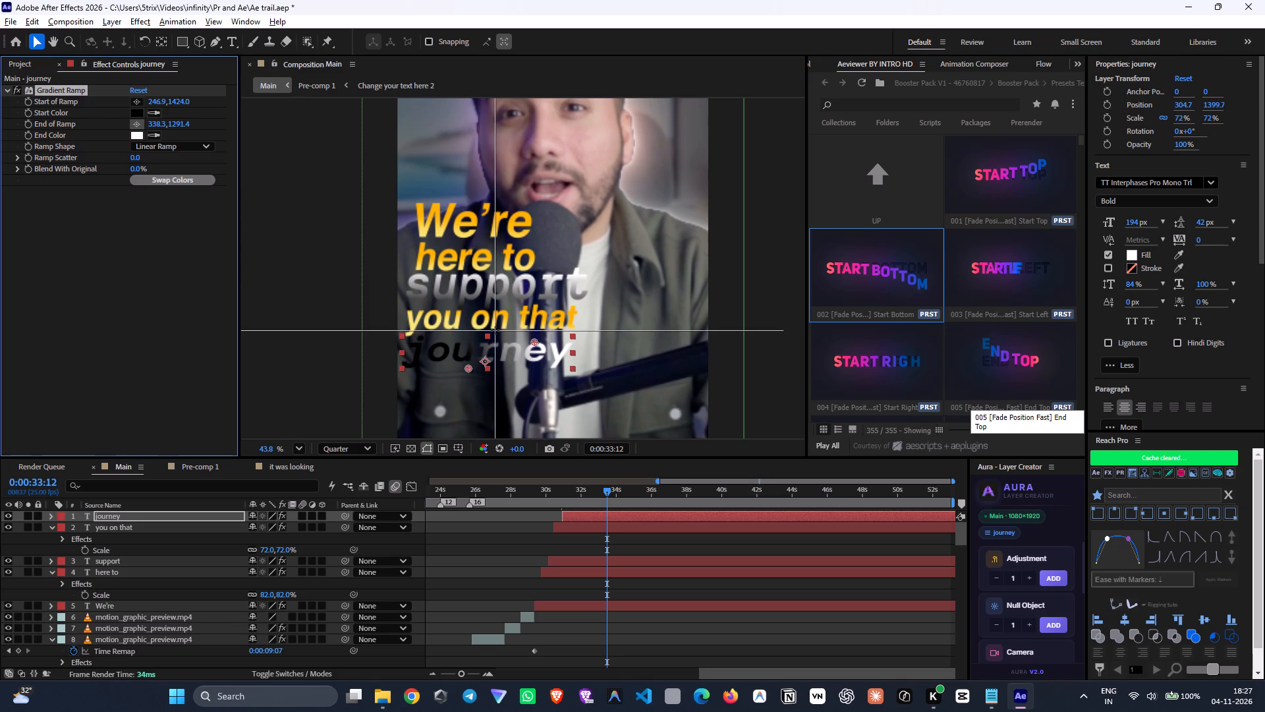
click(468, 341)
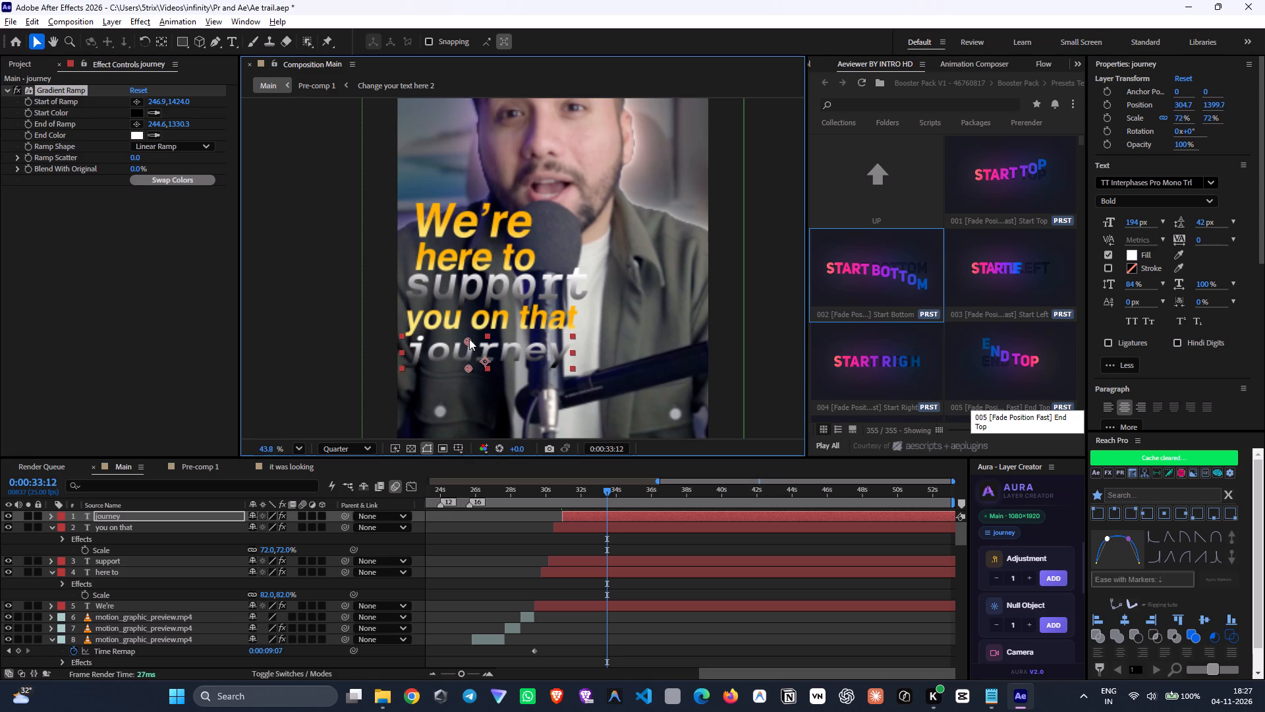
drag(466, 341, 466, 347)
Move the end of the gradient ramp on the "support" layer to about 426, 1119.
click(468, 287)
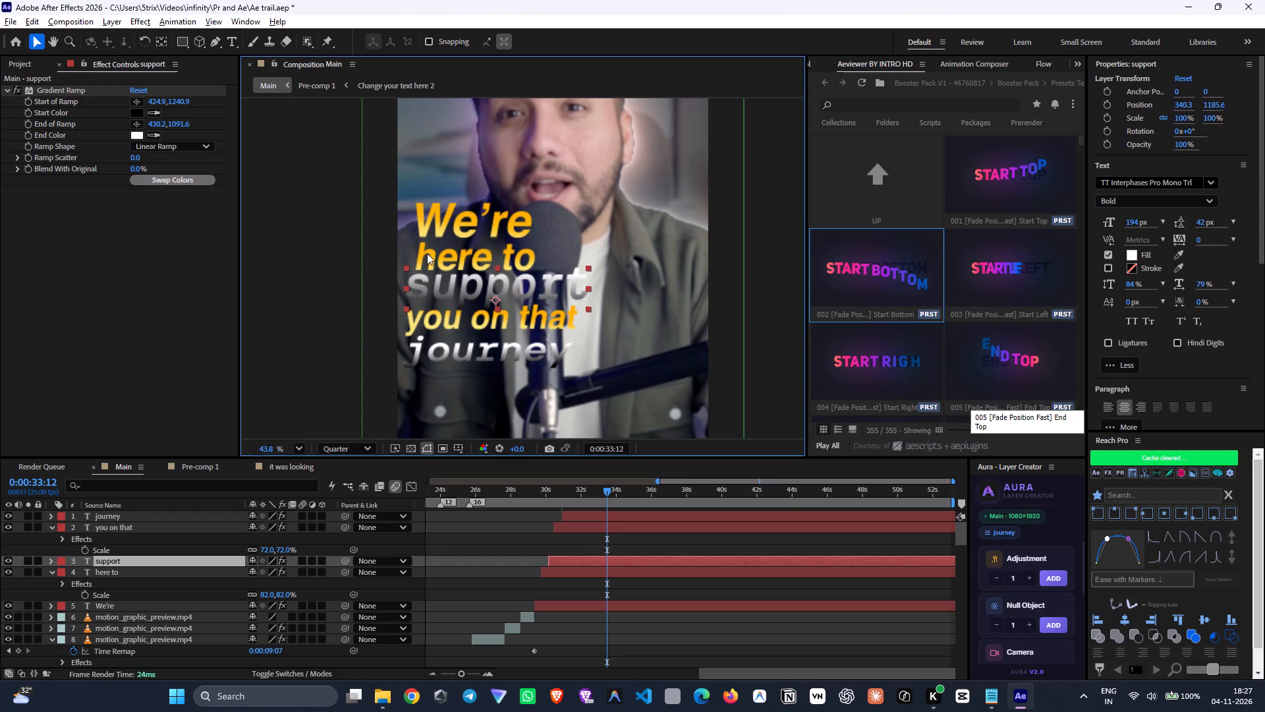
click(74, 88)
drag(522, 275, 521, 277)
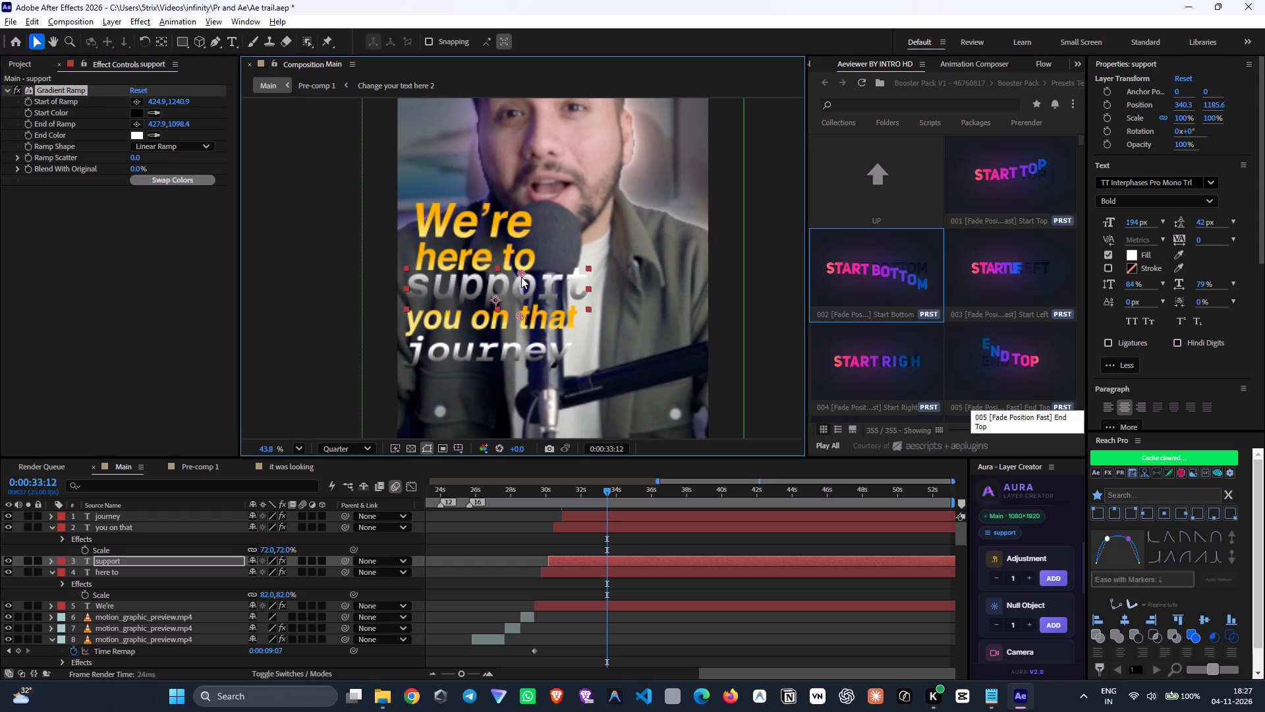
drag(521, 277, 521, 283)
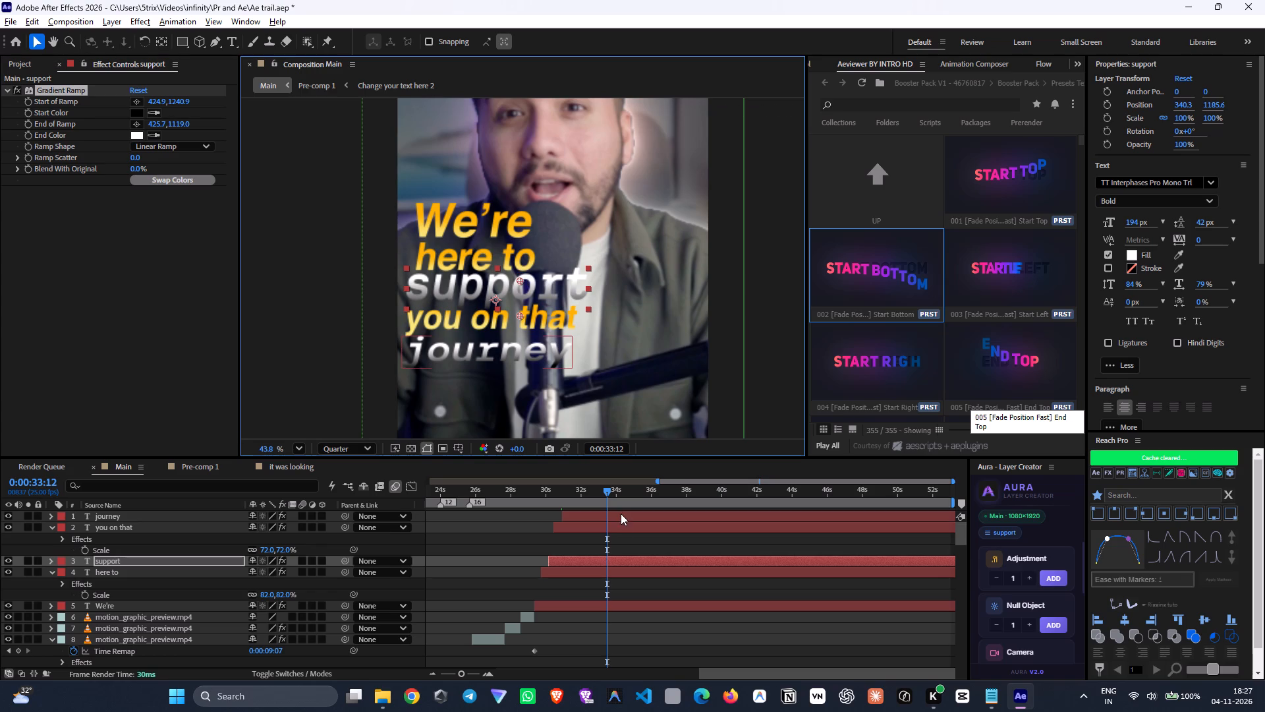
click(629, 543)
Save the project and play back the stacked caption from about 0:00:29:09.
scroll(507, 388, down, 6)
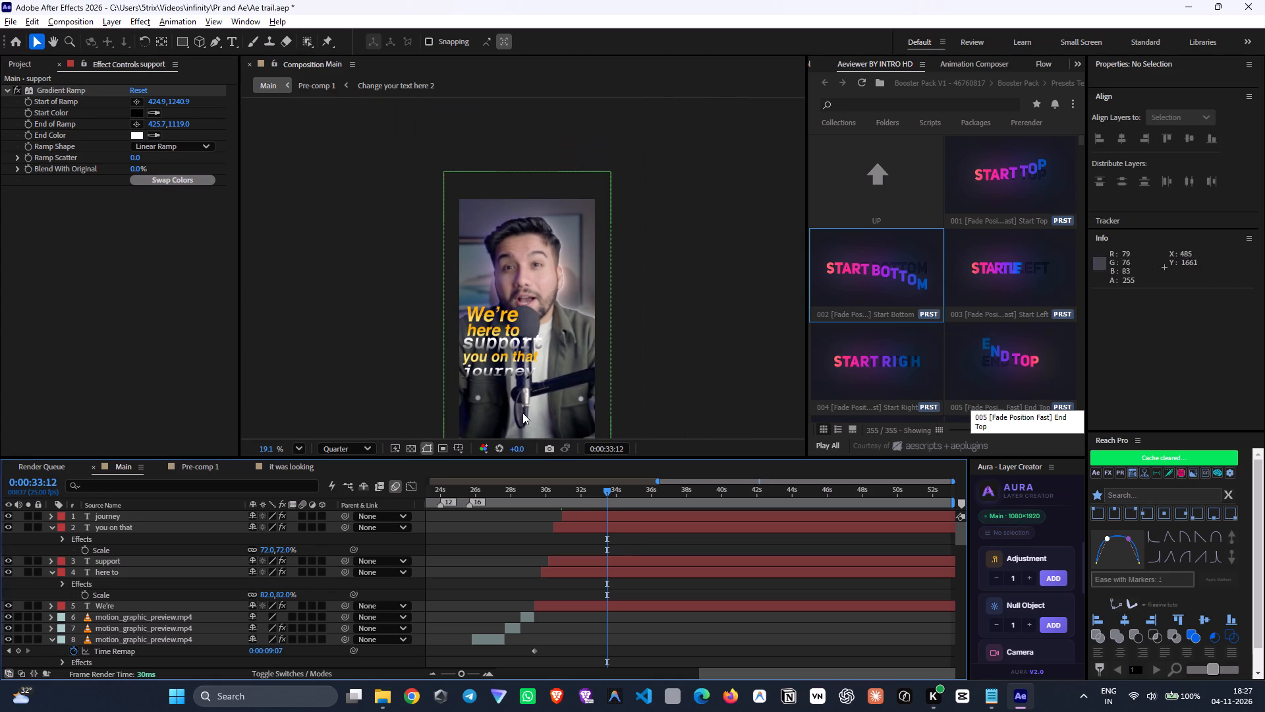
drag(577, 502, 536, 491)
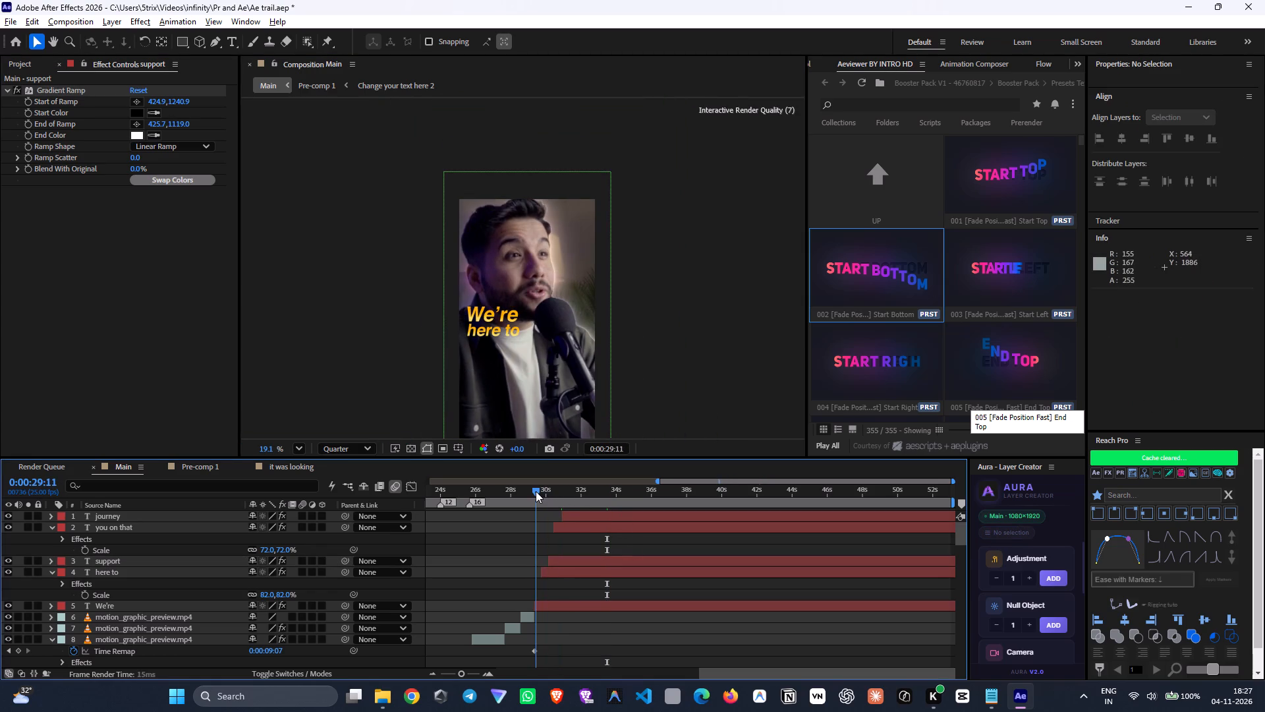
drag(536, 491, 540, 498)
key(ctrl+s)
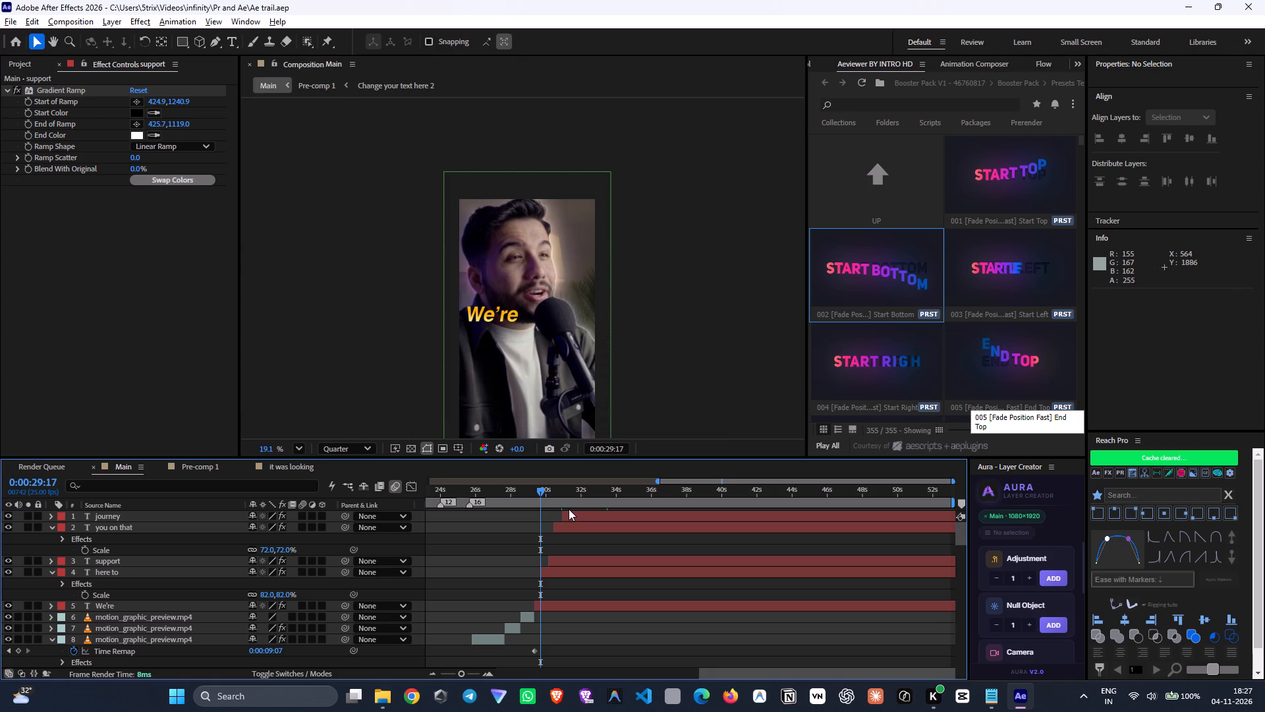
key(space)
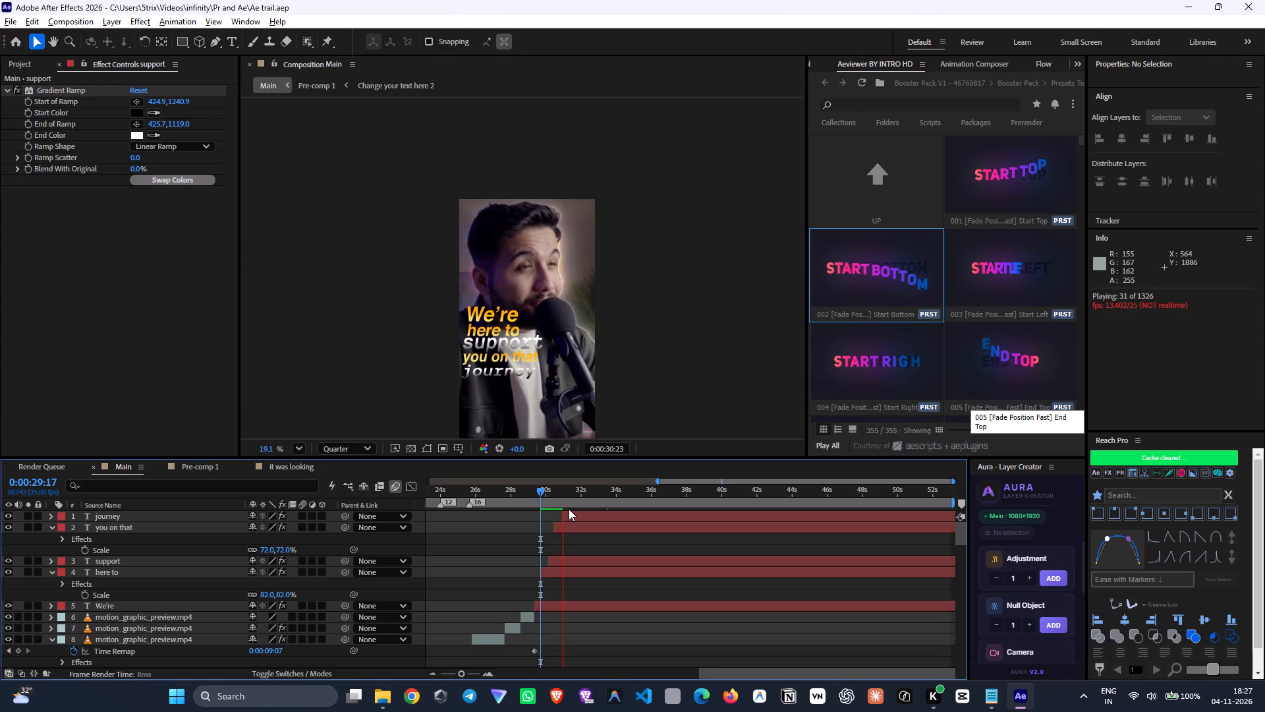
drag(556, 492, 534, 489)
key(space)
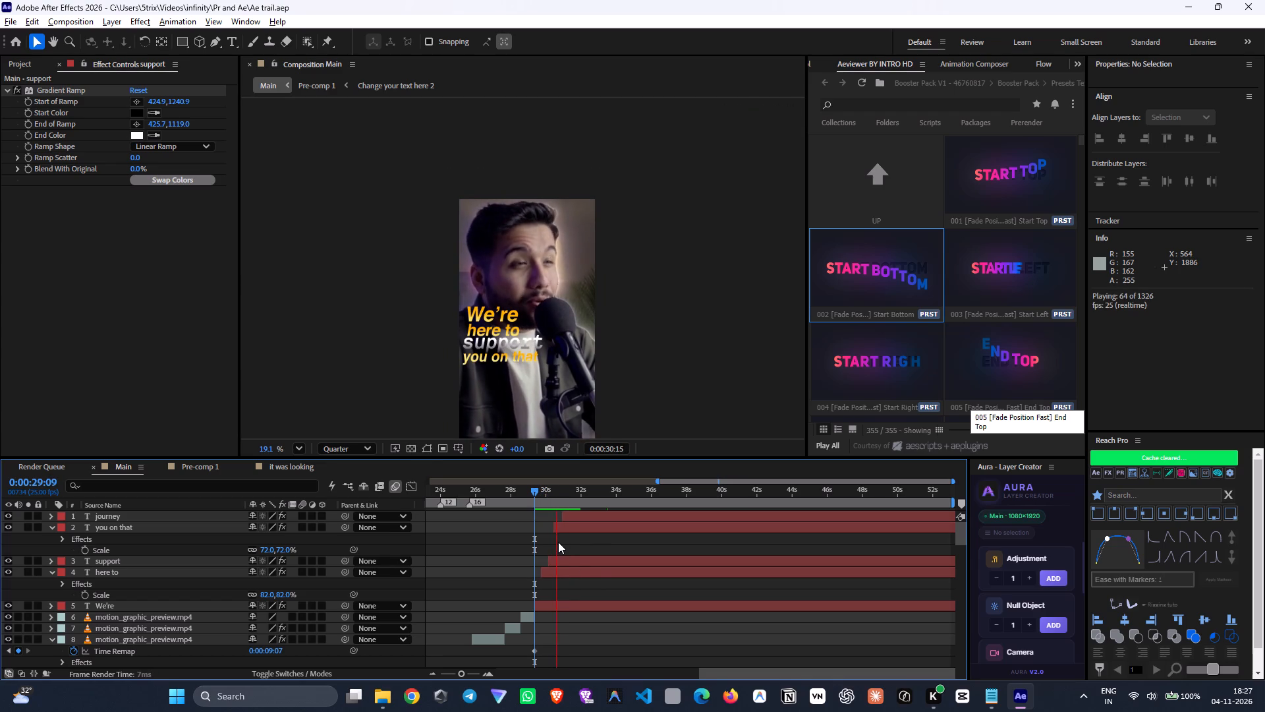
key(space)
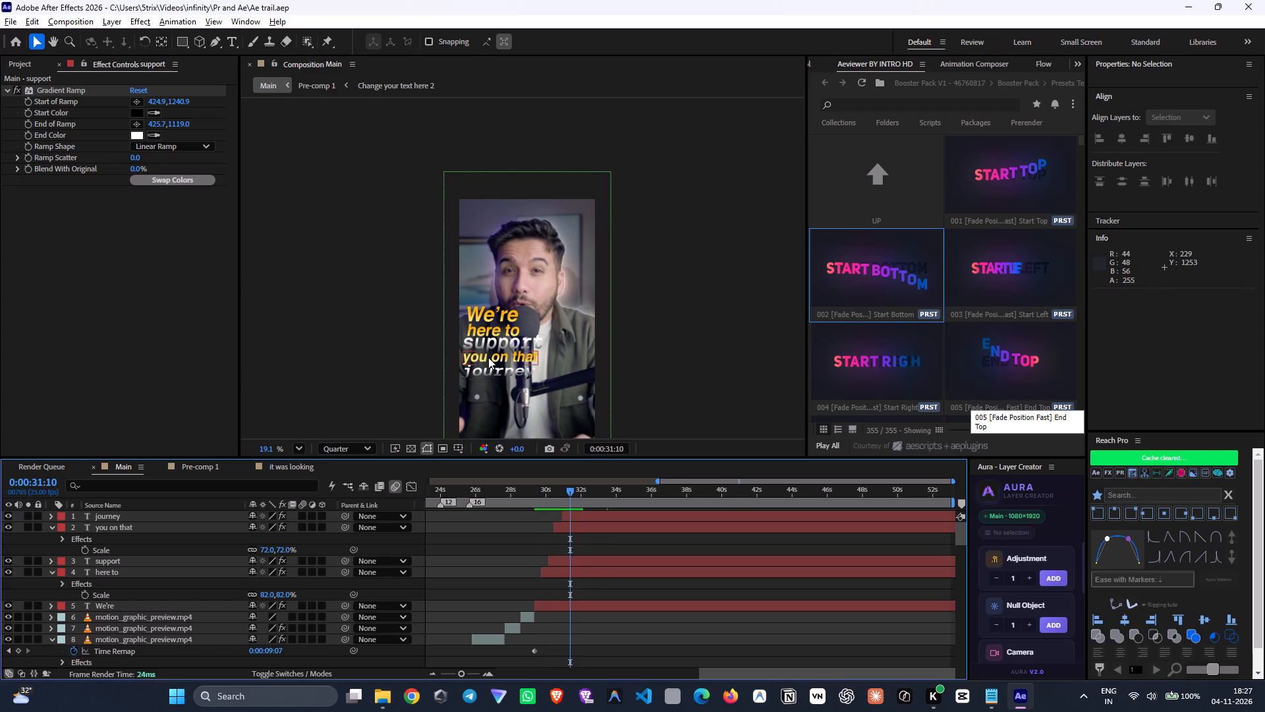
Cut the five caption text layers, "We're" through "journey", at 0:00:31:09 and delete the parts after the cut.
click(571, 492)
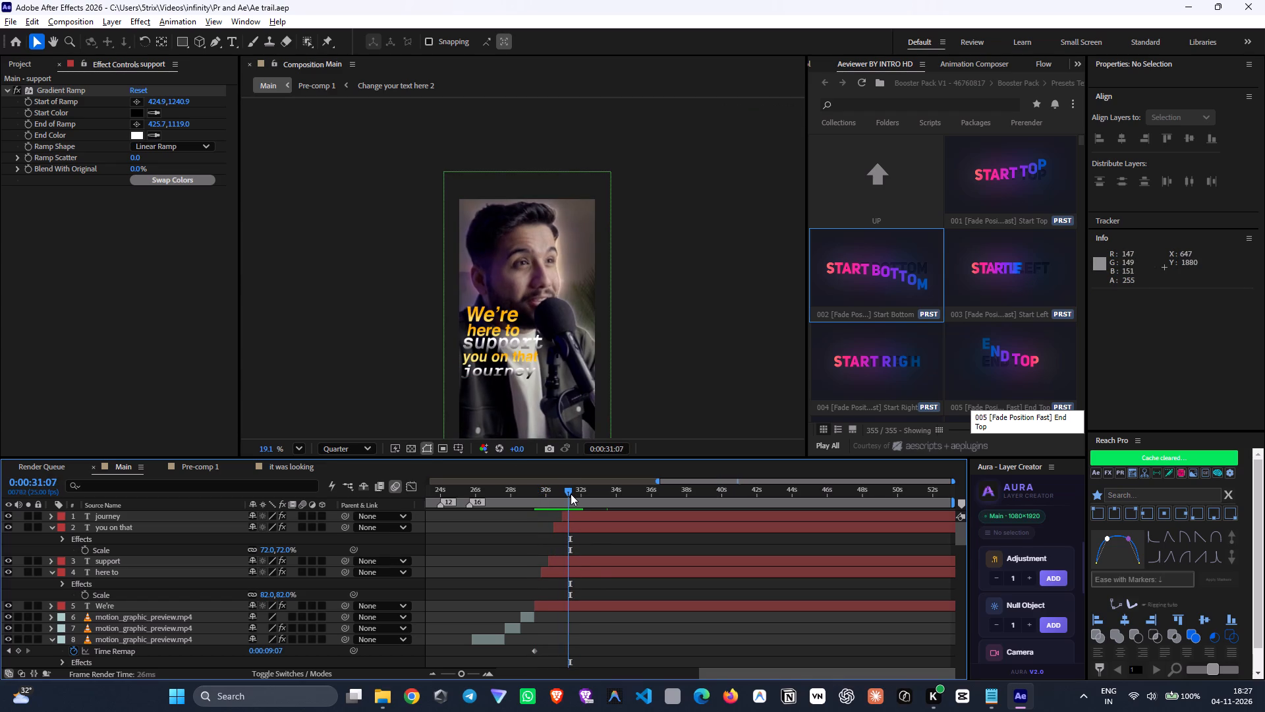
key(ctrl+Left)
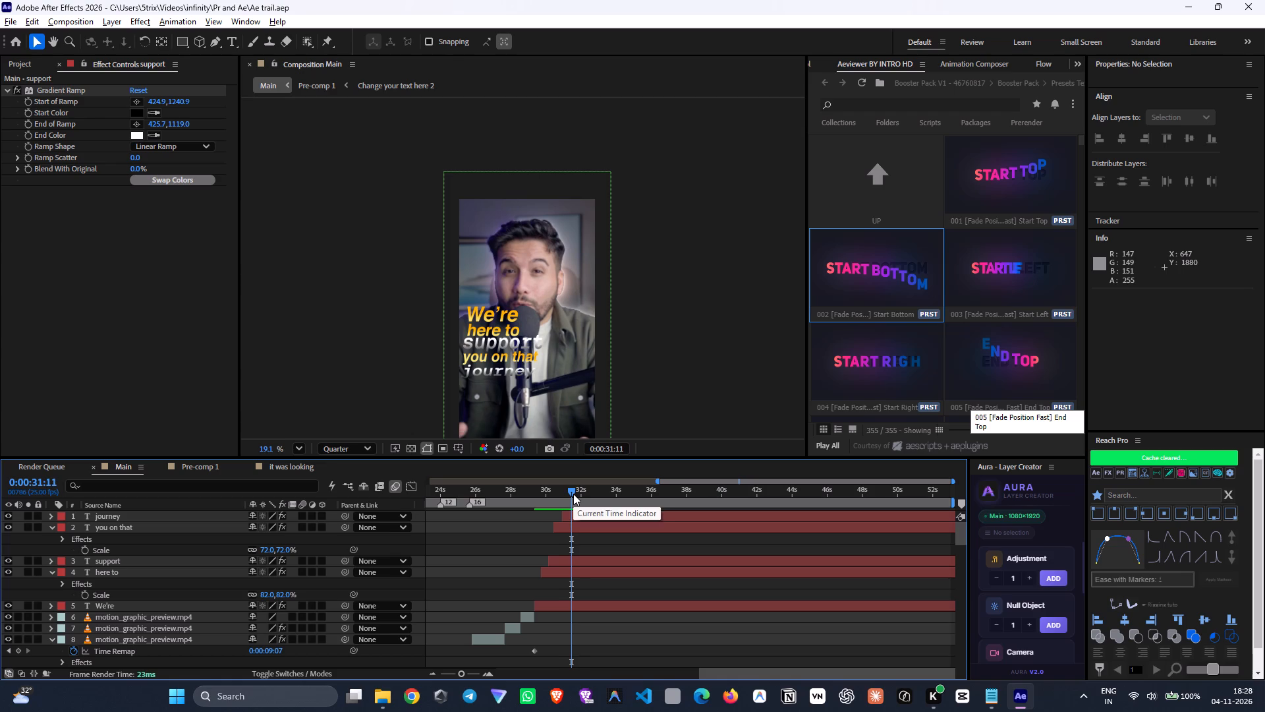
key(ctrl+Left)
key(ctrl+Left)
click(593, 512)
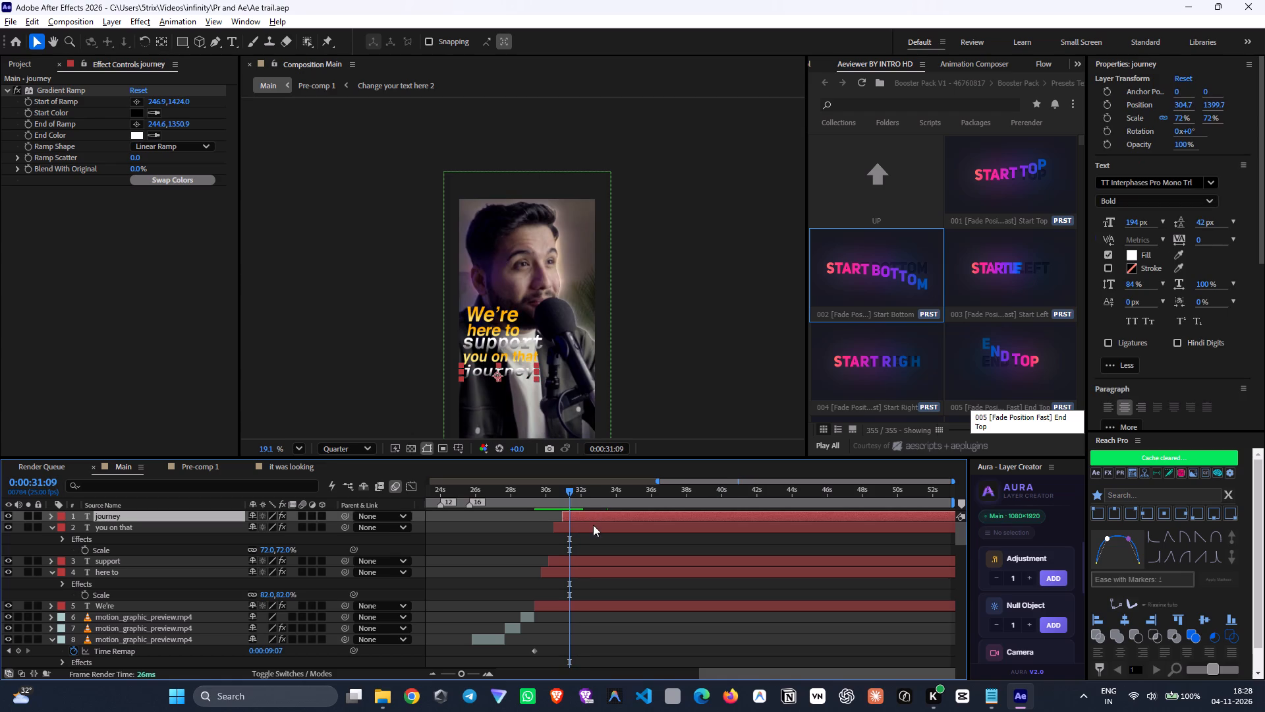
shift+click(610, 605)
key(ctrl+shift+d)
key(Delete)
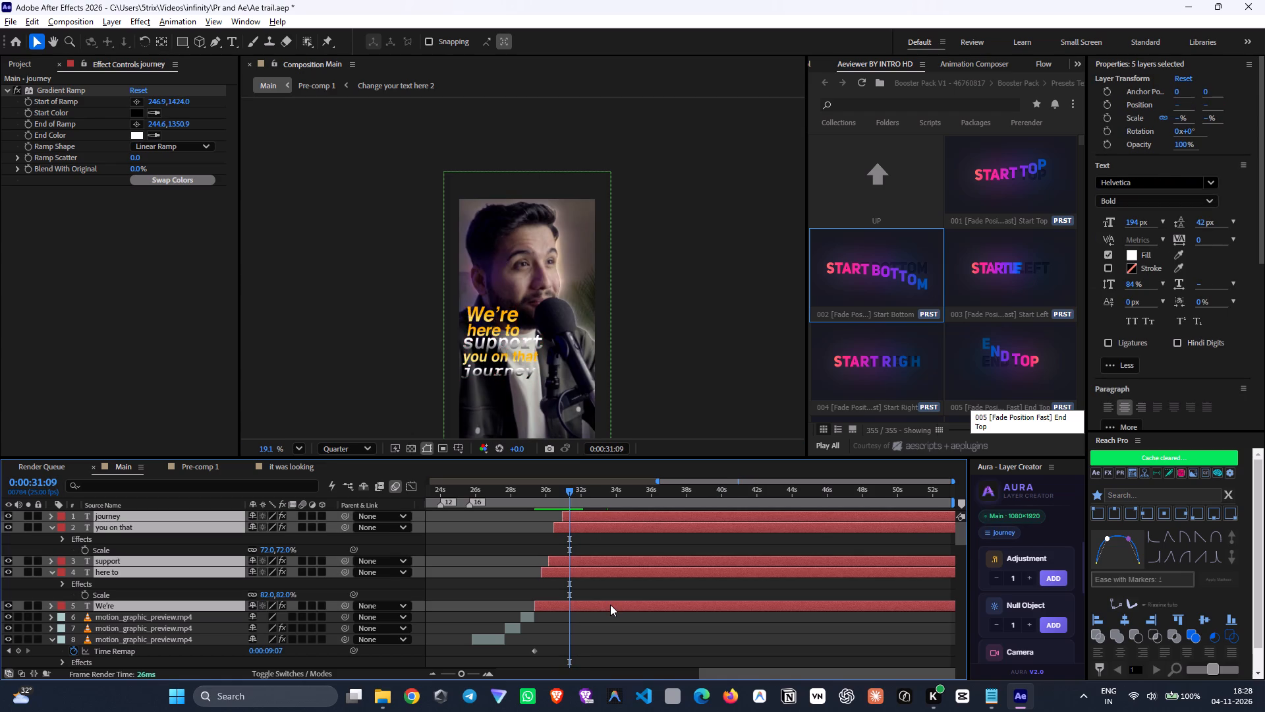
click(629, 531)
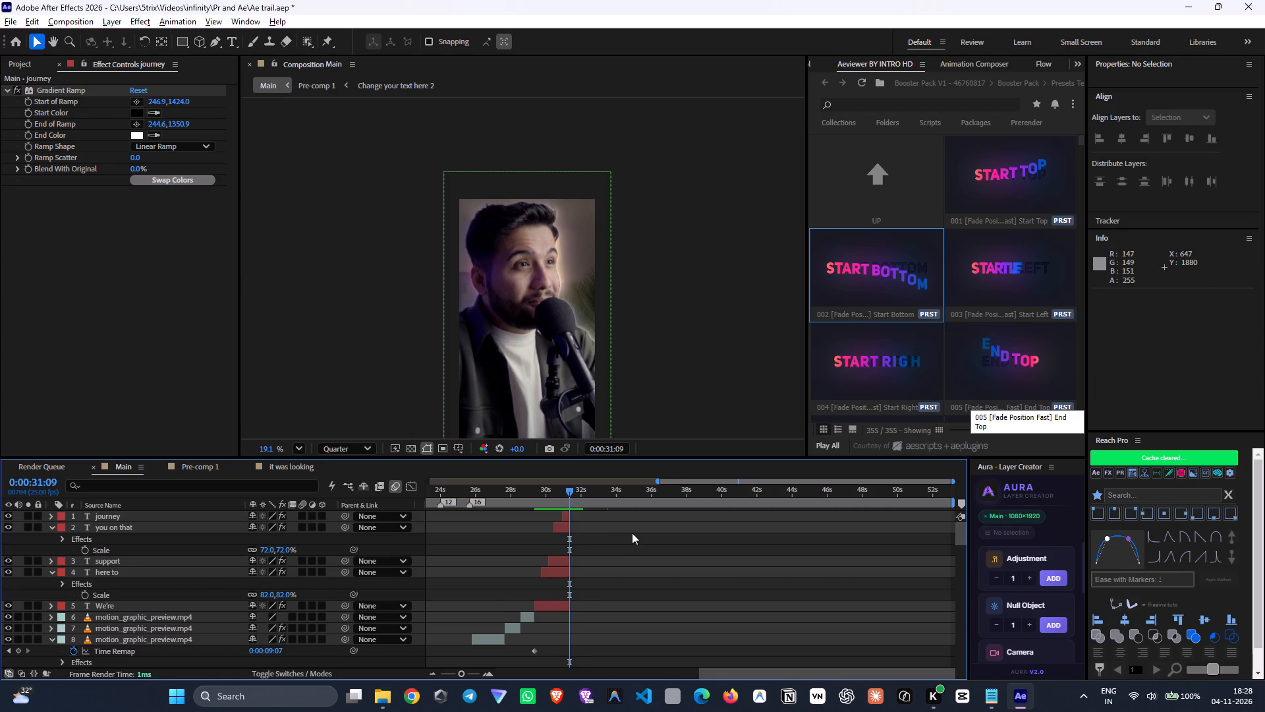
Scrub through the trimmed caption and the footage following it, and save the project.
key(u)
drag(565, 500, 546, 498)
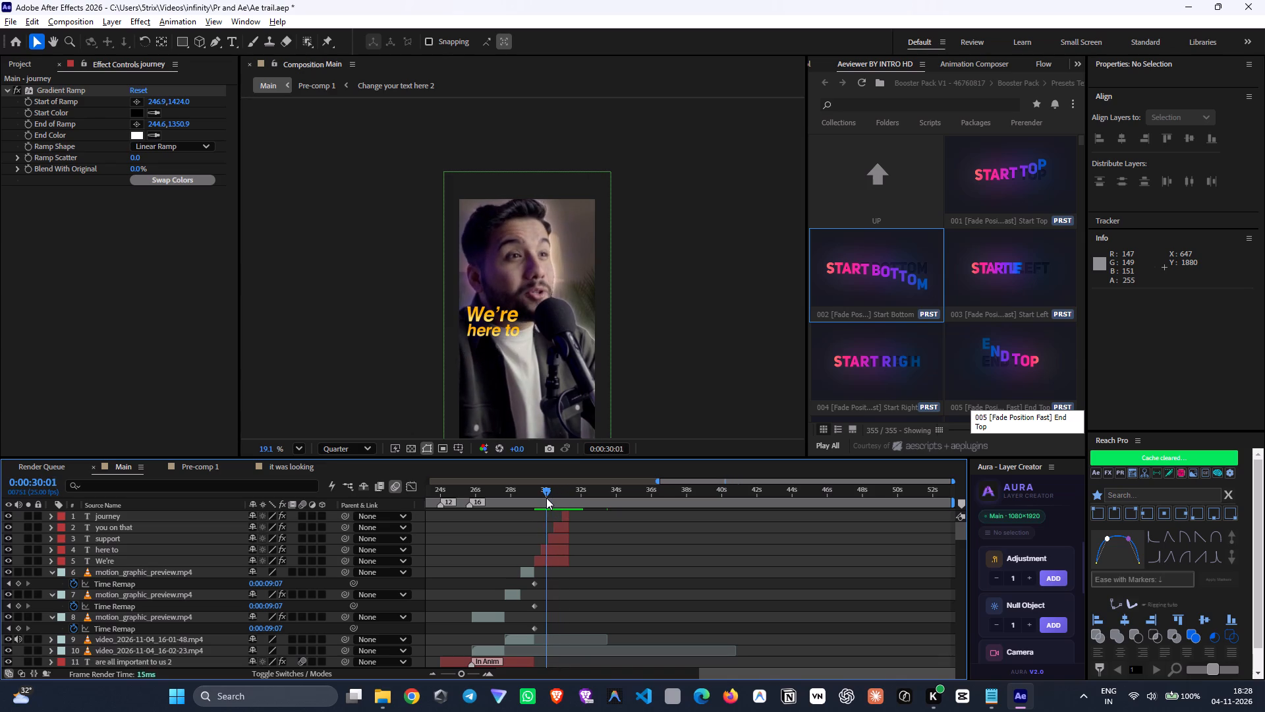
drag(546, 498, 571, 537)
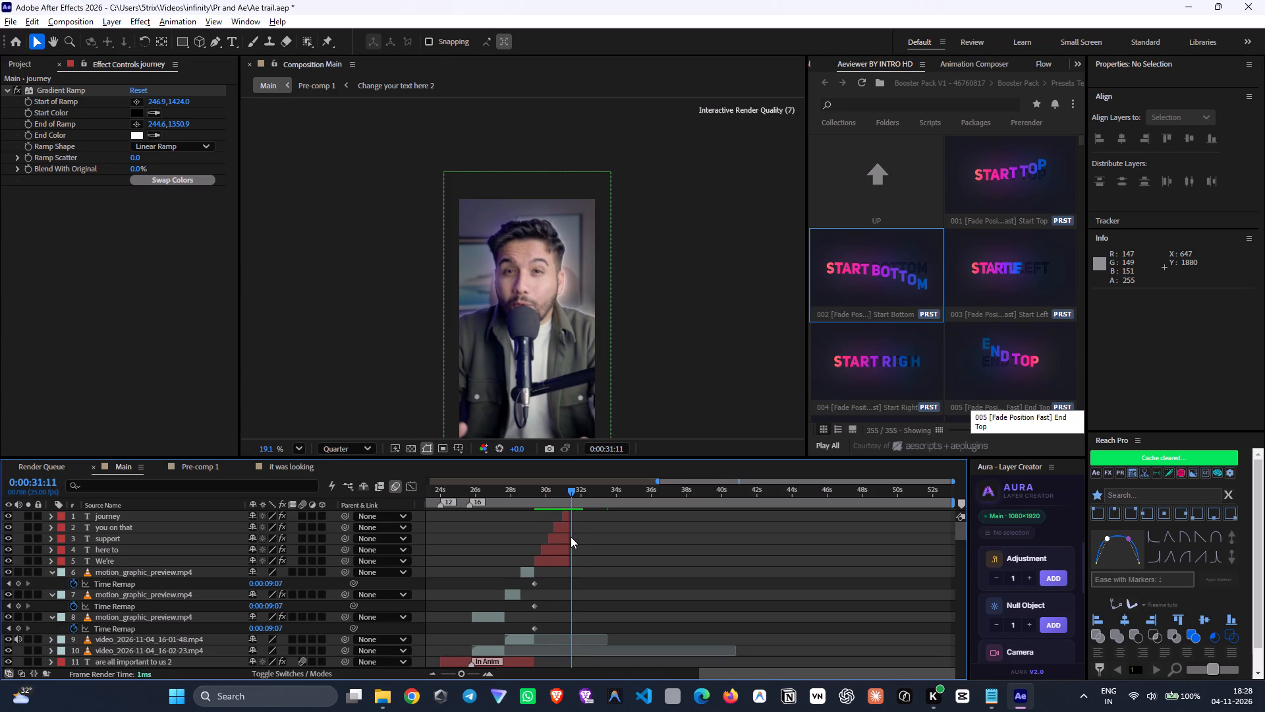
drag(571, 537, 592, 542)
drag(586, 500, 580, 497)
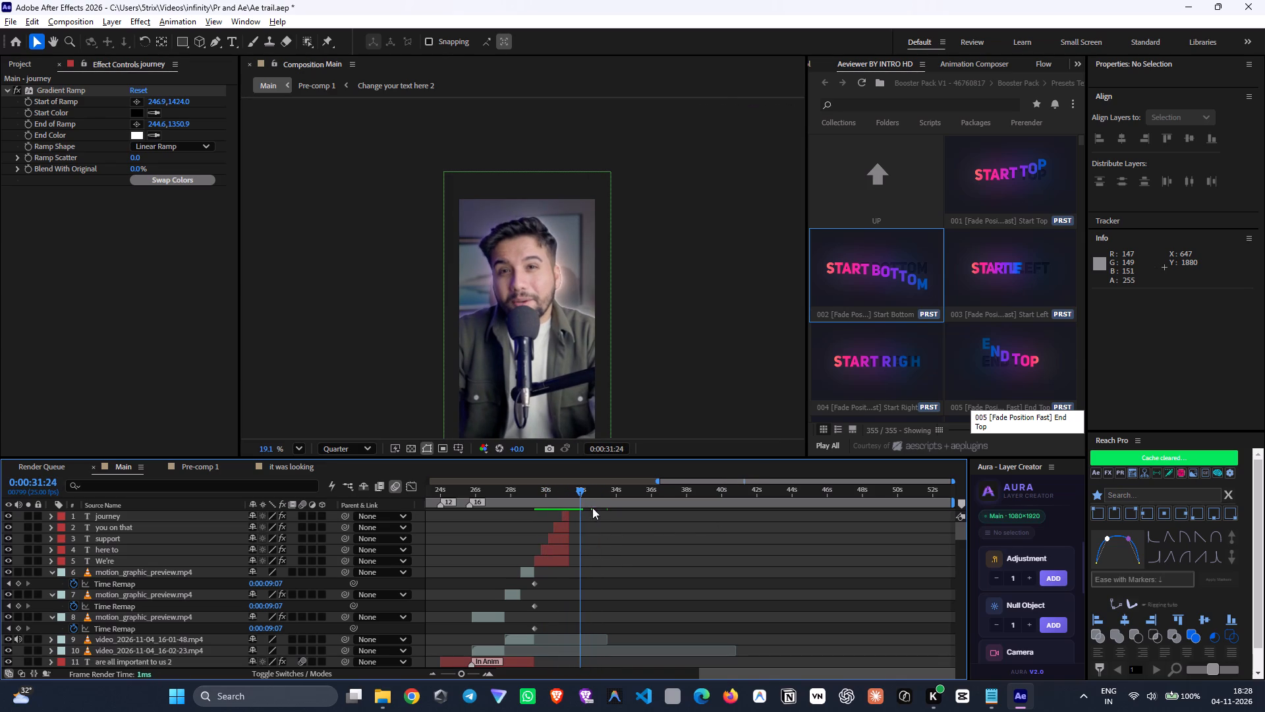
scroll(614, 554, up, 3)
key(ctrl+s)
Play back the footage following the caption from about 0:00:31:09 and check where the caption ends.
key(space)
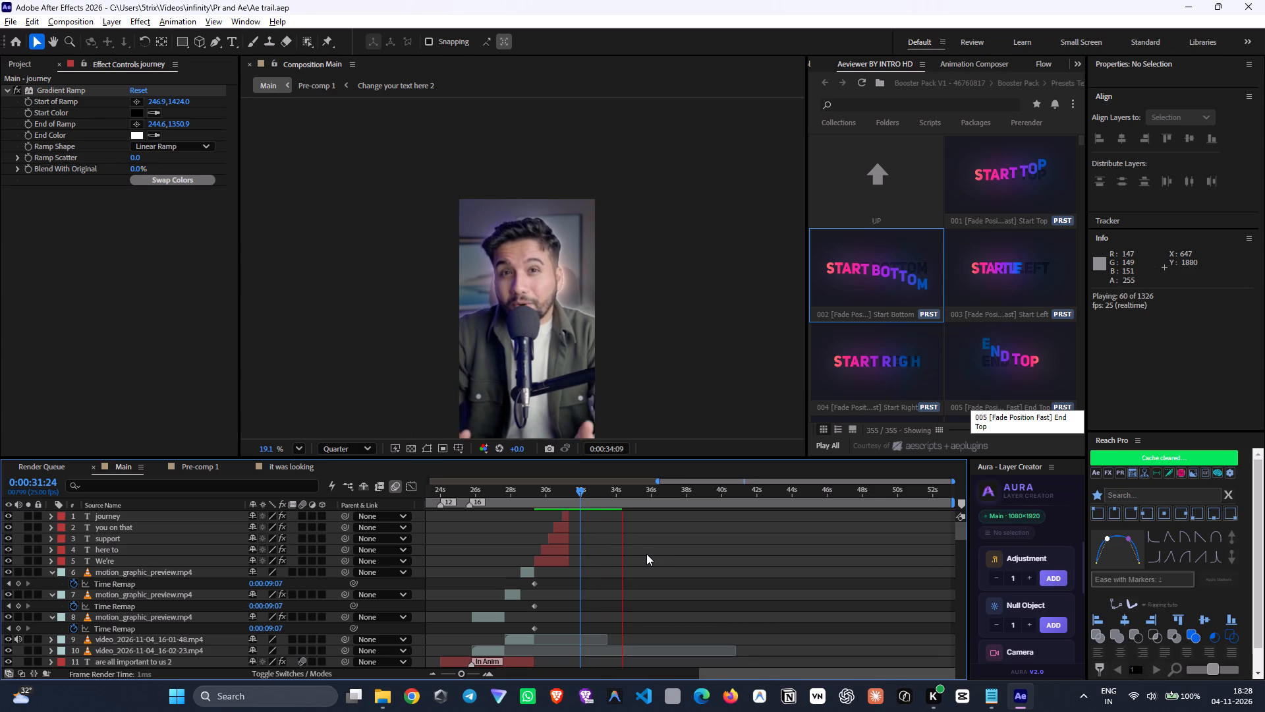
drag(621, 494, 621, 494)
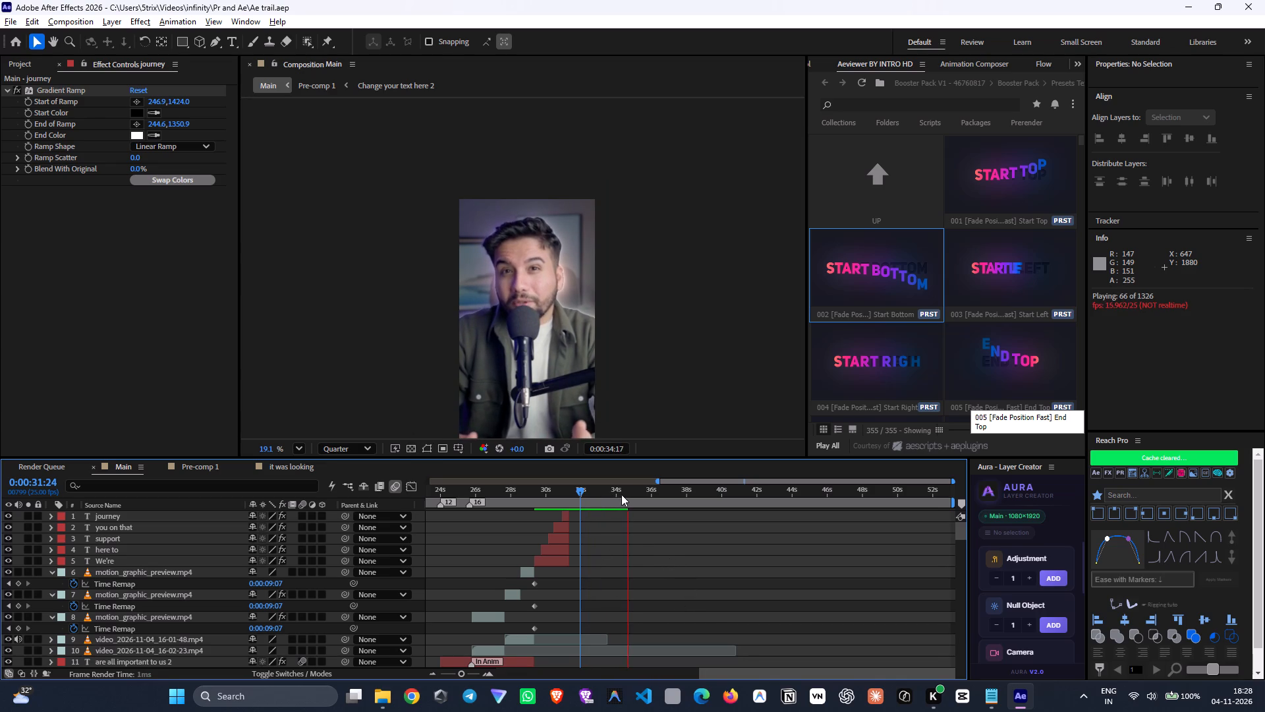
drag(621, 494, 569, 516)
key(space)
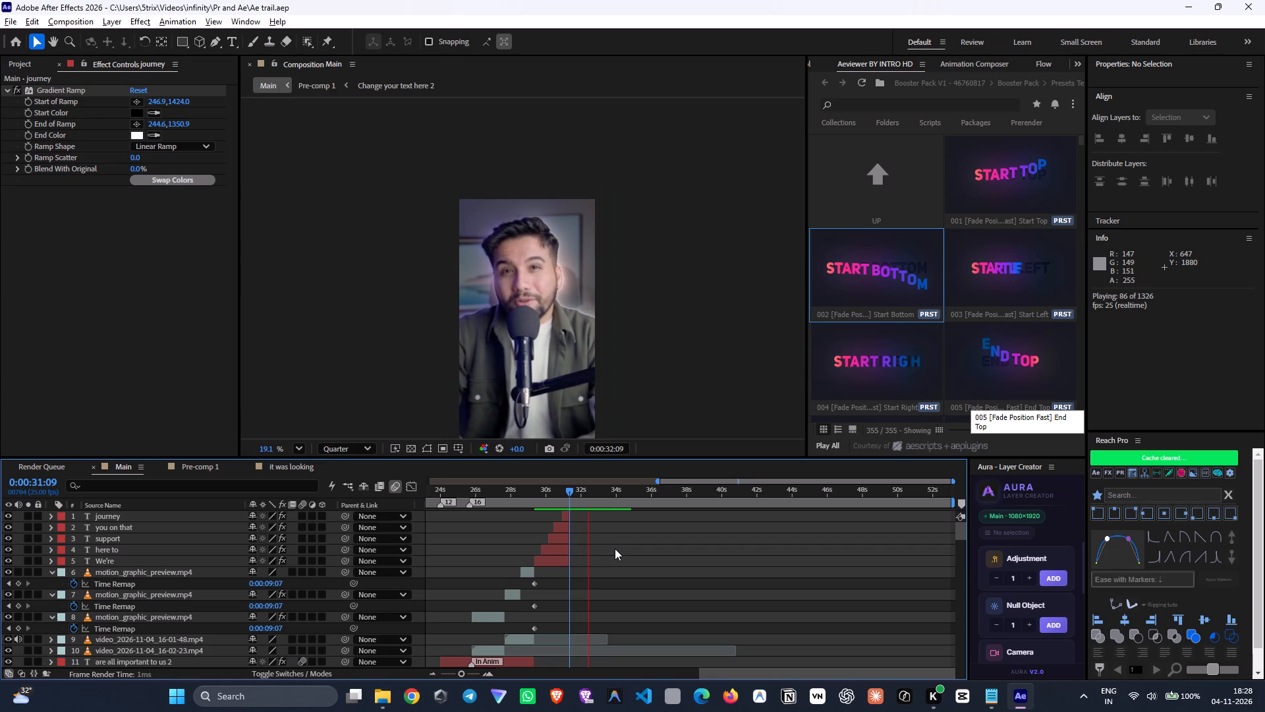
key(space)
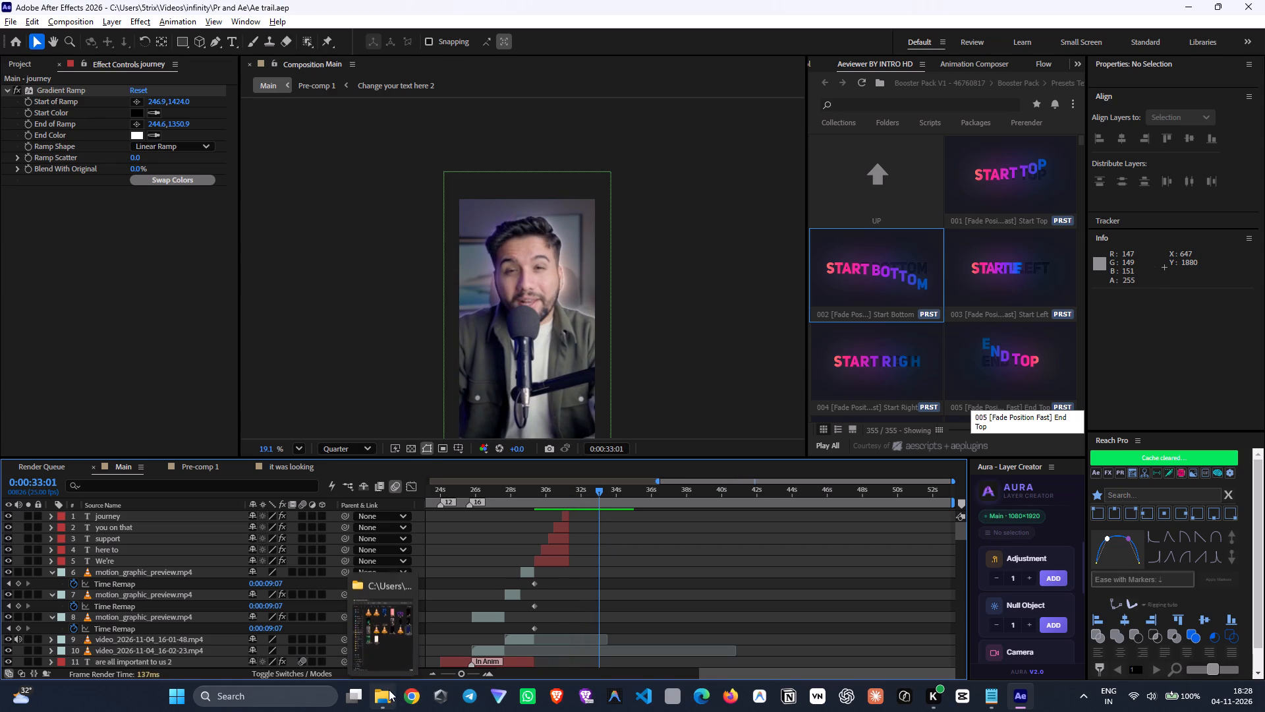
drag(587, 503, 569, 496)
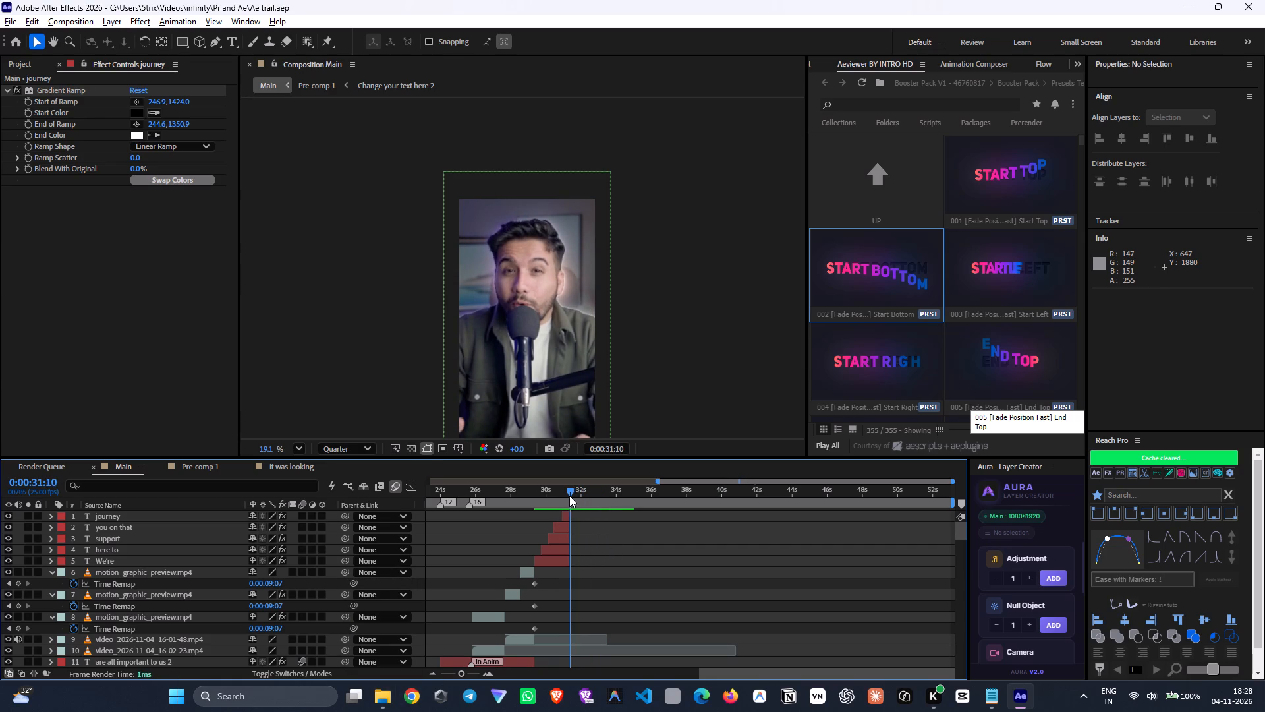
drag(569, 496, 569, 495)
scroll(609, 555, up, 1)
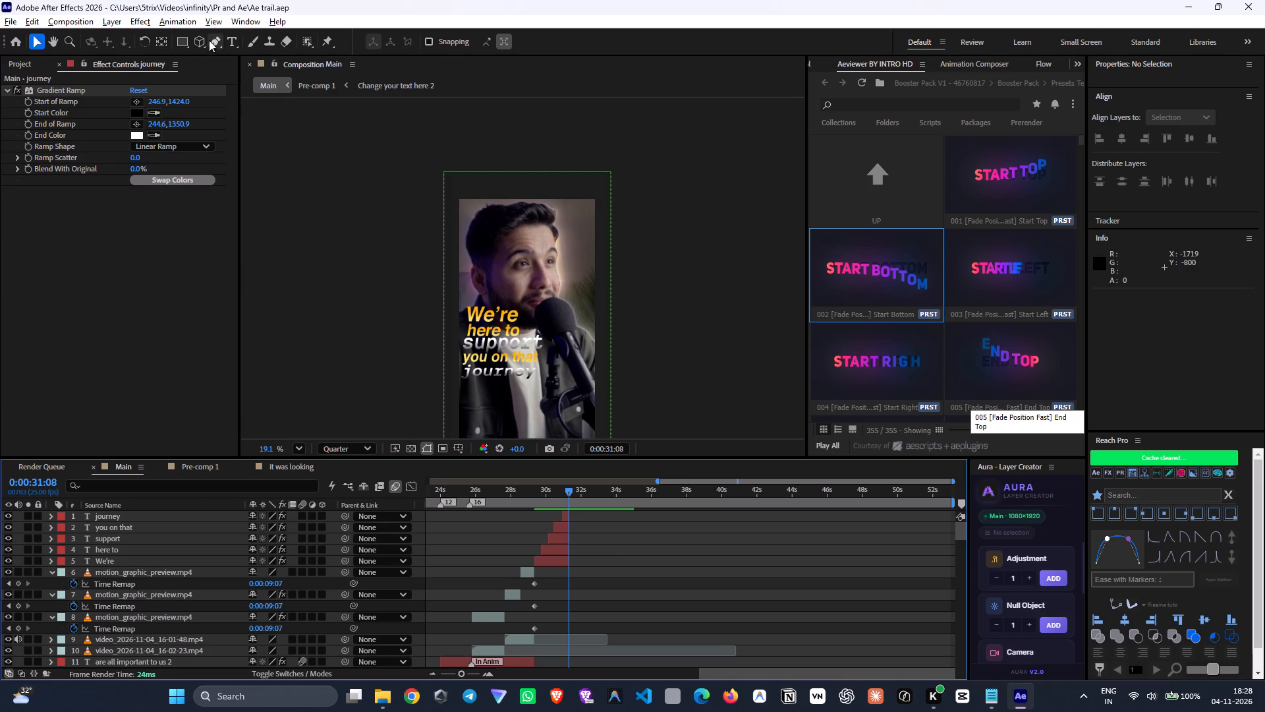
Create an empty text layer over the speaker's chest at about 303, 1082, with the playhead at 0:00:32:14.
click(231, 42)
drag(588, 494, 590, 500)
click(497, 336)
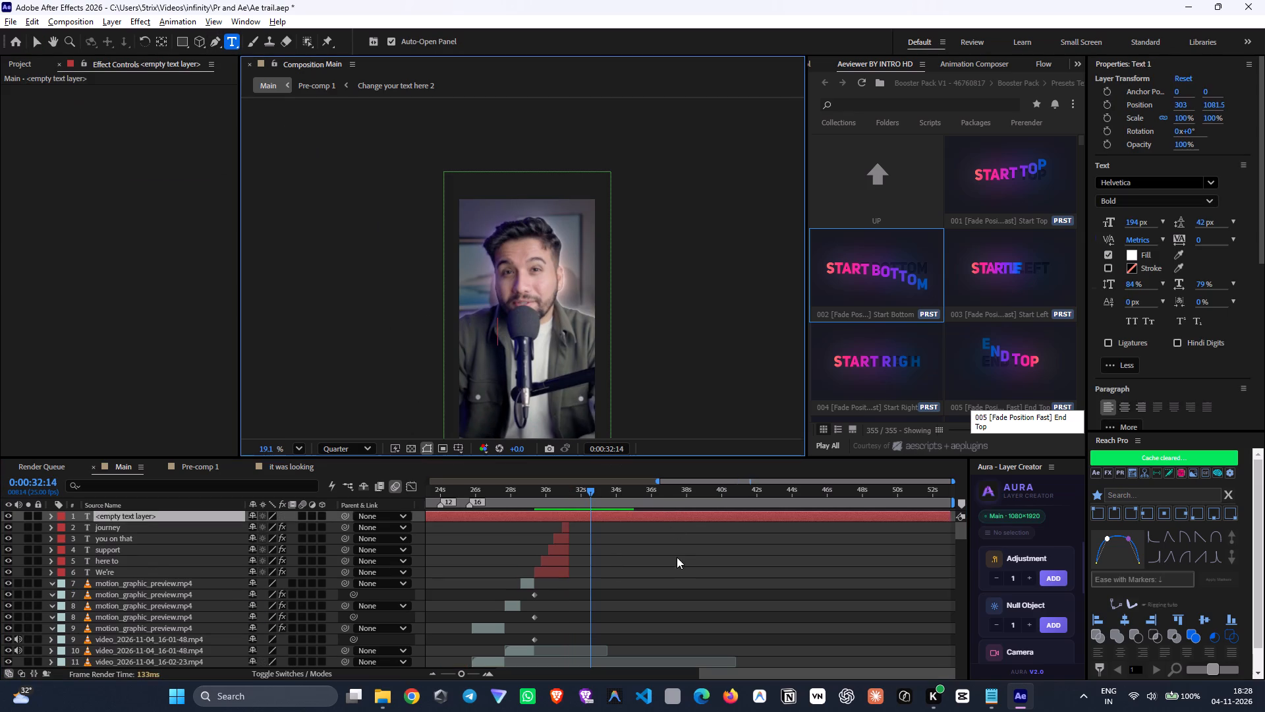
key(bracketleft)
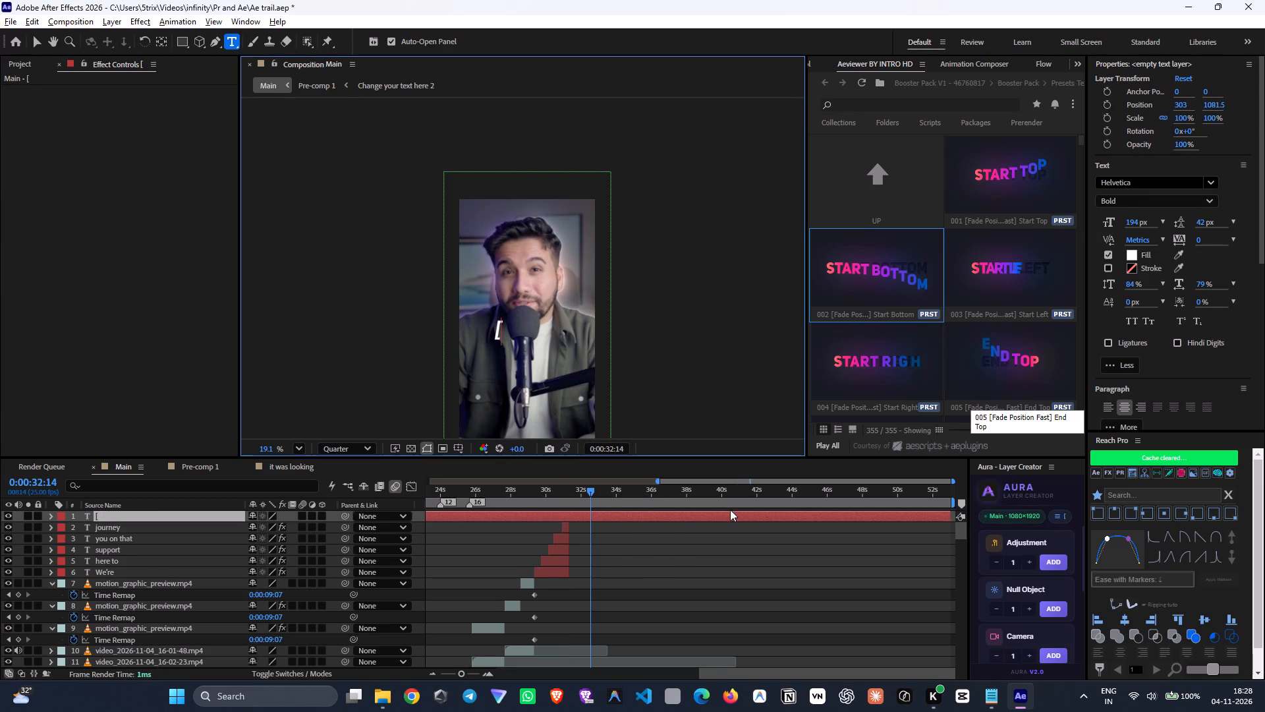
key(BackSpace)
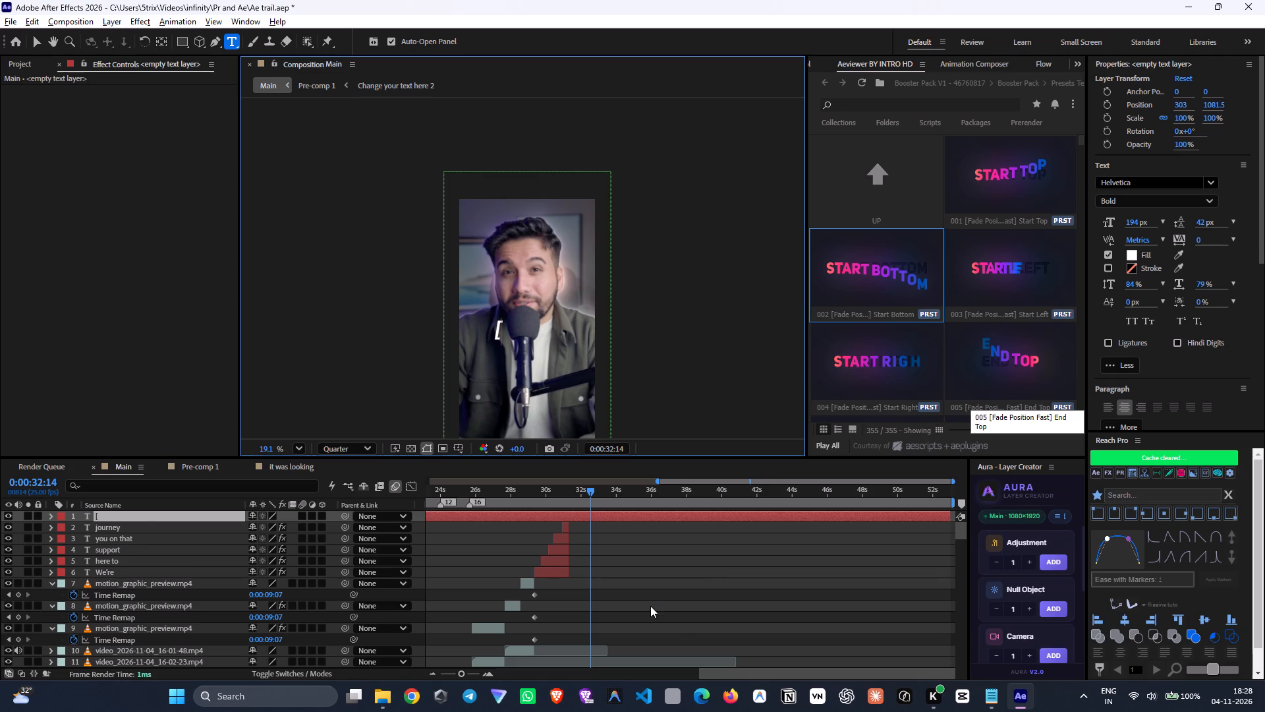
Switch to the 1.txt transcript in Notepad and copy "Once you've submitted" from entry 16.
click(998, 695)
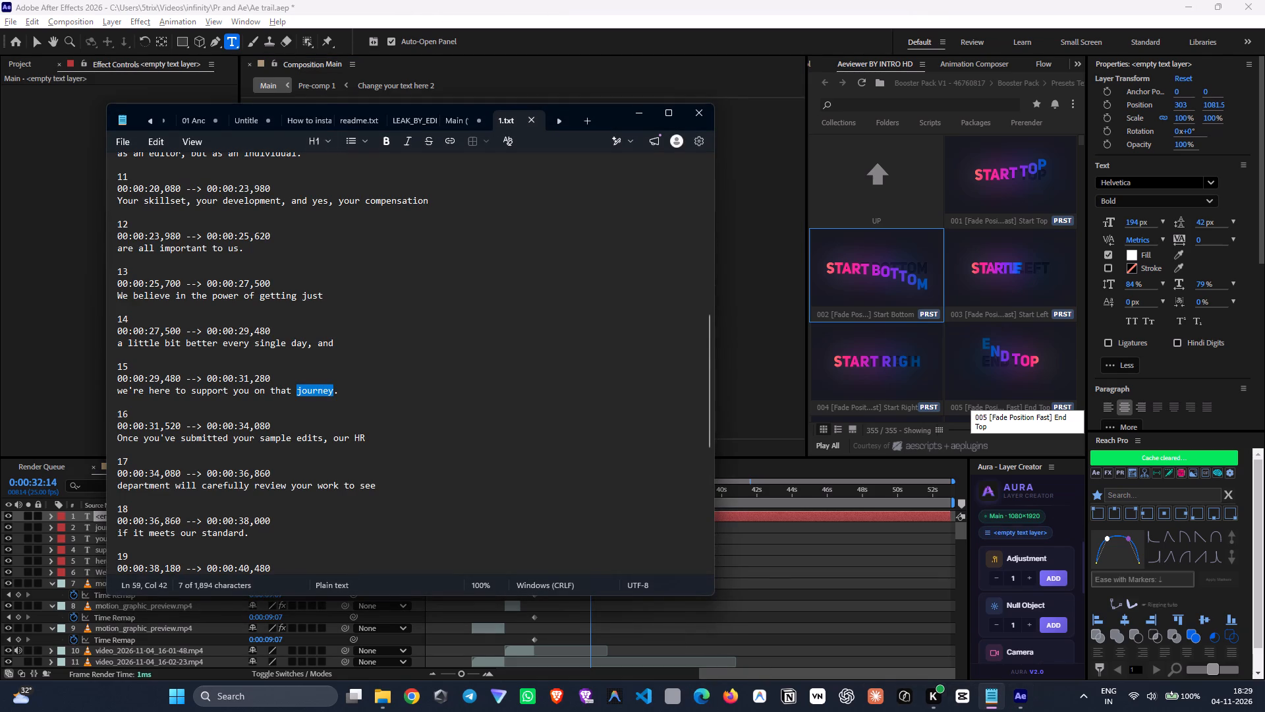
drag(231, 438, 123, 438)
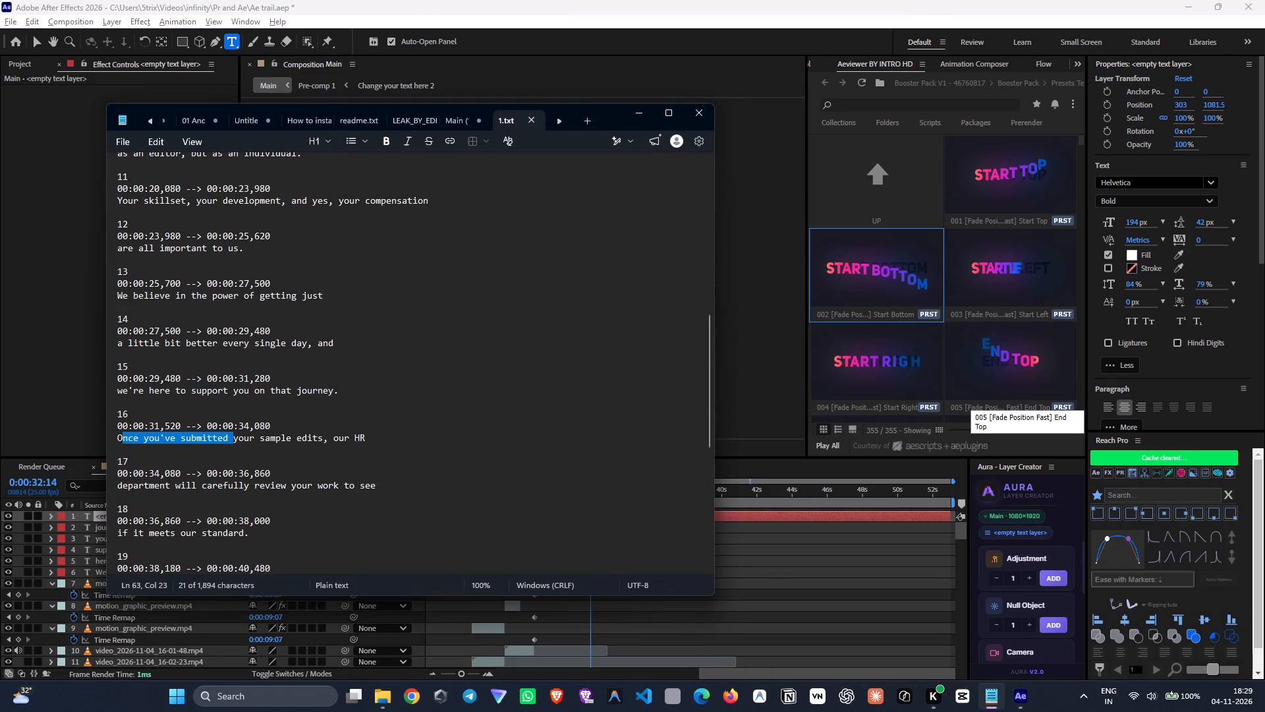
drag(123, 438, 115, 438)
key(ctrl+c)
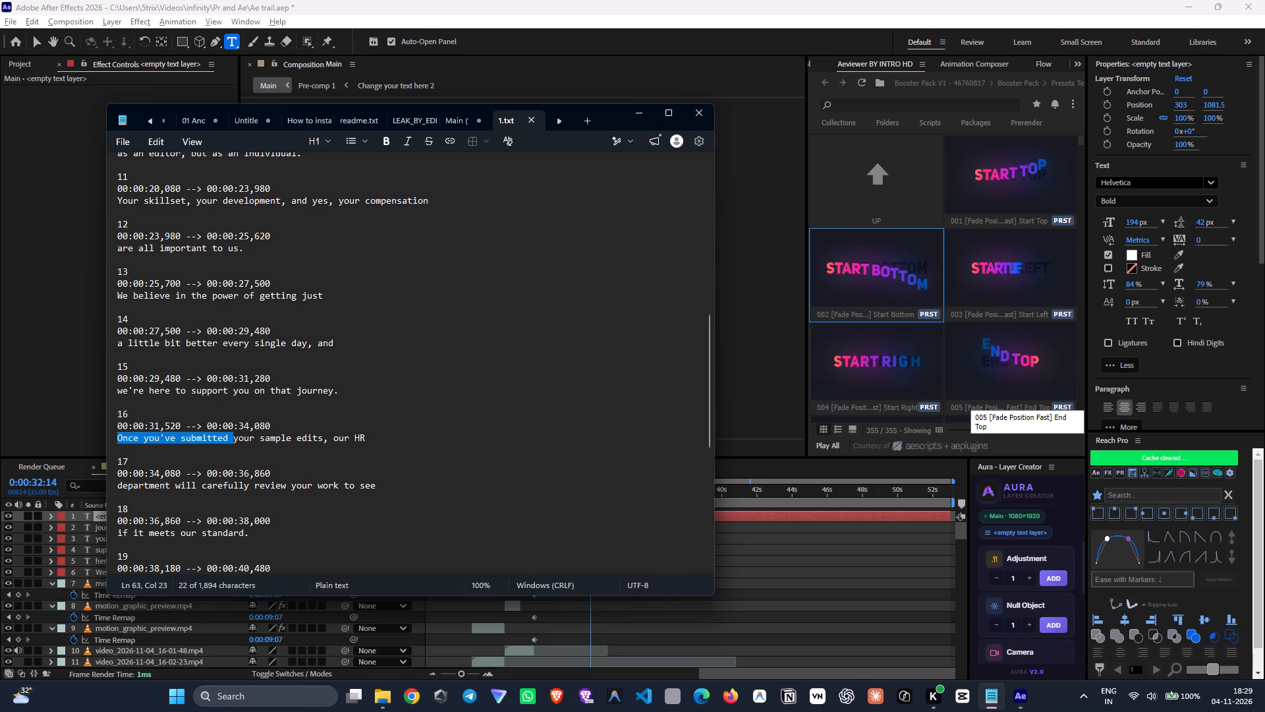
Return to After Effects and fill the empty text layer with the copied text "Once you've submitted".
key(alt+Tab)
double_click(574, 514)
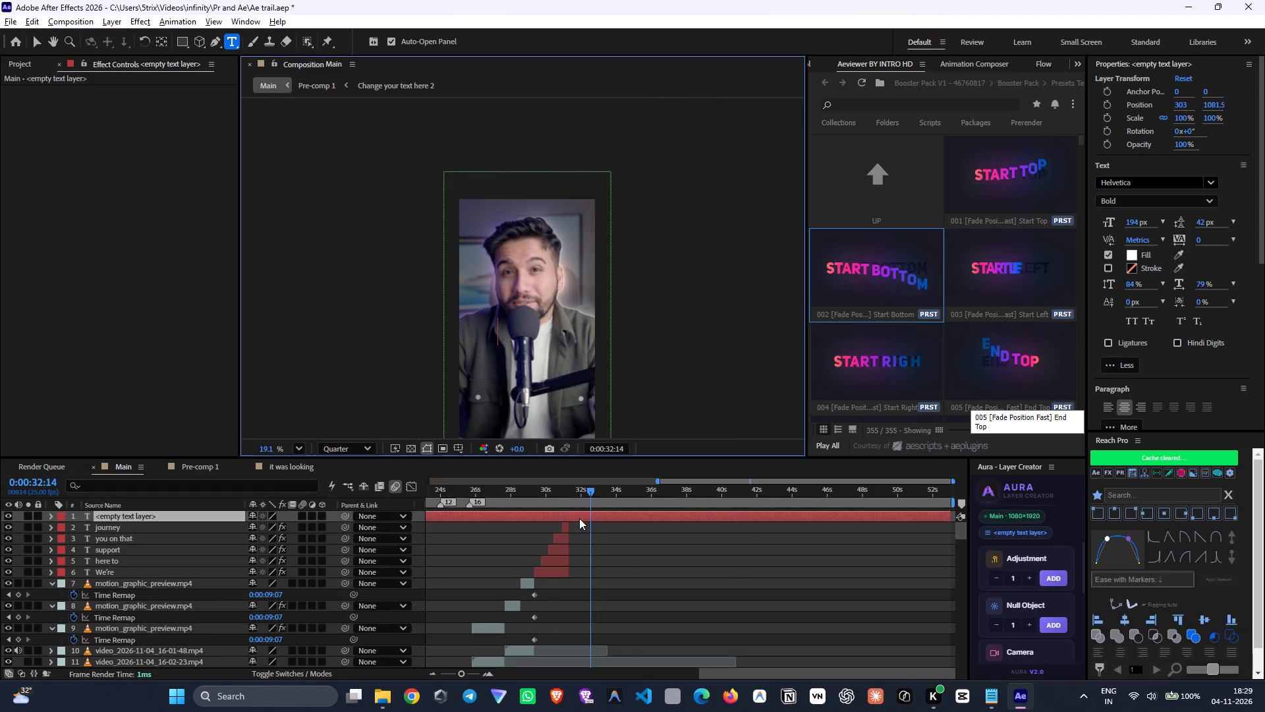
key(ctrl+v)
click(634, 567)
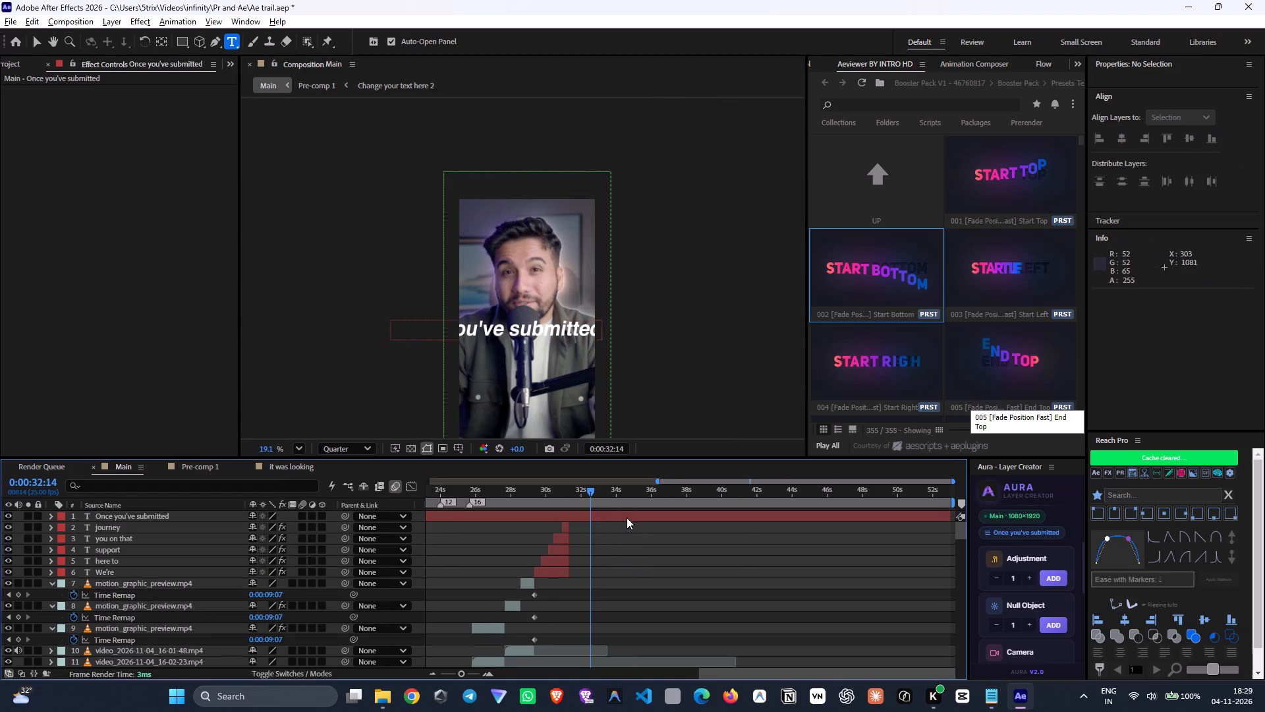
click(627, 516)
double_click(627, 516)
click(639, 567)
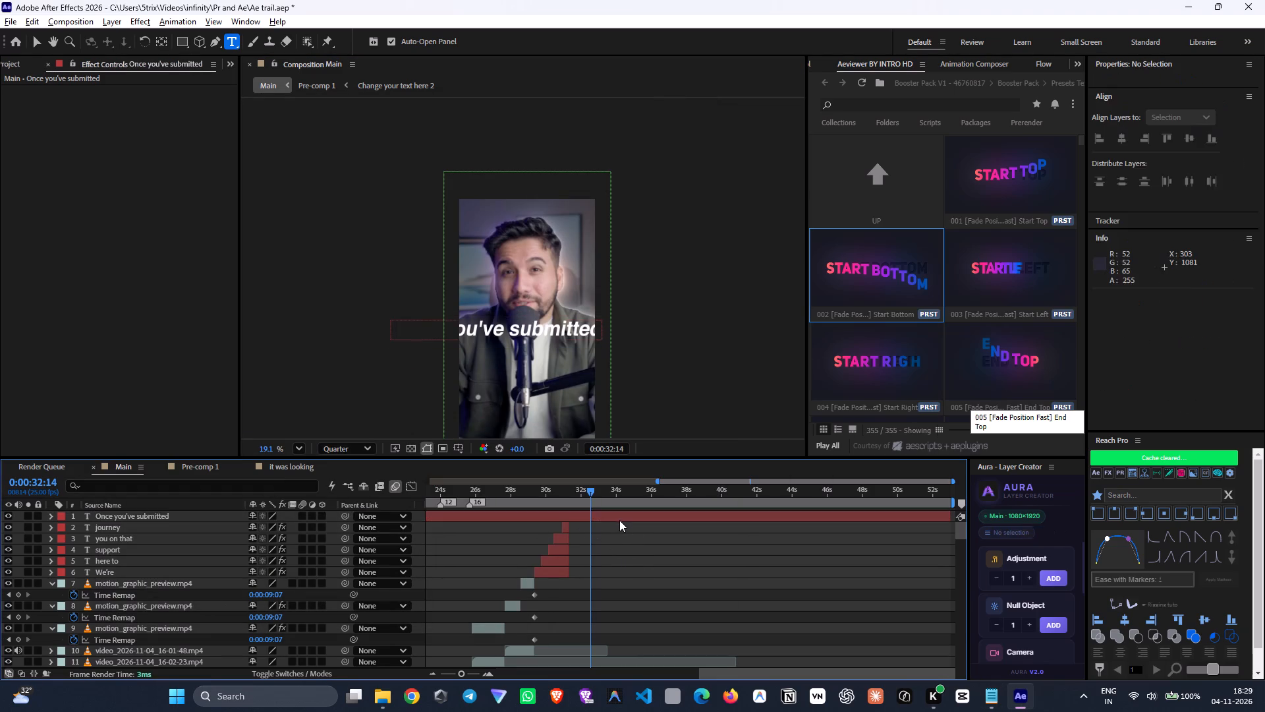
Shift the "Once you've submitted" layer in time so it starts at about 0:00:31:09, where the "journey" caption layer ends.
click(619, 519)
key(bracketleft)
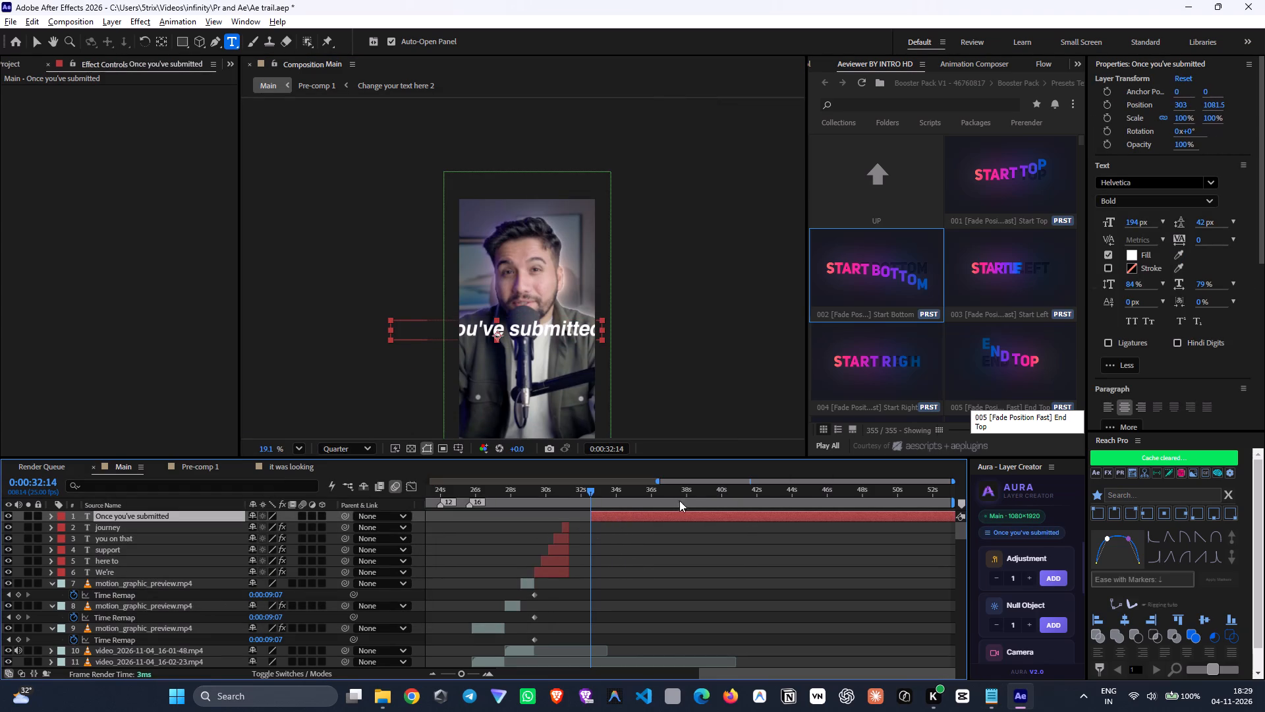
drag(953, 482, 779, 485)
drag(855, 516, 804, 520)
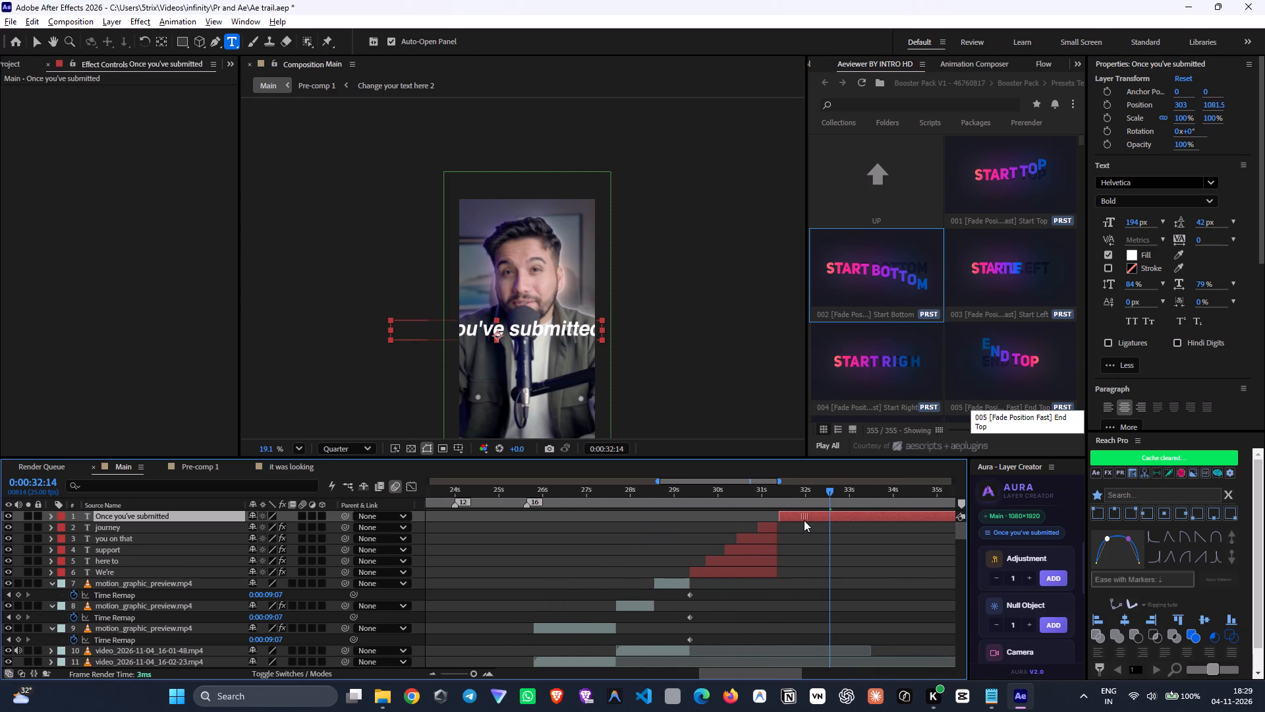
drag(804, 520, 802, 520)
drag(775, 496, 777, 502)
Split the three Main.mp4 layers at 0:00:29:09, where the "We're" caption begins.
scroll(789, 605, down, 3)
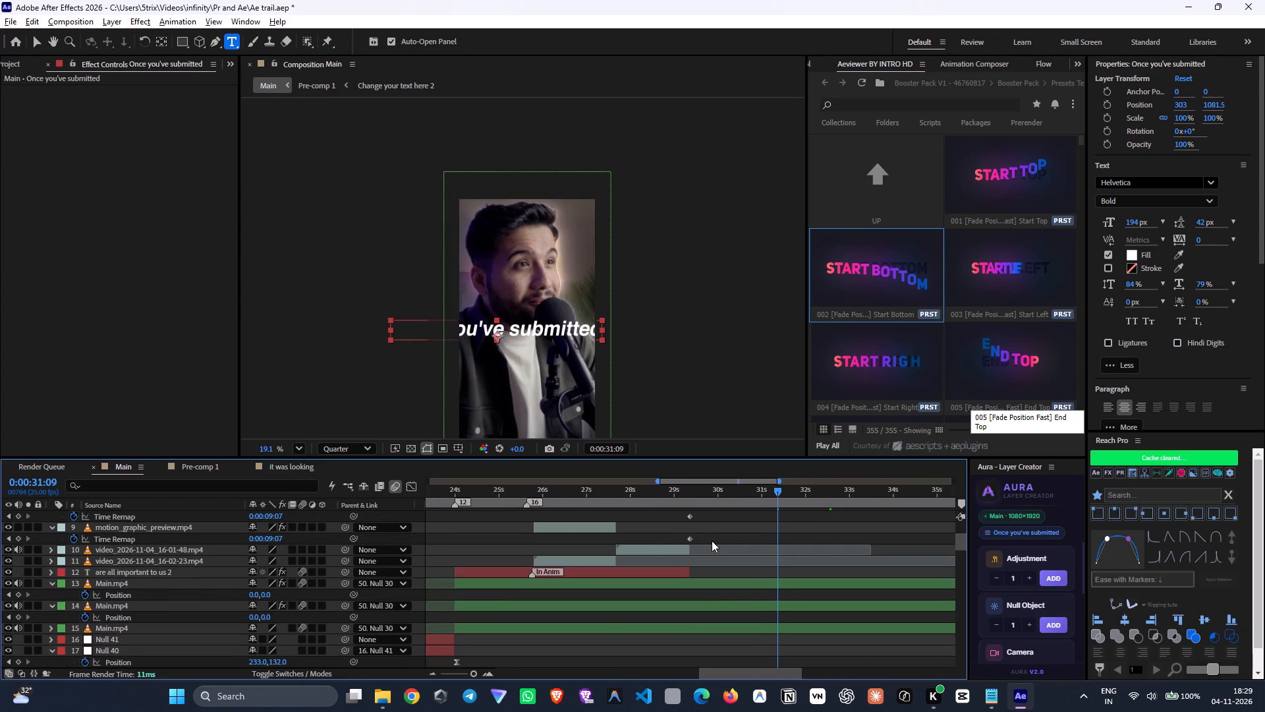
scroll(714, 539, up, 3)
click(692, 500)
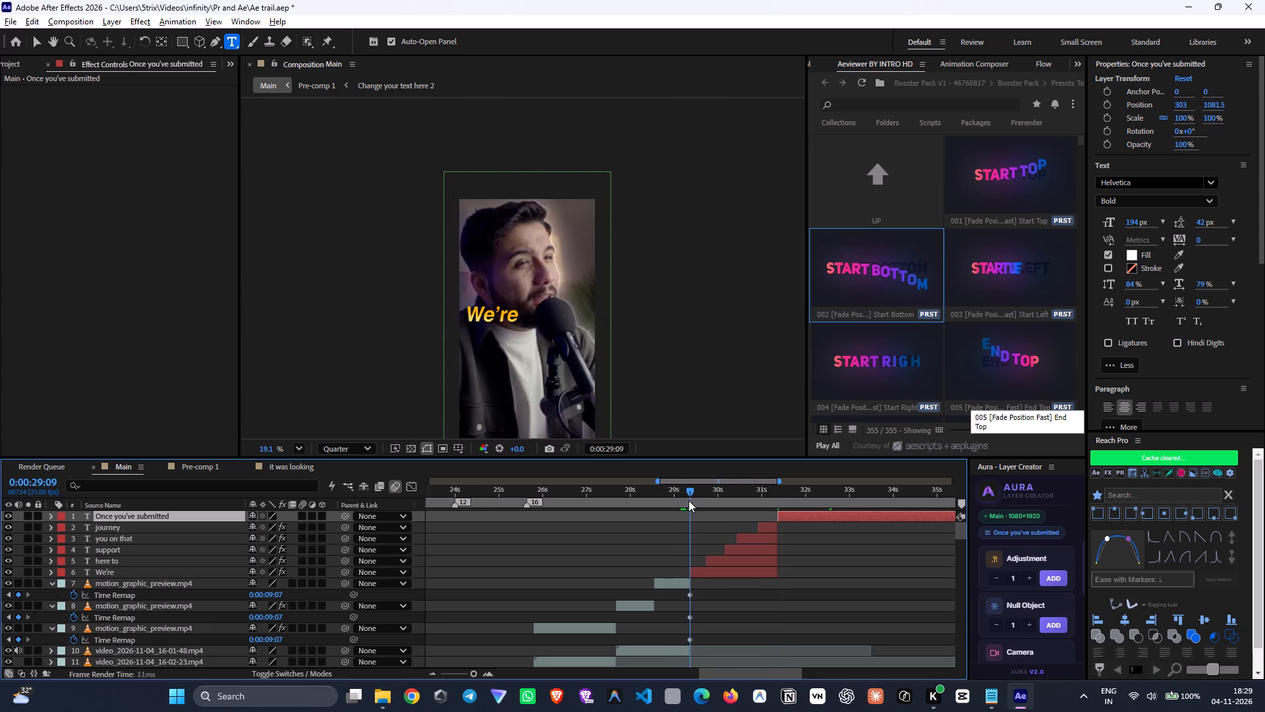
scroll(736, 617, down, 2)
click(714, 618)
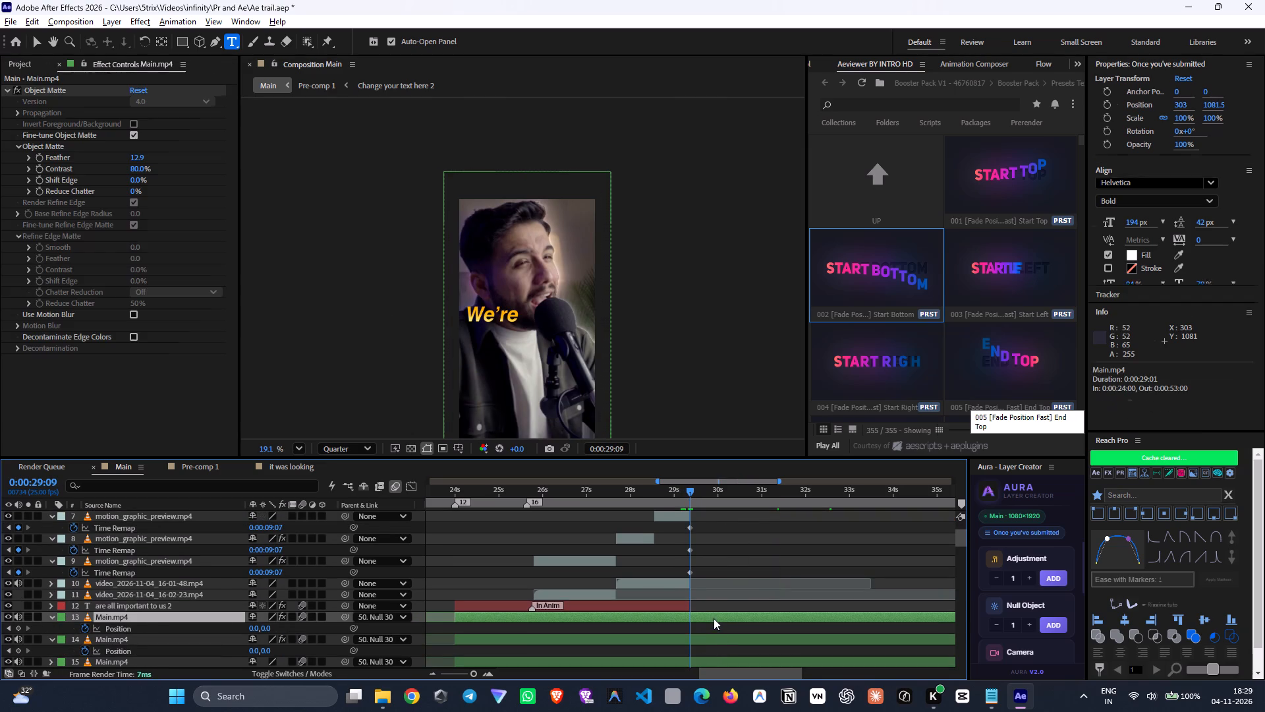
shift+click(716, 657)
key(ctrl+shift+d)
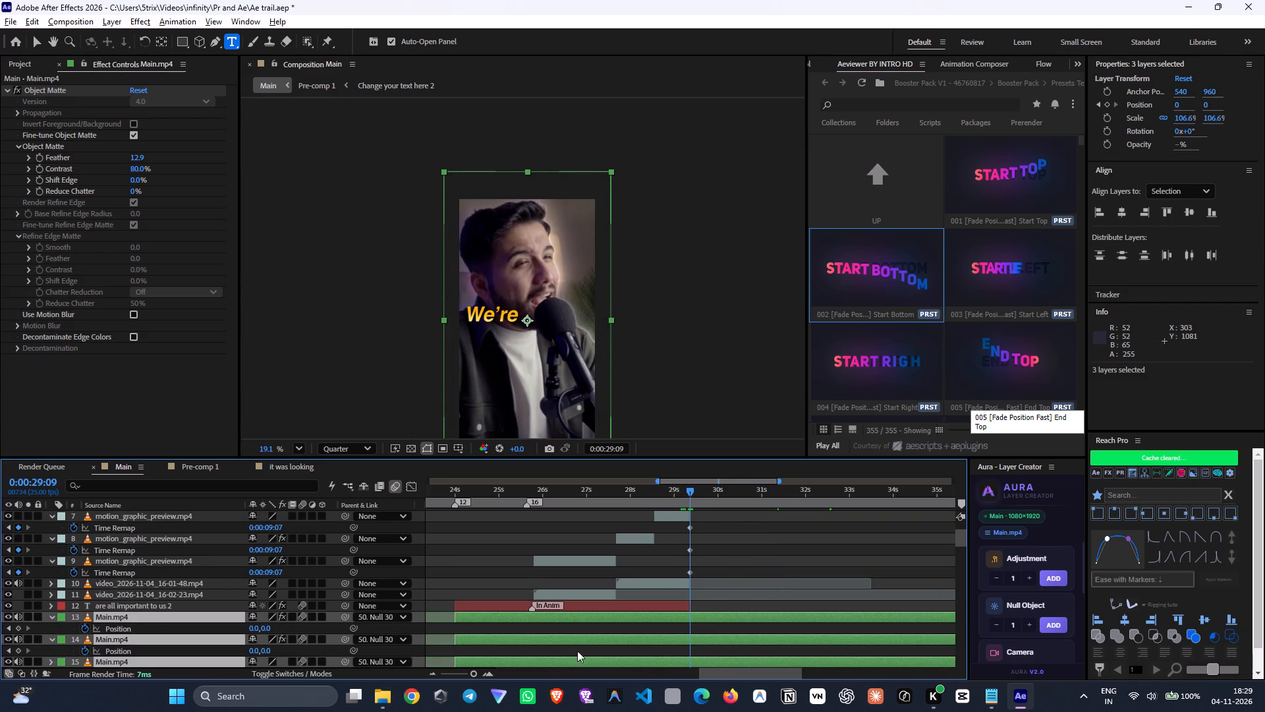
Move the three Main.mp4 pieces that start at 0:00:29:09 up the layer stack to directly below the "We're" layer.
drag(226, 614, 215, 504)
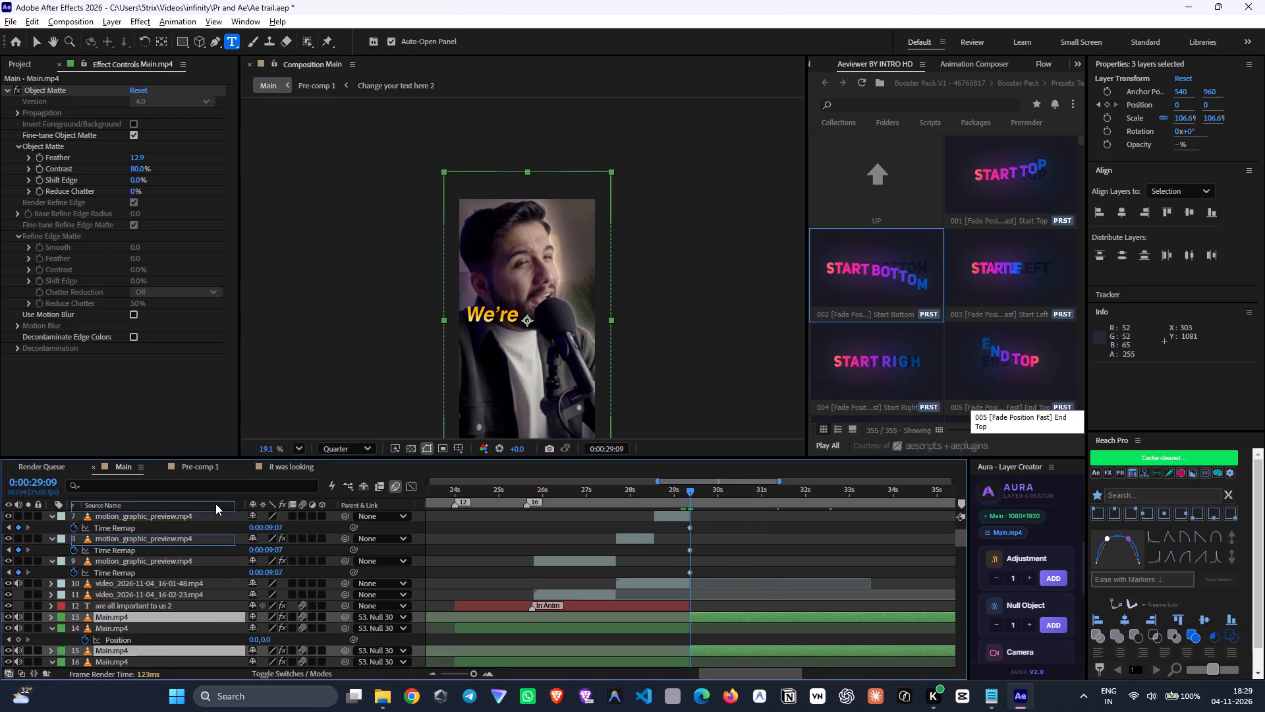
drag(215, 504, 223, 512)
drag(166, 579, 171, 615)
key(ctrl+z)
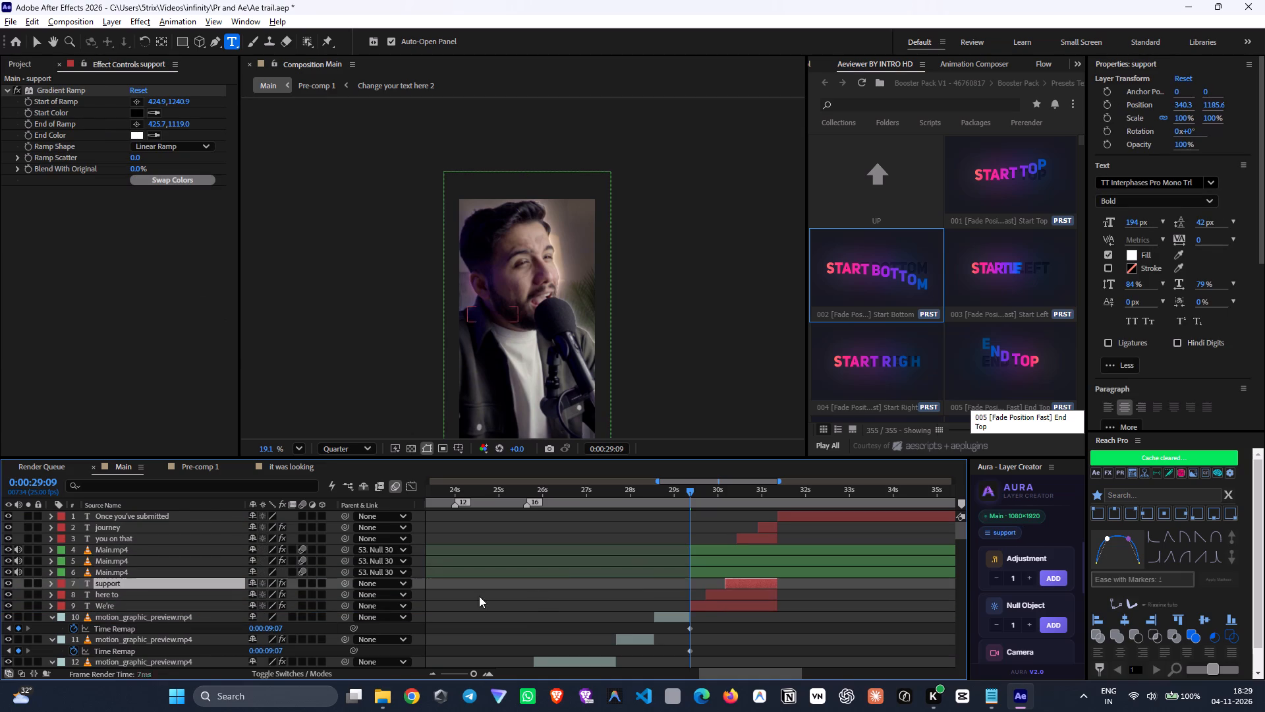
click(165, 554)
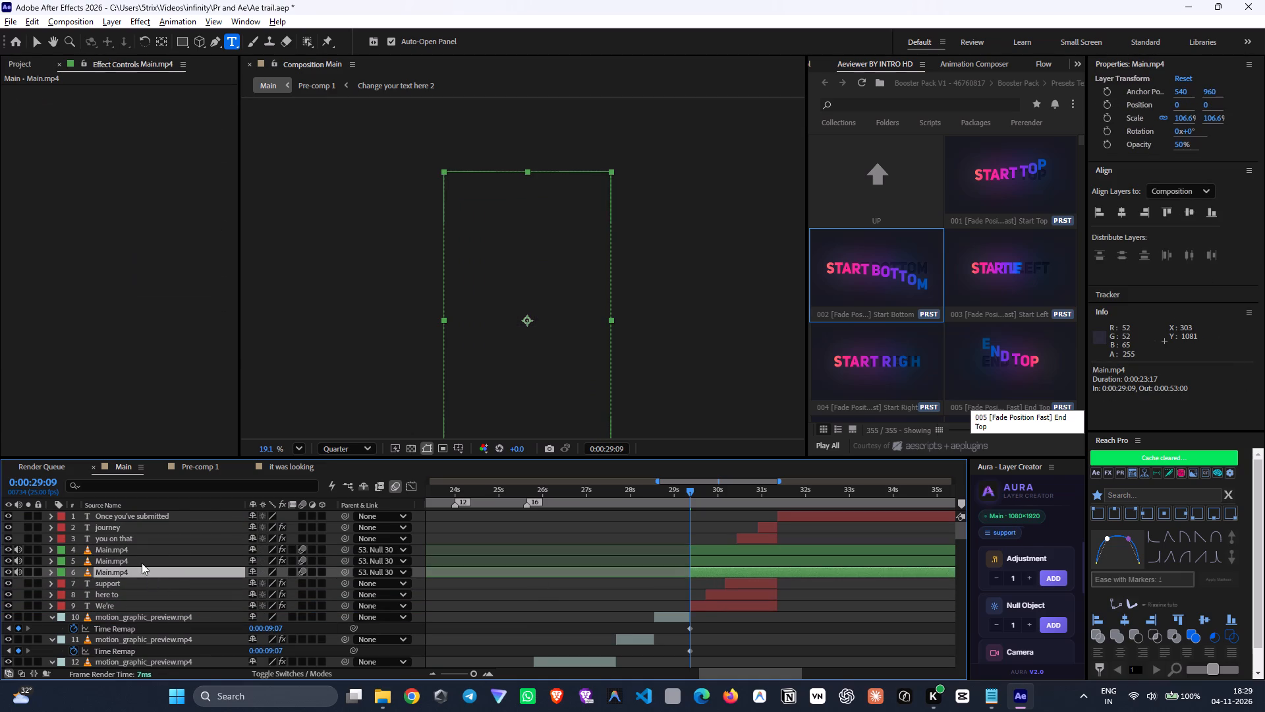
shift+click(142, 549)
drag(140, 576, 152, 612)
Split those three Main.mp4 pieces at 0:00:31:09 and place the later parts directly below the "Once you've submitted" layer.
drag(768, 490, 776, 500)
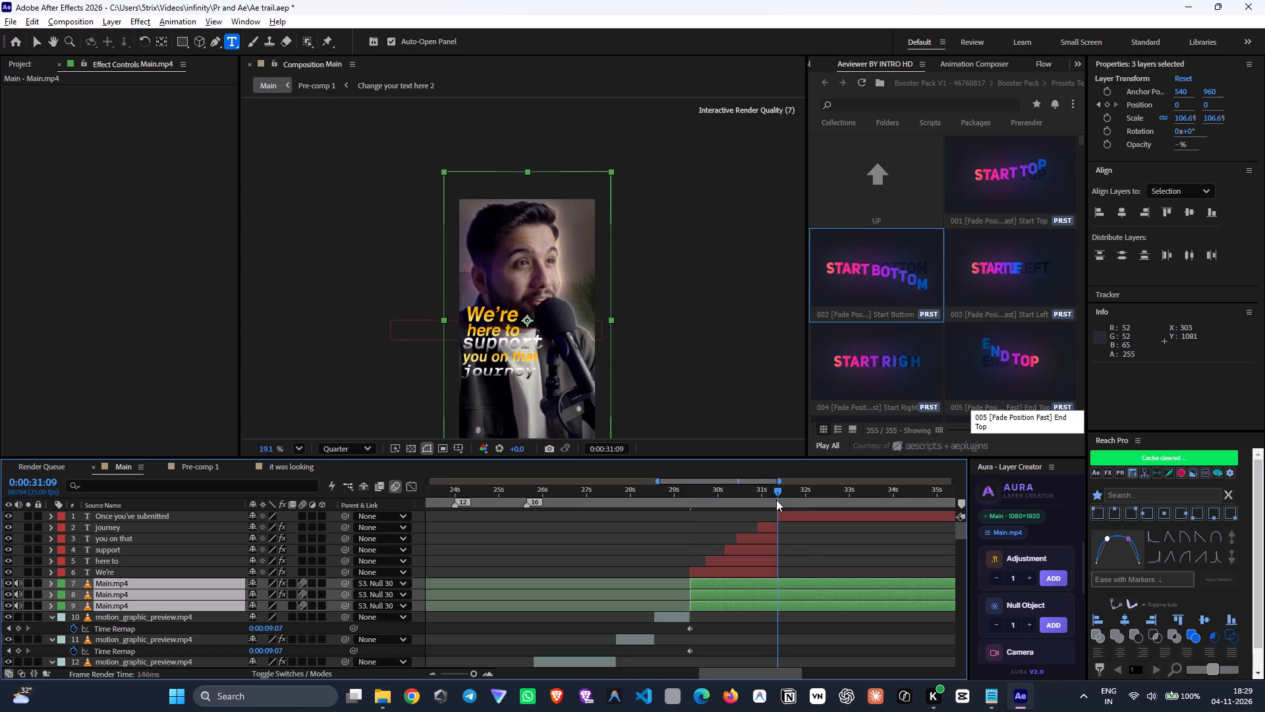
drag(776, 500, 778, 494)
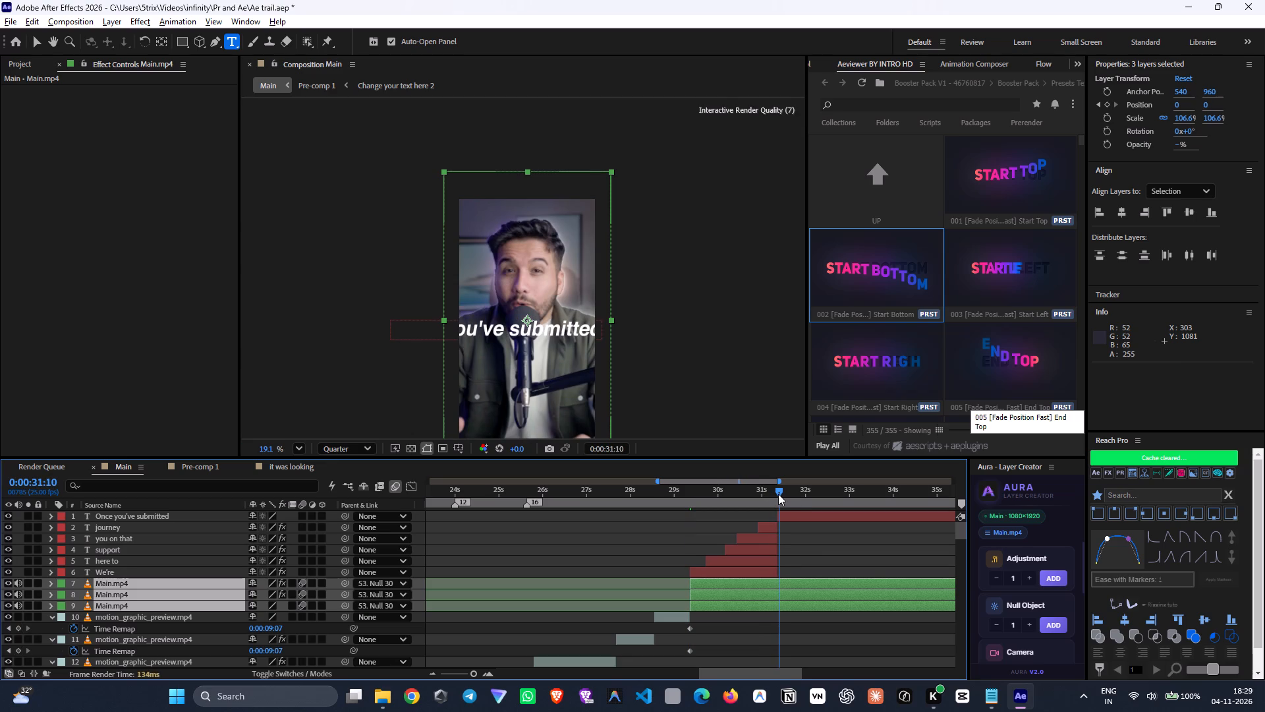
drag(778, 494, 775, 490)
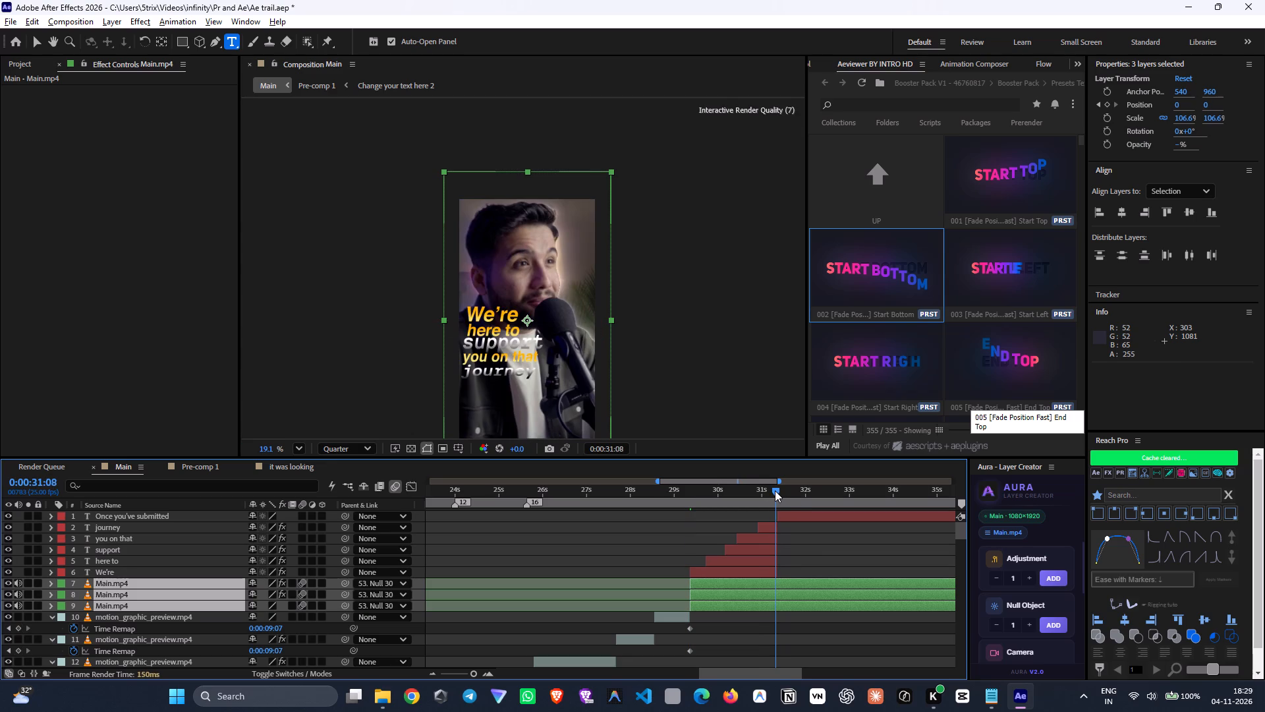
drag(775, 490, 777, 490)
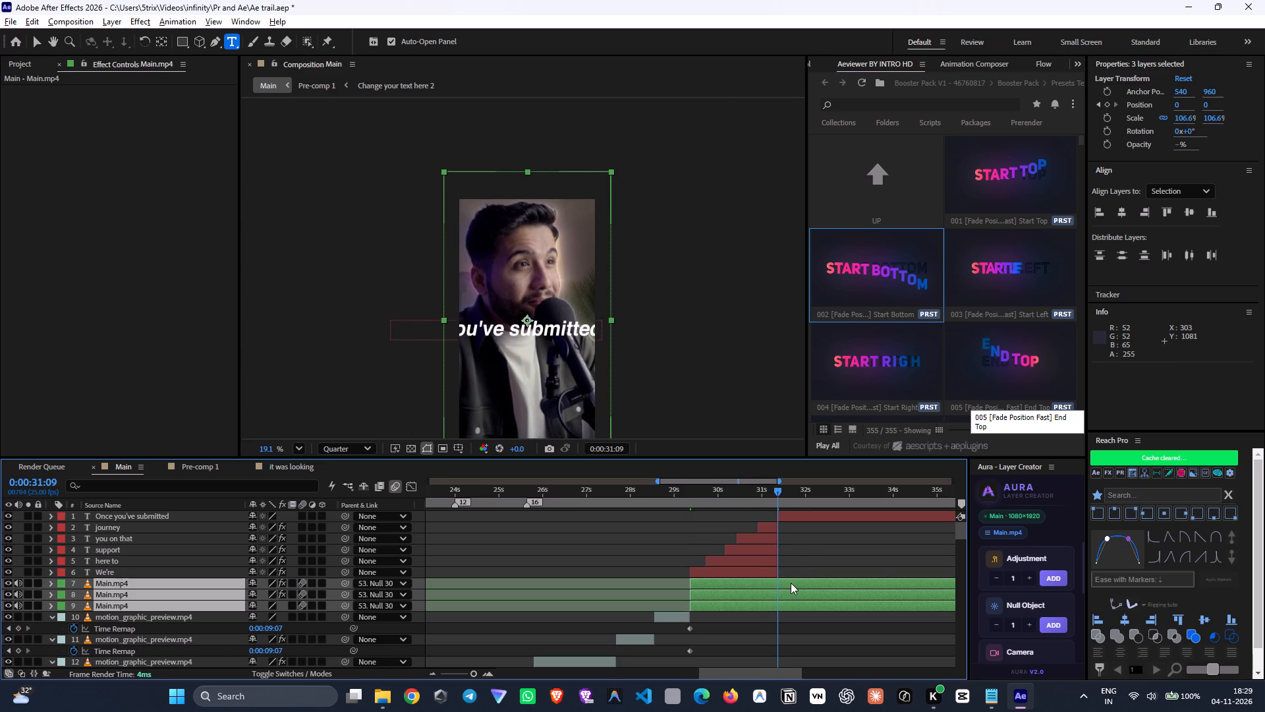
key(ctrl+shift+d)
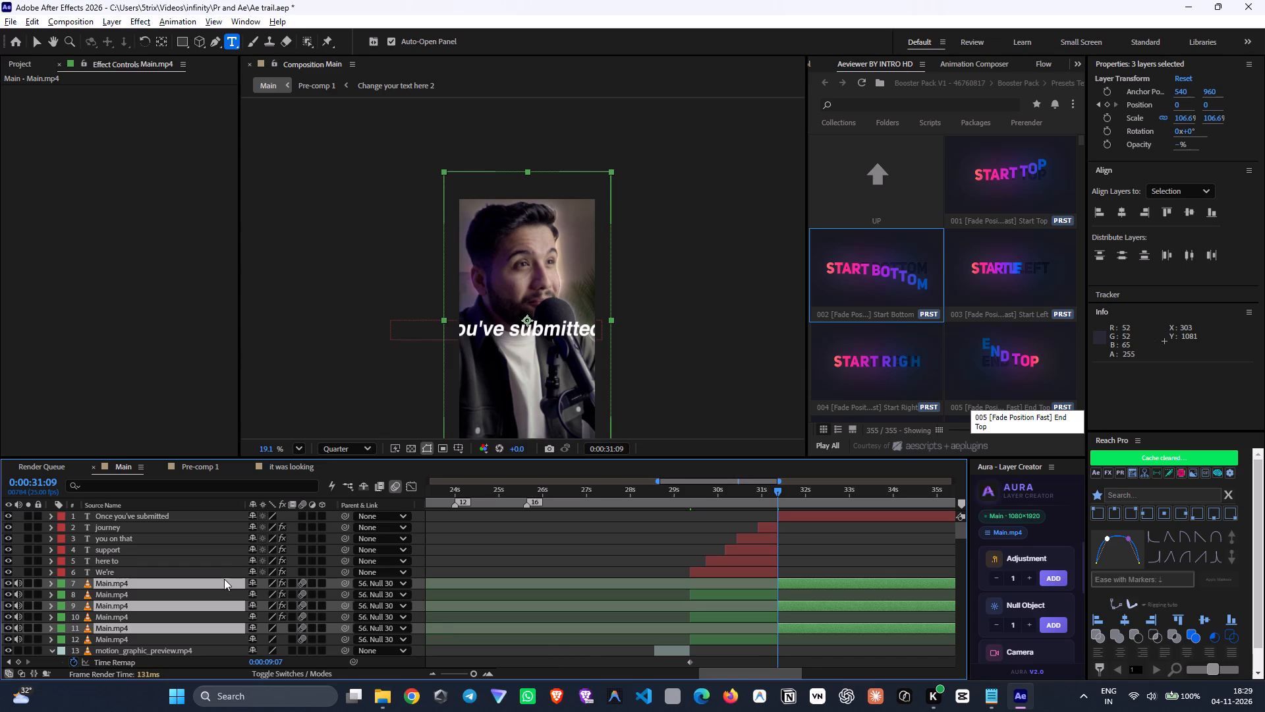
drag(220, 582, 217, 523)
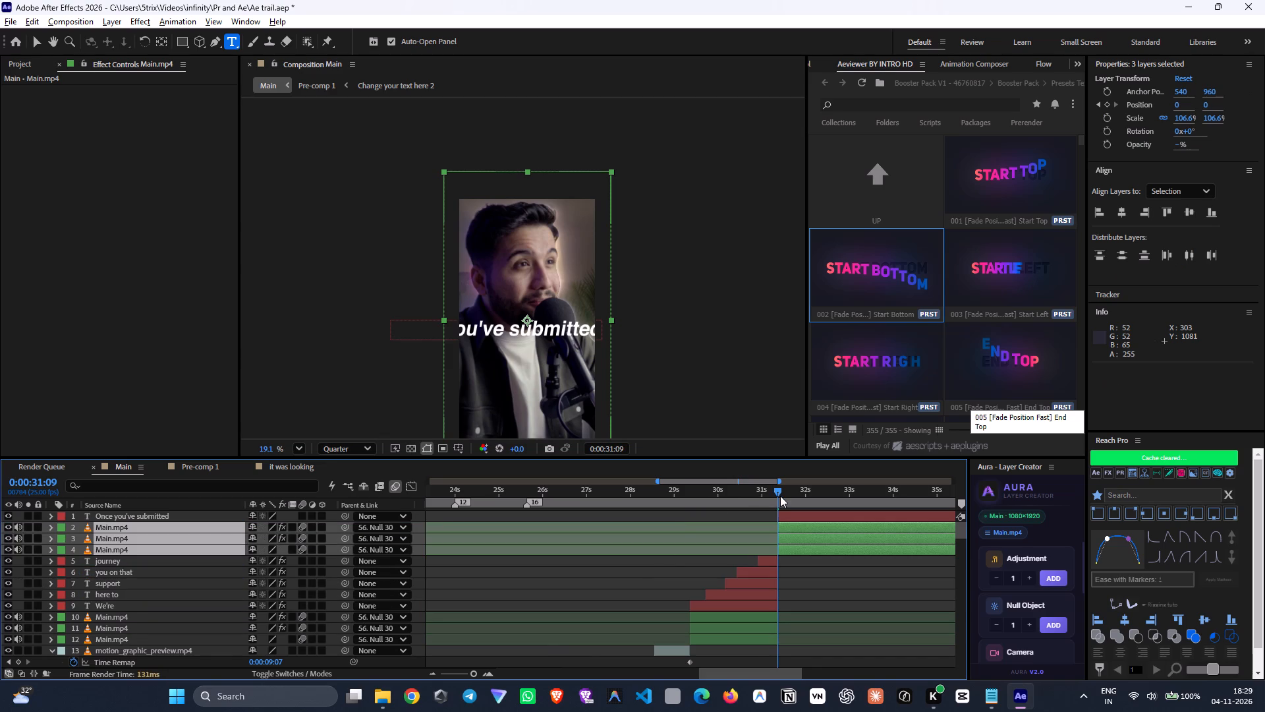
drag(781, 496, 790, 500)
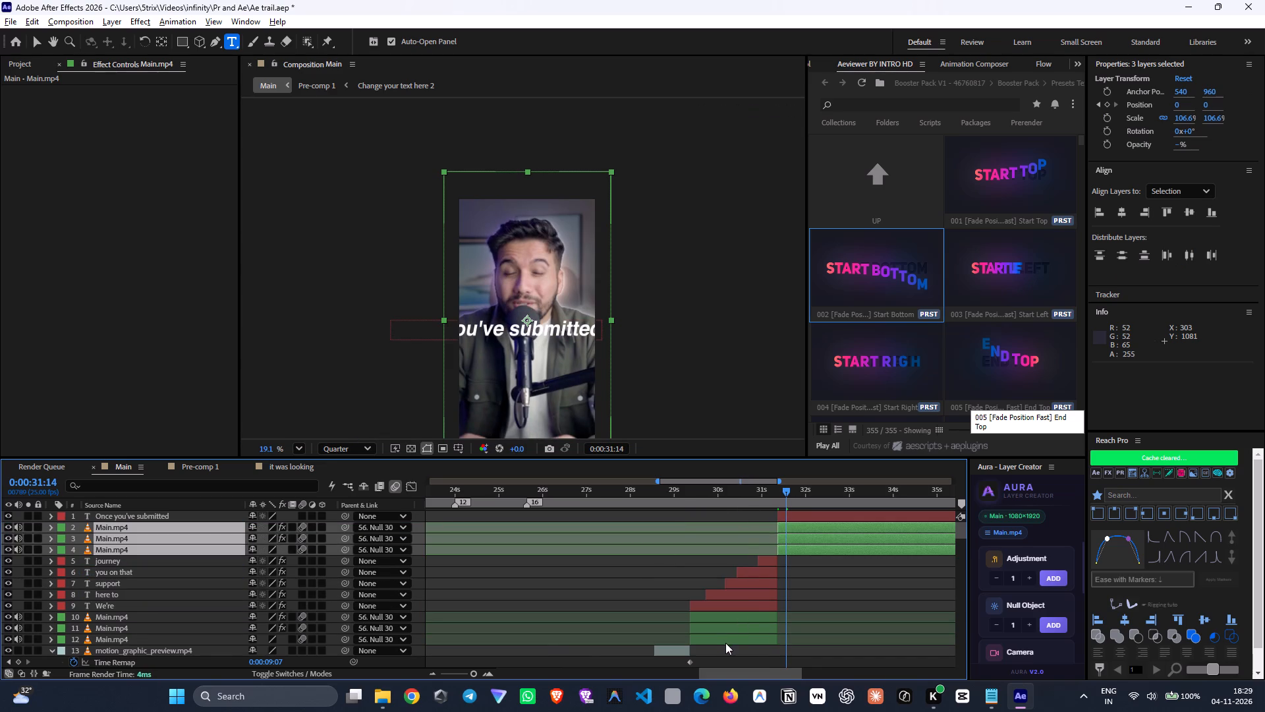
Pre-compose the five caption layers from "journey" to "We're" together with the three Main.mp4 pieces beneath them.
click(727, 643)
shift+click(765, 560)
key(ctrl+shift+c)
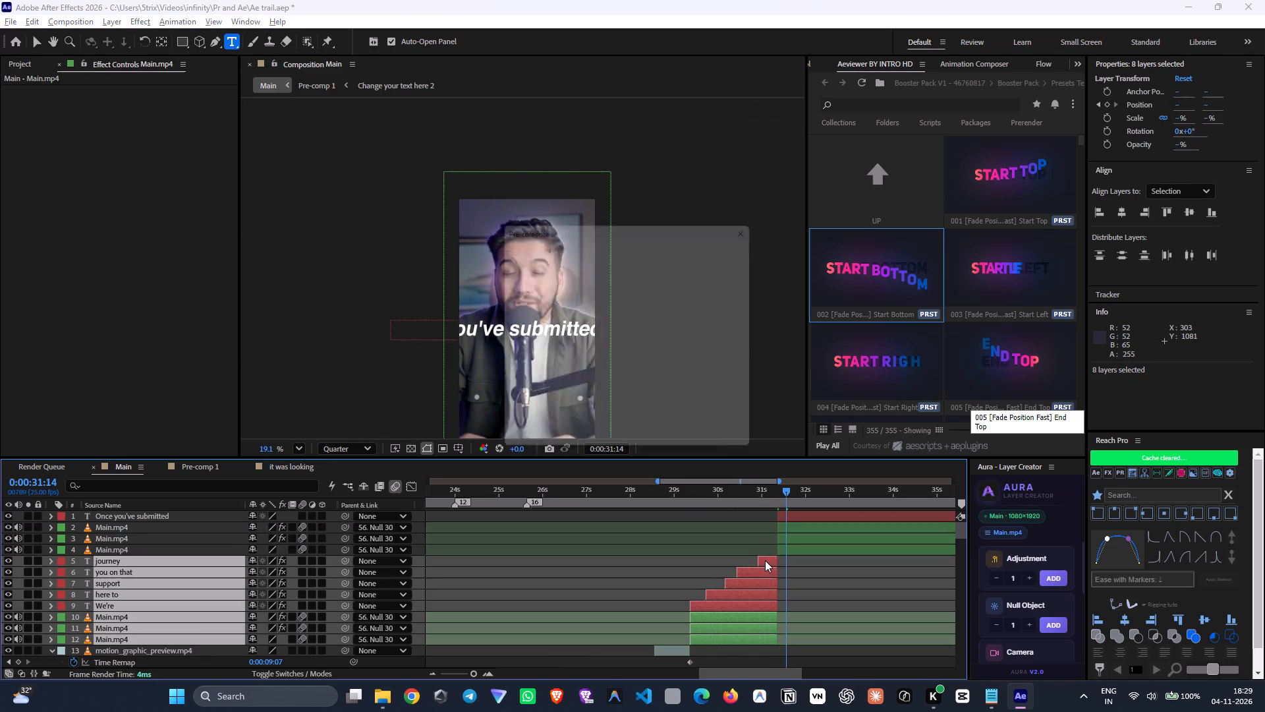
click(694, 438)
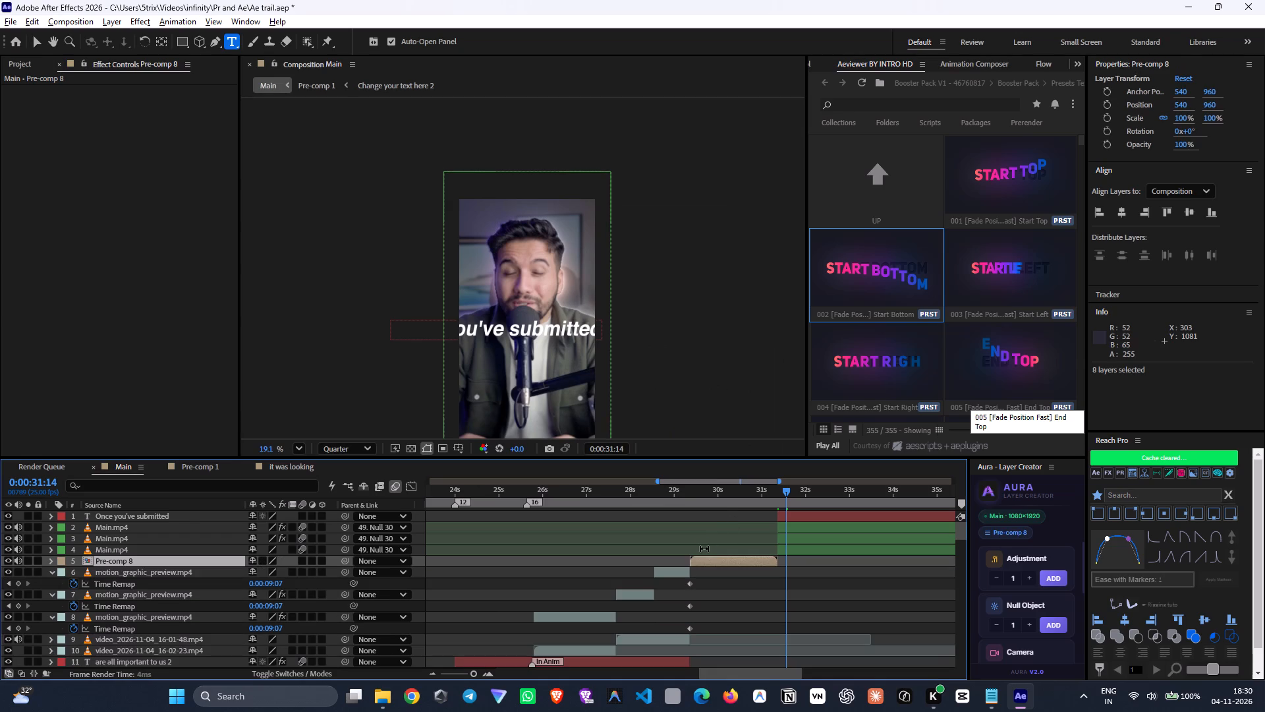
Pre-compose the nine layers from the top motion_graphic_preview.mp4 through the three Main.mp4 pieces below "are all important to us 2", moving all attributes.
scroll(646, 528, down, 1)
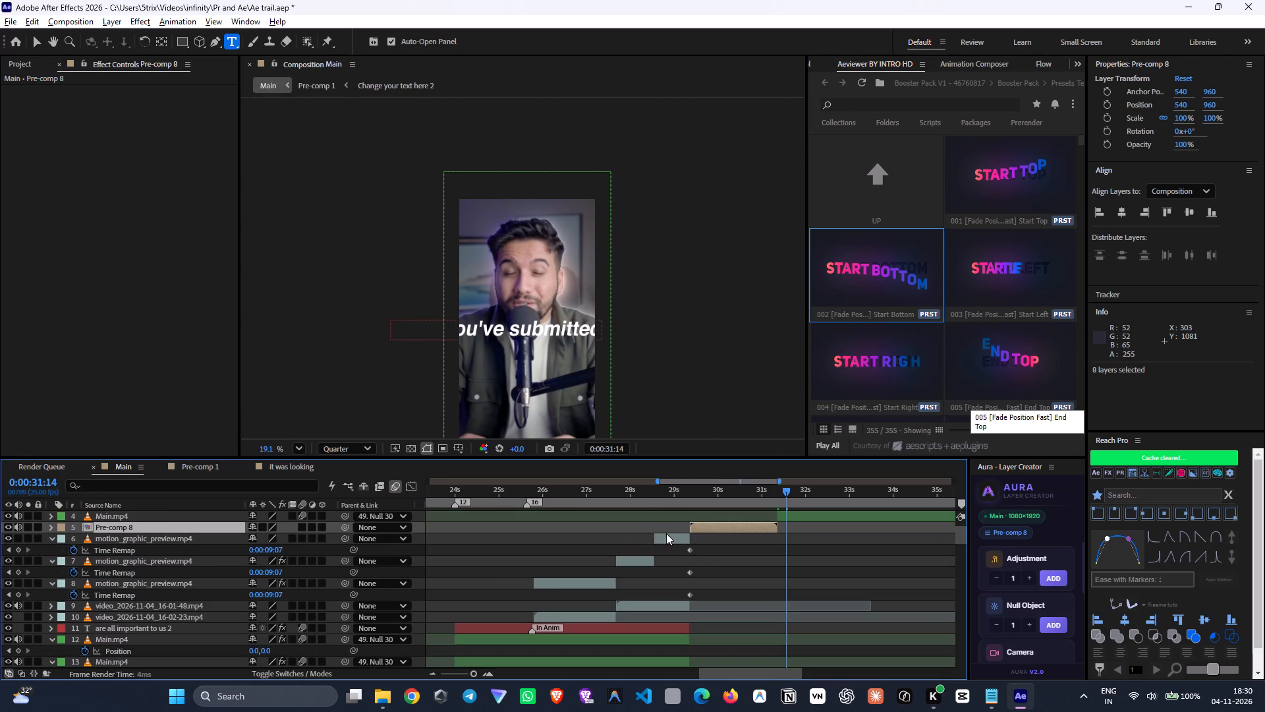
click(667, 535)
scroll(673, 552, down, 1)
scroll(666, 612, down, 2)
shift+click(652, 585)
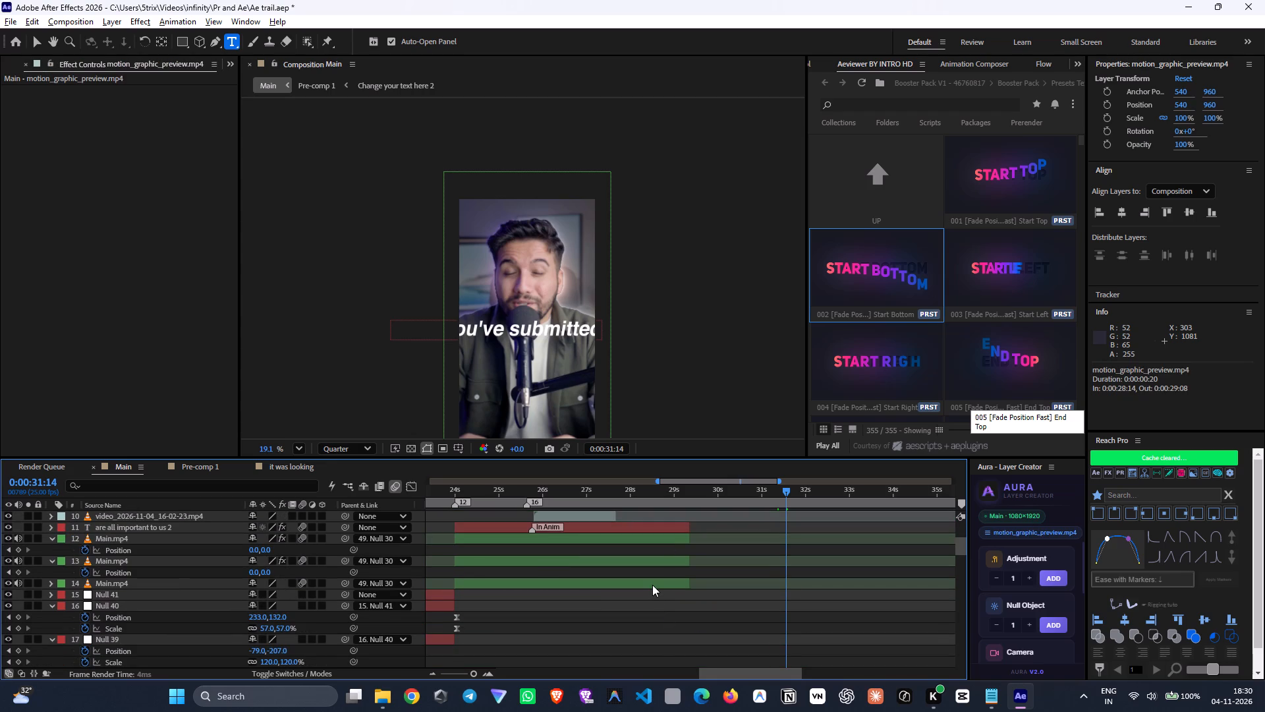
key(ctrl+shift+c)
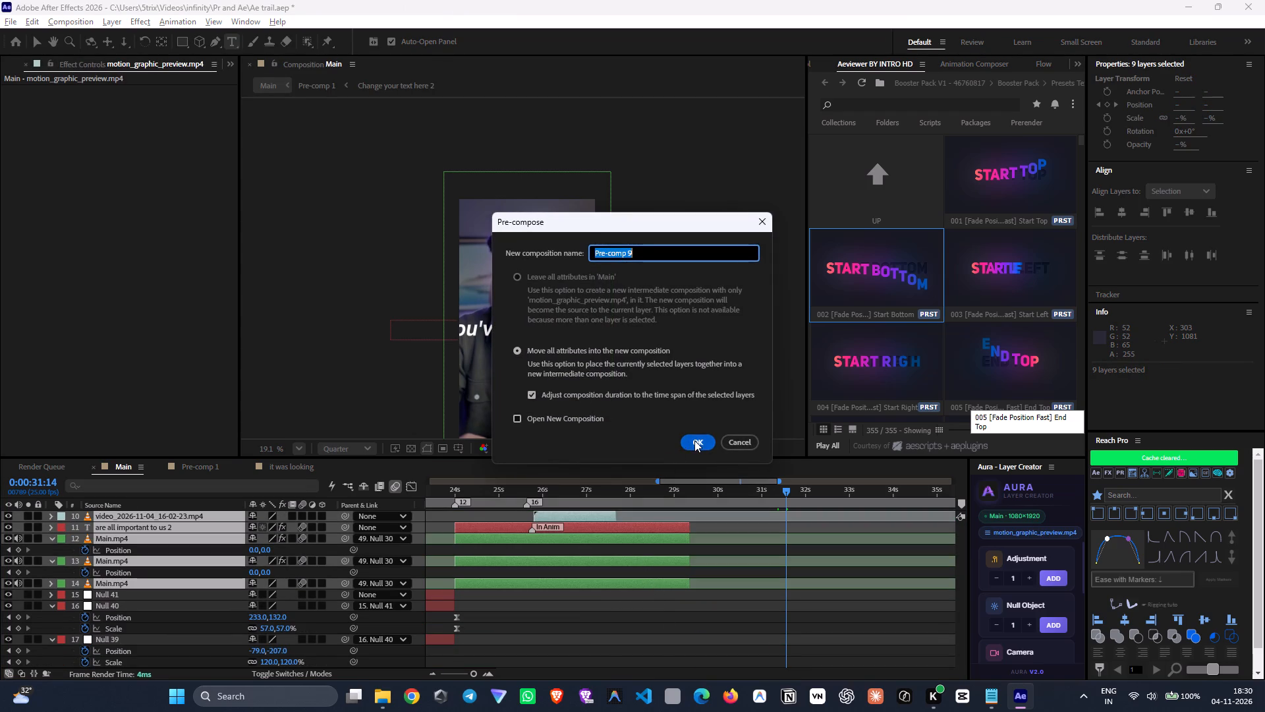
click(694, 440)
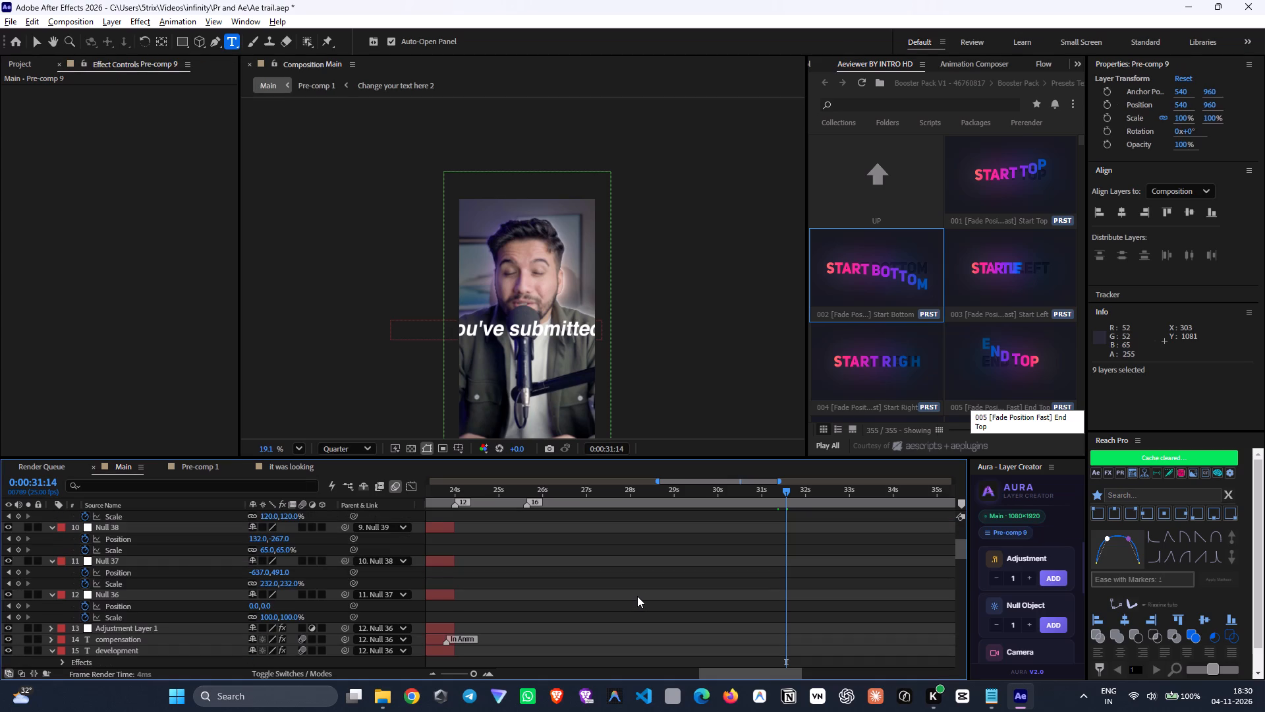
Pre-compose the 20 layers from Null 41 through the three Main.mp4 pieces below "not only 2", moving all attributes.
scroll(637, 596, up, 5)
drag(658, 483, 490, 508)
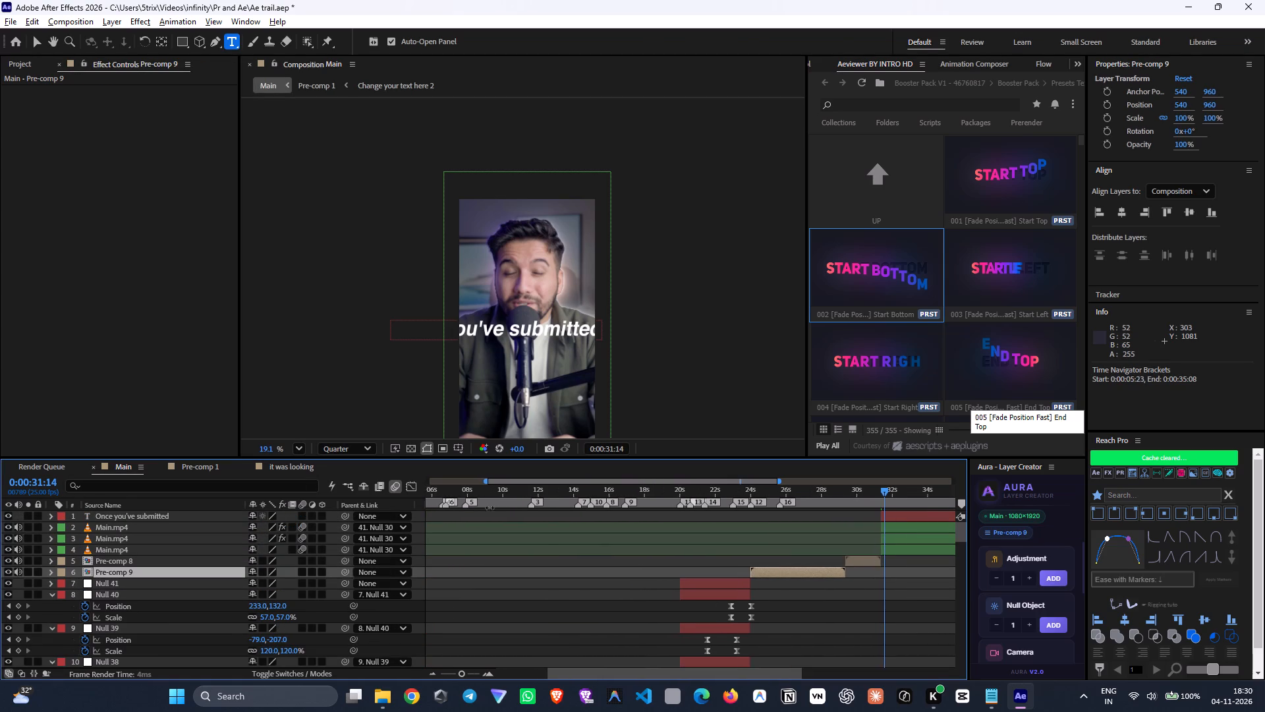
drag(490, 508, 492, 508)
click(698, 585)
scroll(602, 597, down, 3)
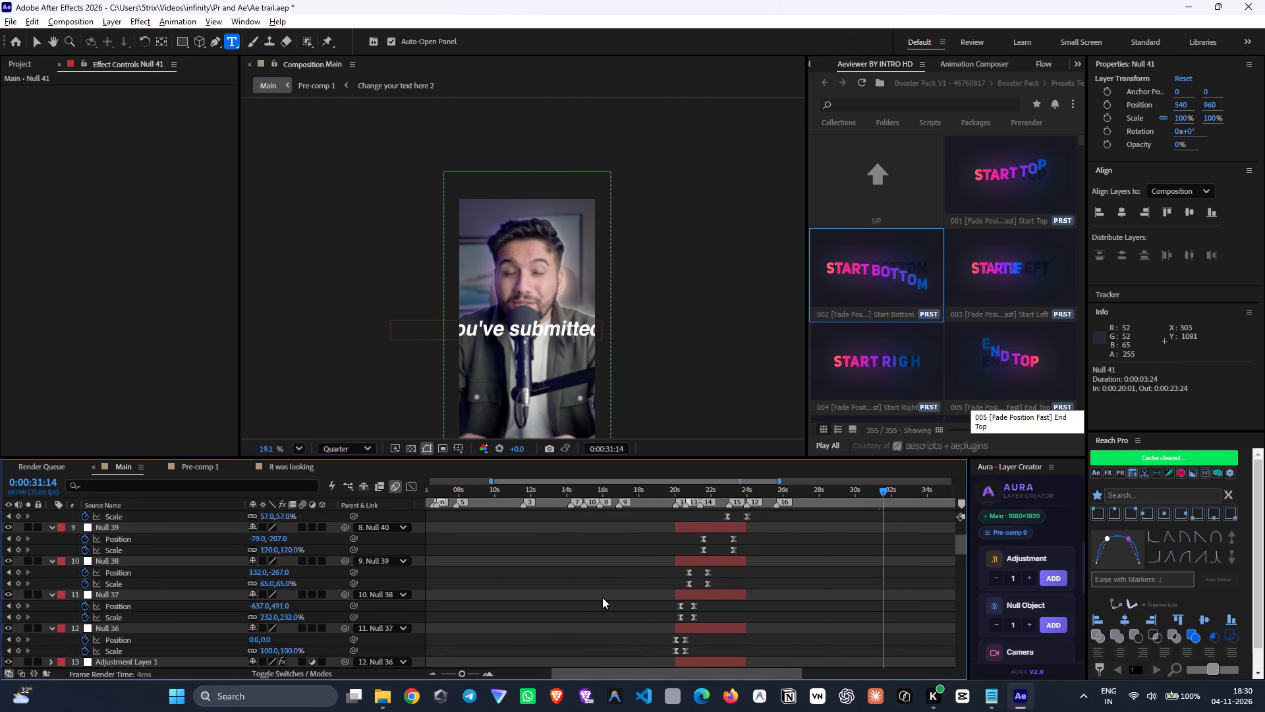
scroll(602, 597, down, 9)
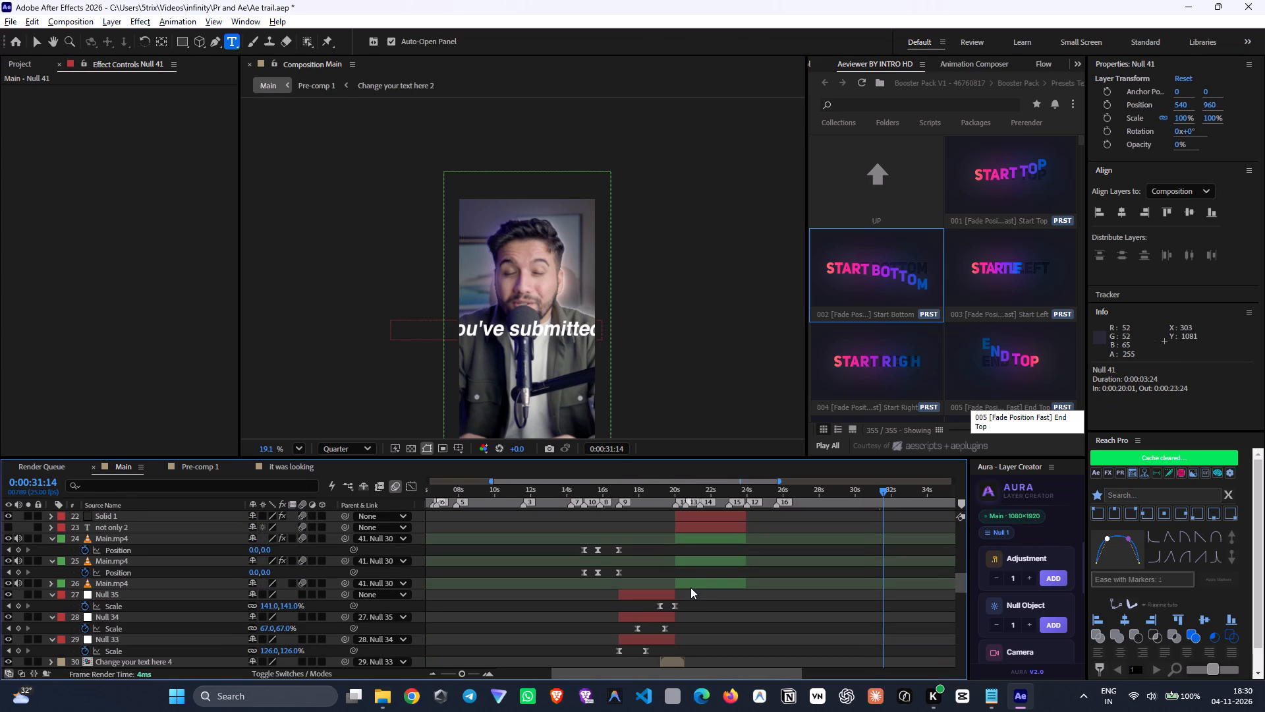
shift+click(690, 585)
key(ctrl+shift+c)
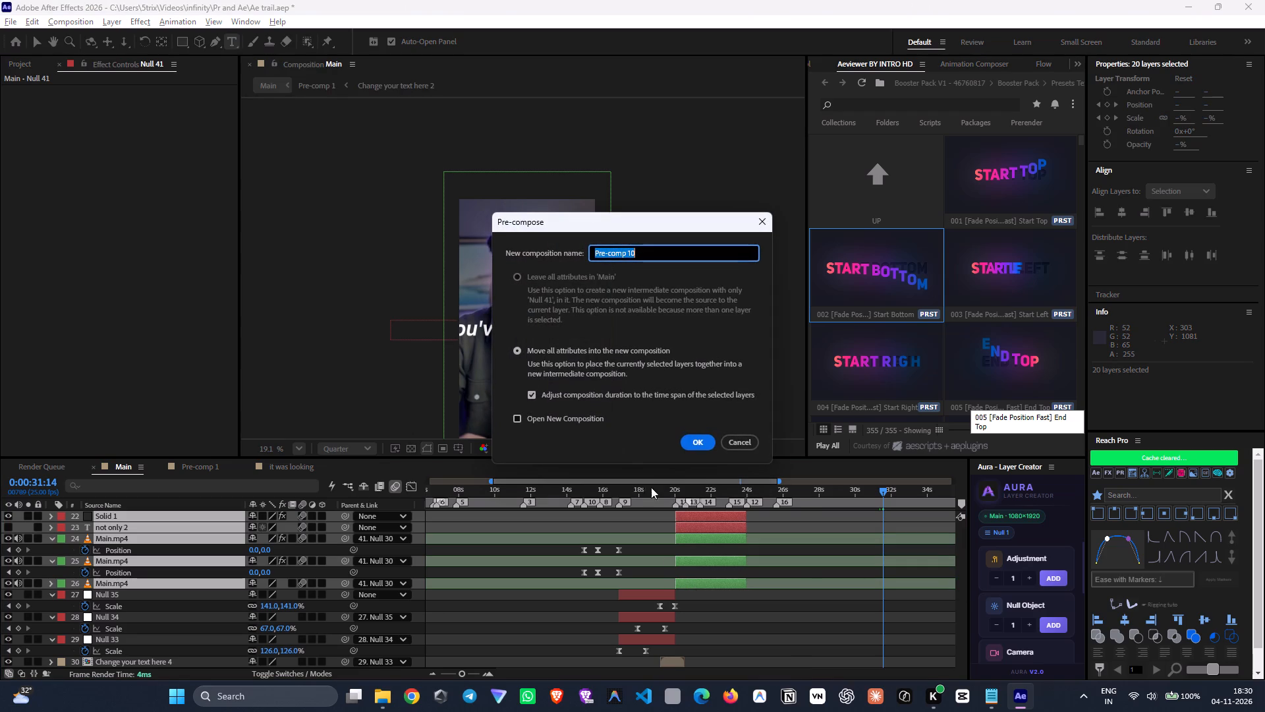
click(695, 442)
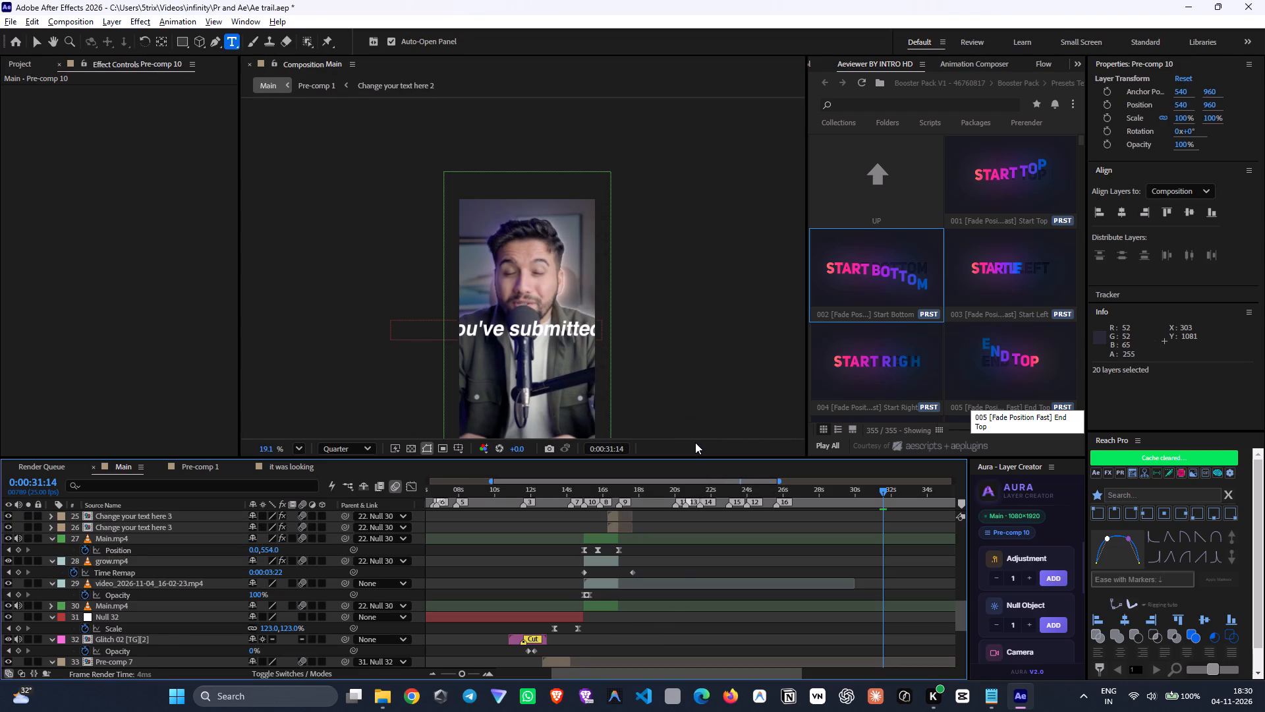
Pre-compose the ten layers from Null 35 through the three Main.mp4 pieces below "not only", moving all attributes.
scroll(674, 597, up, 13)
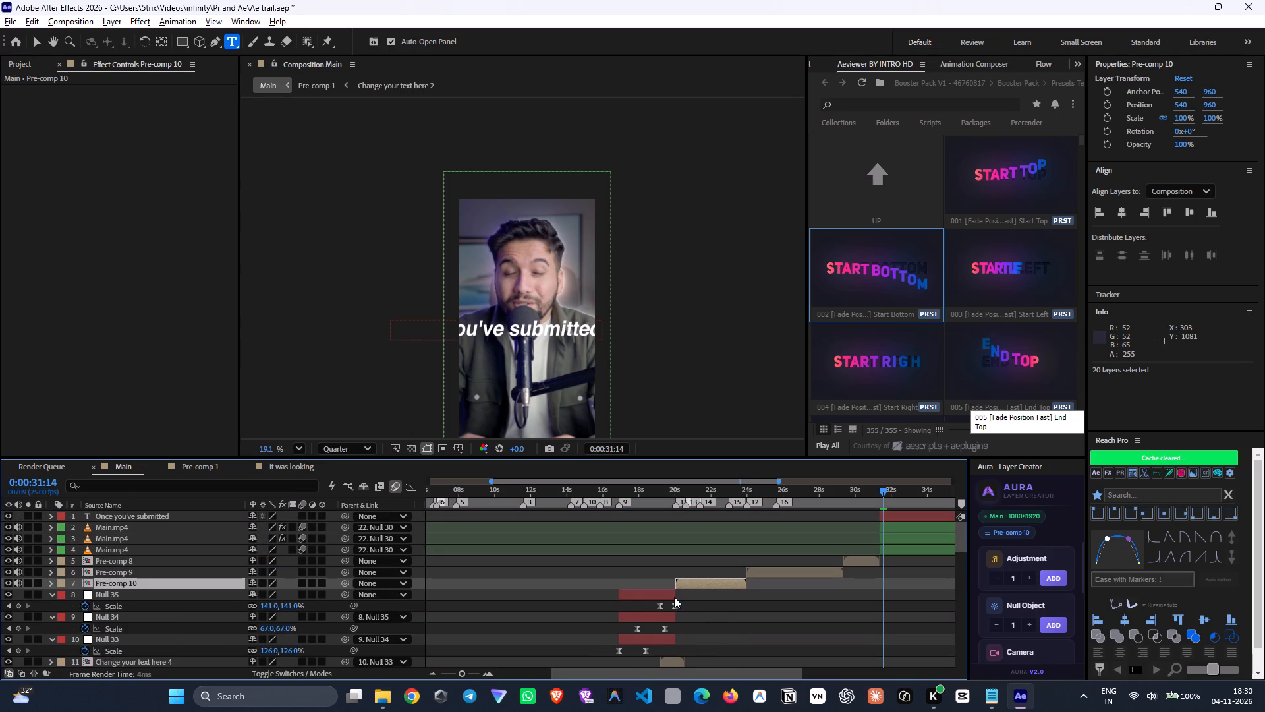
click(661, 597)
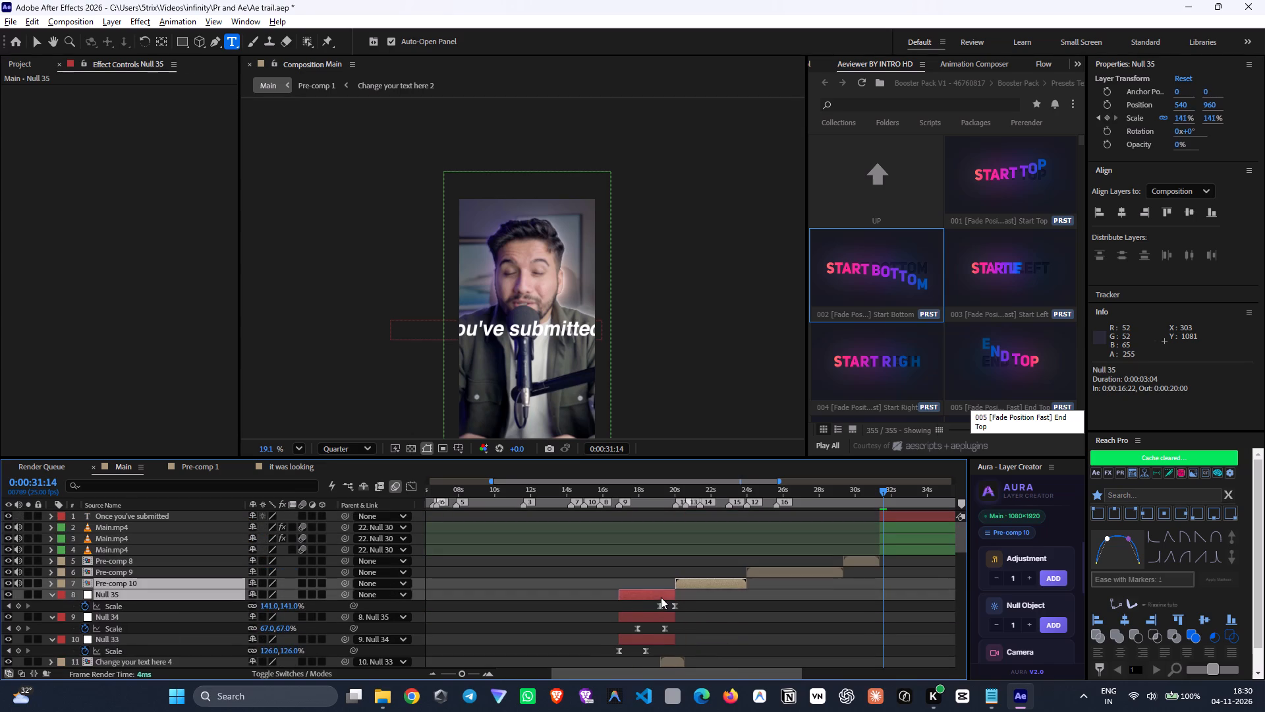
scroll(661, 597, down, 6)
shift+click(656, 585)
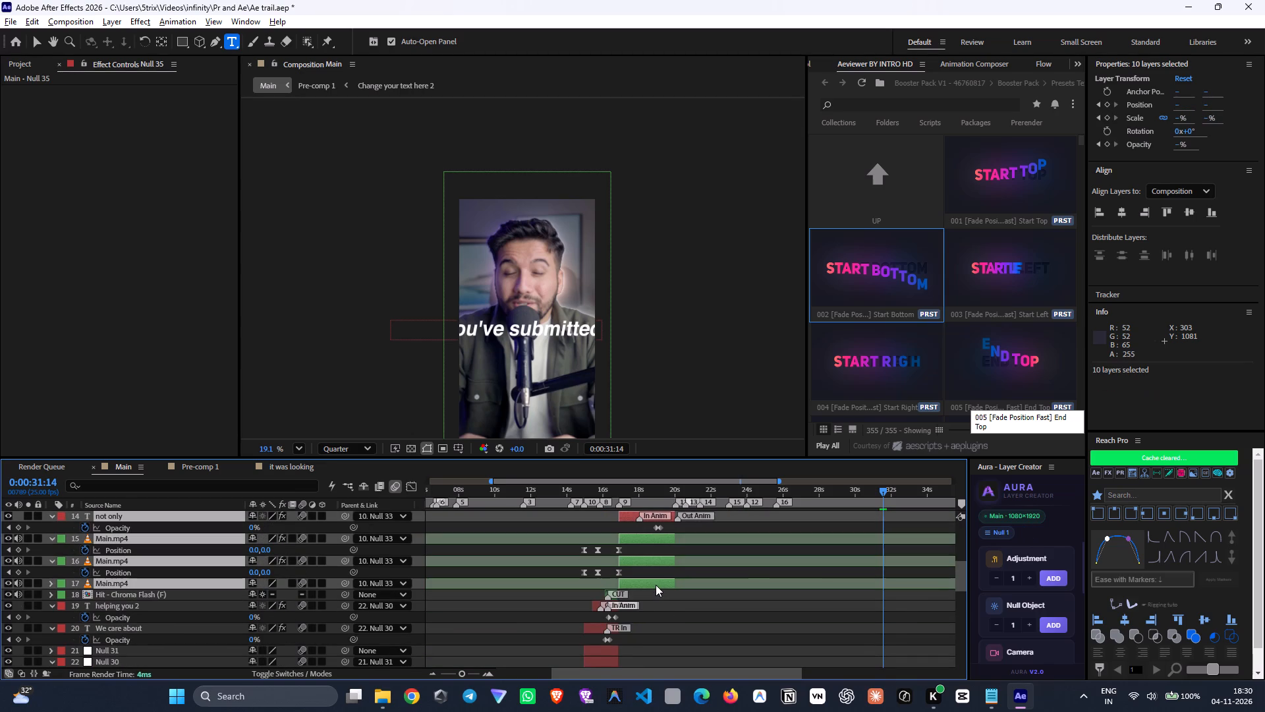
key(ctrl+shift+c)
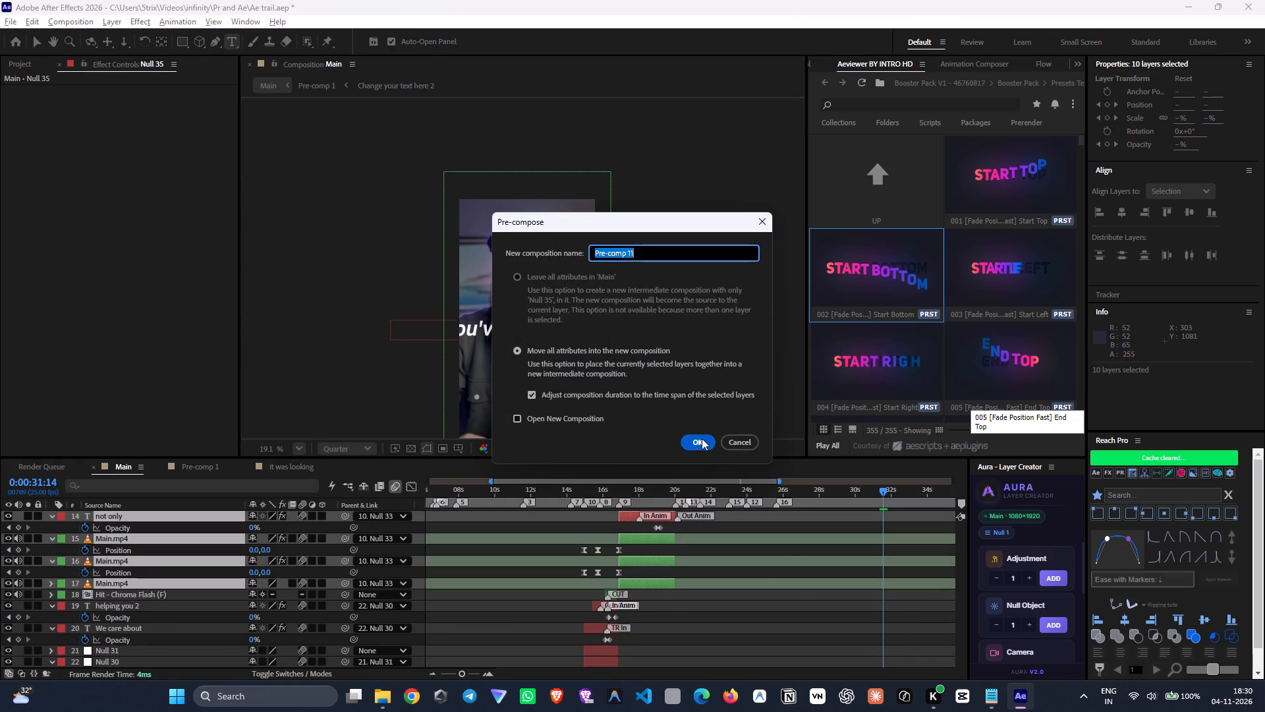
click(702, 438)
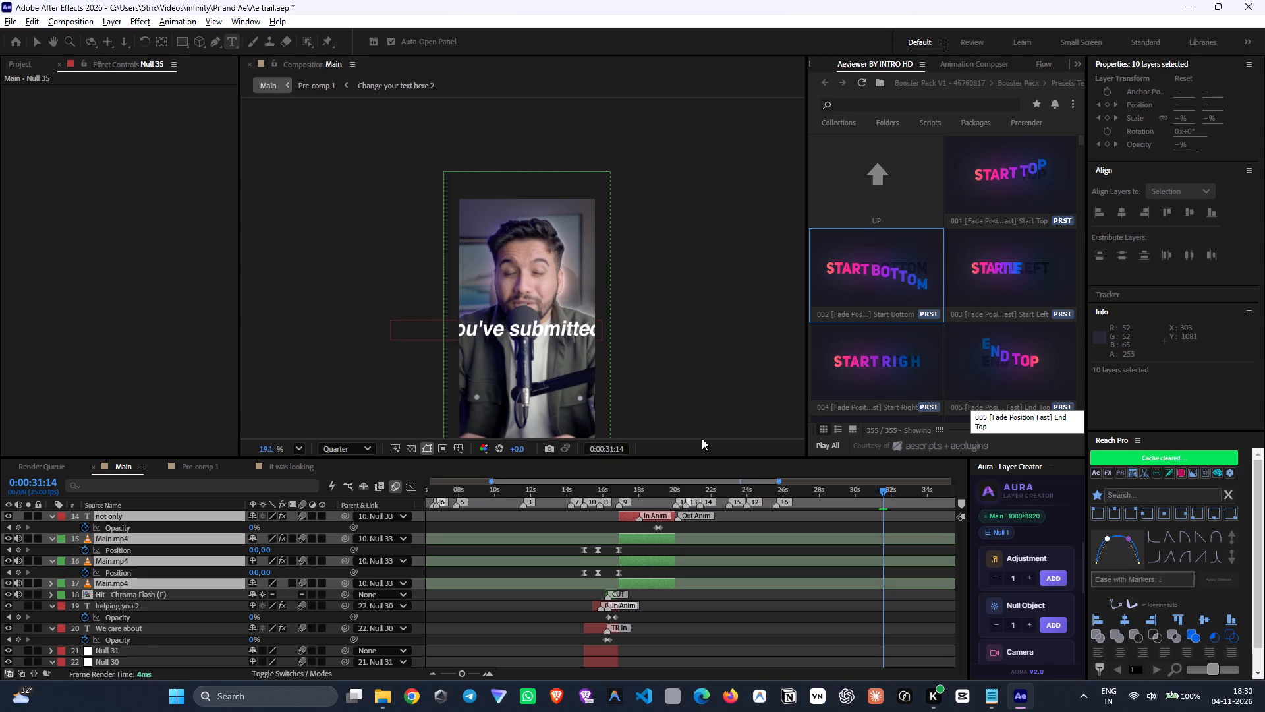
Pre-compose the 12 layers from "helping you 2" through the Main.mp4 piece below video_2026-11-04_16-02-23.mp4, moving all attributes.
scroll(602, 586, up, 6)
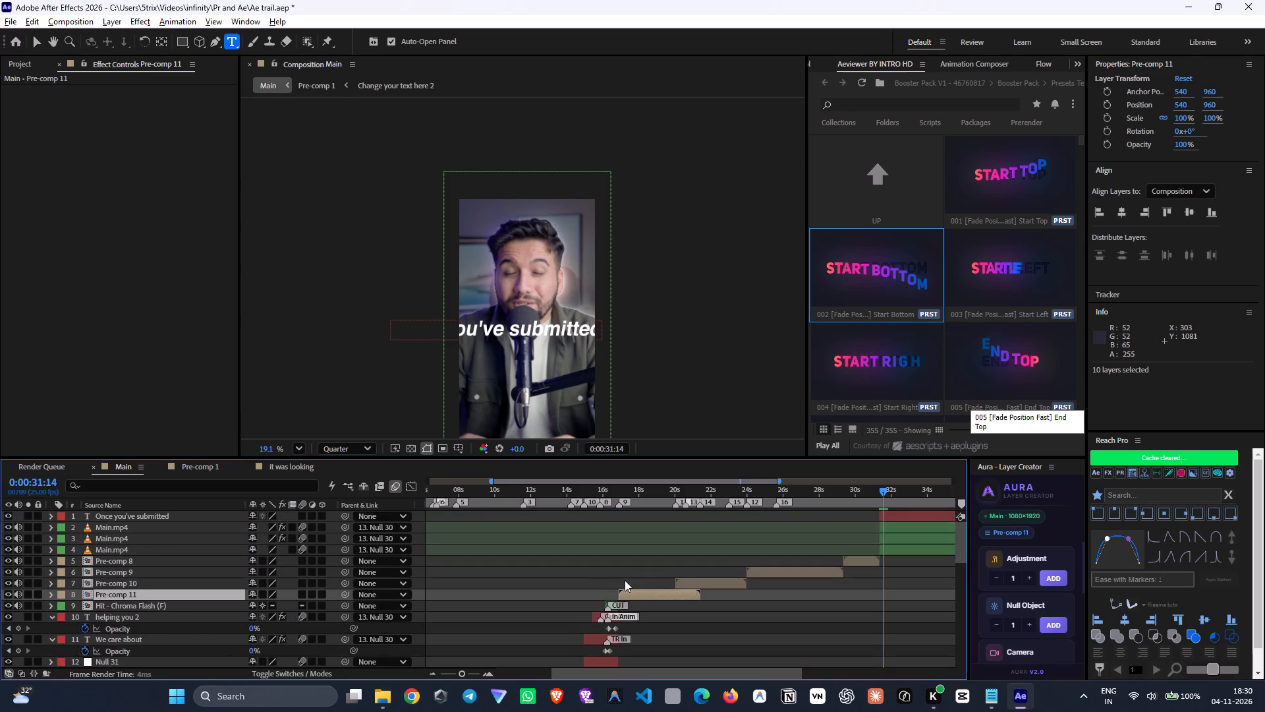
scroll(651, 607, down, 2)
click(596, 547)
scroll(609, 571, down, 1)
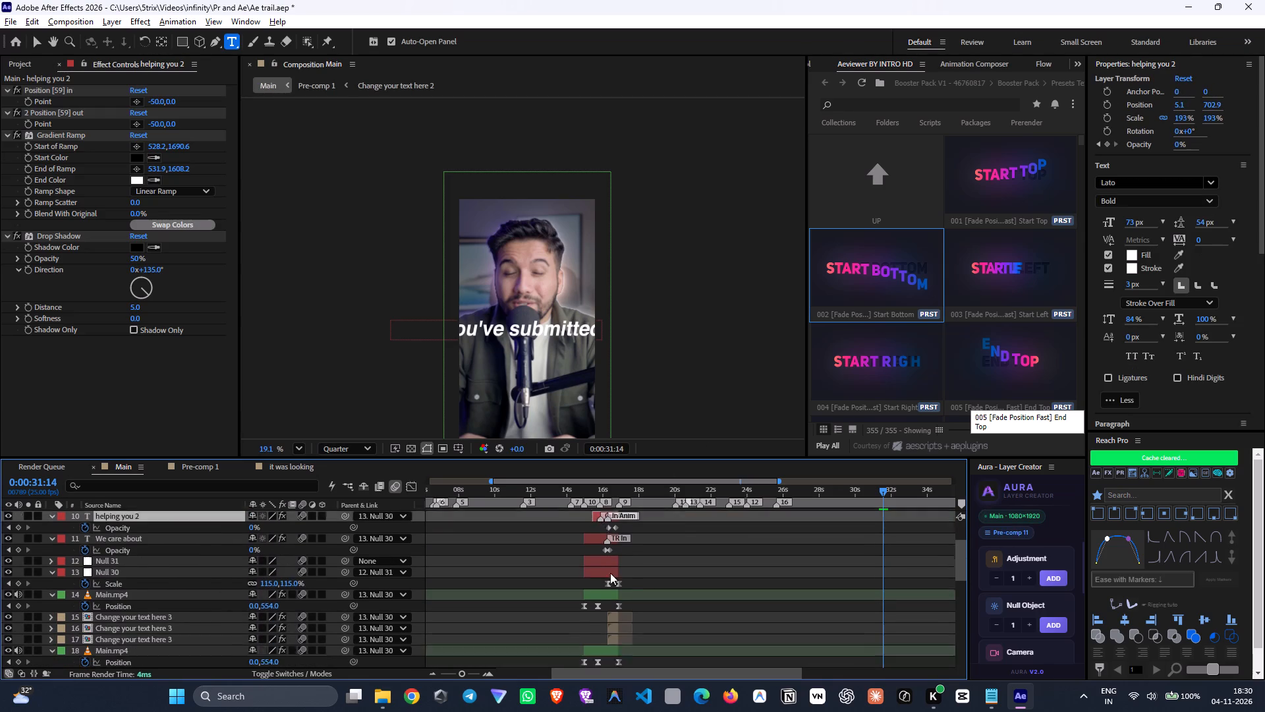
scroll(610, 573, down, 3)
shift+click(615, 618)
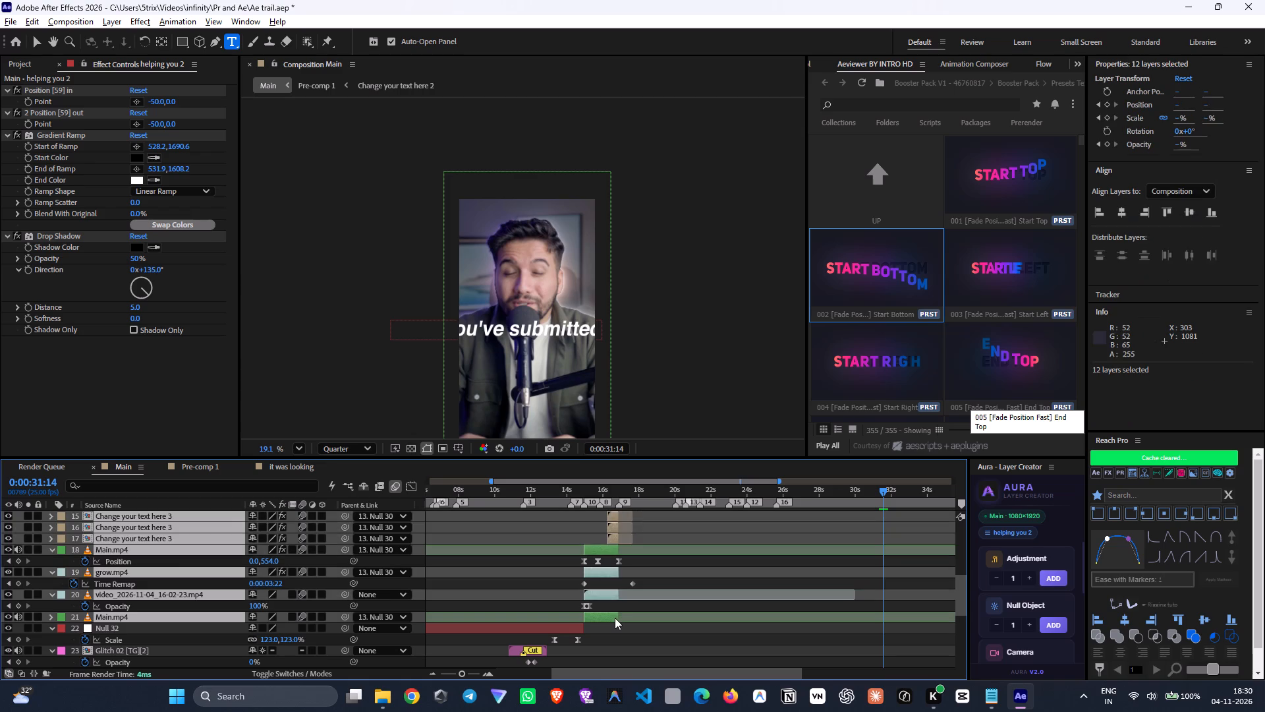
scroll(652, 602, down, 3)
scroll(652, 602, up, 4)
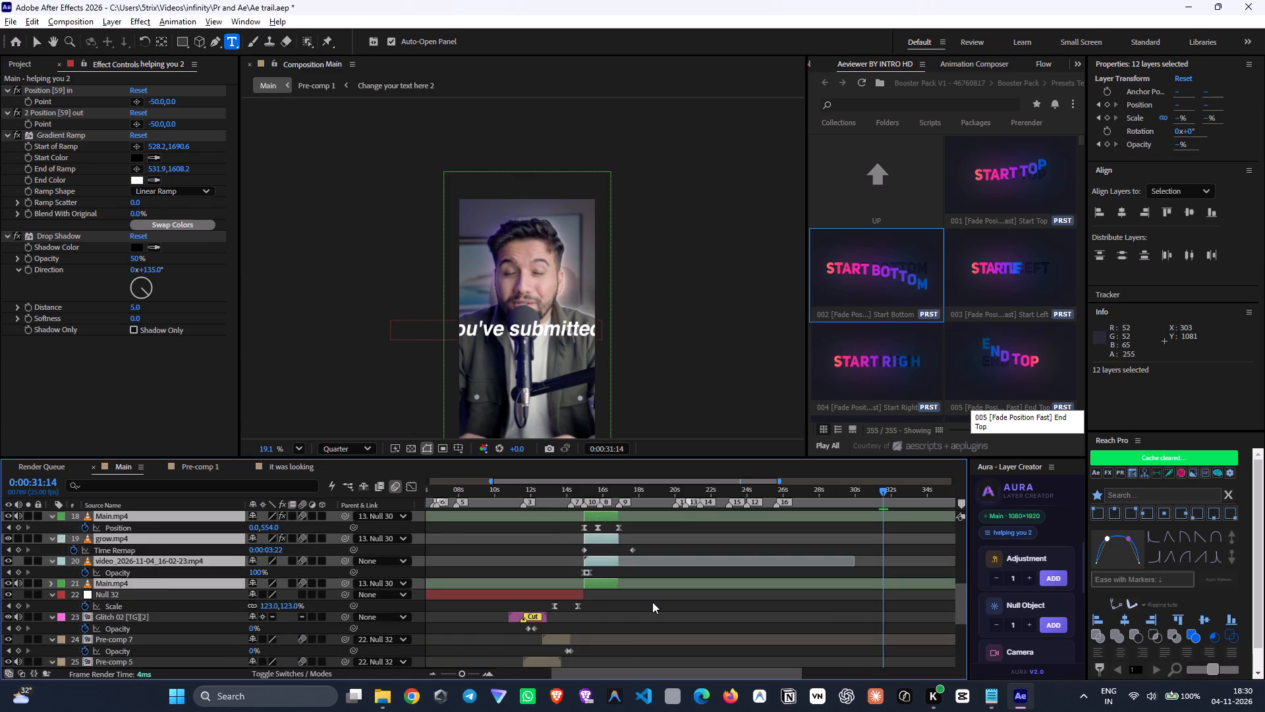
scroll(652, 602, up, 3)
scroll(652, 602, down, 2)
key(ctrl+shift+c)
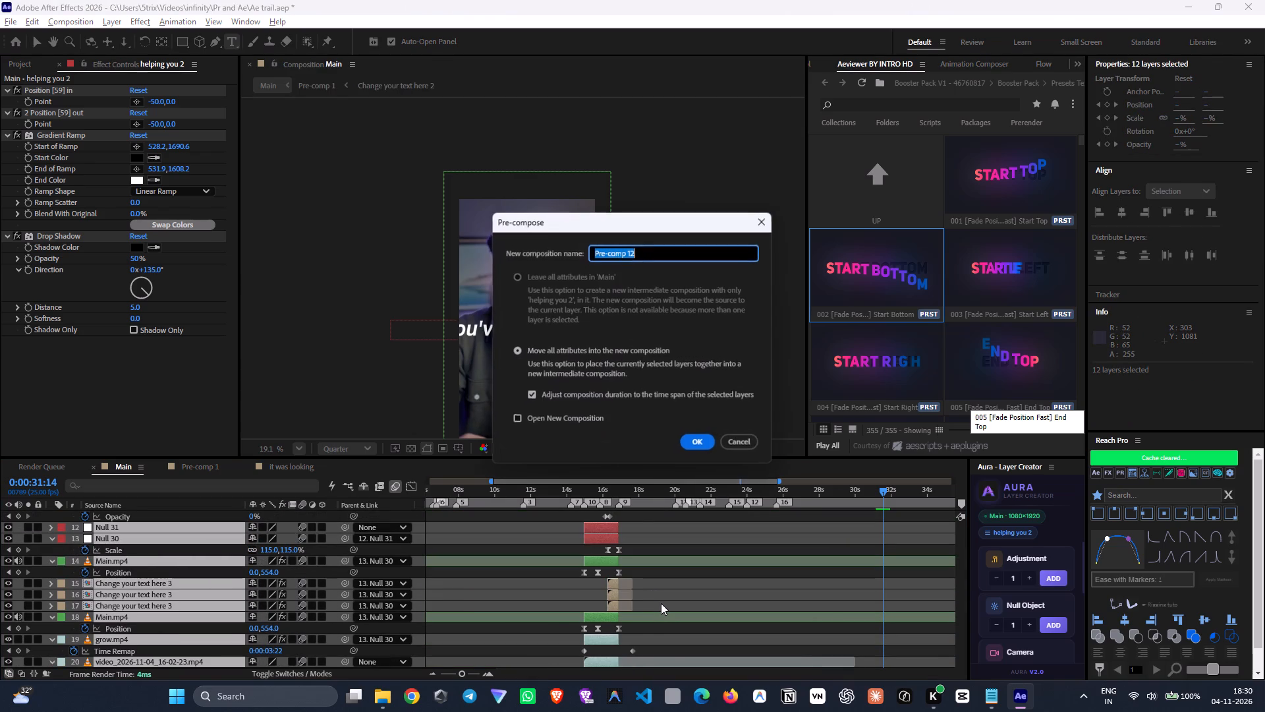
click(702, 440)
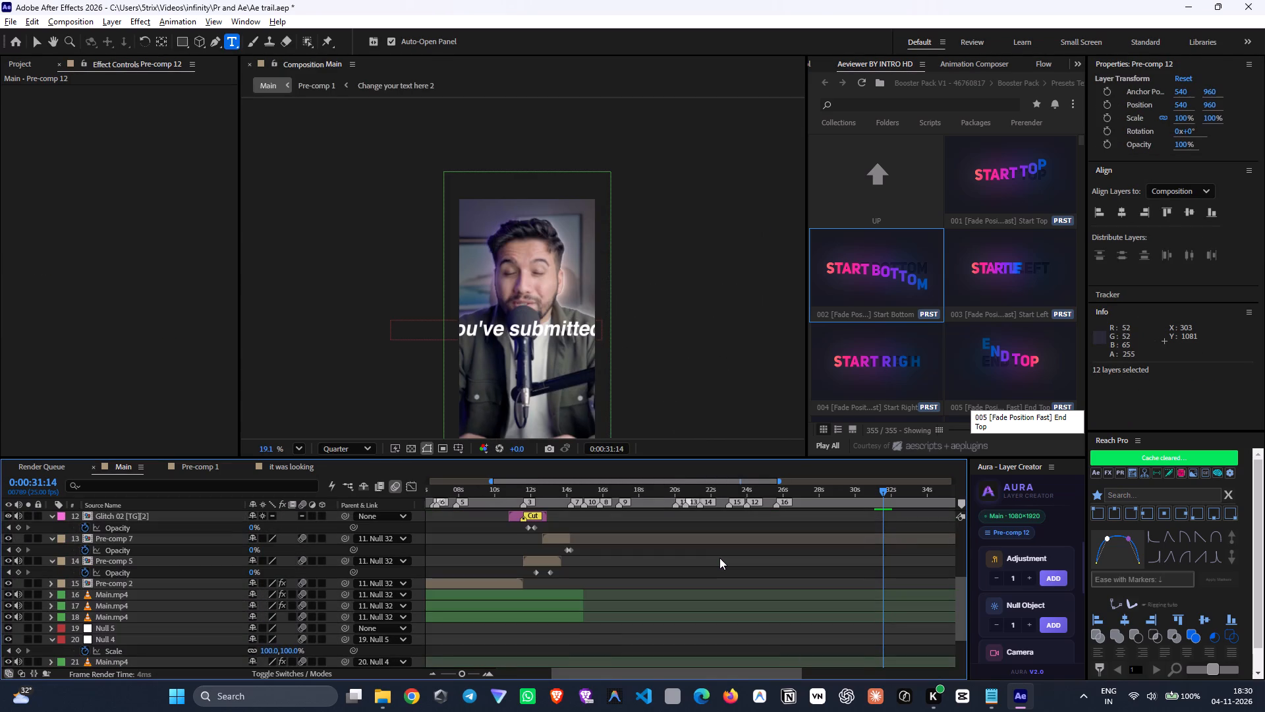
Pre-compose the eight layers from Null 32 through the three Main.mp4 pieces below Pre-comp 2.
scroll(719, 558, down, 5)
scroll(698, 574, up, 4)
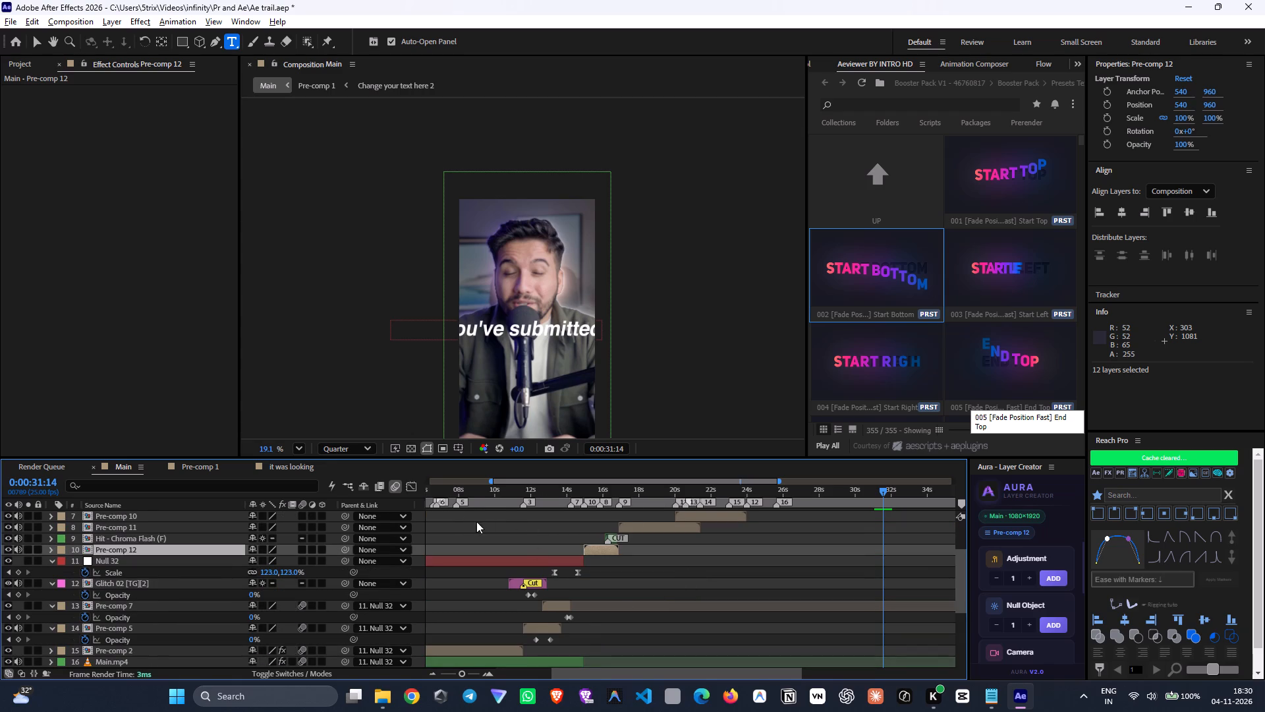
click(474, 556)
scroll(501, 566, down, 3)
scroll(503, 568, up, 6)
drag(508, 494, 444, 487)
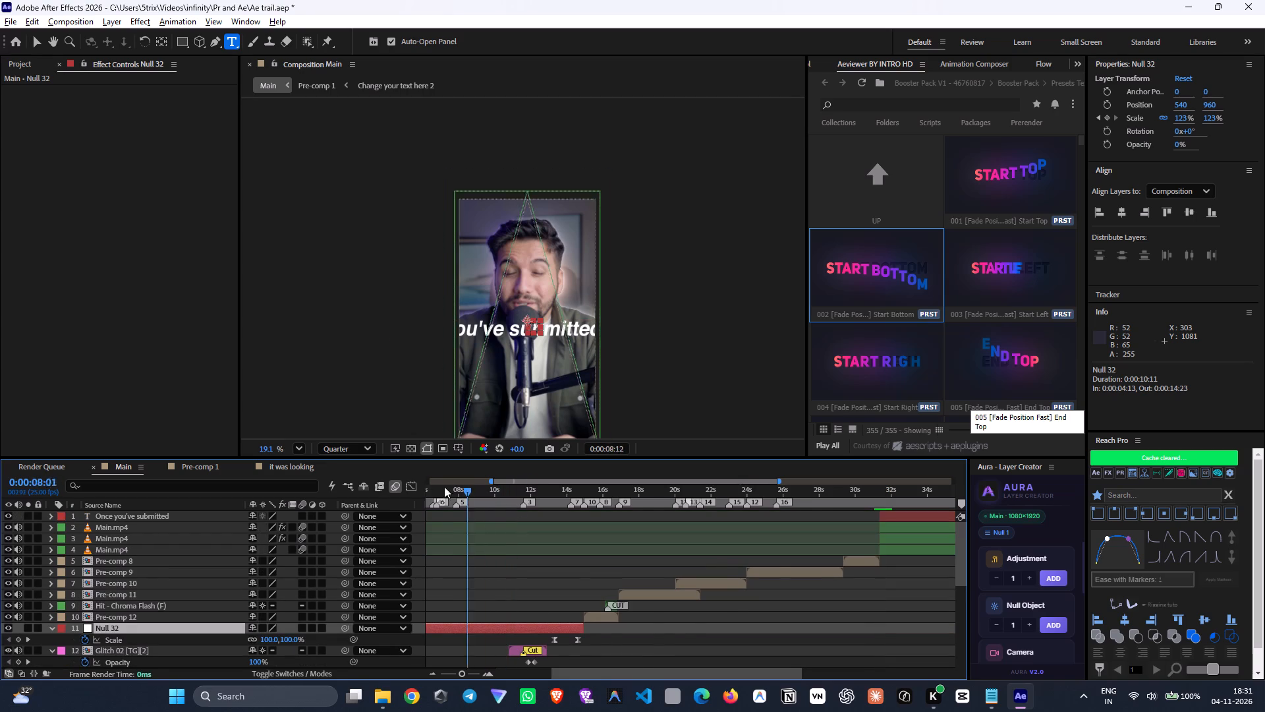
drag(444, 487, 549, 535)
scroll(582, 608, down, 2)
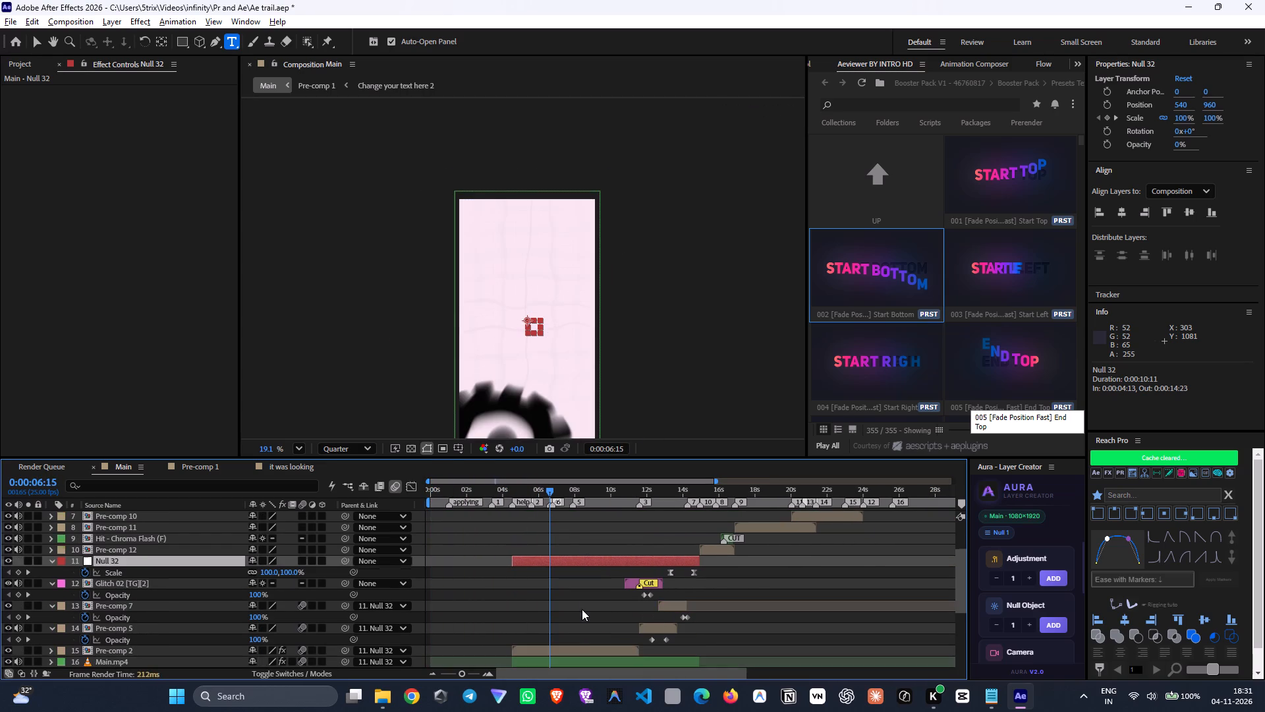
scroll(584, 601, down, 2)
shift+click(586, 614)
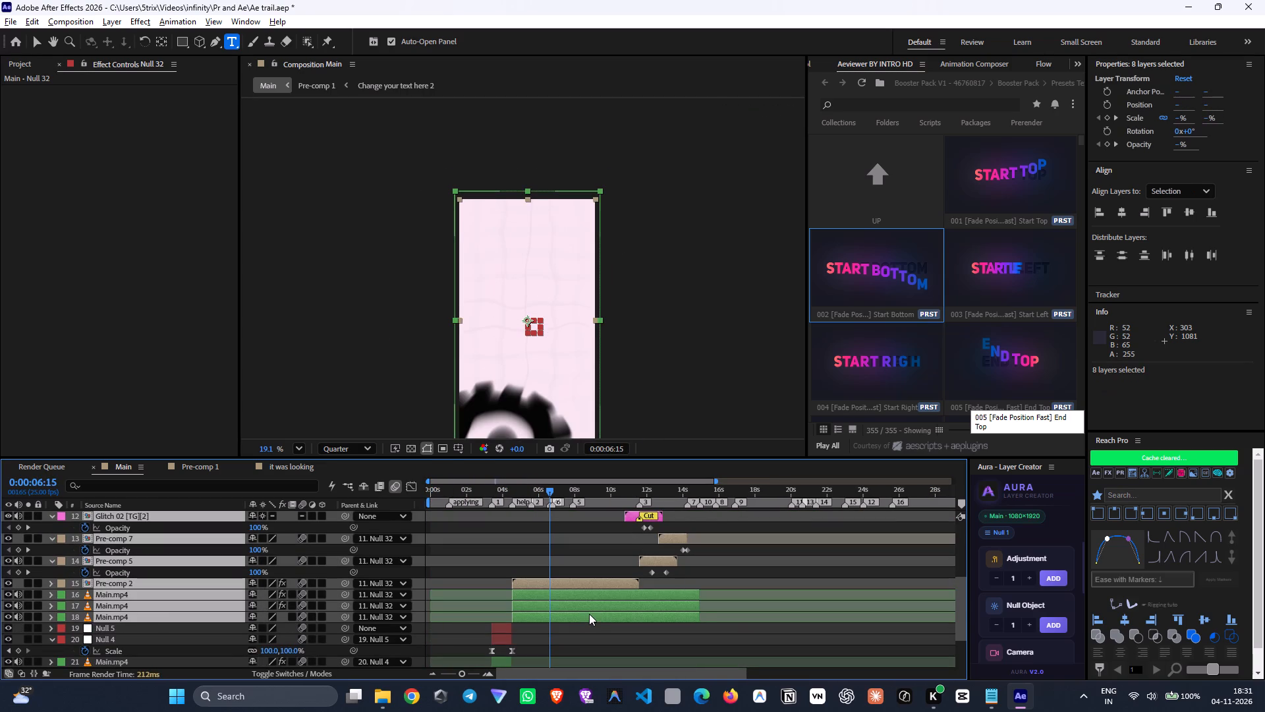
scroll(584, 599, up, 2)
scroll(584, 599, down, 2)
key(ctrl+shift+c)
click(699, 445)
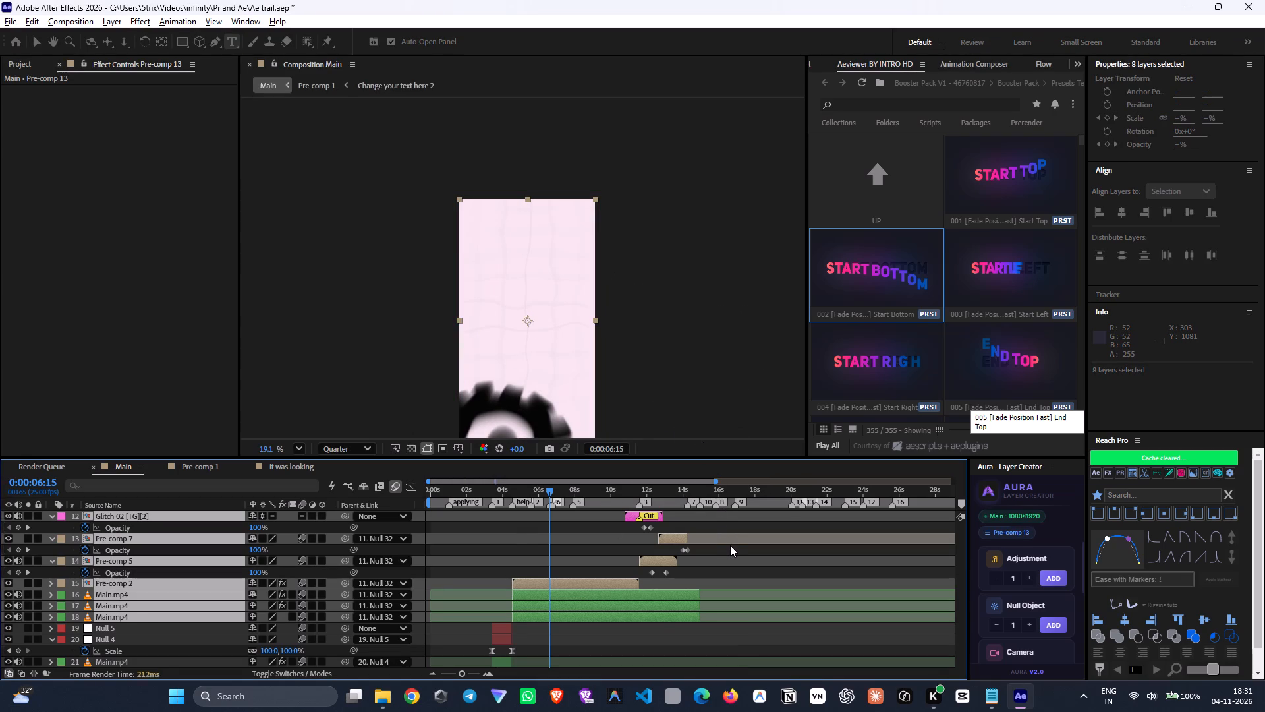
Check the frames around 0:00:04:12 and delete the upper Adjustment Layer 1 with the S_HalfTone effect.
scroll(612, 591, down, 4)
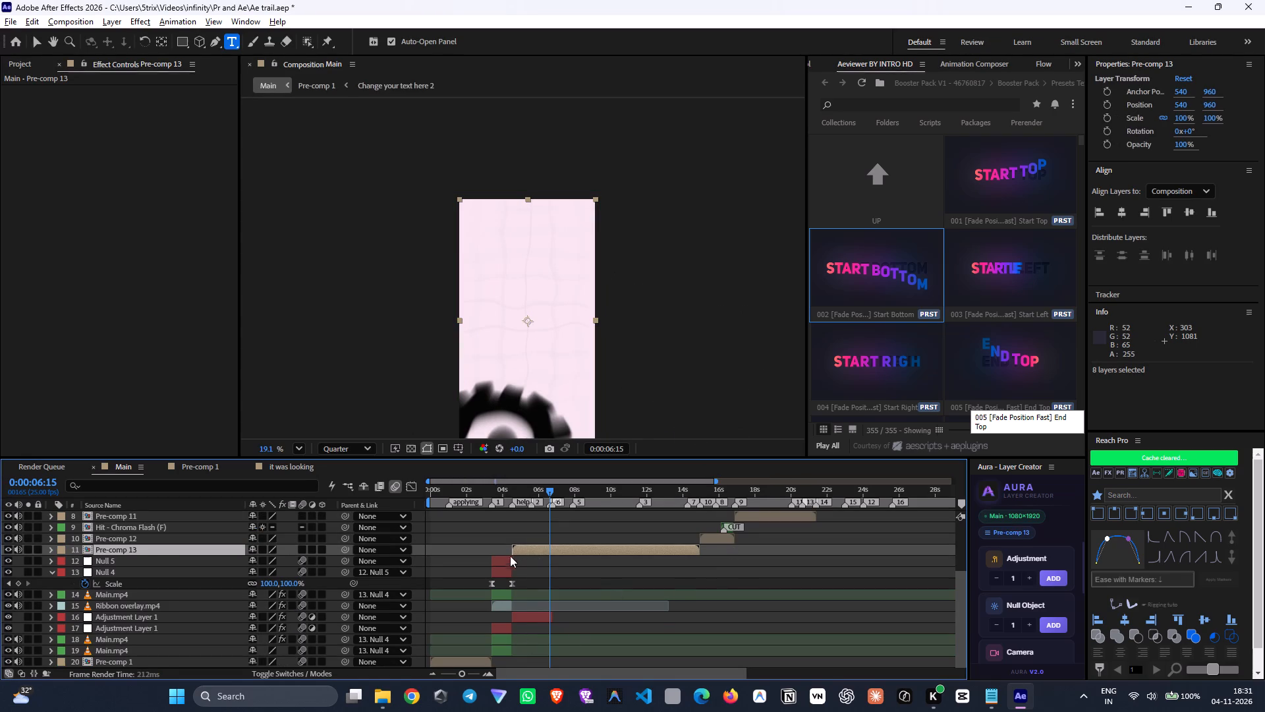
click(519, 498)
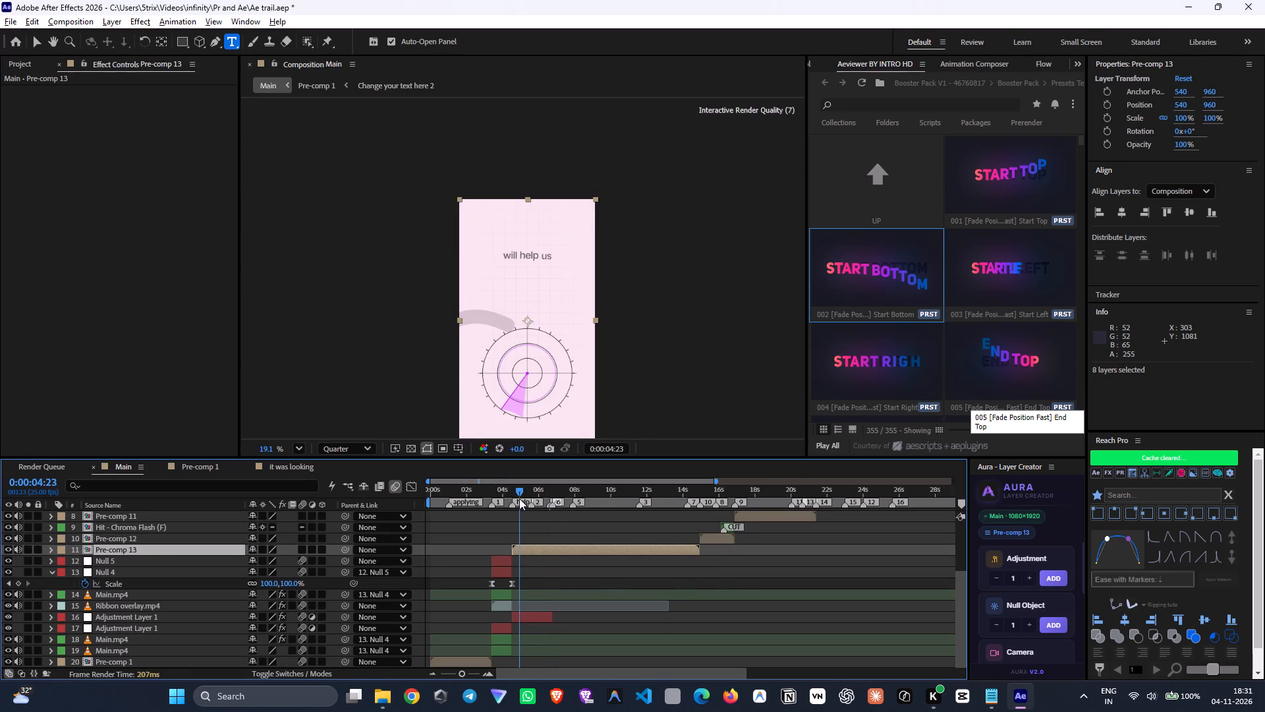
click(532, 616)
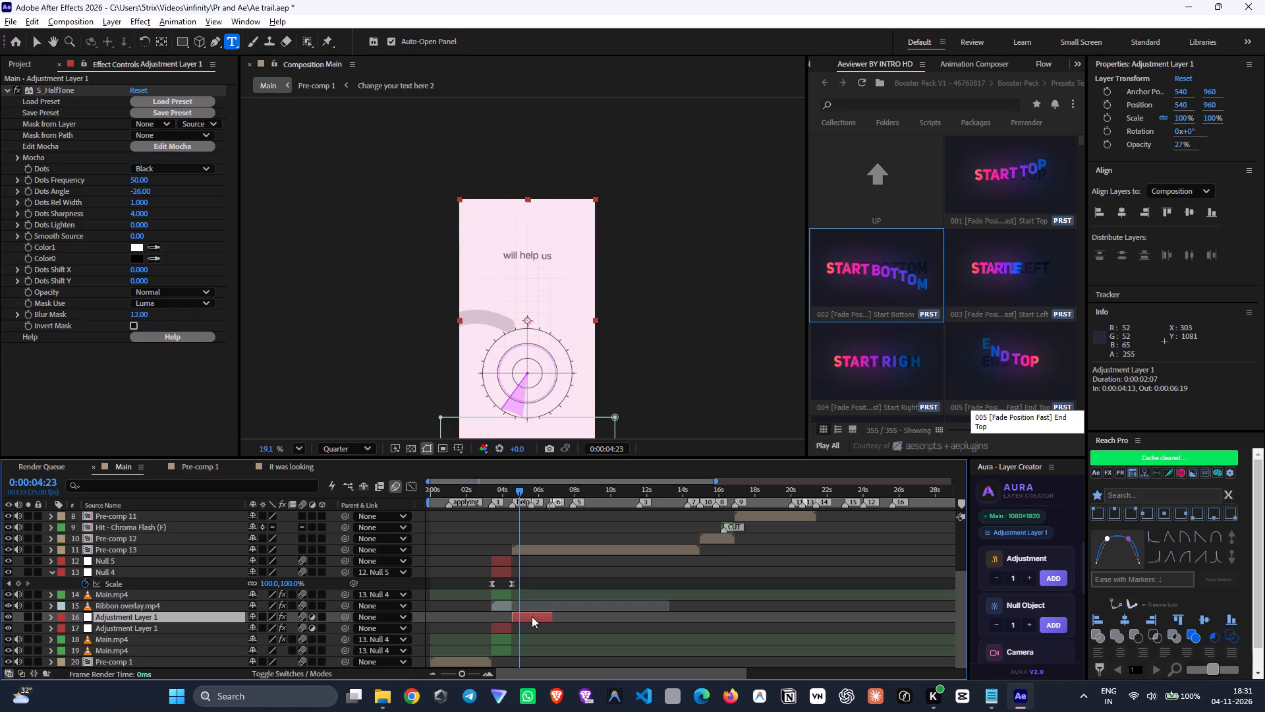
drag(522, 492, 517, 503)
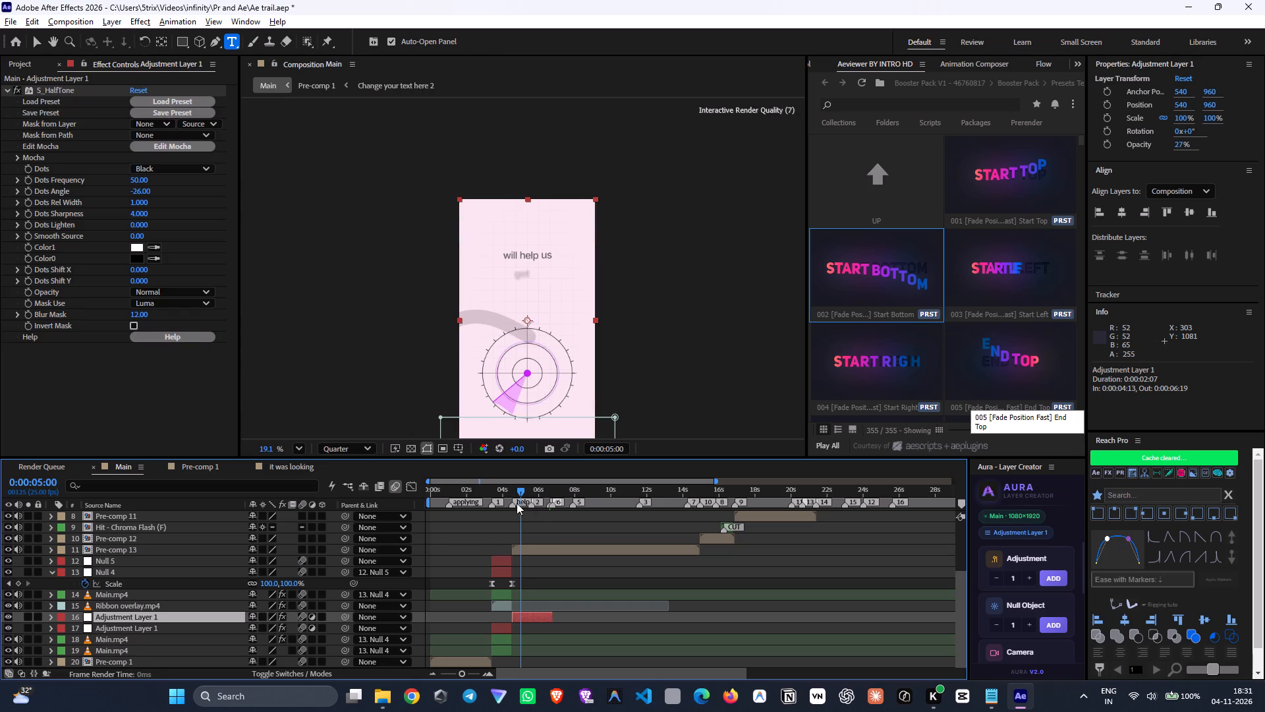
drag(517, 503, 515, 524)
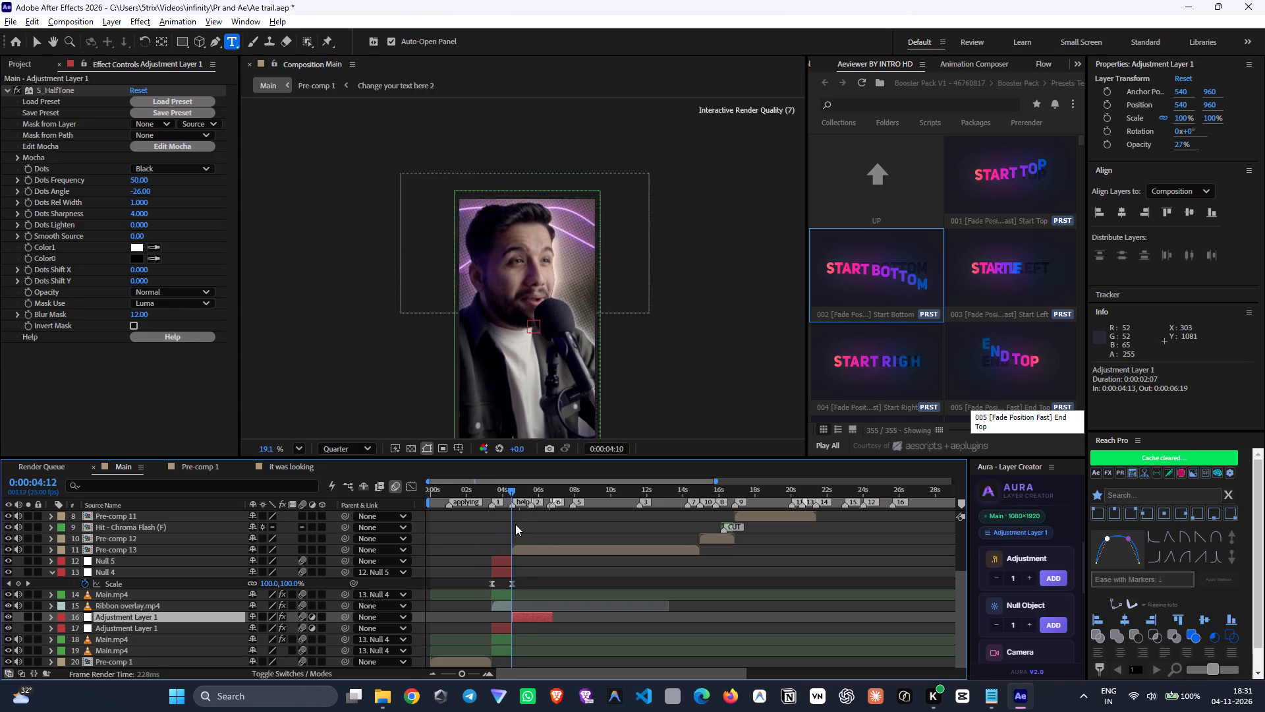
drag(515, 524, 519, 528)
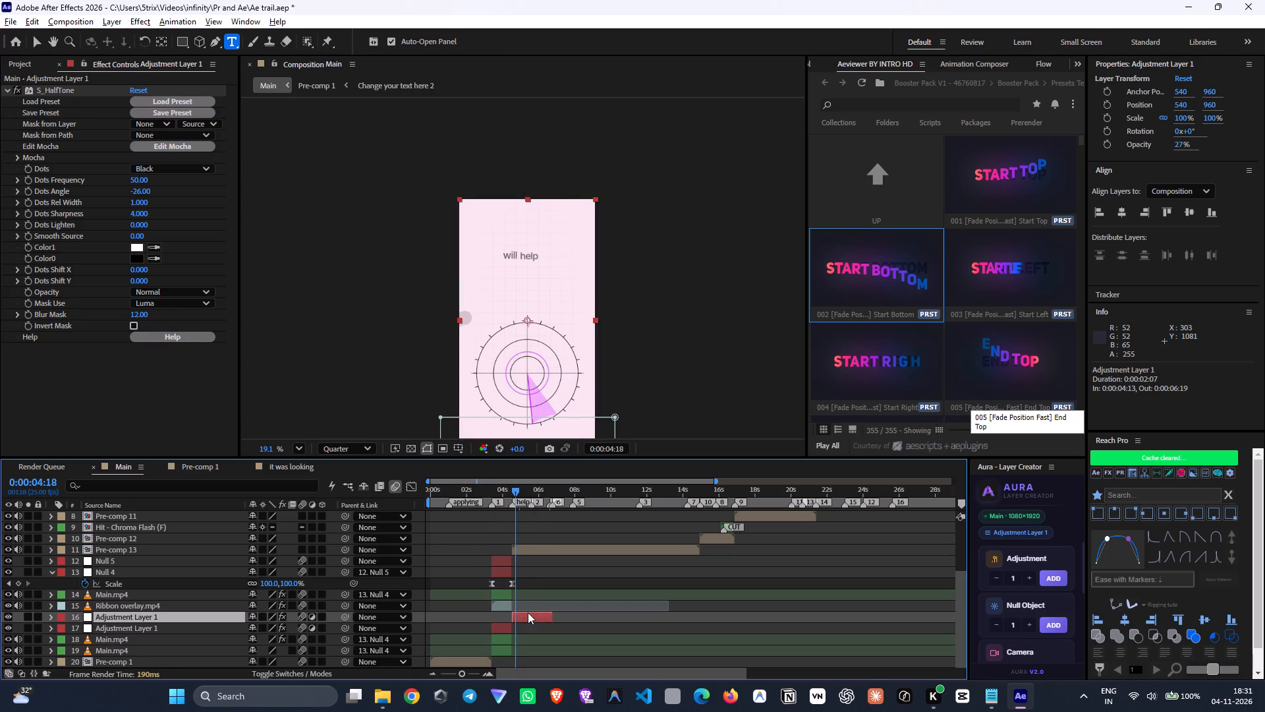
key(Delete)
Pre-compose the seven layers from Null 5 through the lowest Main.mp4 piece above Pre-comp 1.
click(502, 570)
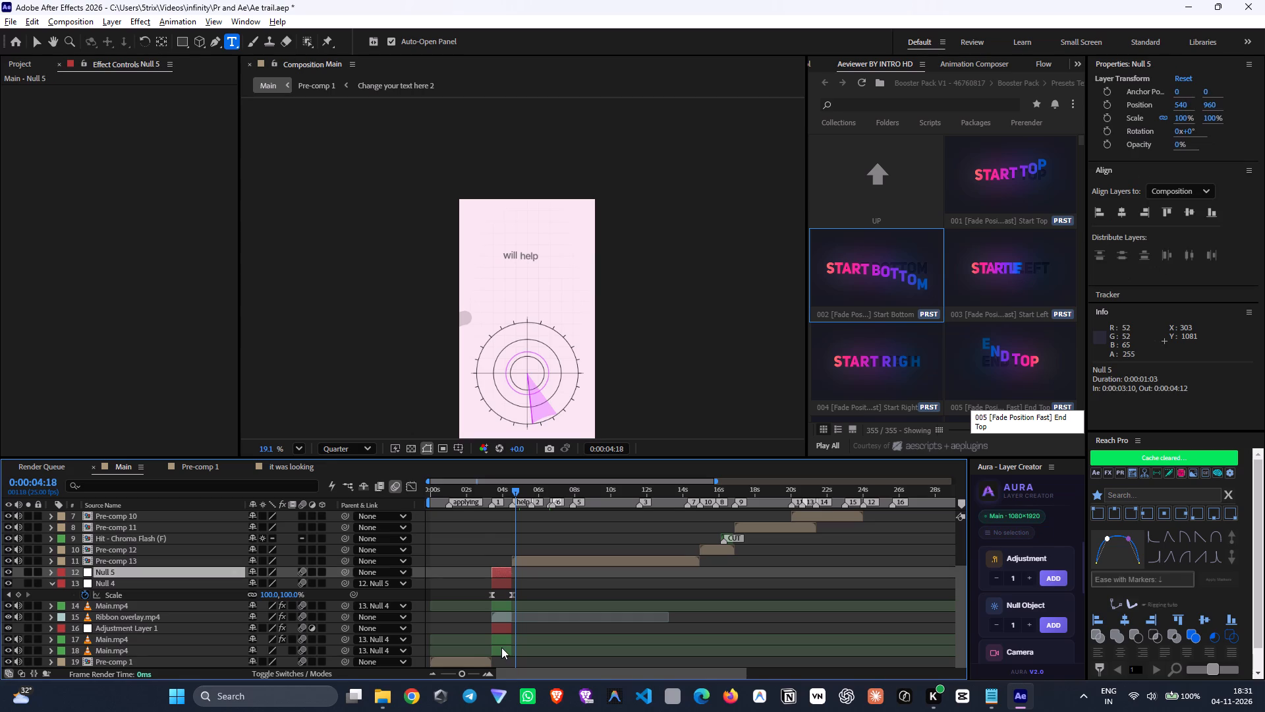
shift+click(501, 647)
key(ctrl+shift+c)
click(704, 445)
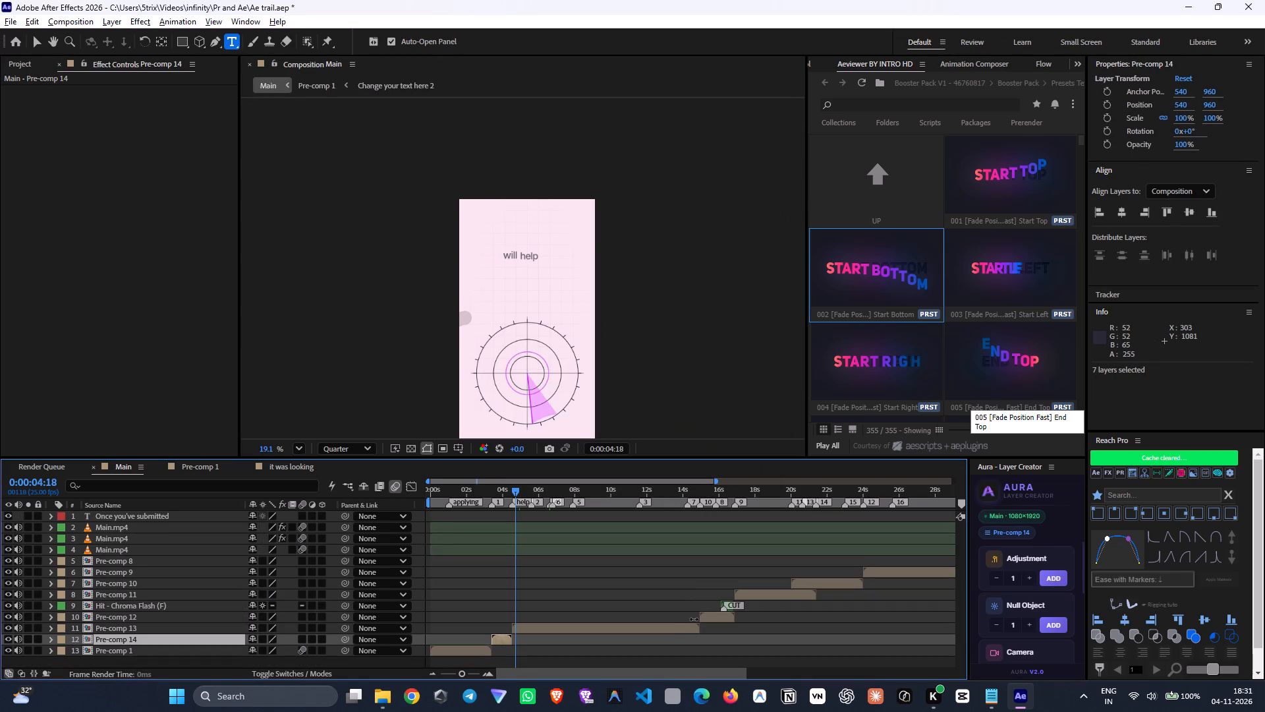
Play the video from the start of the "Once you've submitted" caption and add a composition marker at 0:00:32:04.
drag(719, 492, 819, 544)
drag(694, 480, 705, 487)
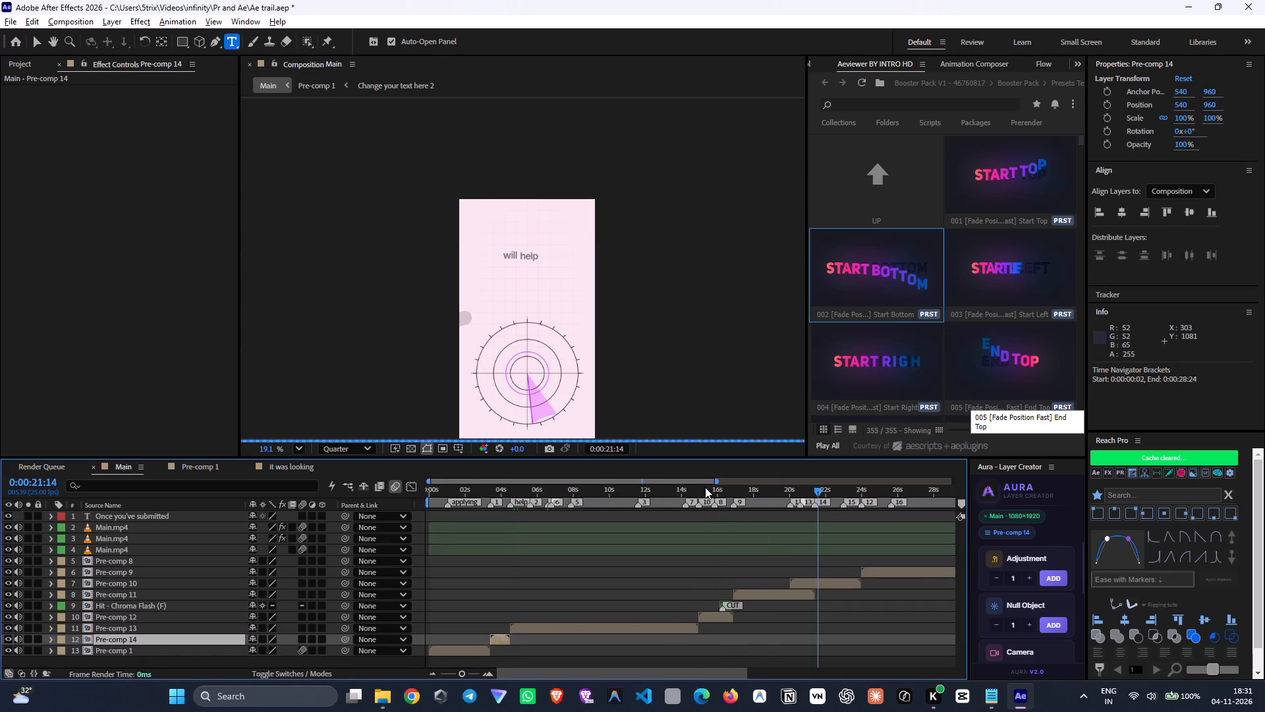
drag(705, 487, 982, 527)
drag(551, 496, 554, 504)
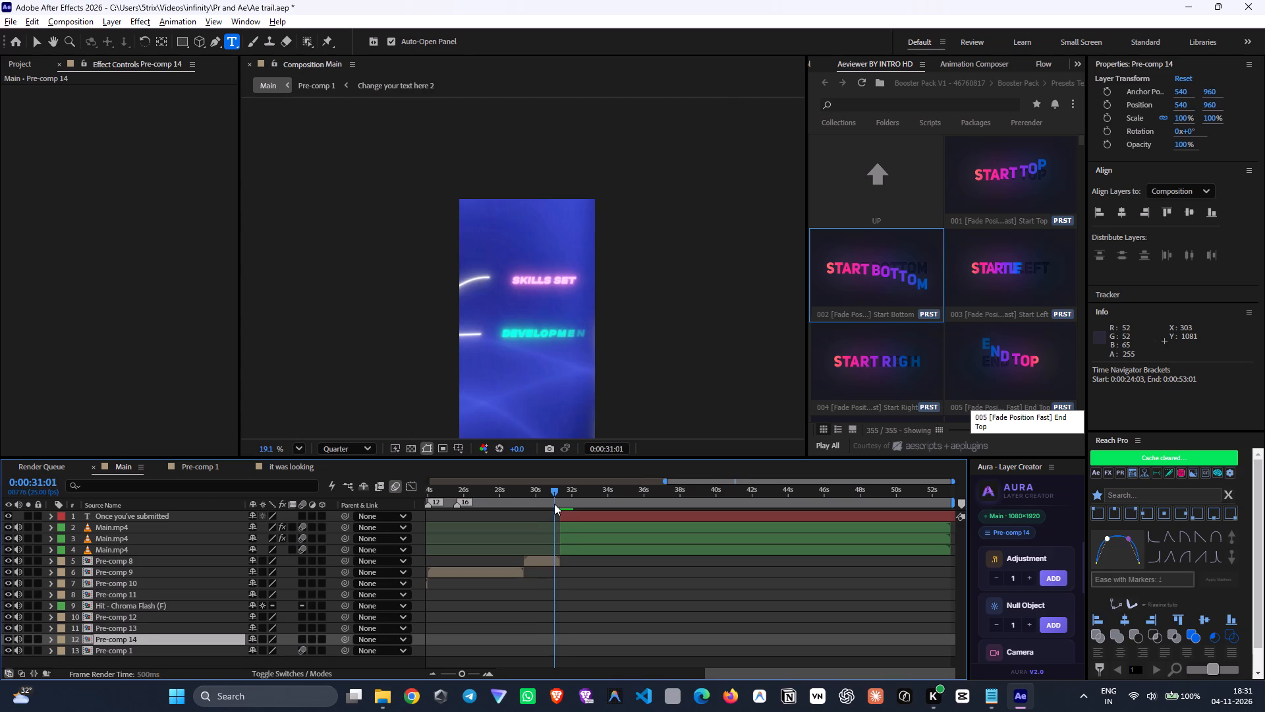
drag(554, 504, 559, 508)
key(space)
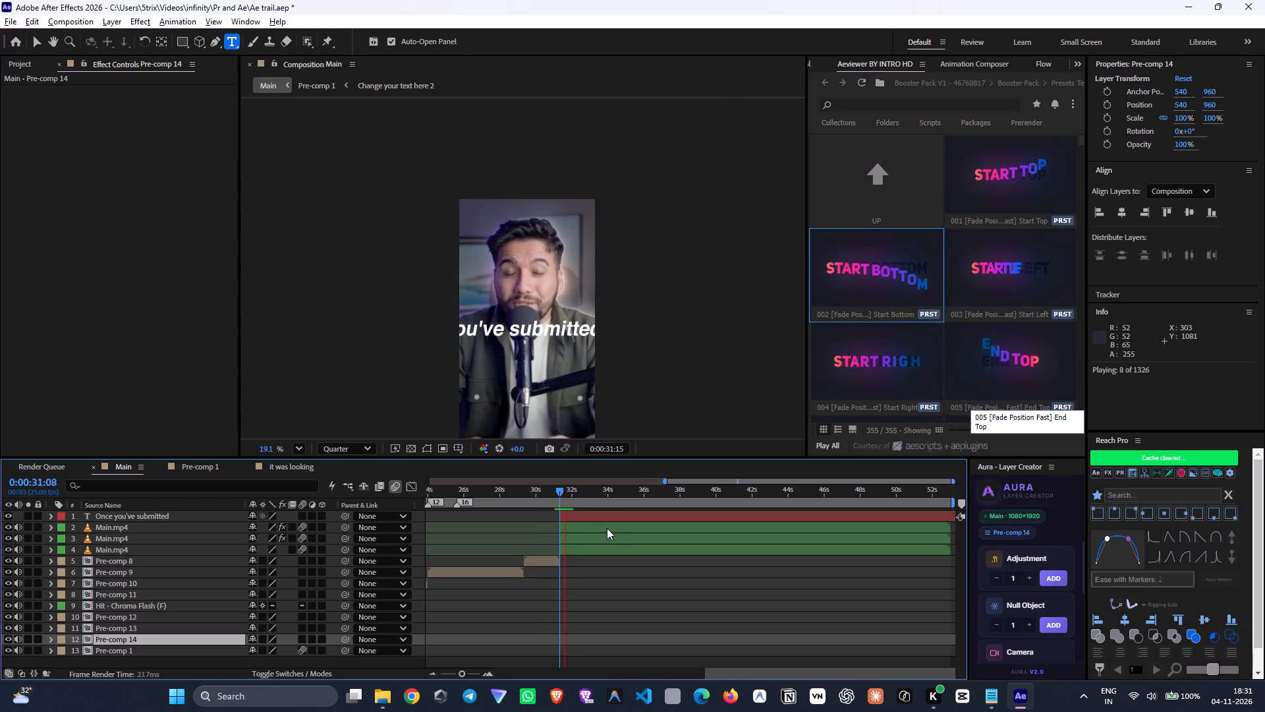
key(space)
key(space)
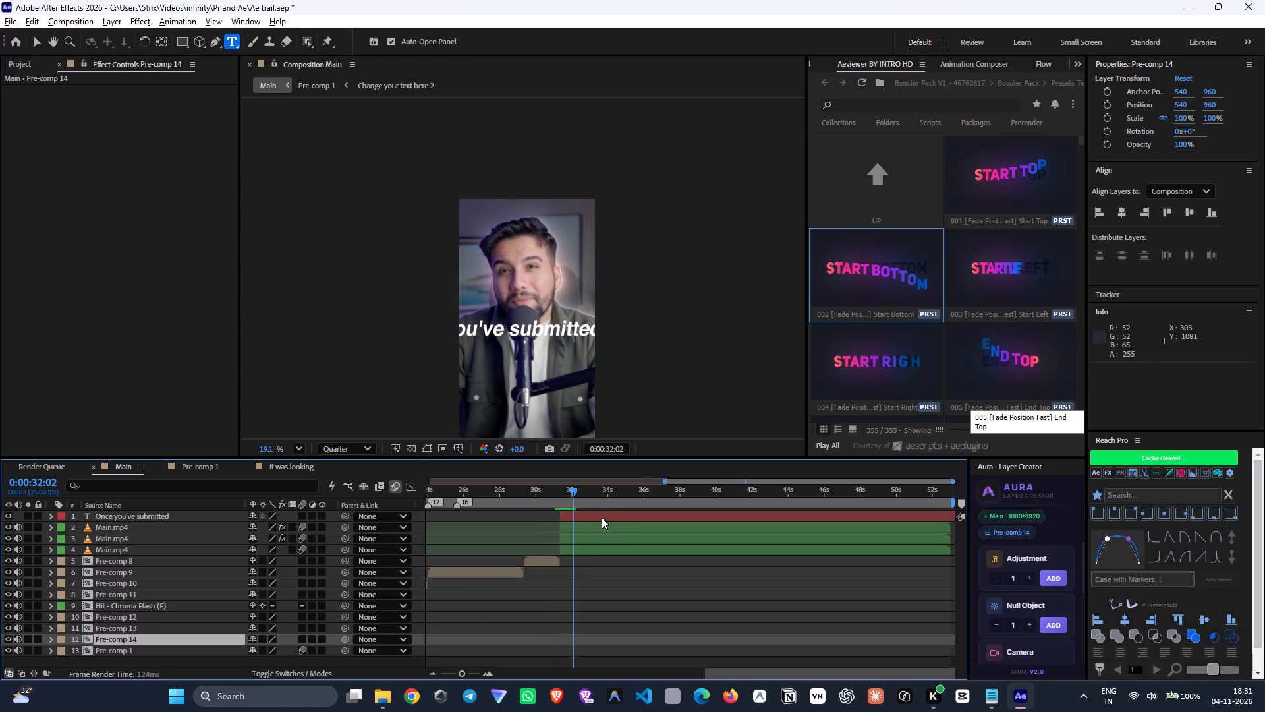
key(space)
drag(574, 499, 575, 508)
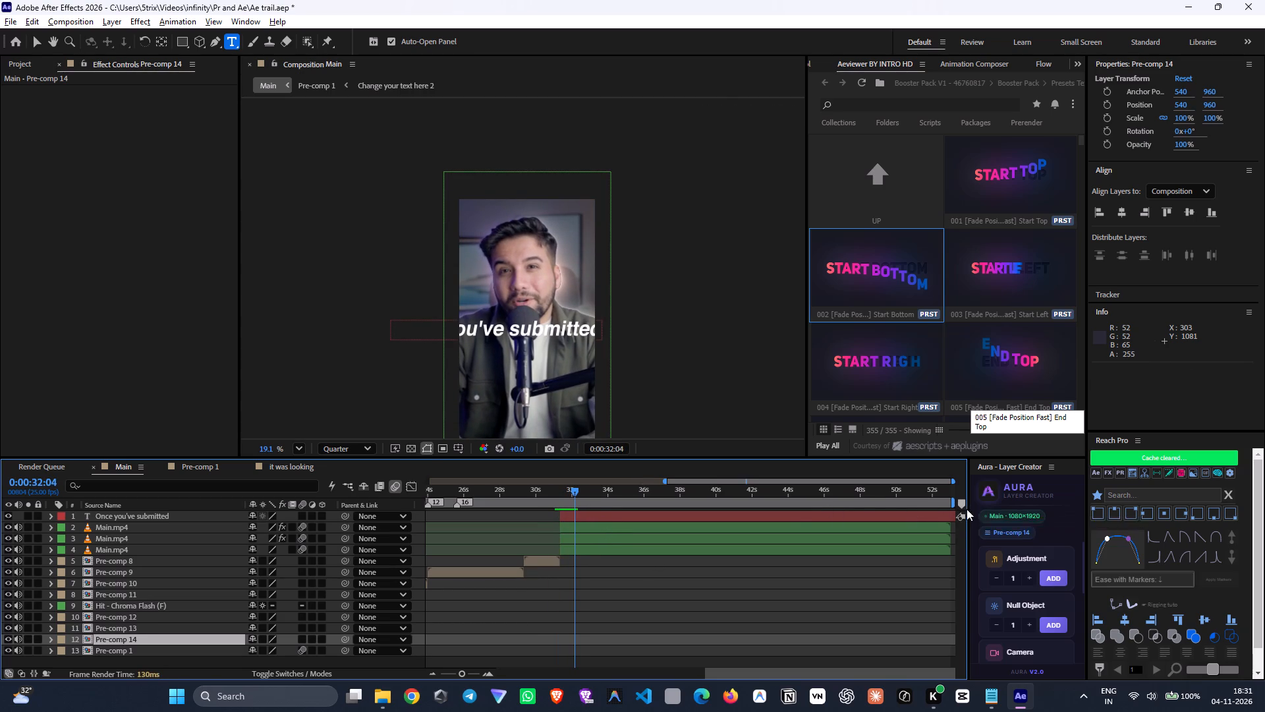
click(963, 502)
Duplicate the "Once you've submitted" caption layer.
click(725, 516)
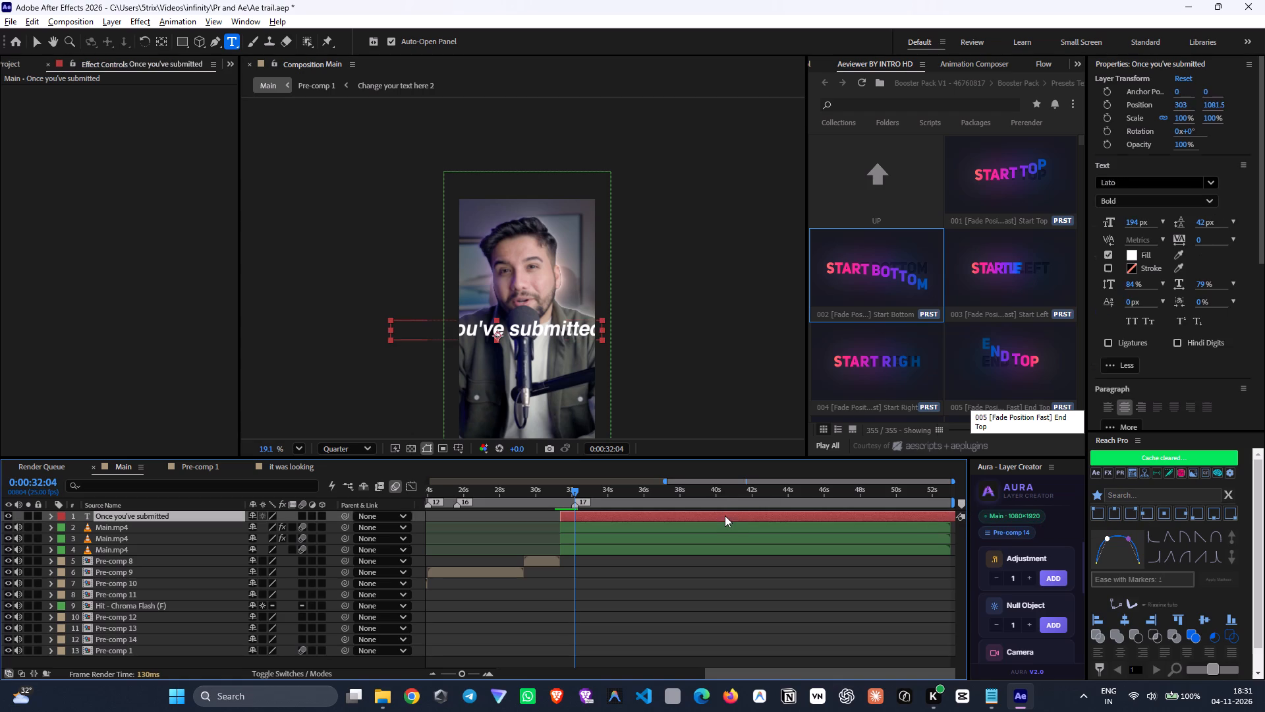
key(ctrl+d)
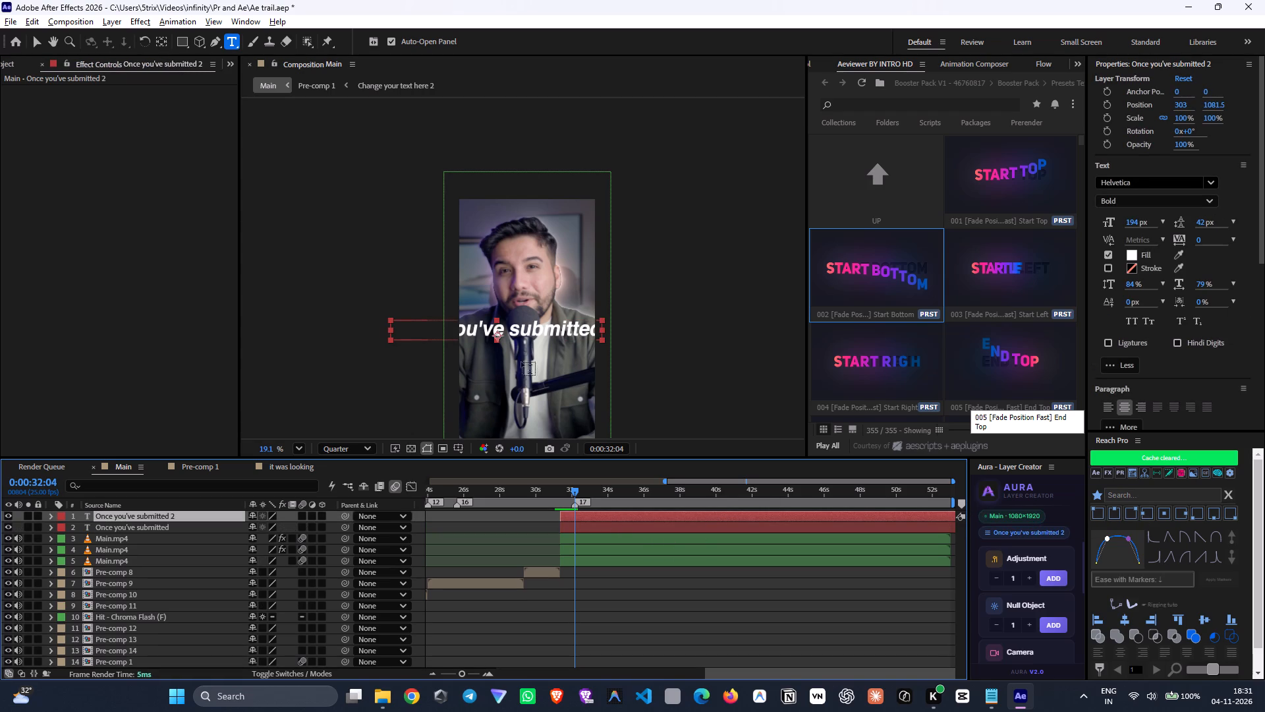
Scale the original "Once you've submitted" caption to 50% and place it lower in the frame, at about 534, 1323.
click(579, 527)
key(v)
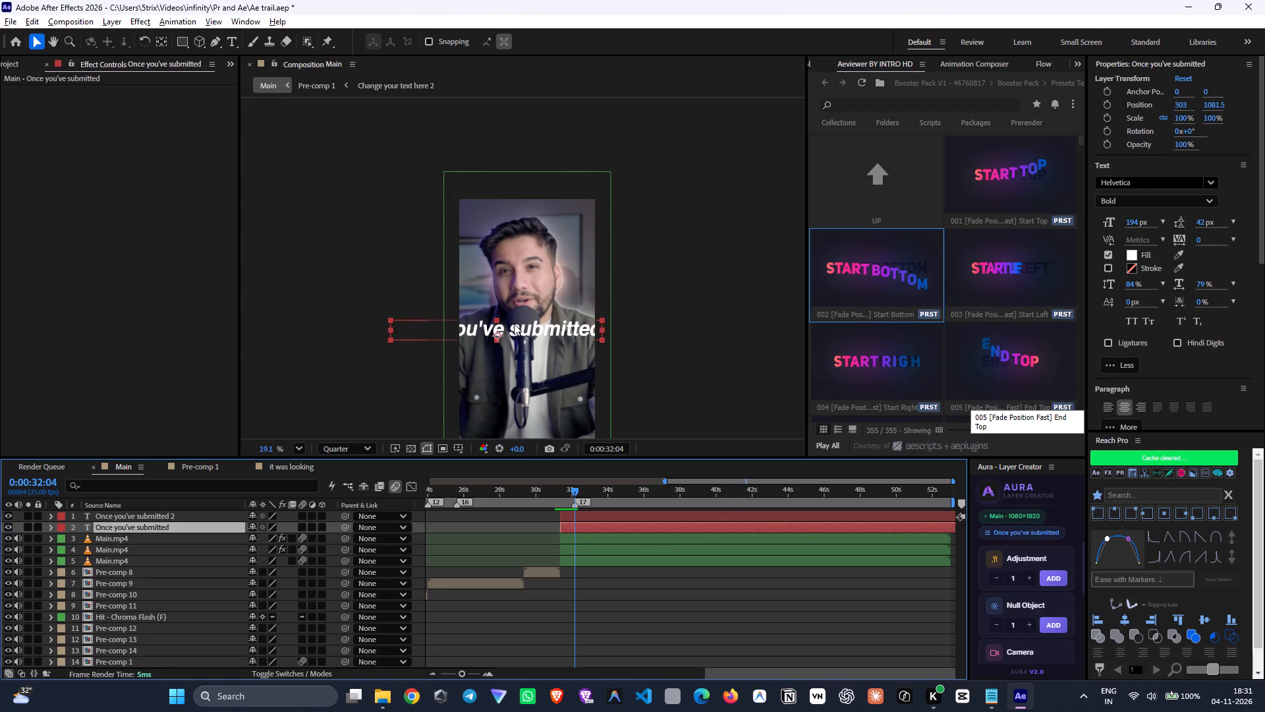
drag(520, 332, 537, 363)
key(s)
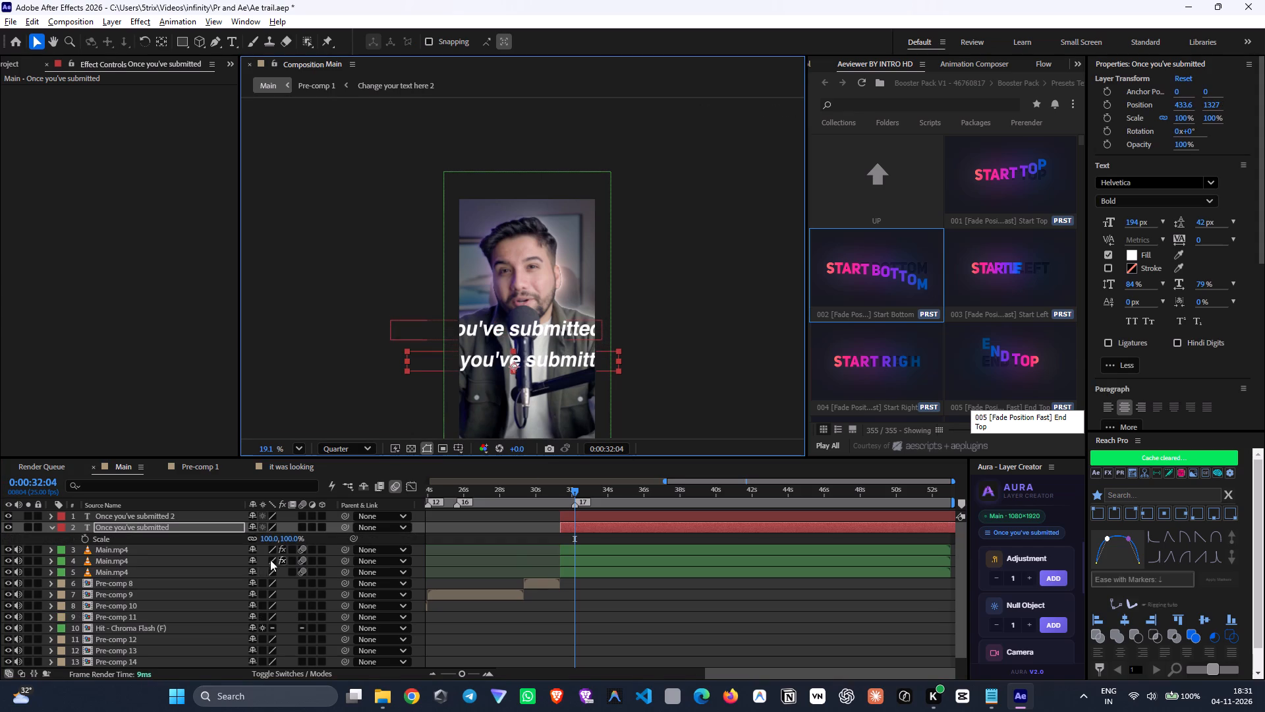
drag(288, 543, 248, 533)
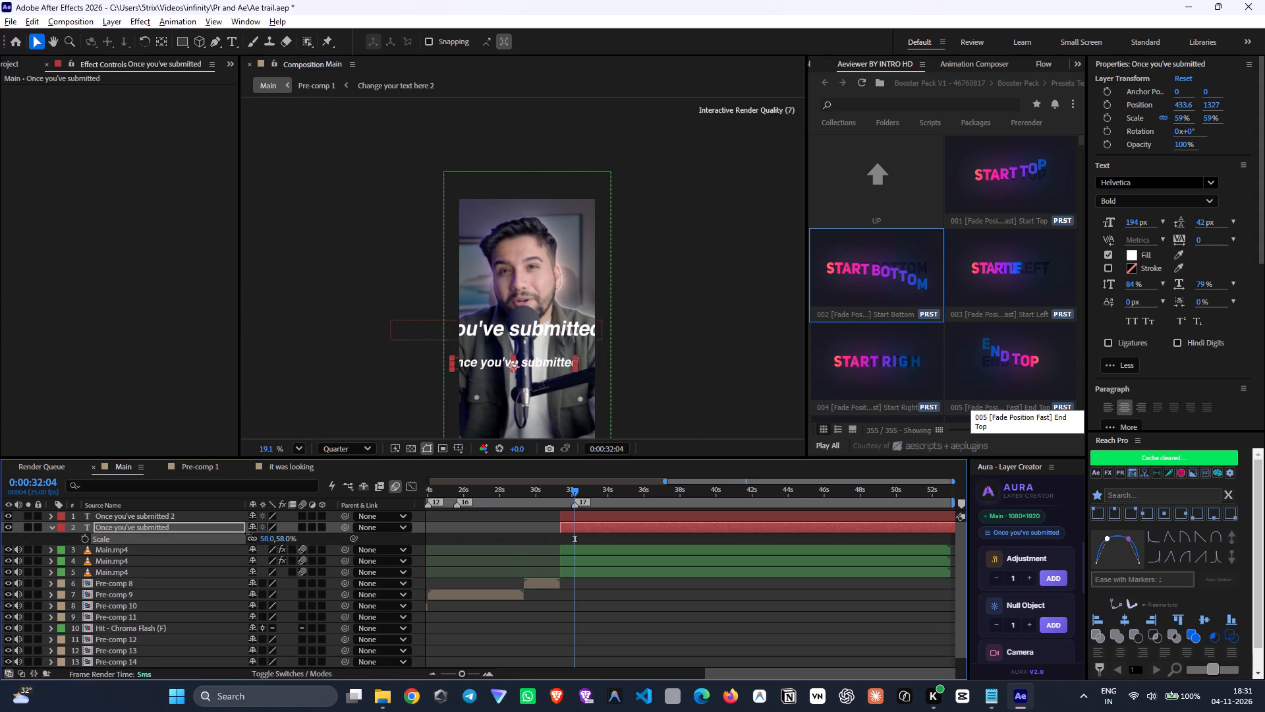
drag(248, 533, 241, 529)
scroll(538, 365, up, 2)
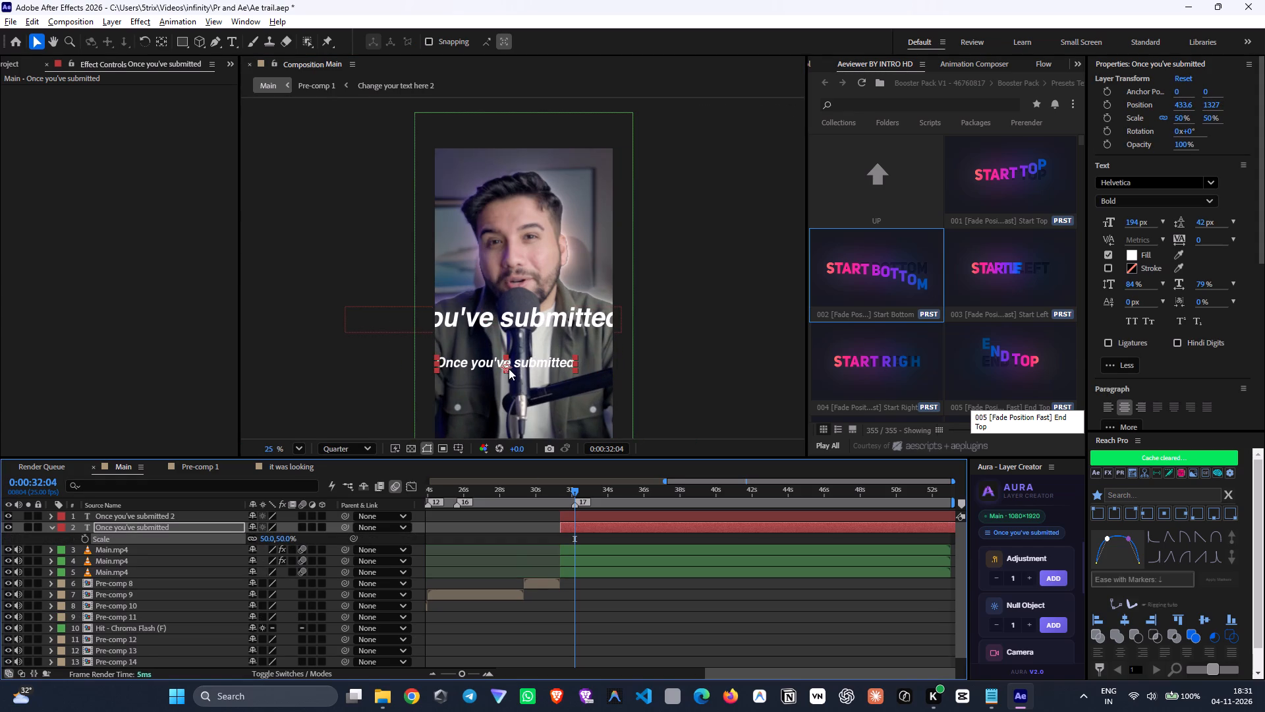
drag(509, 369, 525, 368)
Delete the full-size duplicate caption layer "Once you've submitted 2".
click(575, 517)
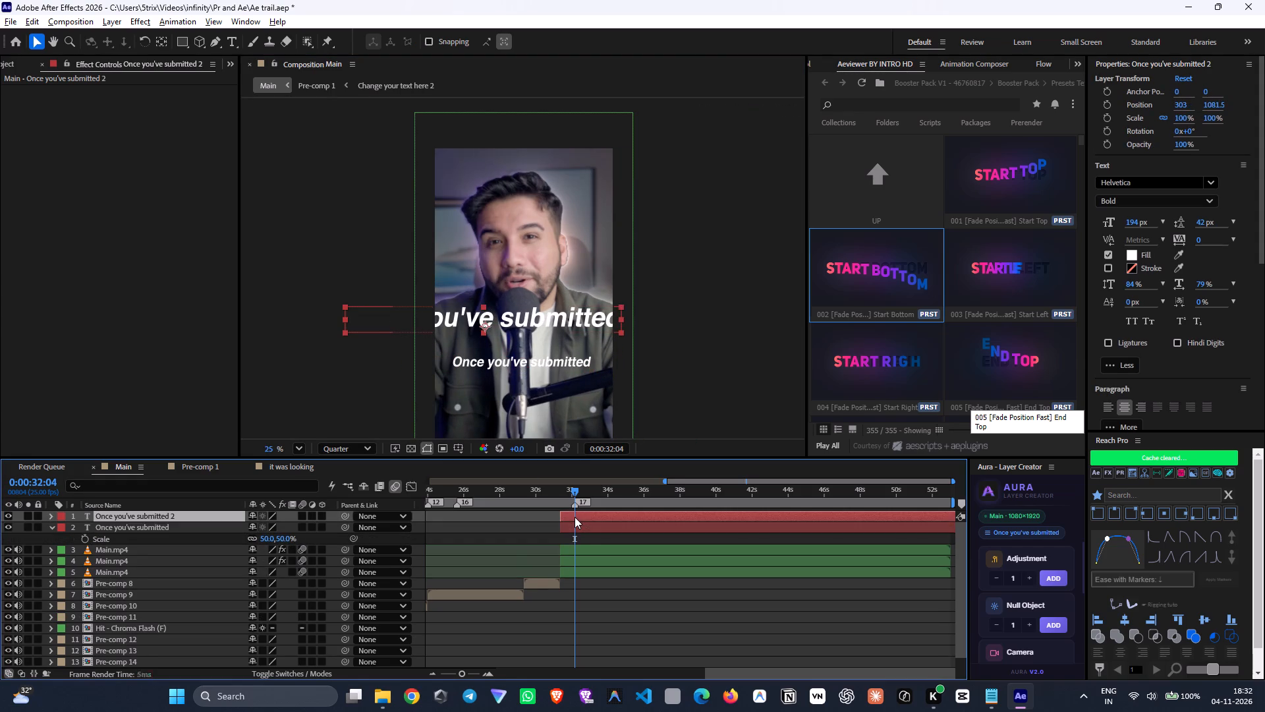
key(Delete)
Duplicate the 50% "Once you've submitted" caption and place the copy directly above it, at about 534, 1211.
click(588, 519)
key(ctrl+d)
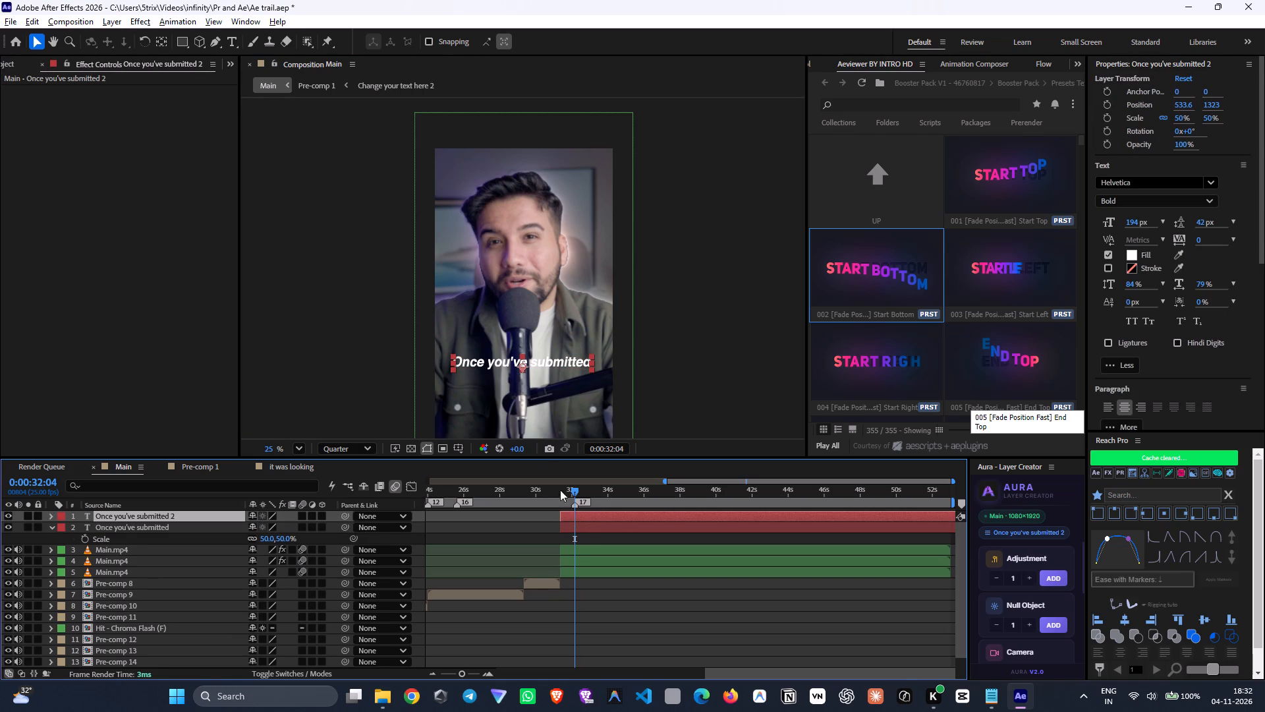
drag(532, 365, 532, 346)
Replace the text of the upper caption copy with "your sample edits", copied from the transcript in Notepad.
double_click(532, 346)
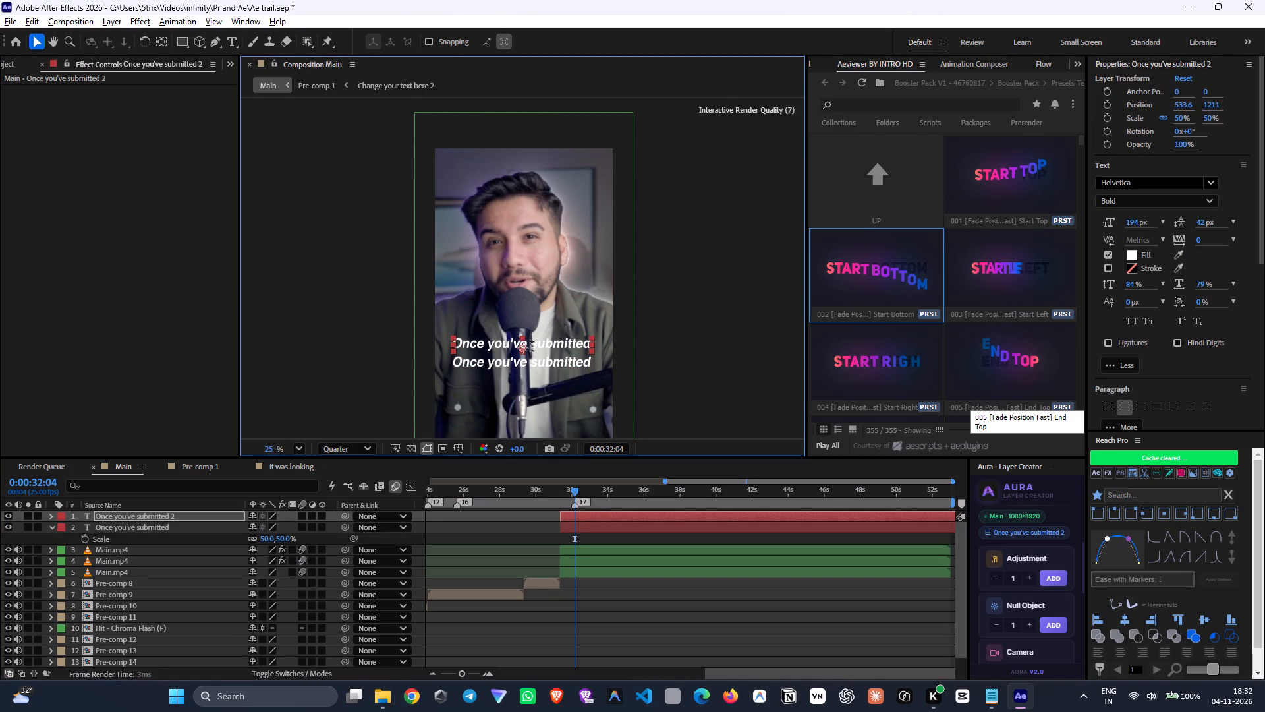
click(984, 699)
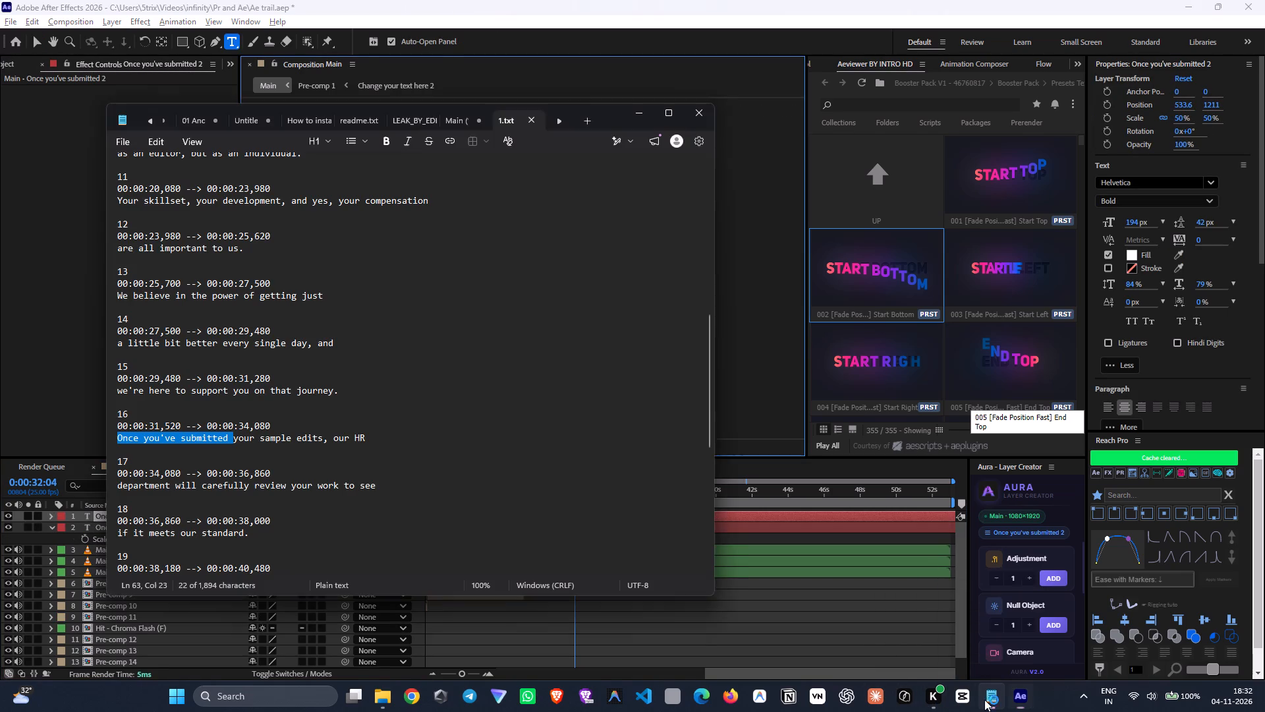
drag(321, 438, 318, 438)
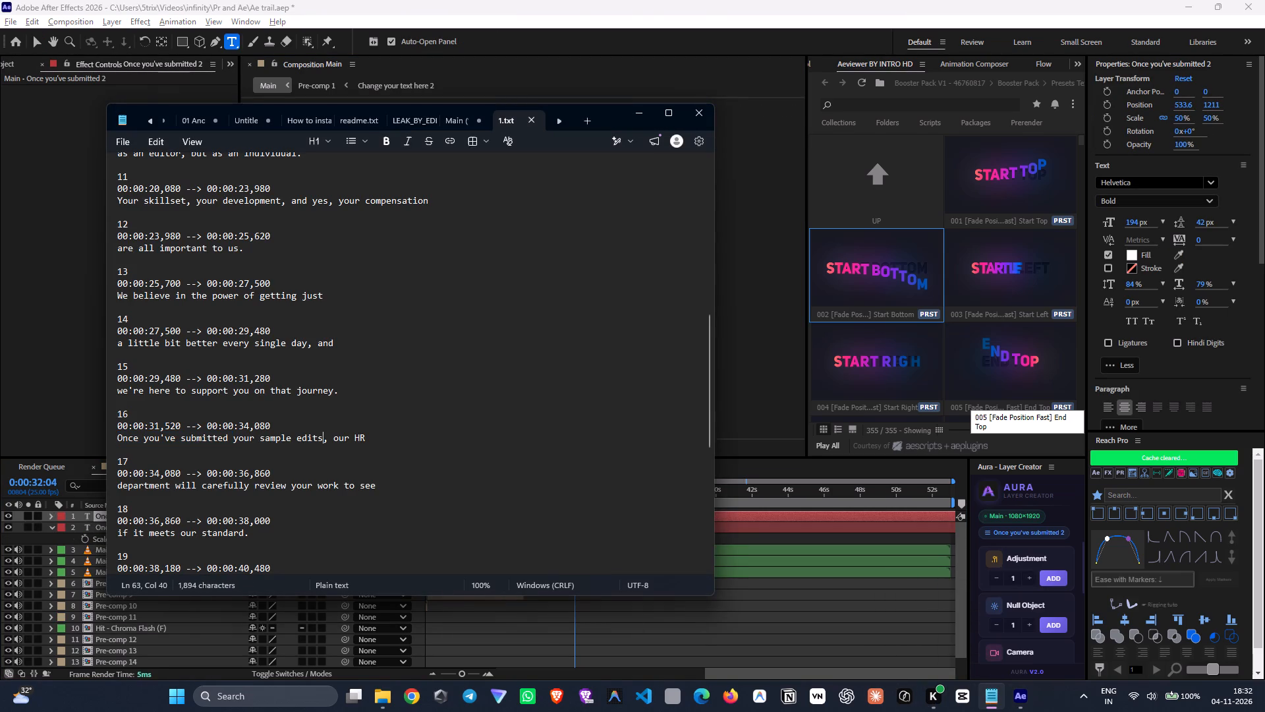
drag(318, 438, 233, 438)
key(ctrl+c)
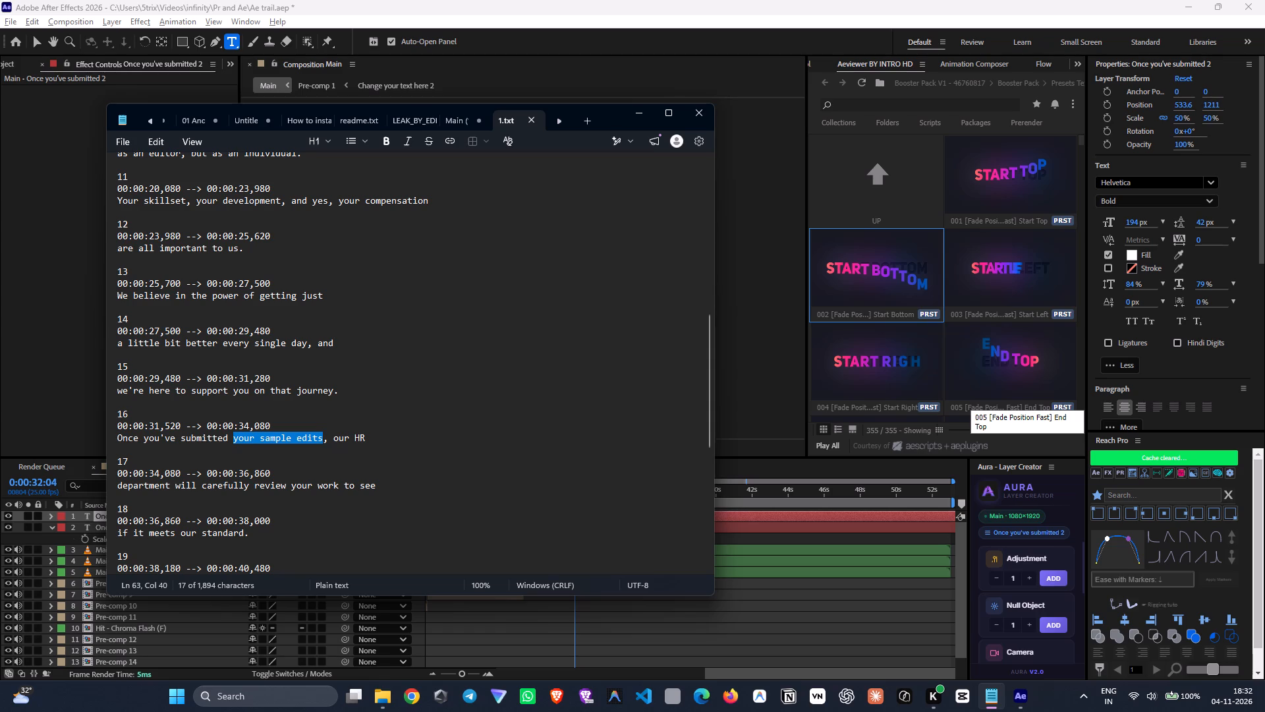
key(alt+Tab)
key(ctrl+v)
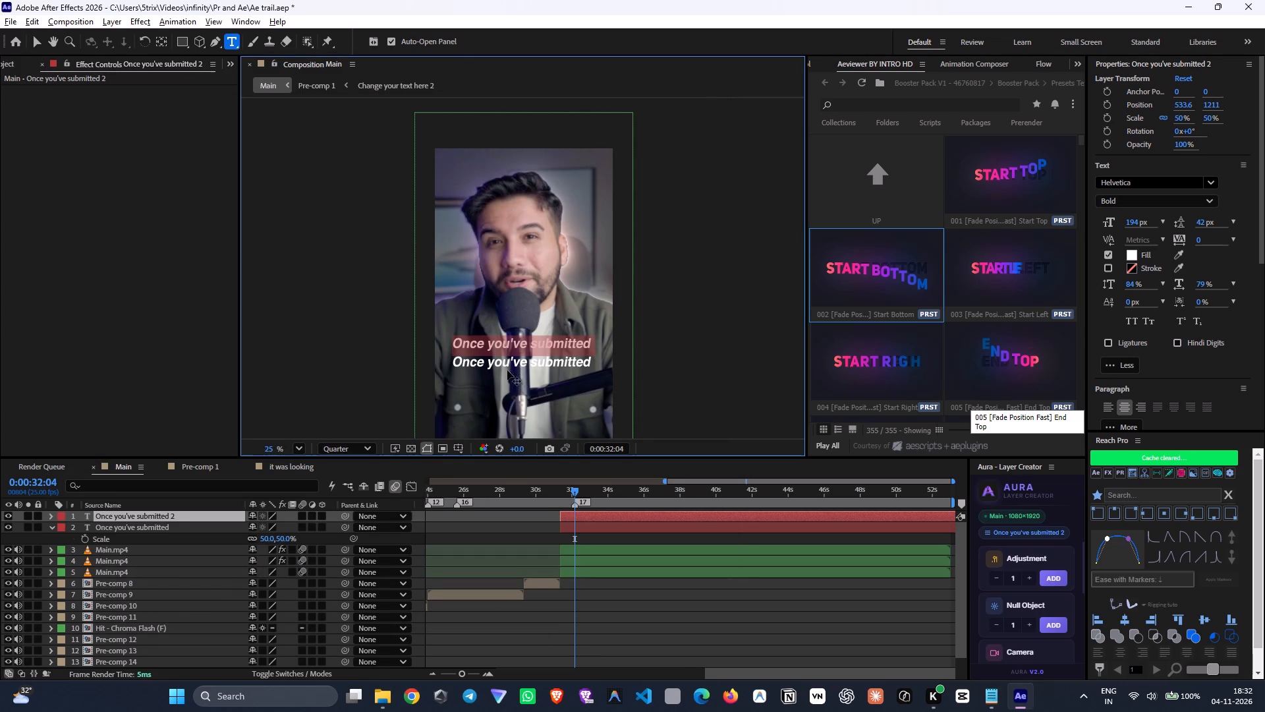
Rearrange the captions, placing "Once you've submitted" at about 534, 1279 and "your sample edits" below it at about 522, 1403.
click(613, 529)
key(v)
drag(522, 361, 522, 343)
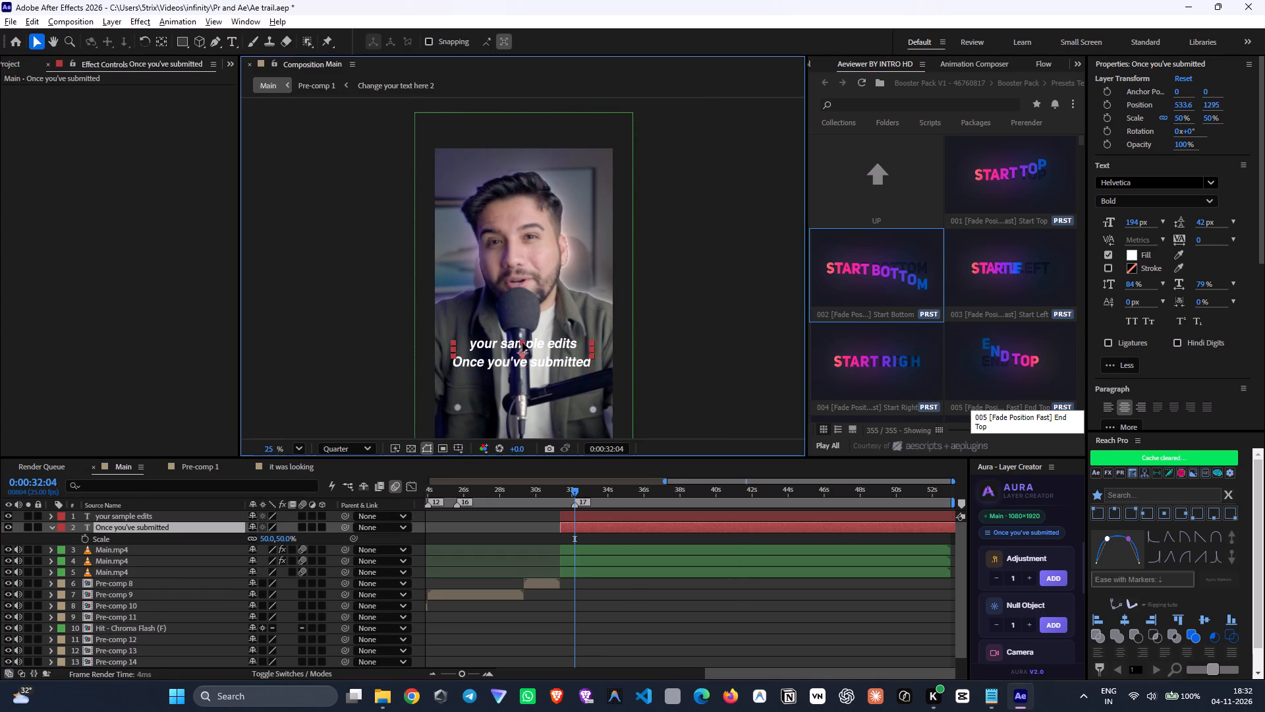
drag(522, 343, 522, 338)
click(591, 510)
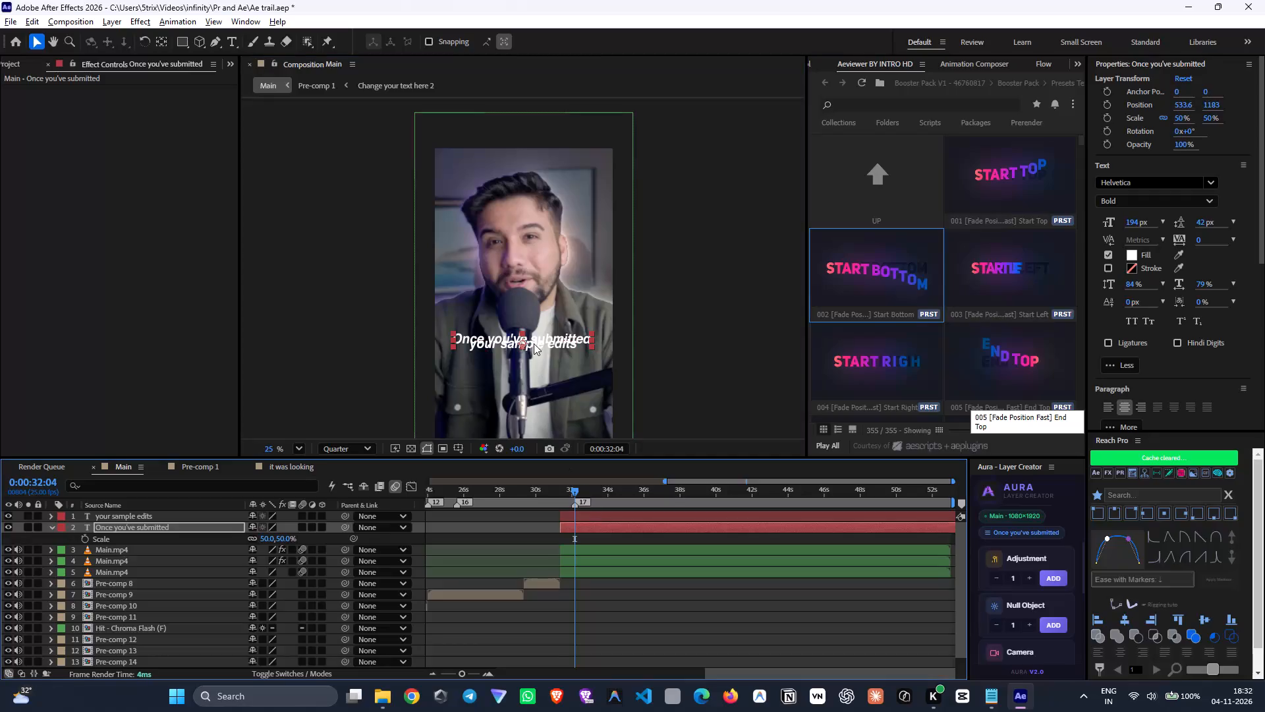
drag(534, 349, 534, 365)
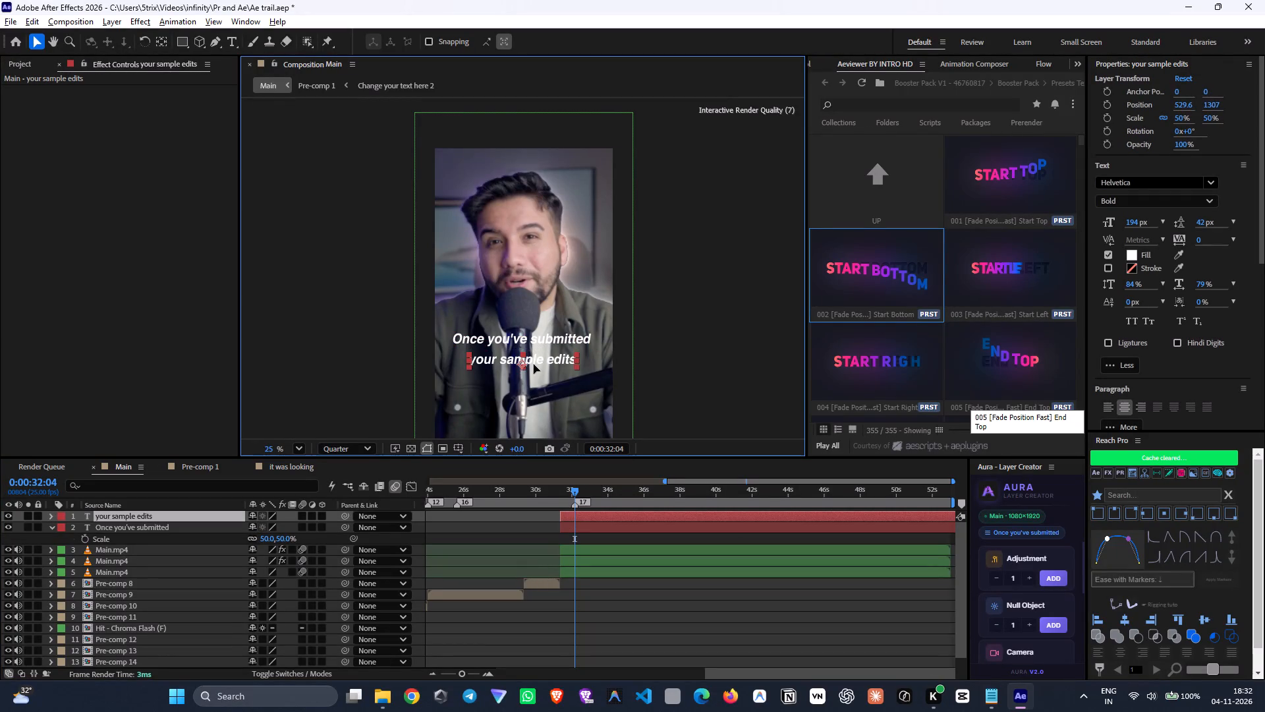
drag(534, 365, 532, 380)
click(533, 336)
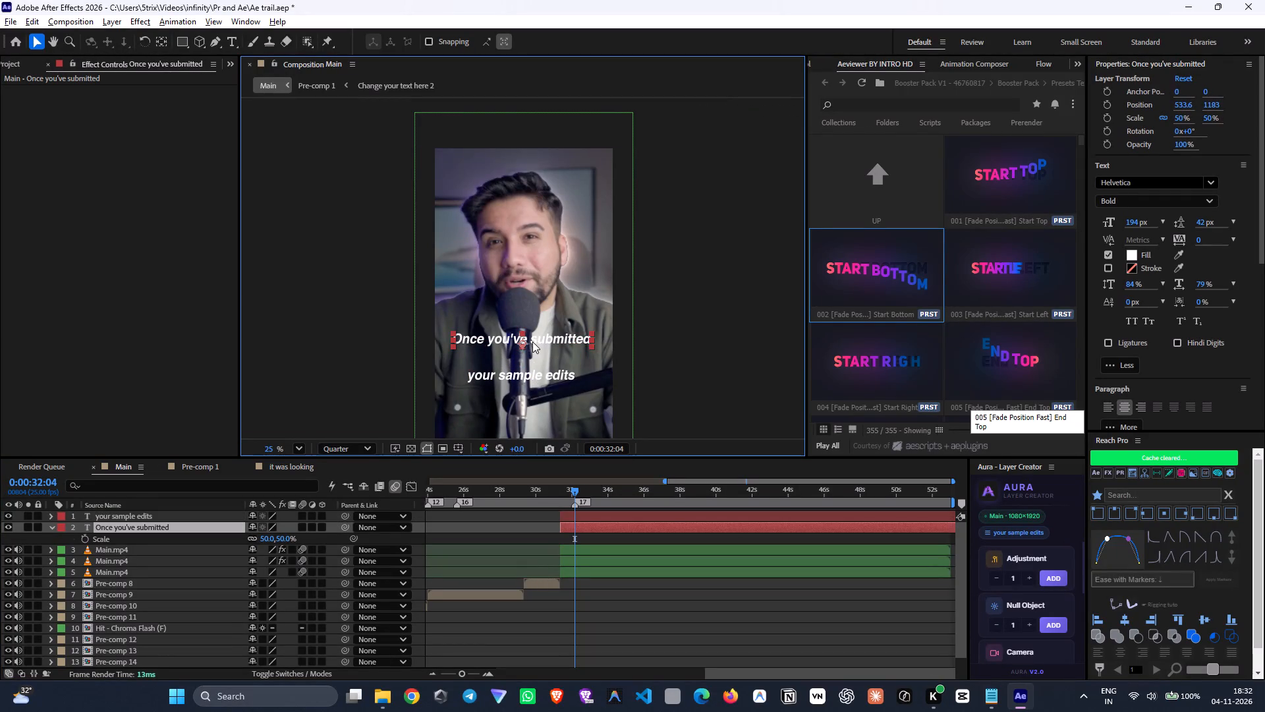
drag(533, 341, 533, 357)
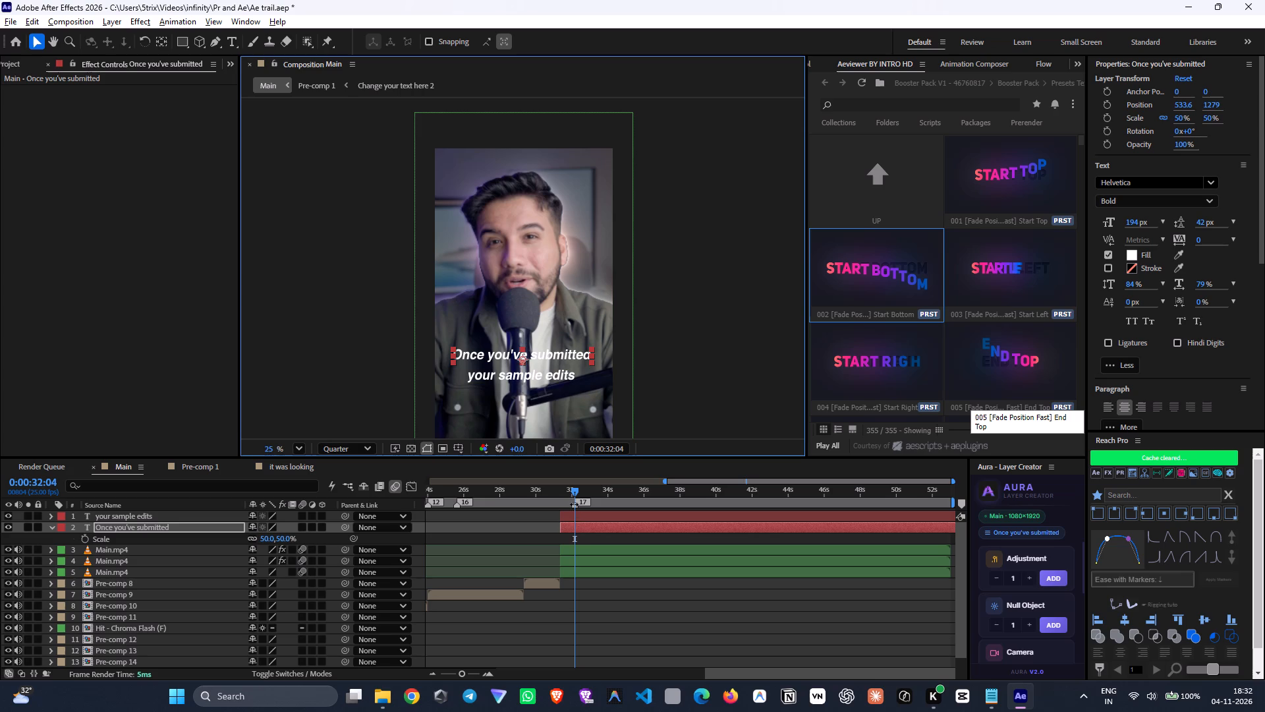
Make the "your sample edits" caption layer start at 0:00:32:04, return to 0:00:31:11 and save the project.
drag(576, 514, 592, 518)
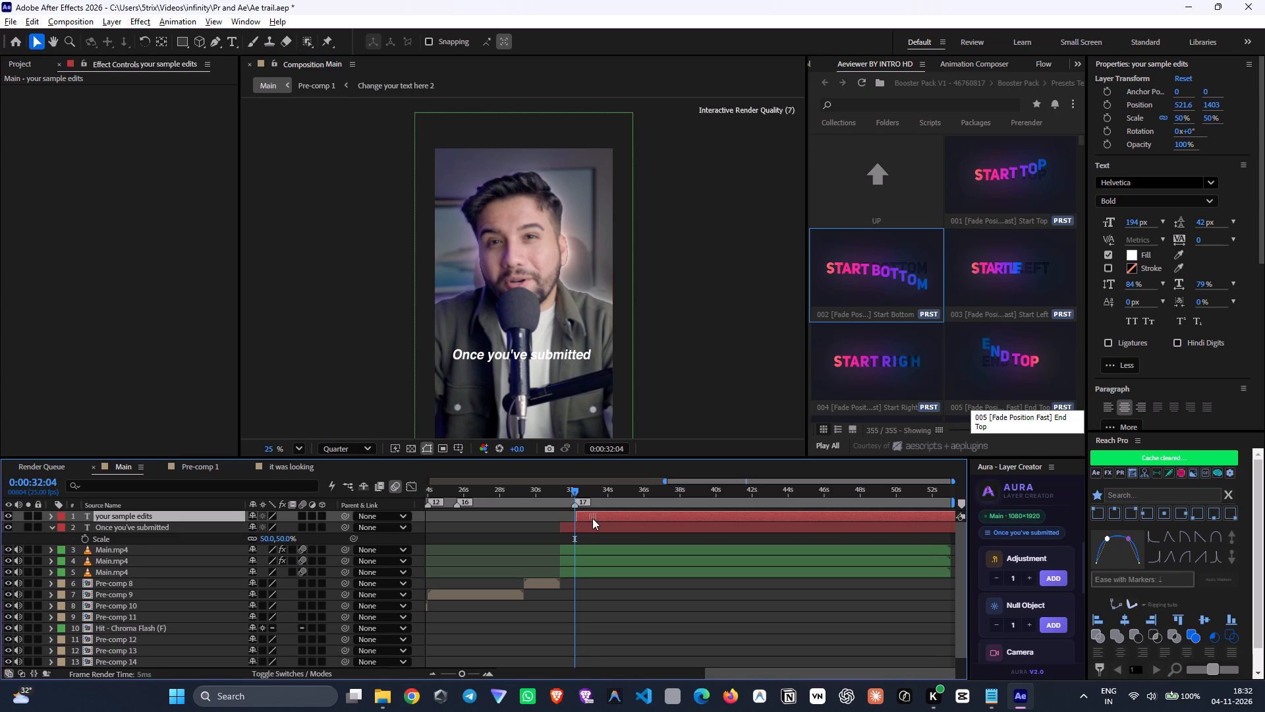
drag(592, 518, 592, 518)
click(557, 498)
key(ctrl+s)
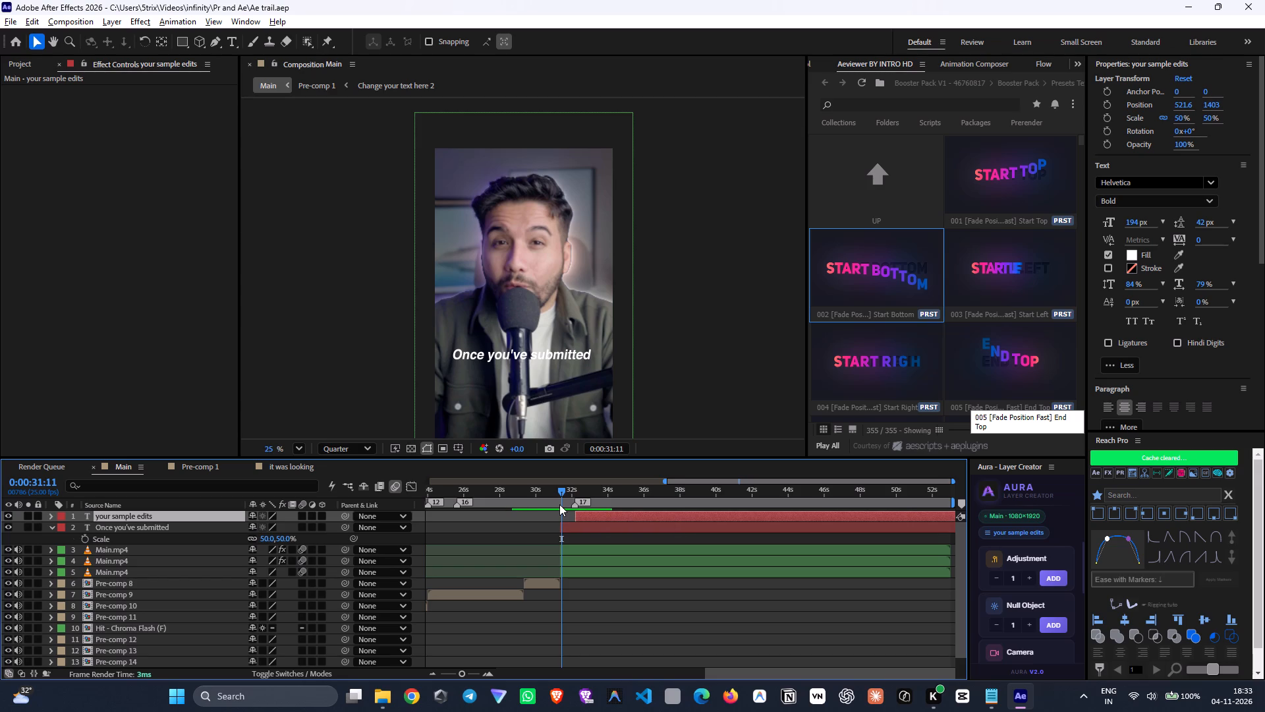
Switch to File Explorer, open E:\Editing\OverLays in a new tab and show its contents as large icons.
click(374, 688)
click(942, 514)
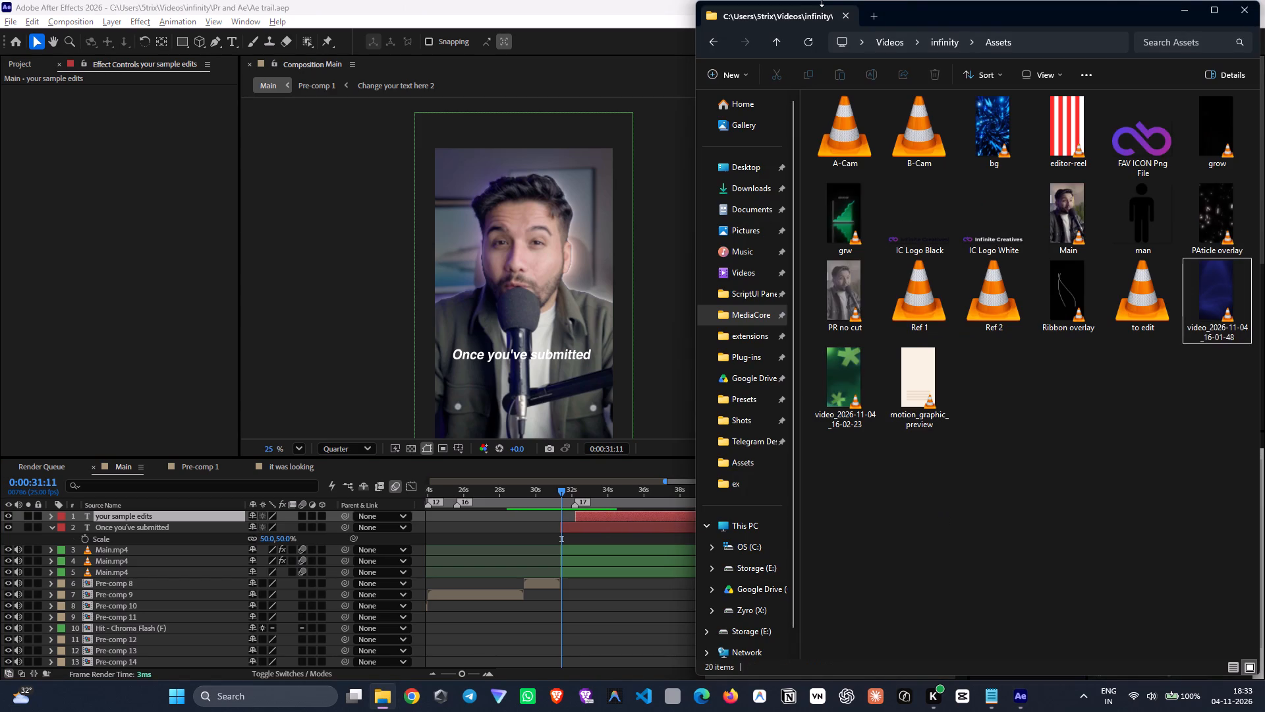
click(874, 15)
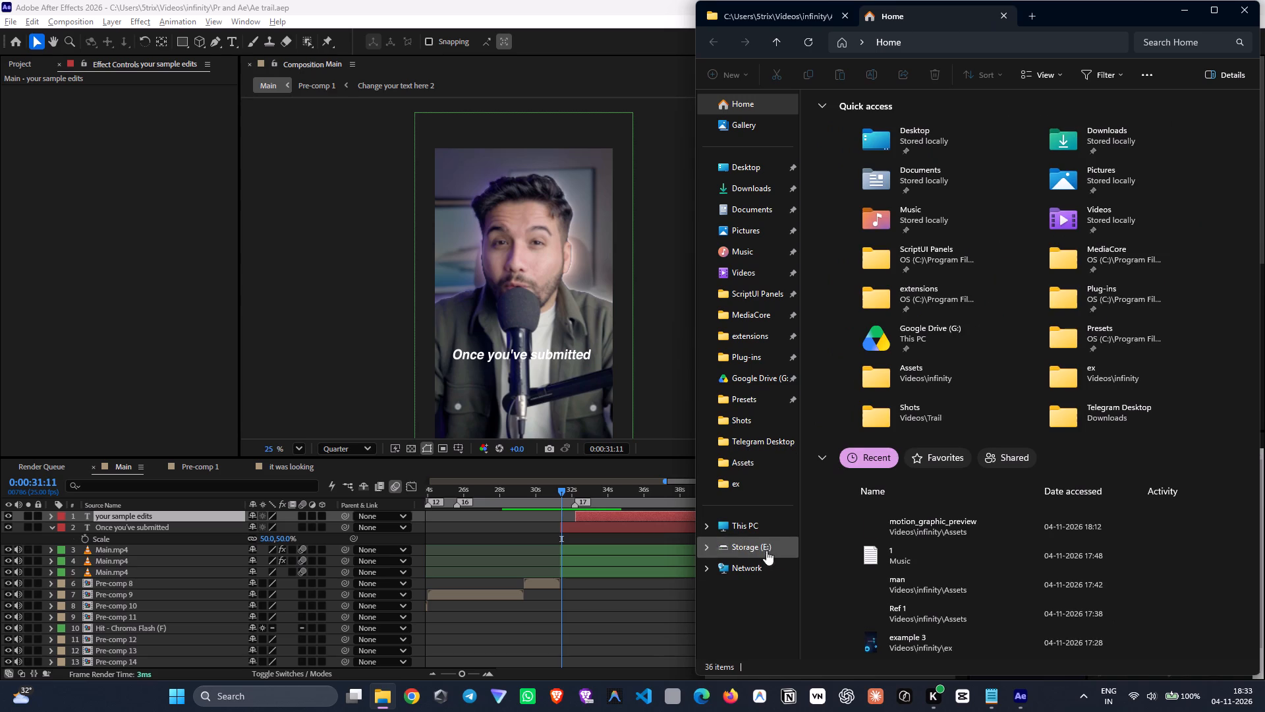
click(752, 274)
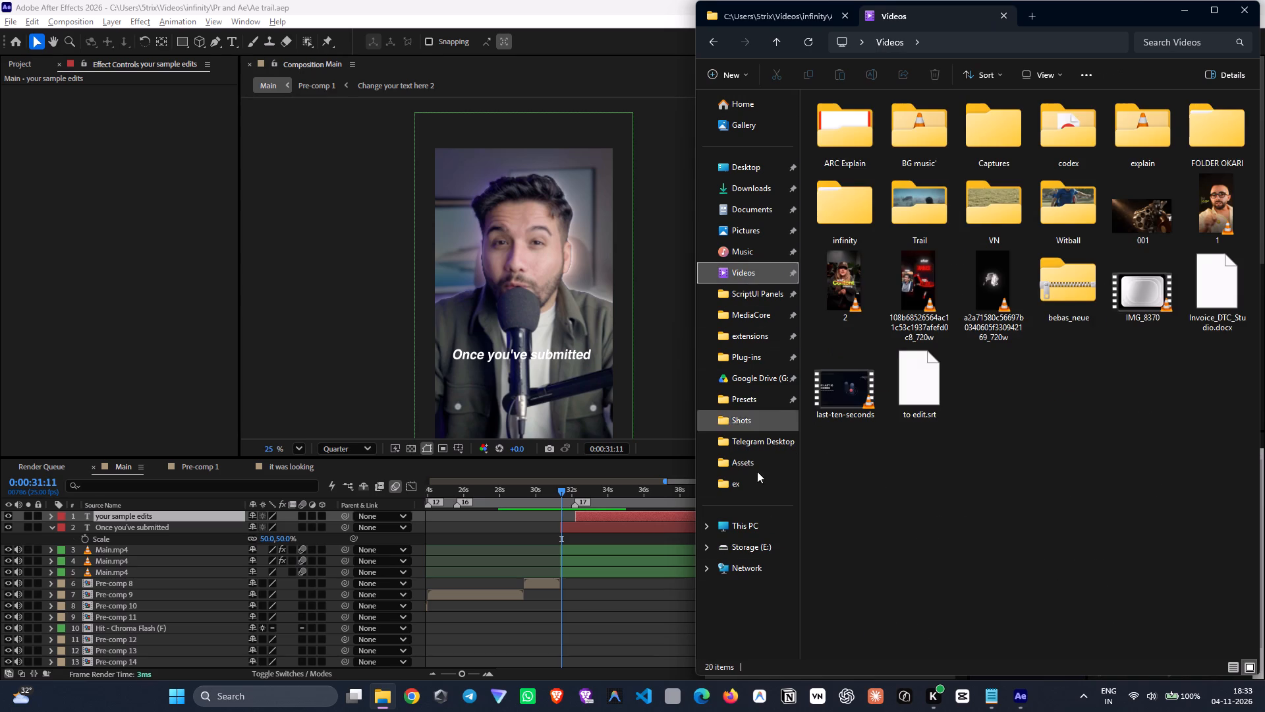
click(761, 548)
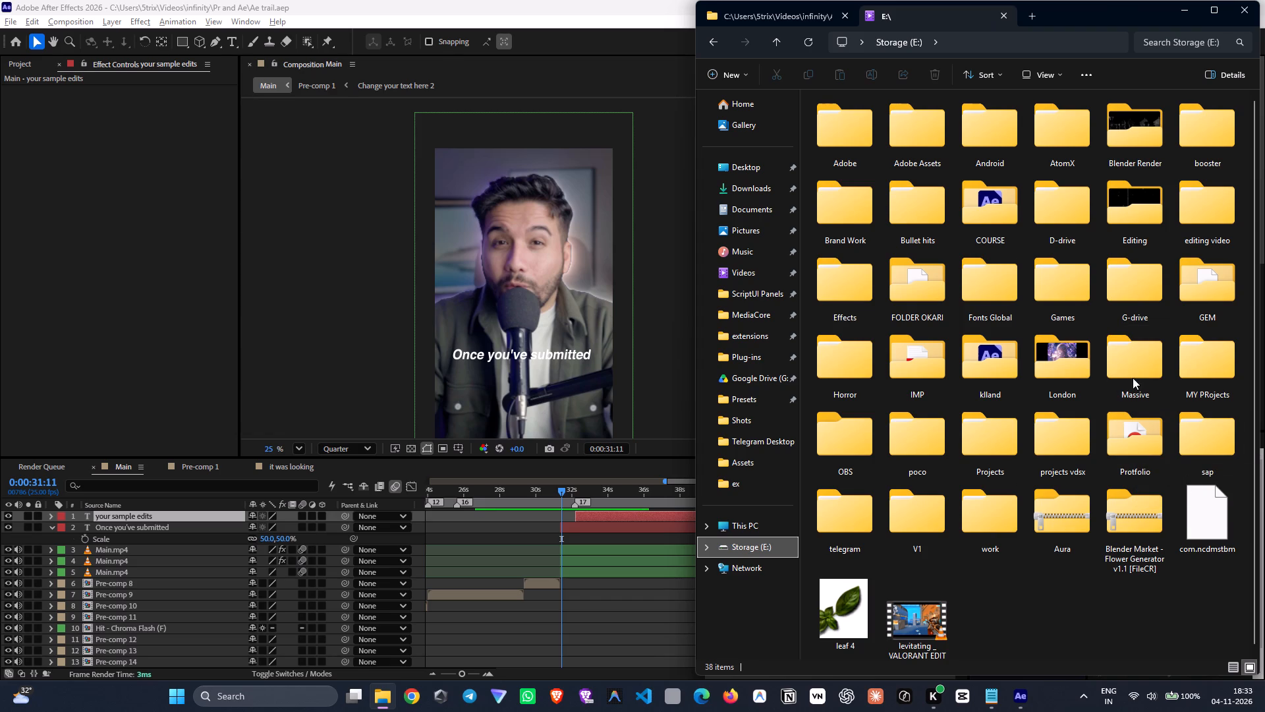
double_click(1122, 218)
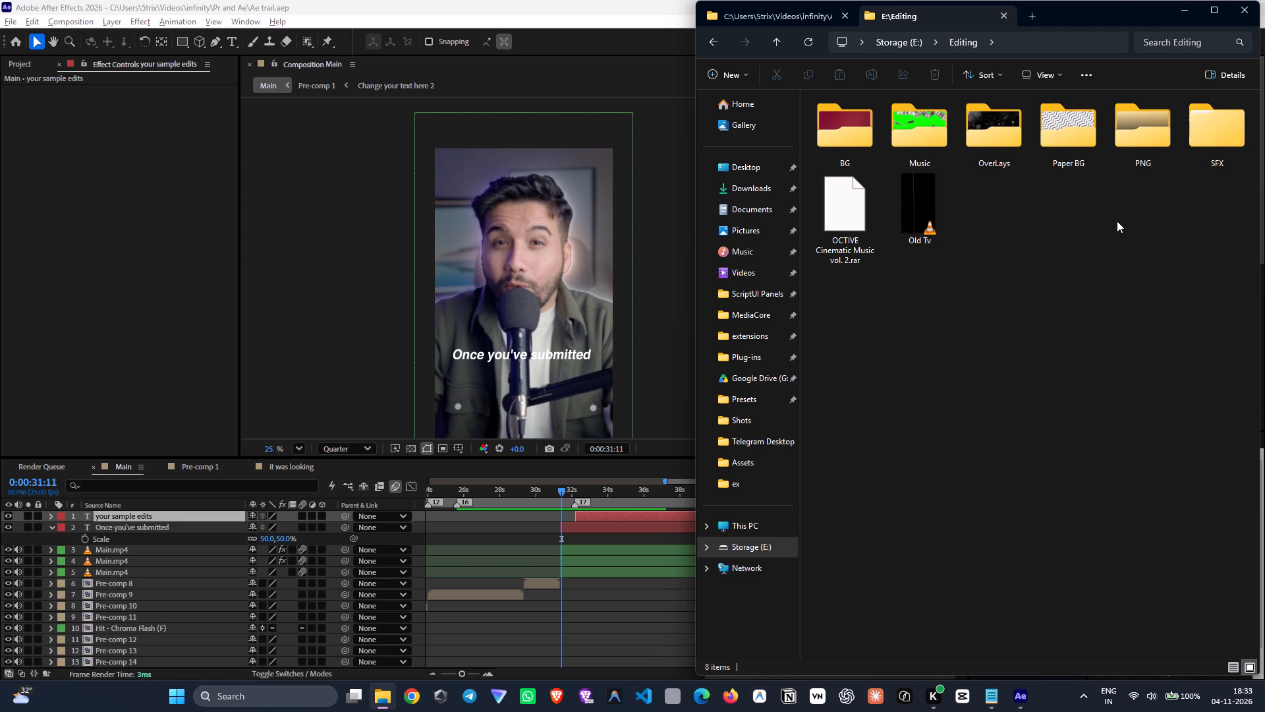
double_click(1006, 141)
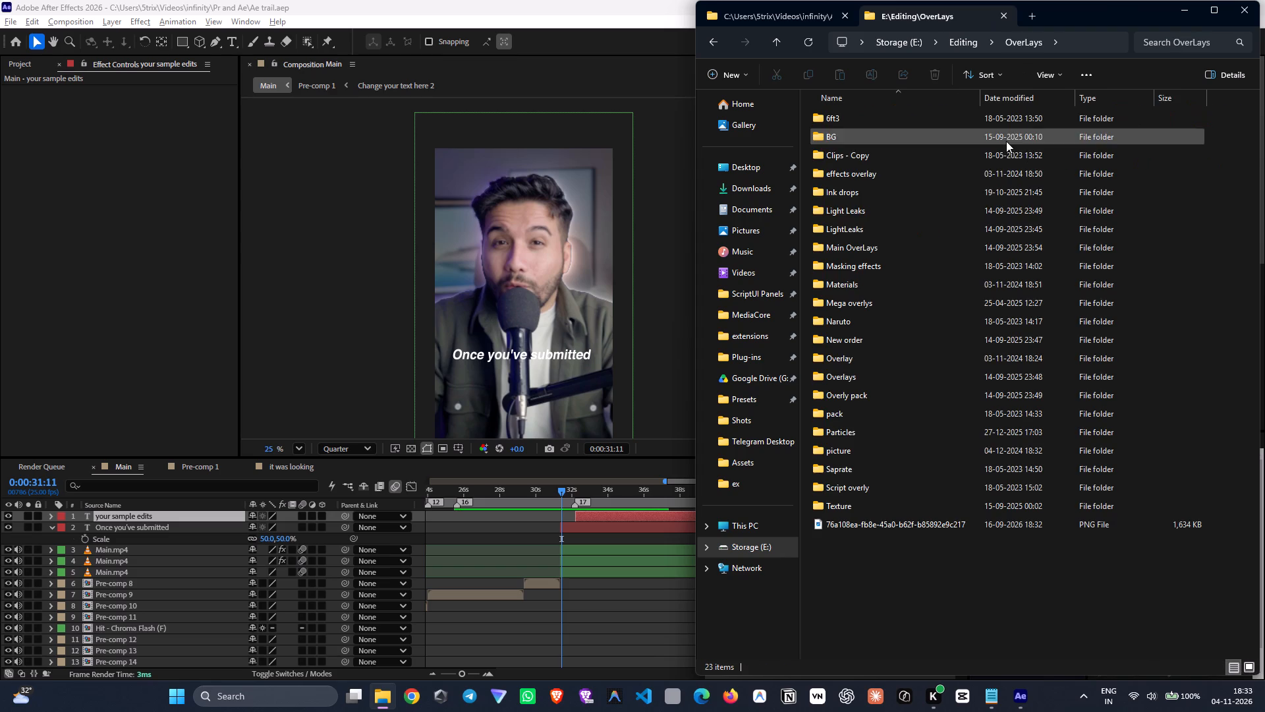
click(1041, 67)
click(1048, 117)
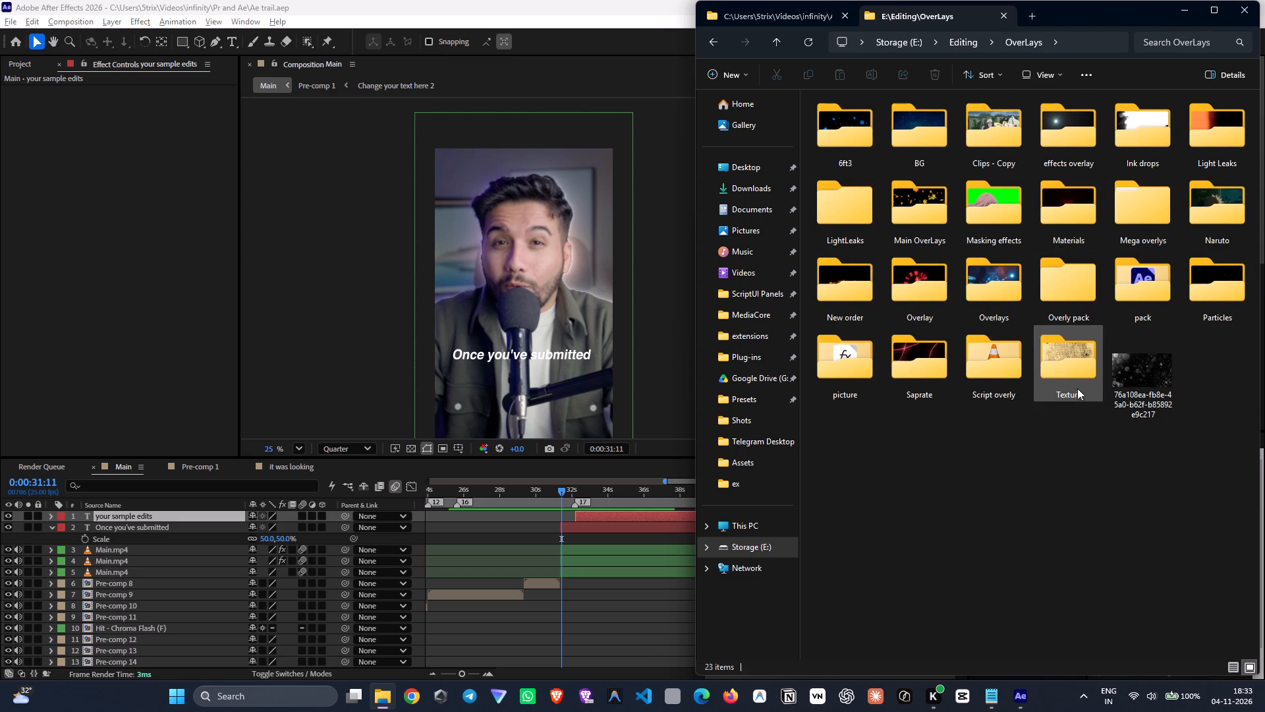
Look through the Saprate, 6ft3, Main OverLays and effects overlay folders for a suitable overlay clip.
double_click(927, 370)
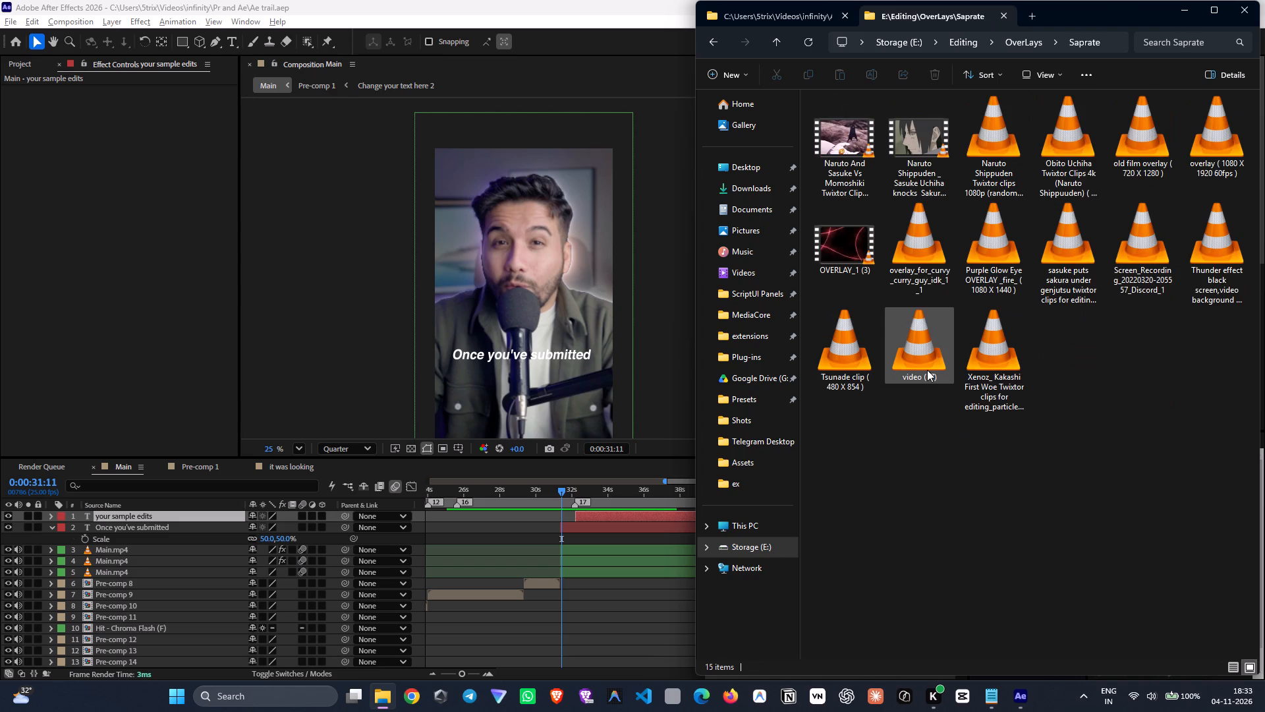
click(1013, 488)
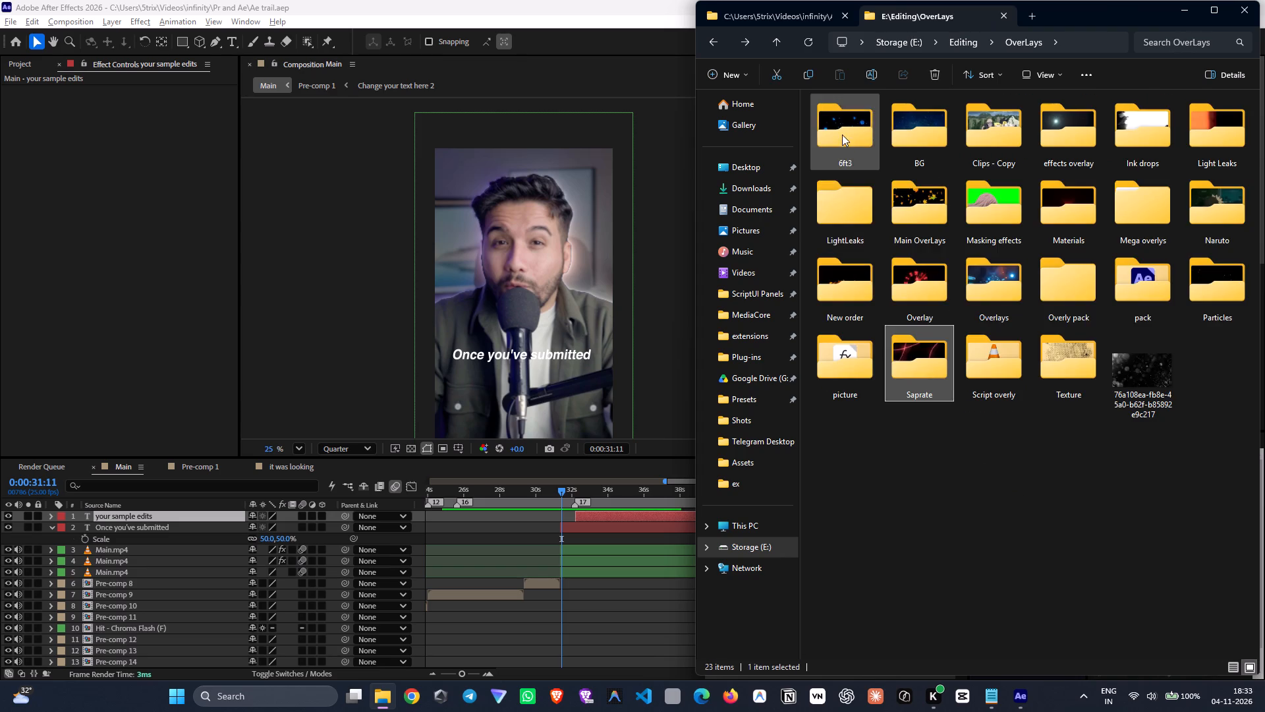
double_click(842, 134)
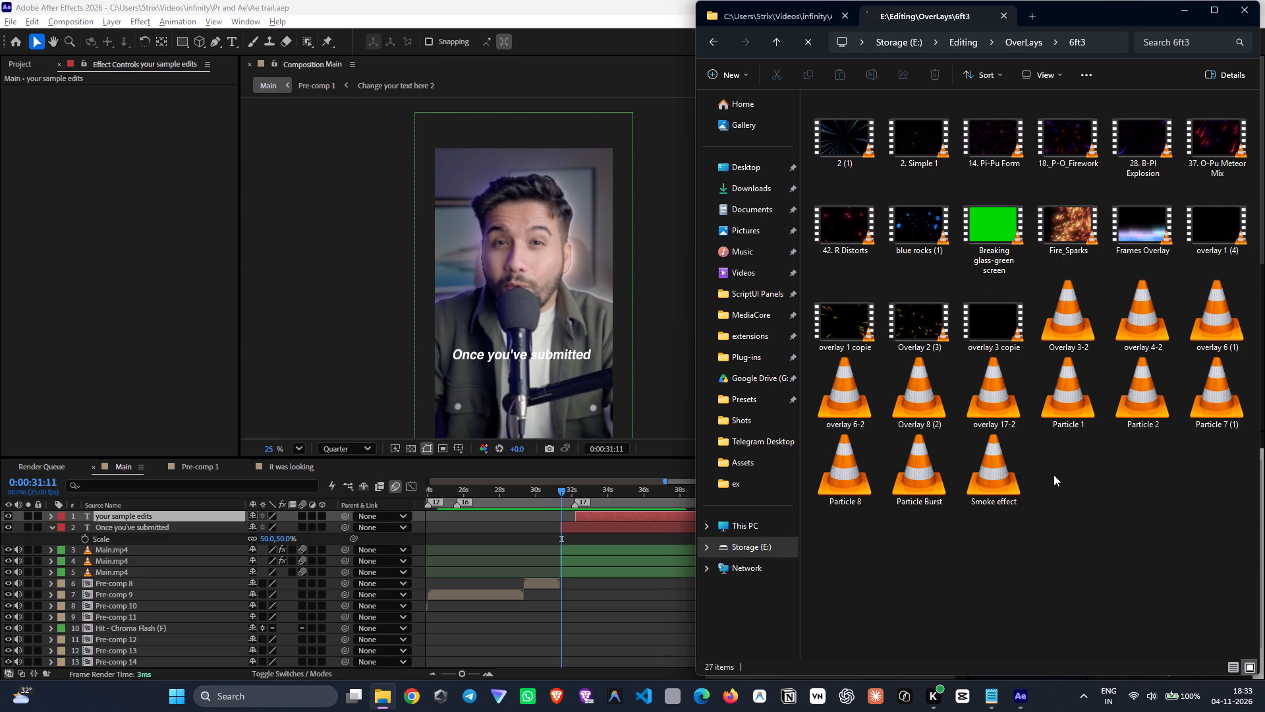
click(1094, 501)
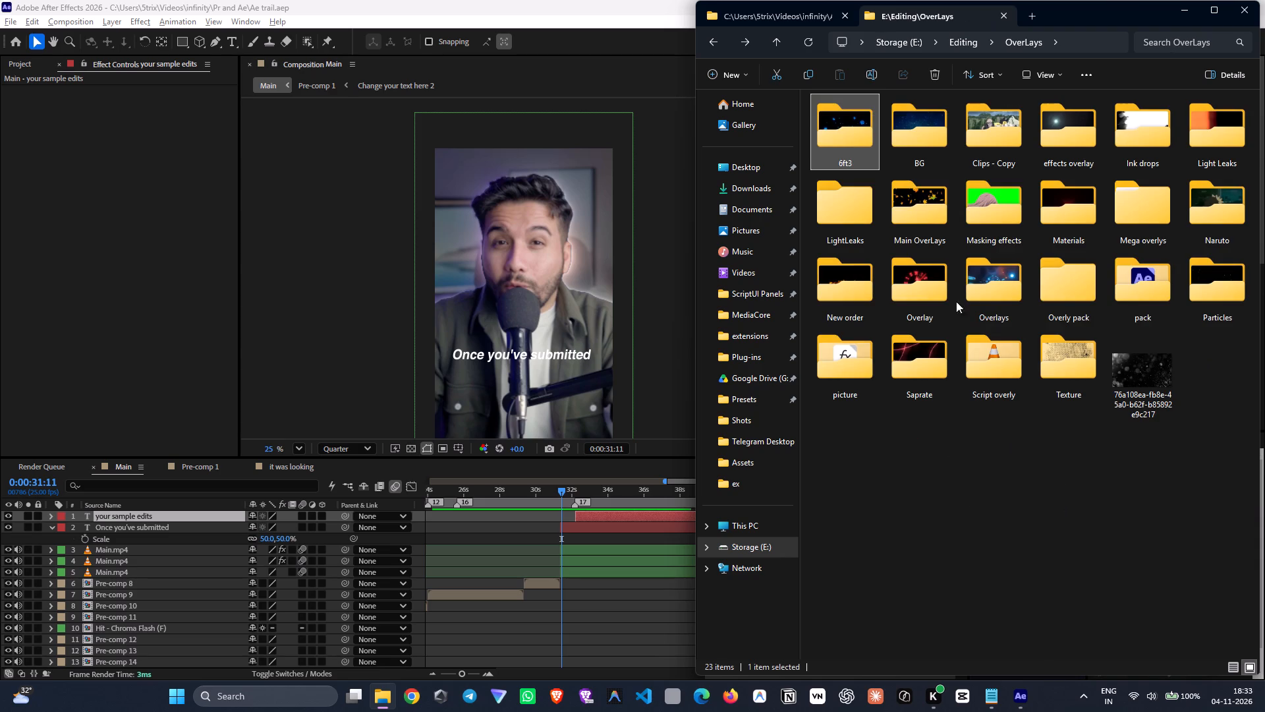
double_click(921, 225)
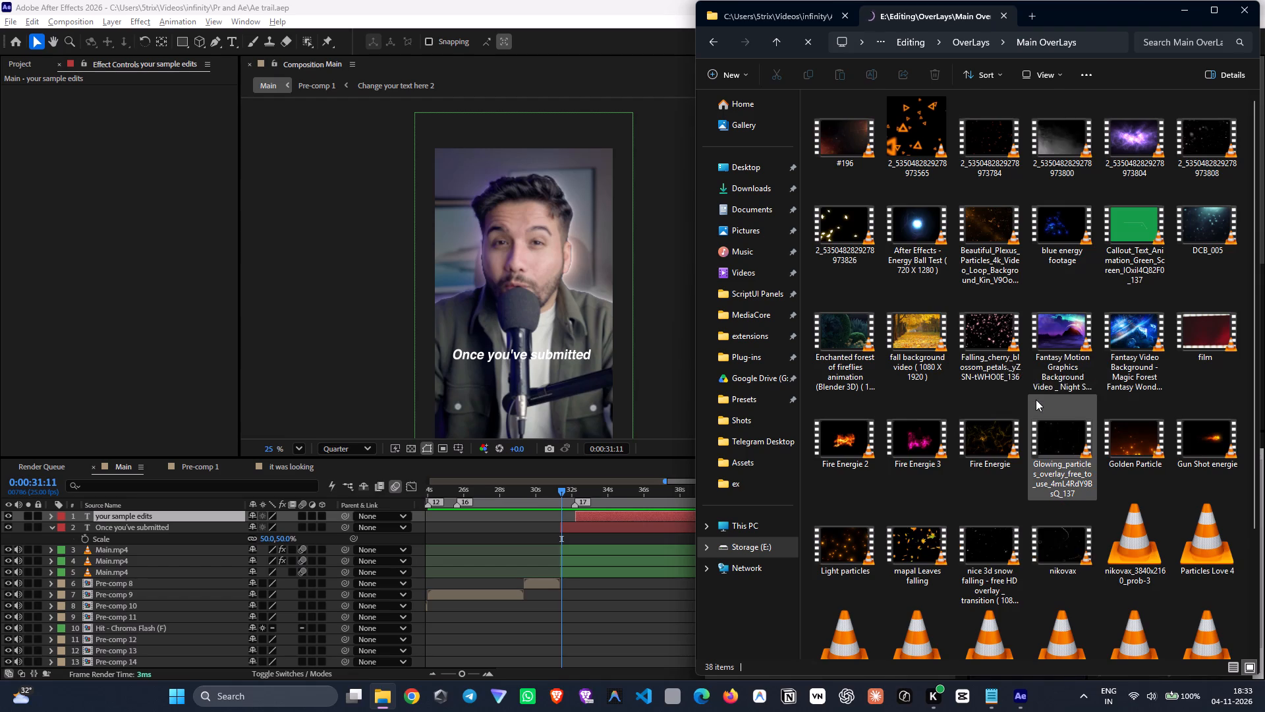
scroll(1036, 400, down, 2)
click(1046, 443)
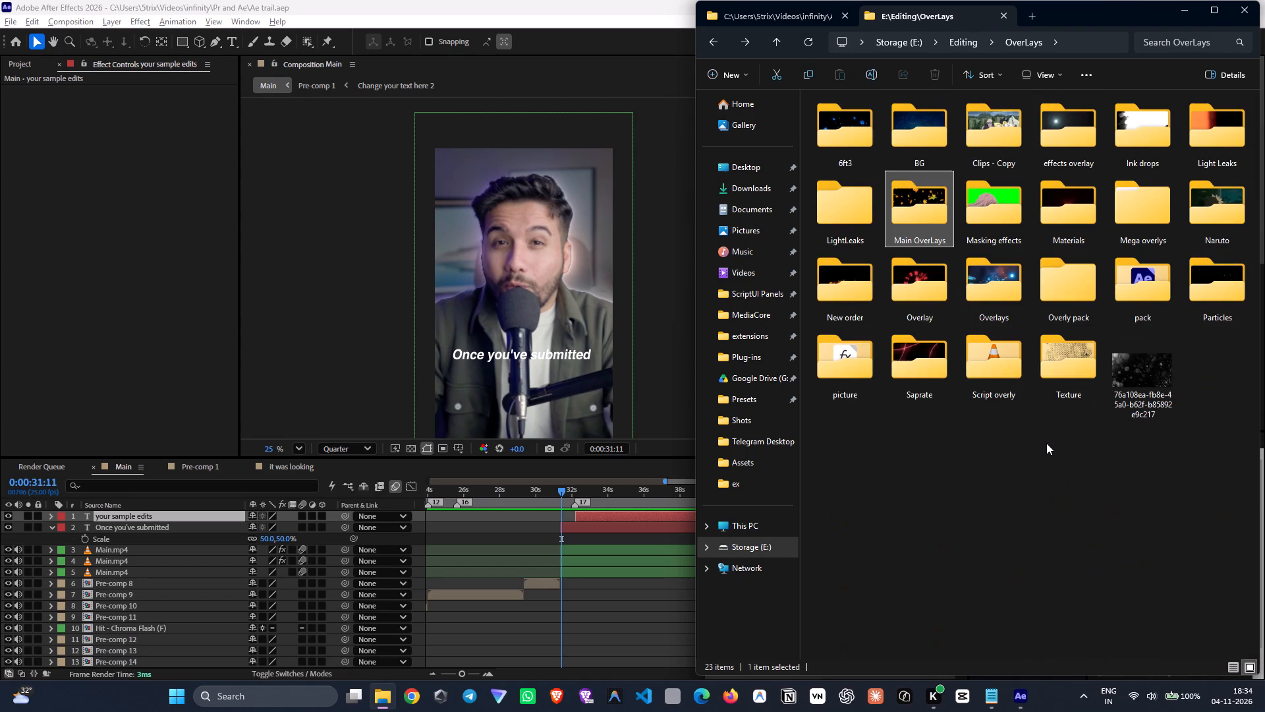
double_click(1063, 150)
click(1058, 72)
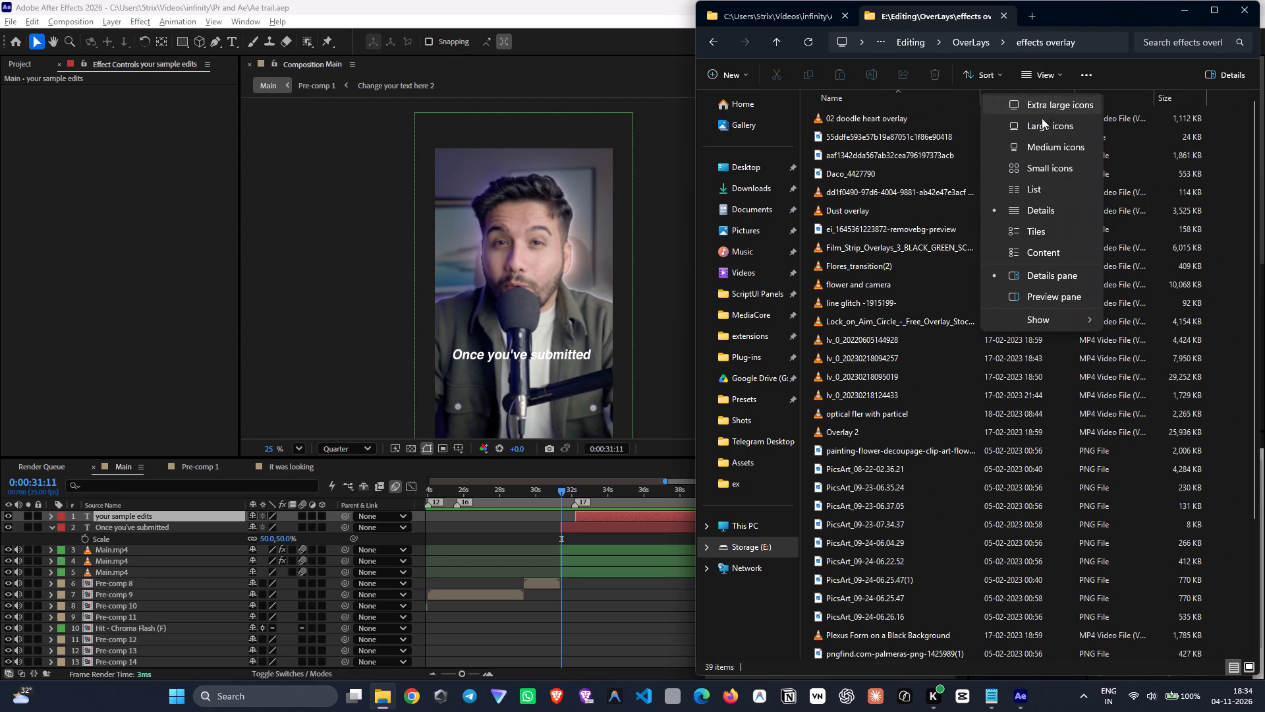
click(1042, 122)
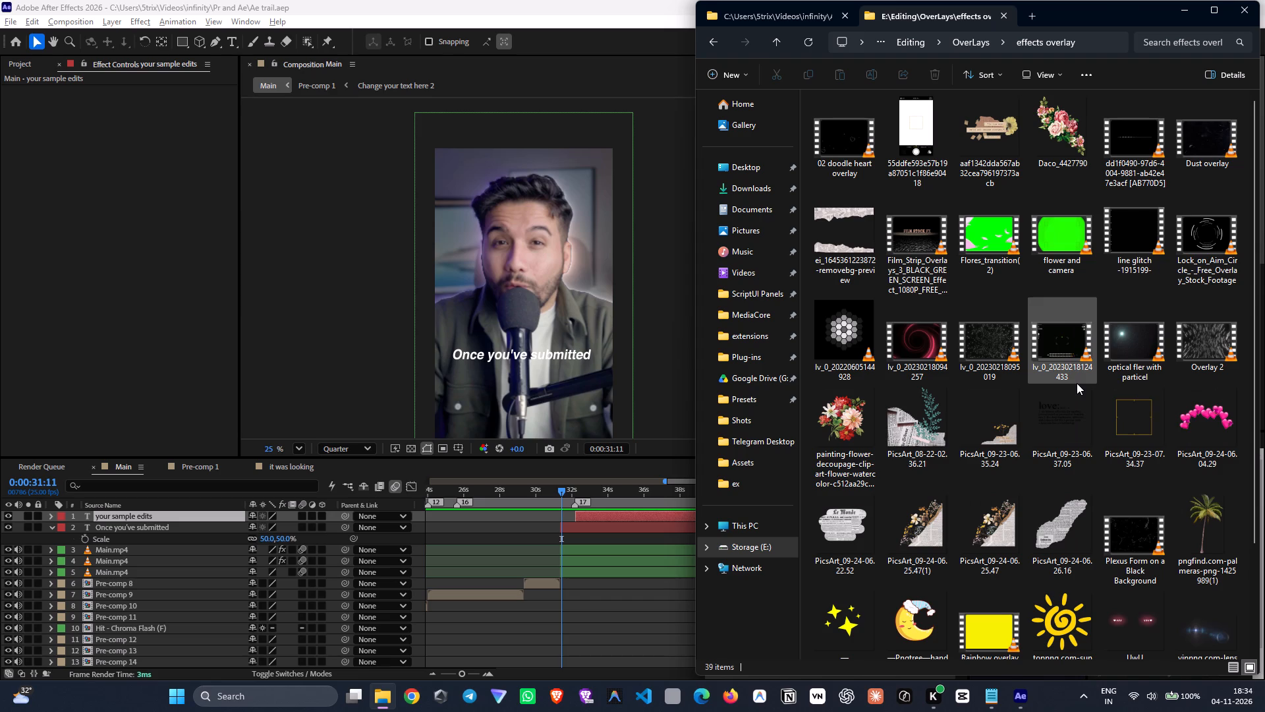
scroll(1077, 383, down, 5)
drag(1059, 418, 1082, 456)
click(917, 559)
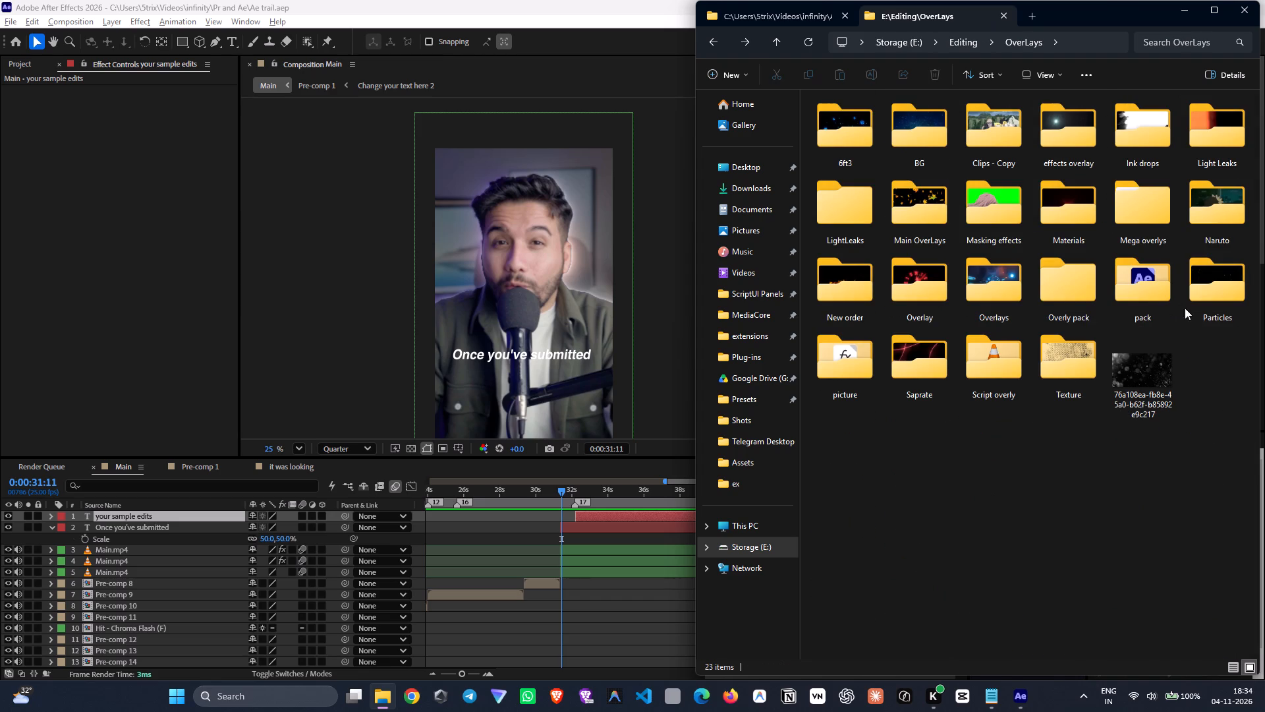
Look through the Particles folder and the Overlays folder with its Particle subfolder, and show the Overlays folder's contents as large icons.
double_click(1216, 303)
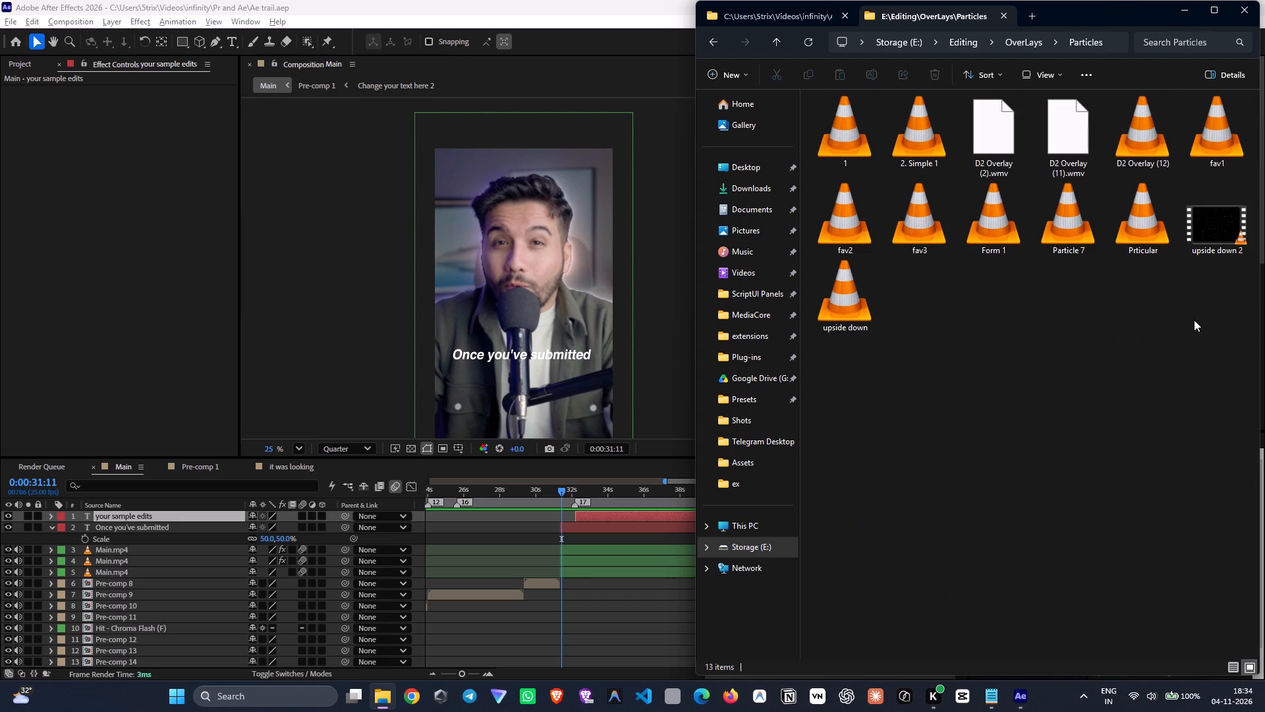
click(1055, 385)
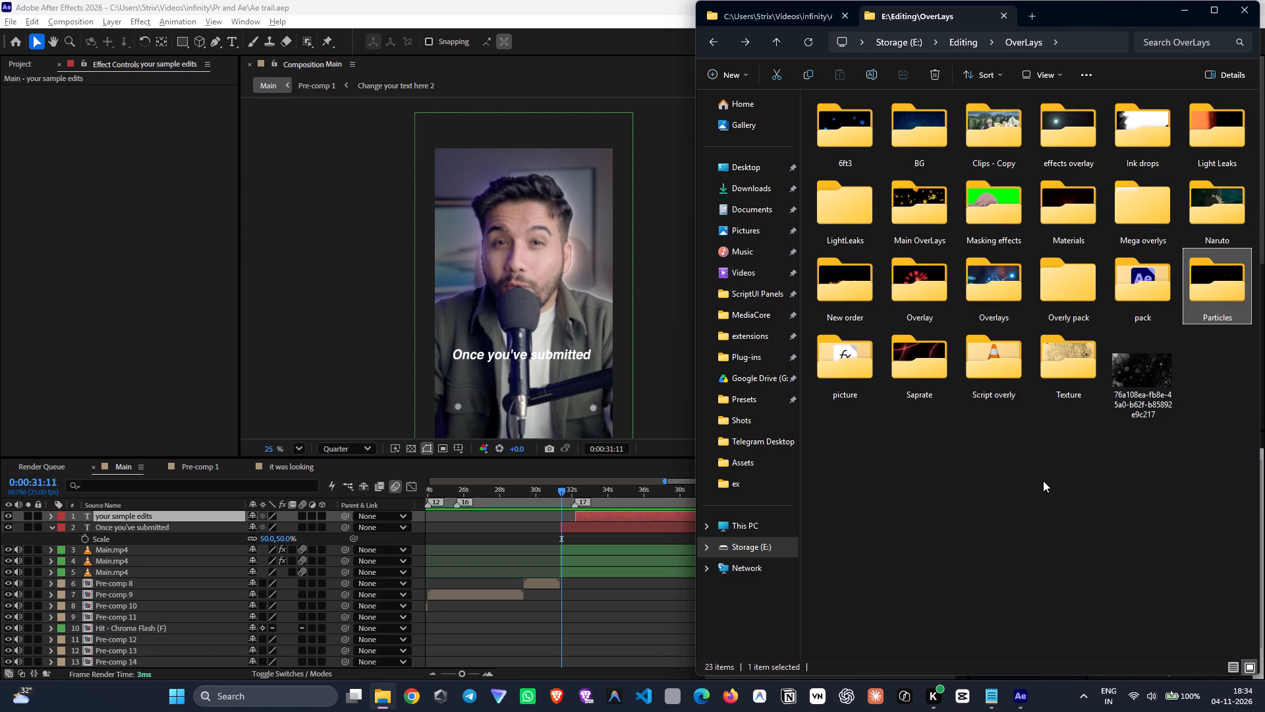
double_click(1014, 266)
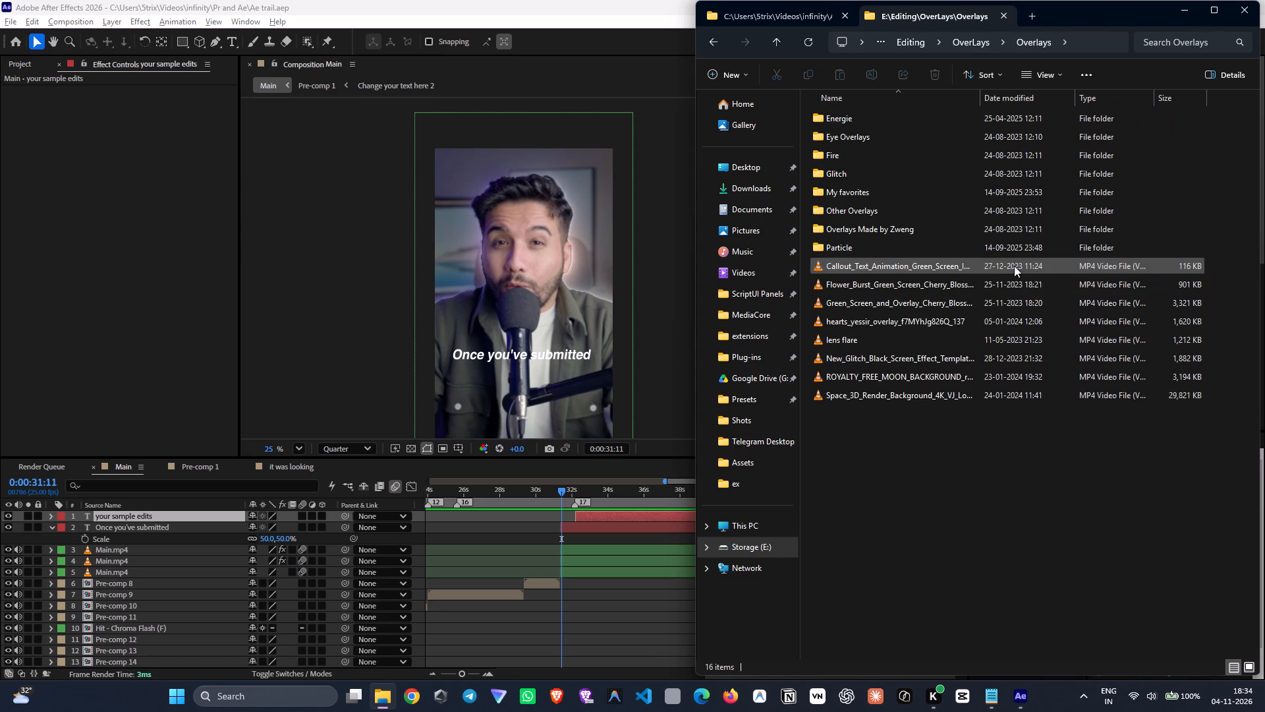
double_click(930, 240)
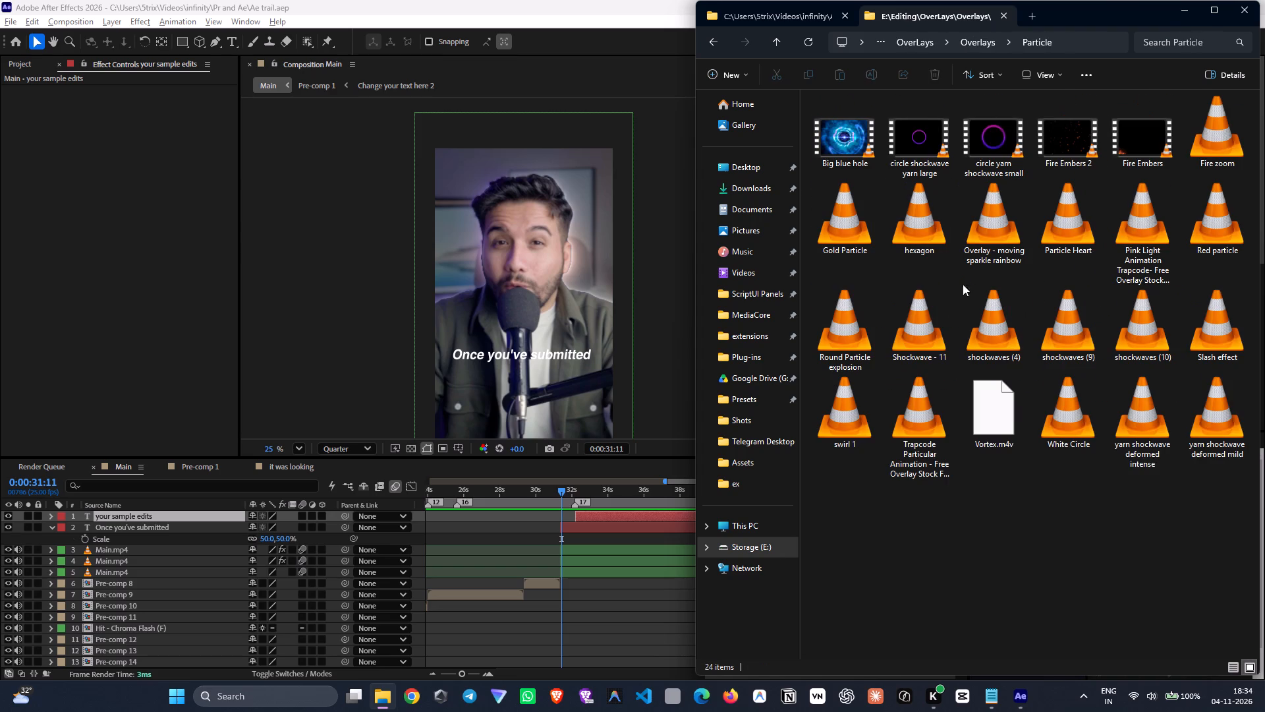
click(1026, 517)
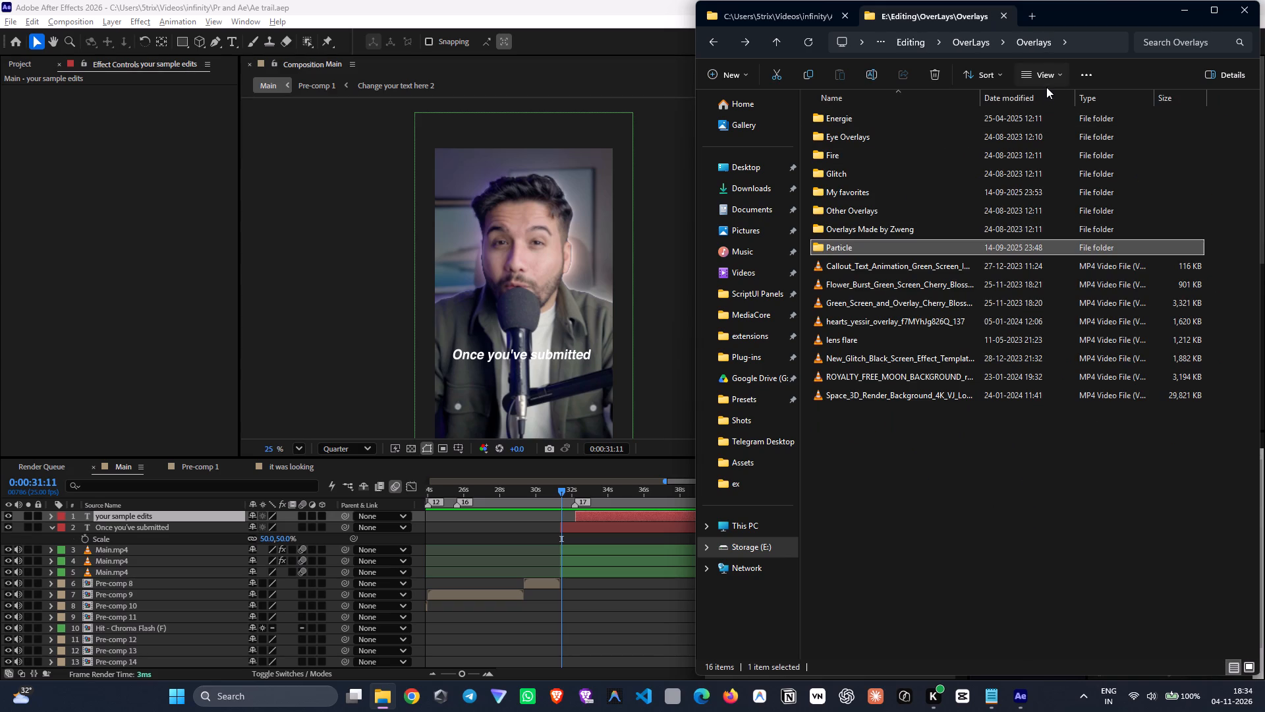
click(1046, 81)
click(1040, 129)
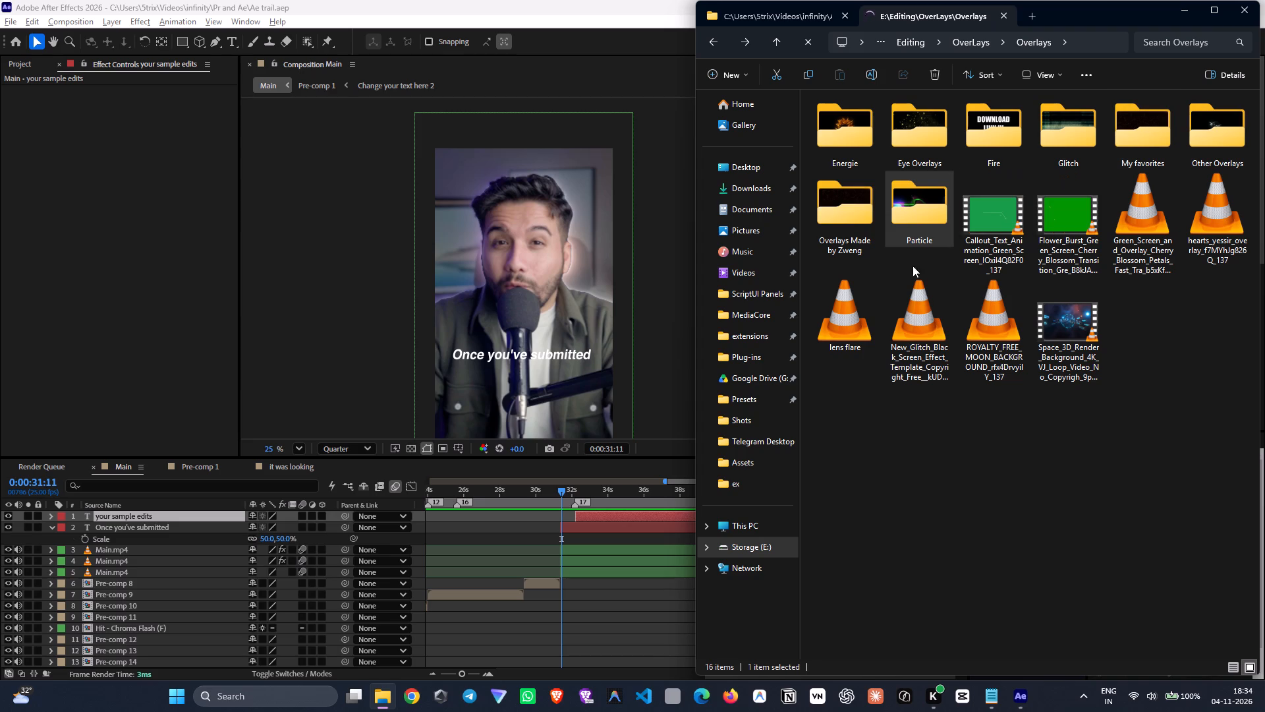
Browse the Overlays Made by Zweng, Particle and Other Overlays folders for a suitable overlay clip.
double_click(849, 239)
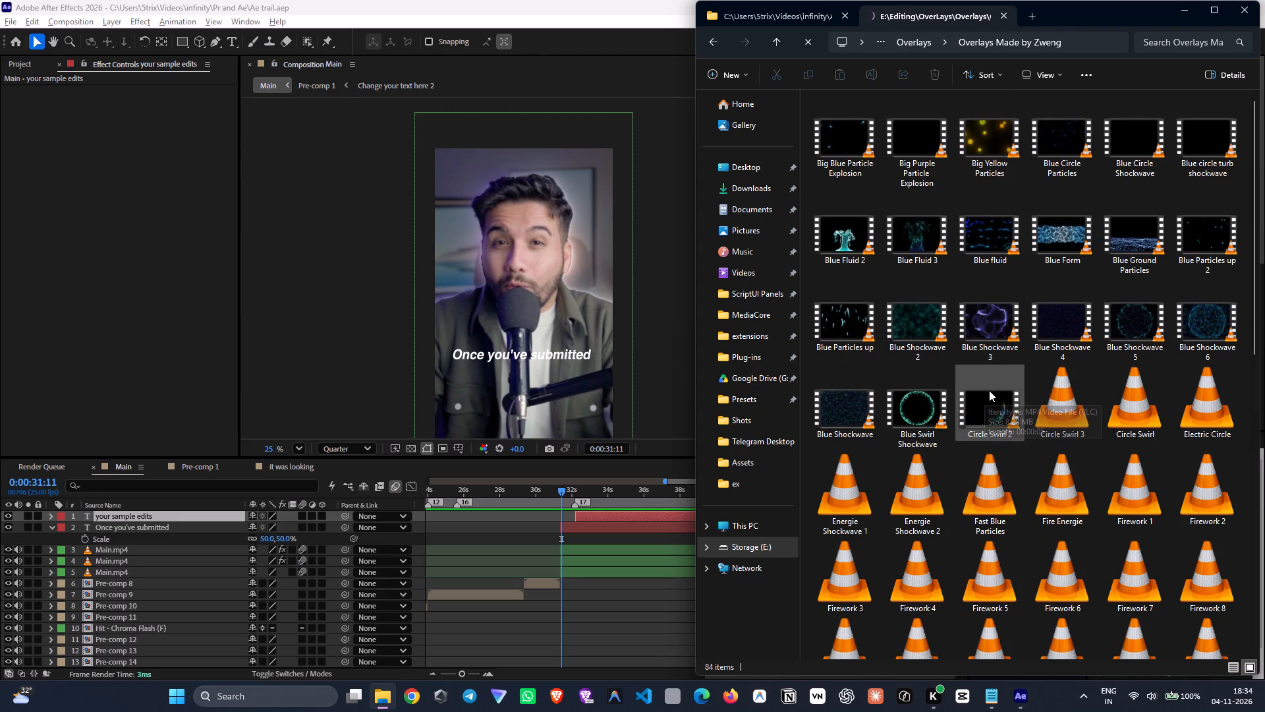
scroll(999, 418, down, 1)
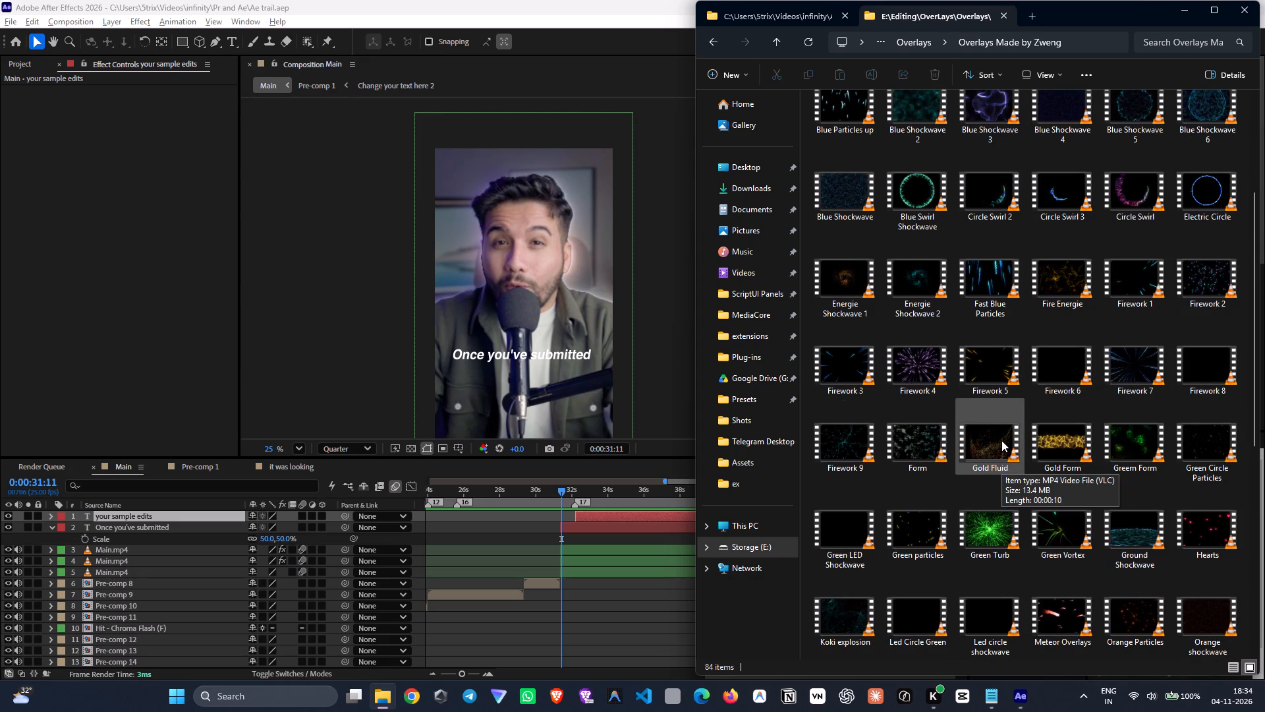
scroll(1001, 440, down, 2)
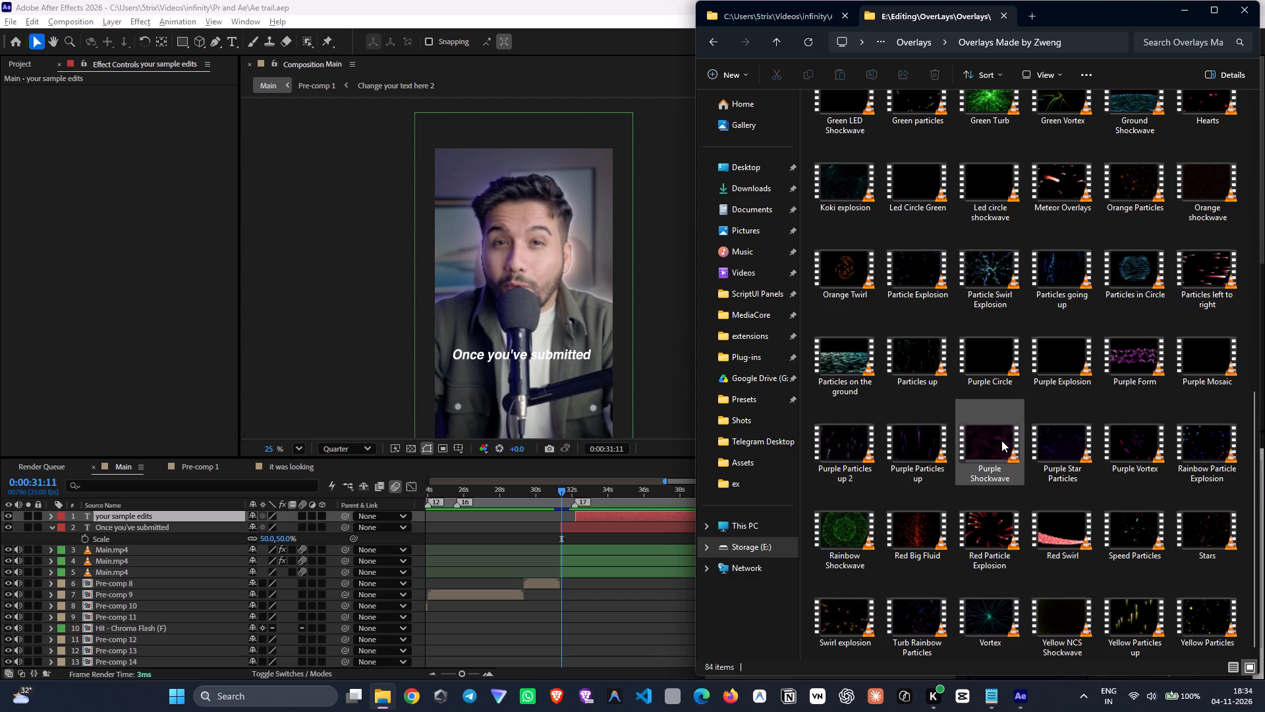
click(1001, 440)
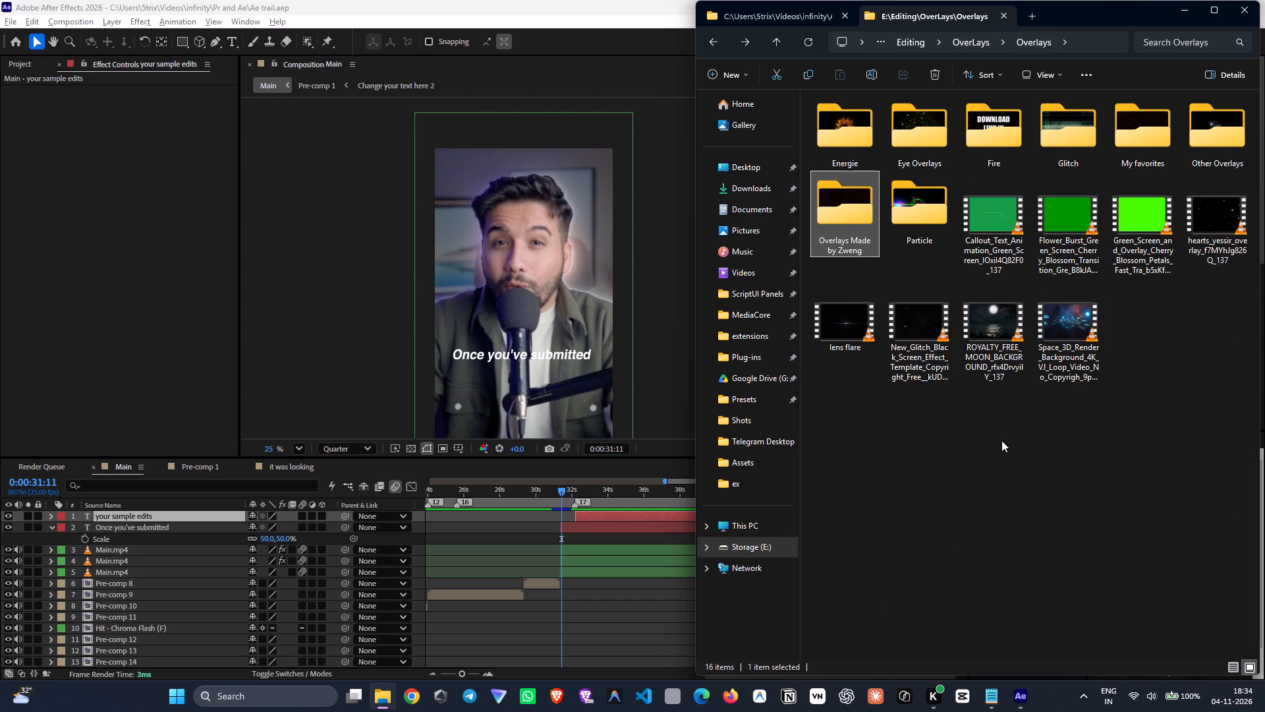
double_click(918, 206)
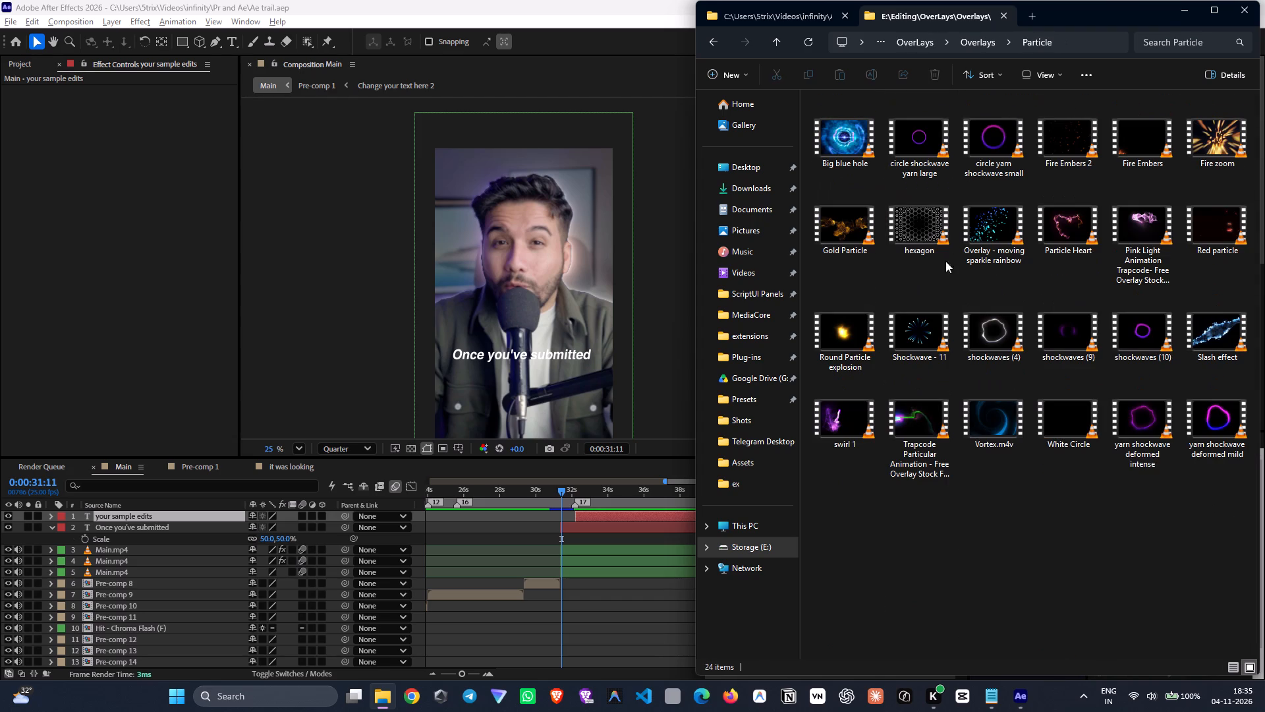
click(943, 322)
double_click(1185, 146)
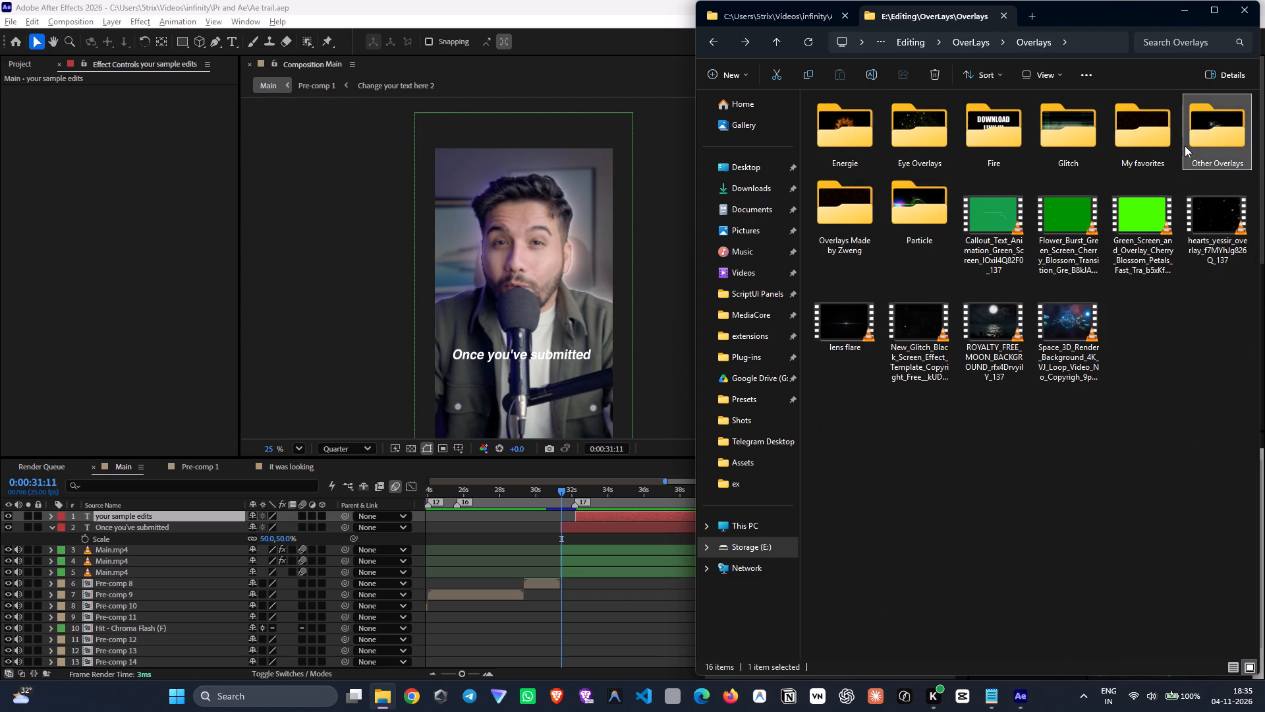
click(1048, 400)
Browse the My favorites overlay folder and preview the Form 4, Form 6 and Form 8 clips.
double_click(1135, 133)
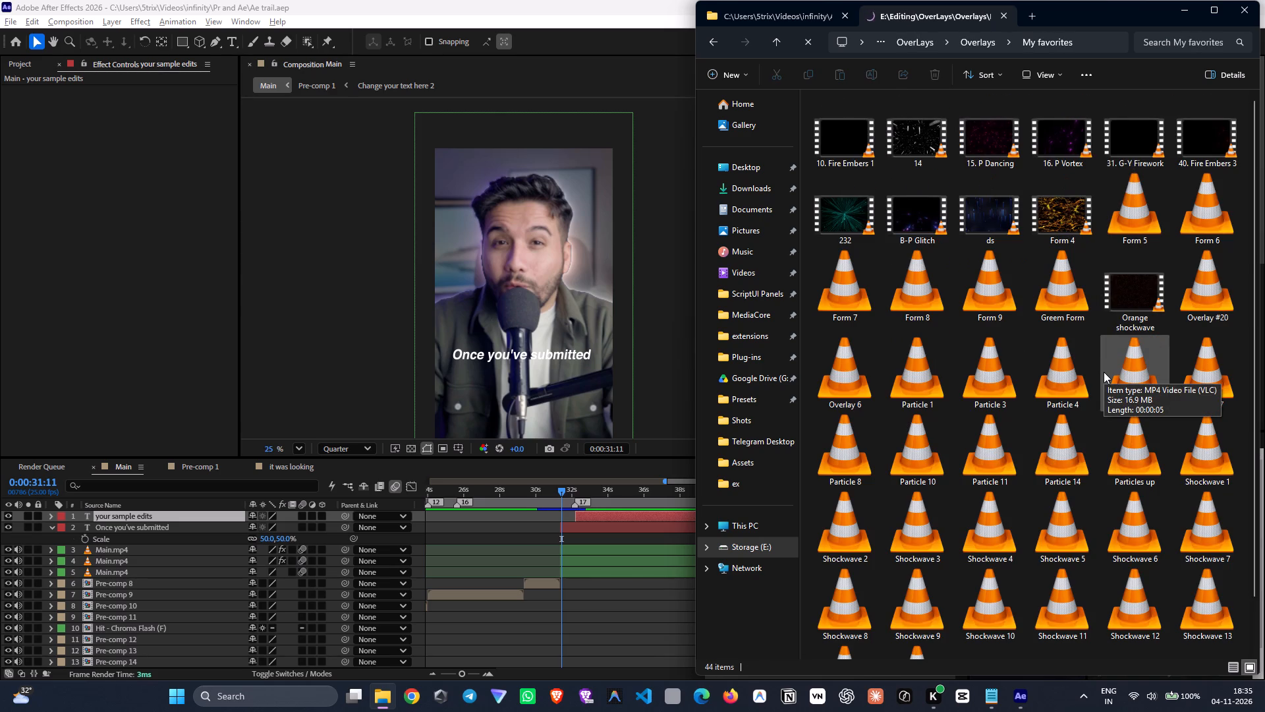
double_click(1073, 220)
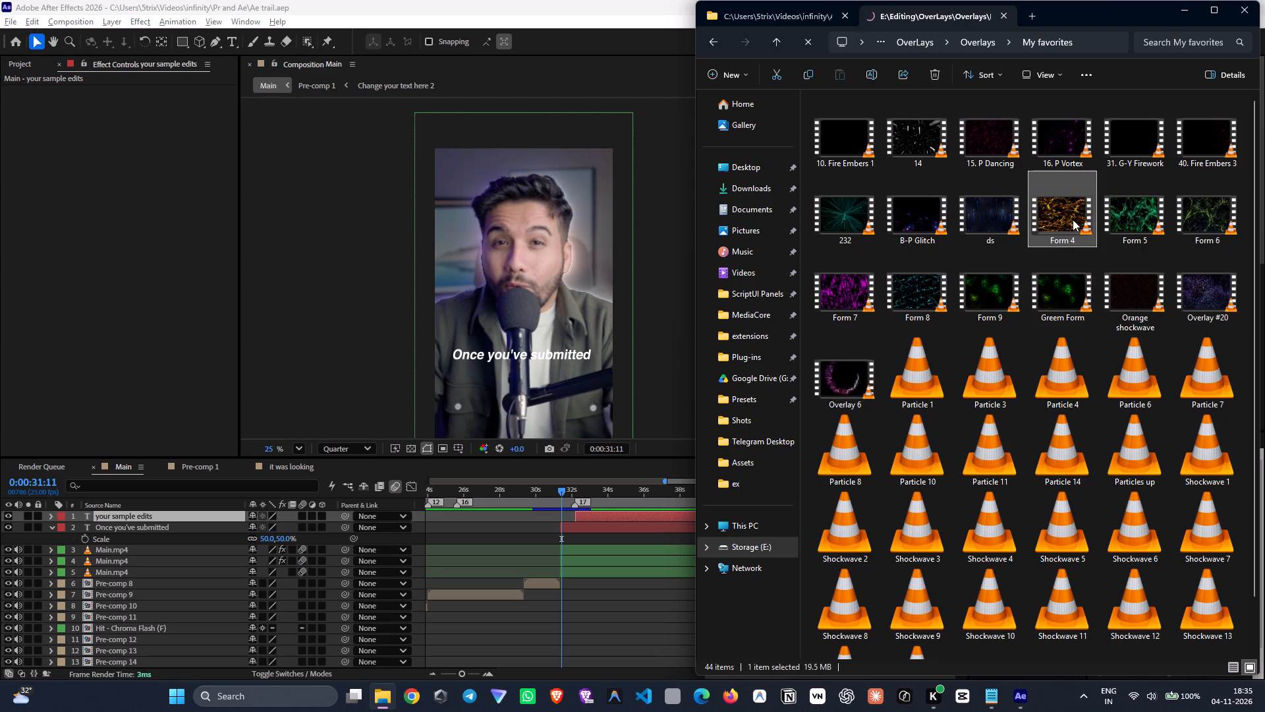
click(1245, 5)
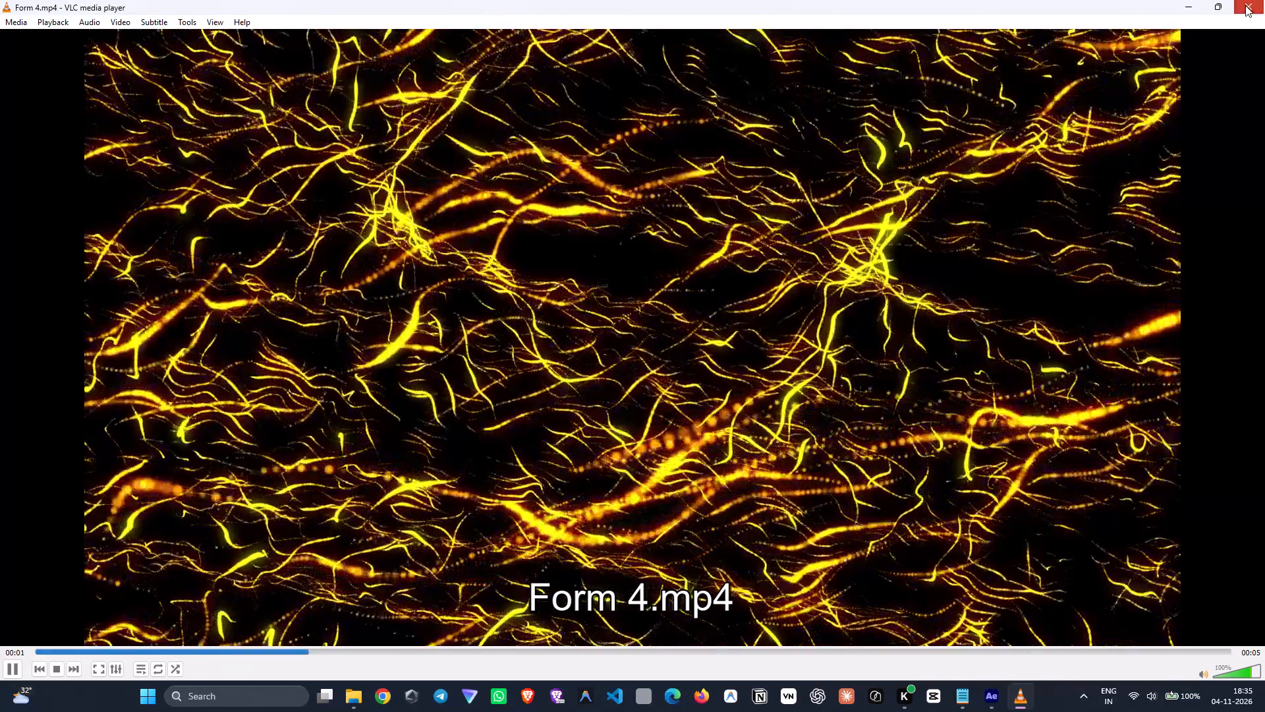
double_click(1203, 221)
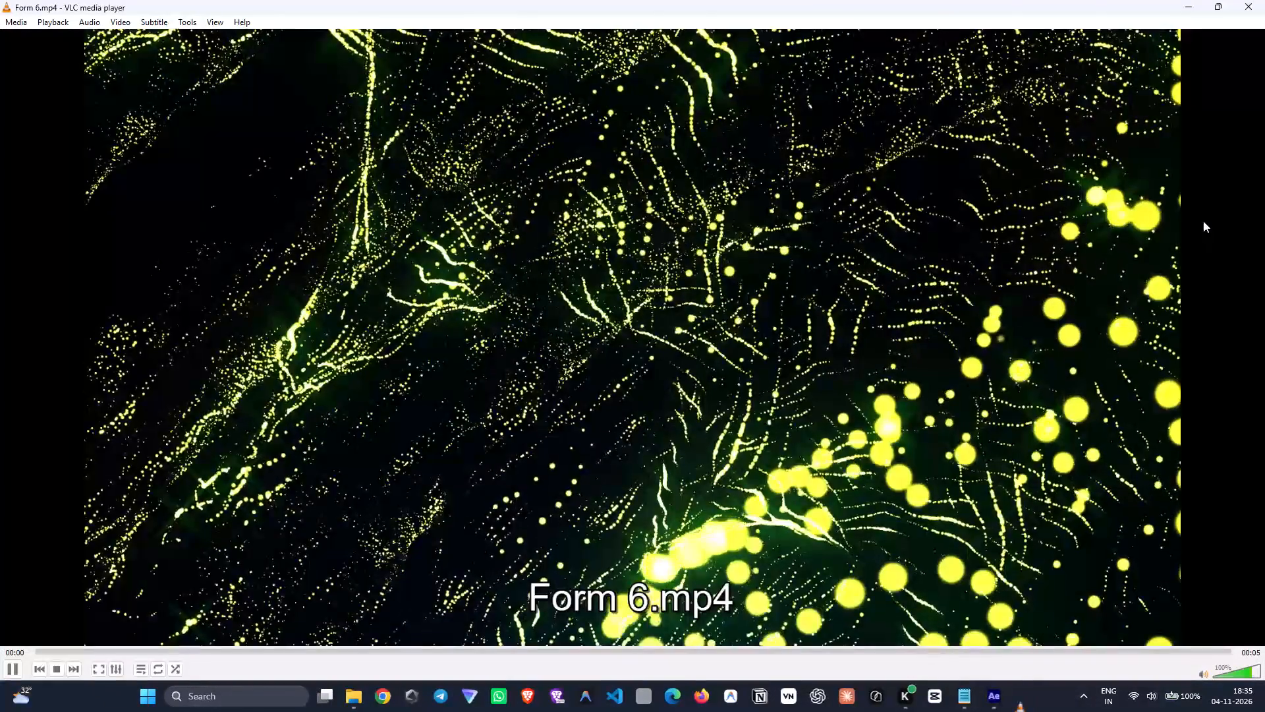
click(1259, 8)
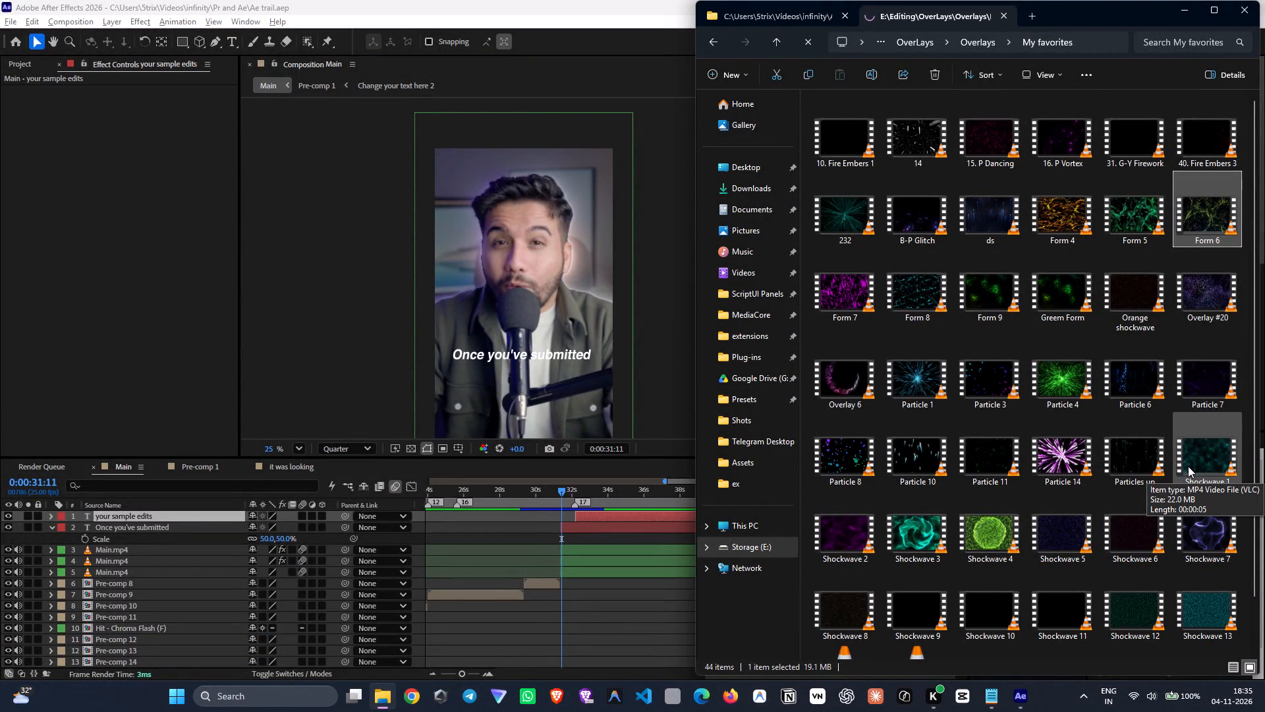
double_click(918, 294)
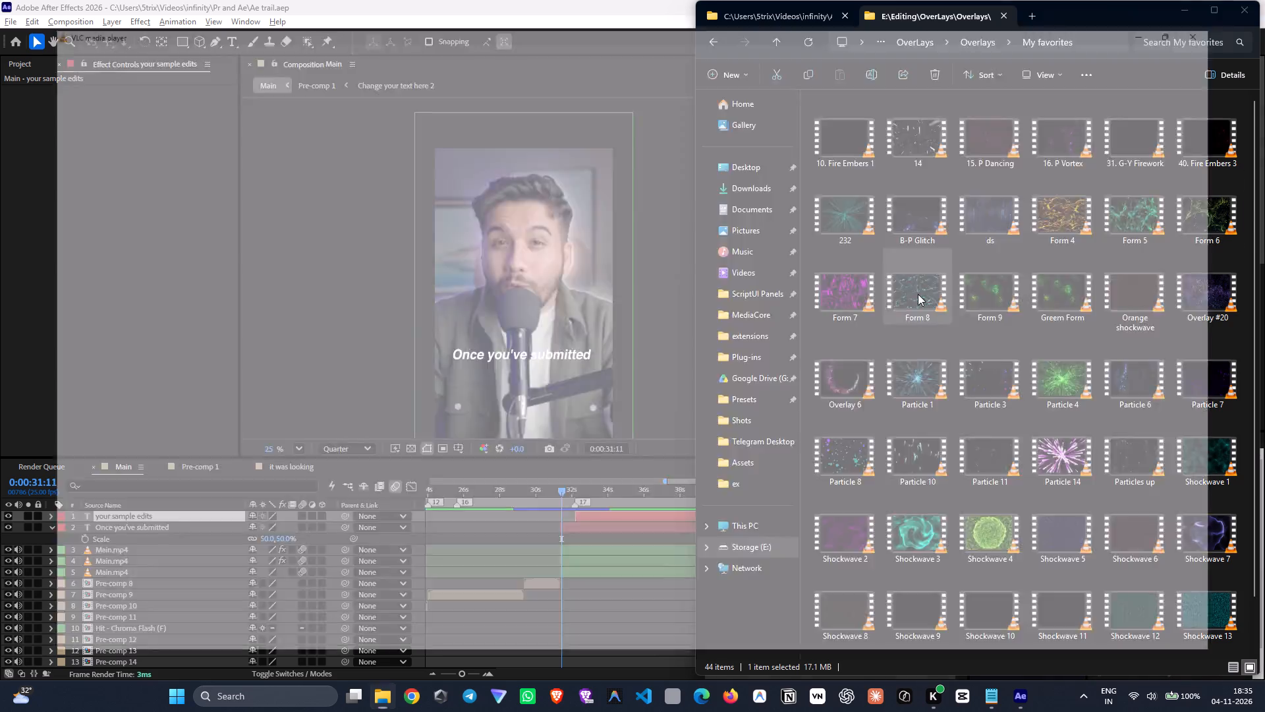
click(1241, 9)
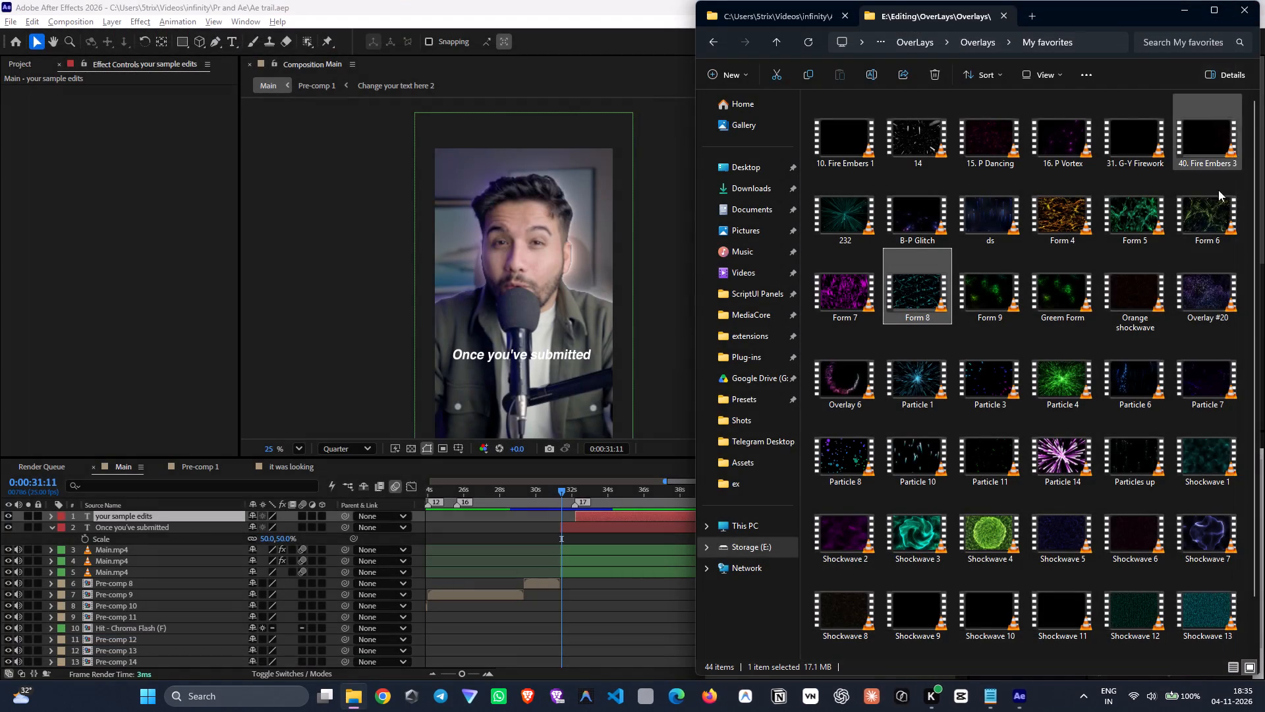
click(1206, 227)
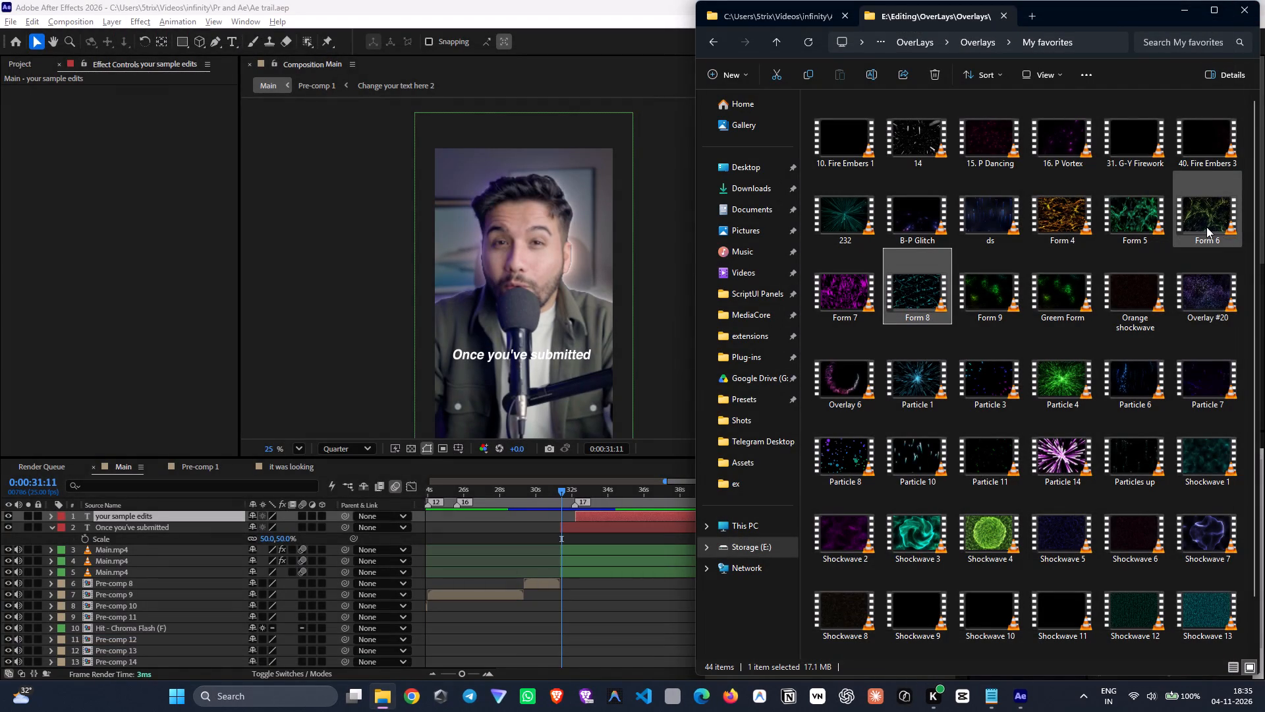
scroll(873, 584, down, 4)
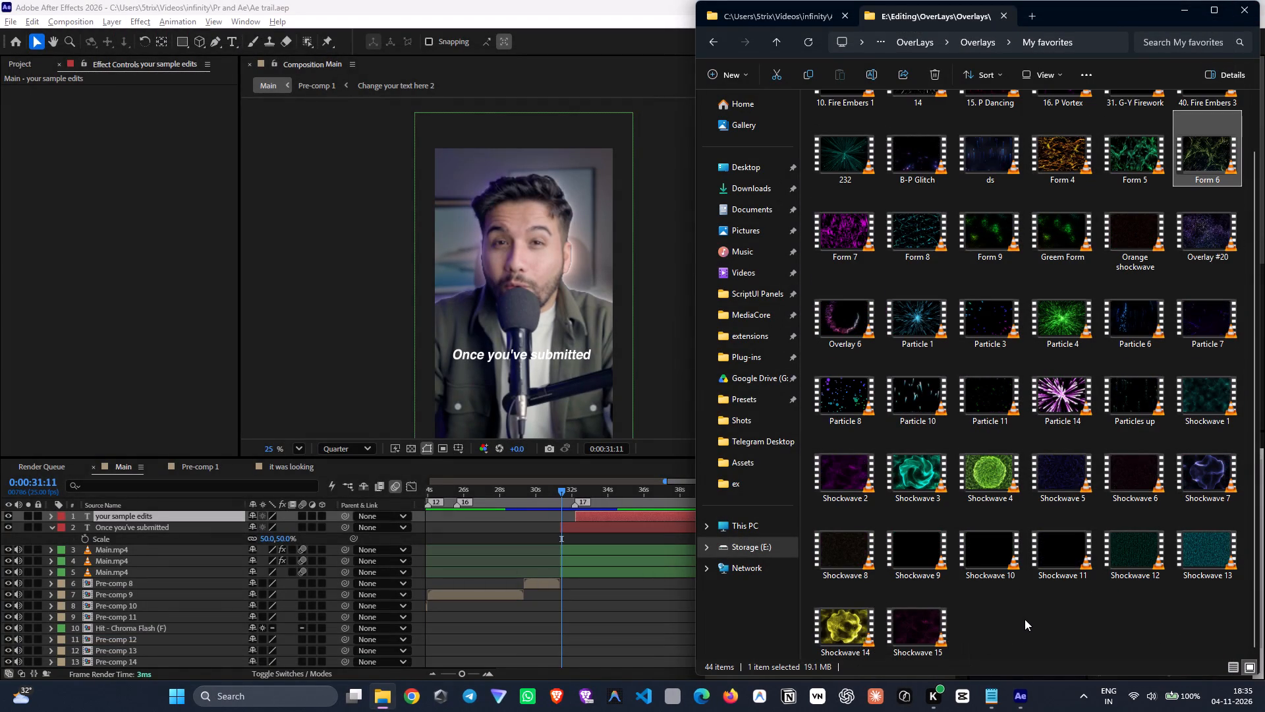
Open Pre-comp 8 in After Effects and add the Form 6 clip from the My favorites folder to its timeline.
click(535, 506)
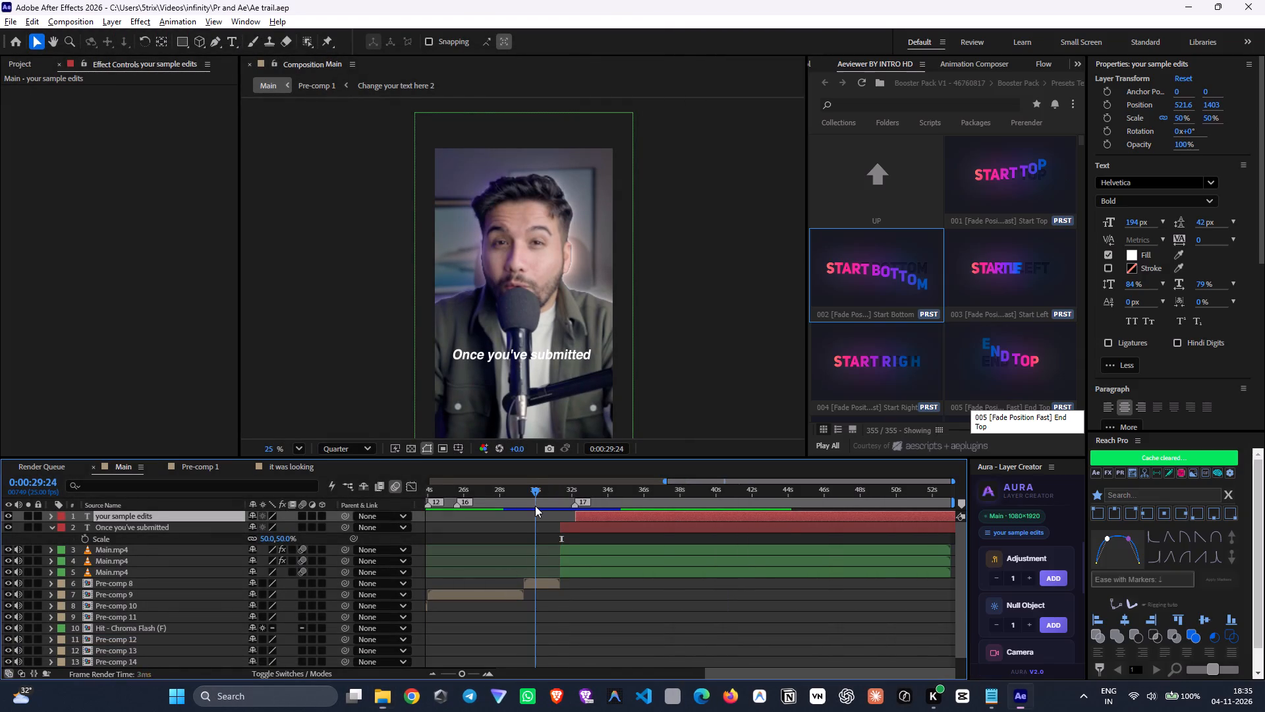
double_click(553, 581)
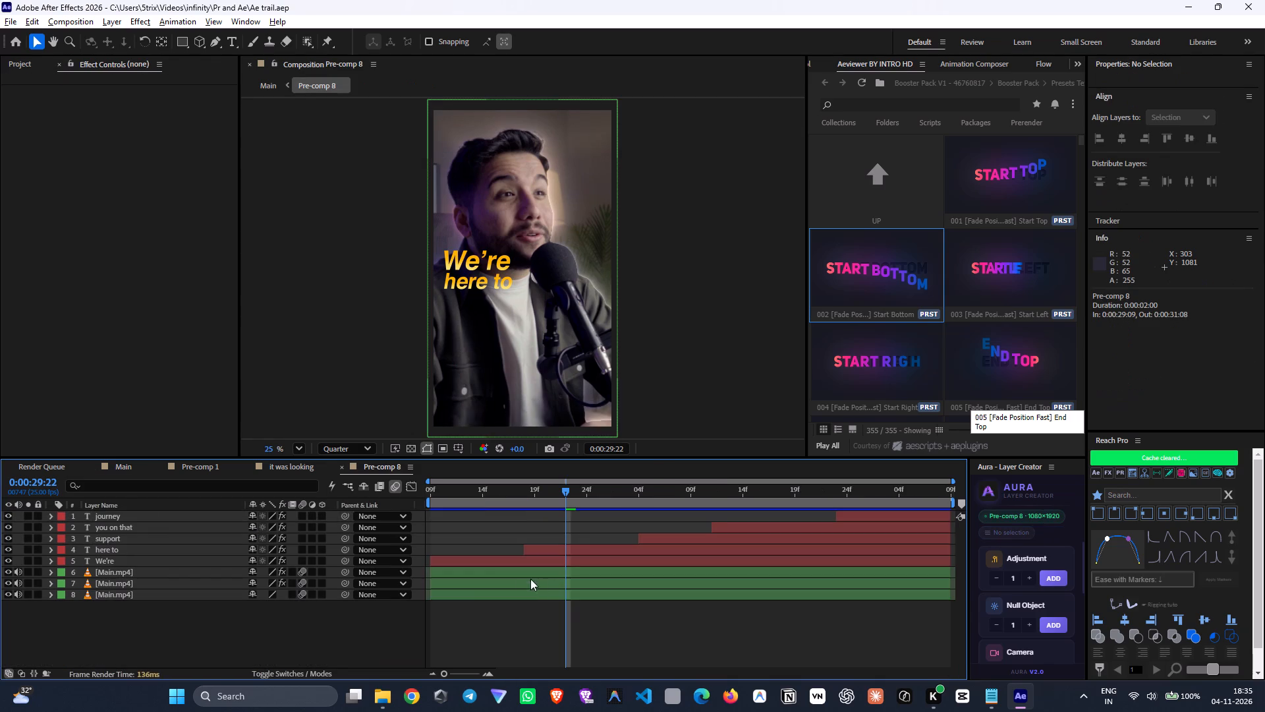
click(376, 703)
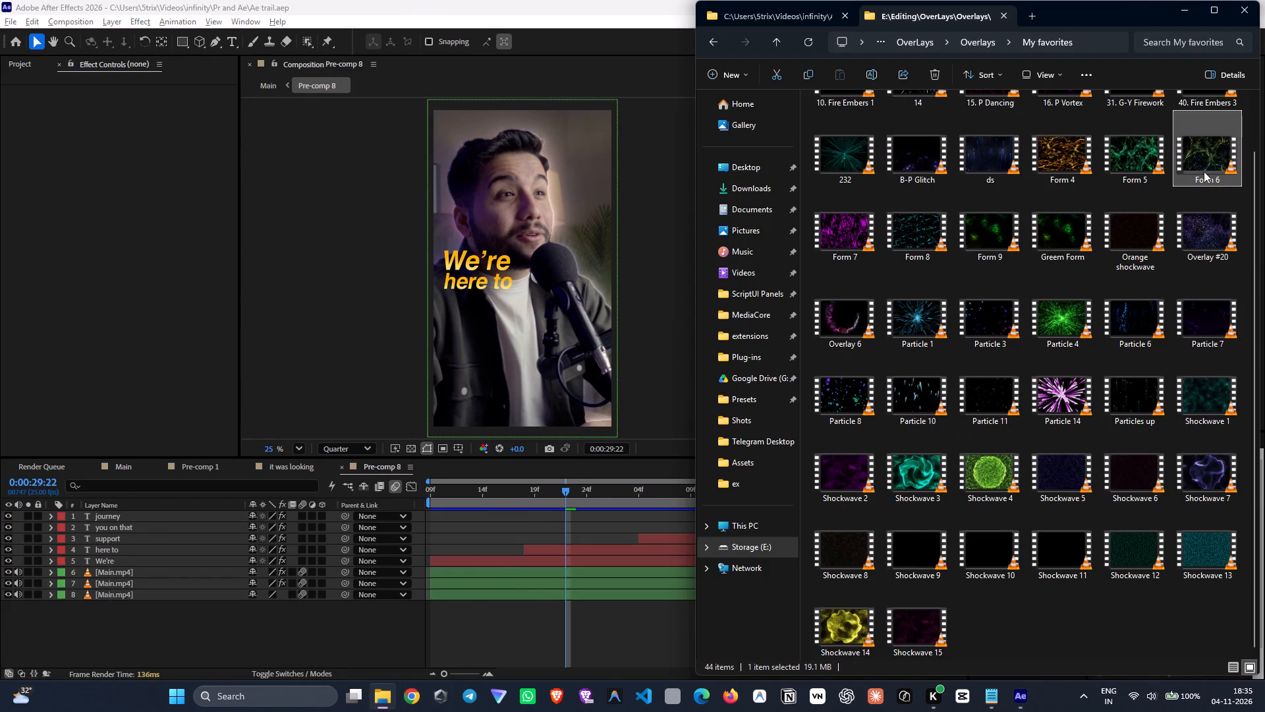
drag(1204, 168, 483, 640)
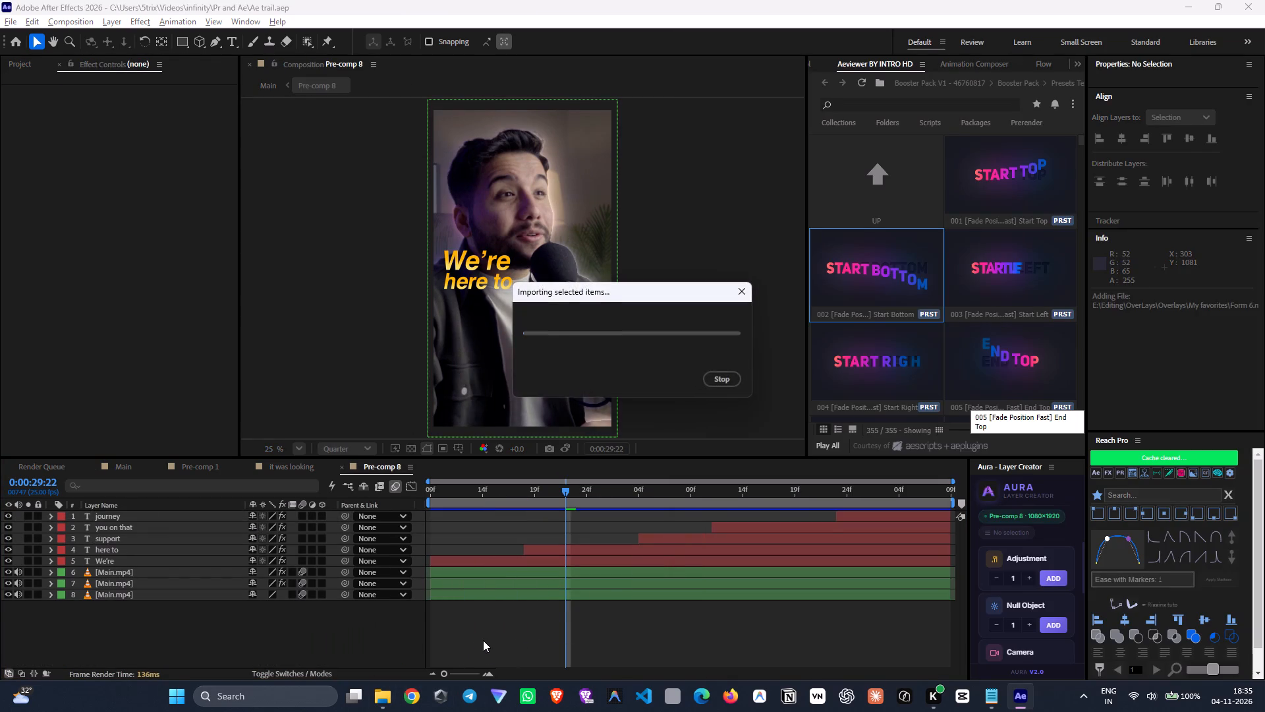
Rotate the Form 6.mp4 layer to 90° and move it directly above the bottom Main.mp4 layer, behind the speaker.
key(r)
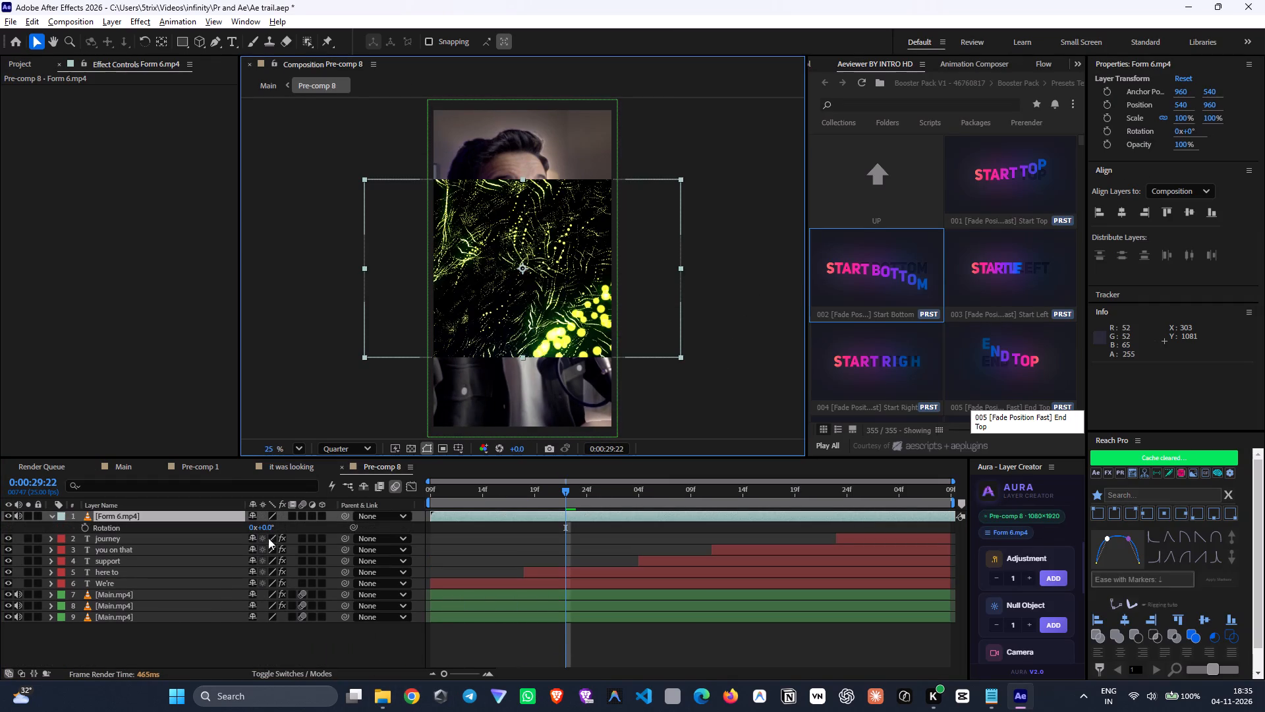
click(266, 527)
text(90)
key(Return)
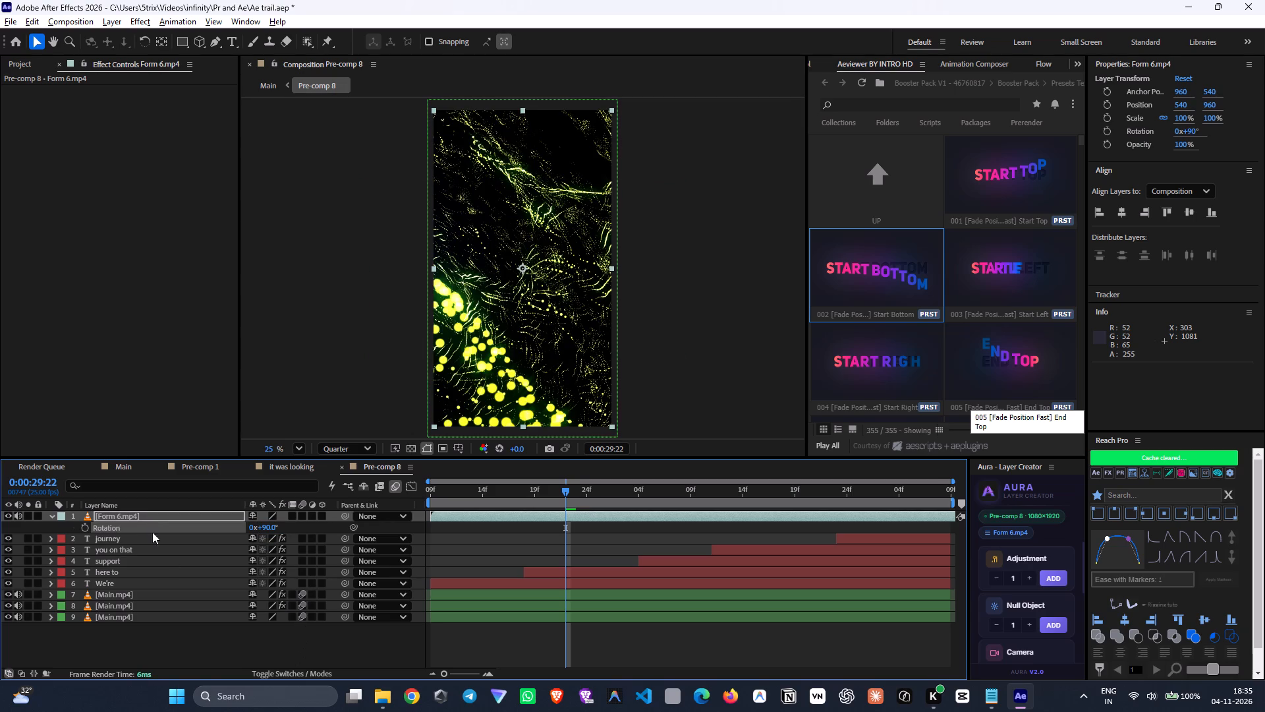
drag(147, 517, 163, 608)
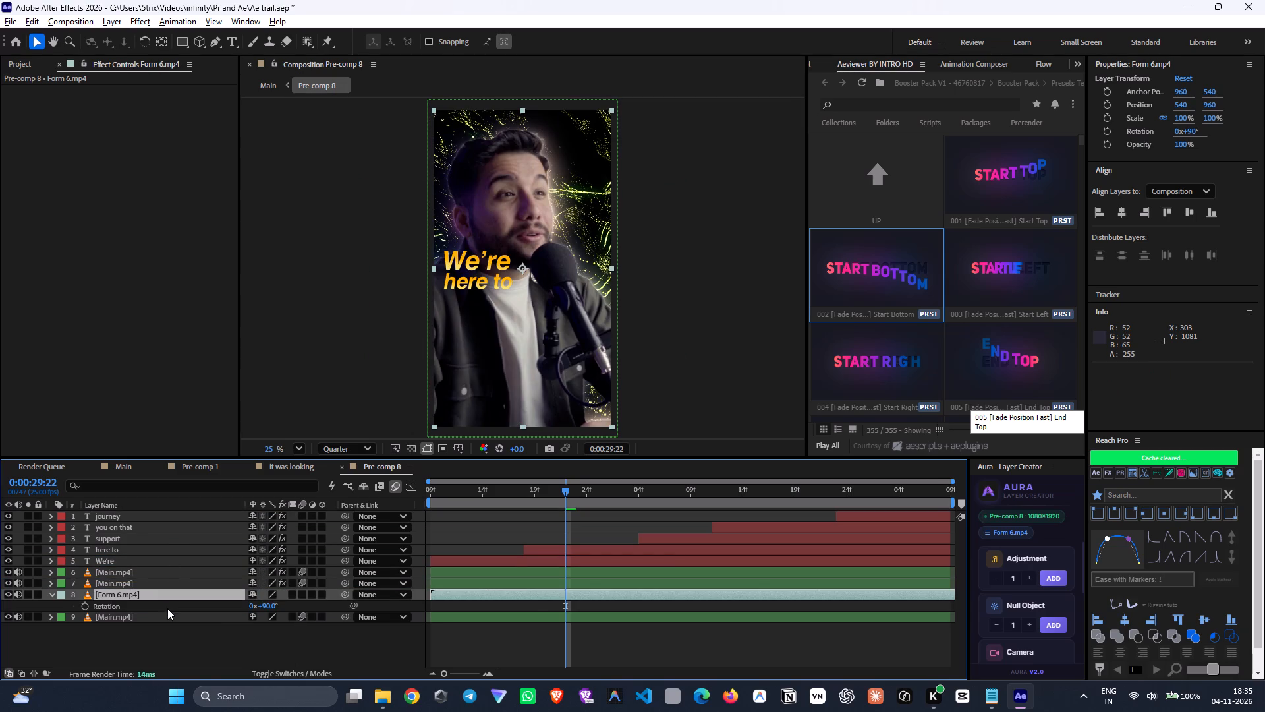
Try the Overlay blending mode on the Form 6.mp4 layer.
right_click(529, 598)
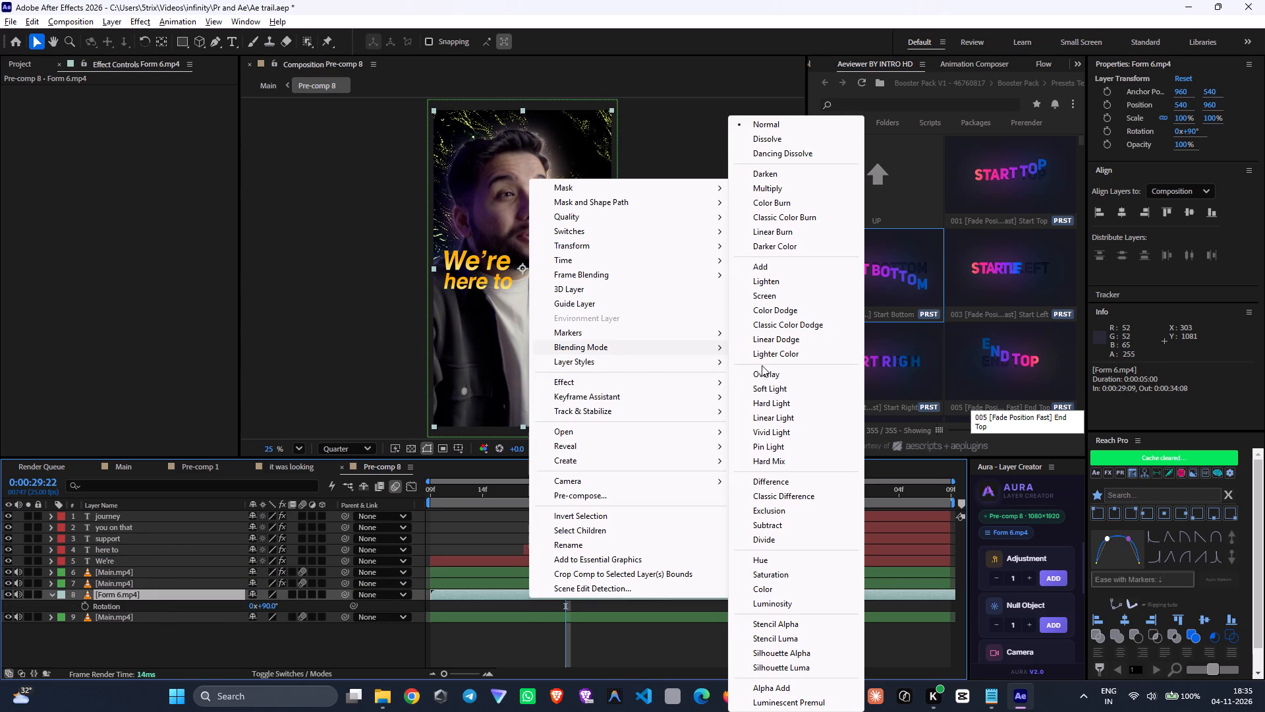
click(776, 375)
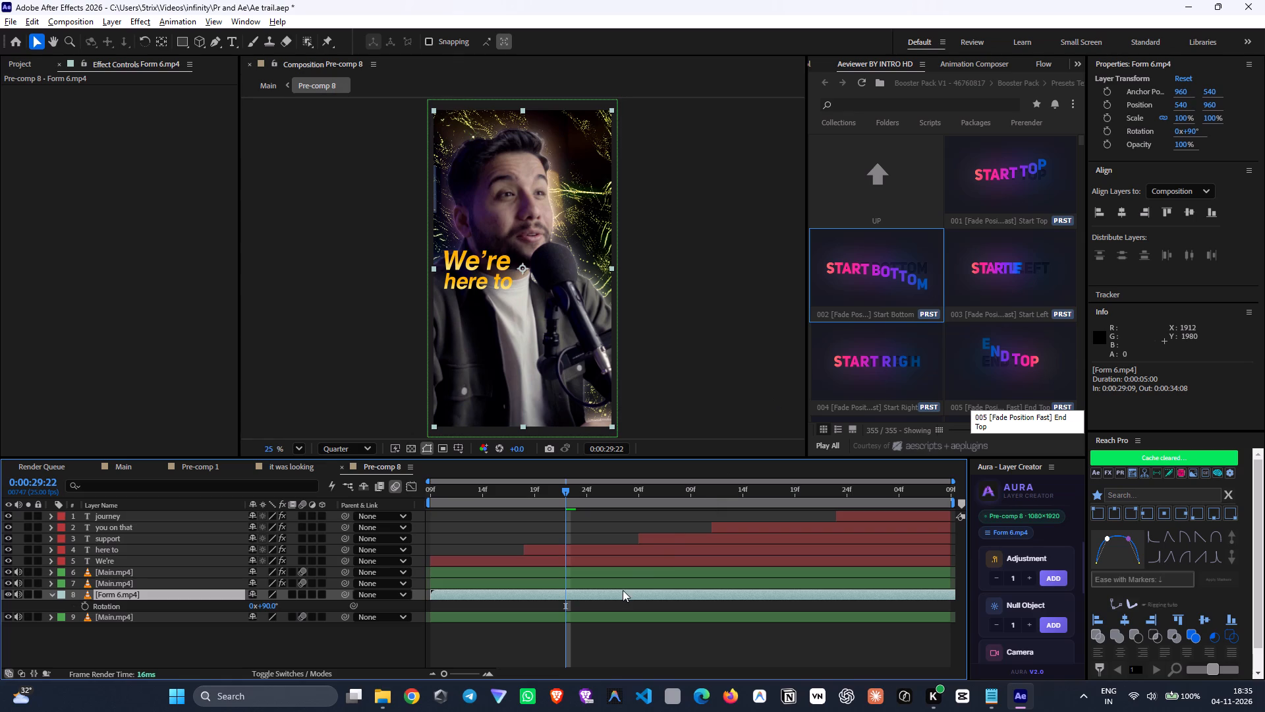
Set the Form 6.mp4 layer's blending mode to Screen.
right_click(625, 594)
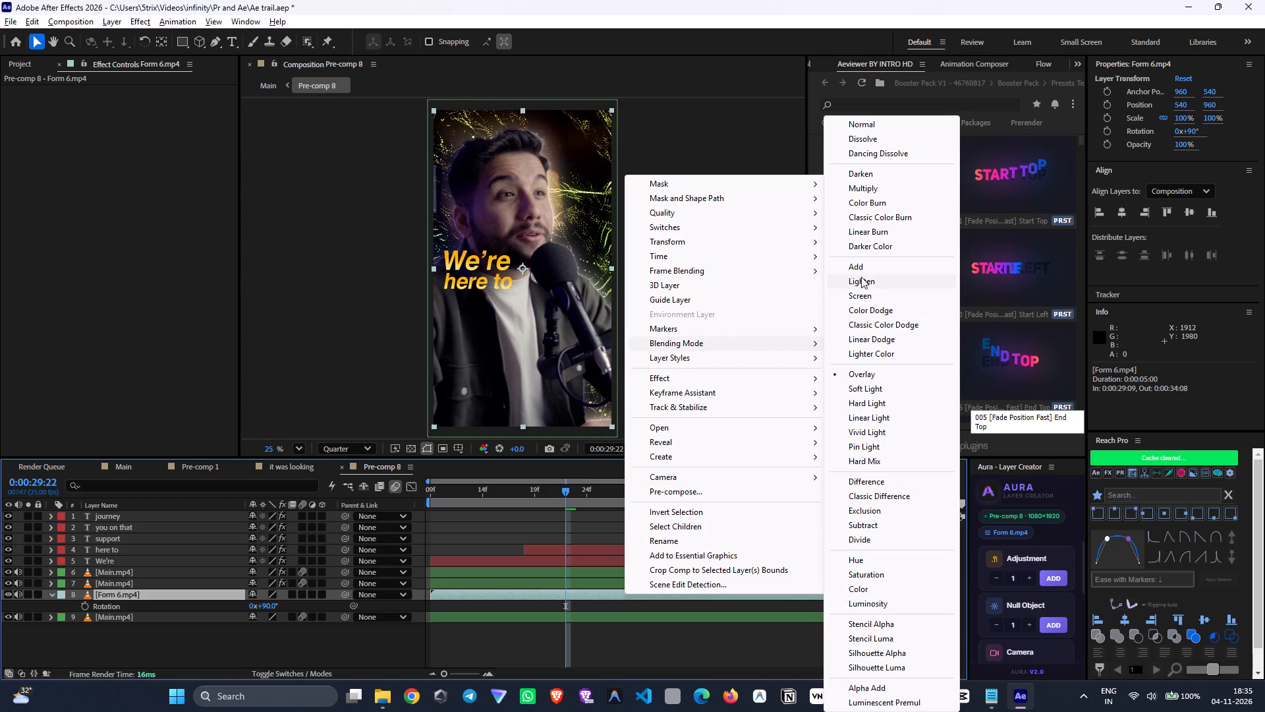
click(882, 297)
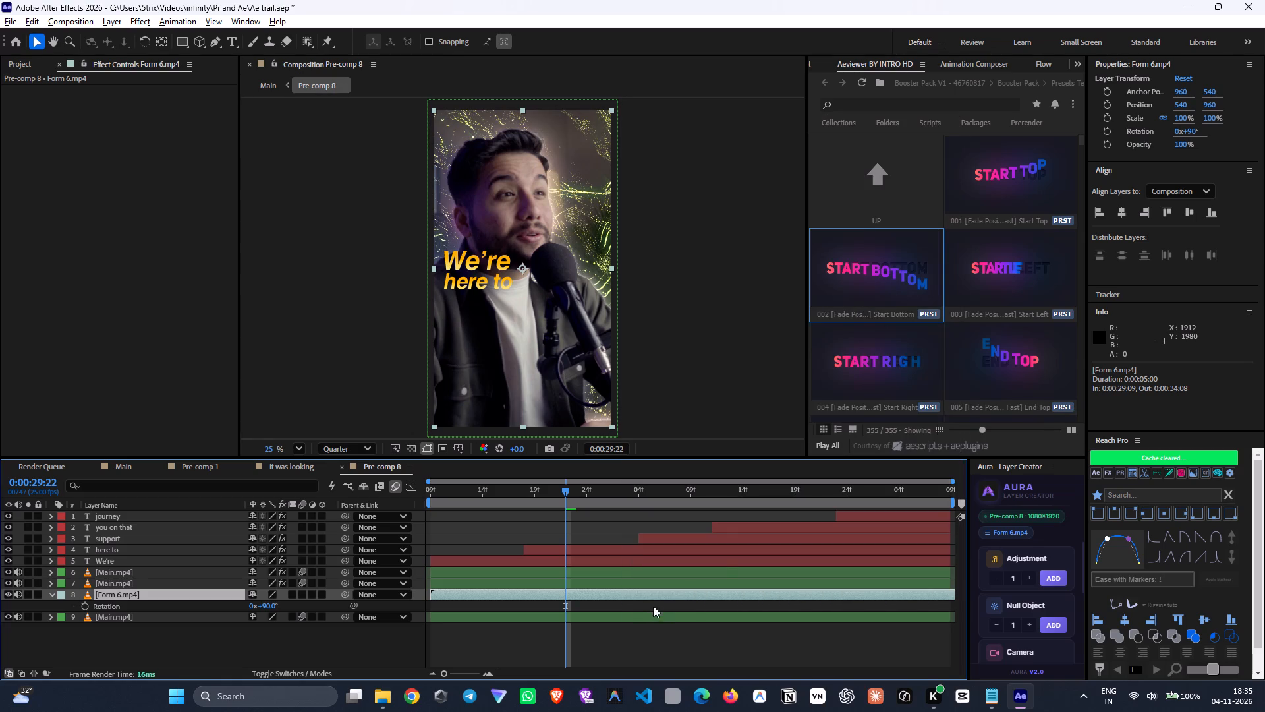
key(ctrl+space)
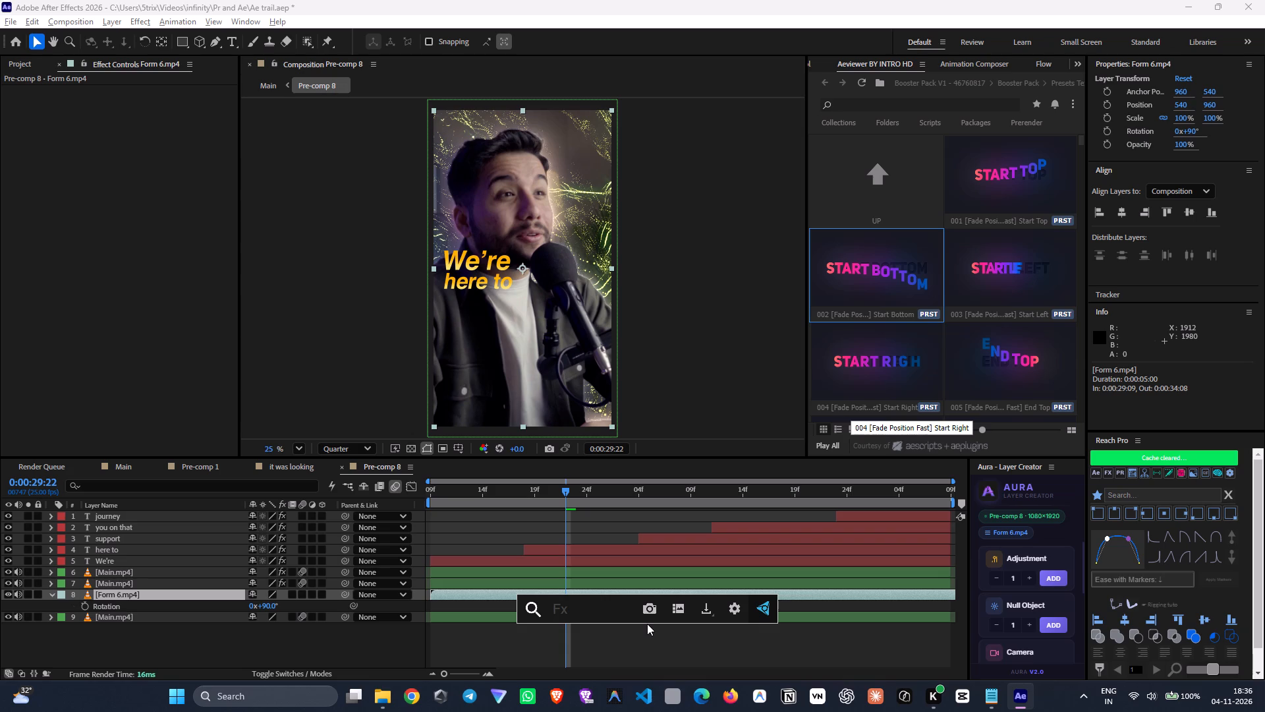
click(648, 677)
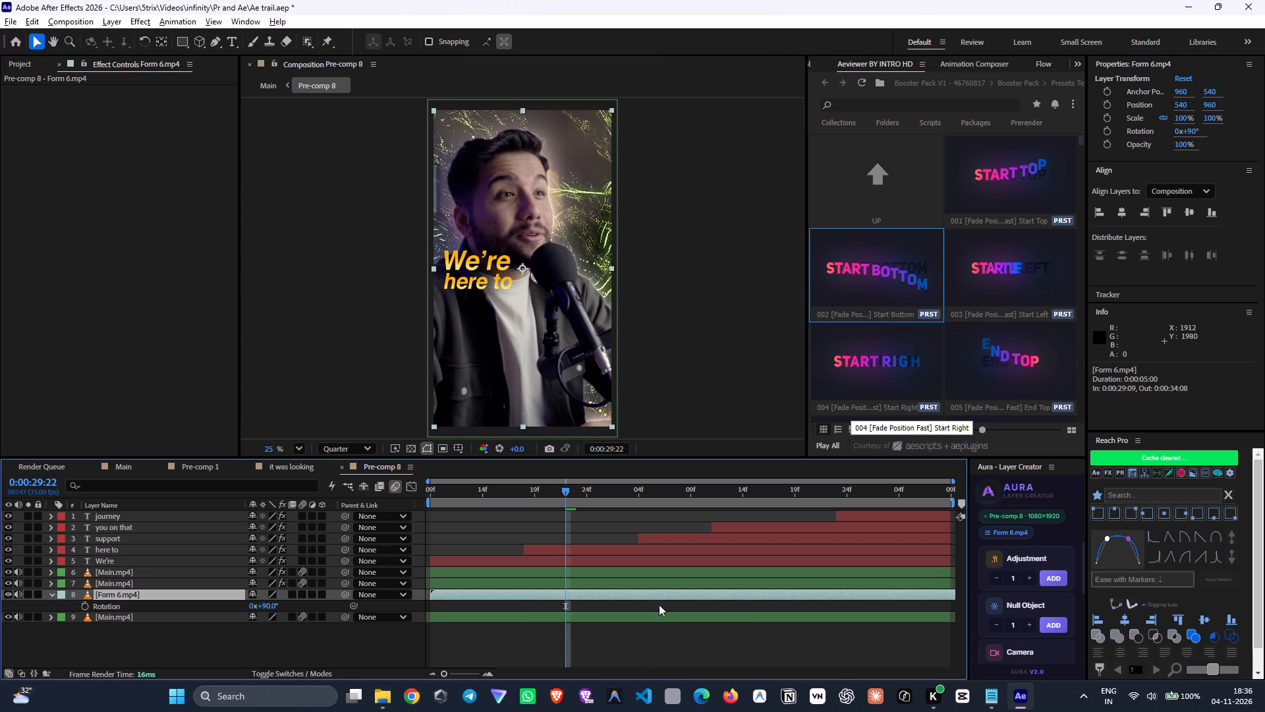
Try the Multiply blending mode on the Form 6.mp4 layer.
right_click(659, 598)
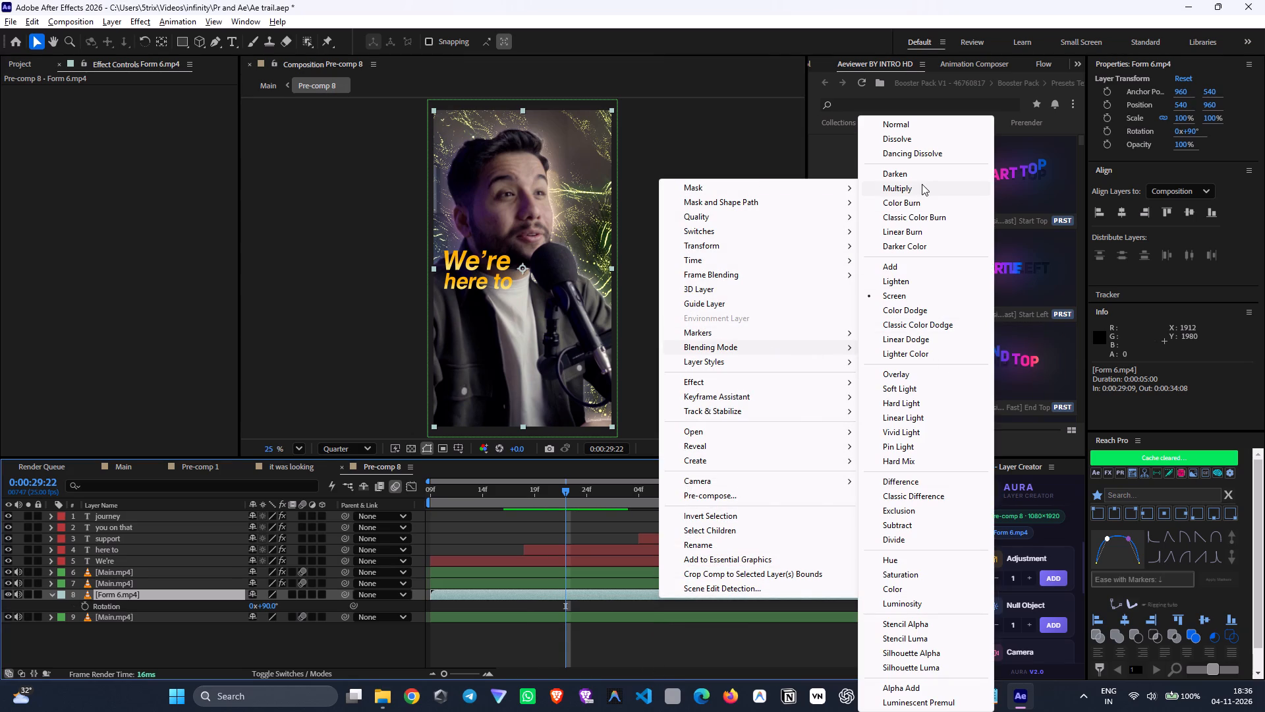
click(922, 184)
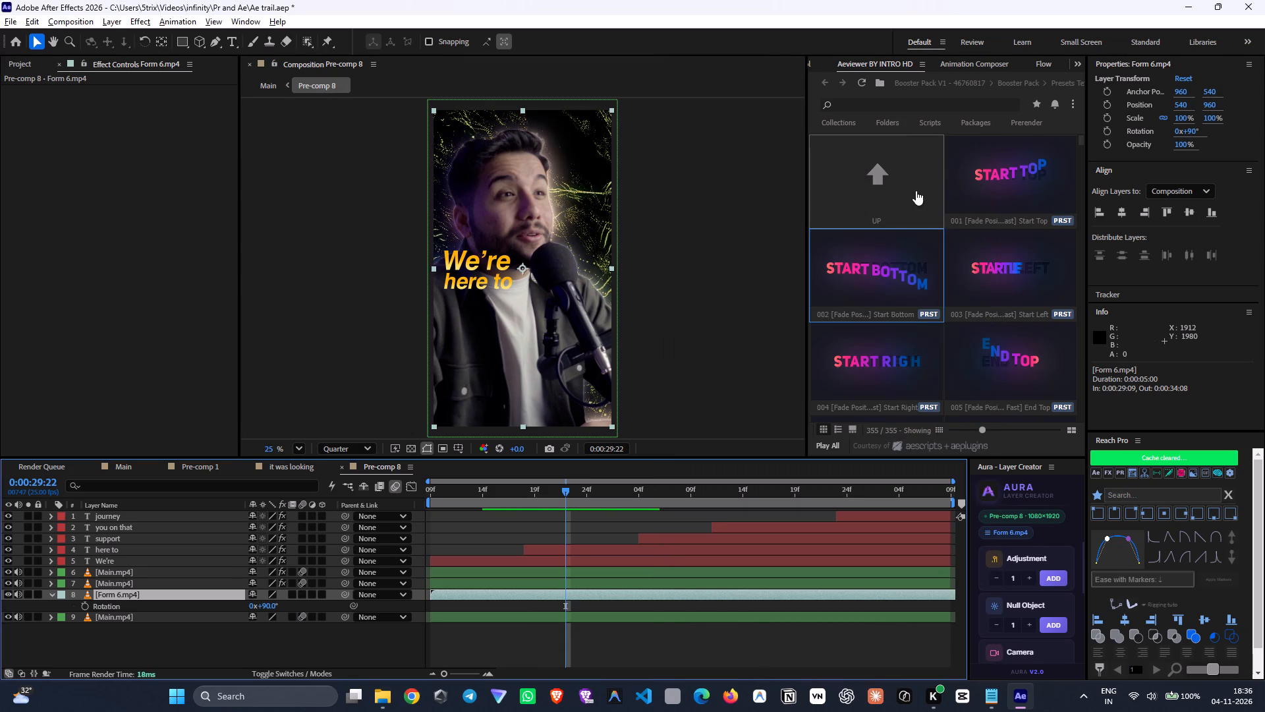
Set the Form 6.mp4 layer's blending mode to Subtract and check the overlay from 0:00:30:11 back to 0:00:29:09.
right_click(755, 595)
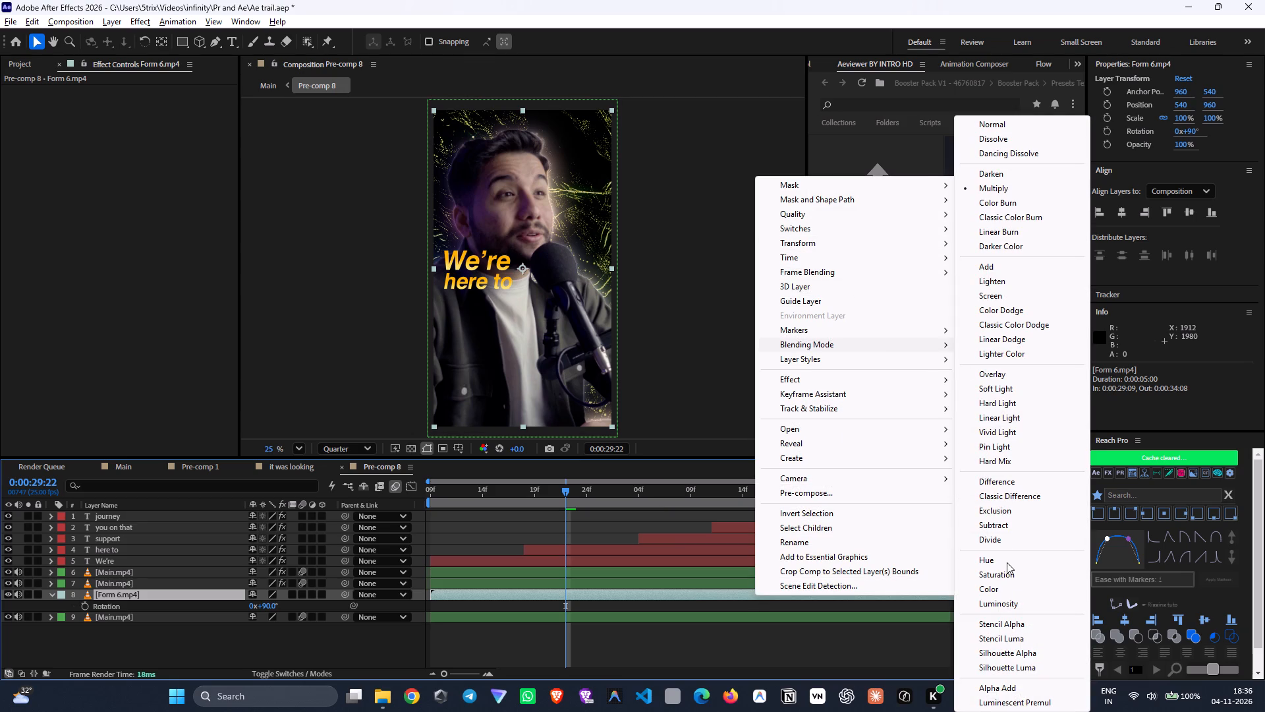
click(1015, 528)
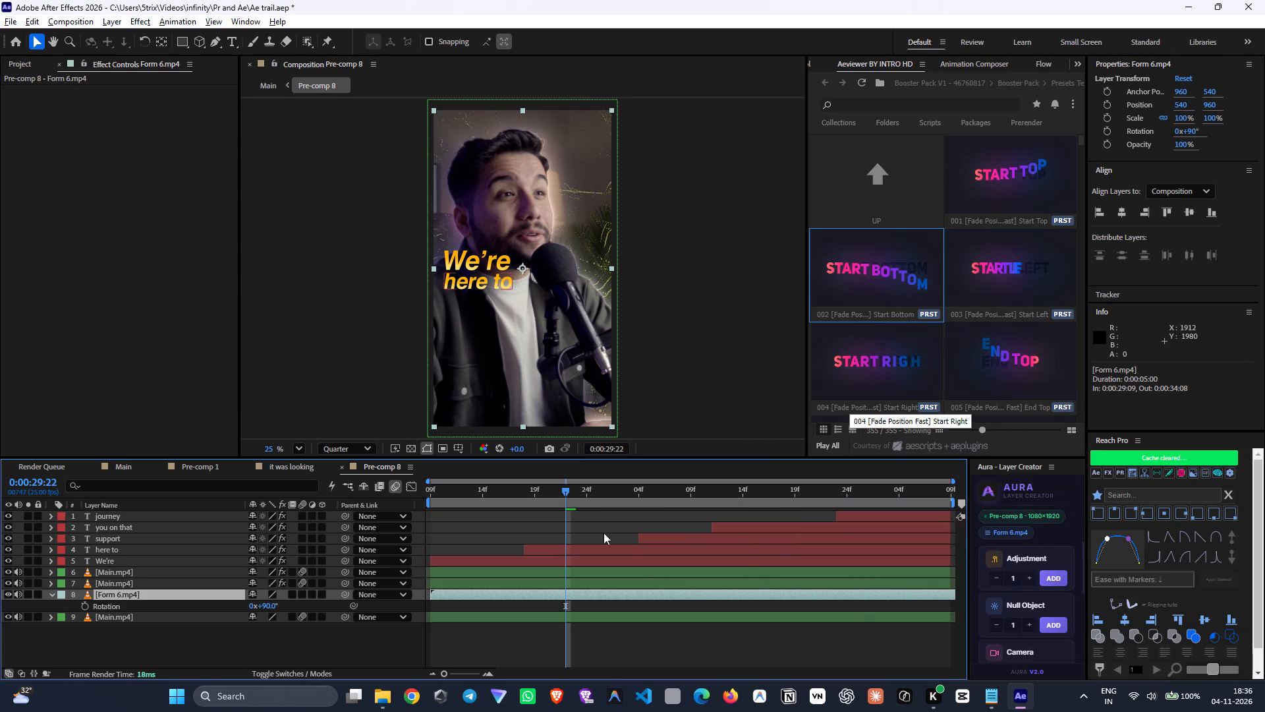
drag(574, 498, 661, 565)
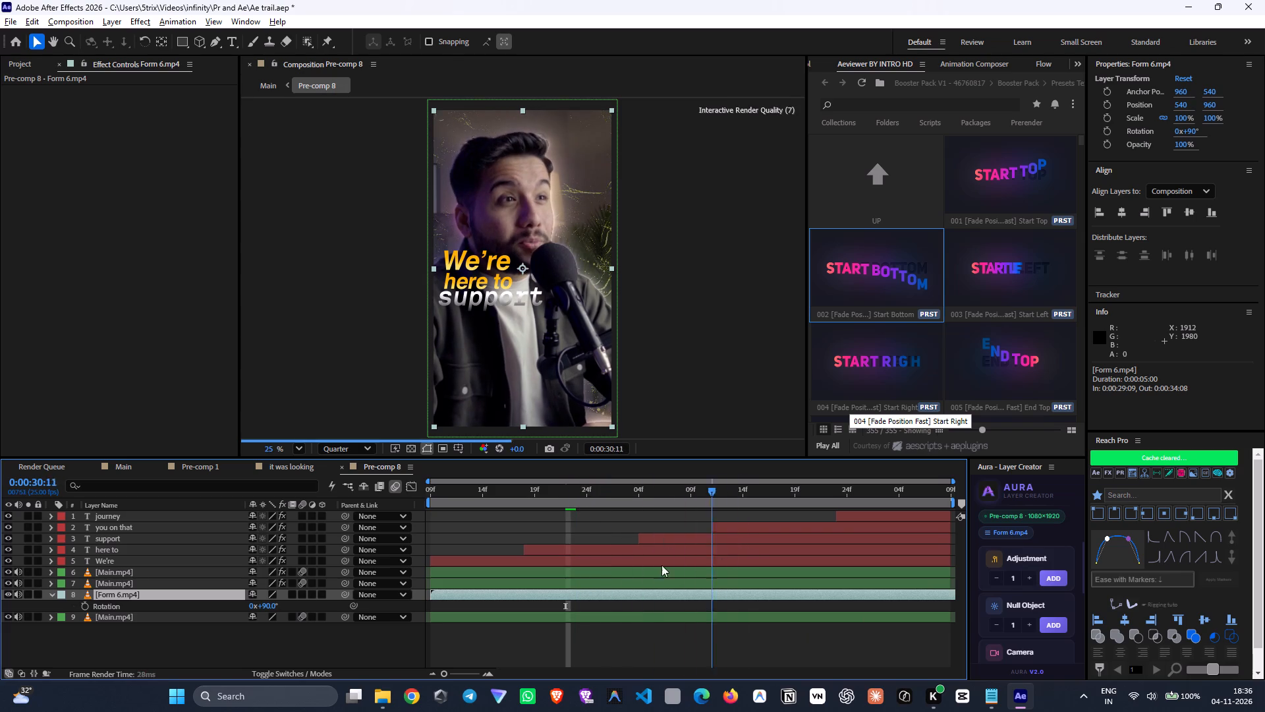
drag(661, 565, 559, 572)
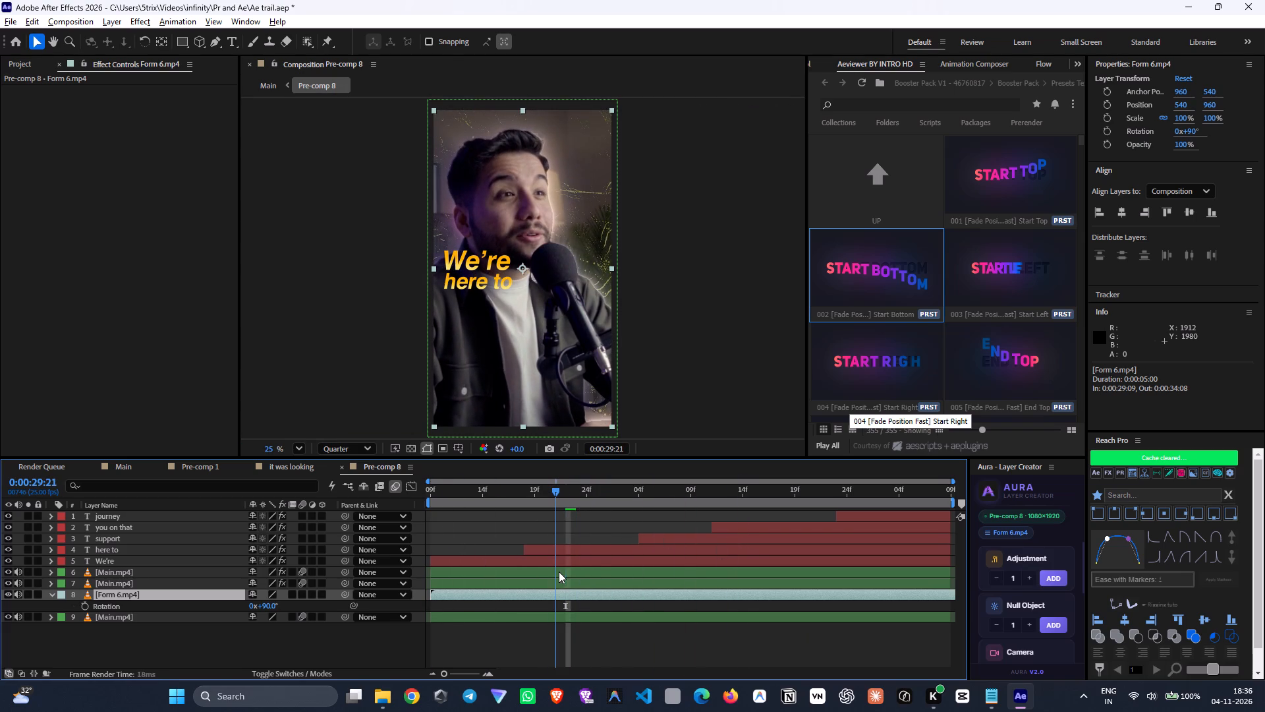
drag(559, 572, 554, 572)
drag(538, 493, 428, 513)
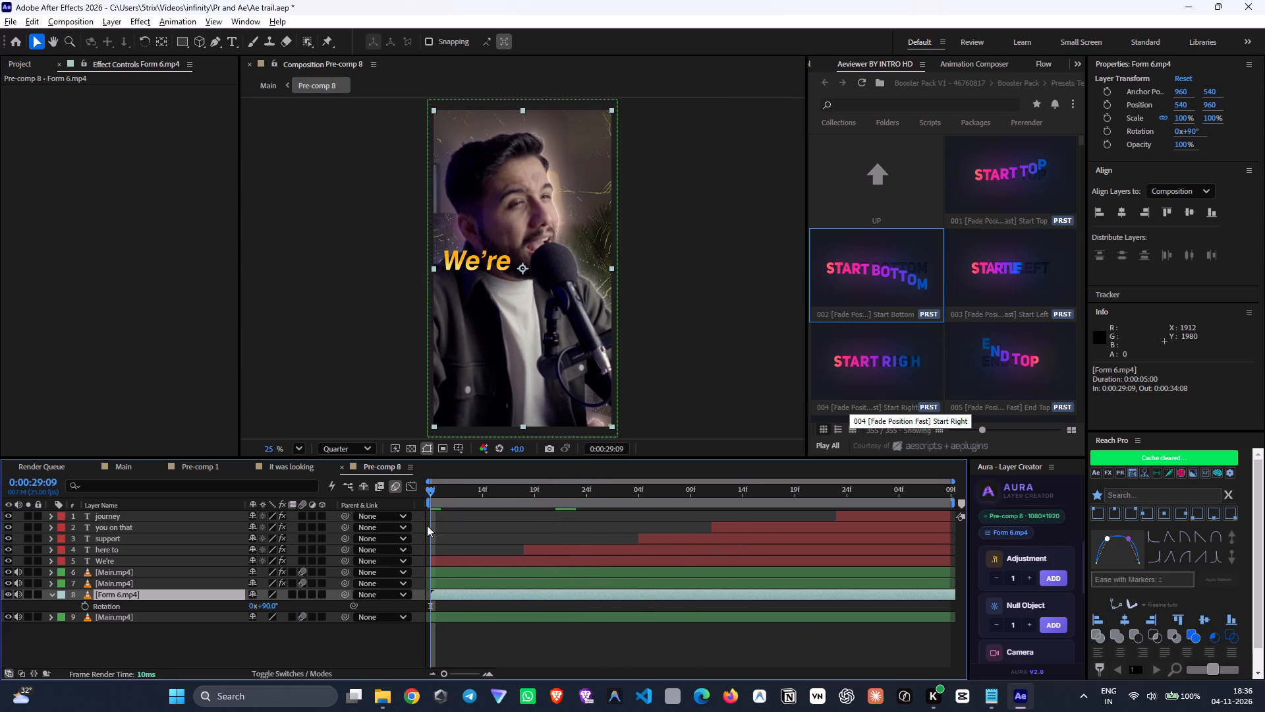
Apply the Hue/Saturation effect to the Form 6.mp4 layer and set Master Saturation to -100.
key(ctrl+space)
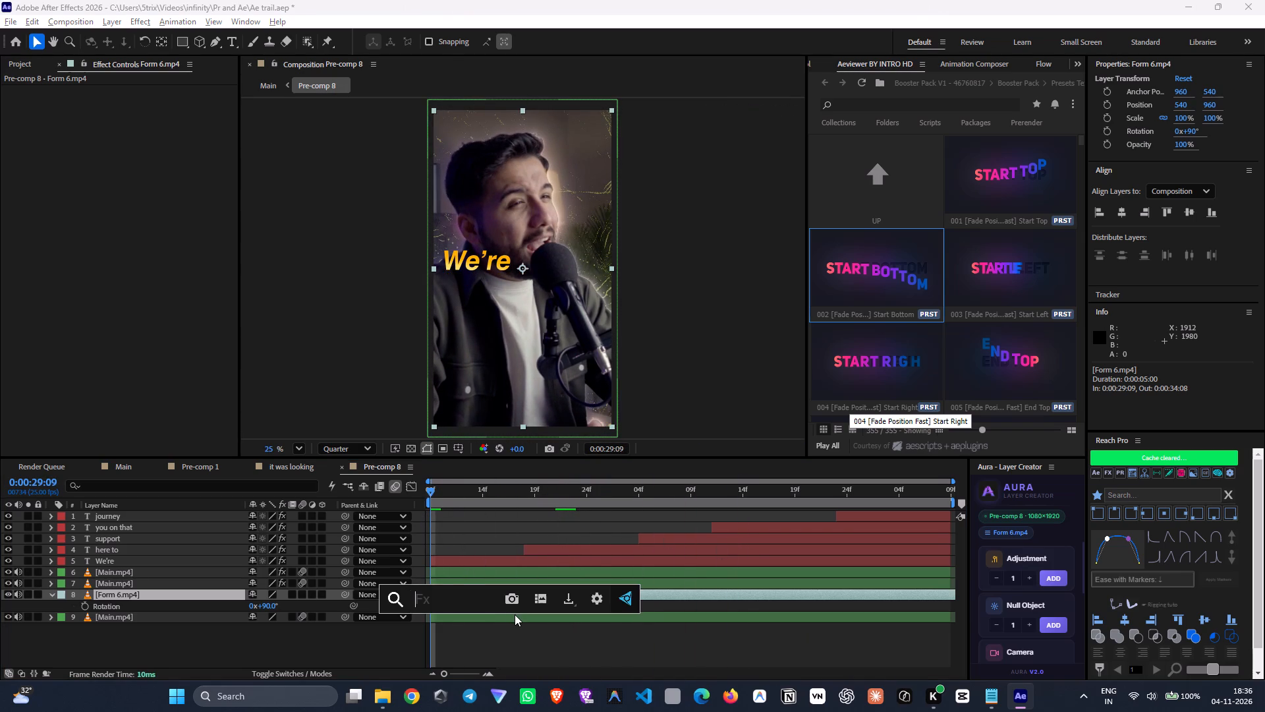
text(sa)
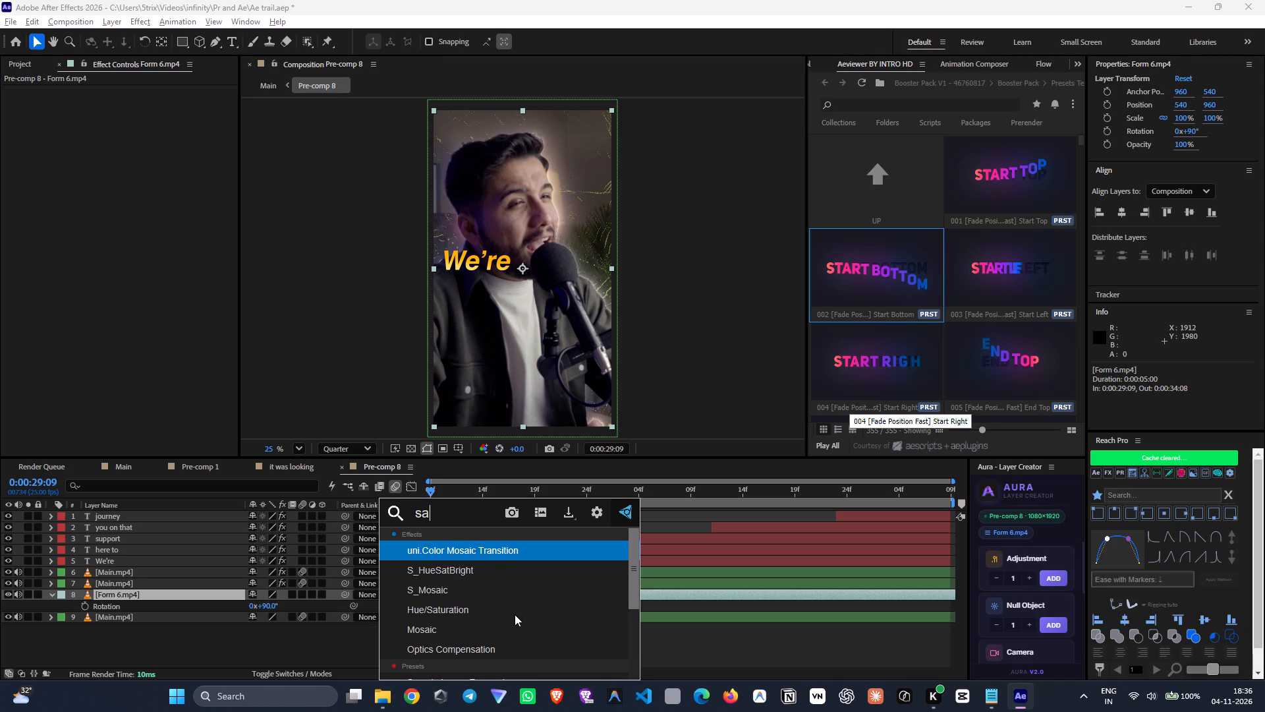
click(496, 610)
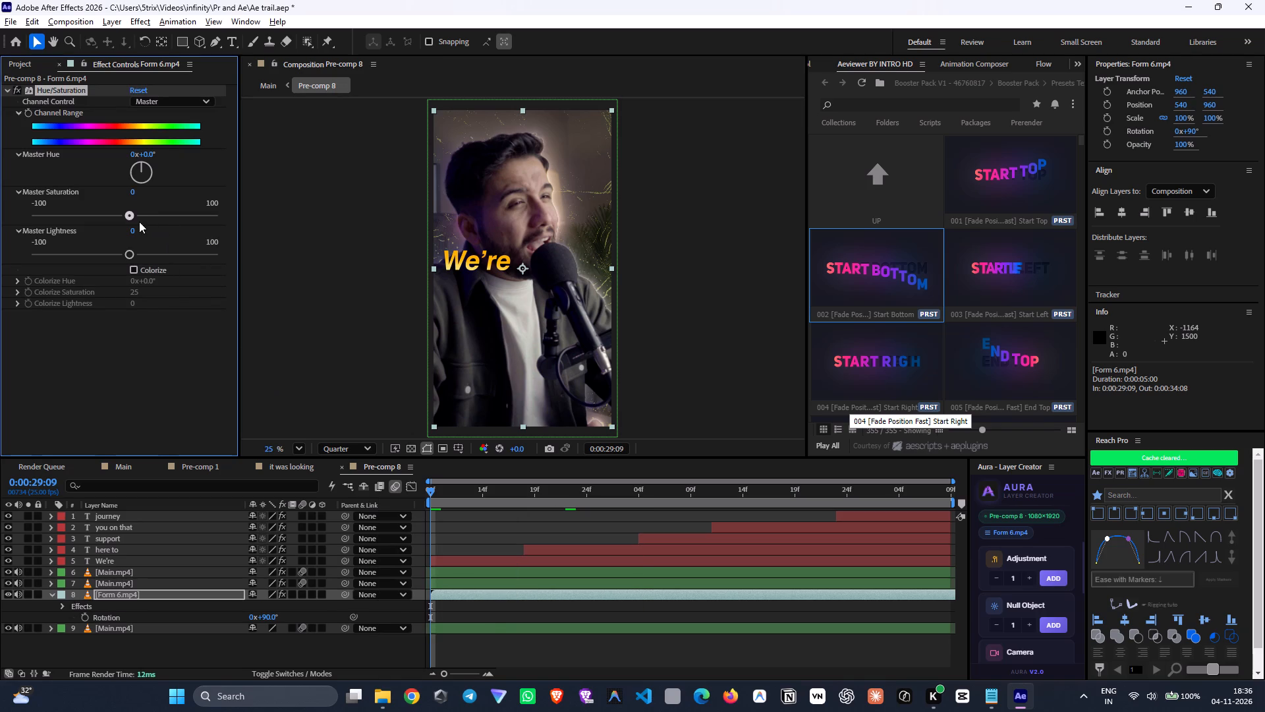
drag(126, 217, 0, 217)
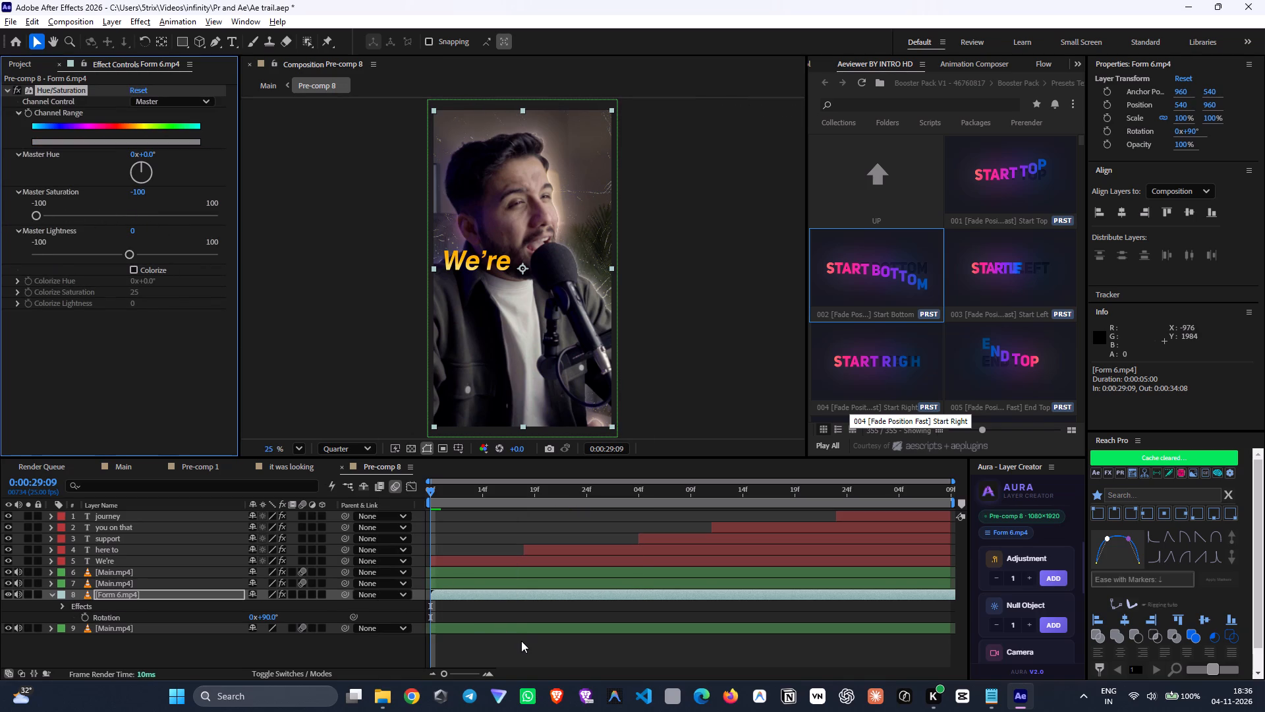
Apply Brightness & Contrast to the Form 6.mp4 layer with Brightness 15 and Contrast -98.
key(ctrl+space)
text(bri)
click(493, 553)
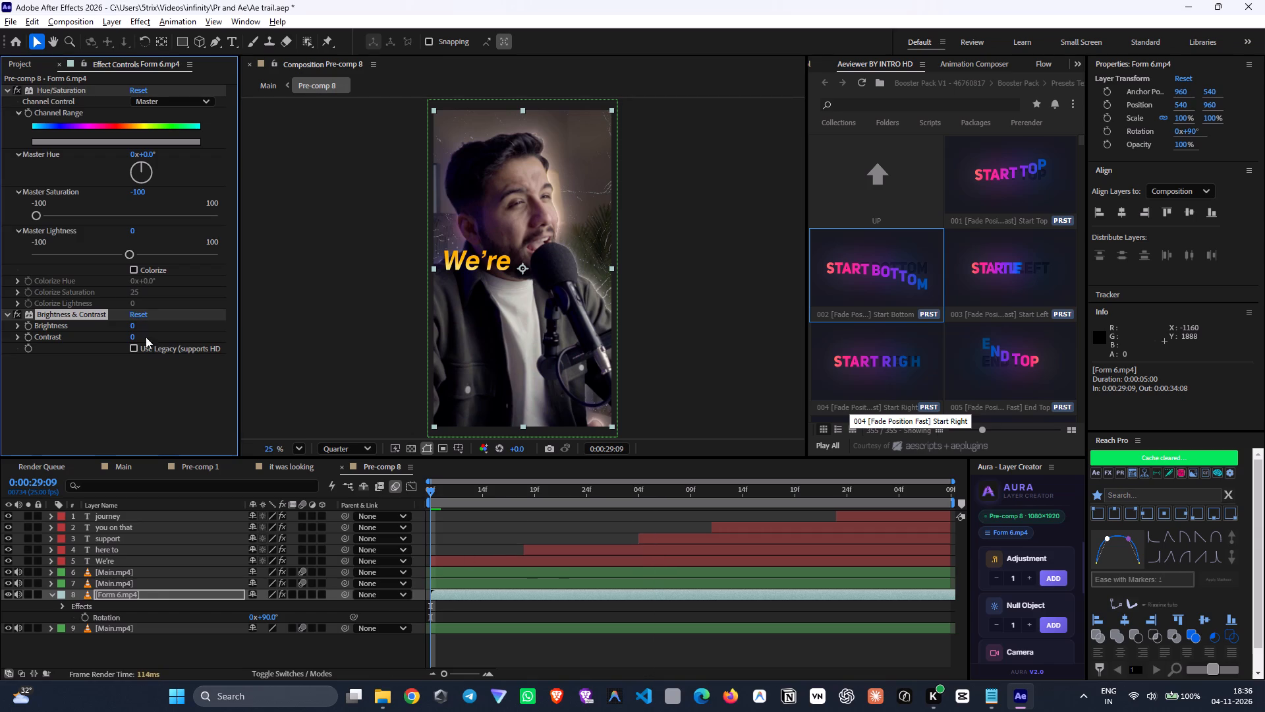
drag(132, 325, 148, 336)
drag(148, 336, 153, 336)
drag(134, 333, 145, 338)
drag(132, 338, 210, 343)
drag(210, 343, 267, 351)
Hide the Form 6.mp4 layer in Pre-comp 8.
click(119, 380)
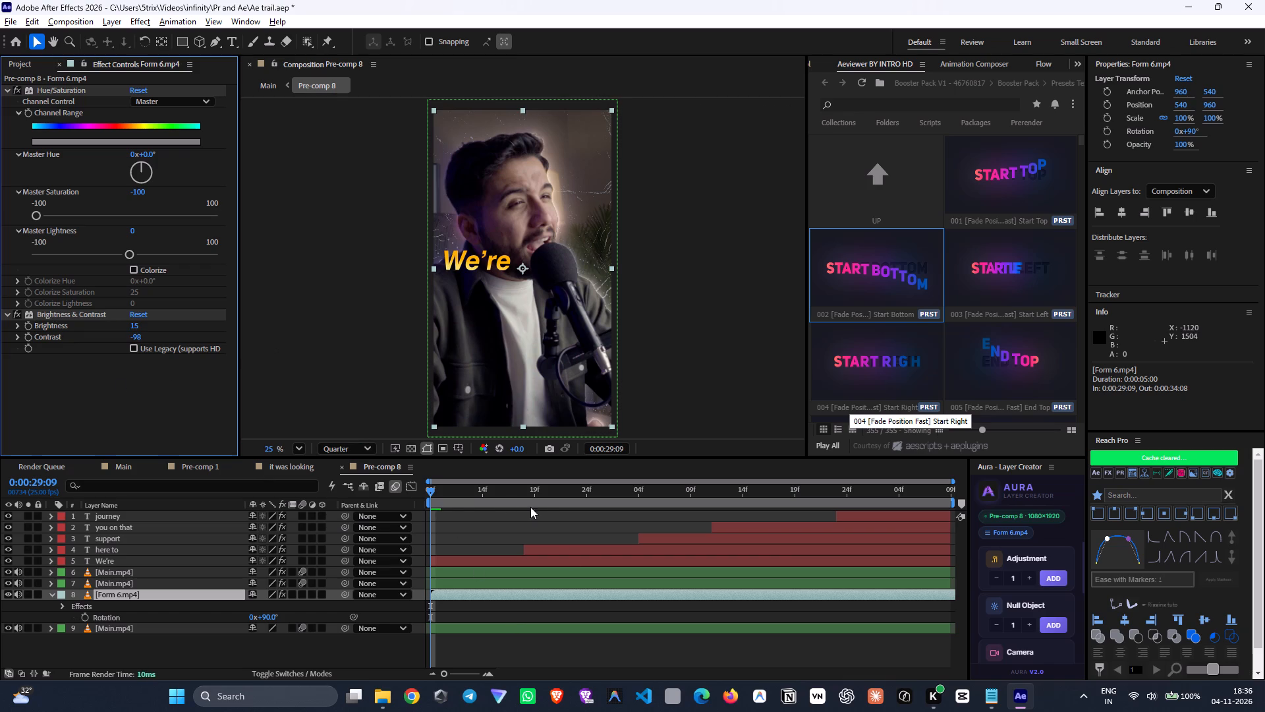
click(8, 591)
Play the Main composition from about 0:00:31:08 to check the timing of the "Once you've submitted" and "your sample edits" captions.
click(113, 469)
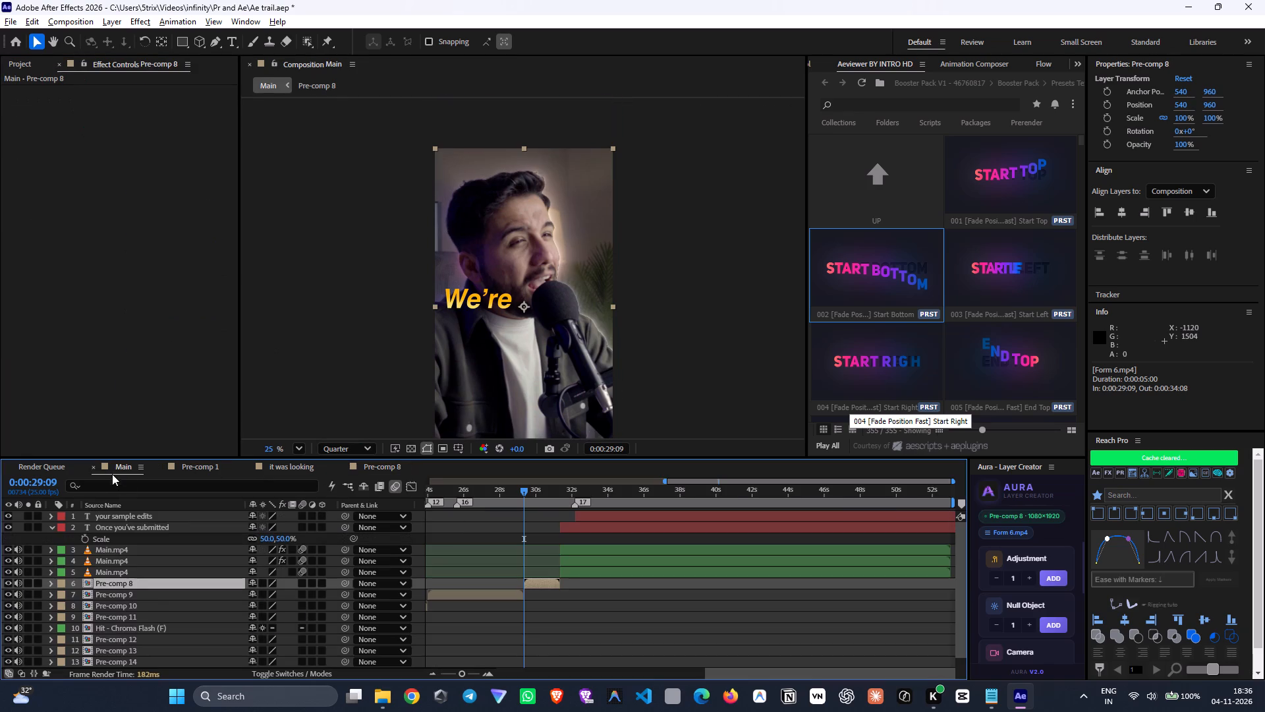
drag(544, 494, 571, 509)
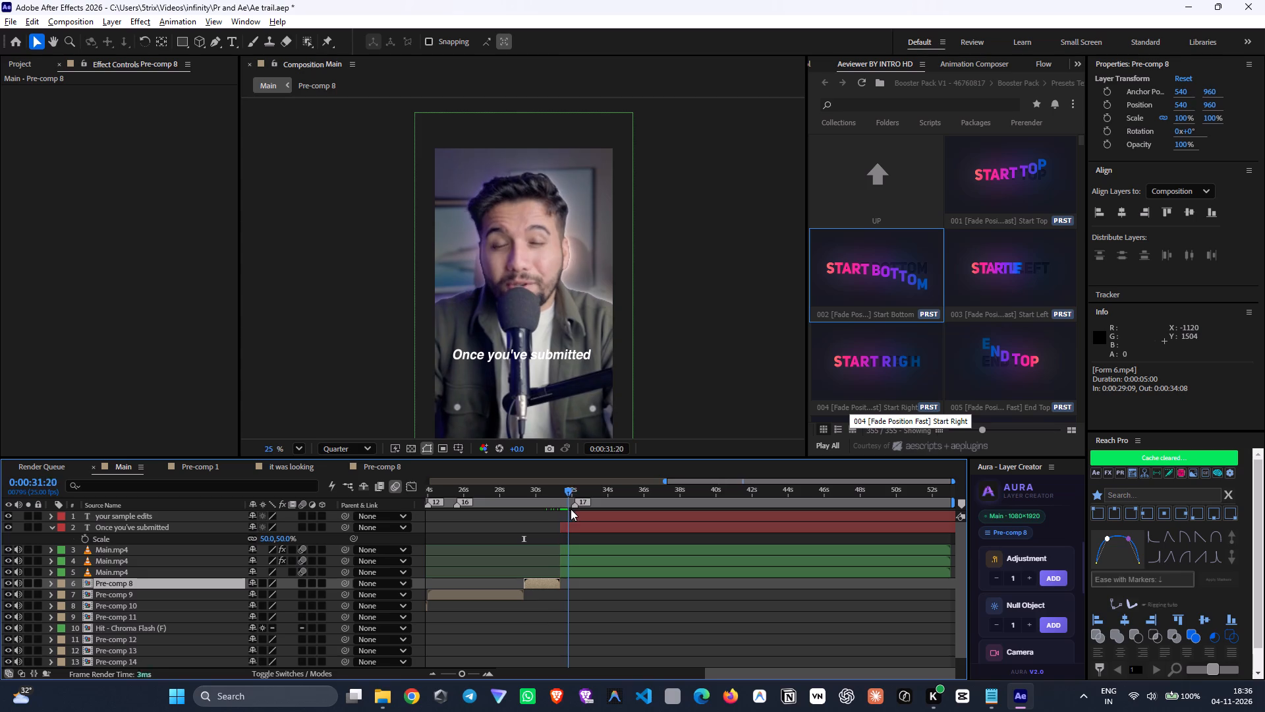
drag(571, 509, 559, 535)
key(space)
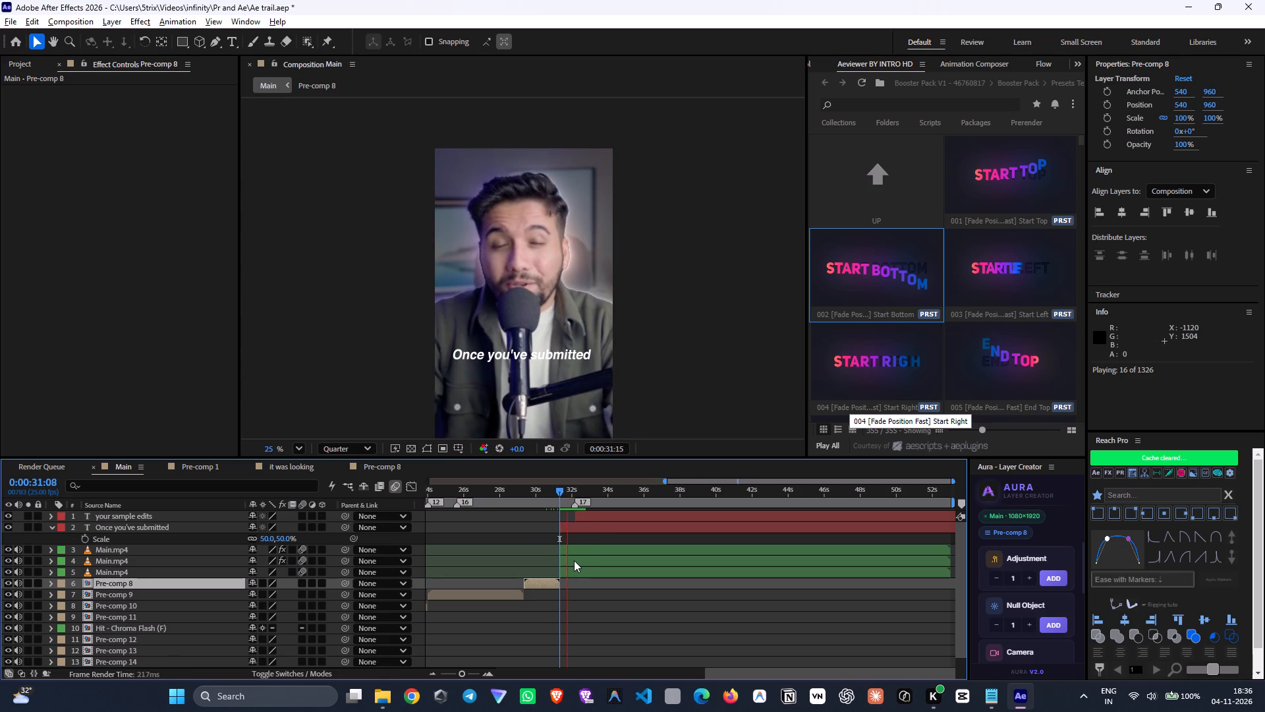
key(space)
drag(586, 502, 584, 498)
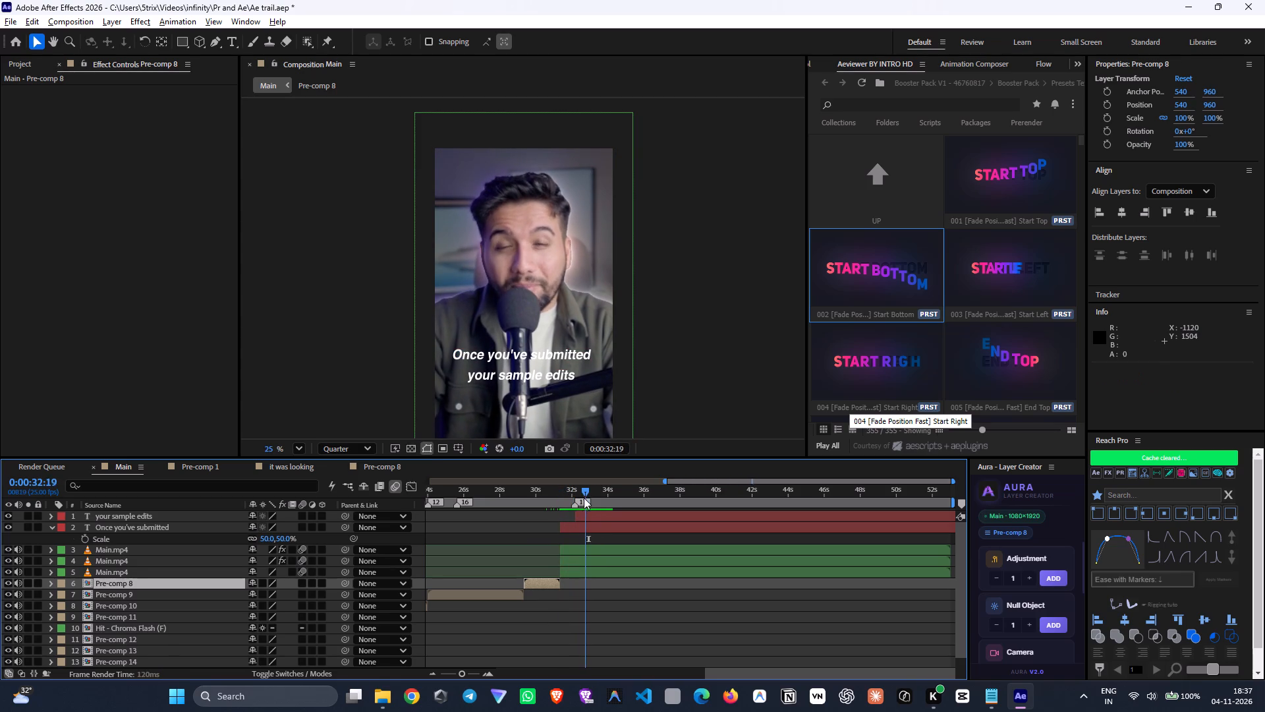
drag(584, 498, 567, 489)
key(space)
key(space)
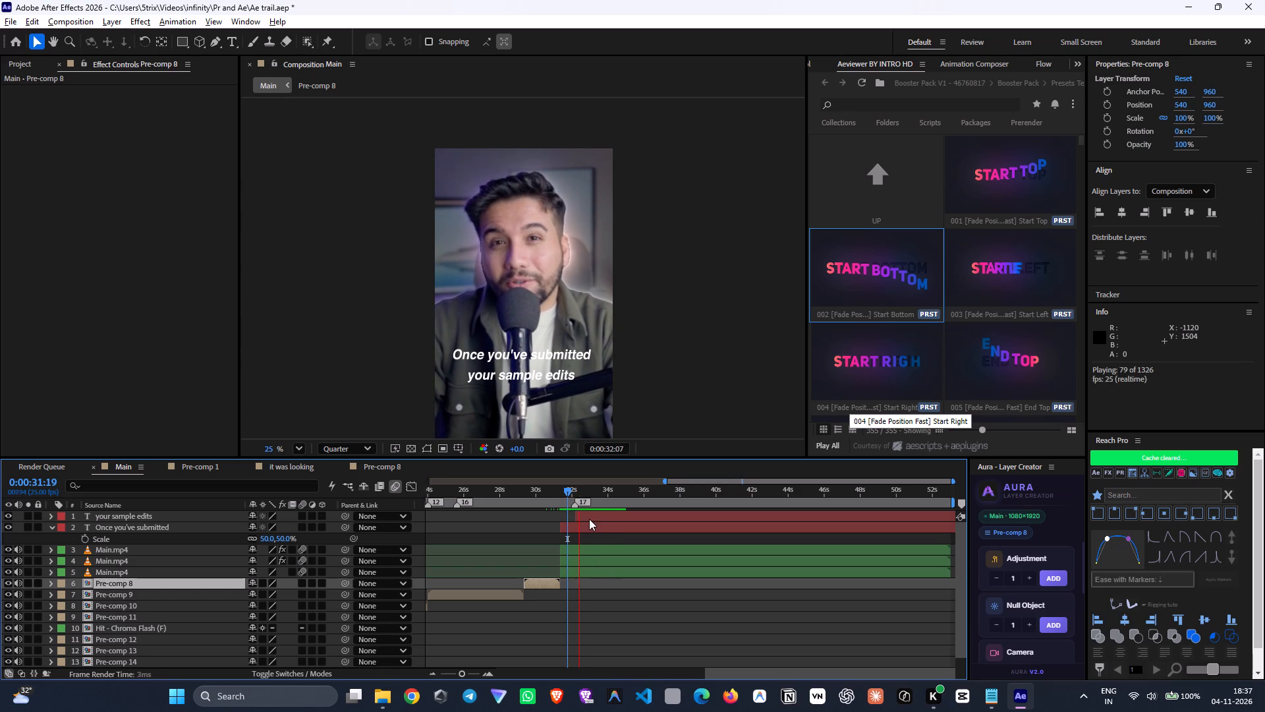
Move marker 17 and the start of the "your sample edits" caption layer to 0:00:32:11.
drag(587, 516, 591, 523)
drag(577, 505, 578, 514)
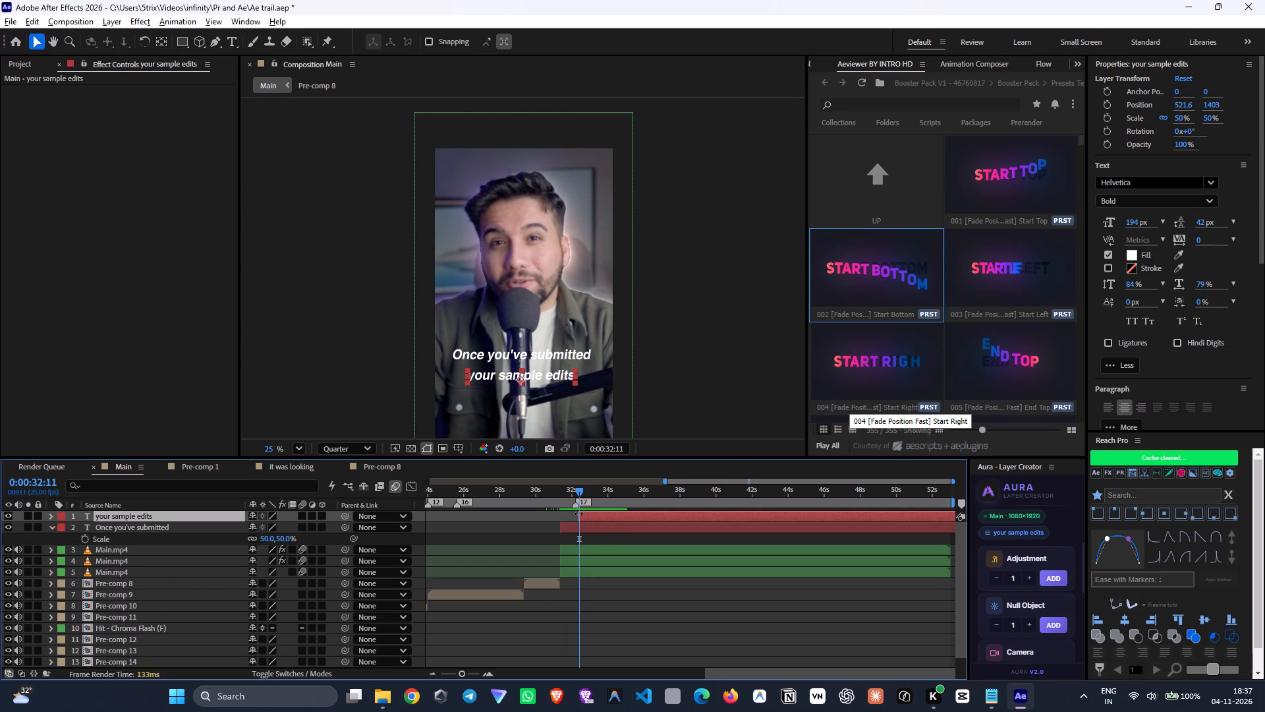
drag(578, 514, 582, 516)
click(582, 516)
key(bracketleft)
Play on to 0:00:33:19 and add composition marker 18 there.
key(space)
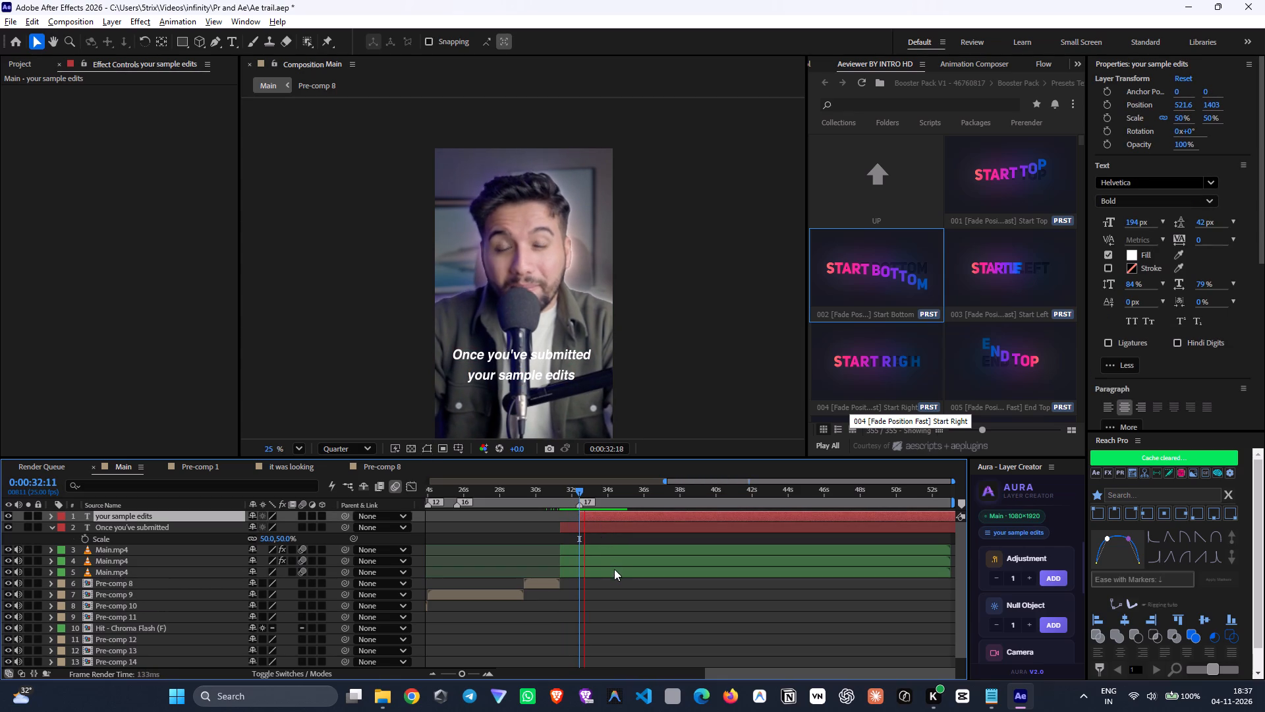
key(space)
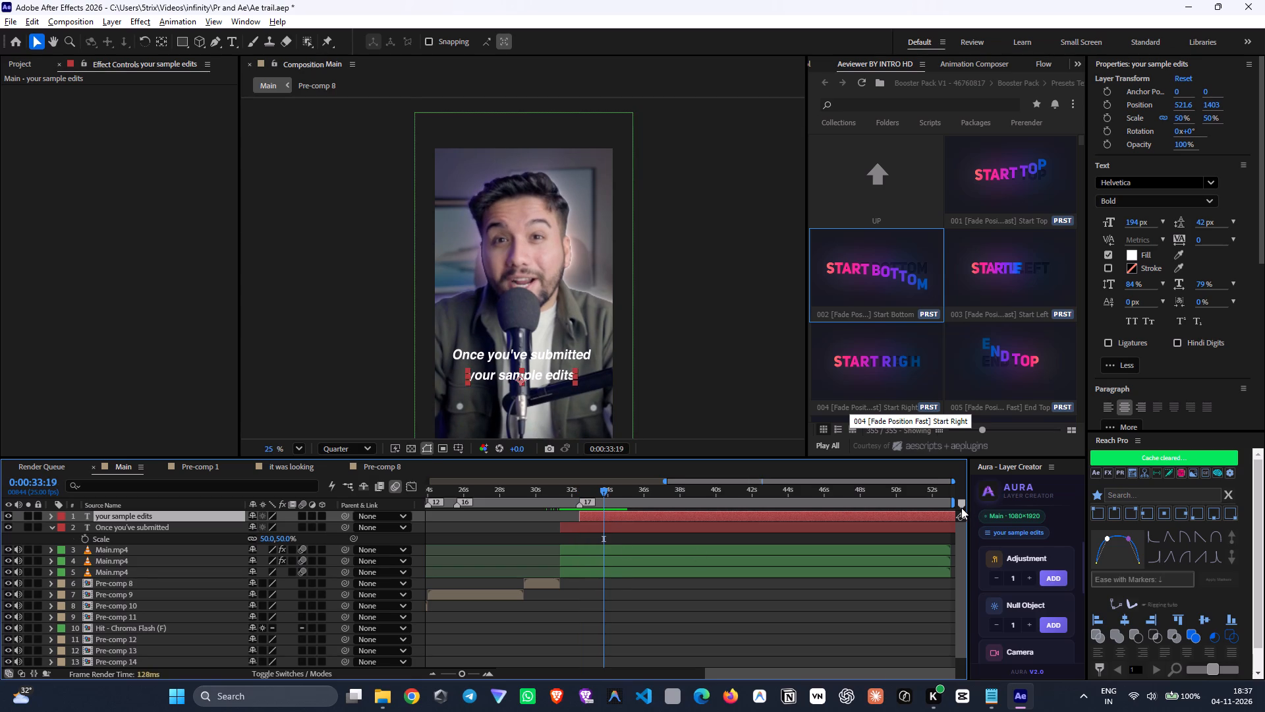
click(960, 508)
Place the playhead at 0:00:31:10 in Main, at the start of the "Once you've submitted" caption.
drag(592, 500, 575, 500)
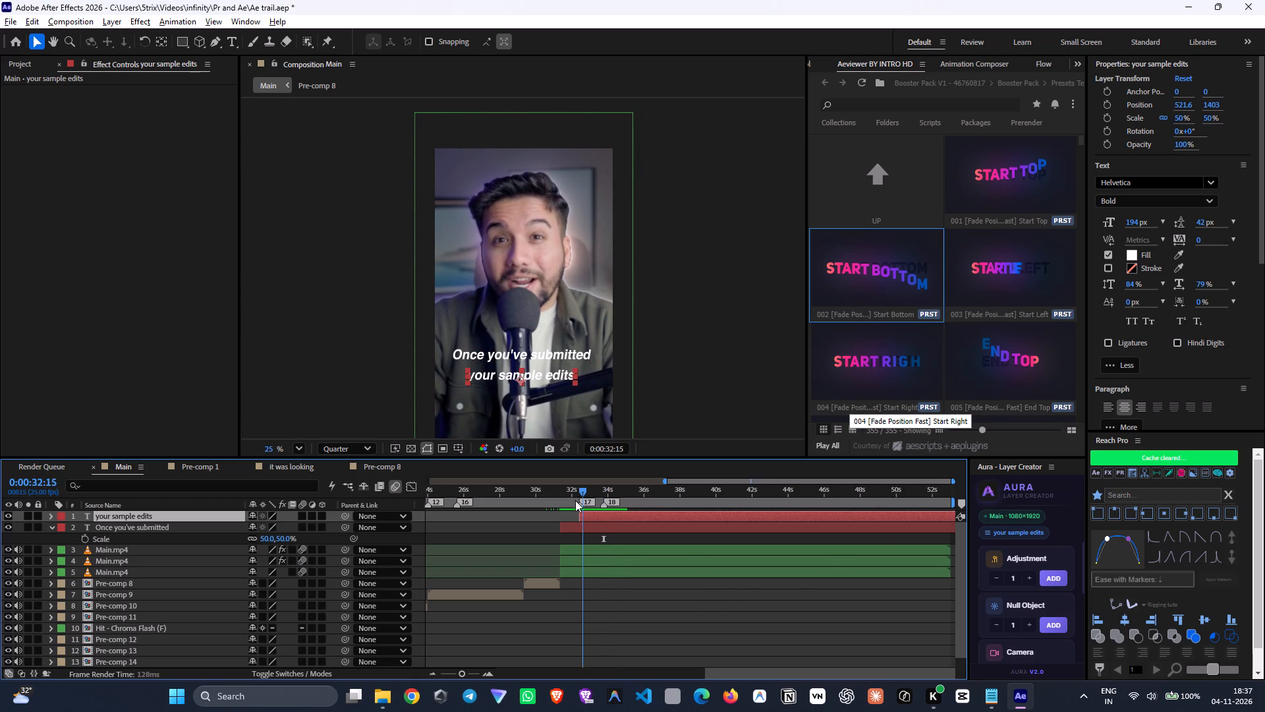
drag(575, 500, 561, 514)
drag(567, 506, 561, 502)
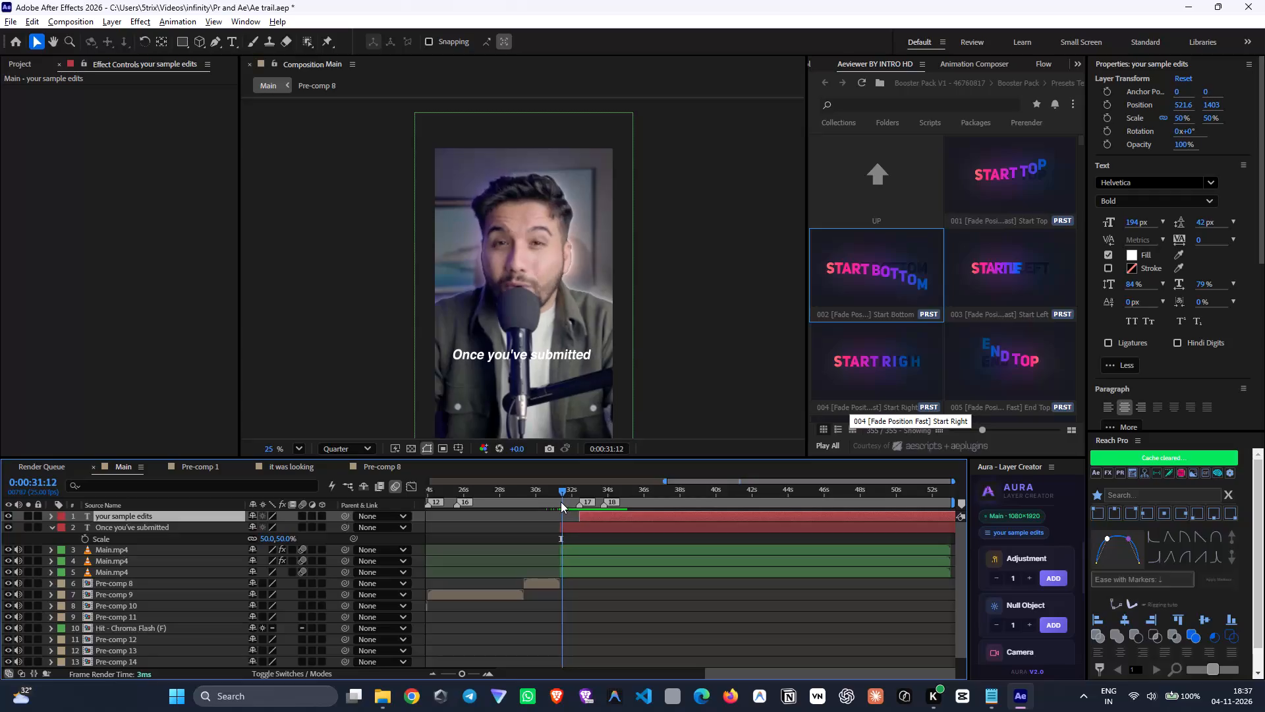
drag(561, 502, 560, 500)
drag(568, 502, 568, 504)
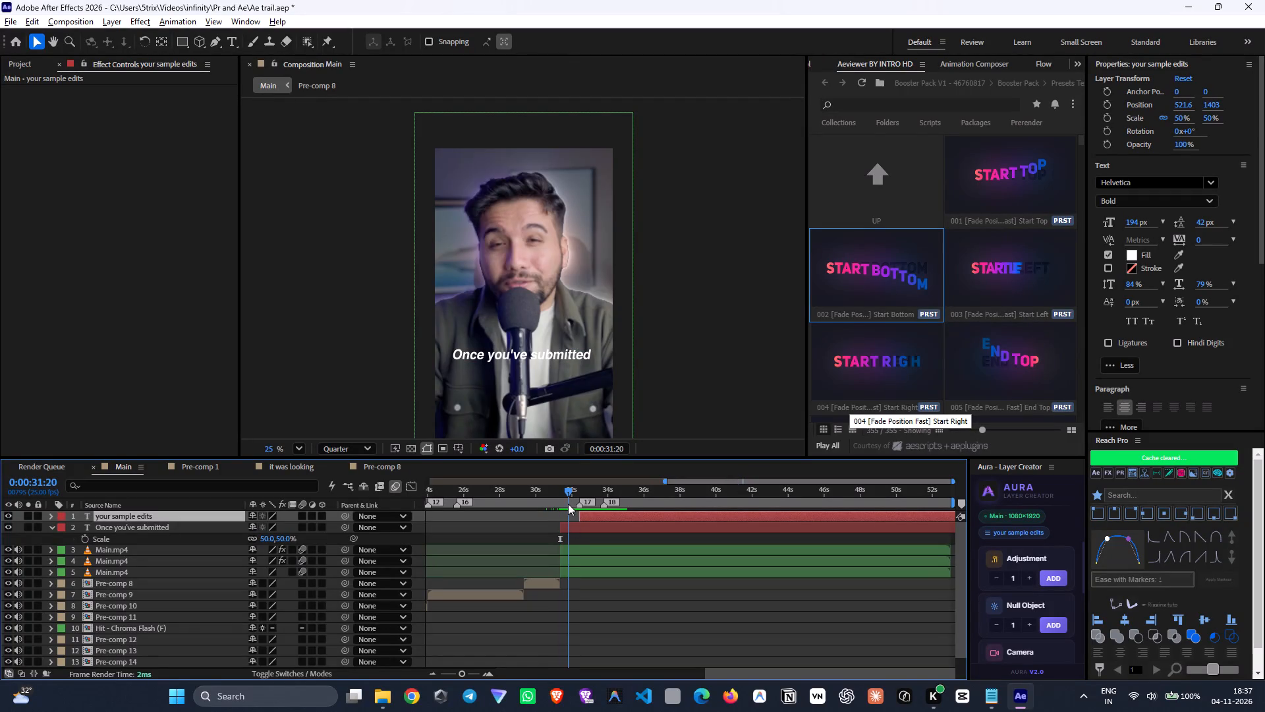
drag(568, 504, 560, 504)
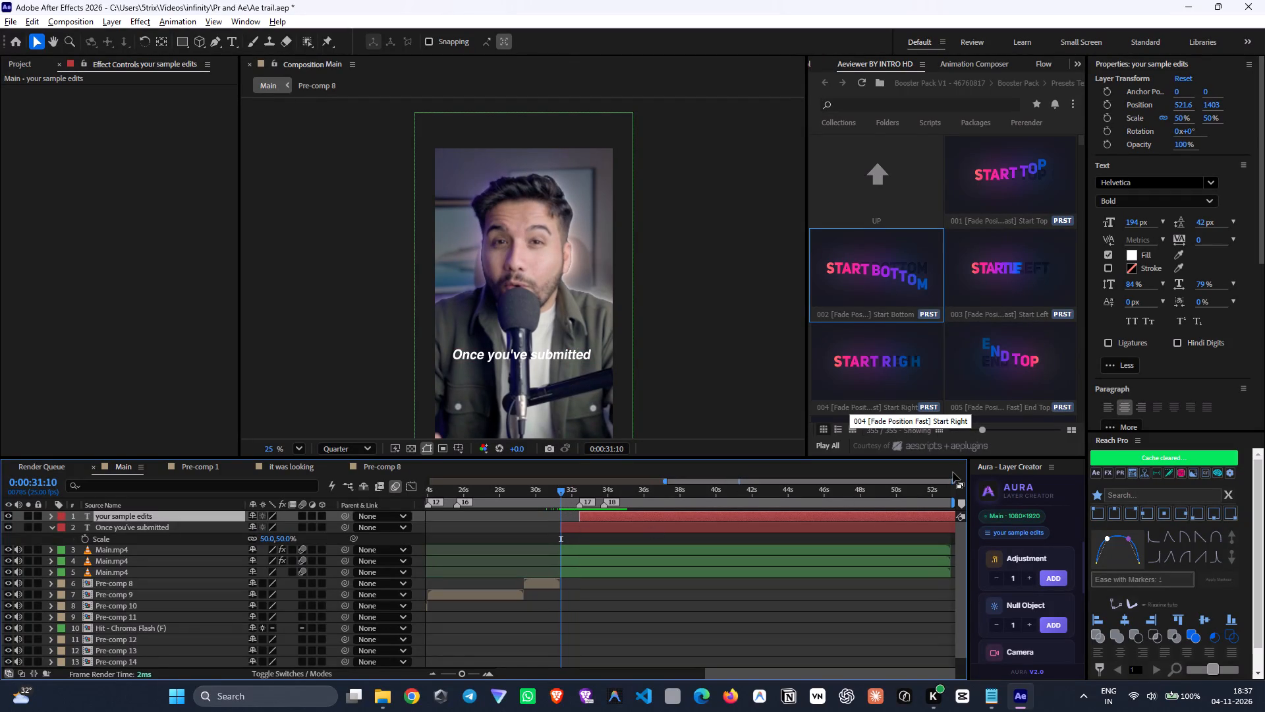
drag(954, 482, 756, 510)
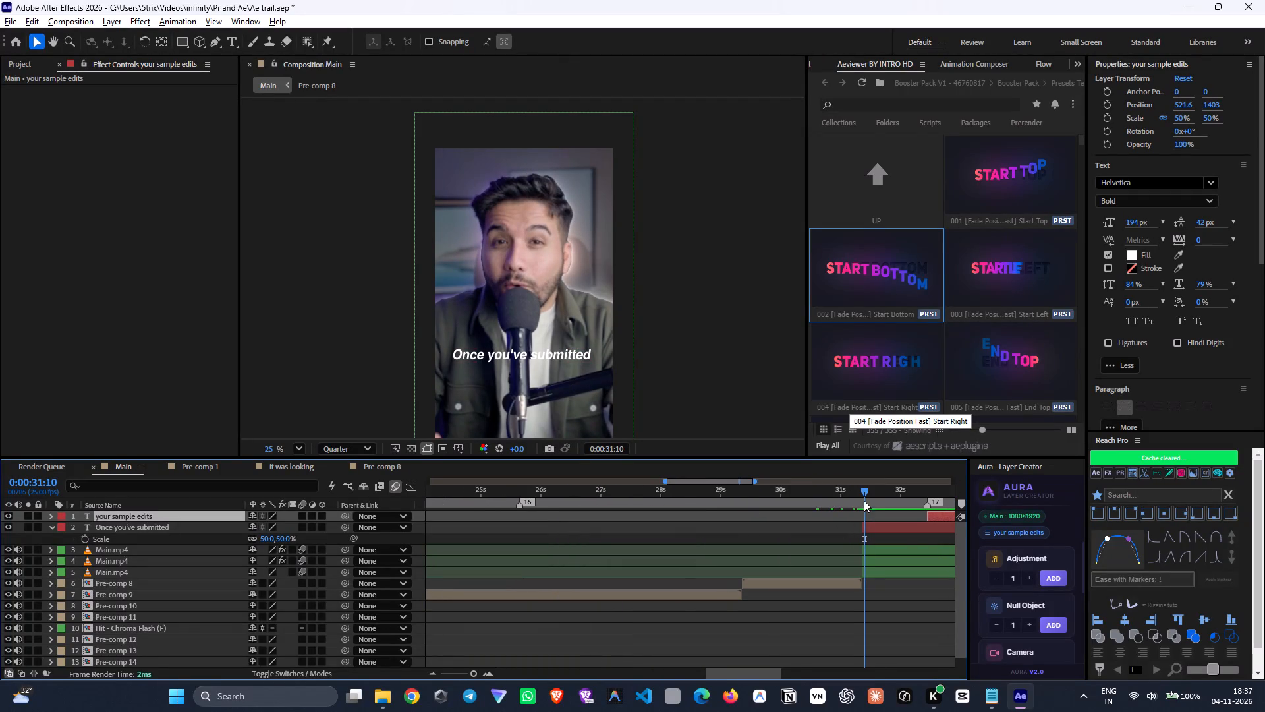
click(865, 498)
Copy all nine layers from Pre-comp 8 and paste them into the Main composition with the playhead at 0:00:29:09.
click(845, 583)
double_click(845, 583)
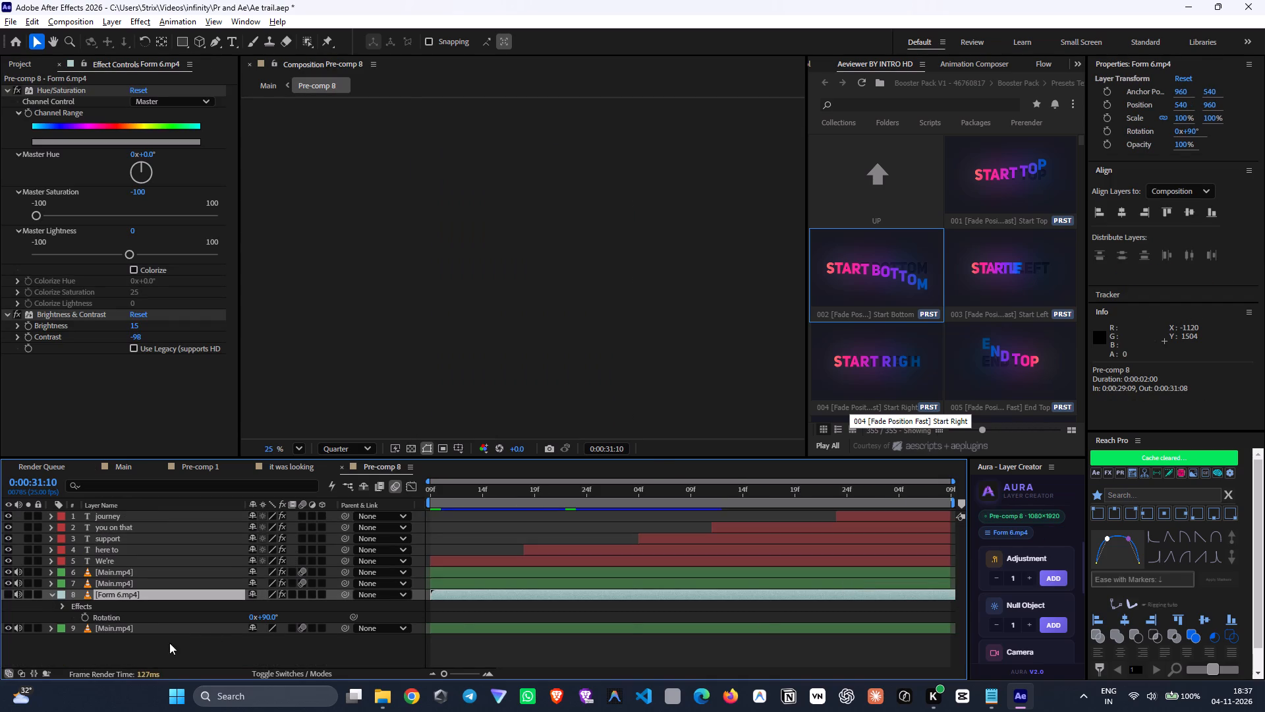
click(53, 594)
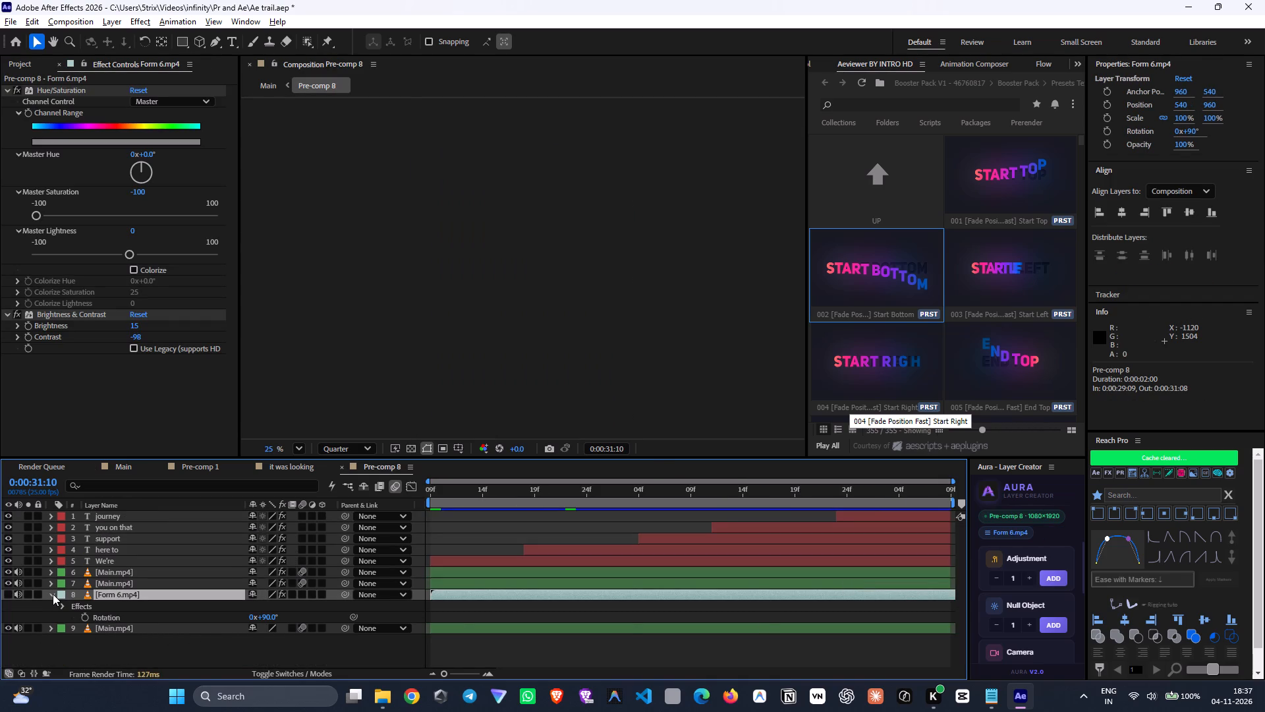
drag(161, 628, 133, 511)
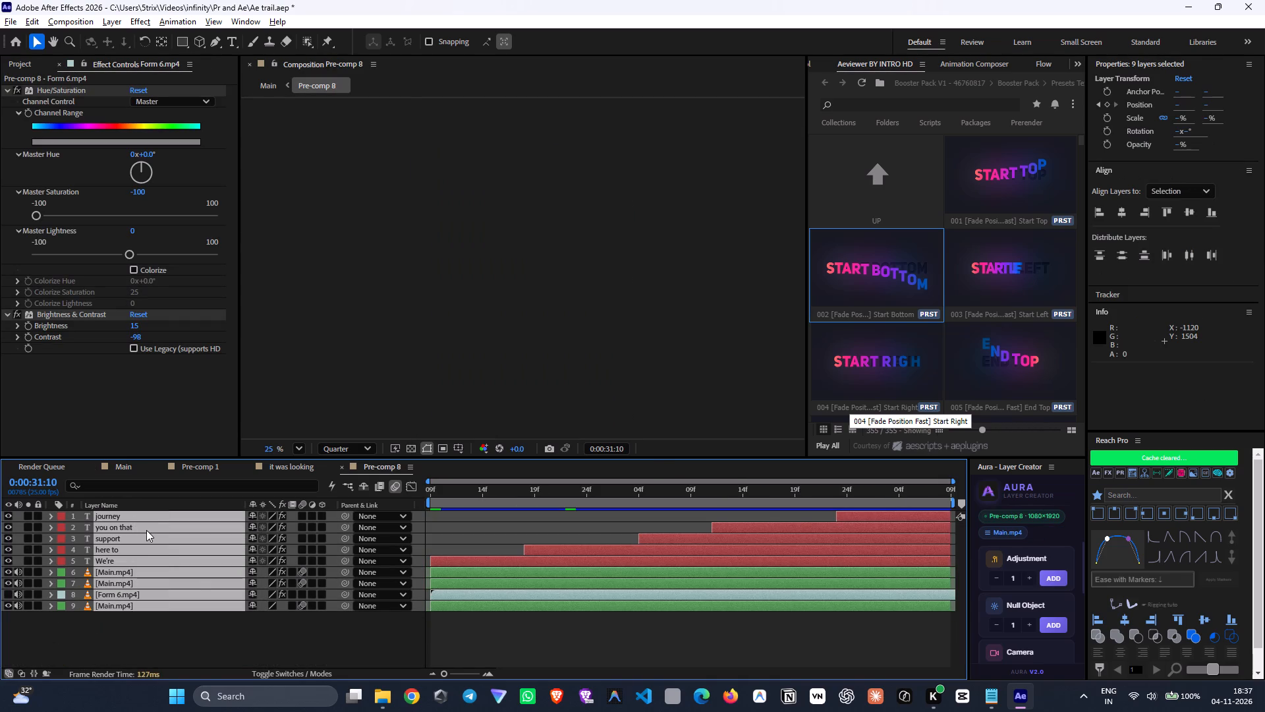
key(ctrl+c)
click(302, 467)
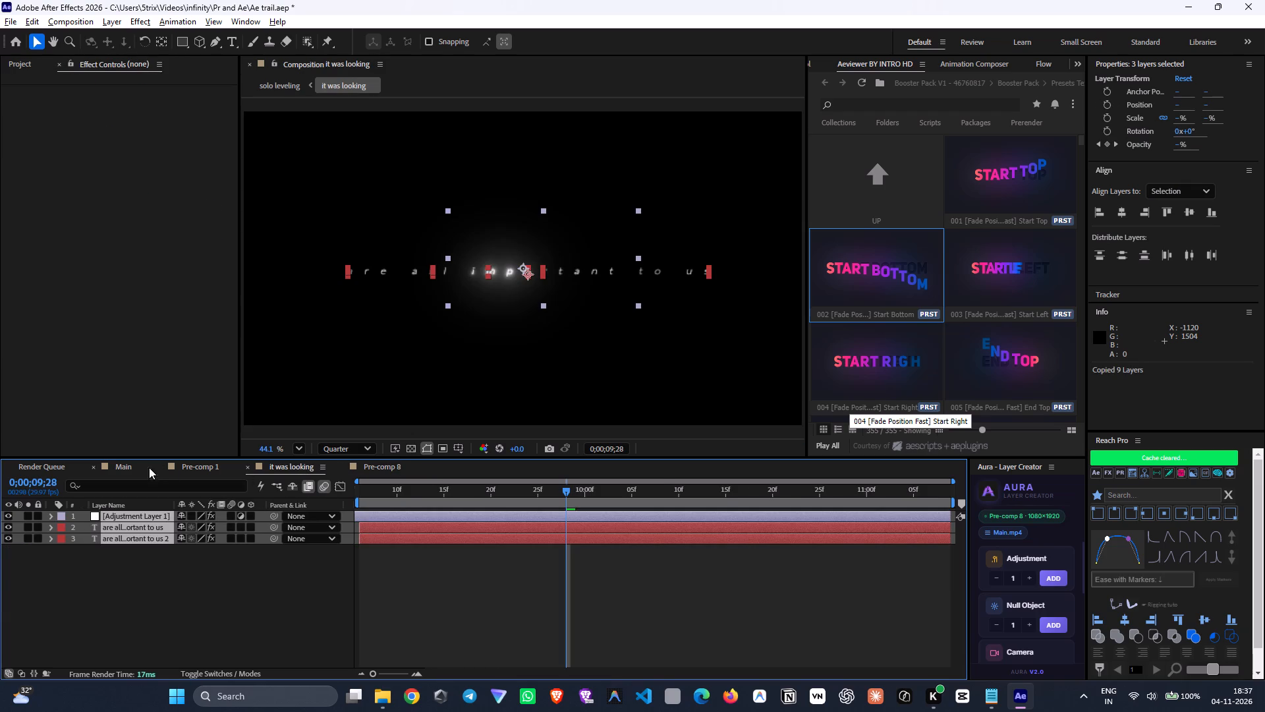
click(136, 467)
drag(835, 502, 737, 529)
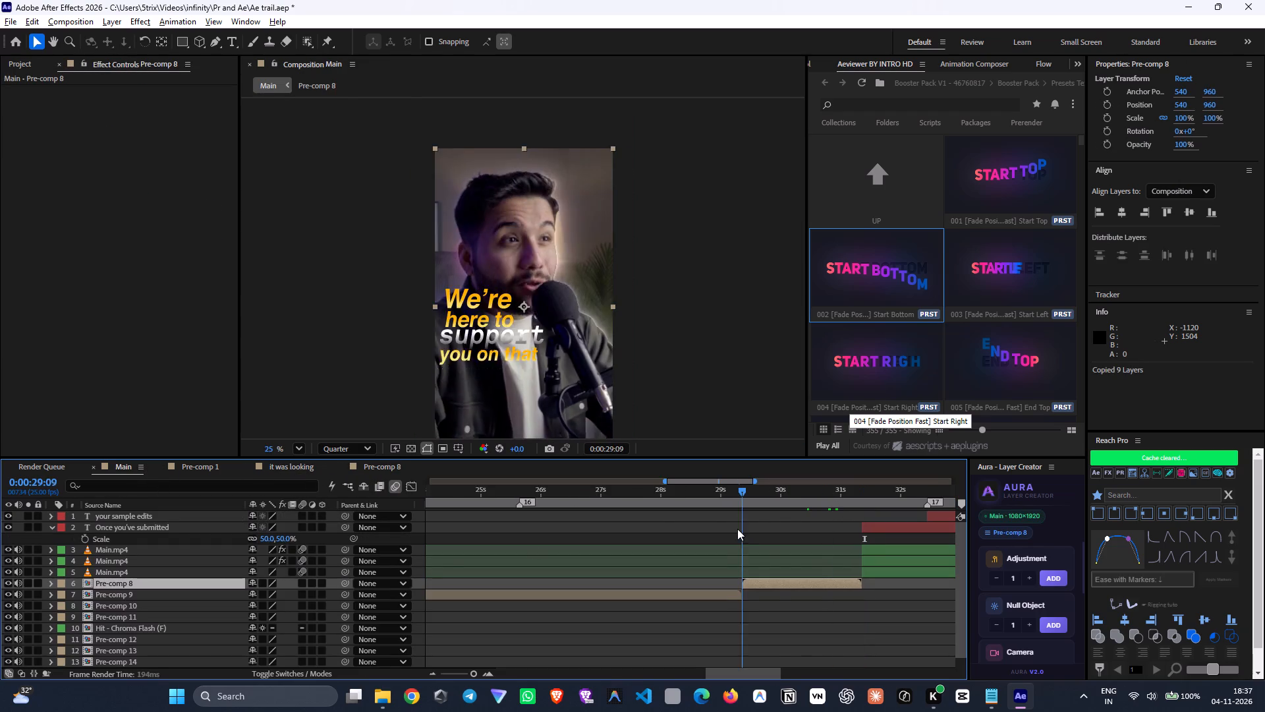
drag(737, 529, 743, 532)
key(ctrl+v)
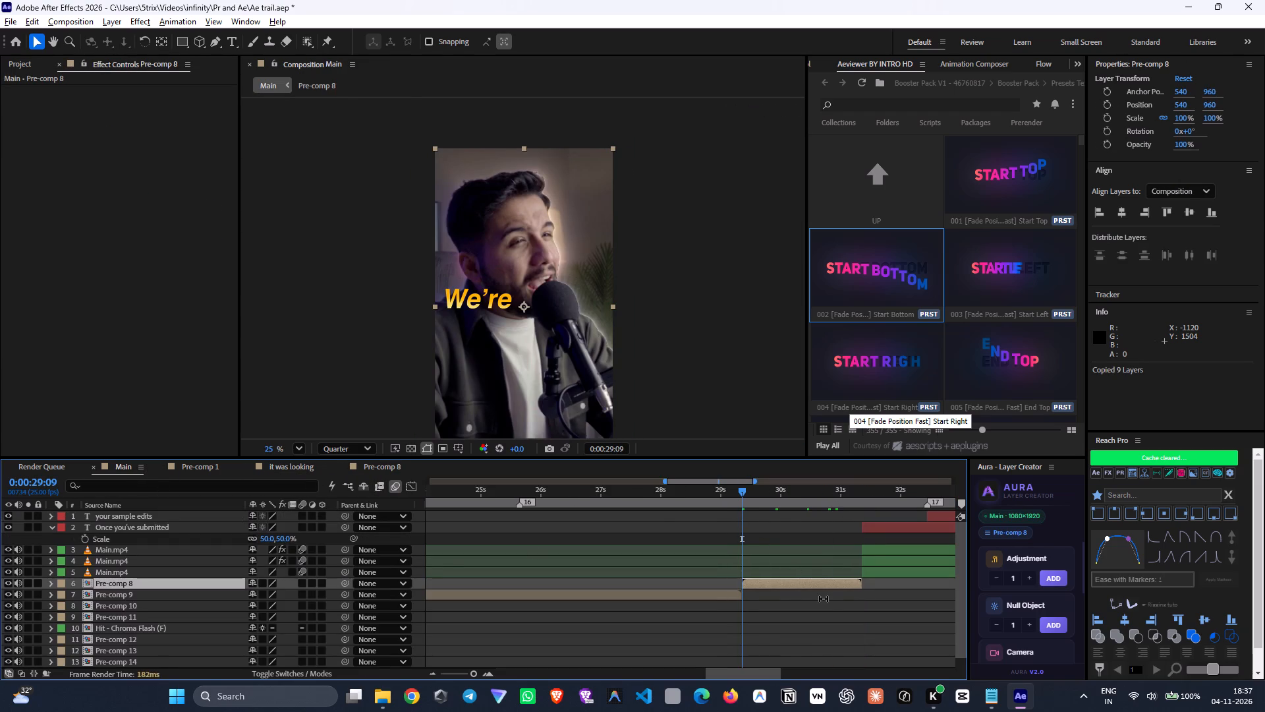
Move the nine pasted layers along the Main timeline so they start at 0:00:29:09, in line with Pre-comp 8.
scroll(725, 605, down, 4)
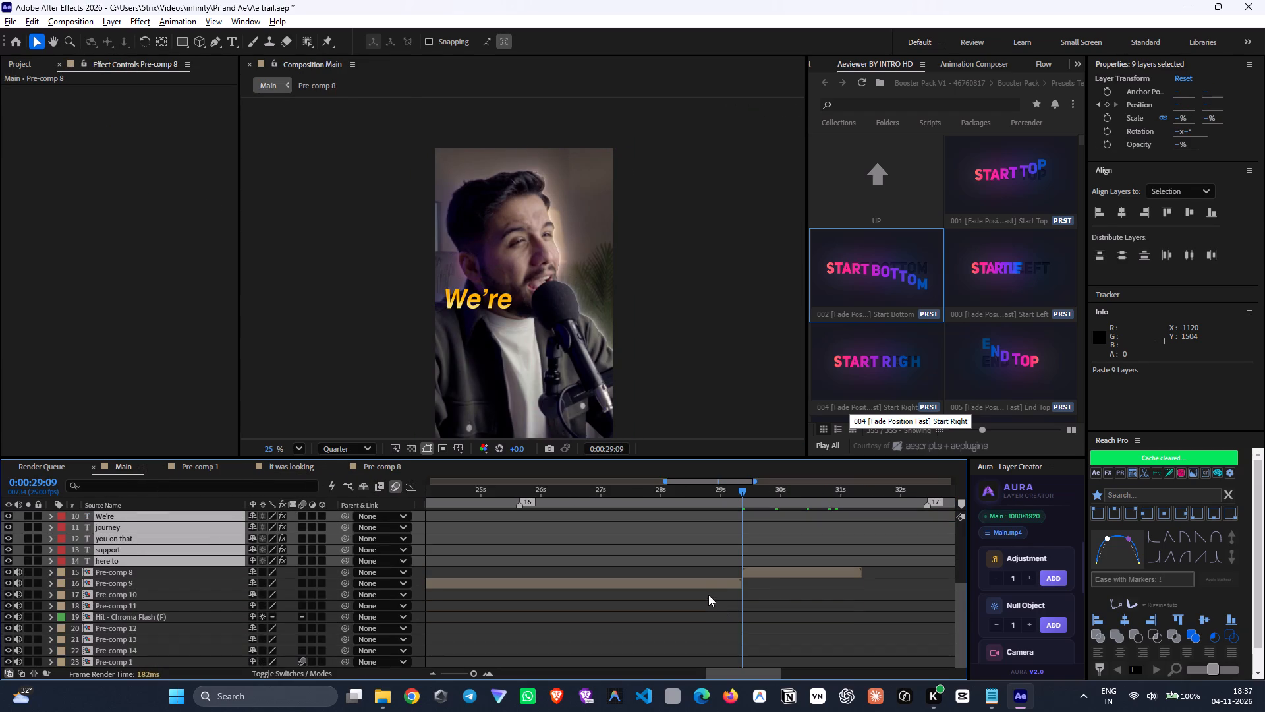
drag(706, 481, 434, 492)
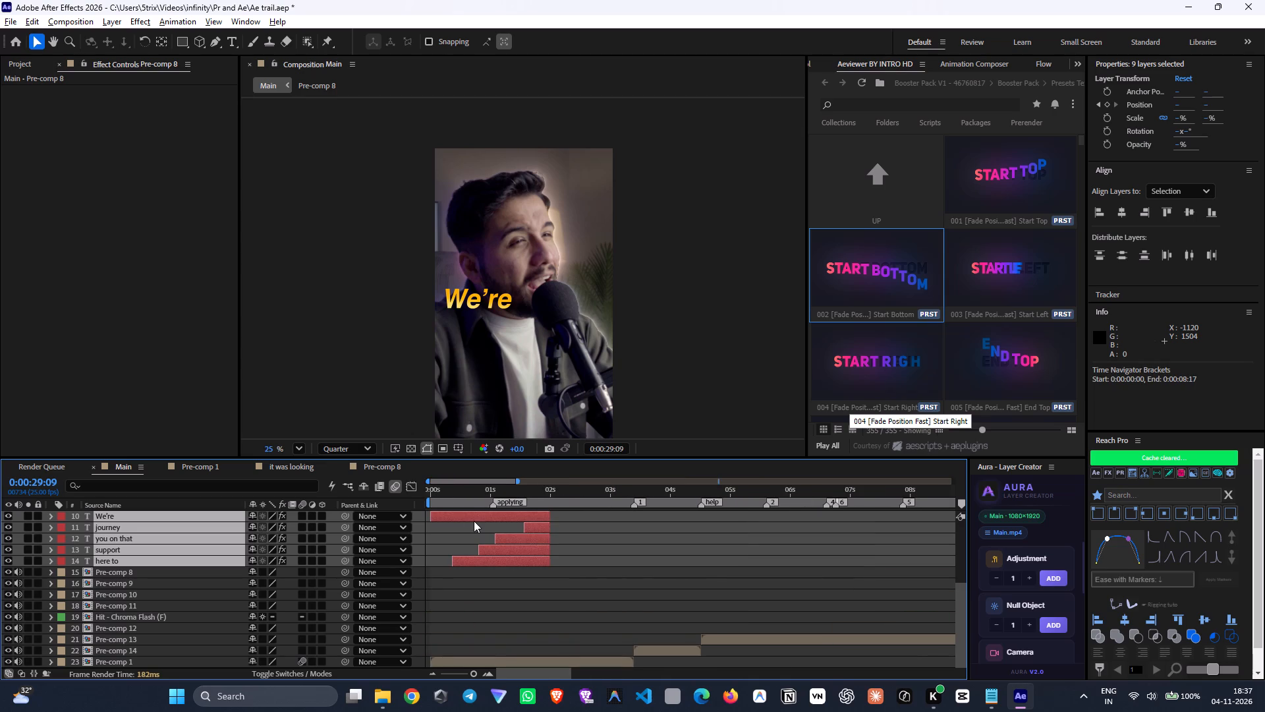
drag(473, 517, 960, 560)
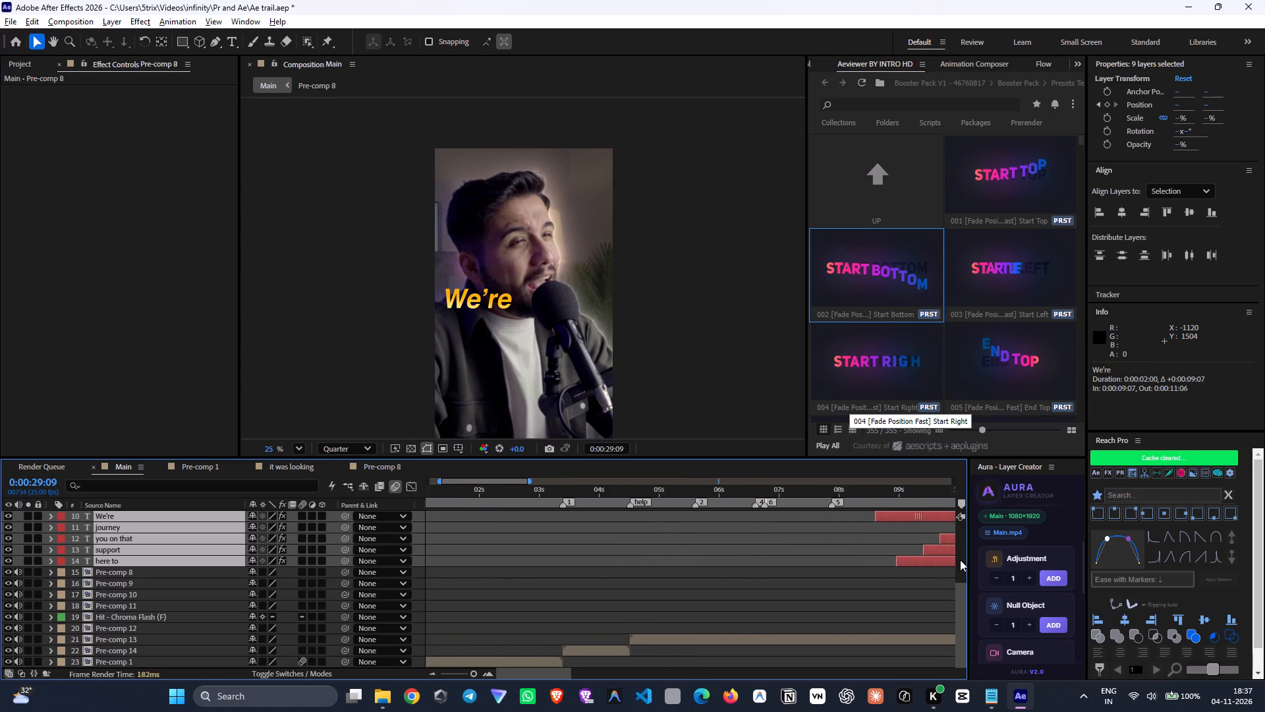
drag(960, 560, 962, 566)
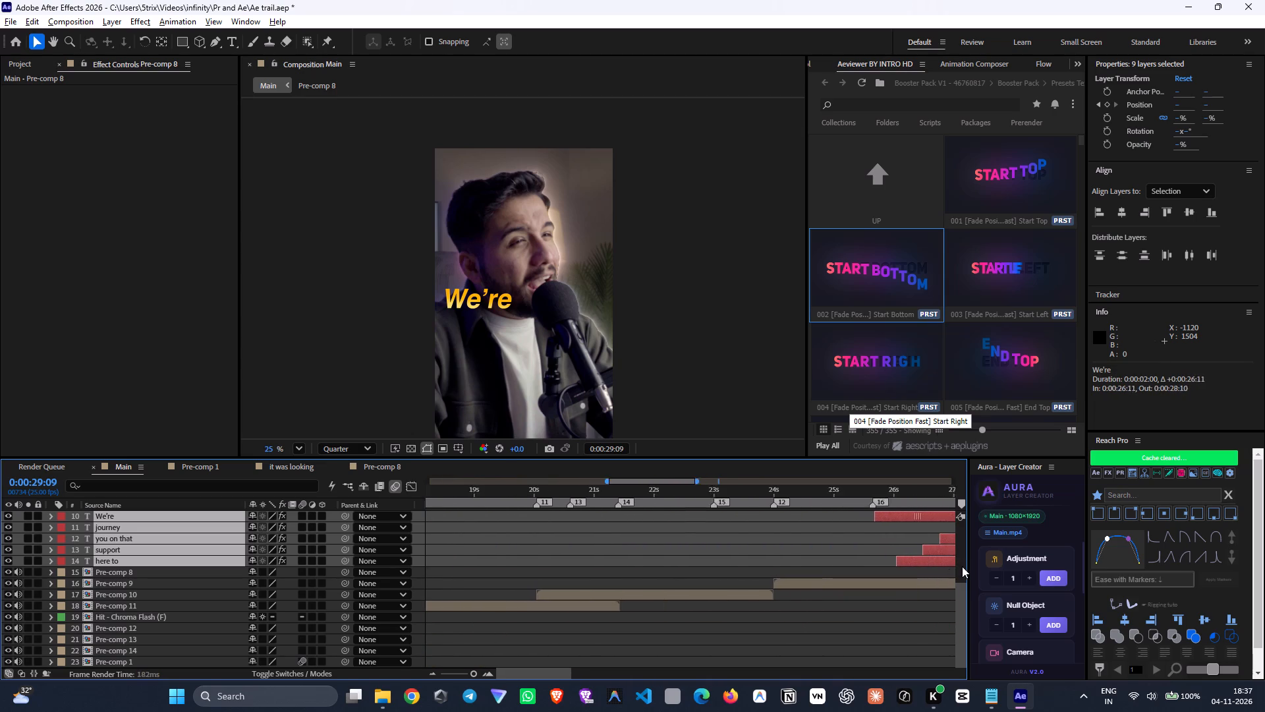
drag(962, 566, 706, 565)
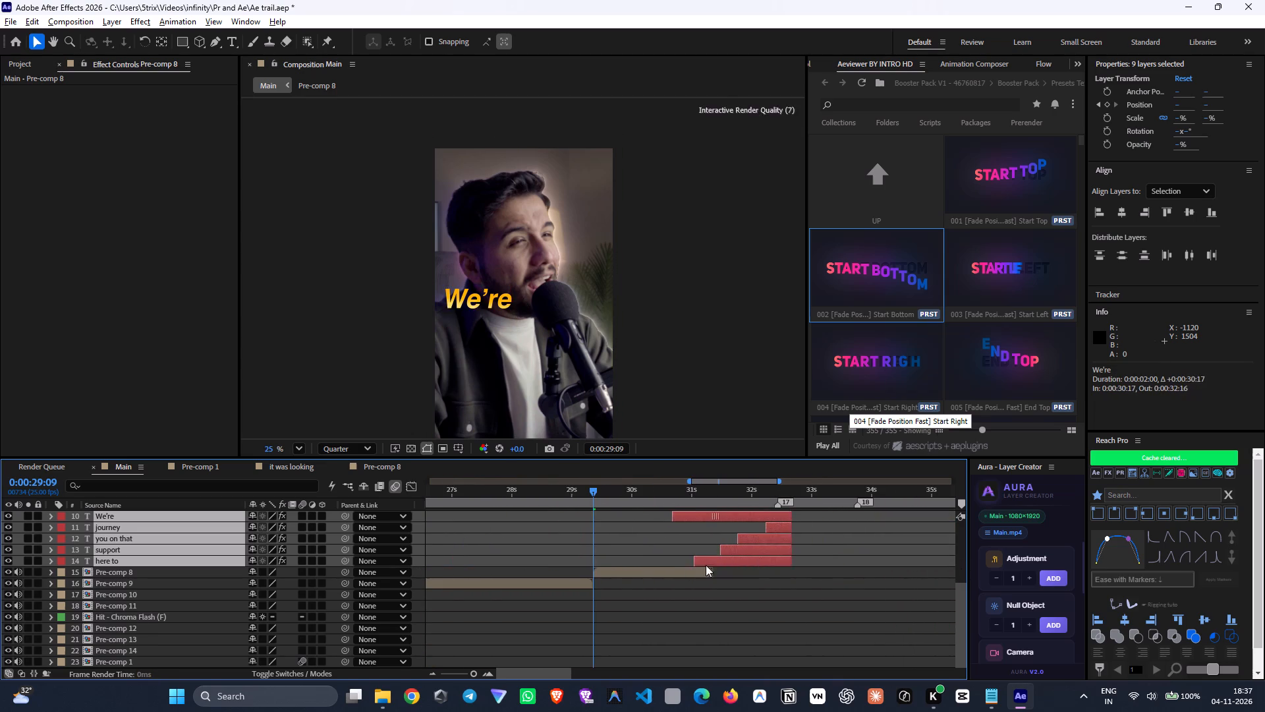
drag(706, 565, 641, 570)
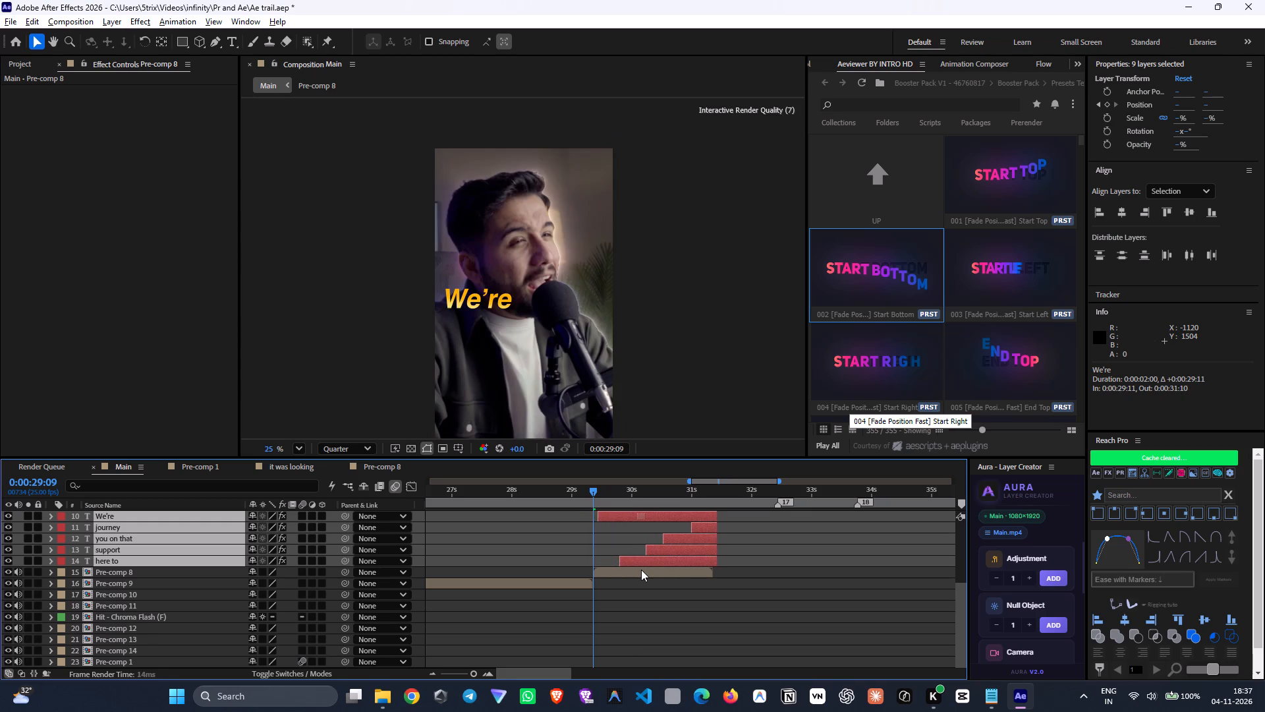
drag(641, 570, 636, 570)
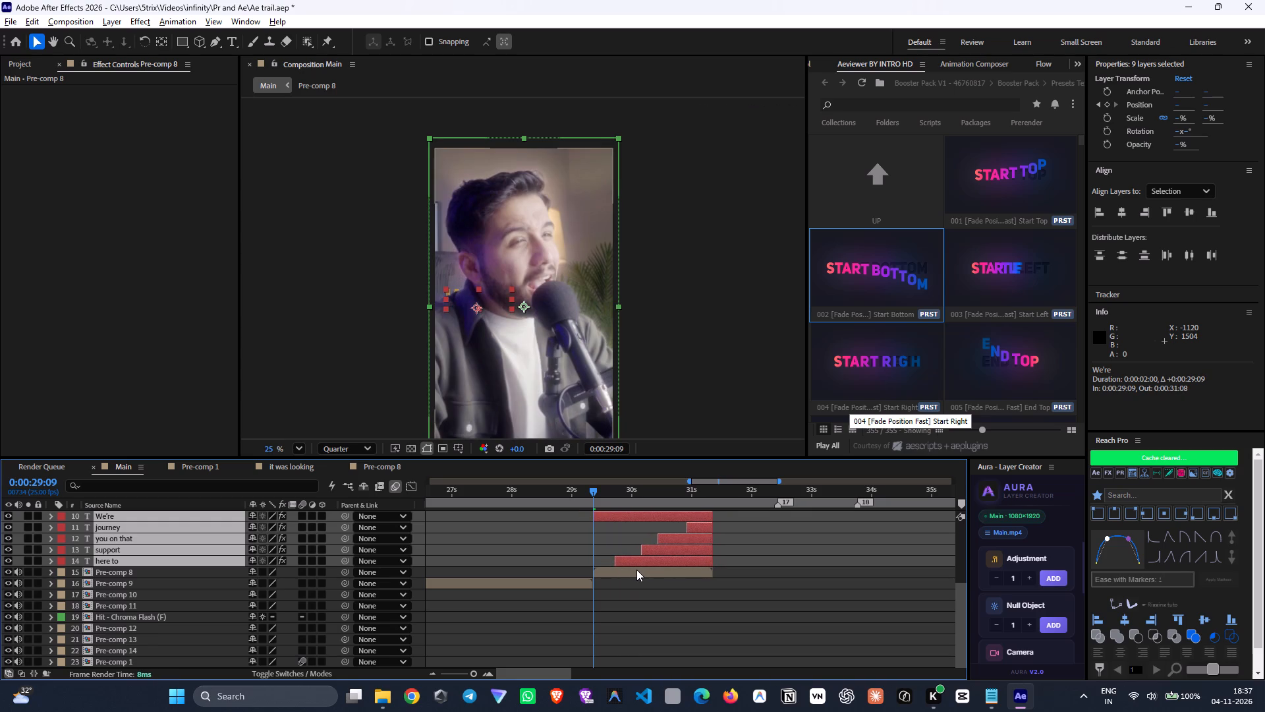
Reorder the pasted "We're" caption layer below "here to" in Main's layer stack.
click(621, 607)
drag(163, 516, 183, 562)
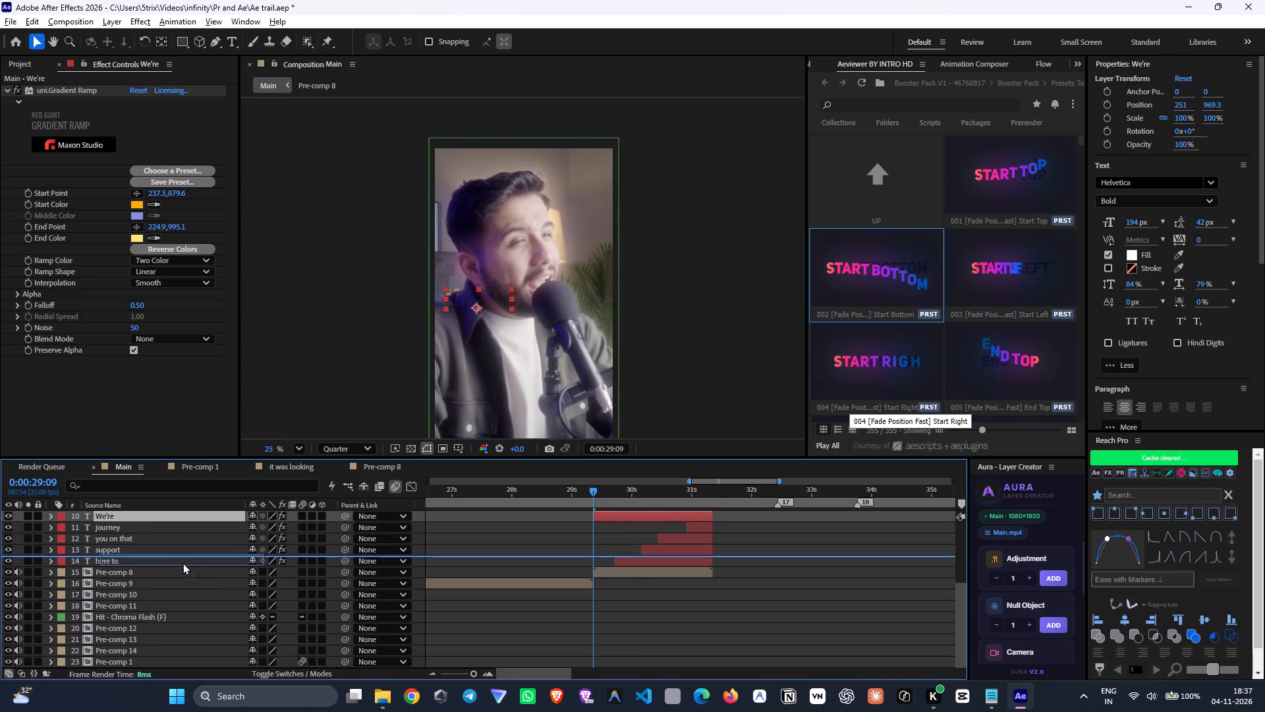
drag(183, 562, 183, 565)
scroll(724, 581, up, 2)
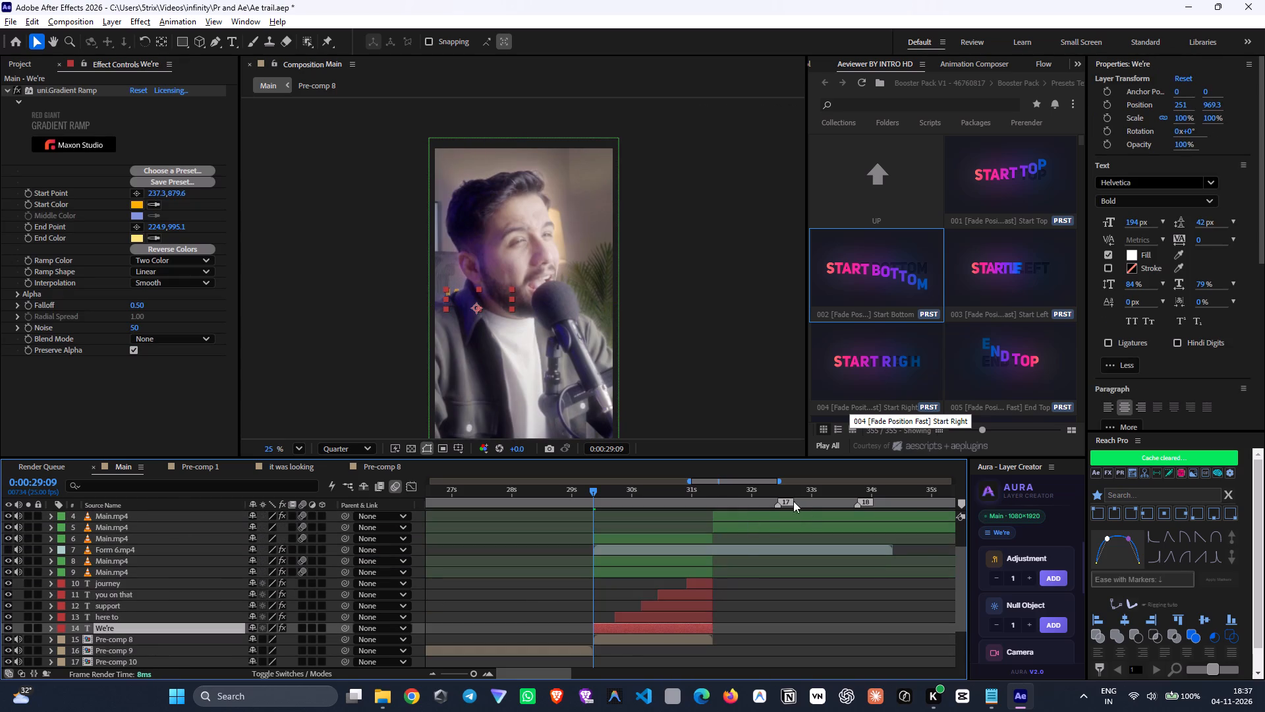
Shift the start of the "Once you've submitted" caption and the three Main.mp4 layers beneath it to 0:00:31:10.
drag(779, 481, 752, 492)
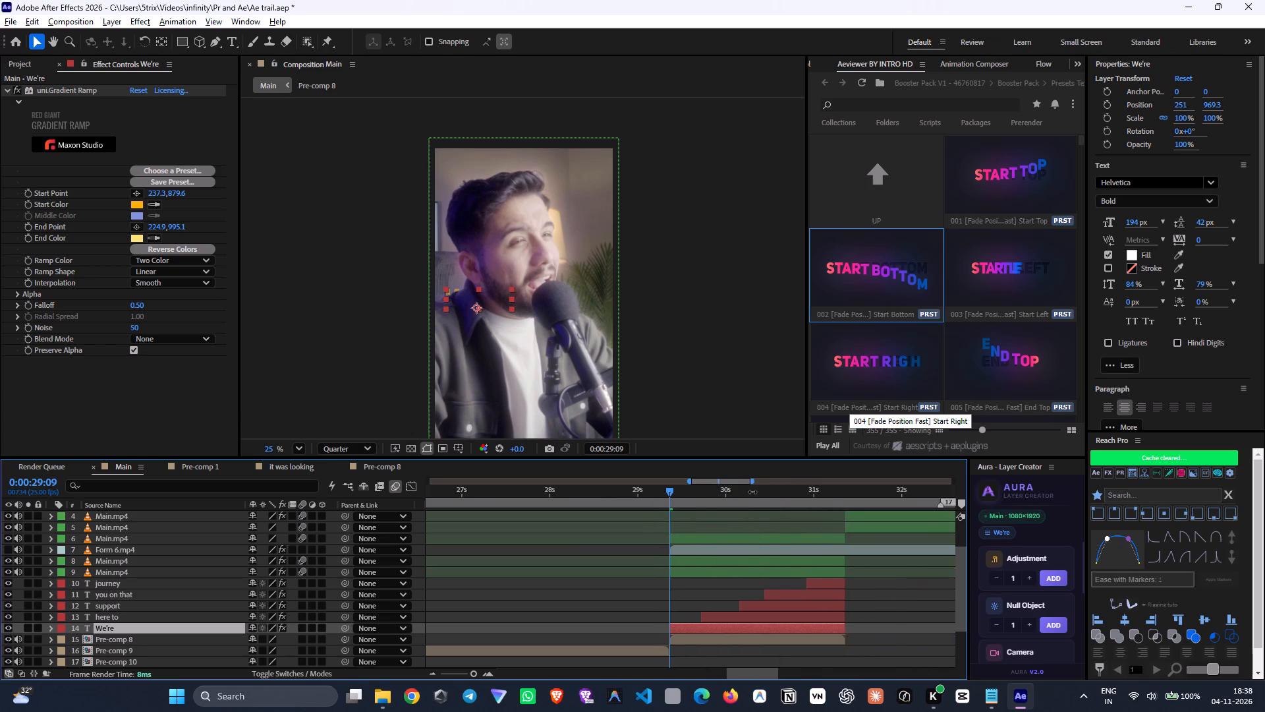
drag(752, 492, 748, 494)
drag(863, 500, 874, 502)
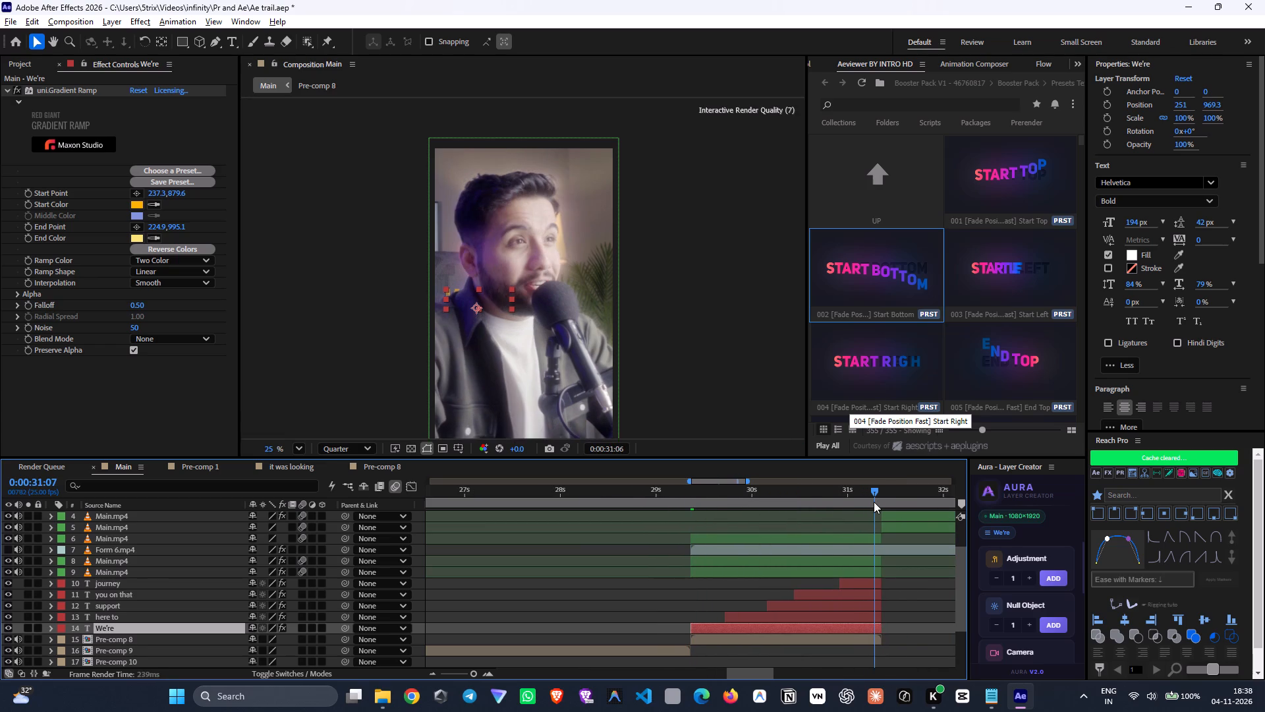
drag(874, 502, 882, 507)
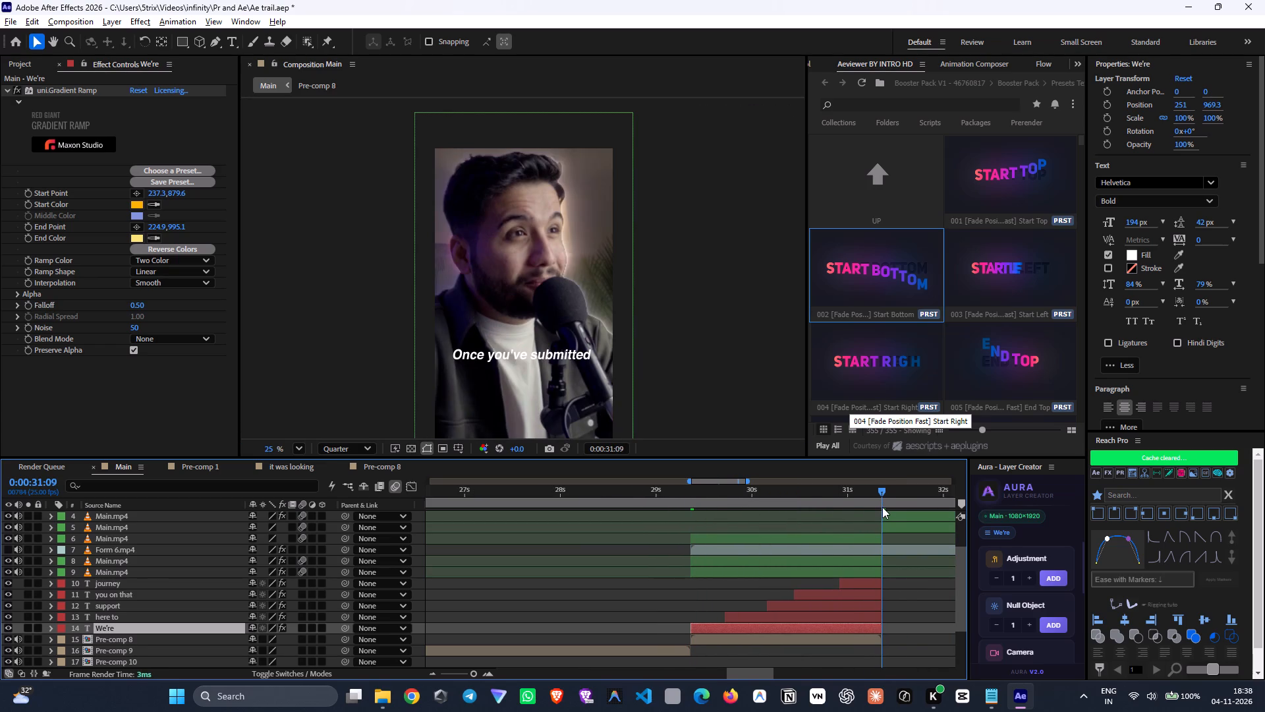
drag(882, 507, 885, 507)
click(893, 516)
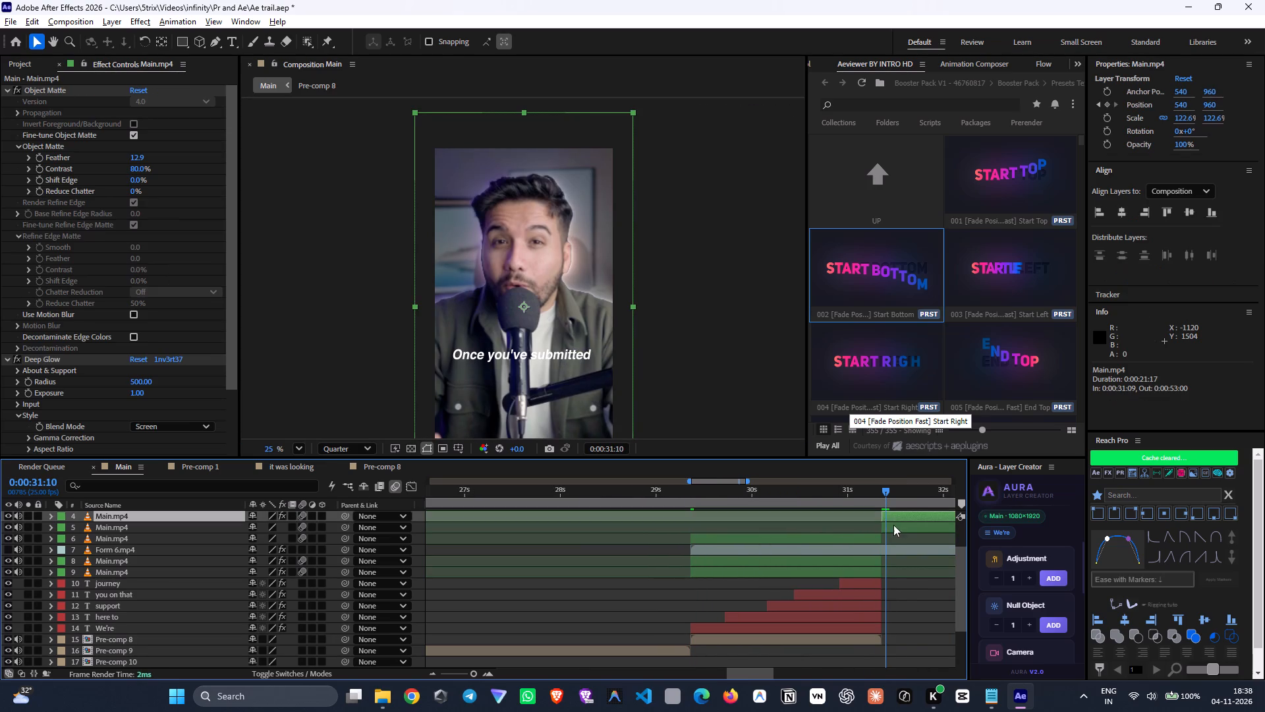
shift+click(893, 528)
scroll(897, 533, up, 1)
shift+click(897, 540)
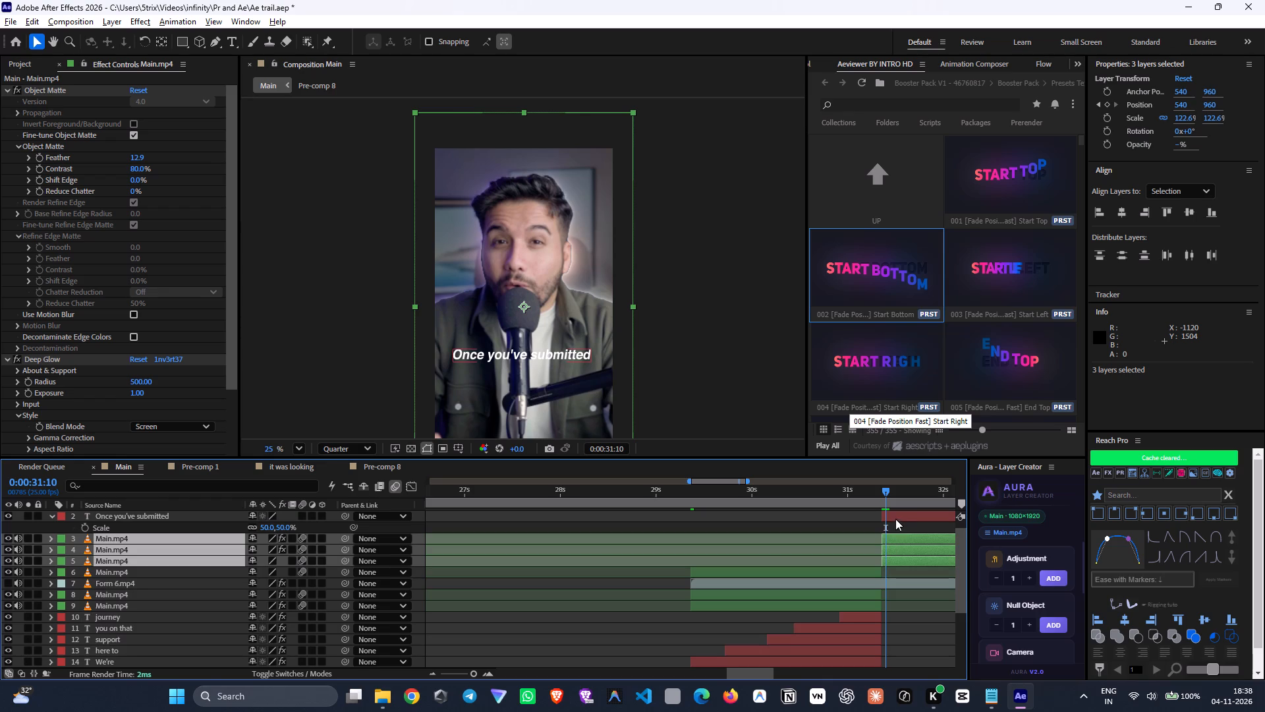
scroll(894, 518, up, 1)
click(893, 529)
shift+click(889, 566)
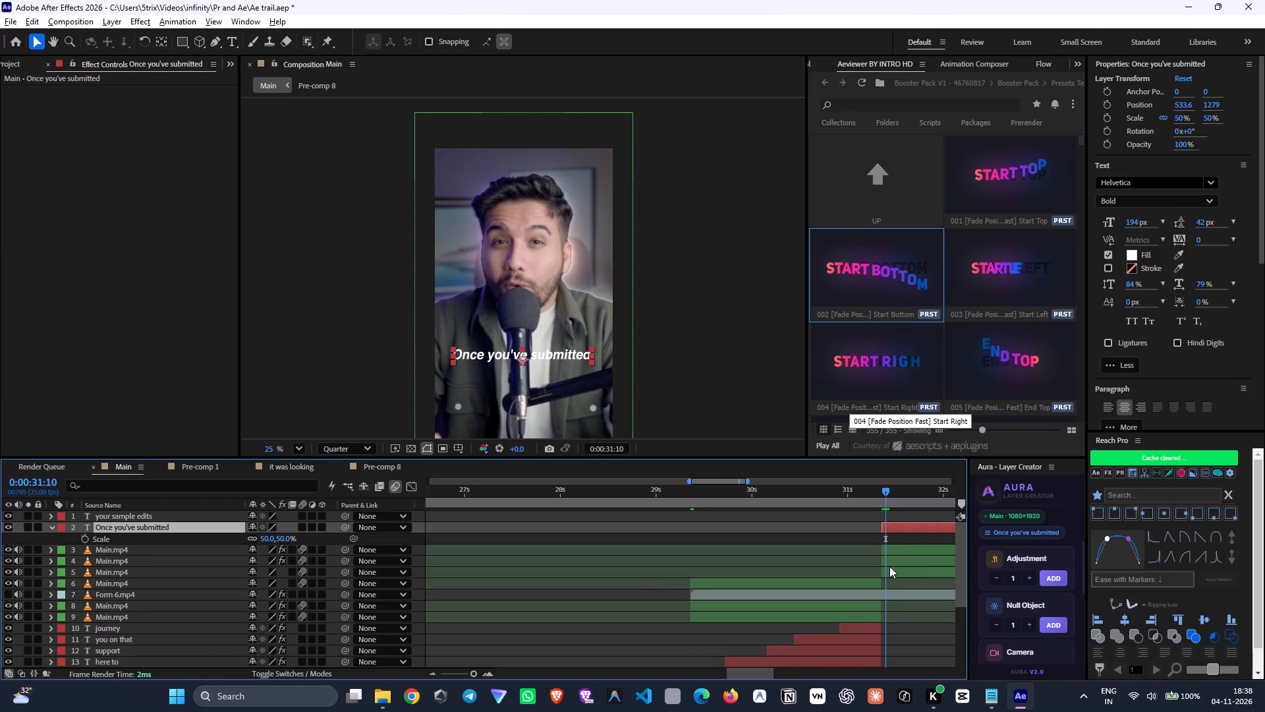
shift+click(891, 570)
click(880, 529)
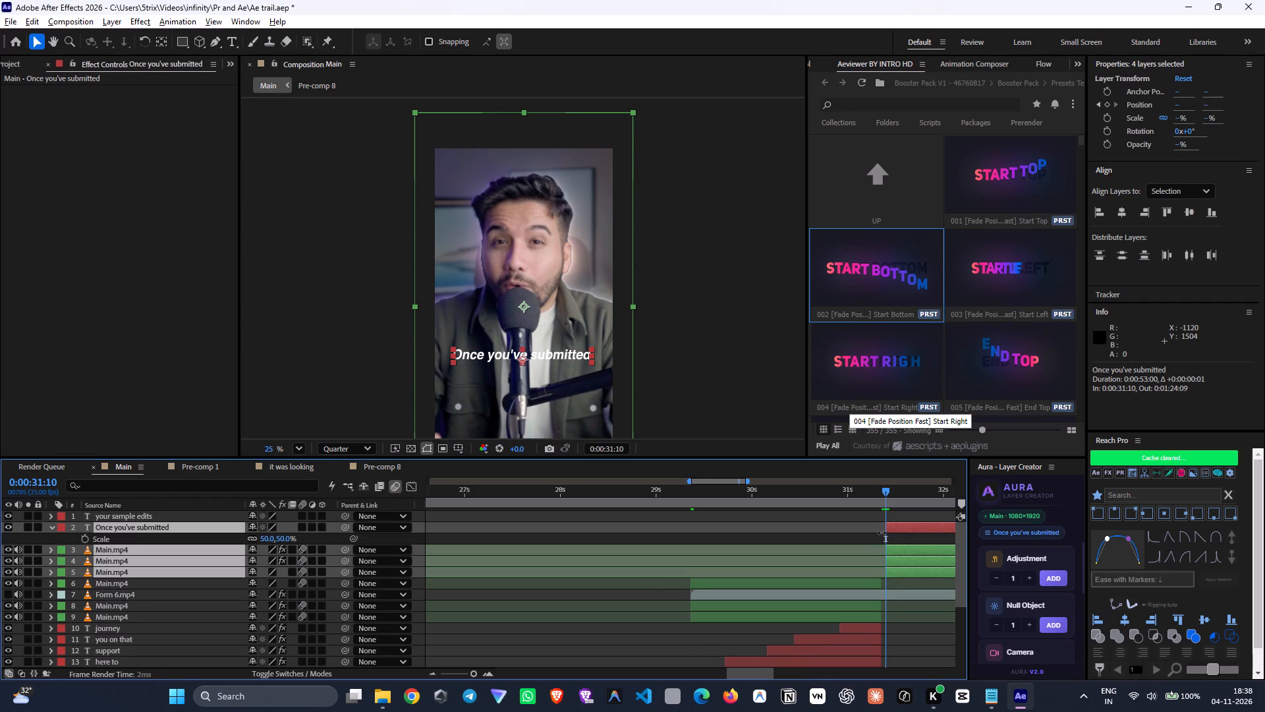
Extend the ends of the pasted Main.mp4 and caption layers by one frame to meet the cut at 0:00:31:10.
click(876, 582)
scroll(870, 645, down, 1)
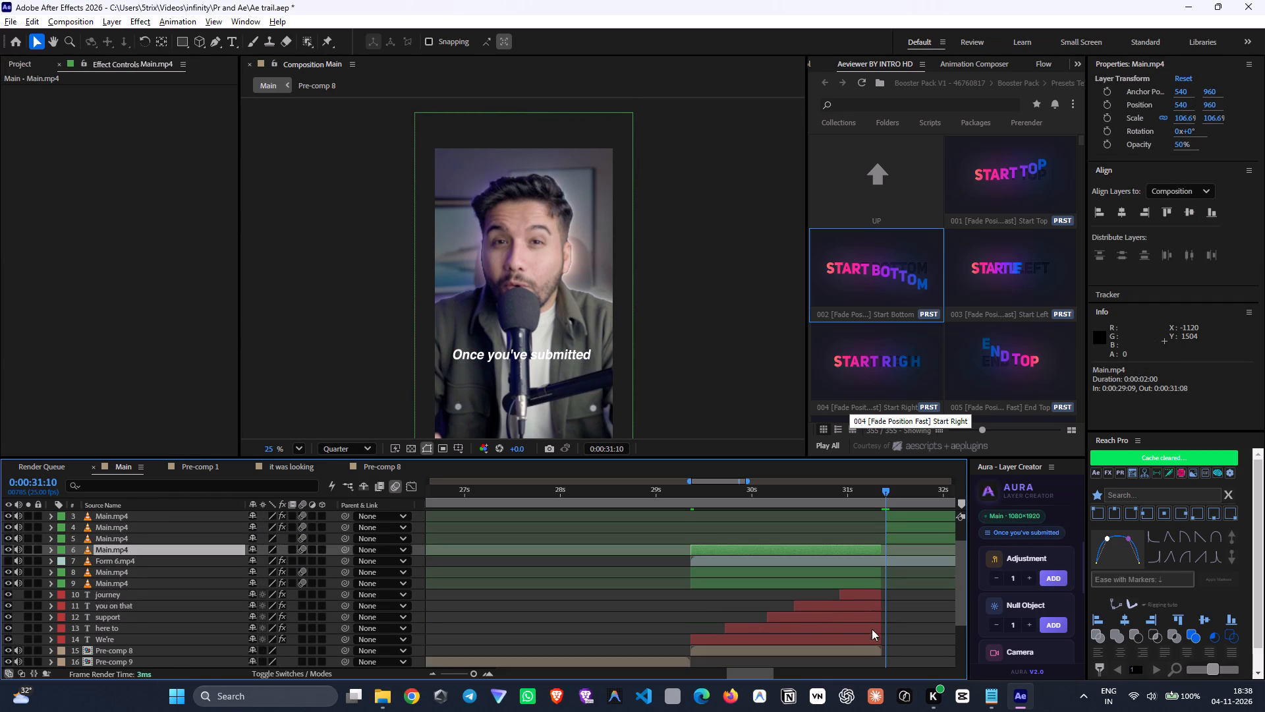
shift+click(875, 643)
drag(884, 549, 886, 554)
click(895, 585)
click(893, 584)
click(899, 554)
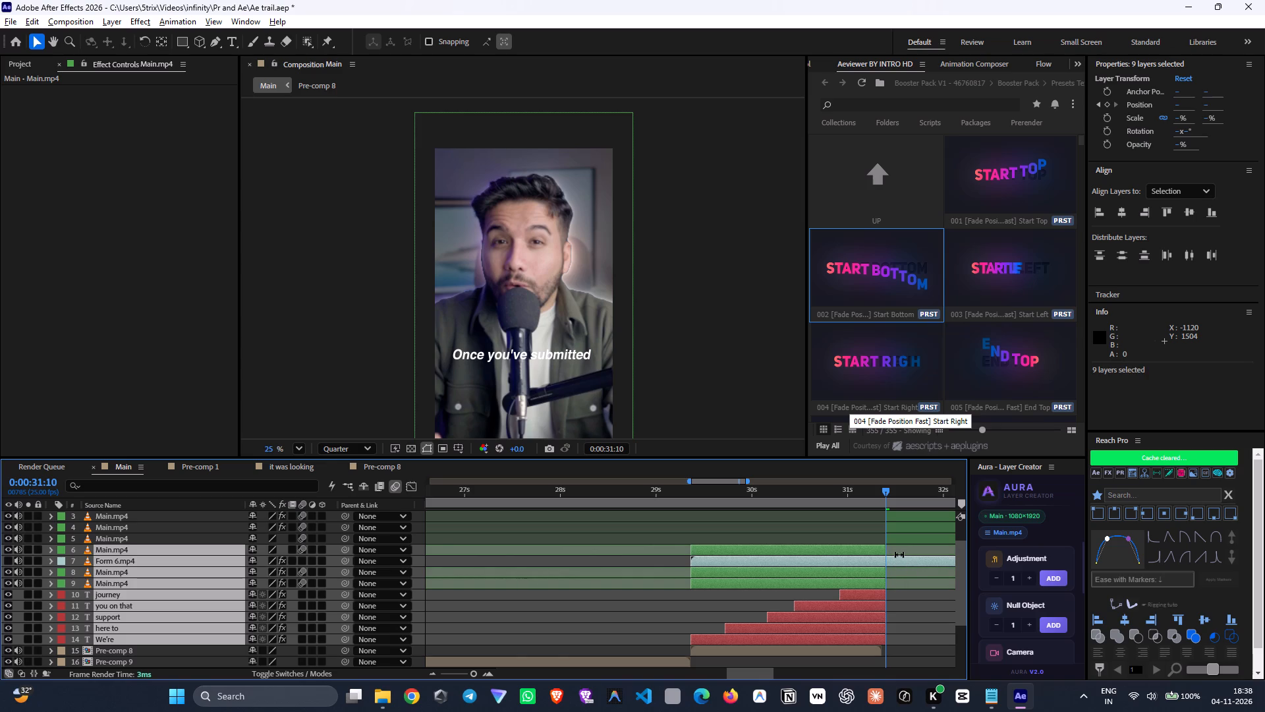
Delete the pasted Form 6.mp4 layer, after previewing it switched on, and the original Pre-comp 8 layer from Main.
click(759, 595)
click(851, 572)
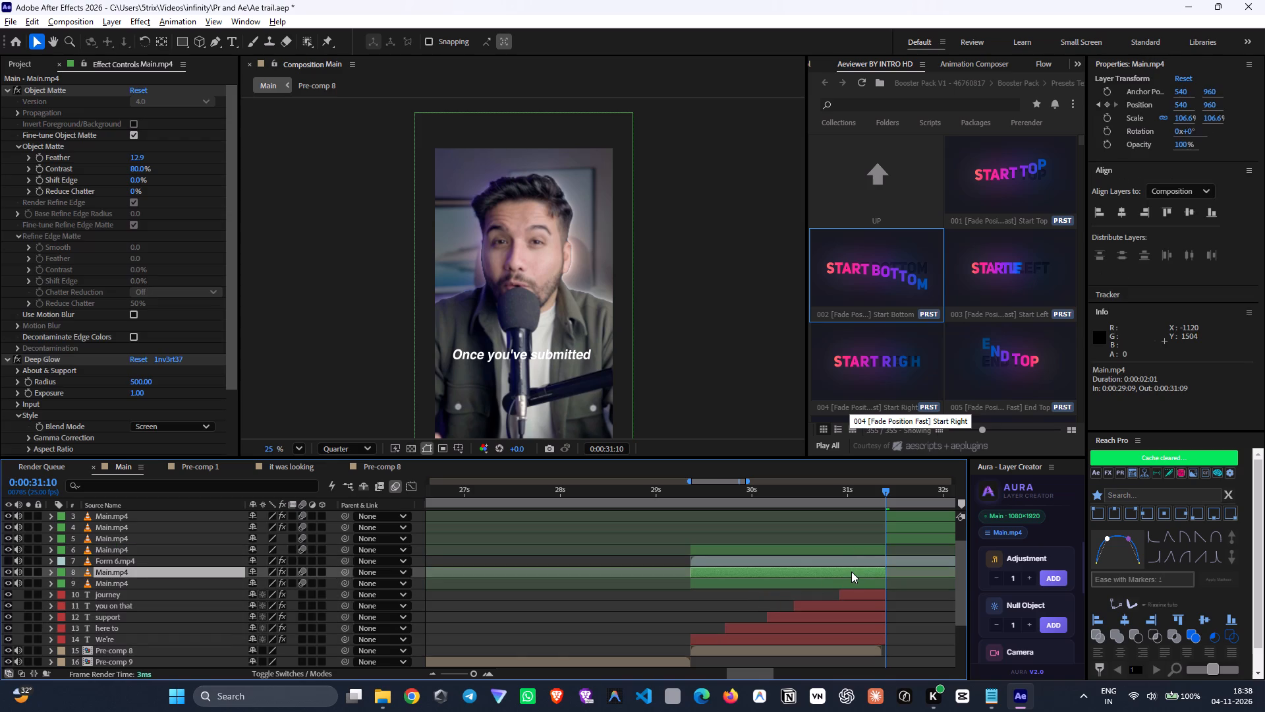
click(846, 564)
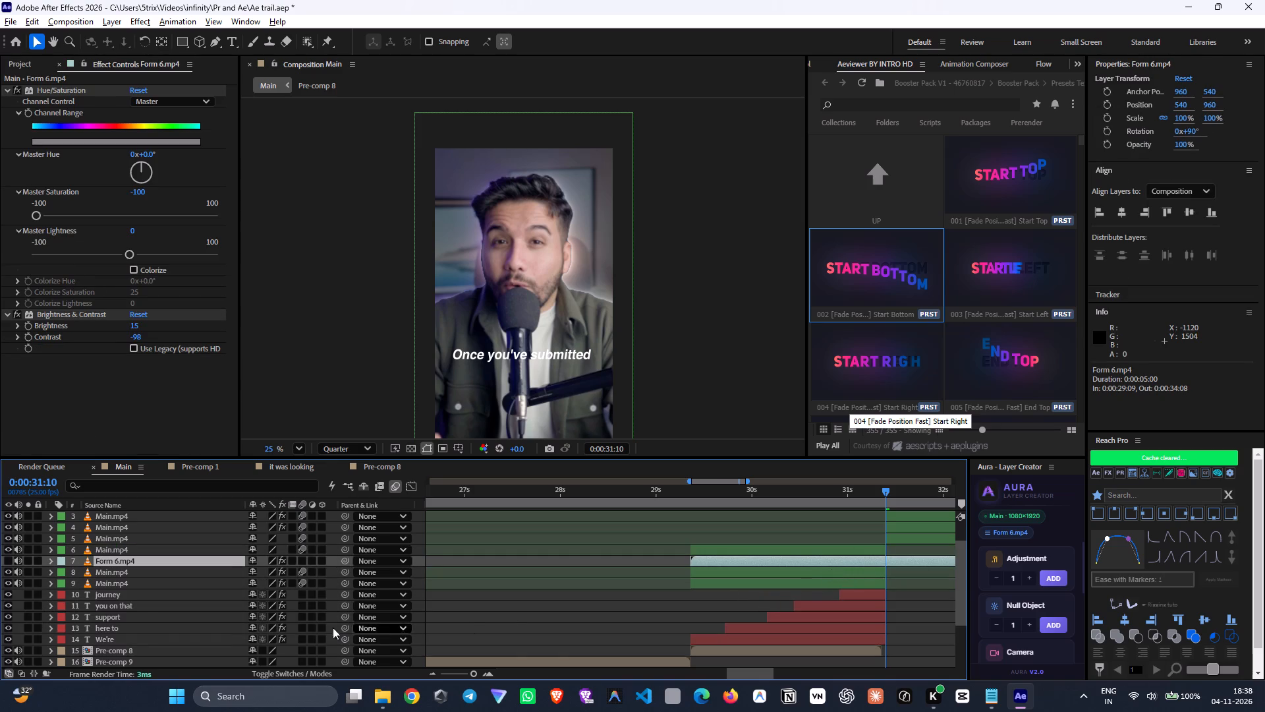
click(7, 560)
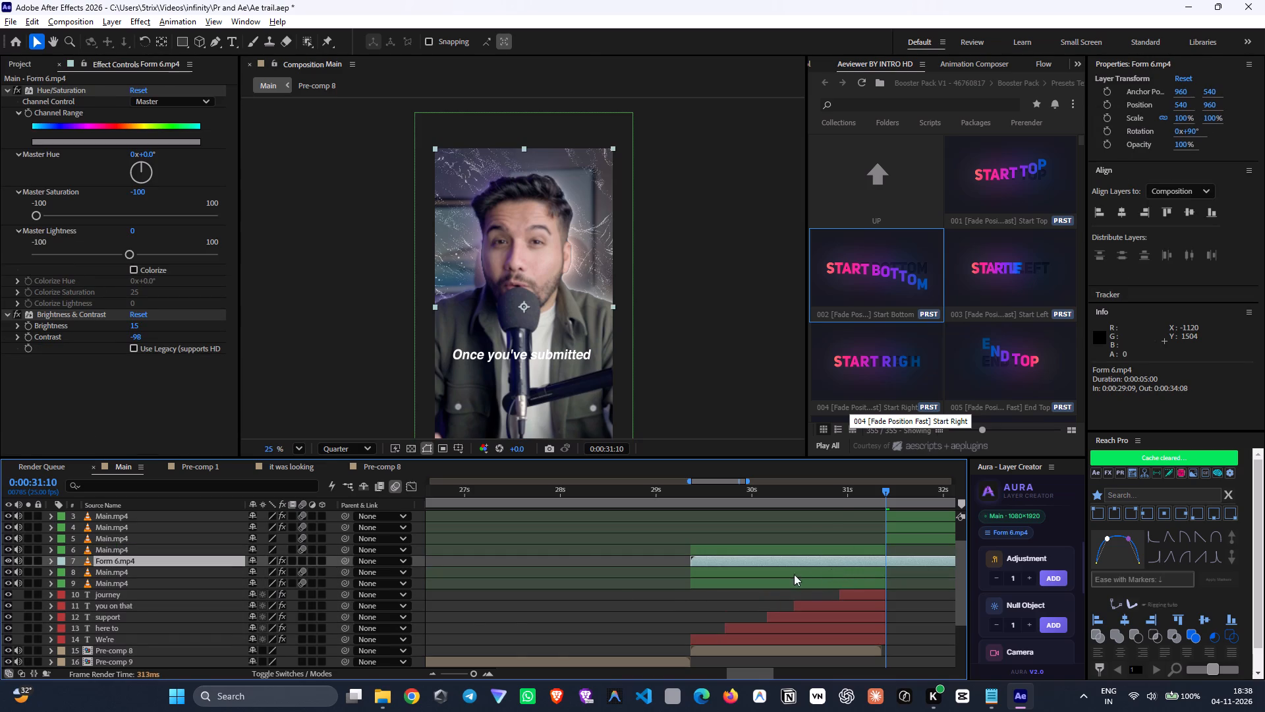
drag(830, 498, 800, 501)
key(Delete)
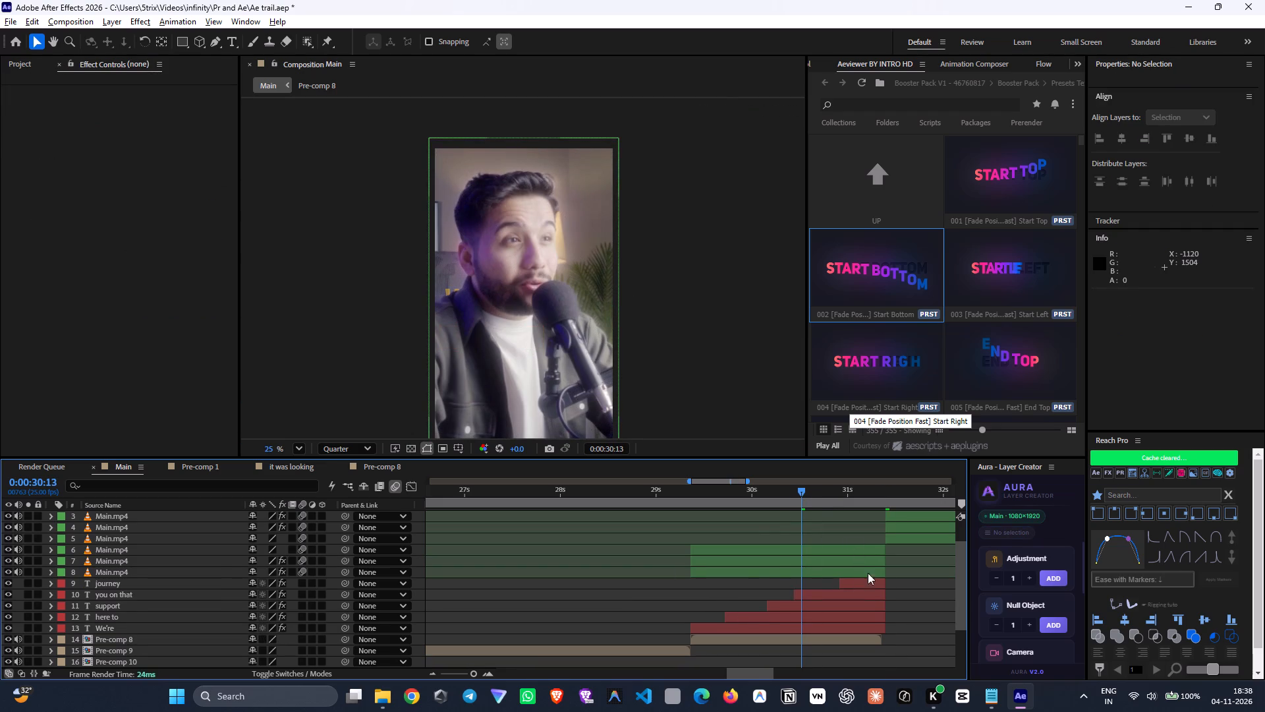
click(870, 638)
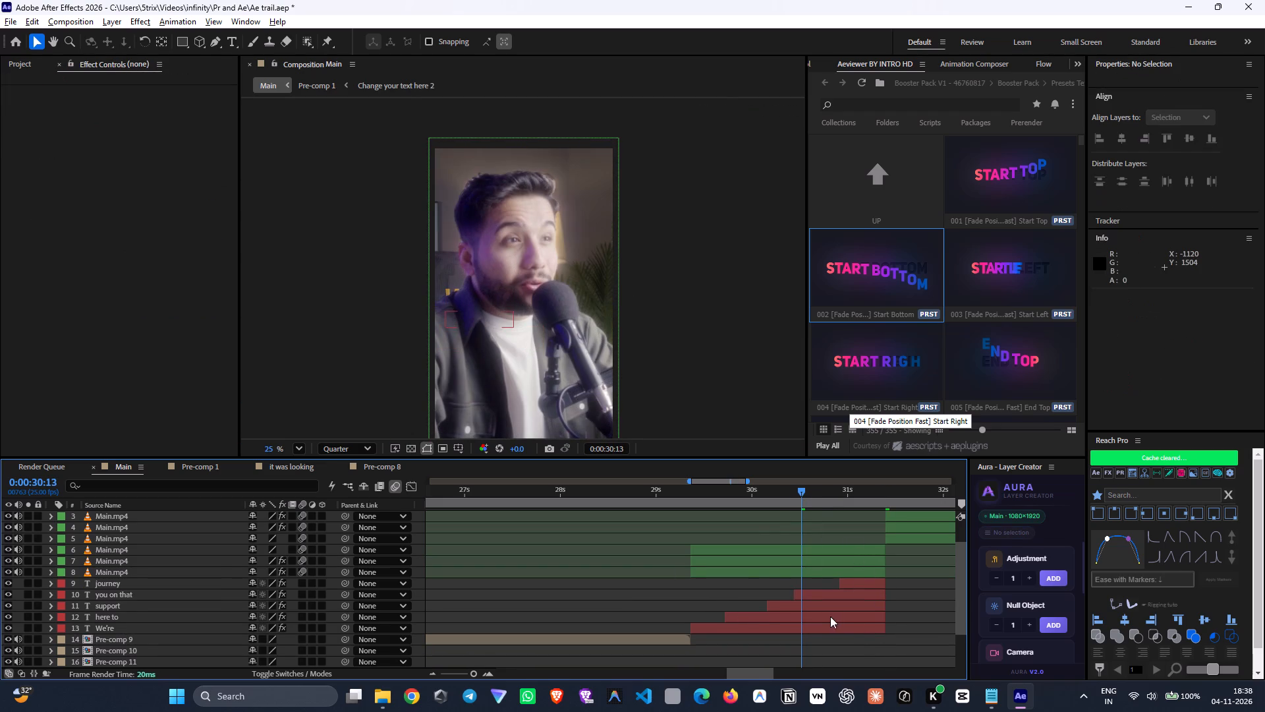
Move the three pasted Main.mp4 layers below the "We're" caption layer, directly above Pre-comp 9.
click(189, 558)
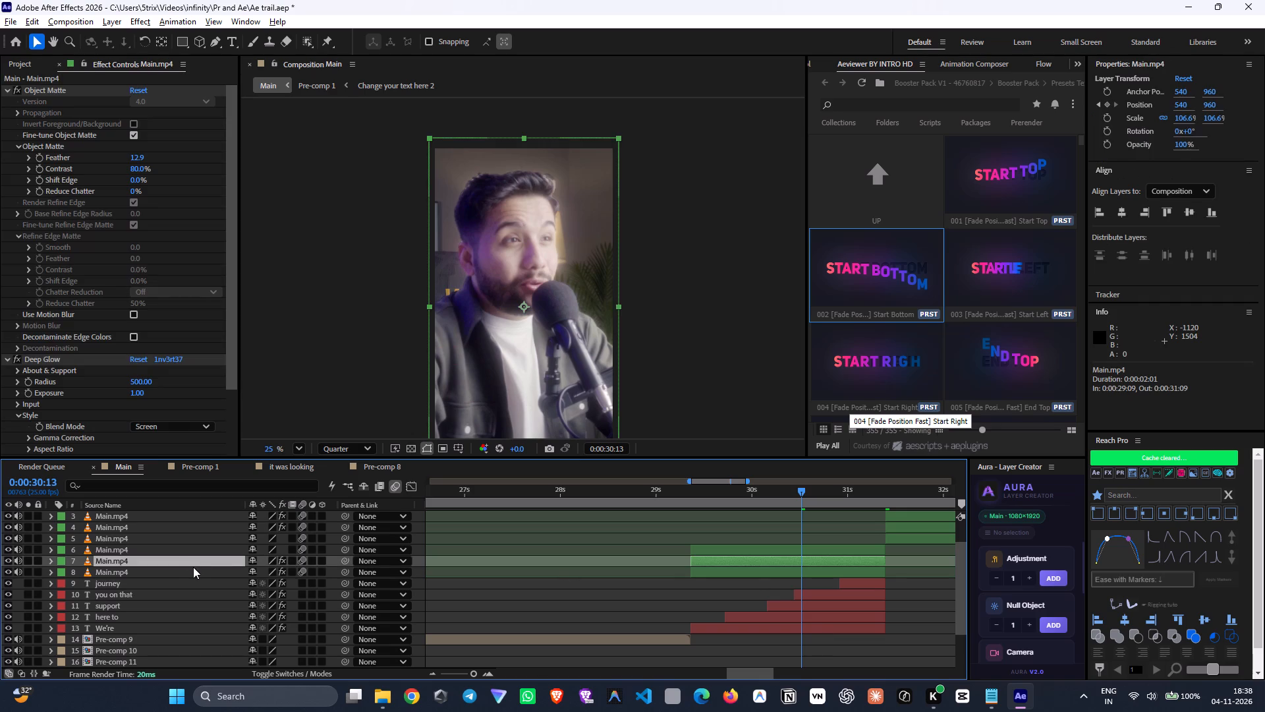
shift+click(196, 570)
shift+click(196, 546)
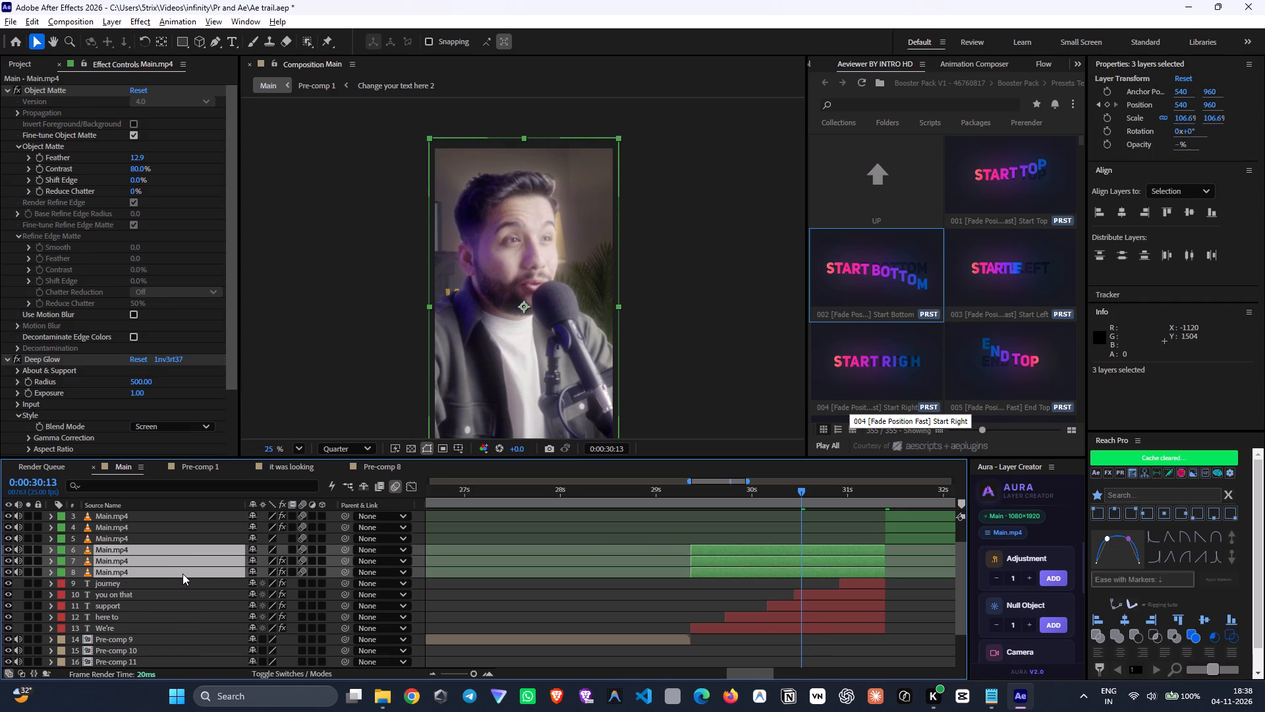
drag(183, 574, 196, 632)
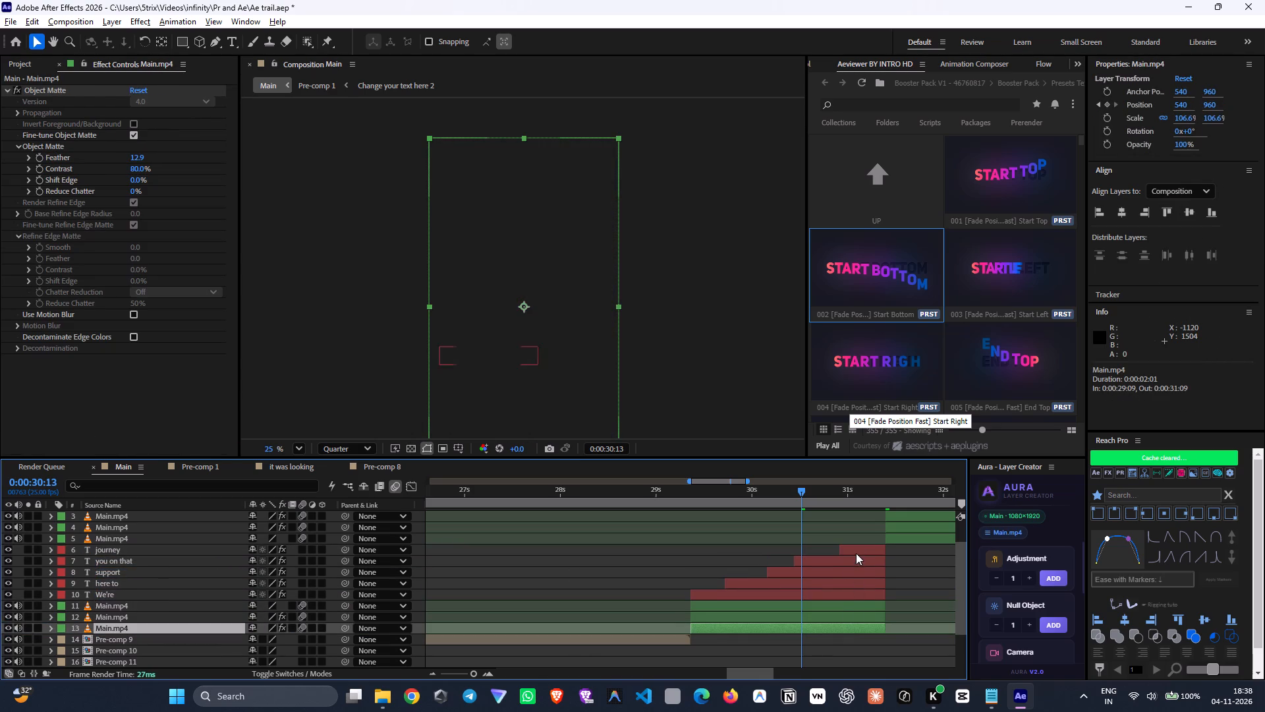
Pre-compose the five pasted caption layers and three Main.mp4 layers of the "We're here to support you" section.
shift+click(856, 550)
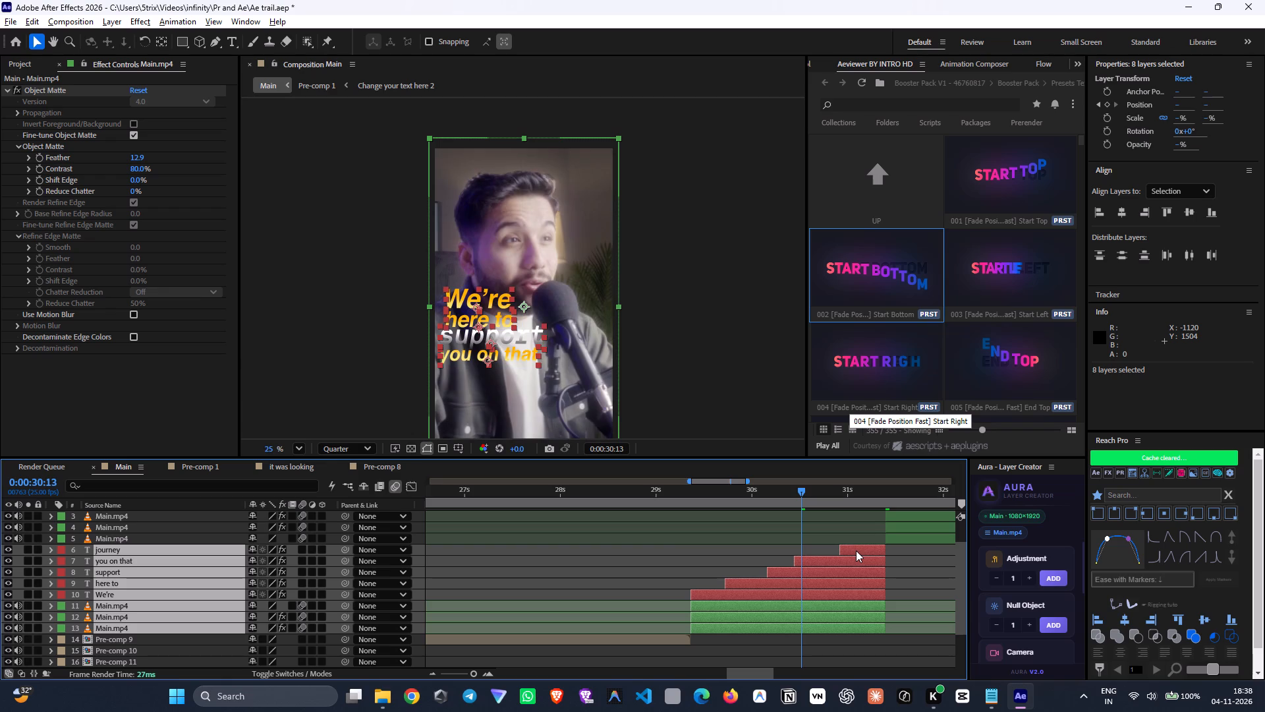
key(ctrl+shift+c)
click(710, 442)
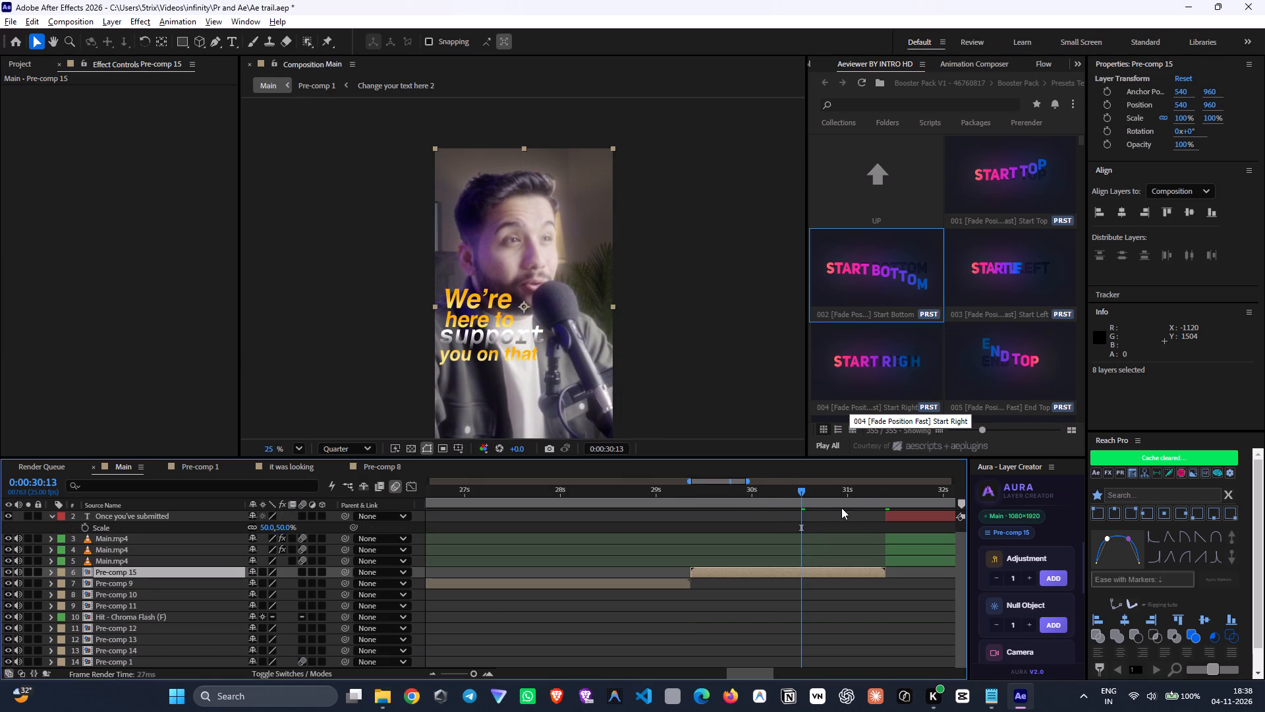
Place the playhead at 0:00:31:10 in Main, at the start of the "Once you've submitted" caption.
drag(862, 494, 884, 508)
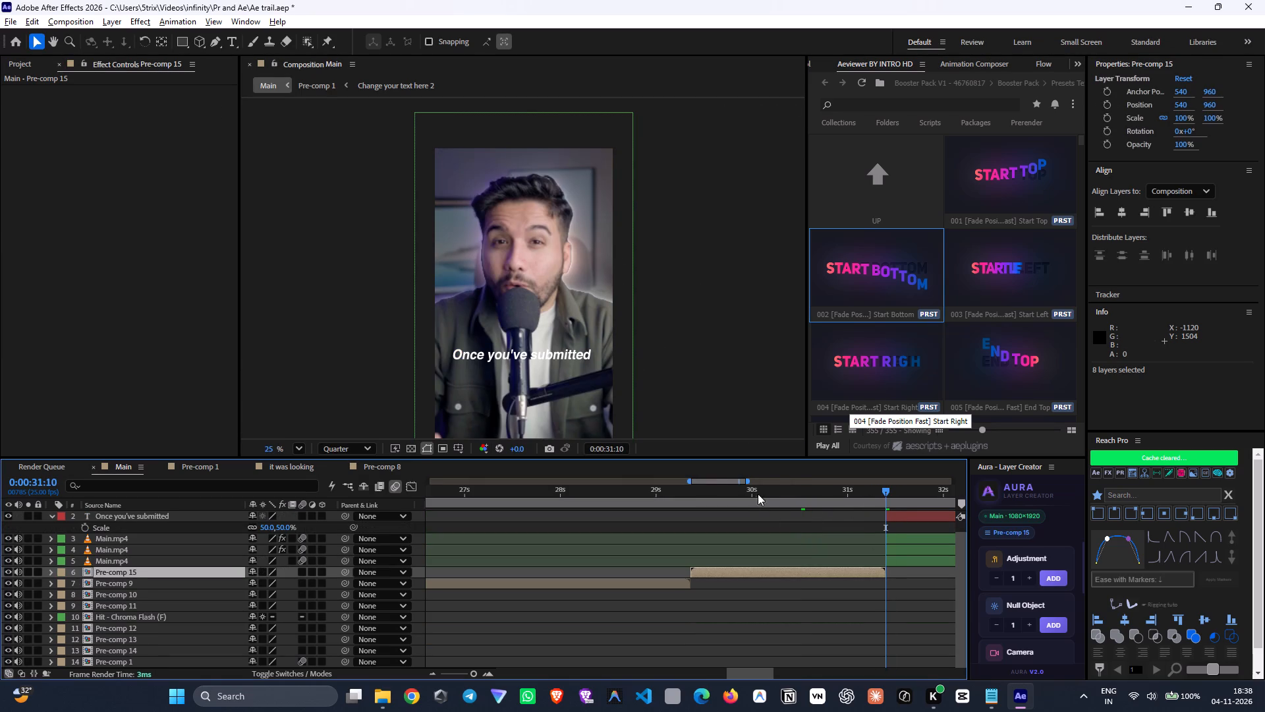
Scale the three Main.mp4 layers below the "Once you've submitted" caption down to 101.6%.
drag(725, 480, 748, 494)
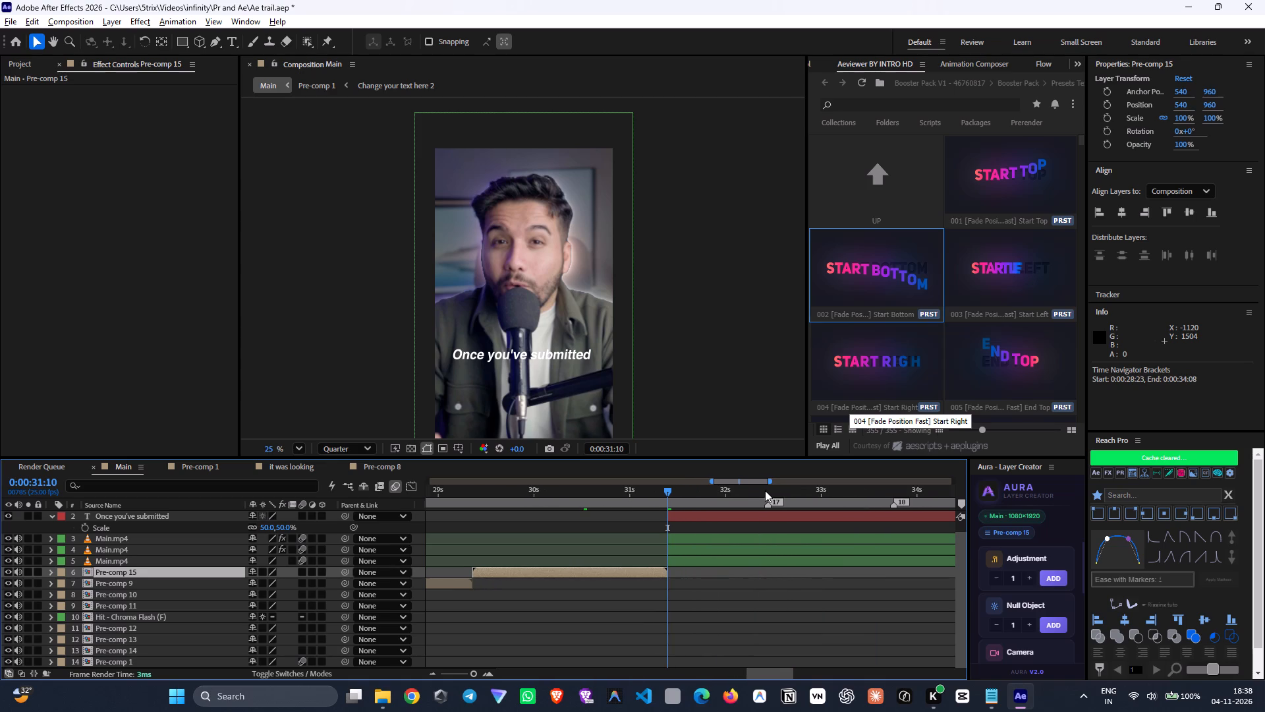
drag(770, 481, 785, 484)
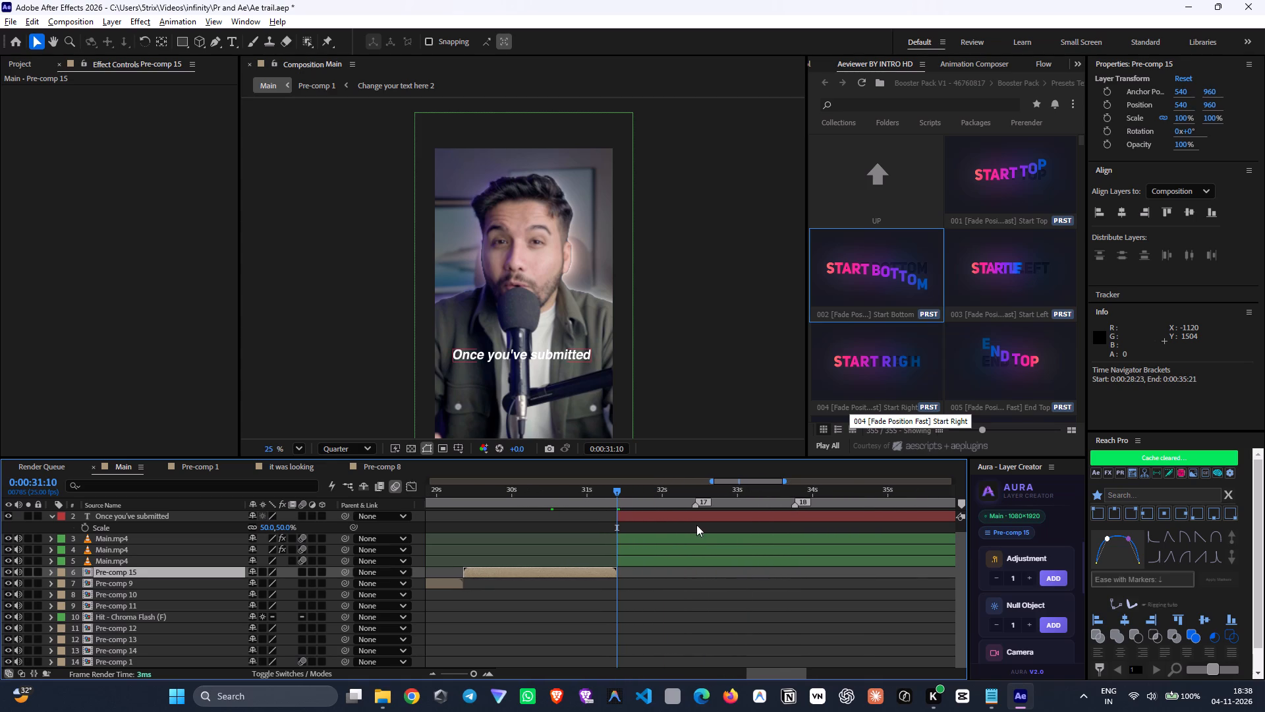
click(678, 537)
shift+click(676, 560)
key(s)
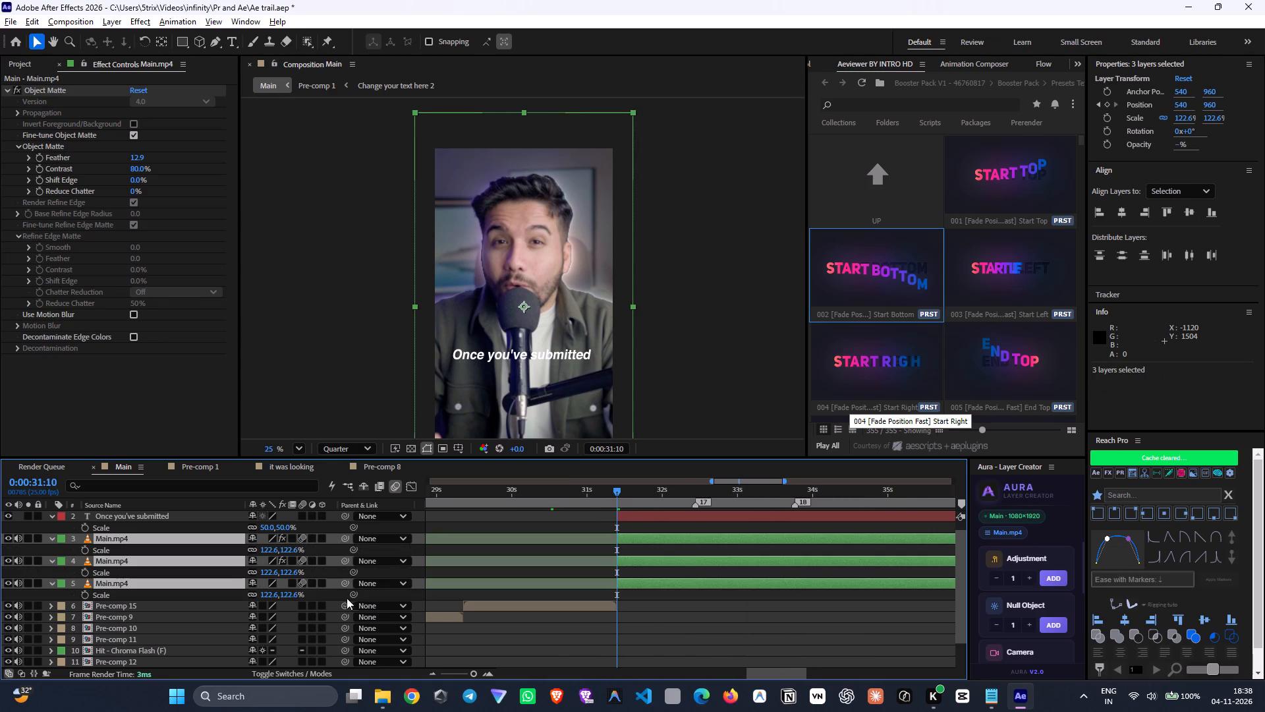
drag(293, 552, 287, 552)
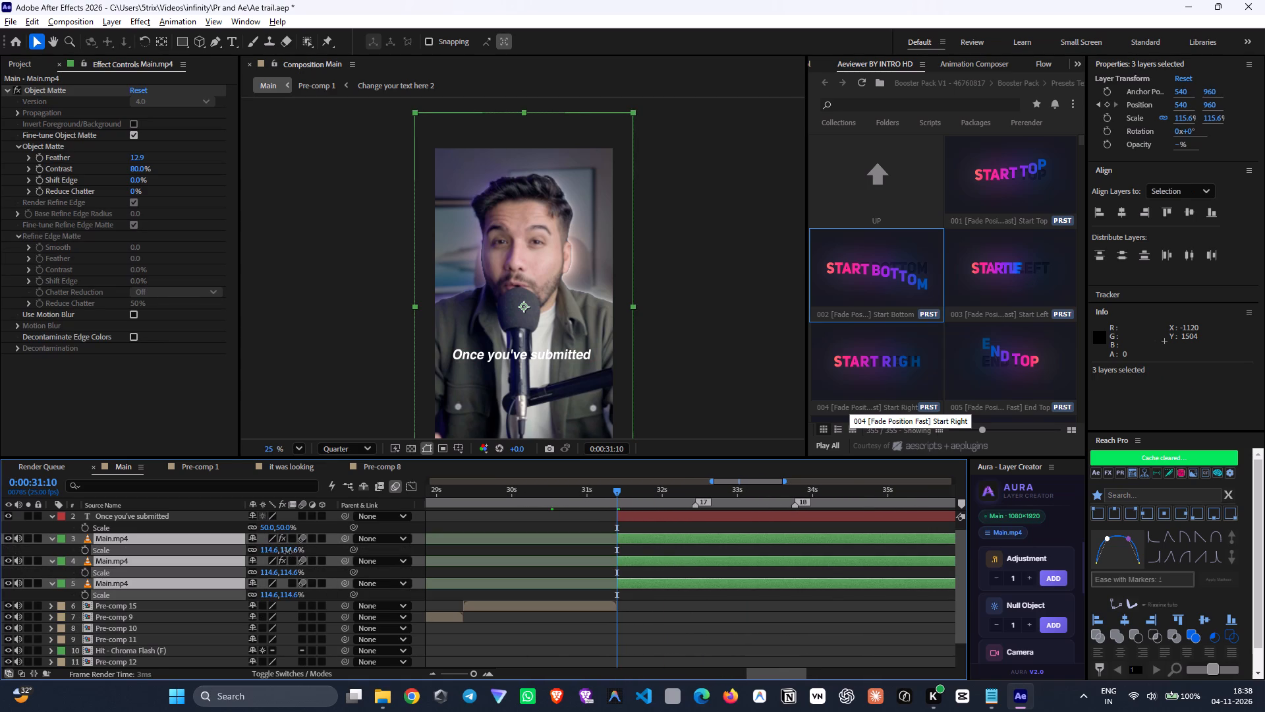
drag(287, 552, 279, 552)
click(640, 602)
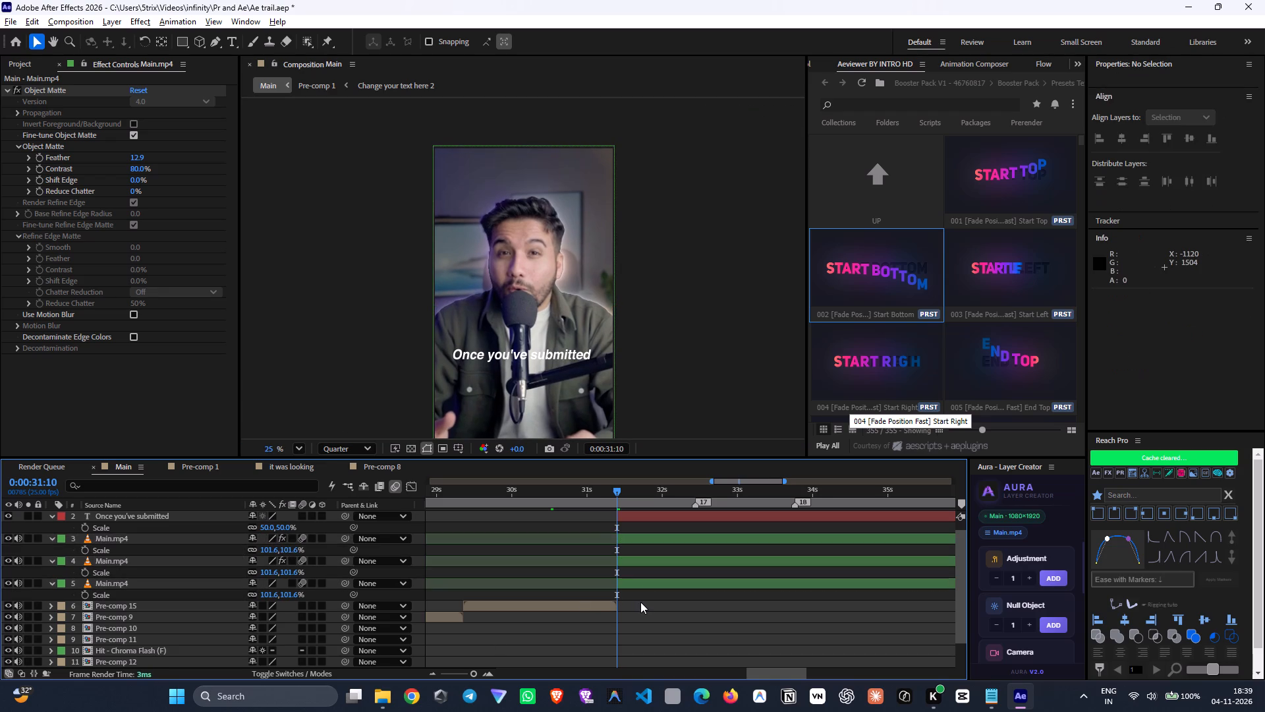
key(u)
key(u)
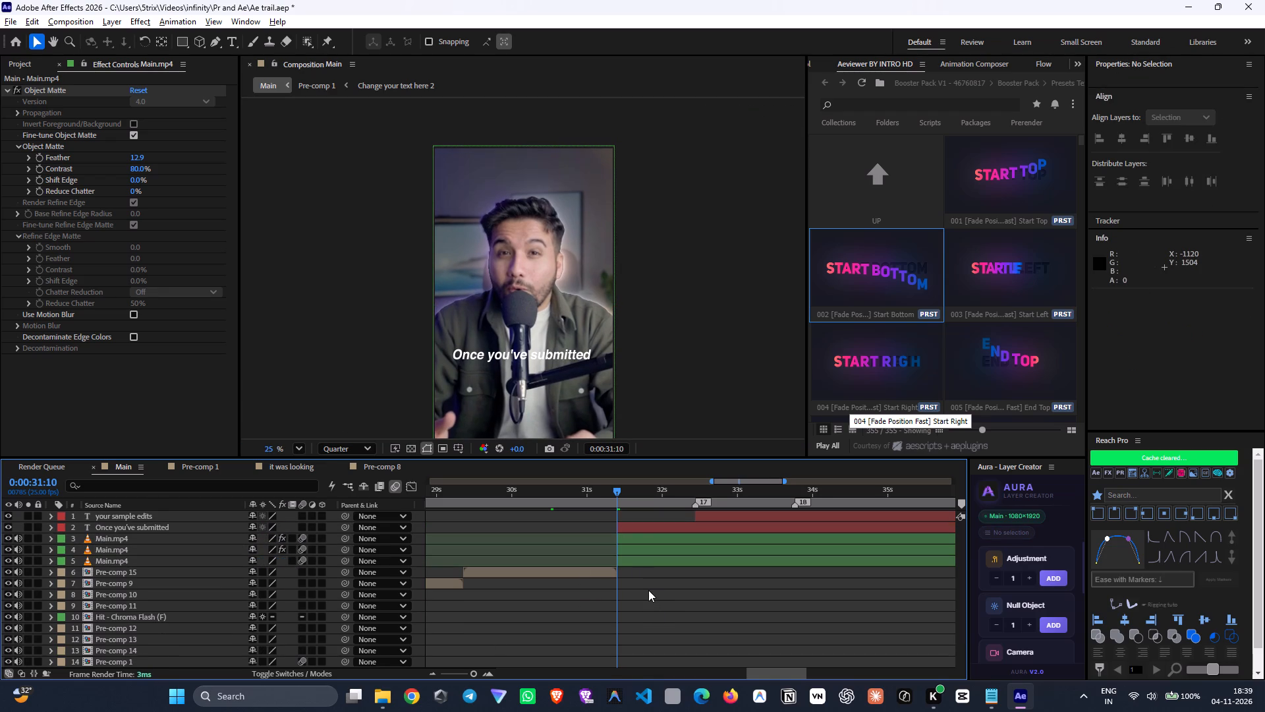
Apply the 002 [Fade Position Fast] Start Bottom text preset to the "Once you've submitted" caption at 0:00:31:10.
click(524, 349)
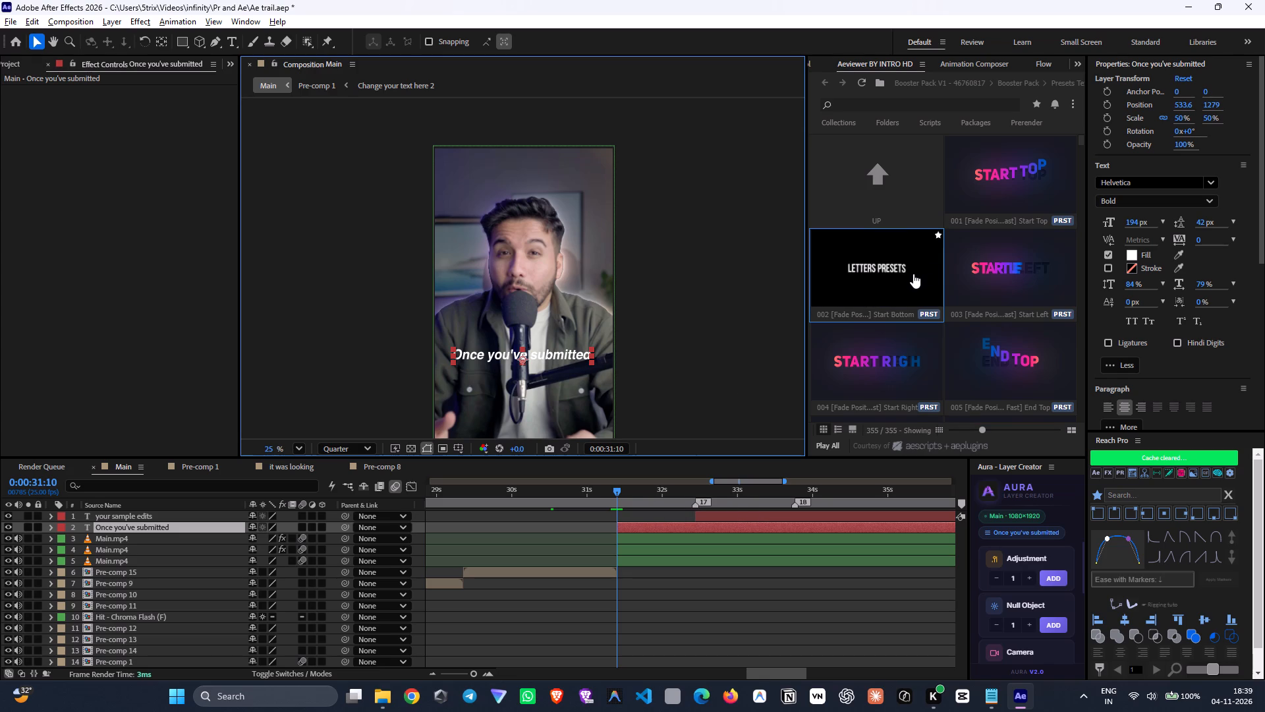
double_click(878, 284)
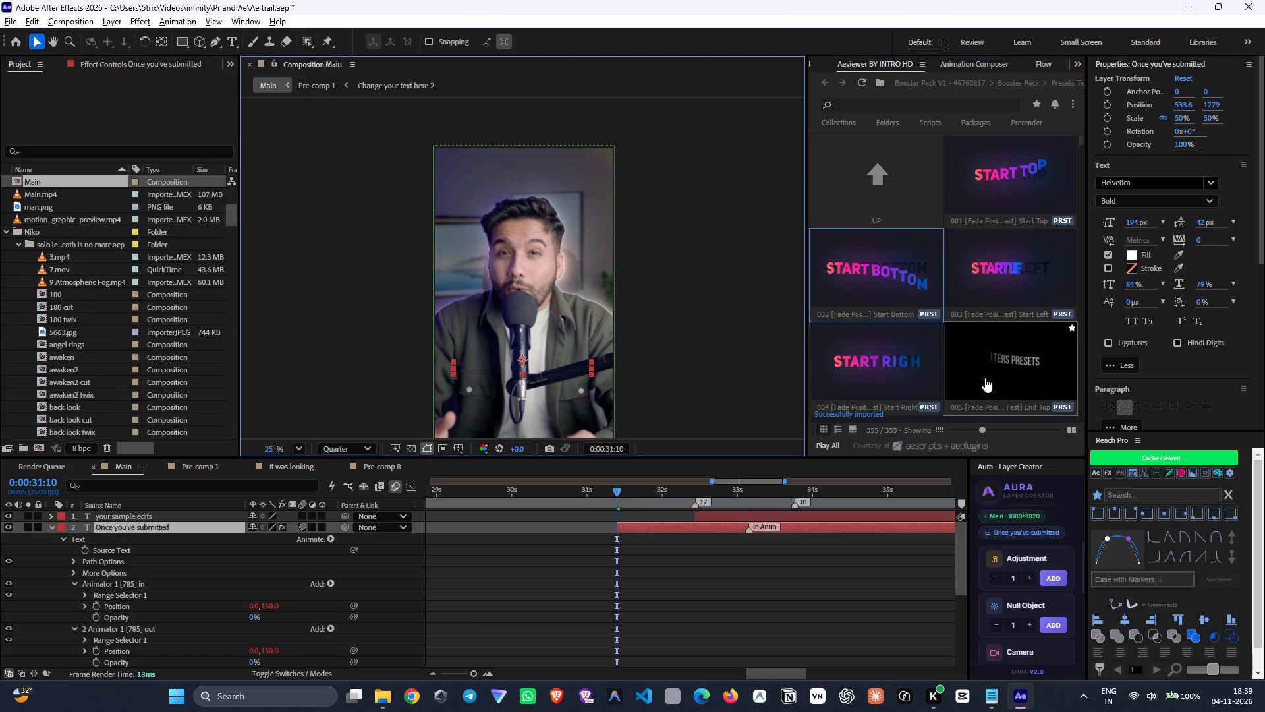
Apply the 005 [Fade Position Fast] End Top text preset to the "your sample edits" caption at 0:00:32:11, and collapse both caption layers.
click(739, 516)
drag(660, 492, 694, 523)
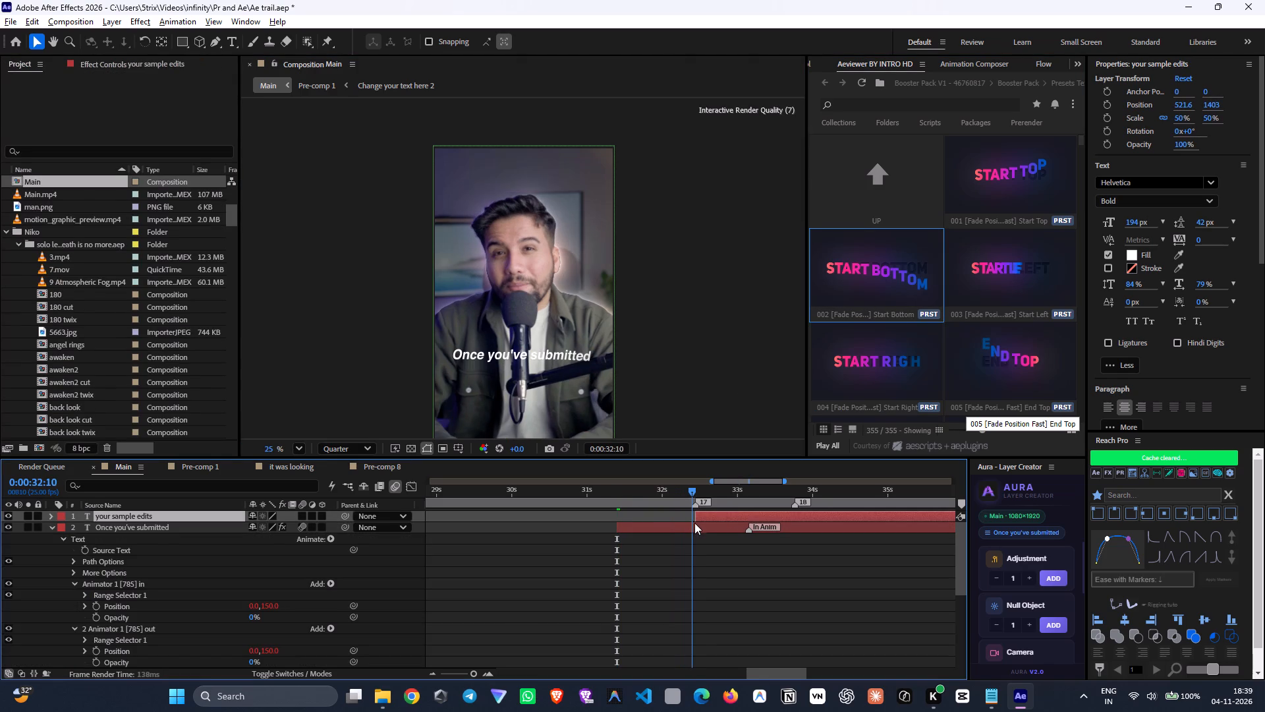
drag(694, 523, 696, 523)
double_click(1007, 358)
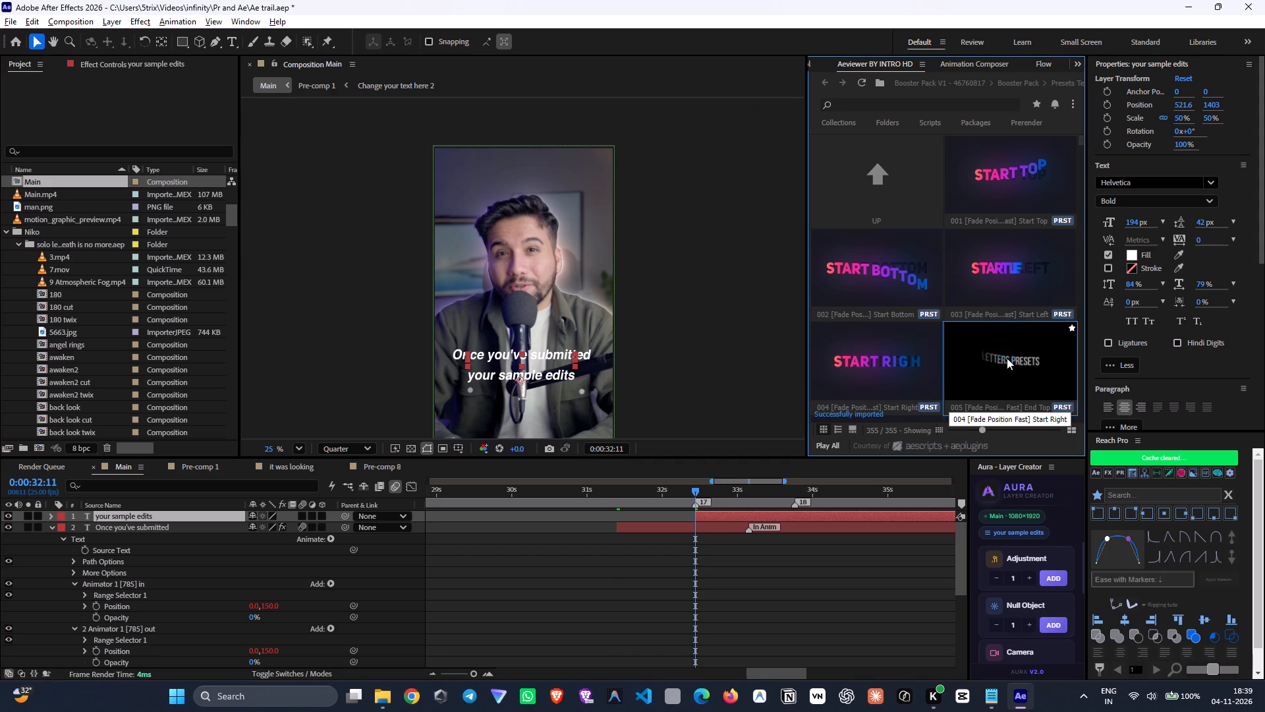
scroll(136, 598, up, 3)
scroll(42, 585, up, 1)
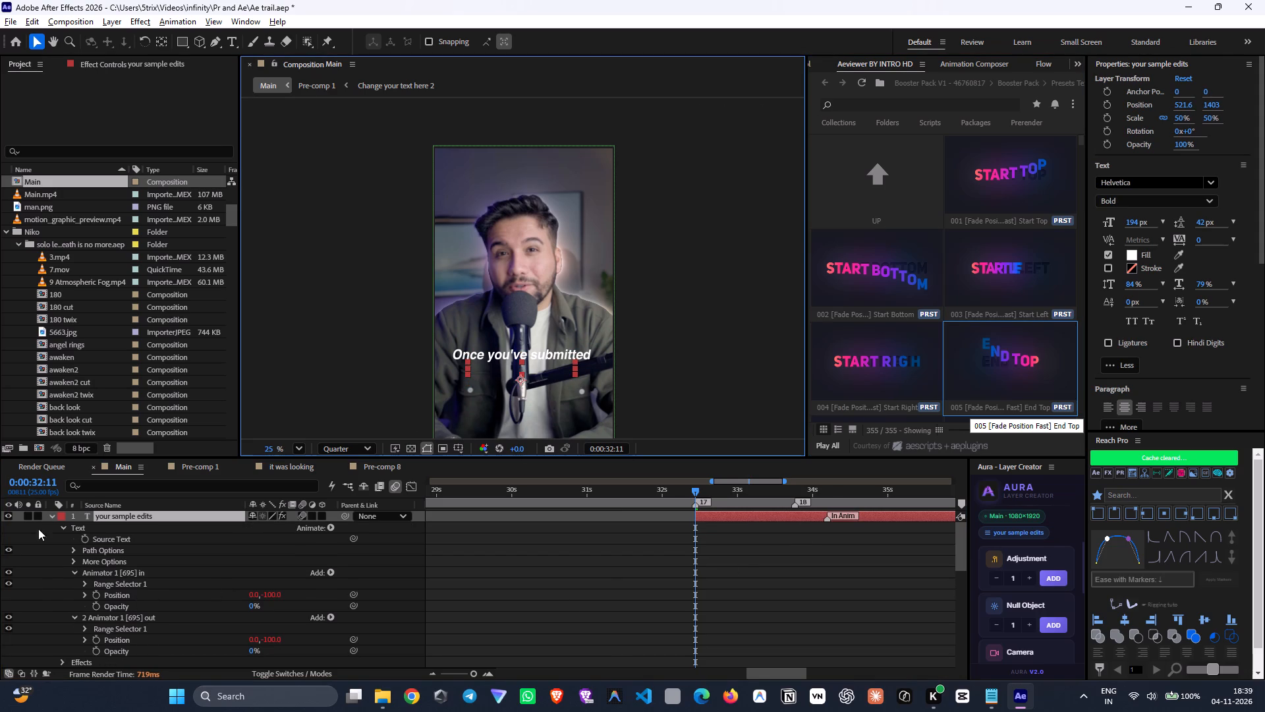
click(53, 515)
click(51, 525)
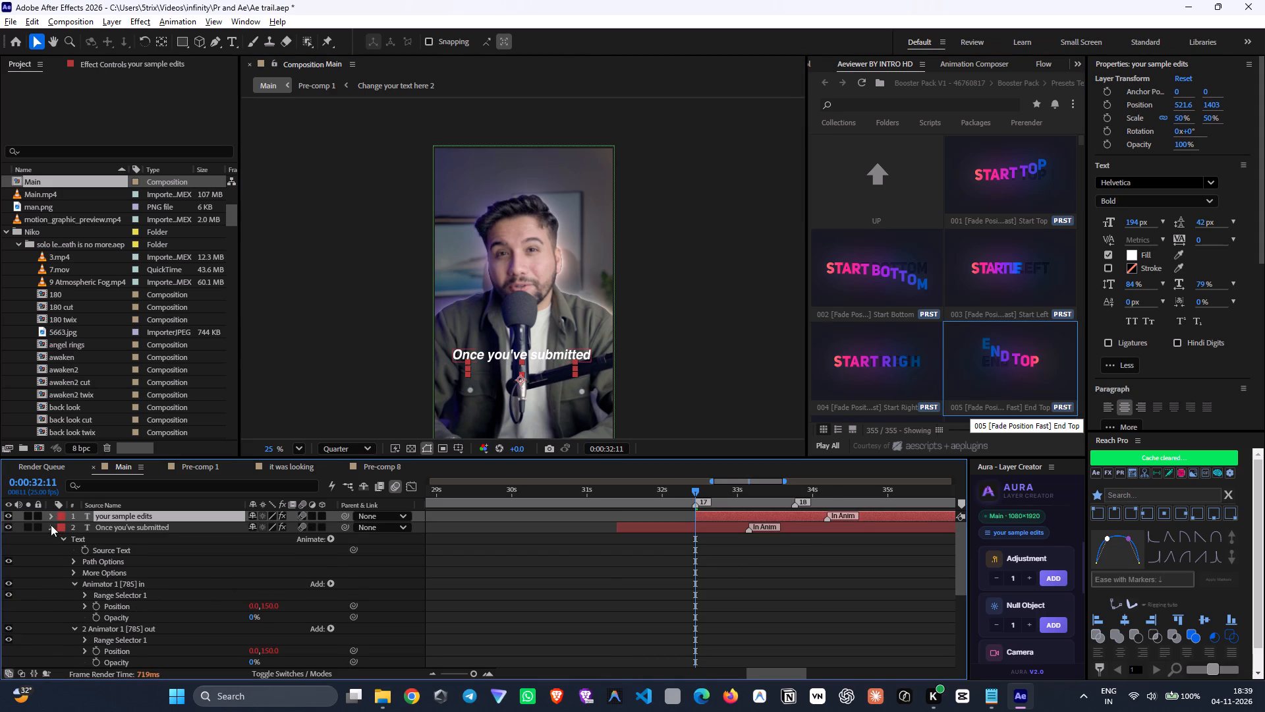
Preview the letter animations of both captions between 0:00:31:10 and 0:00:33:04.
drag(640, 501, 627, 500)
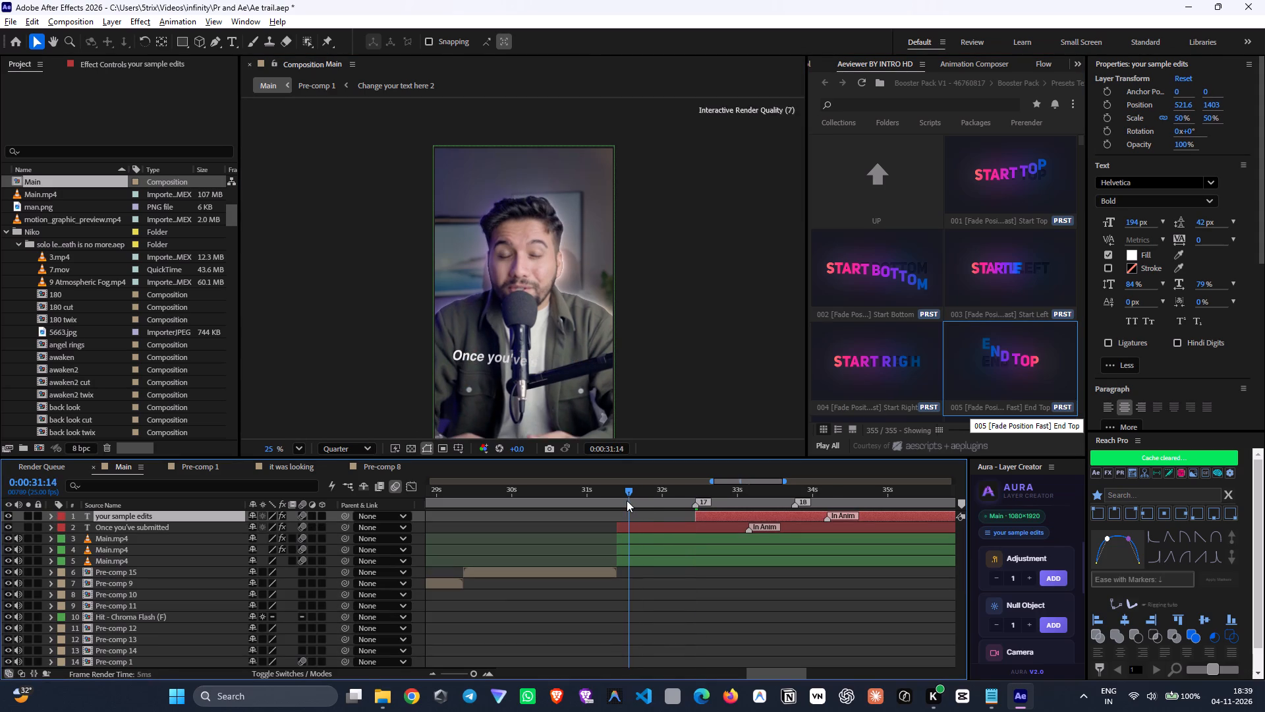
drag(627, 500, 711, 534)
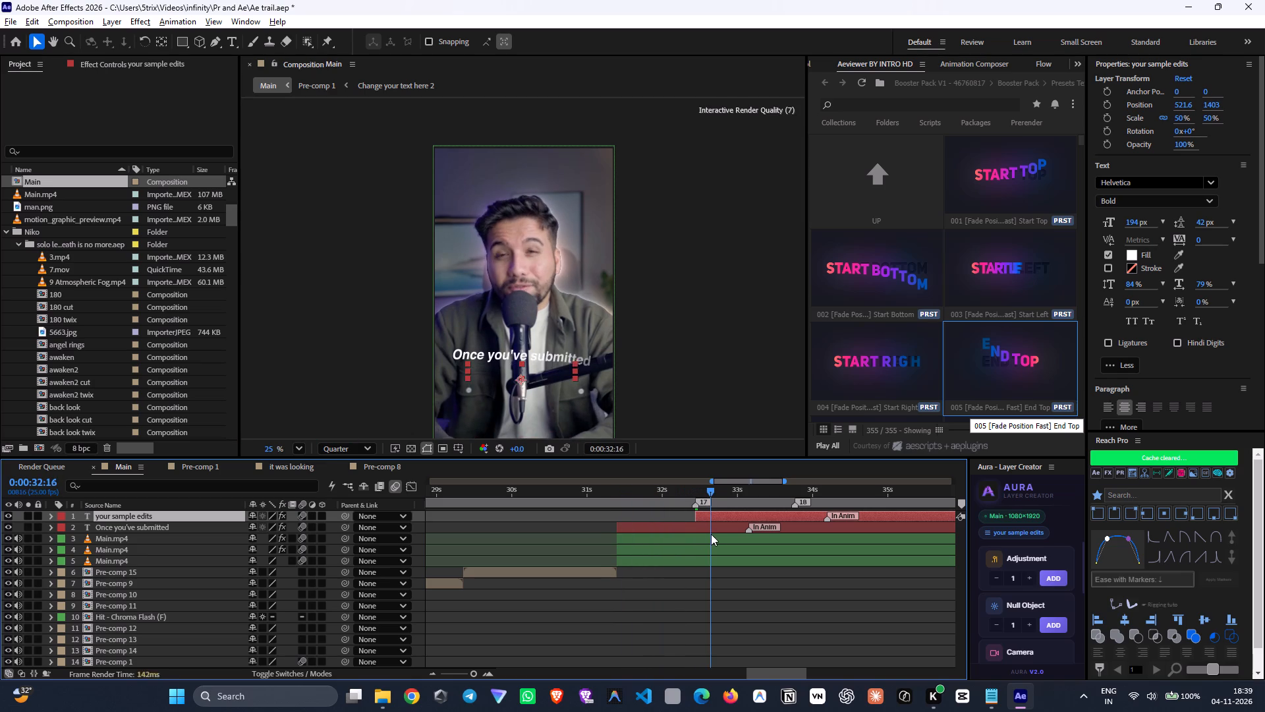
drag(711, 534, 699, 564)
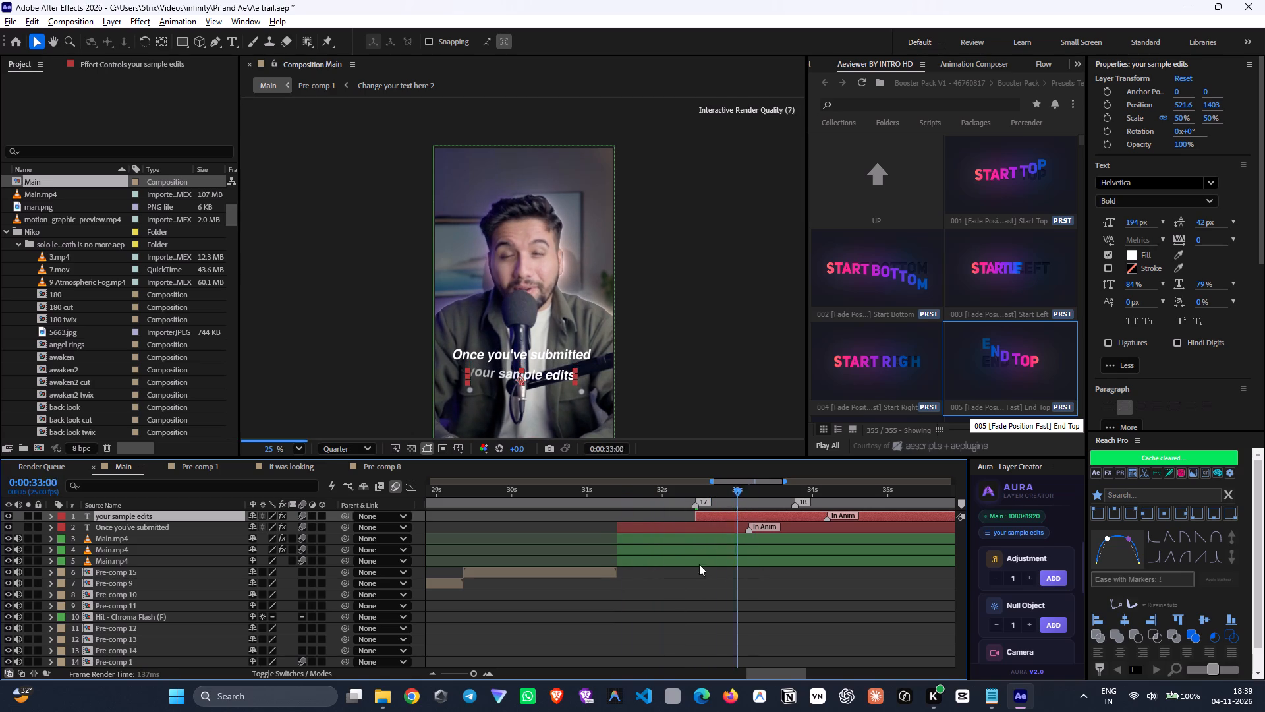
drag(699, 564, 616, 543)
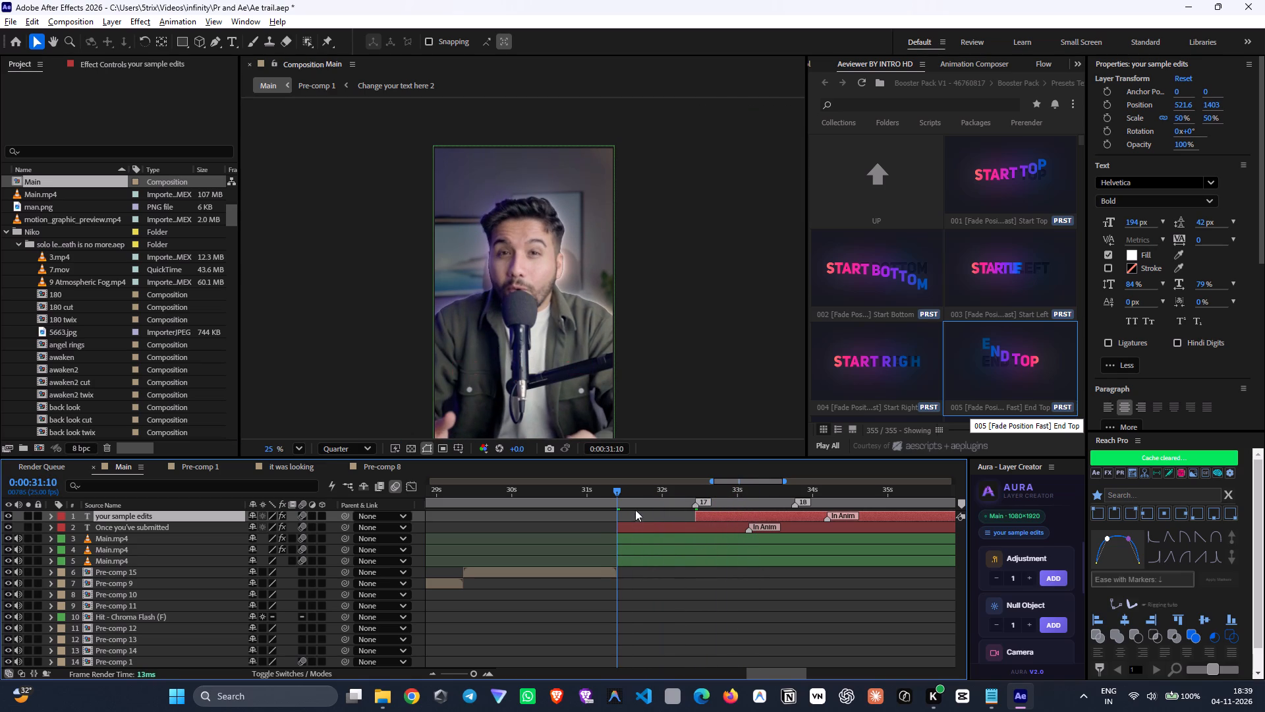
drag(639, 496, 723, 539)
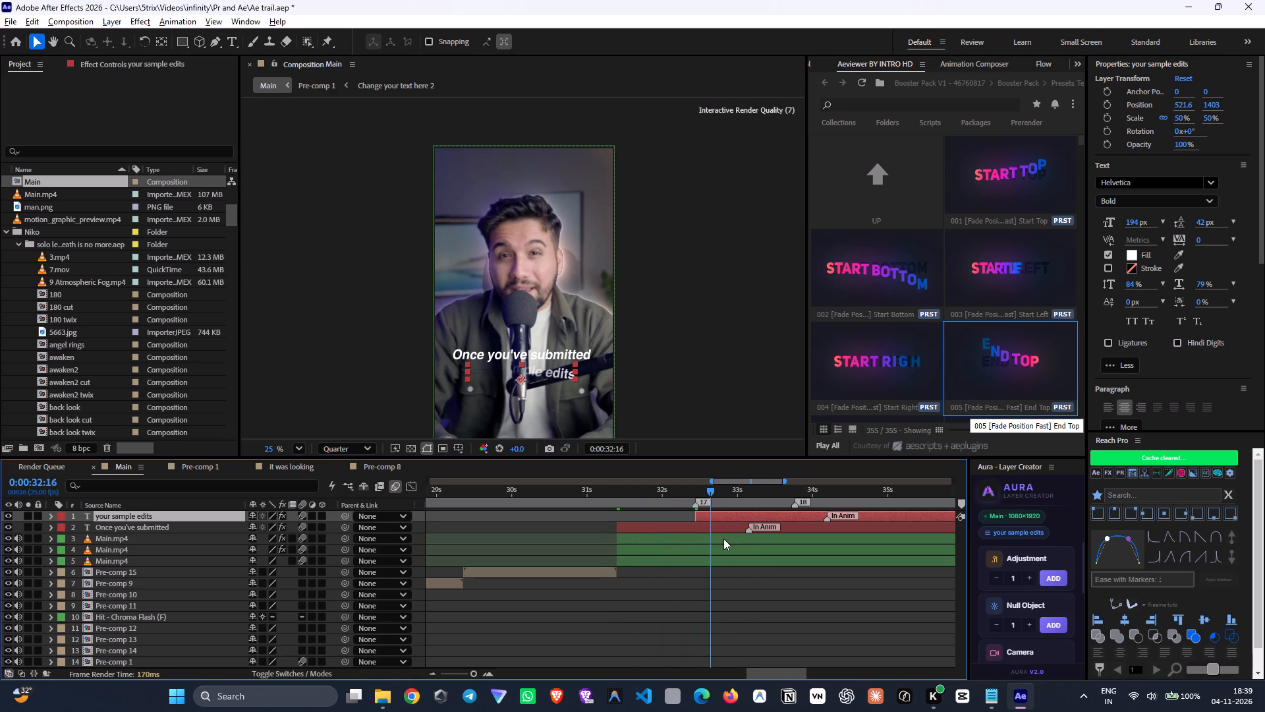
drag(723, 539, 748, 539)
Apply the Gradient Ramp effect to the "Once you've submitted" caption.
click(731, 526)
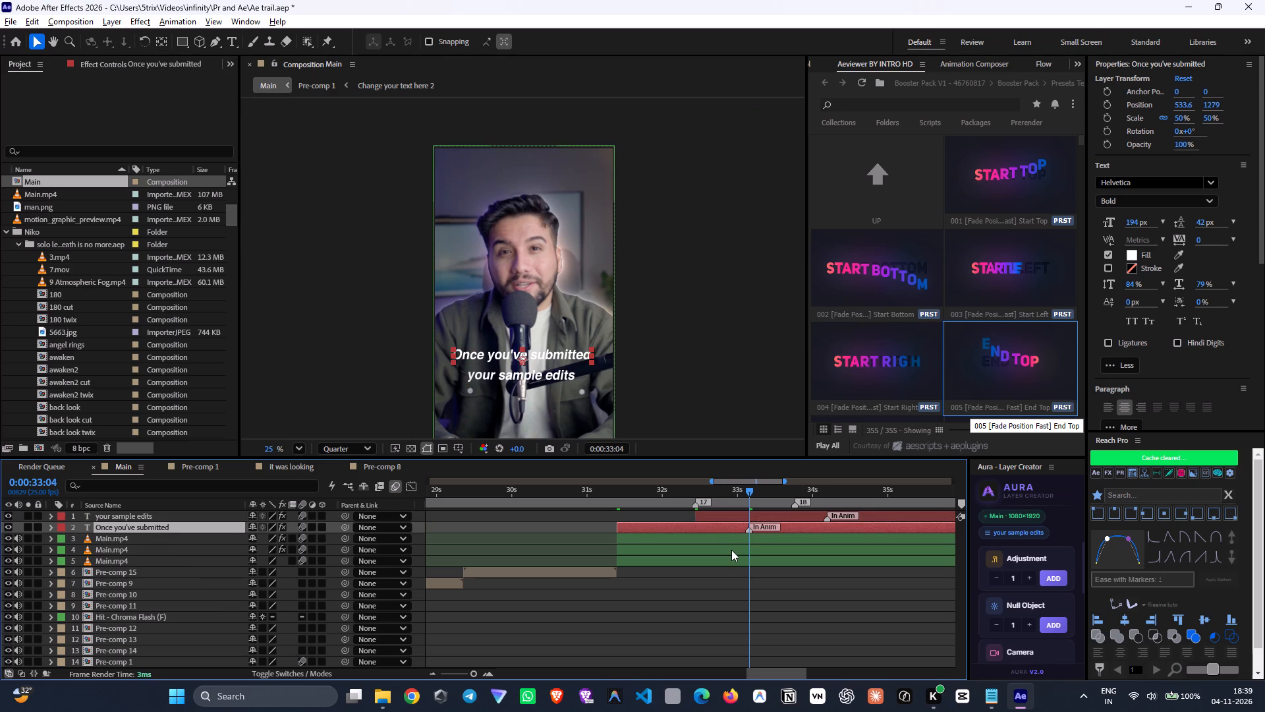
key(ctrl+space)
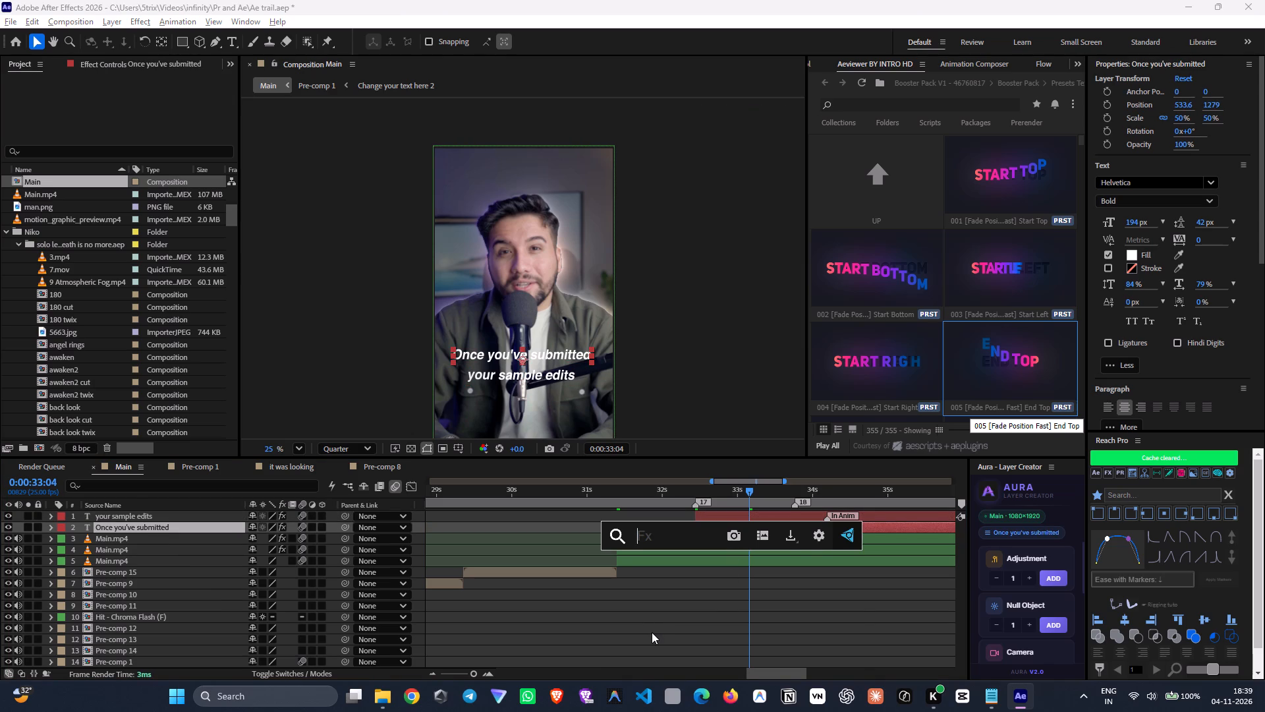
text(gra)
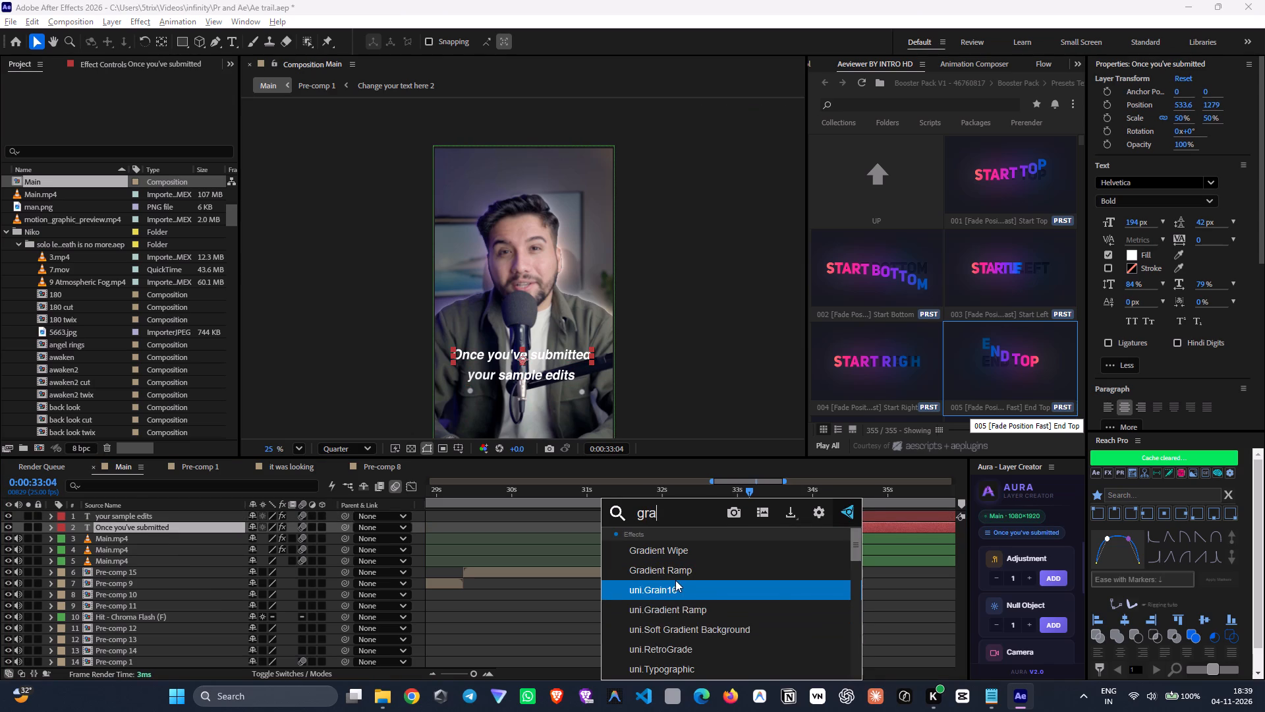
click(675, 574)
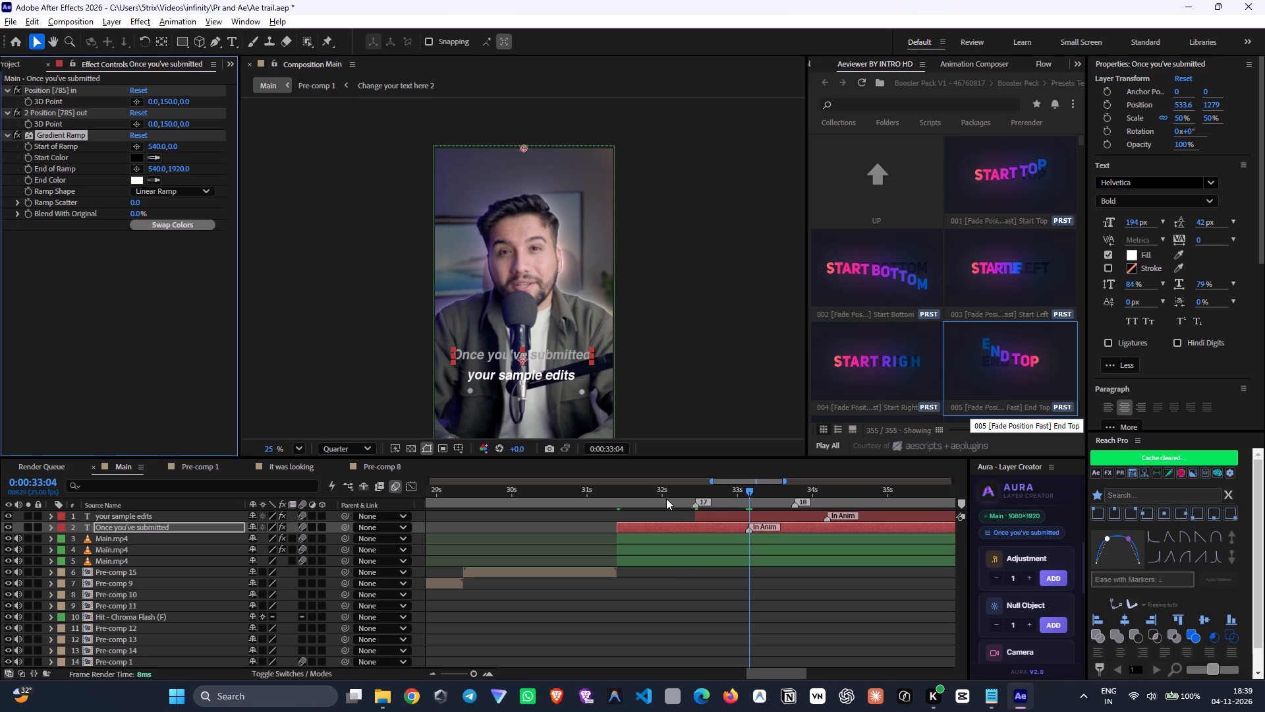
Run the Gradient Ramp vertically through the "Once you've submitted" text, starting at 496, 1292 and ending at about 496, 1227.
drag(666, 498, 636, 502)
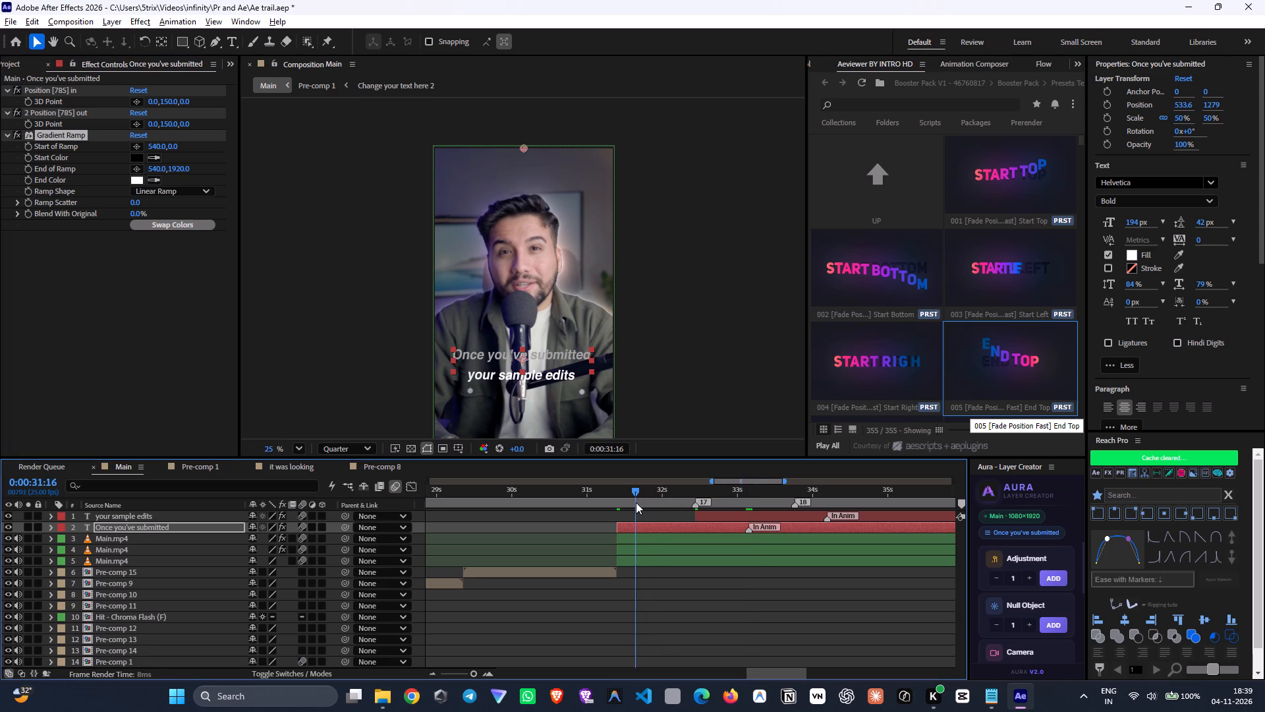
drag(636, 502, 617, 500)
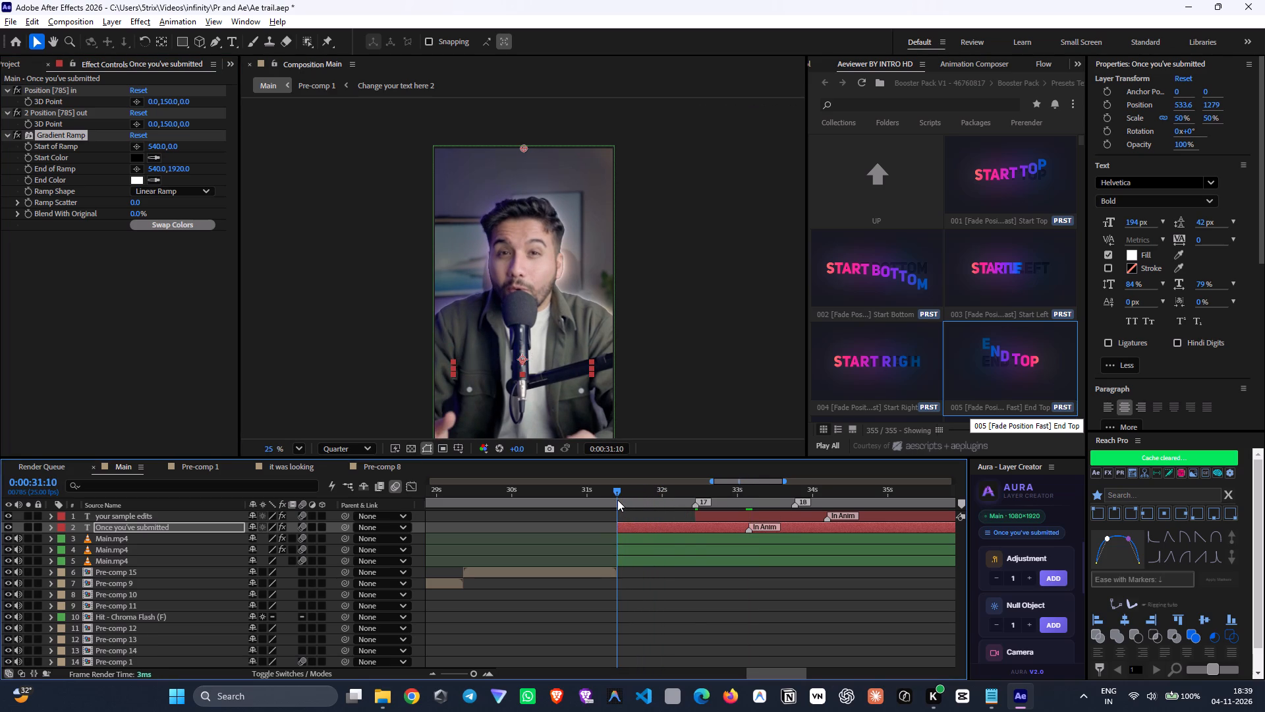
drag(617, 500, 709, 519)
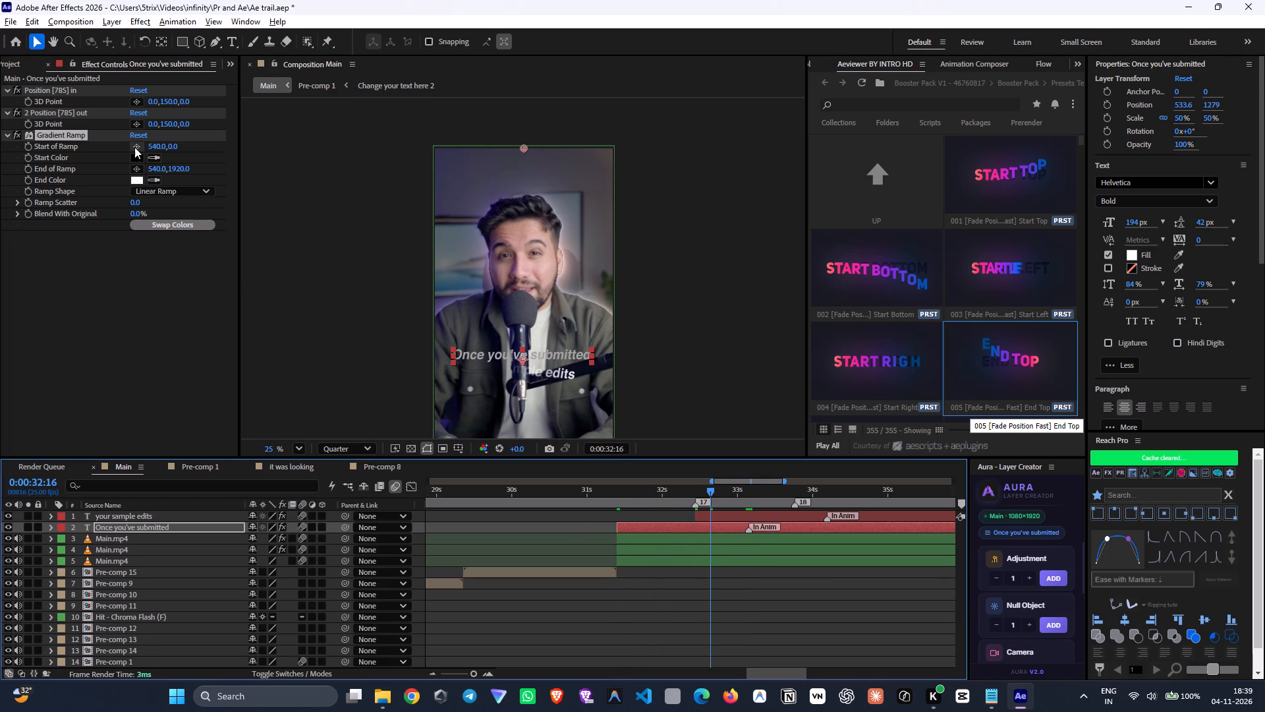
click(134, 146)
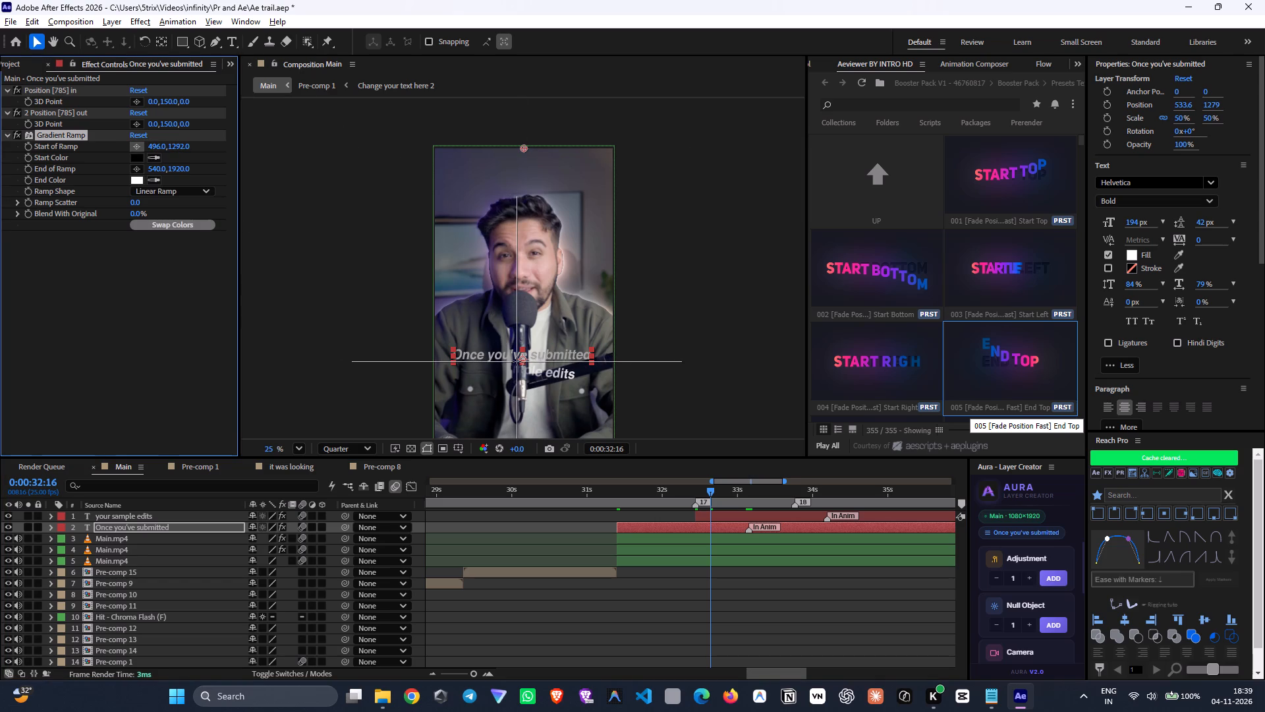
click(517, 361)
click(142, 171)
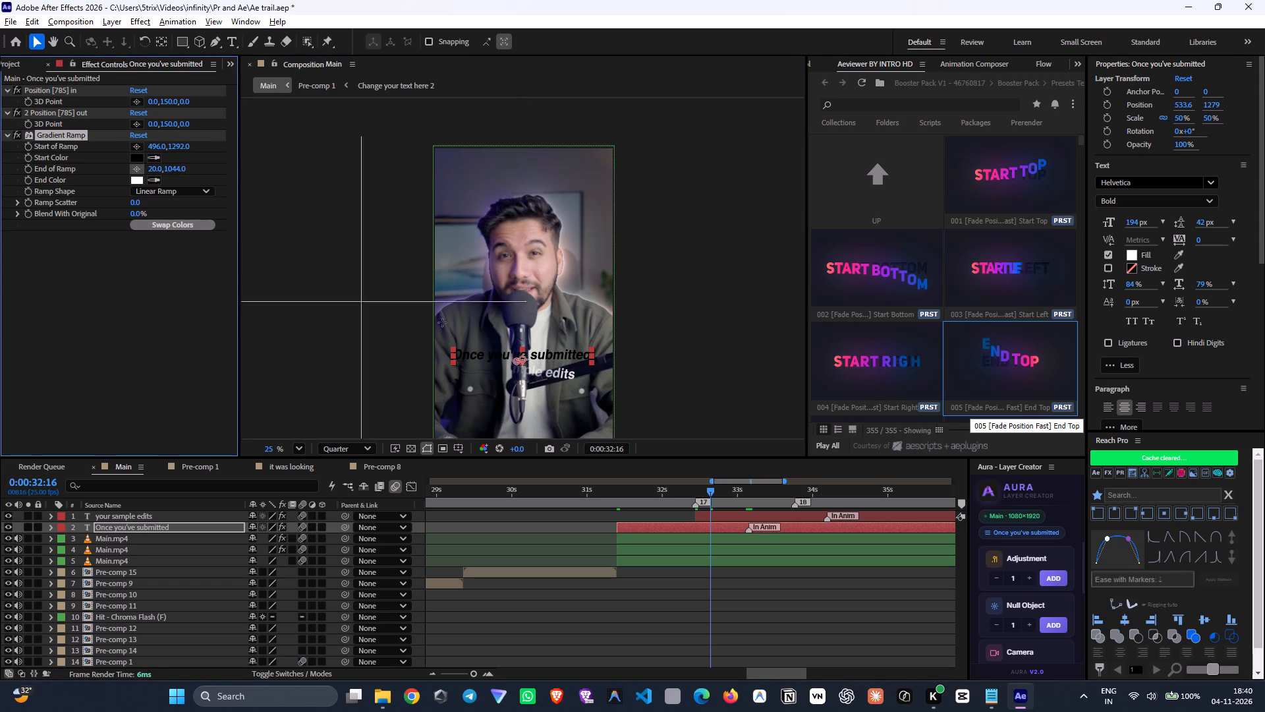
click(515, 349)
scroll(522, 355, up, 7)
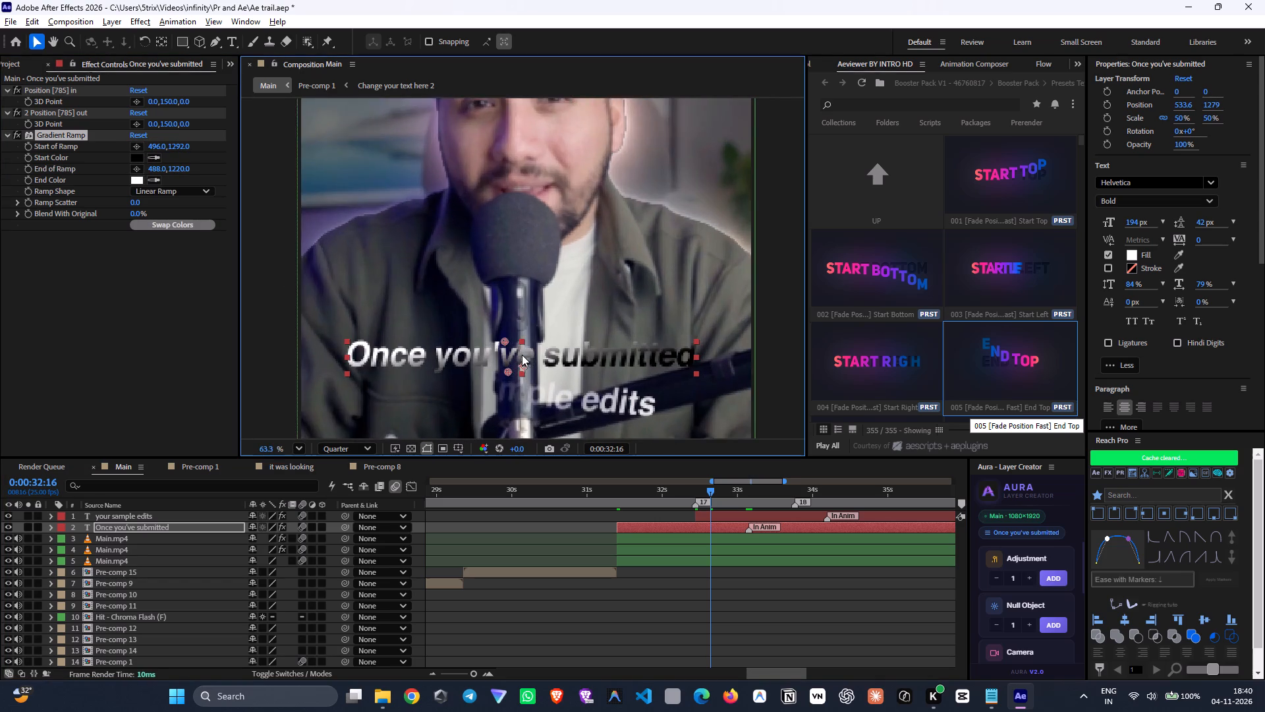
scroll(522, 355, up, 1)
middle_drag(522, 355, 519, 339)
click(499, 324)
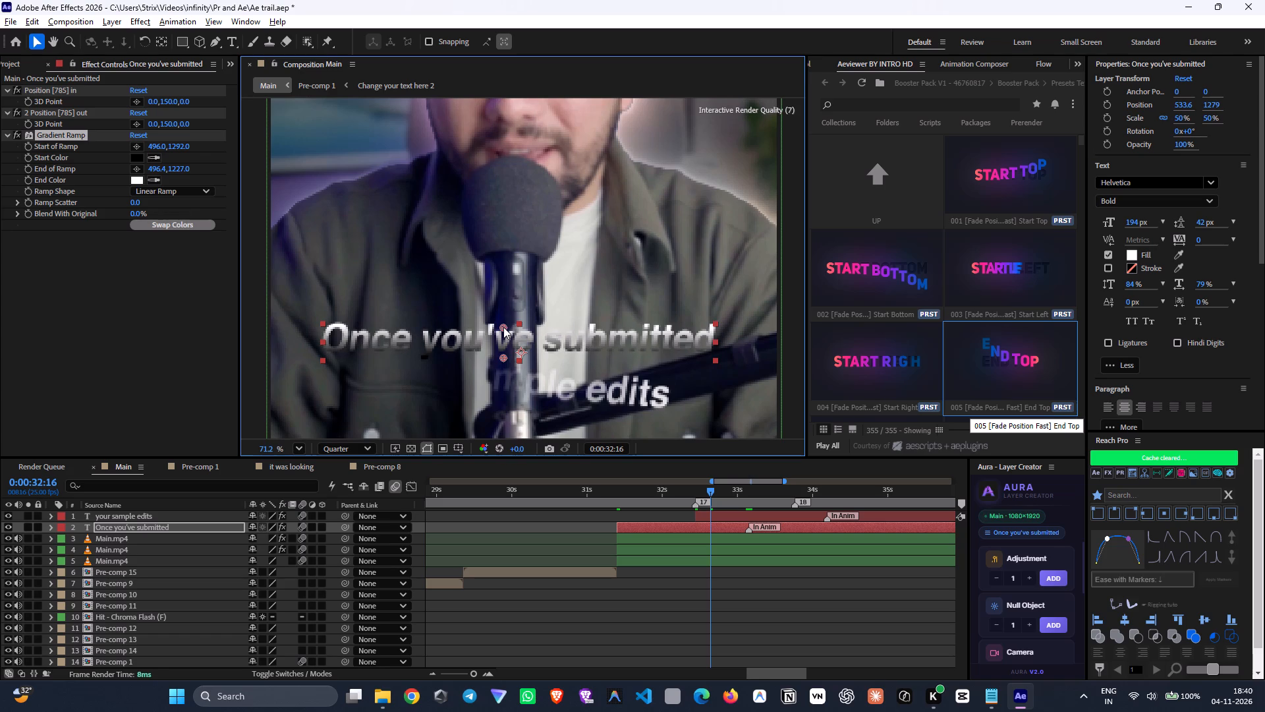
Set the Gradient Ramp's start color to a light yellow-orange, about FFD479.
click(143, 156)
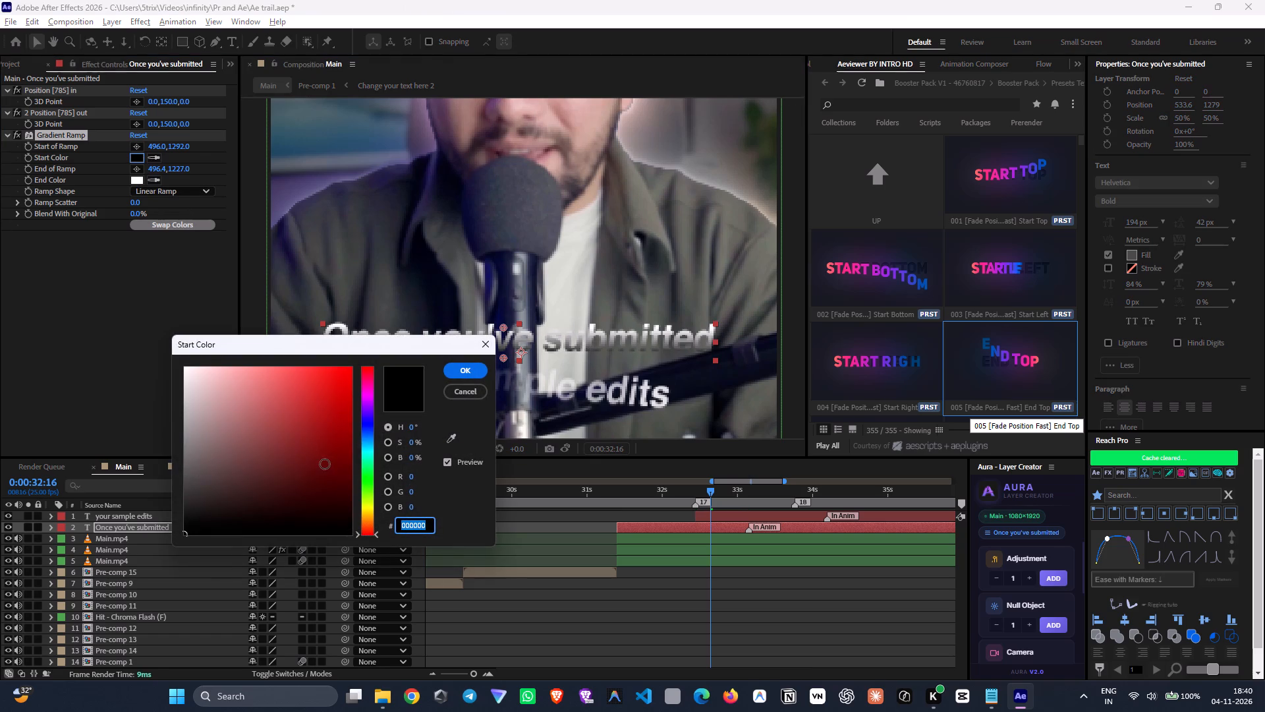
click(368, 520)
drag(260, 394, 273, 356)
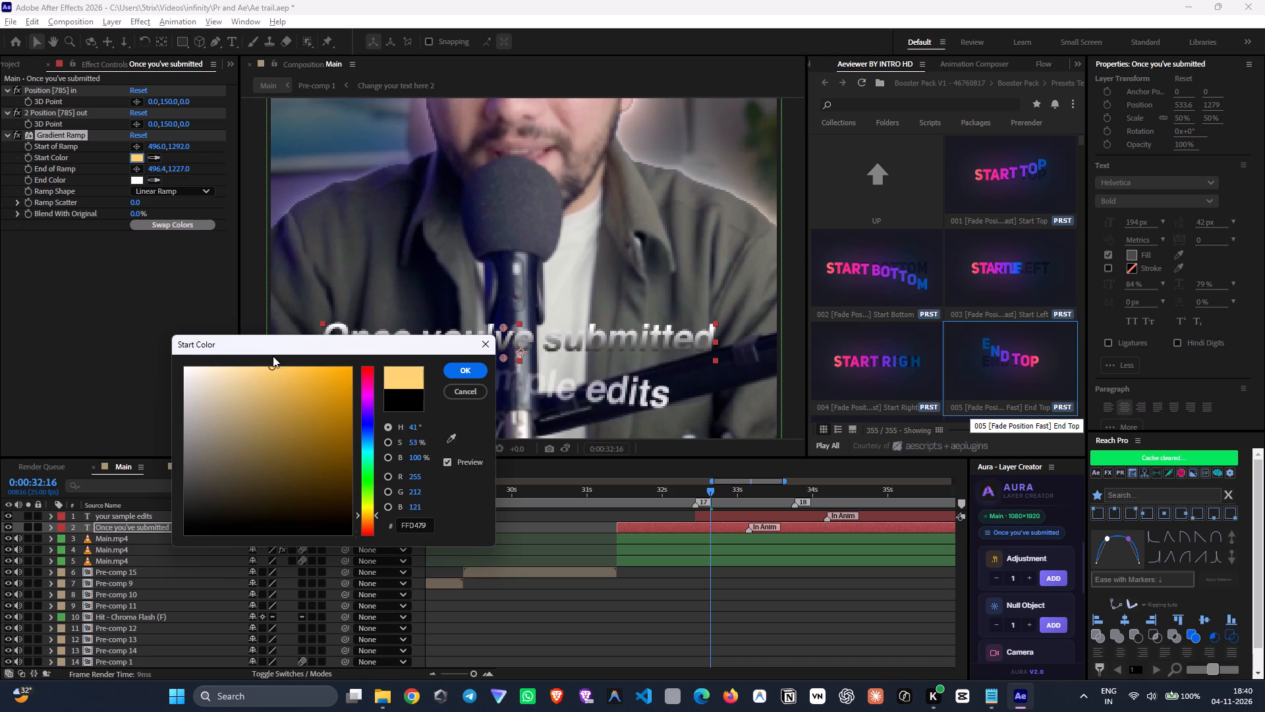
drag(273, 356, 272, 356)
click(449, 371)
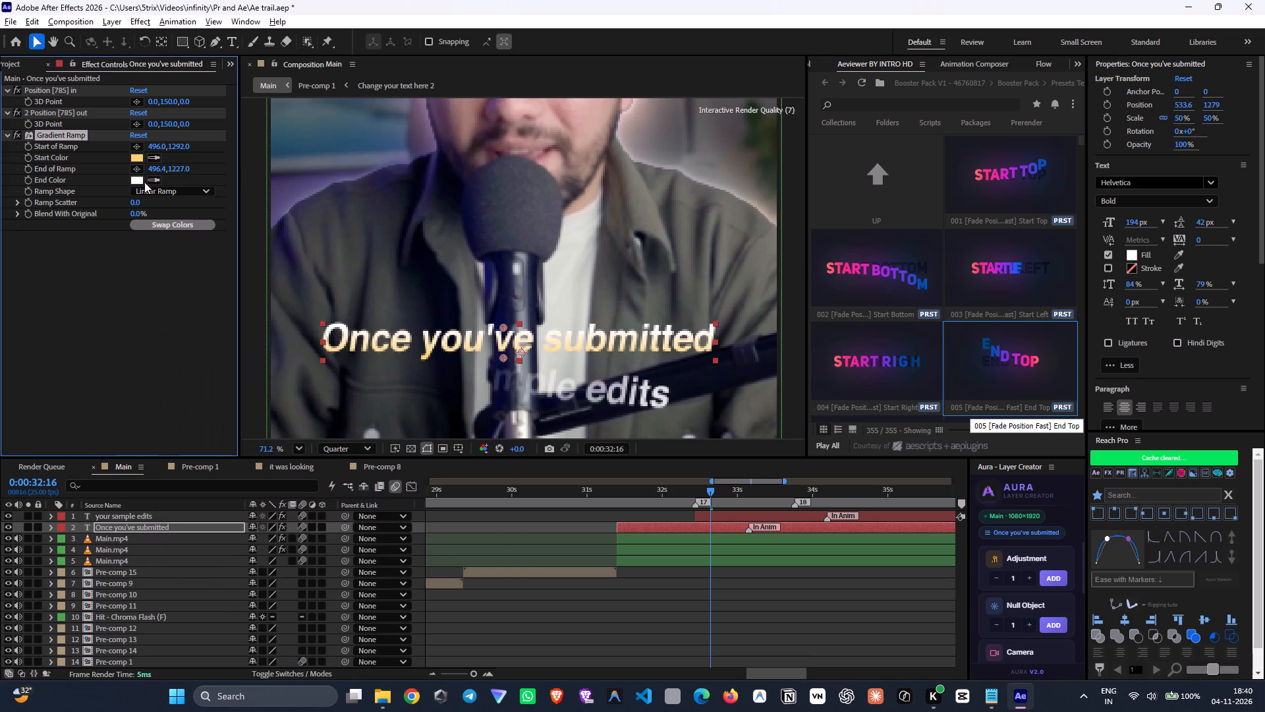
Set the Gradient Ramp's end color to orange FF8400.
click(138, 181)
drag(366, 514, 372, 520)
drag(336, 446, 366, 347)
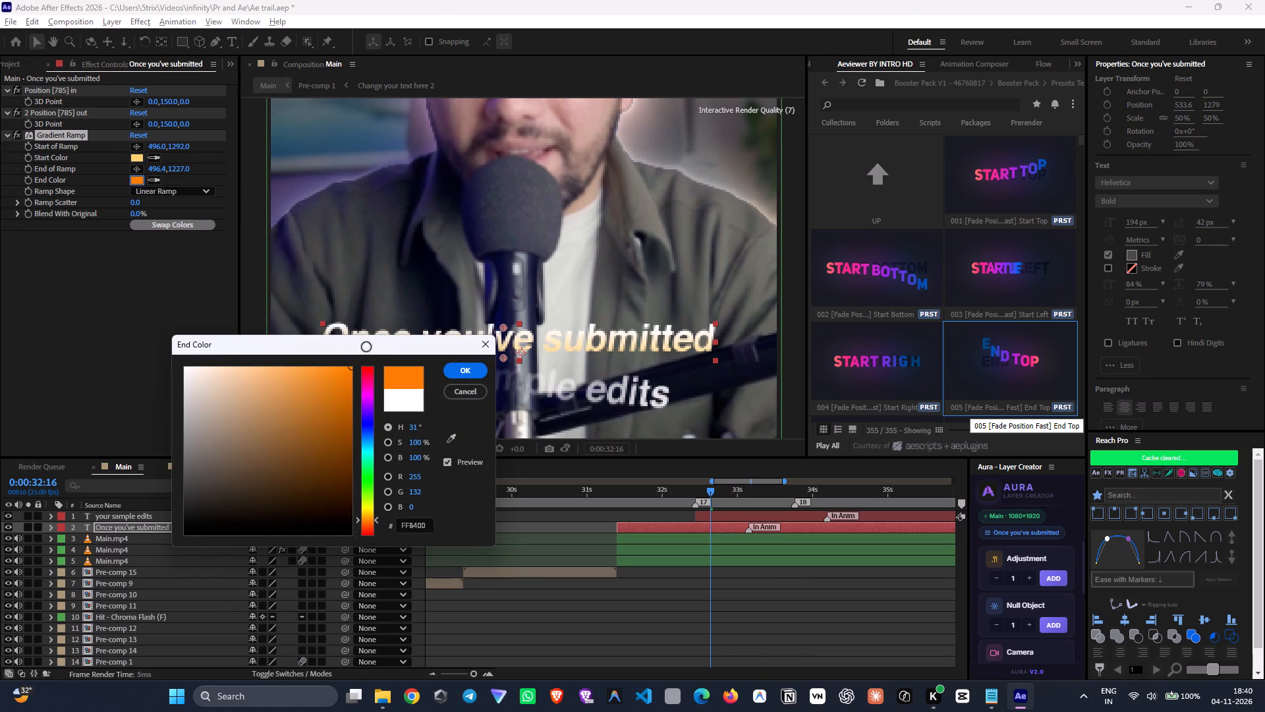
drag(366, 347, 368, 343)
click(479, 373)
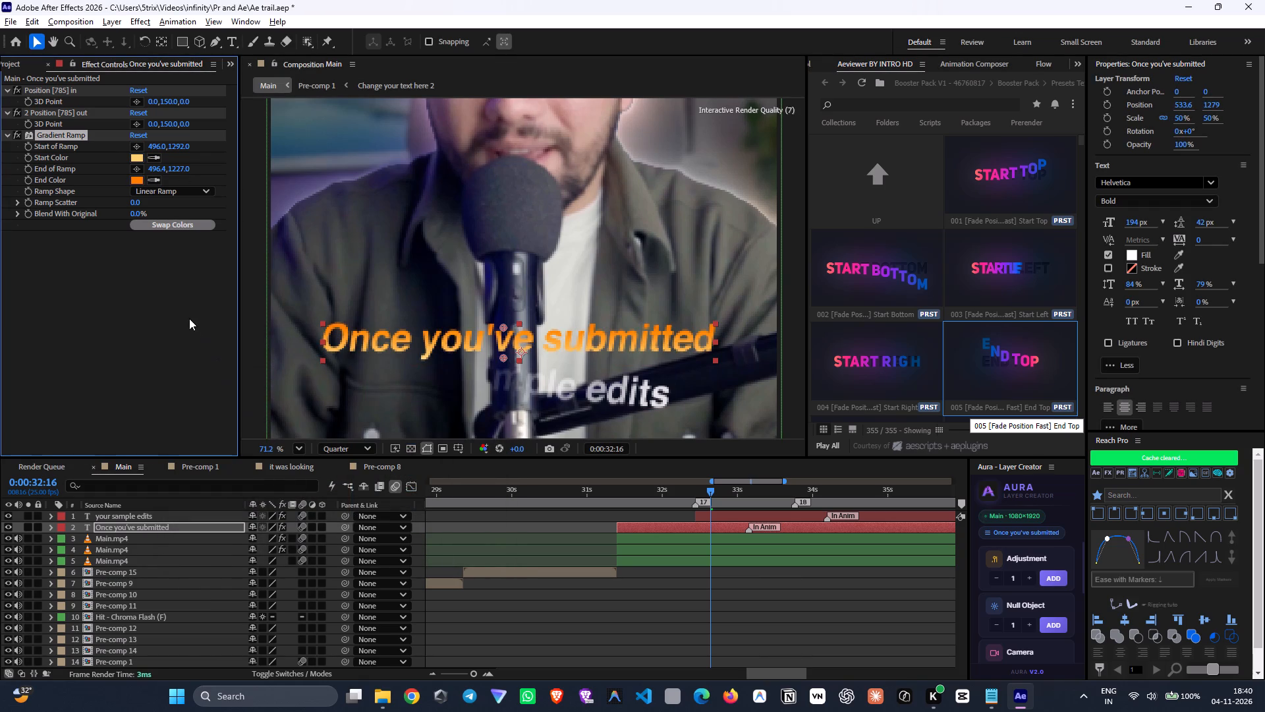
Copy the Gradient Ramp effect from the "Once you've submitted" caption to the "your sample edits" caption.
click(92, 271)
click(59, 138)
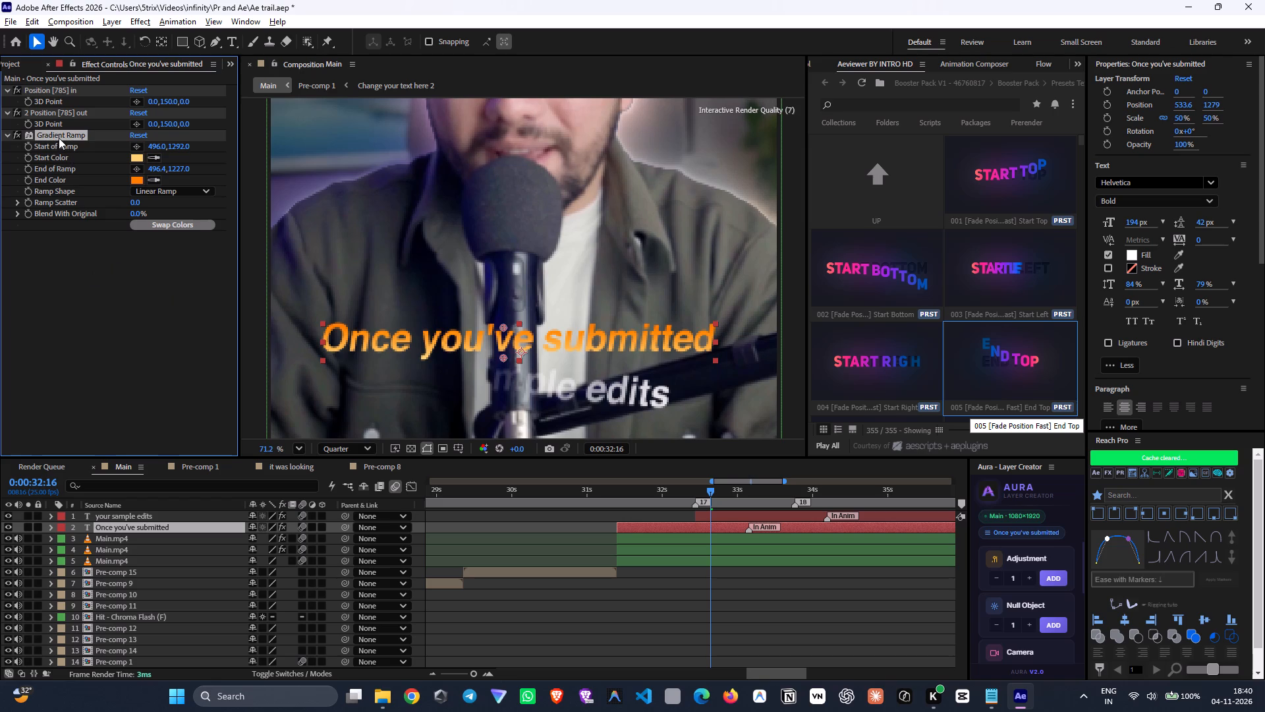
key(ctrl+c)
click(719, 516)
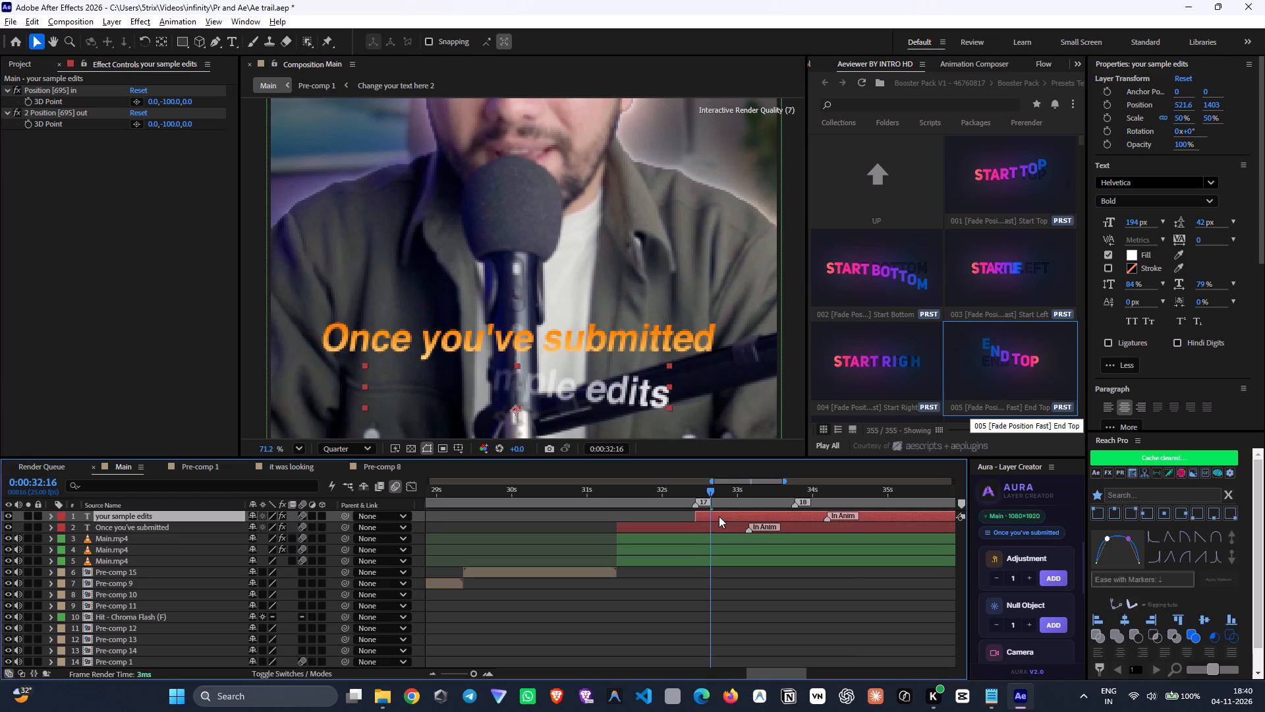
key(ctrl+v)
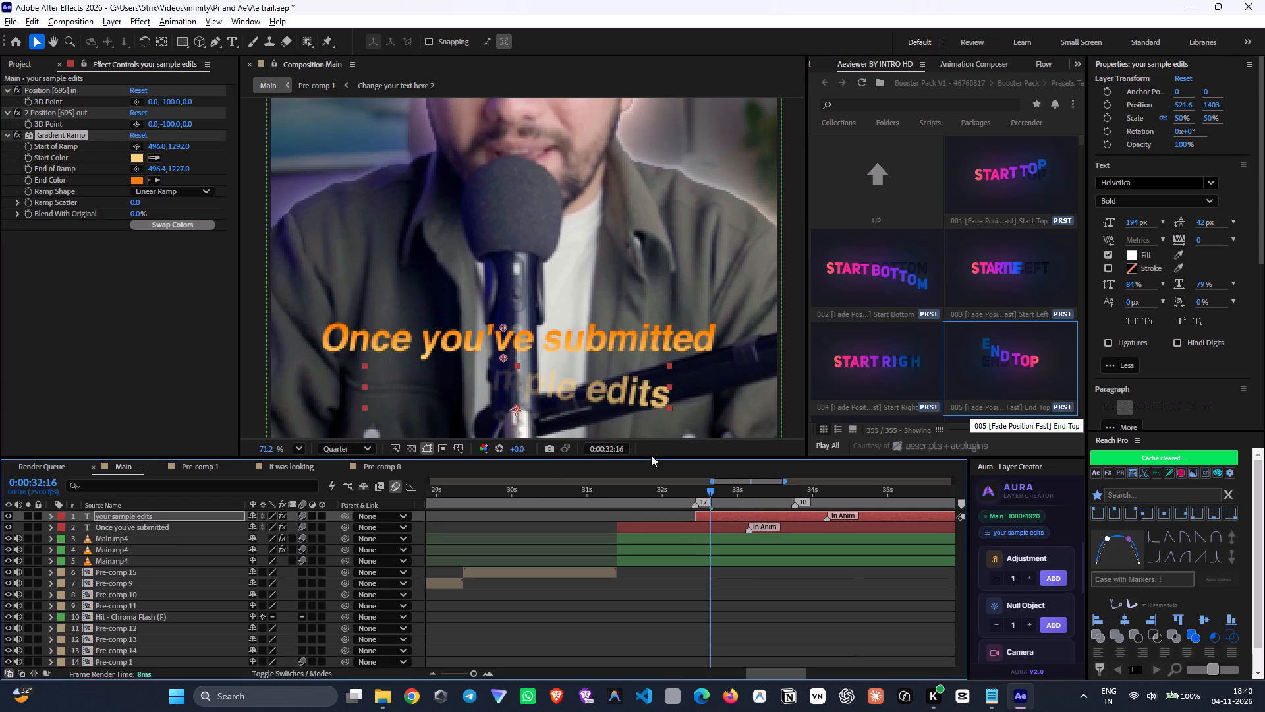
Run the Gradient Ramp vertically through the "your sample edits" text, starting at about 478, 1415 and ending at about 482, 1349.
drag(739, 496, 767, 512)
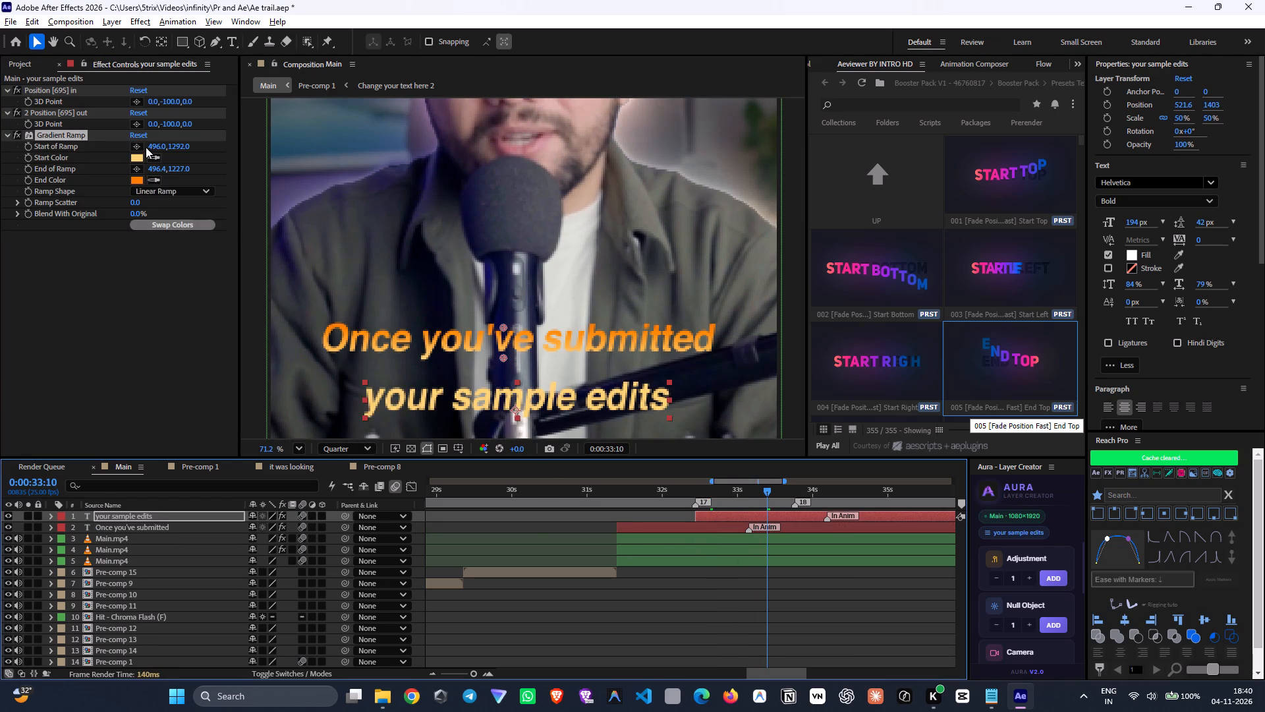
click(141, 146)
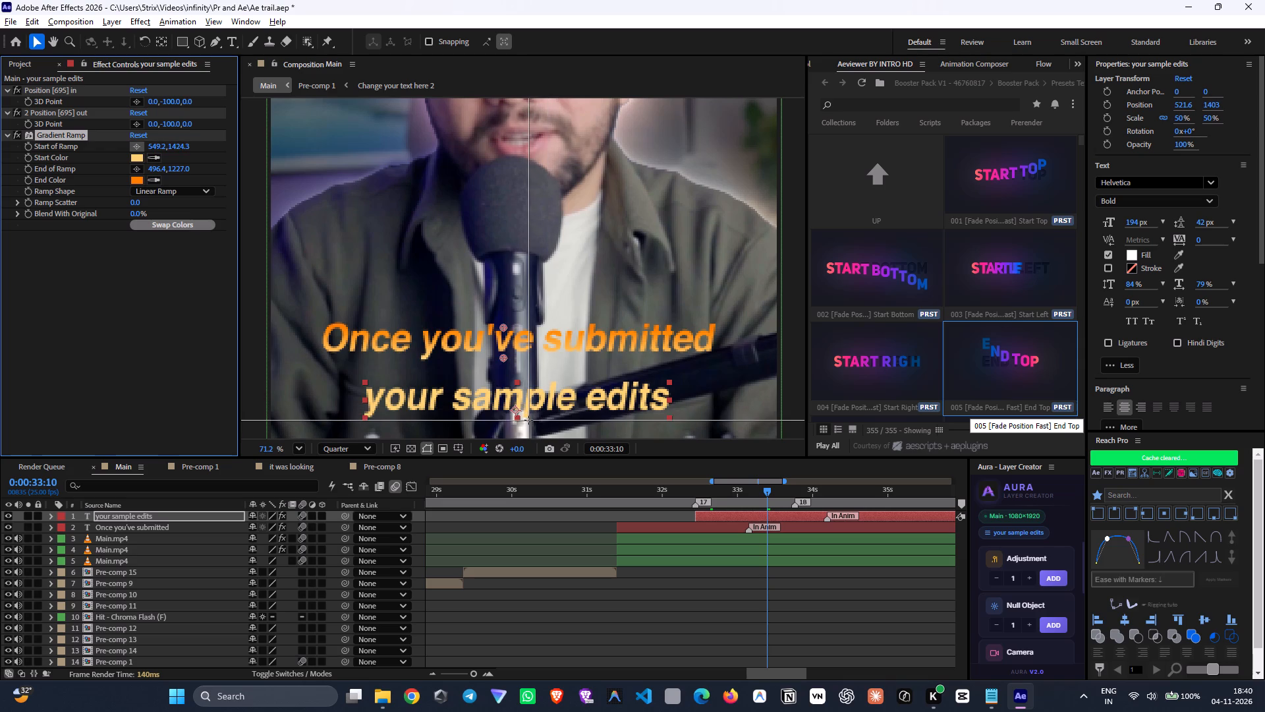
click(528, 420)
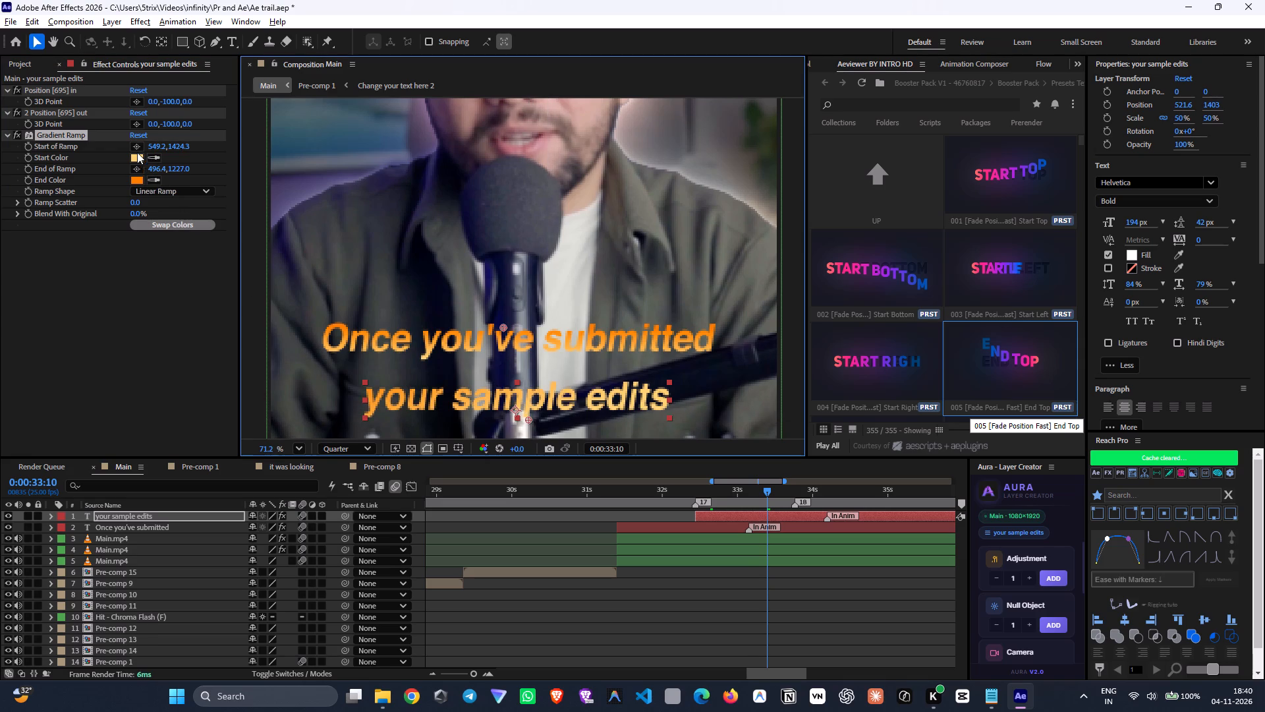
click(137, 149)
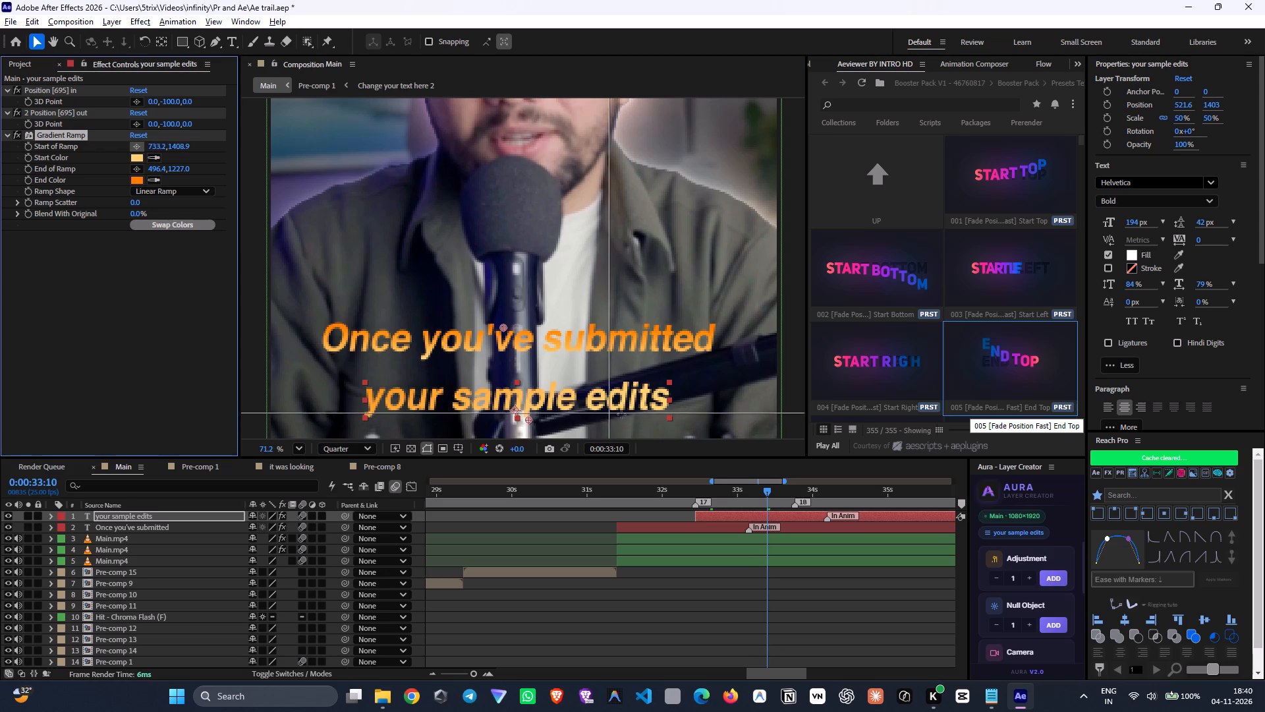
click(478, 418)
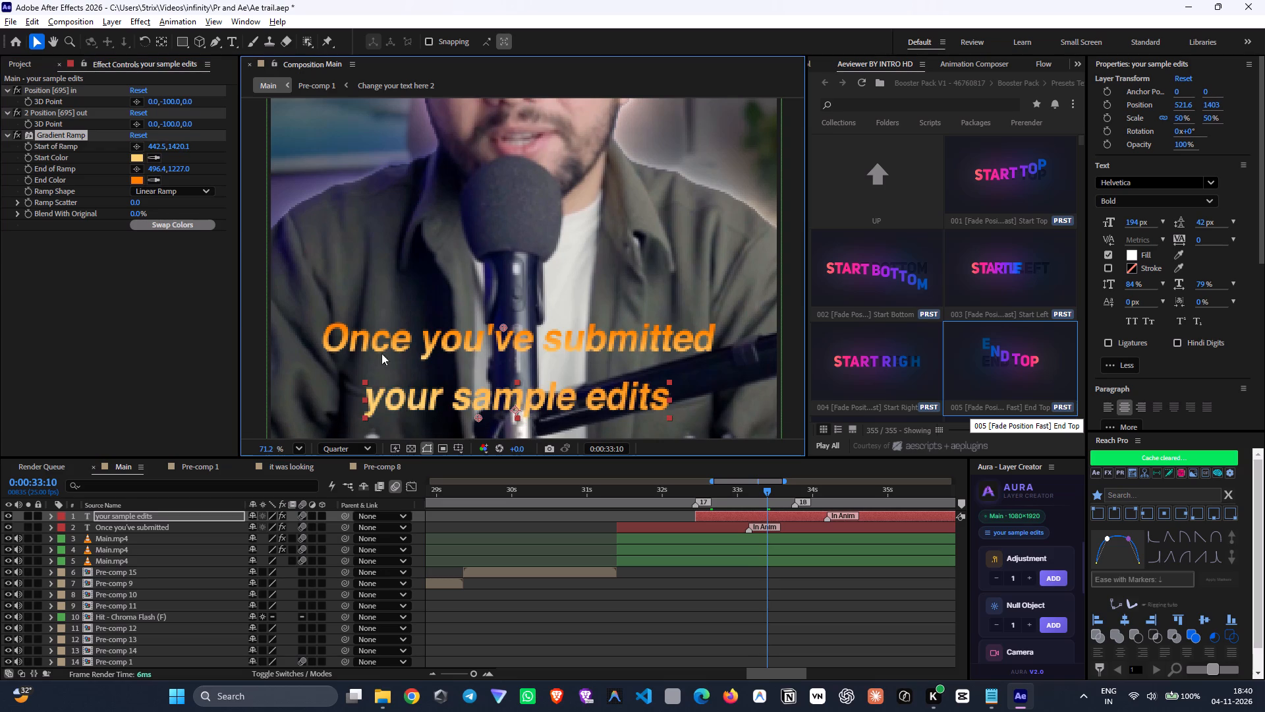
click(138, 148)
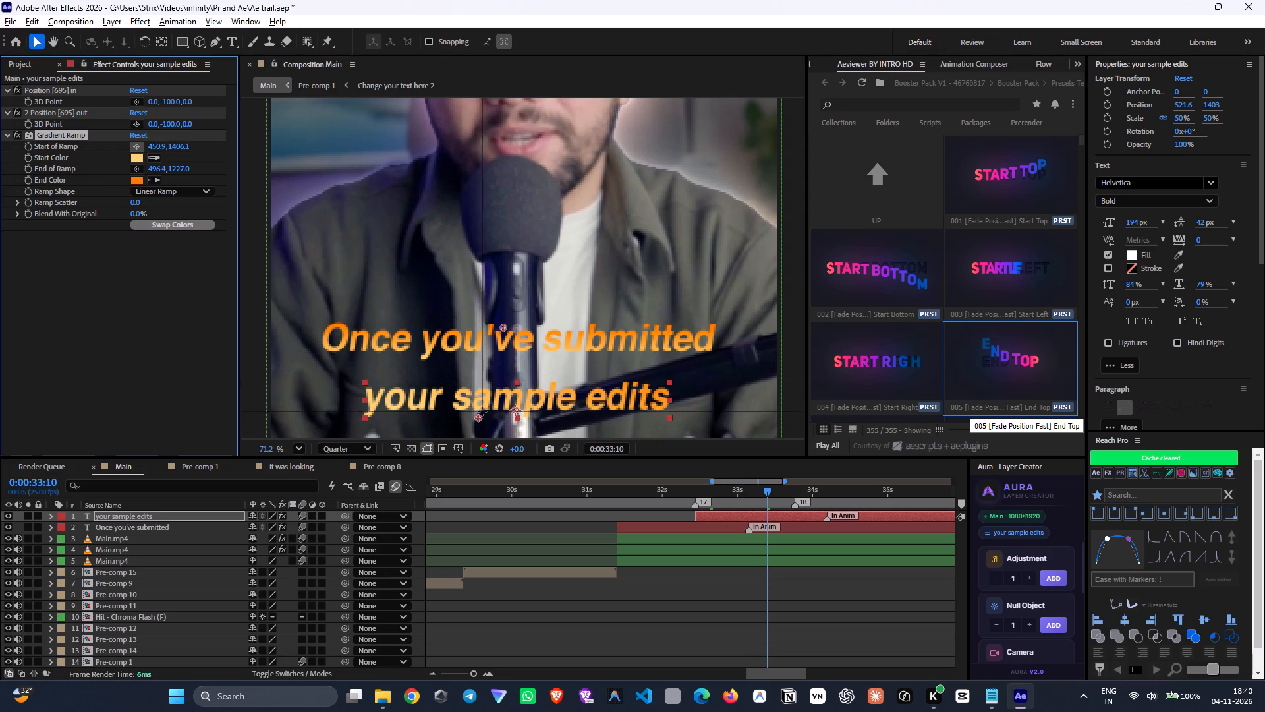
click(495, 415)
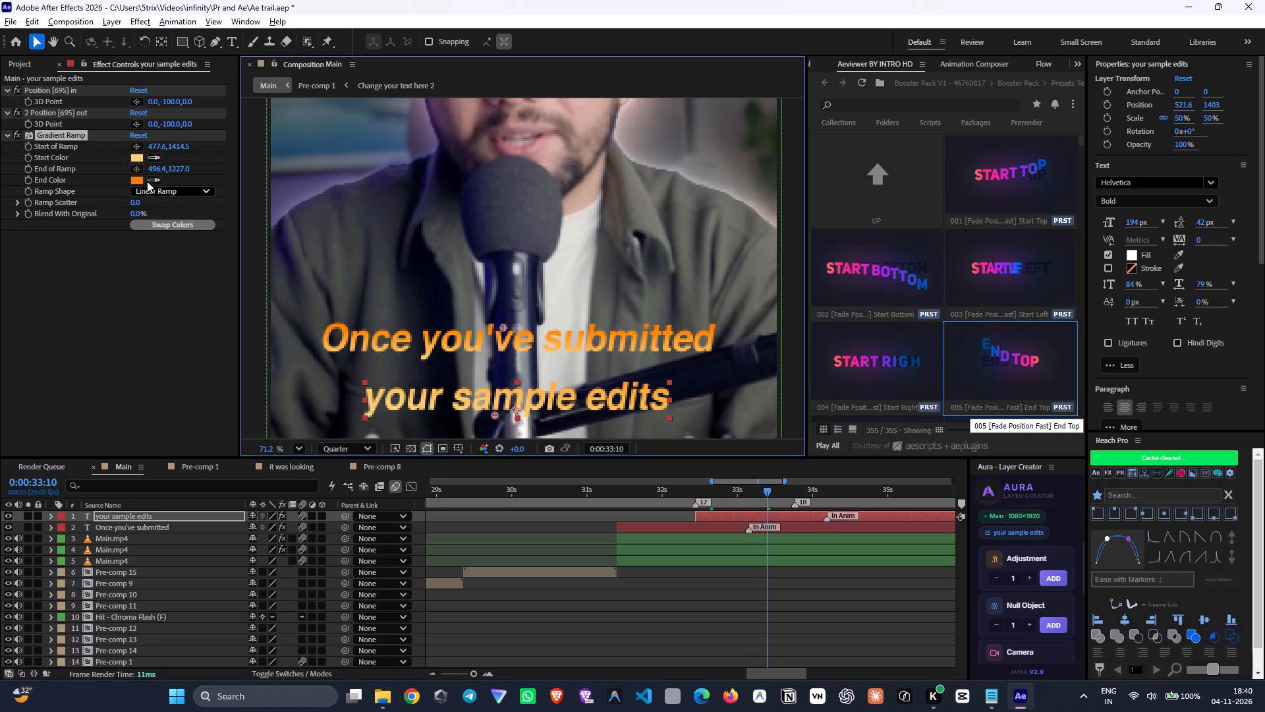
click(138, 167)
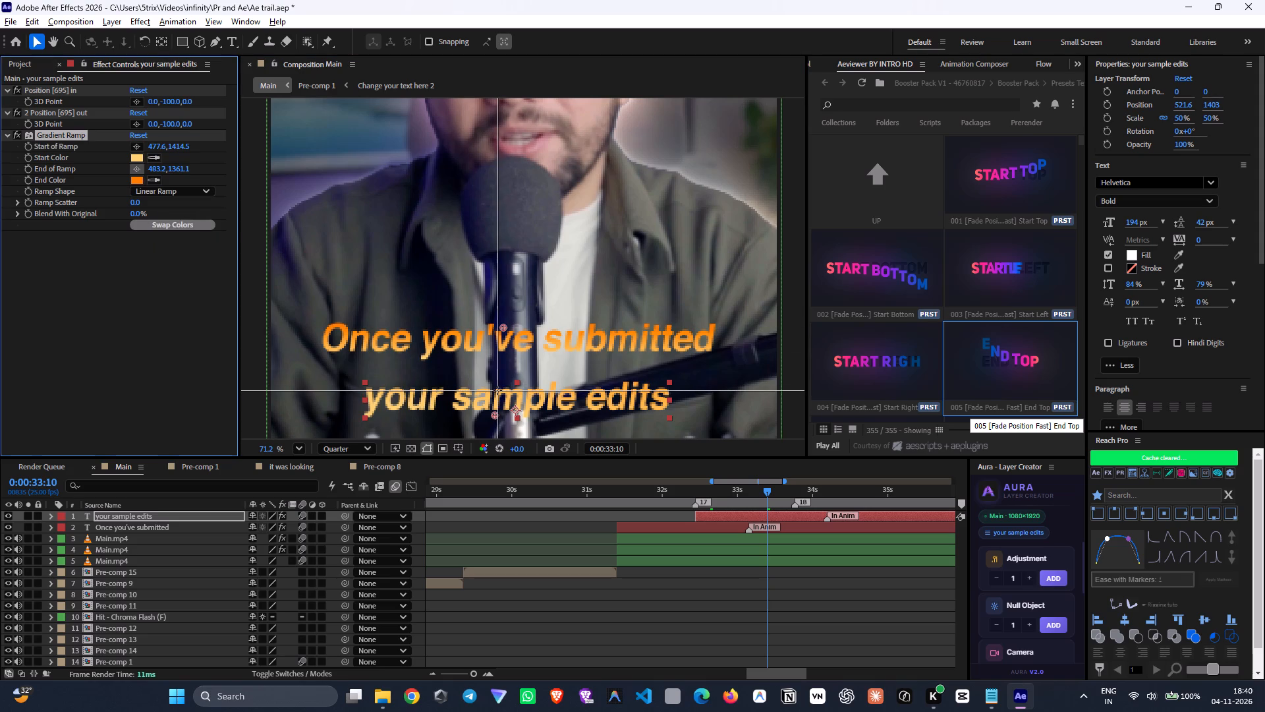
click(497, 384)
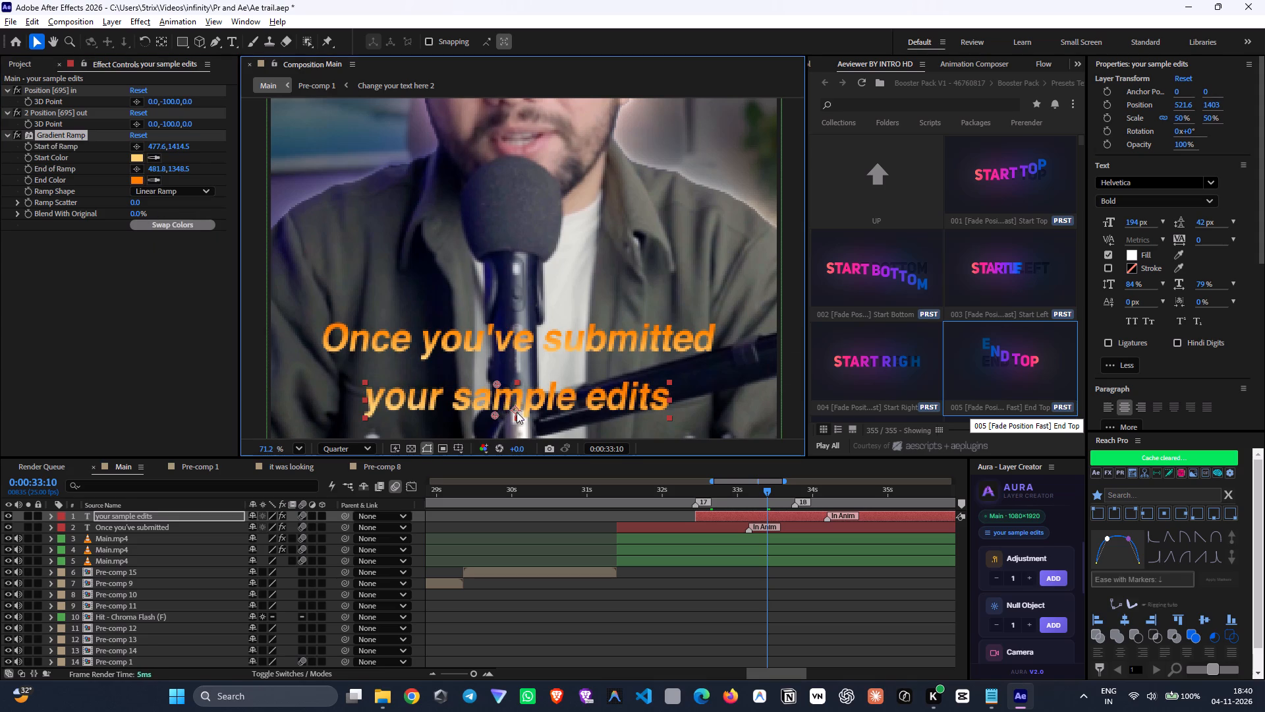
Apply the Deep Glow effect to the "Once you've submitted" caption.
scroll(563, 361, down, 2)
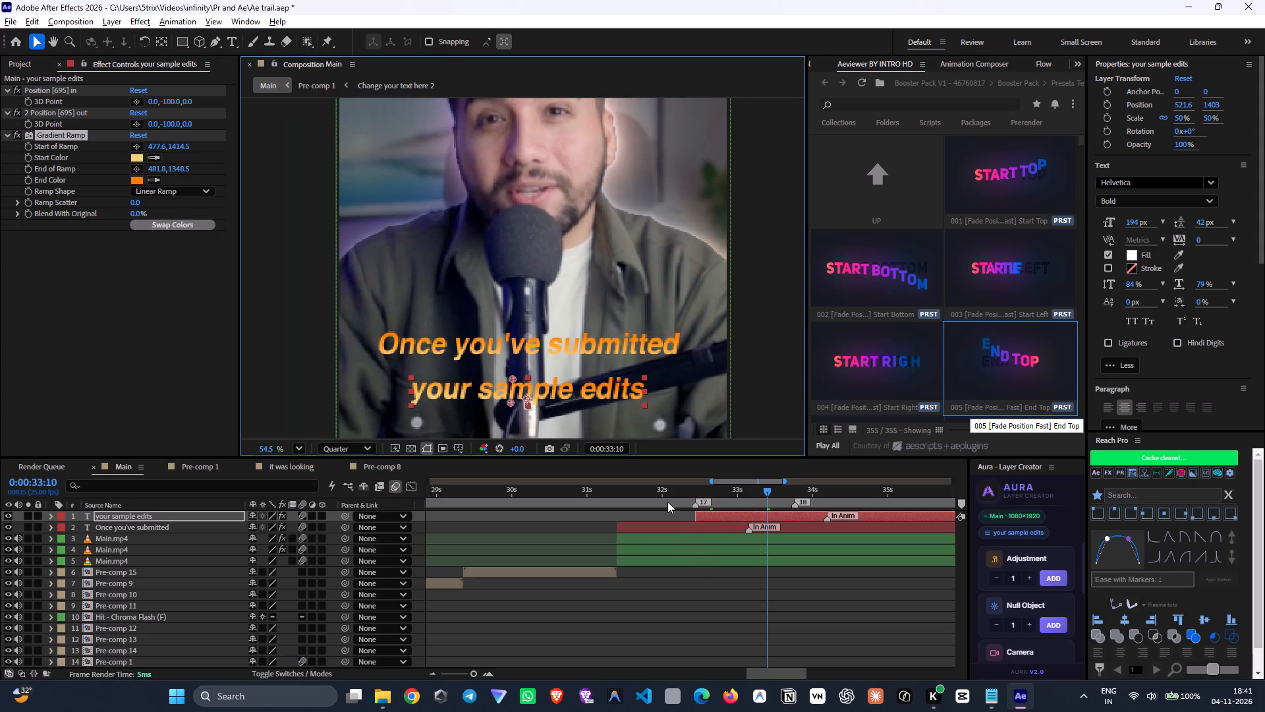
drag(667, 502, 658, 502)
click(662, 526)
key(ctrl+space)
text(de)
click(646, 566)
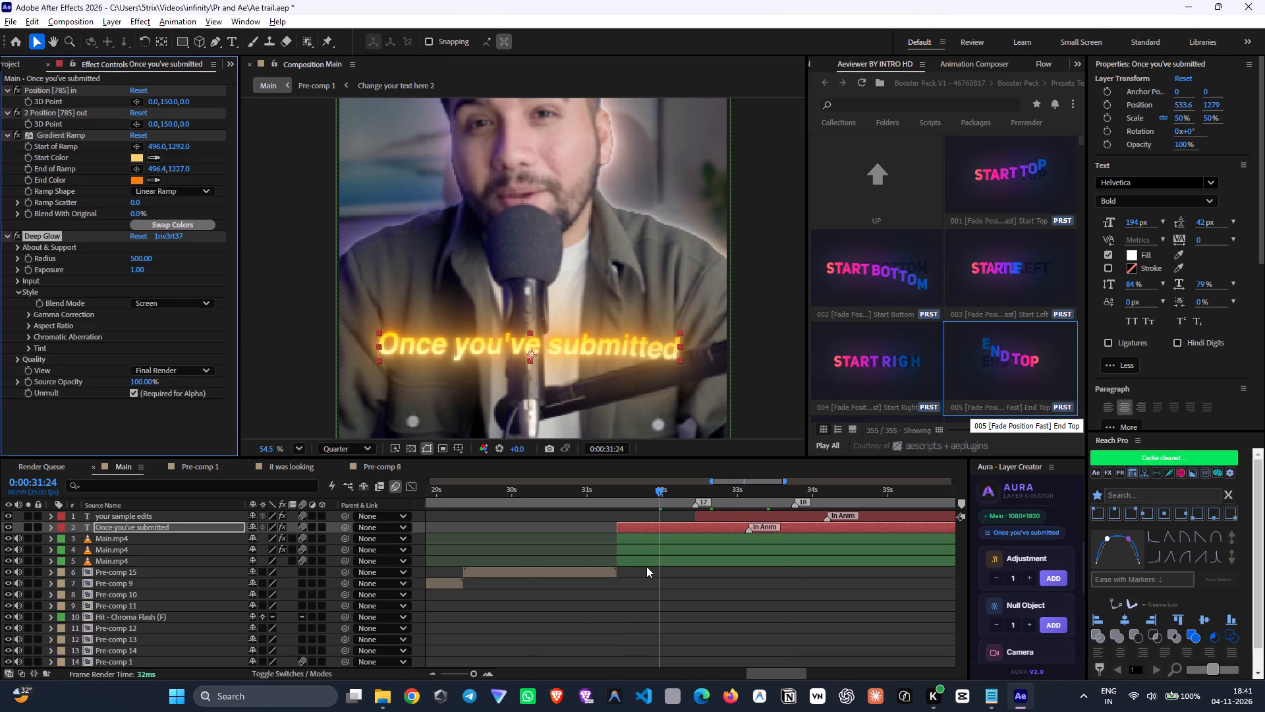
Apply the Deep Glow effect to the "your sample edits" caption.
drag(680, 500, 700, 506)
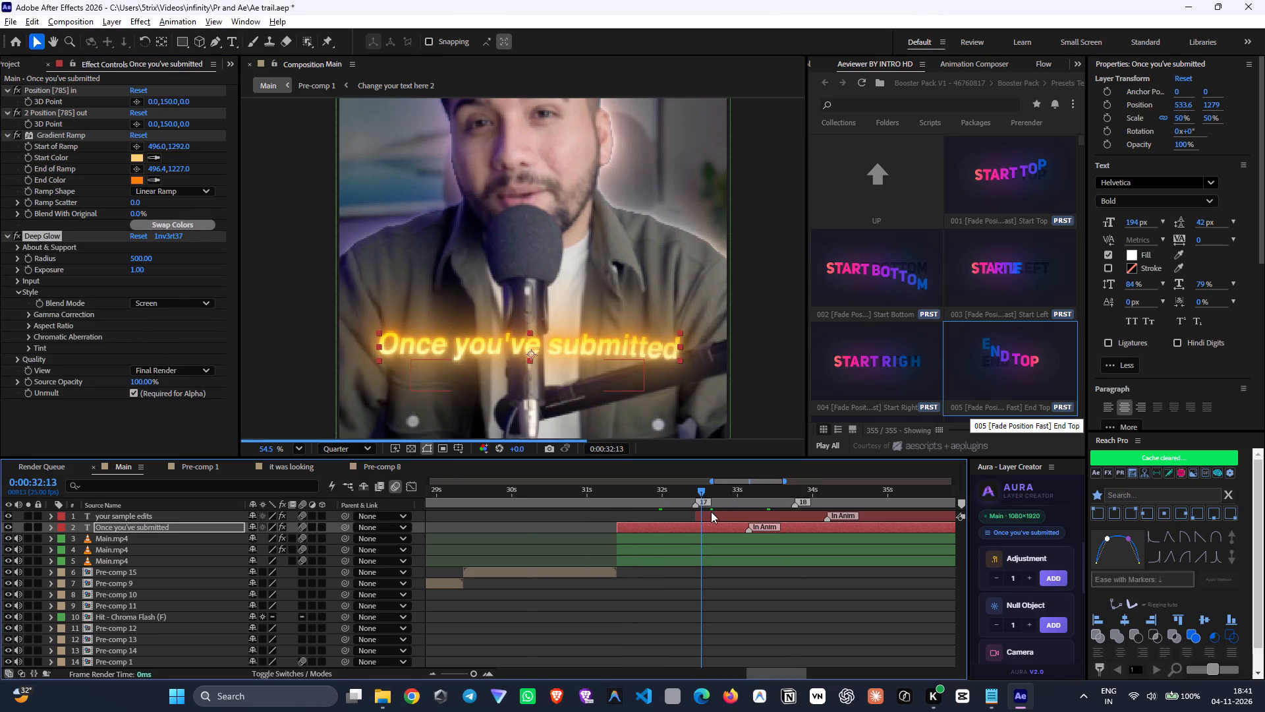
click(711, 512)
key(ctrl+space)
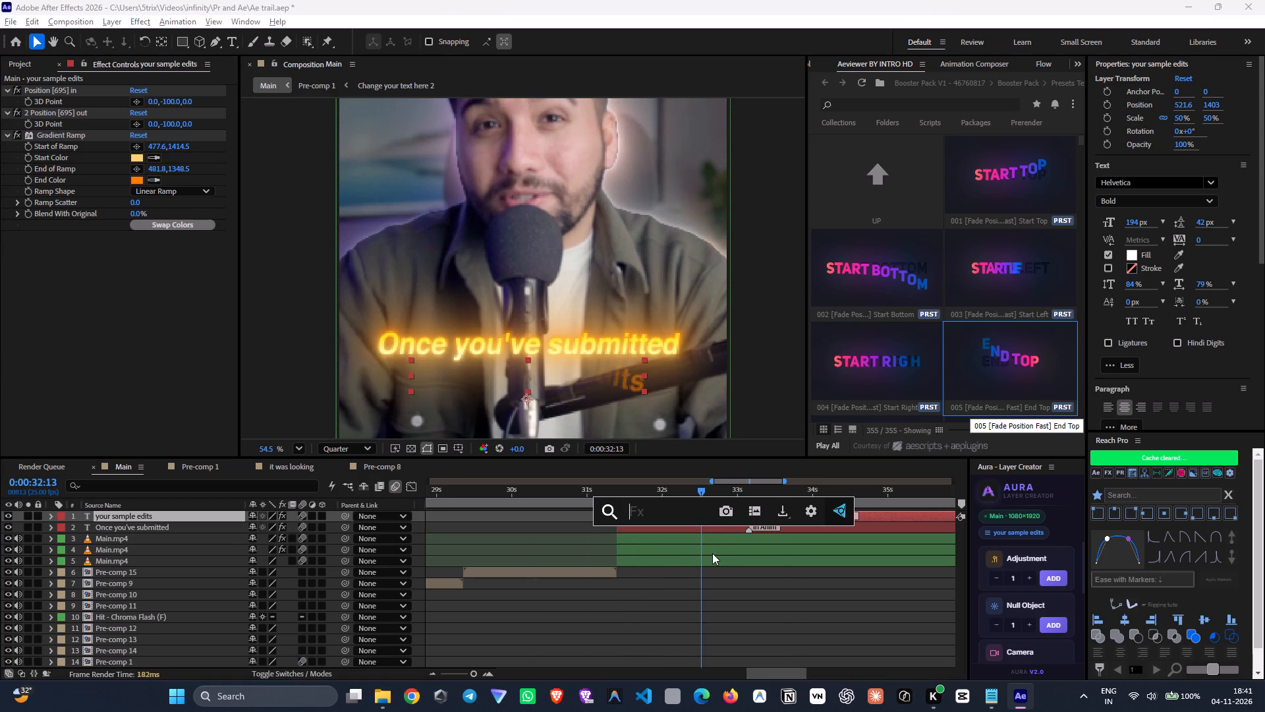
text(de)
click(696, 562)
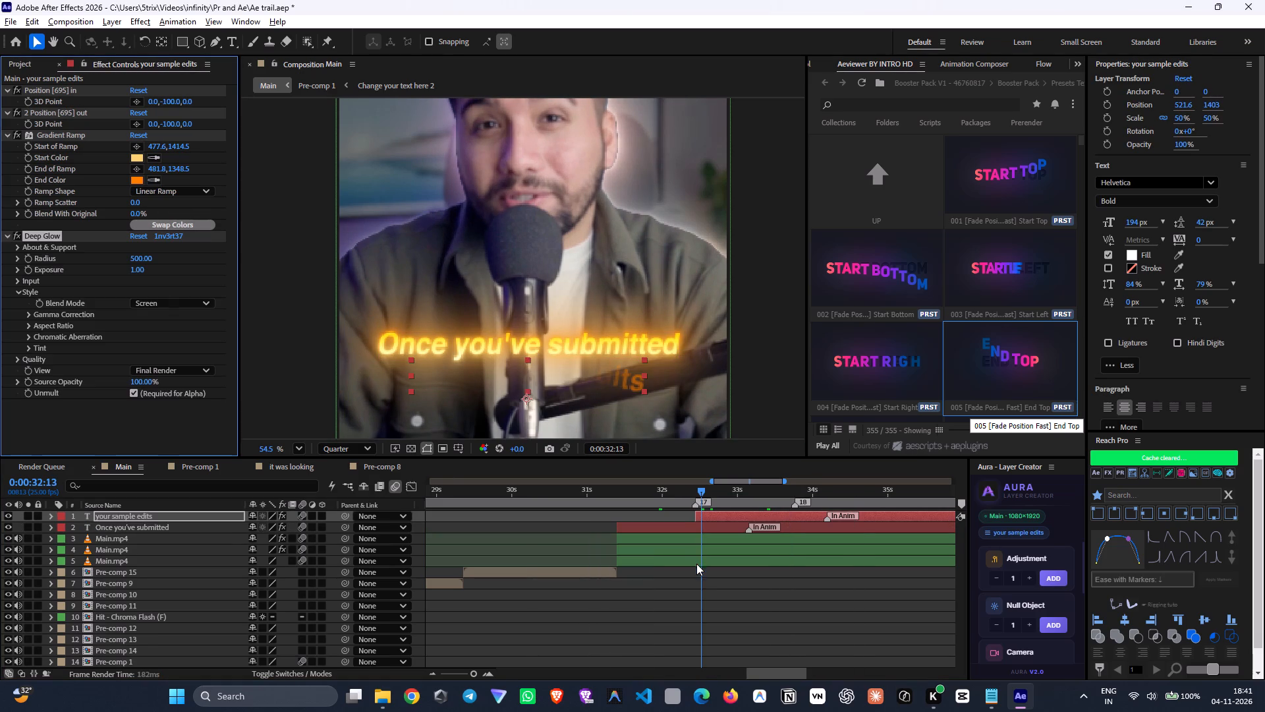
Review the animation of both glowing captions over the video, ending at 0:00:33:19.
drag(717, 504, 812, 531)
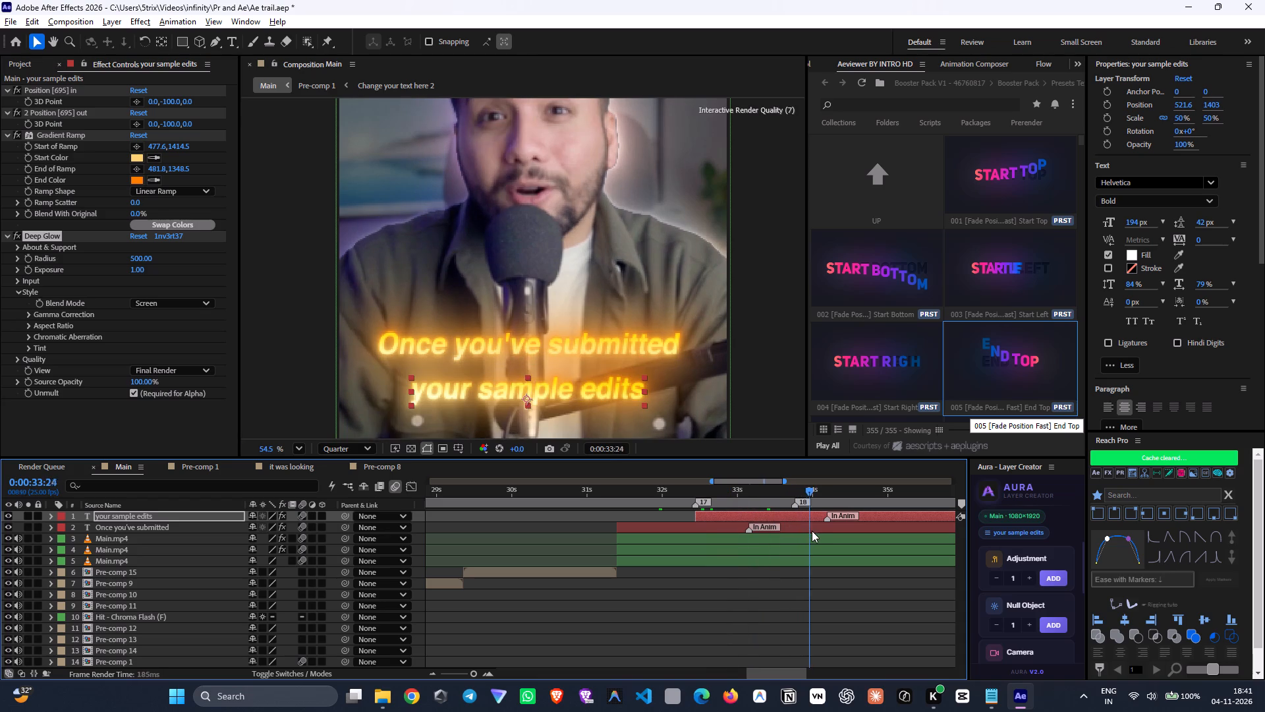
drag(812, 531, 819, 531)
scroll(586, 269, down, 4)
scroll(609, 338, down, 1)
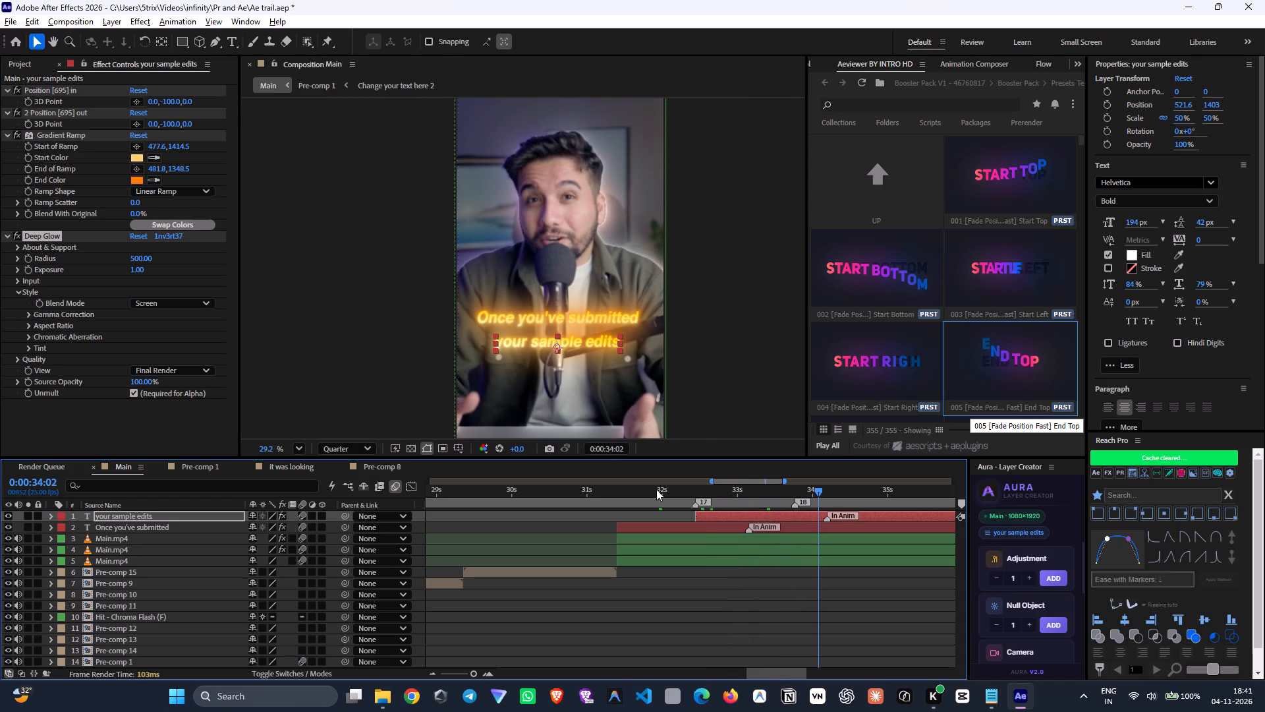
drag(677, 495, 701, 520)
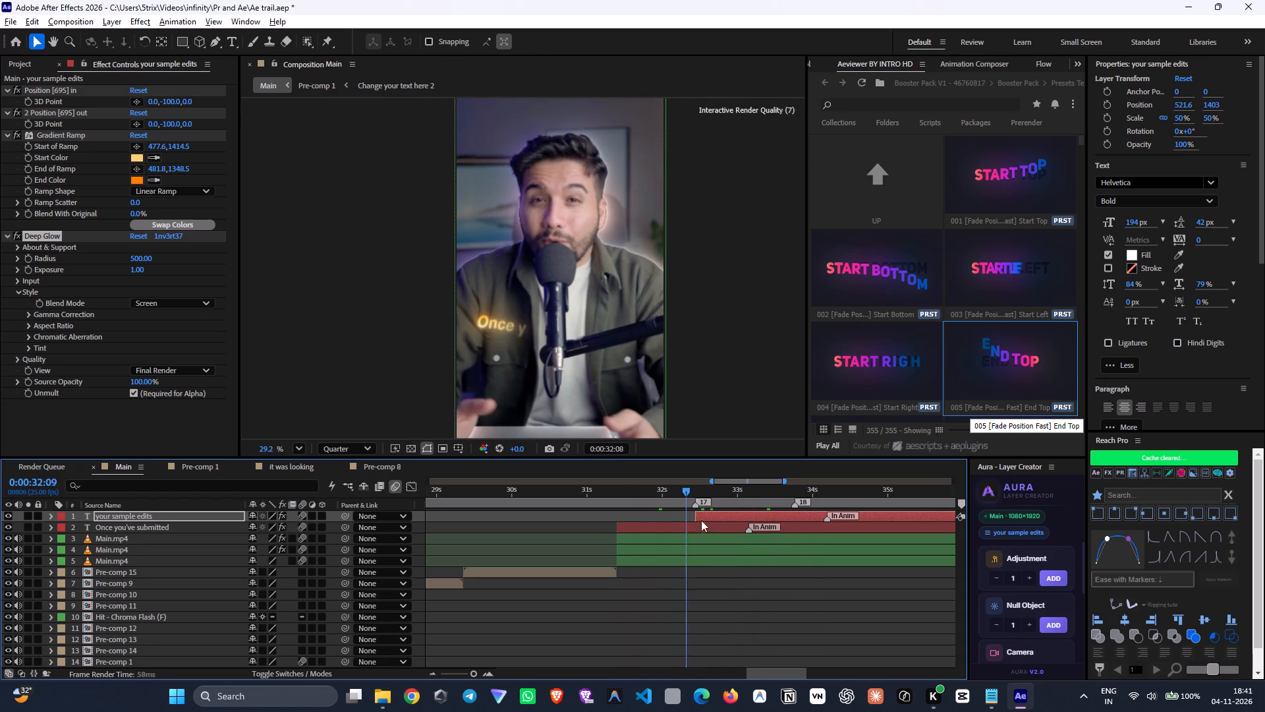
drag(701, 520, 792, 546)
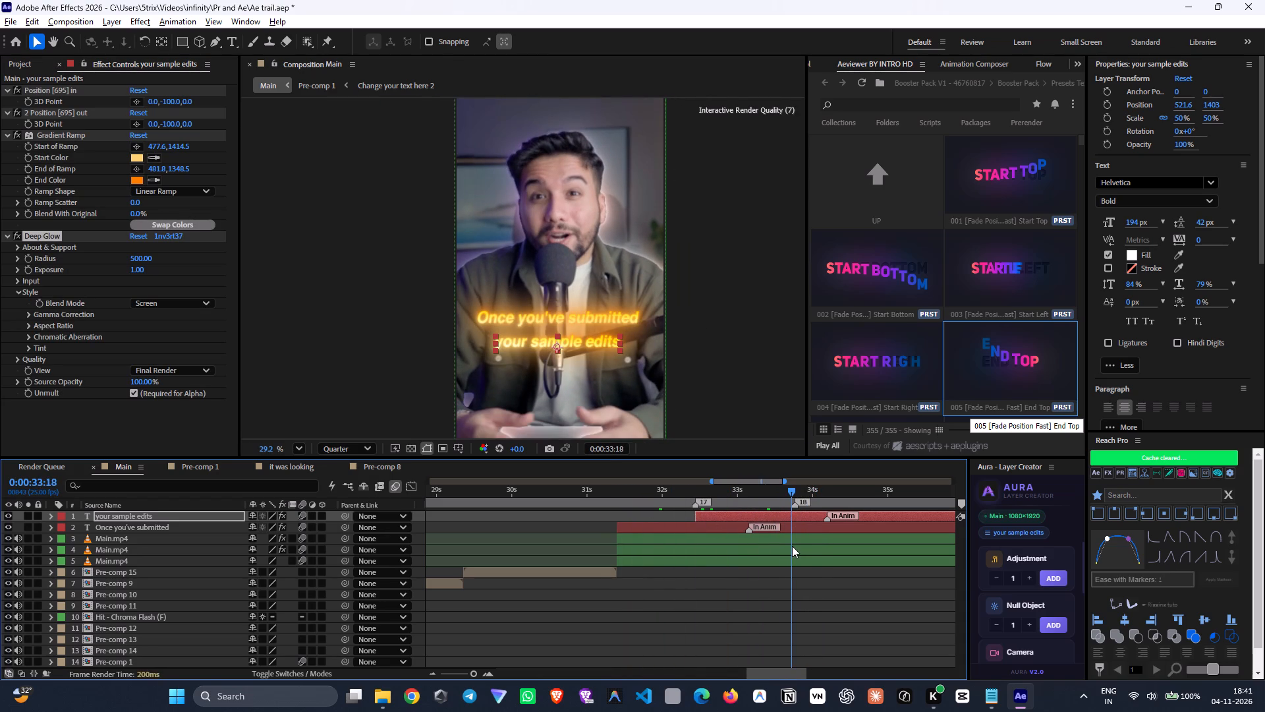
drag(792, 546, 795, 548)
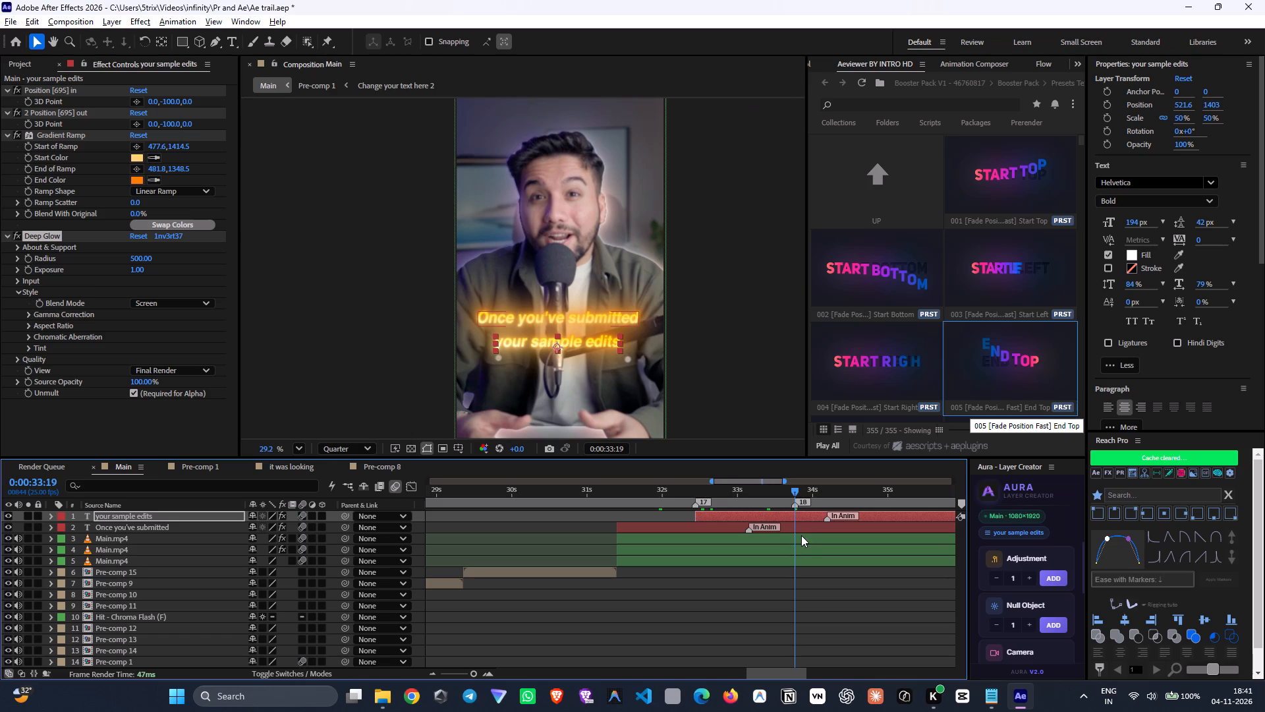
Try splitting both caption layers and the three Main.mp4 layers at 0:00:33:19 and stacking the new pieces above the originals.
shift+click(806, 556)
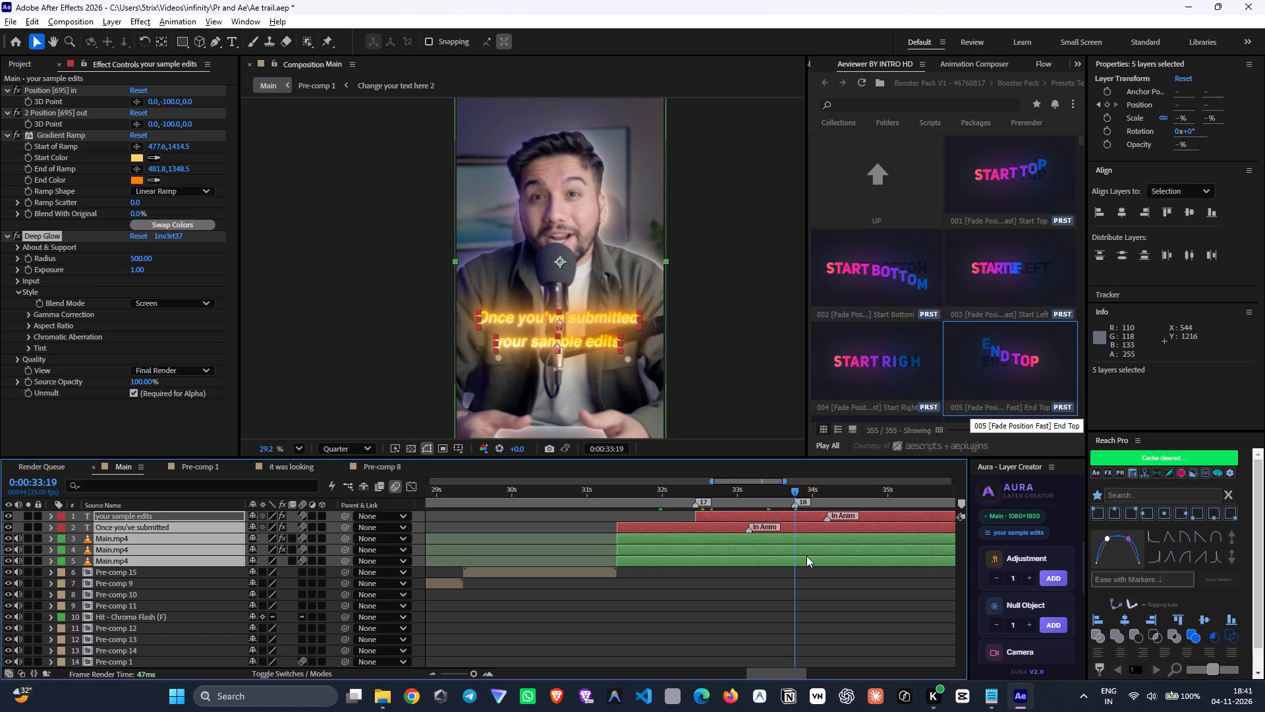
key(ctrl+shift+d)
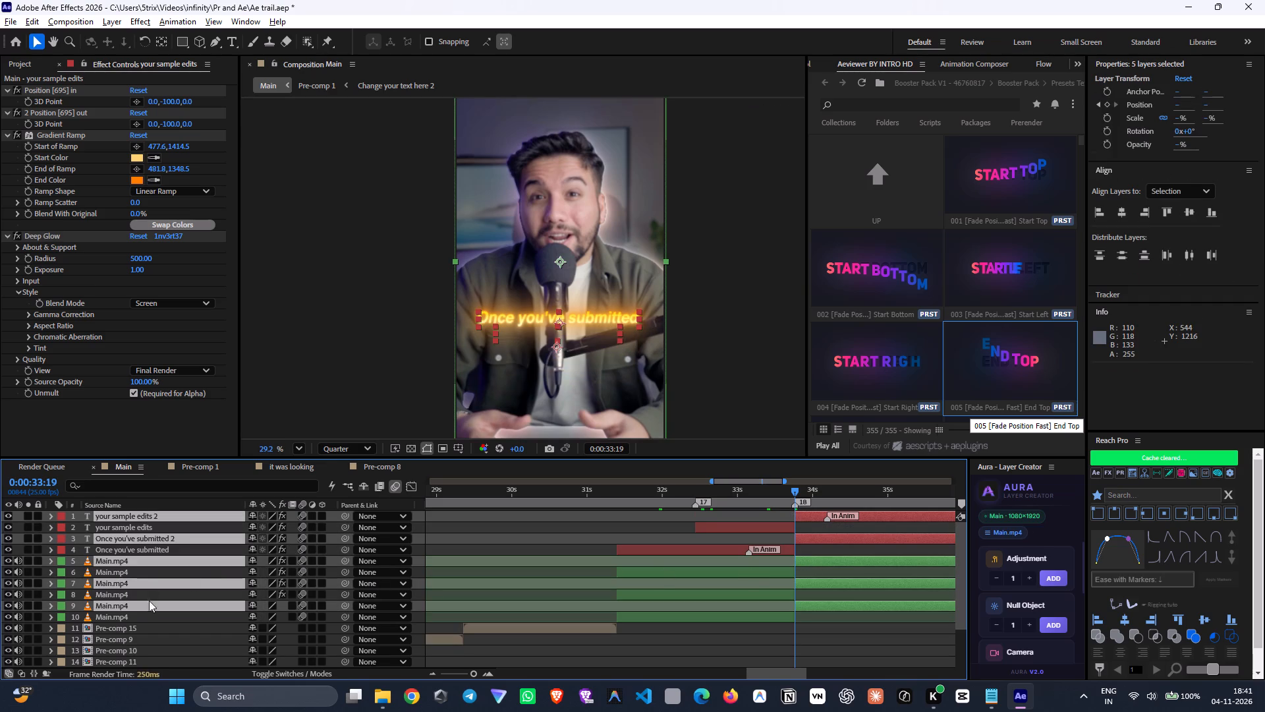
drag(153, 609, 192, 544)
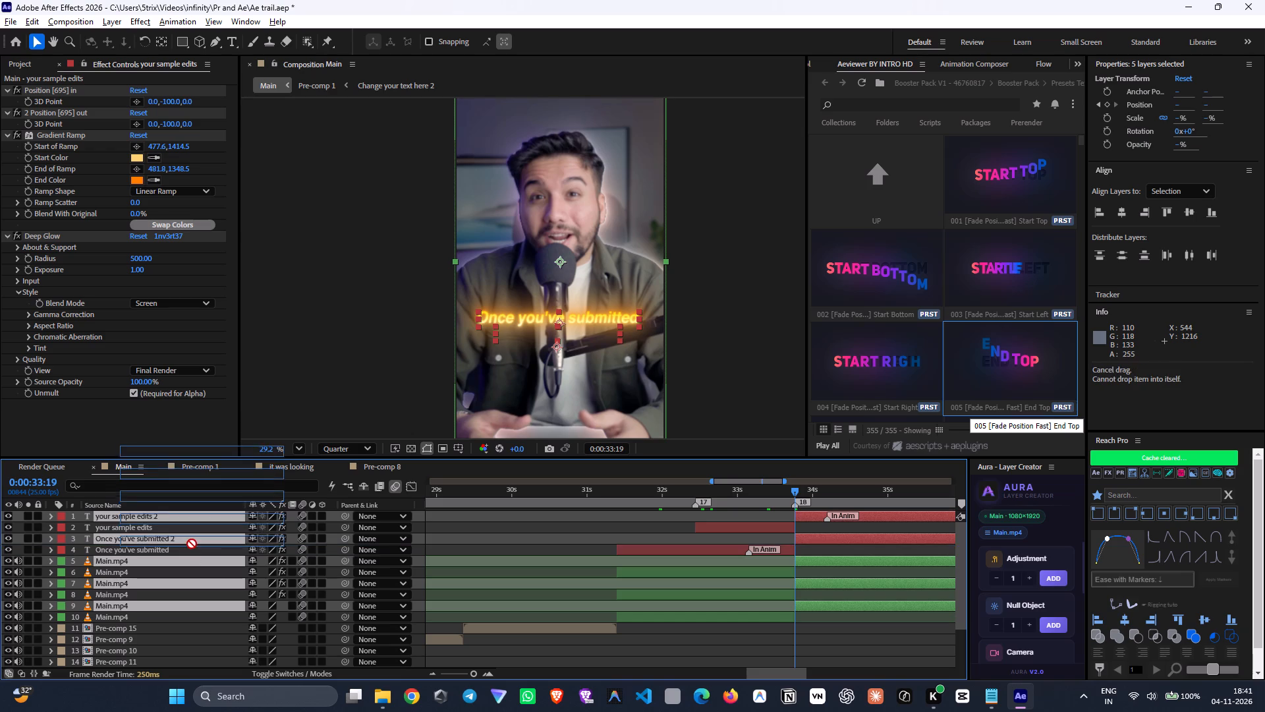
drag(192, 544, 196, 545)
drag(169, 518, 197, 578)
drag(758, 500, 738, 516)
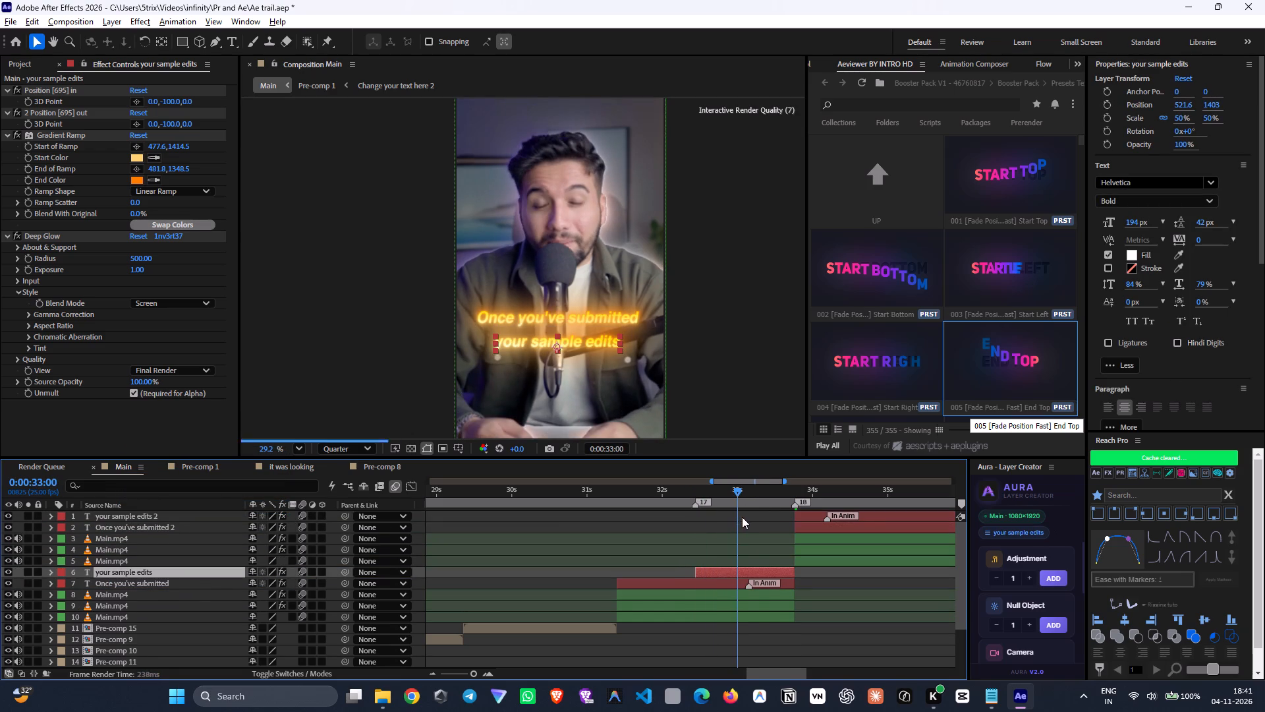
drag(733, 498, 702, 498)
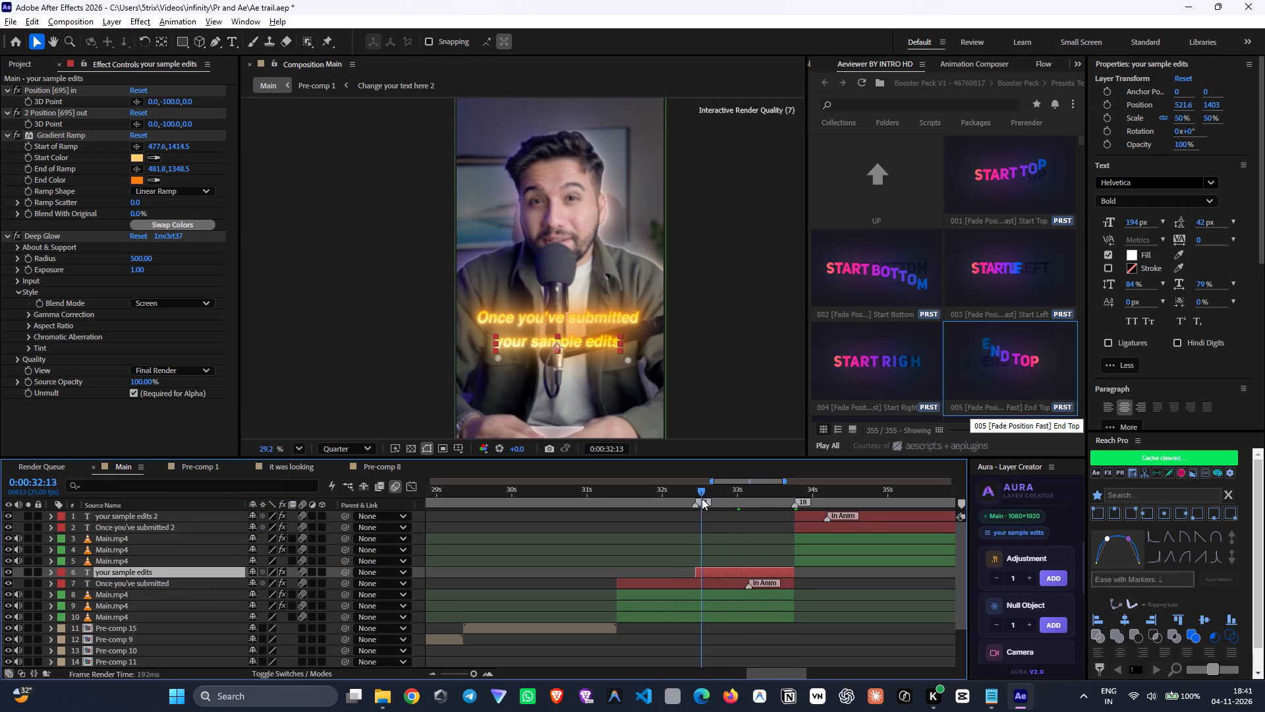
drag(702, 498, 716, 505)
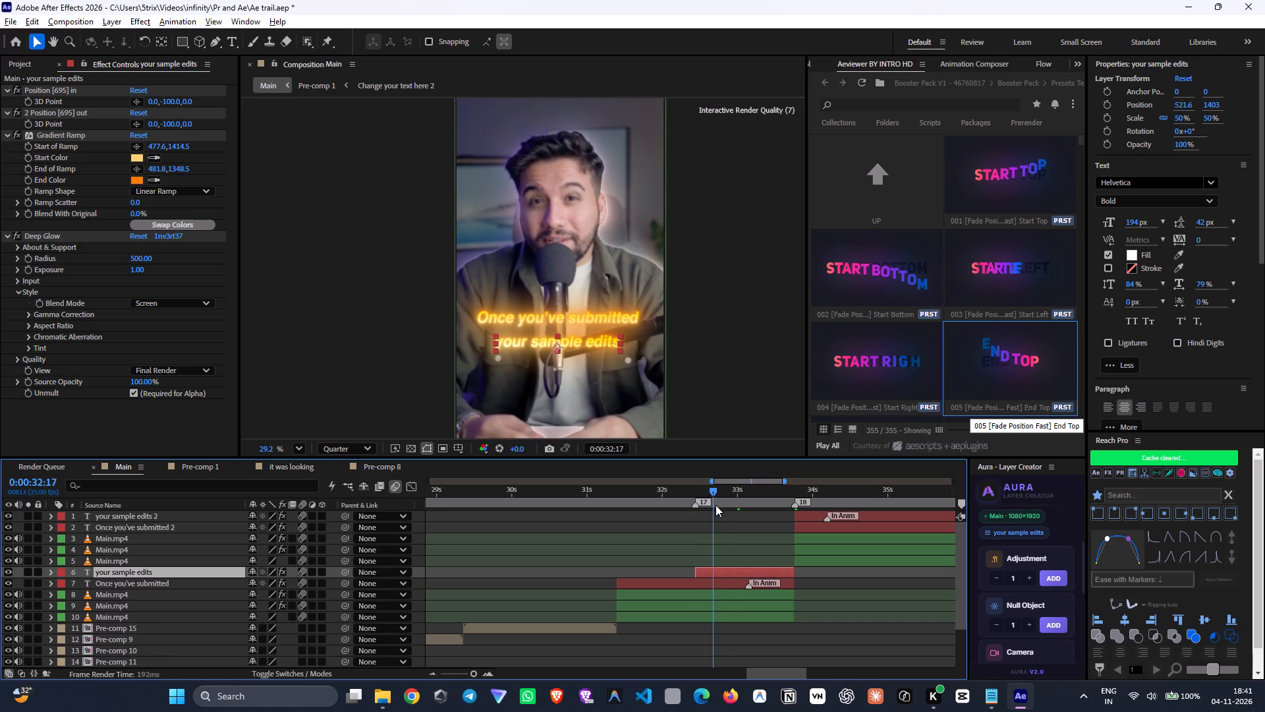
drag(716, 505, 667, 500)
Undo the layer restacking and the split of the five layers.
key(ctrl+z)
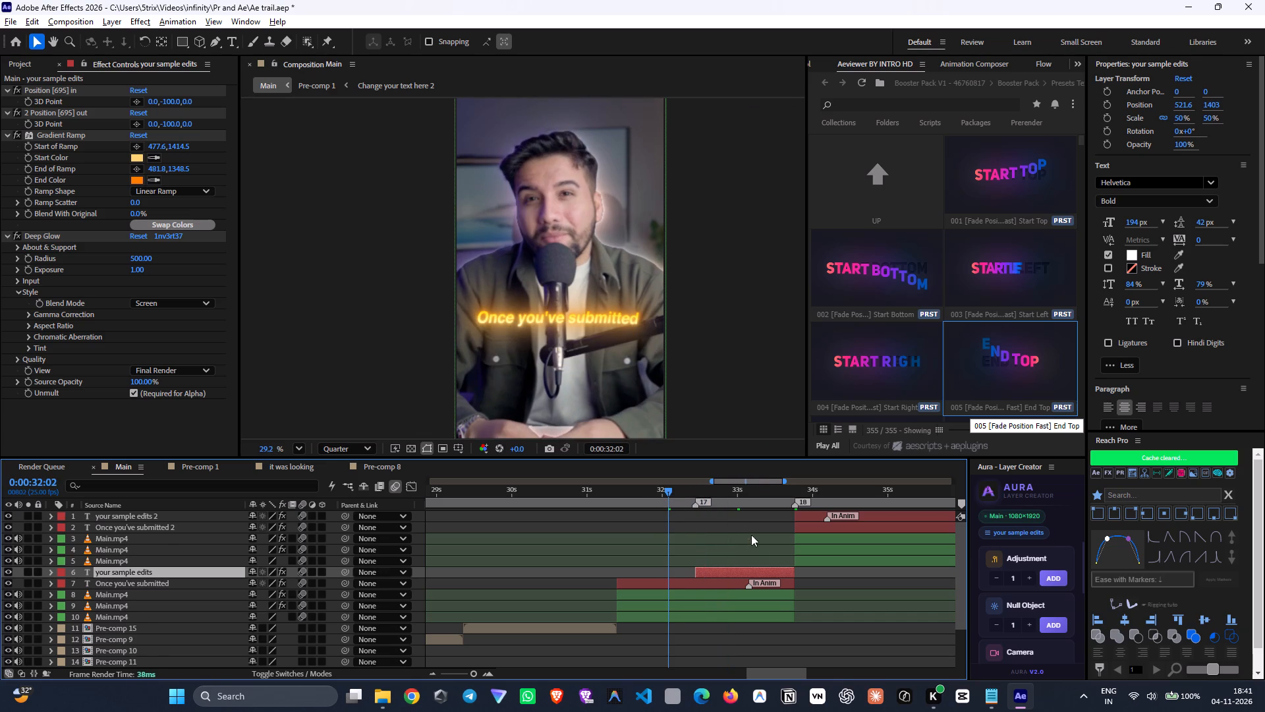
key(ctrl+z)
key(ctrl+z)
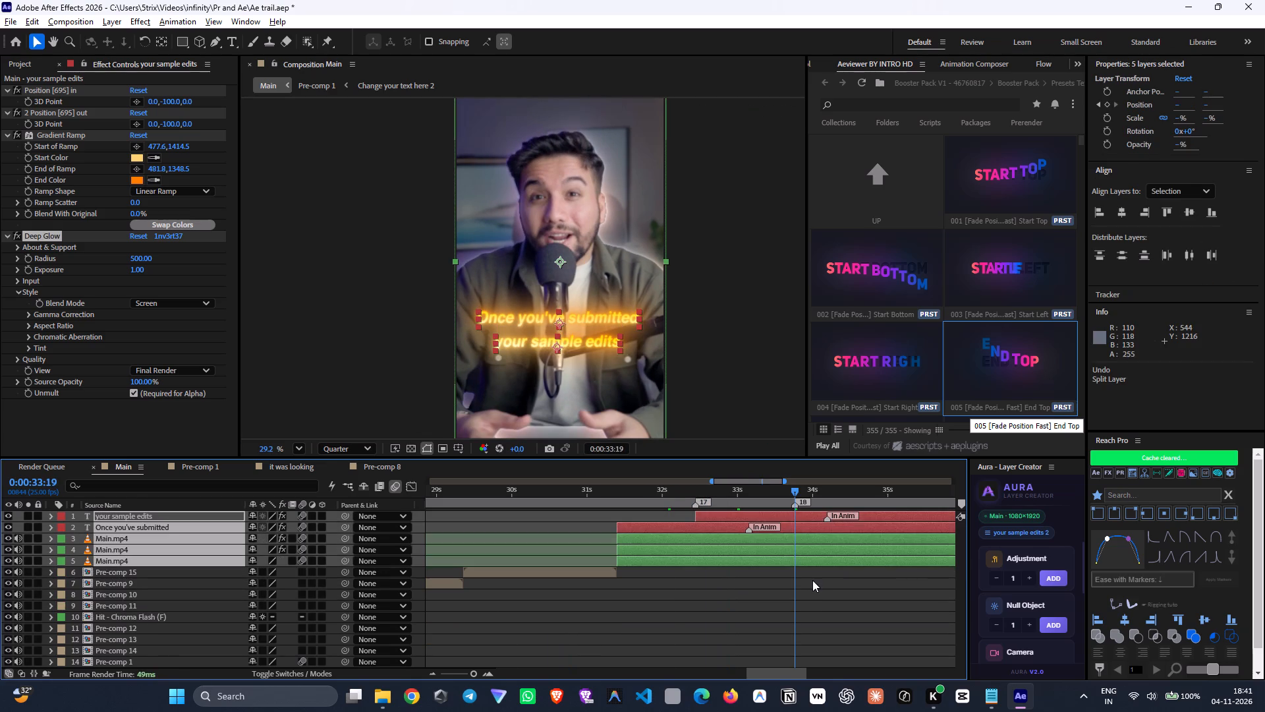
Split only the three Main.mp4 layers at 0:00:33:19, move the new segments above both captions, and check the cut.
click(812, 580)
click(790, 537)
shift+click(799, 558)
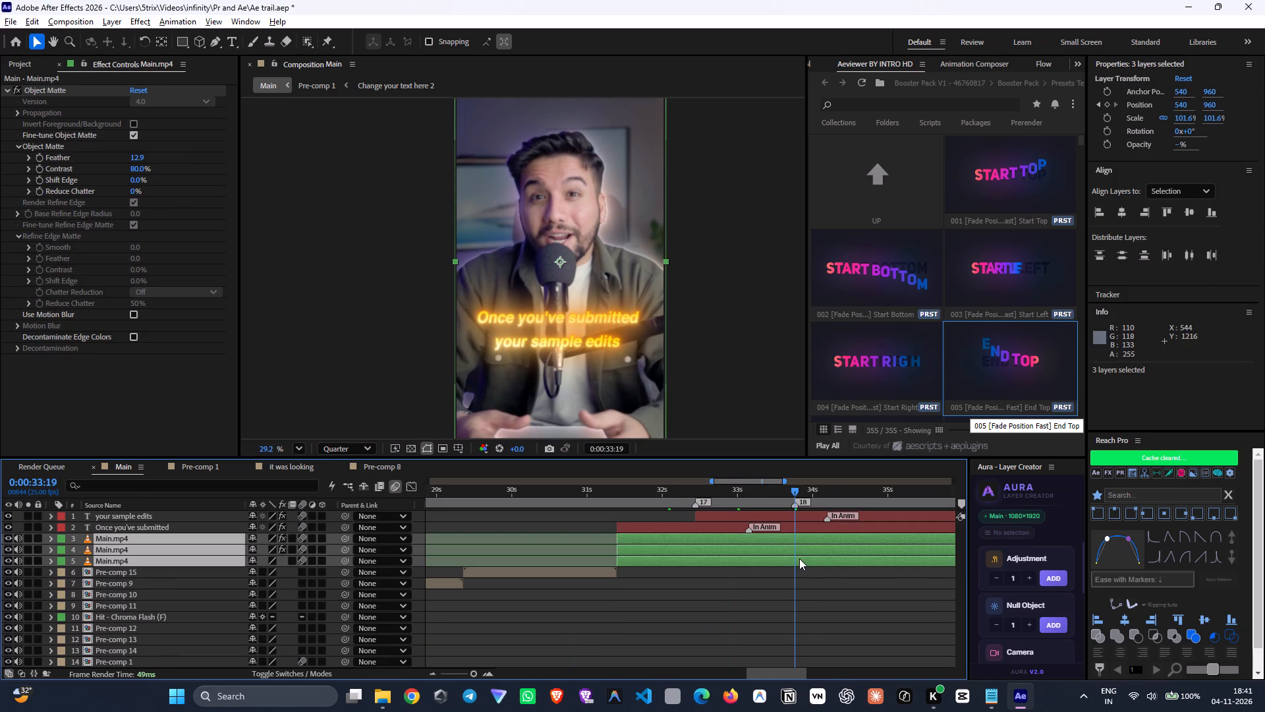
key(ctrl+shift+d)
drag(156, 538, 156, 517)
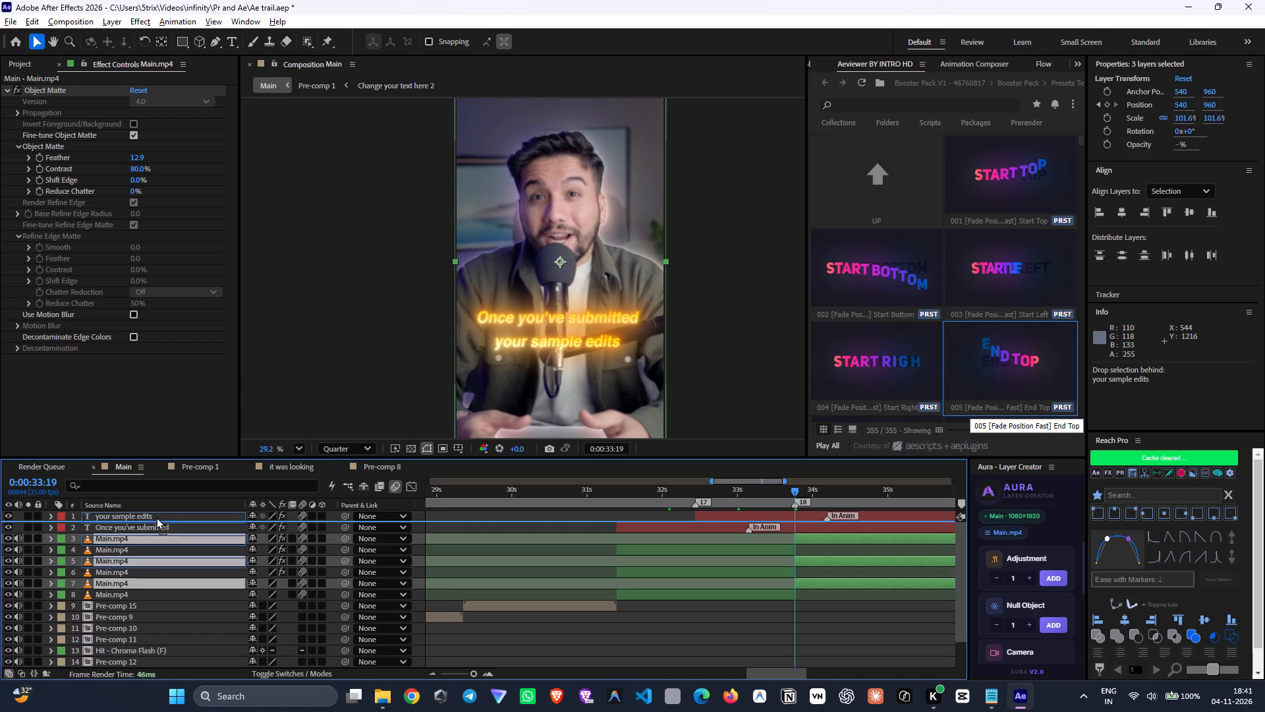
drag(156, 517, 156, 514)
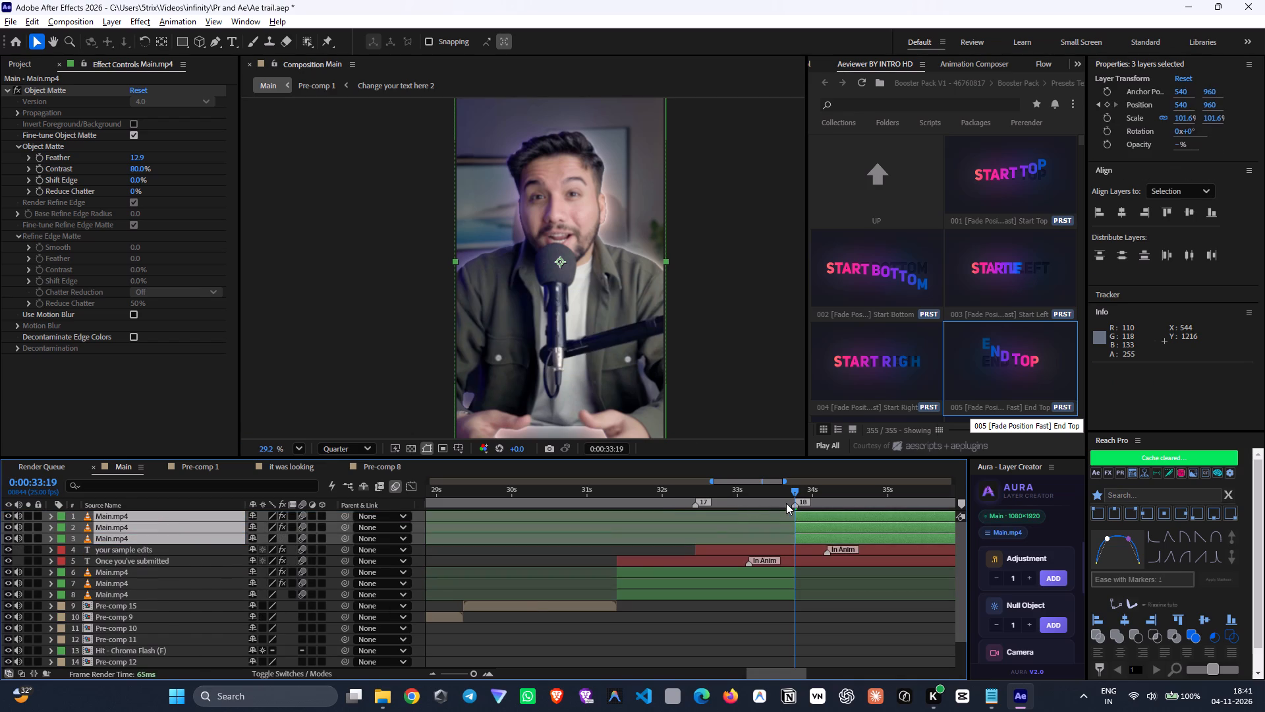
drag(762, 495, 740, 494)
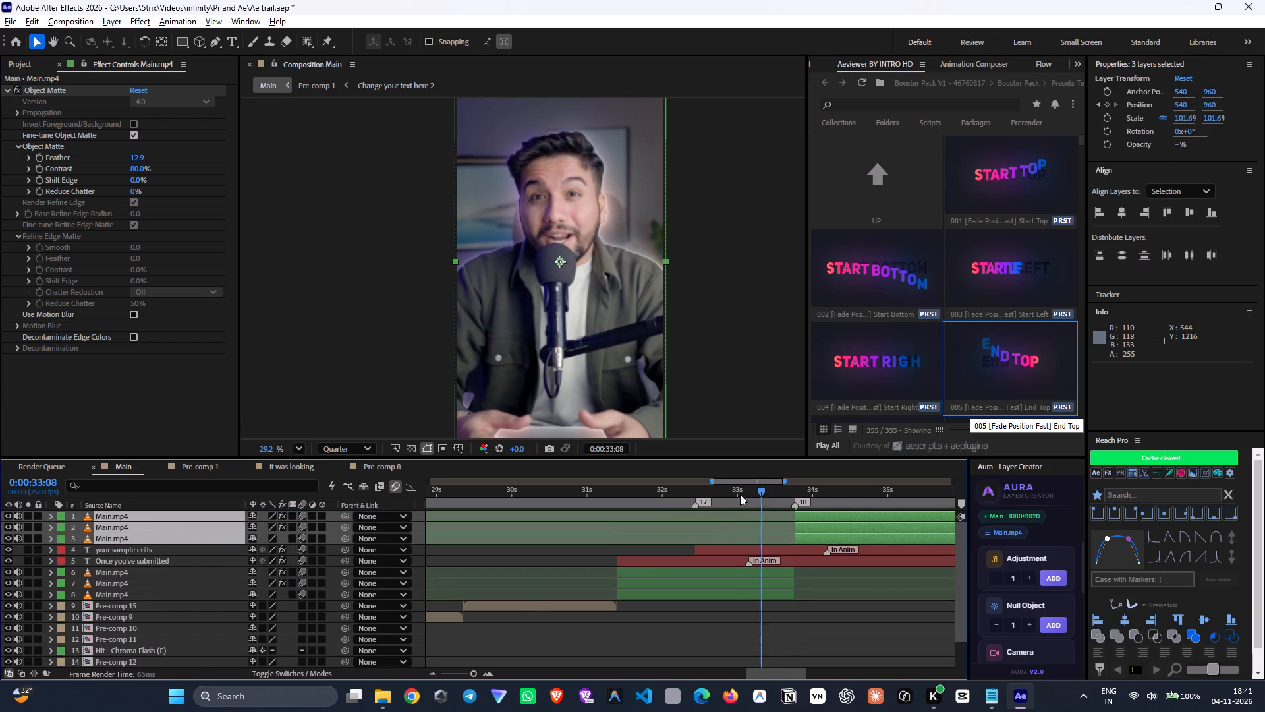
drag(740, 494, 761, 514)
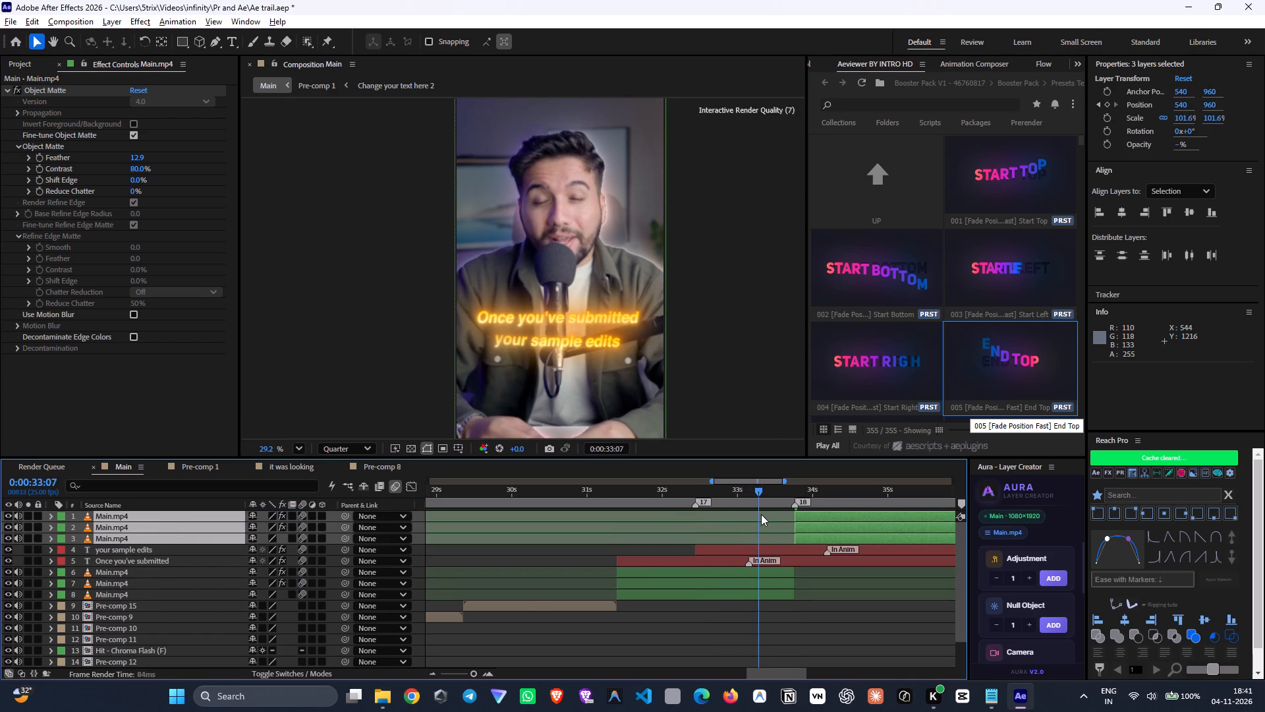
Pre-compose the two glowing caption layers together with the three Main.mp4 segments beneath them.
drag(761, 514, 775, 525)
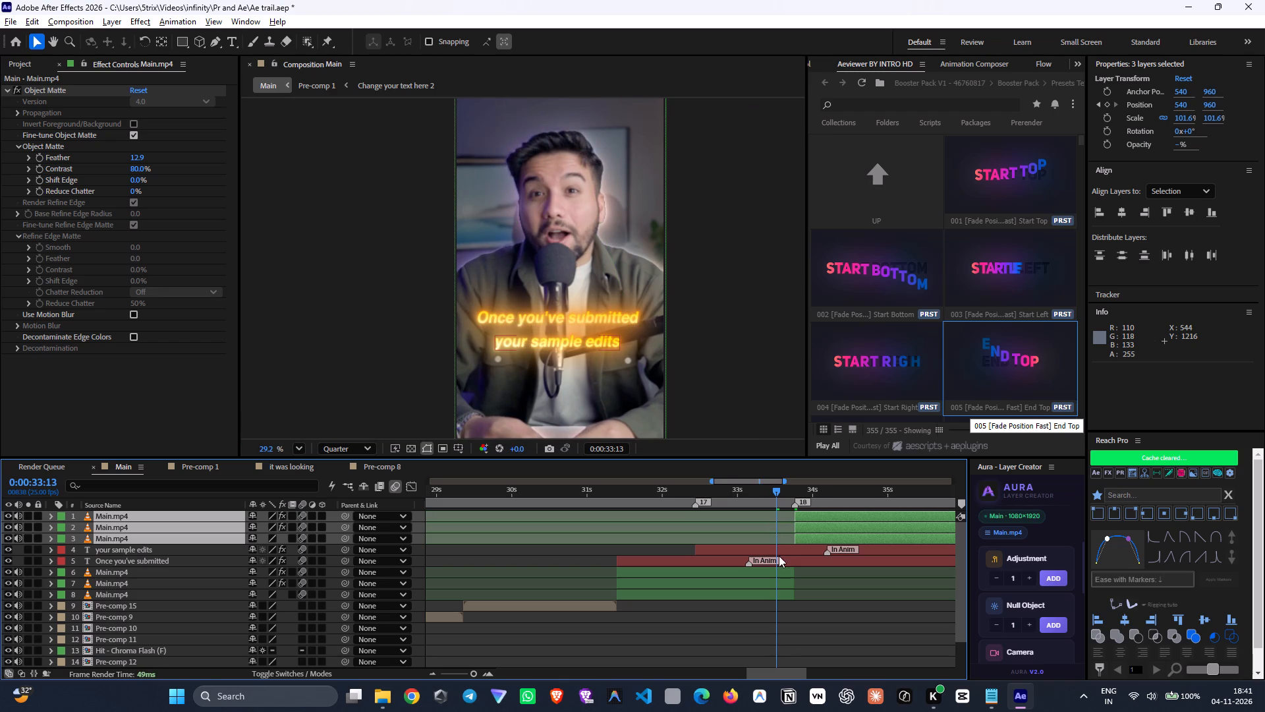
click(771, 552)
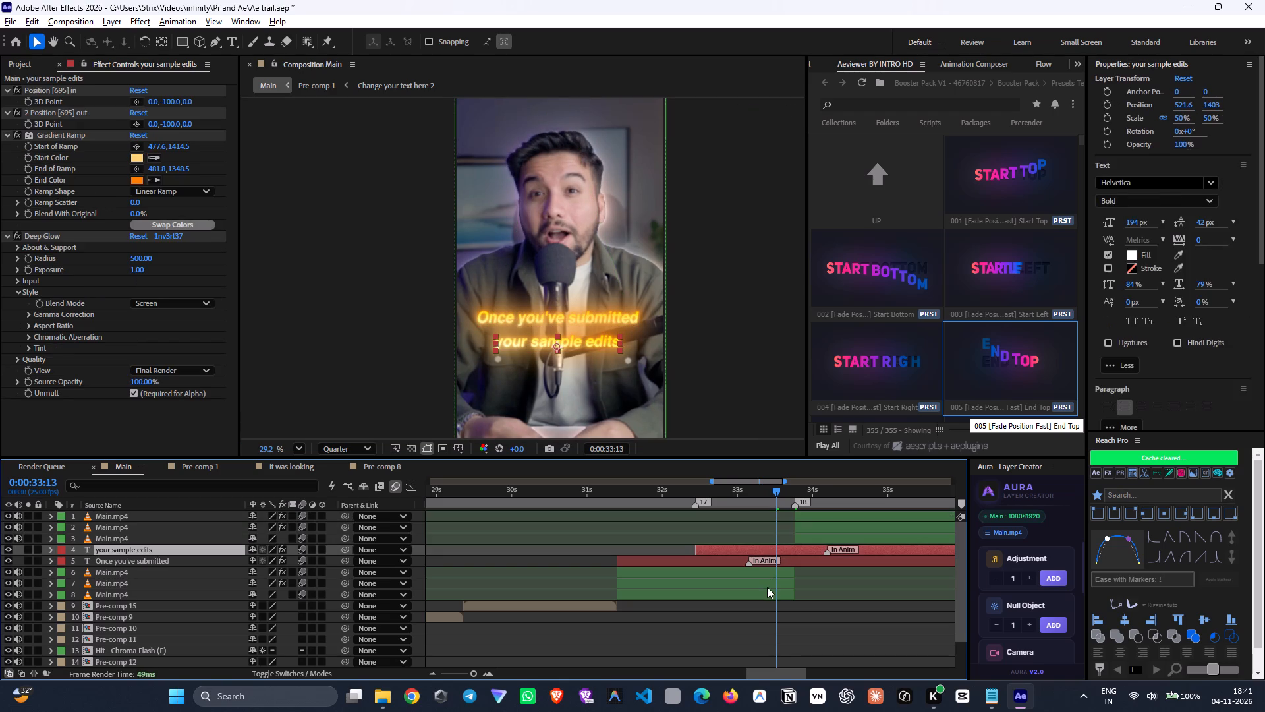
shift+click(767, 589)
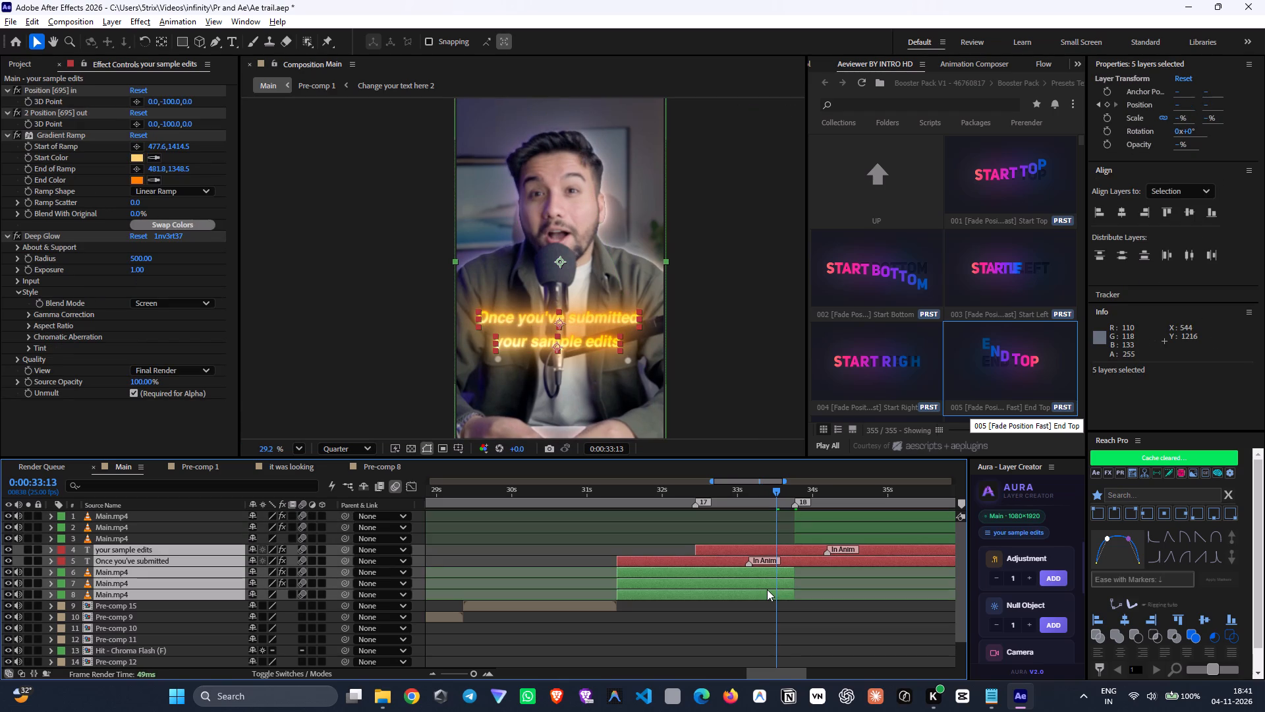
key(ctrl+shift+c)
click(696, 436)
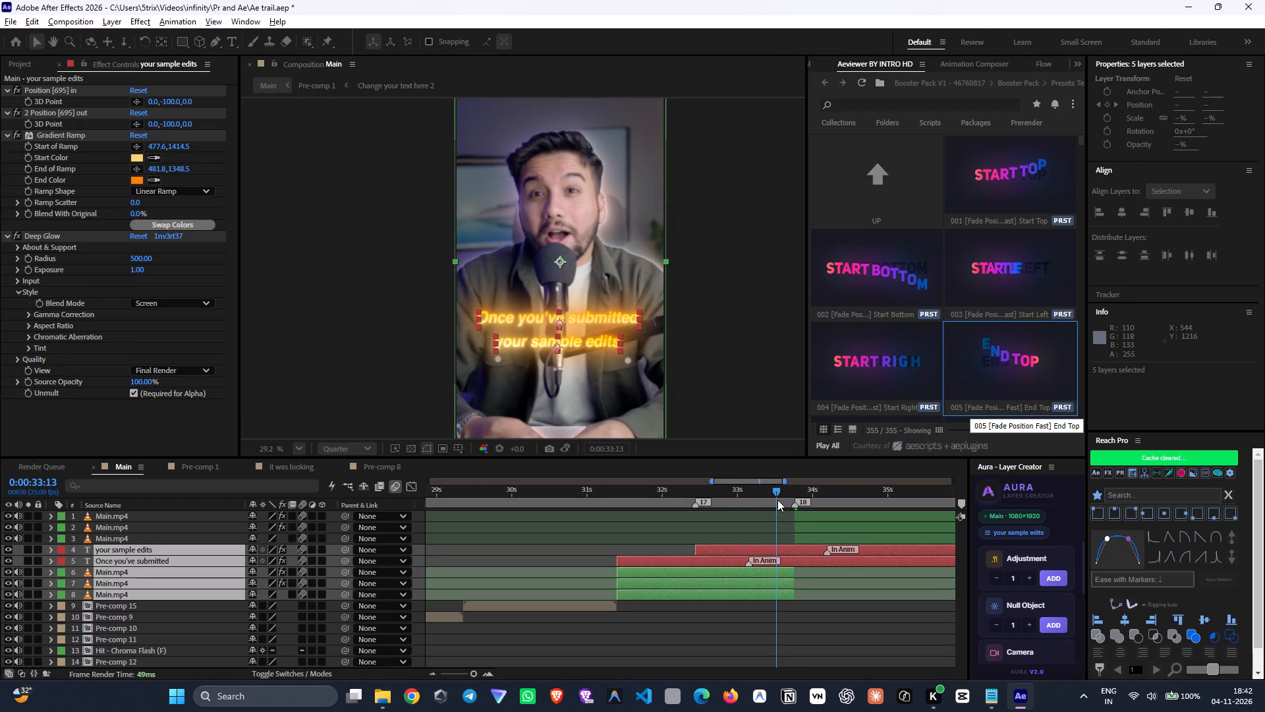
Split the new caption pre-comp at 0:00:33:19, delete the part after the cut, and play back the following footage.
drag(777, 500, 795, 521)
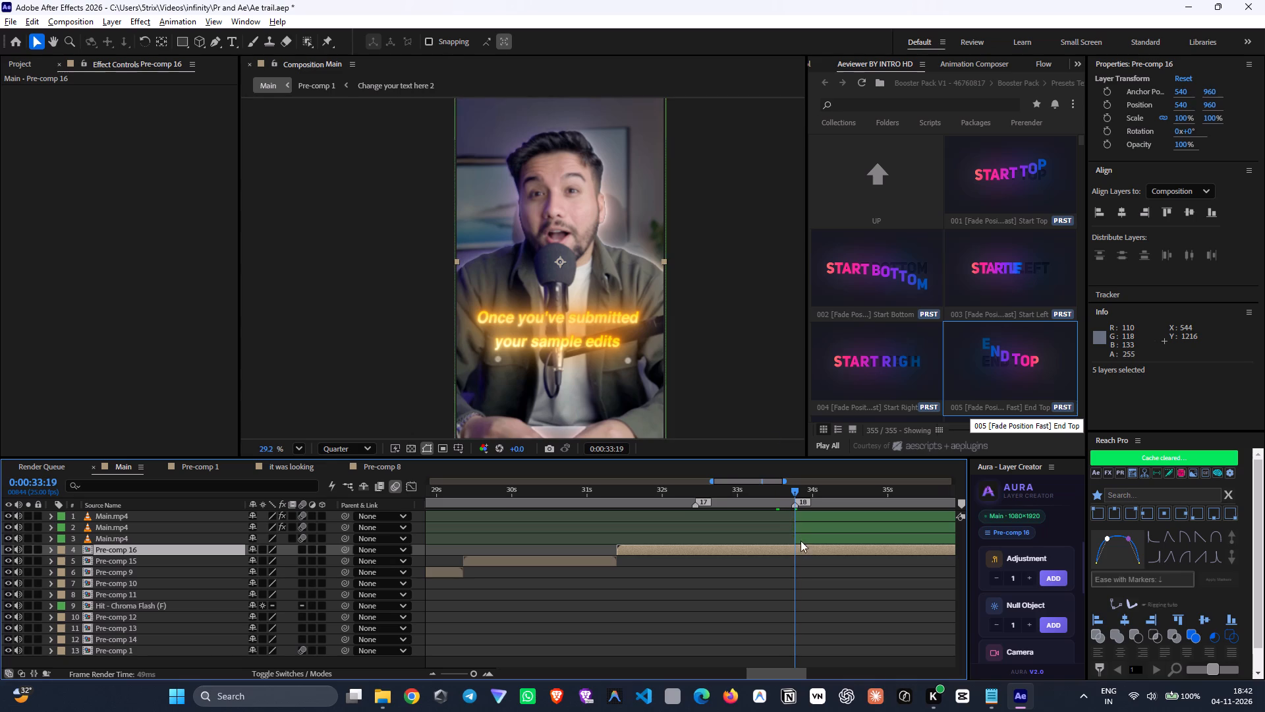
key(ctrl+shift+d)
key(Delete)
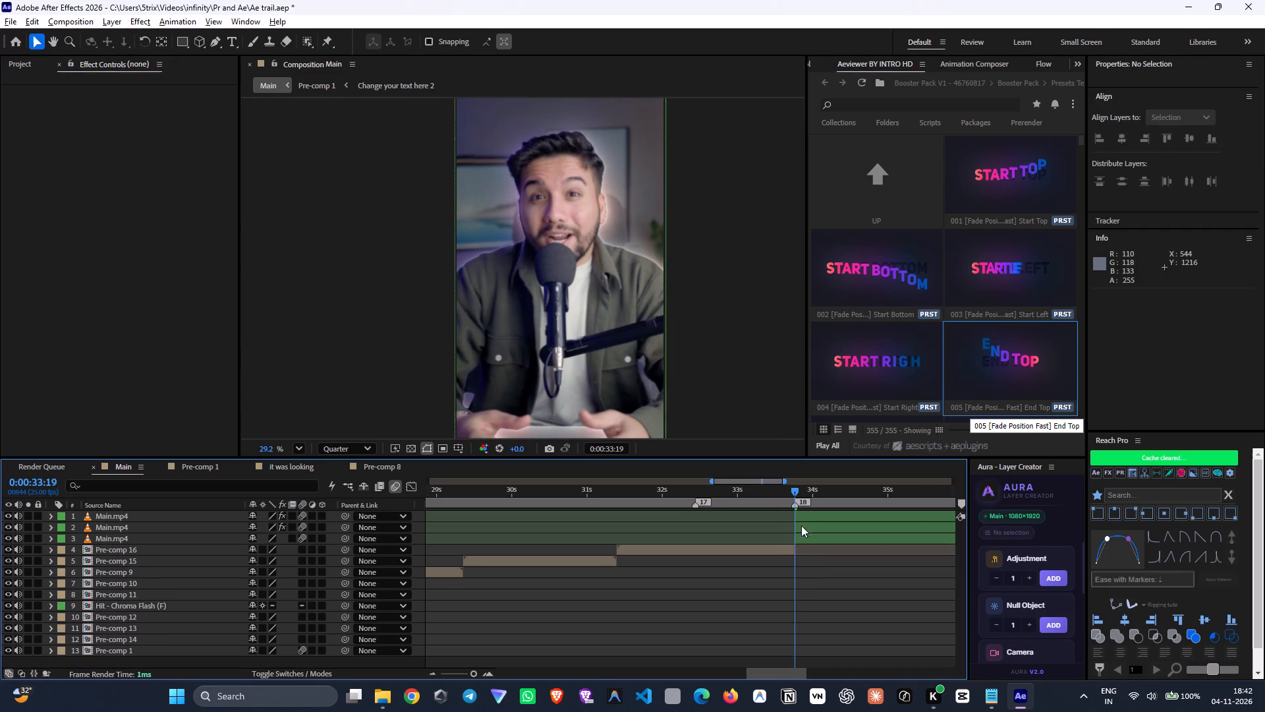
drag(772, 479, 801, 489)
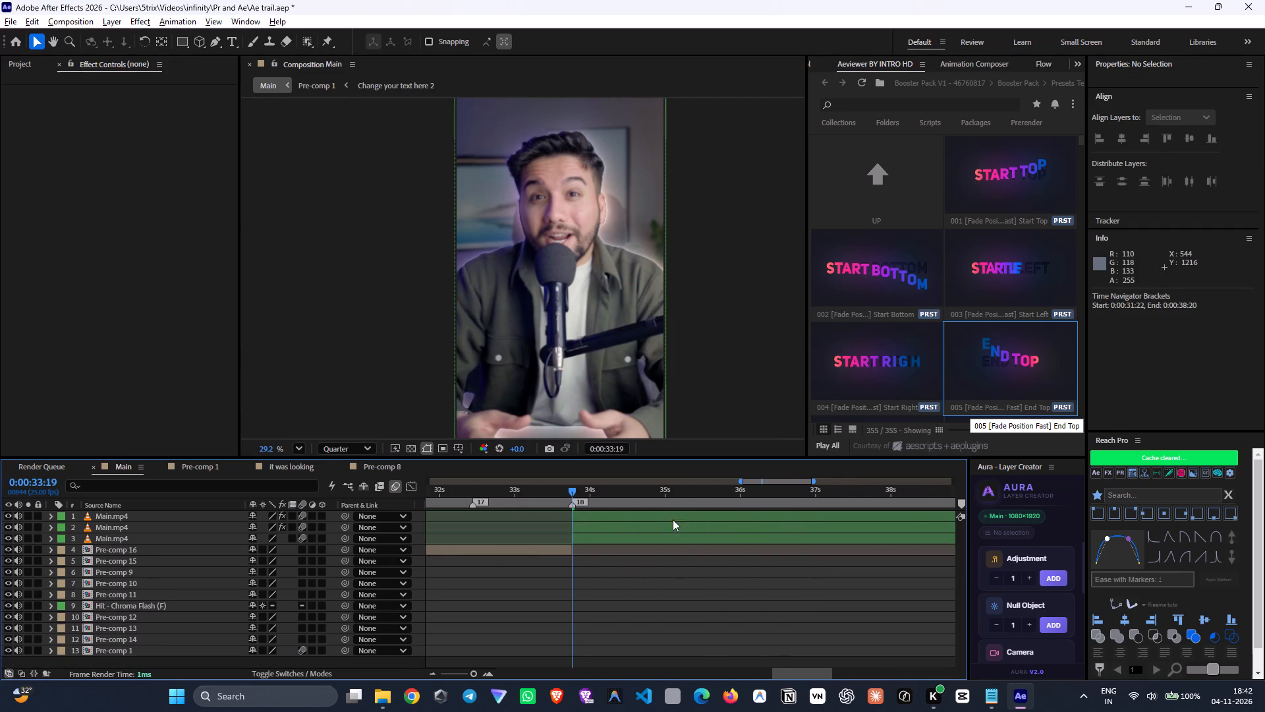
key(space)
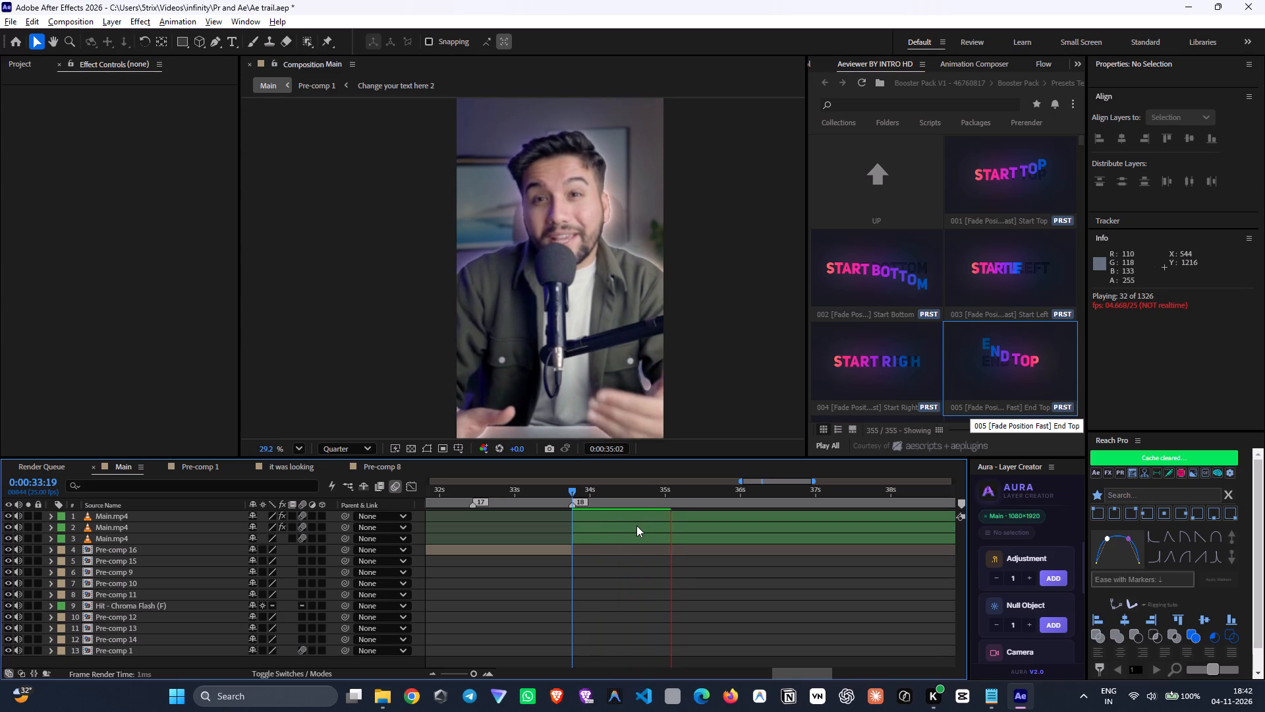
drag(661, 500, 631, 500)
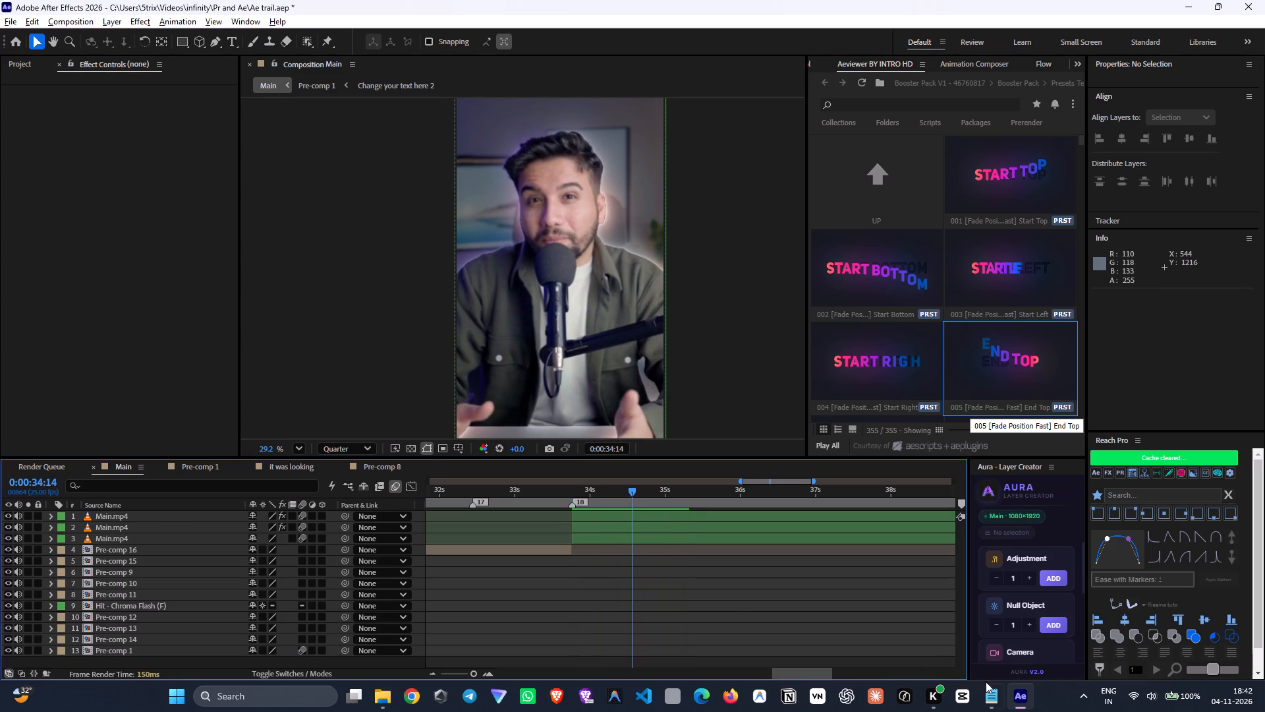
Switch to the Notepad transcript 1.txt and copy the lines from "Once you've submitted your sample edits, our HR" through "if it meets our standard.".
click(990, 697)
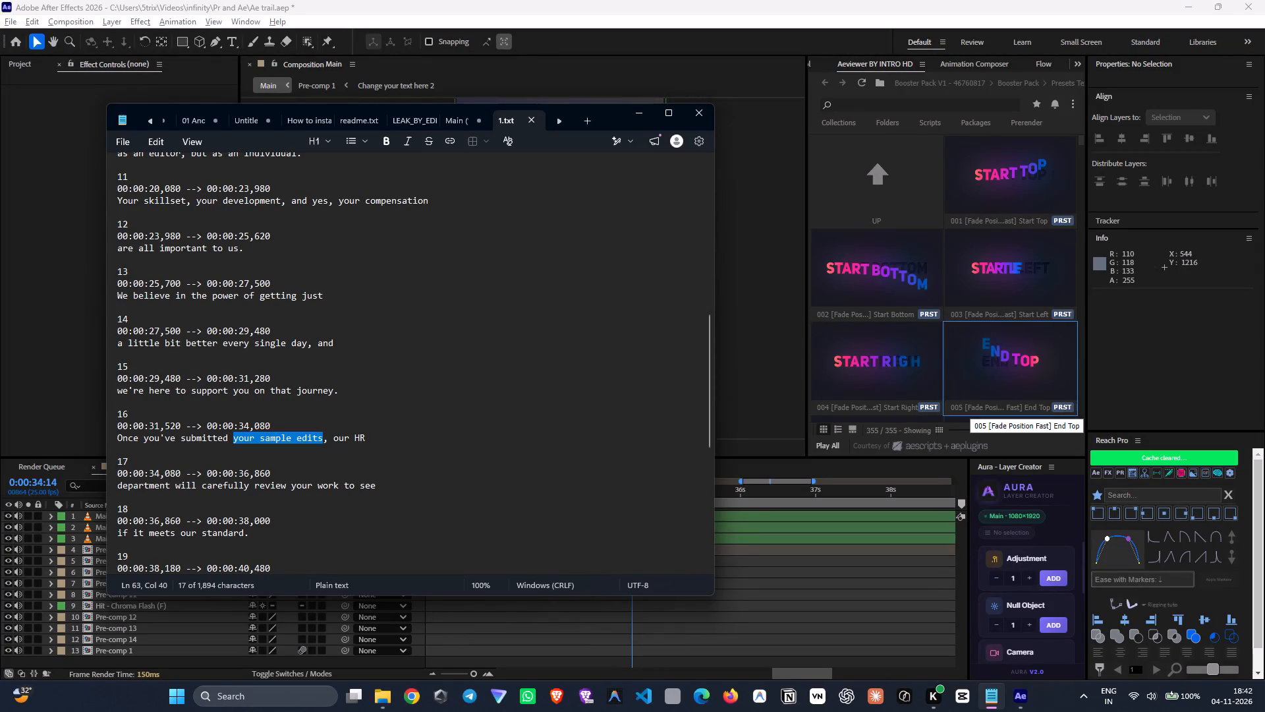
scroll(345, 514, down, 3)
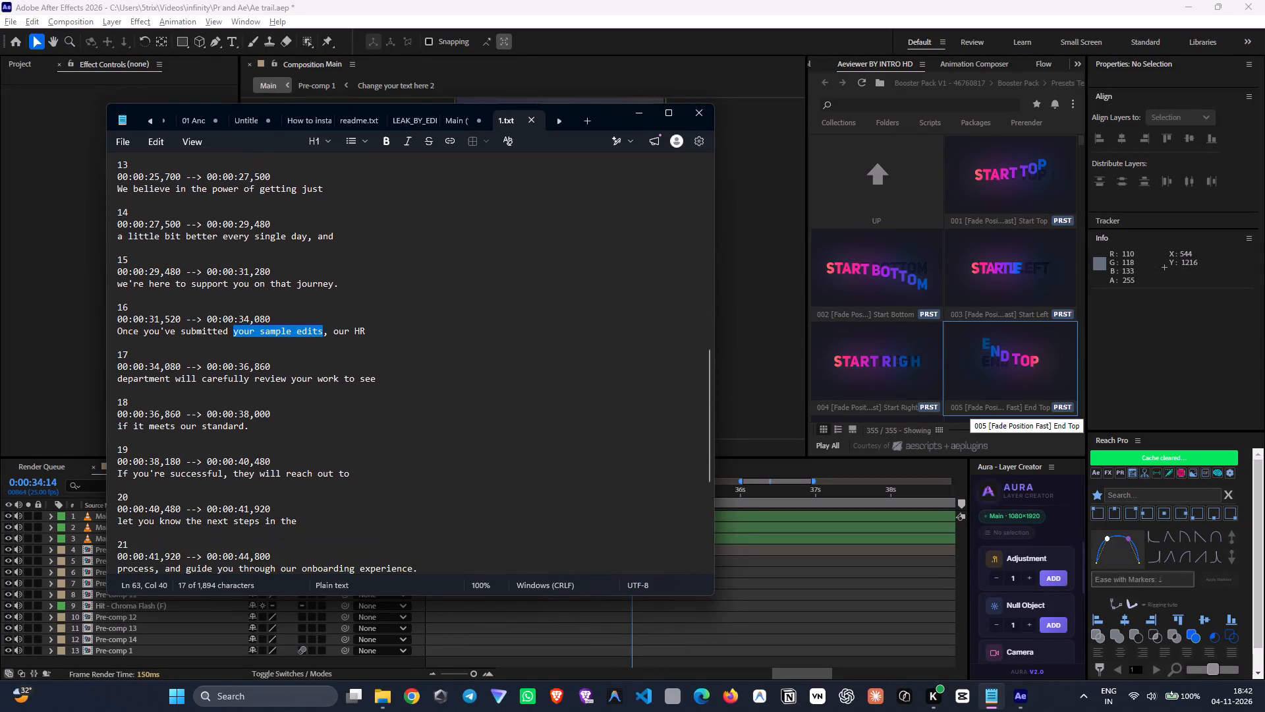
drag(333, 332, 367, 335)
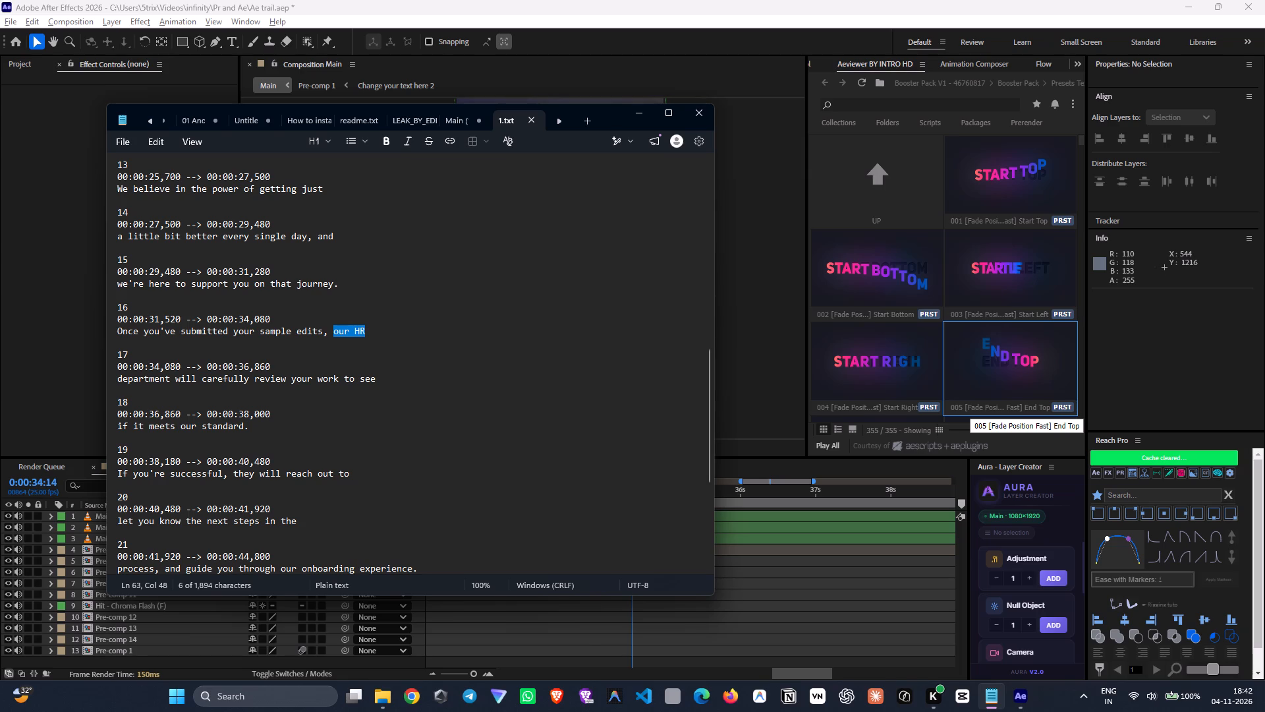
drag(330, 332, 329, 336)
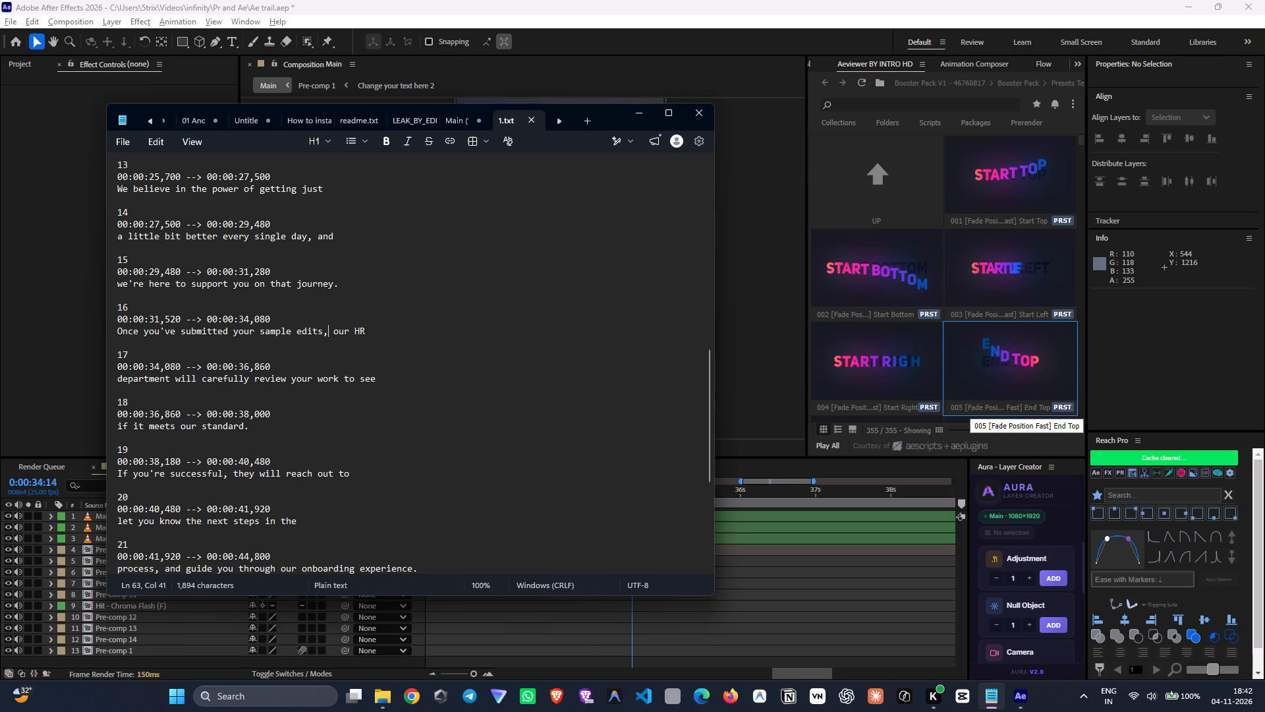
drag(329, 336, 333, 338)
click(331, 339)
drag(331, 322, 347, 336)
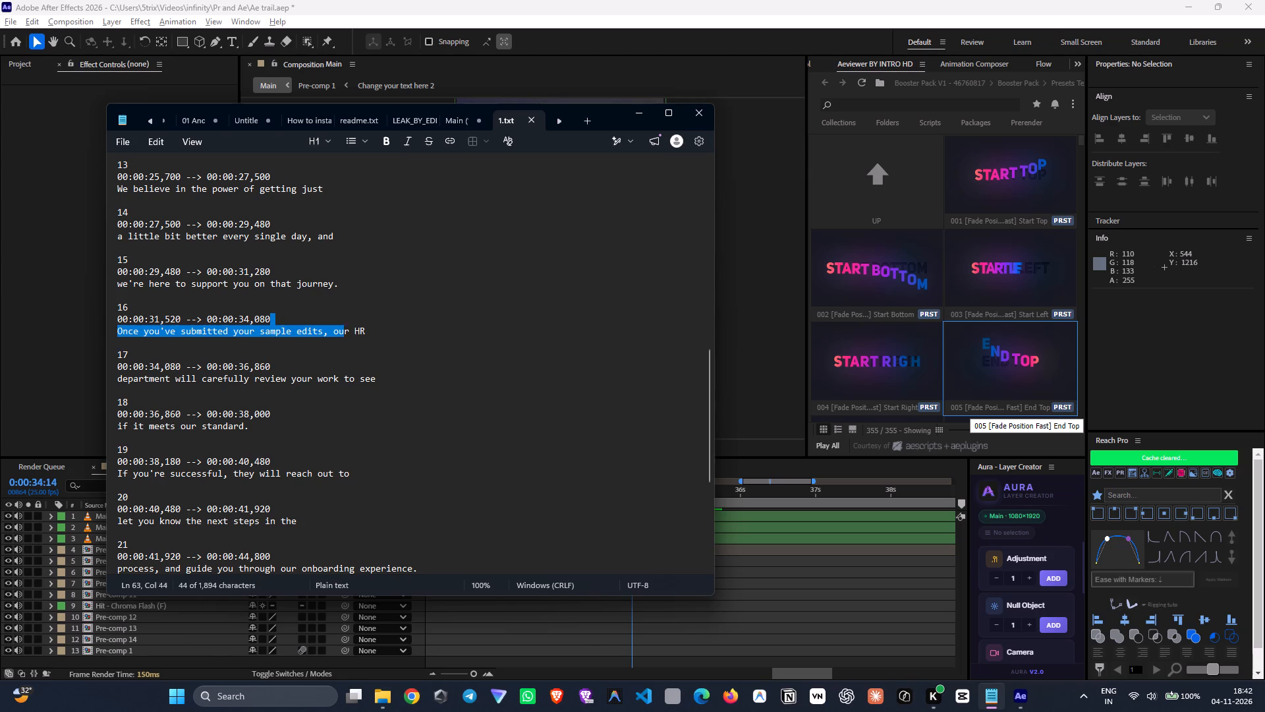
drag(347, 336, 376, 376)
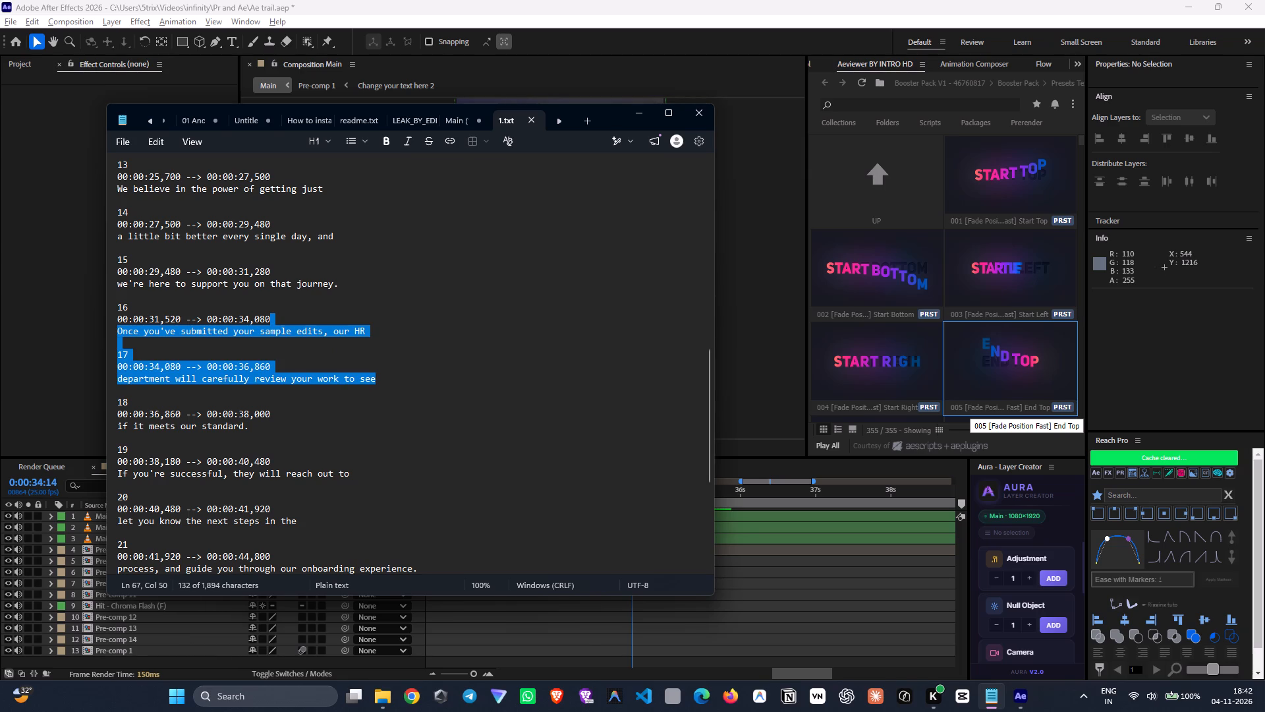
drag(376, 376, 295, 430)
scroll(320, 427, down, 2)
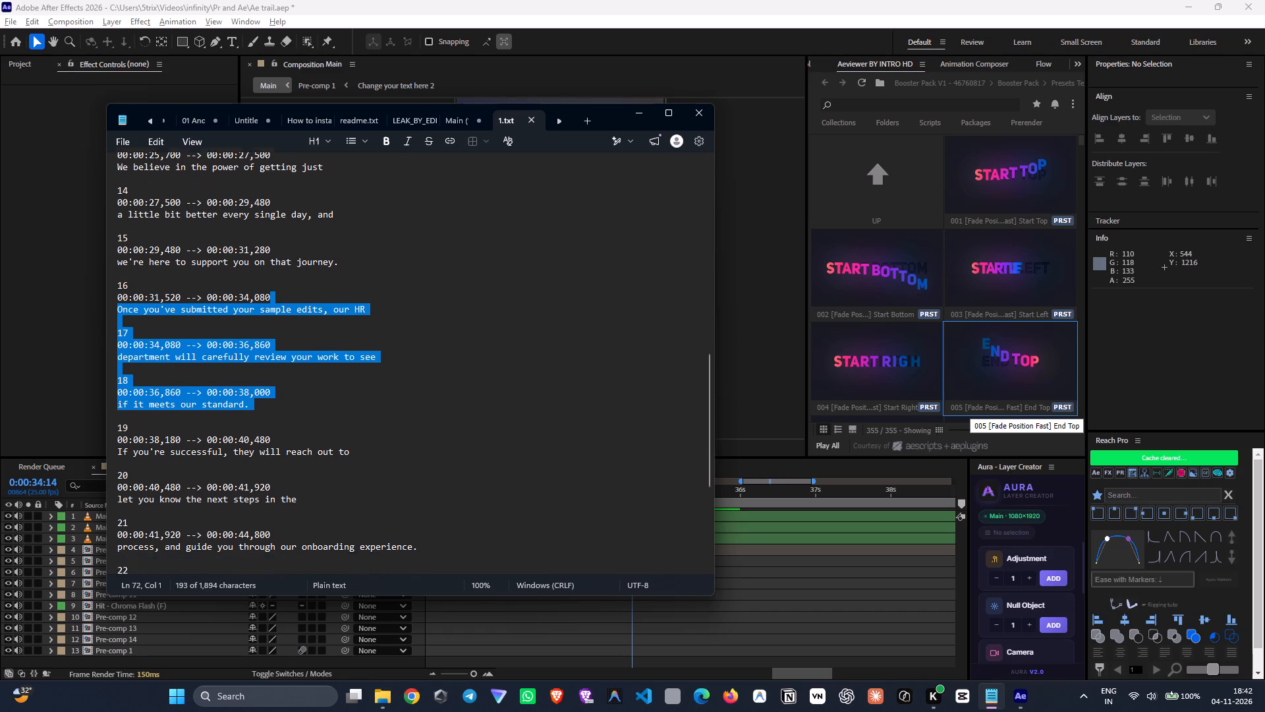
scroll(321, 427, down, 4)
scroll(407, 421, down, 3)
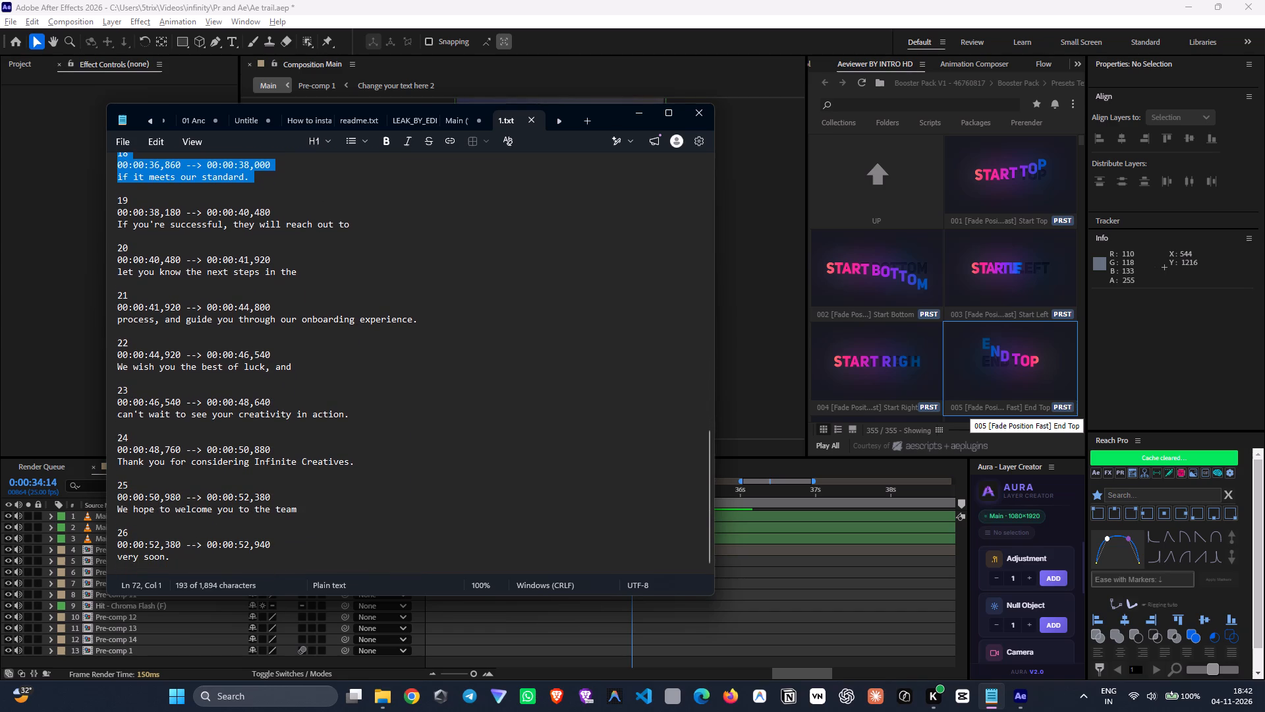
key(ctrl+c)
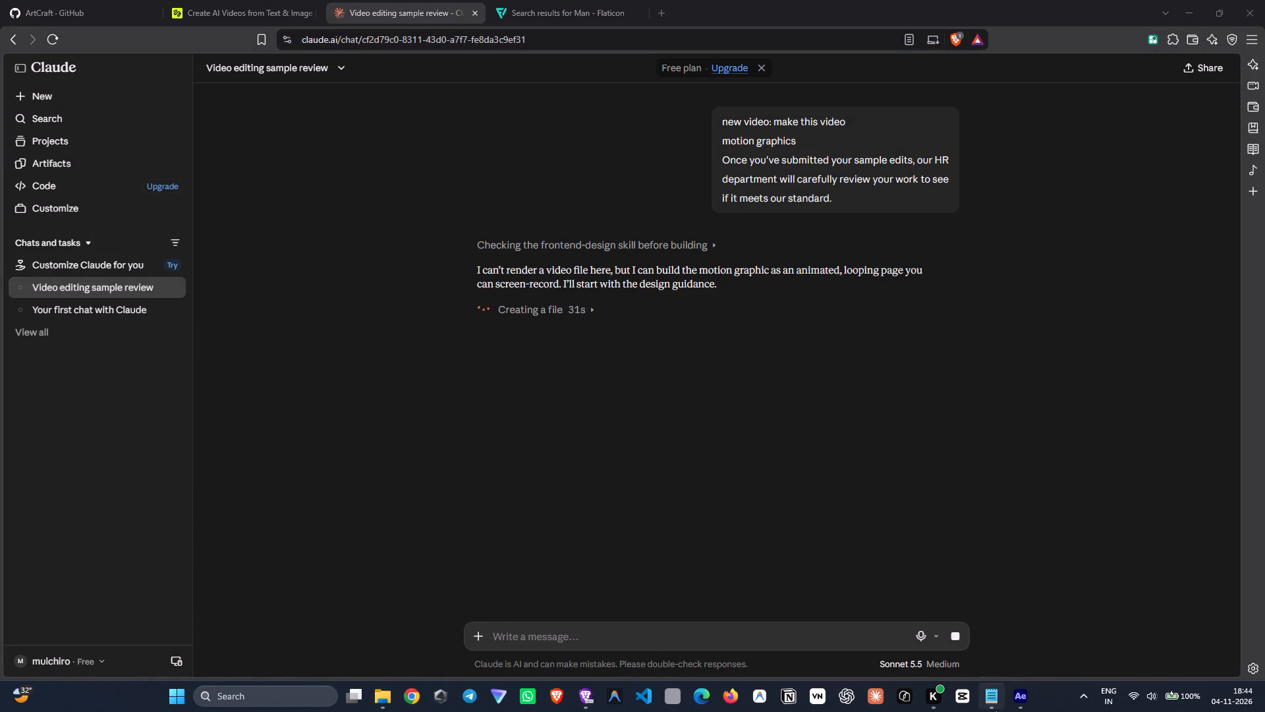
In After Effects, split the three Main.mp4 layers at 0:00:38:03 and stack their new segments together above the earlier ones.
click(1015, 699)
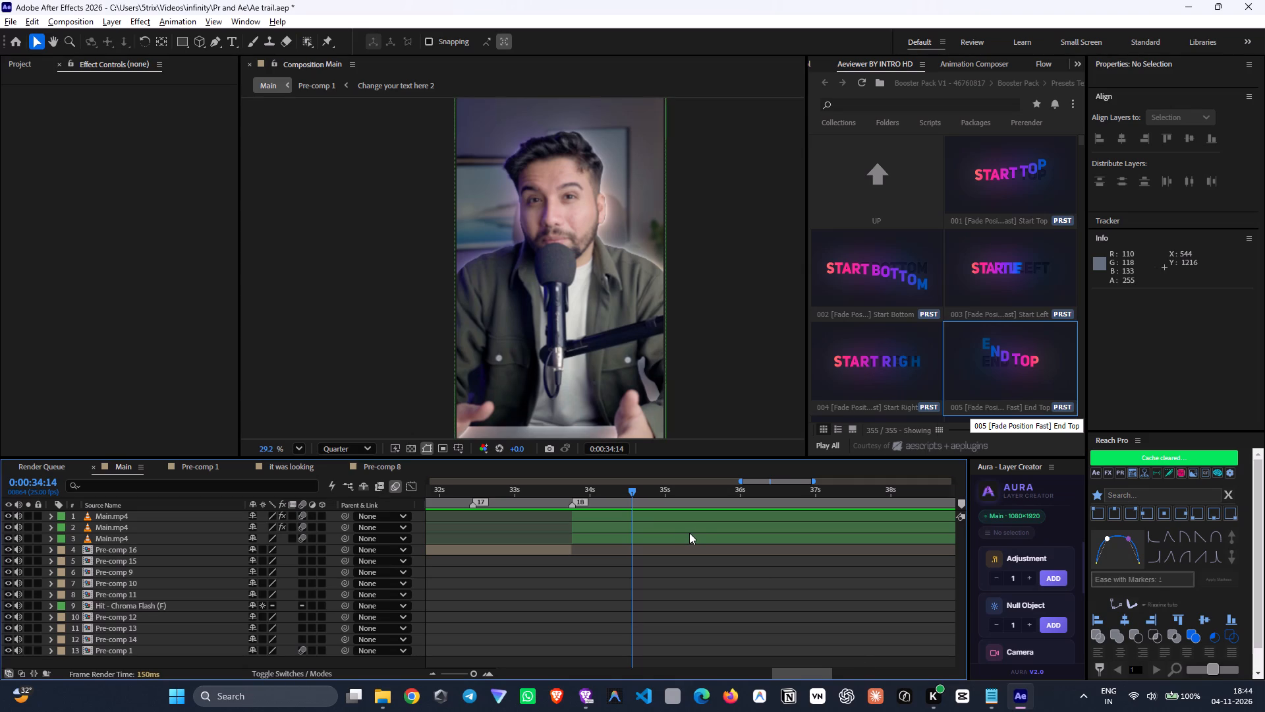
key(space)
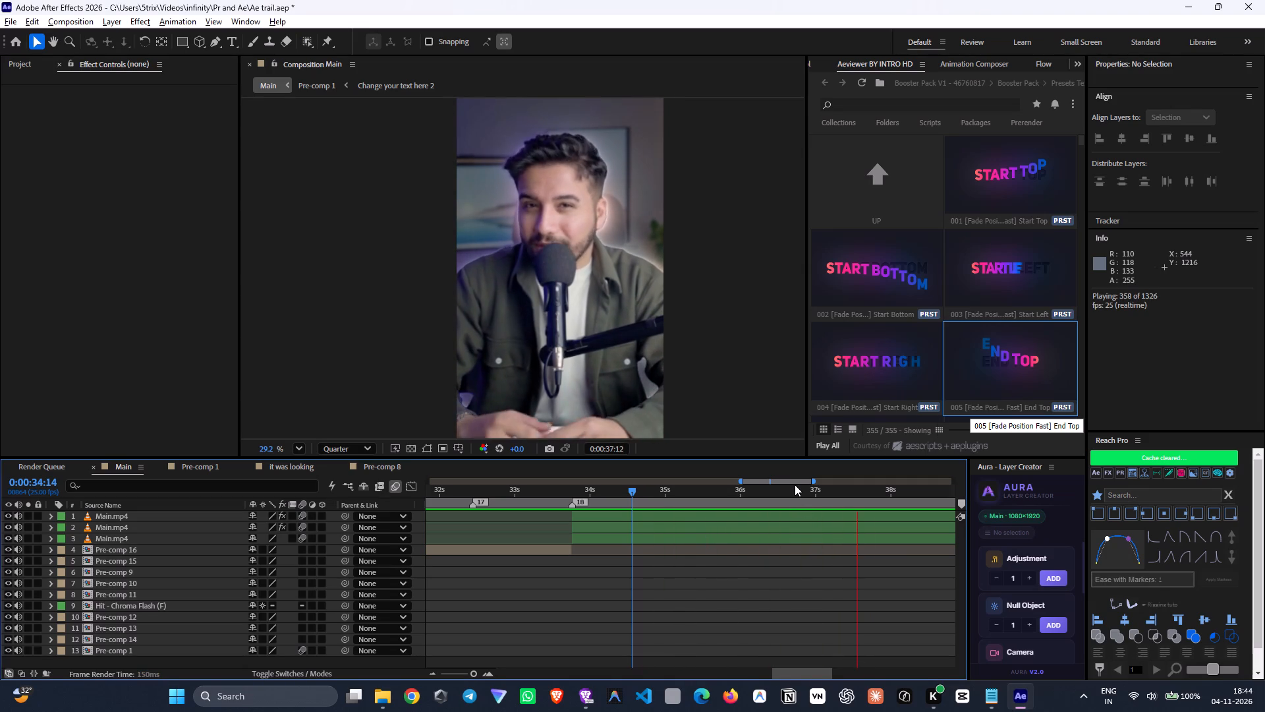
key(space)
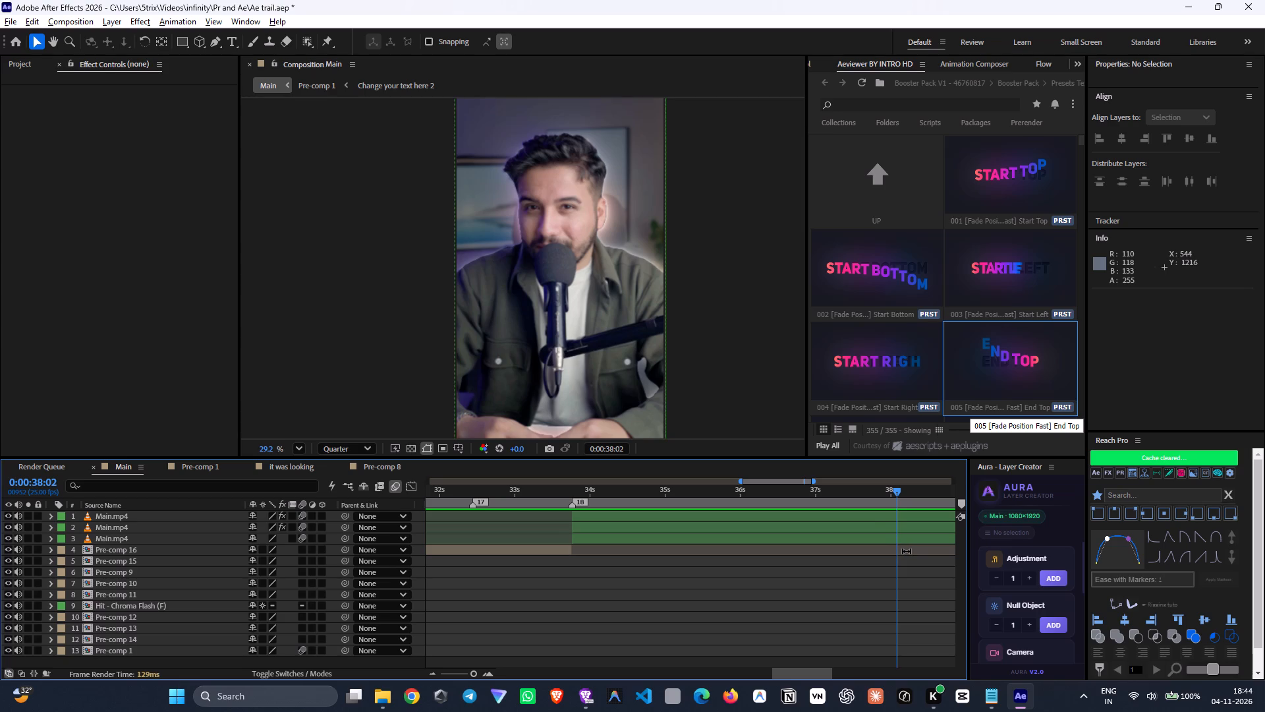
key(ctrl+Right)
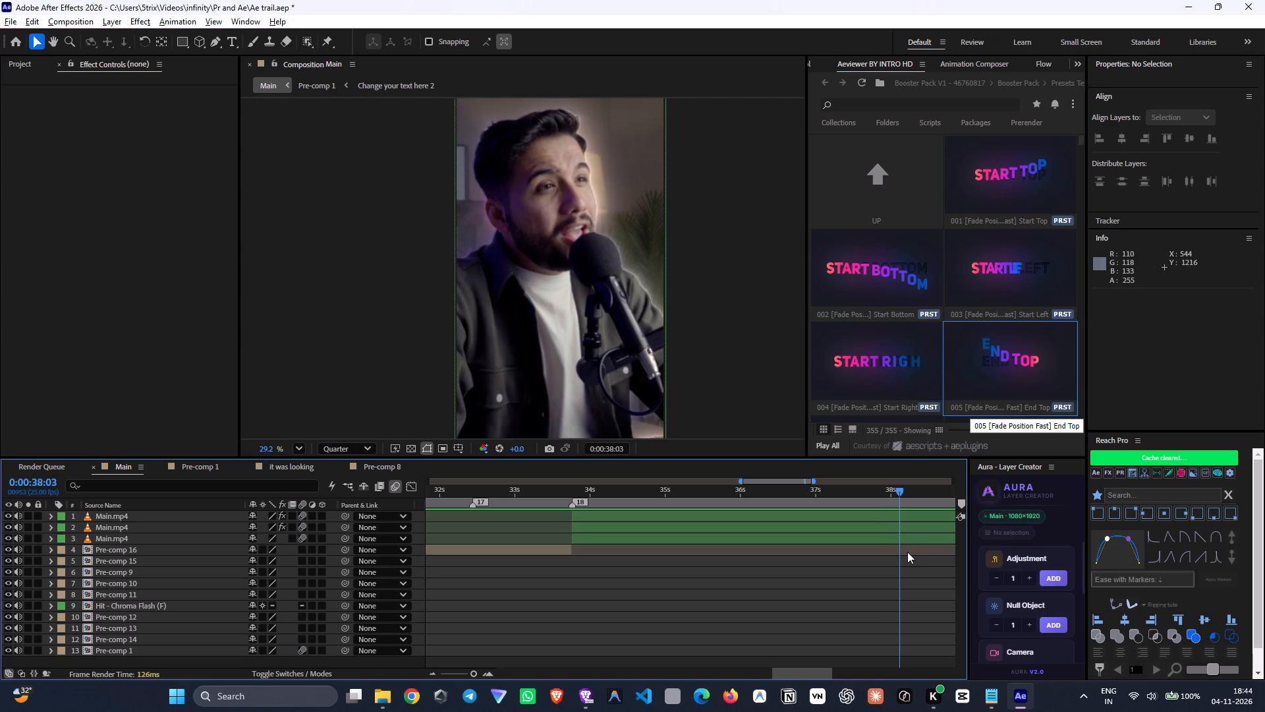
click(904, 512)
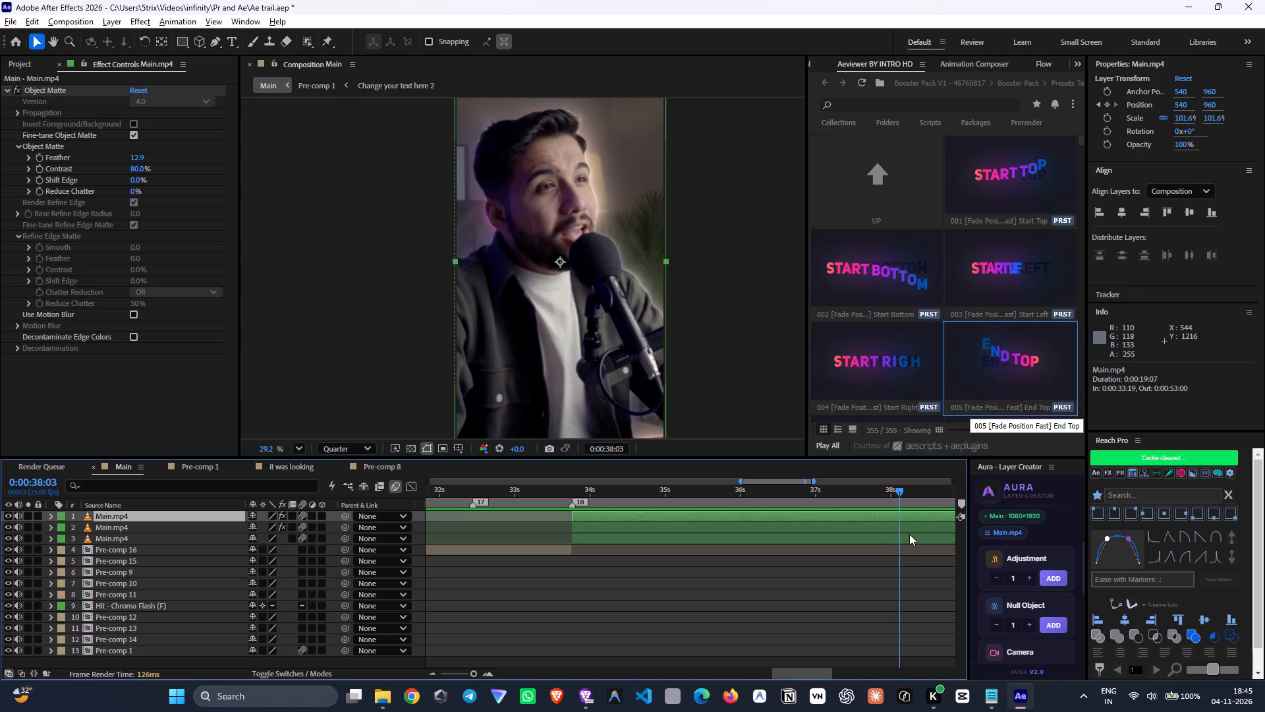
shift+click(911, 541)
key(ctrl+shift+d)
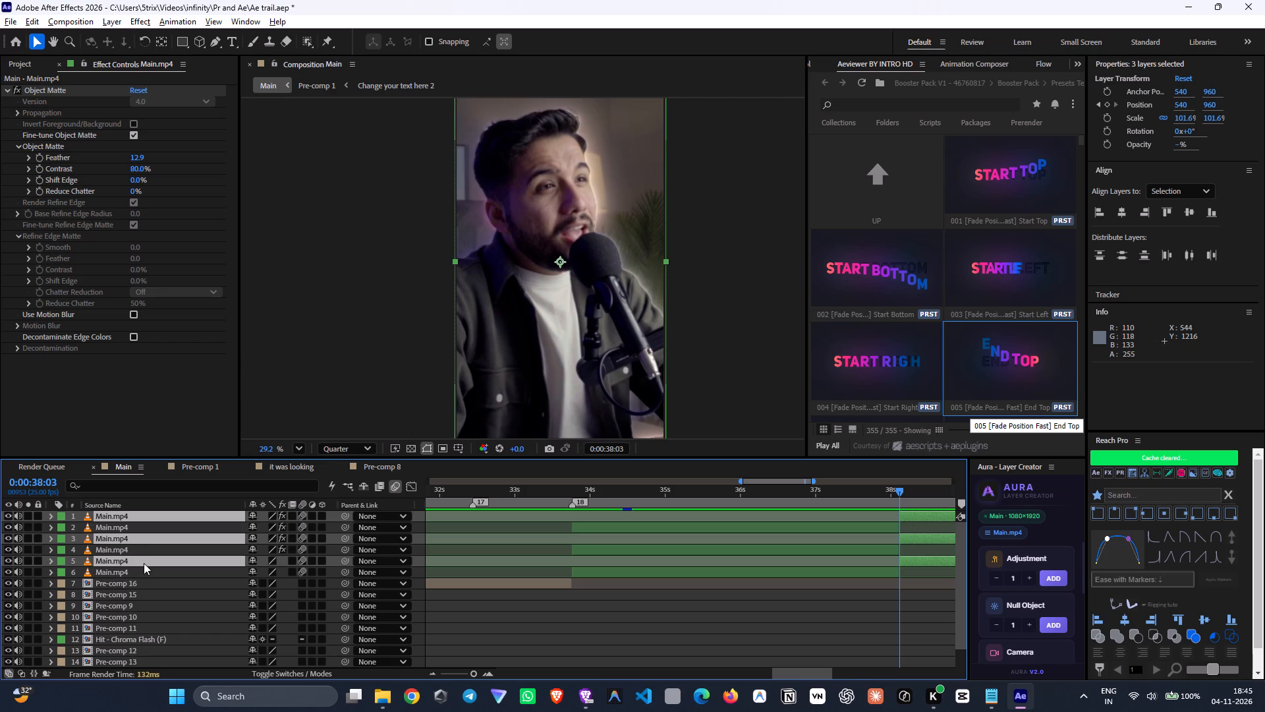
drag(144, 563, 144, 522)
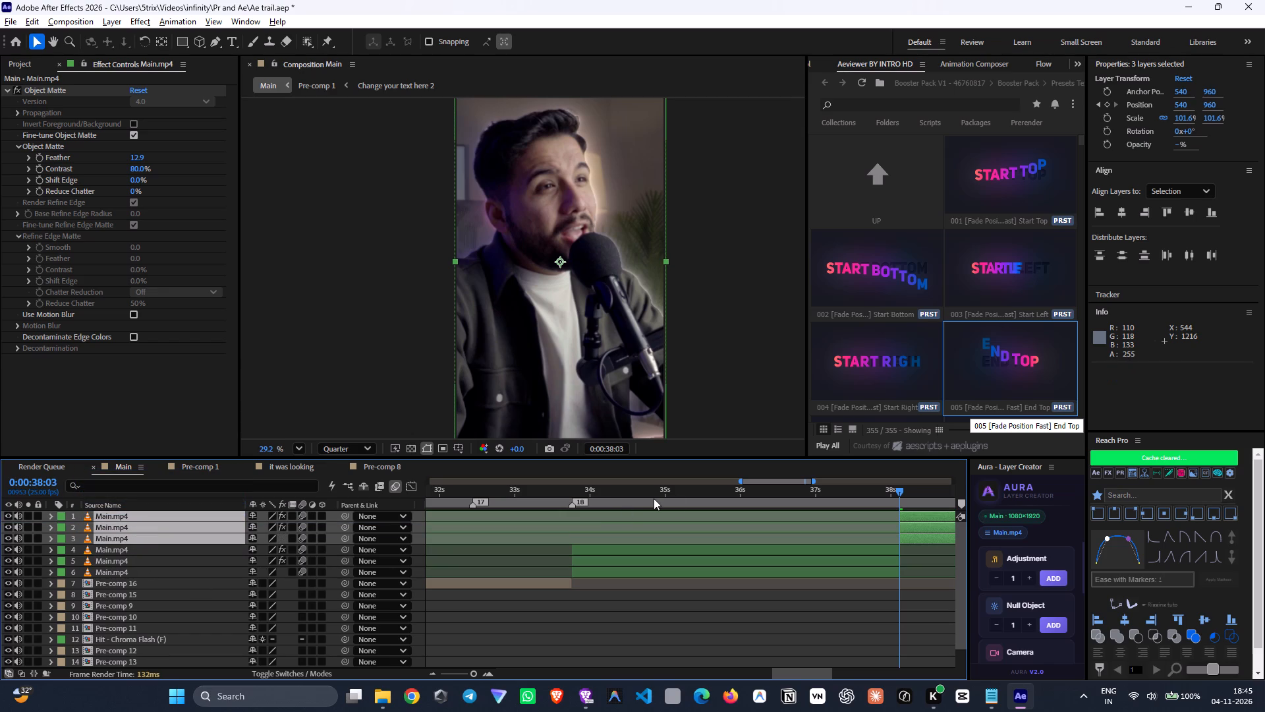
drag(764, 479, 793, 485)
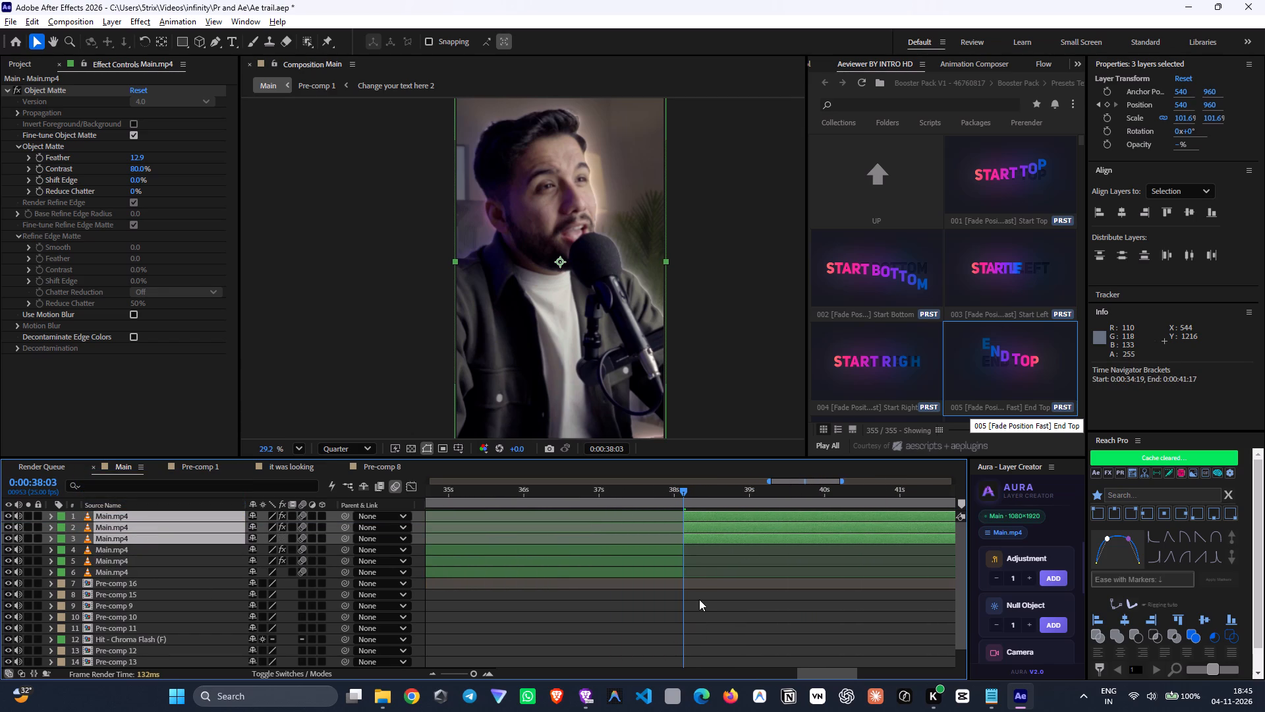
click(699, 599)
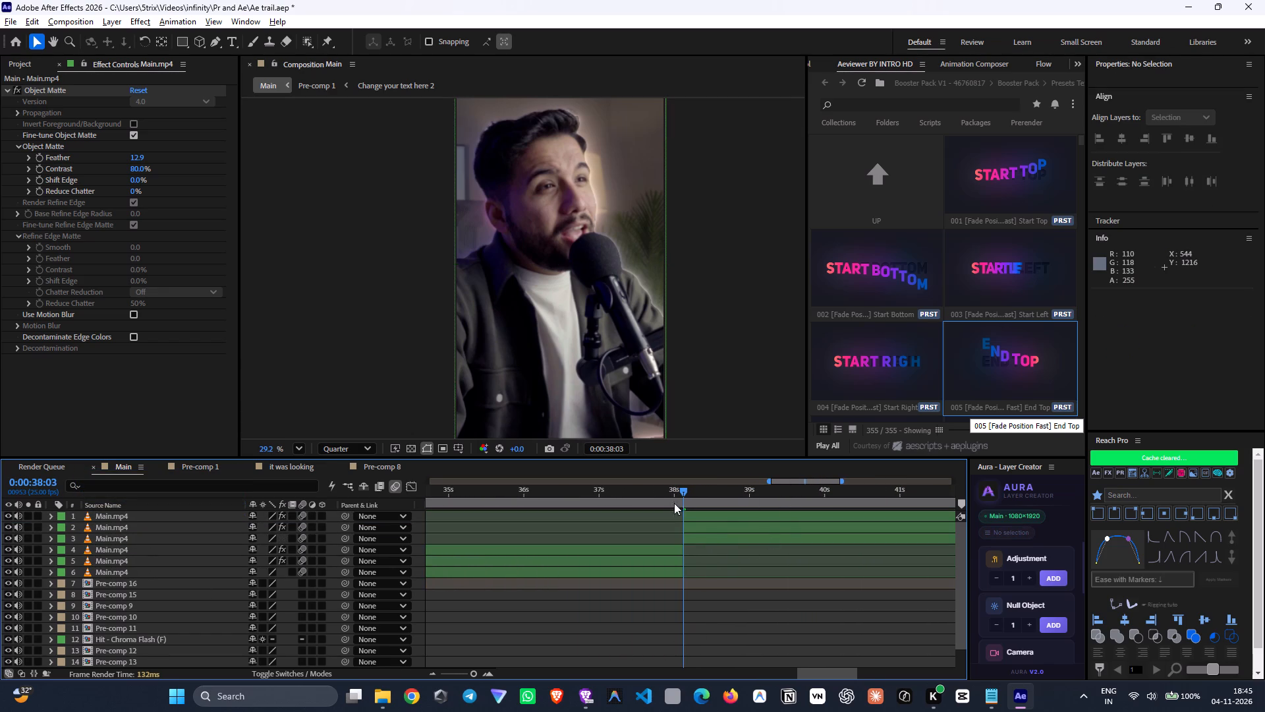
Copy the "Once you've submitted" text layer from Pre-comp 16 to the top of the Main composition and start it at 0:00:38:03.
drag(782, 481, 725, 481)
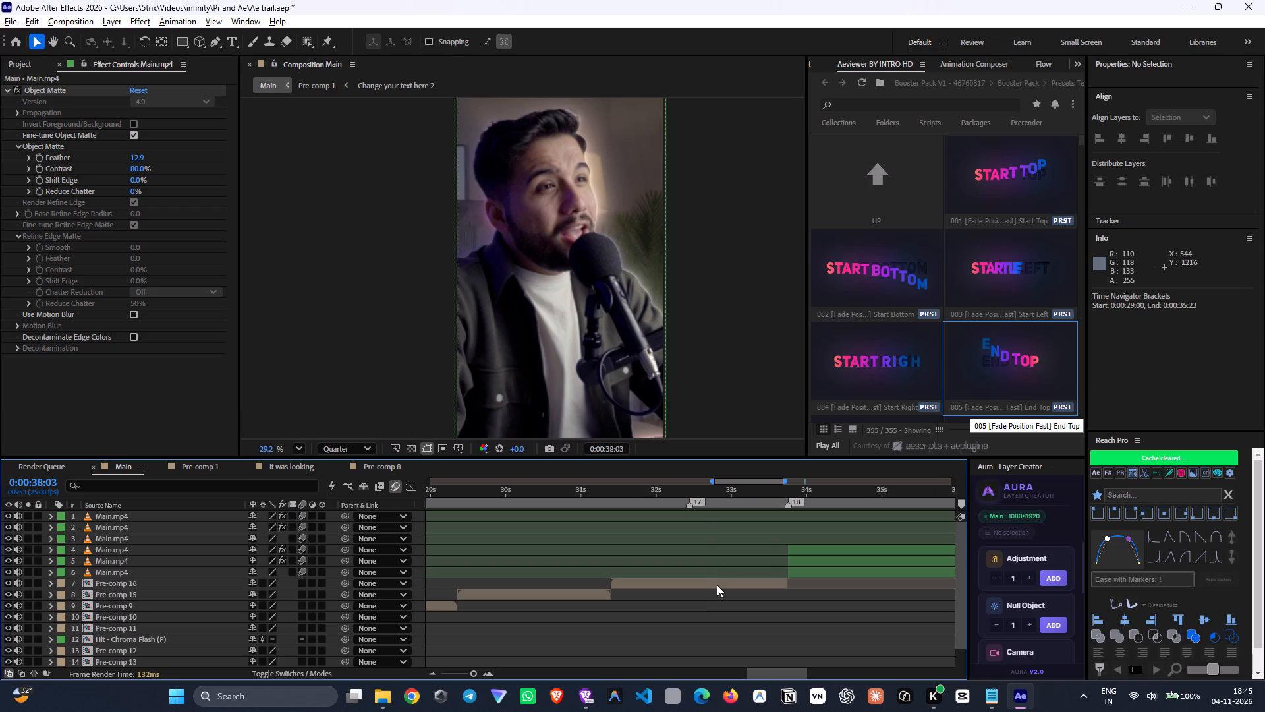
double_click(720, 587)
click(531, 525)
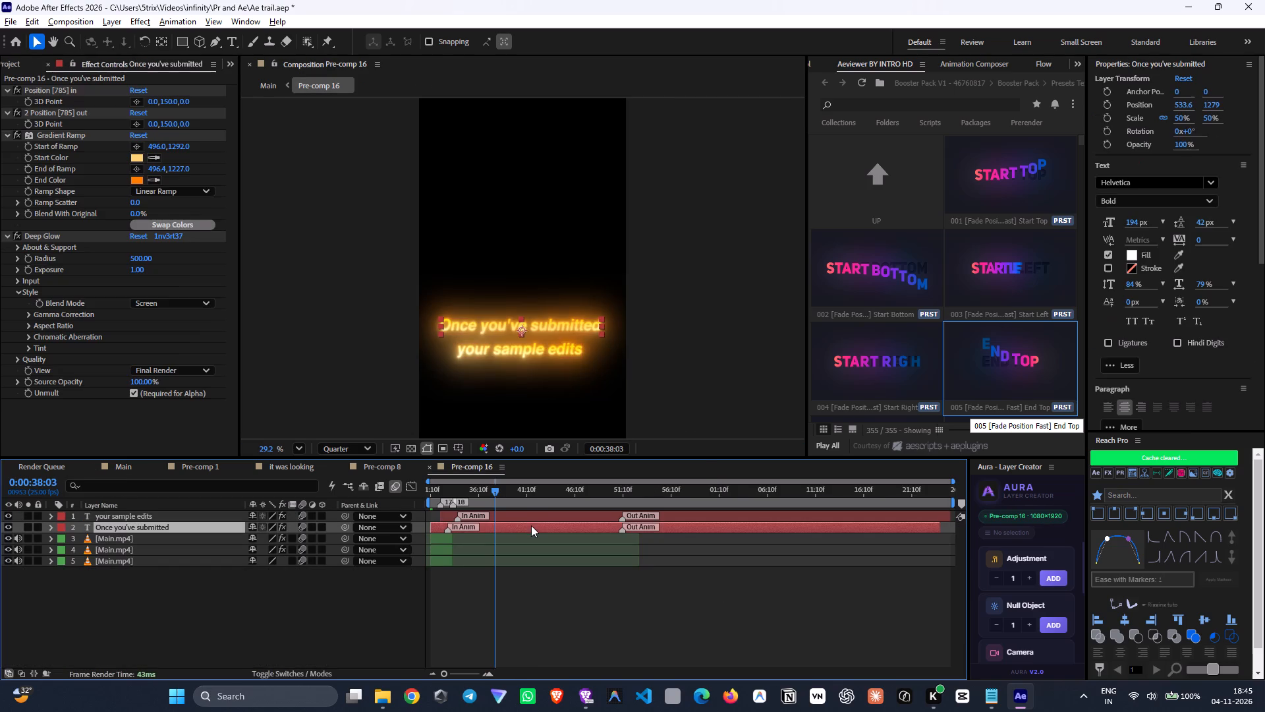
key(ctrl+c)
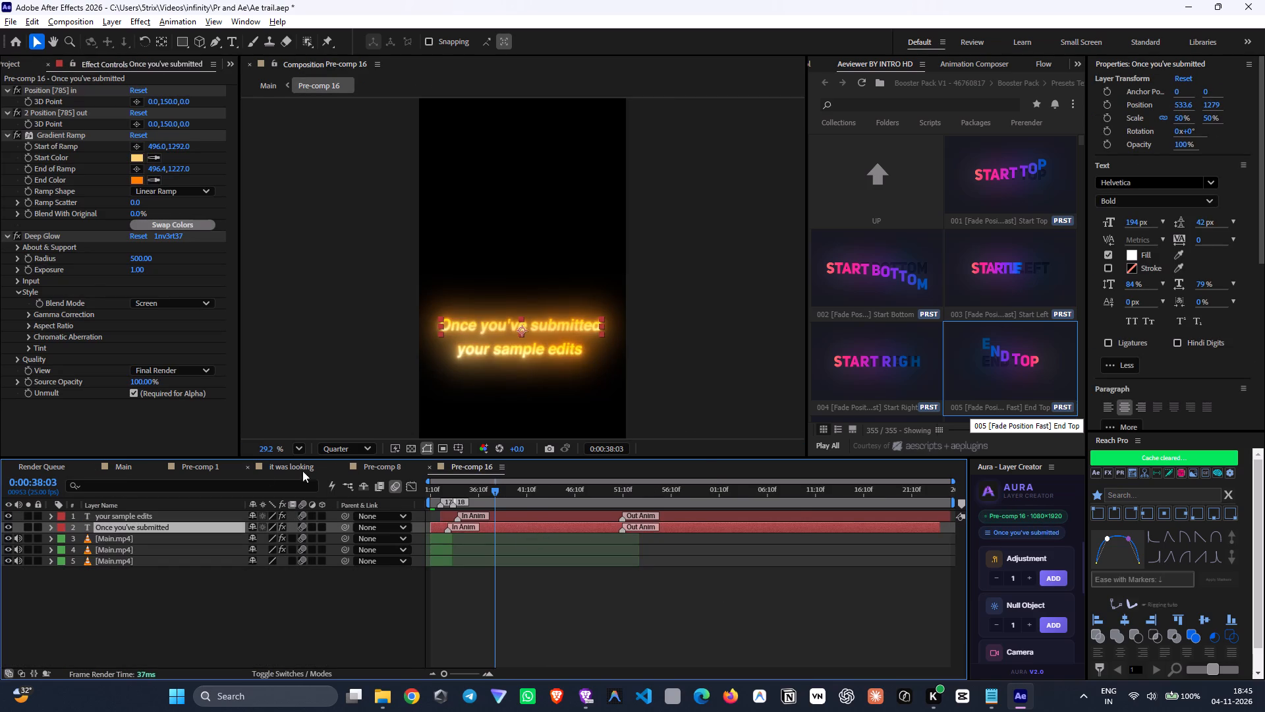
click(141, 463)
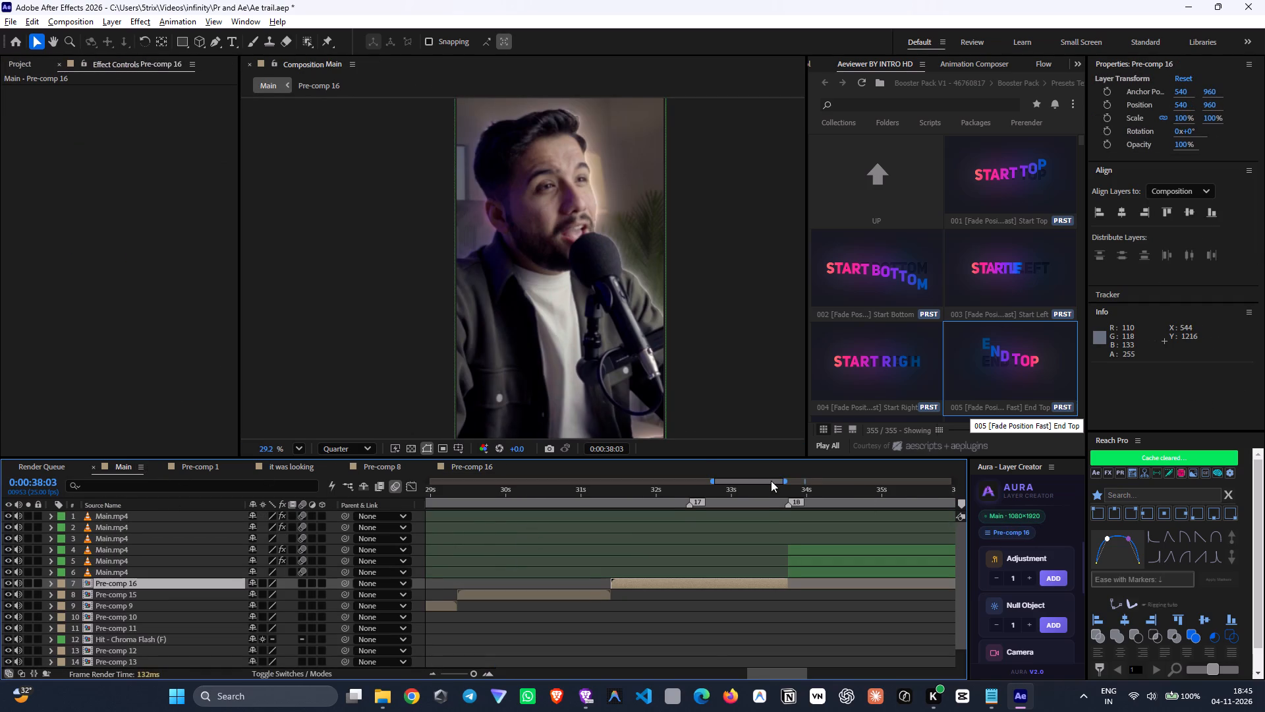
drag(771, 481, 823, 498)
click(766, 516)
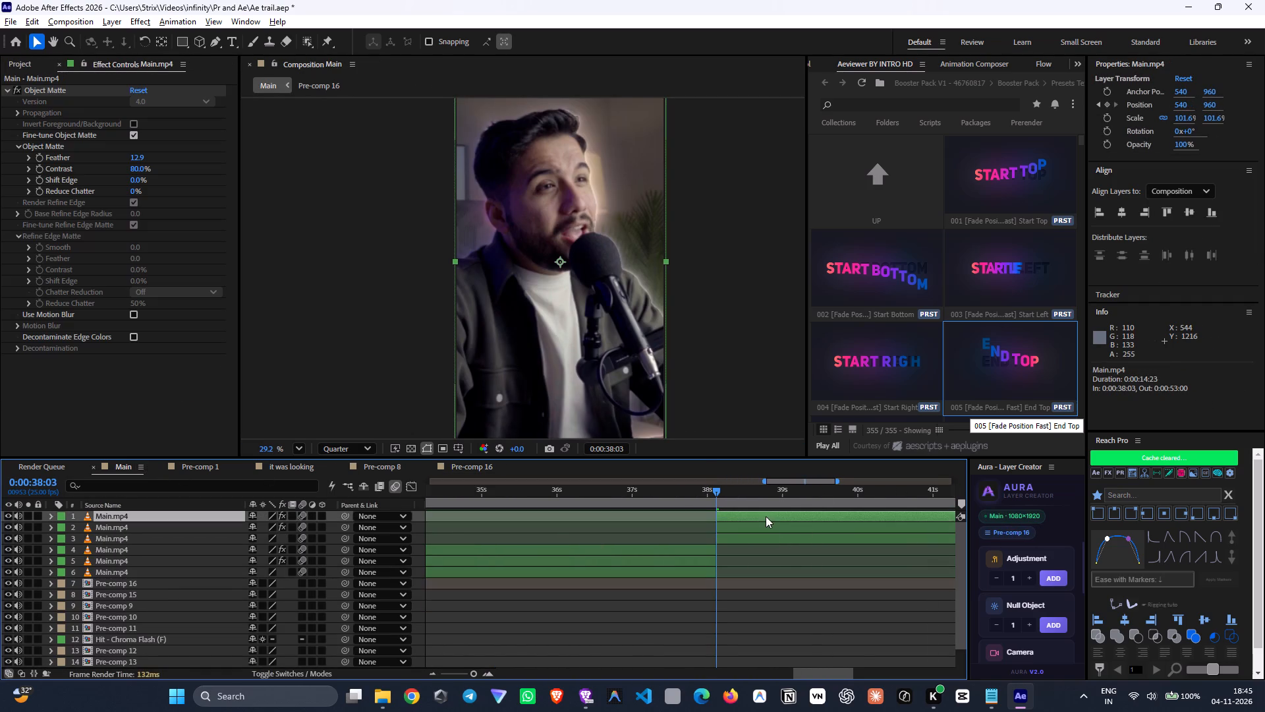
key(ctrl+v)
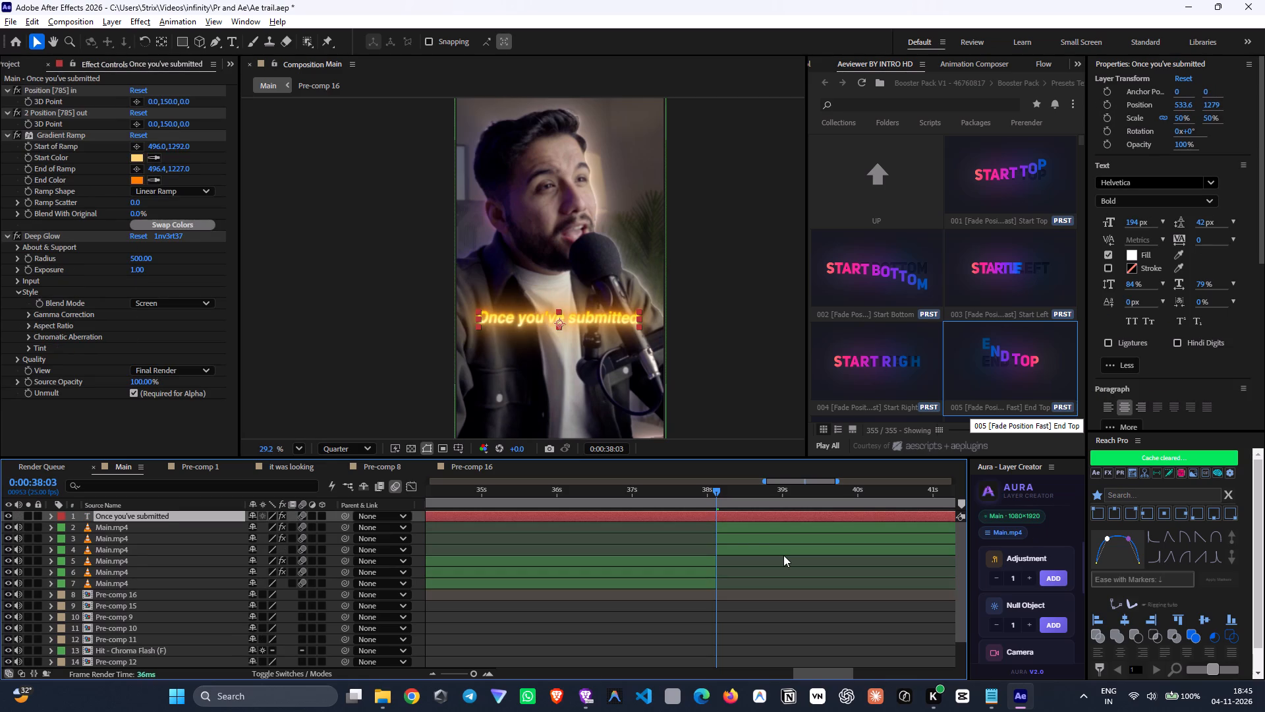
key(bracketleft)
drag(736, 501, 766, 520)
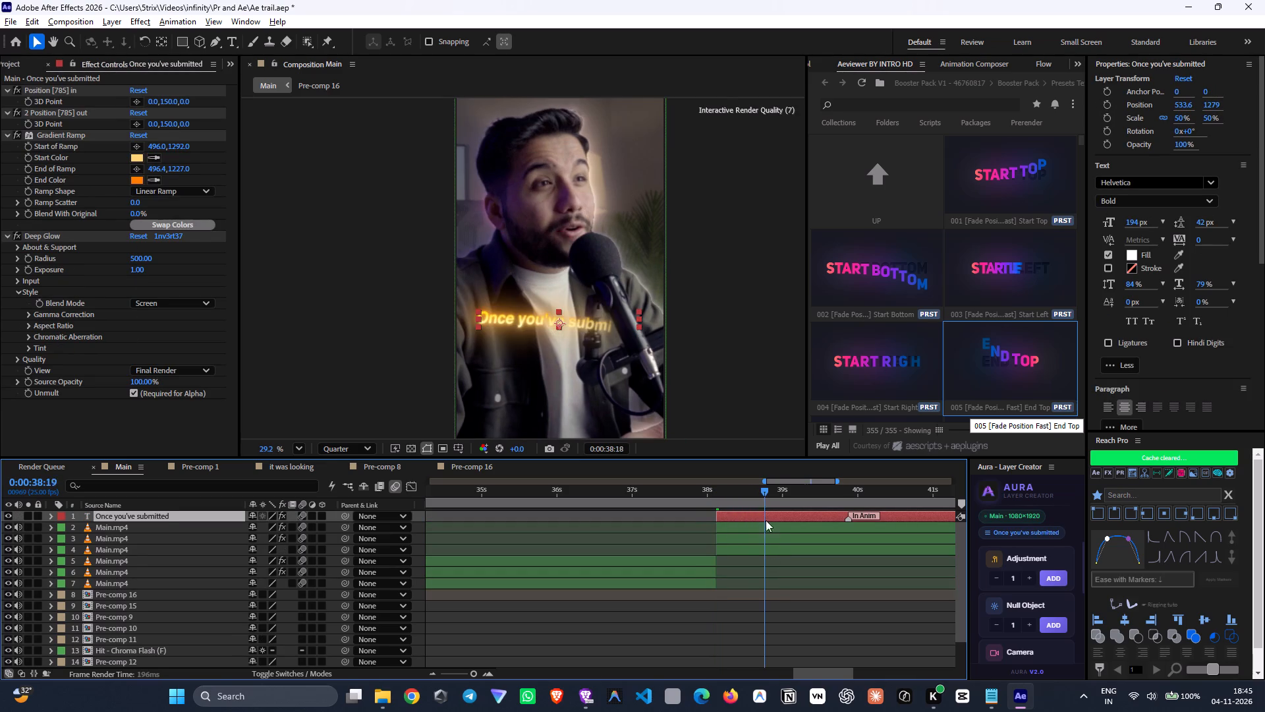
drag(766, 520, 719, 521)
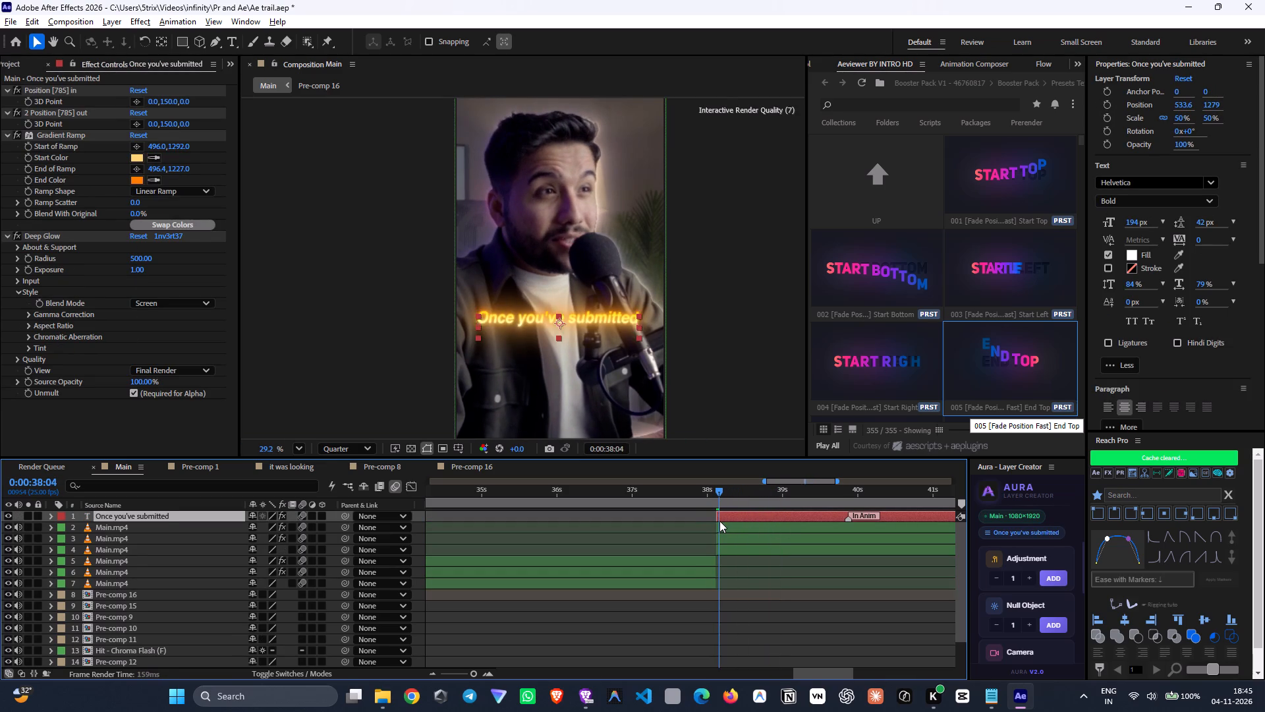
drag(719, 521, 717, 520)
Replace the pasted layer's text with "If you're successful", copied from caption 19 of 1.txt in Notepad.
click(989, 701)
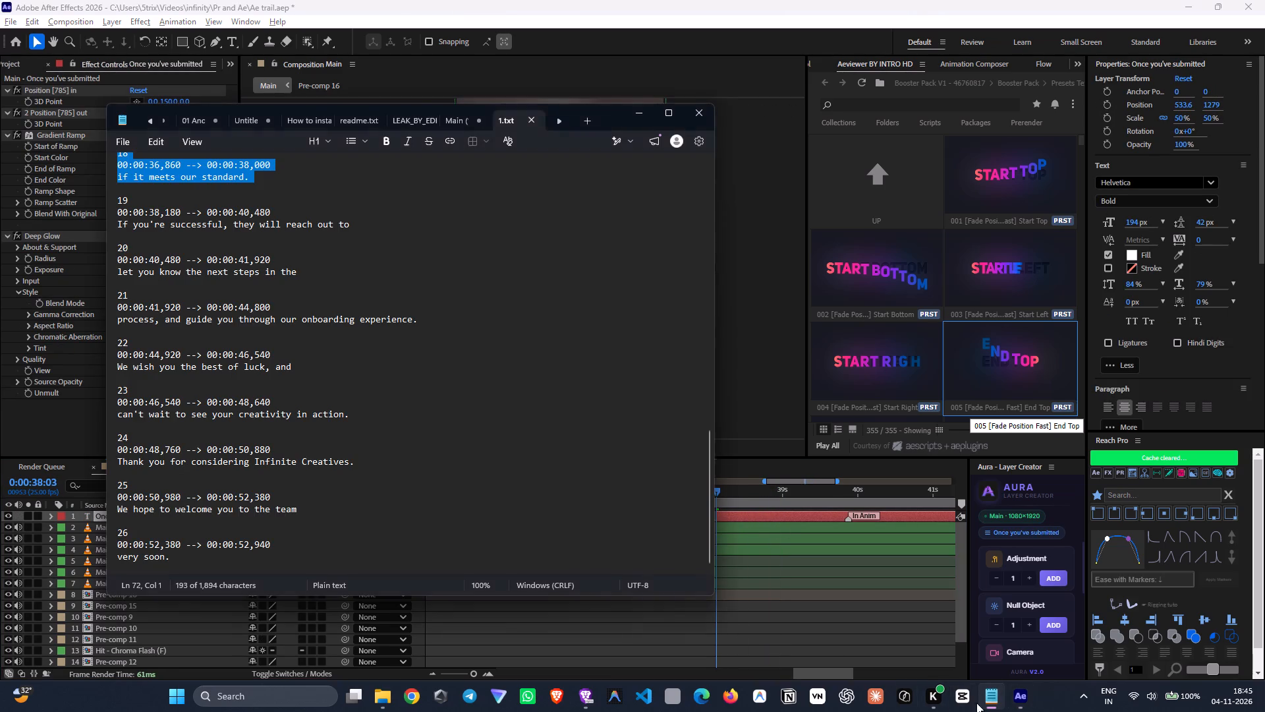
click(259, 239)
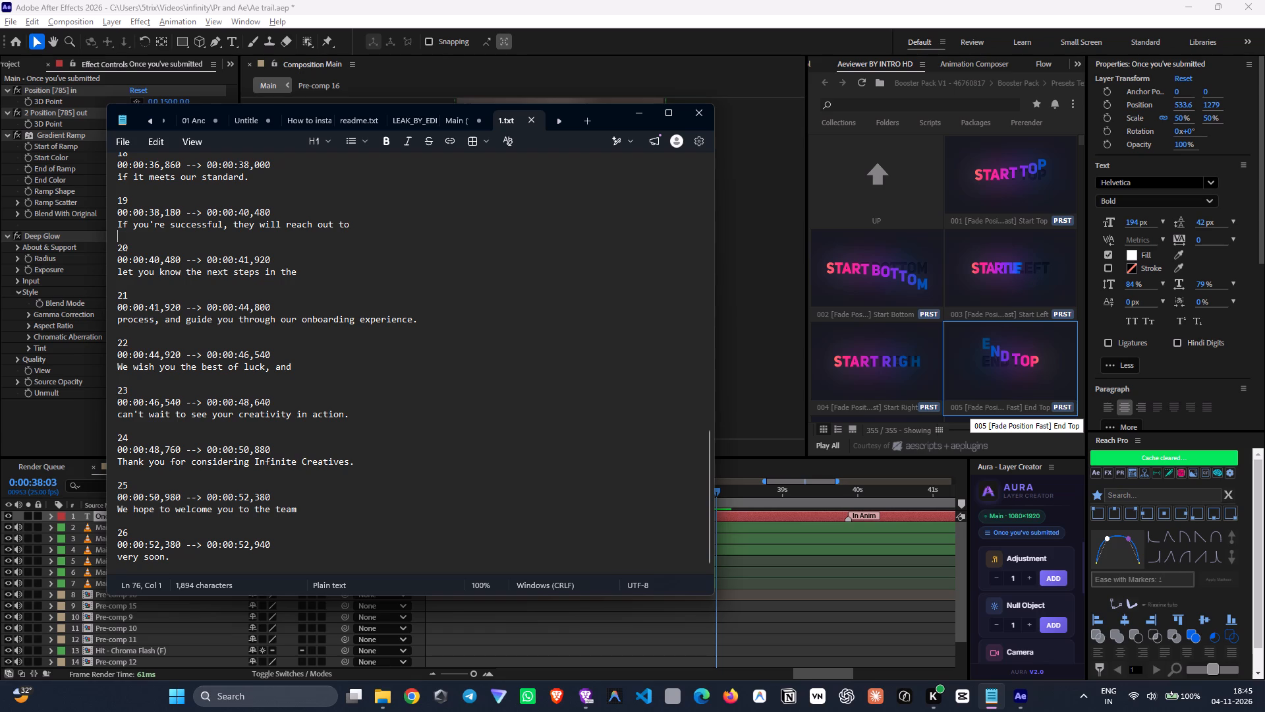
drag(223, 224, 114, 227)
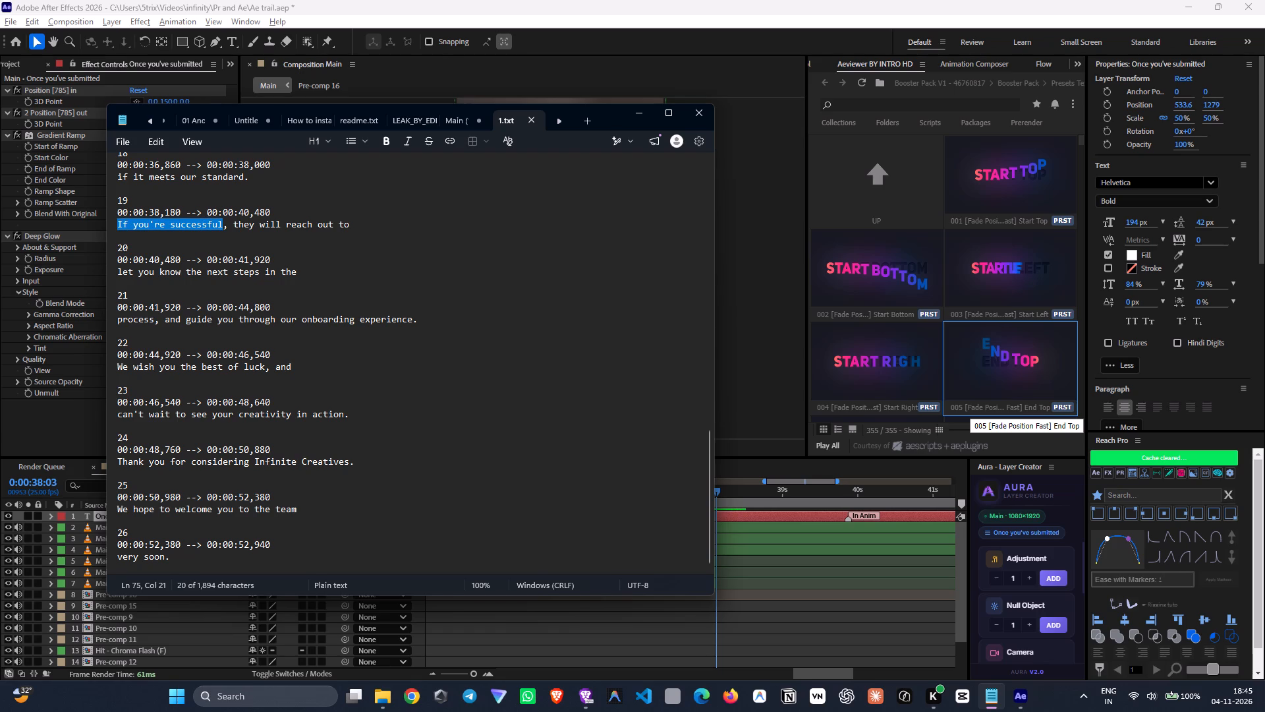
key(ctrl+c)
key(alt+Tab)
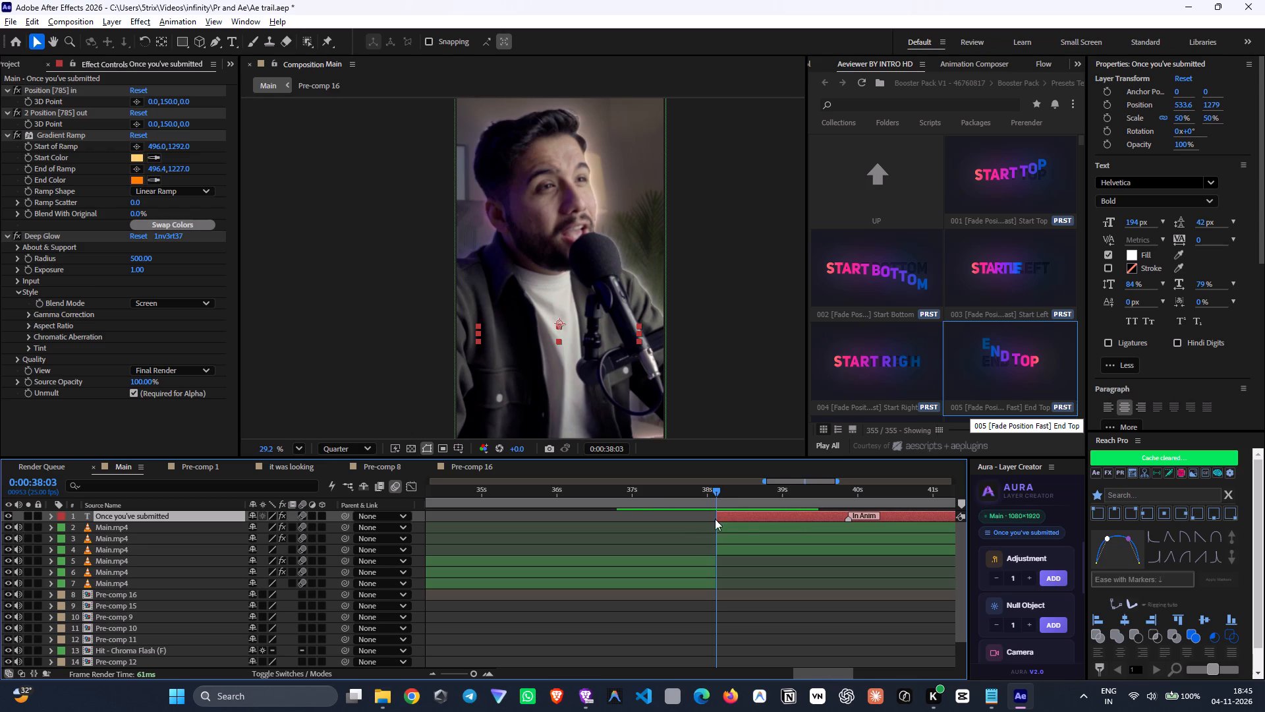
double_click(743, 521)
key(ctrl+v)
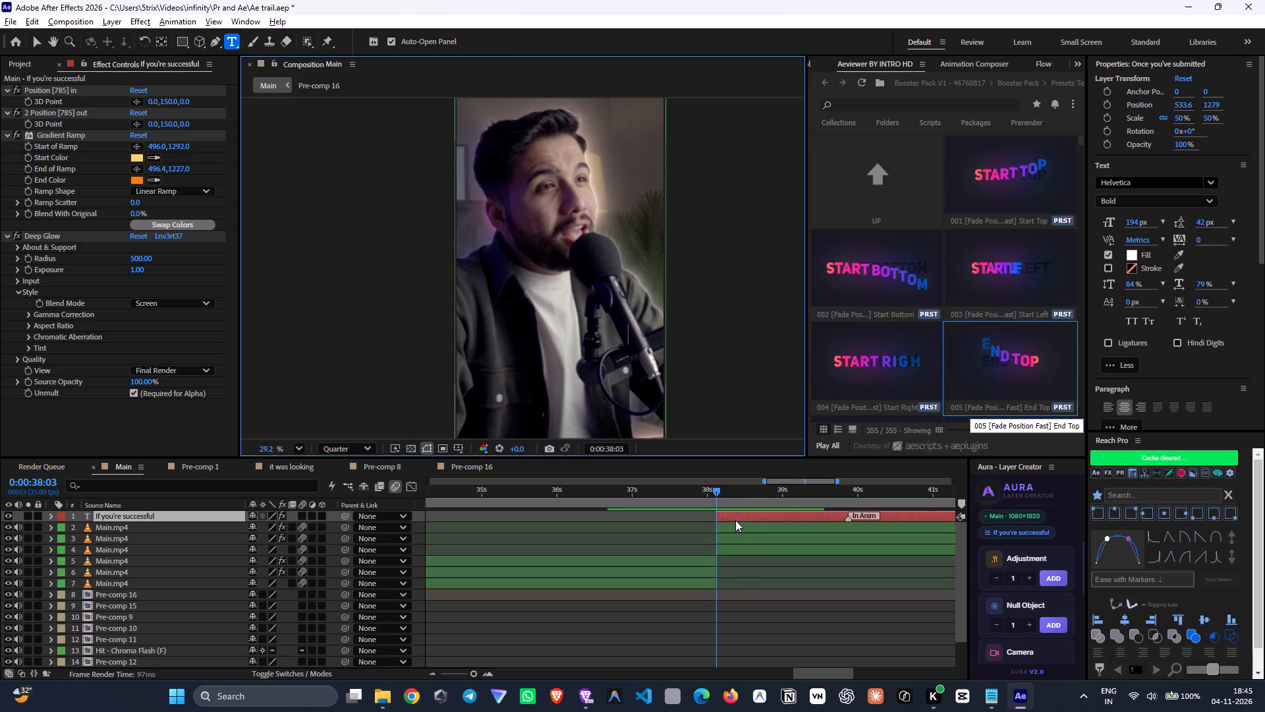
Apply the "004 [Fade Position Fast] Start Right" preset to the "If you're successful" layer at 0:00:38:03 and collapse its properties.
drag(728, 500, 797, 523)
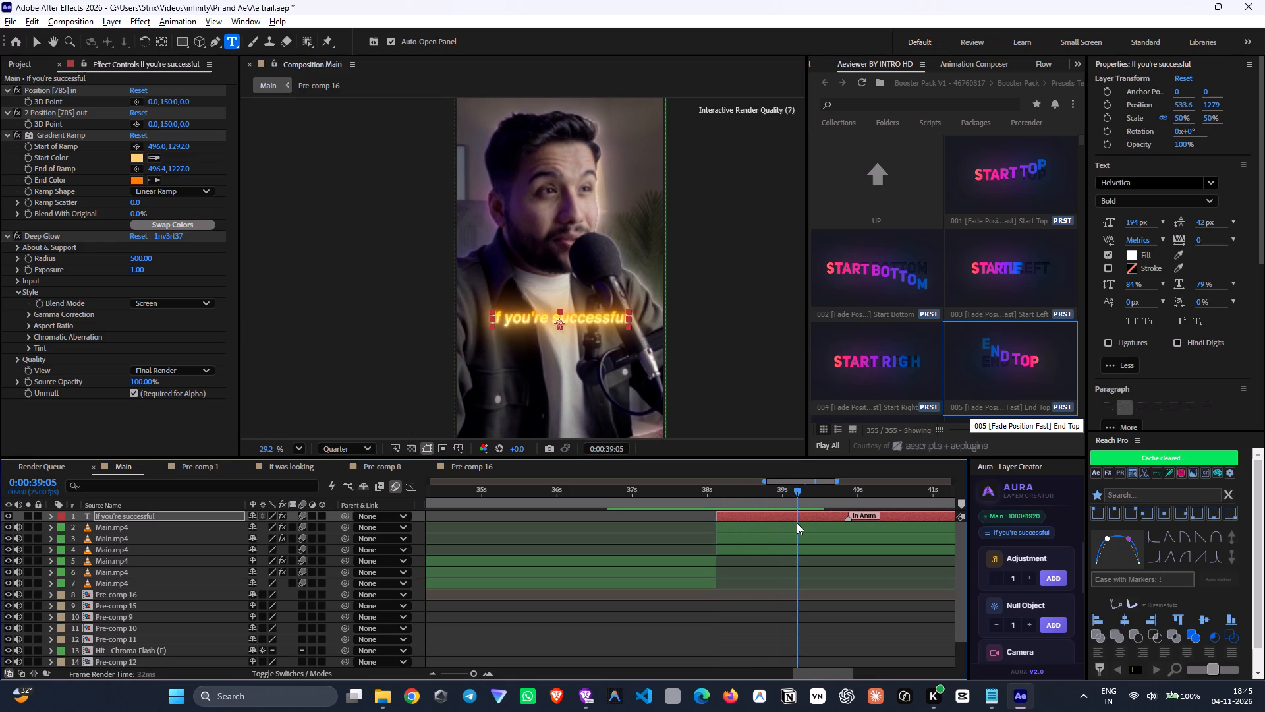
drag(797, 523, 717, 519)
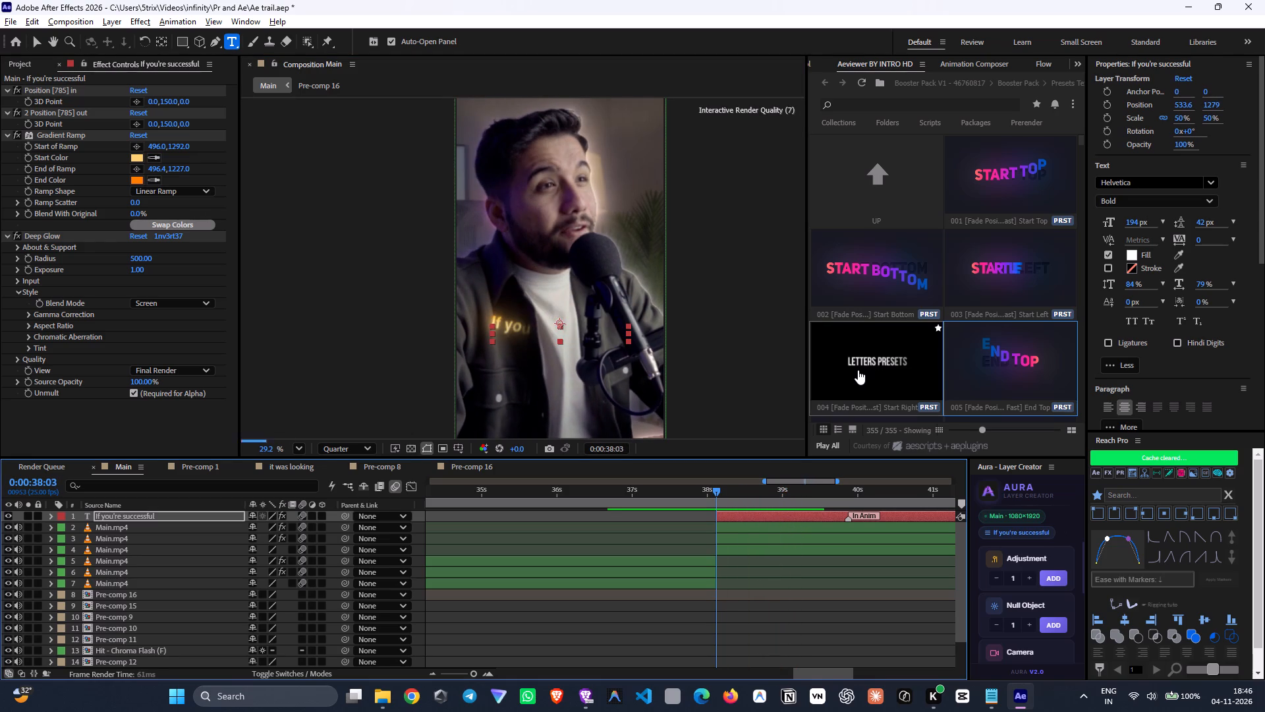
double_click(858, 370)
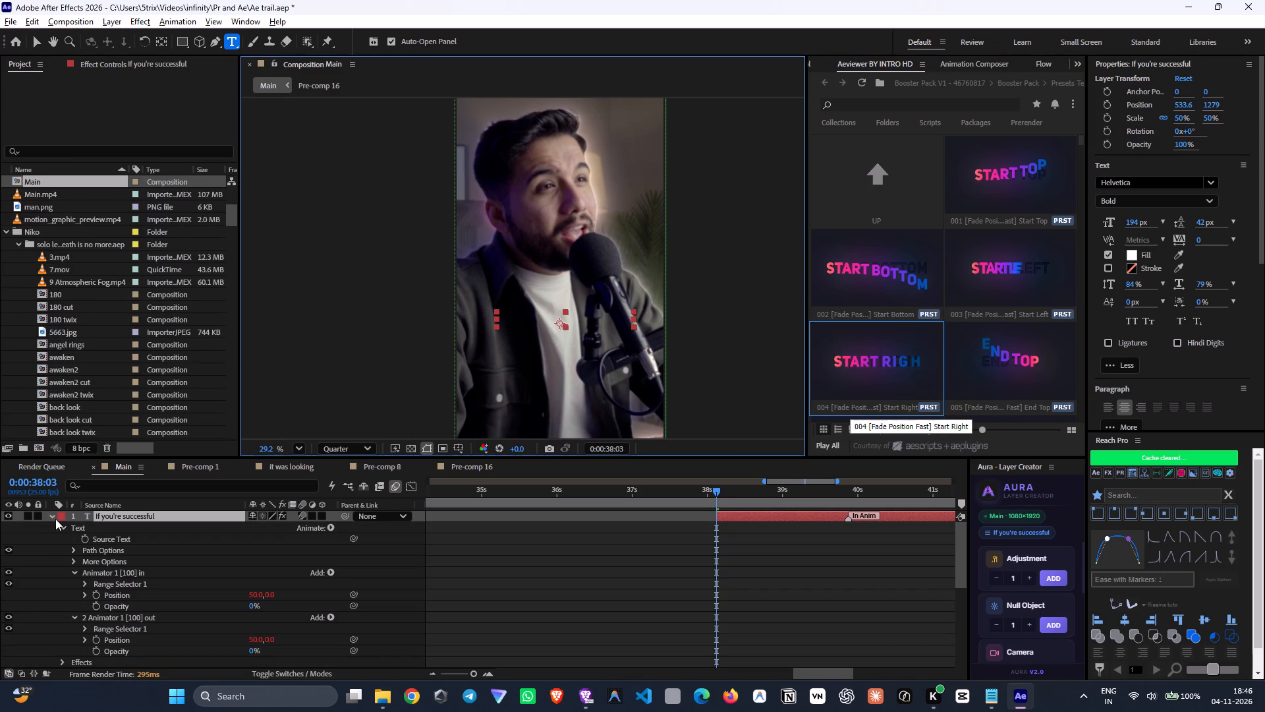
click(51, 518)
drag(718, 494, 724, 501)
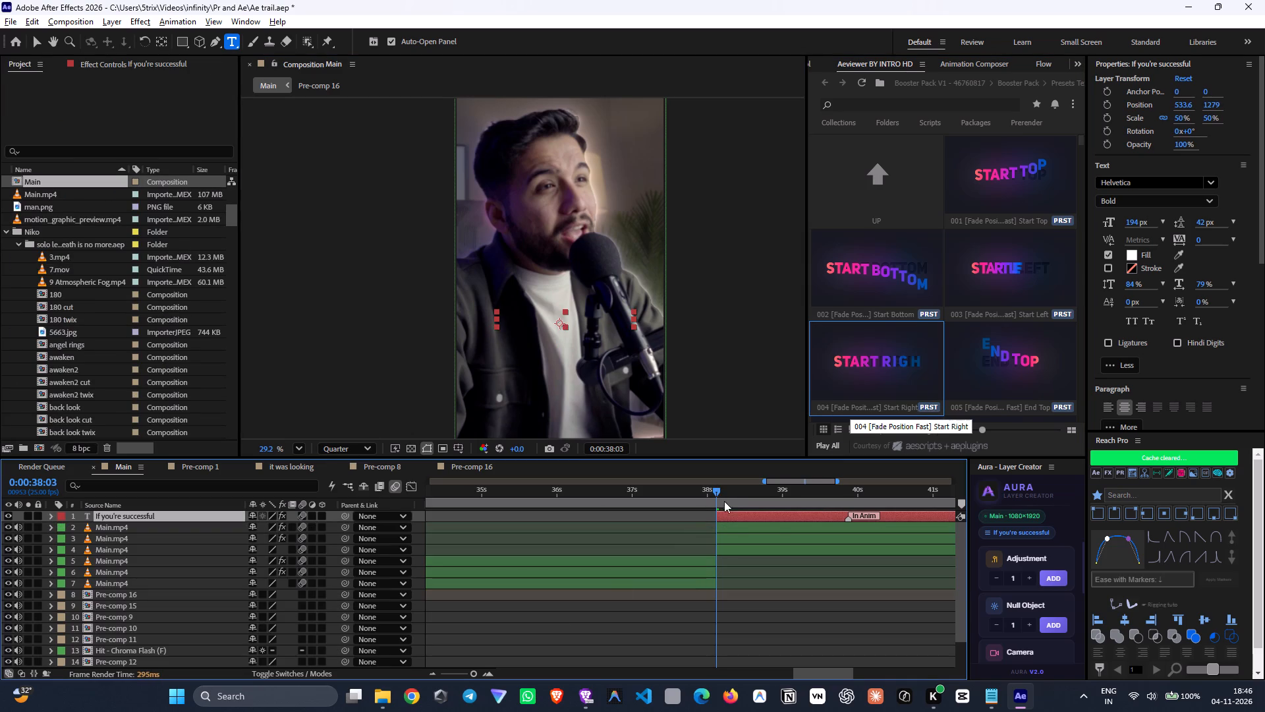
Duplicate the "If you're successful" text layer and replace the copy's text with "they will reach out", copied from caption 19 of 1.txt in Notepad.
drag(724, 501, 818, 545)
key(ctrl+d)
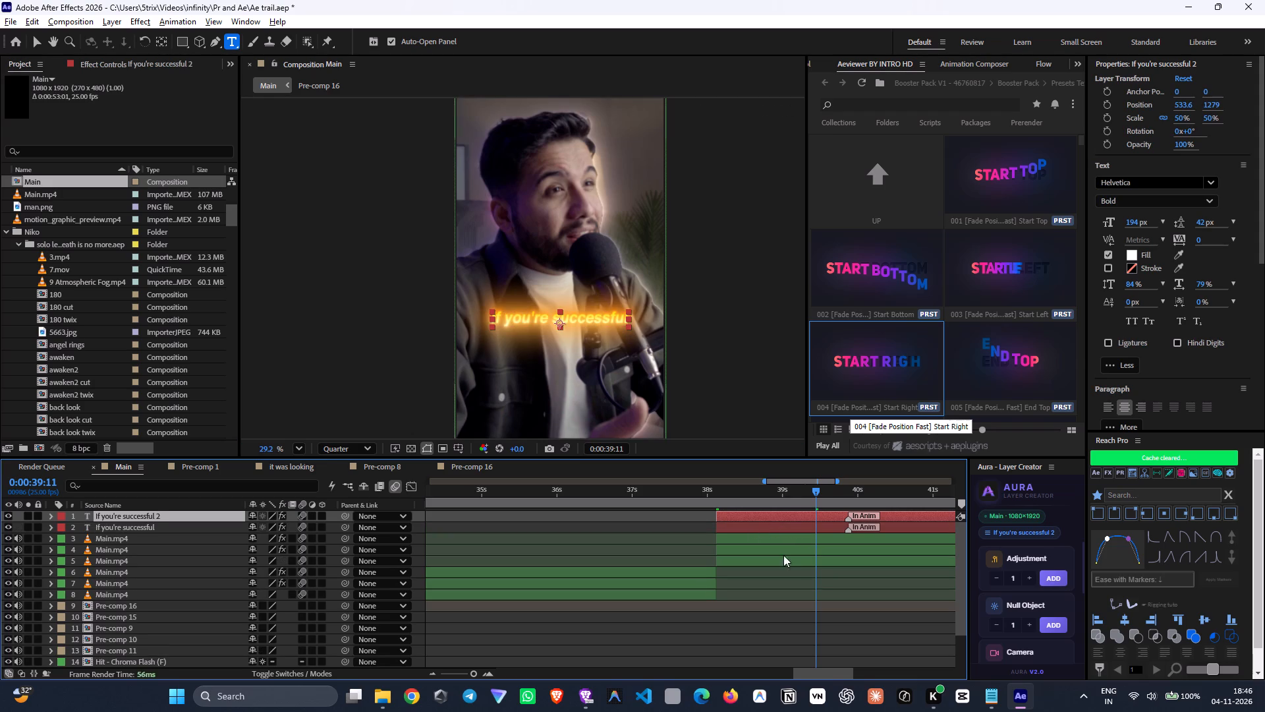
click(989, 698)
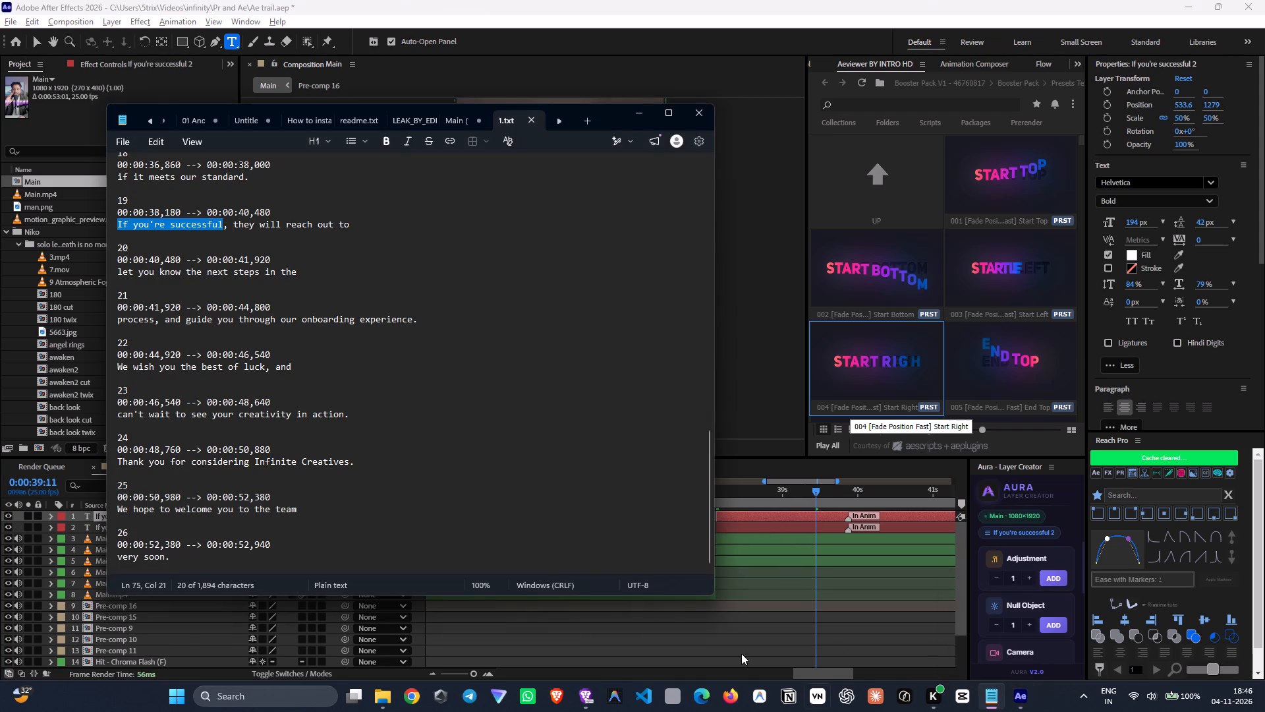
drag(233, 223, 328, 229)
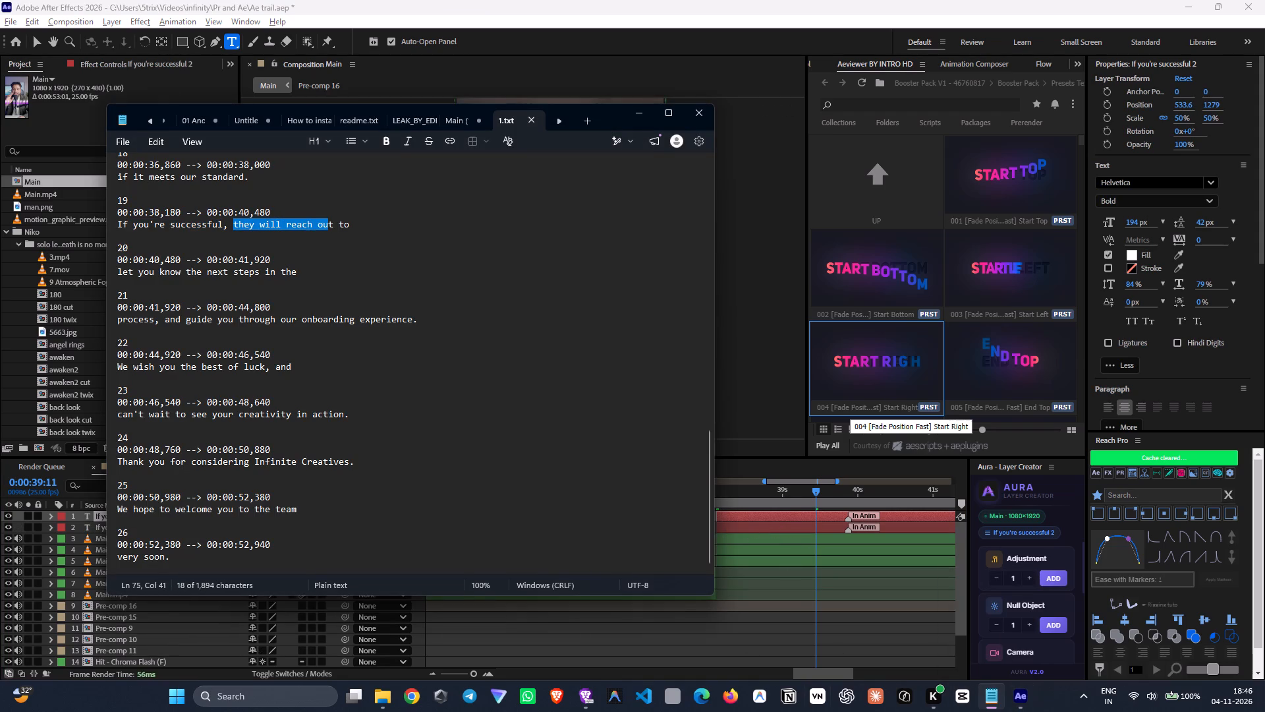
drag(328, 229, 335, 229)
key(ctrl+c)
key(alt+Tab)
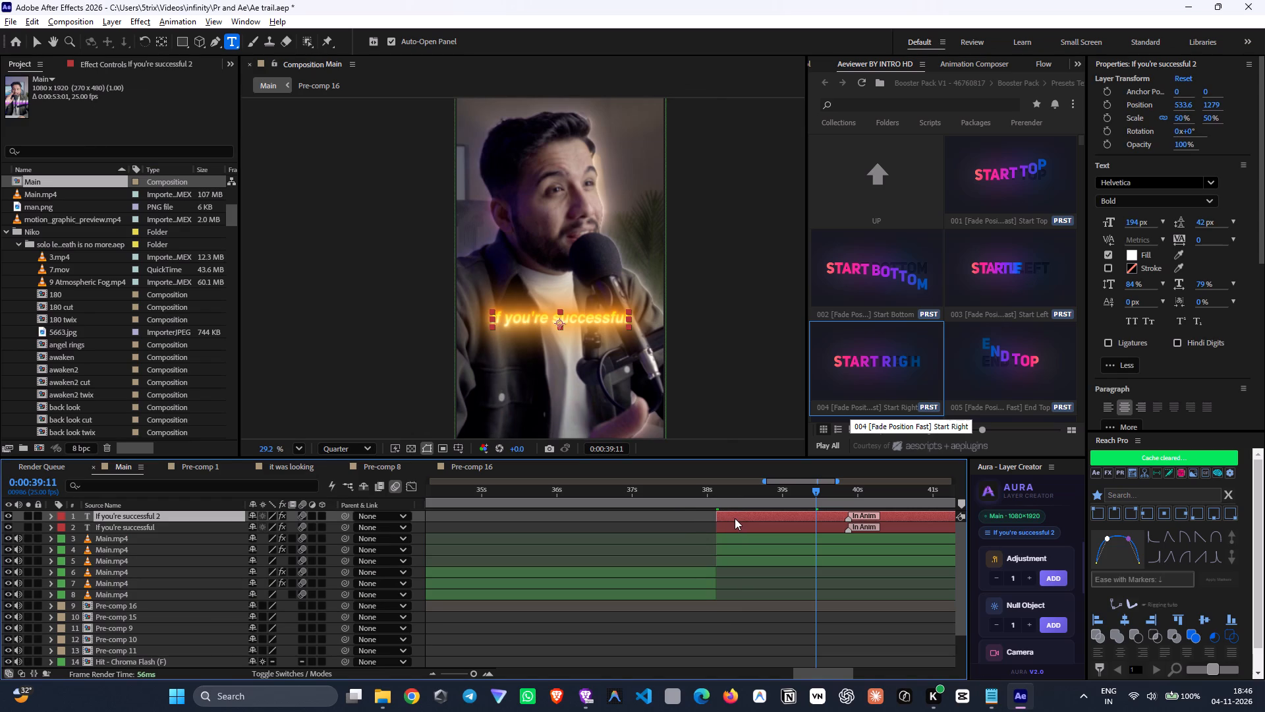
double_click(735, 518)
key(ctrl+v)
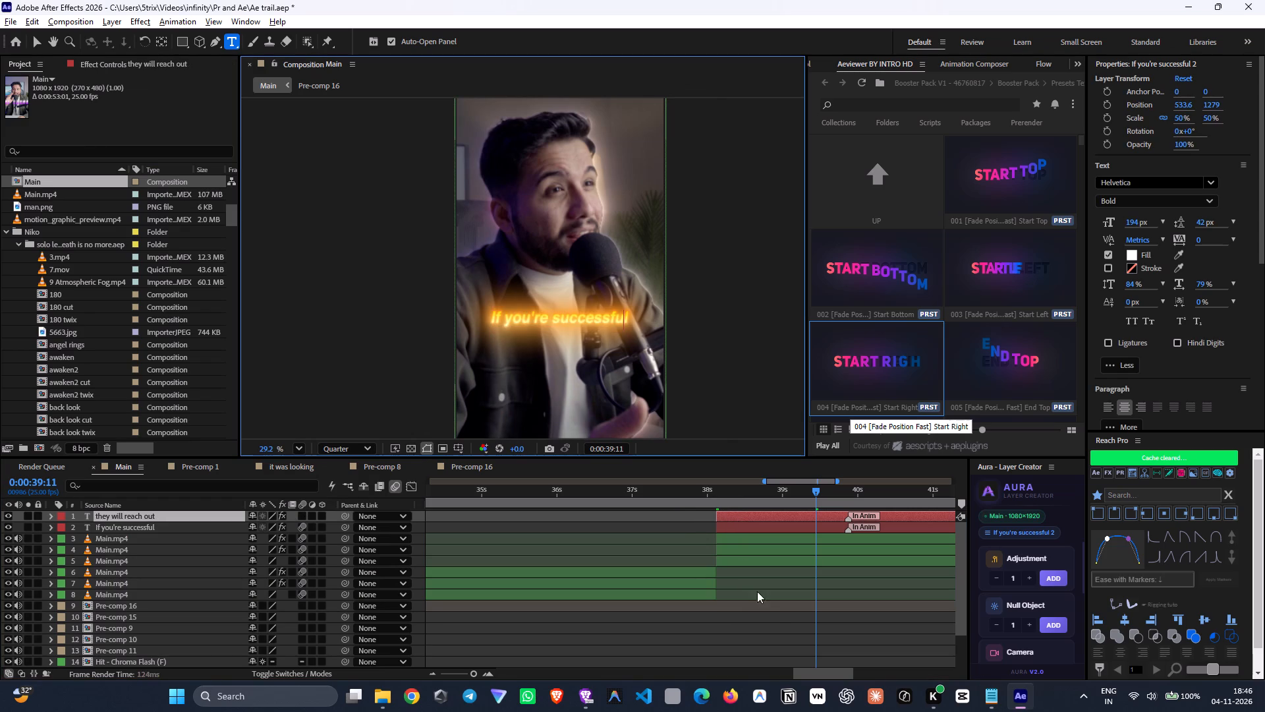
click(772, 616)
Move the "they will reach out" text directly below the "If you're successful" line, to a position of about 527, 1392.
click(766, 516)
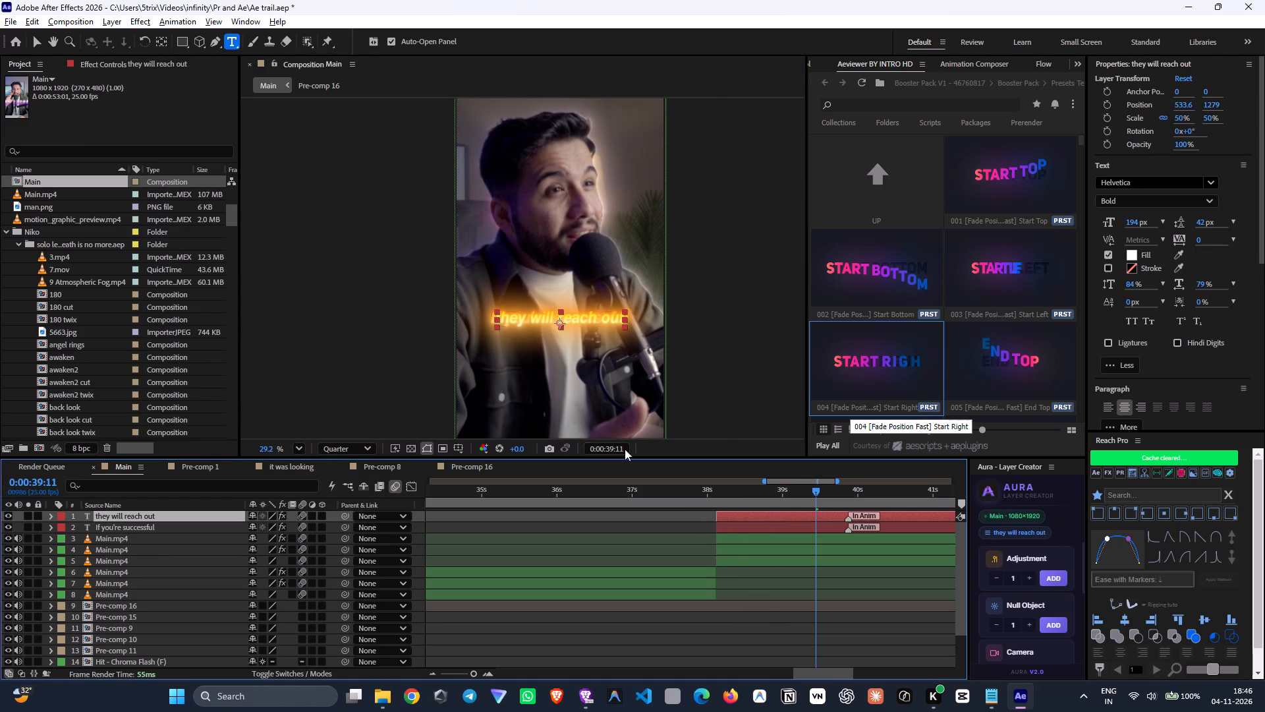
key(v)
drag(557, 321, 556, 338)
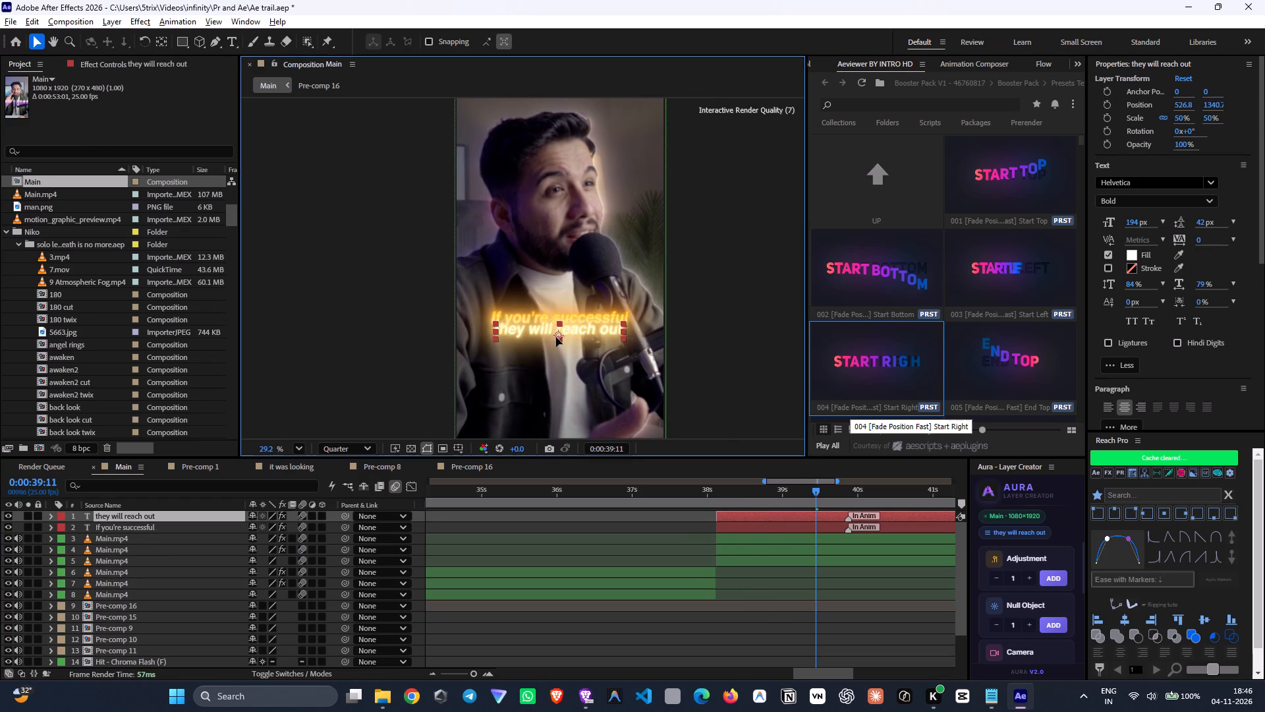
drag(556, 338, 556, 346)
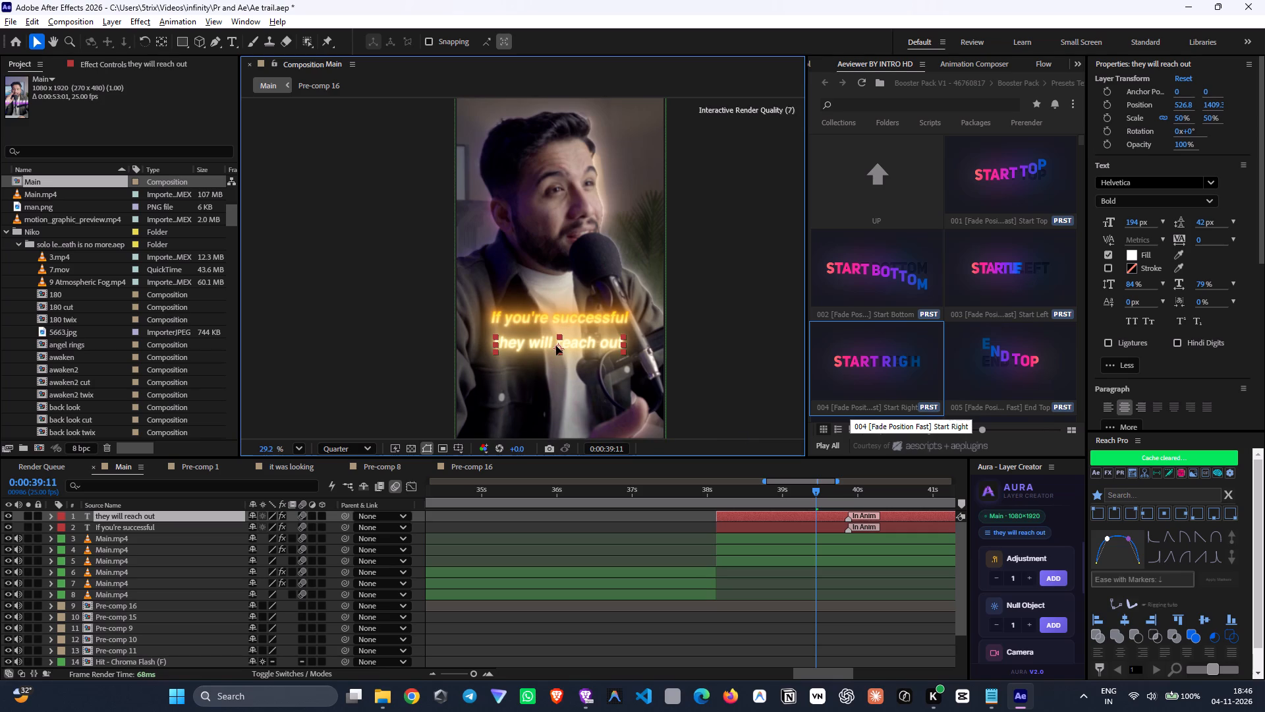
drag(556, 346, 556, 343)
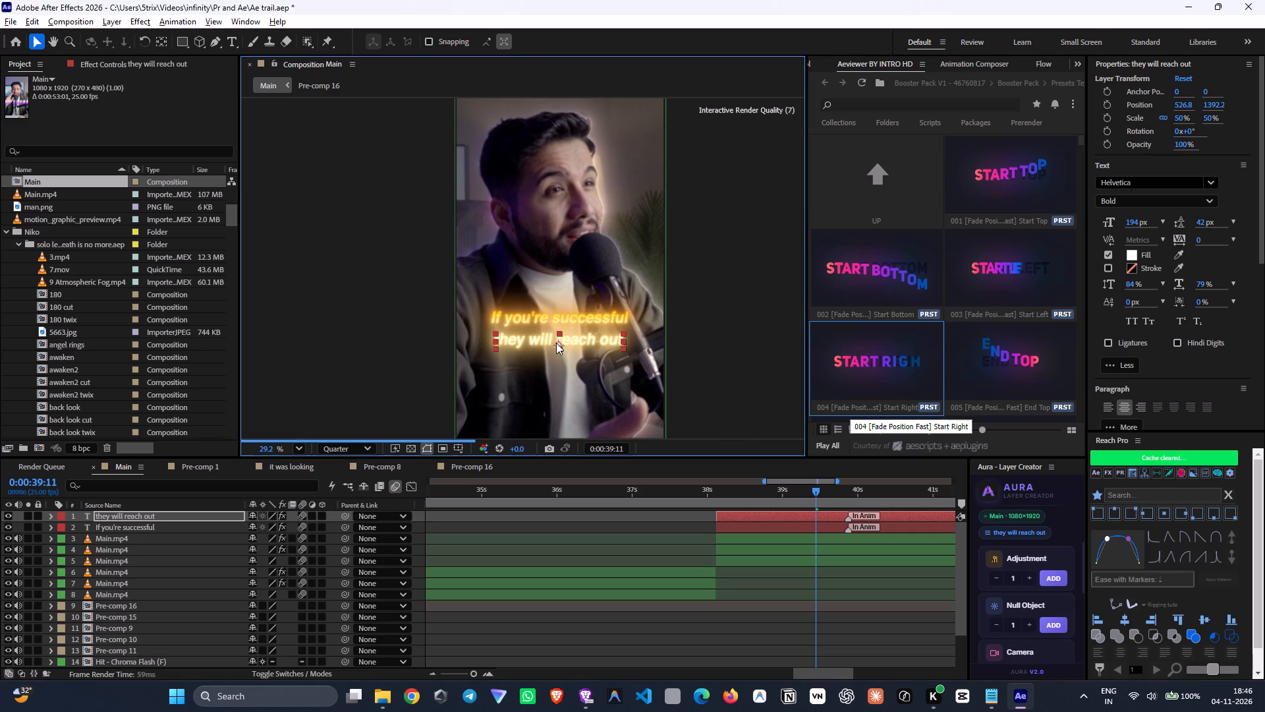
Reposition the Gradient Ramp on "they will reach out", with its start at about 490, 1395 and its end at about 488, 1316.
click(119, 65)
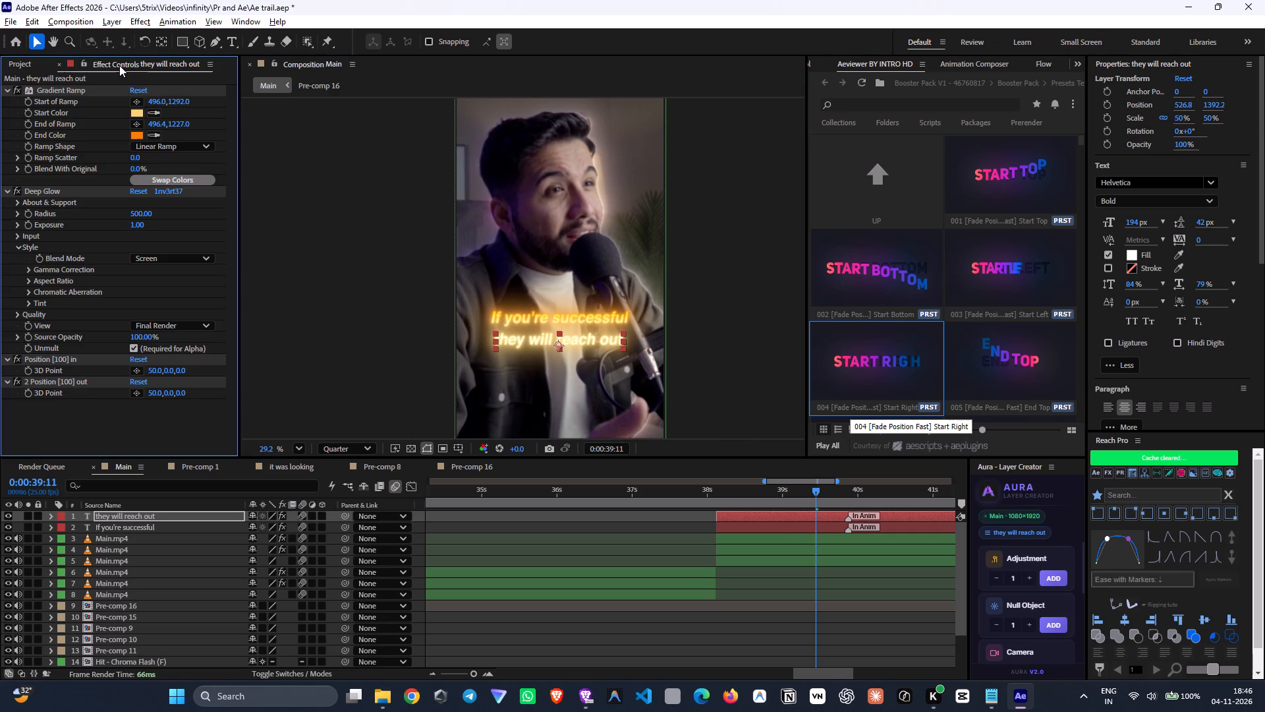
click(137, 103)
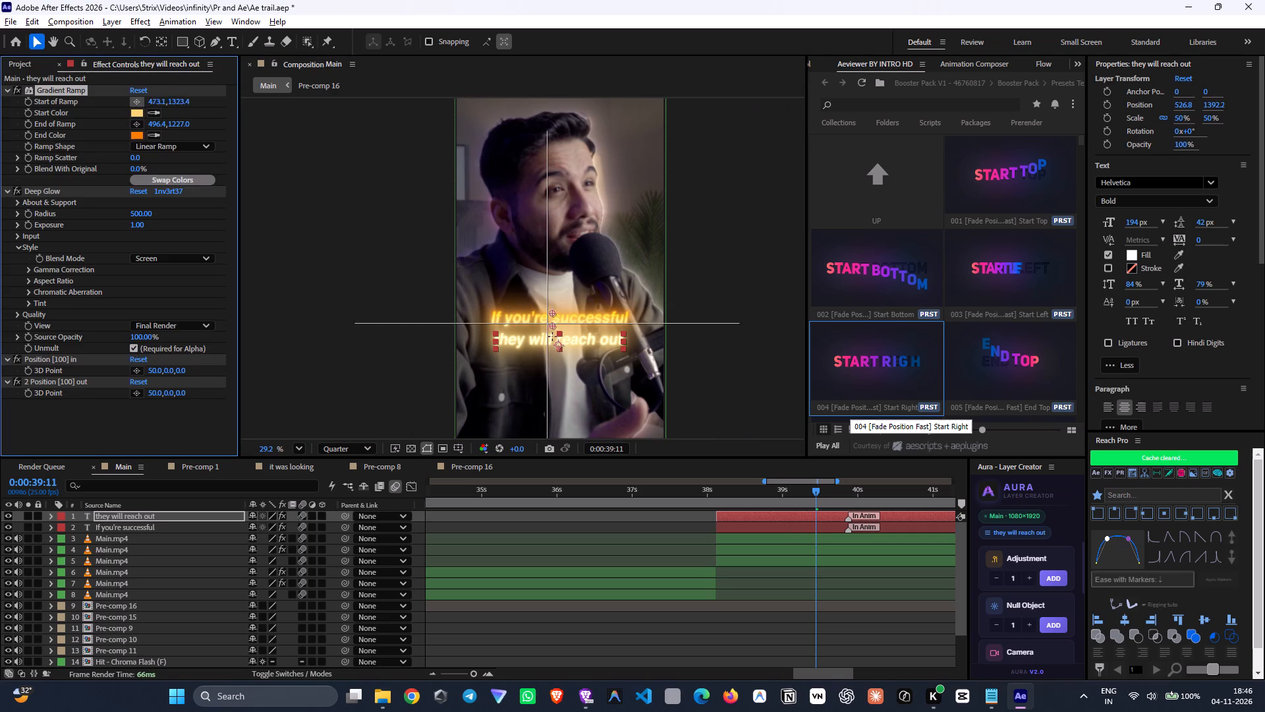
click(551, 345)
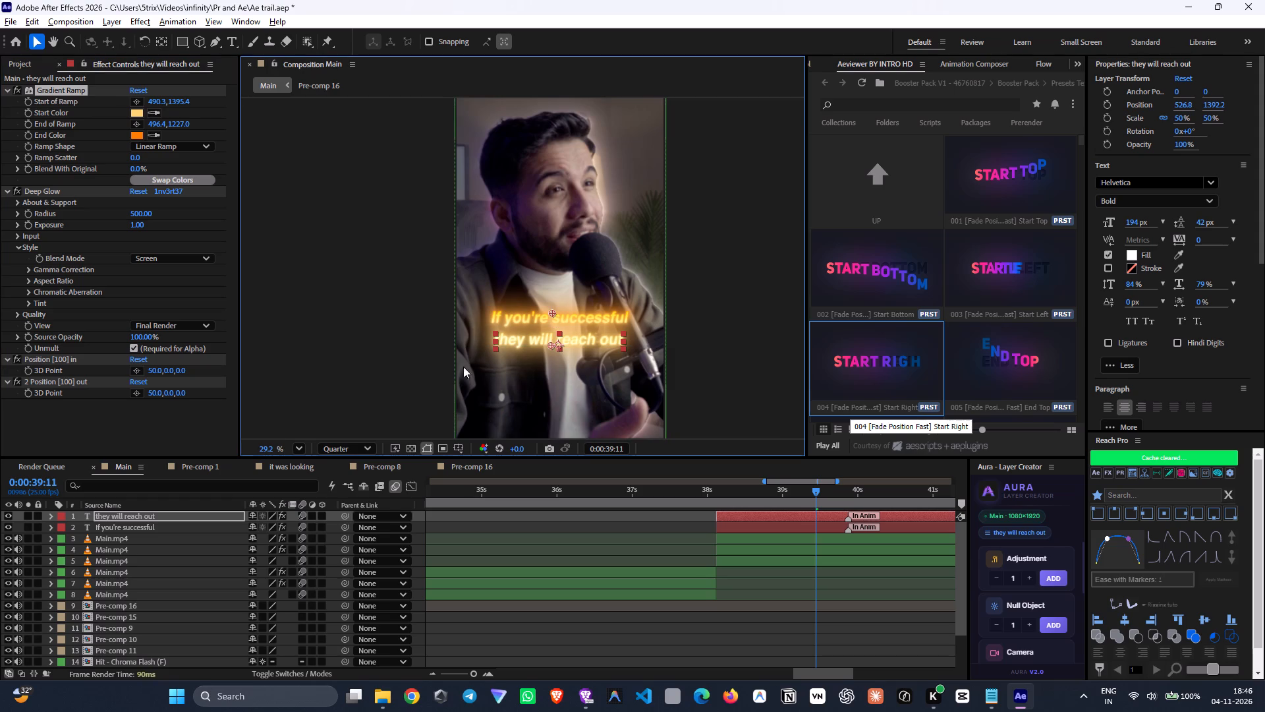
click(136, 123)
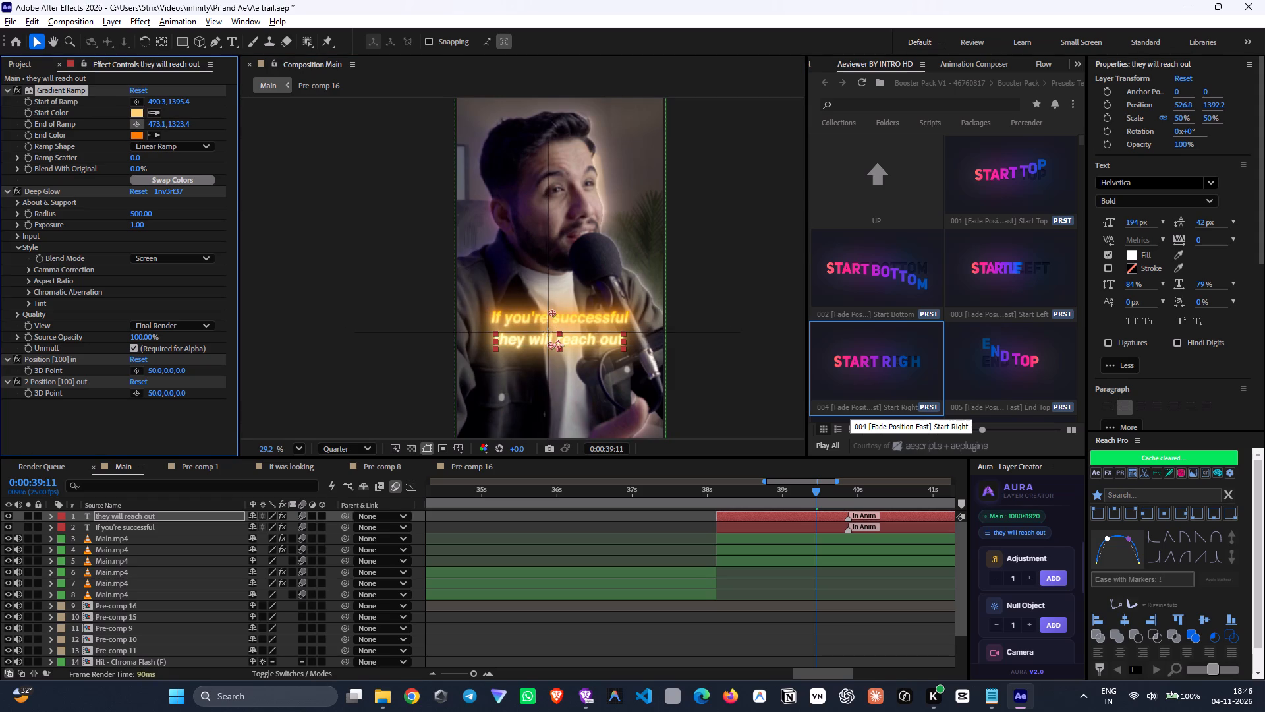
click(548, 332)
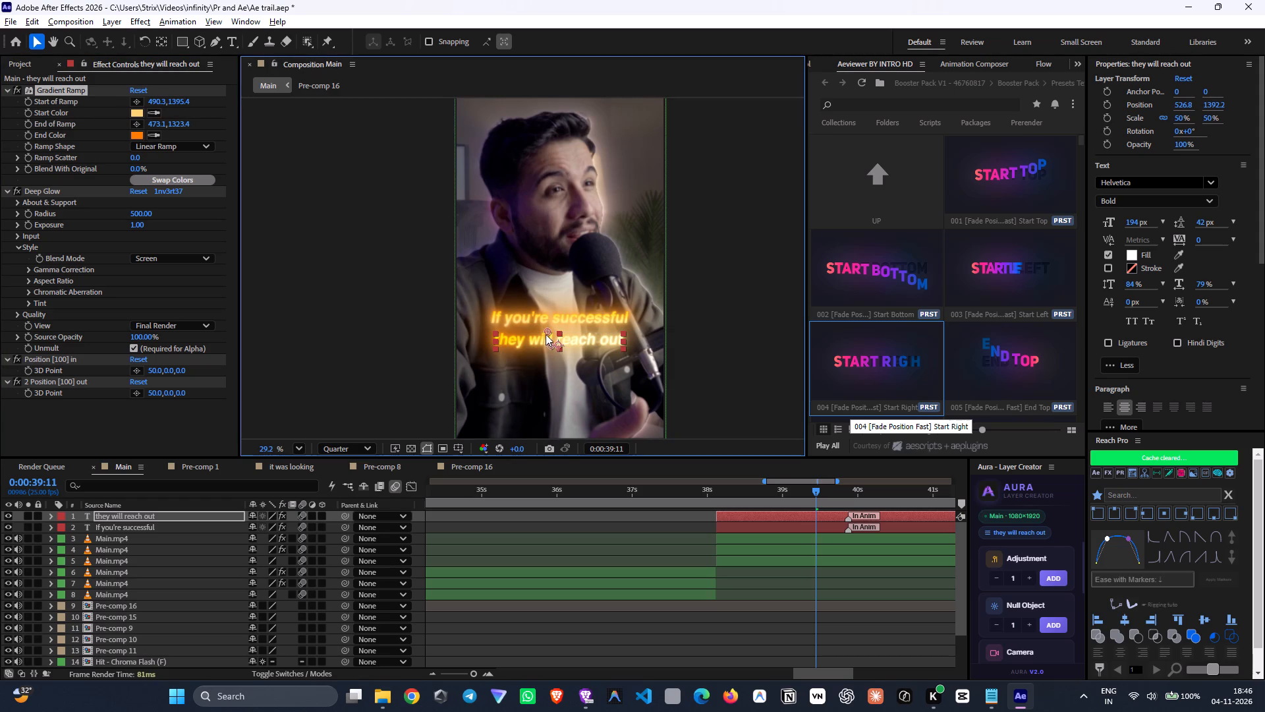
drag(547, 333, 549, 333)
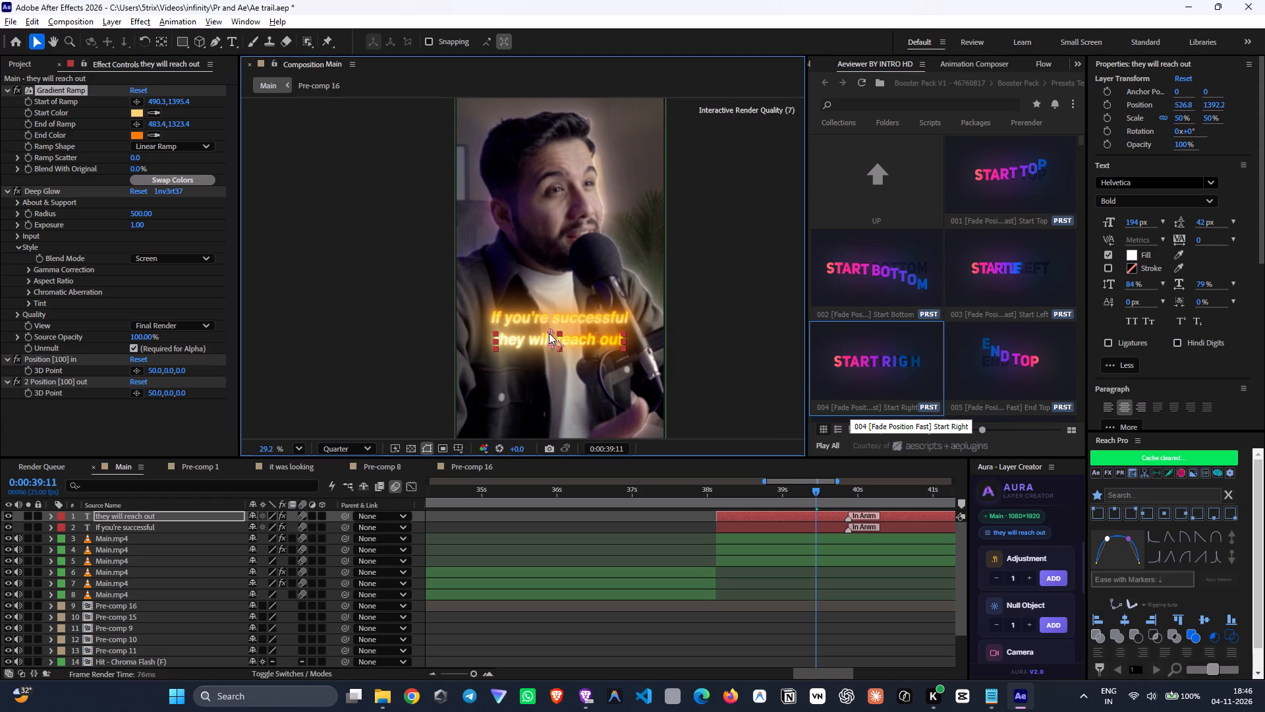
drag(549, 333, 551, 327)
scroll(570, 377, up, 2)
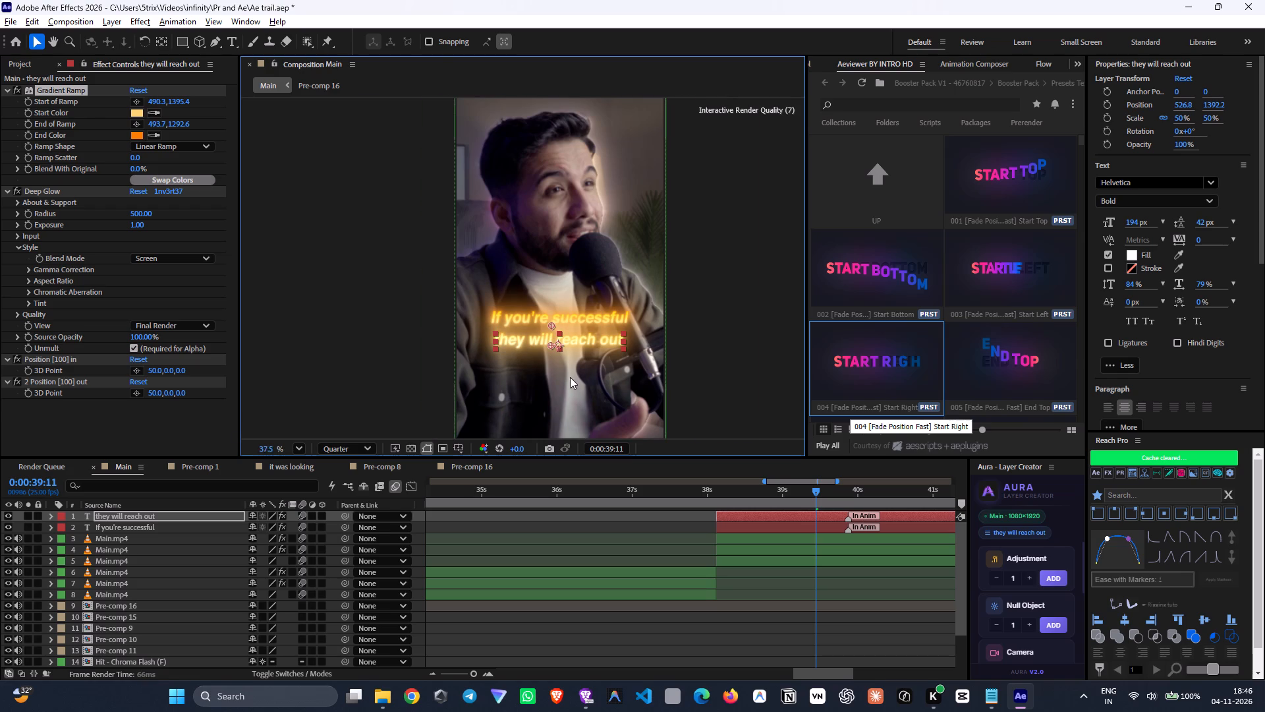
scroll(570, 377, up, 7)
middle_drag(556, 355, 563, 409)
drag(527, 280, 524, 293)
scroll(584, 370, down, 5)
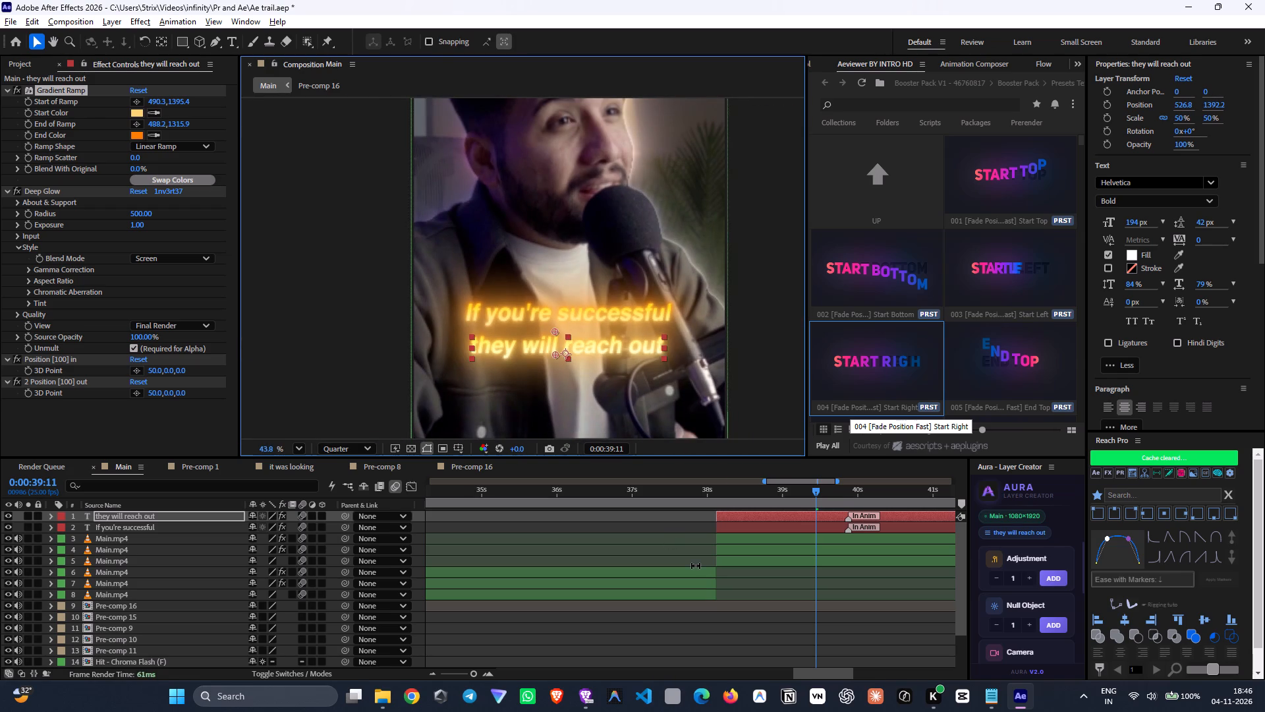
Shift the "they will reach out" layer to start at about 0:00:38:23 and return the playhead to 0:00:38:03.
click(696, 566)
click(703, 525)
drag(719, 500, 739, 510)
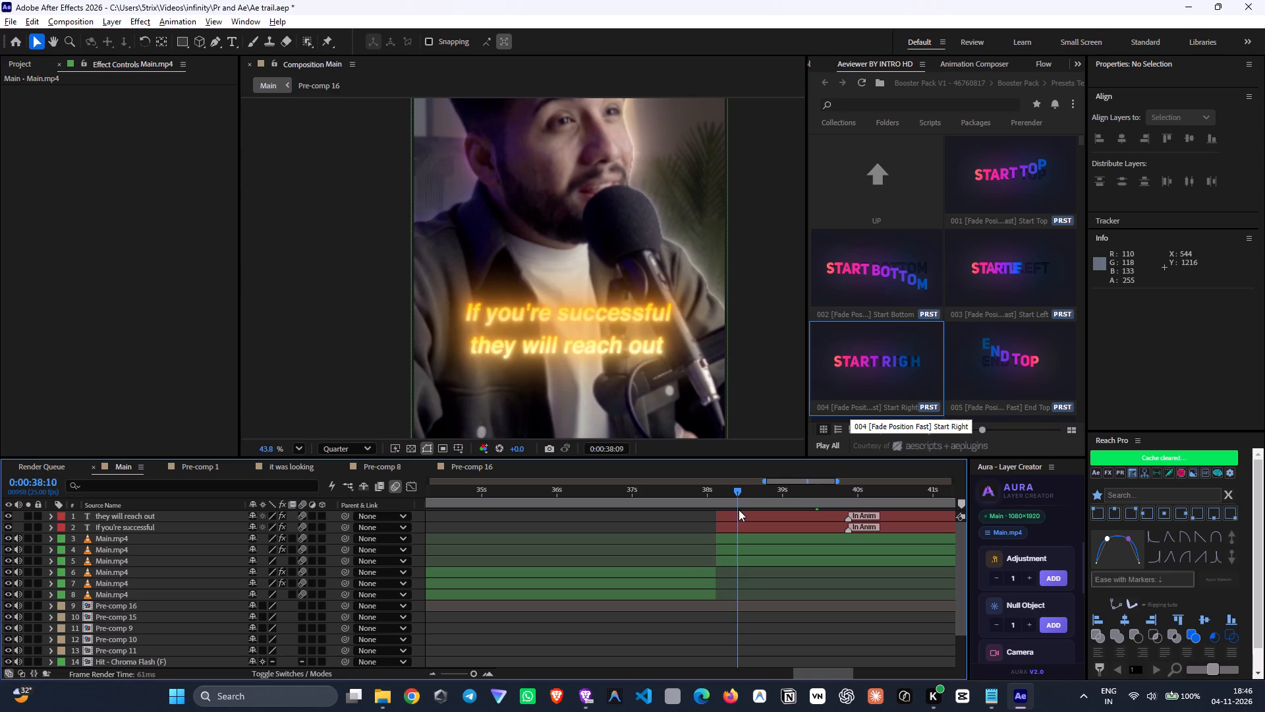
drag(739, 510, 775, 530)
drag(741, 516, 783, 517)
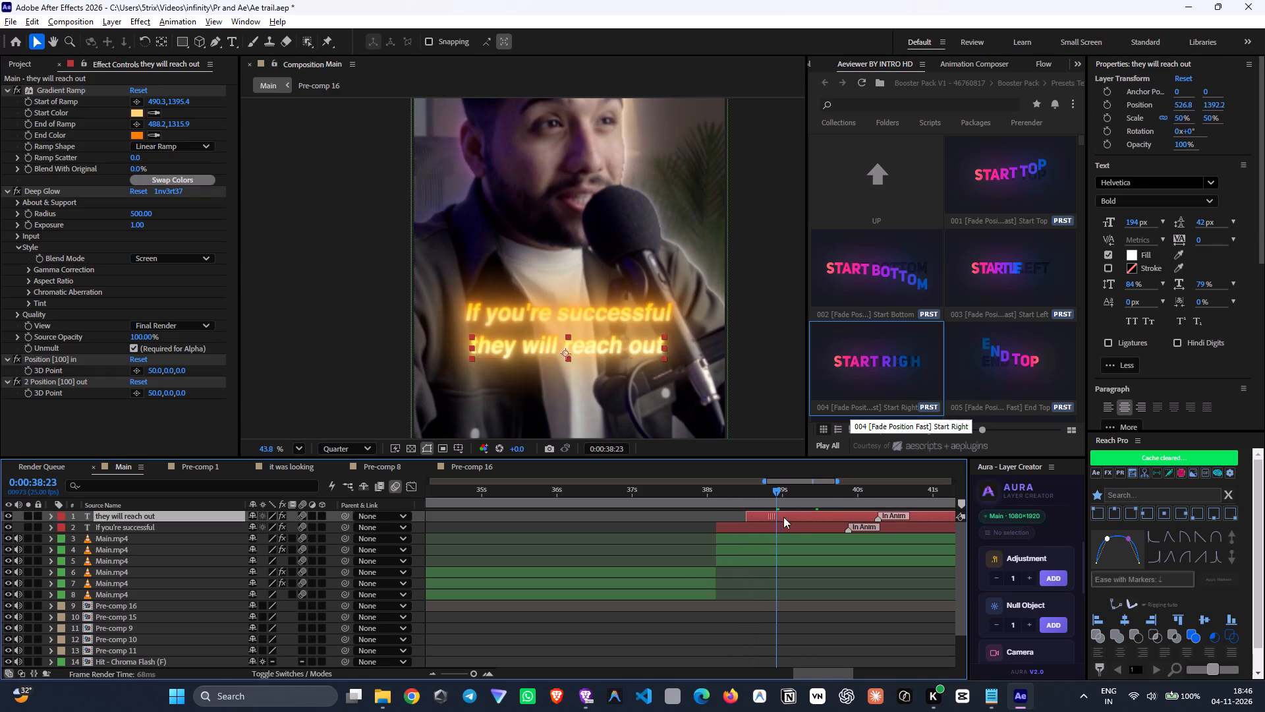
drag(783, 517, 799, 520)
drag(749, 504, 720, 504)
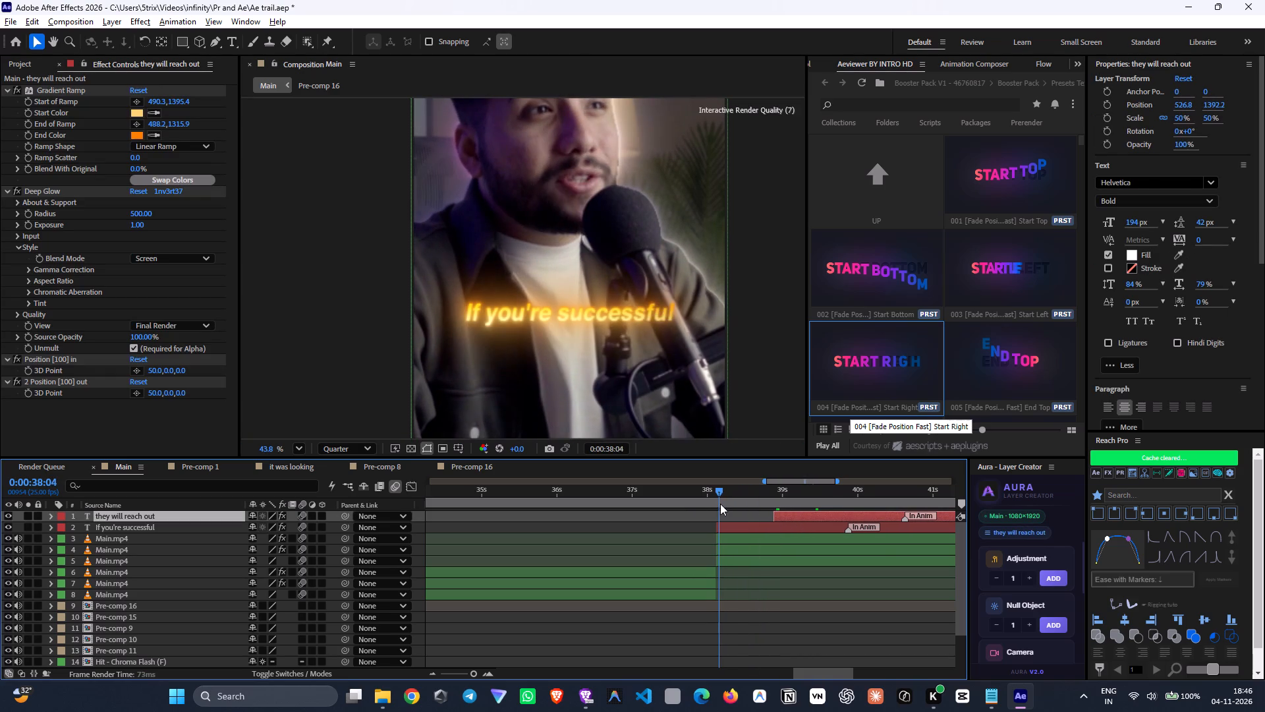
drag(720, 504, 716, 502)
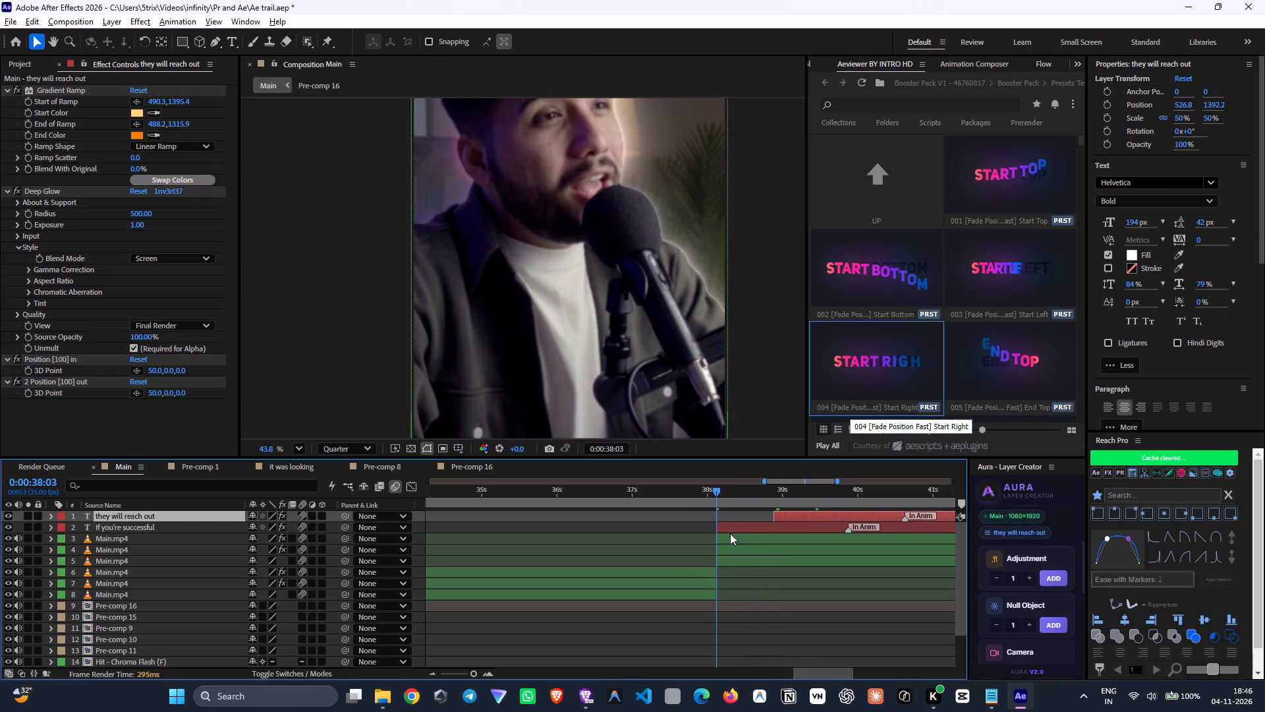
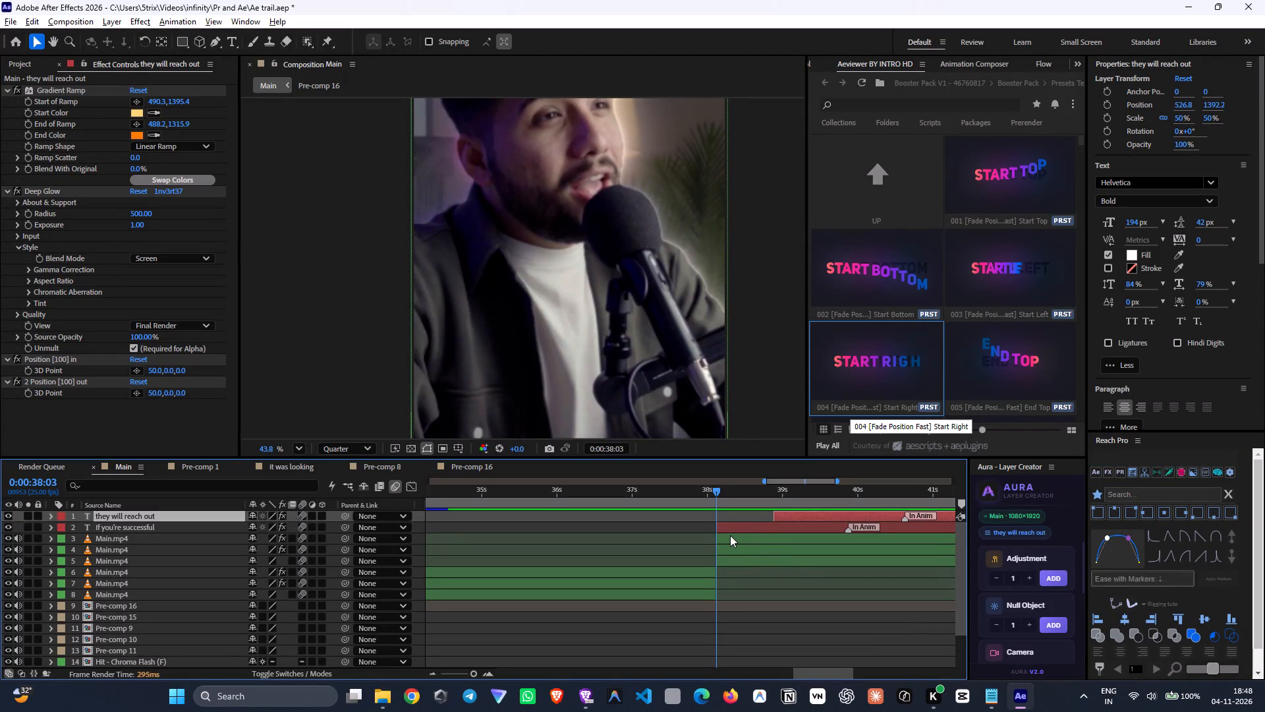
Shift the "they will reach out" text layer to start at 0:00:39:18 and preview its entrance.
key(space)
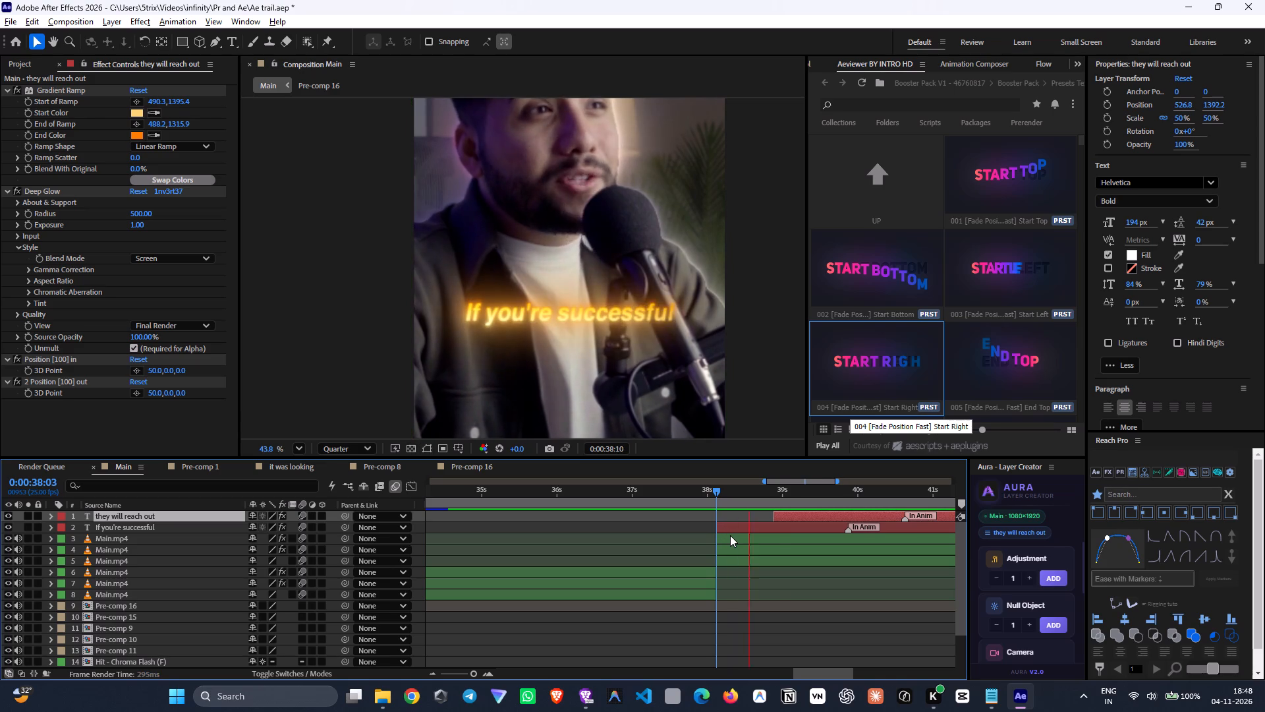
key(space)
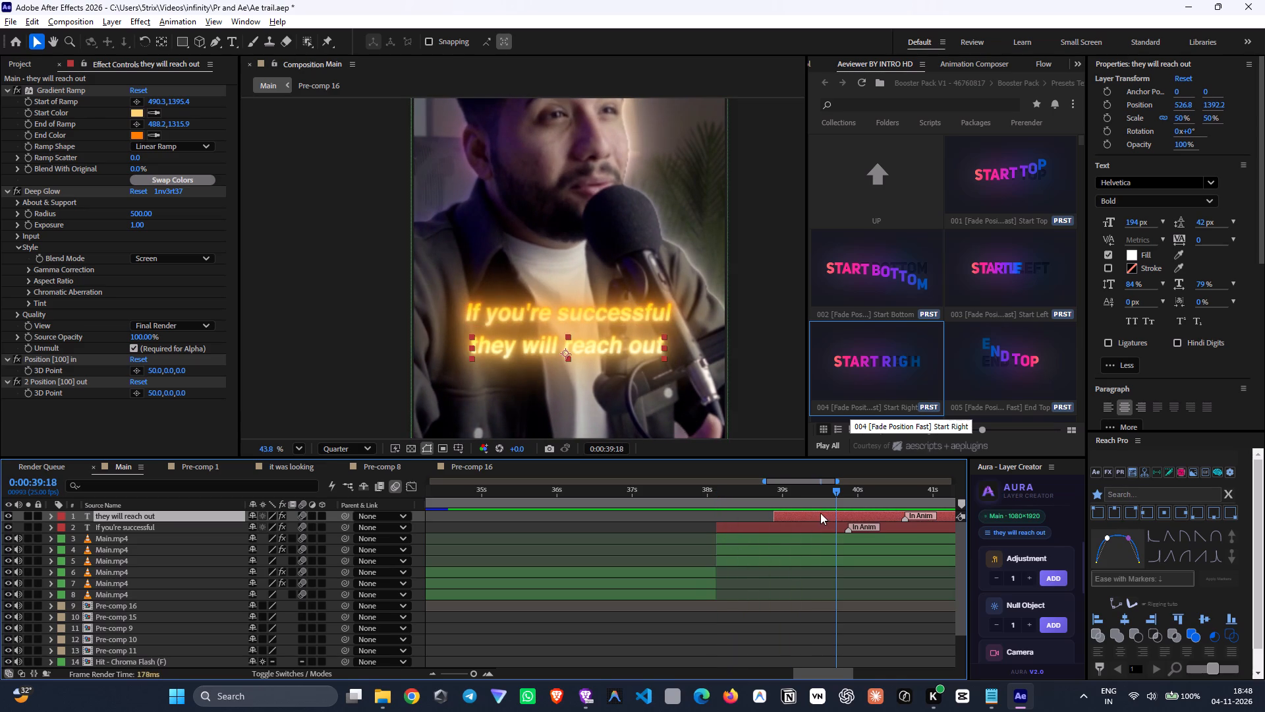
drag(820, 513, 884, 525)
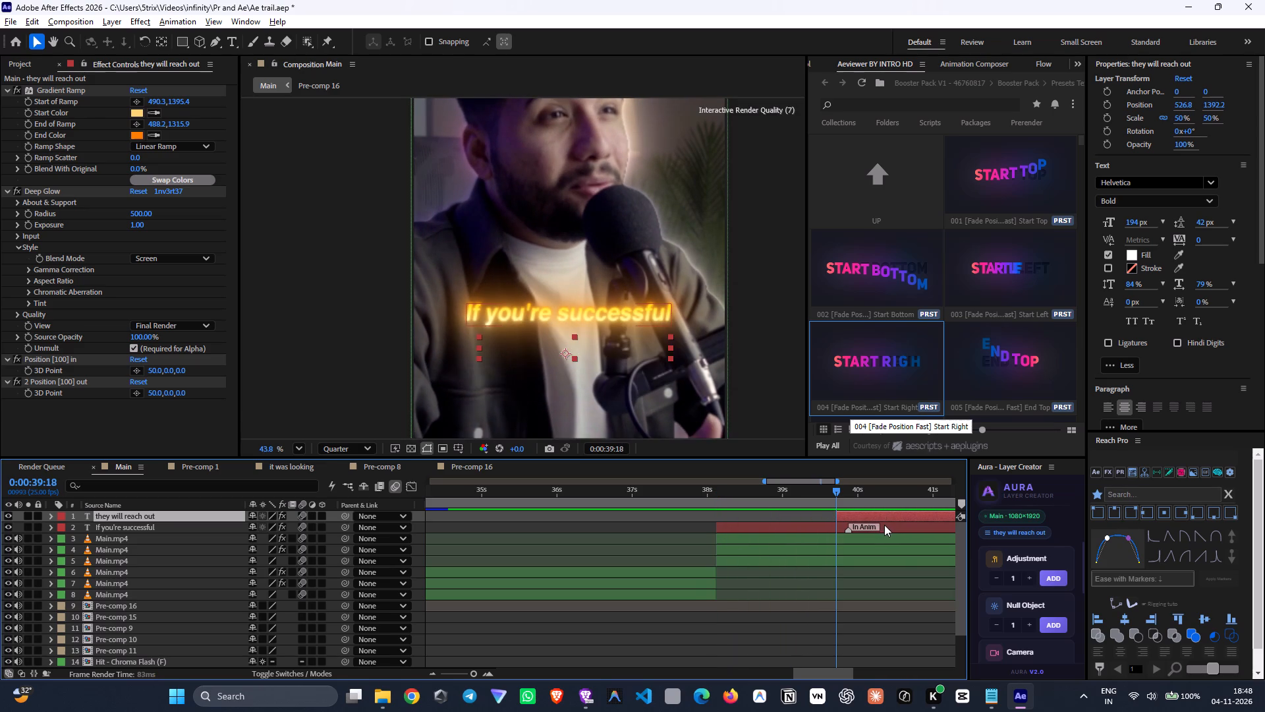
drag(782, 482, 802, 489)
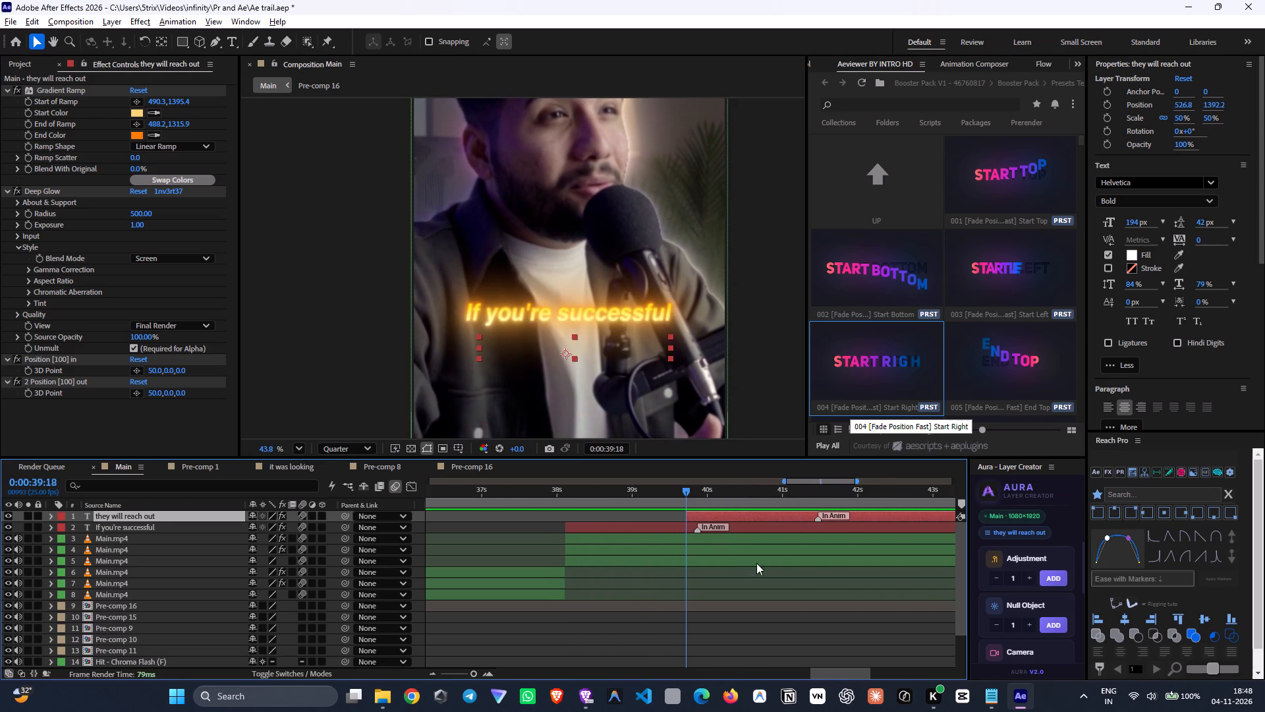
key(space)
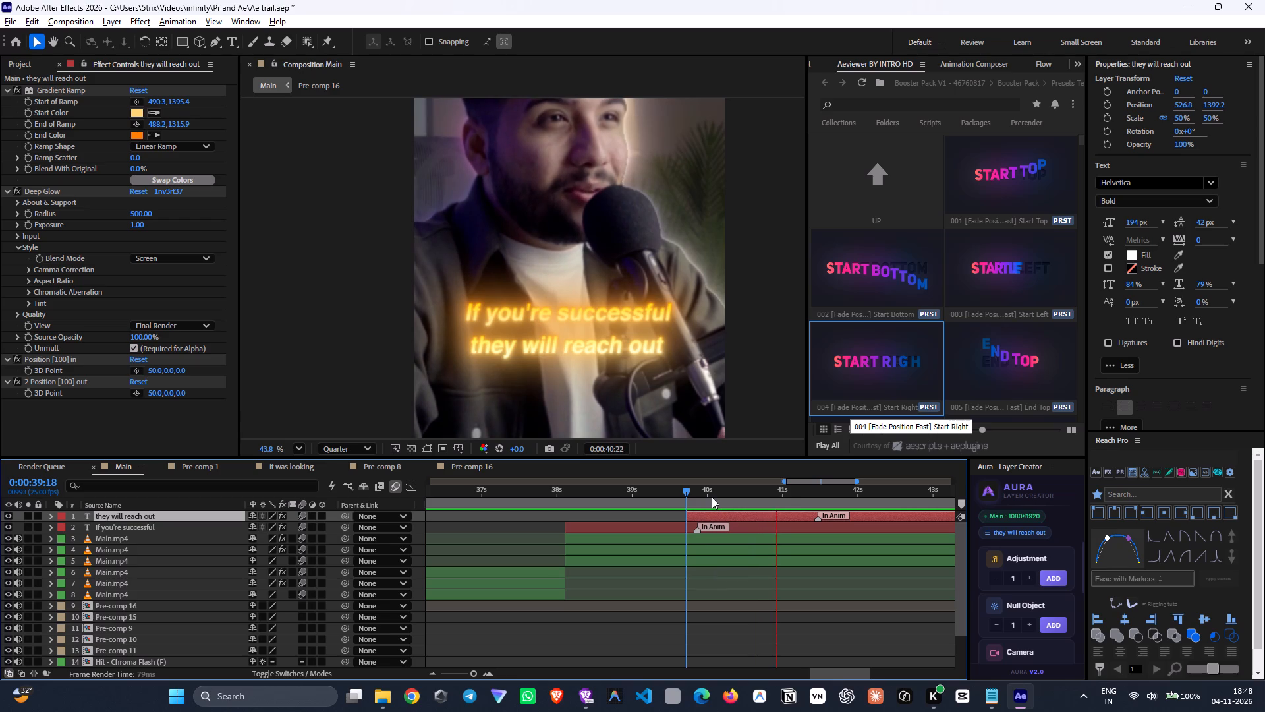
drag(712, 497, 686, 511)
key(space)
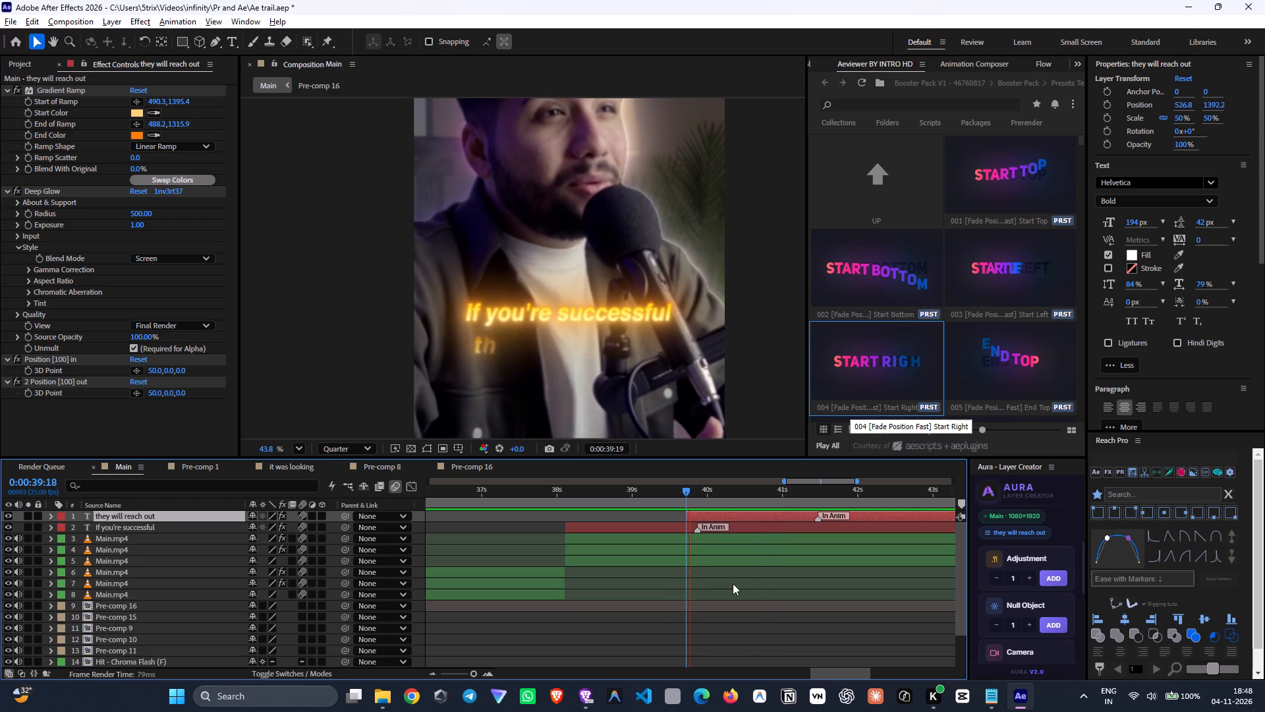
key(space)
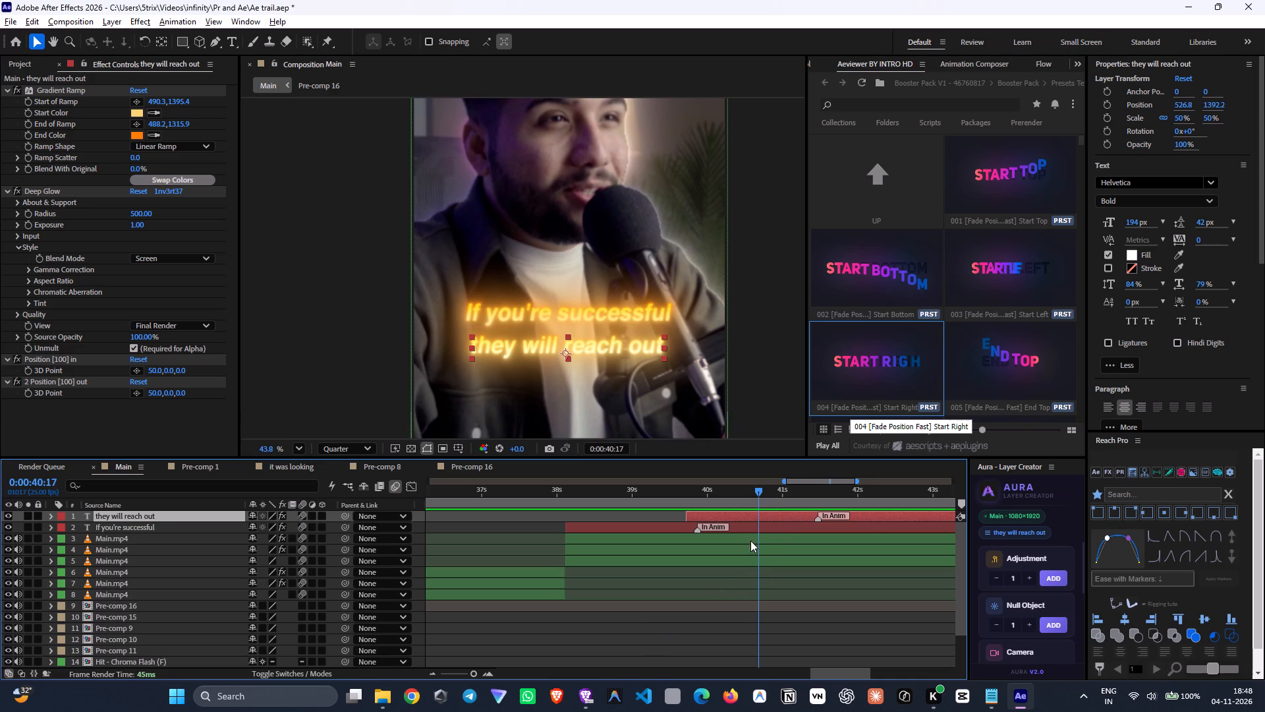
Split the top three Main.mp4 layers, which start at 0:00:38:03, at 0:00:42:13 where the camera shot changes.
key(space)
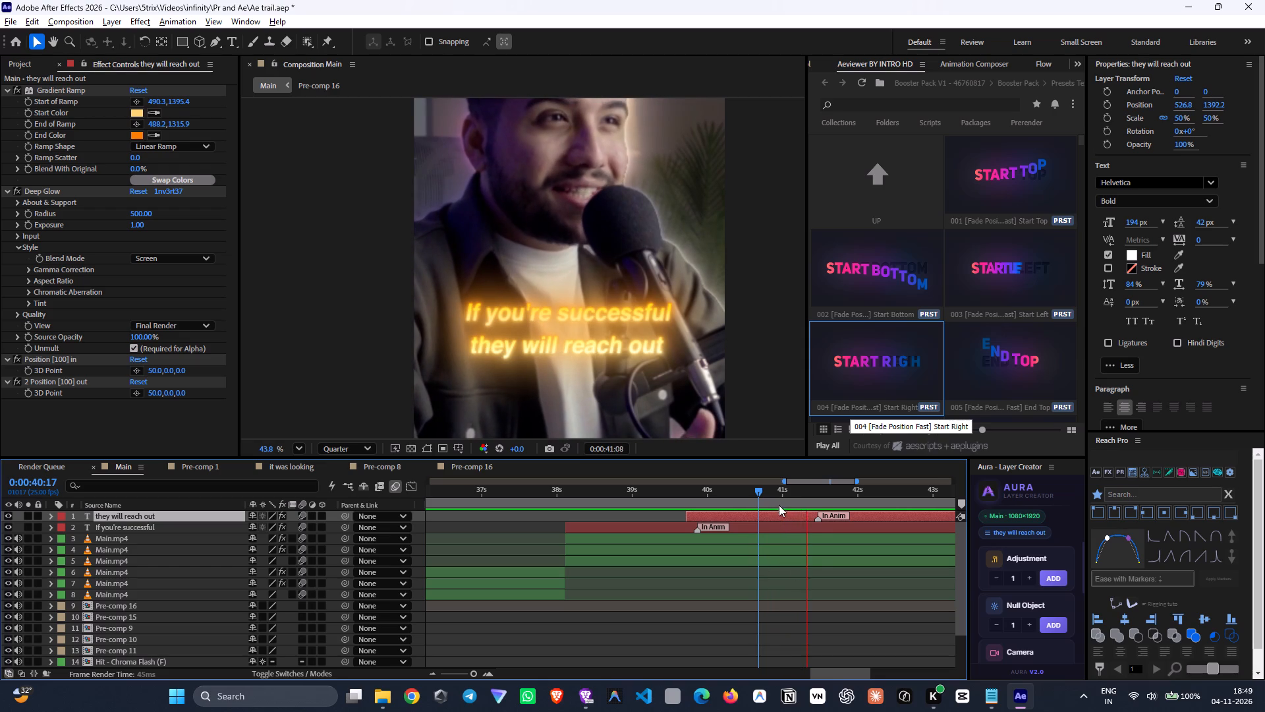
drag(857, 479, 905, 479)
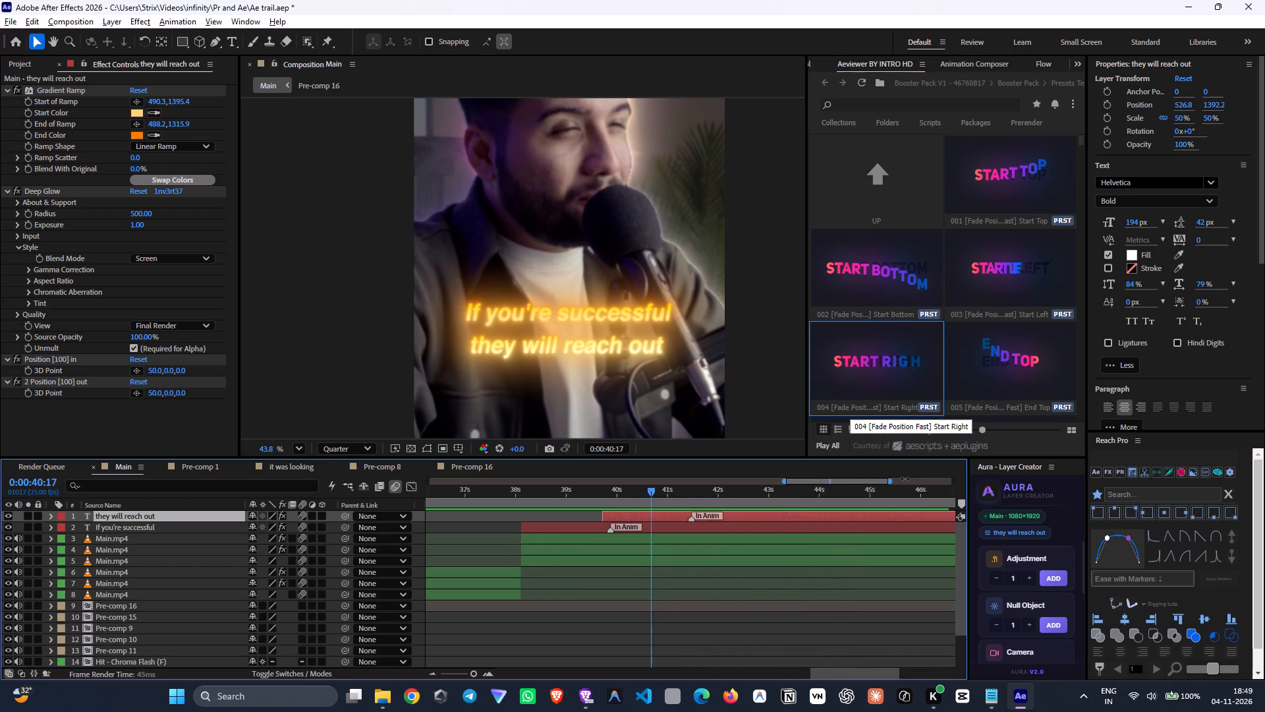
drag(905, 479, 982, 482)
drag(570, 494, 561, 496)
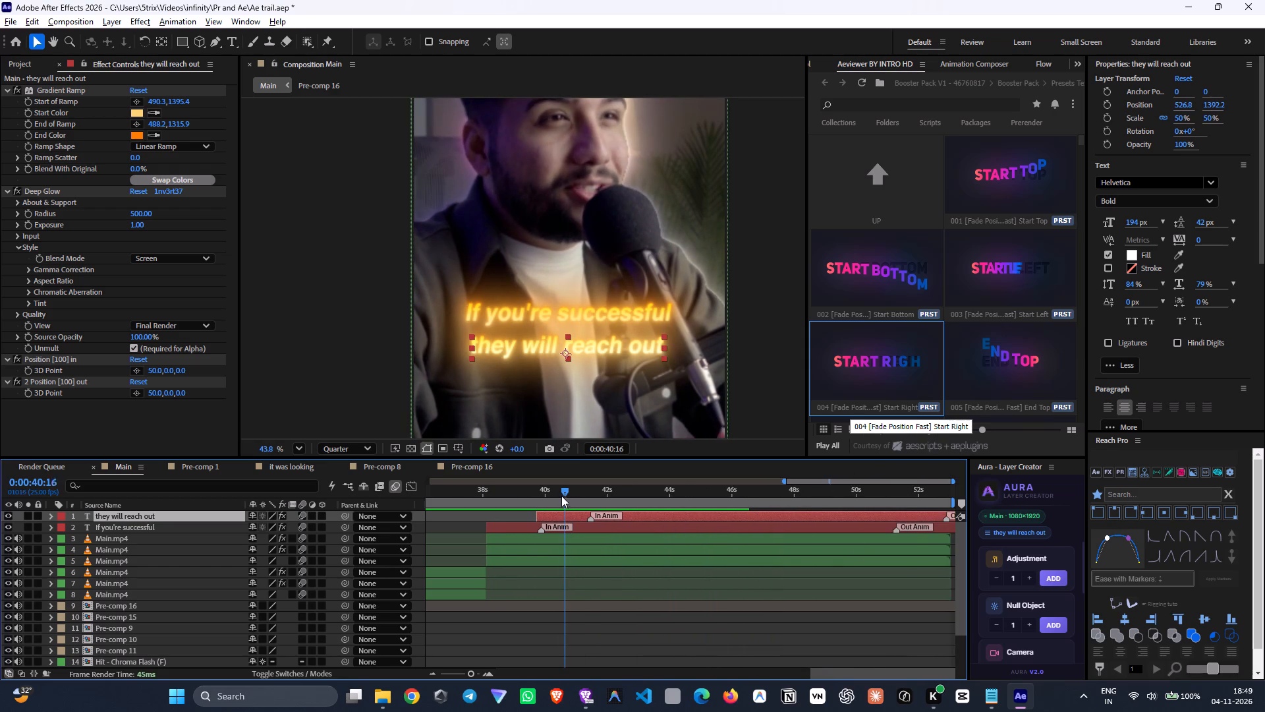
drag(561, 496, 571, 510)
key(space)
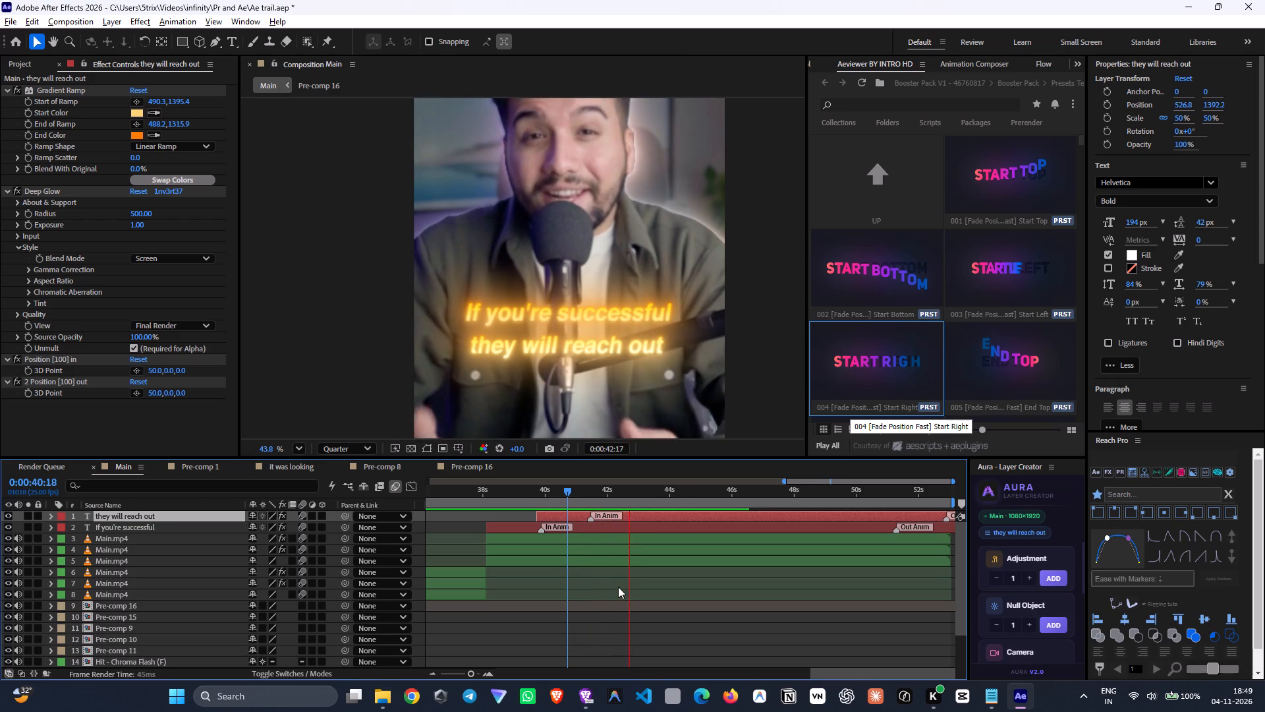
key(space)
drag(634, 502, 576, 488)
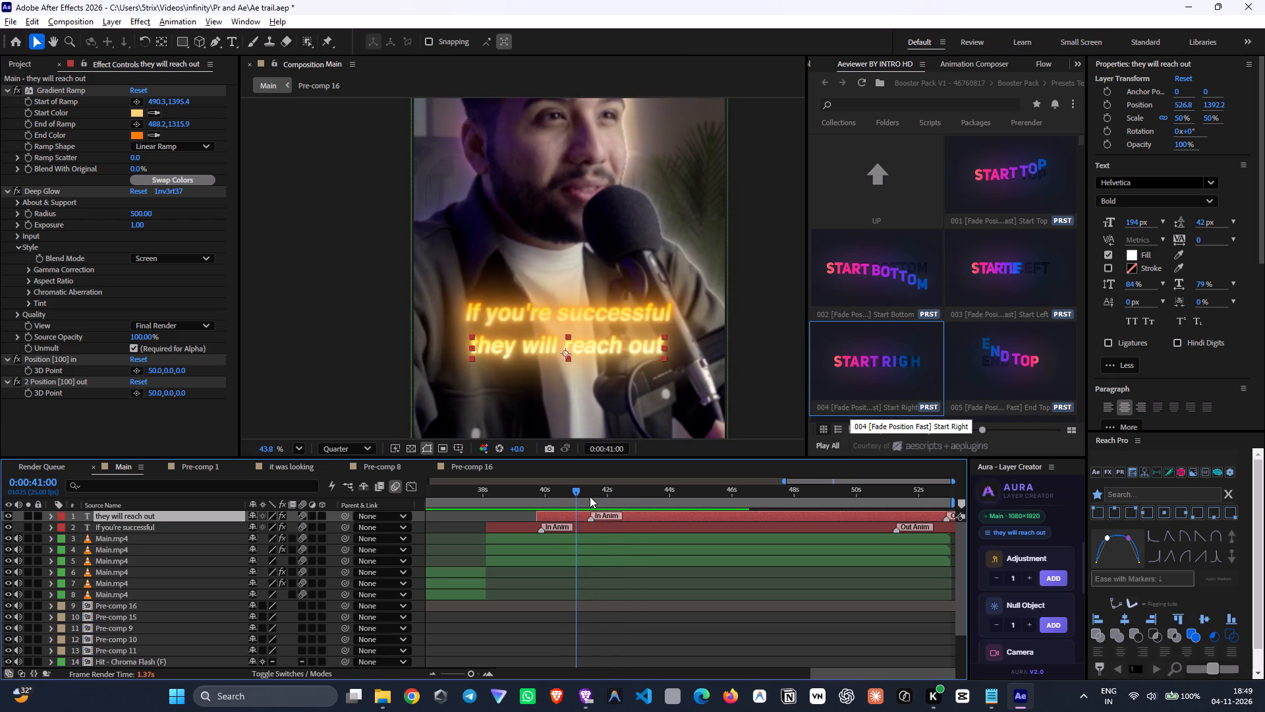
key(space)
key(space)
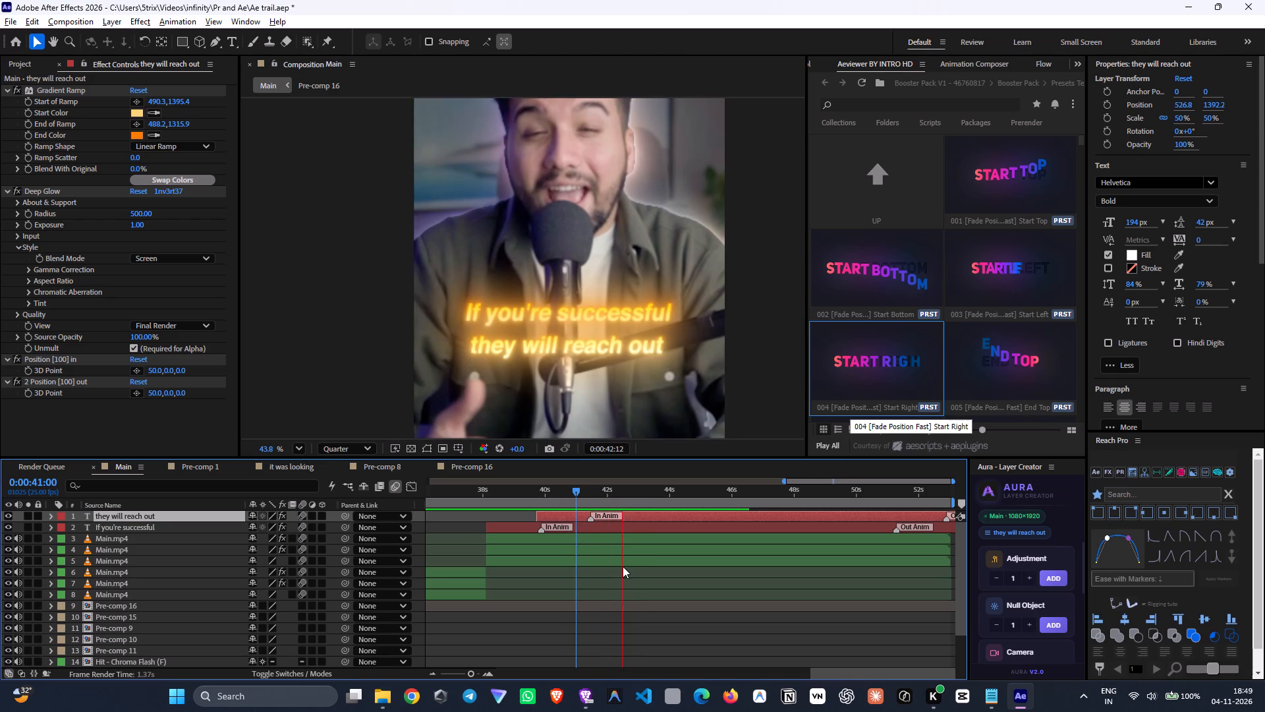
key(ctrl+Left)
key(ctrl+Left)
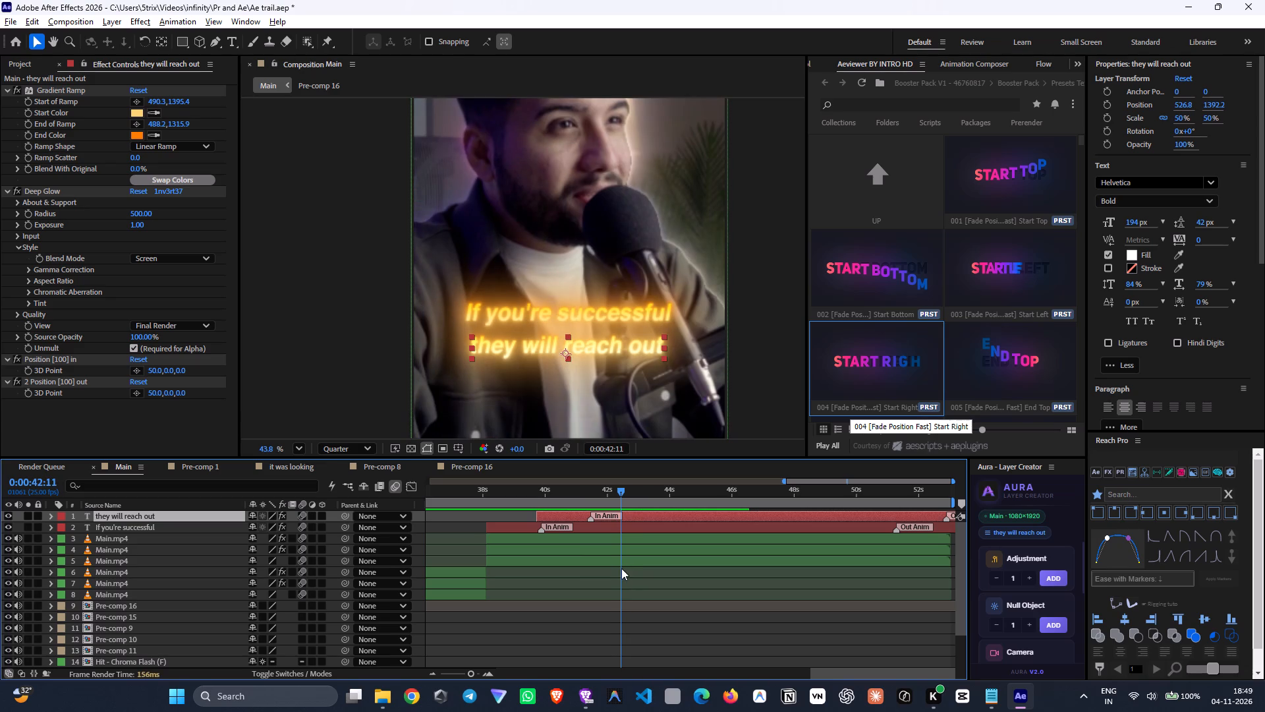
key(ctrl+Right)
key(ctrl+Right)
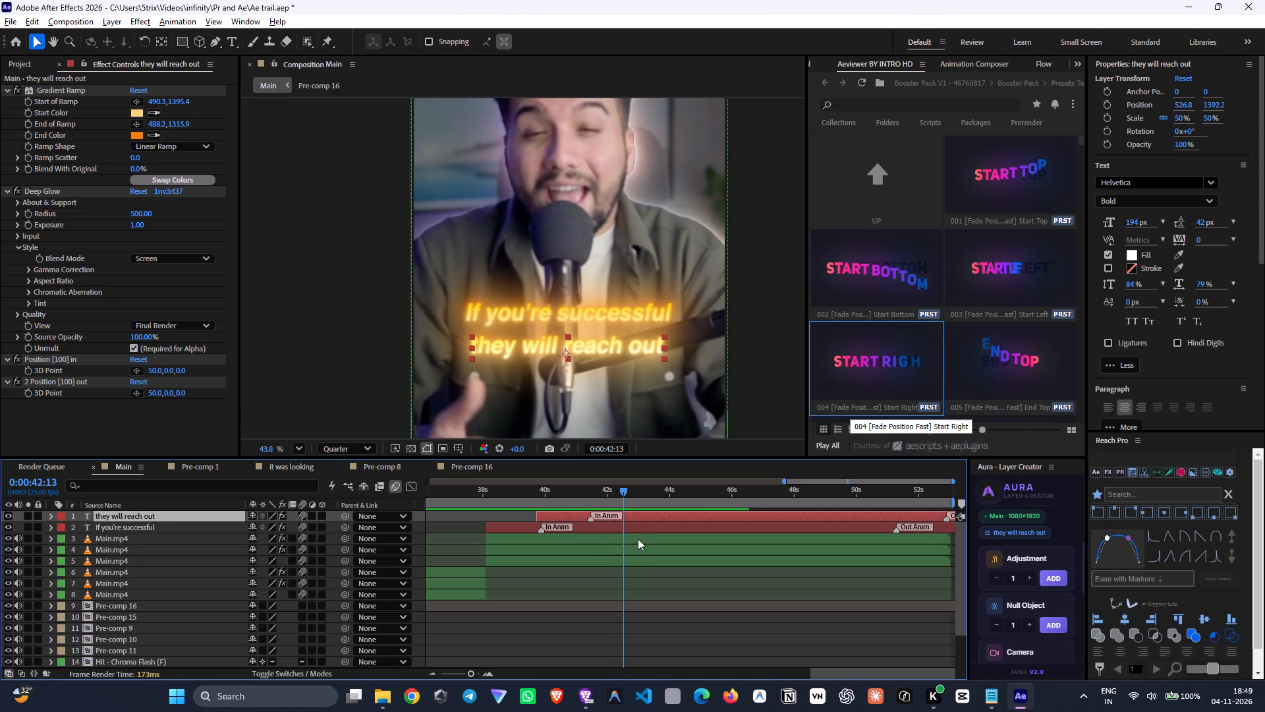
click(642, 541)
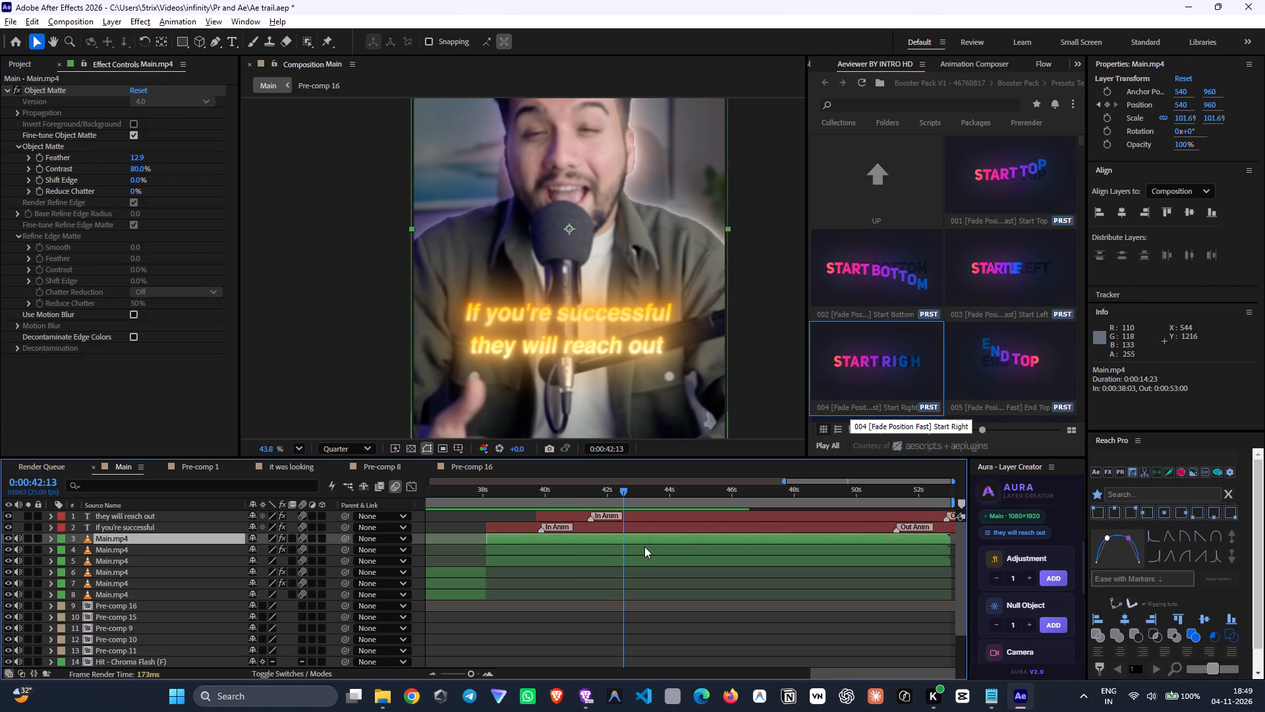
shift+click(649, 561)
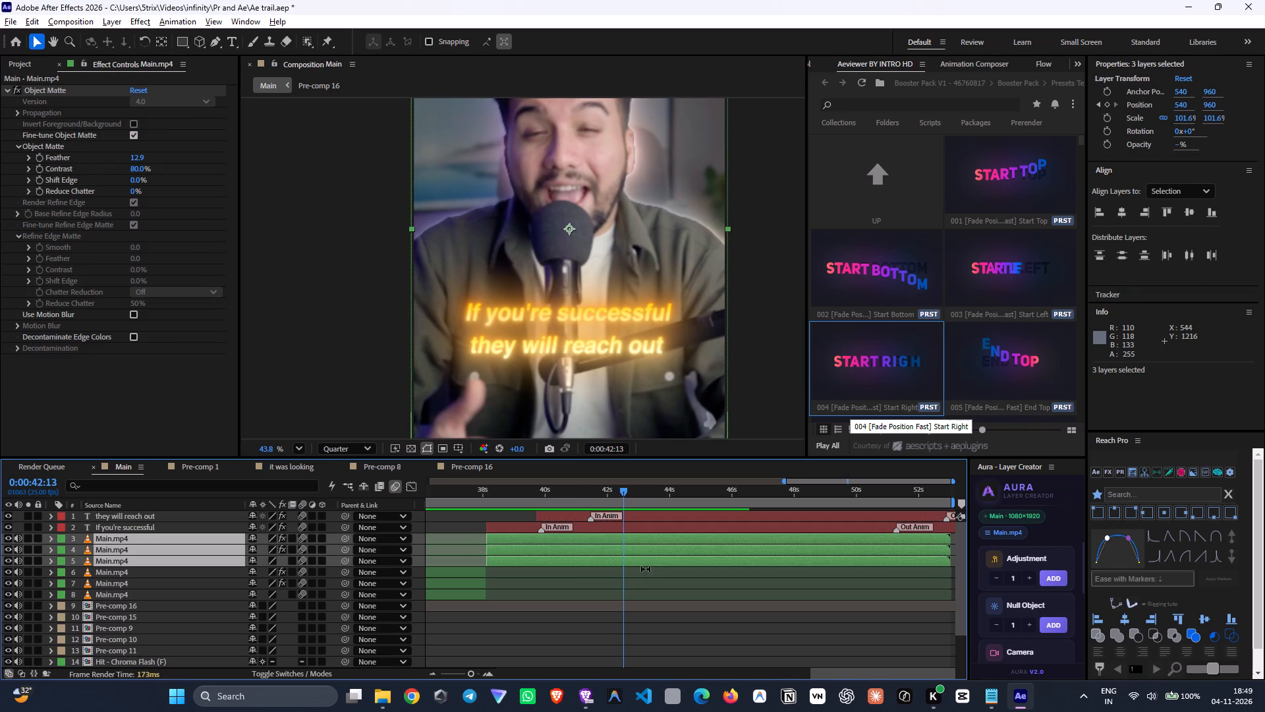
key(ctrl+shift+d)
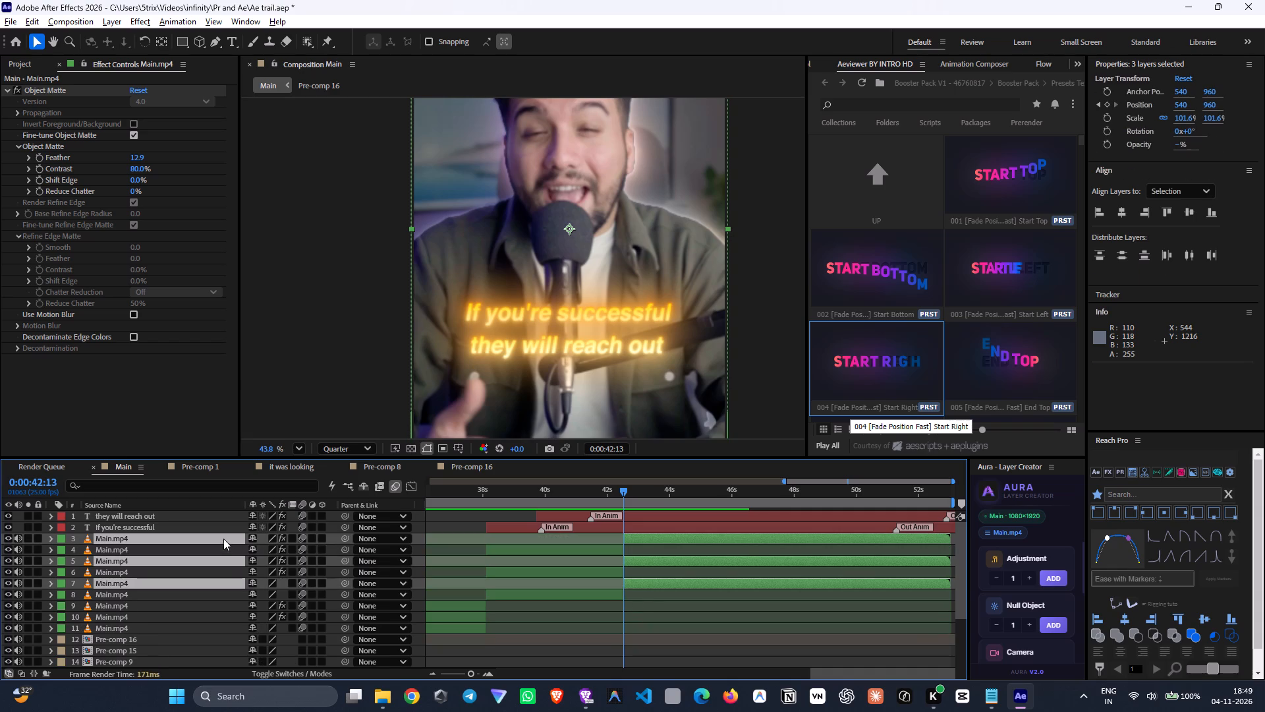
Move the three split Main.mp4 segments above both text layers in the layer stack.
drag(223, 538, 218, 512)
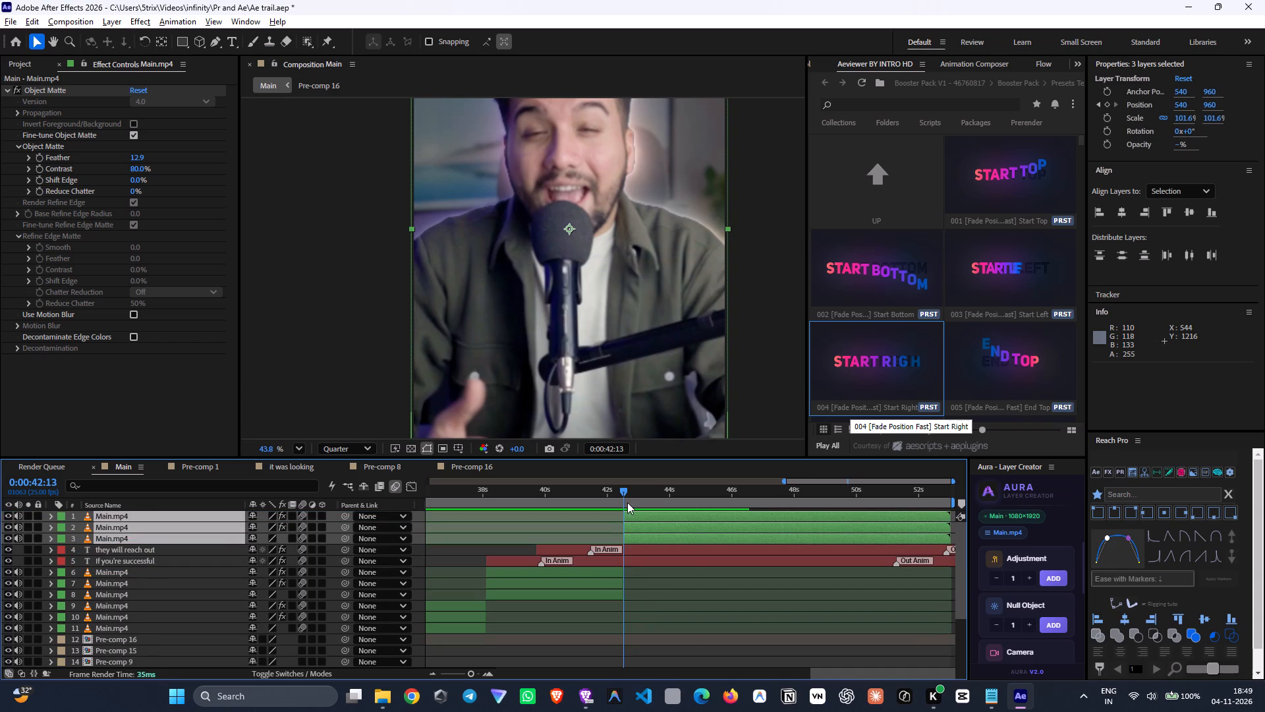
Fit the whole frame in view and examine the footage between about 39 and 47 seconds, including the shot change after the captions.
drag(627, 502, 771, 542)
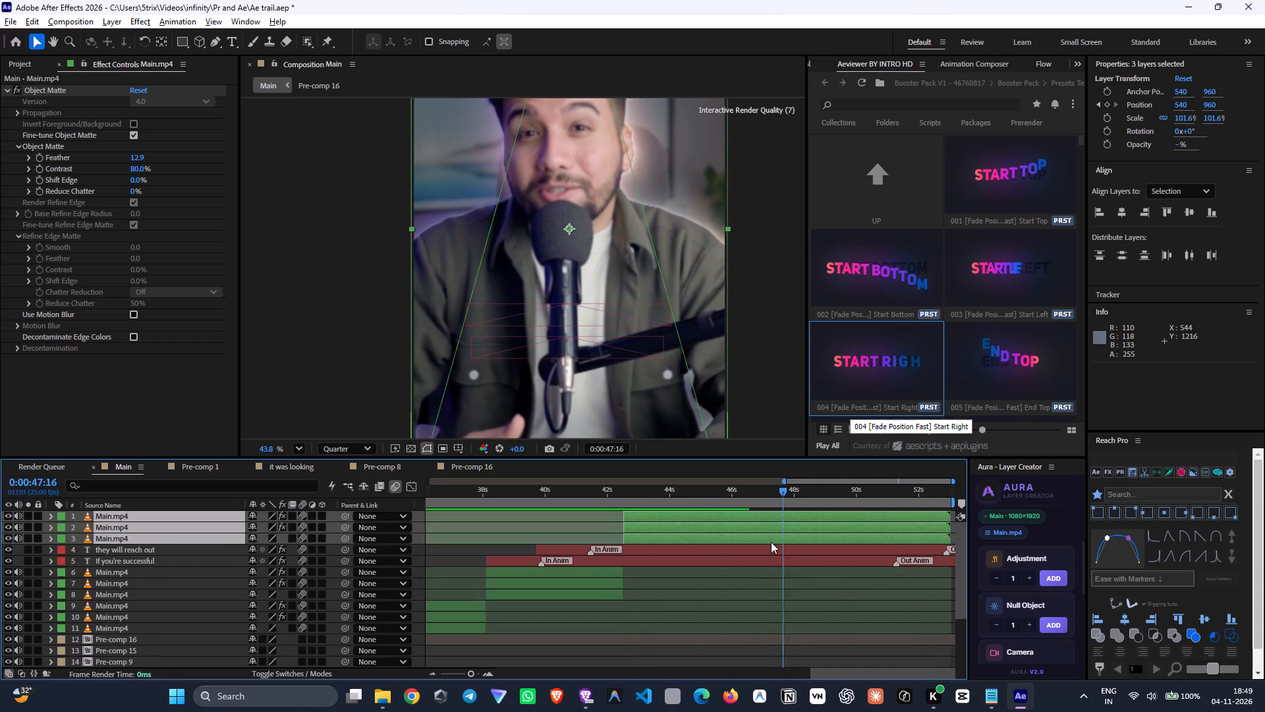
drag(771, 542, 760, 538)
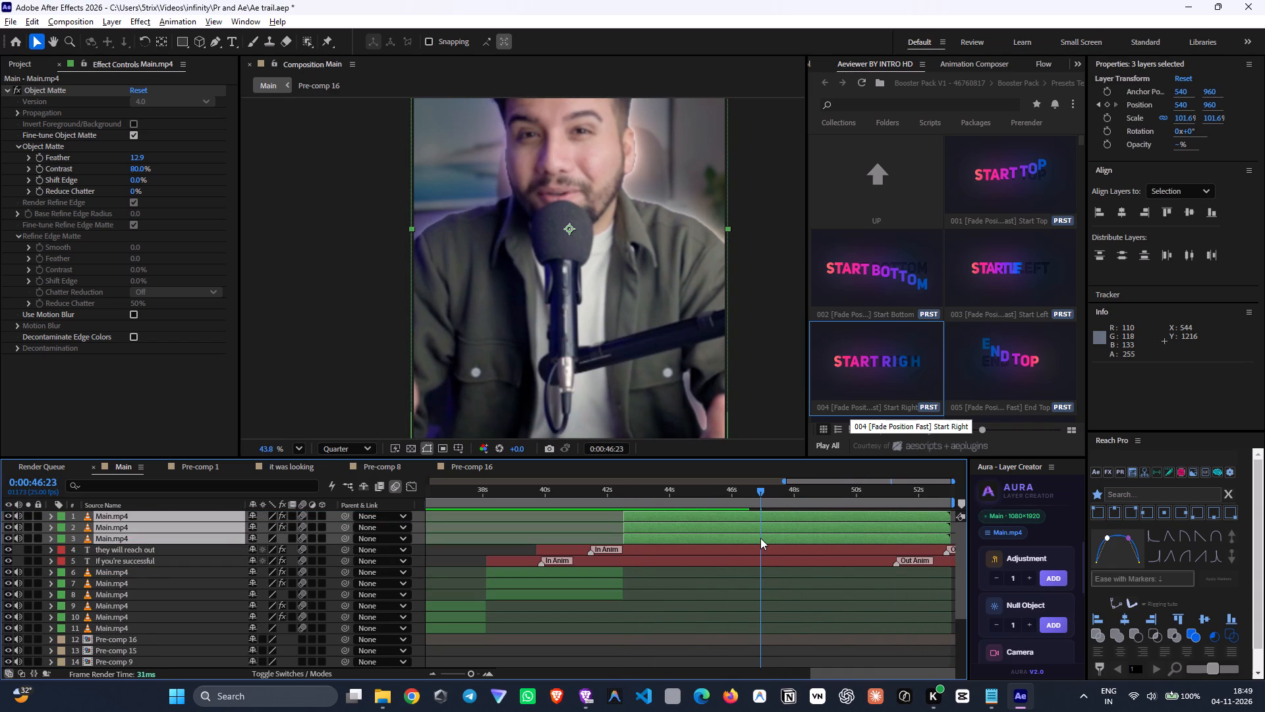
click(300, 447)
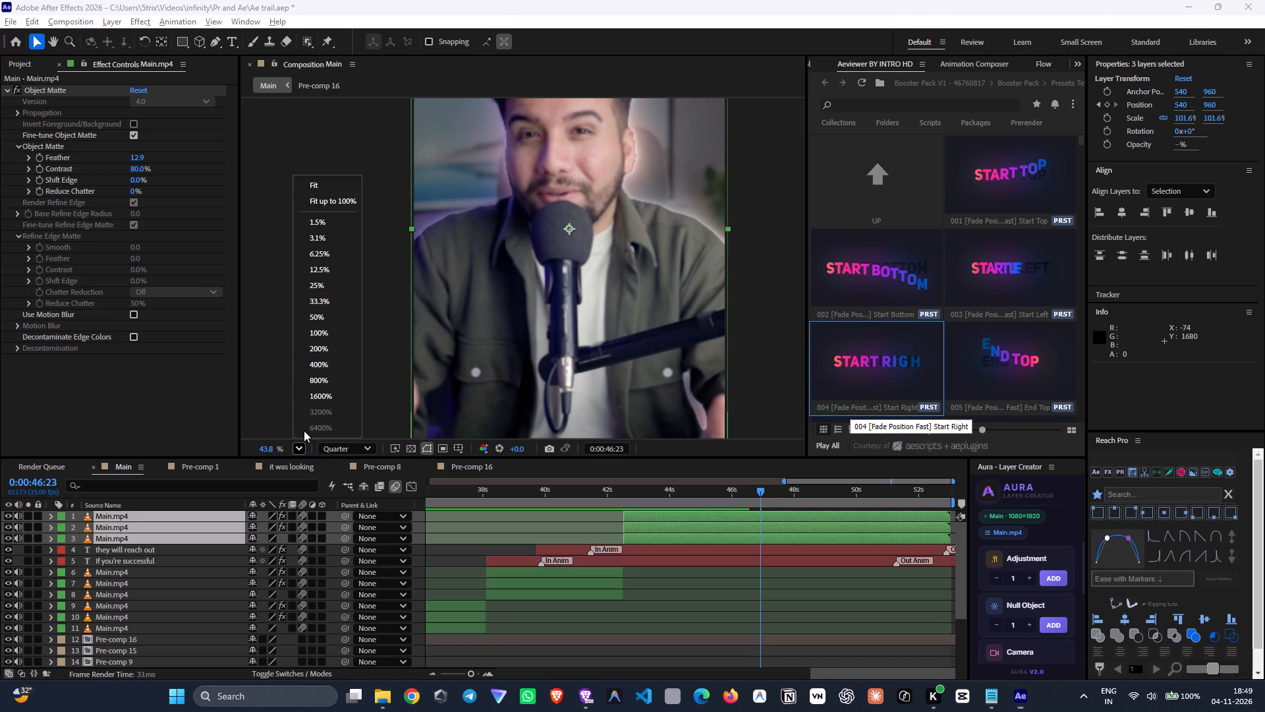
click(332, 185)
drag(756, 506, 764, 506)
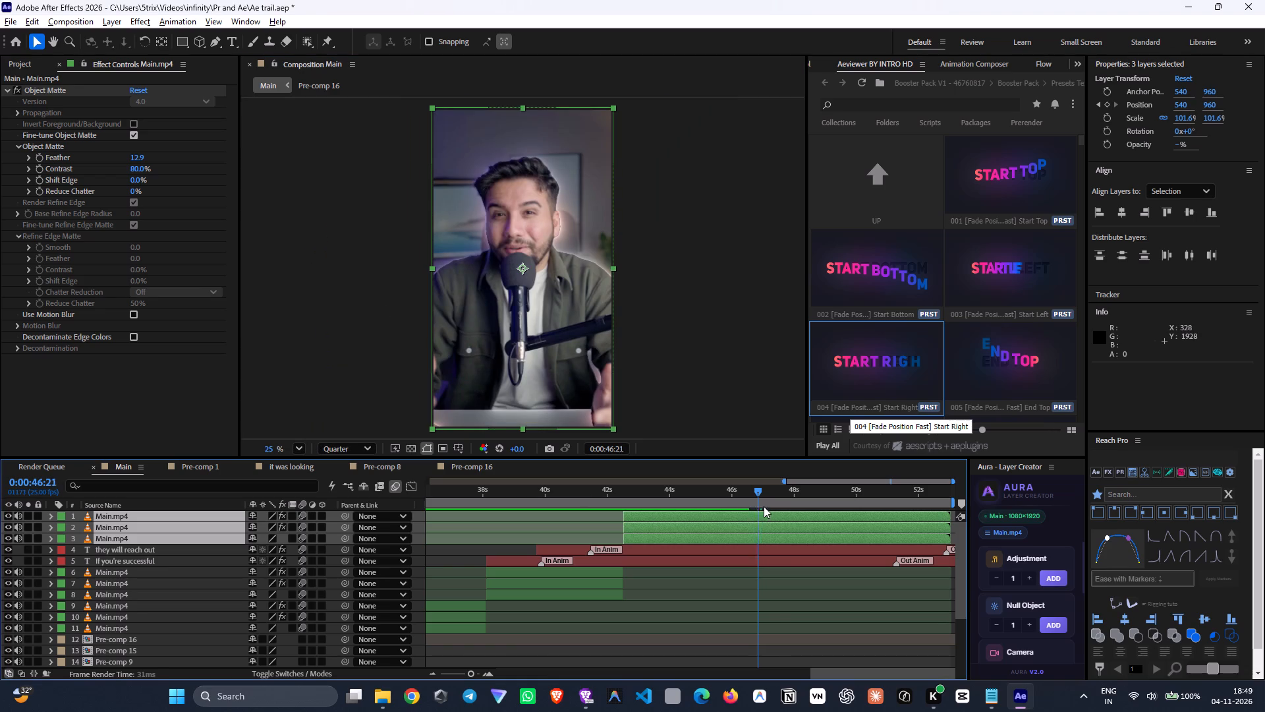
drag(764, 506, 516, 521)
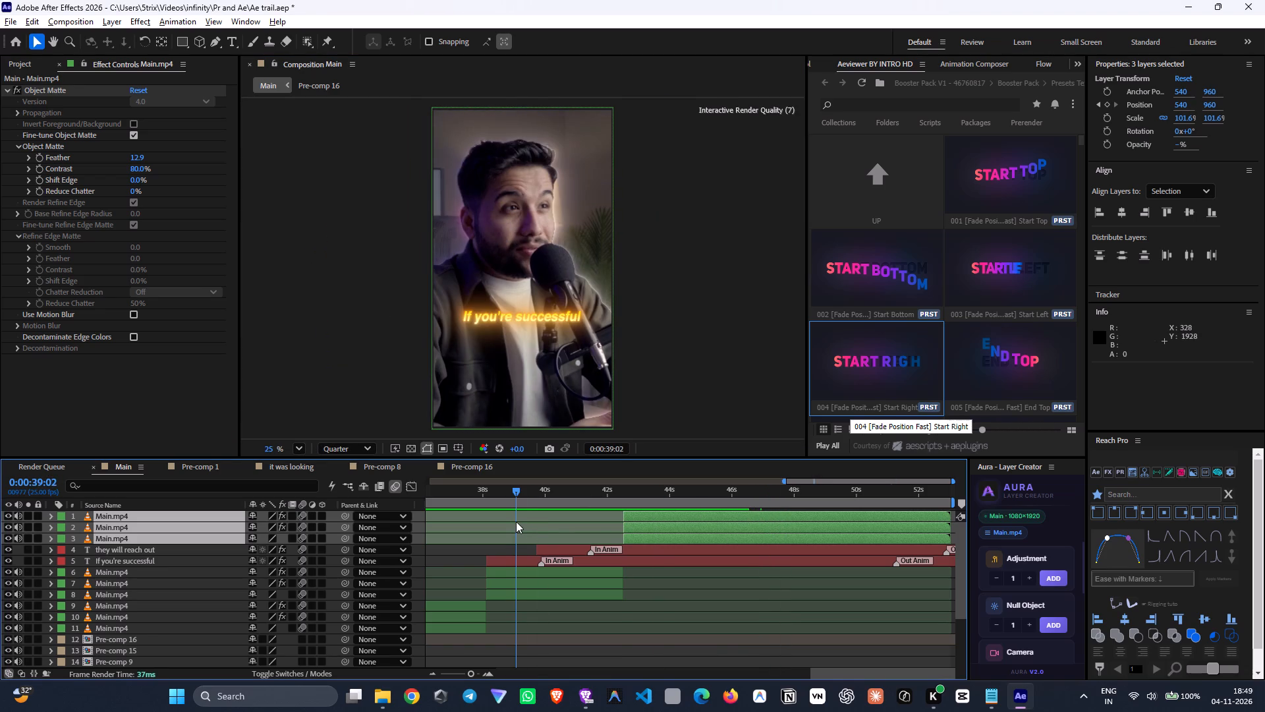
drag(516, 521, 535, 527)
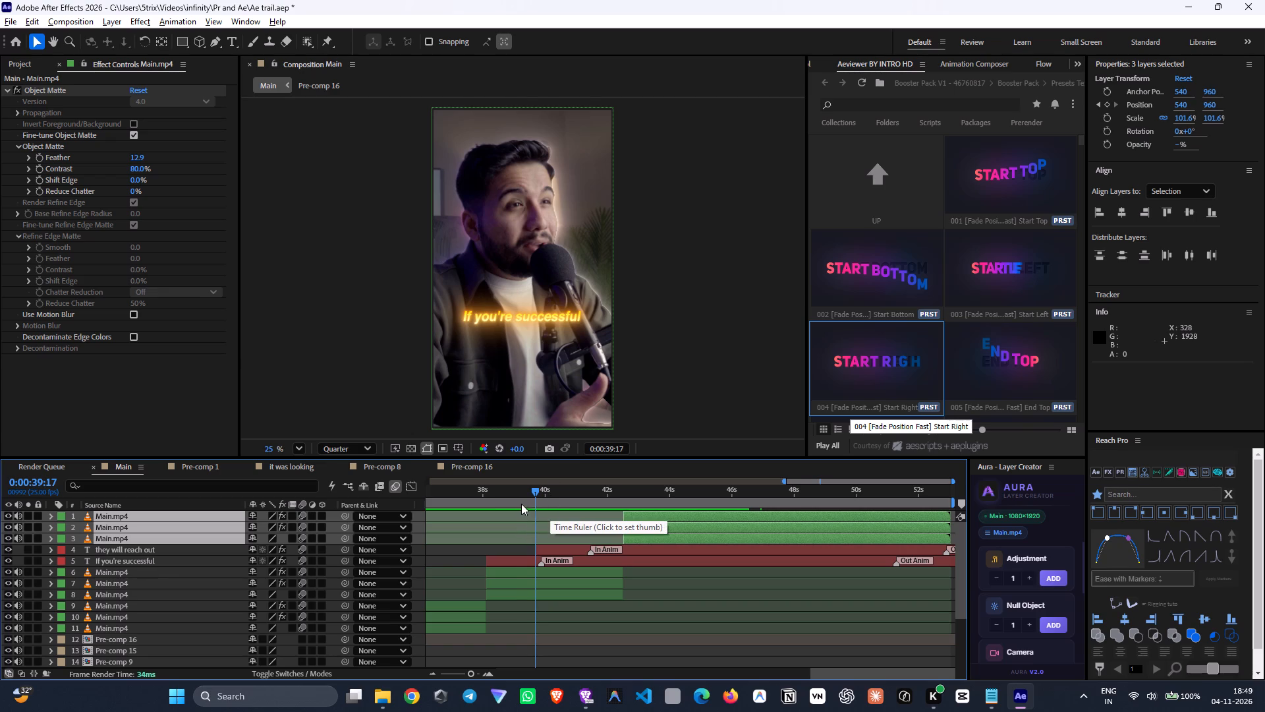
drag(519, 503, 531, 511)
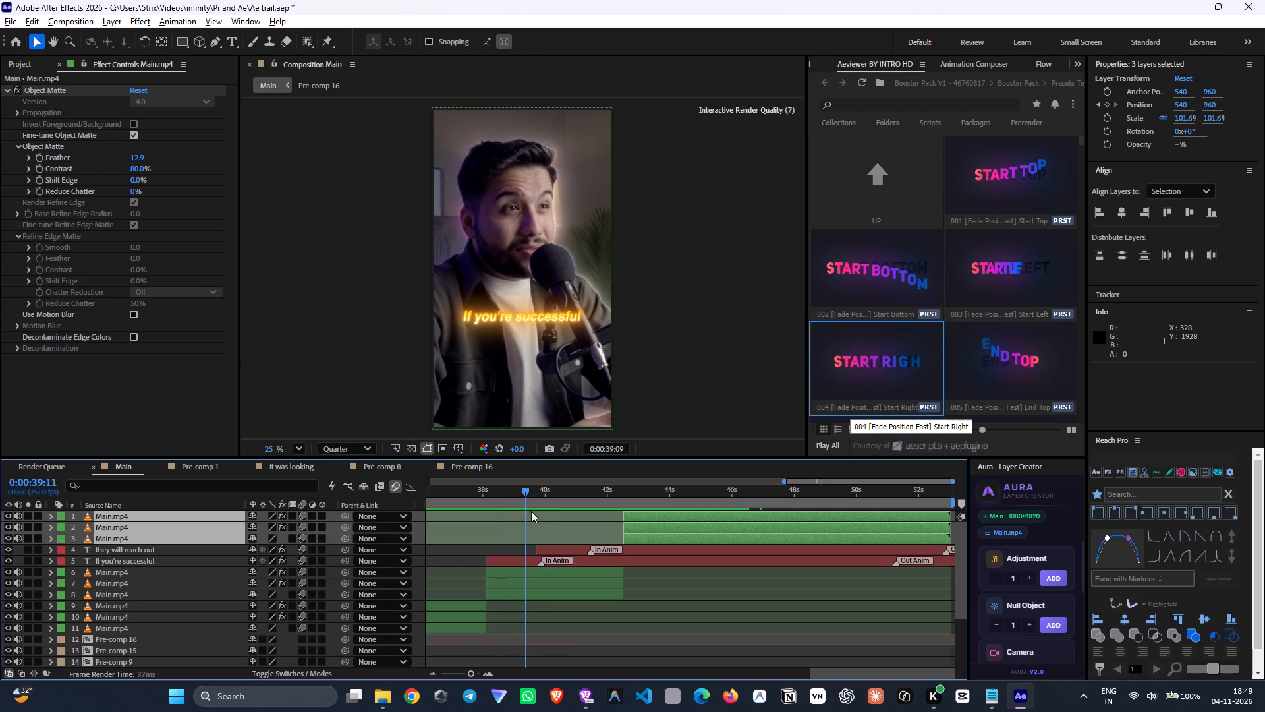
drag(531, 511, 595, 533)
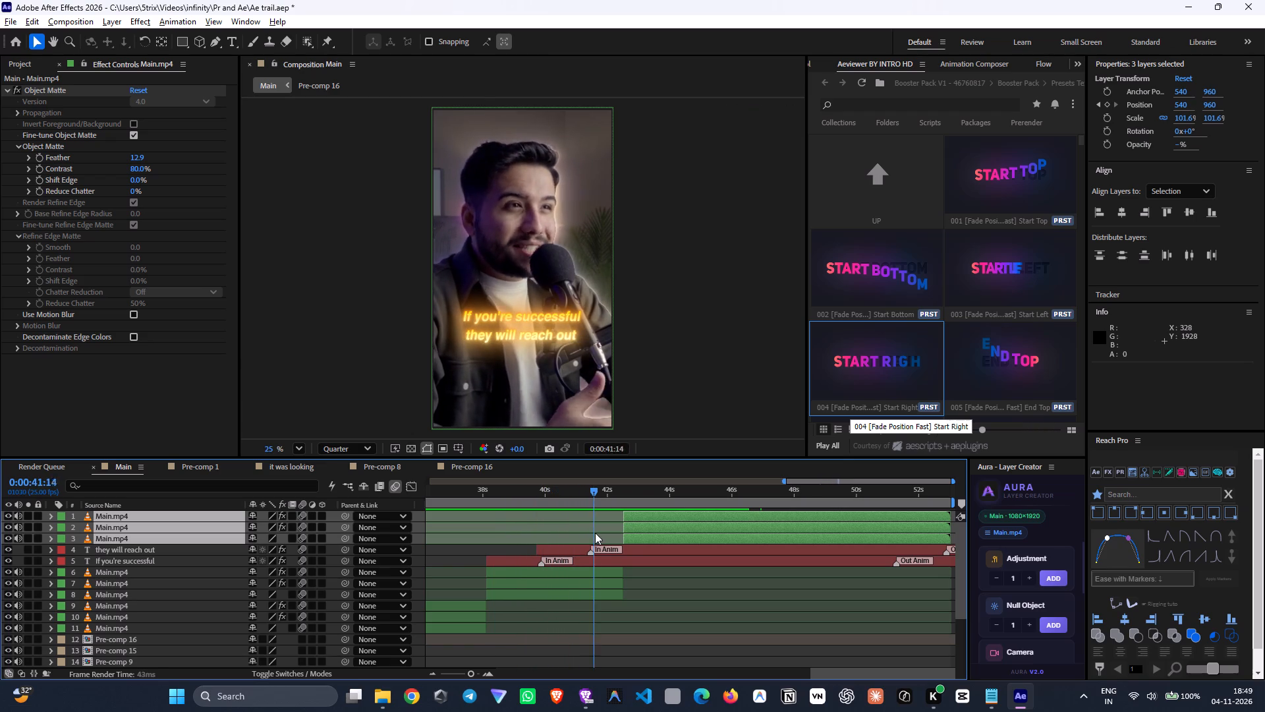
drag(595, 533, 651, 557)
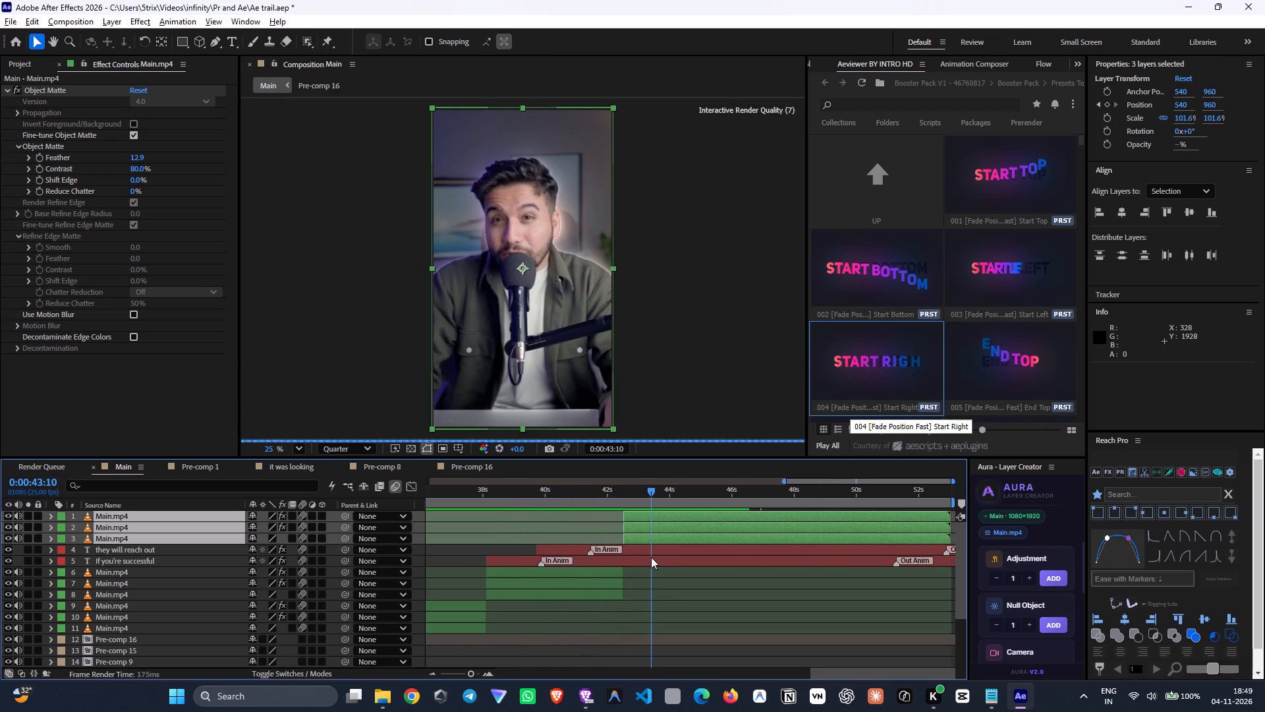
drag(651, 557, 695, 576)
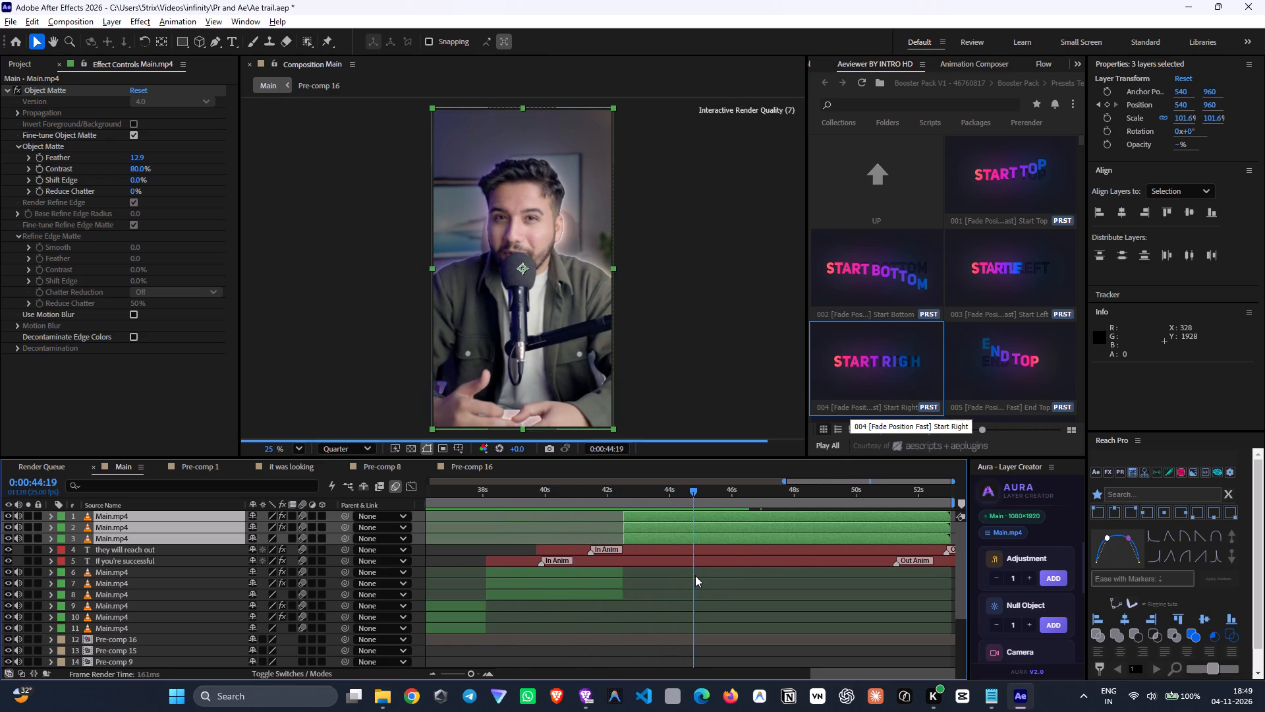
drag(695, 576, 731, 572)
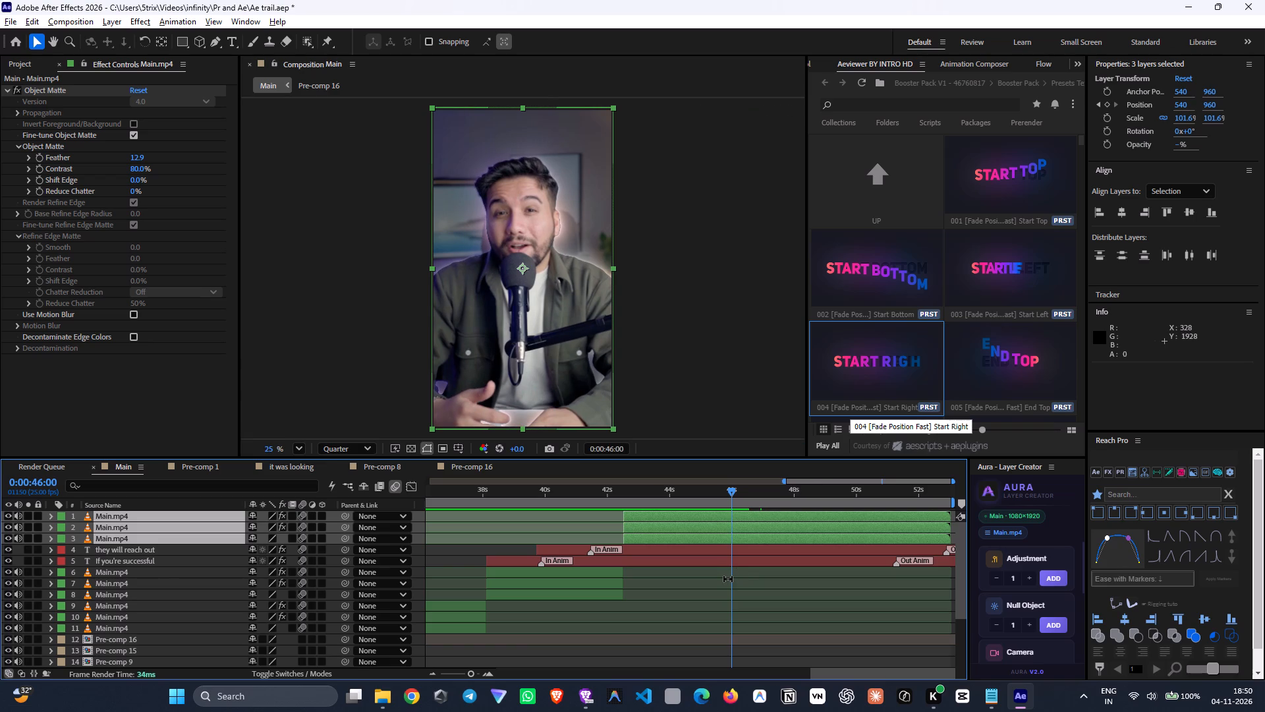
drag(733, 492, 744, 494)
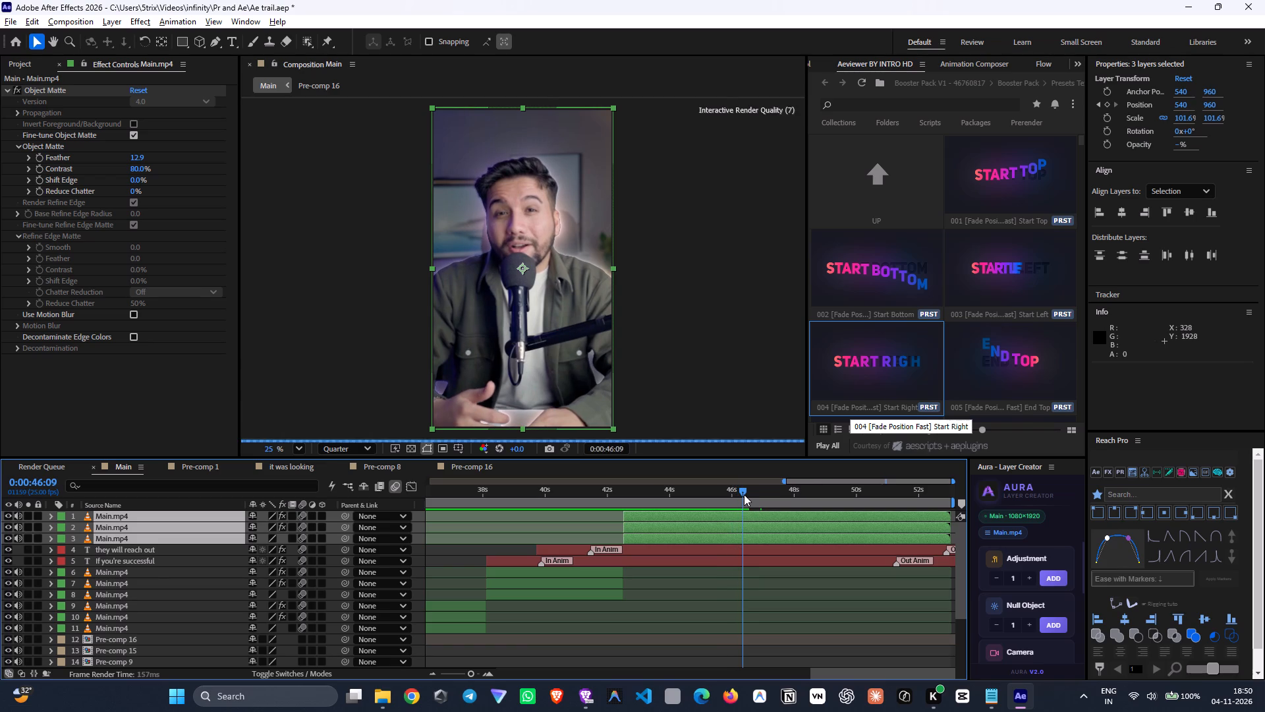
drag(744, 494, 717, 492)
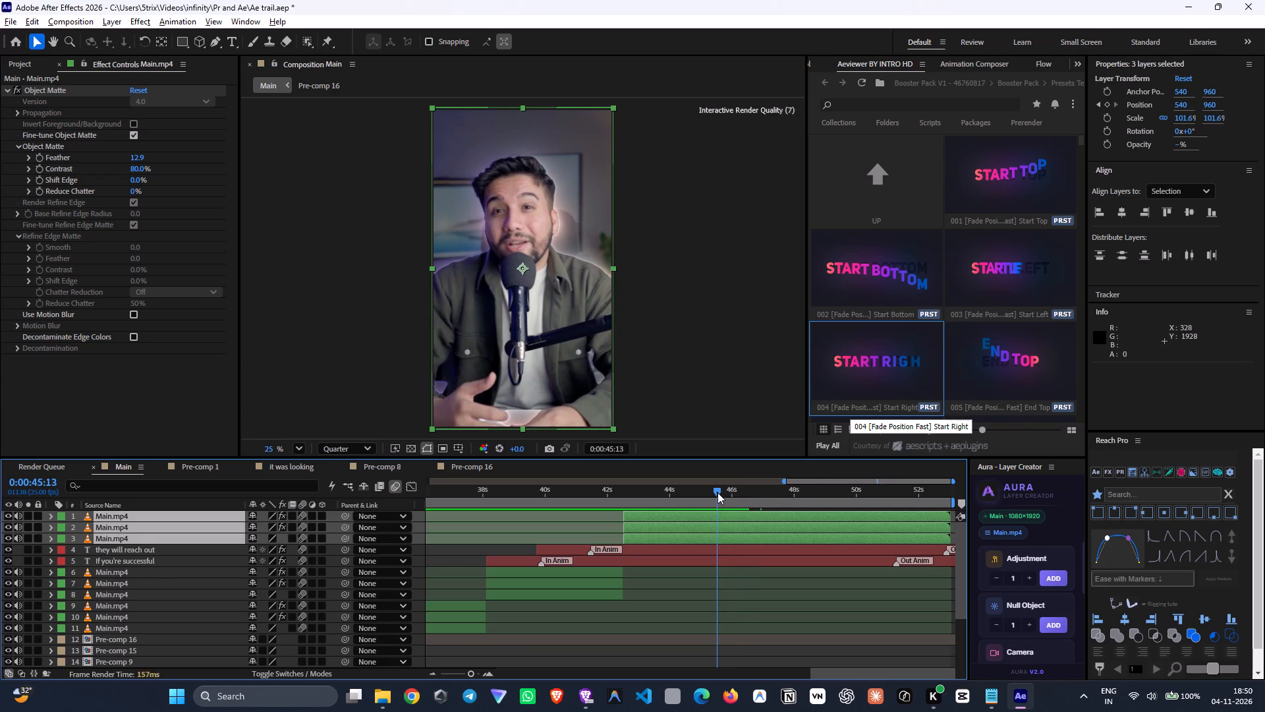
drag(717, 492, 702, 484)
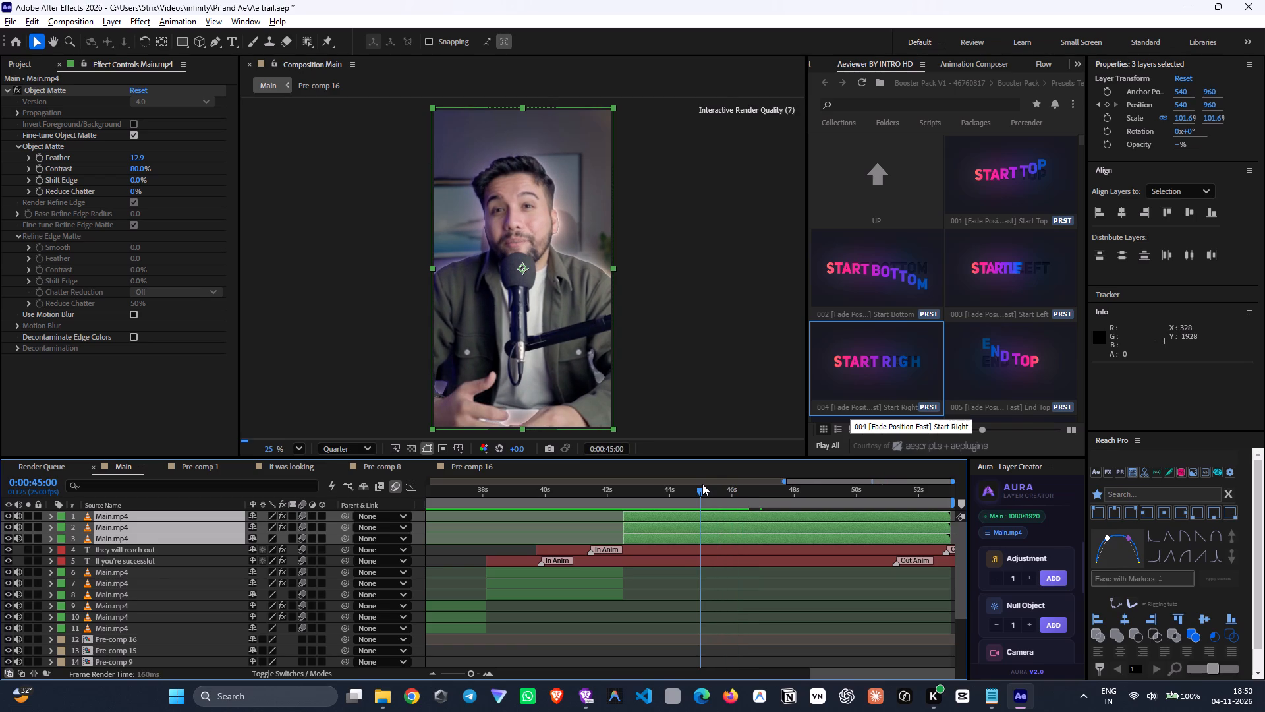
drag(702, 484, 680, 483)
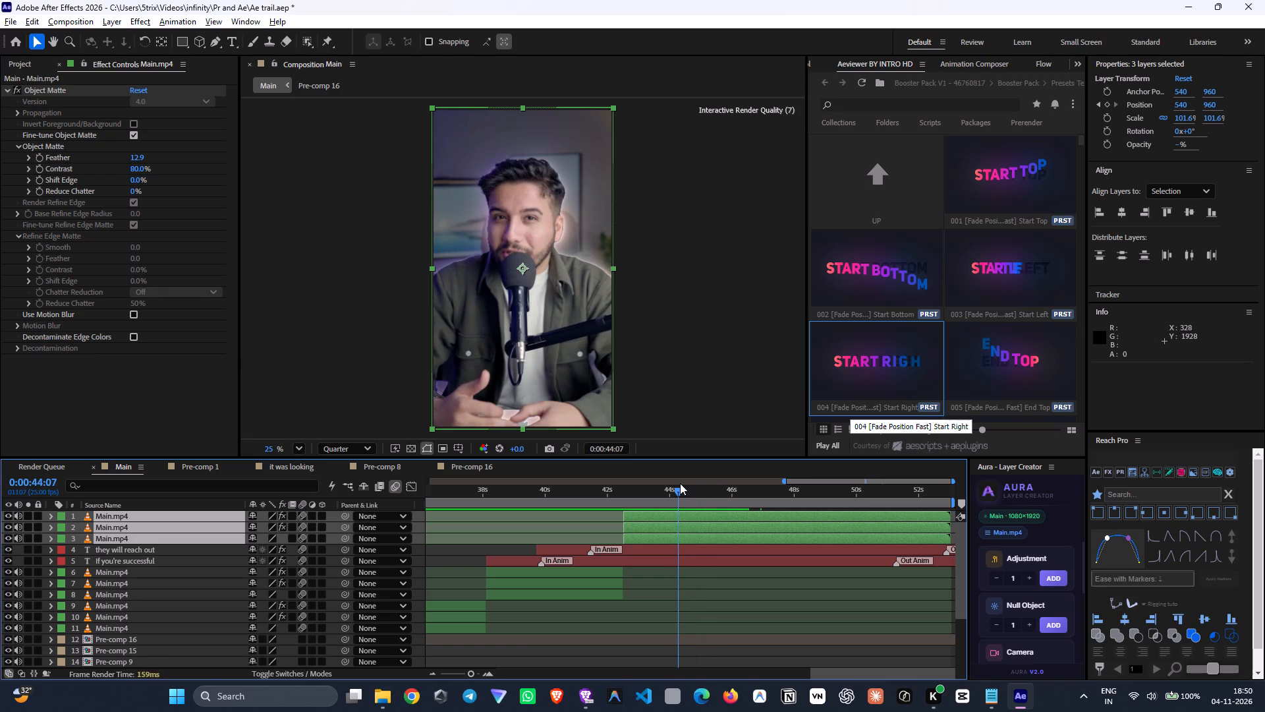
drag(680, 483, 628, 483)
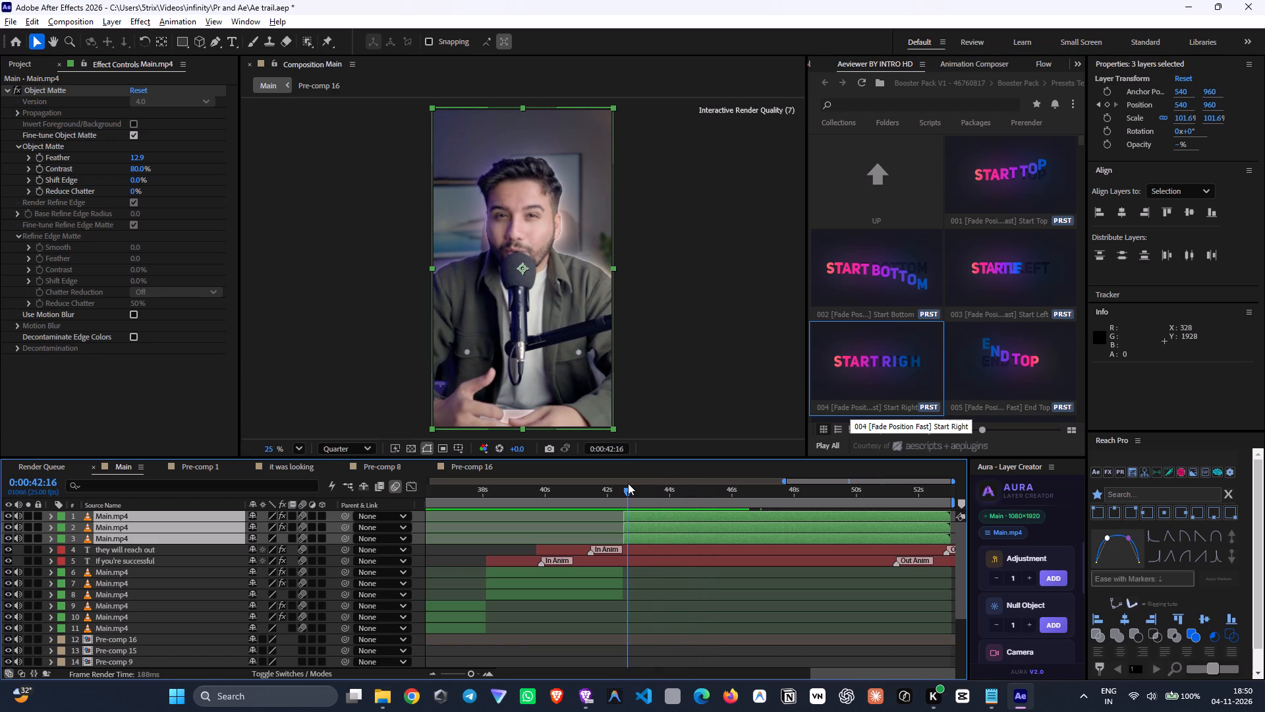
Compare the shots on both sides of 0:00:42:13 and delete the middle of the three Main.mp4 segments starting there.
drag(628, 483, 686, 489)
click(665, 497)
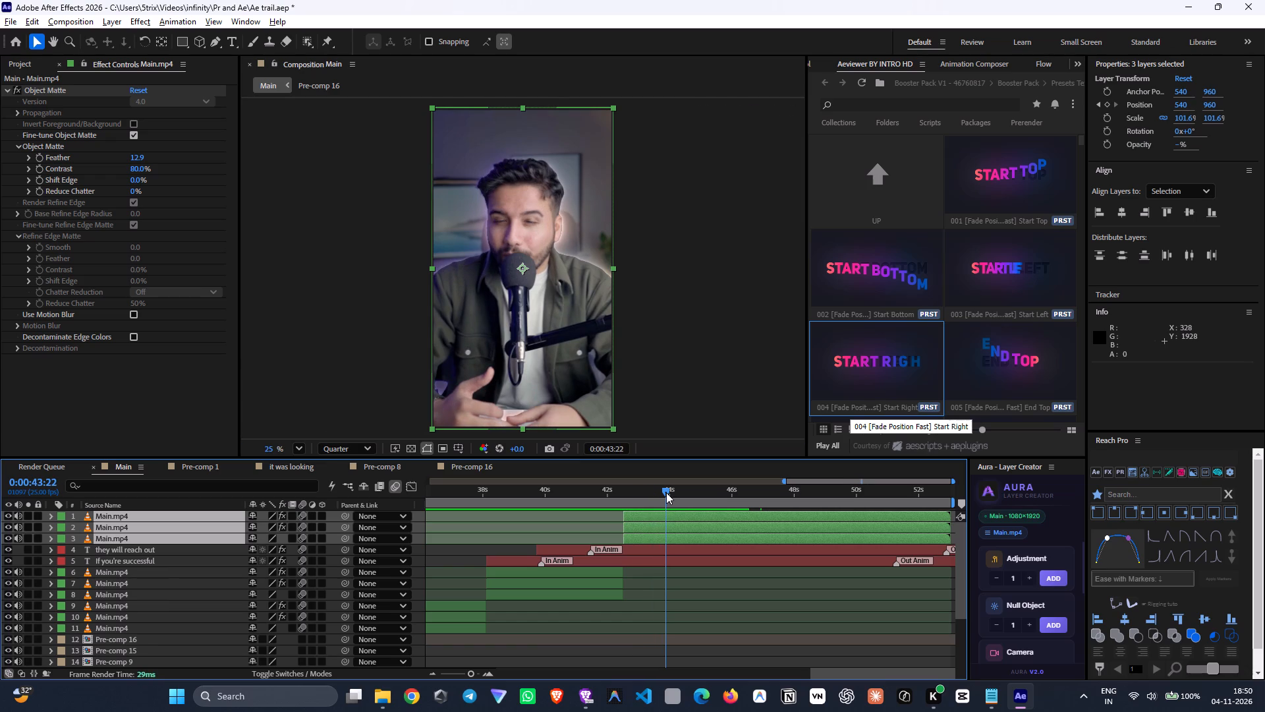
click(689, 565)
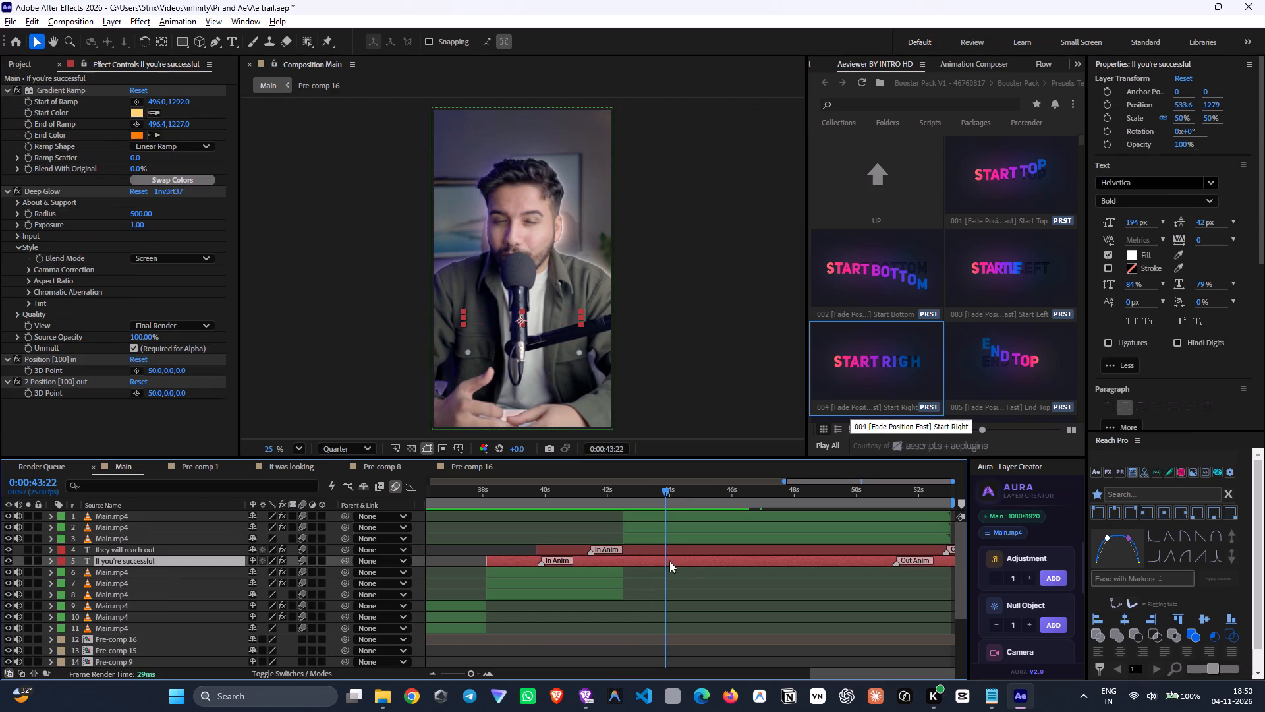
drag(598, 492, 485, 508)
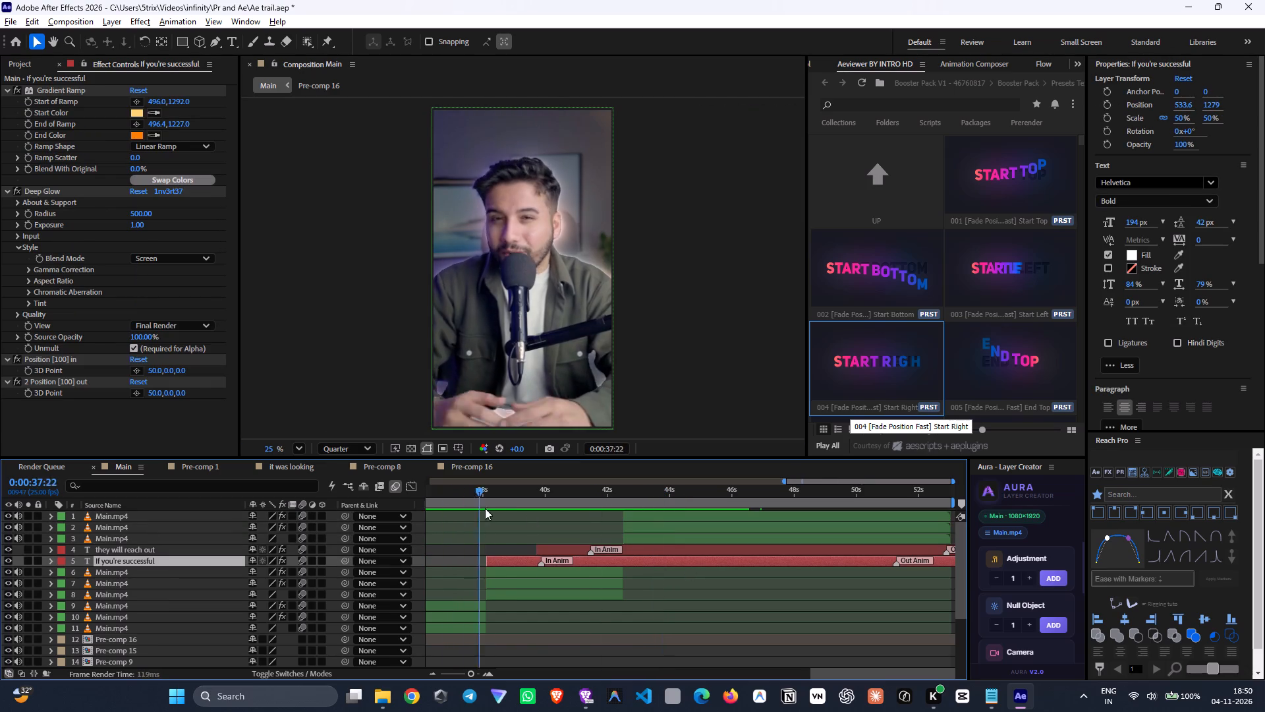
drag(485, 508, 669, 531)
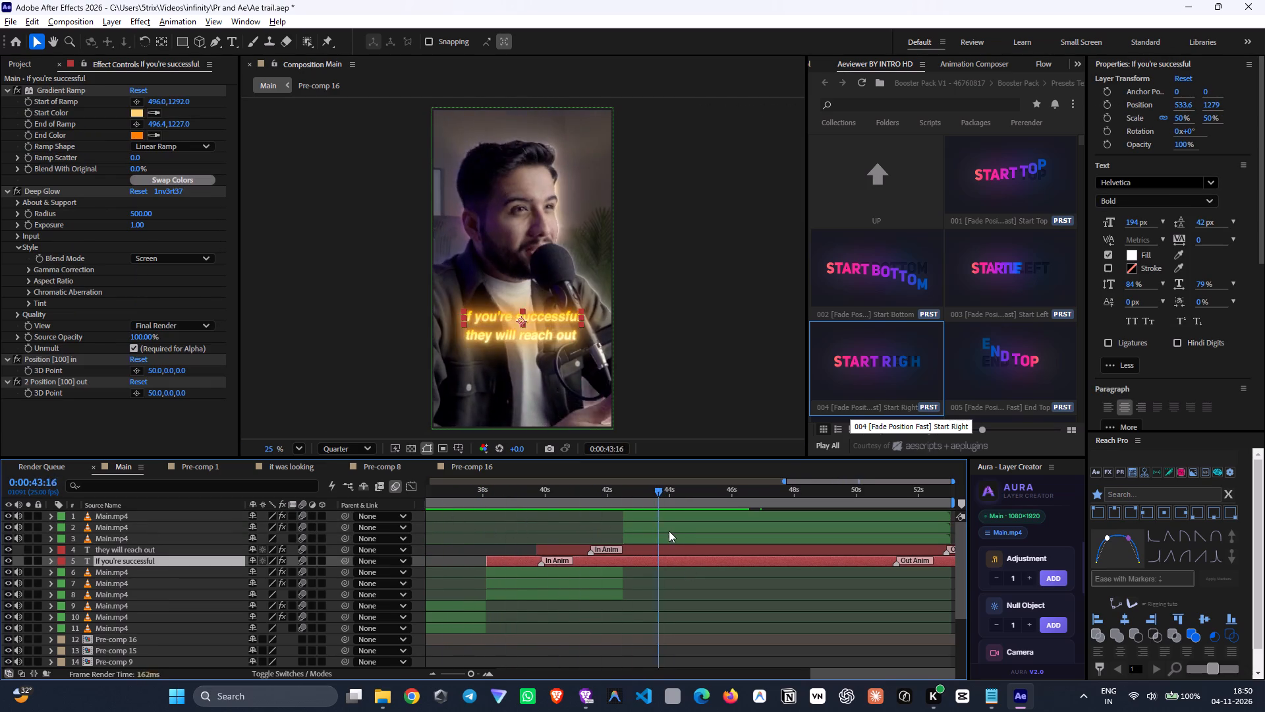
drag(669, 531, 683, 533)
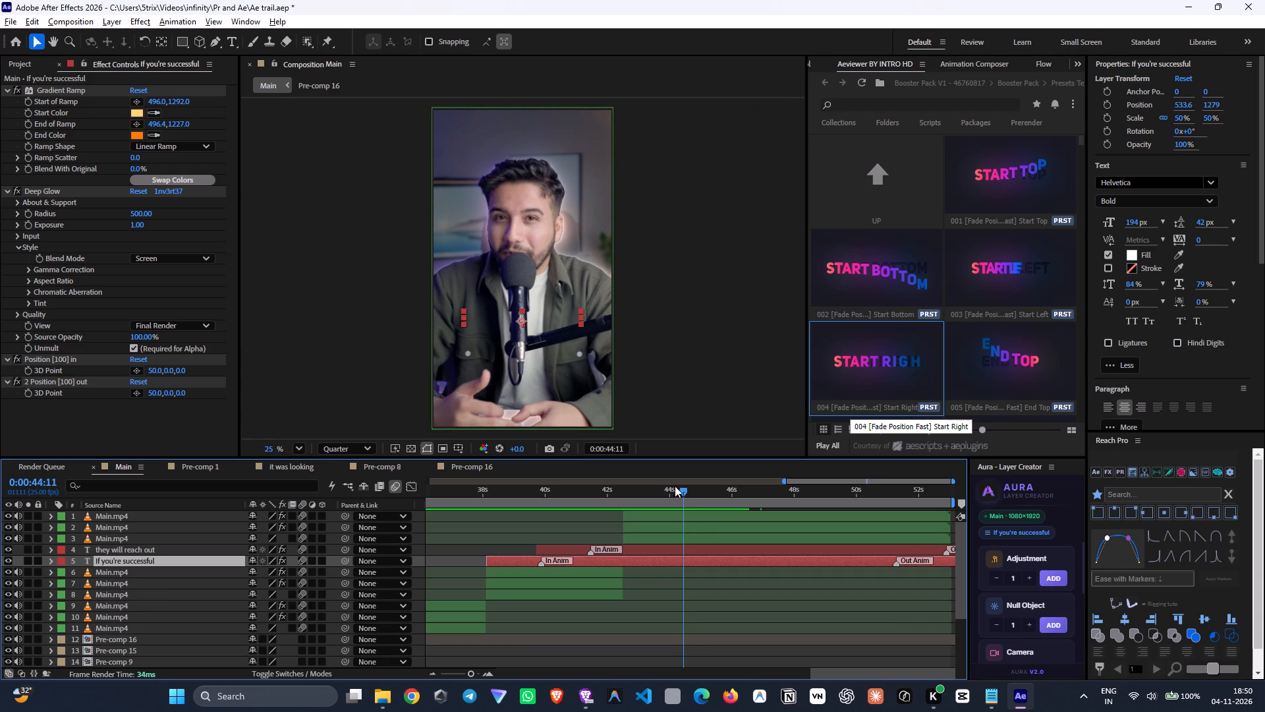
click(686, 523)
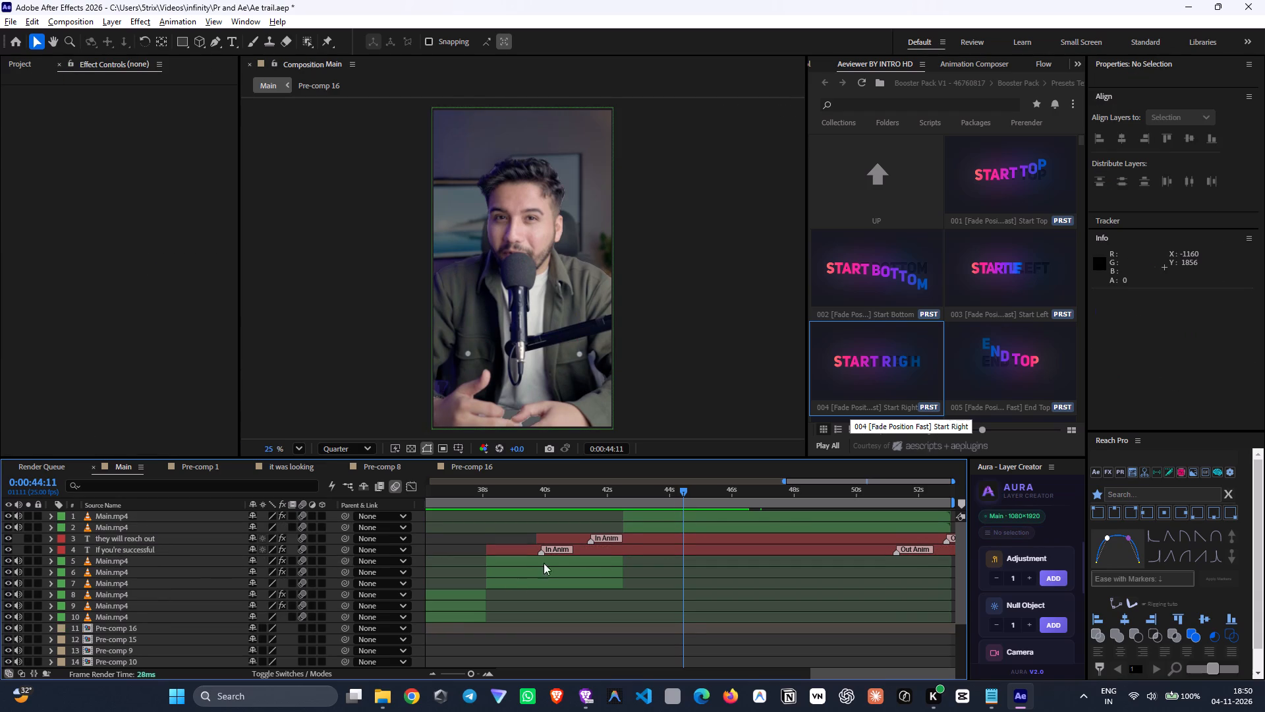
Set the opacity of the remaining effect-free Main.mp4 segment after 0:00:42:13 to 100% and check the shot change.
drag(627, 498, 490, 506)
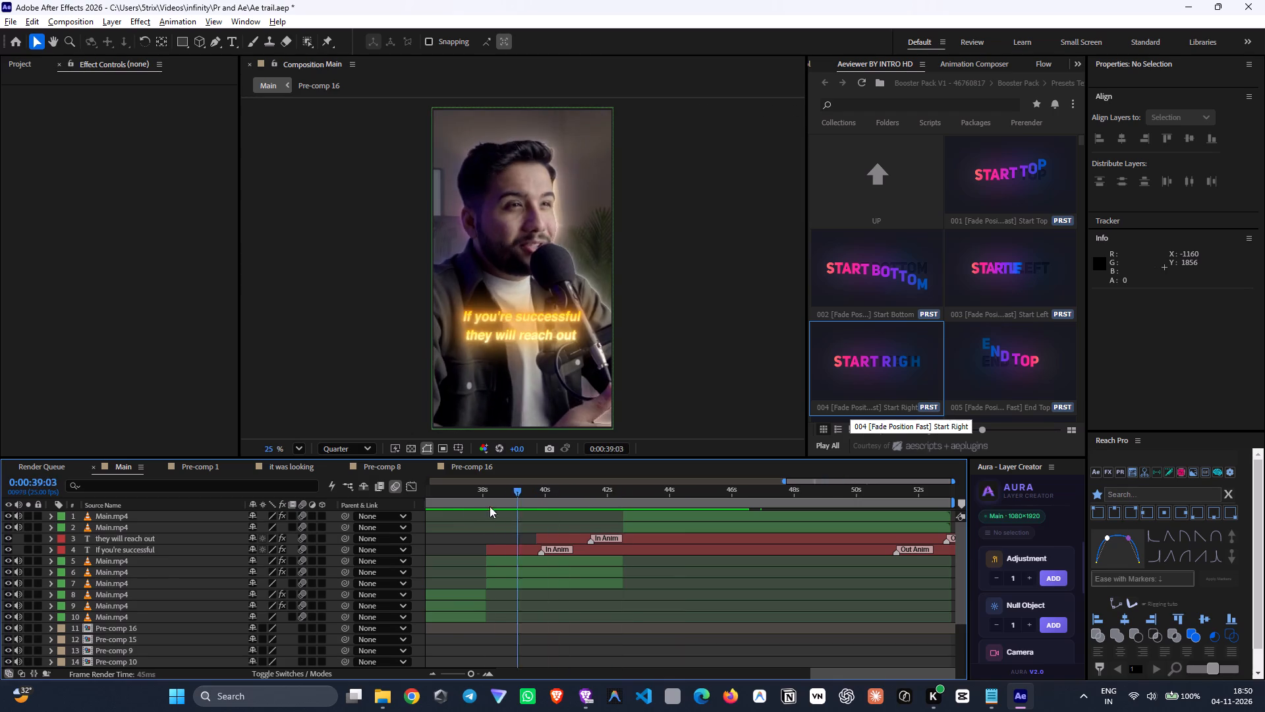
drag(490, 506, 624, 547)
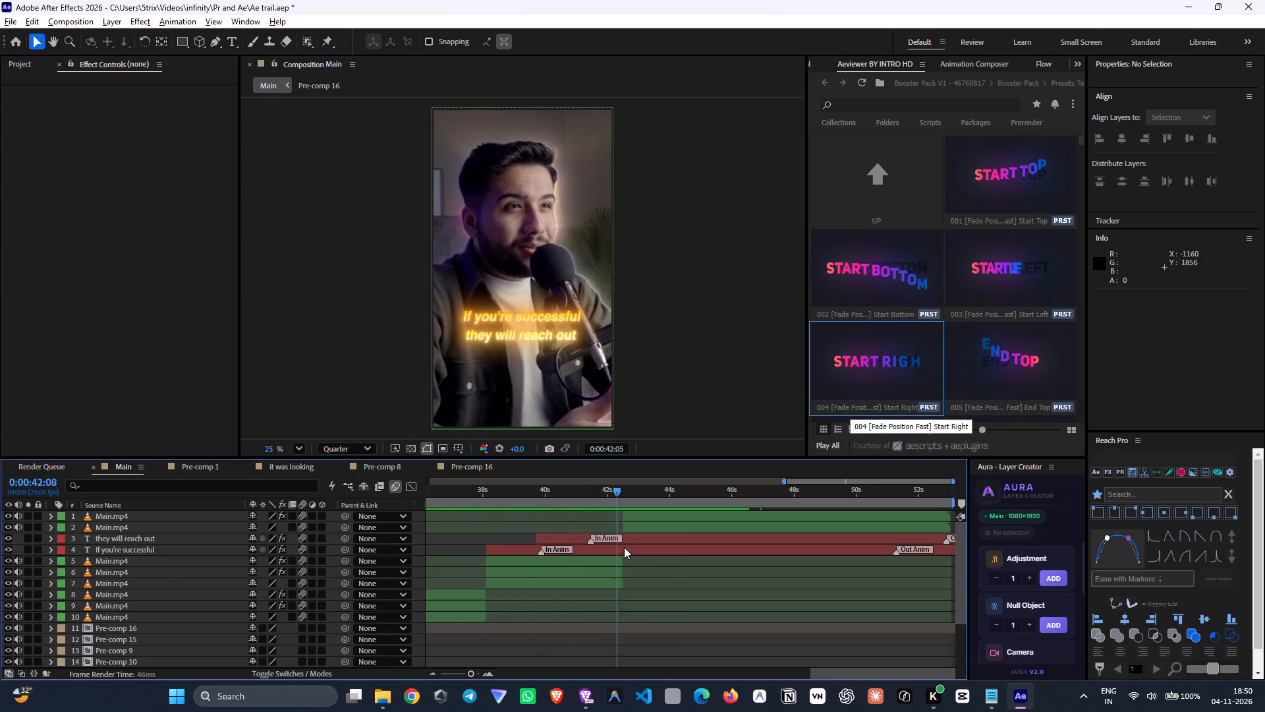
drag(624, 547, 750, 562)
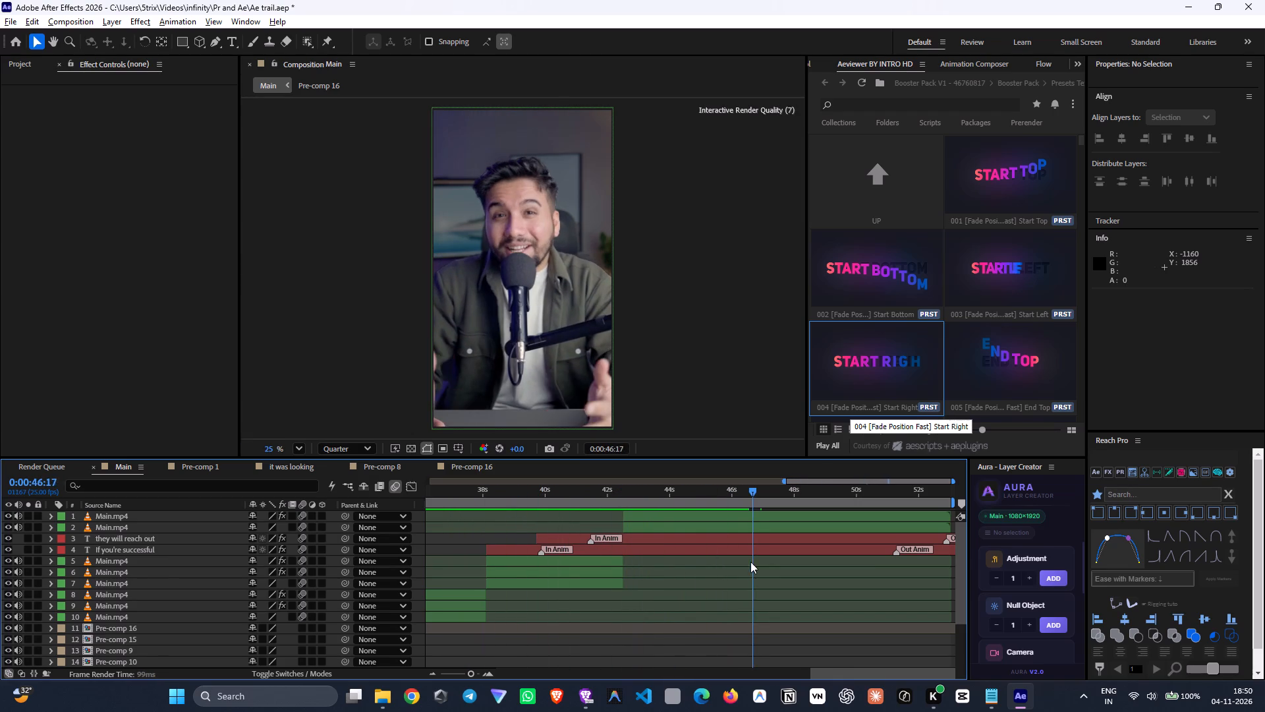
drag(750, 562, 623, 544)
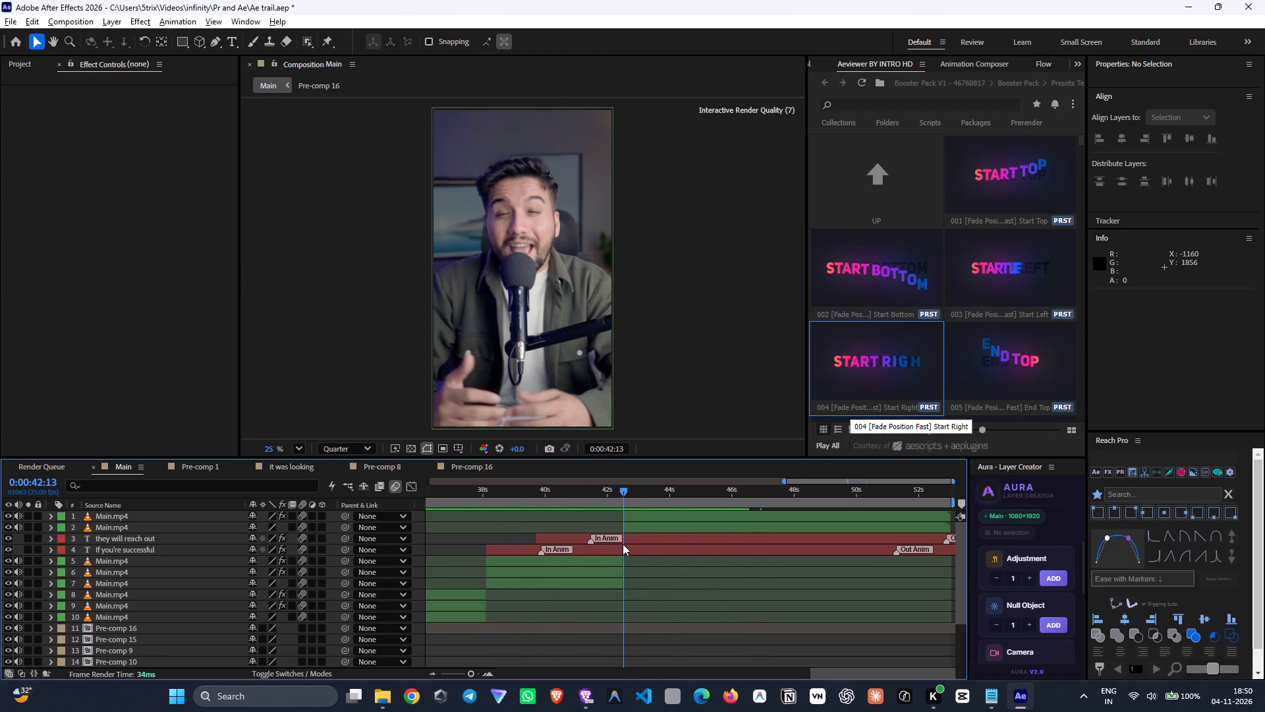
drag(623, 544, 636, 541)
click(639, 523)
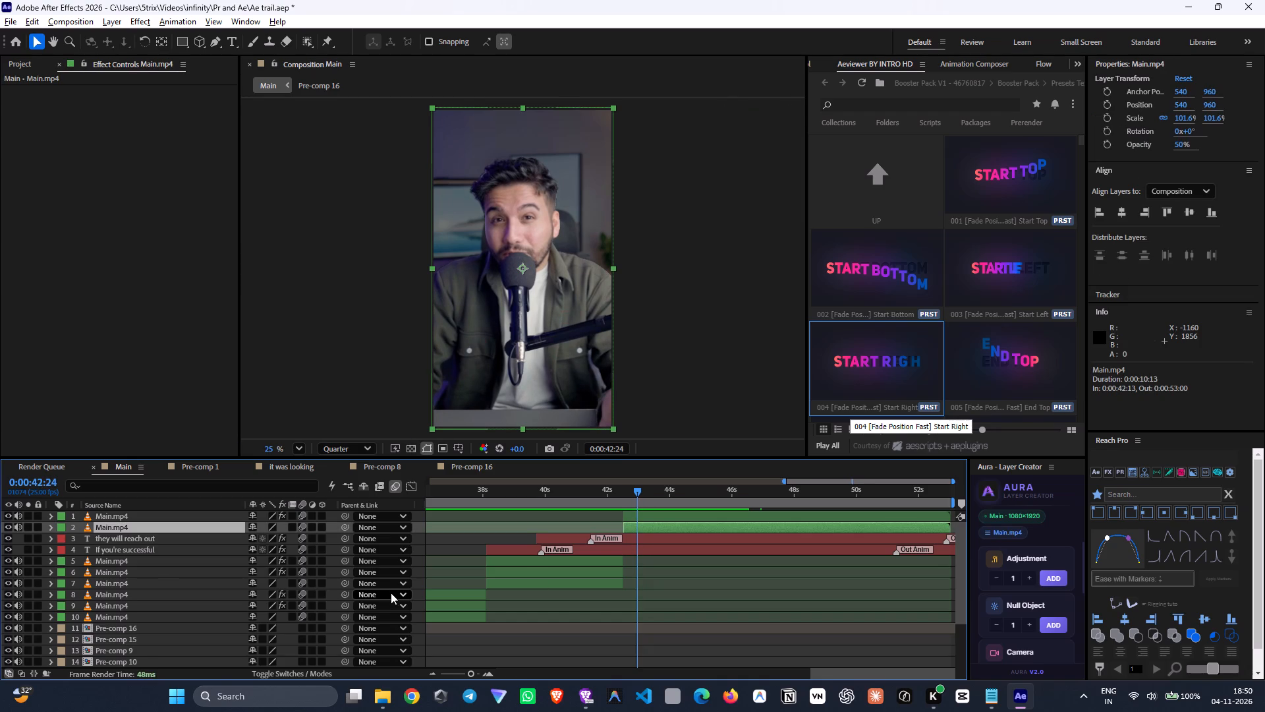
key(t)
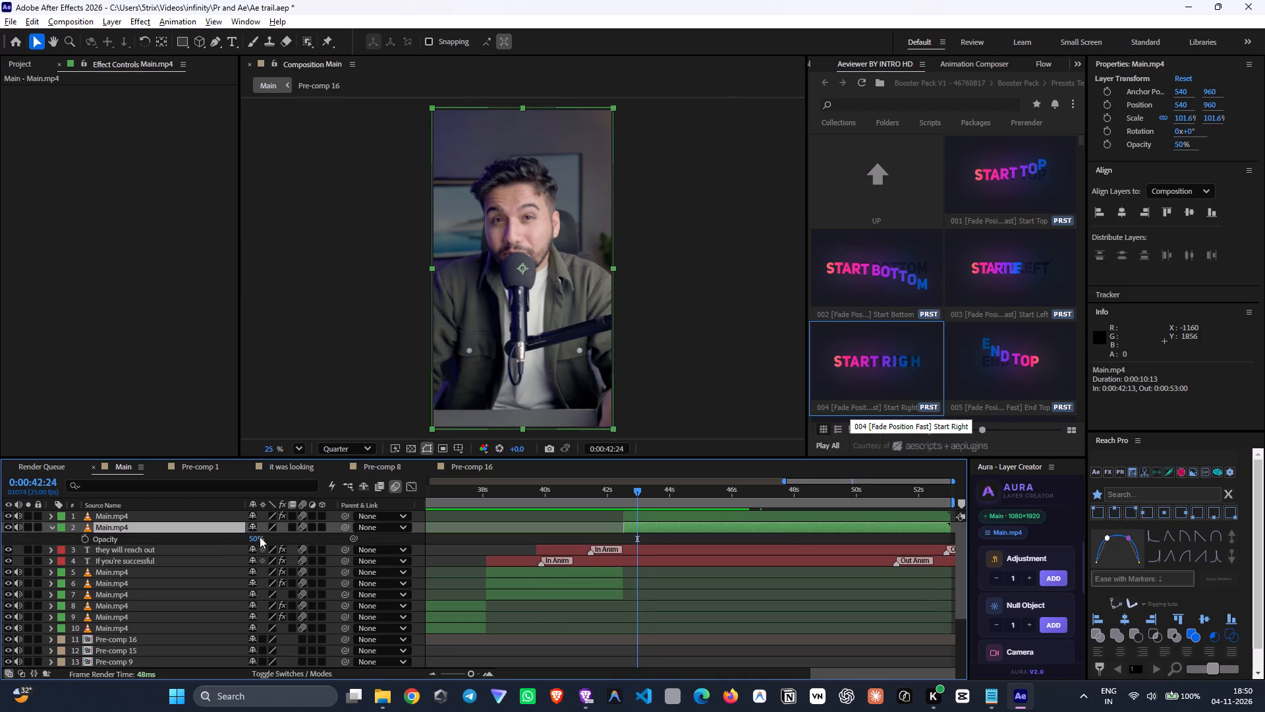
drag(250, 541, 647, 546)
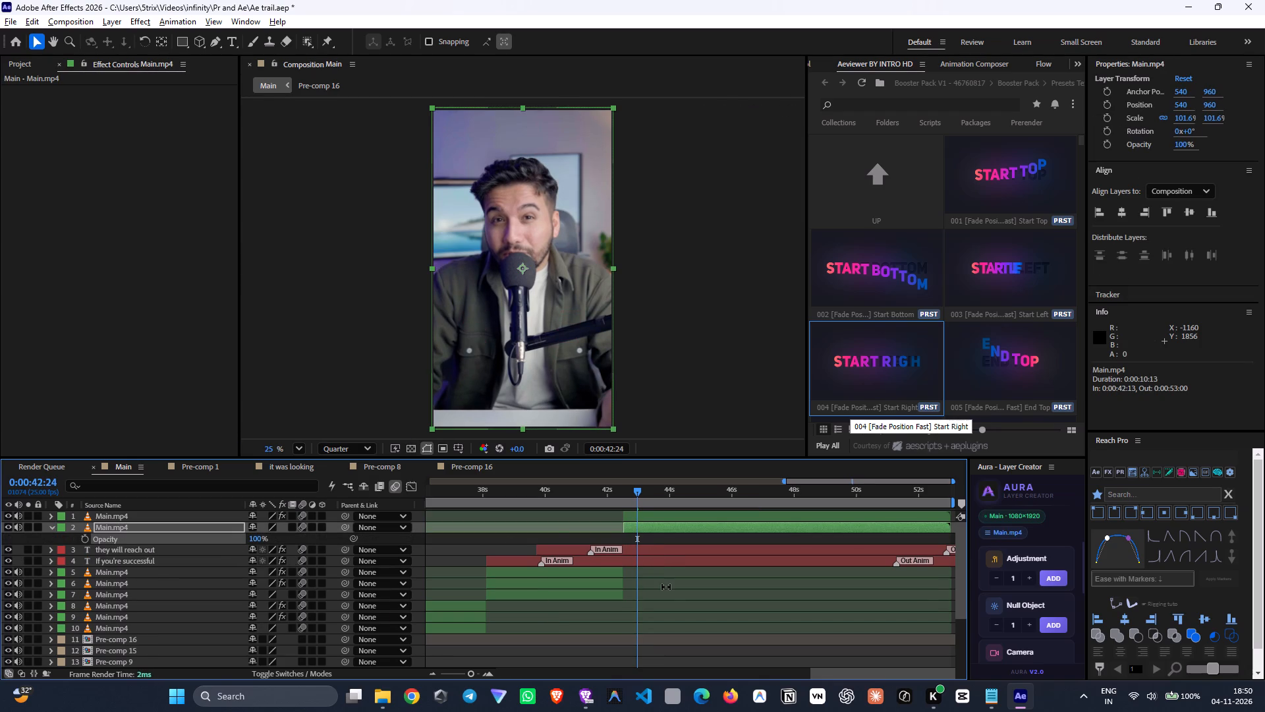
click(666, 587)
drag(633, 492, 577, 489)
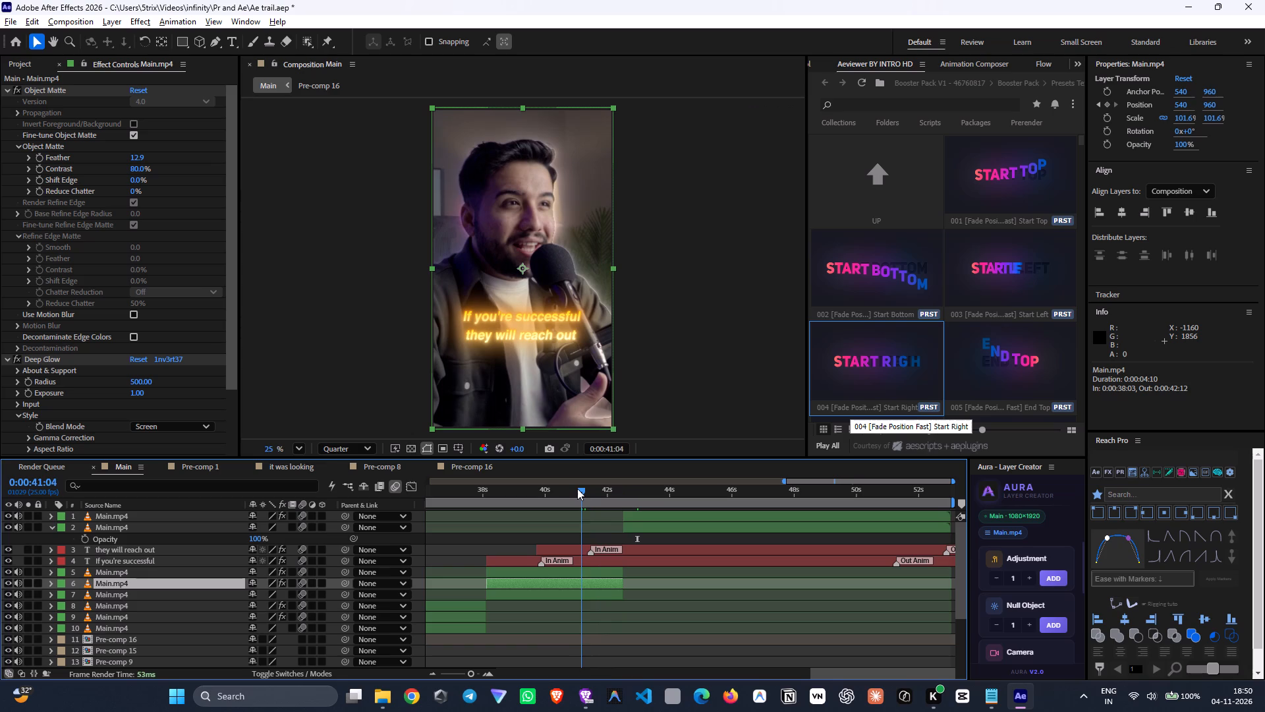
drag(577, 489, 670, 521)
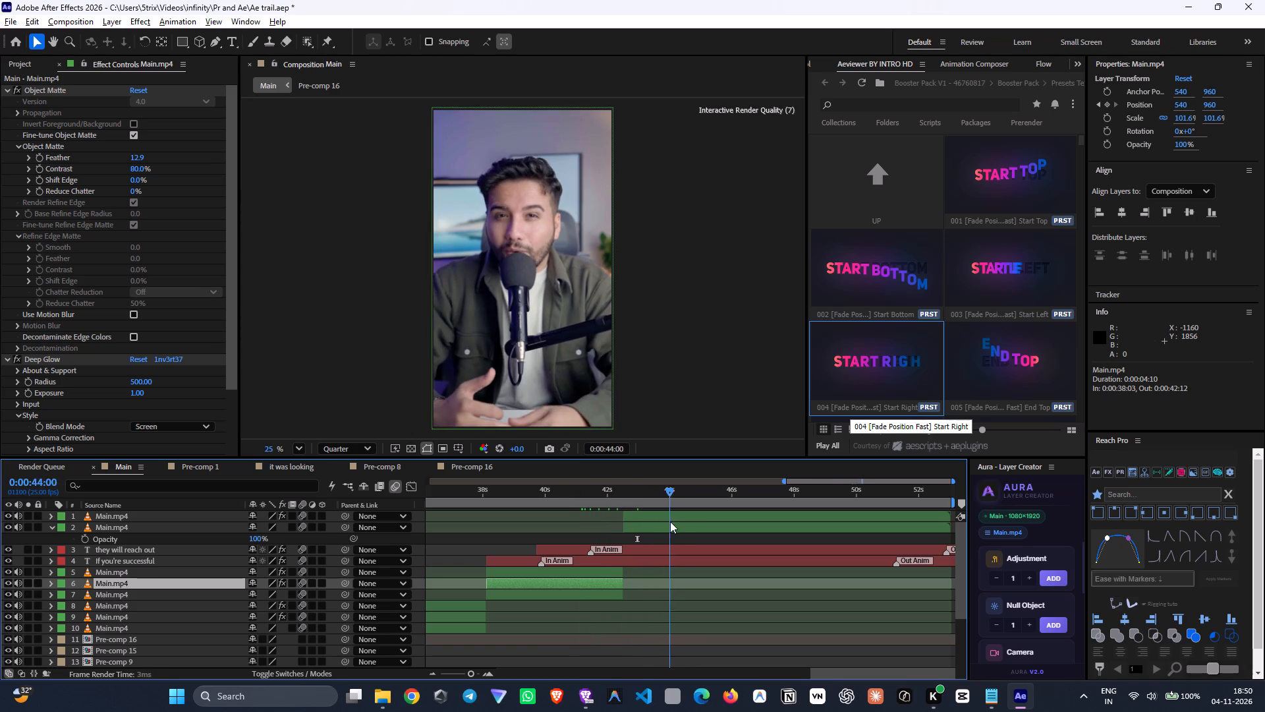
Go back to the earlier "We're here to support you on that journey" caption section and open Pre-comp 15.
drag(670, 521, 579, 562)
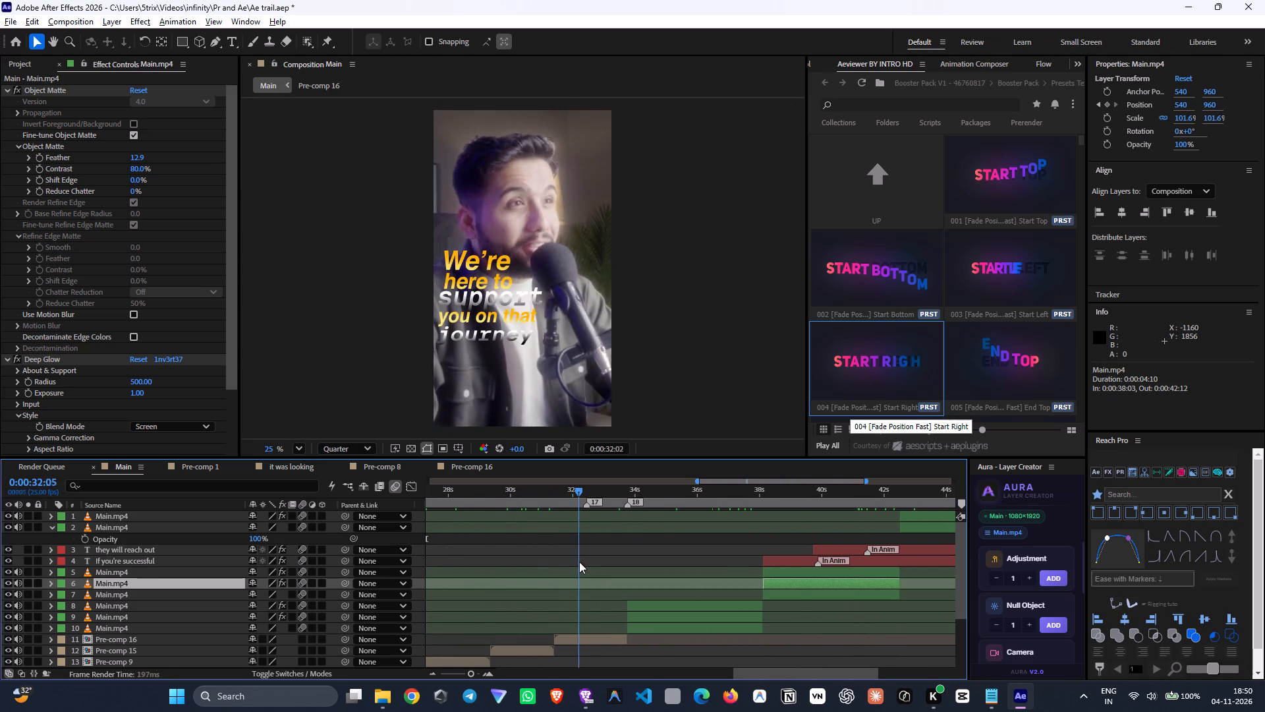
drag(579, 562, 522, 557)
scroll(530, 590, down, 2)
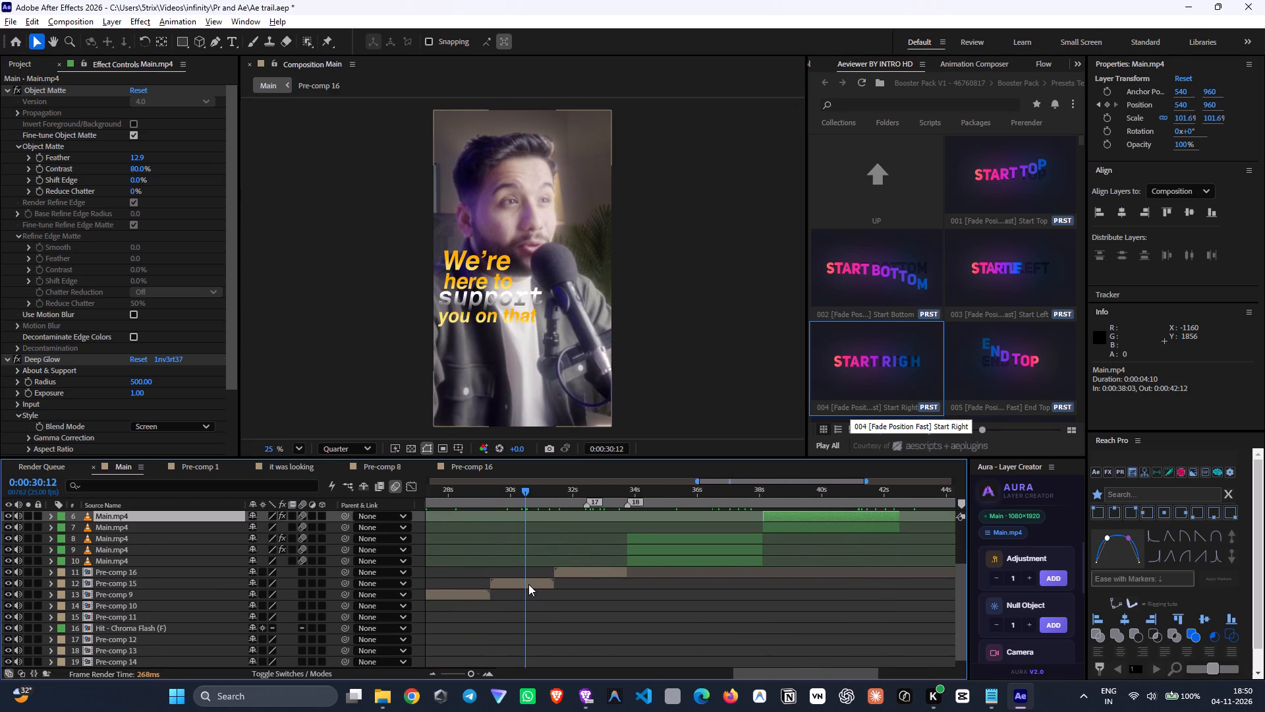
double_click(527, 583)
click(532, 608)
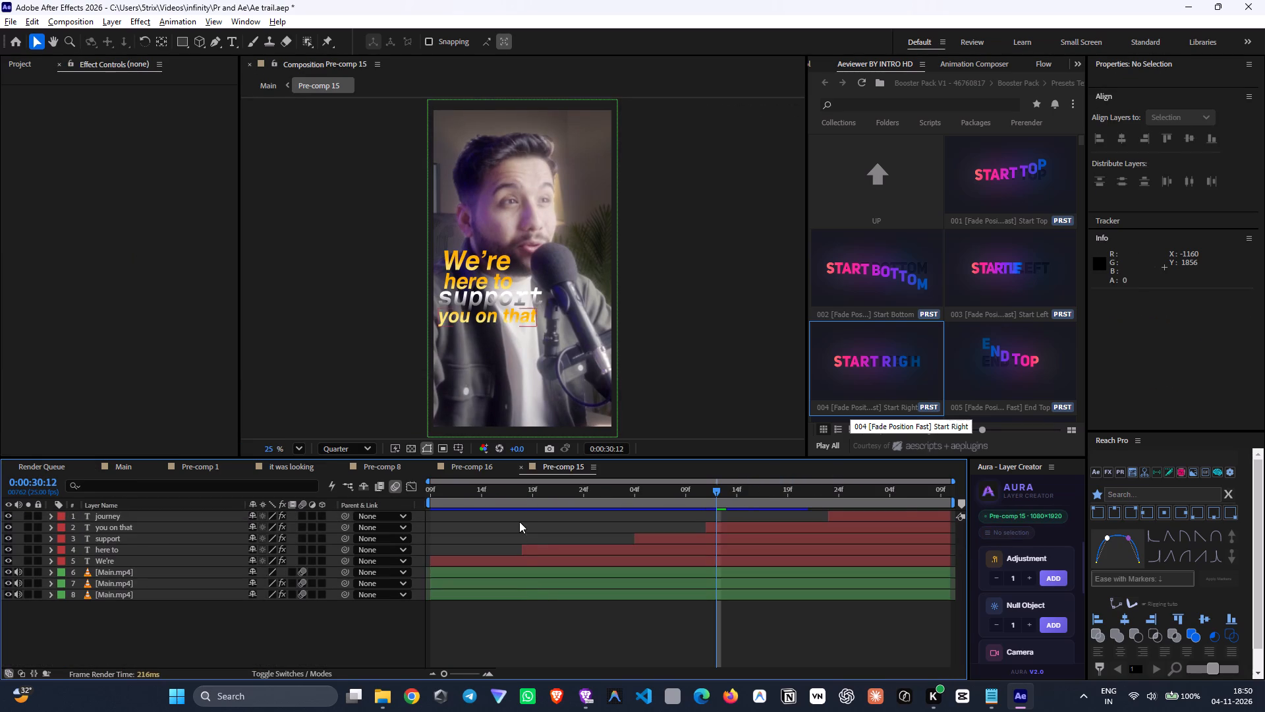
scroll(582, 527, up, 3)
scroll(535, 538, down, 1)
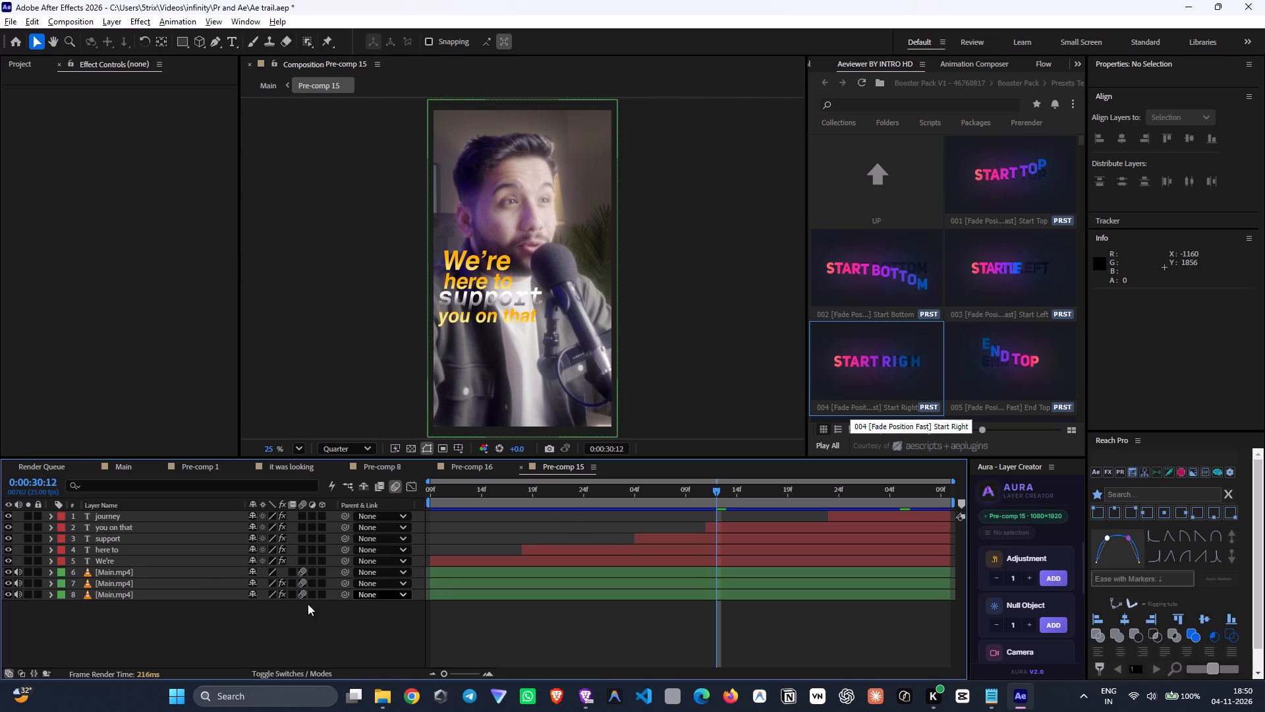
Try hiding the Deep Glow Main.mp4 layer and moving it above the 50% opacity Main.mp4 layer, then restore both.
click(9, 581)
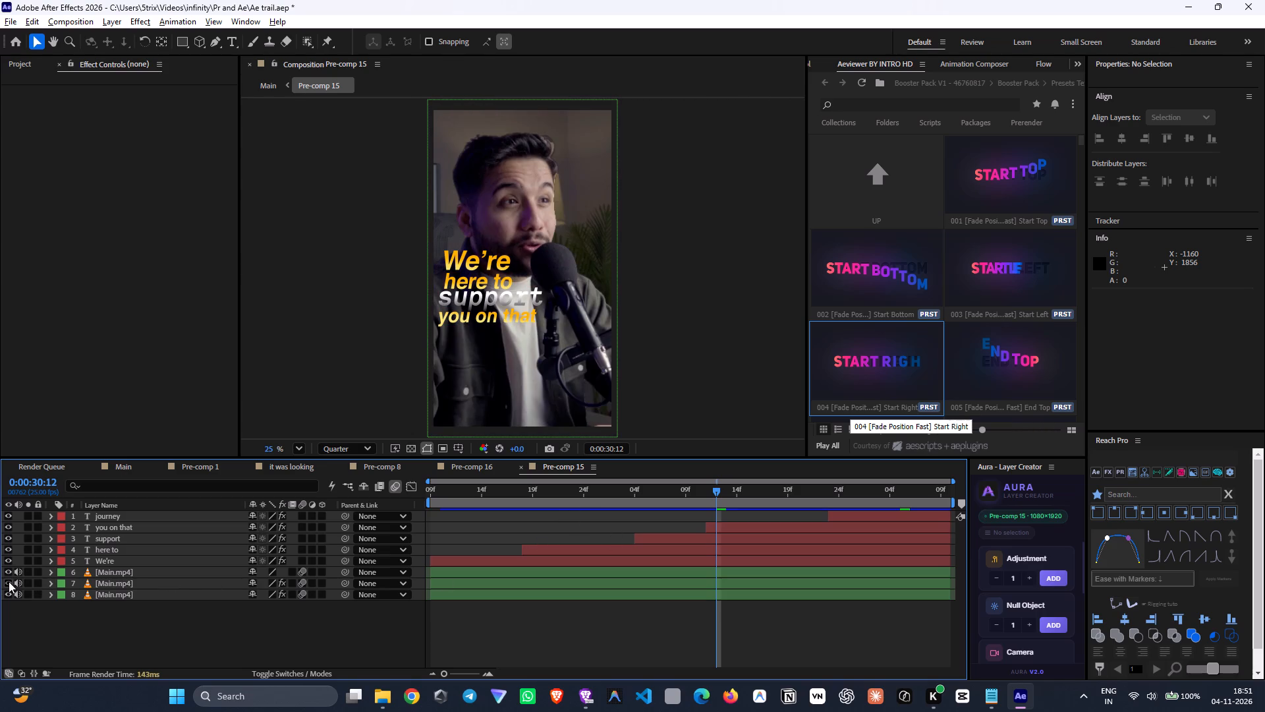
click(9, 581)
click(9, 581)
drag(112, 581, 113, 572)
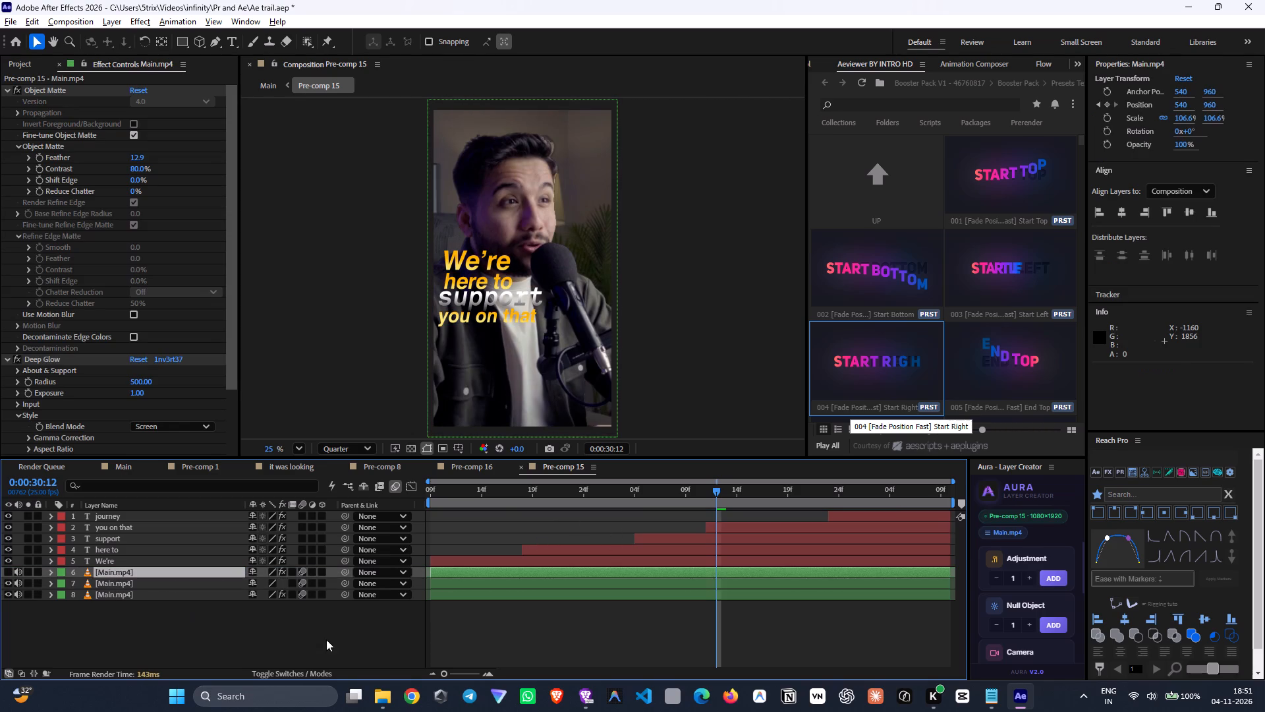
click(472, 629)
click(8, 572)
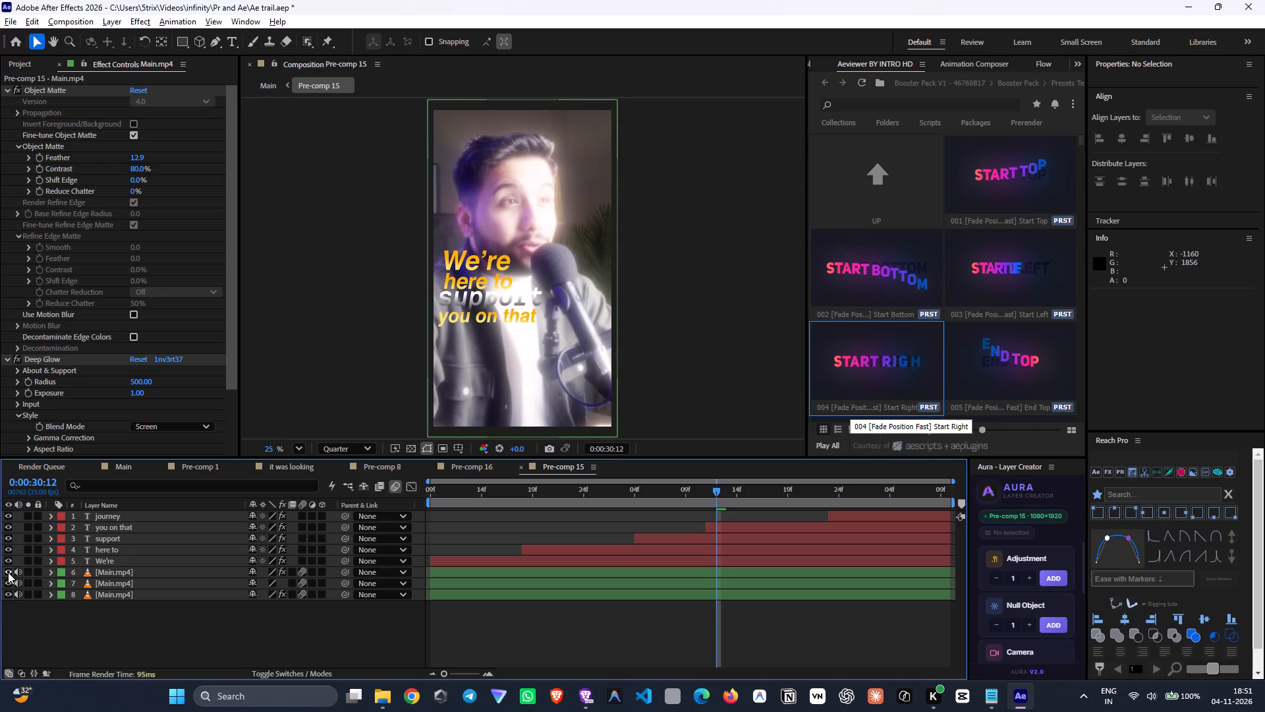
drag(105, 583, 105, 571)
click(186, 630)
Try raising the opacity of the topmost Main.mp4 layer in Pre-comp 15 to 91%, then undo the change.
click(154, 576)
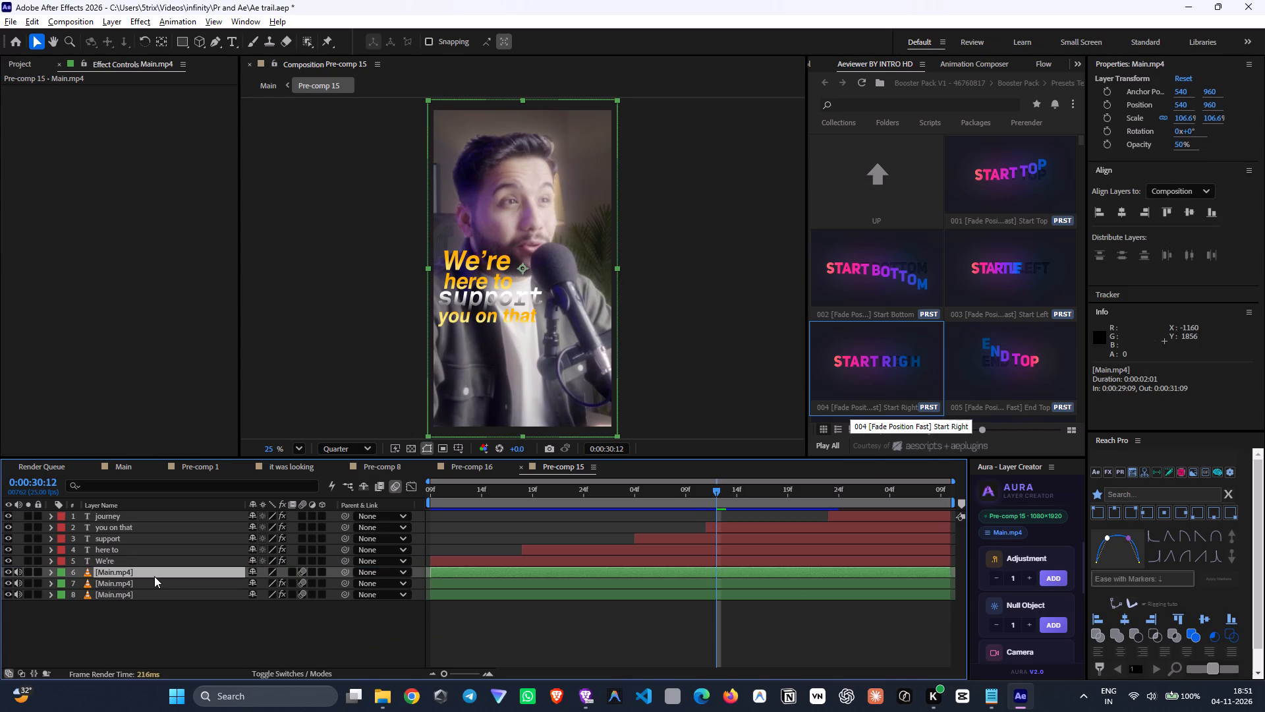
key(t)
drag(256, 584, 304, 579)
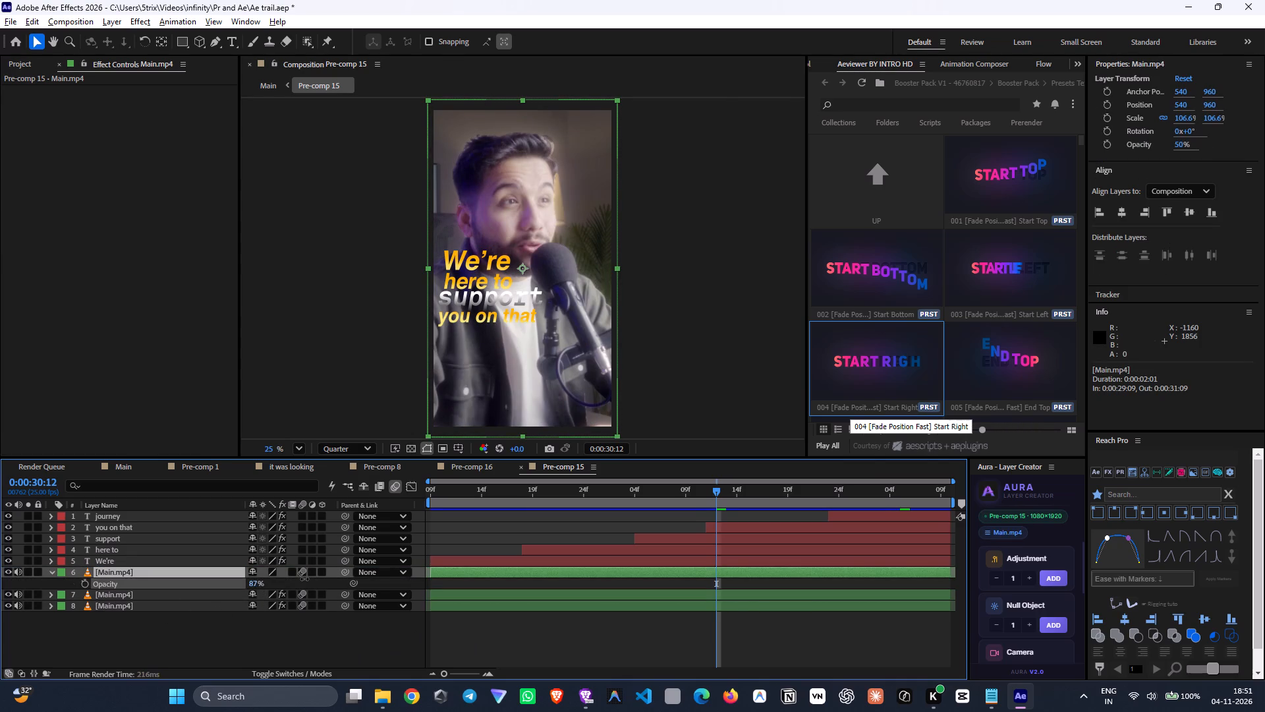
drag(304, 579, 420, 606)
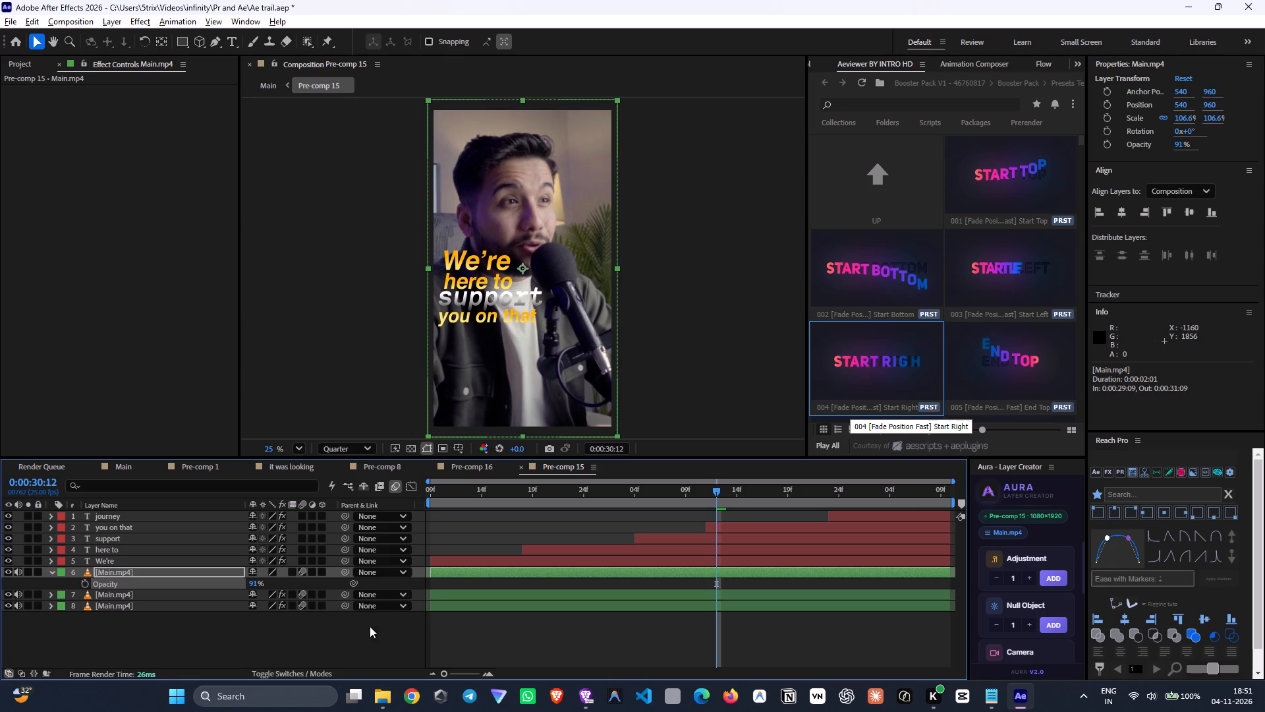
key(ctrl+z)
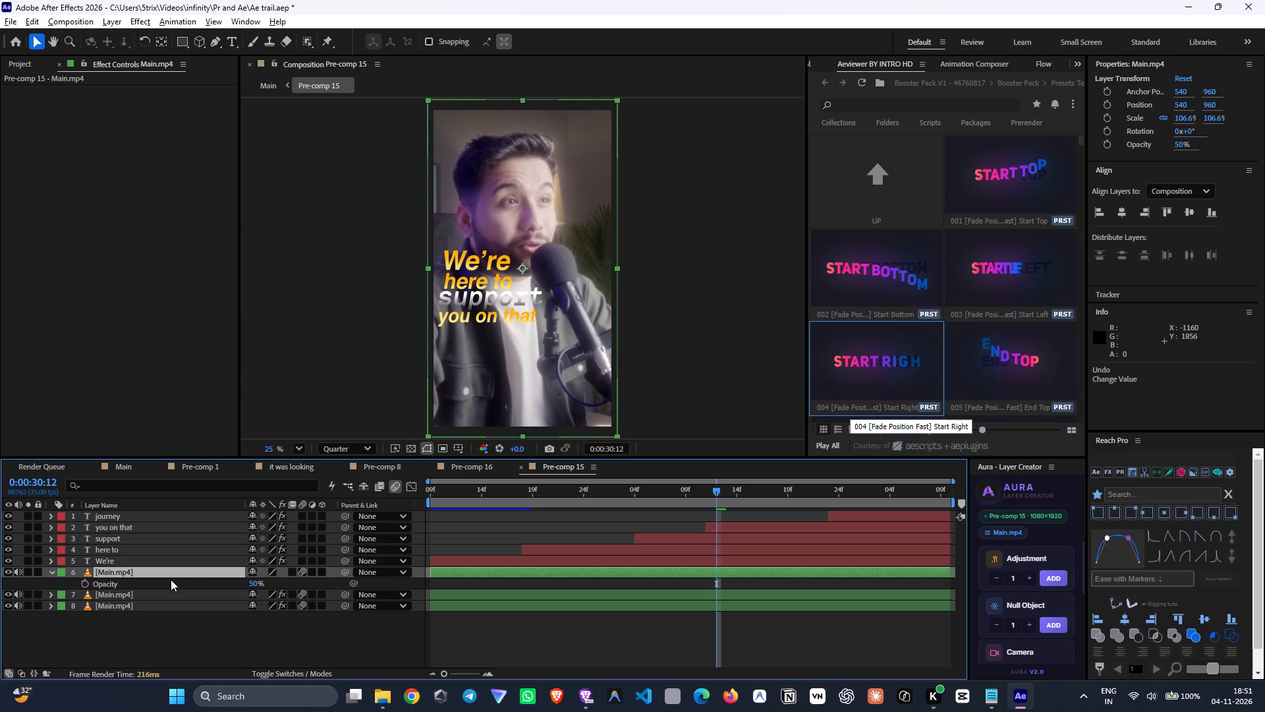
Reorder the Main.mp4 layers in Pre-comp 15: 50% opacity layer at the bottom, Deep Glow layer directly above it, matte-only layer on top.
drag(164, 573, 167, 610)
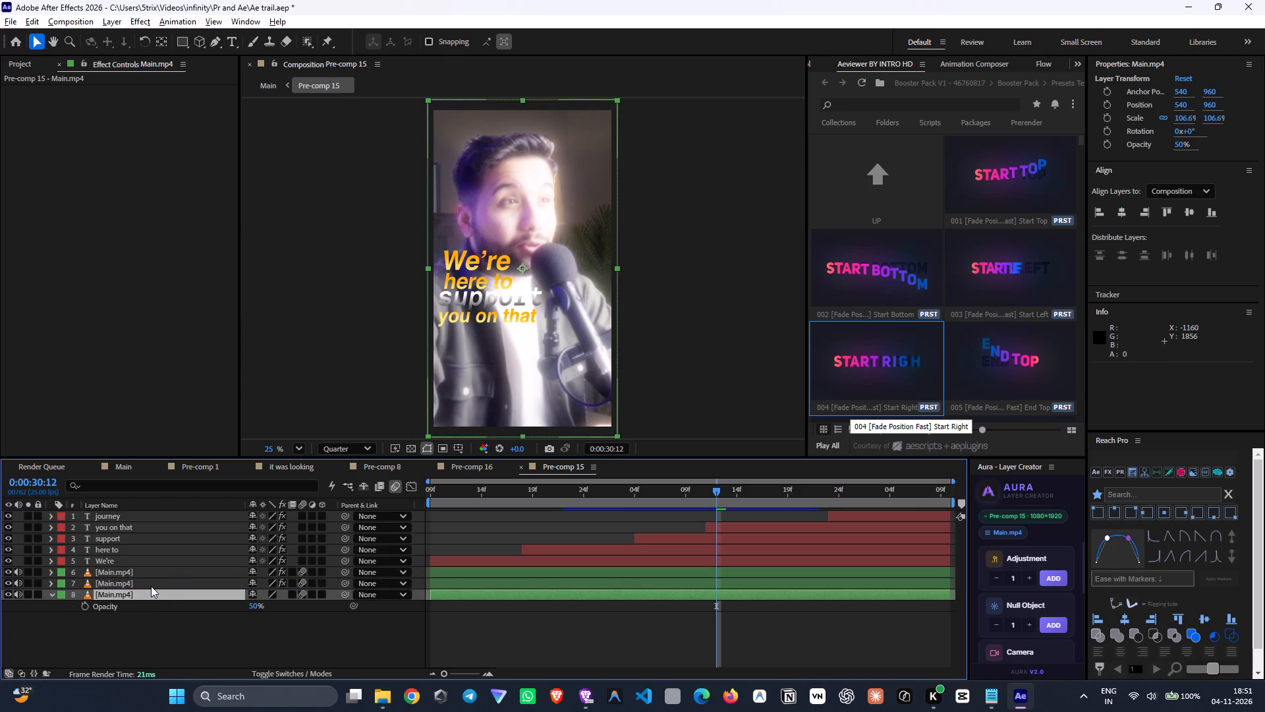
click(151, 586)
drag(141, 574, 144, 589)
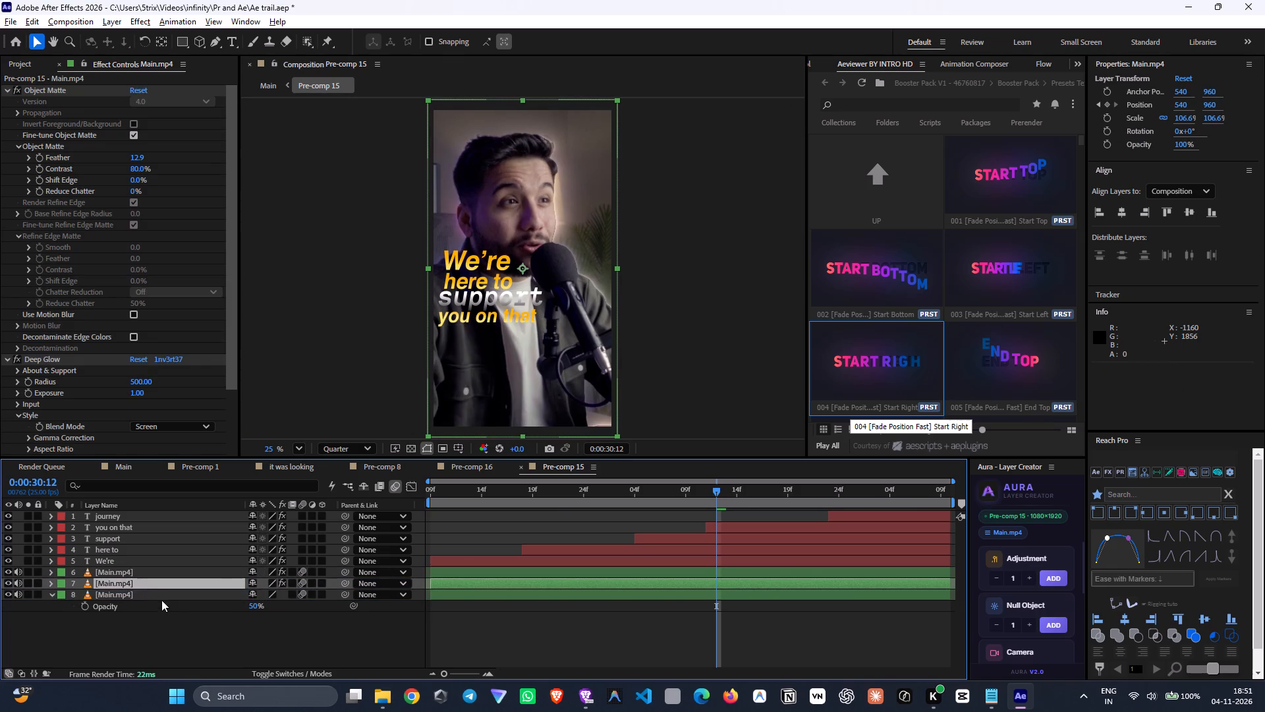
Apply the Deep Glow effect to the "We're" text layer at 0:00:29:09 and copy the effect.
drag(704, 509, 740, 515)
drag(724, 500, 599, 527)
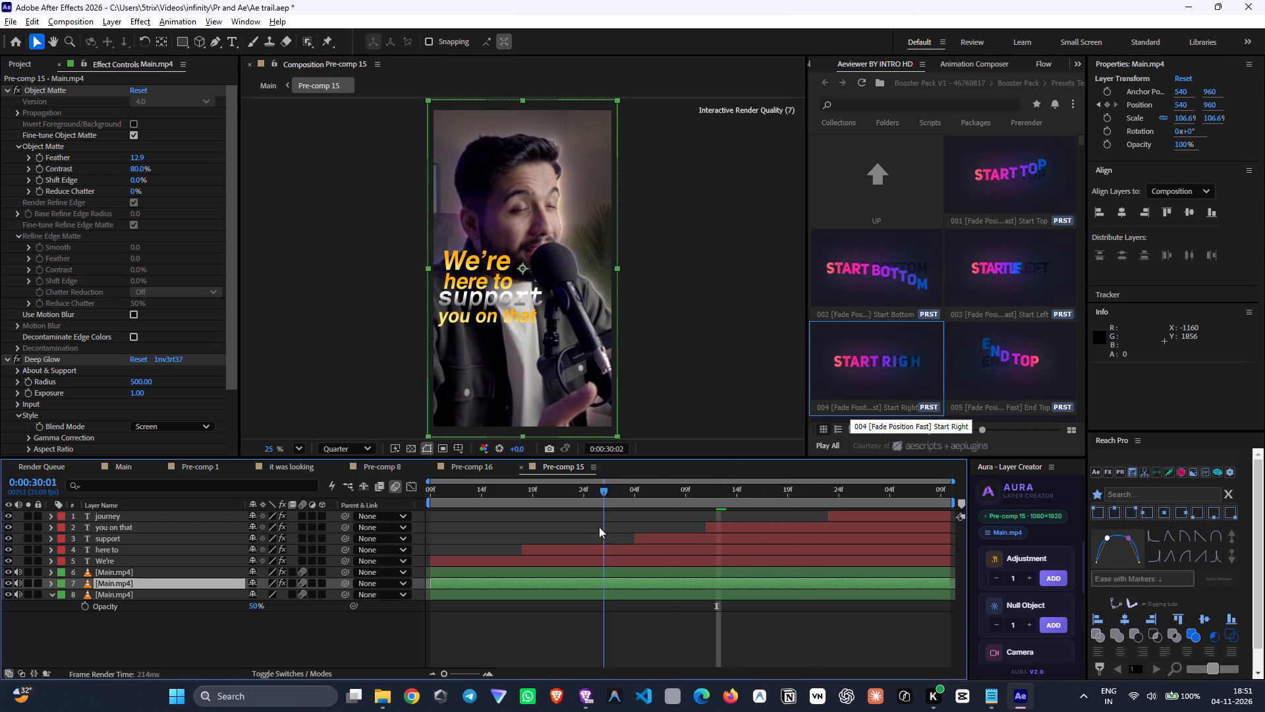
drag(599, 527, 519, 538)
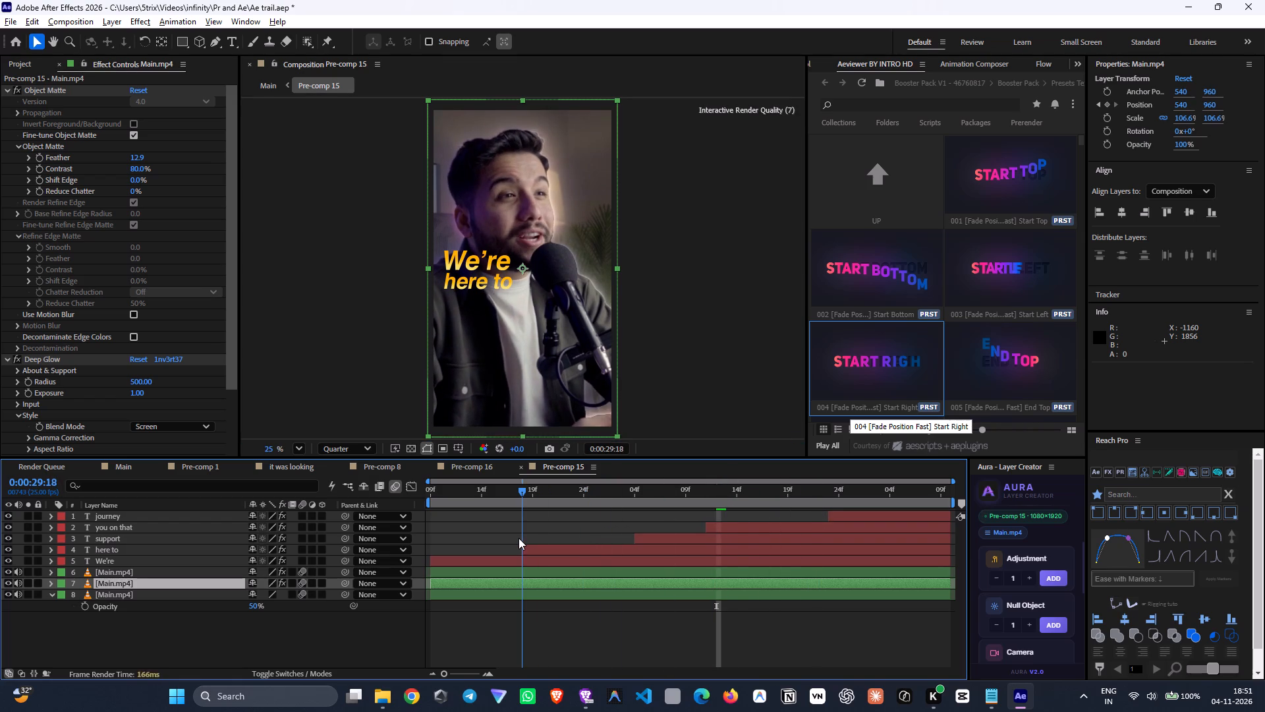
drag(519, 538, 424, 559)
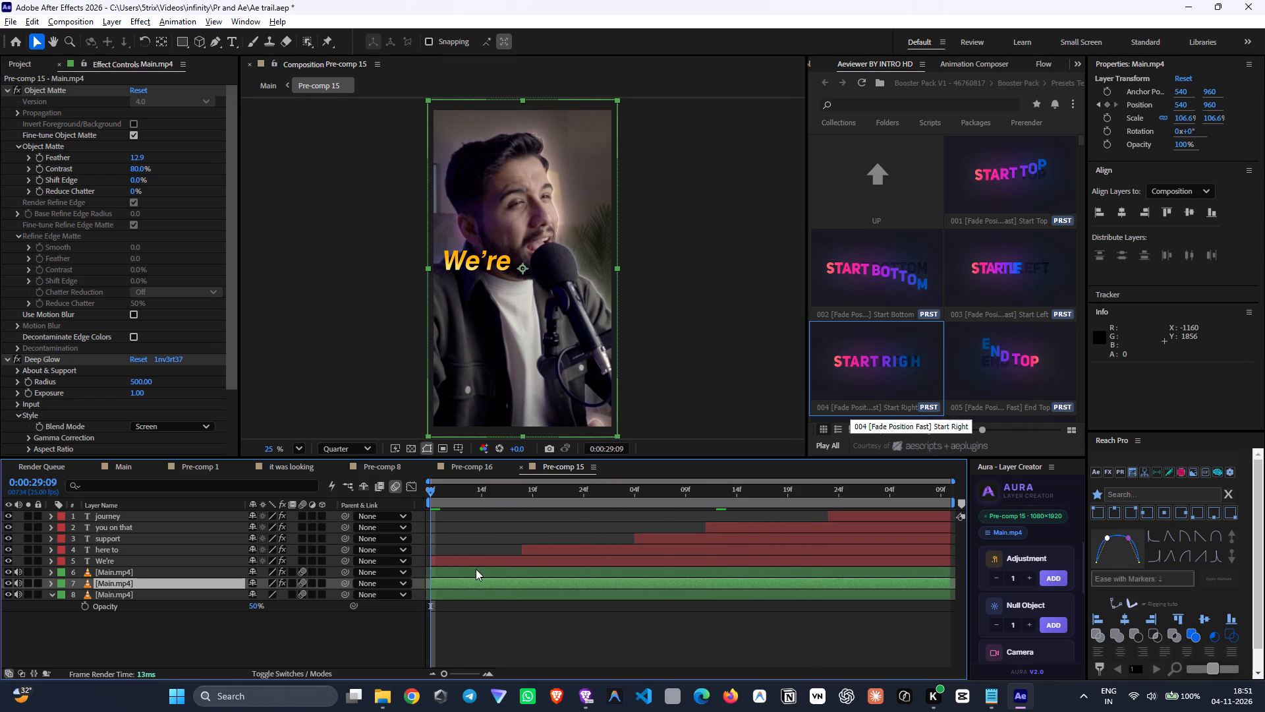
click(487, 558)
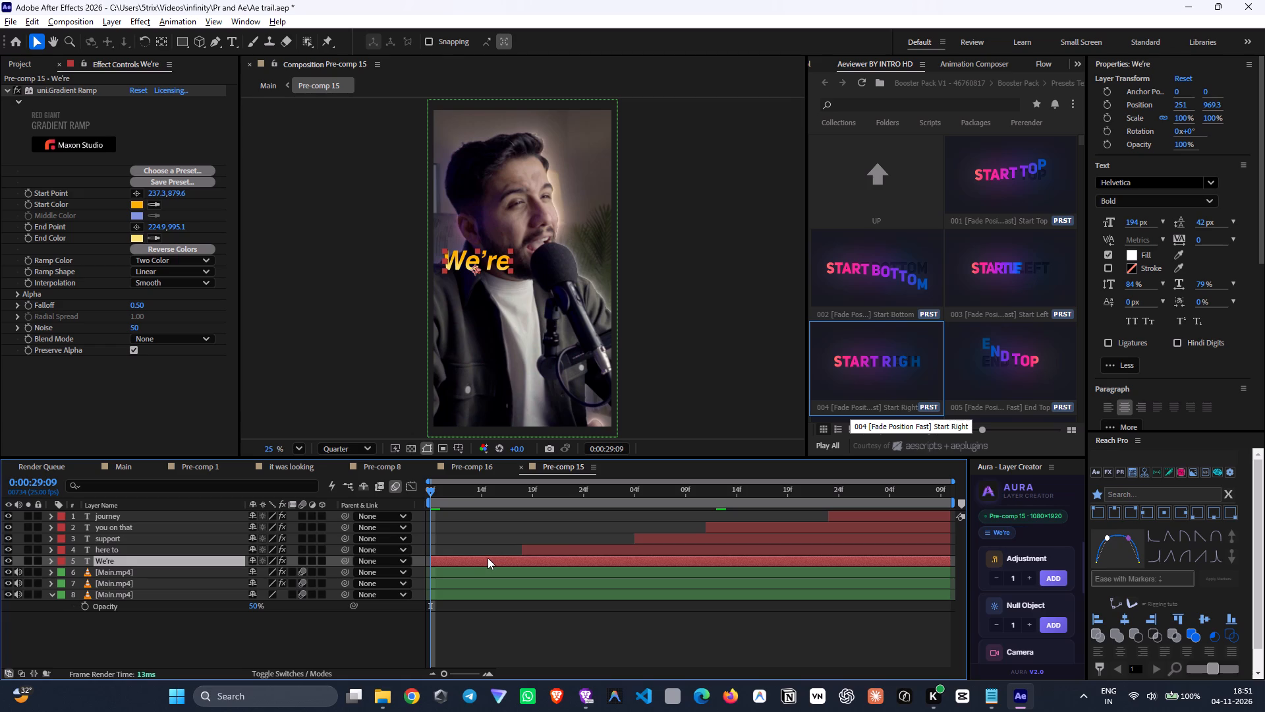
key(ctrl+space)
text(de)
click(460, 568)
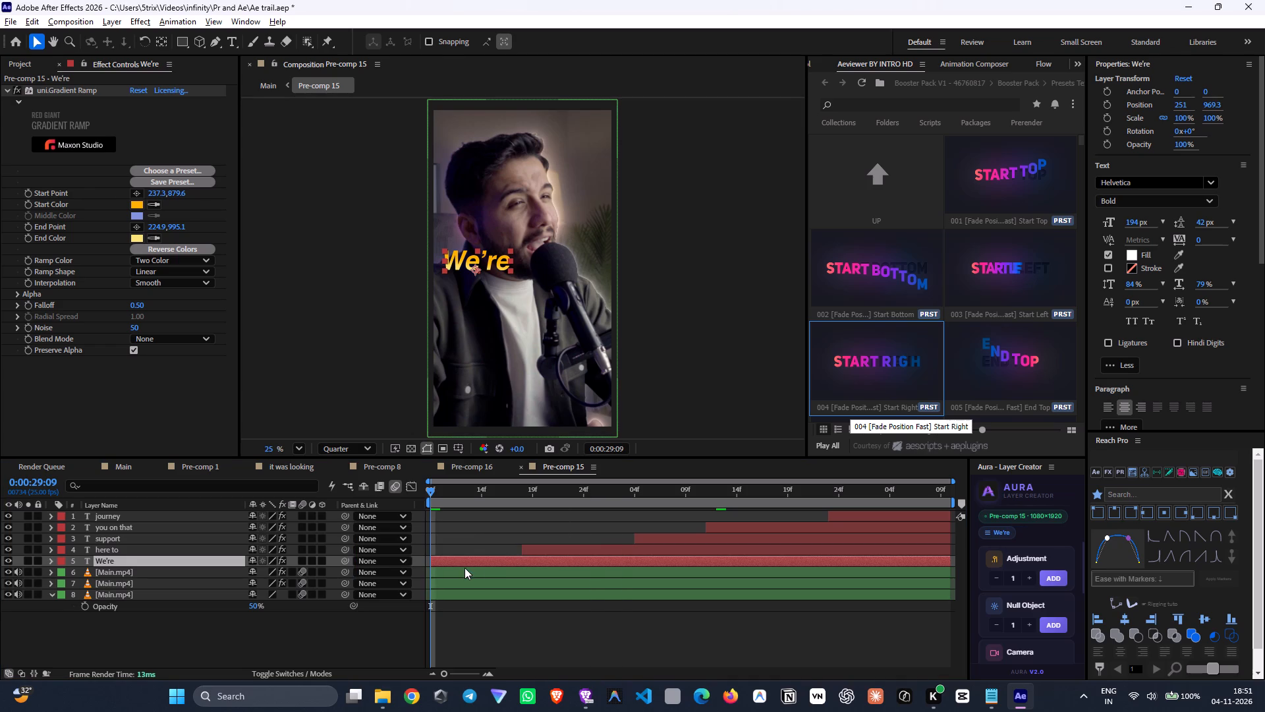
key(ctrl+c)
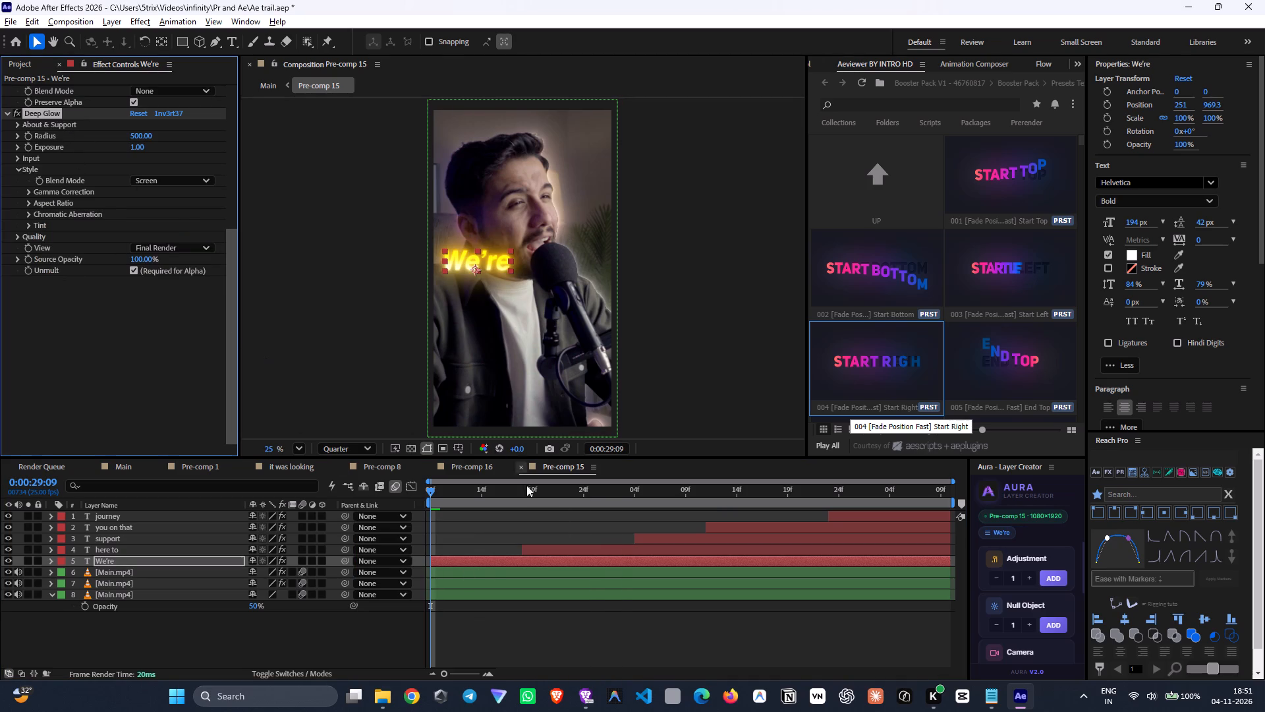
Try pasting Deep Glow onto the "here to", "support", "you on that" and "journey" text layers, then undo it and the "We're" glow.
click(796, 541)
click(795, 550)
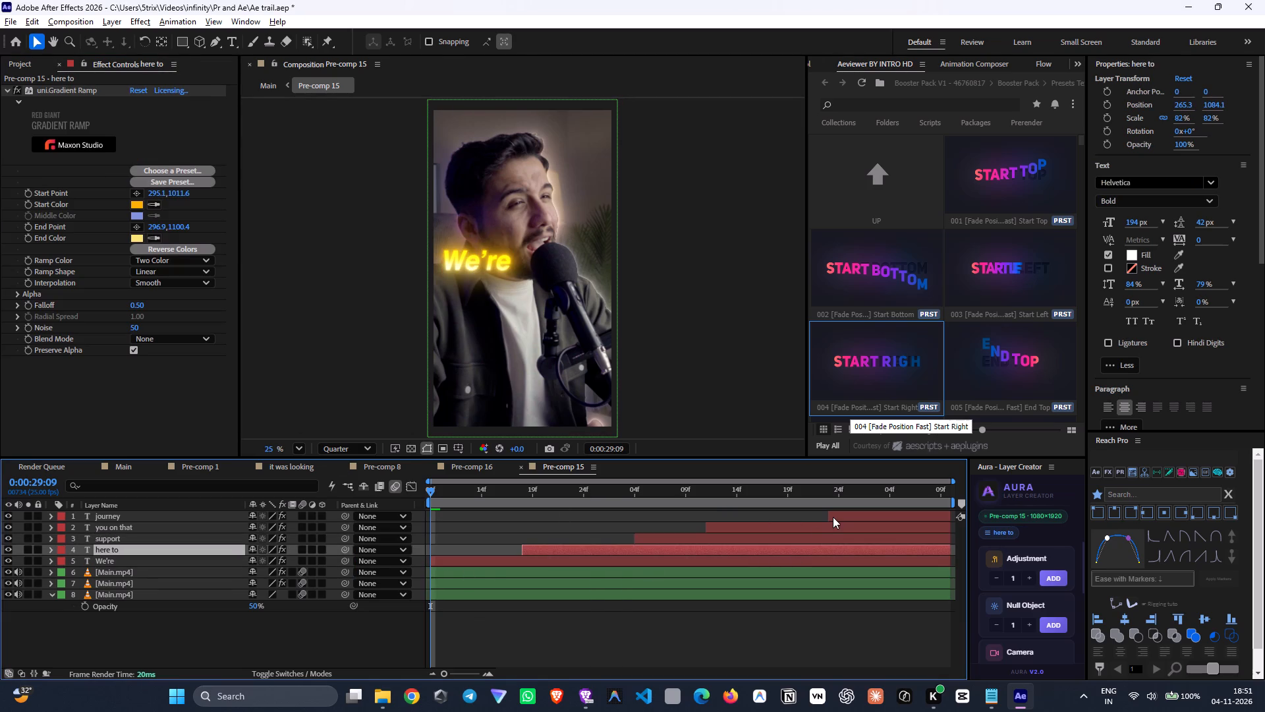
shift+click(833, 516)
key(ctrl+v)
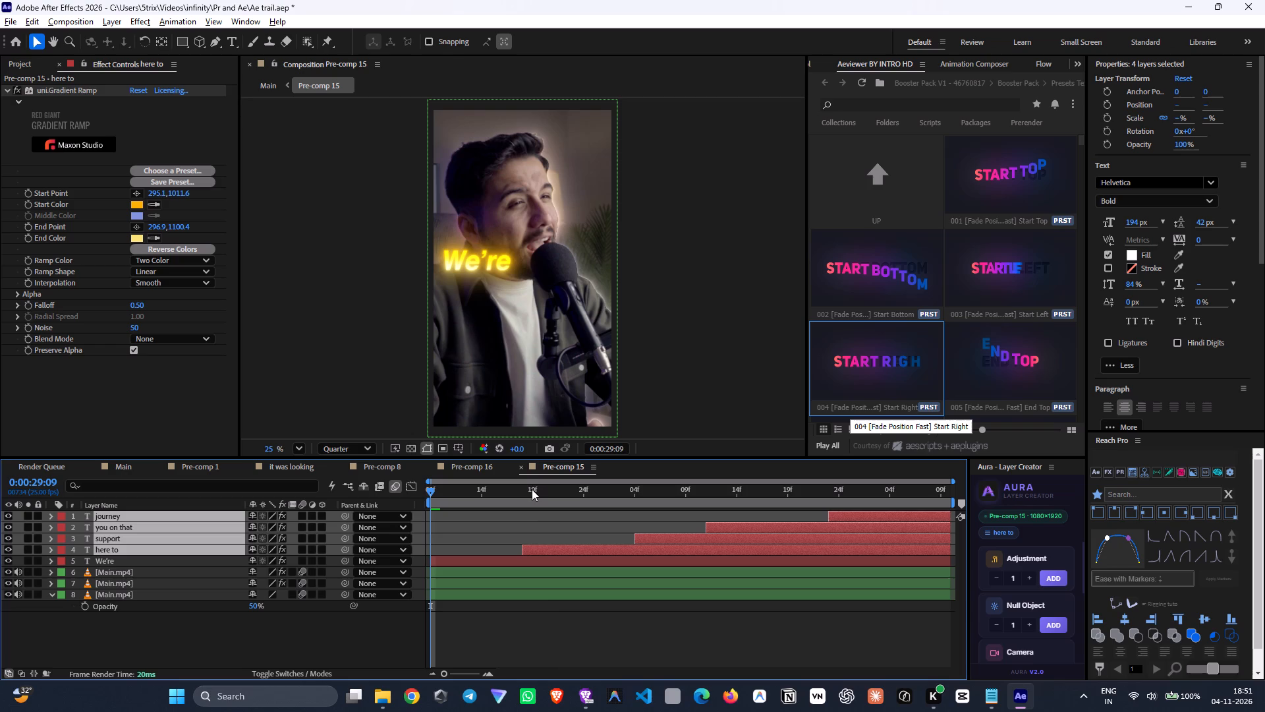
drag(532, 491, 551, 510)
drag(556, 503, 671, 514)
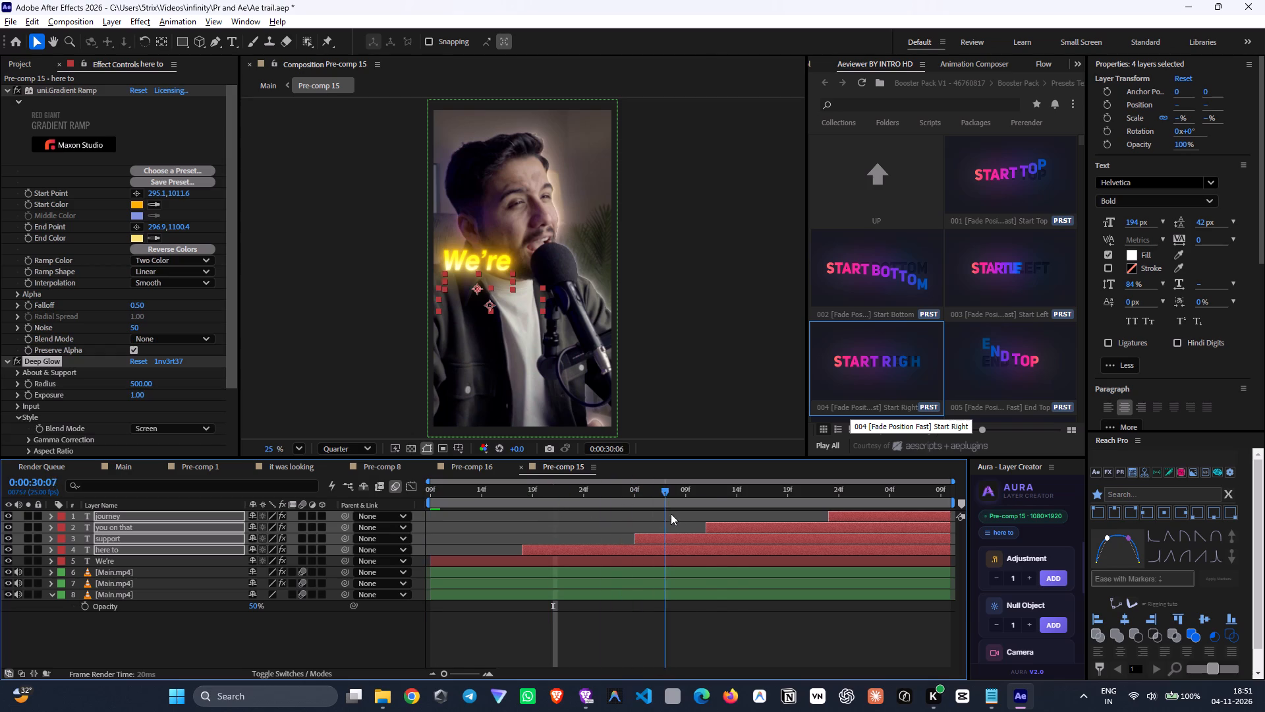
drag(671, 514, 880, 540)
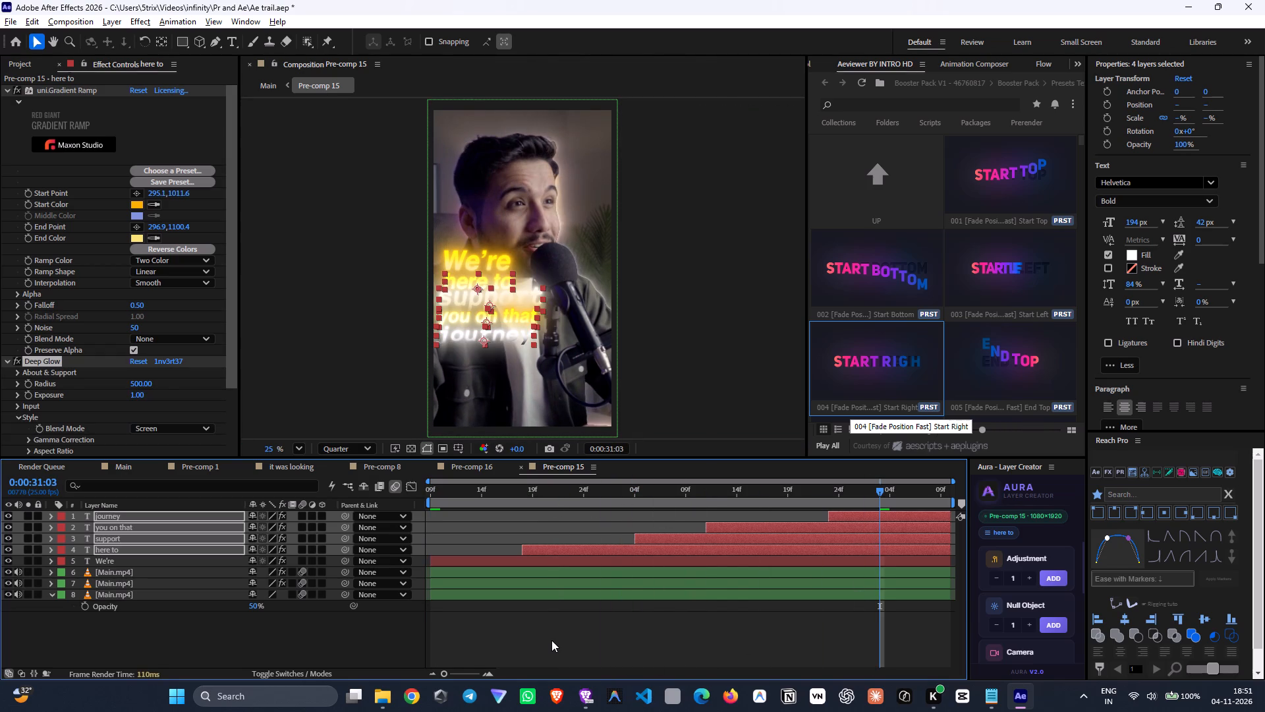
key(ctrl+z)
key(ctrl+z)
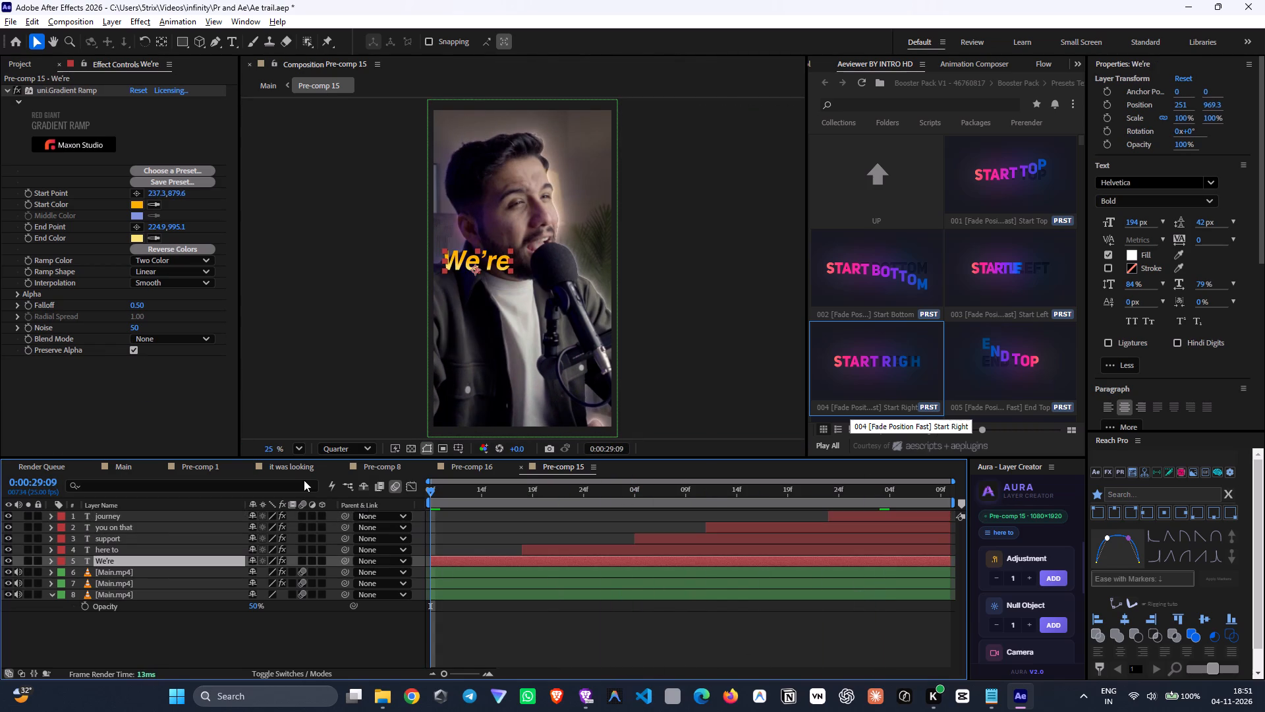
Return to the Main composition and close all the other open composition timelines.
click(129, 467)
triple_click(162, 466)
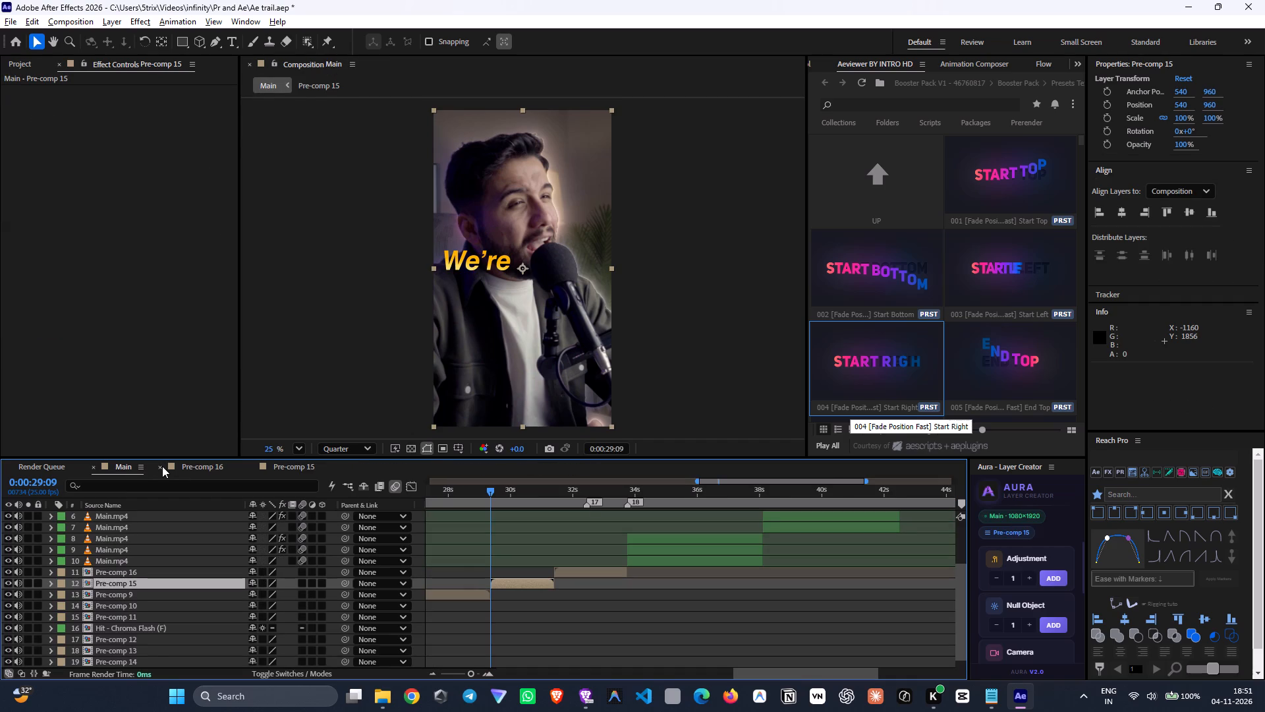
click(162, 466)
click(162, 466)
Review the shot following Pre-comp 16 in Main, playing it from 0:00:33:18 with its "Once you've submitted your sample edits" caption.
drag(561, 487, 637, 518)
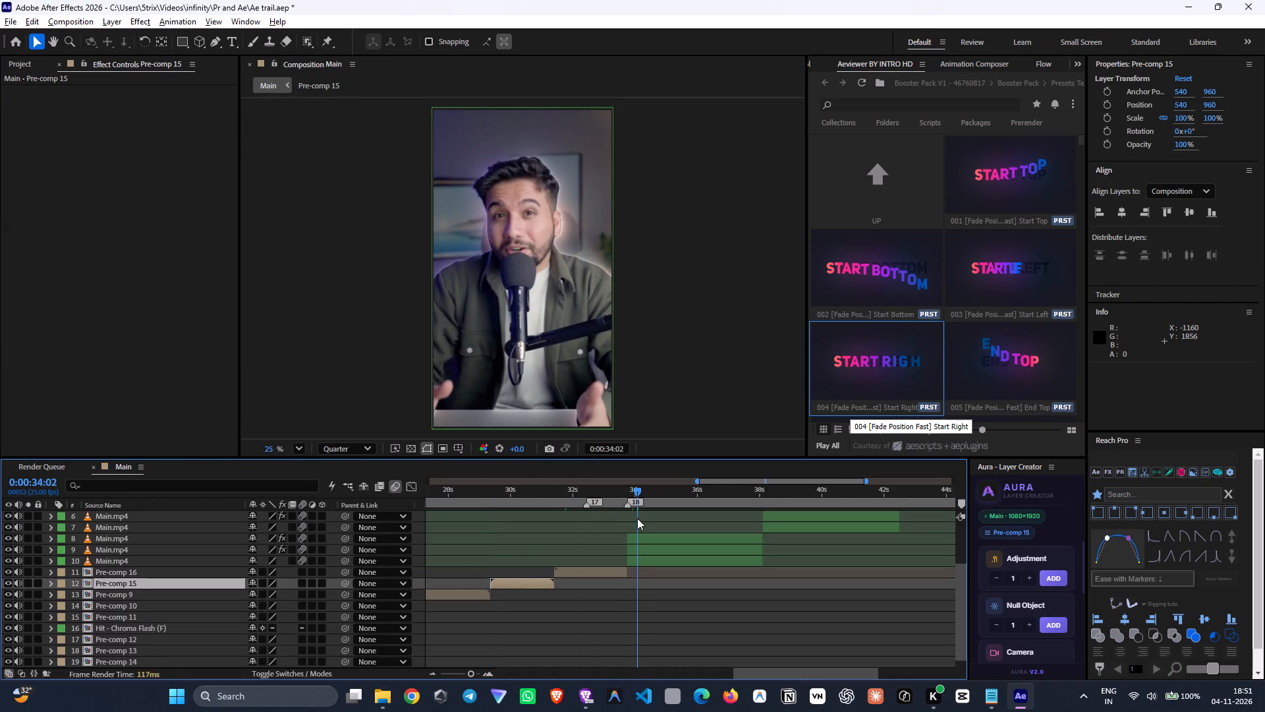
drag(637, 518, 650, 549)
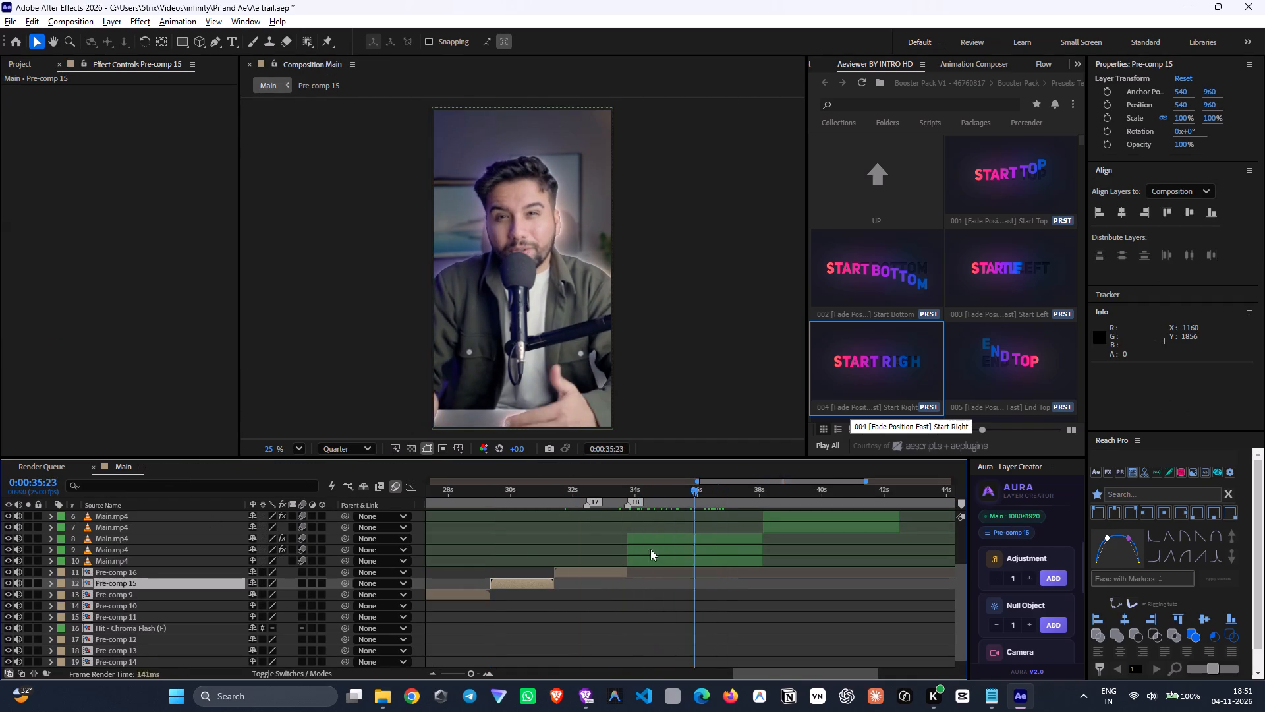
drag(650, 549, 628, 547)
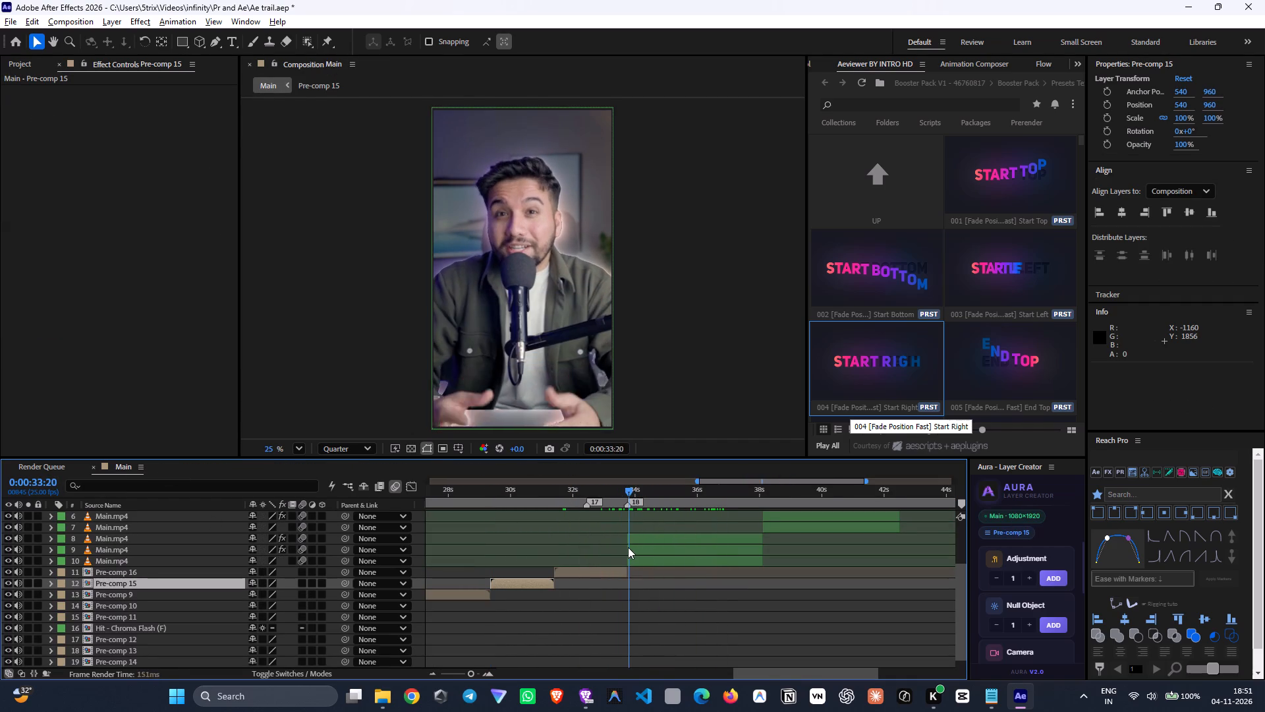
drag(628, 547, 628, 549)
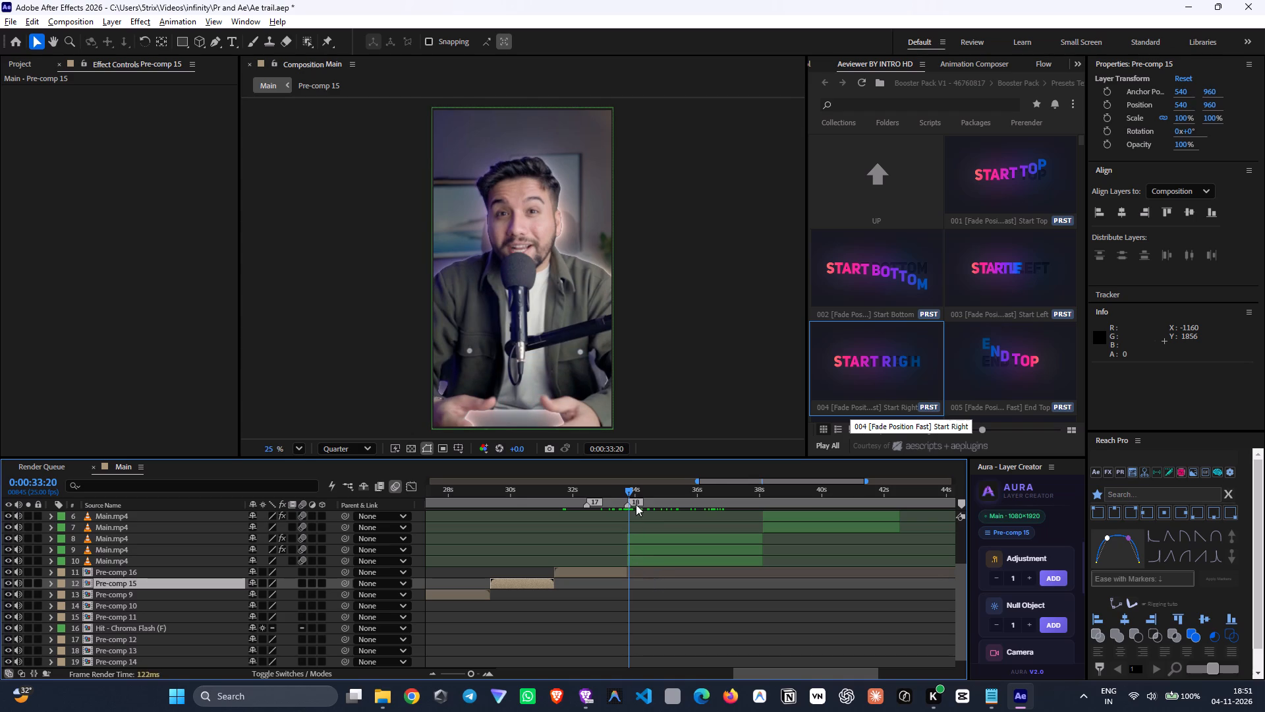
click(630, 494)
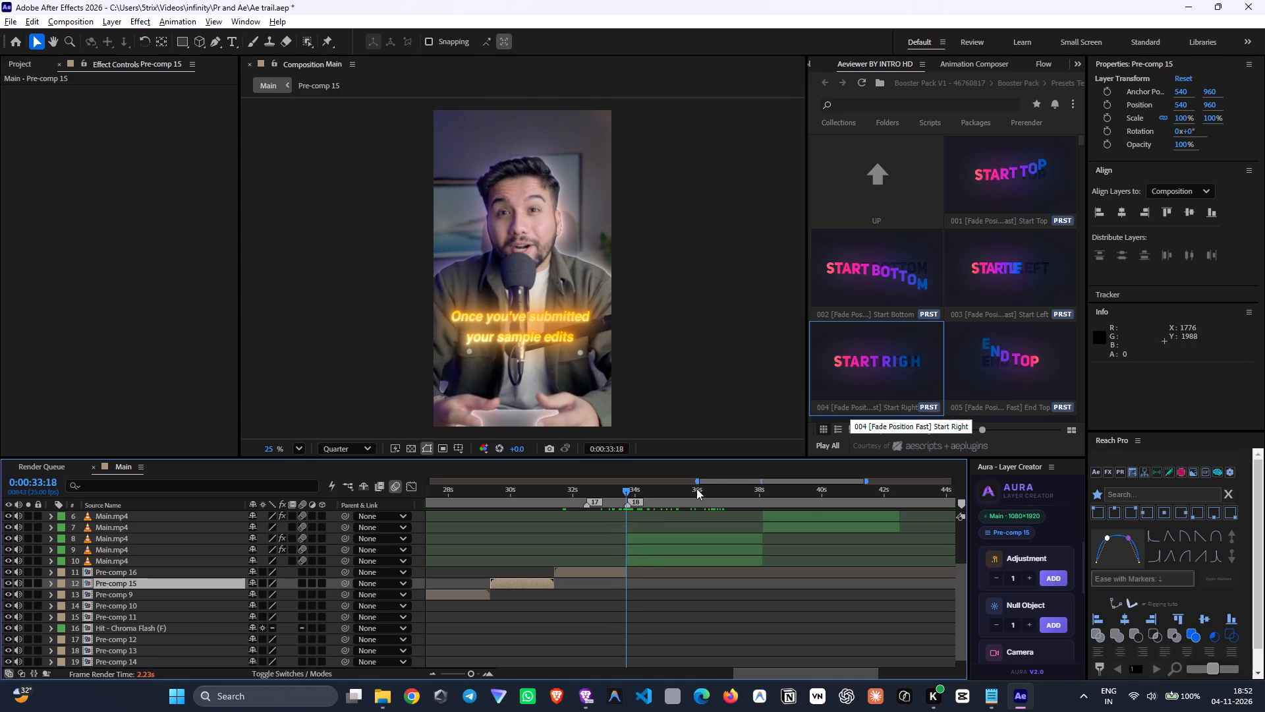
key(space)
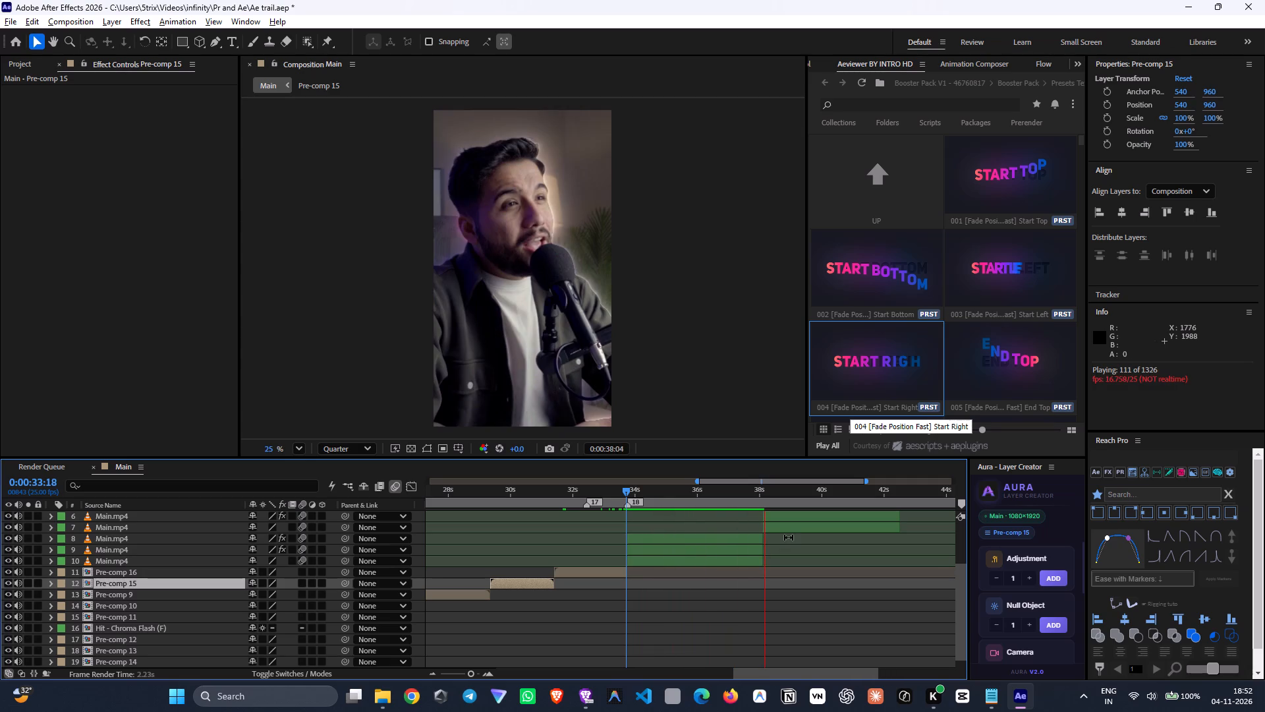
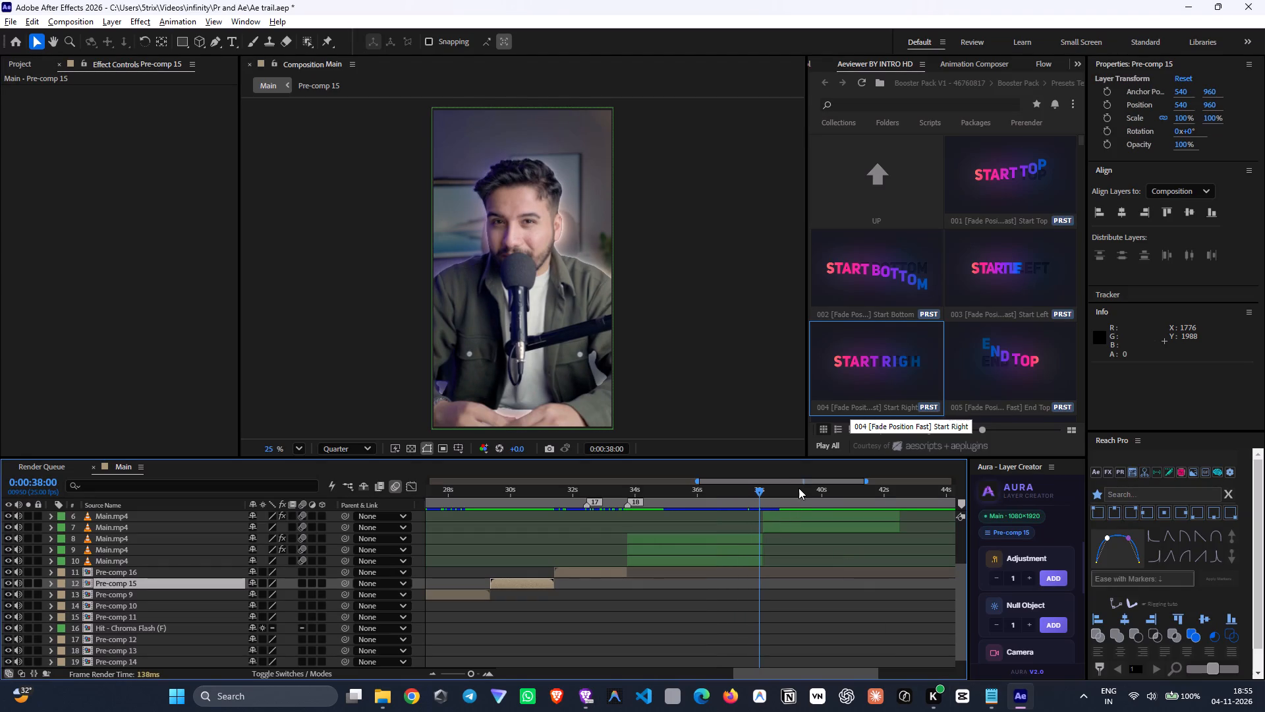
drag(800, 481, 873, 489)
scroll(828, 545, up, 4)
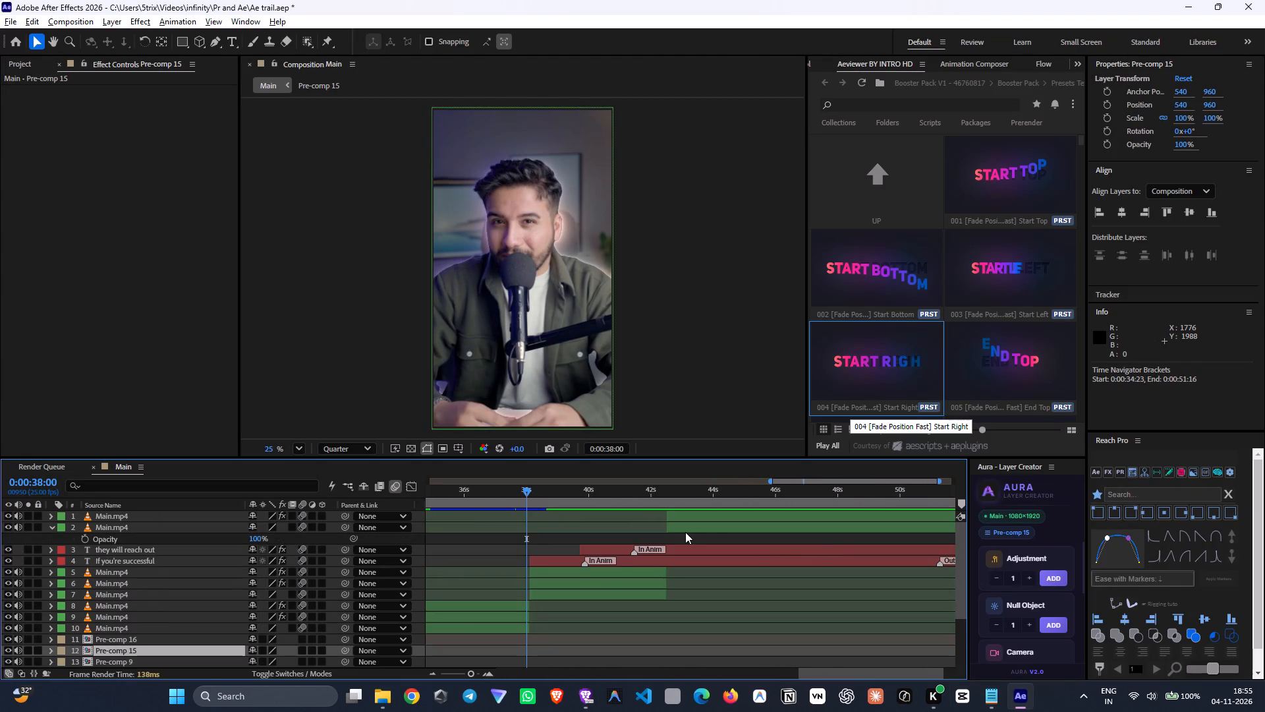
key(space)
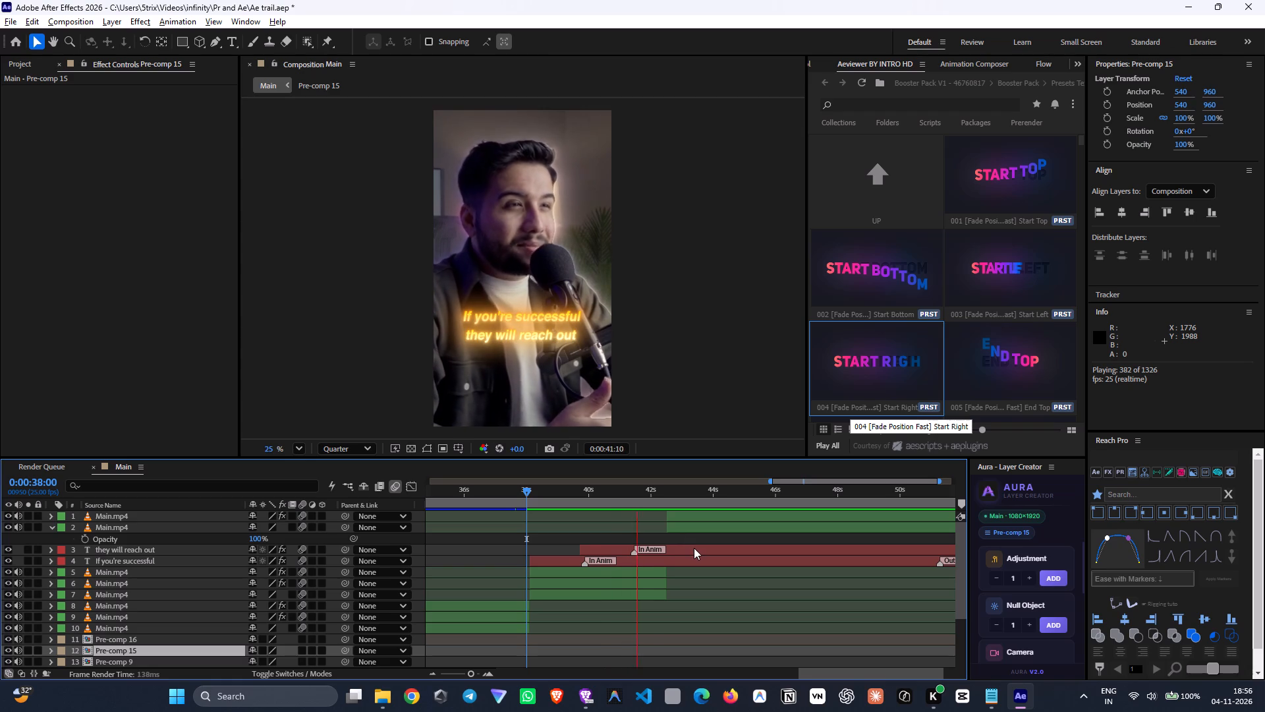
key(space)
drag(641, 501, 560, 495)
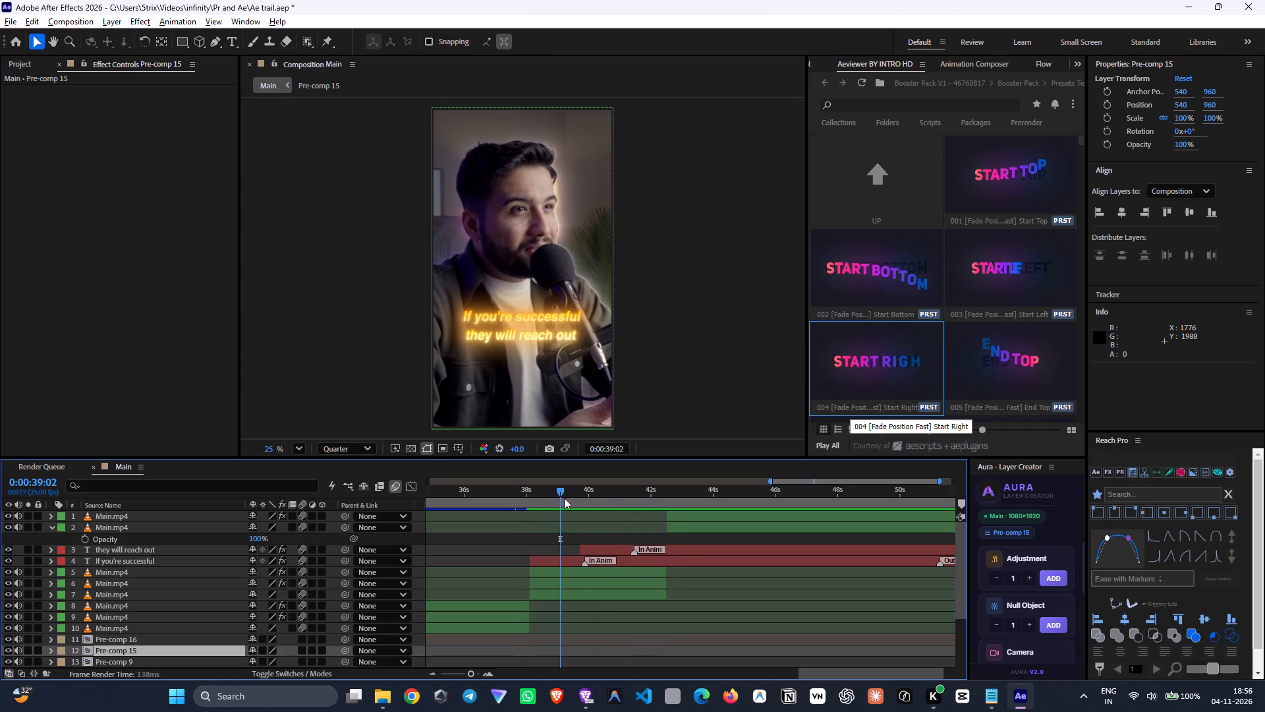
key(space)
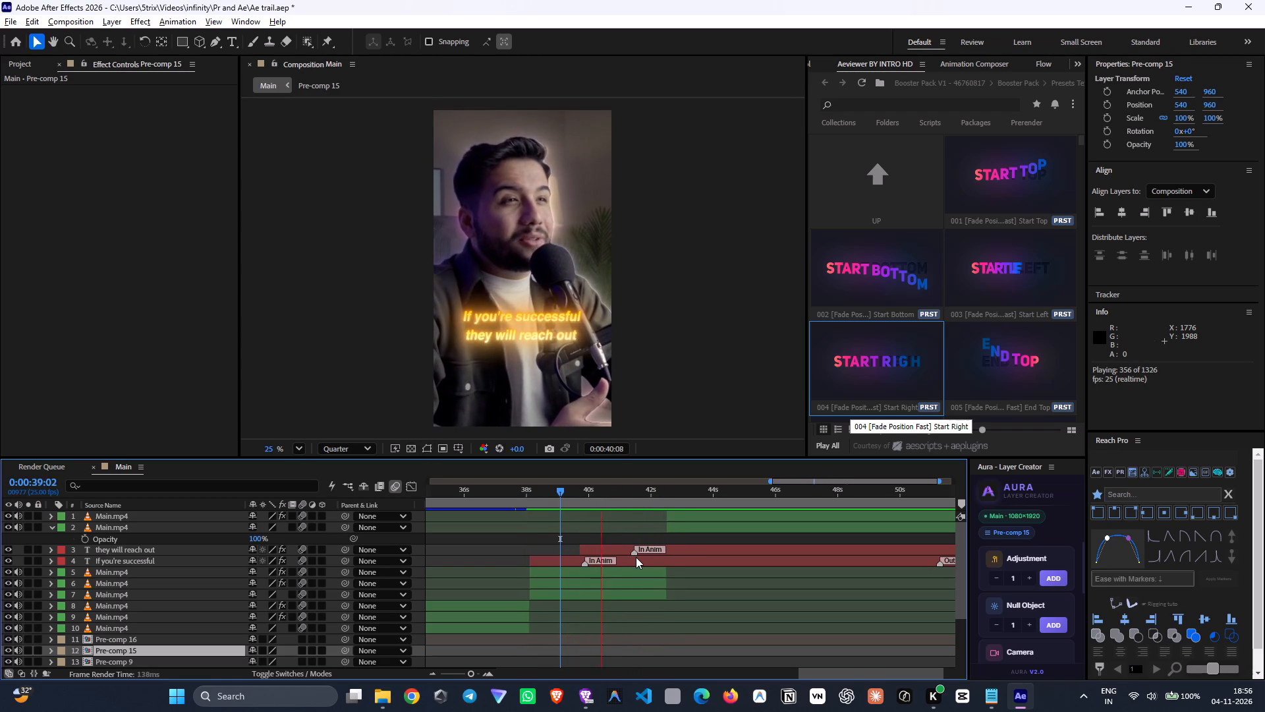
key(space)
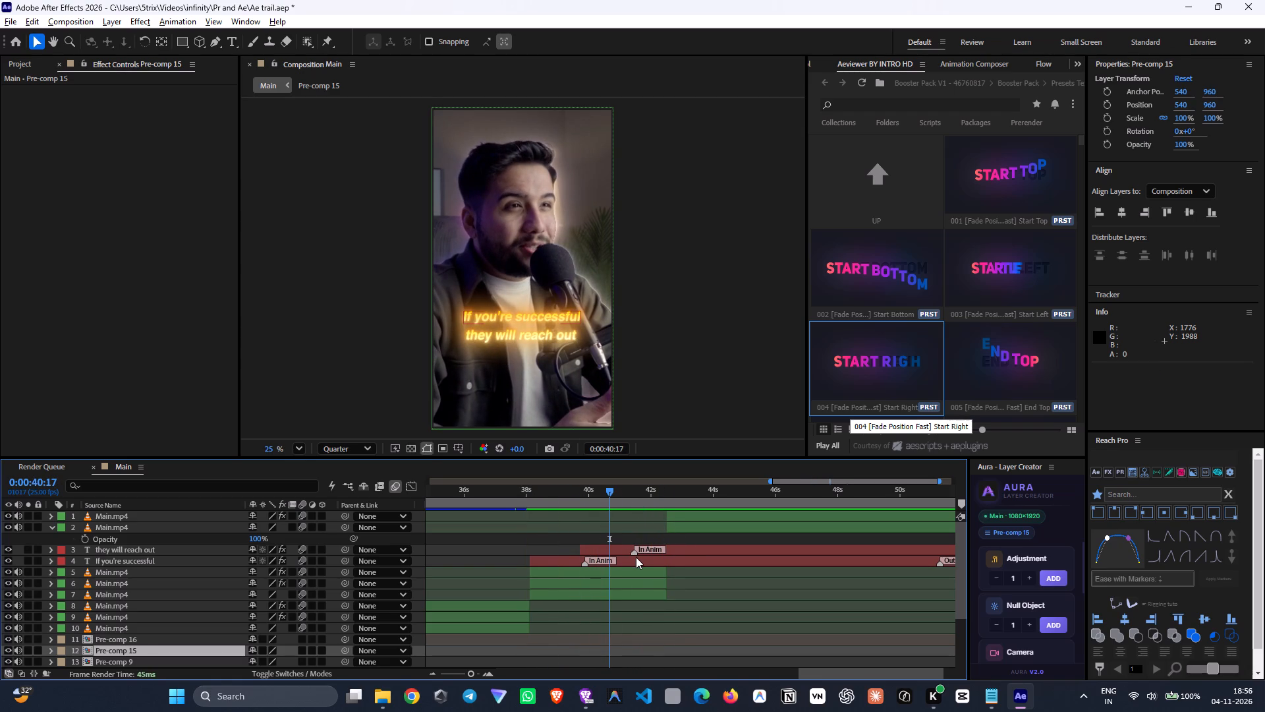
Duplicate the "they will reach out" text layer and shift the copy to start at about 40.5 s.
click(631, 550)
click(623, 549)
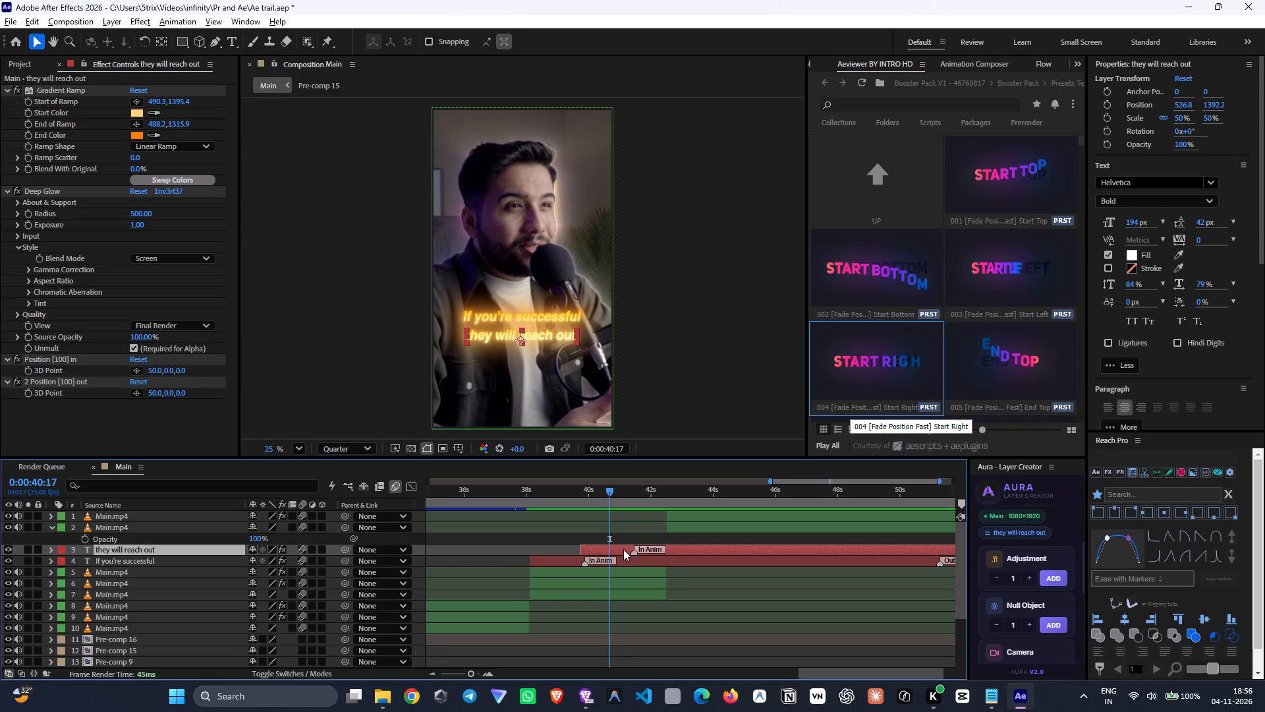
key(ctrl+d)
drag(615, 549, 638, 551)
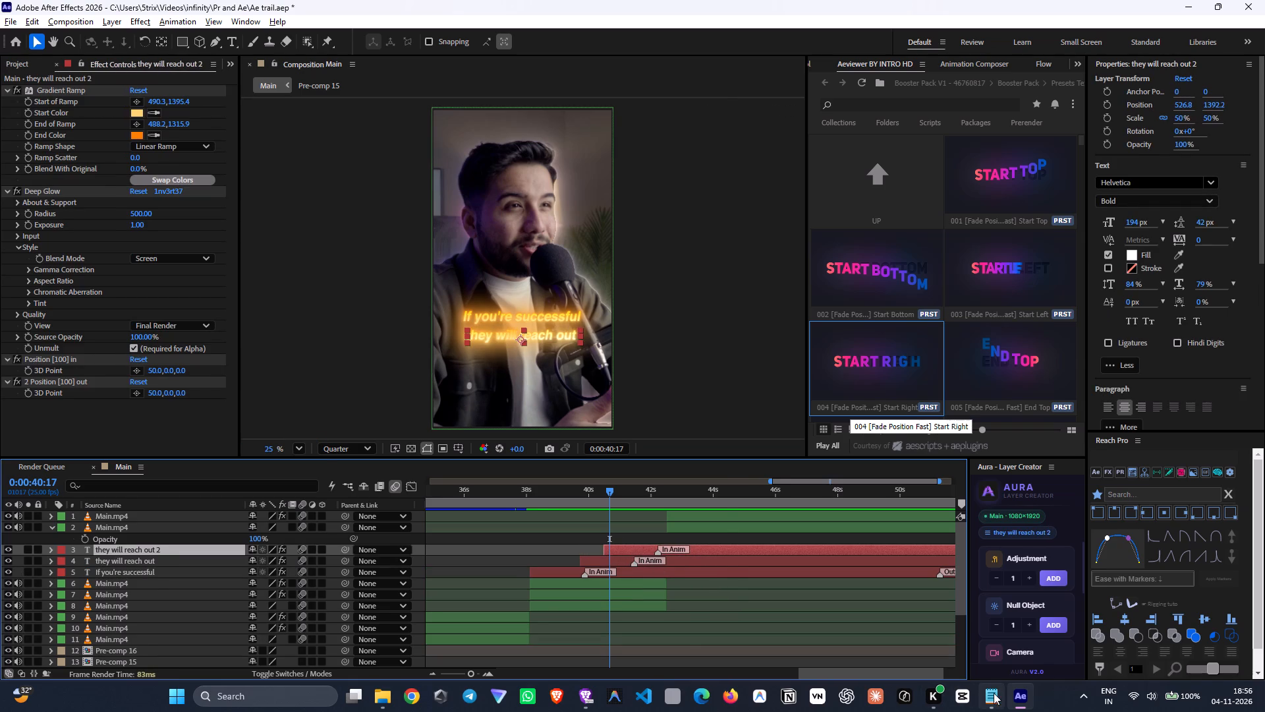
Replace the duplicated caption's text with "let you know the next steps in the", copied from entry 20 of 1.txt in Notepad.
click(994, 693)
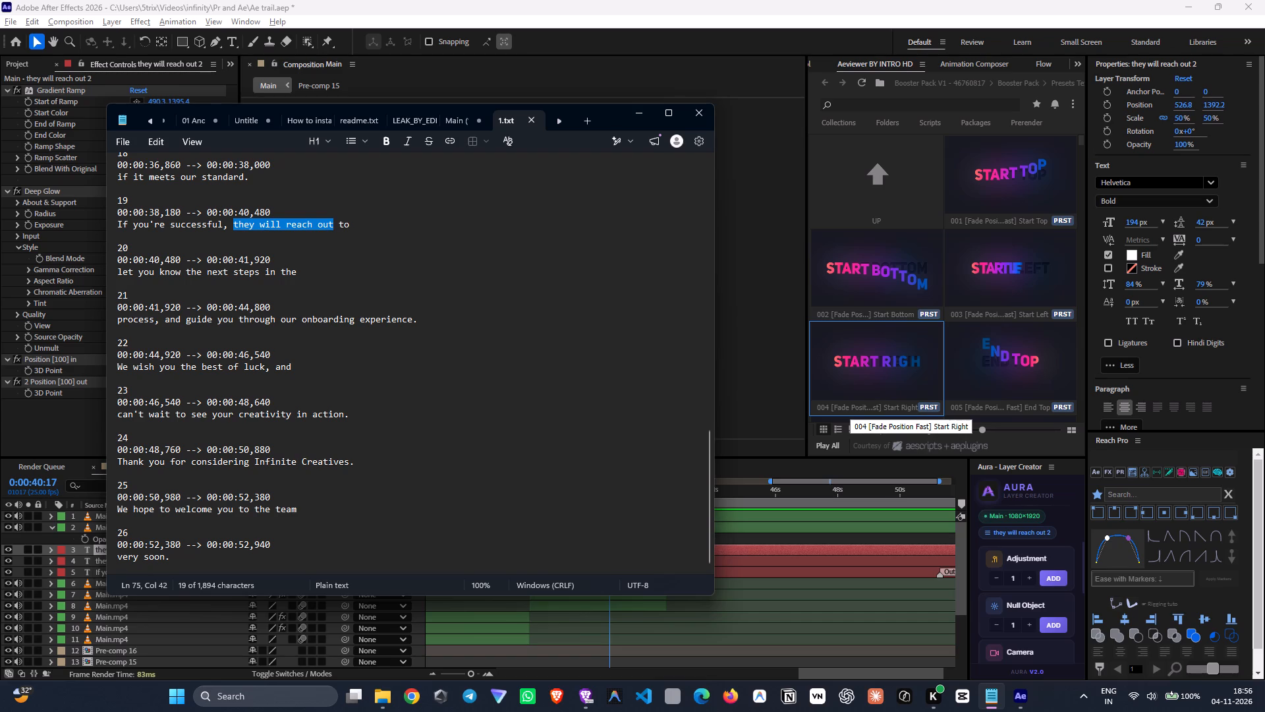
drag(303, 275, 116, 273)
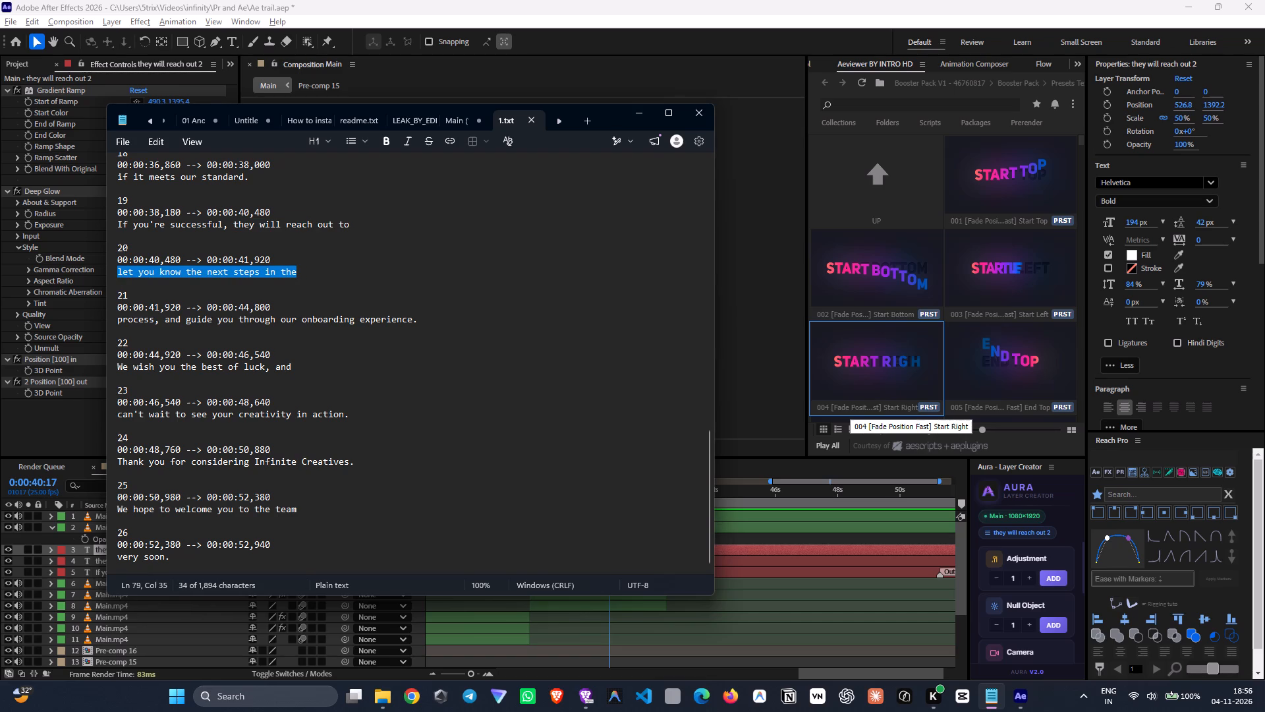
key(ctrl+c)
key(Tab)
key(ctrl+z)
key(ctrl+c)
key(alt+Tab)
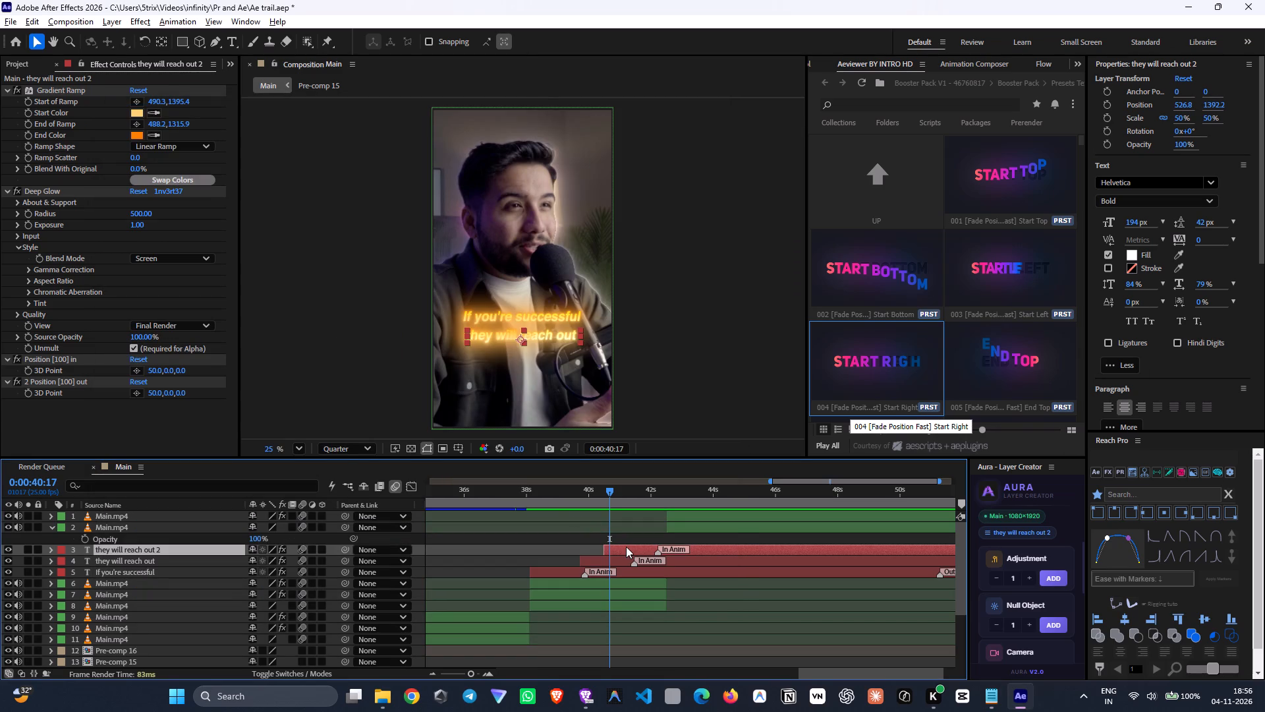
double_click(626, 547)
key(ctrl+v)
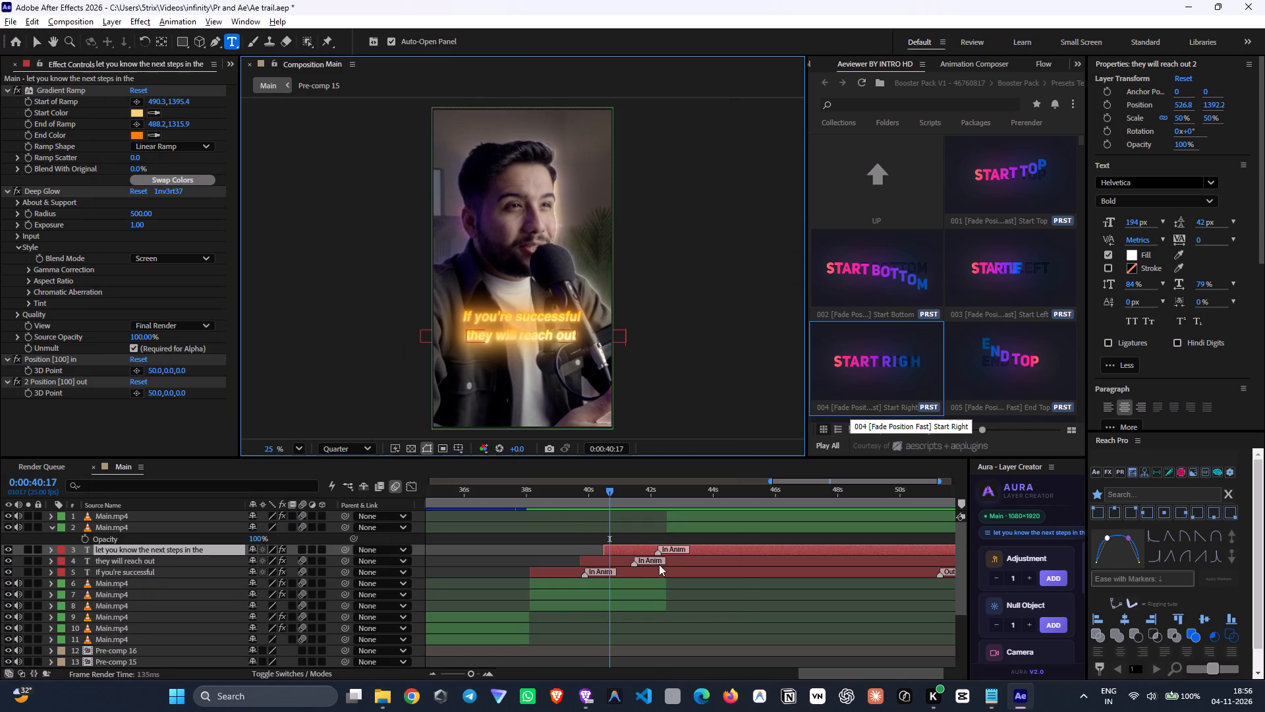
click(699, 616)
Move the "let you know the next steps in the" caption below the other two lines, to a Y position of about 1520.
click(664, 547)
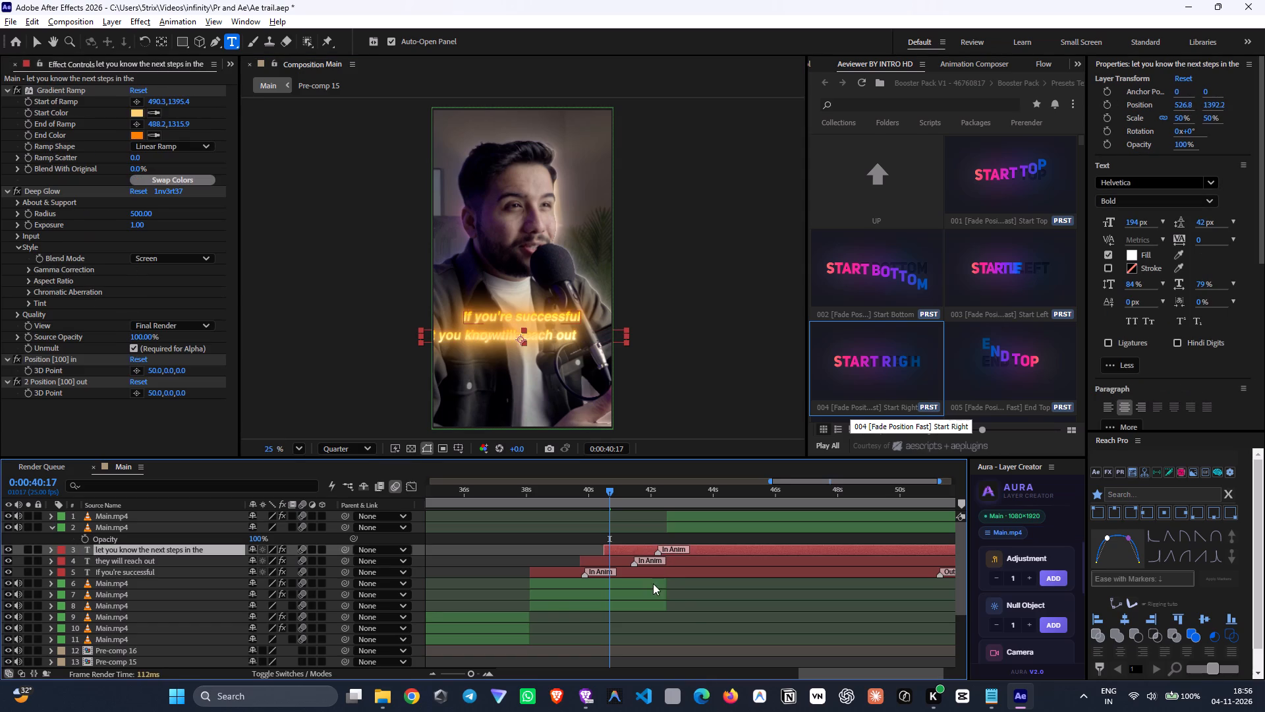
key(v)
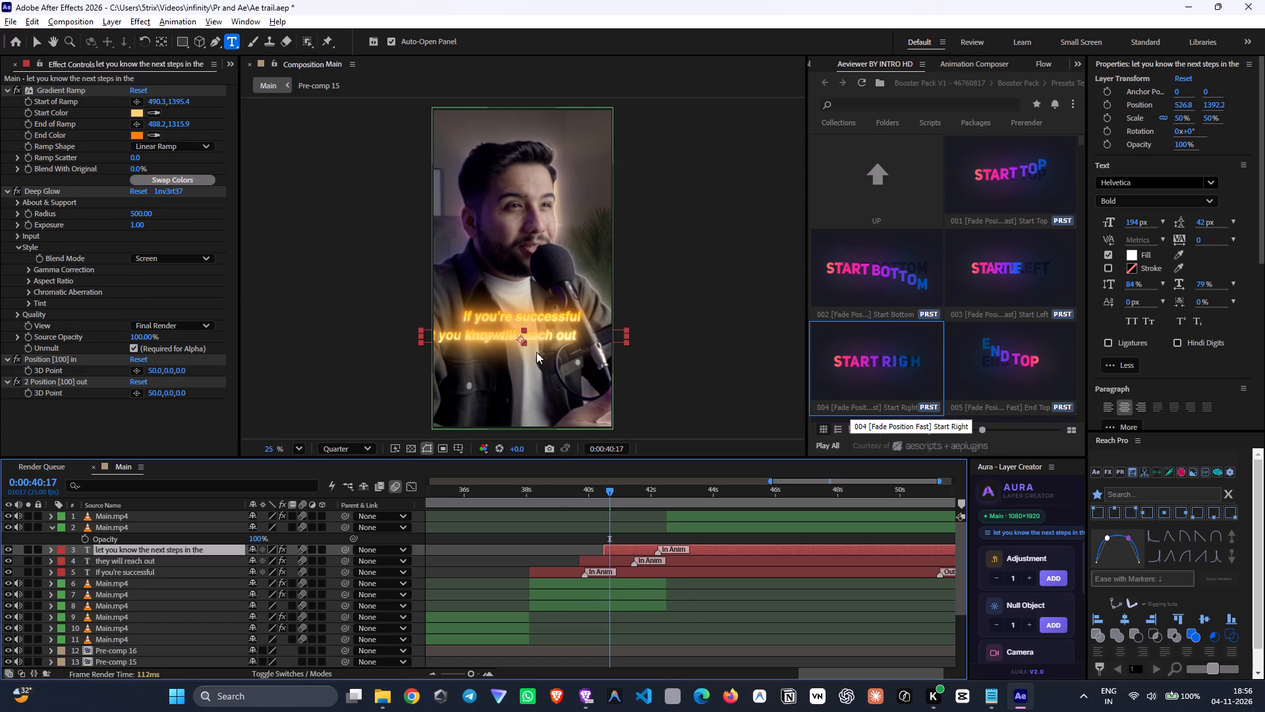
drag(526, 337, 527, 362)
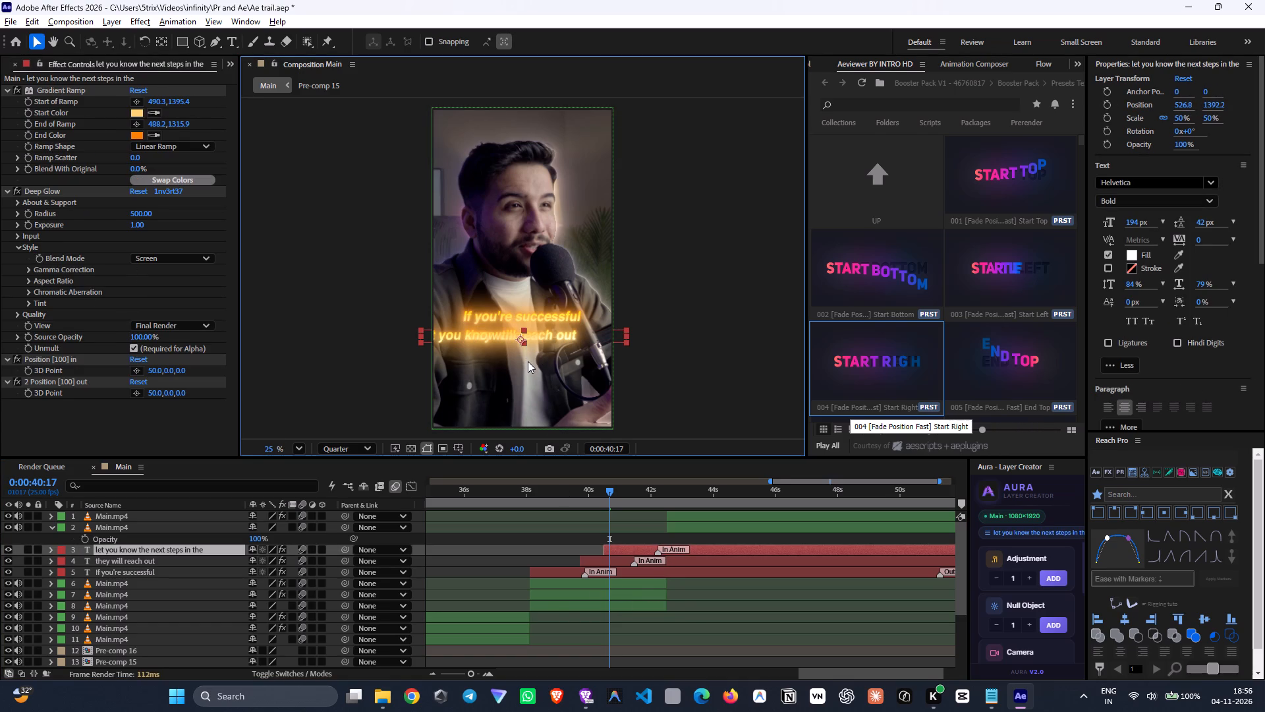
drag(520, 340, 520, 361)
Add "to" at the end of the "they will reach out" caption.
drag(623, 492, 644, 506)
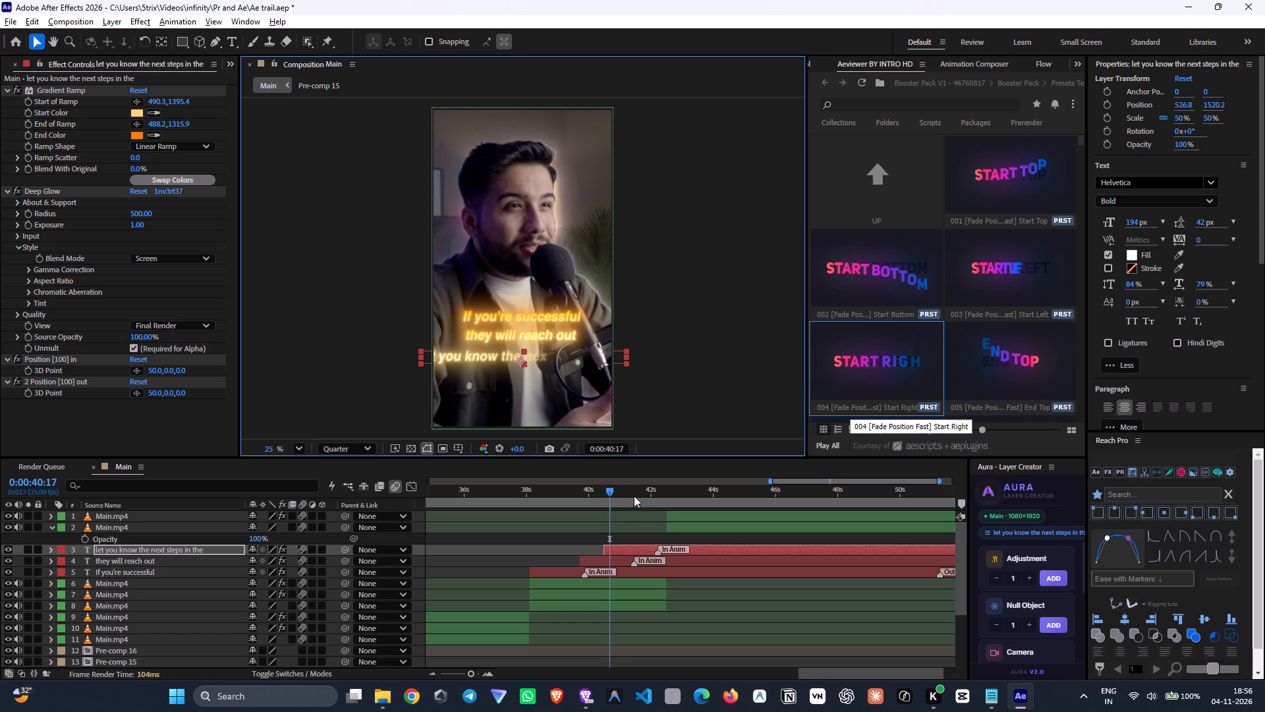
drag(634, 496, 640, 498)
scroll(549, 386, up, 3)
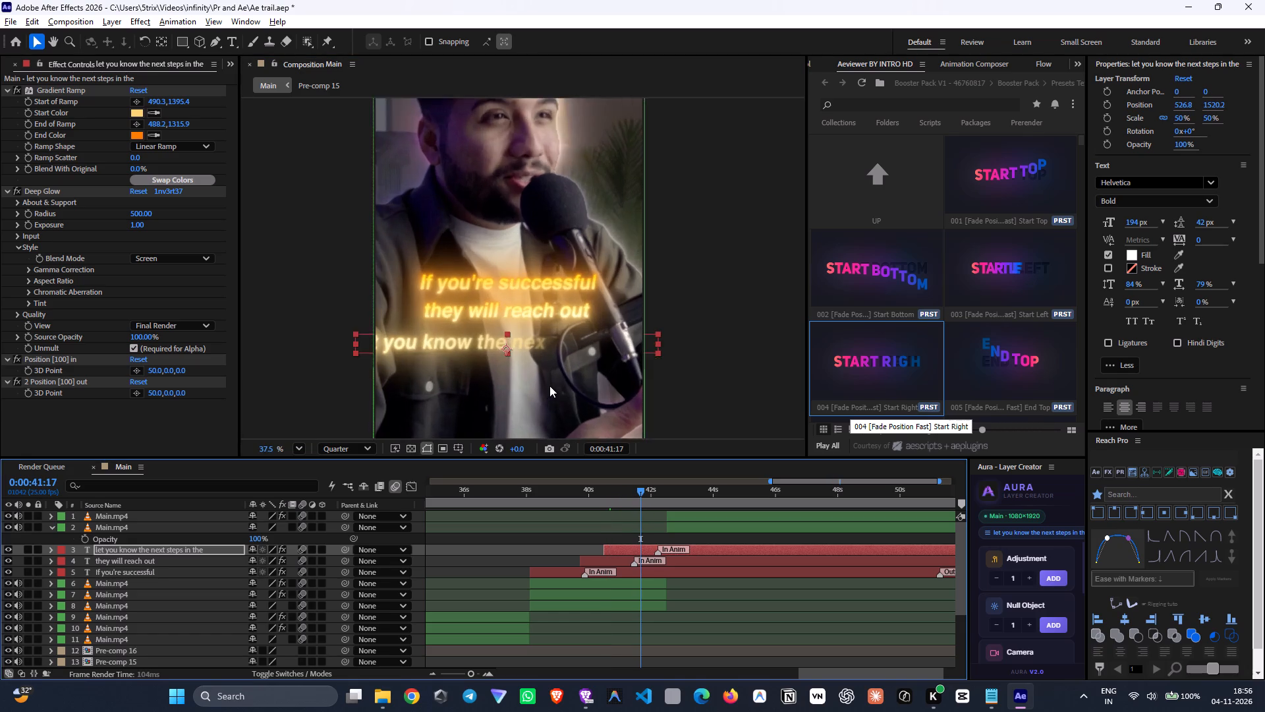
scroll(549, 386, up, 2)
double_click(530, 288)
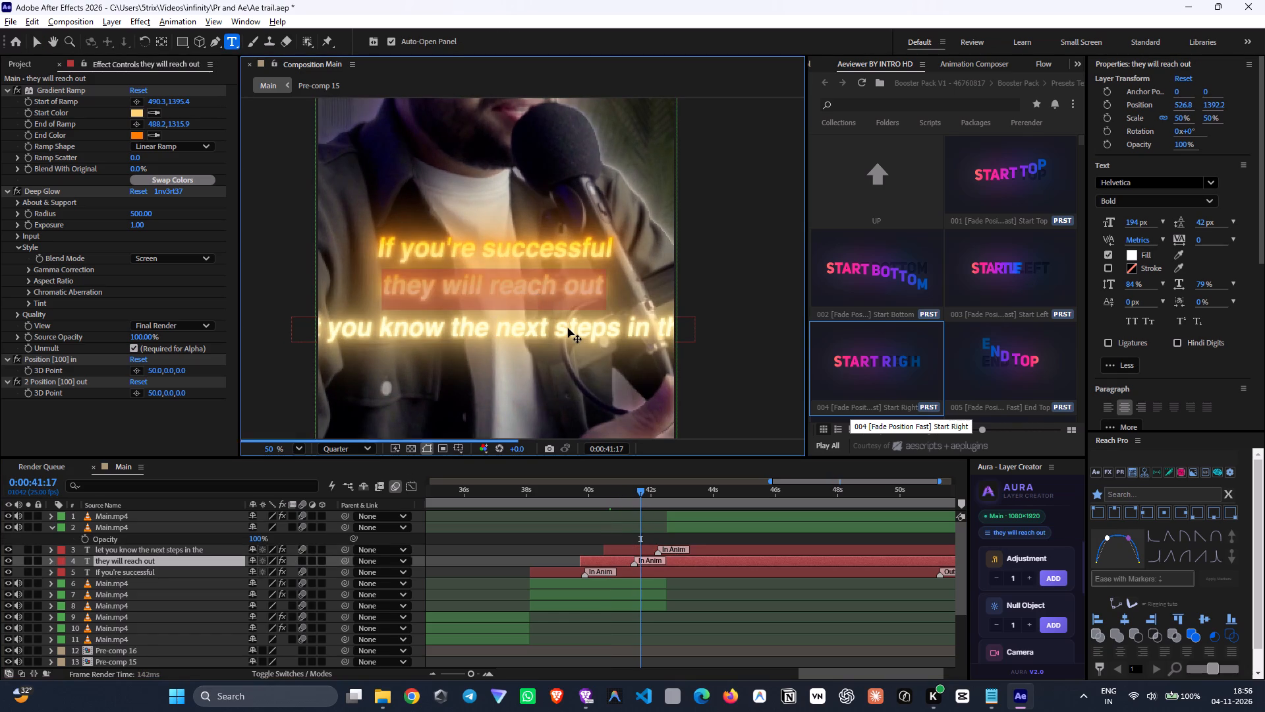
key(Right)
key(space)
text(to)
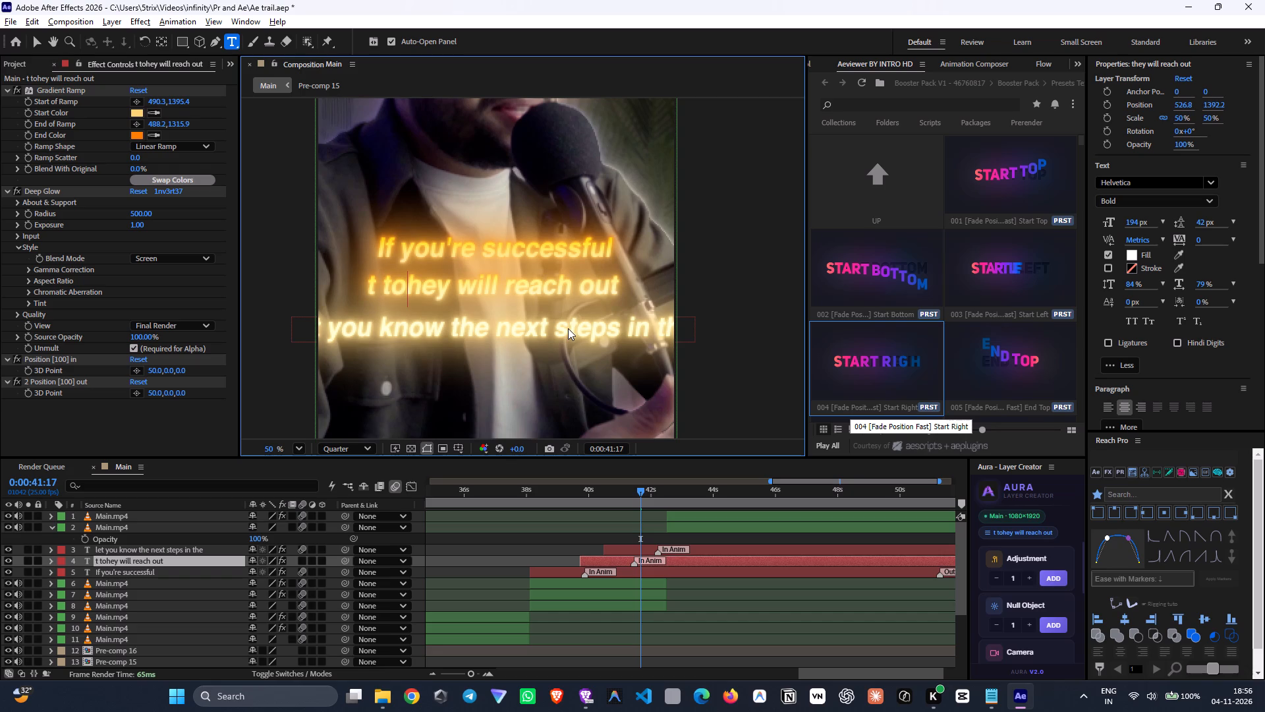
key(ctrl+z)
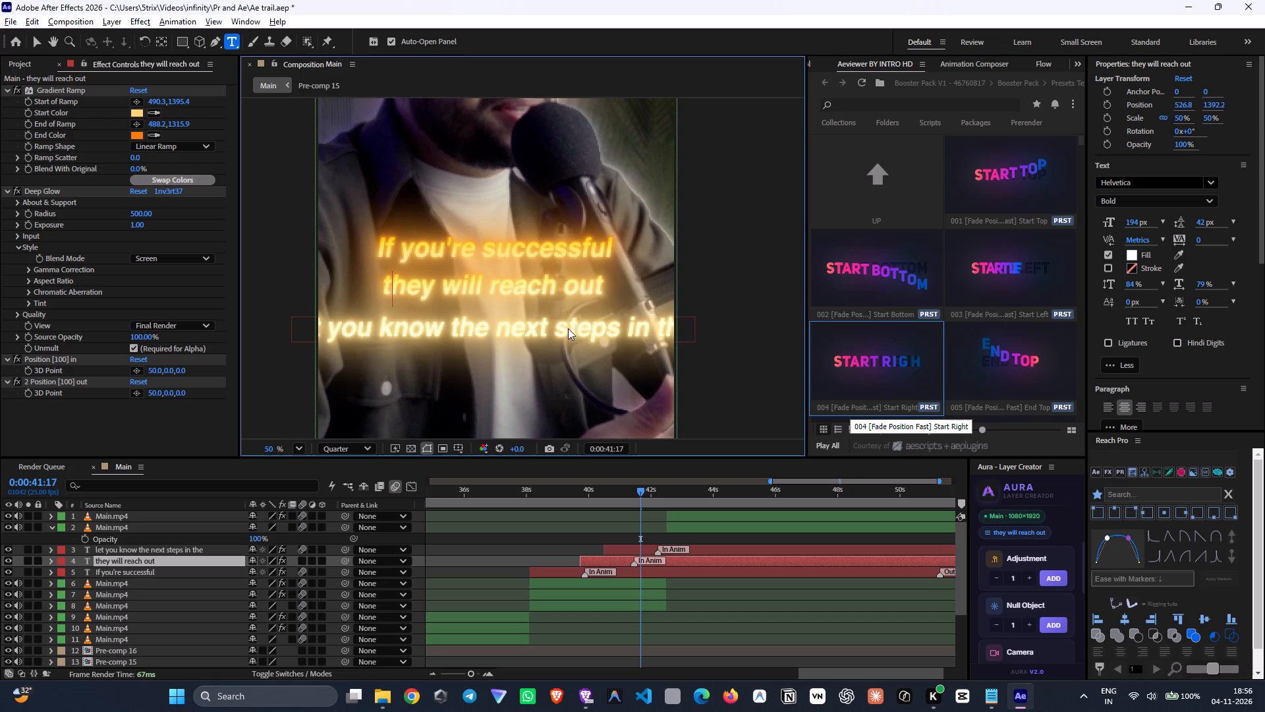
click(604, 287)
key(space)
text(to)
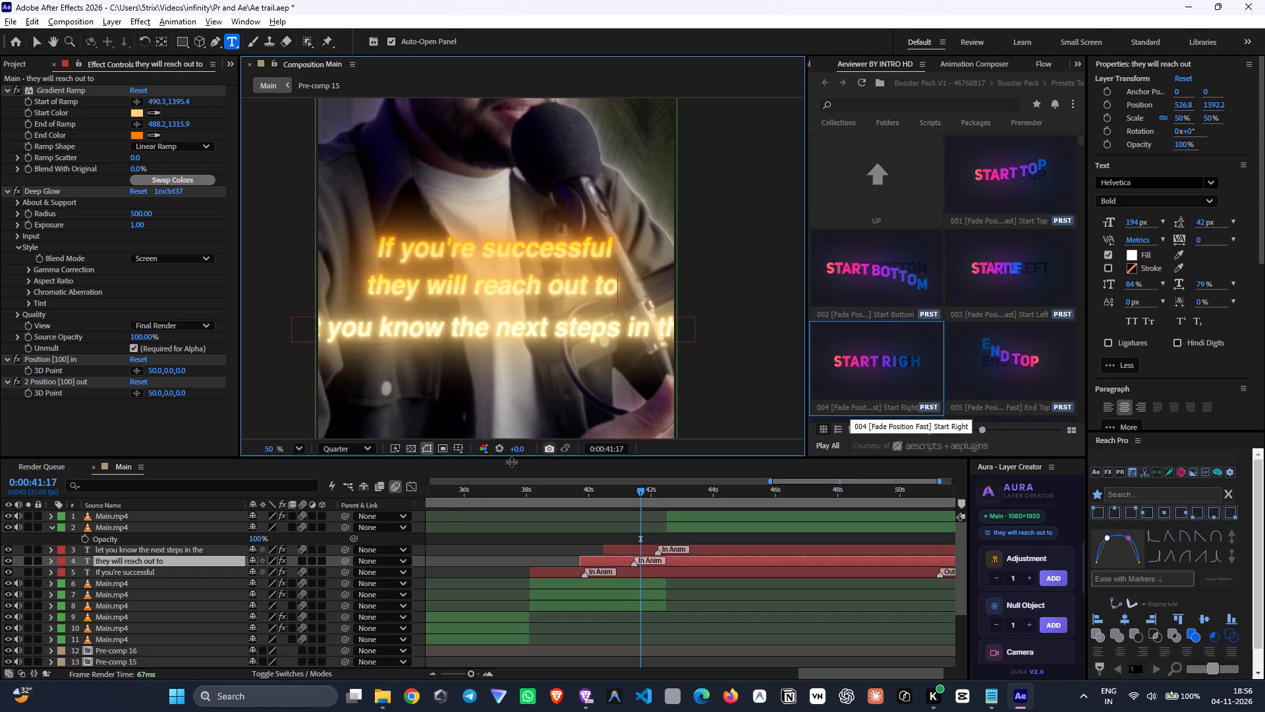
Break the "let you know the next steps in the" caption into two lines before the word "steps".
click(627, 554)
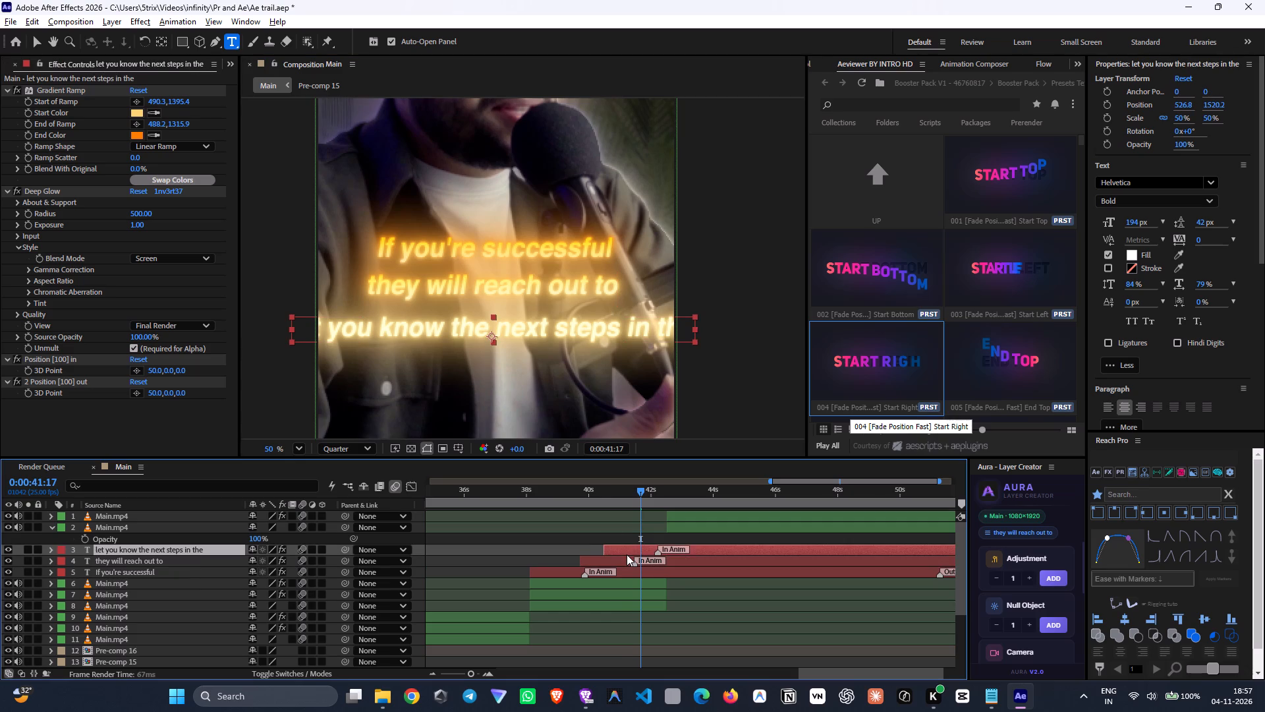
click(557, 329)
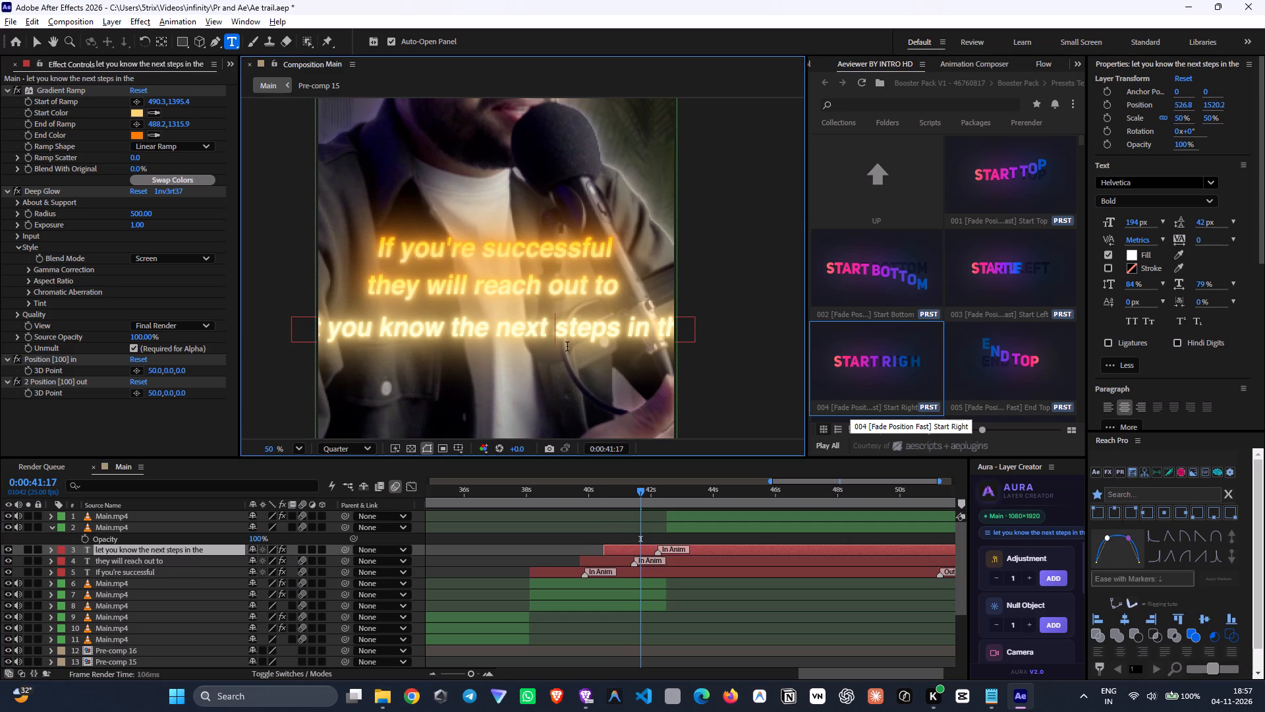
key(Return)
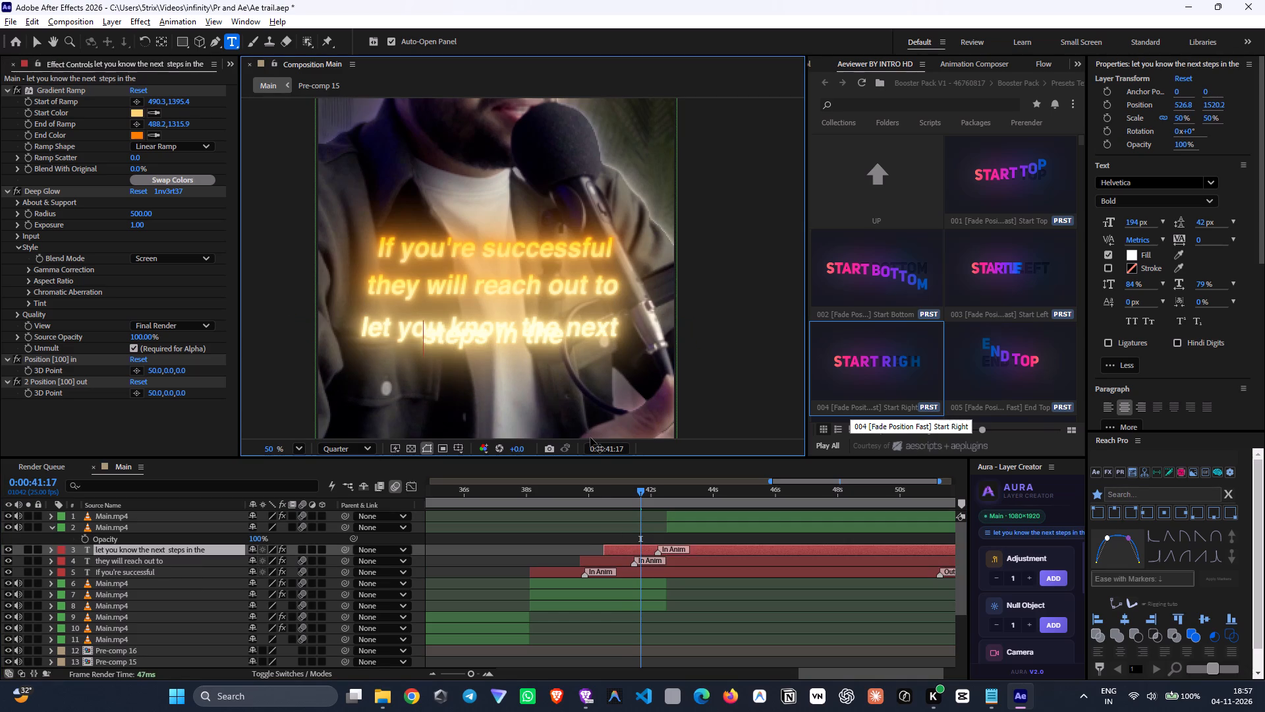
Set the line spacing of all the text in the two-line "let you know the next steps in the" caption to 183 px.
double_click(820, 548)
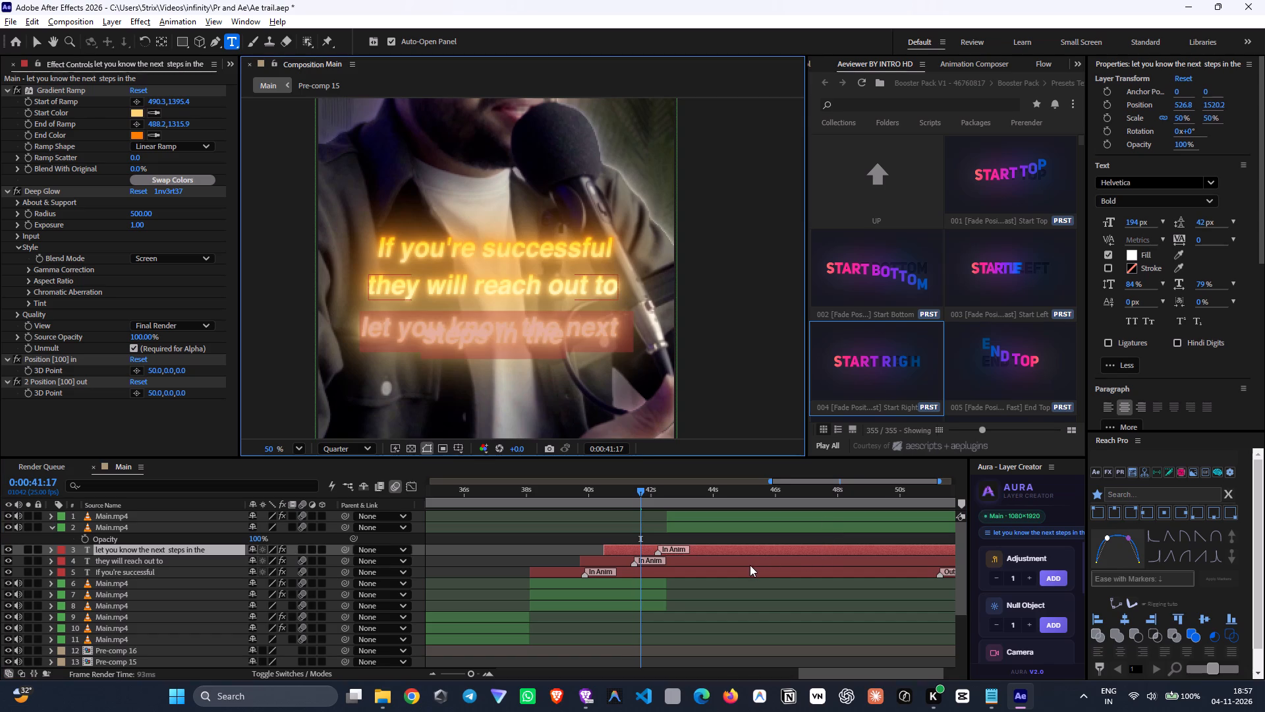
click(1198, 225)
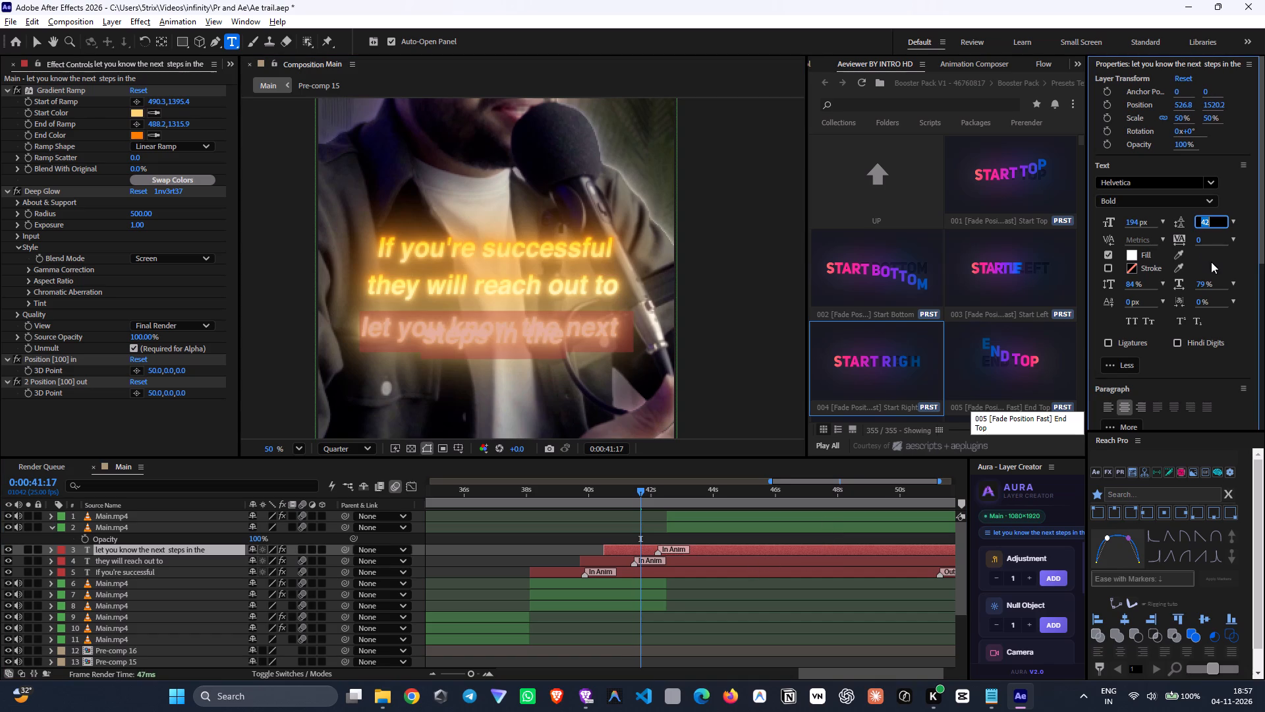
drag(1133, 287, 1146, 287)
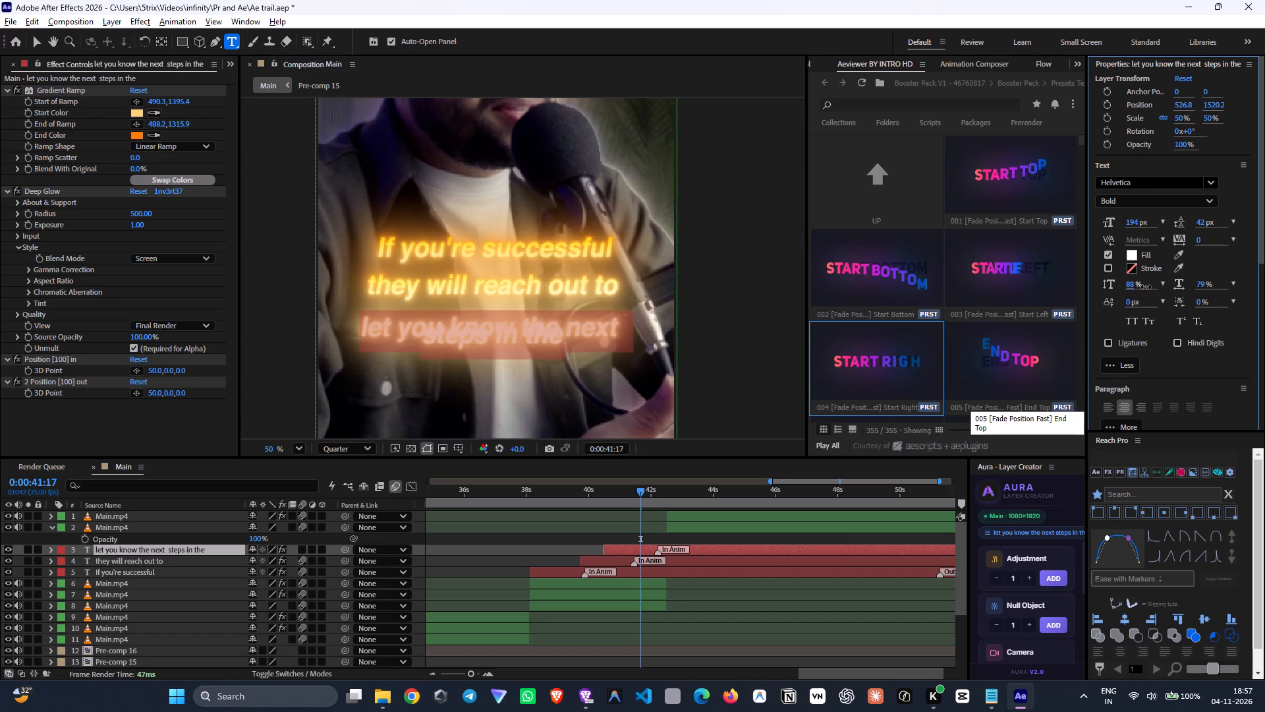
drag(1146, 287, 1178, 287)
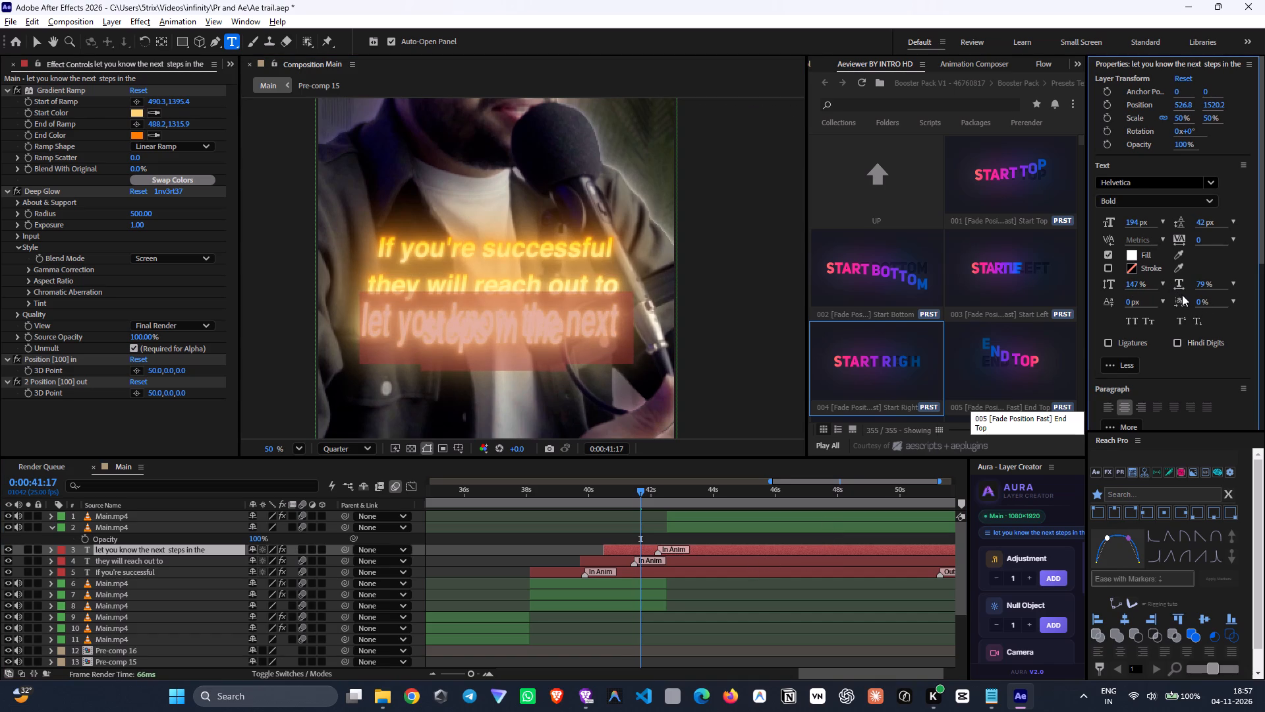
key(ctrl+z)
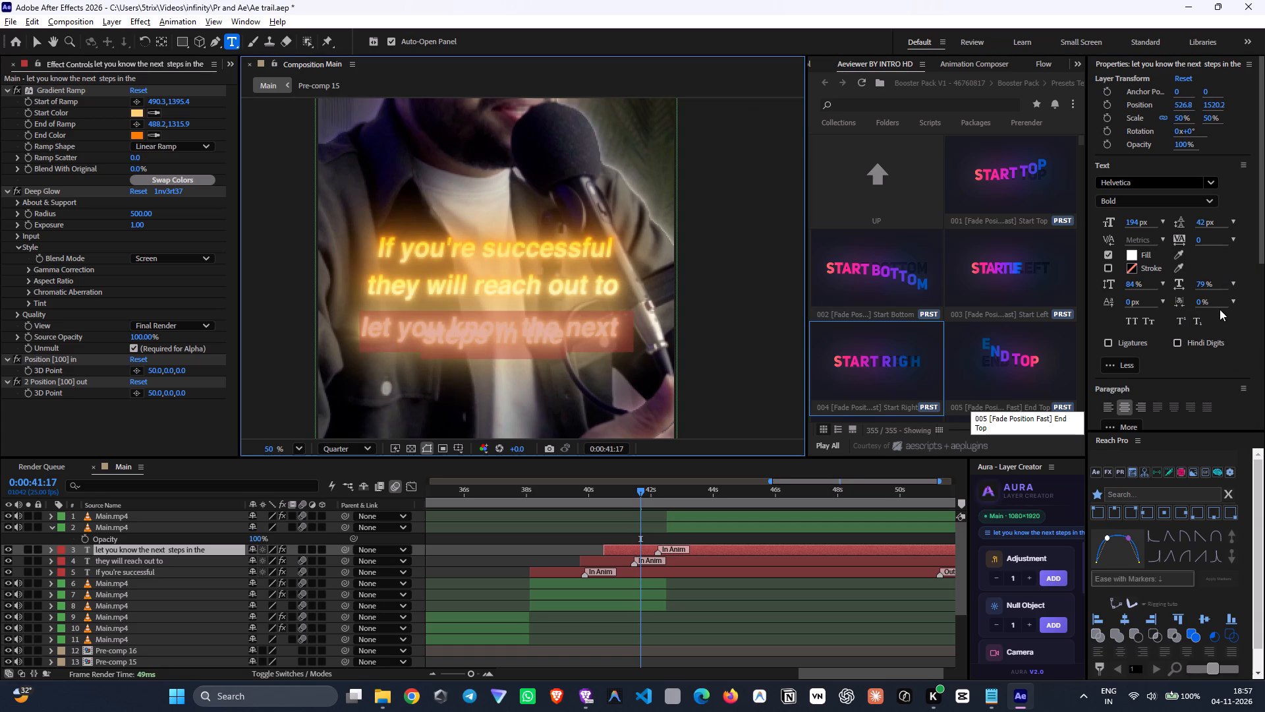
drag(1200, 222, 1264, 185)
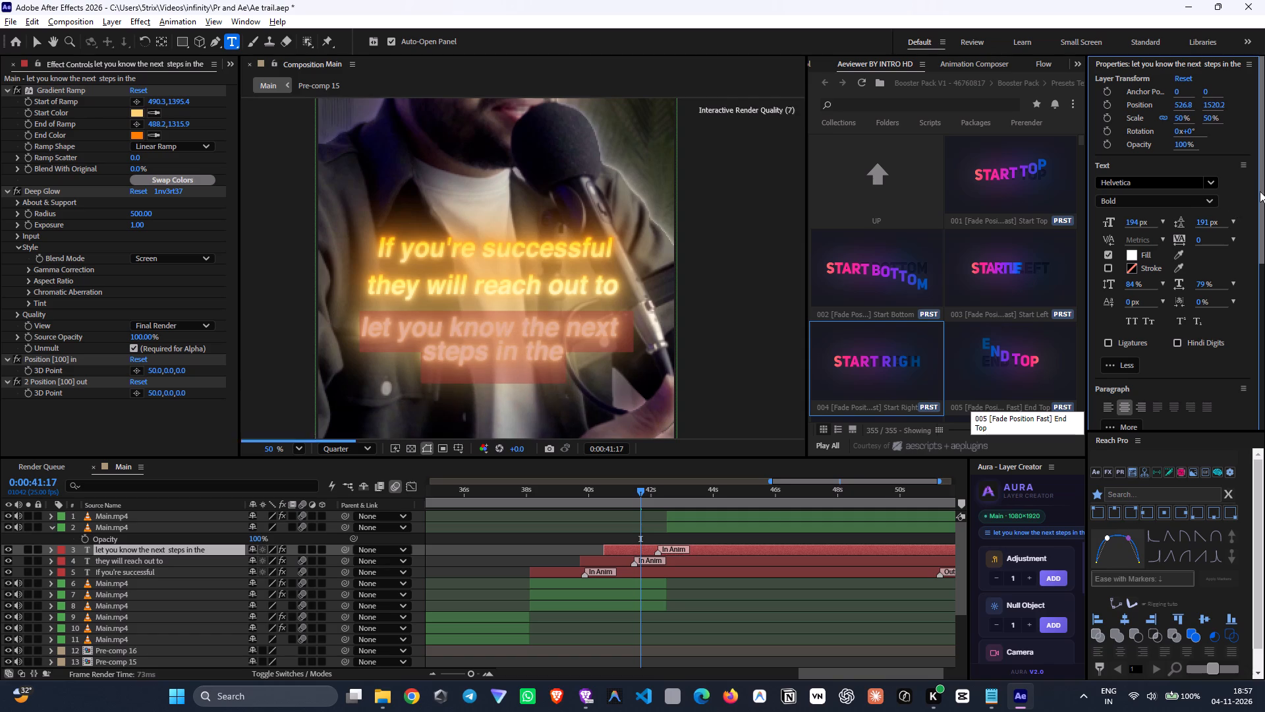
drag(1207, 223, 1199, 223)
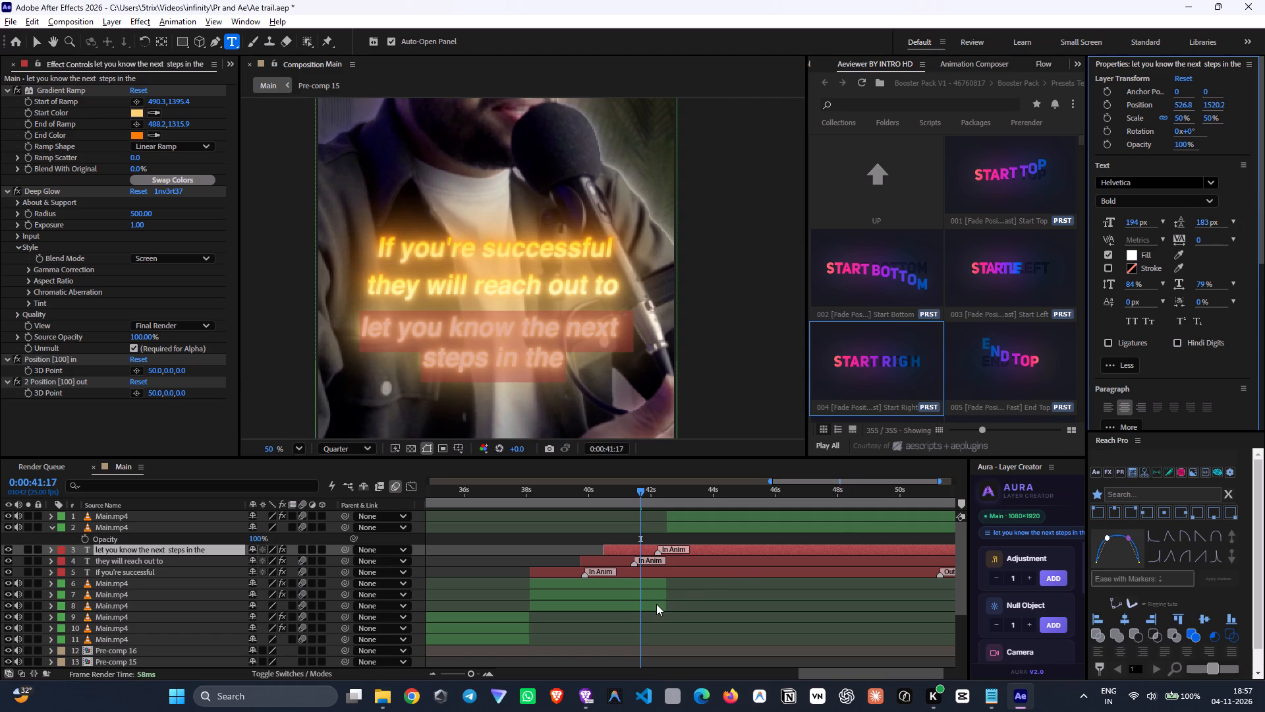
Append "process", copied from entry 21 of 1.txt in Notepad, after "steps in the" in the two-line caption, separated by a space.
click(644, 596)
double_click(641, 547)
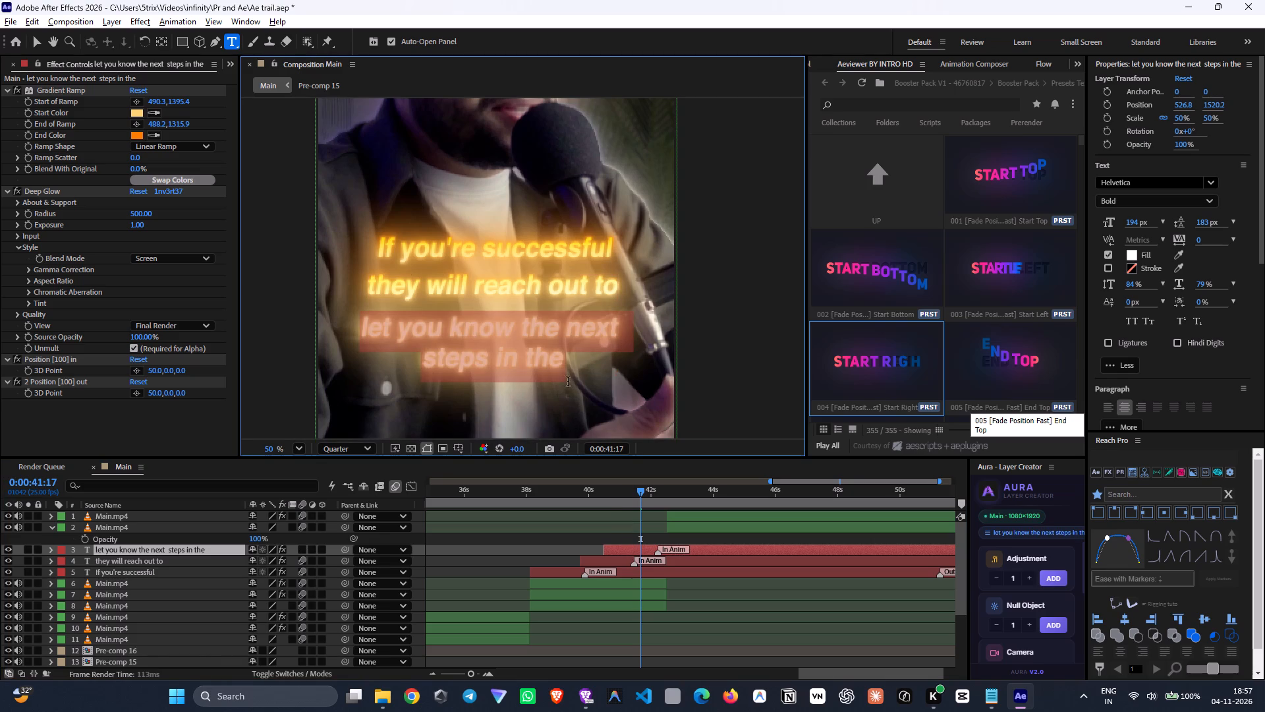
click(564, 361)
key(space)
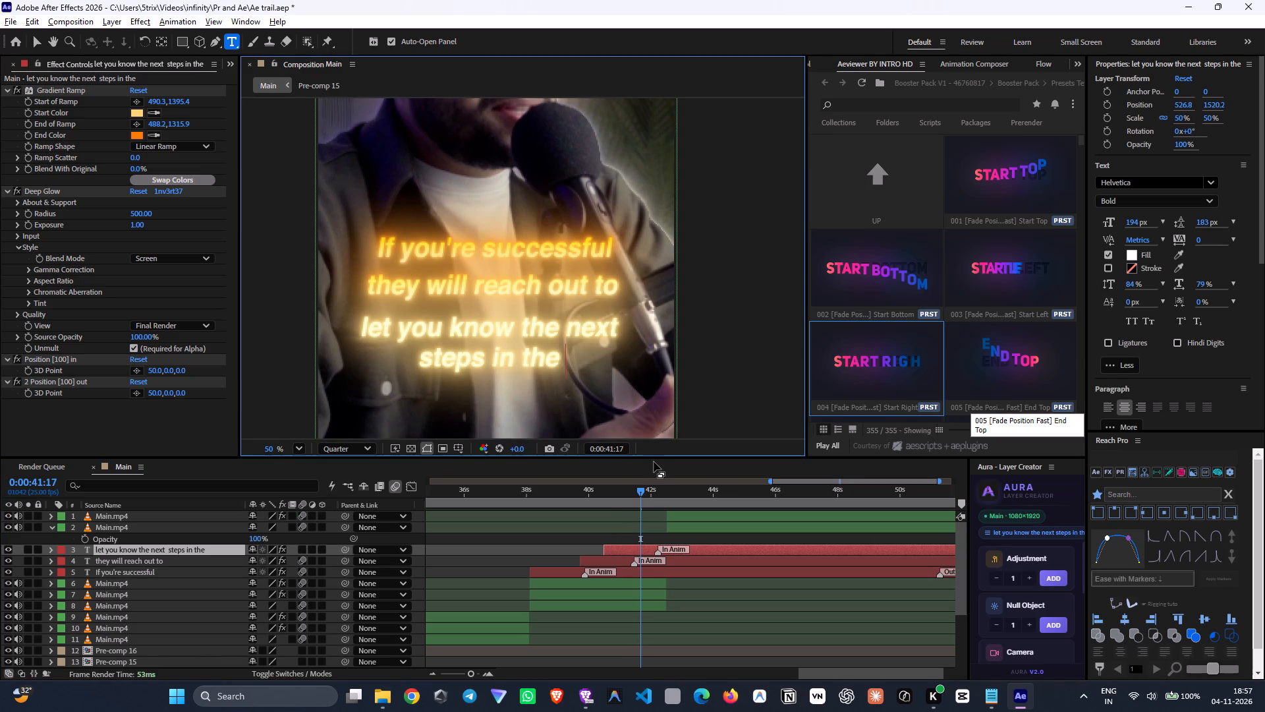
click(984, 697)
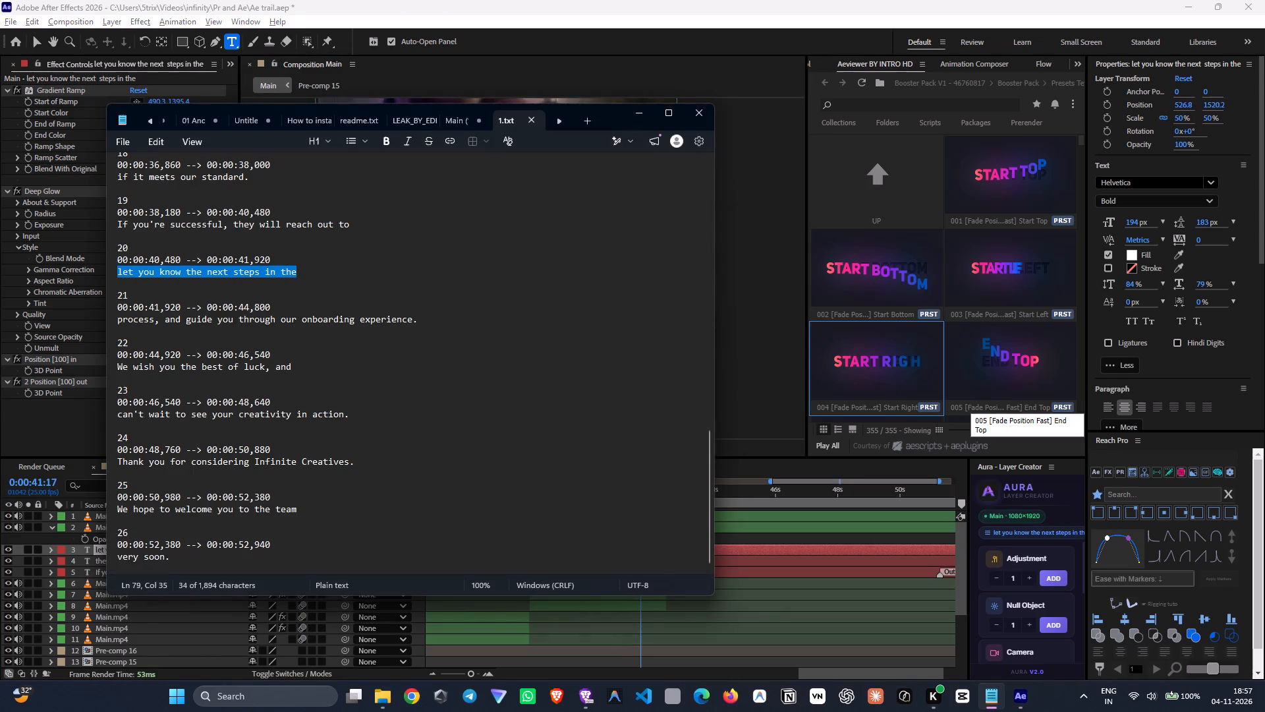
drag(153, 321, 112, 316)
key(ctrl+c)
key(alt+Tab)
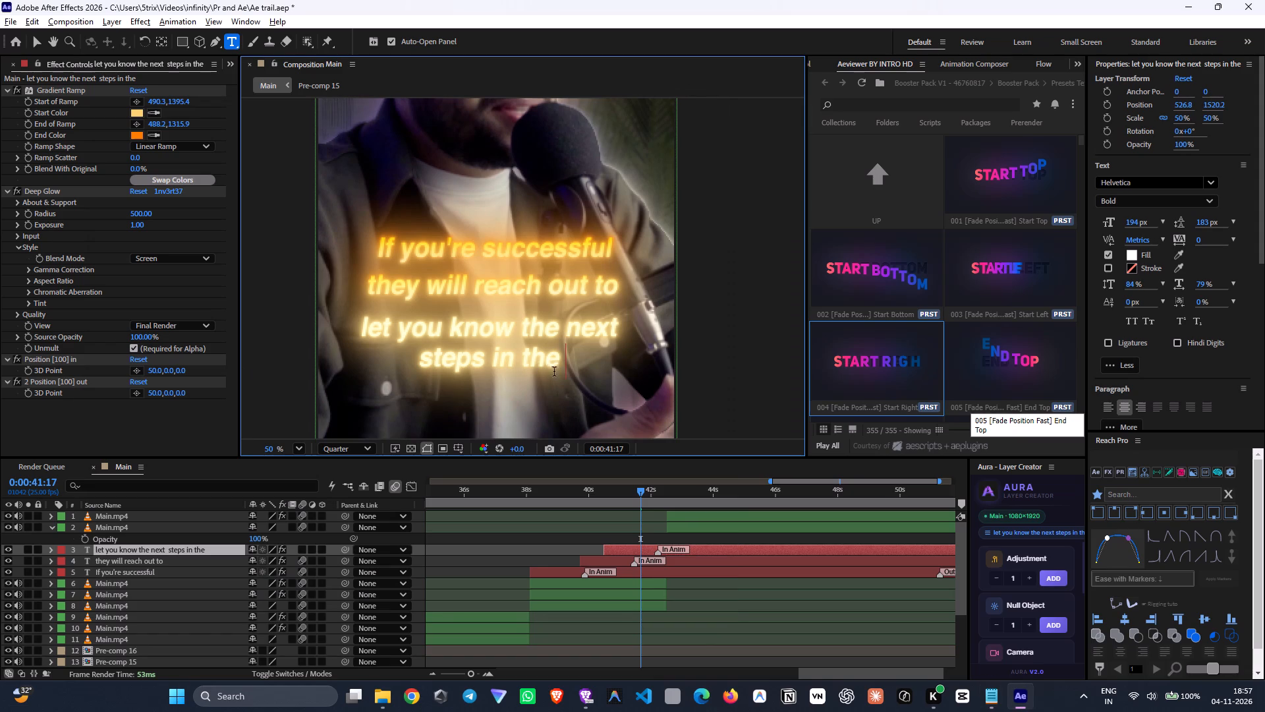
click(561, 375)
key(ctrl+v)
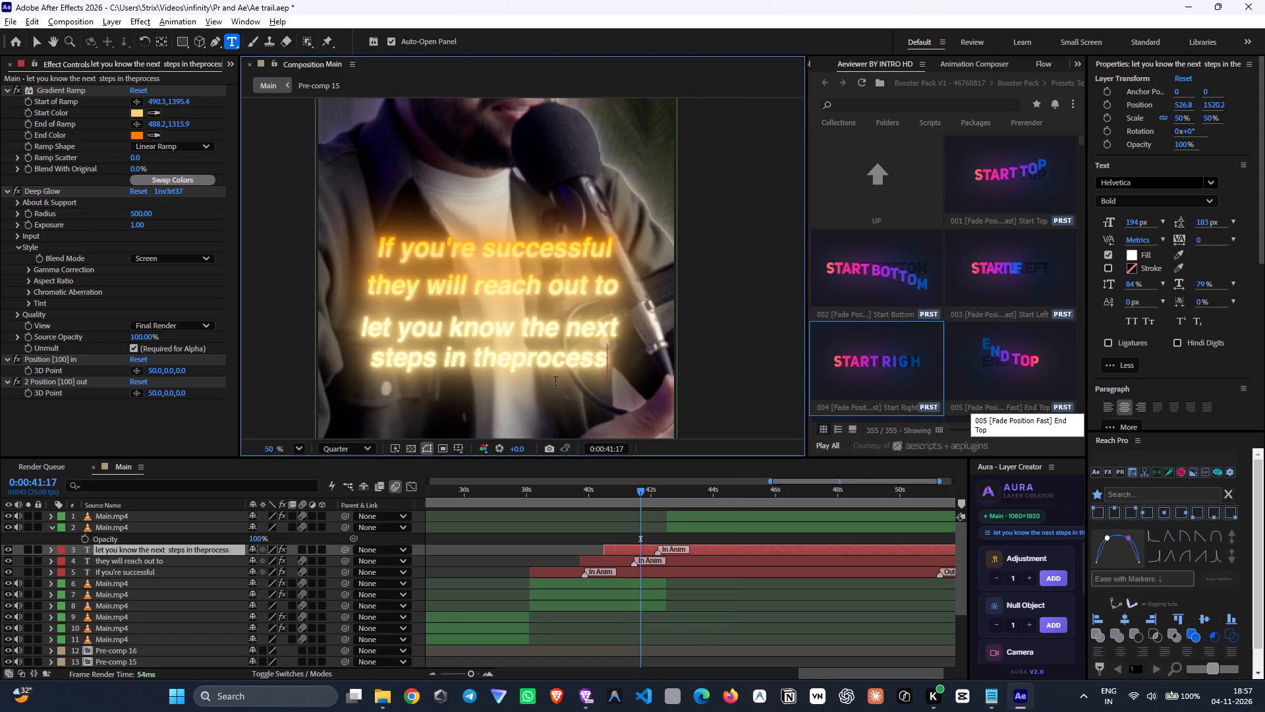
click(509, 359)
key(space)
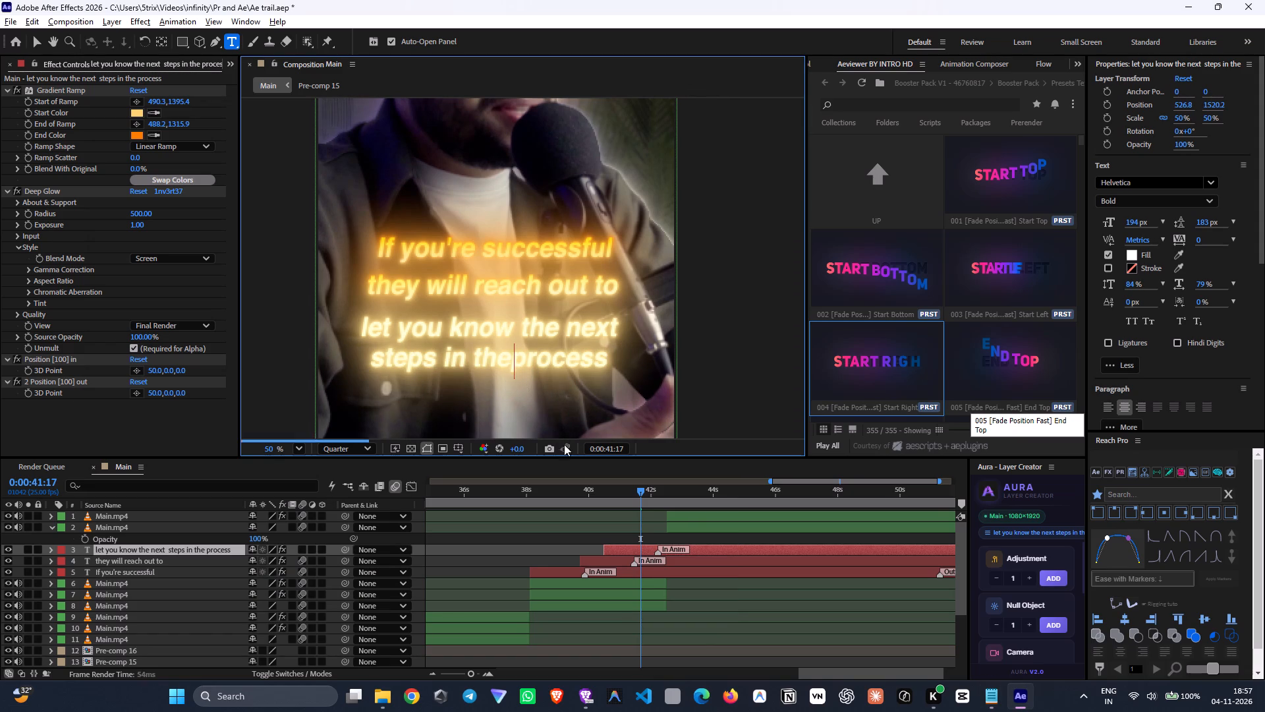
click(717, 638)
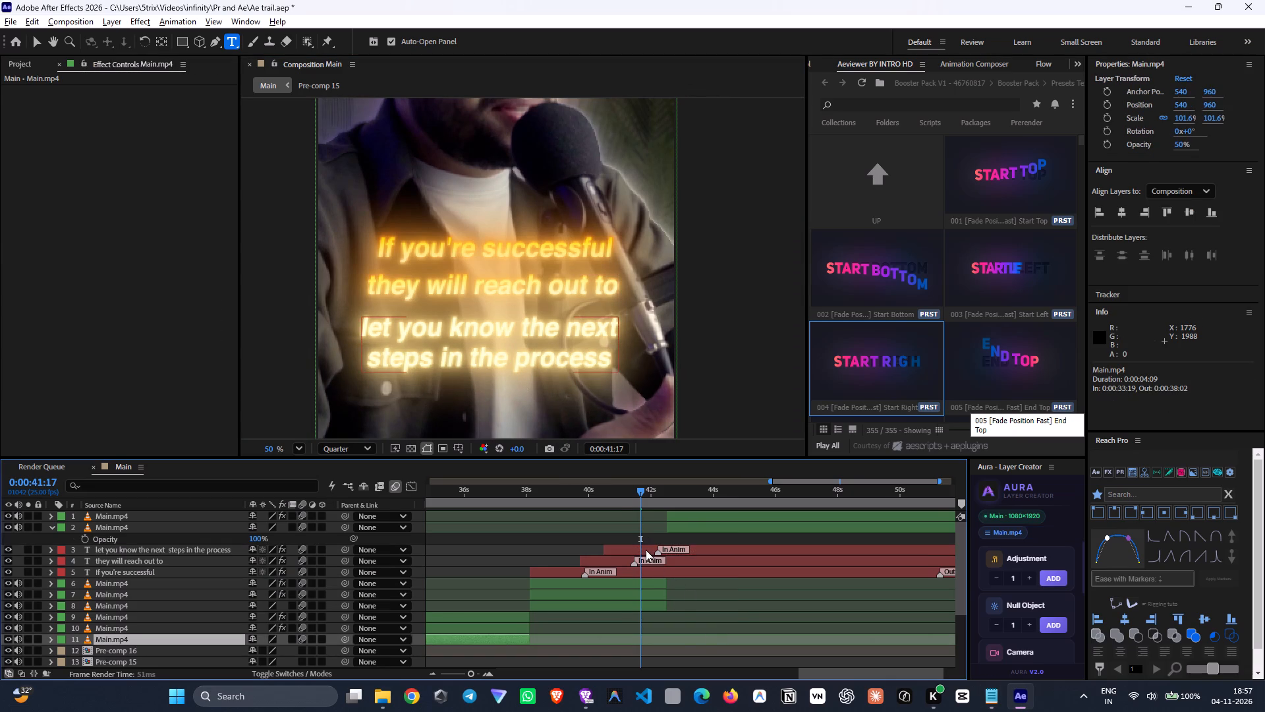
Reposition the two-line caption's Gradient Ramp, with its start at about 452, 1464 and its end at about 454, 1628.
click(646, 550)
click(139, 98)
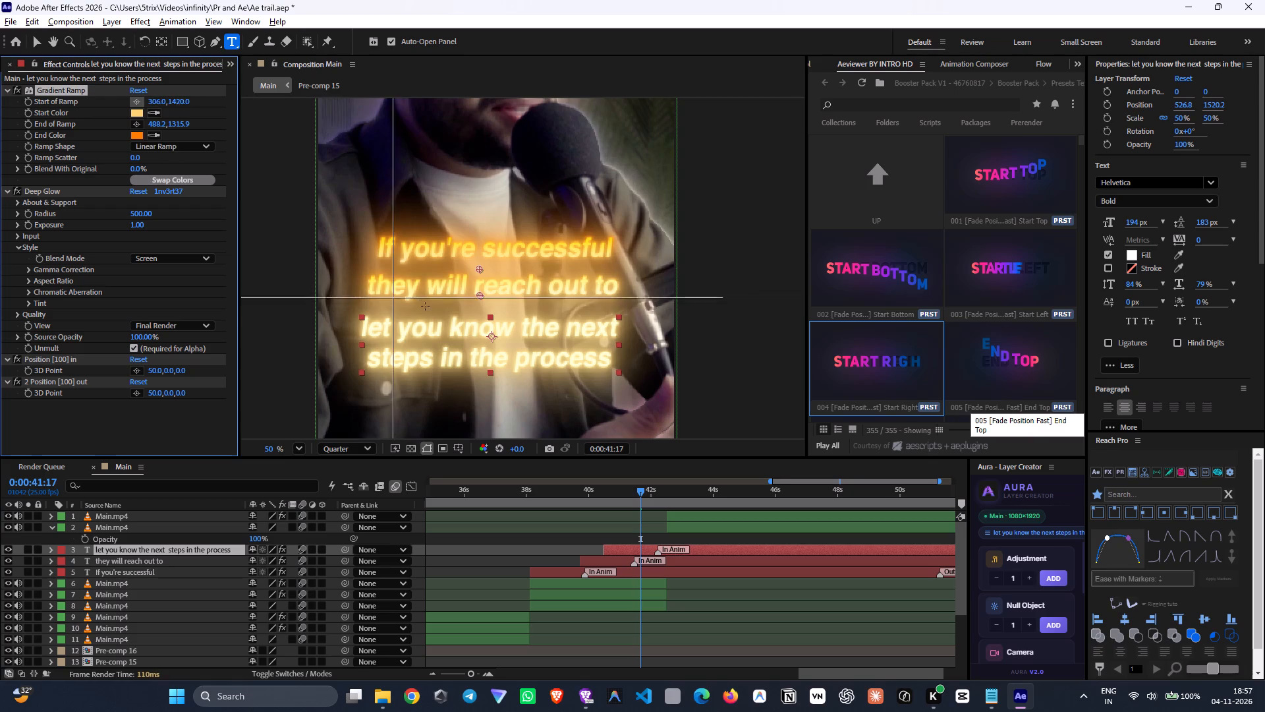
click(467, 318)
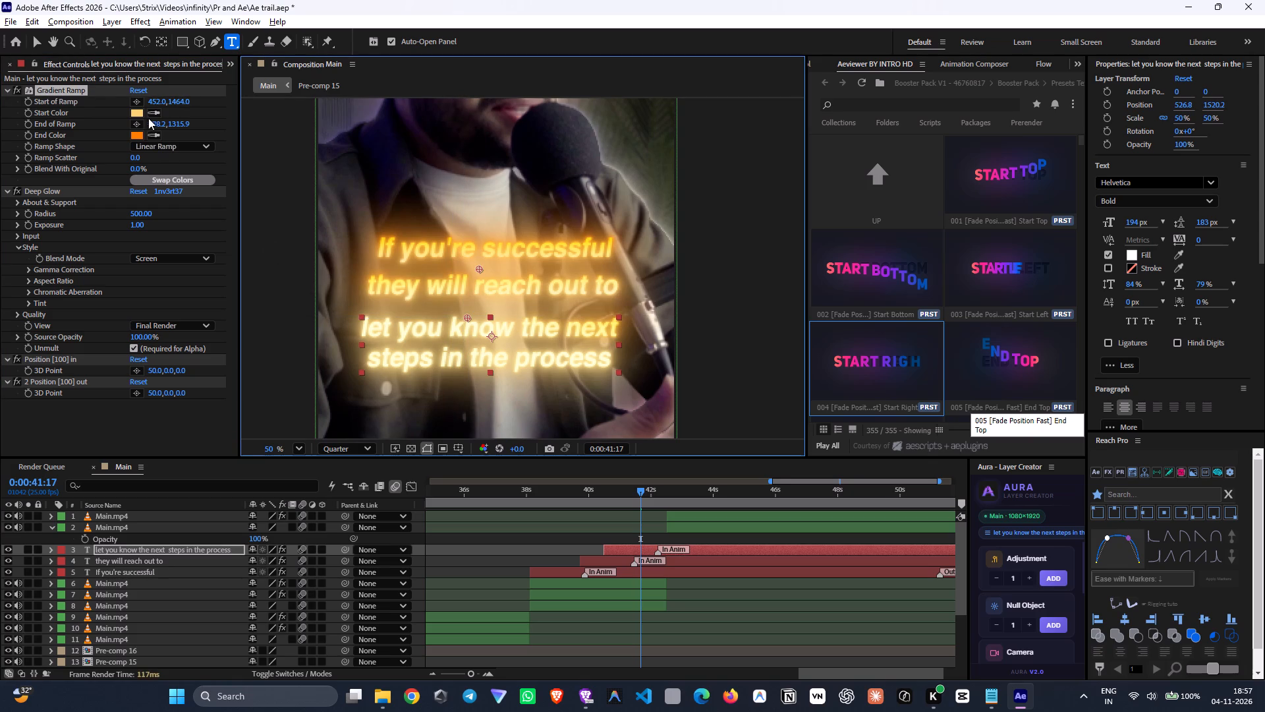
click(138, 124)
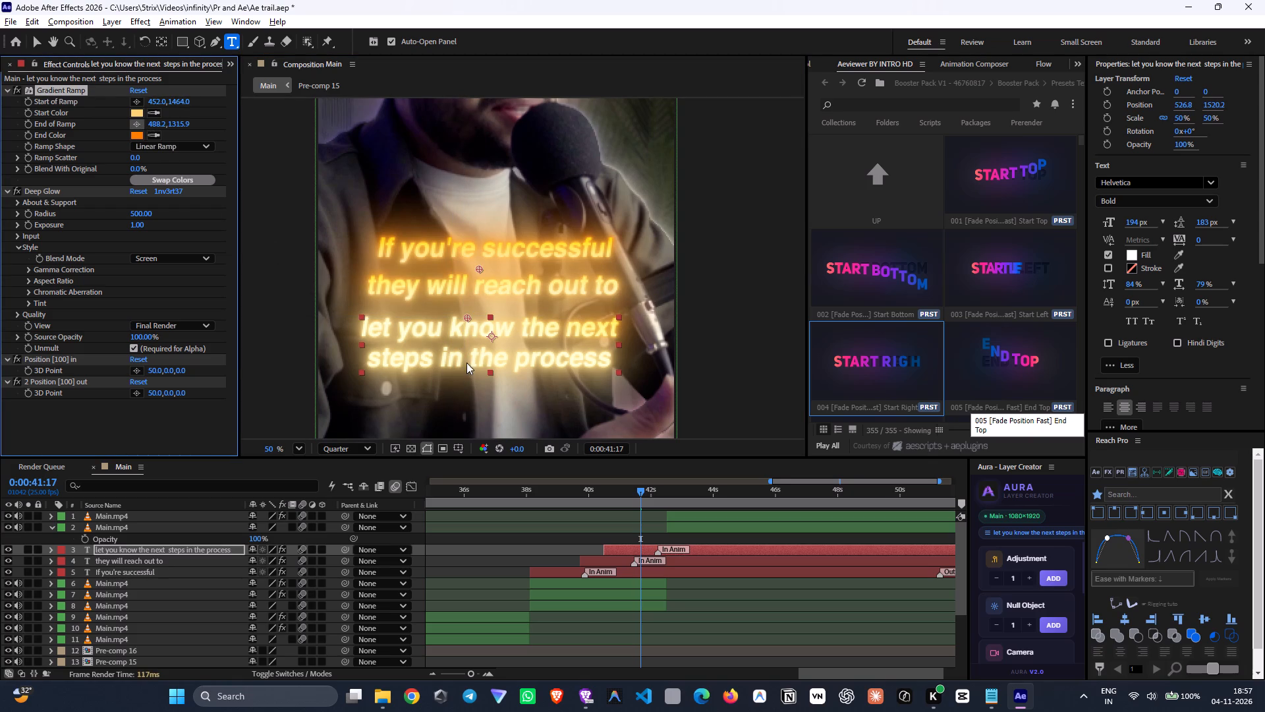
click(479, 369)
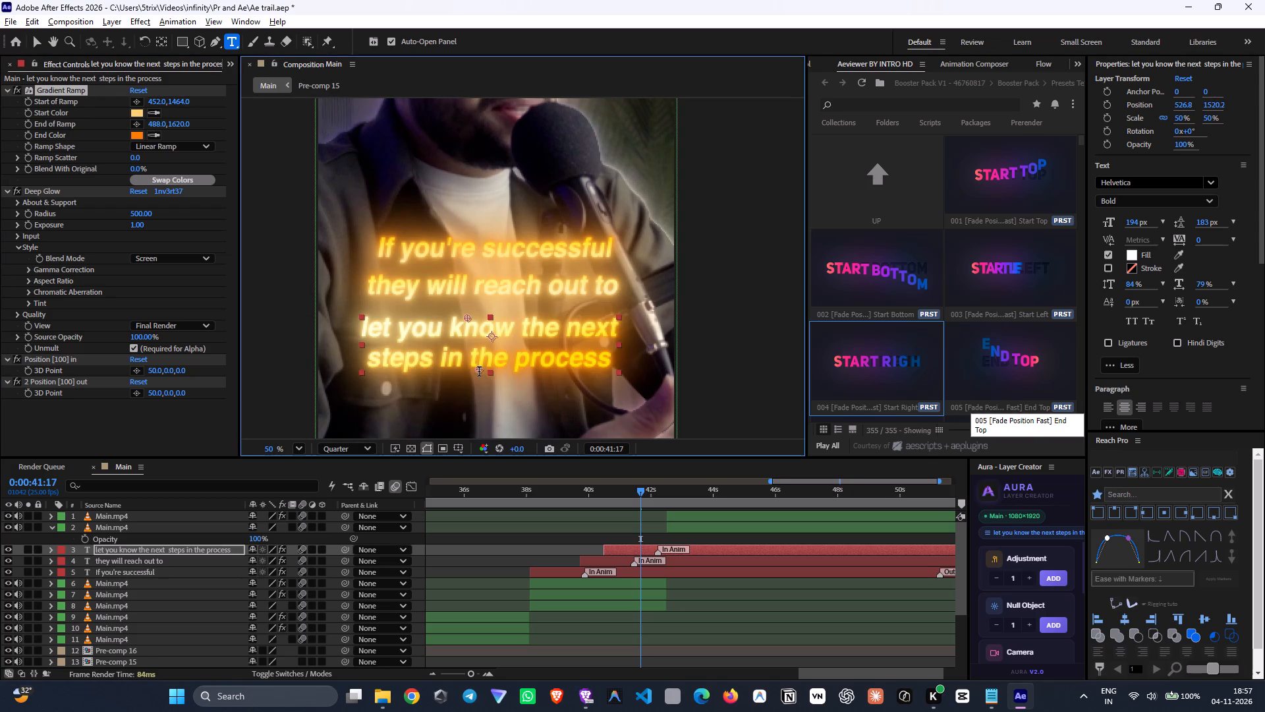
drag(479, 371, 472, 371)
click(480, 398)
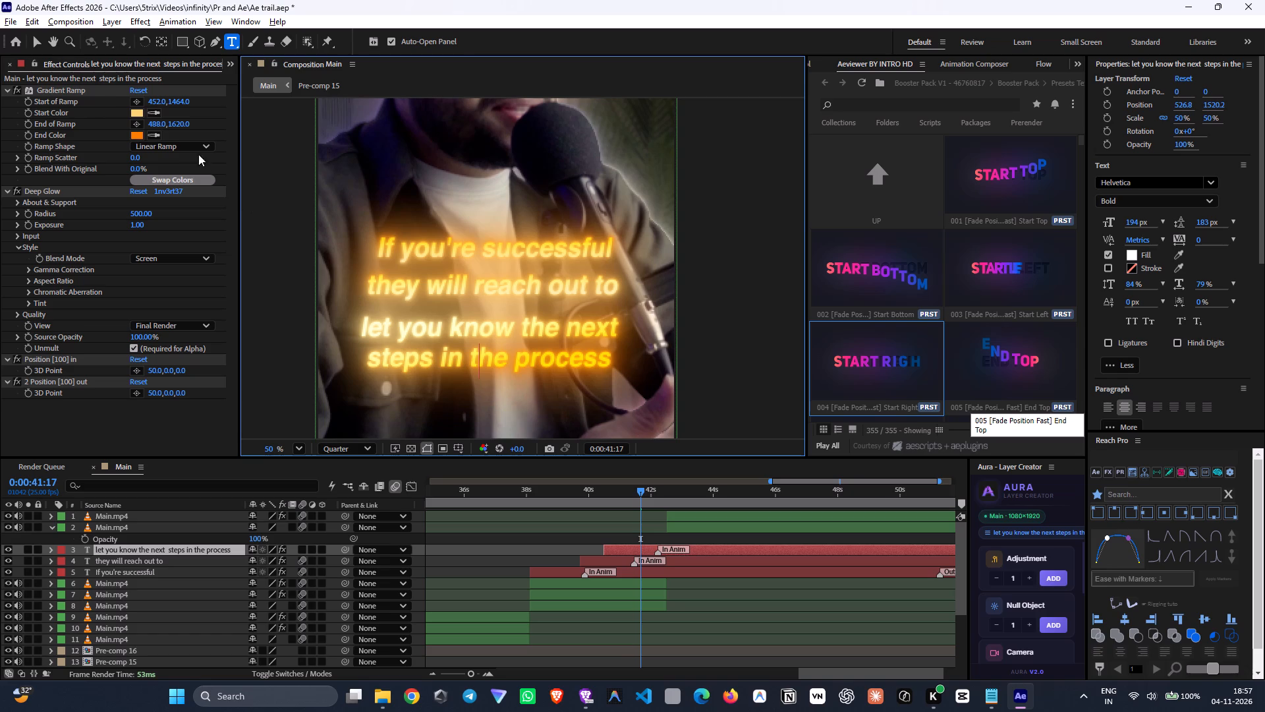
click(95, 94)
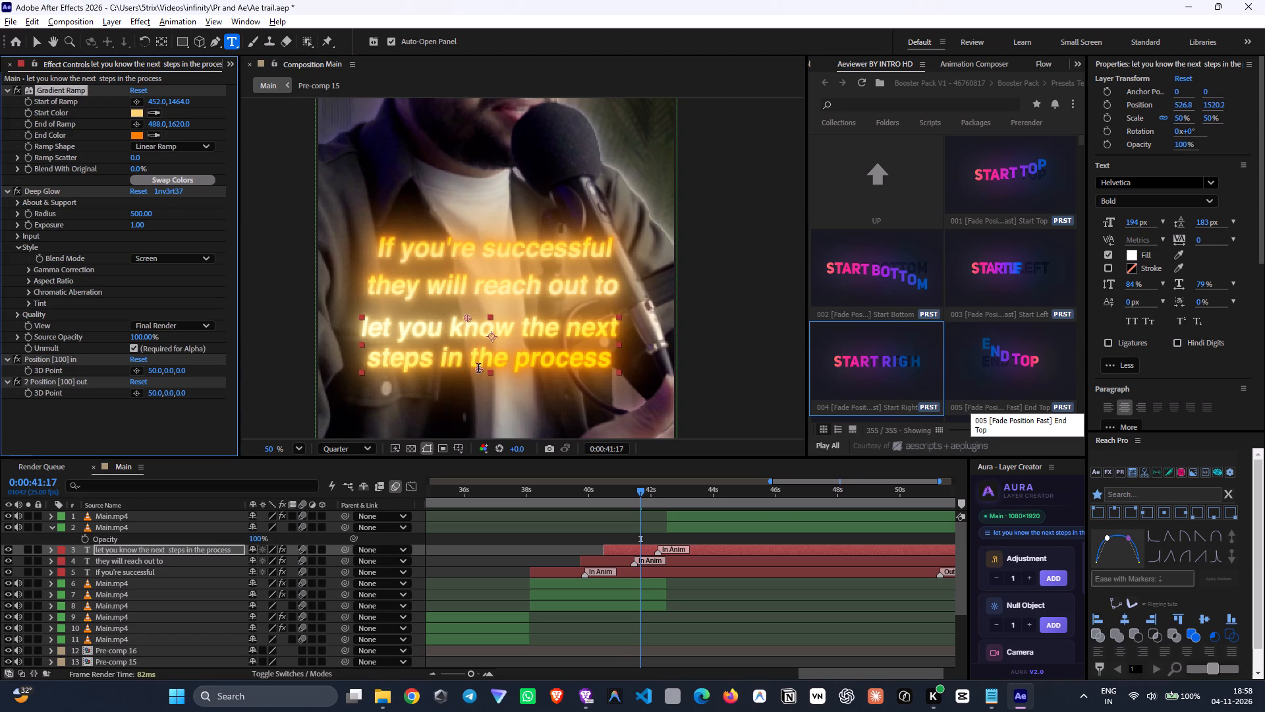
key(v)
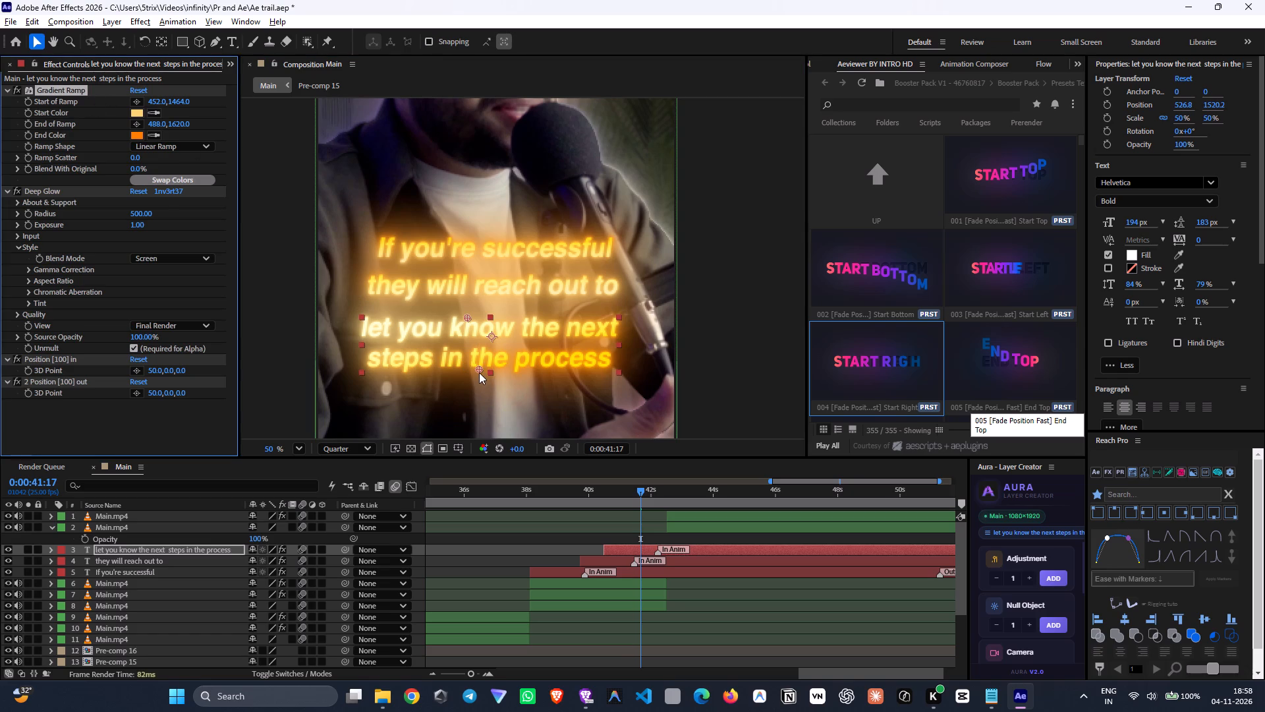
drag(479, 372, 468, 373)
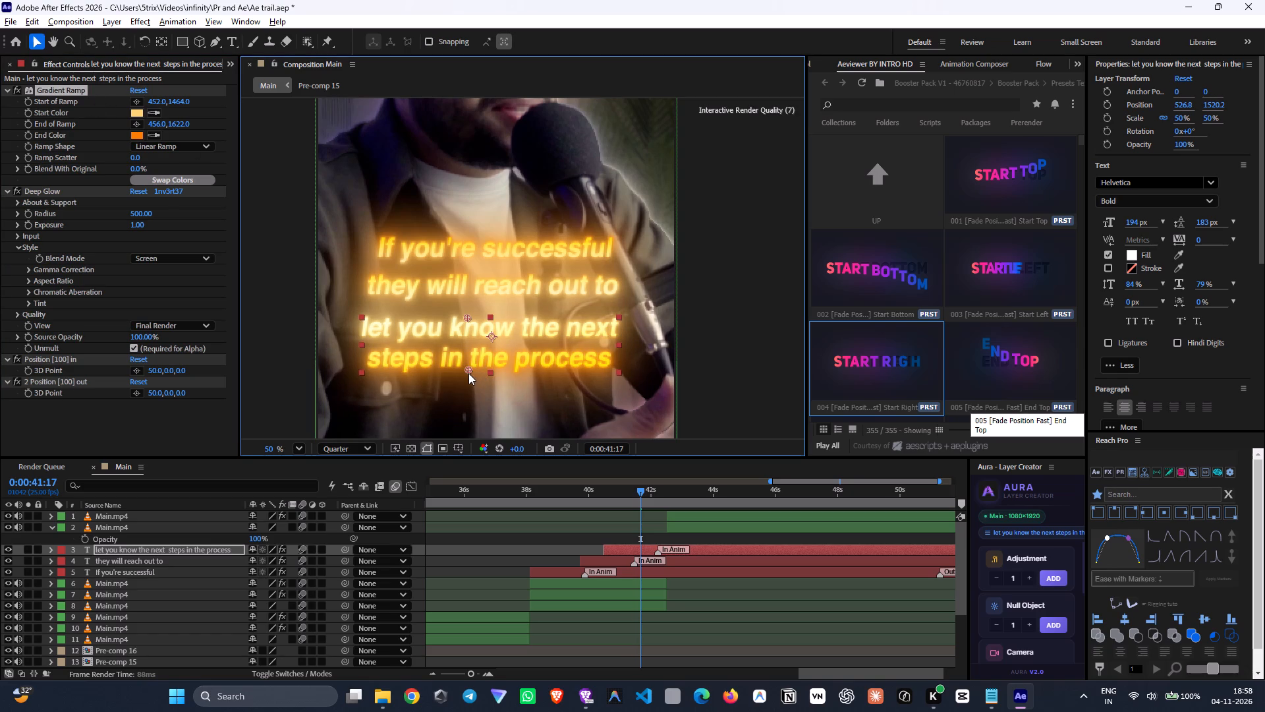
drag(468, 373, 468, 375)
Keyframe opacity on the "they will reach out to" and "If you're successful" captions from 100% at 0:00:40:02 to 0% at 0:00:41:03.
scroll(467, 264, down, 4)
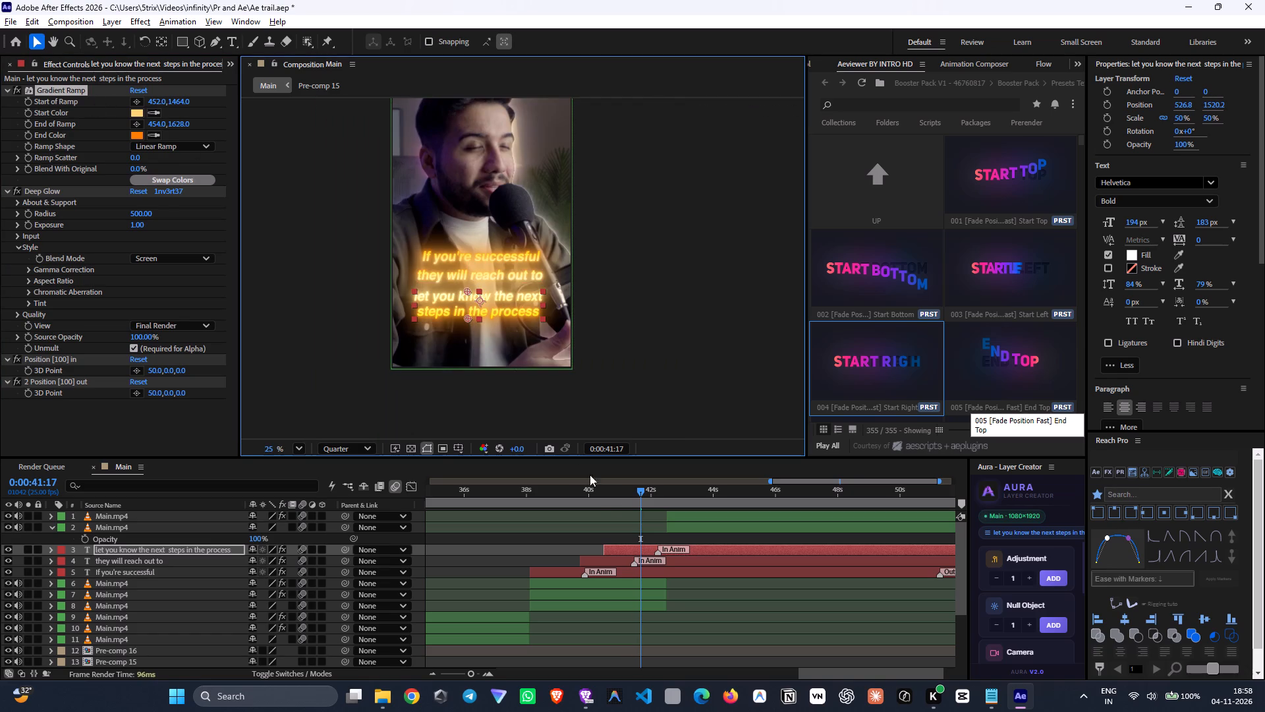
drag(615, 495, 591, 521)
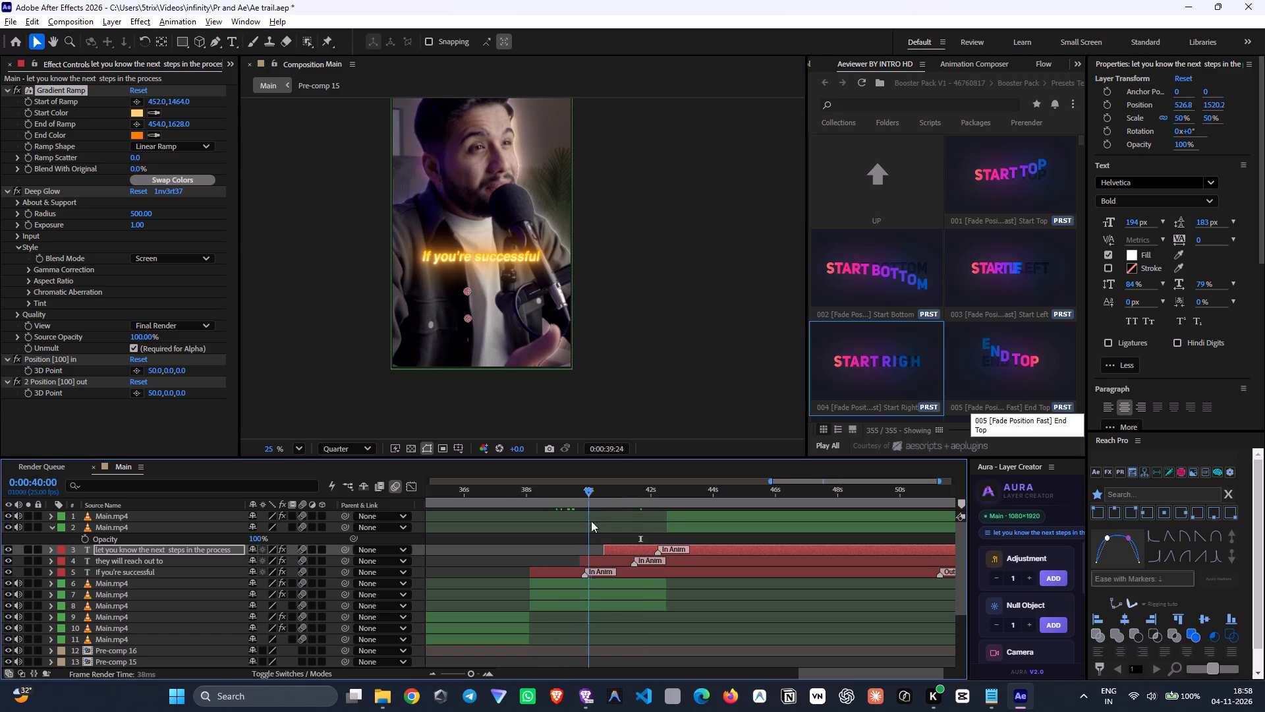
drag(591, 521, 613, 535)
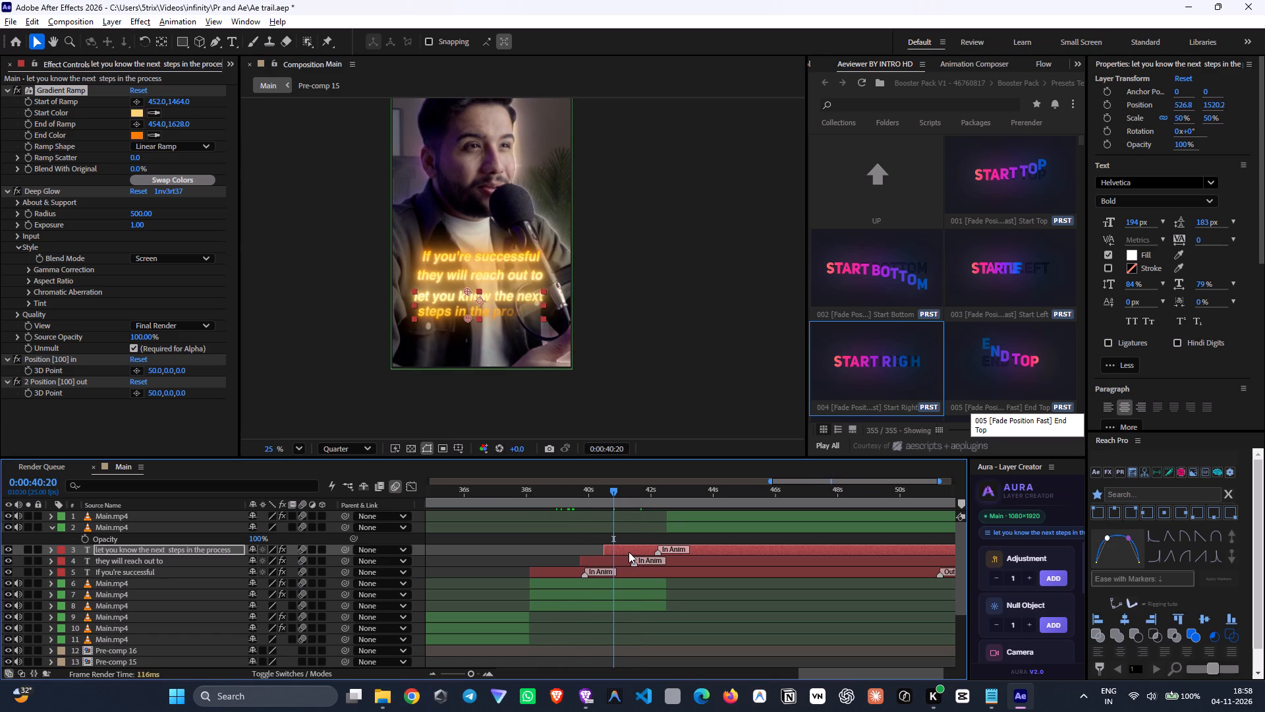
drag(615, 496, 625, 496)
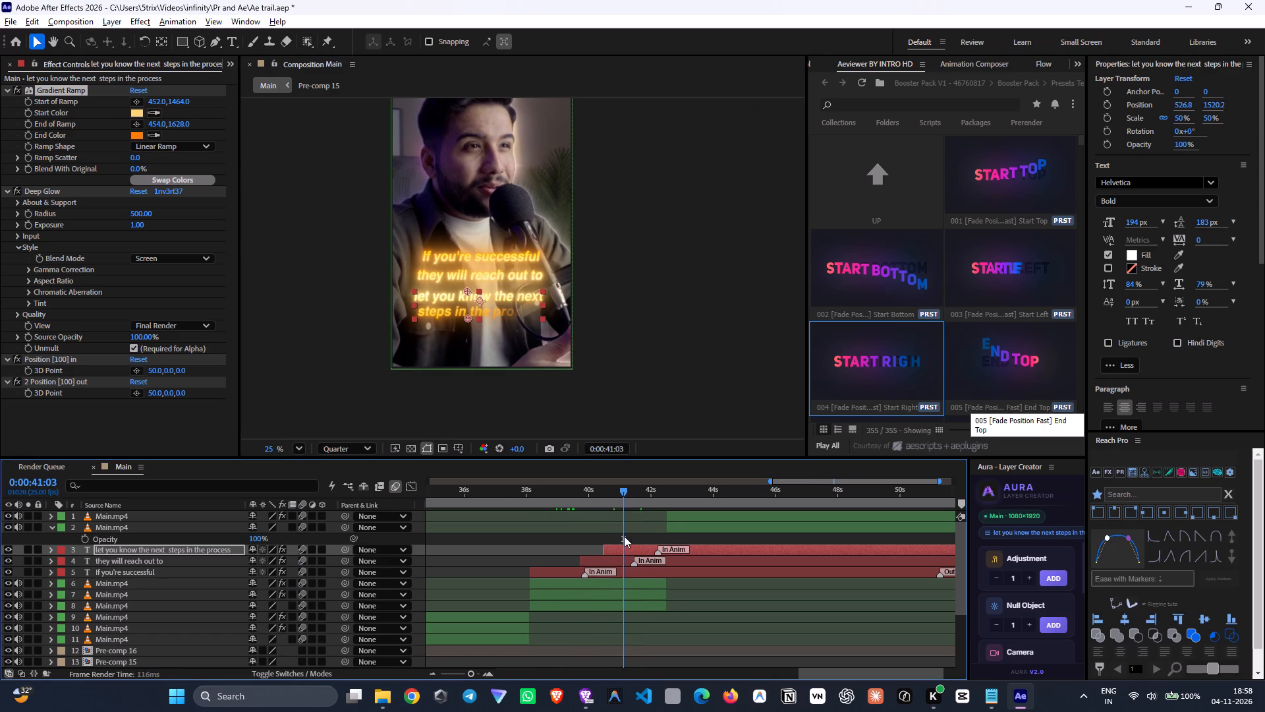
click(611, 570)
key(t)
click(623, 556)
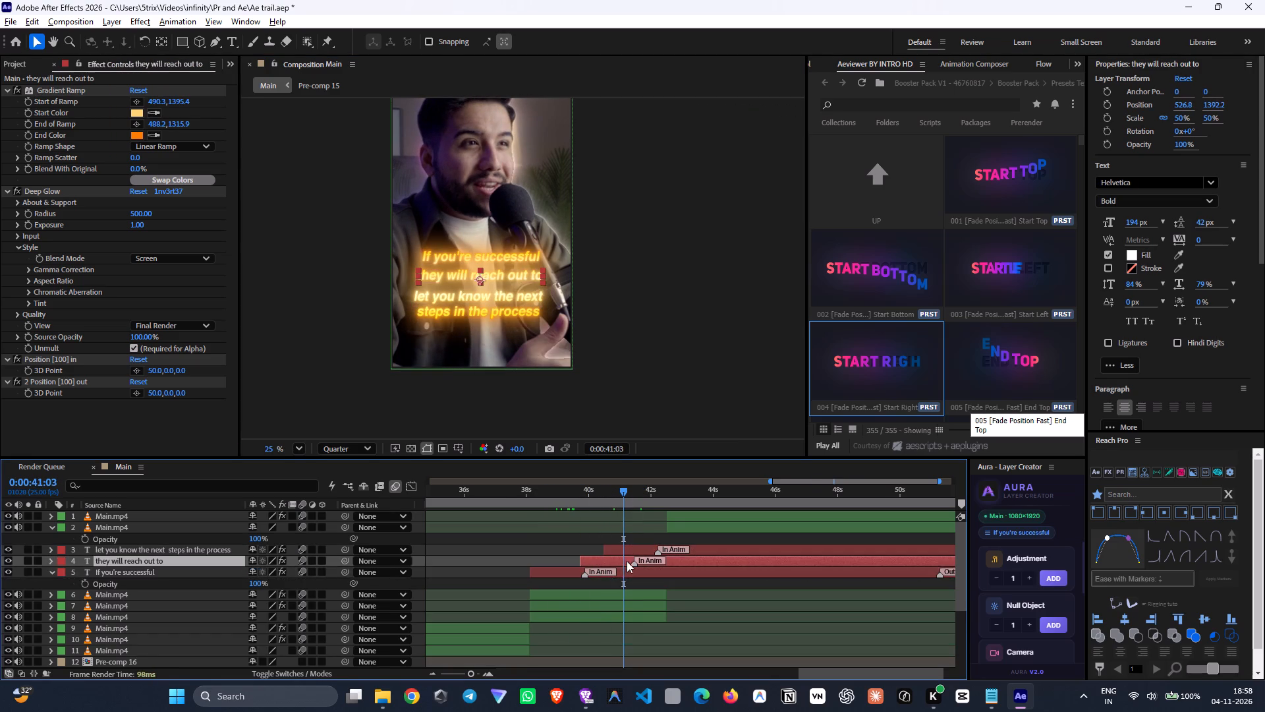
key(t)
drag(89, 572, 92, 599)
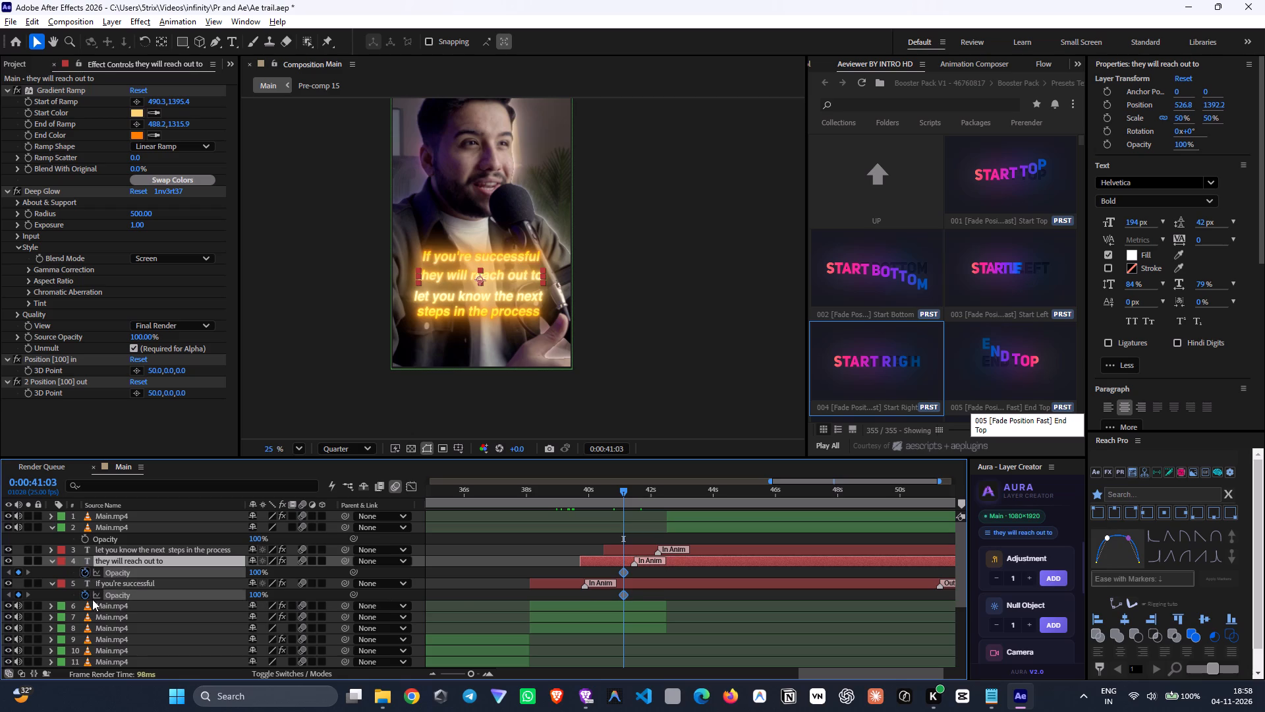
drag(92, 599, 91, 604)
click(596, 501)
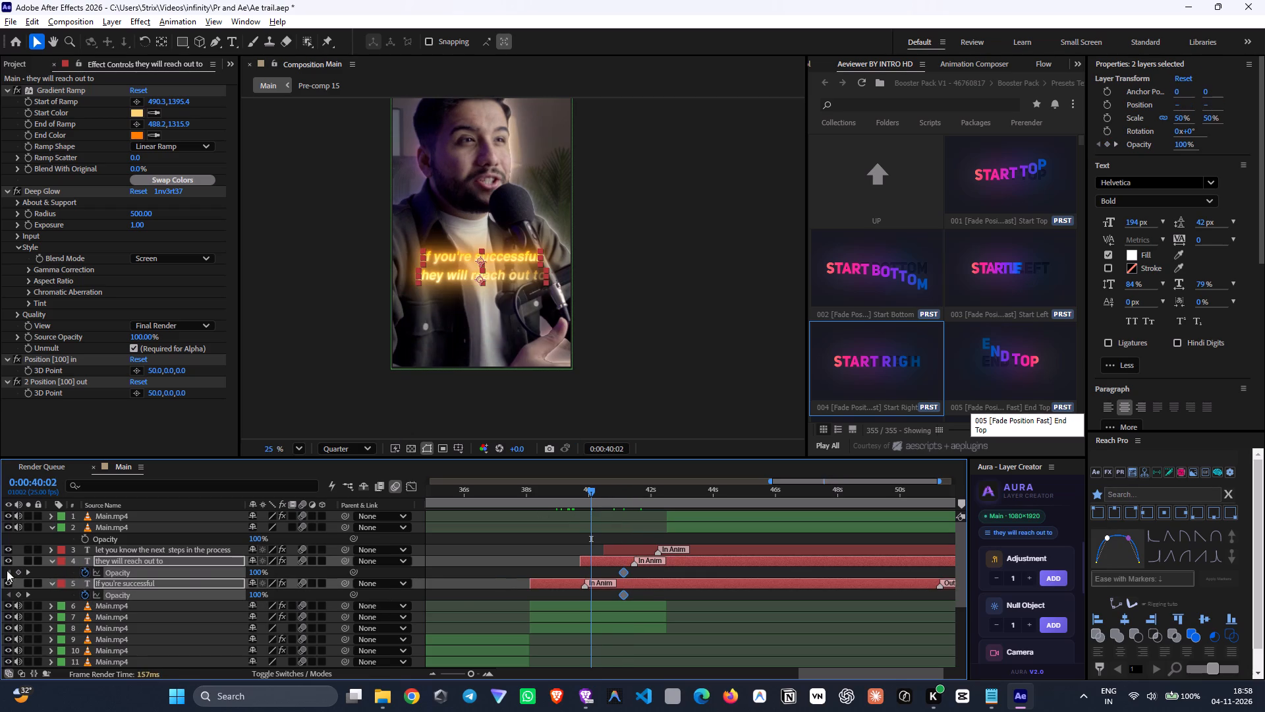
drag(17, 572, 18, 599)
drag(623, 495, 627, 520)
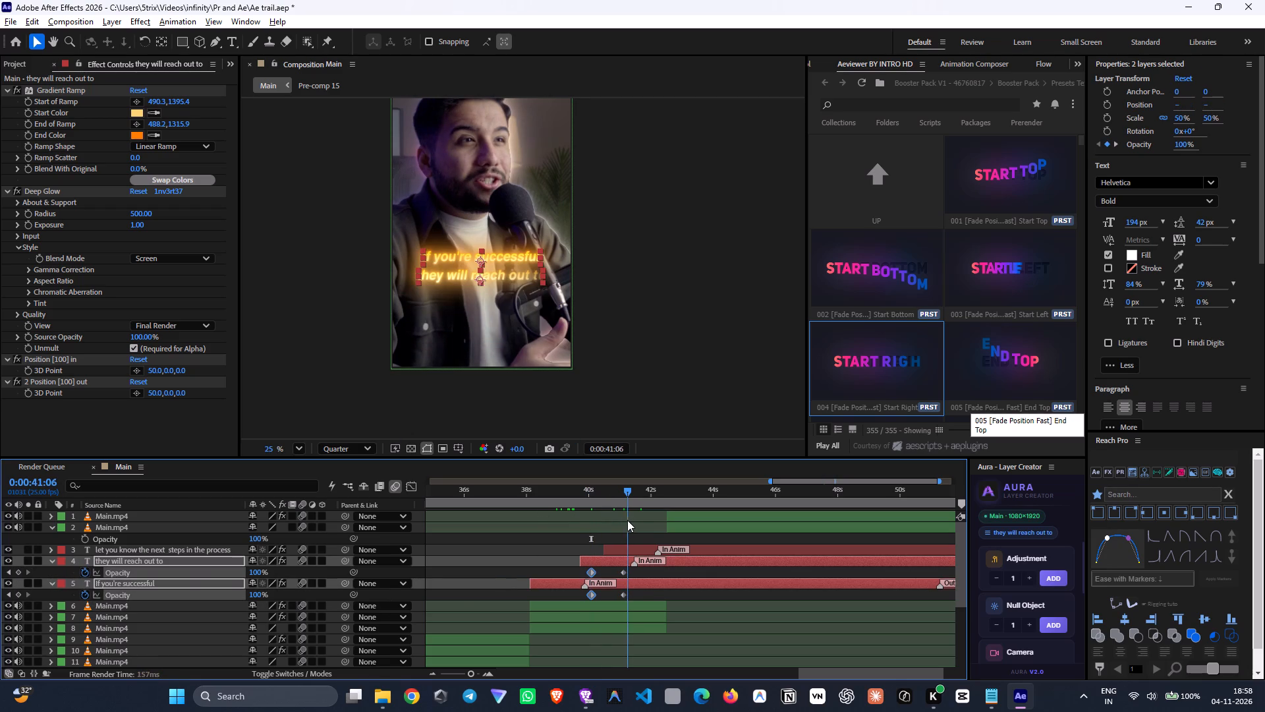
drag(627, 520, 623, 520)
drag(258, 574, 76, 587)
click(697, 597)
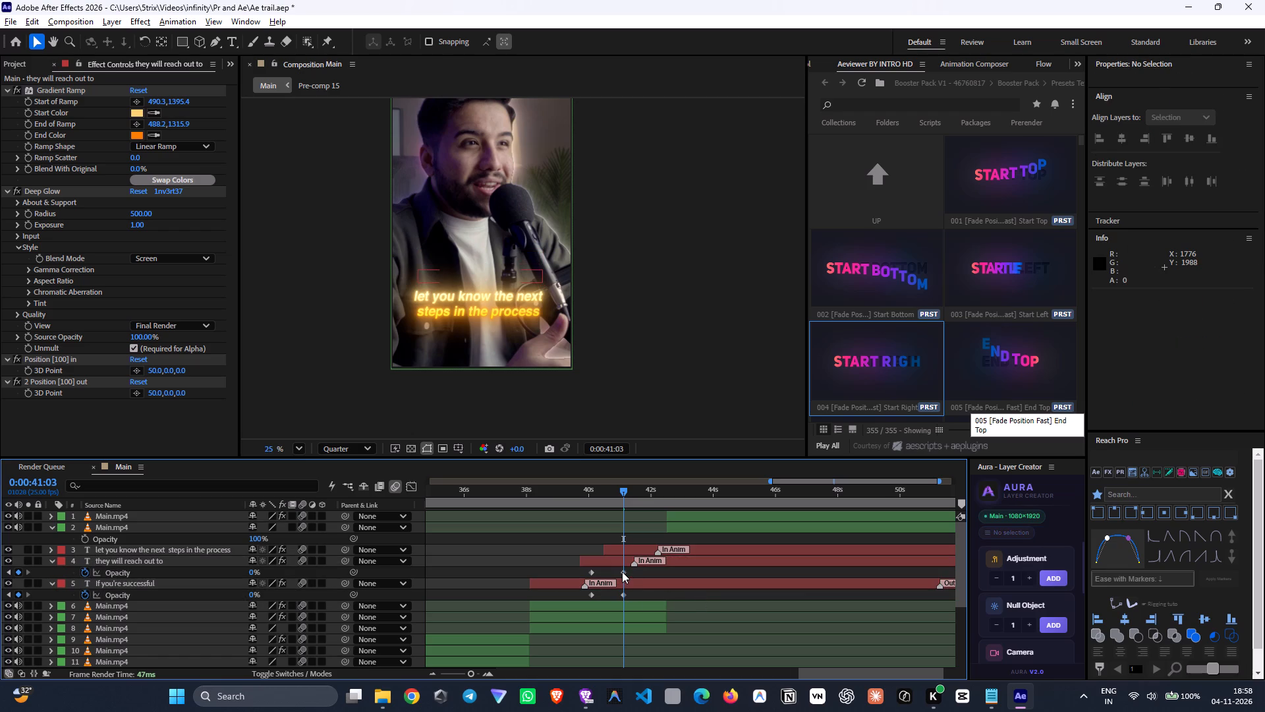
Retime the opacity fades: "If you're successful" to about 39:16–40:17 and "they will reach out to" to about 40:14–41:09.
drag(622, 572, 616, 572)
drag(636, 597, 586, 597)
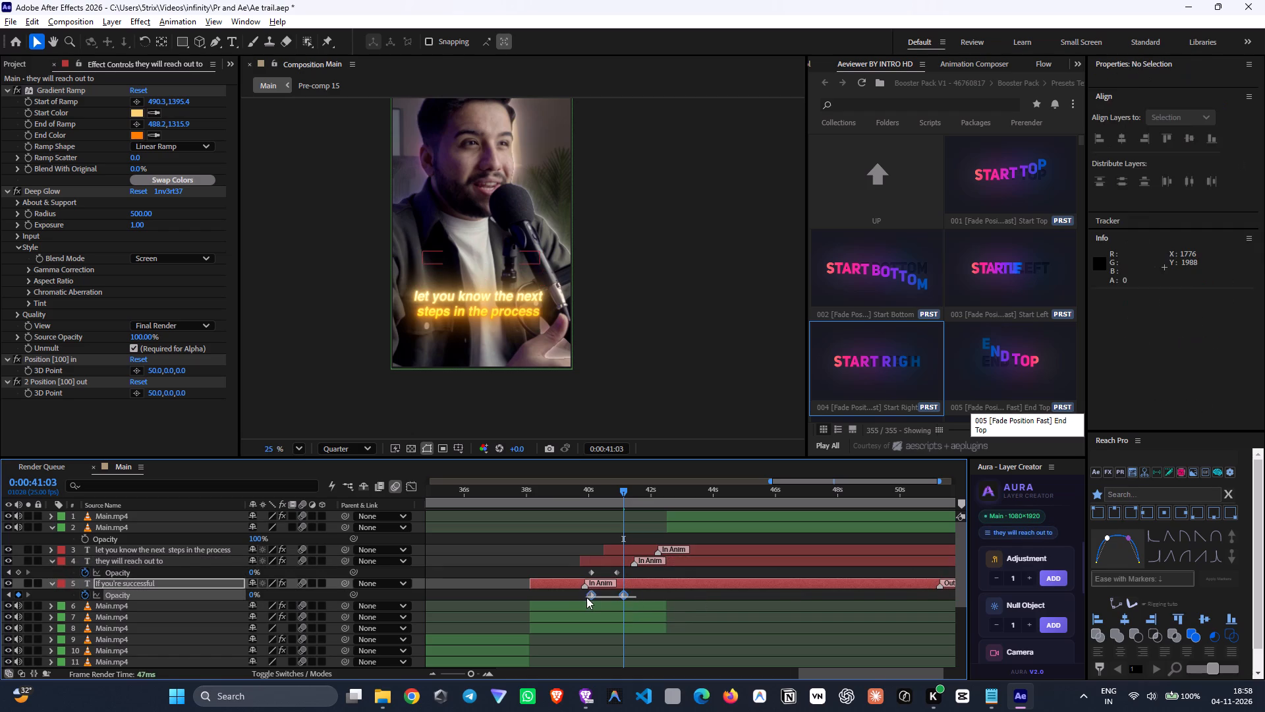
drag(586, 597, 584, 597)
drag(590, 597, 576, 595)
drag(631, 574, 597, 568)
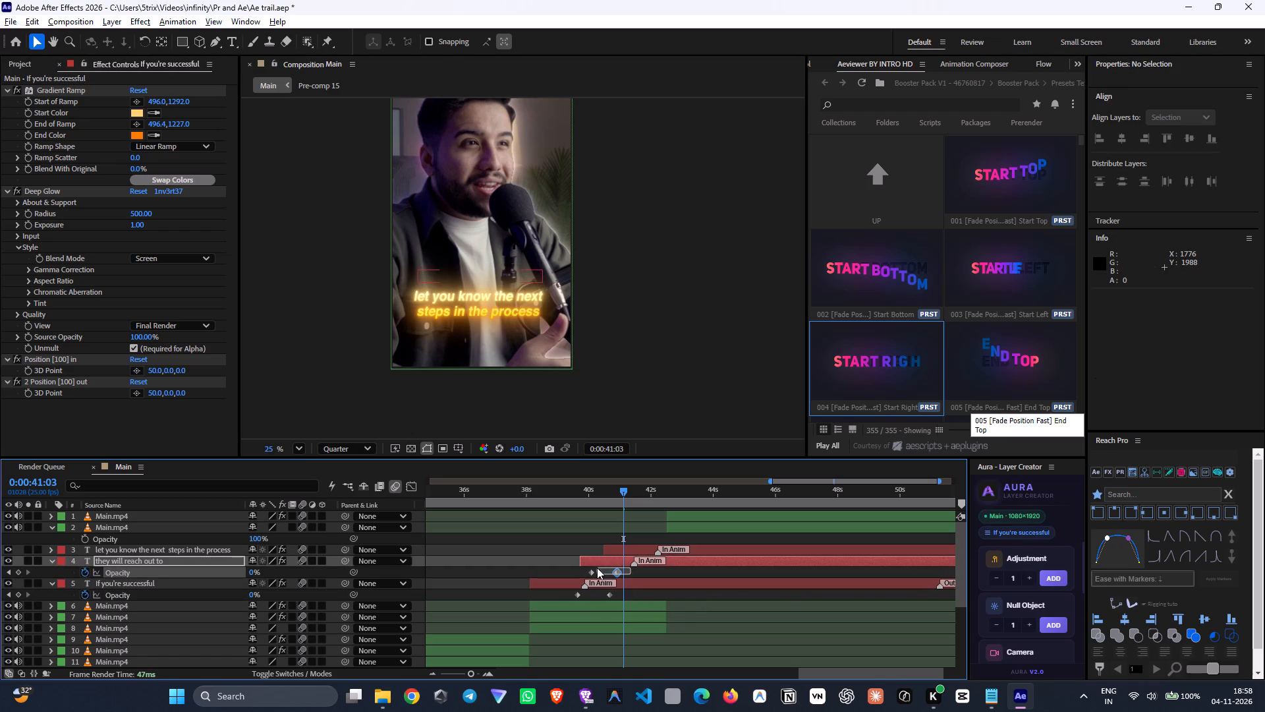
drag(597, 568, 596, 568)
drag(628, 576, 586, 570)
drag(615, 576, 628, 578)
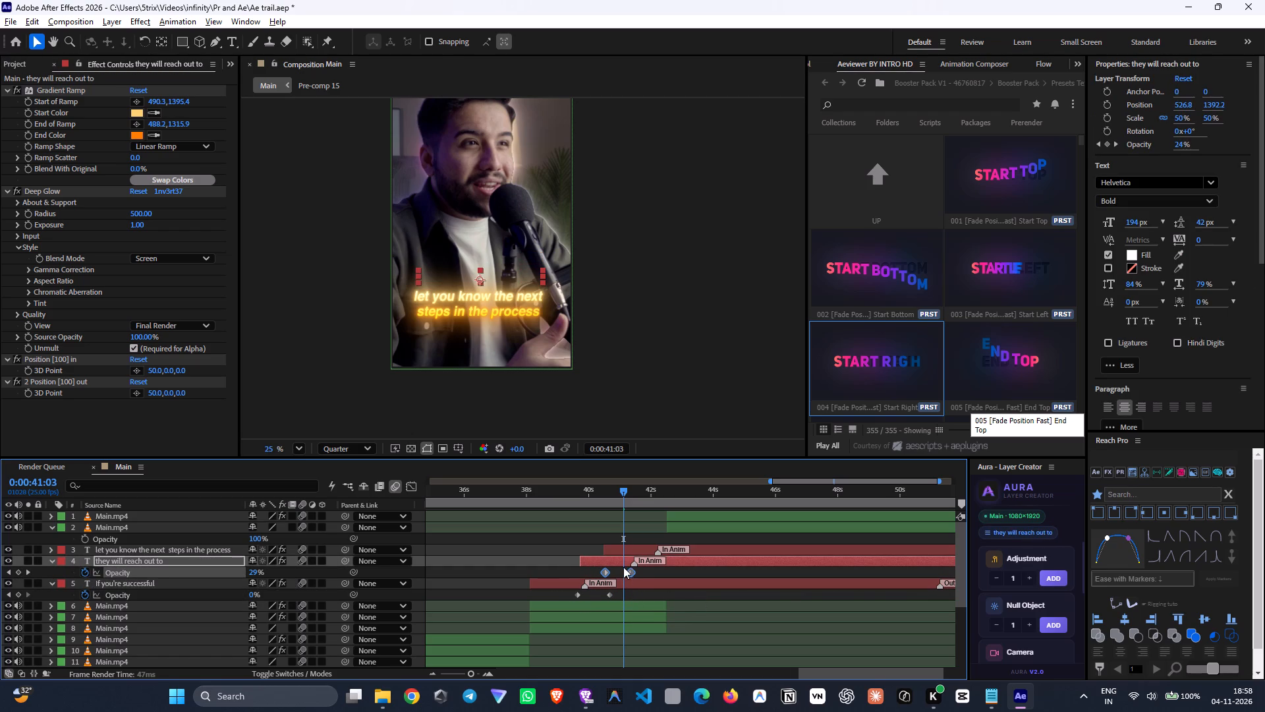
drag(628, 500, 597, 512)
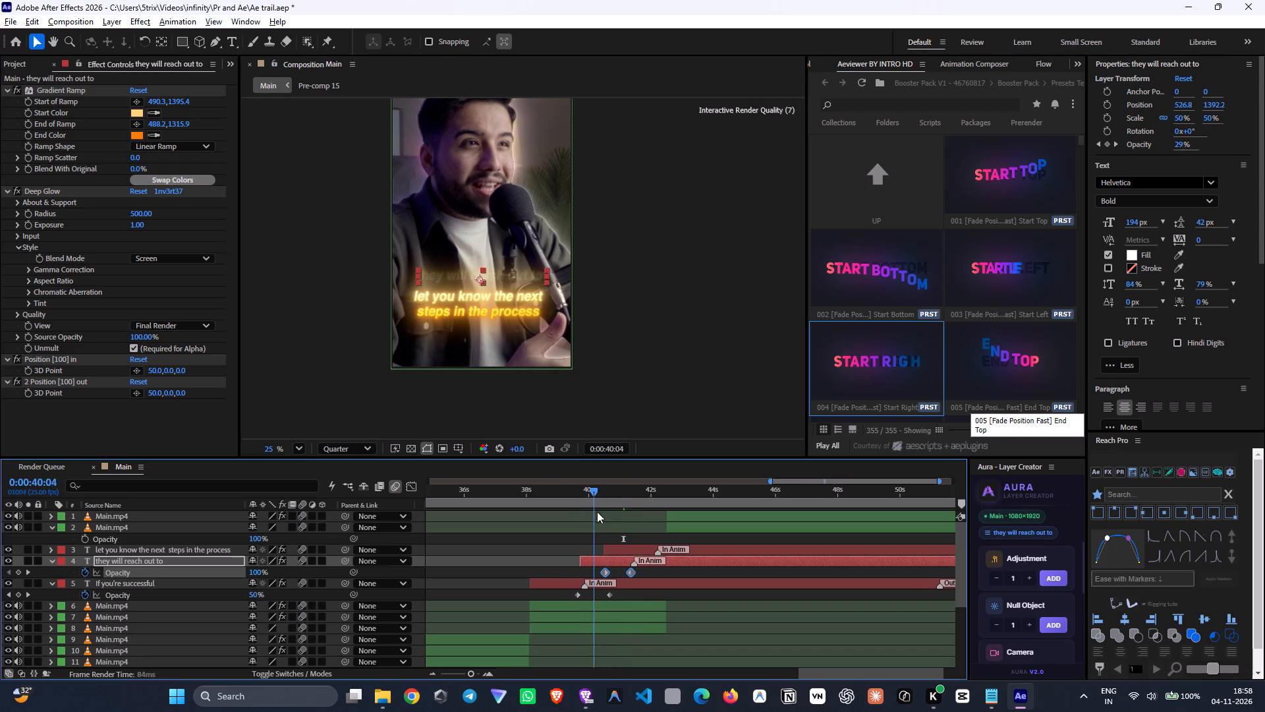
drag(597, 512, 629, 527)
Shift the "they will reach out to" layer about 10 frames earlier and move its final opacity keyframe to about 40:20.
click(632, 549)
drag(615, 487, 597, 484)
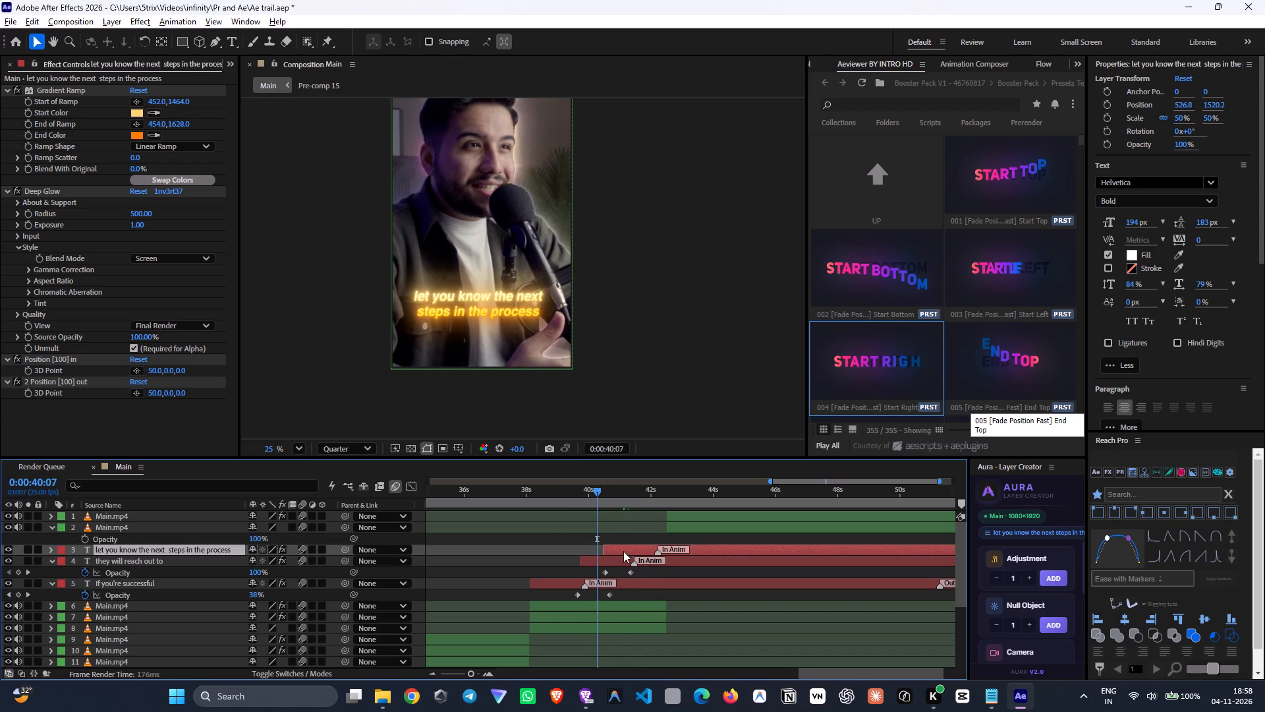
click(634, 566)
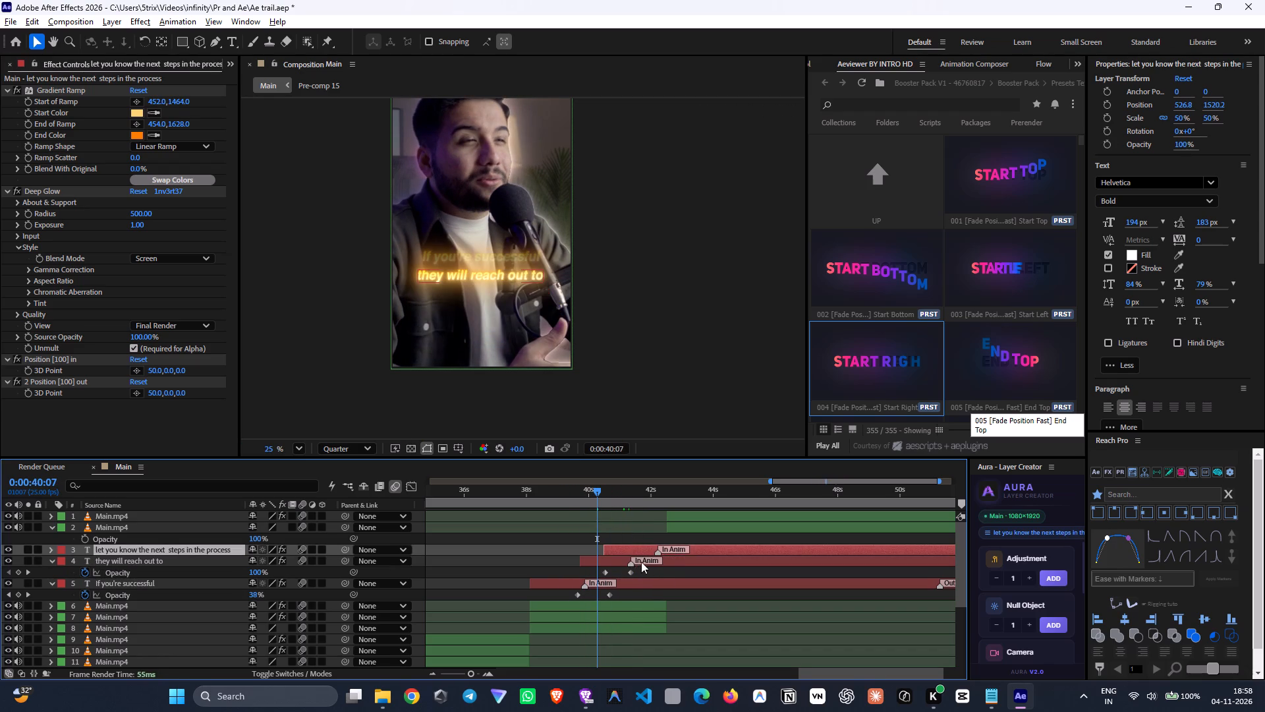
drag(665, 562, 654, 562)
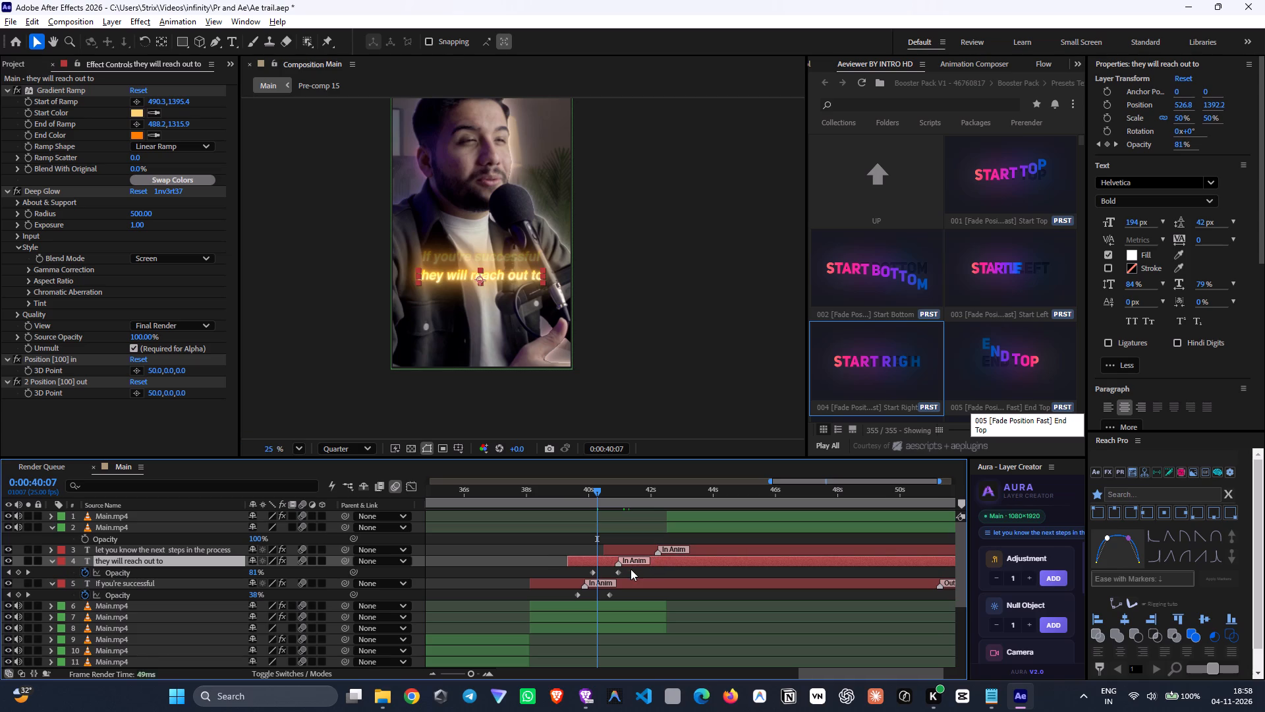
click(619, 570)
Shorten and shift the opacity fade of "If you're successful" earlier, running from about 39:12 to 40:07.
drag(611, 594, 604, 595)
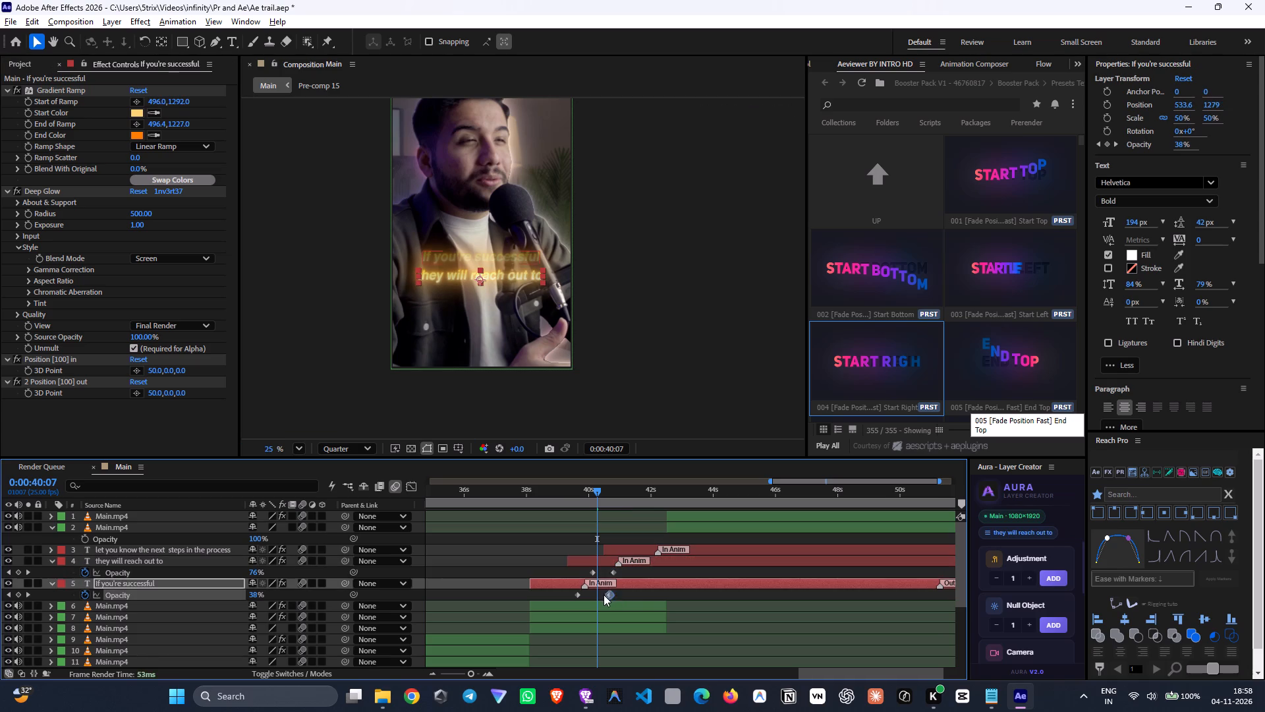
drag(604, 595, 605, 595)
drag(611, 597, 576, 590)
drag(578, 594, 572, 595)
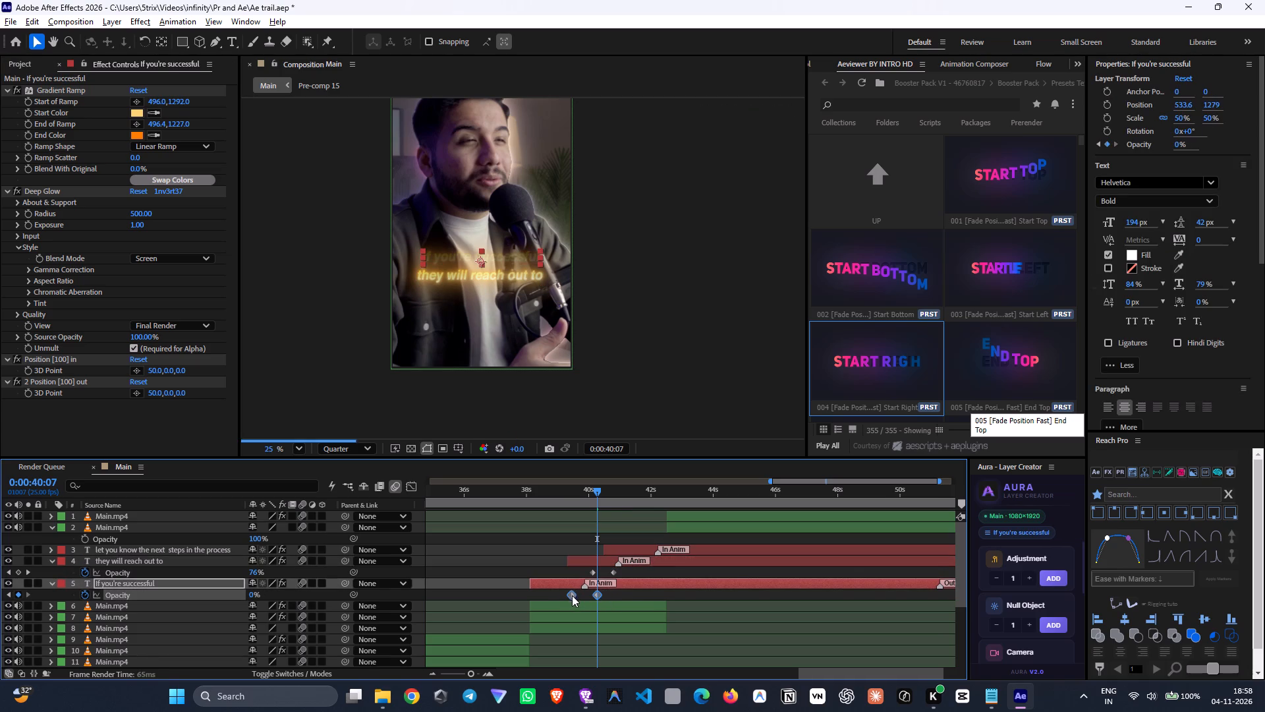
drag(572, 595, 572, 595)
Move the two-line "let you know the next steps in the process" caption straight up to position 526.8, 1298.2.
drag(604, 494, 619, 514)
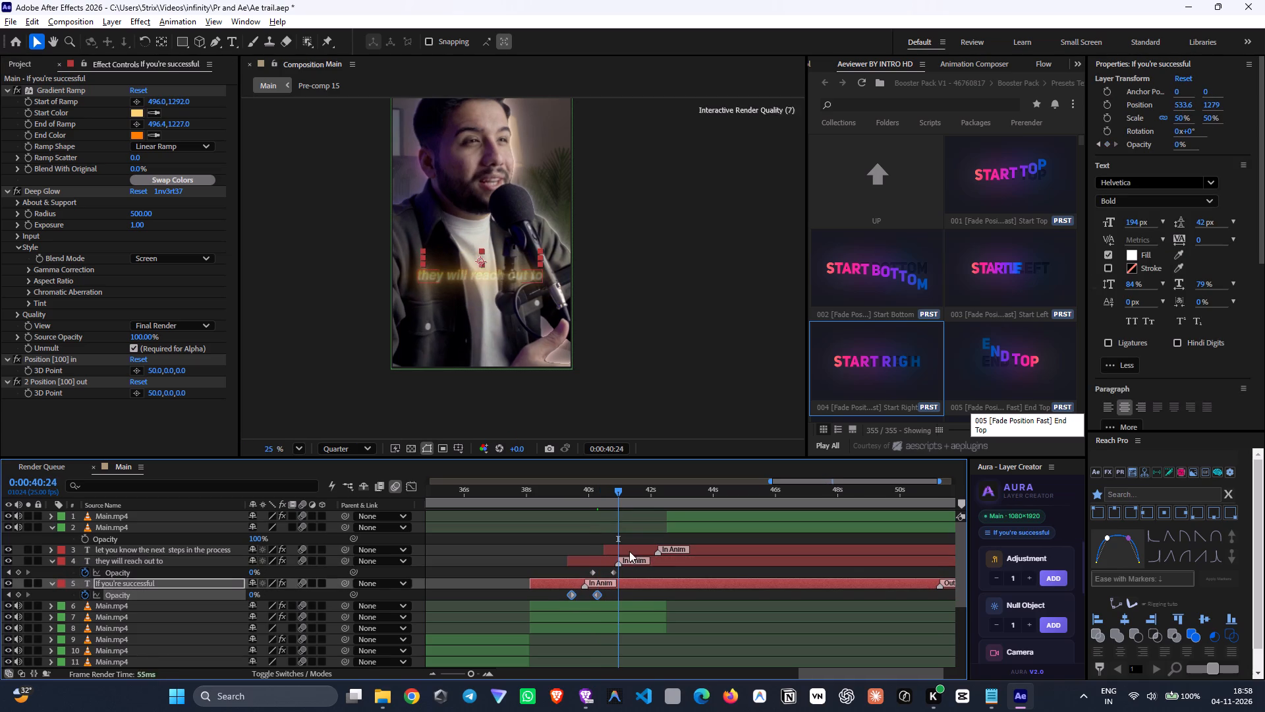
click(629, 550)
scroll(486, 341, up, 3)
drag(479, 292, 474, 255)
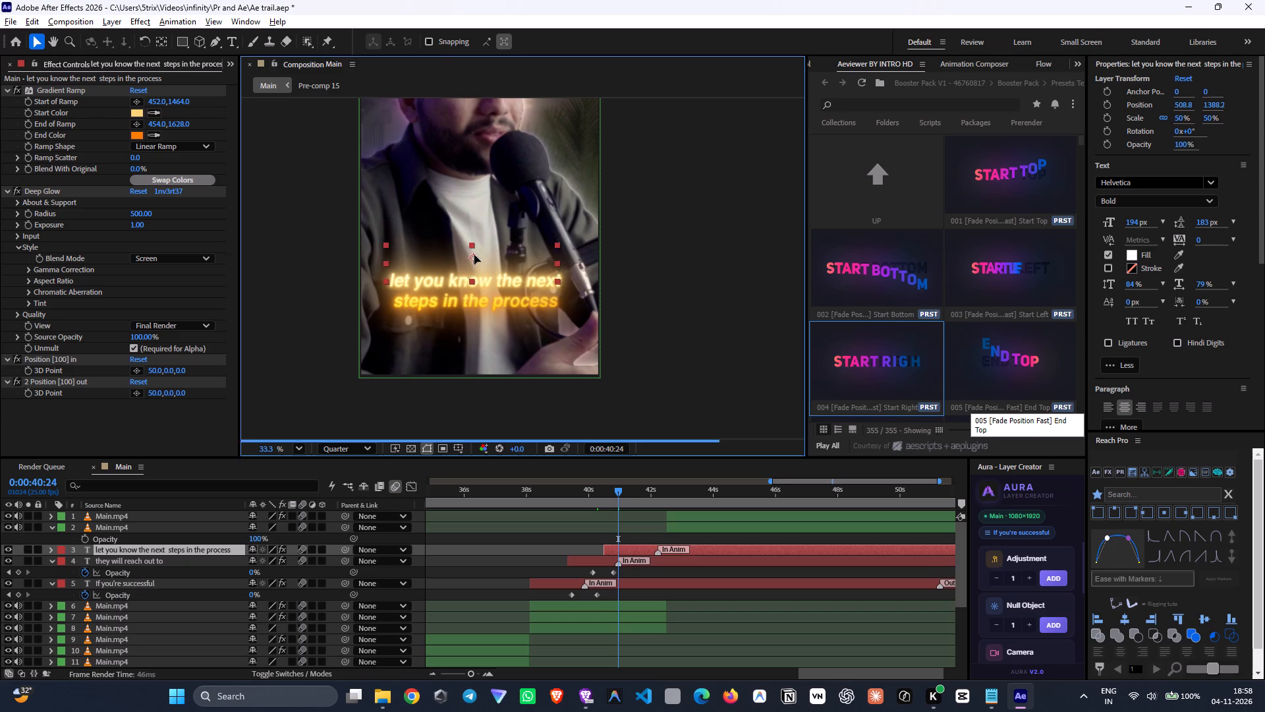
drag(474, 255, 488, 256)
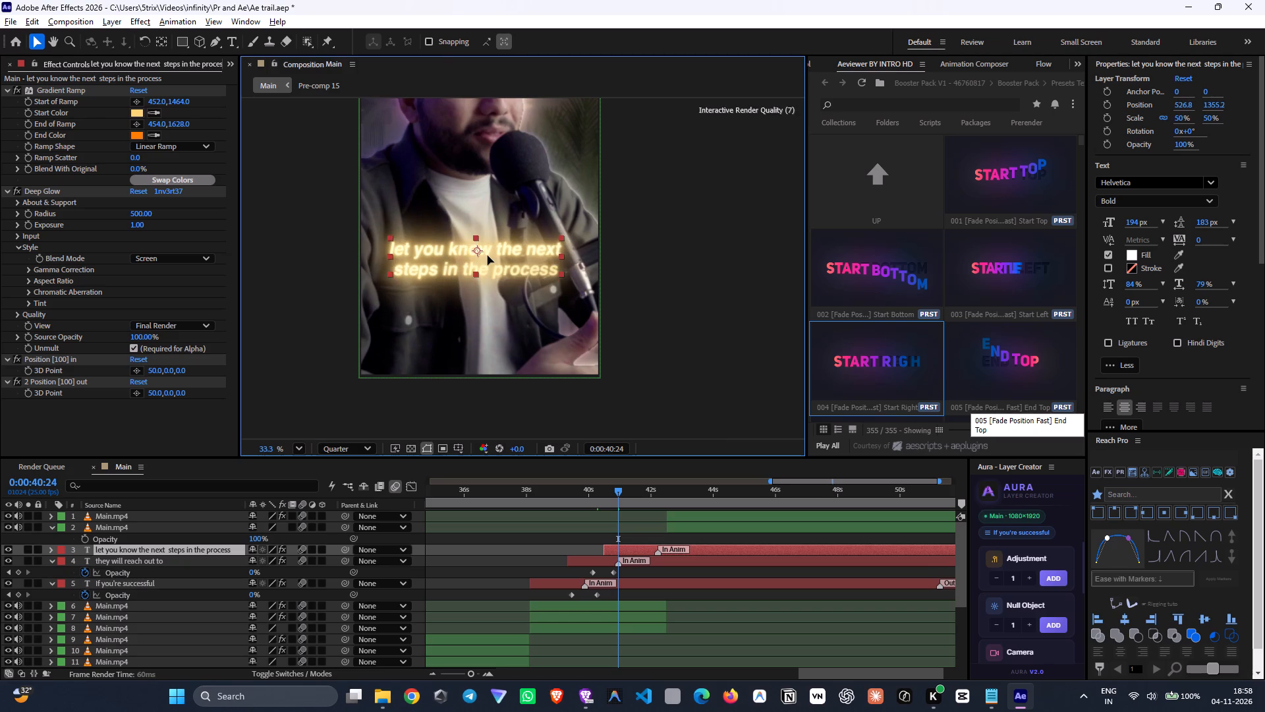
drag(488, 256, 488, 243)
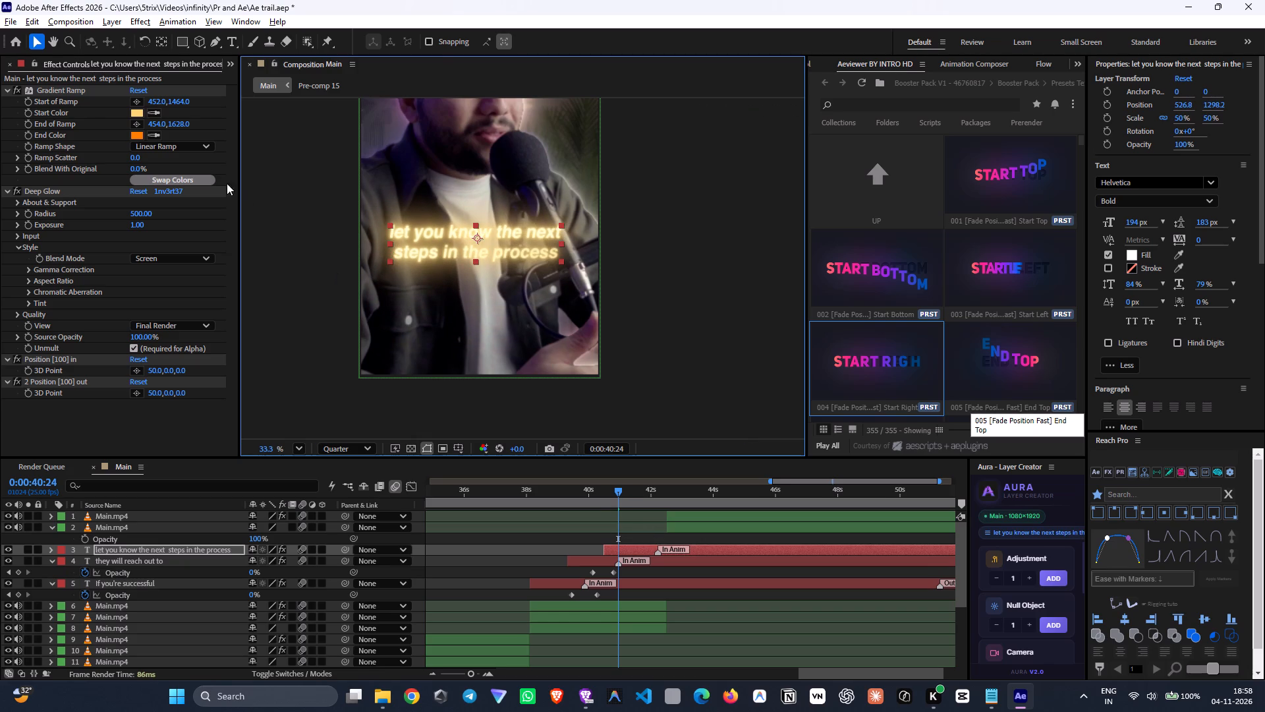
Reposition the two-line caption's Gradient Ramp, with its start at about 486, 1233 and its end at about 480, 1416.
click(143, 100)
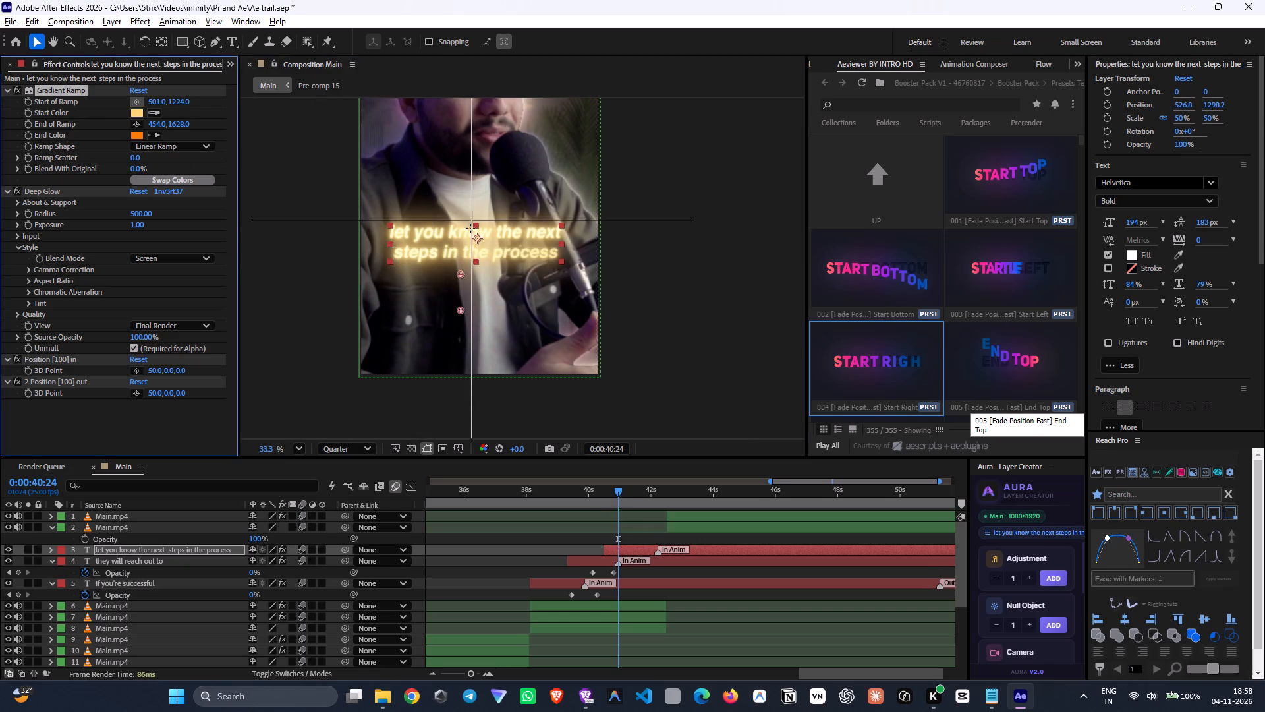
click(468, 223)
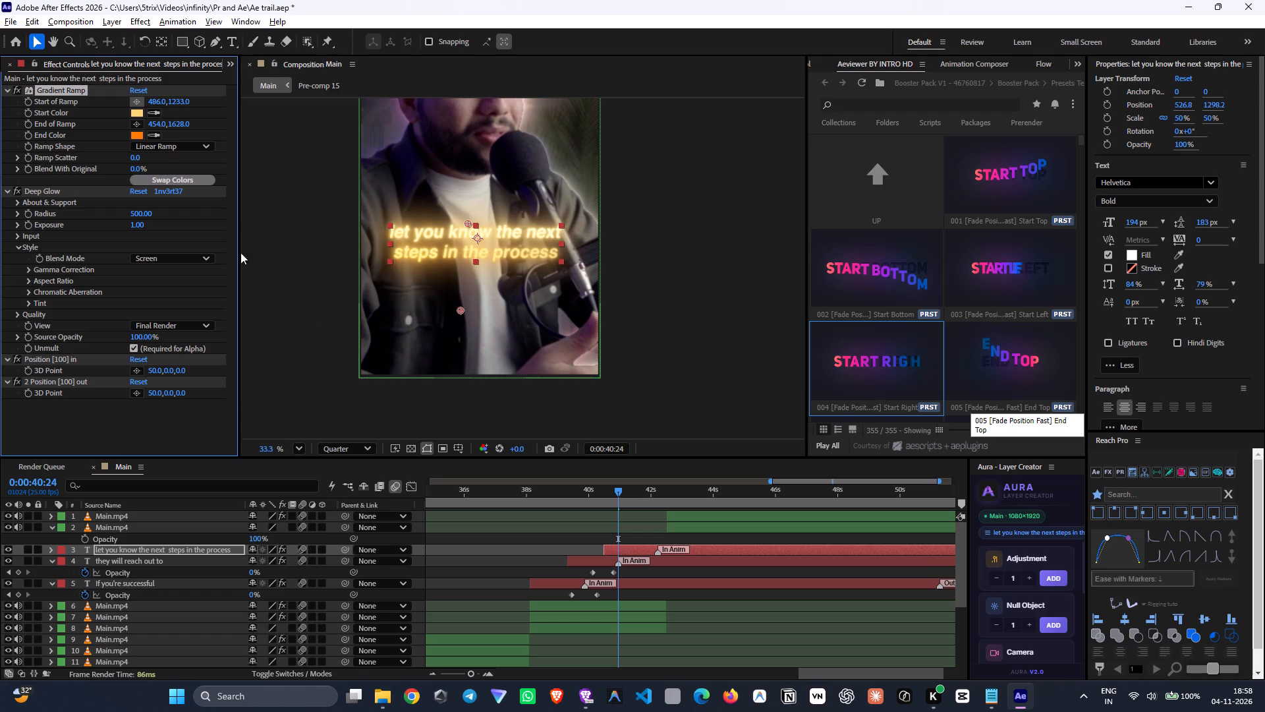
click(138, 125)
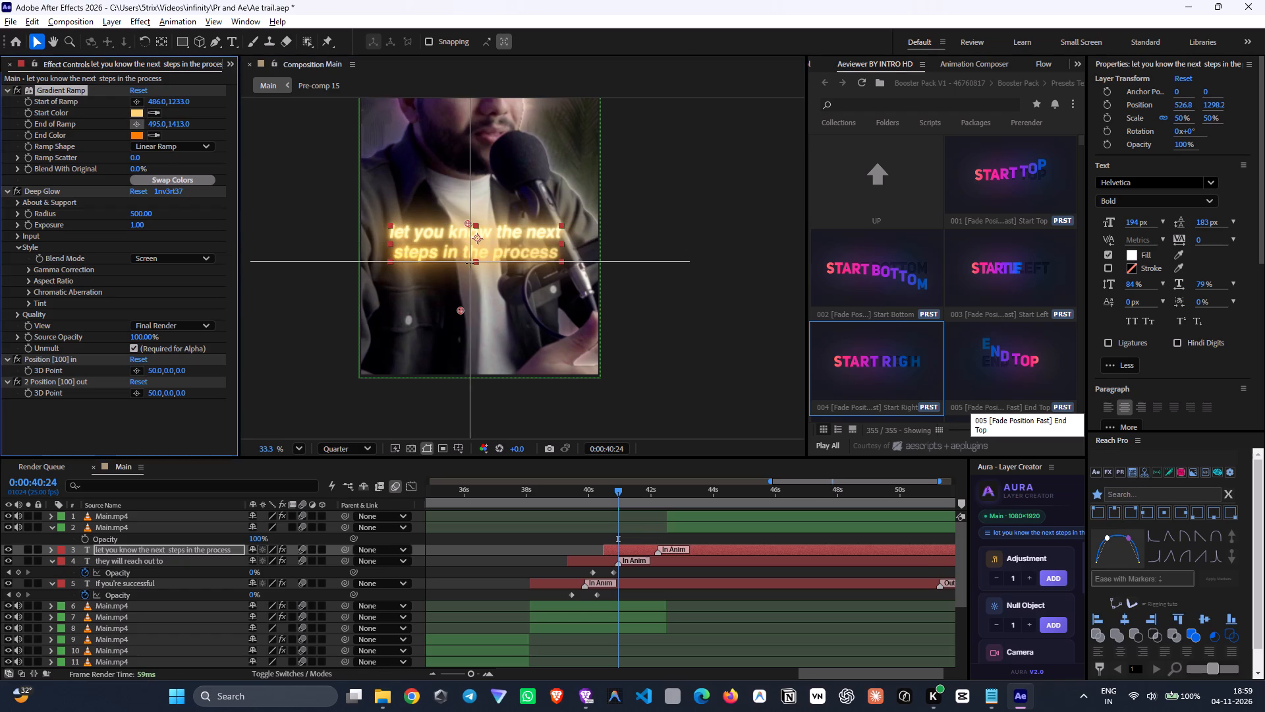
click(466, 264)
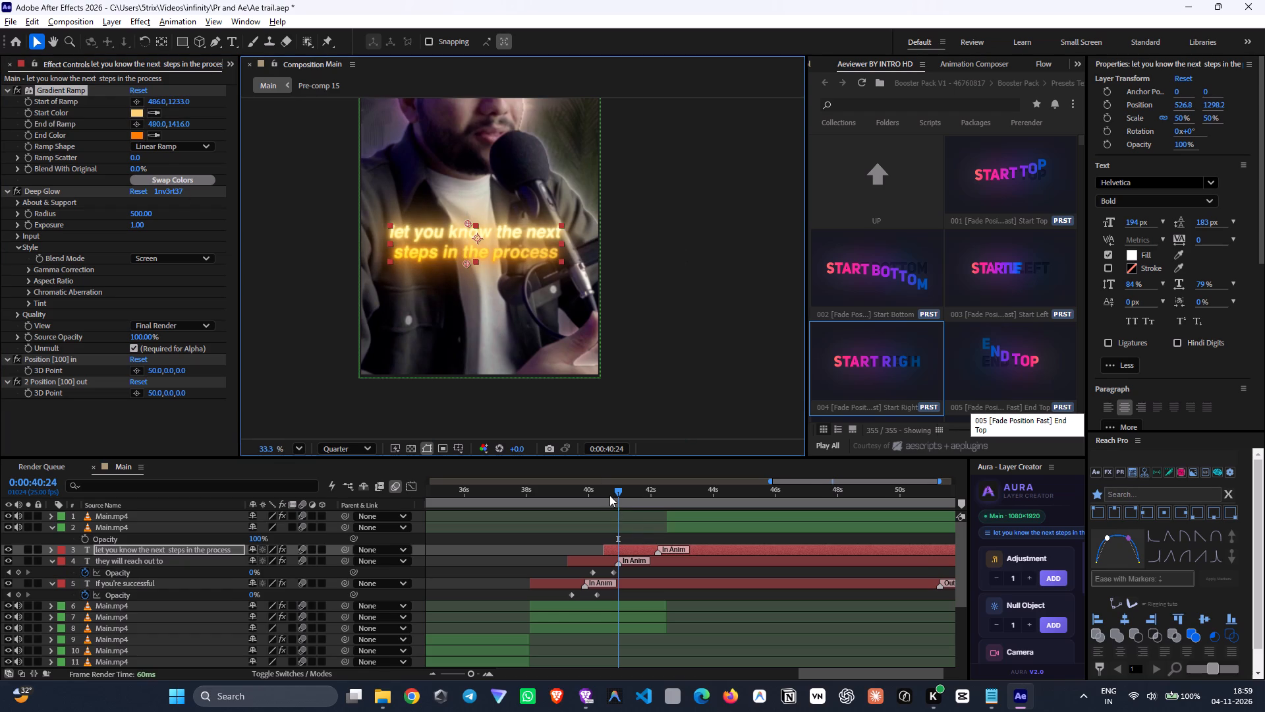
Preview the three captions' transitions between about 38 and 41 seconds, and save the project.
drag(609, 495, 592, 525)
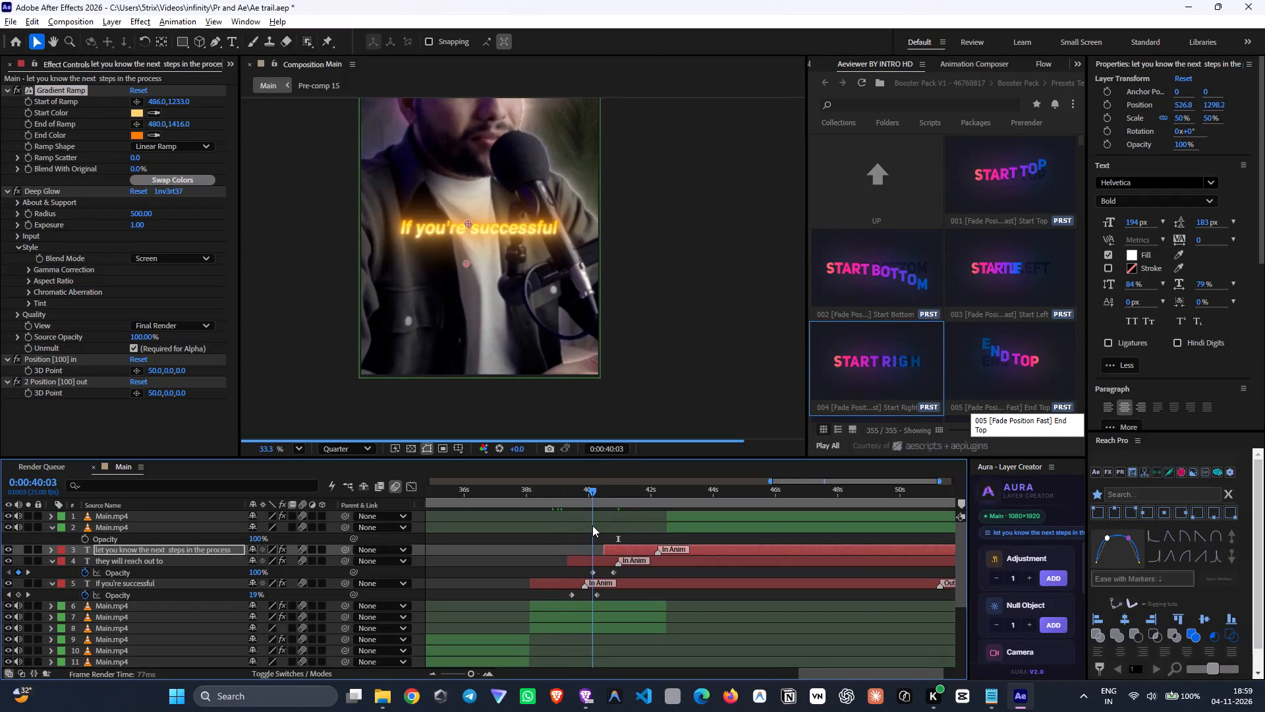
drag(592, 525, 614, 537)
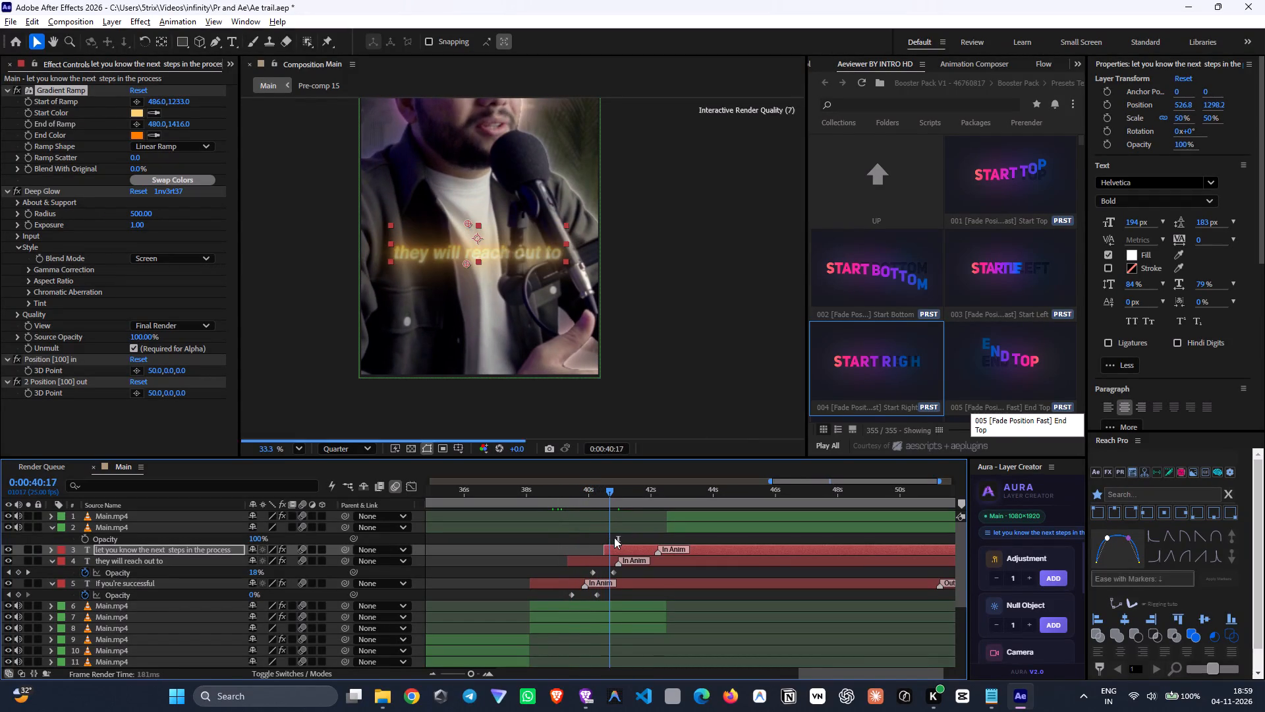
drag(614, 537, 570, 539)
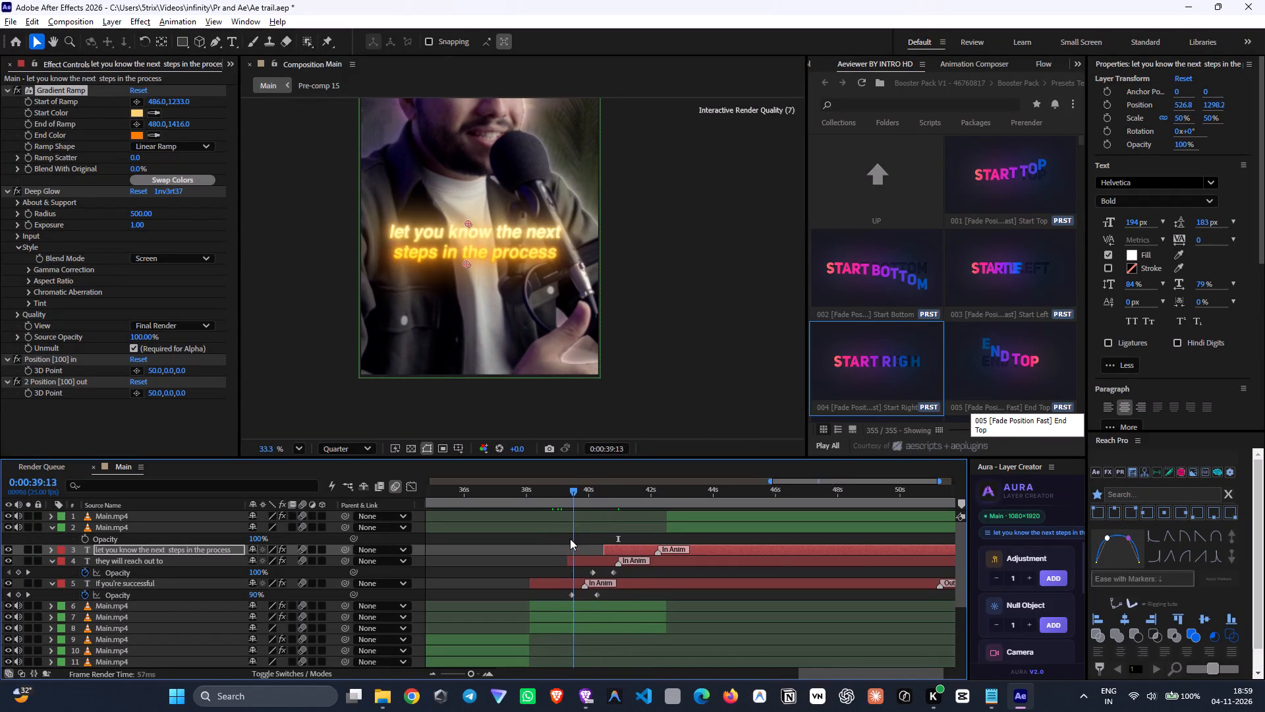
drag(570, 539, 538, 533)
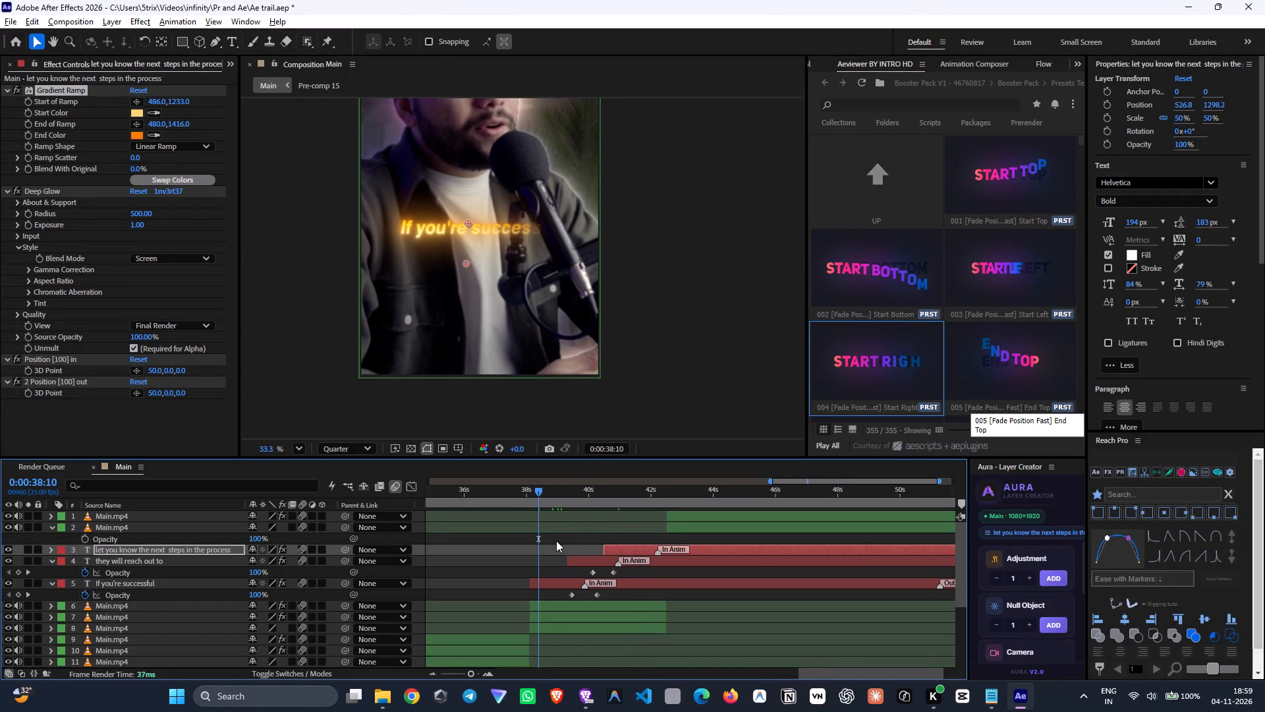
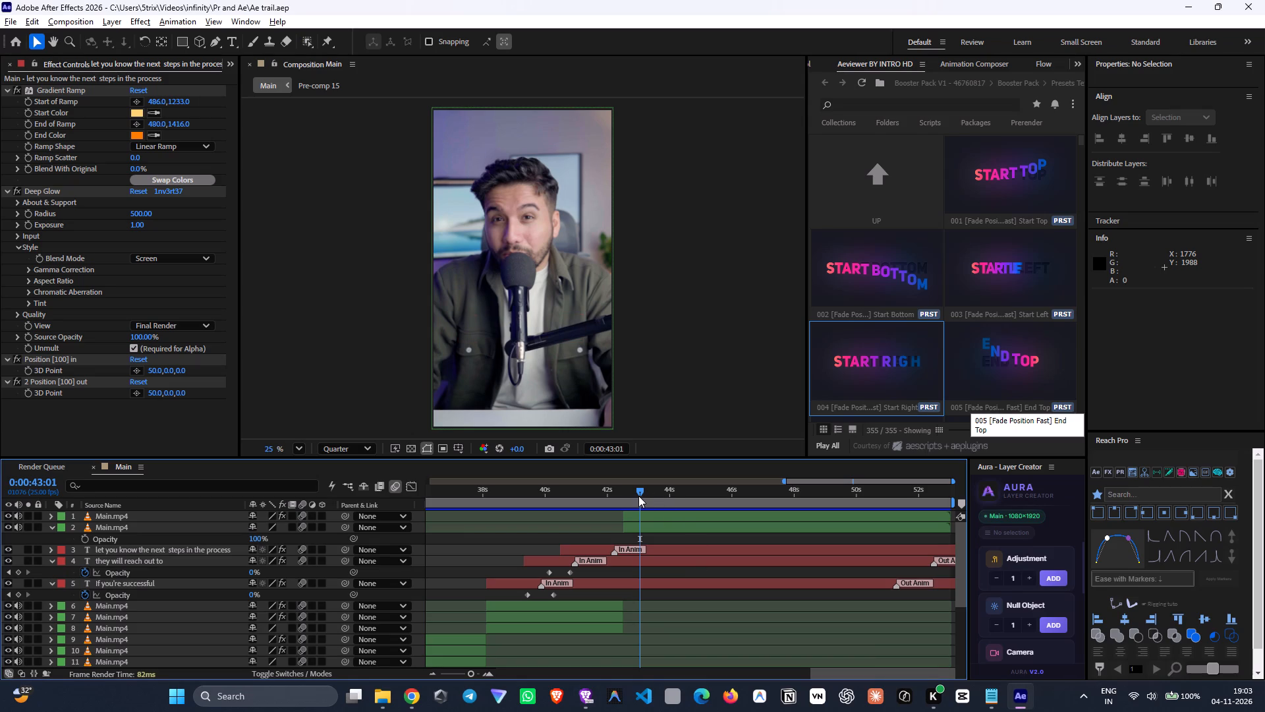
drag(637, 496, 624, 510)
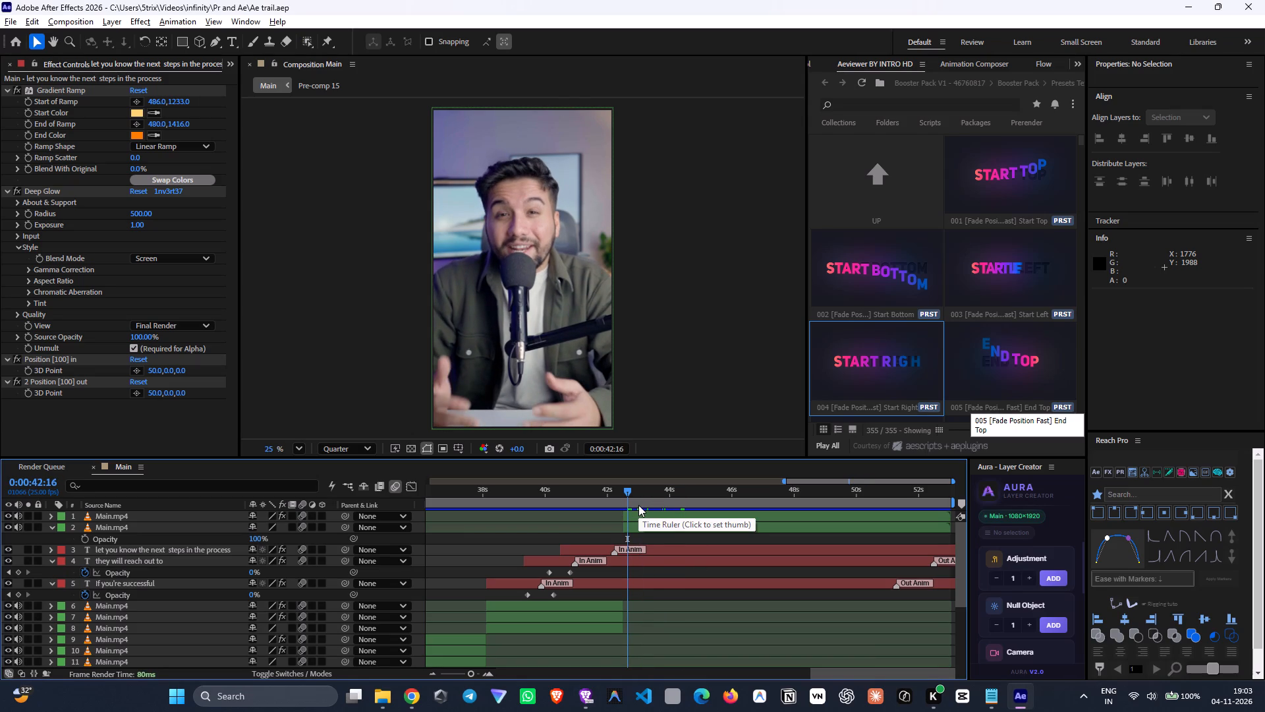
key(space)
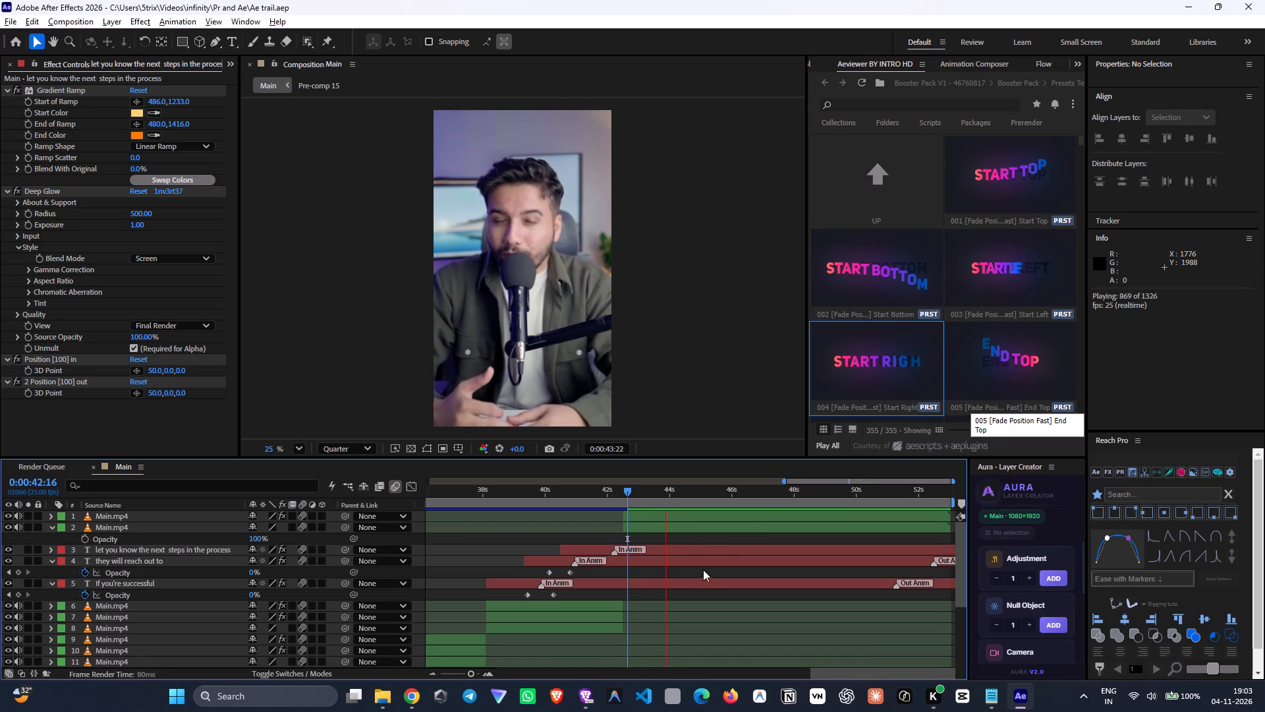
drag(701, 501, 625, 517)
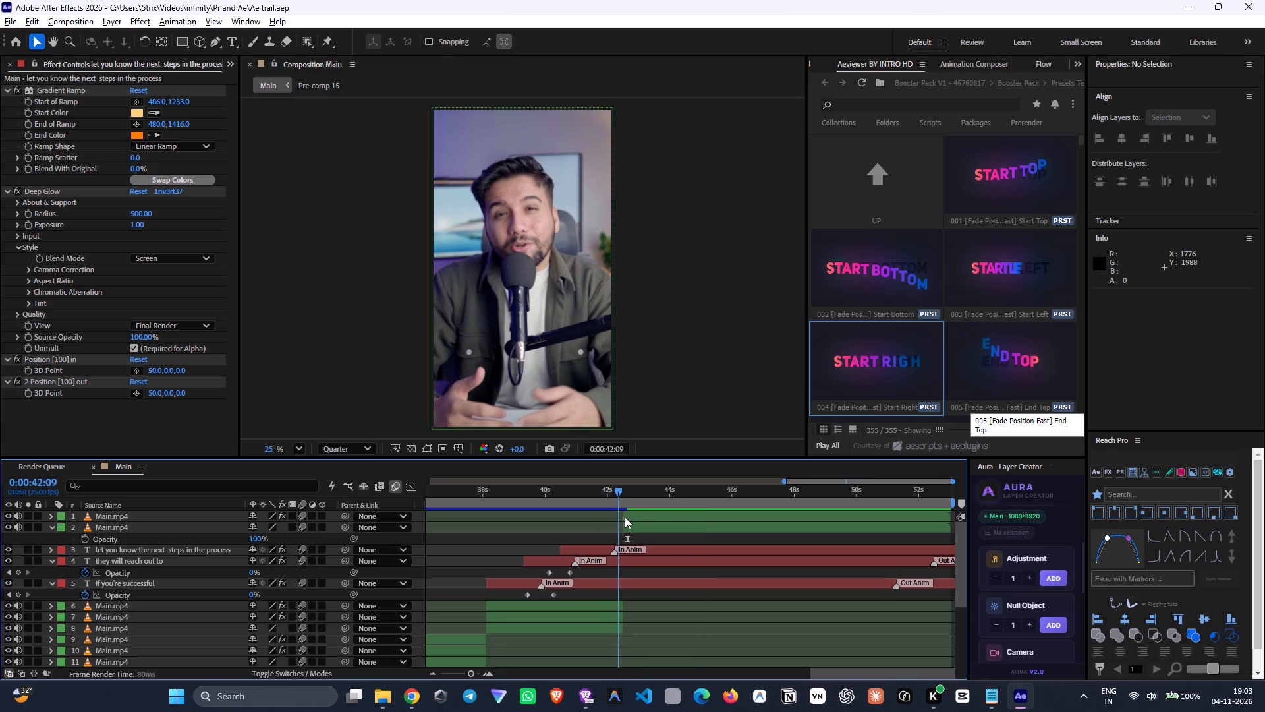
drag(625, 517, 623, 500)
key(space)
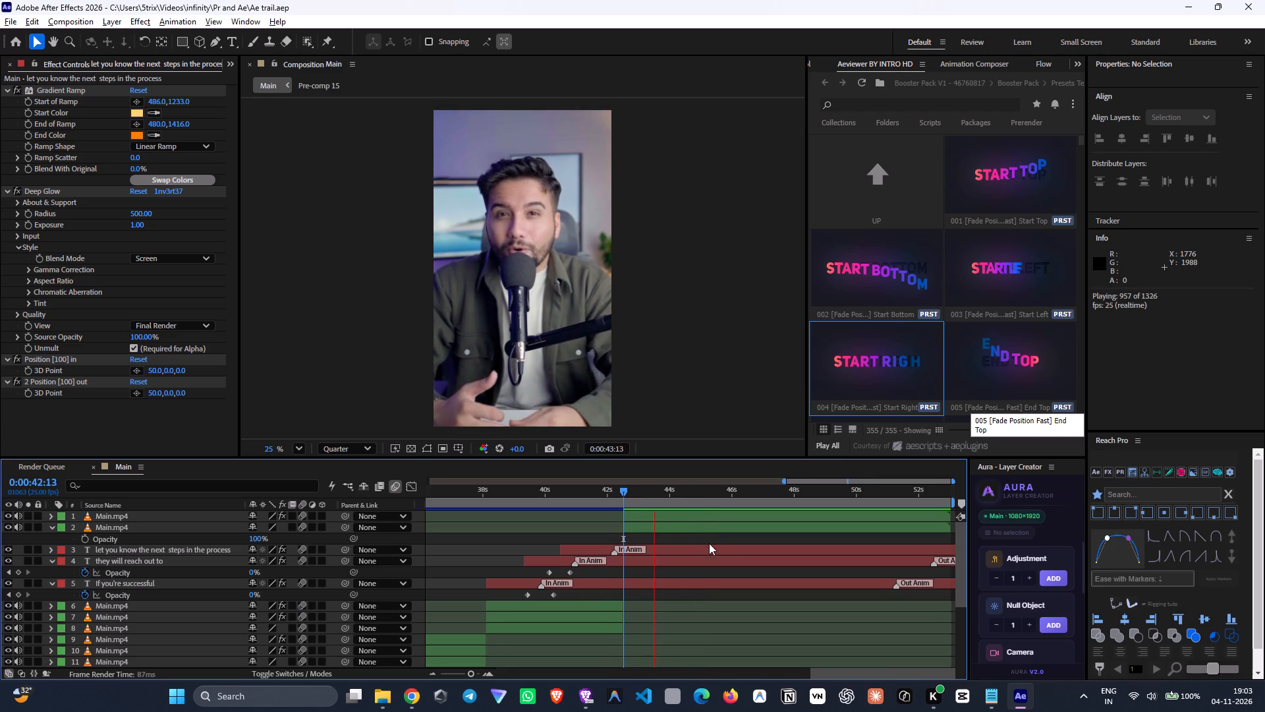
key(space)
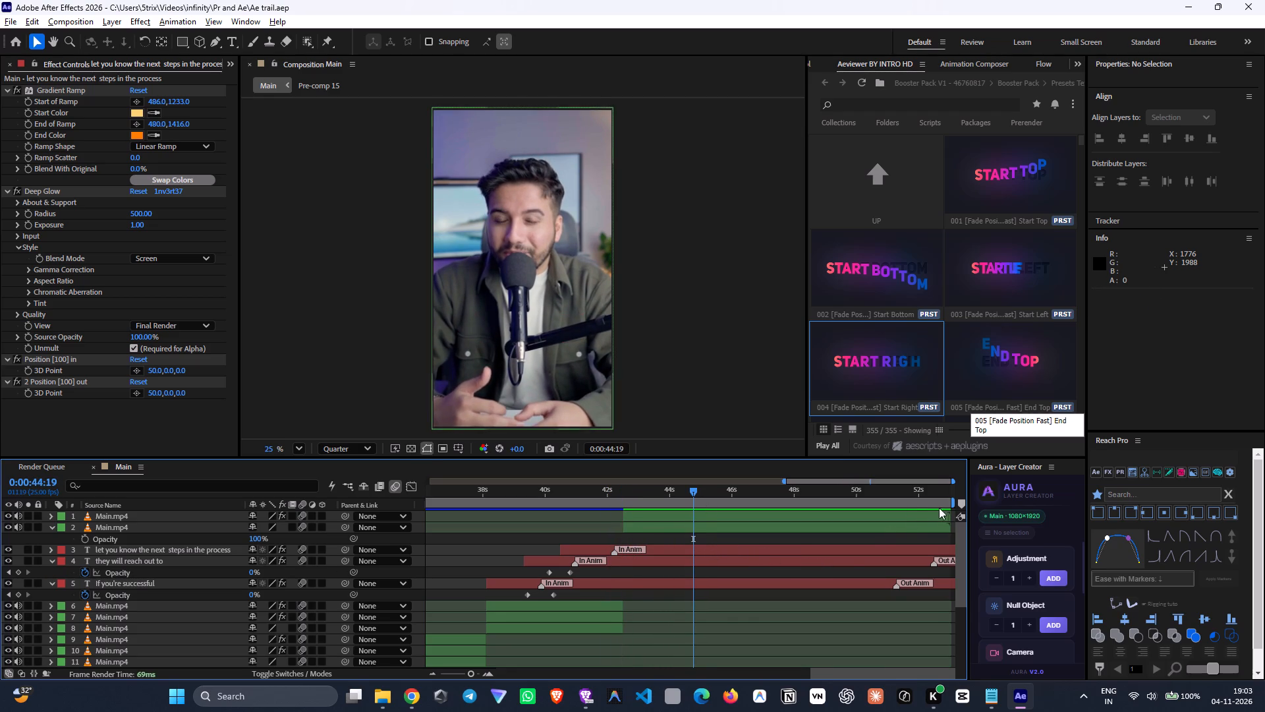
key(ctrl+Right)
key(ctrl+Right)
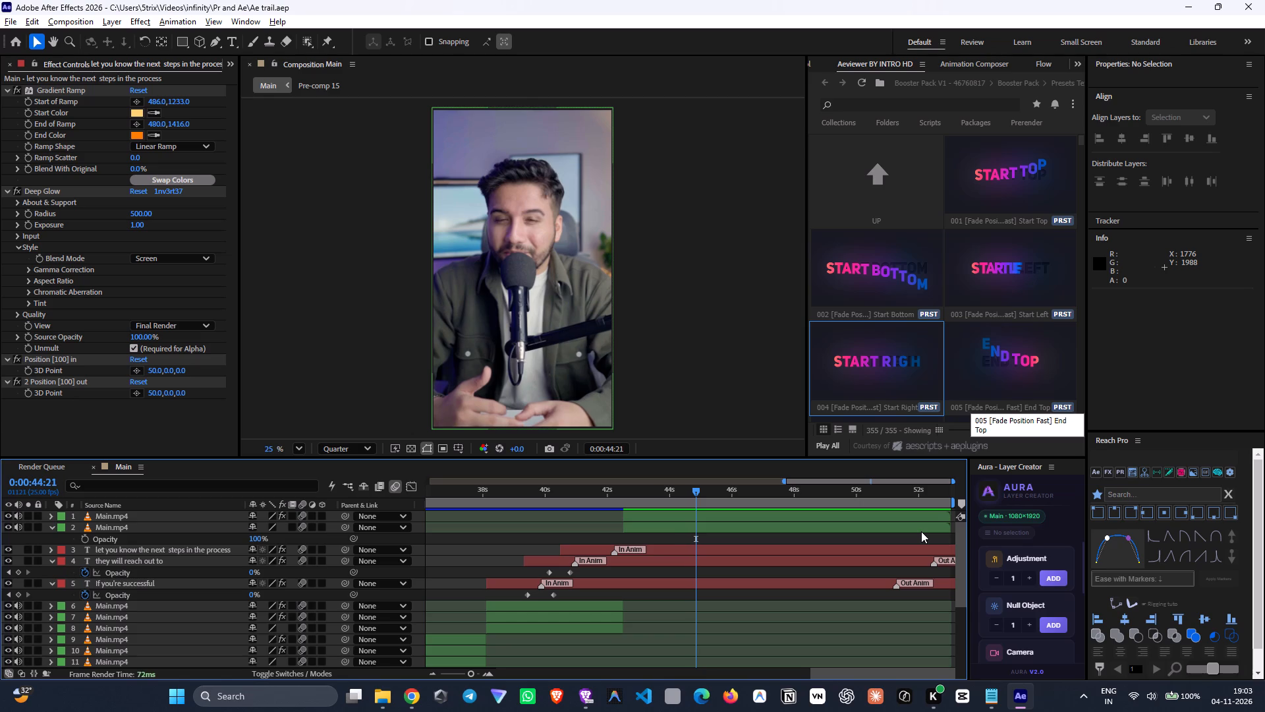
key(ctrl+Right)
click(964, 502)
Listen to the following line of speech and add another composition marker at 0:00:48:18.
key(space)
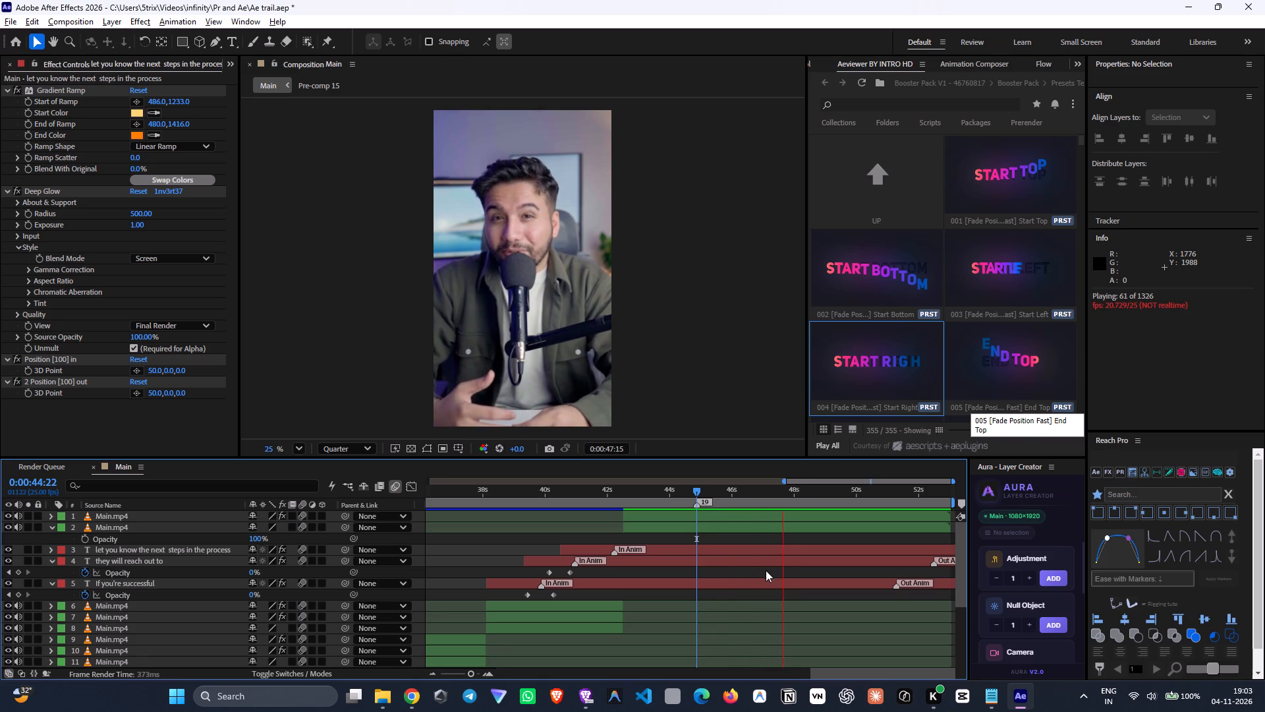
drag(793, 502, 696, 518)
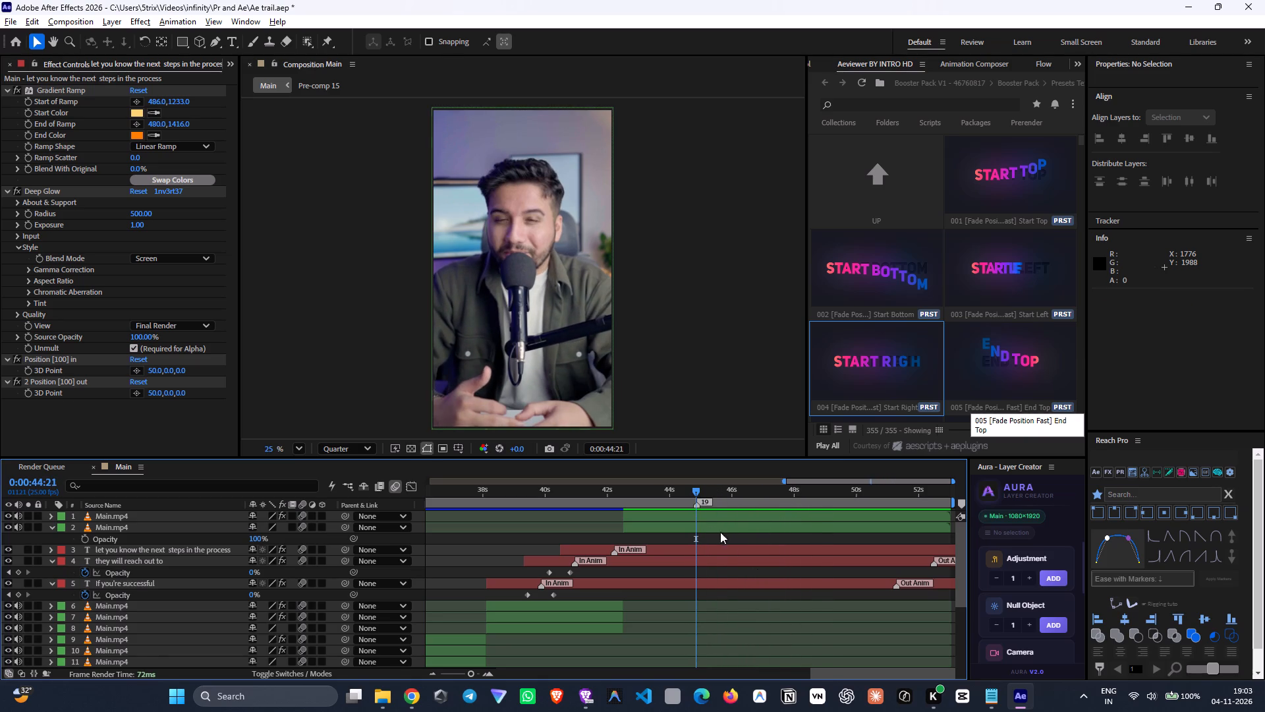
key(space)
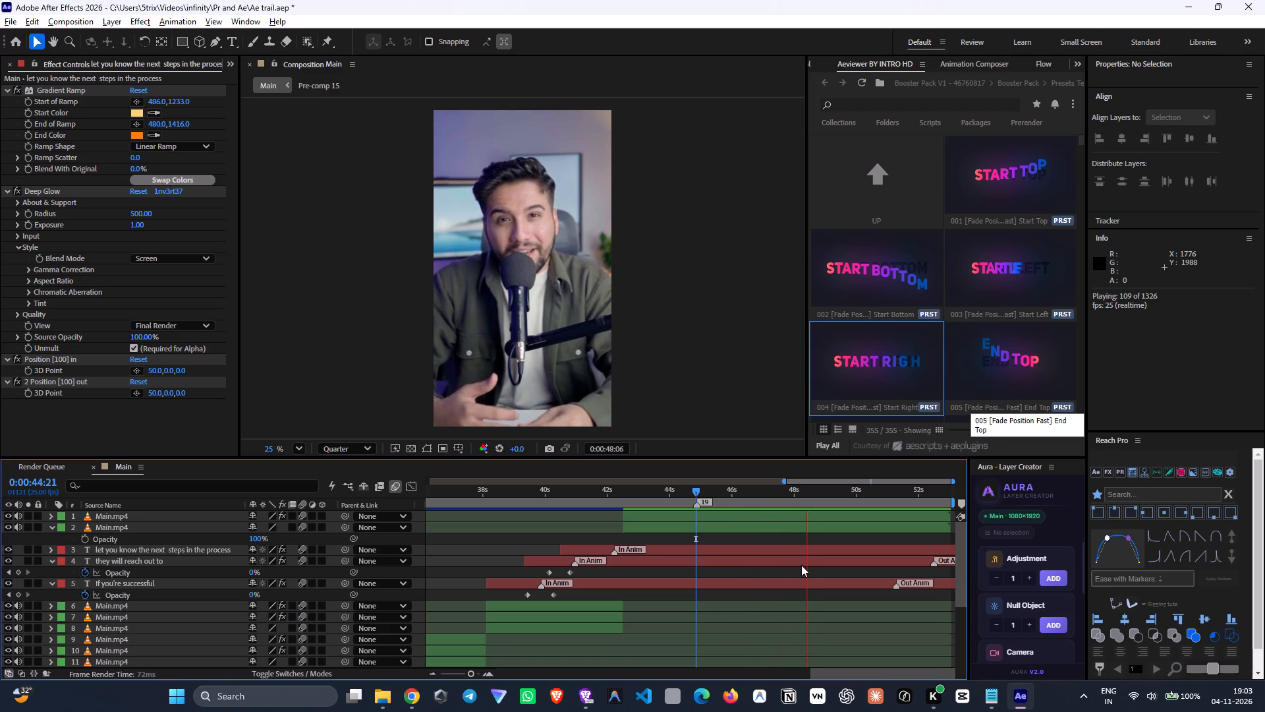
key(space)
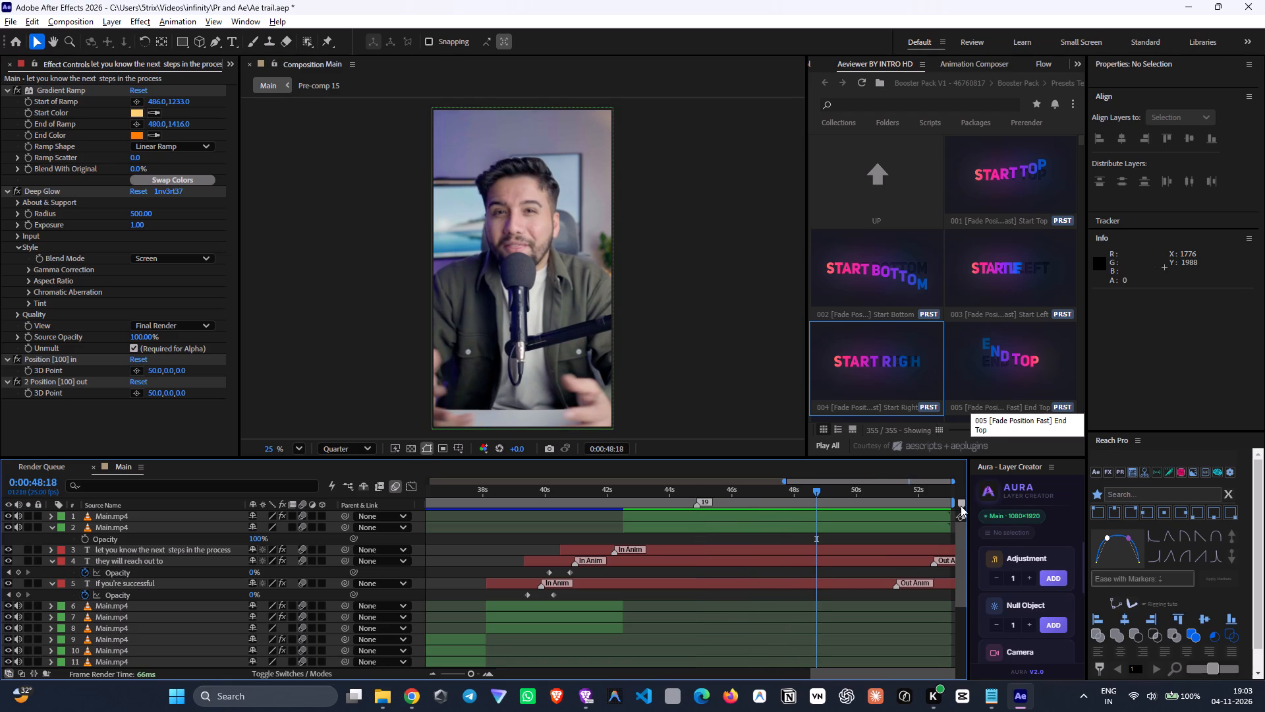
click(961, 506)
Replay the section starting at the footage cut and park the playhead at 0:00:42:13.
key(space)
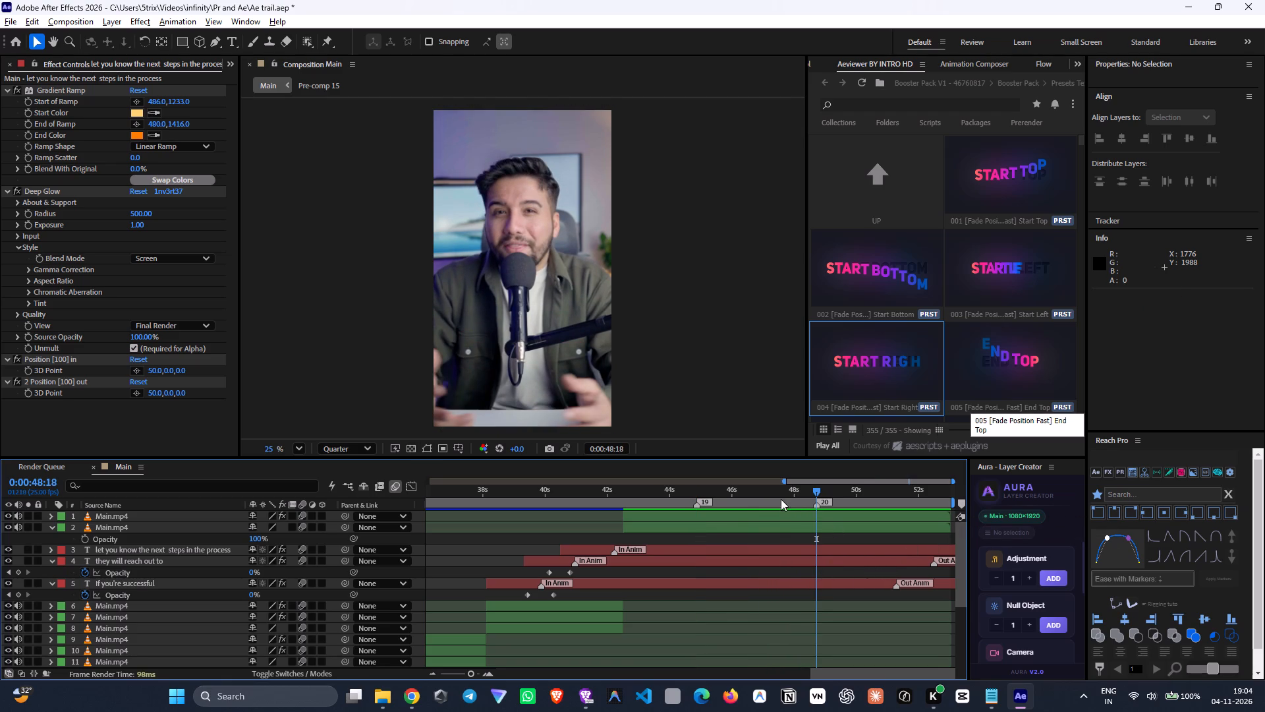
drag(781, 495, 622, 525)
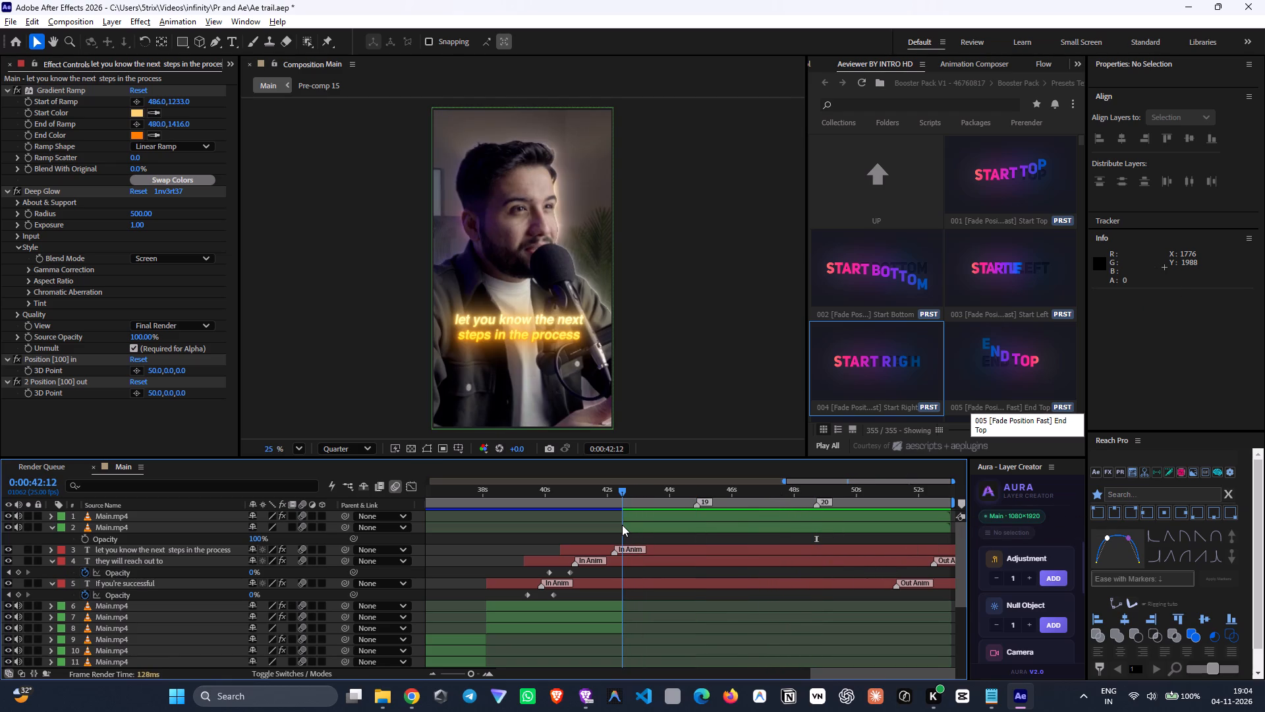
drag(622, 525, 624, 508)
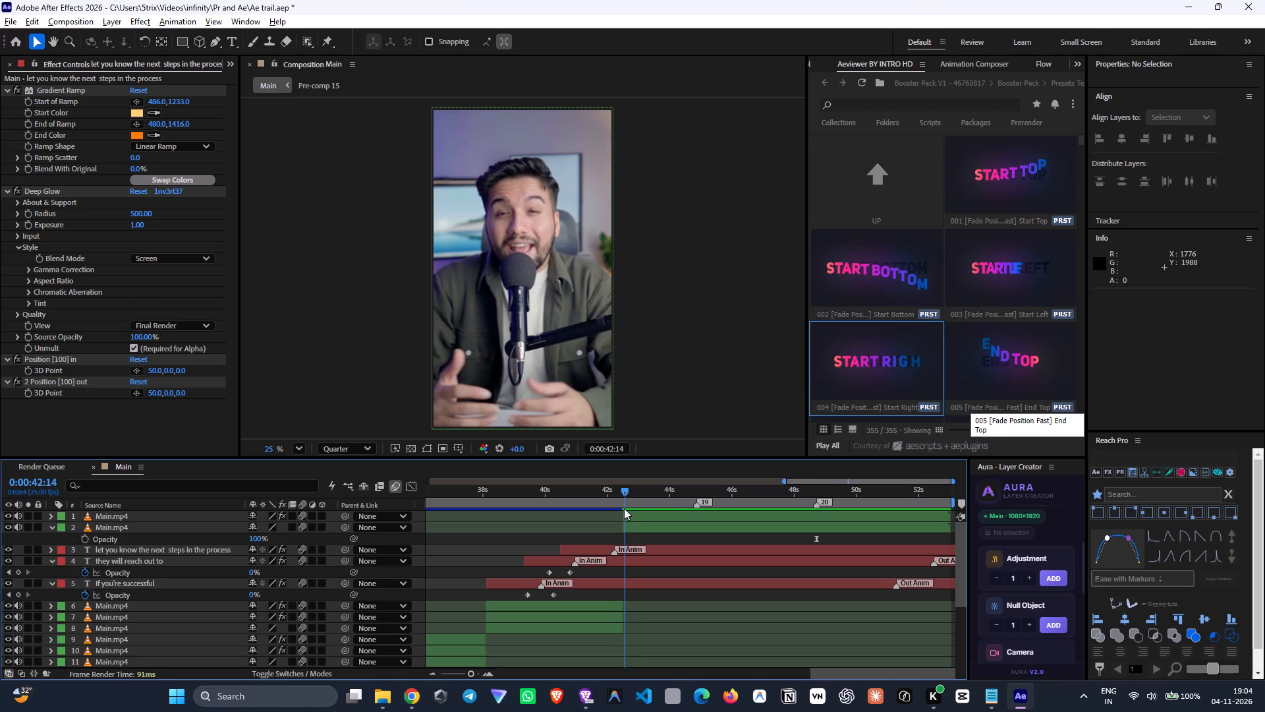
drag(624, 508, 623, 505)
key(space)
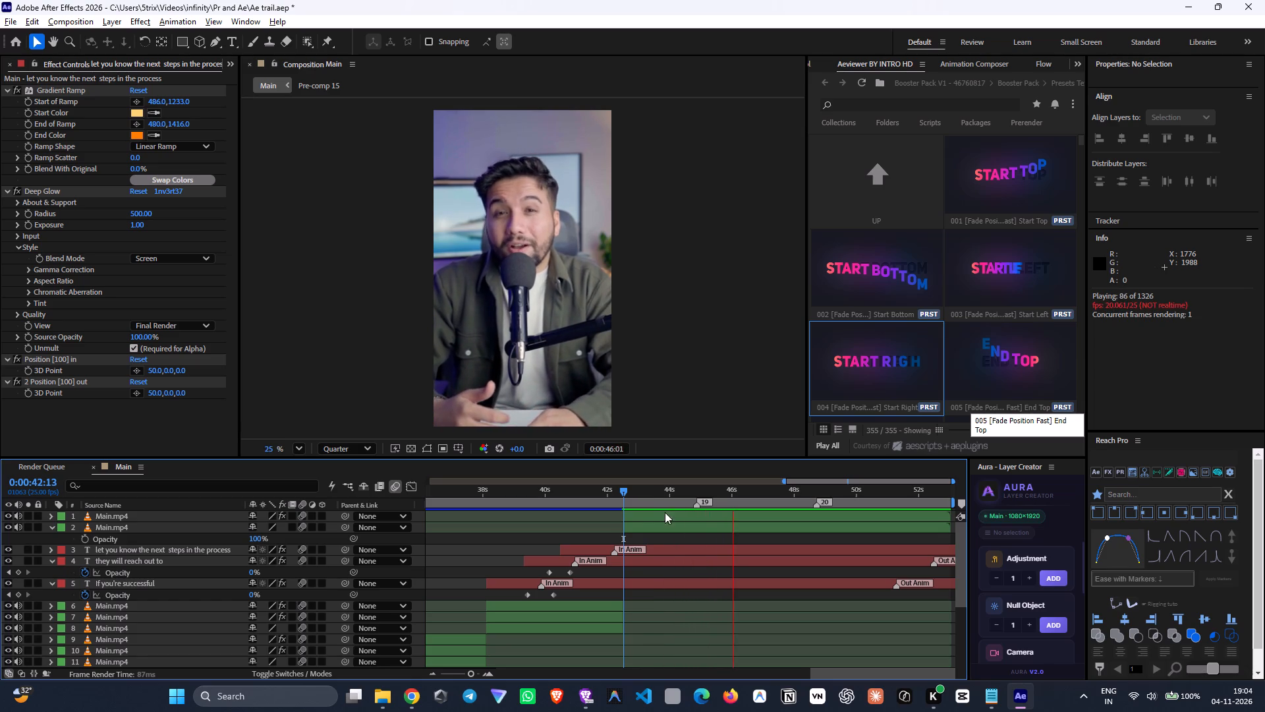
drag(640, 500, 624, 542)
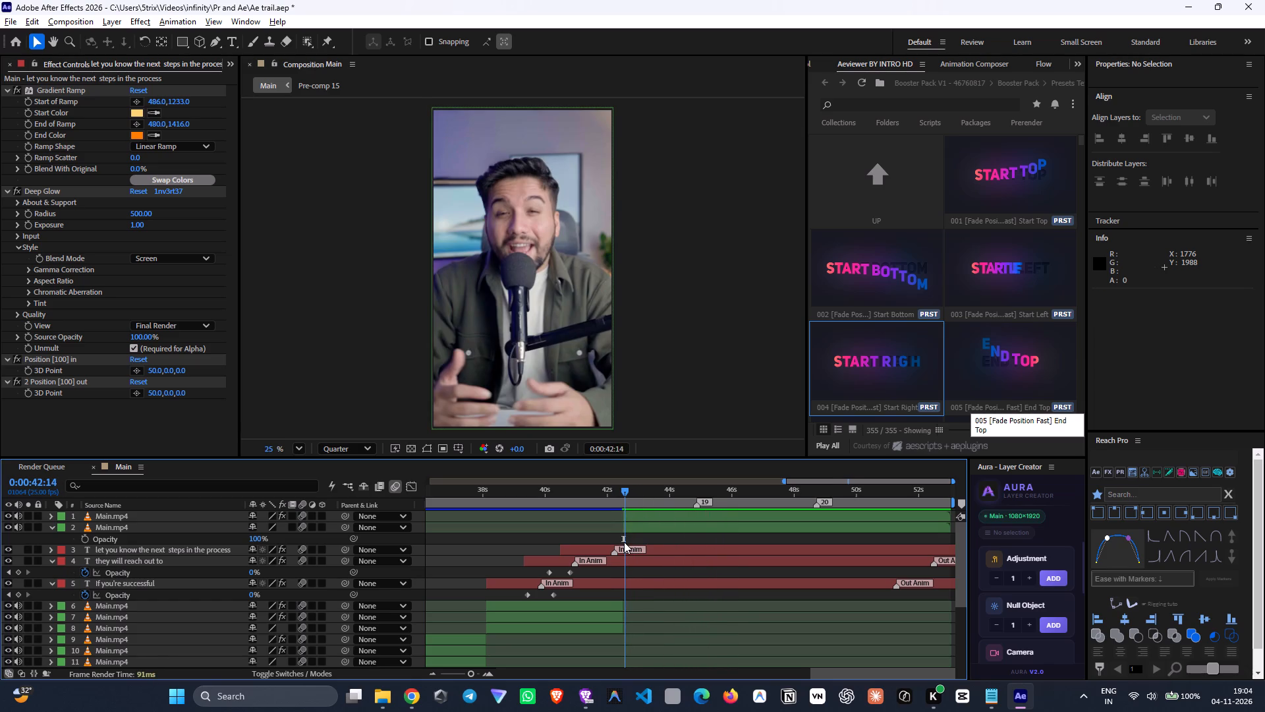
drag(624, 542, 623, 539)
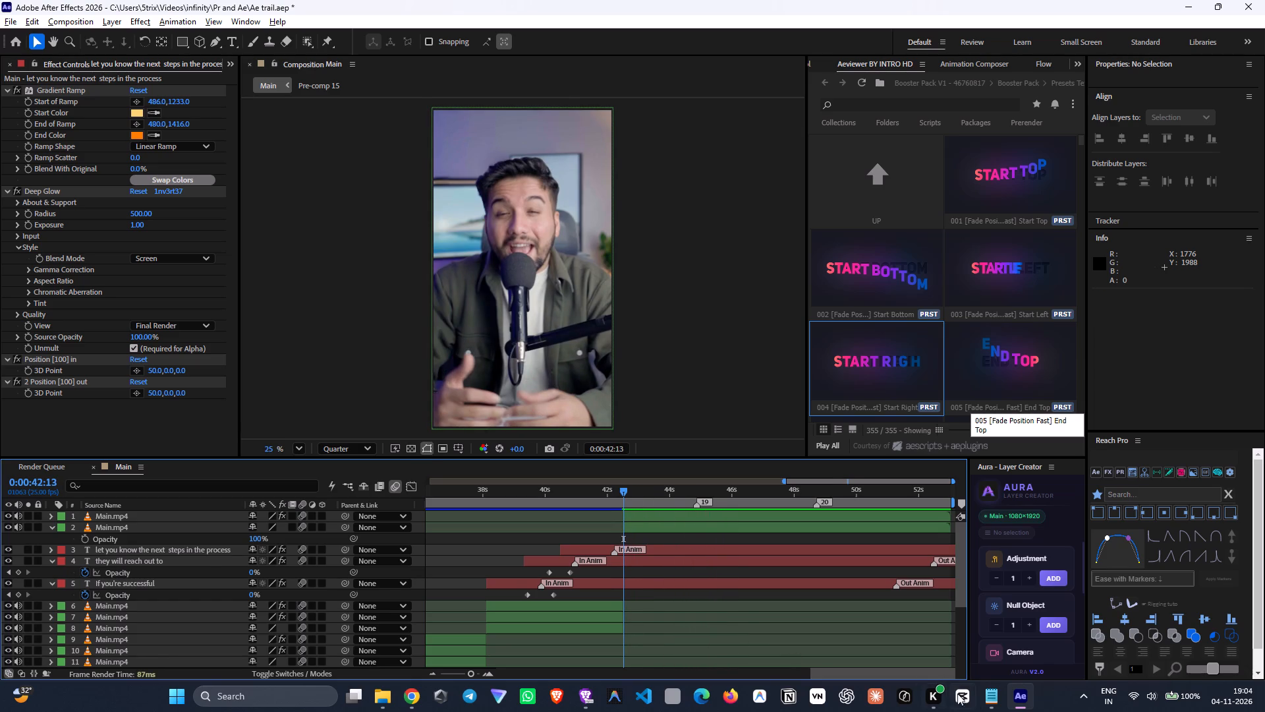
Copy "guide you through our onboarding experience" from subtitle 21 in the 1.txt transcript in Notepad.
click(988, 696)
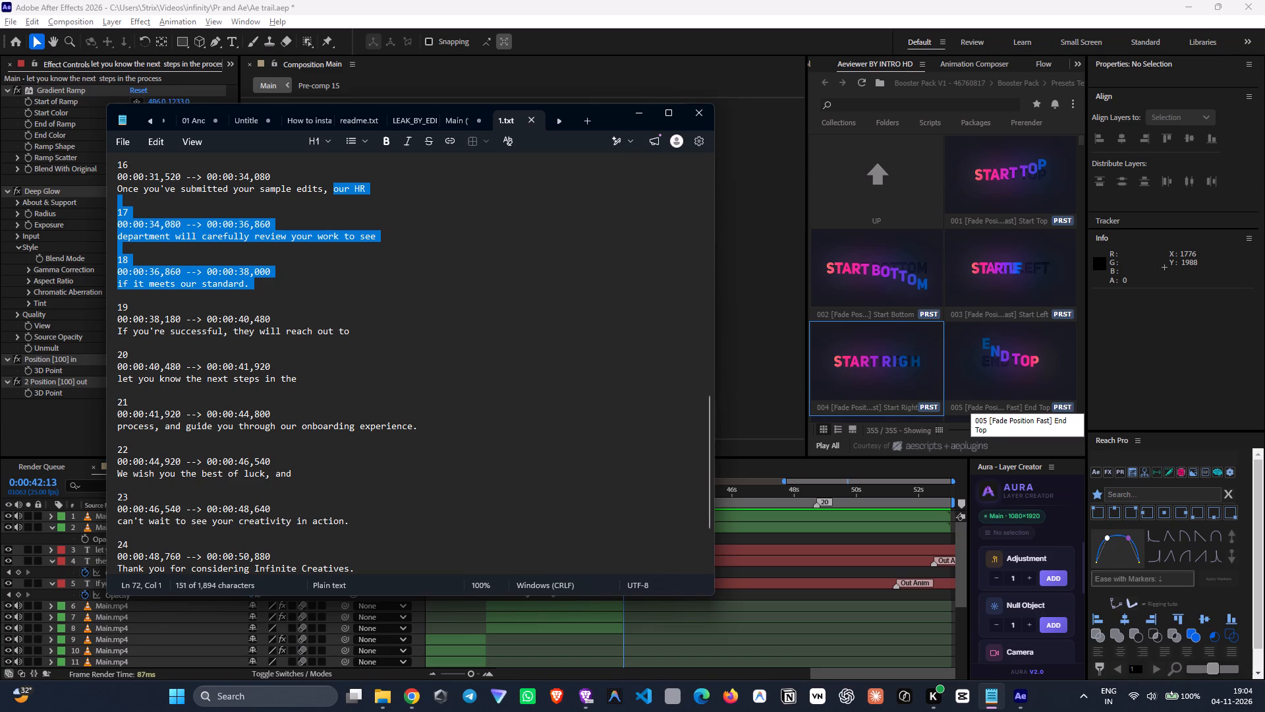
scroll(321, 470, down, 3)
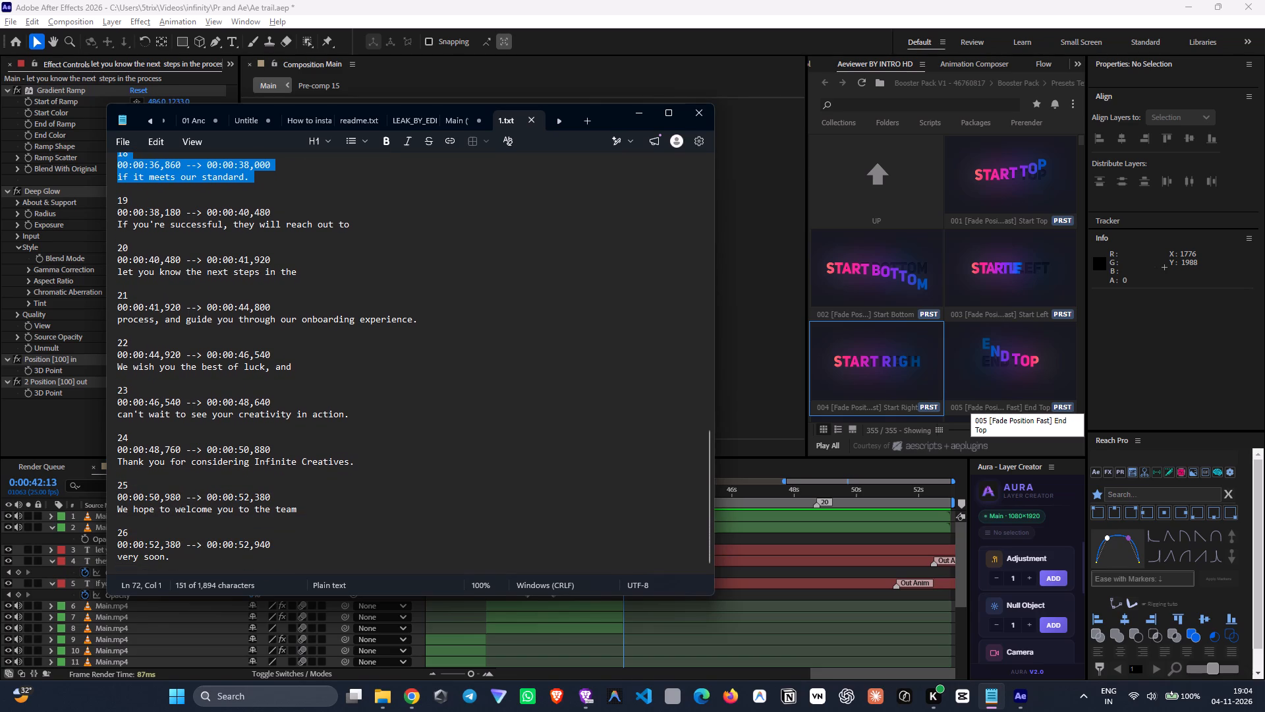
scroll(233, 389, down, 3)
drag(184, 319, 254, 328)
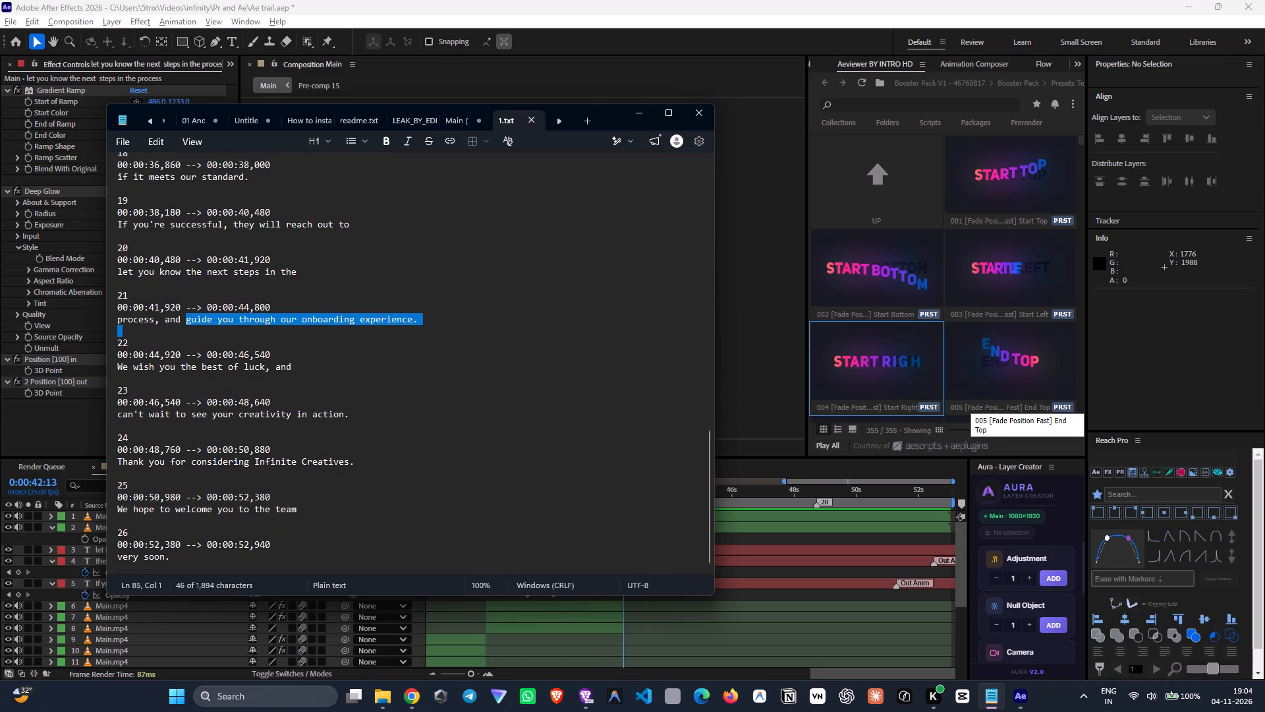
drag(254, 328, 414, 318)
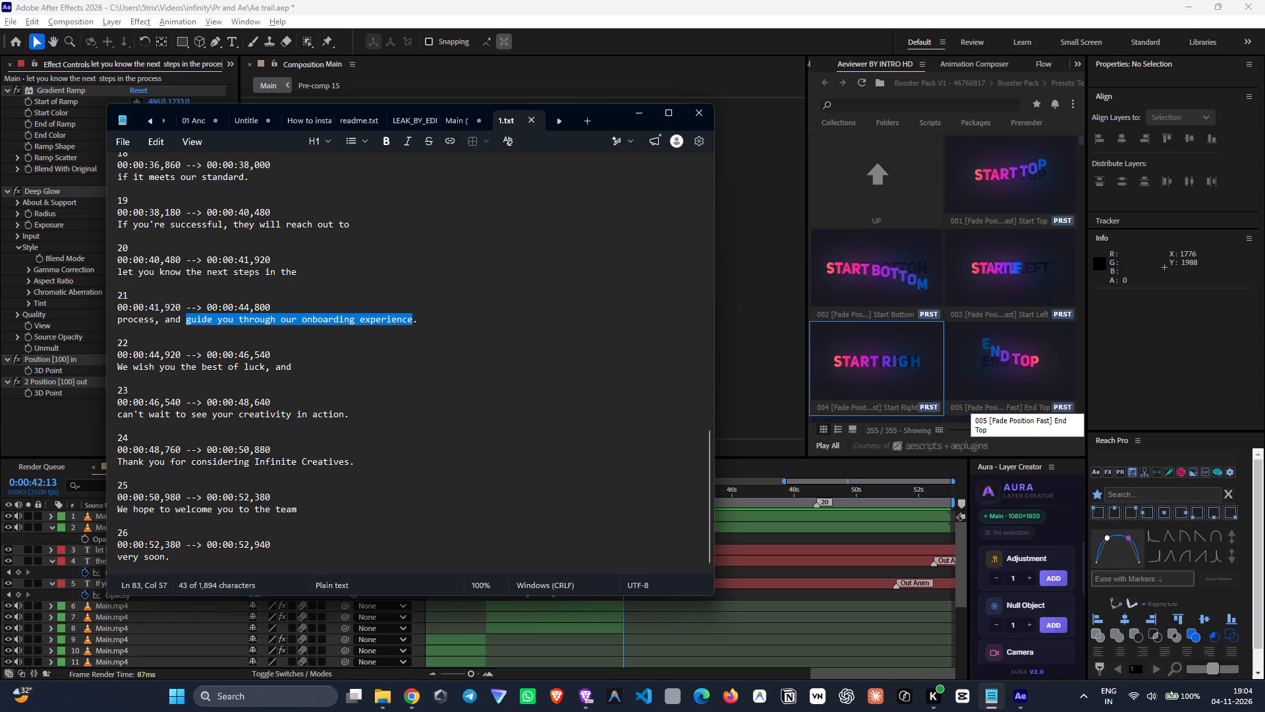
key(ctrl+c)
Back in After Effects, duplicate the "let you know the next steps in the process" layer to the stack's top, starting at 0:00:42:13.
key(alt+Tab)
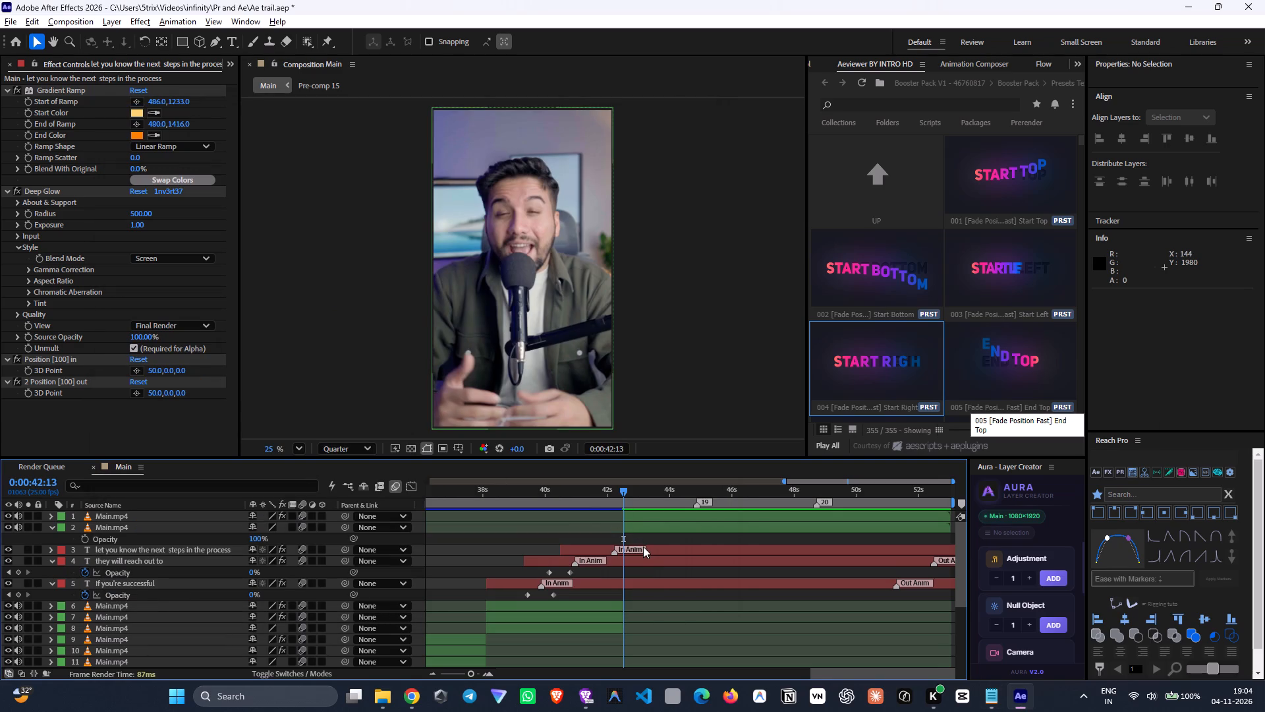
click(644, 549)
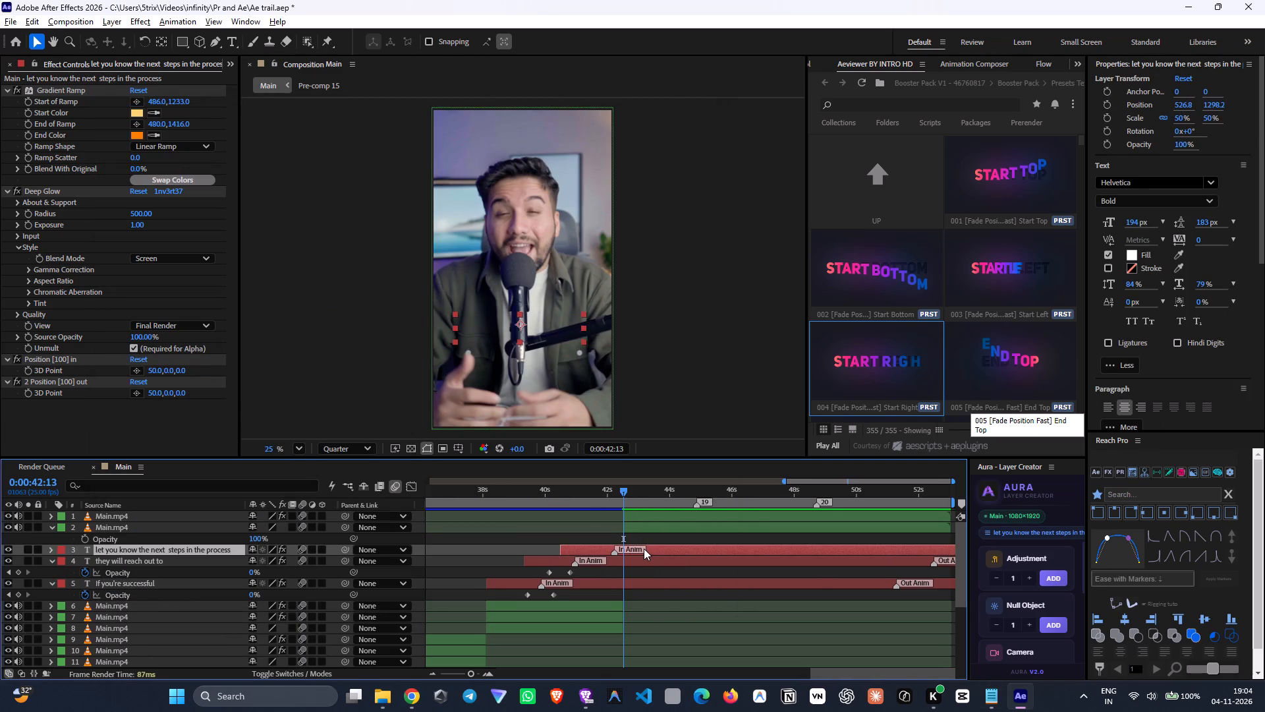
key(ctrl+d)
drag(155, 551, 155, 516)
scroll(620, 524, up, 2)
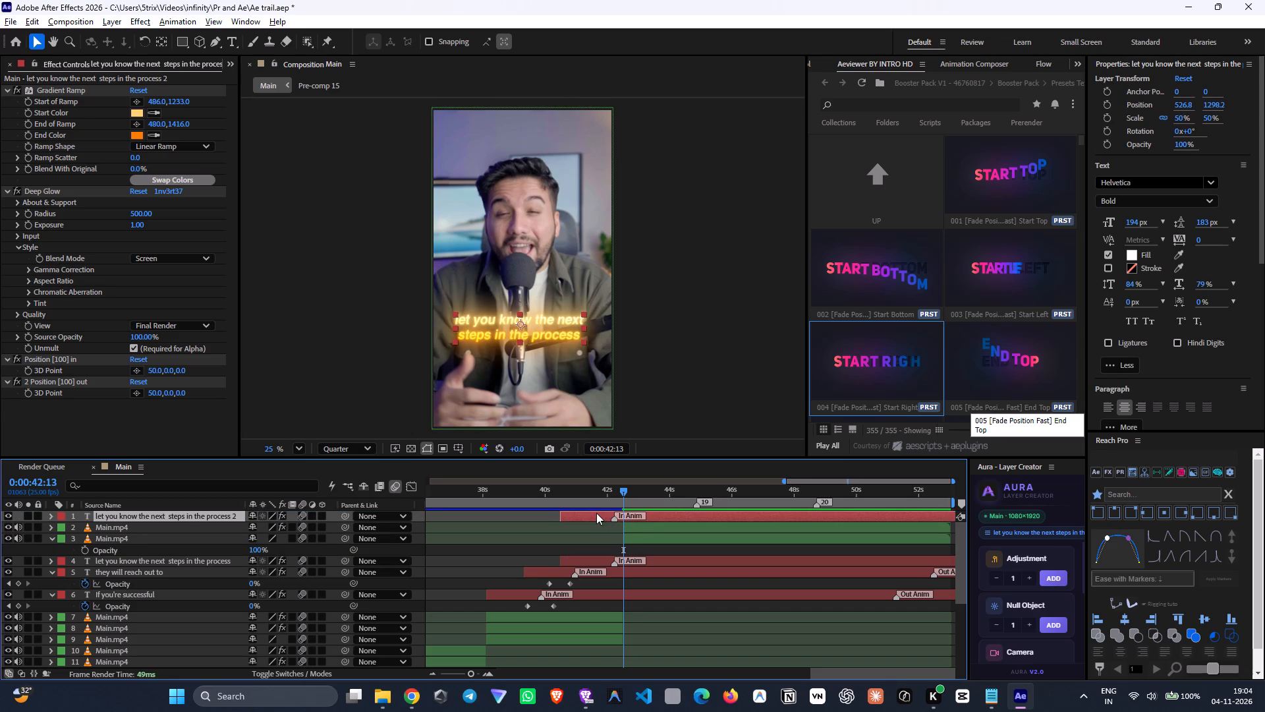
drag(596, 513, 660, 517)
Replace the duplicated caption's text with "guide you through our onboarding experience" and preview it at 0:00:44:09.
double_click(650, 517)
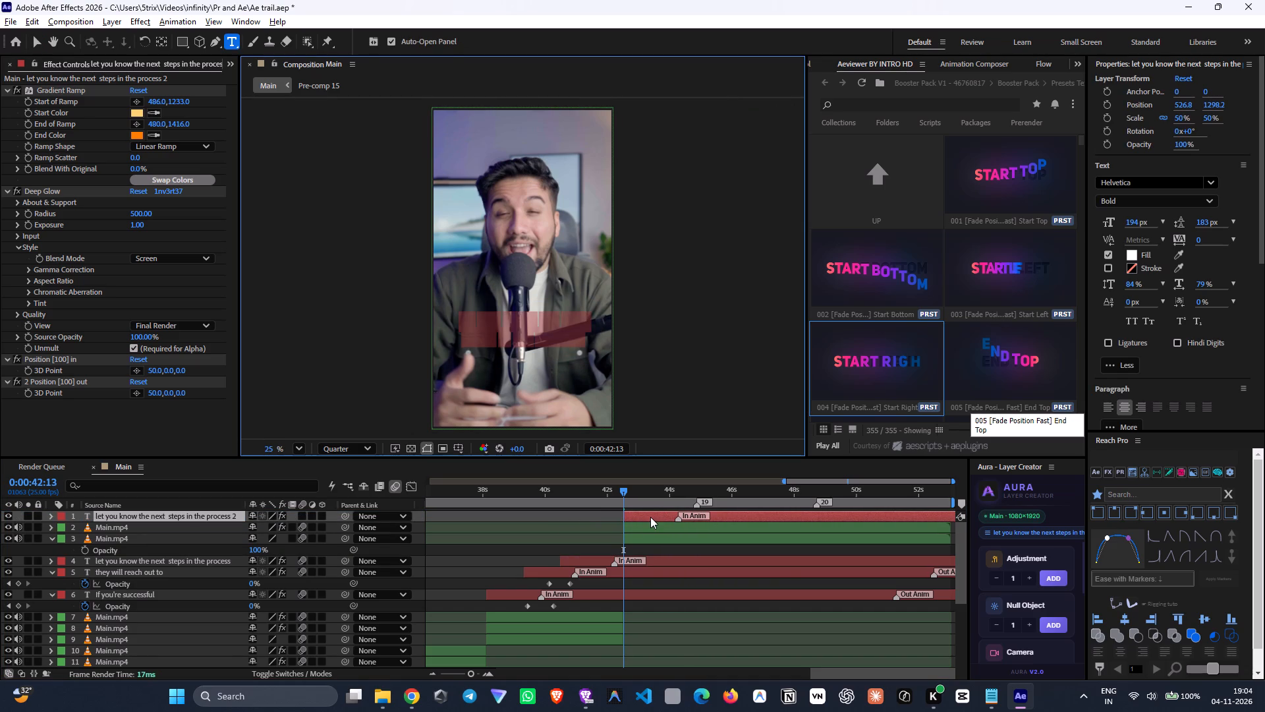
key(ctrl+v)
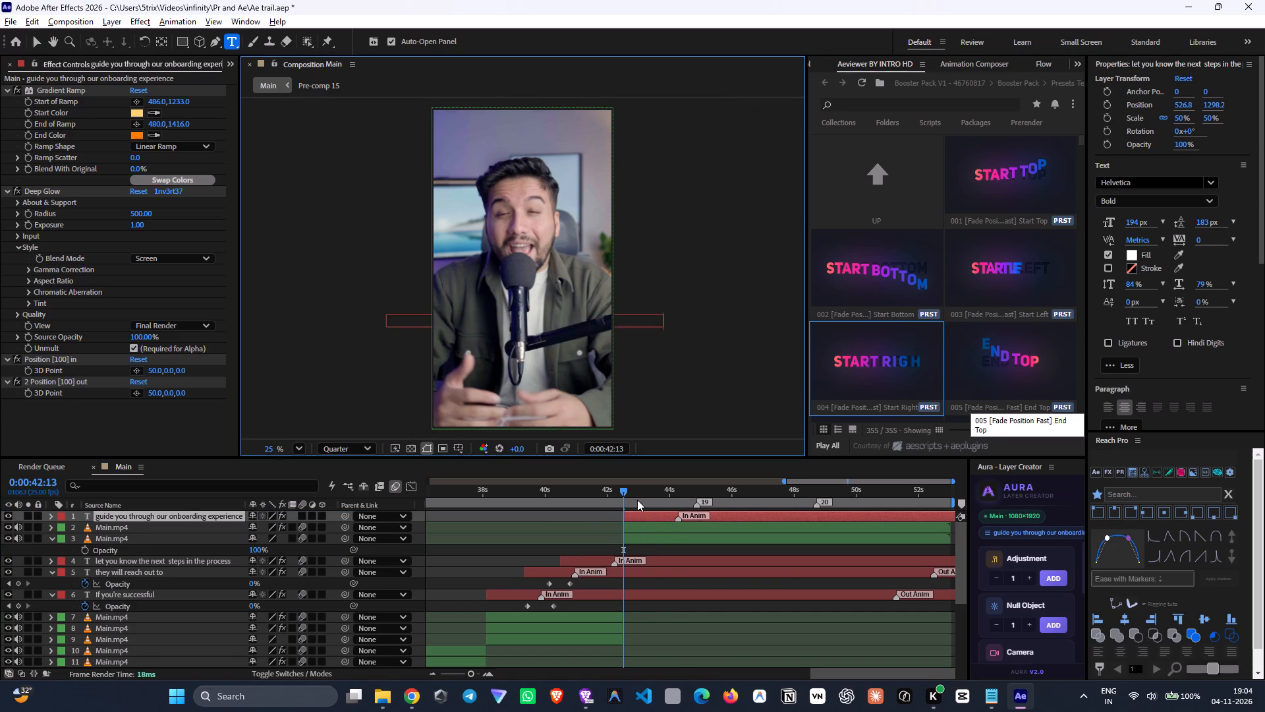
drag(637, 500, 680, 516)
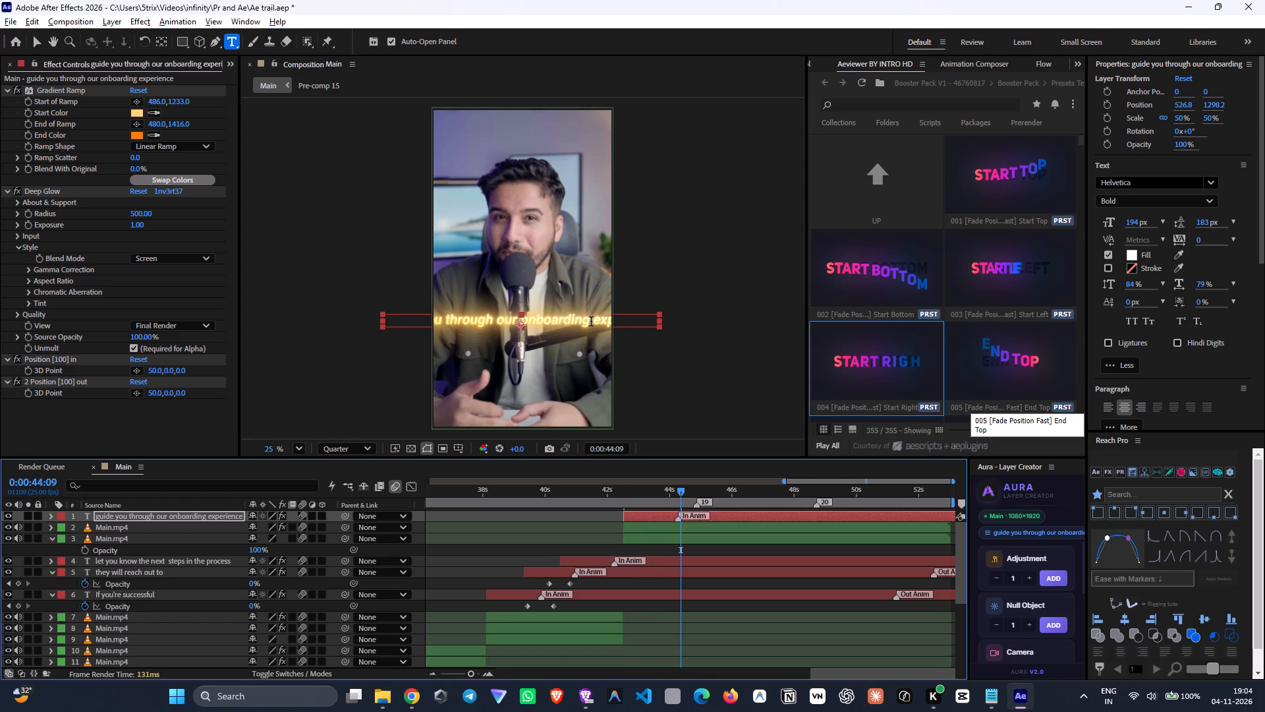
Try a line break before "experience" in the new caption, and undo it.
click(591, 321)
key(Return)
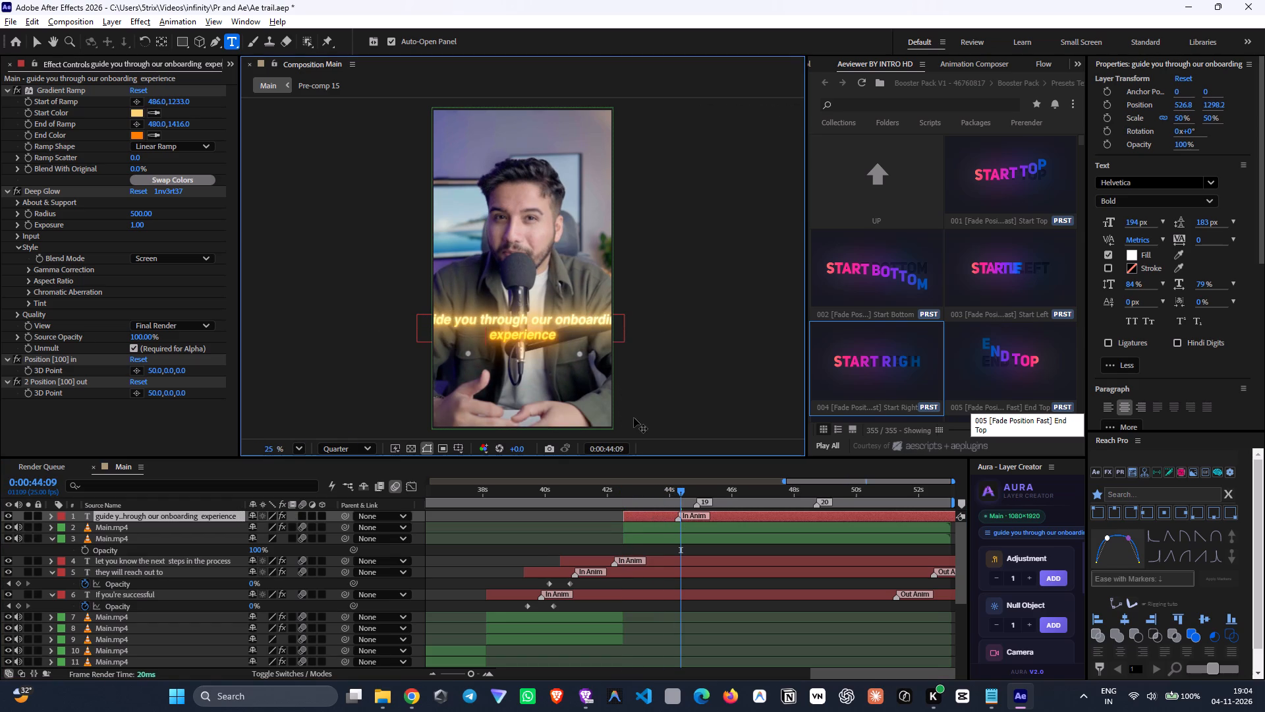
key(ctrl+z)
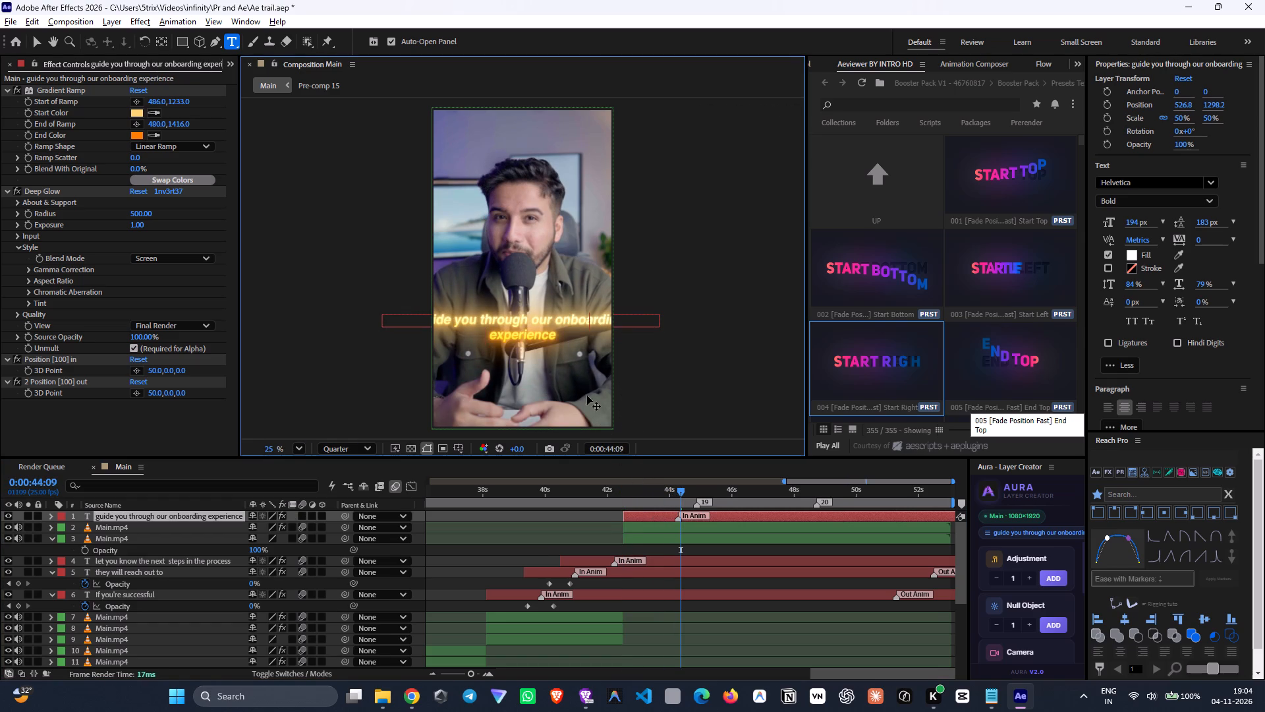
Break the new caption into two lines: "guide you through our" and "onboarding experience".
click(520, 321)
key(Return)
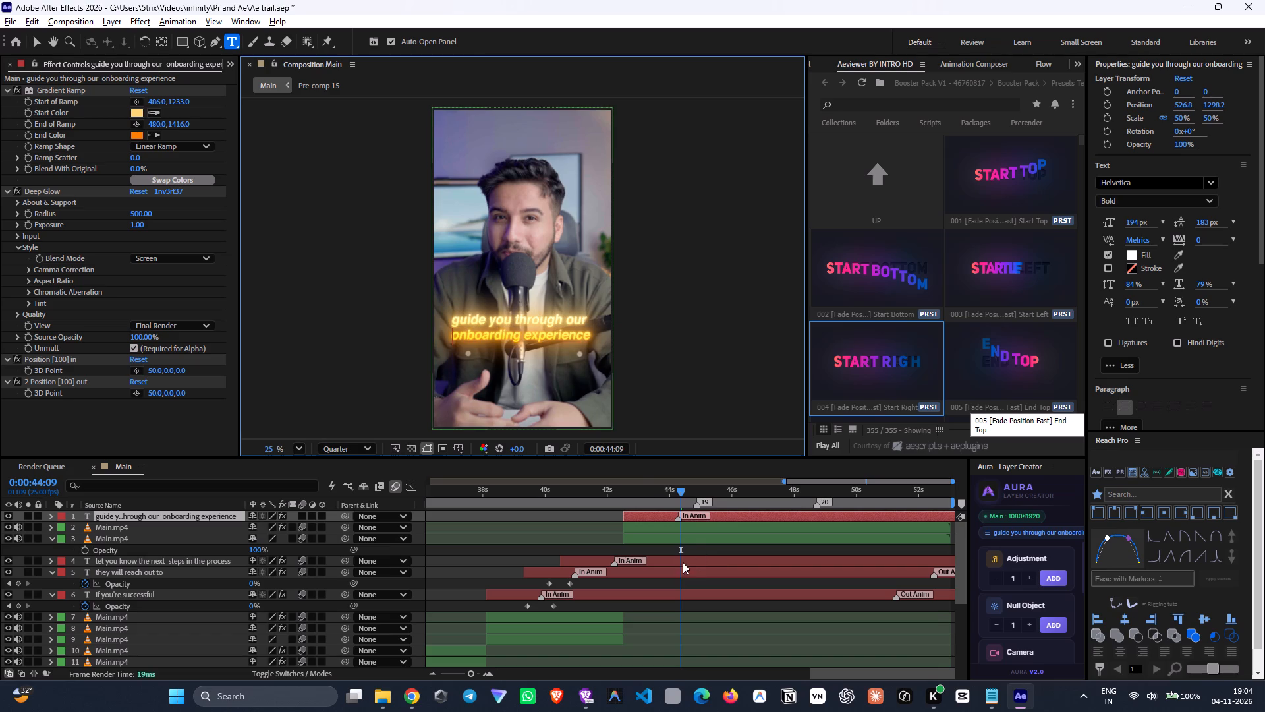
click(656, 544)
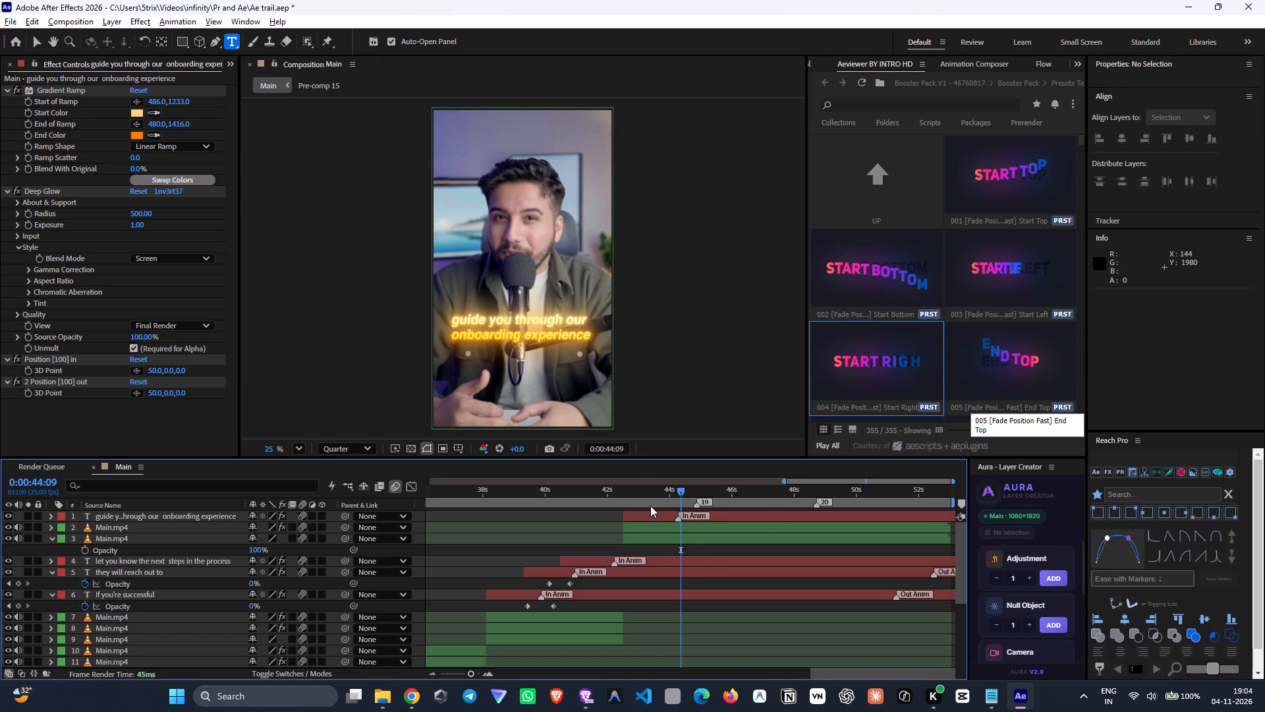
Apply the Hue/Saturation effect to the "guide you through our onboarding experience" caption layer.
click(652, 516)
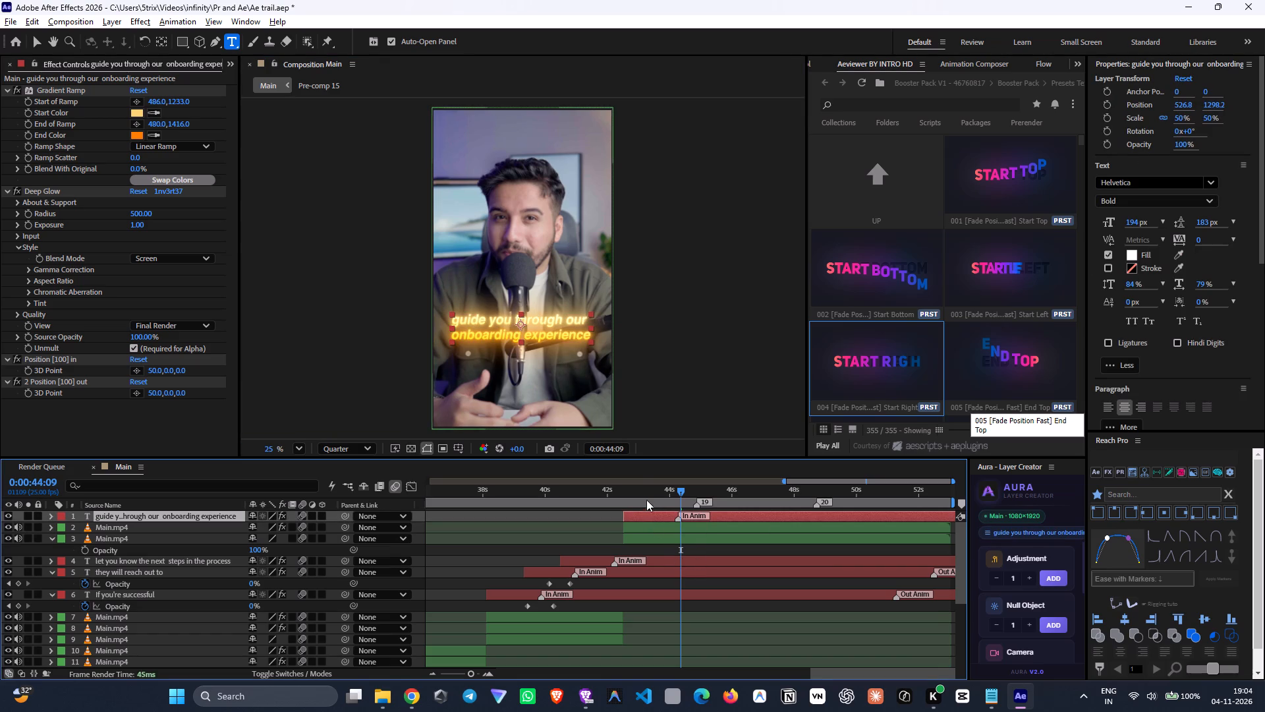
key(ctrl+space)
key(ctrl+space)
text(hu)
key(Return)
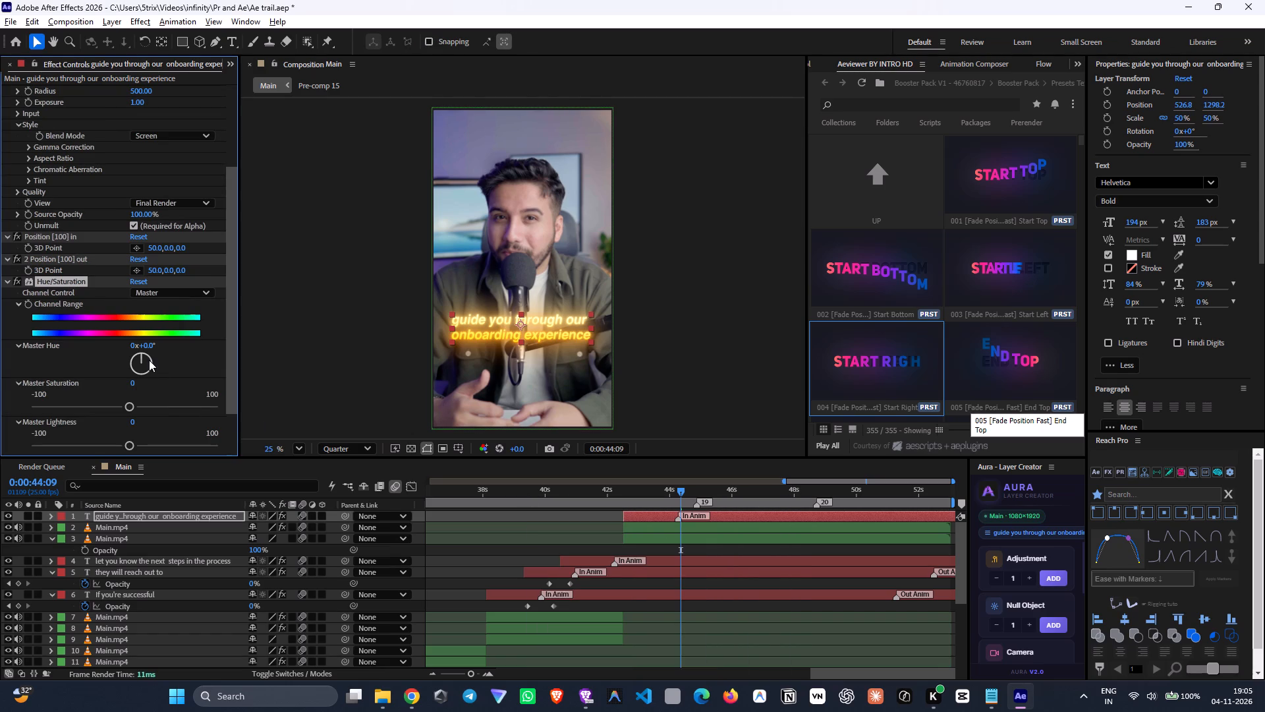
Set the Hue/Saturation Master Hue of the "guide you through our onboarding experience" caption to 234° for a purple glow.
drag(140, 351, 153, 369)
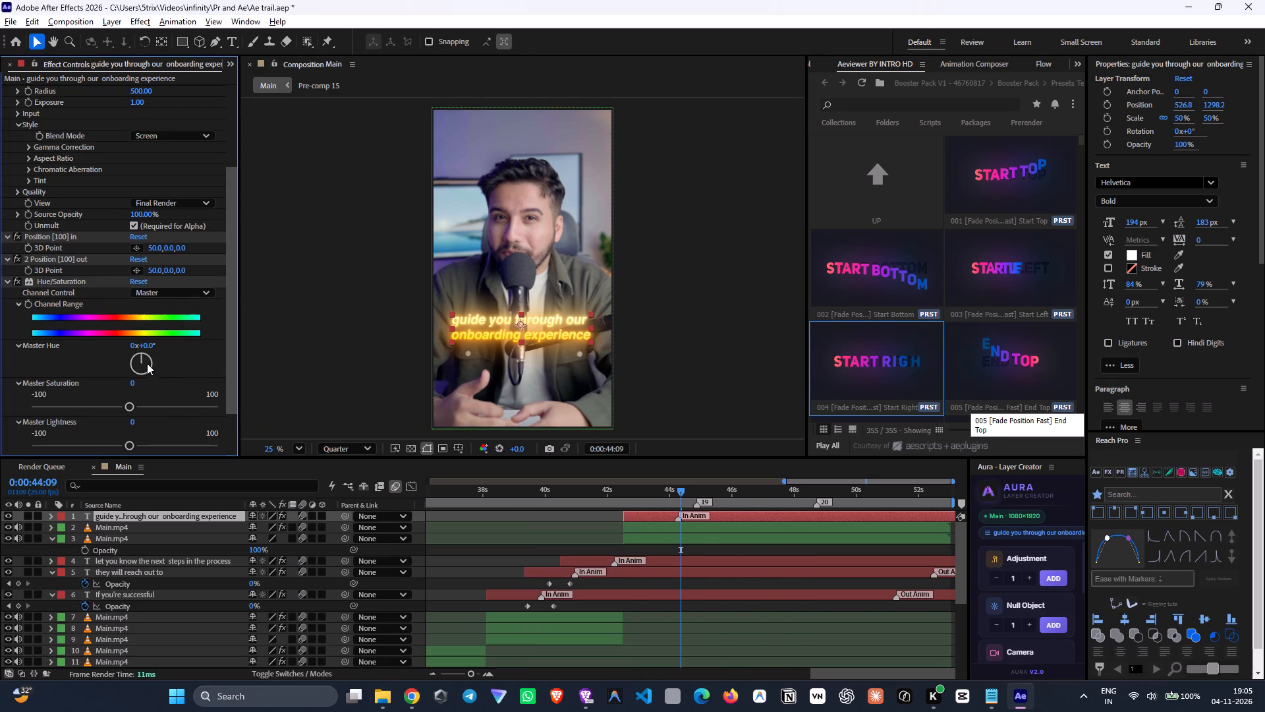
drag(142, 356, 144, 378)
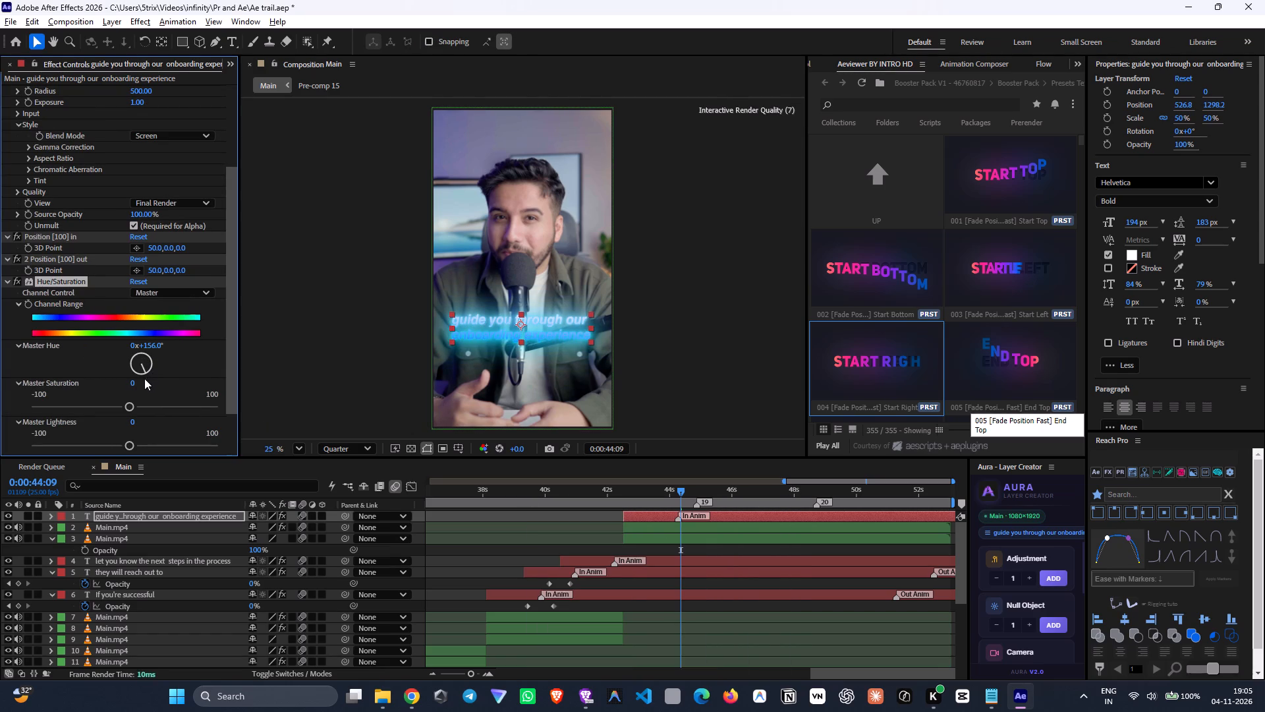
drag(144, 378, 121, 380)
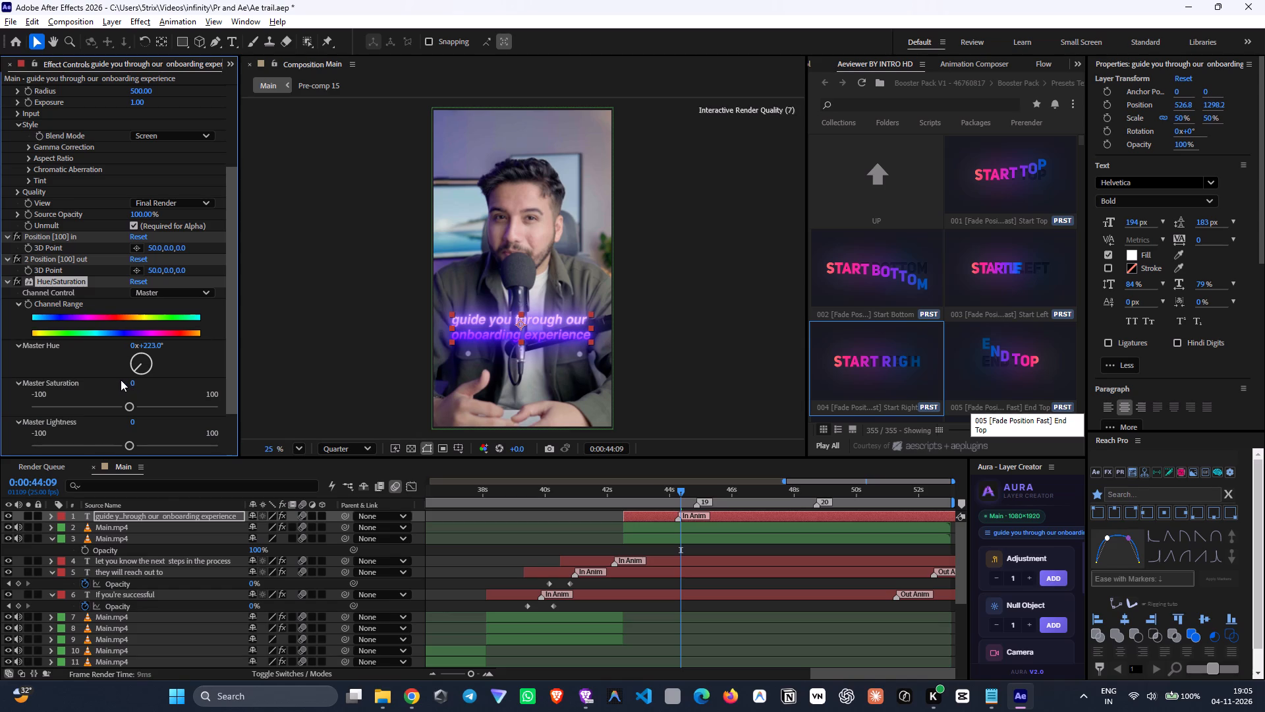
drag(121, 380, 117, 380)
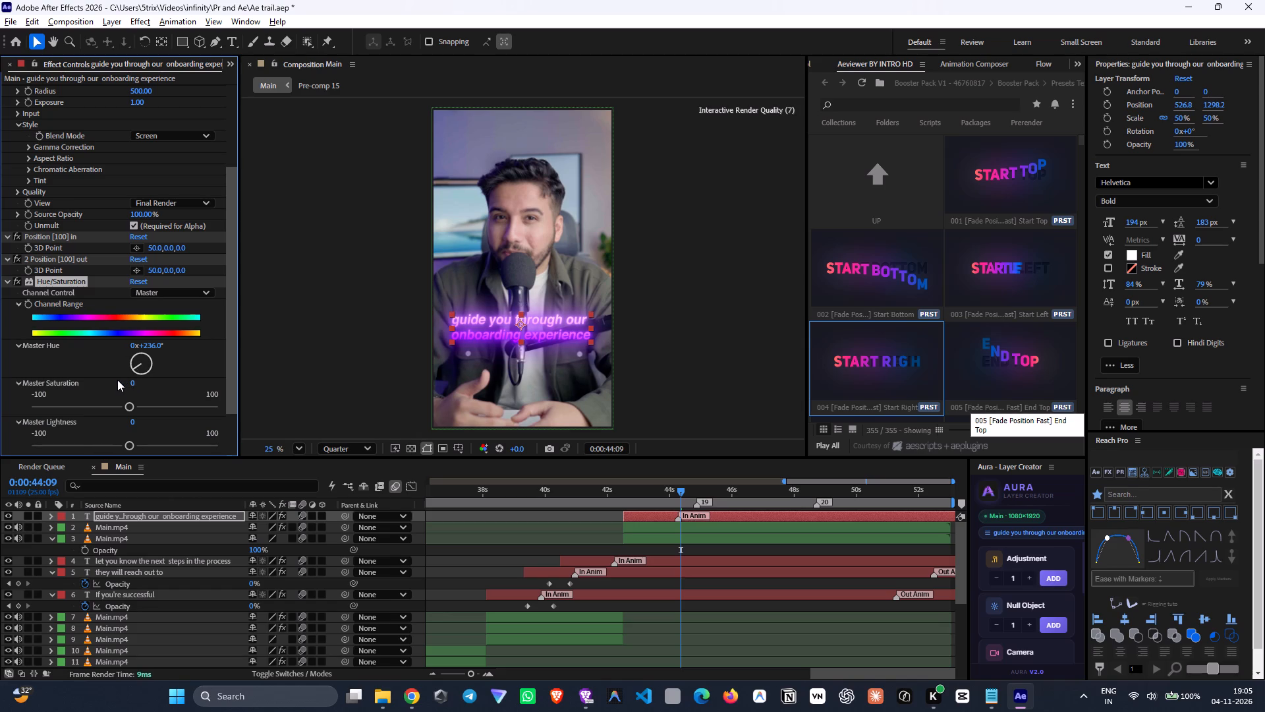
drag(117, 380, 113, 381)
drag(113, 381, 111, 381)
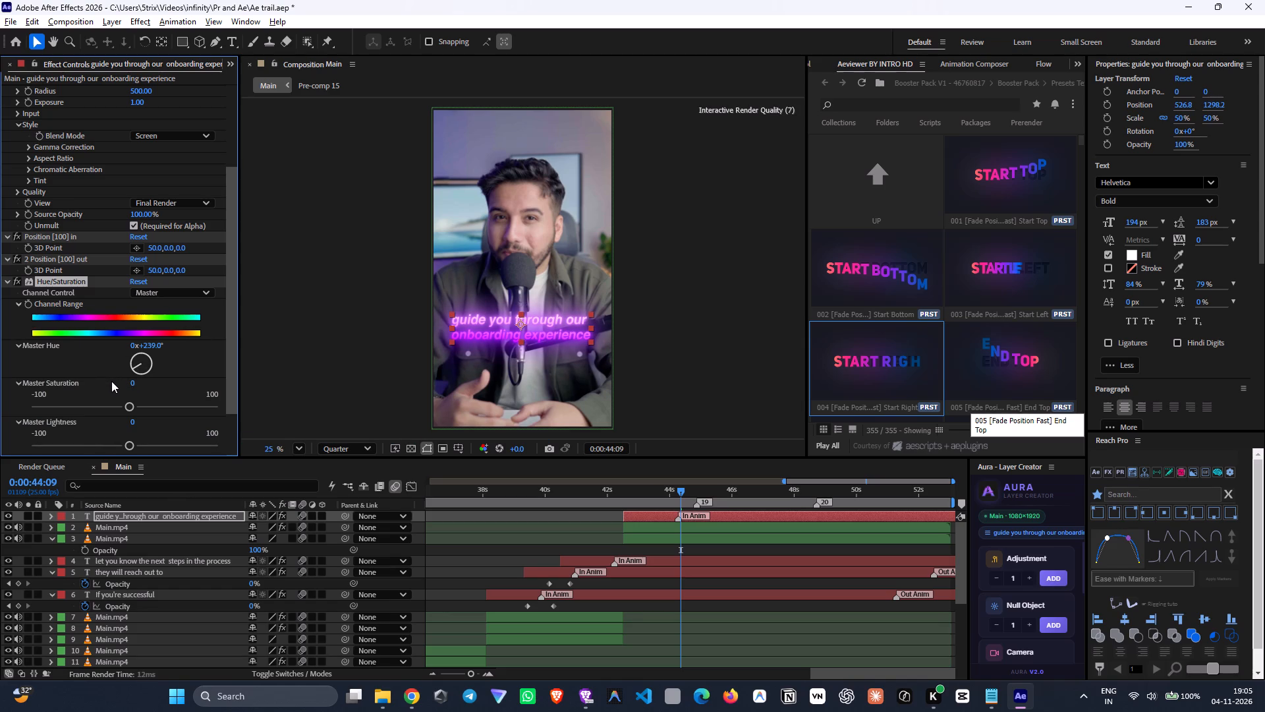
drag(111, 381, 115, 382)
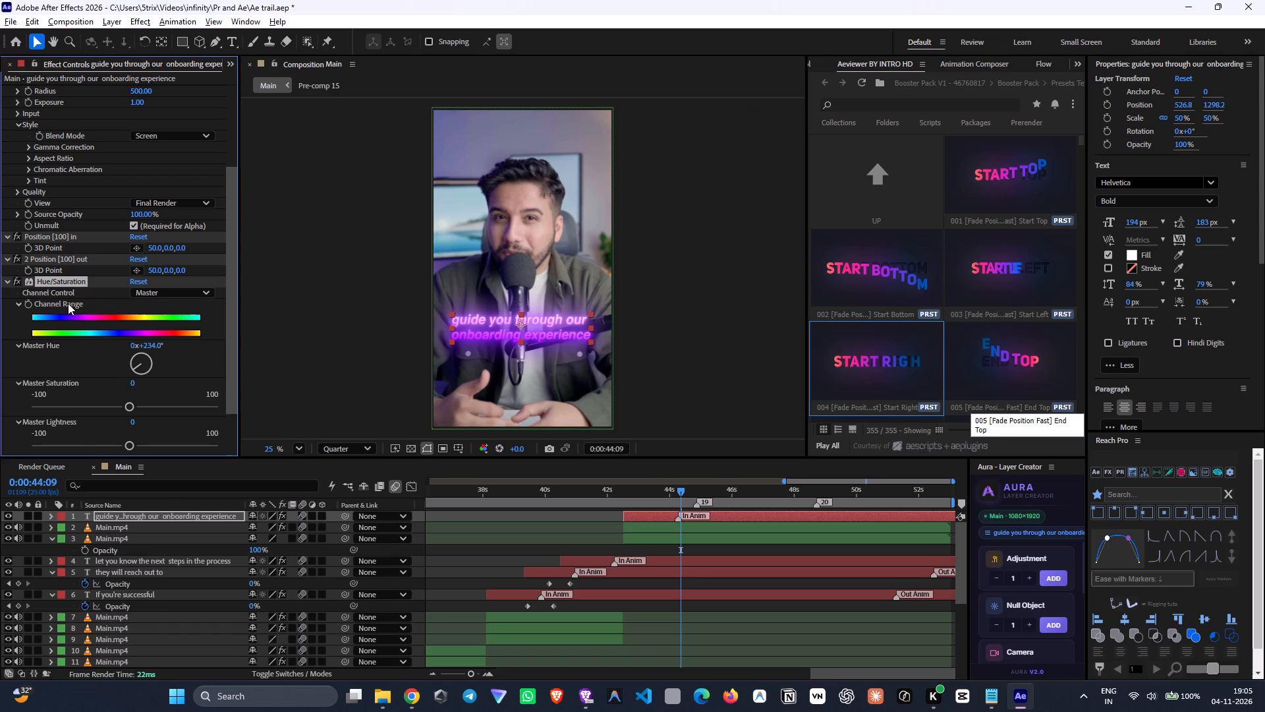
Copy the Hue/Saturation effect to the "let you know the next steps in the process", "they will reach out to" and "If you're successful" captions.
key(ctrl+c)
click(567, 560)
shift+click(572, 589)
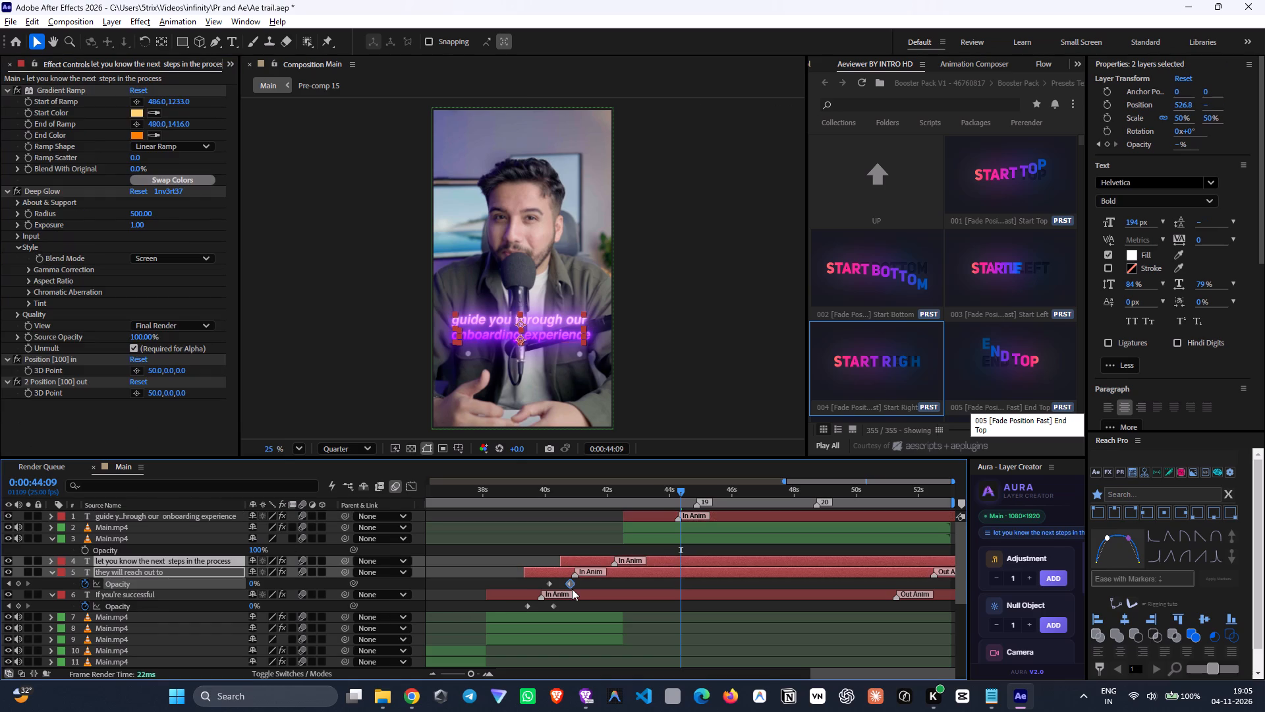
click(576, 597)
shift+click(579, 564)
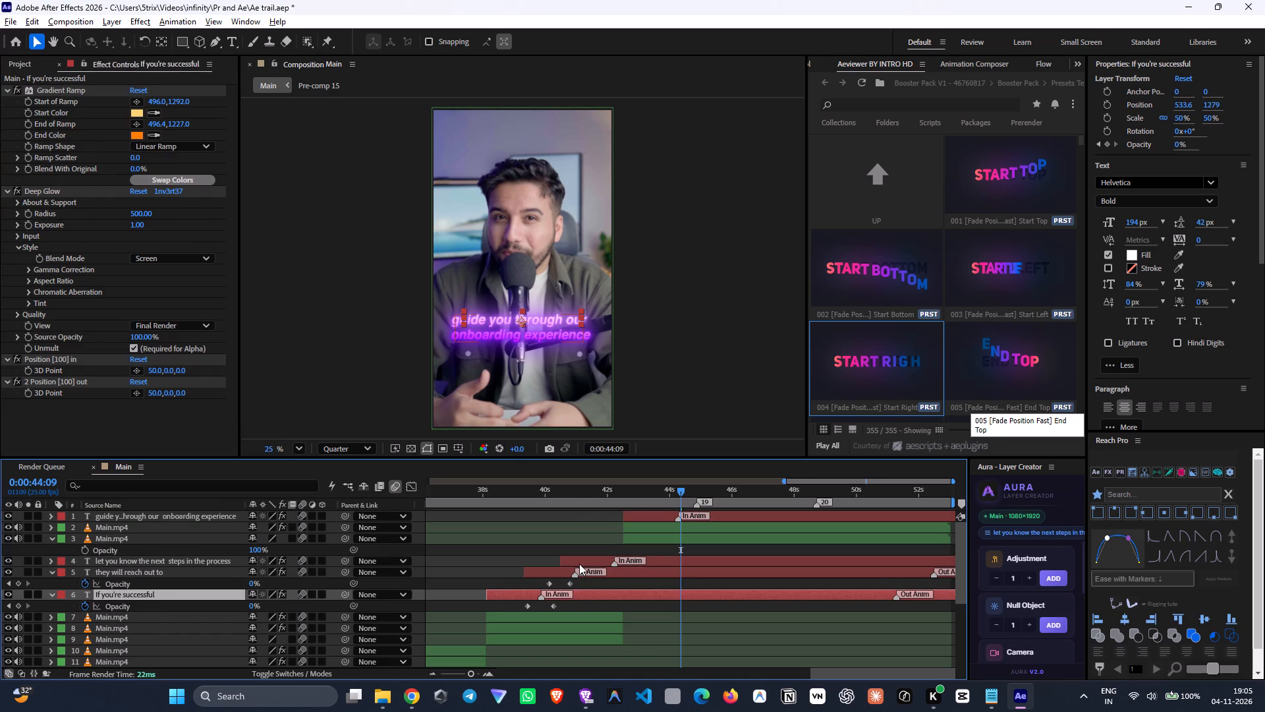
click(576, 500)
key(ctrl+v)
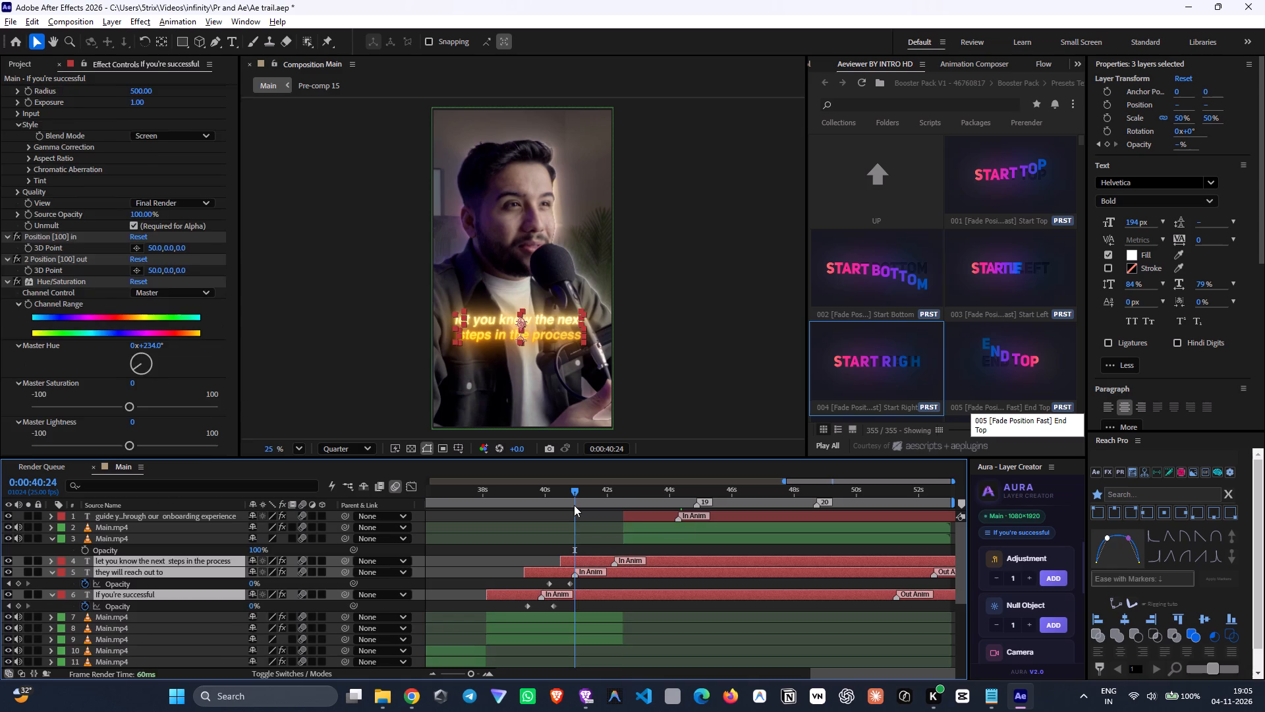
Review the recoloured captions from about 0:00:40:24 to 0:00:44:22.
drag(588, 495, 615, 505)
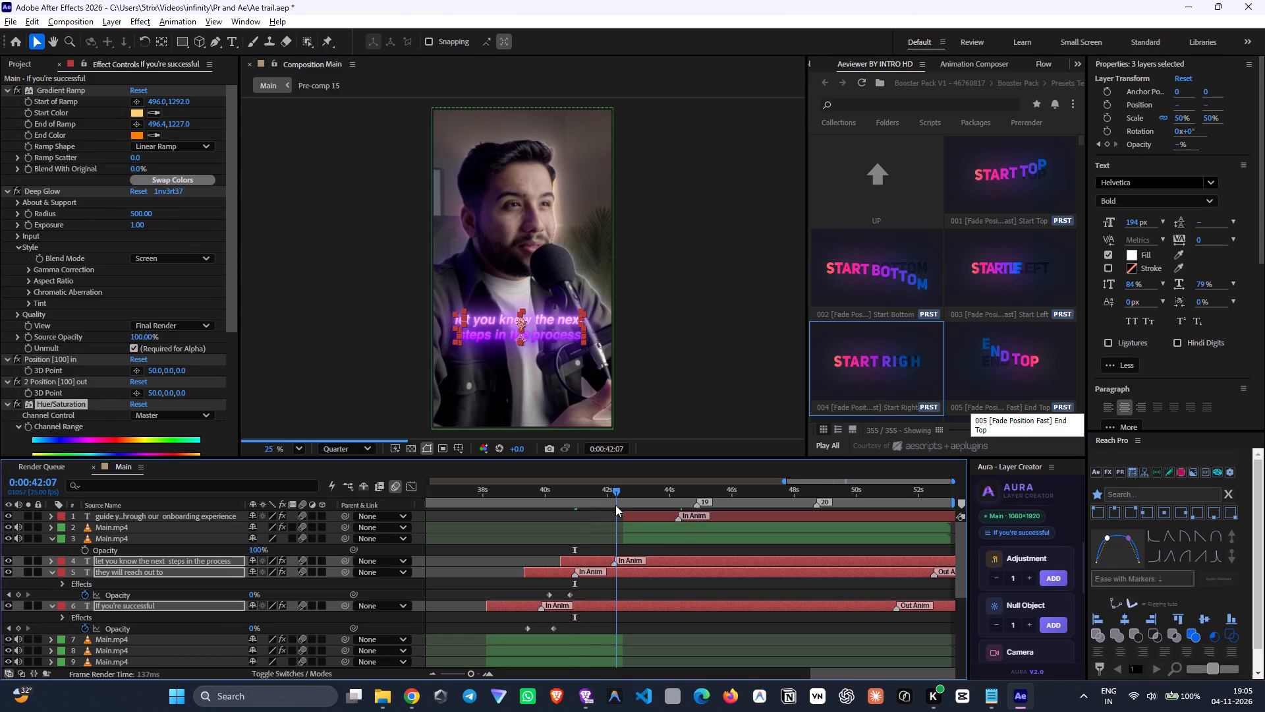
drag(615, 505, 647, 513)
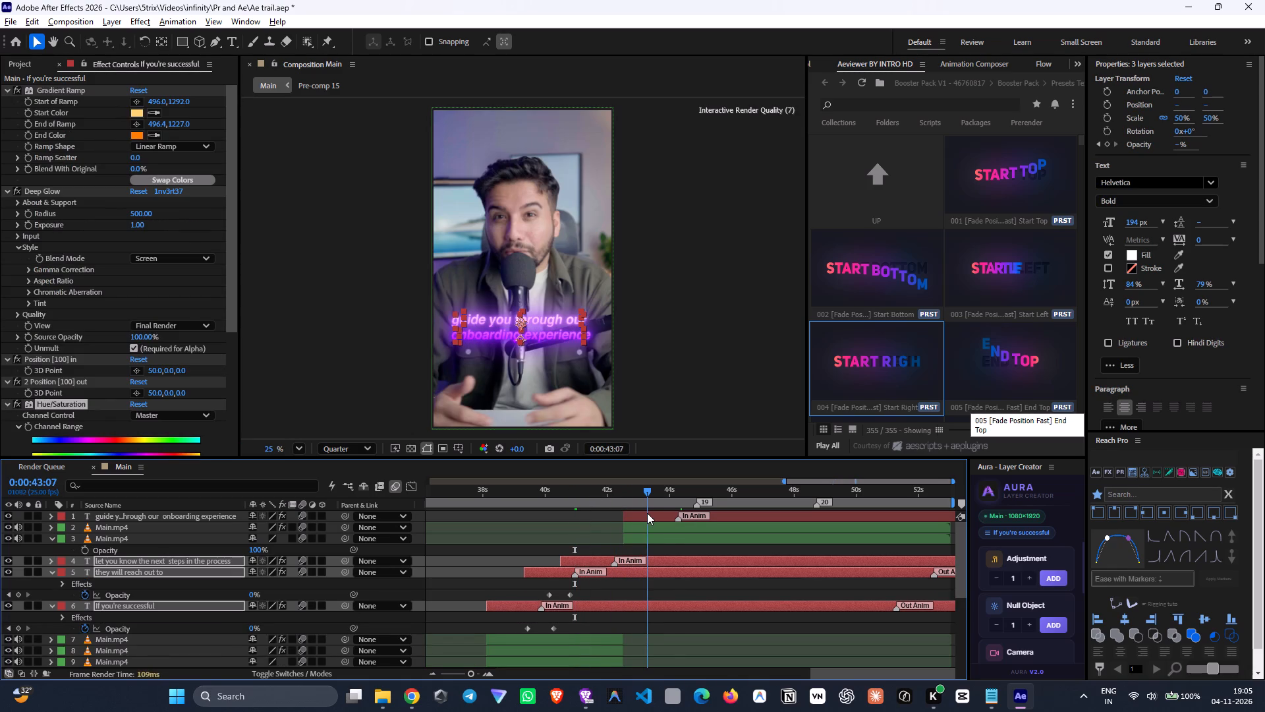
drag(647, 513, 677, 519)
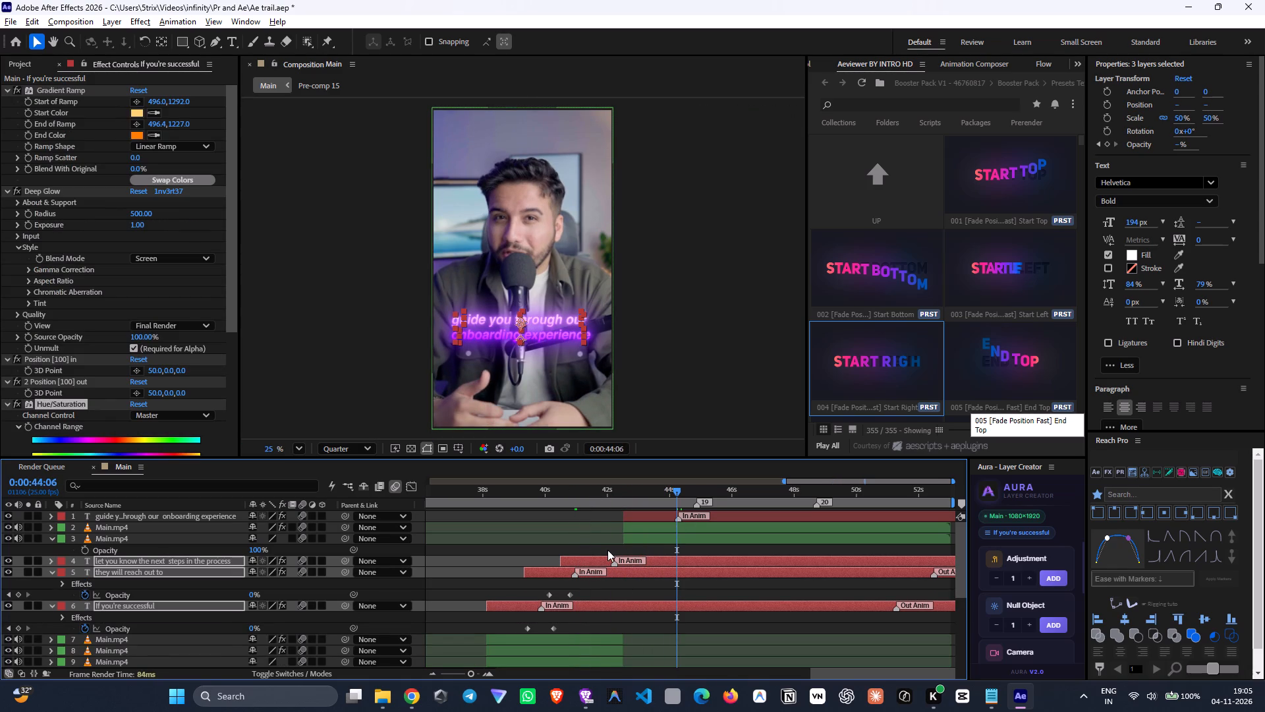
scroll(607, 550, down, 1)
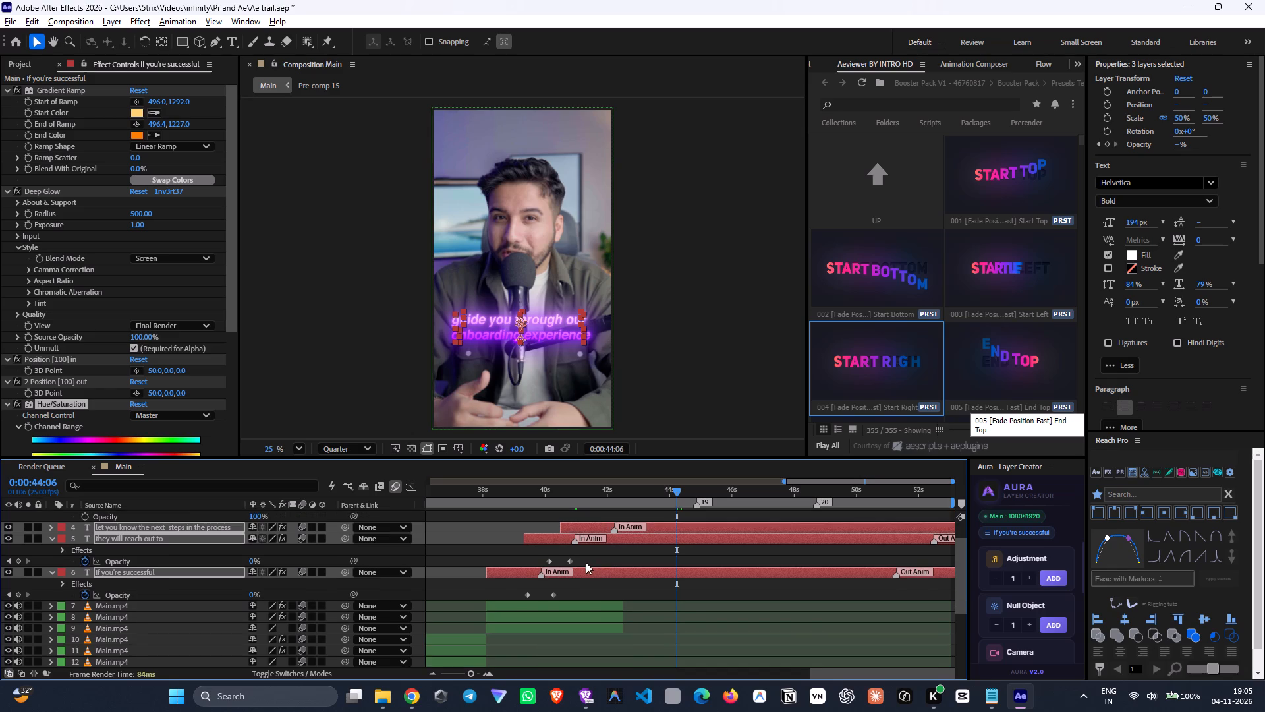
scroll(586, 562, down, 1)
scroll(640, 581, up, 6)
drag(673, 500, 680, 505)
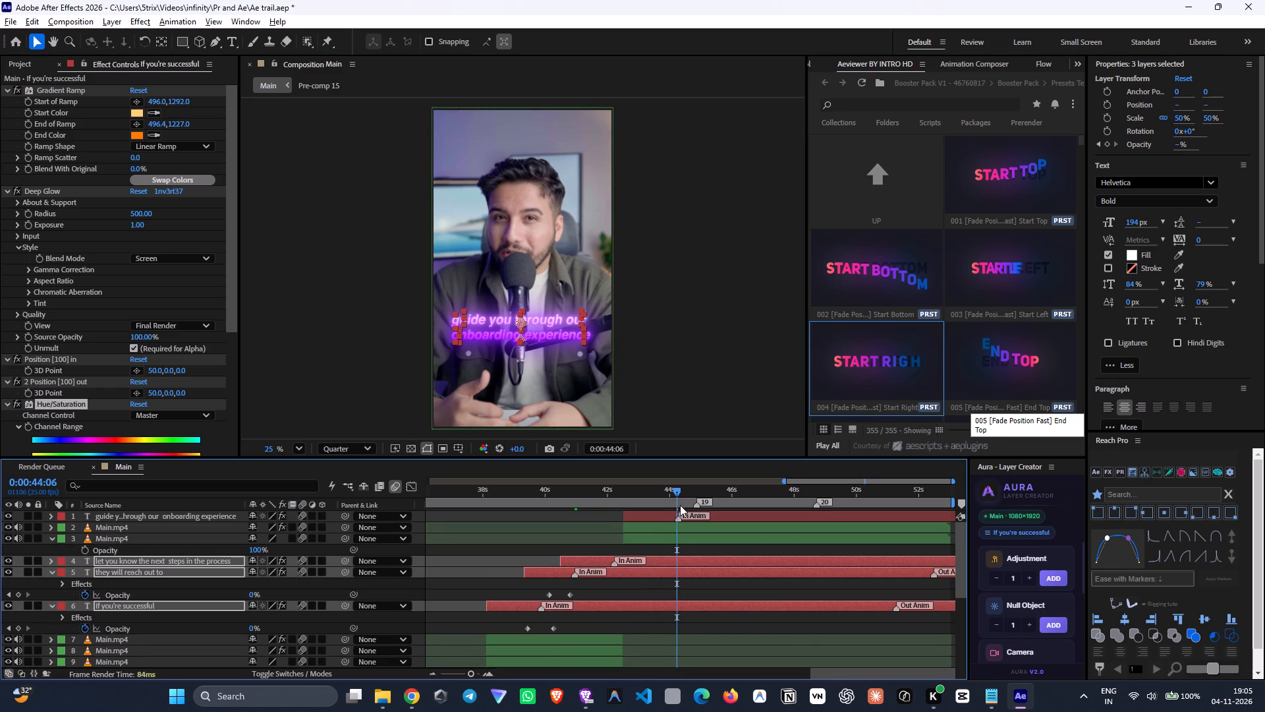
drag(680, 505, 690, 514)
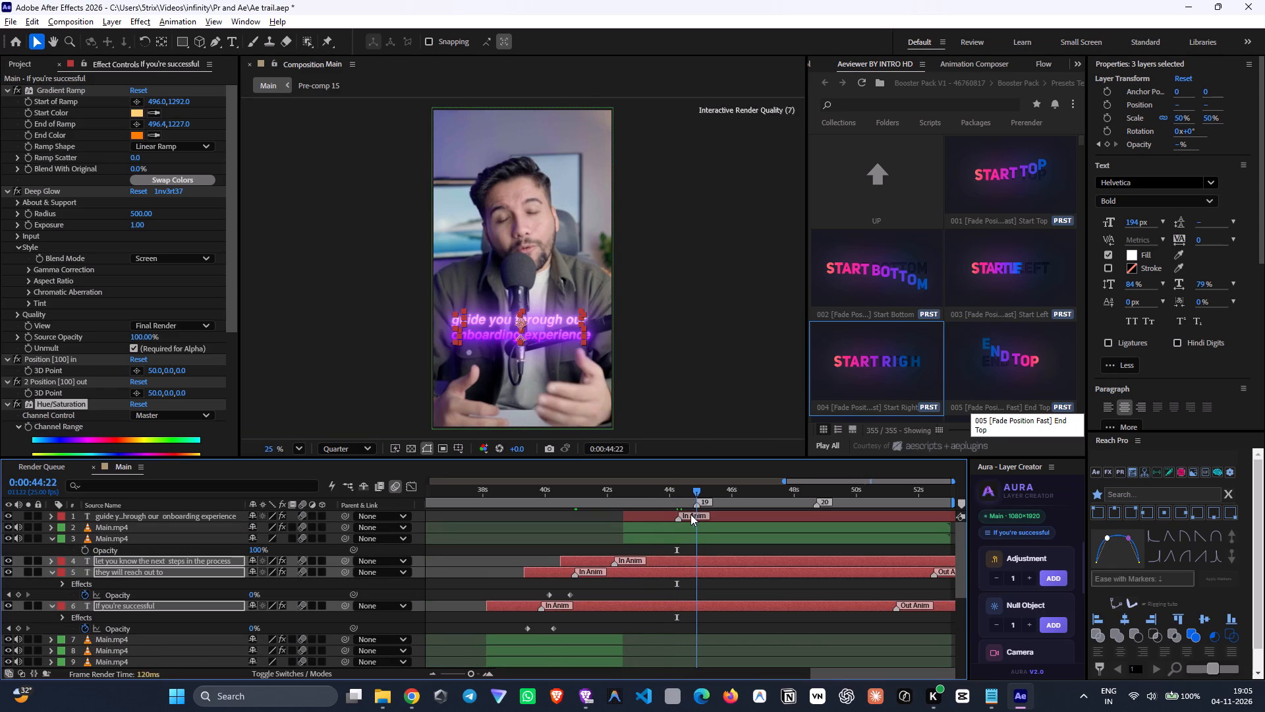
Apply the 010 [Fade Position Smooth] Start Bottom preset to the "guide you through our onboarding experience" caption at 0:00:42:13.
drag(690, 514, 623, 513)
click(632, 514)
scroll(897, 291, down, 5)
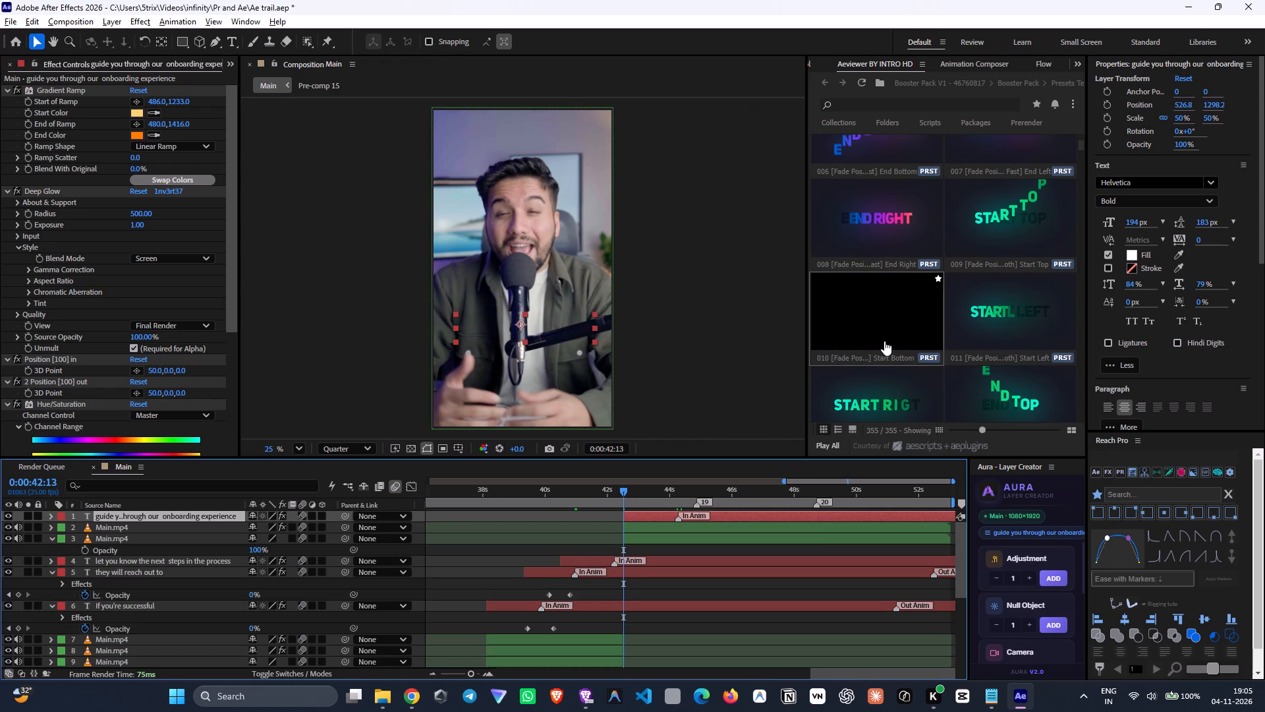
double_click(877, 328)
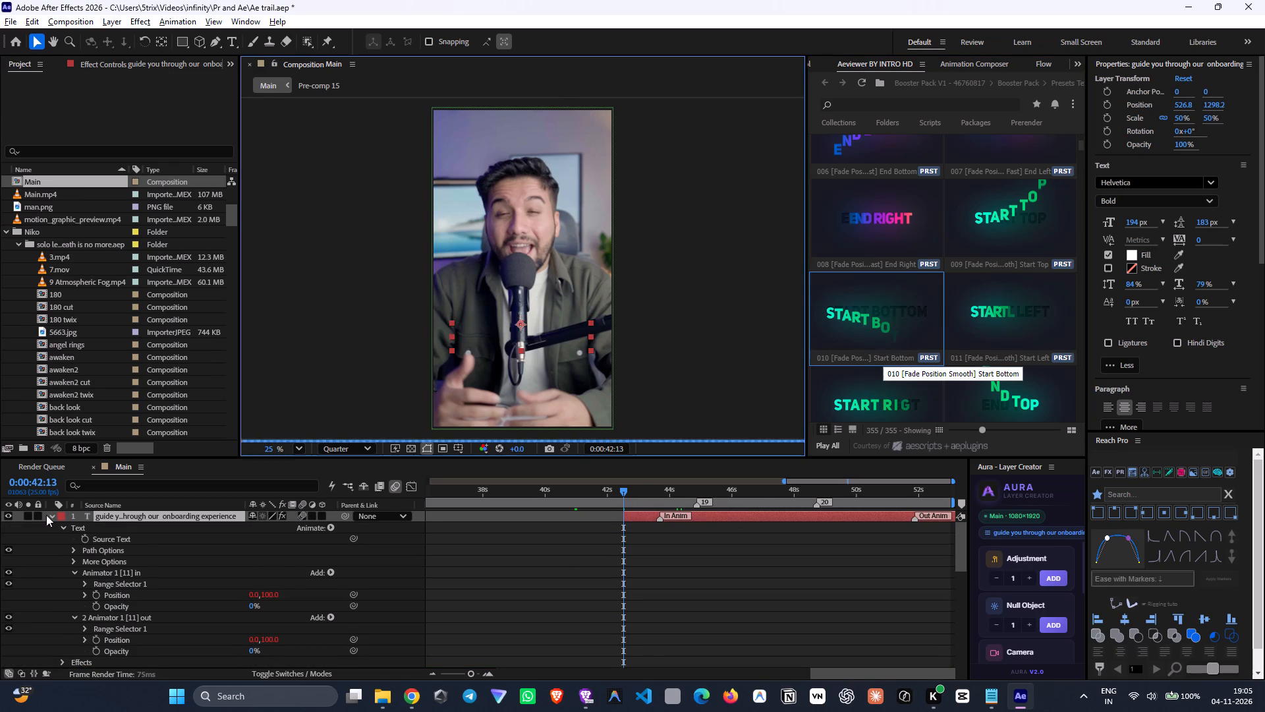
click(49, 515)
Preview the onboarding caption's text animation from 0:00:42:13 and again from 0:00:43:13.
drag(623, 492, 632, 496)
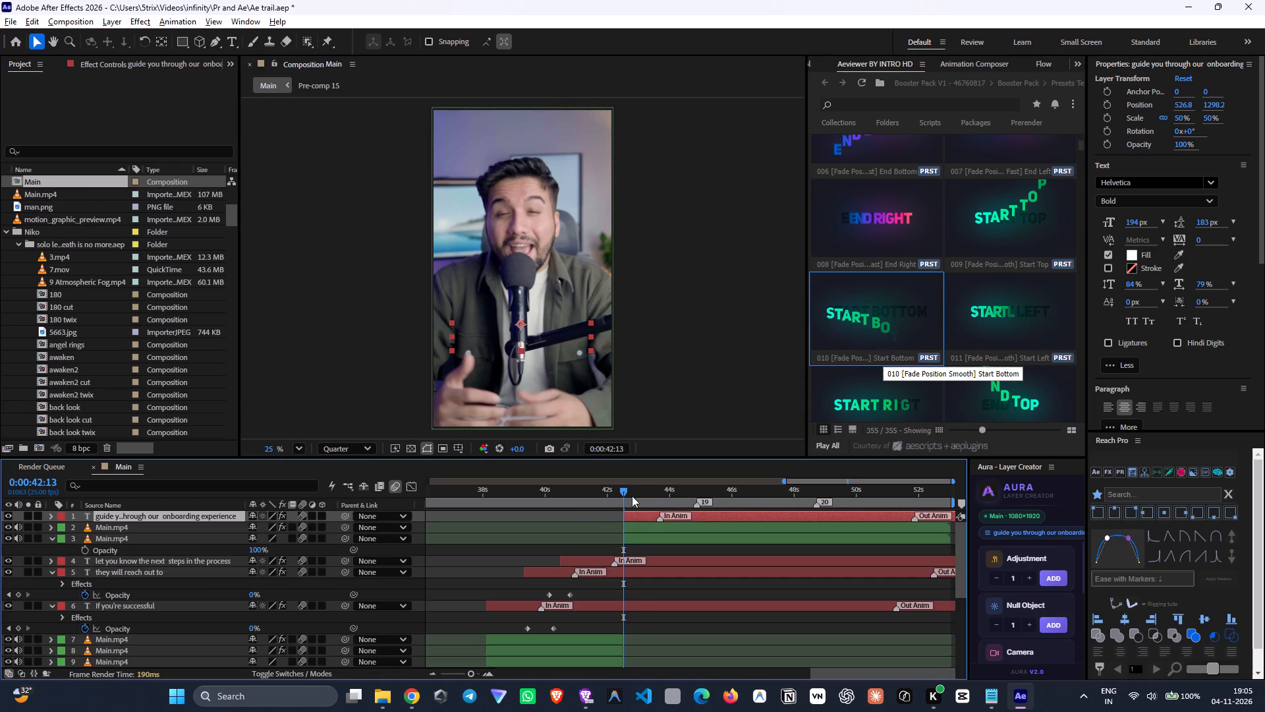
drag(632, 496, 677, 508)
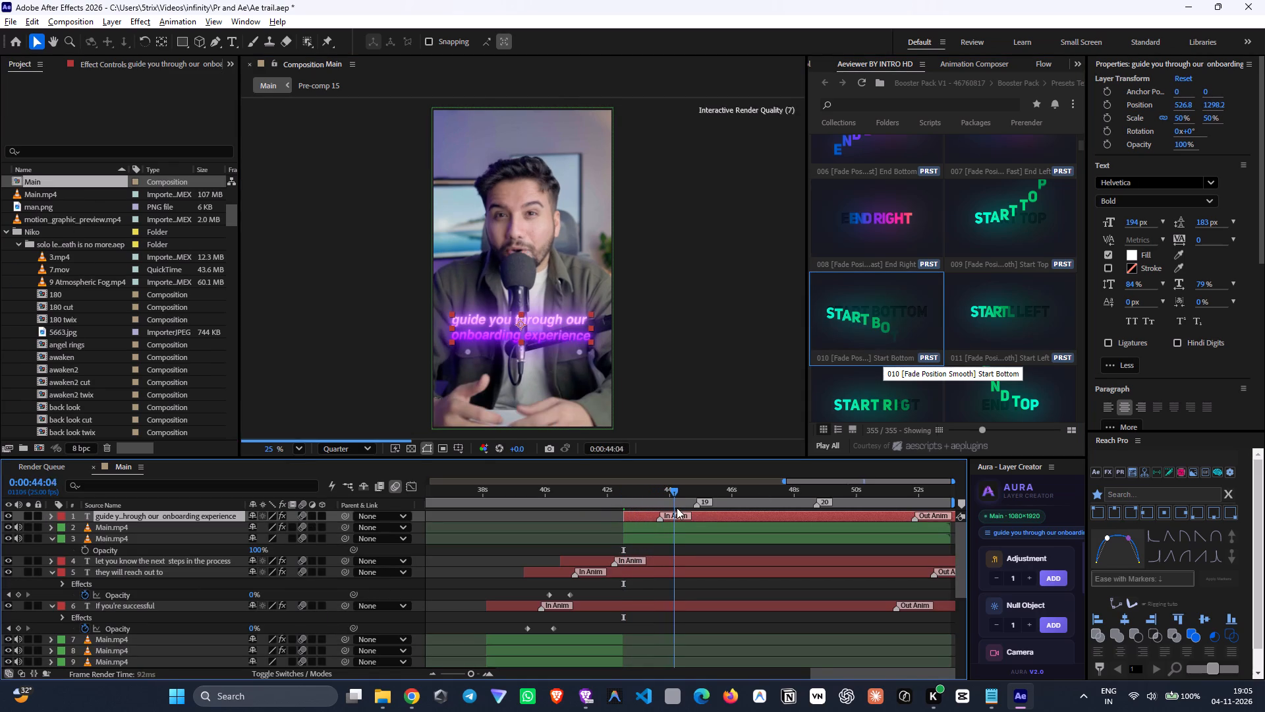
drag(677, 508, 693, 511)
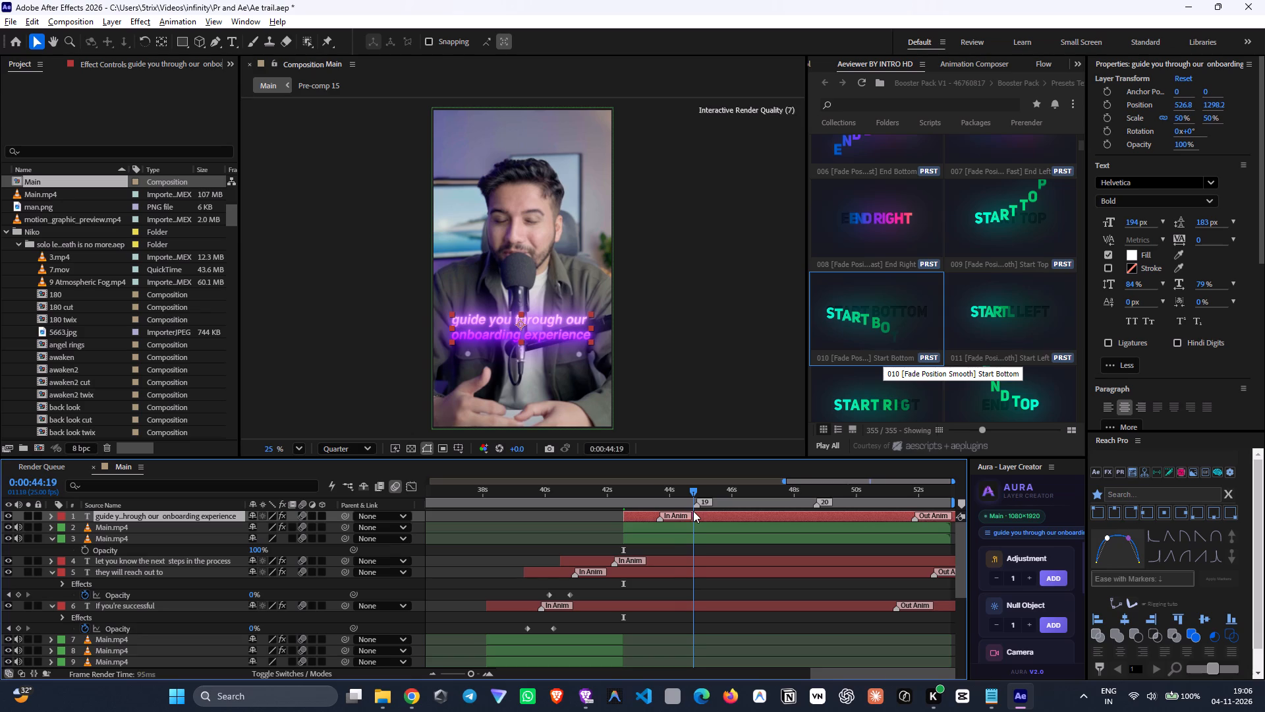
drag(693, 511, 696, 514)
drag(680, 500, 615, 502)
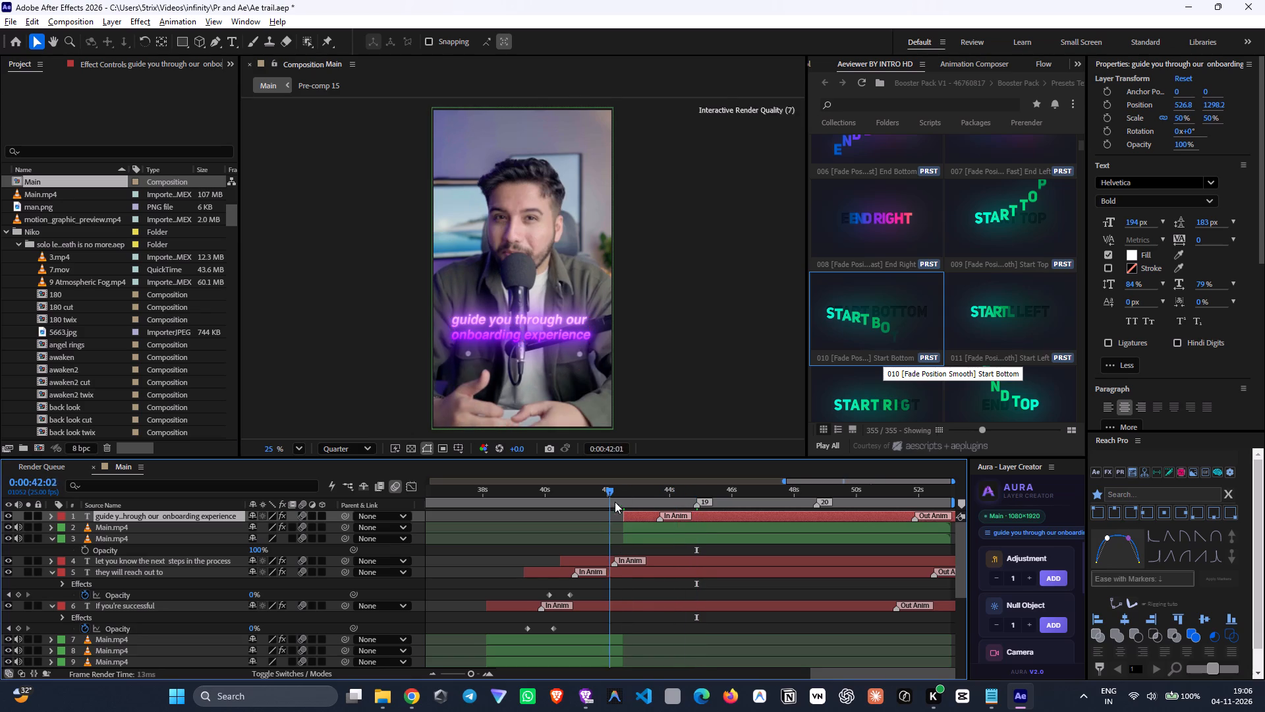
drag(615, 502, 623, 508)
key(space)
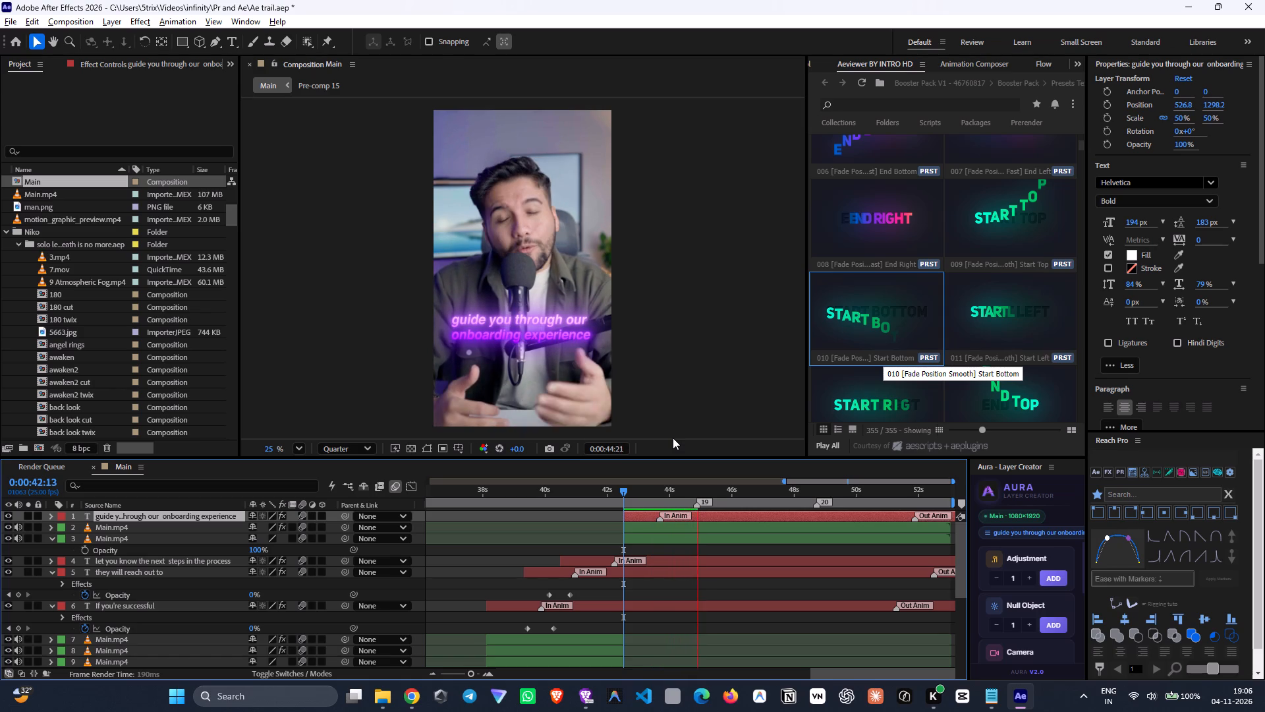
drag(684, 497, 654, 514)
key(space)
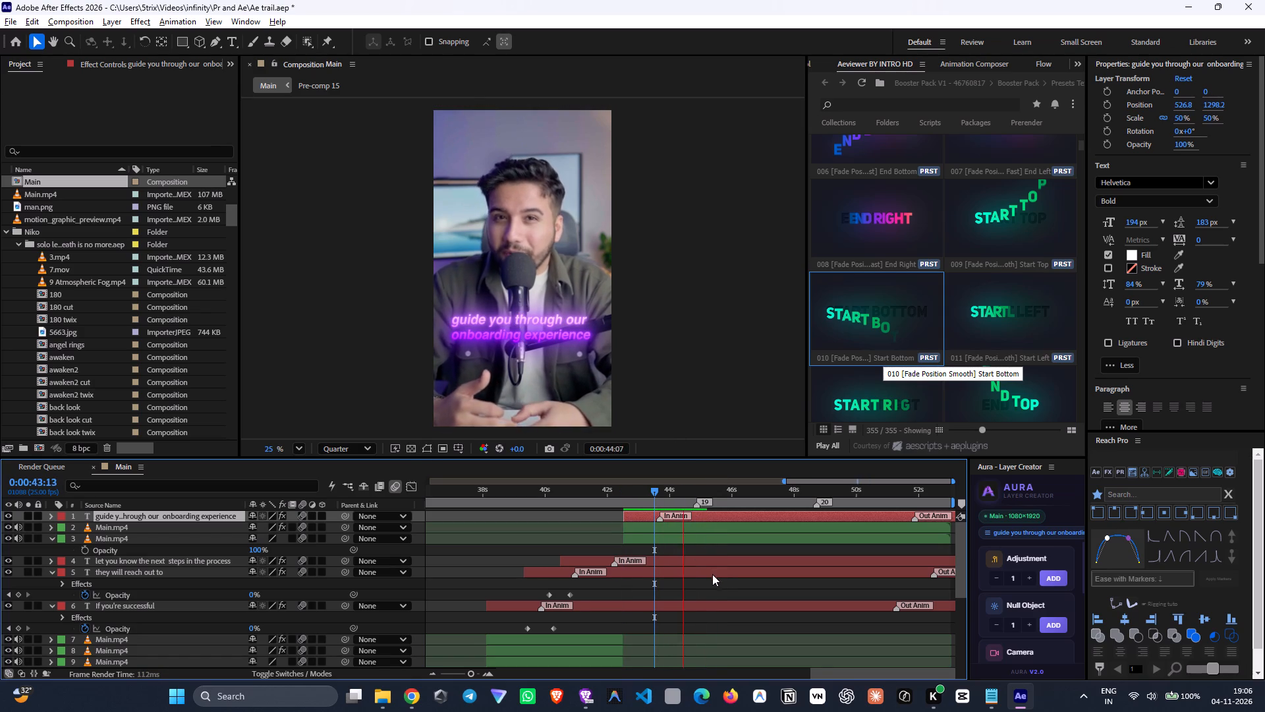
key(space)
Duplicate the onboarding caption layer and shift the copy to start at about 0:00:44:22.
drag(685, 498, 697, 518)
key(ctrl+d)
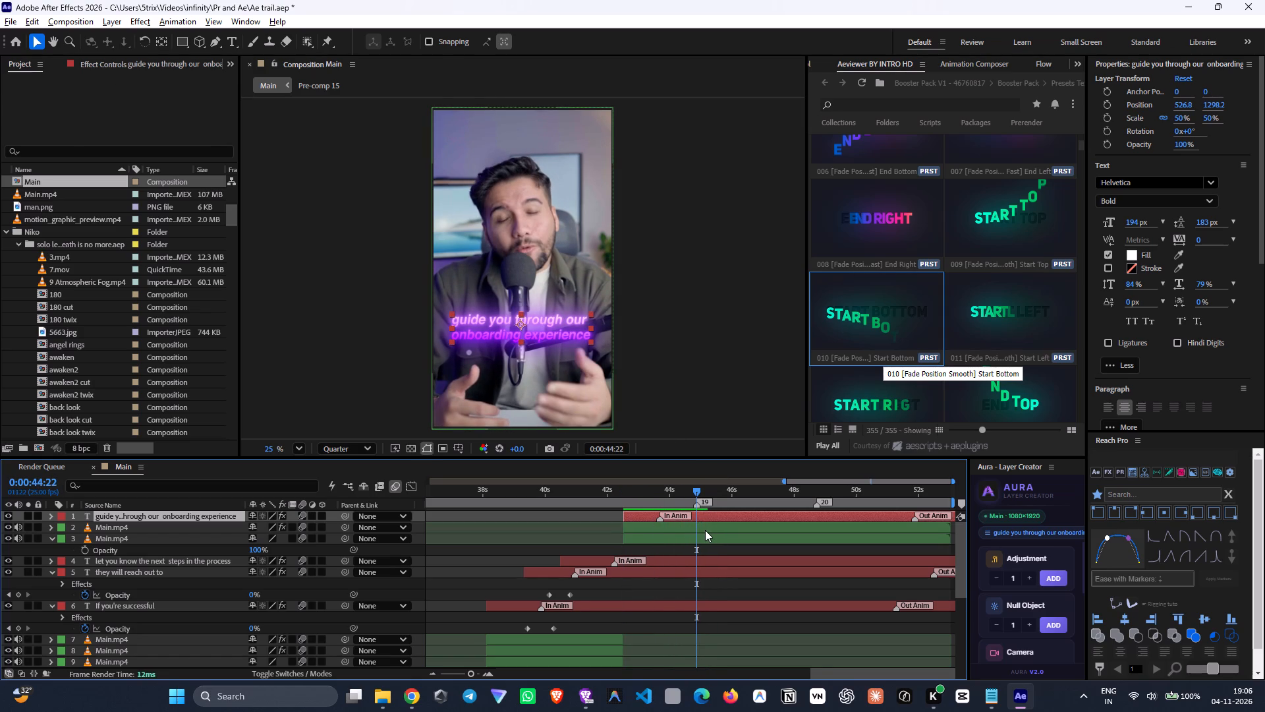
drag(674, 516, 744, 528)
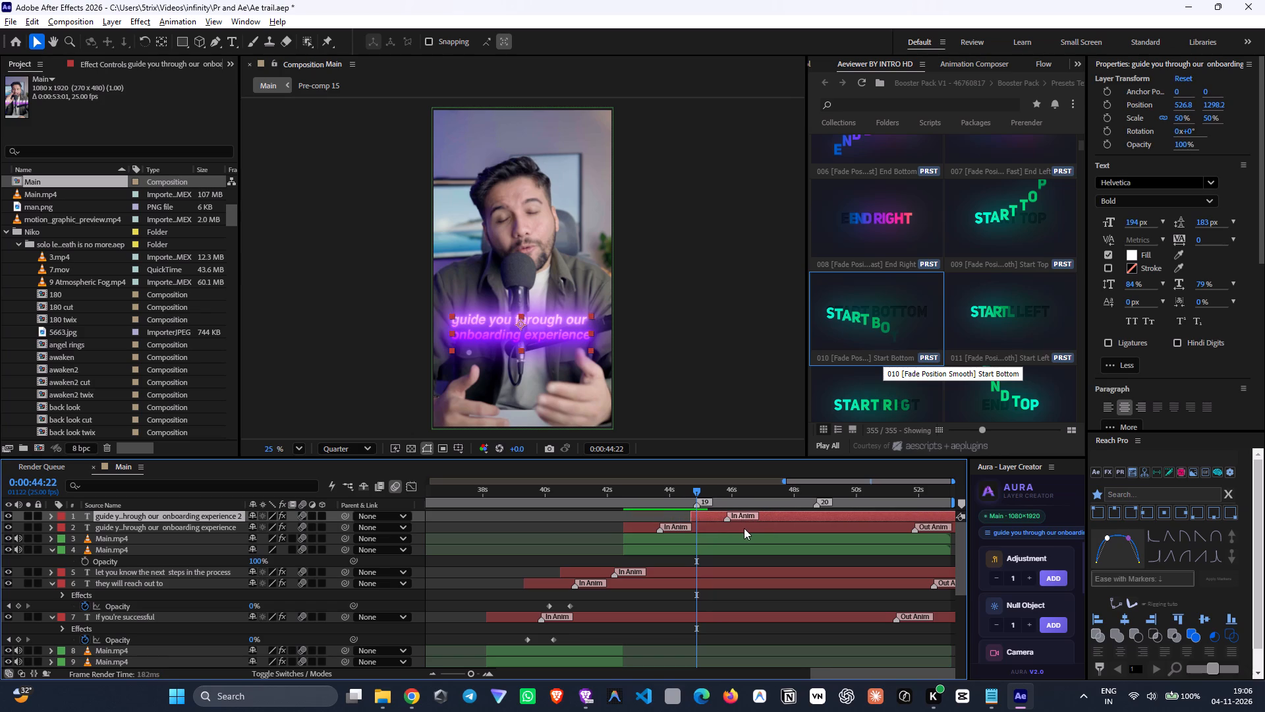
drag(744, 528, 747, 528)
Fade out the original onboarding caption with Opacity keyframes of 100% at 0:00:44:09 and 0% at 0:00:44:22.
click(737, 529)
key(t)
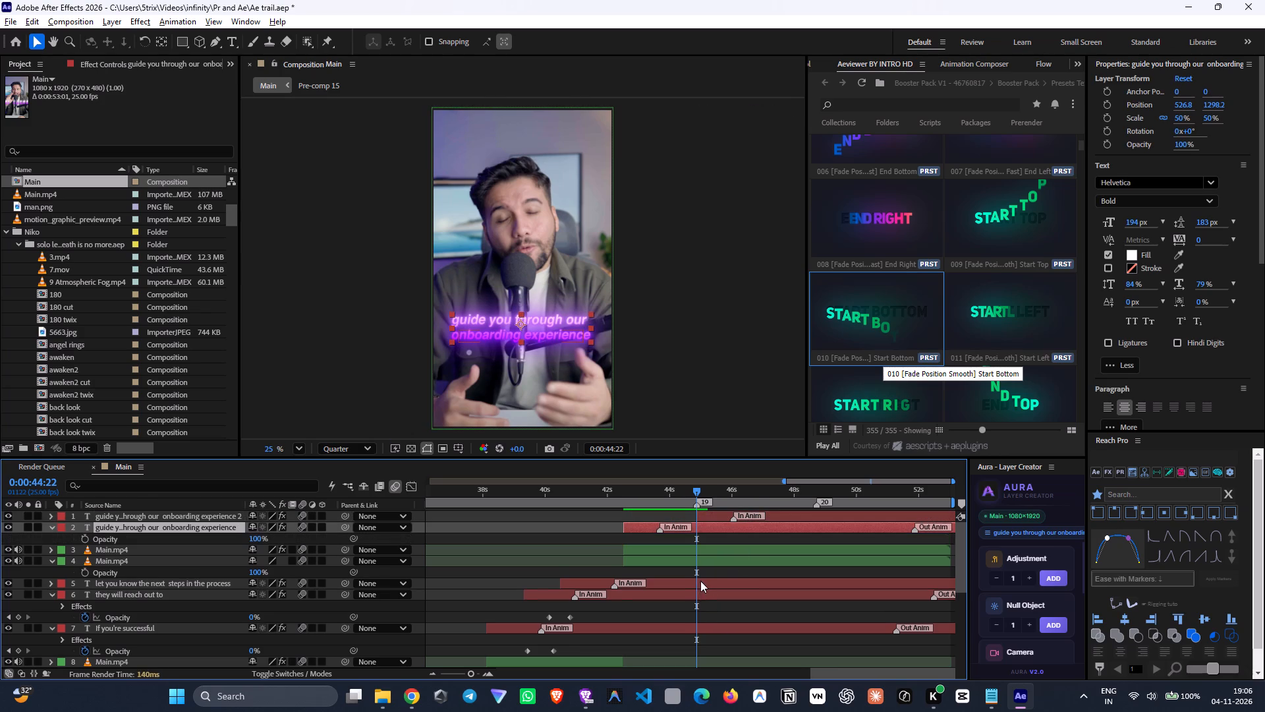
click(86, 539)
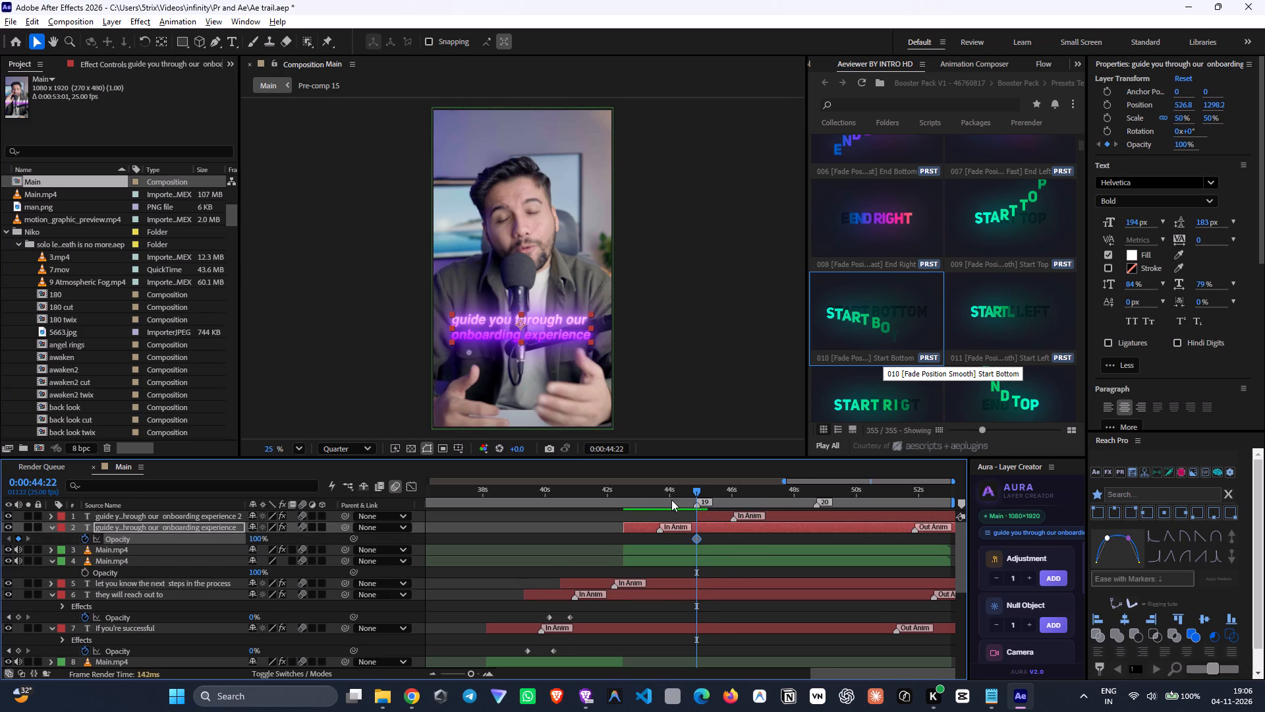
click(683, 500)
click(20, 538)
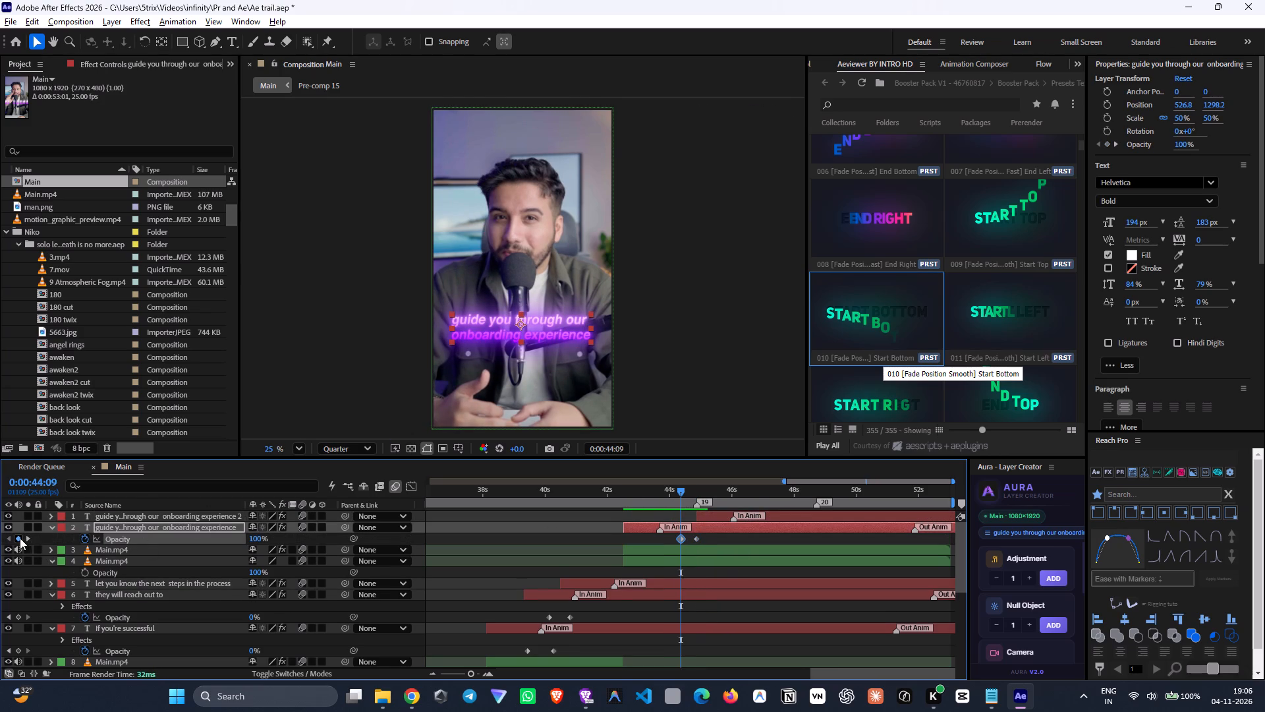
click(25, 538)
drag(254, 537, 61, 550)
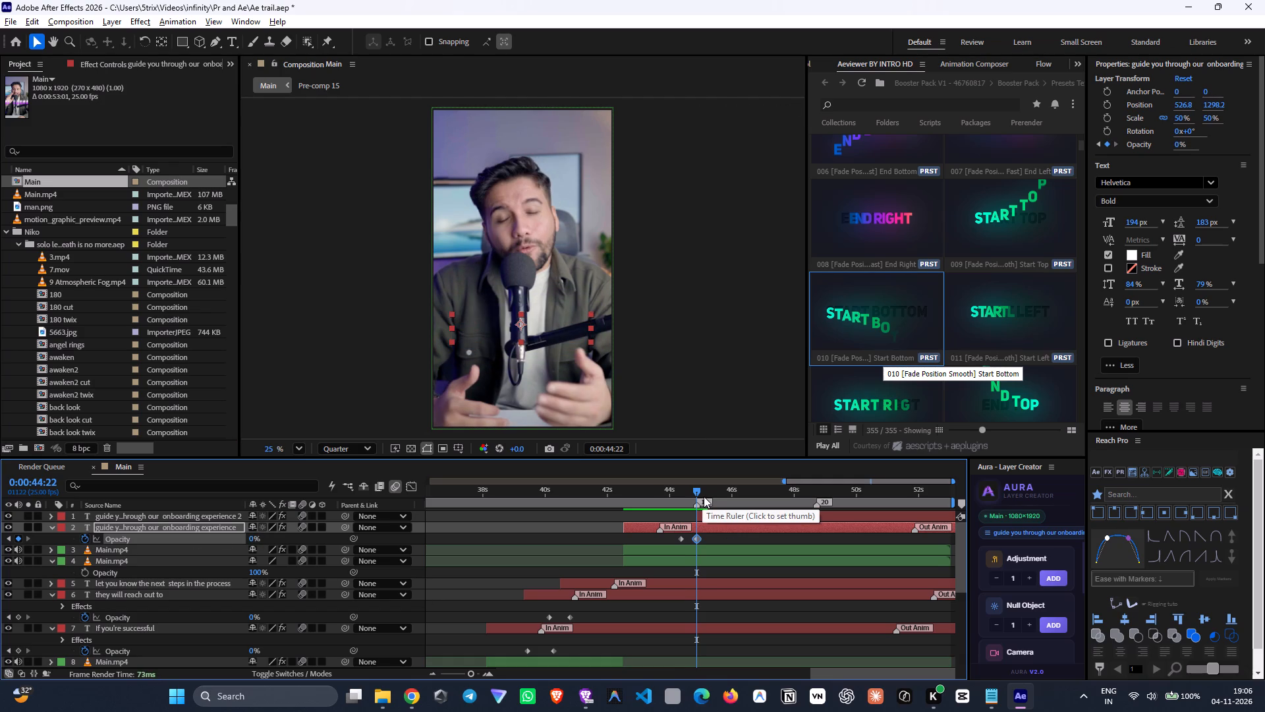
Copy "We wish you the best of luck" from the 1.txt transcript in Notepad and return to After Effects.
click(984, 699)
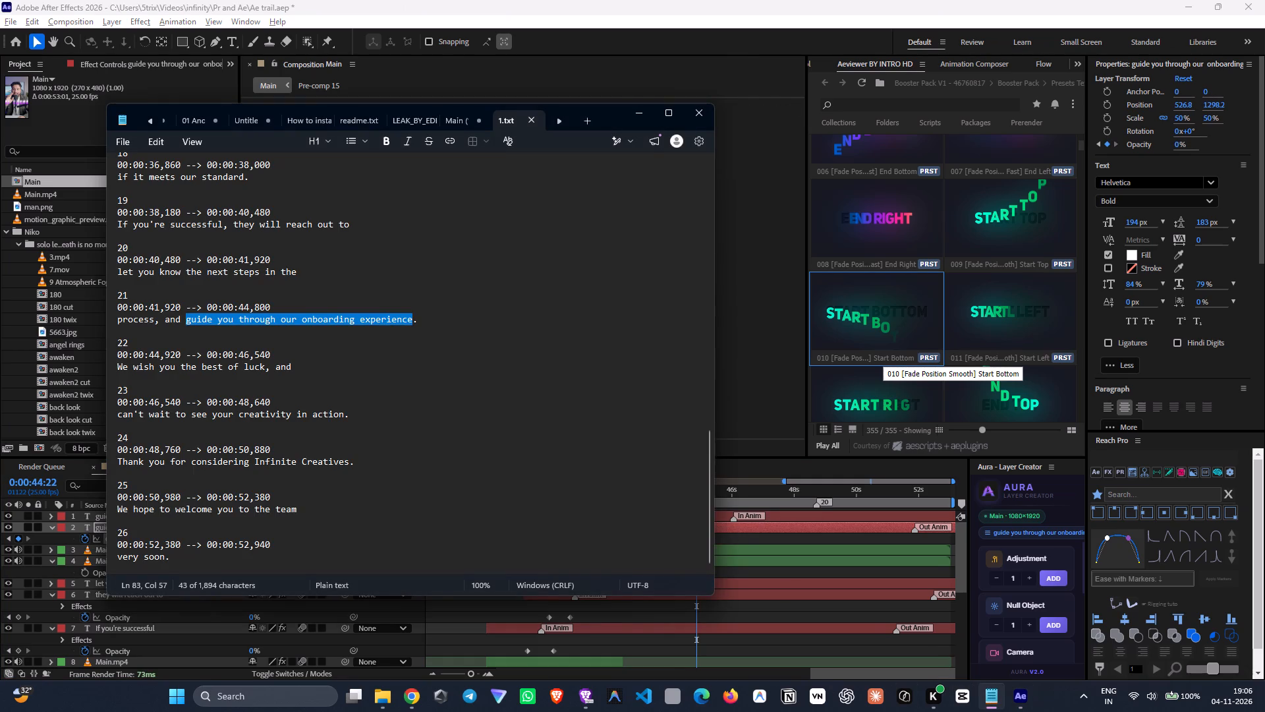
drag(263, 366, 262, 366)
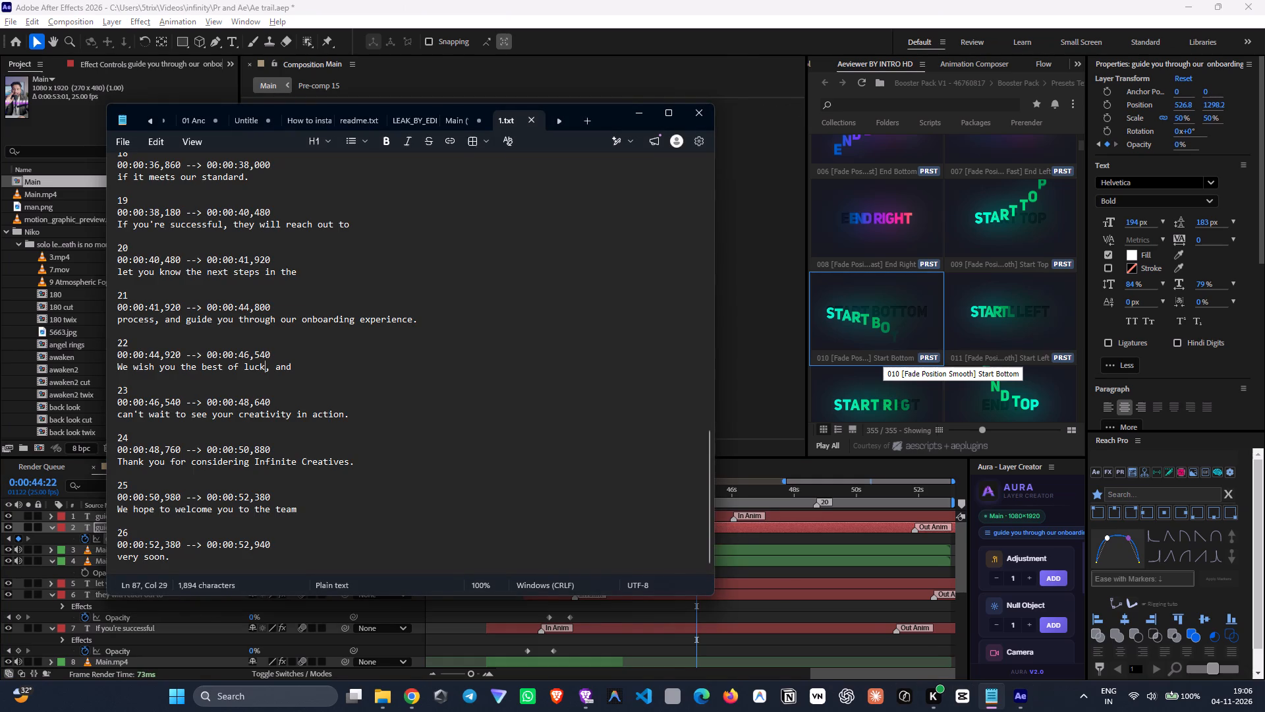
drag(262, 366, 113, 363)
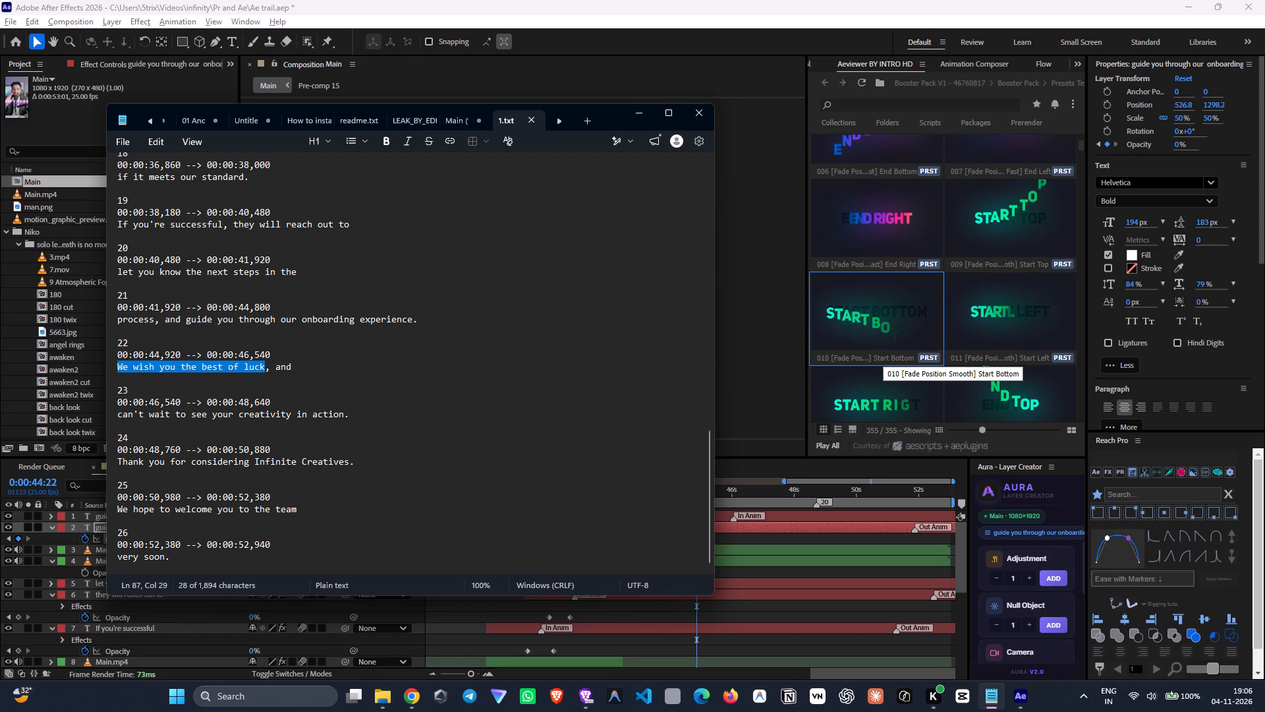
scroll(488, 417, down, 1)
key(ctrl+c)
key(alt+Tab)
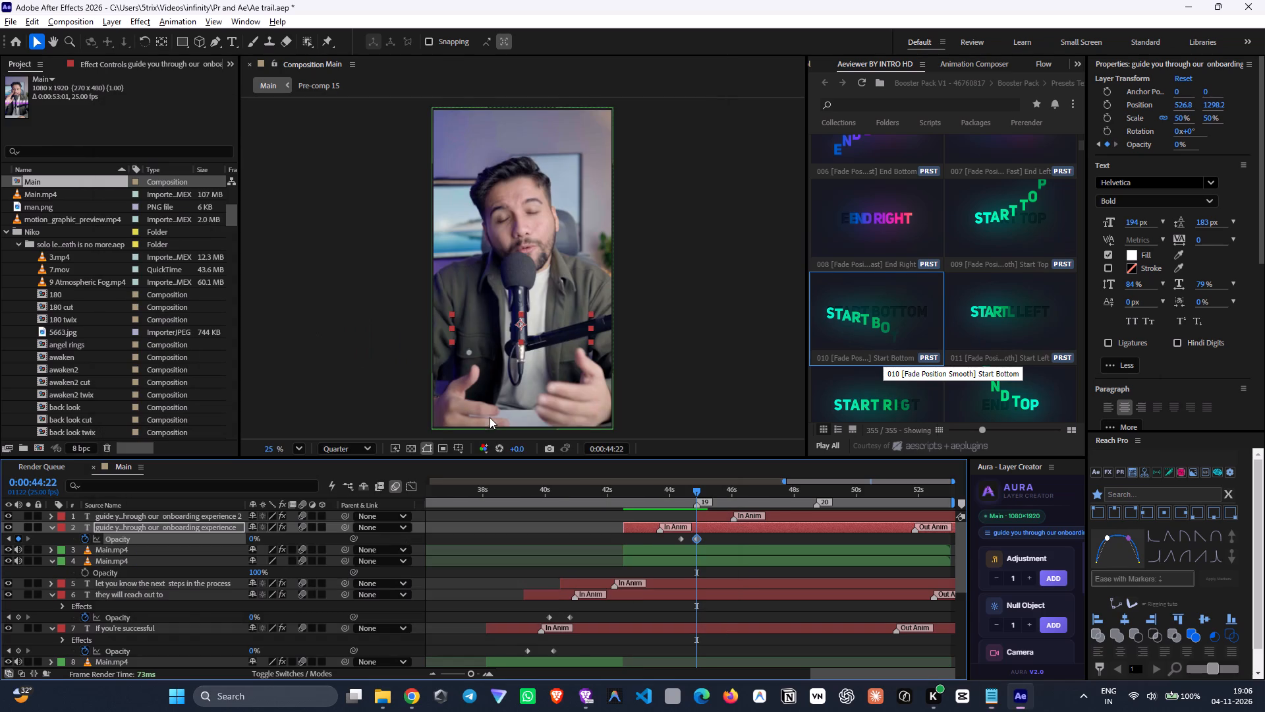
Preview the handover from the fading onboarding caption to its duplicate, playing from 0:00:44:09 and 0:00:44:13.
key(space)
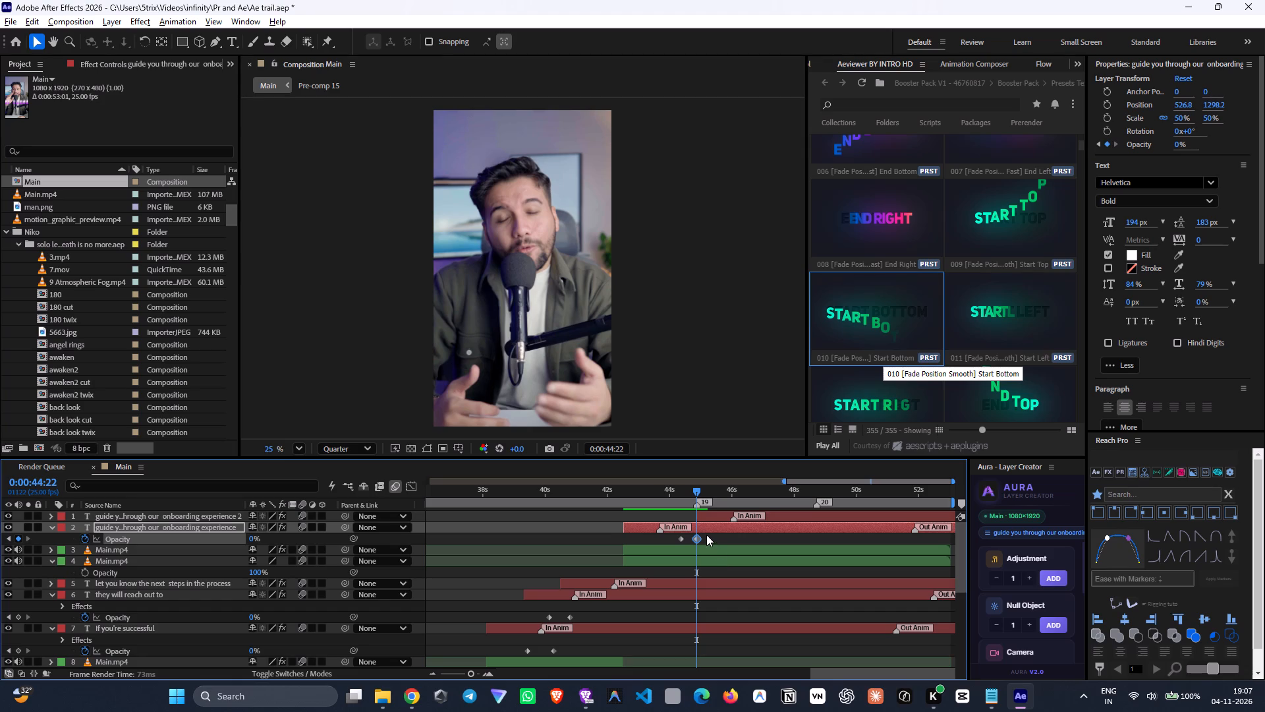
click(680, 501)
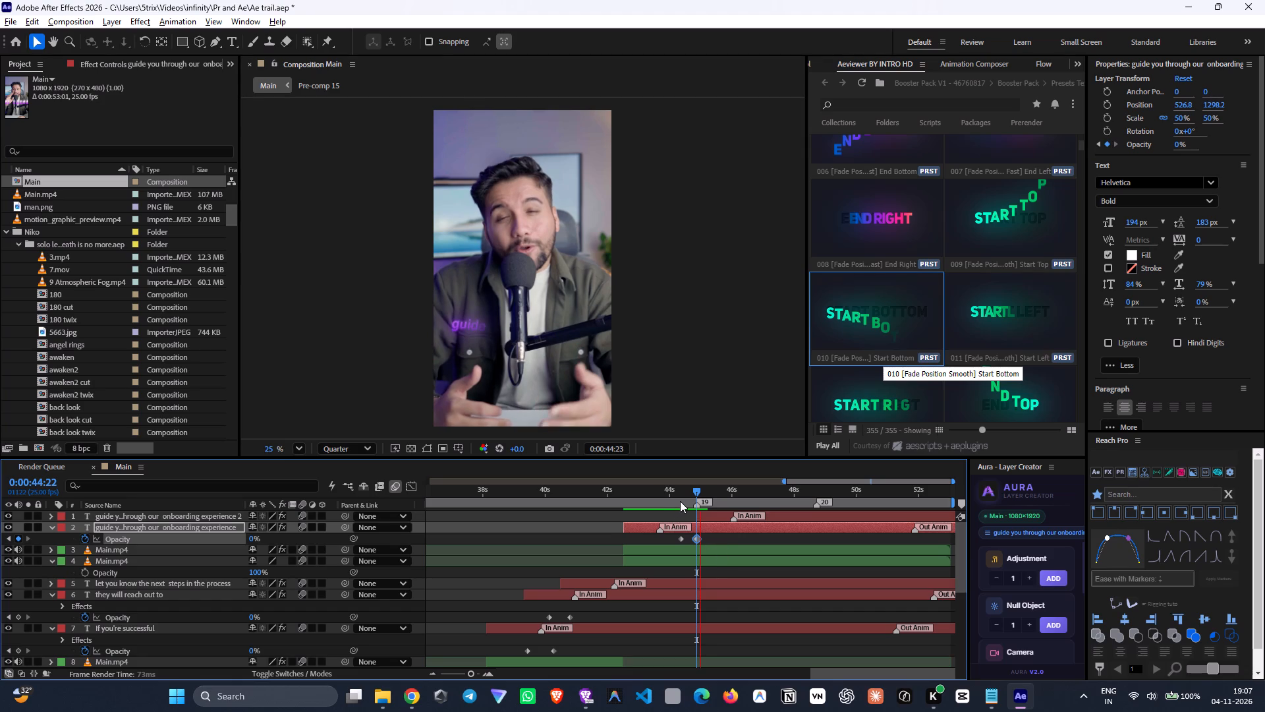
key(space)
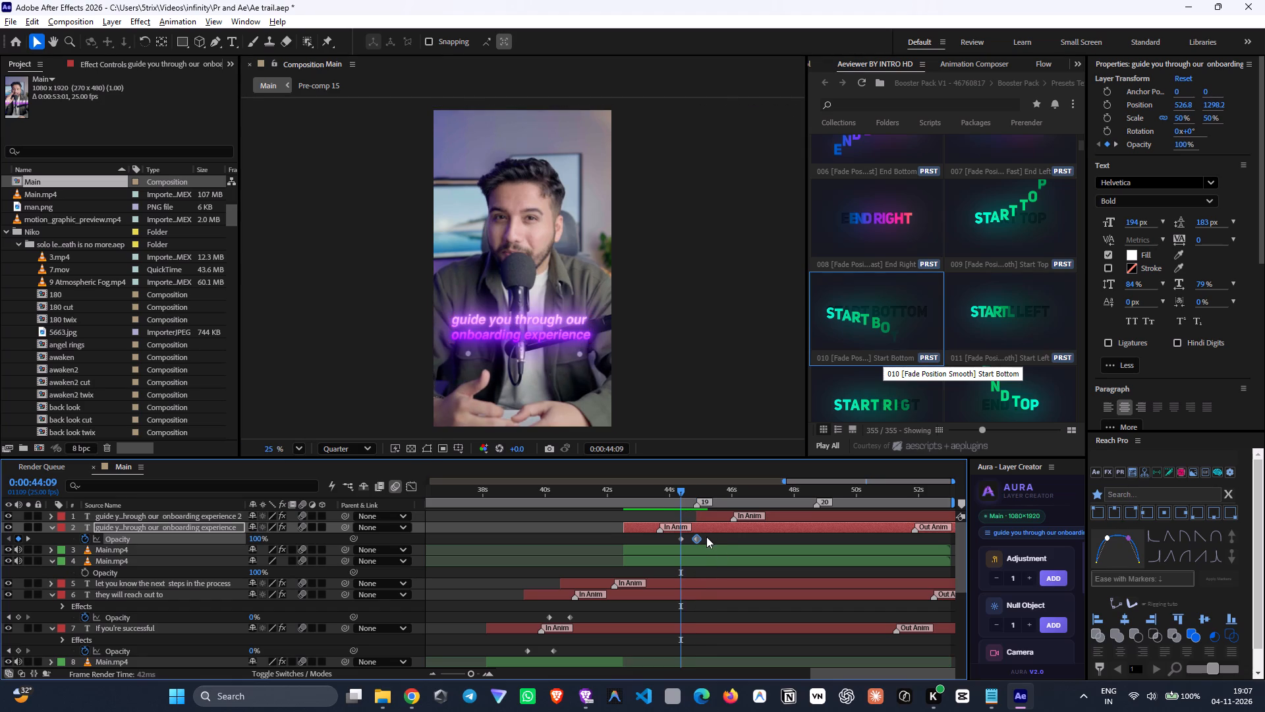
click(687, 498)
key(space)
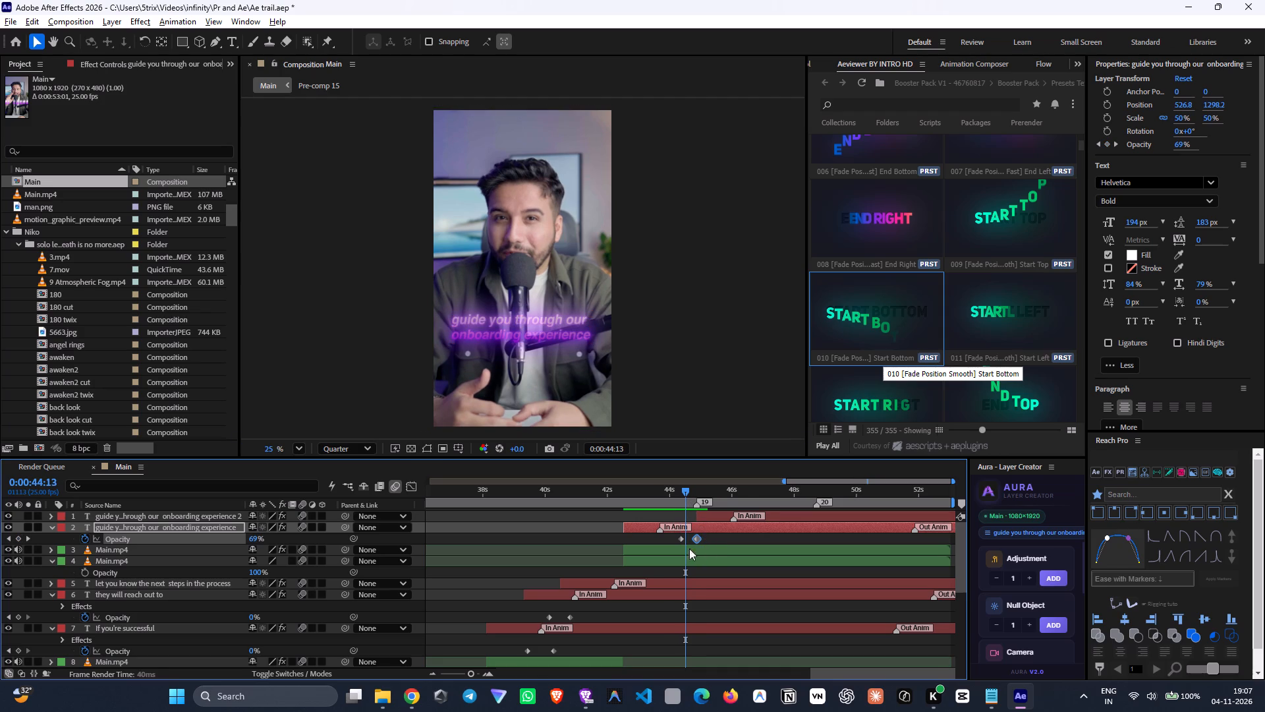
click(701, 496)
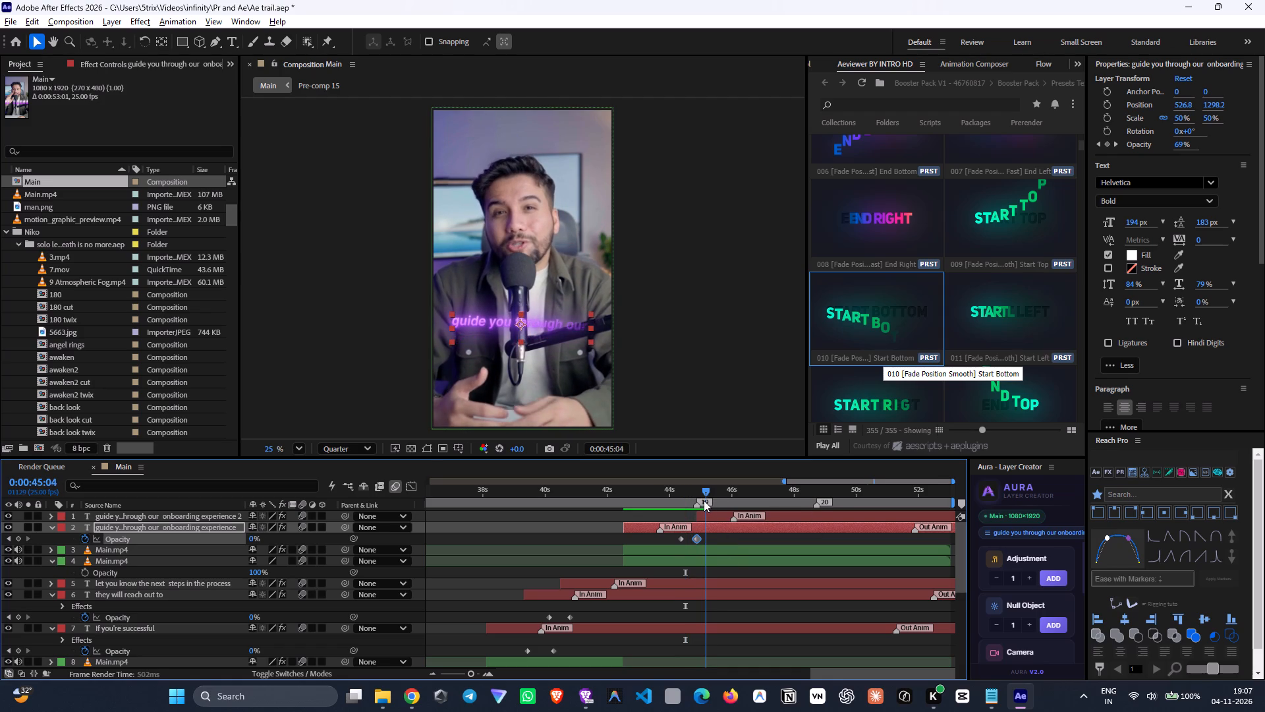
Replace the duplicated onboarding caption's text with "We wish you the best of luck", breaking it onto two lines after "the".
double_click(713, 516)
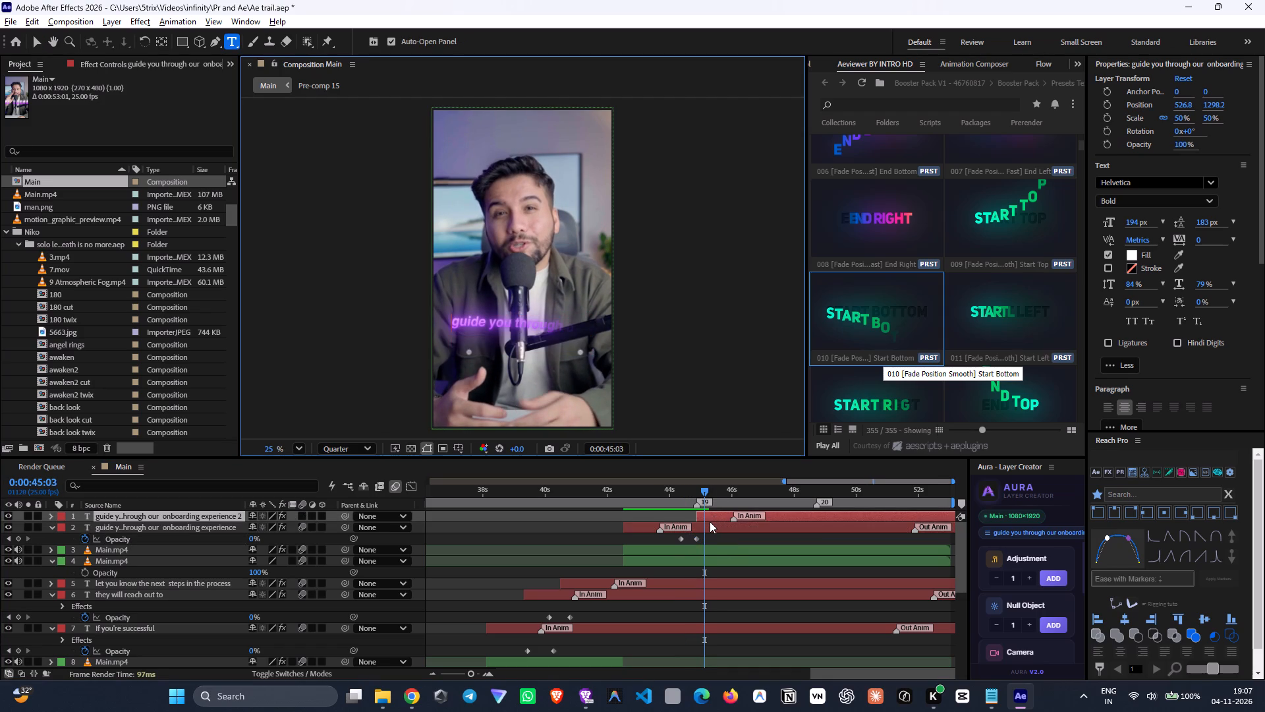
double_click(709, 514)
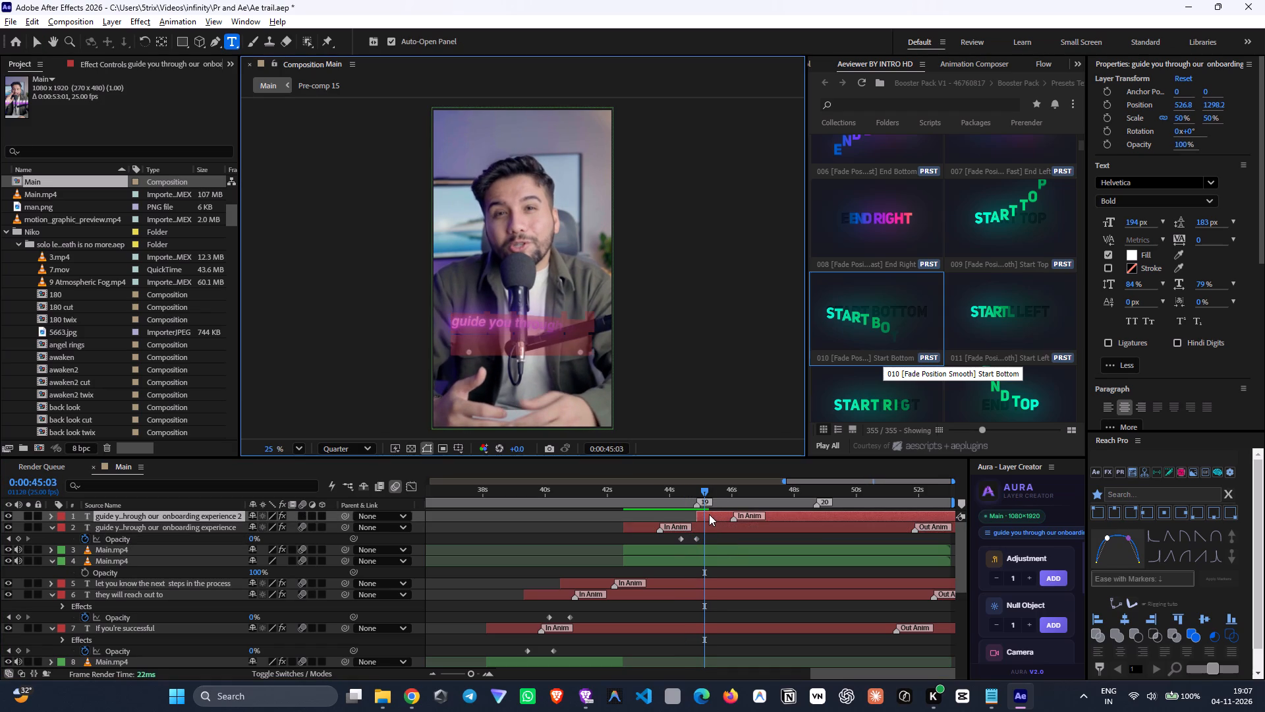
key(ctrl+v)
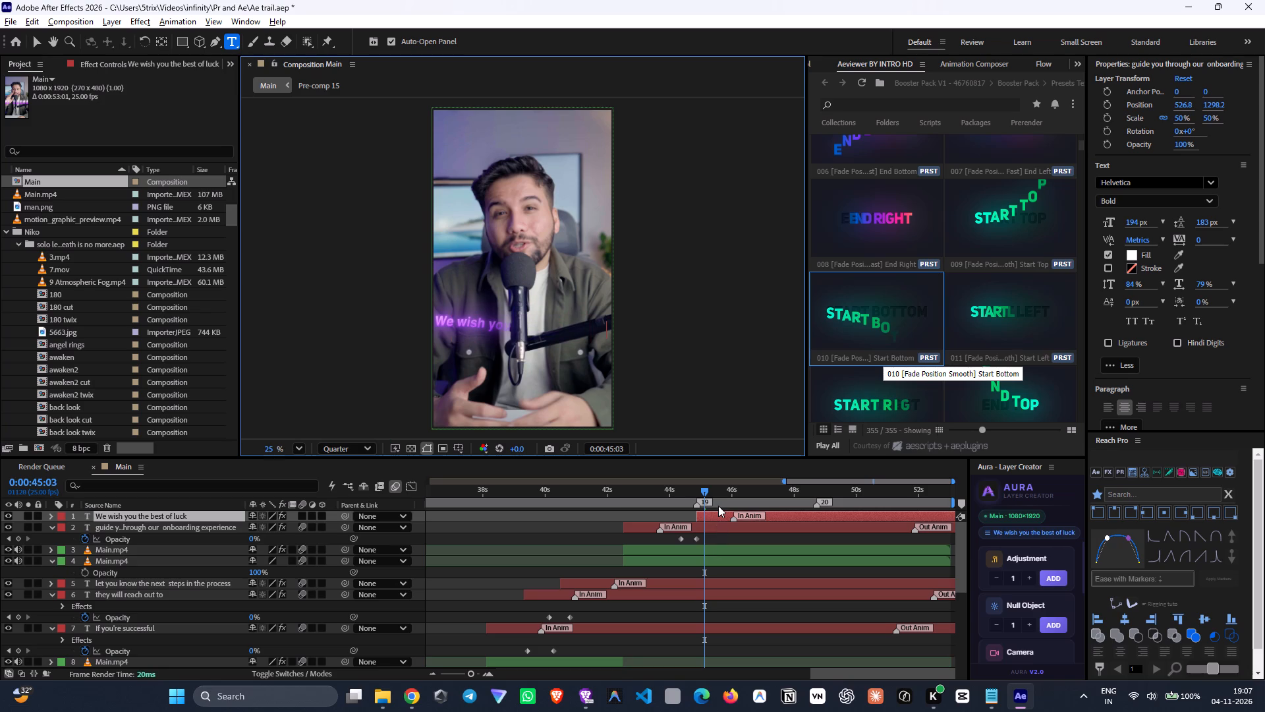
drag(743, 502, 810, 514)
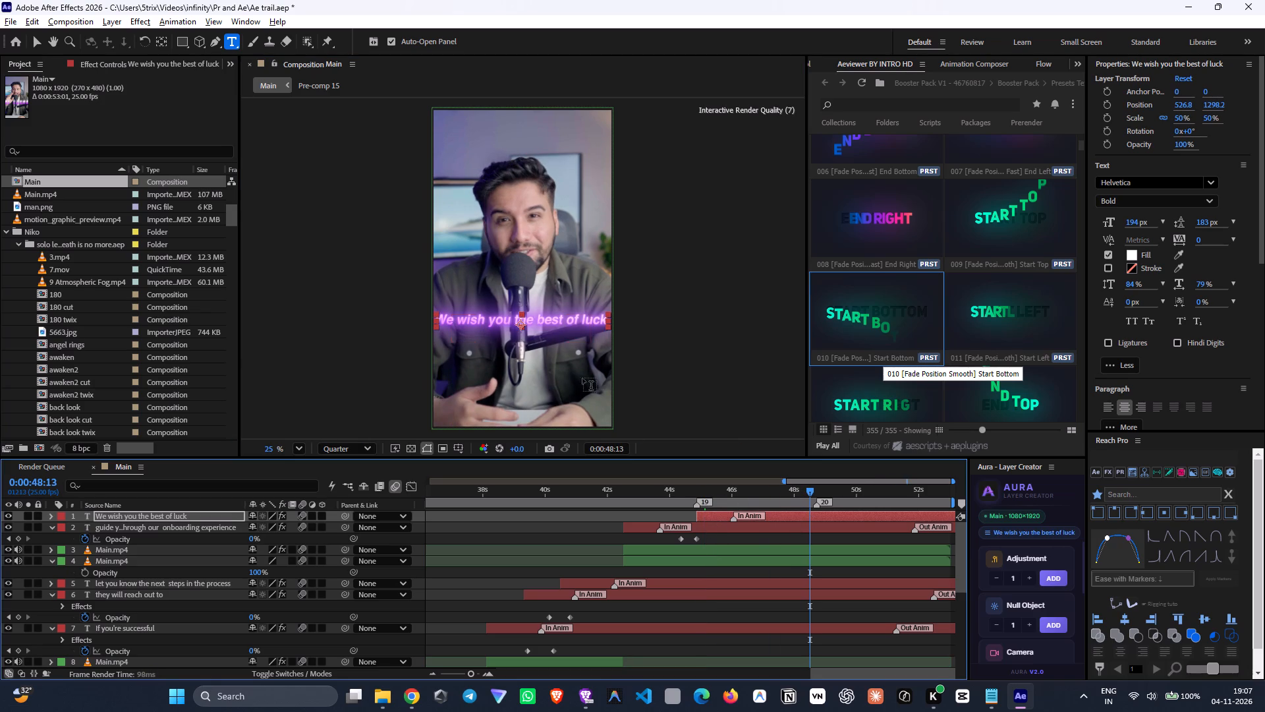
click(537, 318)
key(Return)
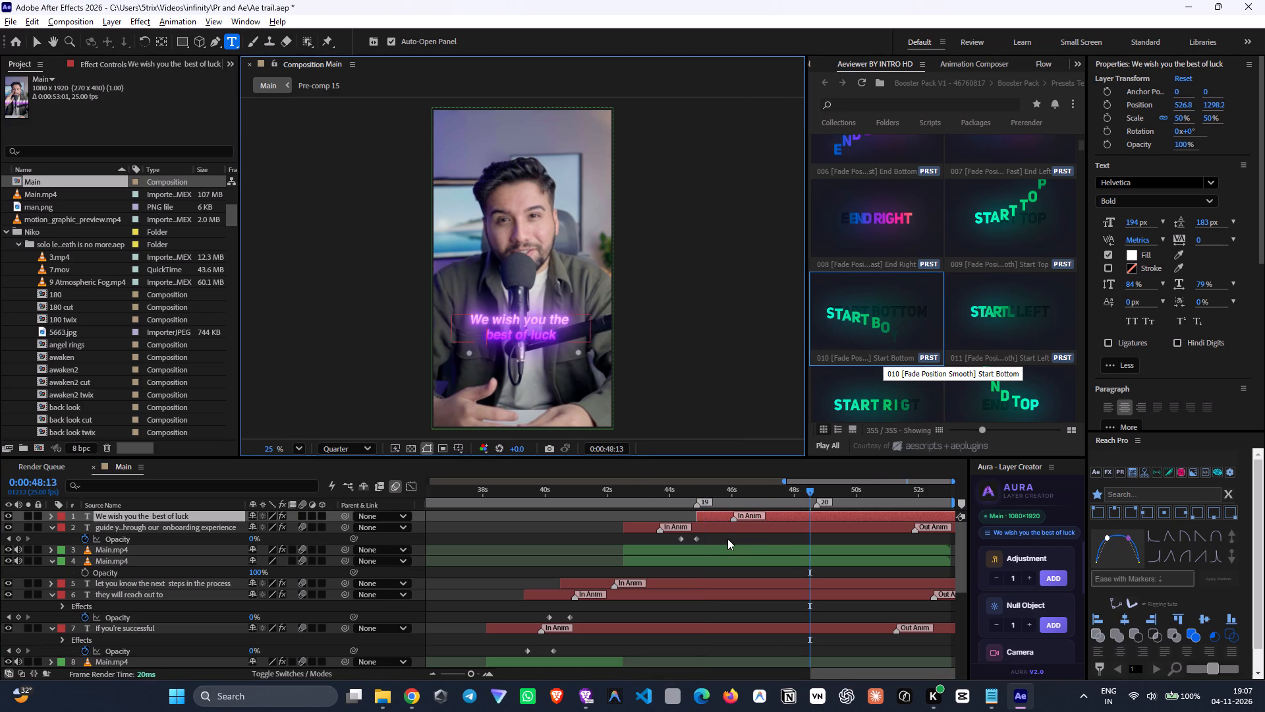
Refit the best-of-luck caption's Gradient Ramp to the text, with the start at about 506,1237 and the end at about 512,1444.
click(115, 63)
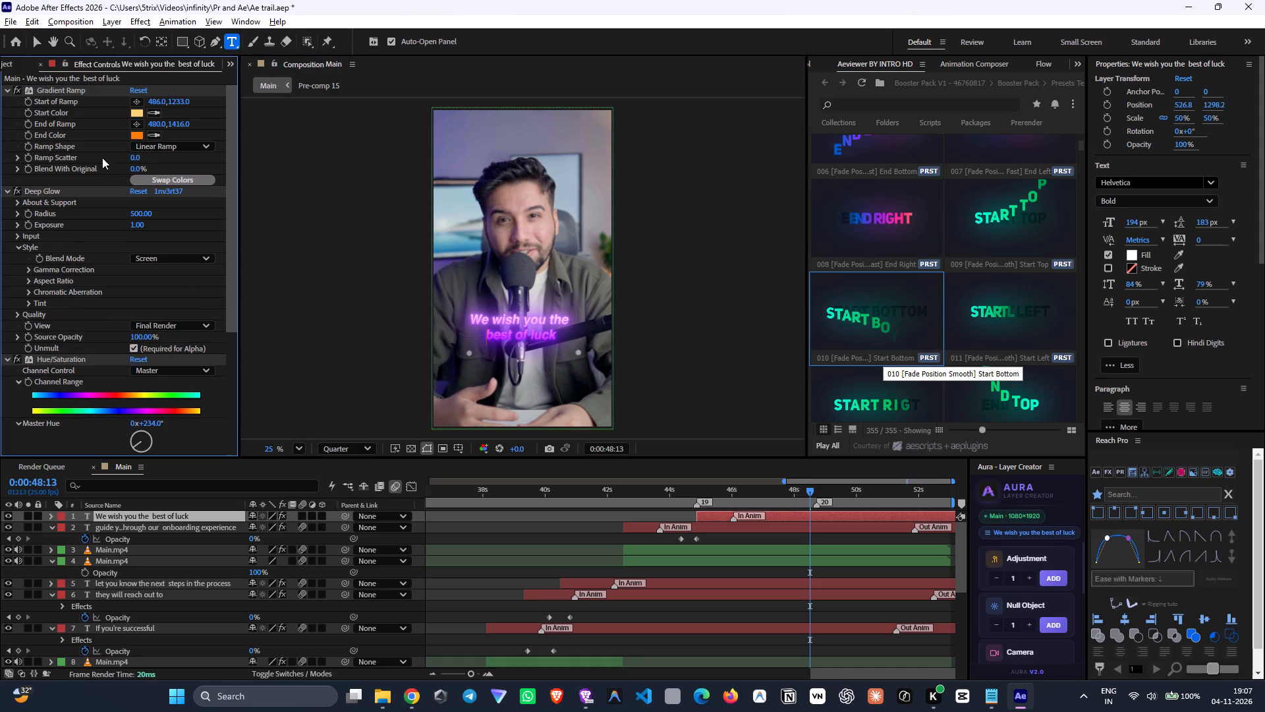
click(137, 123)
click(518, 348)
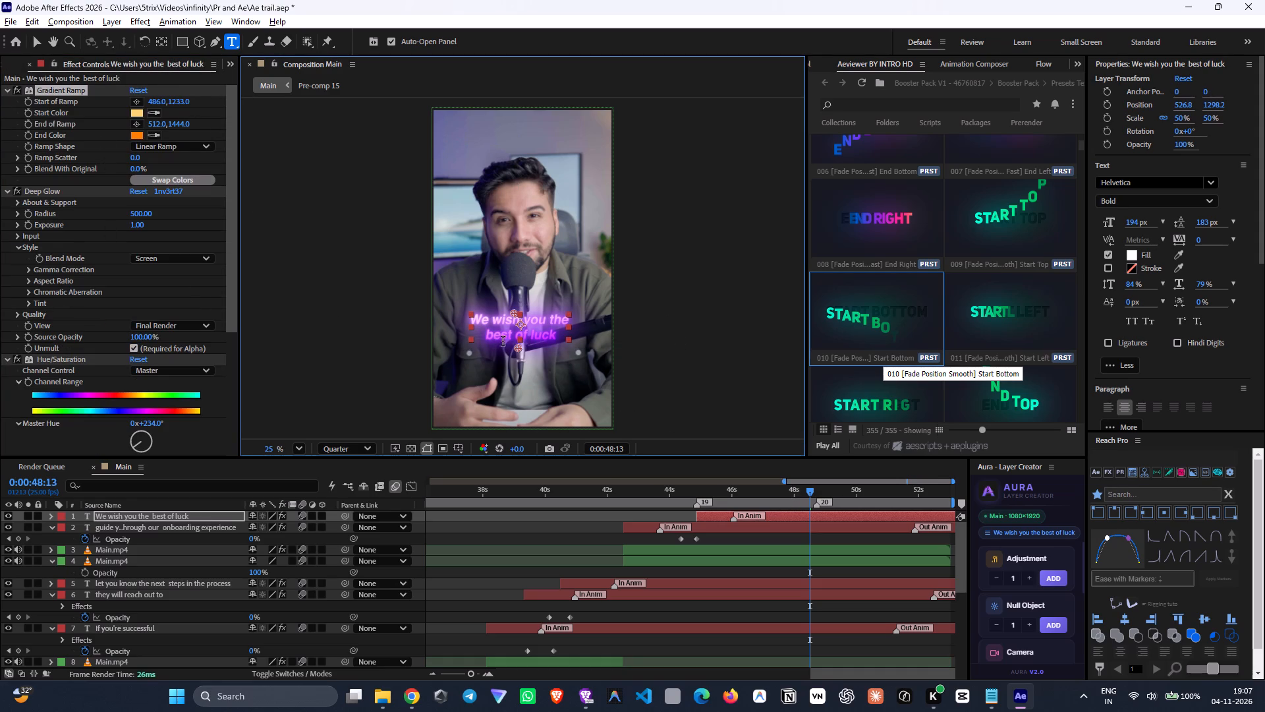
key(v)
click(515, 313)
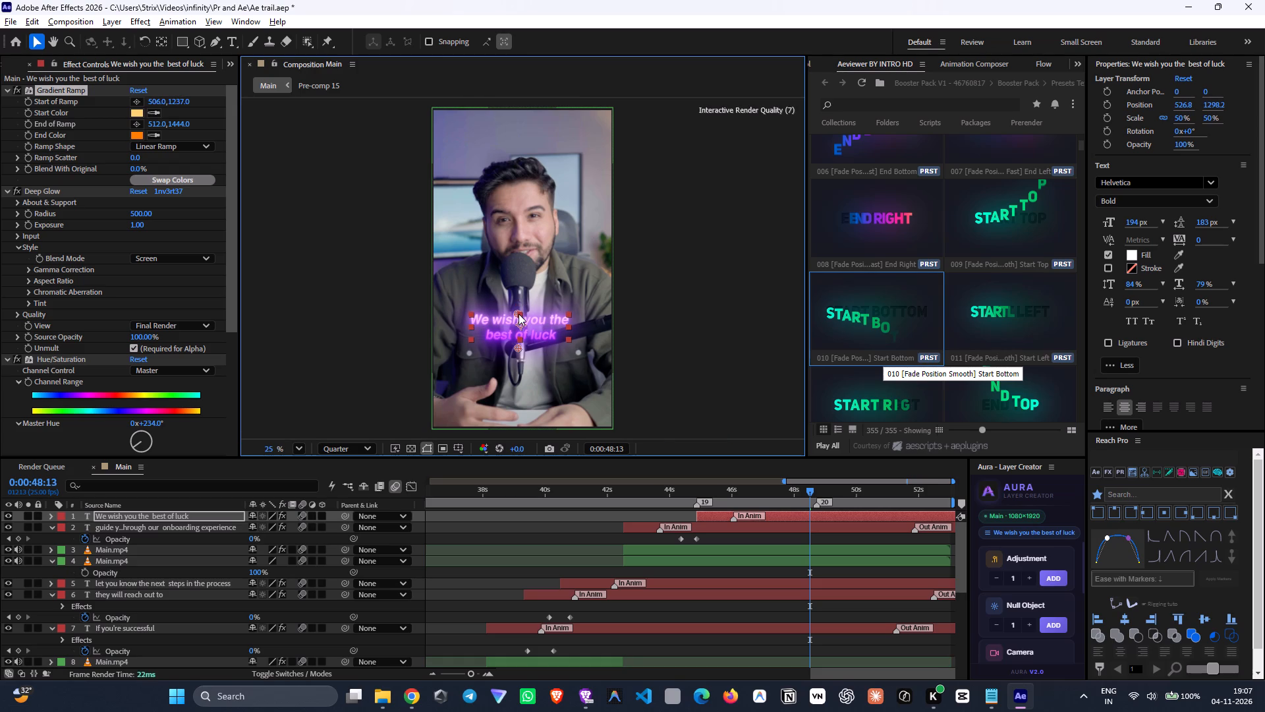
Scrub and preview the best-of-luck caption against the speech between about 0:00:43:16 and 0:00:47:10, stopping at 0:00:46:08.
drag(801, 490, 714, 513)
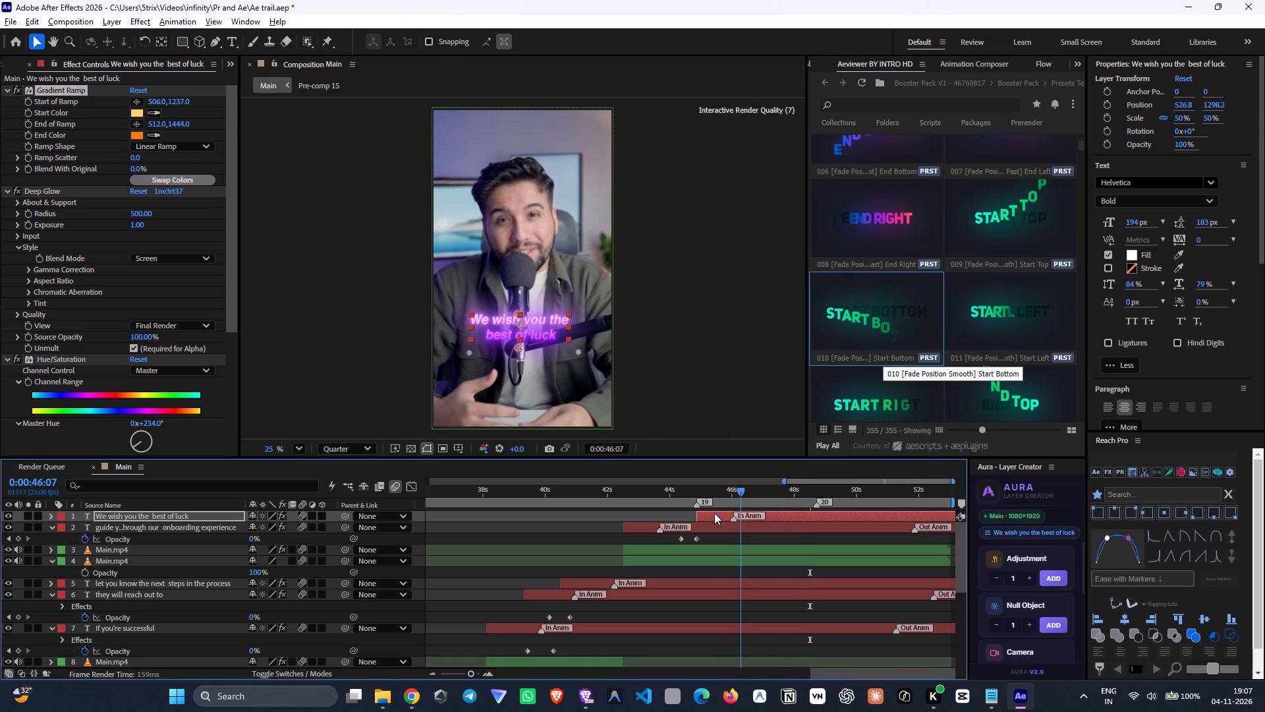
drag(714, 513, 665, 514)
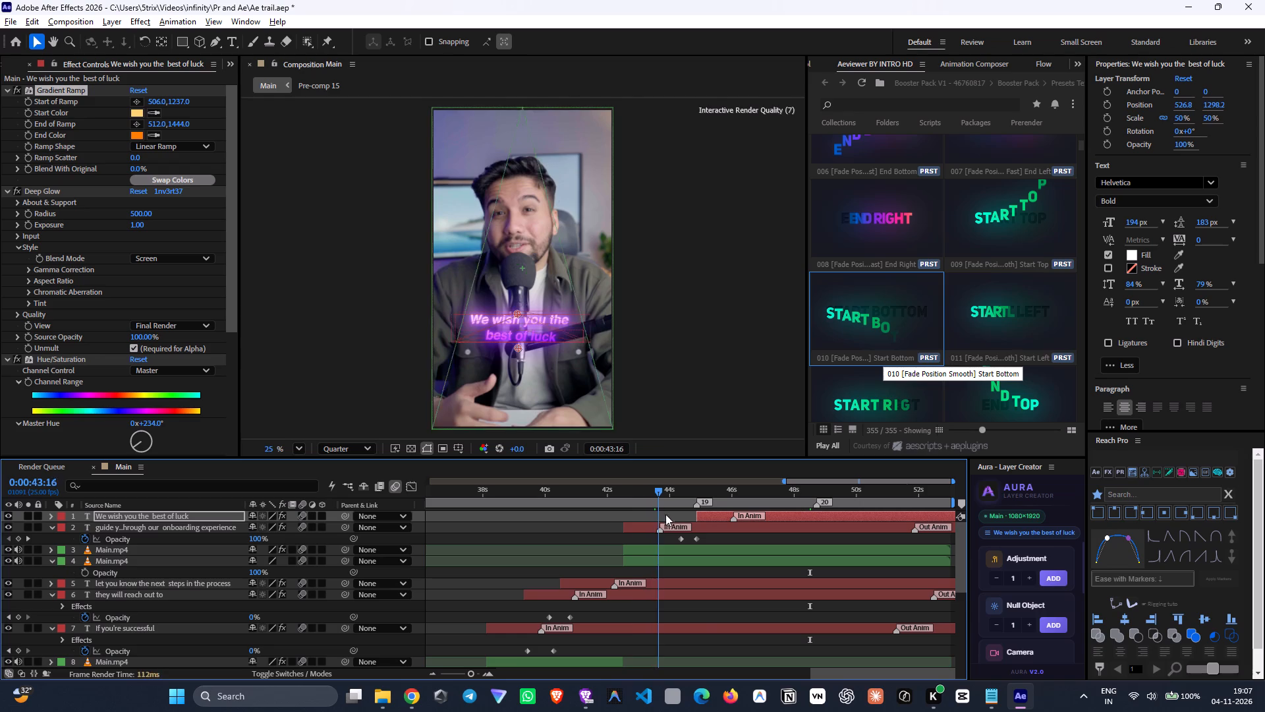
drag(665, 514, 762, 529)
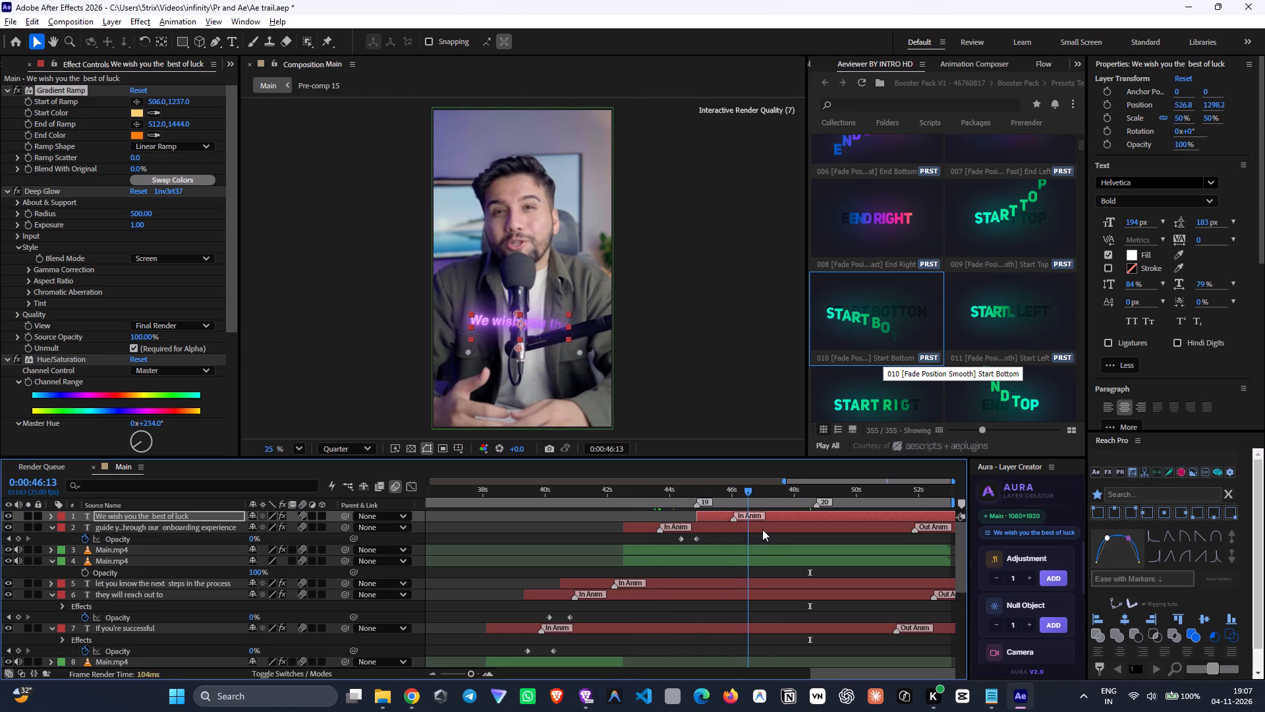
drag(762, 529, 775, 529)
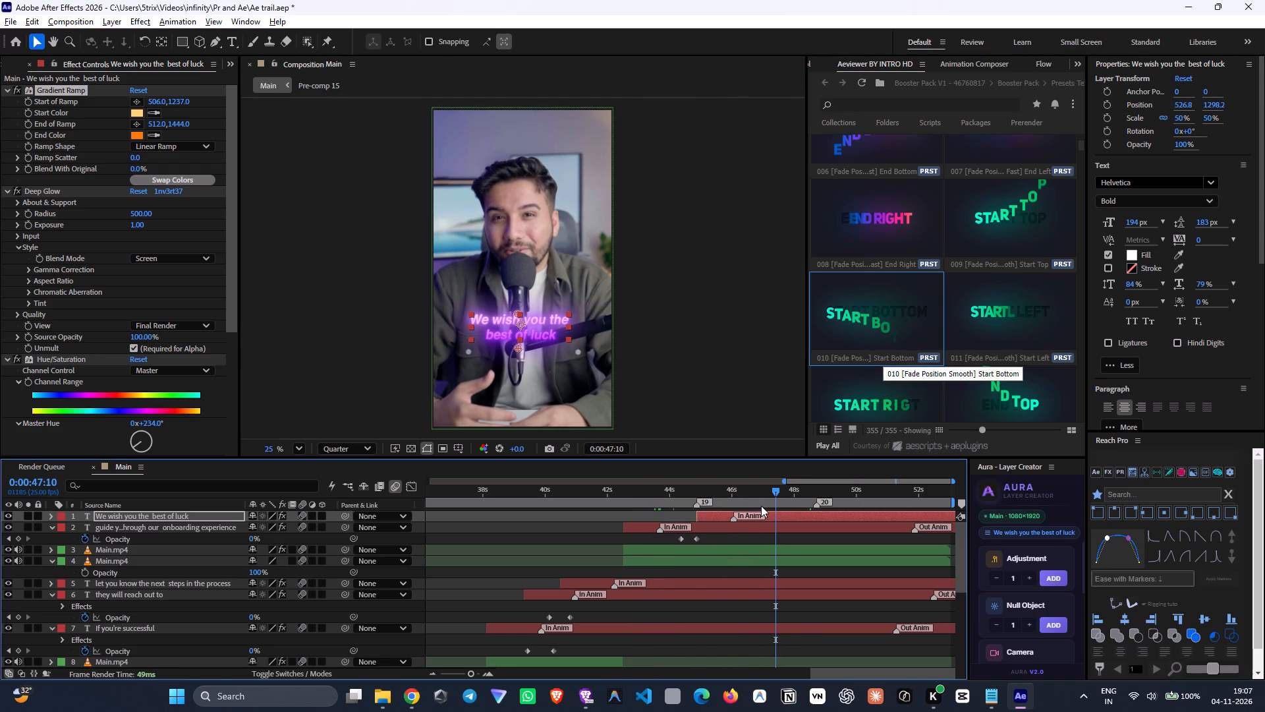
click(764, 503)
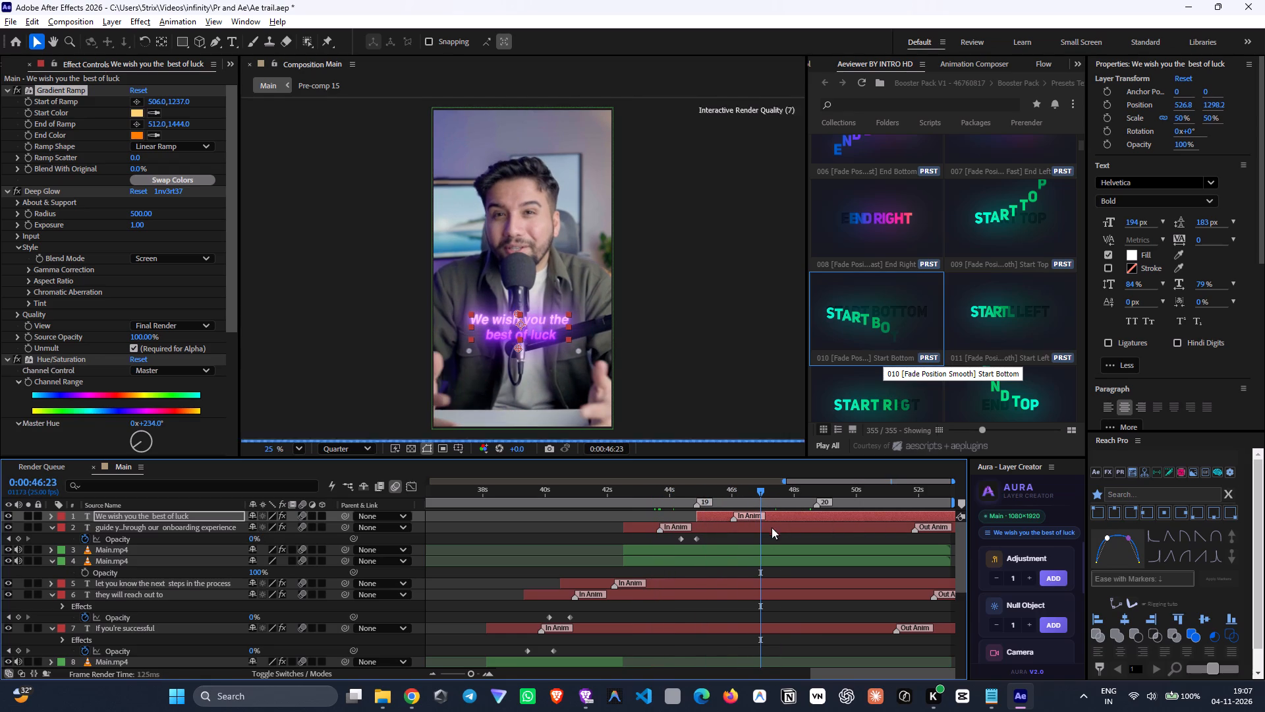
key(space)
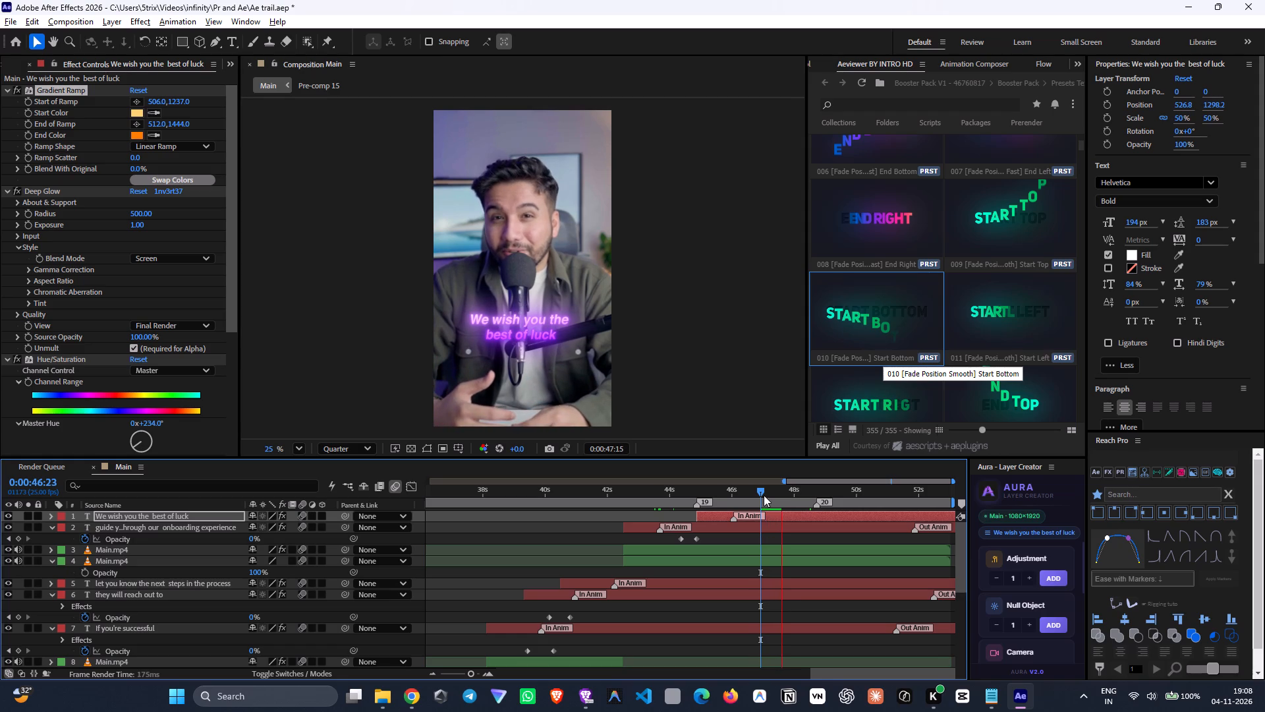
drag(766, 500, 745, 525)
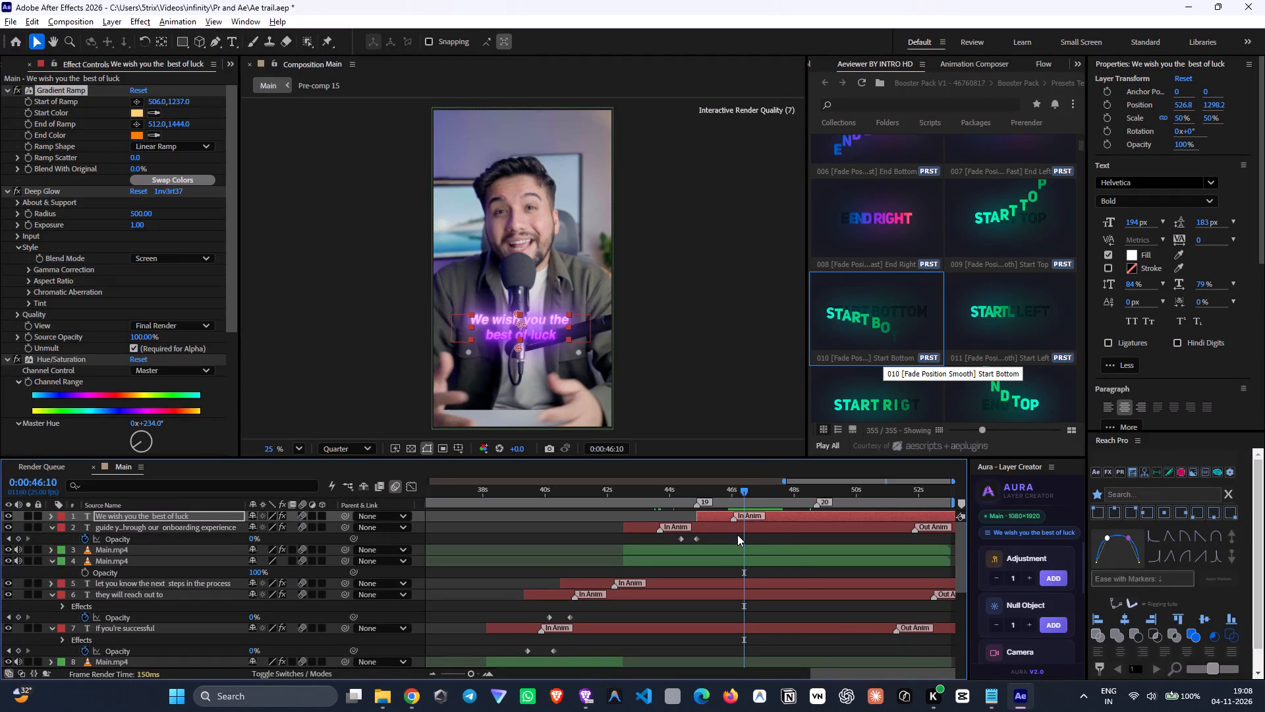
key(space)
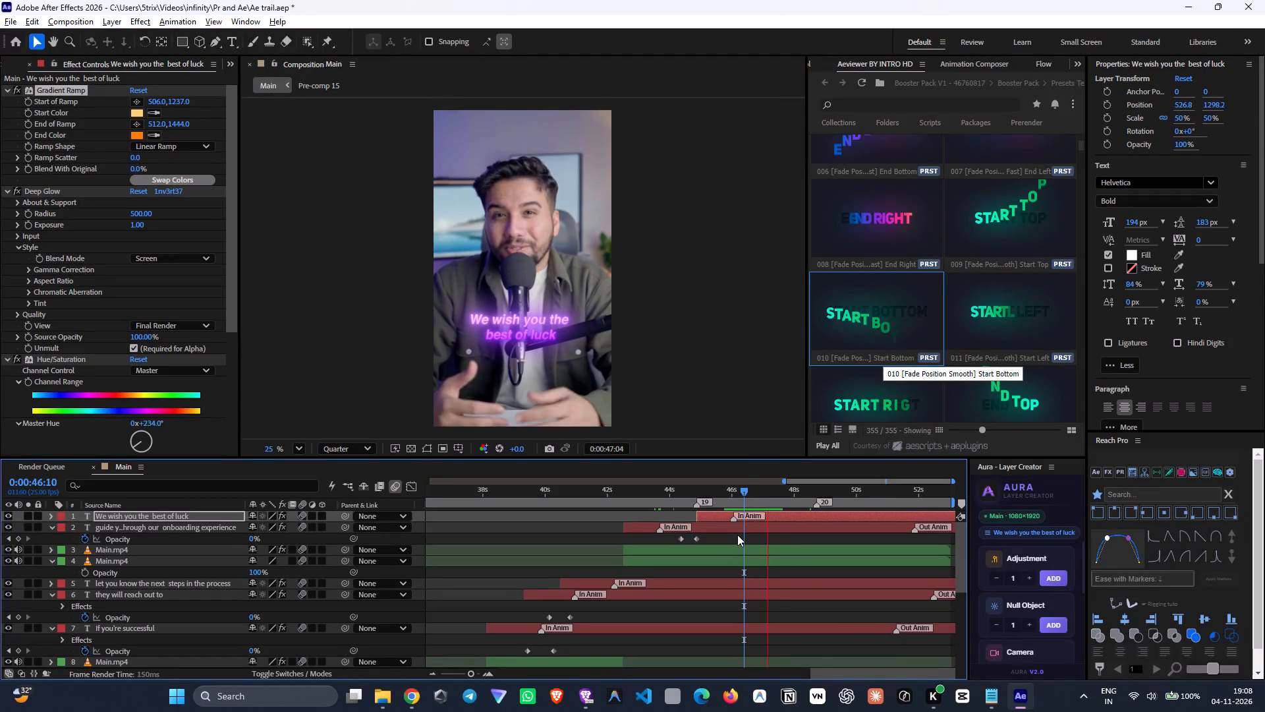
key(space)
drag(754, 501, 741, 508)
Copy "can't wait to see your creativity in action." from the 1.txt transcript in Notepad and return to After Effects.
click(984, 702)
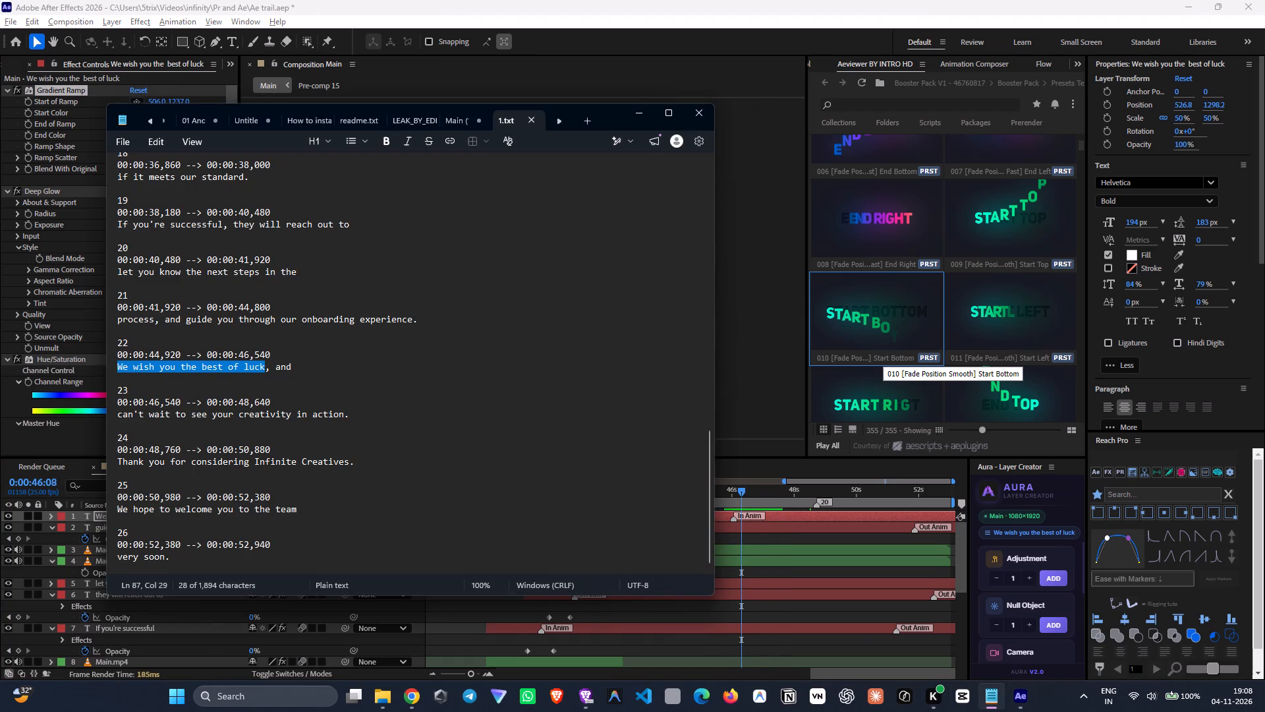
drag(117, 414, 341, 414)
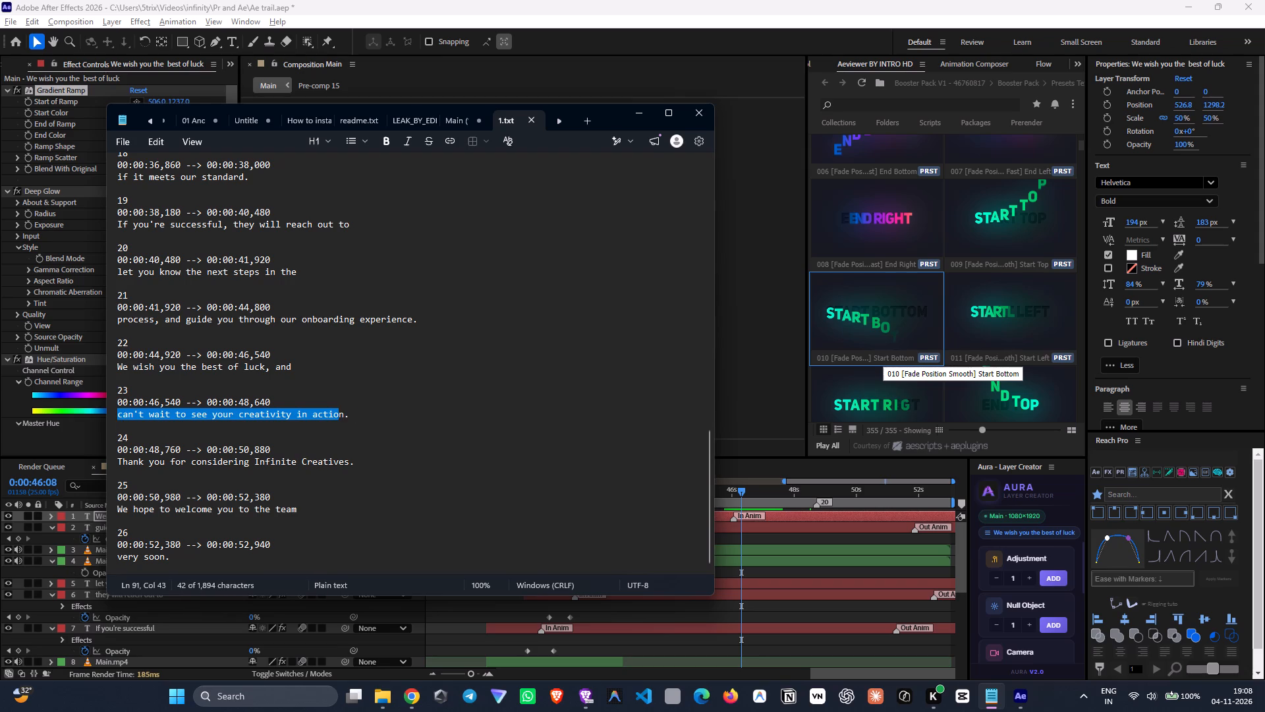
drag(341, 414, 349, 415)
key(ctrl+c)
key(alt+Tab)
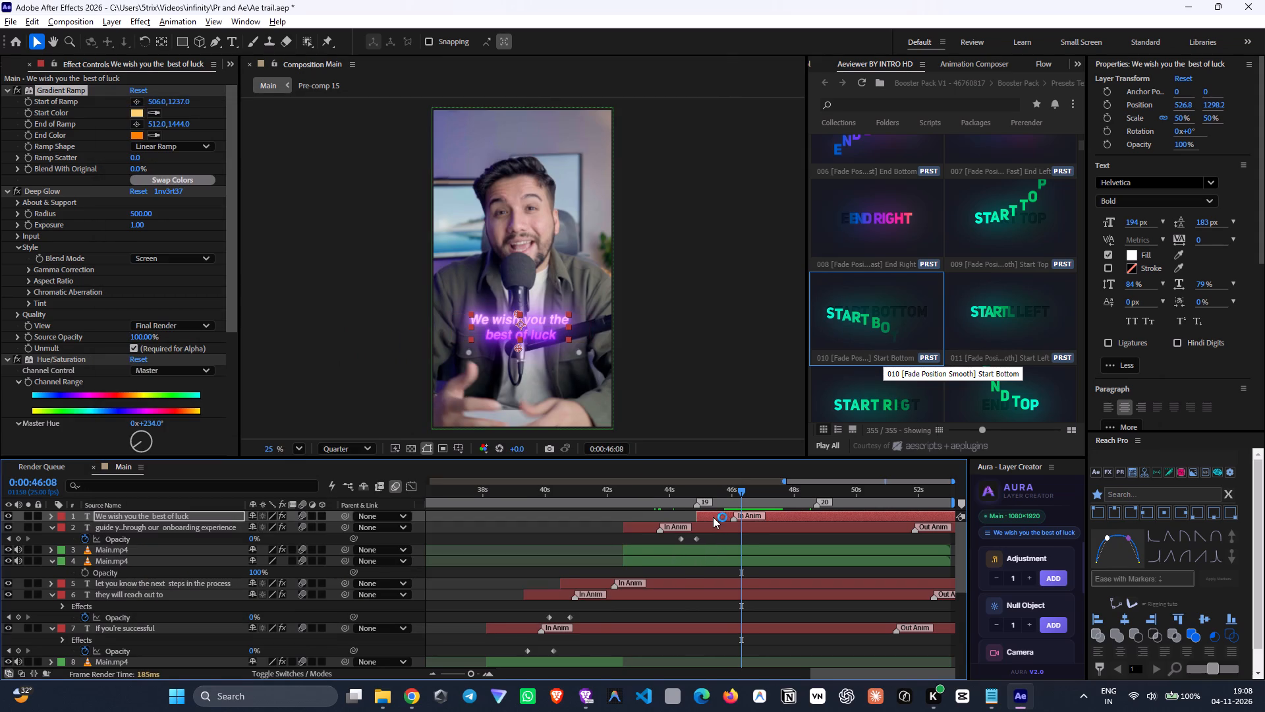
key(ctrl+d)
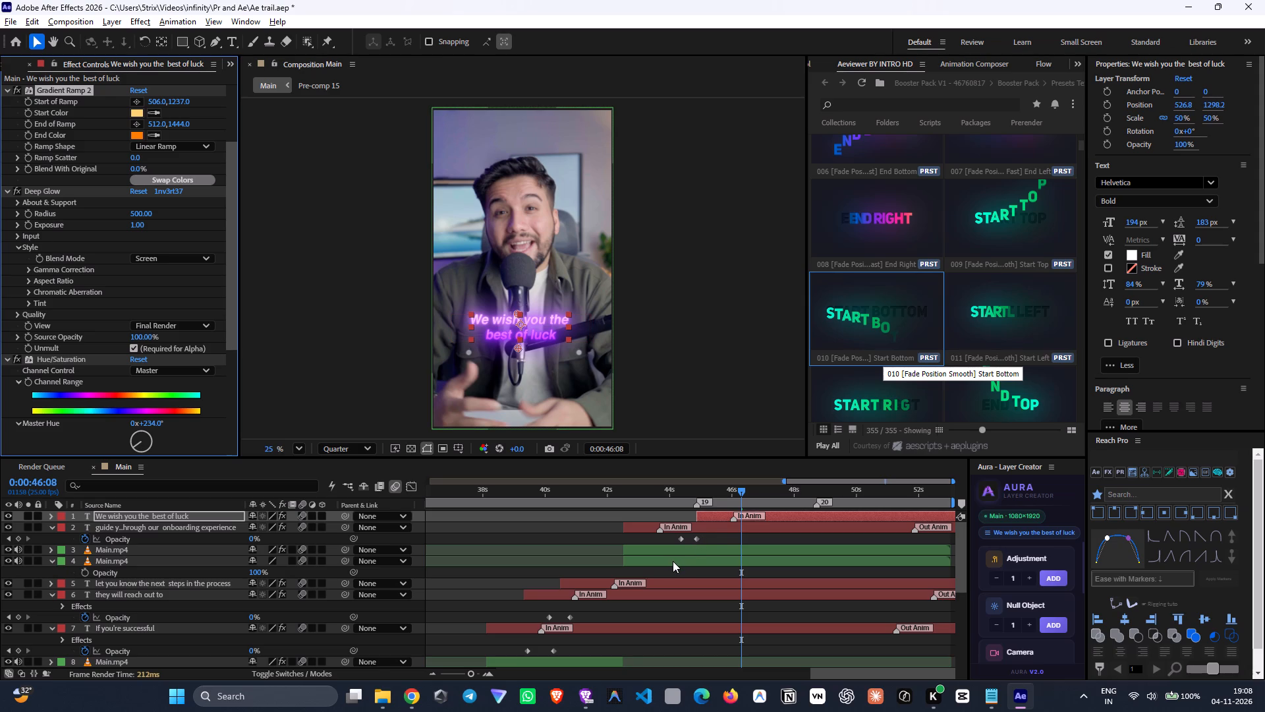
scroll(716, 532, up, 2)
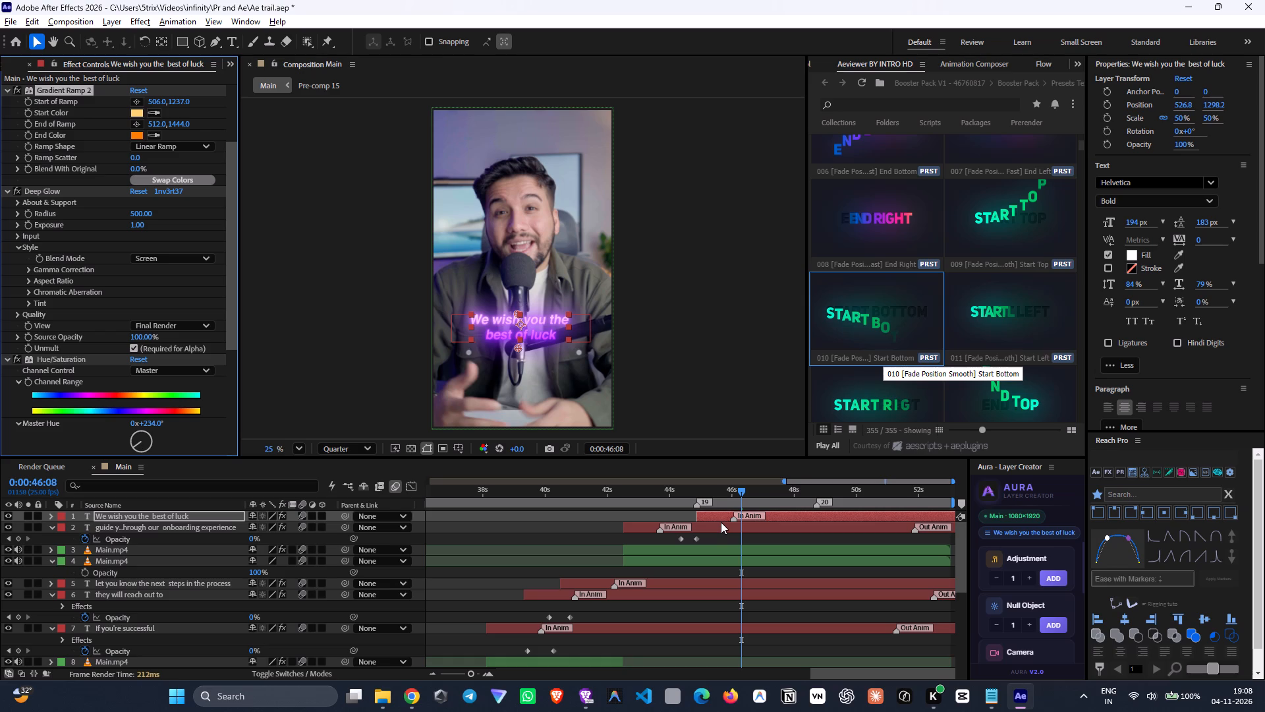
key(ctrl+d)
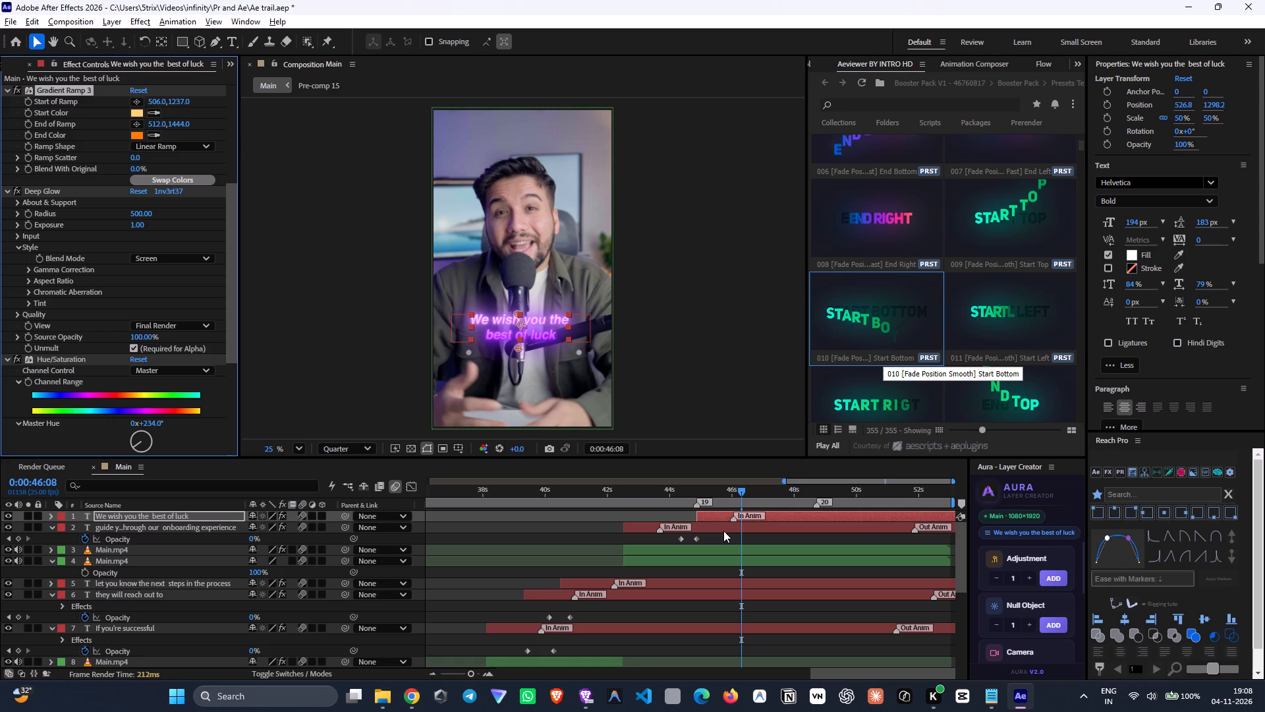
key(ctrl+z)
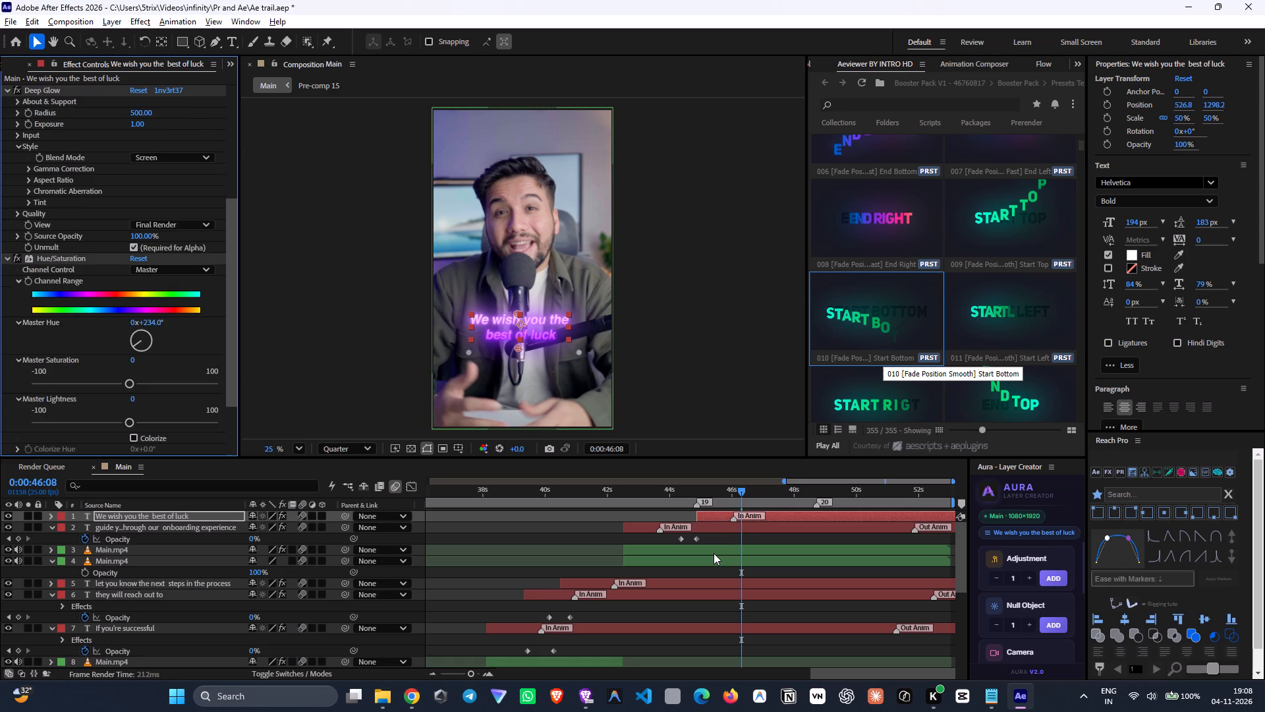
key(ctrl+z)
Duplicate the "We wish you the best of luck" caption layer and shift the copy to start at about 0:00:46:08.
click(763, 542)
click(760, 518)
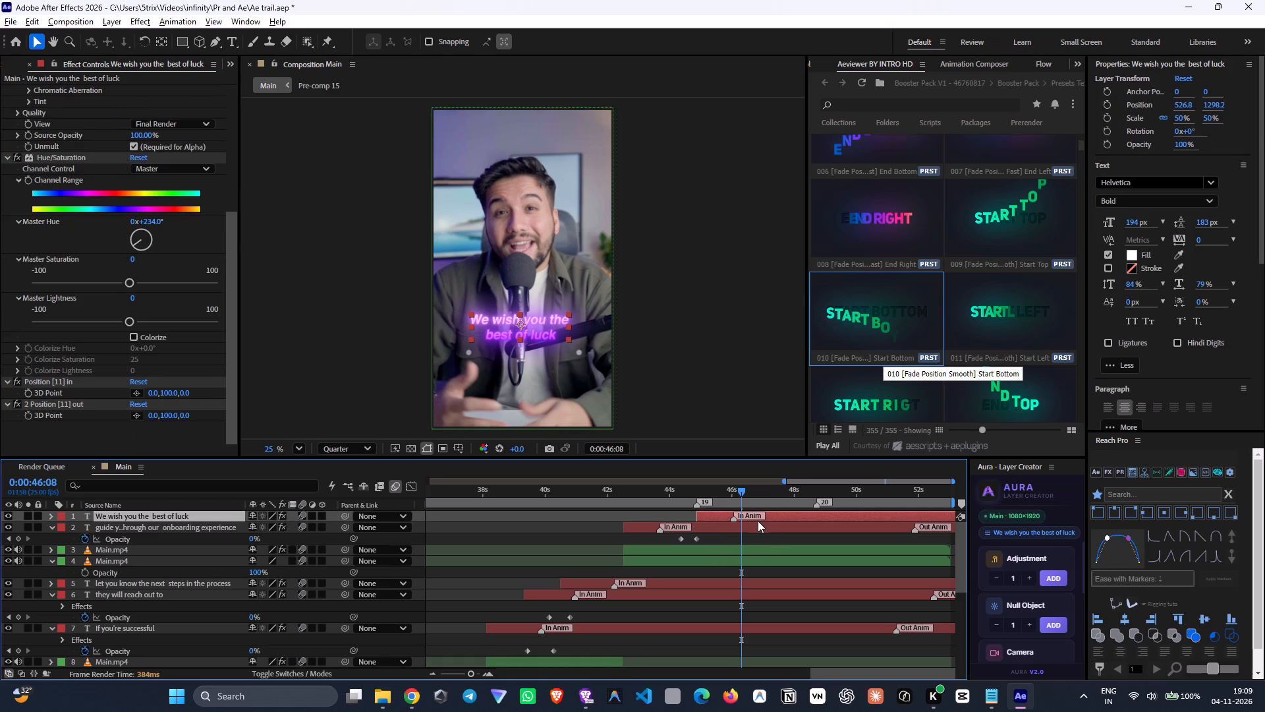
key(ctrl+d)
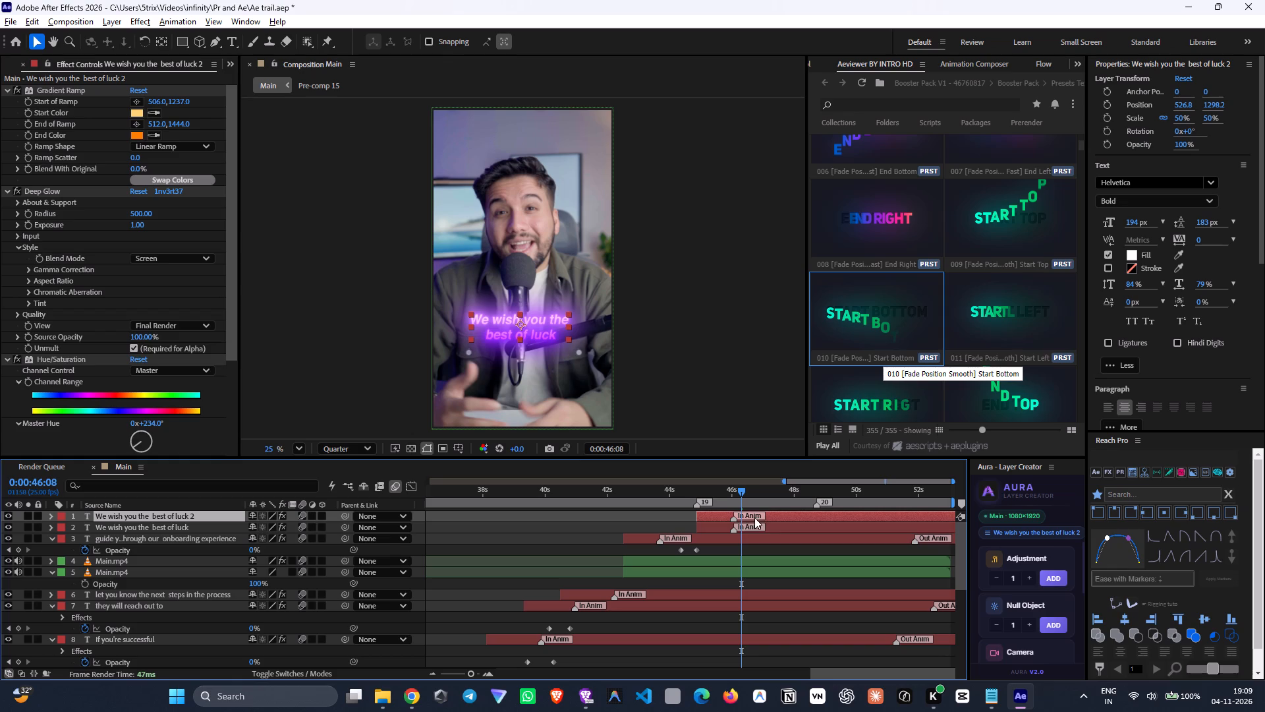
drag(755, 518, 799, 524)
Replace the duplicated caption's text with "can't wait to see your creativity in action.".
double_click(760, 519)
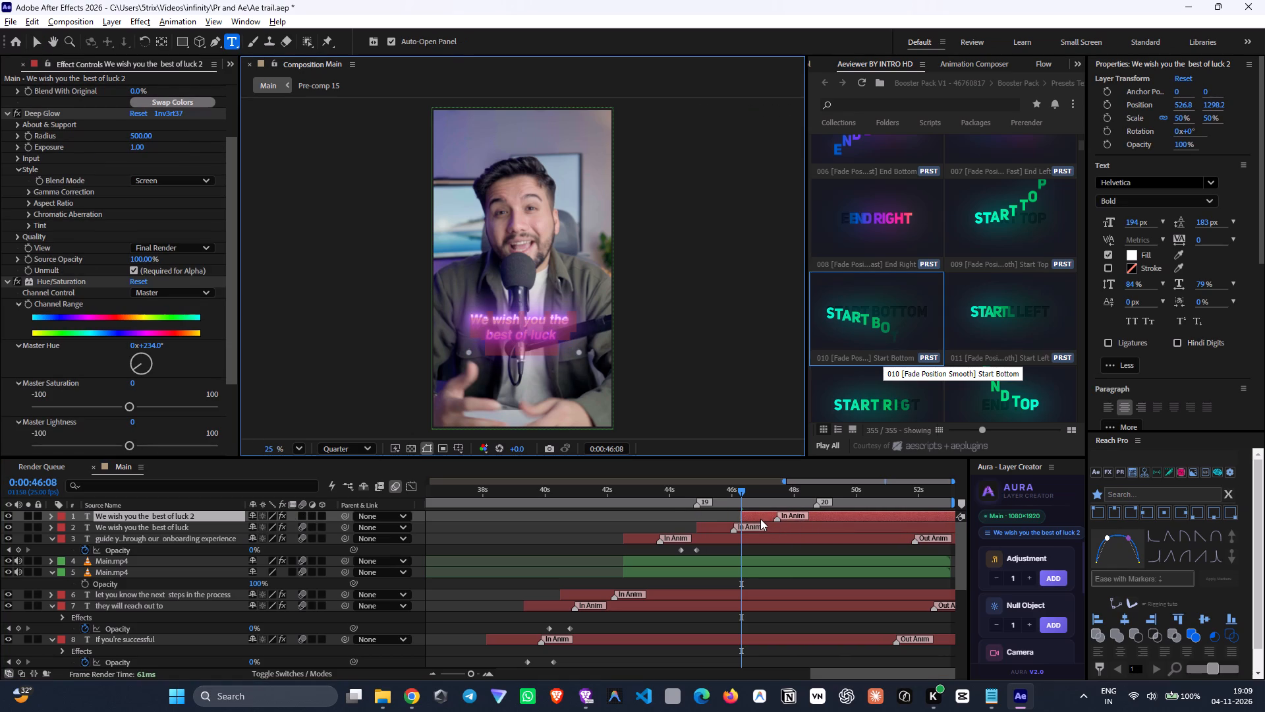
key(ctrl+v)
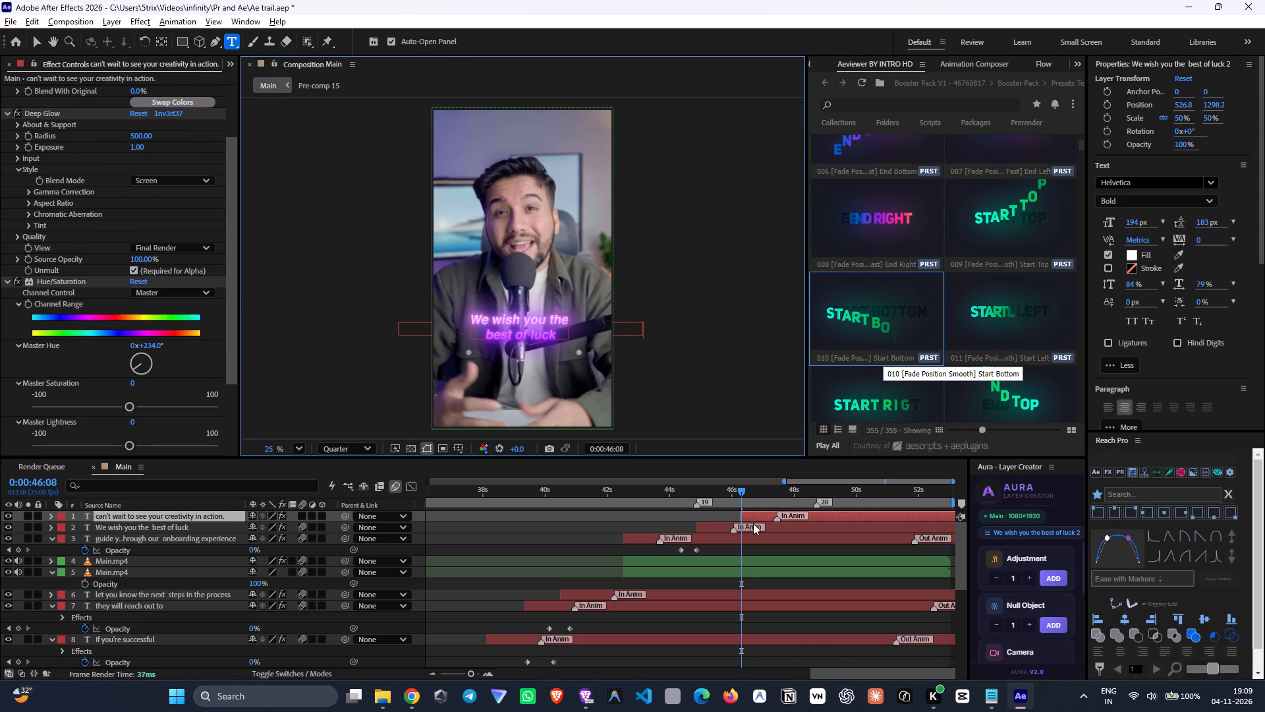
At 0:00:49:07, hide the "We wish you the best of luck" layer so only the creativity caption shows.
drag(771, 496, 815, 508)
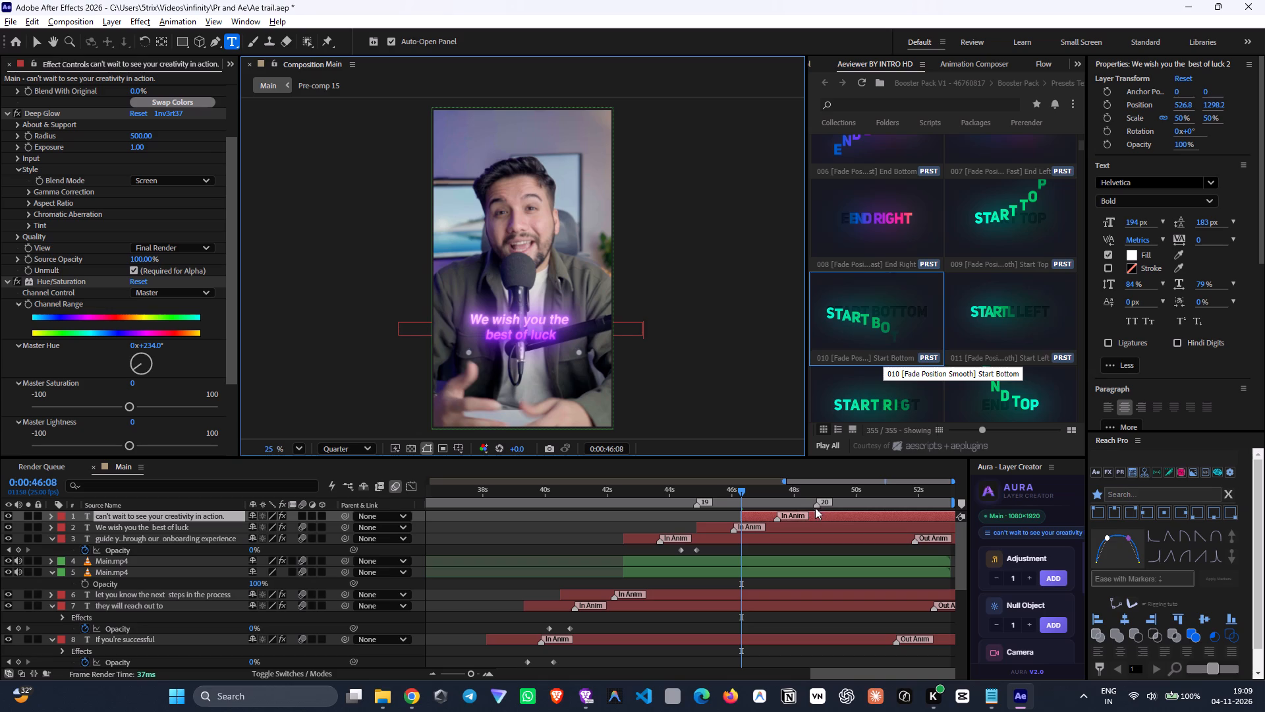
drag(815, 508, 833, 508)
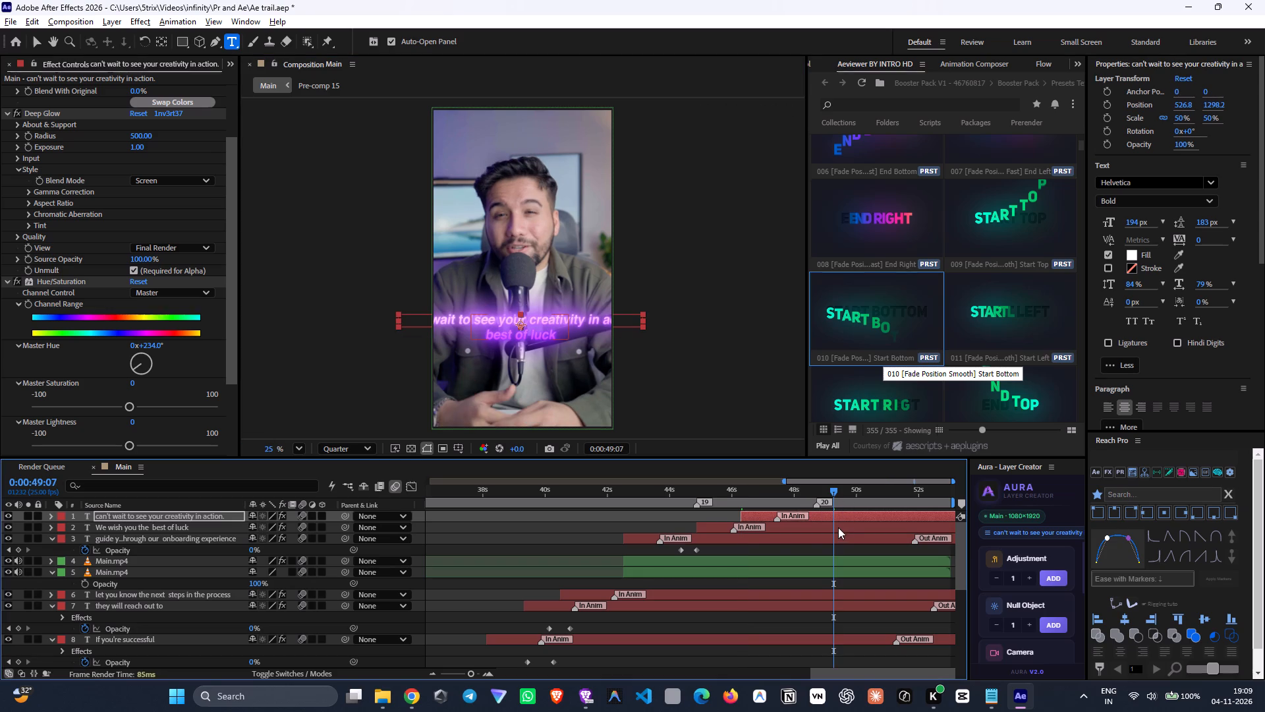
click(7, 525)
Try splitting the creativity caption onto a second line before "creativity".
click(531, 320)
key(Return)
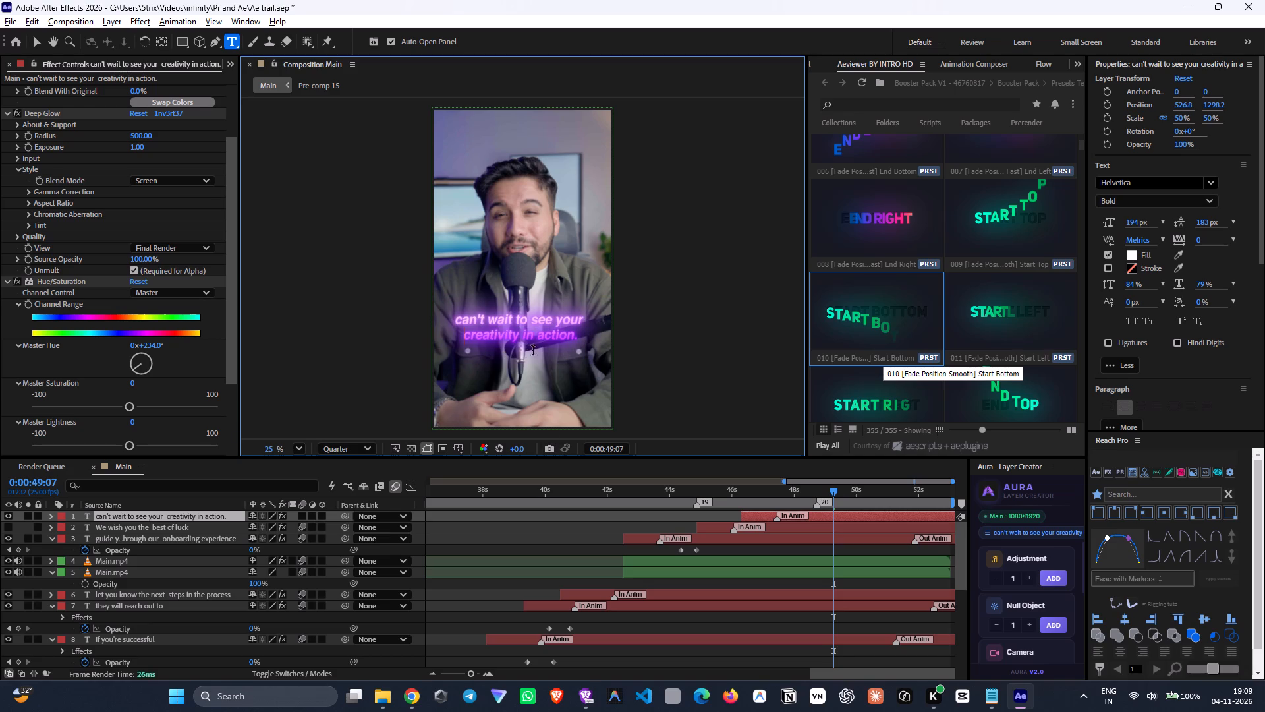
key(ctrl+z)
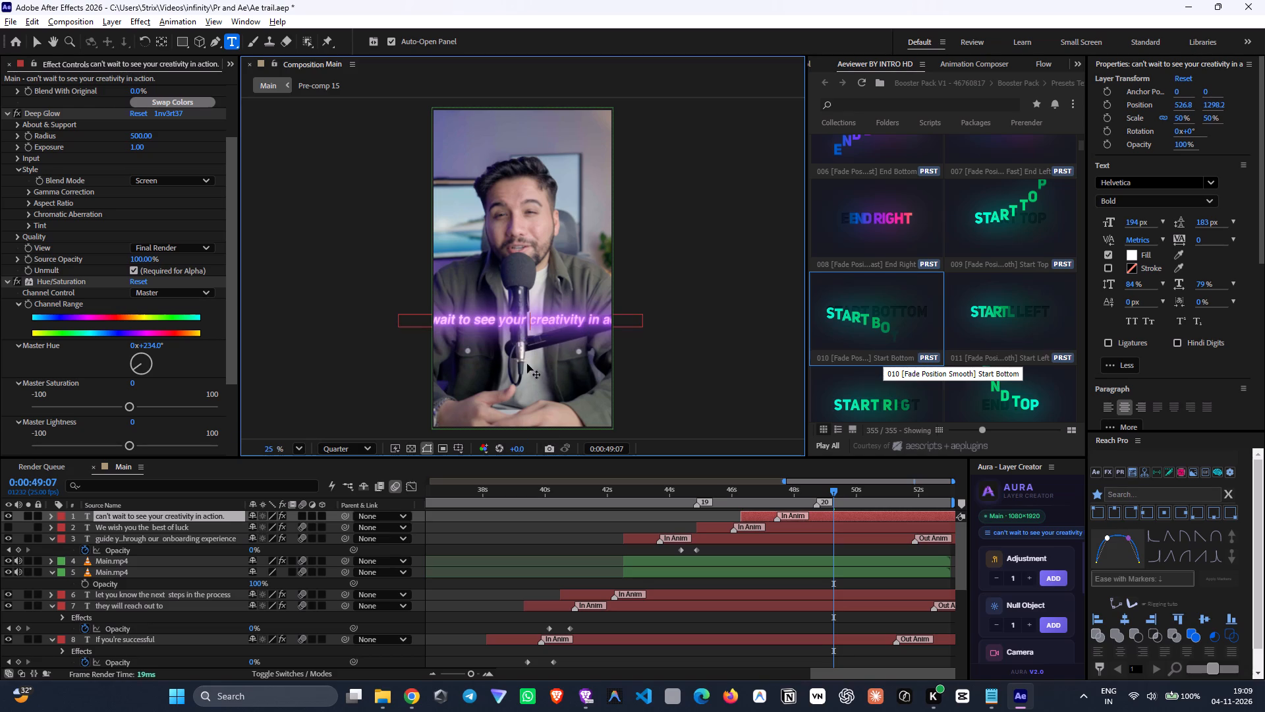
Make the creativity caption read "And can't wait to see" on its first line and "your creativity in action." on its second.
click(499, 321)
key(Return)
click(472, 318)
key(space)
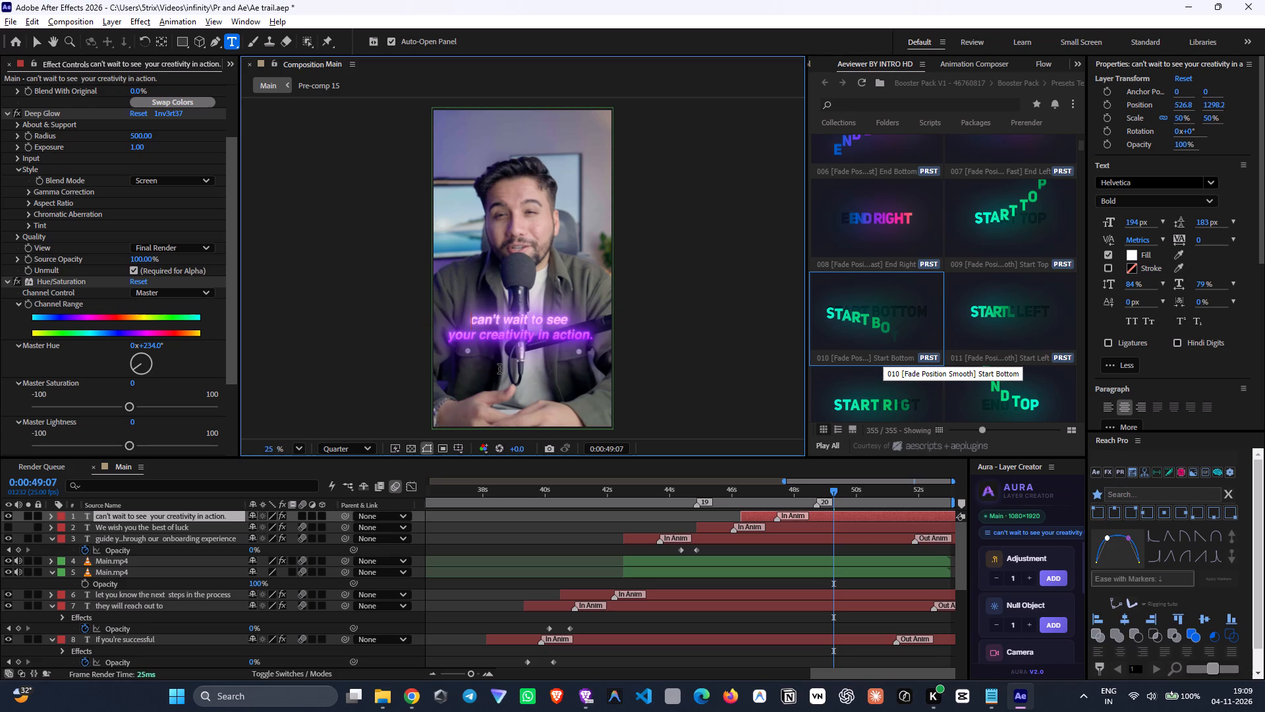
key(BackSpace)
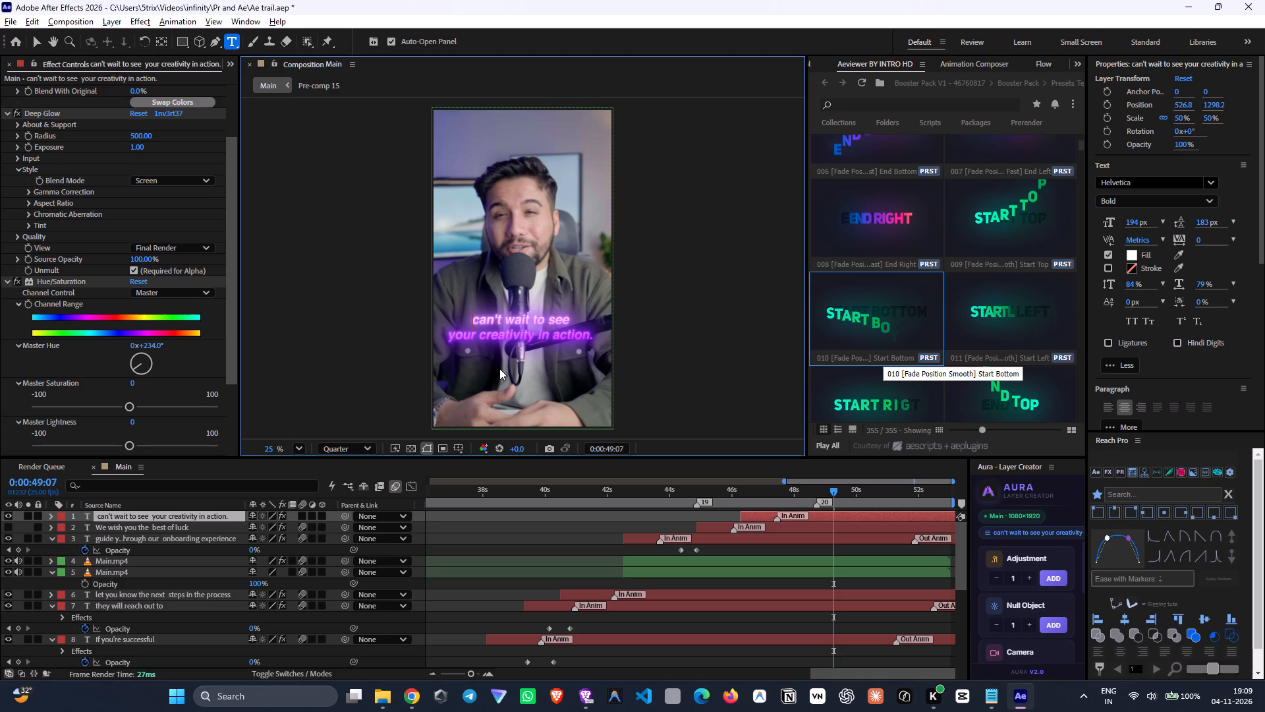
text(And)
key(space)
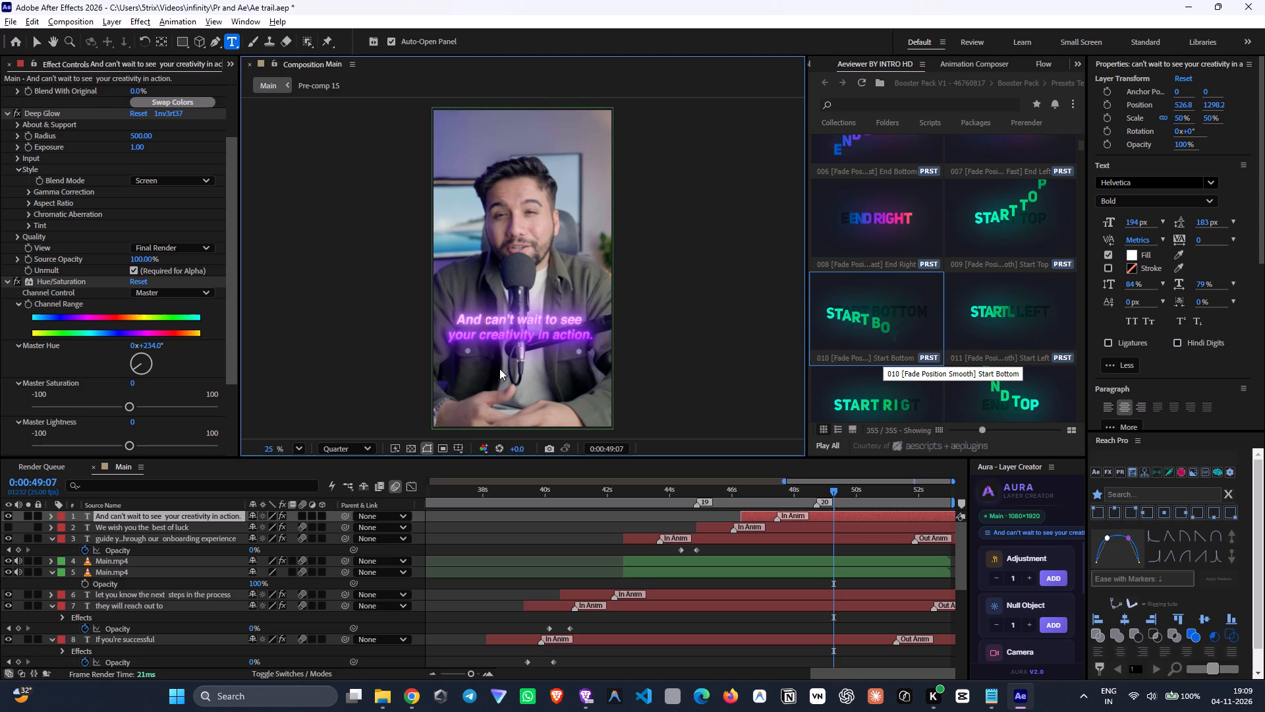
click(750, 549)
drag(766, 503, 773, 507)
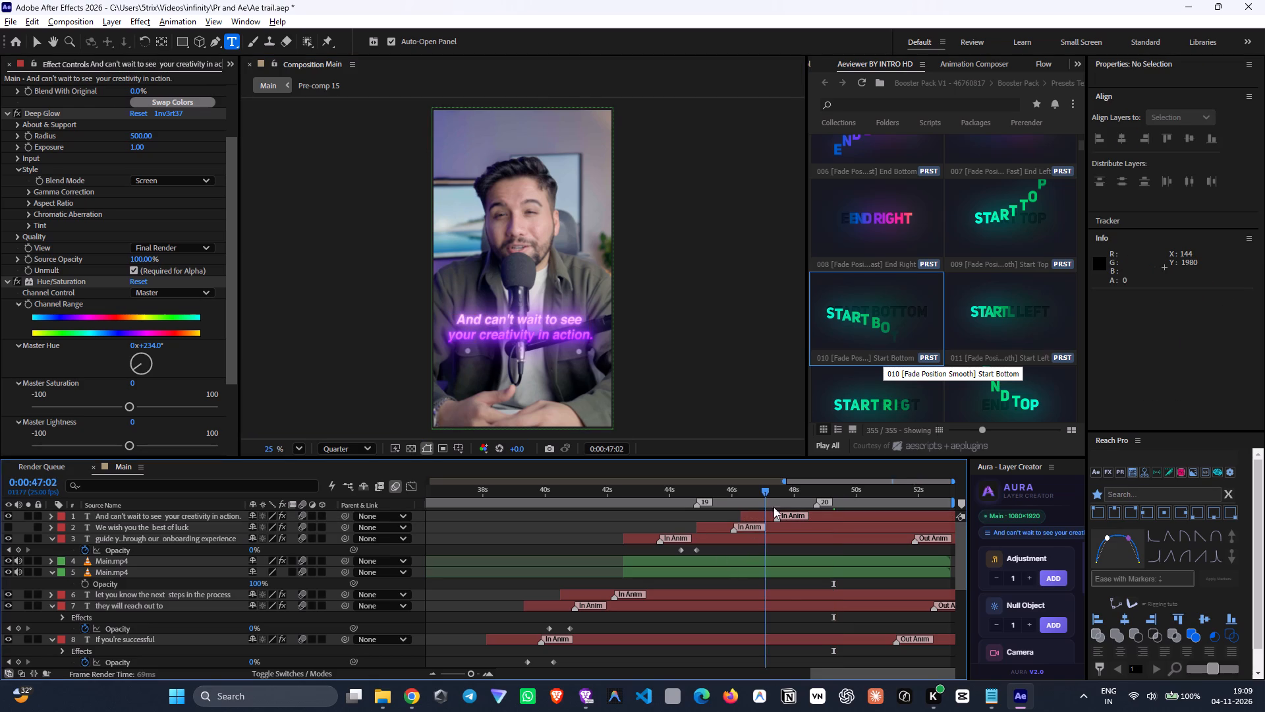
drag(773, 507, 625, 540)
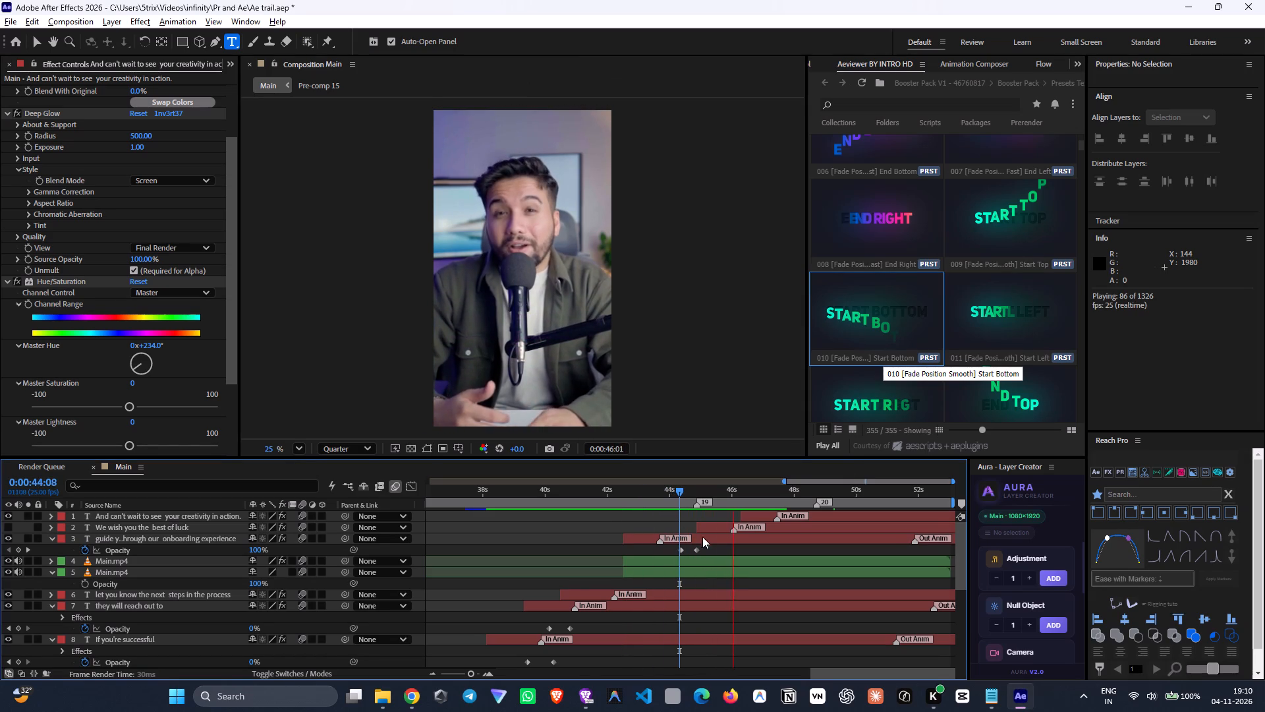
drag(741, 502, 739, 502)
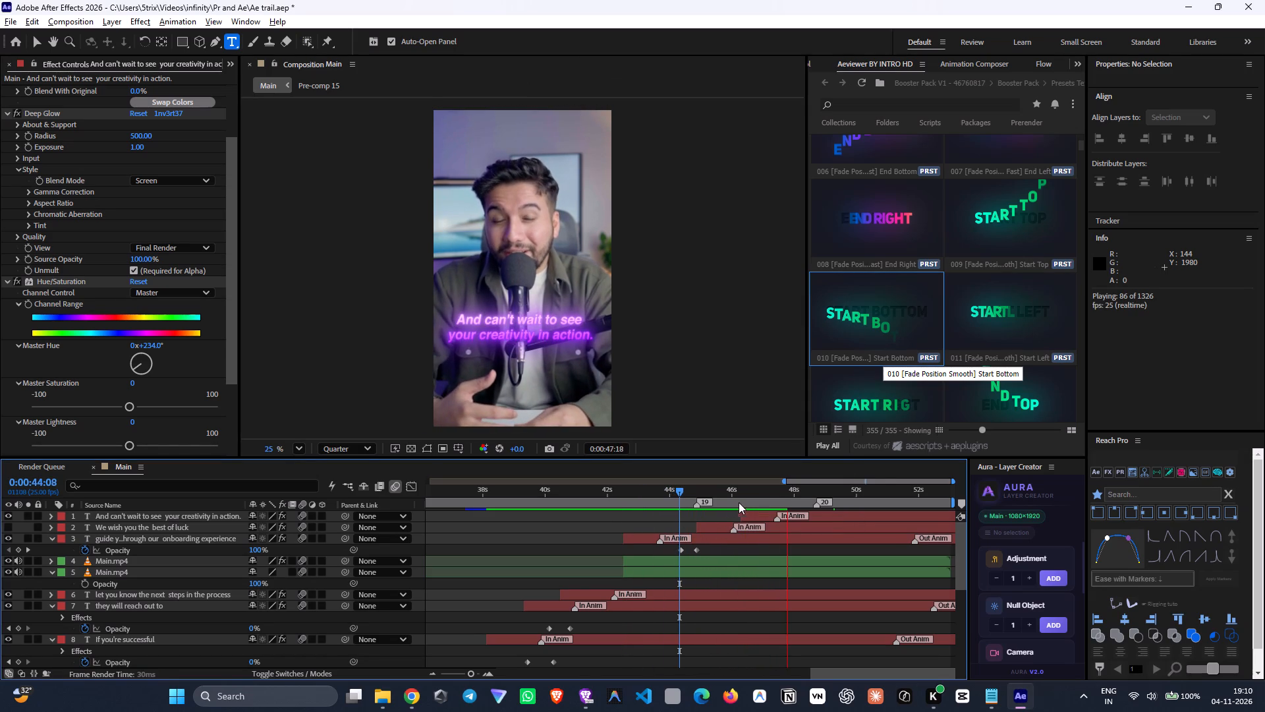
drag(739, 502, 634, 521)
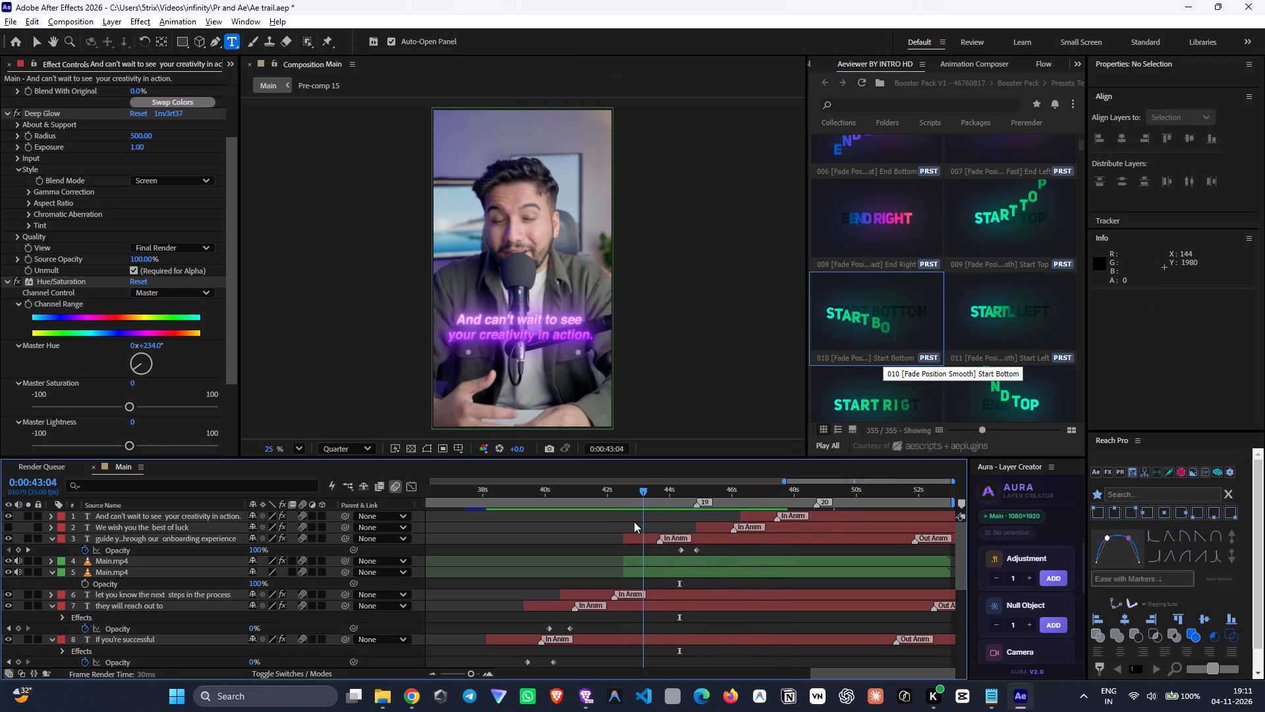
drag(634, 521, 631, 521)
key(space)
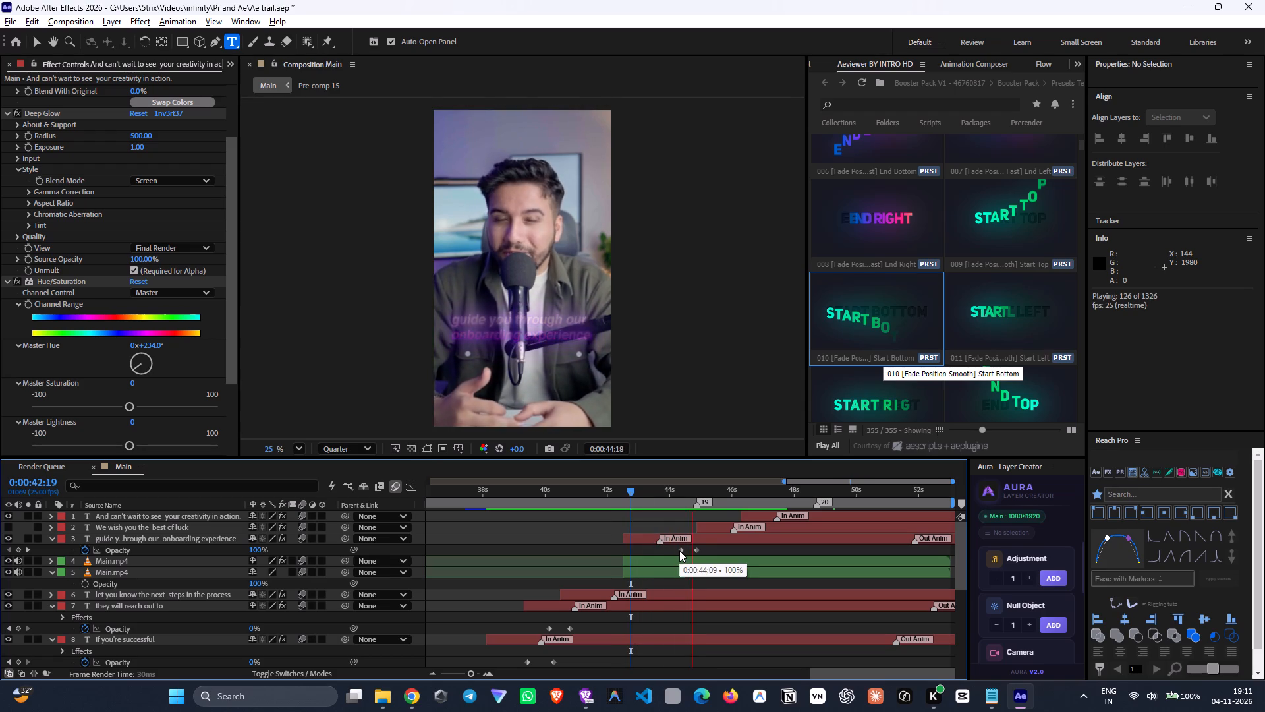
key(space)
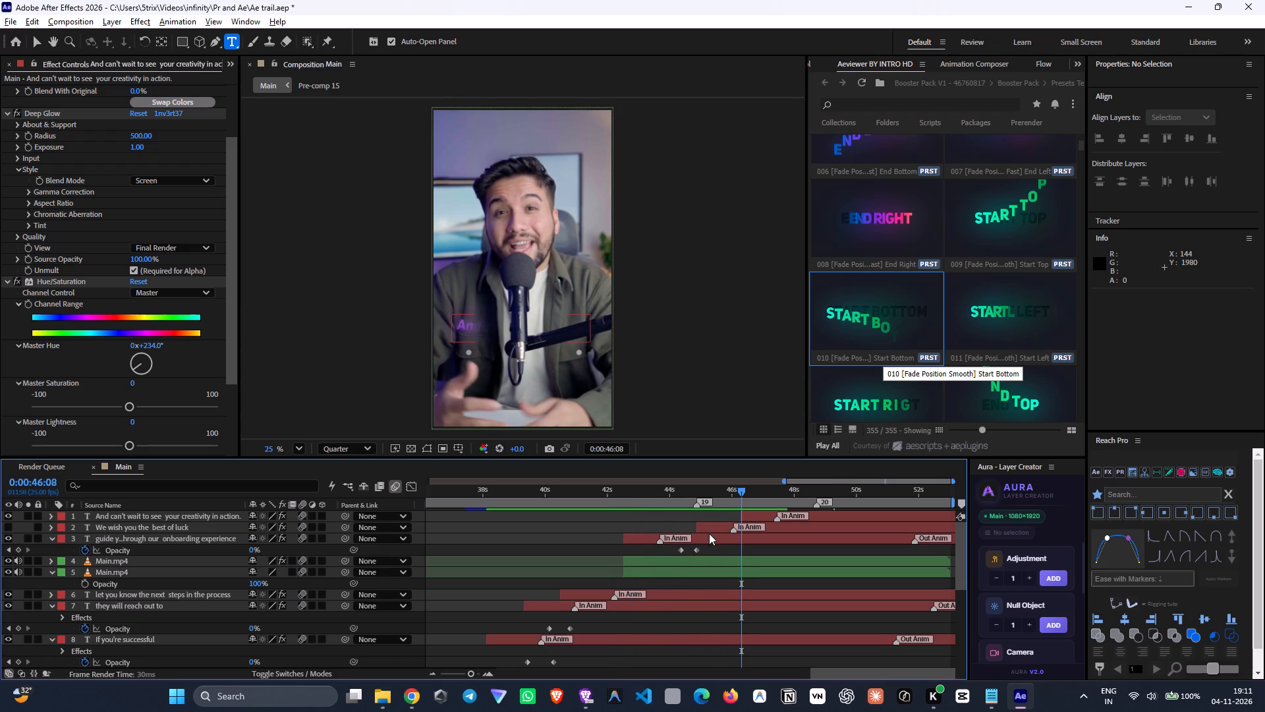
Turn the "We wish you the best of luck" caption layer's visibility back on and check it up to 0:00:47:09.
click(723, 505)
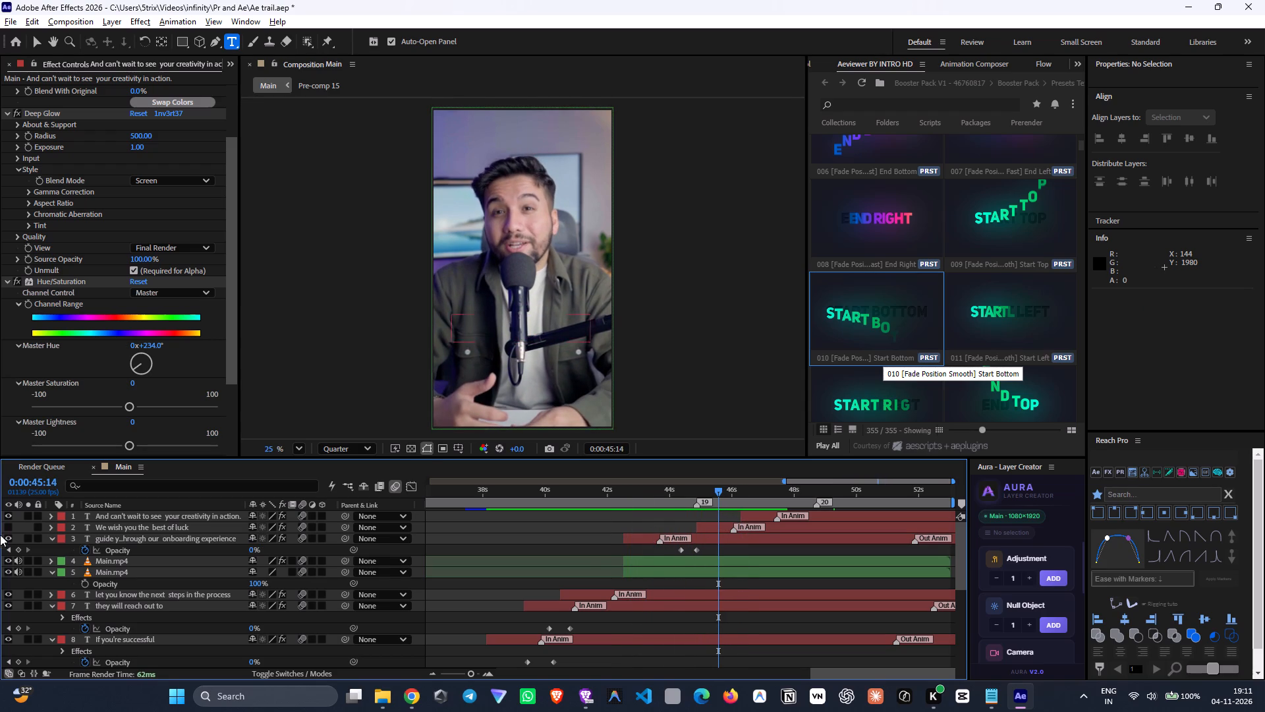
click(7, 525)
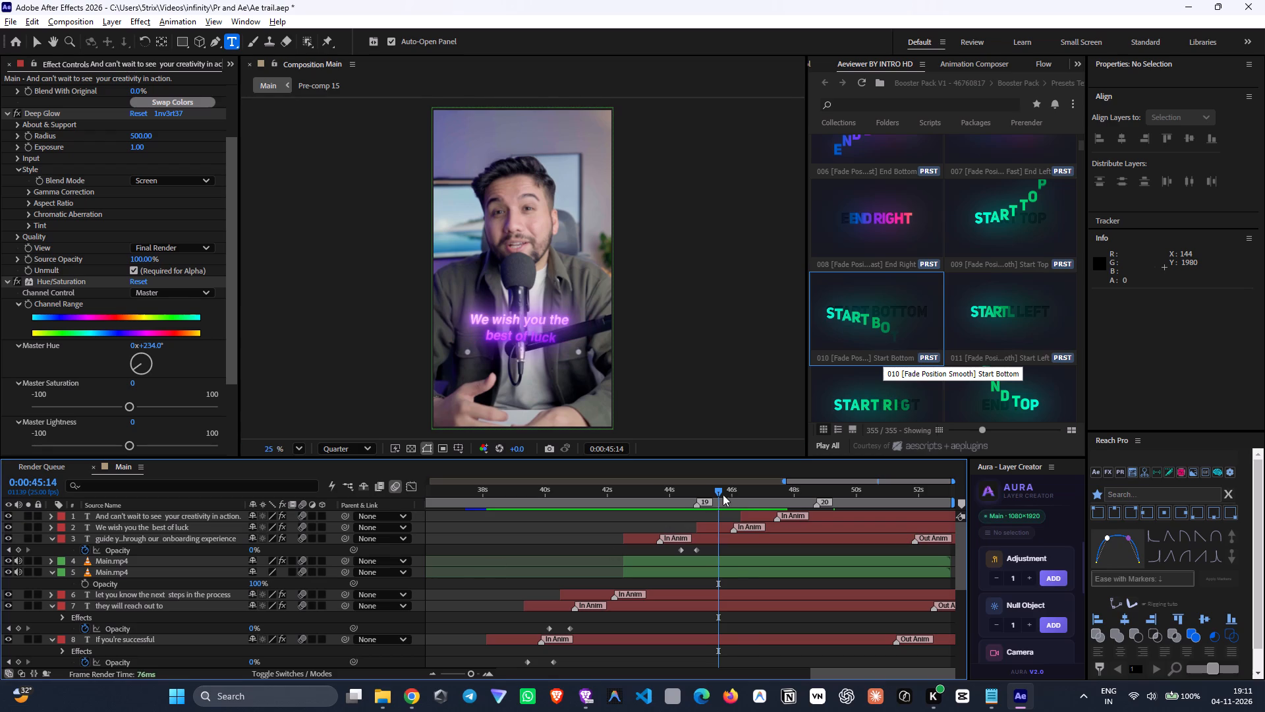
drag(725, 494, 751, 510)
key(space)
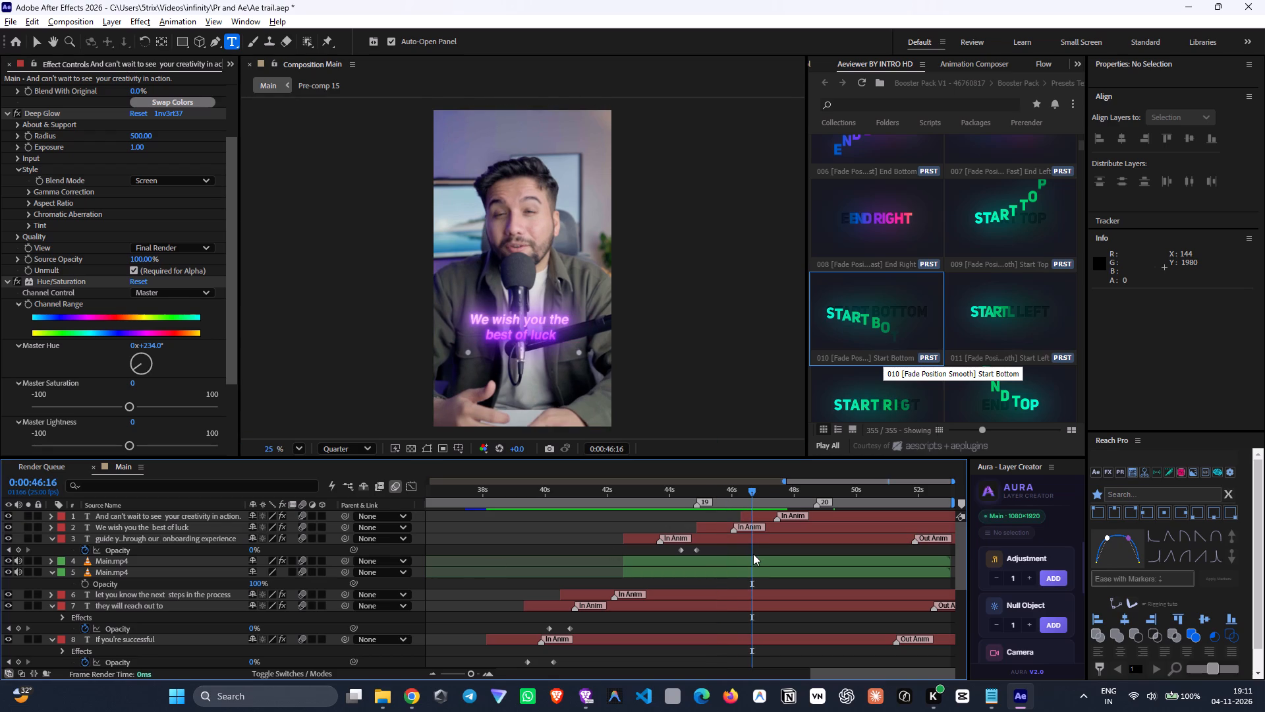
drag(765, 497, 774, 502)
key(space)
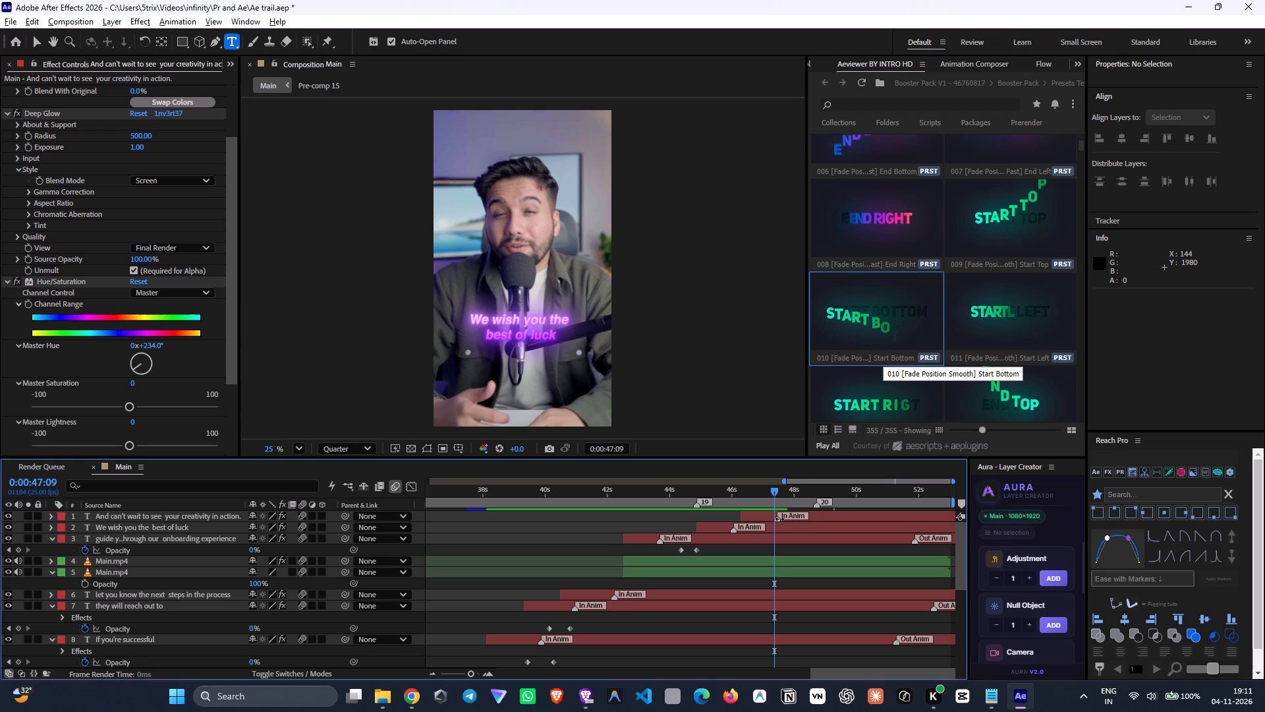
Set the opacity of the bottommost Main.mp4 layer, spanning 0:00:33:19 to 0:00:38:02, to 100%.
drag(762, 501, 482, 543)
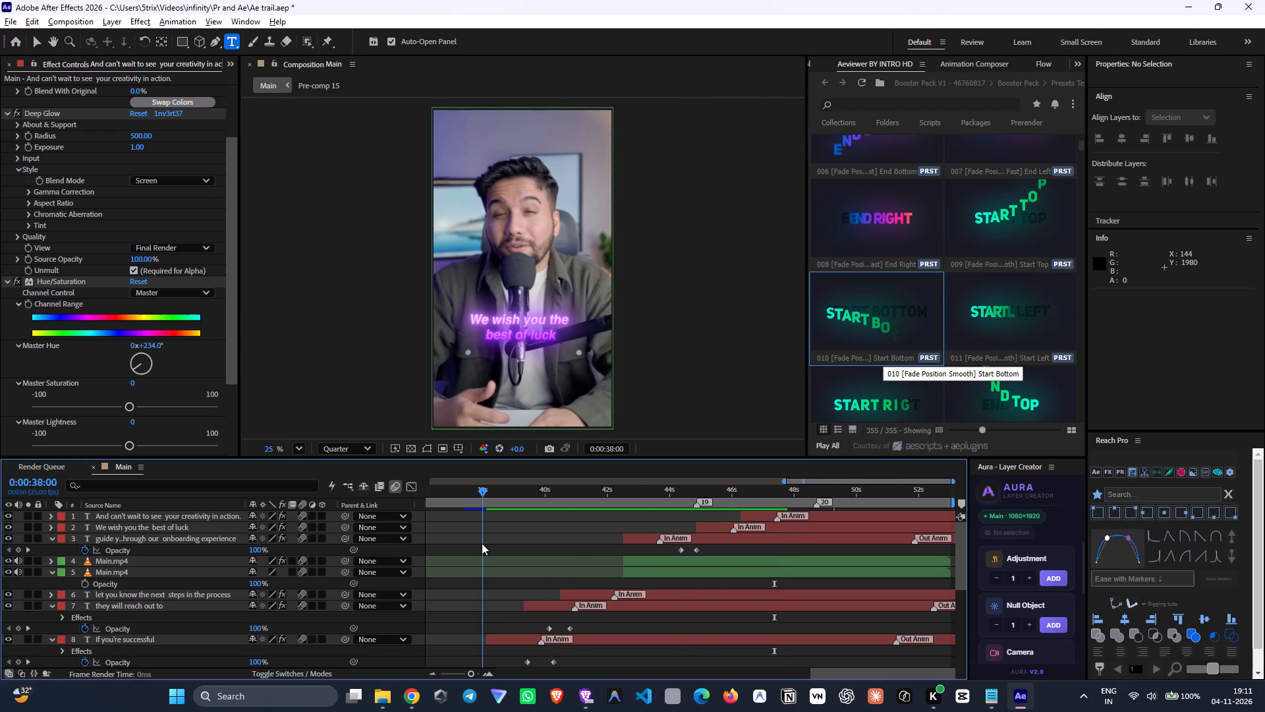
drag(482, 543, 473, 541)
scroll(480, 564, down, 3)
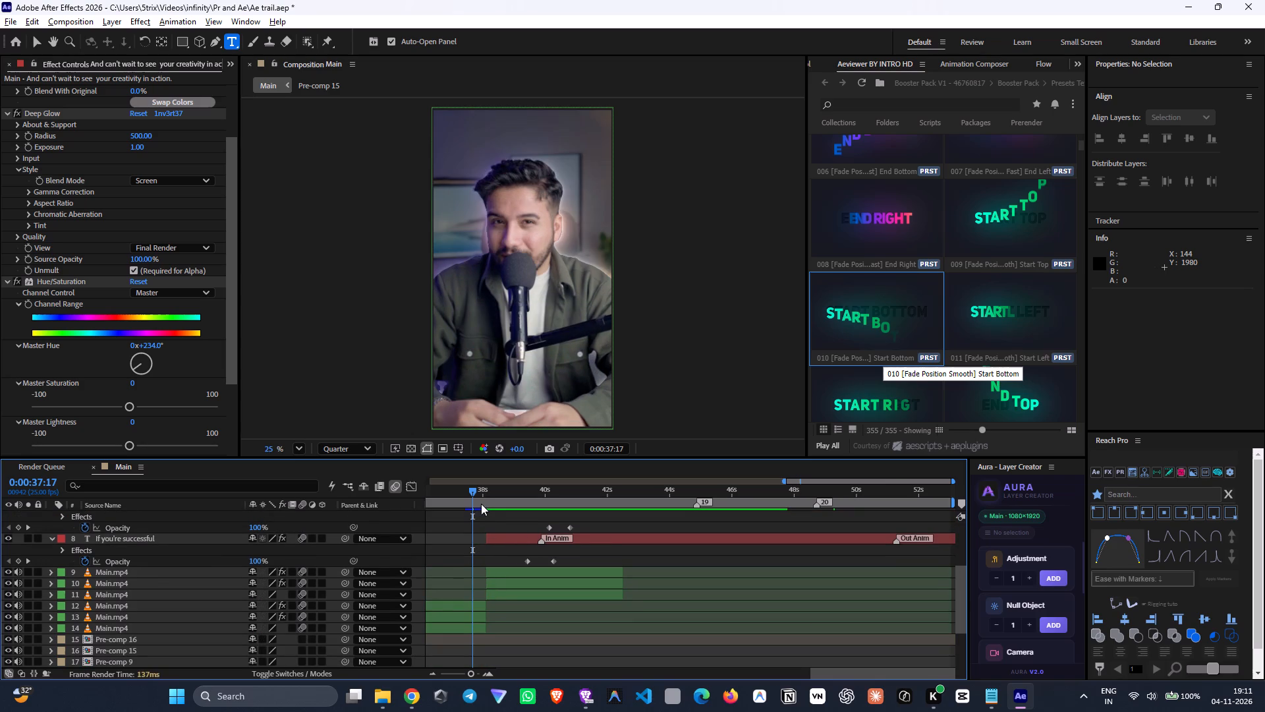
drag(481, 502, 557, 570)
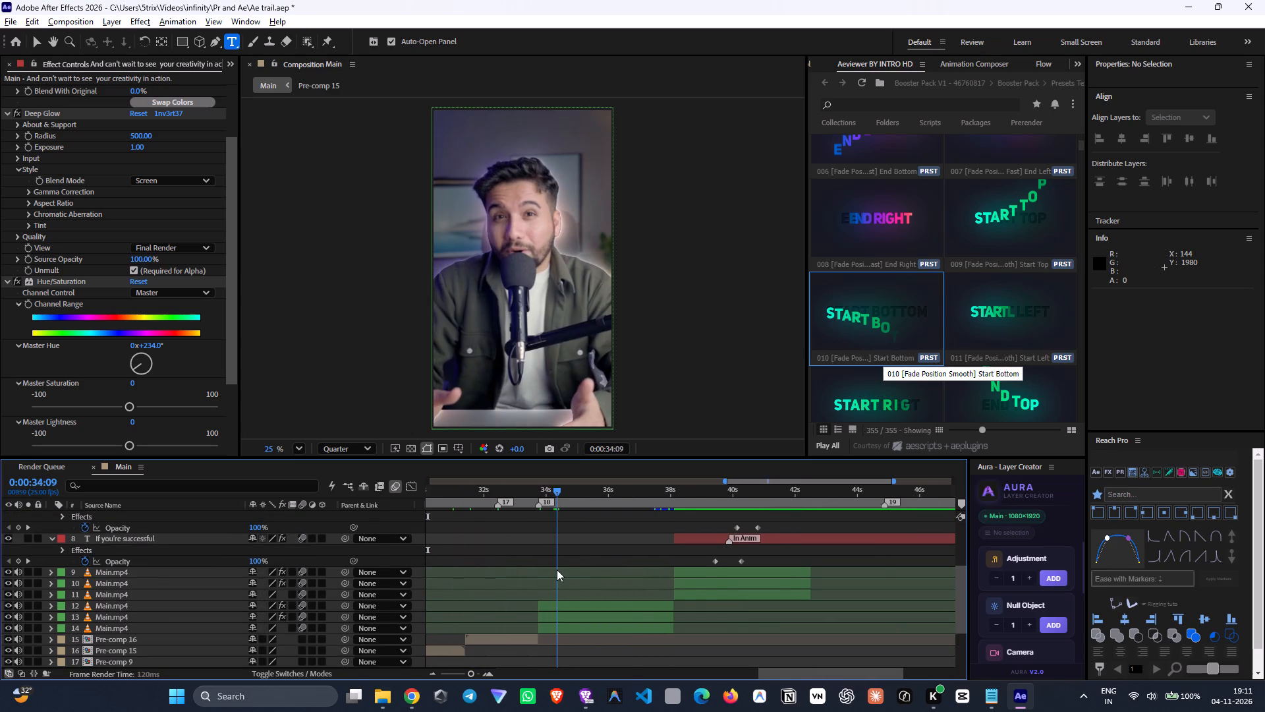
drag(557, 570, 577, 579)
click(586, 627)
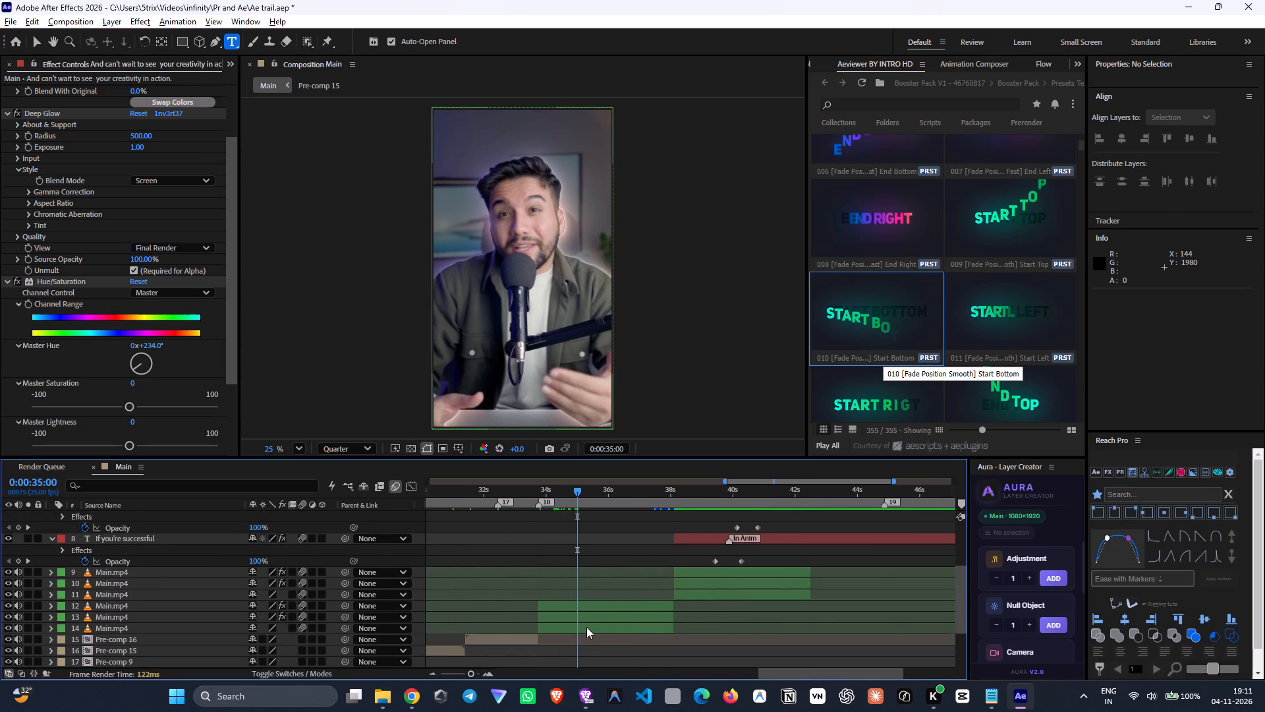
key(t)
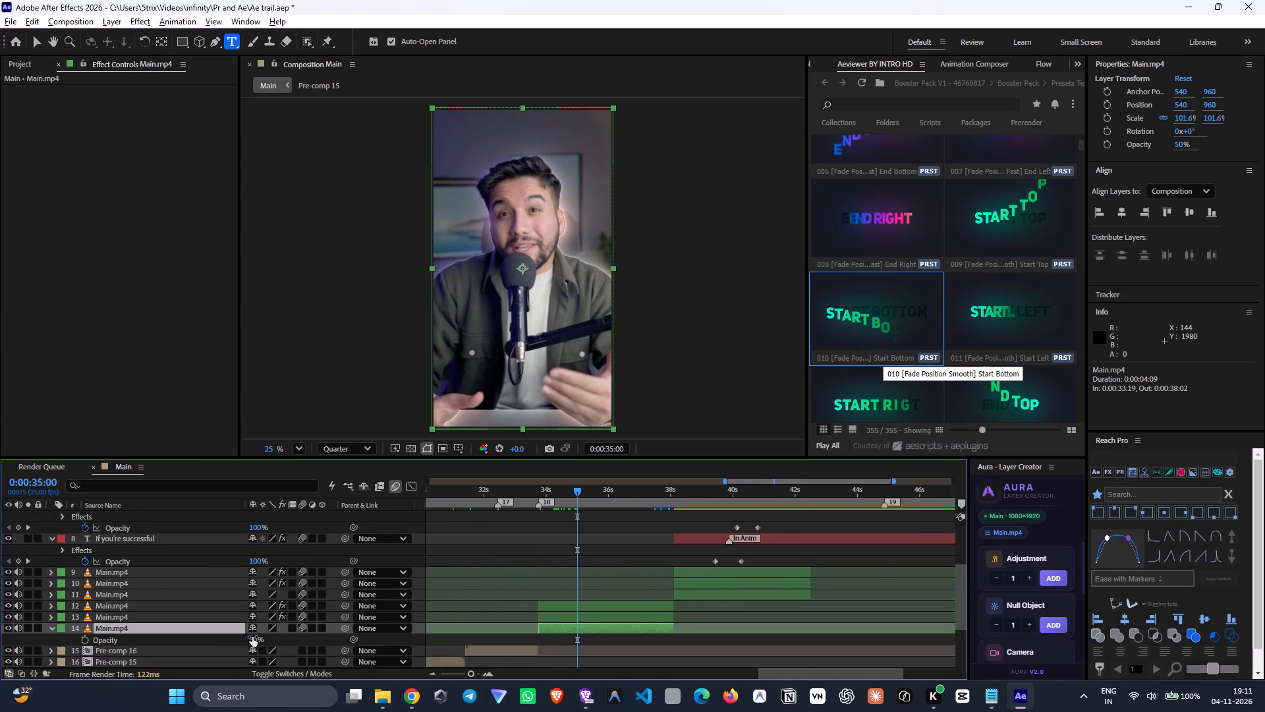
drag(253, 640, 472, 638)
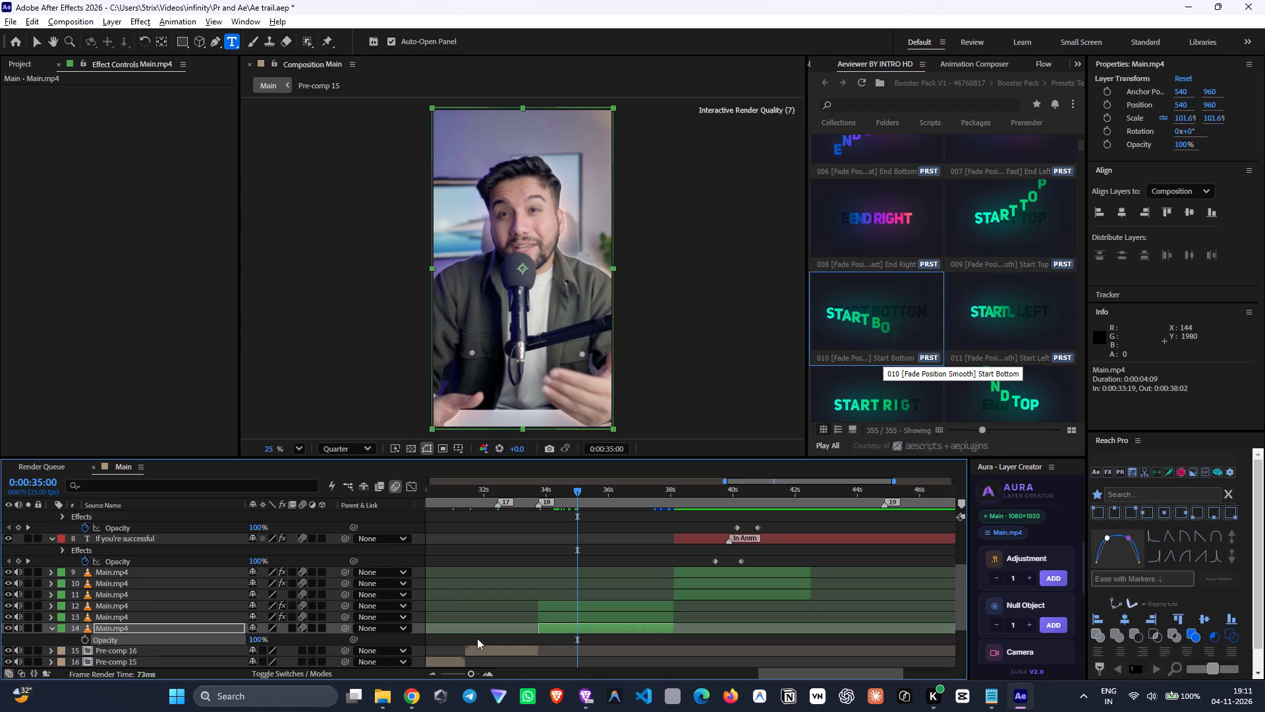
drag(570, 503, 576, 506)
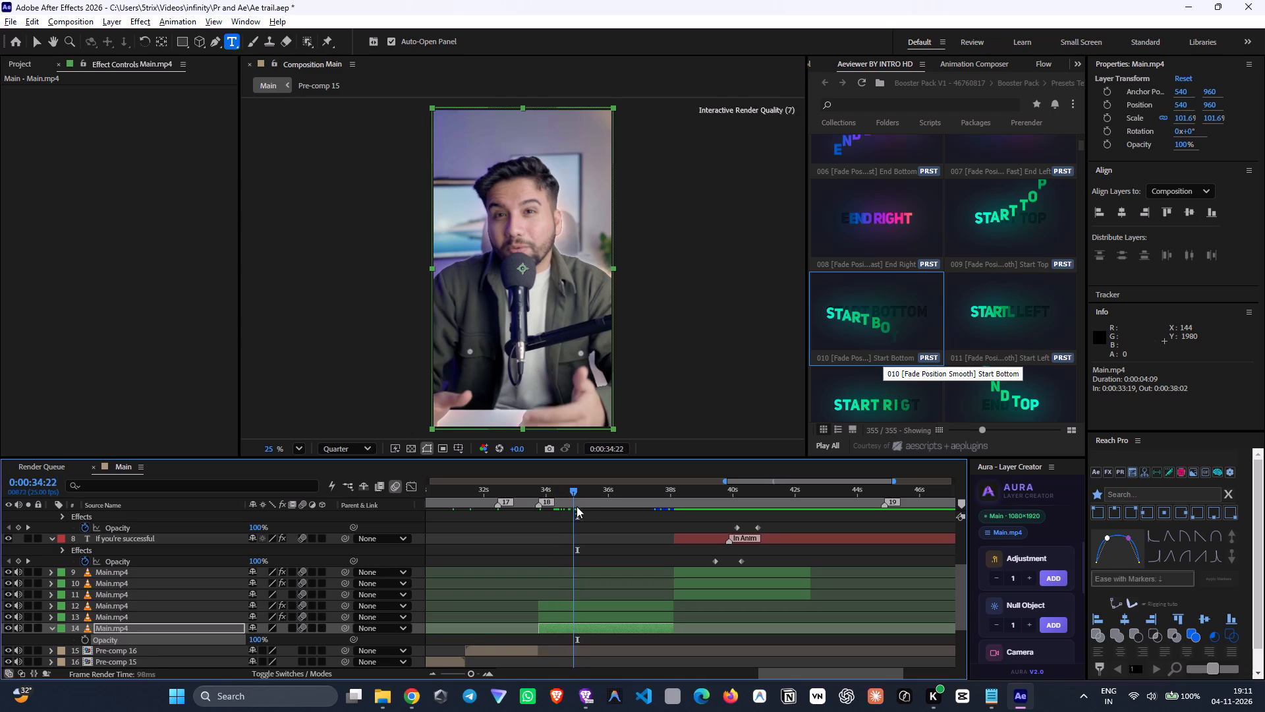
drag(576, 506, 627, 530)
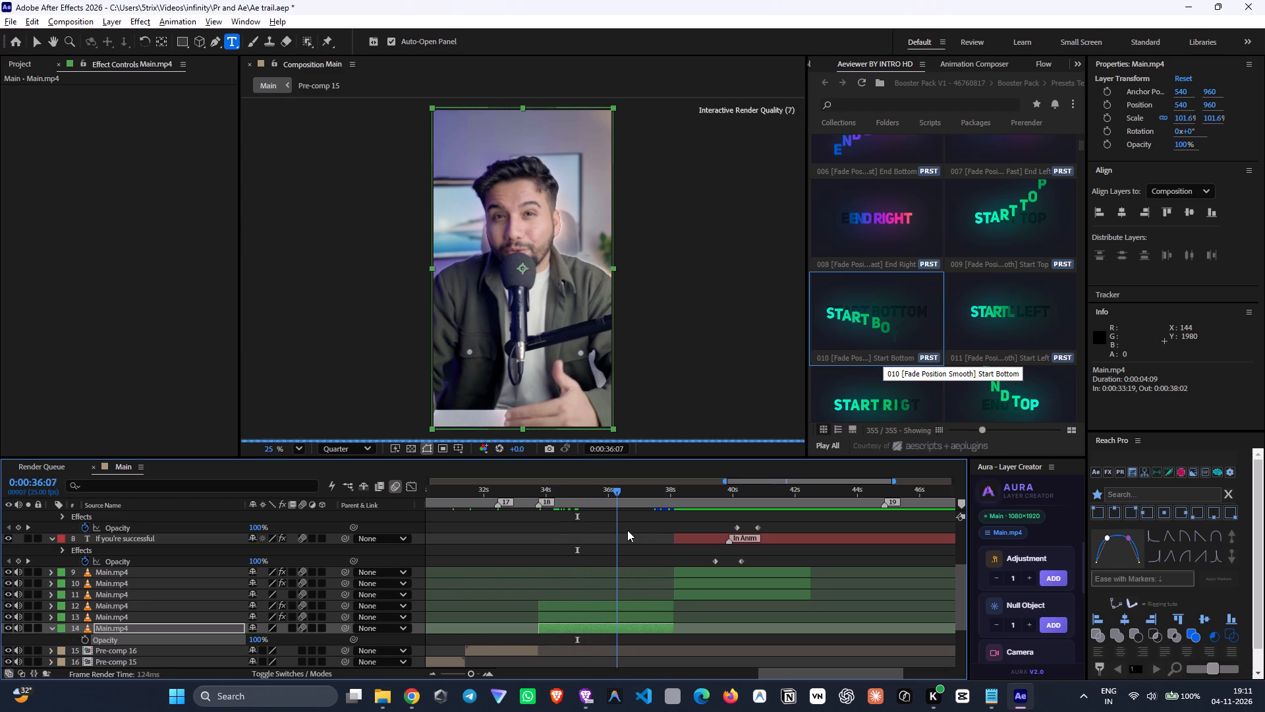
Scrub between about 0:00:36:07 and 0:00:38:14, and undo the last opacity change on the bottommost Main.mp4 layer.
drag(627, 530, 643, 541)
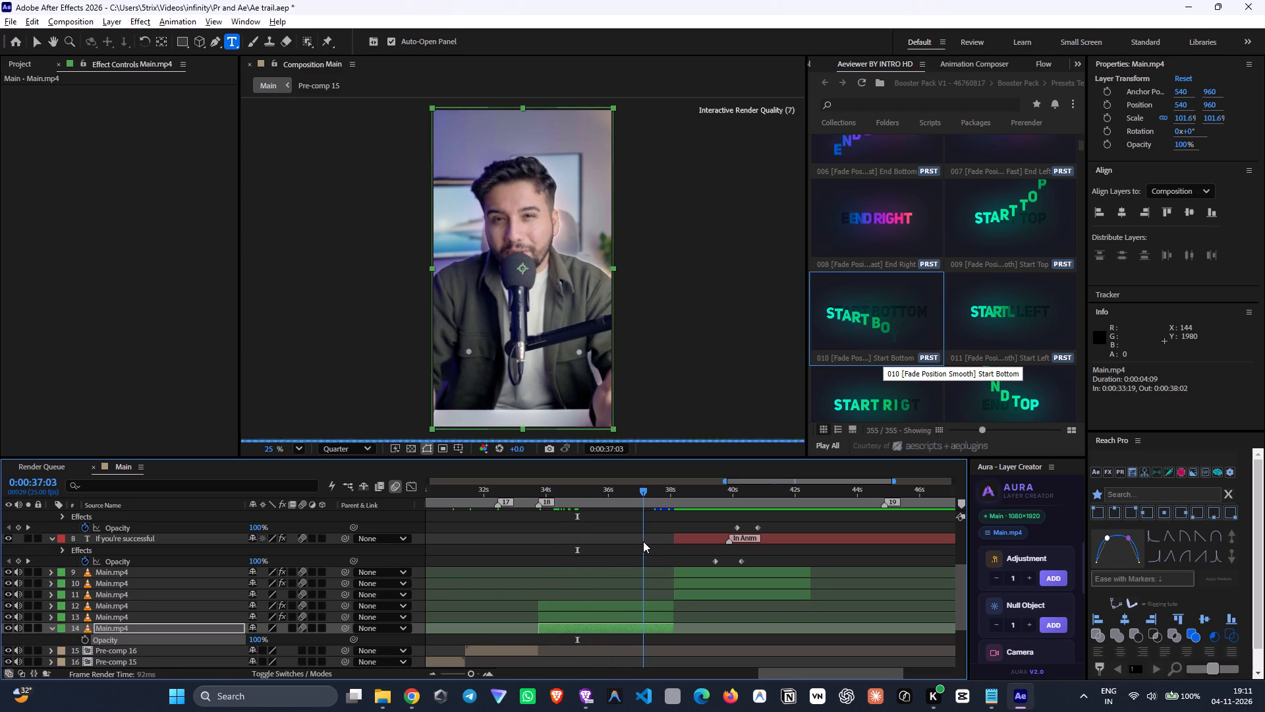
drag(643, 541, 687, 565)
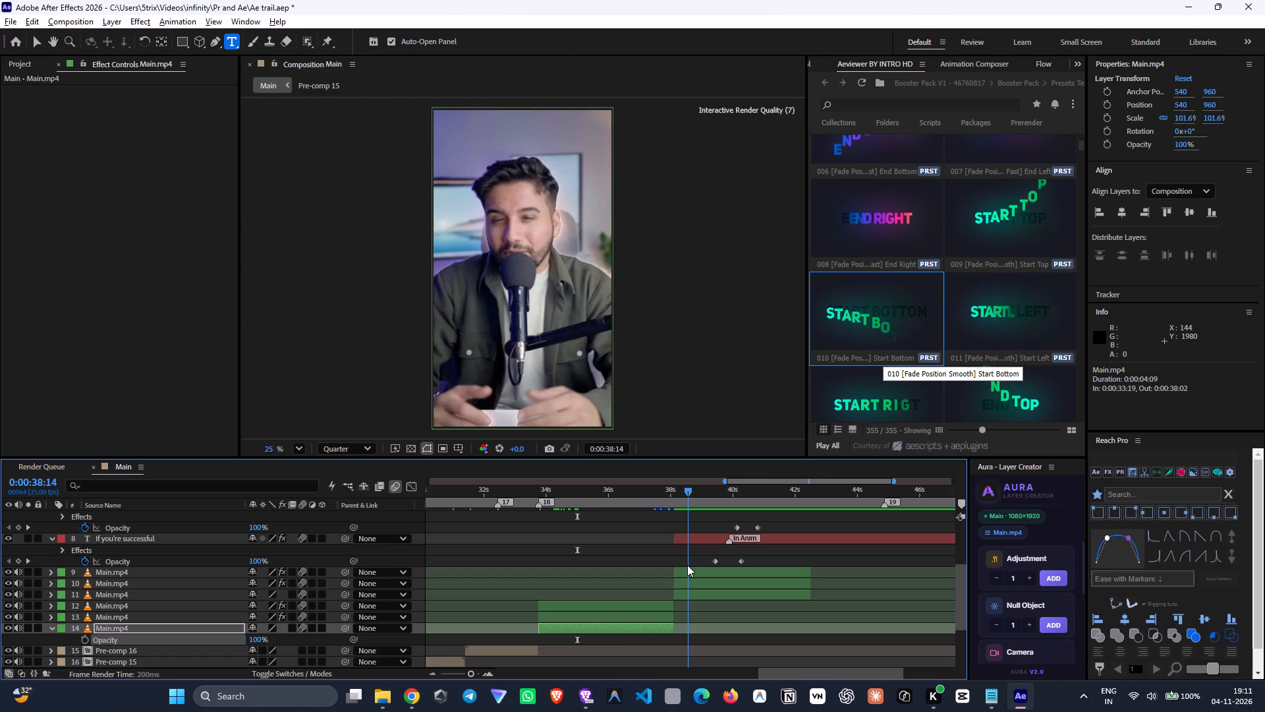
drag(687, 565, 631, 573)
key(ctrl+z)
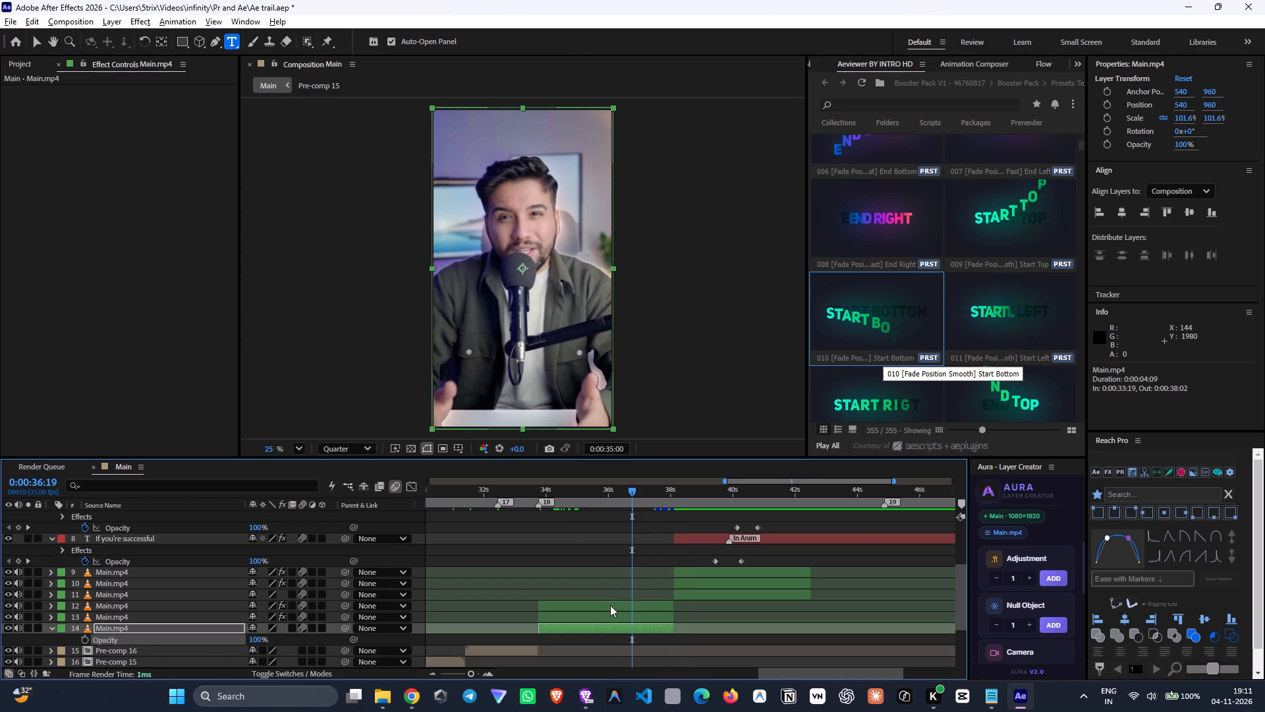
Scrub between about 0:00:35:05 and 0:00:38:09 to examine how the bottommost Main.mp4 layer's opacity affects the shot.
drag(584, 502, 609, 512)
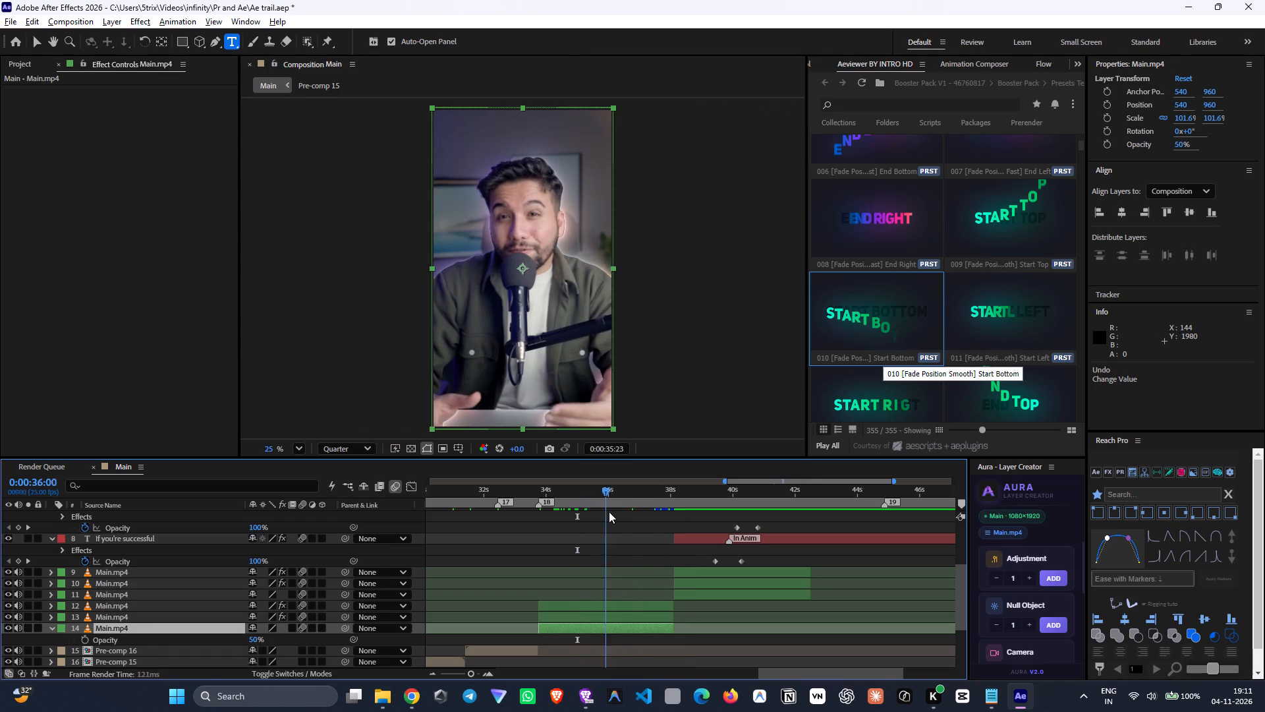
drag(609, 512, 682, 532)
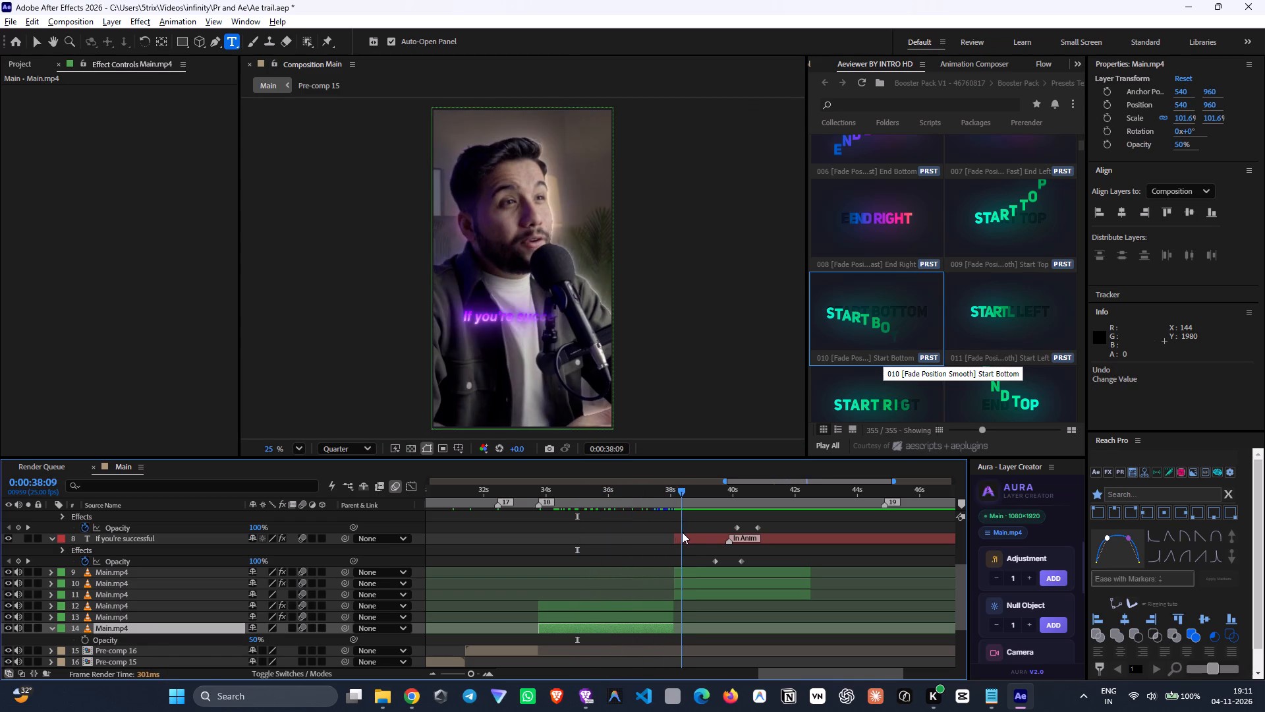
drag(682, 532, 599, 518)
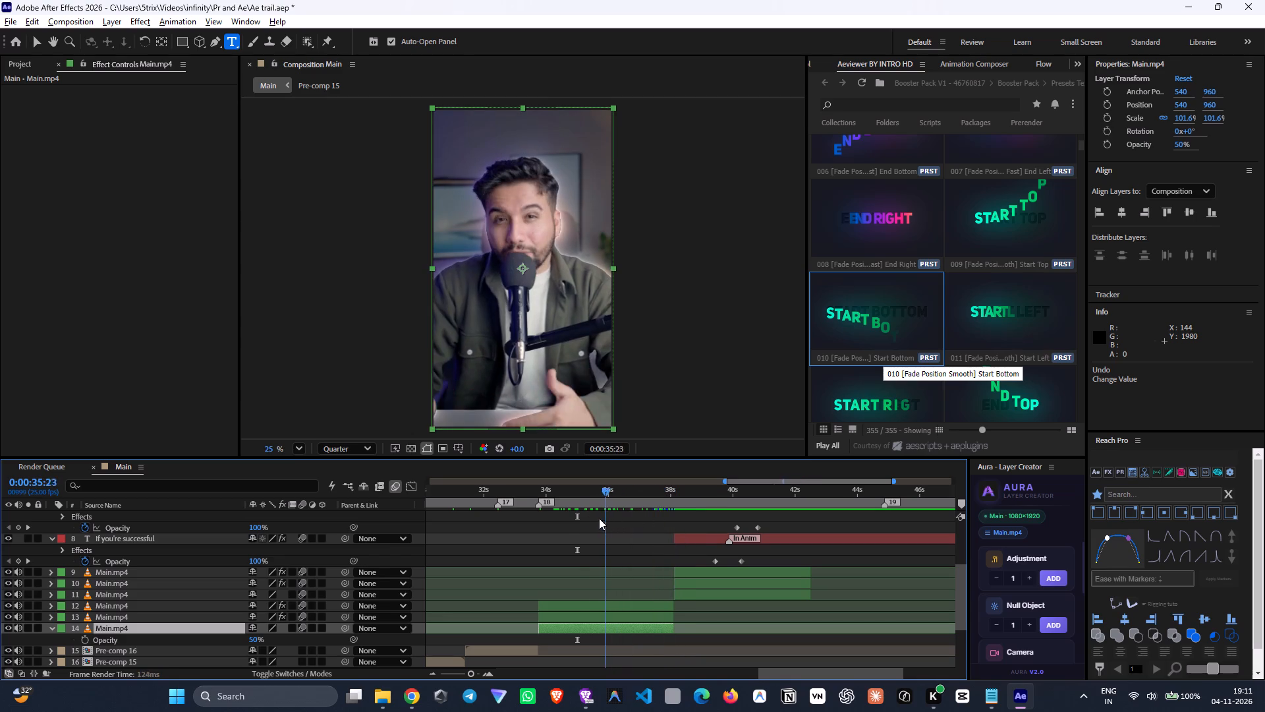
drag(599, 518, 590, 519)
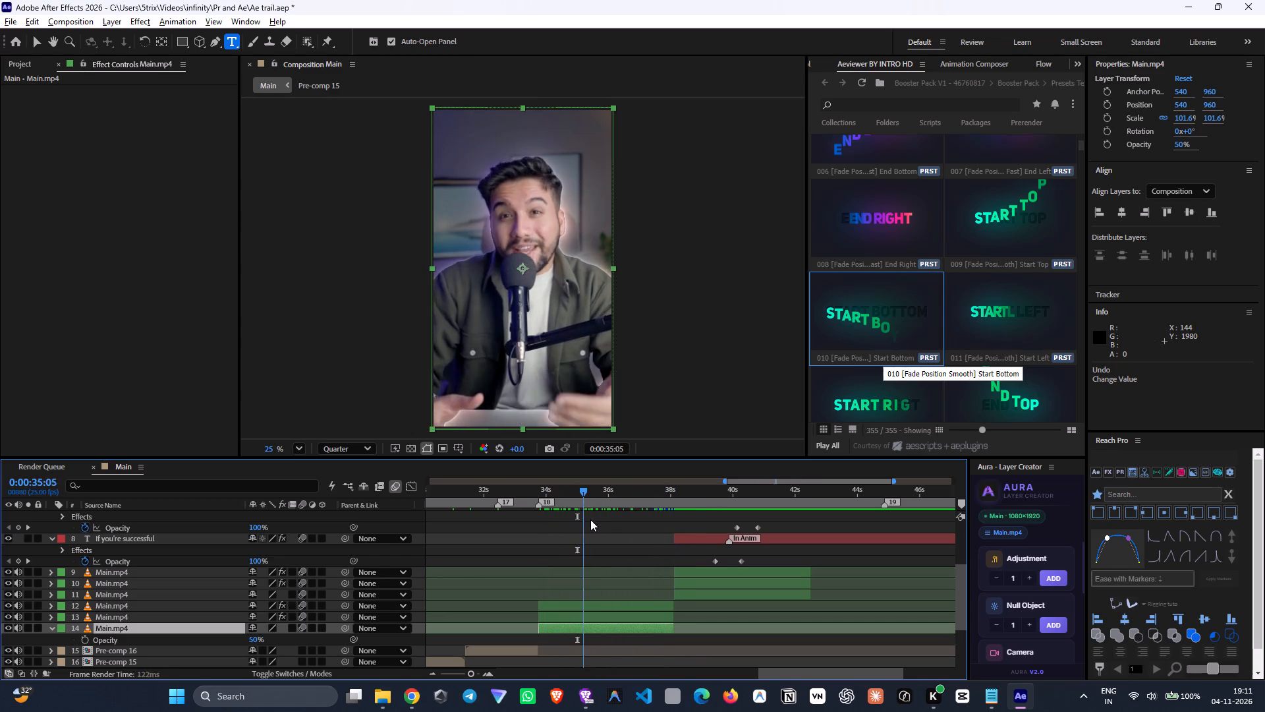
drag(590, 519, 675, 544)
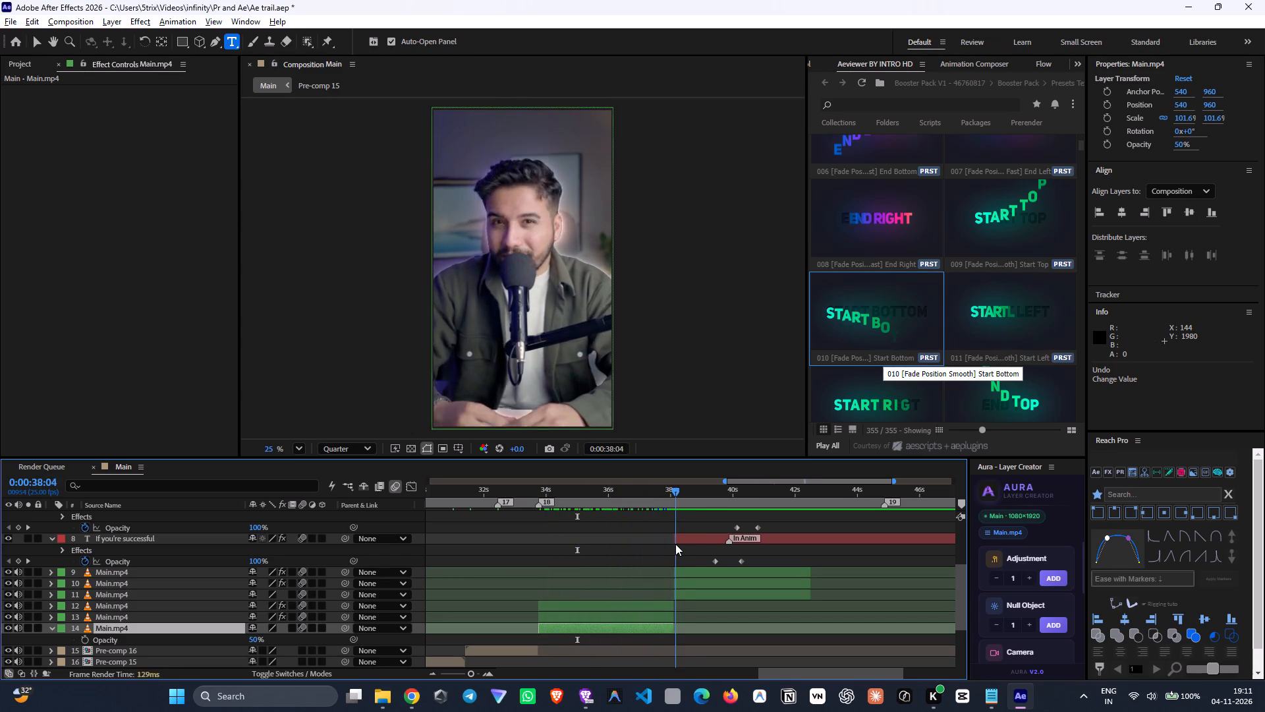
drag(675, 544, 588, 531)
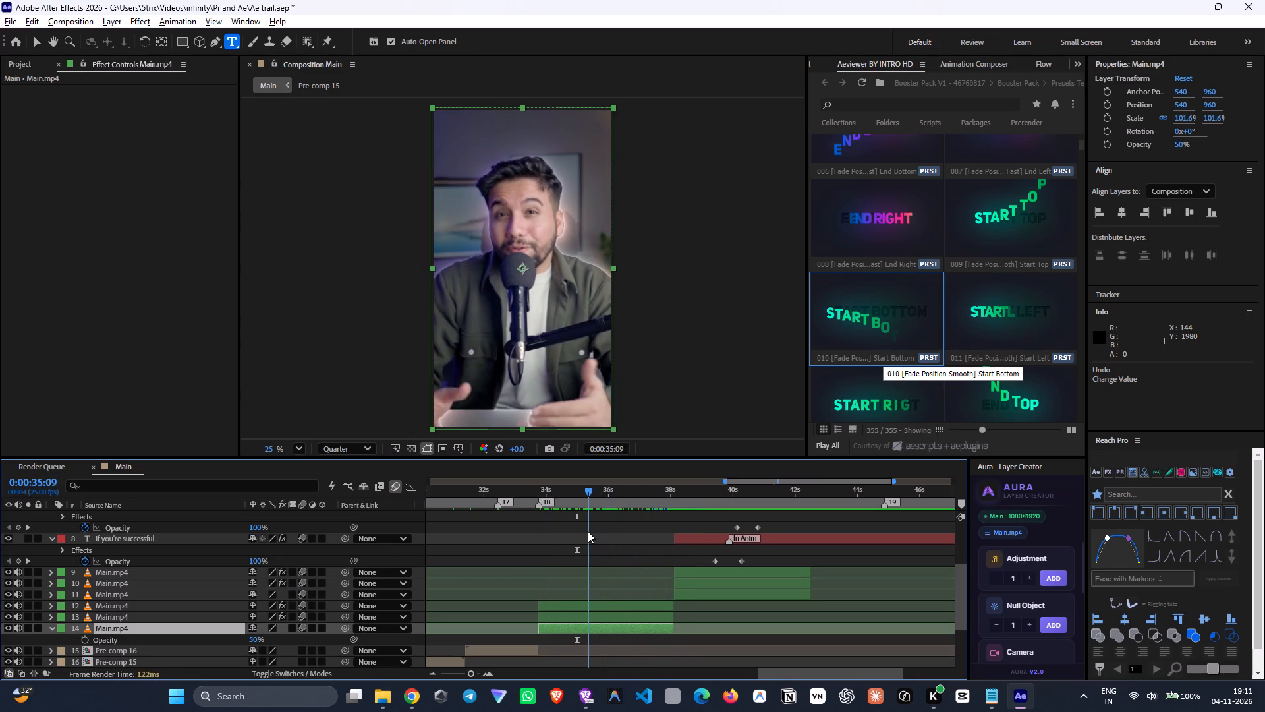
drag(588, 531, 667, 550)
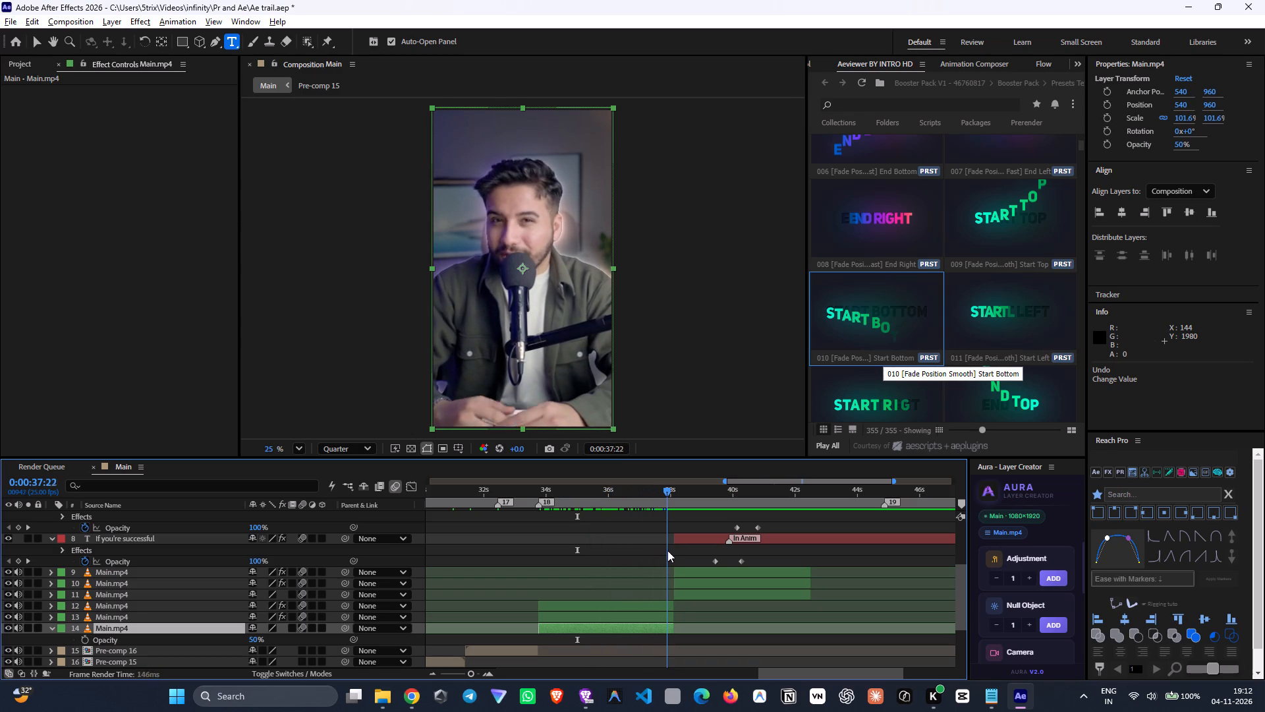
drag(667, 550, 647, 547)
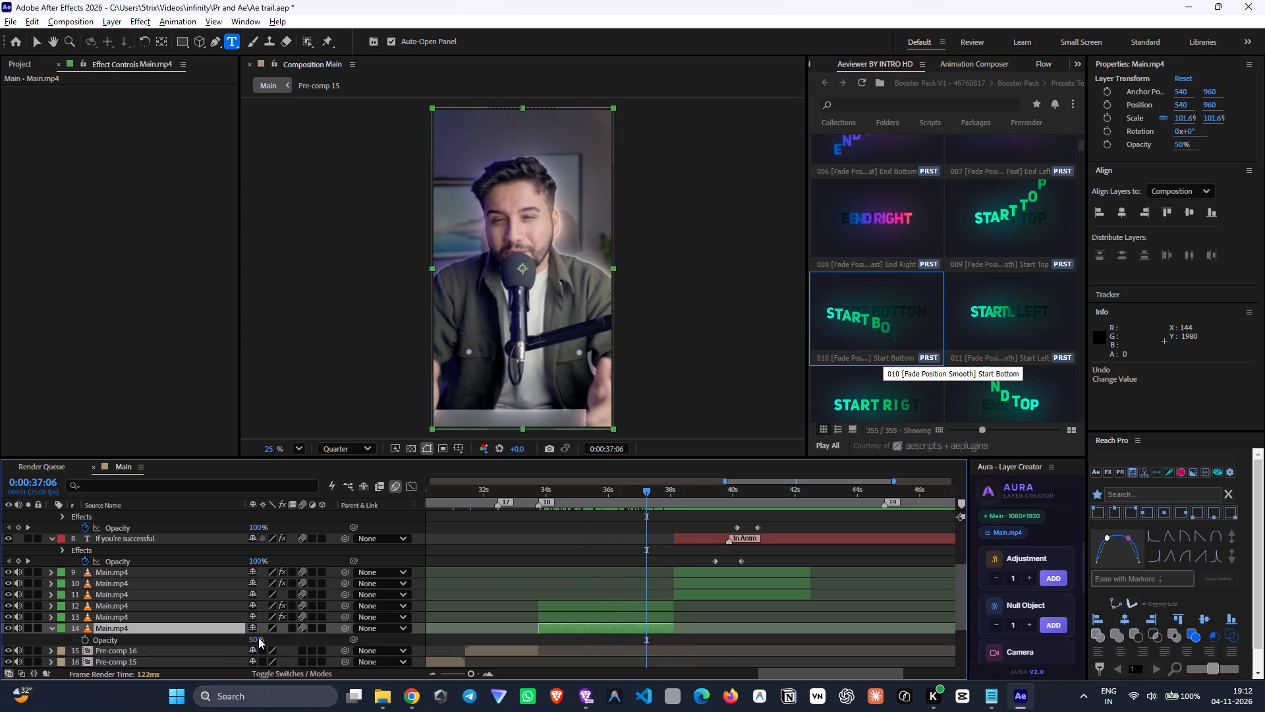
Set the opacity of the bottommost Main.mp4 layer, spanning 0:00:33:19 to 0:00:38:02, to 100%.
drag(259, 638, 425, 630)
drag(253, 642, 265, 643)
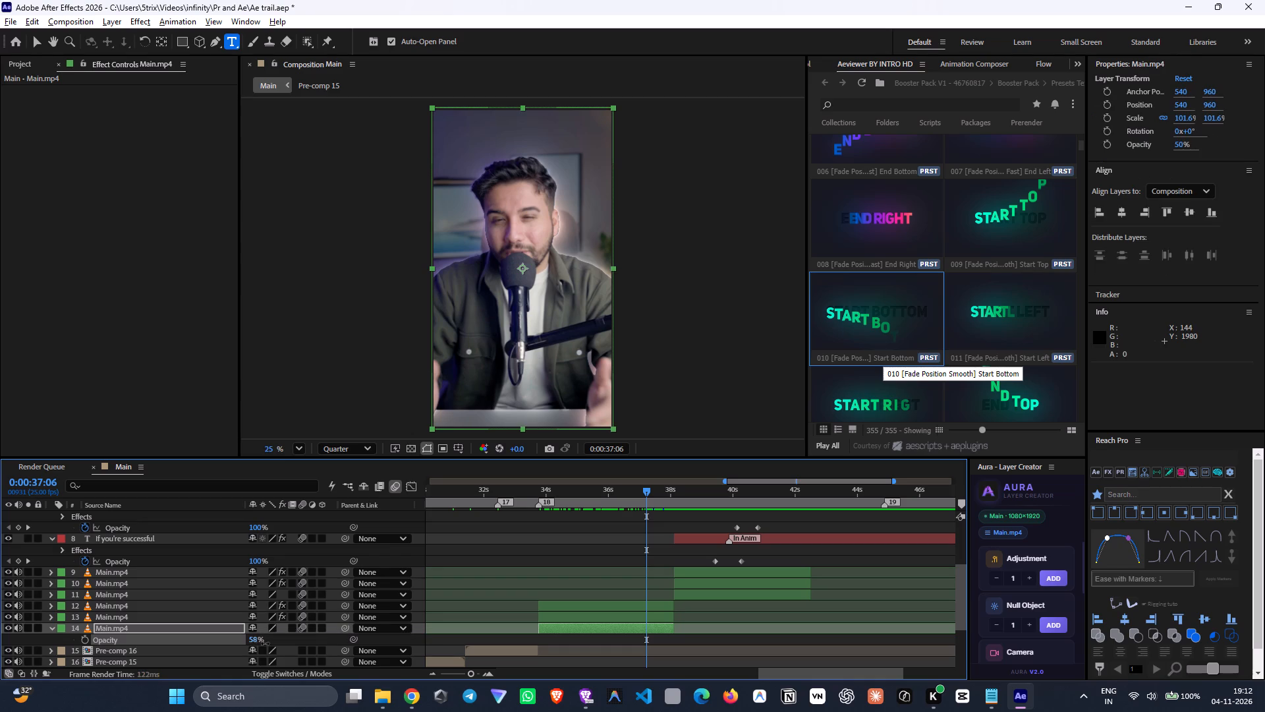
drag(265, 643, 442, 632)
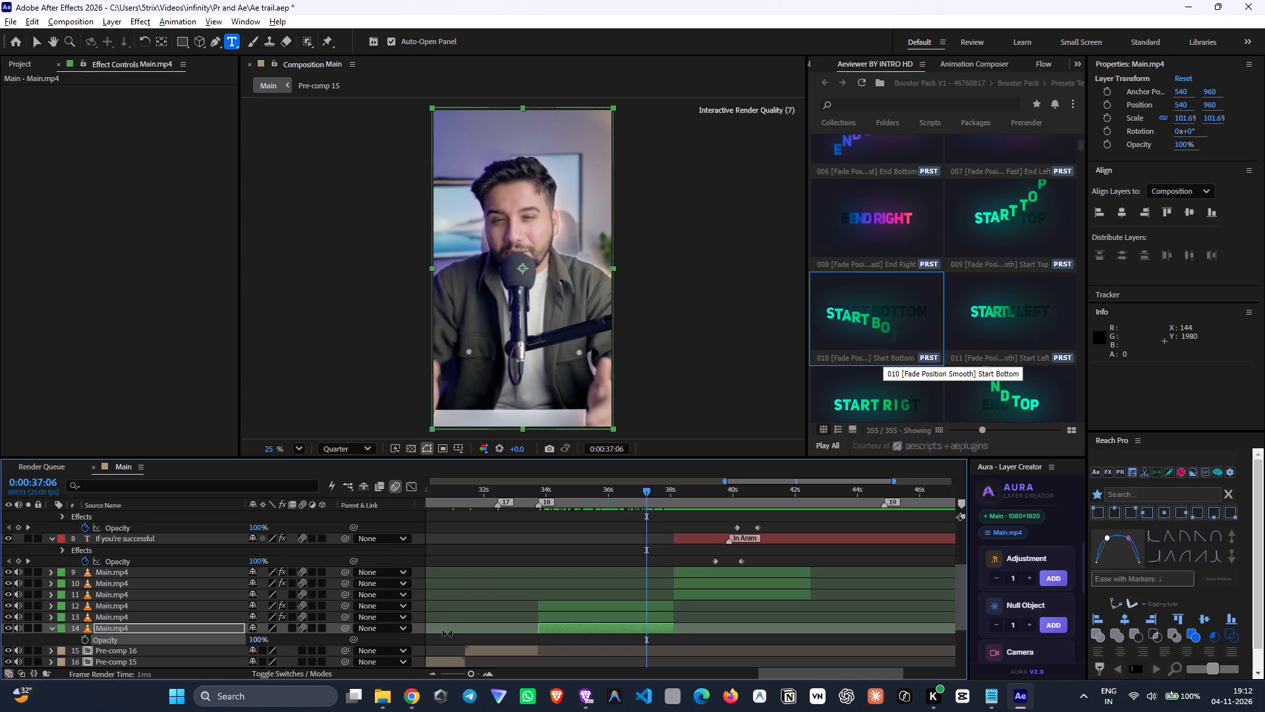
Scrub and play back the footage between about 0:00:33:19 and 0:00:39:08, checking the shot's brightness and its start at 0:00:33:19.
drag(586, 496, 712, 528)
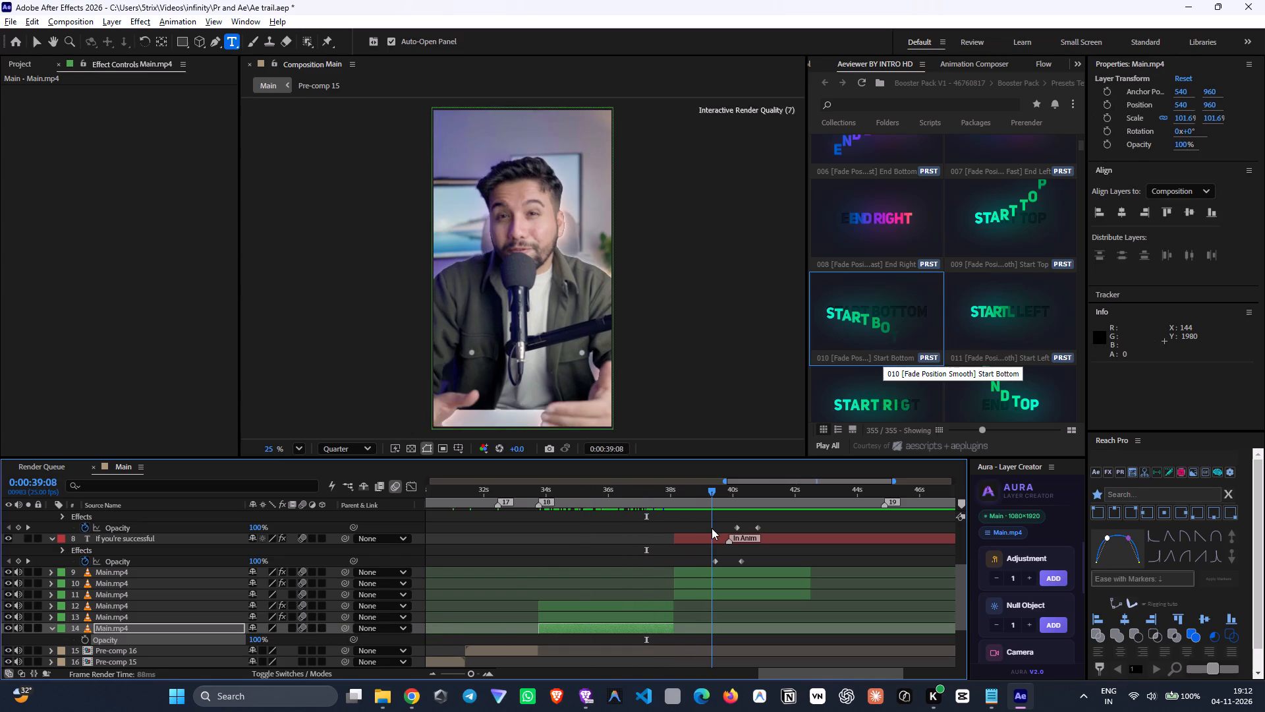
drag(712, 528, 600, 562)
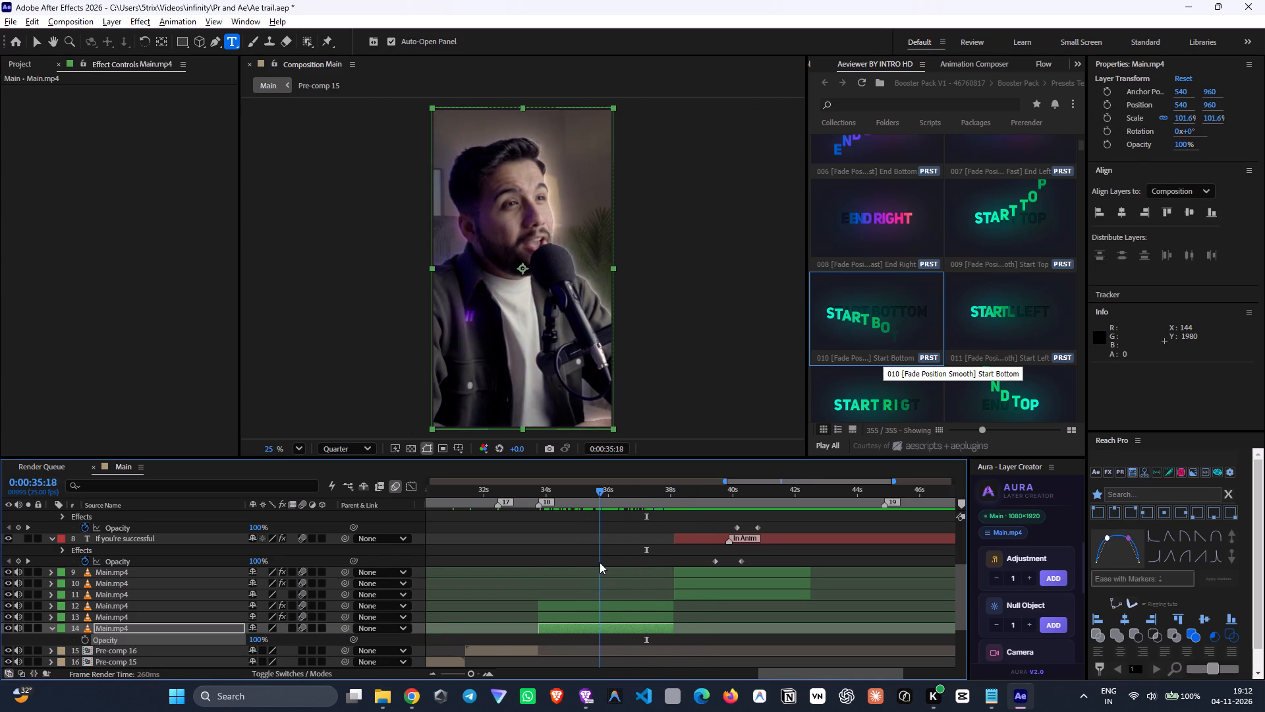
drag(600, 562, 539, 548)
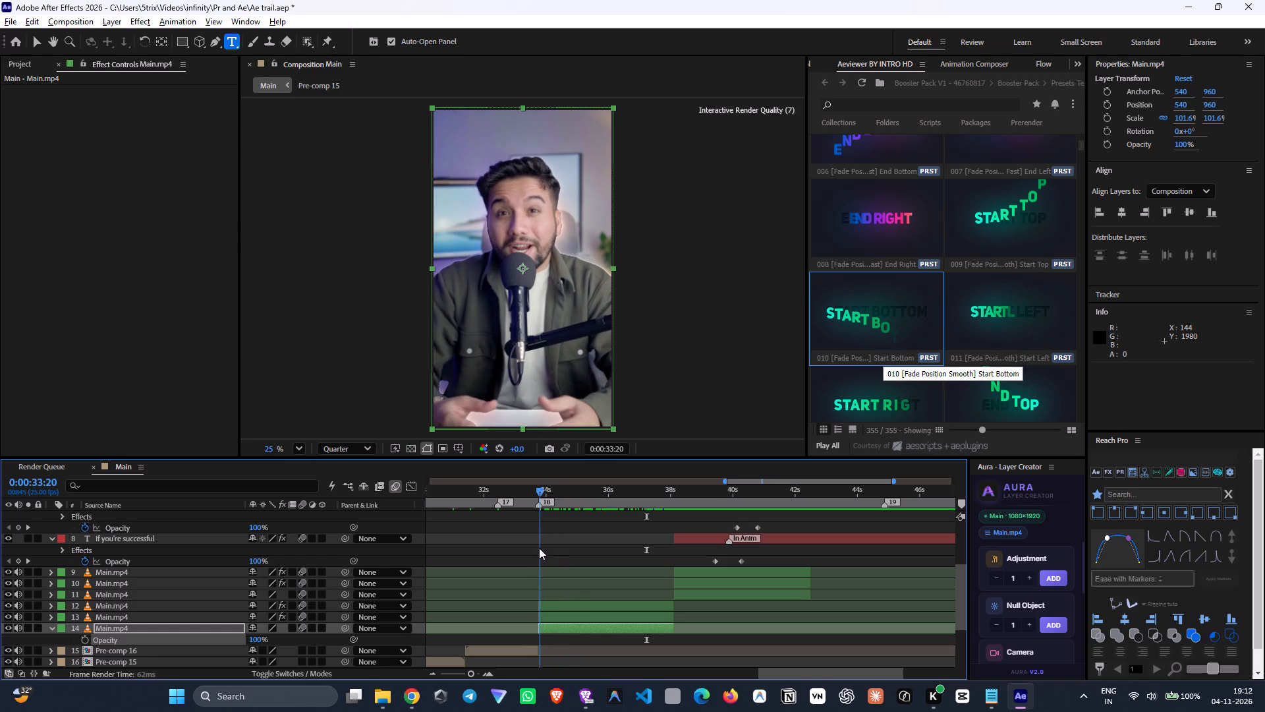
drag(539, 548, 538, 545)
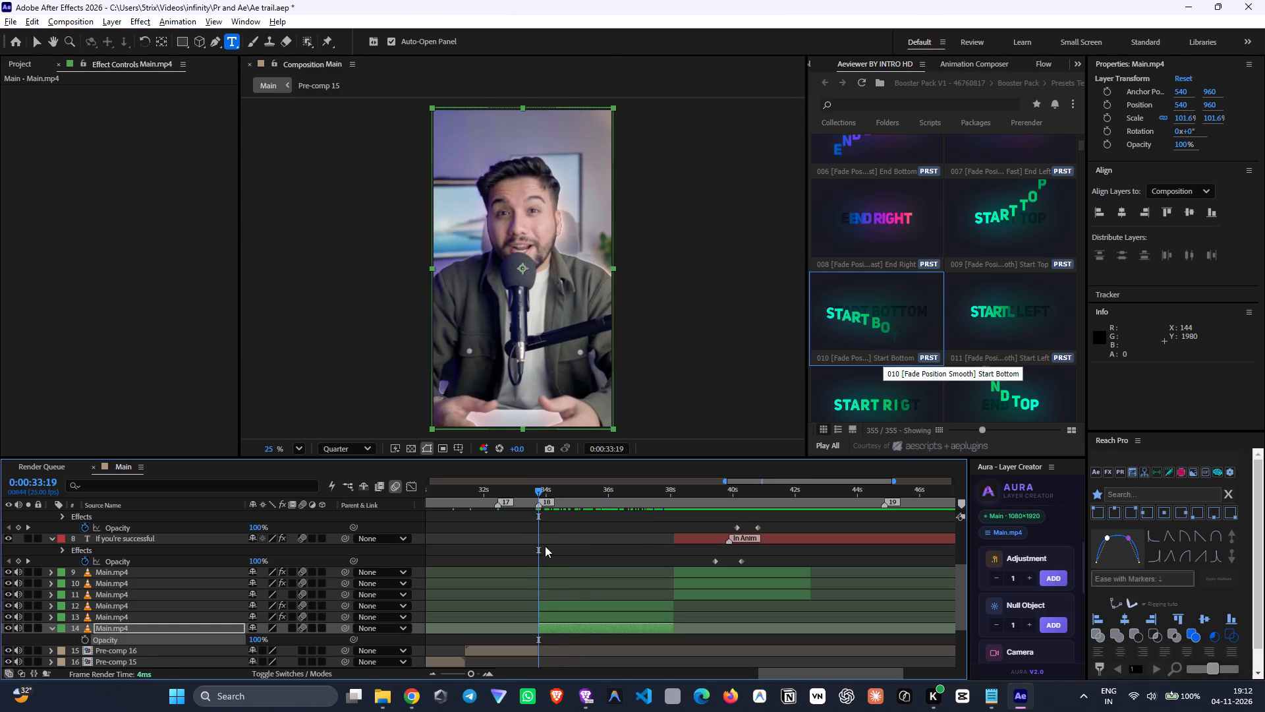
click(540, 492)
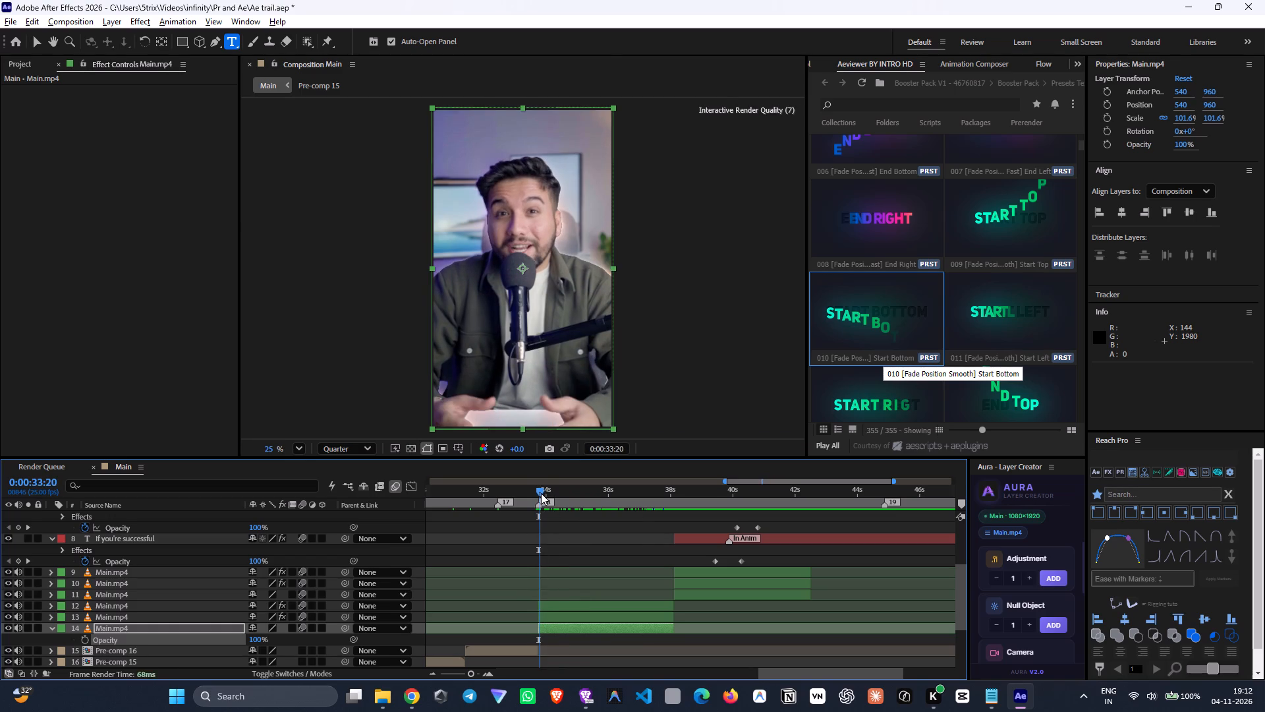
drag(544, 493, 541, 492)
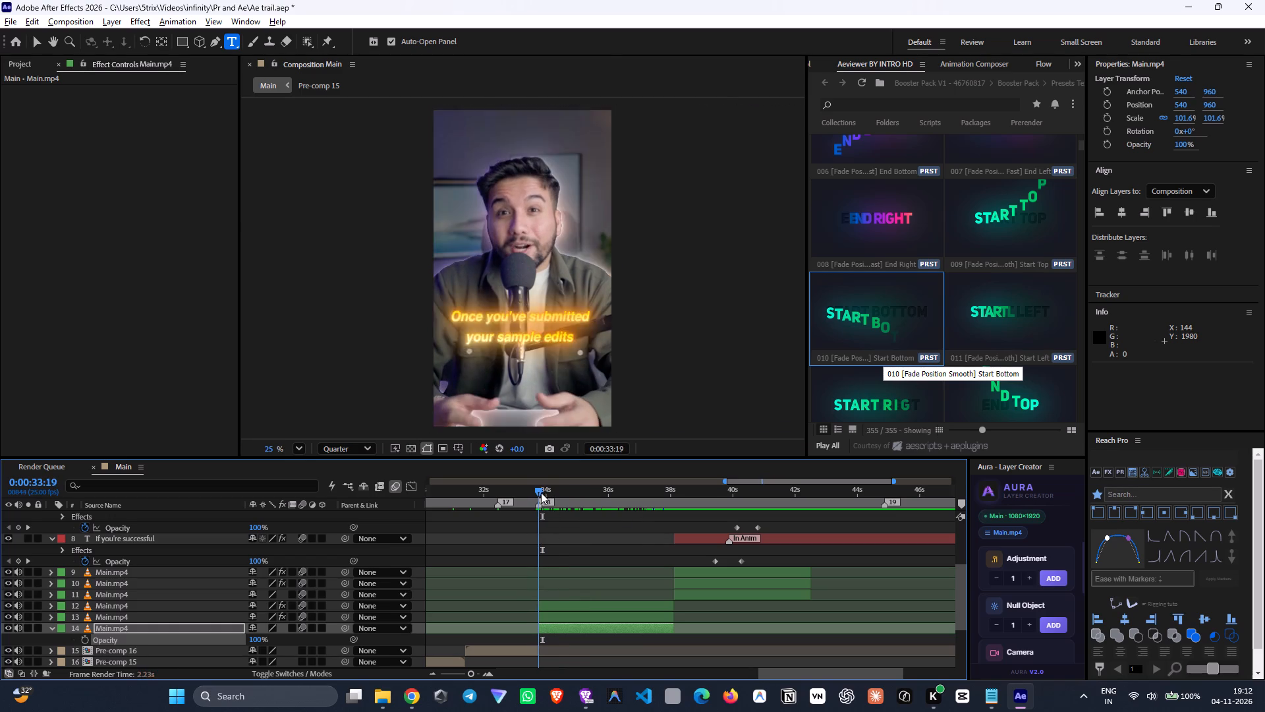
drag(541, 492, 544, 494)
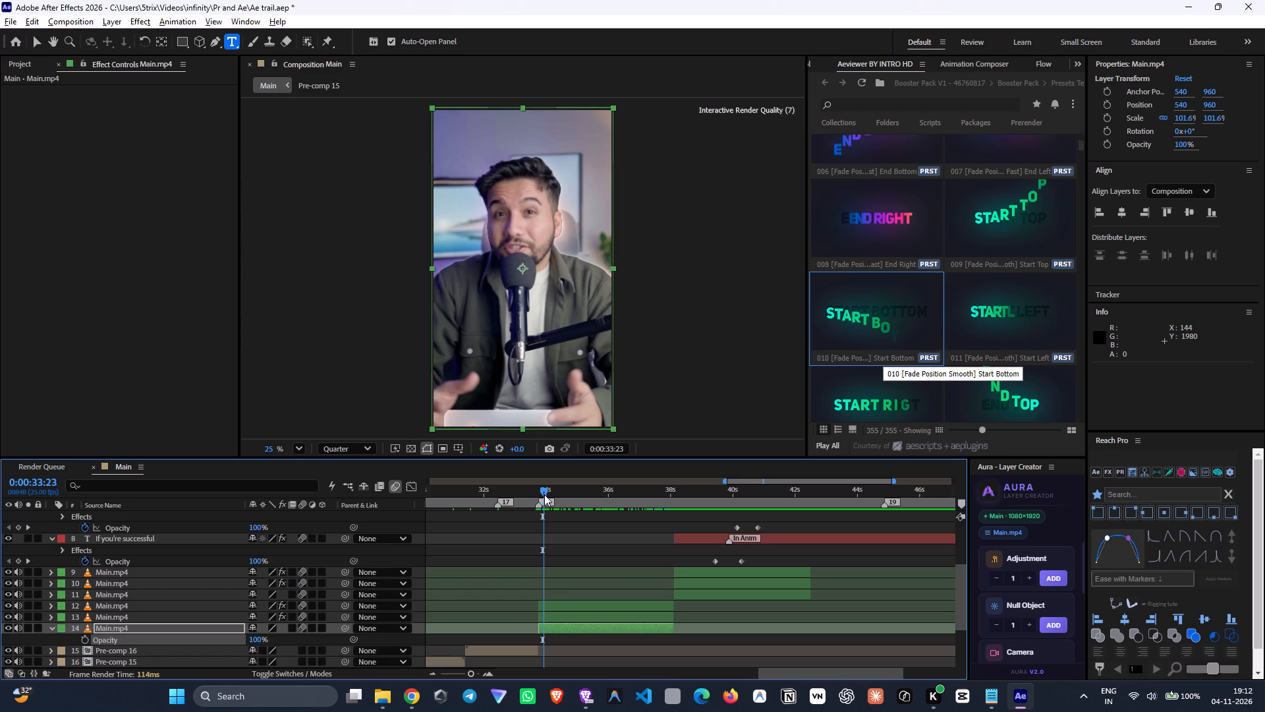
drag(544, 494, 567, 500)
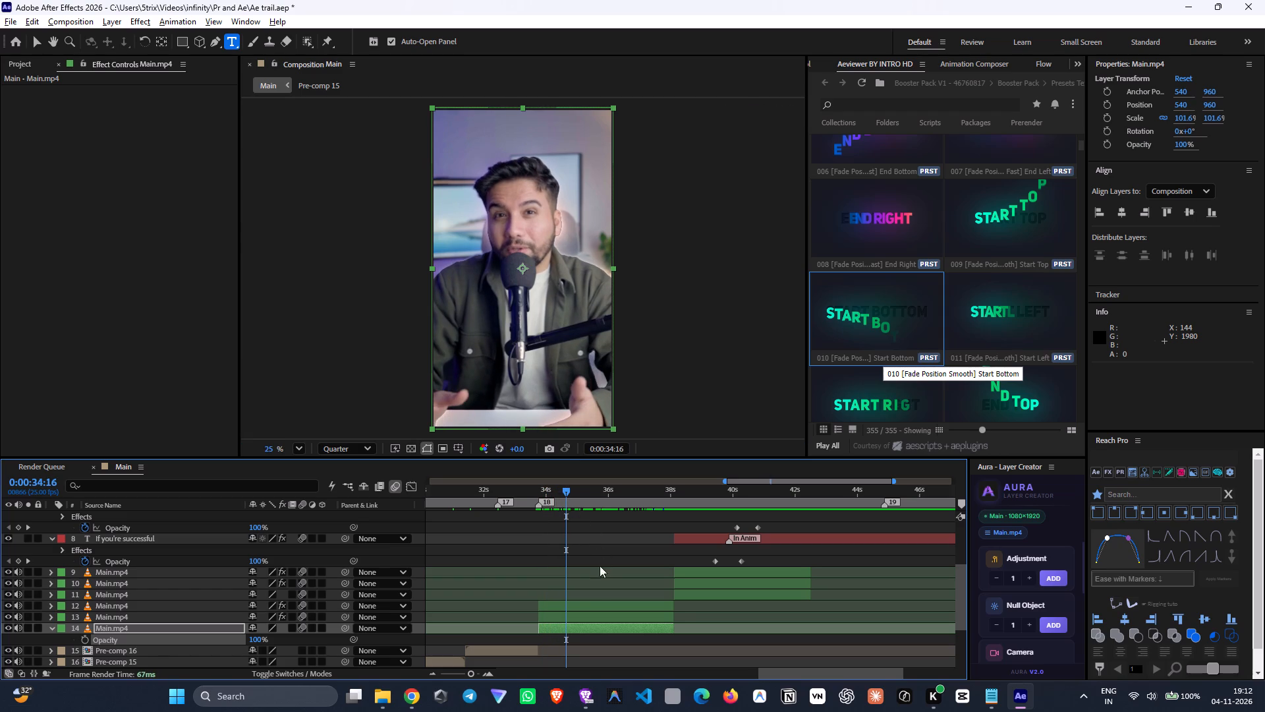
drag(557, 494, 563, 494)
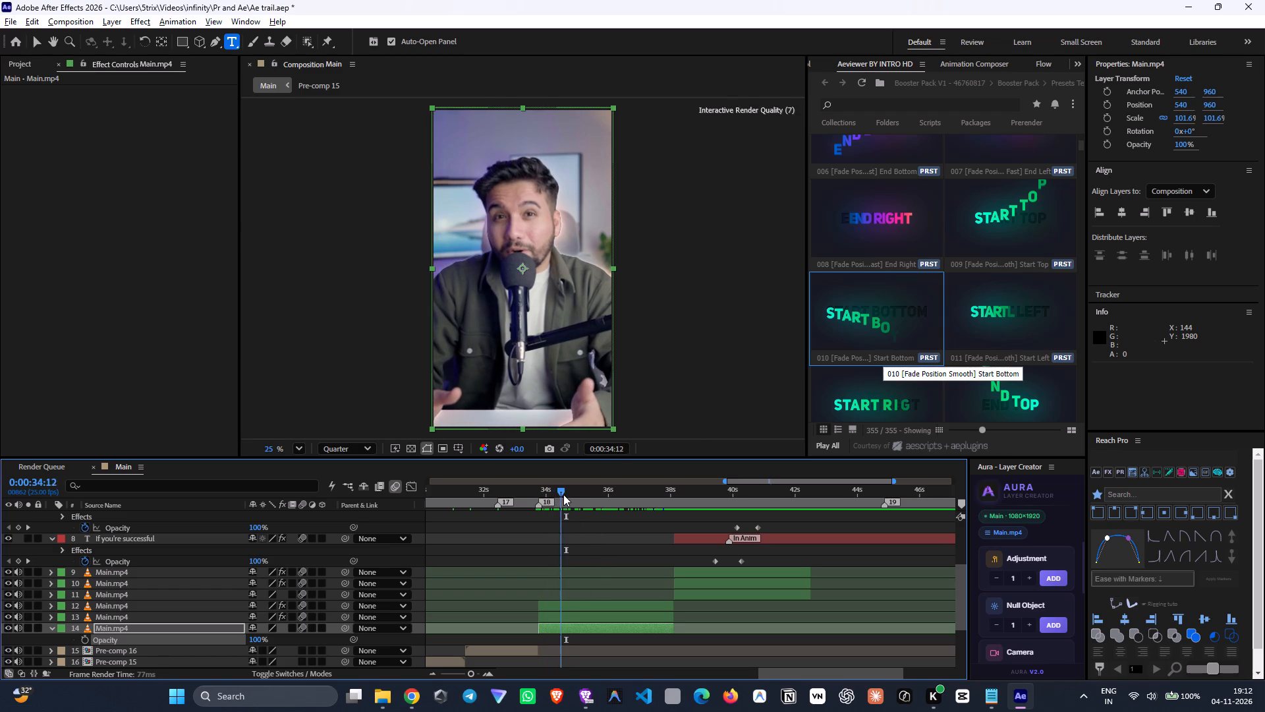
drag(563, 494, 571, 496)
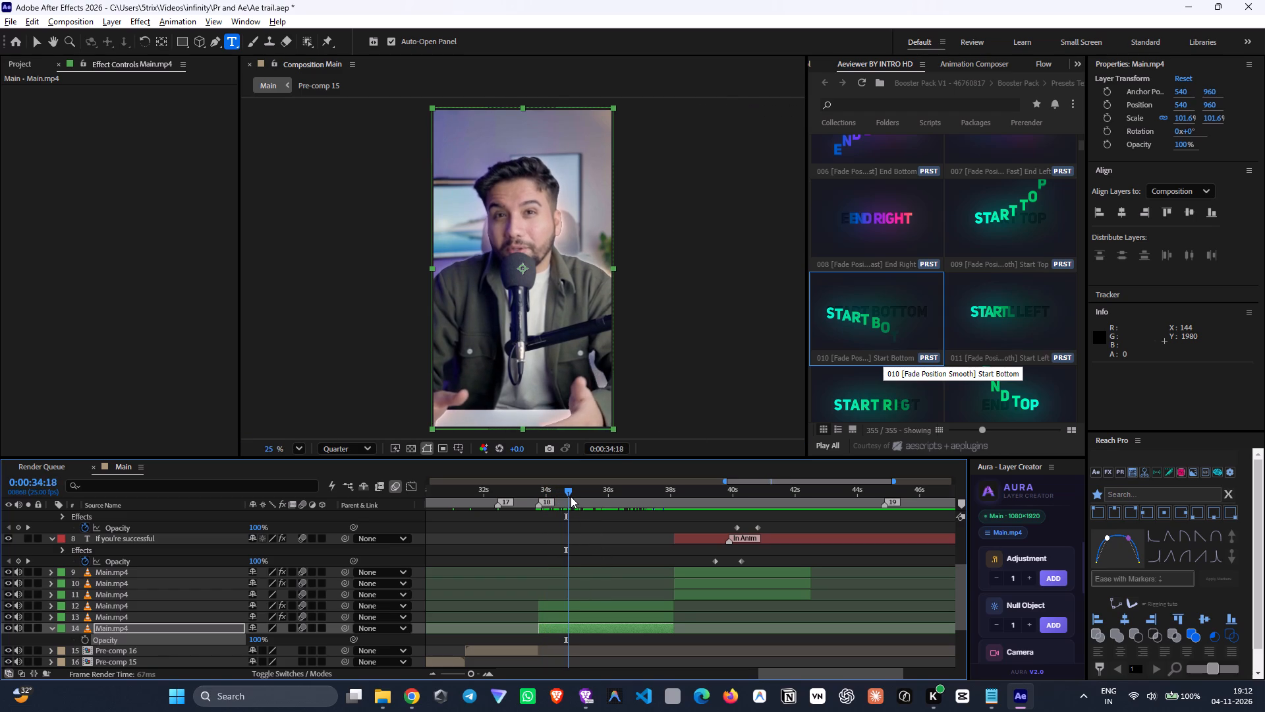
drag(571, 496, 634, 515)
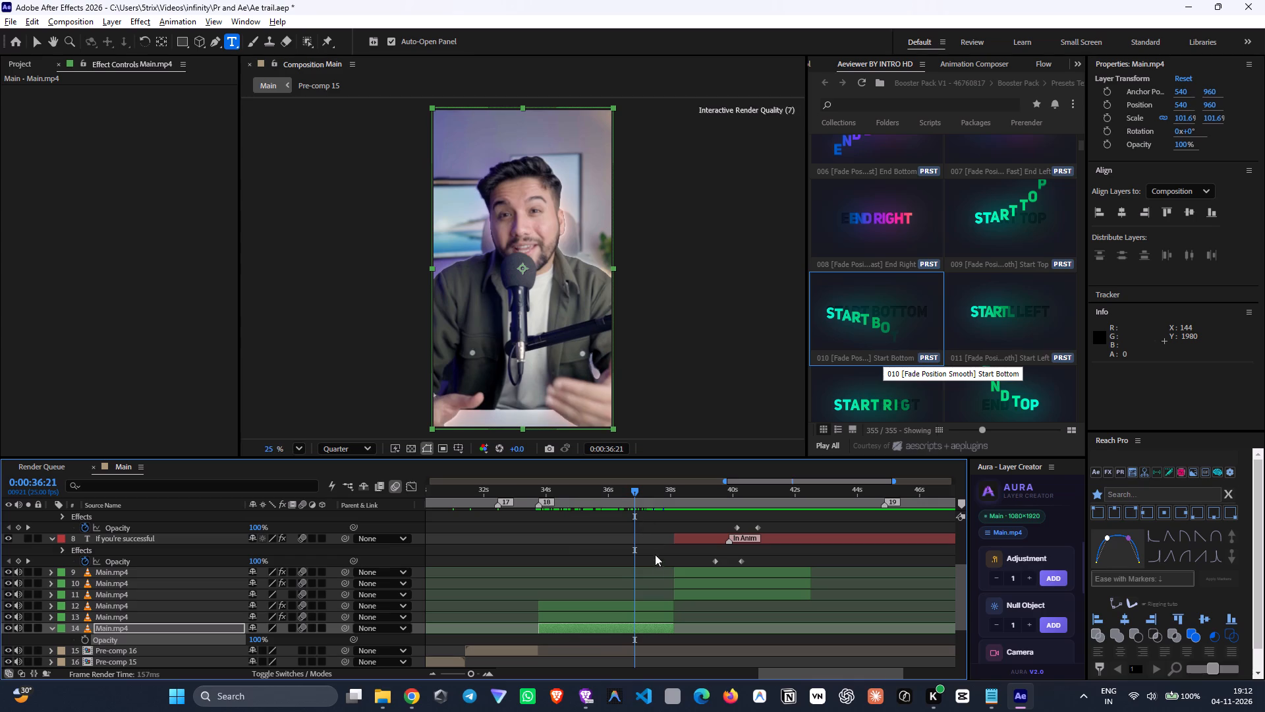
key(space)
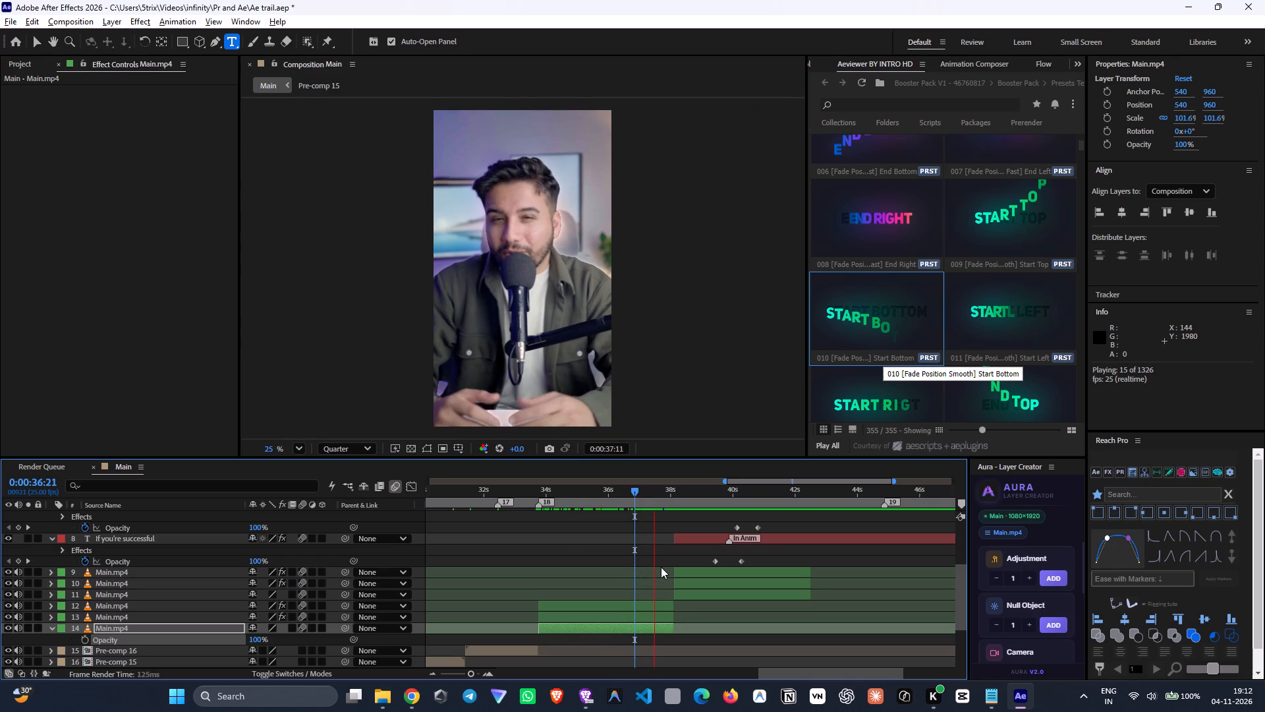
click(662, 496)
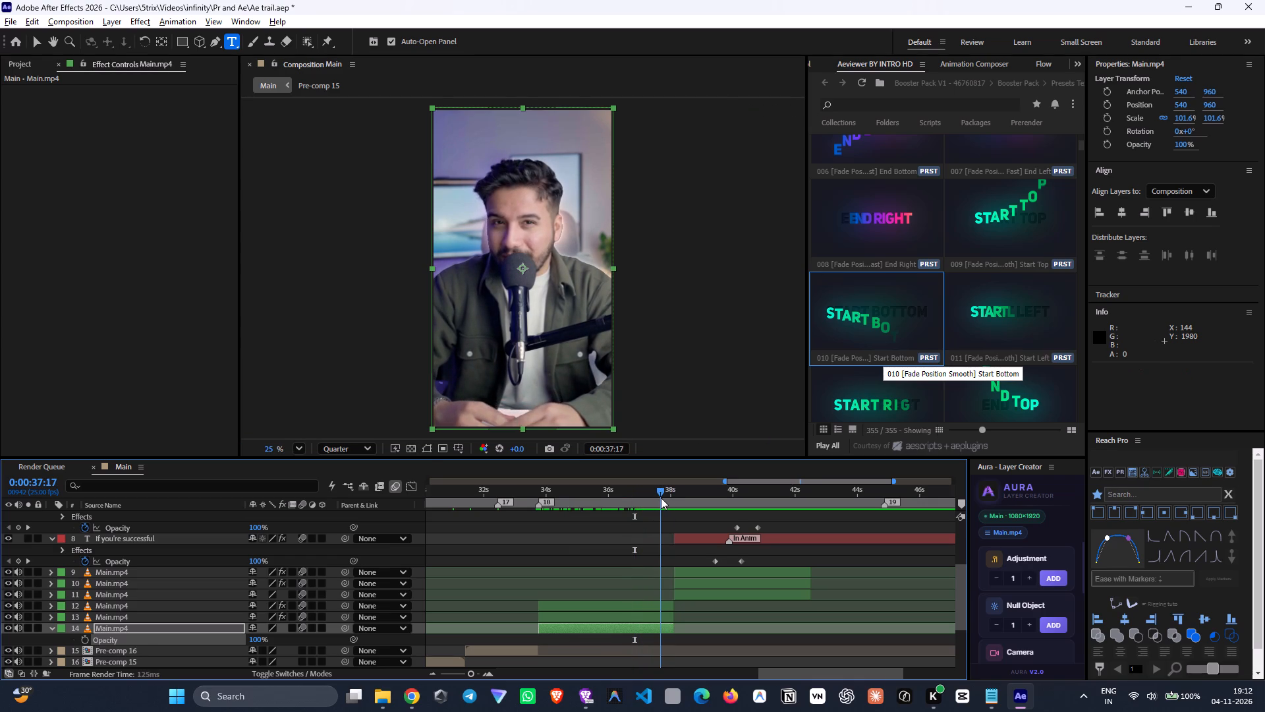
click(417, 696)
click(194, 17)
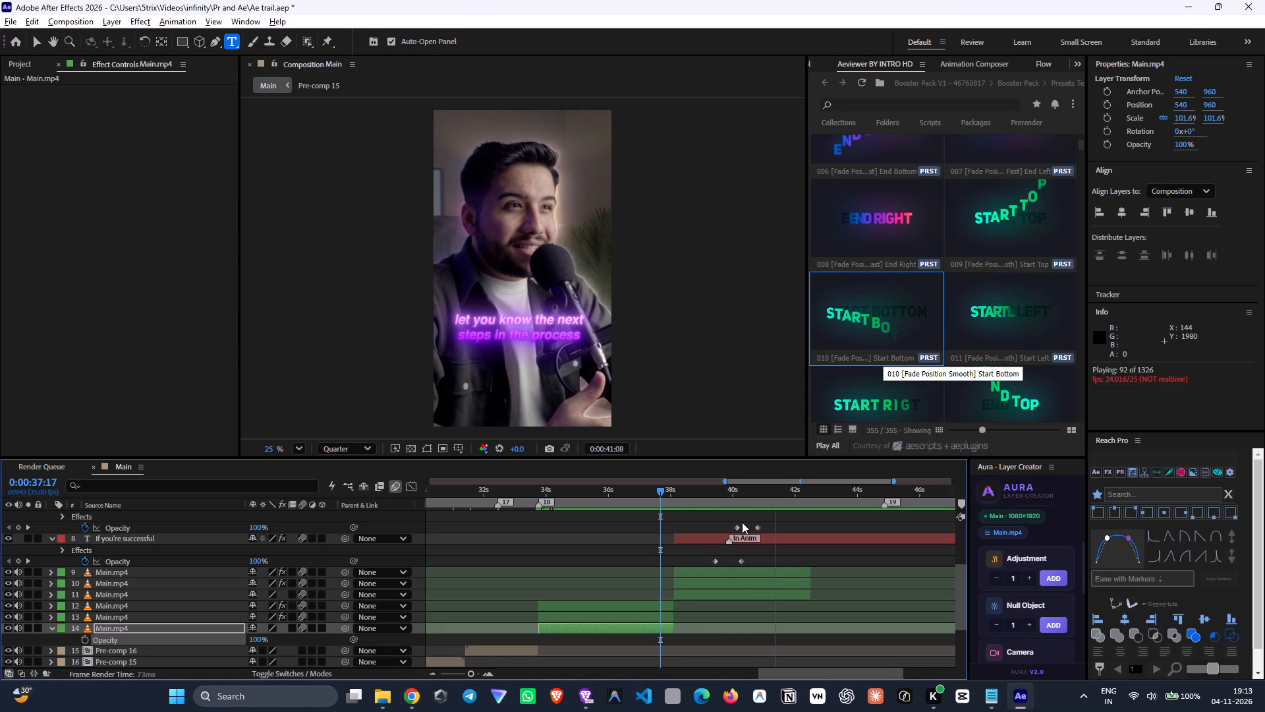
drag(800, 504, 818, 507)
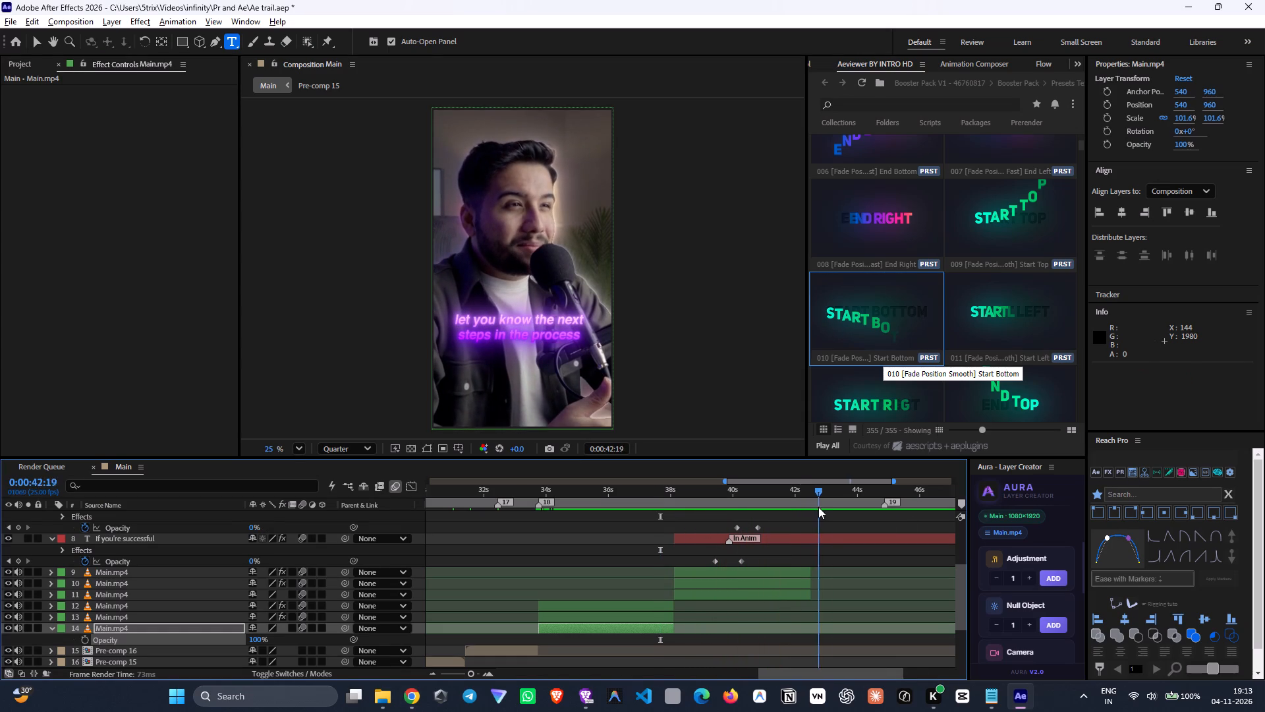
drag(818, 507, 546, 534)
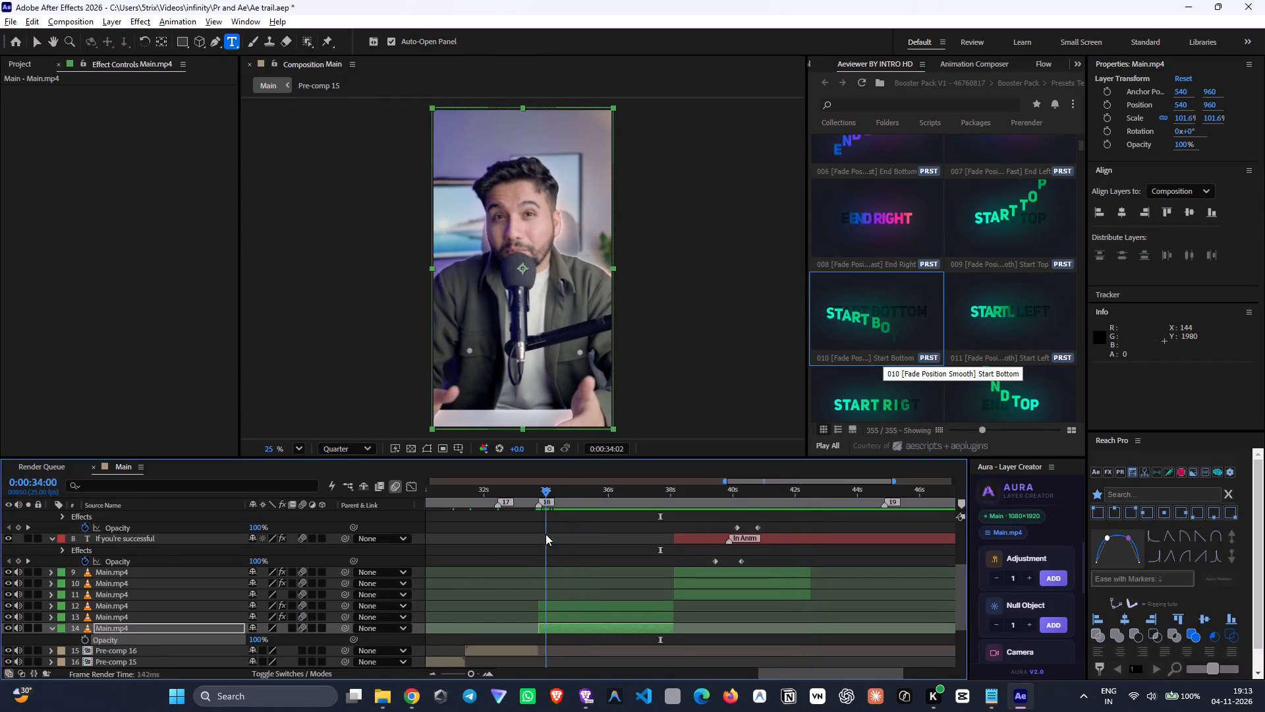
drag(546, 534, 483, 556)
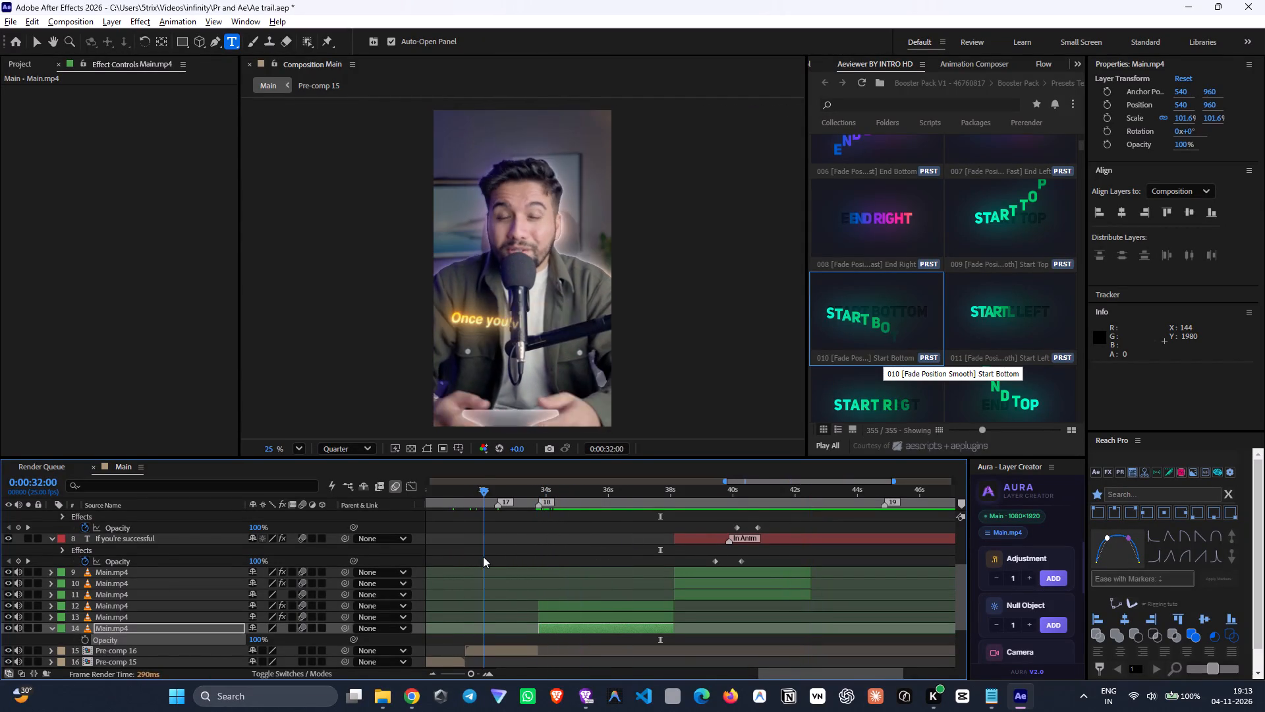
drag(483, 556, 464, 550)
scroll(502, 570, down, 2)
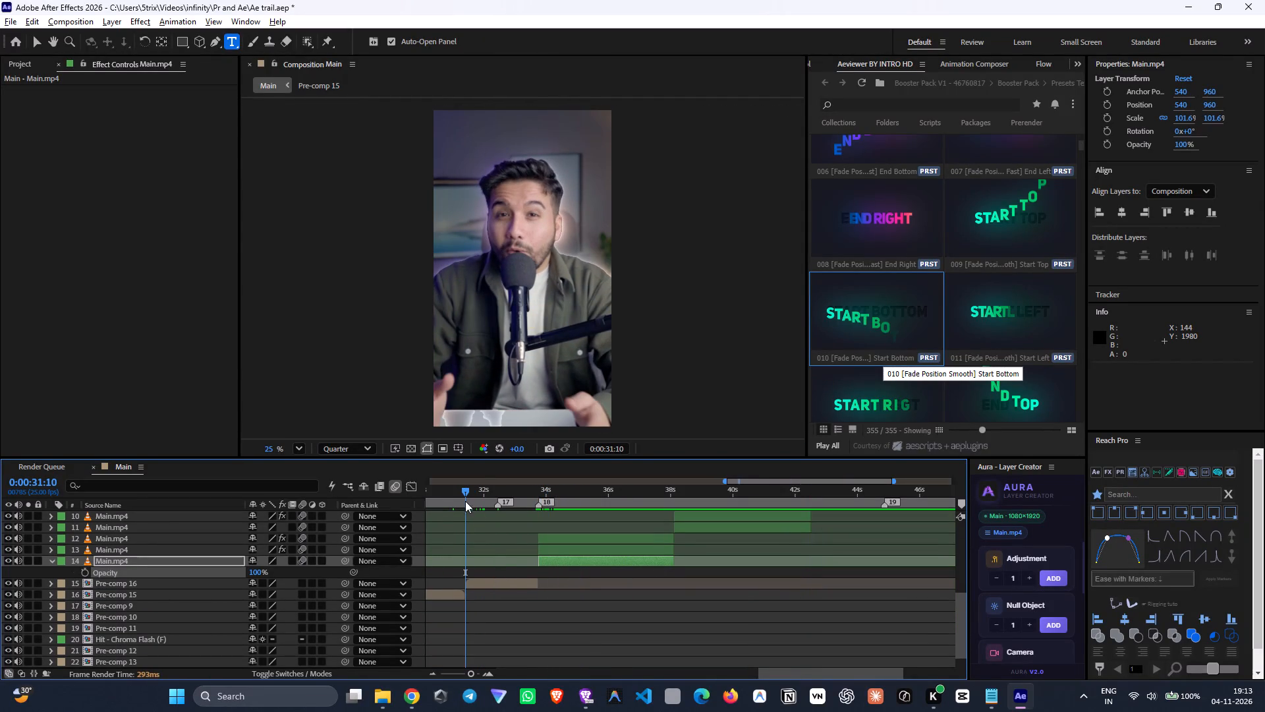
drag(465, 501, 463, 523)
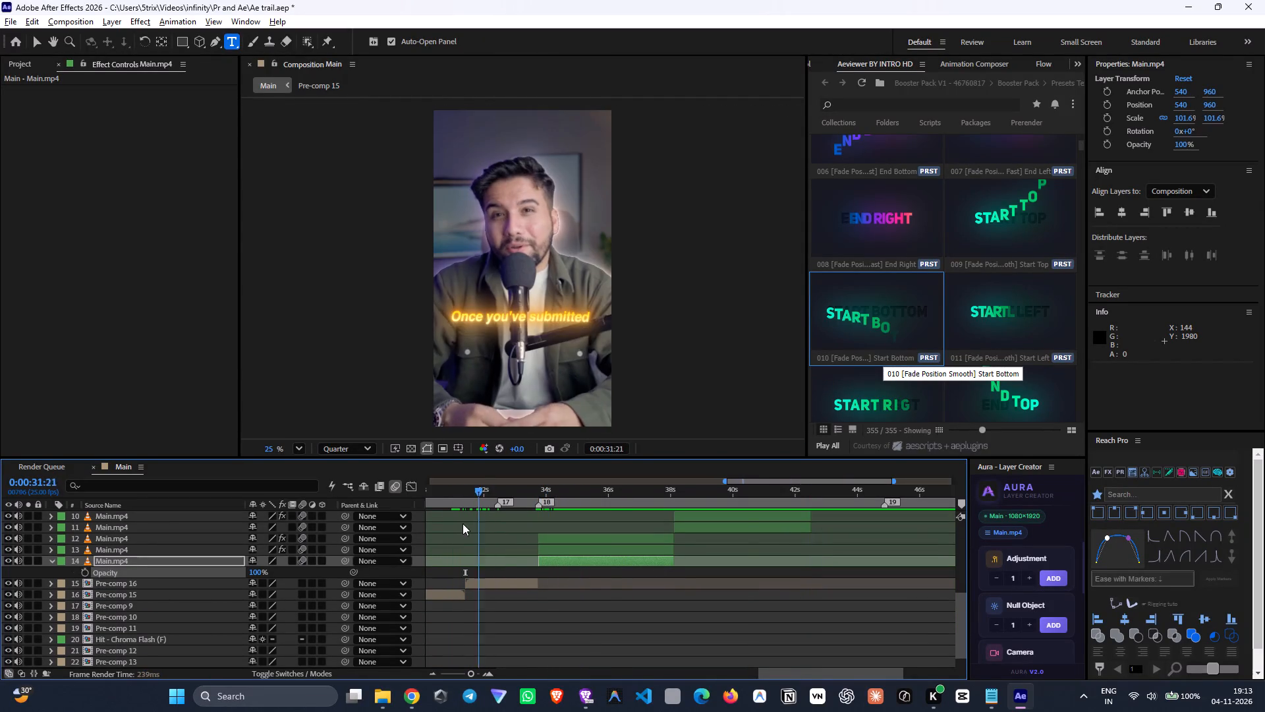
drag(463, 523, 594, 548)
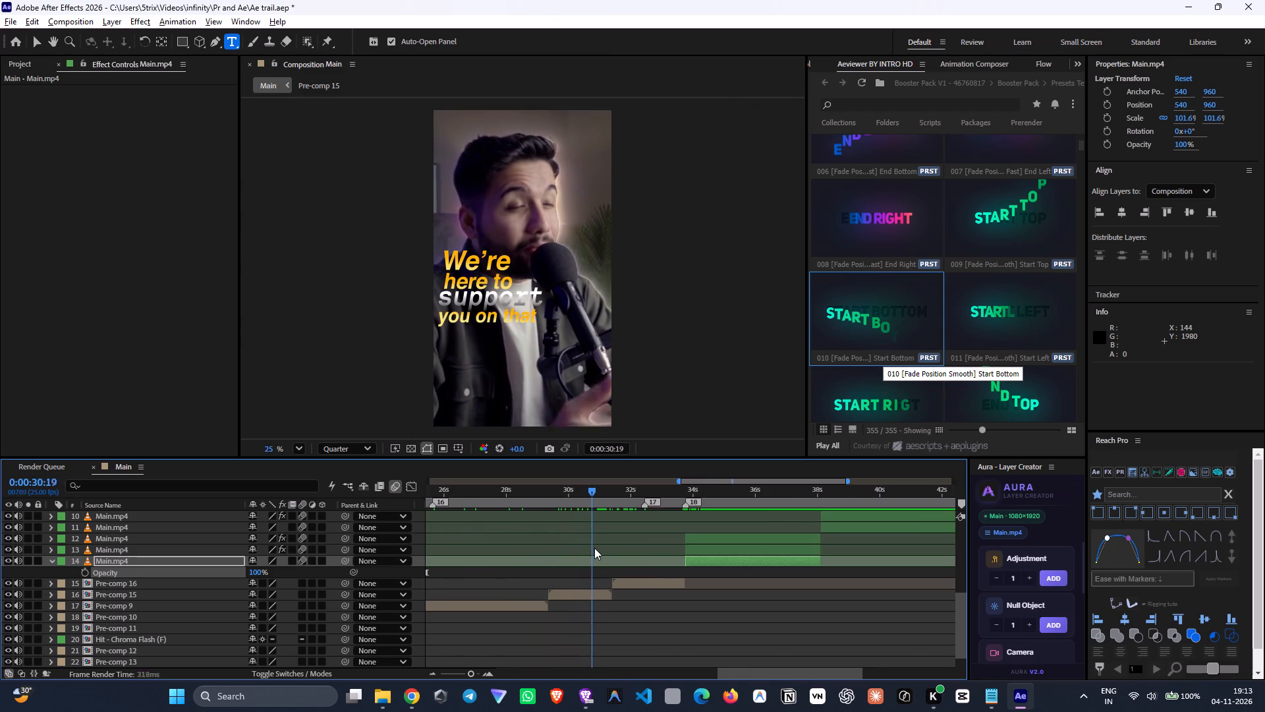
drag(594, 548, 657, 574)
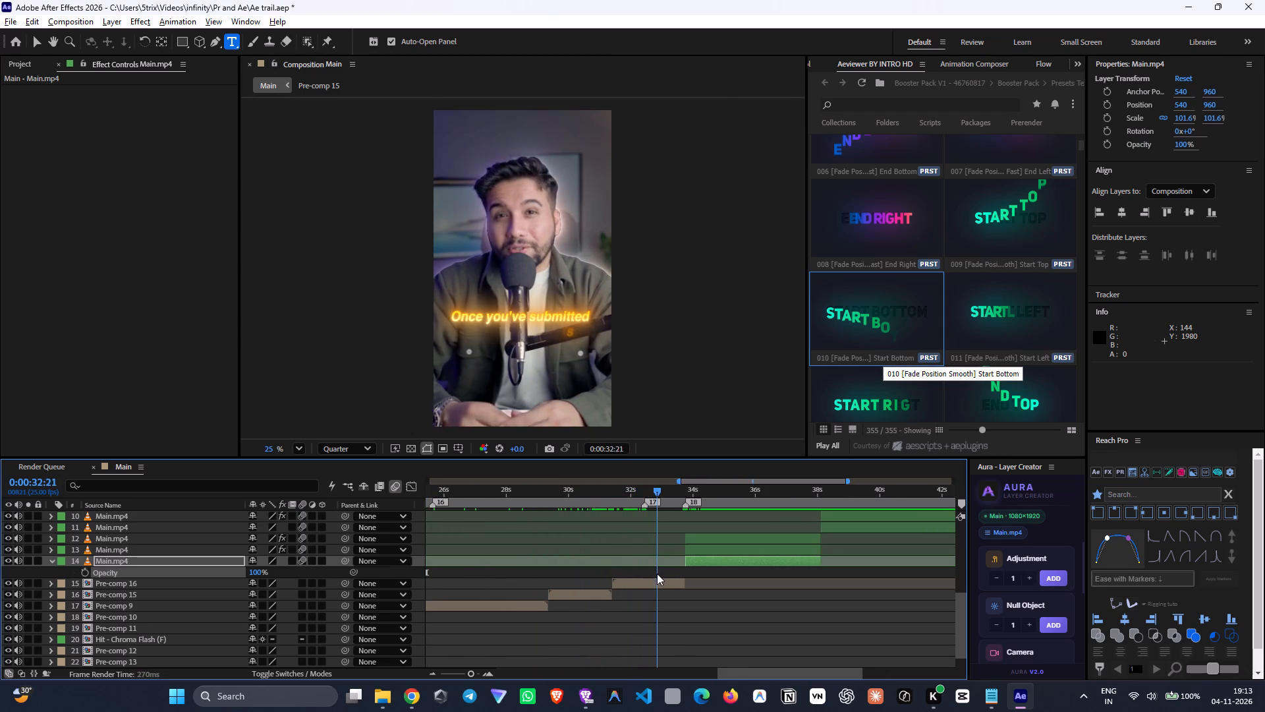
drag(657, 574, 683, 558)
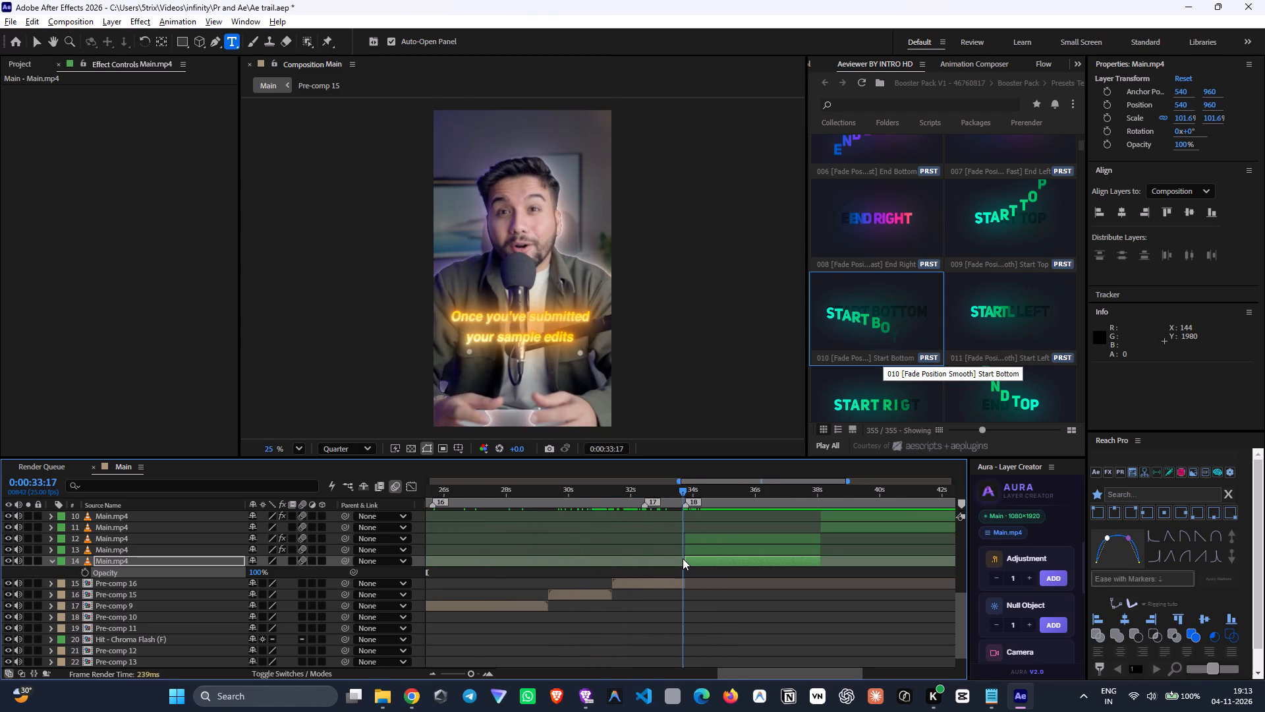
drag(683, 558, 698, 561)
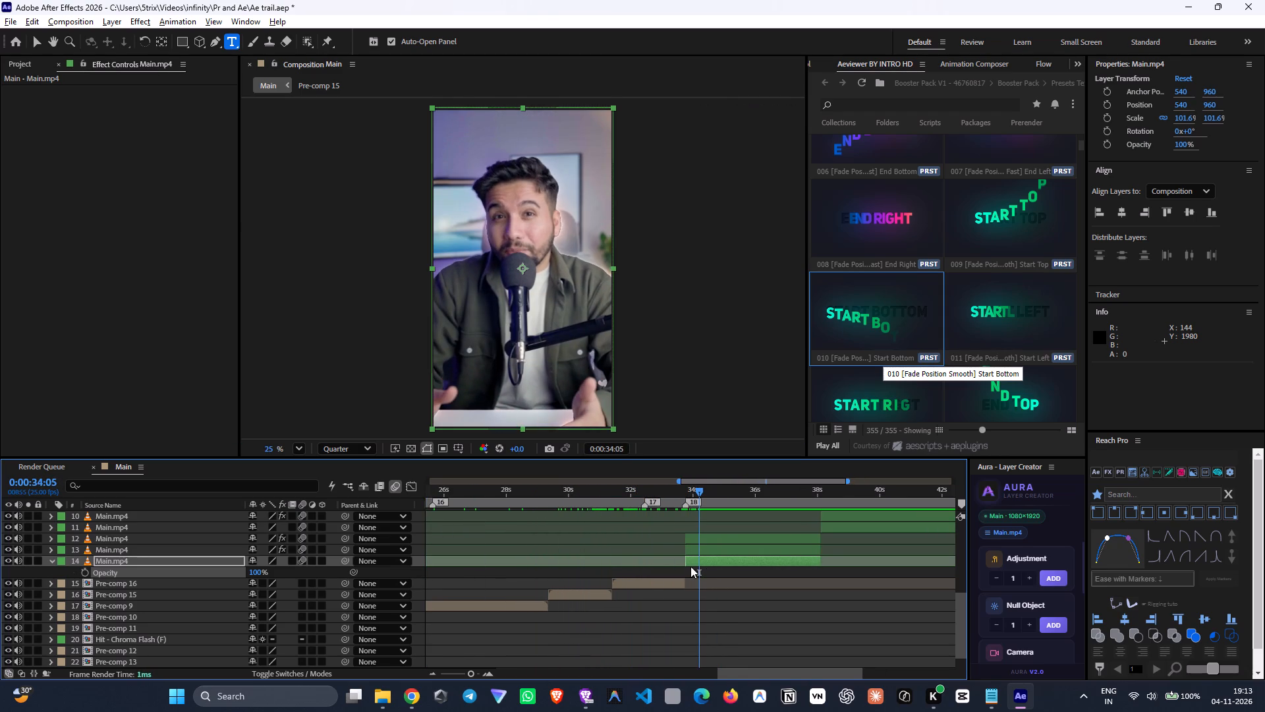
Set the opacity of Main.mp4 layer 14 to 50%.
drag(258, 572, 55, 579)
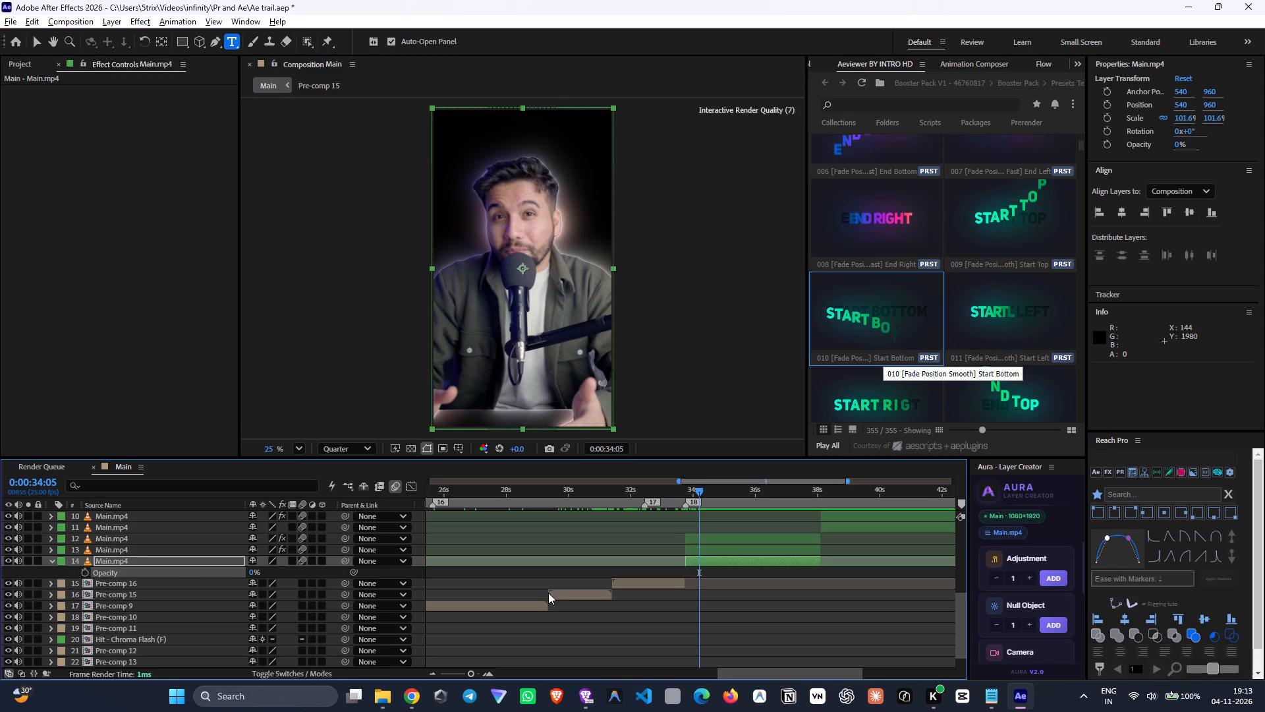
click(252, 570)
key(5)
key(0)
key(Return)
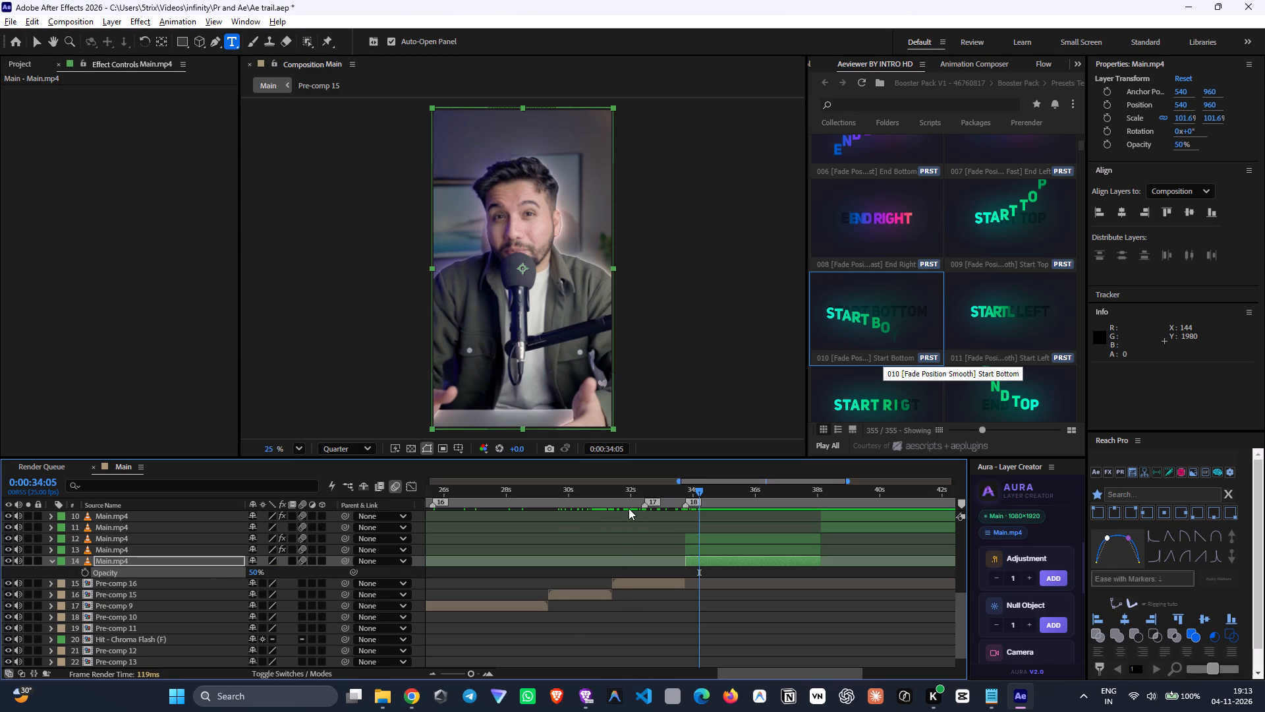
Scrub between about 0:00:28:14 and 0:00:39:05 to check how the dimmed shot matches the neighbouring shots and graphics.
drag(623, 499, 661, 517)
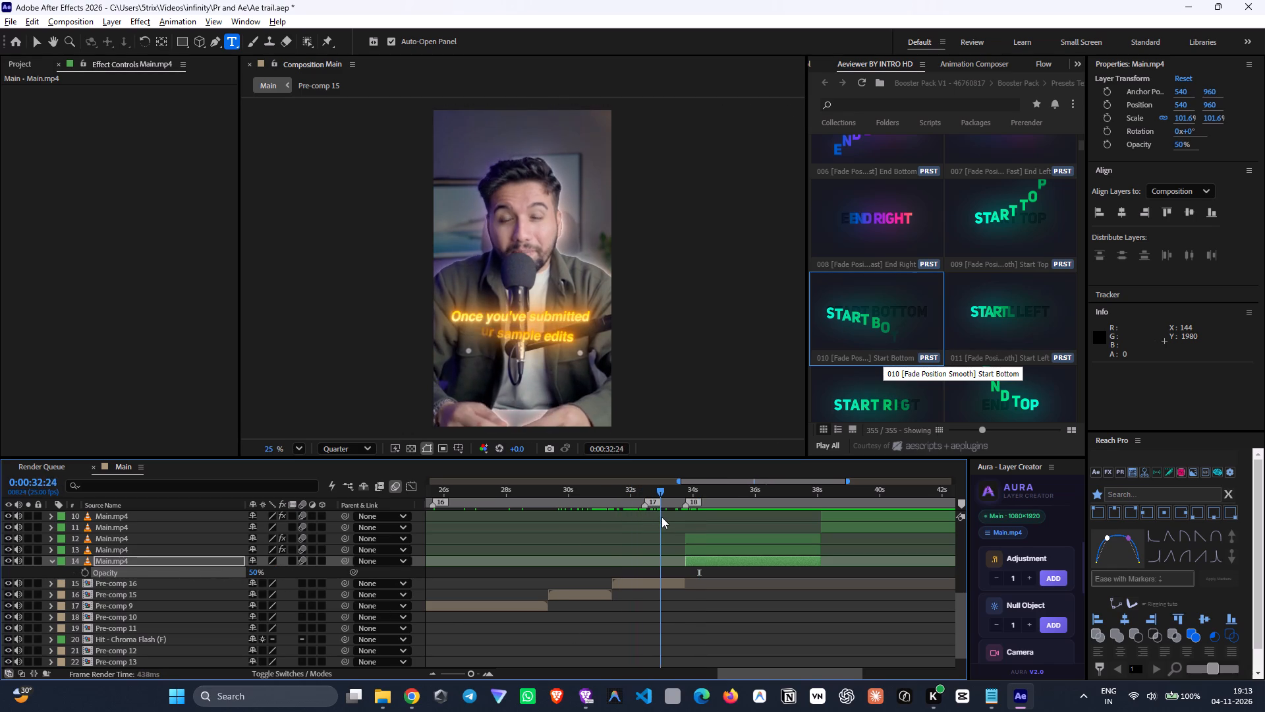
drag(661, 517, 588, 517)
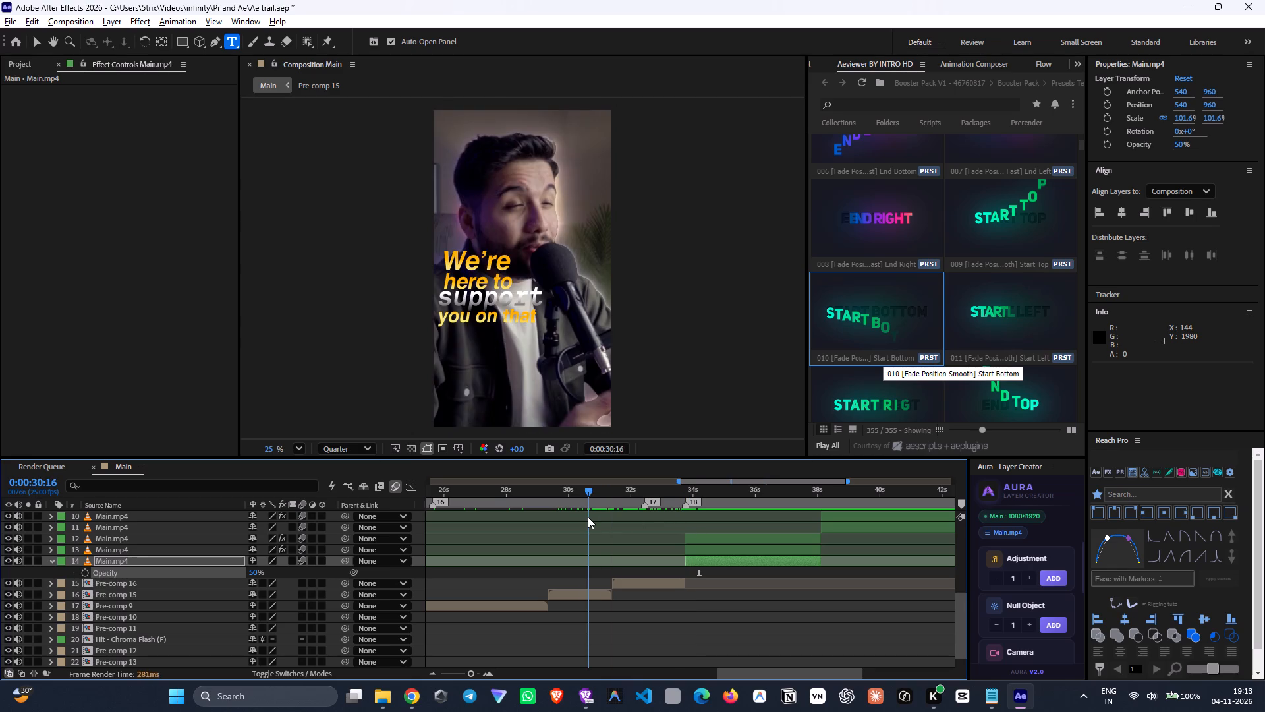
drag(588, 517, 524, 523)
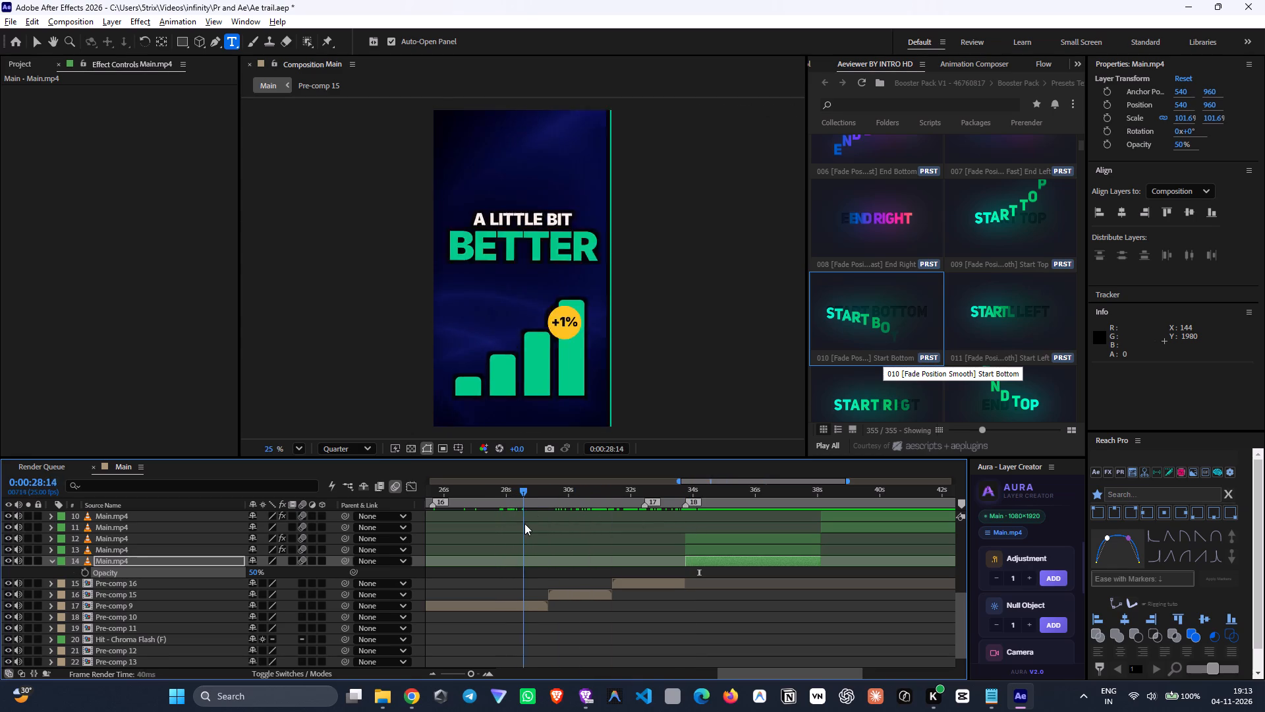
drag(524, 523, 536, 524)
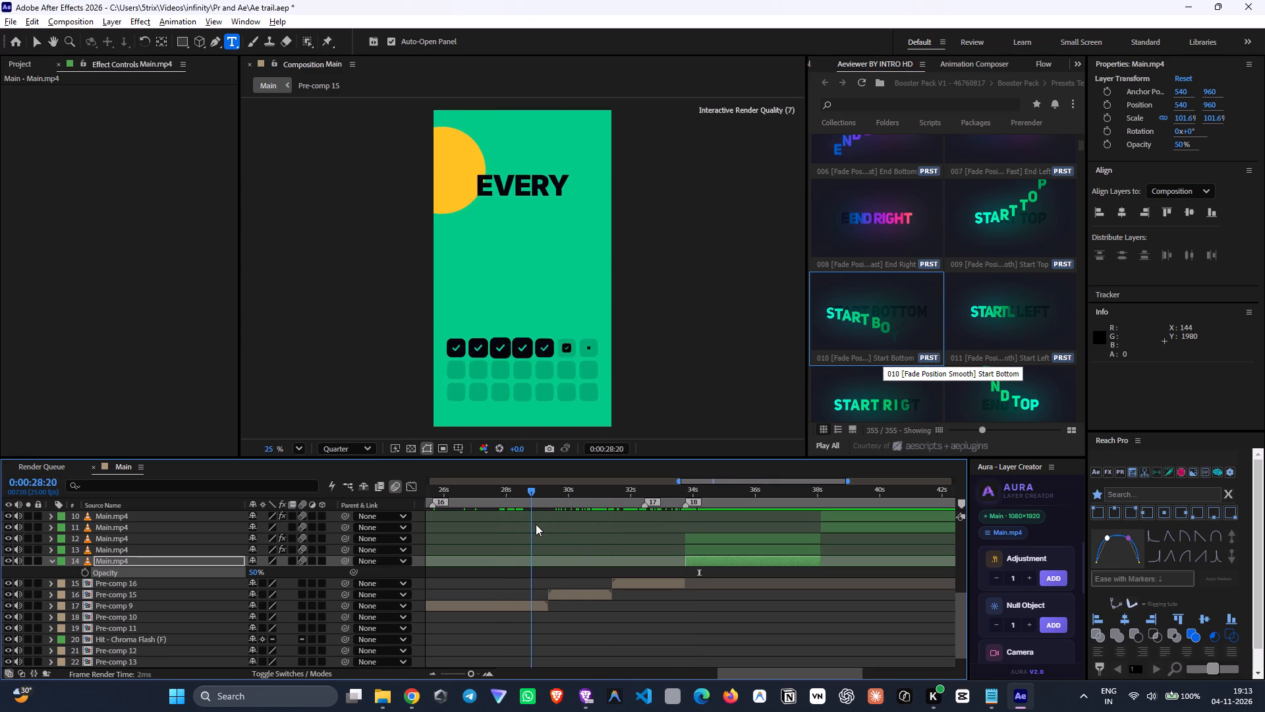
drag(536, 524, 714, 540)
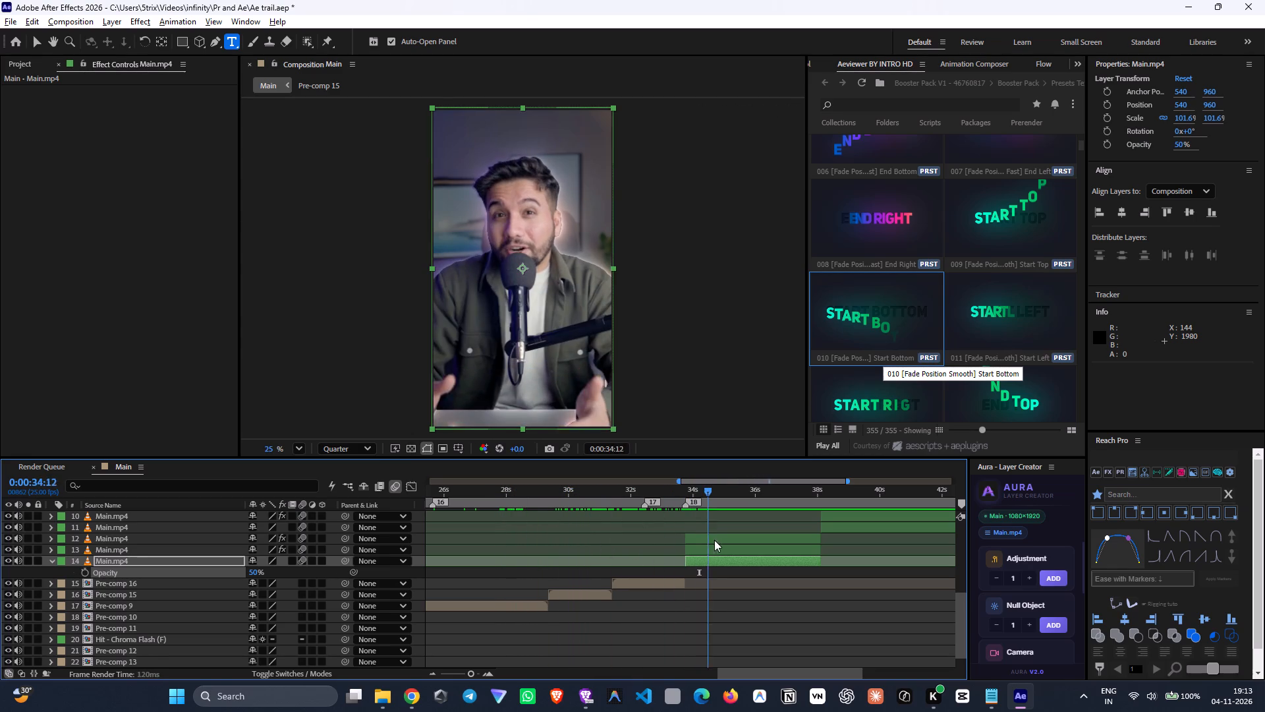
drag(714, 540, 853, 541)
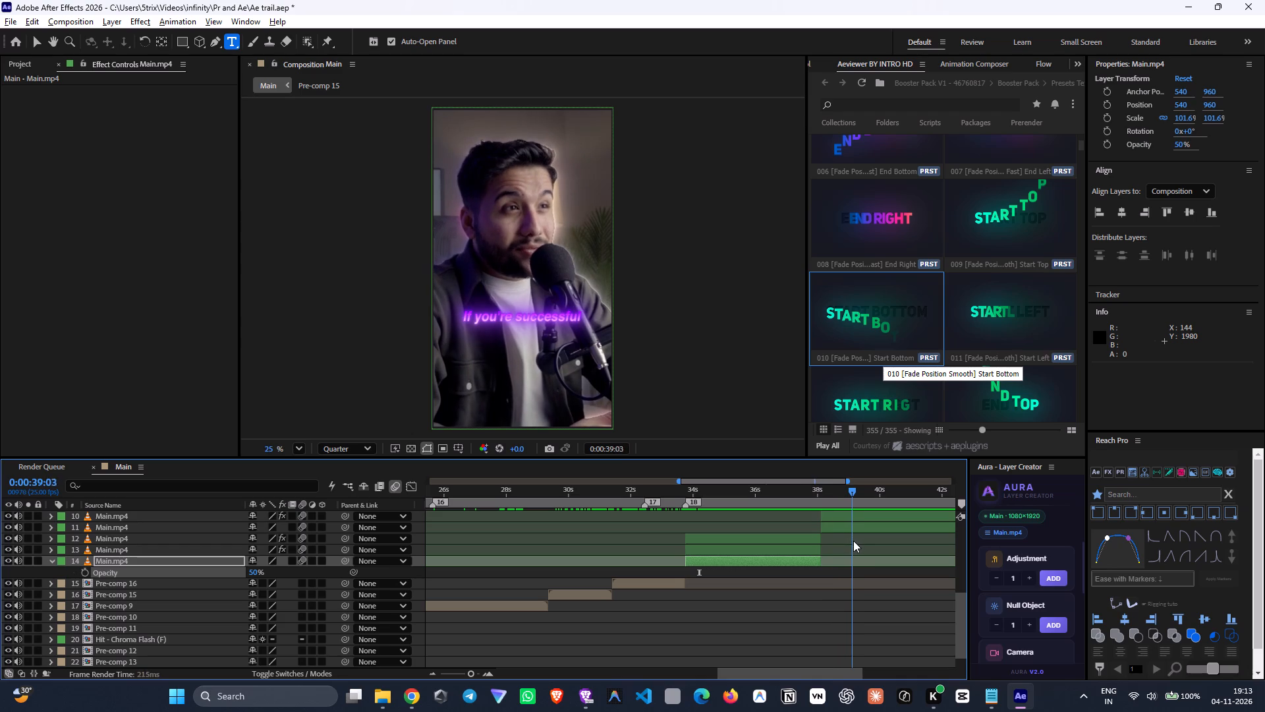
drag(853, 541, 855, 541)
scroll(830, 571, up, 4)
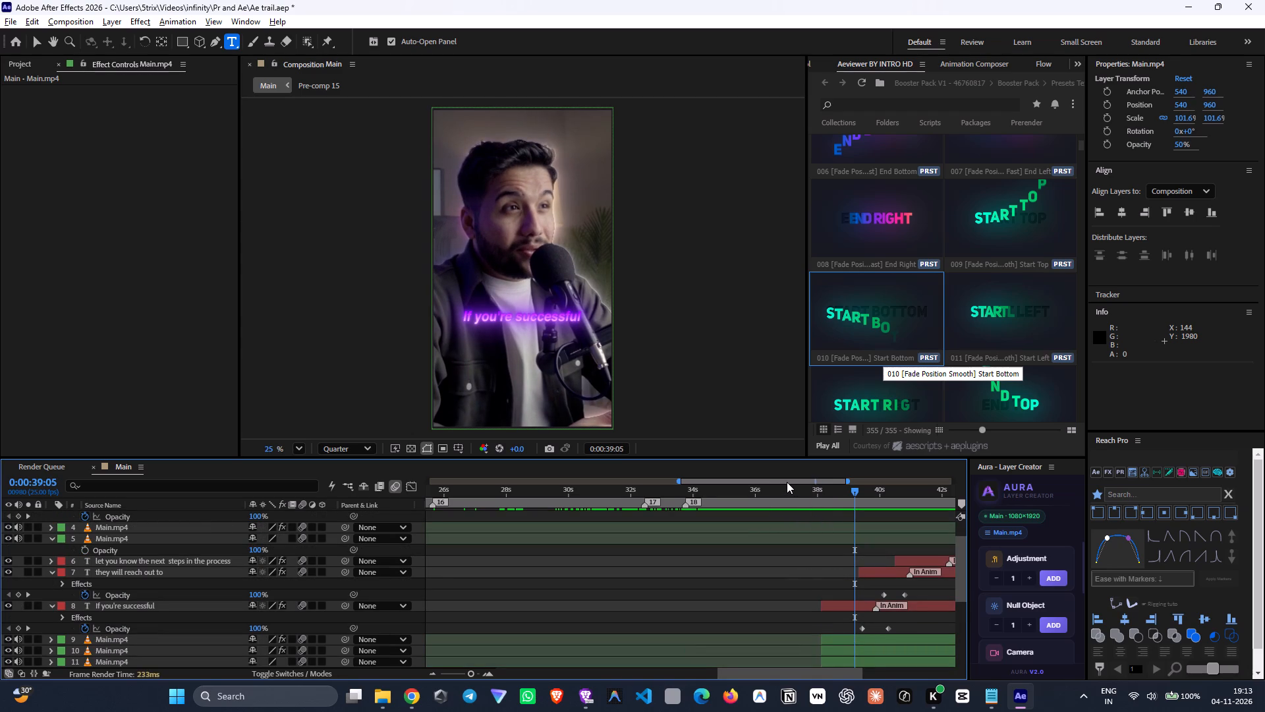
Examine the closing section from about 0:00:47:11 to 0:00:49:12, checking the final caption's timing against the footage around 0:00:48:19.
drag(787, 482, 969, 513)
drag(660, 494, 731, 512)
drag(754, 501, 777, 511)
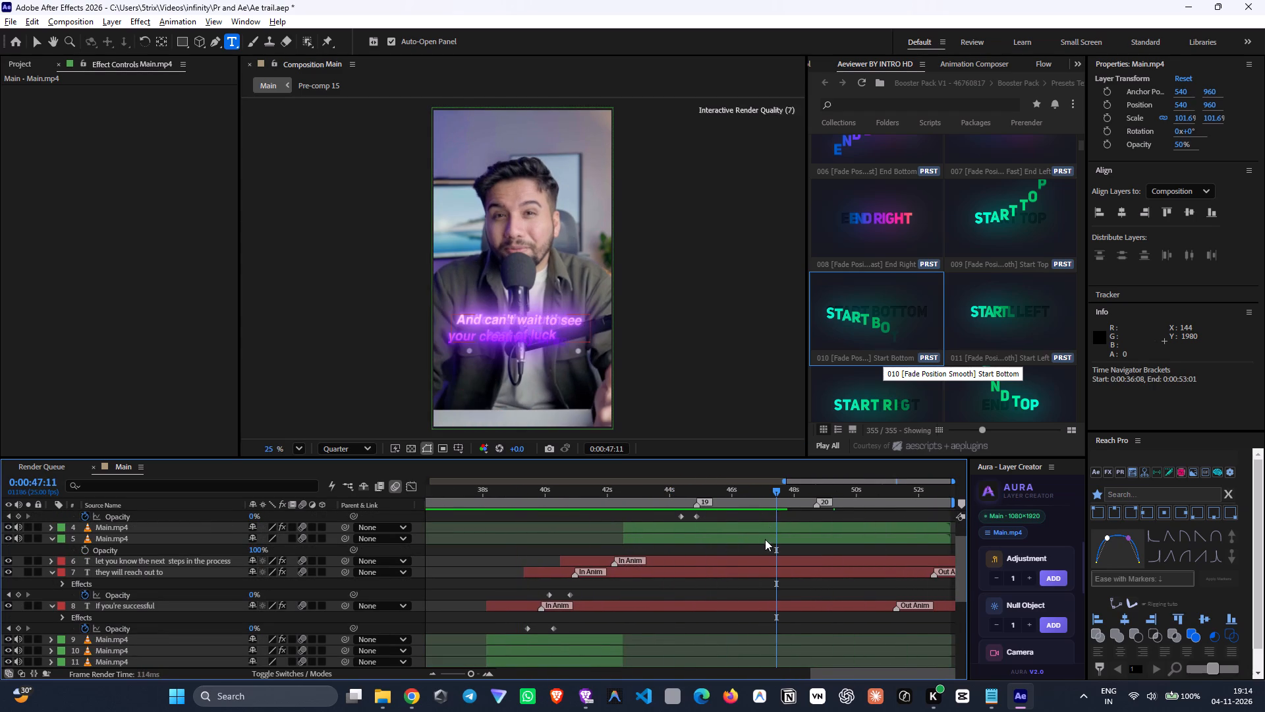
scroll(763, 540, up, 5)
drag(780, 503, 807, 519)
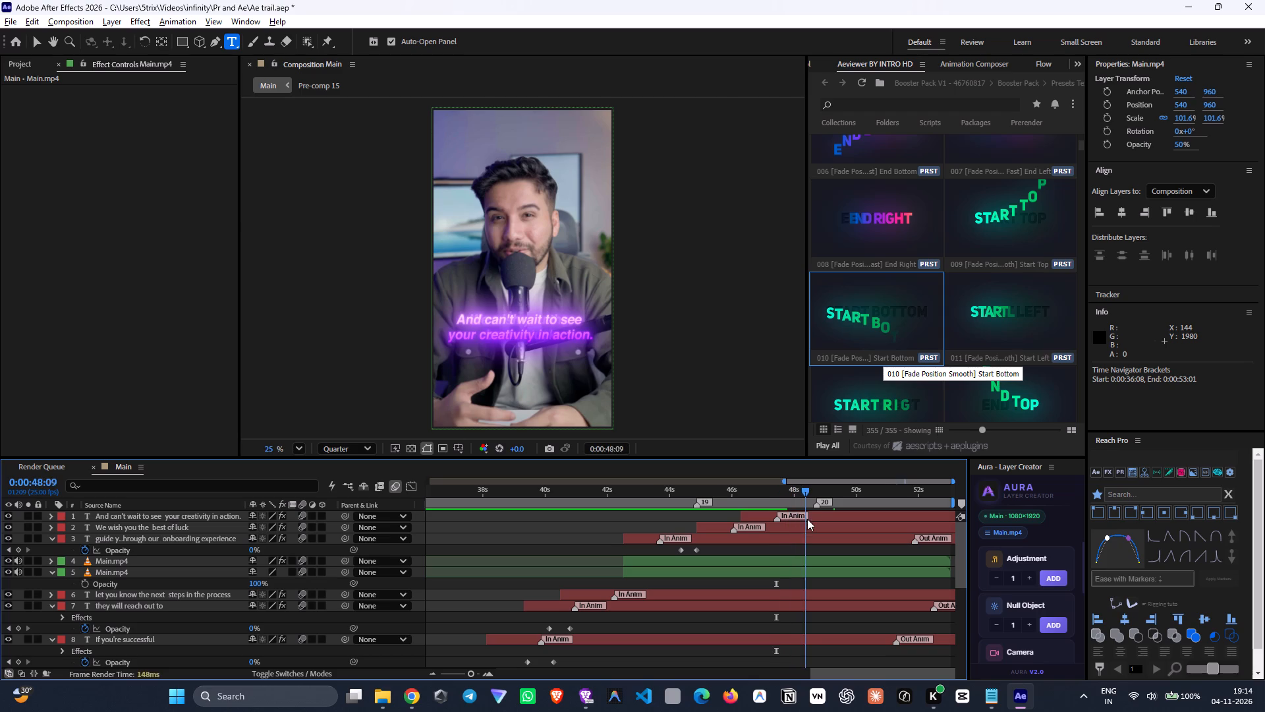
drag(807, 519, 816, 523)
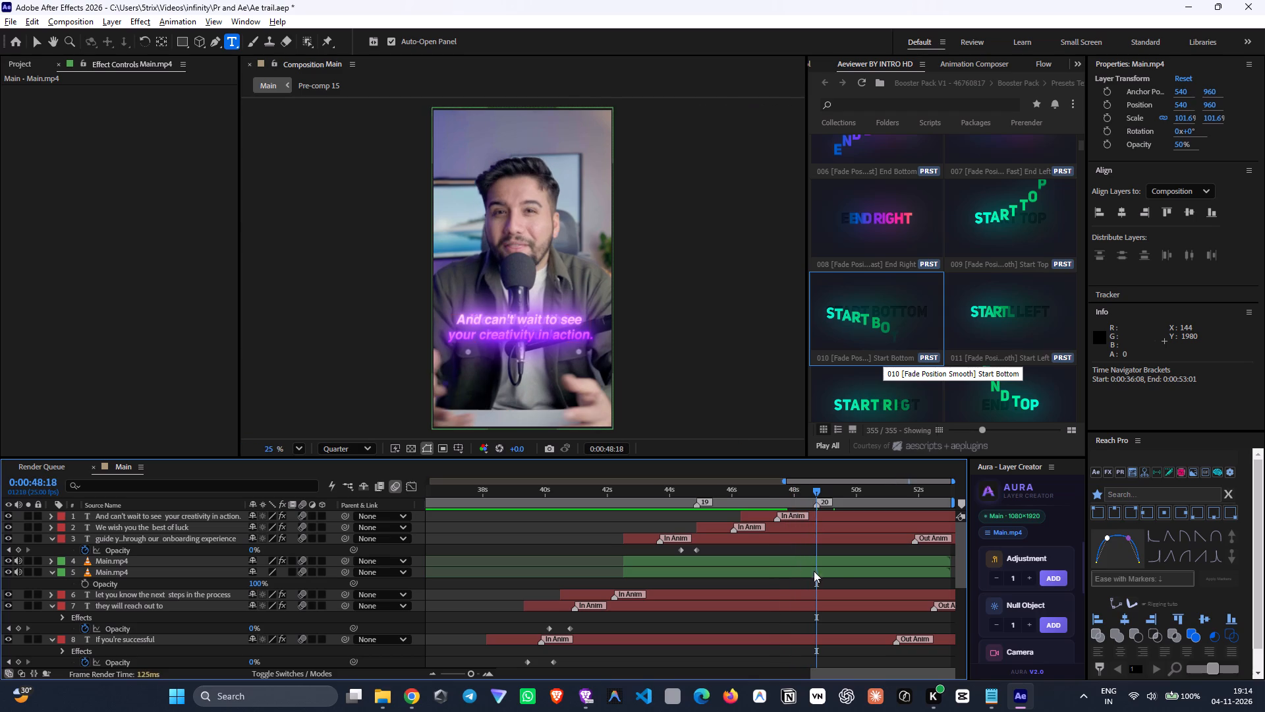
key(space)
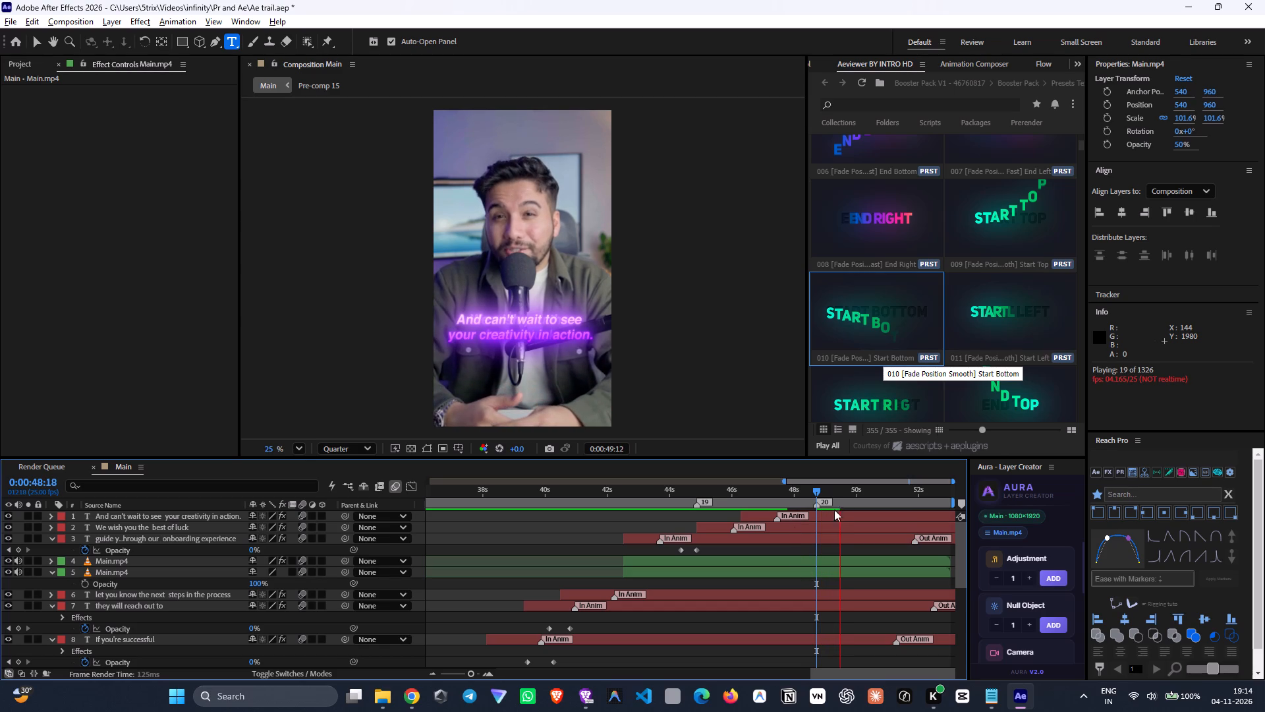
drag(804, 490, 812, 533)
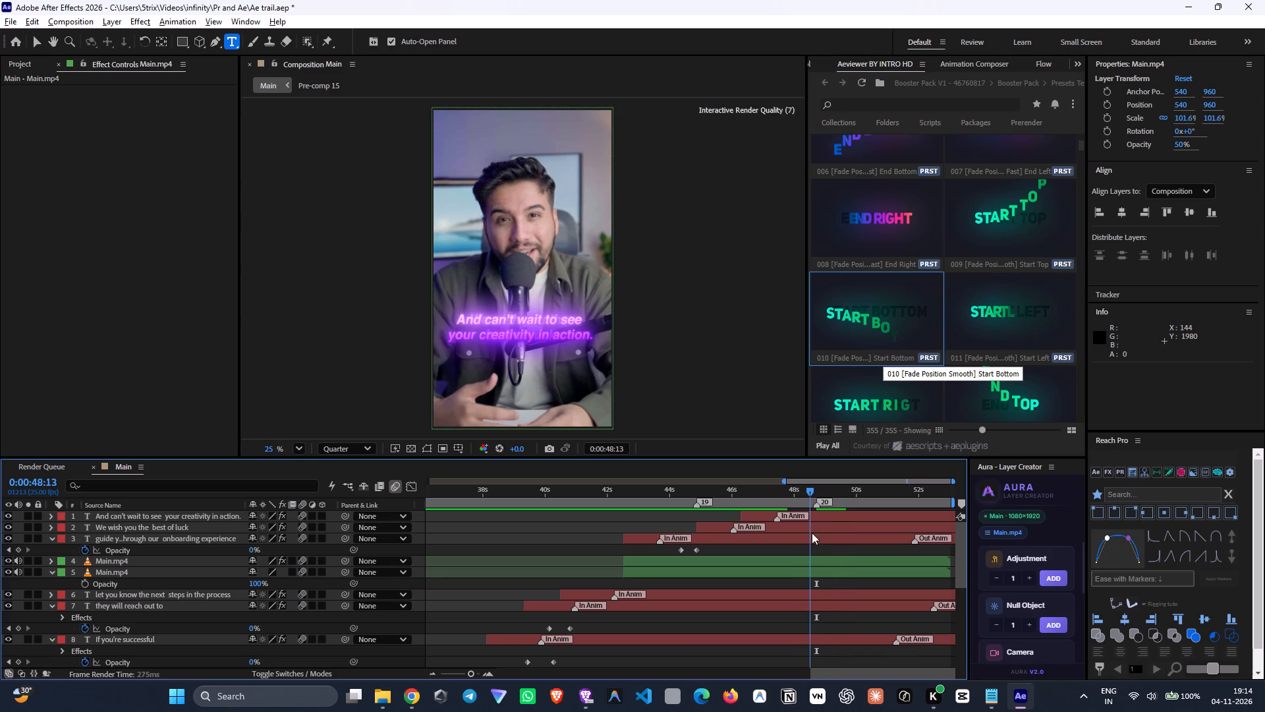
drag(812, 533, 816, 538)
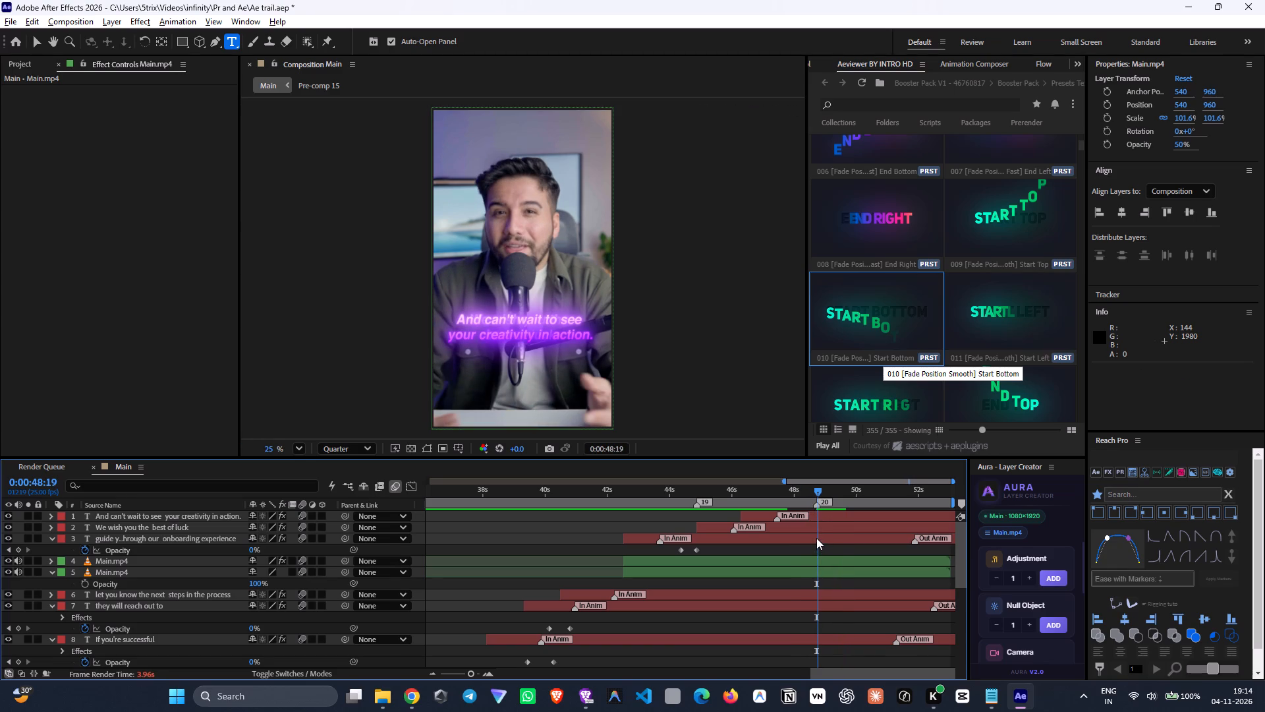
drag(816, 538, 816, 527)
Duplicate the caption "And can't wait to see your creativity in action.", start the copy at 0:00:48:18, and save the project.
drag(816, 527, 816, 527)
key(space)
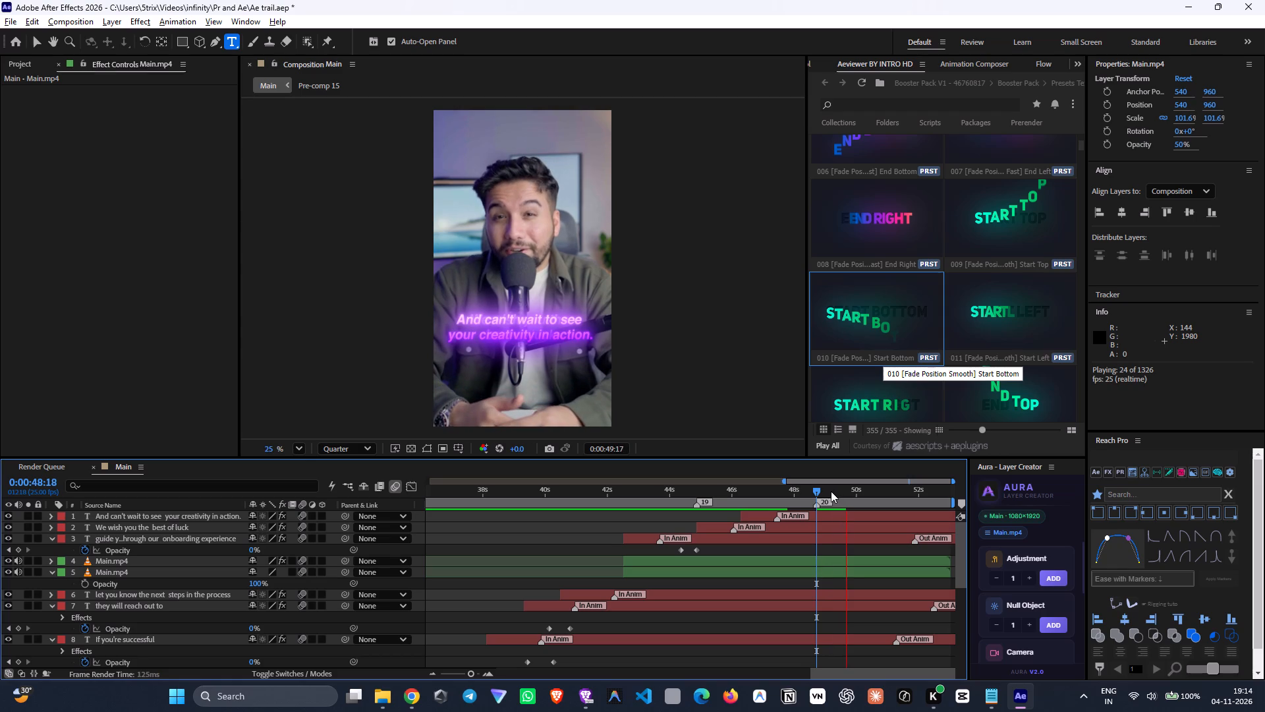
drag(829, 491, 816, 535)
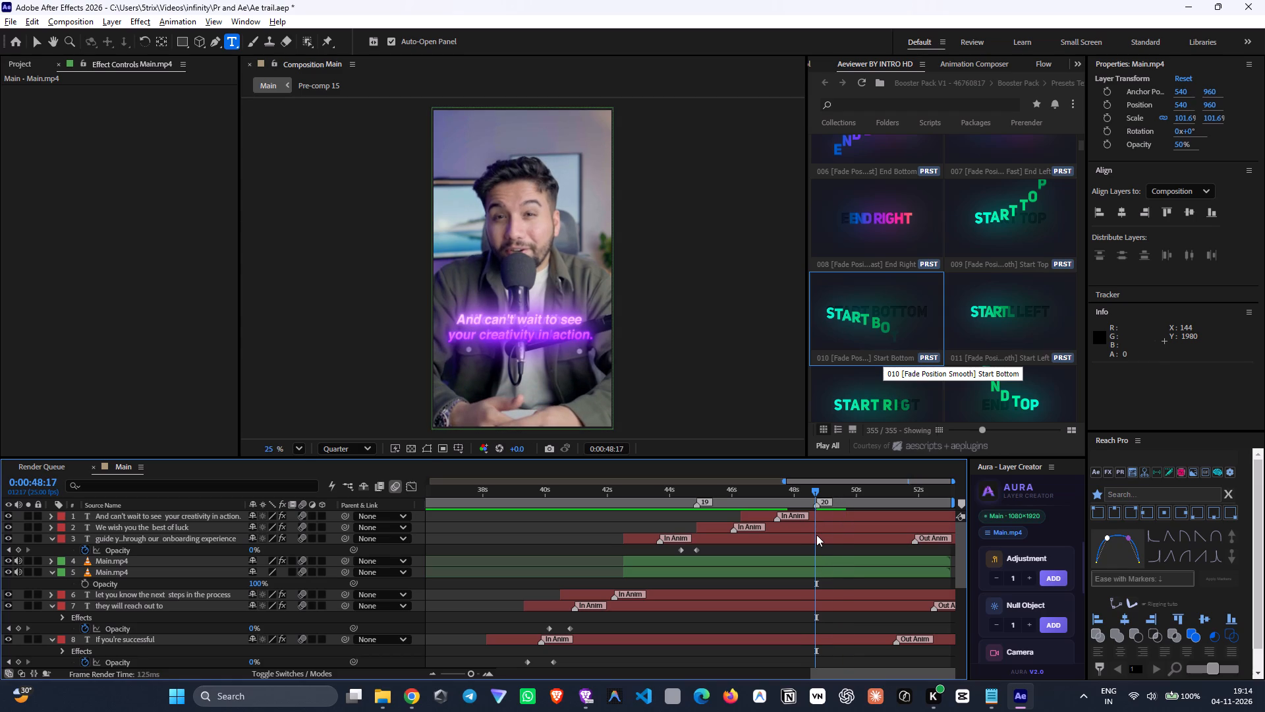
drag(819, 491, 818, 525)
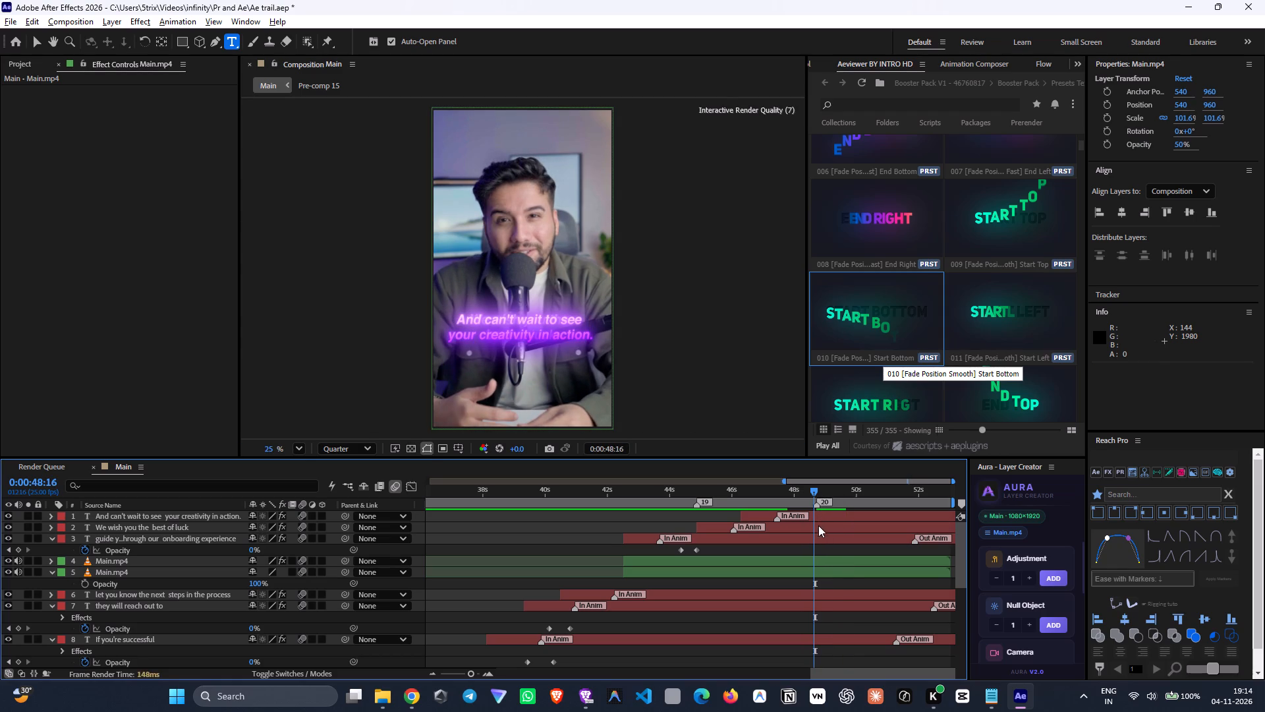
drag(818, 525, 819, 531)
click(820, 521)
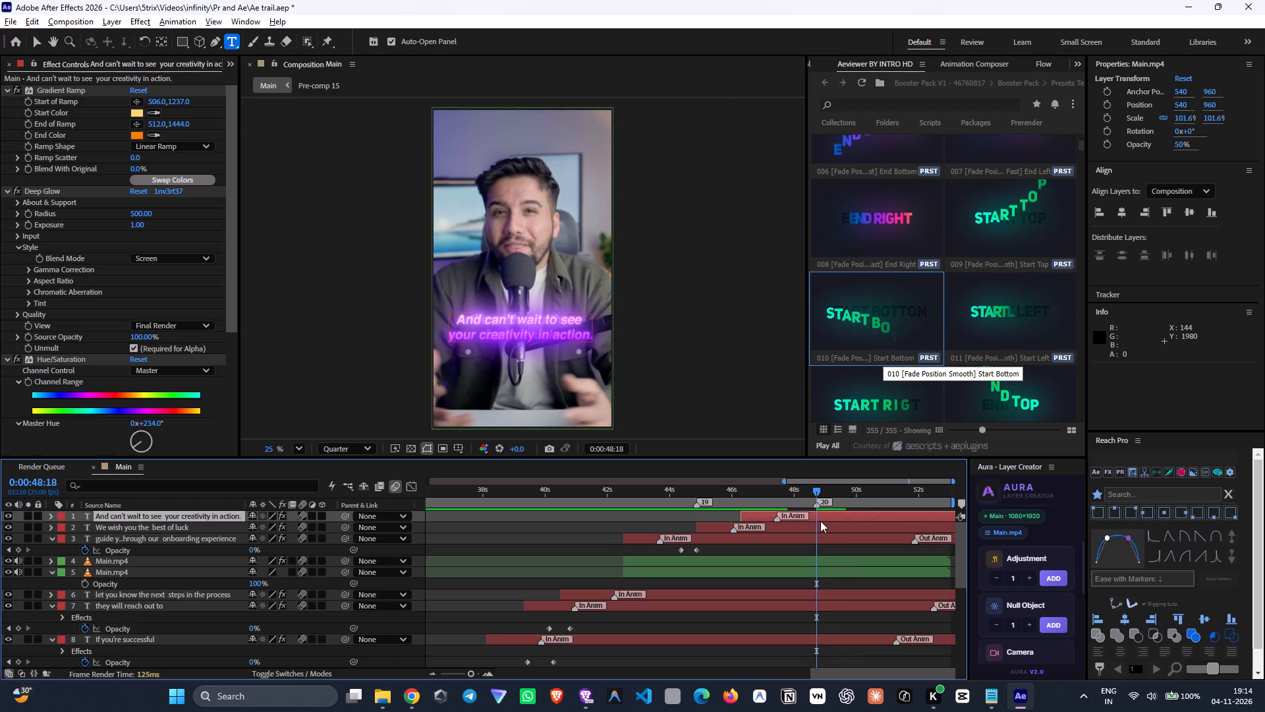
key(ctrl+d)
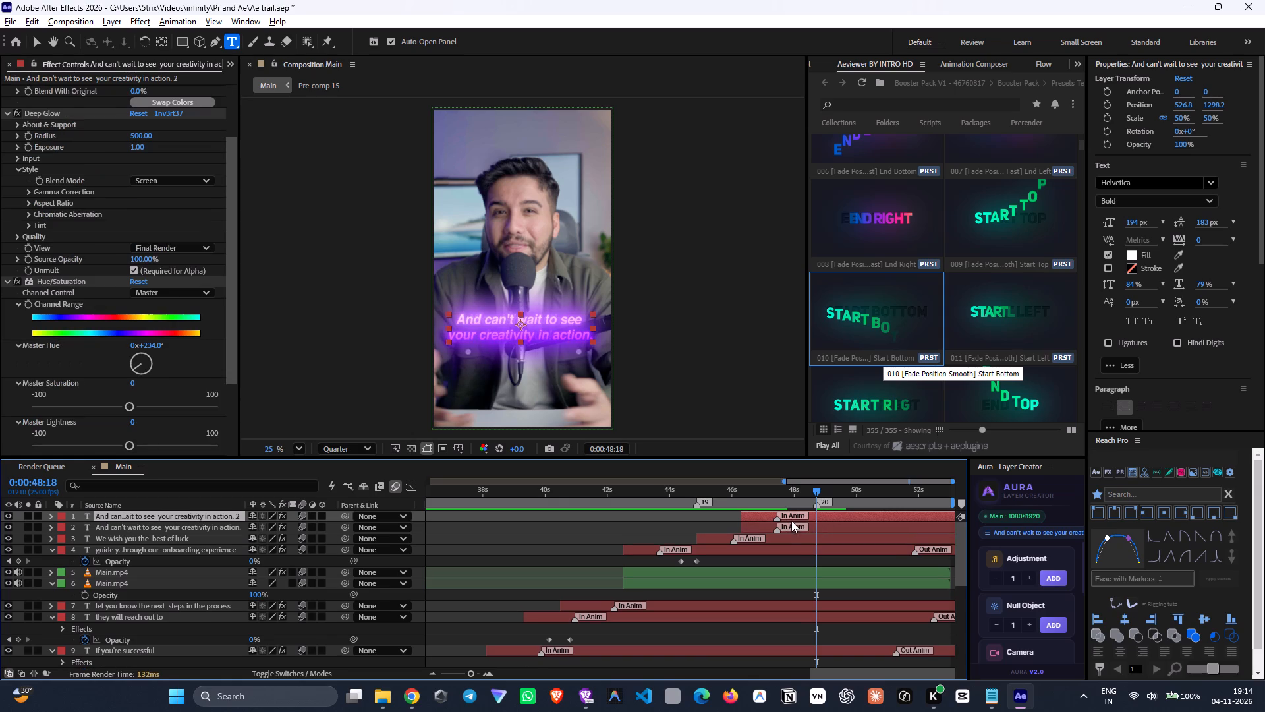
key(bracketleft)
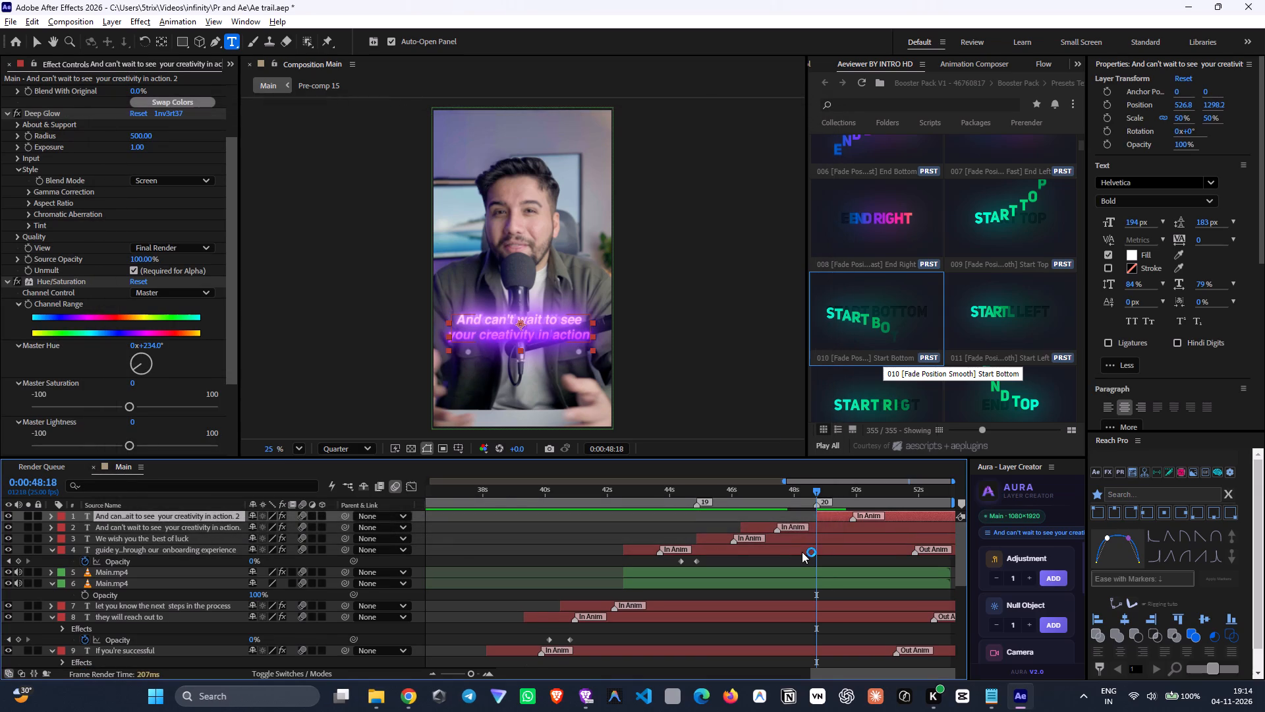
key(ctrl+s)
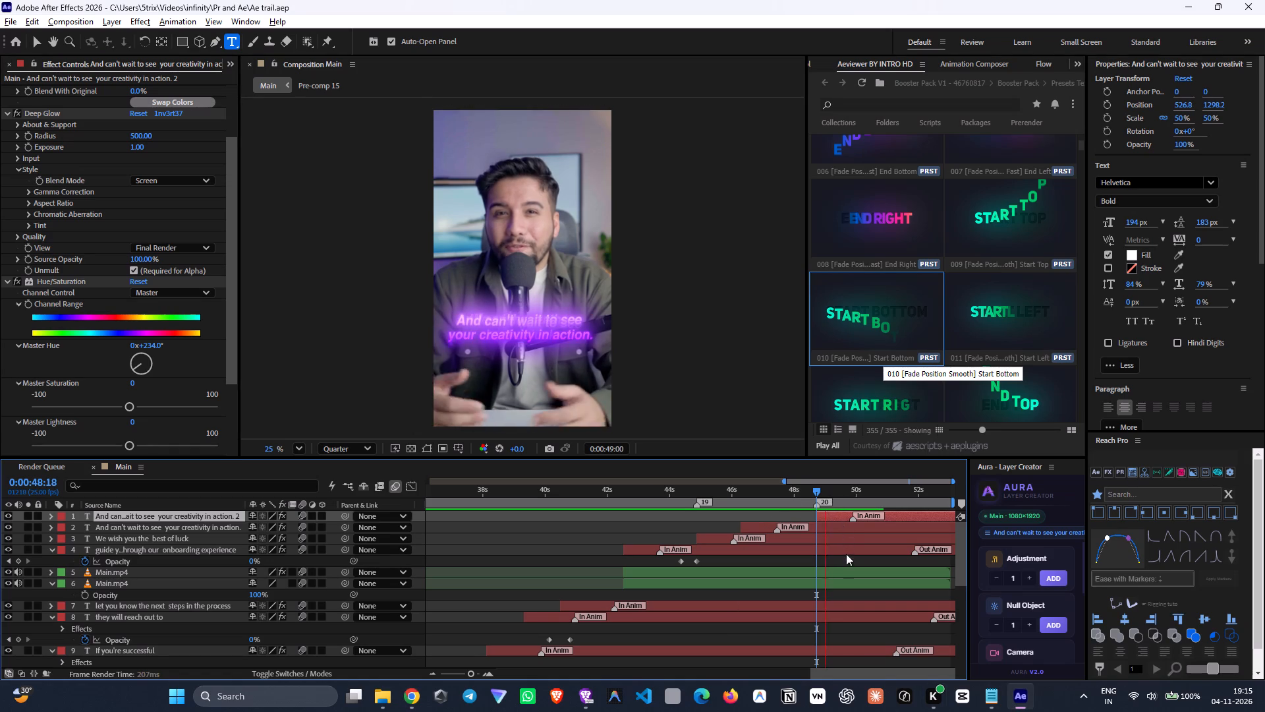
key(space)
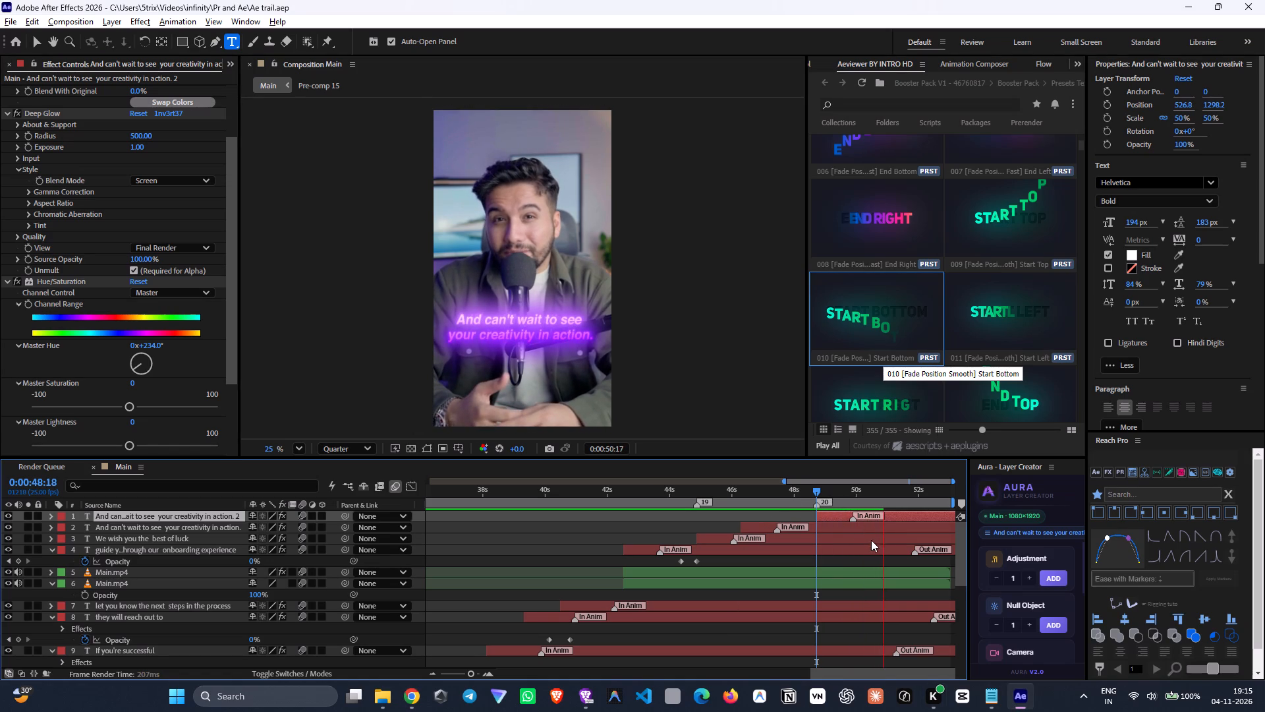
drag(884, 502, 886, 521)
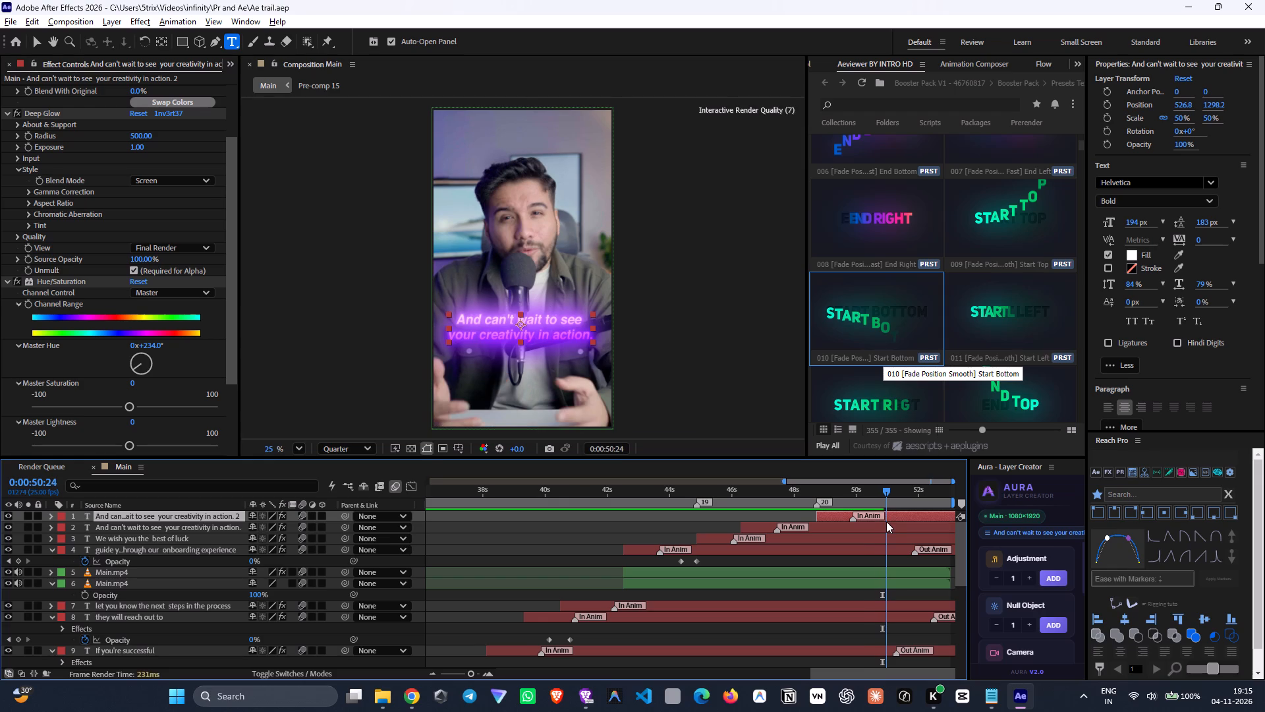
key(ctrl+Left)
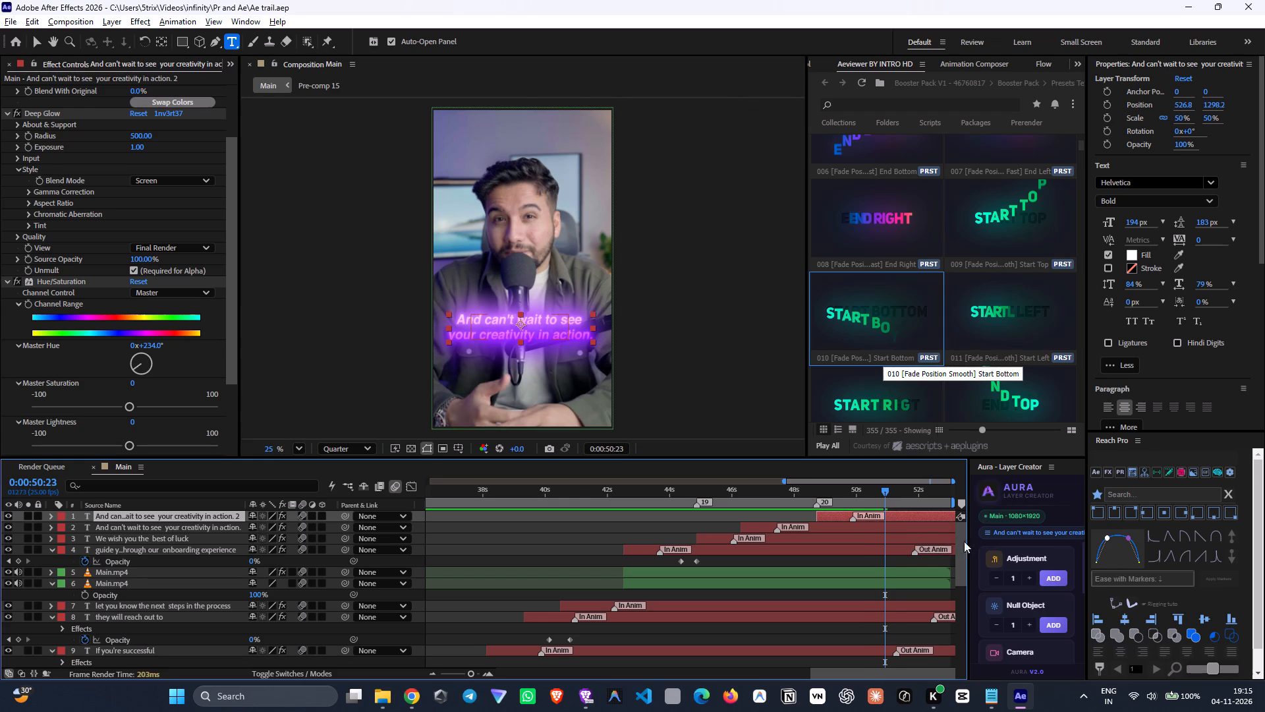
click(961, 502)
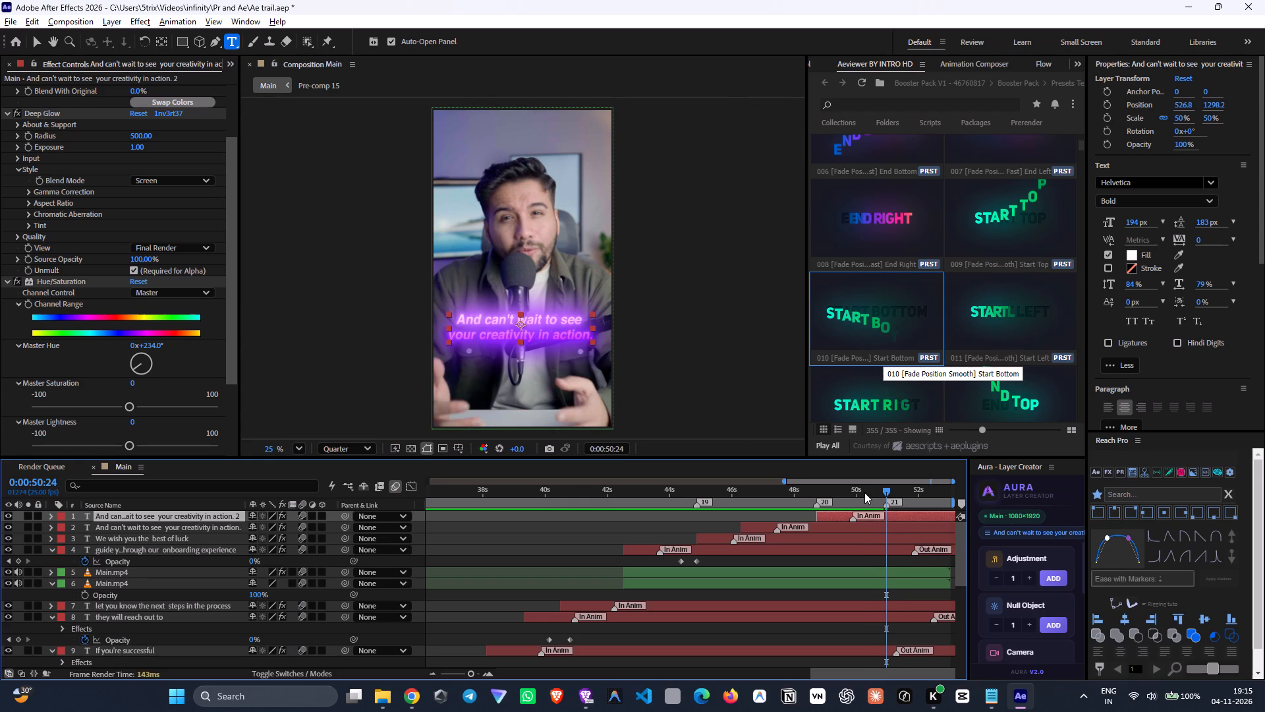
Copy "Thank you for considering Infinite Creatives" from 1.txt in Notepad and paste it over the top duplicate caption layer's text in After Effects.
click(986, 688)
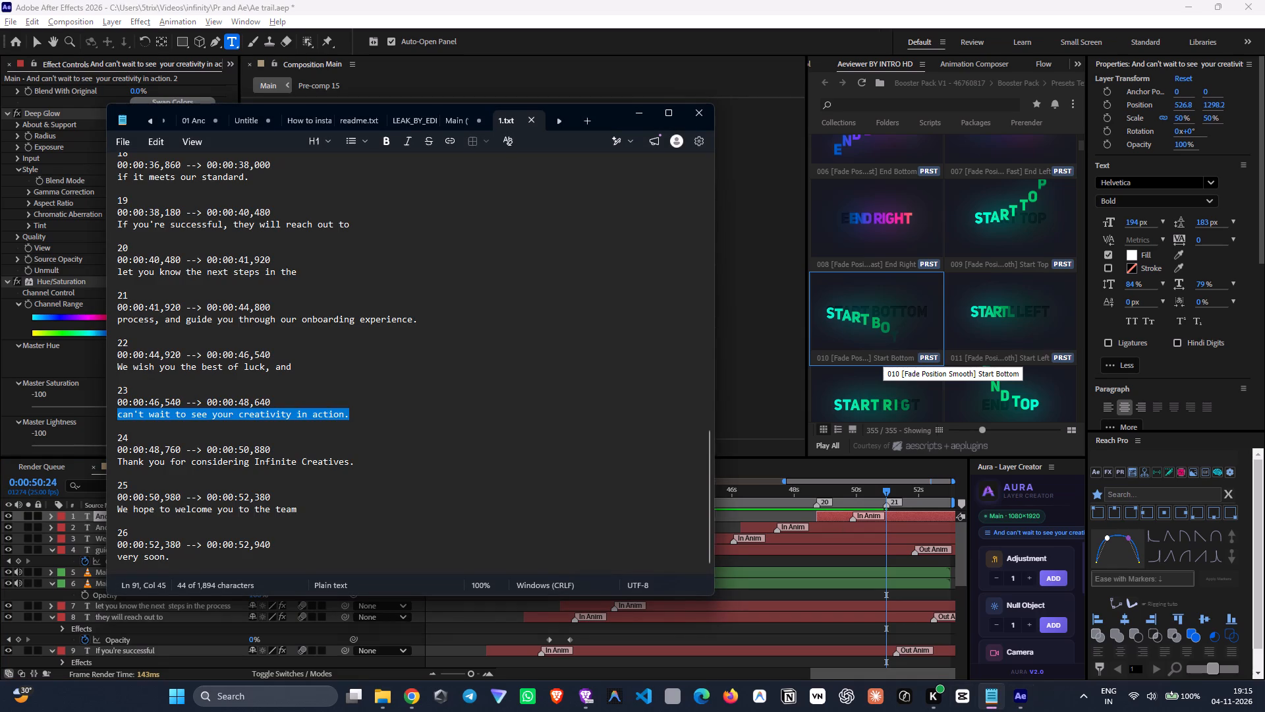
drag(351, 462, 117, 460)
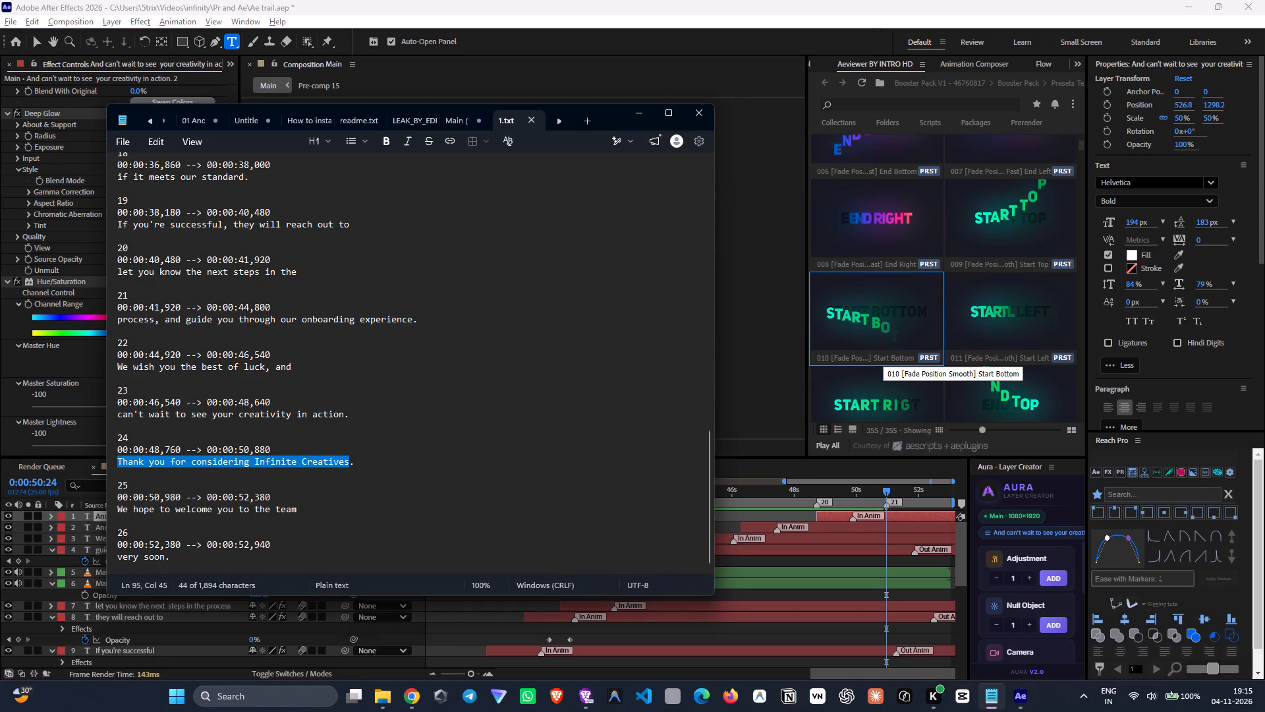
key(ctrl+c)
key(alt+Tab)
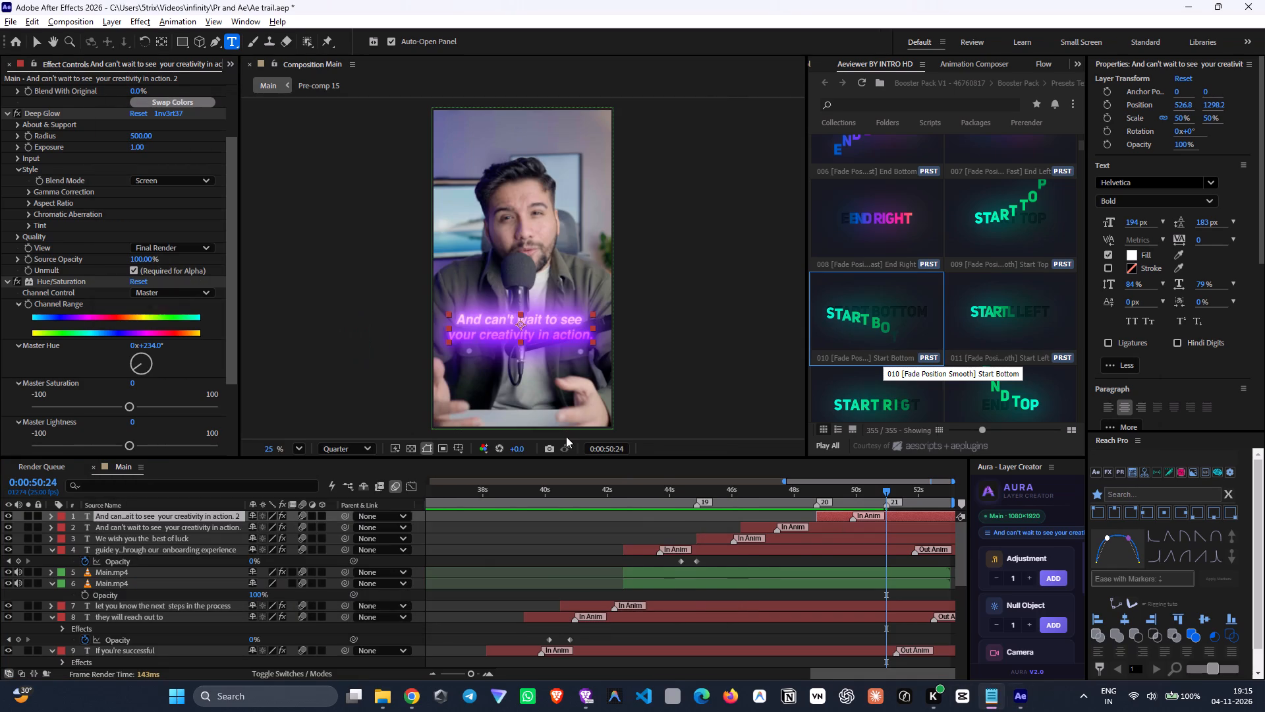
double_click(822, 514)
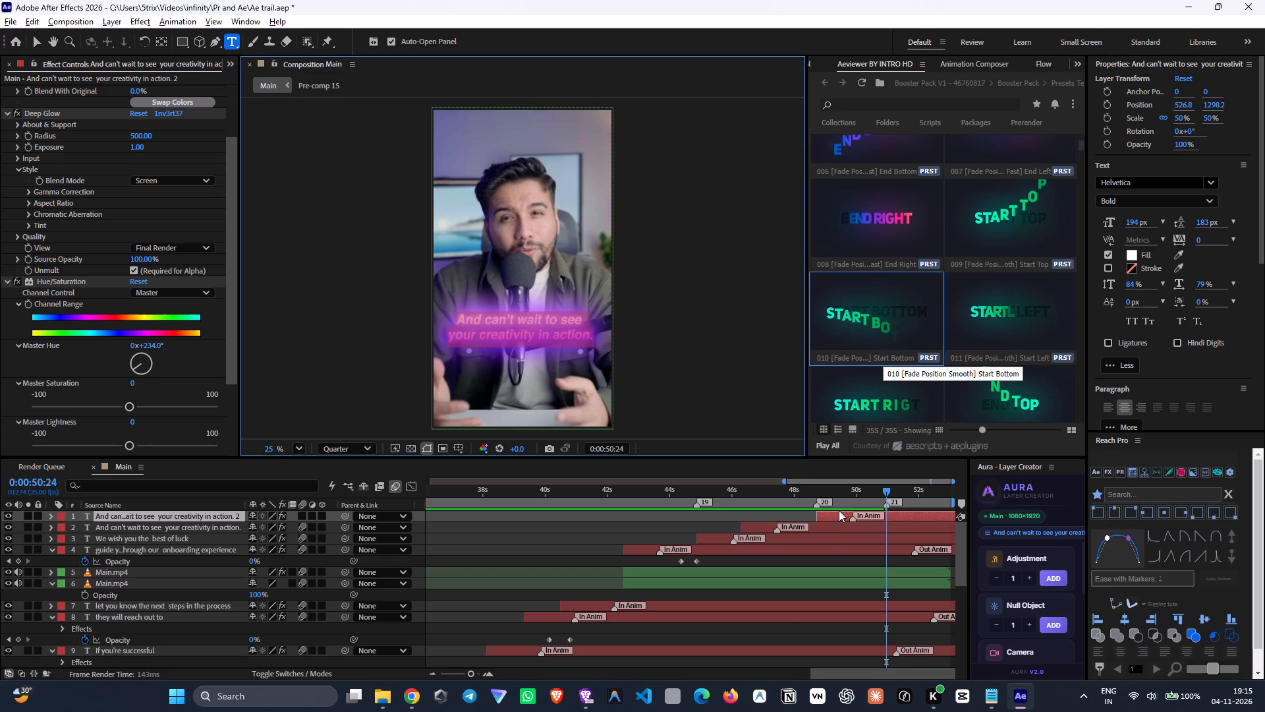
key(ctrl+v)
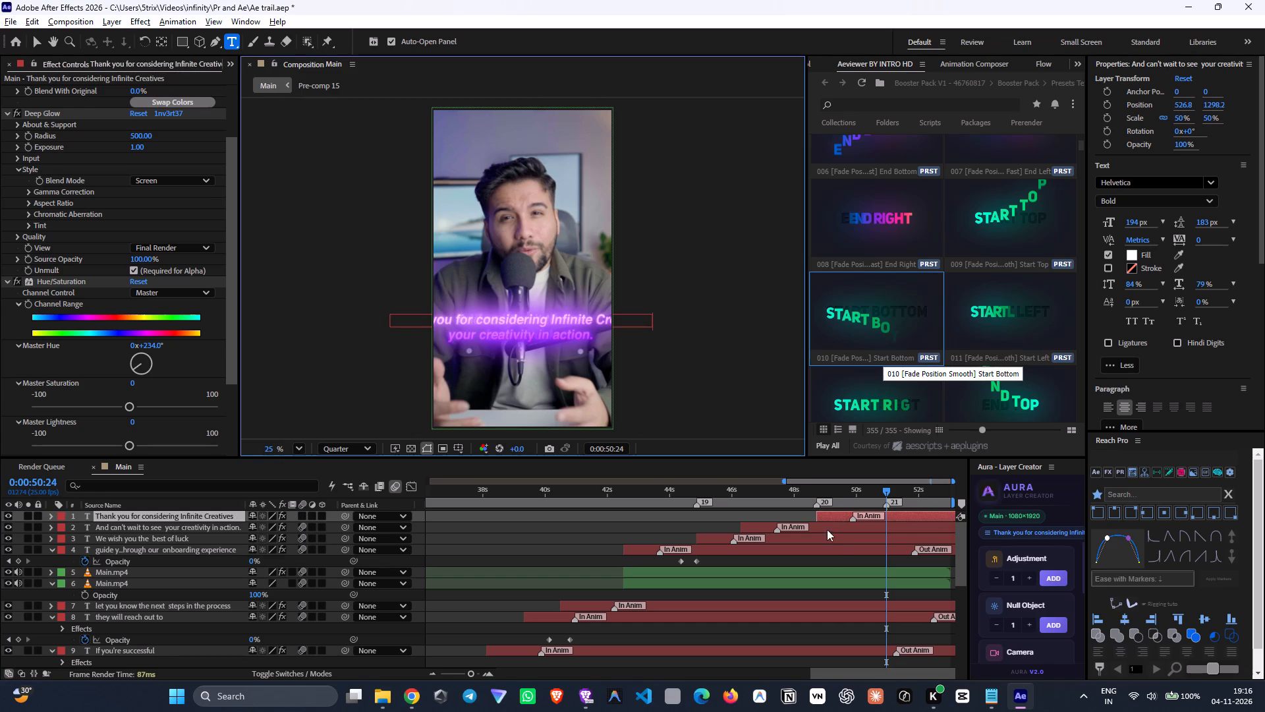
Keyframe the "And can't wait to see your creativity in action." caption's opacity from 100% at 0:00:48:06 to 0% at 0:00:48:18.
click(799, 526)
key(t)
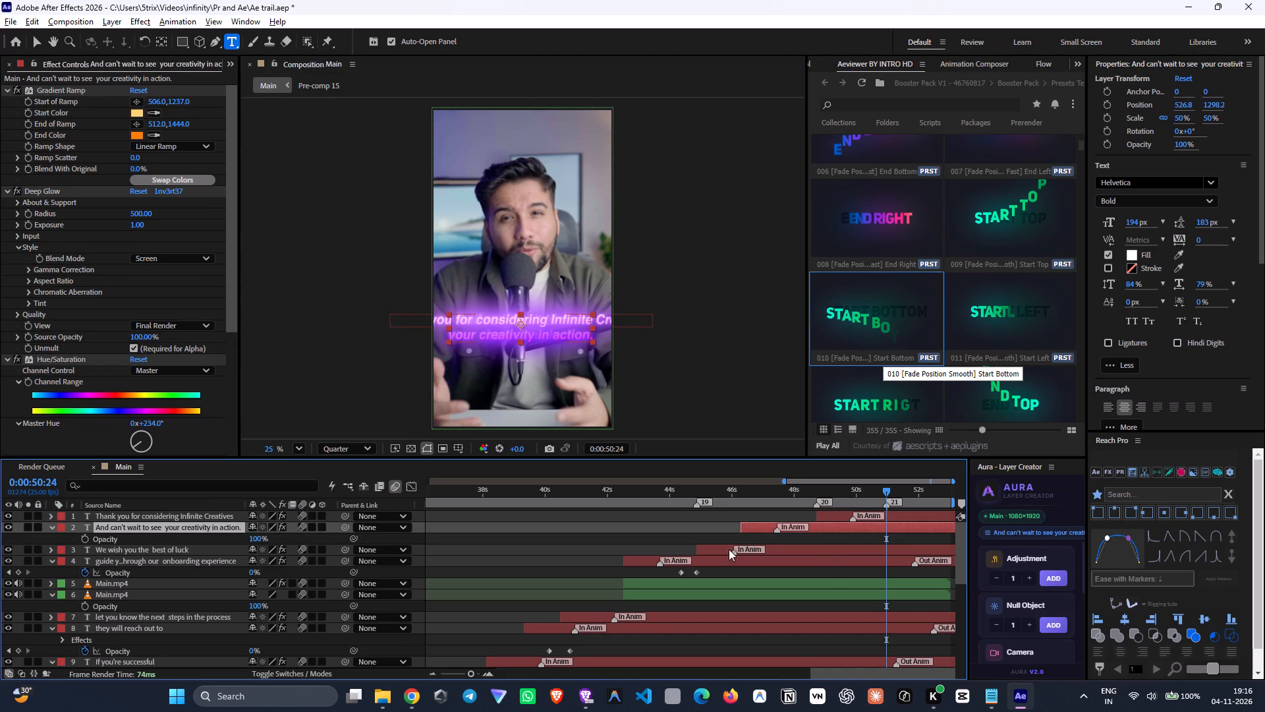
drag(802, 499, 818, 527)
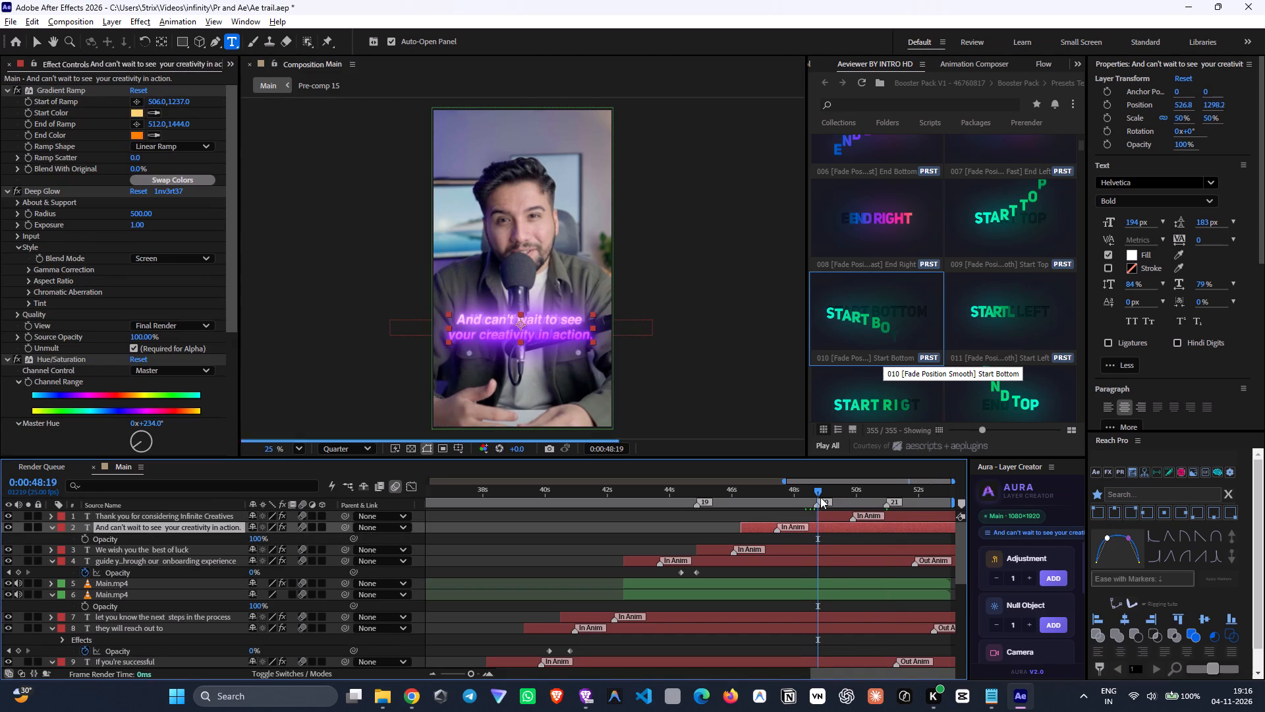
drag(820, 490, 816, 499)
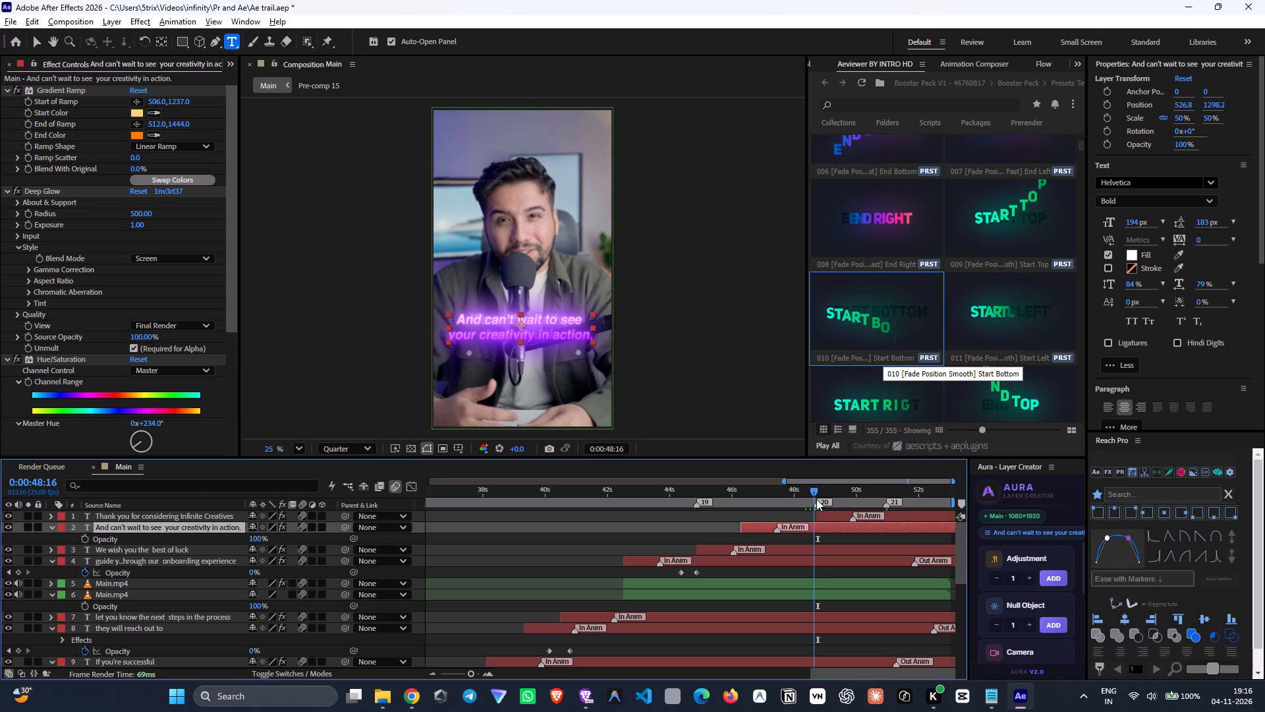
drag(816, 499, 818, 523)
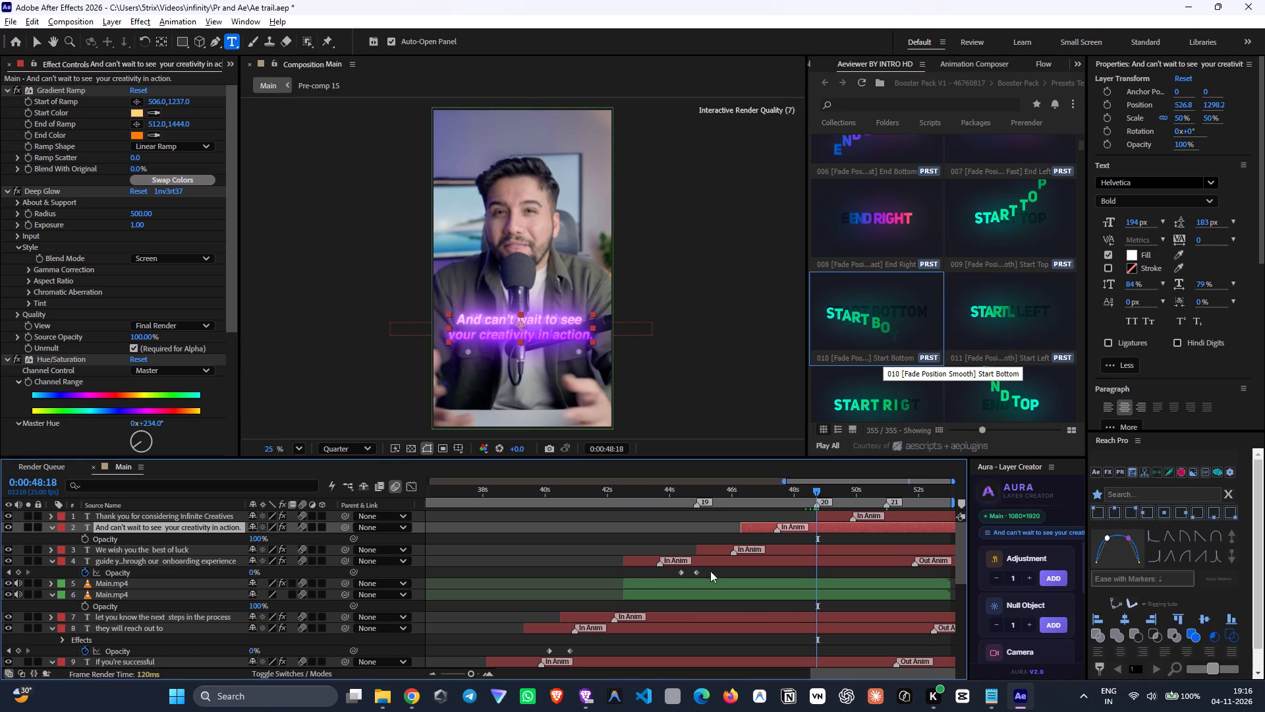
click(84, 541)
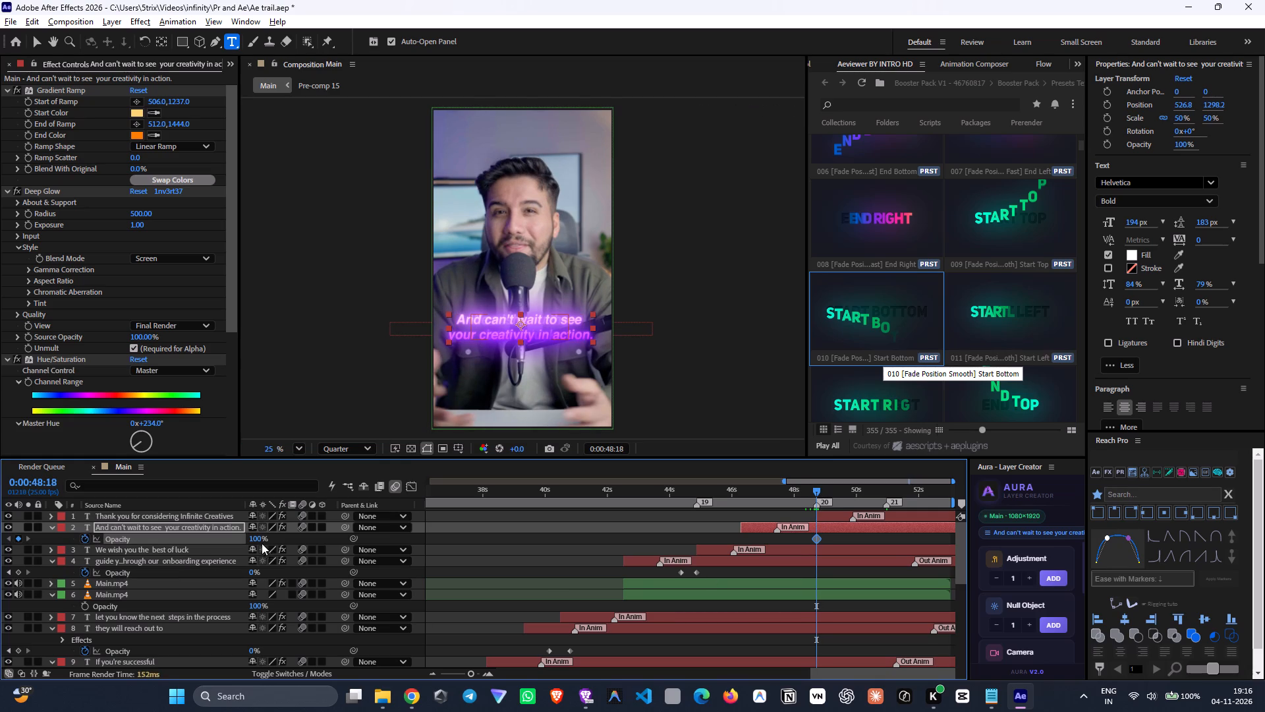
drag(258, 540, 32, 560)
click(802, 500)
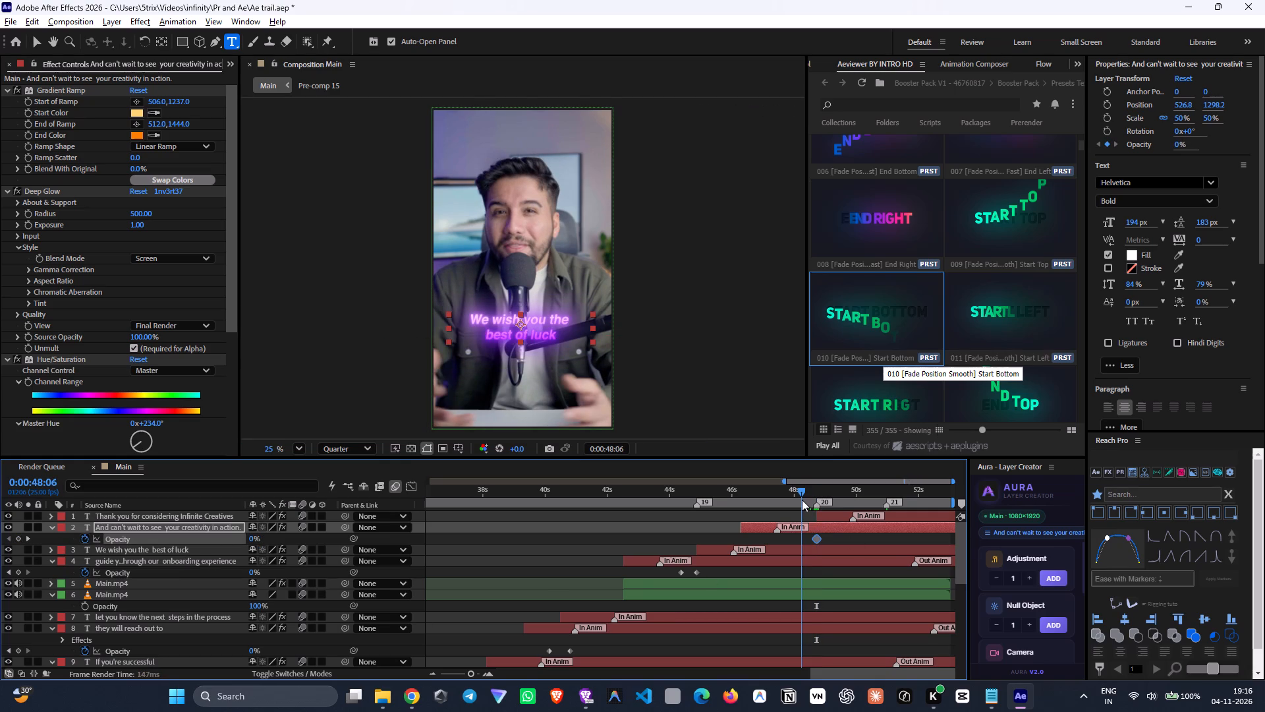
click(254, 543)
drag(251, 541, 710, 564)
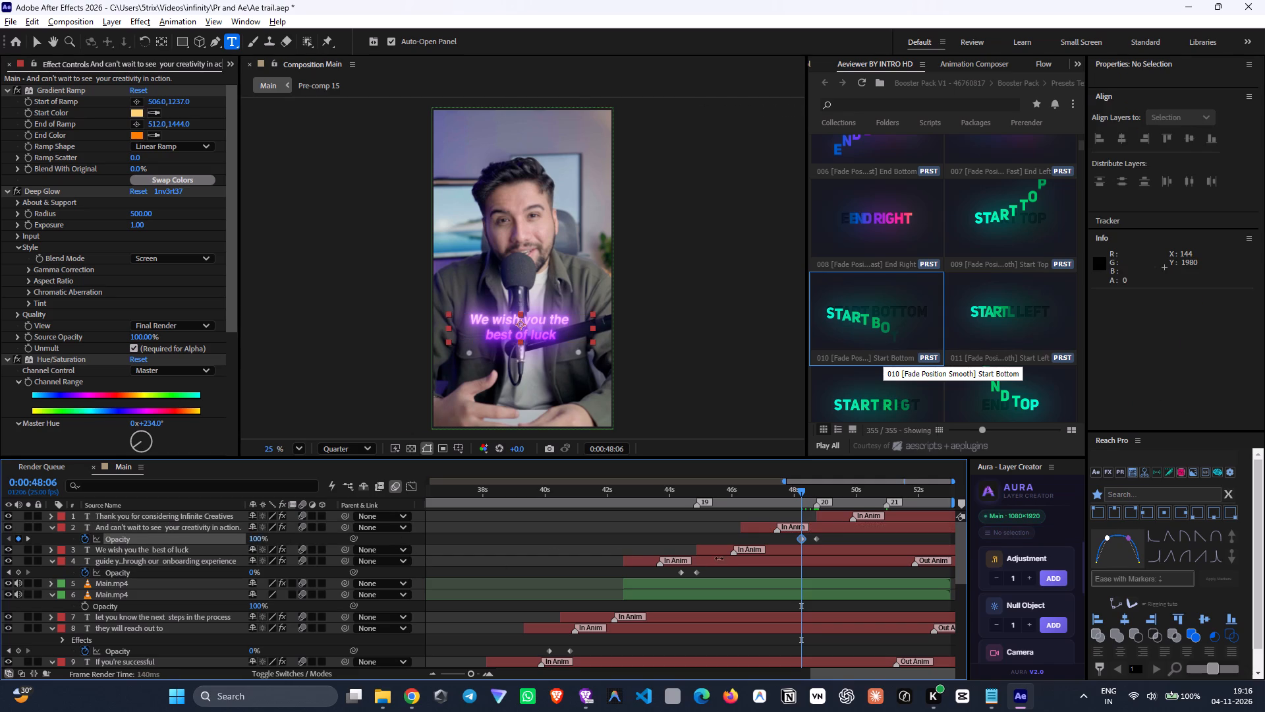
Keyframe the "We wish you the best of luck" caption's opacity at 100% on 0:00:47:16 and 0% on 0:00:48:06.
click(723, 550)
key(t)
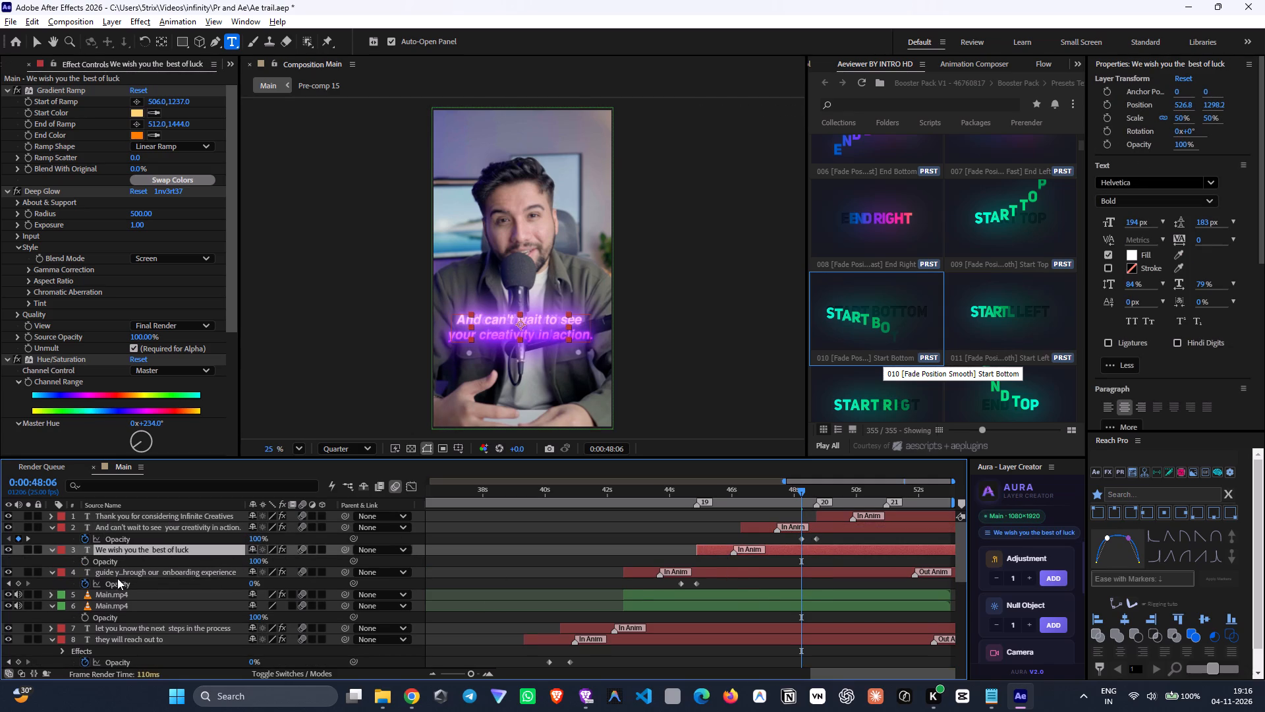
click(88, 562)
drag(795, 502, 784, 503)
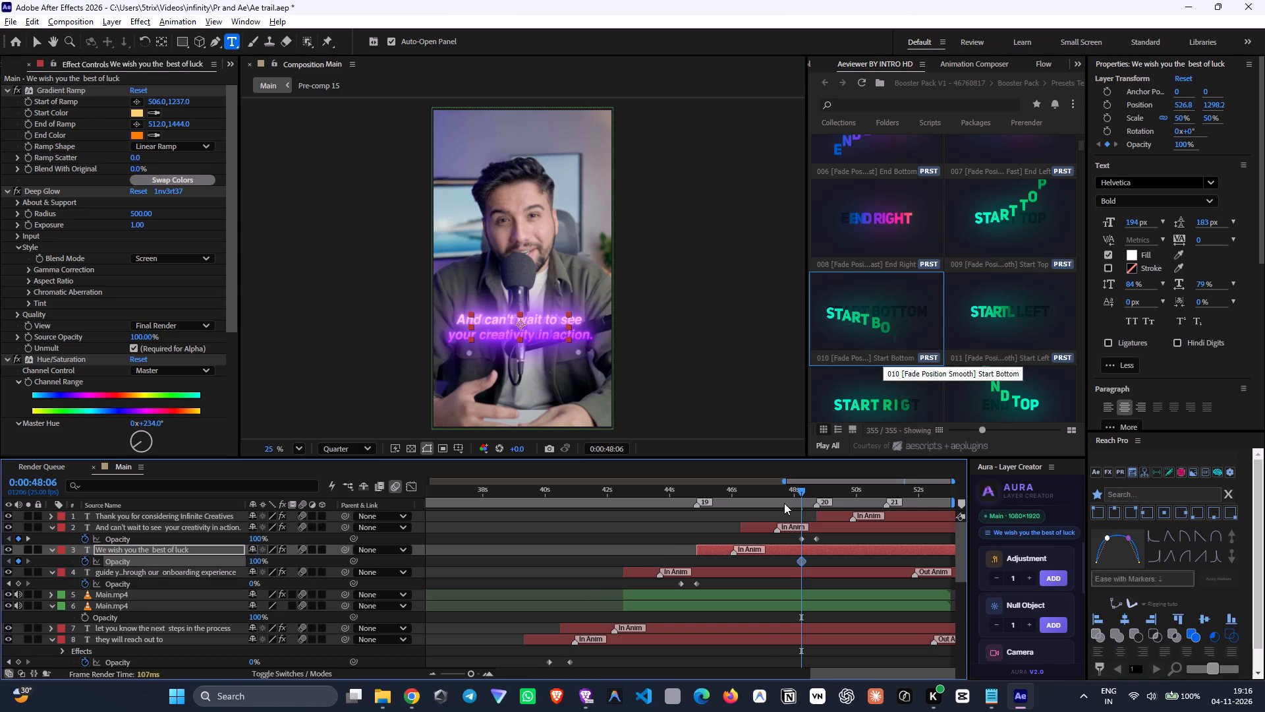
drag(784, 503, 783, 503)
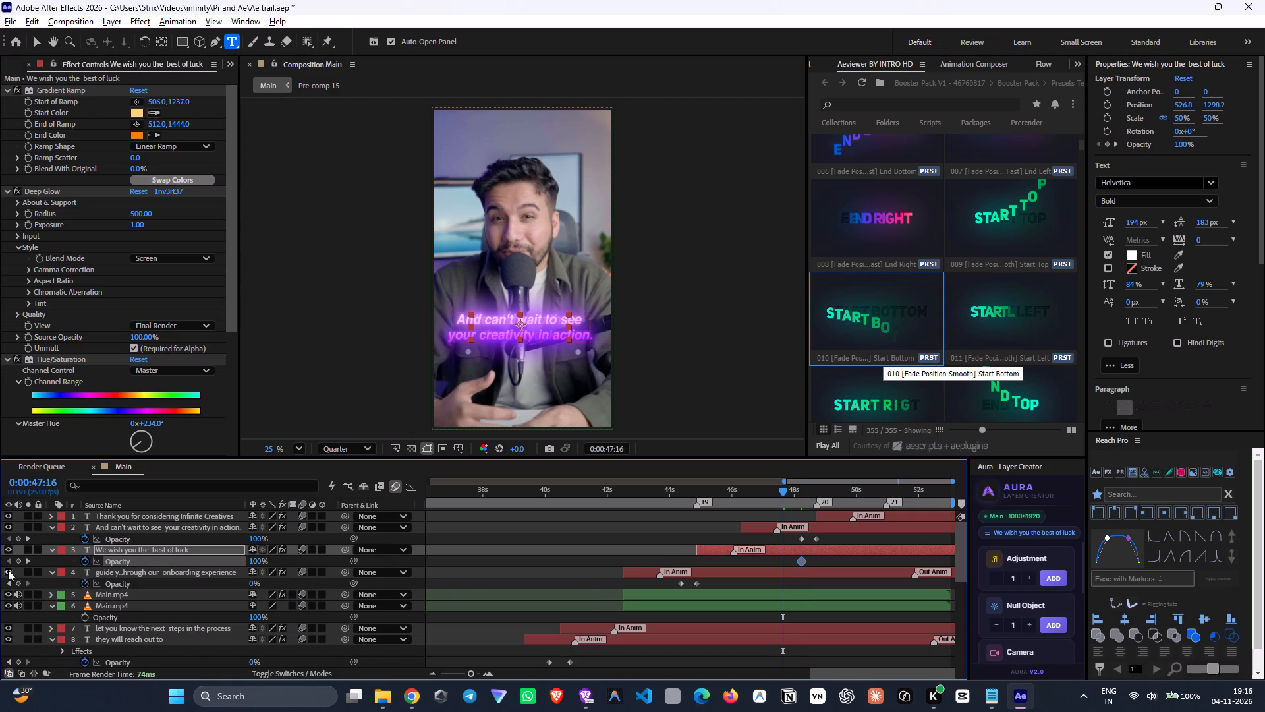
click(18, 562)
click(28, 562)
drag(260, 562, 103, 576)
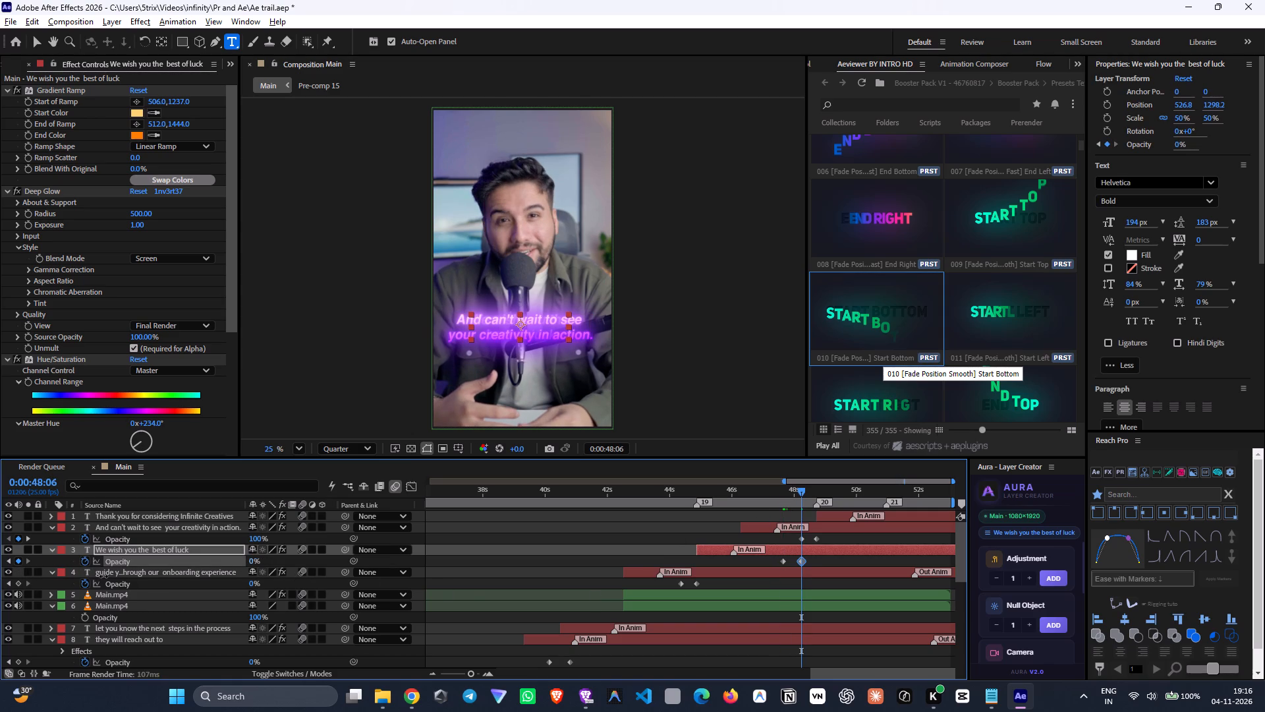
drag(103, 576, 103, 576)
Move both opacity keyframes of the "We wish you the best of luck" caption earlier so the fade-out starts at about 0:00:45:15.
drag(789, 494, 779, 498)
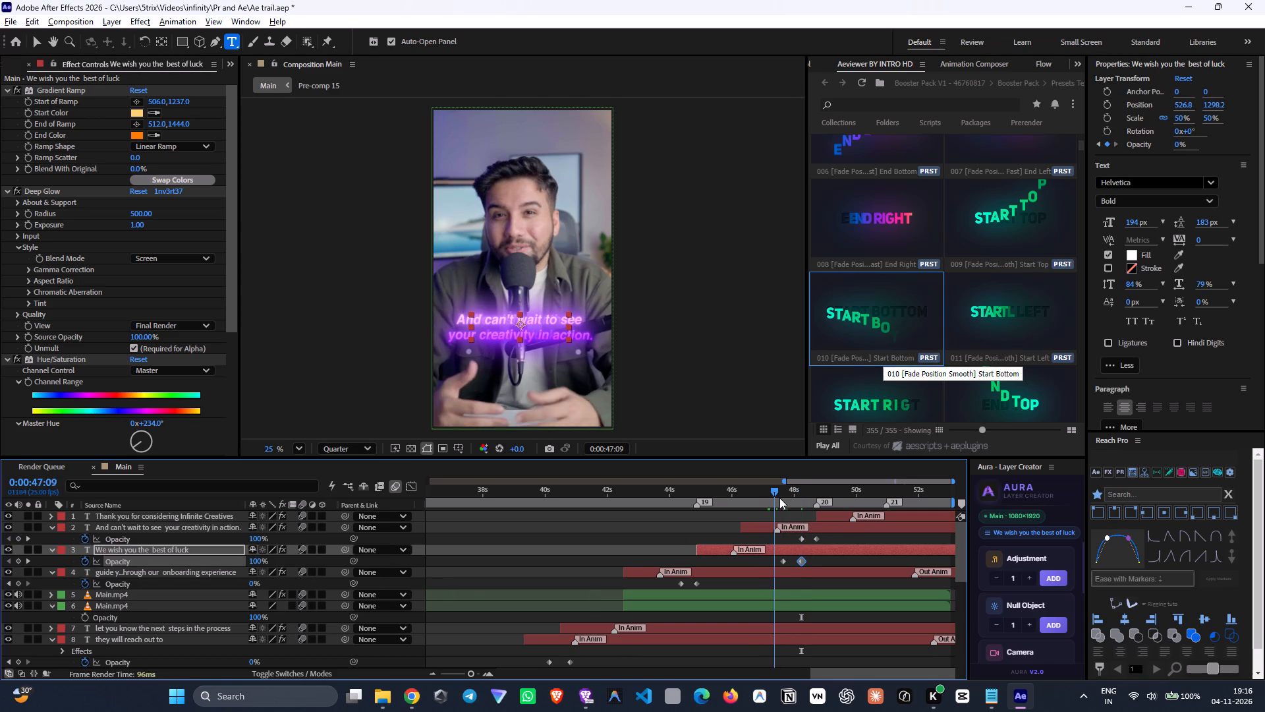
drag(779, 498, 713, 508)
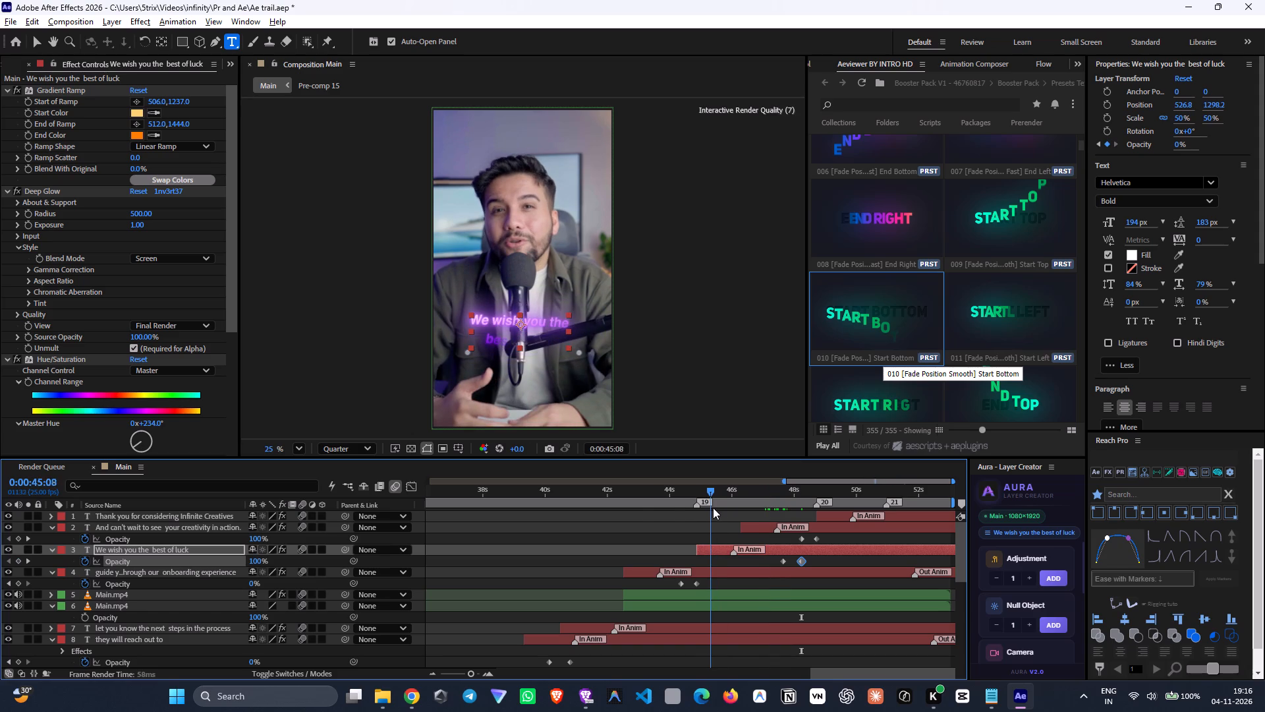
drag(713, 508, 695, 533)
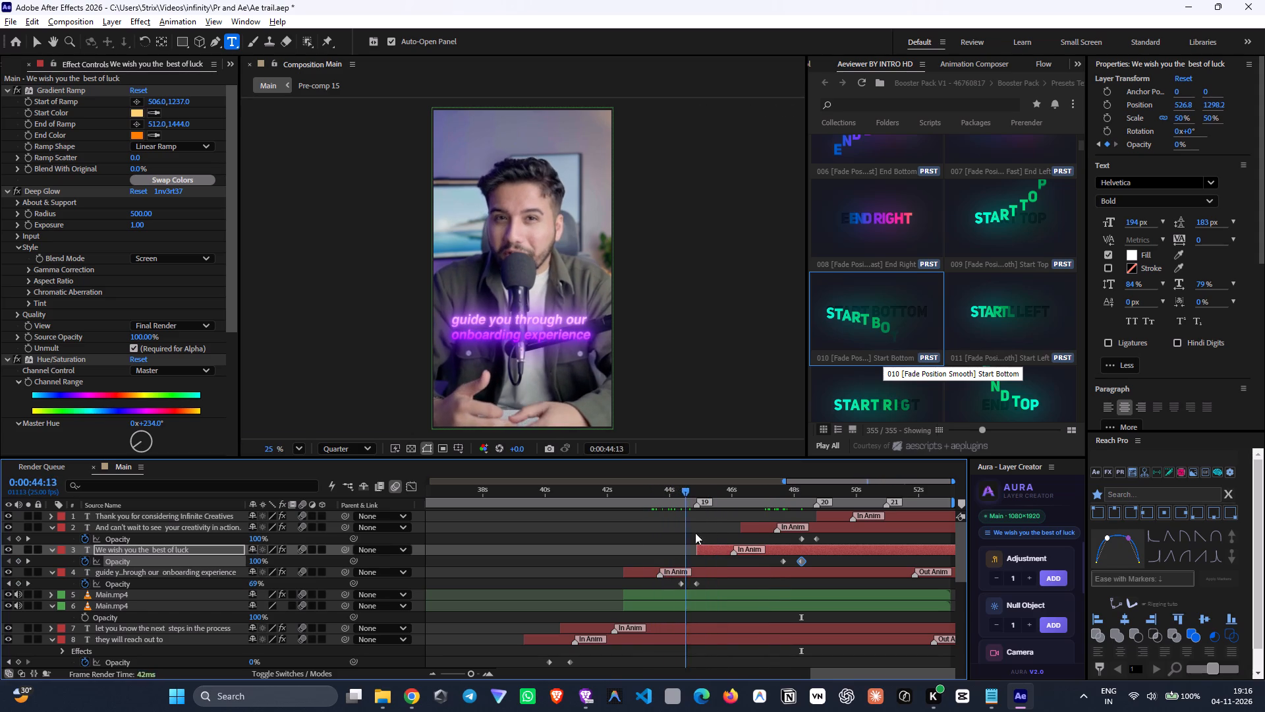
drag(695, 533, 719, 550)
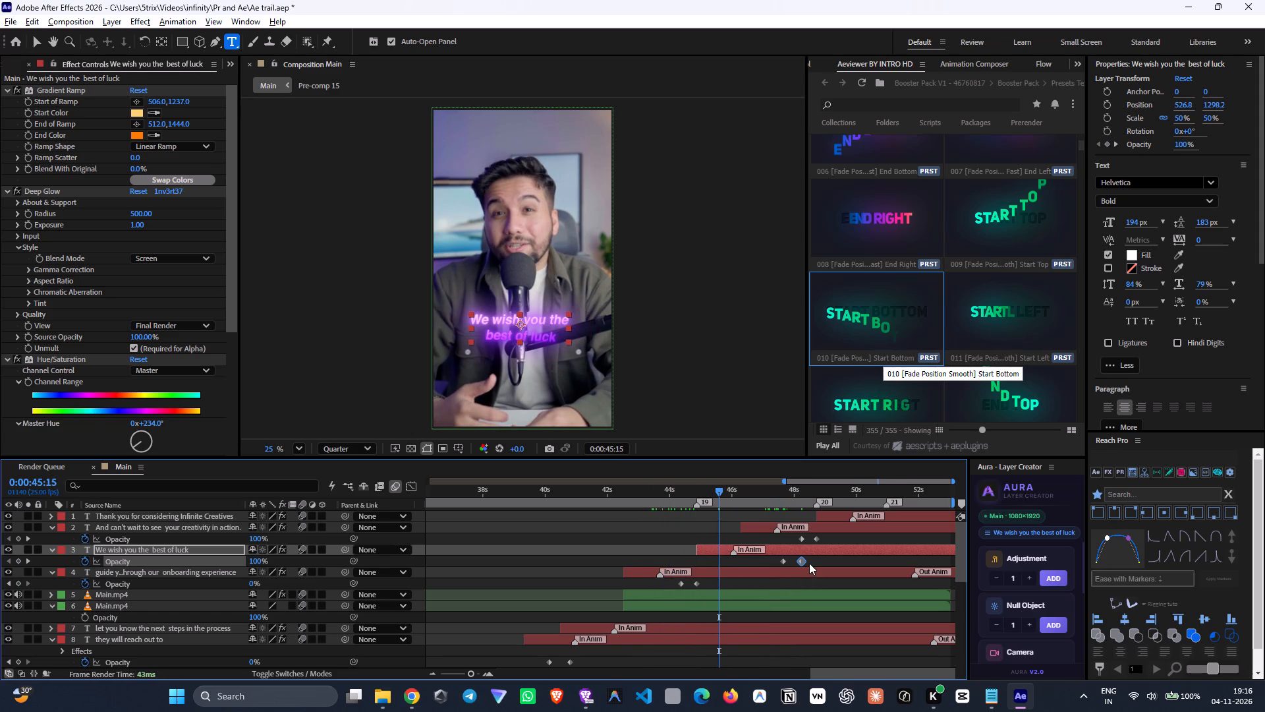
drag(810, 560, 784, 560)
drag(814, 560, 780, 562)
drag(780, 562, 725, 556)
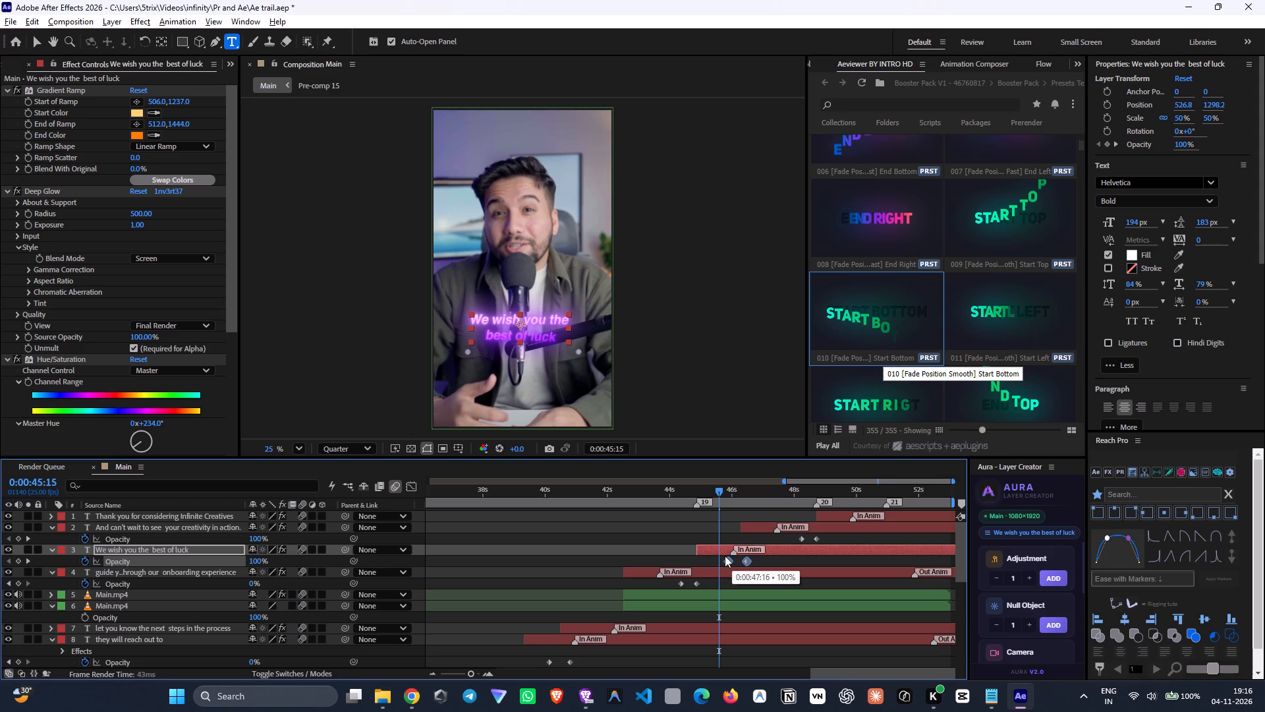
drag(725, 556, 719, 554)
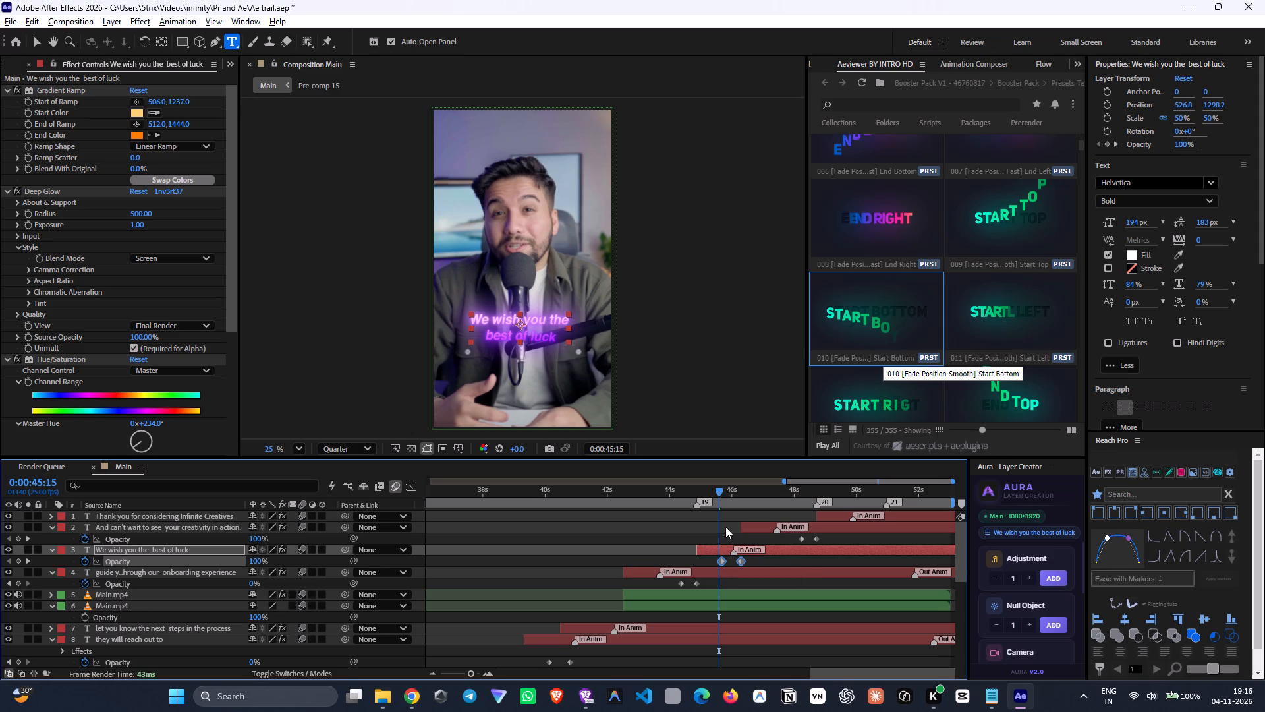
Review the caption transitions up to 0:00:49:21 and try to insert a line break in the "Thank you for considering Infinite Creatives" caption.
drag(715, 497, 750, 515)
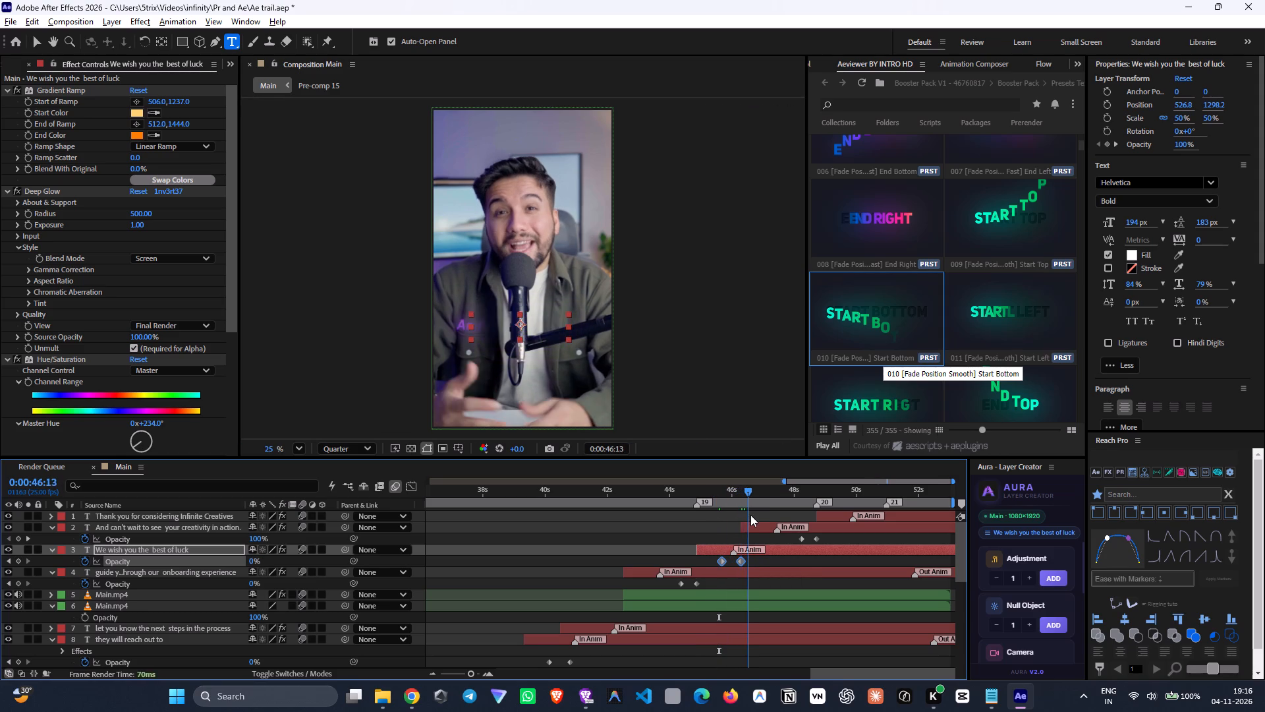
drag(750, 515, 801, 545)
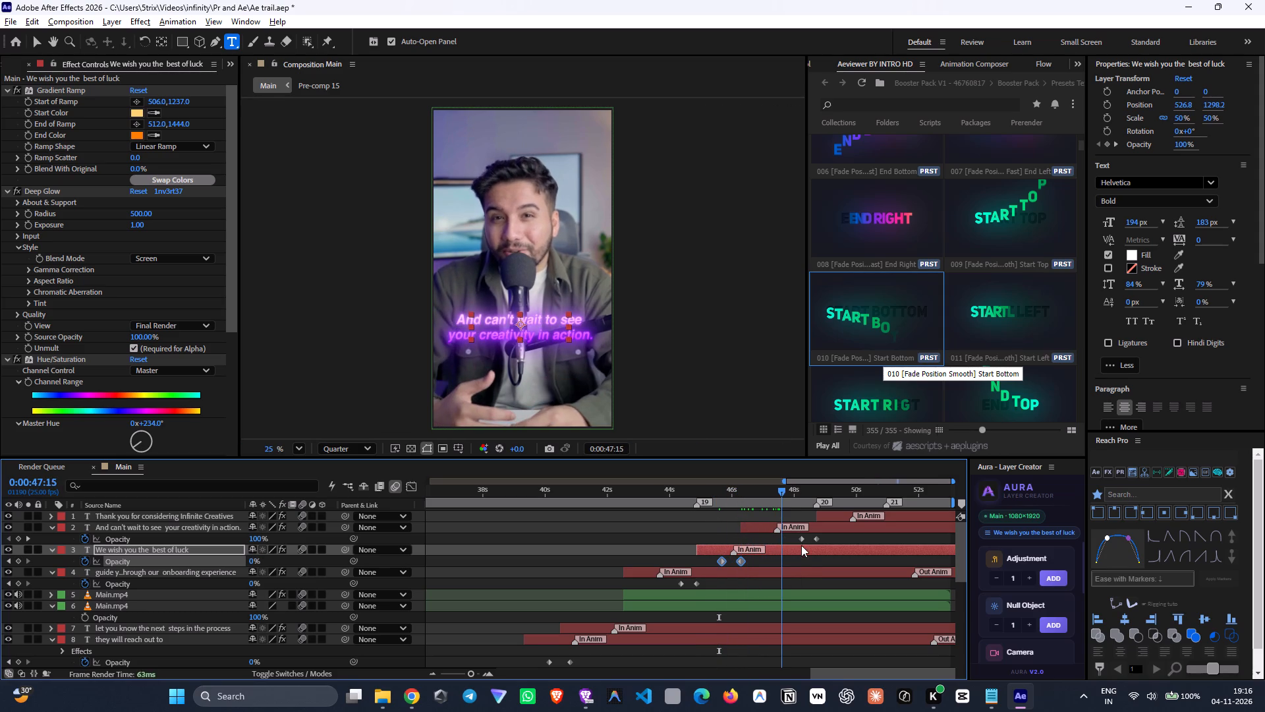
drag(801, 545, 832, 558)
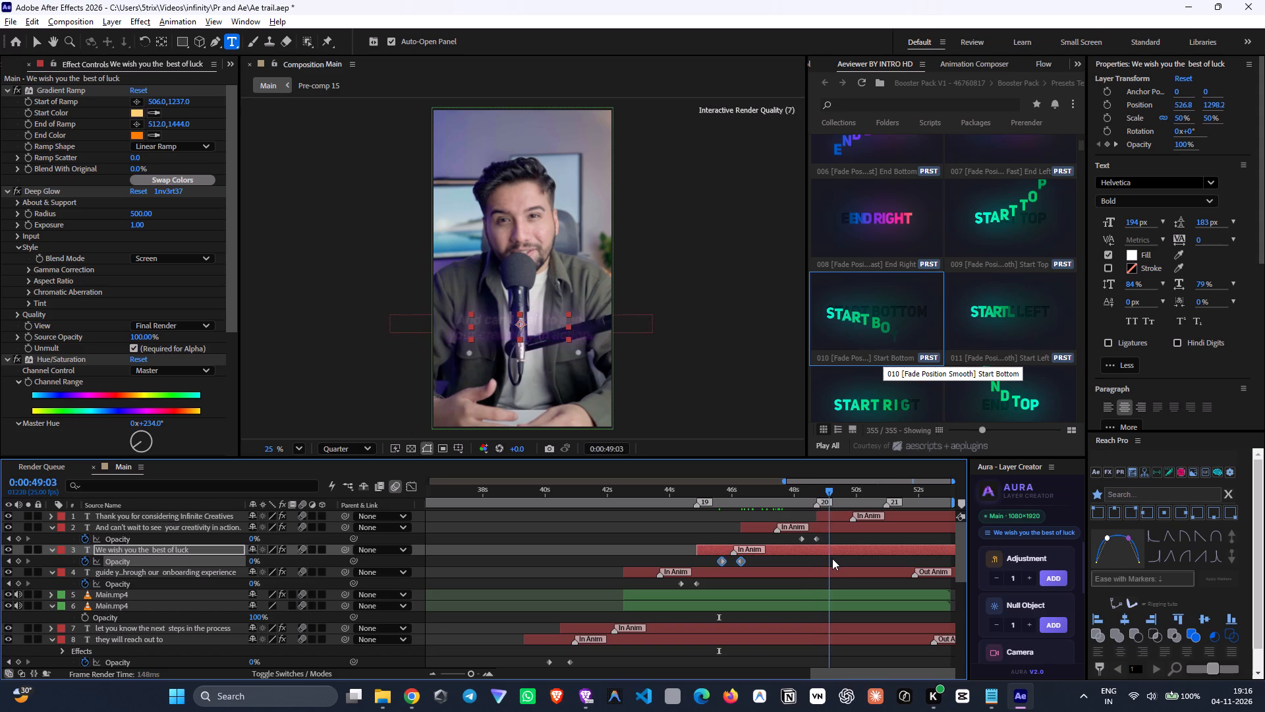
drag(832, 558, 851, 564)
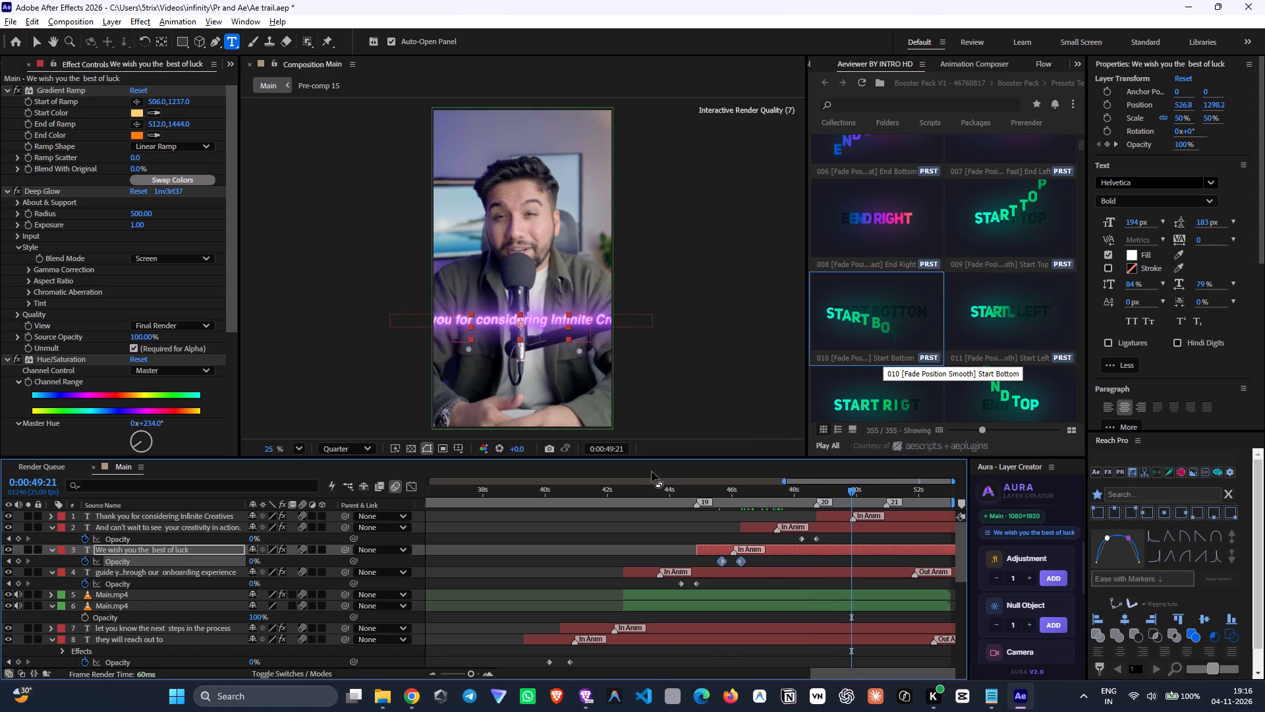
click(550, 322)
key(Return)
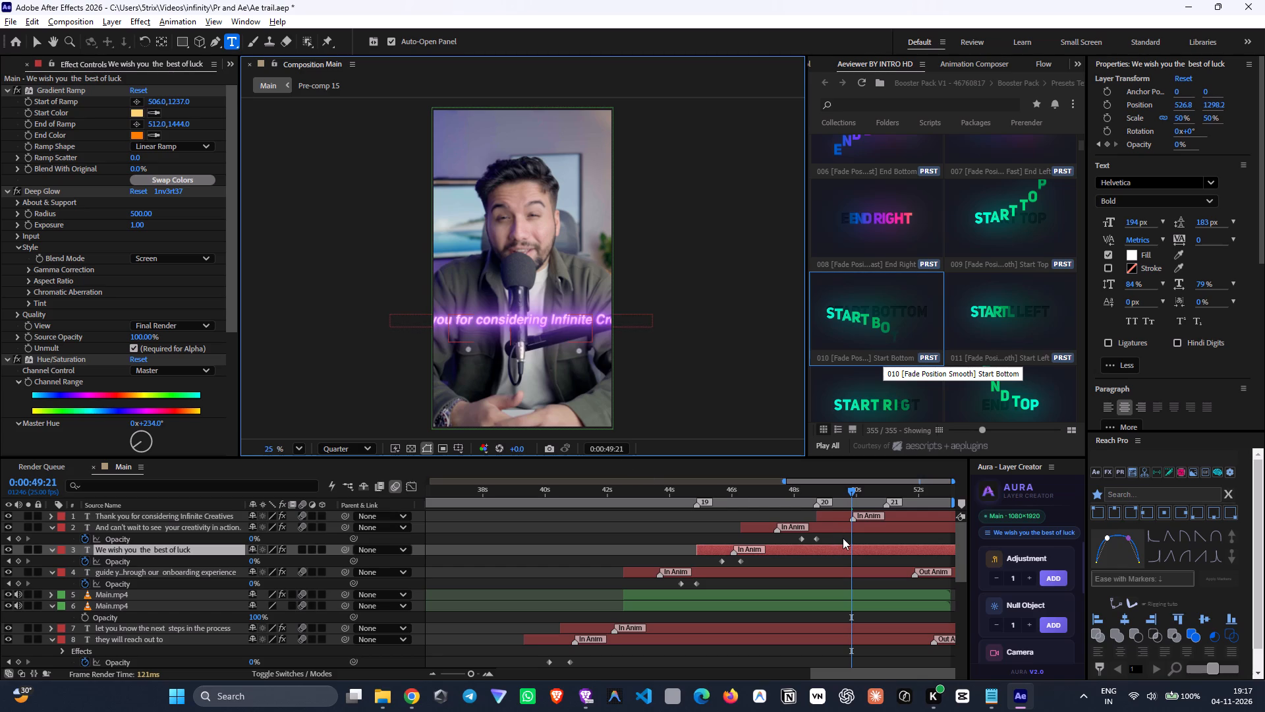
Save the After Effects project.
key(ctrl+s)
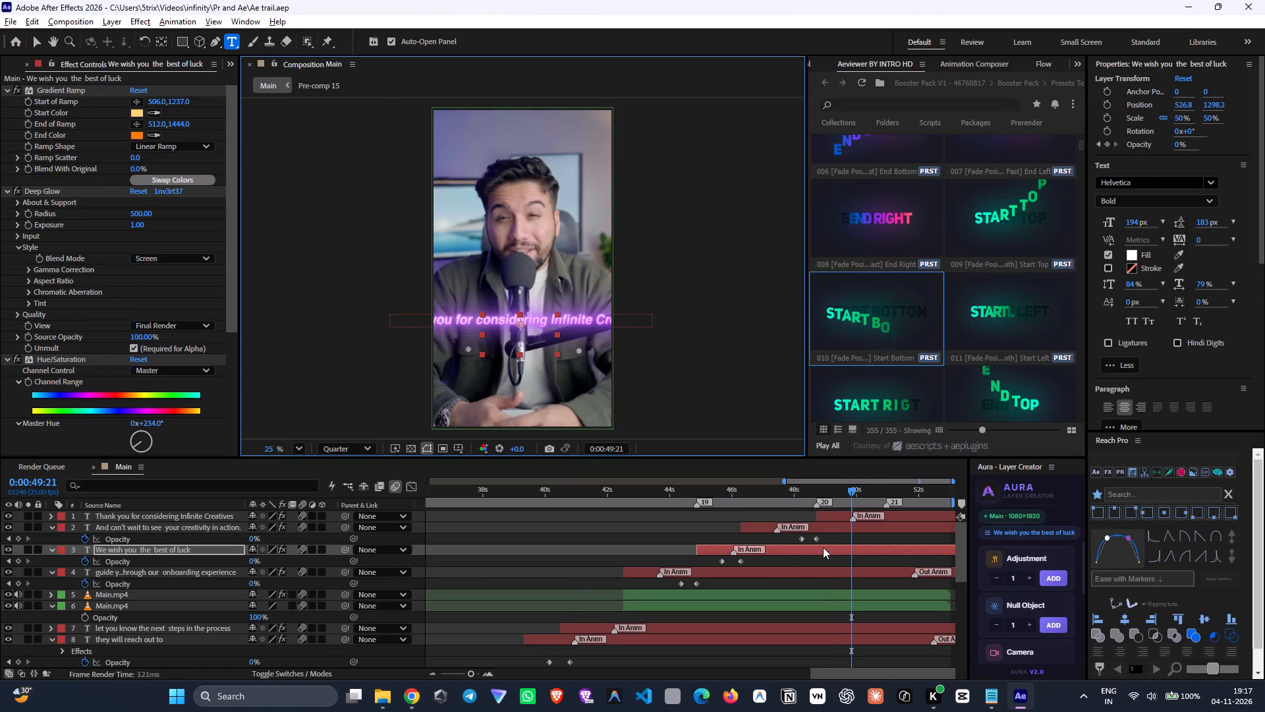
Review the transition into the "We wish you the best of luck" caption around 0:00:45:03 to 0:00:45:15 and undo the last change.
drag(742, 498, 710, 500)
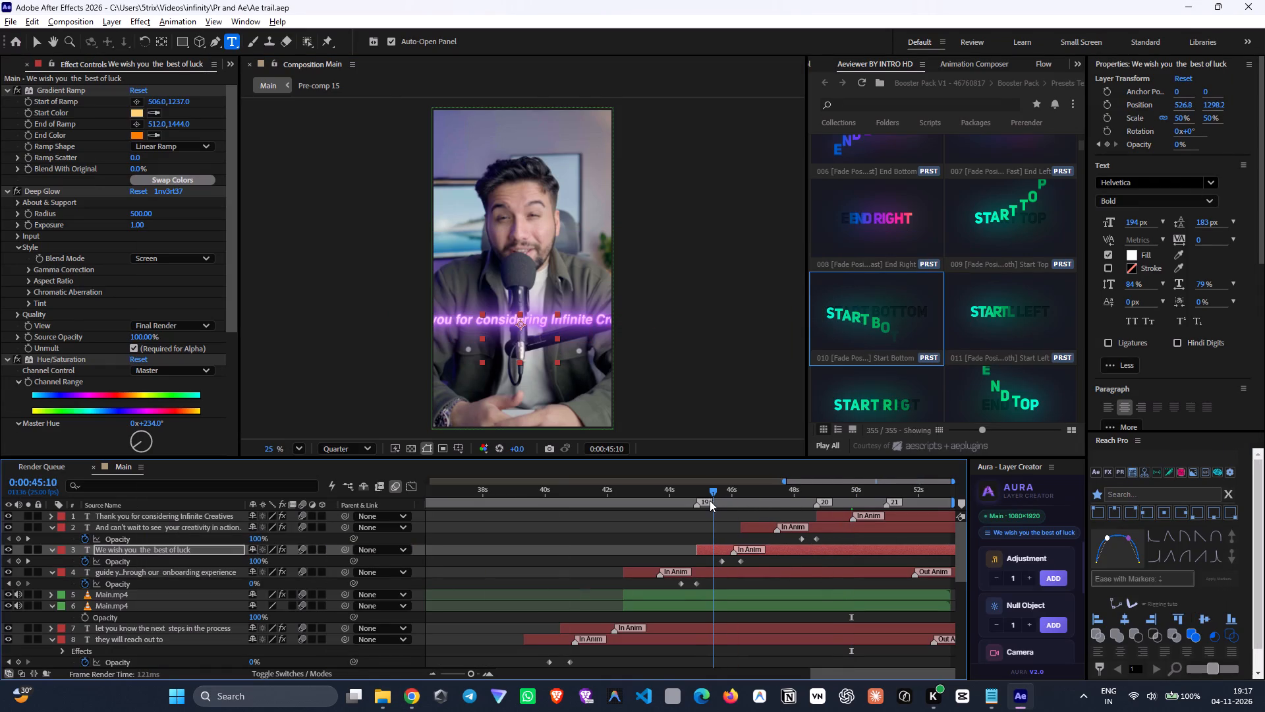
drag(710, 500, 704, 500)
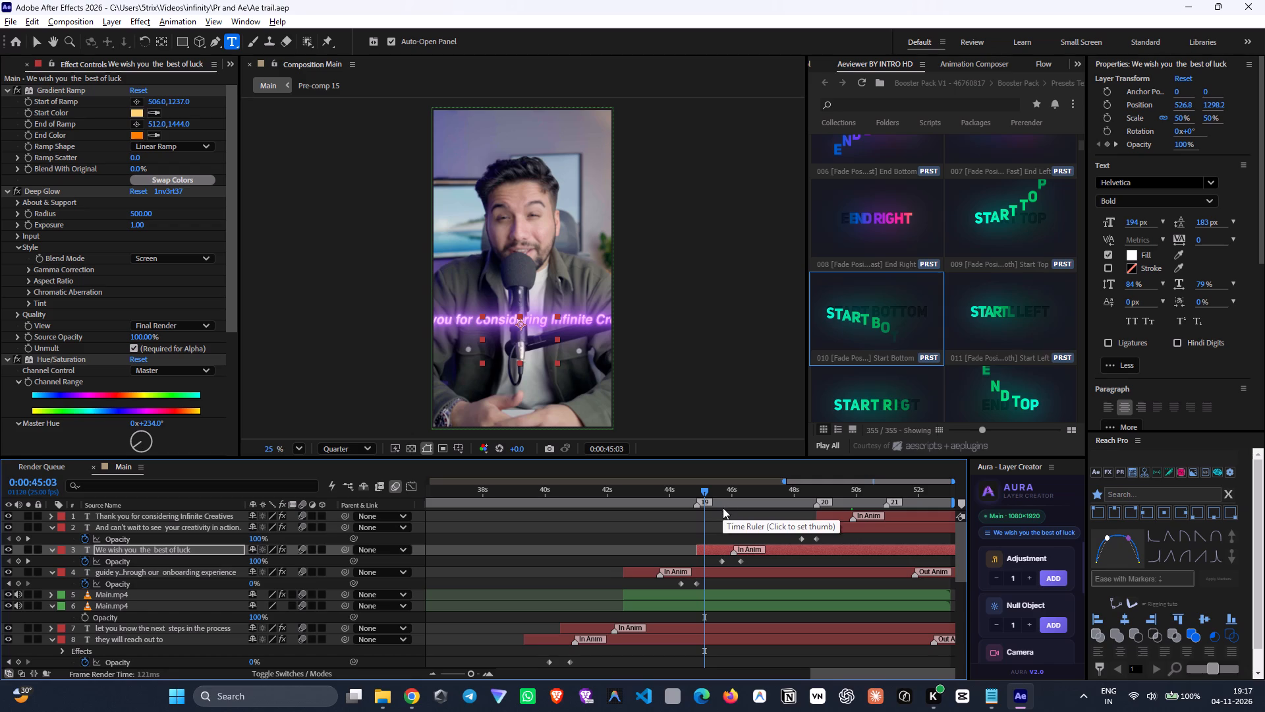
click(700, 535)
drag(717, 497, 725, 501)
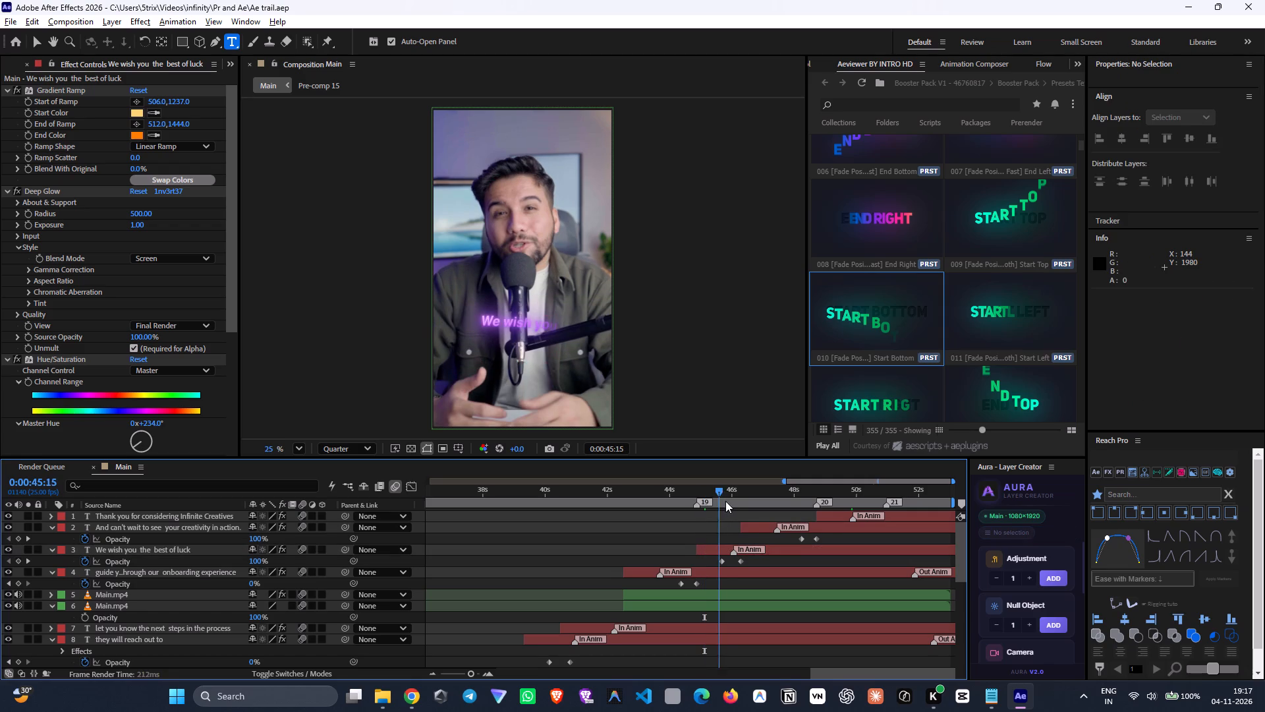
drag(725, 501, 731, 502)
key(ctrl+z)
Save the After Effects project.
key(ctrl+s)
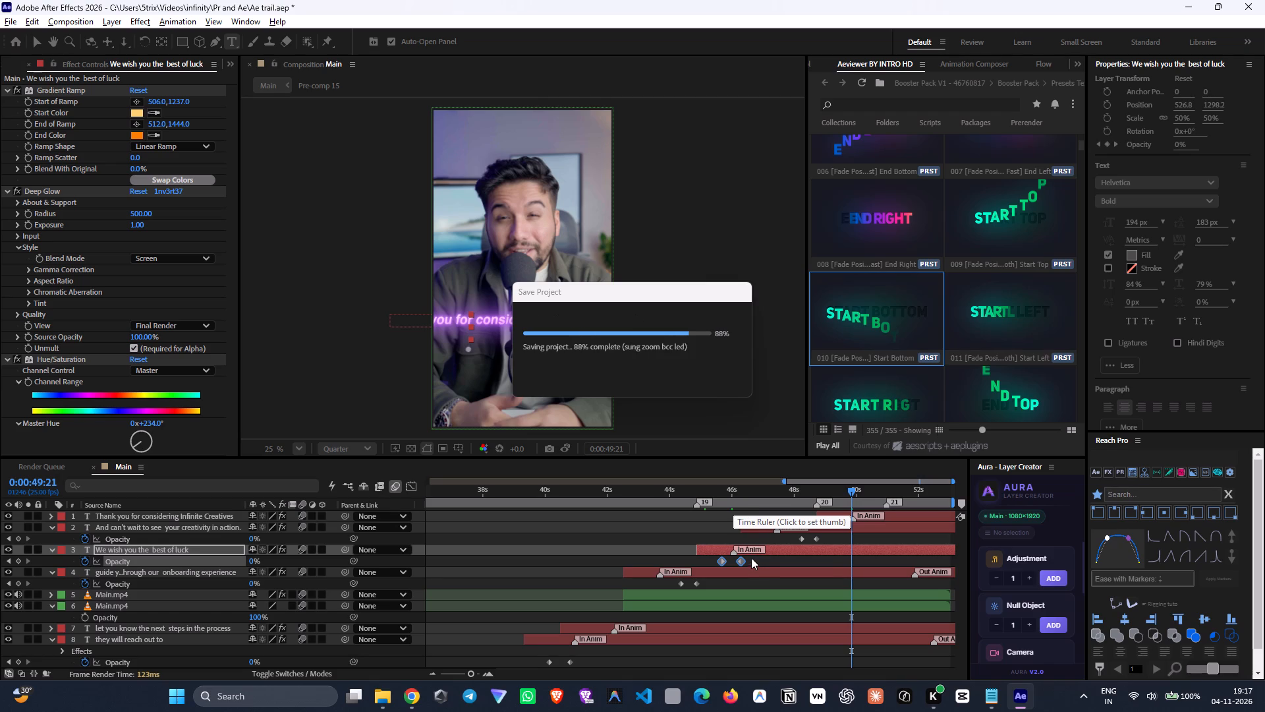
Insert a line break before "Infinite Creatives" in the "Thank you for considering Infinite Creatives" caption.
drag(720, 501, 712, 500)
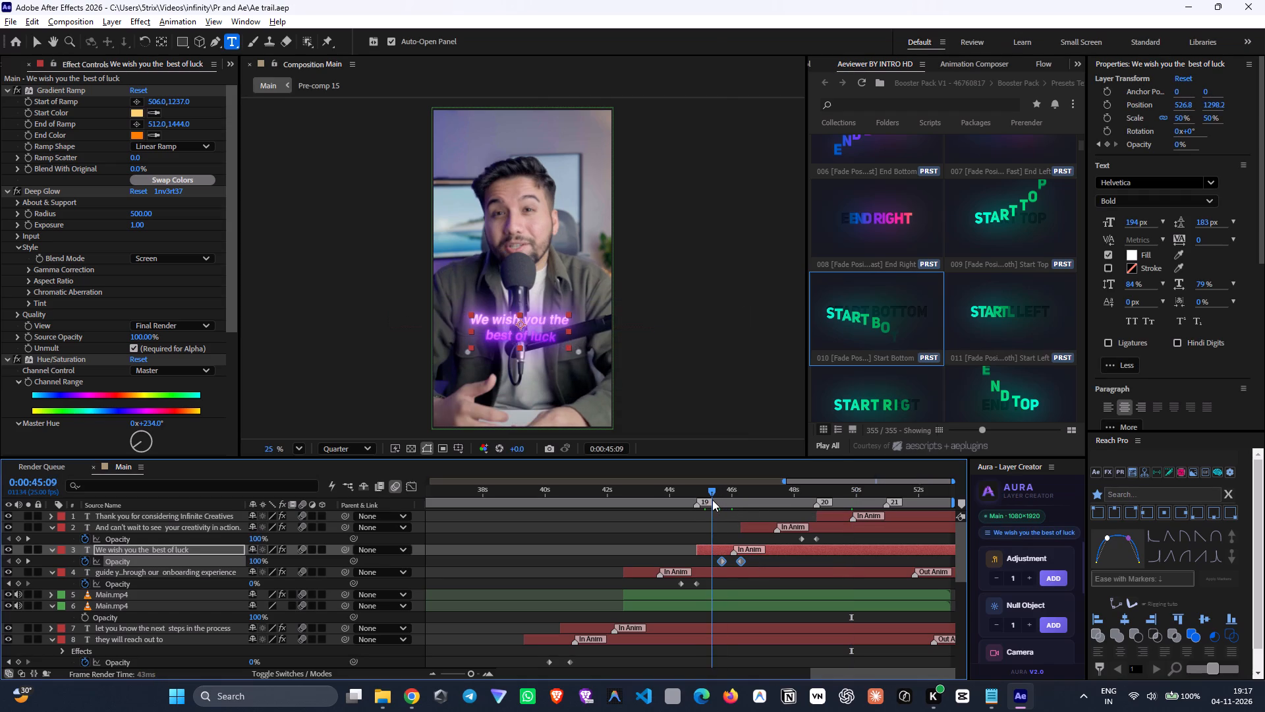
drag(712, 500, 831, 536)
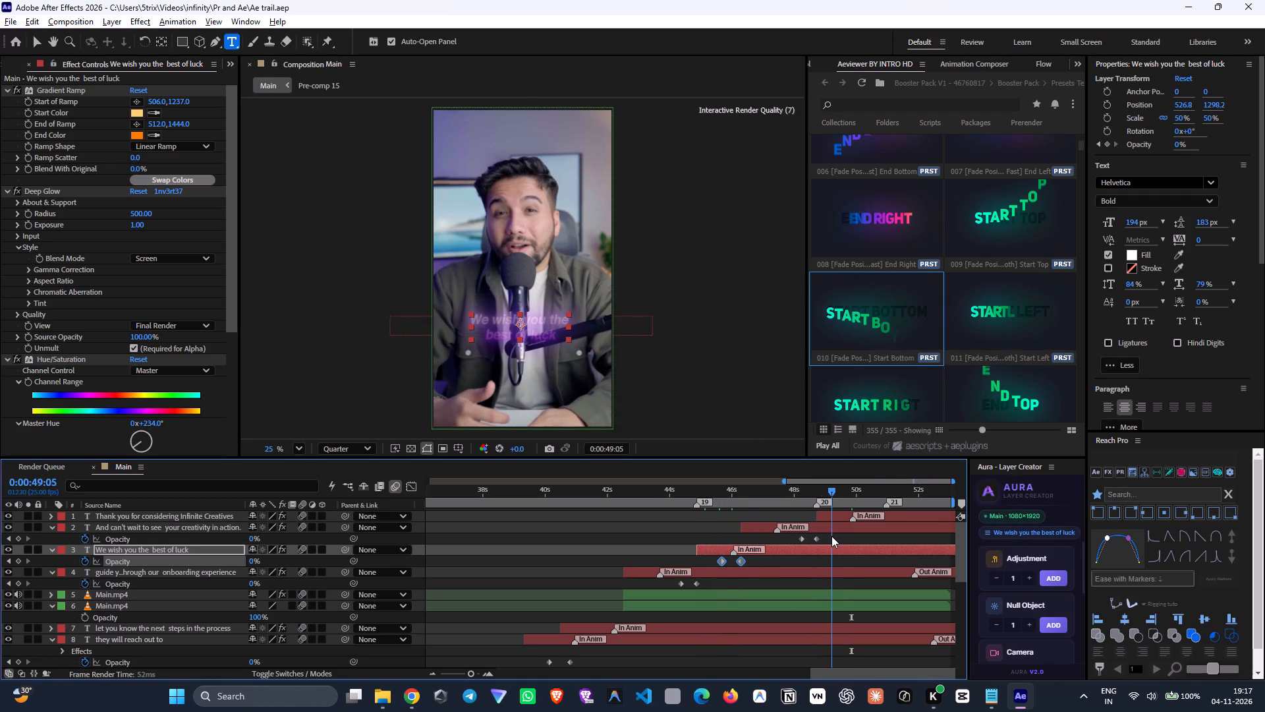
drag(831, 536, 833, 536)
click(840, 516)
double_click(837, 516)
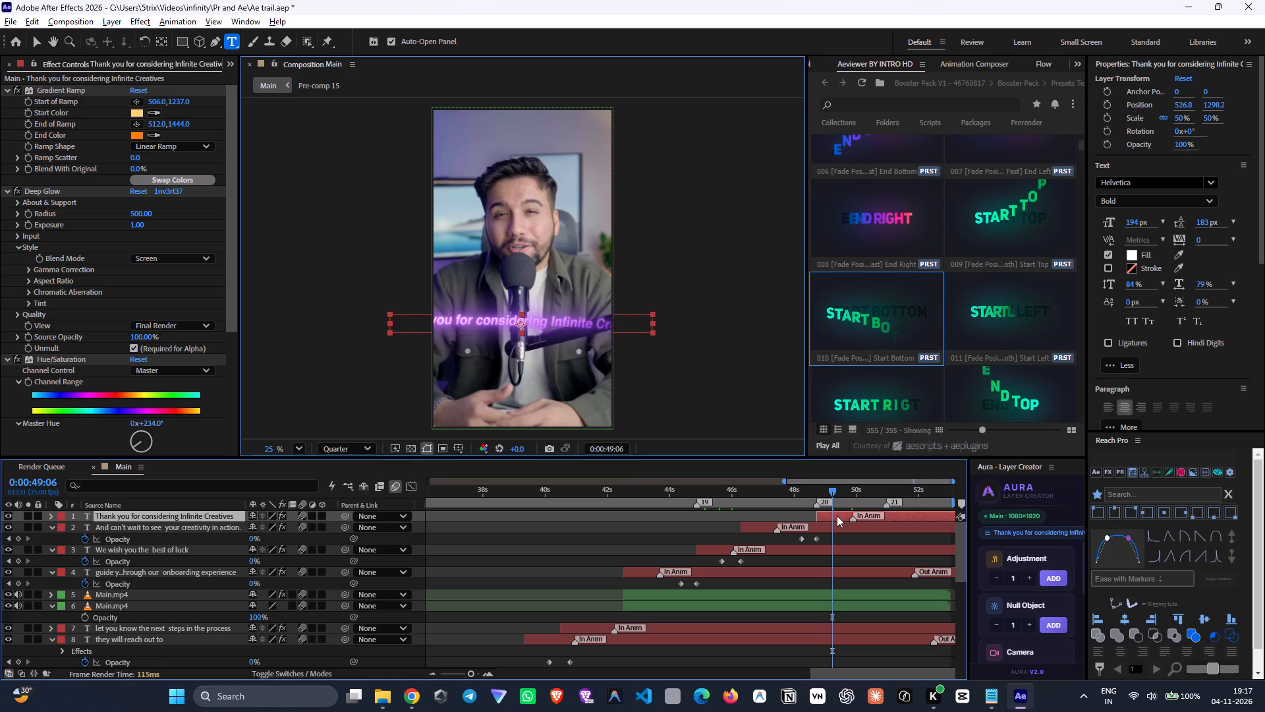
click(552, 324)
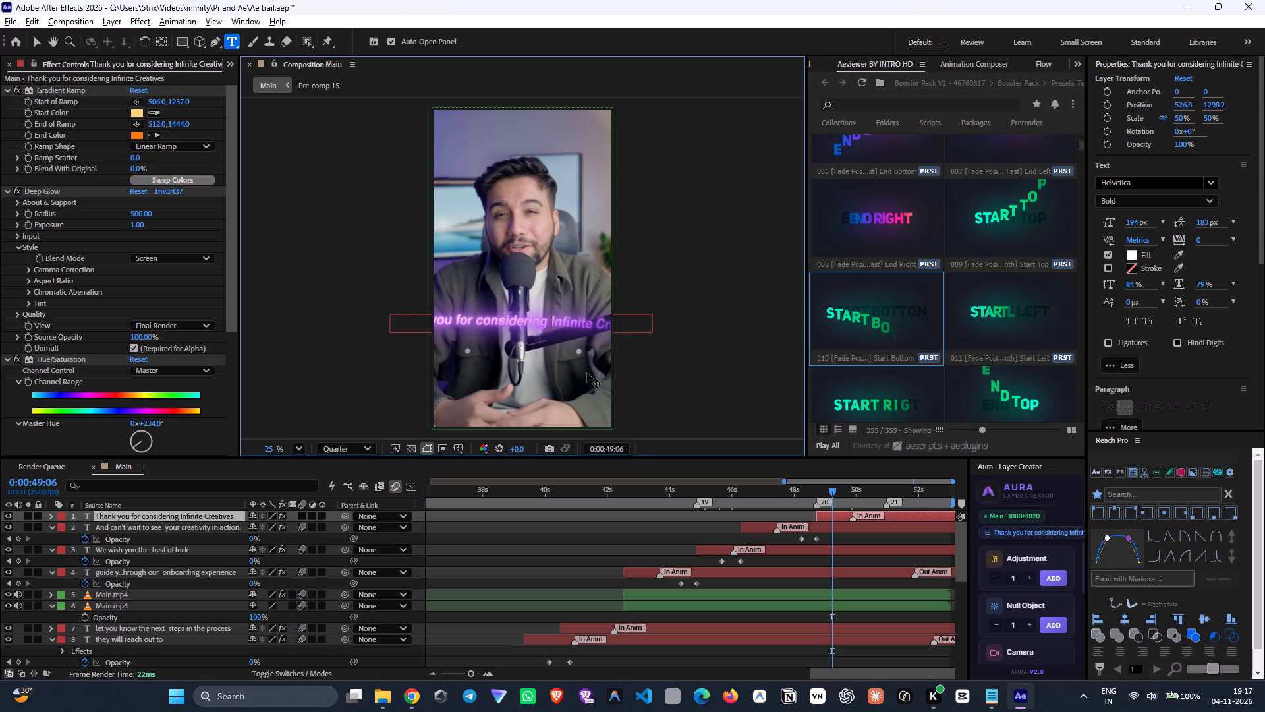
key(Return)
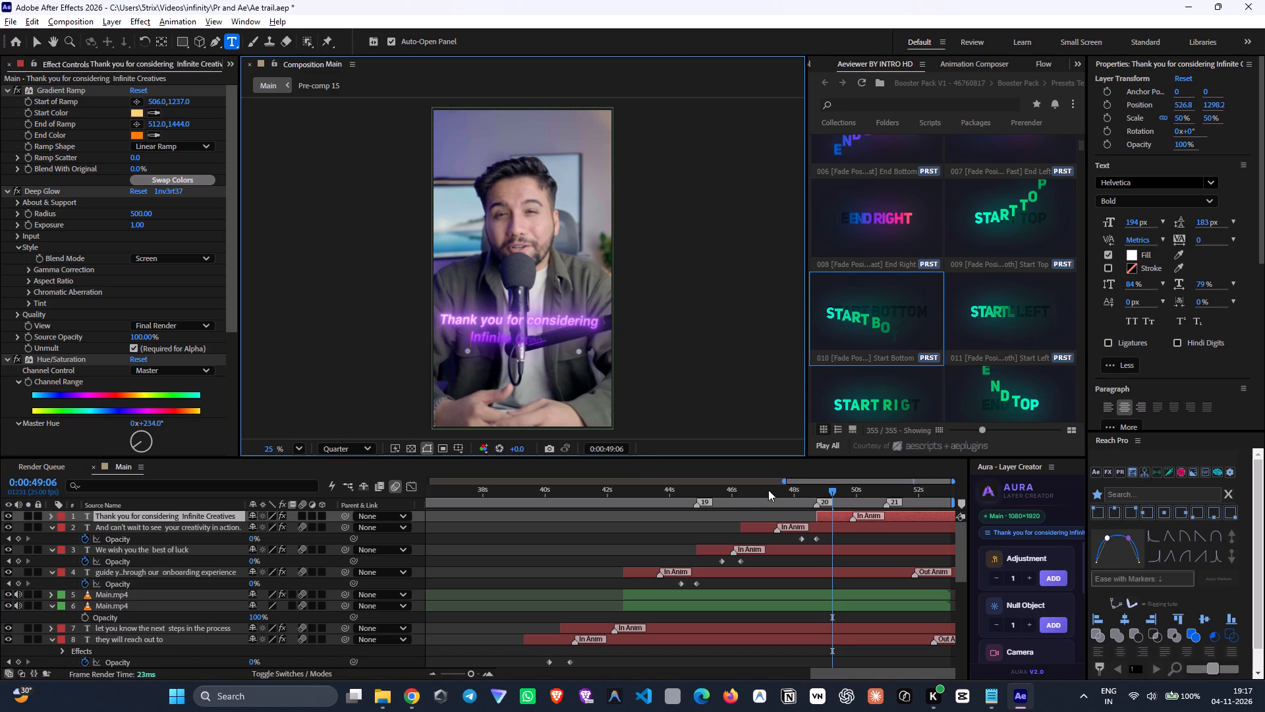
Duplicate the "Thank you for considering Infinite Creatives" caption layer and start the copy at 0:00:50:24.
drag(841, 500, 886, 531)
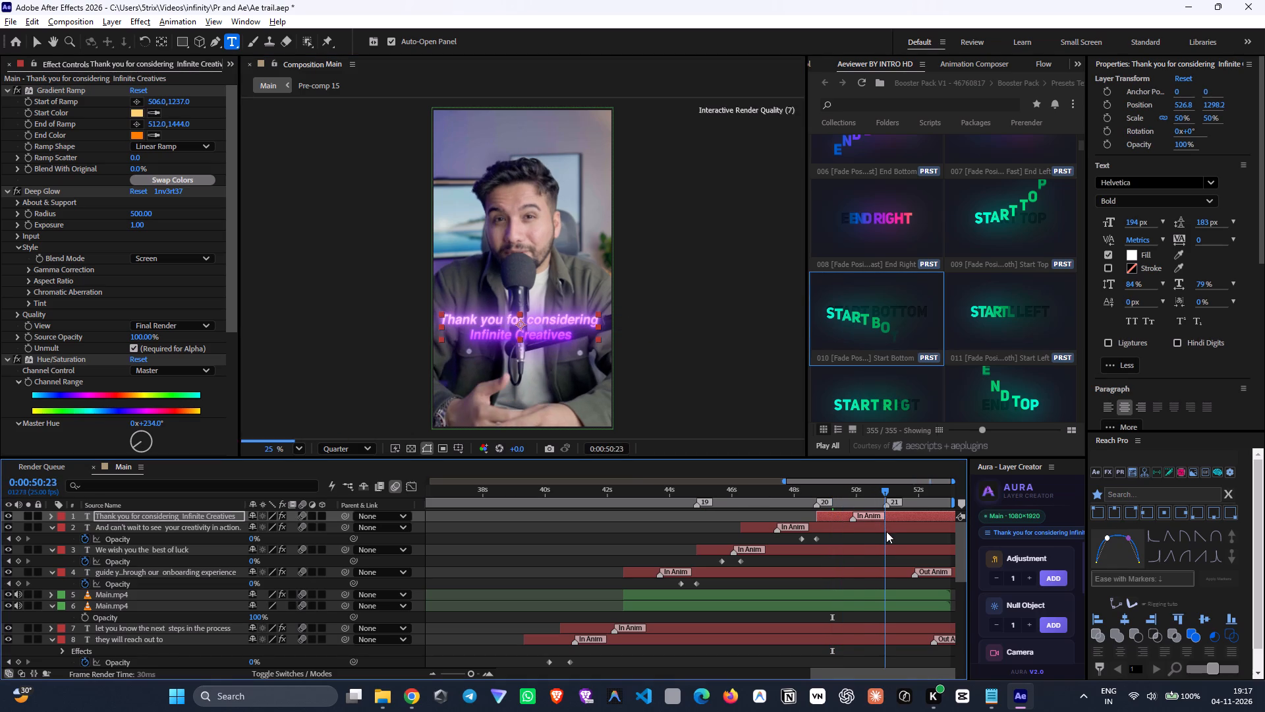
drag(886, 531, 886, 535)
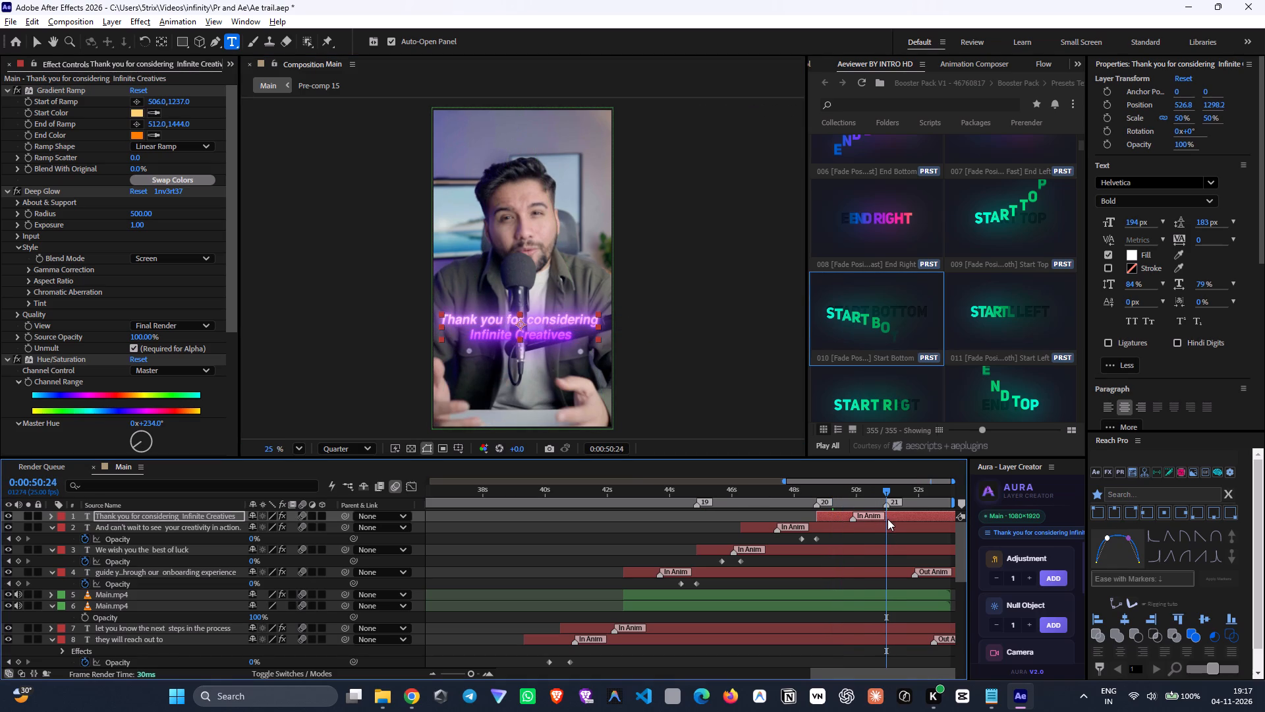
key(ctrl+d)
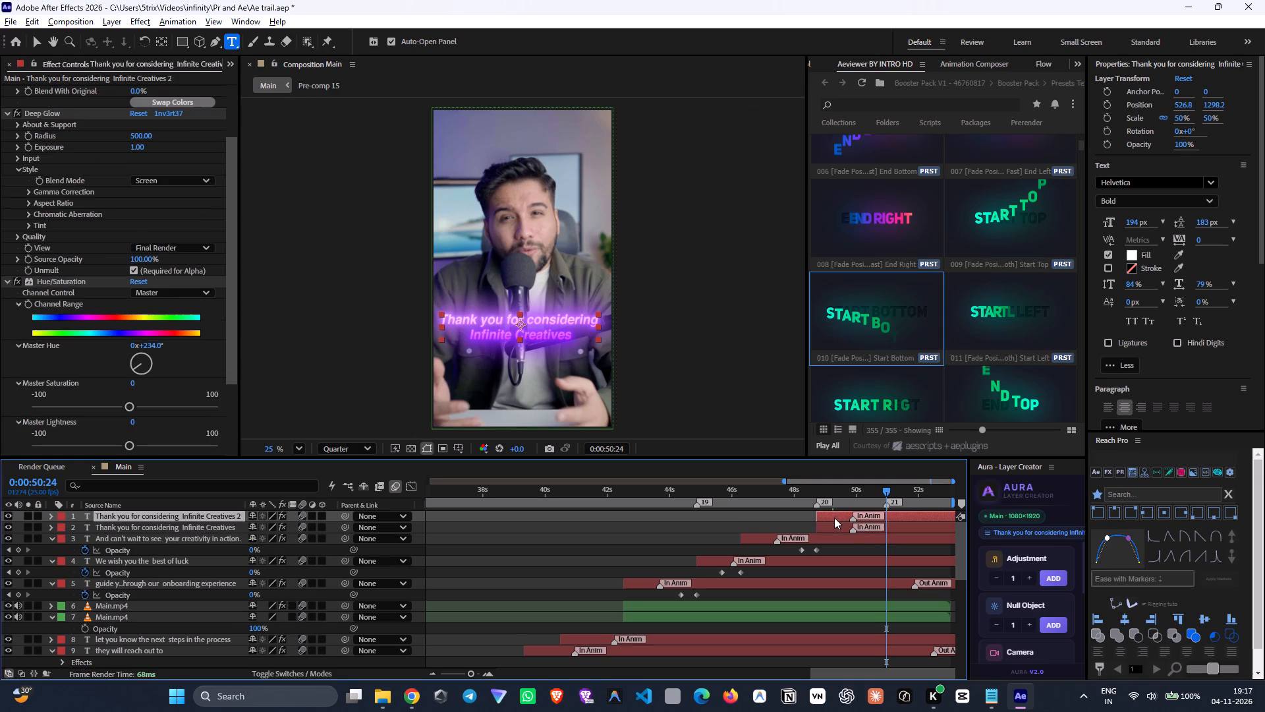
drag(831, 518, 882, 519)
key(bracketleft)
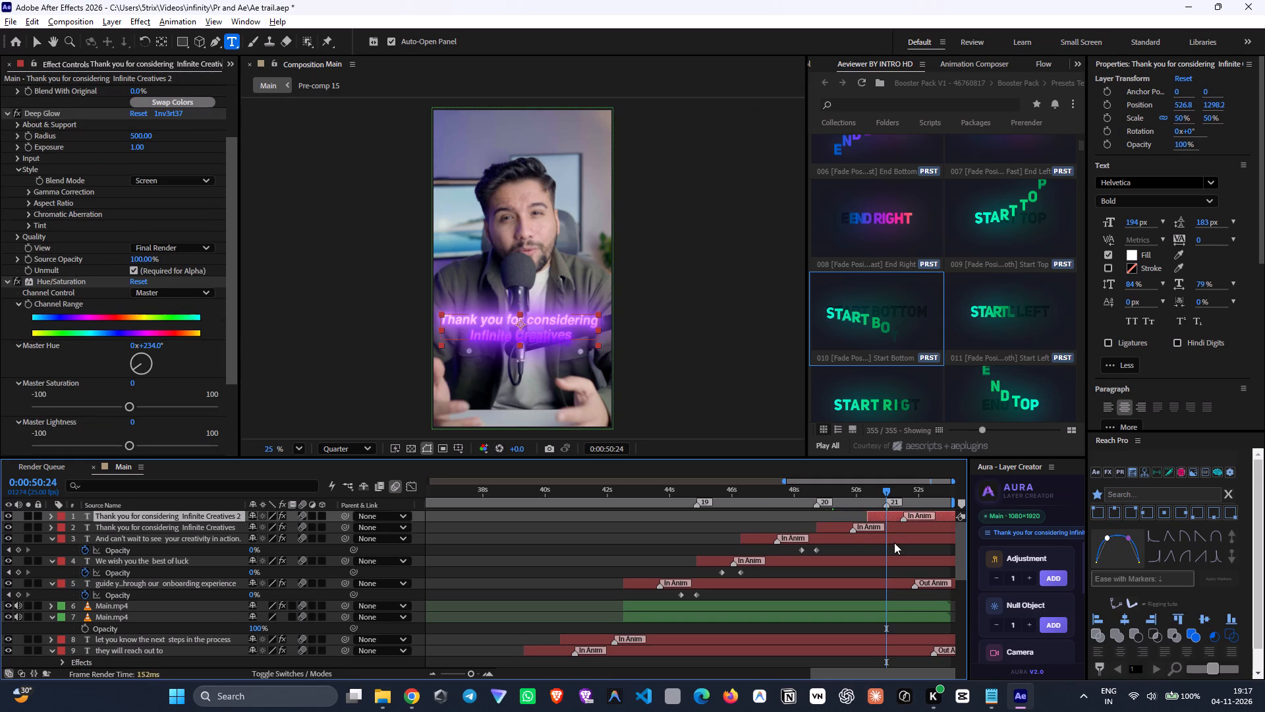
Fade out the original "Thank you for considering" caption with opacity keyframes of 100% at 0:00:50:08 and 0% at 0:00:50:24.
click(876, 525)
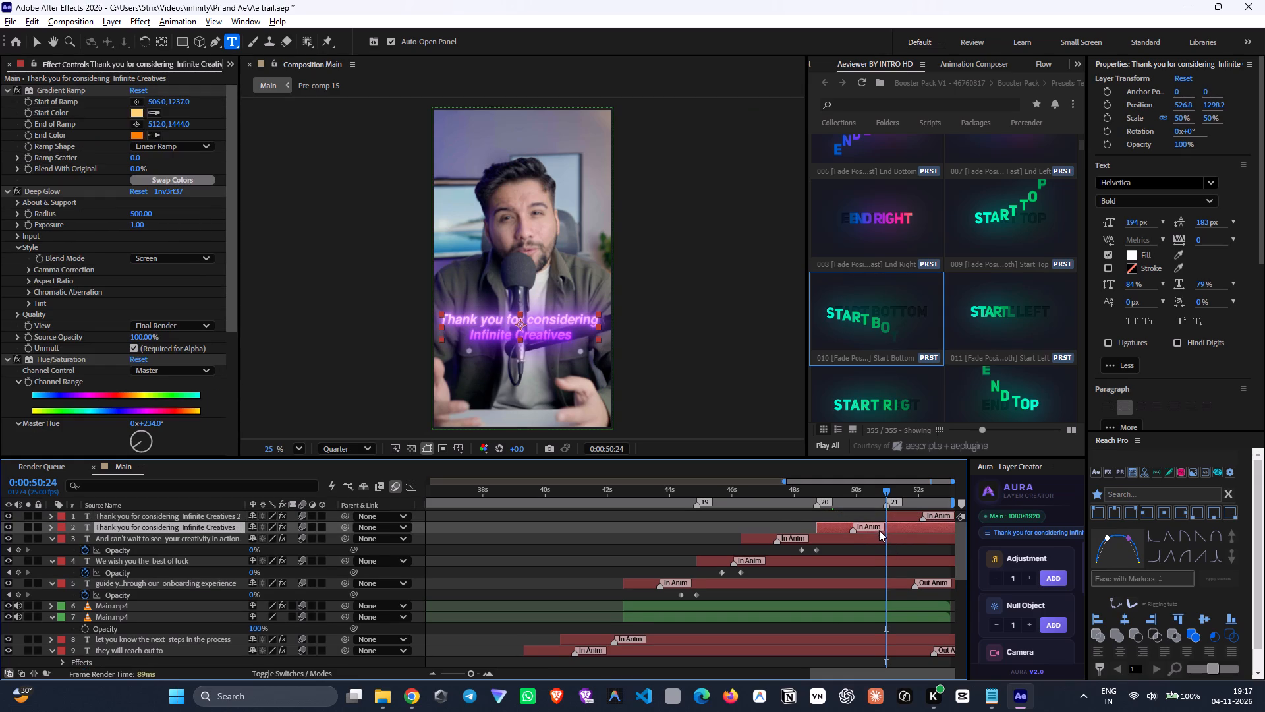
key(t)
click(87, 533)
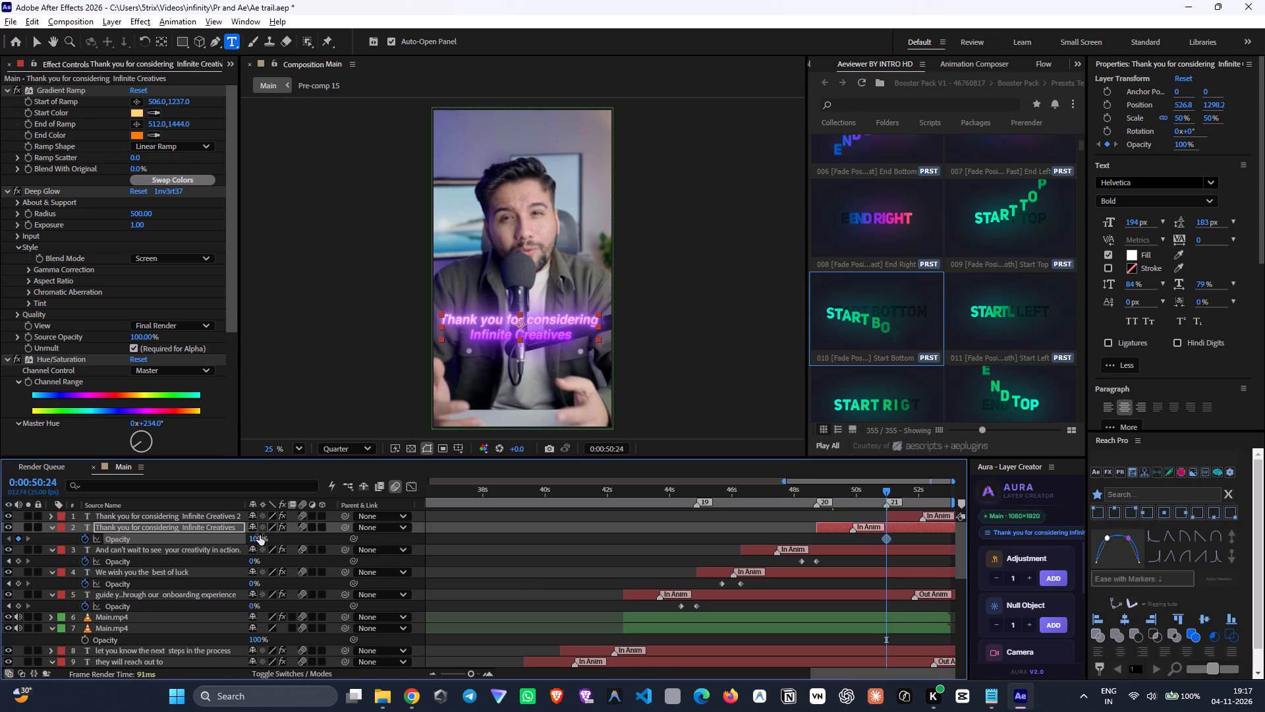
drag(257, 536, 128, 557)
click(866, 501)
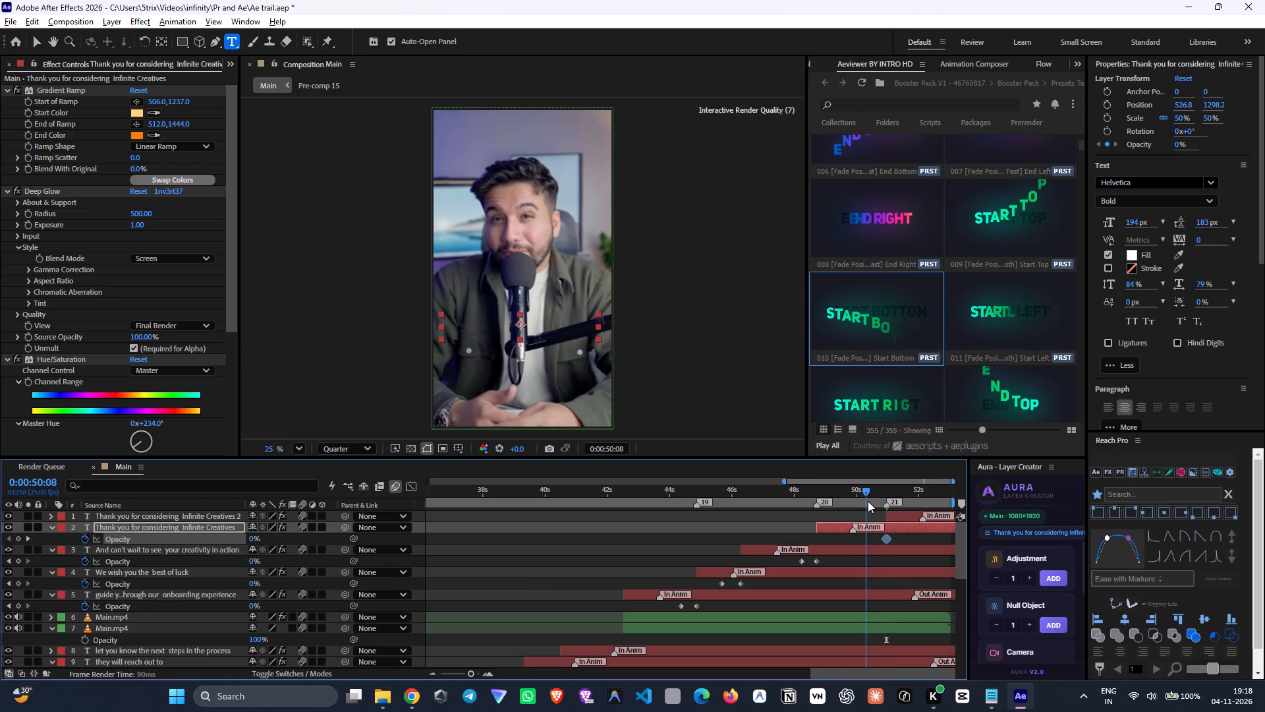
drag(253, 539, 254, 539)
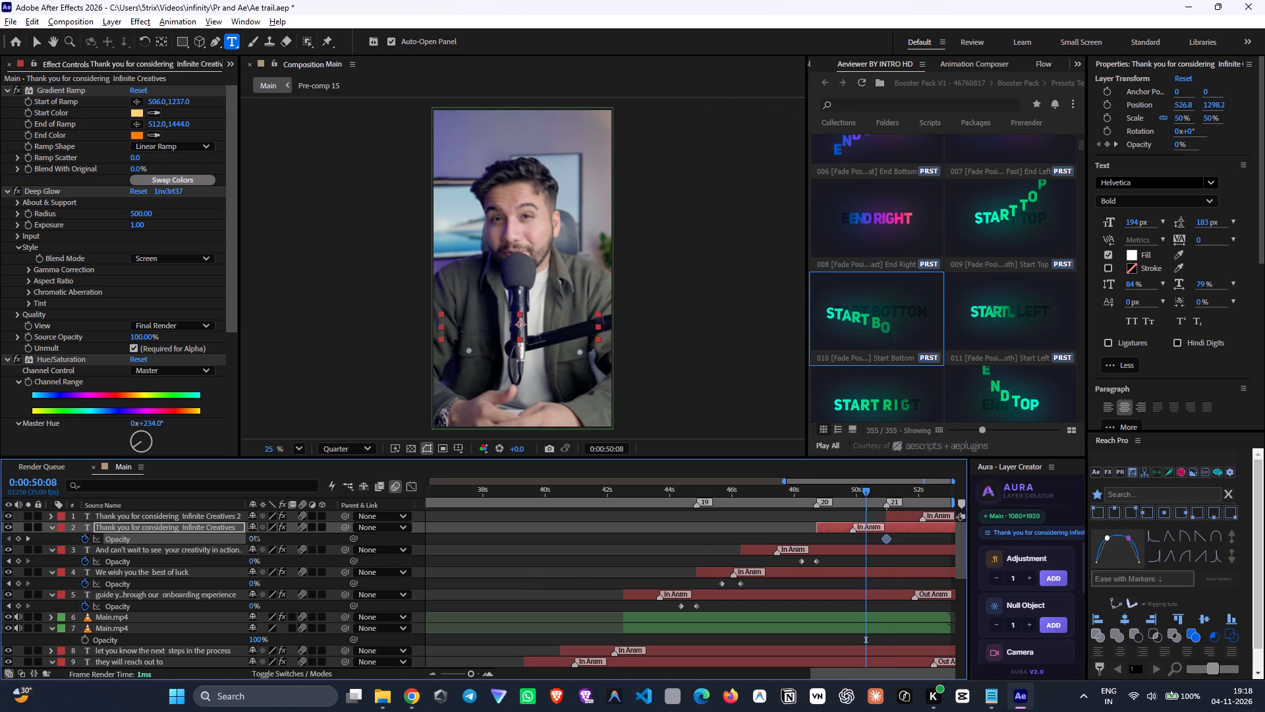
drag(254, 539, 532, 535)
drag(876, 499, 887, 514)
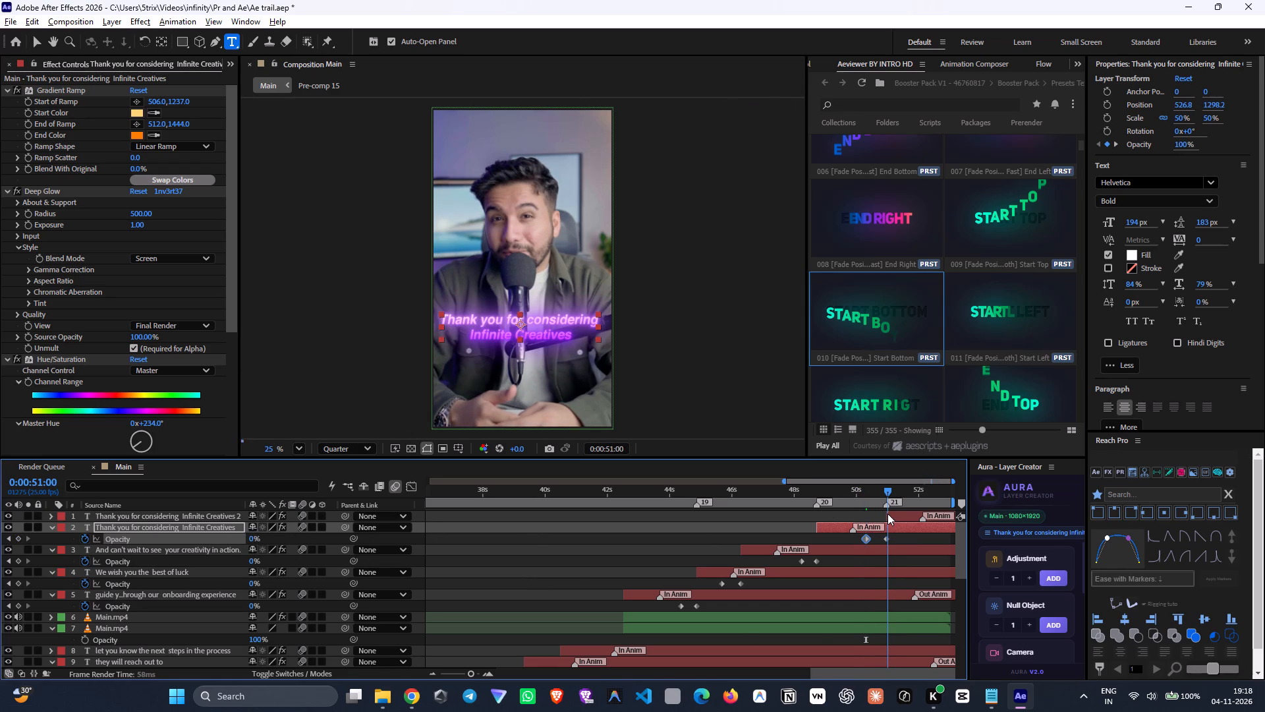
drag(887, 514, 885, 514)
Replace the duplicated caption's text with "We hope to welcome you to the team", copied from the 1.txt transcript in Notepad.
click(897, 516)
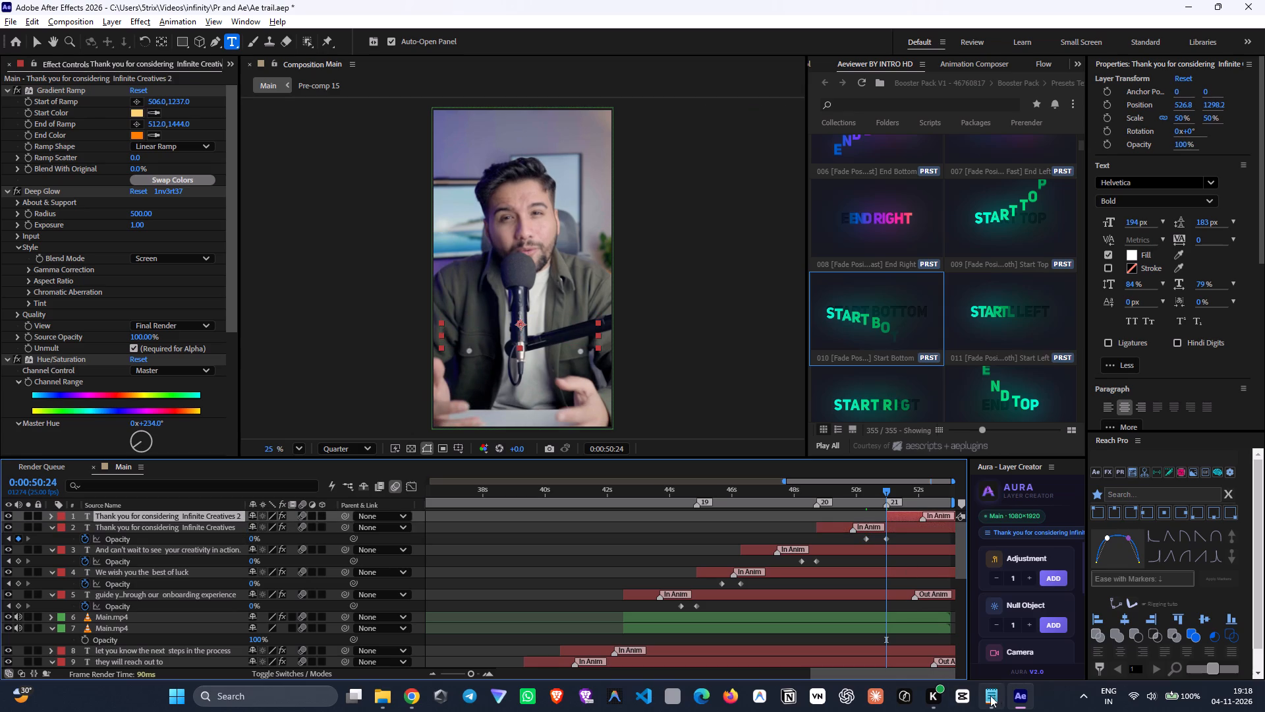
click(991, 695)
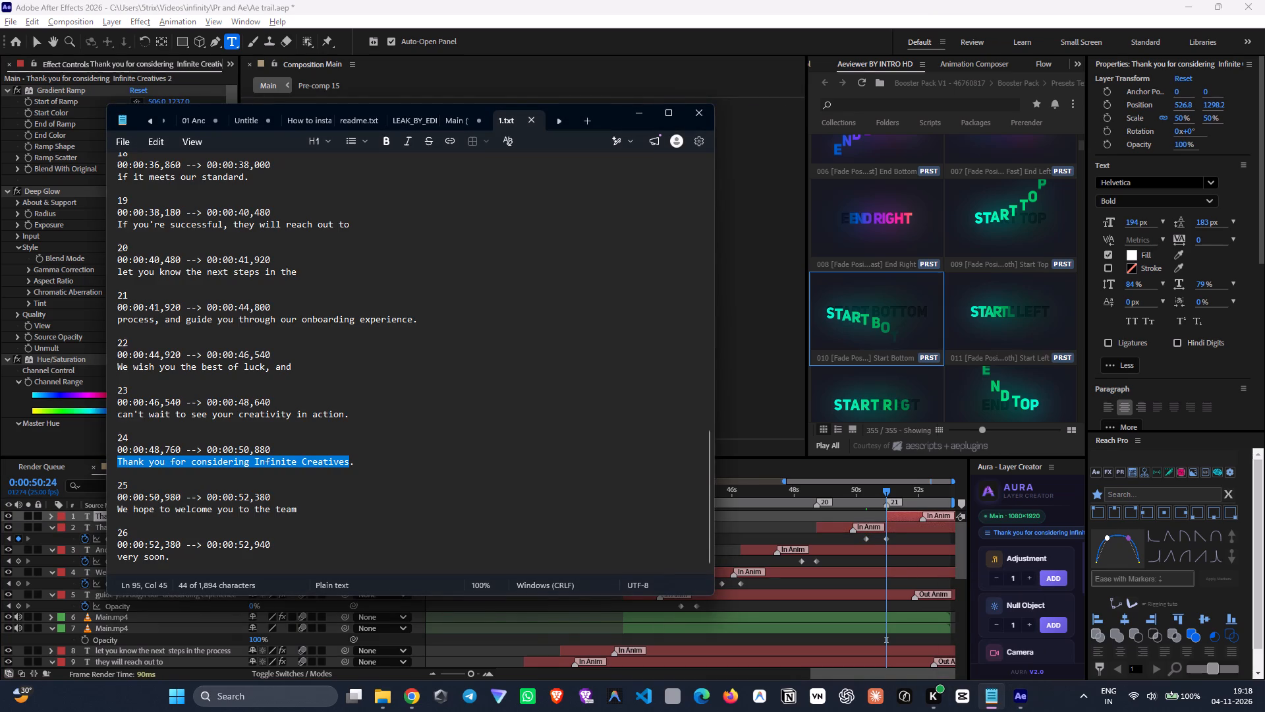
drag(297, 510, 117, 512)
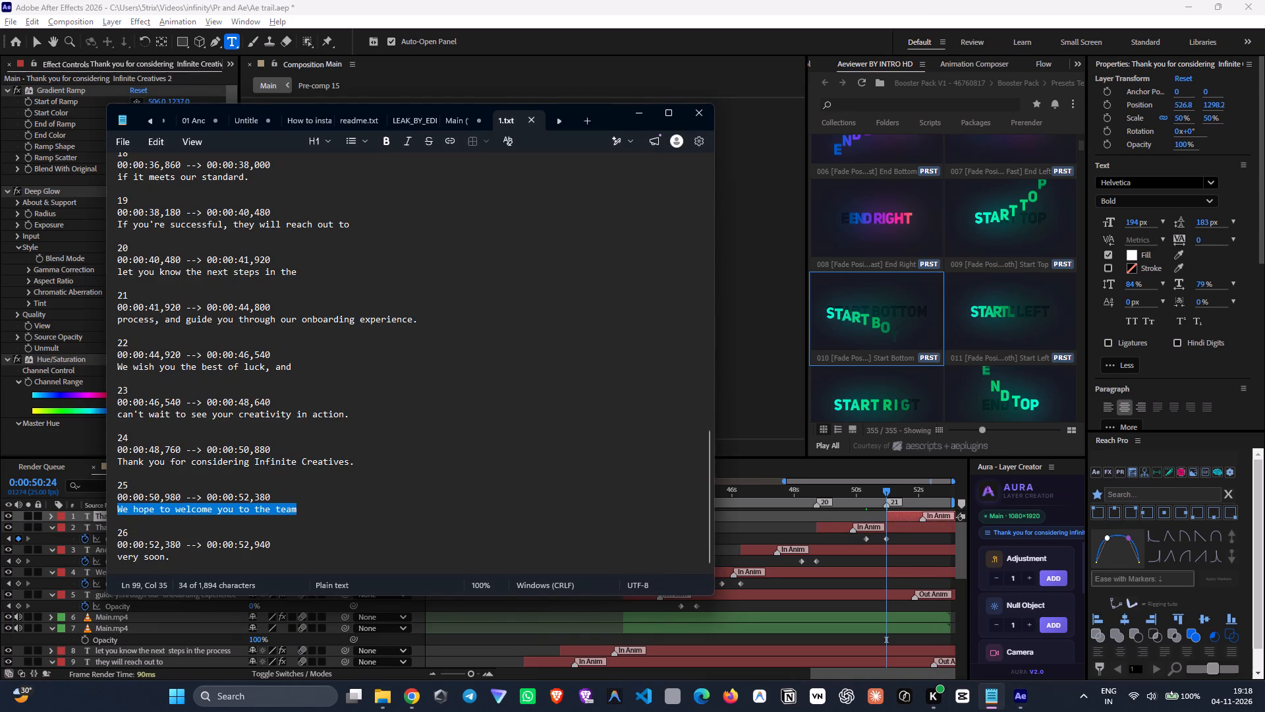
drag(117, 512, 119, 512)
key(ctrl+c)
key(alt+Tab)
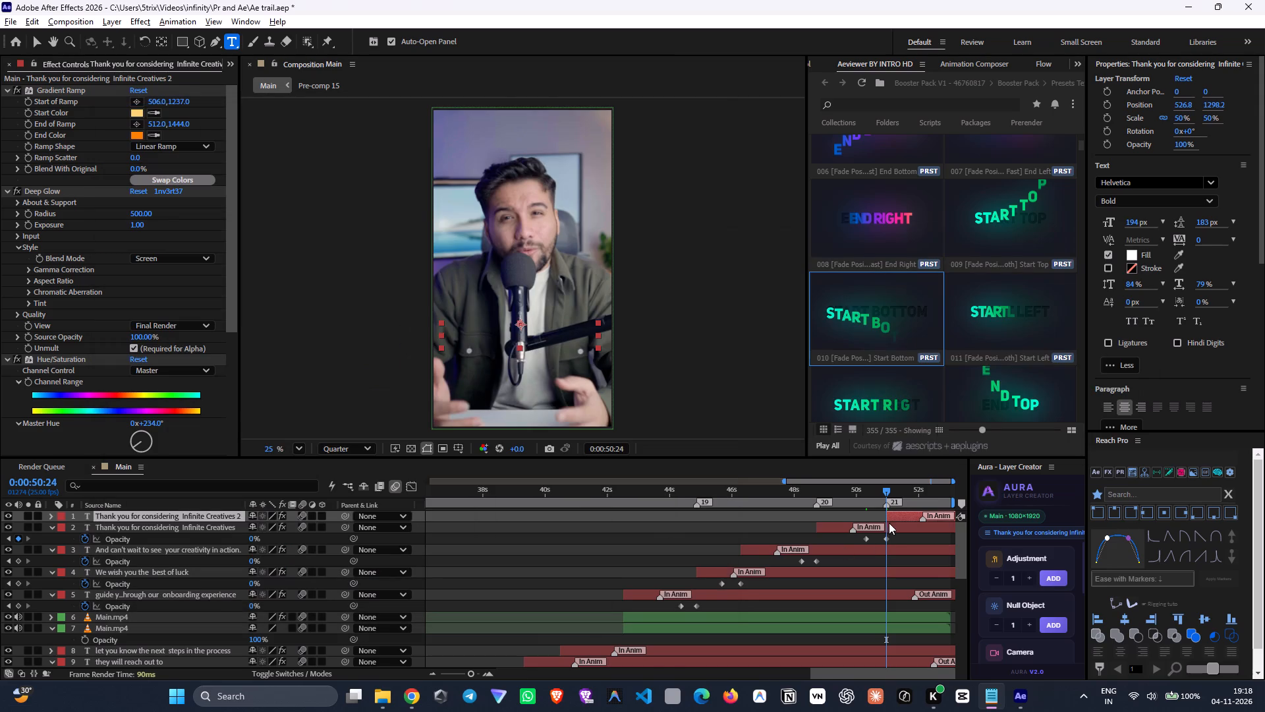
drag(905, 506, 955, 524)
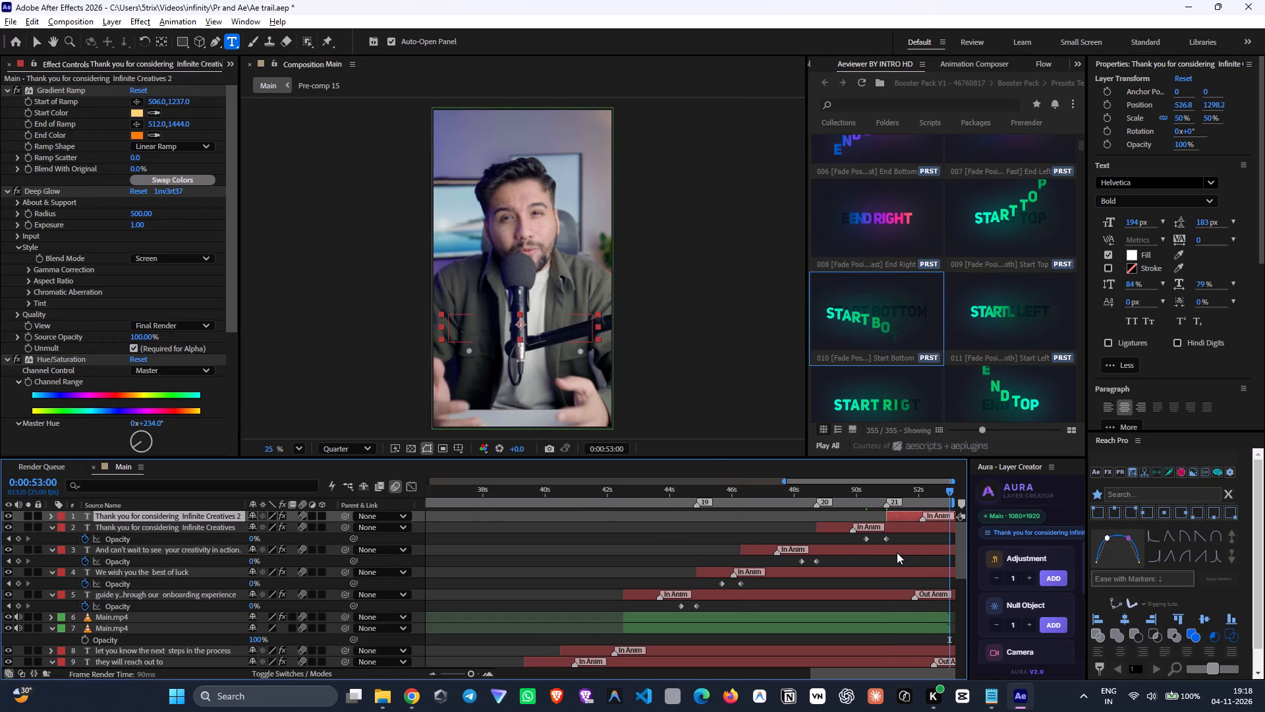
double_click(908, 515)
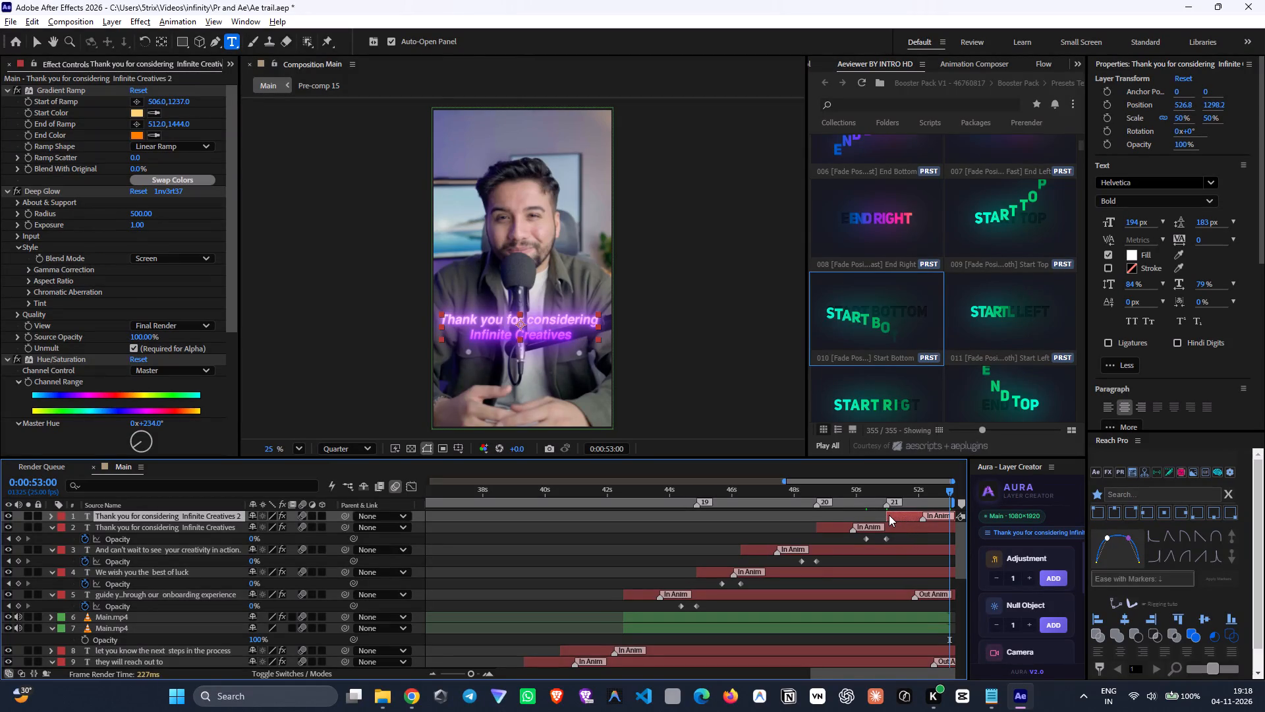
double_click(889, 515)
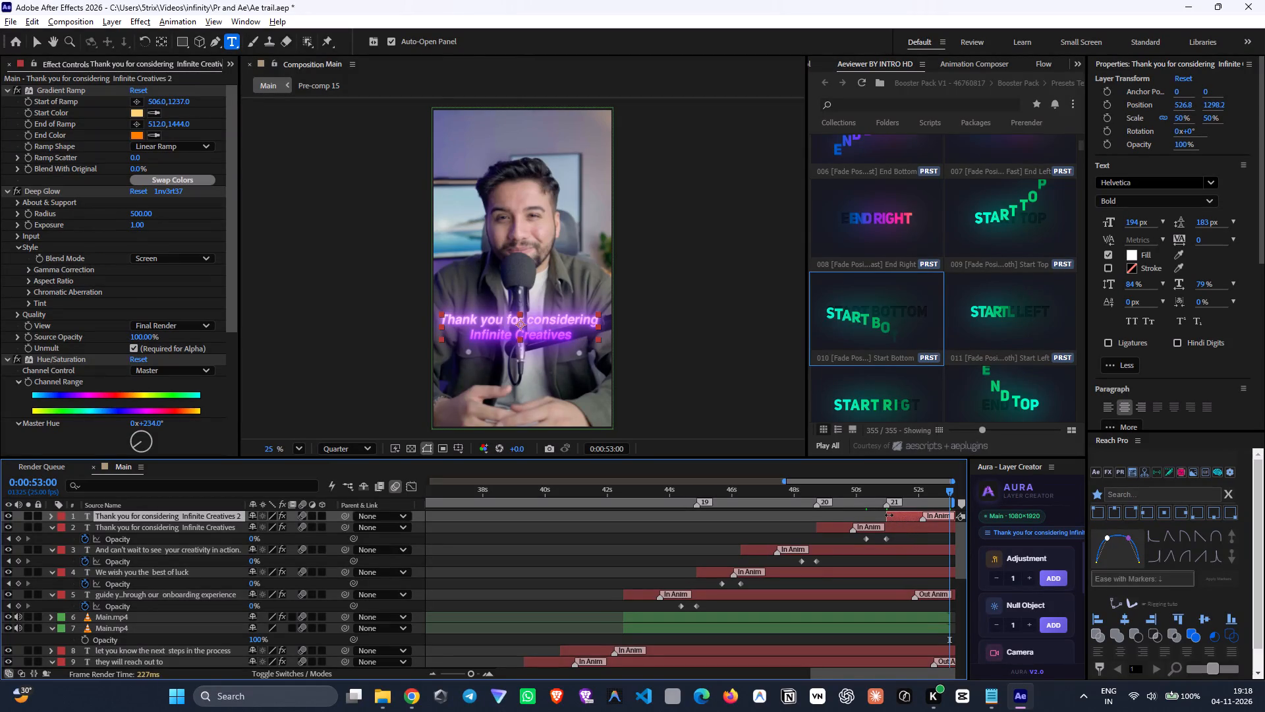
double_click(902, 515)
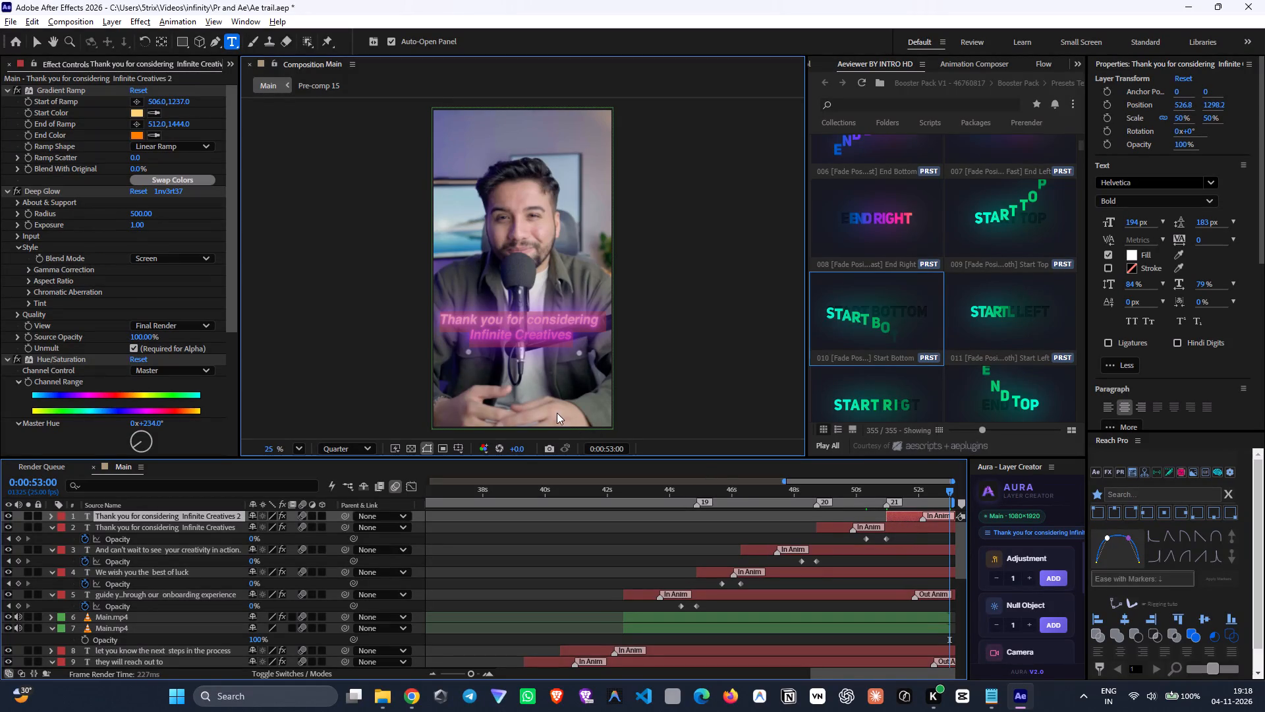
key(ctrl+v)
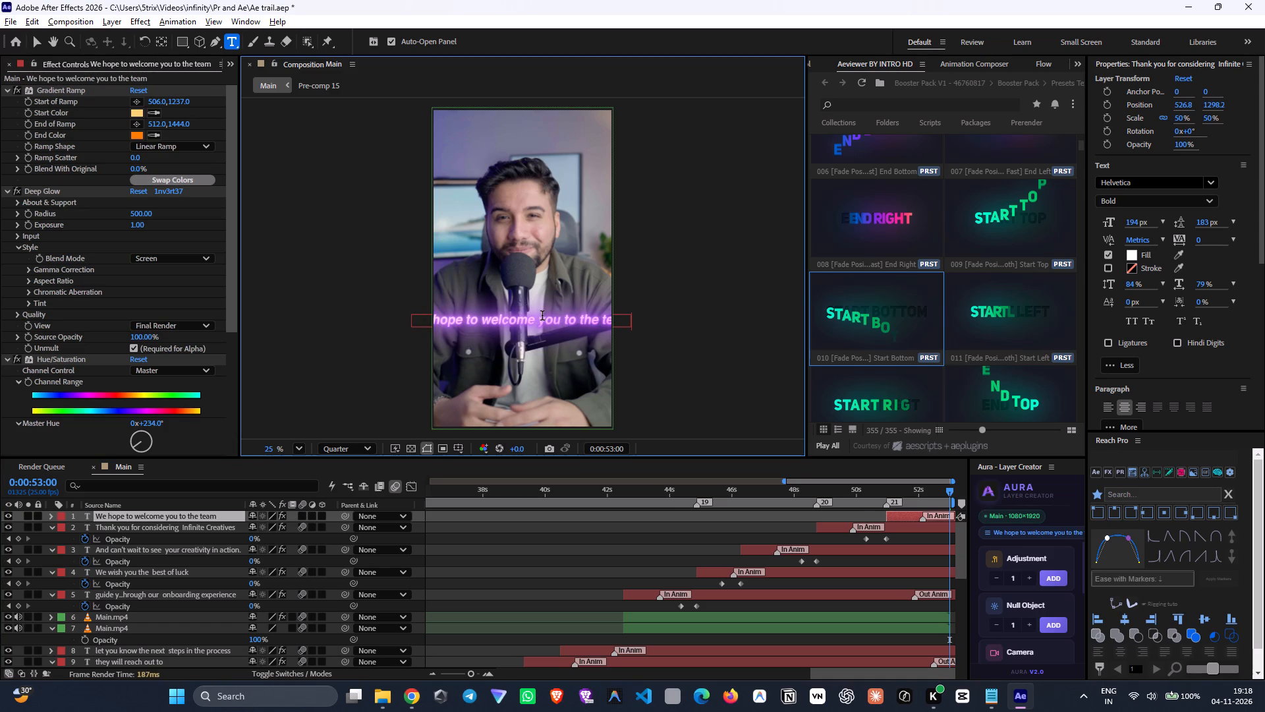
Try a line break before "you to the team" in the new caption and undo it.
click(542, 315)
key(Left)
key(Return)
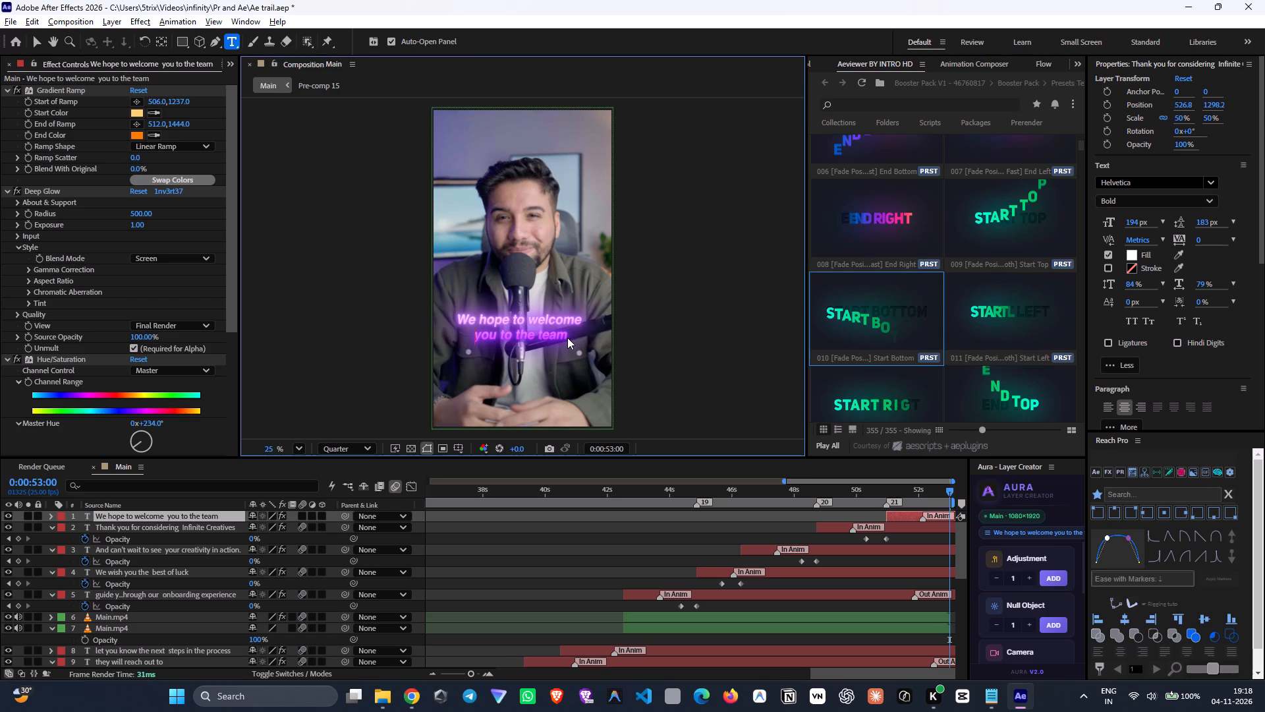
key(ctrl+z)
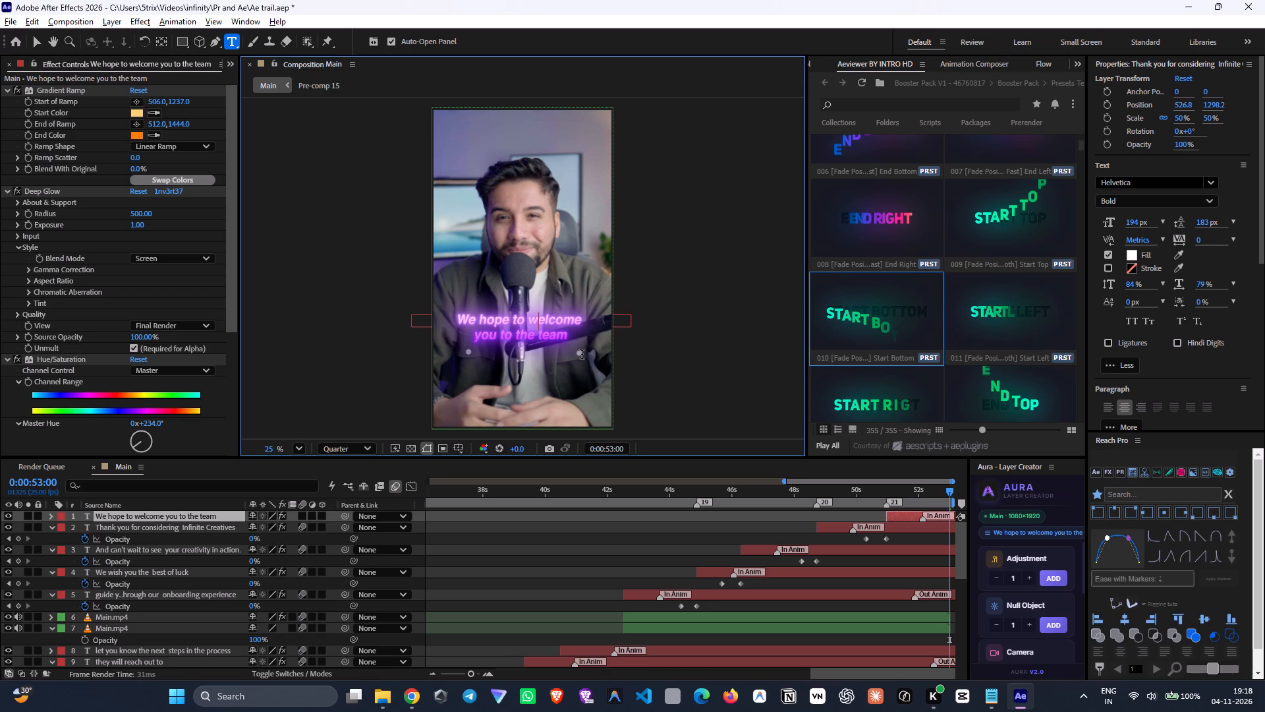
Insert a line break before "to the team" in the "We hope to welcome you to the team" caption.
click(563, 323)
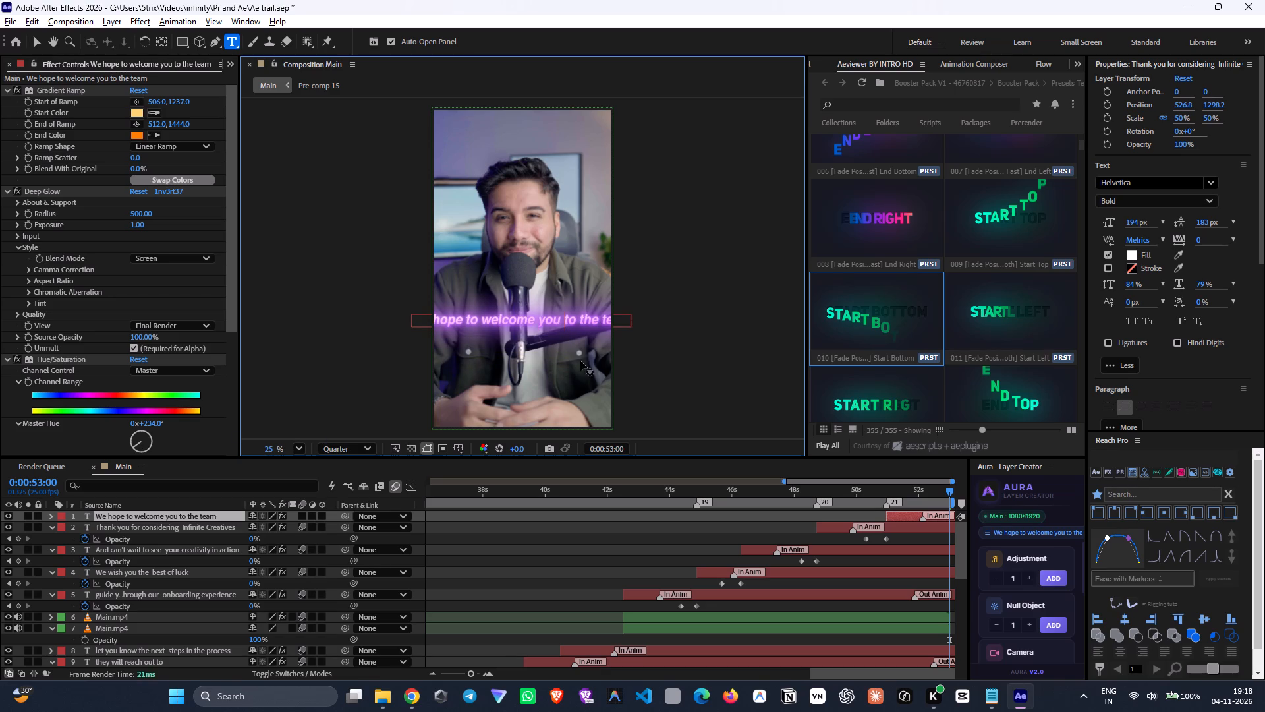
key(Return)
Append "very soon." from the 1.txt transcript in Notepad to the end of the "We hope to welcome you to the team" caption.
click(559, 338)
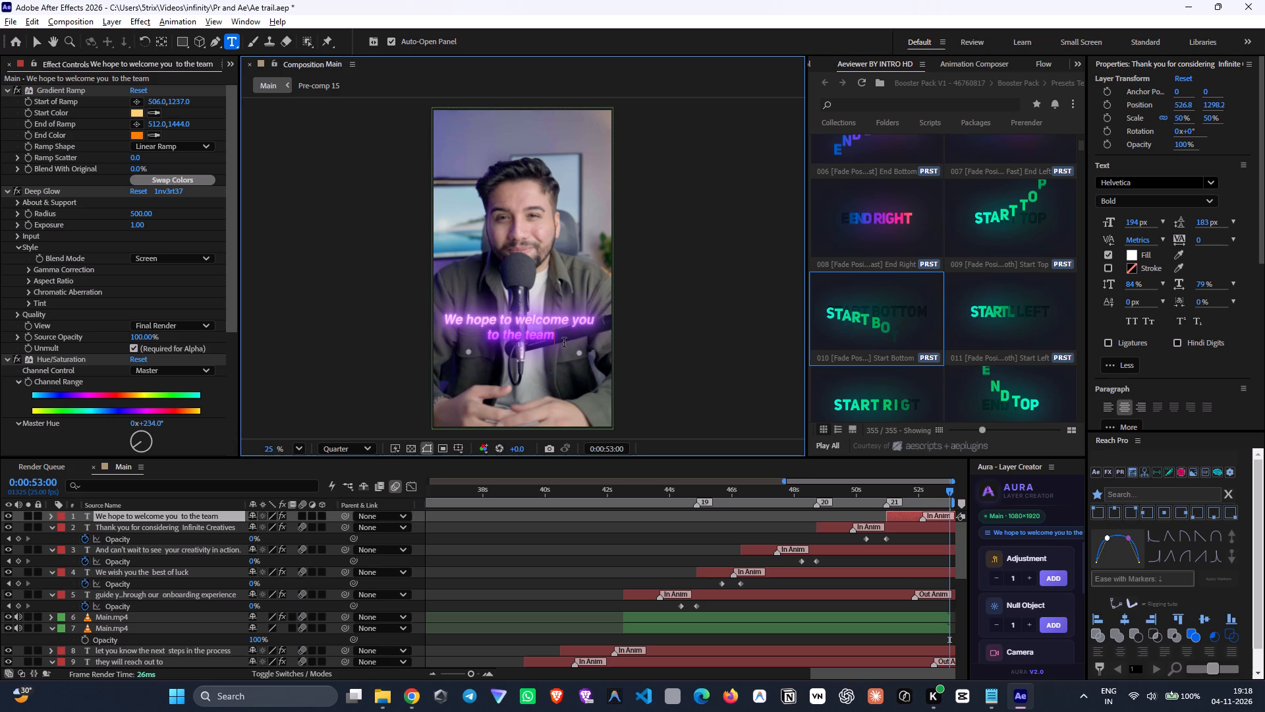
key(space)
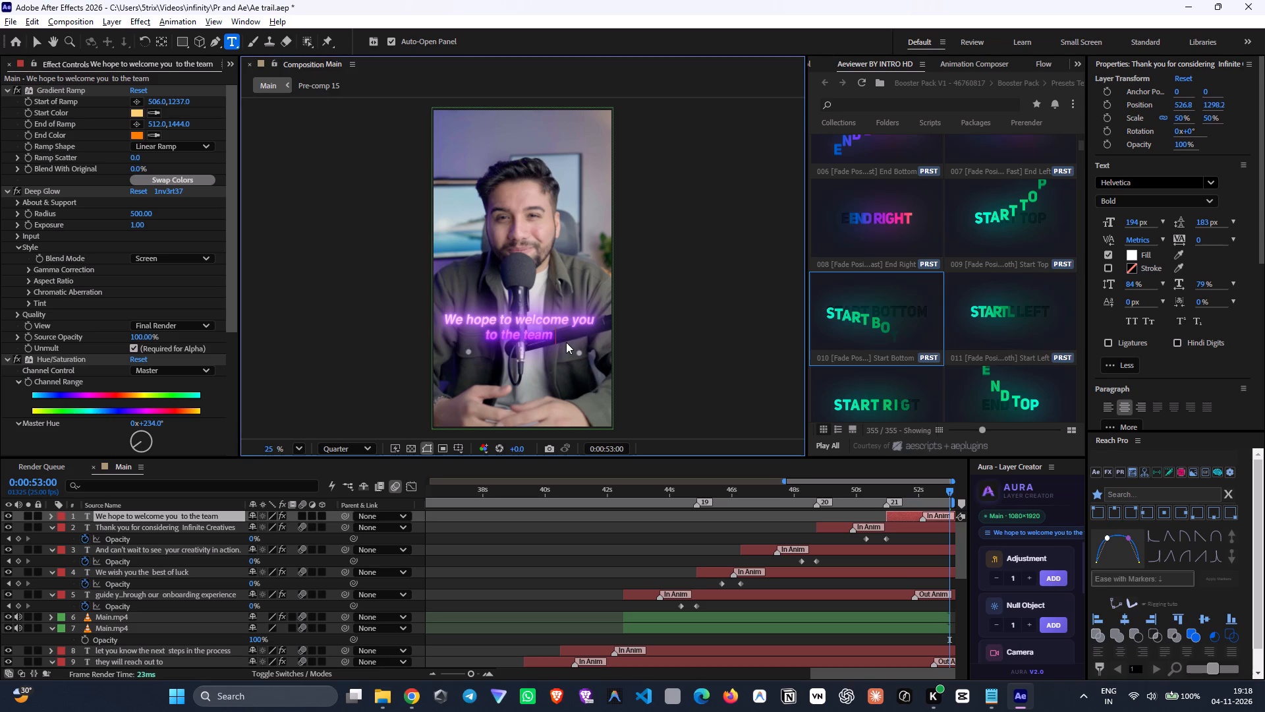
key(alt+Tab)
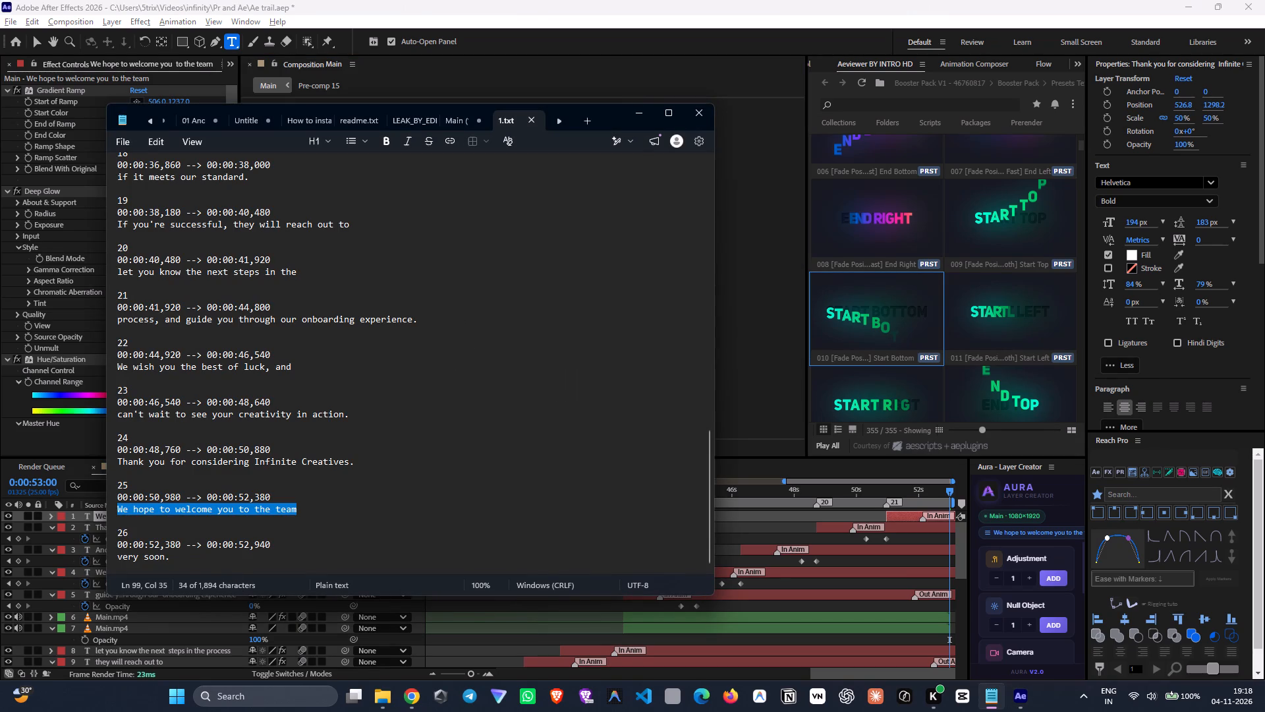
drag(173, 555, 117, 556)
key(ctrl+c)
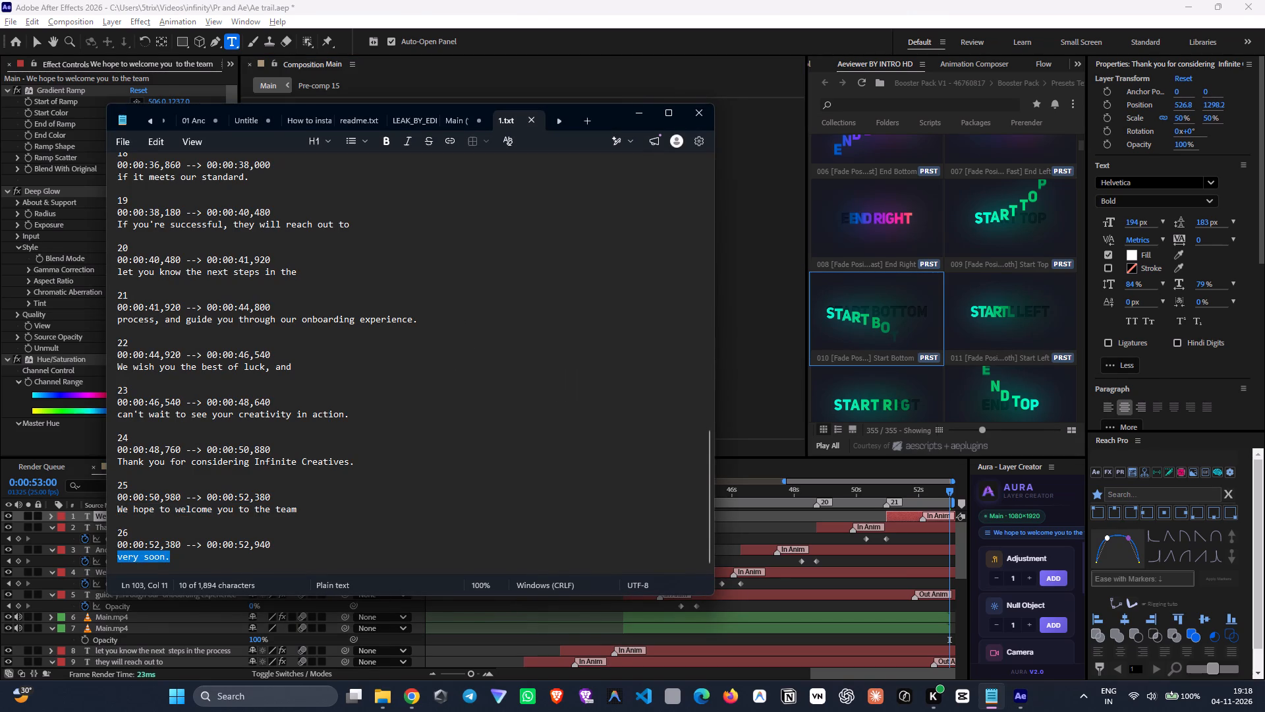
key(alt+Tab)
key(ctrl+v)
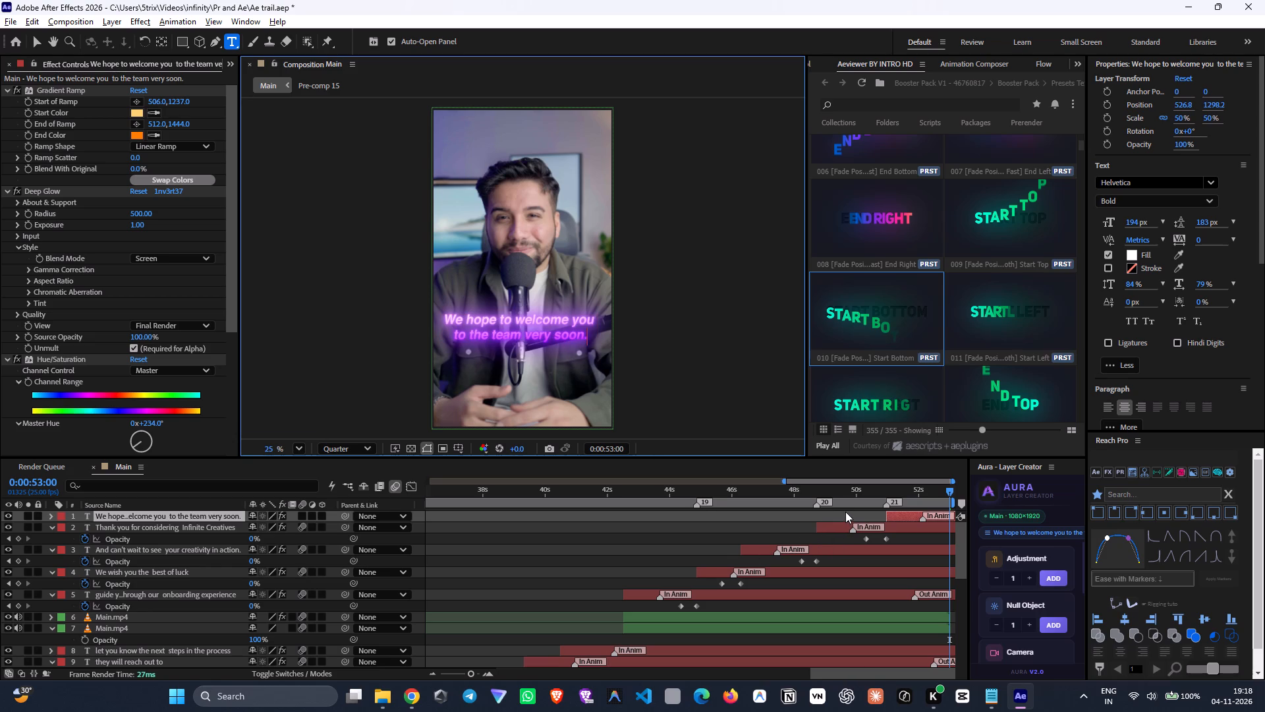
Check the earlier captions around 0:00:43 to 0:00:45 and save the project.
drag(866, 503, 644, 541)
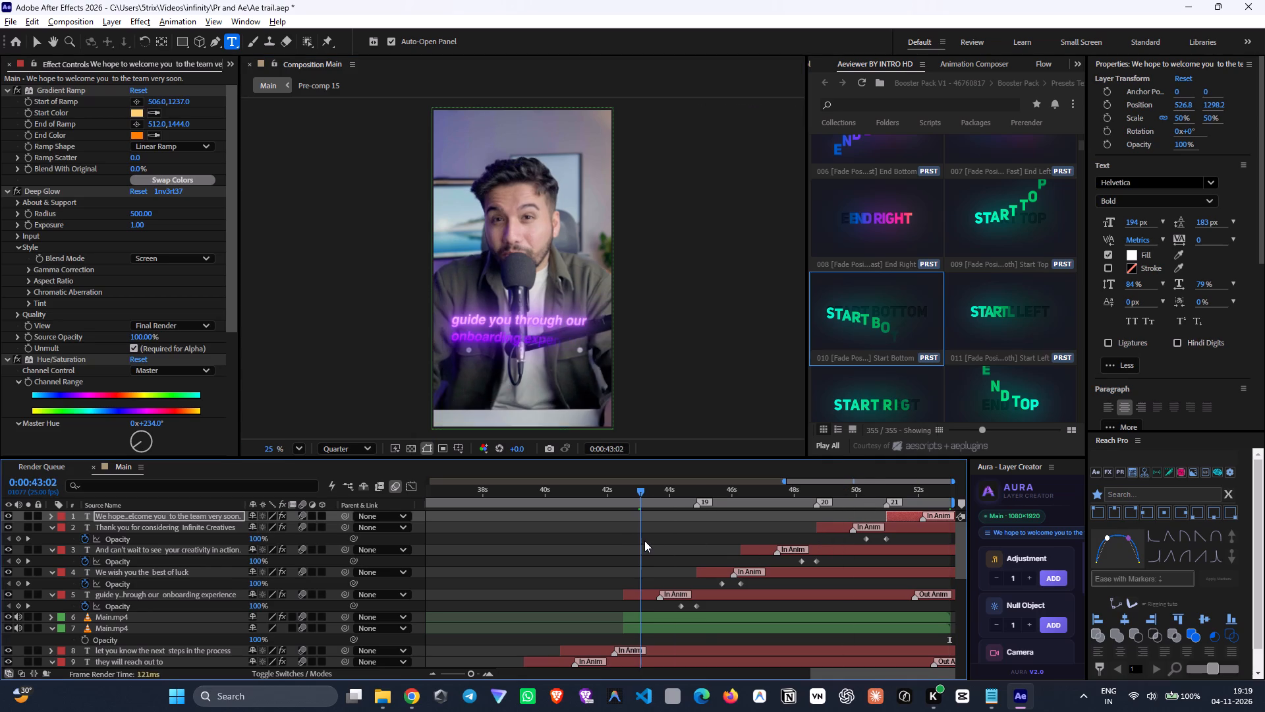
drag(644, 541, 705, 539)
key(ctrl+s)
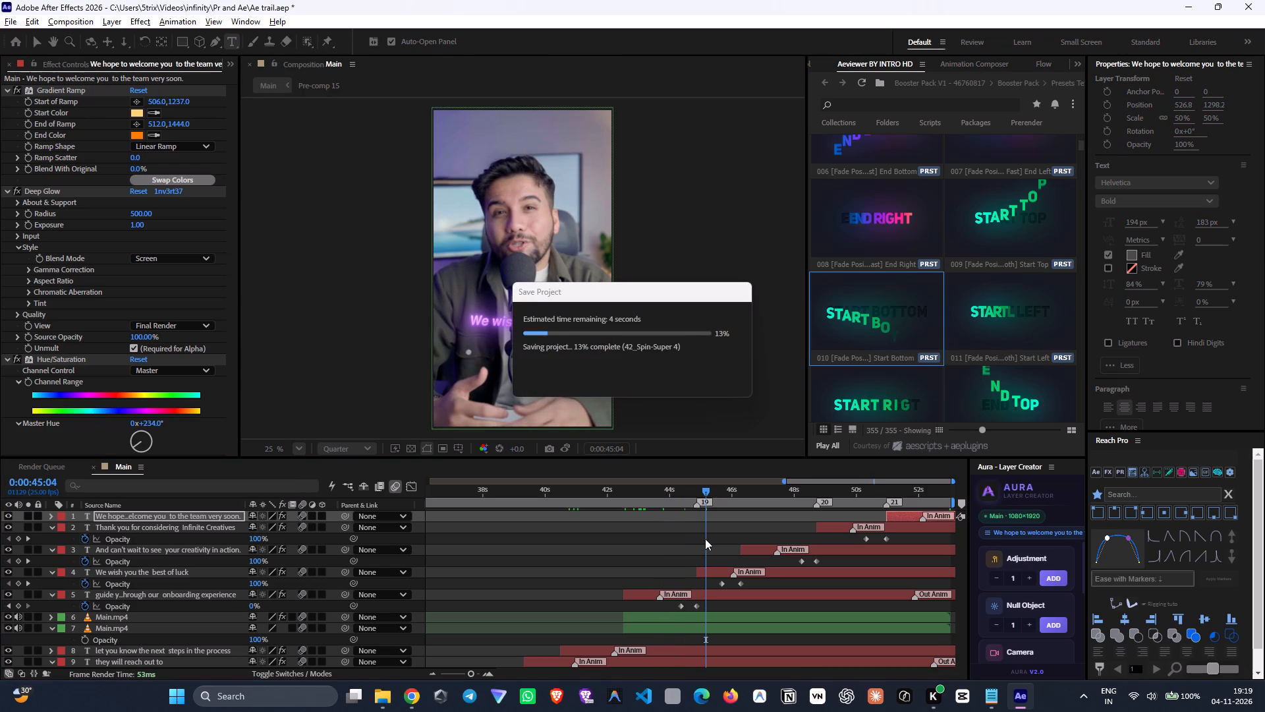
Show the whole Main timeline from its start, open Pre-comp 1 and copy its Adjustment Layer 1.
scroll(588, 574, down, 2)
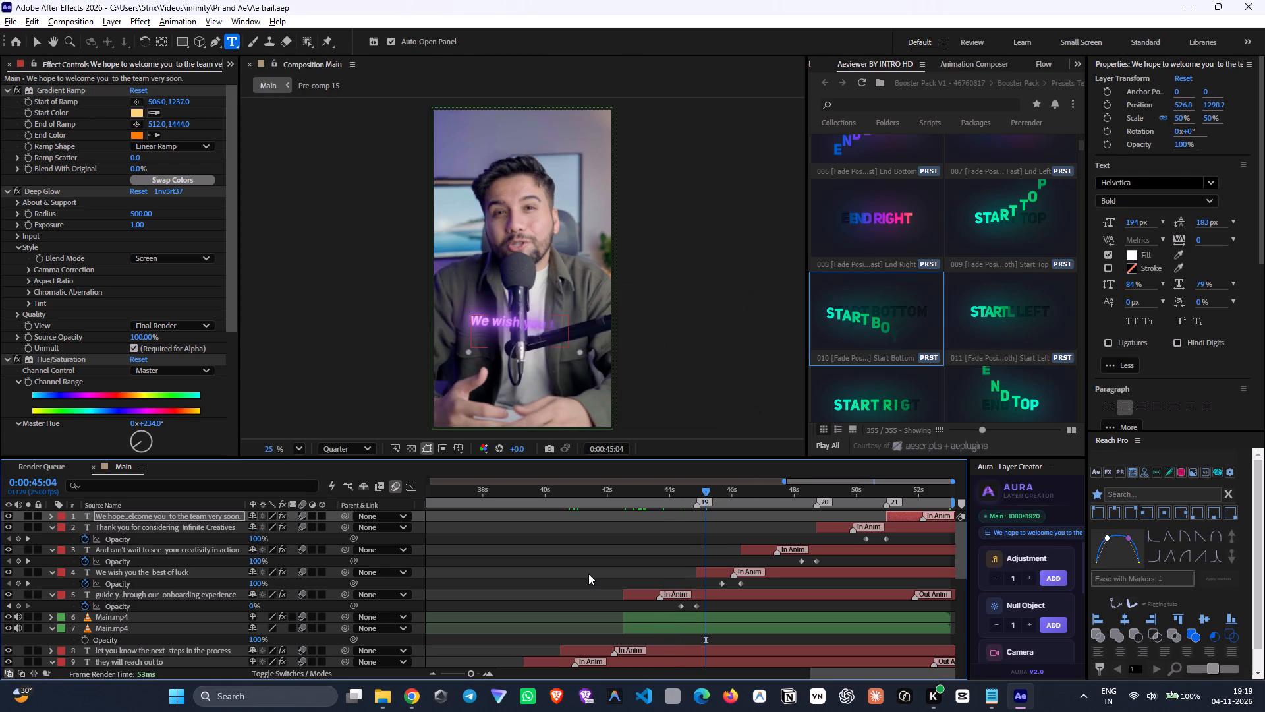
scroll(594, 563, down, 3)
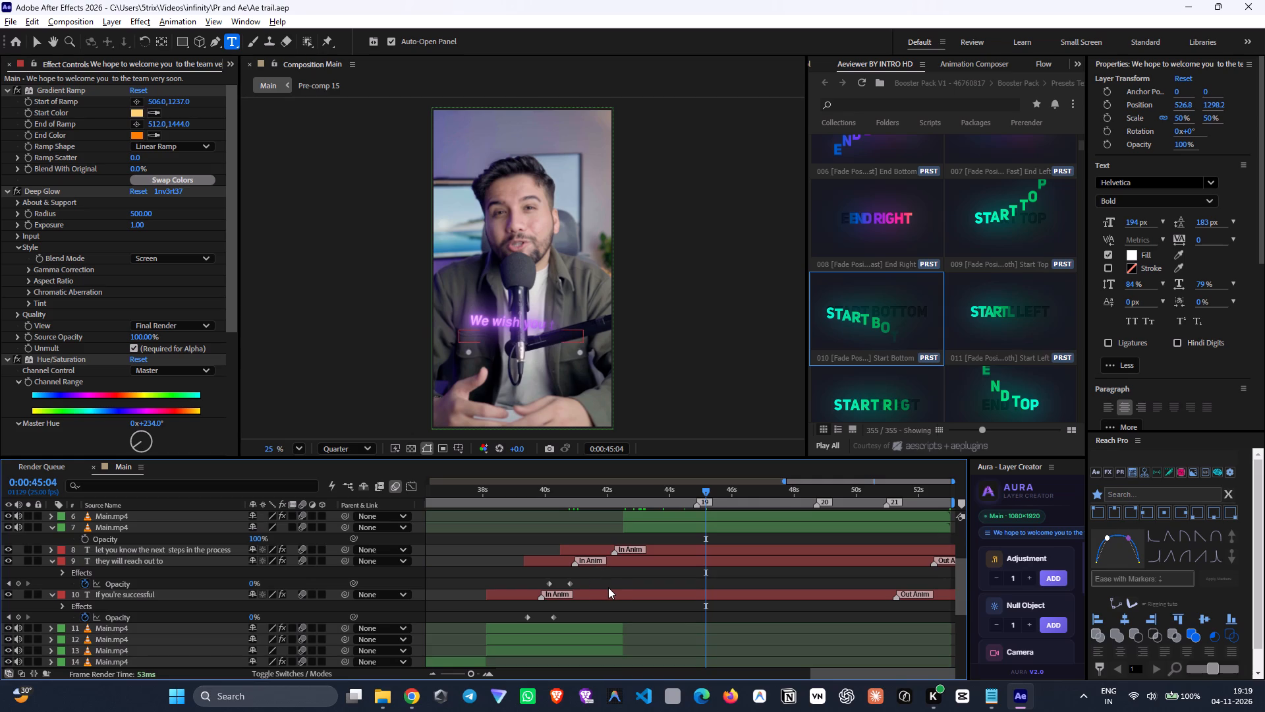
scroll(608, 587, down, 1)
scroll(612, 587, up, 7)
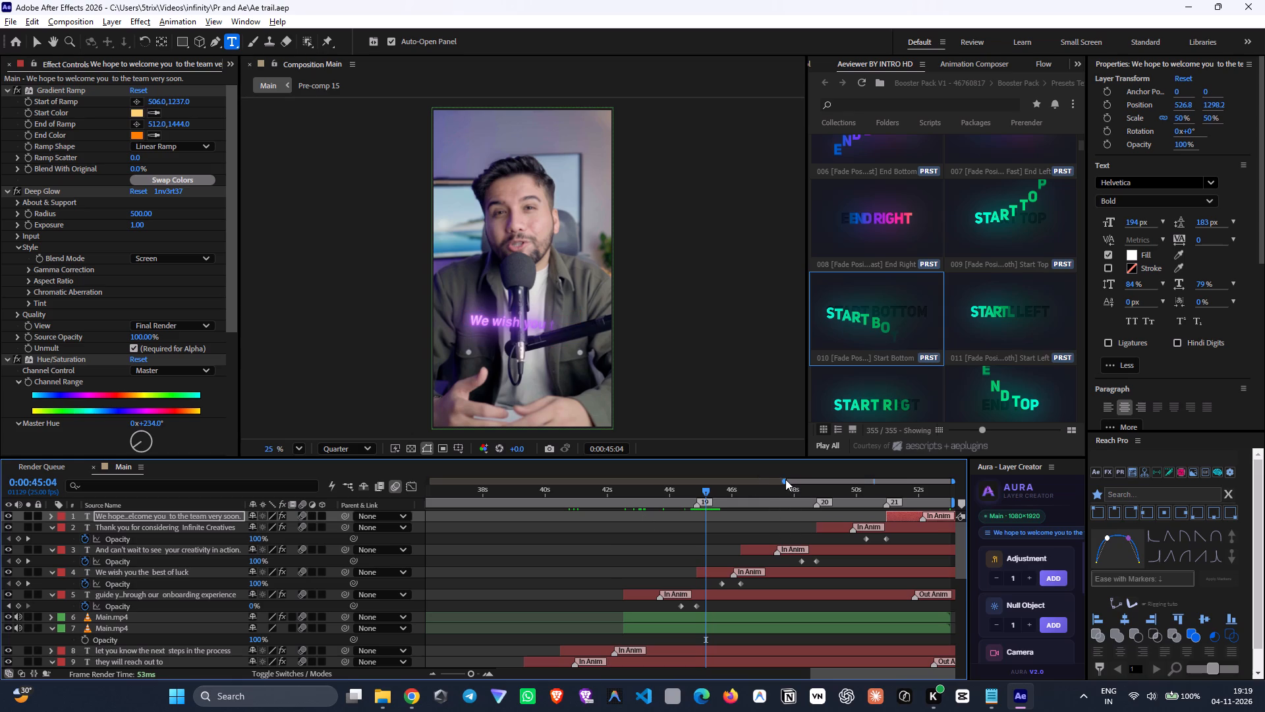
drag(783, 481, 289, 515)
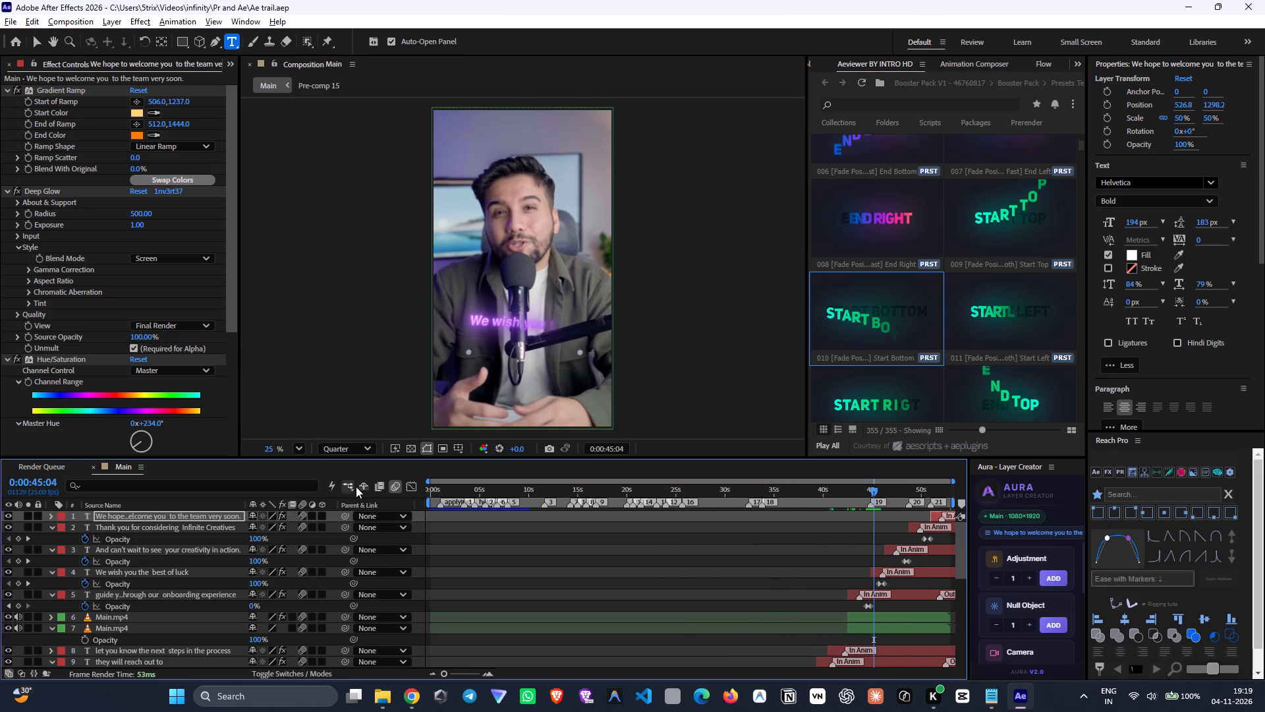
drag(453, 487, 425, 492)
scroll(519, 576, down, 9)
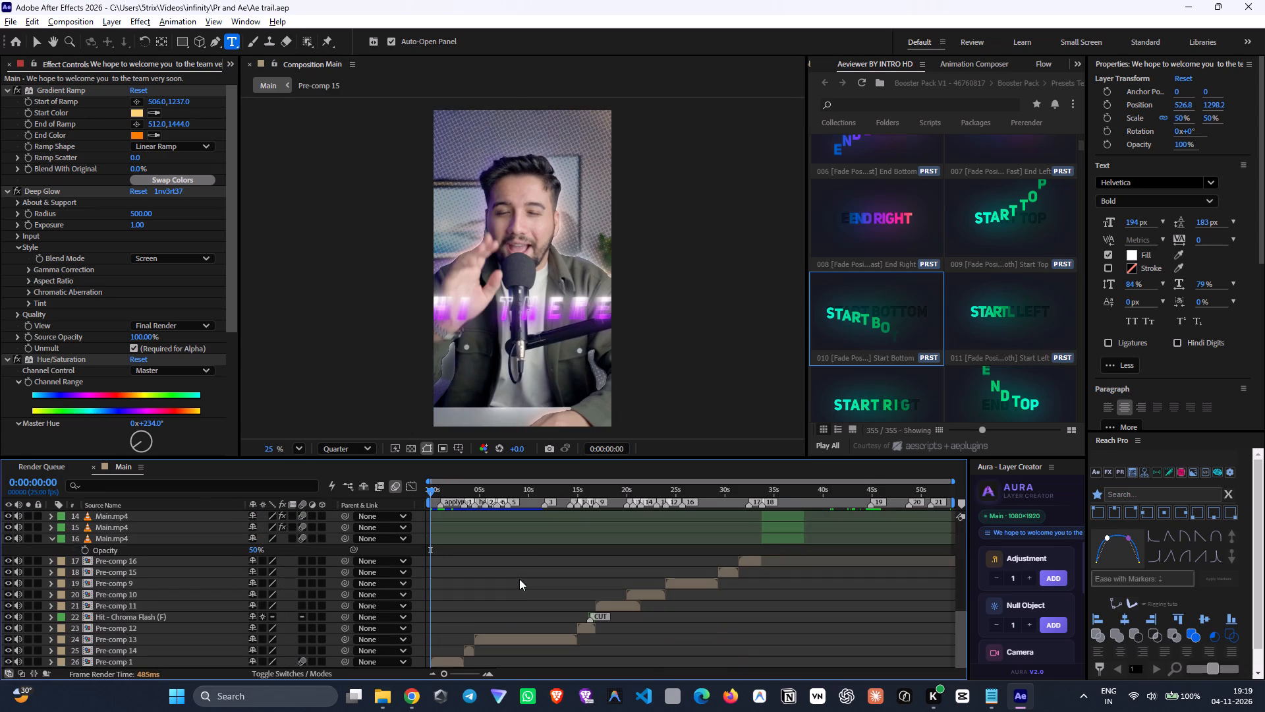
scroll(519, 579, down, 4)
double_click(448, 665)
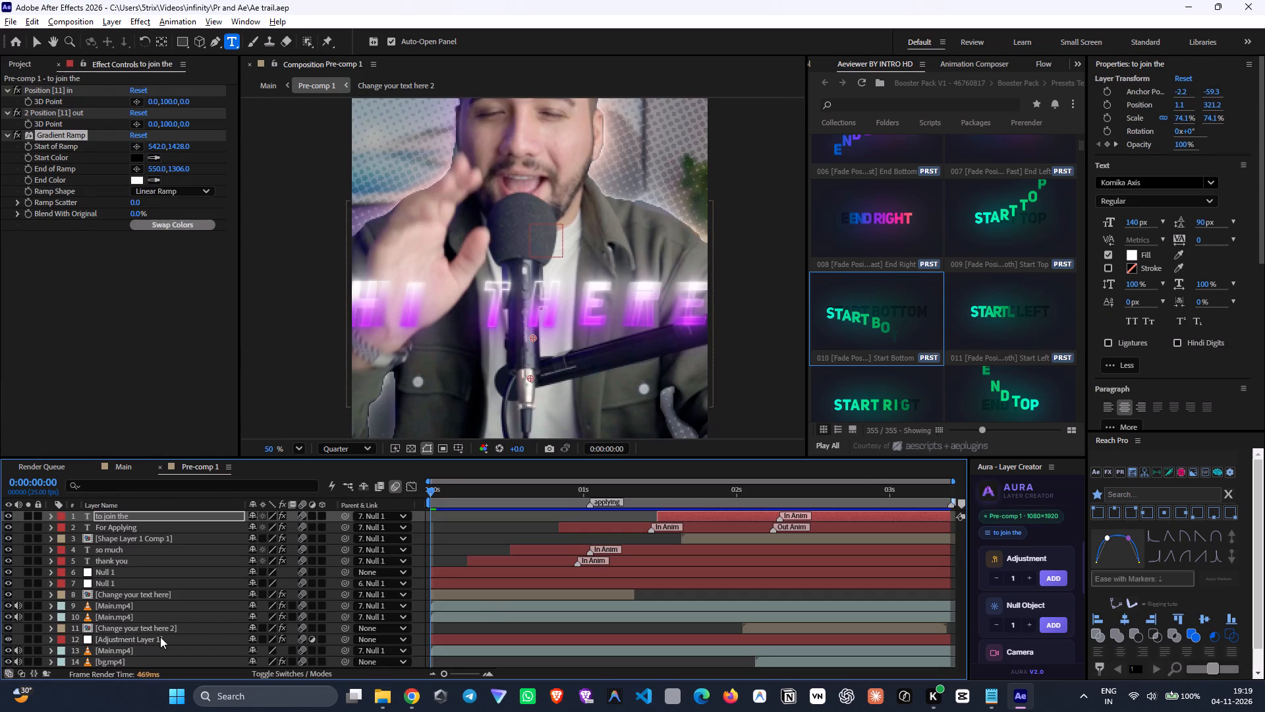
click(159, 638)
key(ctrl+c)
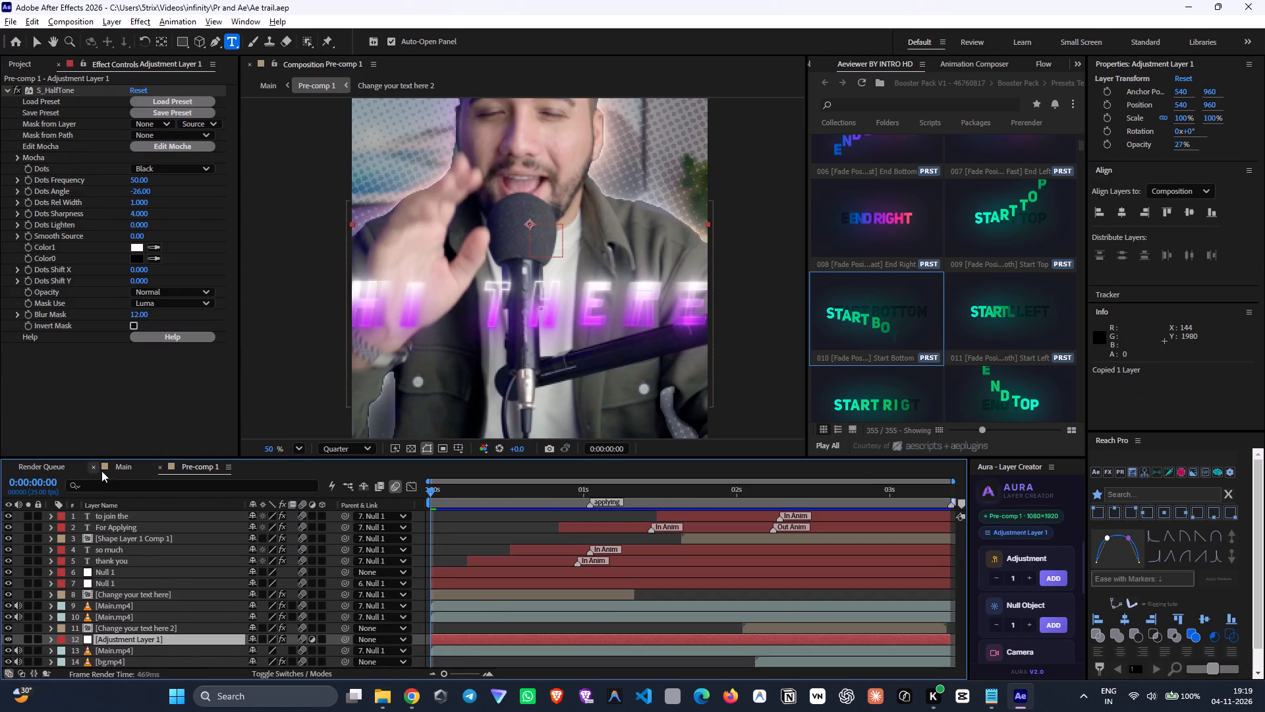
In Pre-comp 14, set the S_HalfTone Dots Frequency on Adjustment Layer 1 to 60.
click(121, 472)
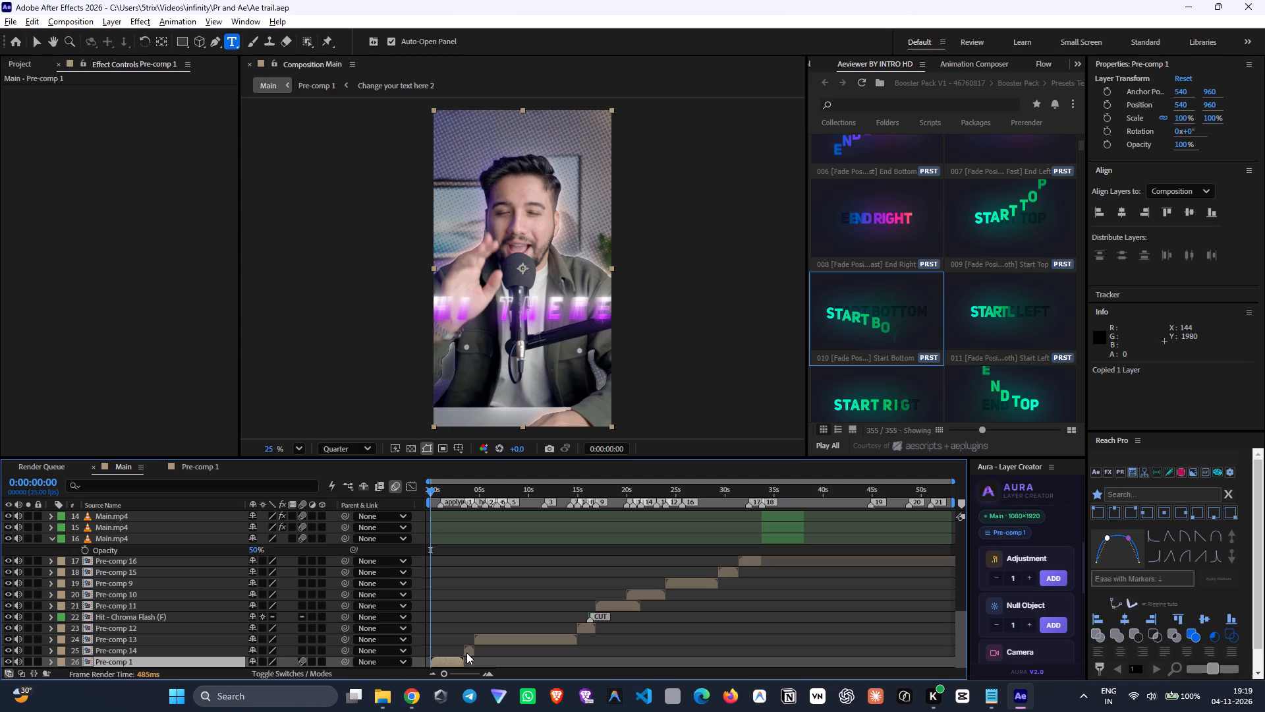
double_click(466, 653)
click(457, 590)
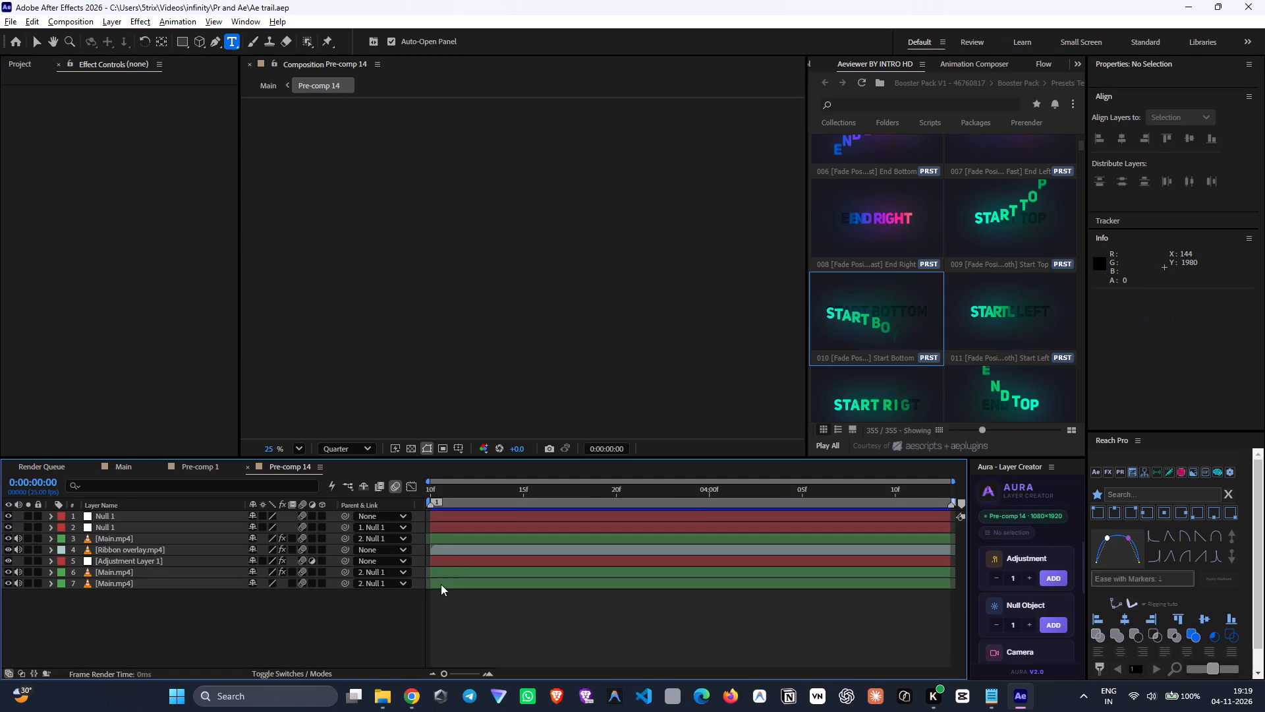
drag(478, 497, 544, 518)
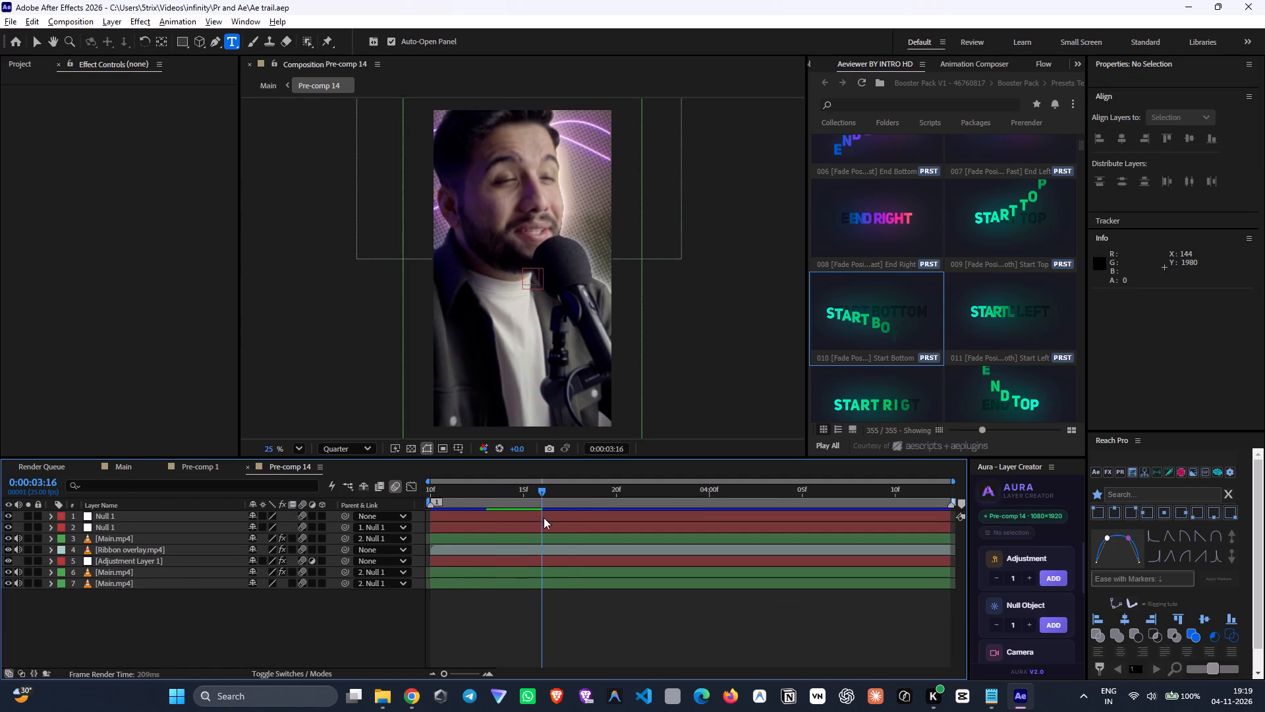
drag(544, 518, 551, 519)
click(529, 549)
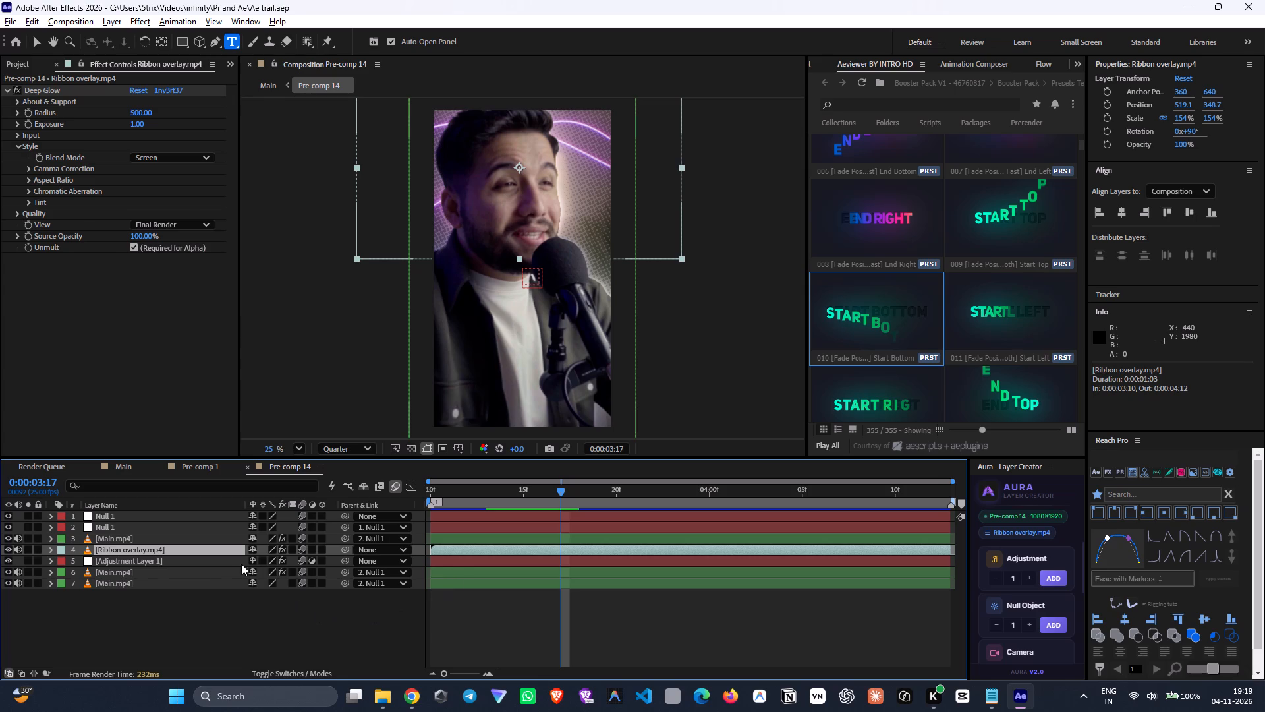
click(210, 558)
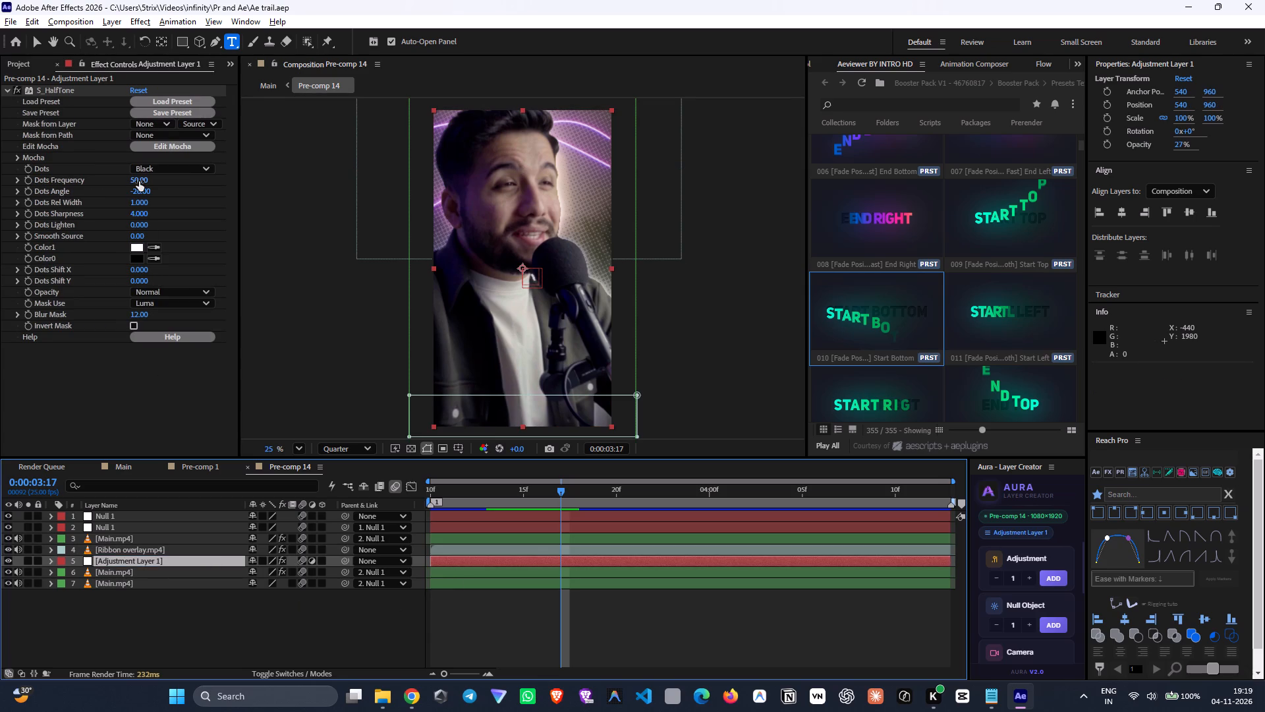
drag(139, 181, 123, 181)
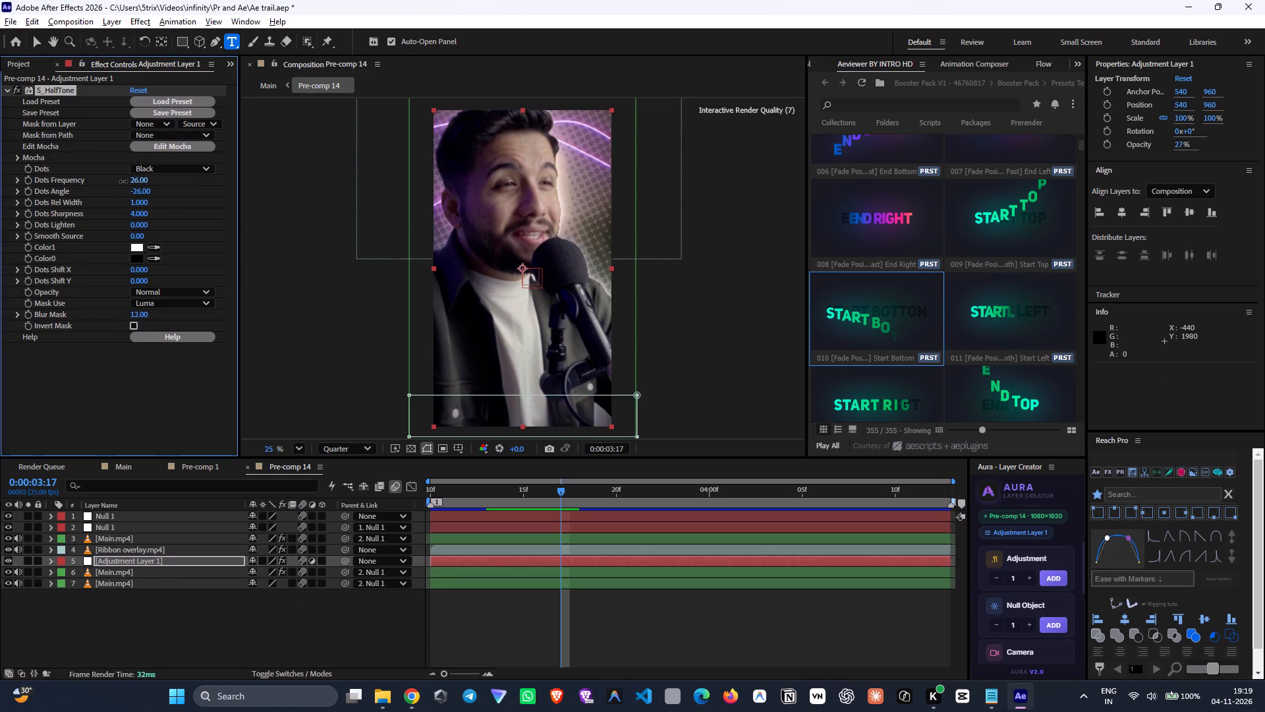
drag(123, 181, 152, 186)
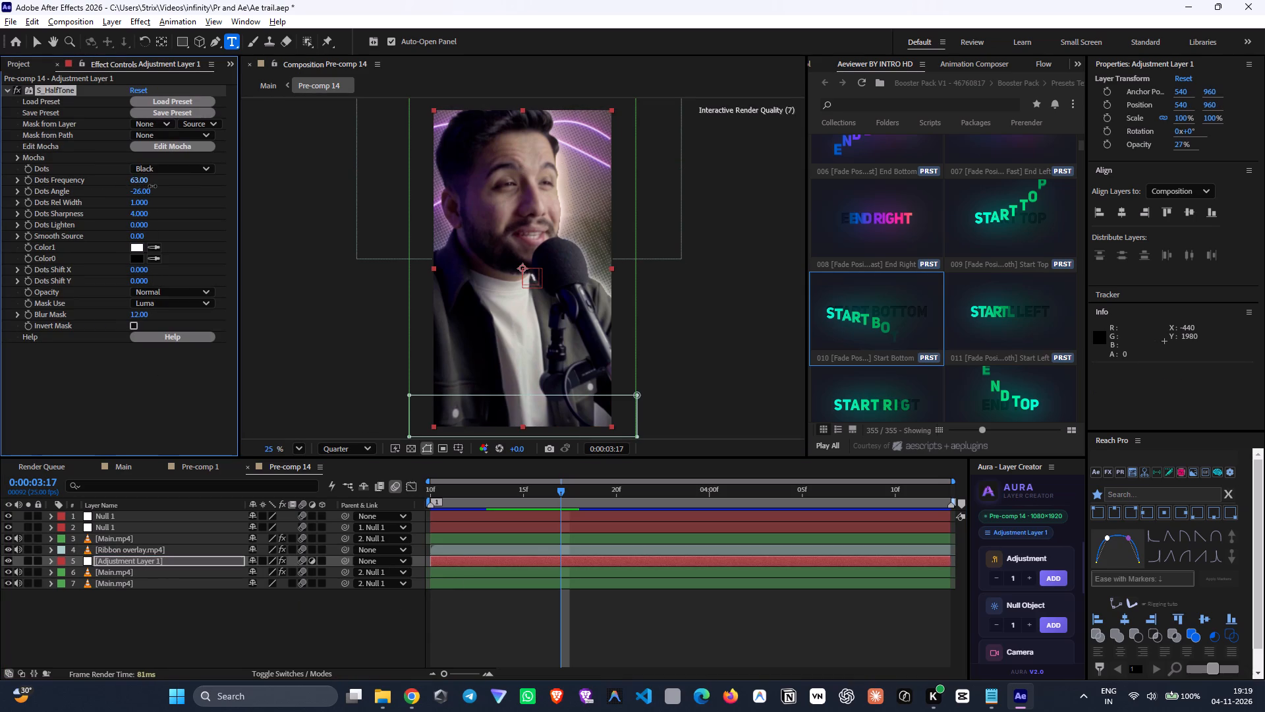
drag(152, 186, 157, 187)
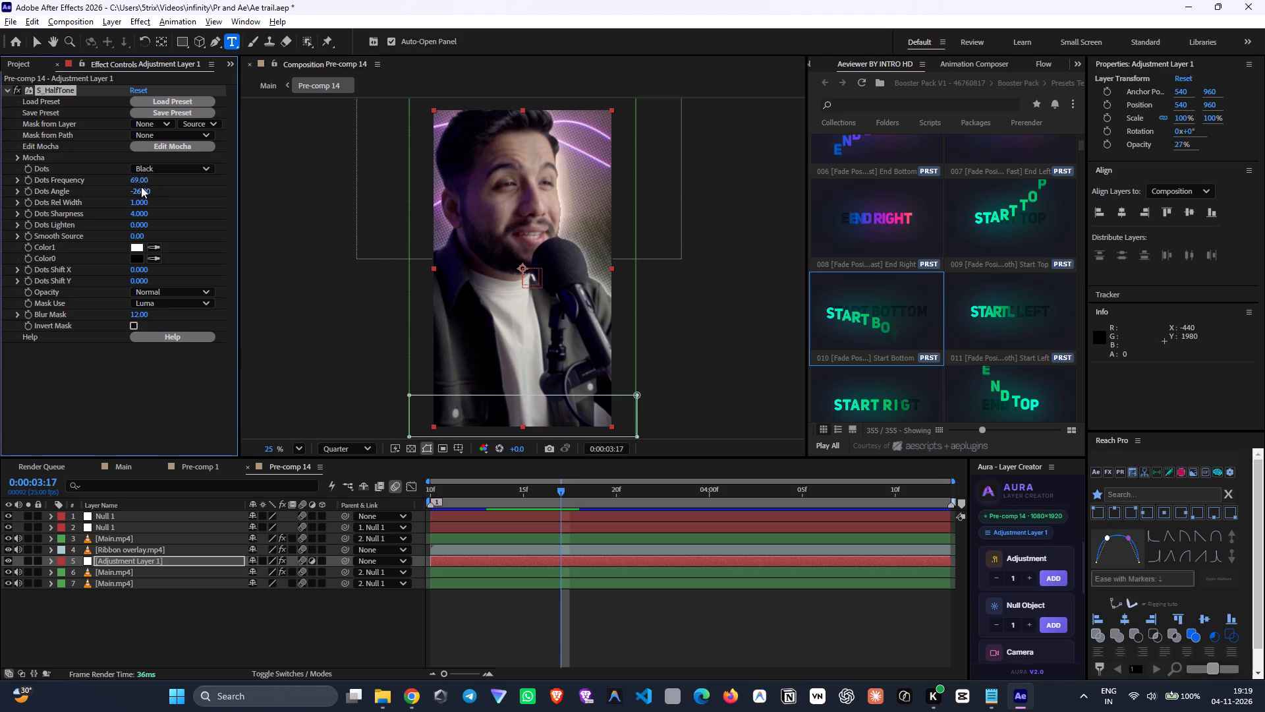
click(141, 187)
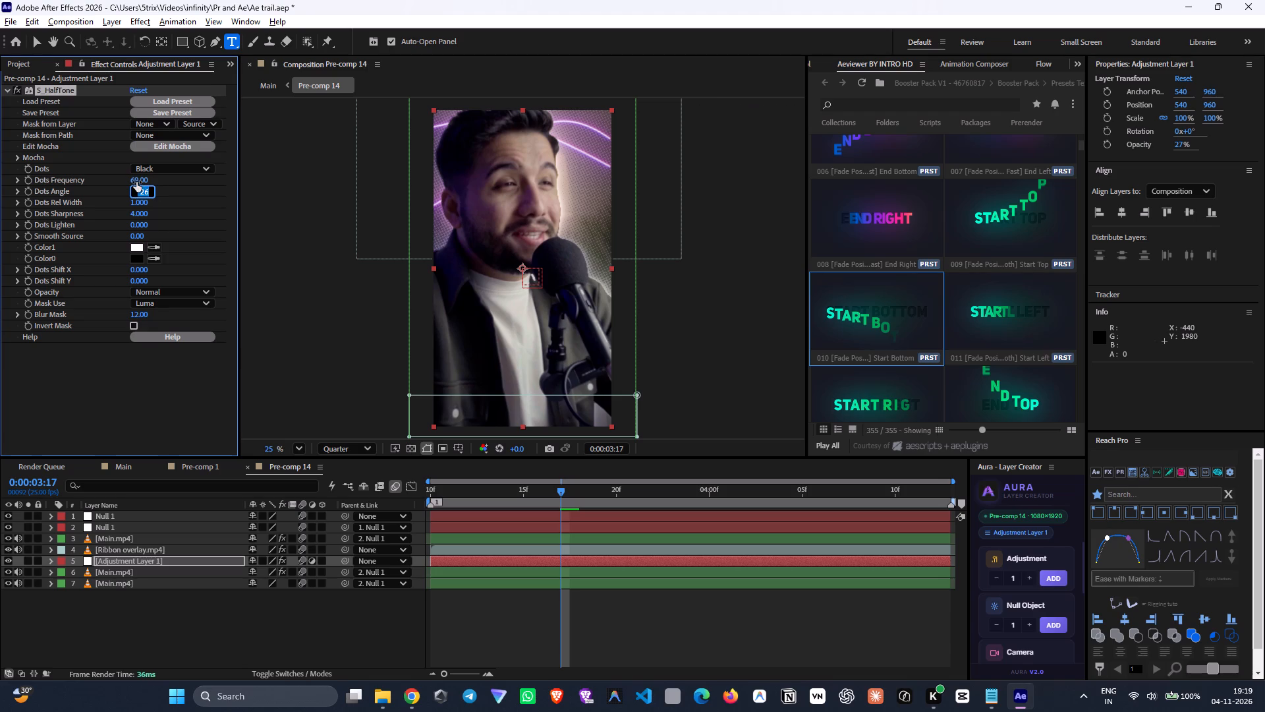
click(136, 182)
key(6)
key(0)
key(Return)
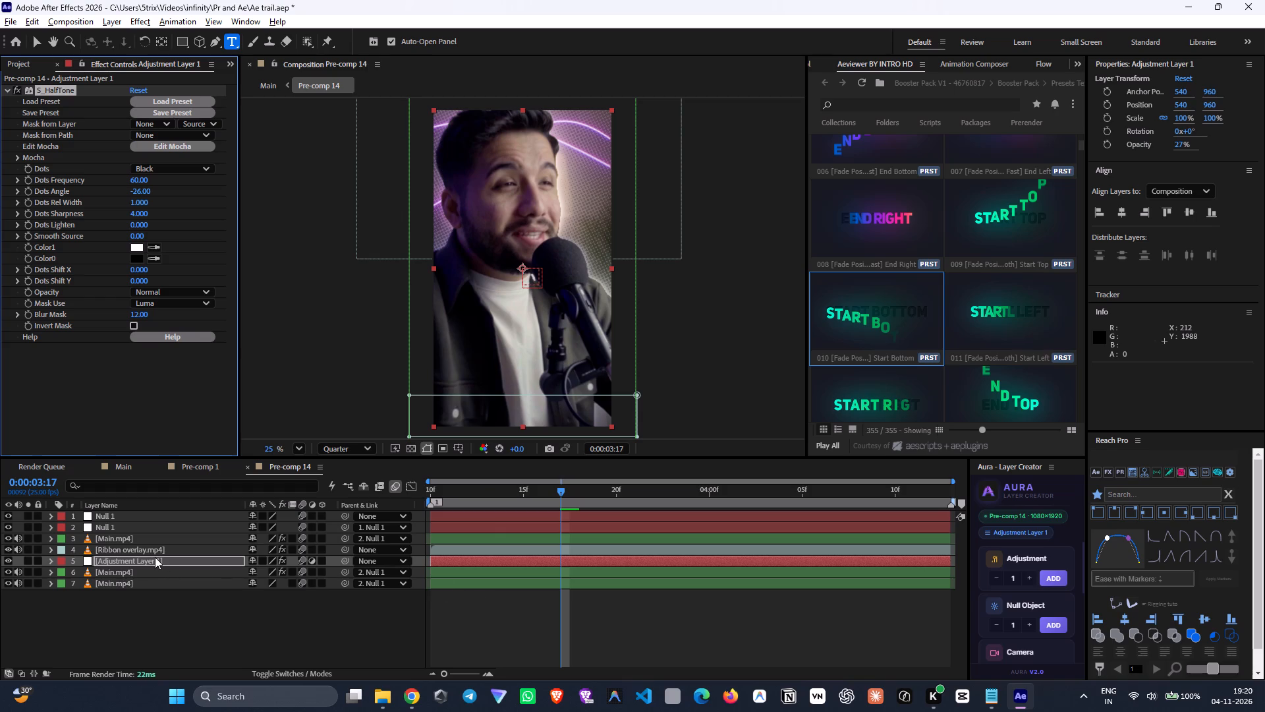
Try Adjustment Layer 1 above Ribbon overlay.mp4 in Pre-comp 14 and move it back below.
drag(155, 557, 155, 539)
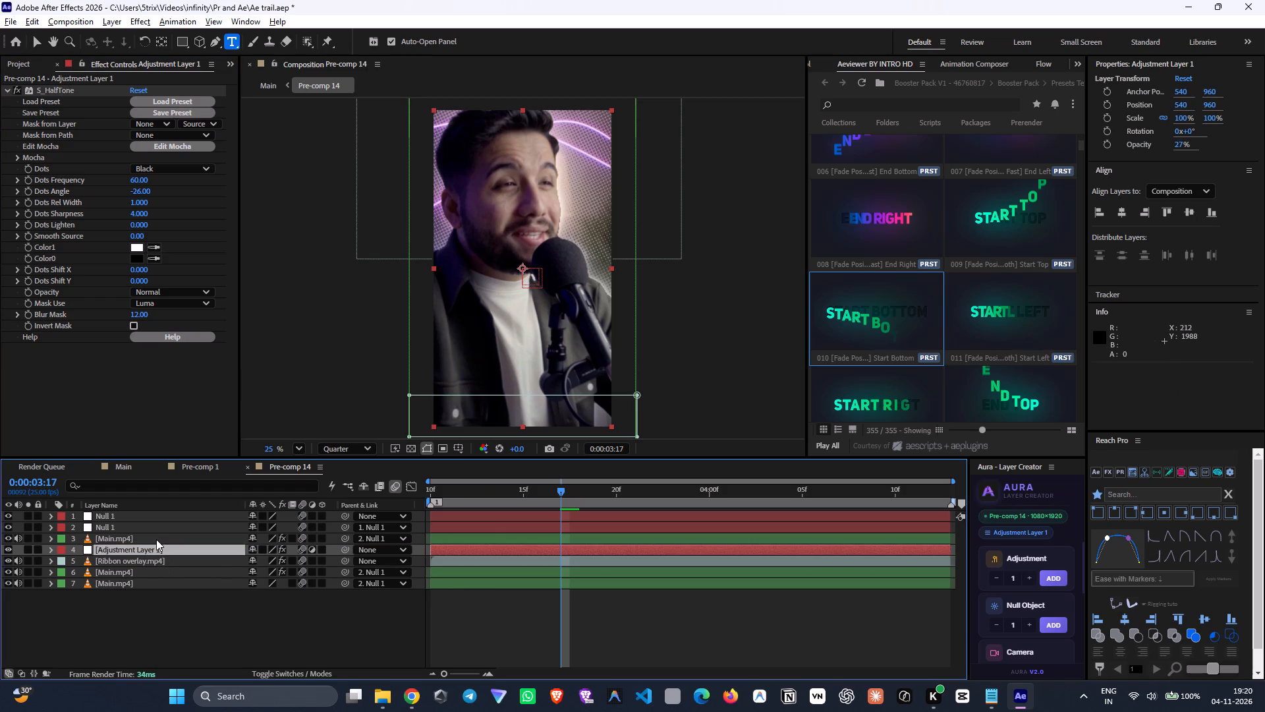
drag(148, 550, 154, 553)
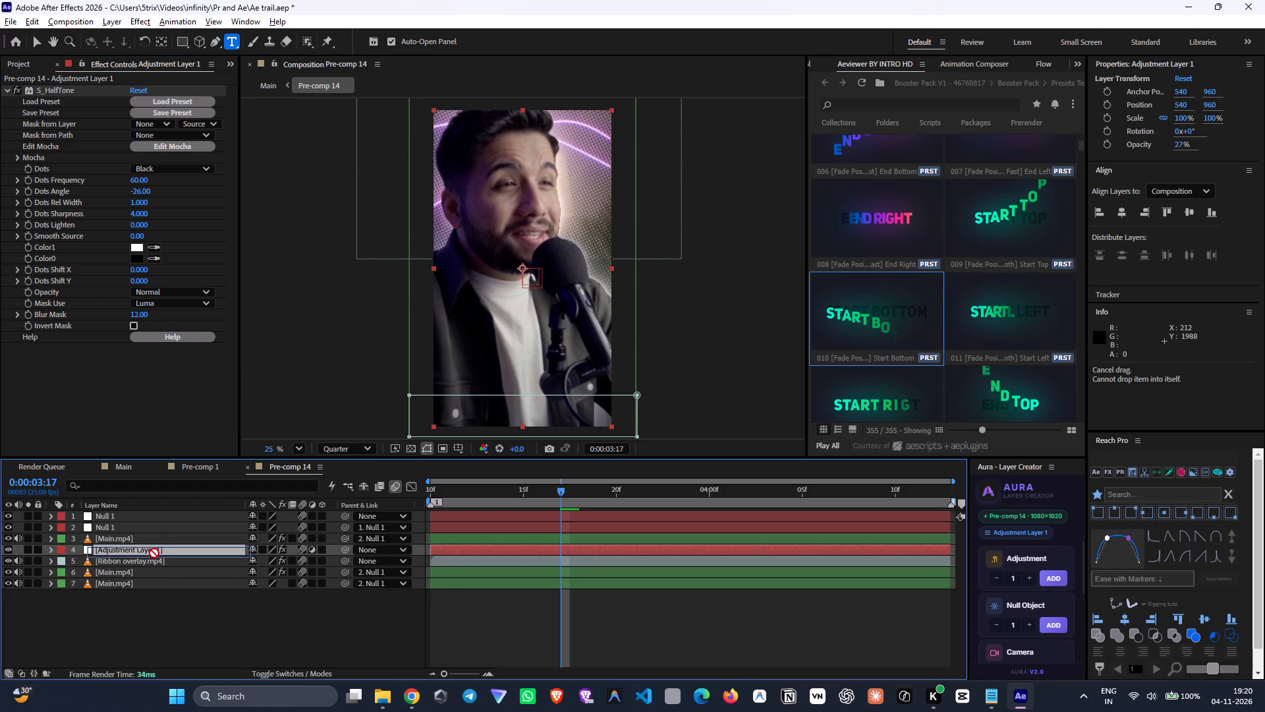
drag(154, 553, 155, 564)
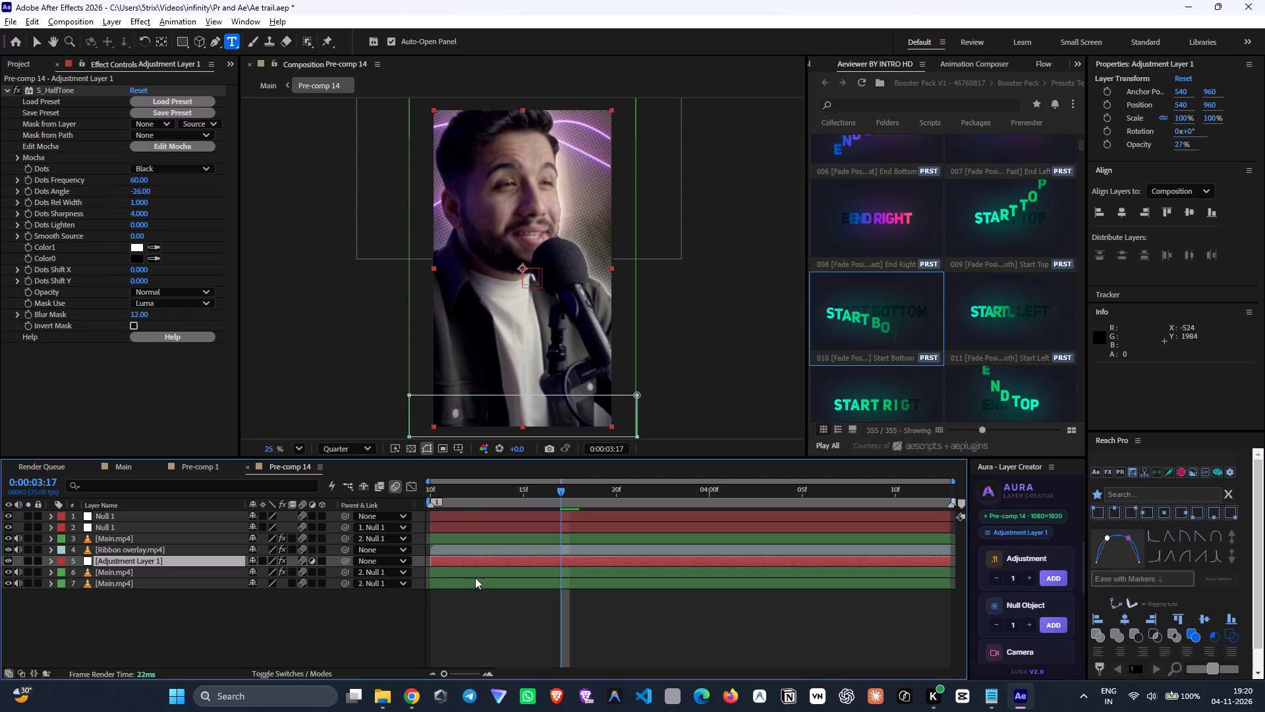
In Pre-comp 1, try an S_HalfTone Dots Frequency of 60 on Adjustment Layer 1 and raise it to 75.
click(201, 465)
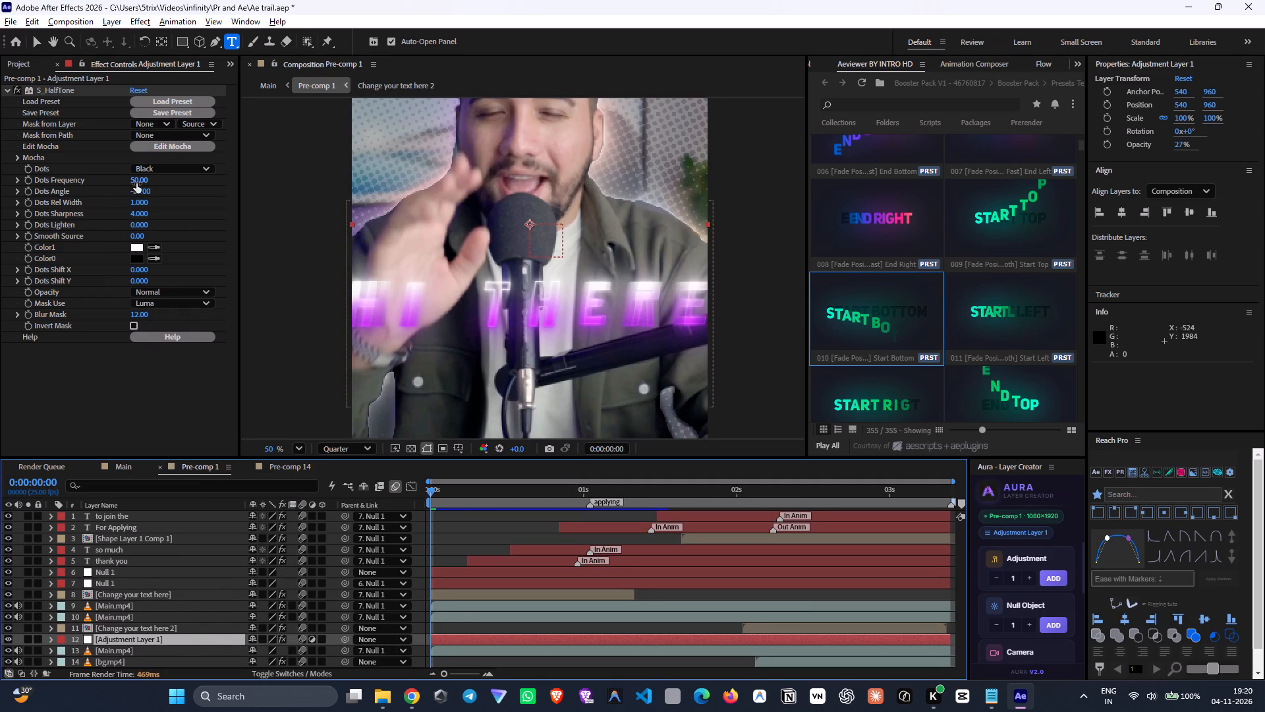
click(136, 182)
text(60)
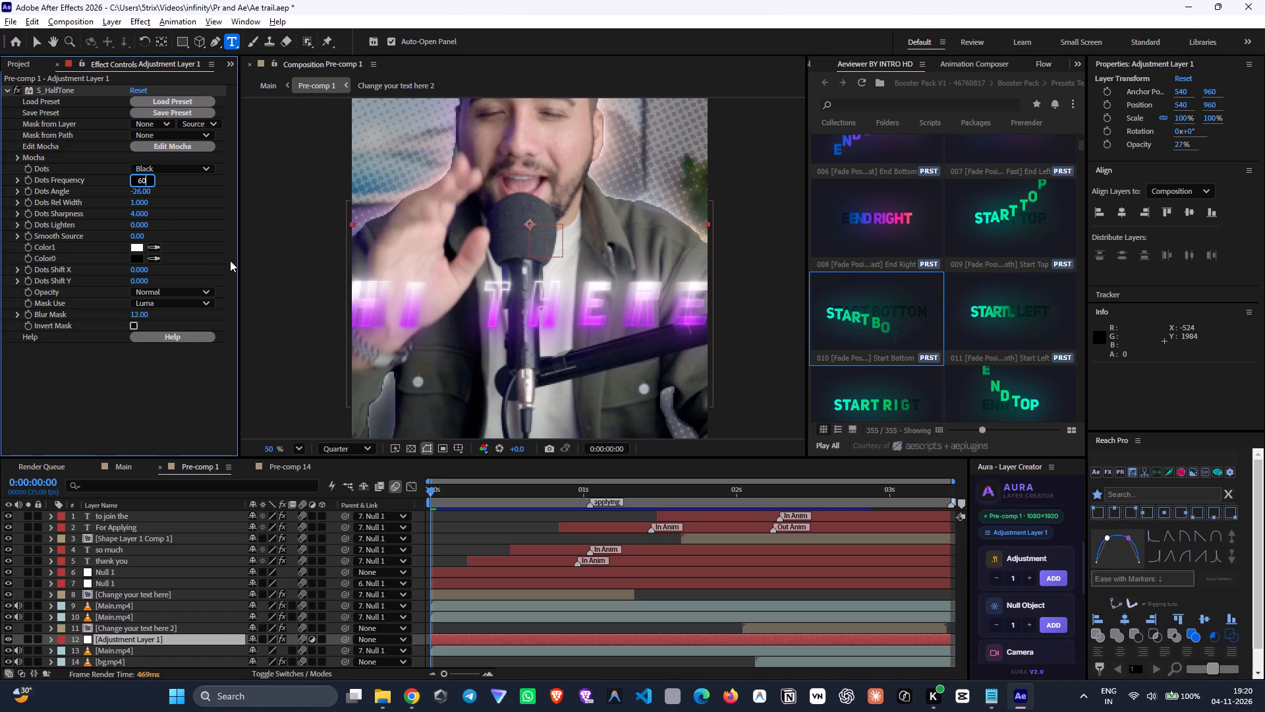
key(Return)
scroll(486, 251, down, 2)
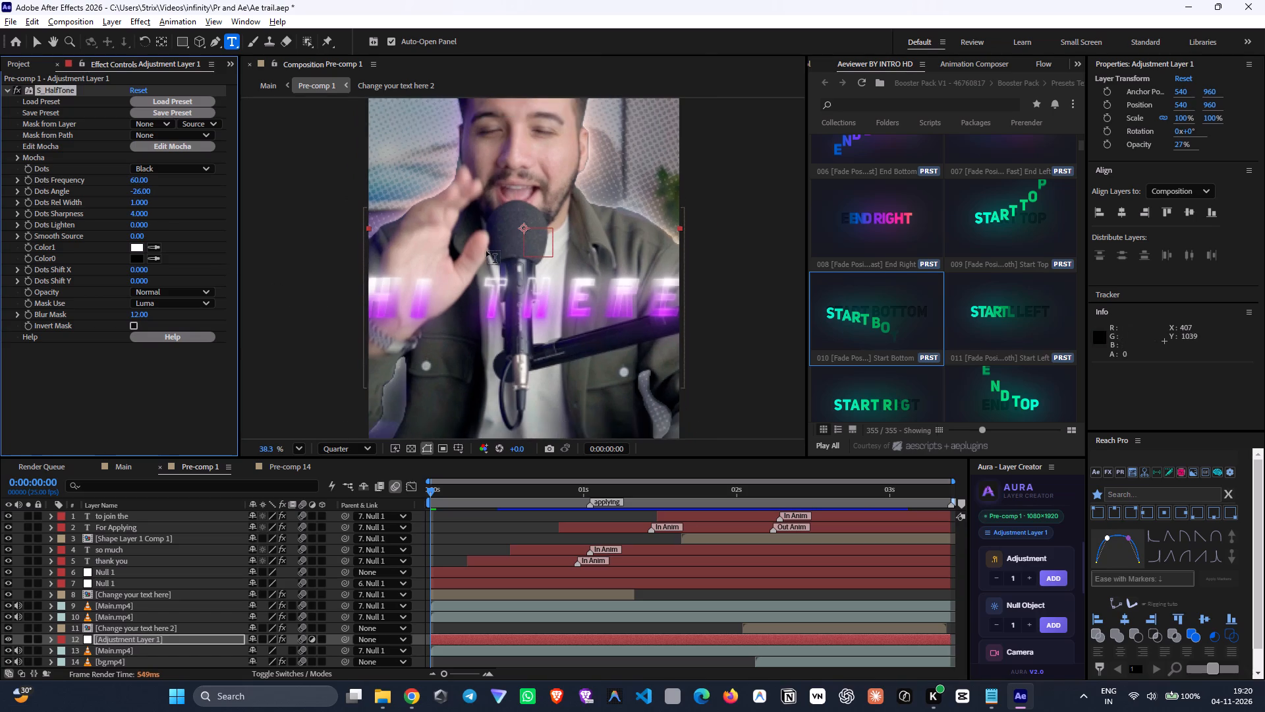
drag(146, 179, 160, 183)
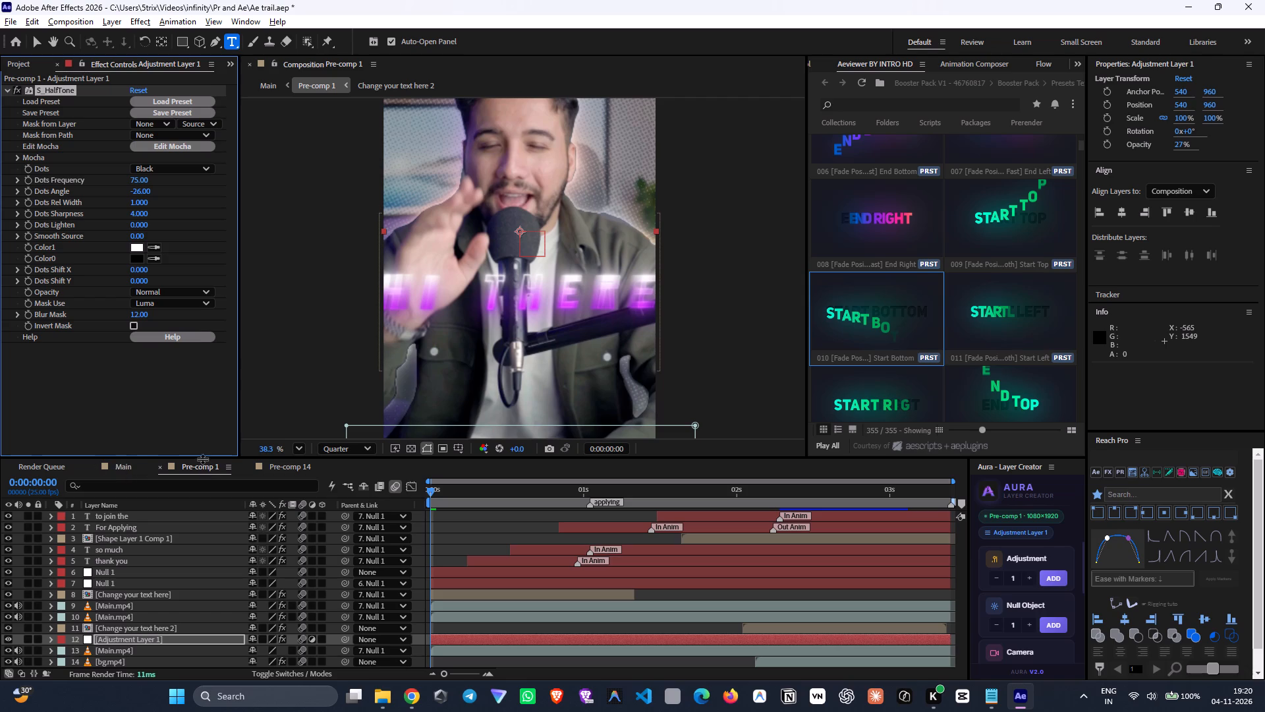
Copy the halftone Adjustment Layer 1 from Pre-comp 14.
click(282, 467)
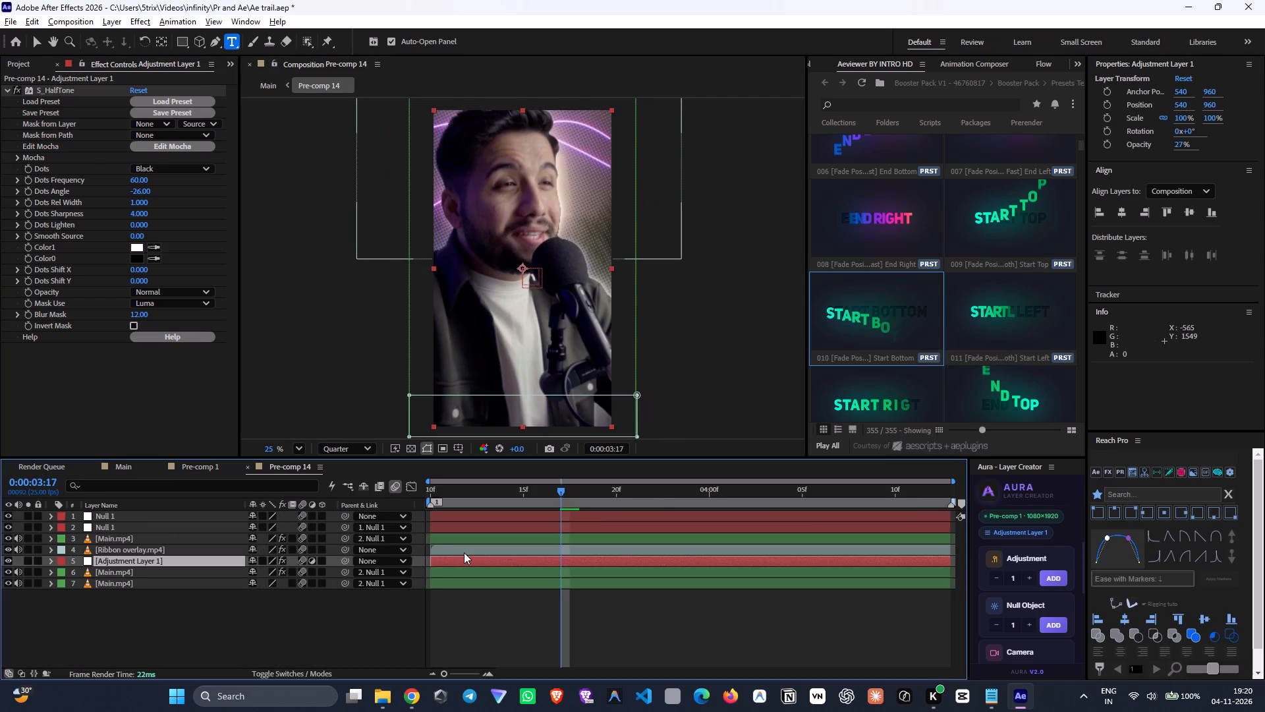
click(464, 552)
click(464, 559)
key(ctrl+c)
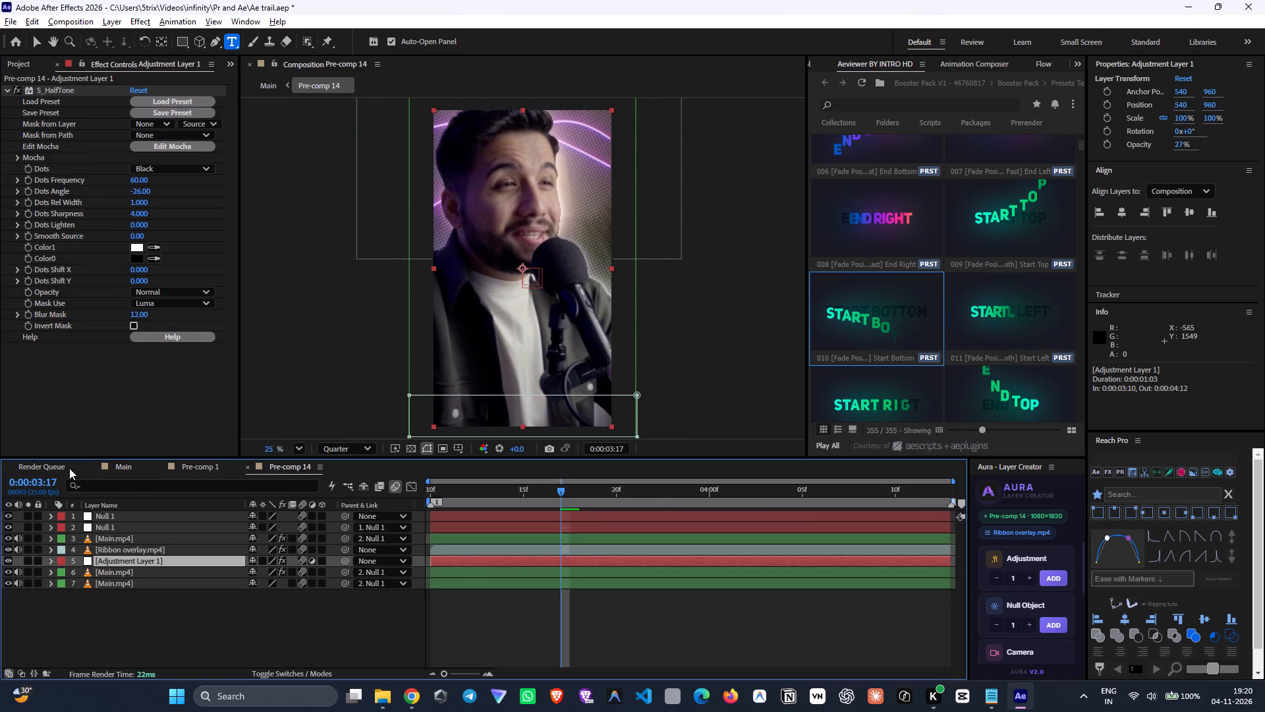
Paste the copied halftone Adjustment Layer 1 into Pre-comp 13 and extend it to the end of the composition.
click(129, 464)
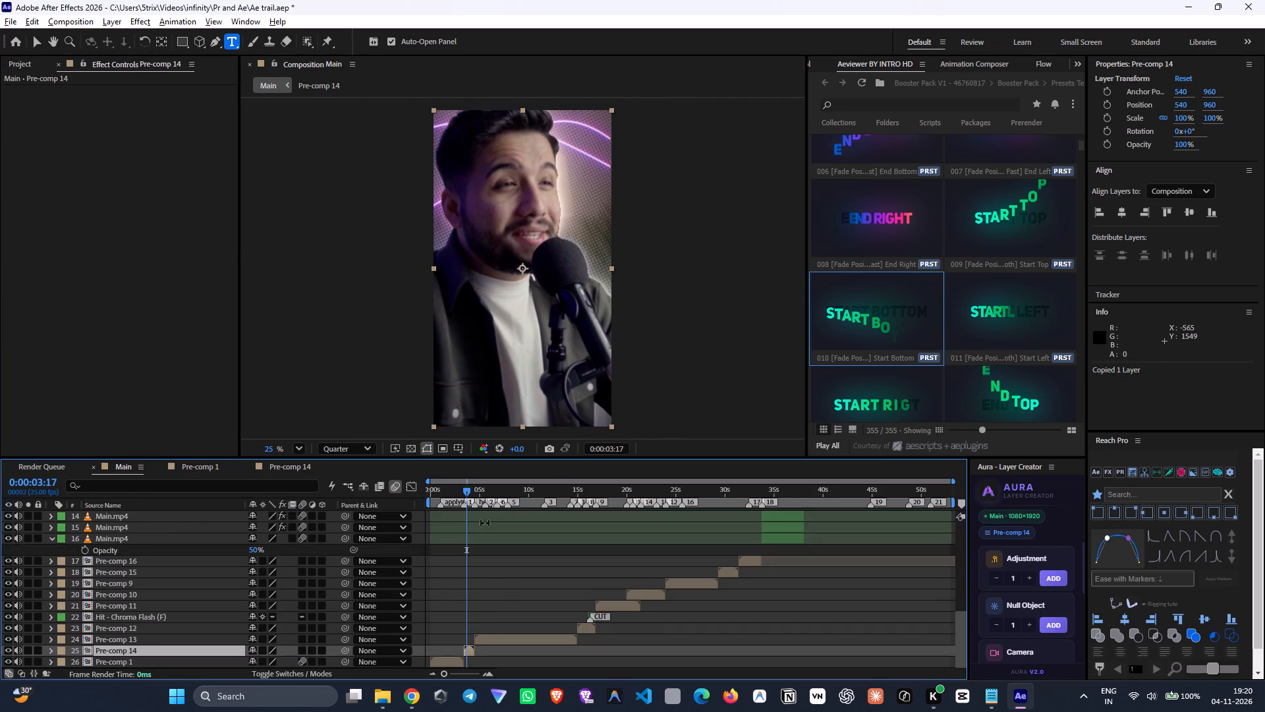
drag(492, 495, 499, 498)
drag(529, 493, 546, 510)
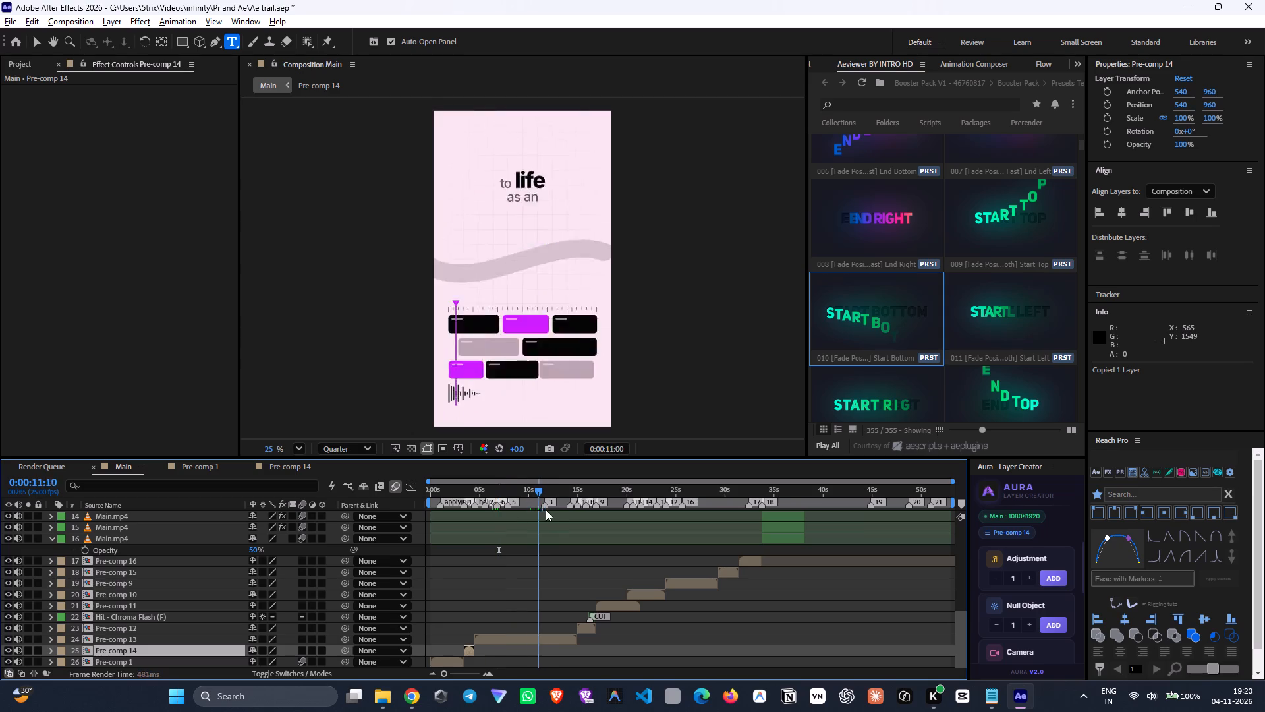
drag(546, 510, 530, 520)
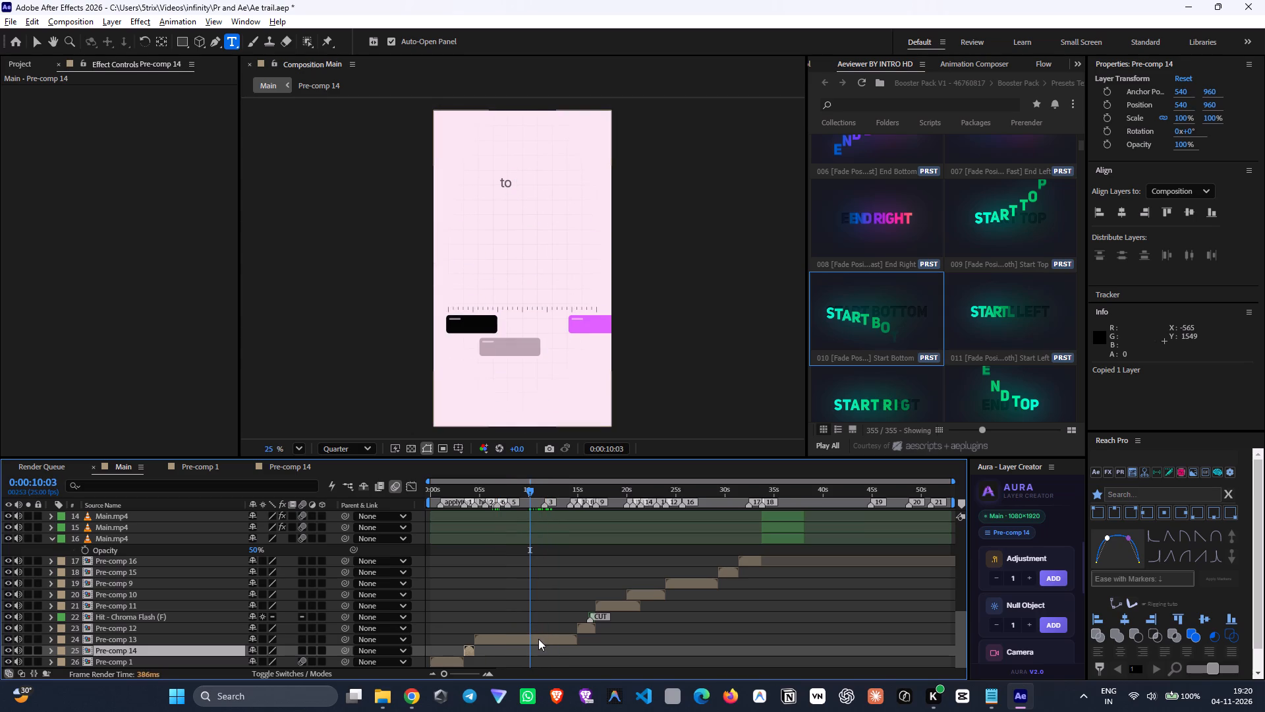
double_click(539, 639)
drag(718, 502, 721, 506)
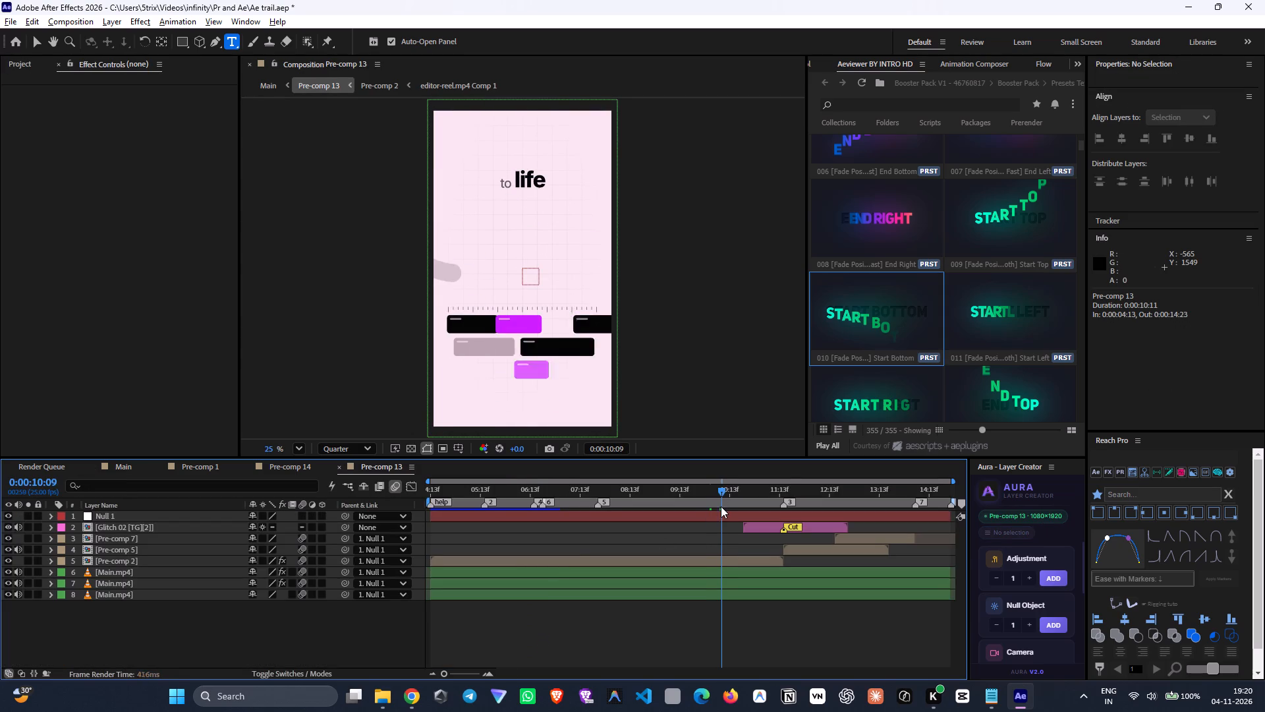
drag(721, 506, 718, 510)
click(584, 614)
key(ctrl+v)
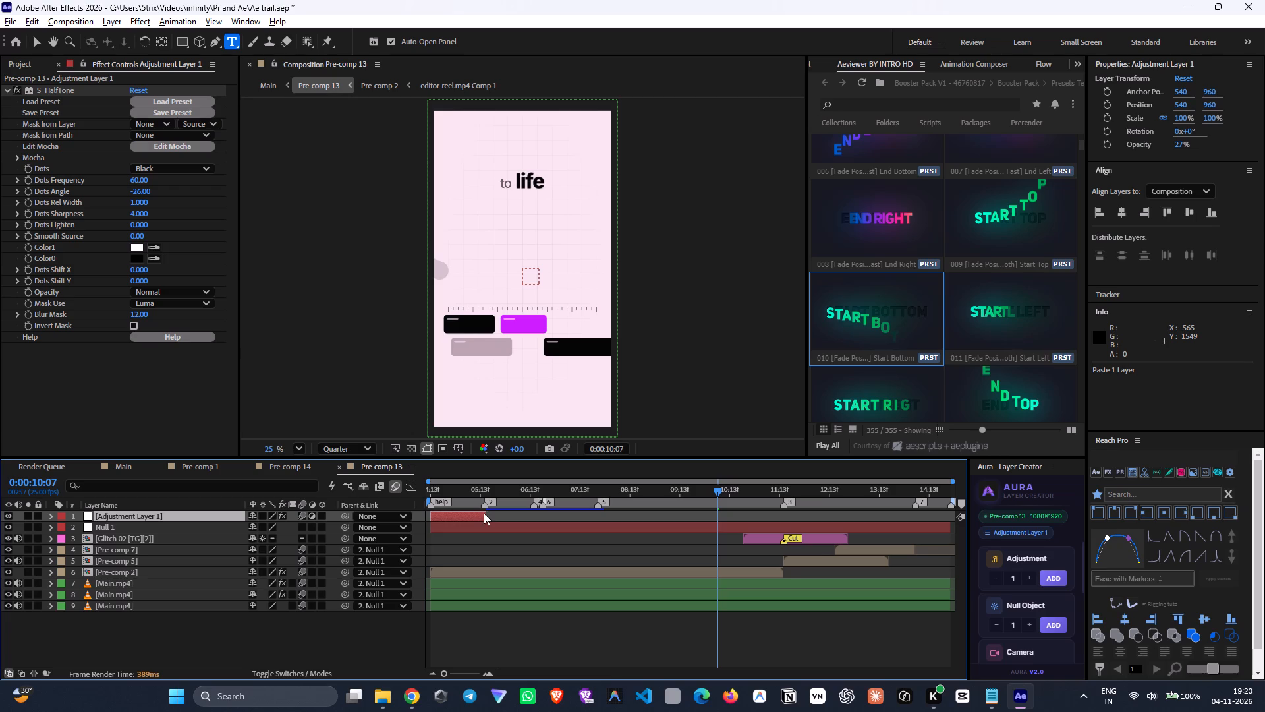
drag(489, 516, 974, 508)
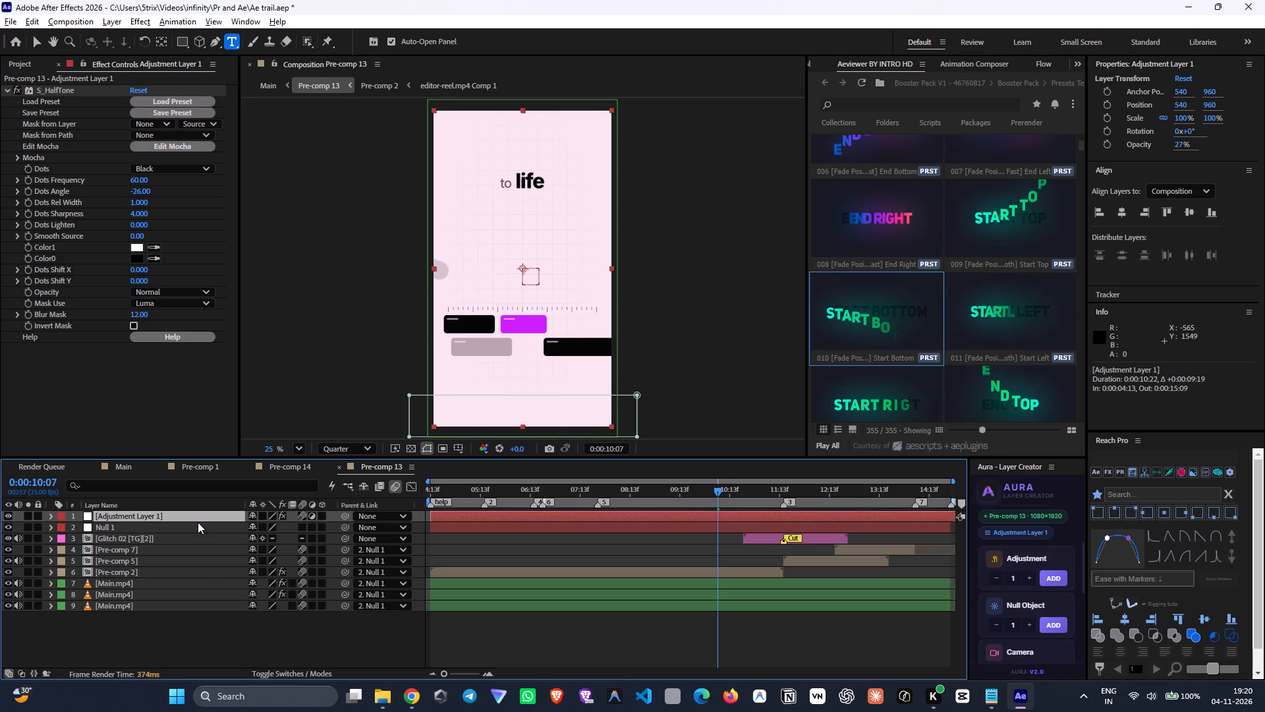
Move Adjustment Layer 1 directly beneath the topmost Main.mp4 layer in Pre-comp 13 and preview the halftone along the timeline.
drag(198, 521, 202, 584)
drag(576, 491, 480, 507)
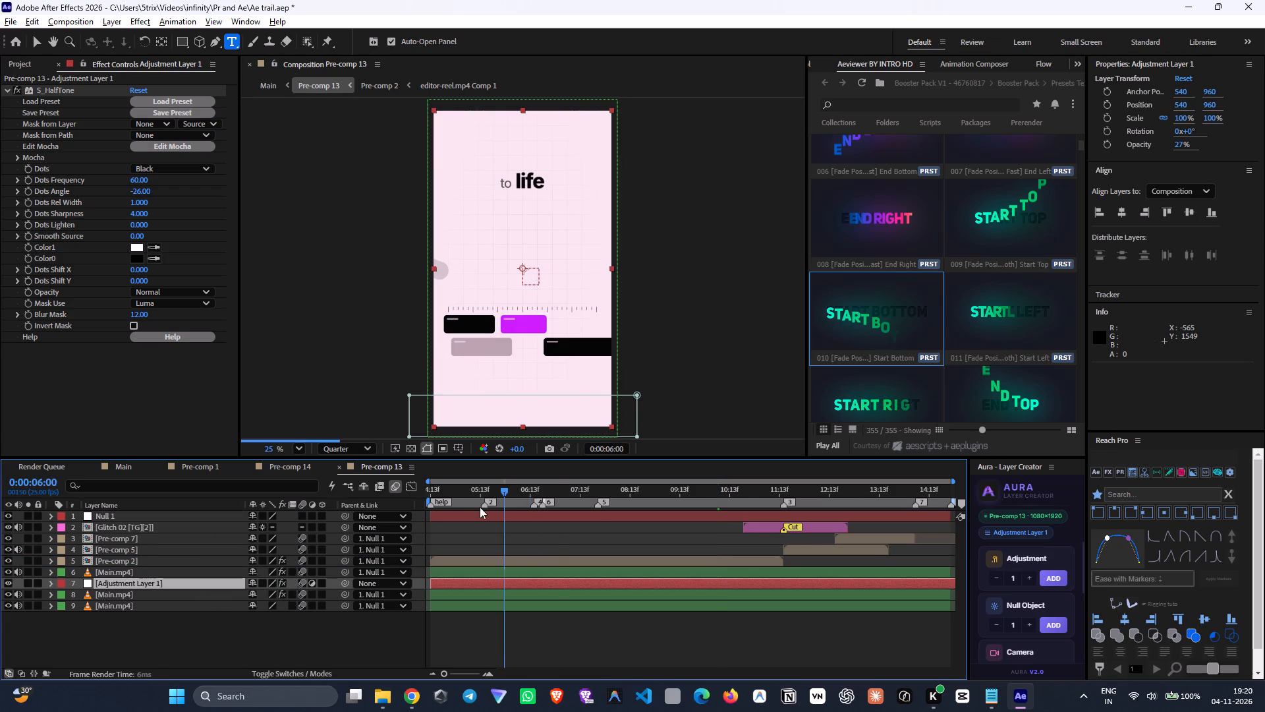
drag(480, 507, 831, 550)
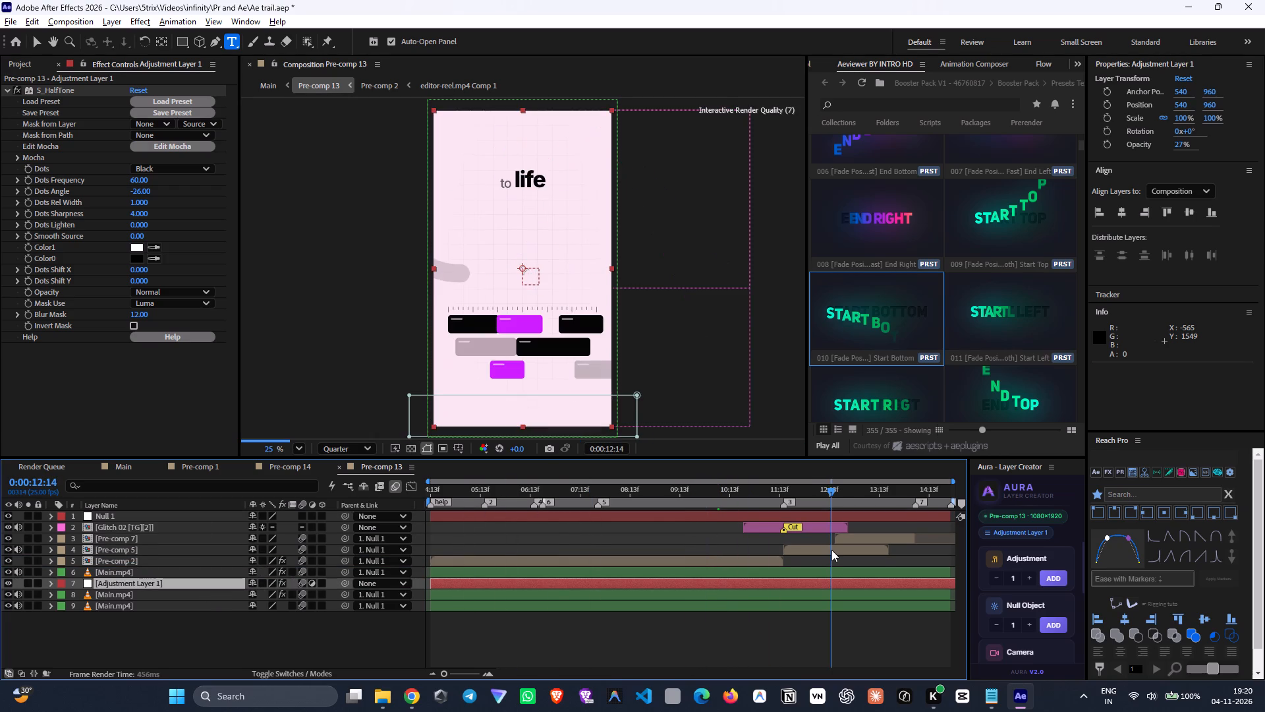
drag(831, 550, 870, 554)
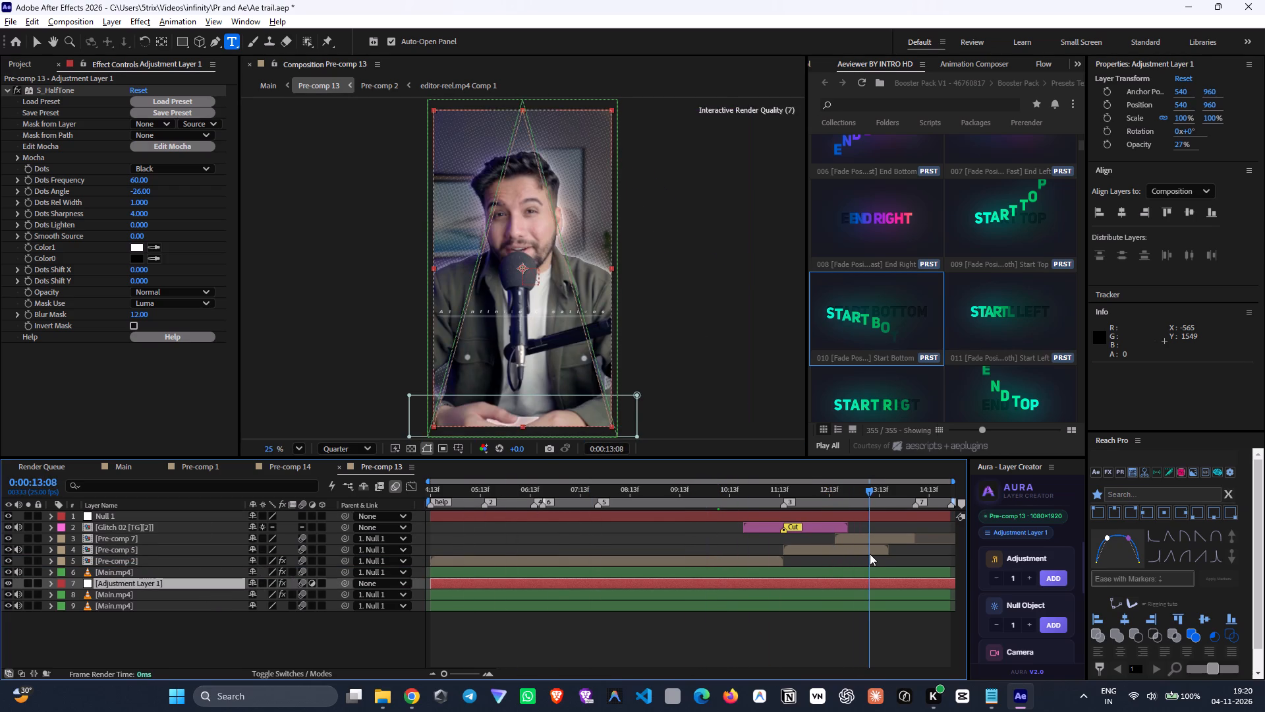
drag(870, 554, 895, 562)
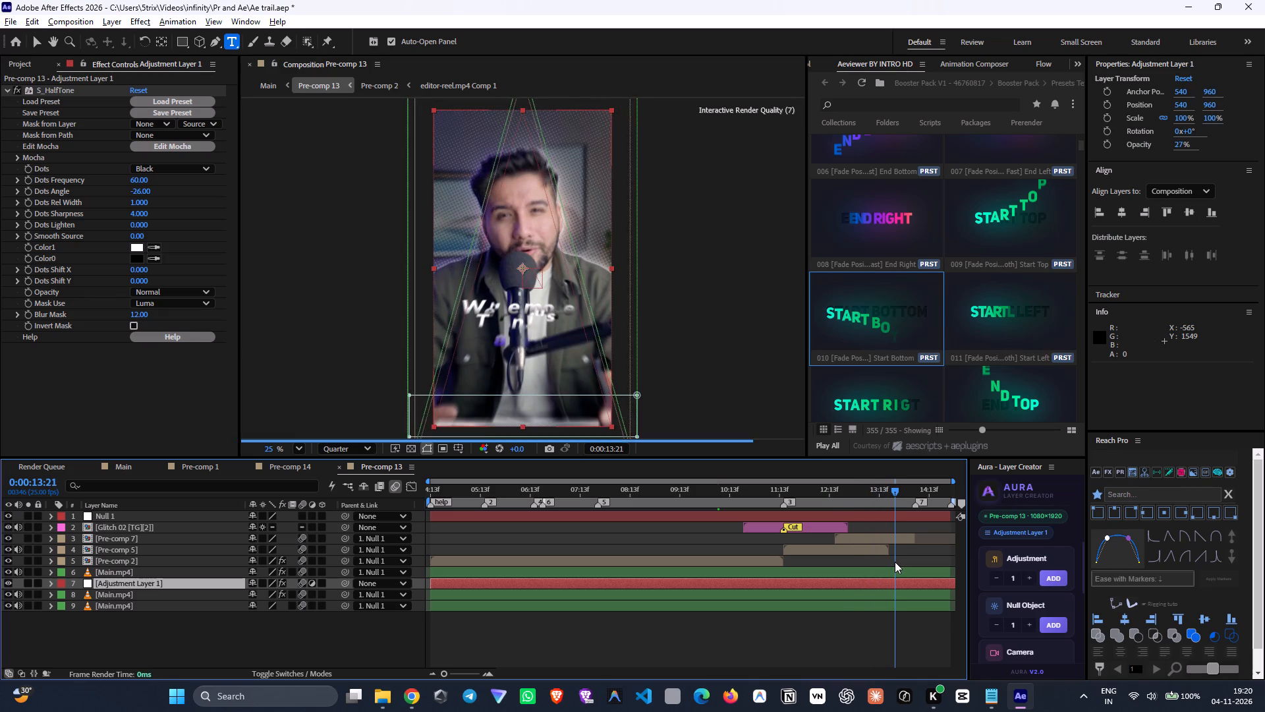
drag(895, 562, 908, 563)
Paste the halftone Adjustment Layer 1 at the start of Pre-comp 12 and extend it to the end of the composition.
click(123, 465)
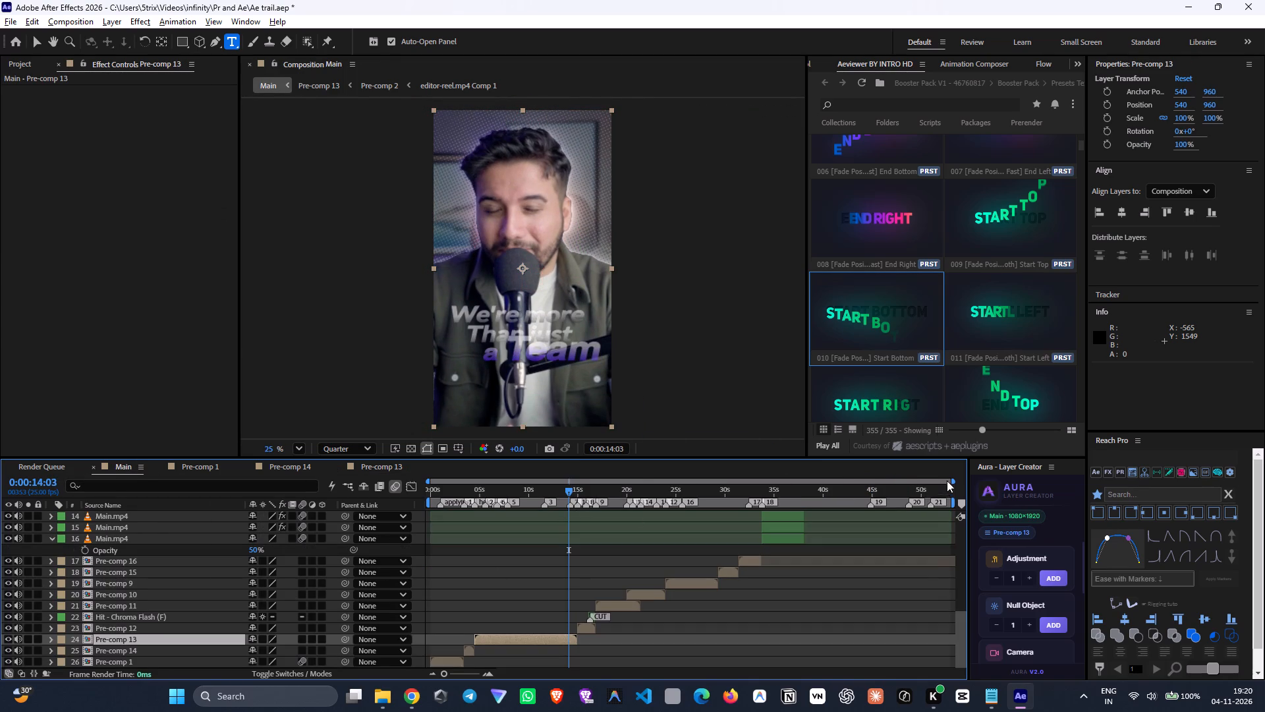
drag(953, 482, 672, 511)
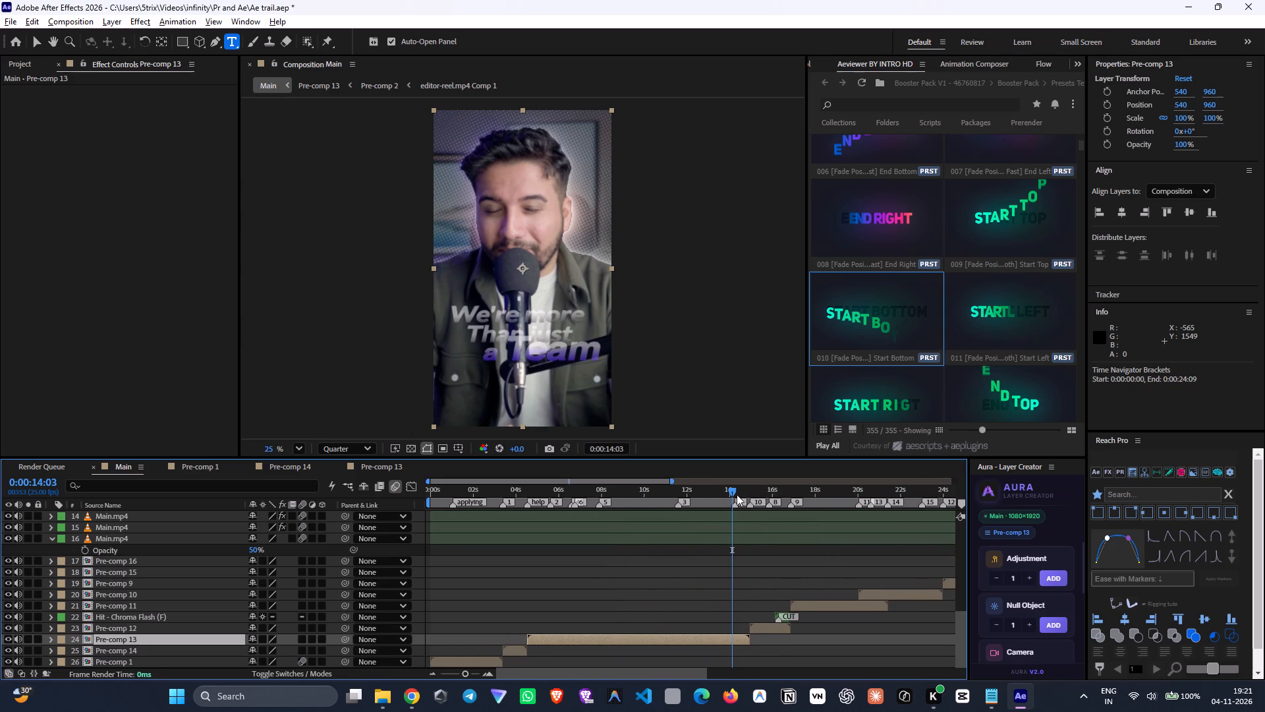
drag(743, 491, 756, 507)
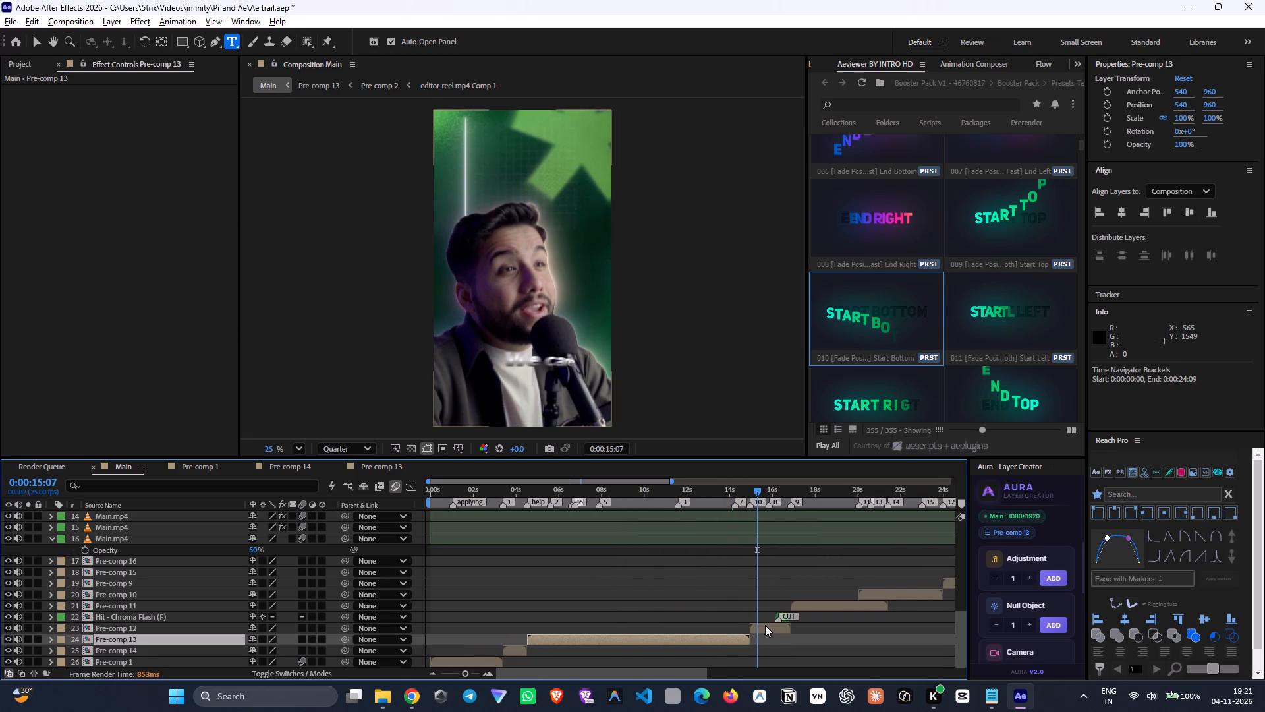
double_click(767, 624)
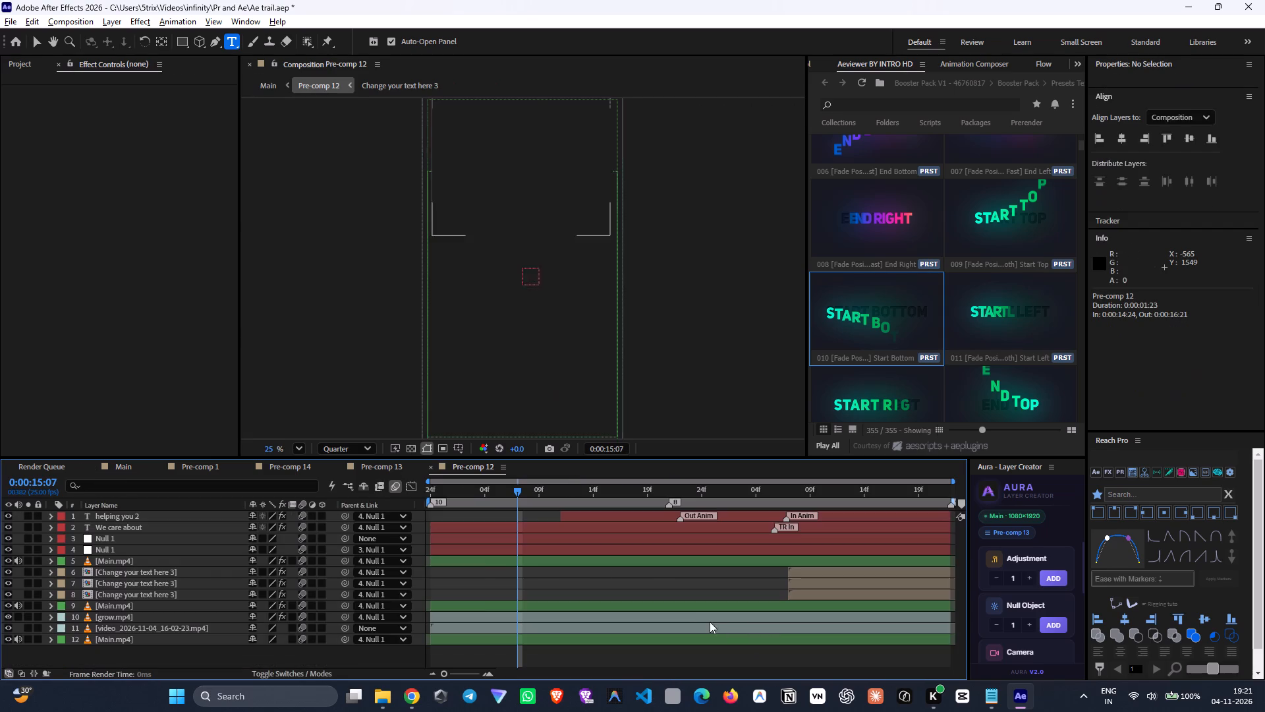
drag(490, 502, 348, 519)
key(ctrl+v)
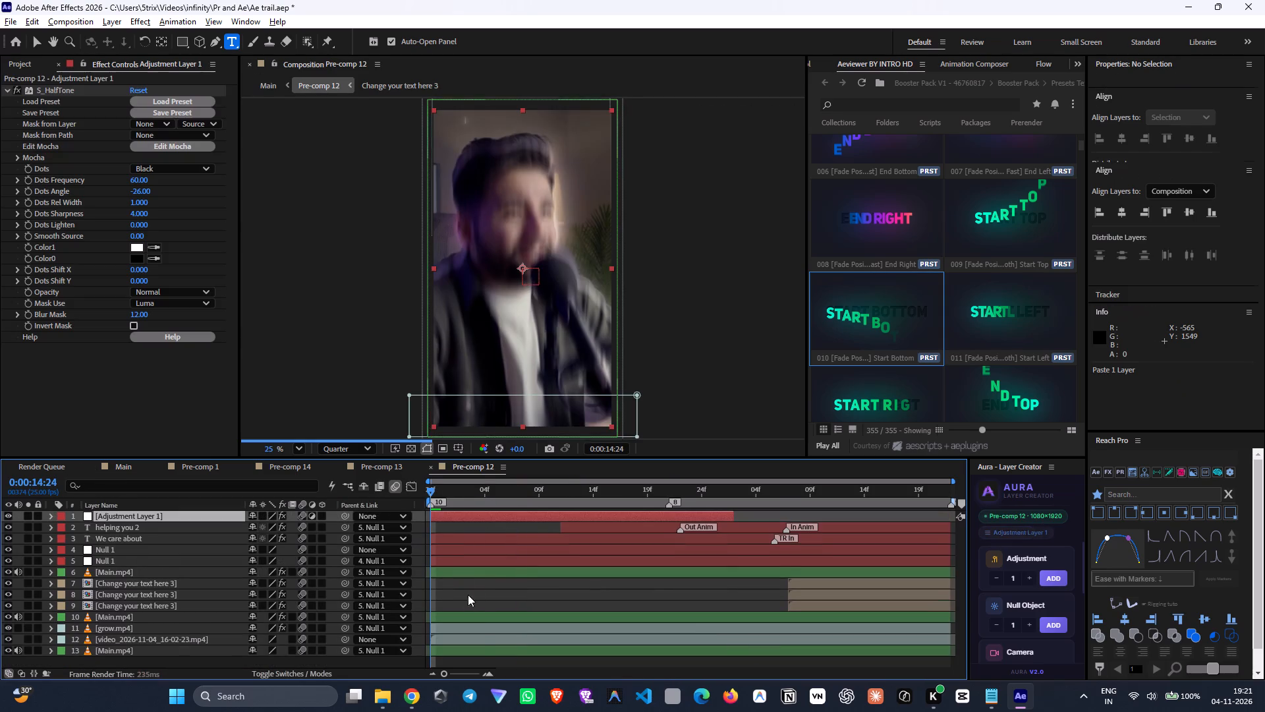
drag(737, 516, 954, 511)
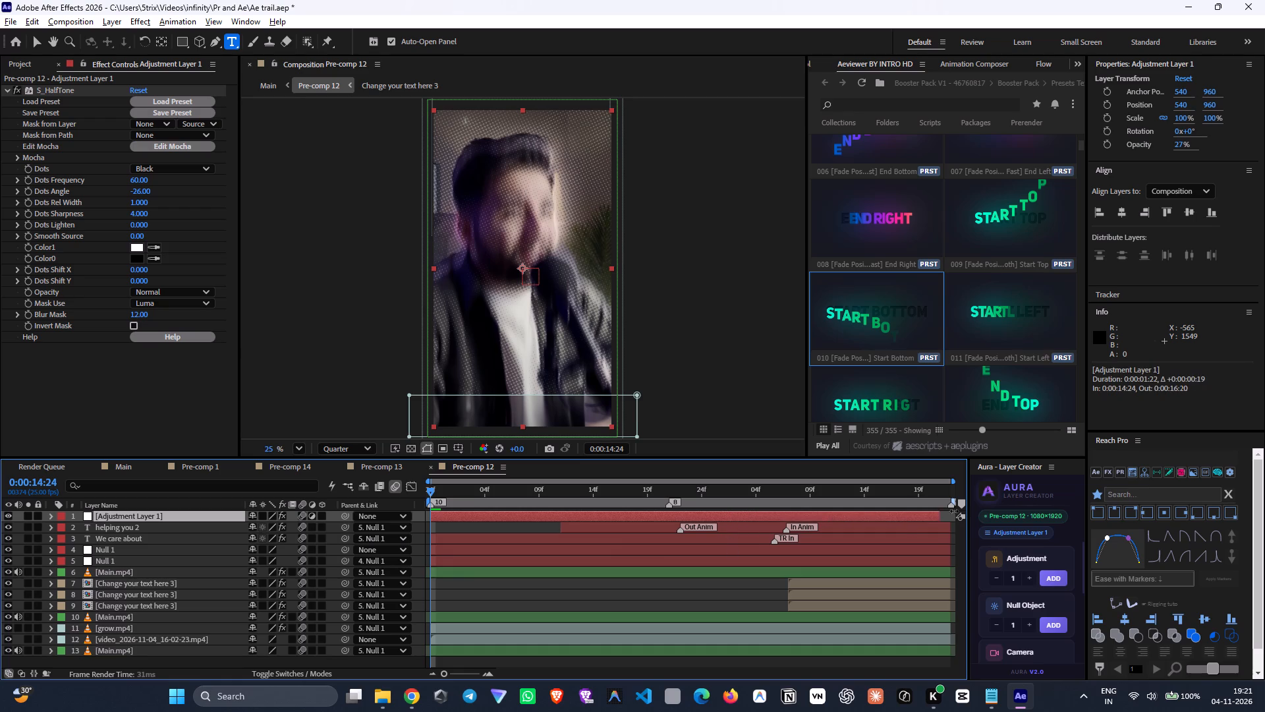
drag(954, 511, 966, 515)
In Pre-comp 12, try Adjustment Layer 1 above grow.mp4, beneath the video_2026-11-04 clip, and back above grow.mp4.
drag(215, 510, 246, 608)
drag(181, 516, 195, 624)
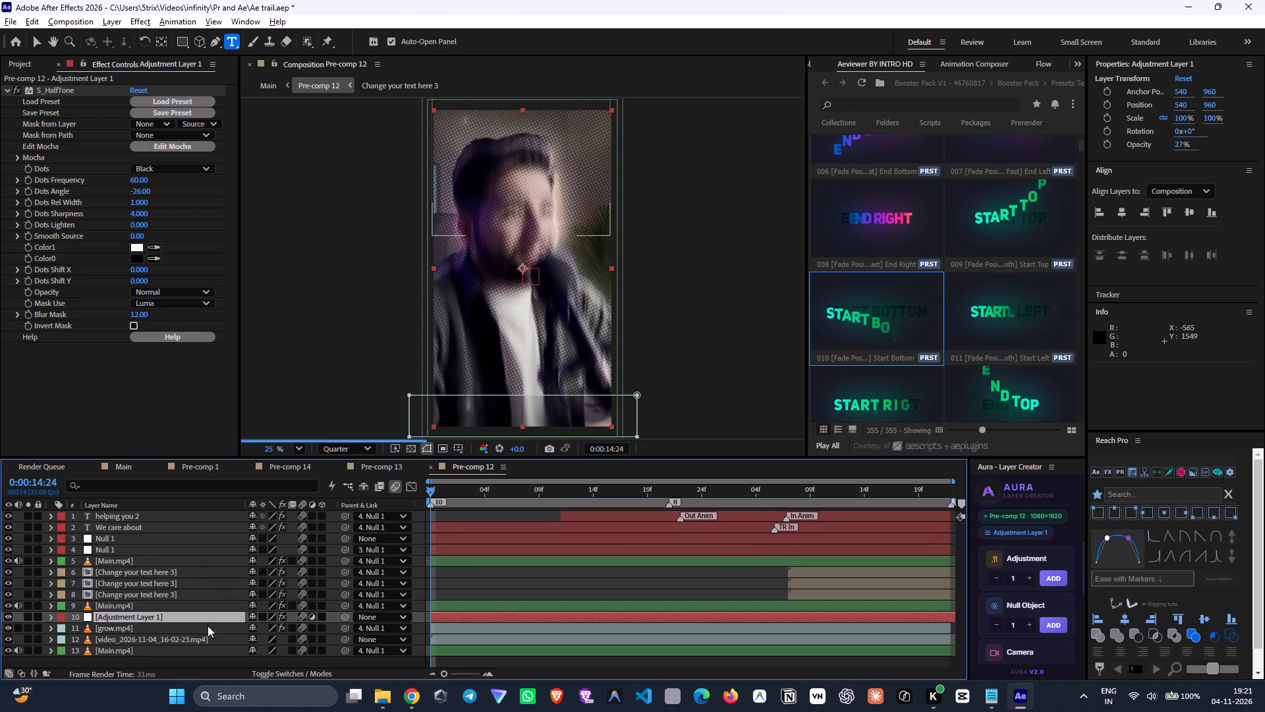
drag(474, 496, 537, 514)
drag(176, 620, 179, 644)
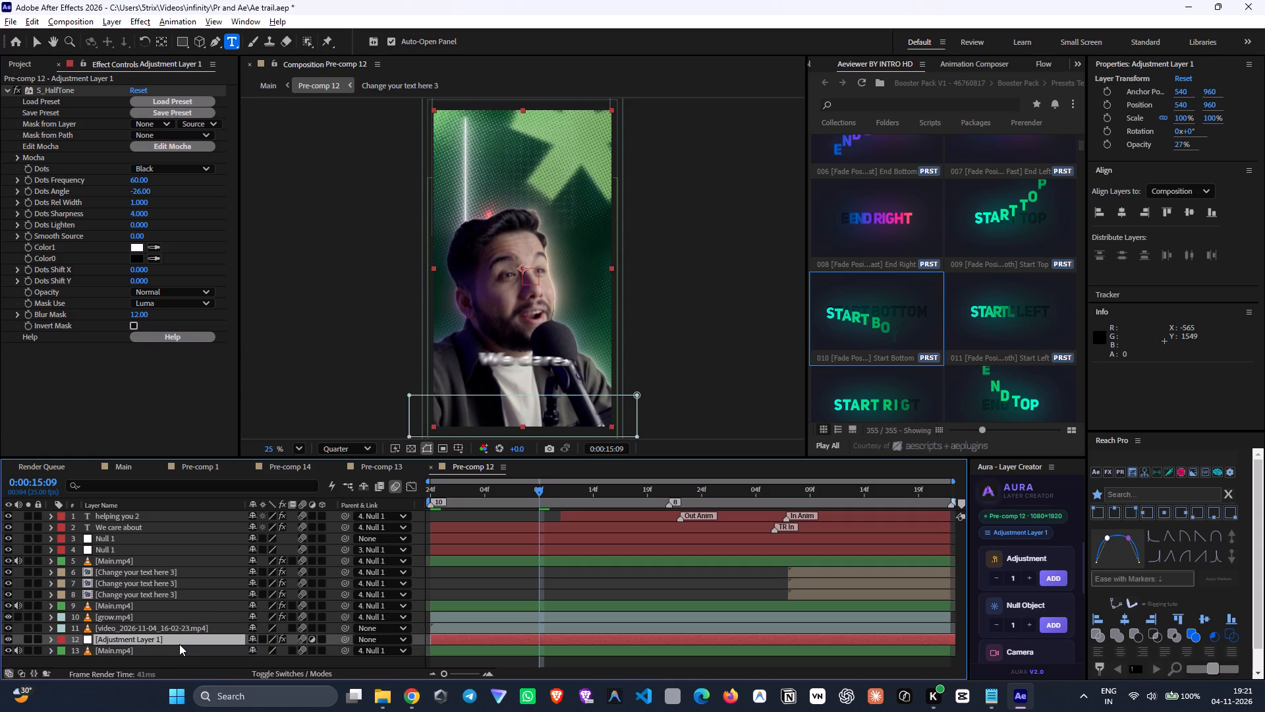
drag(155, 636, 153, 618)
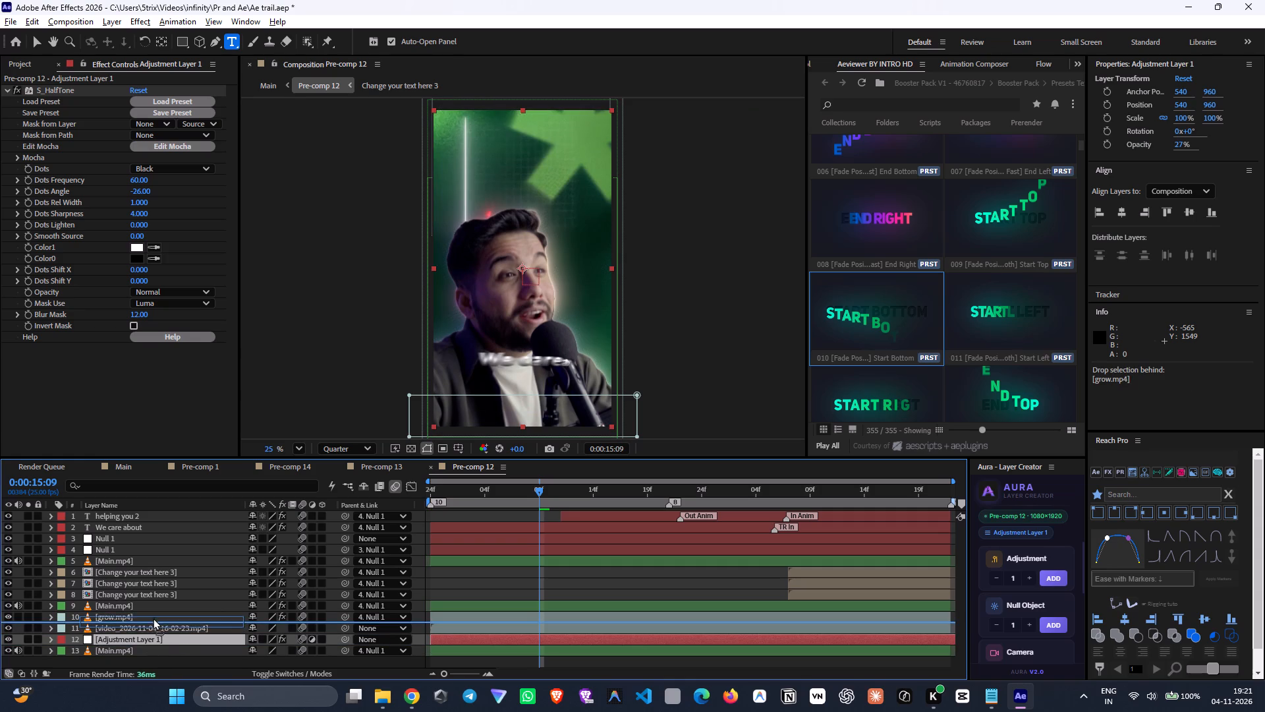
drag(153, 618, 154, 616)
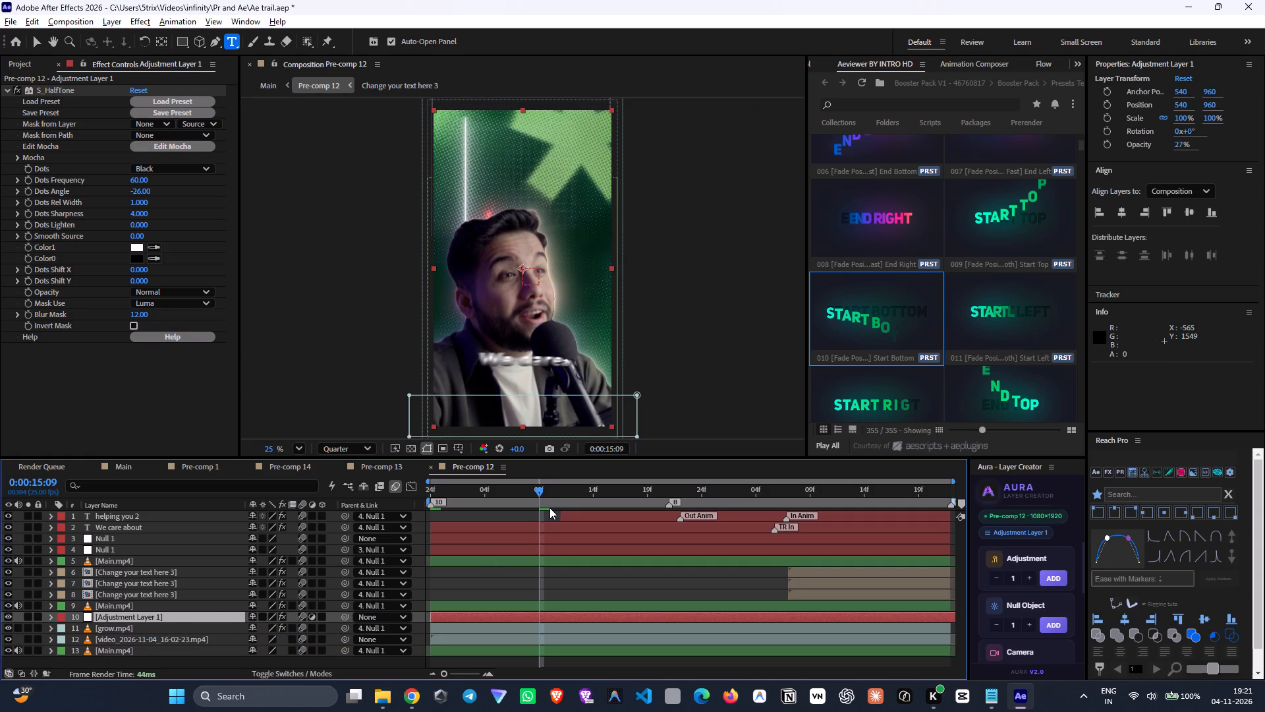
Place Adjustment Layer 1 between grow.mp4 and the video_2026-11-04 clip in Pre-comp 12 and preview the halftone.
drag(146, 614, 152, 632)
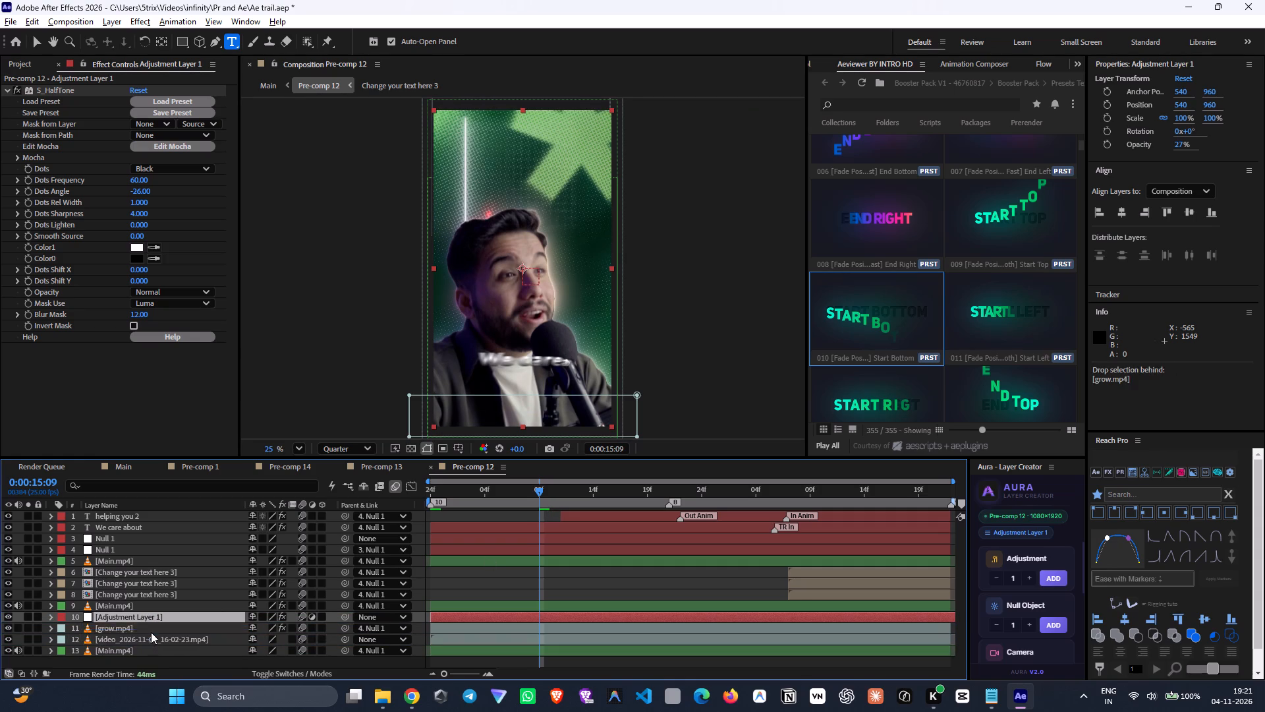
drag(557, 500, 638, 512)
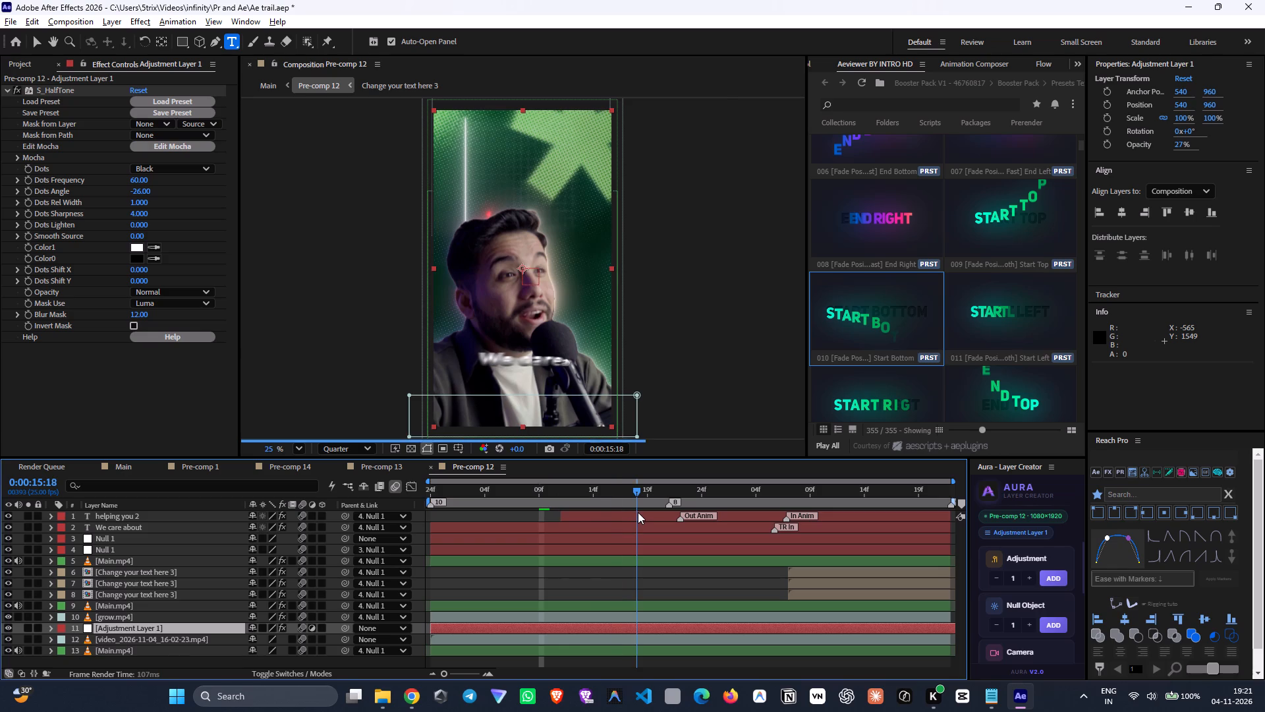
drag(638, 512, 831, 539)
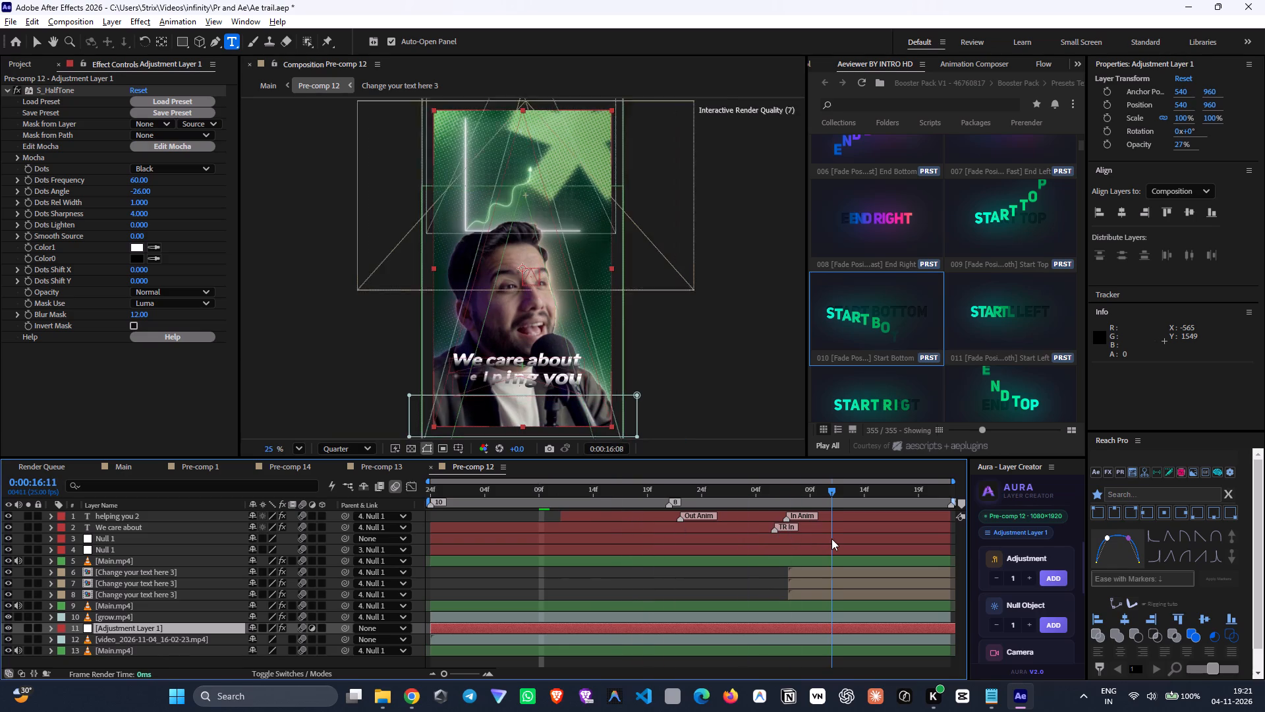
drag(831, 539, 847, 543)
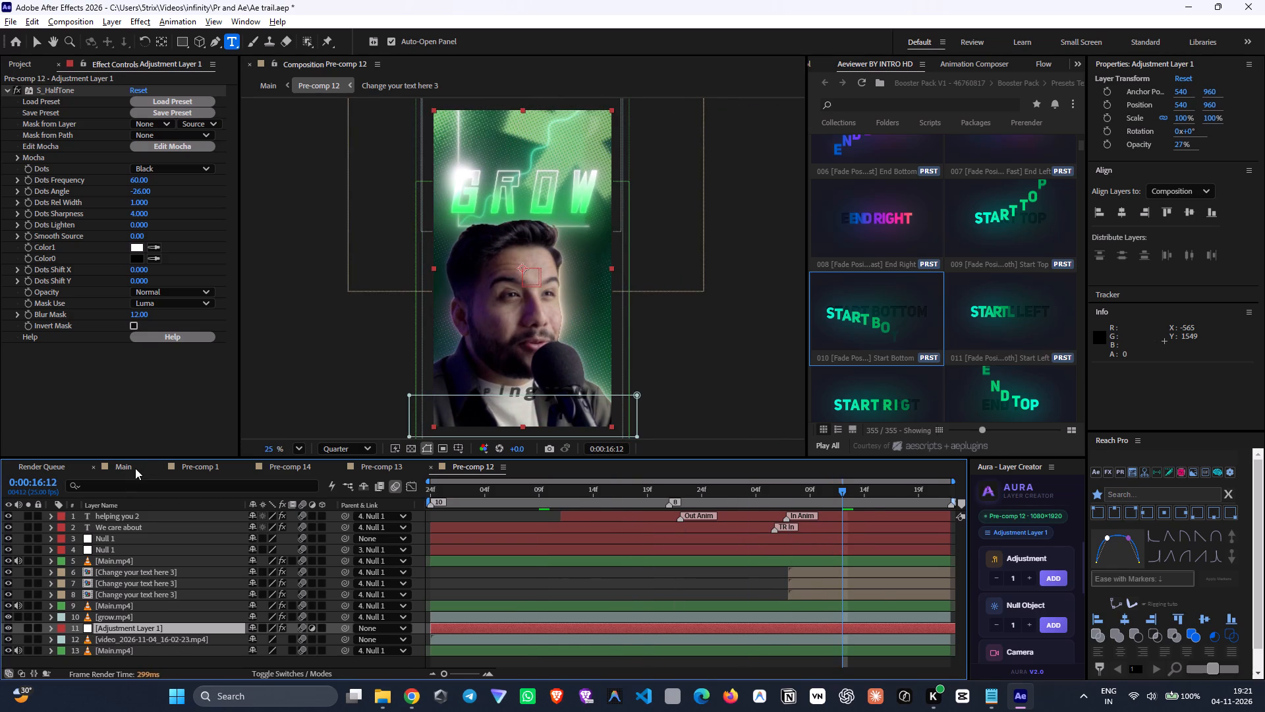
Paste the halftone Adjustment Layer 1 at the start of Pre-comp 11 and extend it to the end of the composition.
click(134, 467)
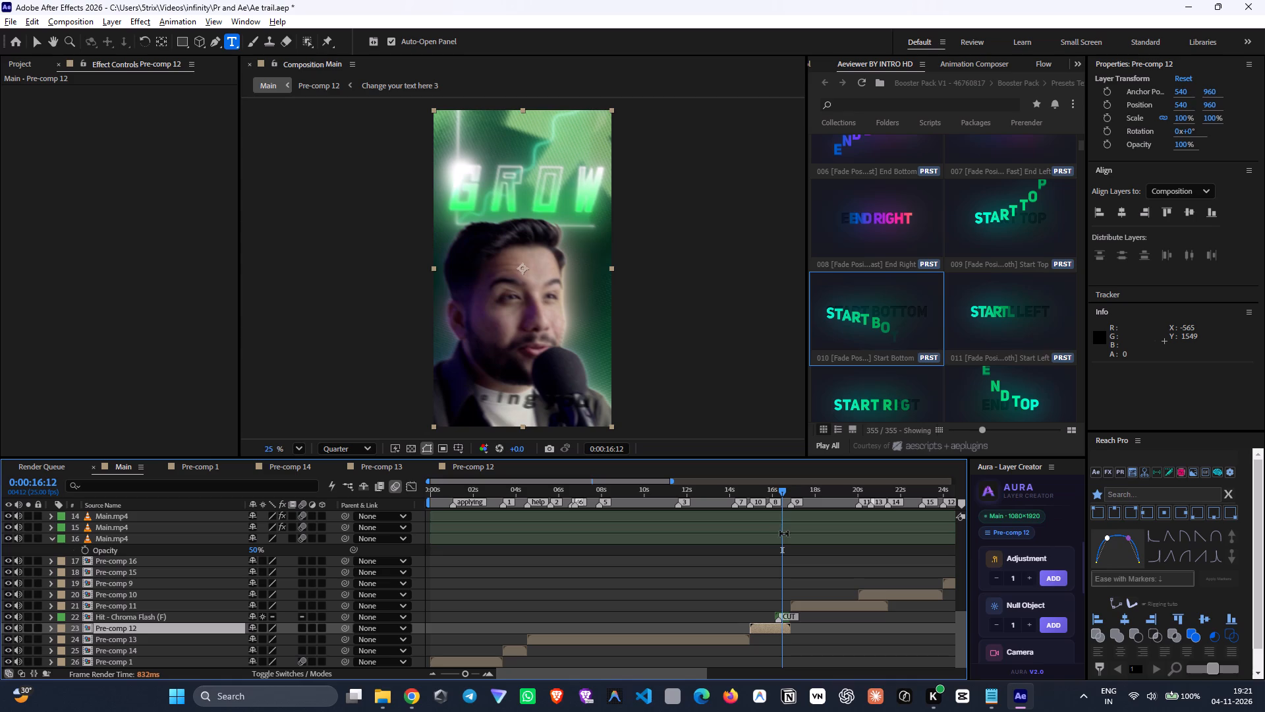
drag(778, 500, 785, 502)
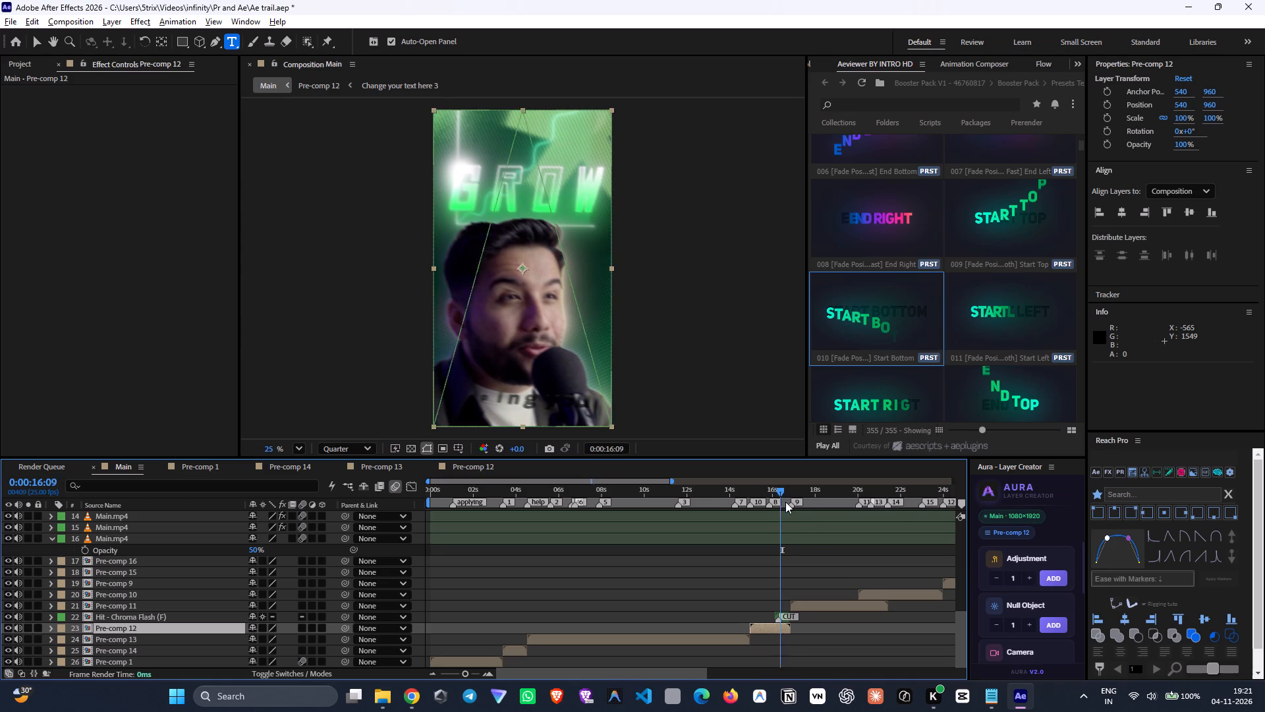
drag(785, 502, 809, 521)
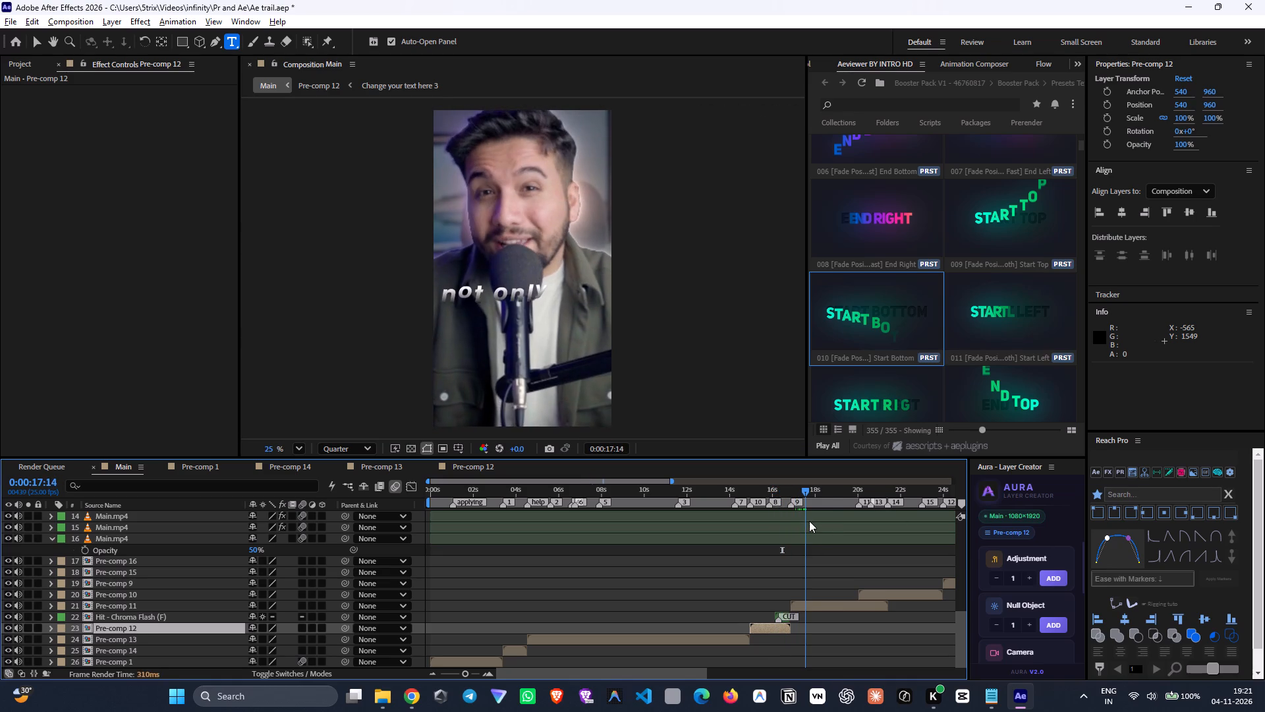
drag(809, 521, 816, 537)
double_click(832, 603)
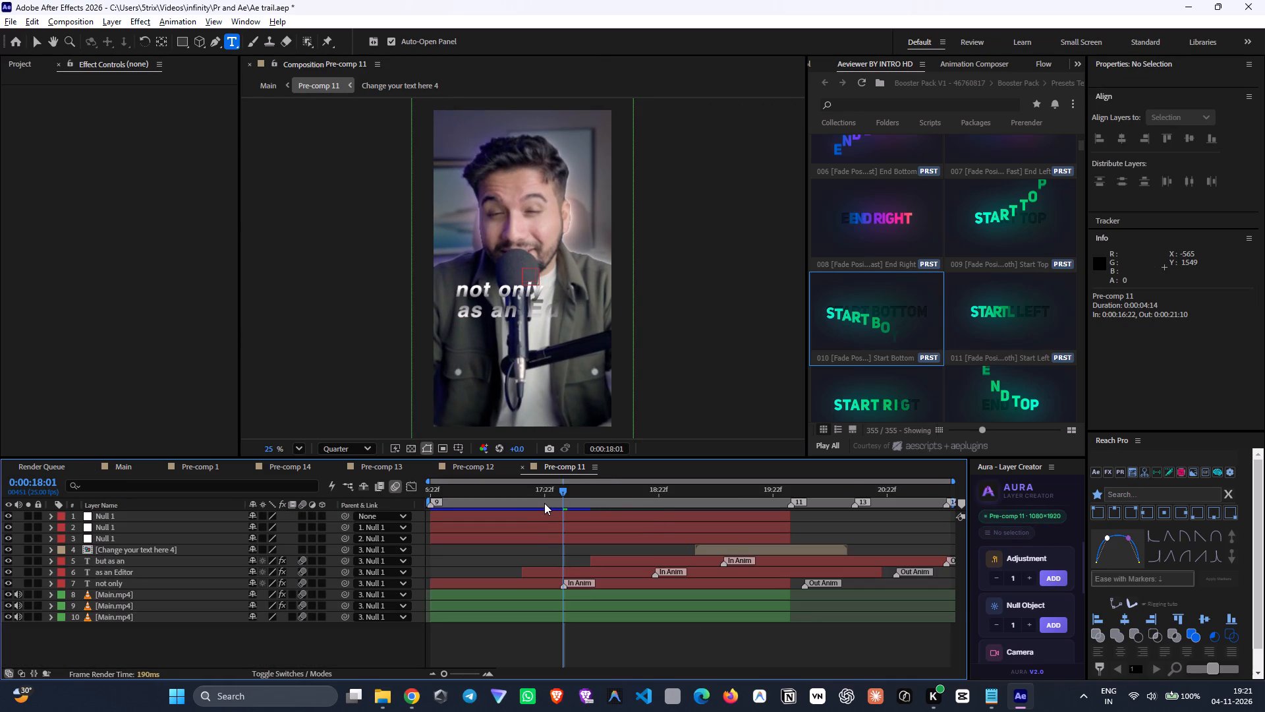
drag(544, 503, 399, 509)
key(ctrl+v)
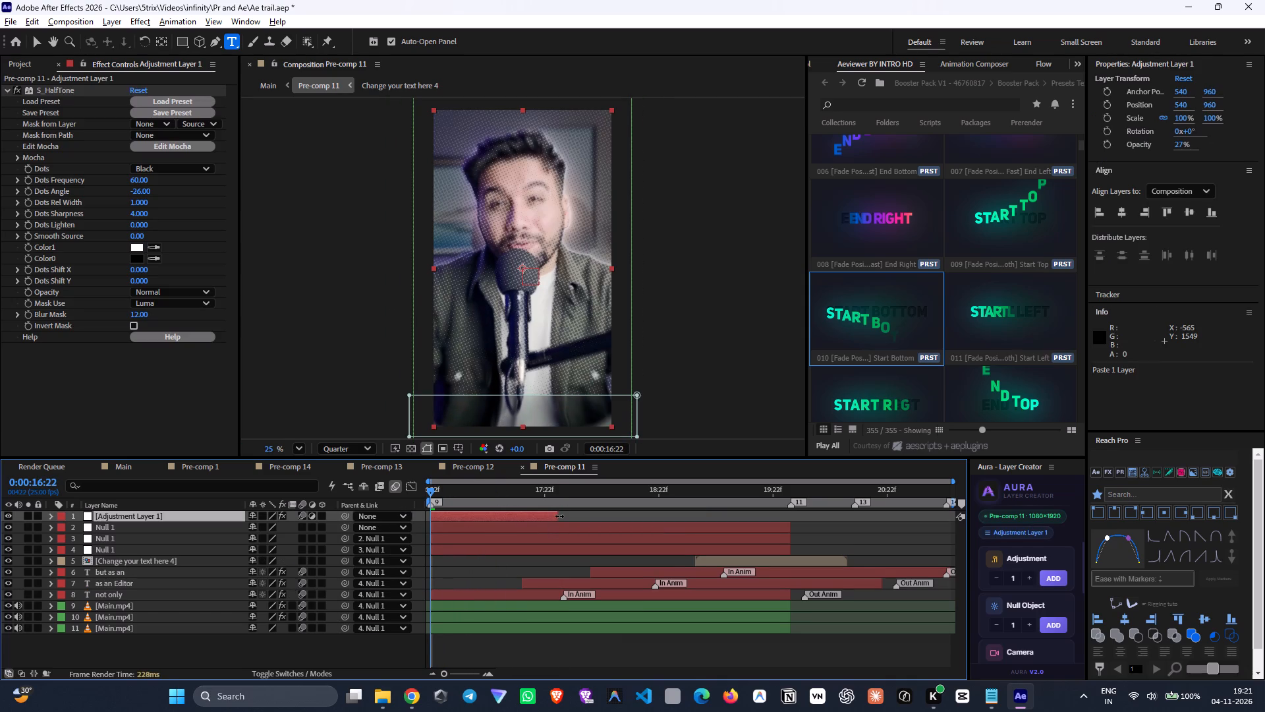
drag(559, 516, 978, 554)
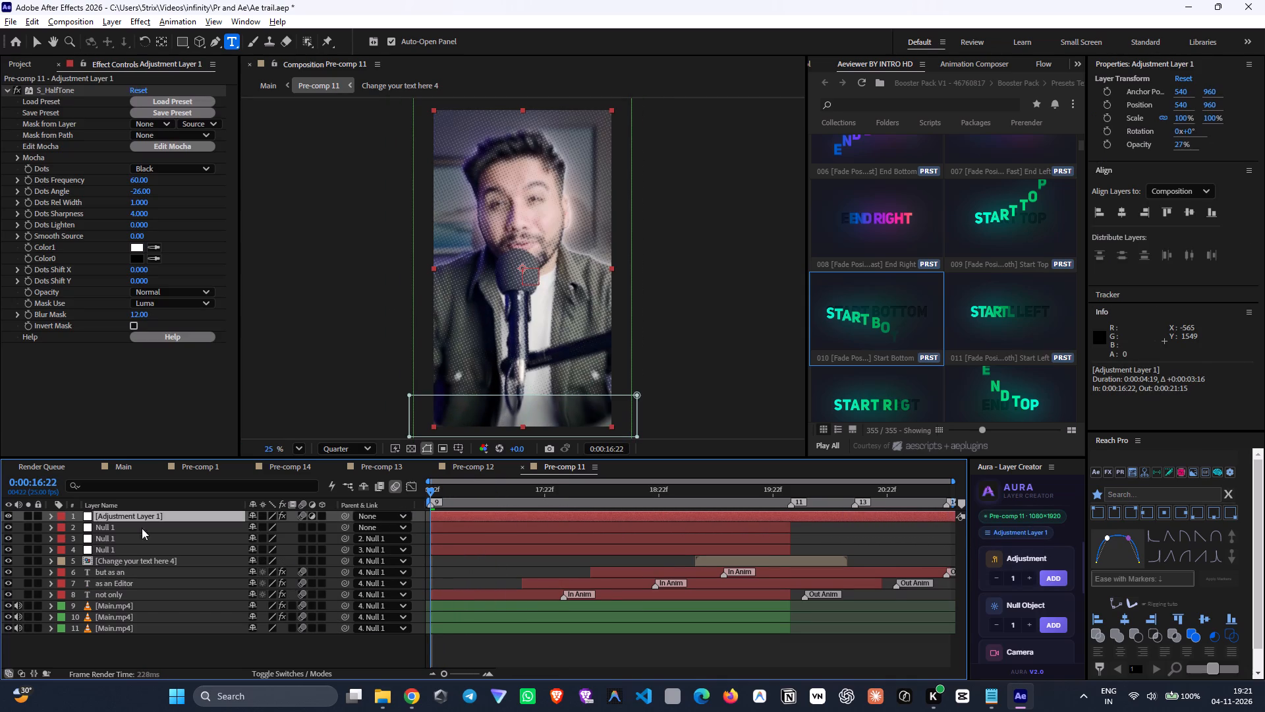
Move Adjustment Layer 1 directly beneath the topmost Main.mp4 layer in Pre-comp 11 and preview the result in the Main composition.
drag(134, 512, 152, 608)
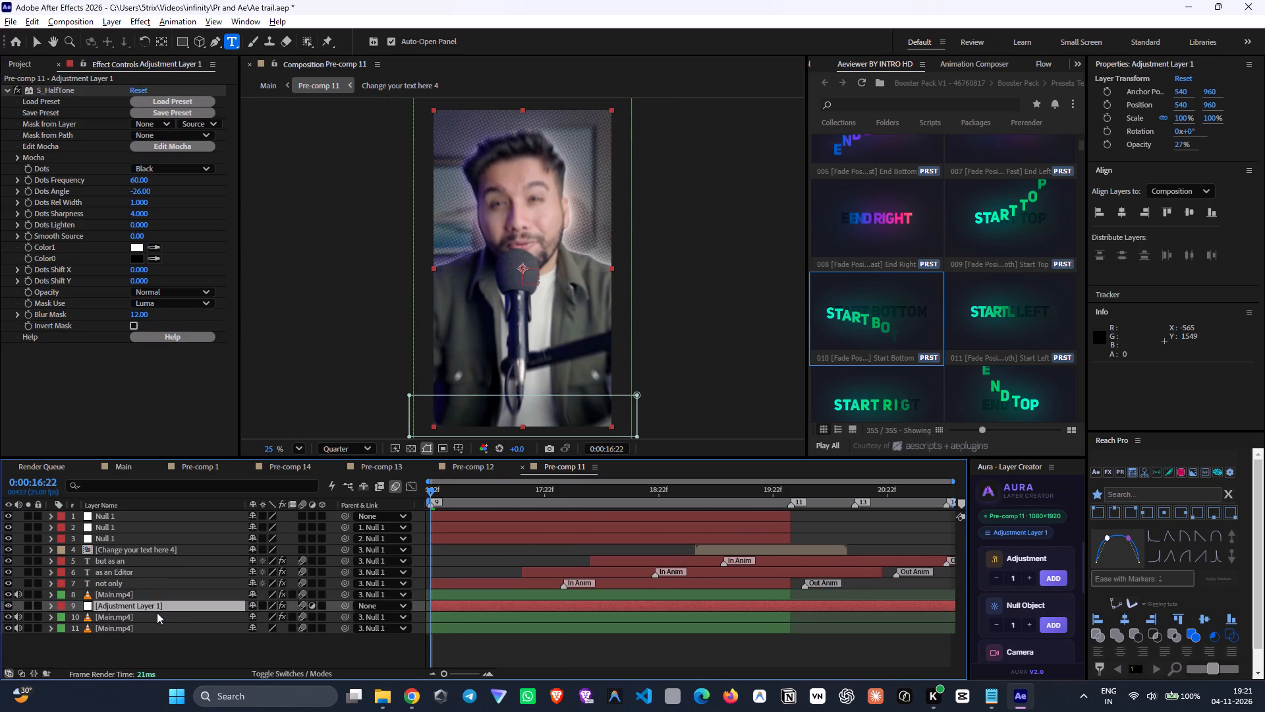
click(123, 467)
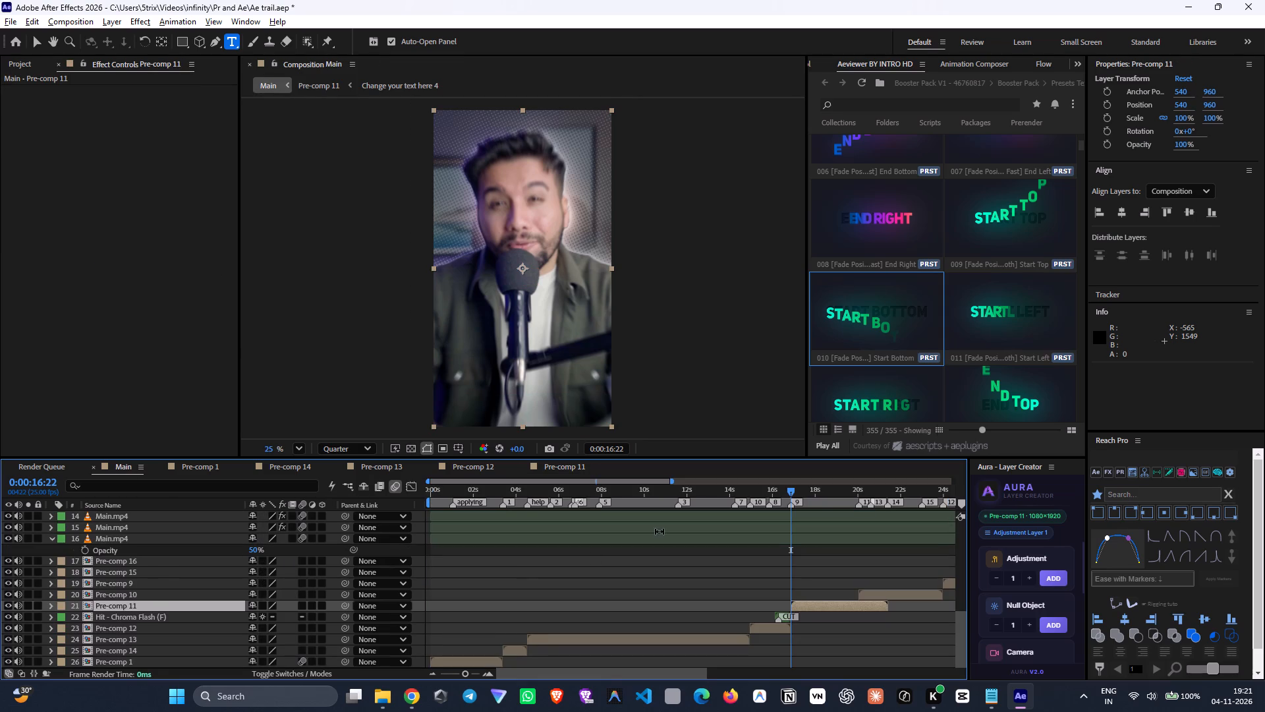
drag(801, 493, 833, 507)
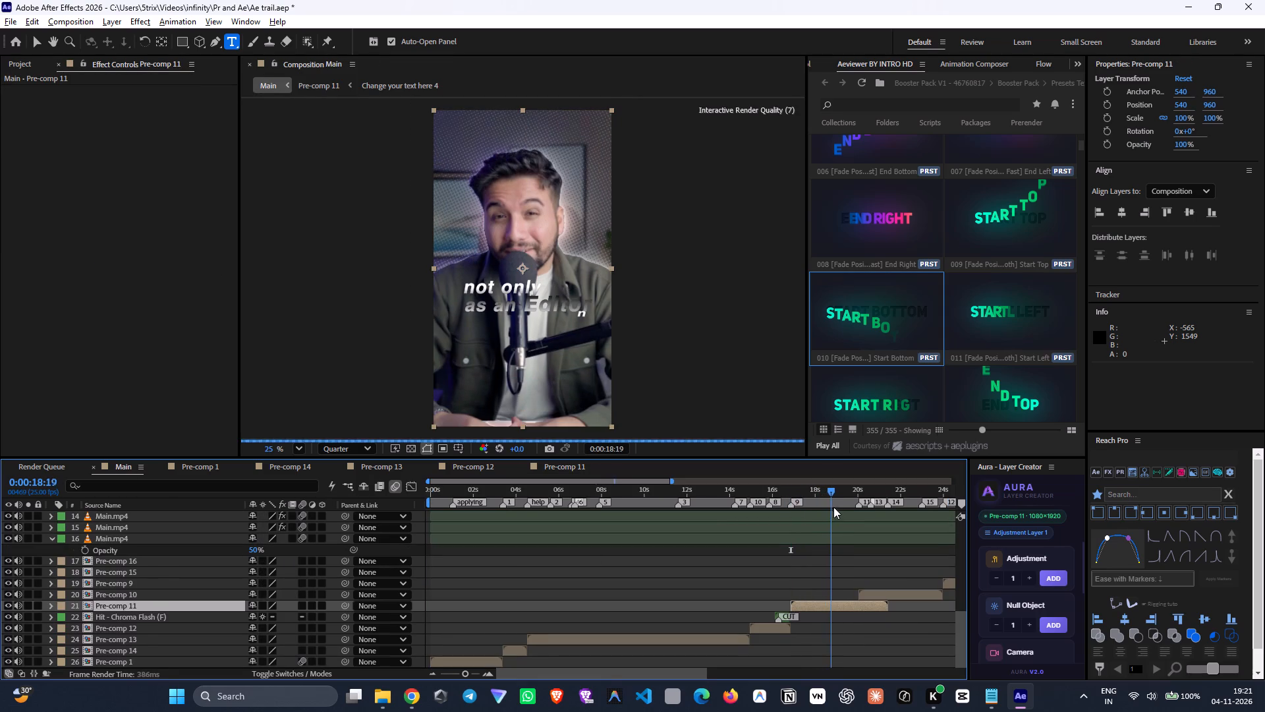
drag(833, 507, 866, 533)
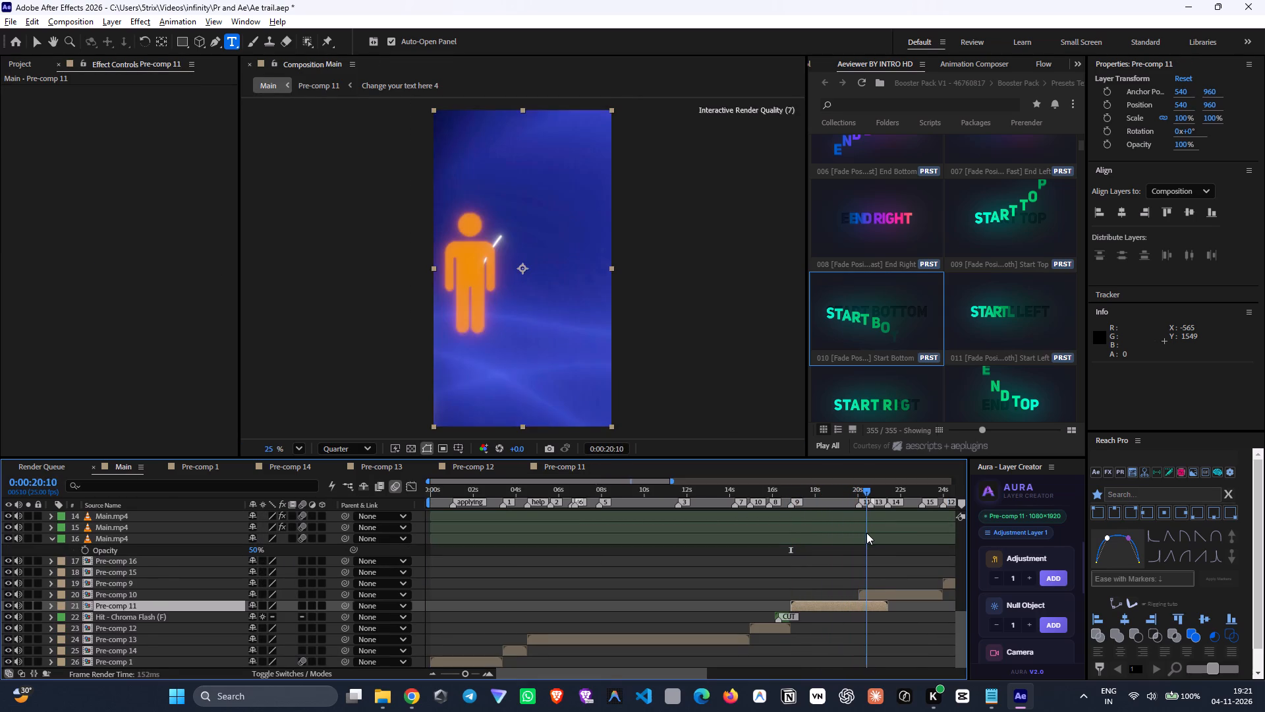
Examine the Main composition from about 20 to 24 seconds, covering the person graphic and the skills, development and compensation captions.
drag(866, 533, 906, 554)
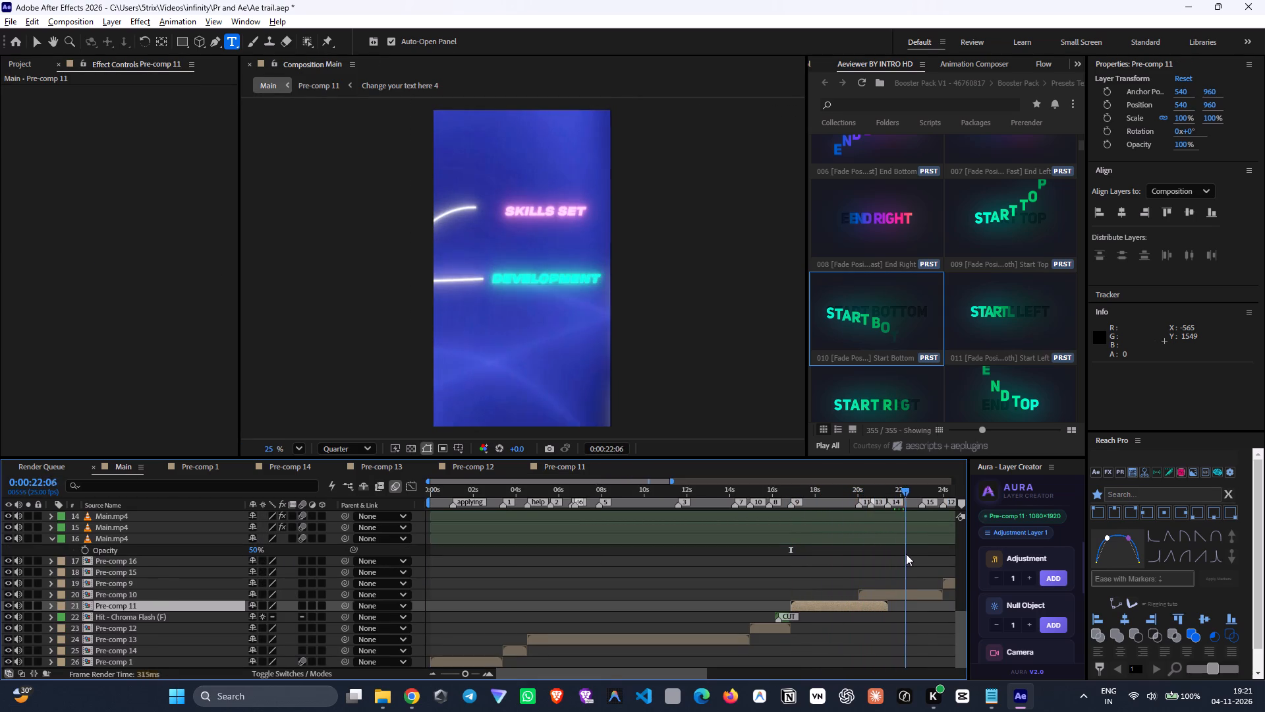
drag(906, 554, 926, 572)
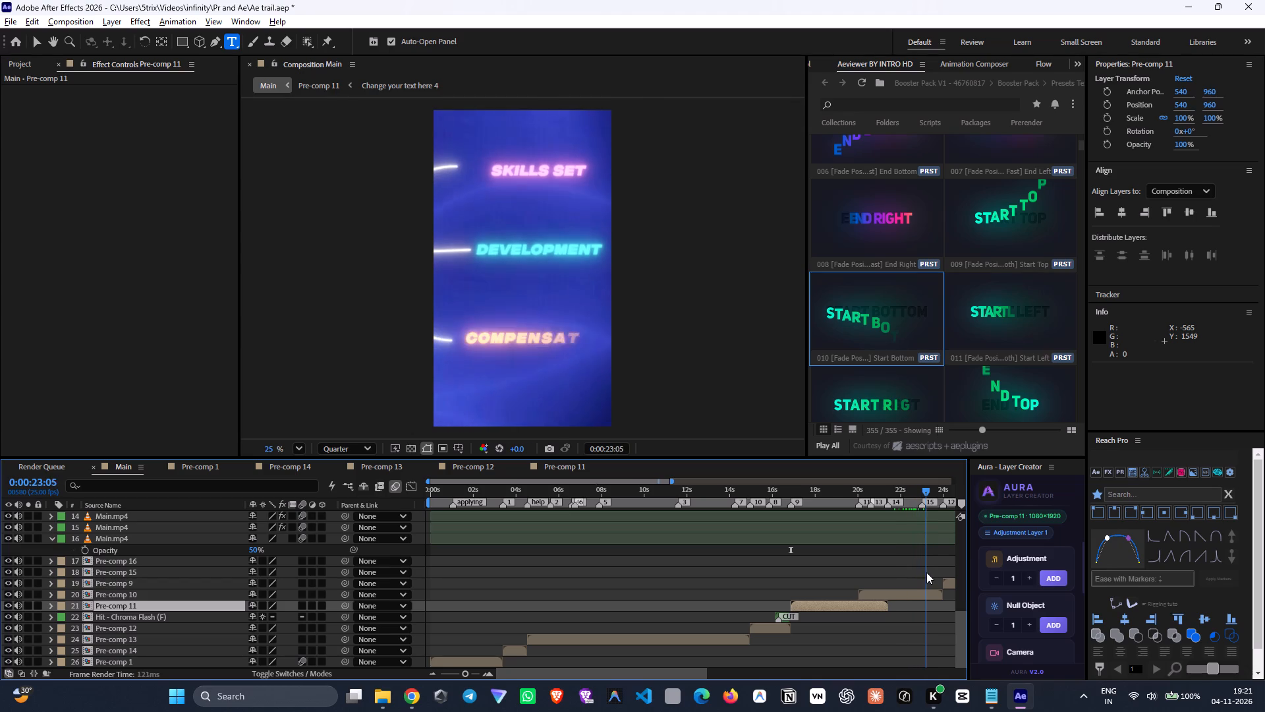
drag(926, 572, 885, 570)
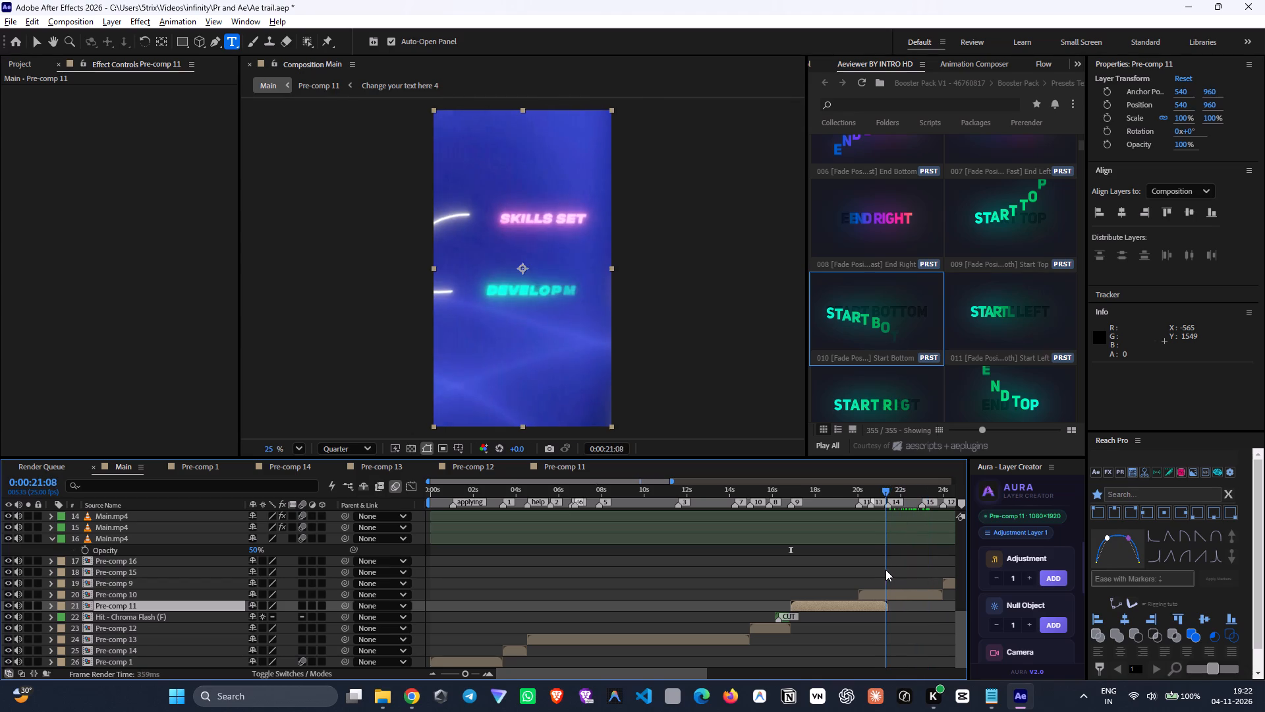
drag(885, 570, 905, 572)
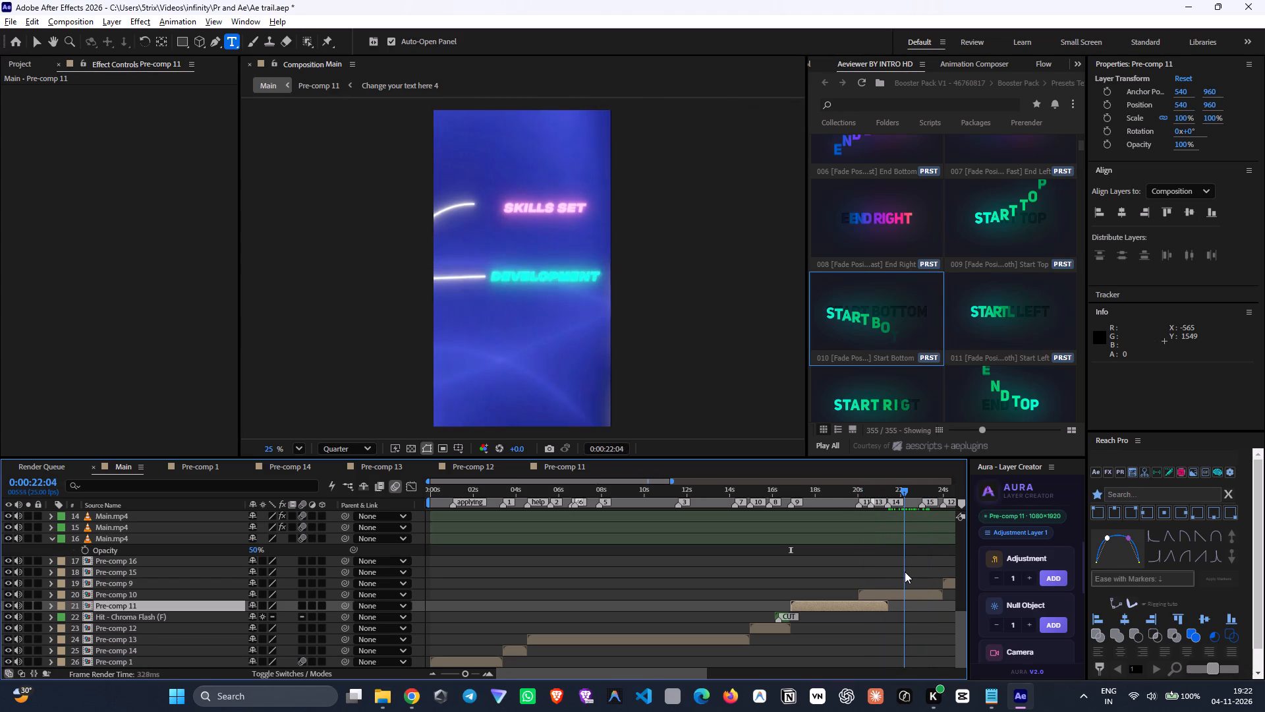
drag(905, 572, 907, 572)
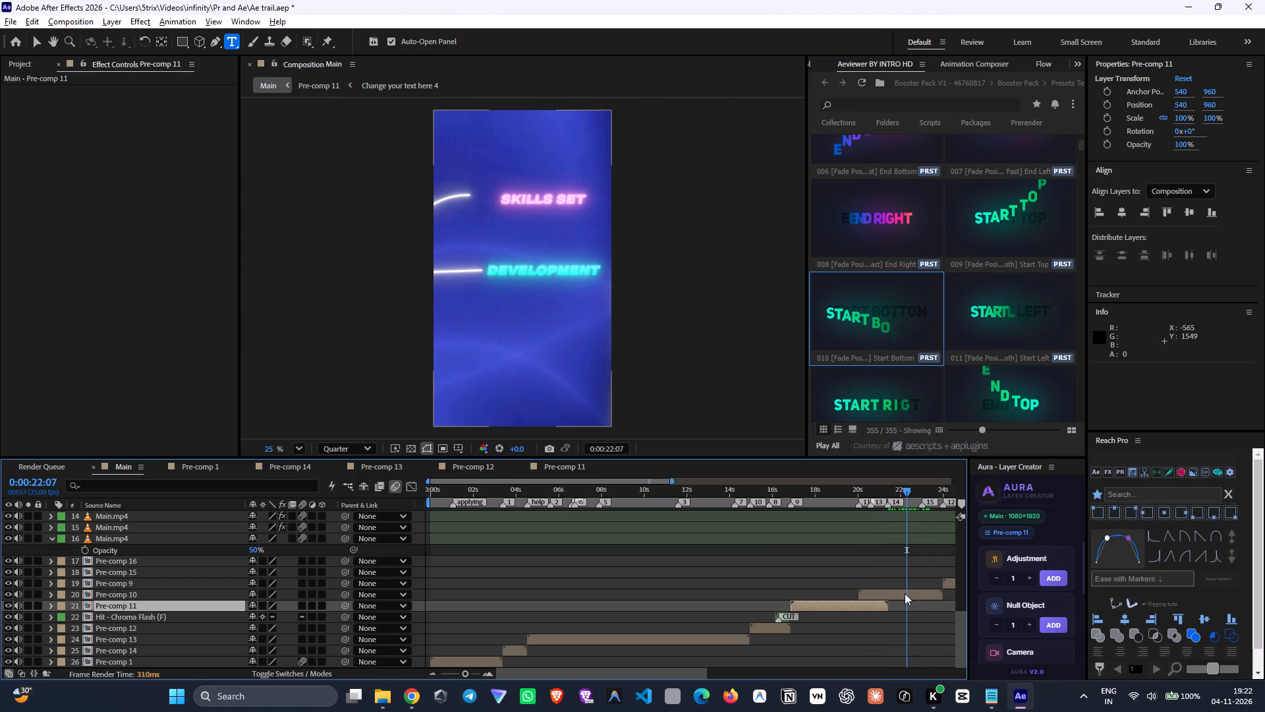
drag(925, 494, 942, 516)
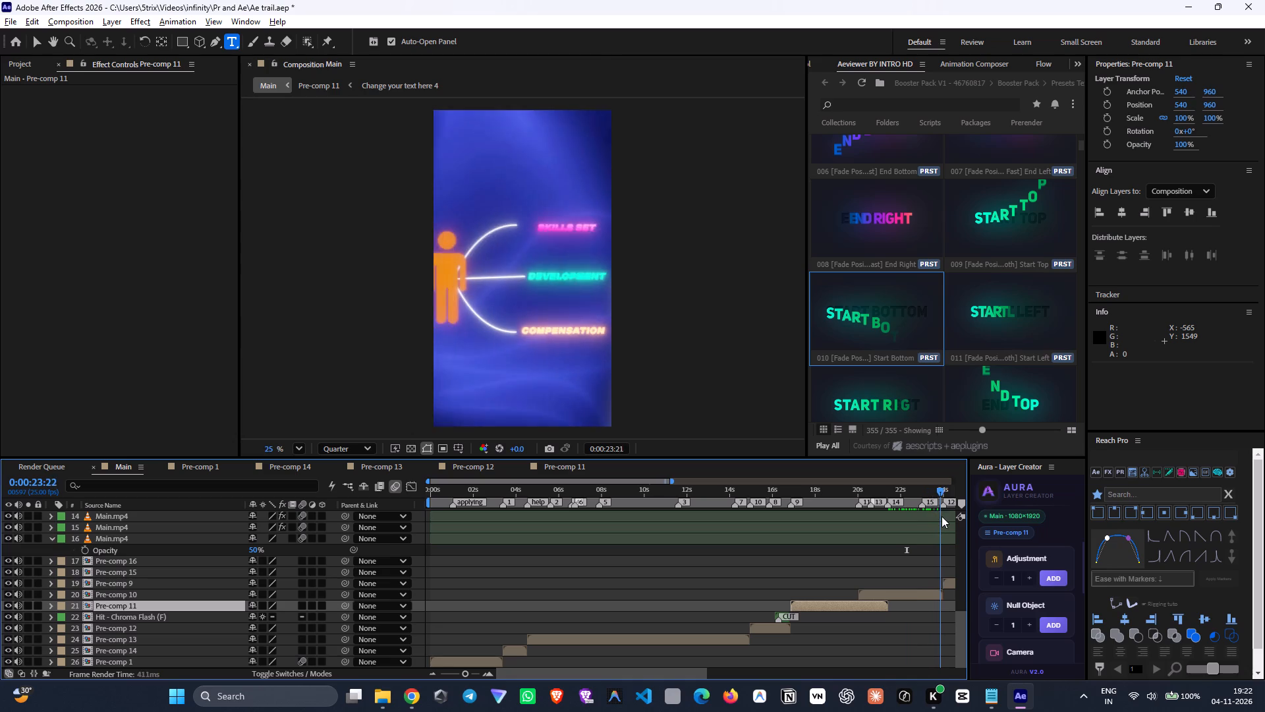
drag(942, 516, 945, 519)
Paste the halftone Adjustment Layer 1 at the start of Pre-comp 9, directly beneath the topmost Main.mp4, and extend it to the composition end.
drag(586, 481, 639, 497)
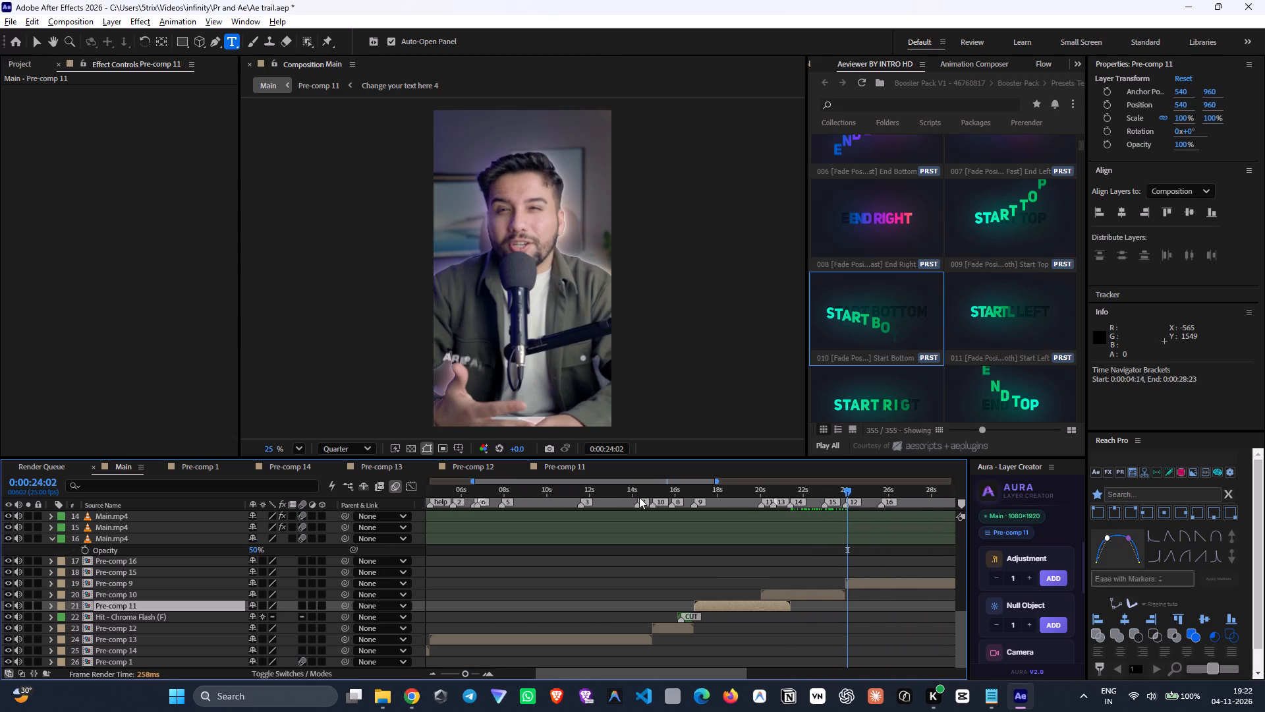
drag(639, 497, 743, 516)
double_click(665, 579)
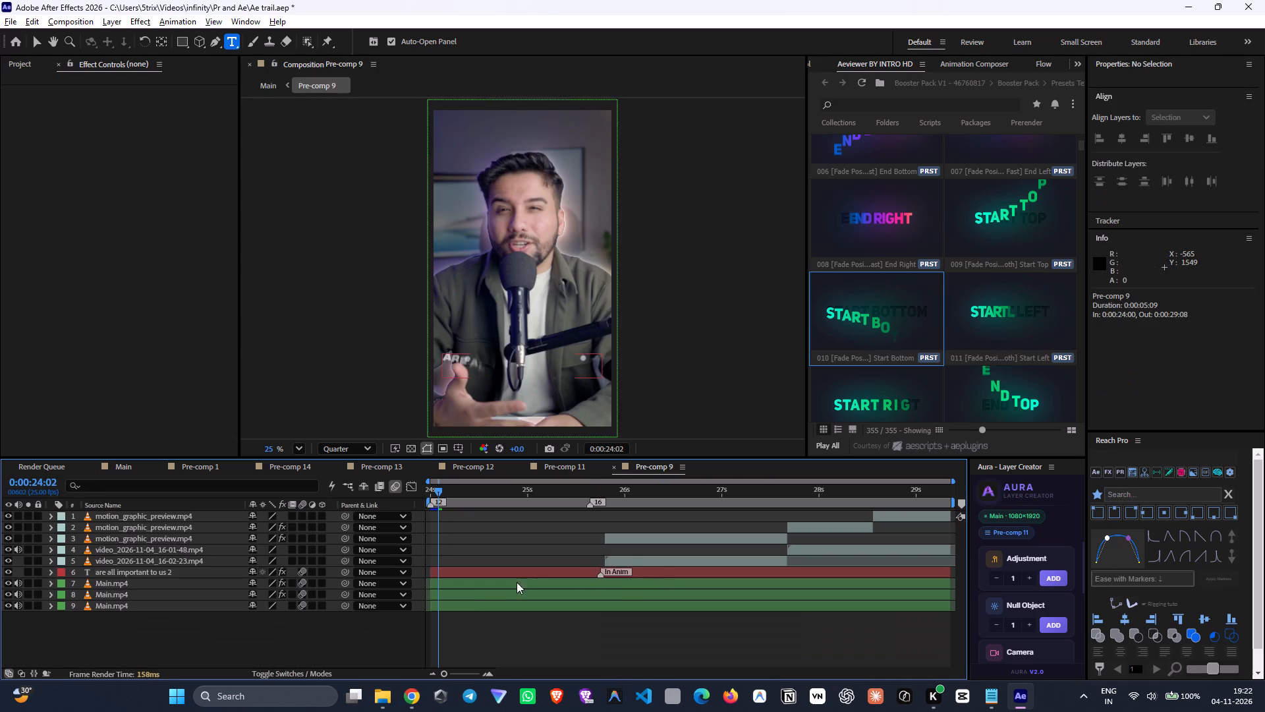
drag(443, 493, 400, 496)
key(ctrl+v)
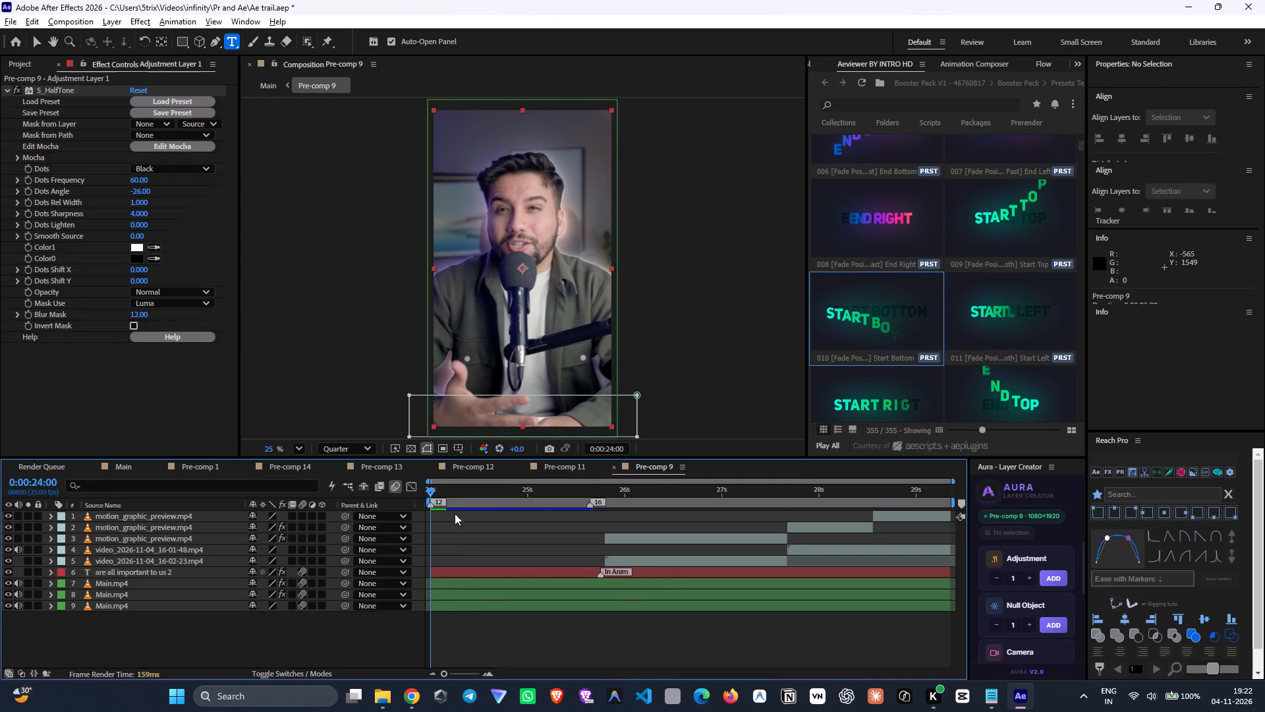
drag(170, 518, 183, 597)
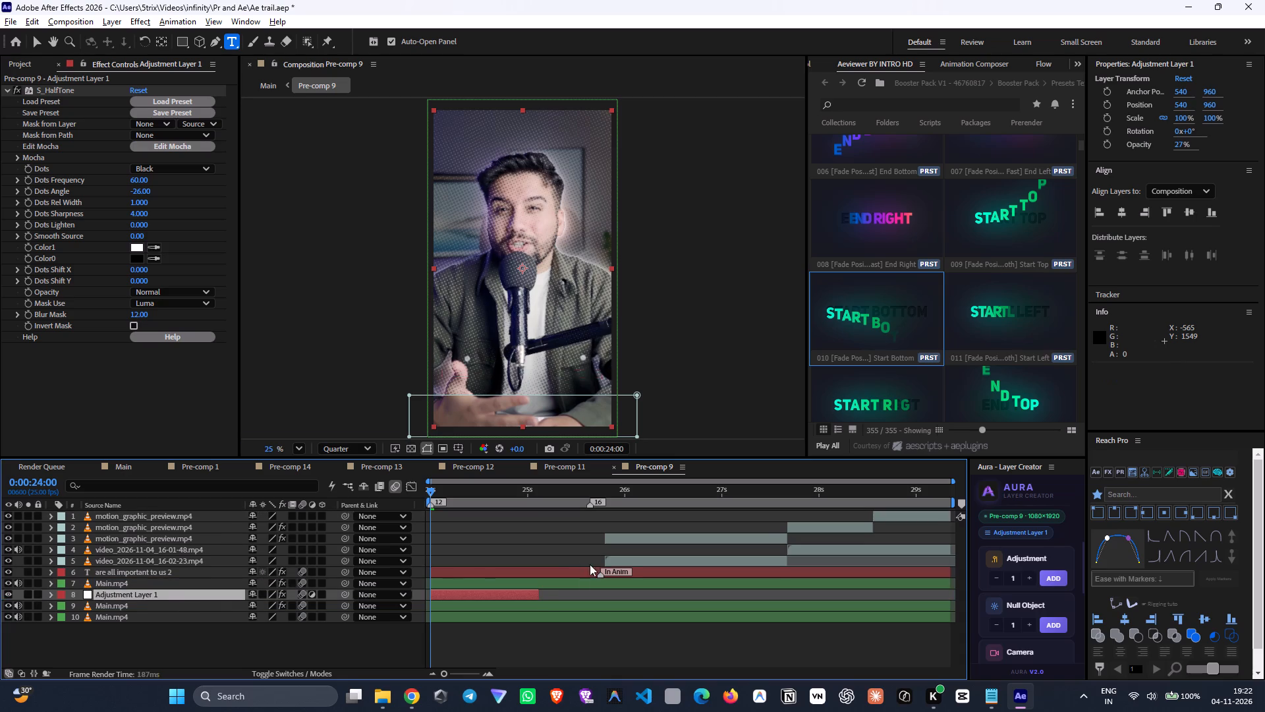
drag(542, 592, 970, 579)
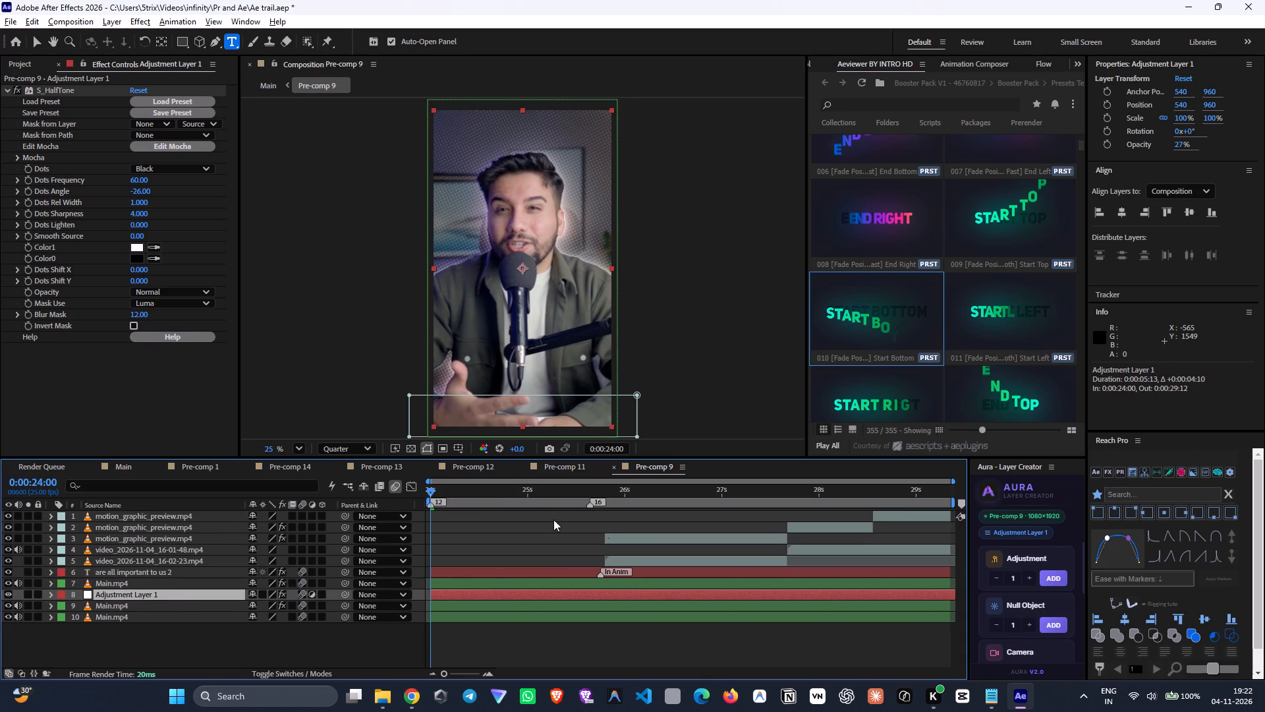
Preview Pre-comp 9 from its start through the motion graphic clips to examine the halftone on the speaker footage.
drag(507, 498, 527, 526)
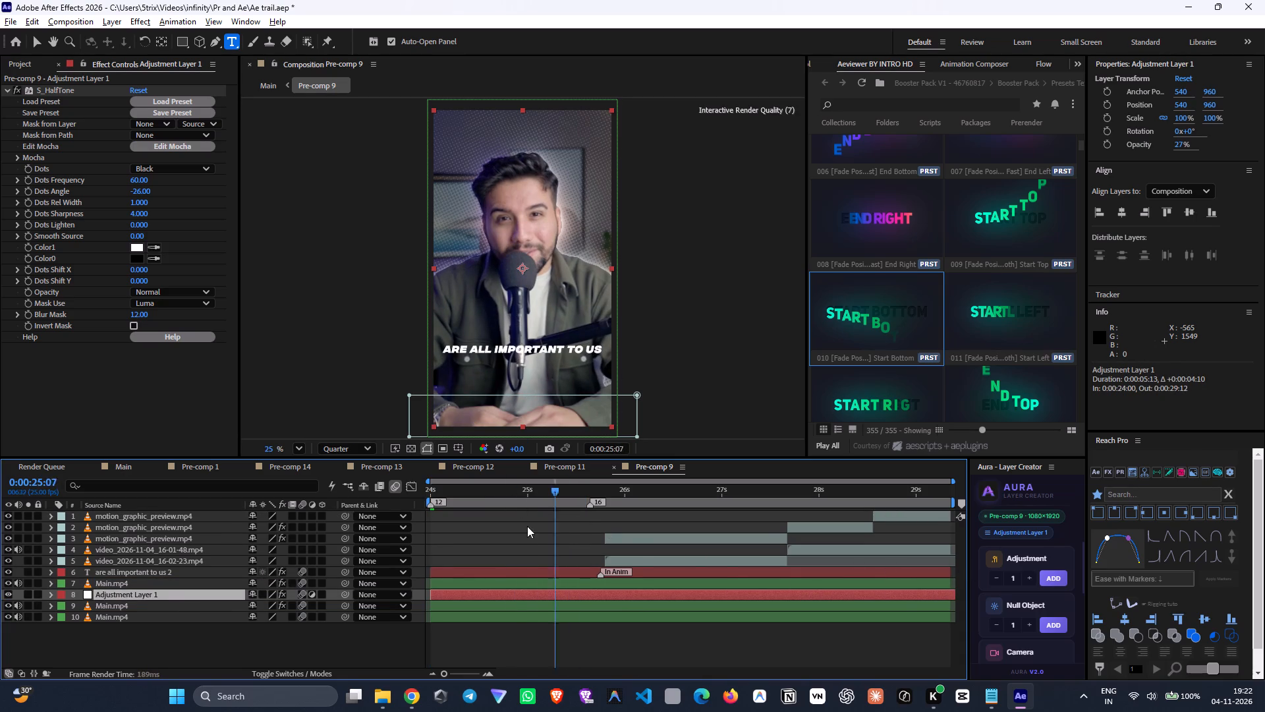
drag(527, 526, 415, 516)
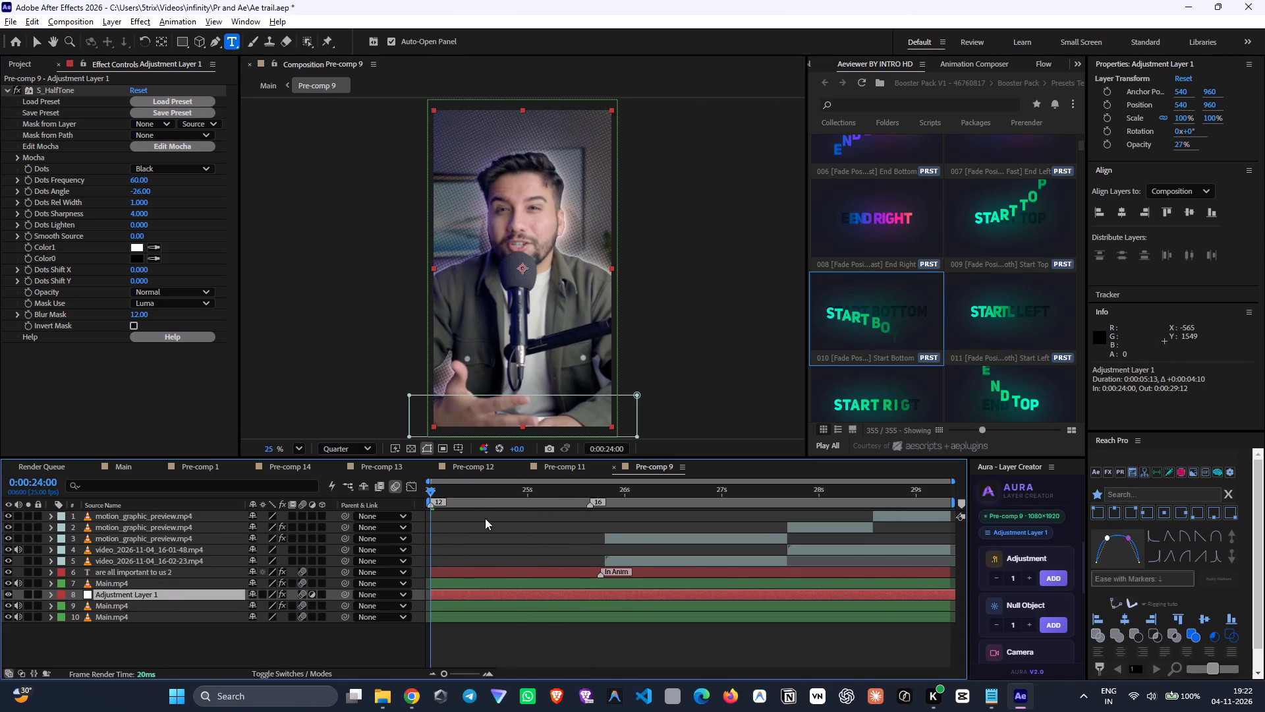
drag(478, 502, 662, 539)
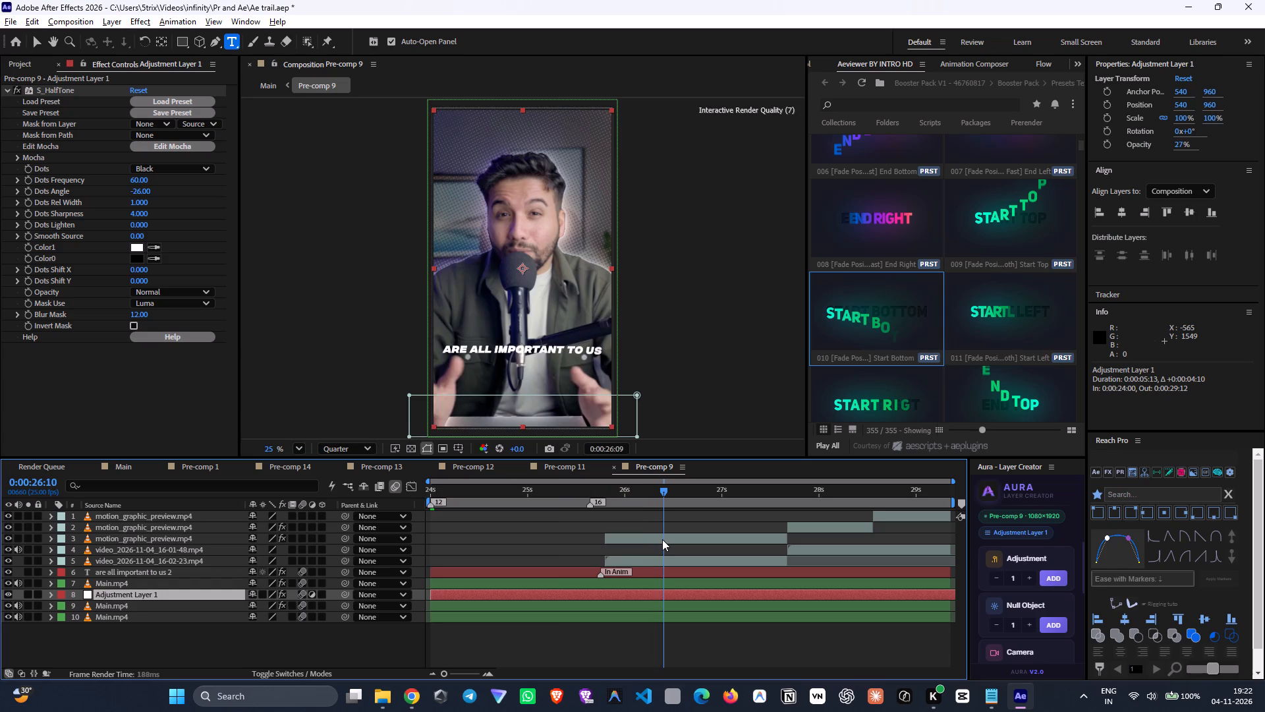
drag(662, 539, 826, 566)
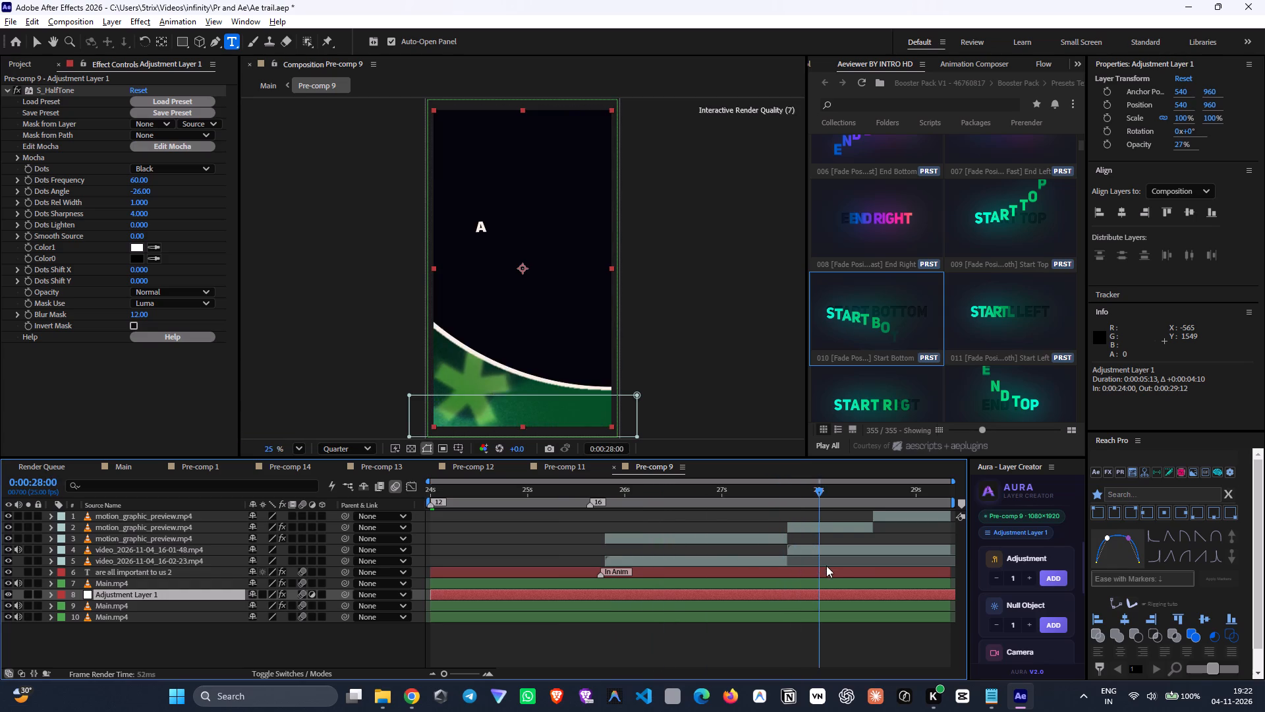
drag(826, 566, 360, 569)
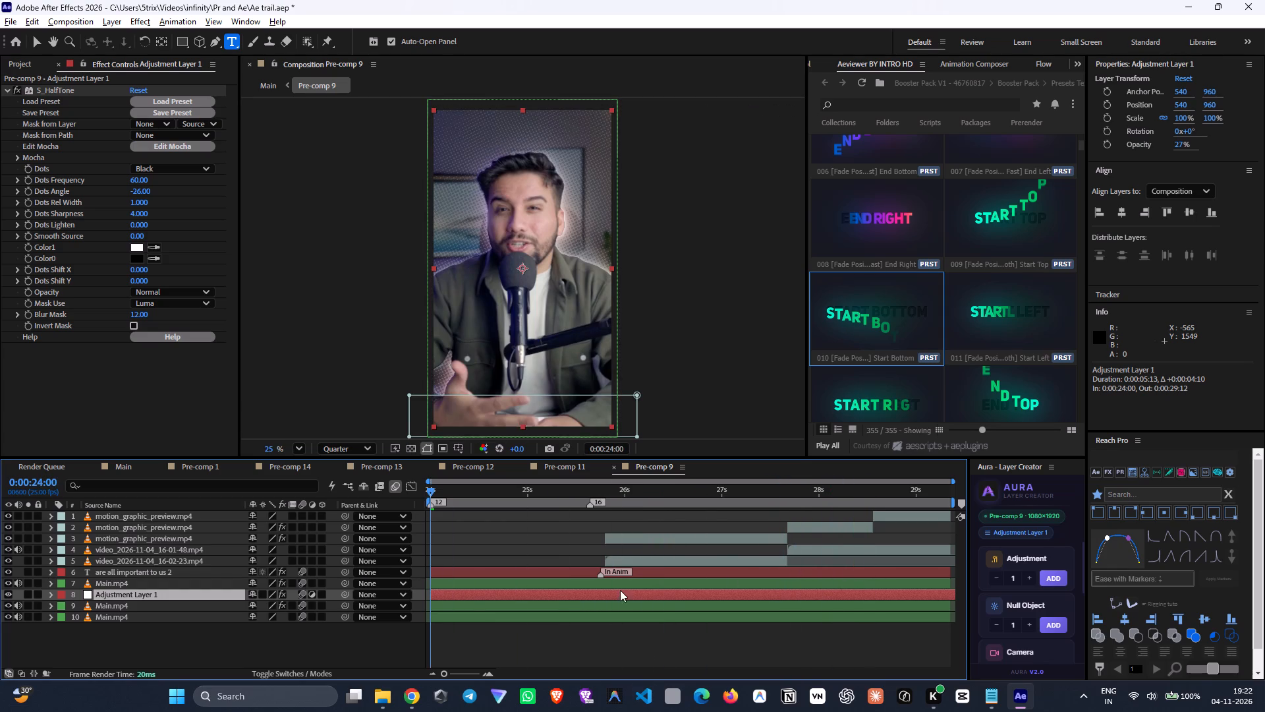
drag(444, 499, 474, 508)
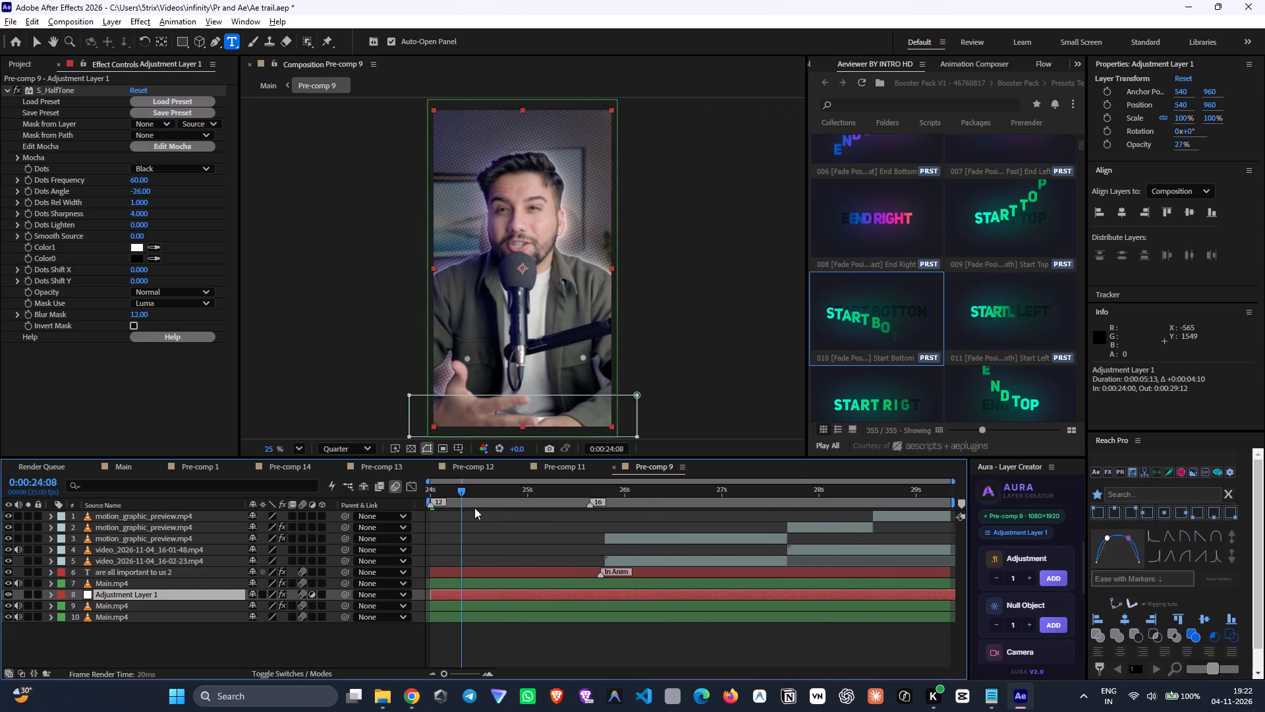
drag(474, 508, 585, 529)
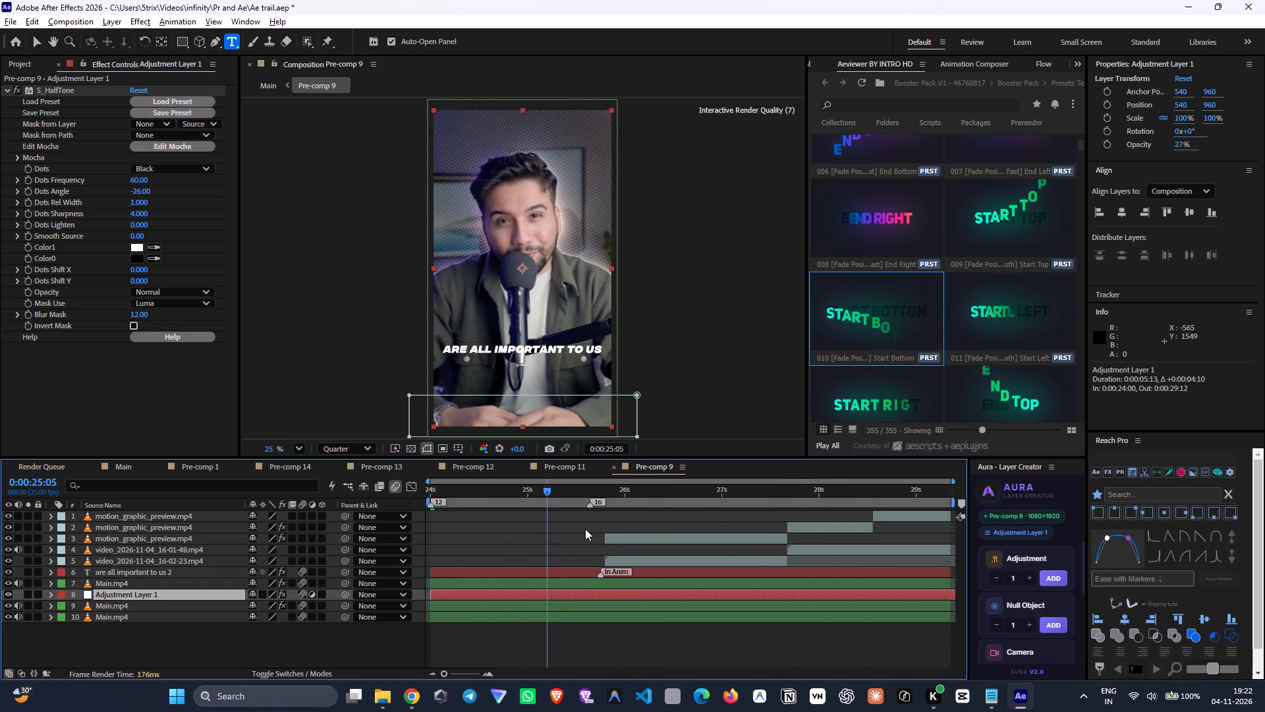
drag(585, 529, 643, 545)
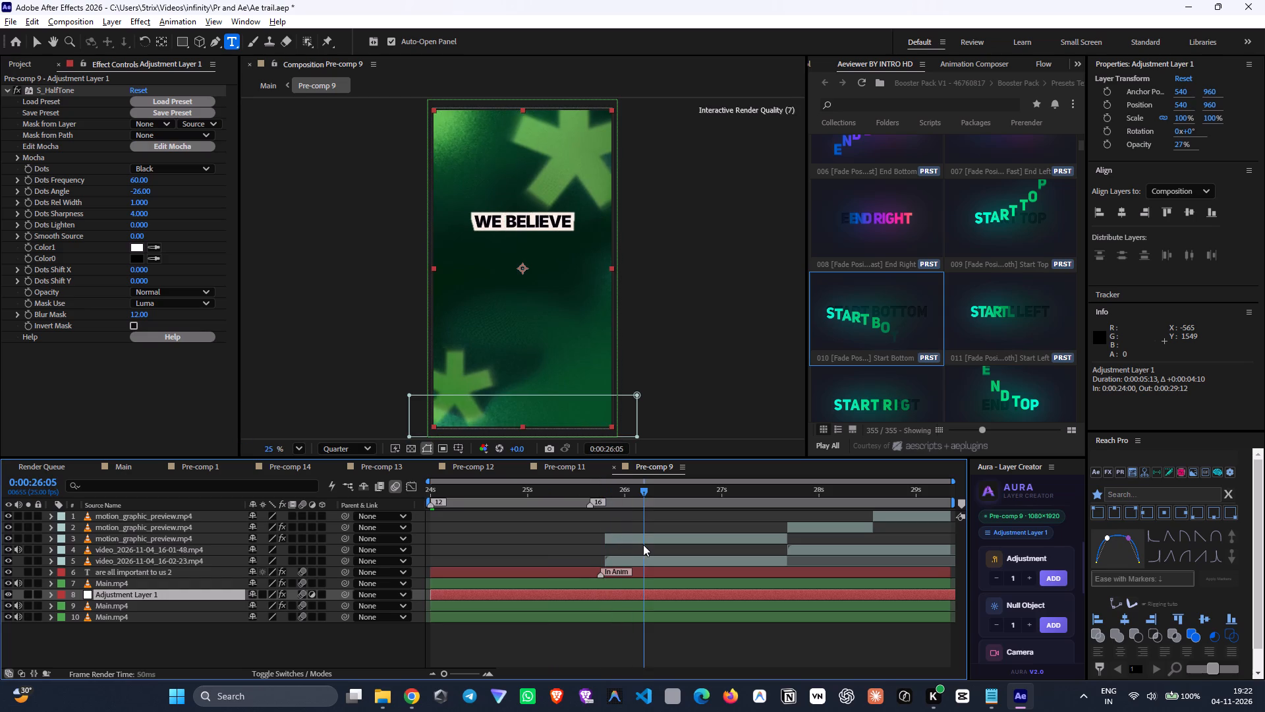
drag(643, 545, 605, 554)
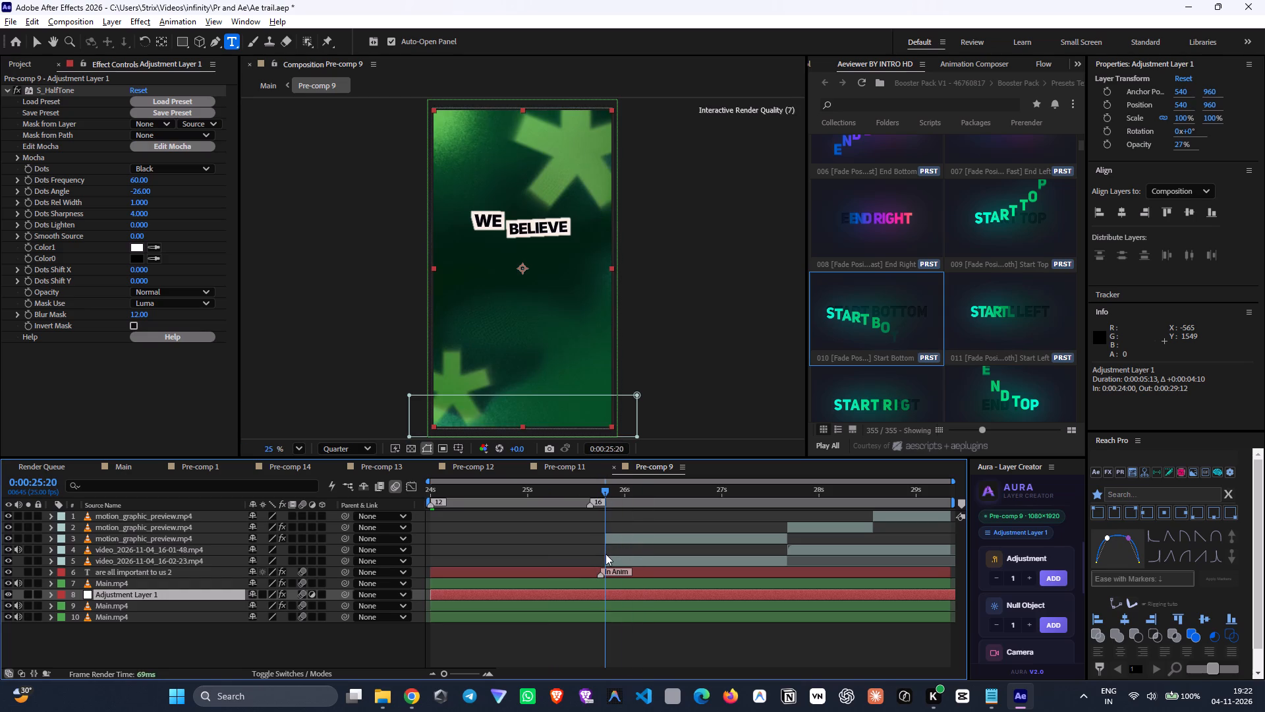
drag(605, 554, 381, 584)
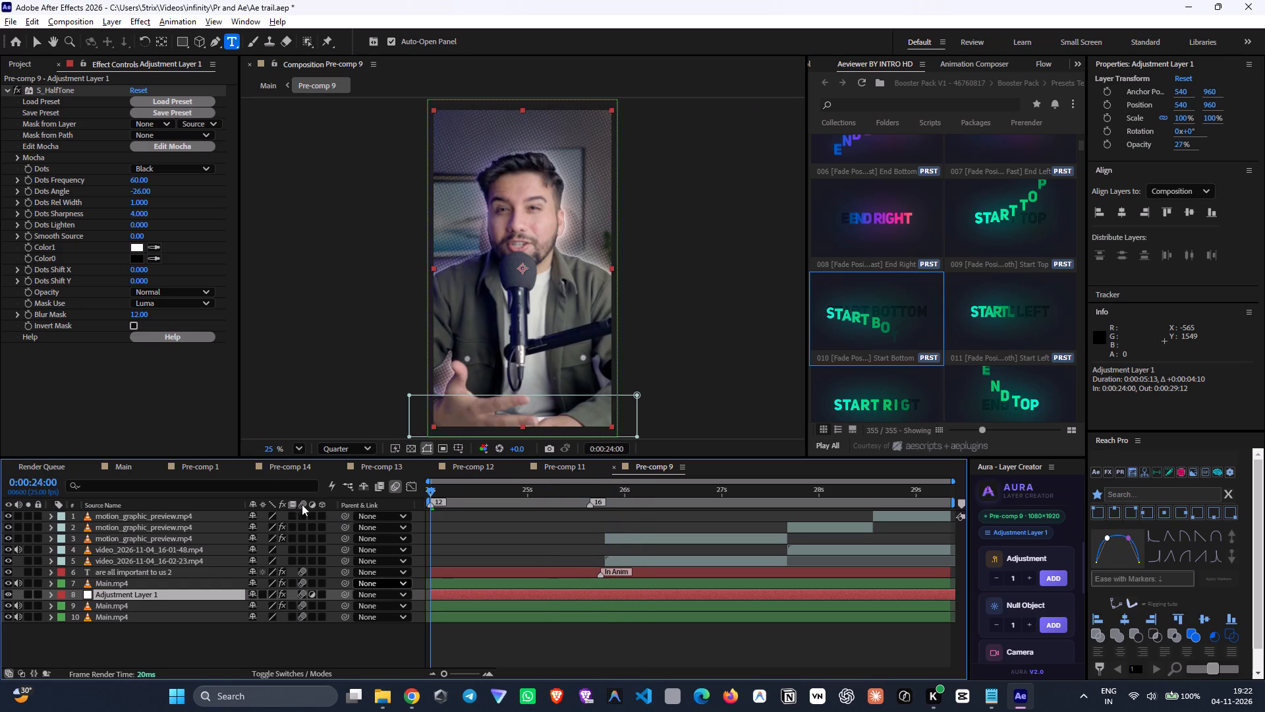
Paste the halftone Adjustment Layer 1 at the start of Pre-comp 15, directly beneath the topmost Main.mp4, and extend it to the composition end.
click(126, 469)
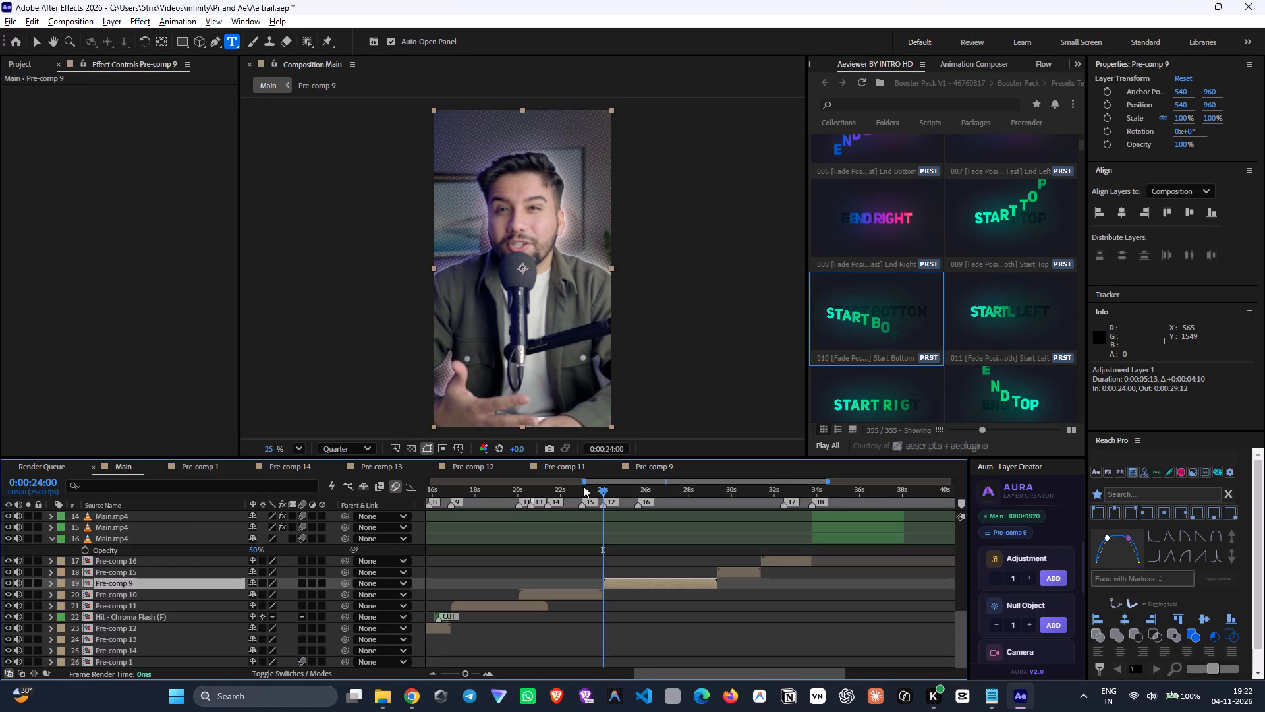
drag(625, 492, 729, 533)
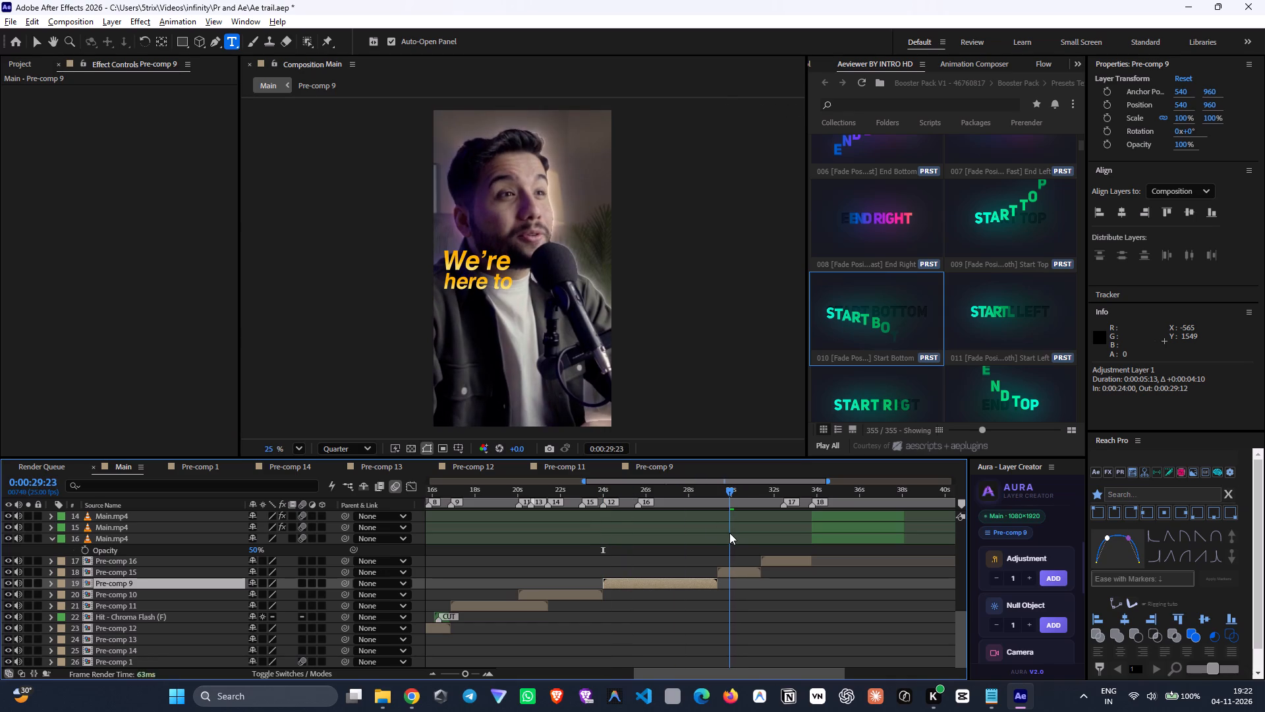
drag(729, 533, 728, 533)
double_click(743, 570)
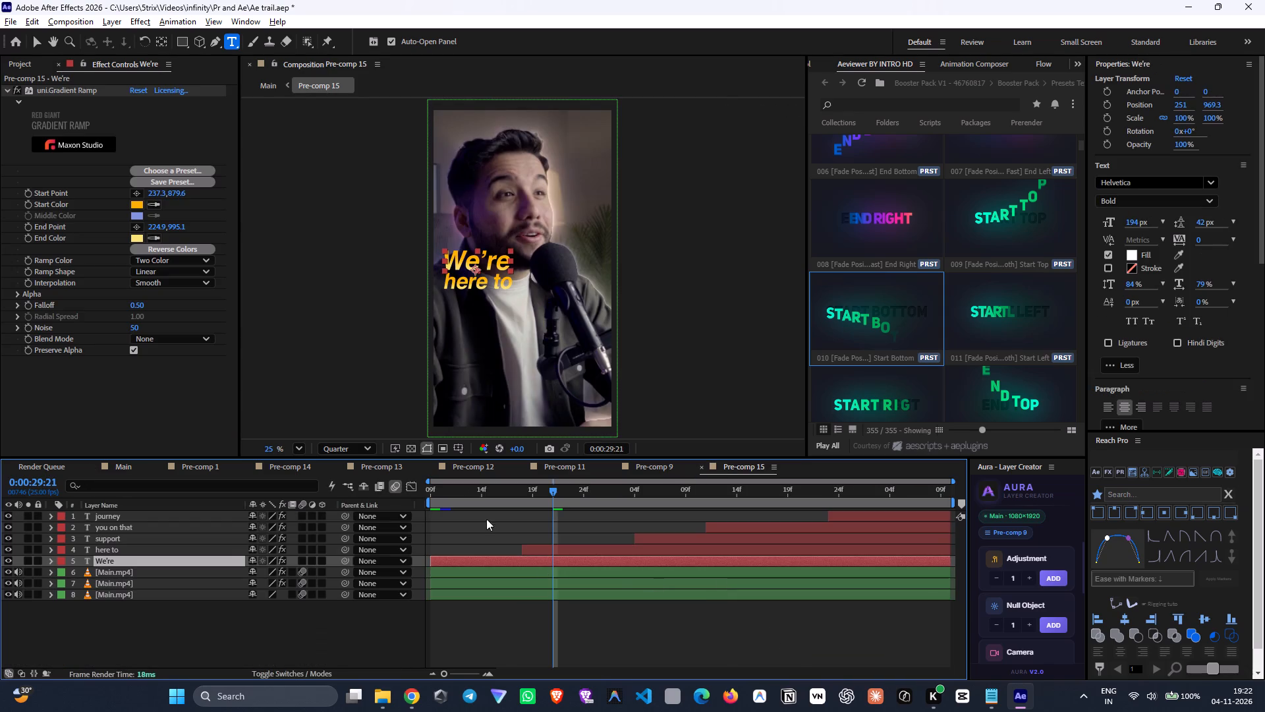
drag(482, 496, 378, 514)
key(ctrl+v)
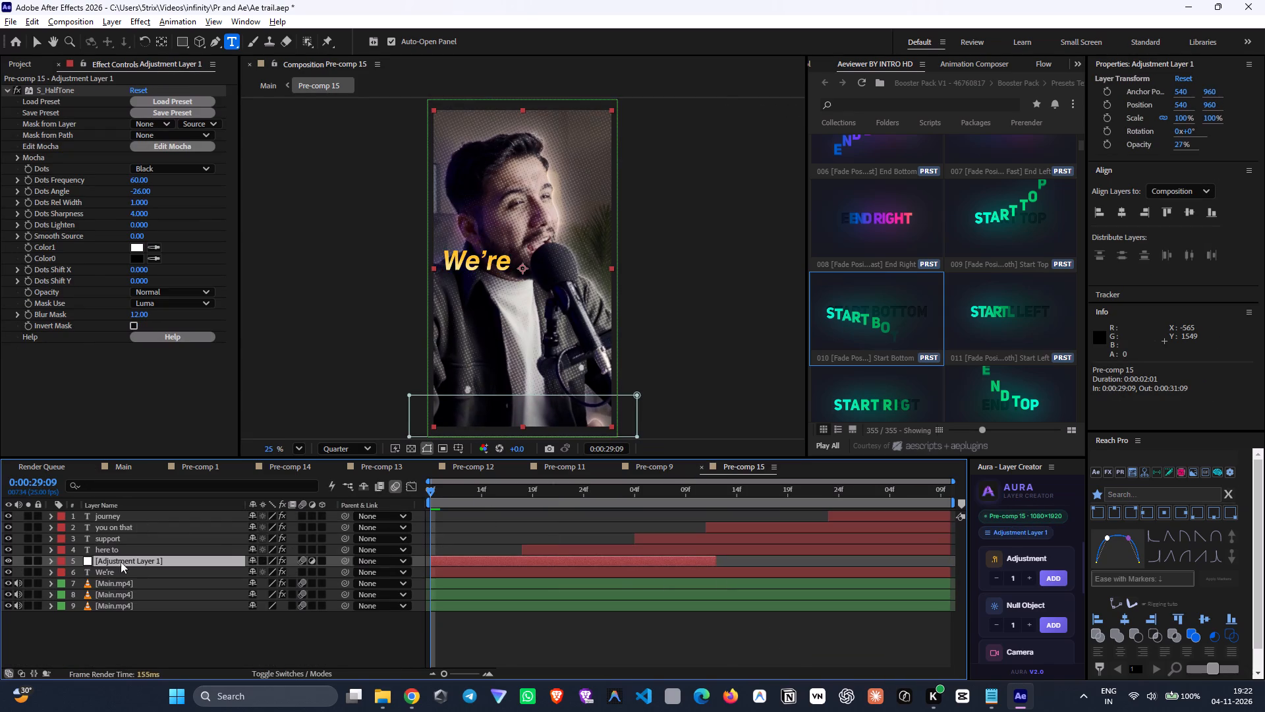
drag(134, 561, 149, 599)
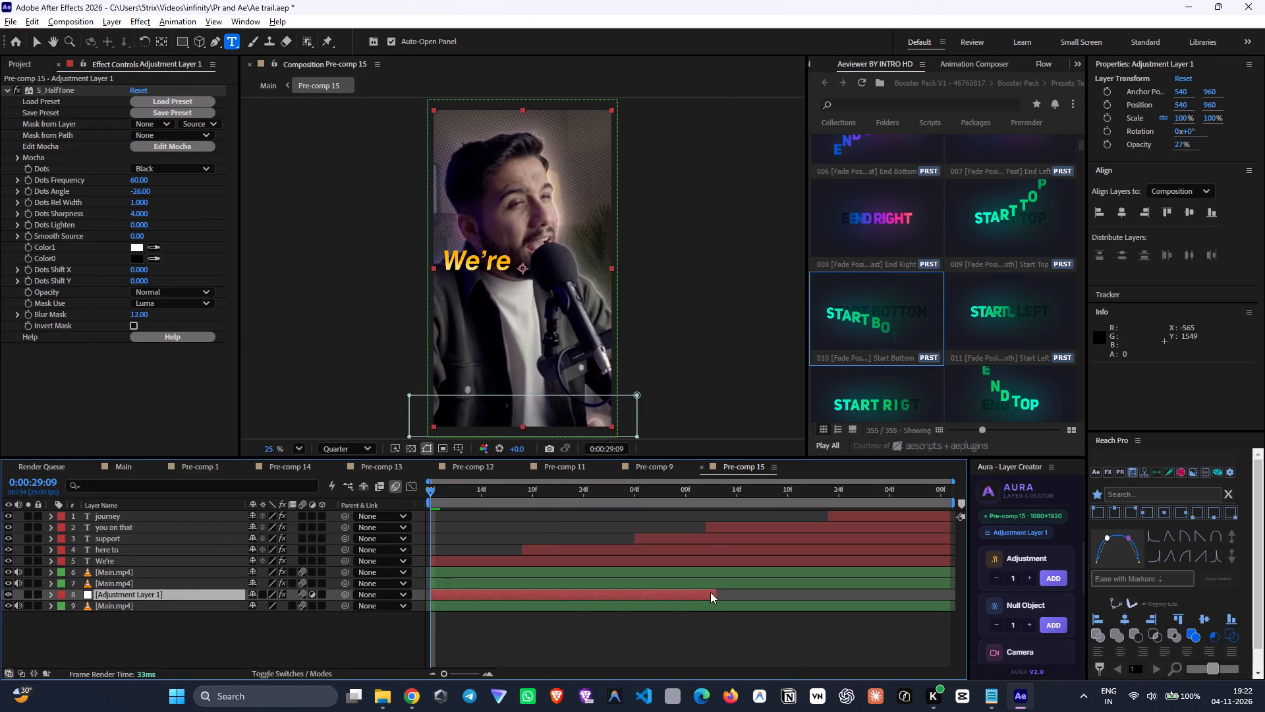
drag(185, 586, 183, 580)
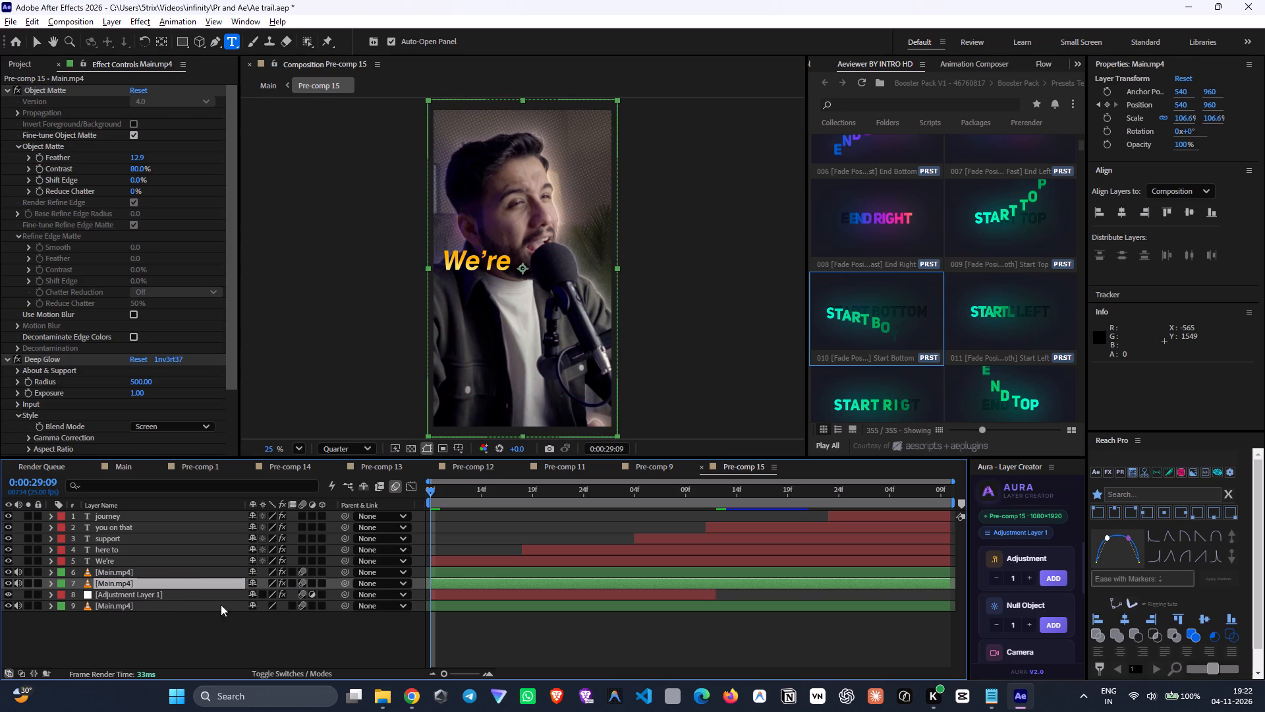
drag(167, 595, 163, 580)
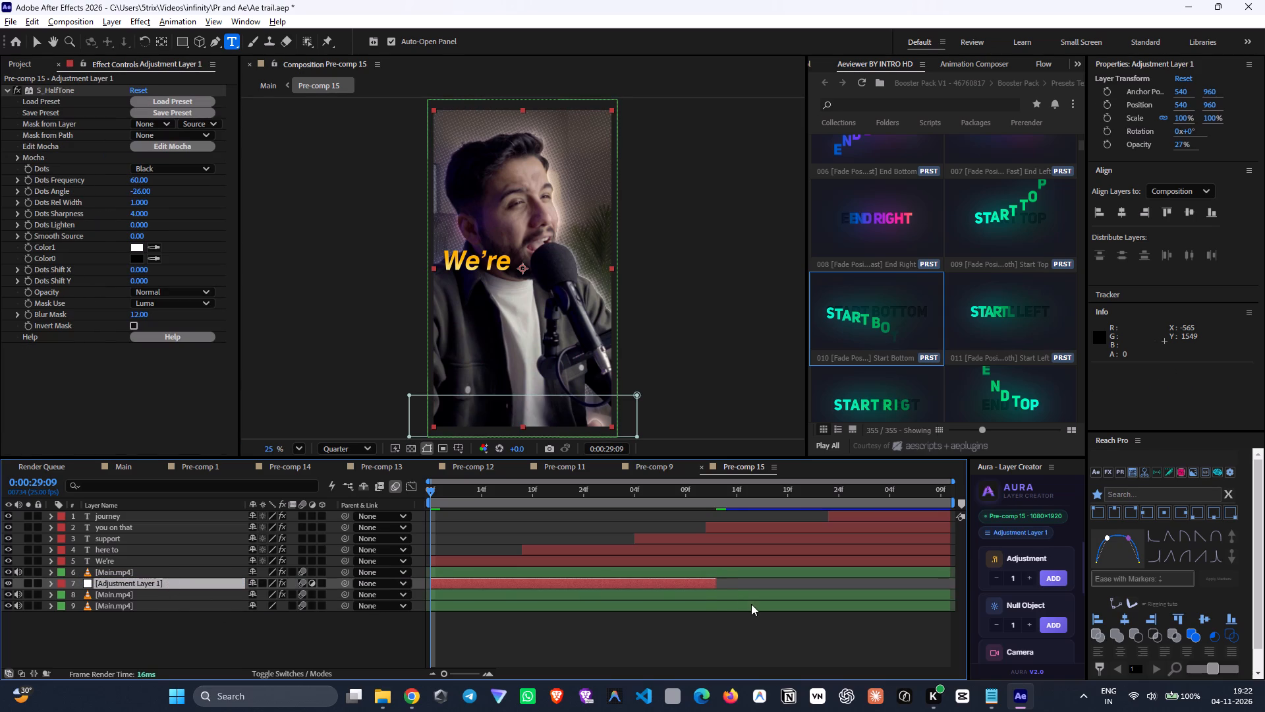
drag(713, 585, 990, 581)
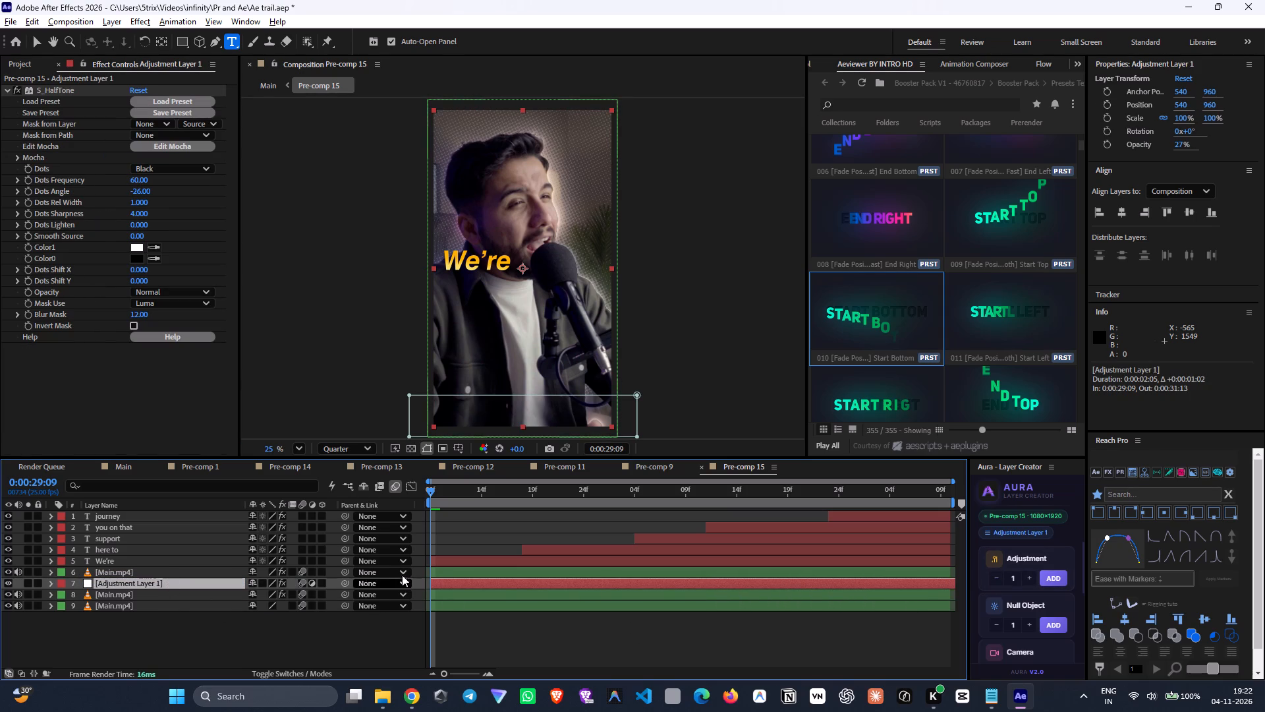
Paste the halftone Adjustment Layer 1 at the start of Pre-comp 16, directly beneath the topmost Main.mp4, and extend it to about 0:00:37:03.
click(126, 467)
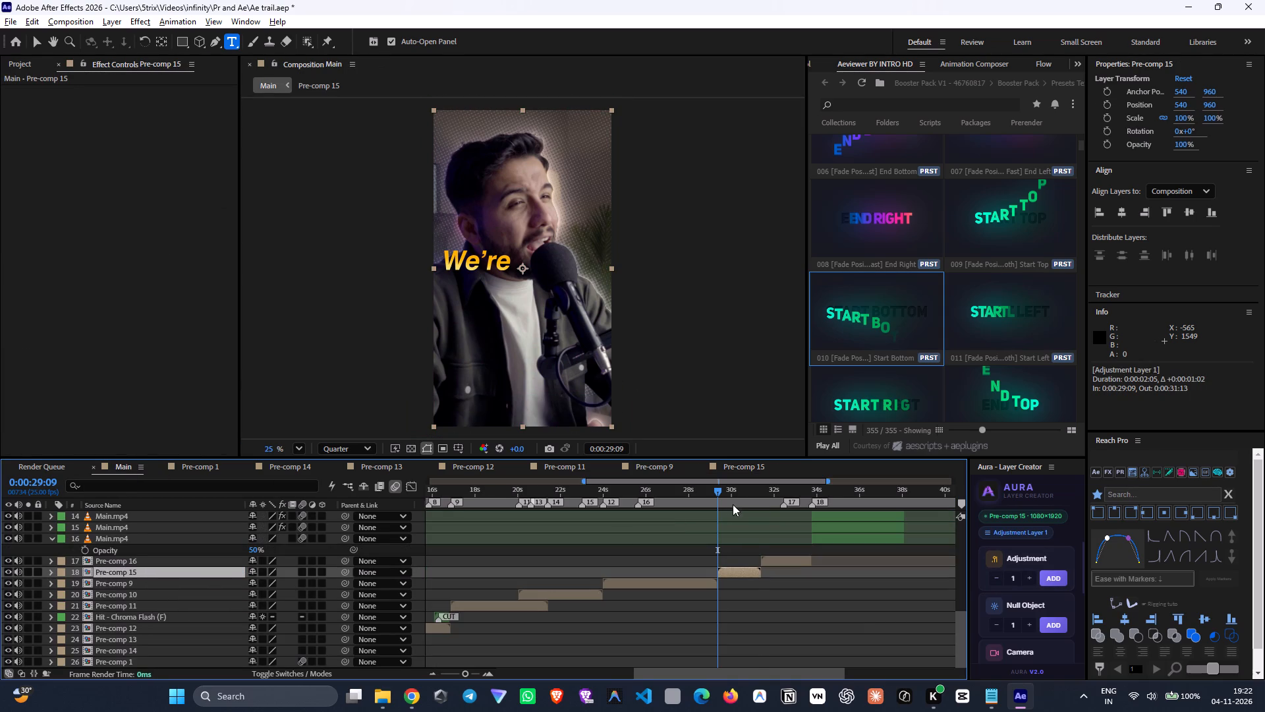
drag(741, 504, 777, 525)
double_click(795, 560)
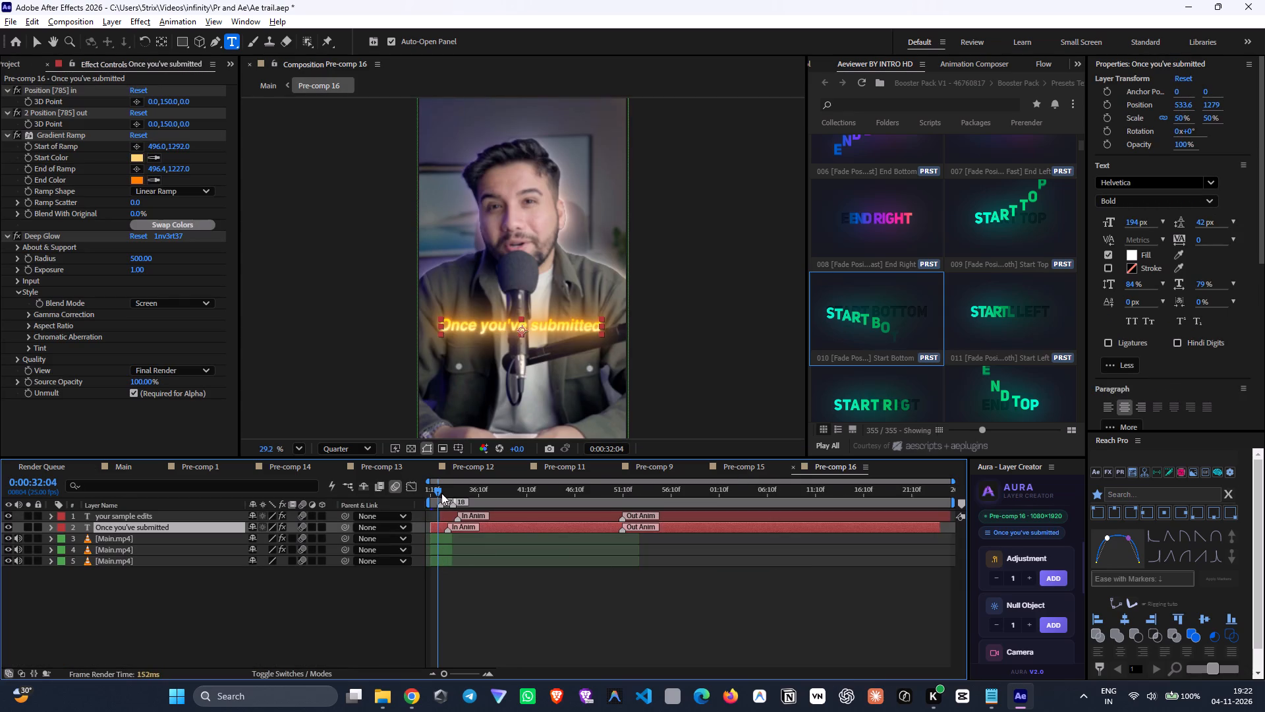
drag(441, 491, 402, 496)
key(ctrl+v)
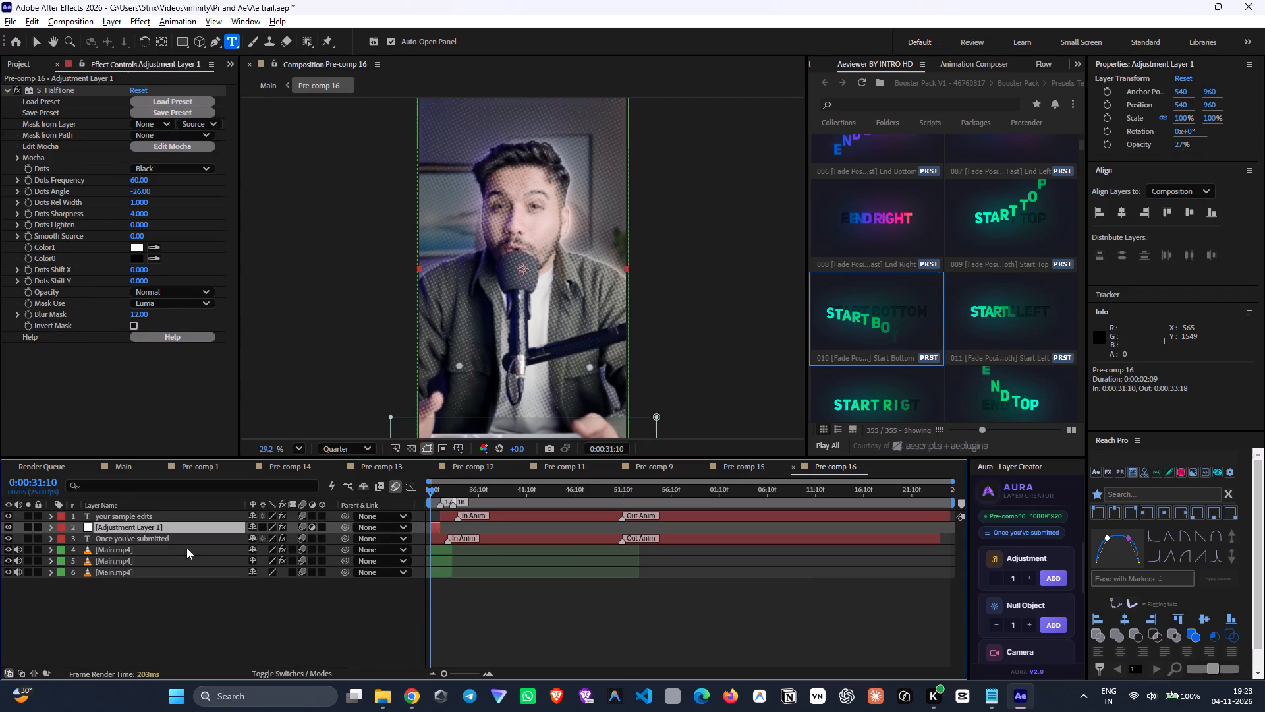
drag(147, 529, 155, 554)
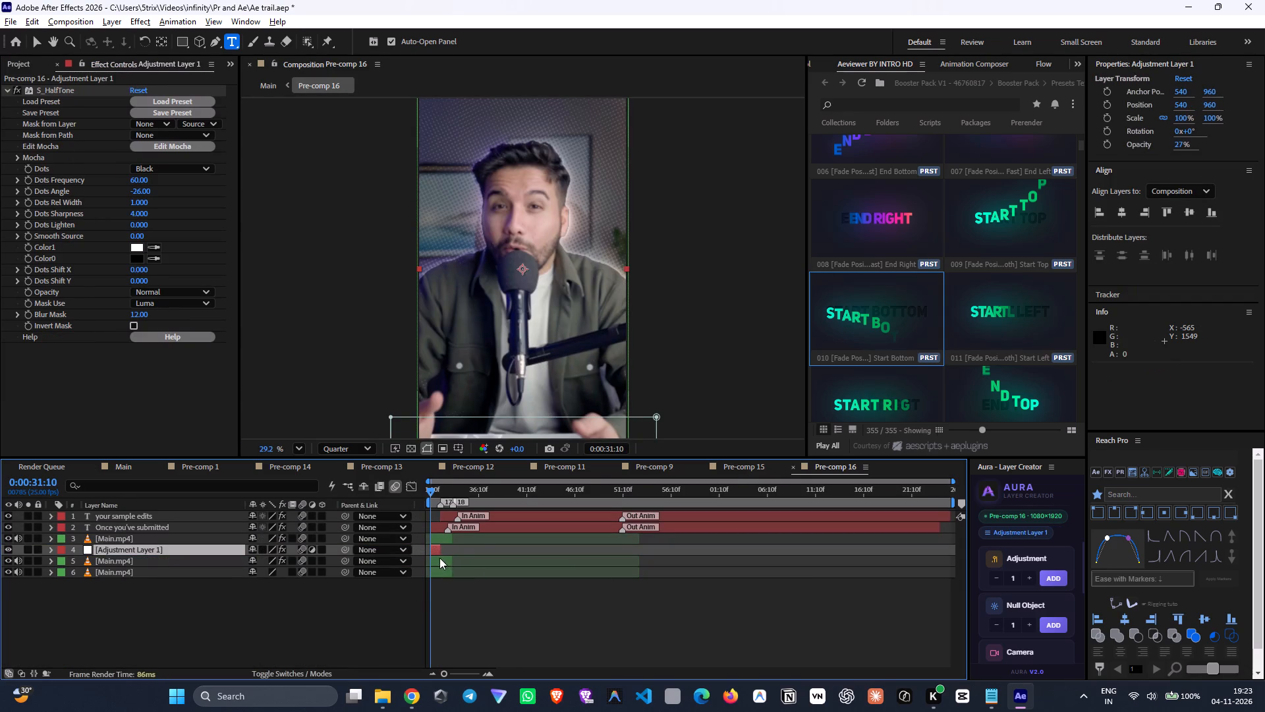
drag(441, 550, 486, 562)
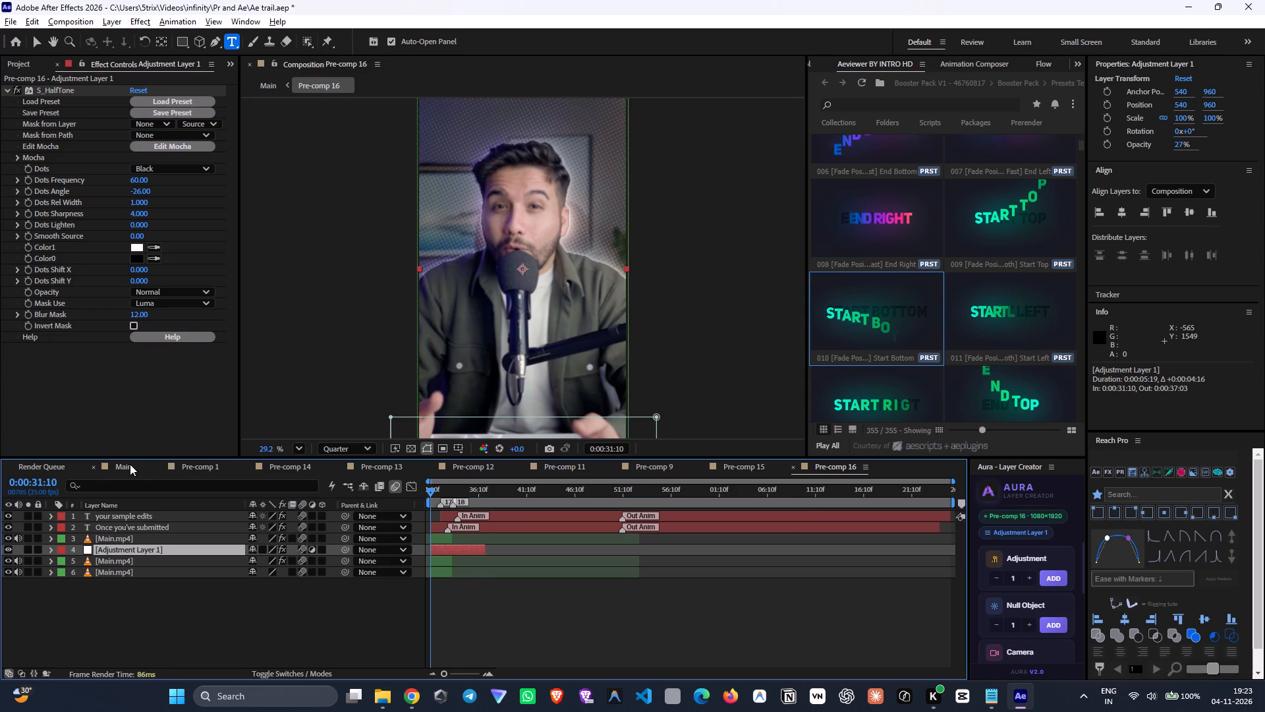
Return to the Main composition, close the open pre-comp timelines, and move the playhead to the end of Pre-comp 16.
click(130, 464)
triple_click(160, 469)
triple_click(160, 469)
triple_click(160, 469)
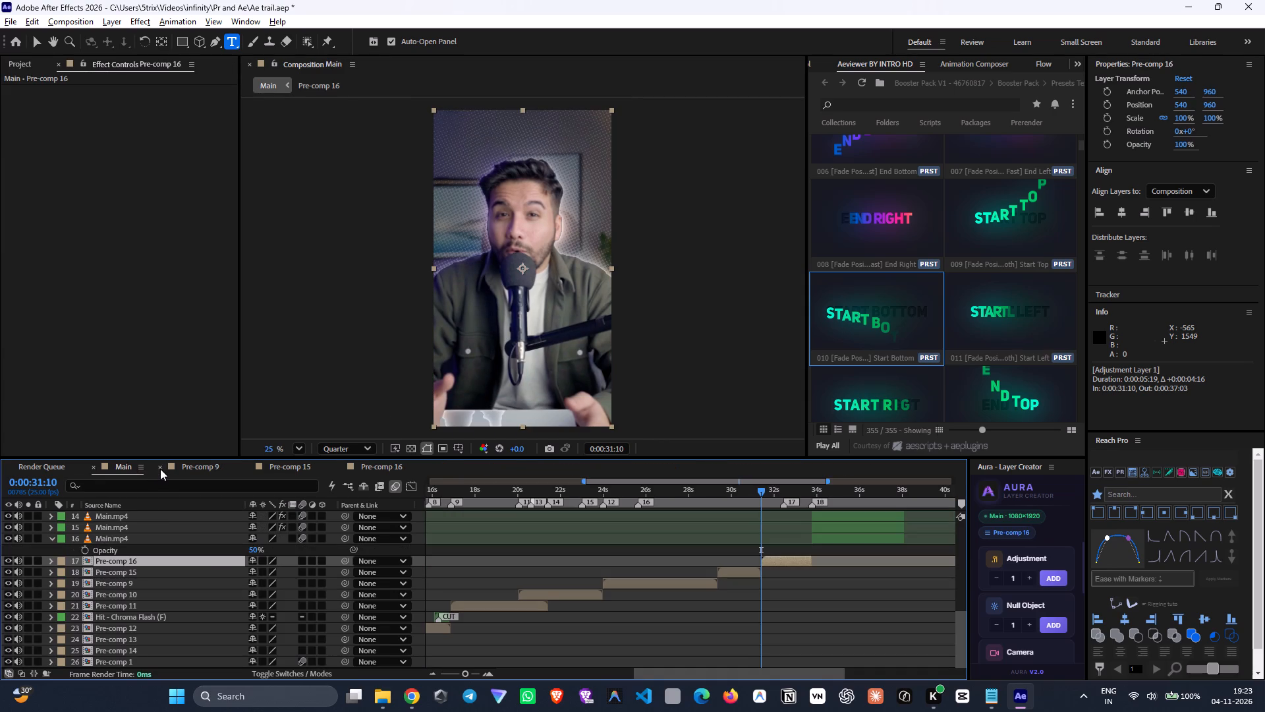
click(160, 469)
drag(774, 493, 811, 512)
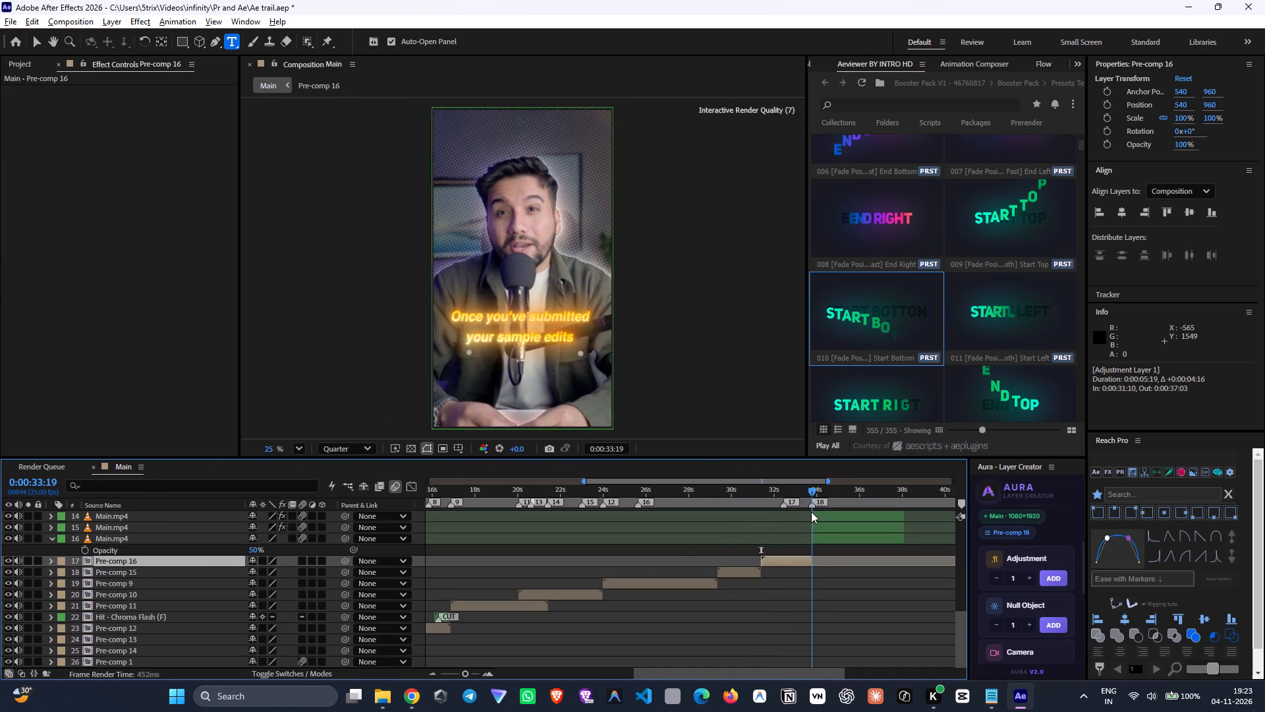
Check the effects on the "Once you've submitted" text in Pre-comp 16, and copy Hue/Saturation from Main's "If you're successful" text layer.
drag(811, 512, 789, 512)
double_click(791, 558)
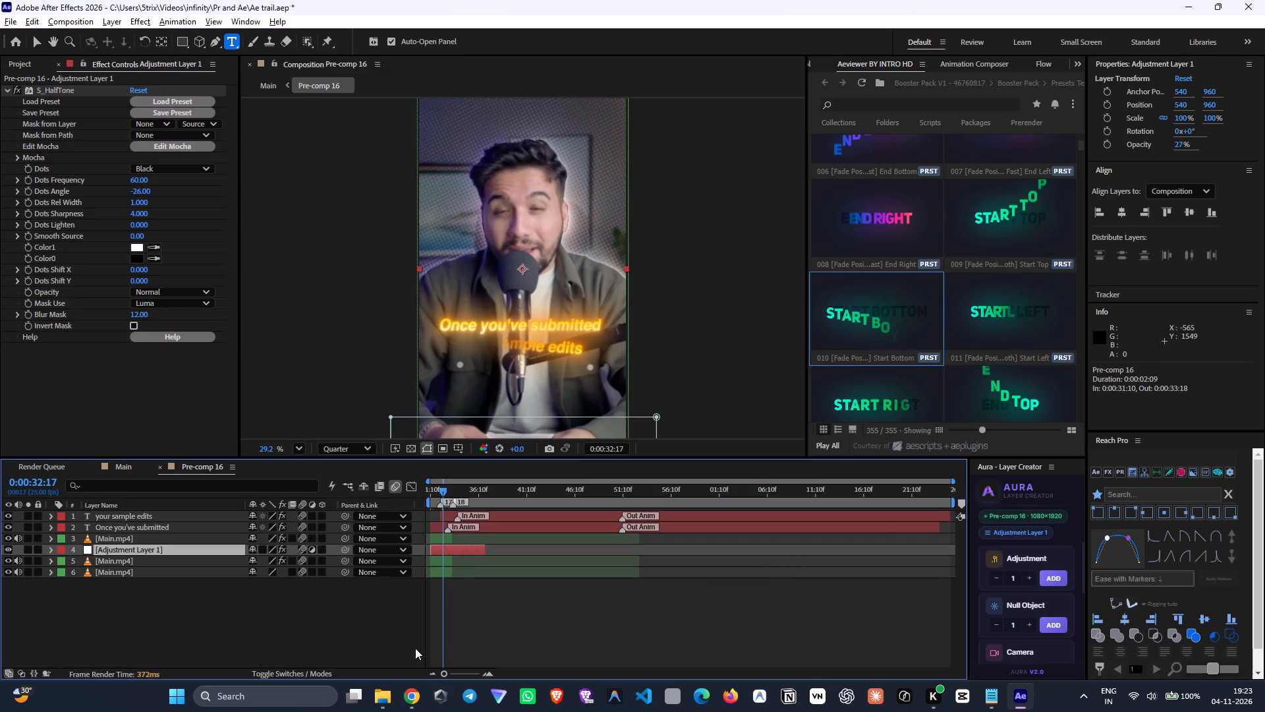
click(171, 530)
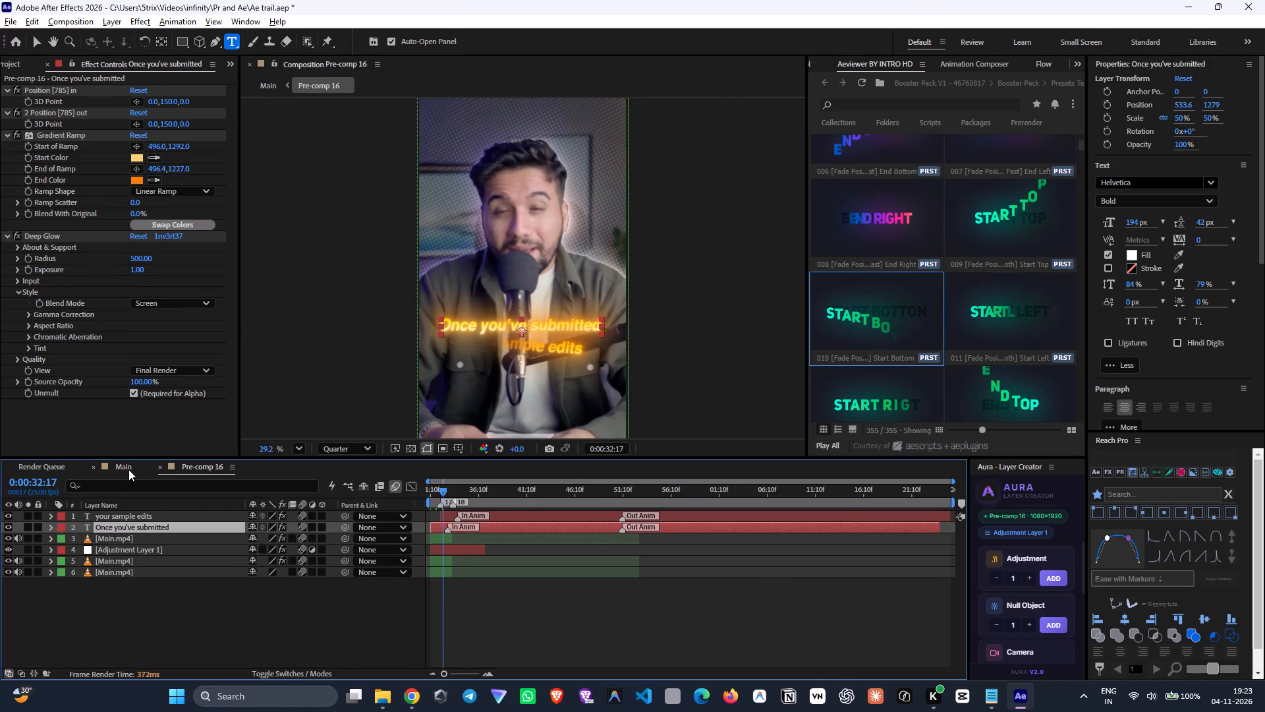
click(128, 469)
scroll(804, 538, up, 2)
click(915, 517)
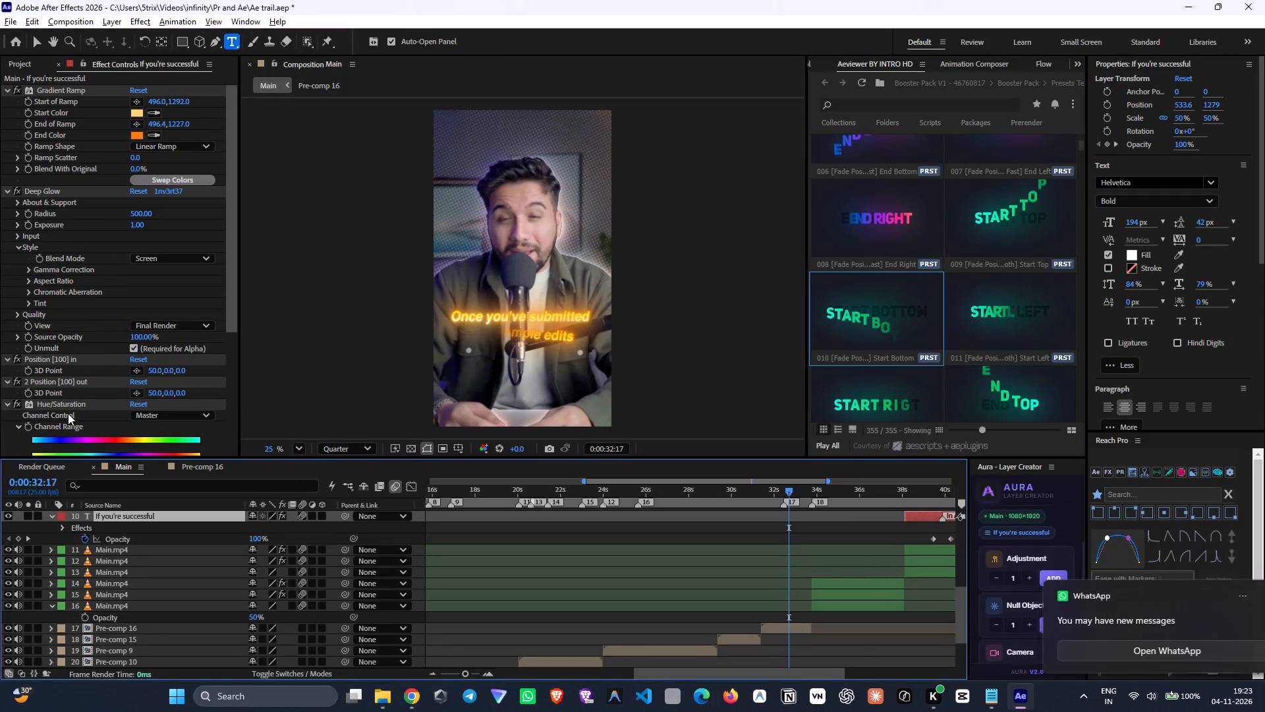
click(72, 403)
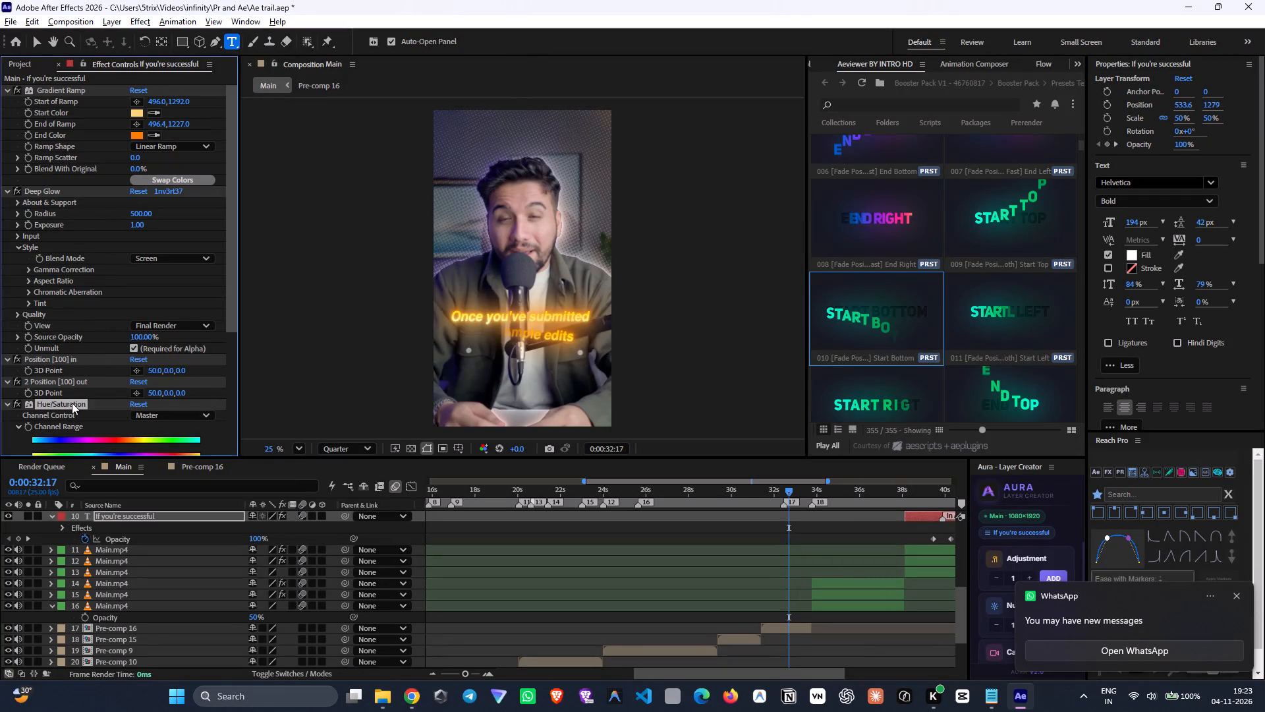
key(ctrl+c)
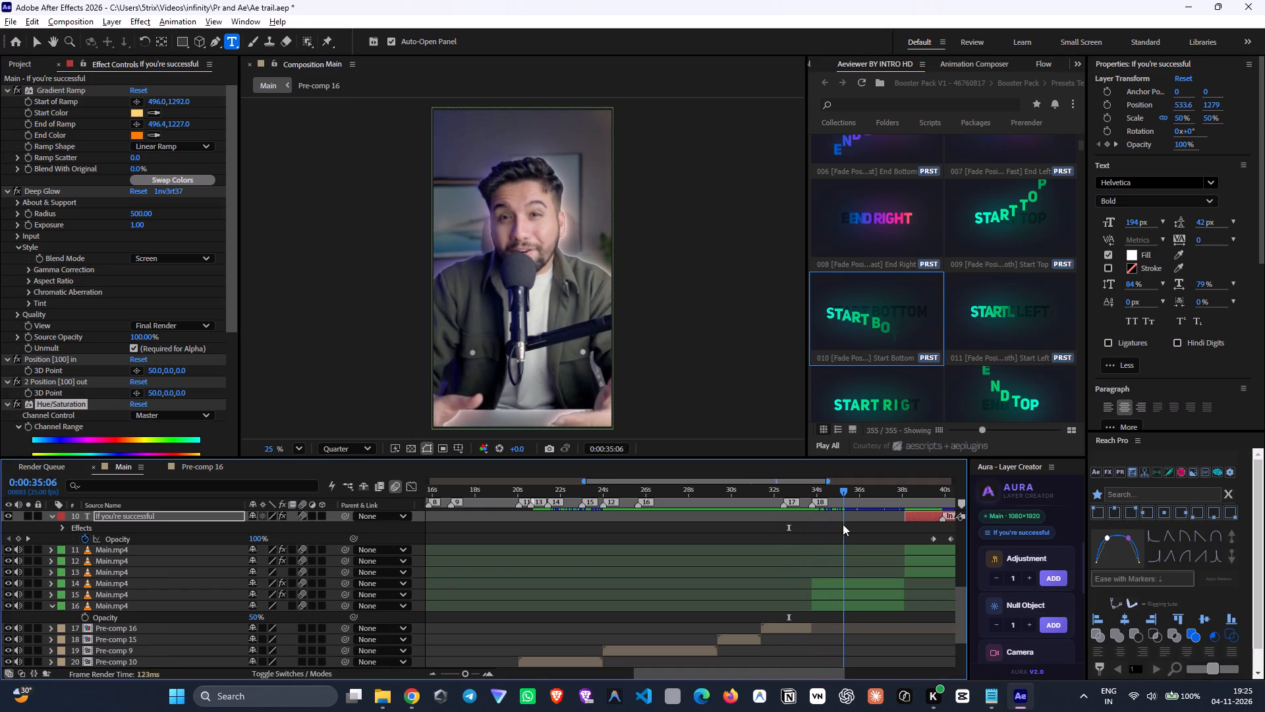
drag(843, 524, 876, 591)
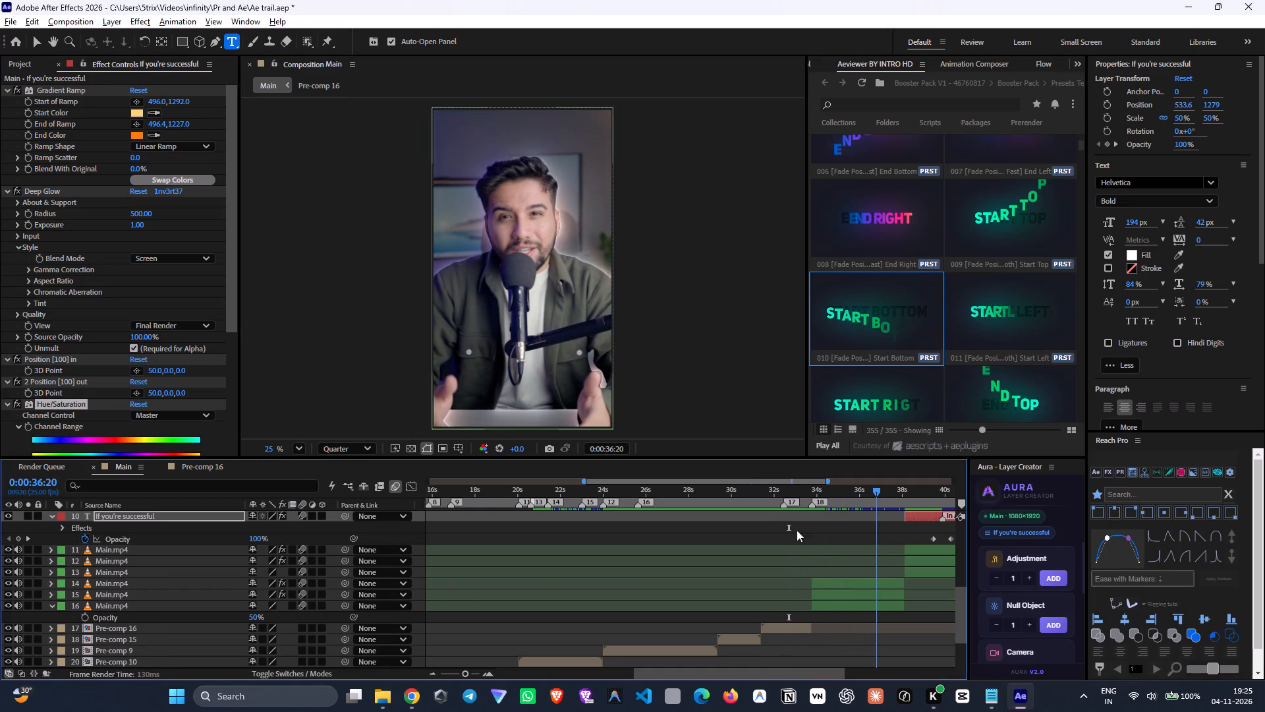
drag(799, 483, 928, 518)
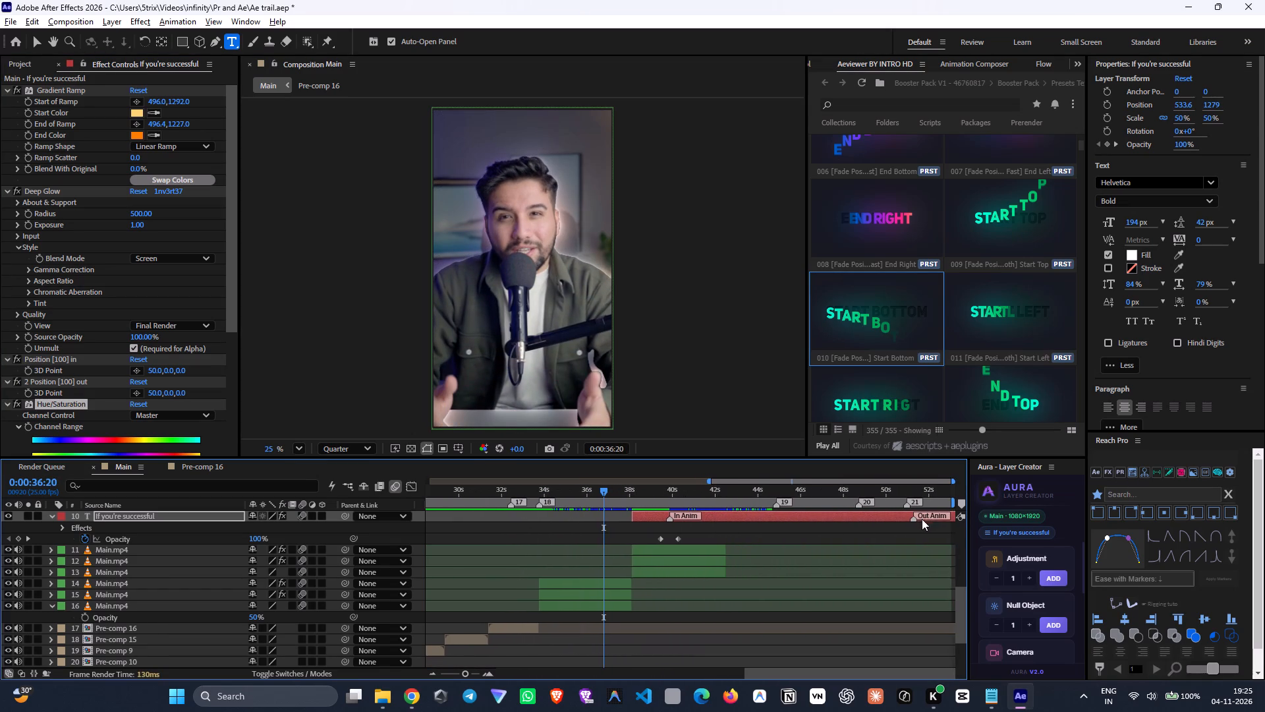
click(628, 493)
key(space)
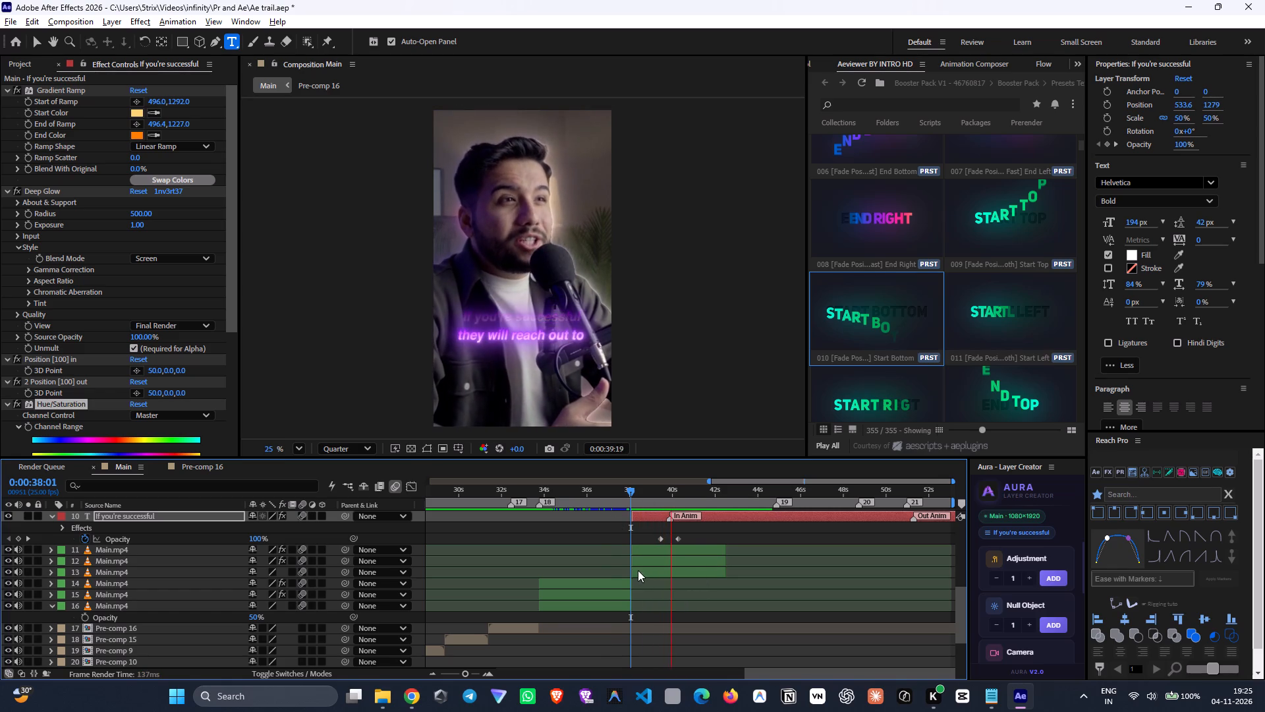
key(space)
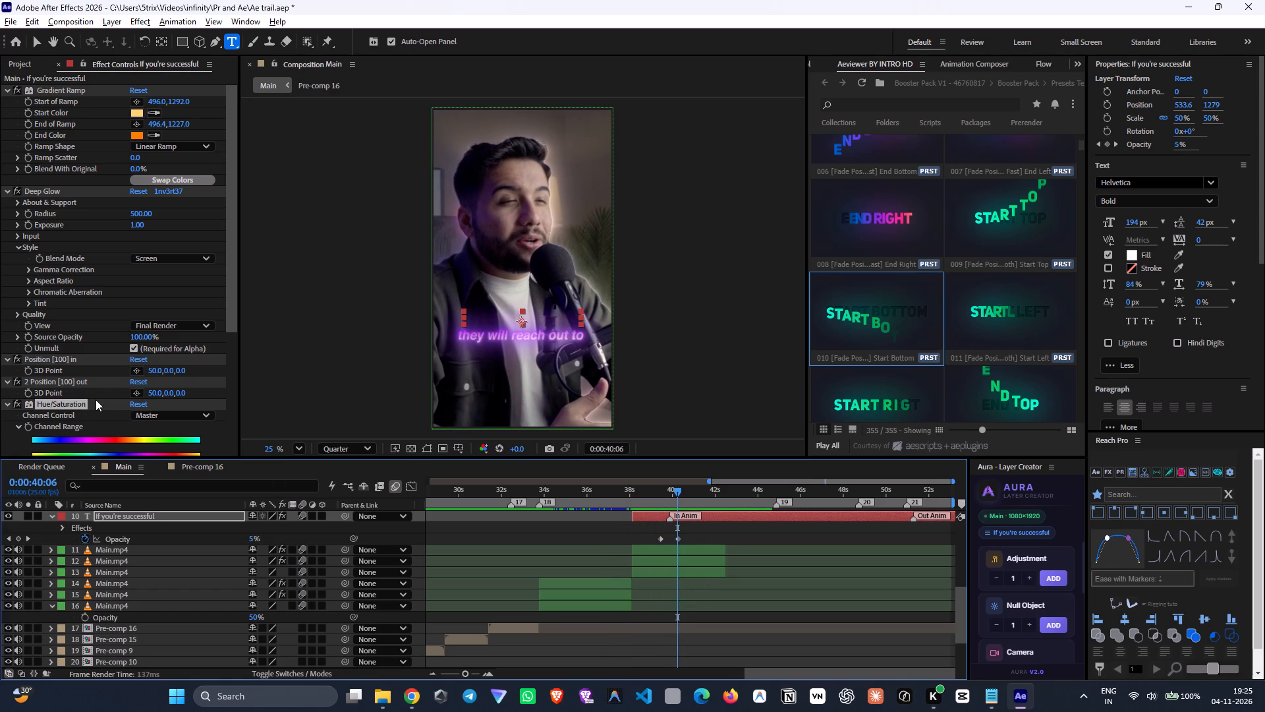
Copy the Hue/Saturation effect from the "If you're successful" caption onto "Once you've submitted" and "your sample edits" in Pre-comp 16.
click(96, 400)
click(96, 398)
click(85, 403)
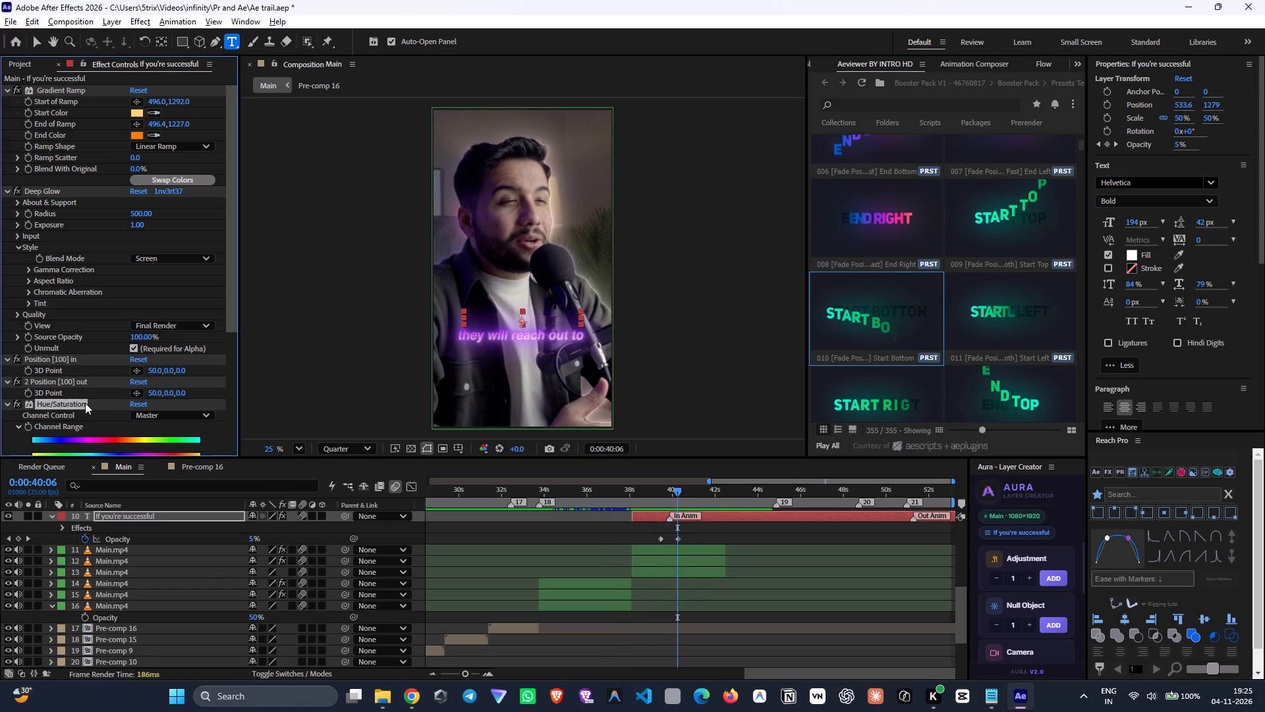
key(ctrl+c)
click(517, 499)
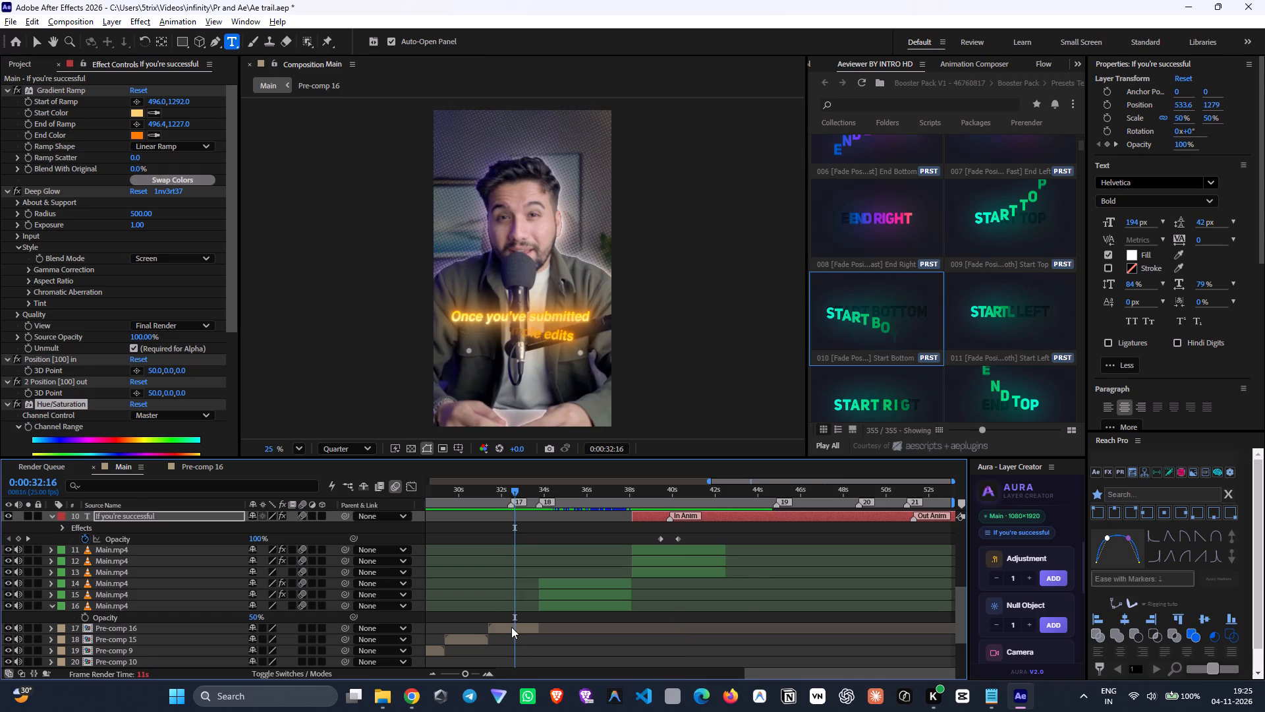
double_click(511, 628)
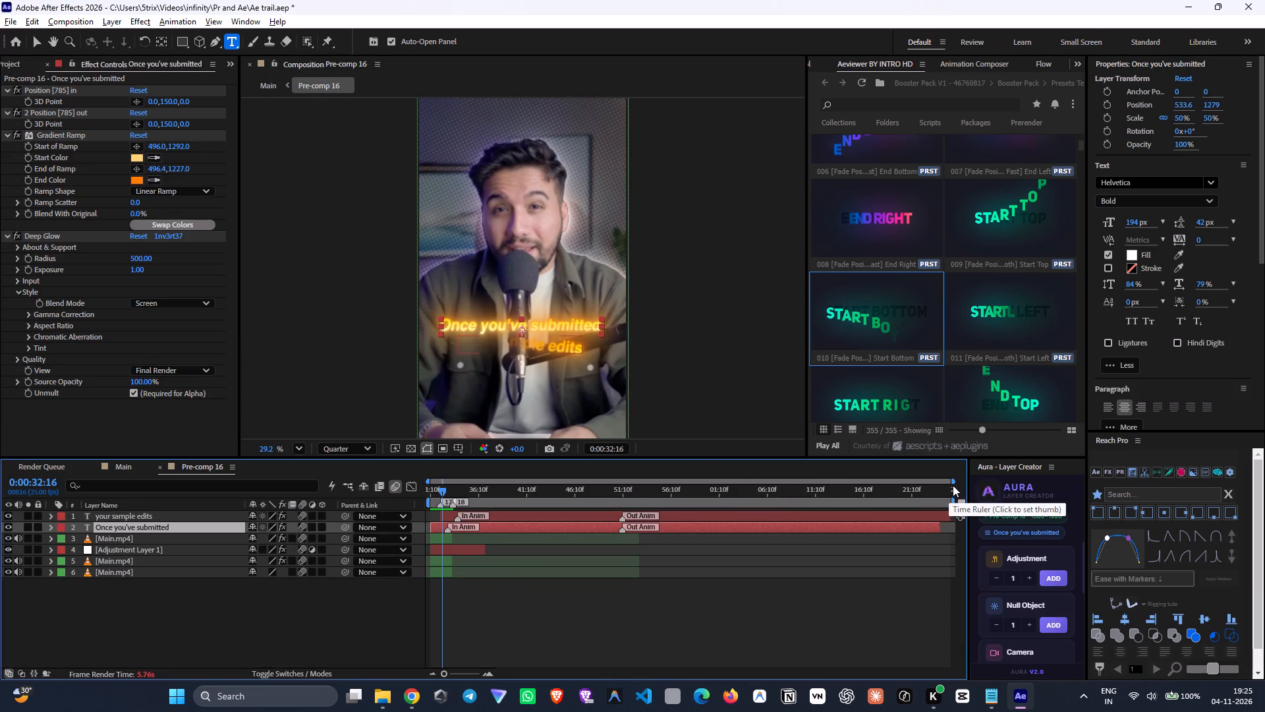
drag(952, 483, 508, 543)
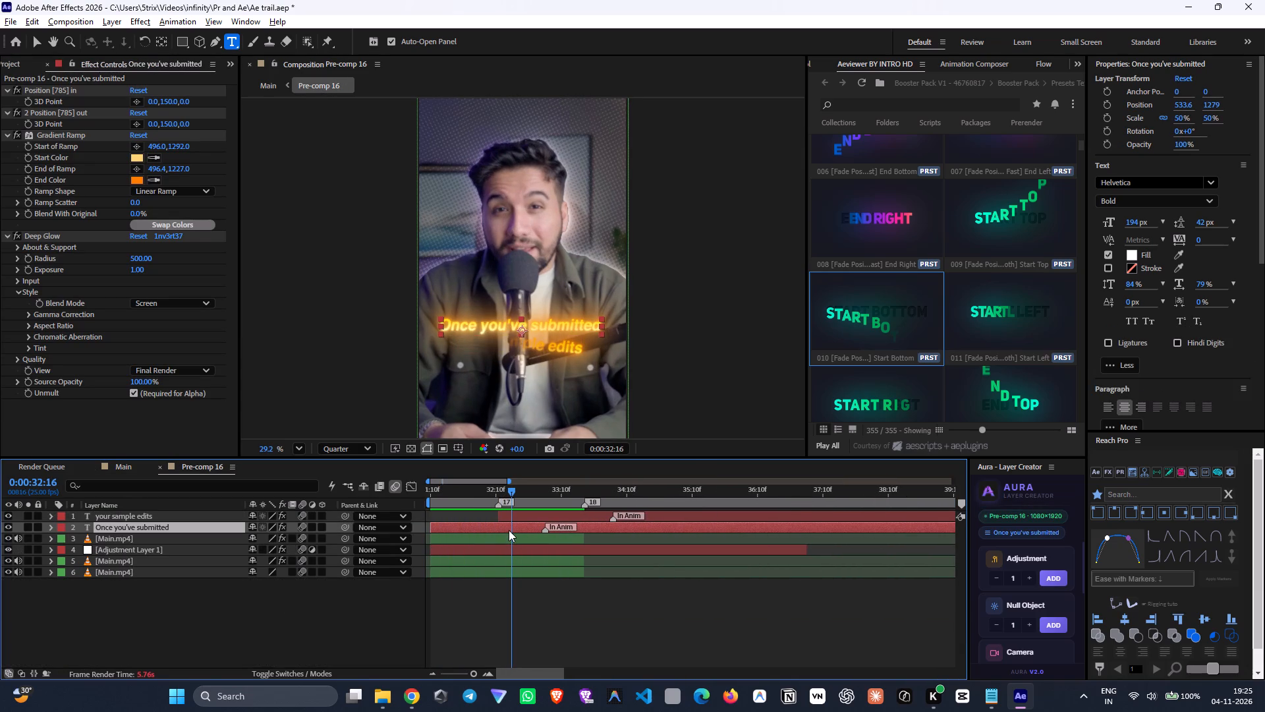
key(ctrl+v)
click(541, 512)
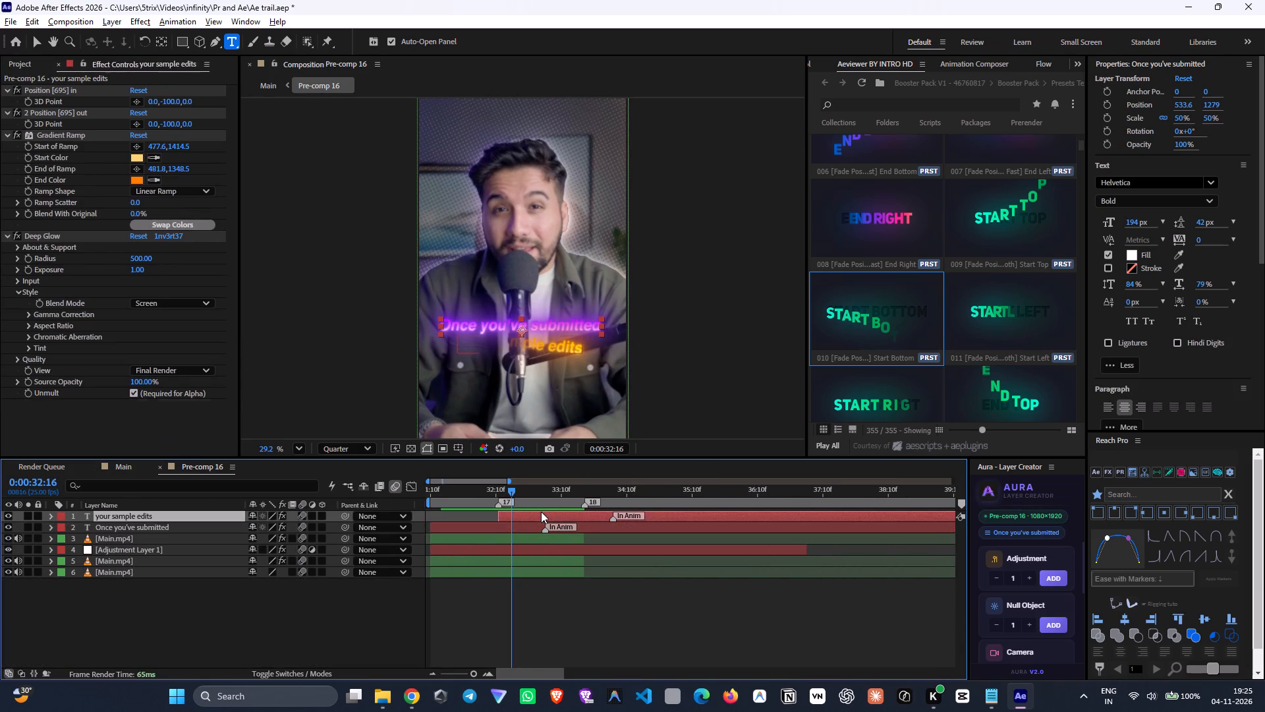
key(ctrl+v)
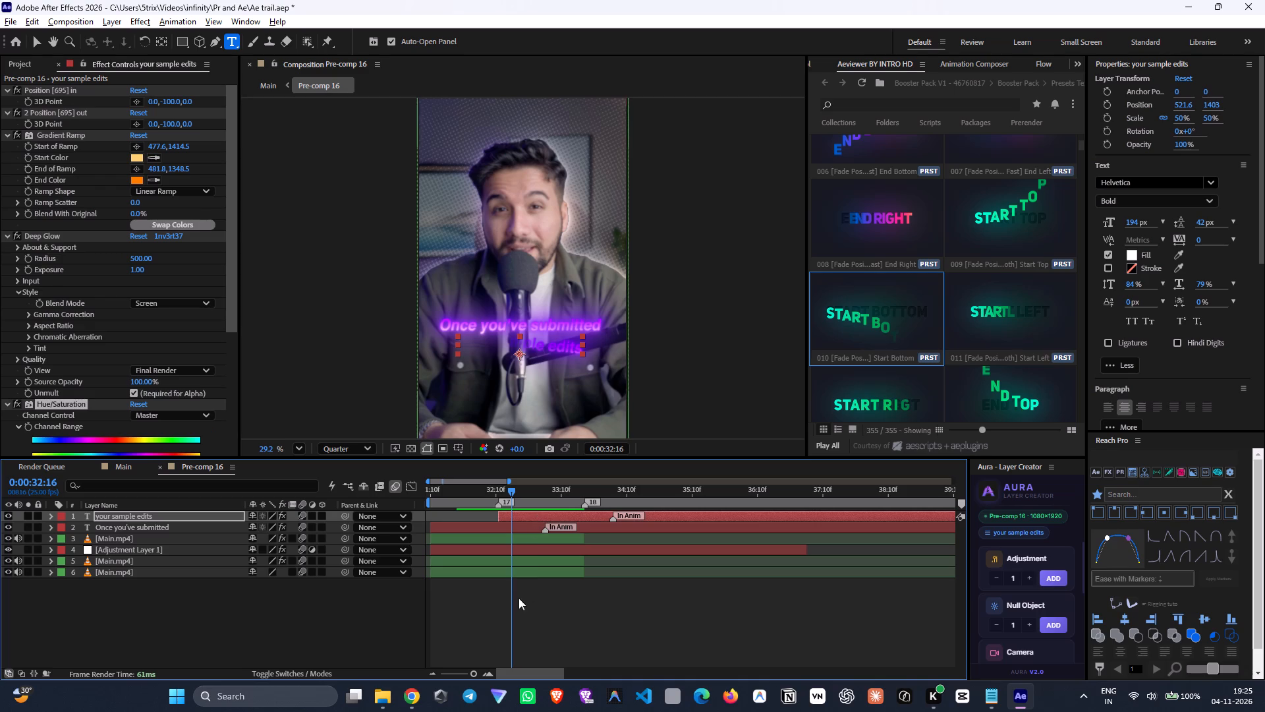
Return to the Main composition and examine its captions and layers between about 37 and 41 seconds.
click(117, 467)
drag(600, 502, 616, 516)
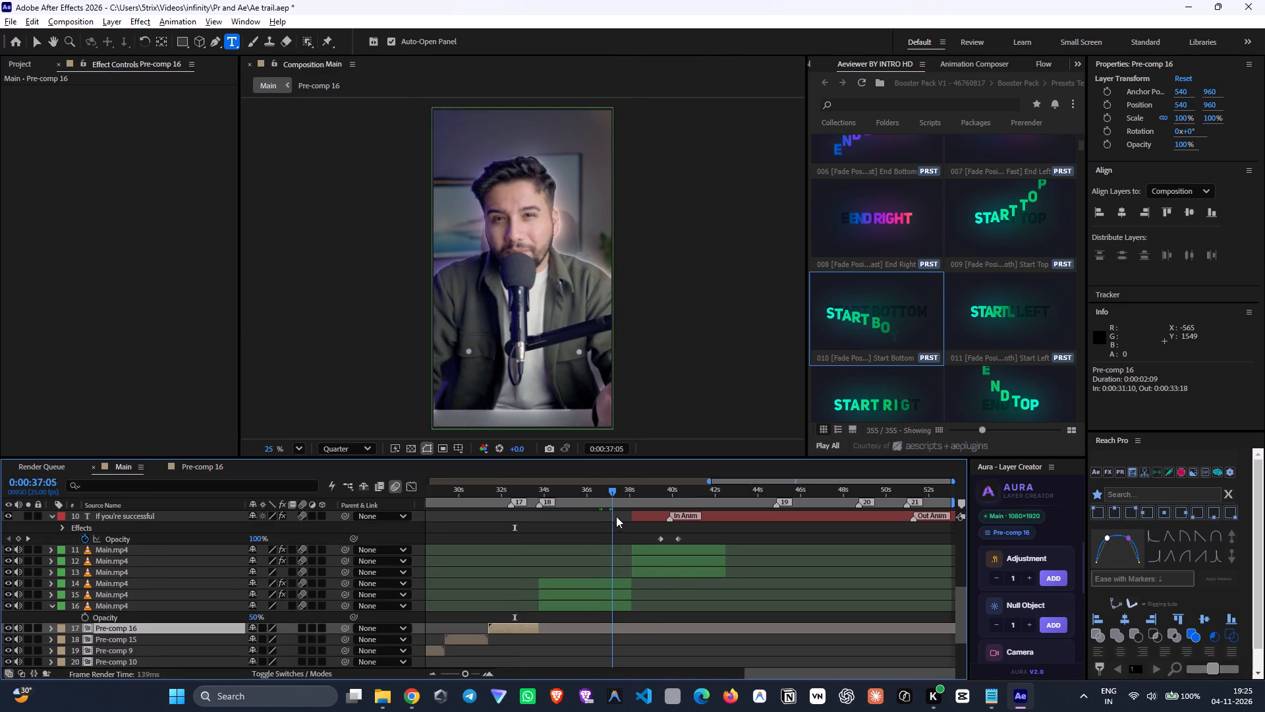
drag(616, 516, 695, 558)
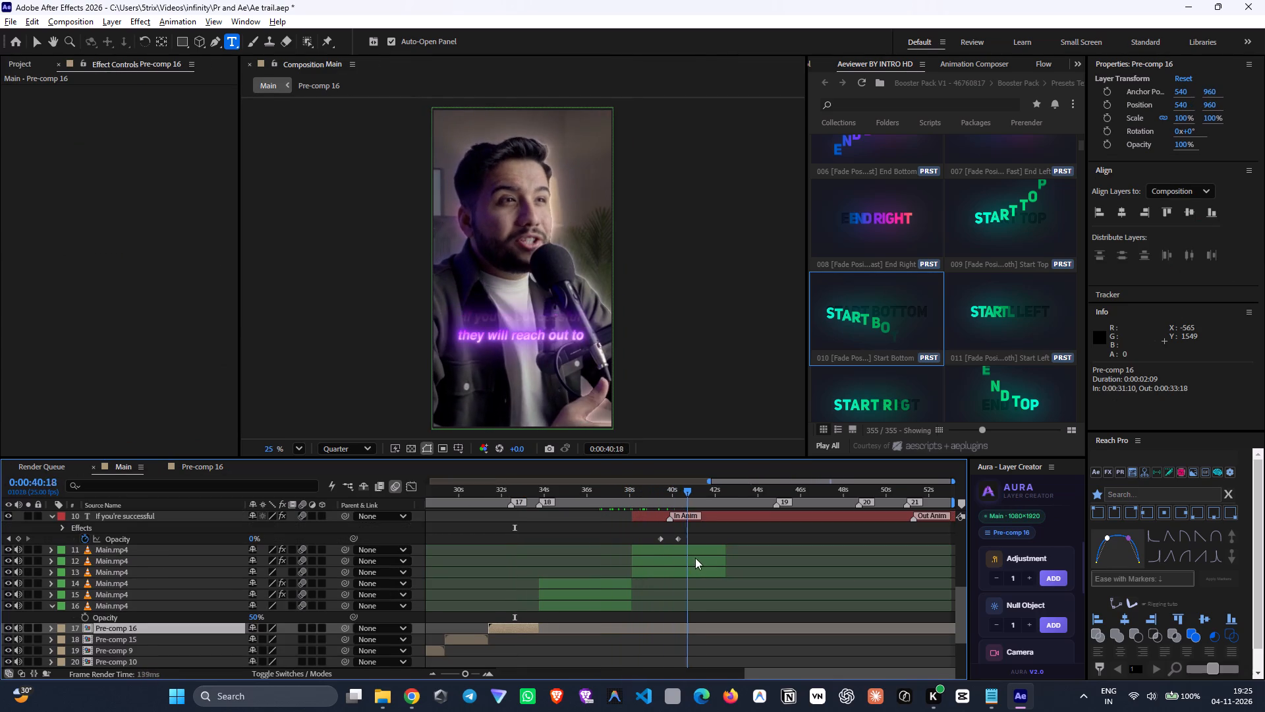
drag(695, 558, 696, 558)
click(622, 555)
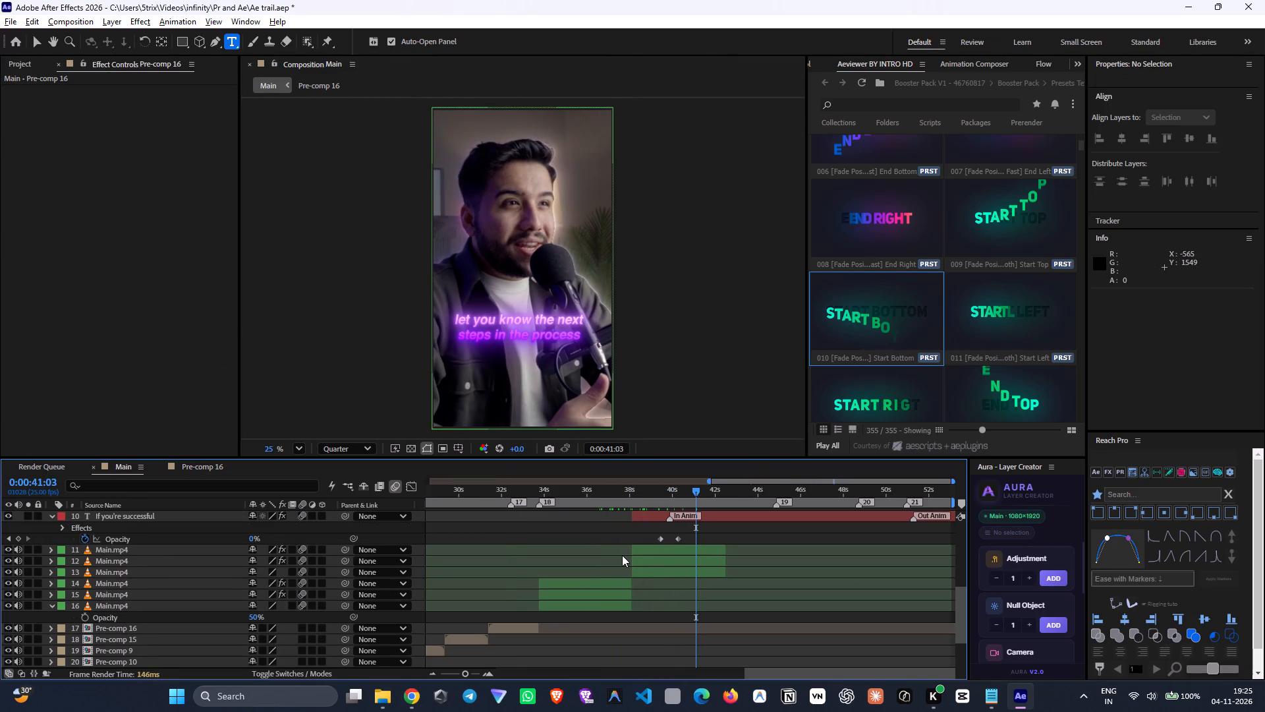
key(ctrl+v)
scroll(661, 530, up, 3)
scroll(661, 530, down, 2)
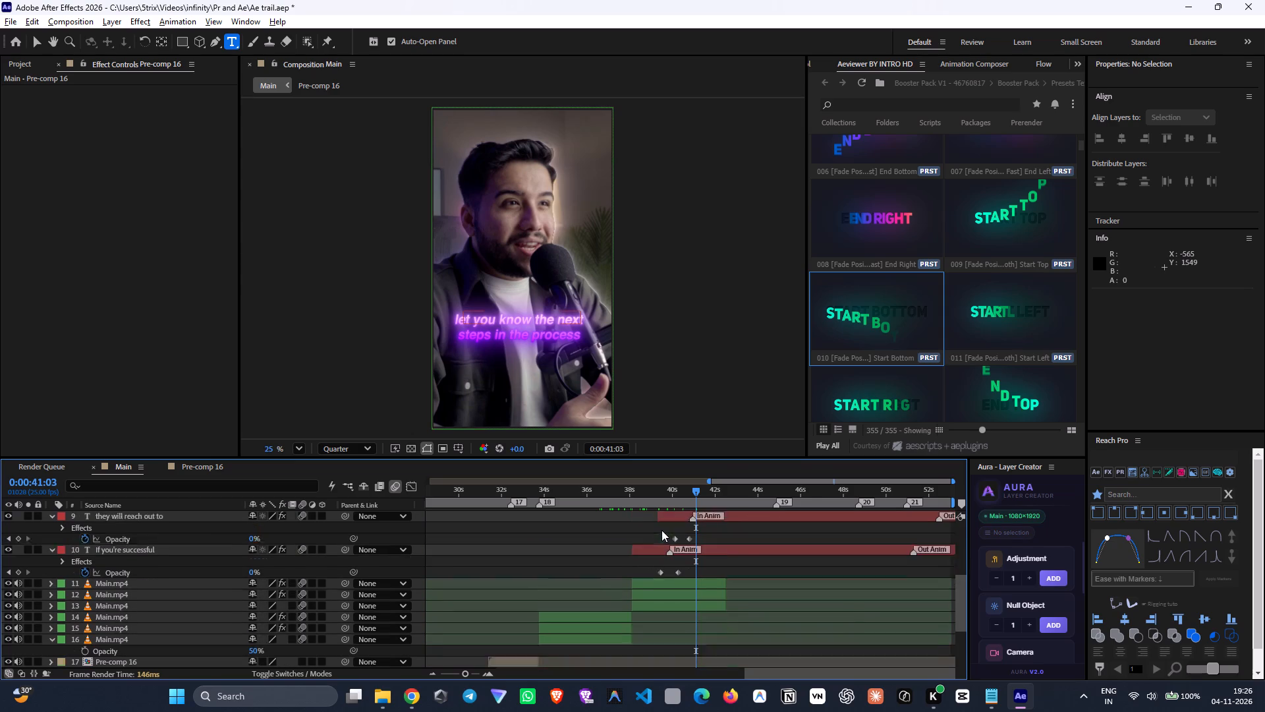
scroll(661, 530, down, 1)
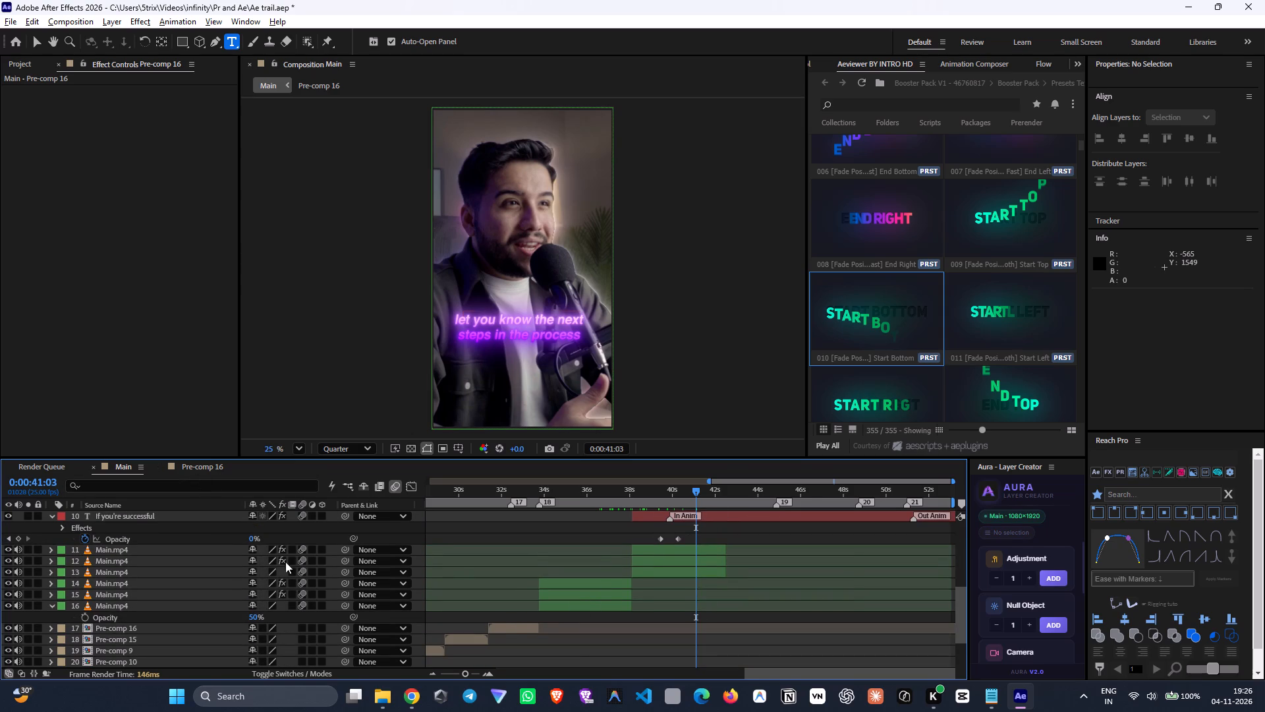
Copy the S_HalfTone adjustment layer from Pre-comp 16 into Main and place it directly beneath the top Main.mp4 layer under the "If you're successful" caption.
double_click(511, 626)
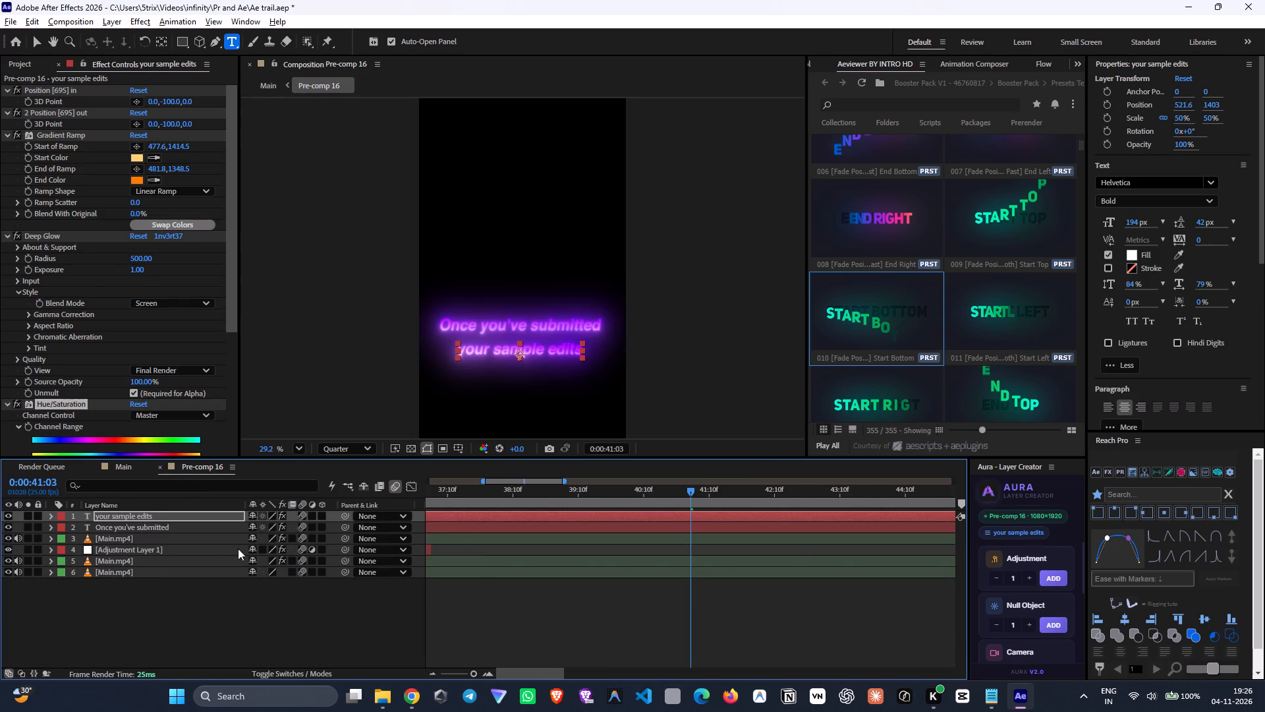
click(178, 549)
key(ctrl+c)
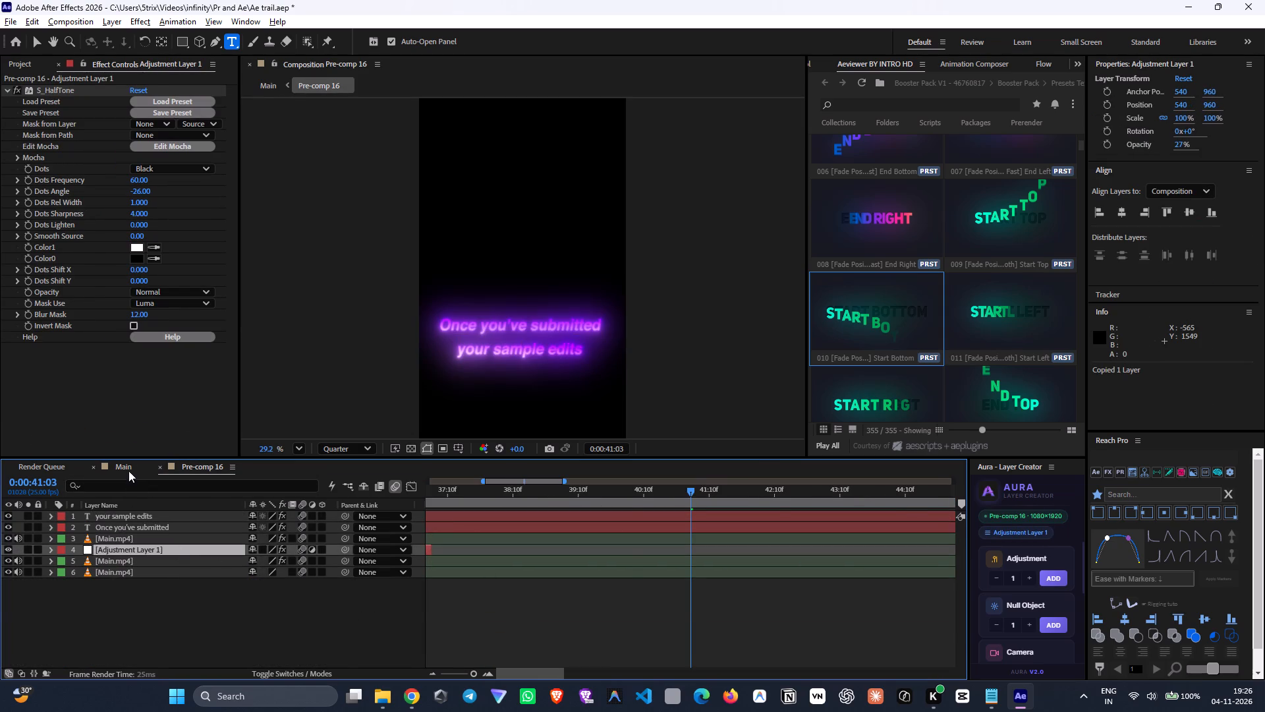
click(126, 469)
key(ctrl+v)
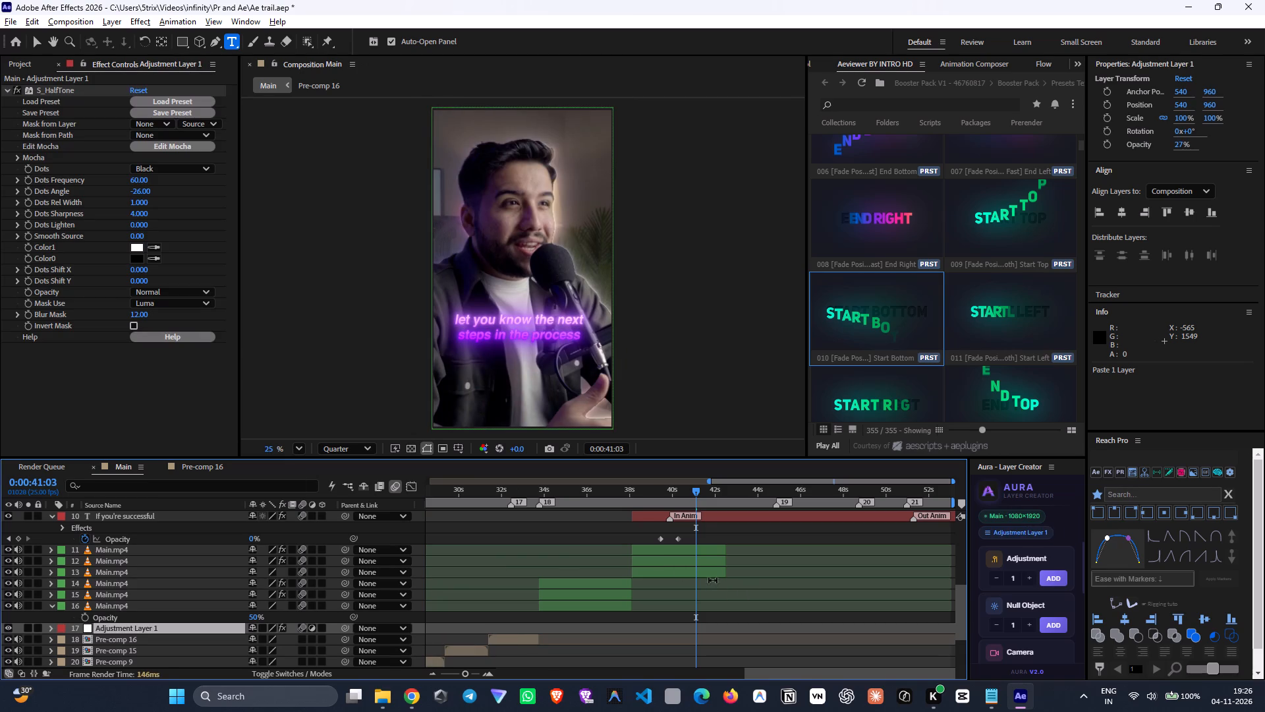
key(bracketleft)
scroll(700, 622, down, 2)
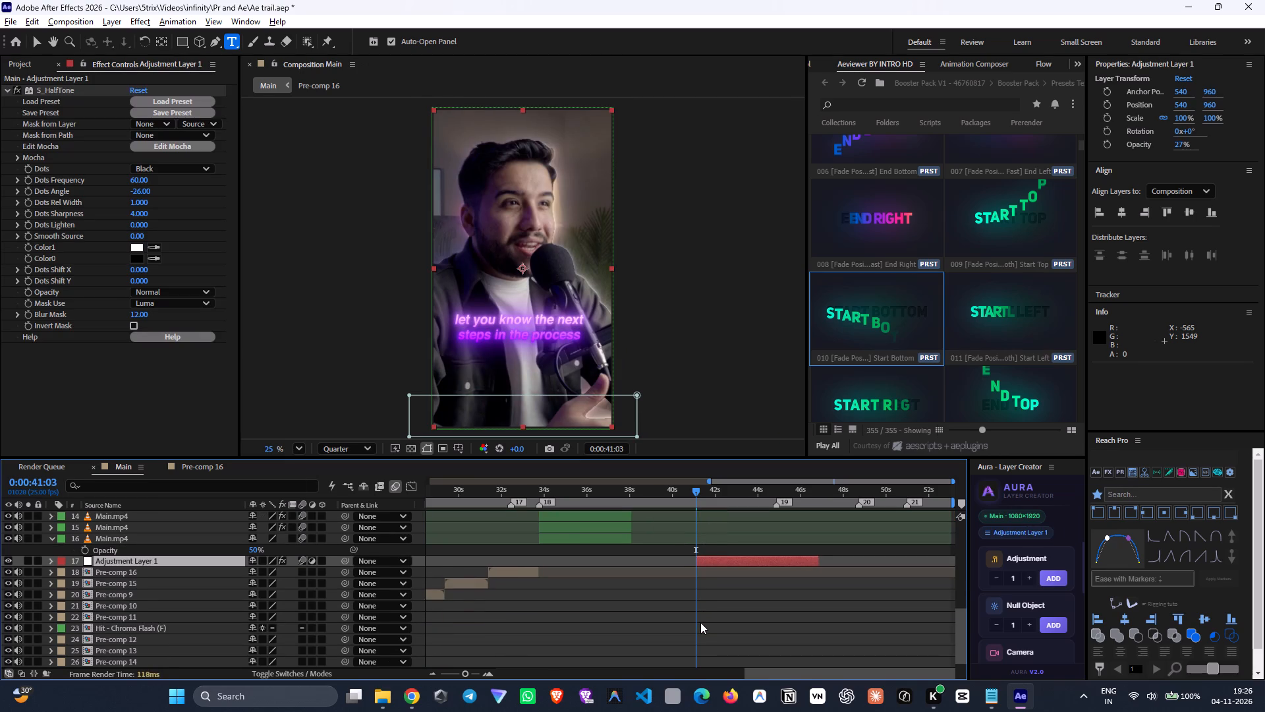
drag(165, 560, 161, 515)
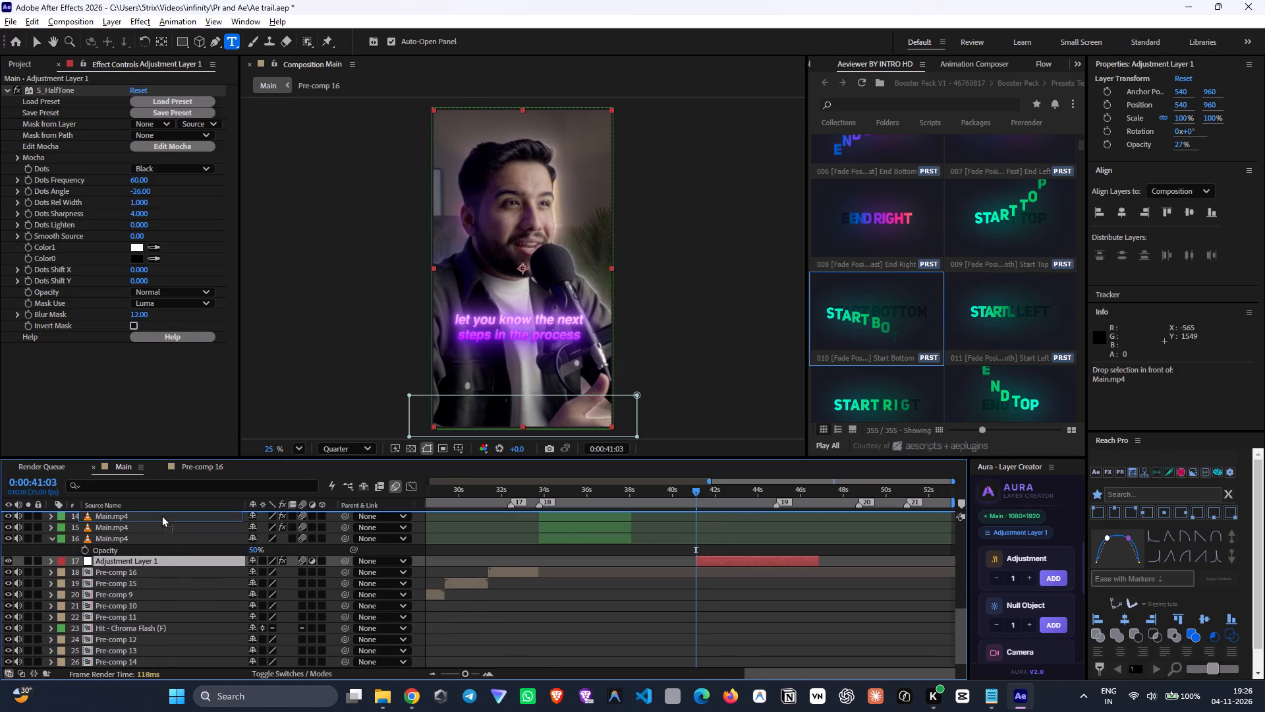
drag(161, 515, 201, 643)
Align the halftone adjustment layer with its neighbouring Main.mp4 clip, starting at 0:00:38:03 and ending at 0:00:42:13.
drag(716, 645, 650, 663)
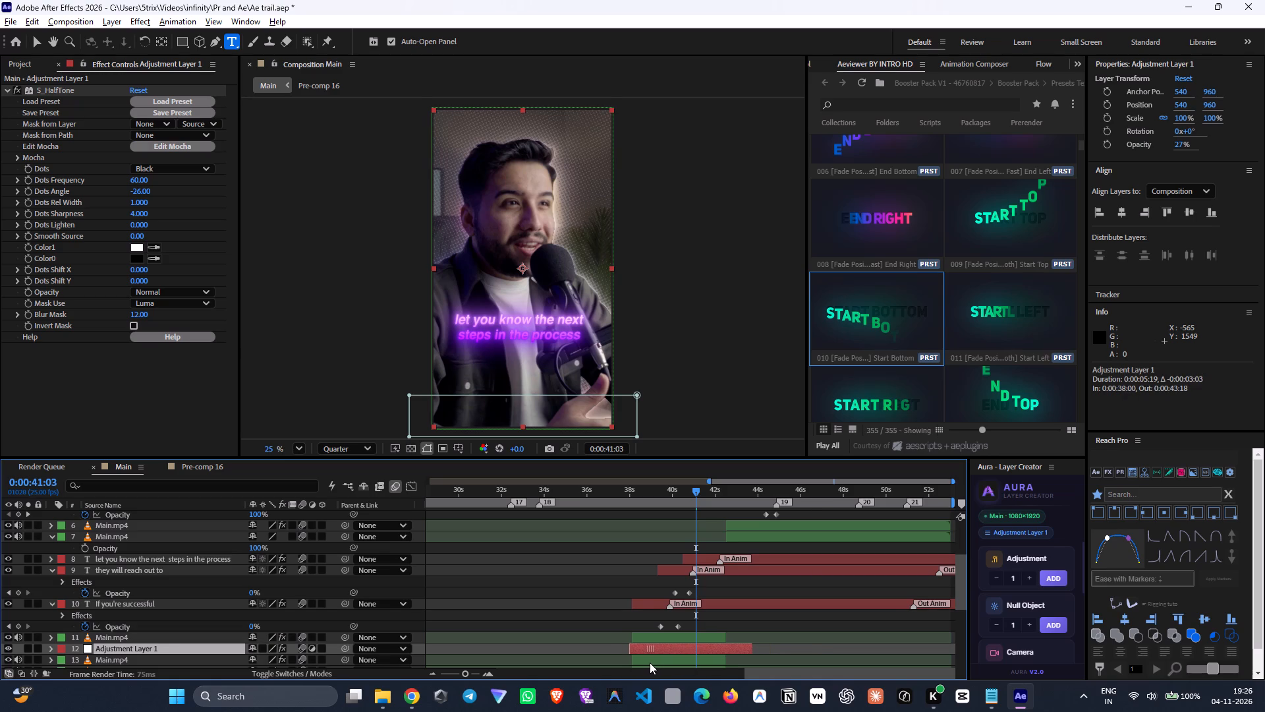
drag(650, 663, 651, 663)
drag(644, 492, 634, 496)
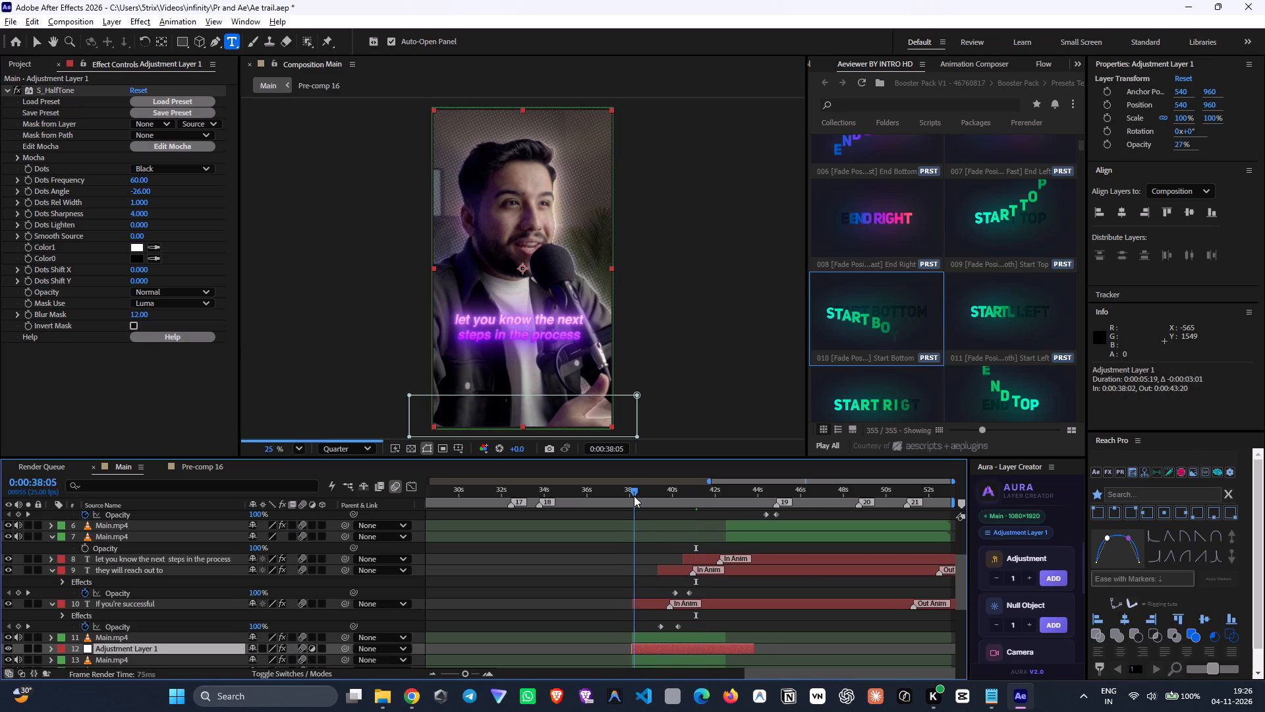
drag(634, 496, 632, 496)
key(bracketleft)
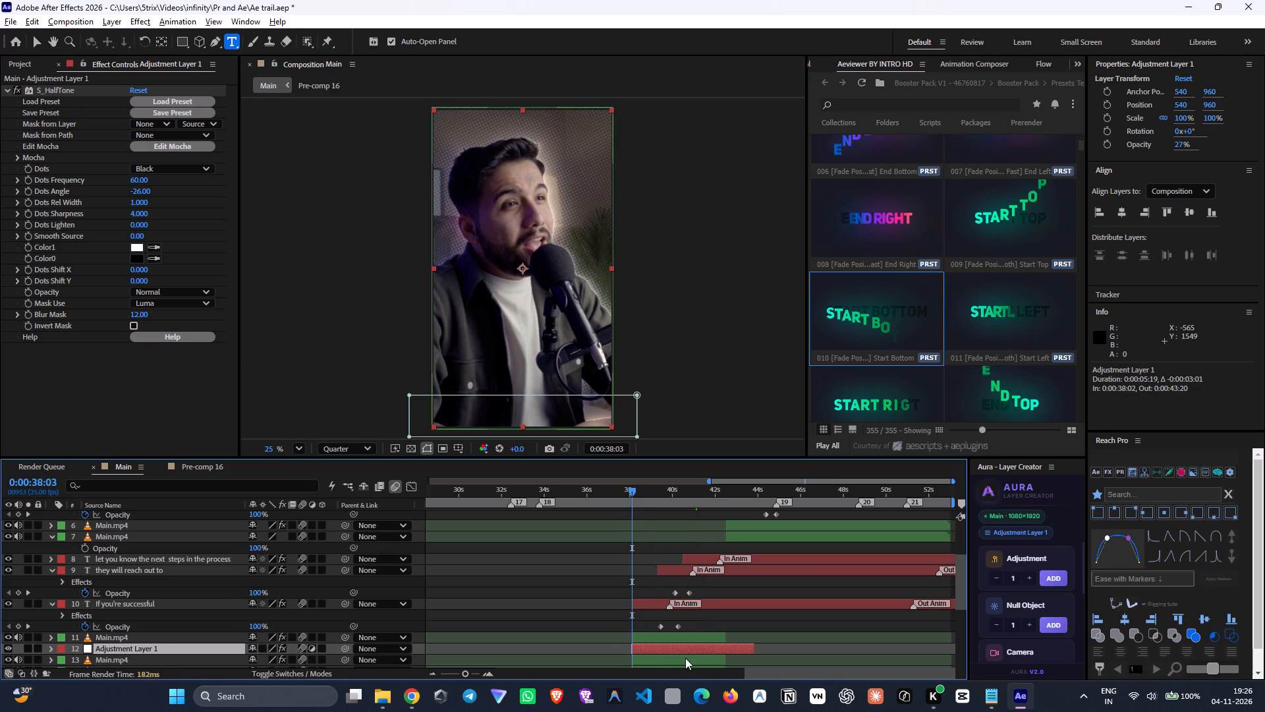
drag(752, 649, 721, 659)
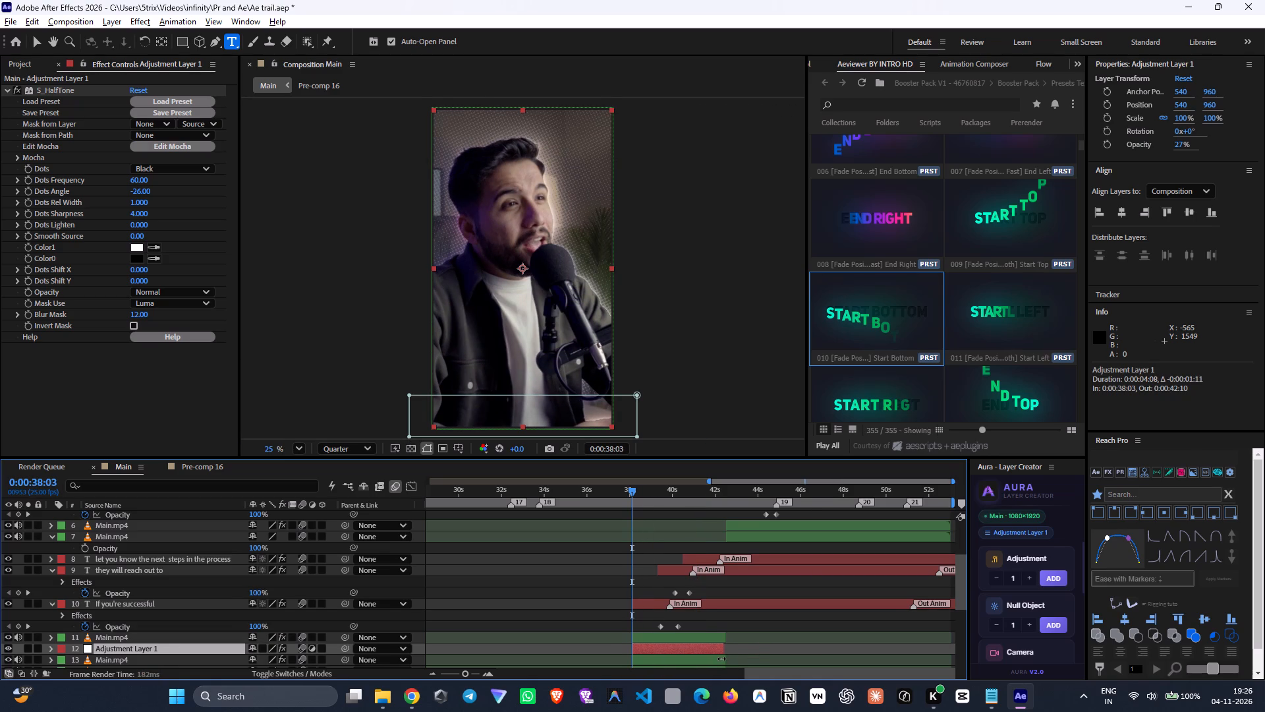
drag(721, 659, 724, 660)
Paste the S_HalfTone adjustment layer into Main directly above the background Main.mp4 clip that starts at 0:00:42:13.
drag(655, 495, 675, 523)
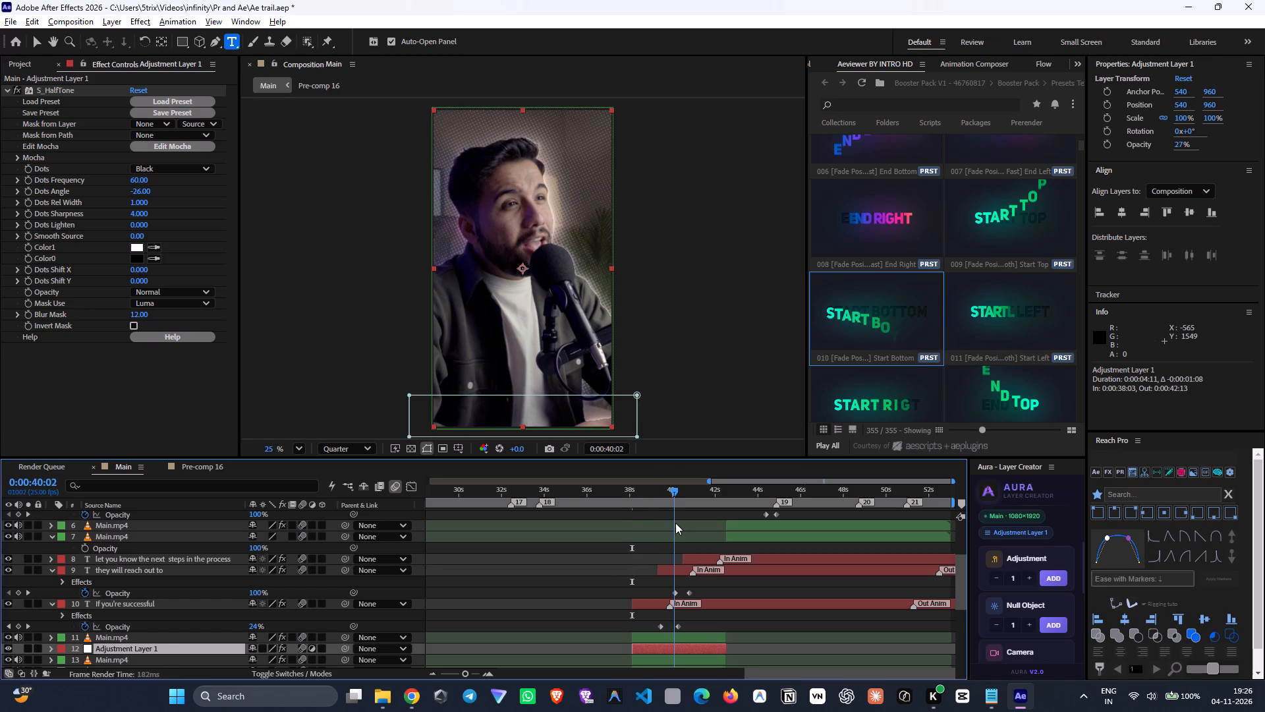
drag(675, 523, 740, 555)
click(752, 539)
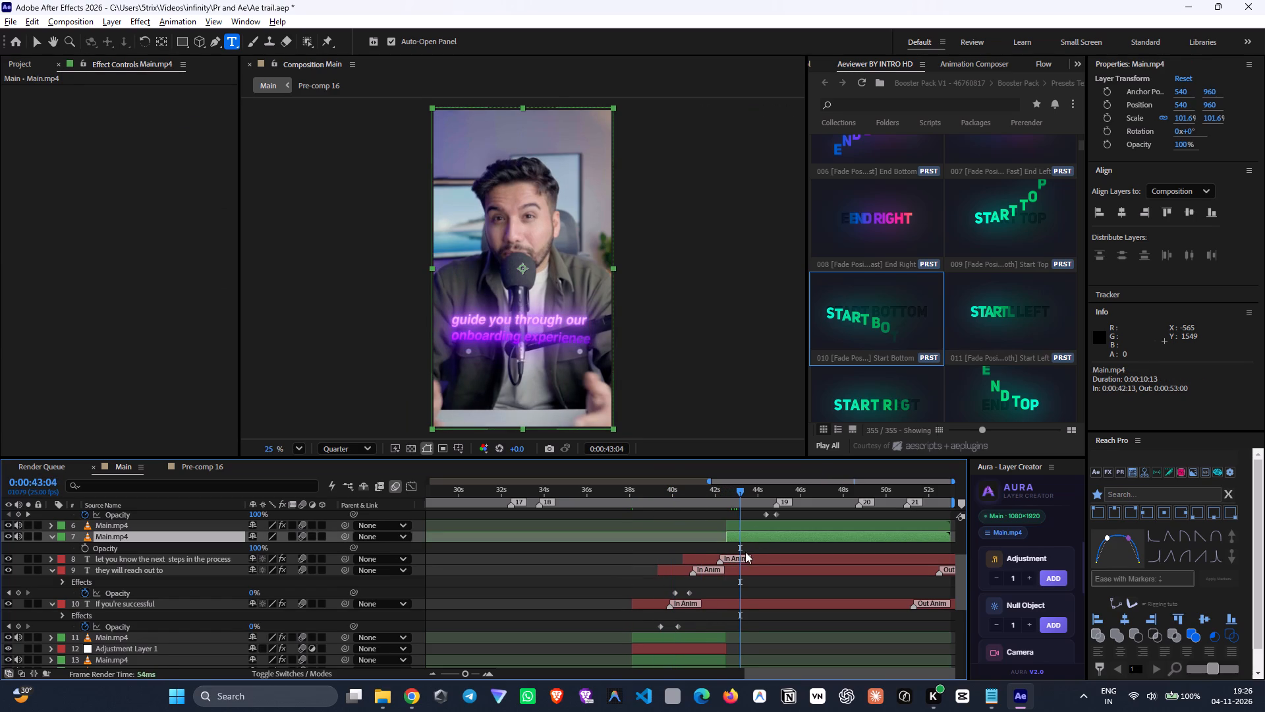
key(ctrl+v)
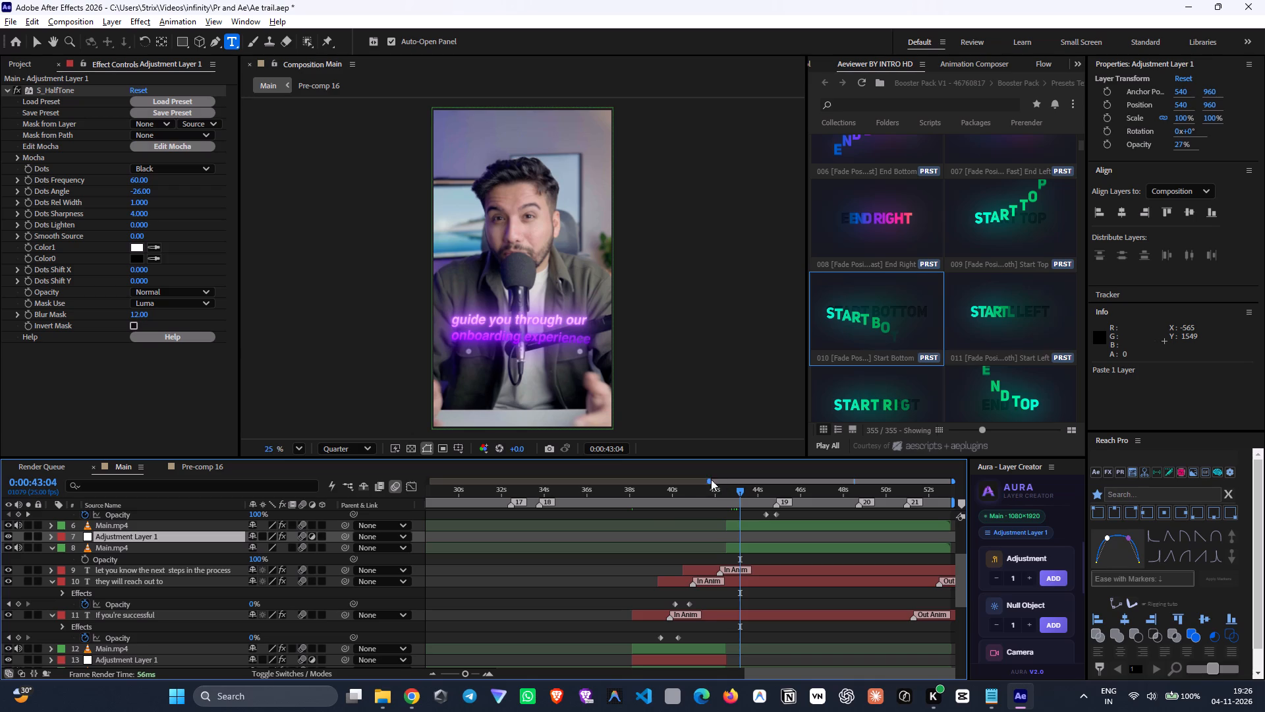
Start the pasted halftone adjustment layer at 0:00:42:13 and extend its end to 0:00:54:04, covering the rest of the clip.
drag(711, 479, 816, 499)
click(555, 490)
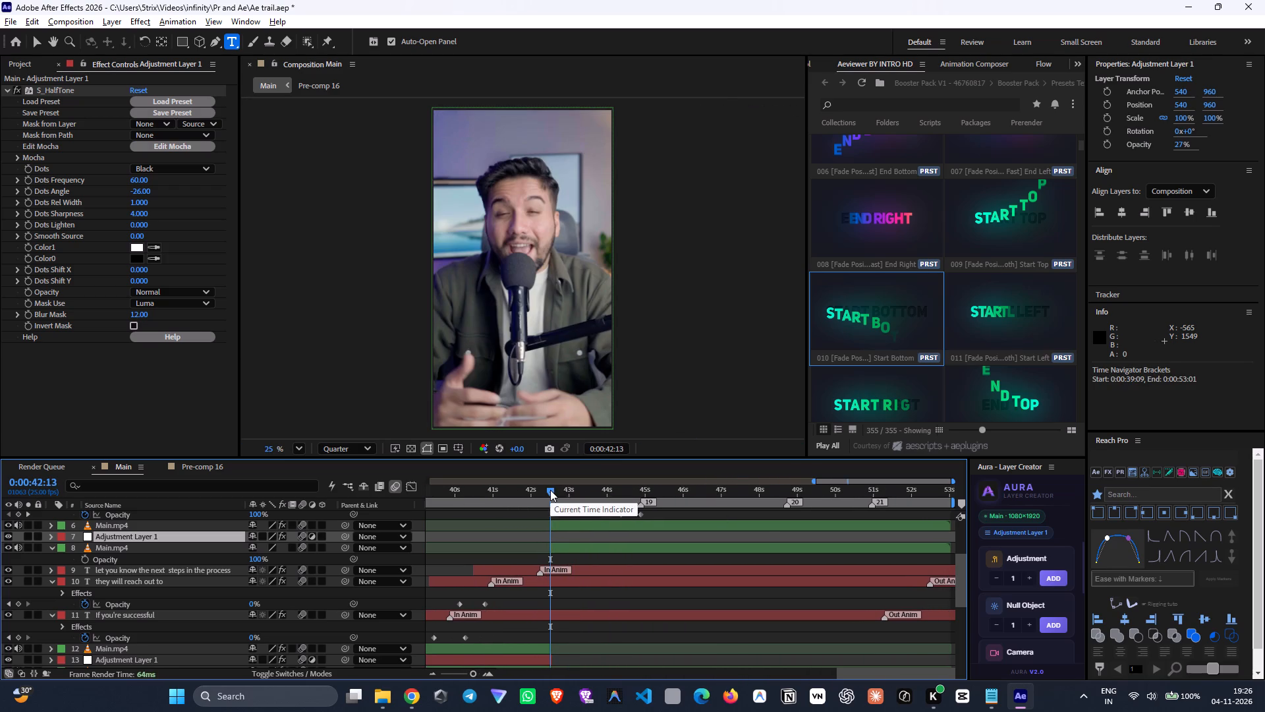
key(bracketleft)
drag(769, 537, 924, 562)
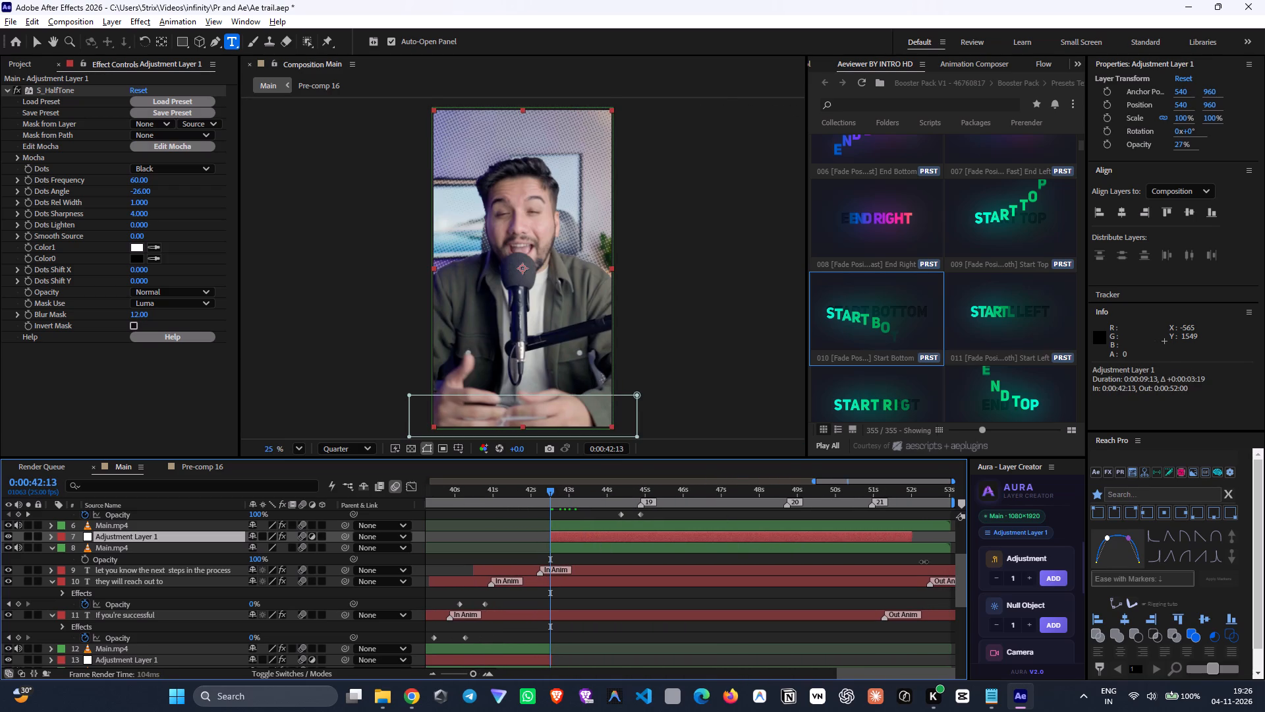
drag(924, 562, 994, 560)
Duplicate the Main.mp4 layer with Object Matte above the halftone adjustment layer, in the section starting at 0:00:42:13.
drag(567, 502, 578, 508)
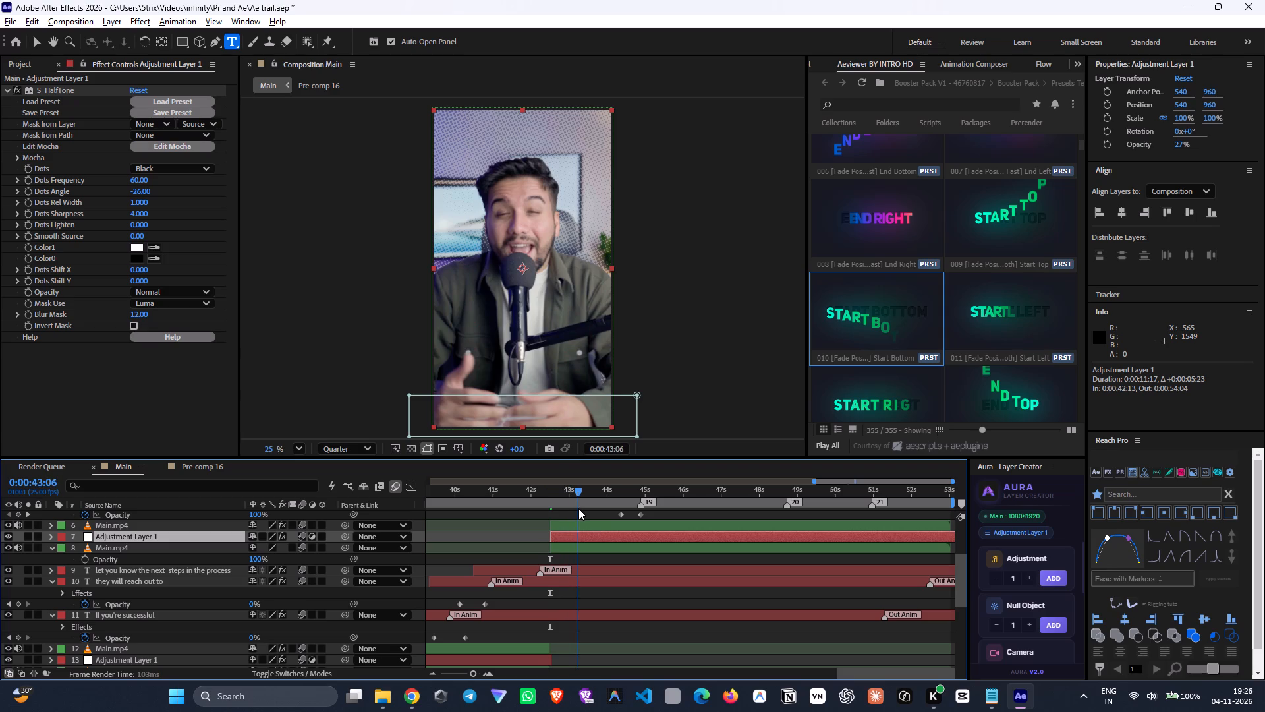
drag(578, 508, 665, 528)
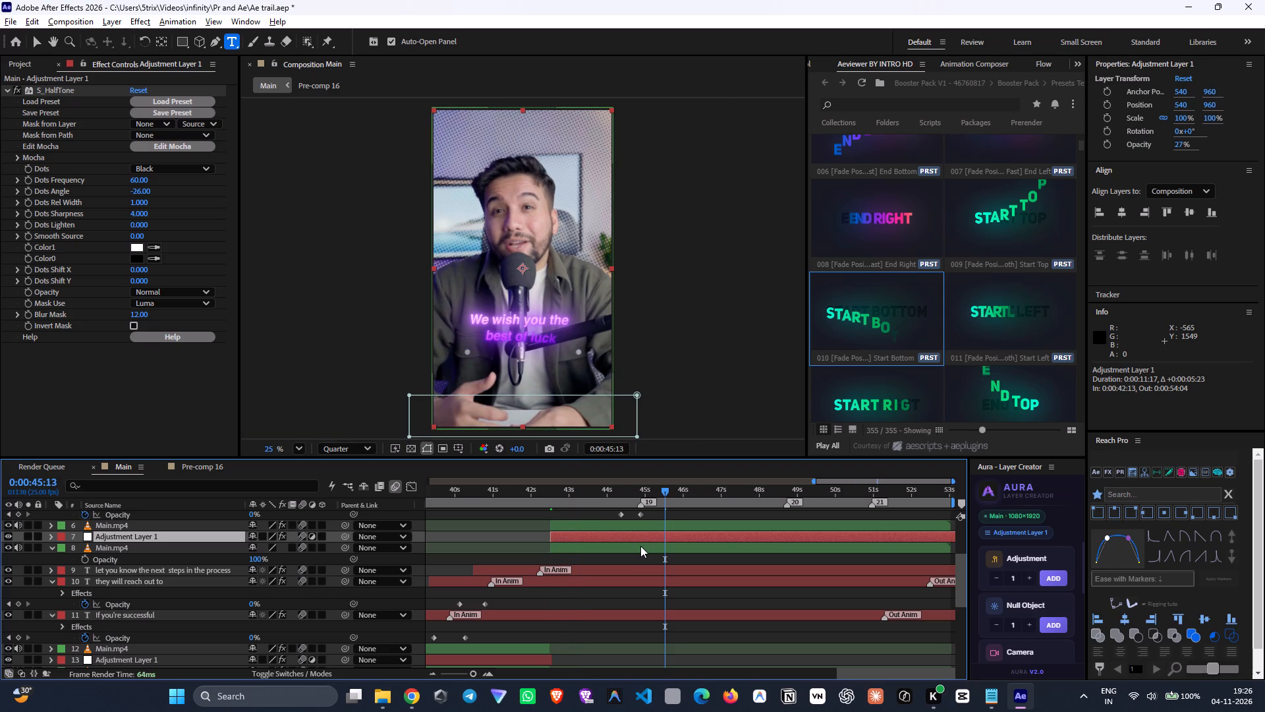
click(640, 546)
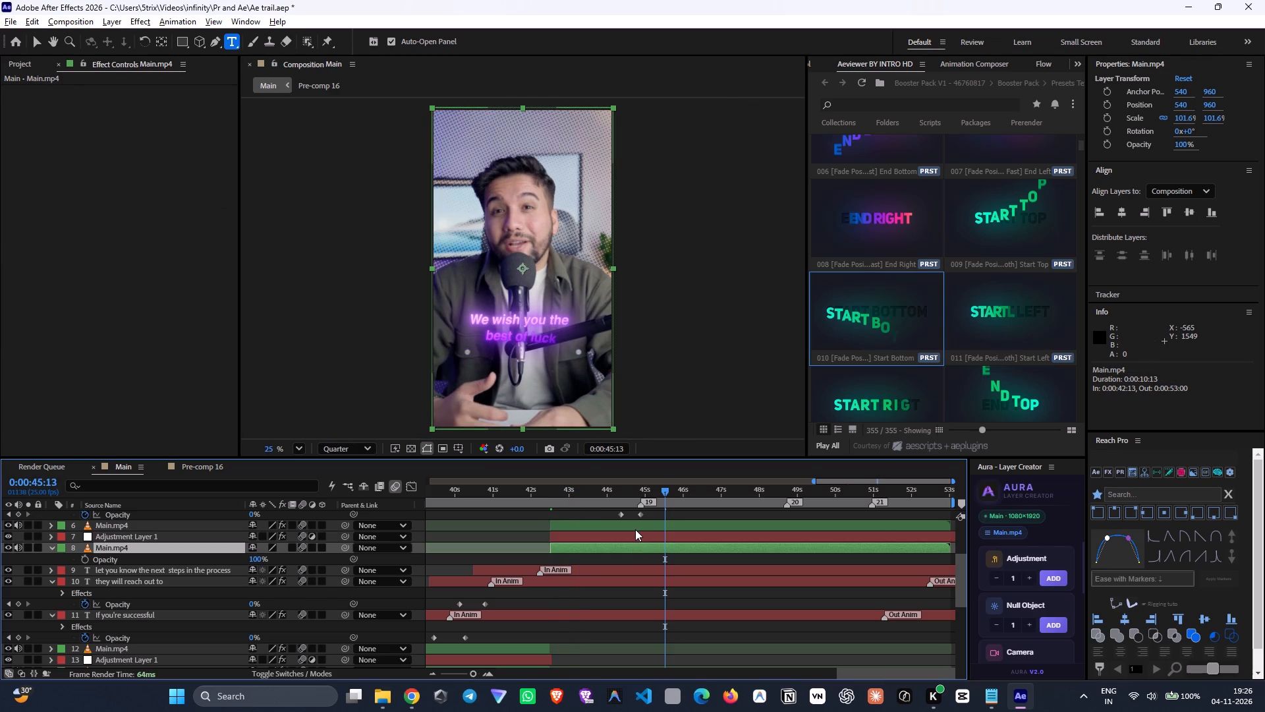
click(635, 529)
key(ctrl+d)
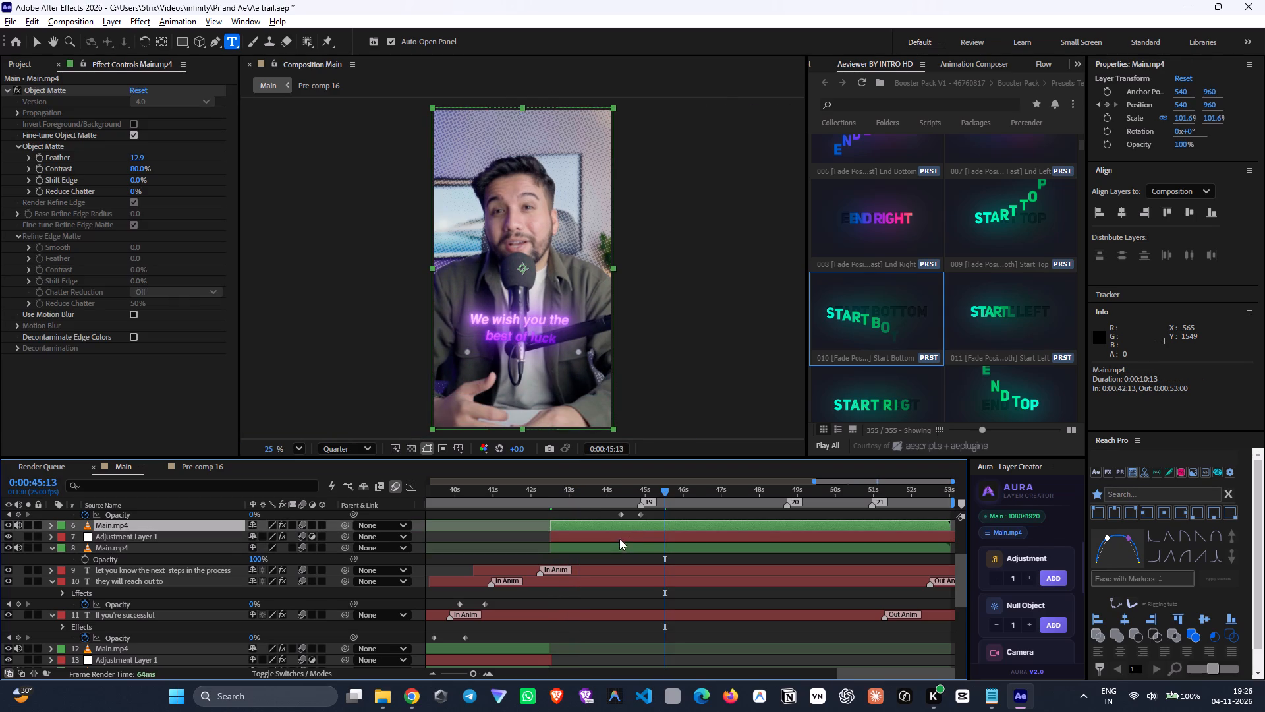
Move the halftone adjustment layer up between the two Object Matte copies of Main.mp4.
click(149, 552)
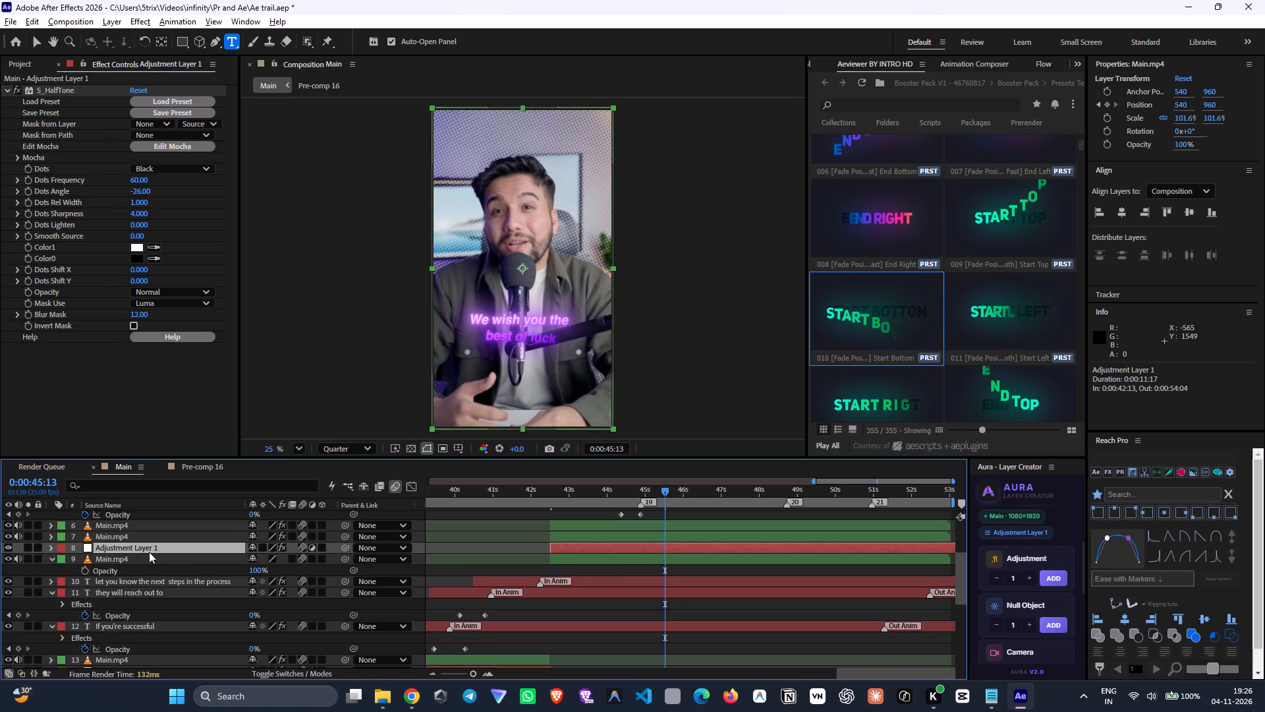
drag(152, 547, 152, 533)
Set the opacity of the background Main.mp4 clip starting at 0:00:42:13 to 50%.
click(568, 562)
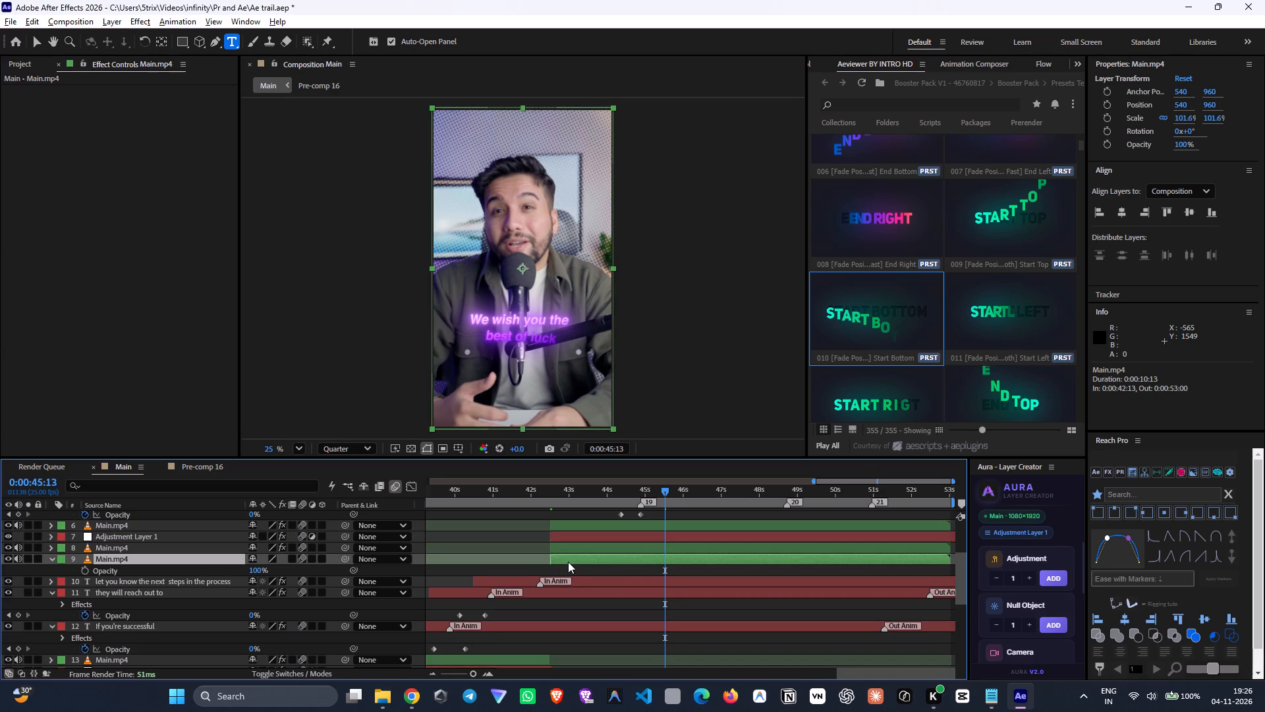
click(256, 566)
text(50)
key(Return)
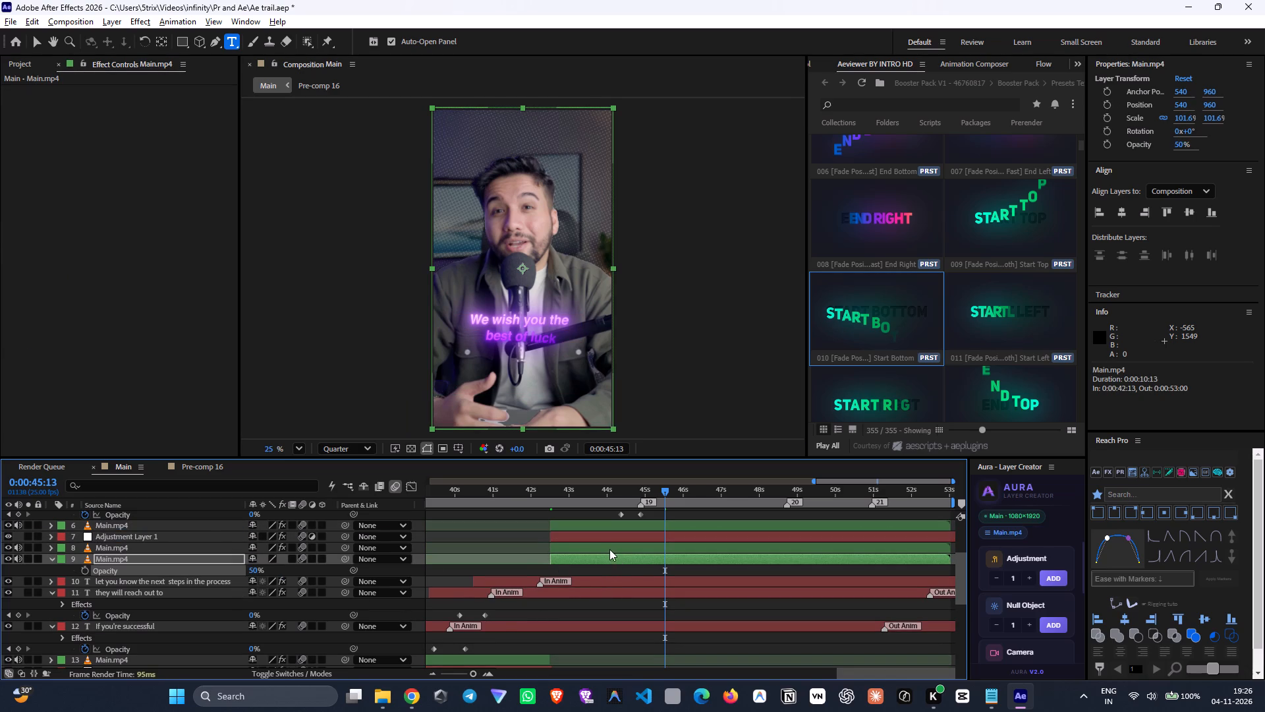
Apply the Deep Glow effect to the lower Object Matte copy of Main.mp4 in the section starting at 0:00:42:13.
click(609, 549)
key(ctrl+space)
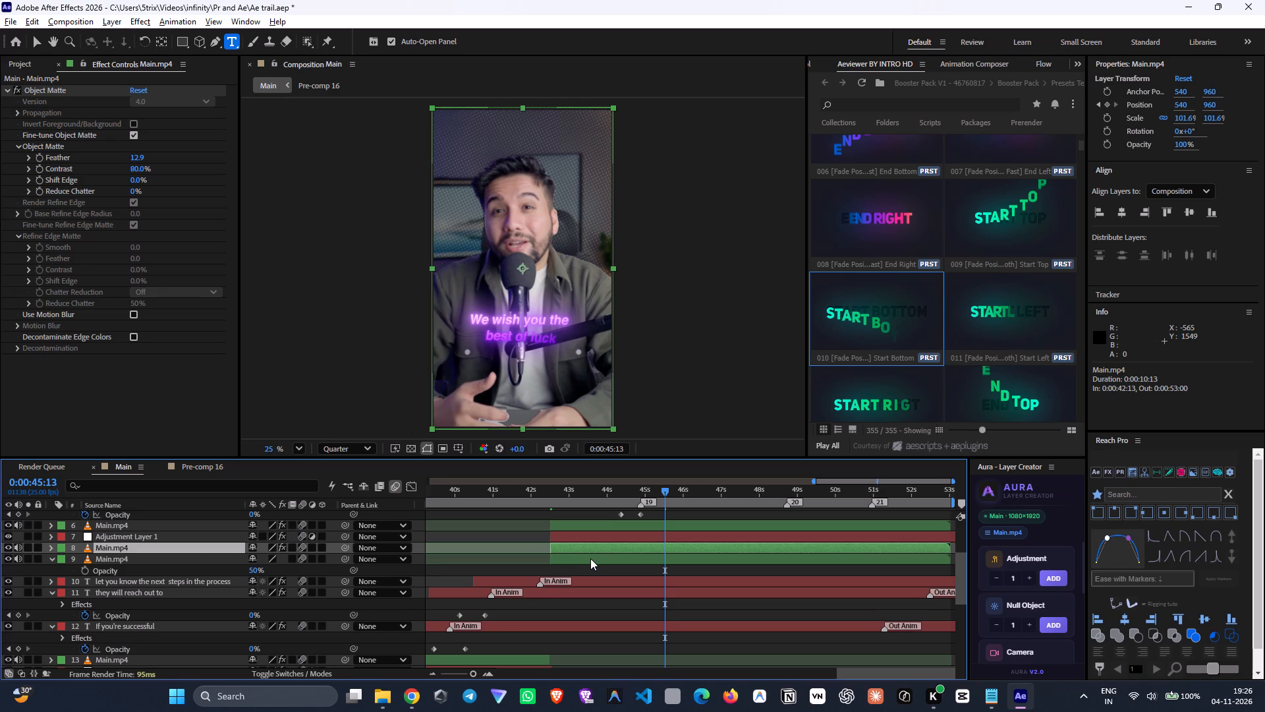
key(ctrl+space)
key(d)
key(e)
key(ctrl+space)
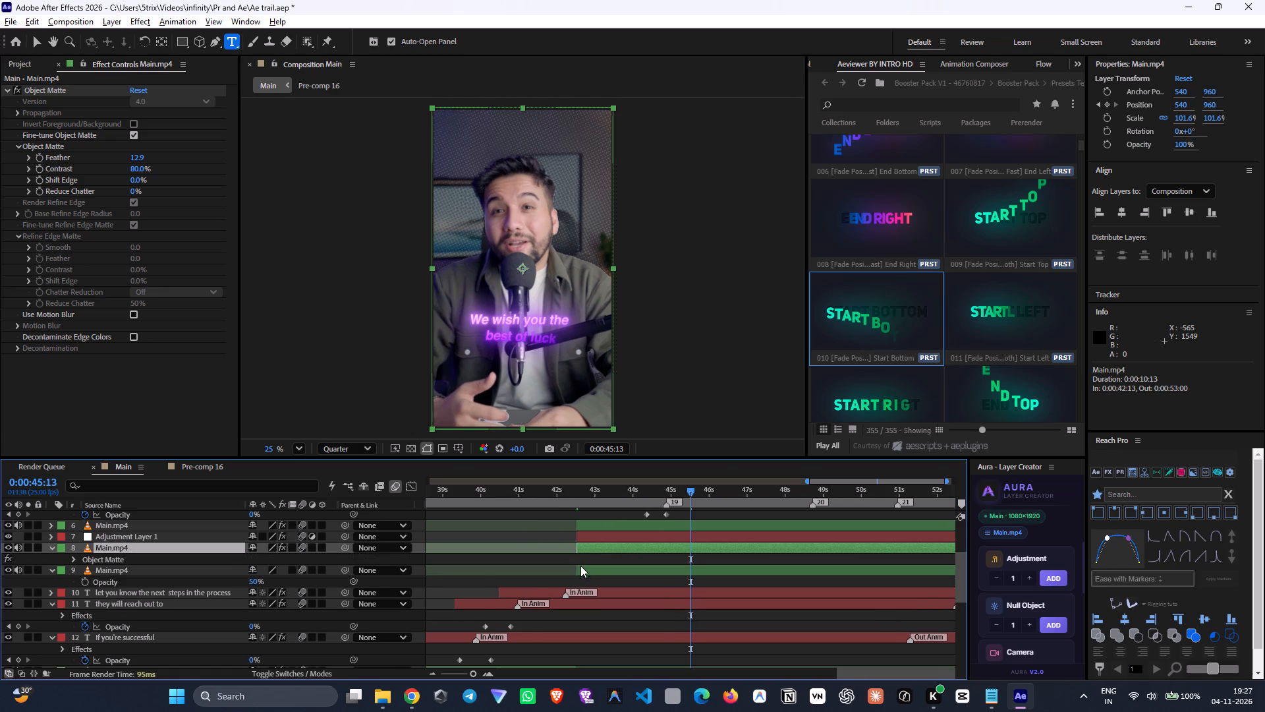
key(ctrl+space)
text(de)
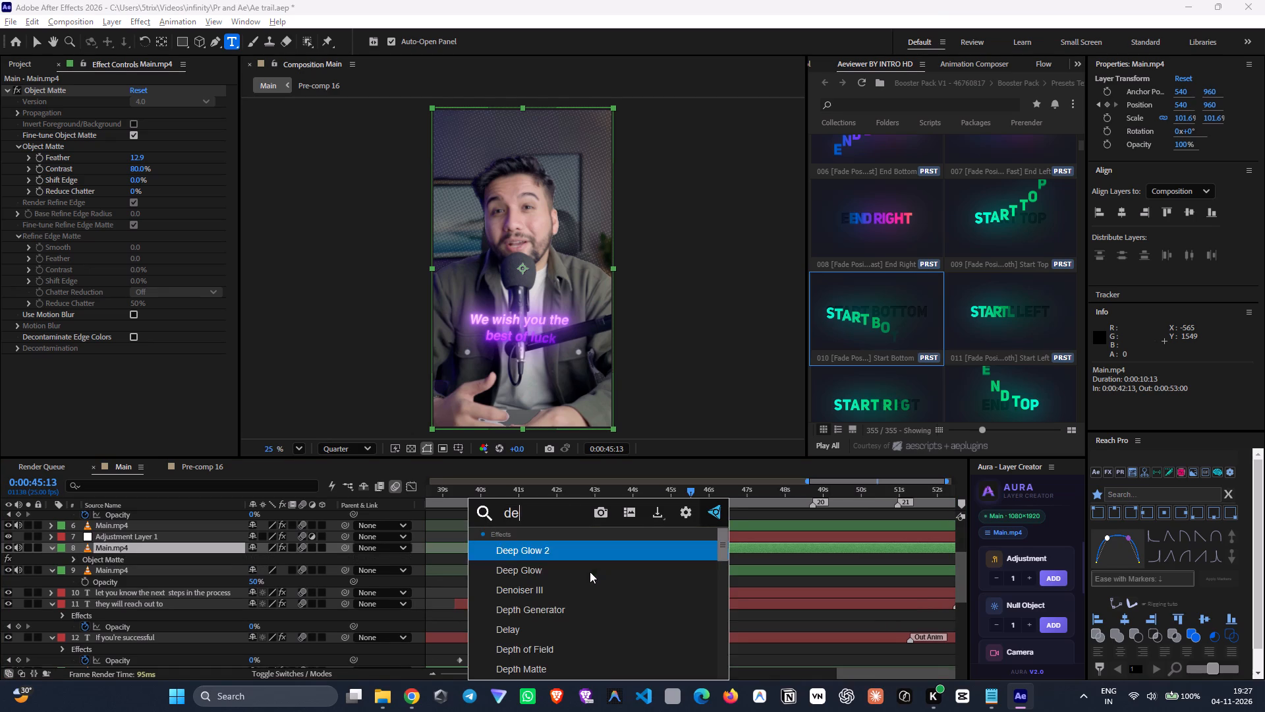
click(564, 561)
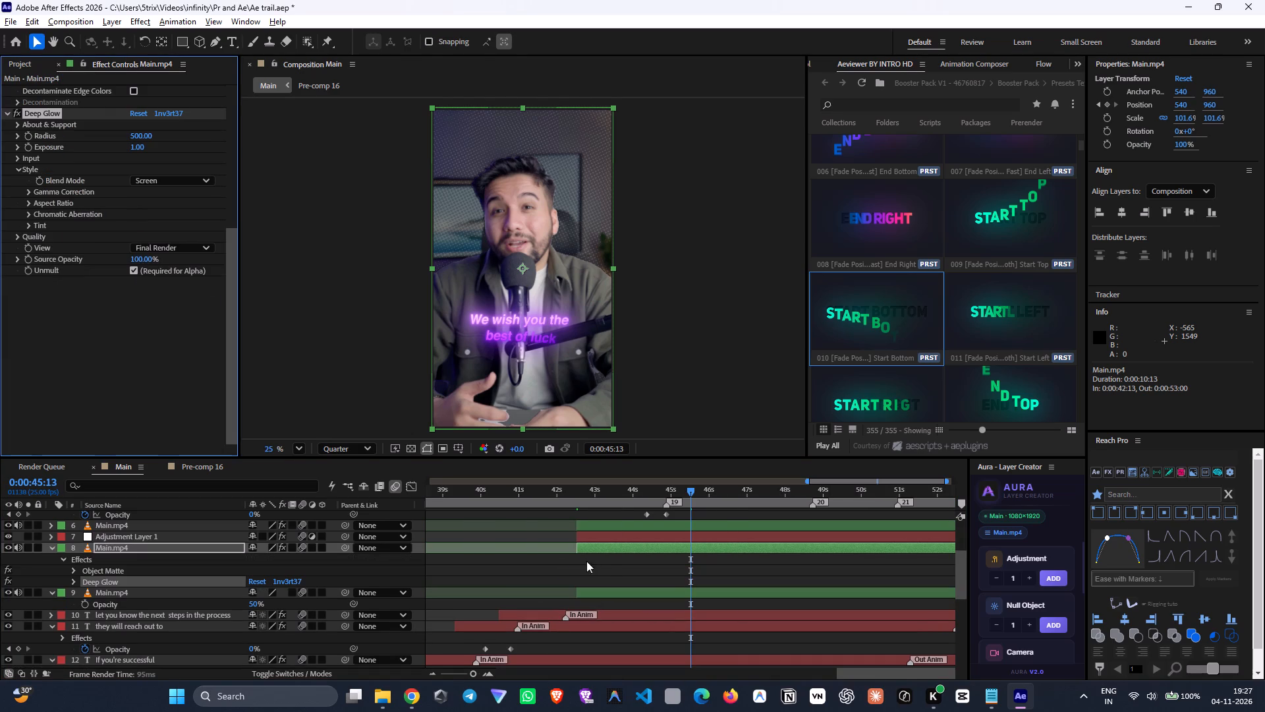
Place the halftone adjustment layer beneath the Deep Glow copy of Main.mp4, directly above the background clip at 50% opacity.
click(589, 536)
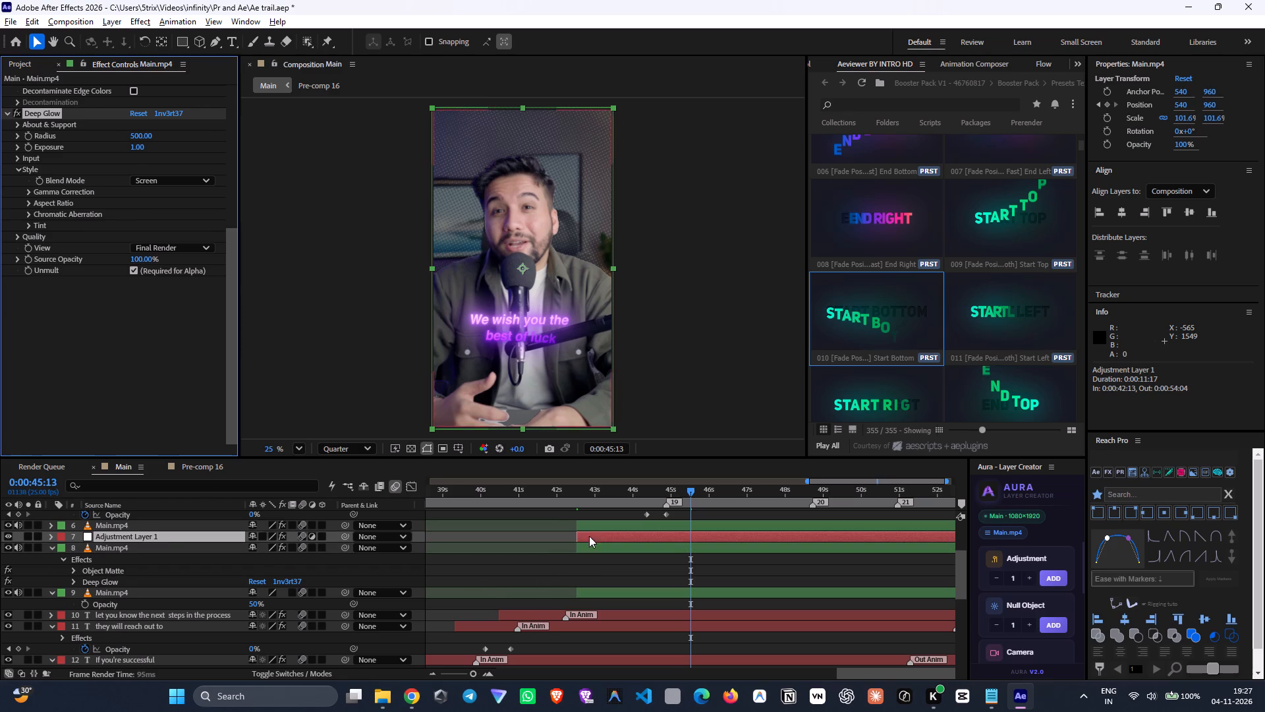
drag(172, 537, 176, 581)
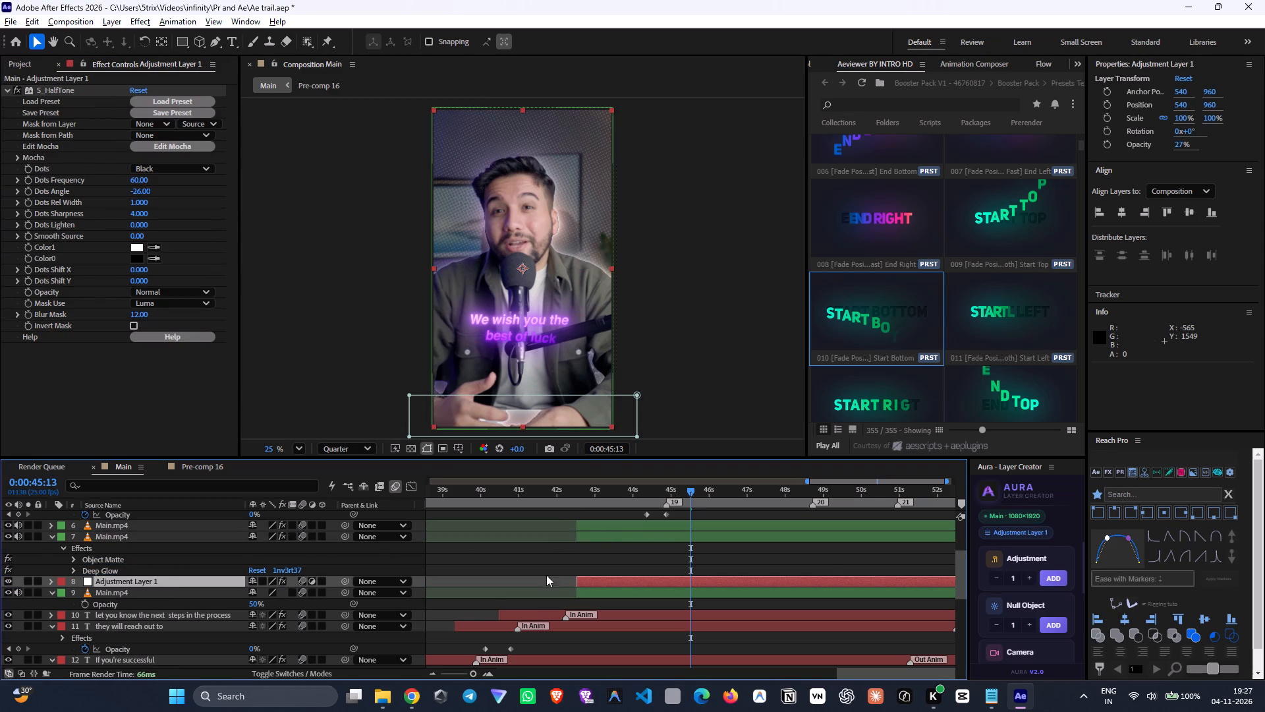
click(51, 533)
drag(127, 549, 127, 540)
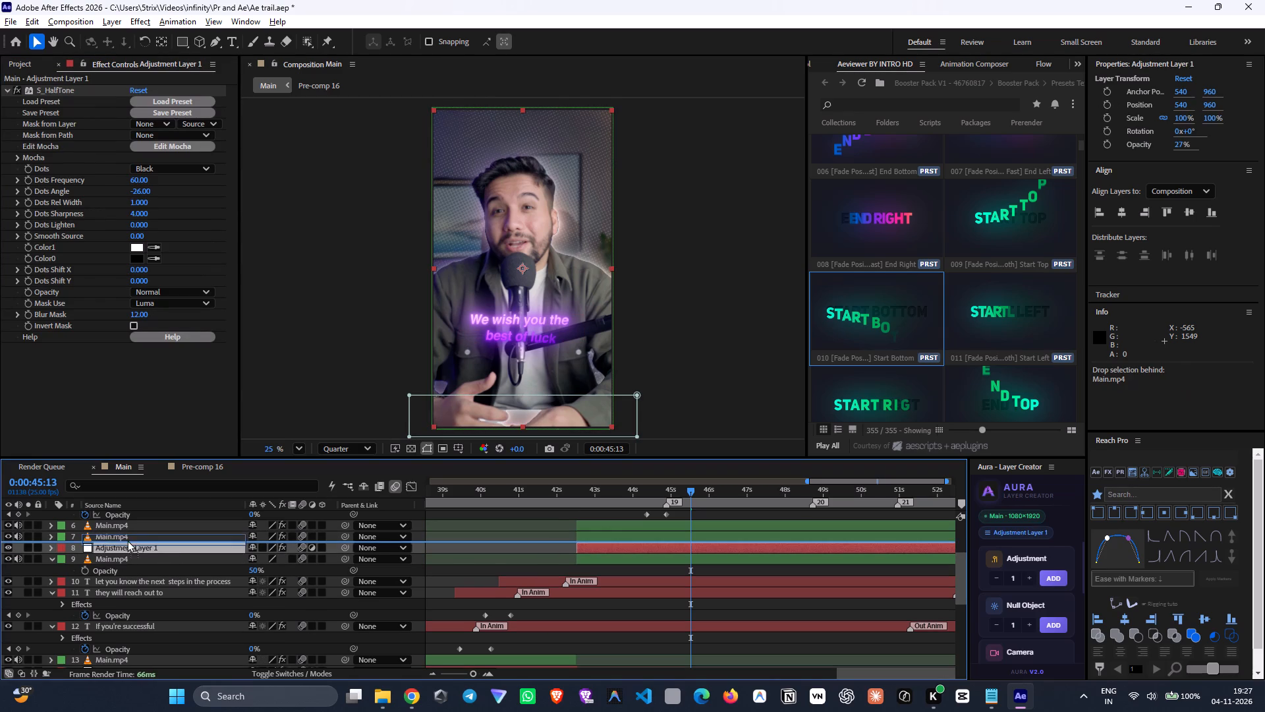
drag(127, 540, 130, 534)
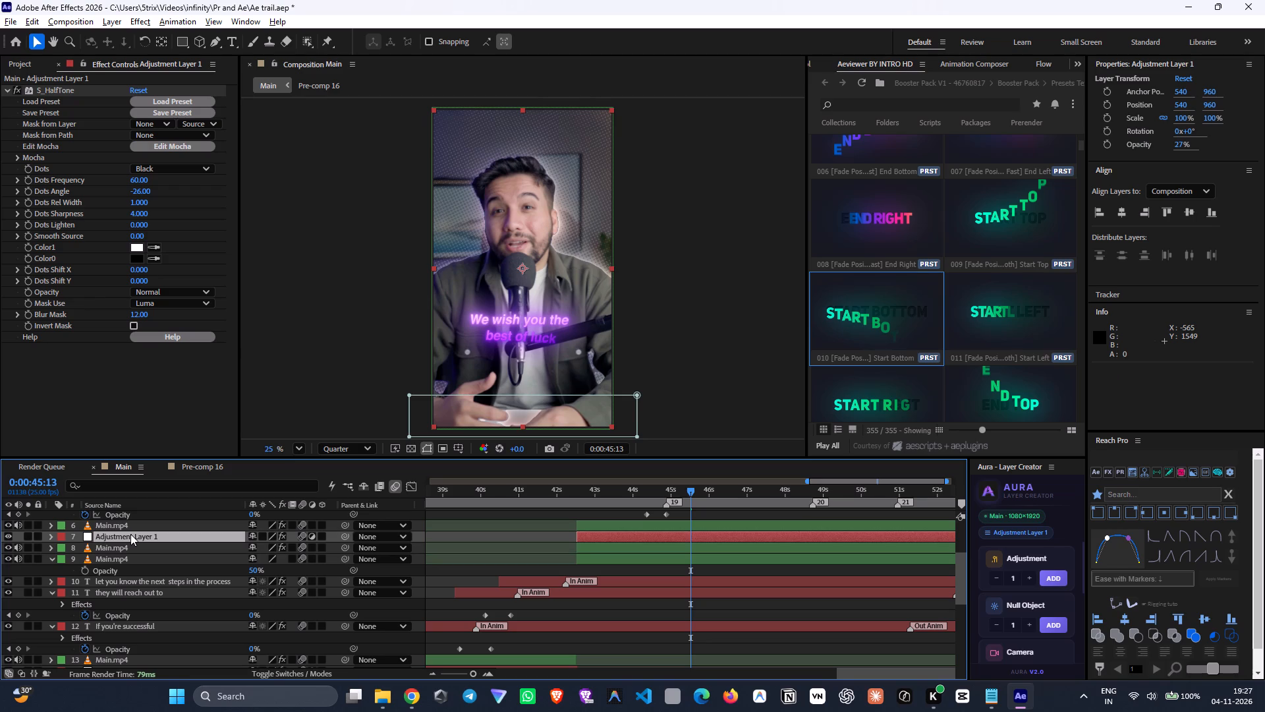
drag(130, 534, 134, 551)
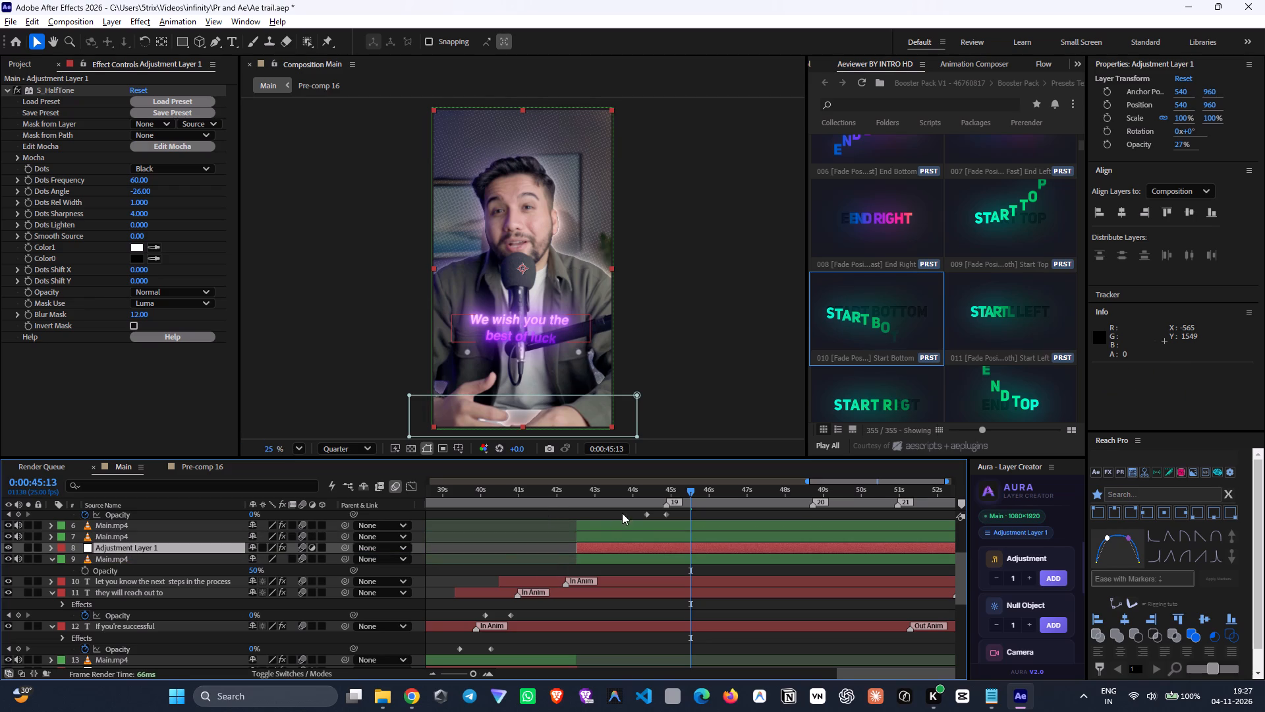
Review the Main composition around the cut at 0:00:42:13, and from its opening to about 10 seconds.
scroll(518, 618, down, 1)
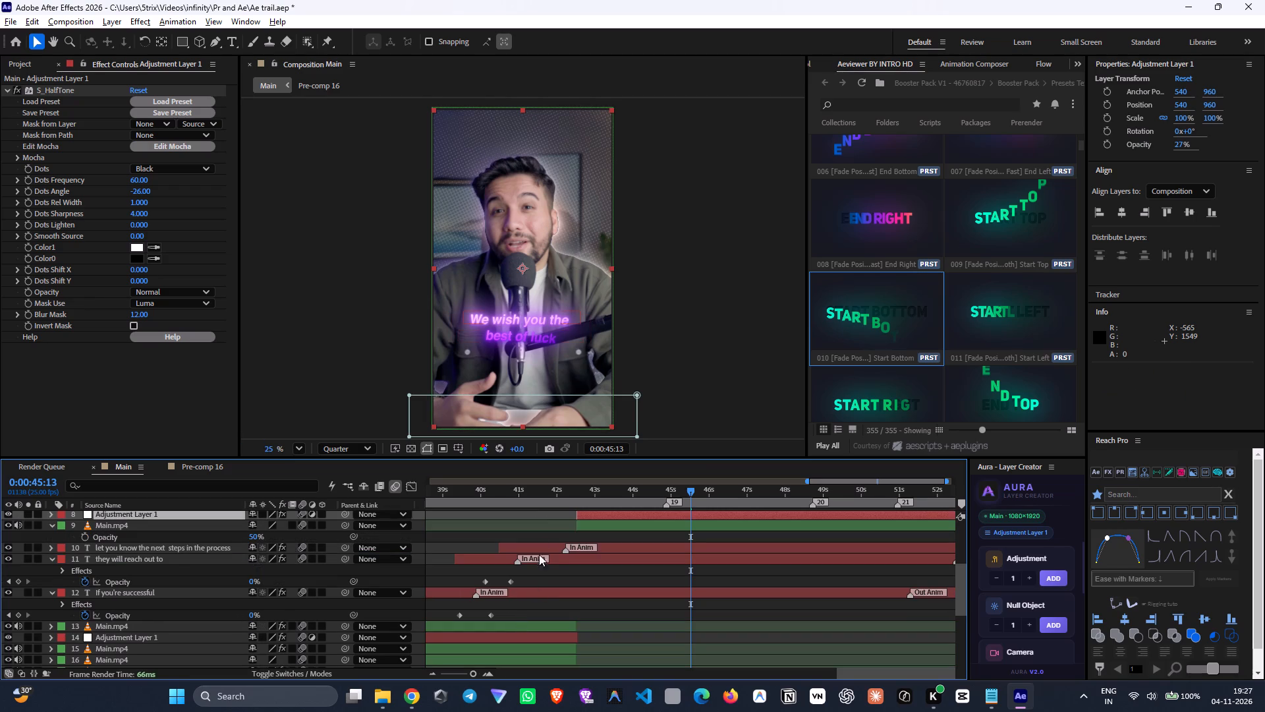
drag(558, 498, 586, 528)
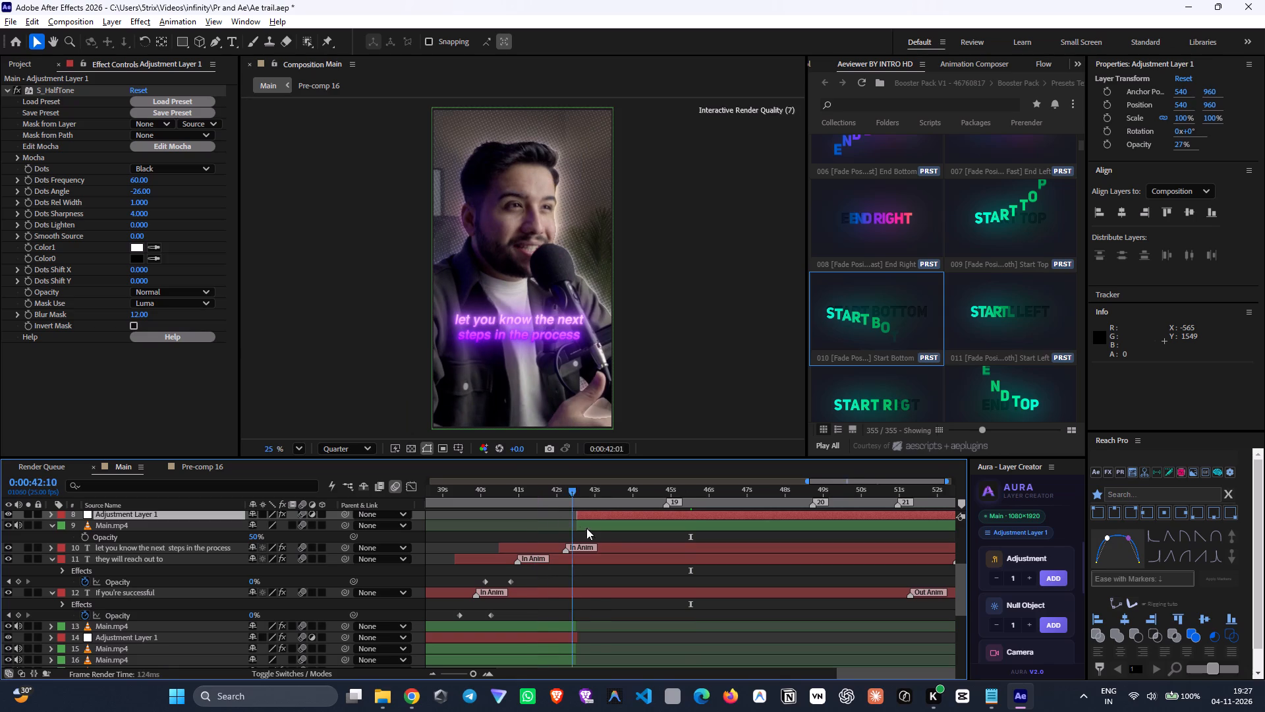
drag(586, 528, 624, 544)
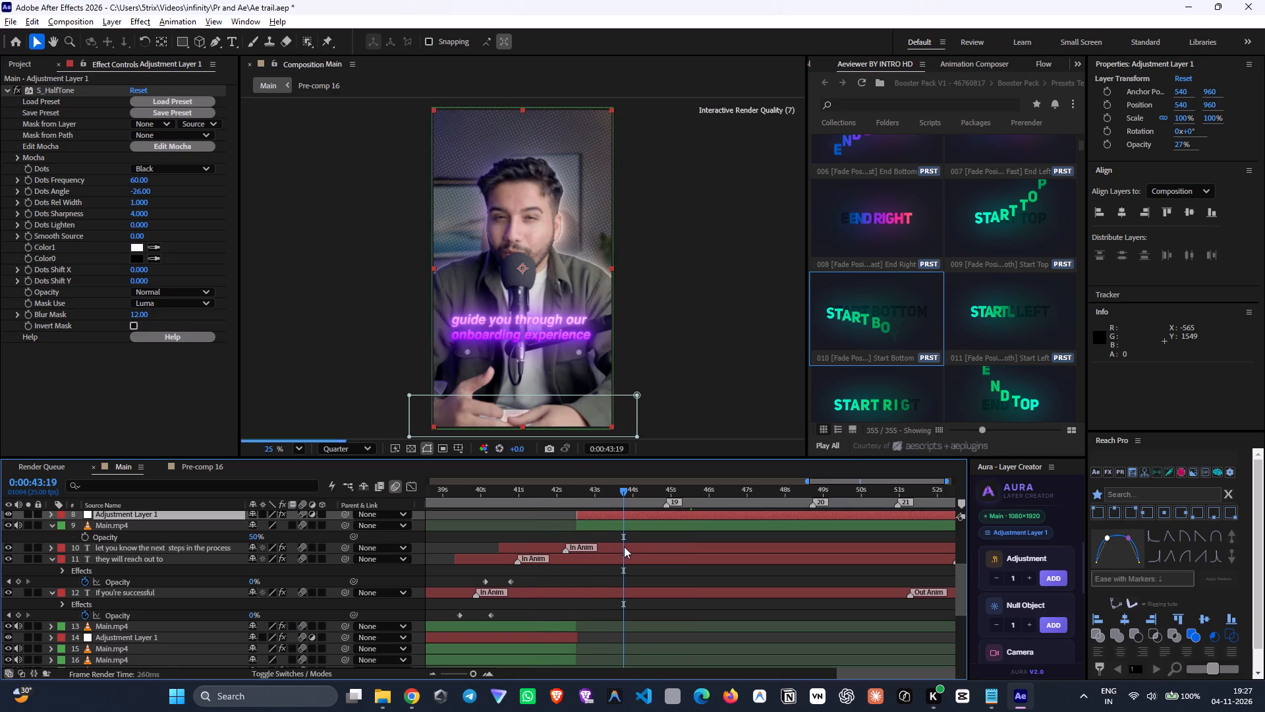
drag(809, 481, 337, 497)
drag(532, 490, 421, 518)
scroll(509, 556, down, 9)
drag(447, 489, 449, 504)
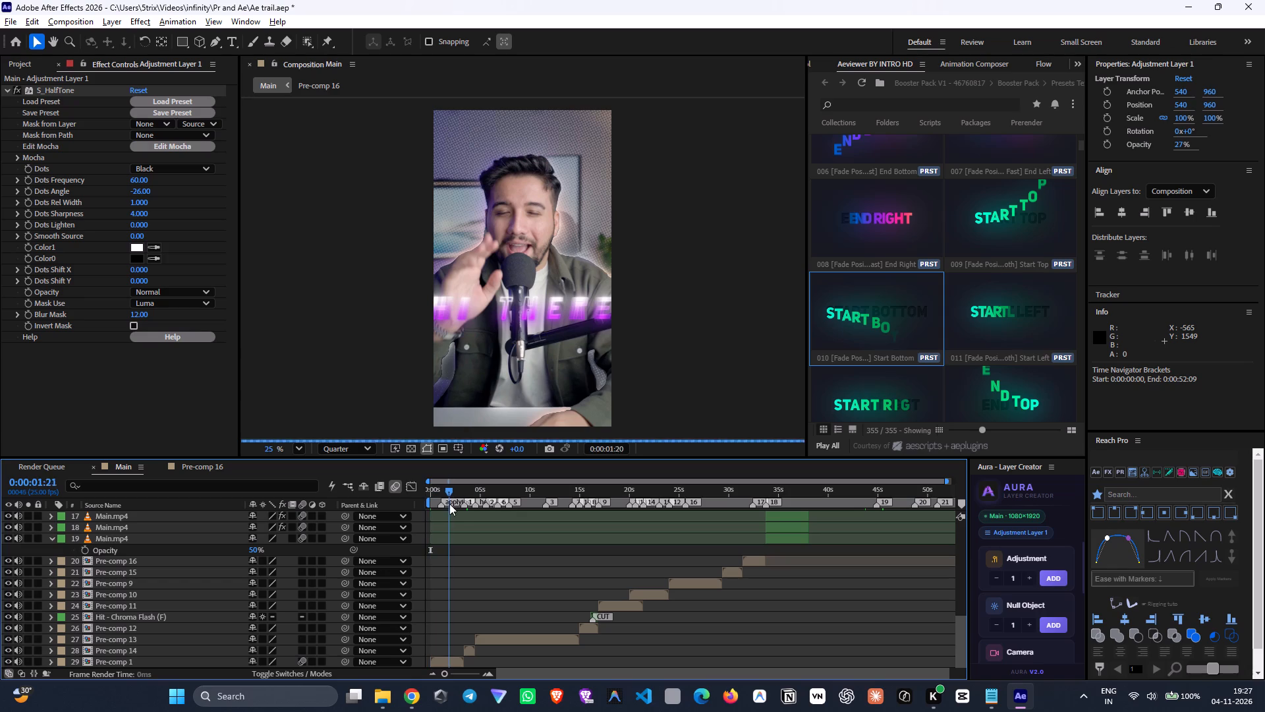
drag(449, 504, 461, 512)
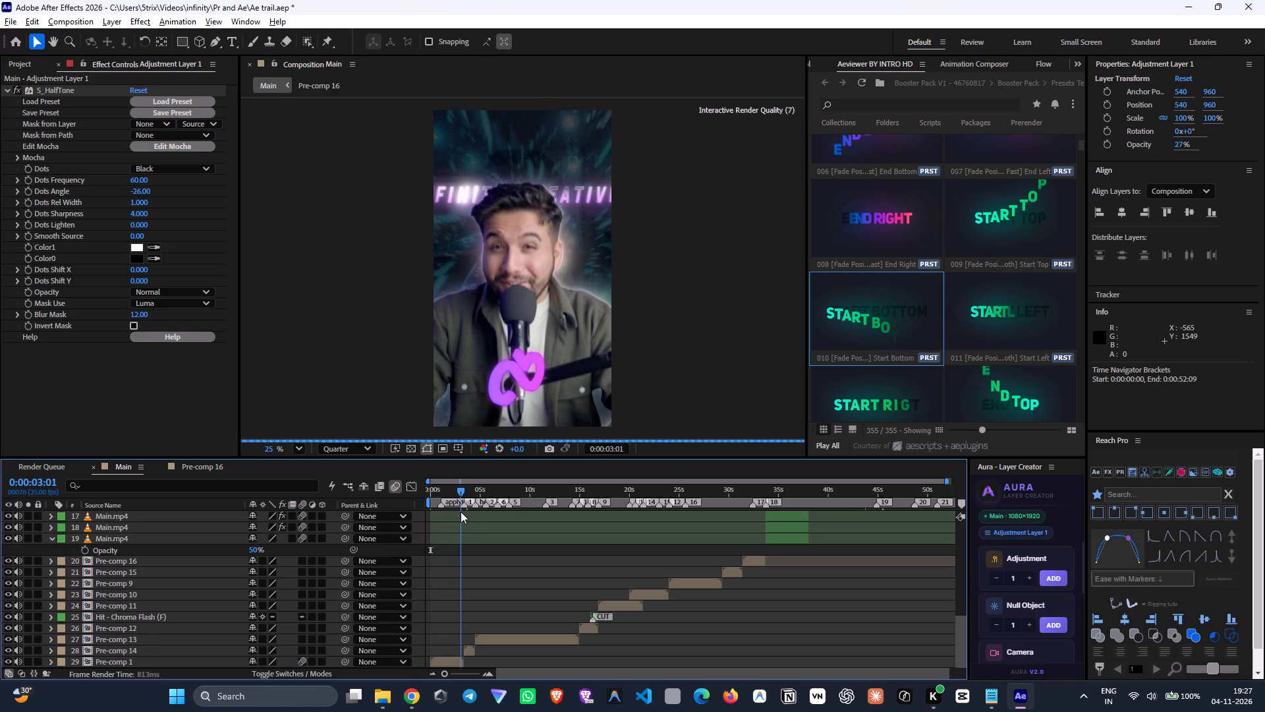
drag(461, 512, 471, 514)
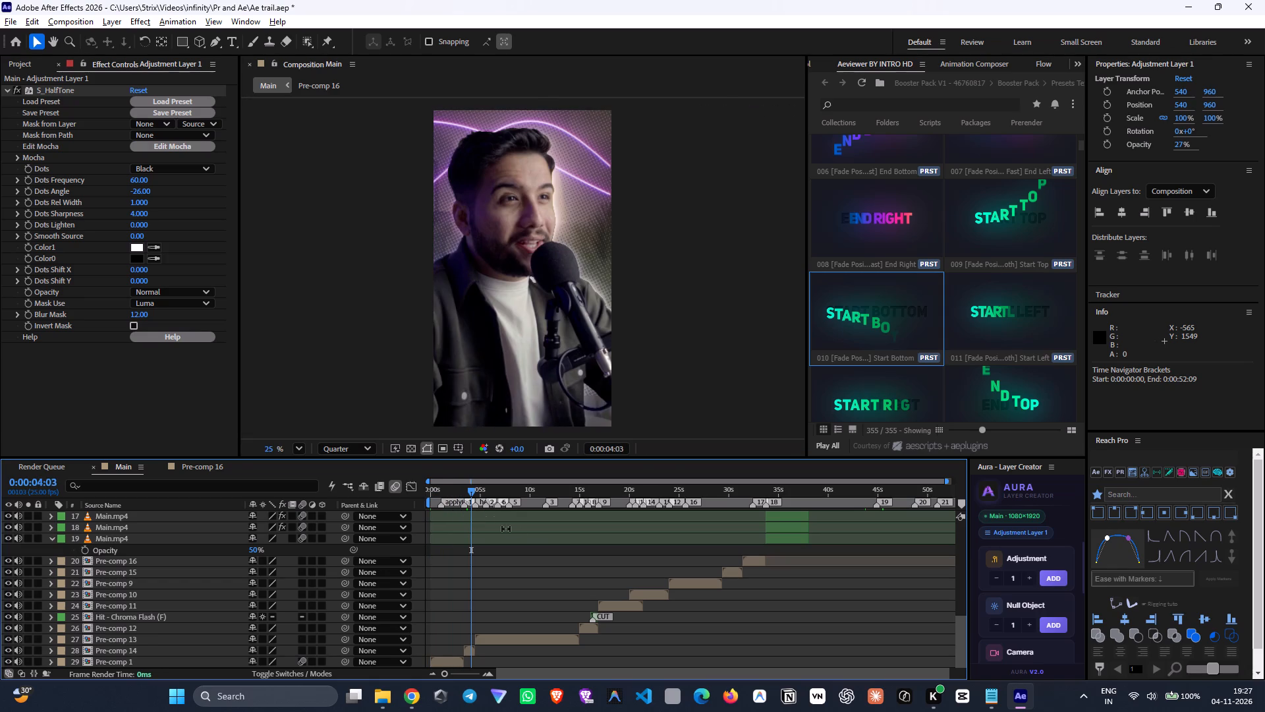
drag(474, 490, 486, 498)
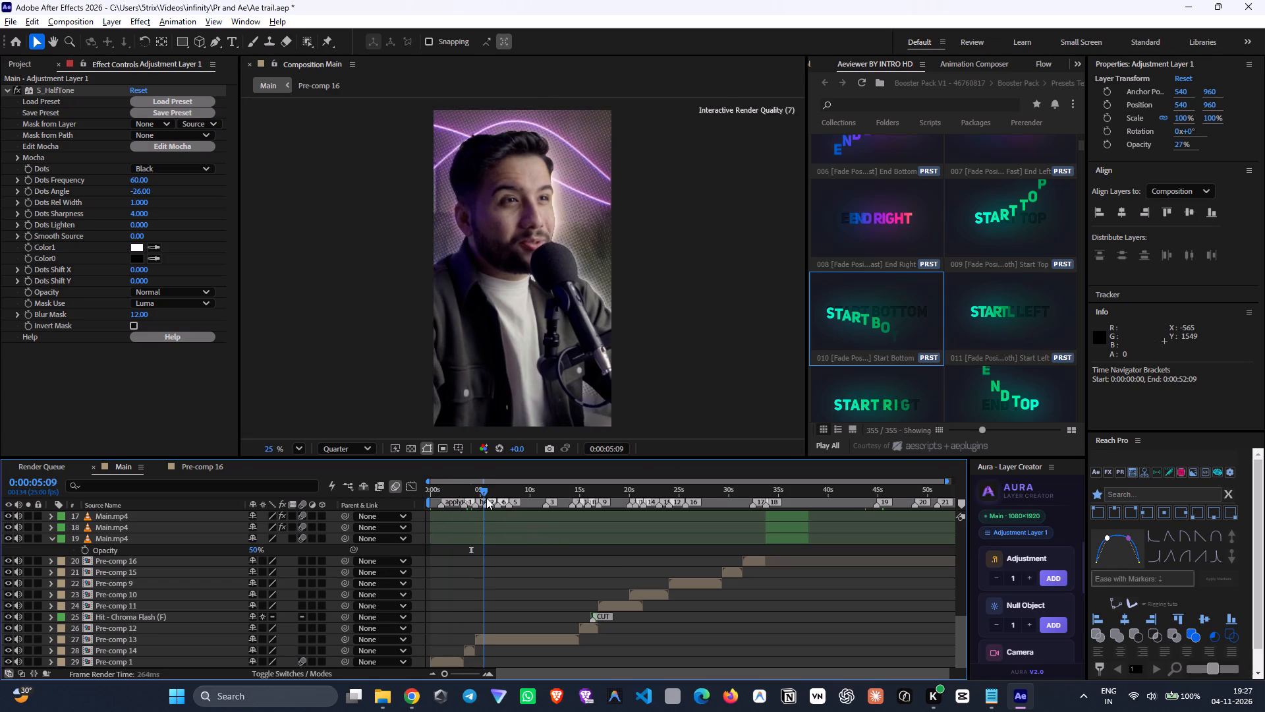
drag(486, 498, 535, 516)
Open Pre-comp 13 and examine its transitions and Null 1's Scale keyframes between about 0:00:10:19 and 0:00:14:01.
double_click(549, 641)
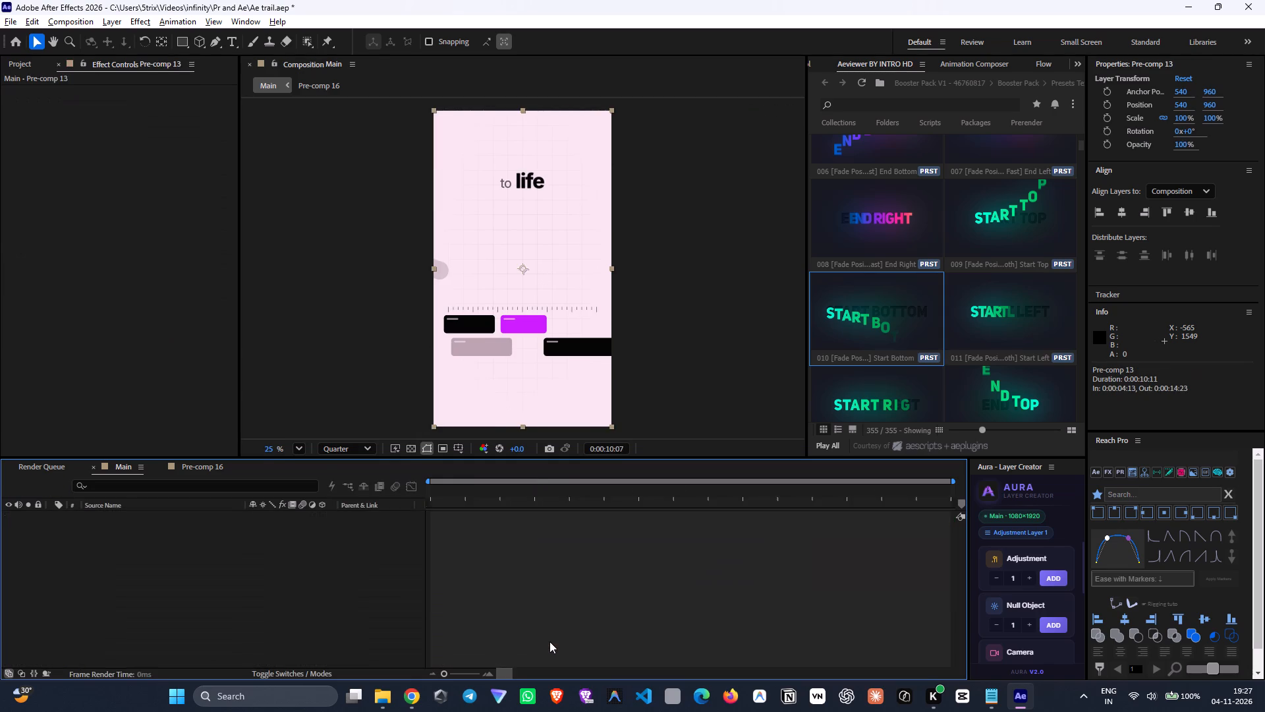
drag(726, 502, 742, 510)
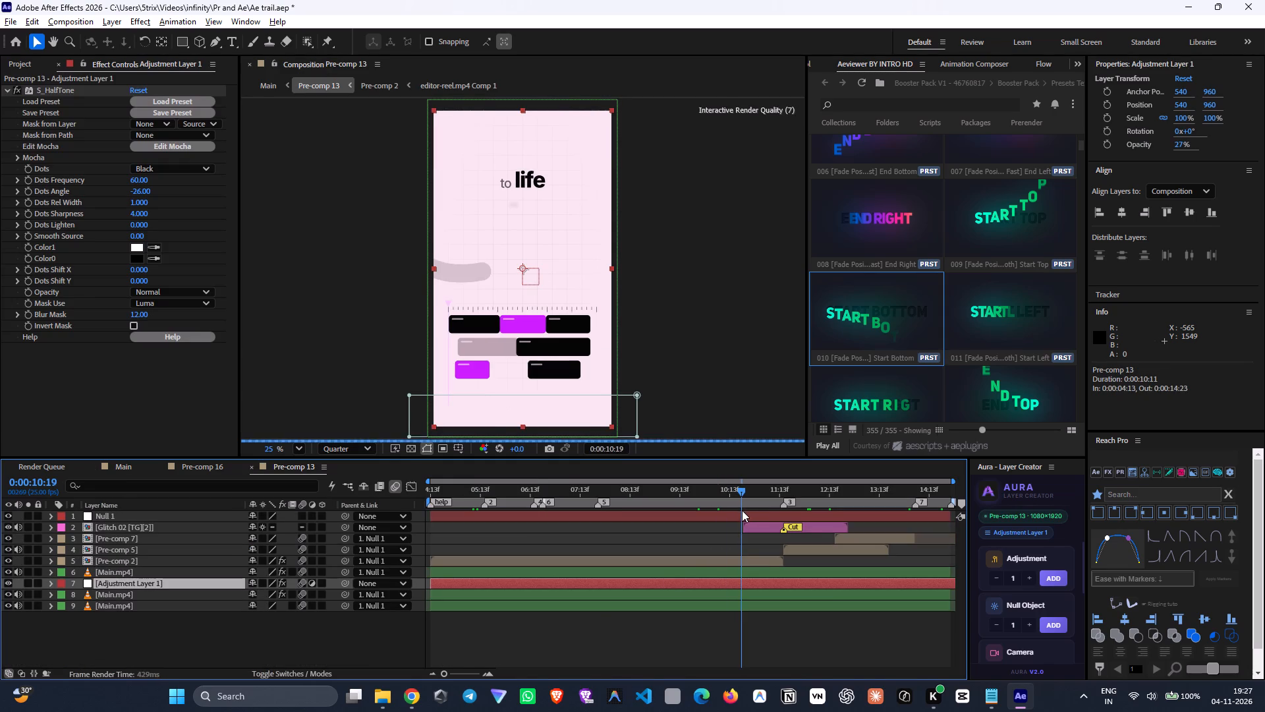
drag(742, 510, 773, 520)
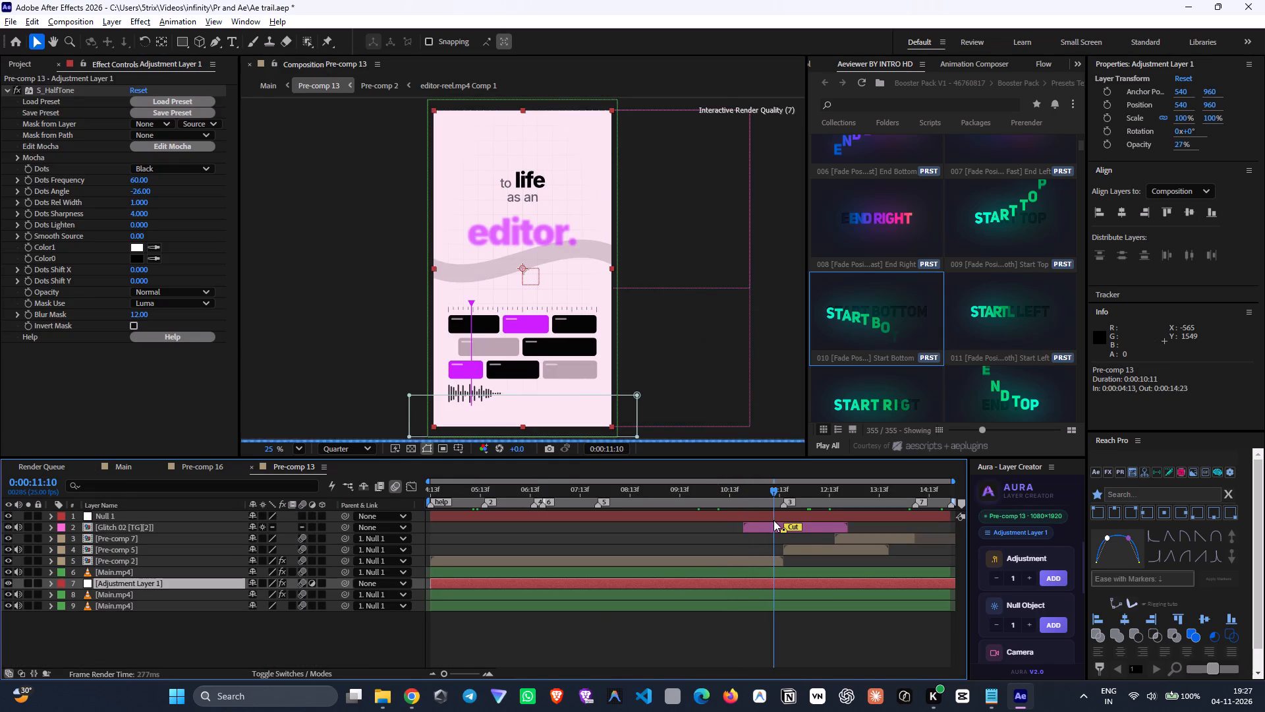
drag(773, 520, 819, 543)
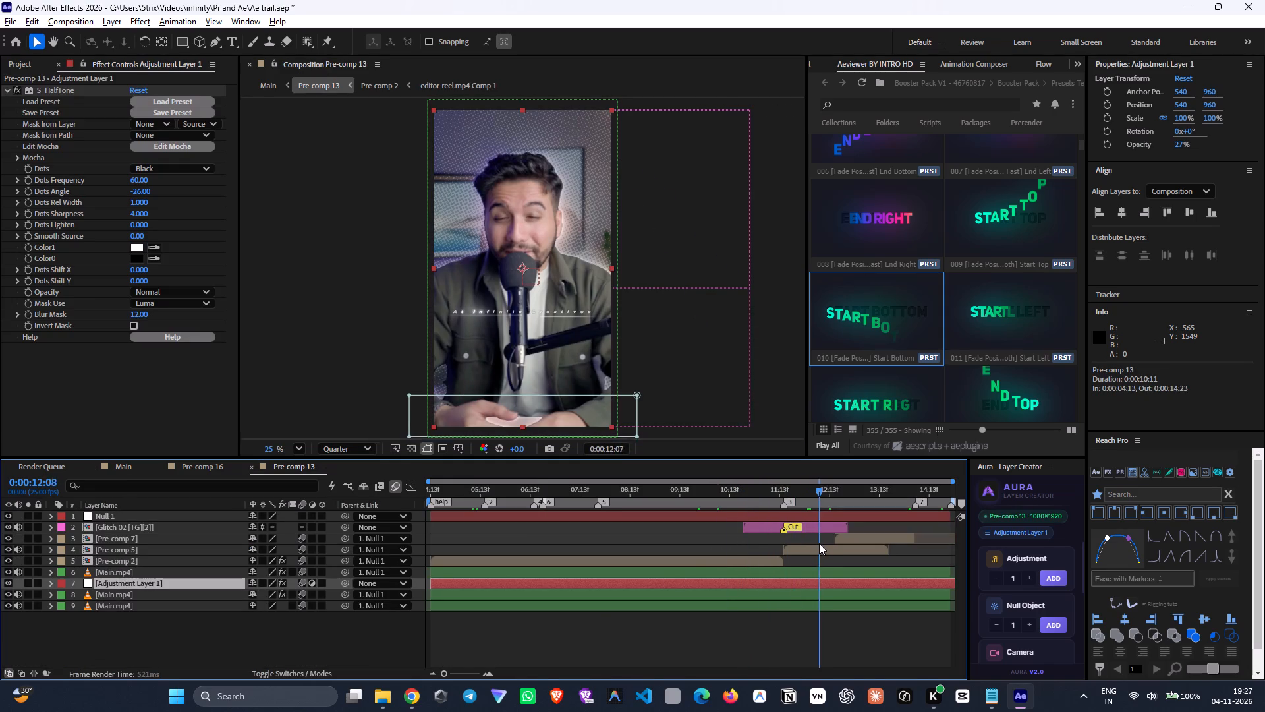
drag(819, 543, 847, 584)
click(824, 511)
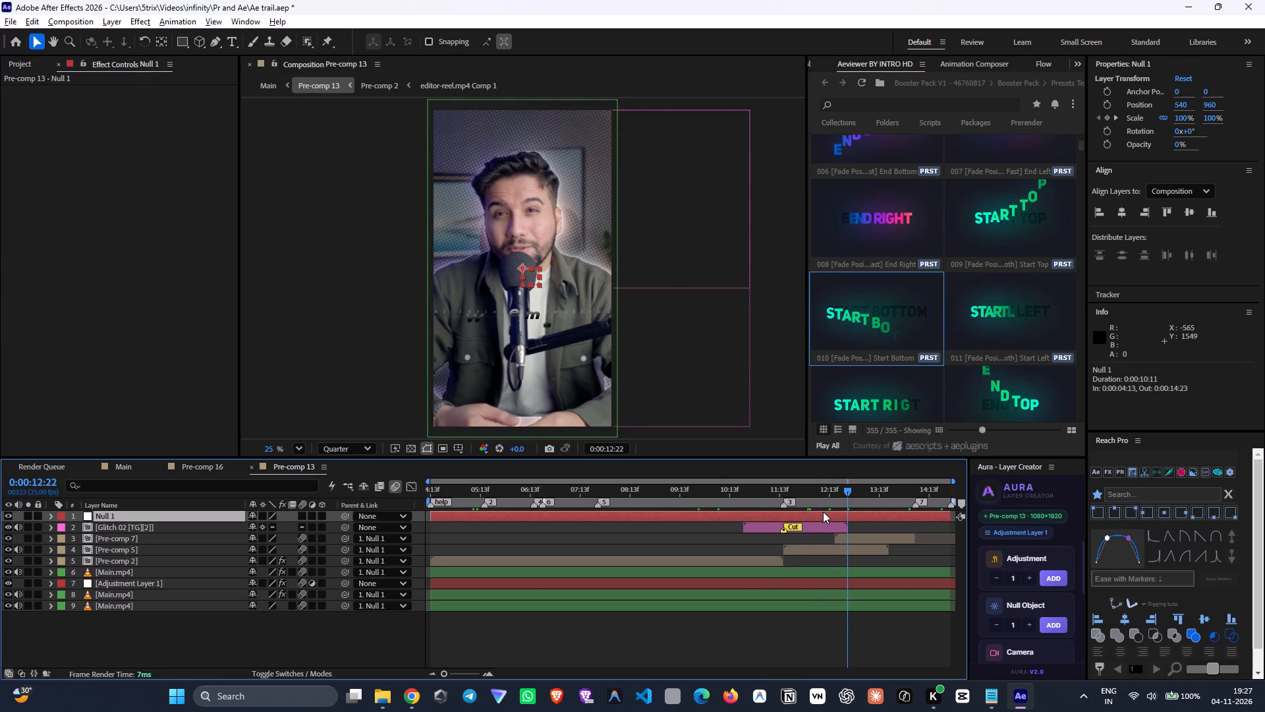
key(s)
drag(857, 495, 891, 503)
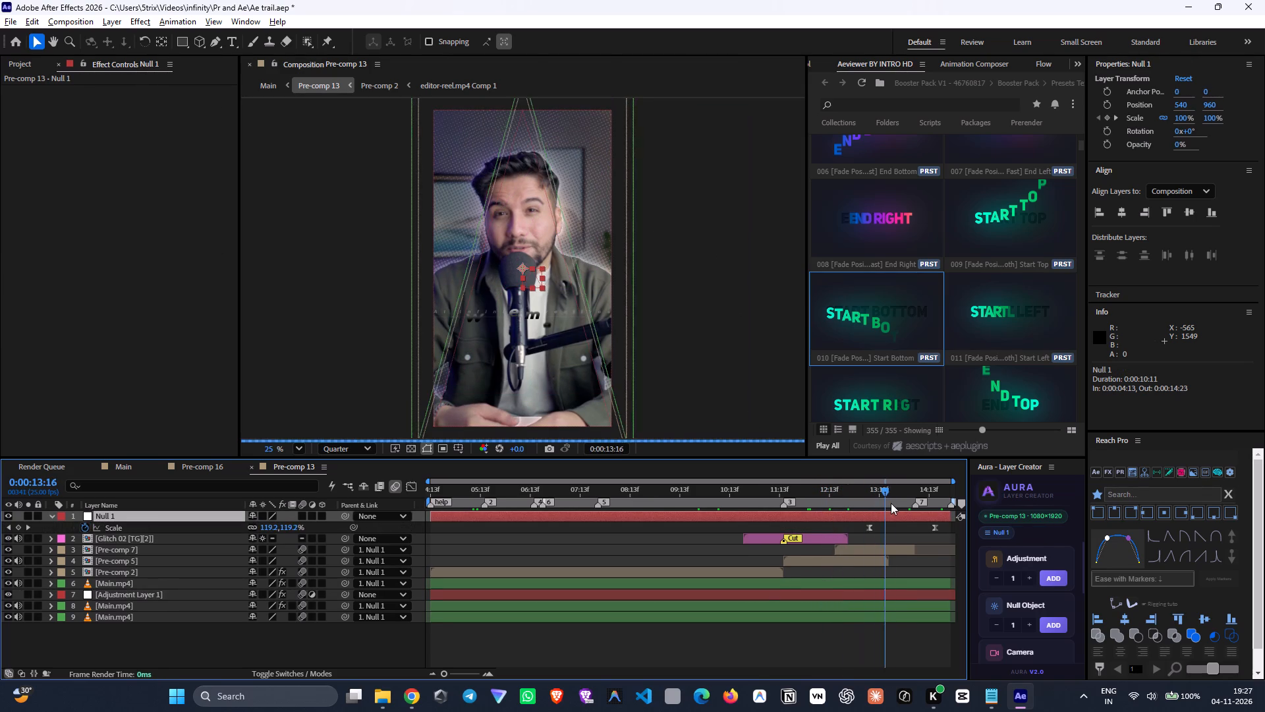
drag(891, 503, 905, 504)
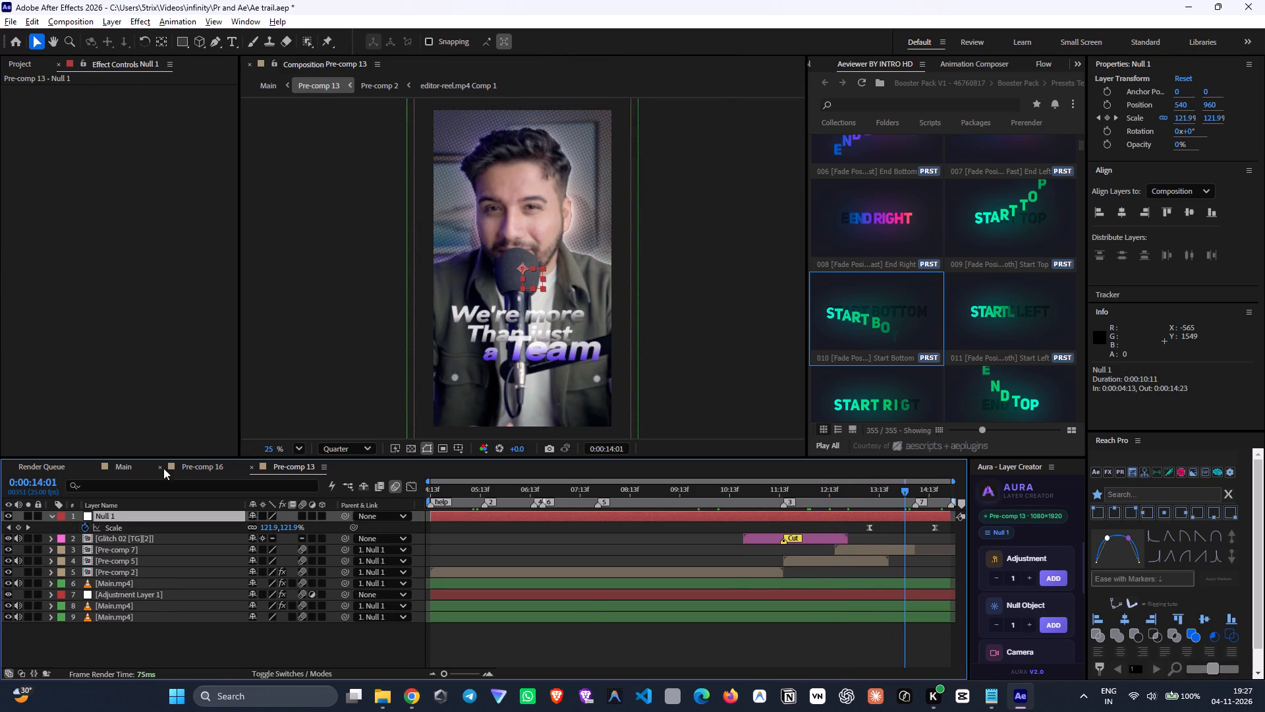
Return to the Main composition and review its cuts between about 0:00:14:16 and the person-icon shot at 0:00:20:01.
click(129, 464)
drag(569, 494, 580, 498)
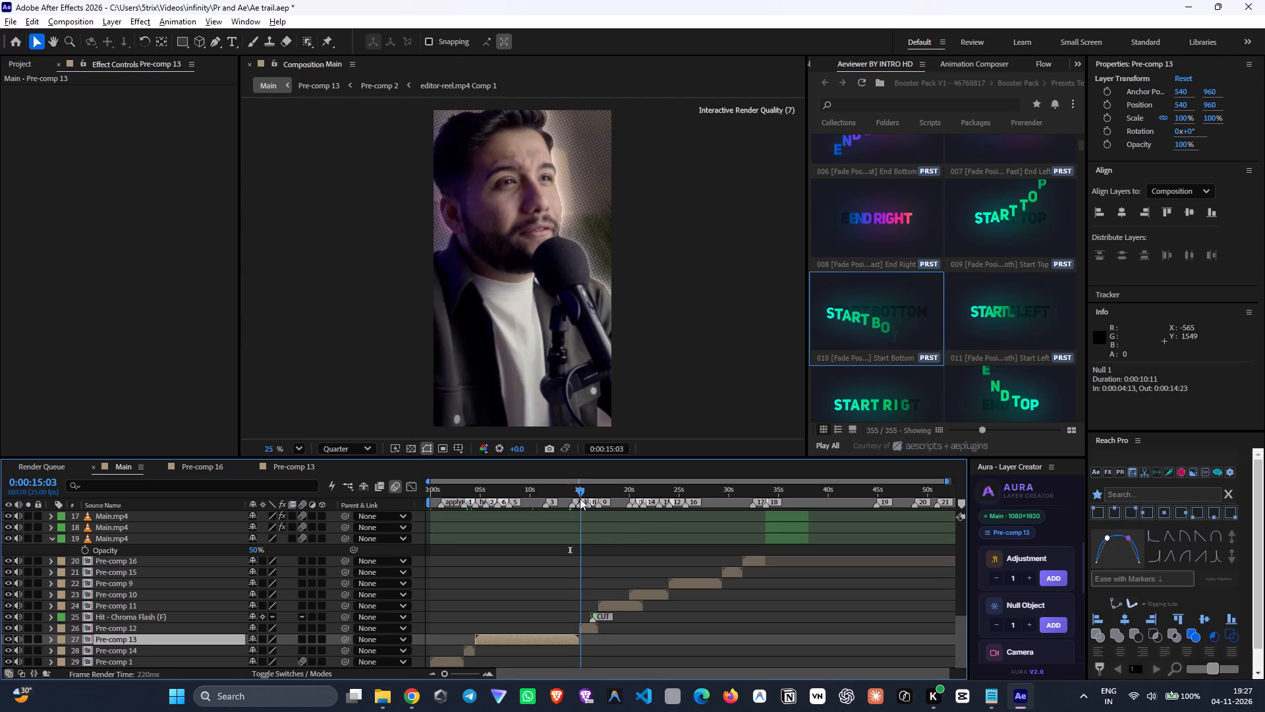
drag(580, 498, 575, 497)
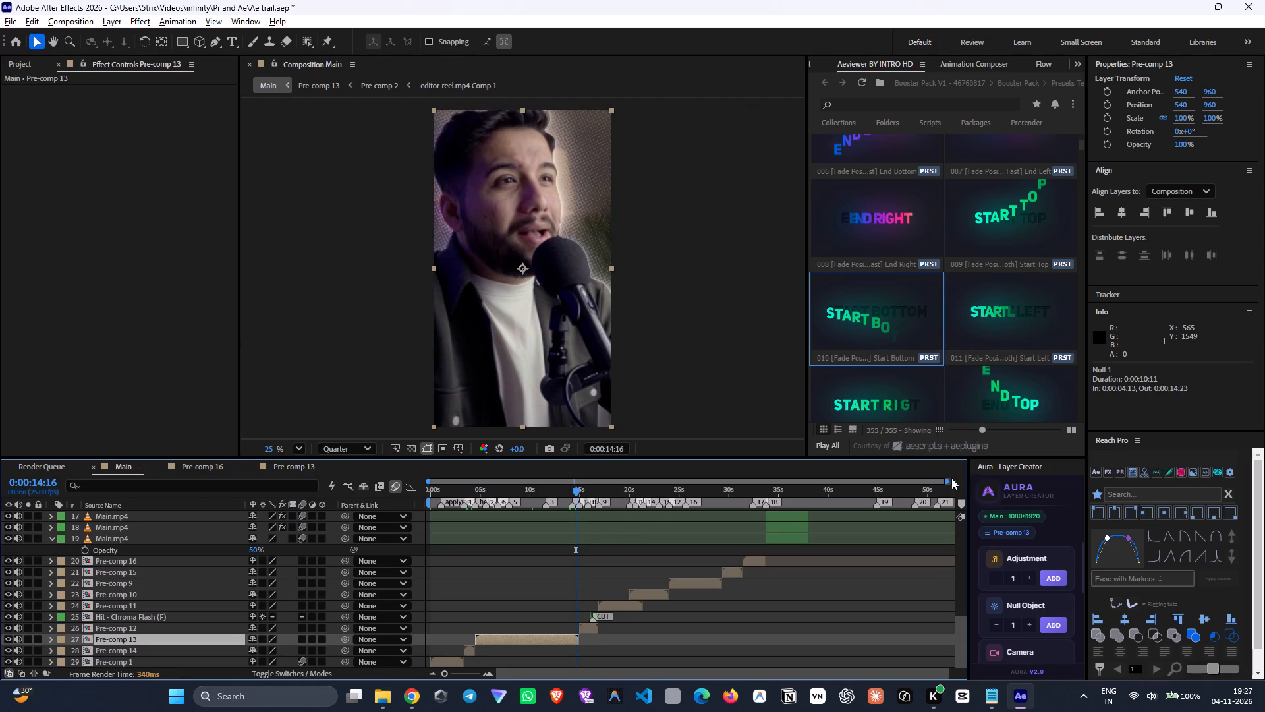
drag(946, 481, 707, 486)
drag(708, 488, 726, 492)
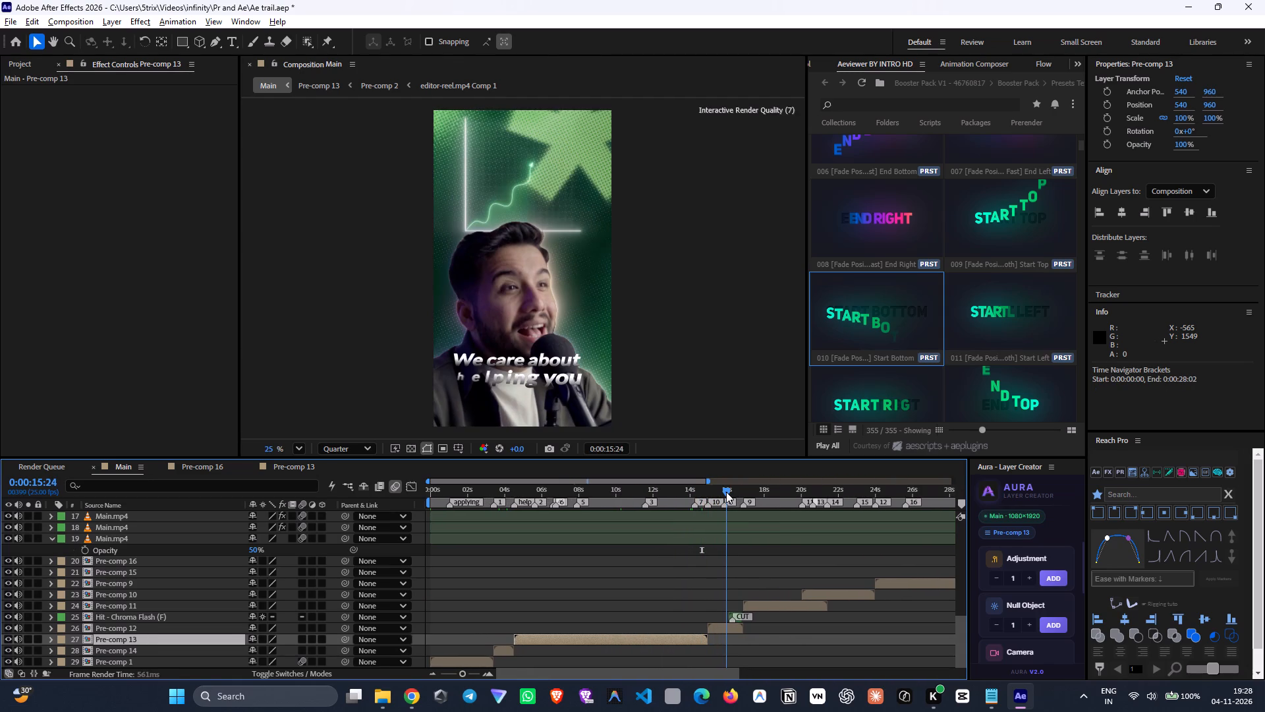
drag(726, 492, 745, 492)
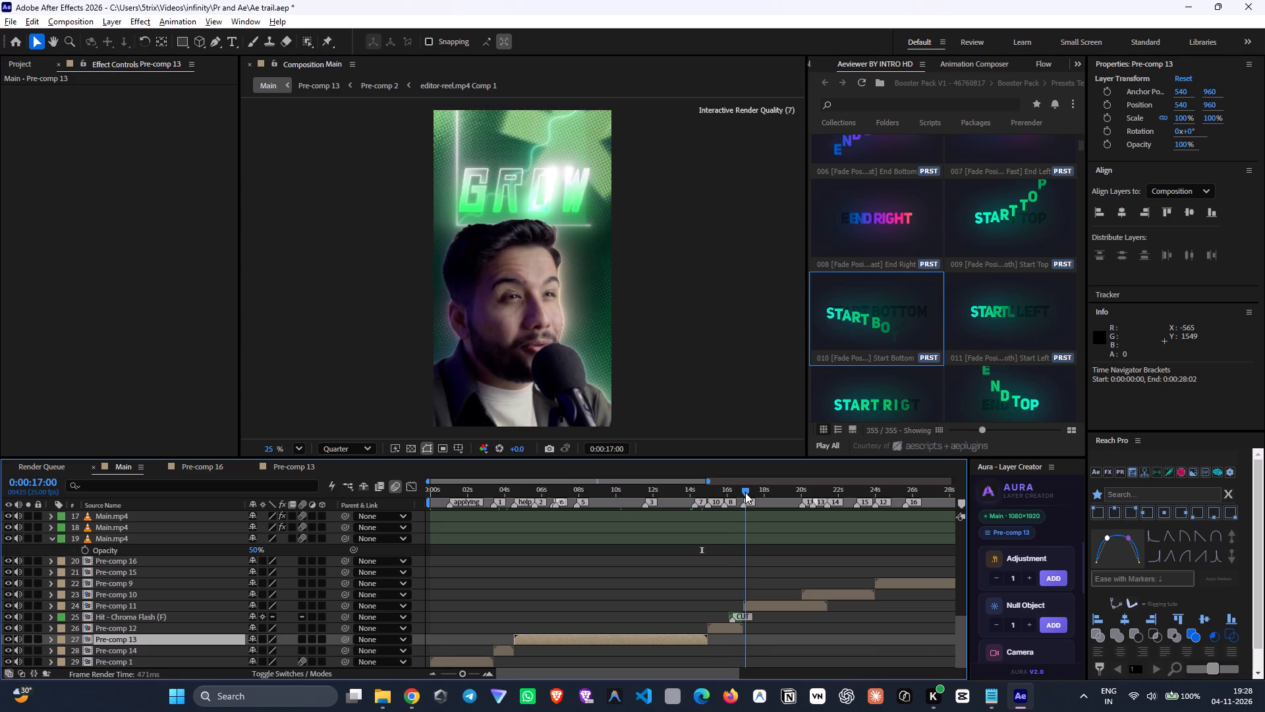
drag(745, 492, 777, 499)
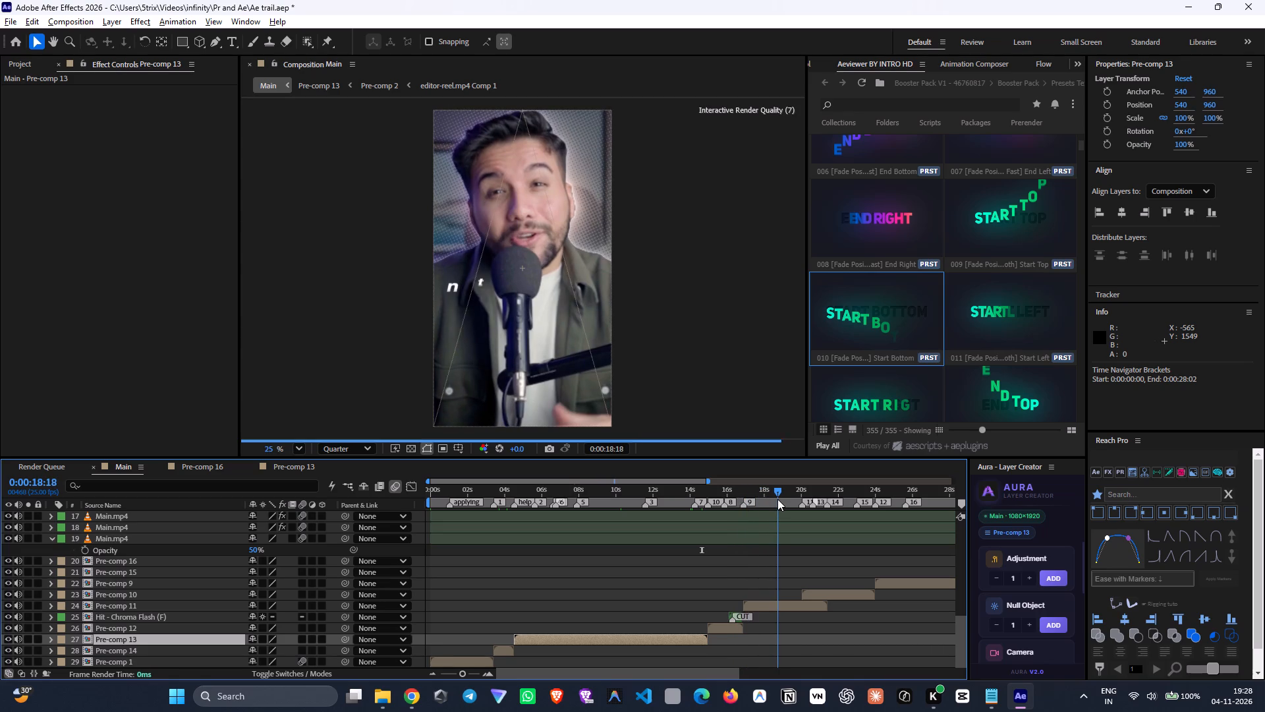
drag(777, 499, 803, 505)
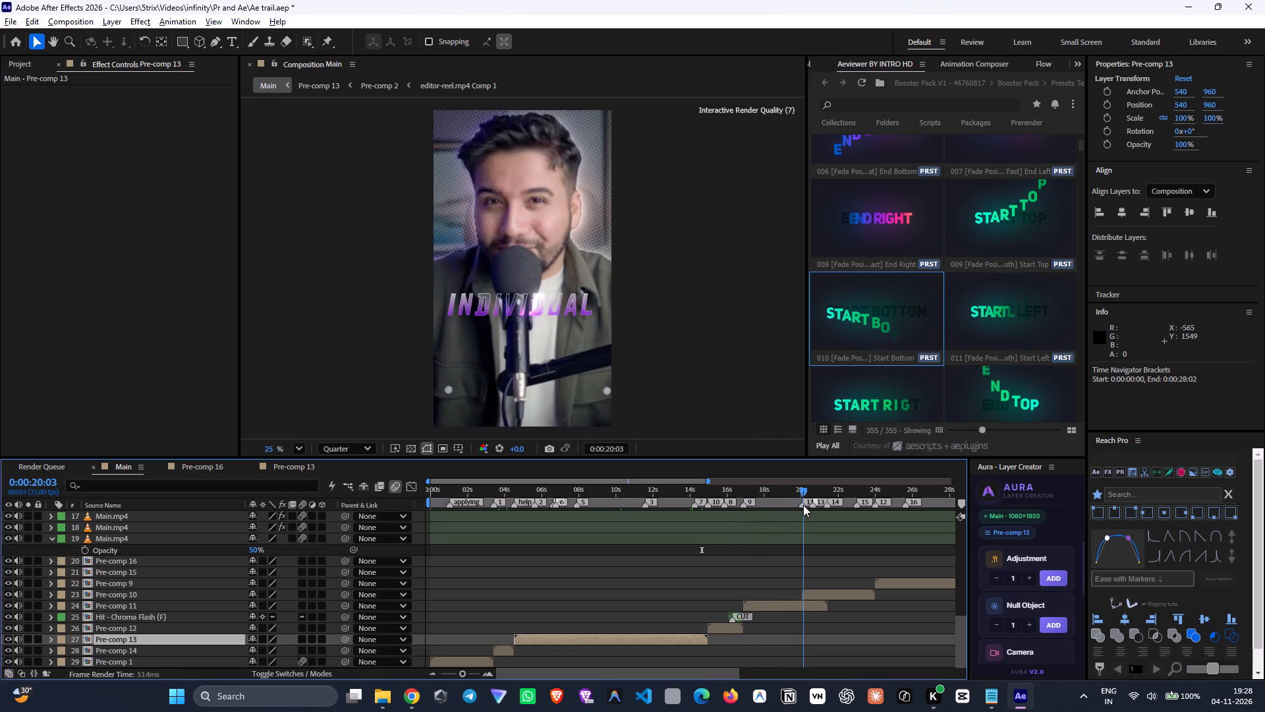
drag(803, 505, 801, 506)
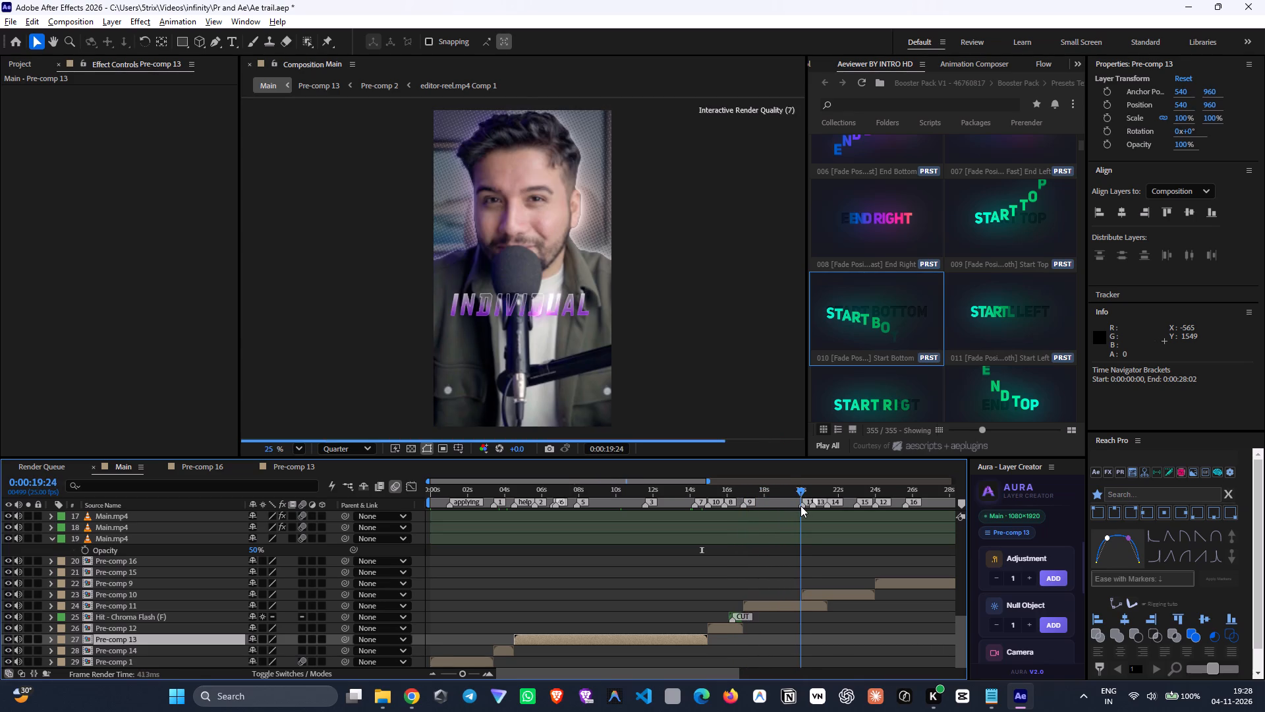
drag(801, 506, 802, 509)
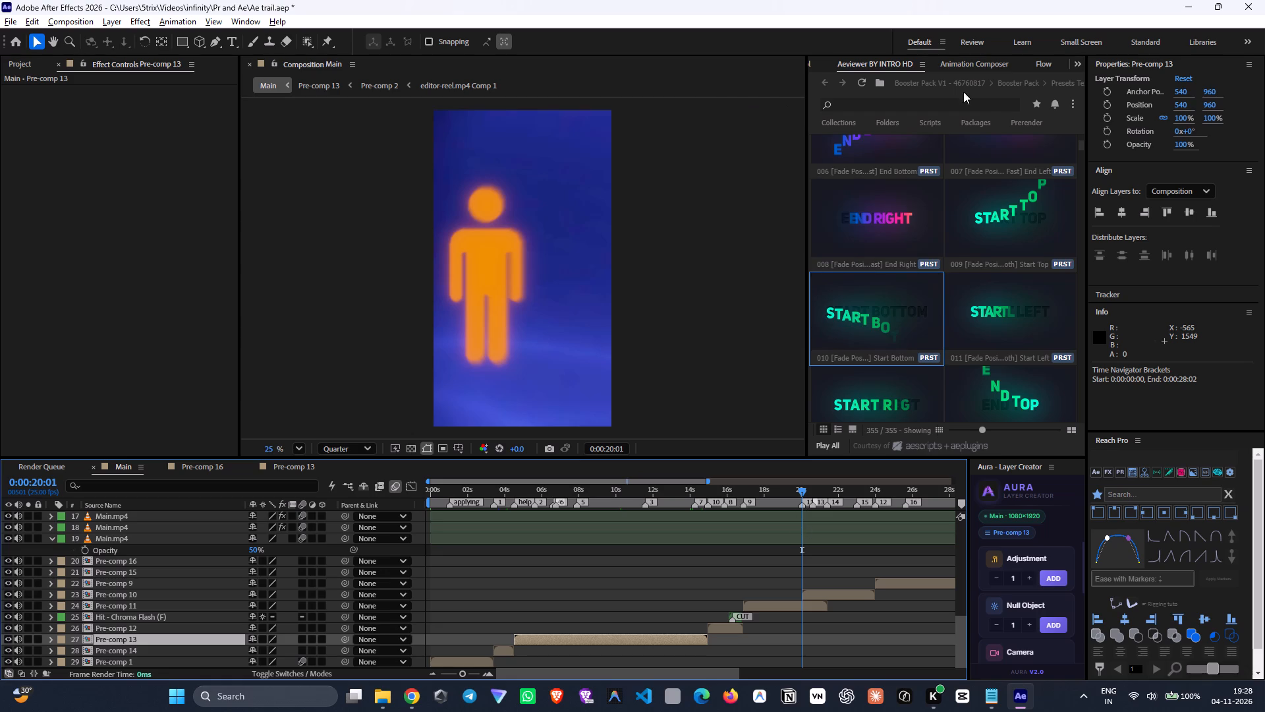
Open AtomX and switch its package from Gaze Graphics Pack to Effects Pack by Fix Pic.
click(1079, 65)
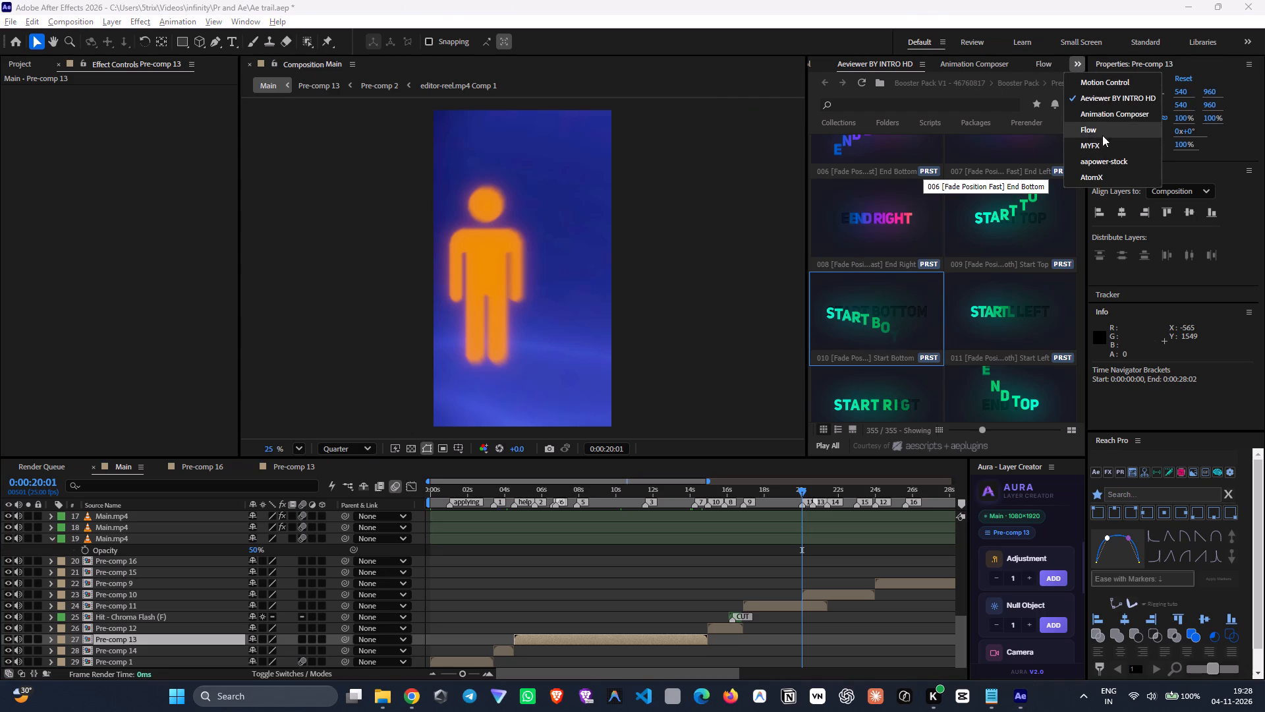
click(1102, 177)
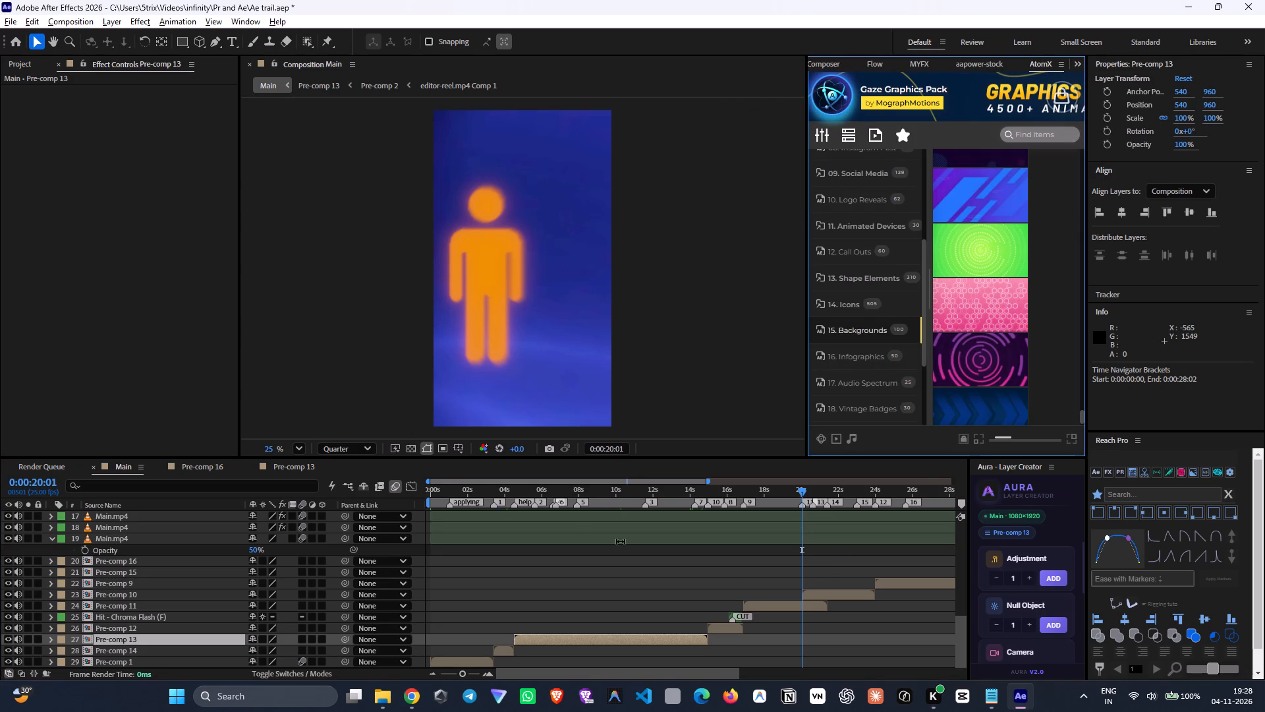
drag(428, 483, 569, 483)
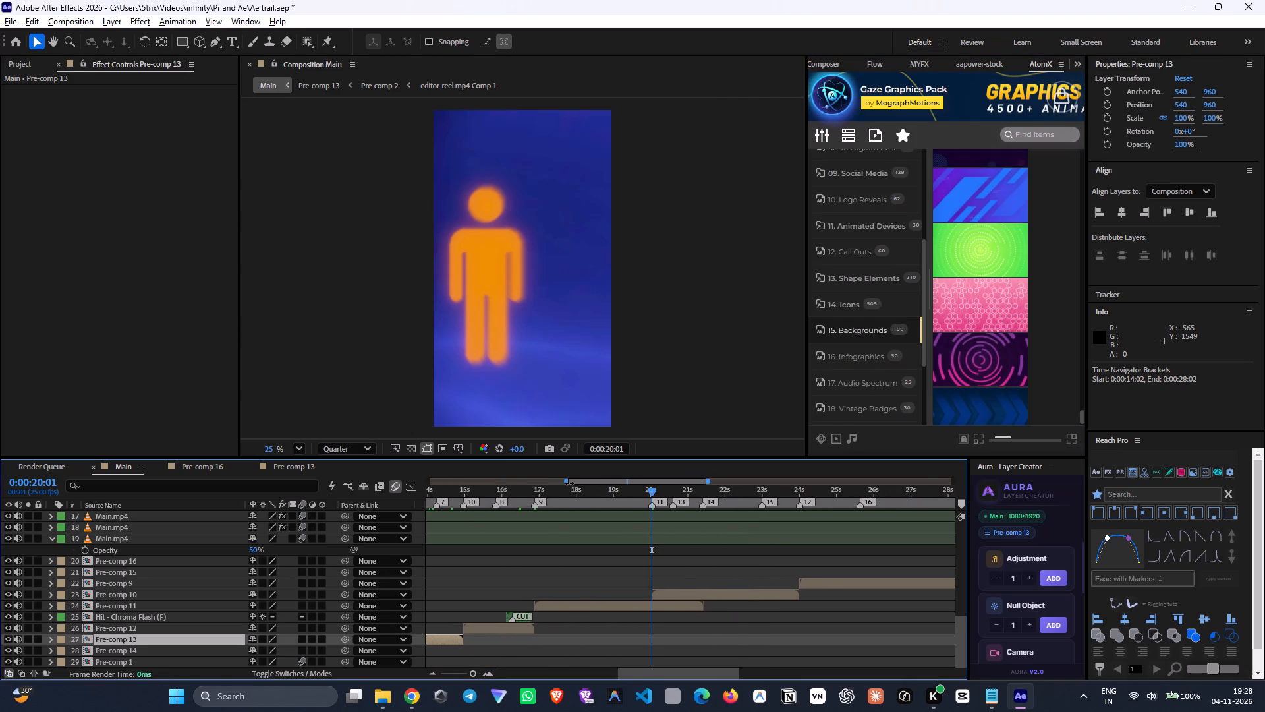
drag(569, 483, 572, 483)
scroll(852, 224, up, 9)
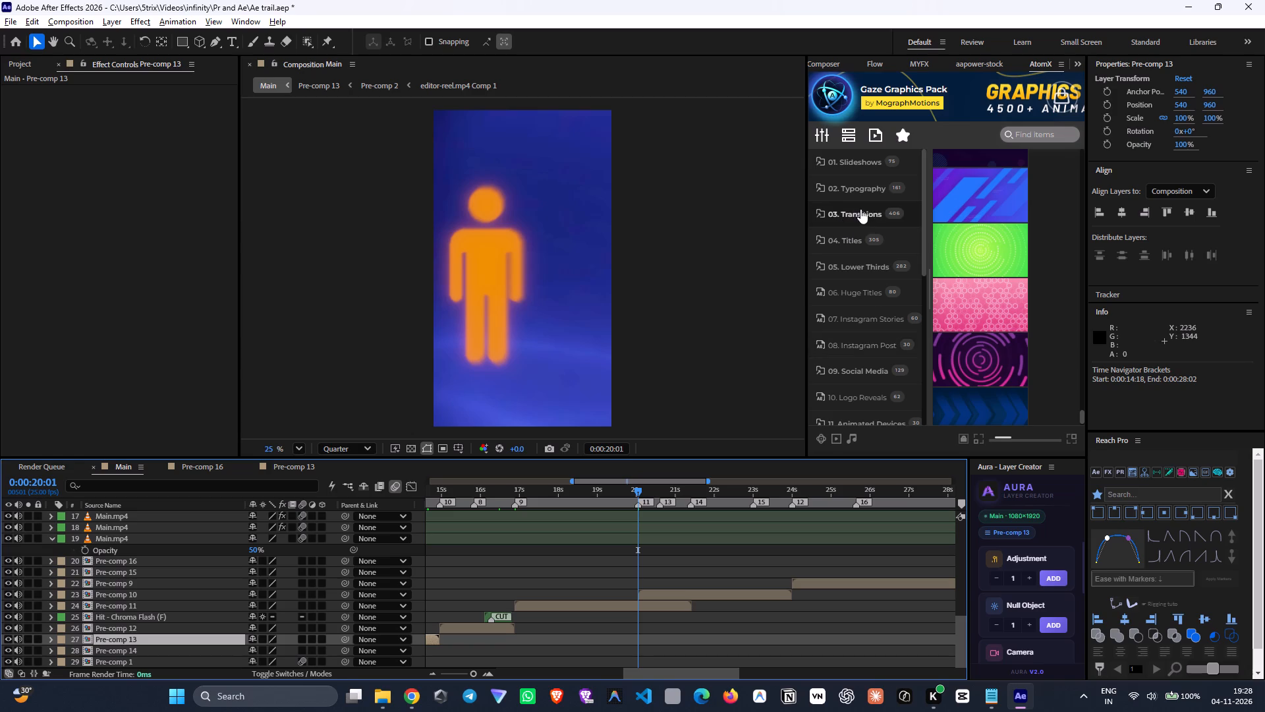
click(868, 216)
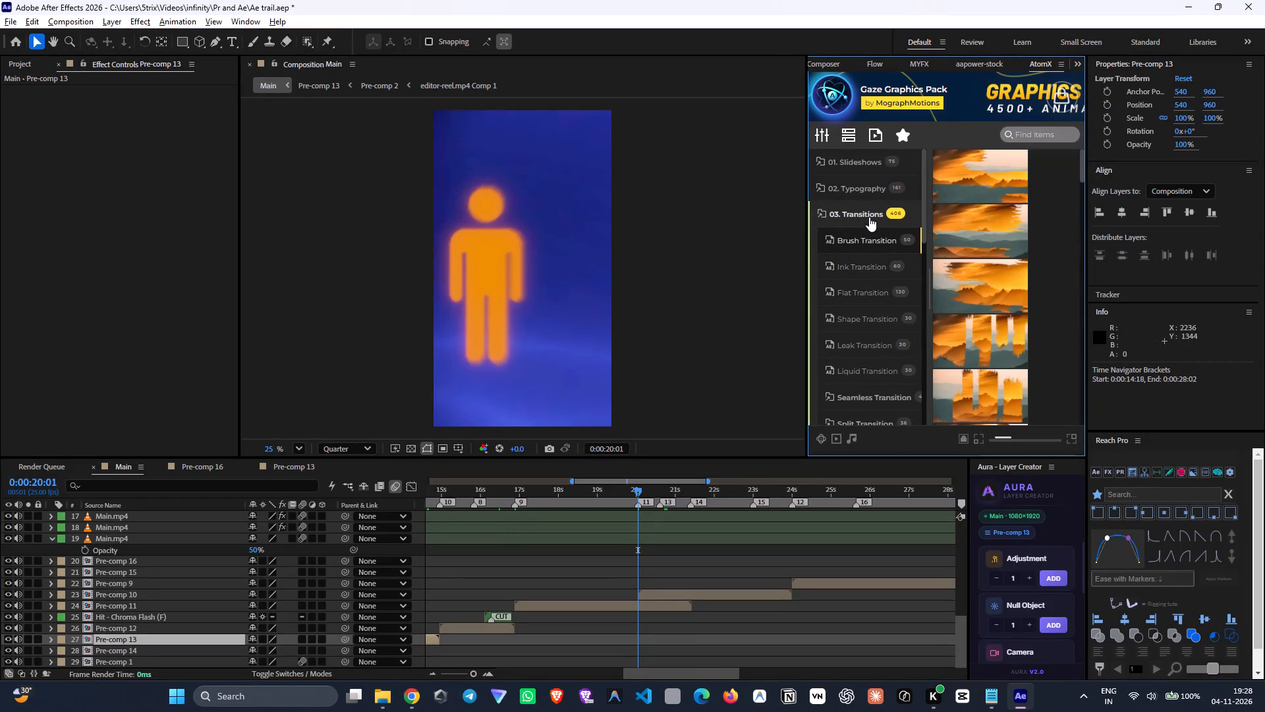
click(869, 217)
click(835, 105)
scroll(924, 335, down, 5)
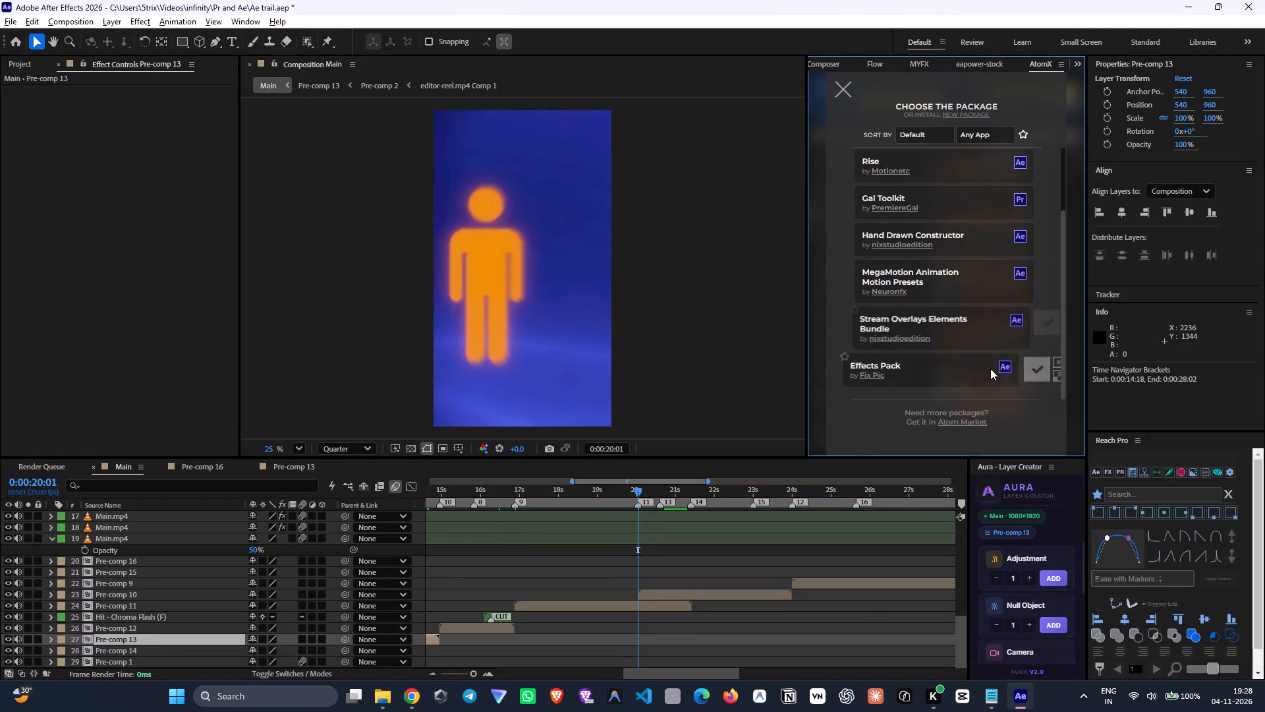
click(1029, 374)
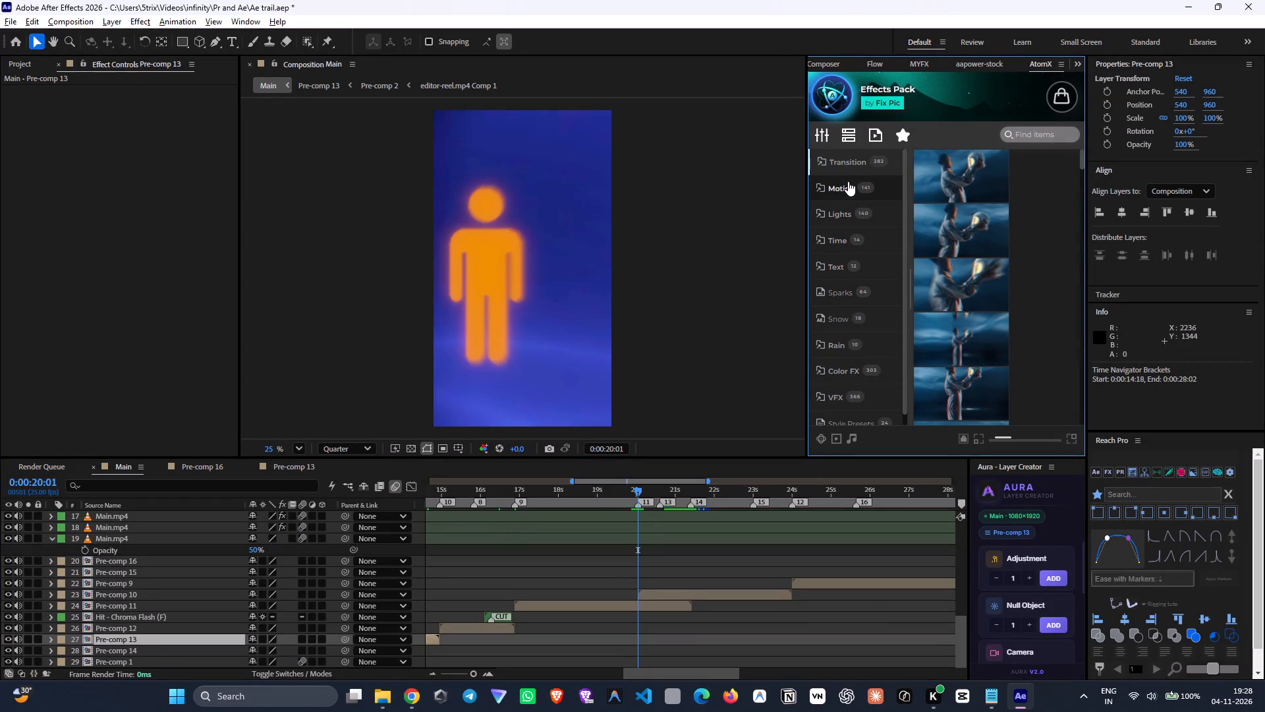
Add the Glitch 01 transition at the 0:00:20:01 cut, place its layer directly above Pre-comp 10, and preview it.
click(850, 164)
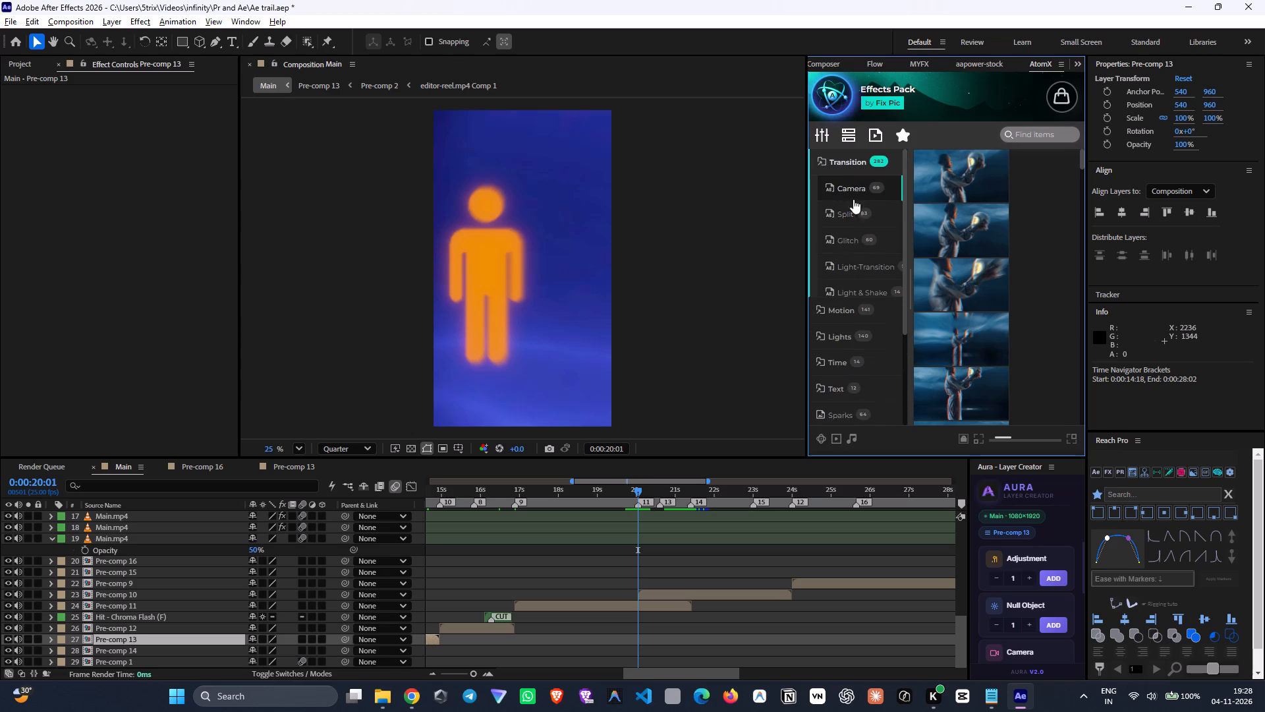
click(859, 234)
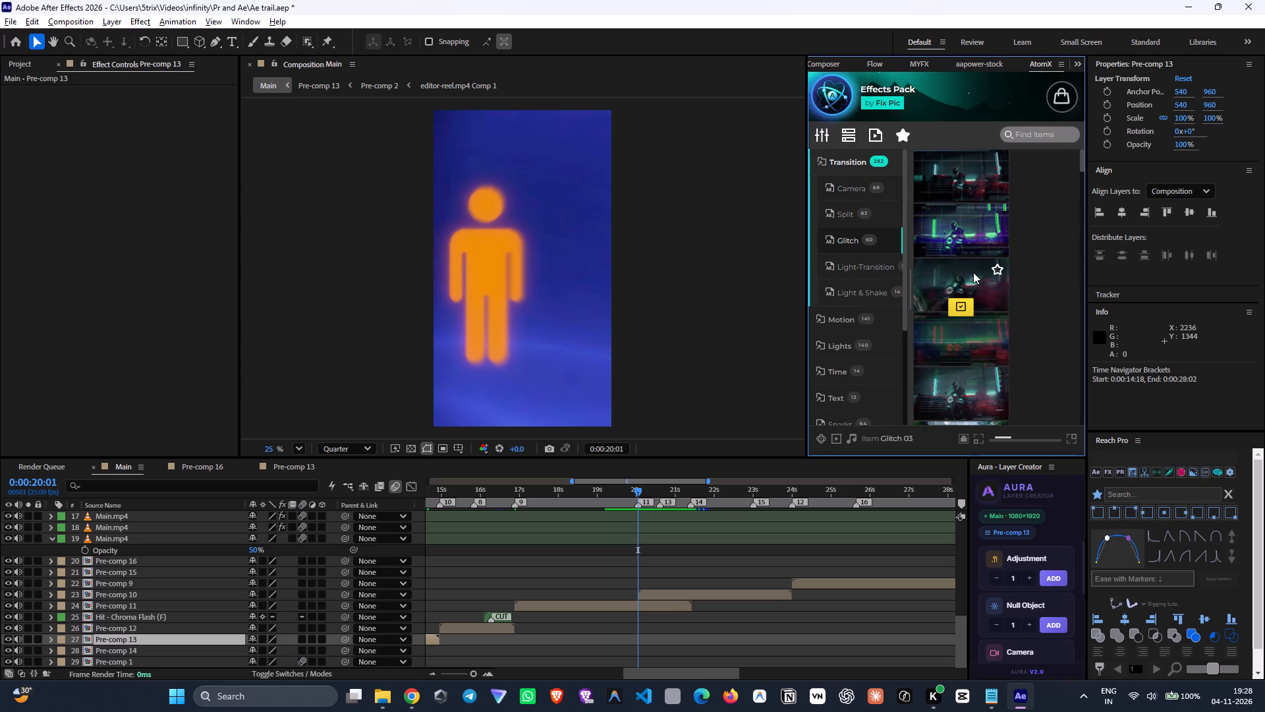
click(963, 194)
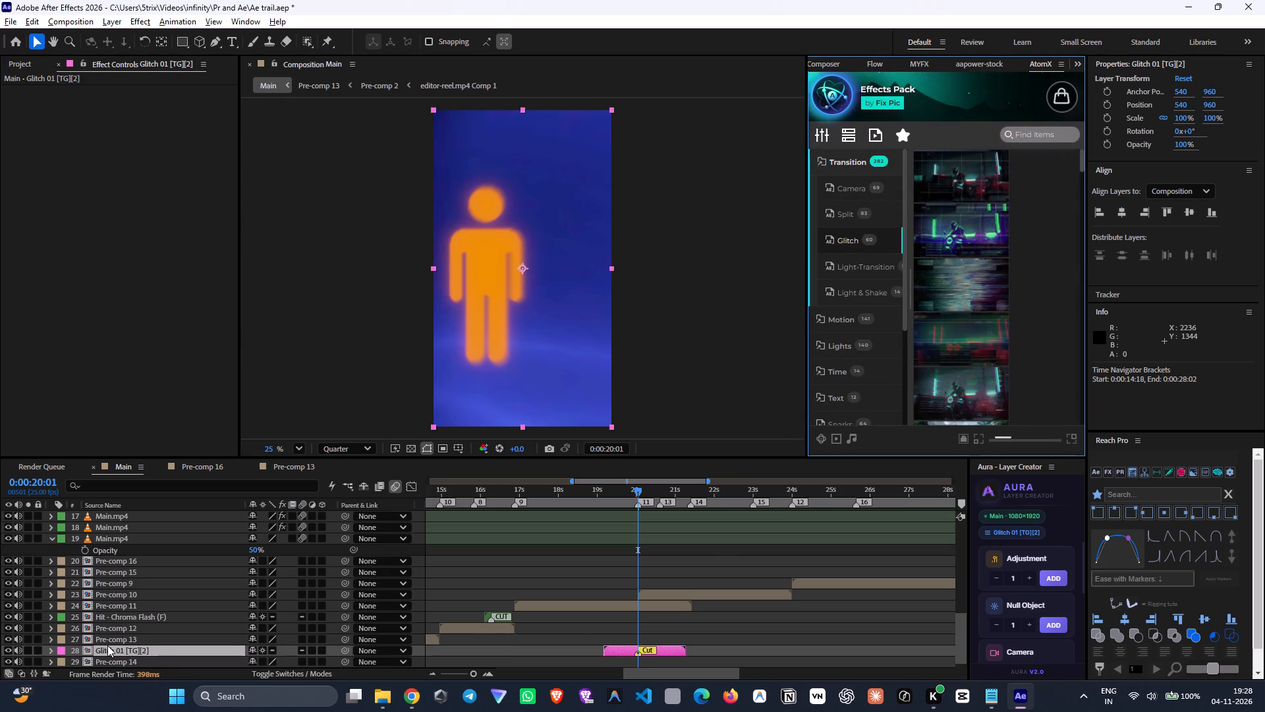
drag(107, 645, 109, 591)
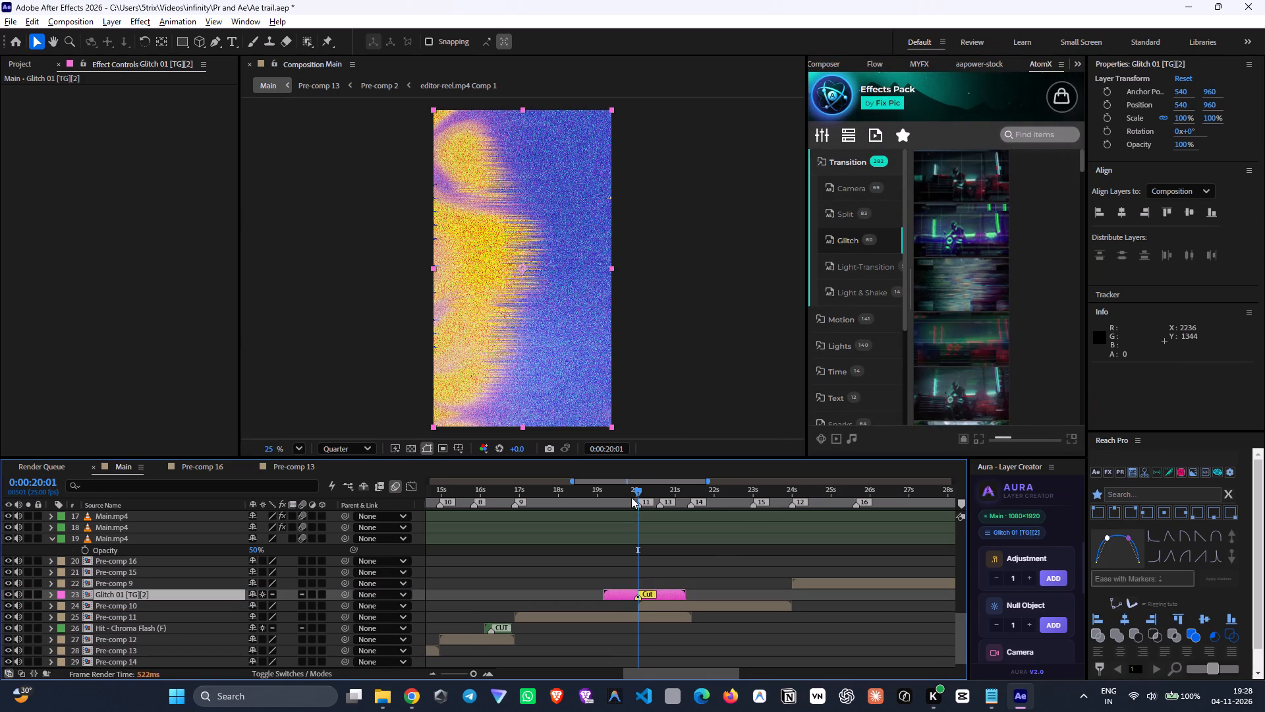
drag(627, 495, 615, 495)
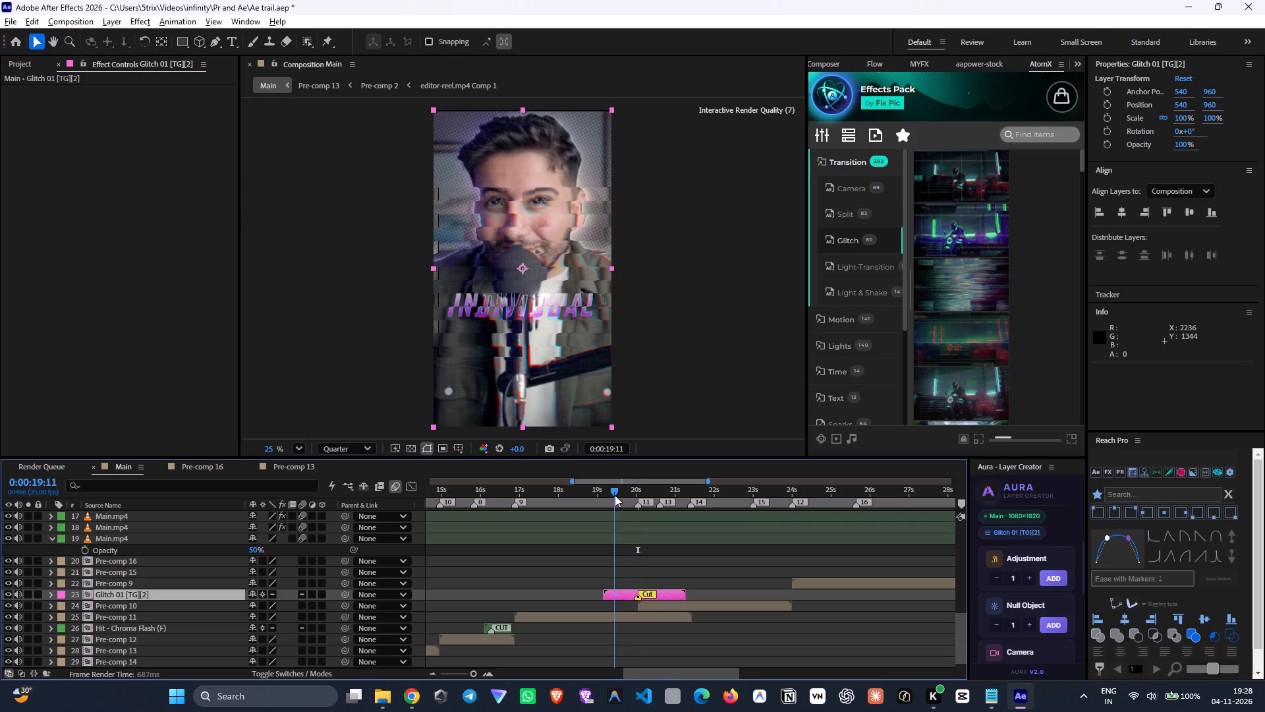
drag(615, 495, 643, 498)
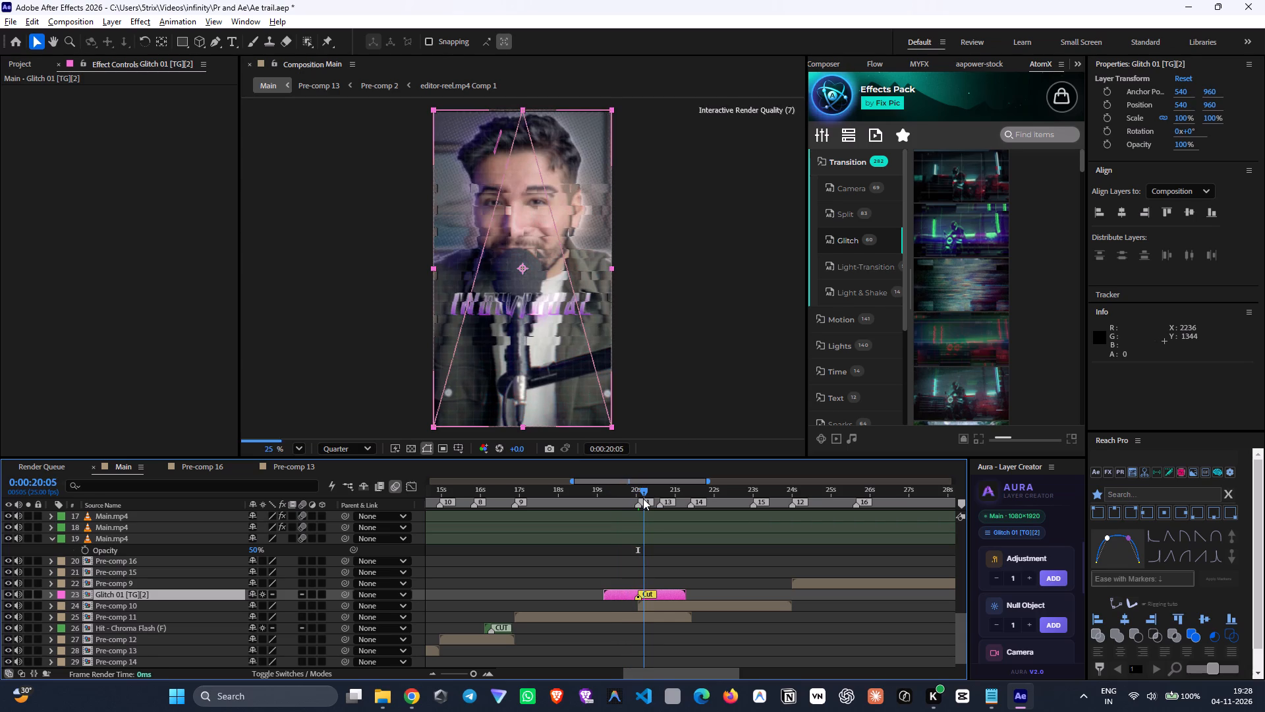
drag(643, 498, 602, 504)
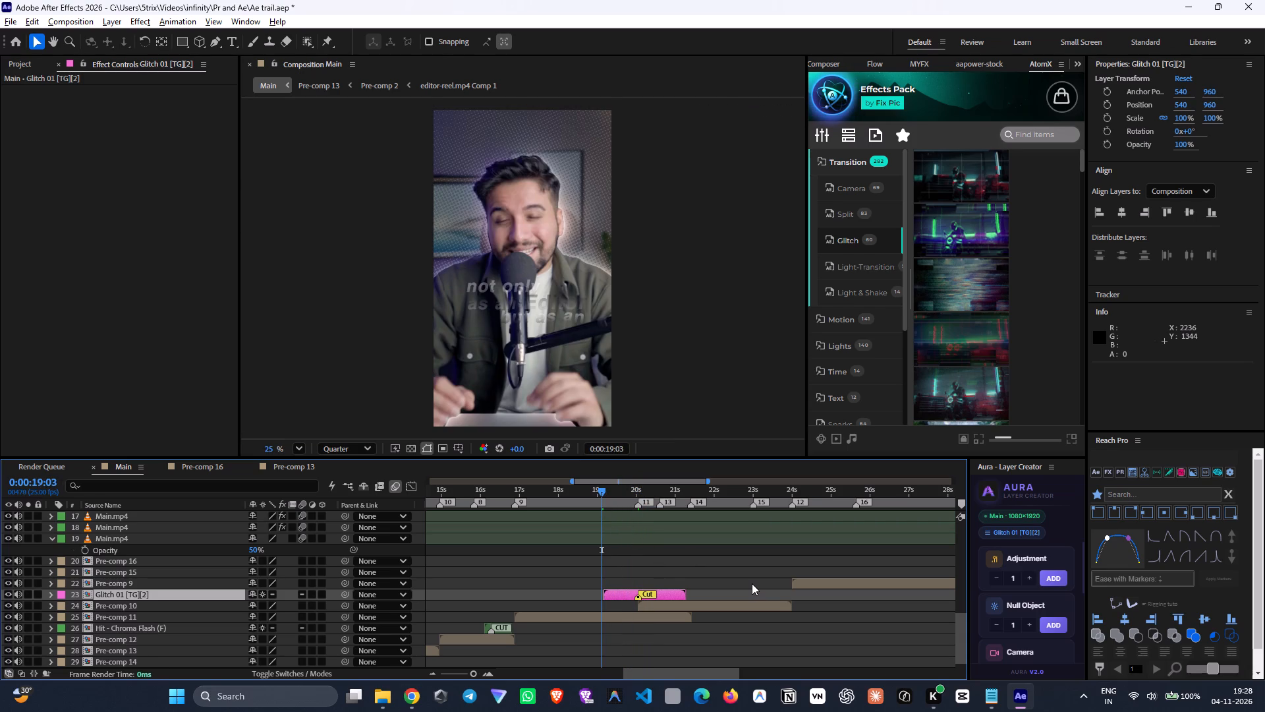
Save the After Effects project.
key(ctrl+s)
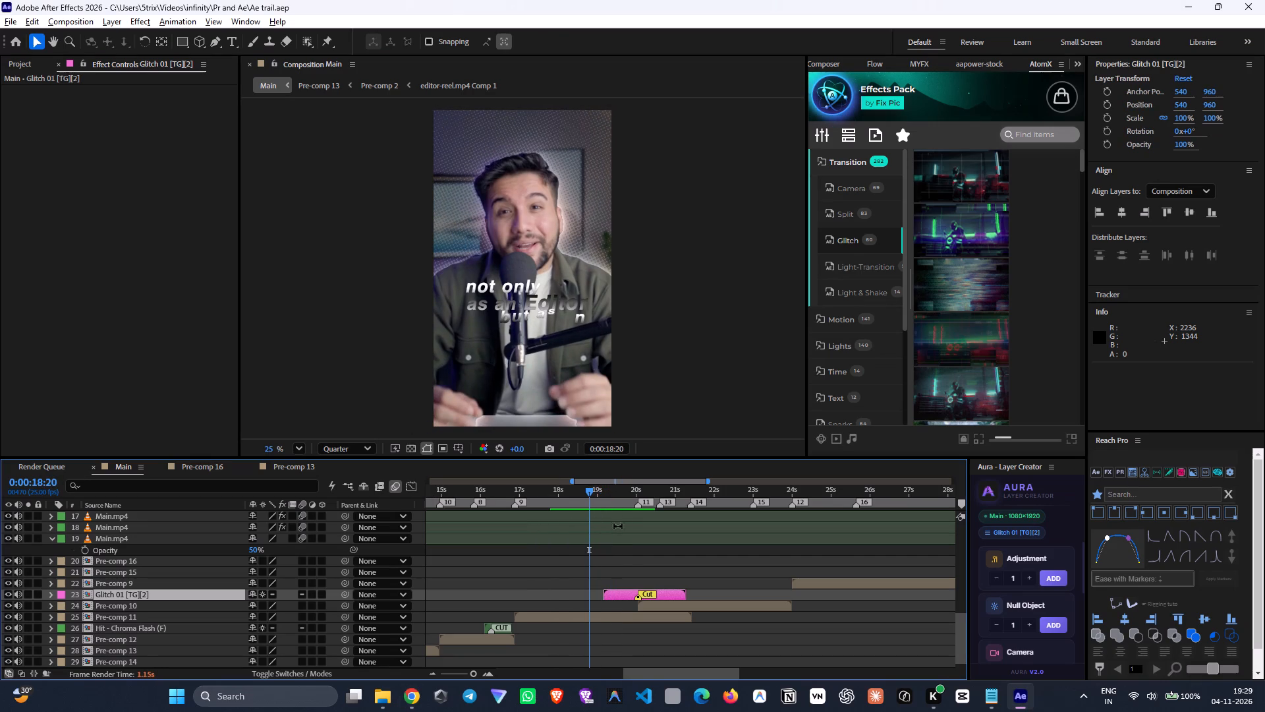
key(space)
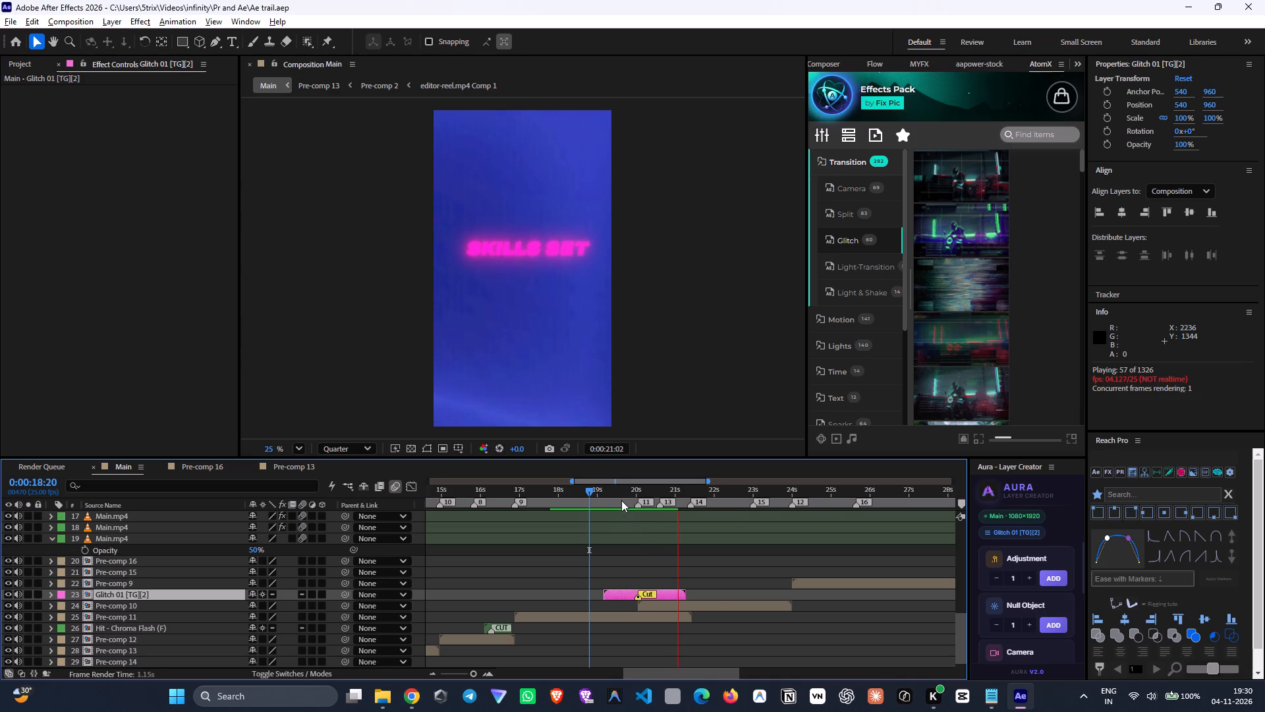
drag(621, 500, 602, 496)
key(space)
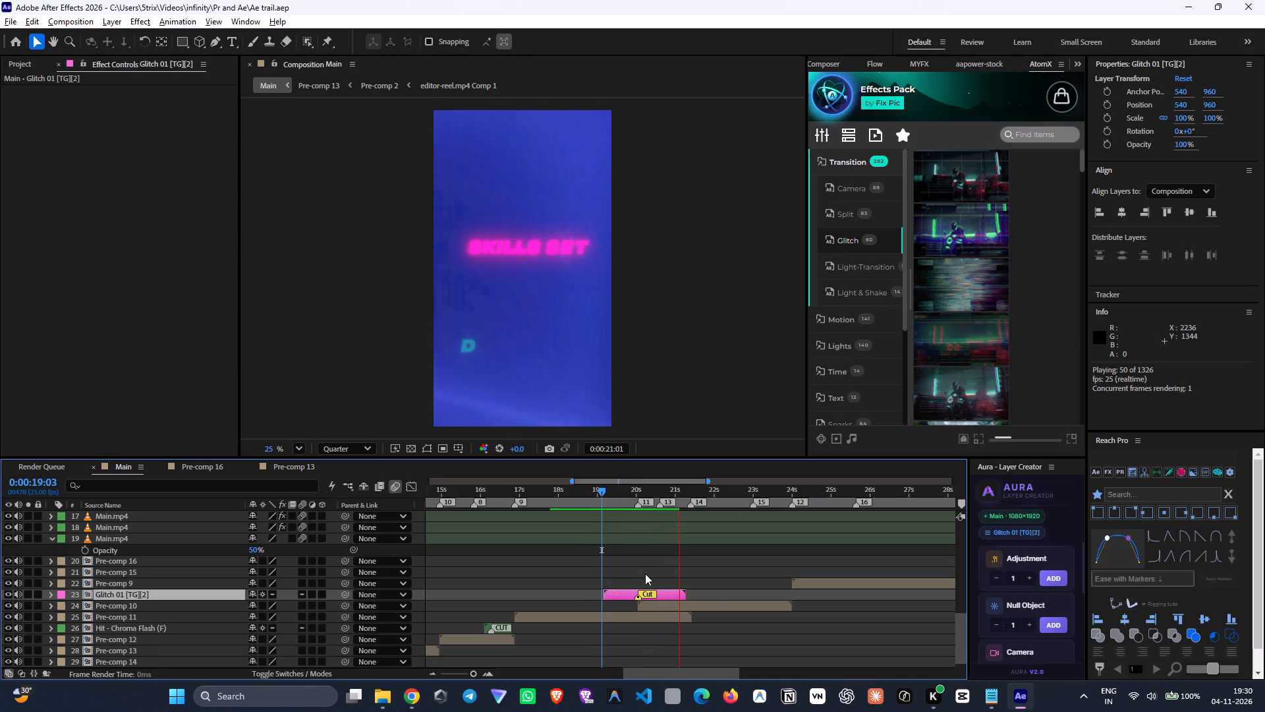
Add the 04_Pull_in_2 transition from the Effects Pack at the 0:00:24:00 cut and place its layer directly above Pre-comp 9.
drag(683, 500, 726, 526)
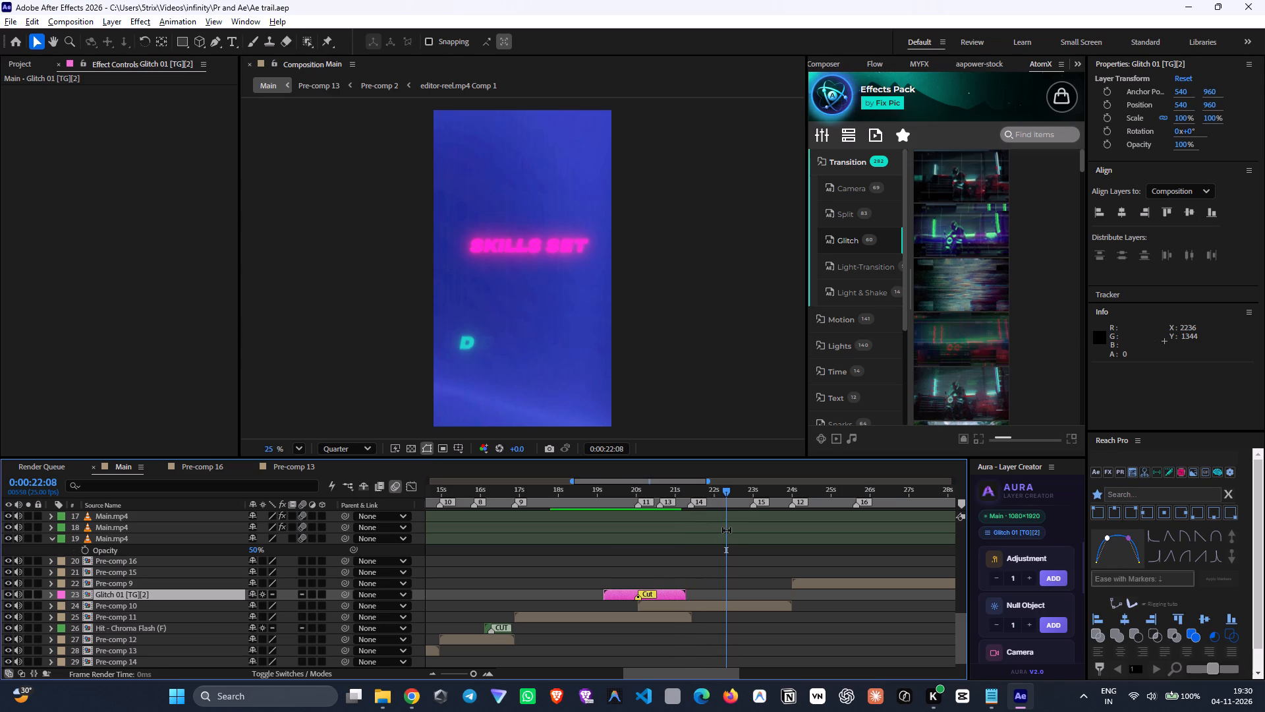
drag(737, 498, 758, 523)
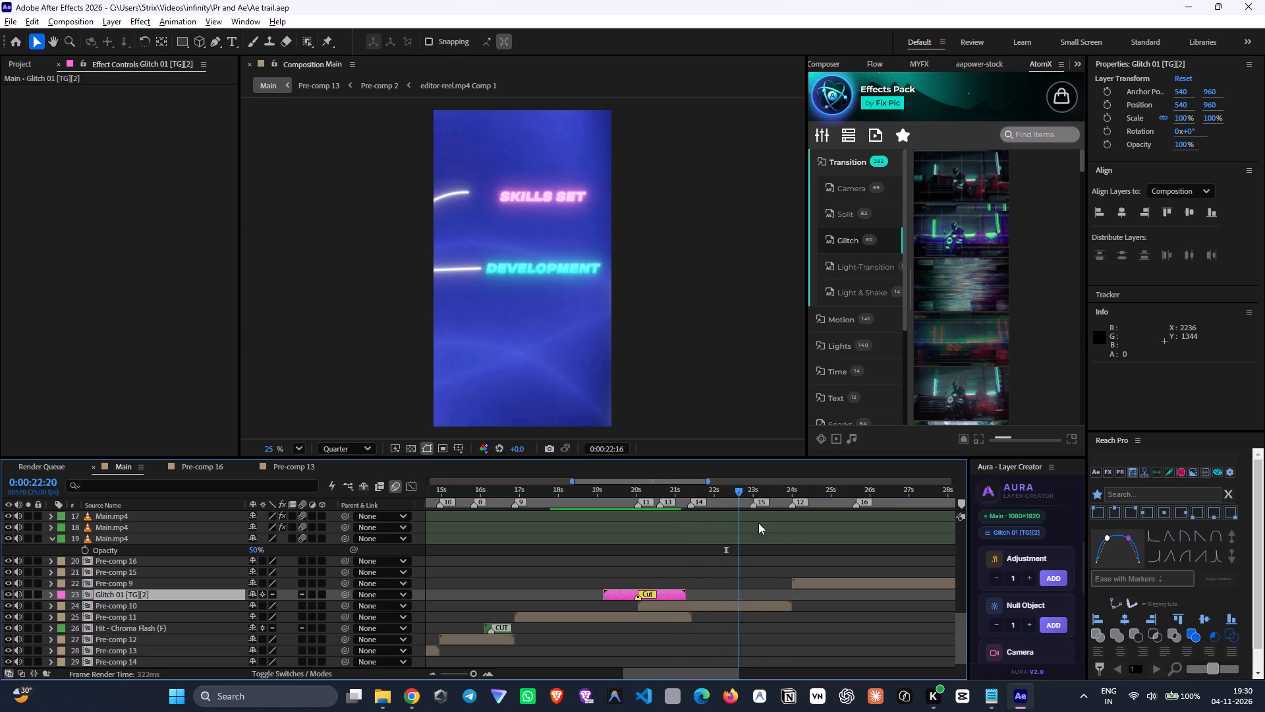
drag(758, 523, 791, 556)
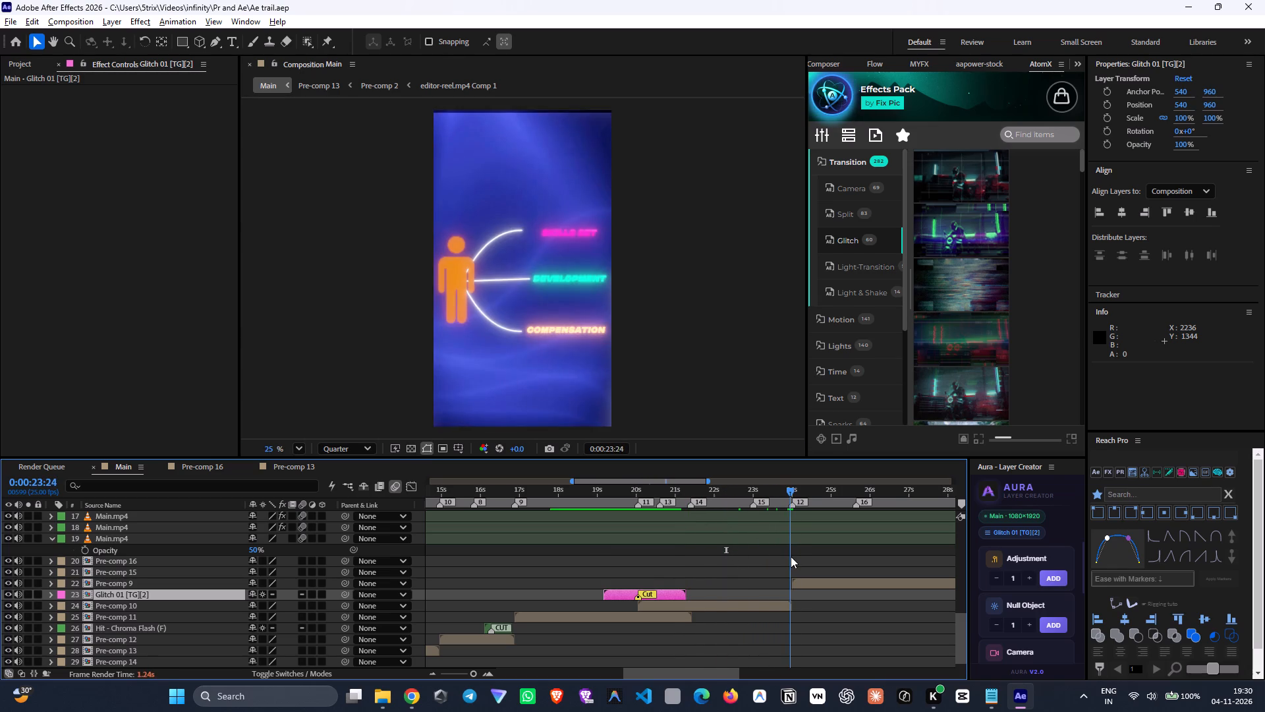
drag(791, 556, 792, 557)
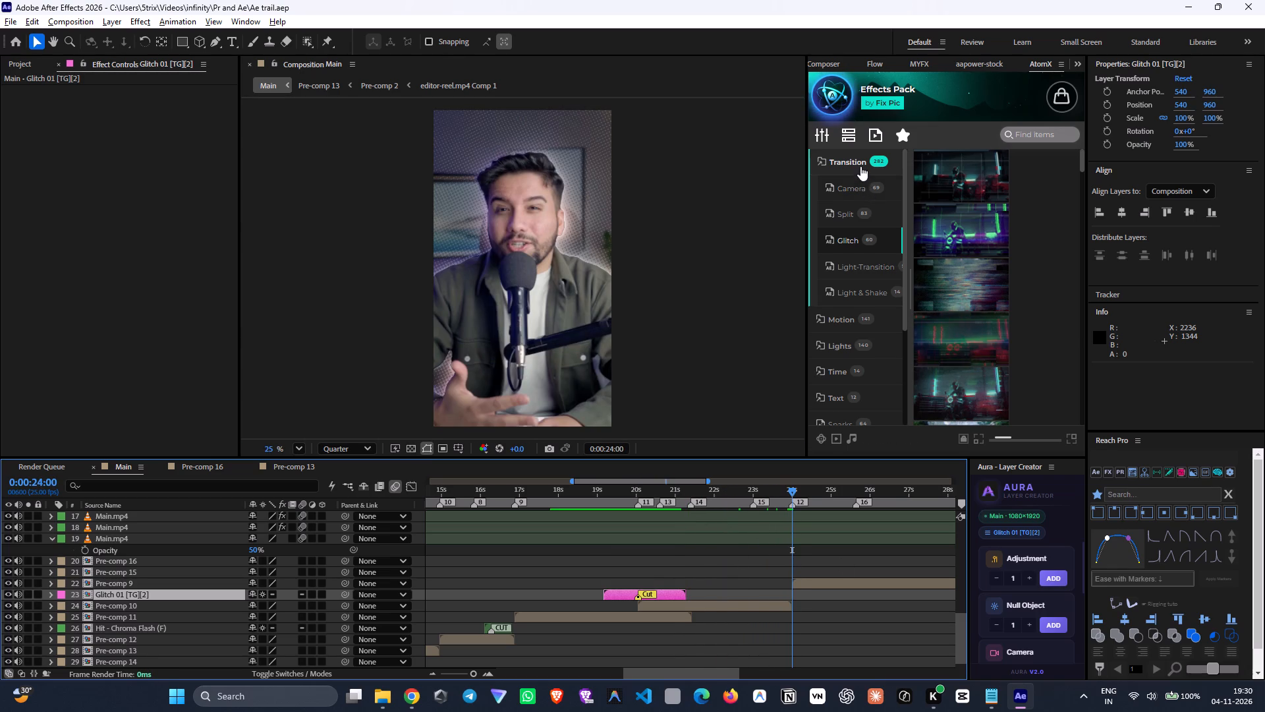
click(860, 166)
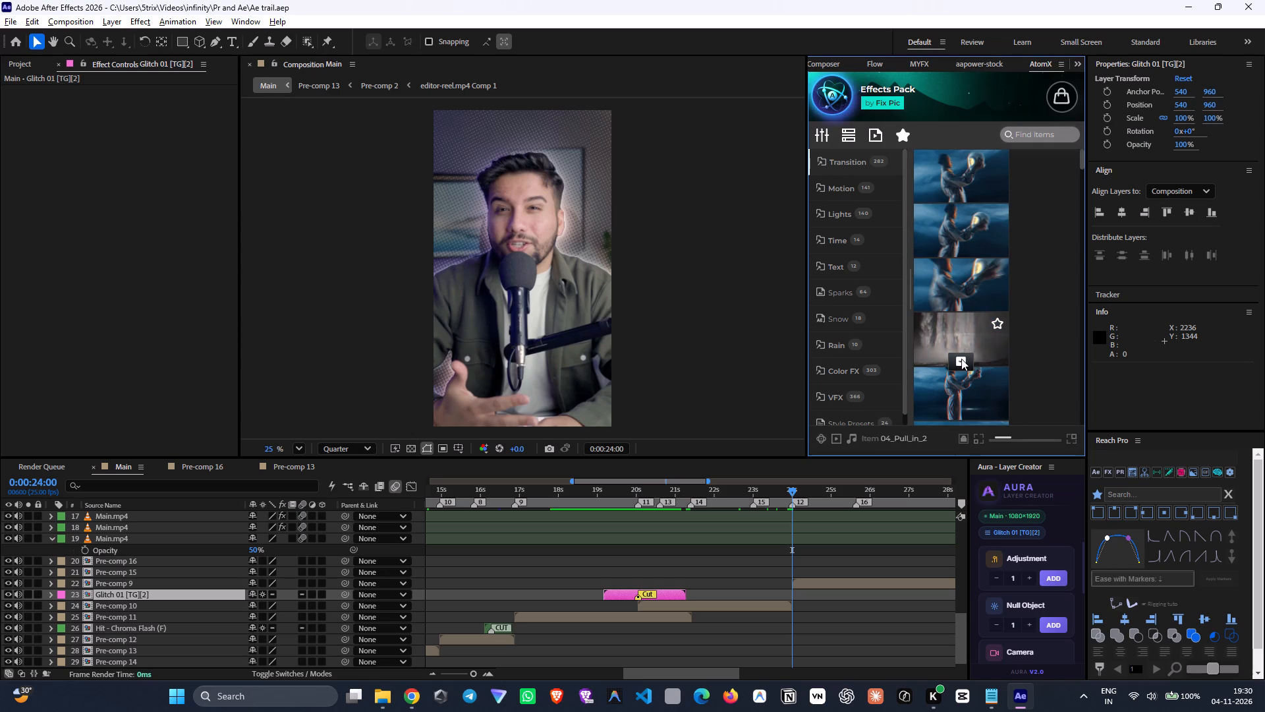
click(961, 359)
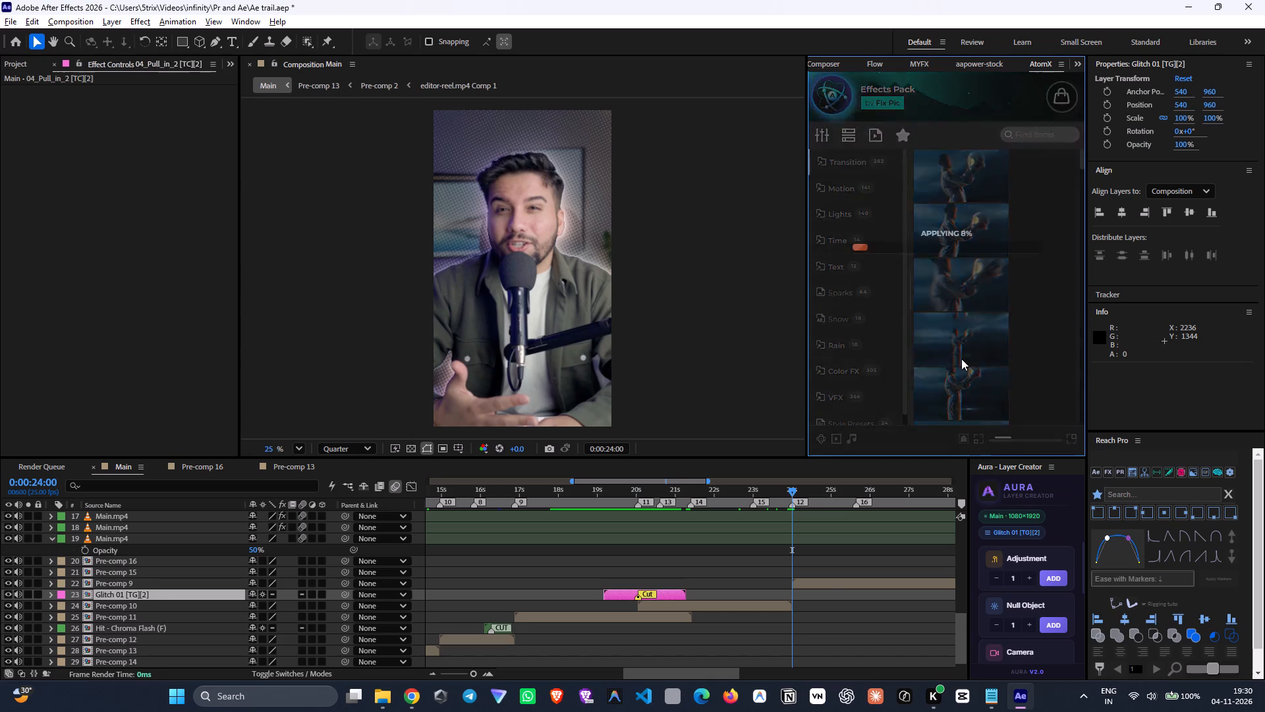
drag(134, 610, 131, 580)
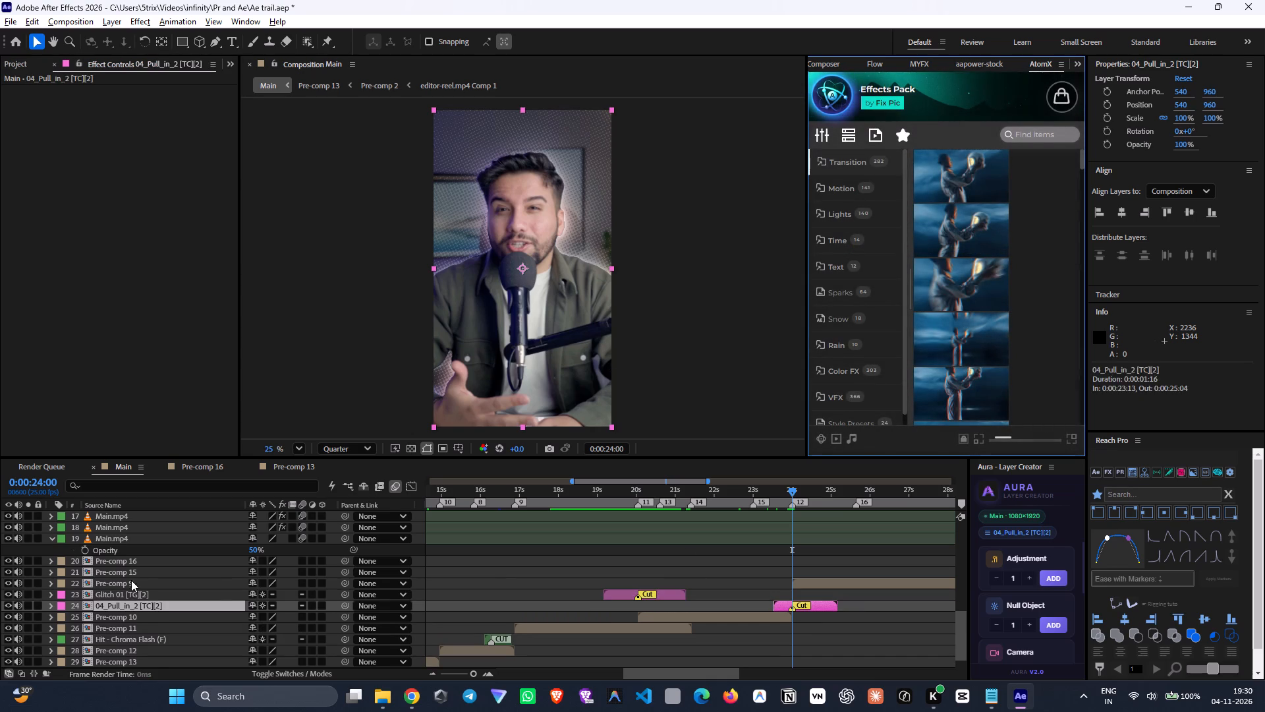
drag(131, 580, 131, 576)
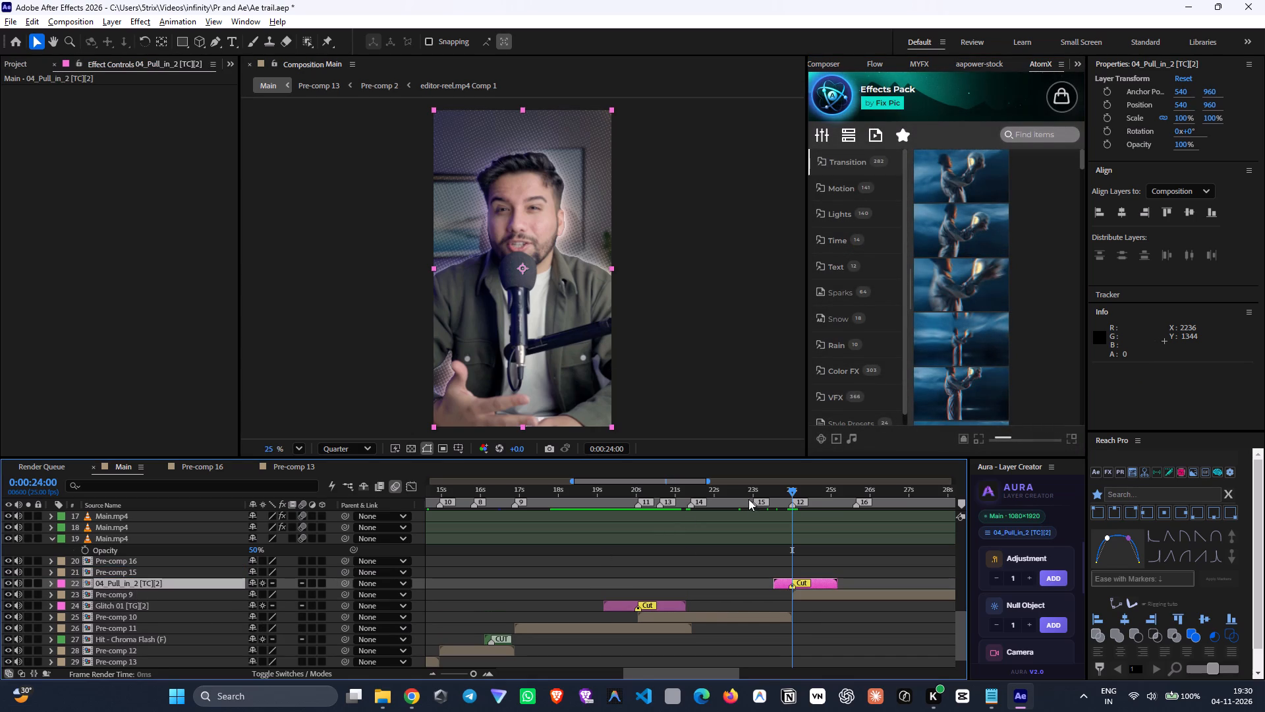
Scrub through the 04_Pull_in_2 transition between about 0:00:23:12 and 0:00:24:18 to examine its zoom effect.
drag(783, 502, 777, 502)
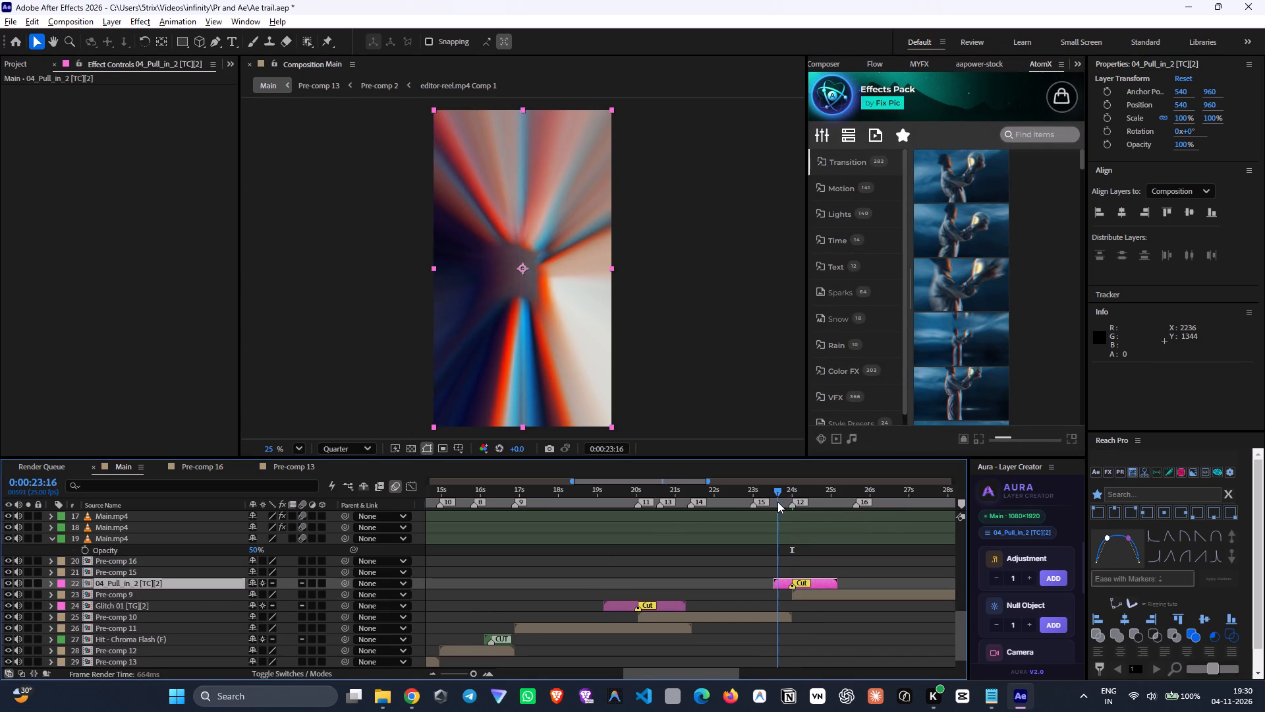
drag(777, 502, 789, 504)
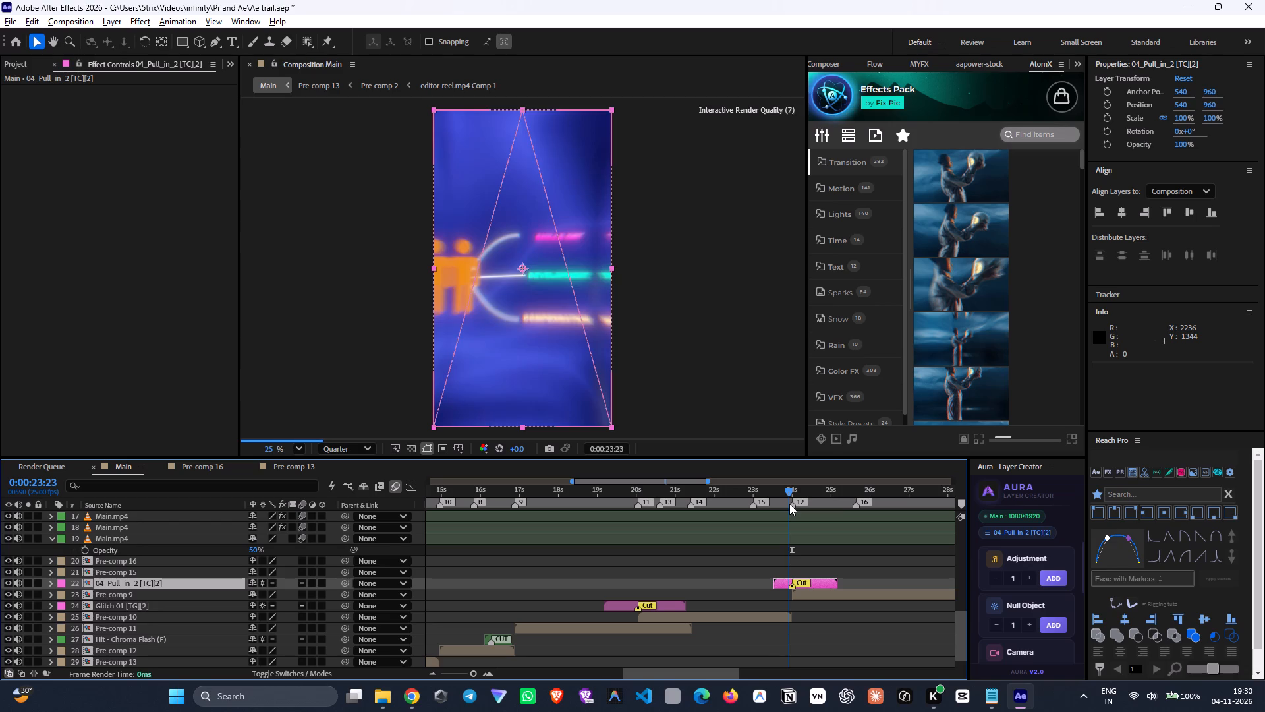
drag(789, 504, 801, 511)
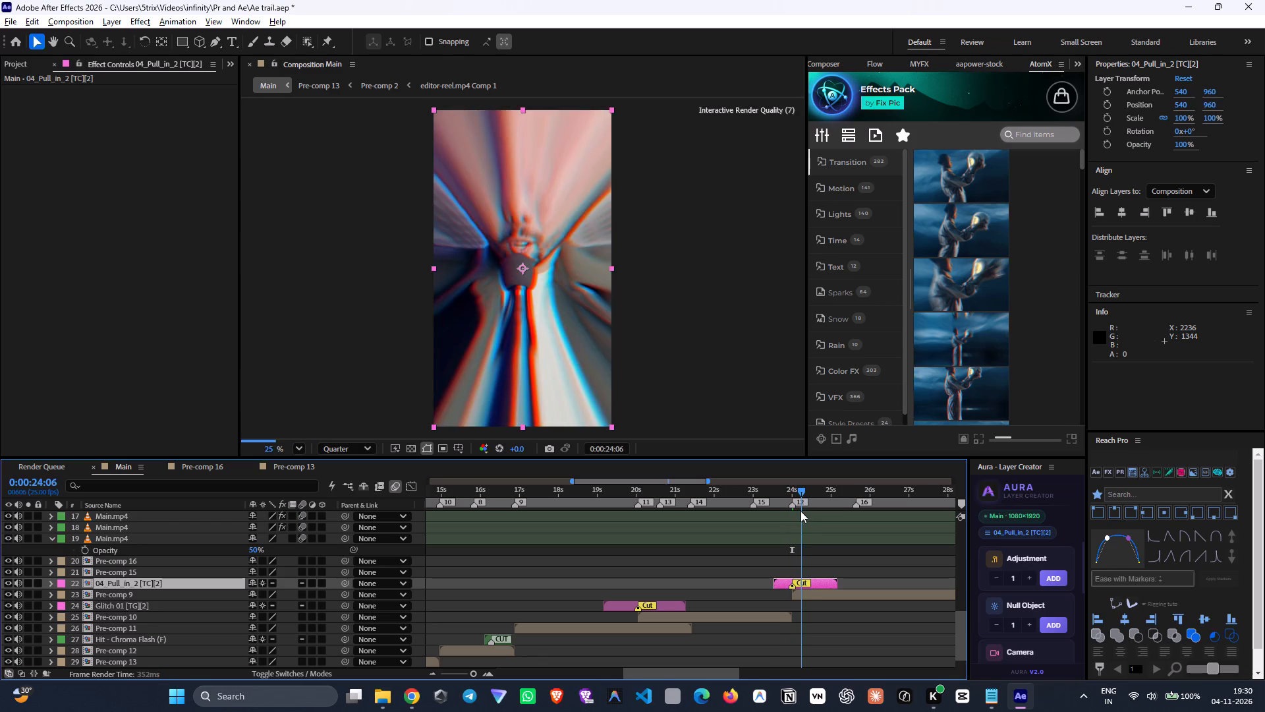
drag(801, 511, 812, 526)
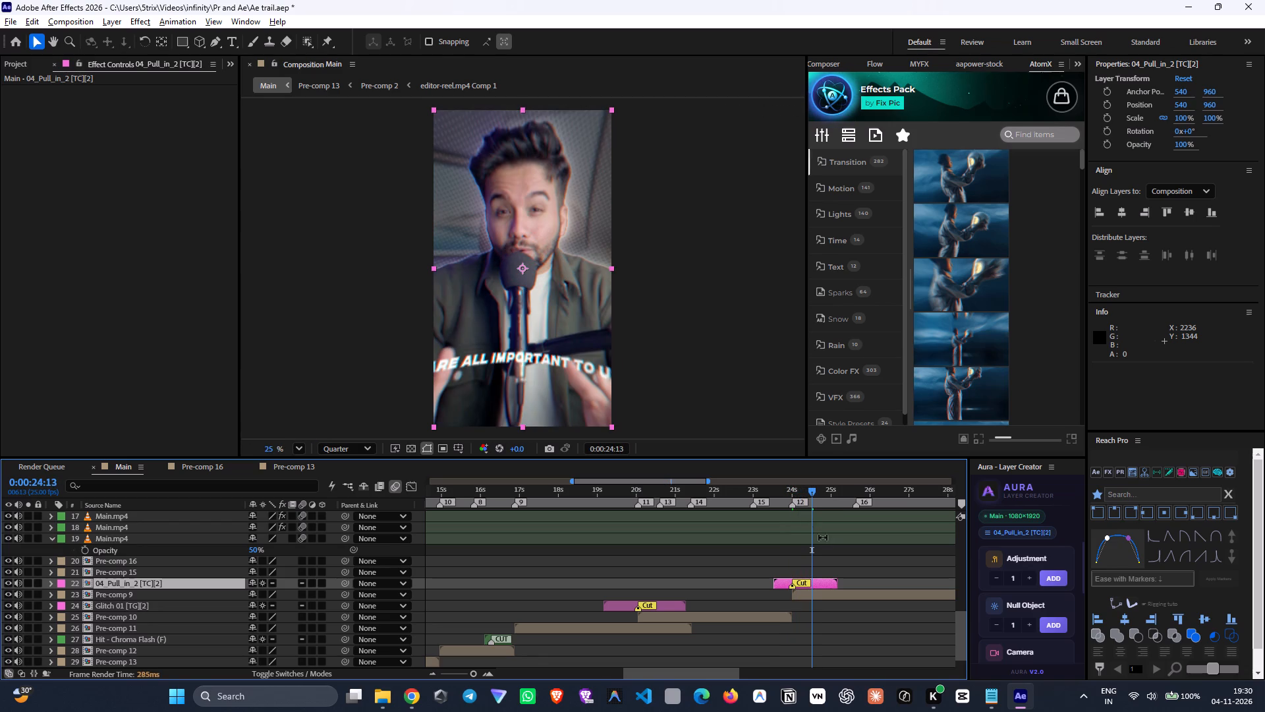
drag(816, 496, 820, 508)
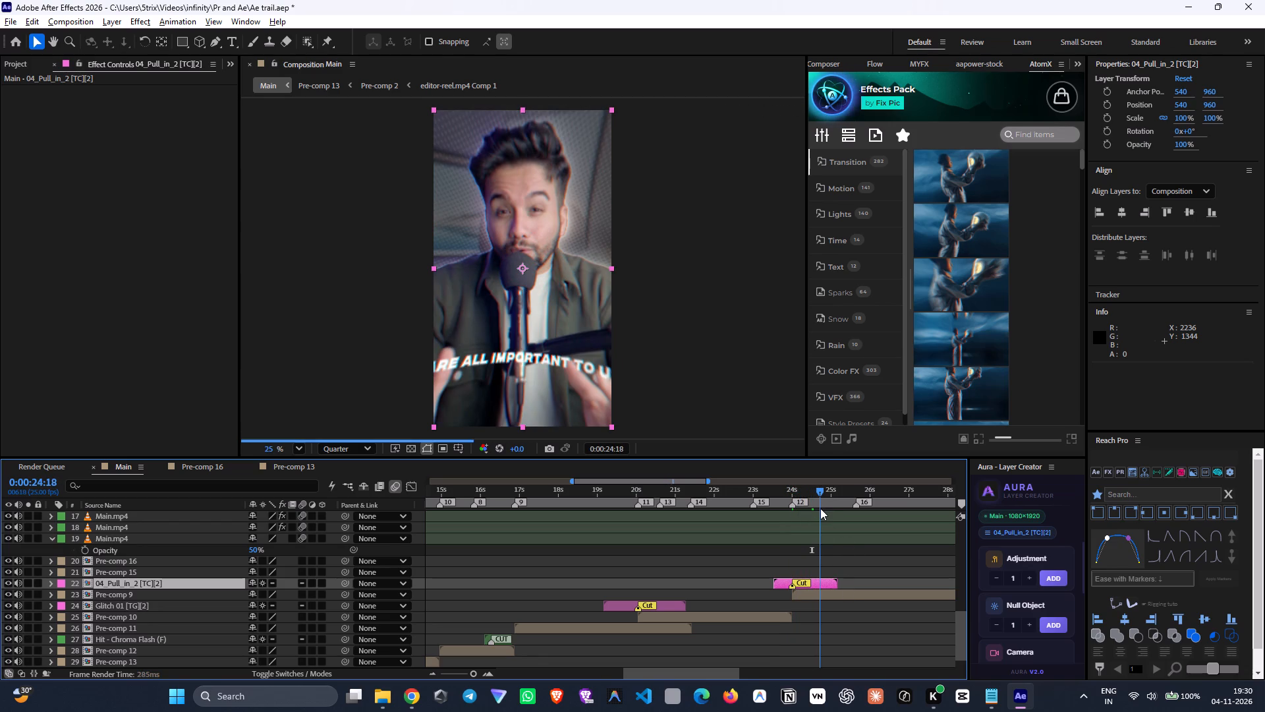
drag(820, 508, 784, 520)
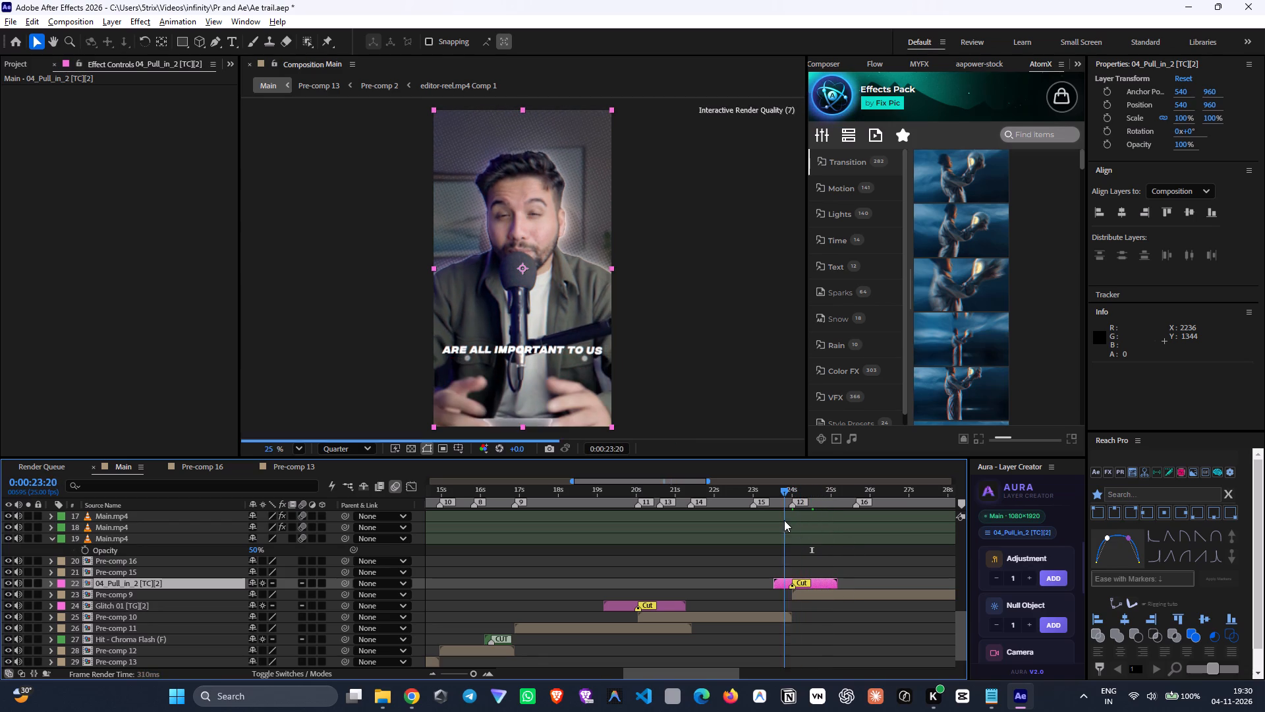
drag(784, 520, 772, 515)
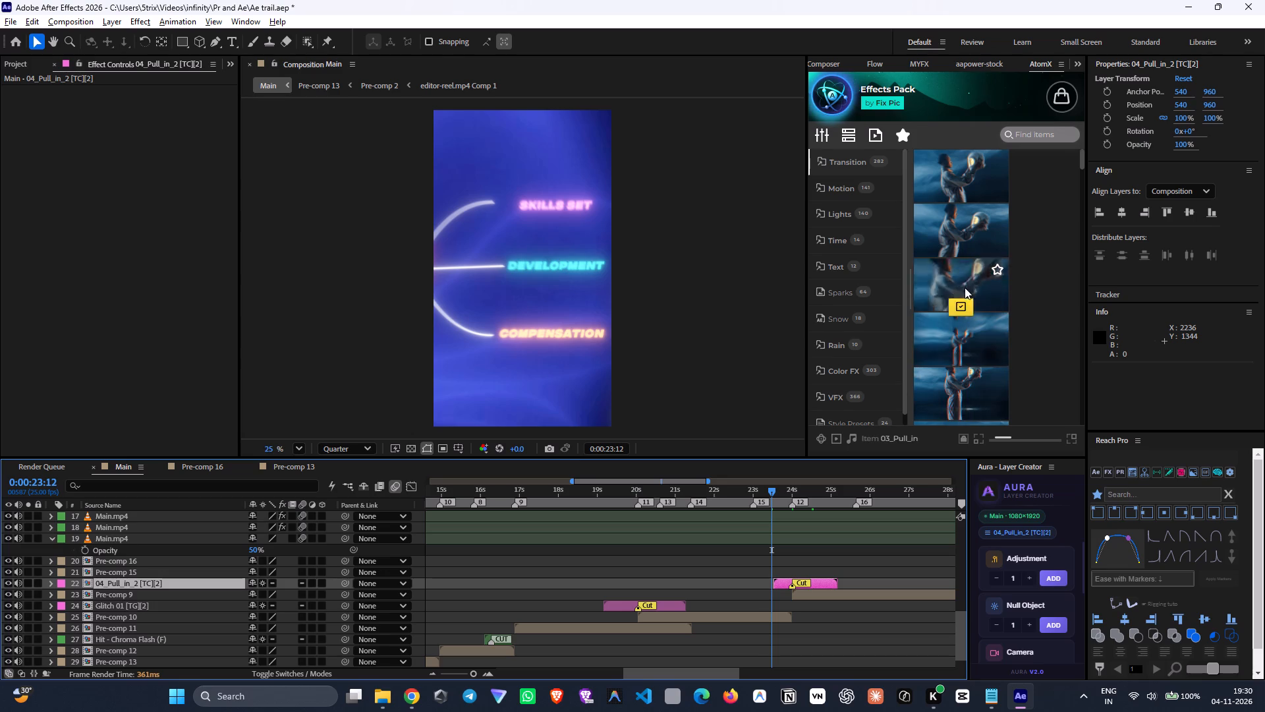
Widen the AtomX panel, browse the Effects Pack transitions and mark 23_Zoom-Spin-Out as a favourite.
scroll(965, 285, down, 2)
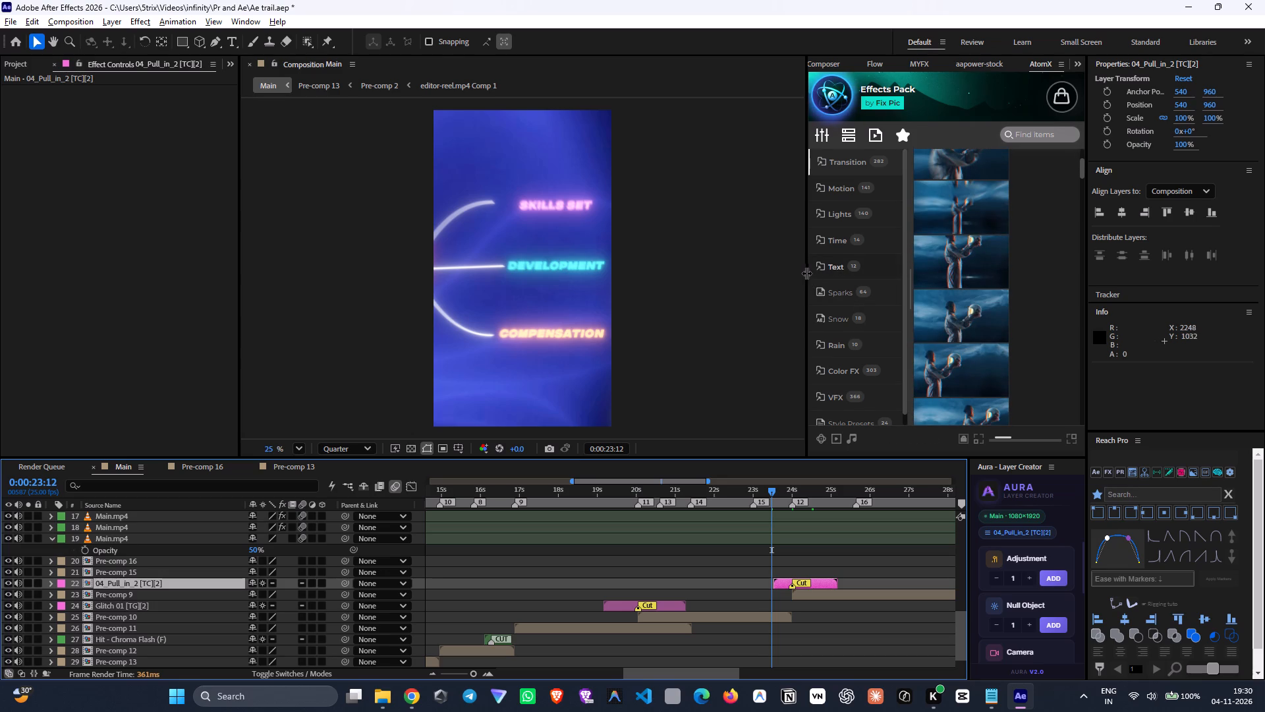
drag(806, 272, 779, 267)
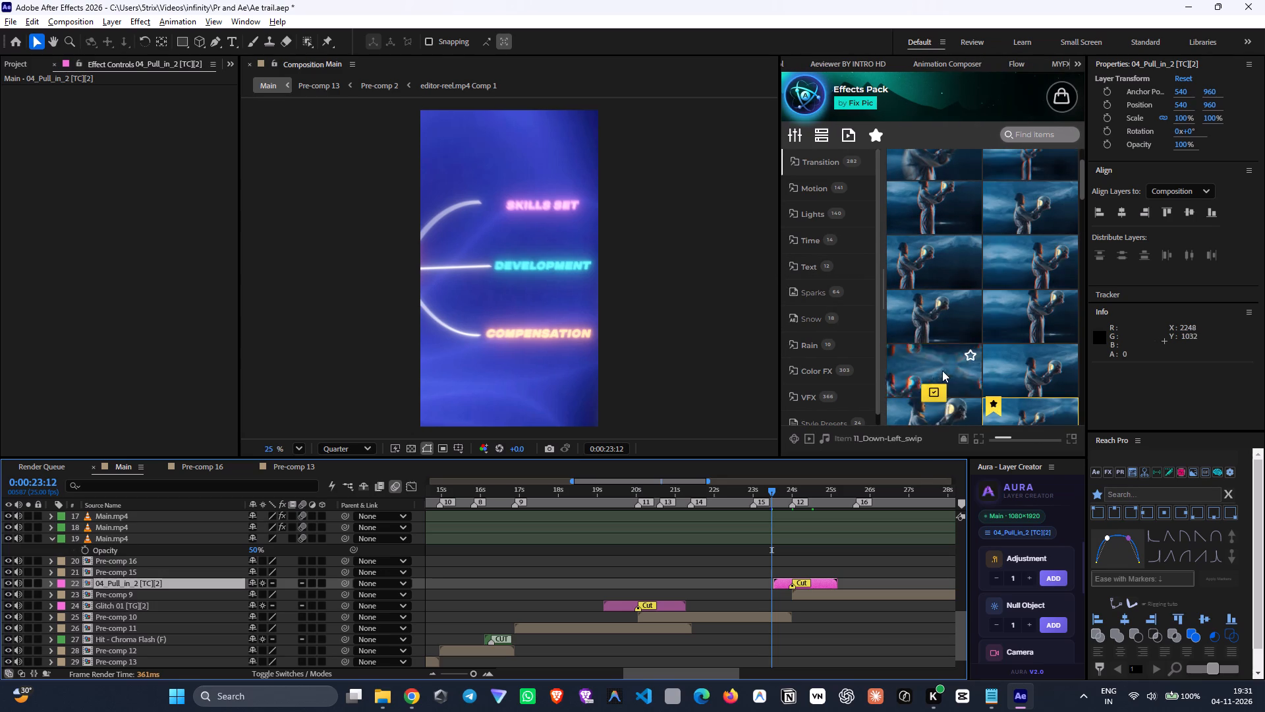
scroll(1020, 369, down, 2)
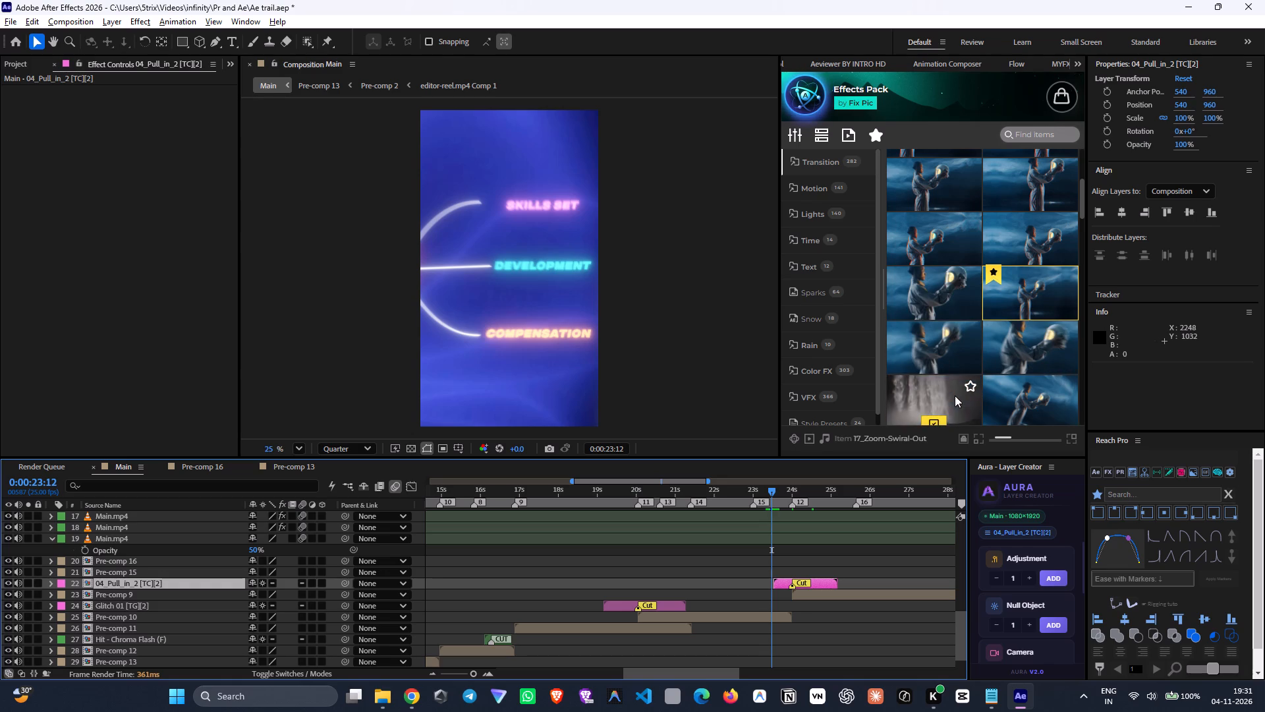
scroll(955, 396, down, 1)
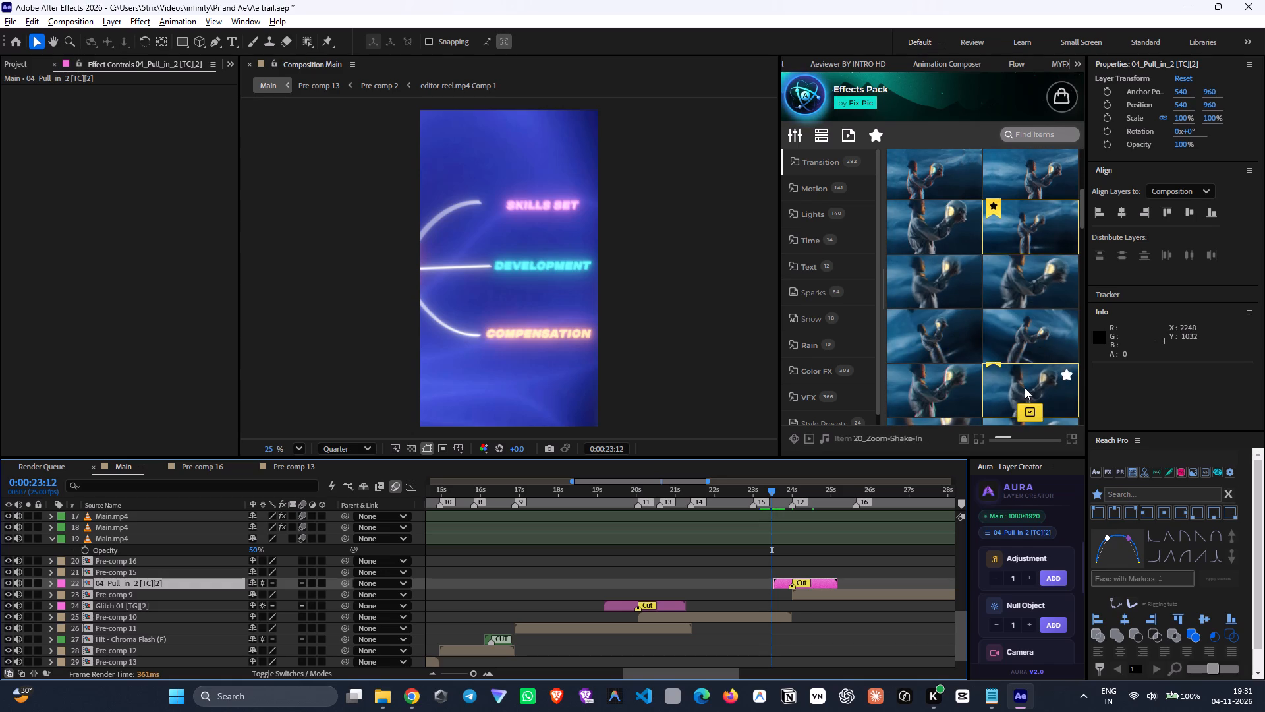
scroll(949, 379, down, 2)
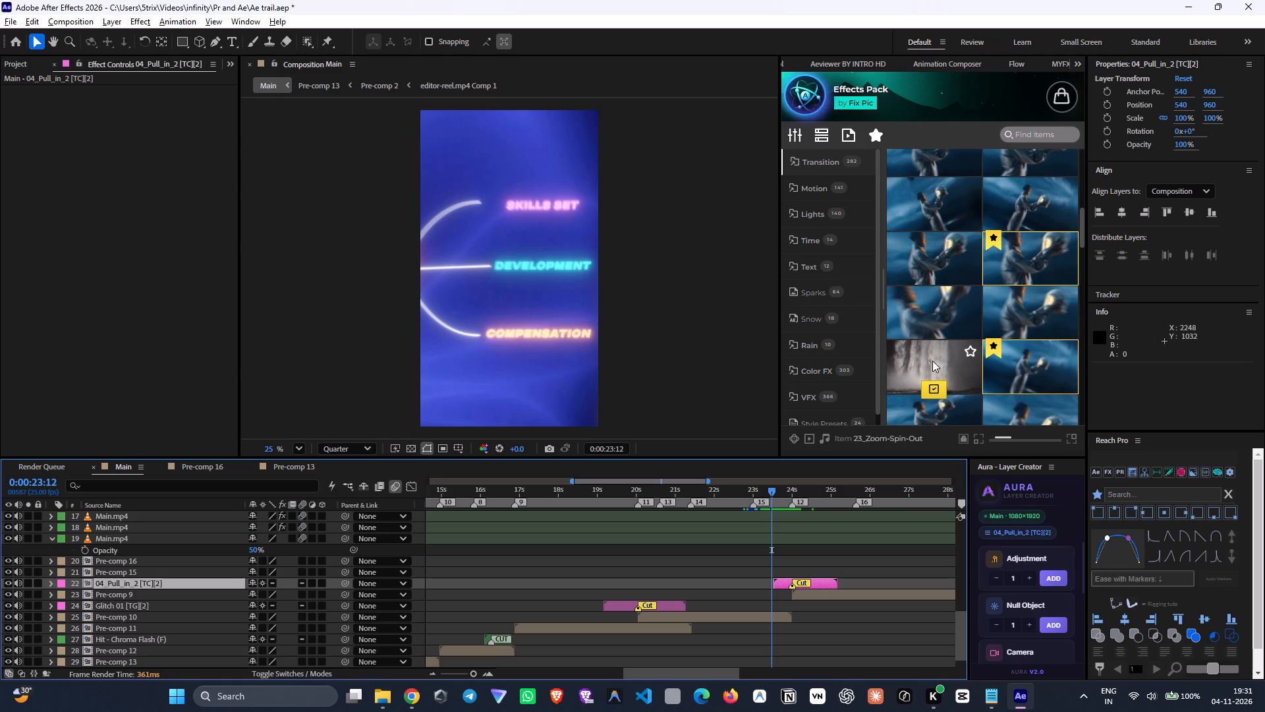
scroll(932, 361, down, 1)
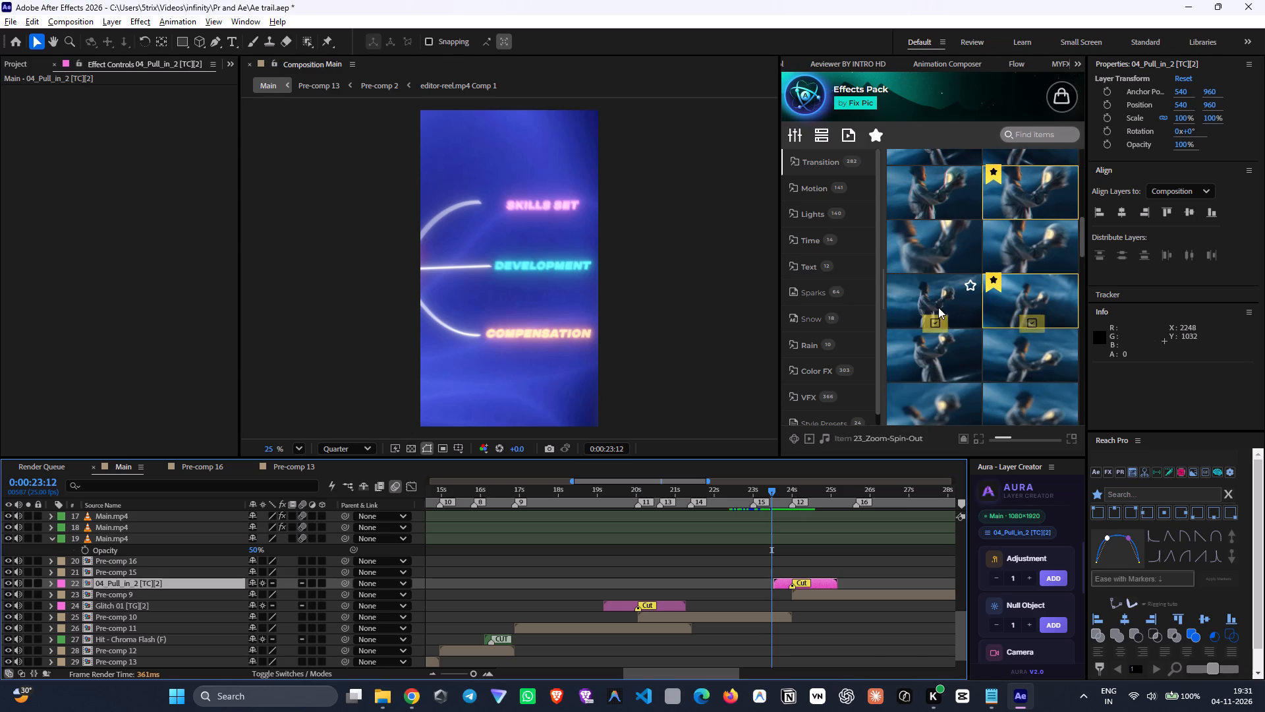
click(966, 287)
scroll(950, 378, down, 1)
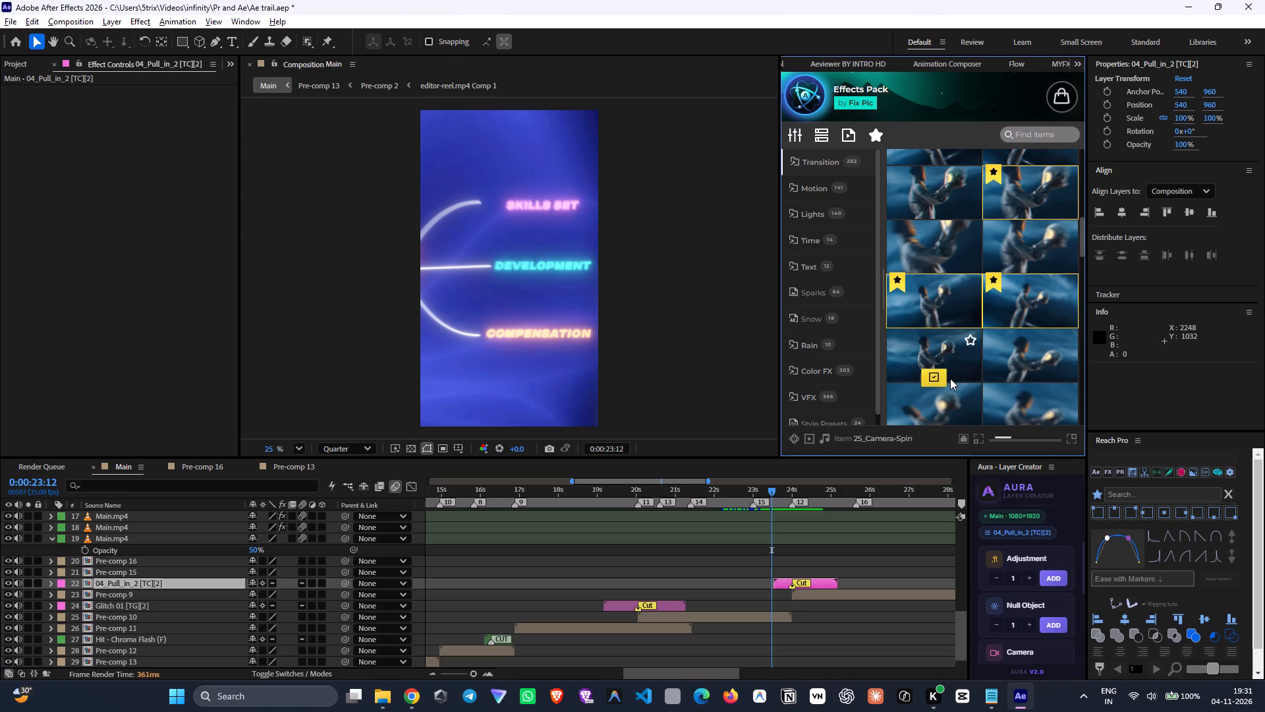
scroll(940, 390, down, 3)
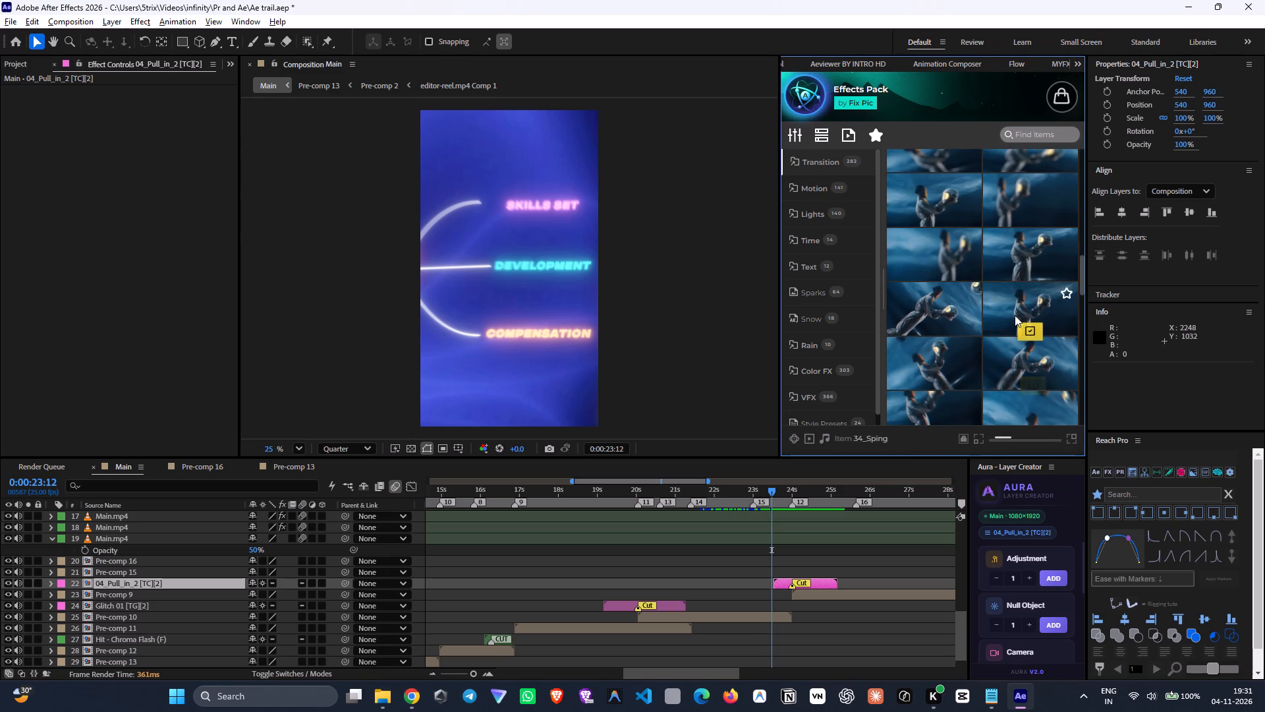
scroll(1011, 324, down, 2)
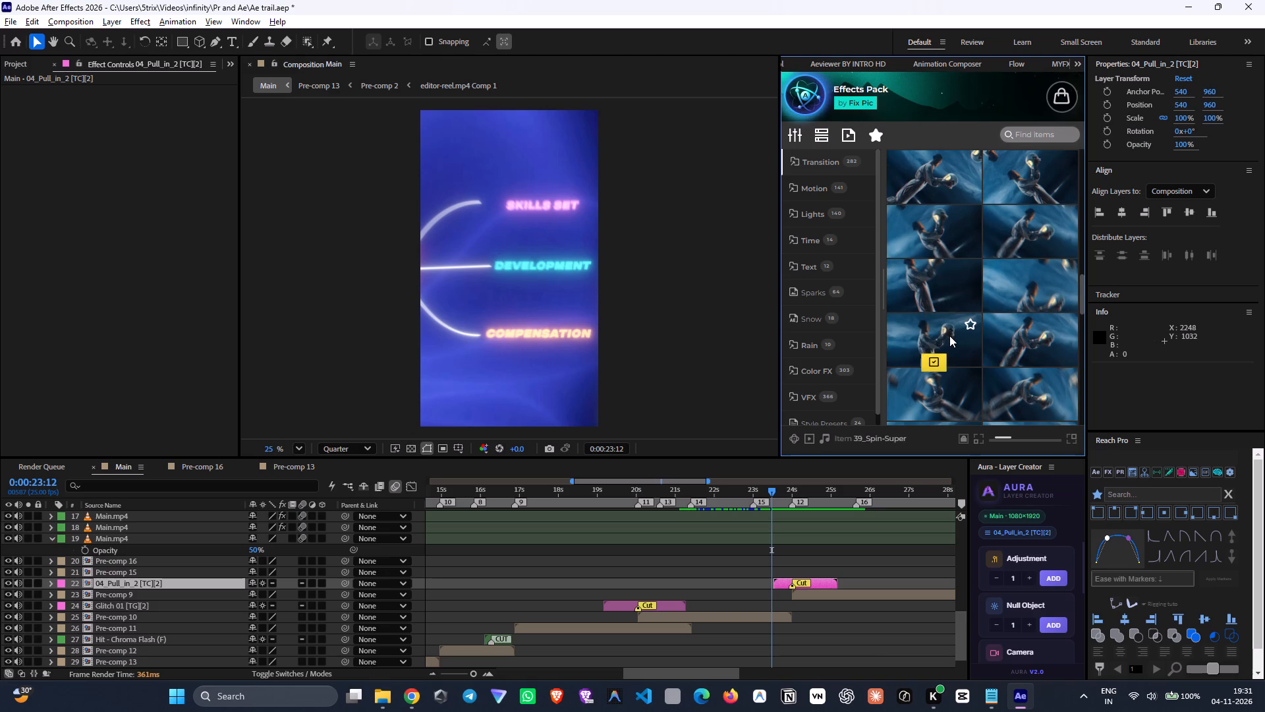
scroll(949, 336, down, 2)
Play back the 04_Pull_in_2 transition from 0:00:23:05.
drag(771, 497, 761, 496)
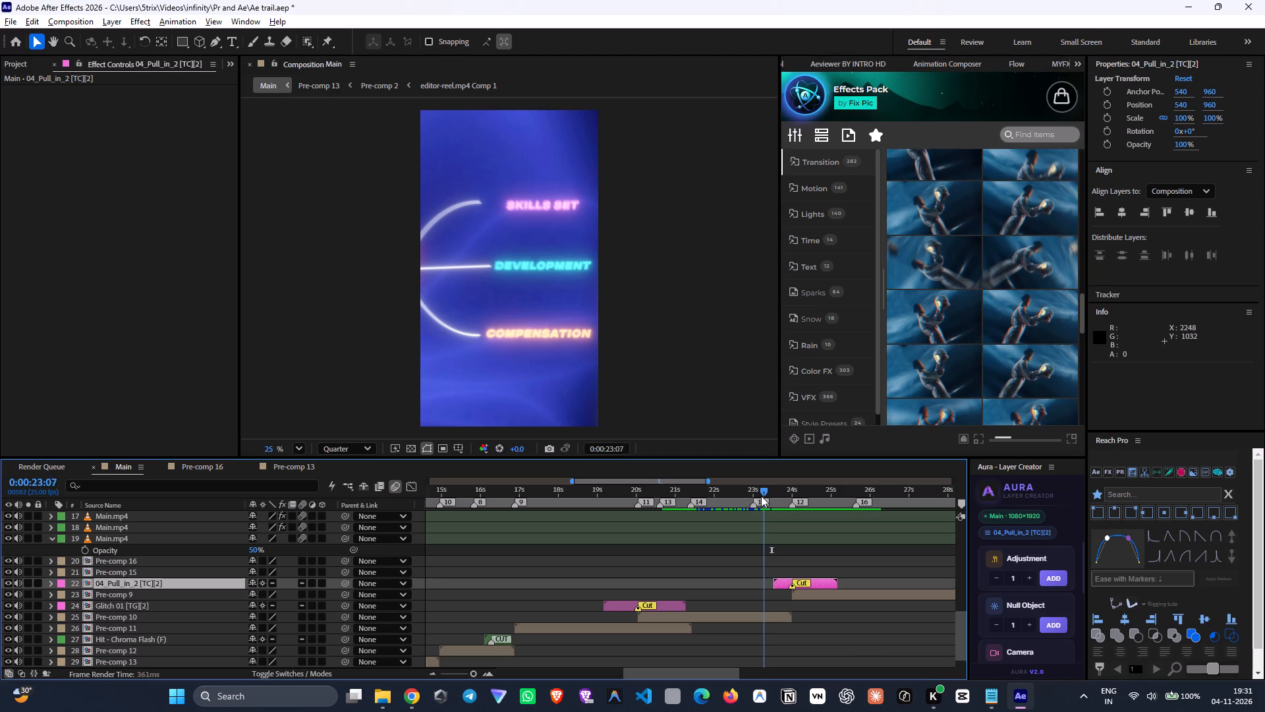
drag(761, 496, 760, 496)
key(space)
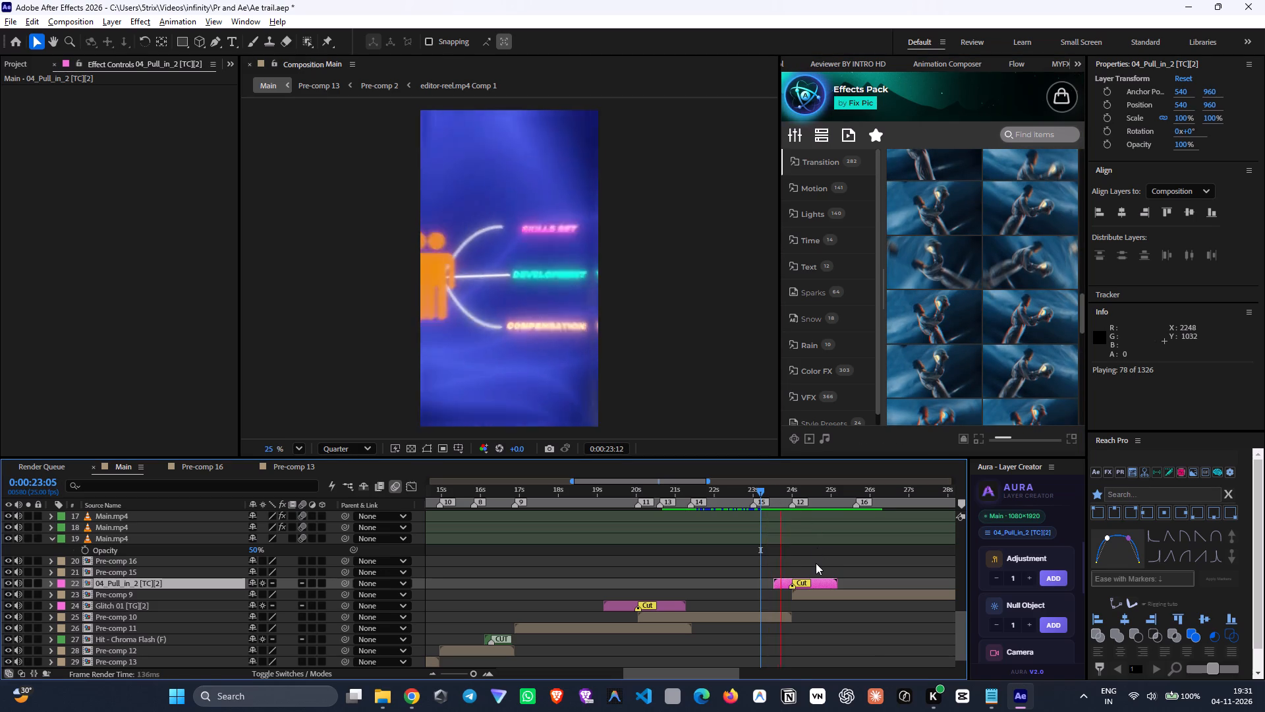
drag(816, 494, 814, 495)
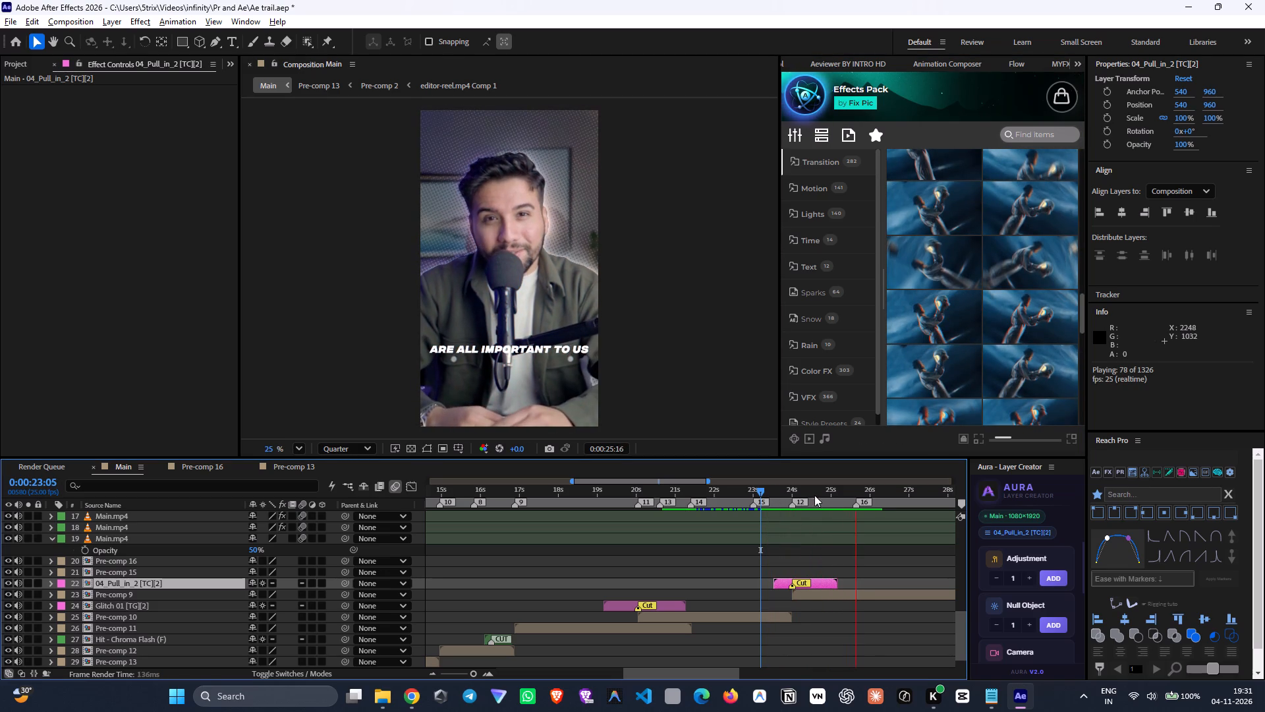
Replay the 04_Pull_in_2 transition from 0:00:23:06 and delete its layer from the Main composition.
drag(814, 495, 762, 508)
key(space)
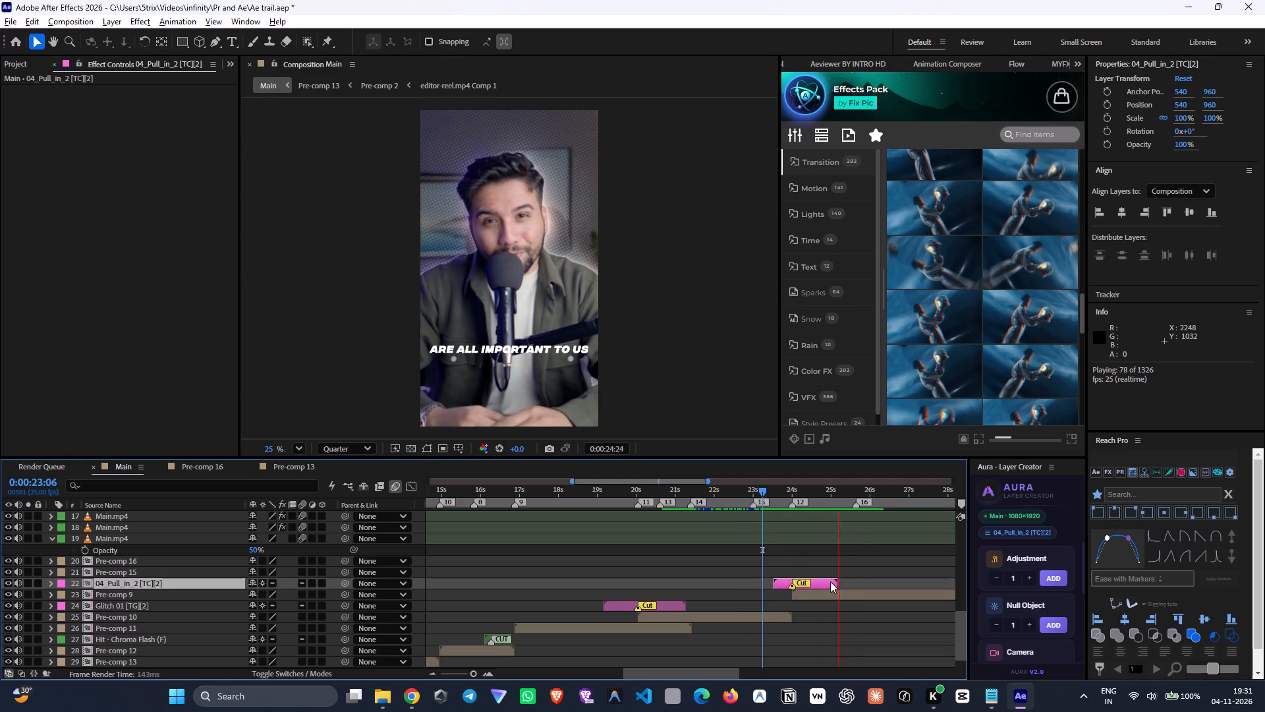
key(space)
drag(835, 500, 799, 500)
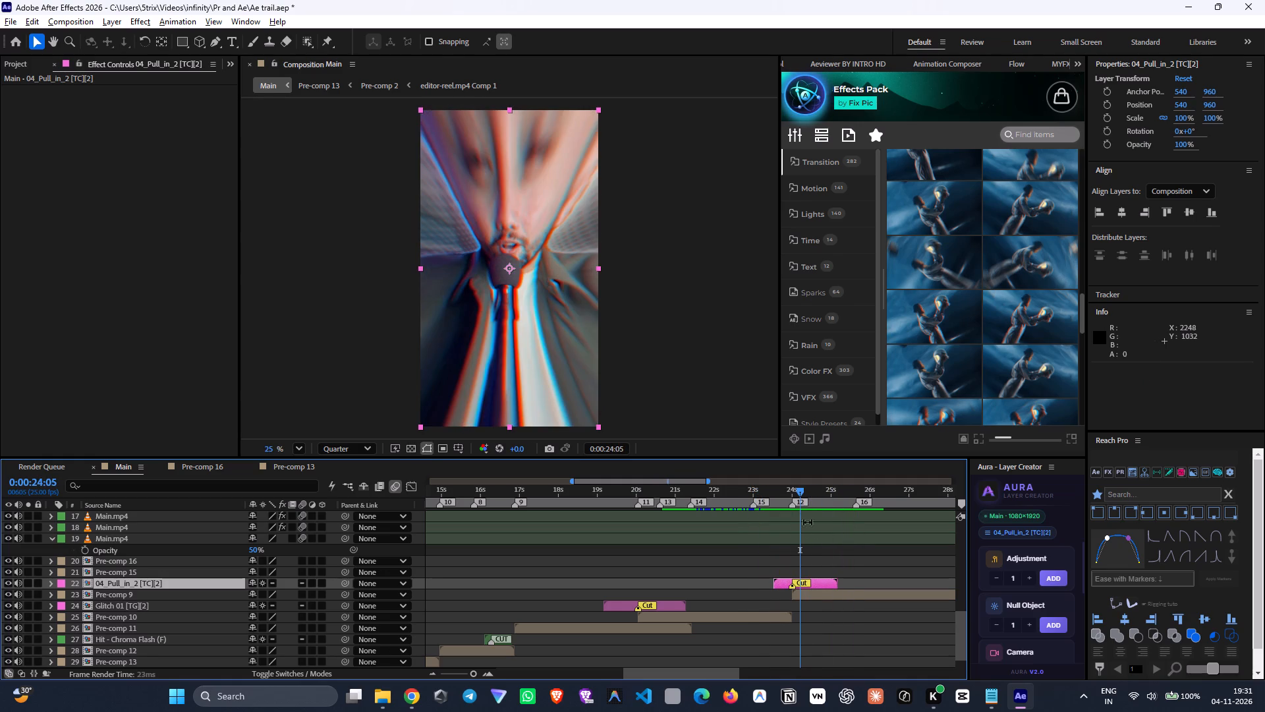
key(Delete)
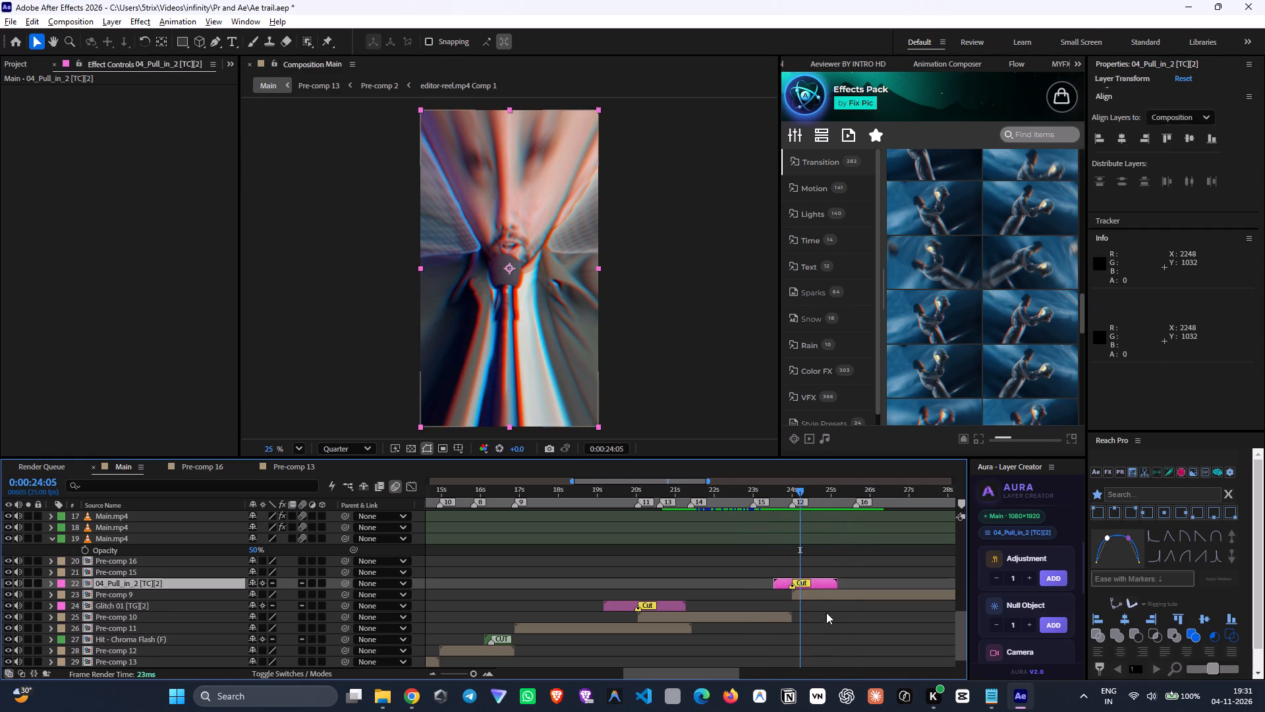
Keyframe the Scale of Pre-comp 10 from 100% at 0:00:23:14 to 0% at 0:00:24:00.
click(779, 504)
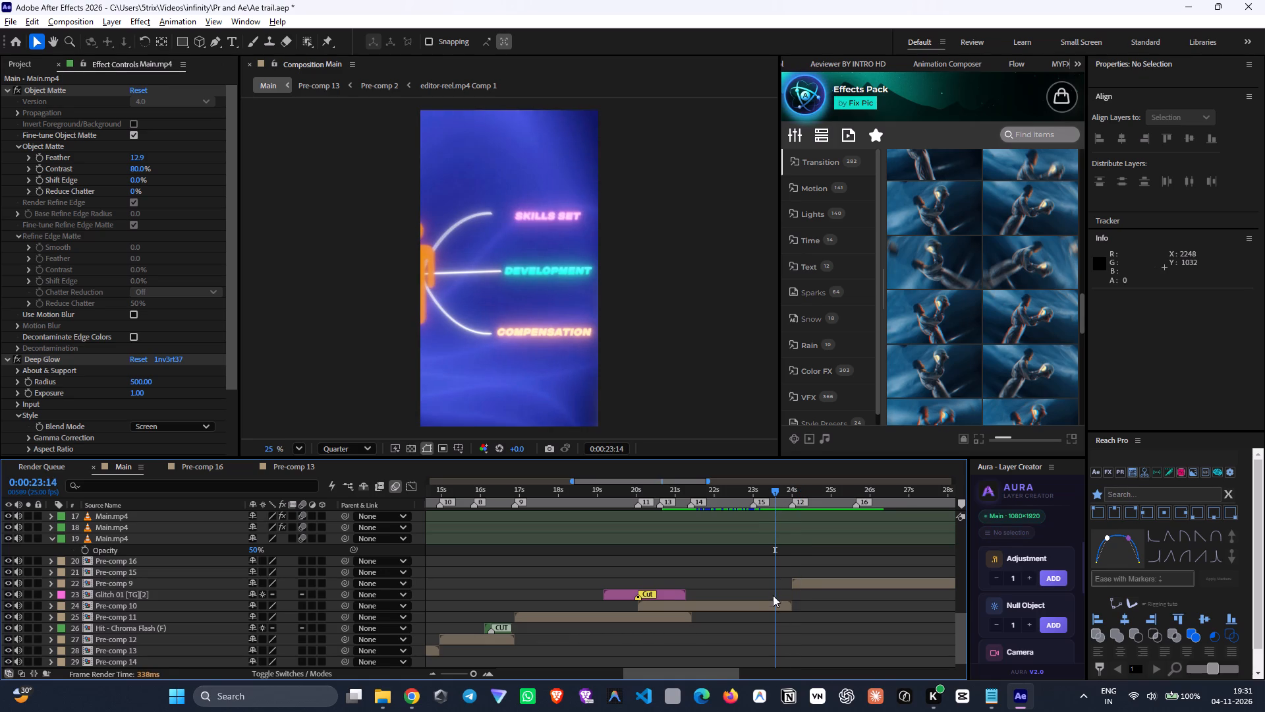
click(773, 607)
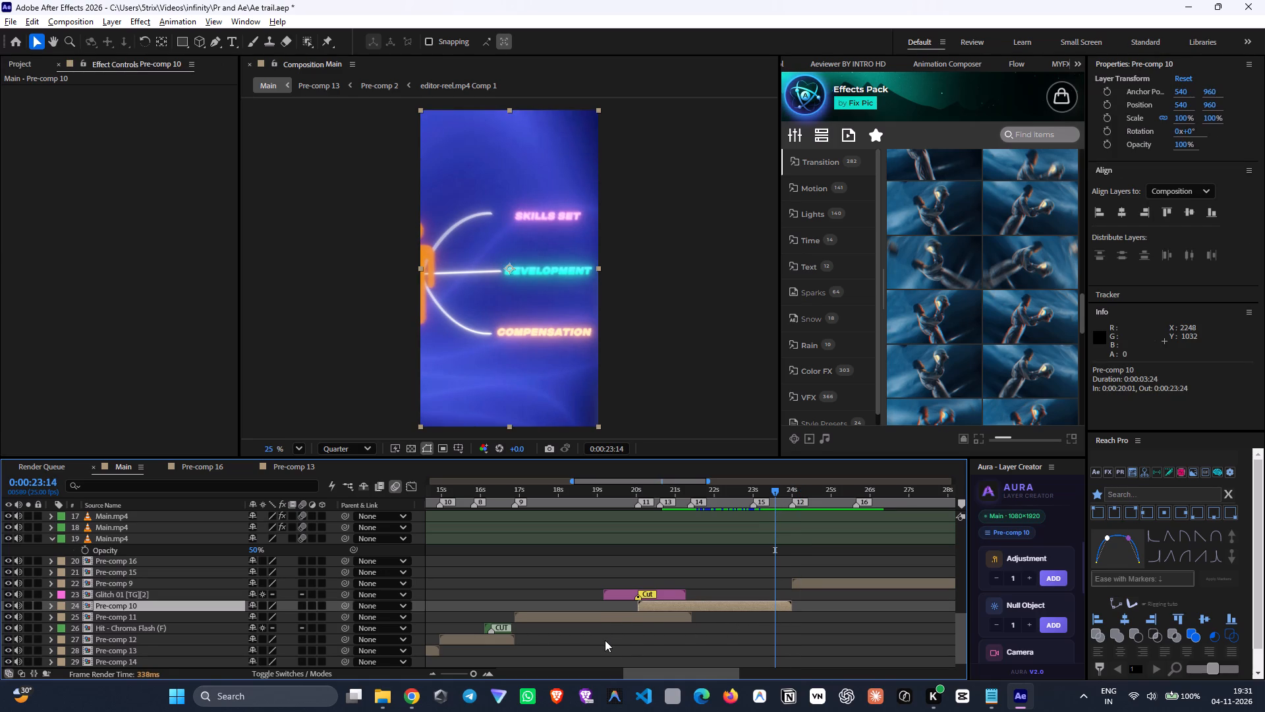
key(s)
click(86, 616)
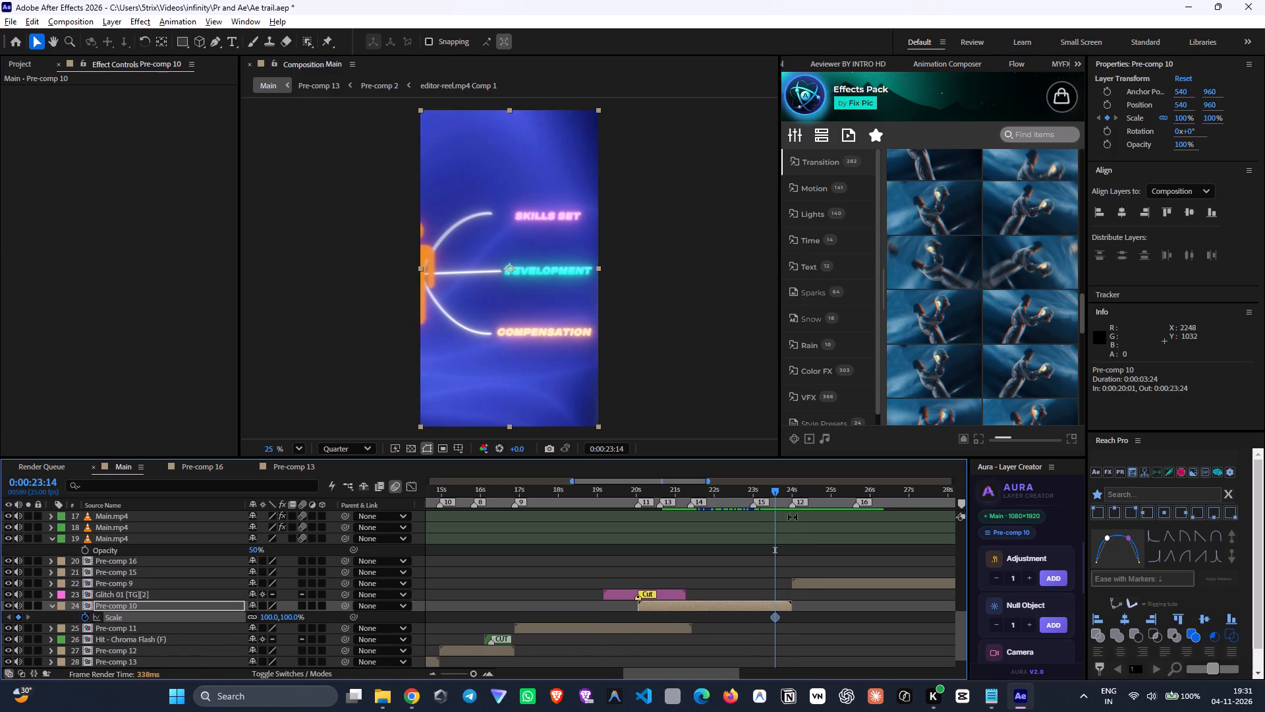
drag(782, 502, 782, 519)
drag(571, 480, 574, 481)
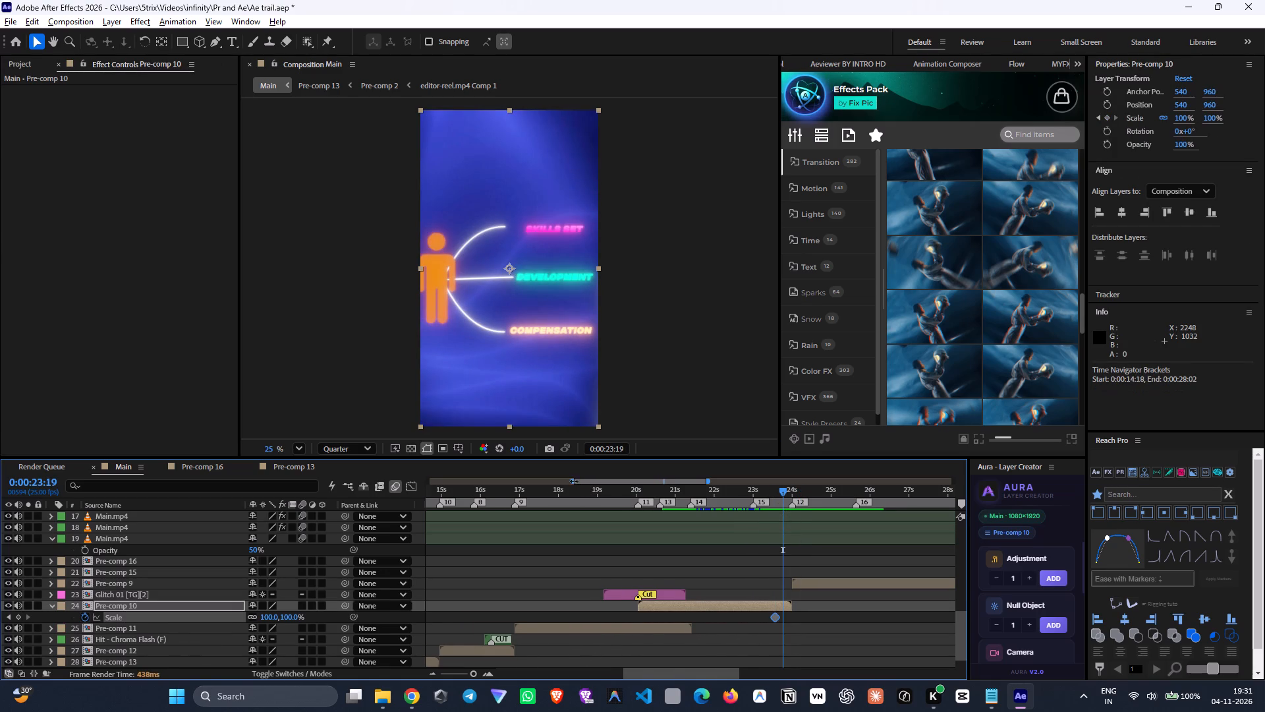
drag(574, 481, 643, 499)
drag(584, 487, 596, 502)
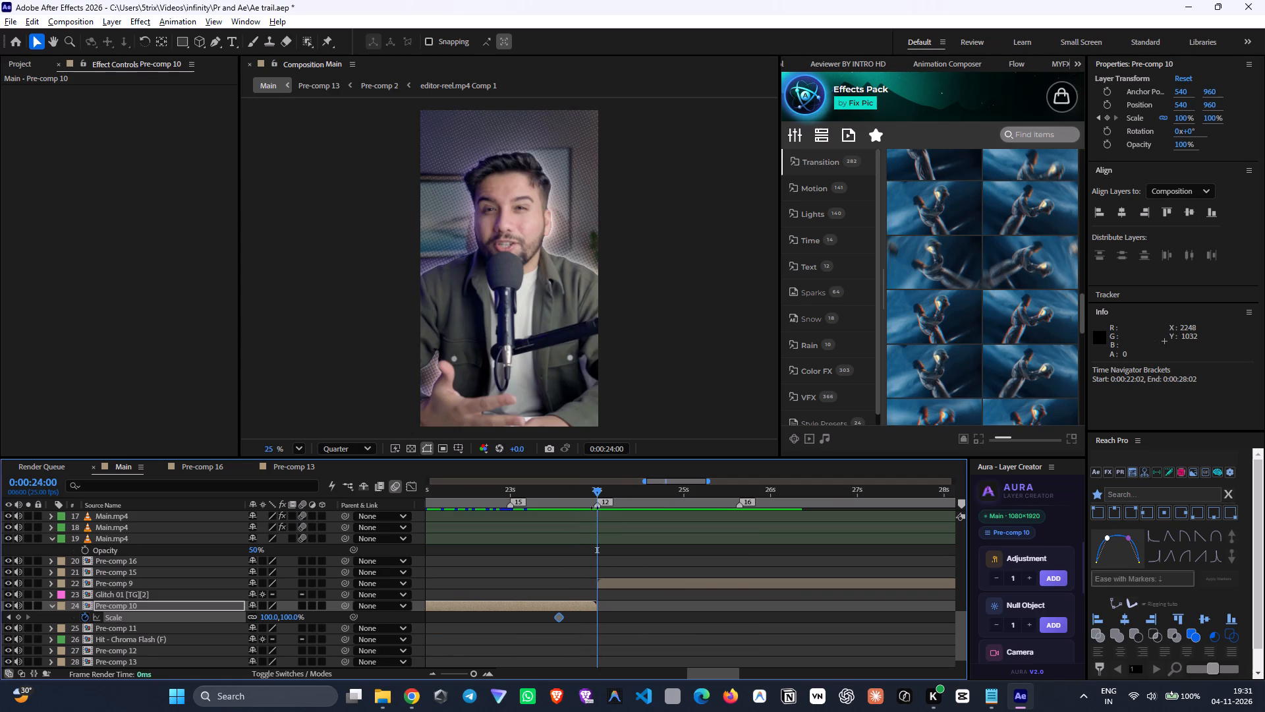
click(296, 614)
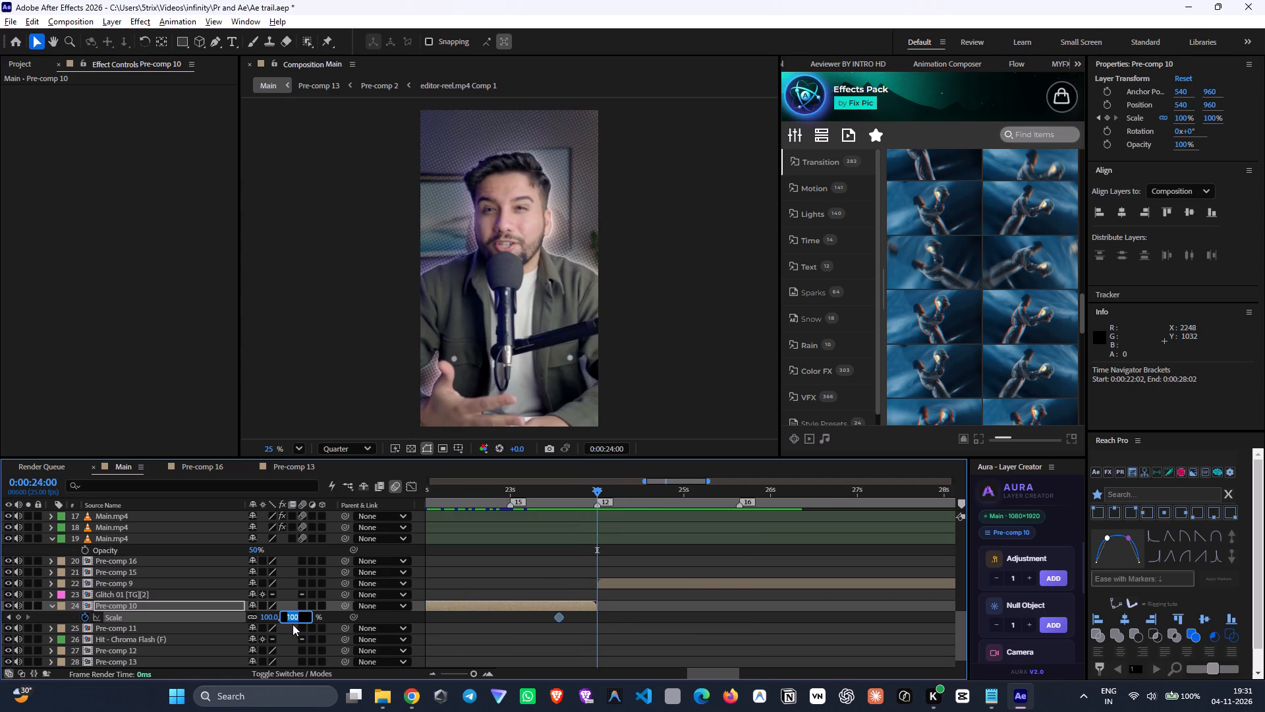
key(0)
key(Return)
Ease both Scale keyframes of Pre-comp 10 with a steep Flow ease-in curve of about 0.87, 0.06, 0.96, 0.15.
drag(614, 617, 542, 623)
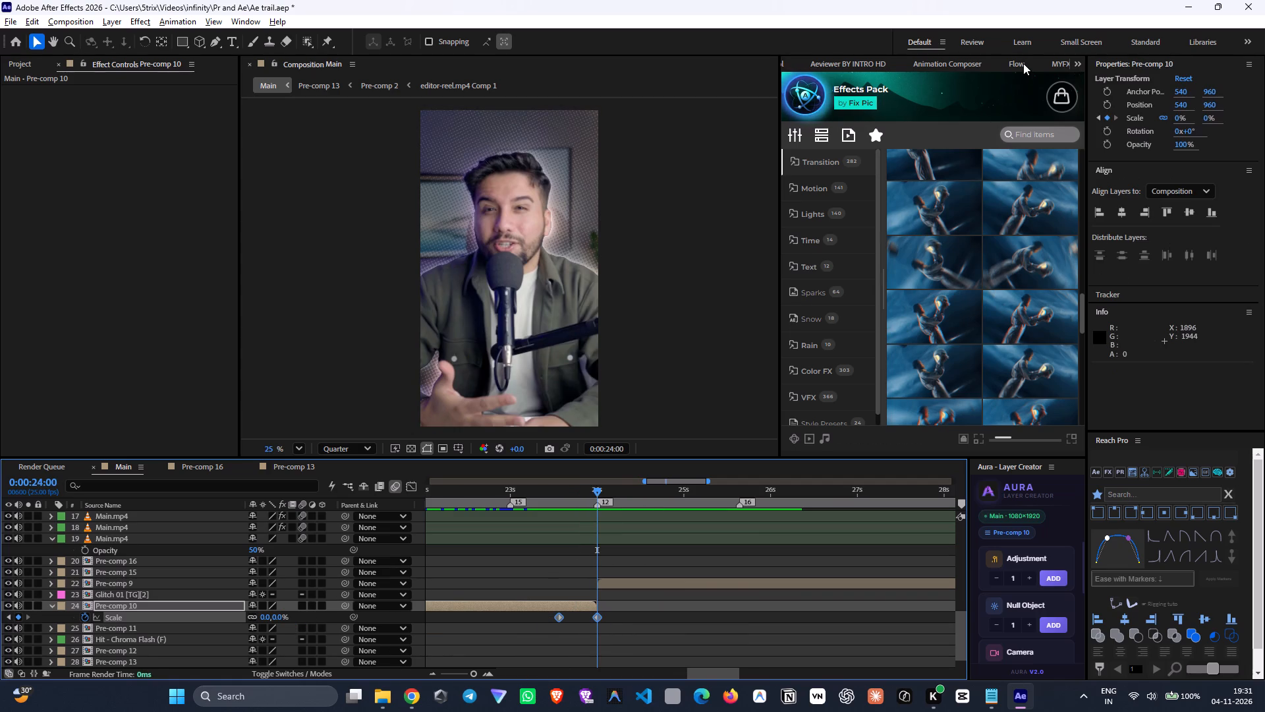
click(1021, 63)
click(926, 270)
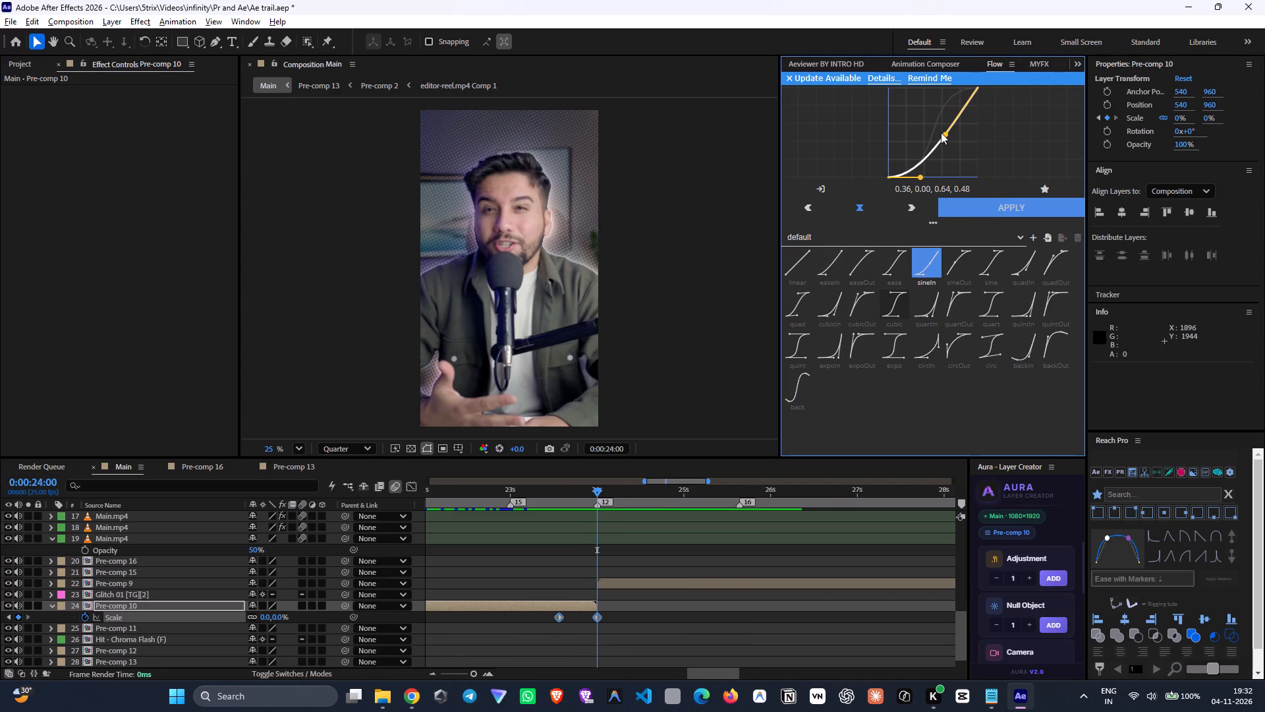
drag(946, 138, 967, 160)
drag(967, 160, 973, 162)
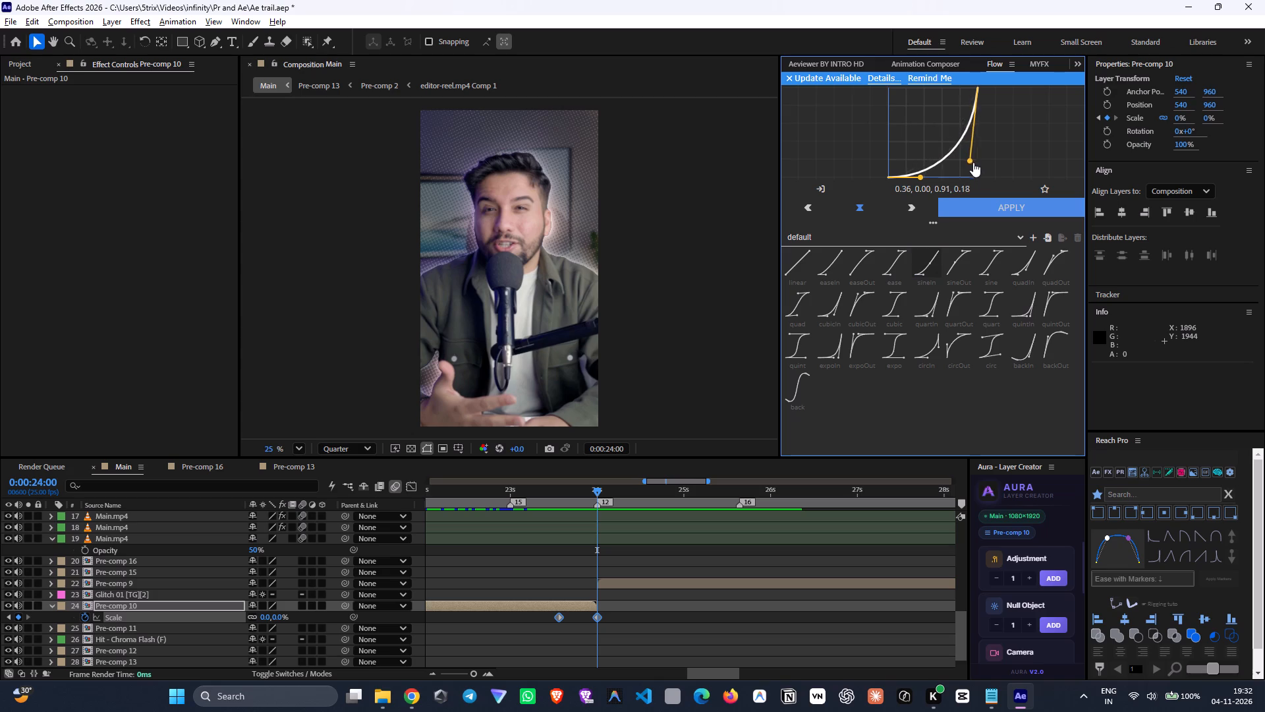
drag(973, 162, 974, 163)
drag(920, 177, 966, 158)
click(991, 209)
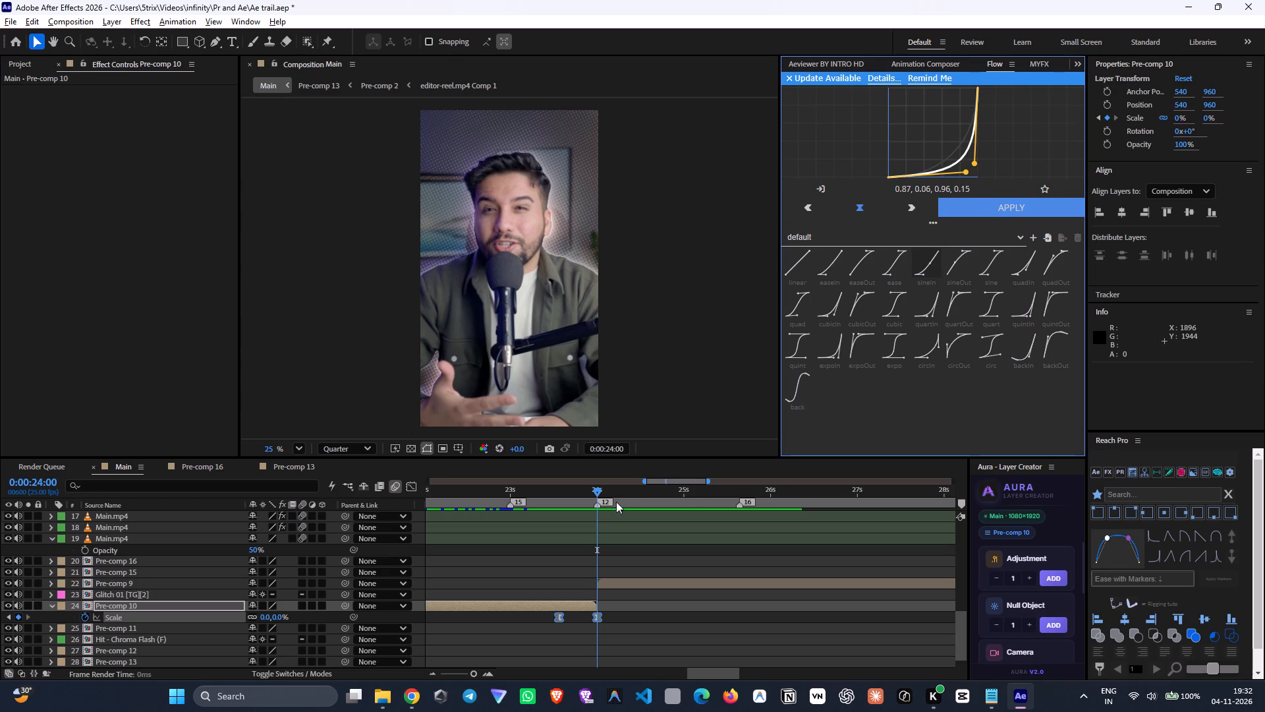
Apply Motion Tile to Pre-comp 10 with Mirror Edges enabled and Output Width and Output Height set to 350.
click(572, 493)
click(567, 505)
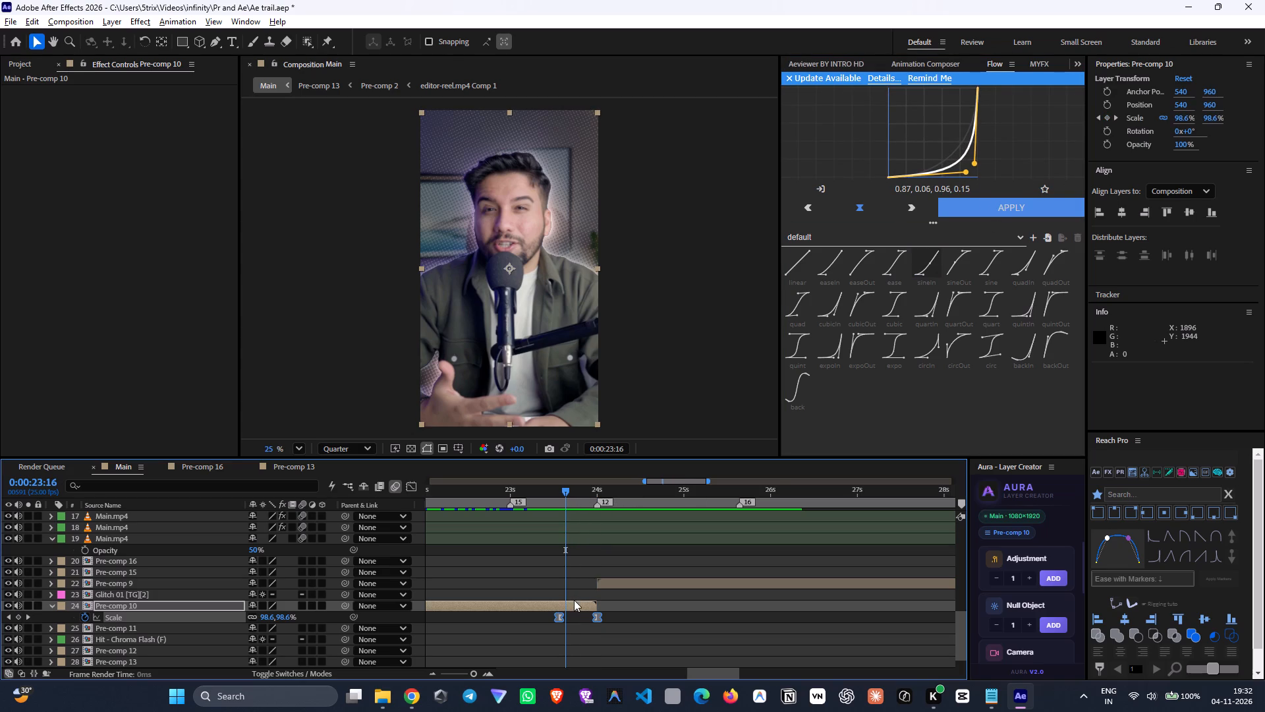
key(ctrl+space)
key(ctrl+space)
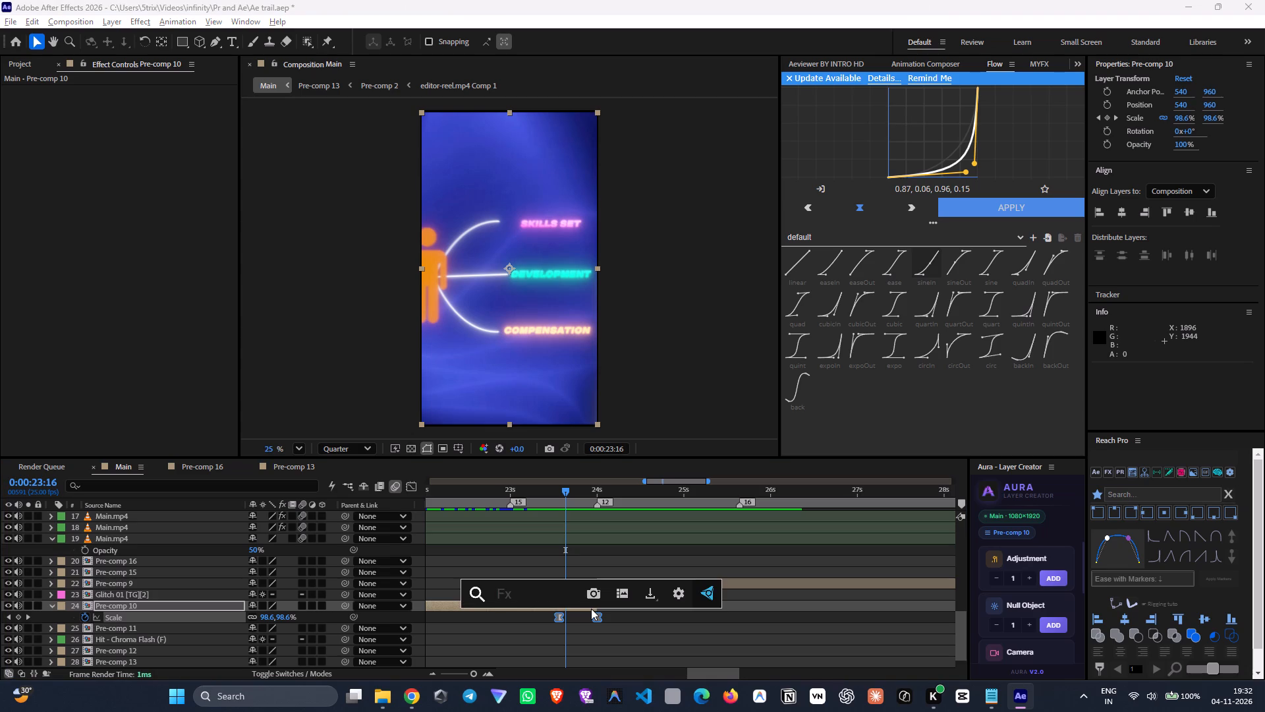
text(motion)
key(Return)
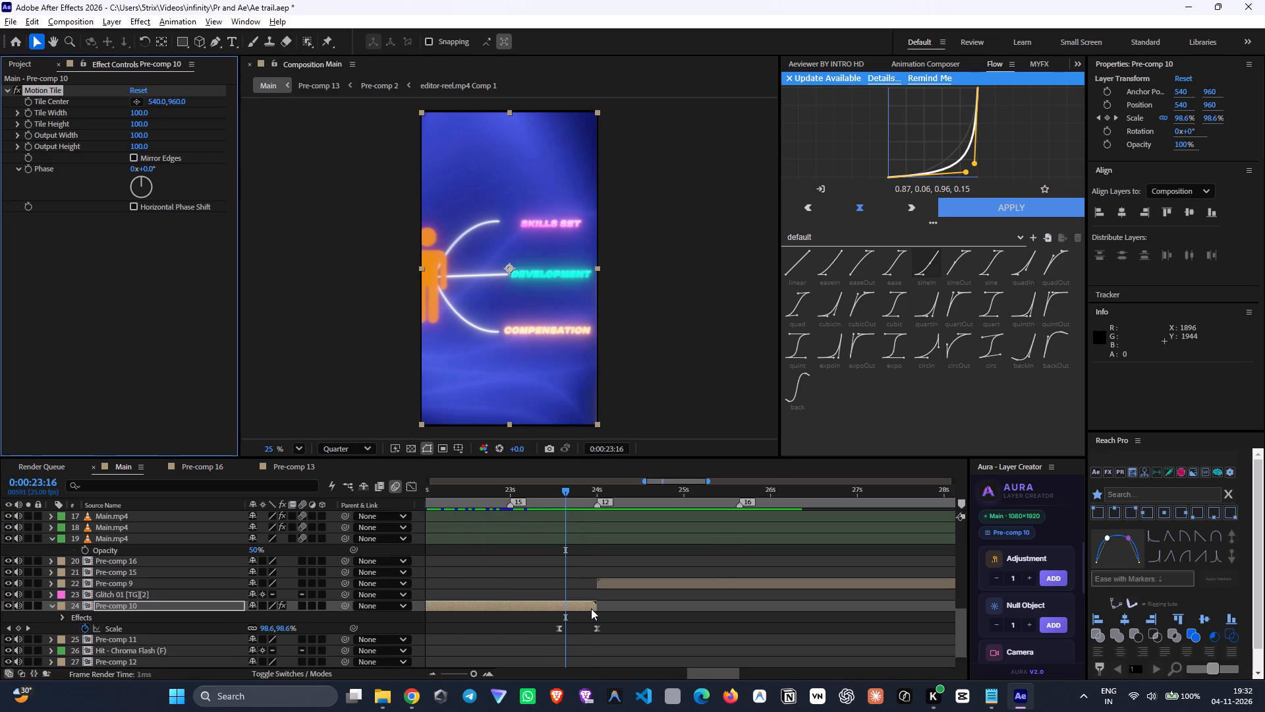
click(132, 157)
click(136, 150)
text(350)
key(Return)
click(141, 140)
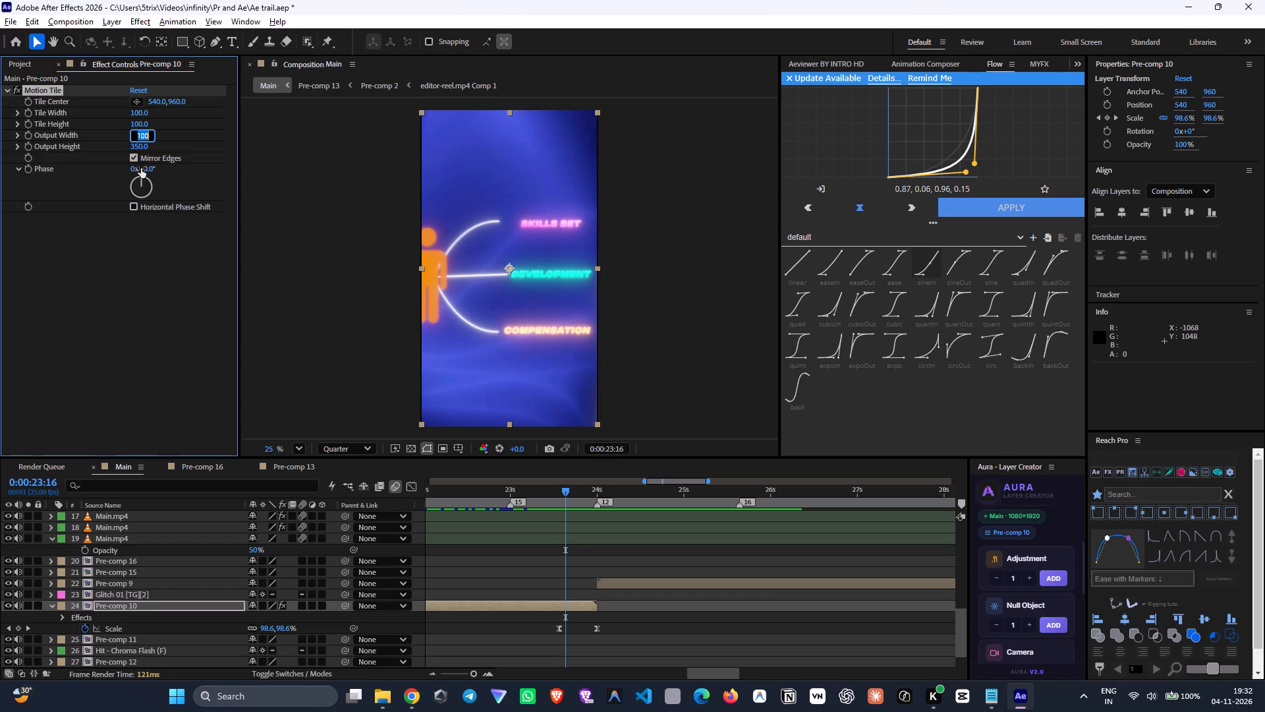
text(35)
key(0)
key(Return)
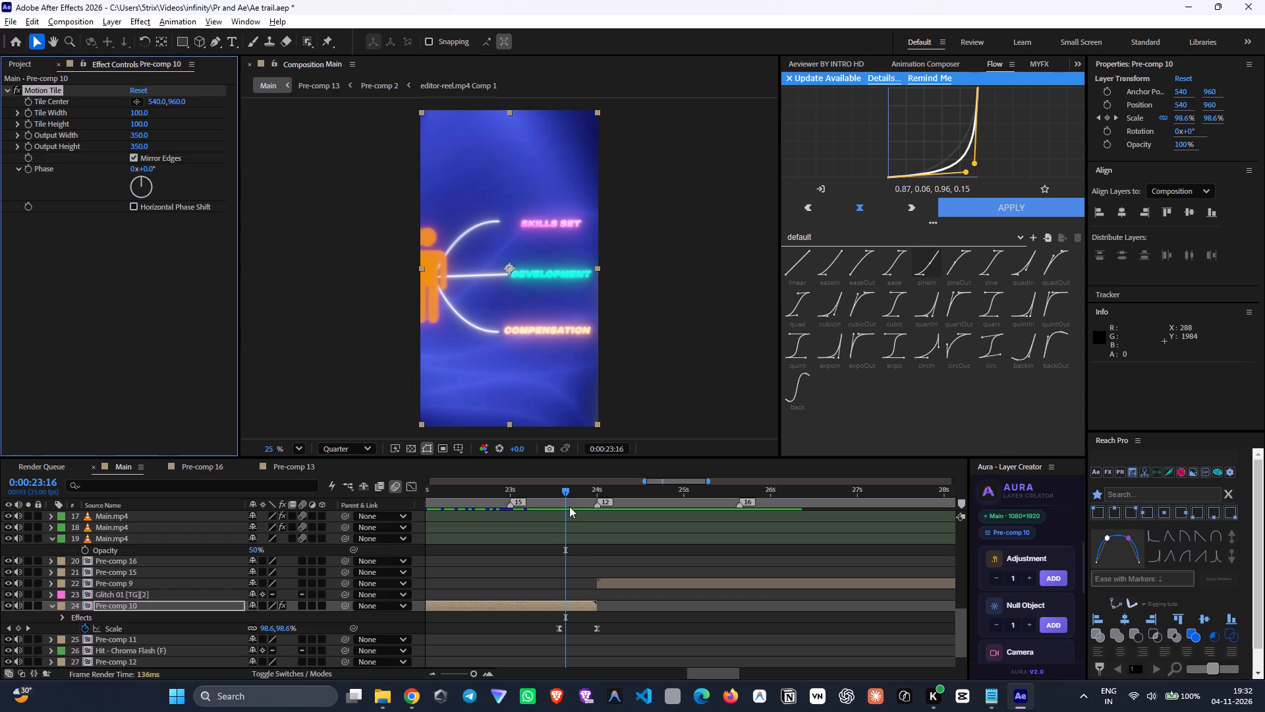
Create an adjustment layer matched to Pre-comp 10 with Aura and place it directly above Pre-comp 10.
click(561, 501)
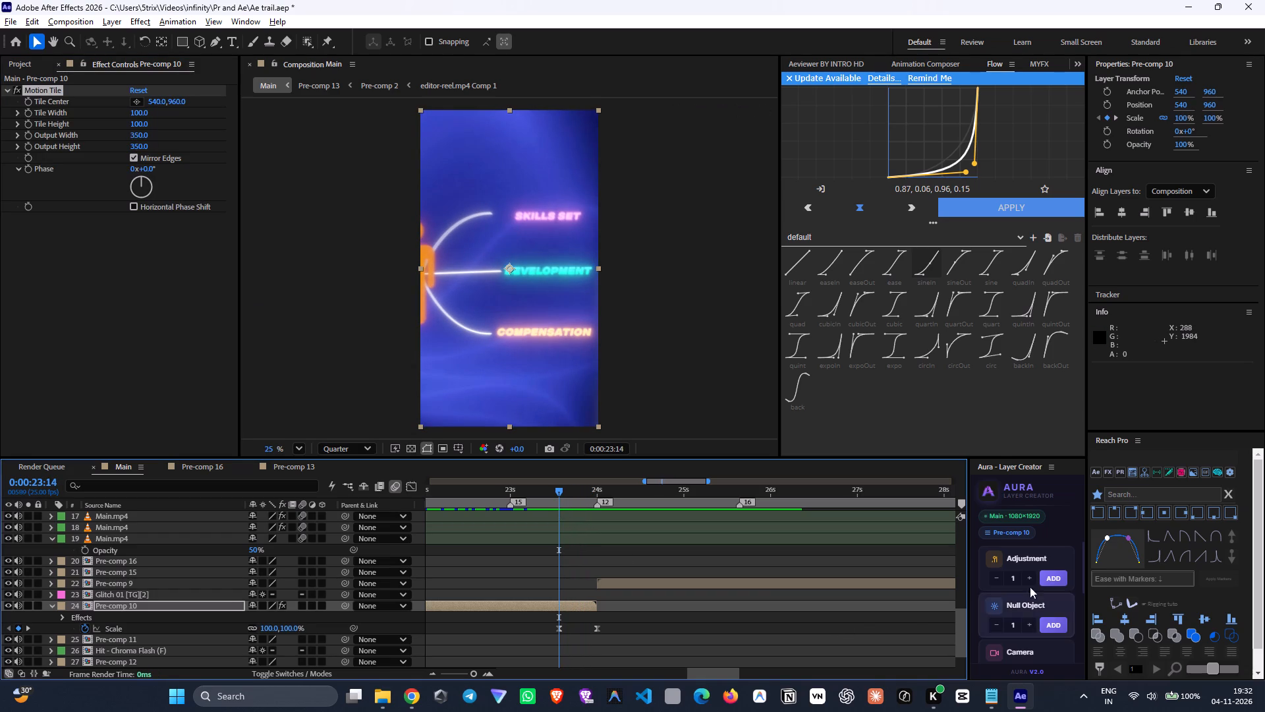
click(1045, 579)
scroll(211, 523, up, 3)
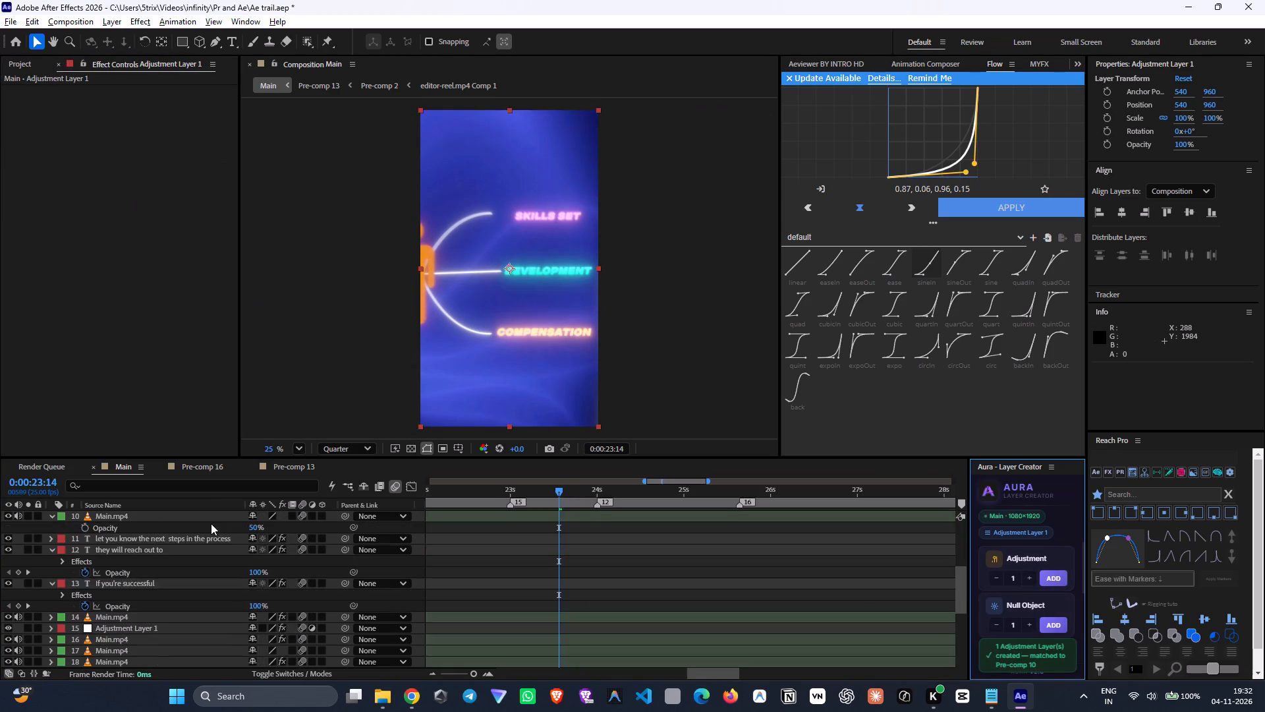
scroll(211, 523, up, 9)
drag(179, 519, 181, 664)
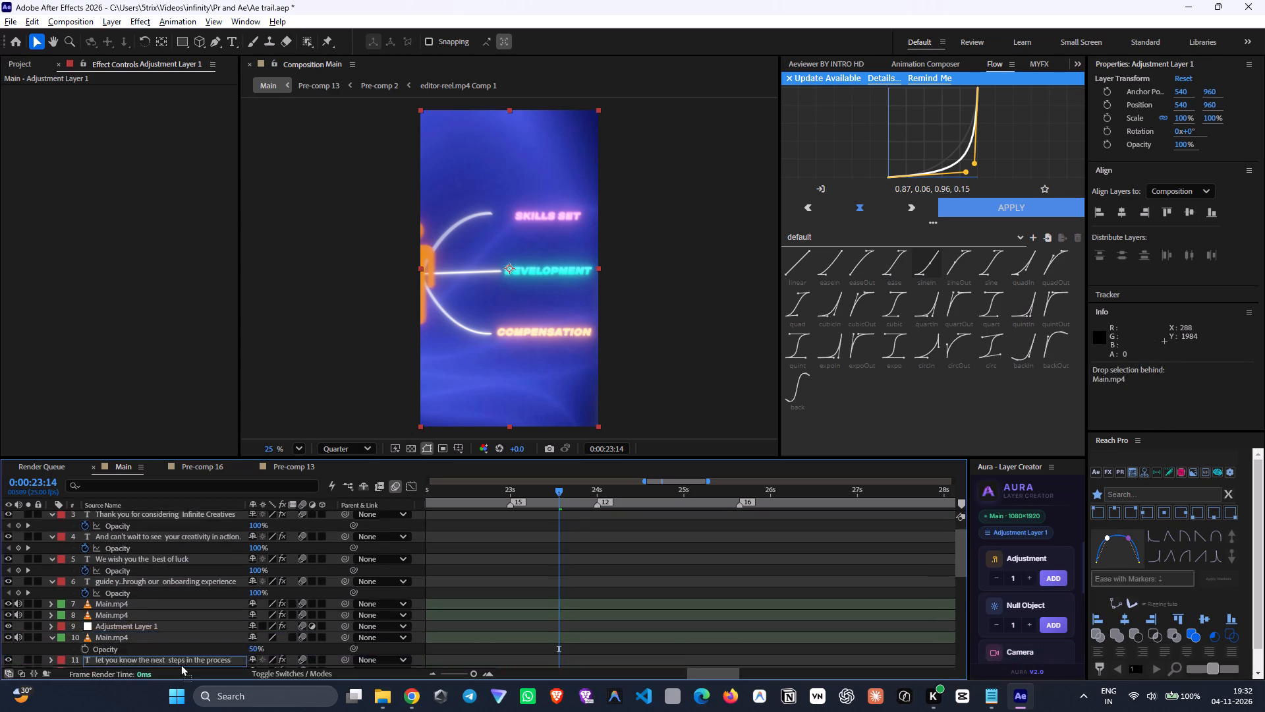
drag(181, 664, 223, 568)
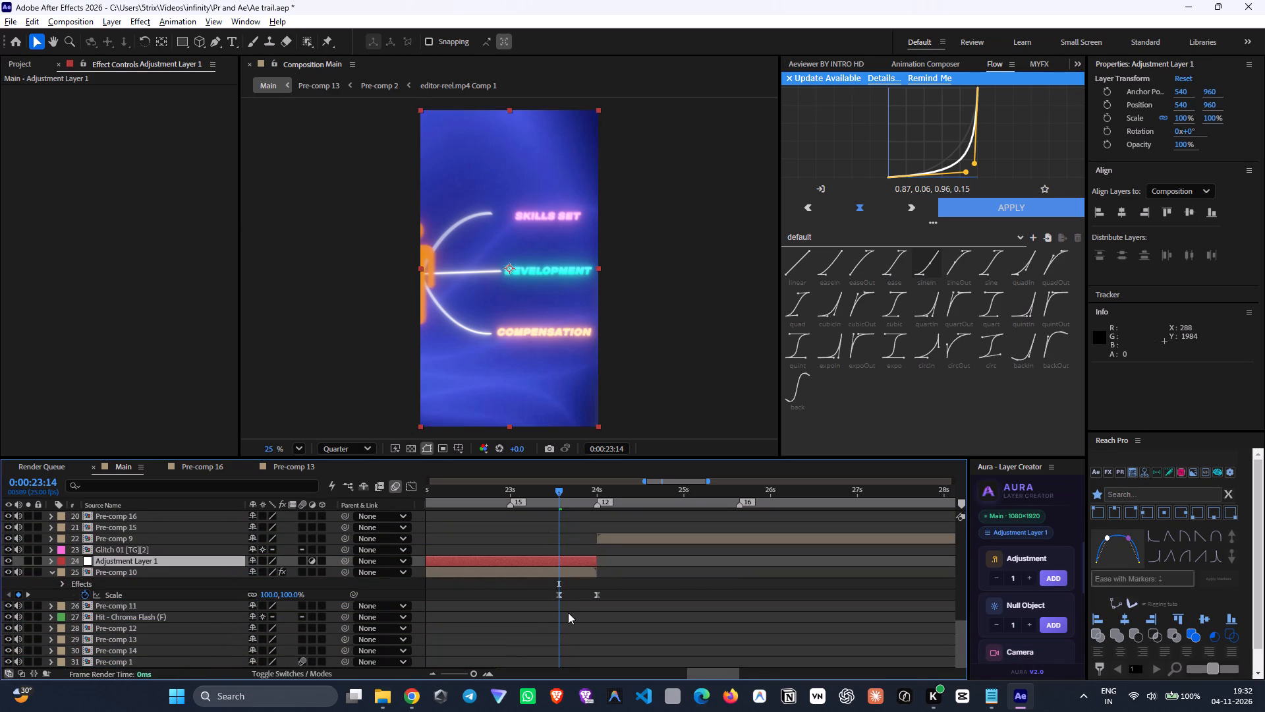
Search for the Warp effect and apply it to the new adjustment layer above Pre-comp 10.
key(ctrl+space)
text(wrap)
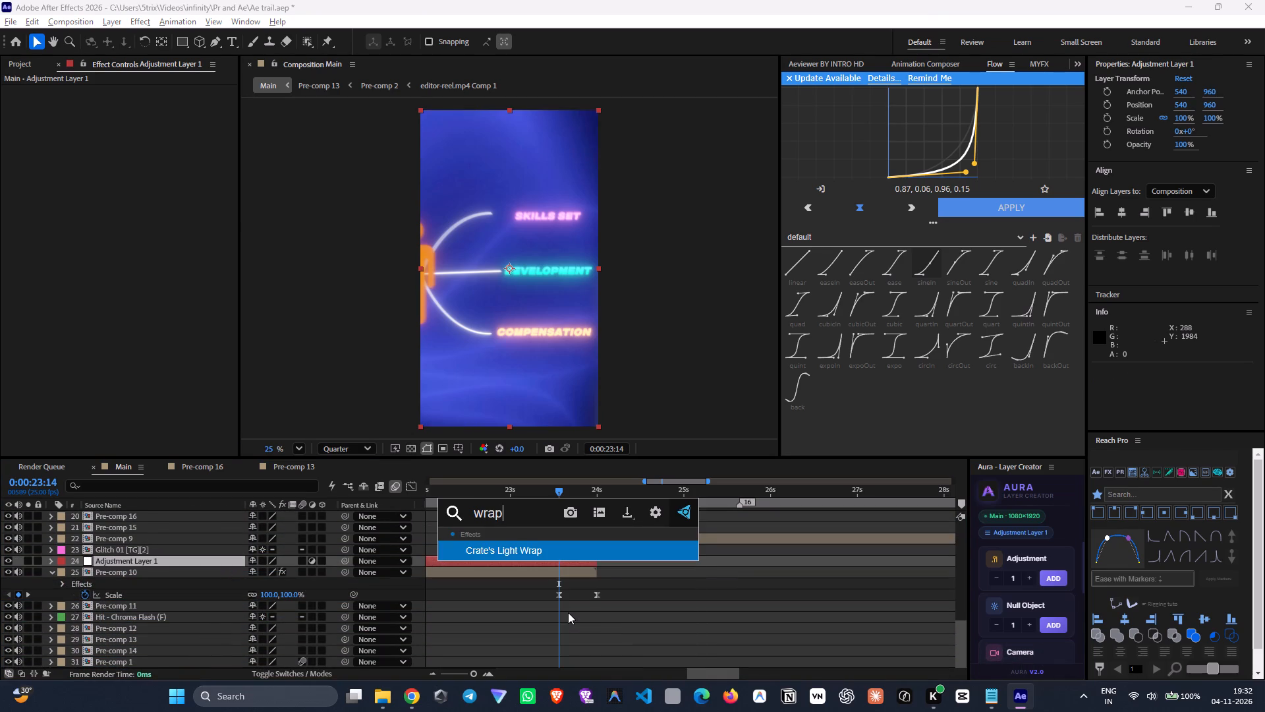
key(BackSpace)
key(BackSpace)
key(BackSpace)
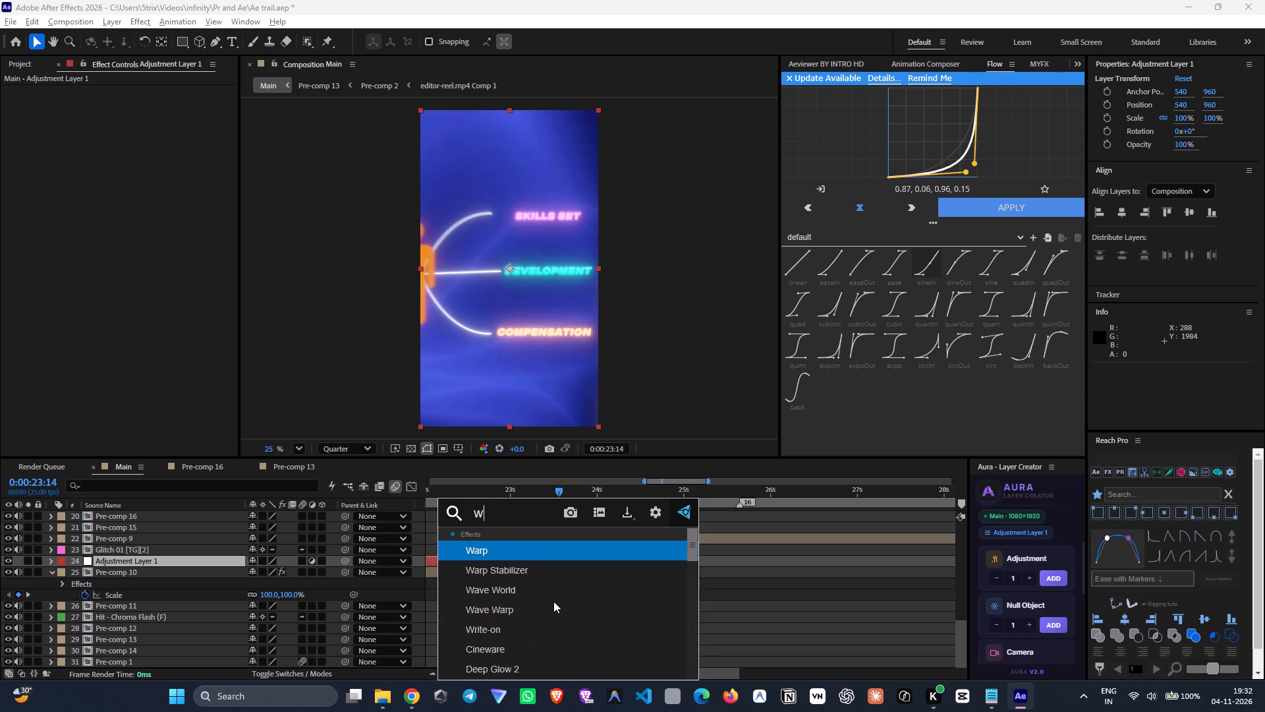
key(BackSpace)
text(wwar)
key(BackSpace)
key(BackSpace)
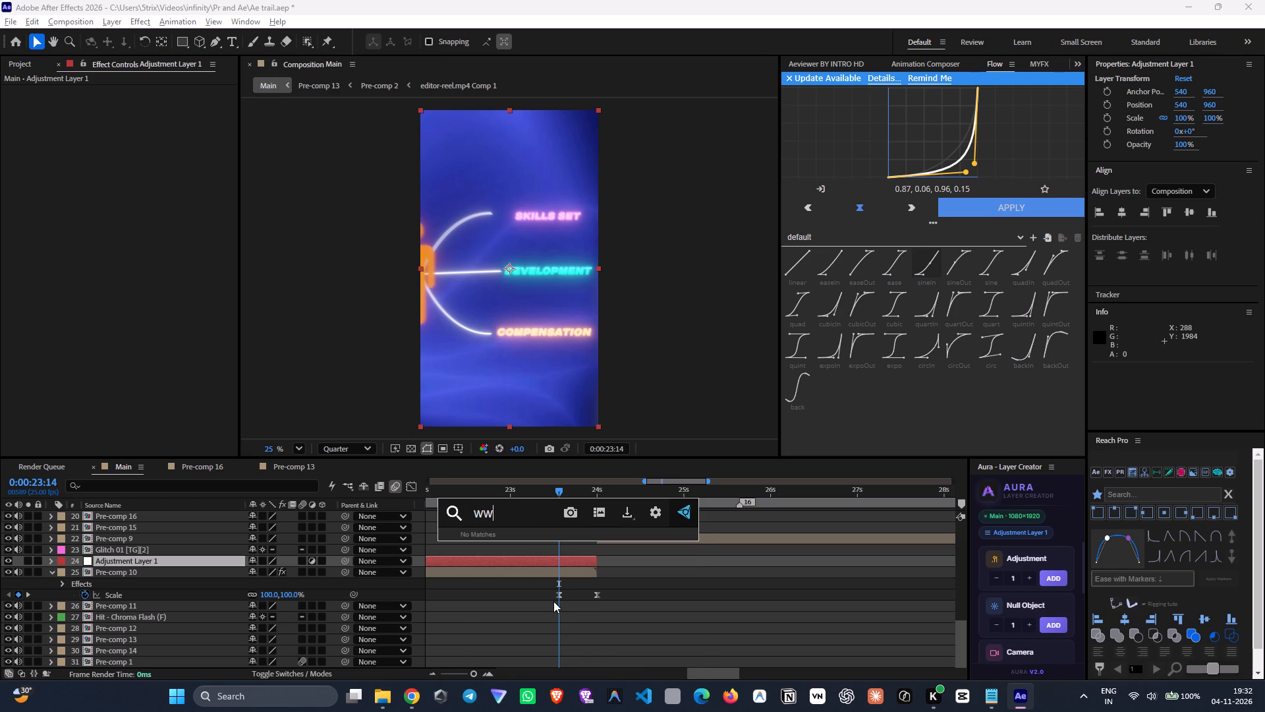
key(BackSpace)
key(a)
click(552, 555)
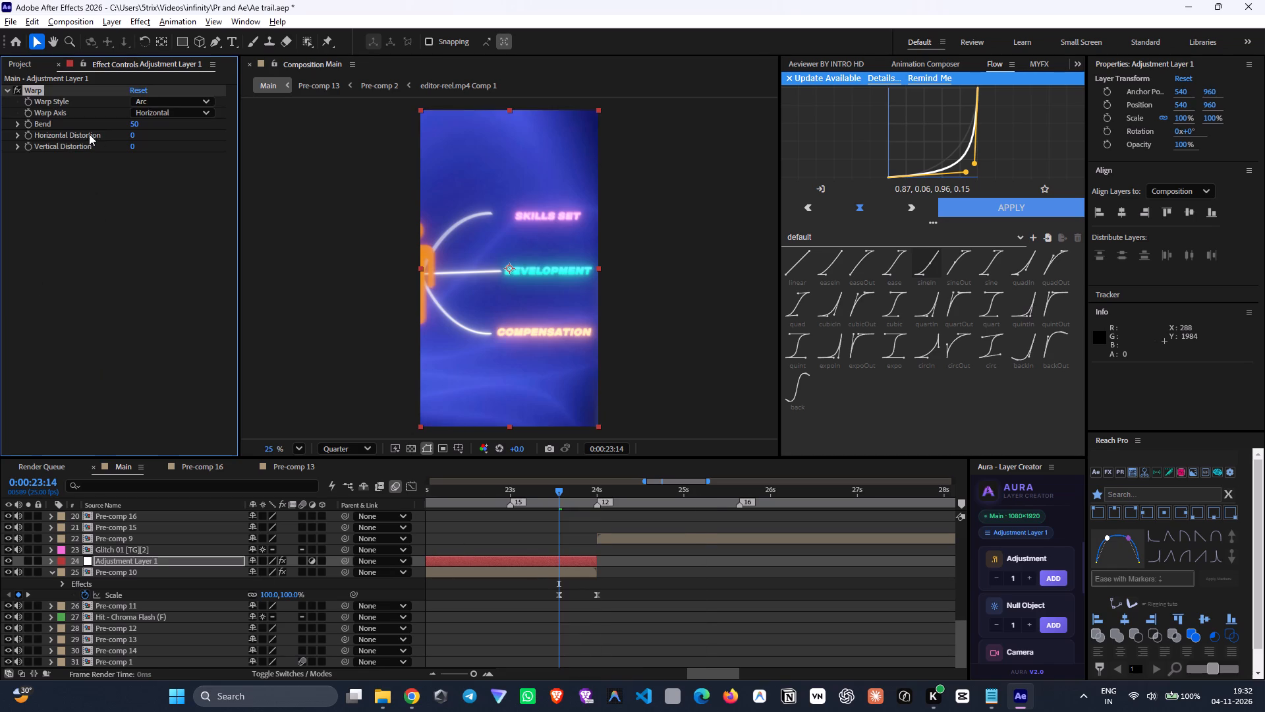
Set the Warp effect's Bend to 0 and its Warp Style to FishEye.
click(134, 127)
key(0)
key(Return)
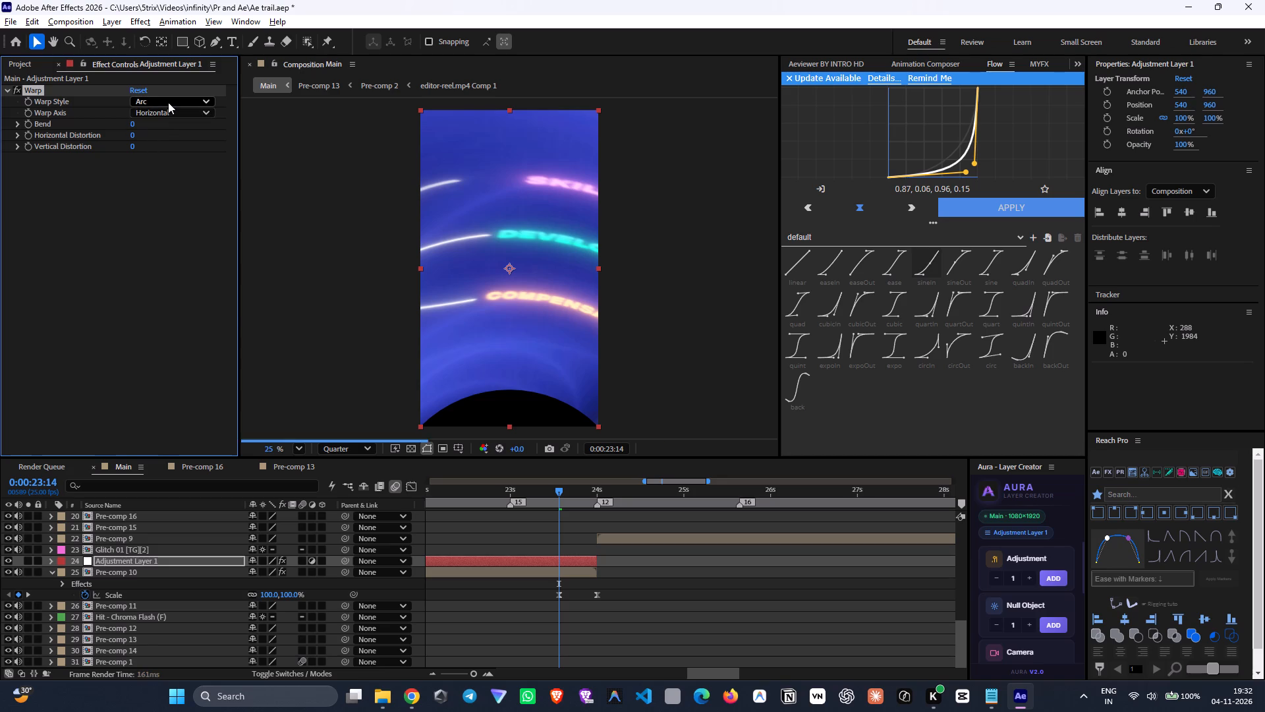
click(168, 102)
click(183, 273)
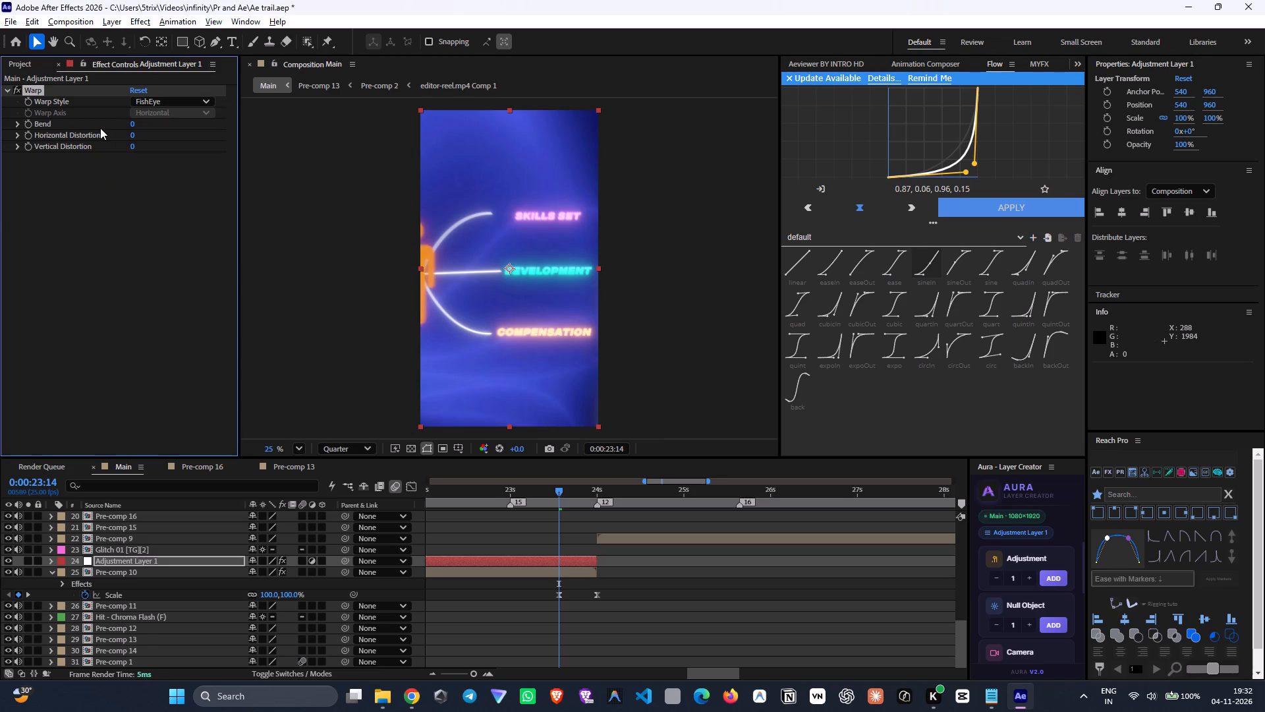
Keyframe the Warp Bend from 0 at 0:00:23:14 to -100 at 0:00:24:00.
click(32, 121)
drag(573, 502, 598, 519)
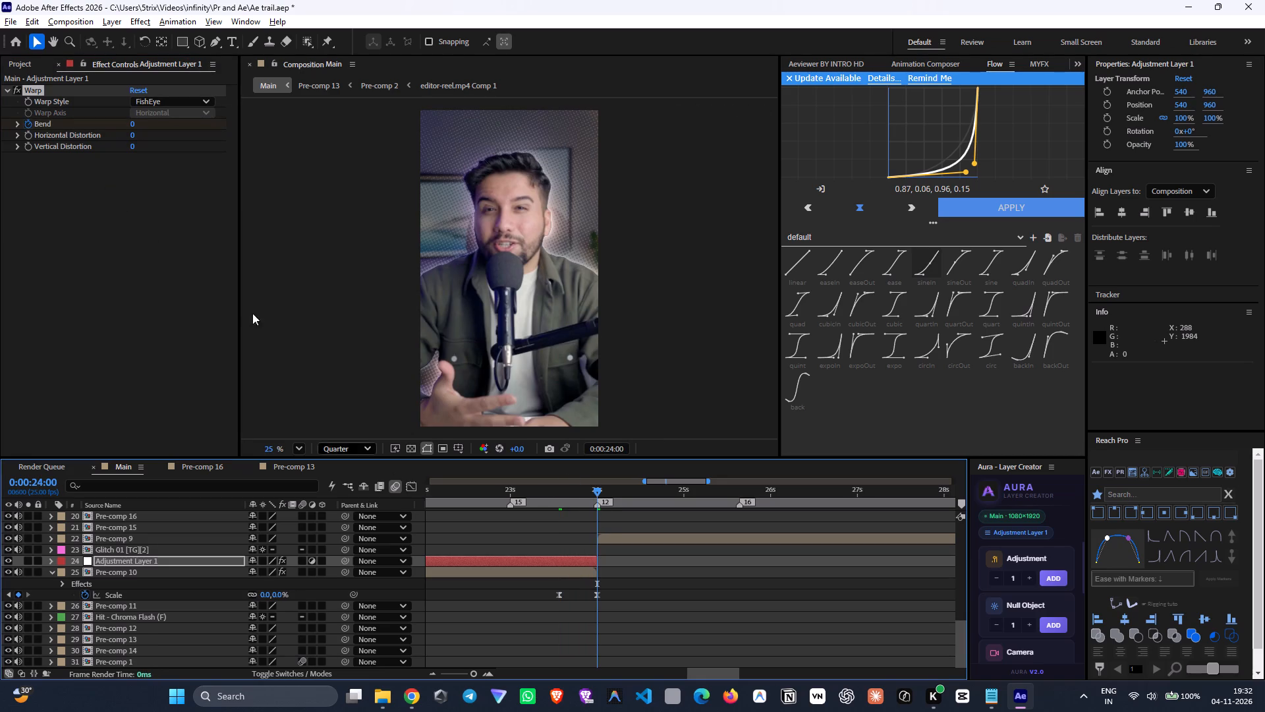
drag(134, 123, 0, 134)
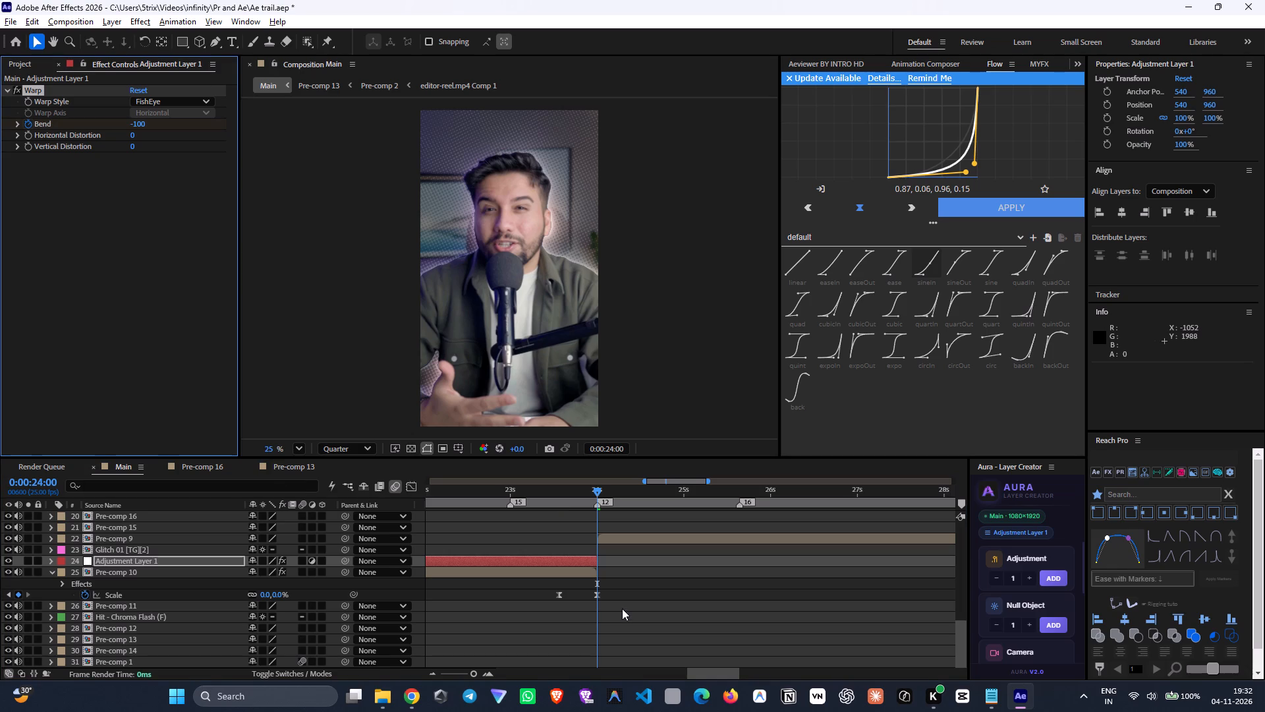
Reveal the adjustment layer's Bend keyframes and apply the current Flow curve of 0.87, 0.06, 0.96, 0.15 to both.
key(u)
drag(615, 577, 556, 576)
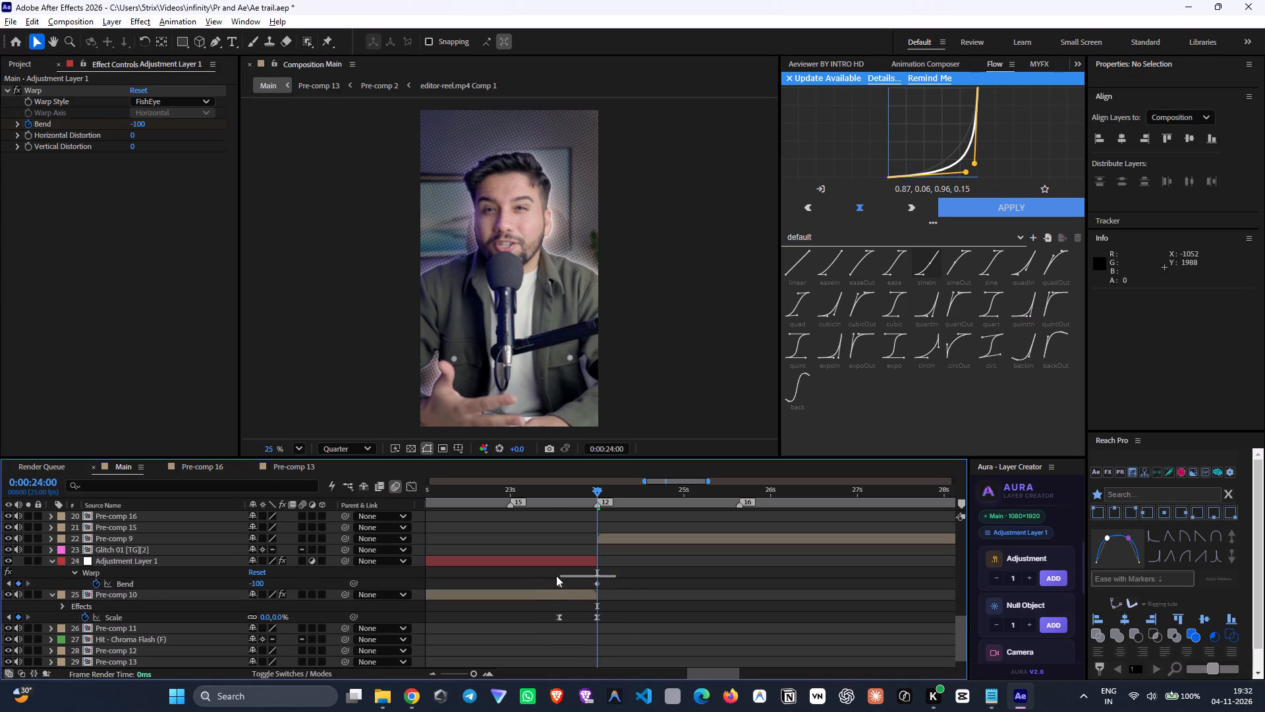
drag(556, 576, 544, 586)
click(960, 208)
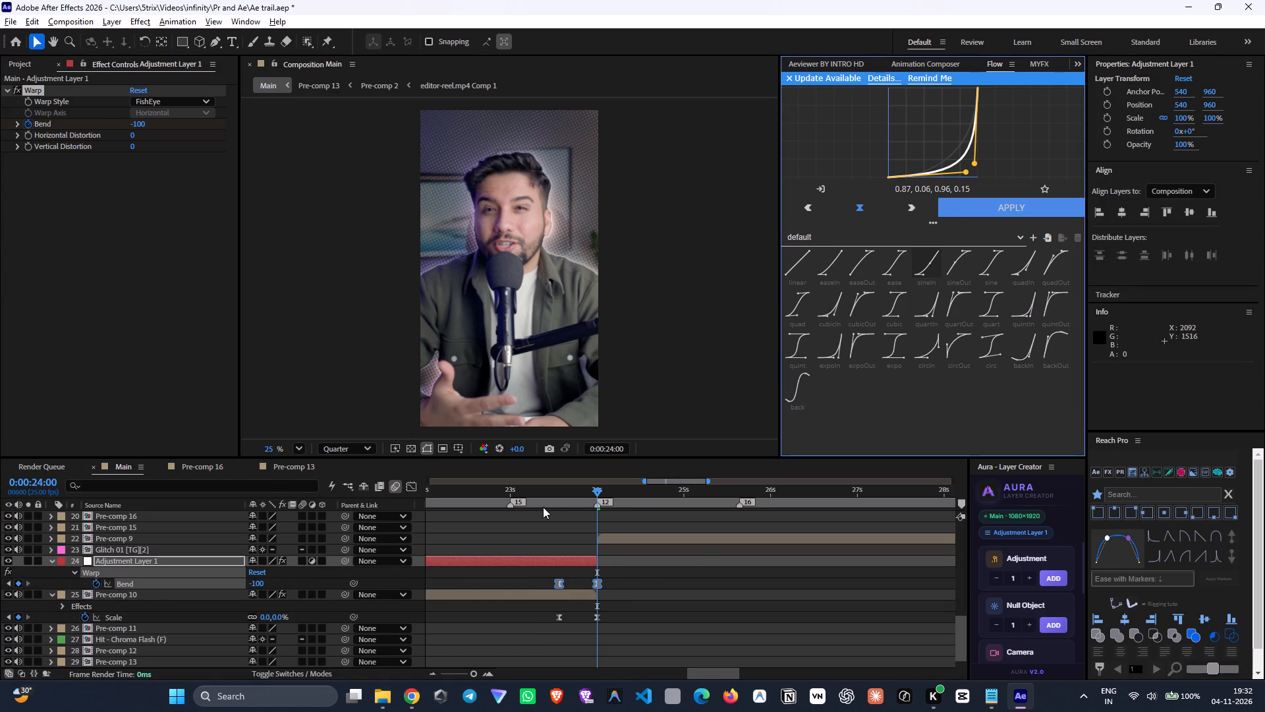
Scrub through the end of Pre-comp 10 to review the eased warp and scale-down transition.
drag(552, 502, 576, 522)
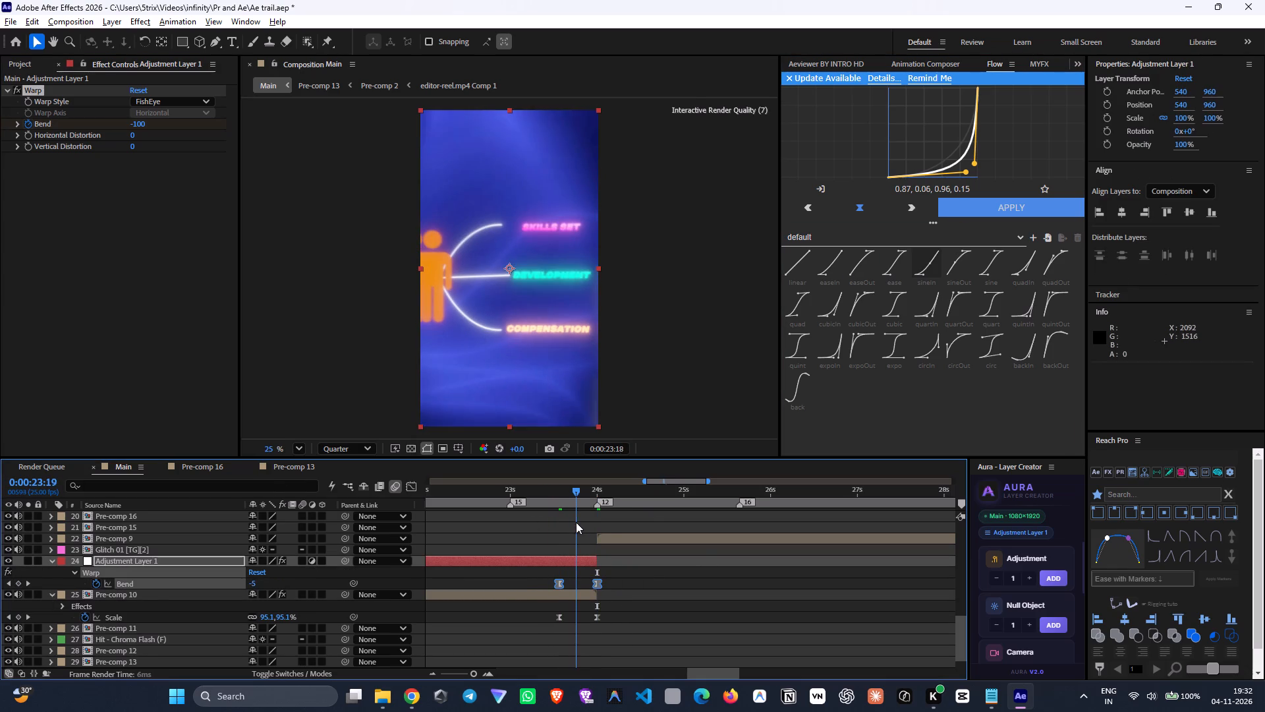
drag(576, 522, 588, 540)
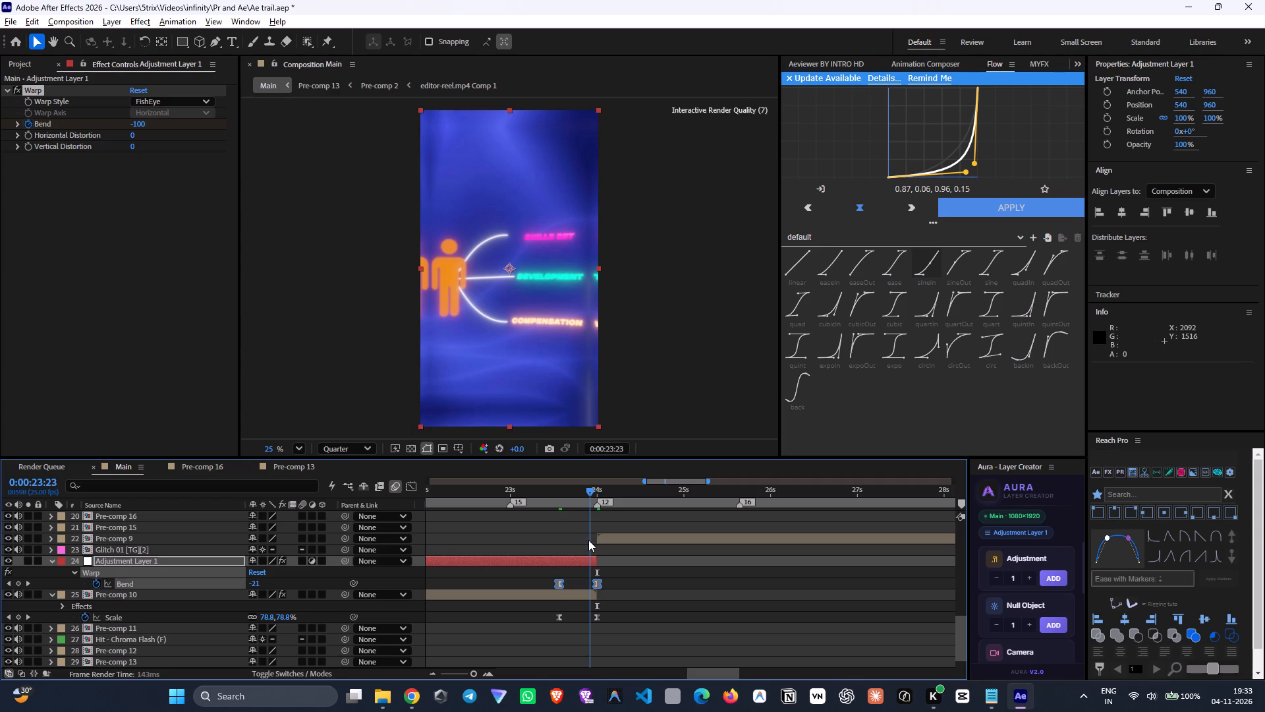
drag(588, 540, 588, 541)
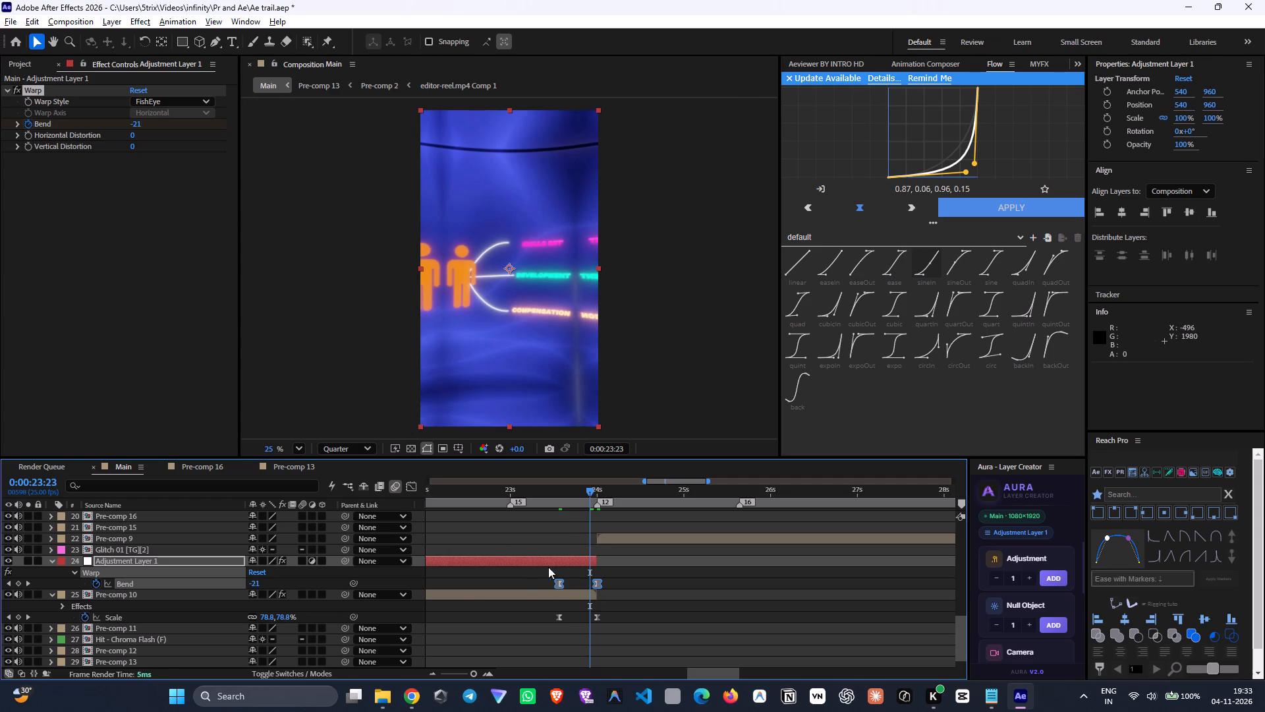
click(577, 592)
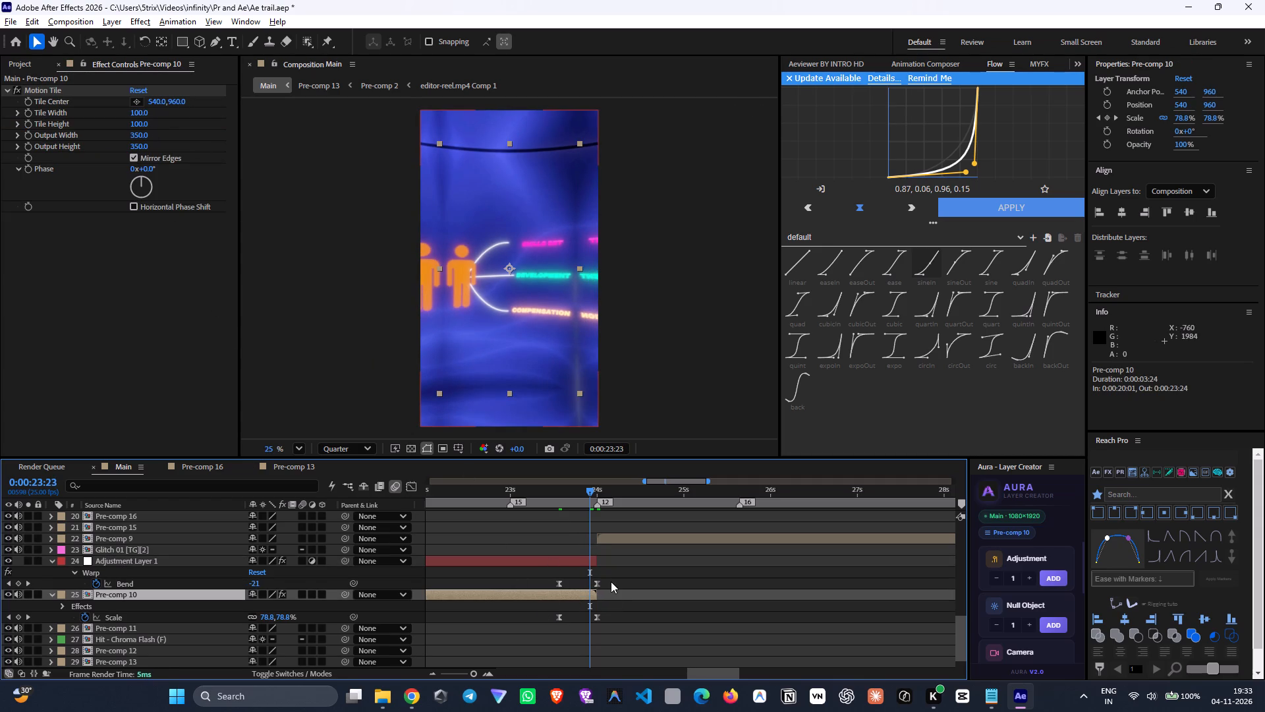
drag(565, 497, 553, 494)
Undo the Warp adjustment layer, the Motion Tile effect and the Scale keyframes made for Pre-comp 10's transition.
key(ctrl+z)
key(ctrl+z)
key(ctrl+z)
key(ctrl+z)
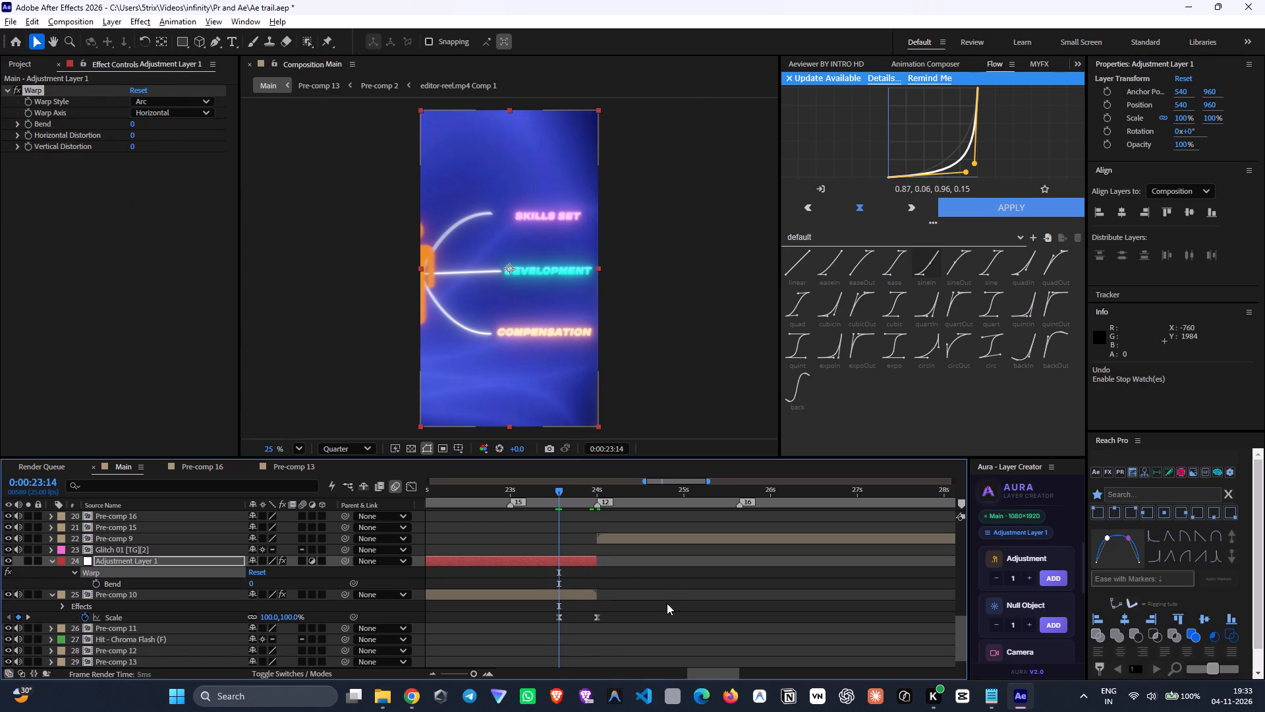
key(ctrl+z)
key(ctrl+z)
key(ctrl+z)
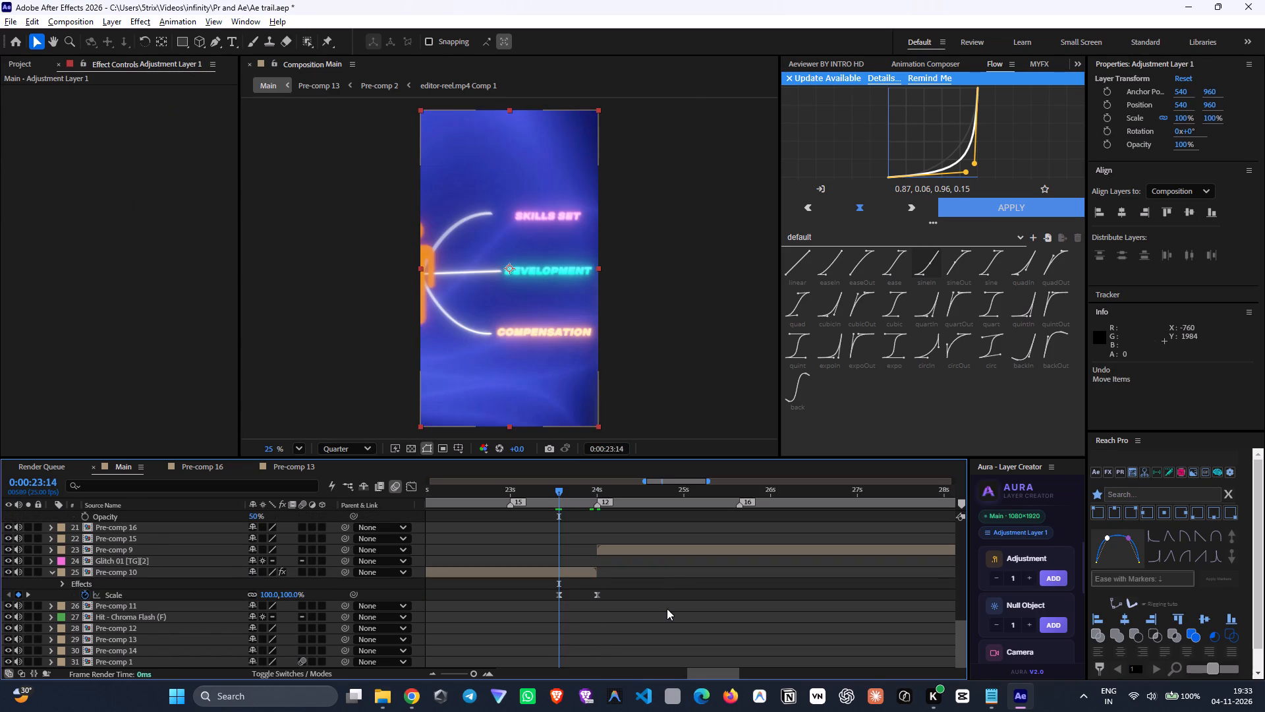
key(ctrl+z)
key(ctrl+z)
key(ctrl+z)
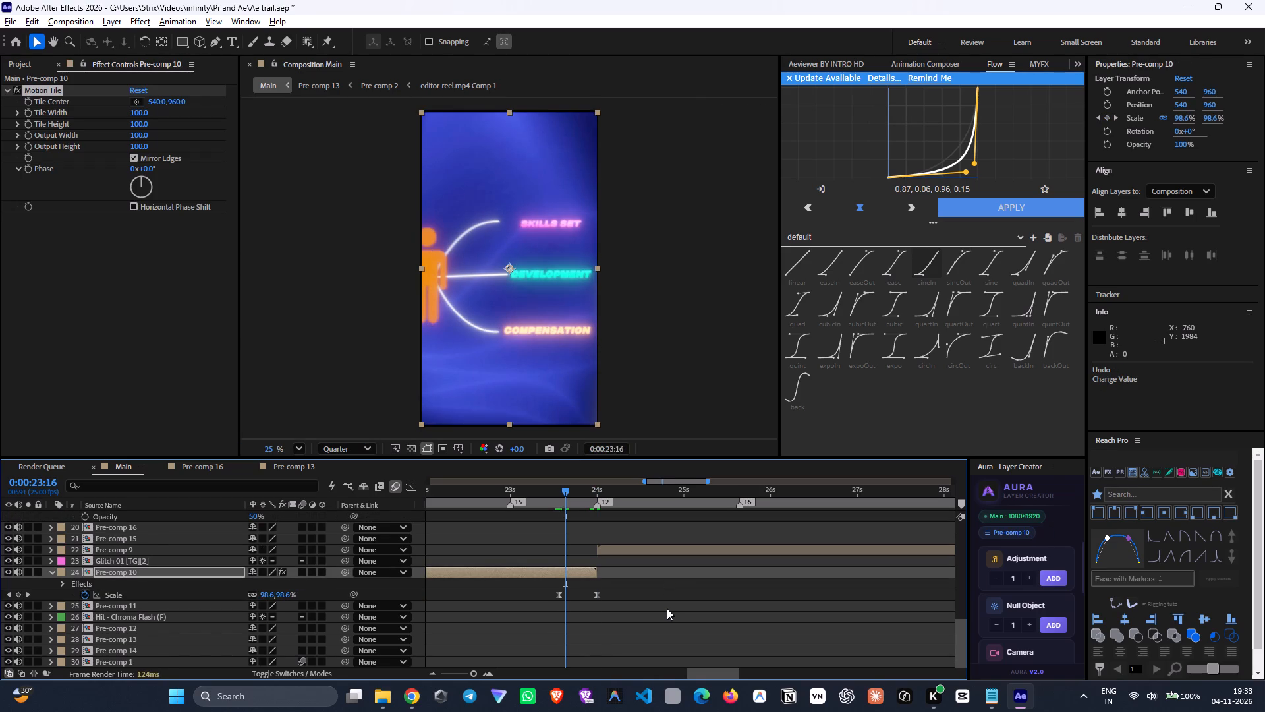
key(ctrl+z)
key(ctrl+z)
key(ctrl+z)
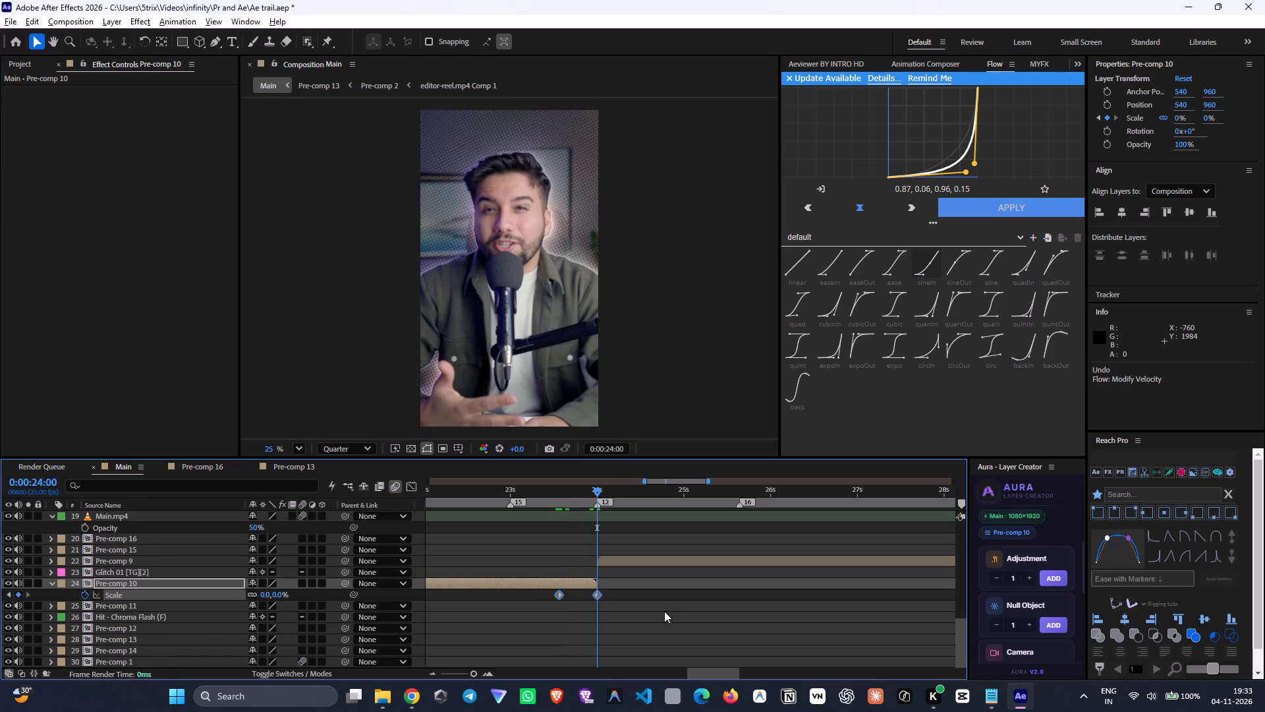
key(ctrl+z)
key(ctrl+z)
Add the Glitch 02 transition from the AtomX Effects Pack at 0:00:24:00 and move its layer directly above Pre-comp 9.
drag(575, 501, 598, 524)
click(1074, 62)
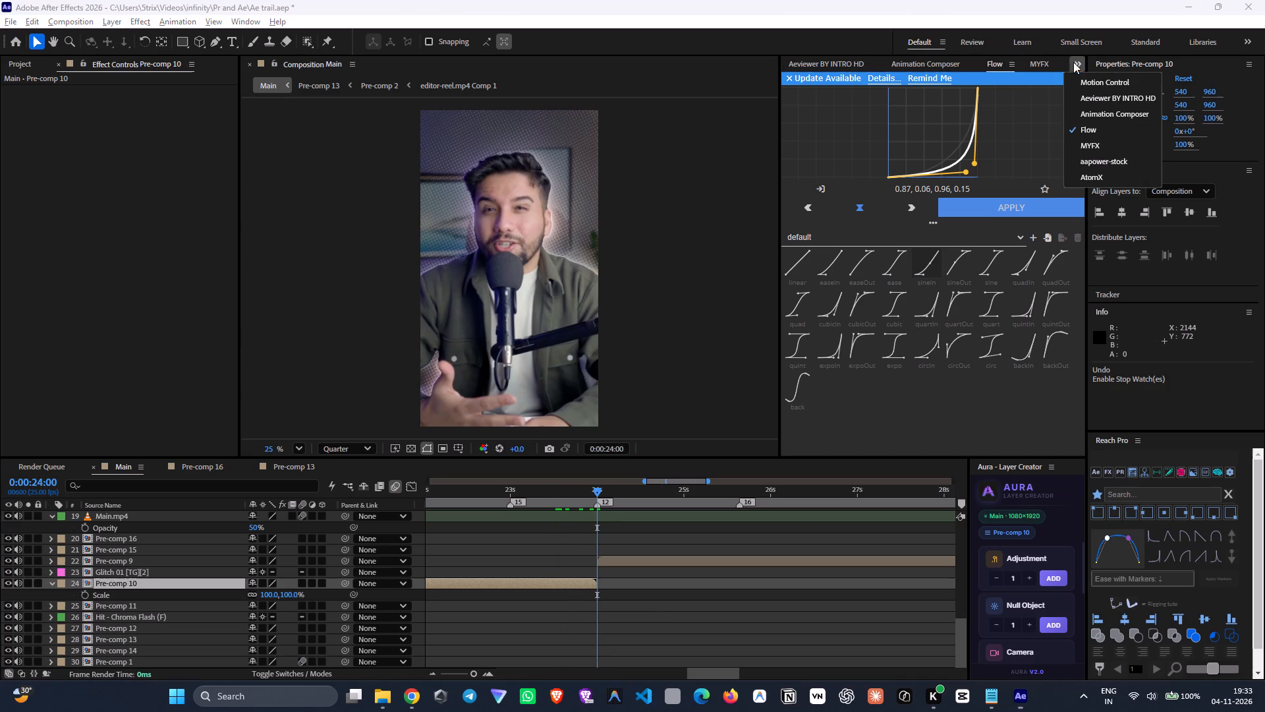
click(1099, 180)
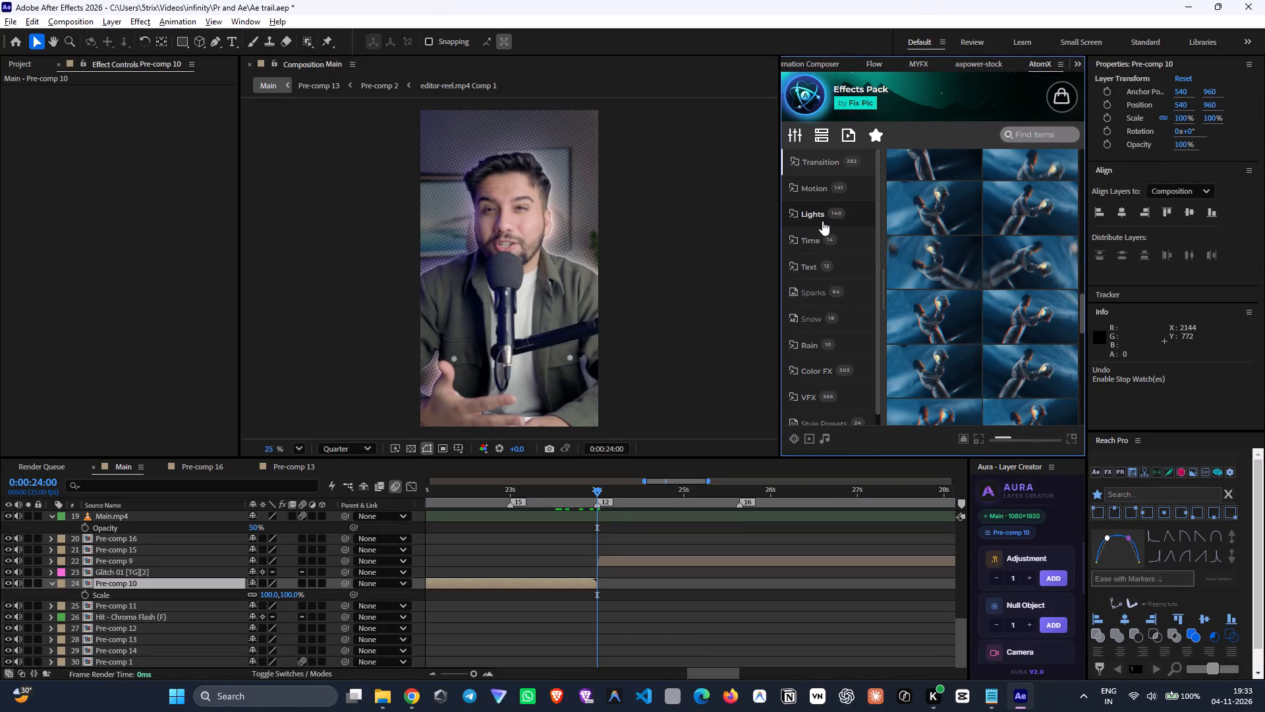
click(825, 164)
click(828, 236)
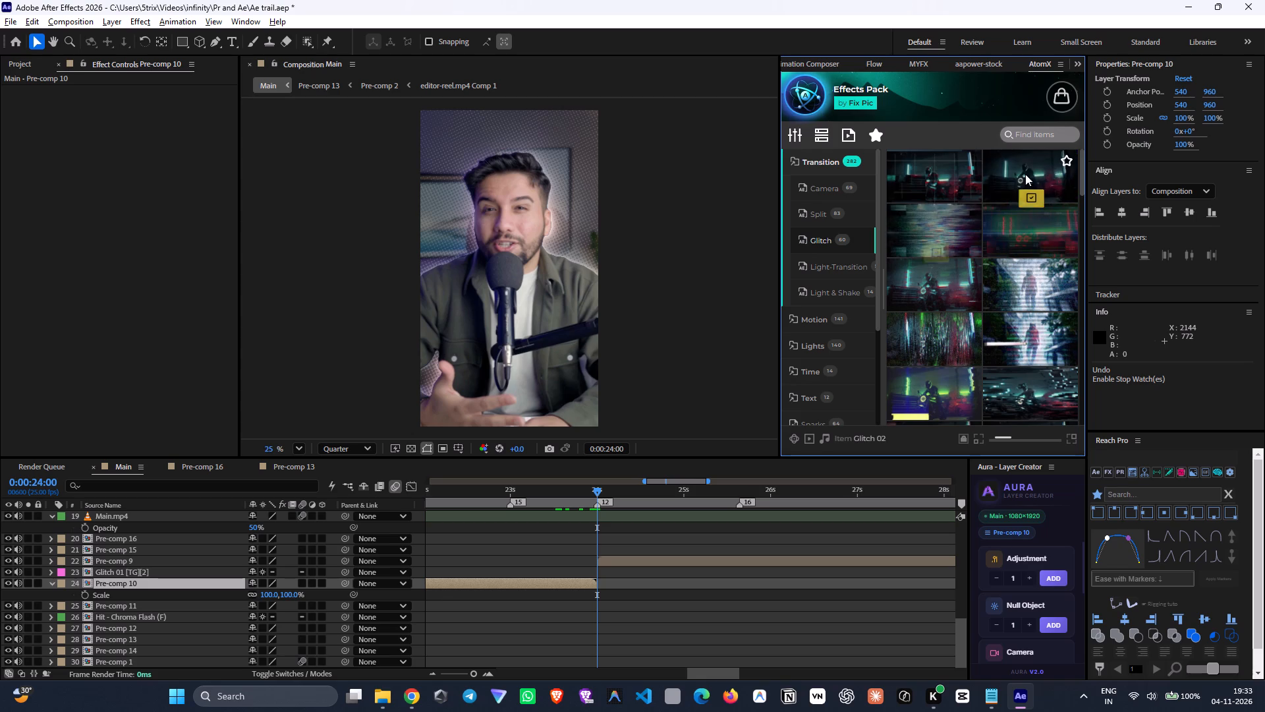
click(1030, 194)
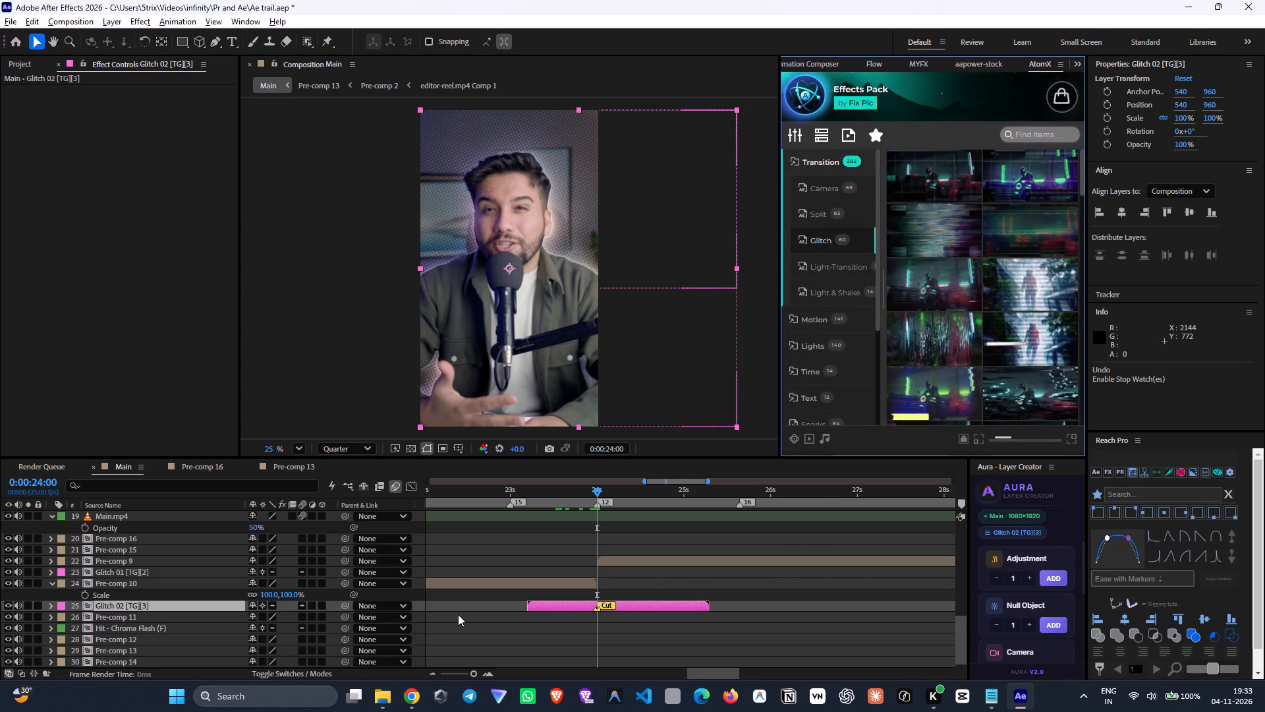
drag(221, 602, 221, 552)
Scrub from 0:00:23:00 past the cut to review the Glitch 02 transition between Pre-comp 10 and Pre-comp 9.
drag(569, 496, 509, 502)
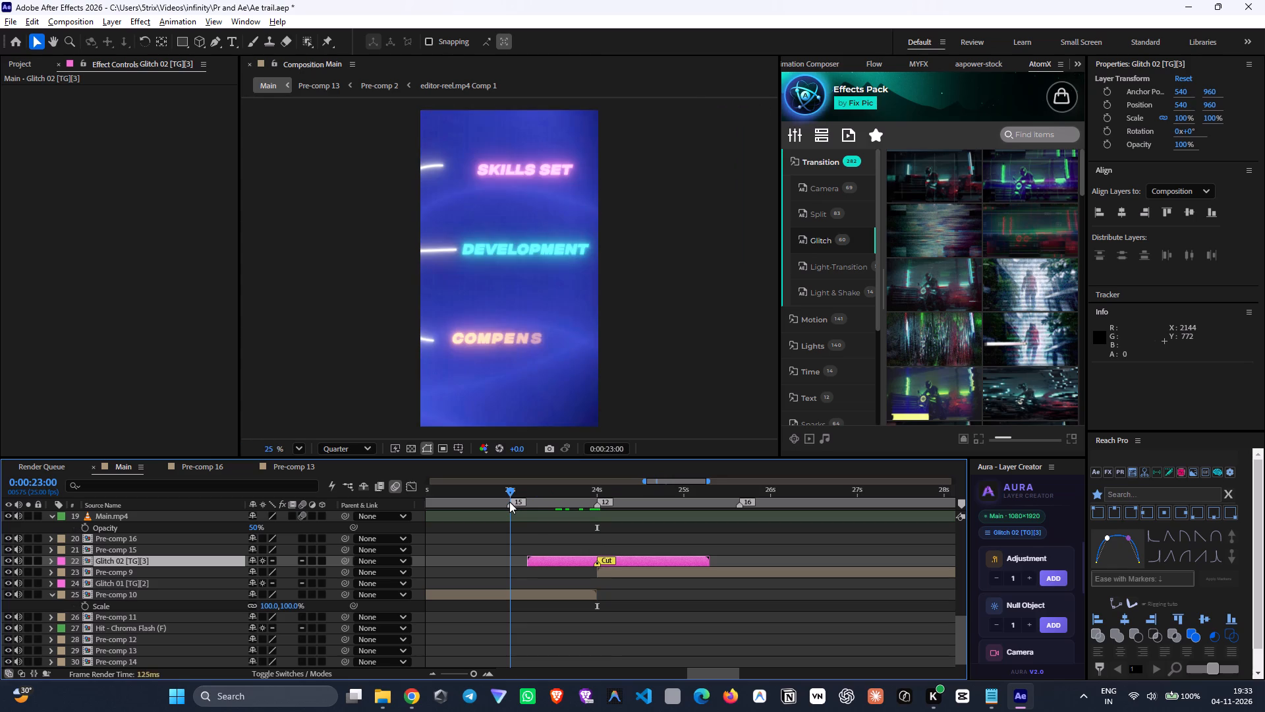
drag(509, 502, 549, 515)
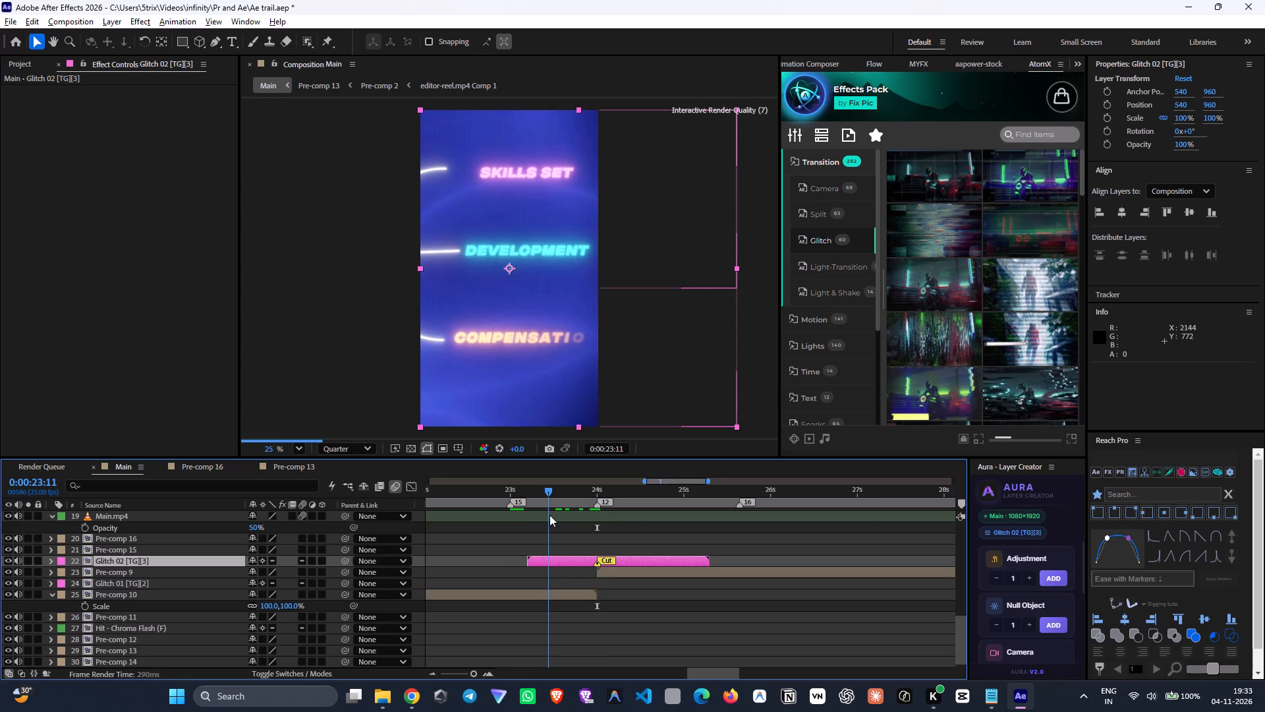
drag(549, 515, 591, 531)
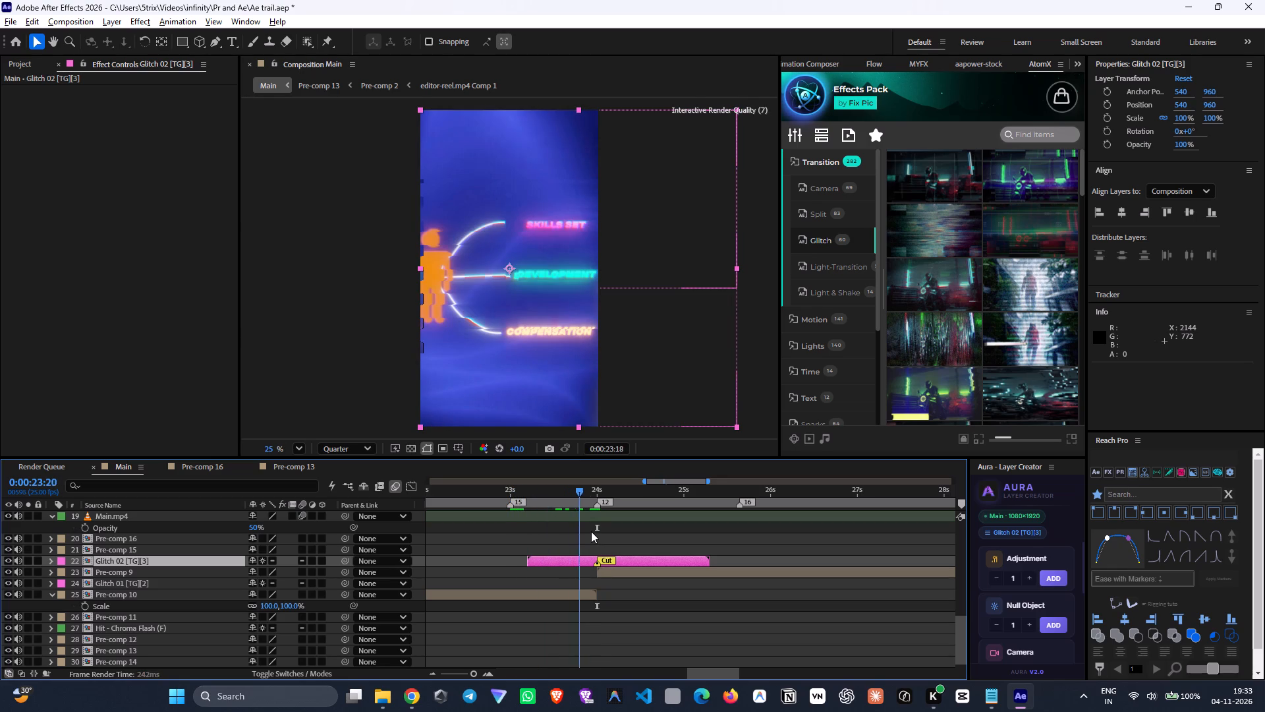
drag(591, 531, 615, 543)
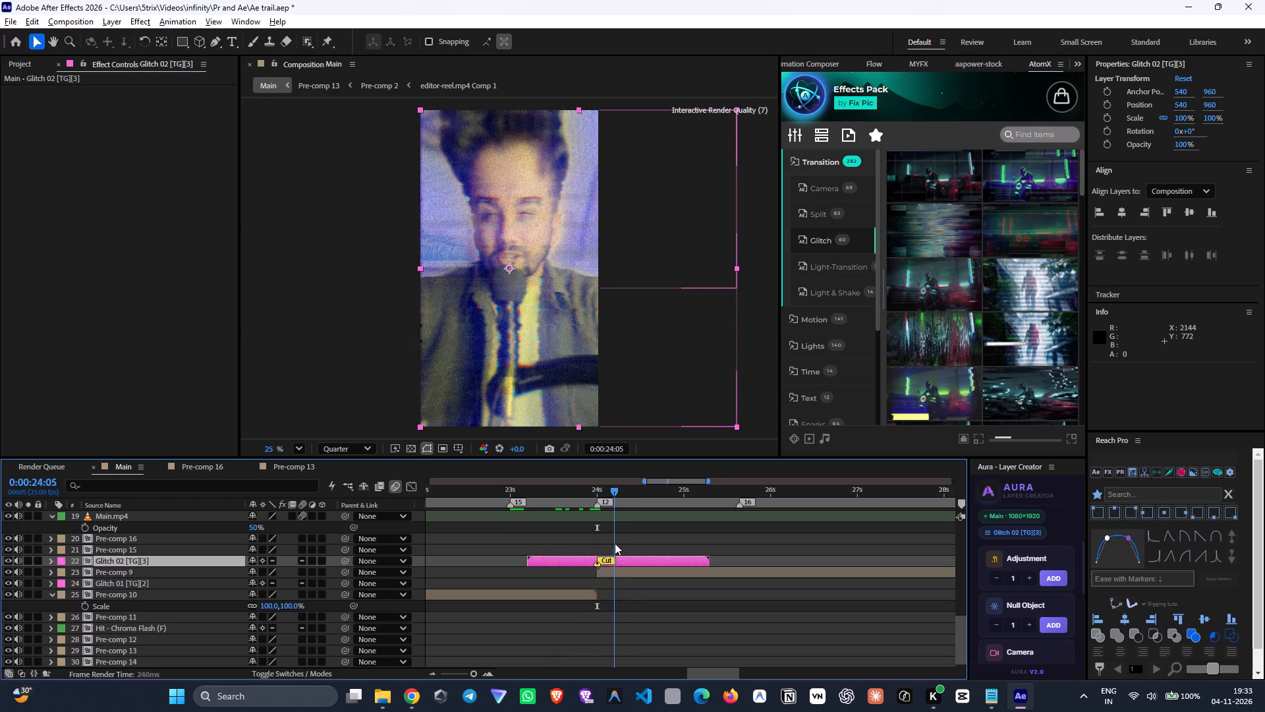
drag(615, 543, 633, 553)
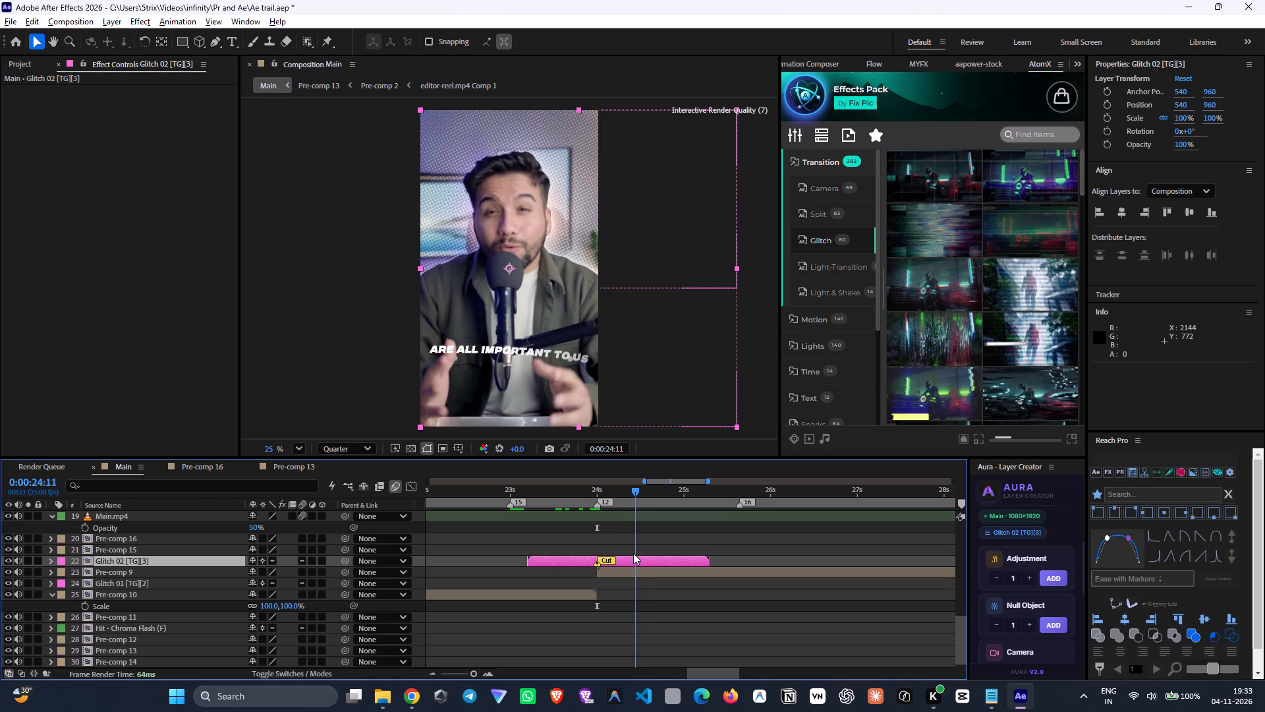
drag(633, 553, 692, 564)
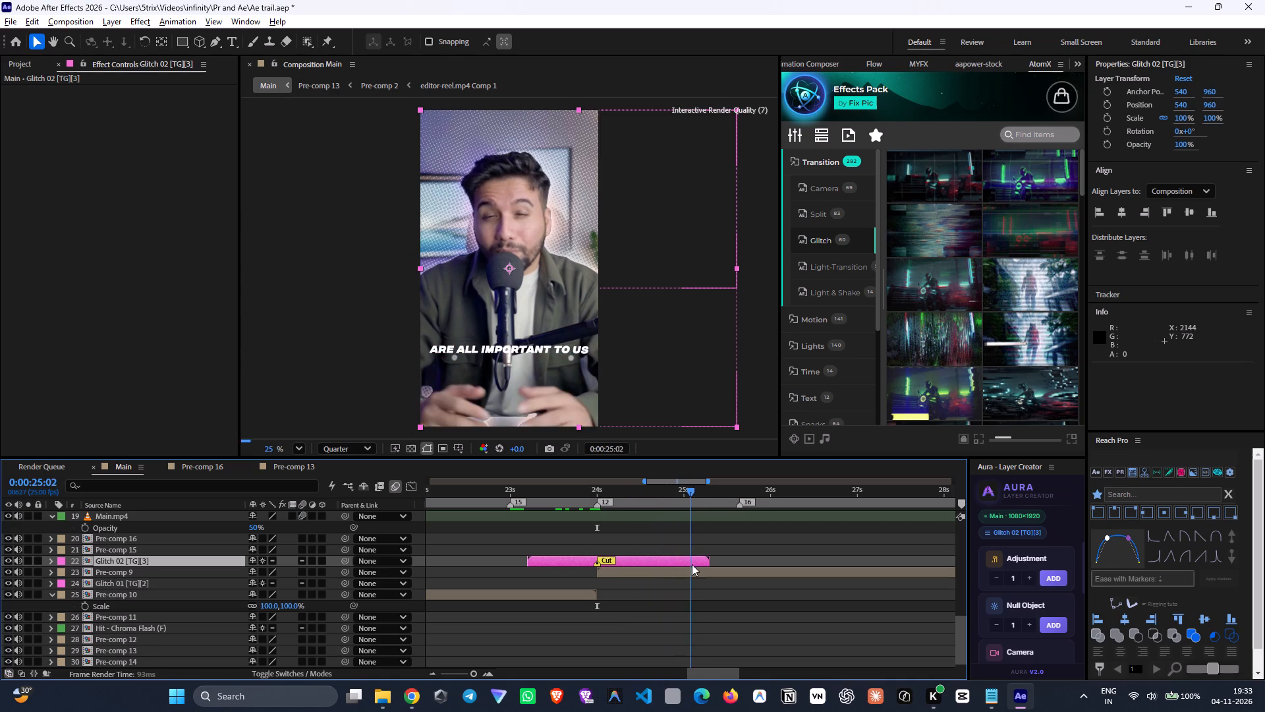
drag(692, 564, 667, 562)
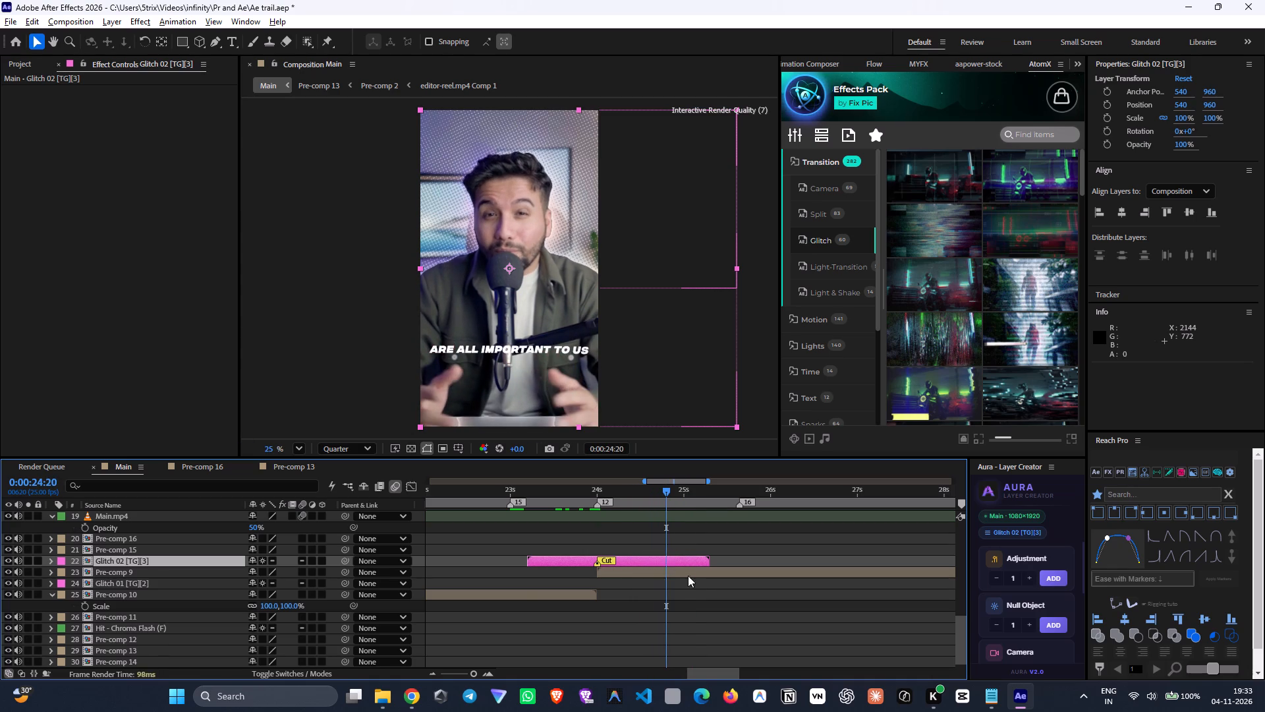
Open Pre-comp 9 and review the section with the "are all important to us" caption and the following motion graphic.
scroll(696, 581, up, 4)
drag(692, 498, 732, 529)
scroll(732, 529, down, 4)
double_click(732, 568)
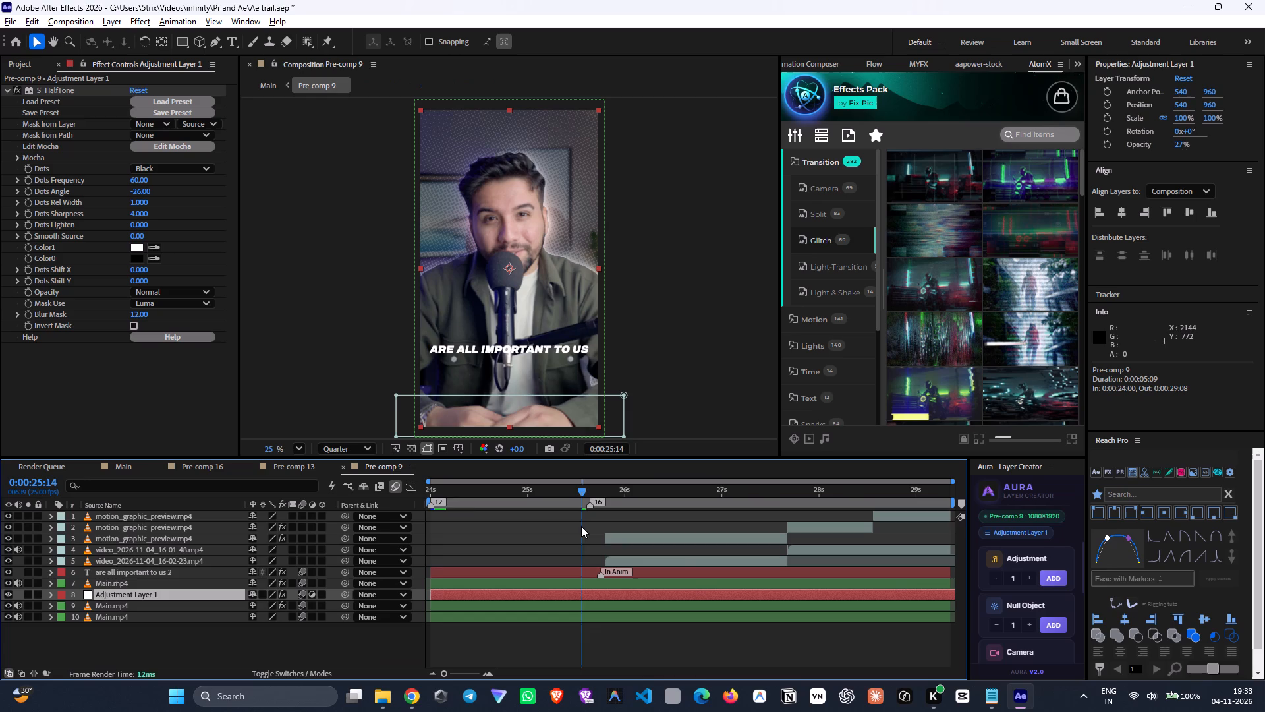
drag(568, 494, 532, 500)
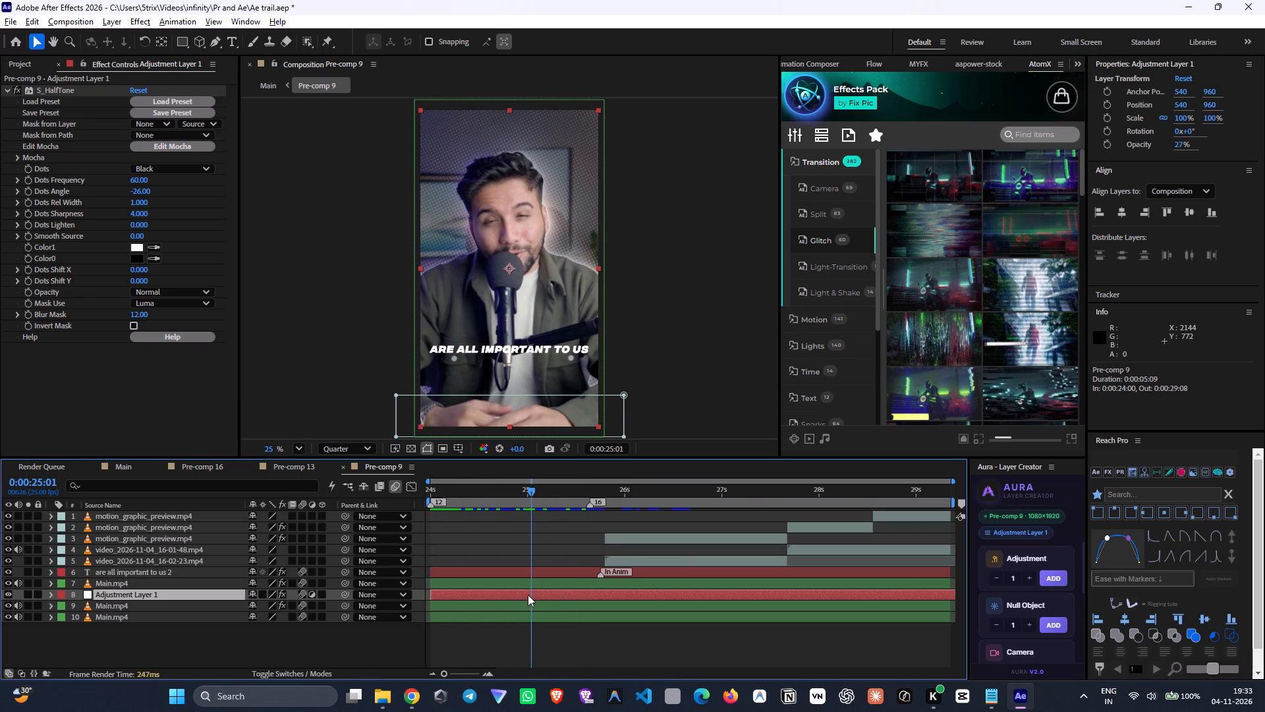
drag(551, 498, 611, 536)
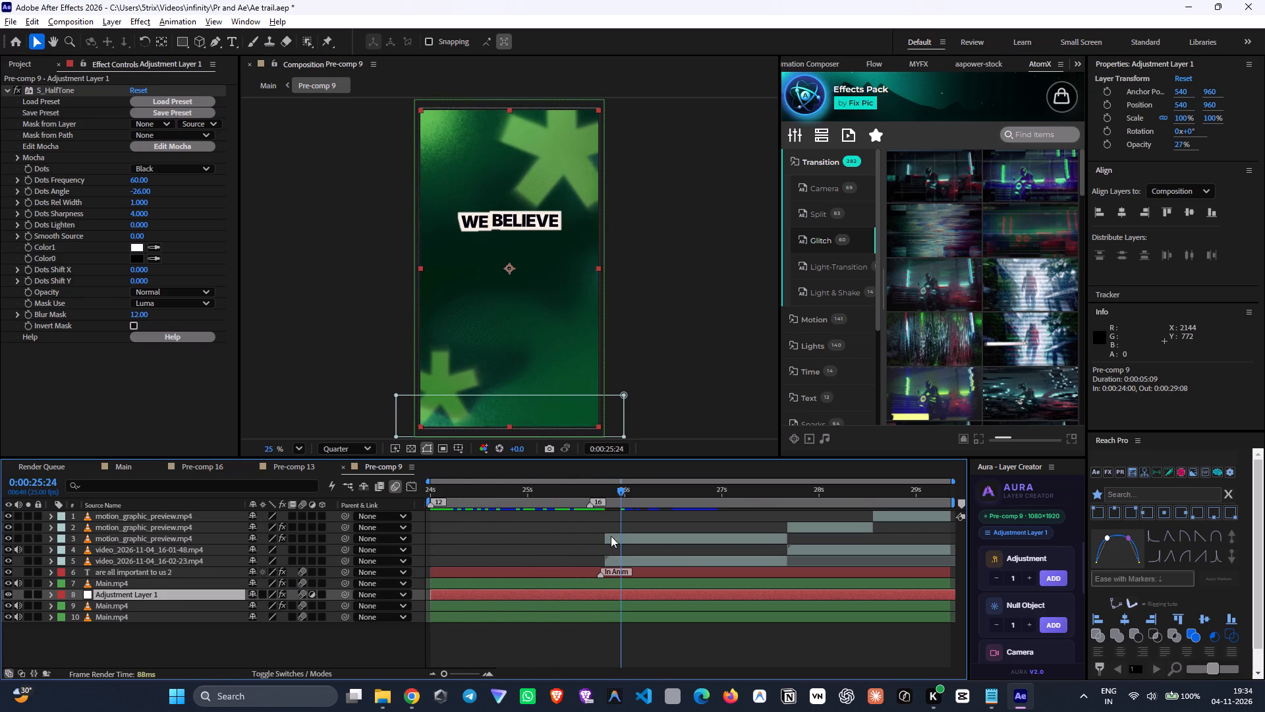
drag(611, 536, 507, 523)
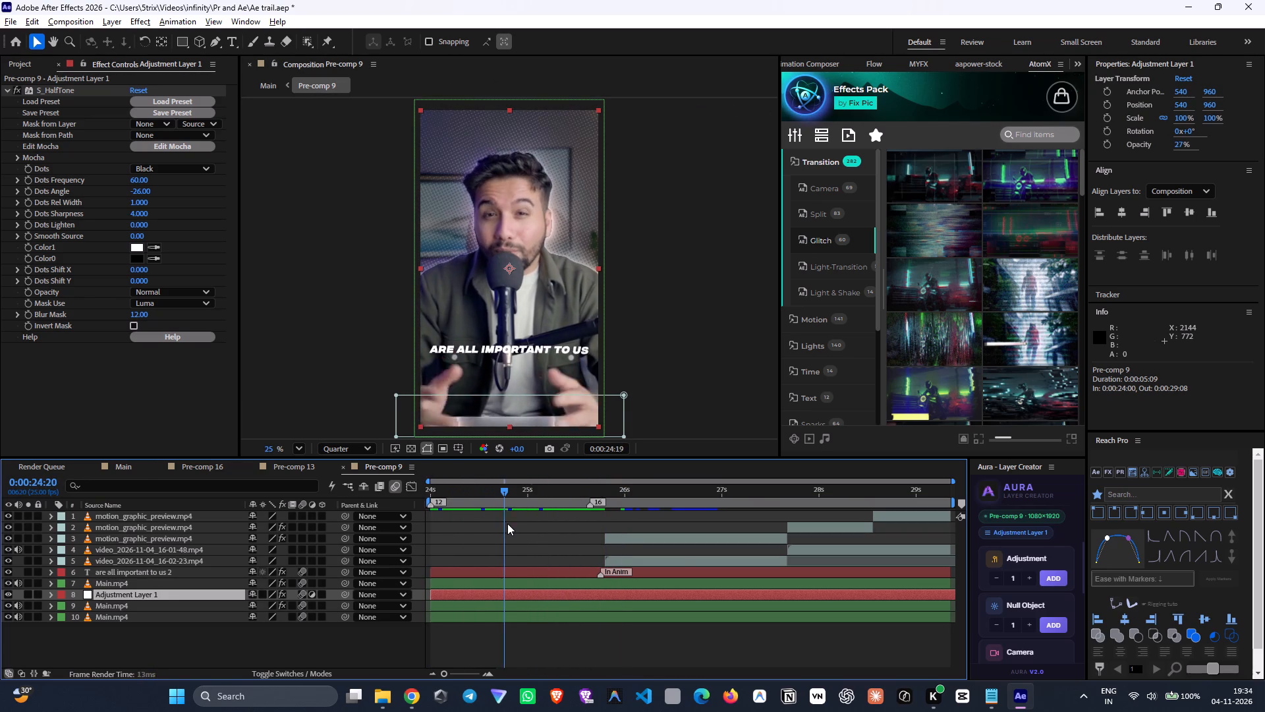
drag(507, 523, 517, 526)
double_click(536, 593)
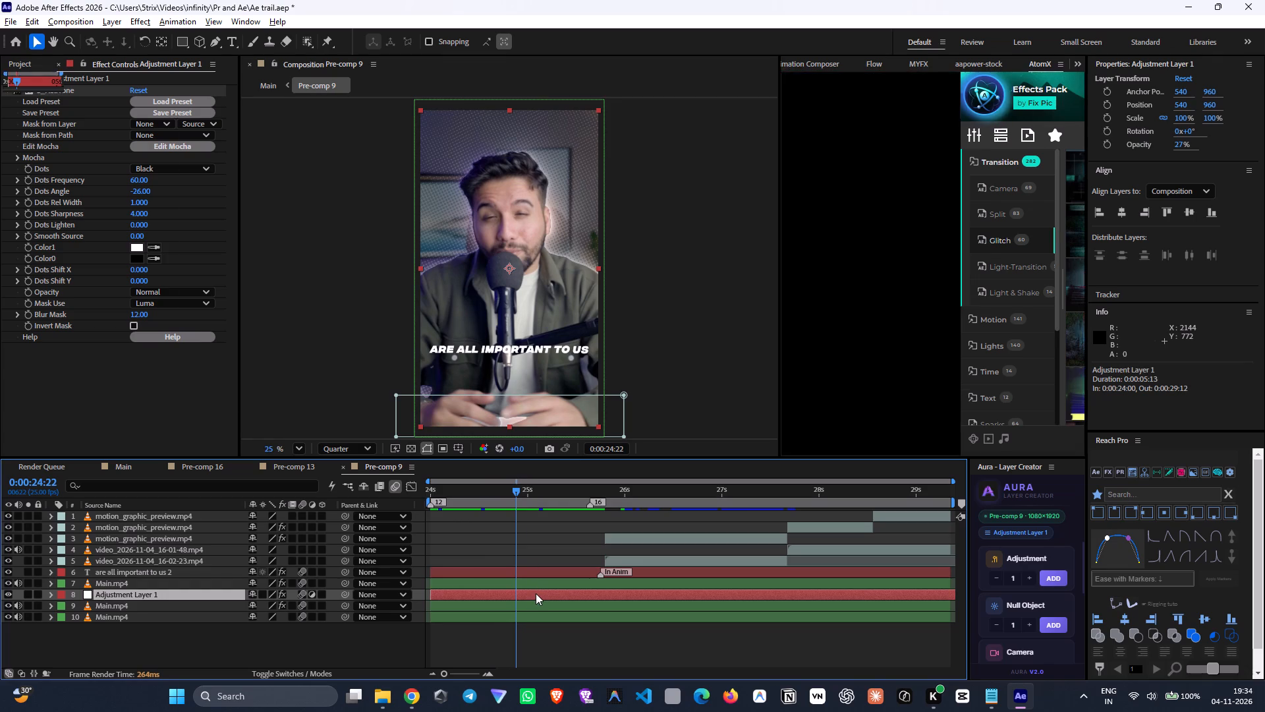
click(789, 67)
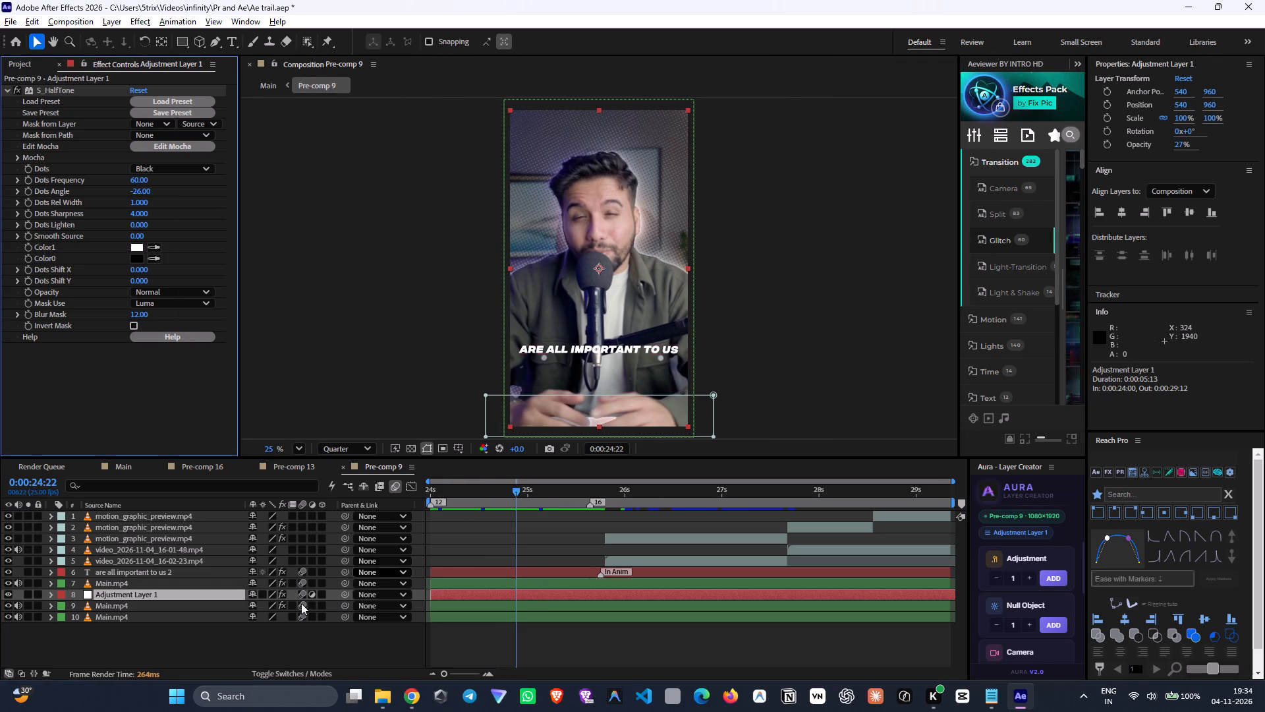
Change the font of the whole "are all important to us" caption in Pre-comp 9 to Helvetica.
double_click(202, 570)
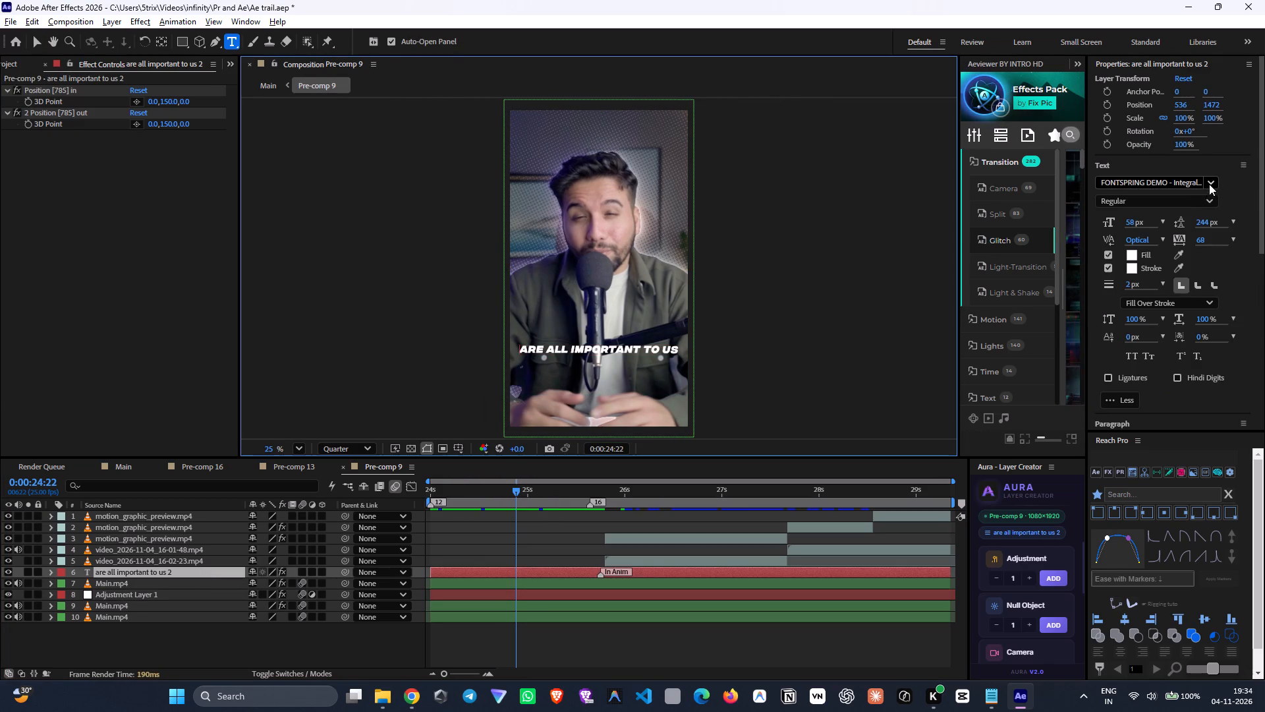
click(1210, 184)
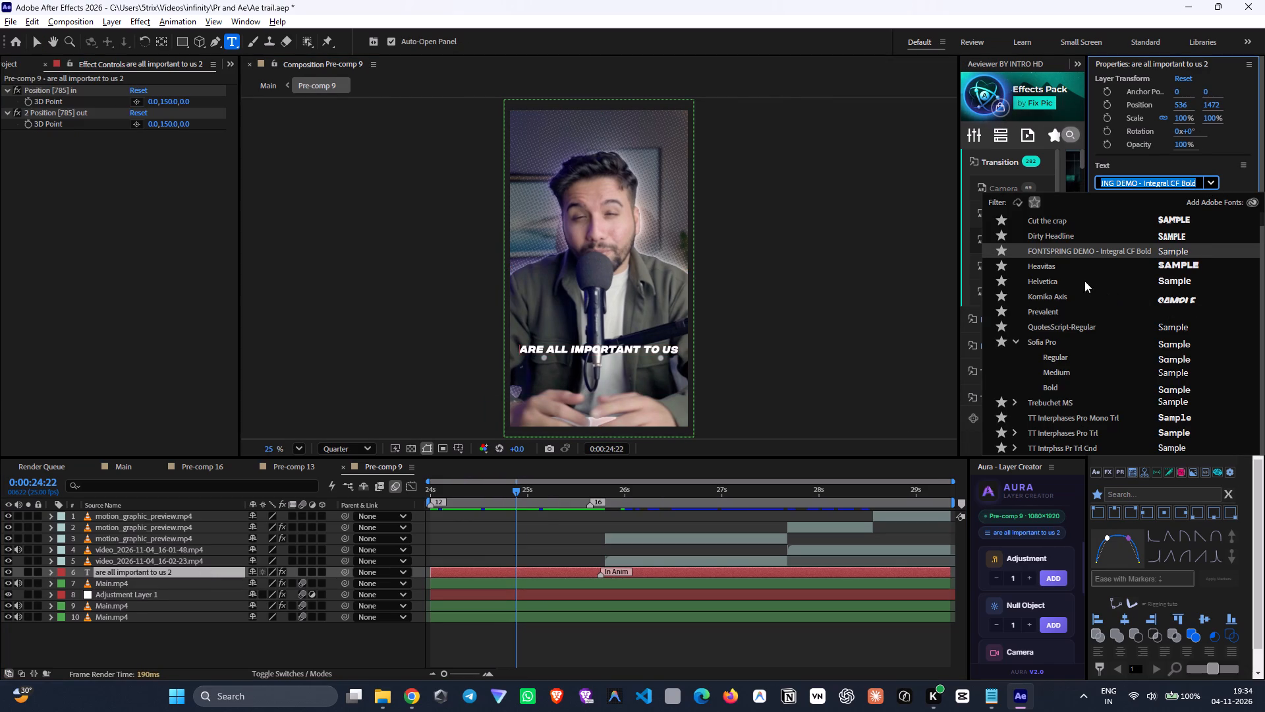
click(1056, 277)
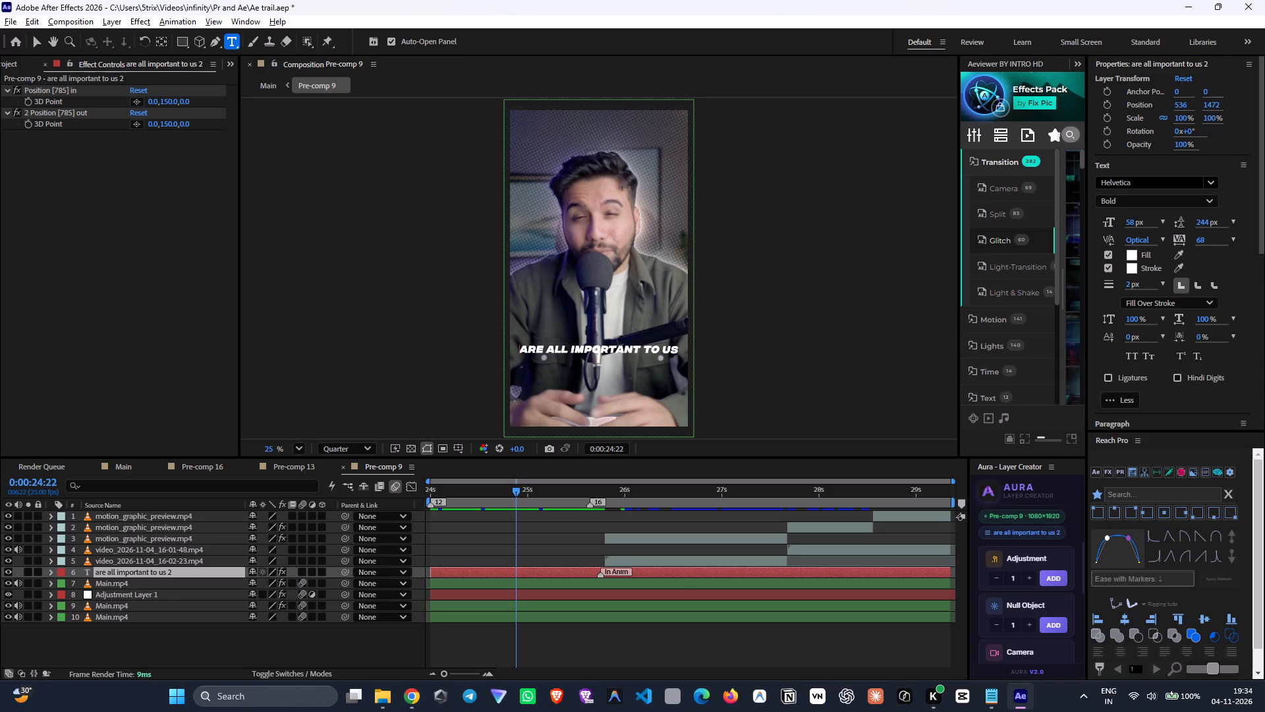
click(679, 570)
click(679, 570)
double_click(679, 570)
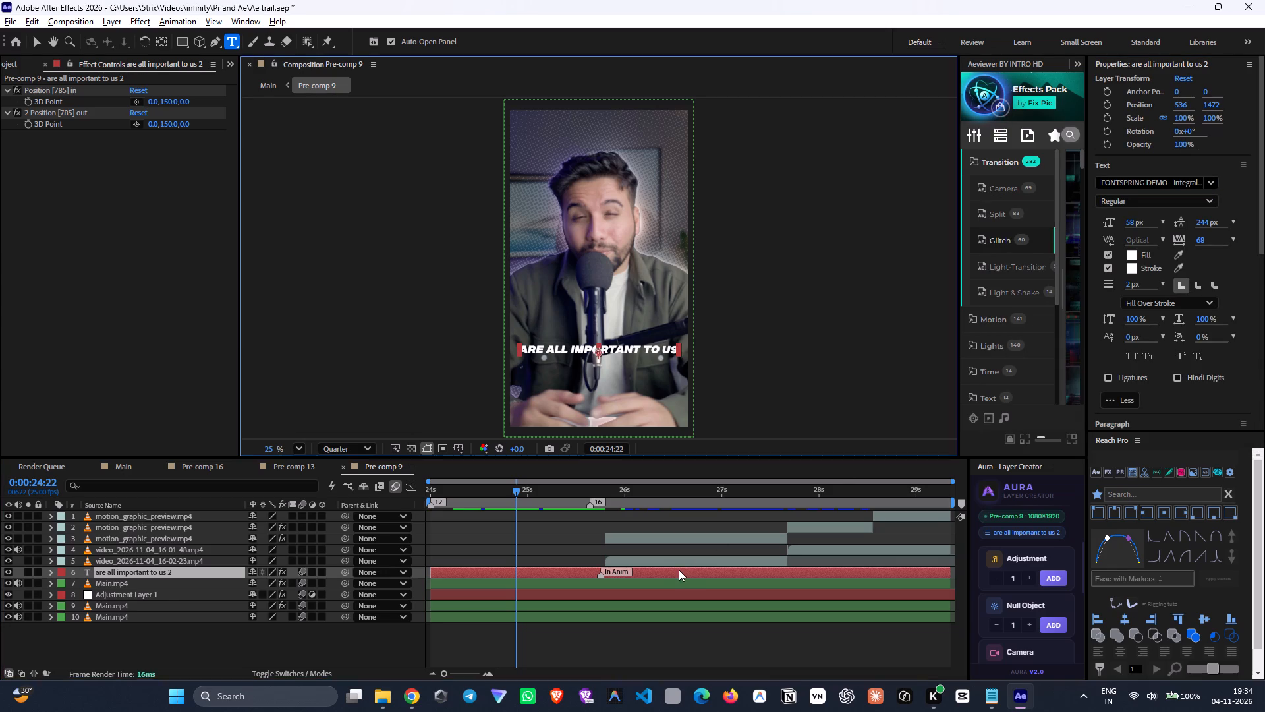
double_click(746, 574)
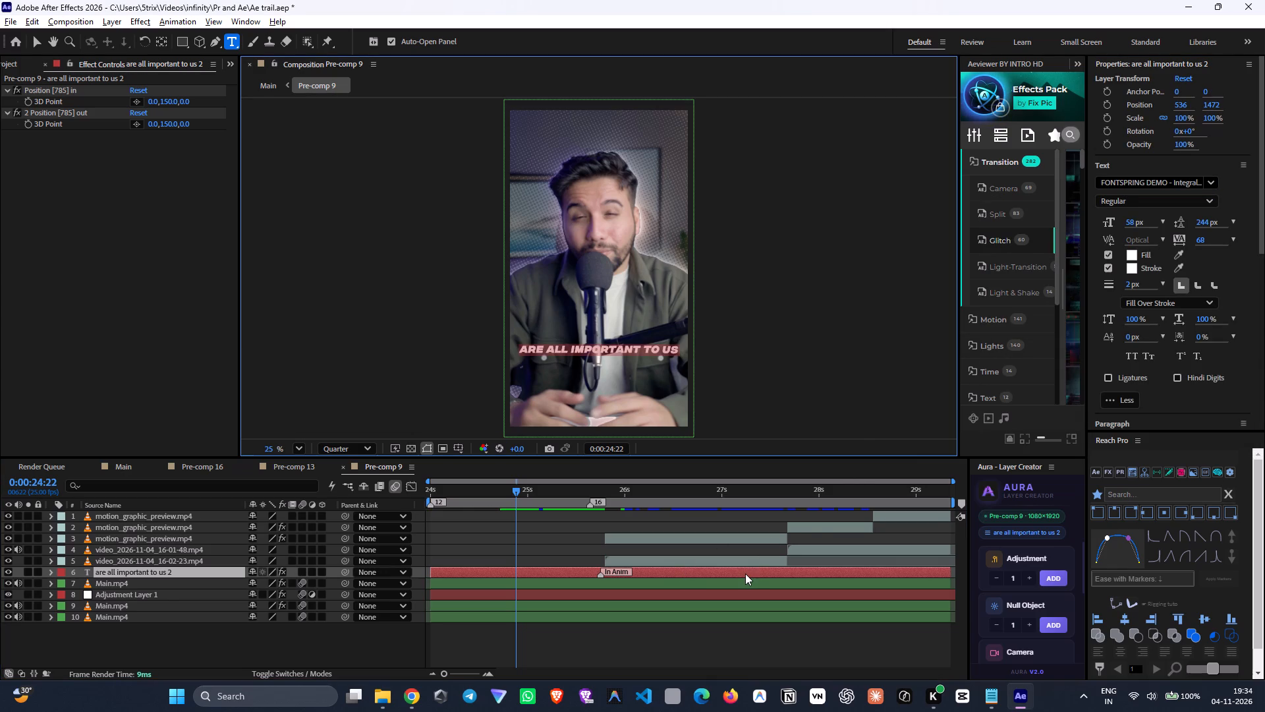
click(1208, 184)
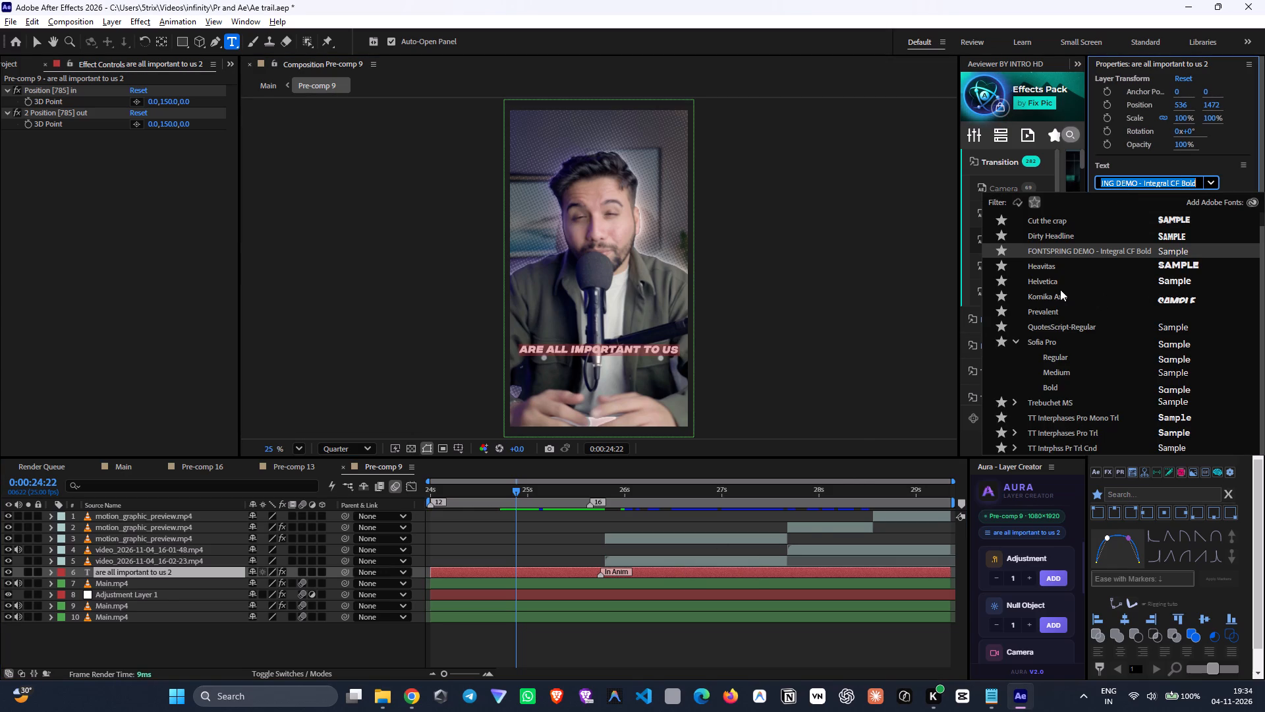
click(1058, 282)
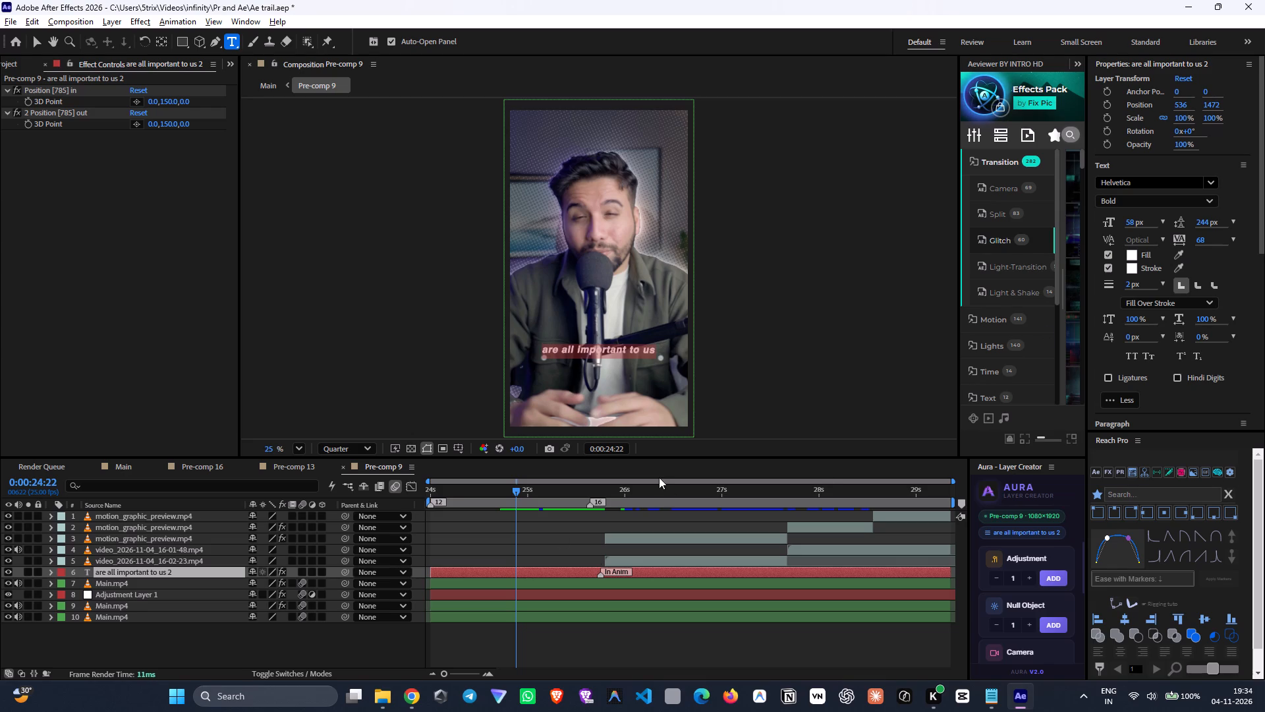
click(532, 647)
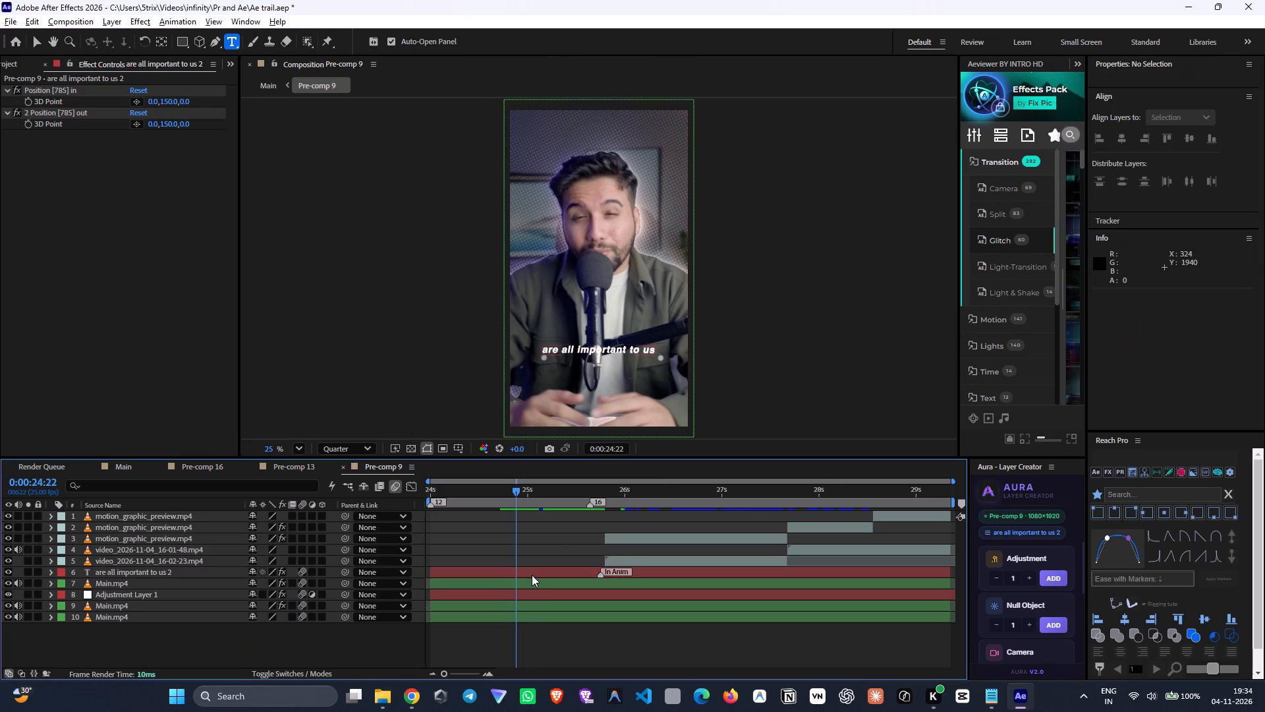
Scale the "are all important to us" caption layer up to 128%.
click(532, 575)
key(s)
drag(296, 583, 301, 583)
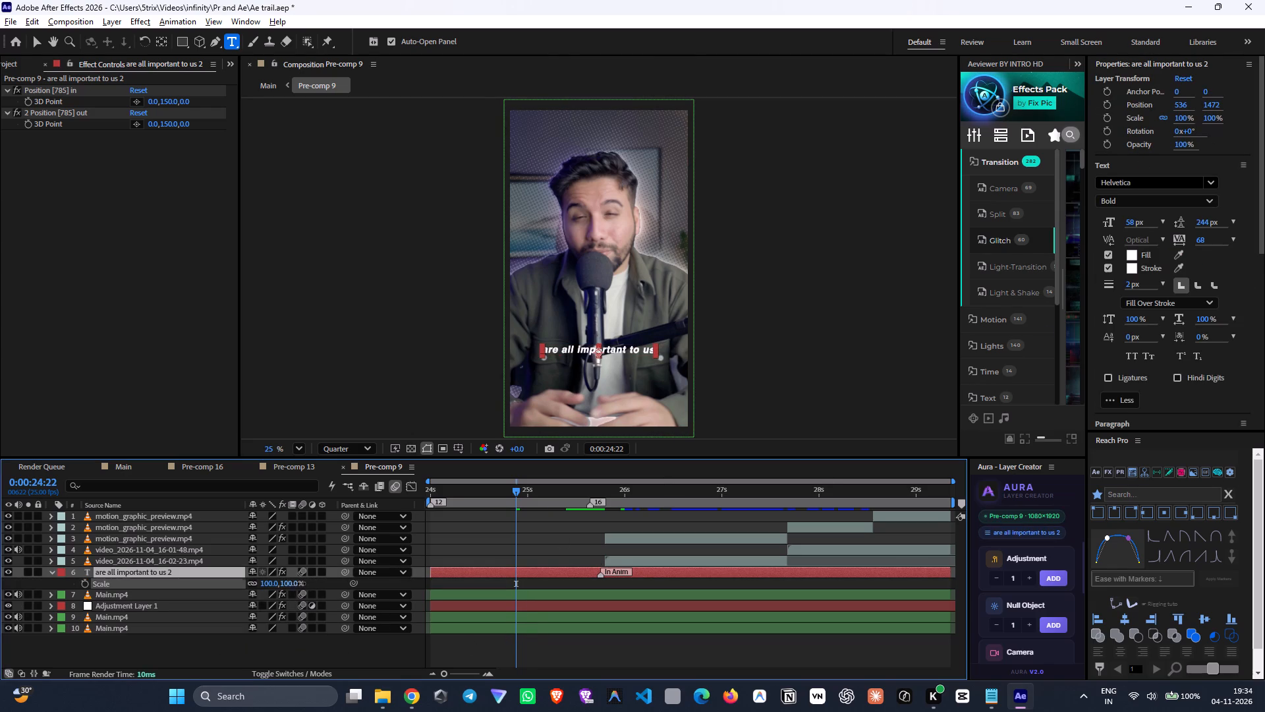
drag(301, 583, 320, 588)
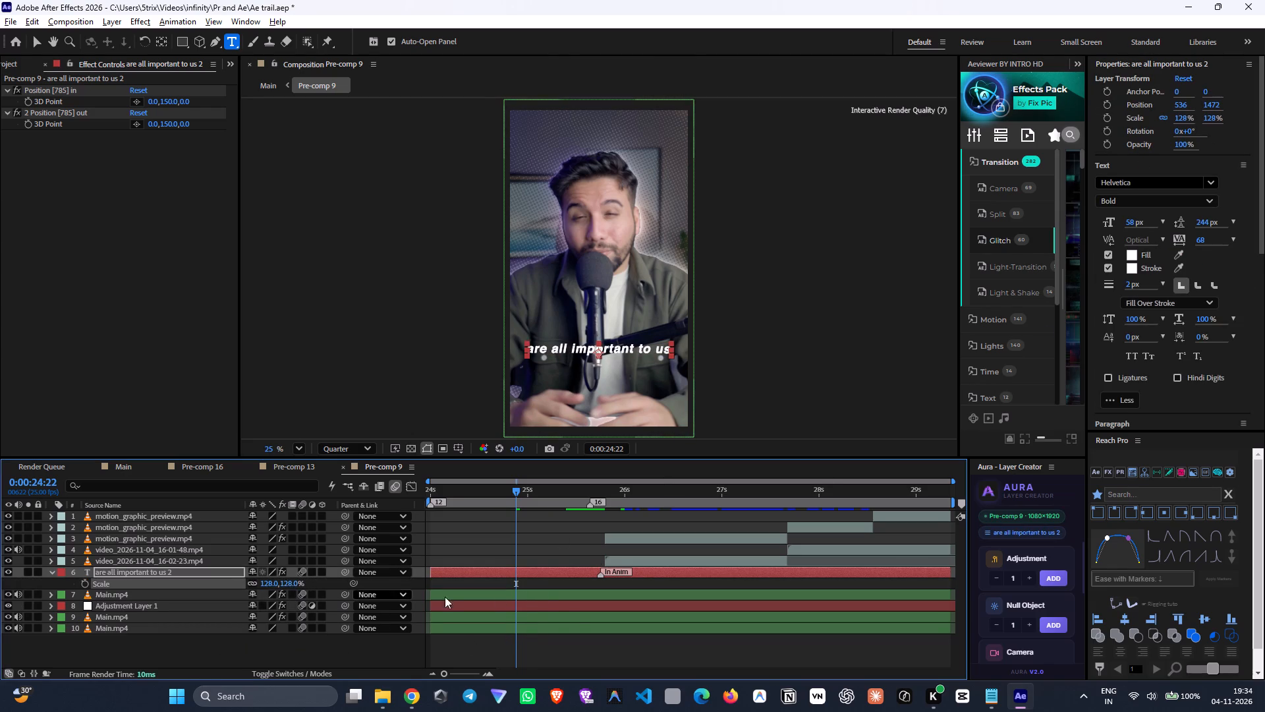
Apply Gradient Ramp to the "are all important to us" caption, starting at about 535, 1503 and ending at 532, 1432.
key(ctrl+space)
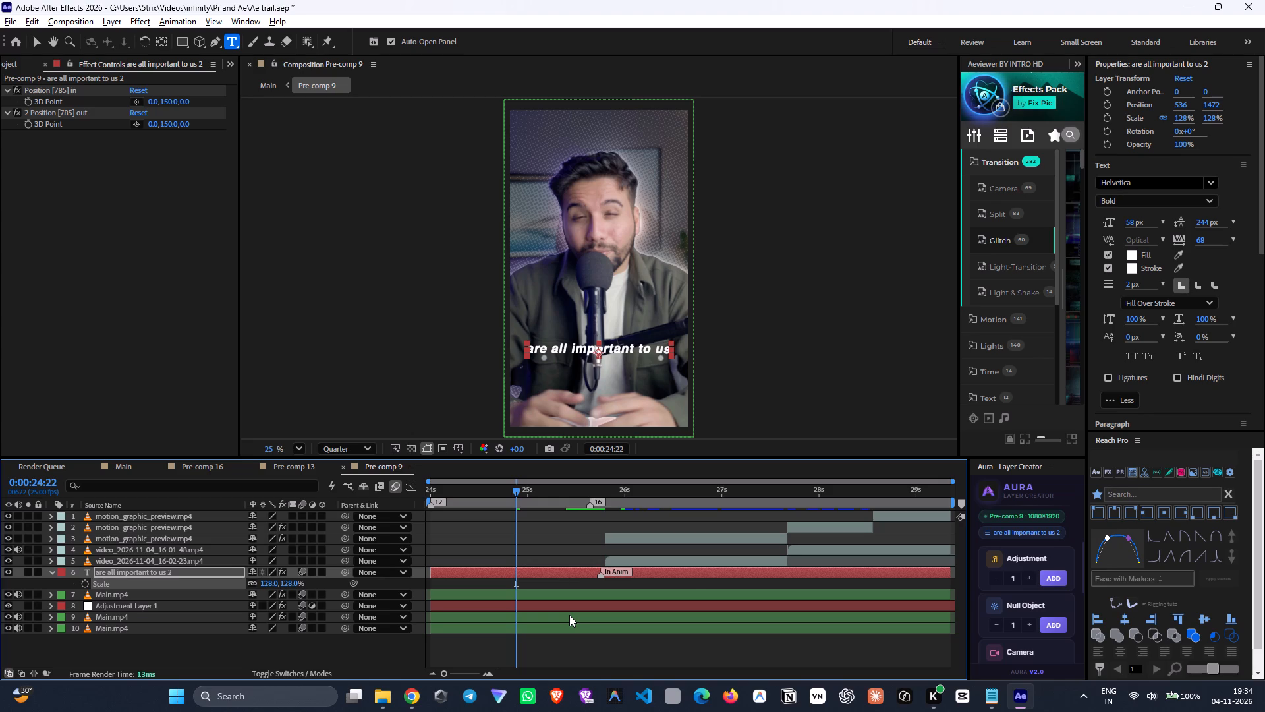
text(gr)
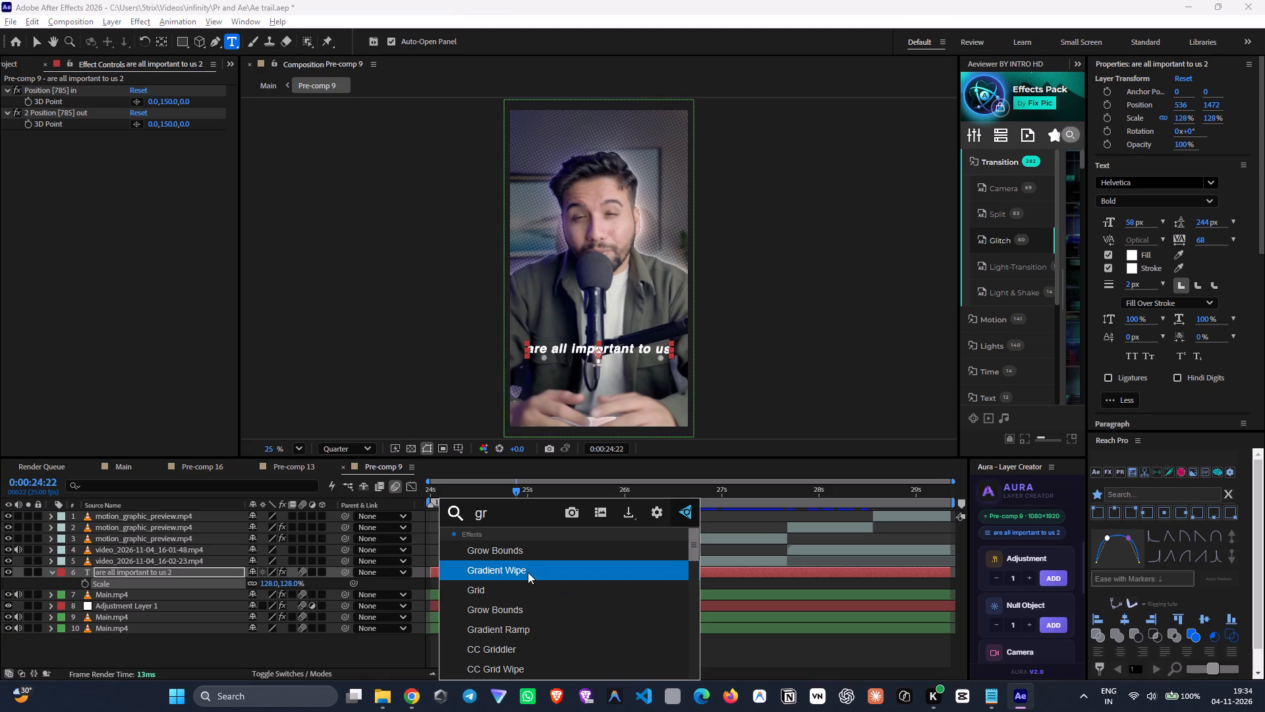
click(533, 628)
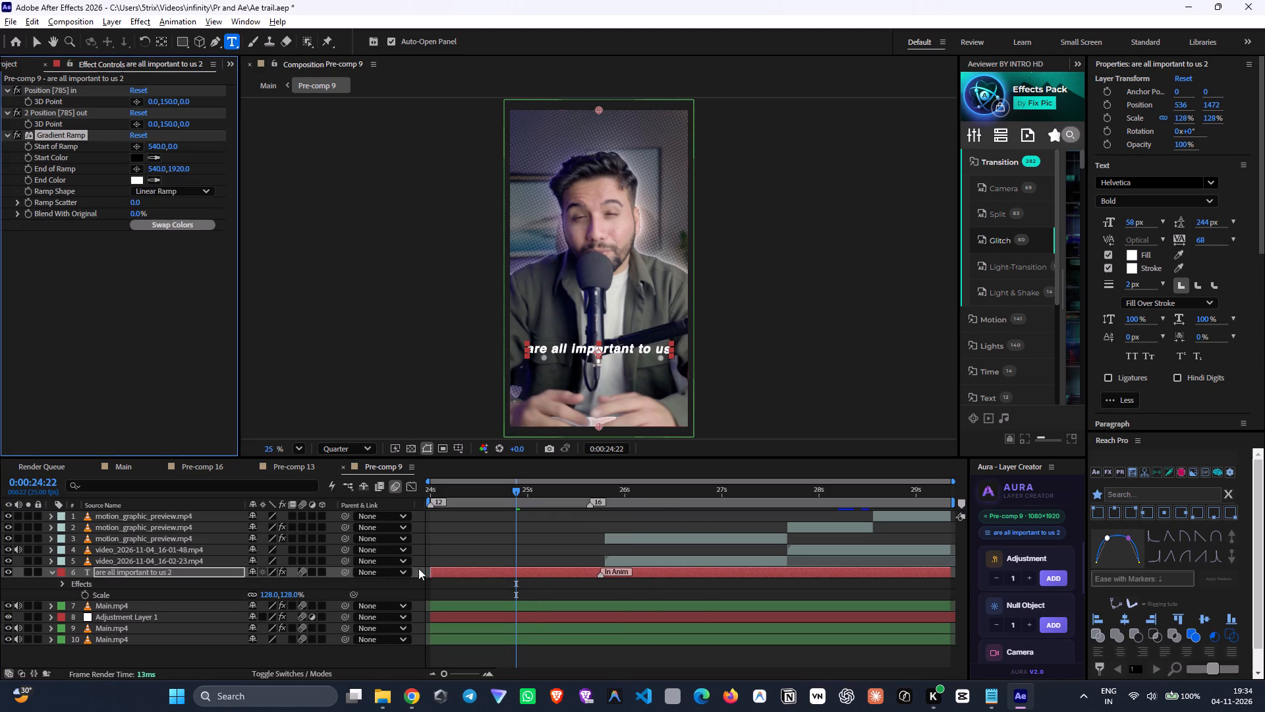
click(134, 145)
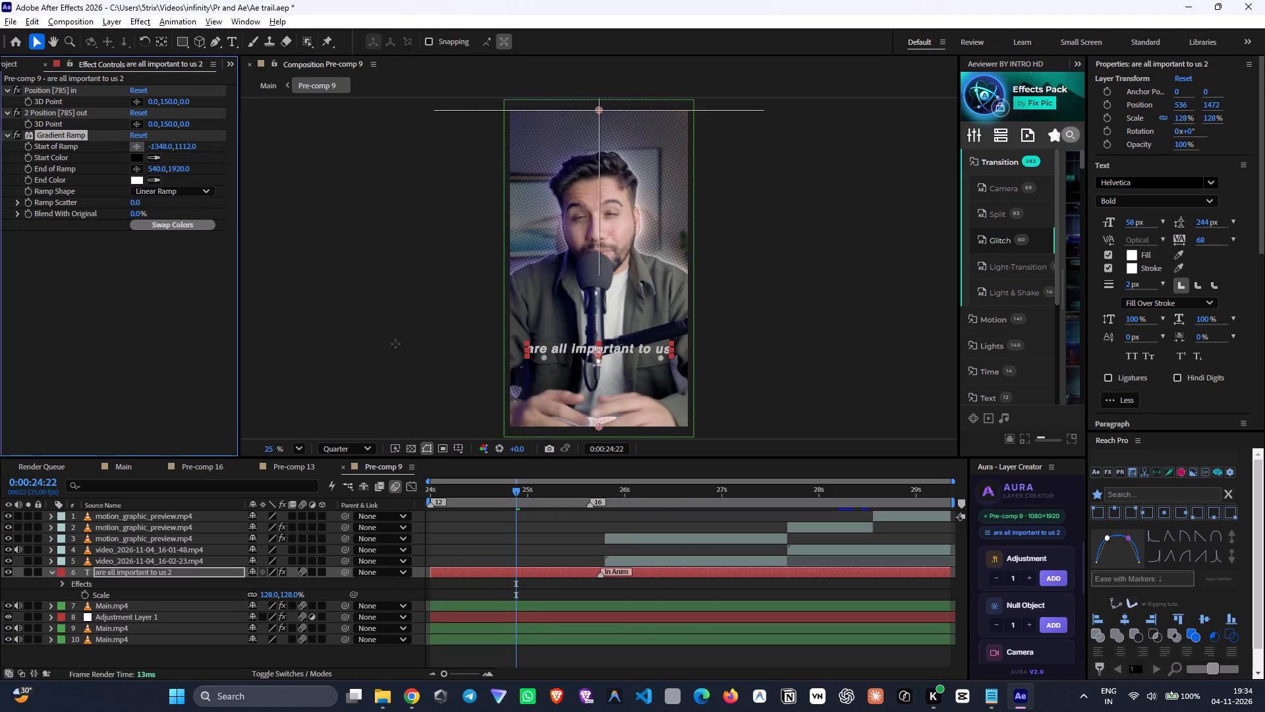
click(599, 359)
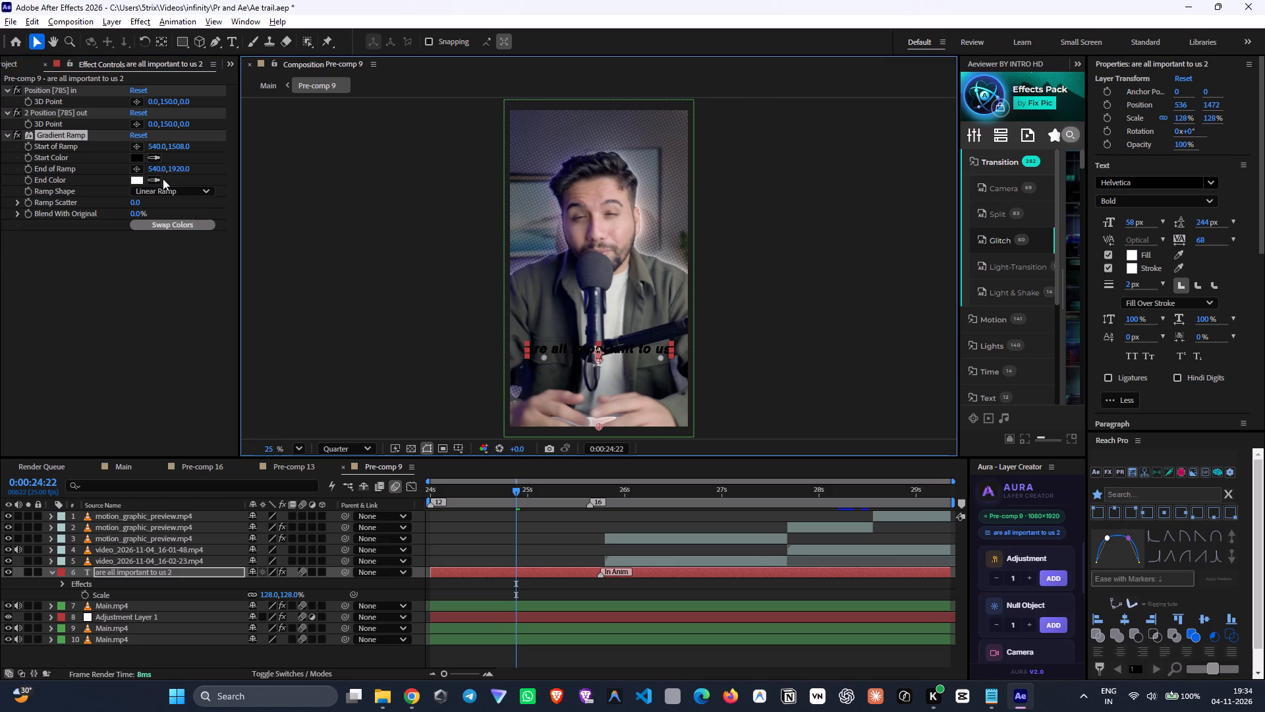
click(143, 165)
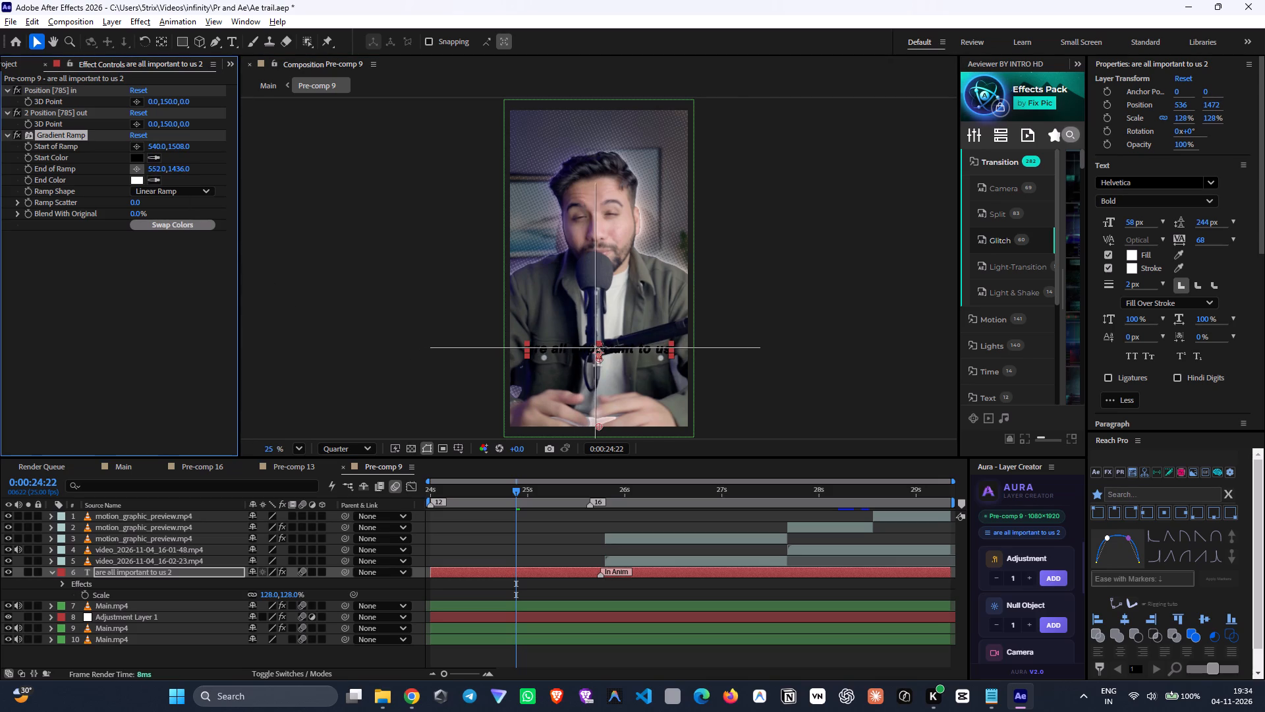
click(597, 346)
scroll(617, 357, up, 4)
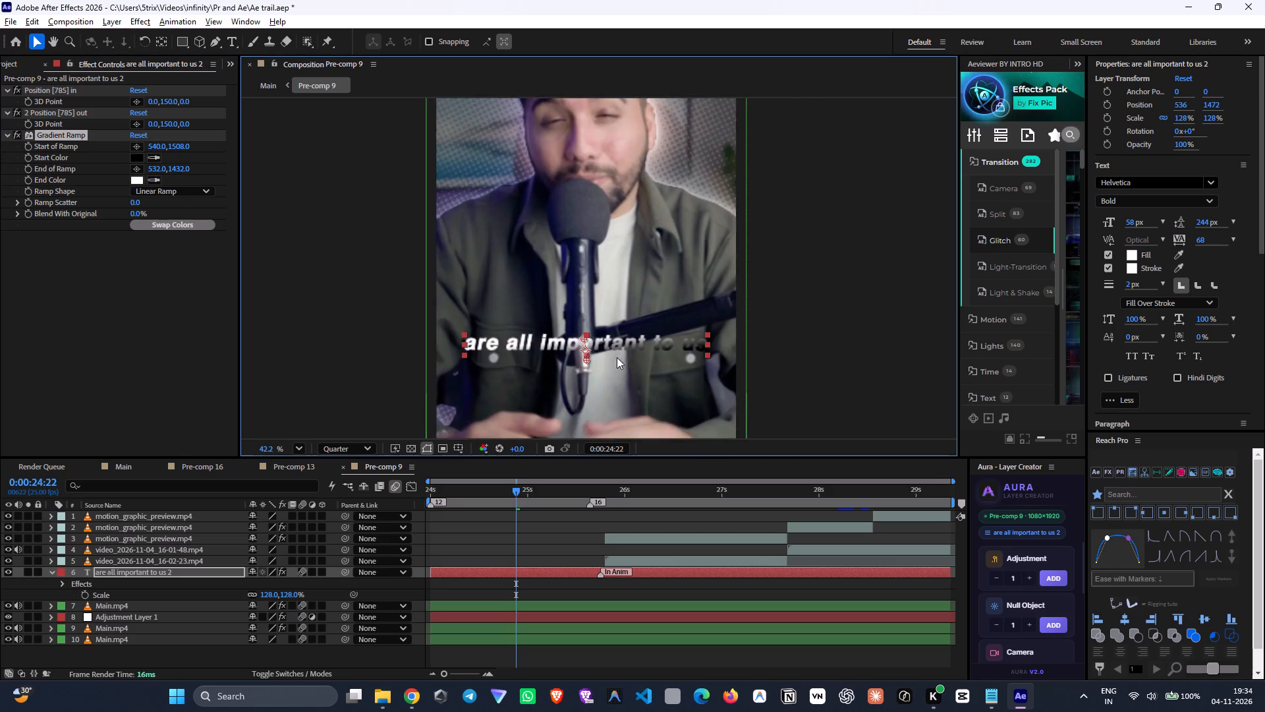
scroll(617, 357, up, 3)
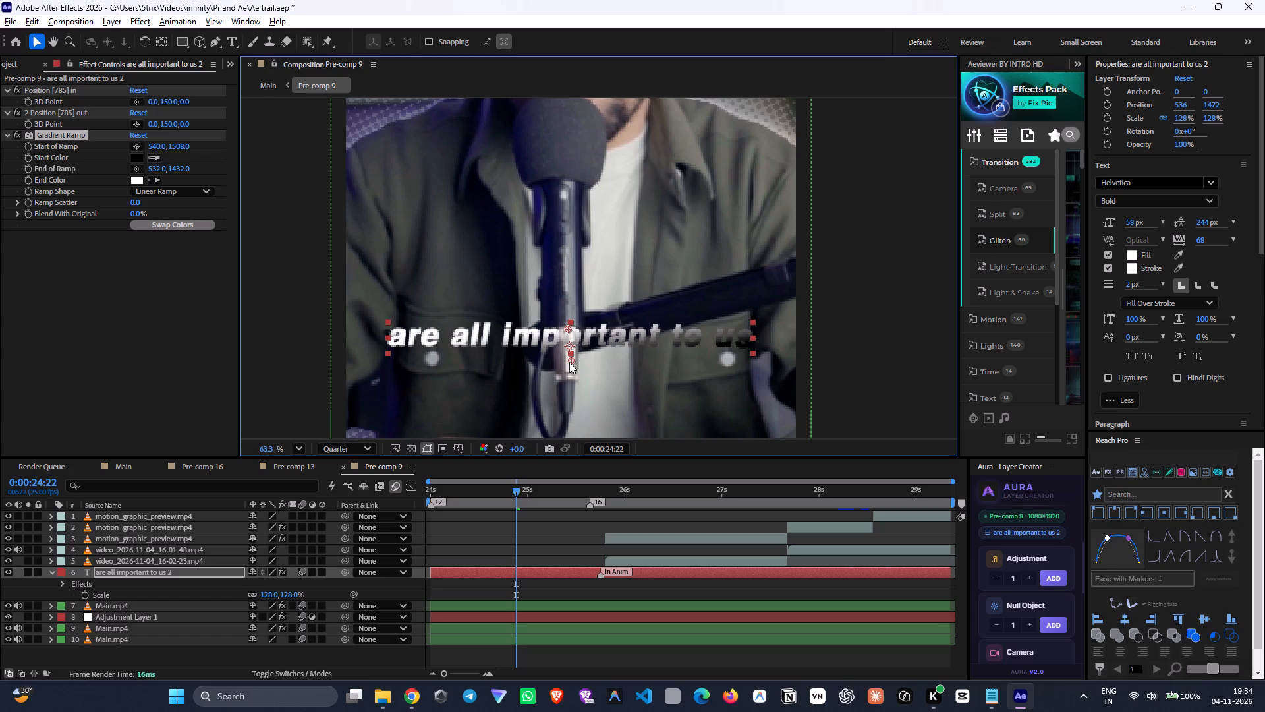
click(569, 362)
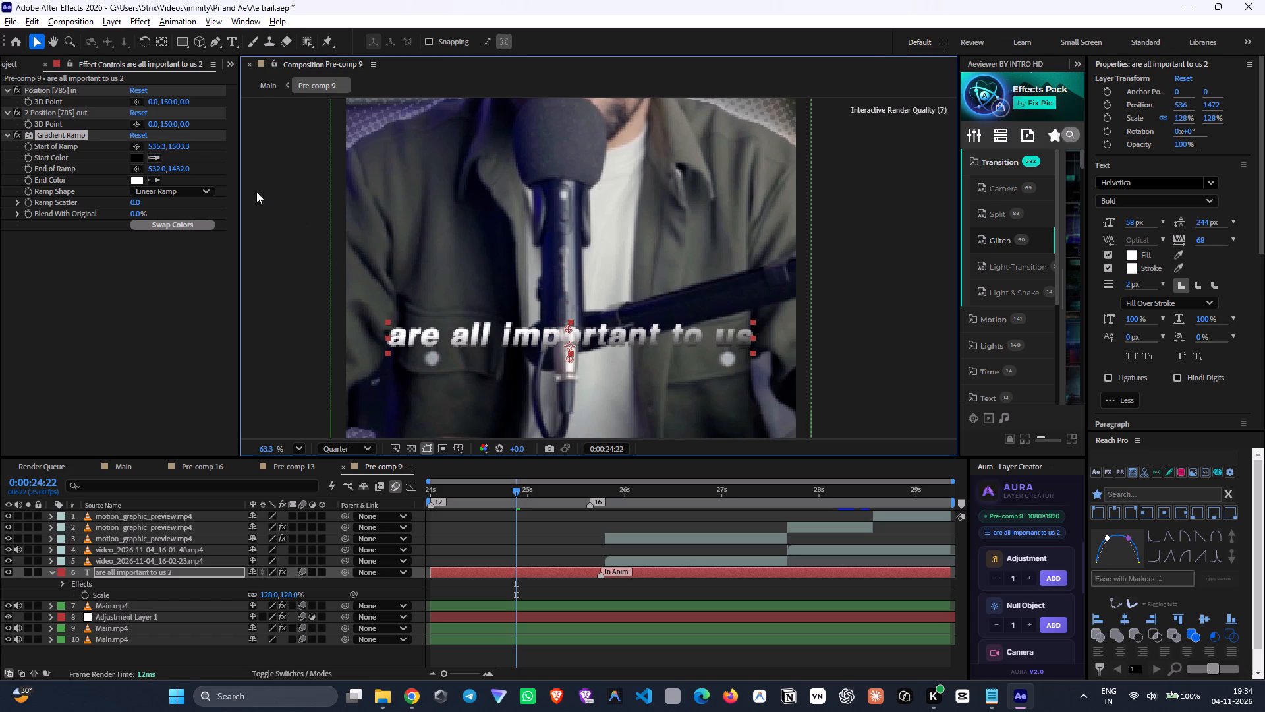
Set the caption's Gradient Ramp start color to a vivid blue-violet.
click(145, 160)
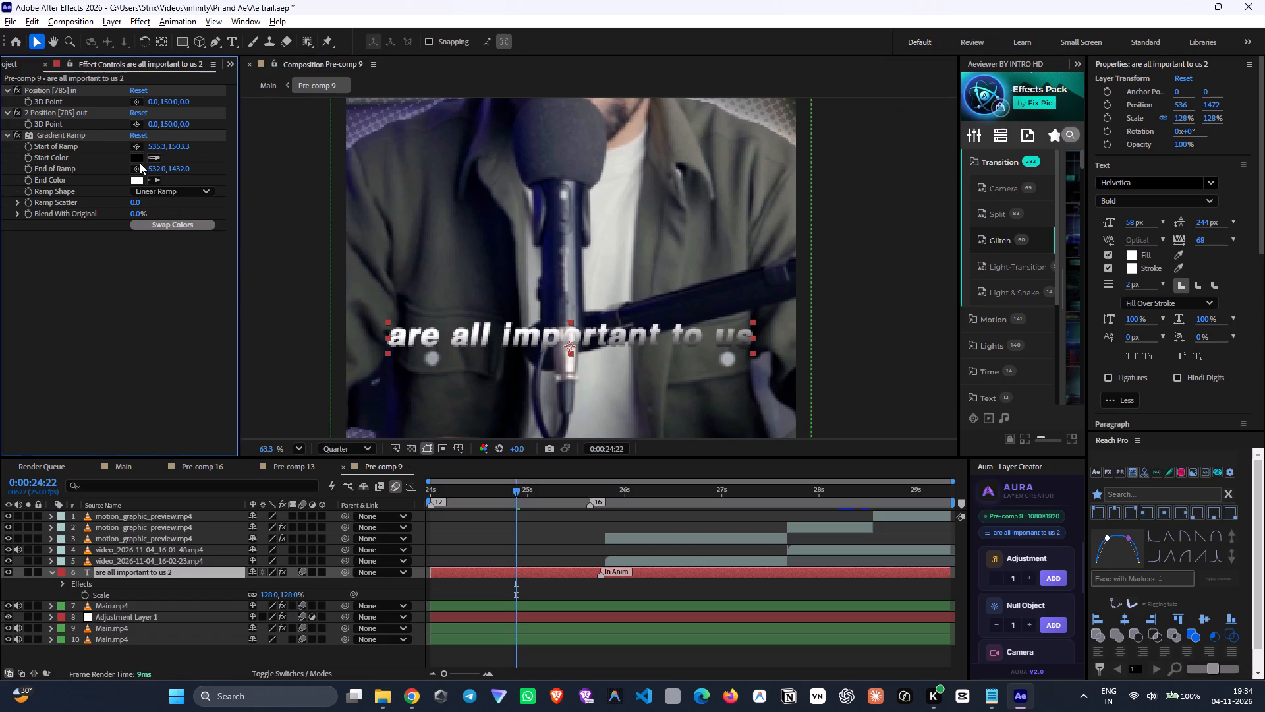
click(136, 158)
drag(368, 433, 368, 403)
drag(341, 385, 366, 357)
click(366, 409)
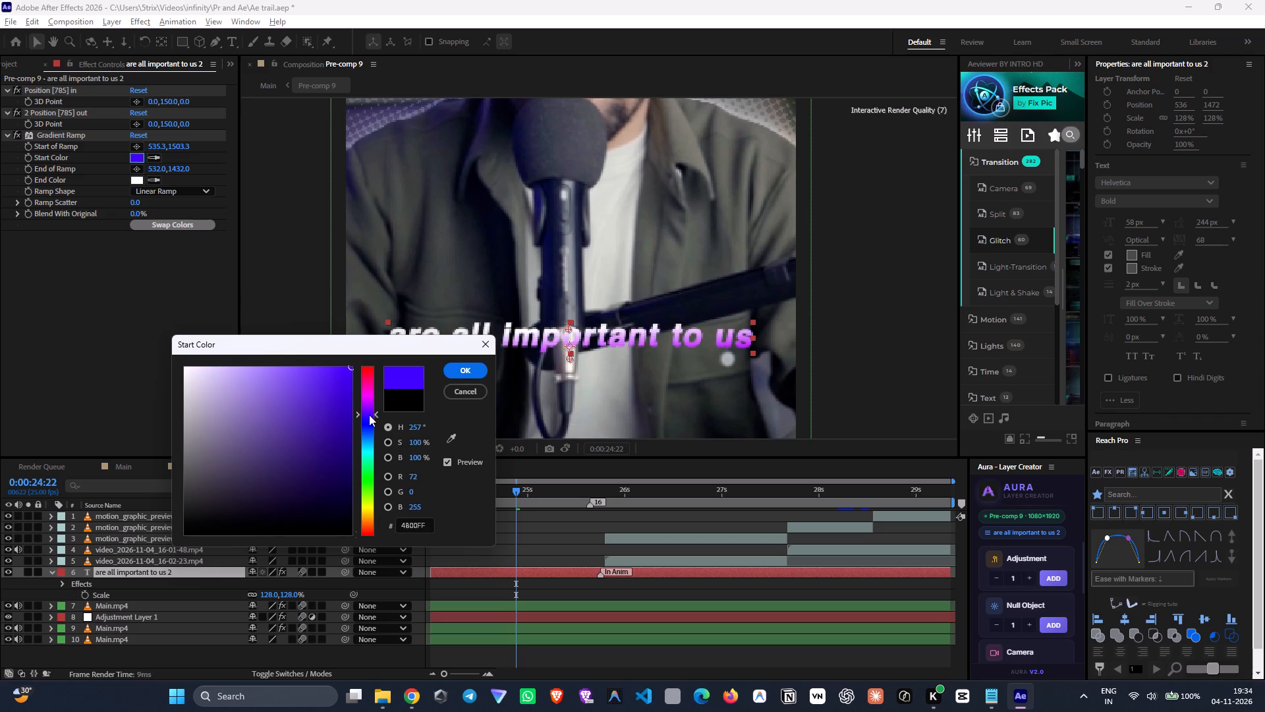
click(463, 373)
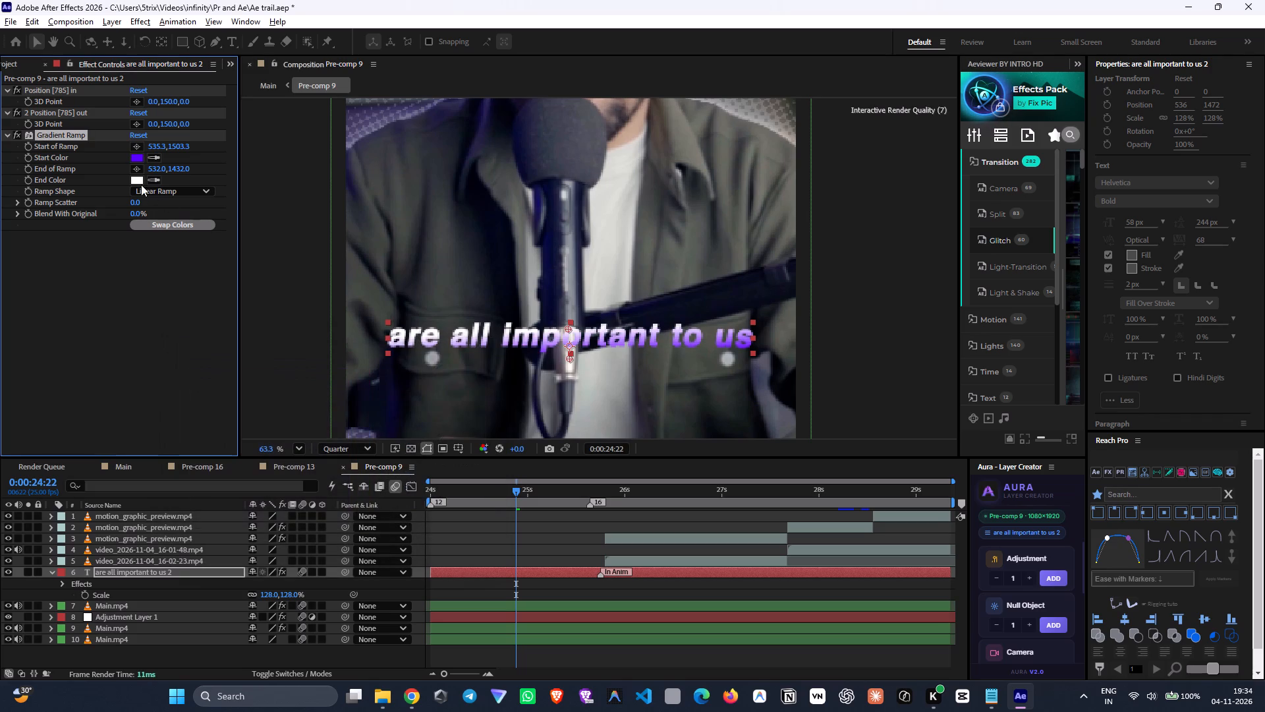
Set the caption's Gradient Ramp end color to a bright magenta-purple.
click(138, 183)
drag(370, 426, 364, 402)
drag(330, 374, 330, 372)
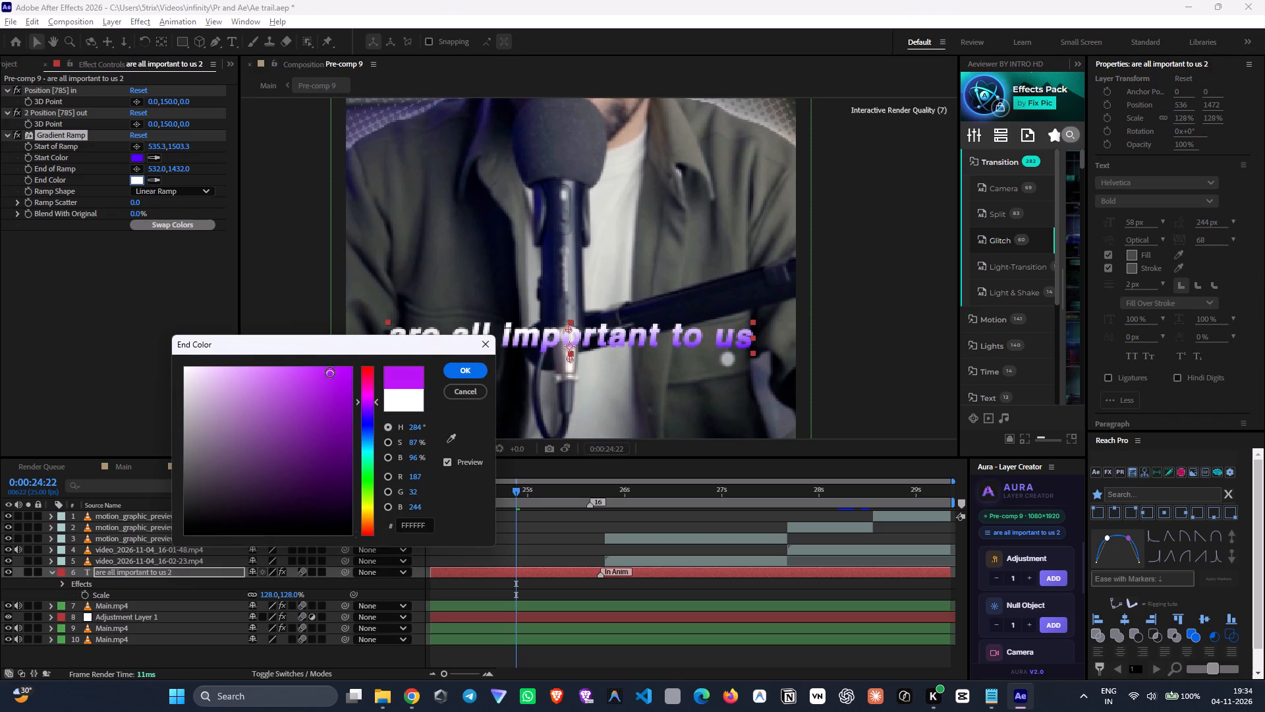
drag(330, 372, 332, 367)
drag(320, 376, 309, 368)
click(469, 369)
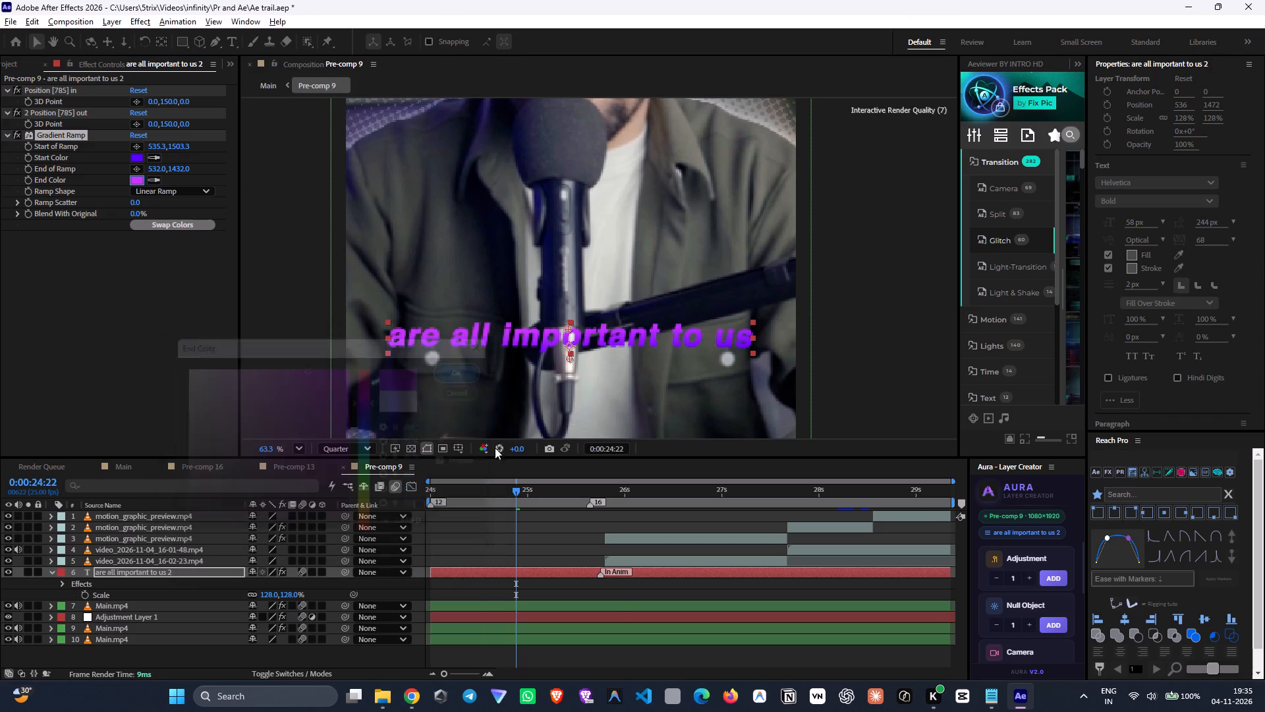
Apply the Deep Glow effect to the "are all important to us" caption.
key(ctrl+space)
text(de)
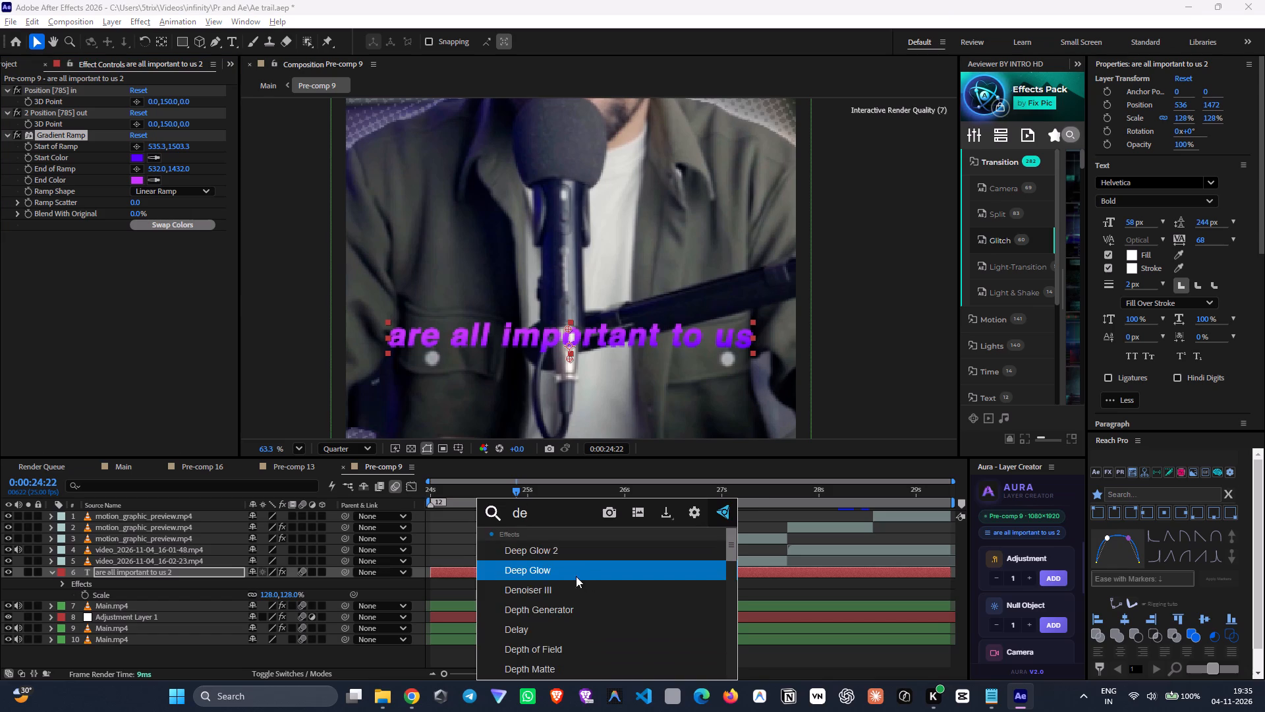
click(571, 568)
Scrub through Pre-comp 9 from the glowing caption to the "EVERY SINGLE DAY." graphic to review the motion graphics.
scroll(578, 607, down, 2)
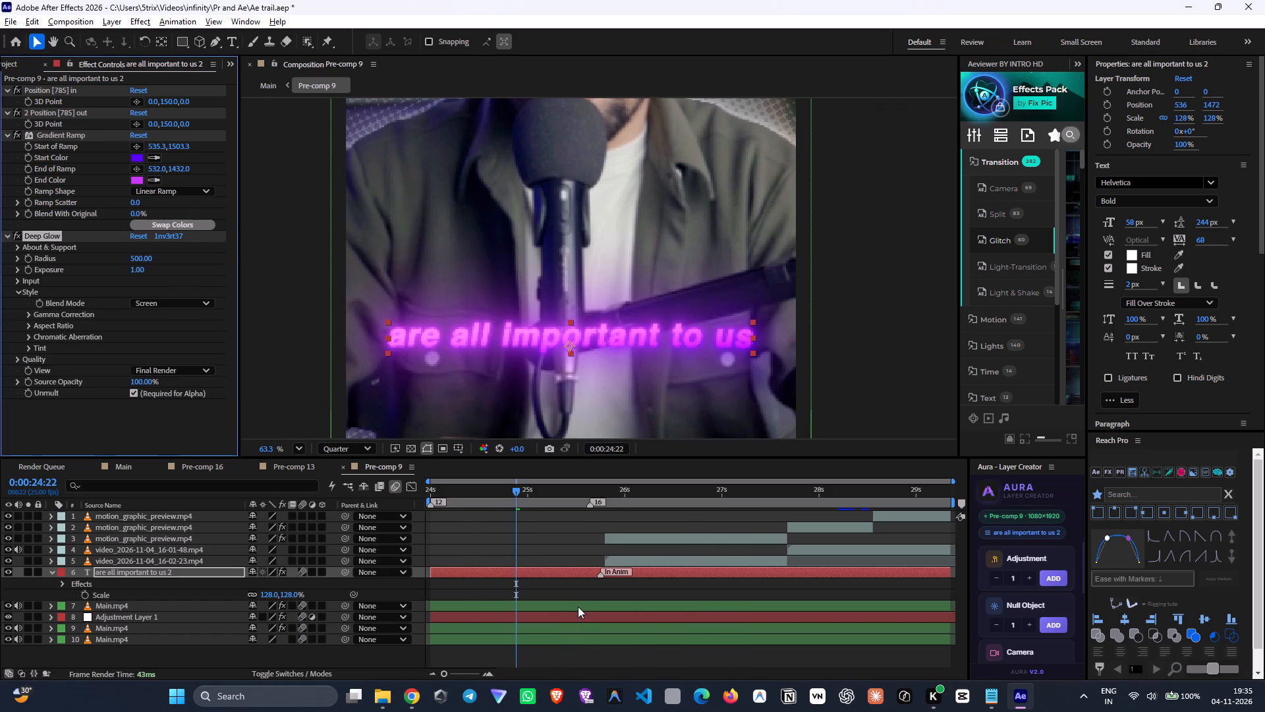
scroll(578, 607, down, 1)
scroll(565, 382, down, 6)
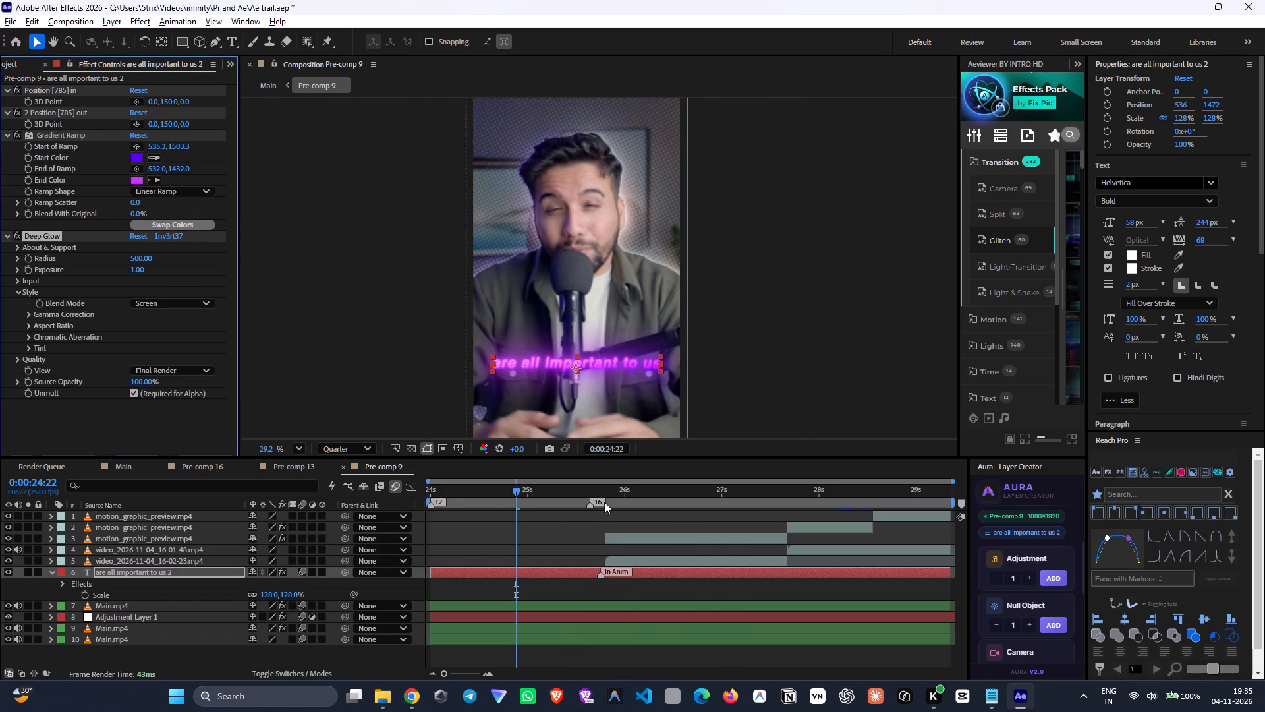
drag(557, 500, 609, 525)
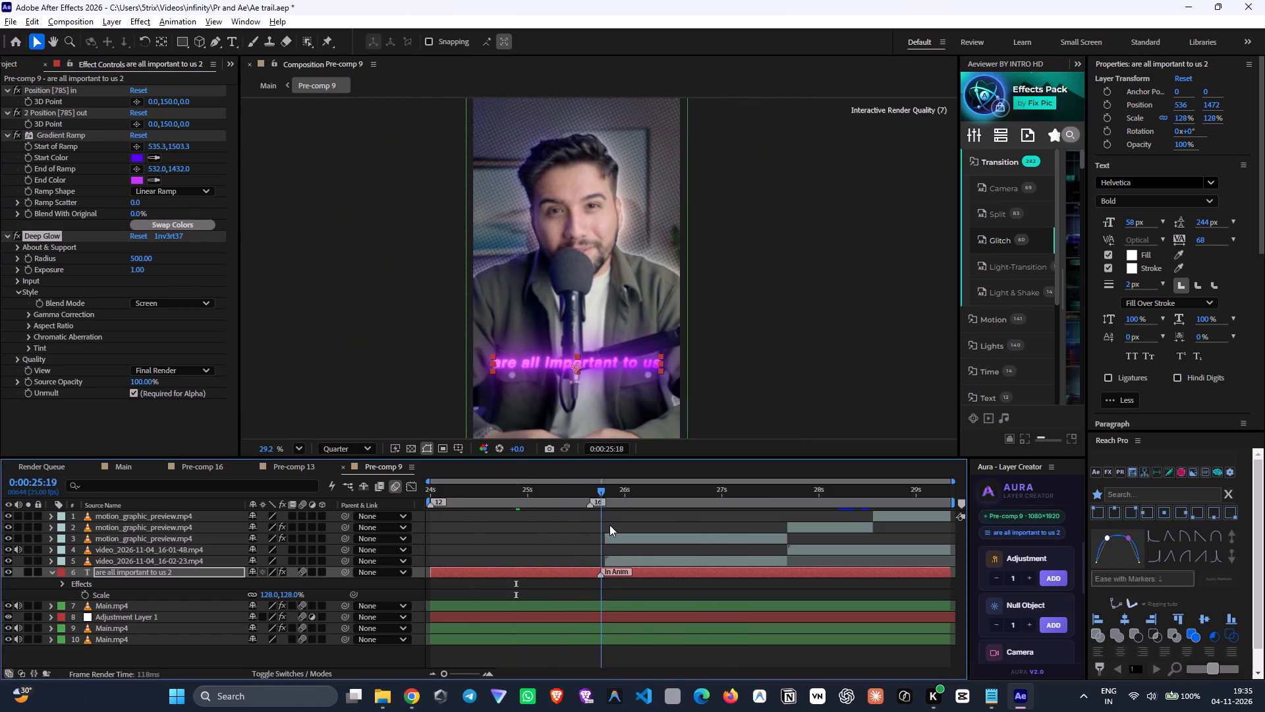
drag(609, 525, 606, 519)
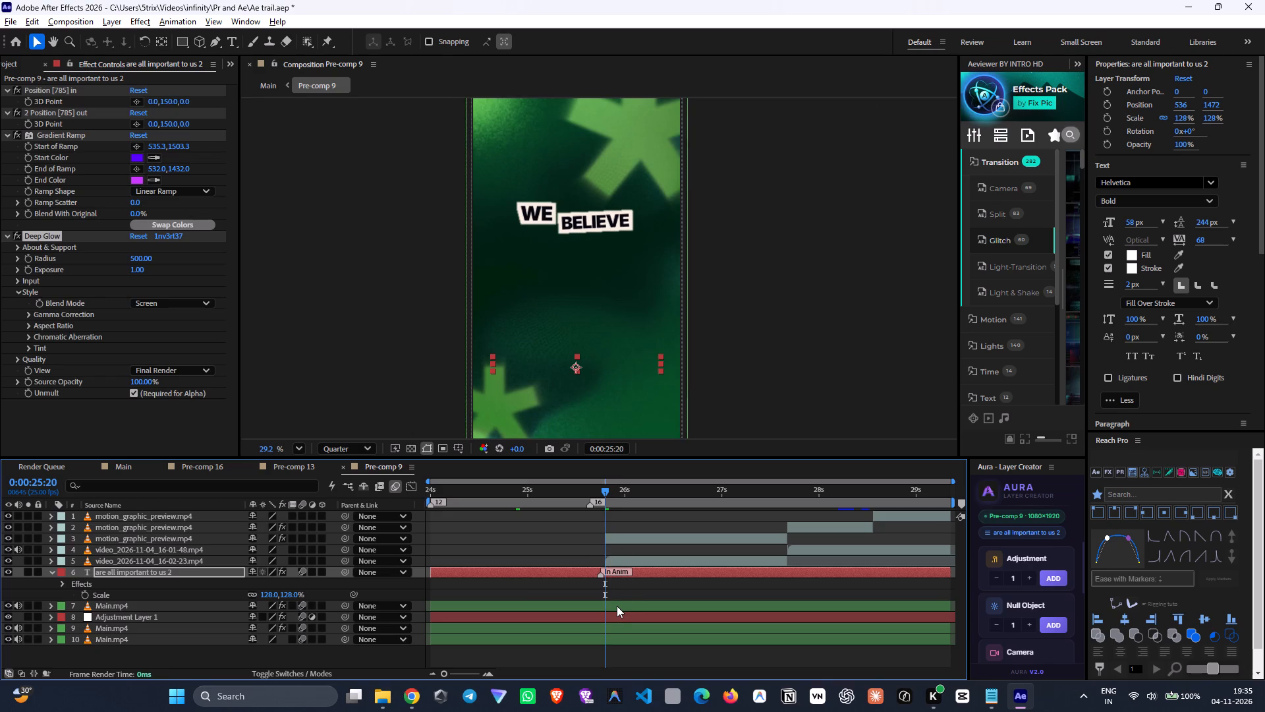
drag(613, 499, 786, 529)
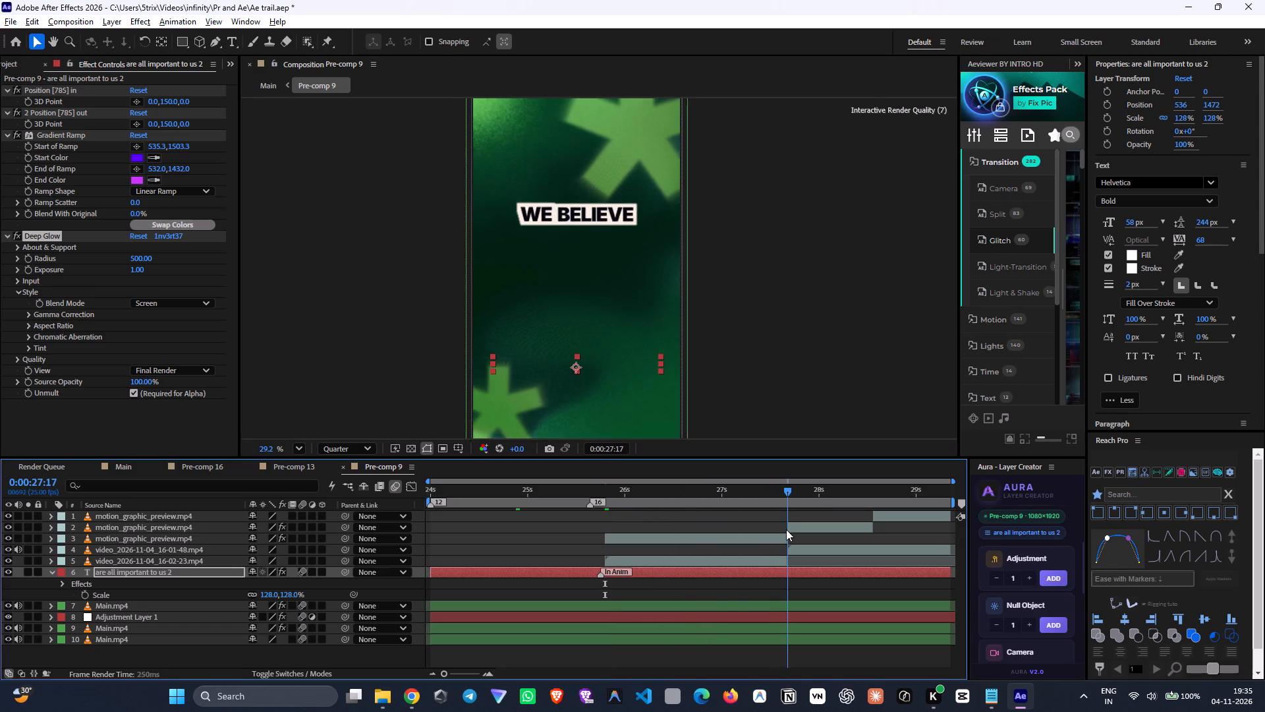
drag(786, 529, 887, 545)
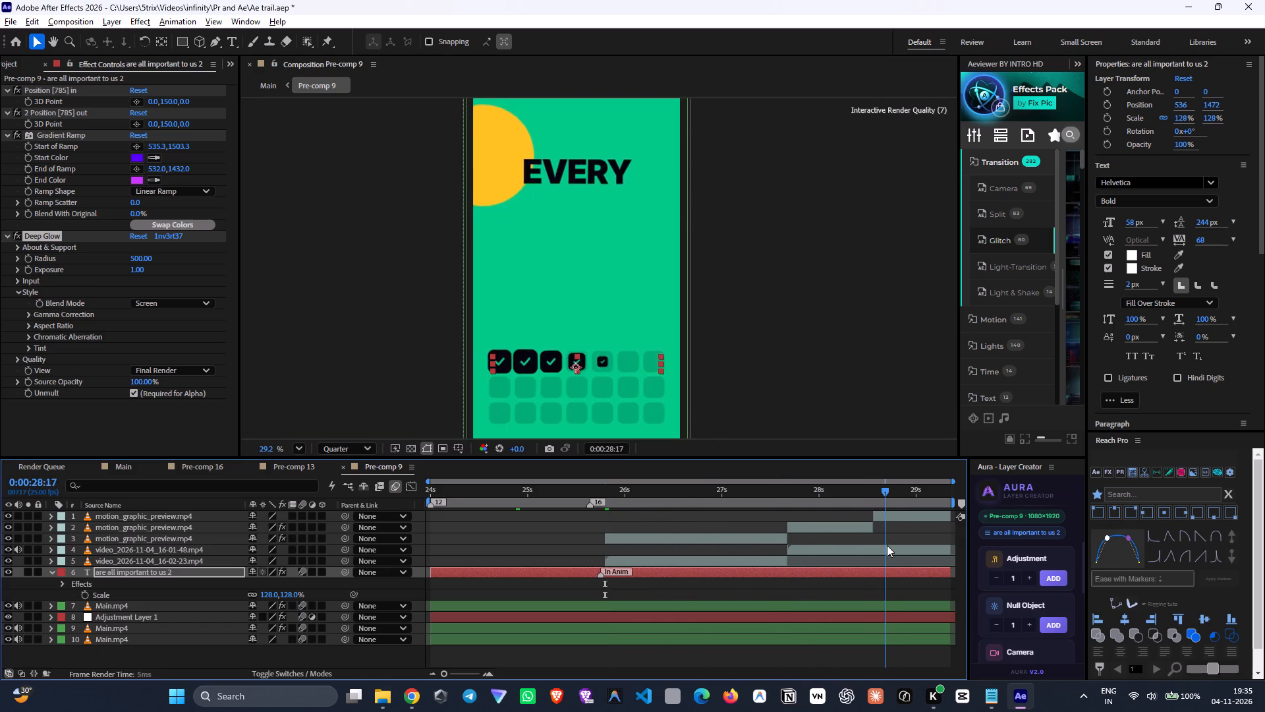
drag(887, 545, 947, 562)
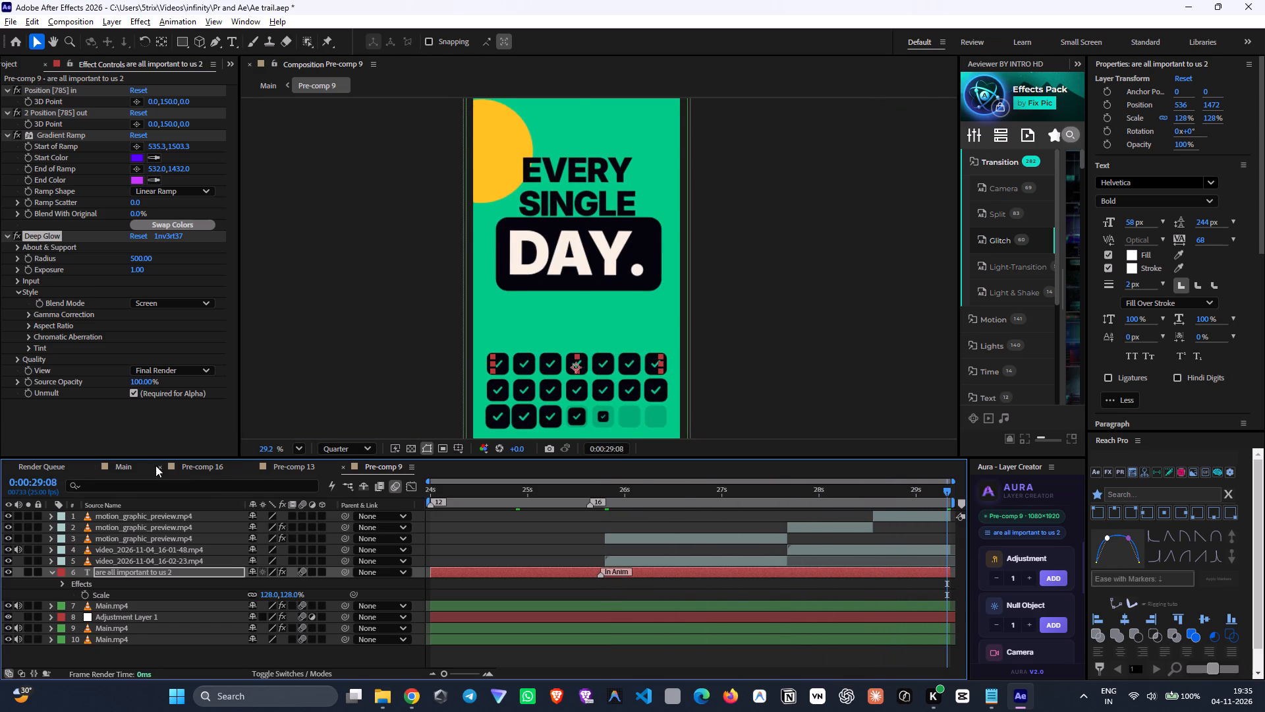
In Main, keyframe Pre-comp 9's scale from 100% at 0:00:28:23 down to 0% at its end, 0:00:29:09.
click(123, 463)
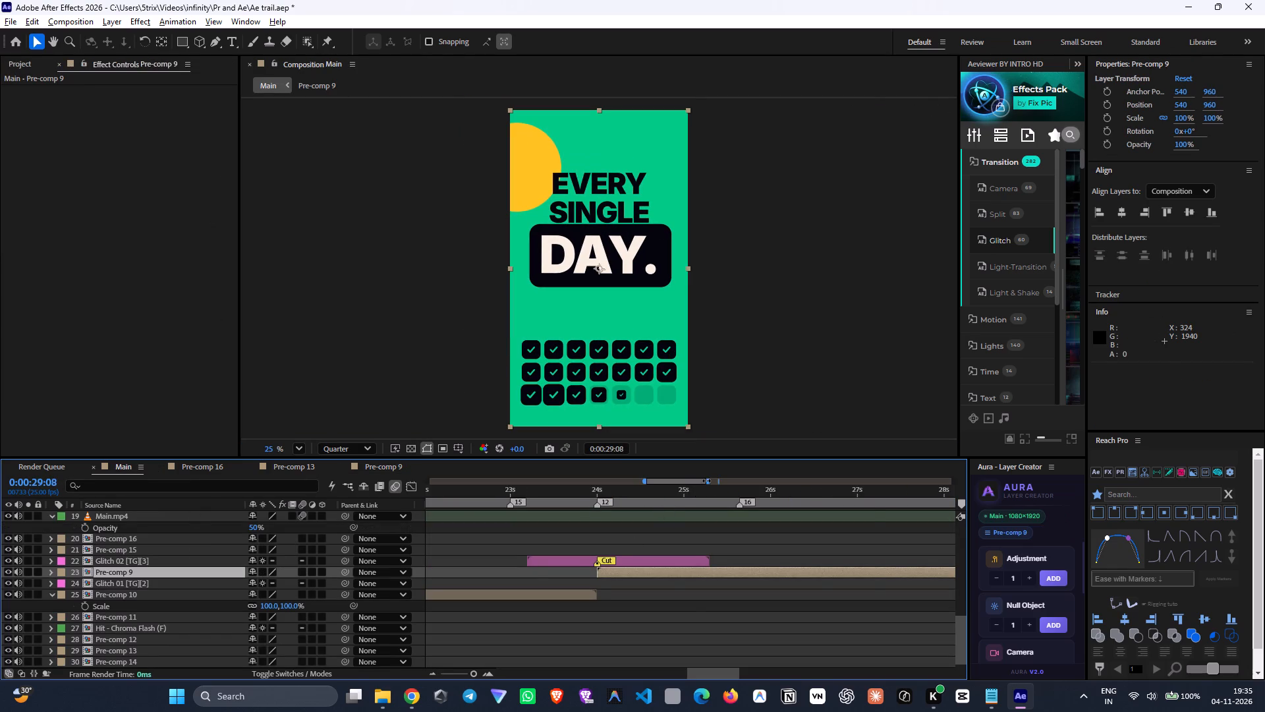
drag(707, 481, 798, 489)
click(684, 500)
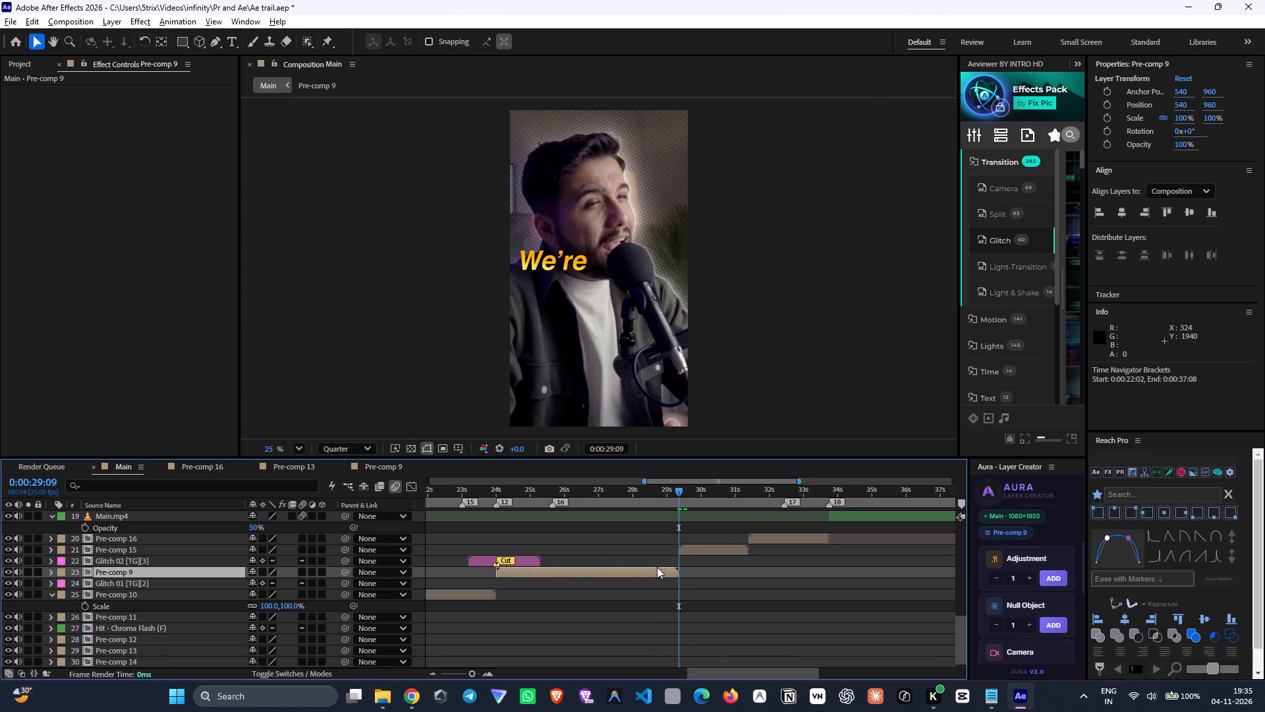
key(s)
click(88, 580)
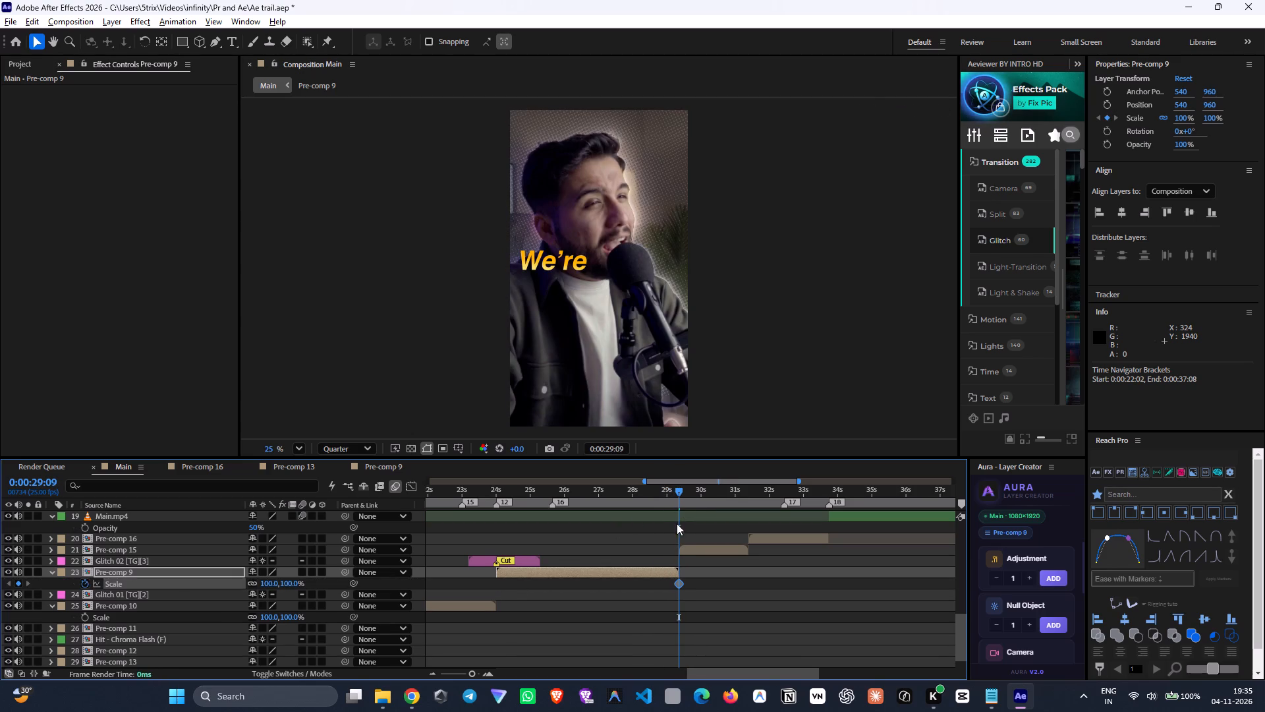
drag(672, 499, 664, 499)
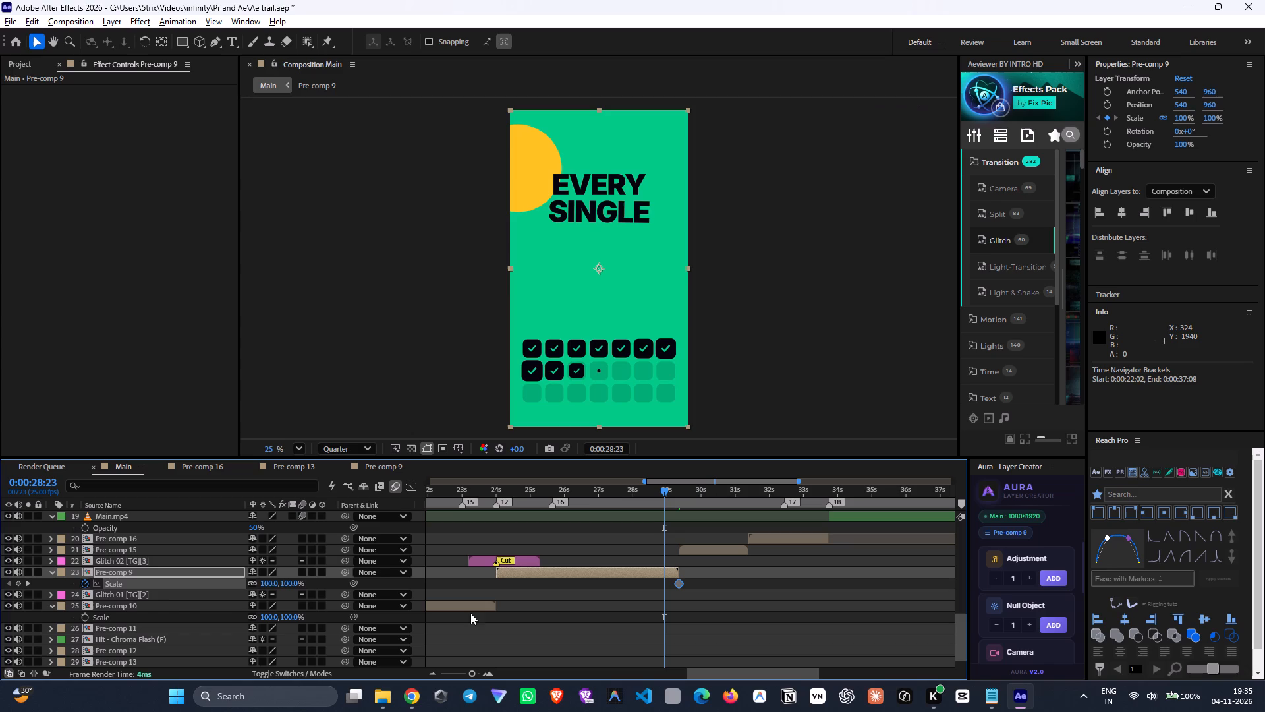
click(18, 582)
click(25, 583)
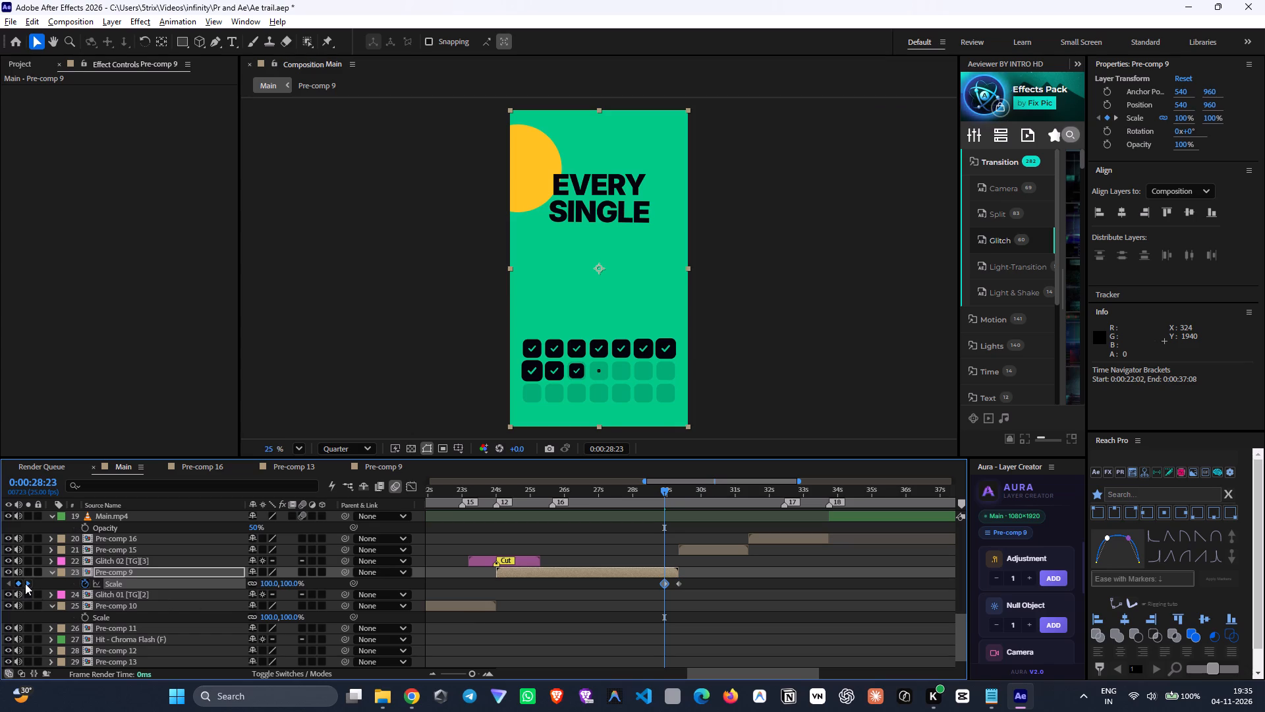
click(296, 583)
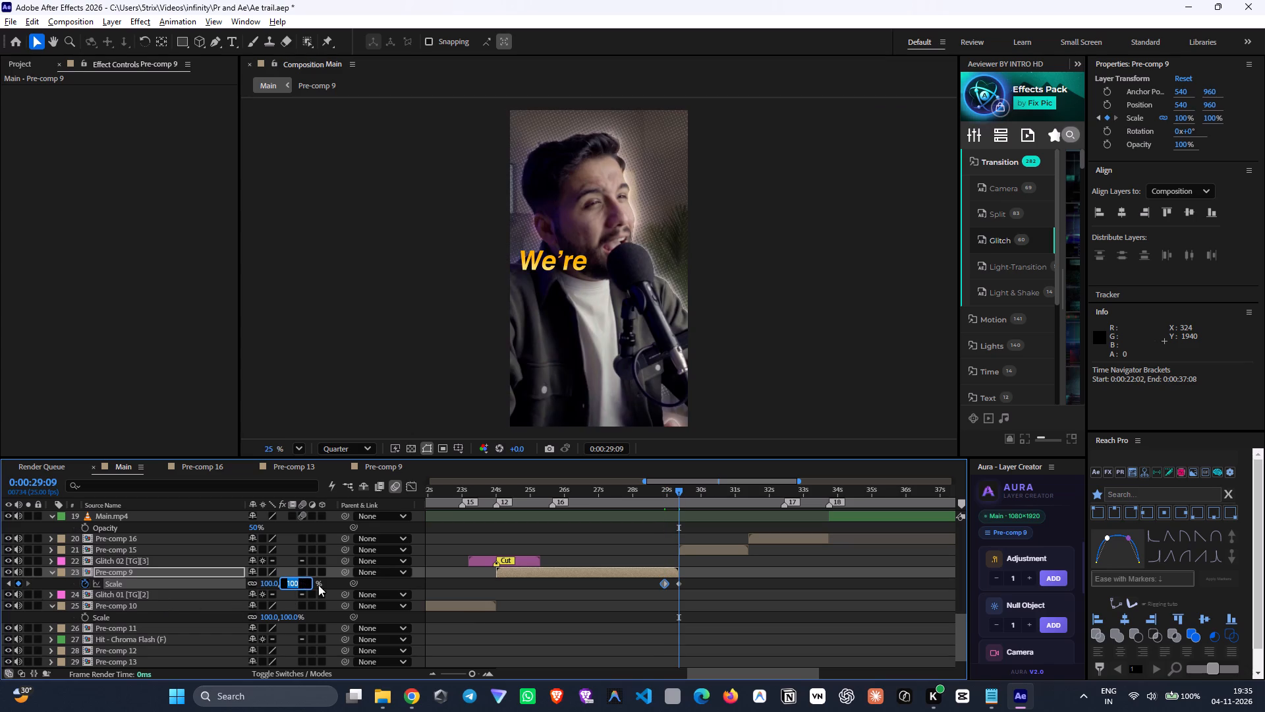
key(0)
key(Return)
Apply Motion Tile to Pre-comp 9 with Mirror Edges on and both output width and output height set to 350.
click(646, 504)
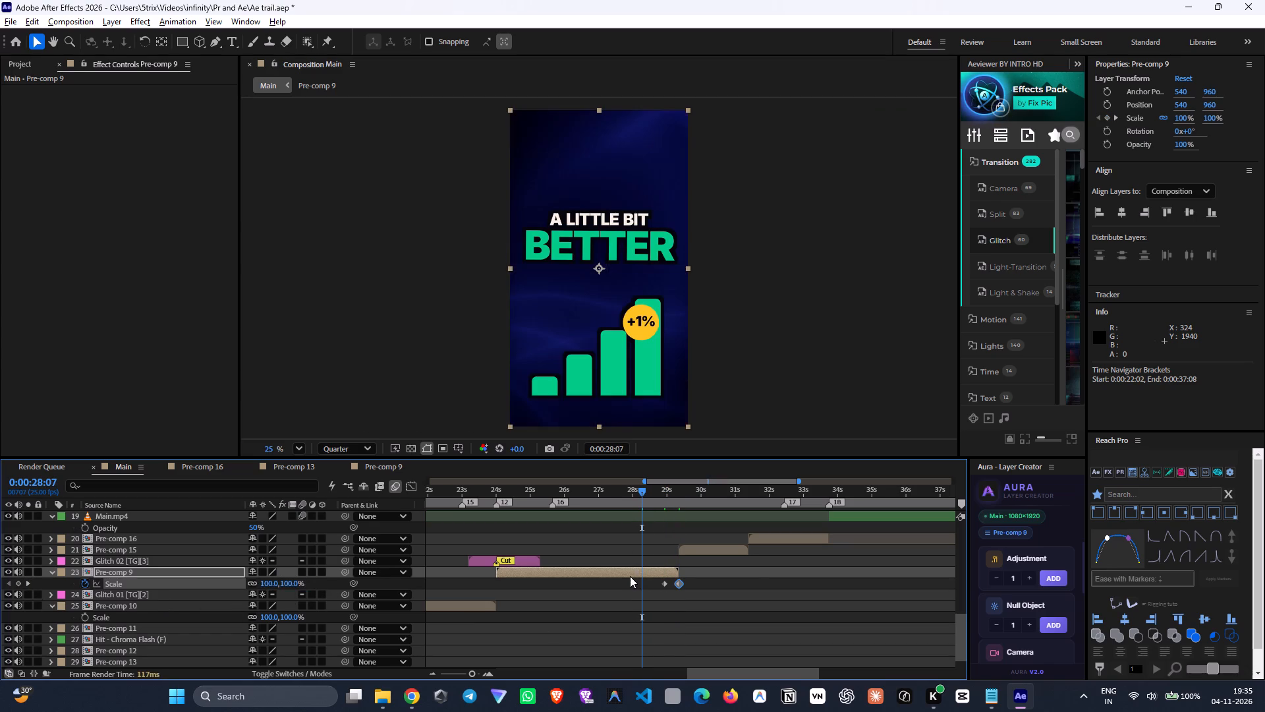
key(ctrl+space)
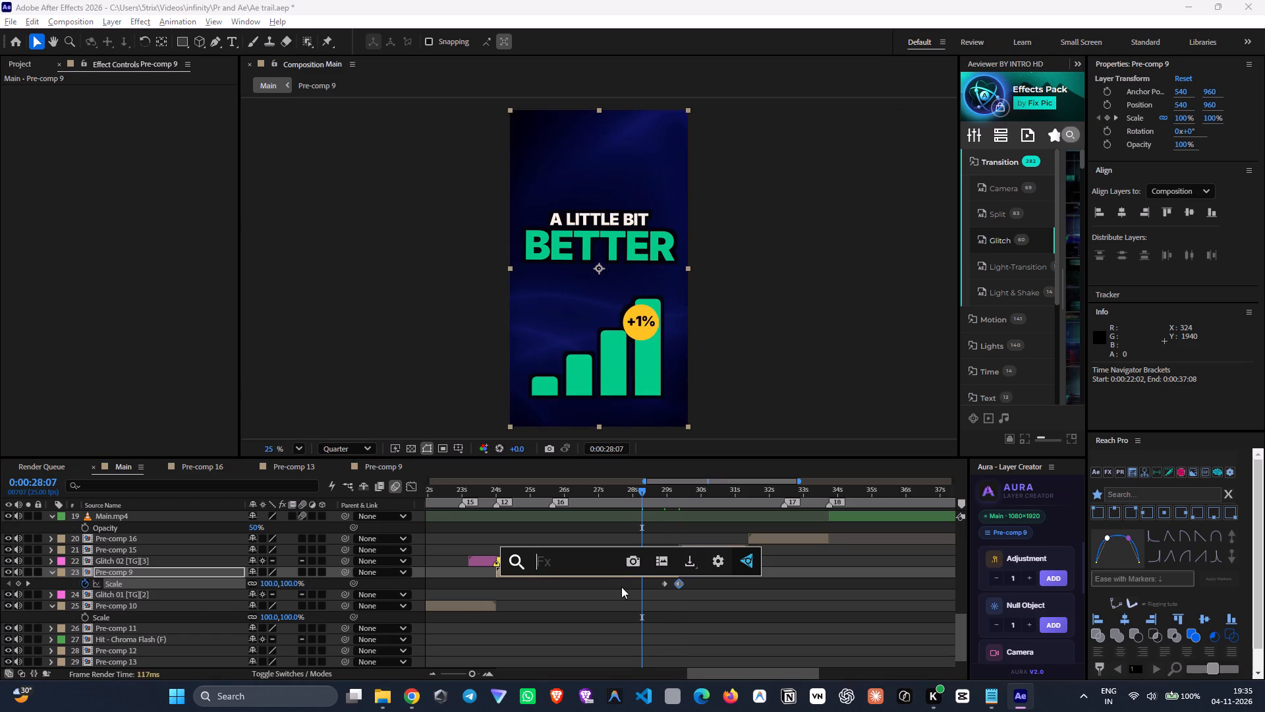
text(mt)
key(BackSpace)
text(otio)
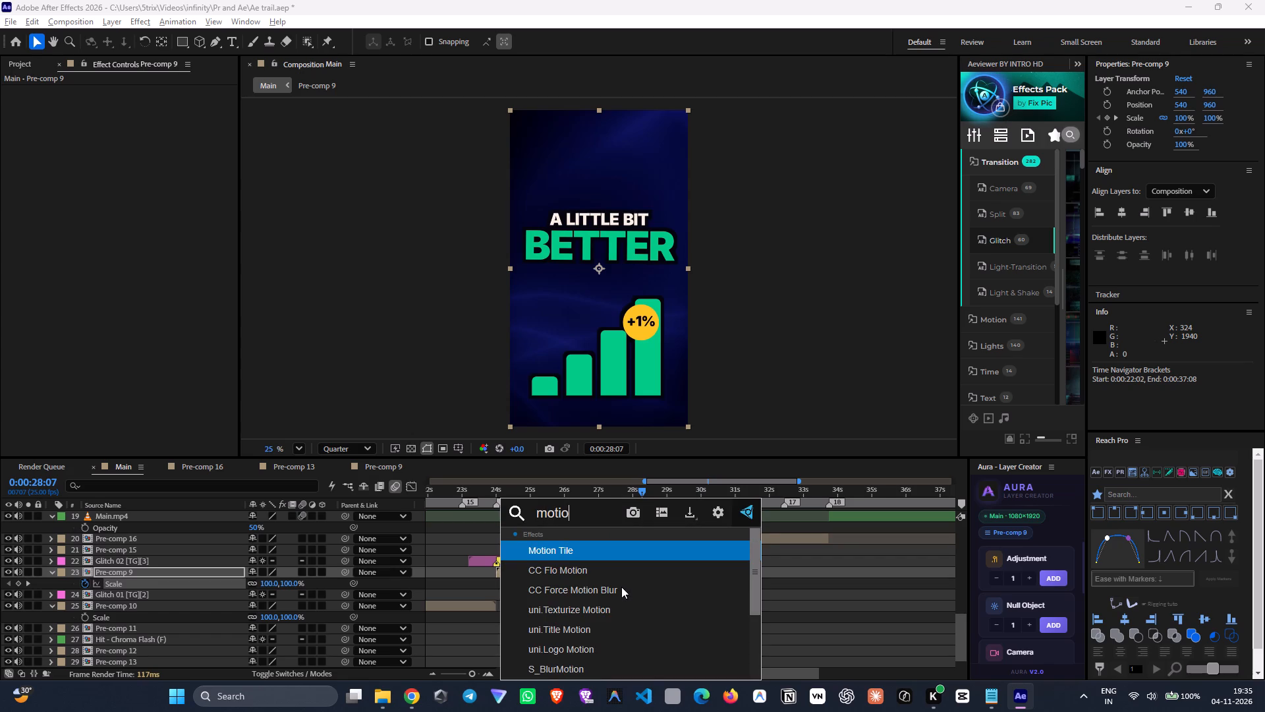
key(Return)
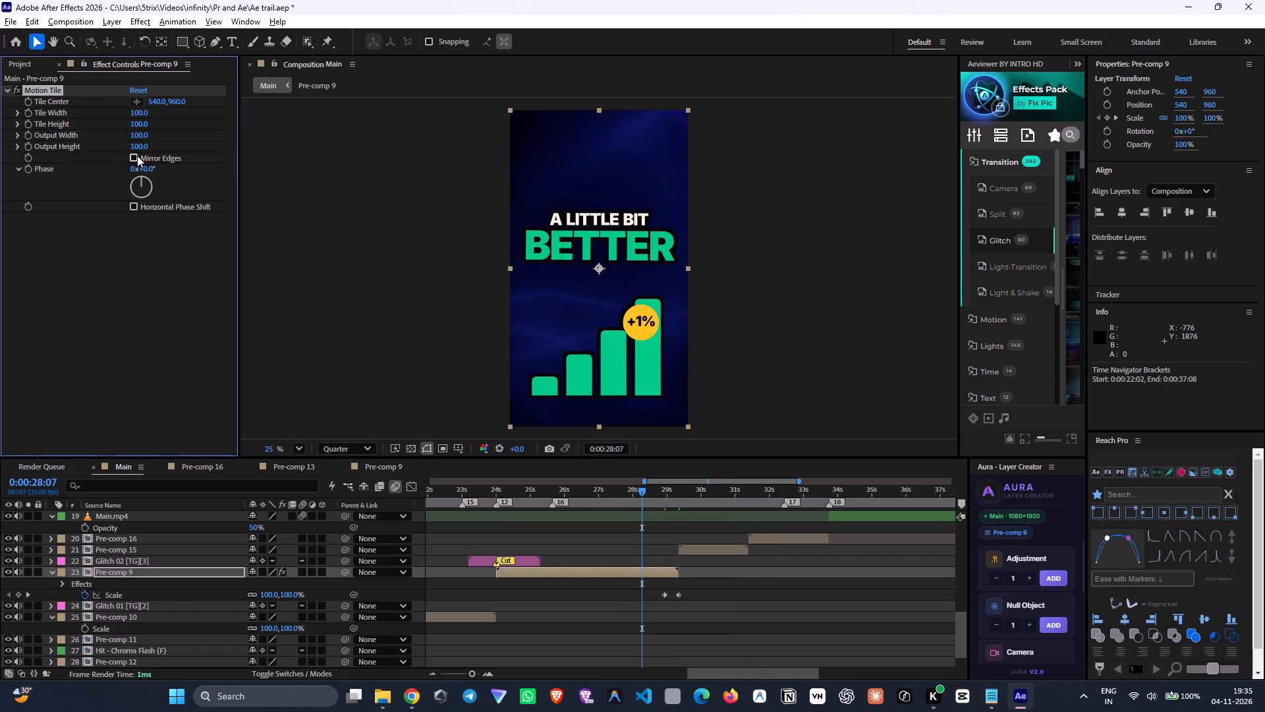
click(132, 156)
click(140, 150)
text(350)
click(138, 133)
text(35)
key(0)
key(Return)
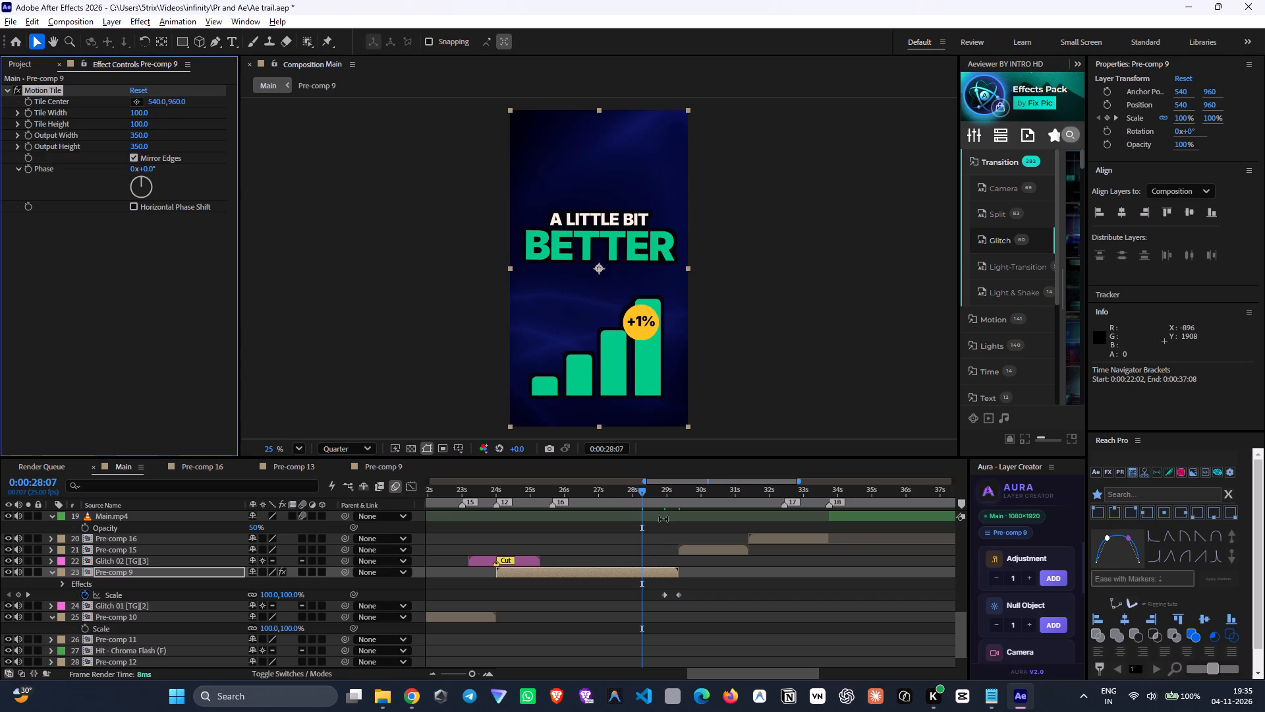
Check the start of the scale-down around 0:00:28:23 and turn on motion blur for Pre-comp 9.
drag(661, 497, 663, 514)
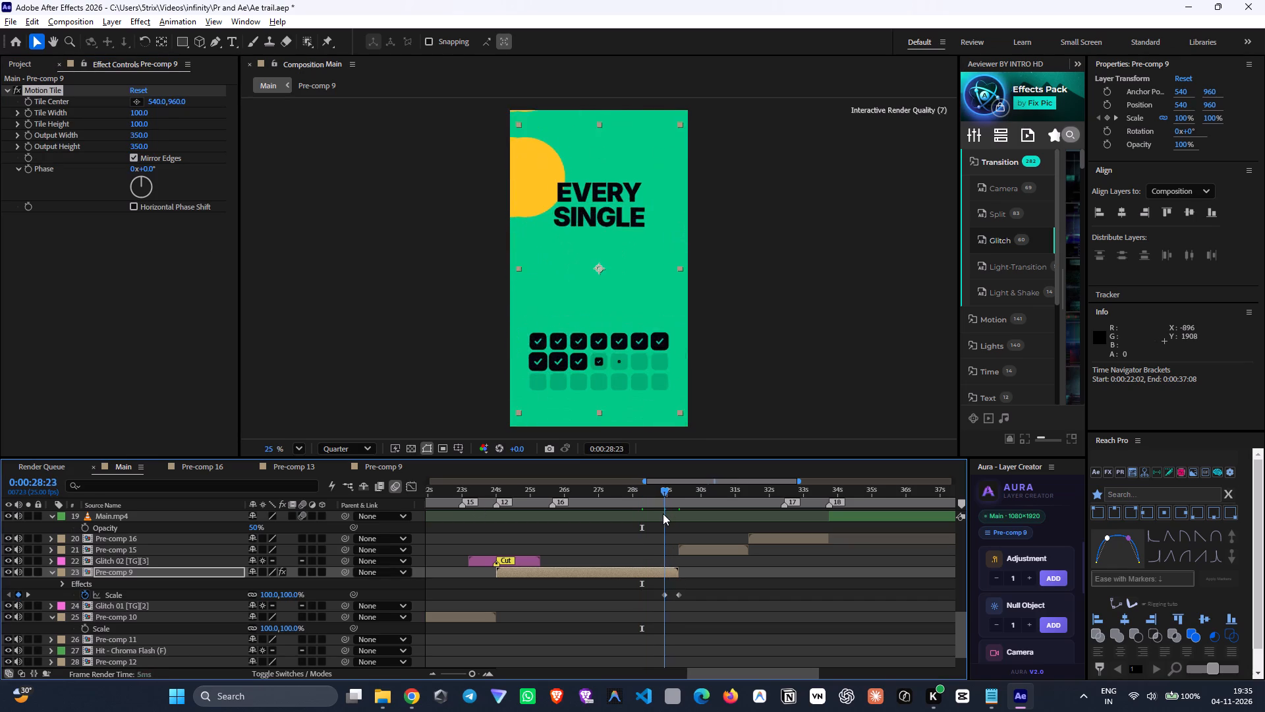
drag(663, 514, 659, 514)
click(305, 574)
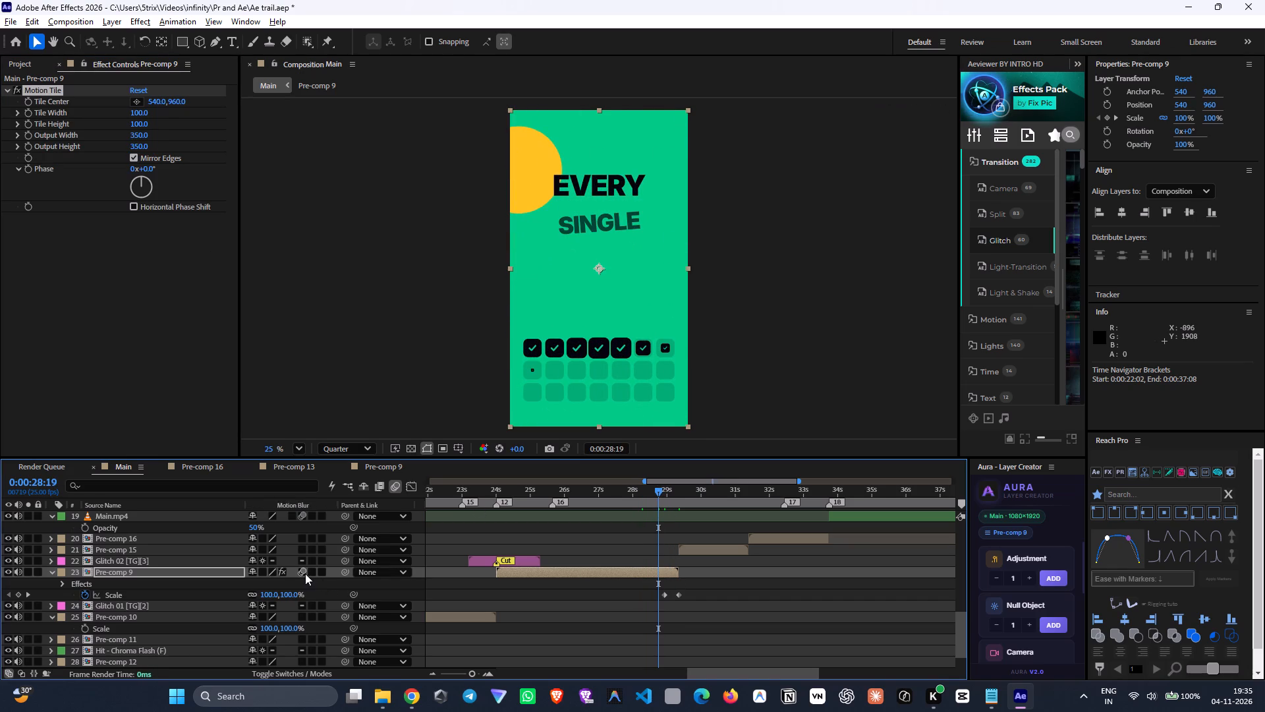
Add an adjustment layer matched to Pre-comp 9 and move it directly above Pre-comp 9 in the layer stack.
drag(660, 506, 668, 509)
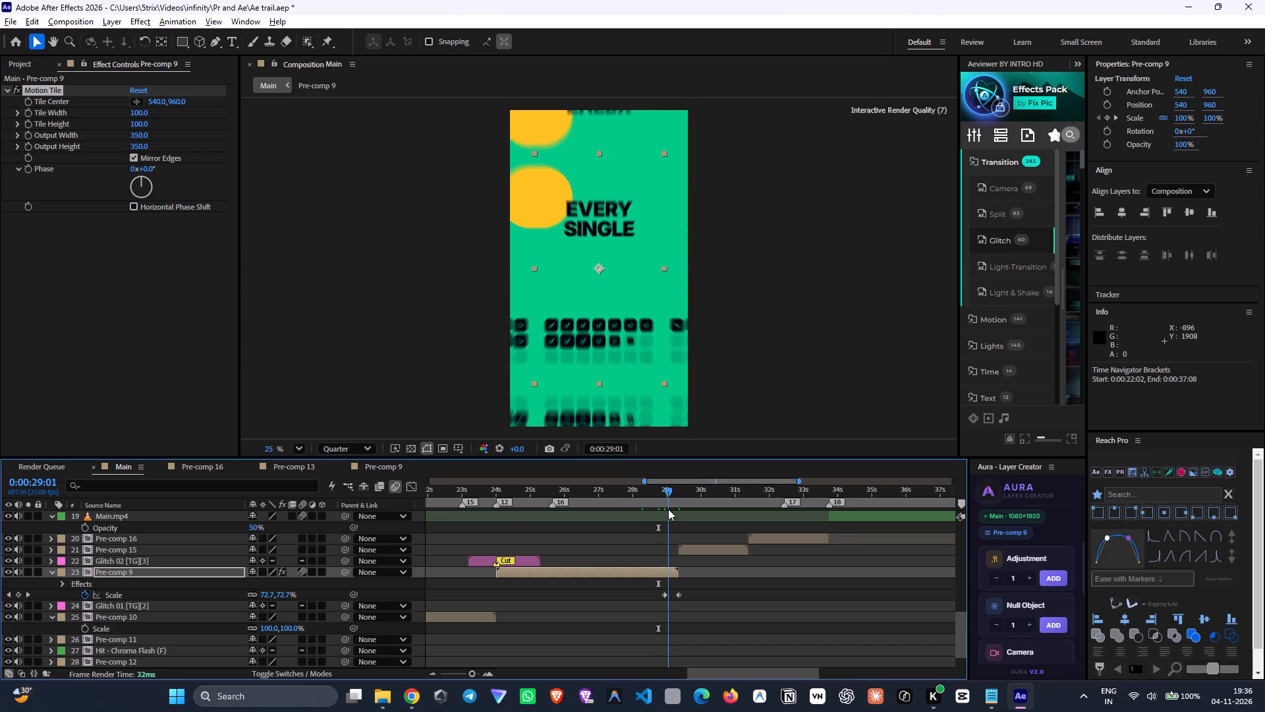
drag(668, 509, 662, 517)
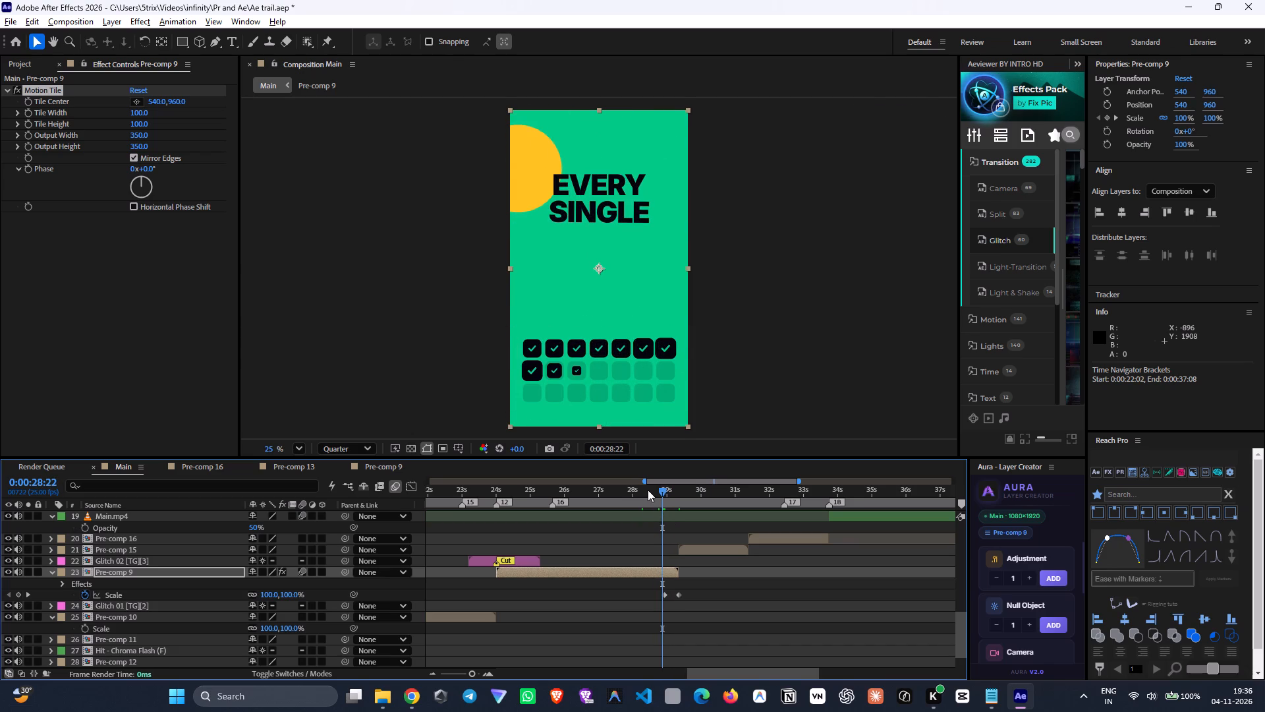
drag(644, 479, 706, 508)
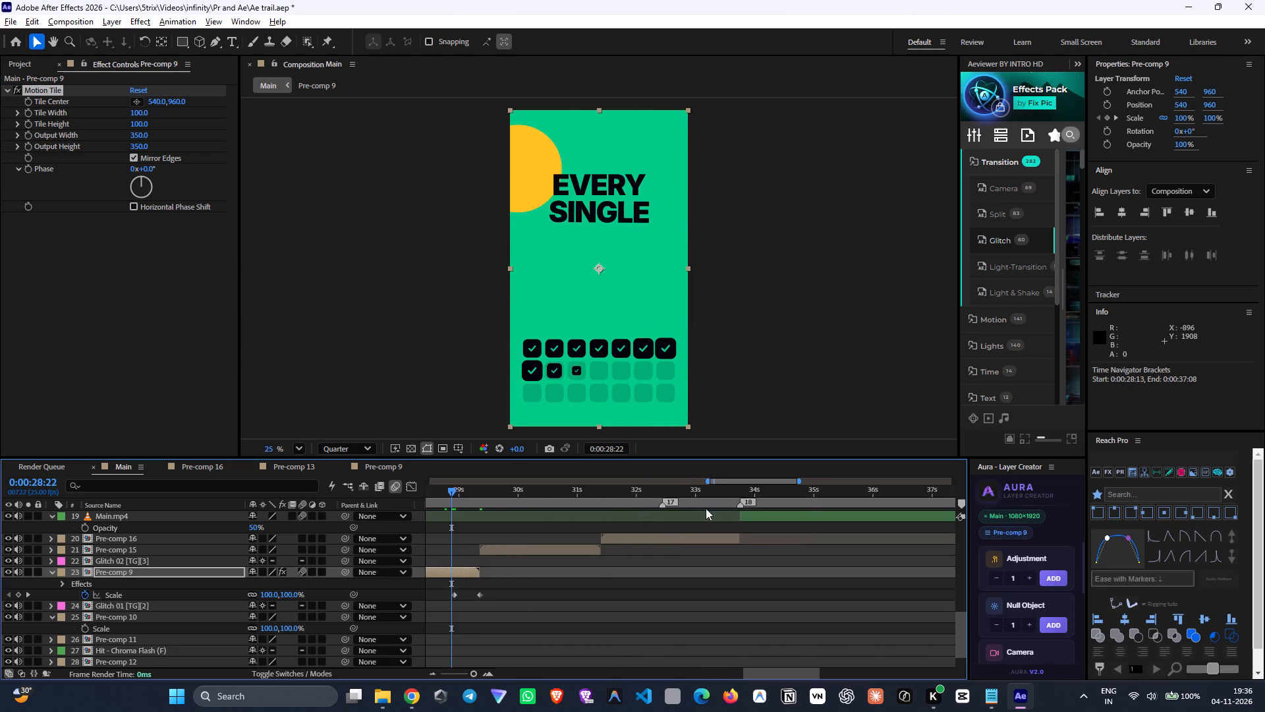
drag(706, 508, 707, 505)
drag(801, 481, 760, 481)
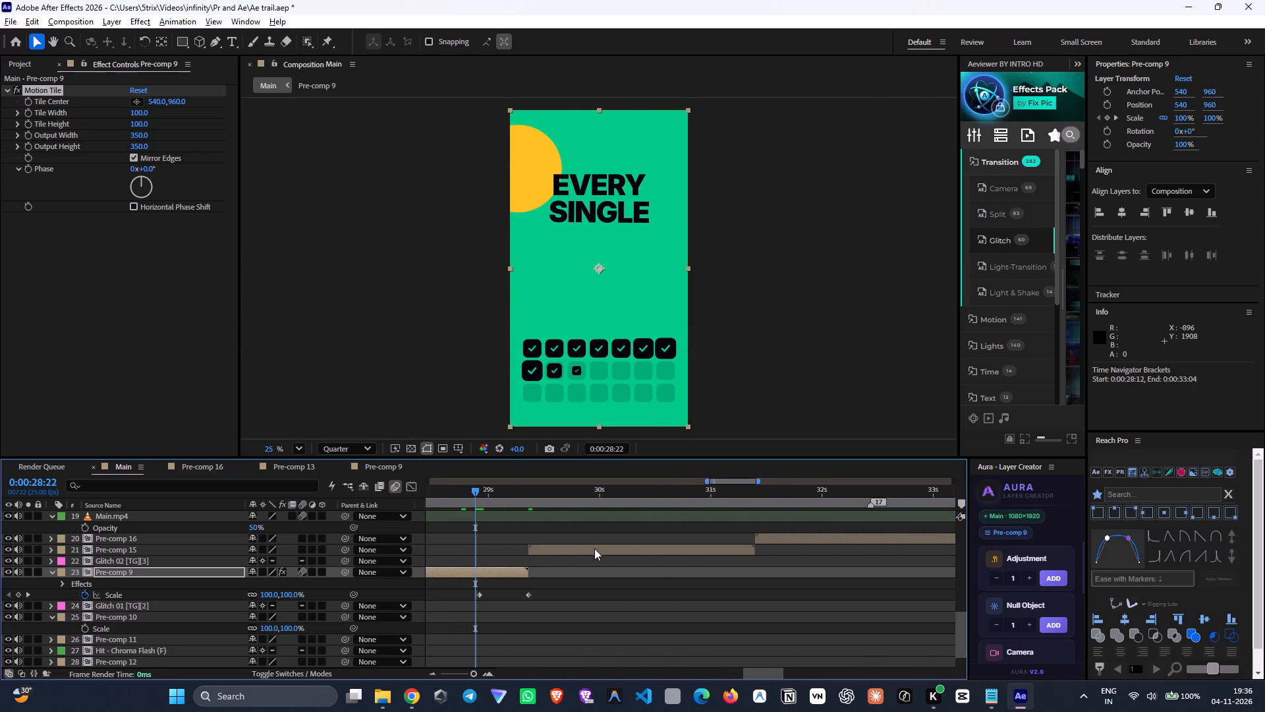
click(481, 500)
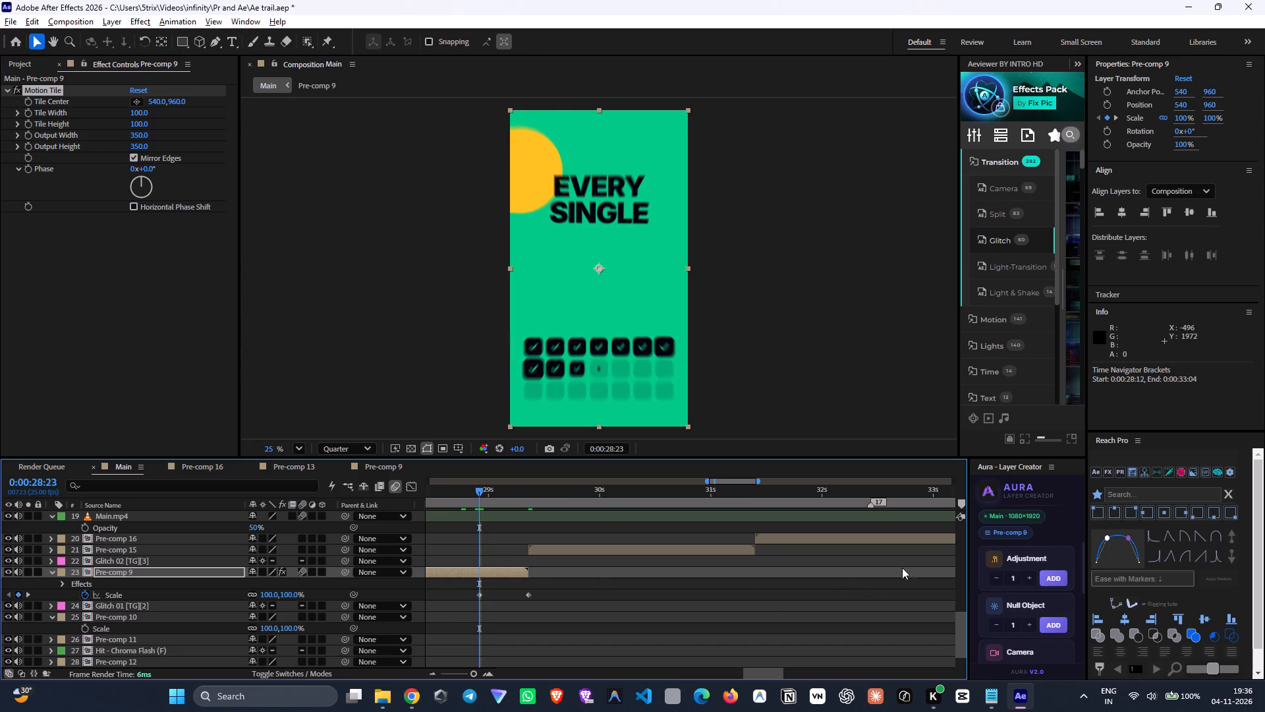
click(1049, 578)
scroll(150, 492, up, 4)
scroll(175, 564, up, 7)
drag(147, 514, 139, 659)
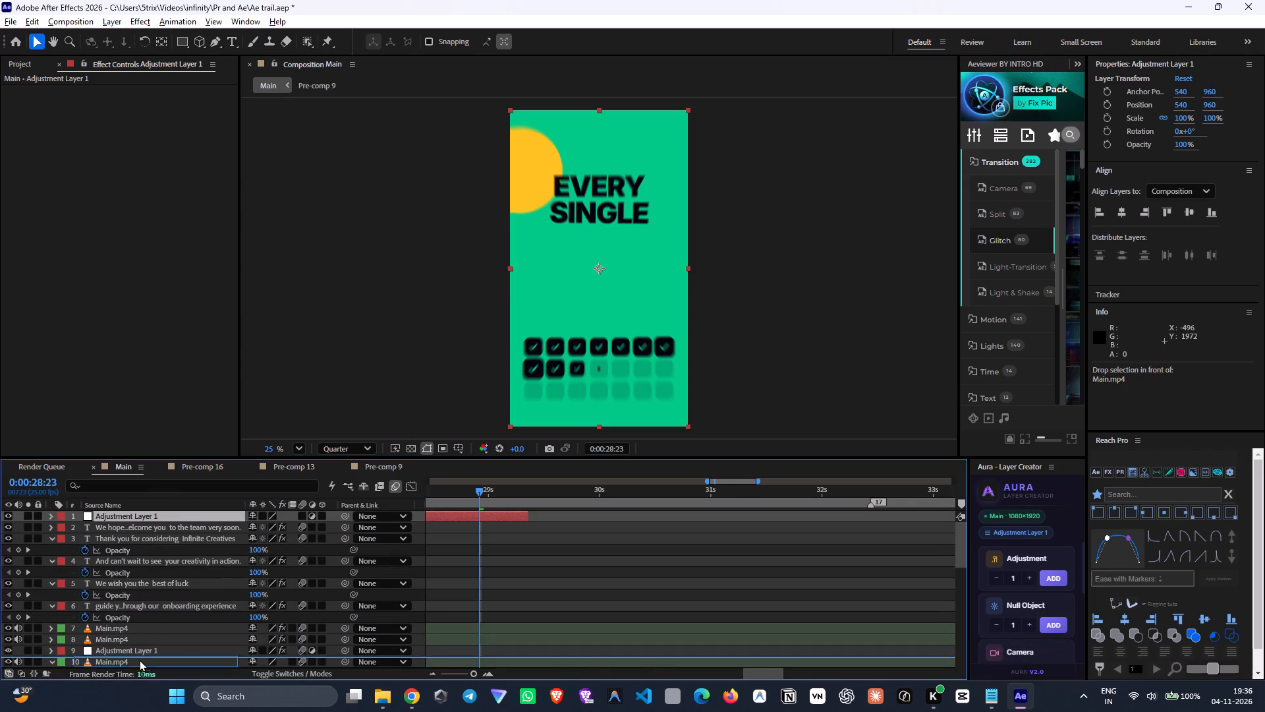
drag(139, 659, 178, 533)
Apply Warp to the adjustment layer above Pre-comp 9, with Bend set to 0 and Warp Style set to FishEye.
key(ctrl+space)
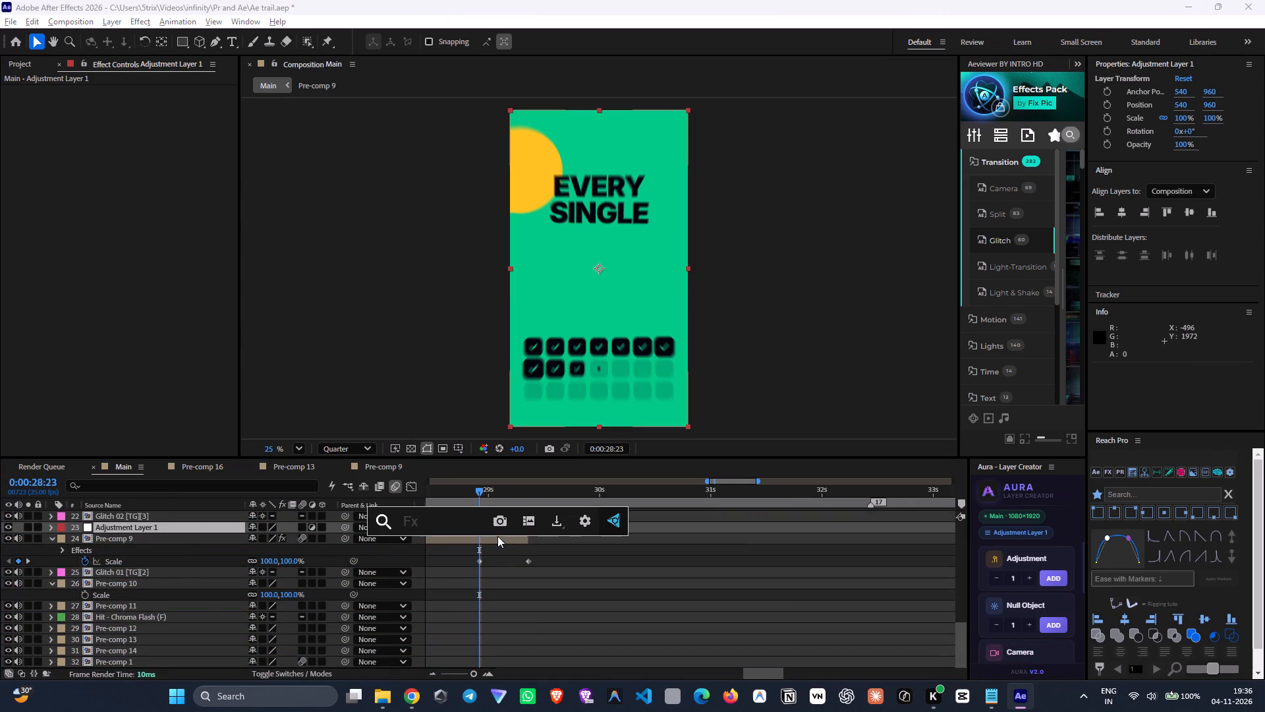
text(war)
key(Return)
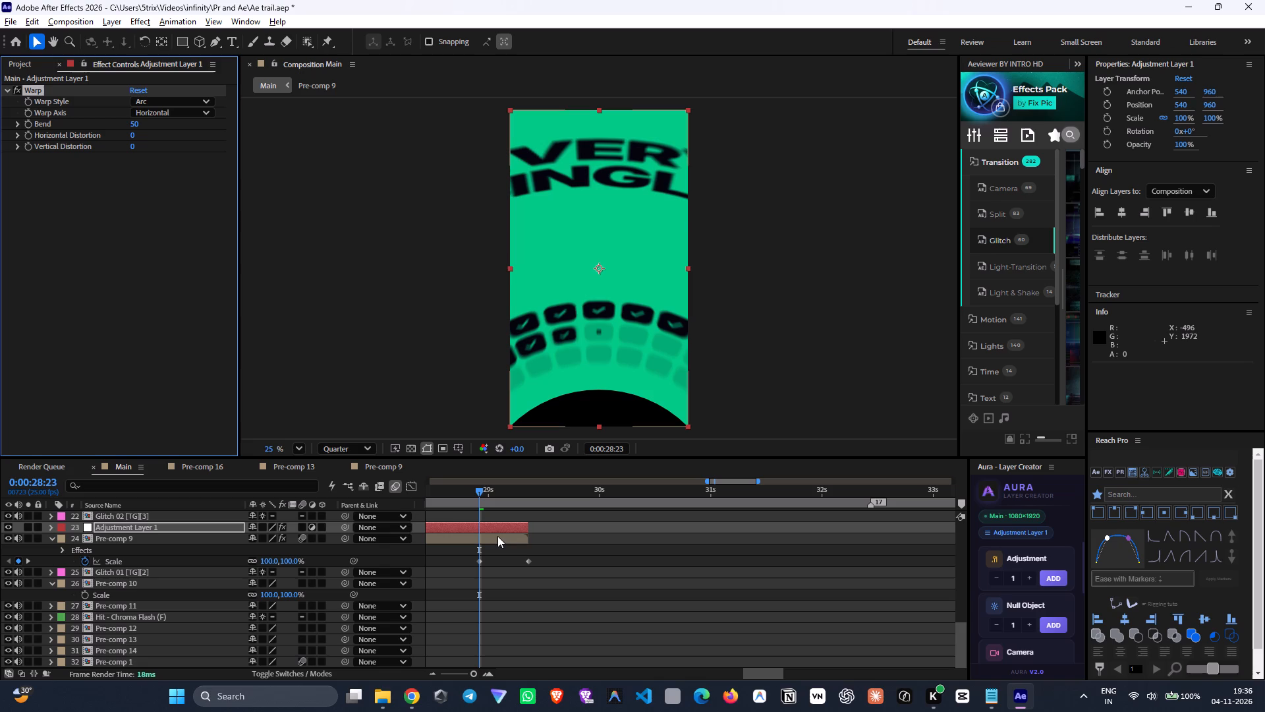
click(133, 123)
key(0)
key(Return)
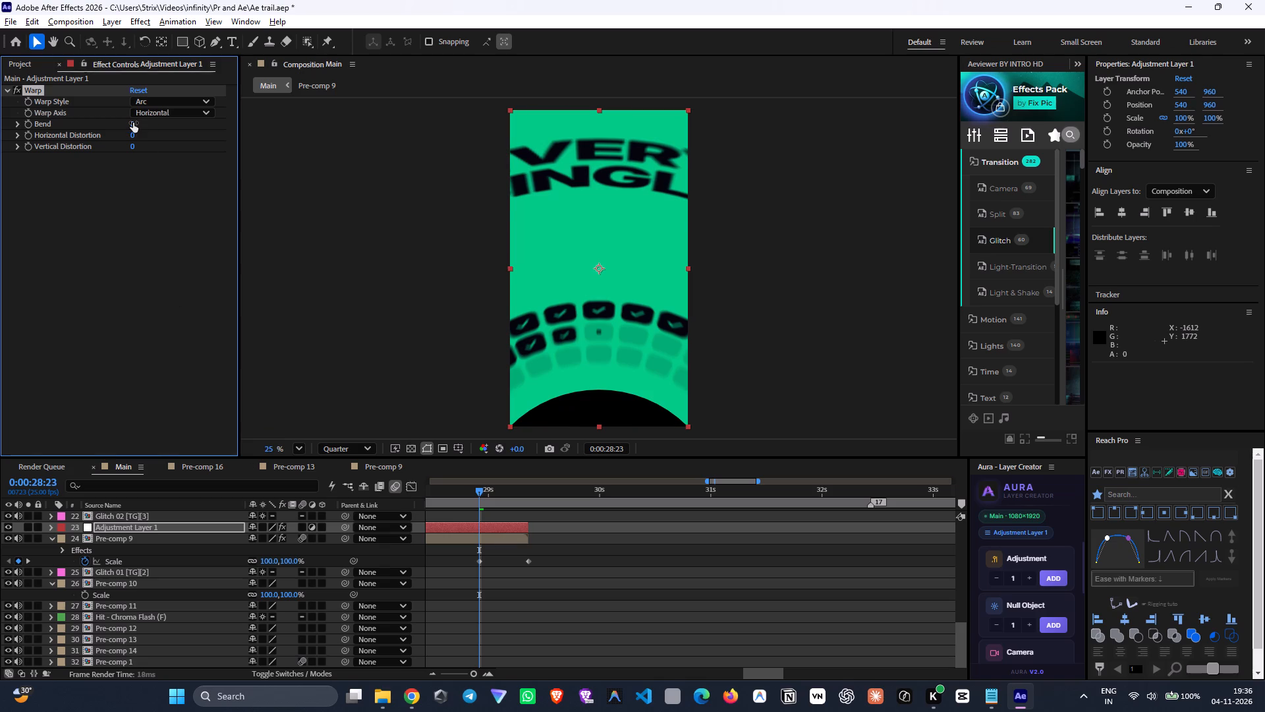
click(145, 102)
click(190, 272)
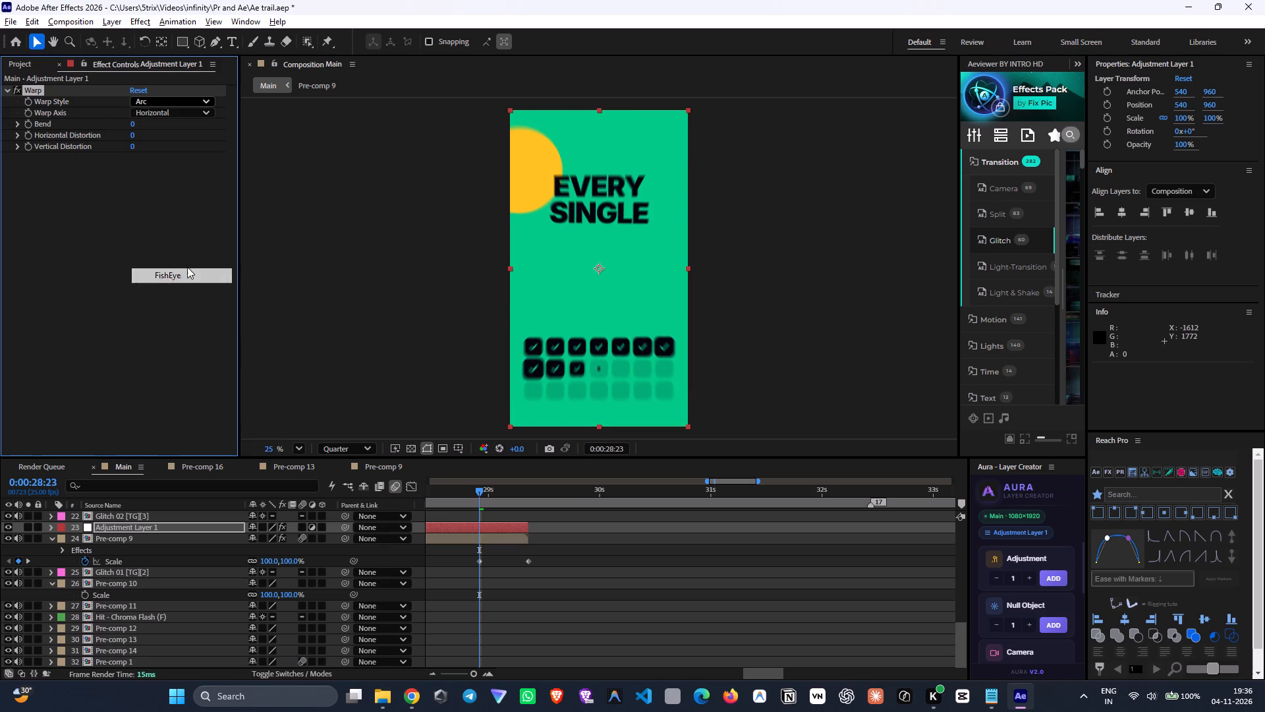
Keyframe the Warp's Bend from 0 at 0:00:28:23 to -100 at 0:00:29:09.
click(25, 122)
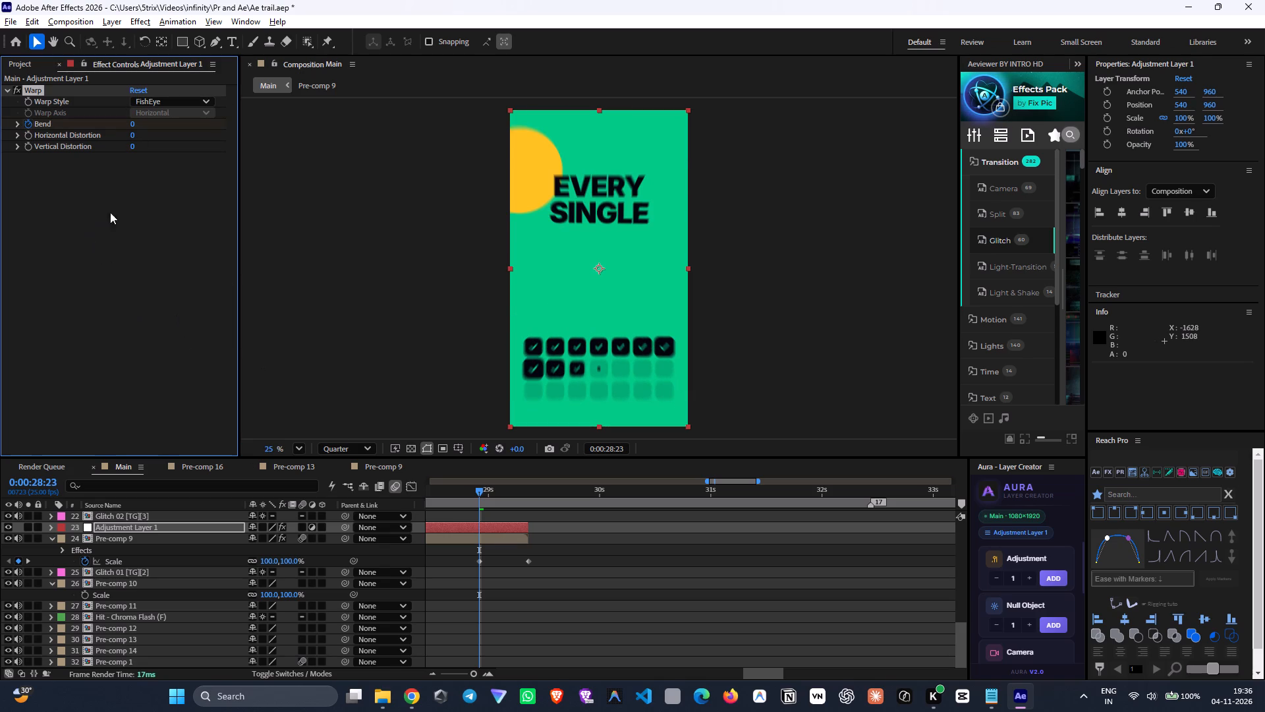
drag(517, 502, 527, 510)
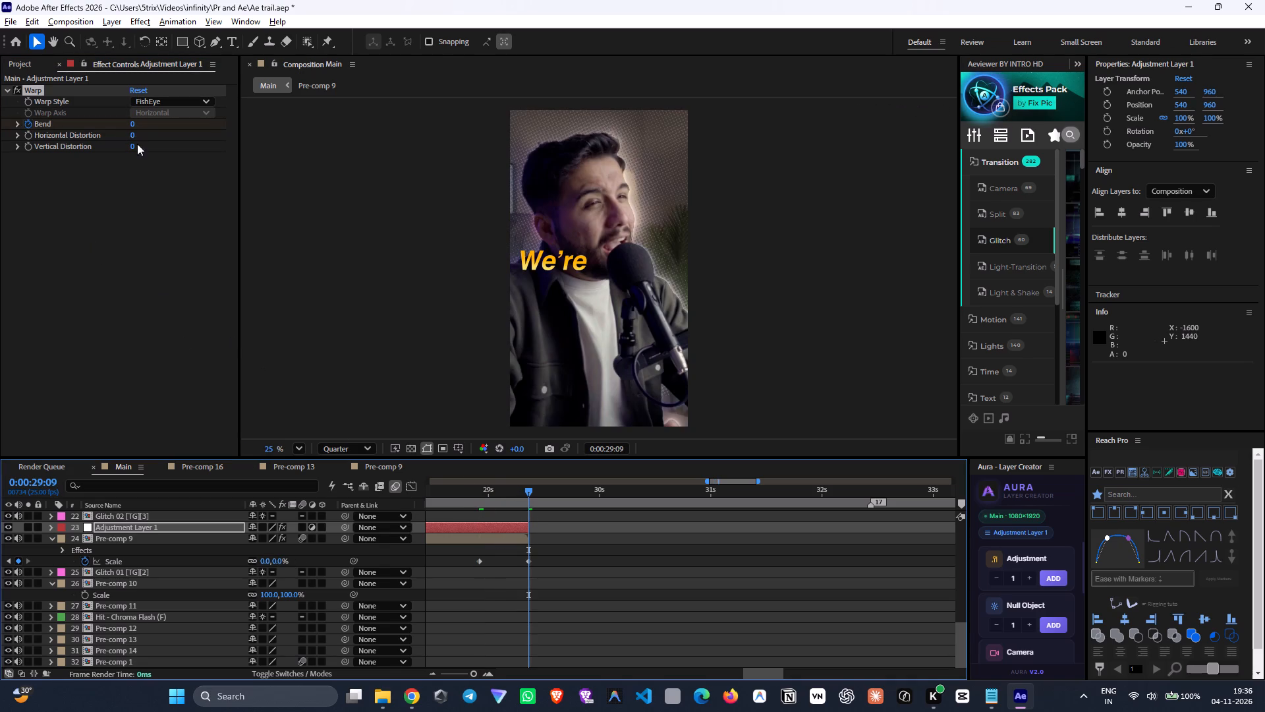
drag(130, 122, 0, 131)
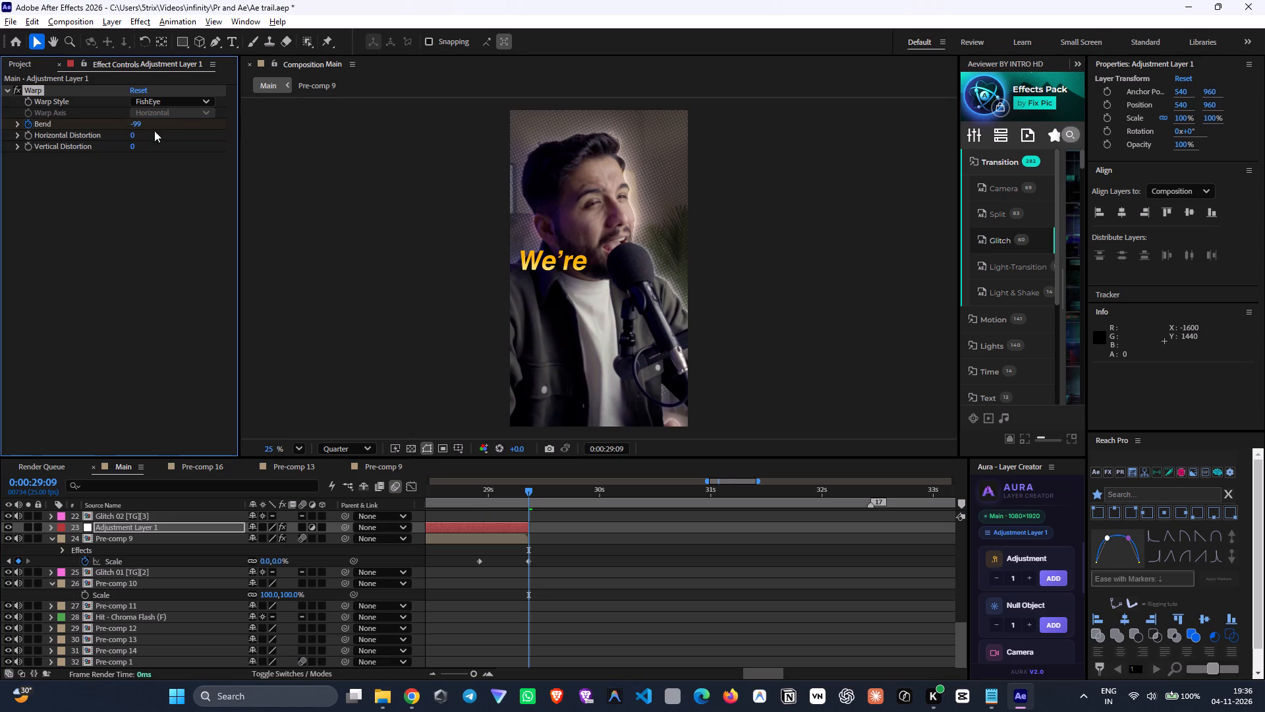
drag(136, 123, 117, 124)
Apply the Flow ease curve 0.87, 0.06, 0.96, 0.15 to the Warp Bend keyframes and Pre-comp 9's Scale keyframes.
key(u)
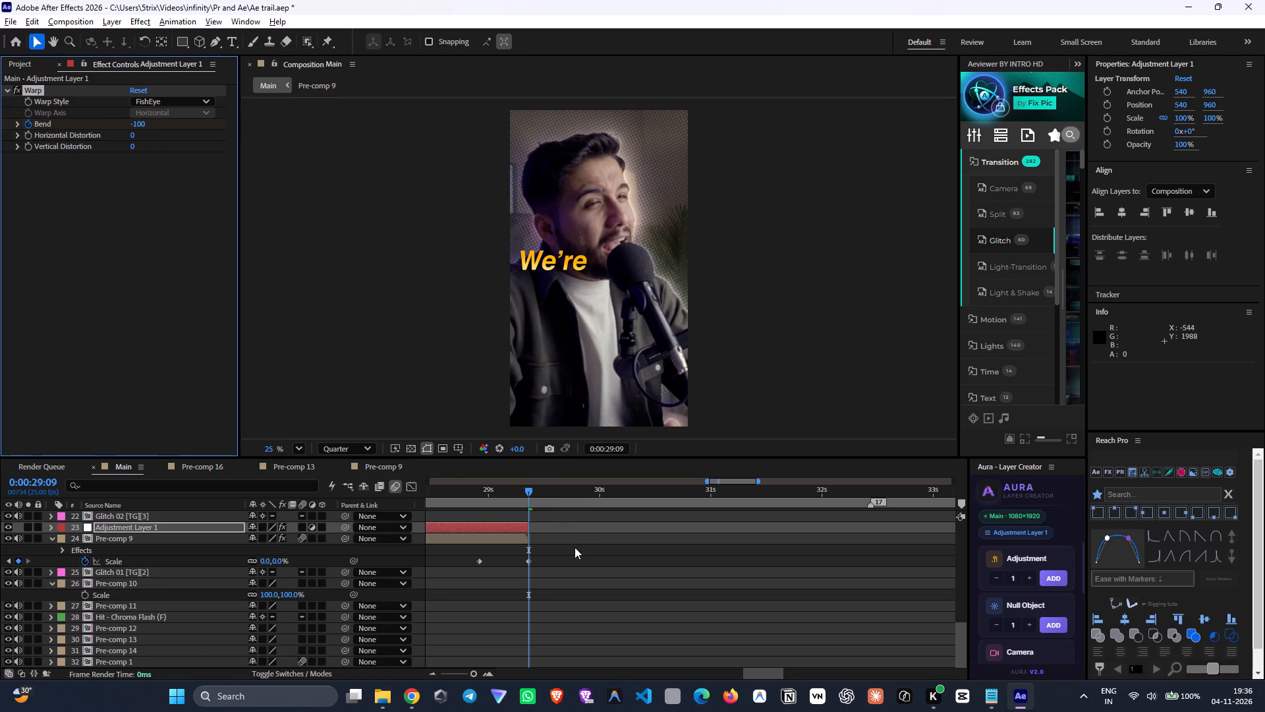
drag(565, 556, 465, 588)
drag(559, 540, 445, 583)
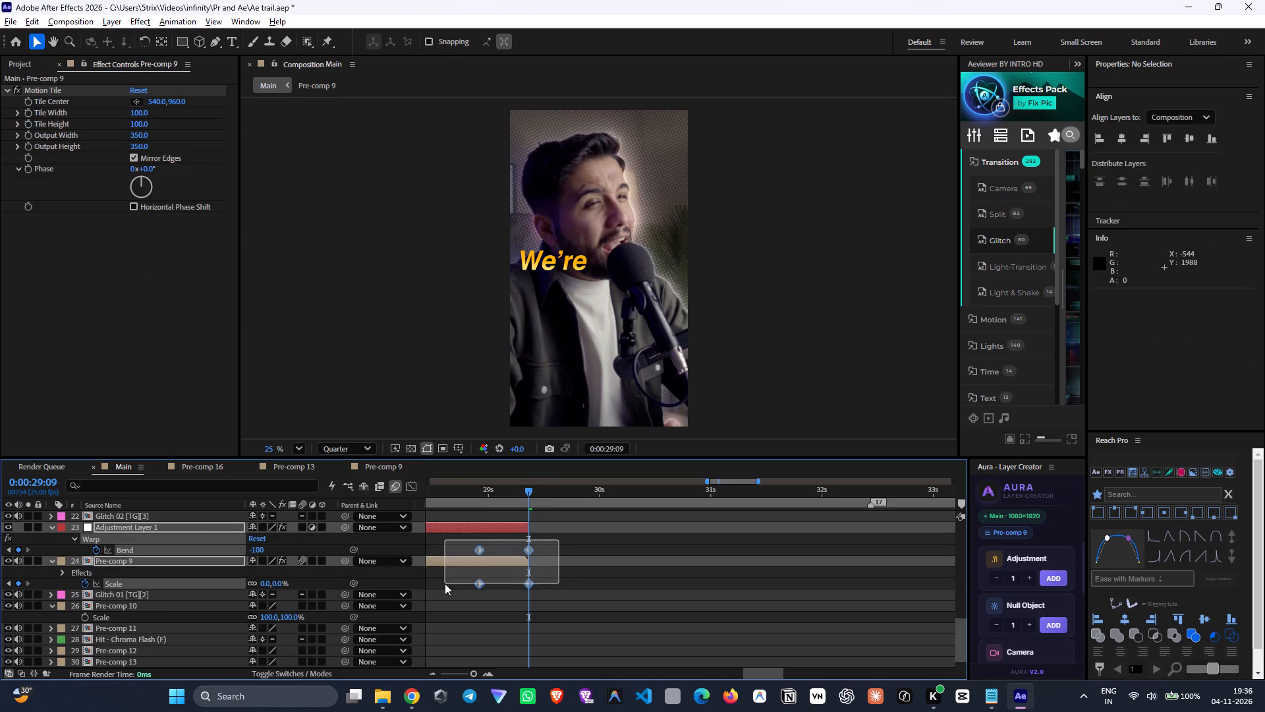
drag(445, 583, 443, 587)
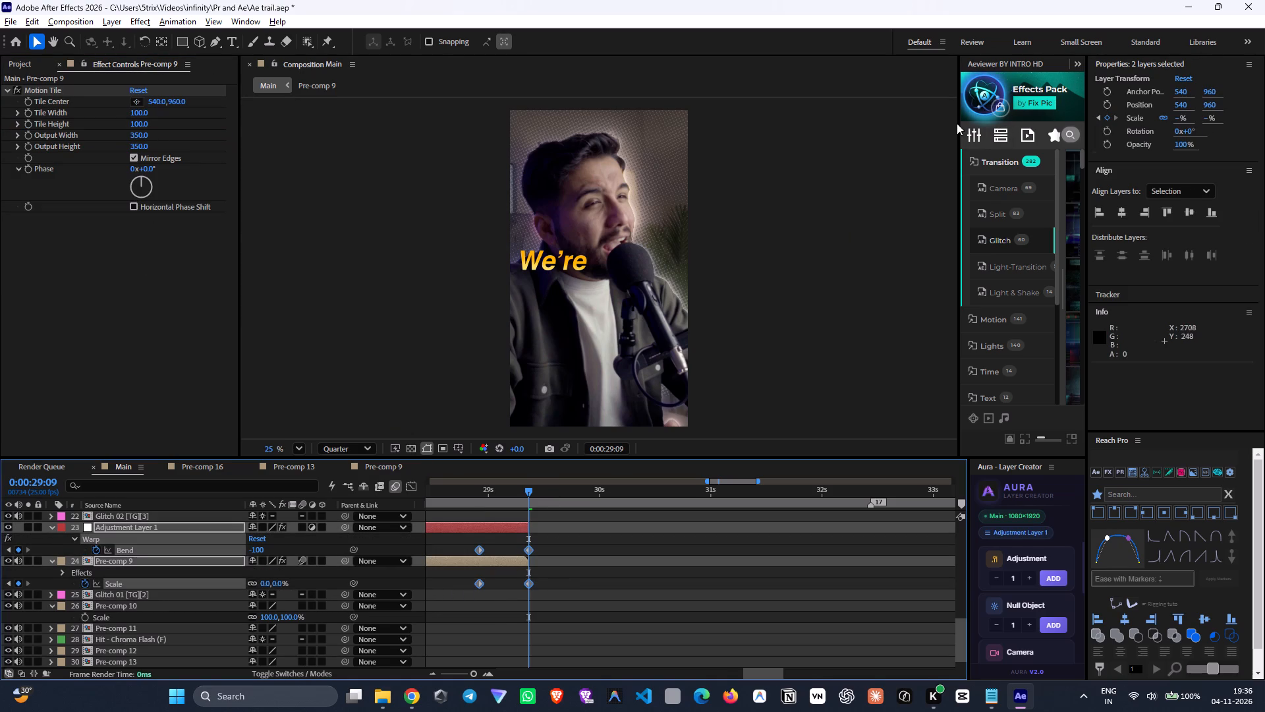
drag(959, 129, 805, 154)
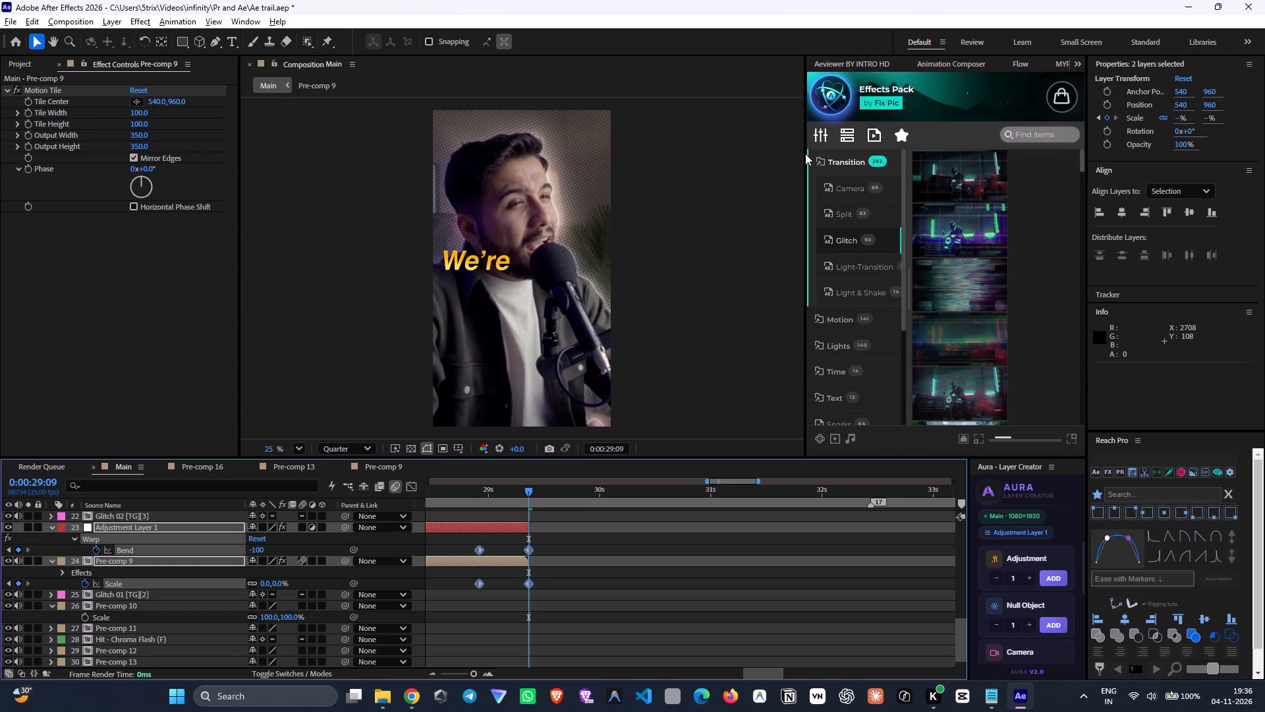
drag(805, 154, 775, 150)
click(994, 67)
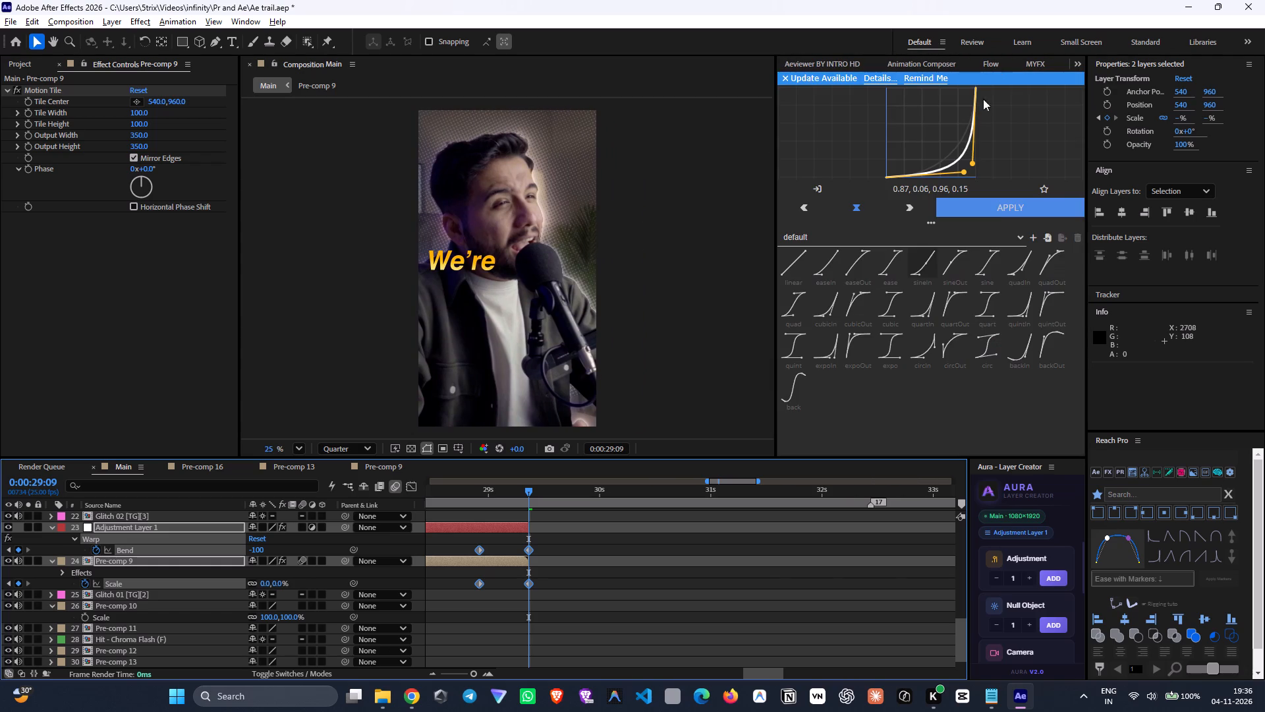
click(998, 206)
Turn on motion blur for Pre-comp 15.
scroll(596, 533, up, 4)
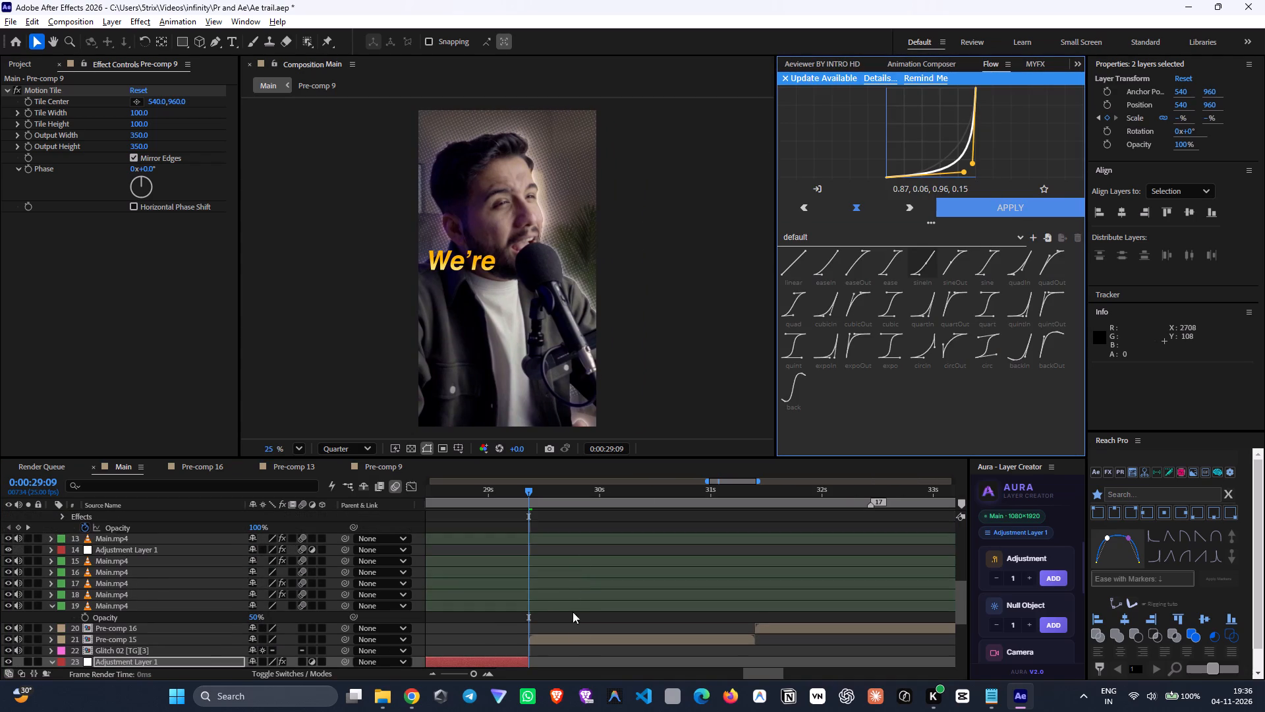
click(579, 643)
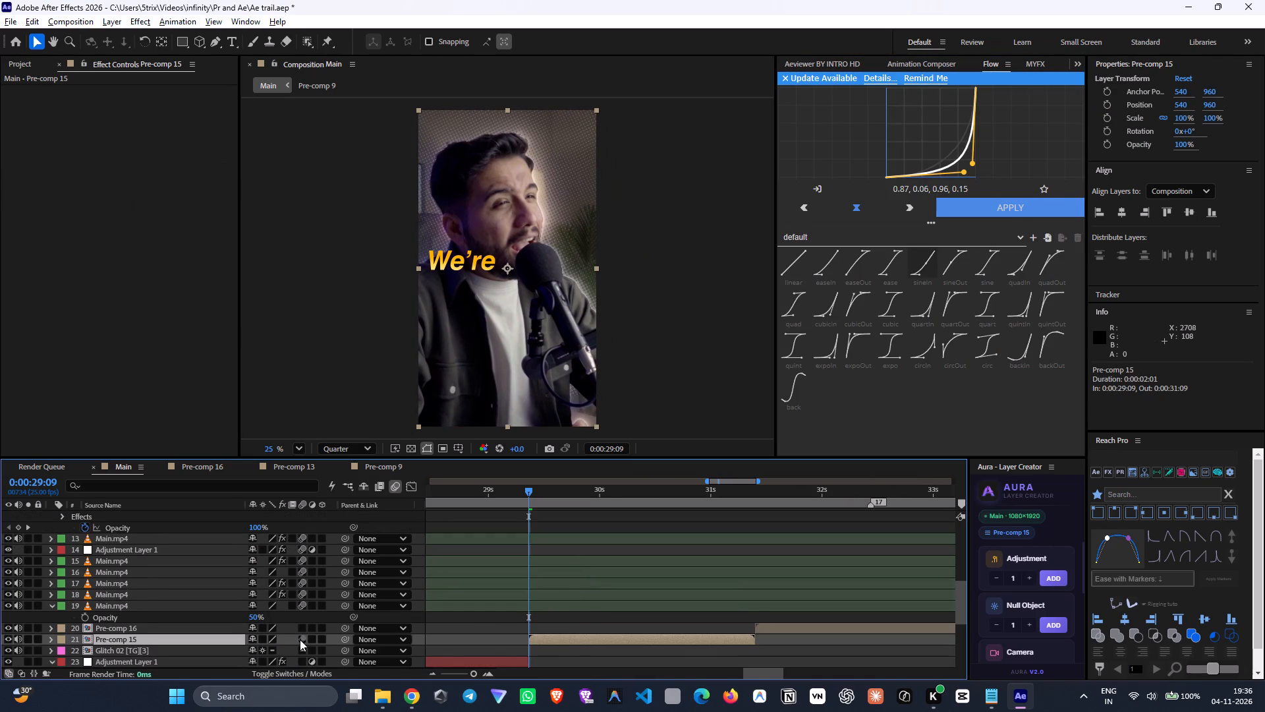
click(300, 639)
Keyframe Pre-comp 15's scale from 348% at its start, 0:00:29:09, down to 100% at 0:00:31:08.
key(s)
scroll(625, 612, down, 3)
click(86, 550)
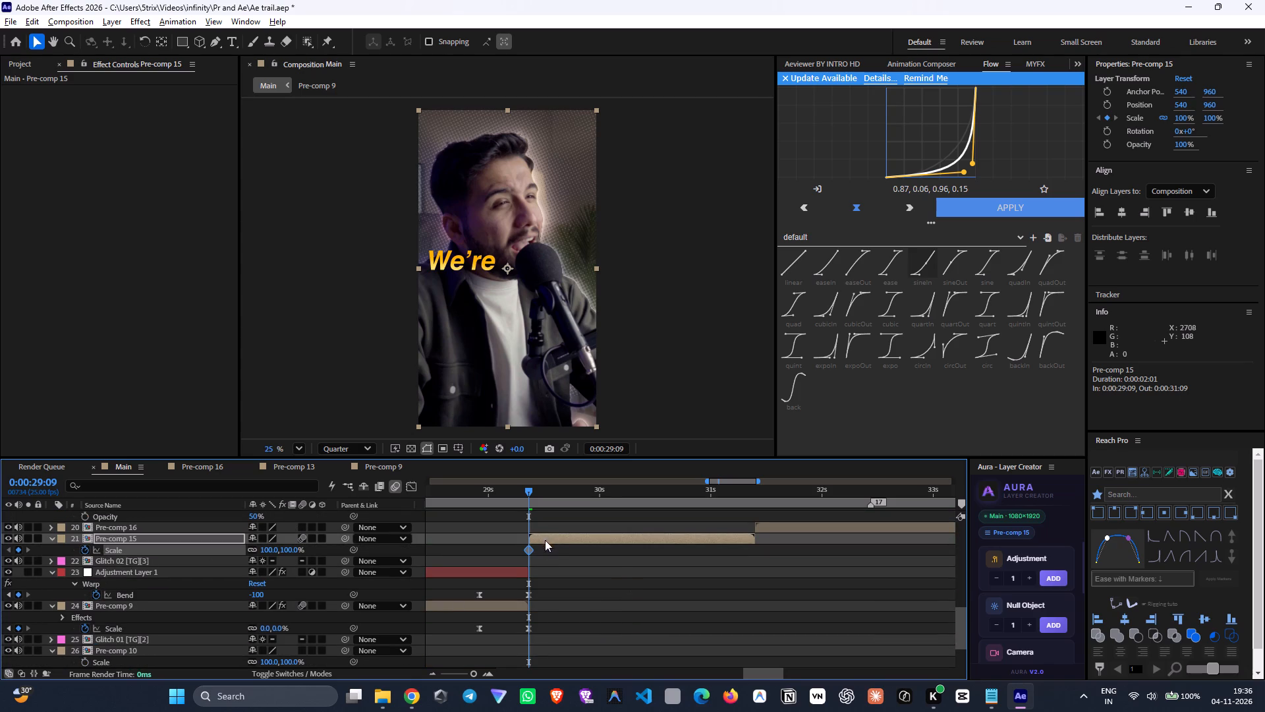
drag(527, 551, 746, 566)
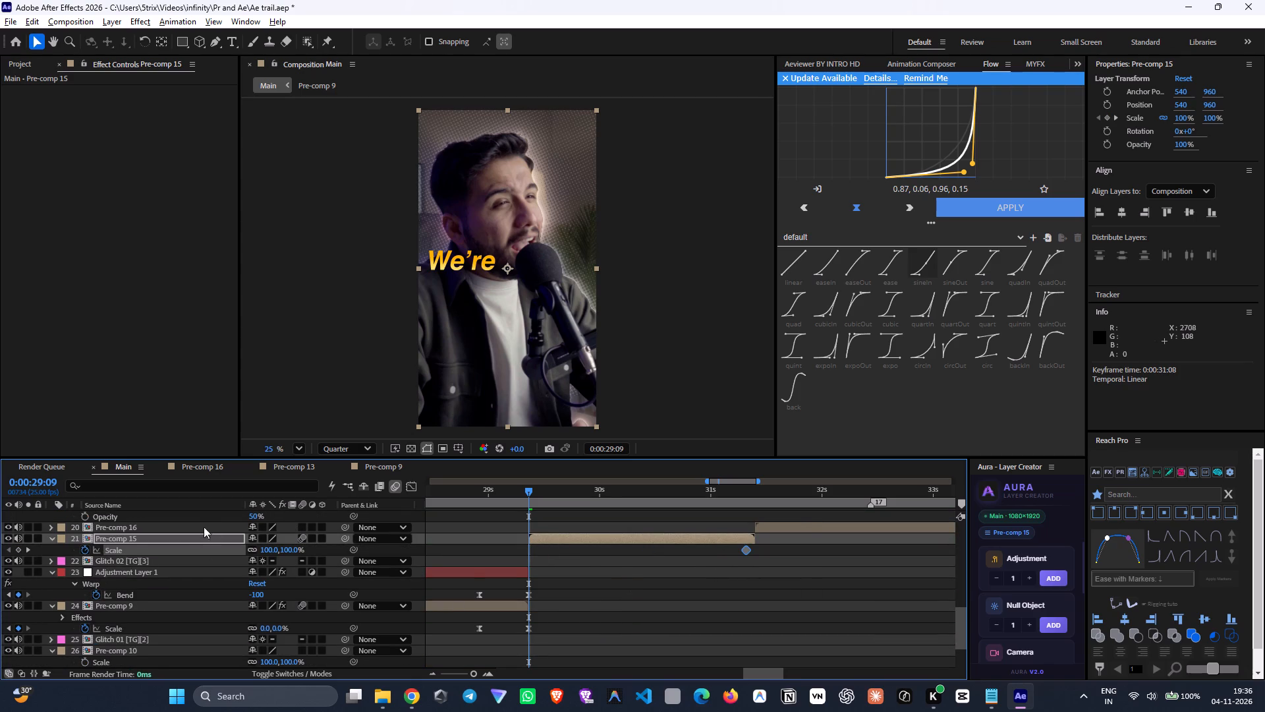
drag(292, 553, 474, 539)
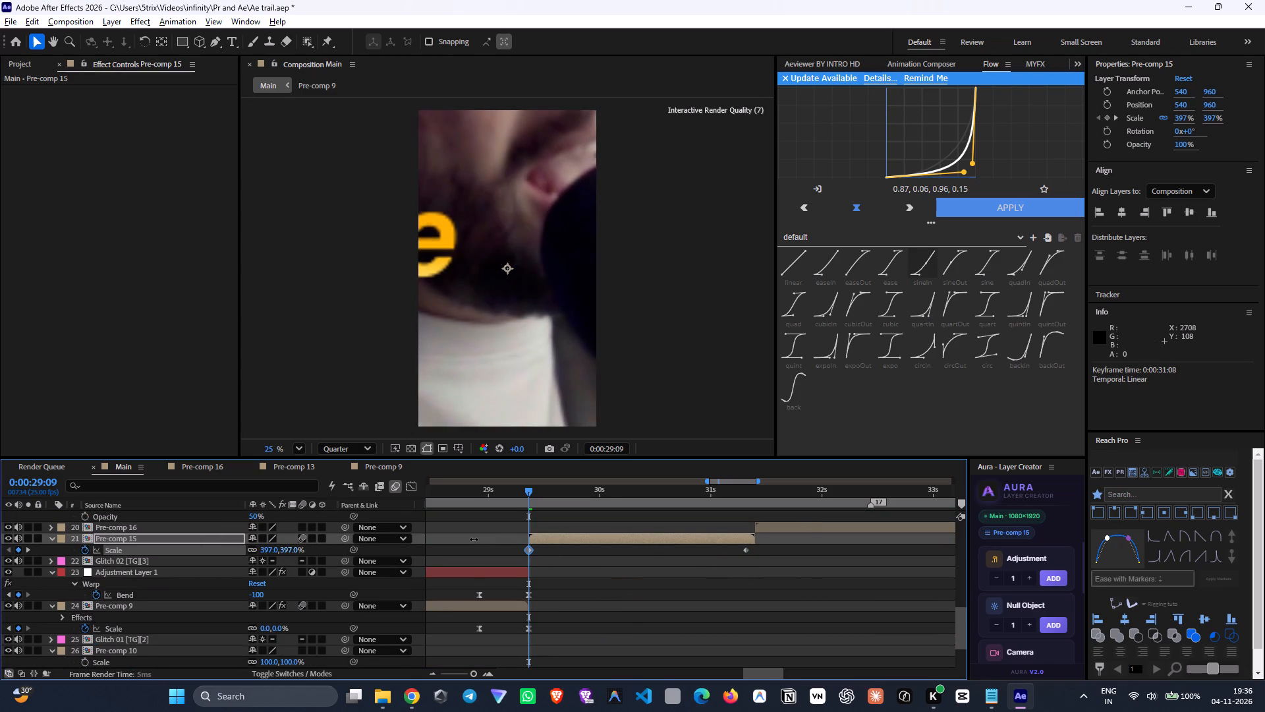
drag(474, 539, 446, 544)
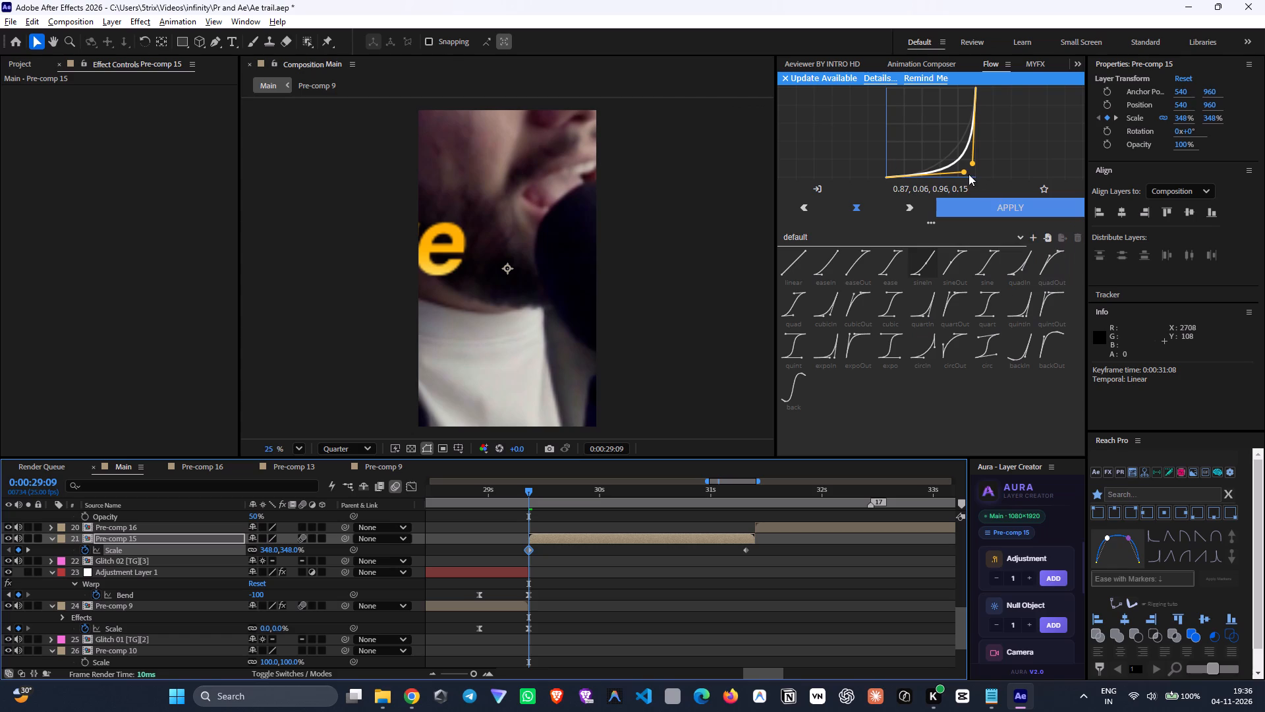
Reshape the Flow curve to 0.00, 0.89, 0.00, 0.98, apply it to both Pre-comp 15 Scale keyframes, and check the zoom from 0:00:29:09.
click(785, 74)
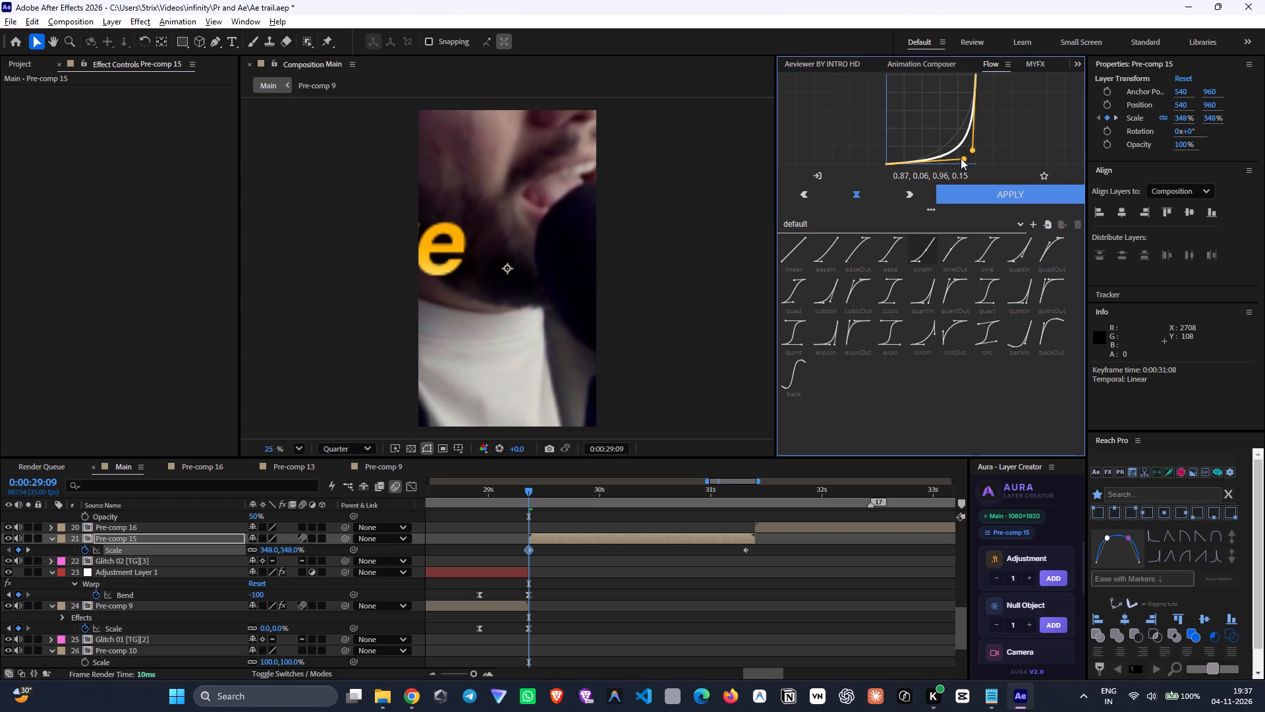
drag(963, 158, 870, 84)
drag(972, 149, 965, 145)
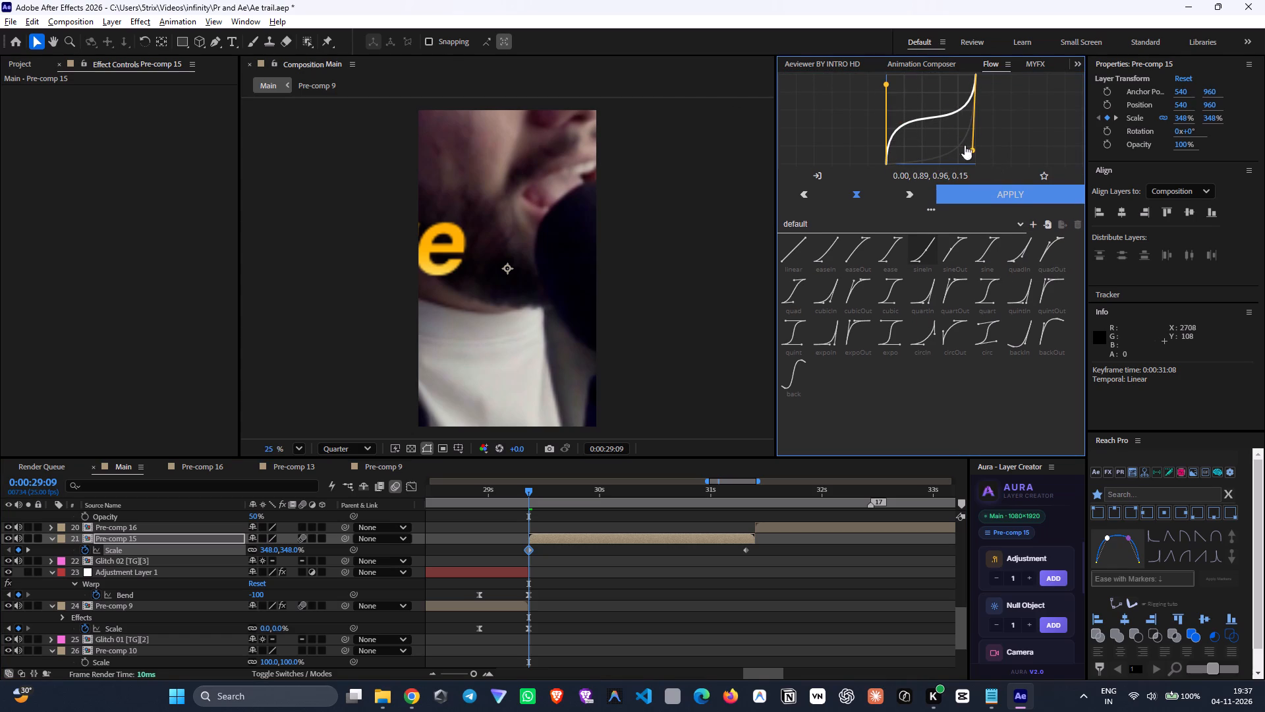
drag(965, 145, 874, 75)
click(1015, 189)
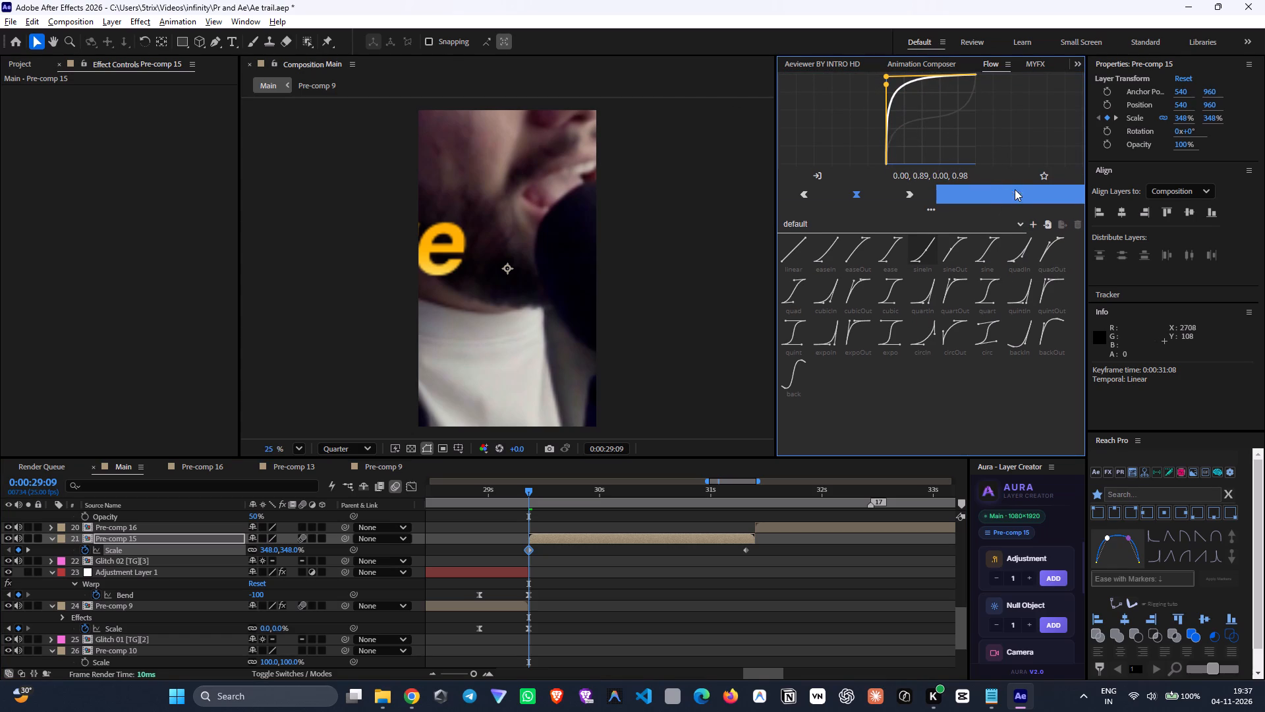
drag(546, 493, 643, 539)
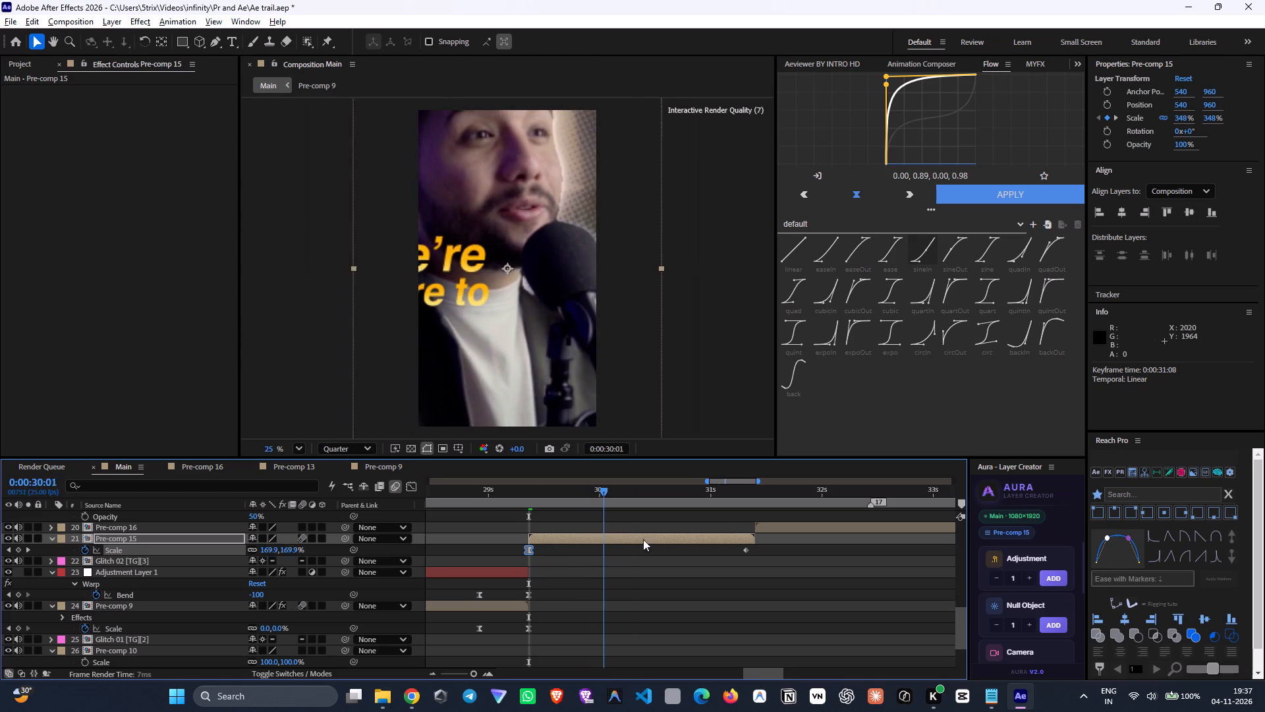
drag(643, 539, 536, 550)
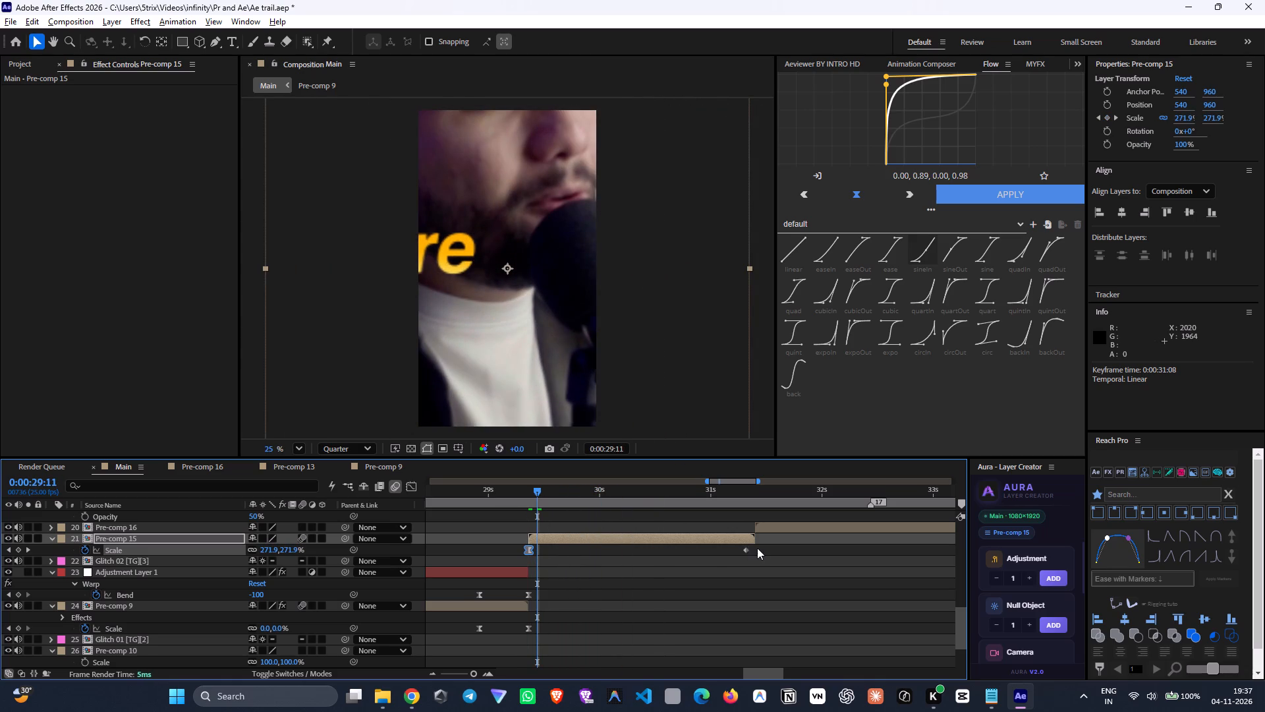
drag(757, 548, 511, 557)
click(1014, 198)
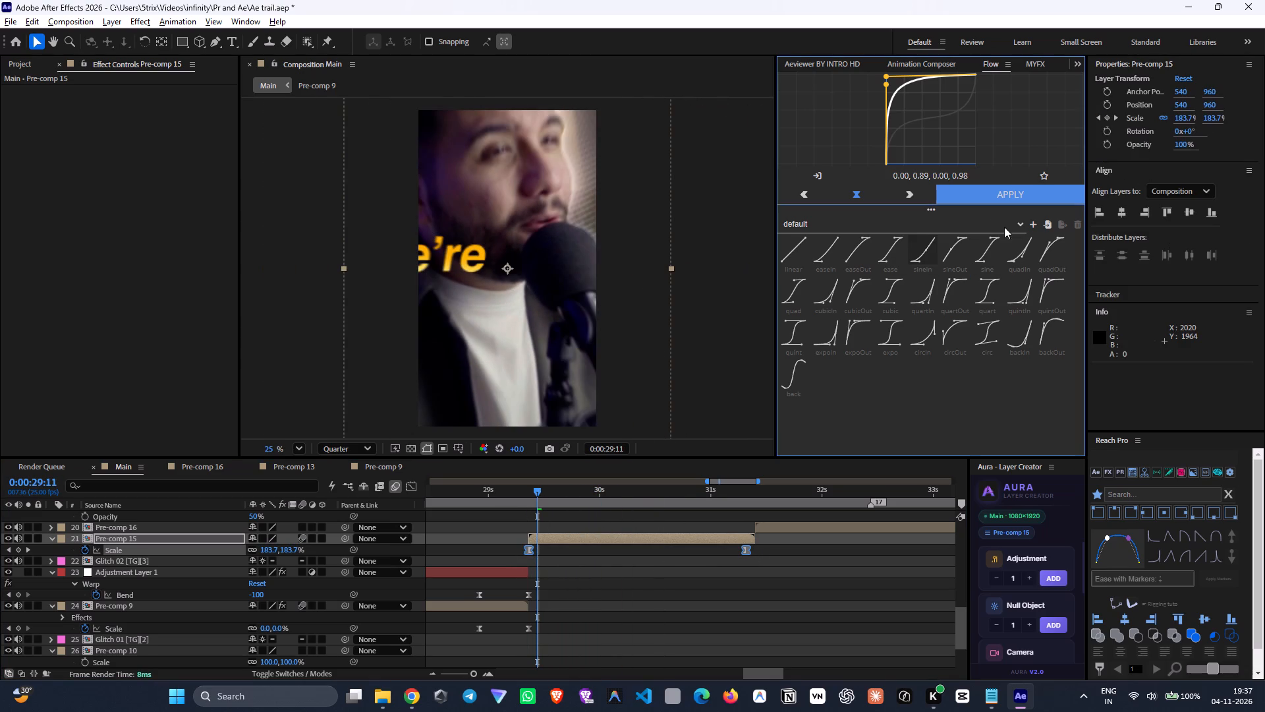
drag(621, 499, 522, 535)
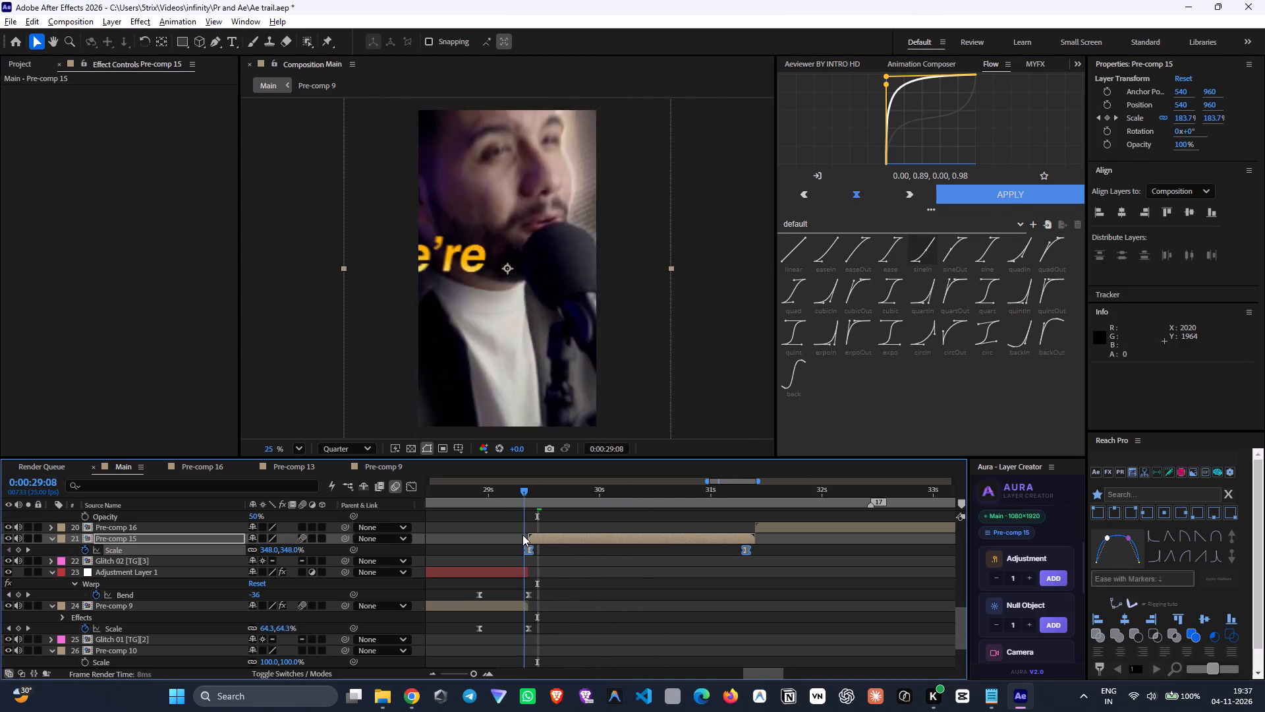
drag(522, 535, 528, 547)
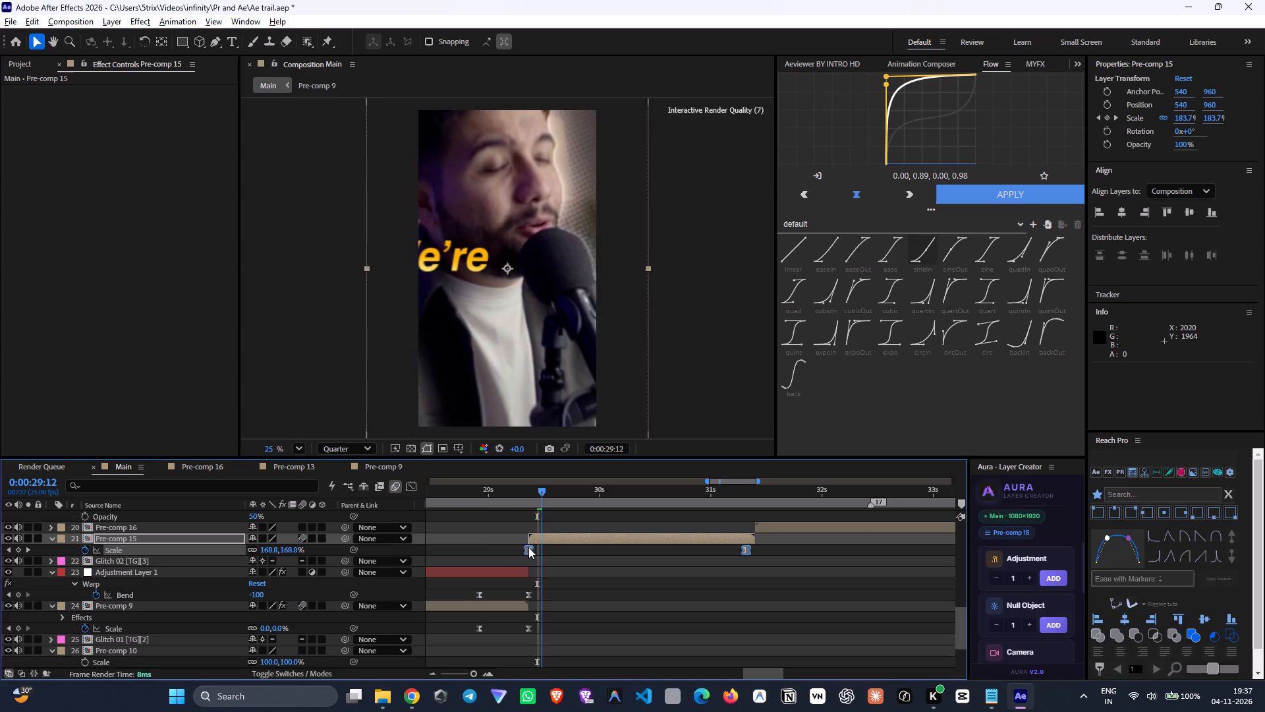
drag(528, 547, 528, 552)
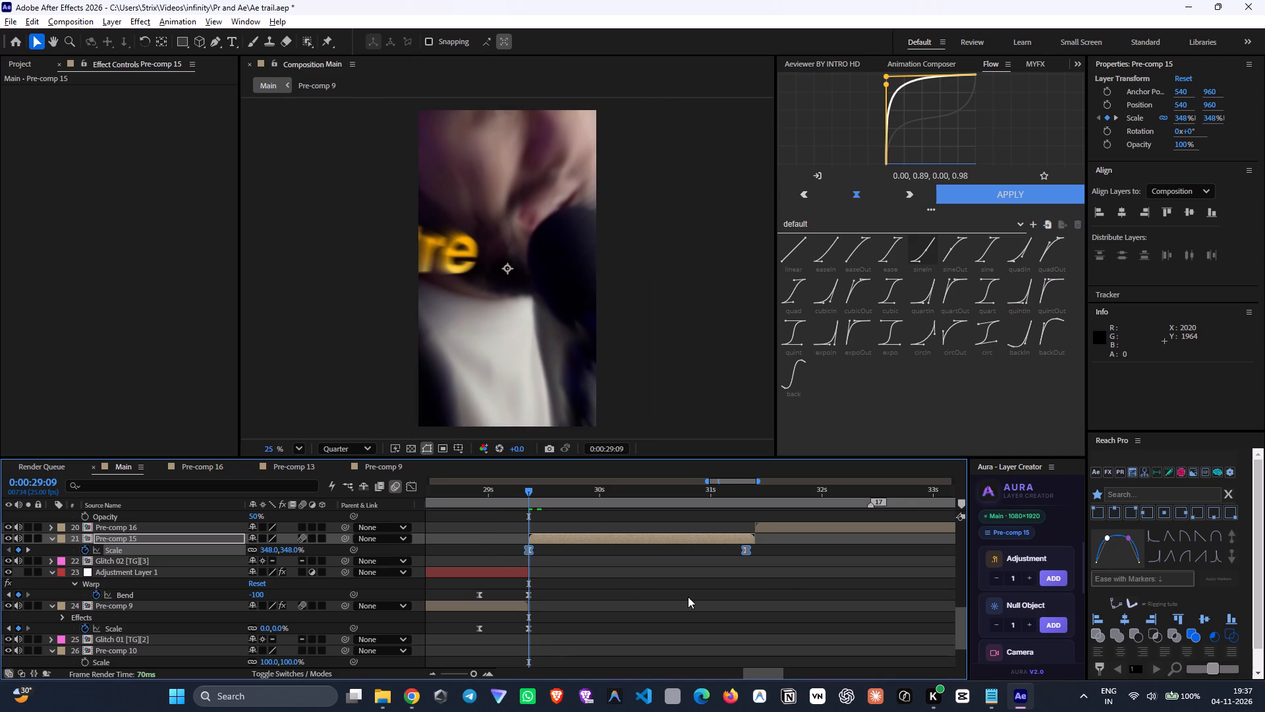
Add an adjustment layer matched to Pre-comp 15's duration and place it directly above Pre-comp 15 in the layer stack.
click(1056, 579)
scroll(648, 562, up, 10)
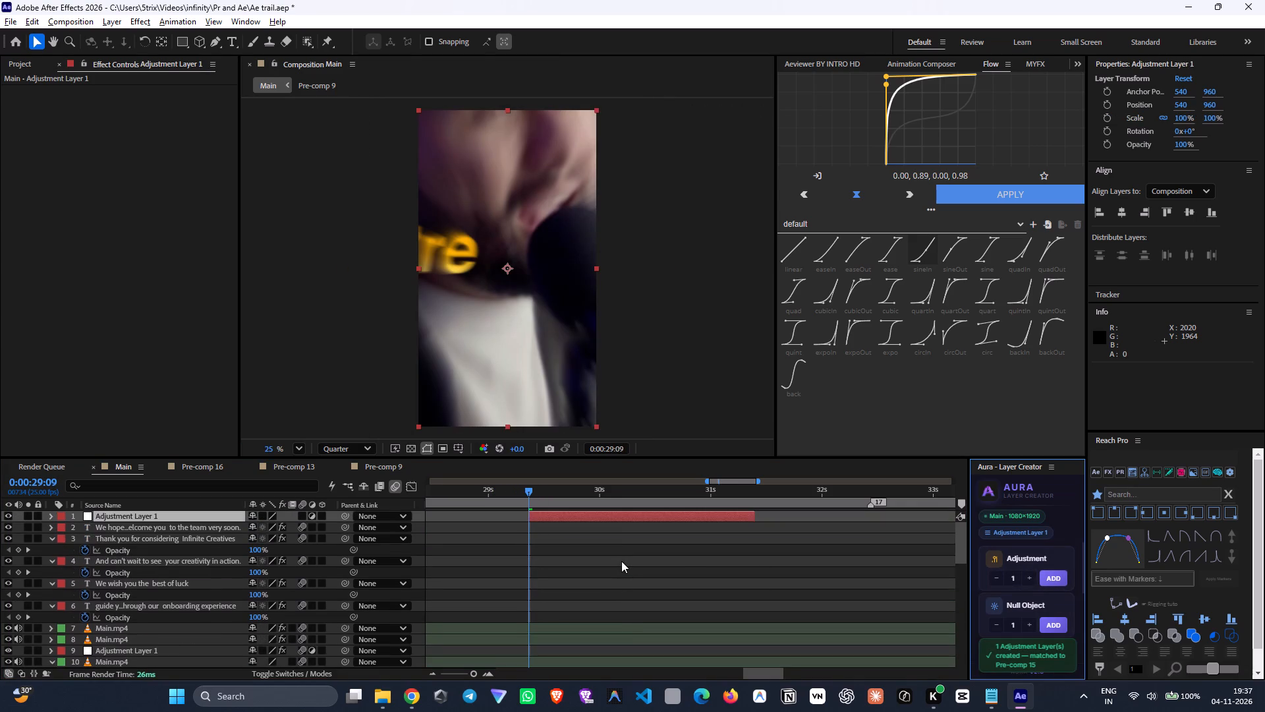
scroll(621, 561, up, 4)
drag(187, 519, 199, 661)
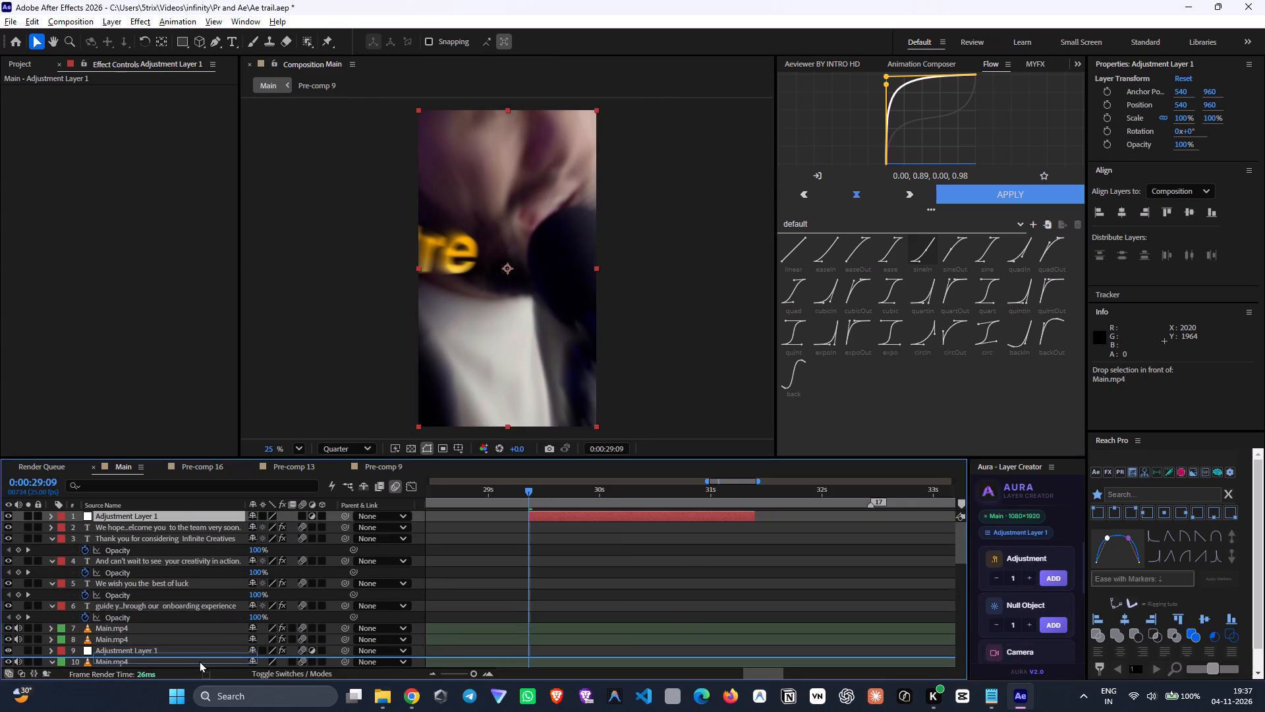
drag(199, 661, 211, 542)
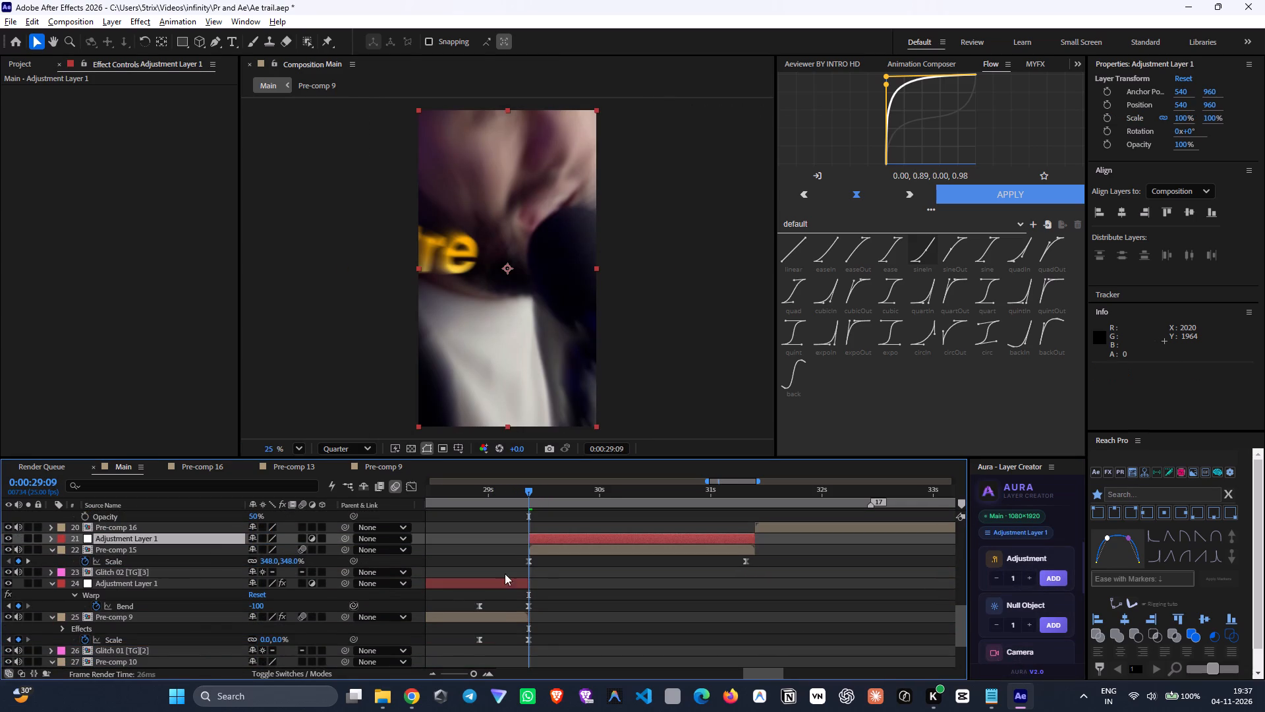
Apply Turbulent Displace to the new adjustment layer and keyframe its Amount at 50 and Size at 100 at 0:00:29:09.
key(ctrl+space)
text(tu)
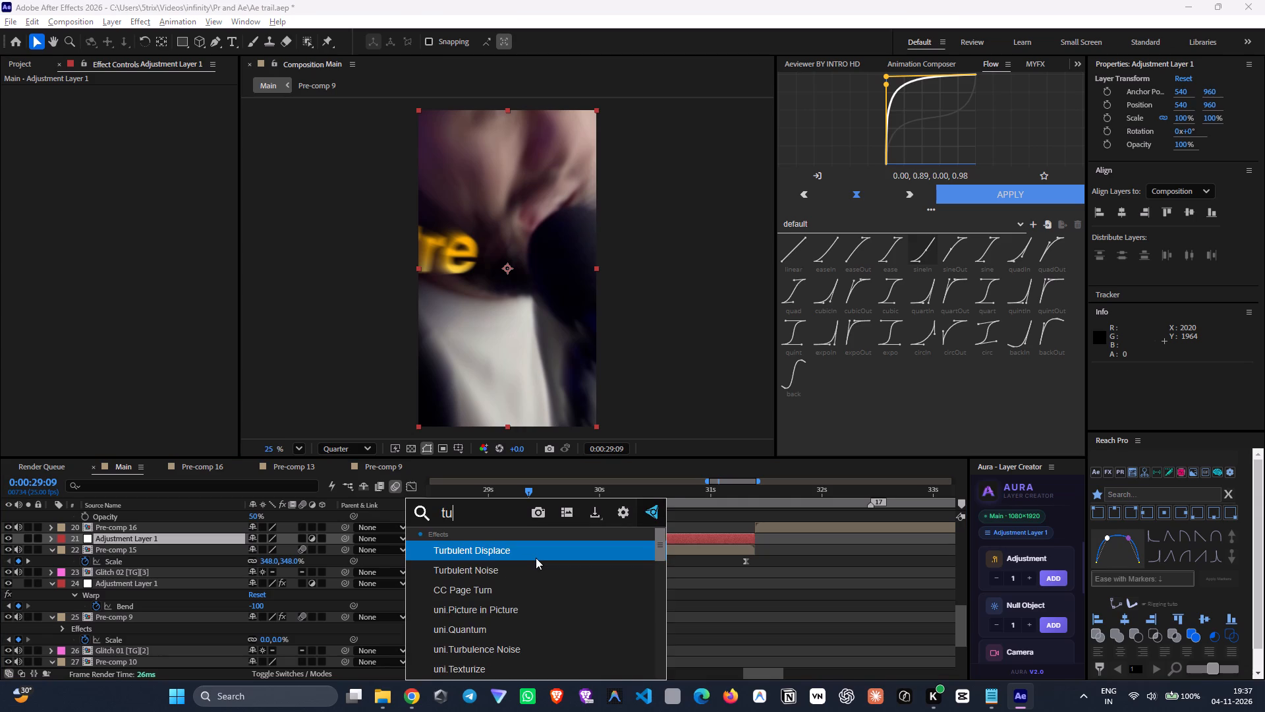
click(536, 558)
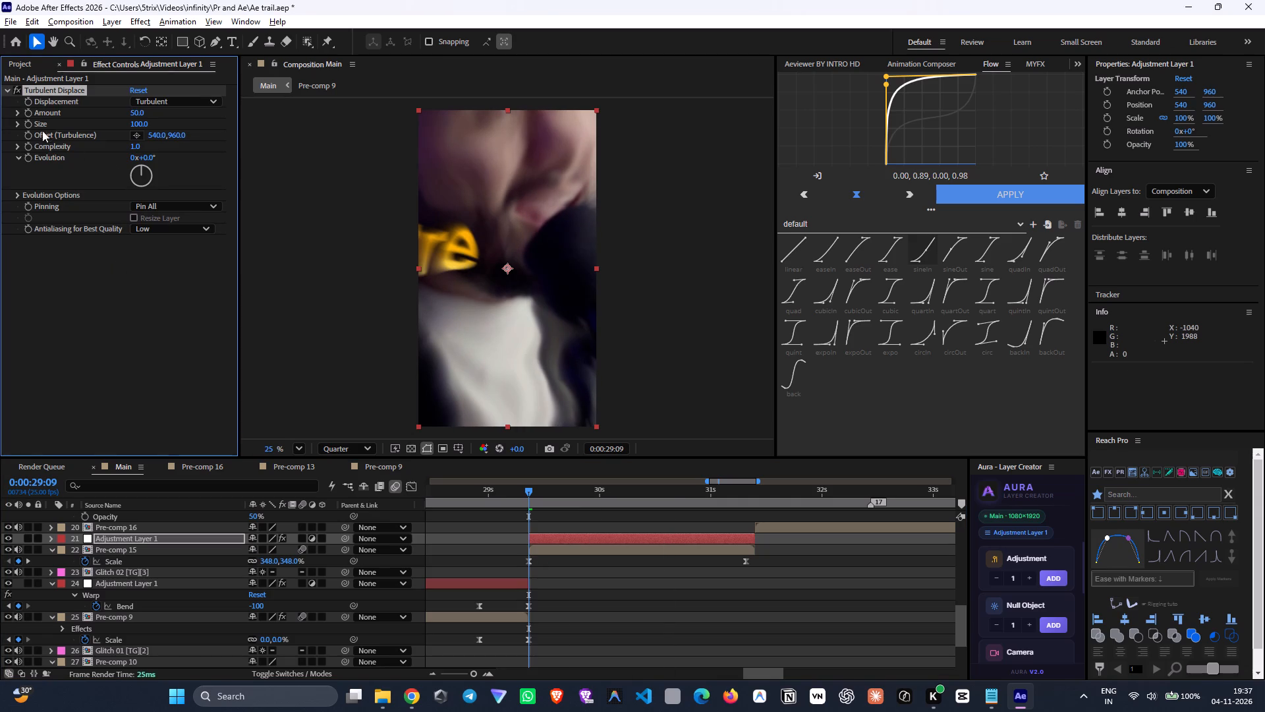
drag(27, 115, 24, 123)
key(u)
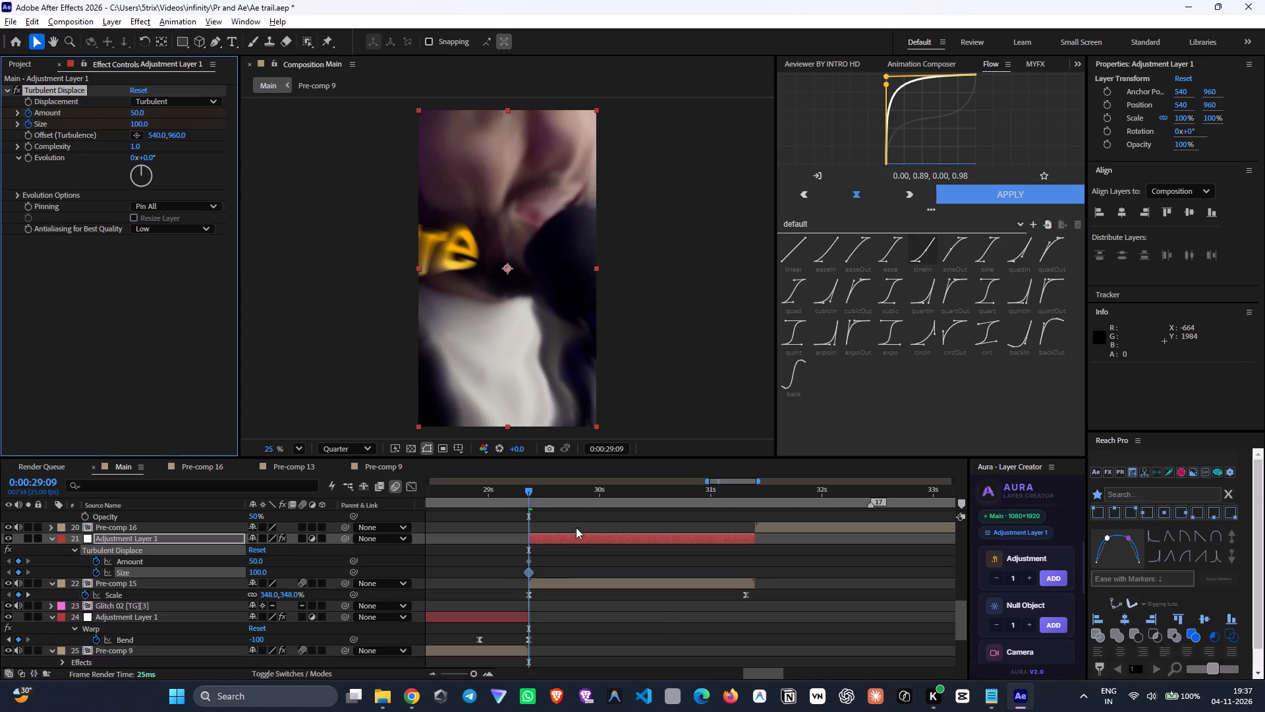
Keyframe Turbulent Displace at 0:00:29:18 with Amount 0 and Size at its minimum of 2.
click(561, 498)
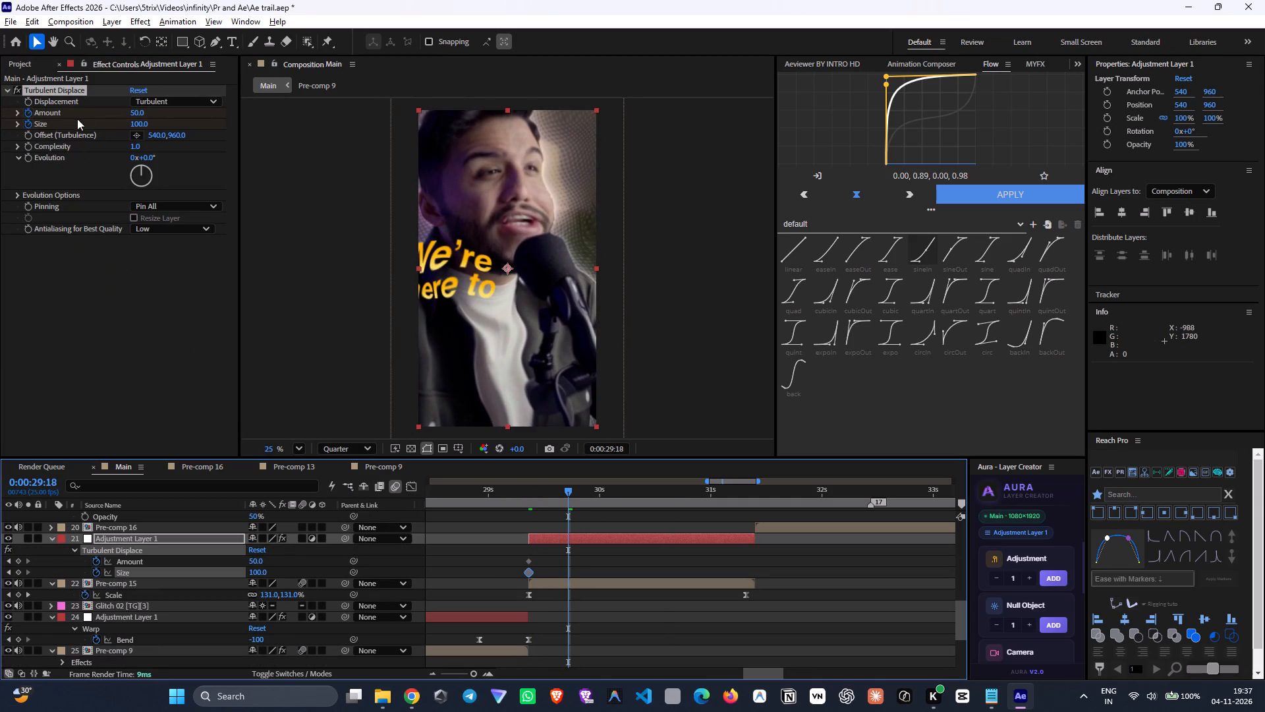
drag(17, 562, 20, 569)
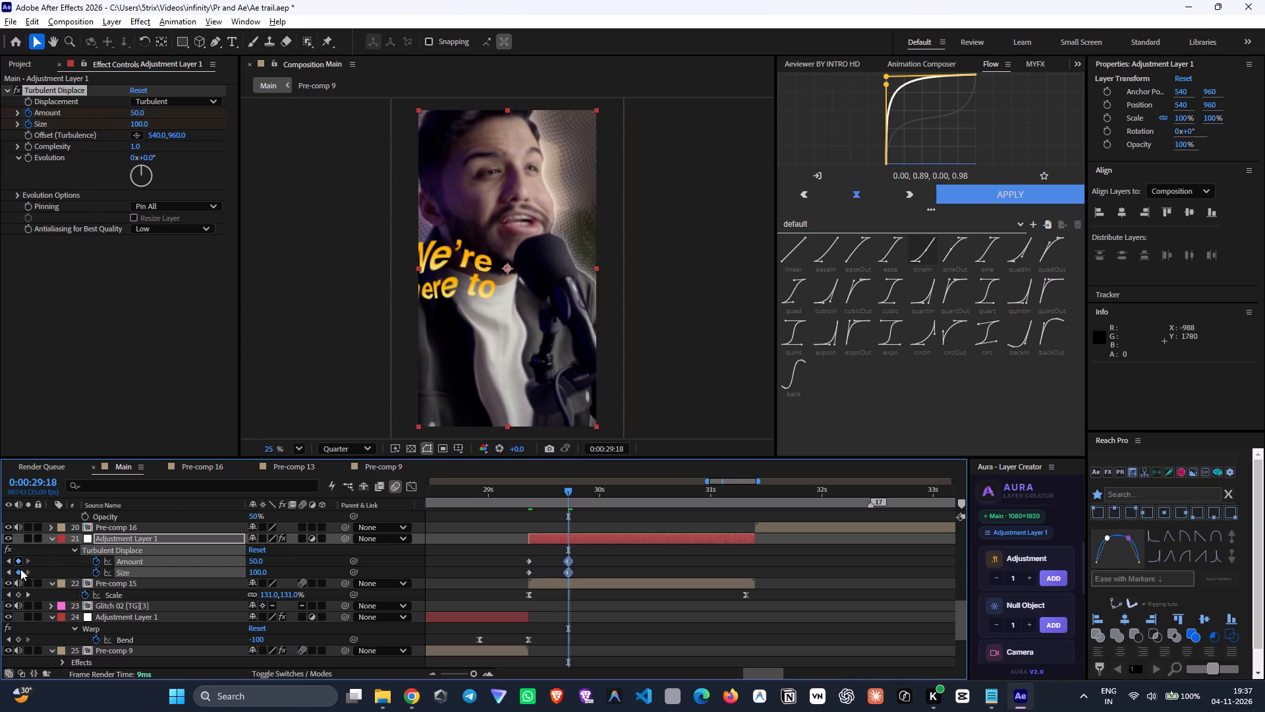
drag(20, 569, 18, 573)
click(136, 115)
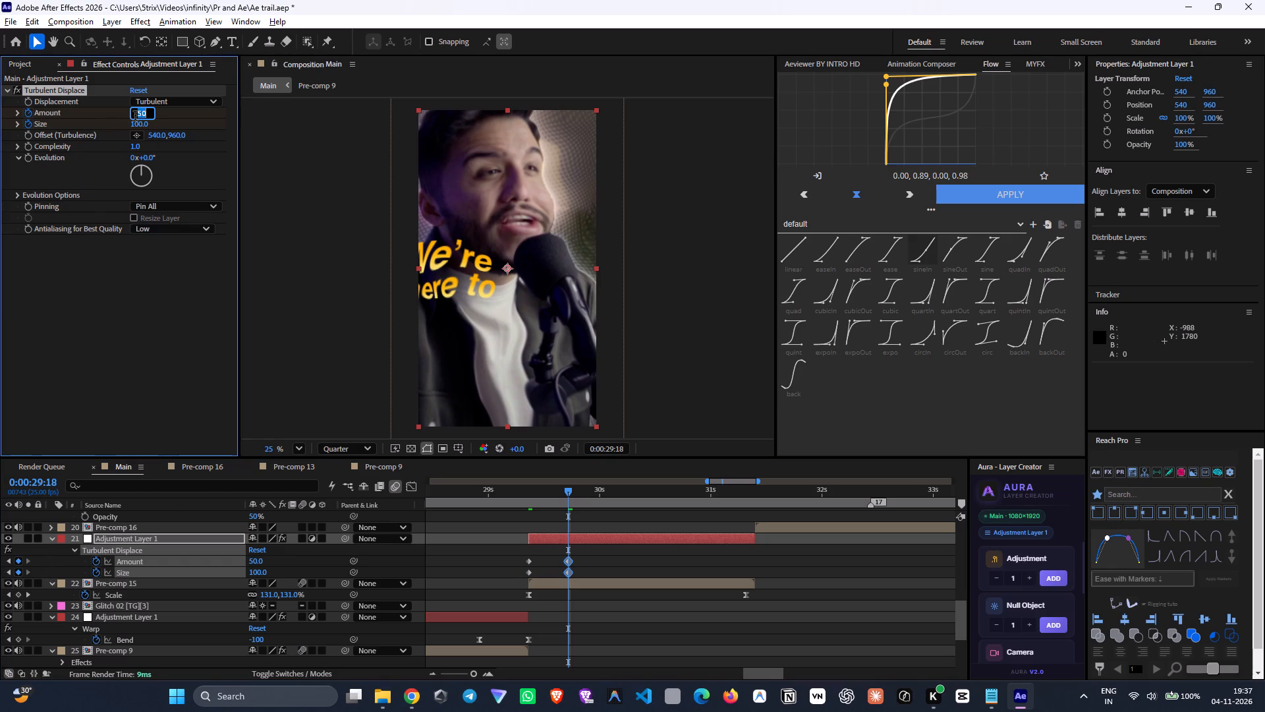
key(0)
key(Return)
click(143, 126)
key(0)
key(Return)
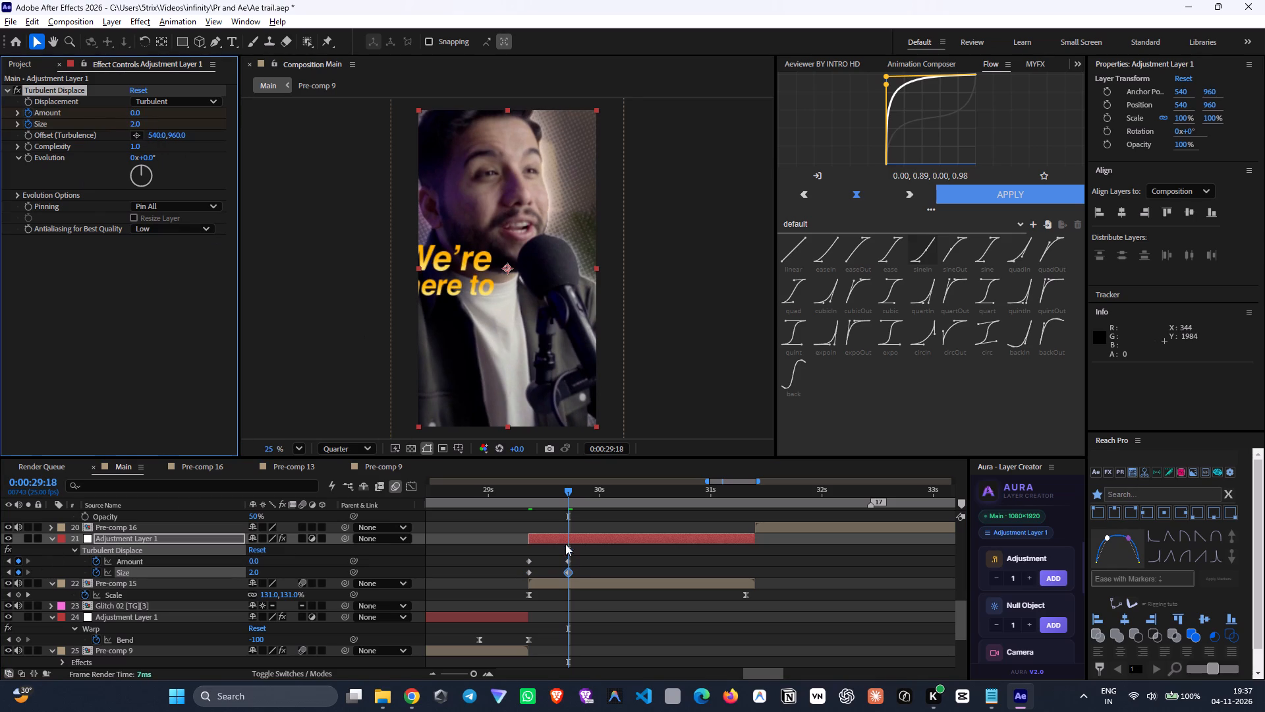
Reshape Flow's sineOut curve to 0.09, 0.94, 0.64, 1.00 and apply it to the Turbulent Displace Amount and Size keyframes.
drag(588, 558, 515, 579)
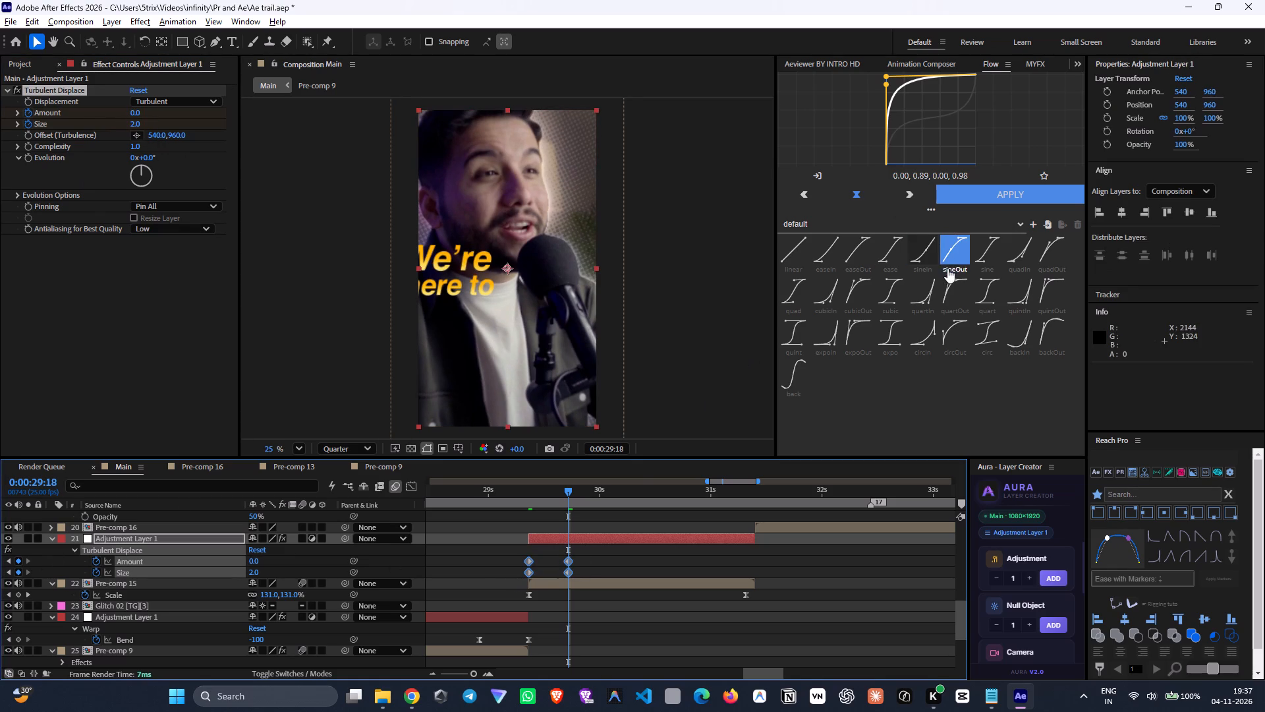
drag(567, 489, 509, 501)
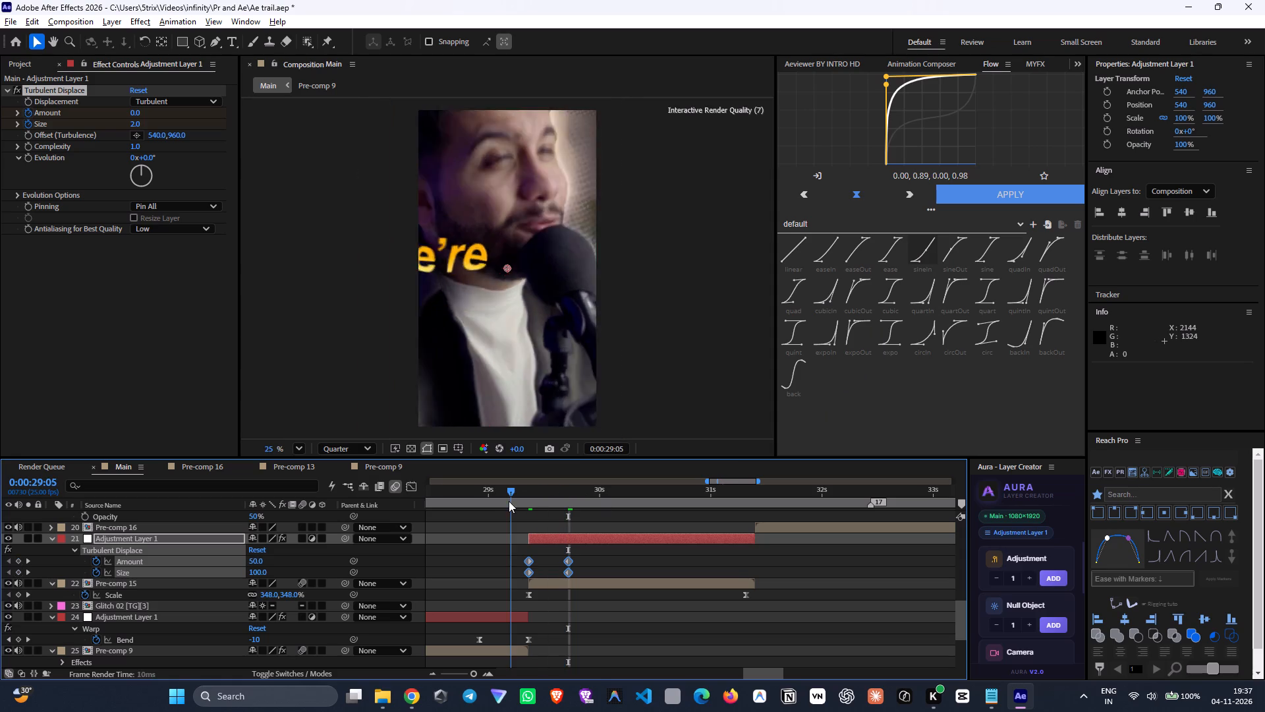
drag(509, 501, 543, 510)
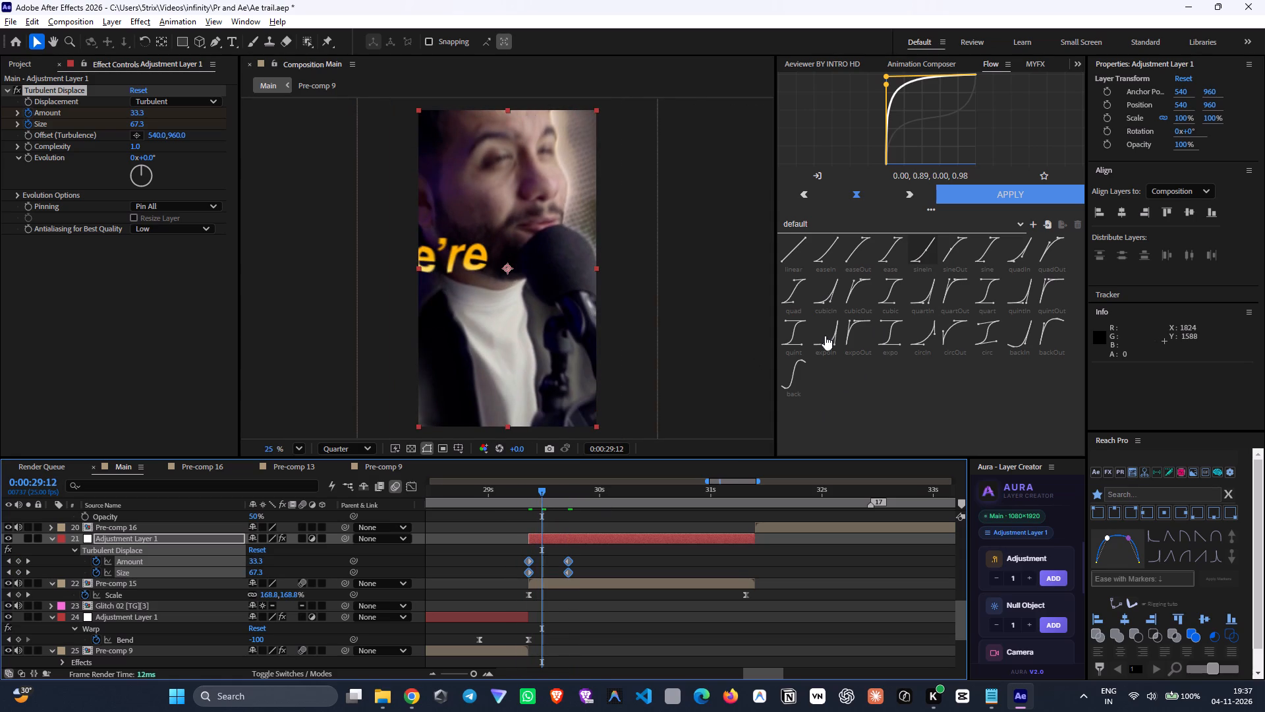
click(893, 259)
click(961, 247)
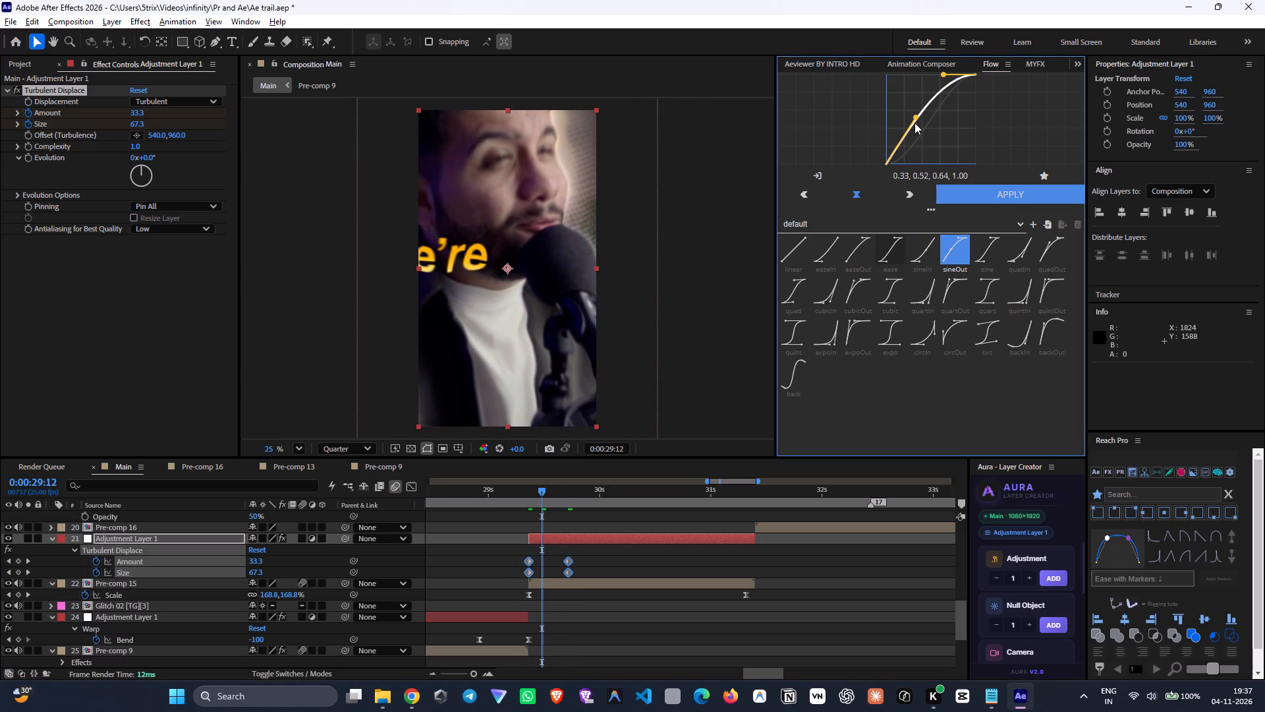
drag(914, 117, 893, 80)
click(960, 191)
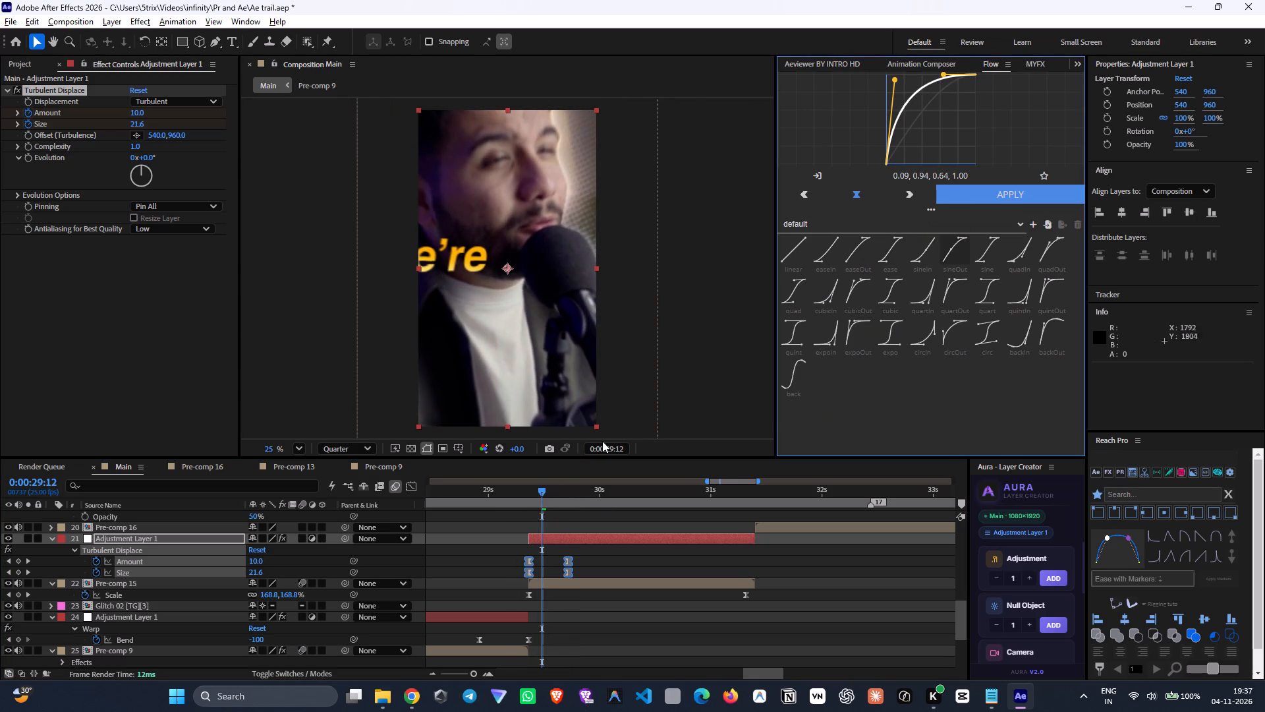
Add AtomX's Glitch 02 transition at the 0:00:31:10 cut, move it above Pre-comp 16, and check the transition around the cut.
drag(546, 489, 666, 532)
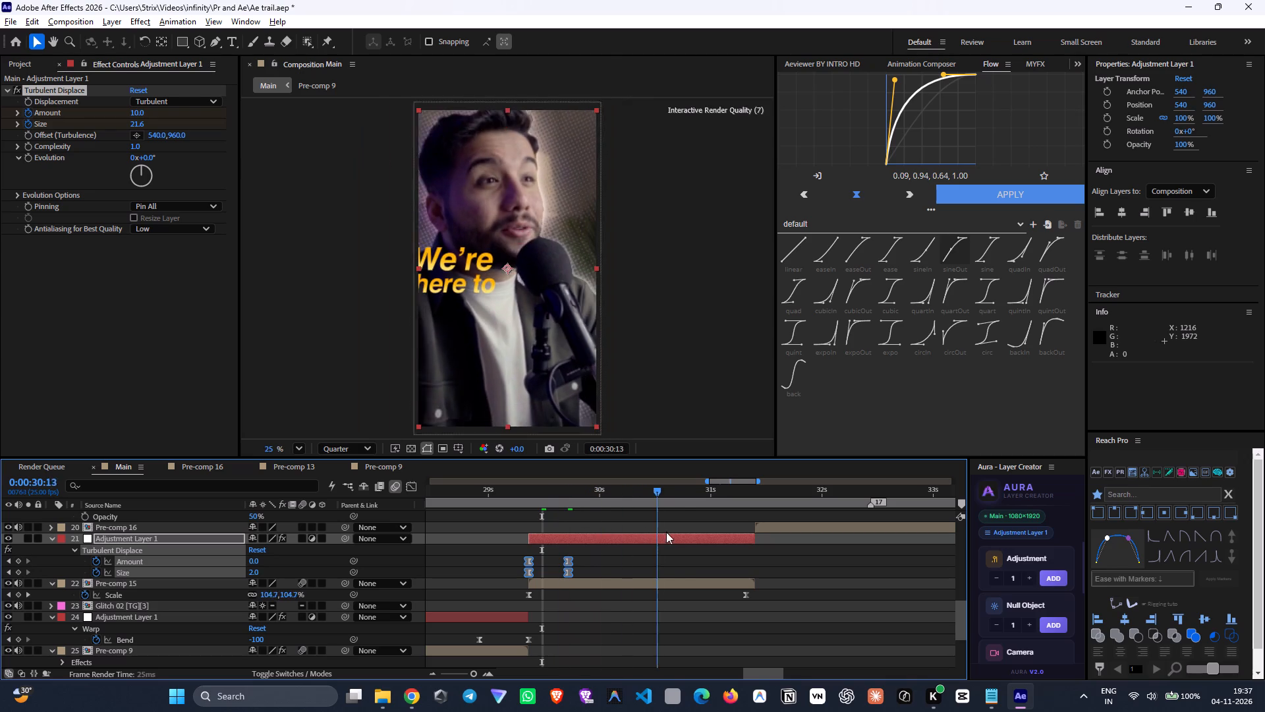
drag(666, 532, 756, 552)
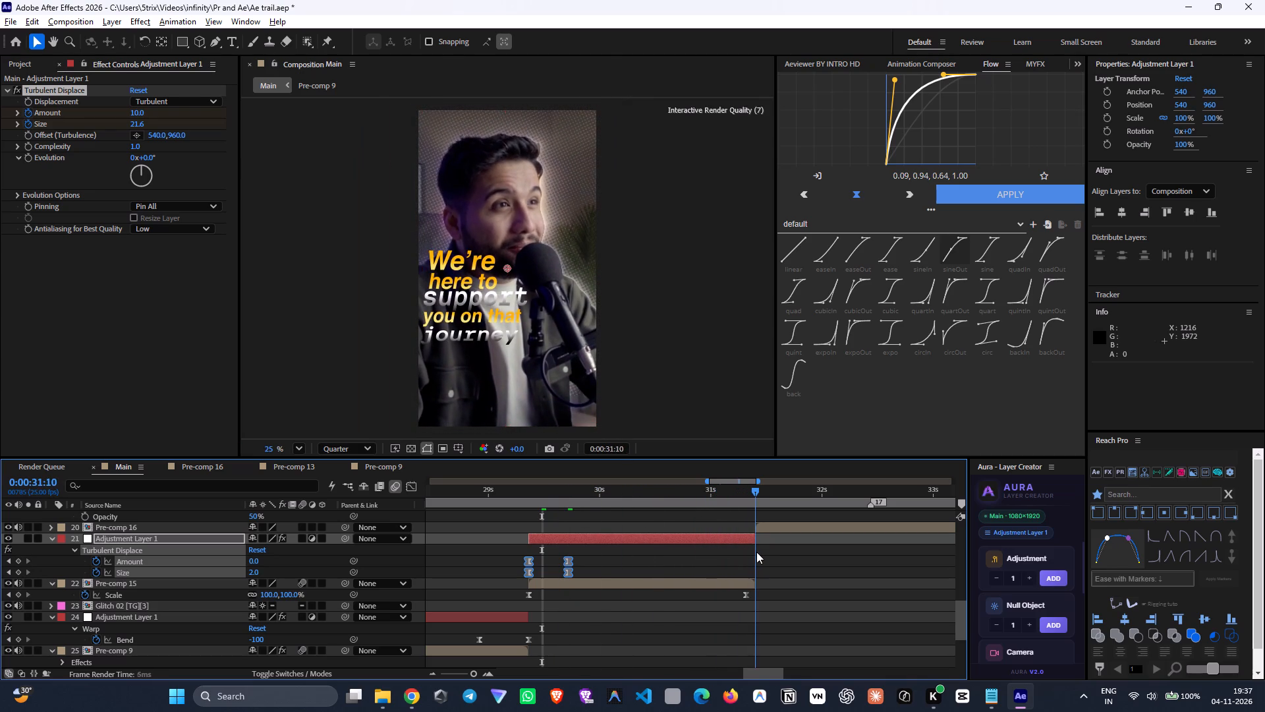
drag(756, 552, 755, 549)
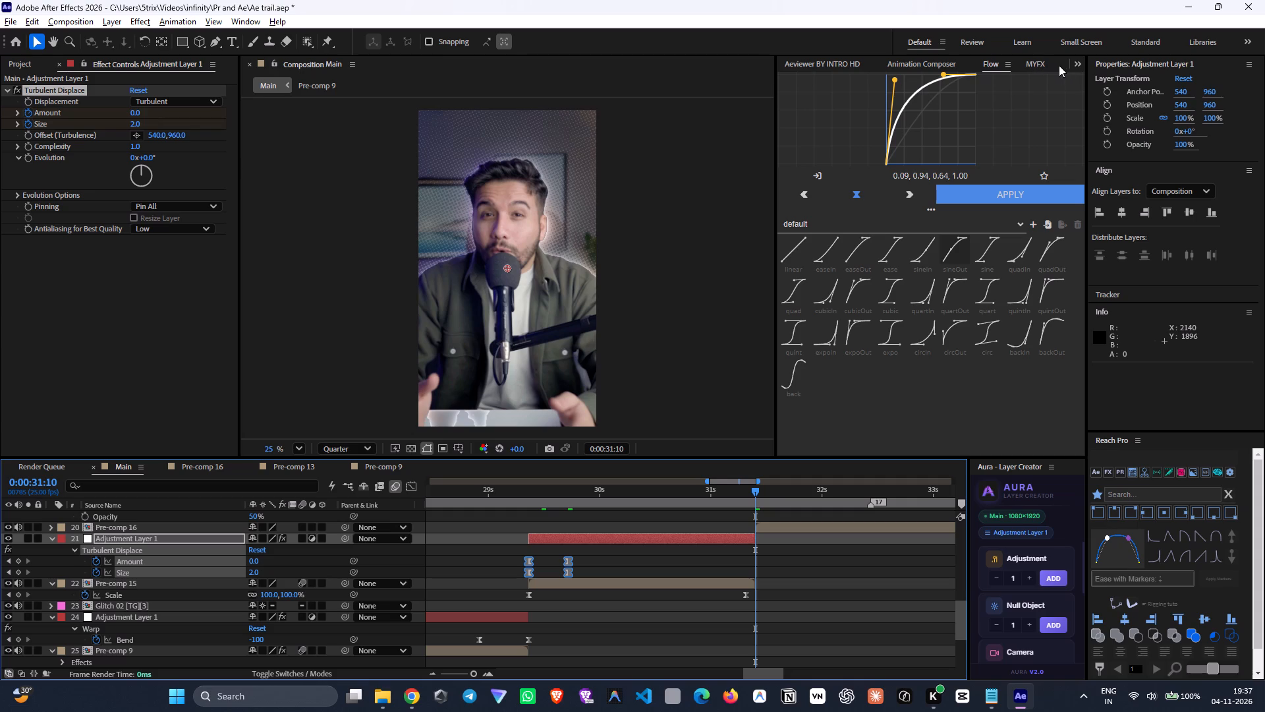
click(1075, 69)
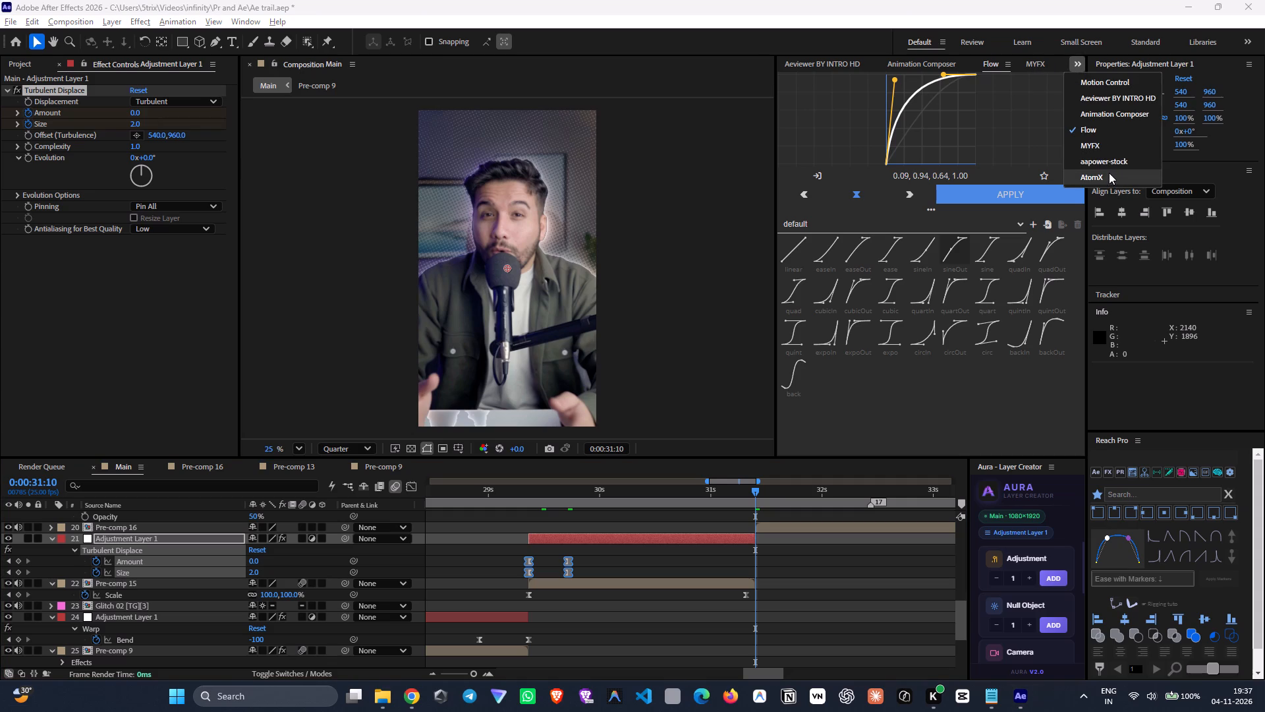
click(1105, 179)
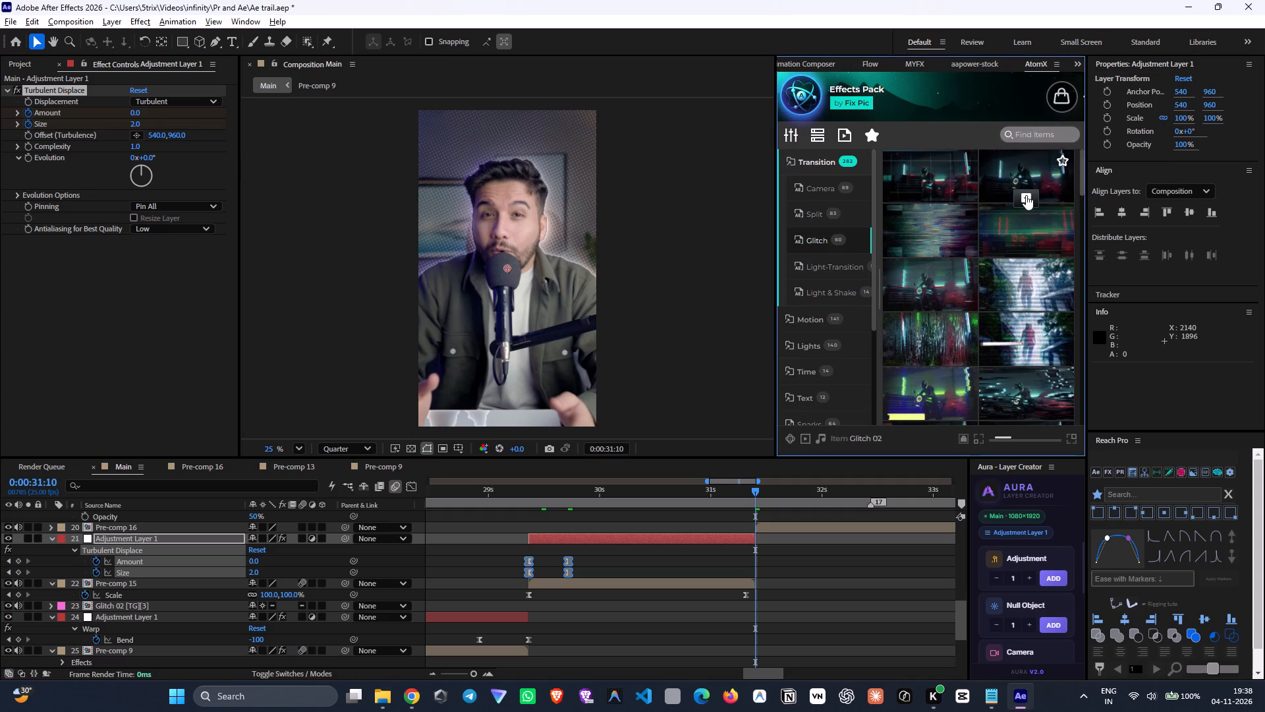
click(1026, 195)
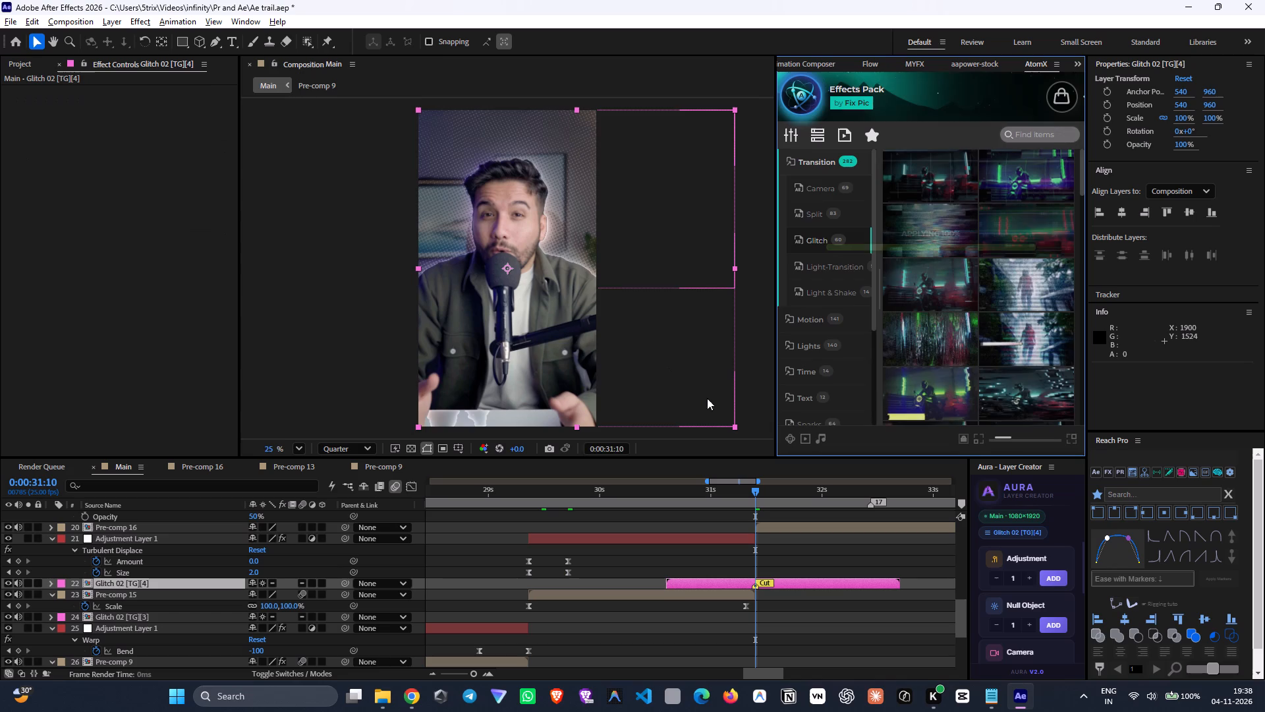
drag(175, 583, 163, 511)
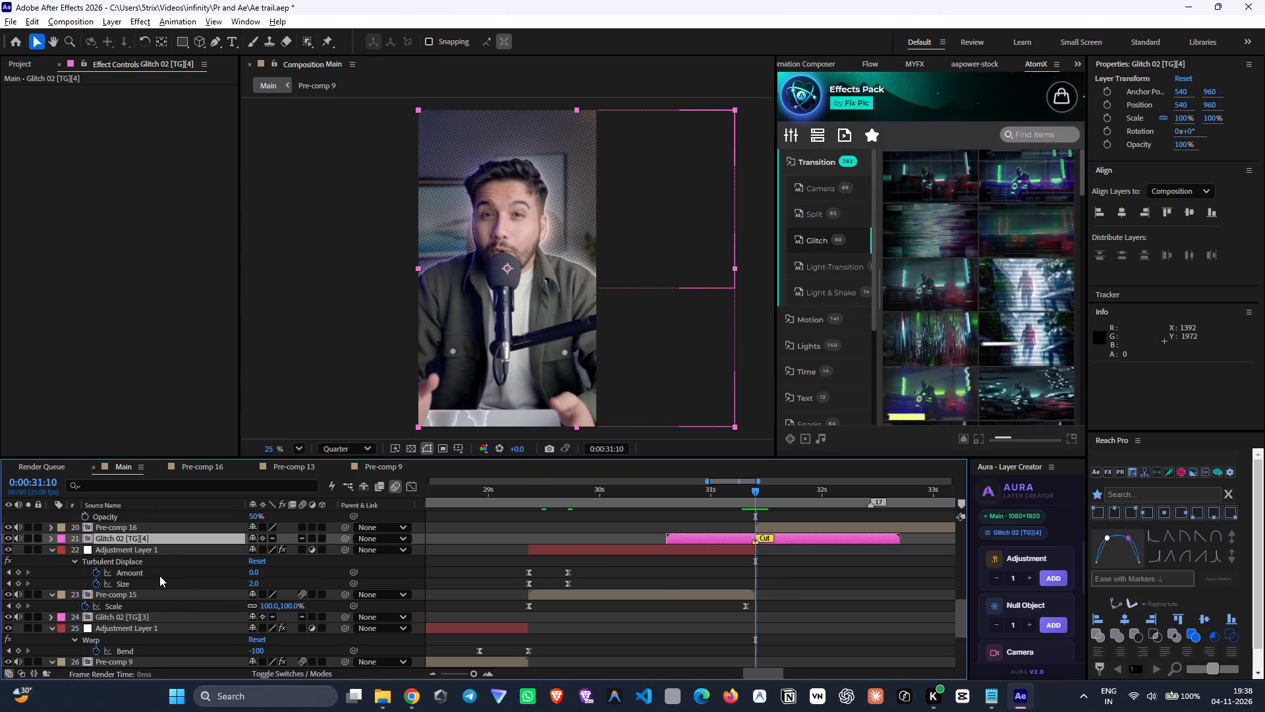
drag(160, 537, 160, 521)
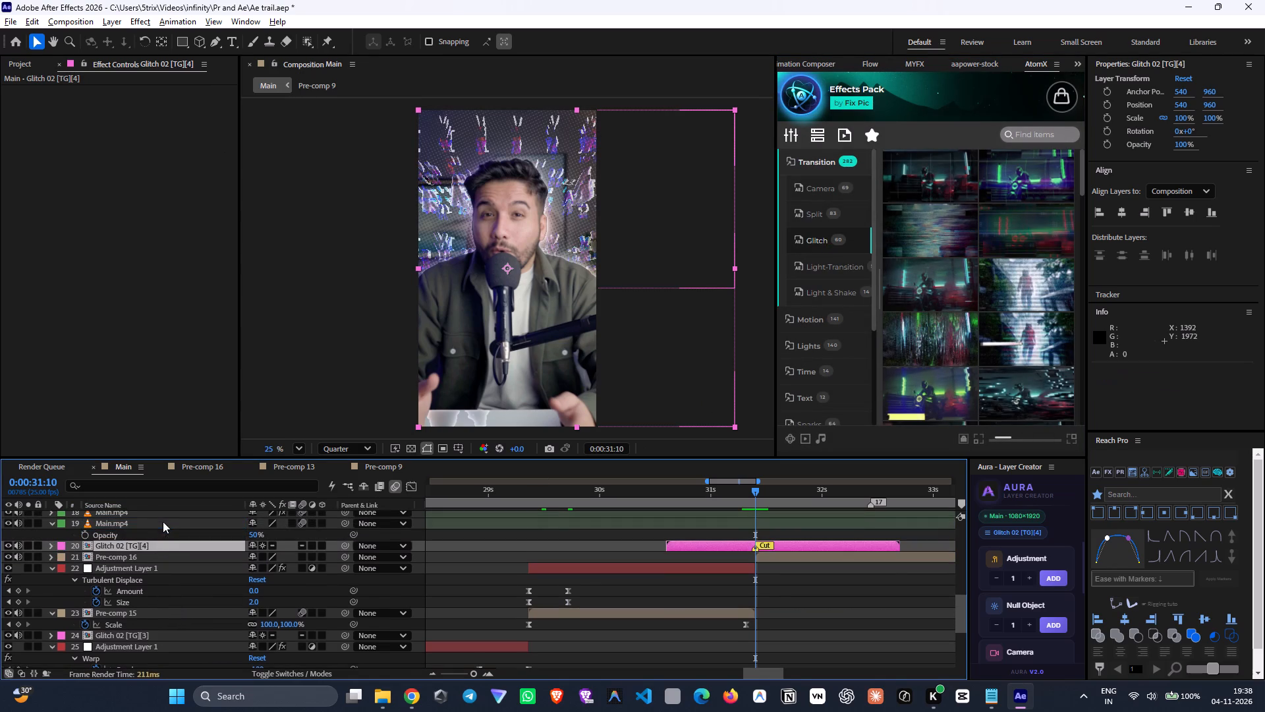
drag(727, 502, 719, 498)
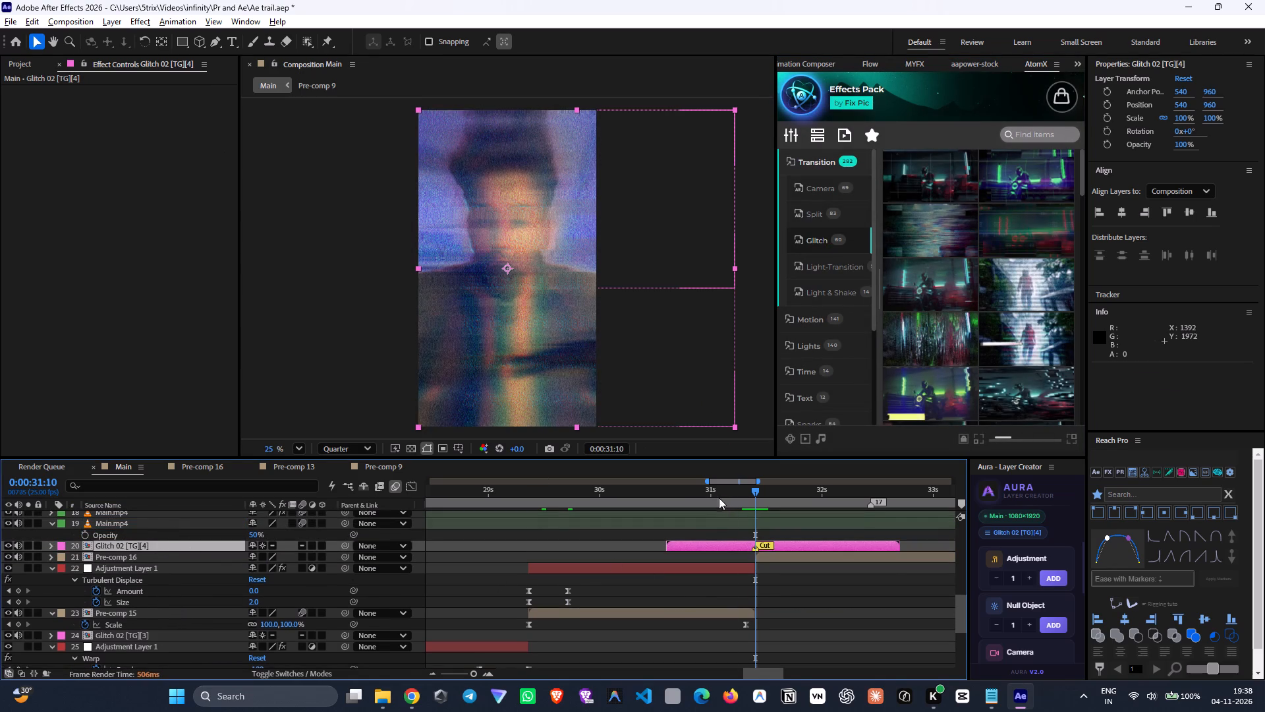
drag(719, 498, 731, 513)
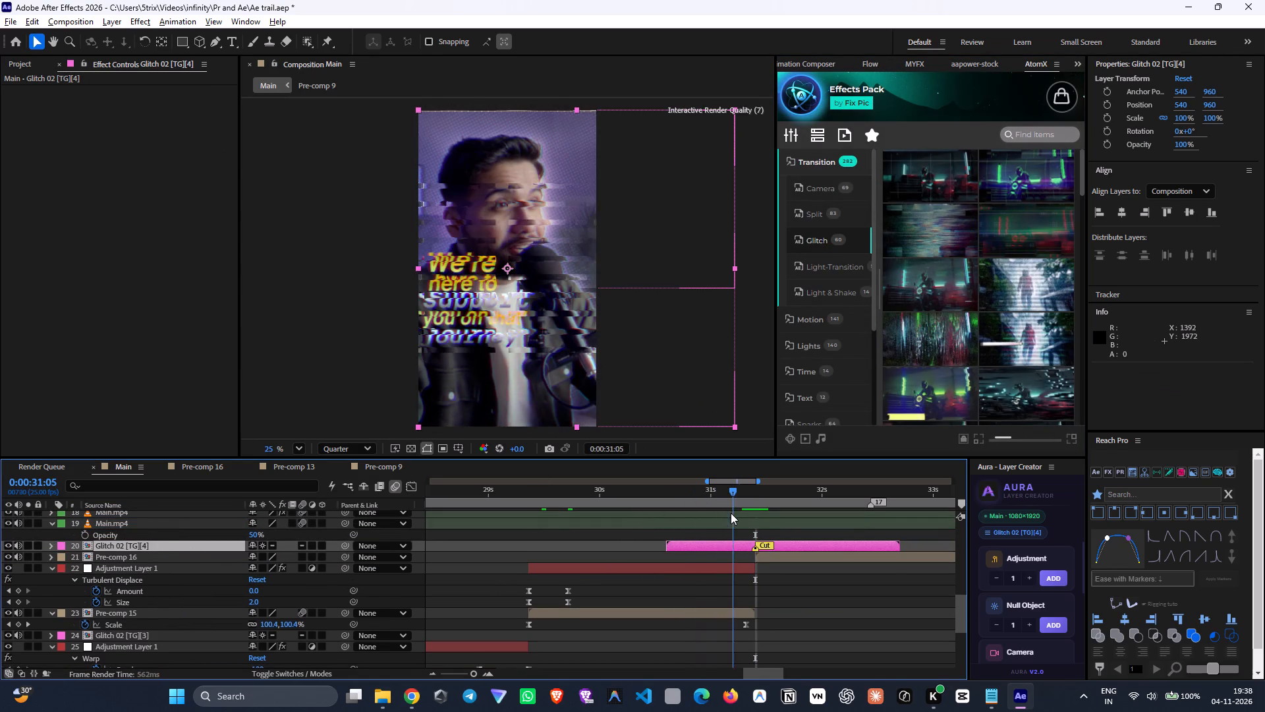
drag(731, 513, 798, 538)
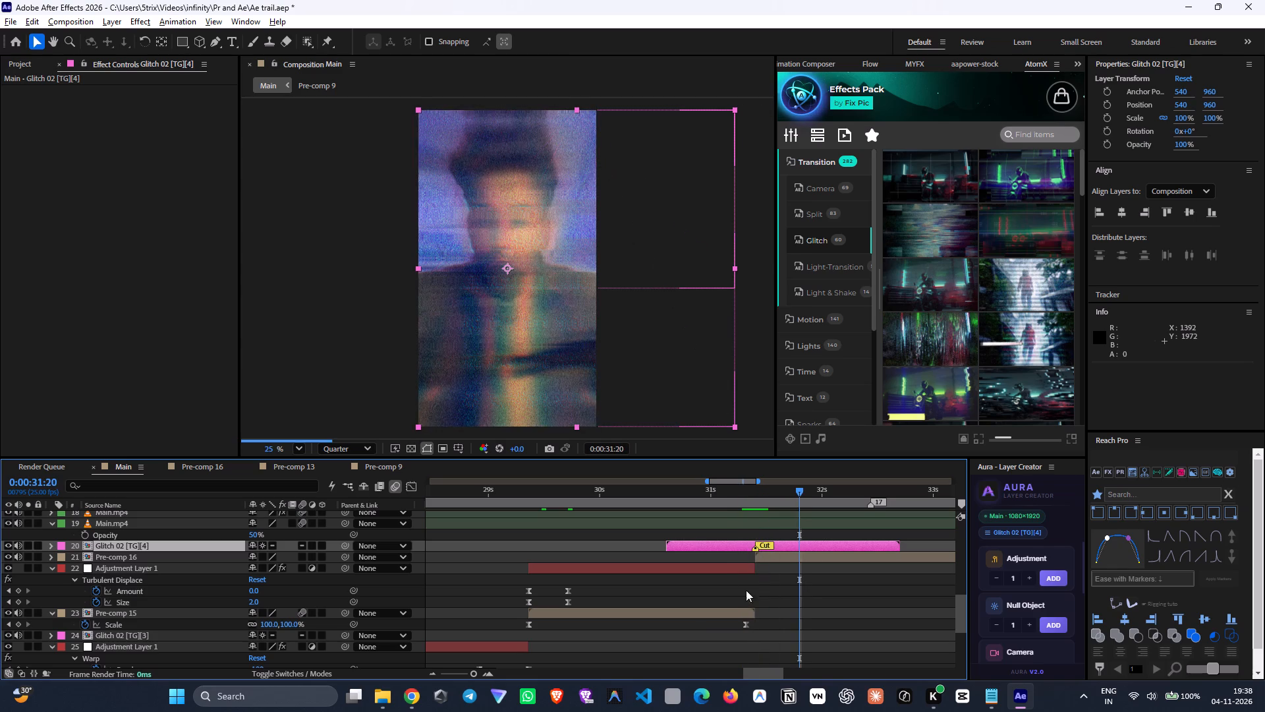
Move the playhead to 0:00:33:19, at marker 18 where Pre-comp 16 ends.
drag(732, 481, 758, 492)
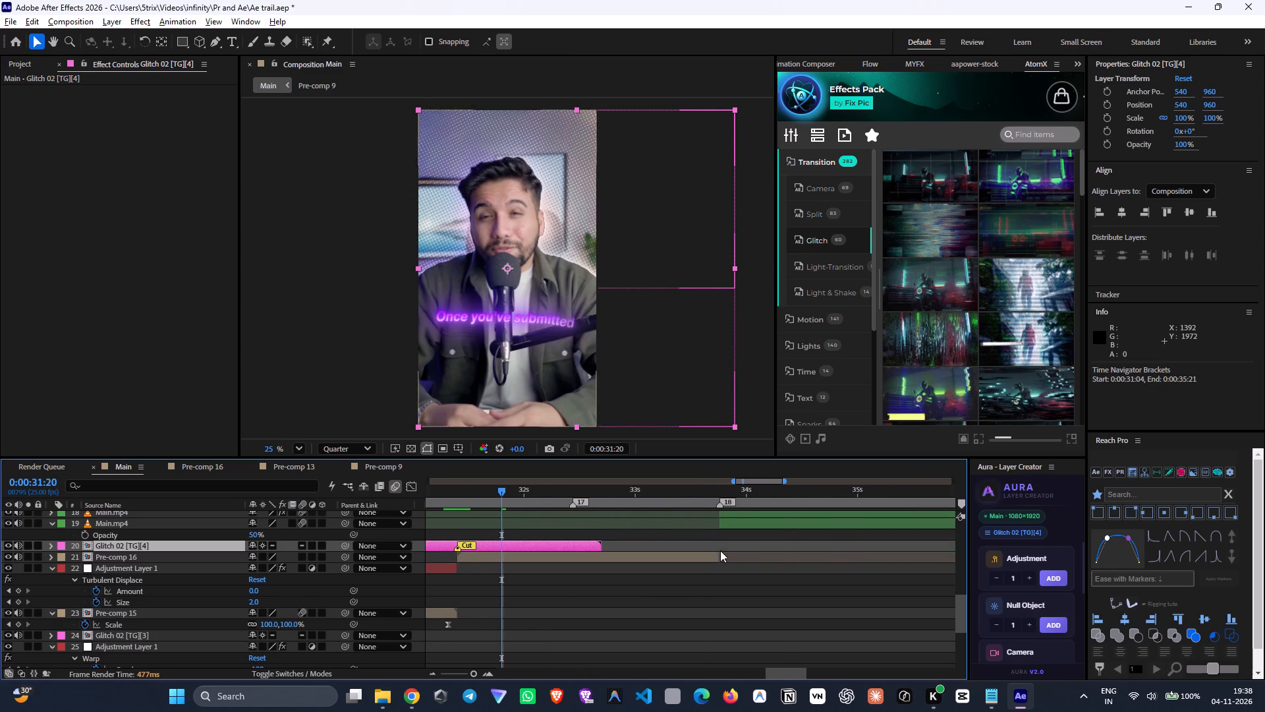
scroll(720, 550, up, 4)
scroll(660, 555, up, 4)
scroll(660, 556, down, 7)
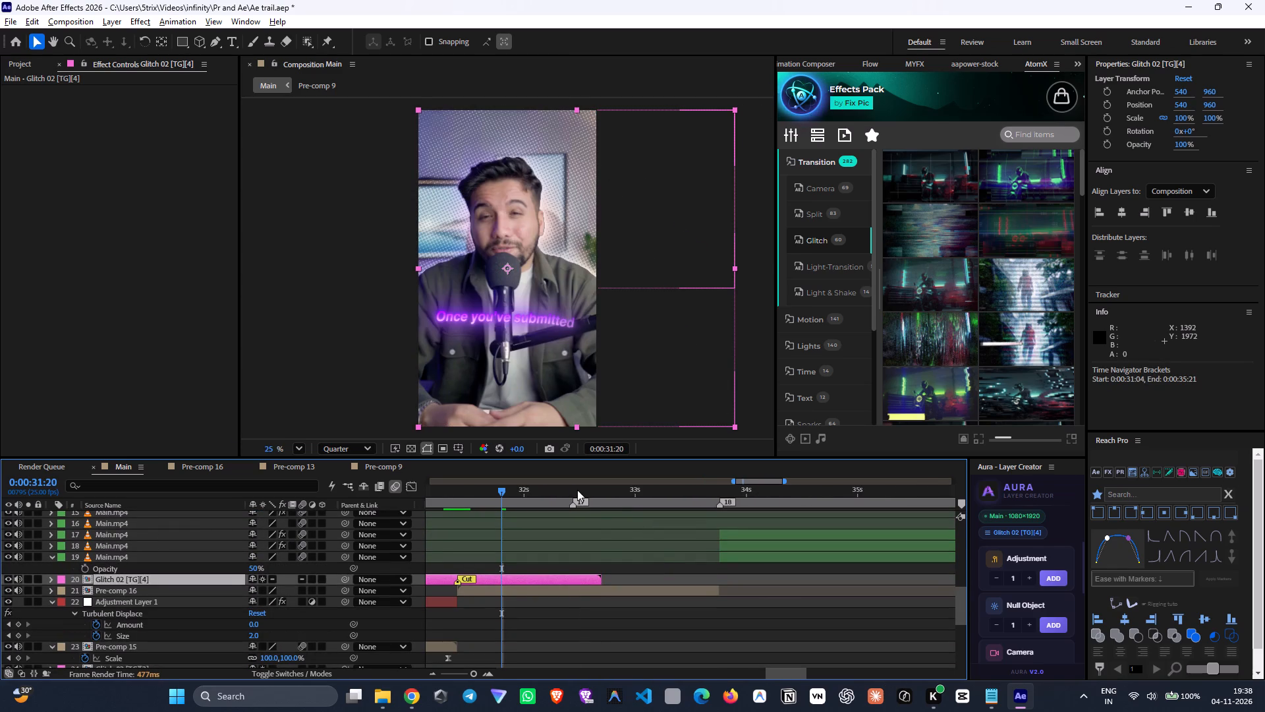
drag(577, 490, 718, 552)
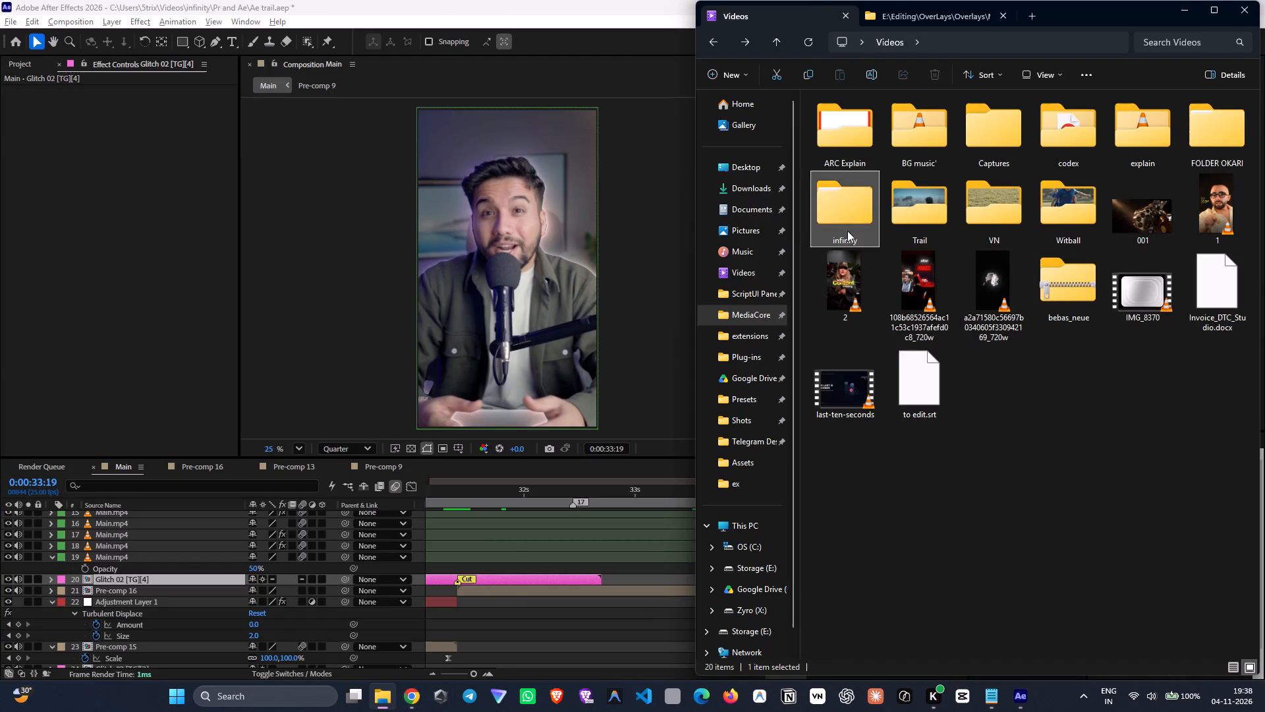
double_click(859, 150)
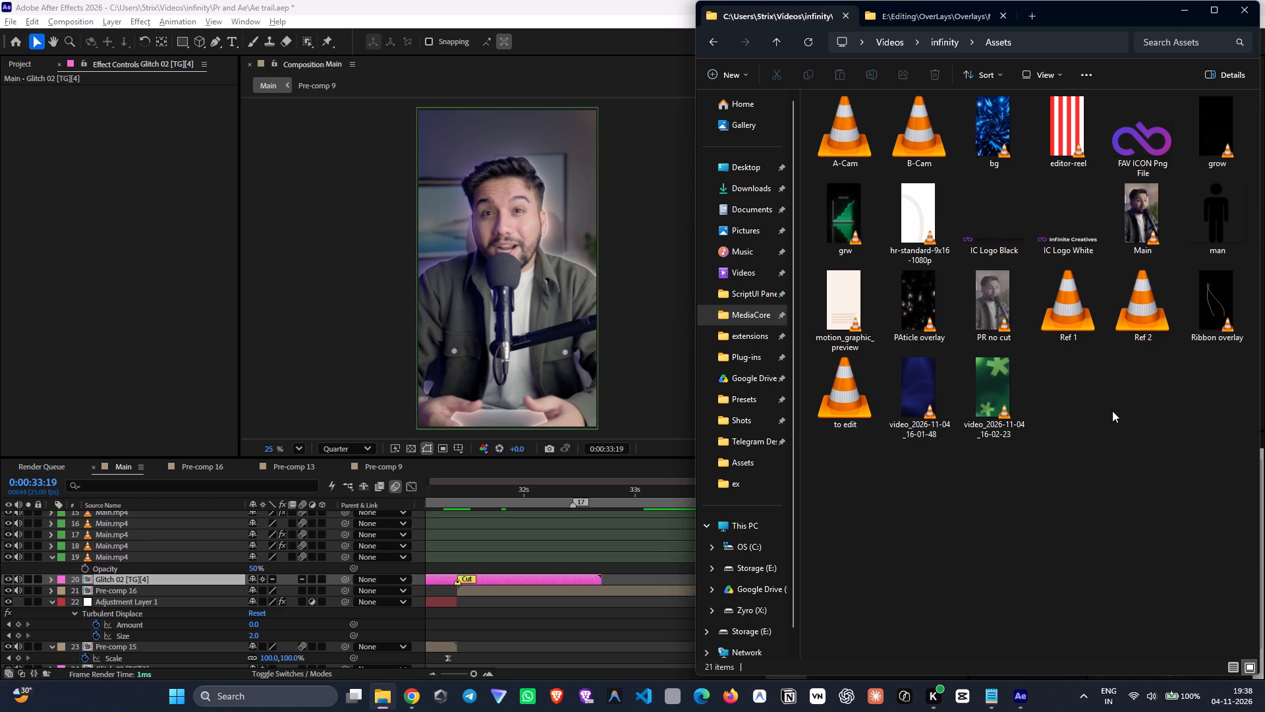
drag(917, 221, 623, 535)
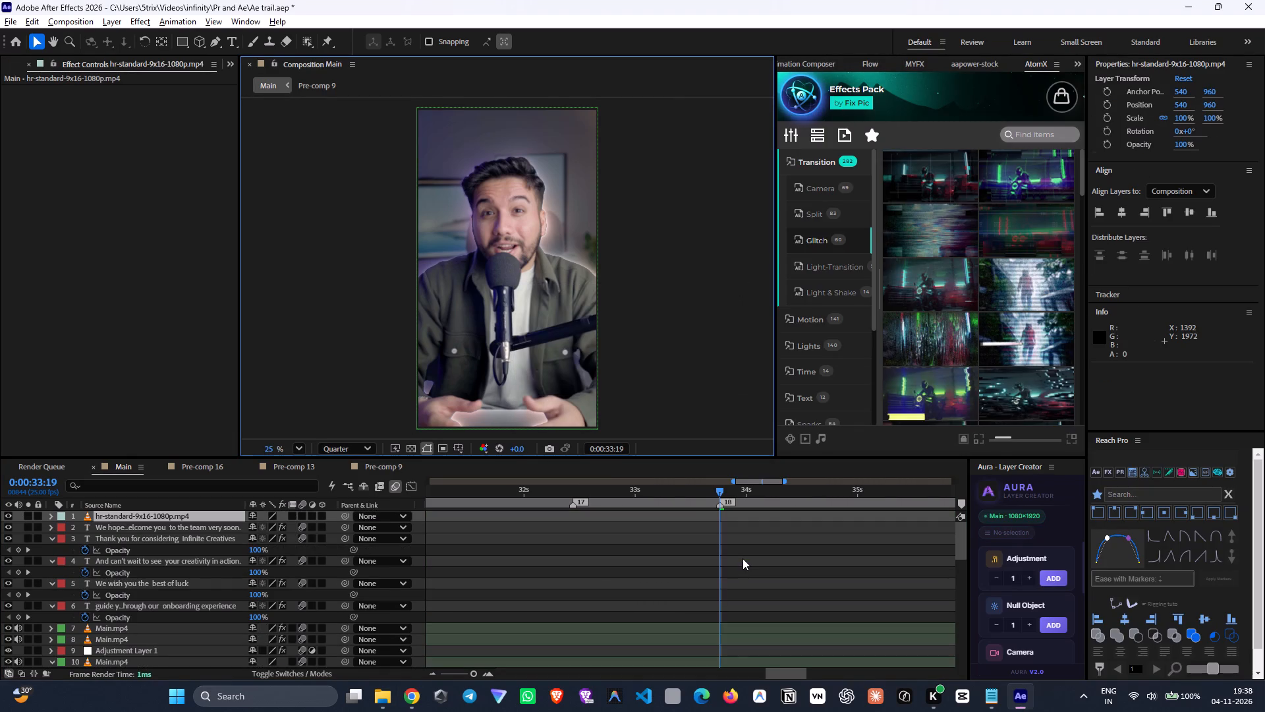
key(bracketleft)
drag(152, 518, 188, 670)
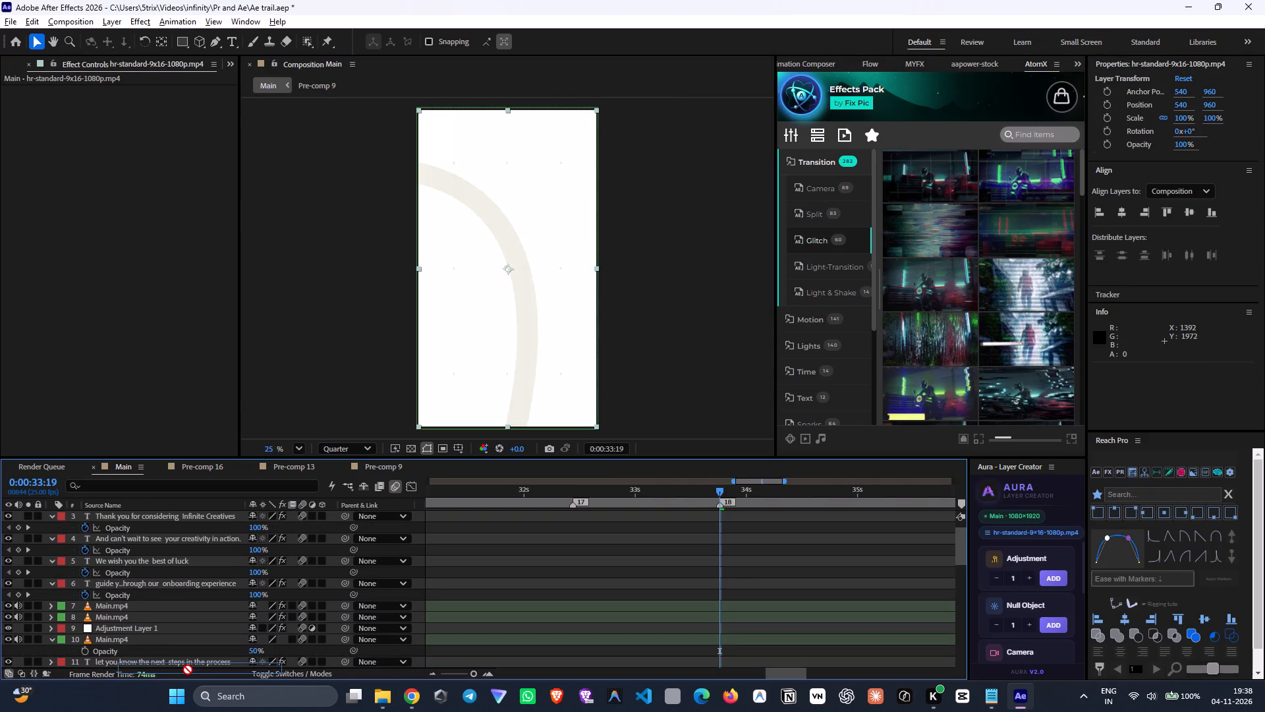
drag(188, 670, 199, 601)
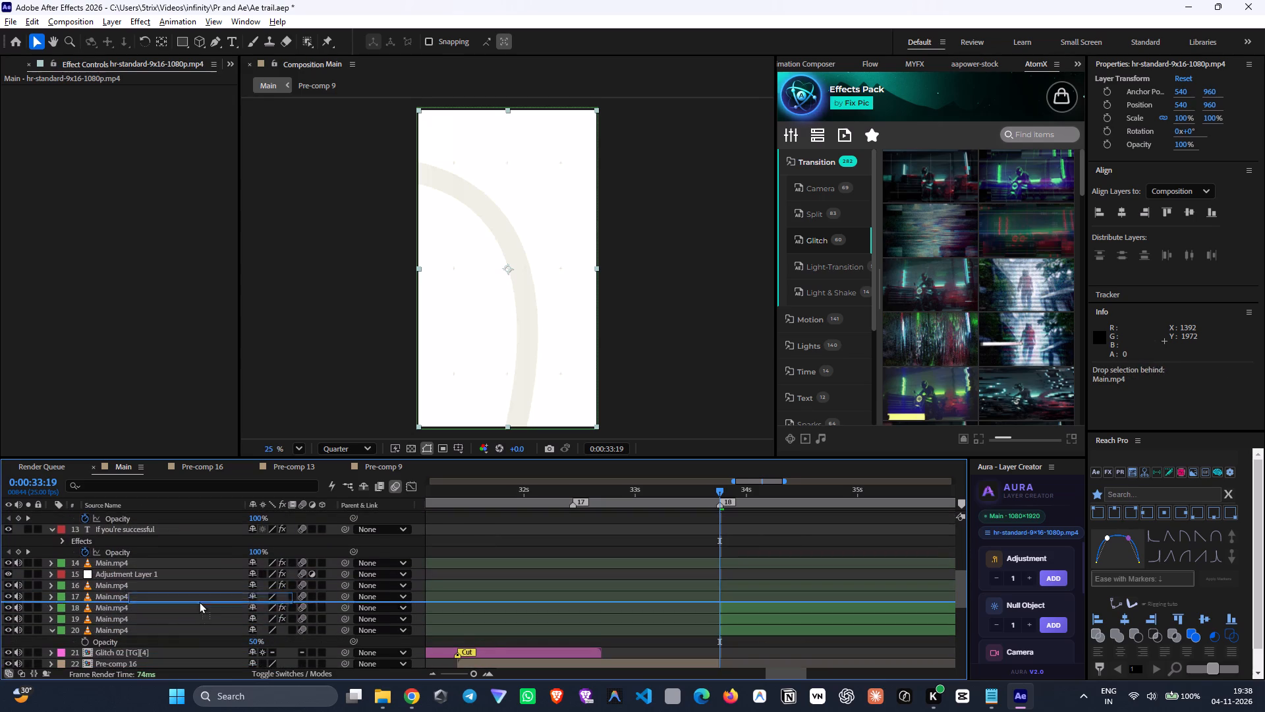
drag(199, 601, 201, 606)
Find where the HR Department scene changes to the magnifier scene and split the hr-standard layer at 0:00:34:23.
drag(731, 497, 745, 504)
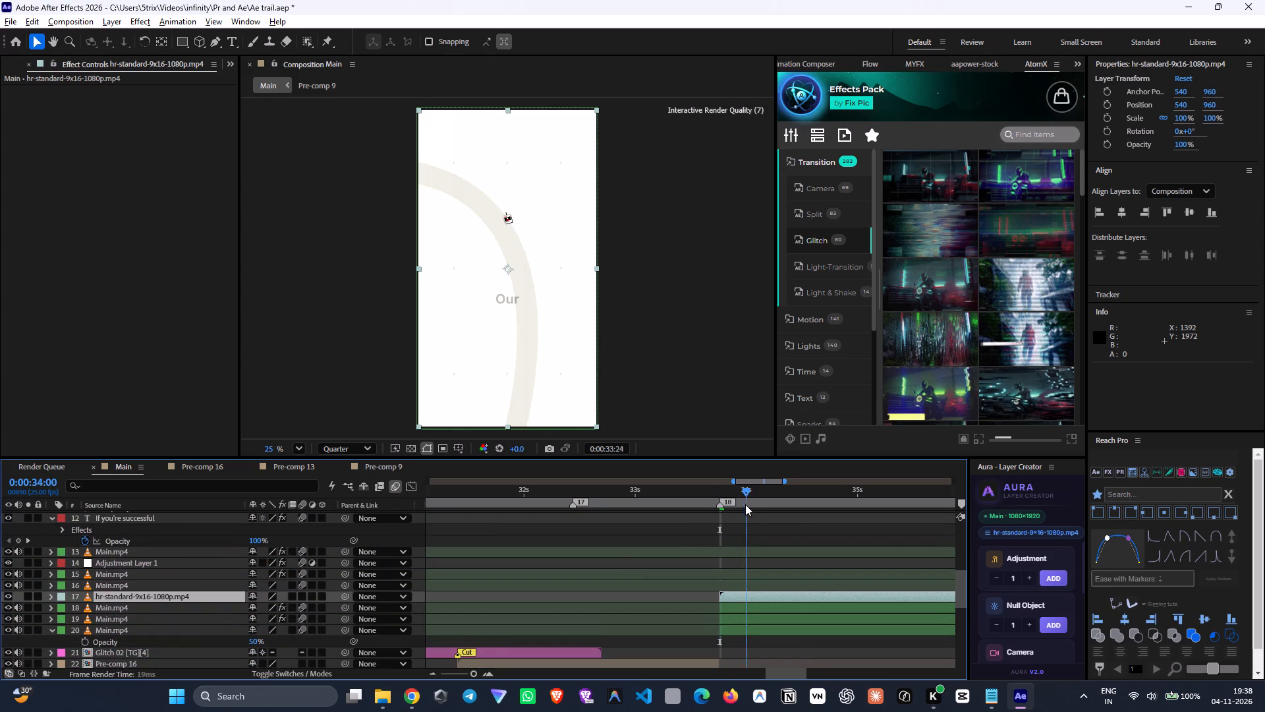
drag(745, 504, 824, 545)
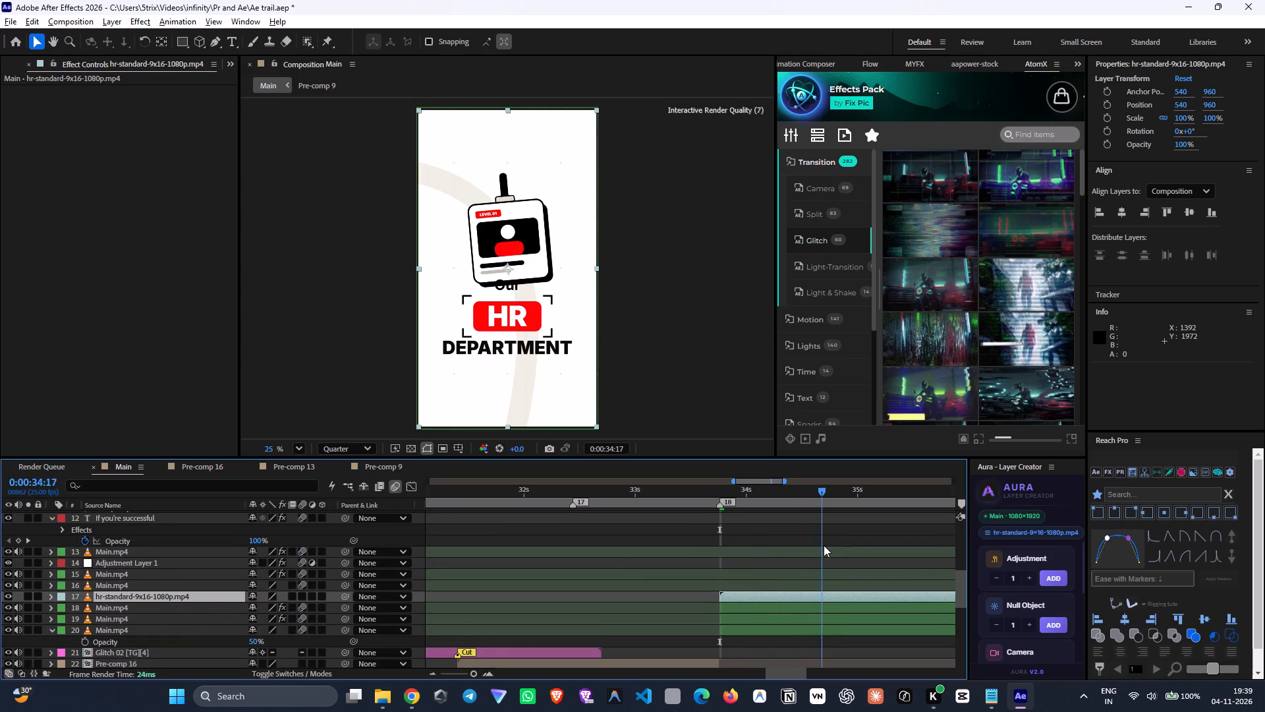
drag(824, 545, 907, 599)
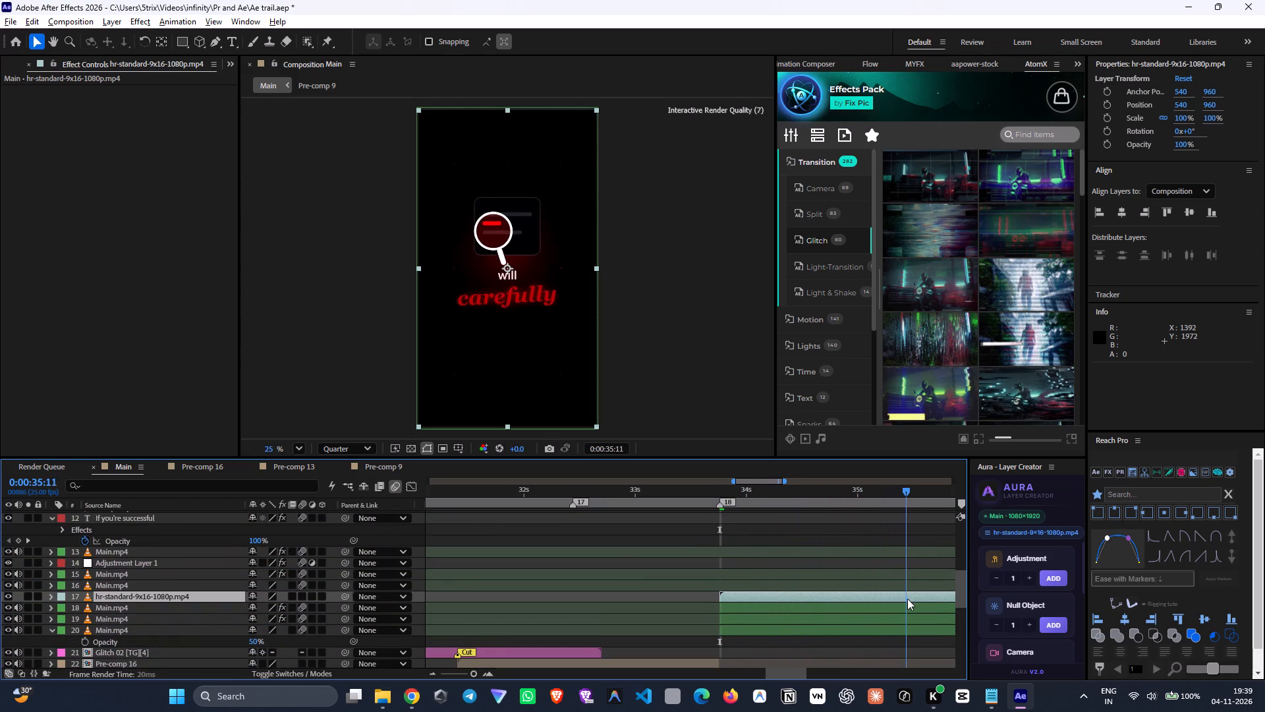
drag(907, 599, 949, 614)
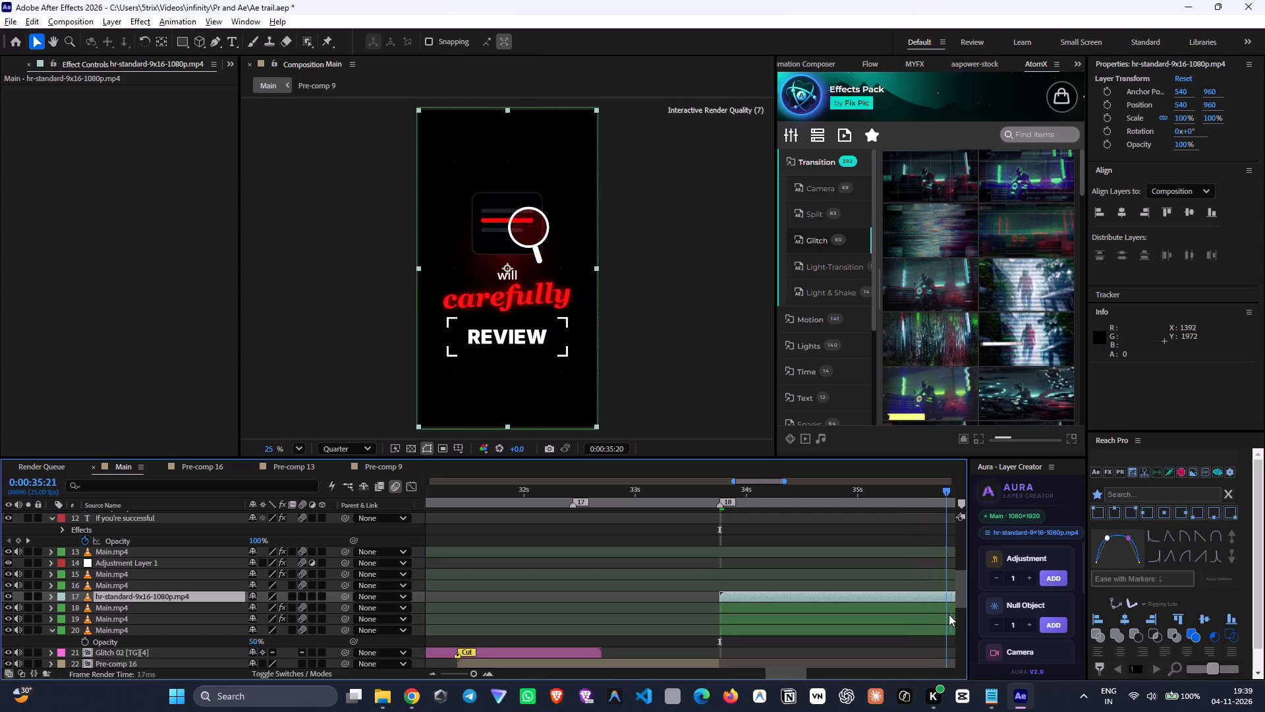
drag(949, 614, 814, 584)
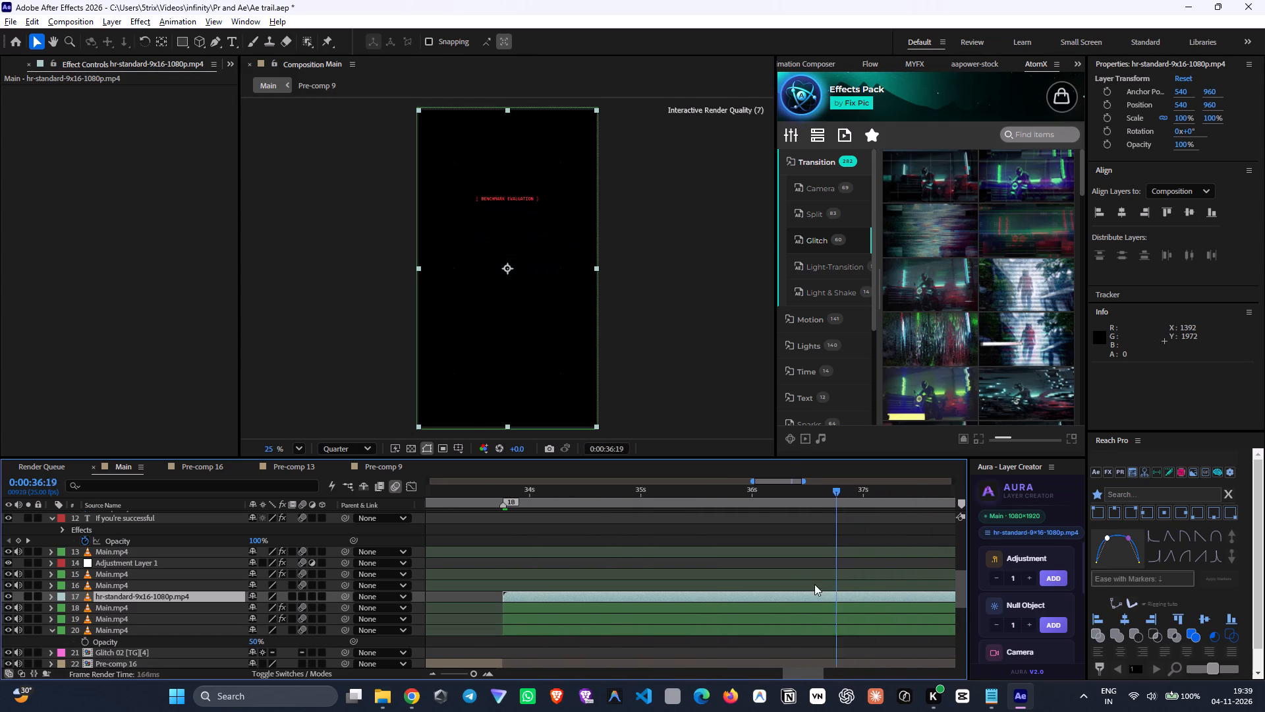
drag(814, 584, 629, 556)
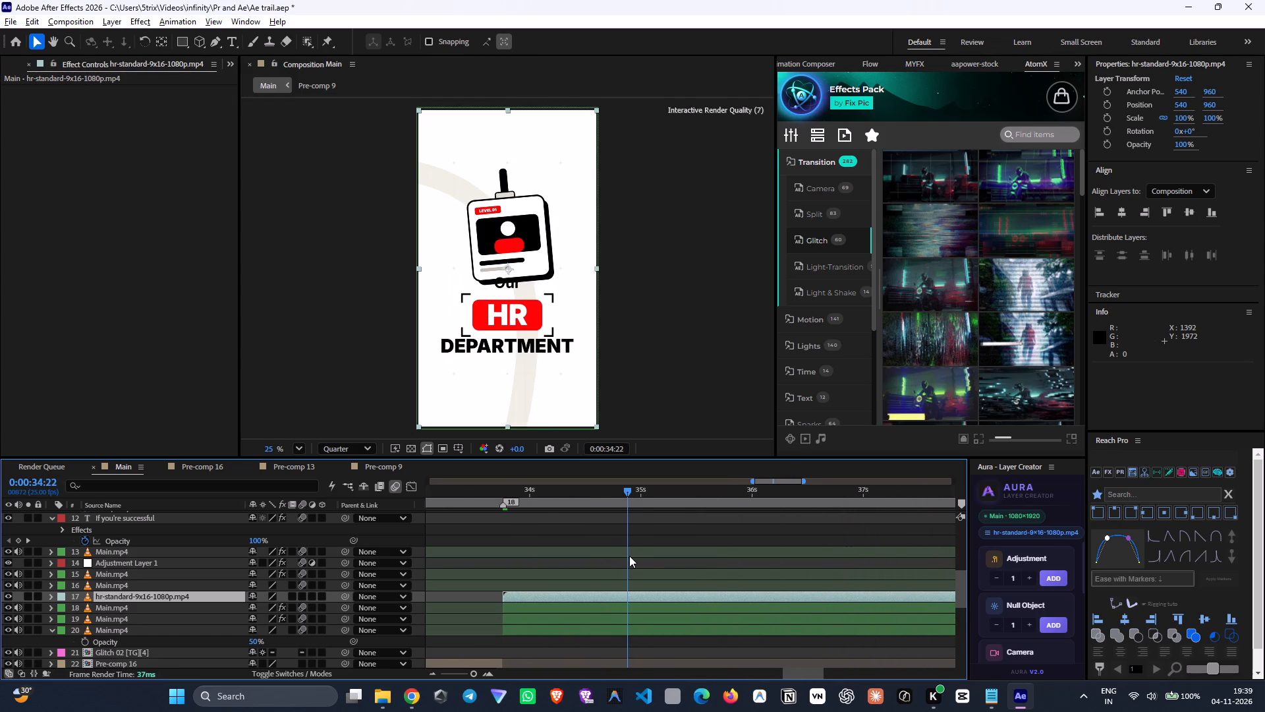
drag(629, 556, 632, 557)
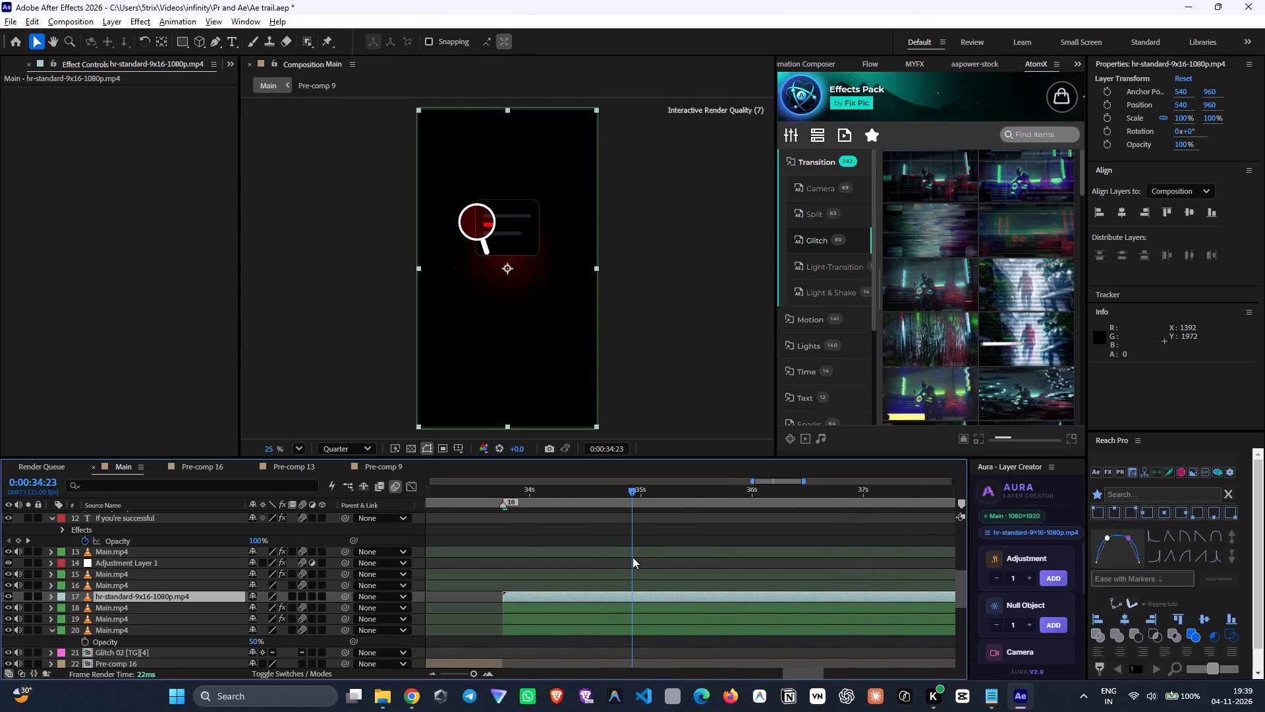
drag(632, 557, 628, 555)
key(ctrl+Right)
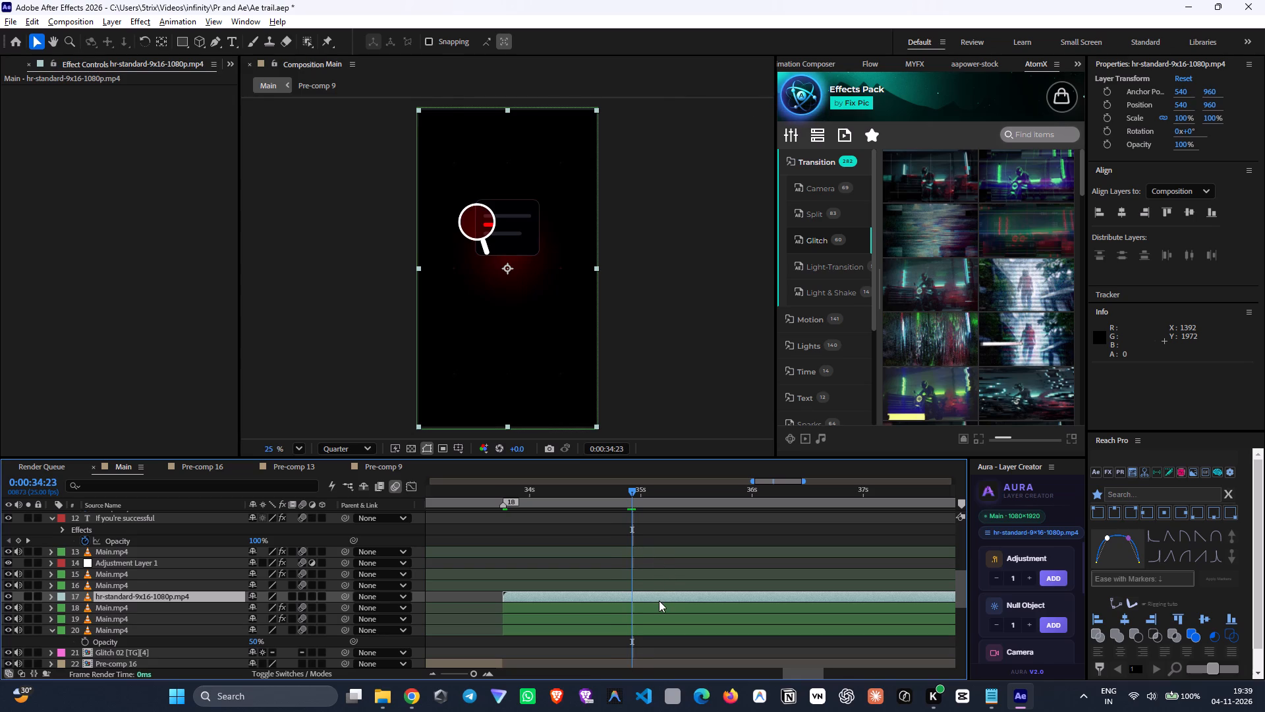
key(ctrl+shift+d)
Apply Hue/Saturation to the first hr-standard segment and set Master Hue to 281° to turn its red accents purple.
drag(601, 490, 588, 489)
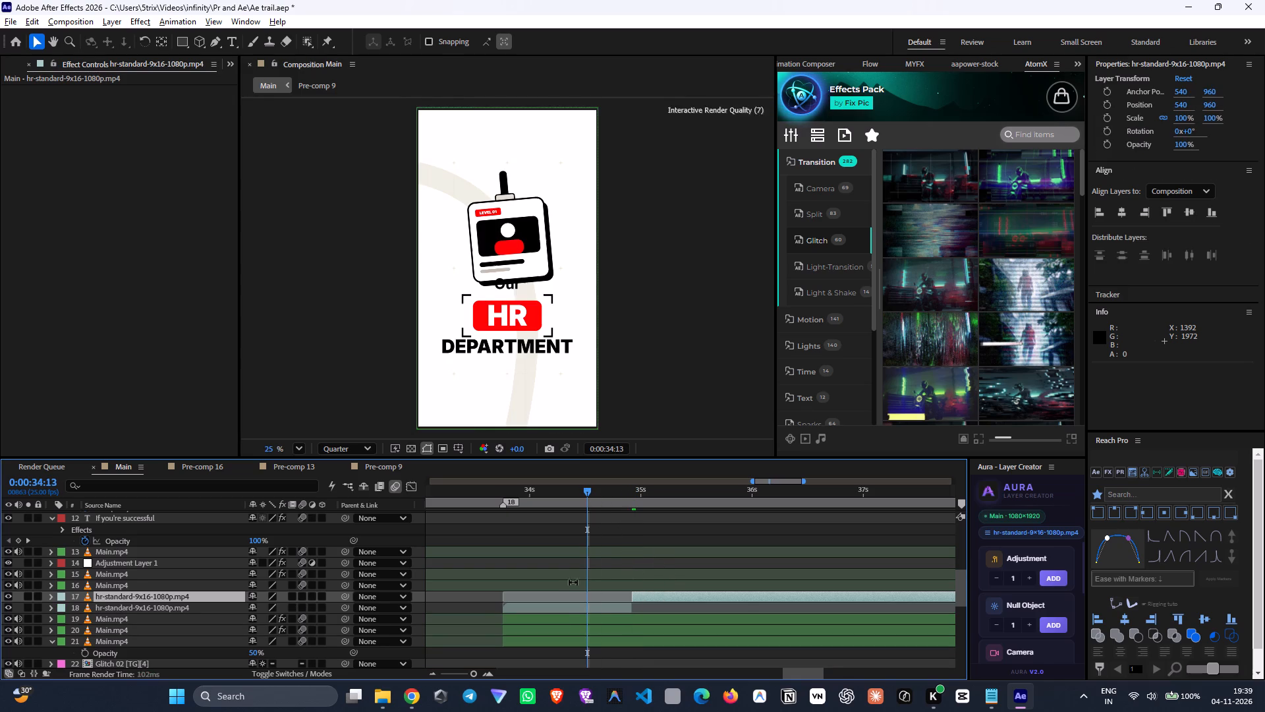
click(582, 606)
key(ctrl+space)
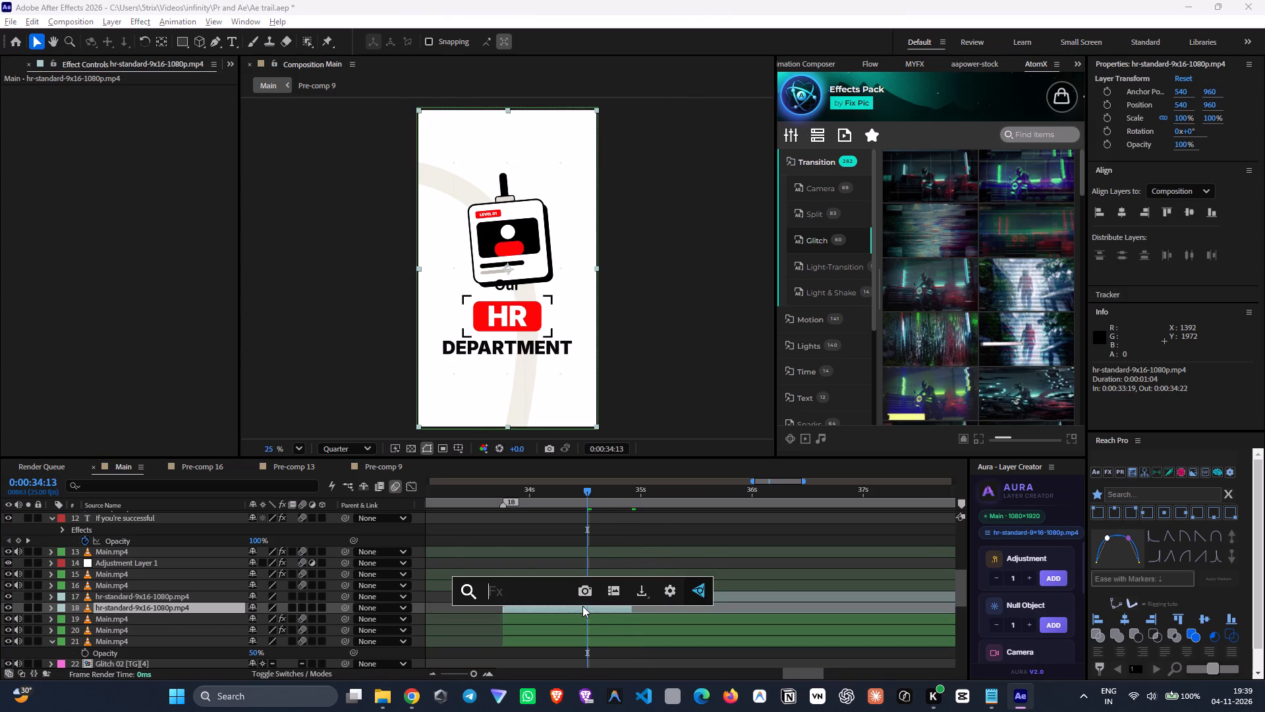
text(hu)
click(567, 558)
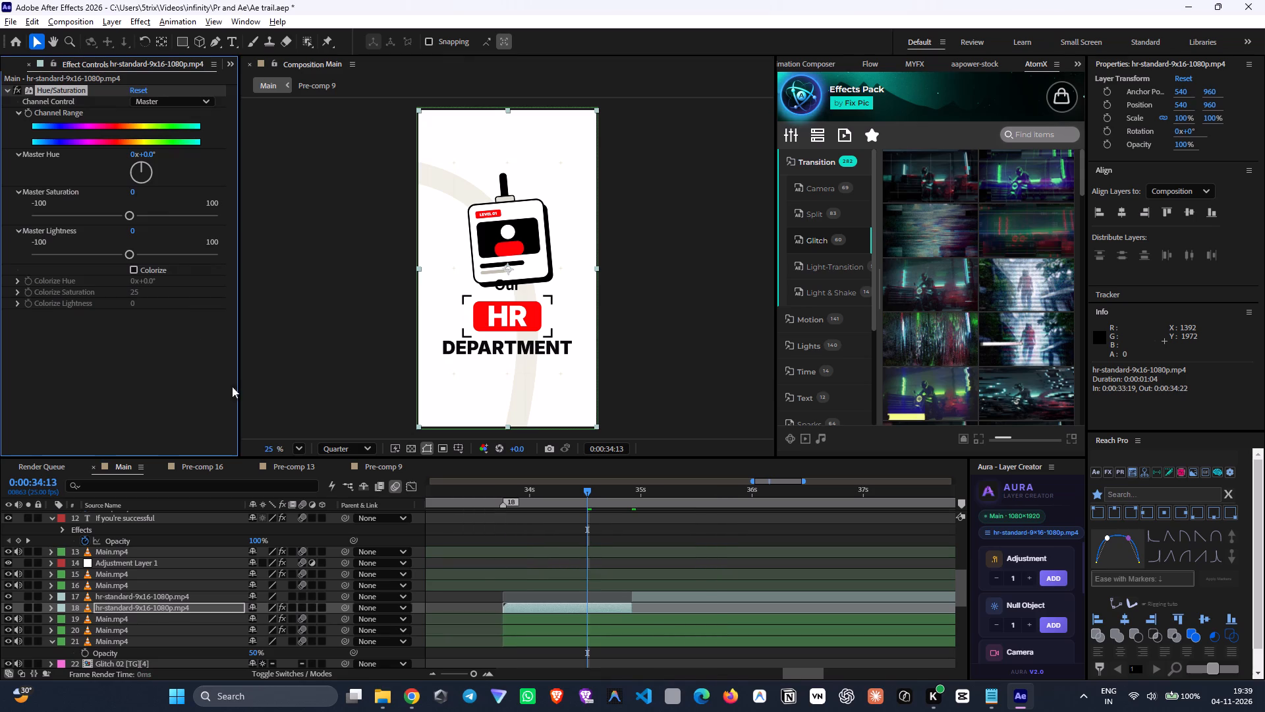
drag(144, 166, 144, 202)
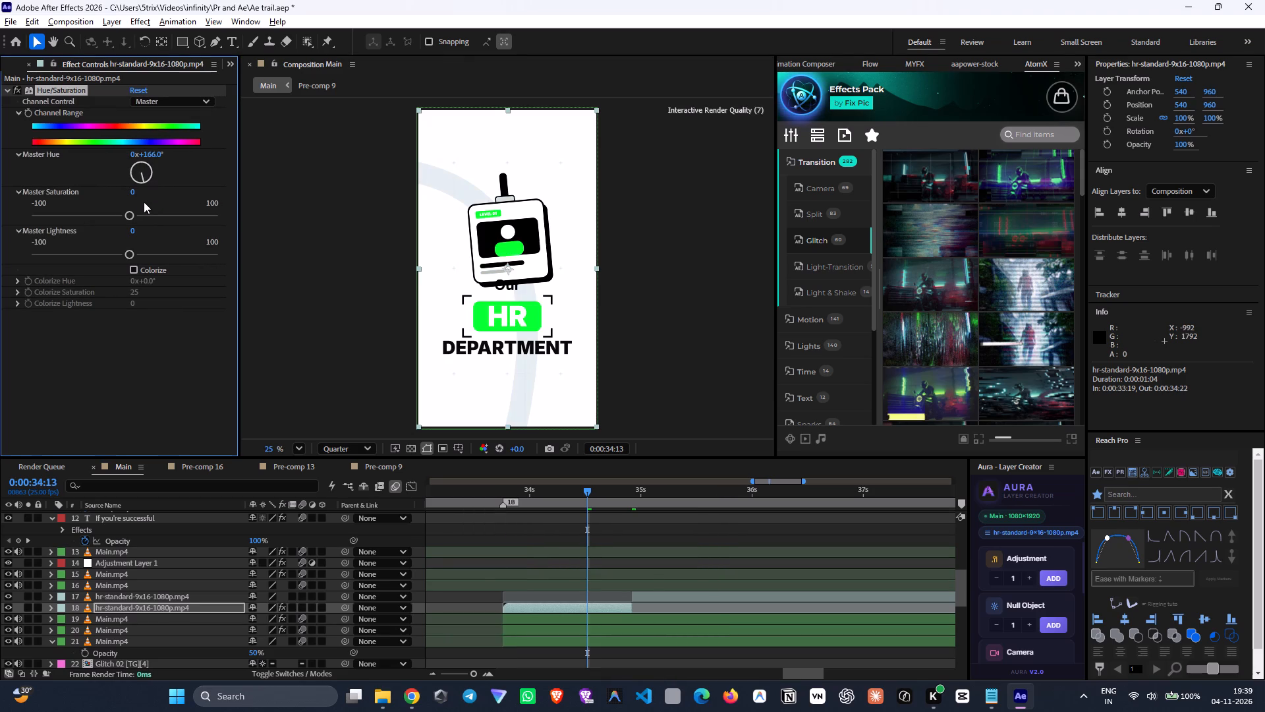
drag(144, 202, 78, 166)
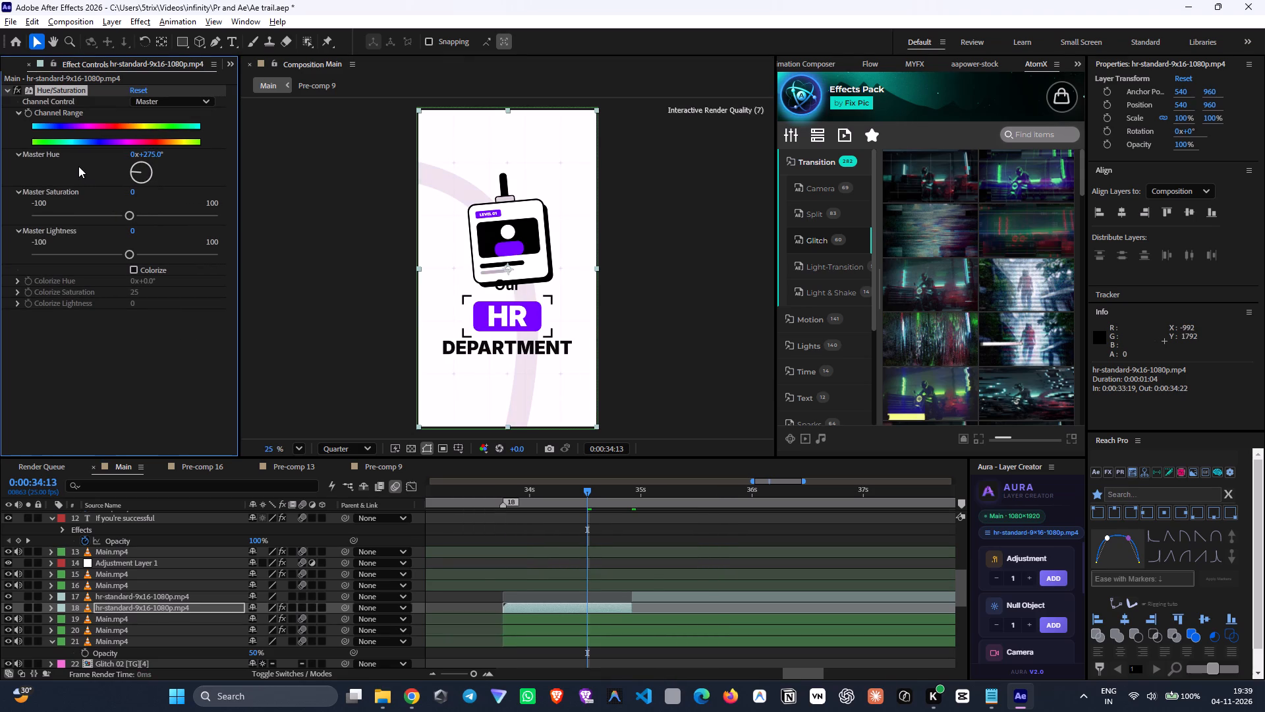
drag(78, 166, 67, 157)
Play back and scrub the hr-standard graphics from 0:00:33:18 to check the recoloured segment and the scenes following it.
drag(582, 502, 611, 514)
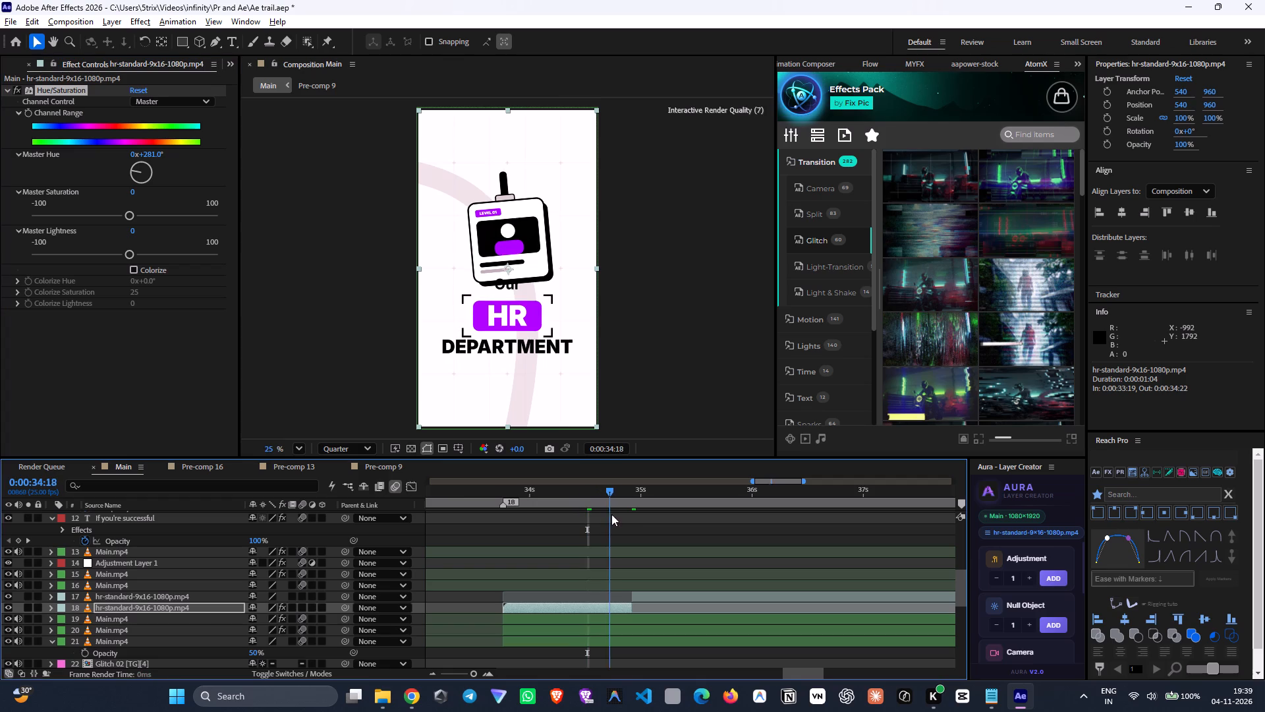
drag(611, 514, 765, 577)
drag(806, 480, 857, 487)
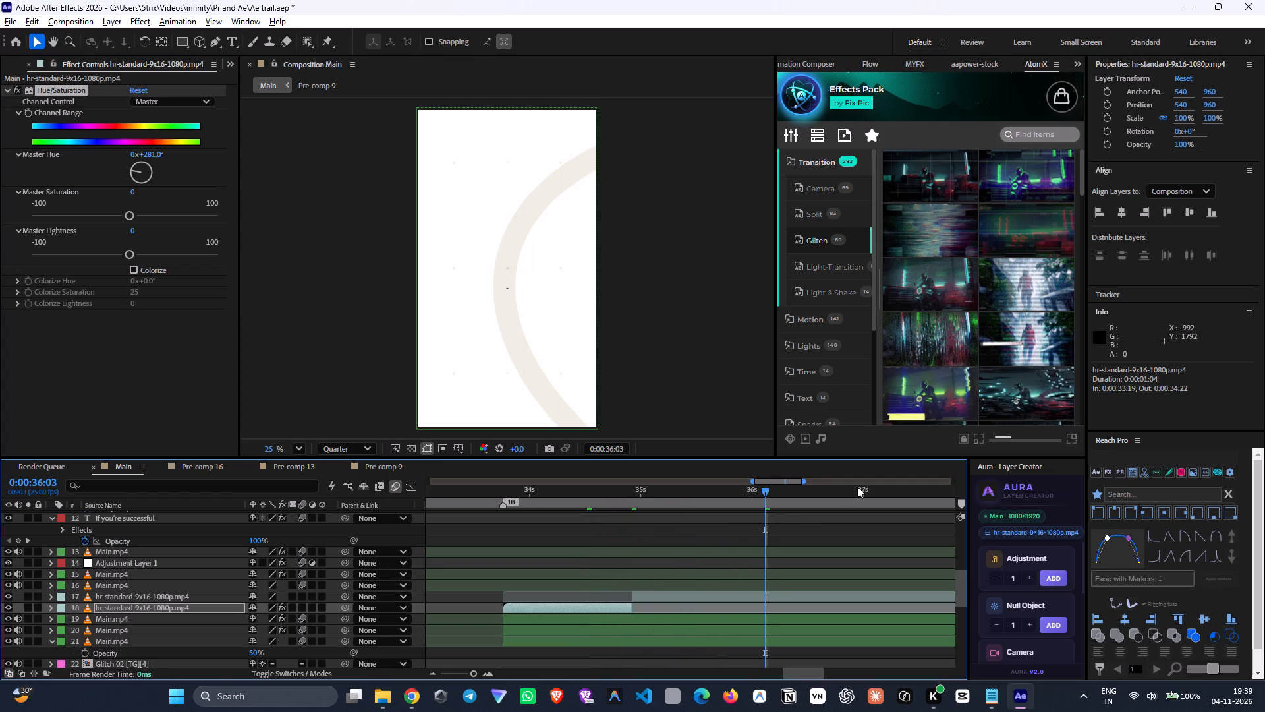
drag(857, 487, 845, 485)
drag(803, 481, 858, 494)
drag(573, 504, 462, 513)
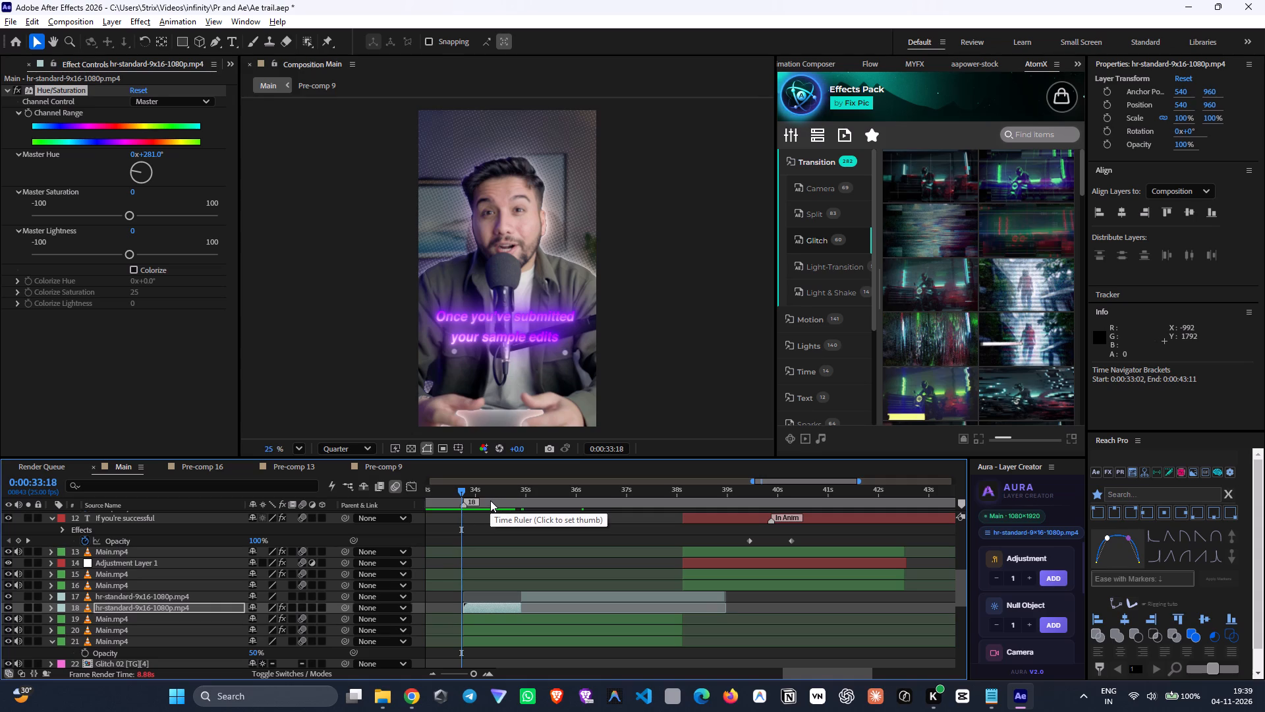
key(space)
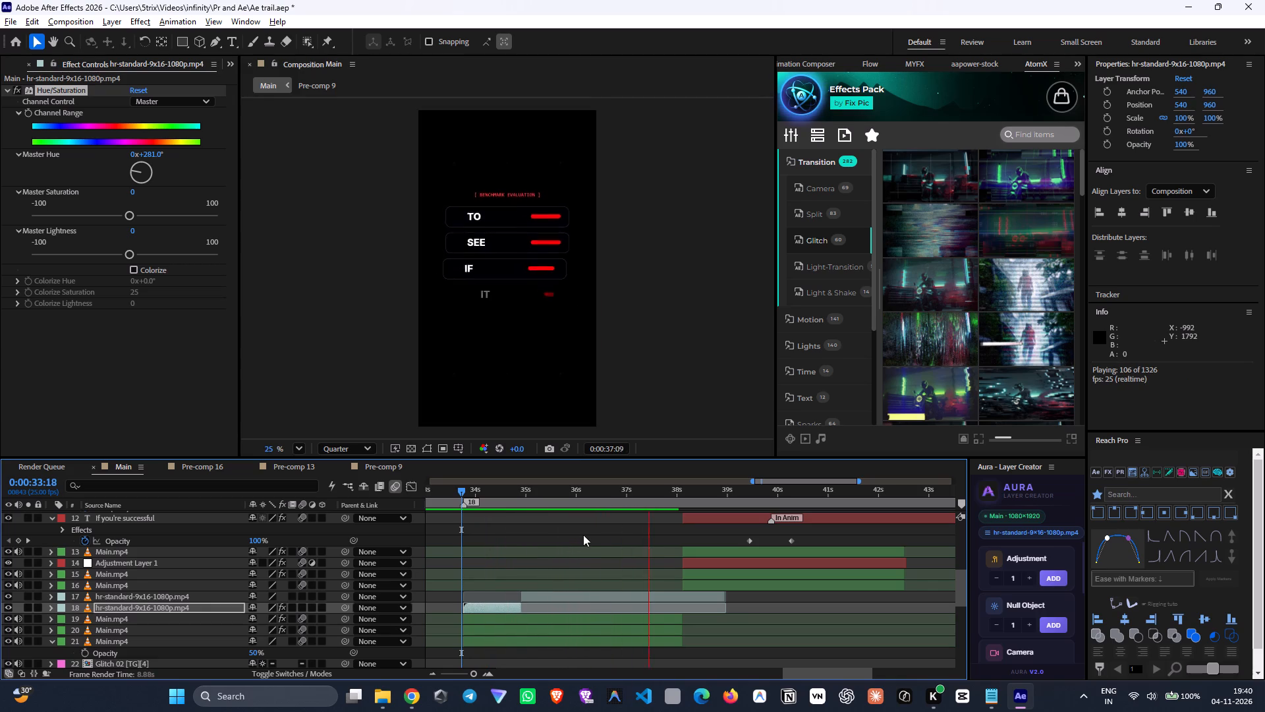
drag(653, 502, 627, 519)
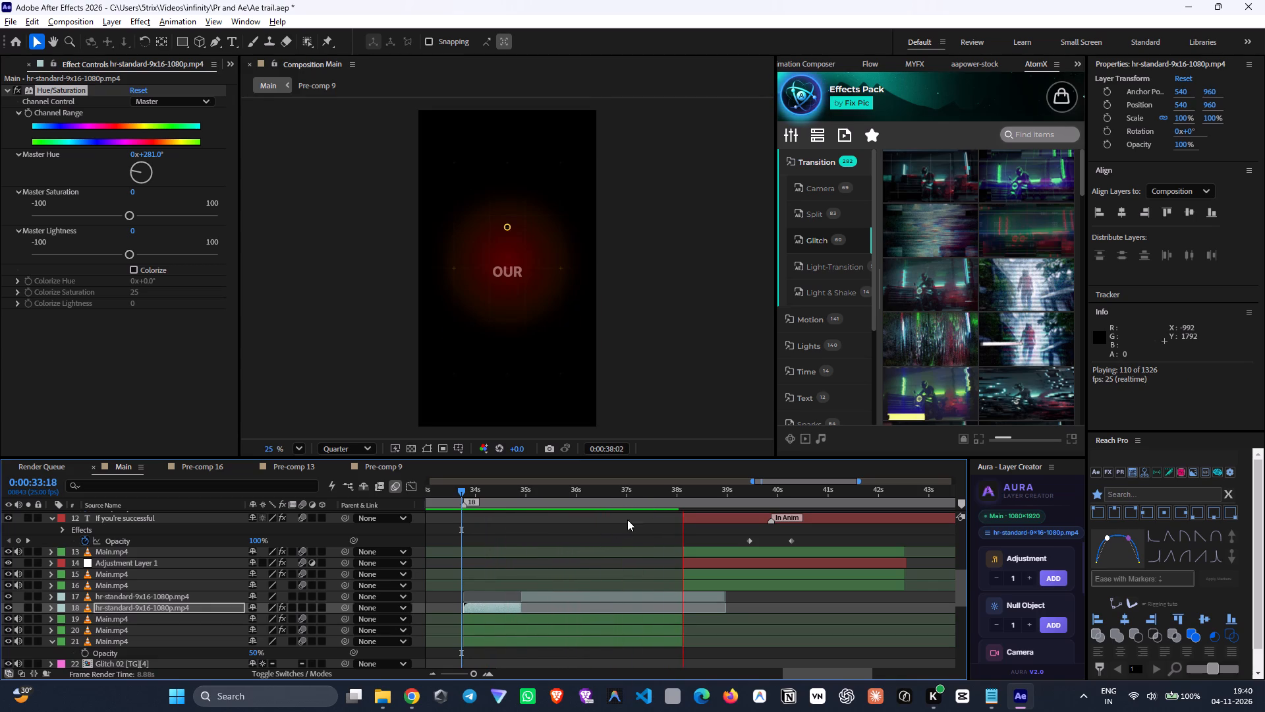
drag(627, 519, 557, 534)
Split the second hr-standard segment at 0:00:36:01, where the Review scene ends, and delete the part after it.
drag(539, 504, 540, 505)
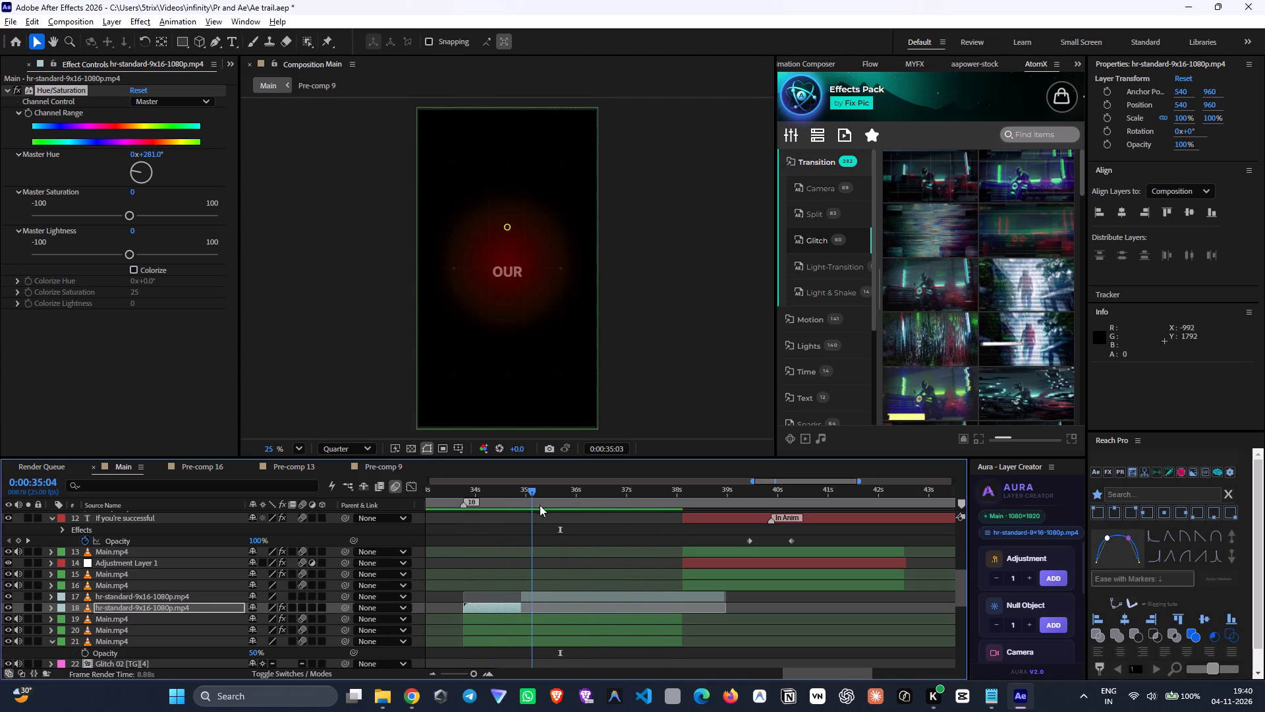
drag(540, 505, 589, 523)
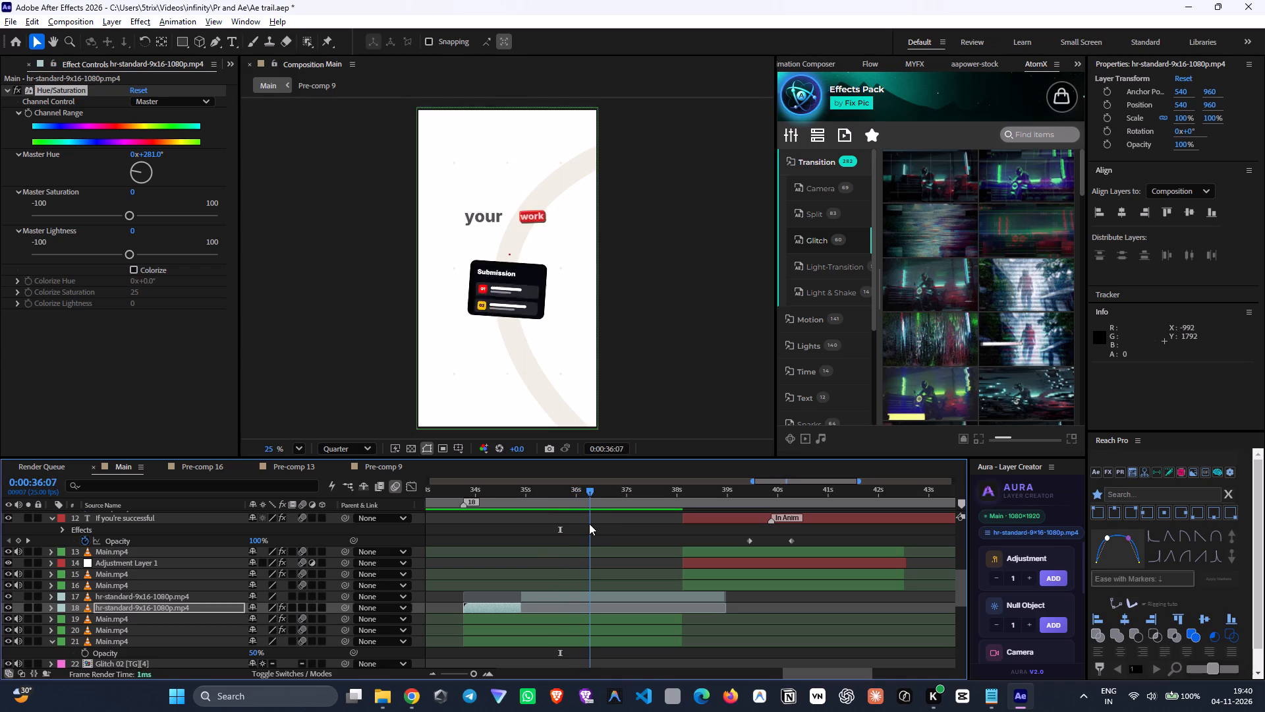
drag(589, 523, 581, 523)
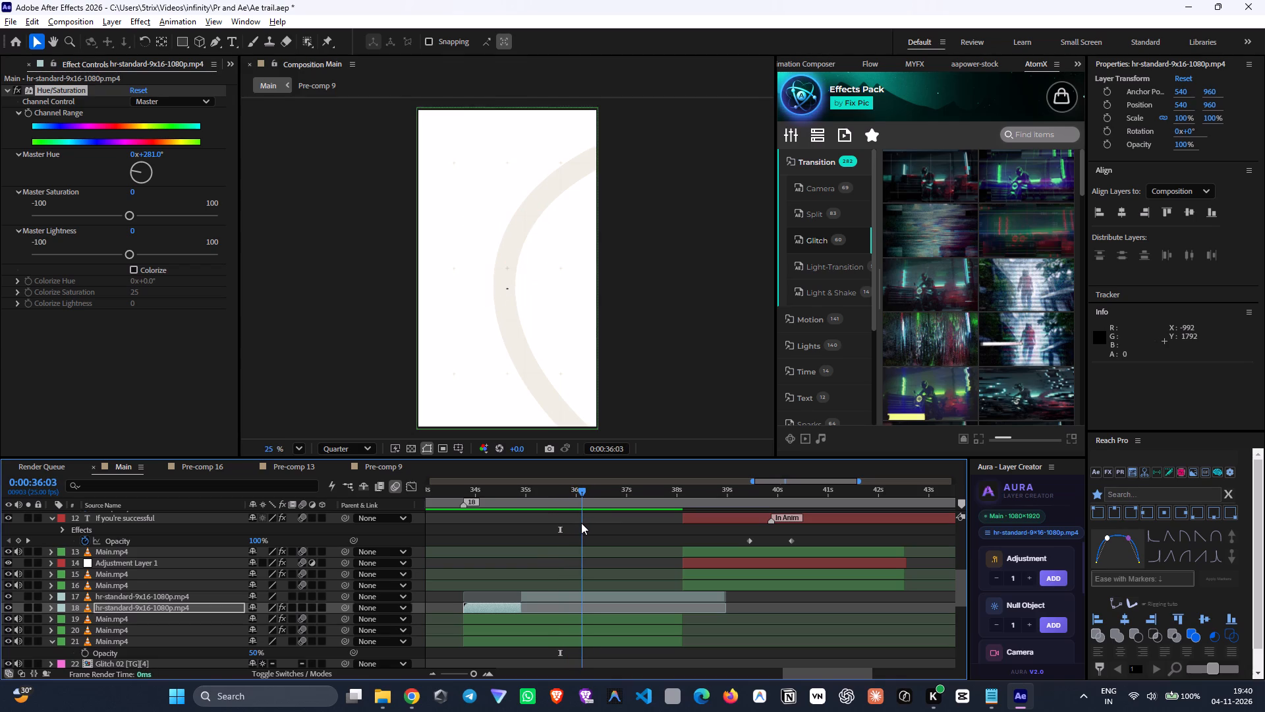
drag(581, 523, 578, 521)
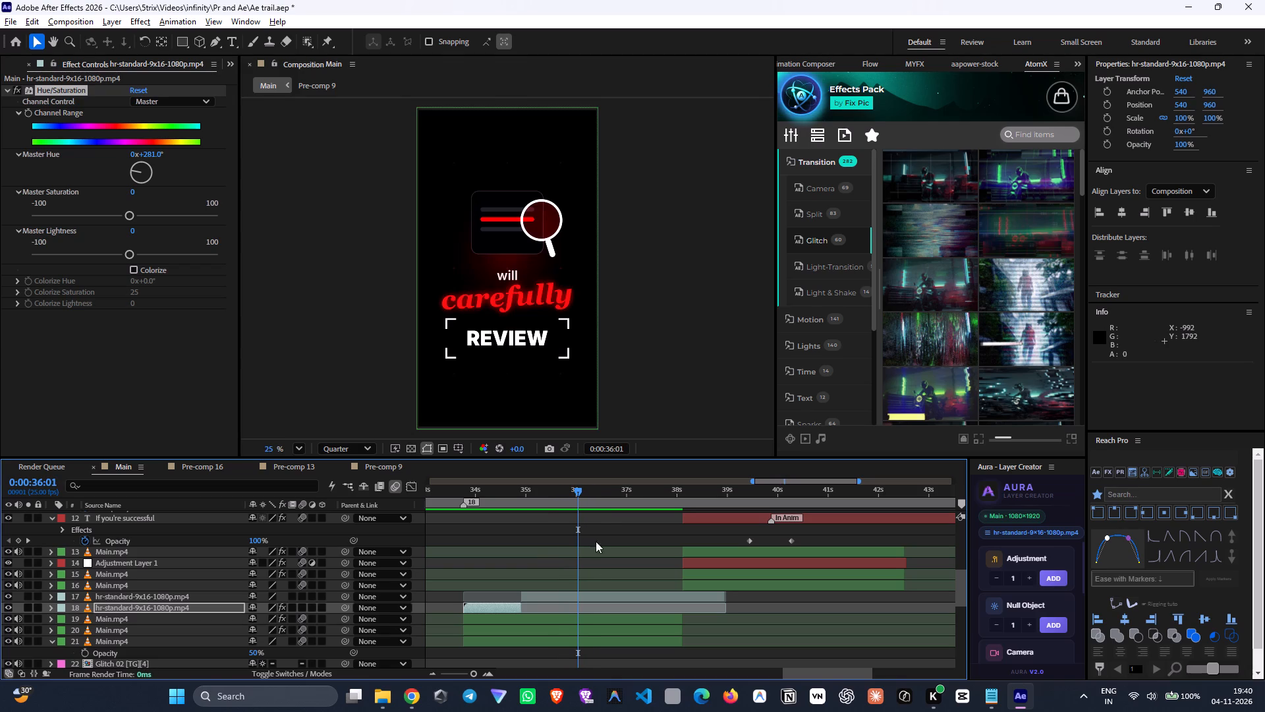
click(600, 591)
click(603, 593)
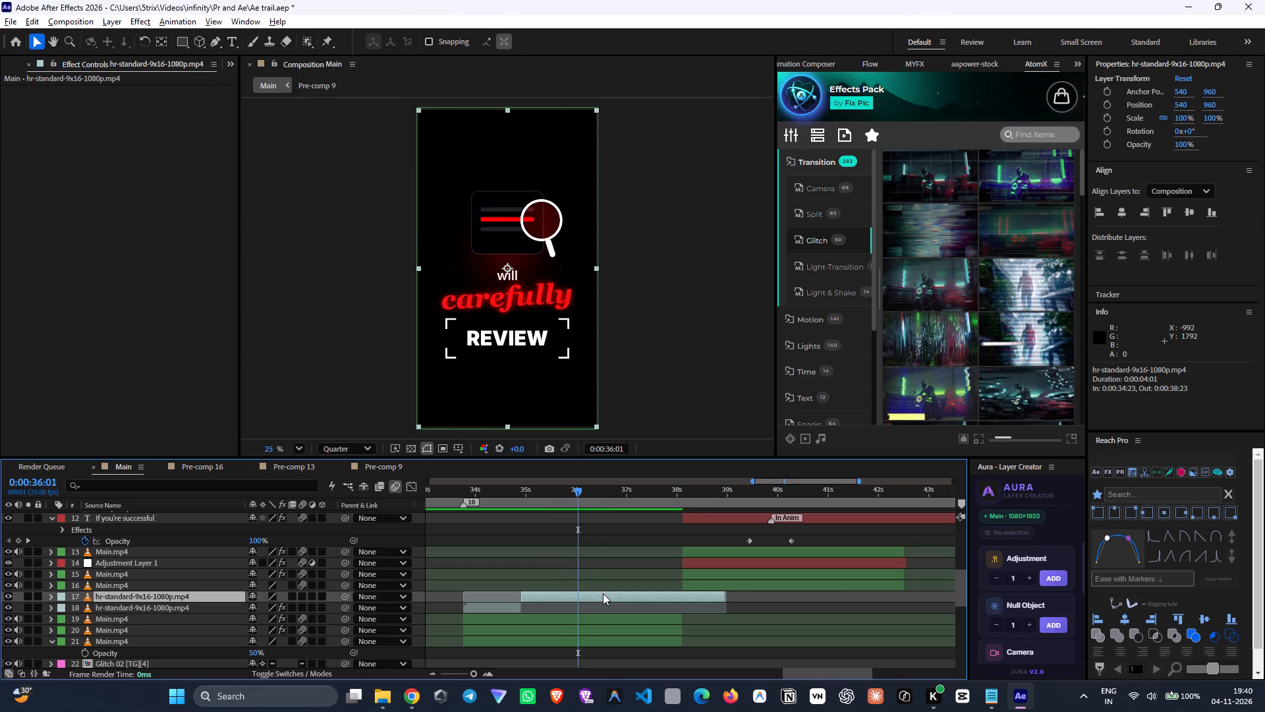
key(ctrl+shift+d)
key(Delete)
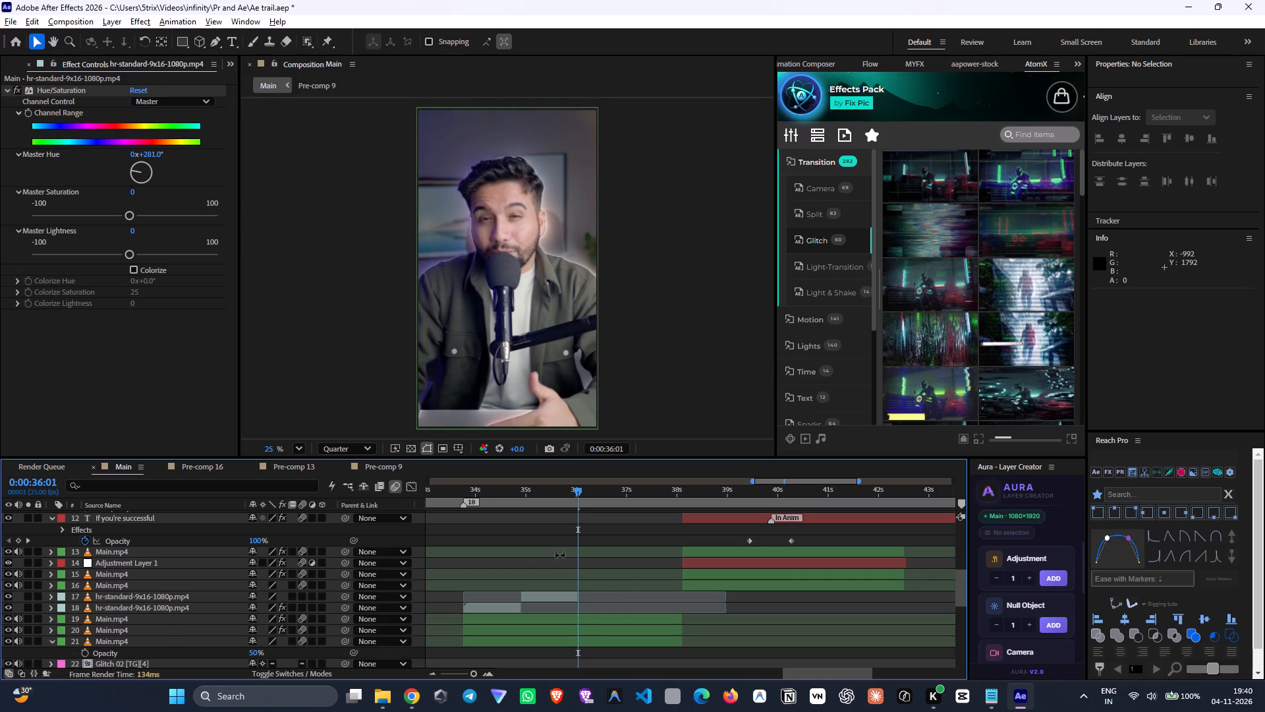
Duplicate the S_HalfTone adjustment layer, place the copy directly below the first Main.mp4 layer under hr-standard, and start it at 0:00:33:19.
drag(562, 504, 551, 539)
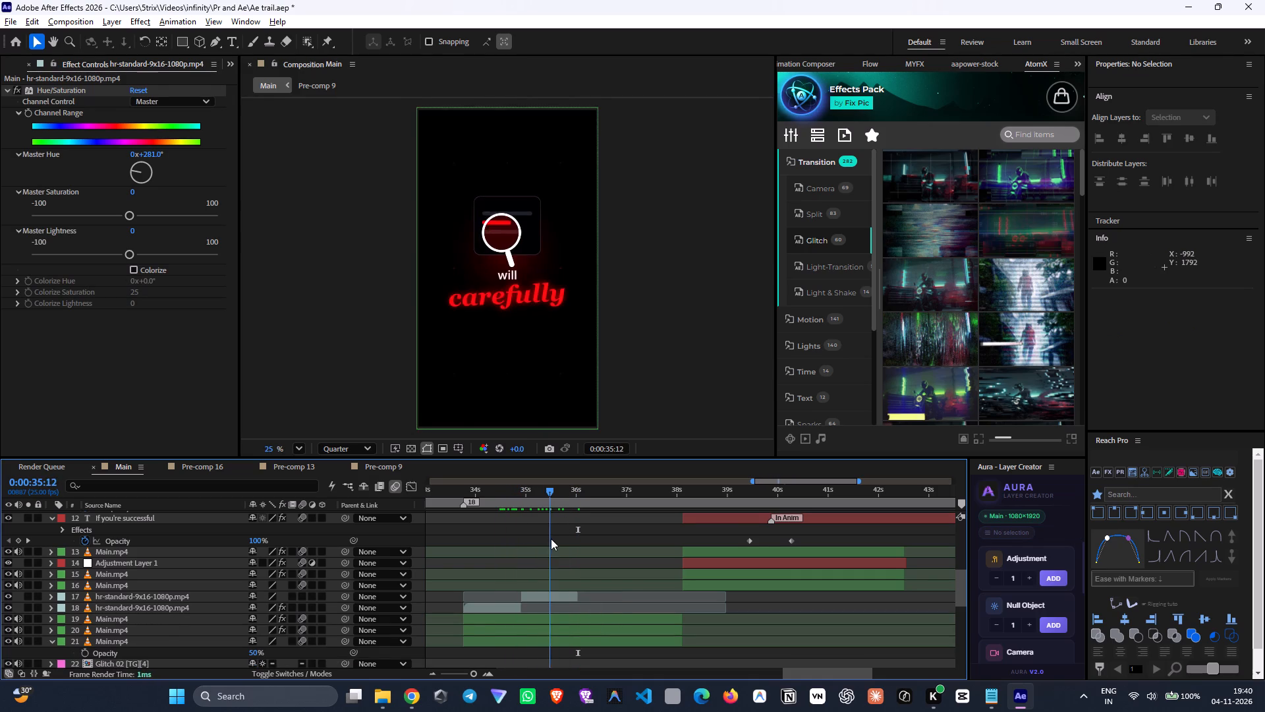
drag(551, 539, 592, 560)
scroll(613, 602, down, 2)
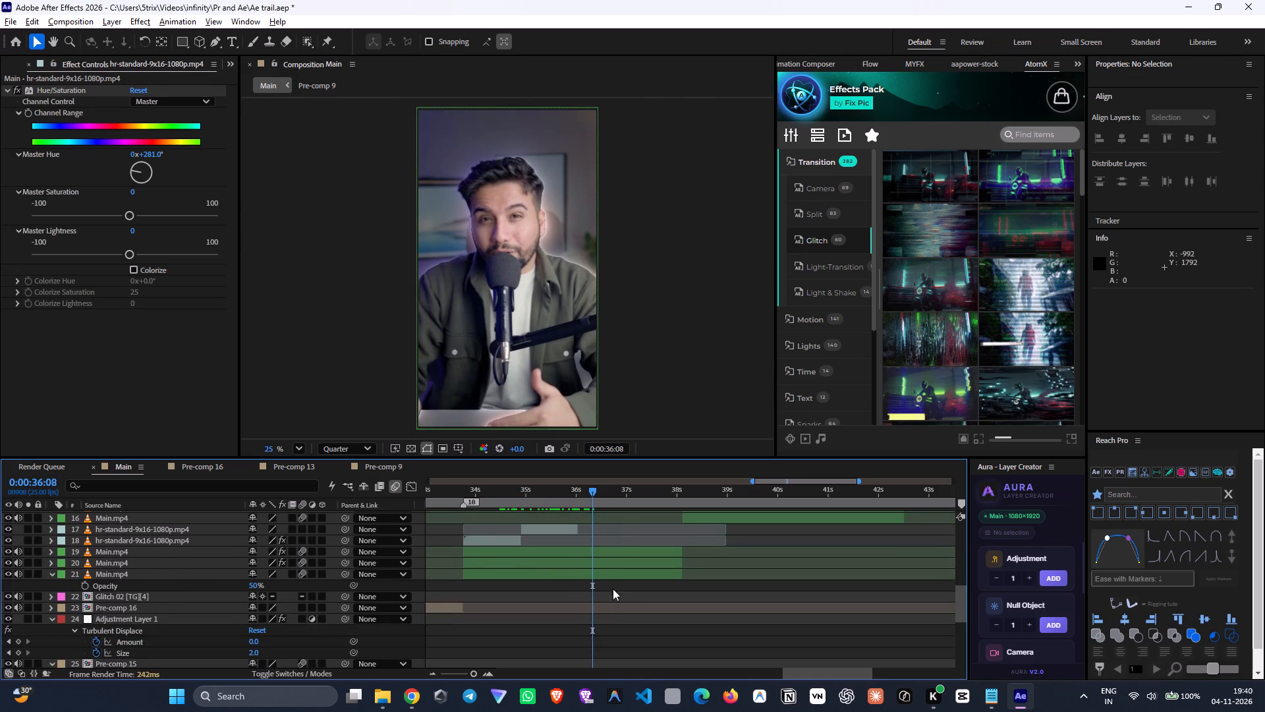
scroll(617, 585, up, 3)
click(715, 600)
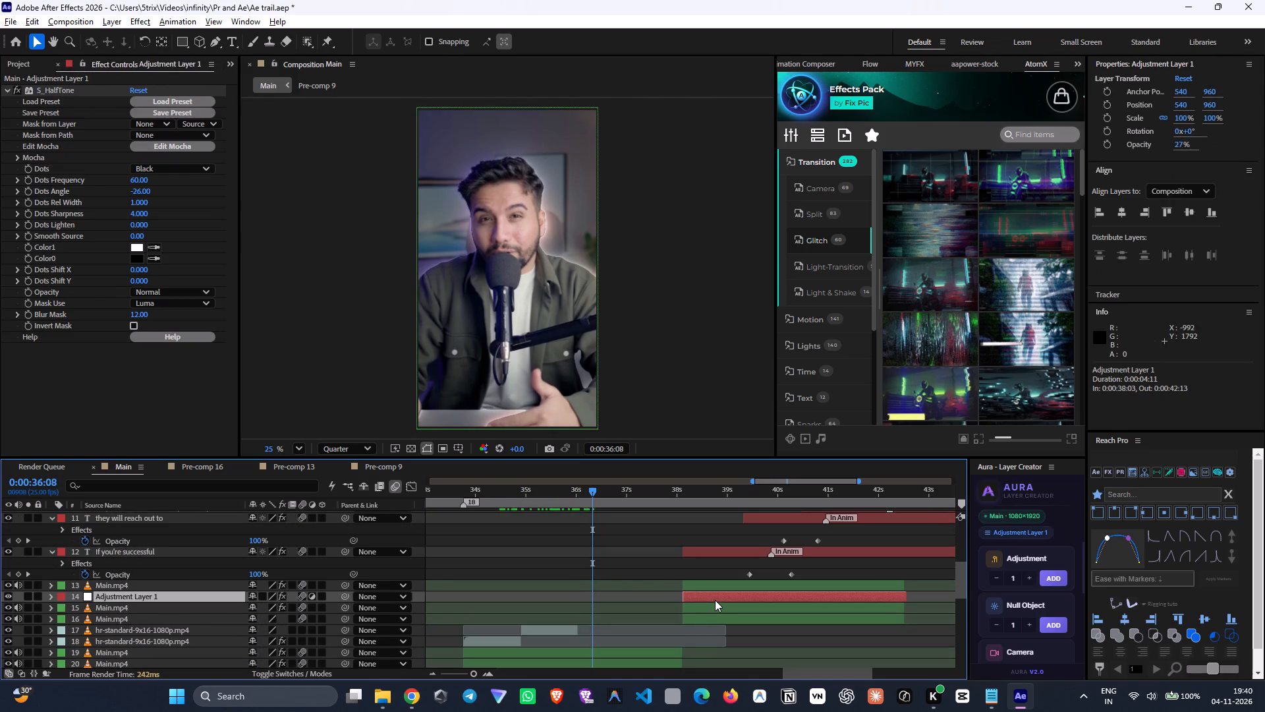
key(ctrl+d)
drag(192, 599, 229, 663)
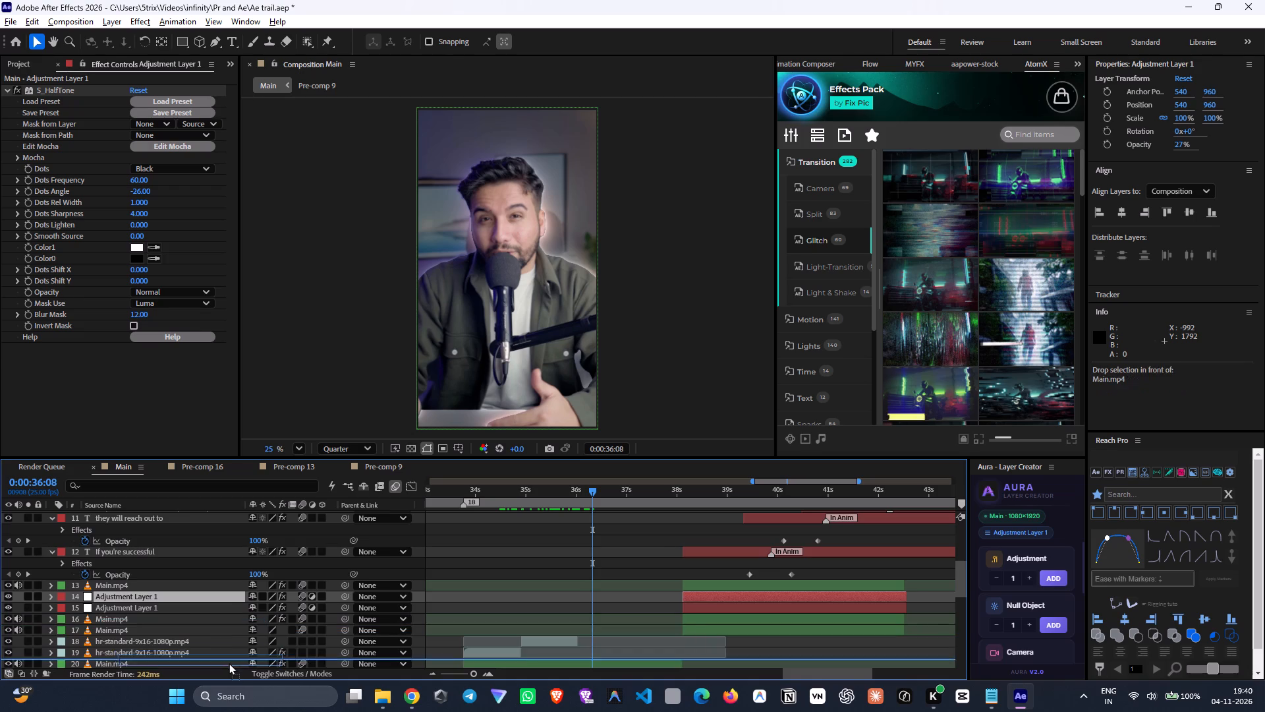
drag(229, 663, 238, 538)
drag(504, 494, 470, 494)
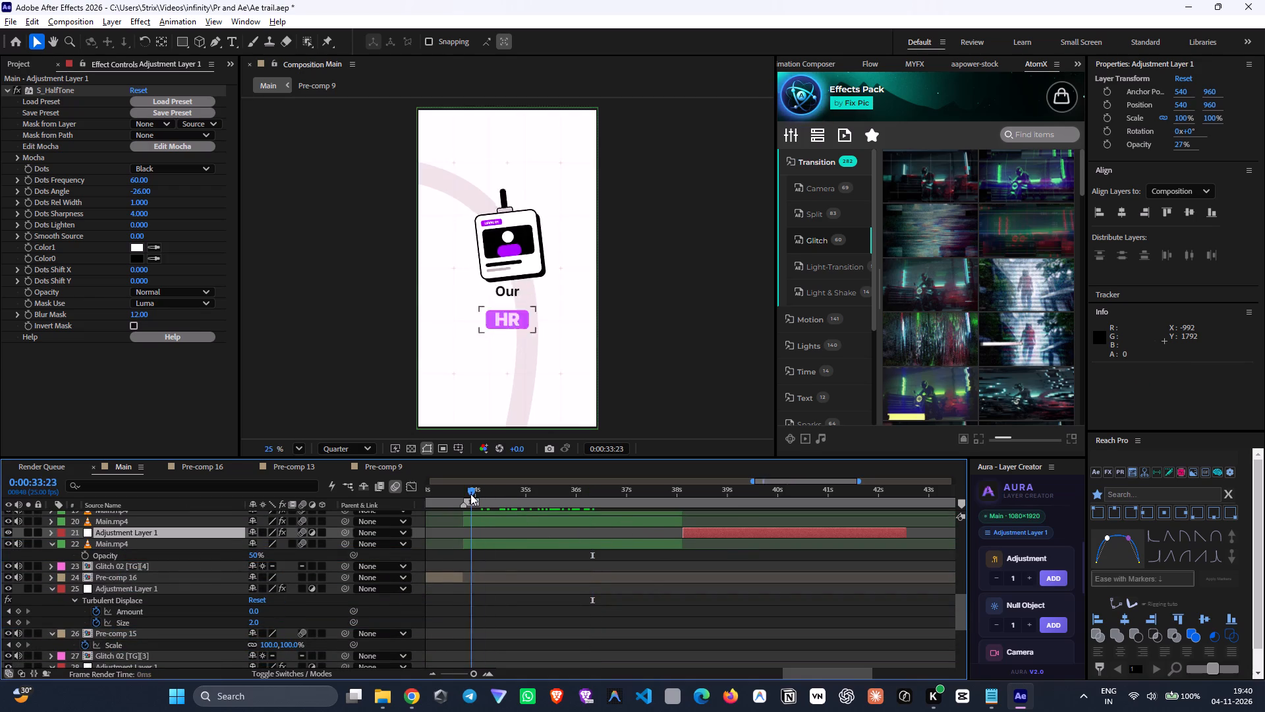
drag(470, 494, 463, 490)
key(bracketleft)
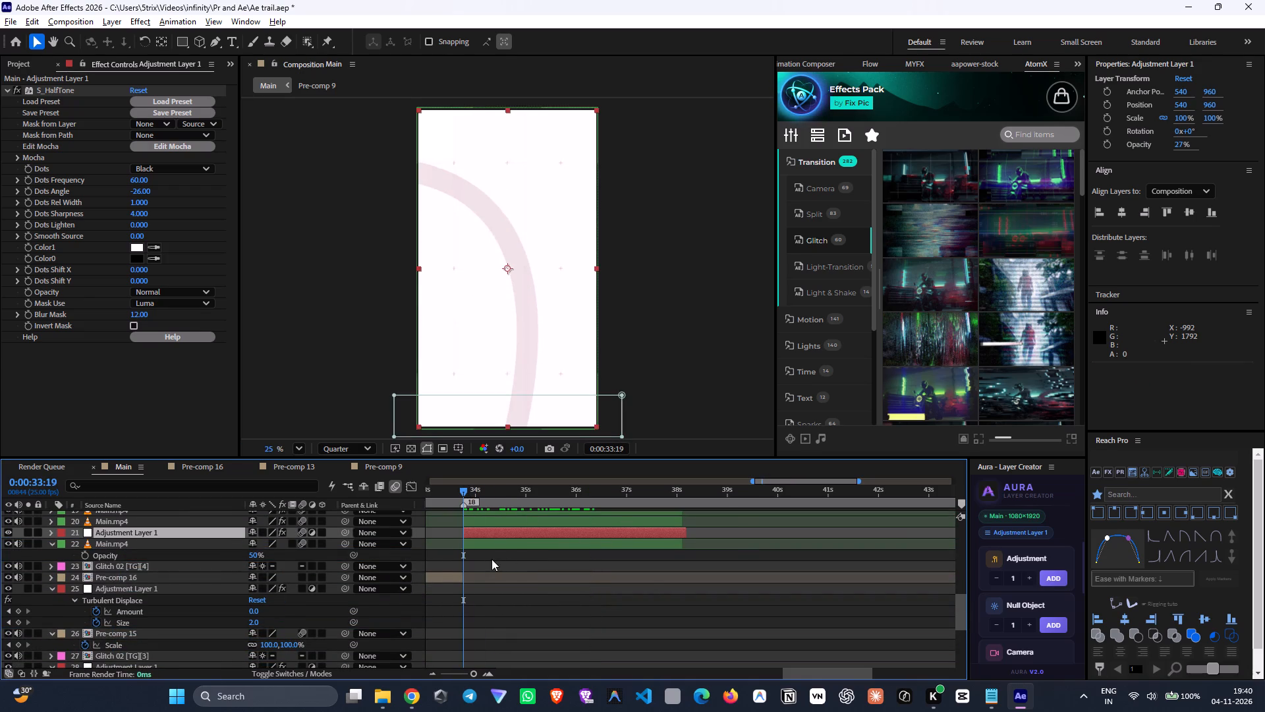
scroll(478, 566, up, 2)
drag(194, 598, 188, 585)
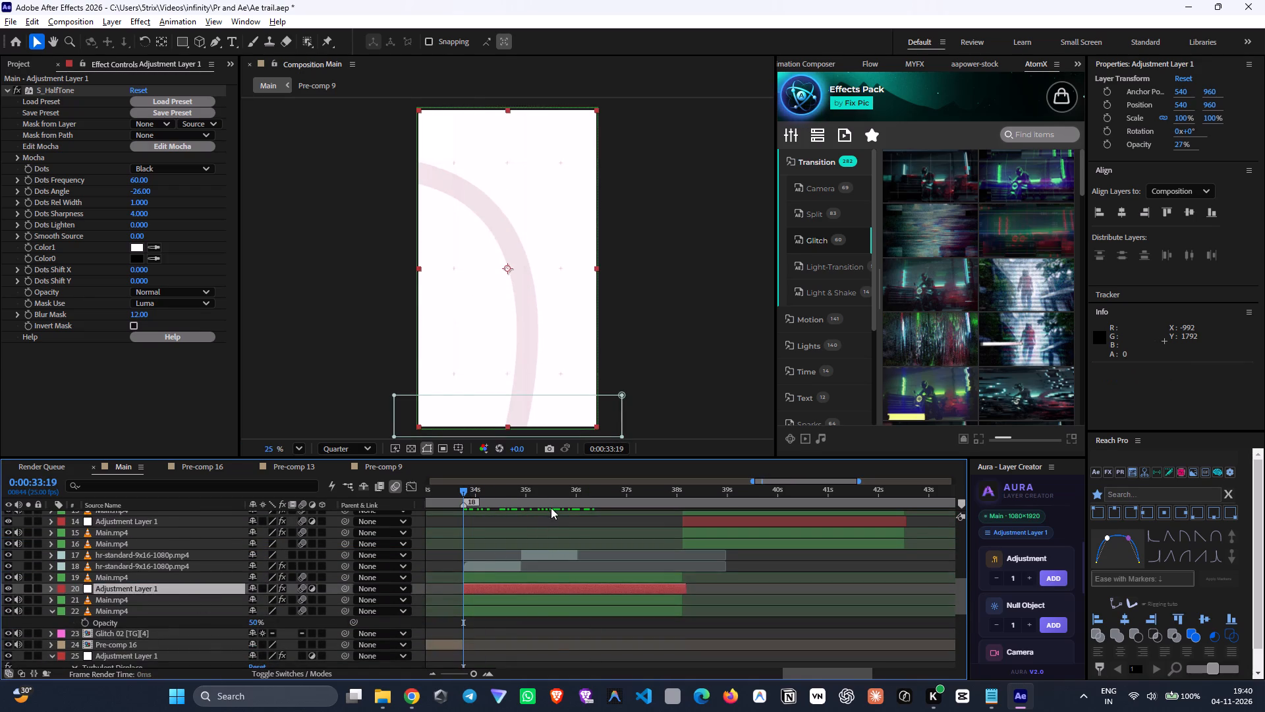
Scrub the hr-standard graphics and the following speaker shot to check the halftone overlay, and save the project.
drag(542, 505, 594, 528)
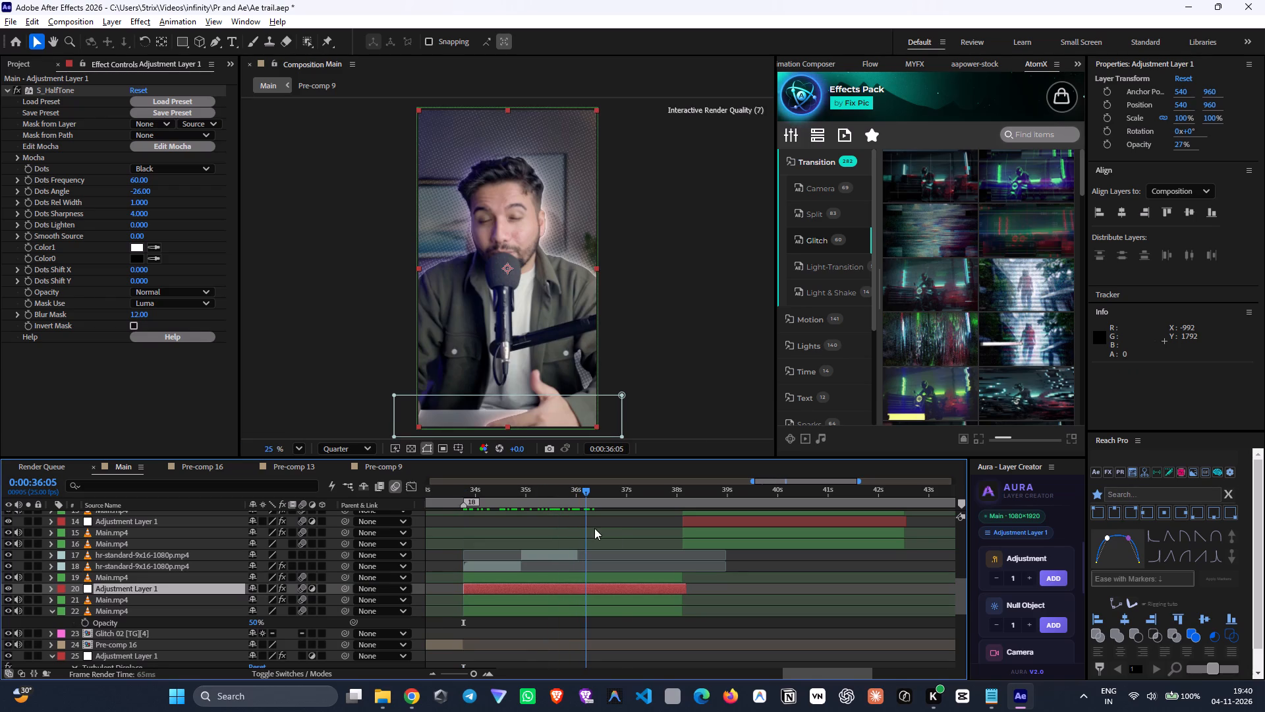
drag(594, 528, 621, 539)
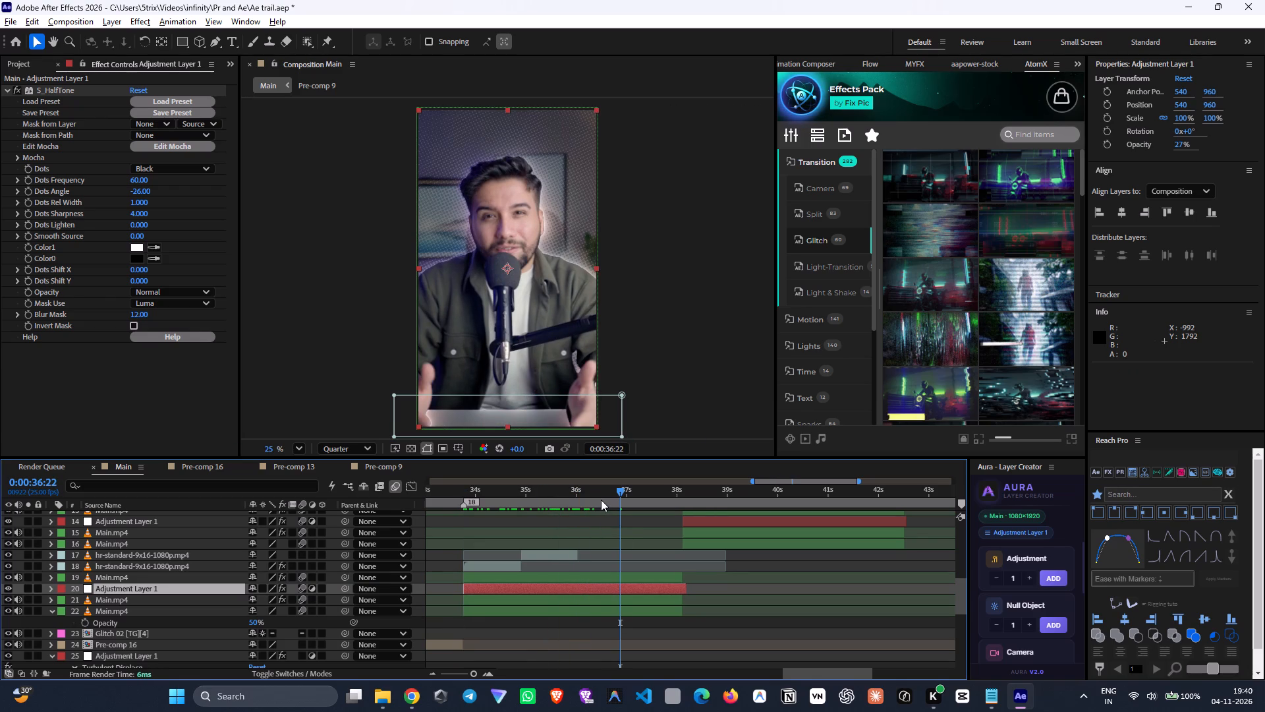
drag(571, 502, 536, 497)
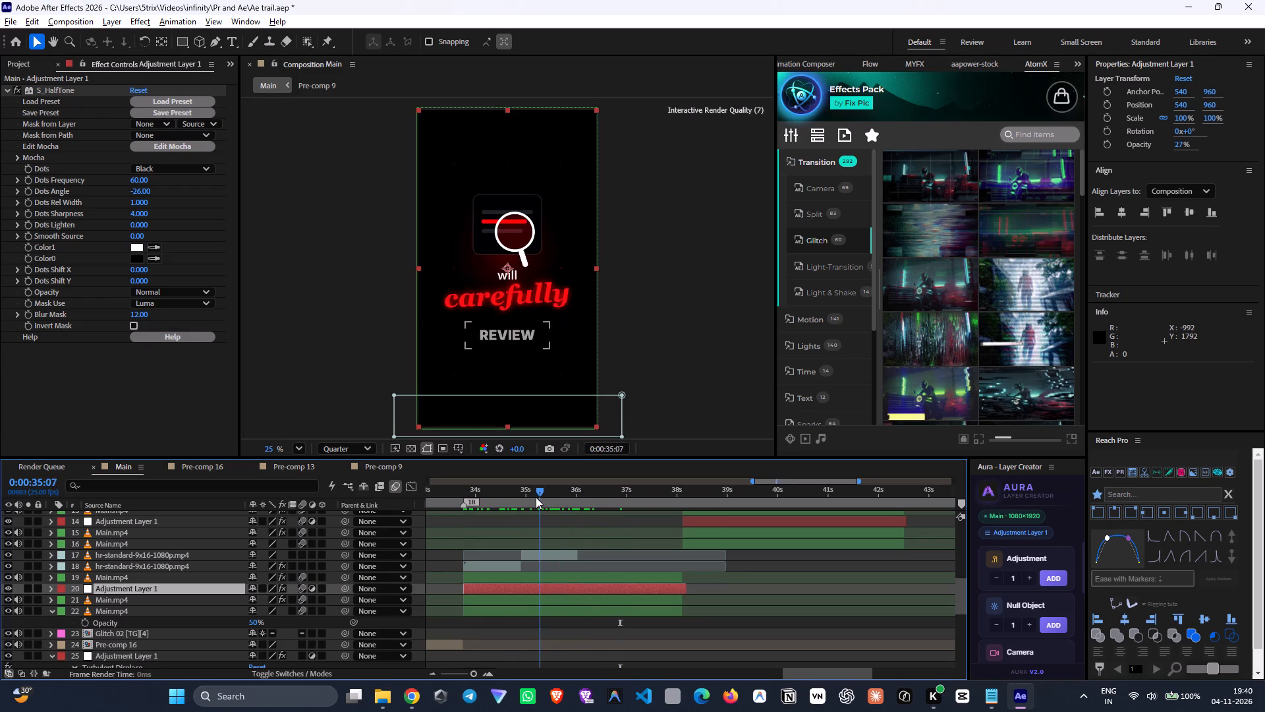
drag(536, 497, 522, 530)
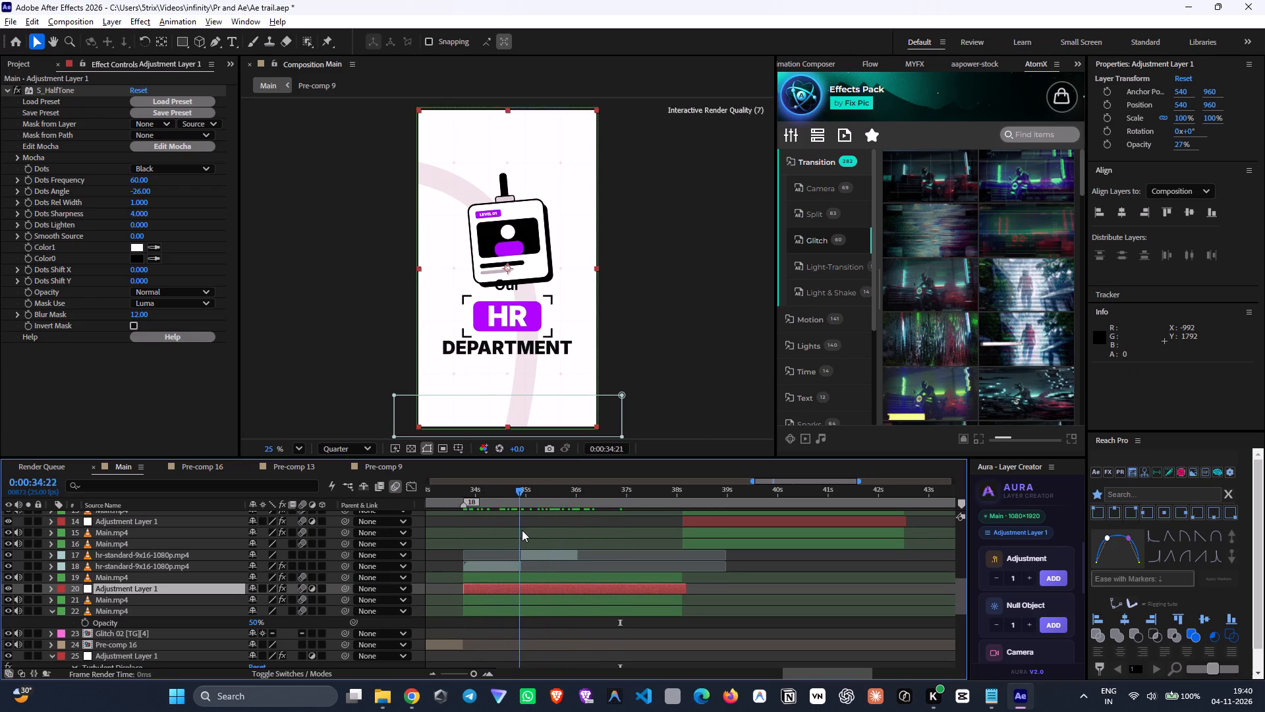
drag(522, 530, 576, 562)
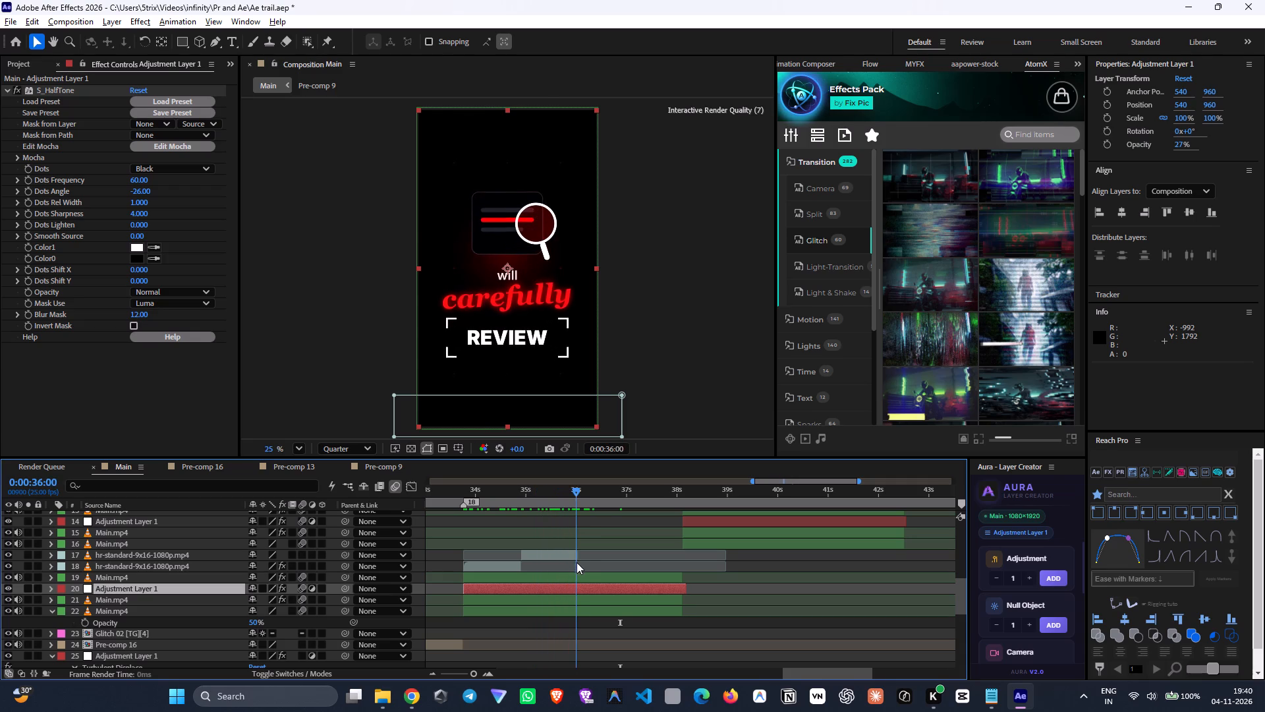
drag(576, 562, 584, 568)
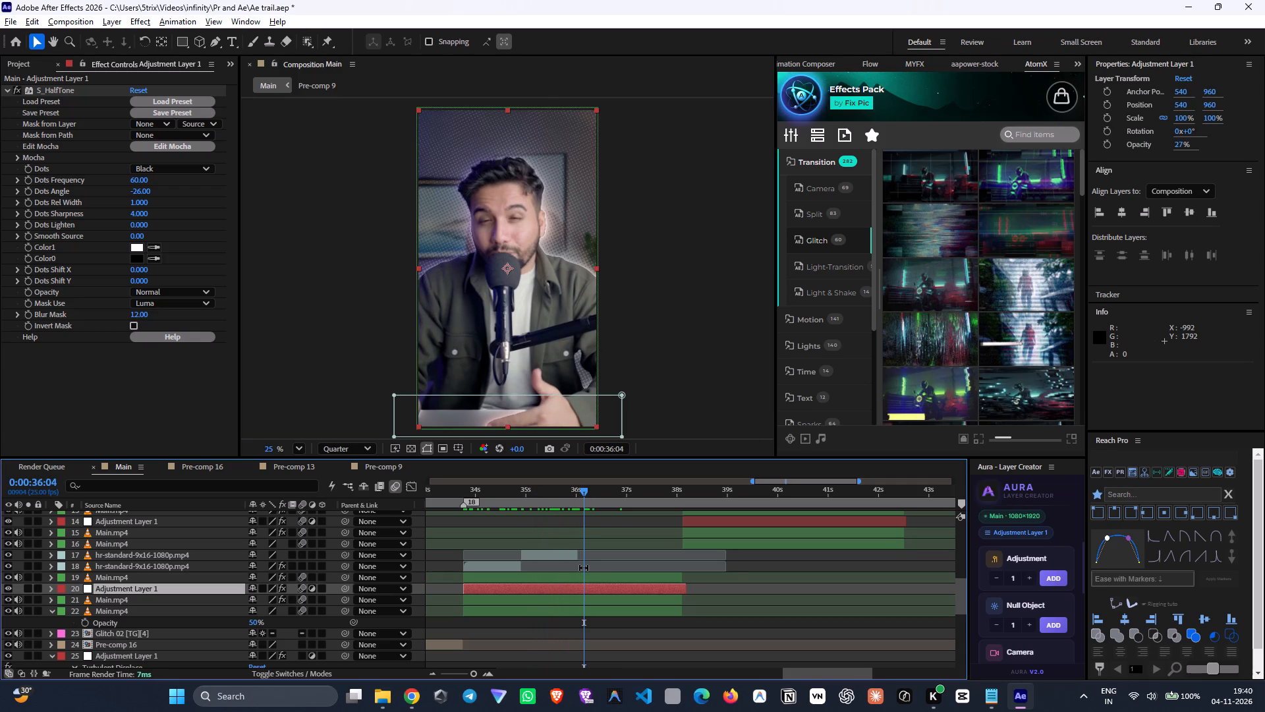
key(ctrl+s)
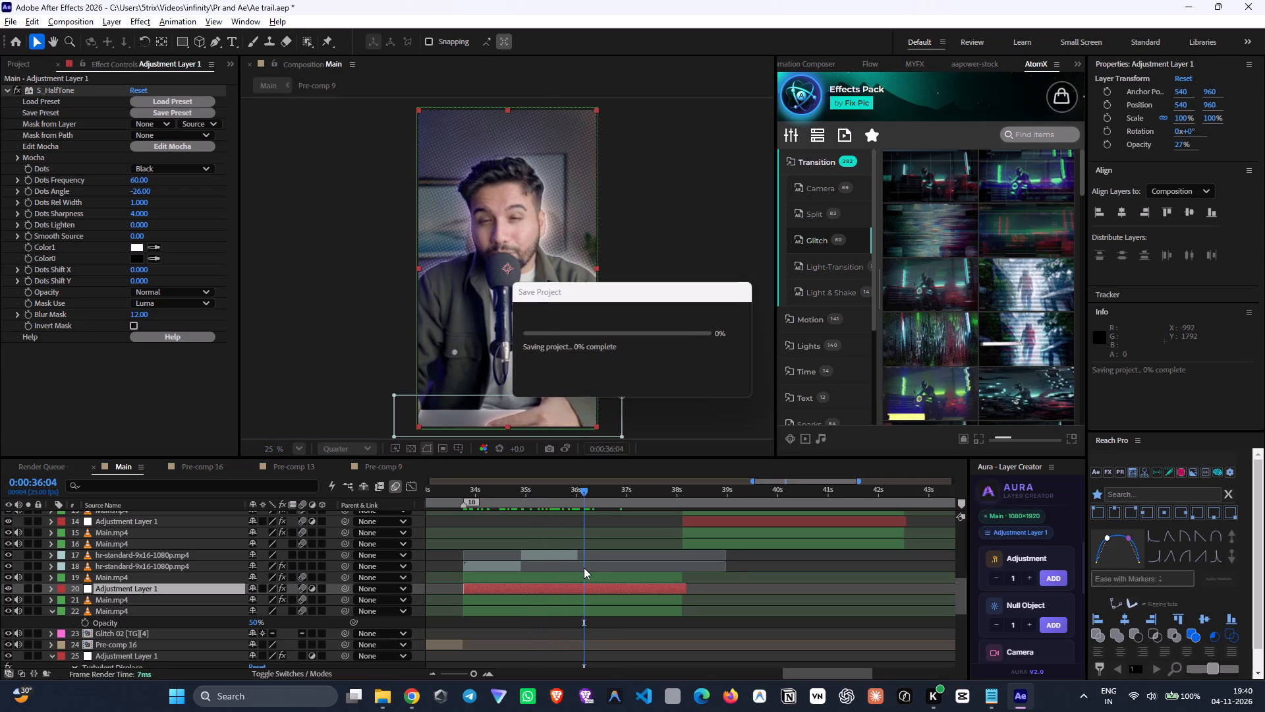
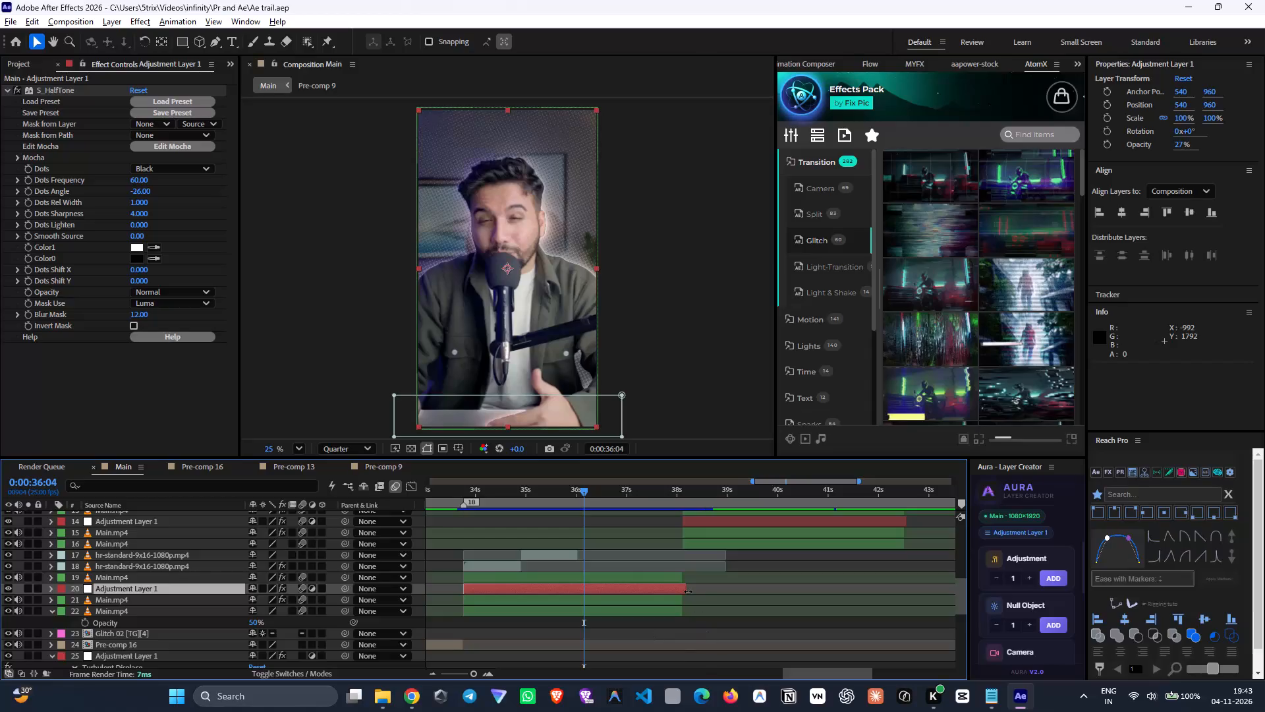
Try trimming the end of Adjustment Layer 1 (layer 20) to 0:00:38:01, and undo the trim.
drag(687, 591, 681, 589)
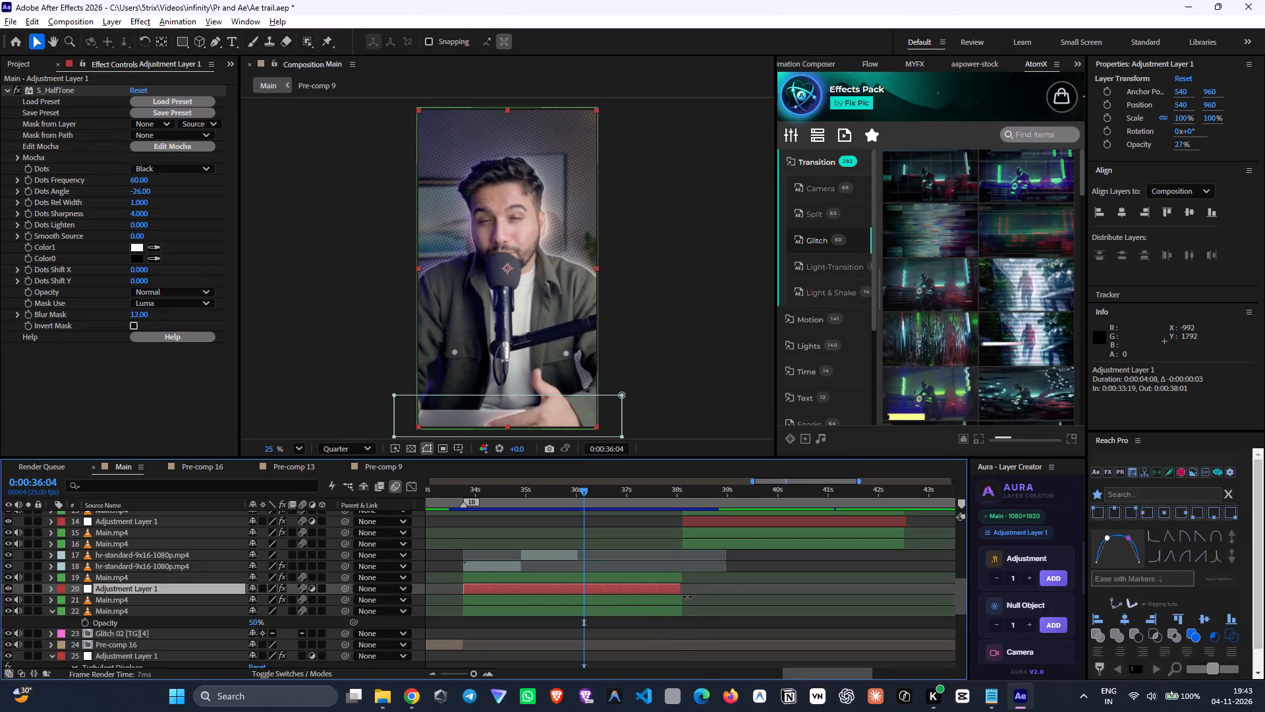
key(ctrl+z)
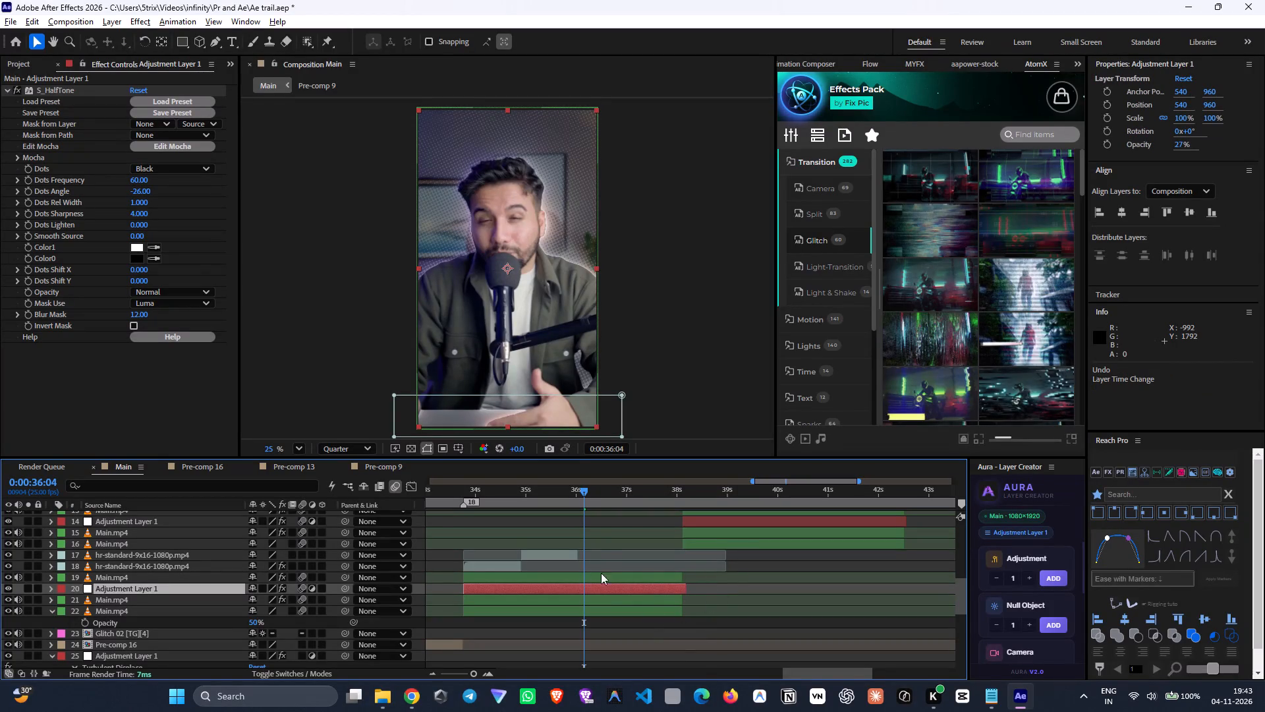
Preview the review animation and the cut back to the speaker, from about 0:00:34:02 to 0:00:36:10.
drag(586, 503, 479, 503)
key(space)
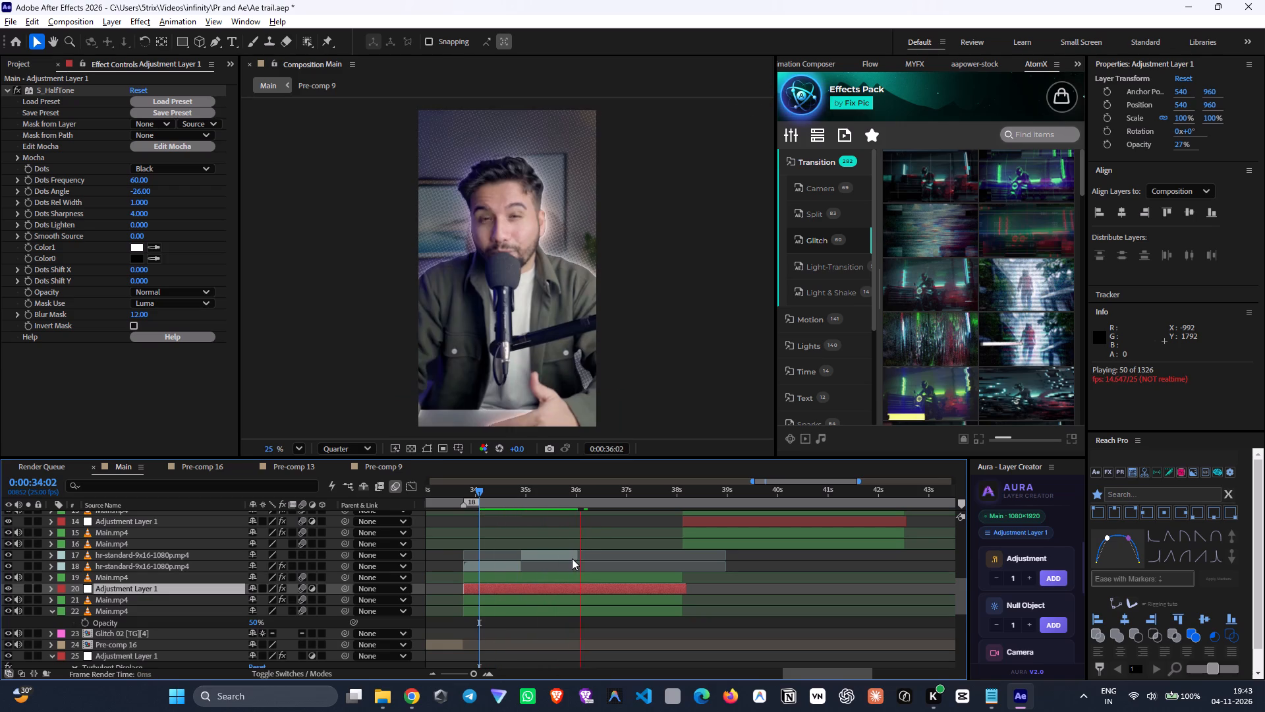
drag(567, 501, 518, 508)
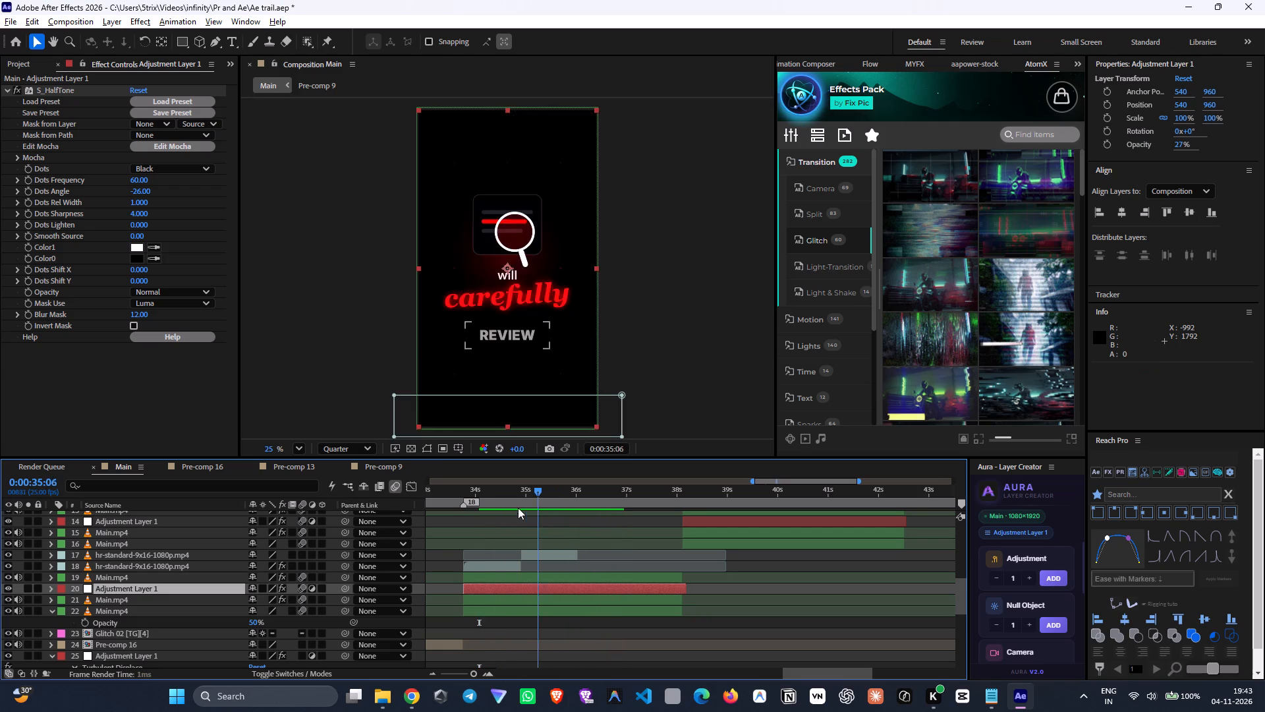
drag(518, 508, 507, 505)
key(space)
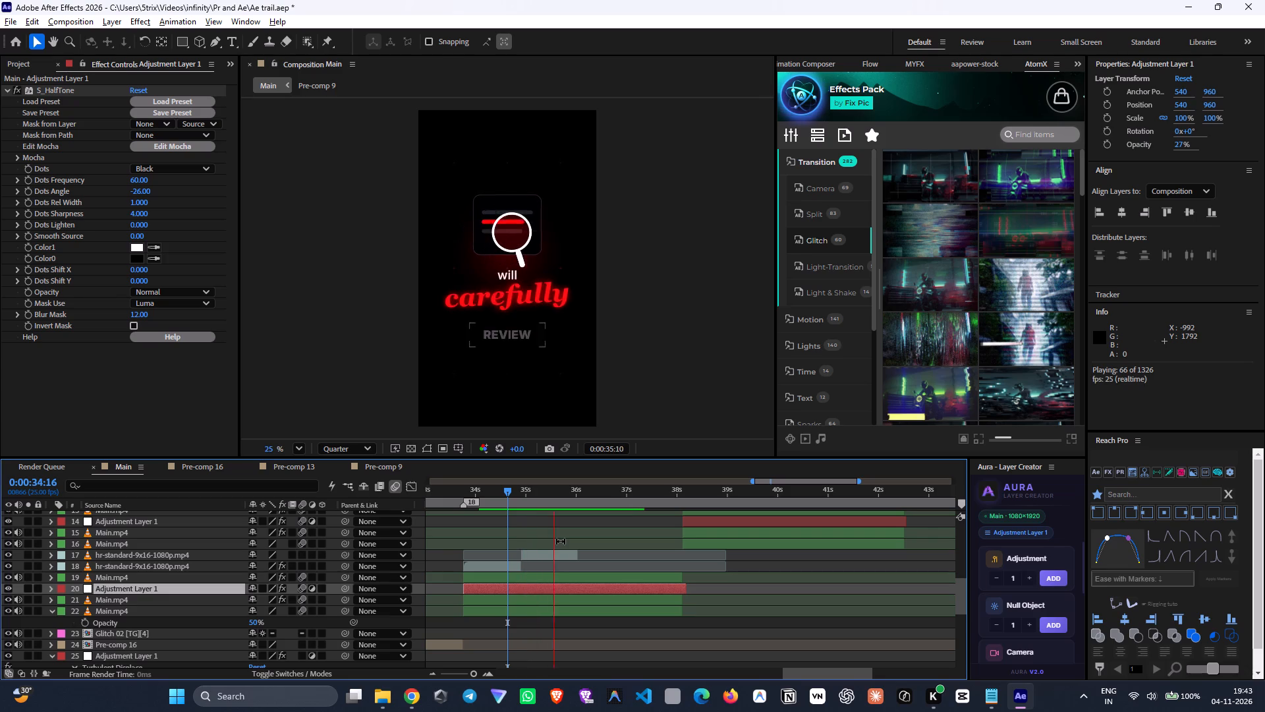
key(space)
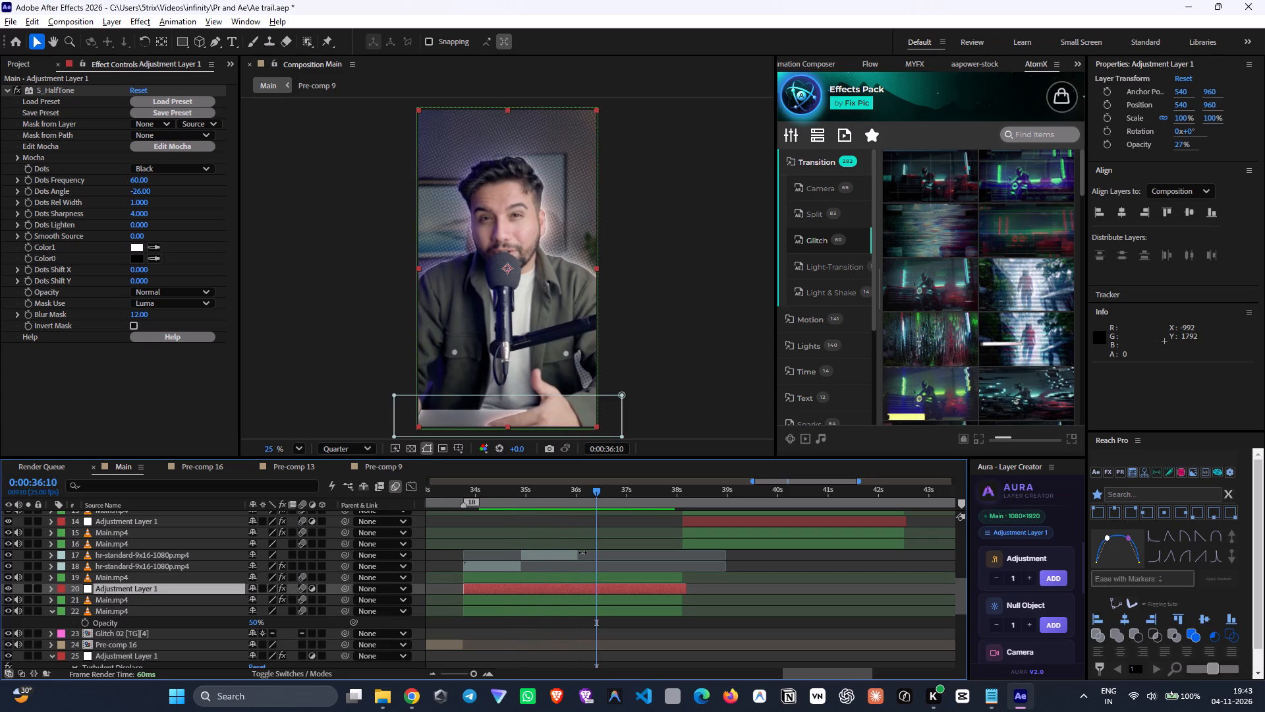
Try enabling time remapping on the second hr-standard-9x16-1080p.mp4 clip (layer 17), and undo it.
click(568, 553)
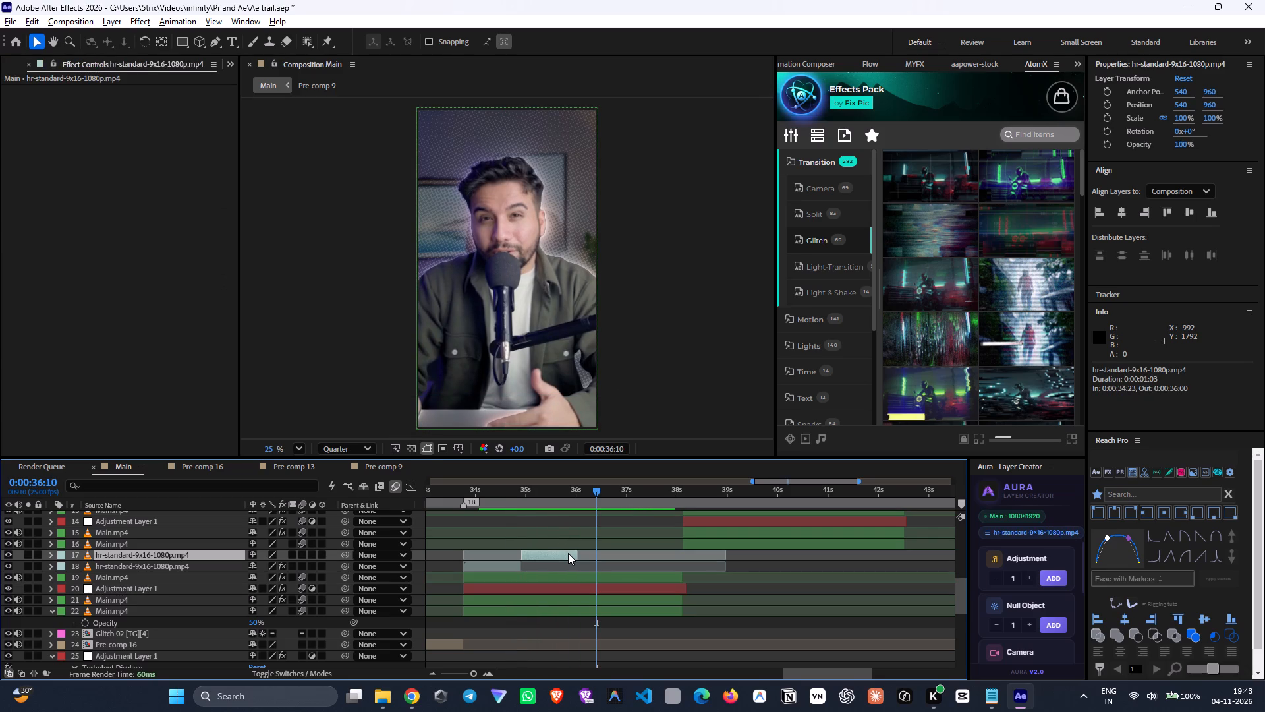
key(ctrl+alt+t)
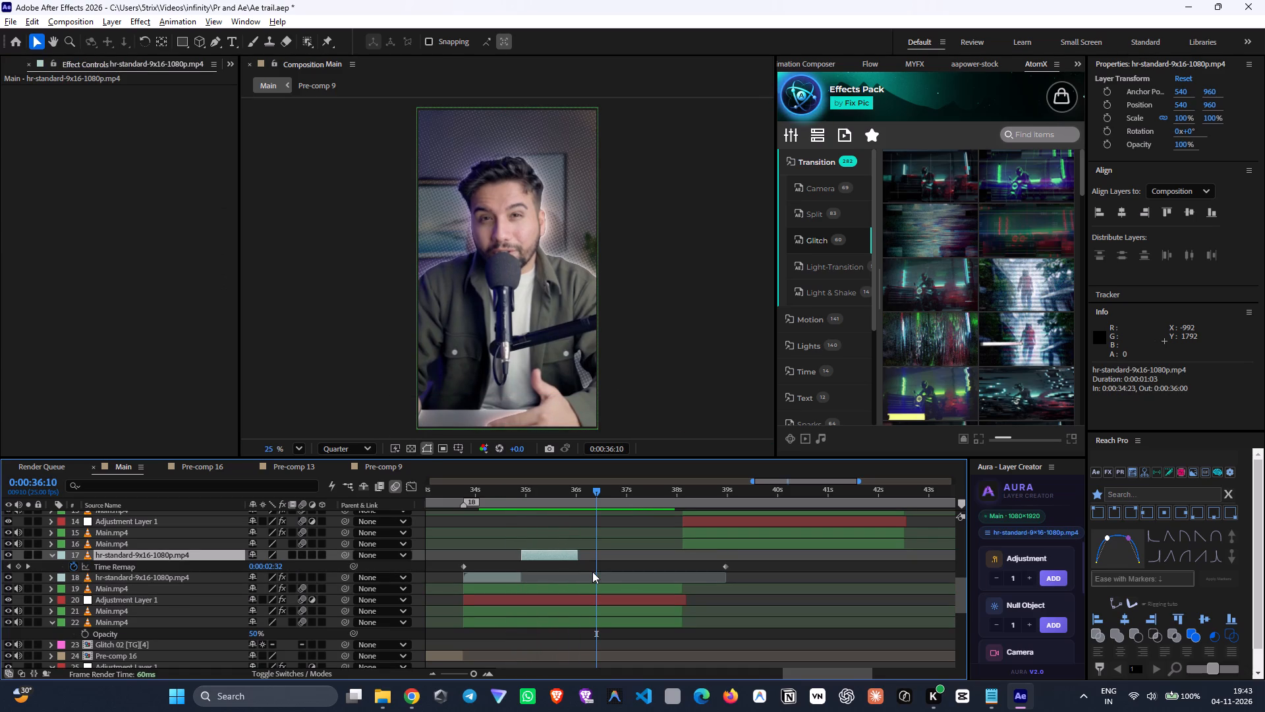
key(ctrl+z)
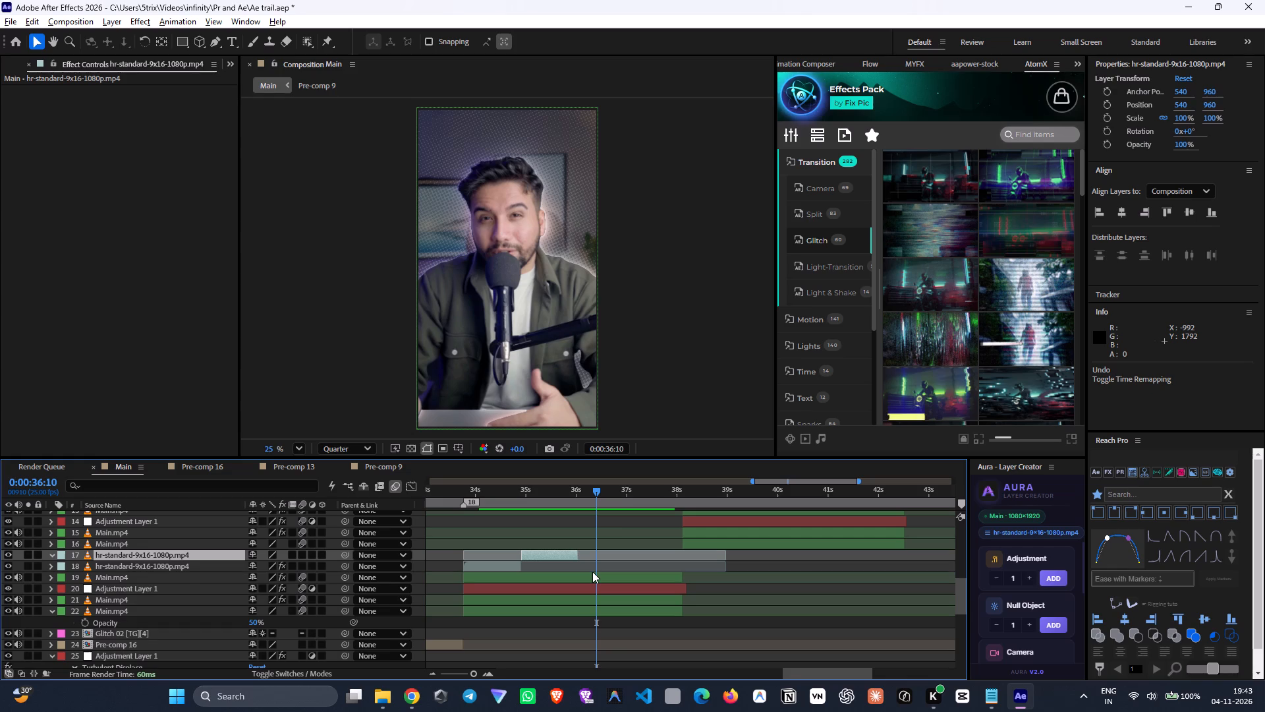
Pre-compose the second hr-standard-9x16-1080p.mp4 clip (layer 17) and save the project.
key(ctrl+shift+c)
click(686, 443)
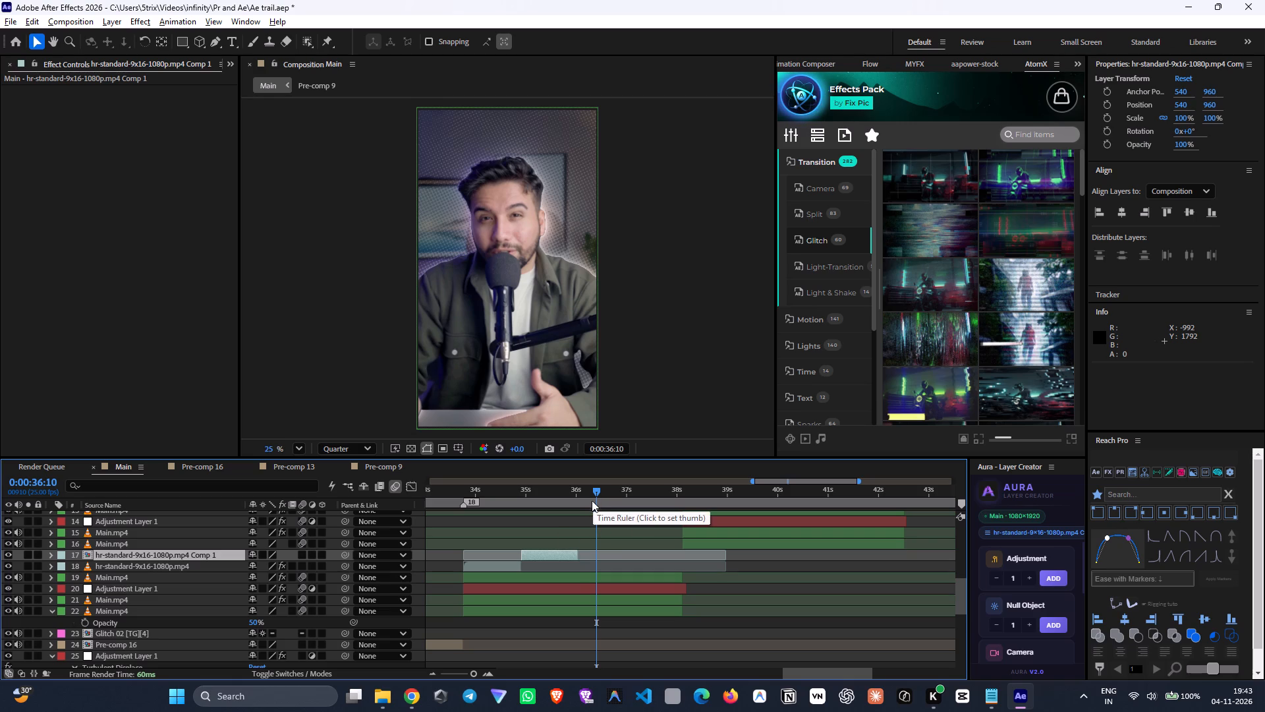
key(ctrl+s)
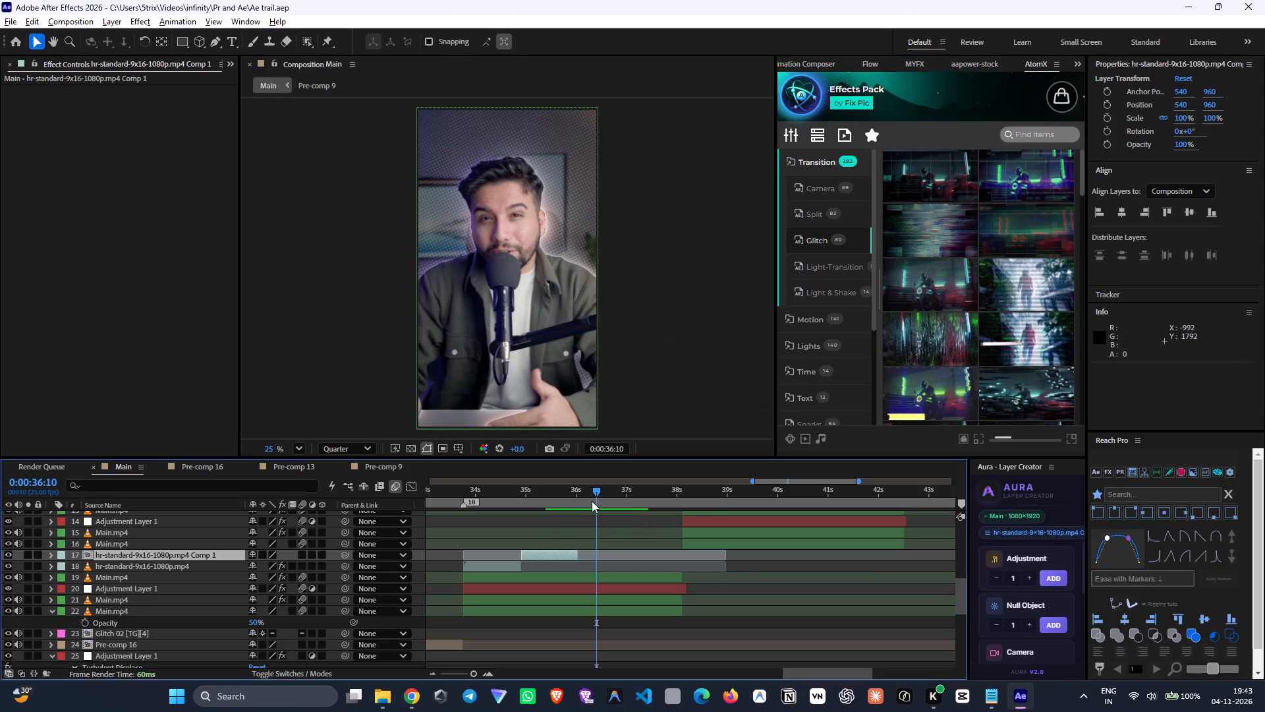
Pre-compose layer 17 again as hr-standard-9x16-1080p.mp4 Comp 2, moving all attributes into the new composition.
key(ctrl+shift+c)
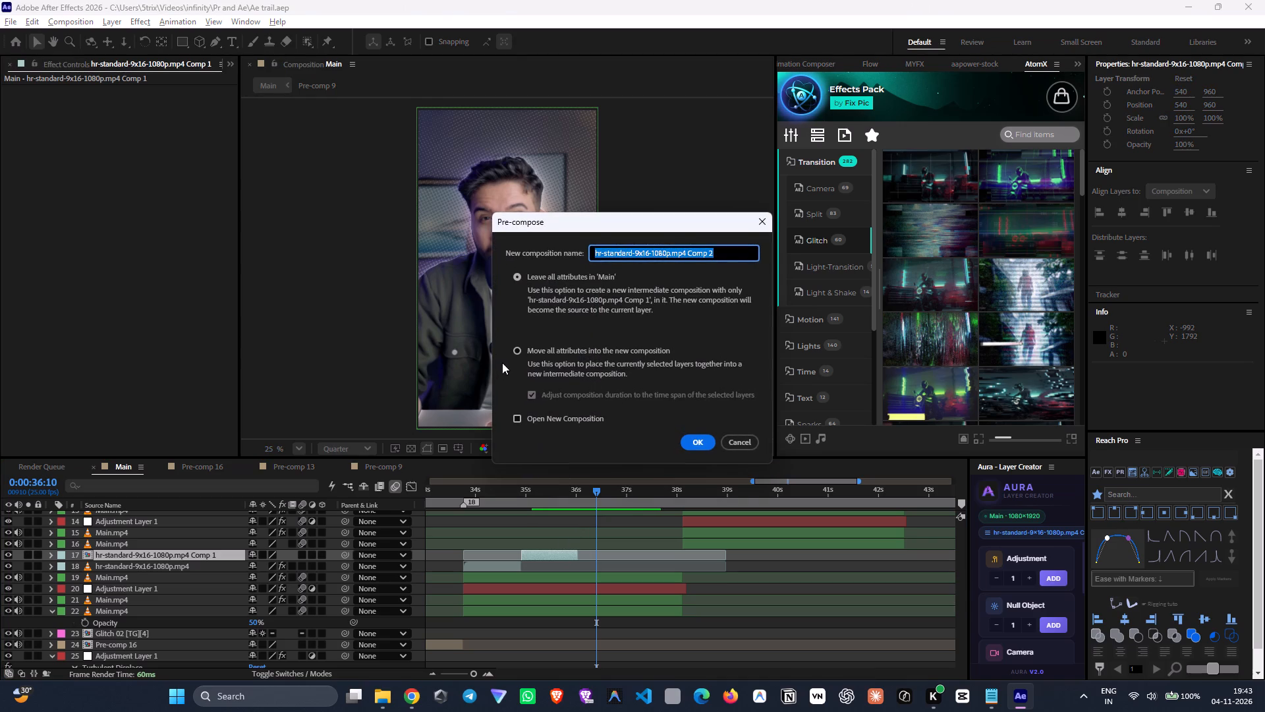
click(510, 355)
click(515, 351)
click(693, 441)
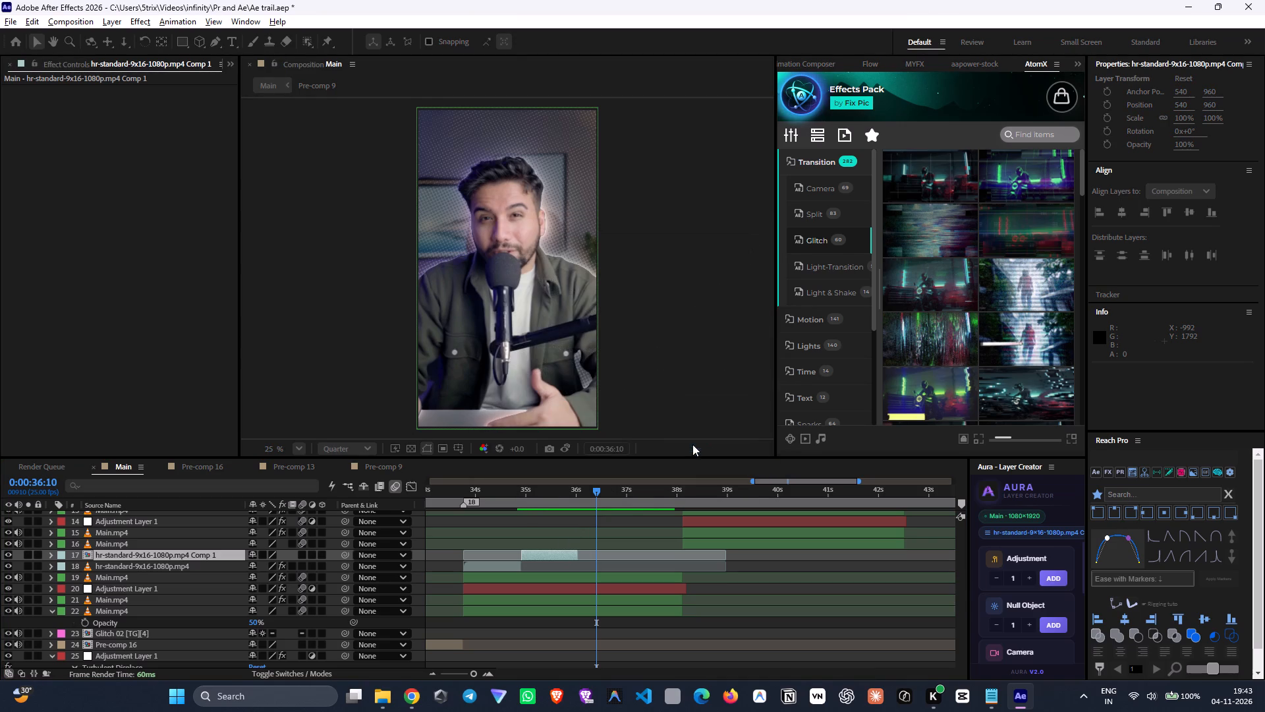
Time-remap hr-standard-9x16-1080p.mp4 Comp 2, stretching its end keyframe to 0:00:36:10 and removing the part of the layer beyond that point.
click(567, 562)
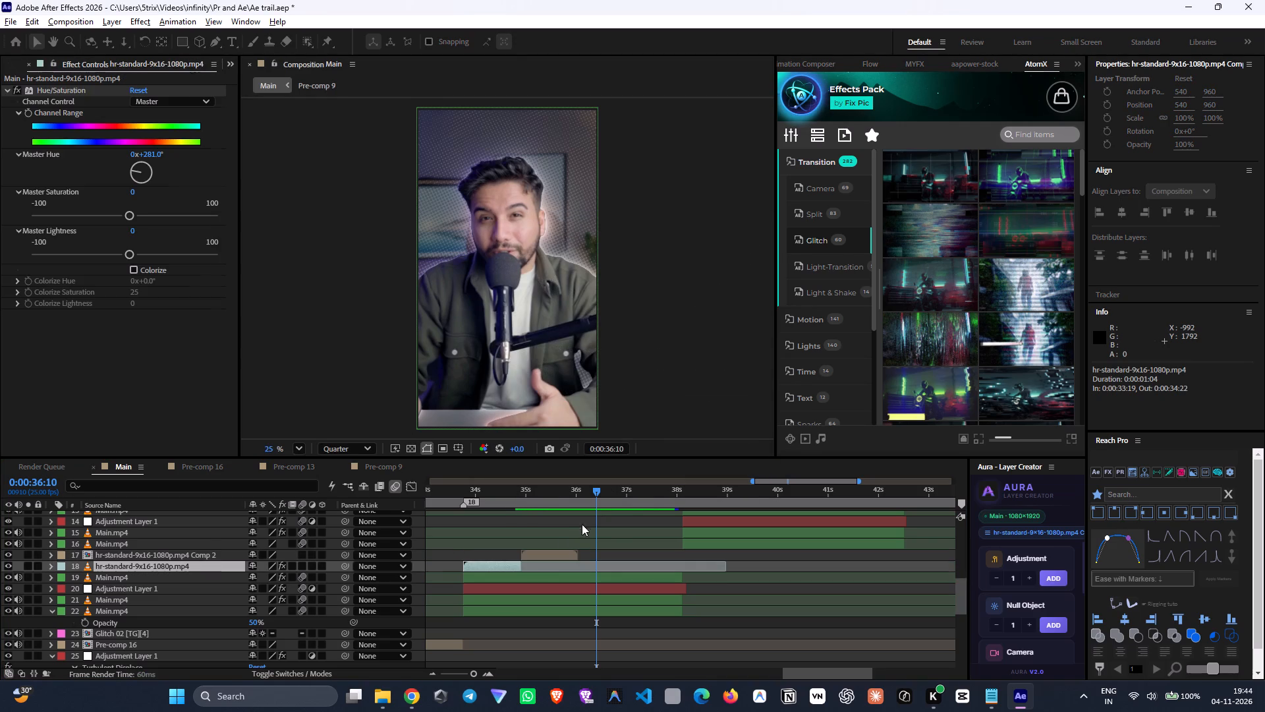
click(568, 552)
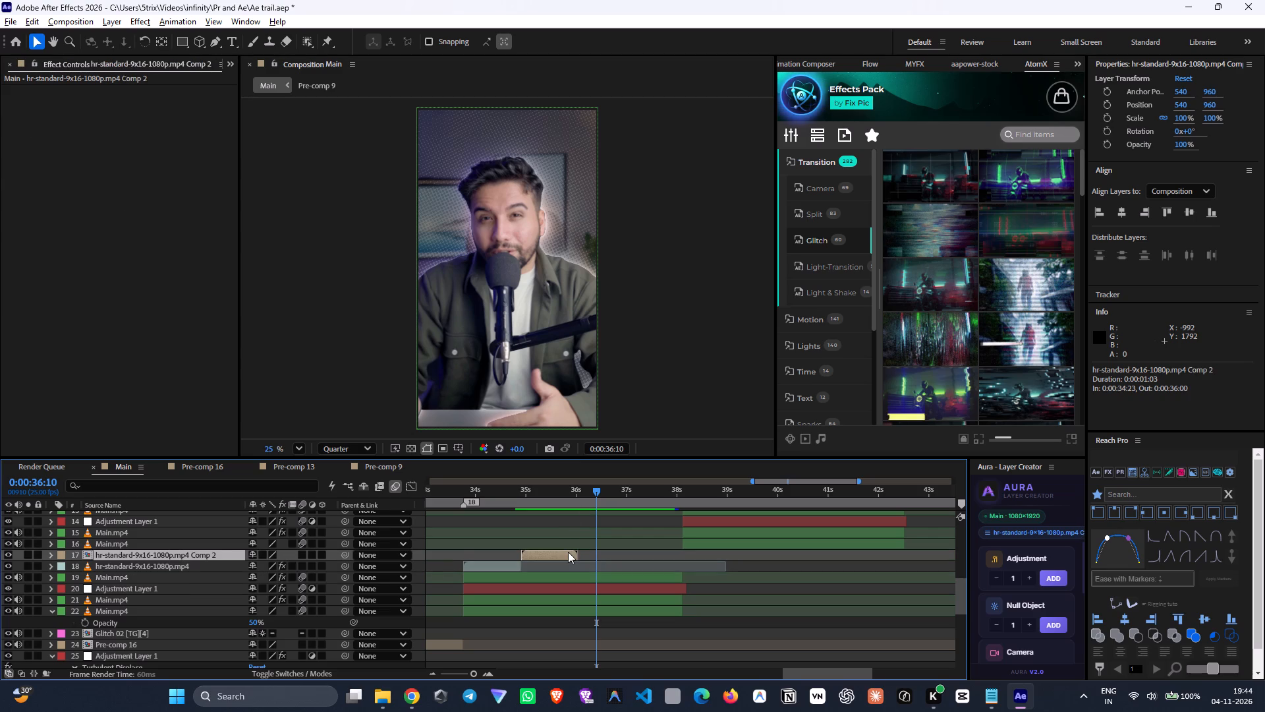
key(ctrl+alt+t)
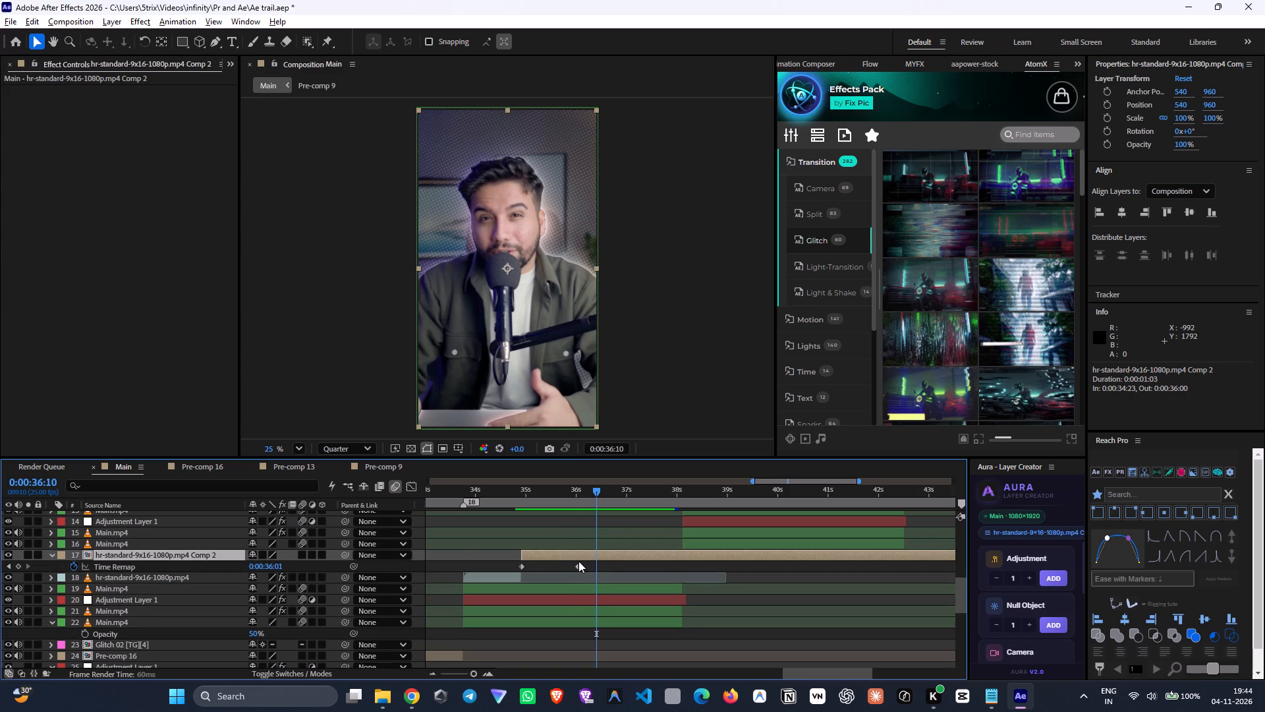
drag(576, 565, 597, 578)
key(ctrl+shift+d)
key(Delete)
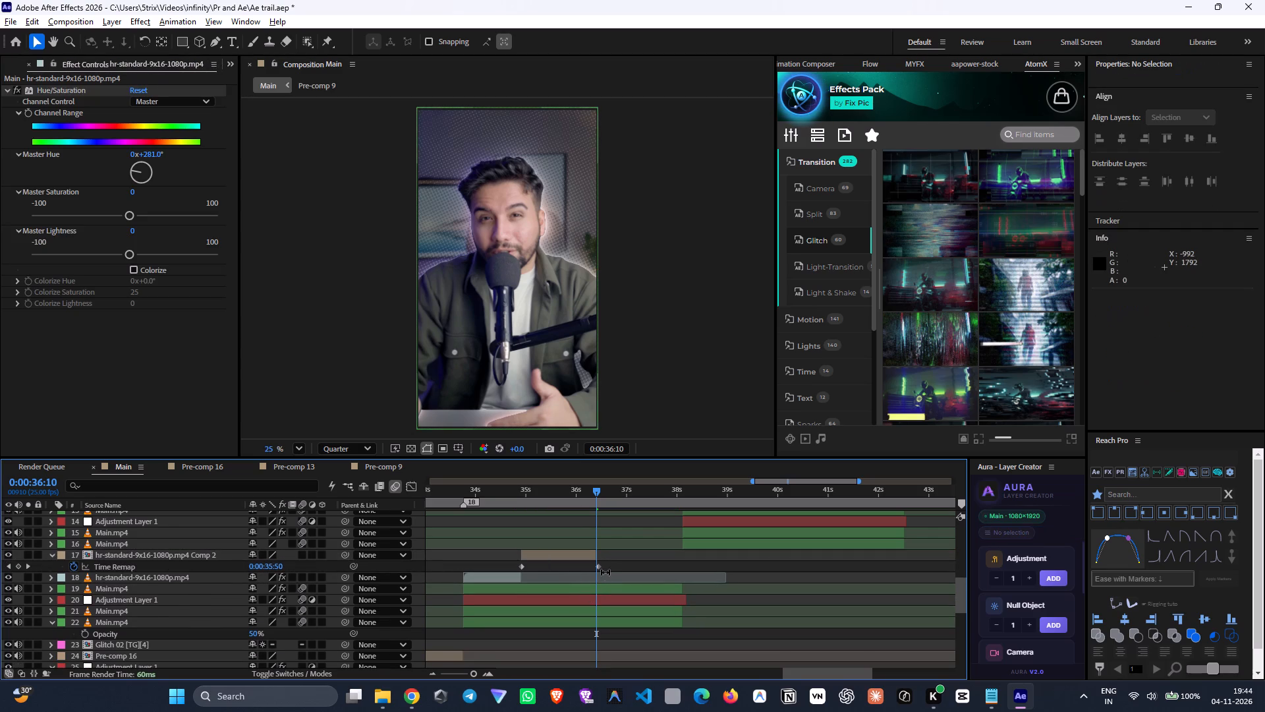
Copy the subtitle line "if it meets our standard." from 1.txt in Notepad and return to After Effects.
click(984, 705)
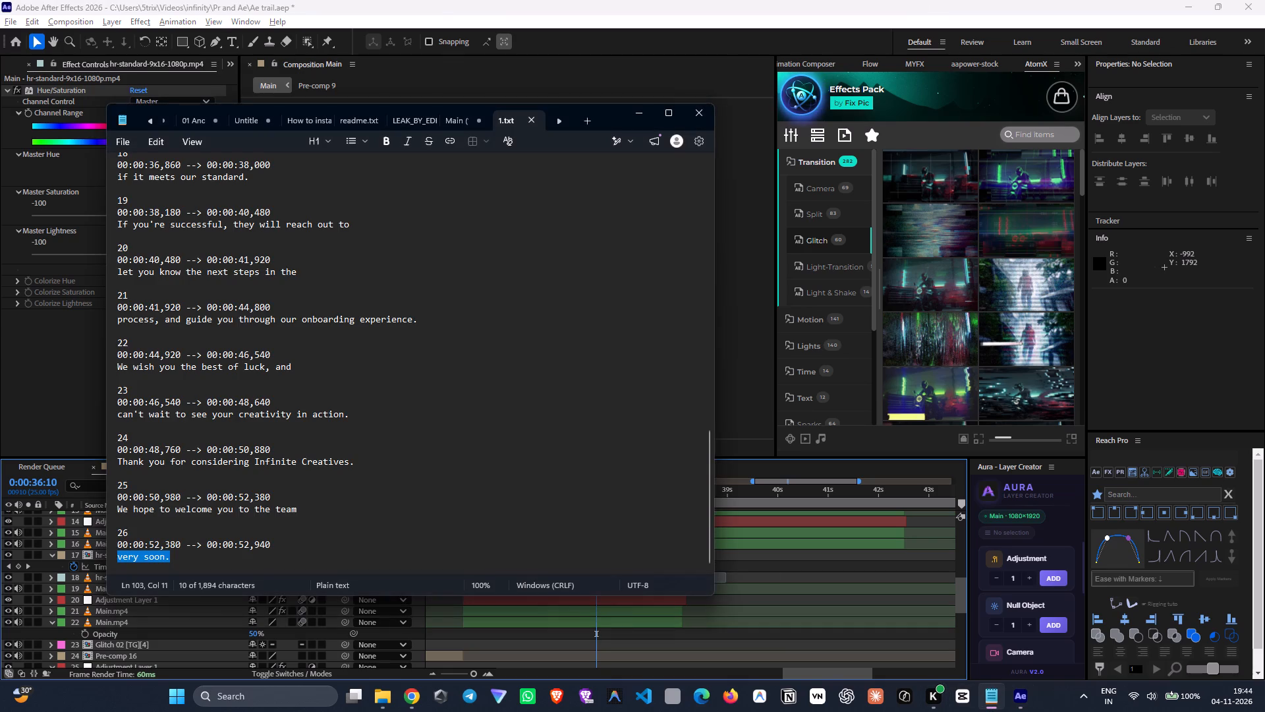
scroll(329, 397, up, 3)
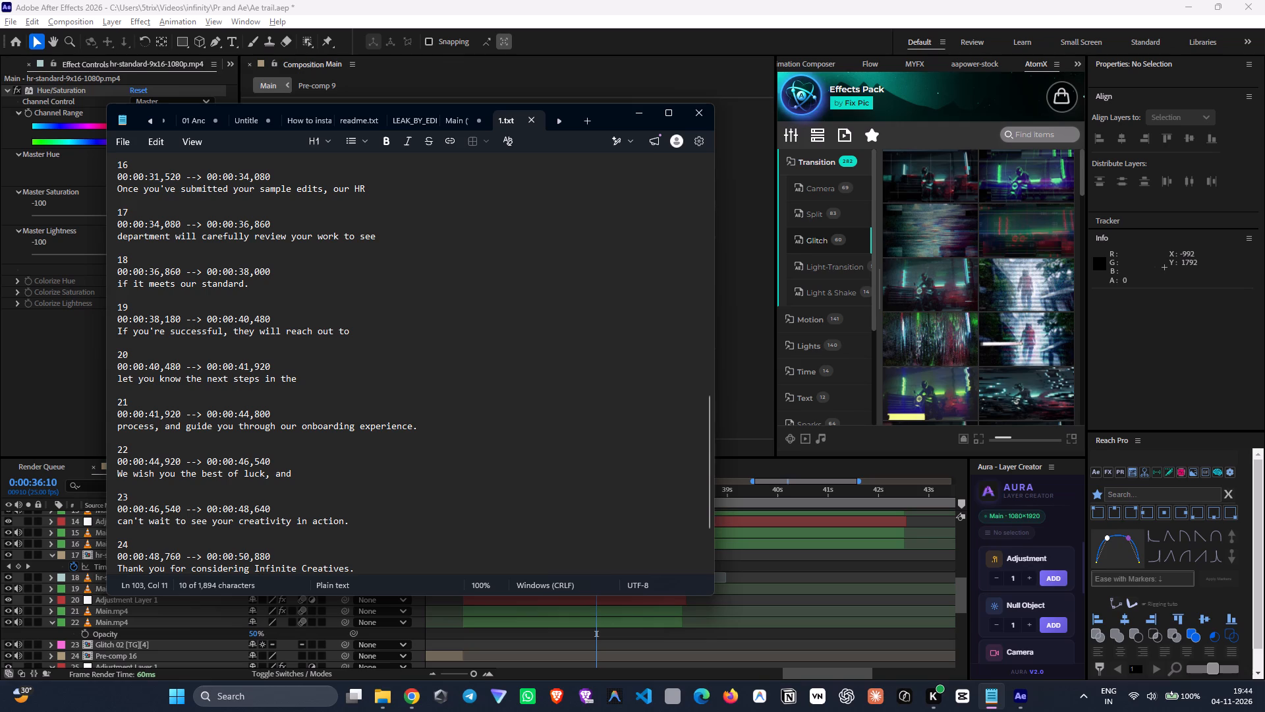
drag(251, 285, 118, 285)
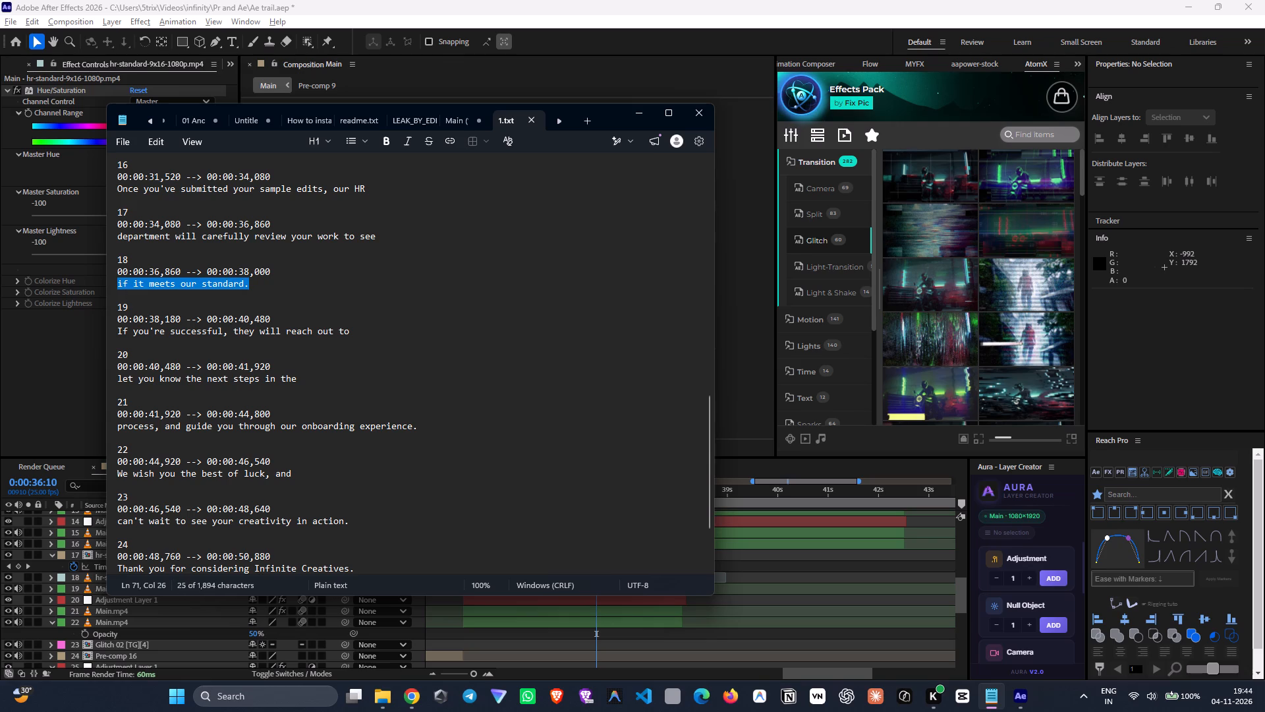
key(ctrl+c)
key(alt+Tab)
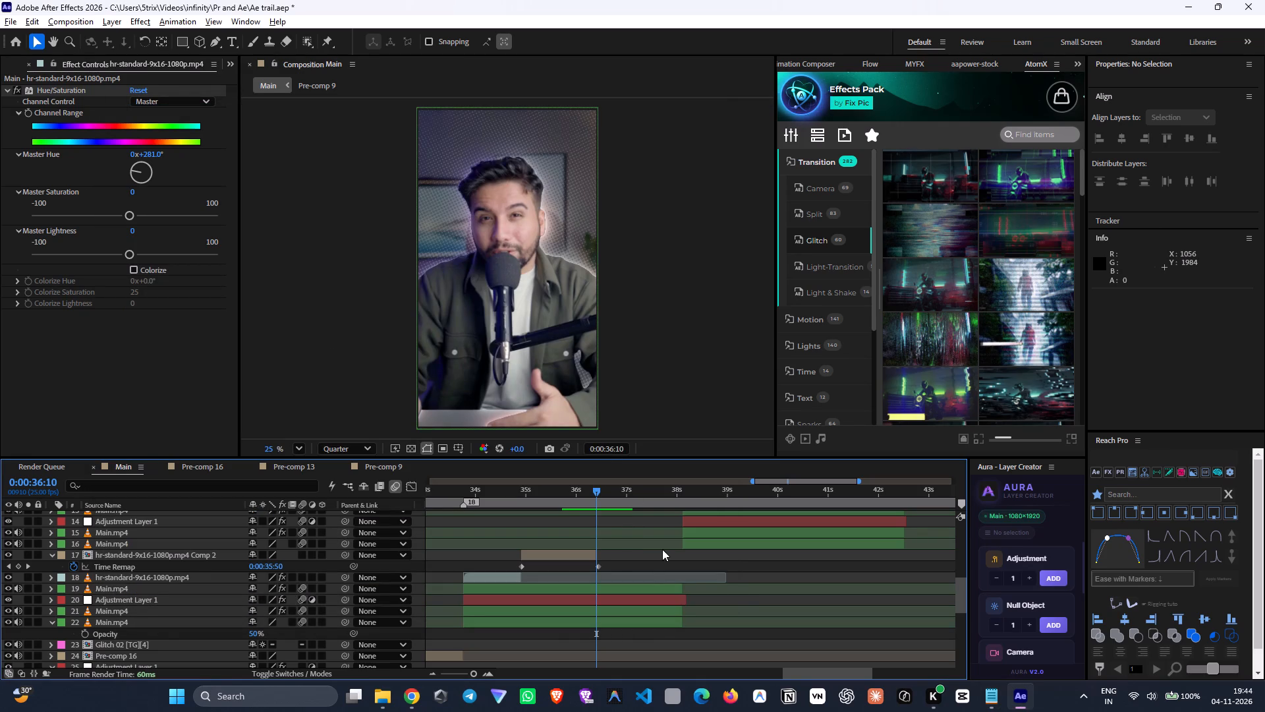
Duplicate the "If you're successful" text layer, place the copy directly above hr-standard-9x16-1080p.mp4 Comp 2 and start it at 0:00:36:10.
scroll(662, 549, up, 2)
click(717, 543)
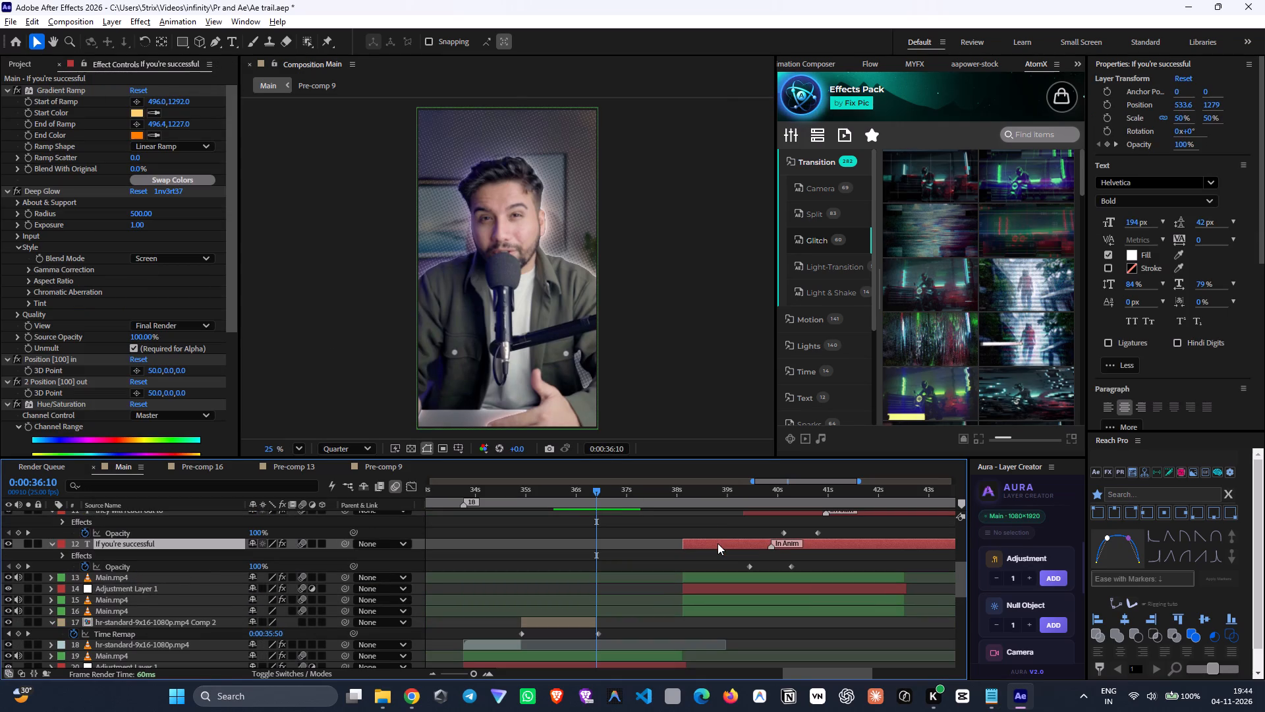
key(ctrl+d)
drag(148, 543, 172, 604)
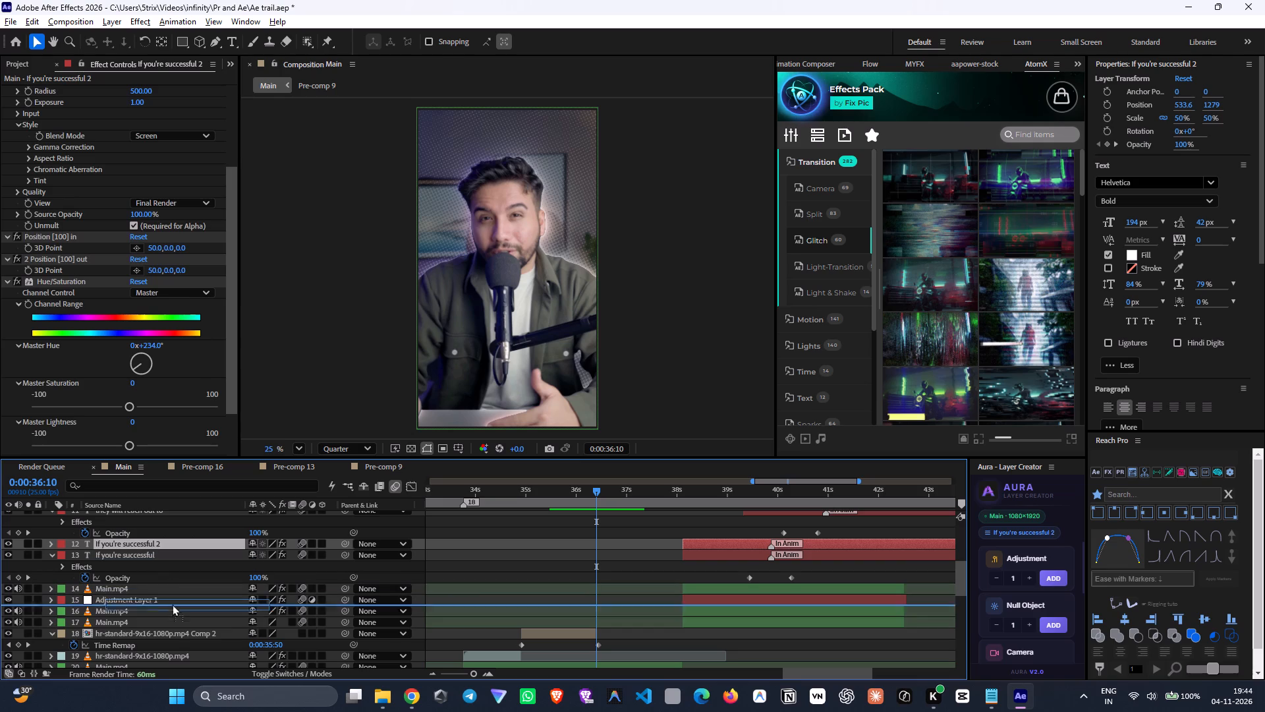
drag(172, 604, 179, 630)
key(bracketleft)
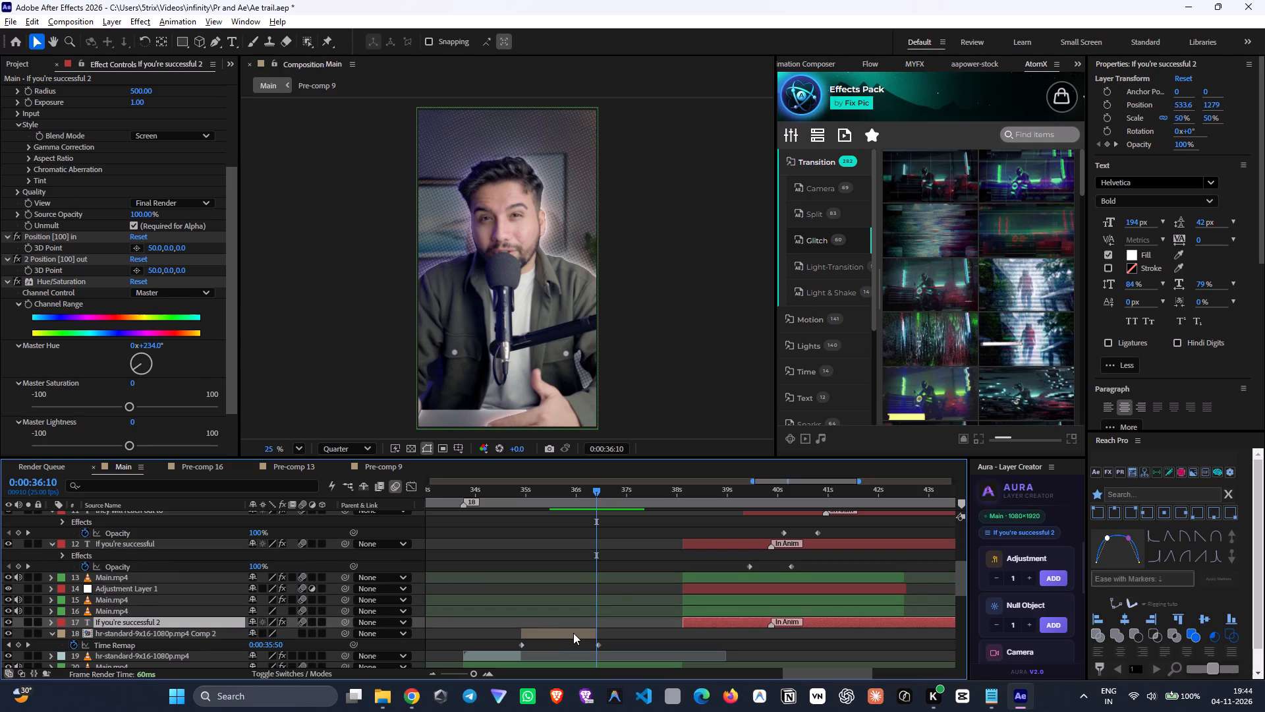
Replace the duplicated text with "to see if it meets our standard.", breaking the line before "our standard.".
drag(613, 496, 620, 501)
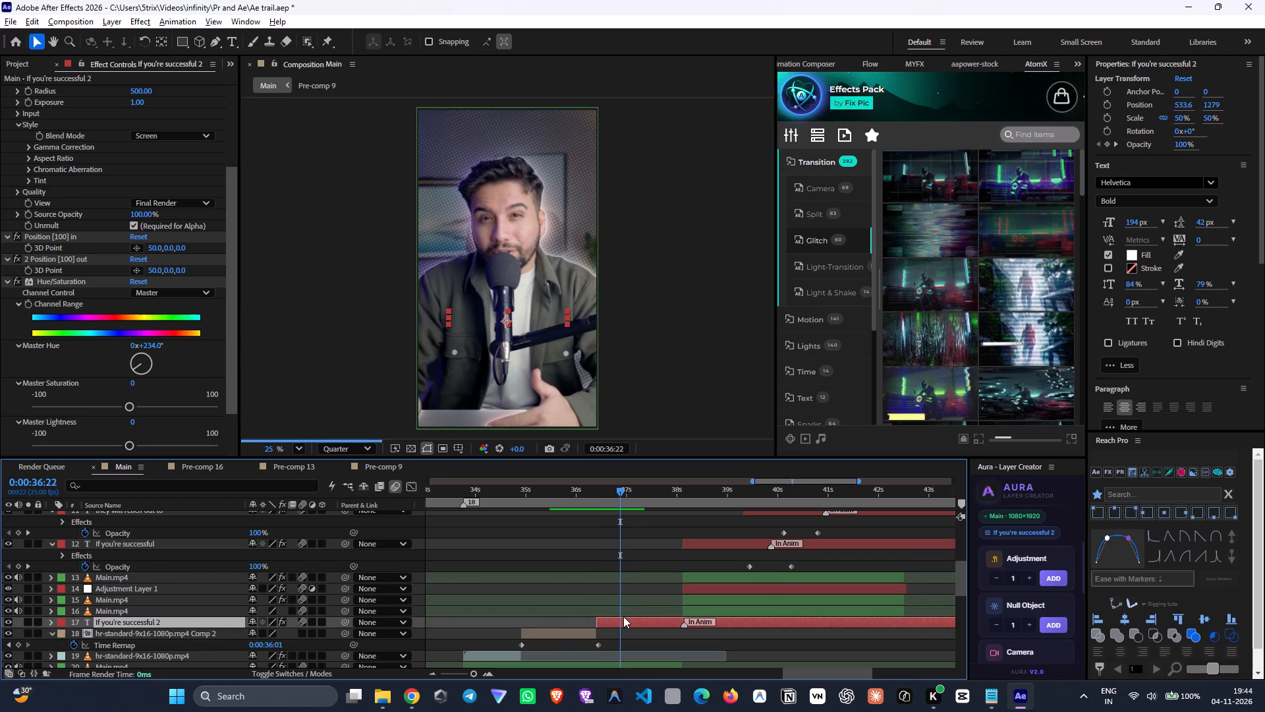
double_click(624, 622)
key(ctrl+v)
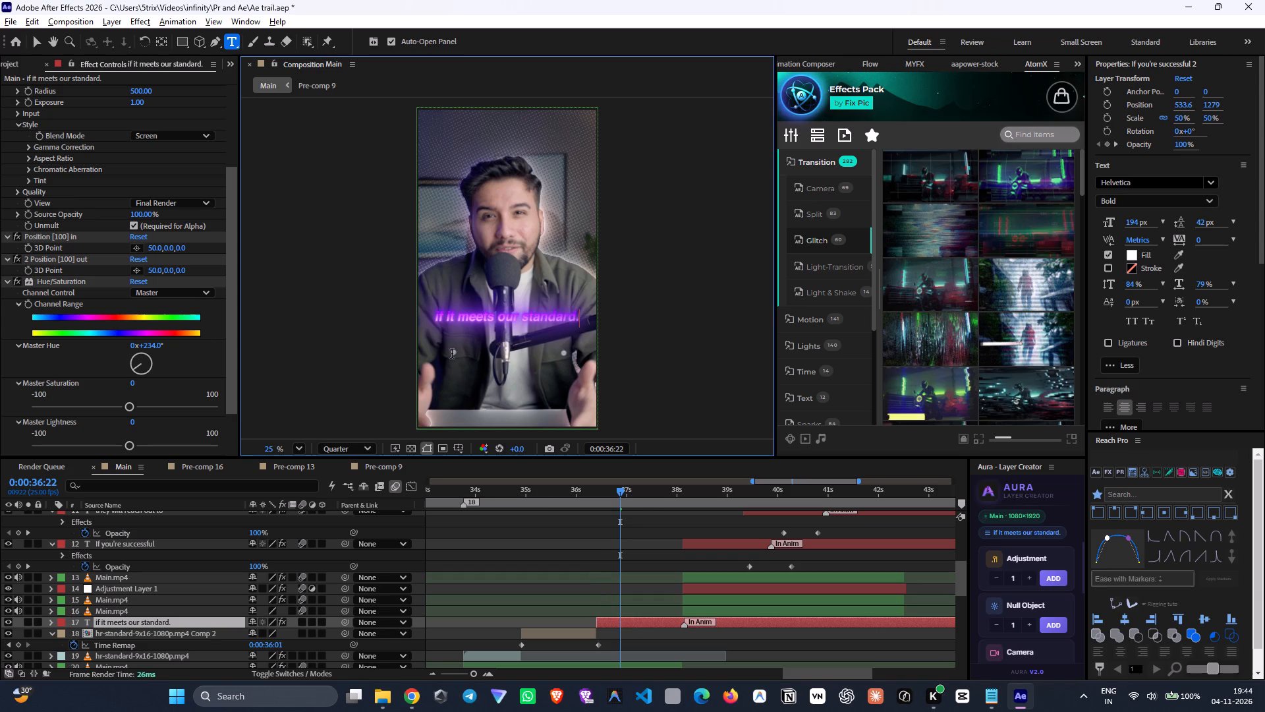
click(438, 318)
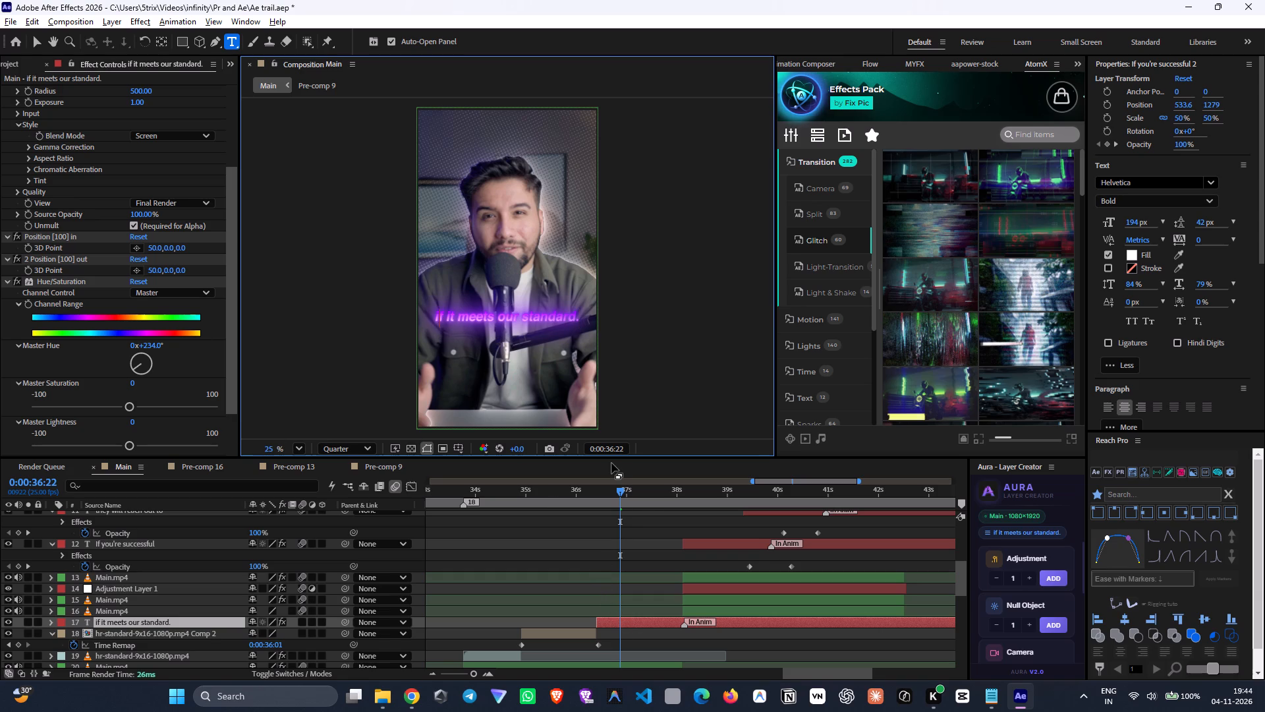
key(Left)
text(to see)
key(space)
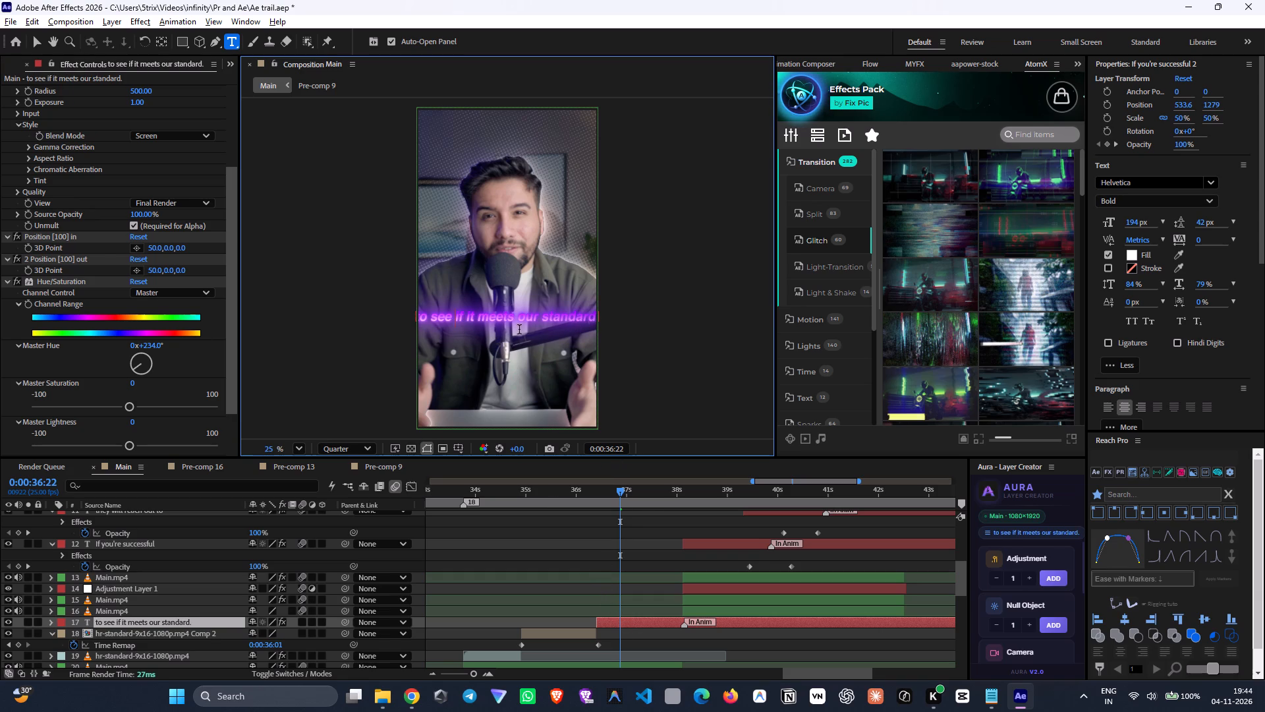
click(519, 321)
key(Return)
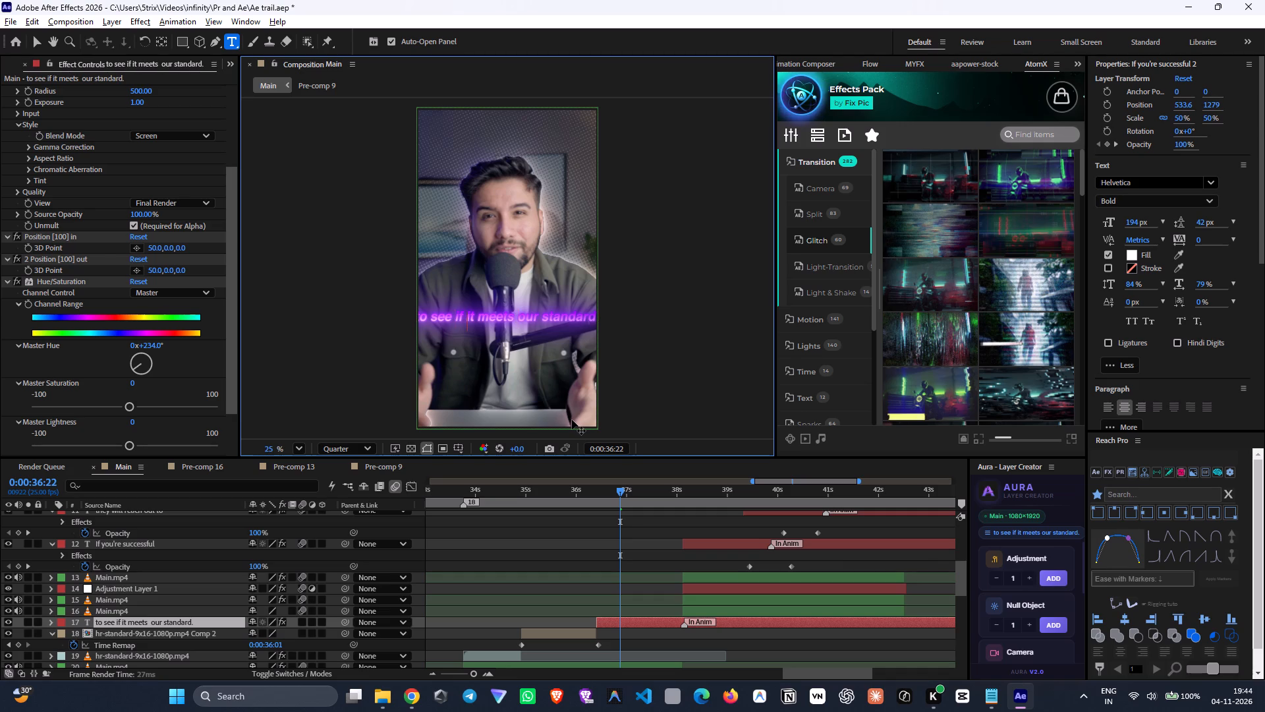
Increase the leading of the "to see if it meets our standard." caption until its two lines no longer overlap.
double_click(656, 623)
drag(1203, 226, 1210, 226)
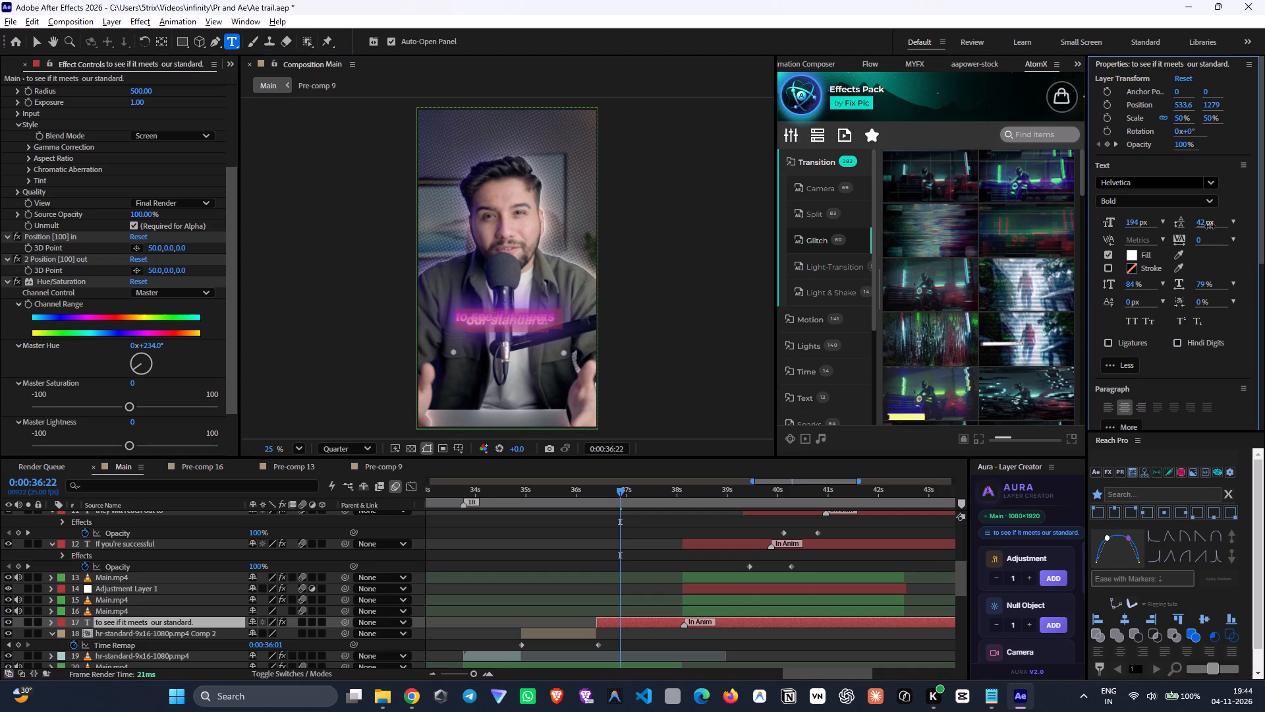
drag(1210, 226, 1254, 226)
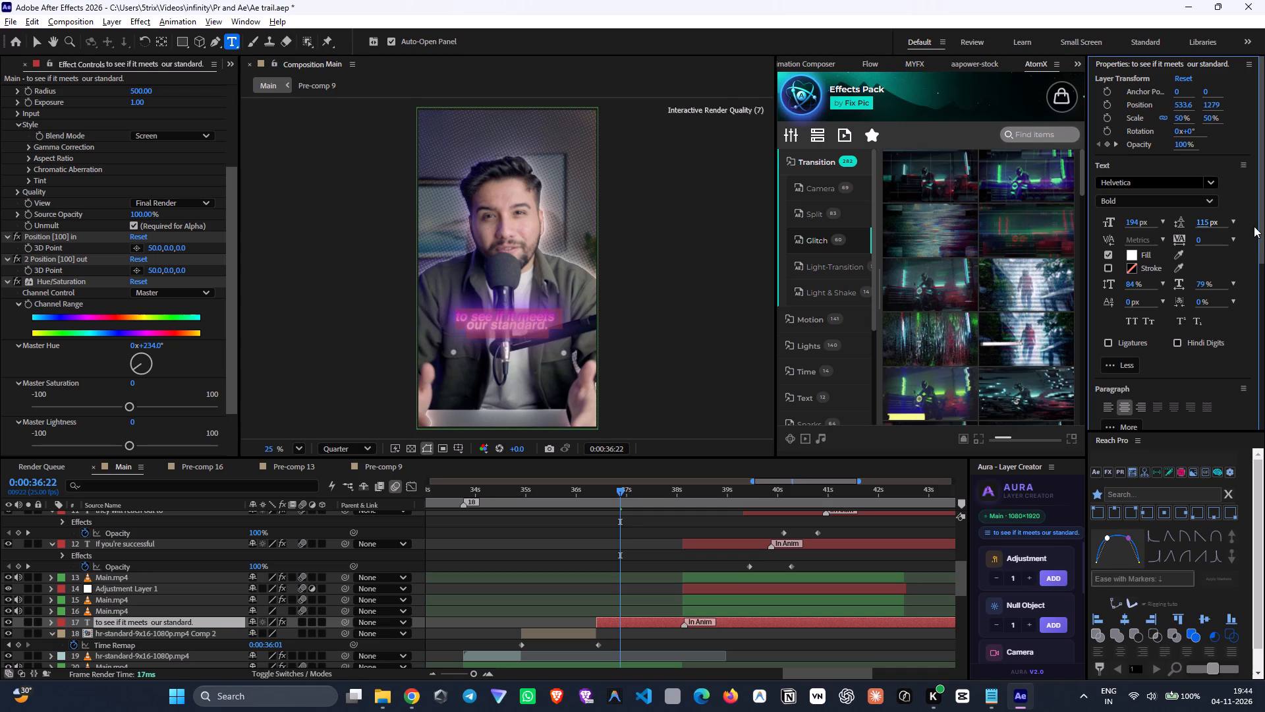
drag(1254, 226, 1262, 231)
click(555, 591)
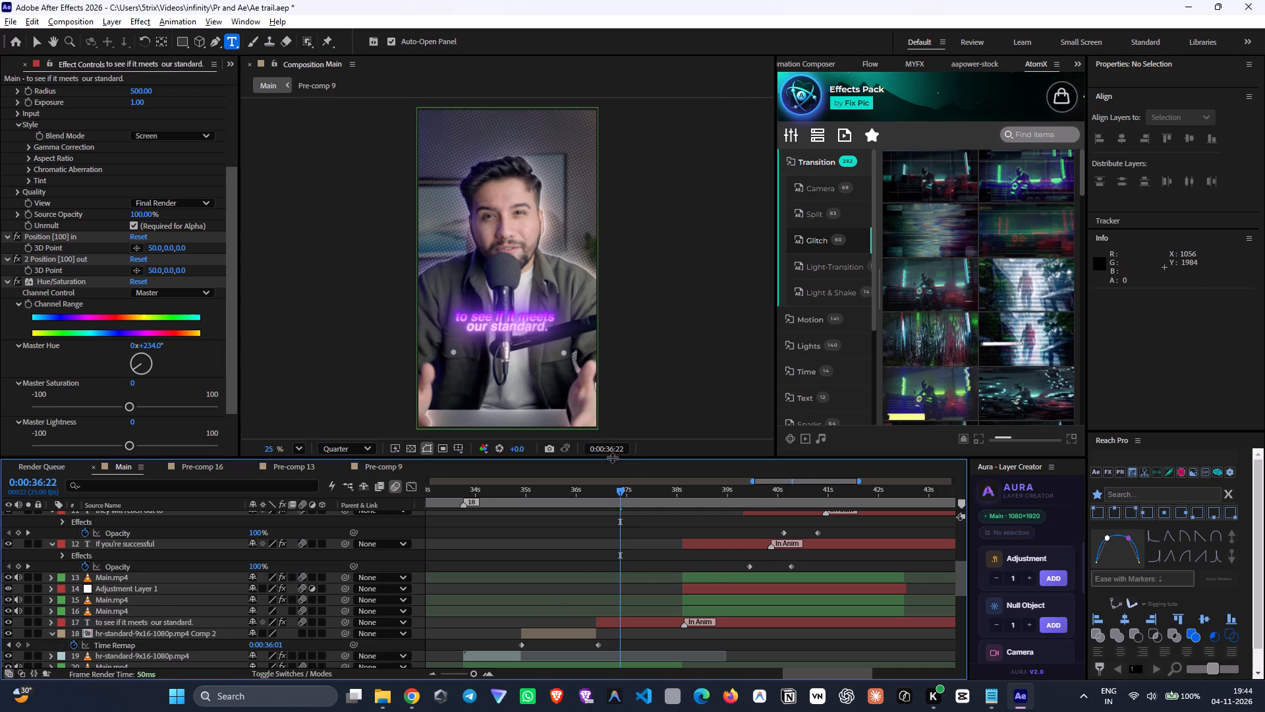
Move the final opacity keyframe of the "to see if it meets our standard." caption to 0:00:38:03 and check the cut there.
drag(613, 496, 592, 493)
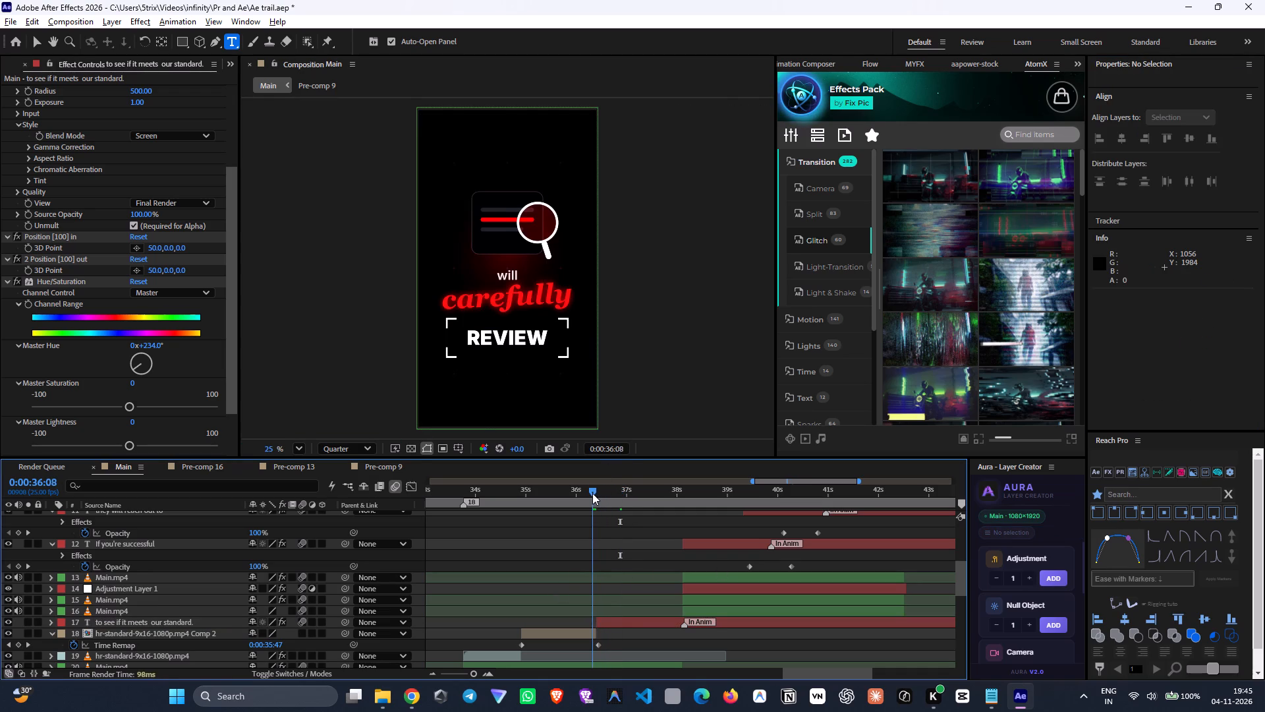
drag(592, 493, 661, 522)
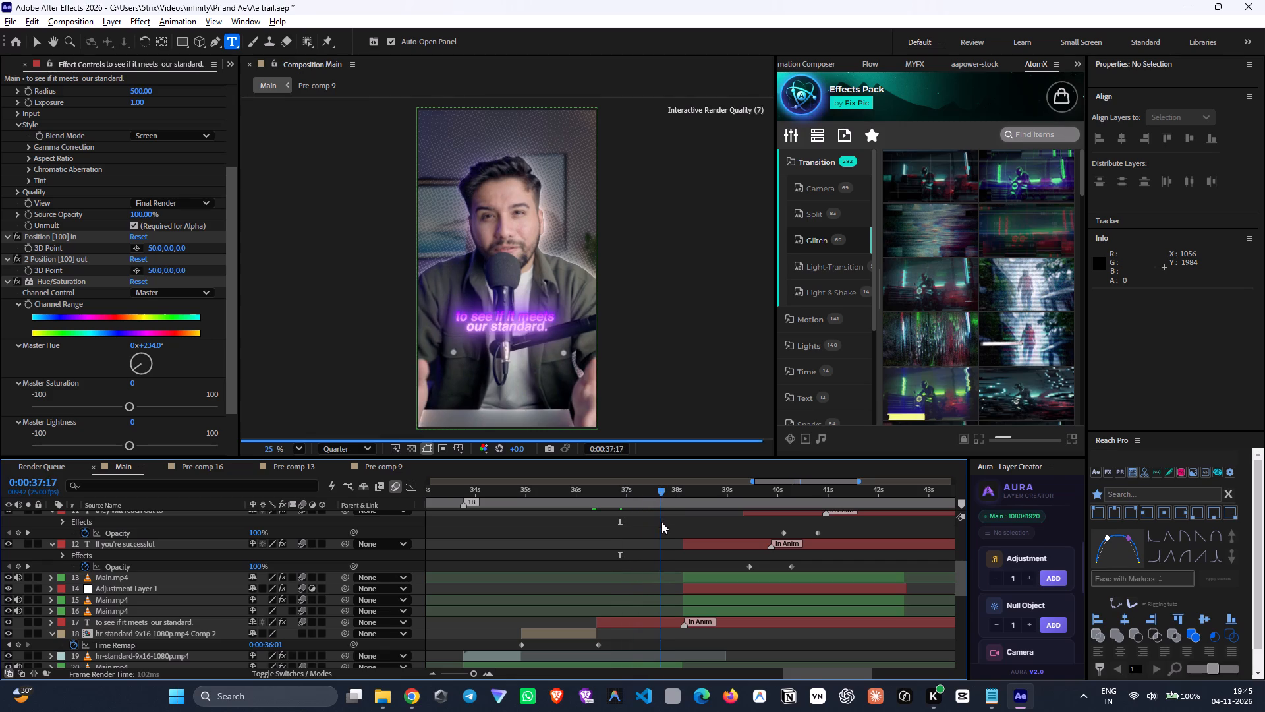
drag(661, 522, 679, 529)
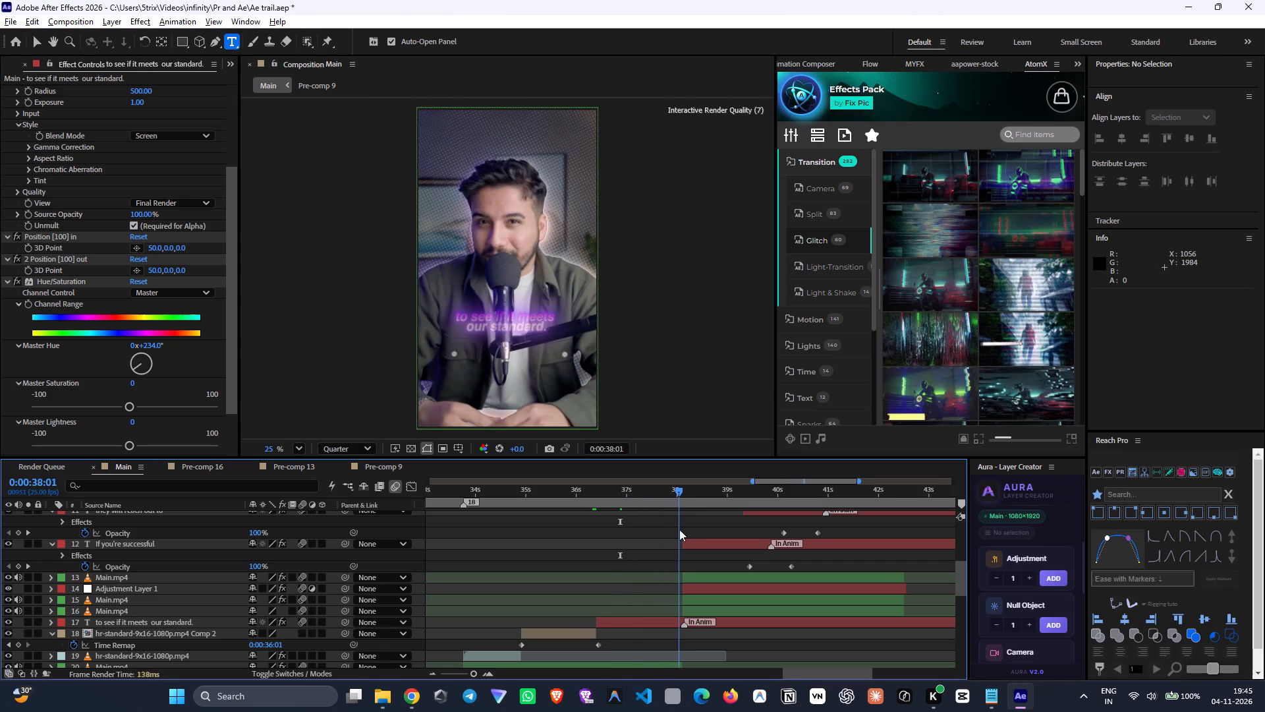
drag(679, 529, 685, 543)
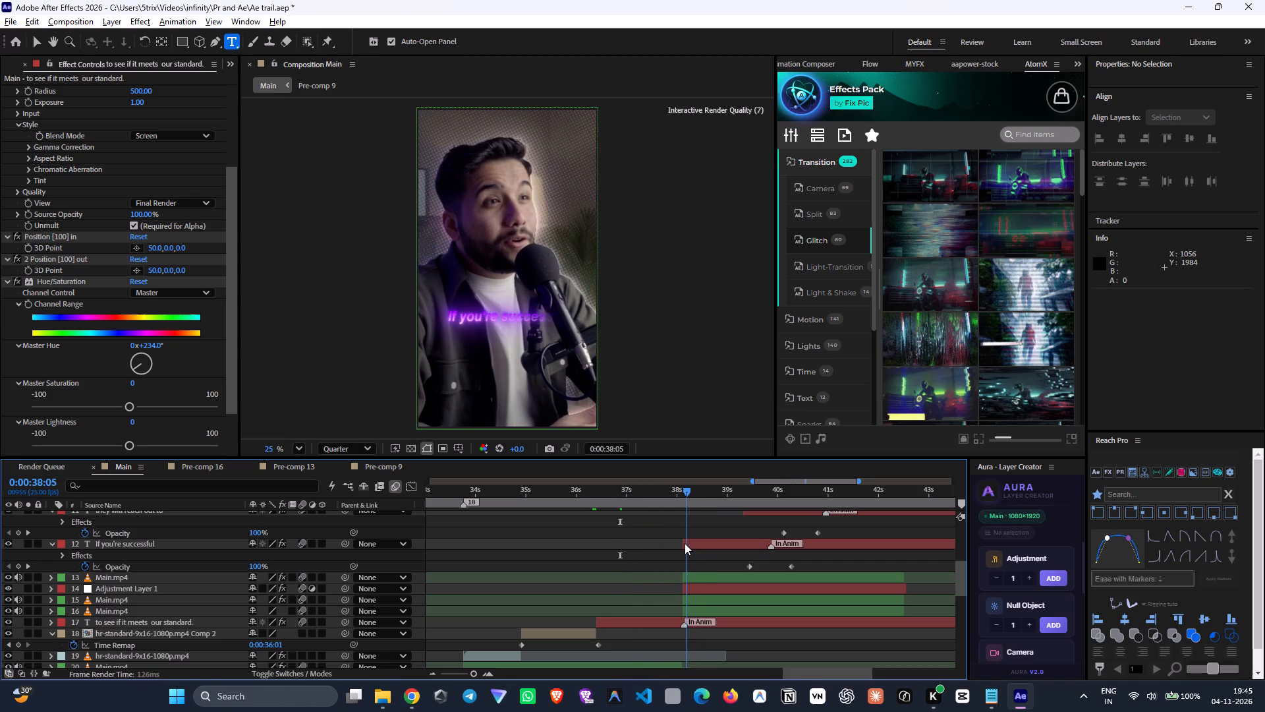
drag(685, 543, 683, 543)
key(t)
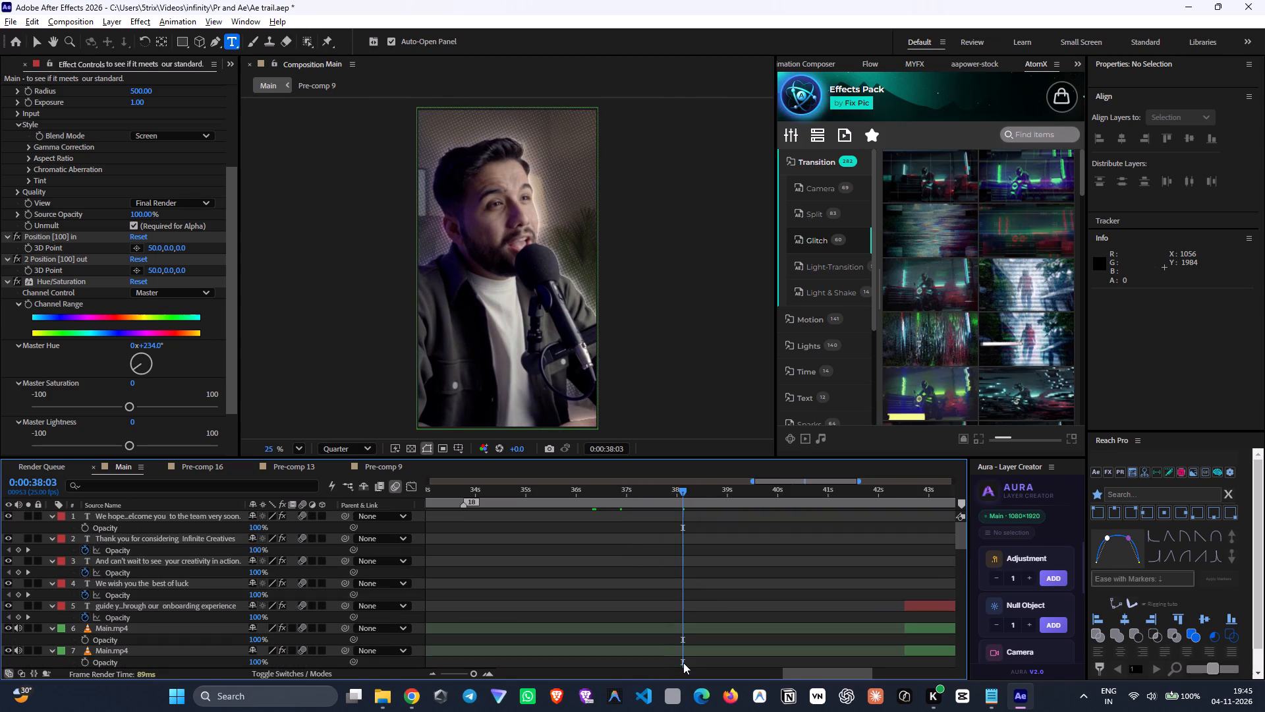
scroll(678, 615, down, 8)
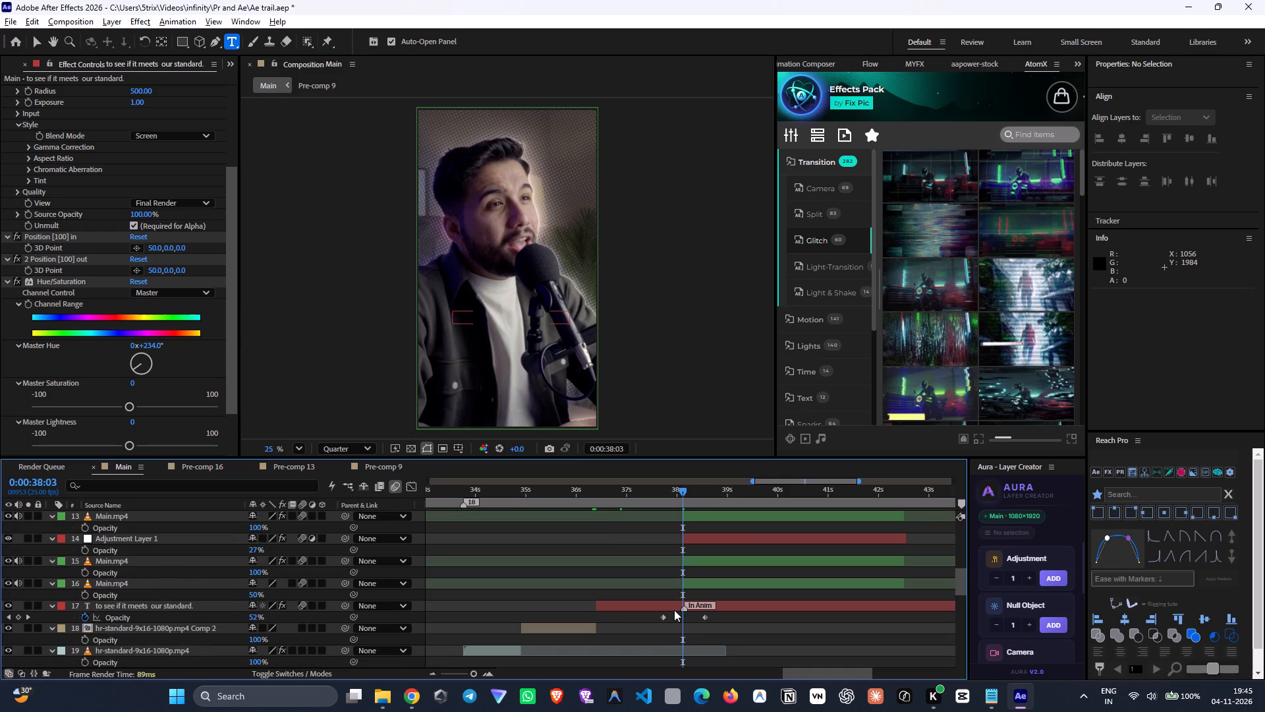
click(674, 610)
drag(706, 618, 689, 621)
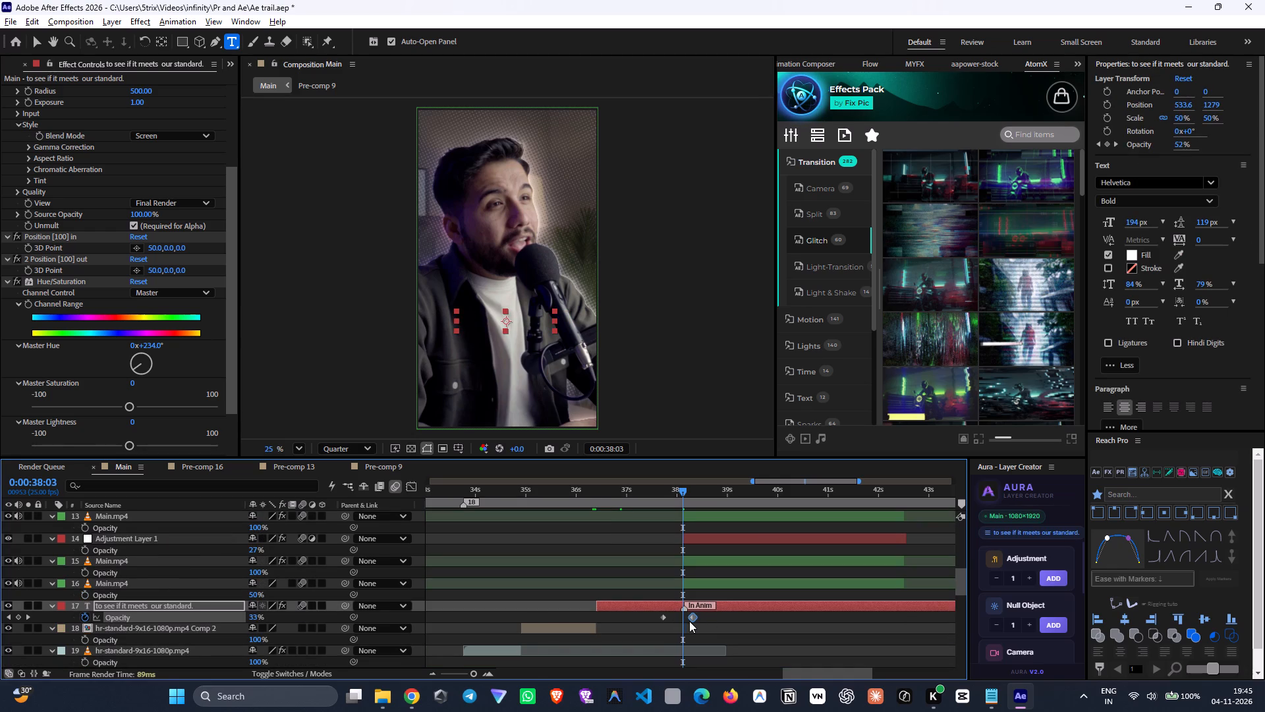
drag(689, 621, 684, 621)
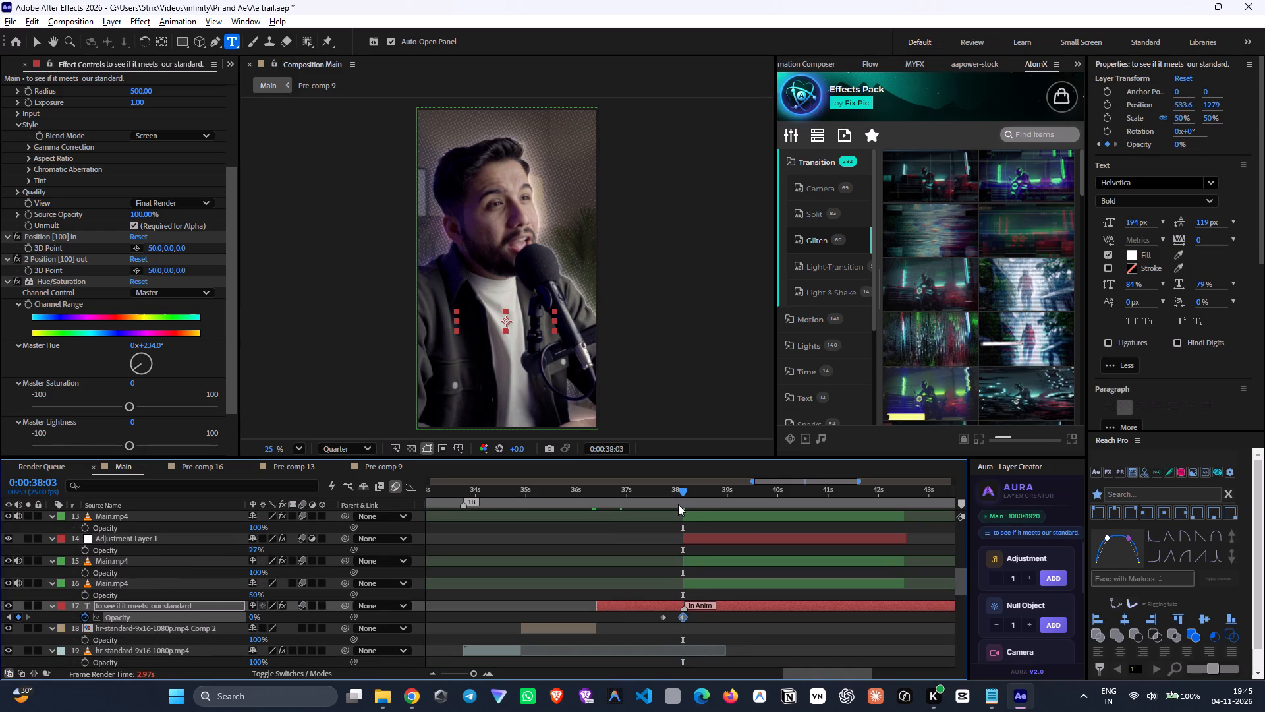
drag(678, 504, 691, 510)
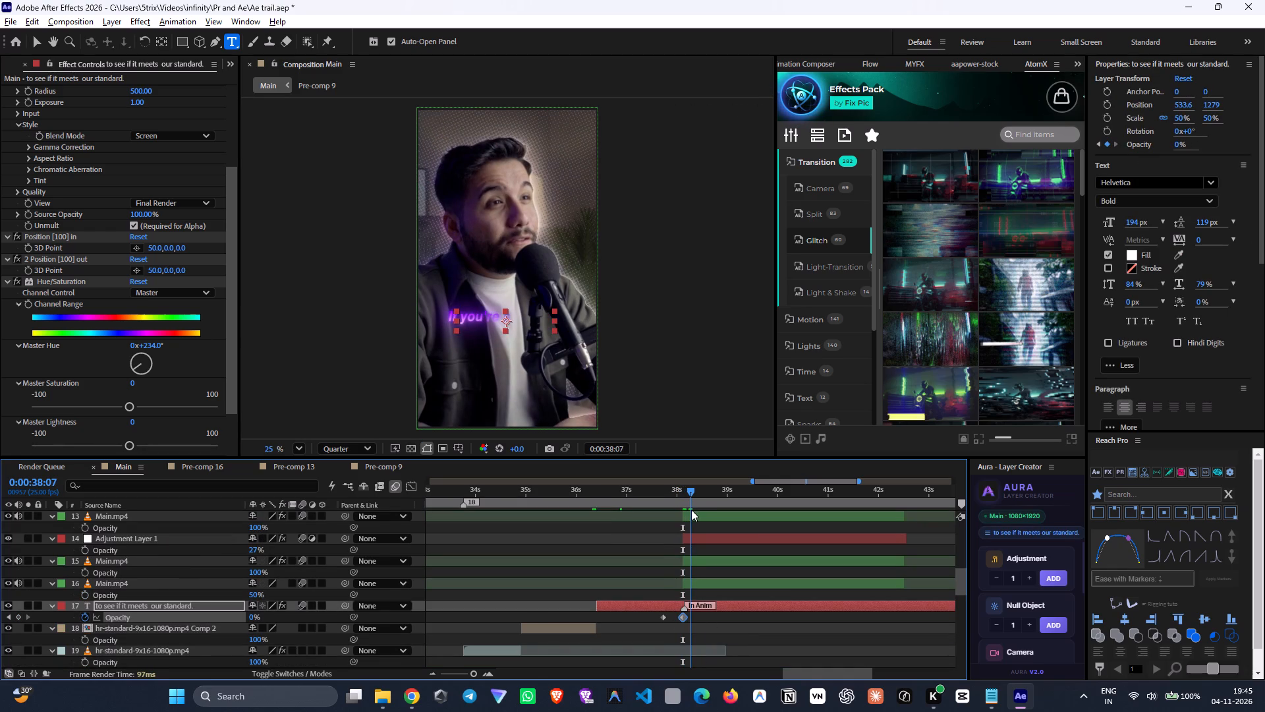
drag(691, 510, 679, 506)
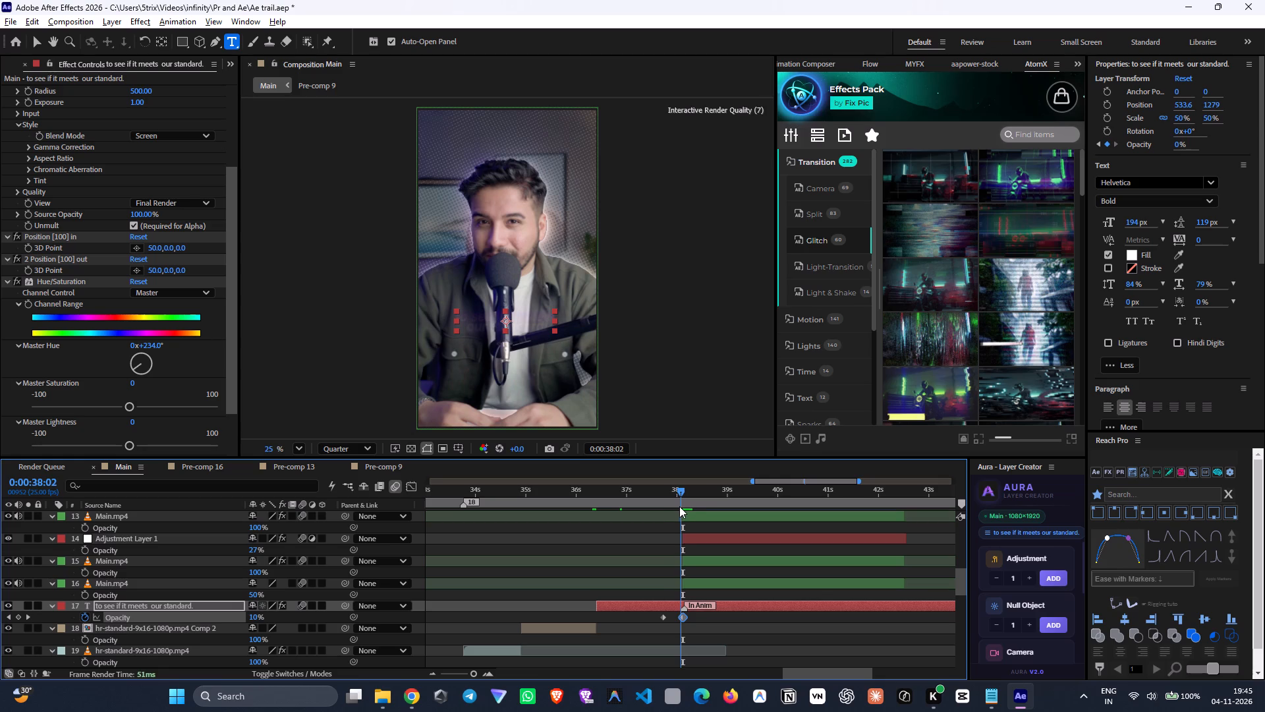
drag(679, 506, 701, 519)
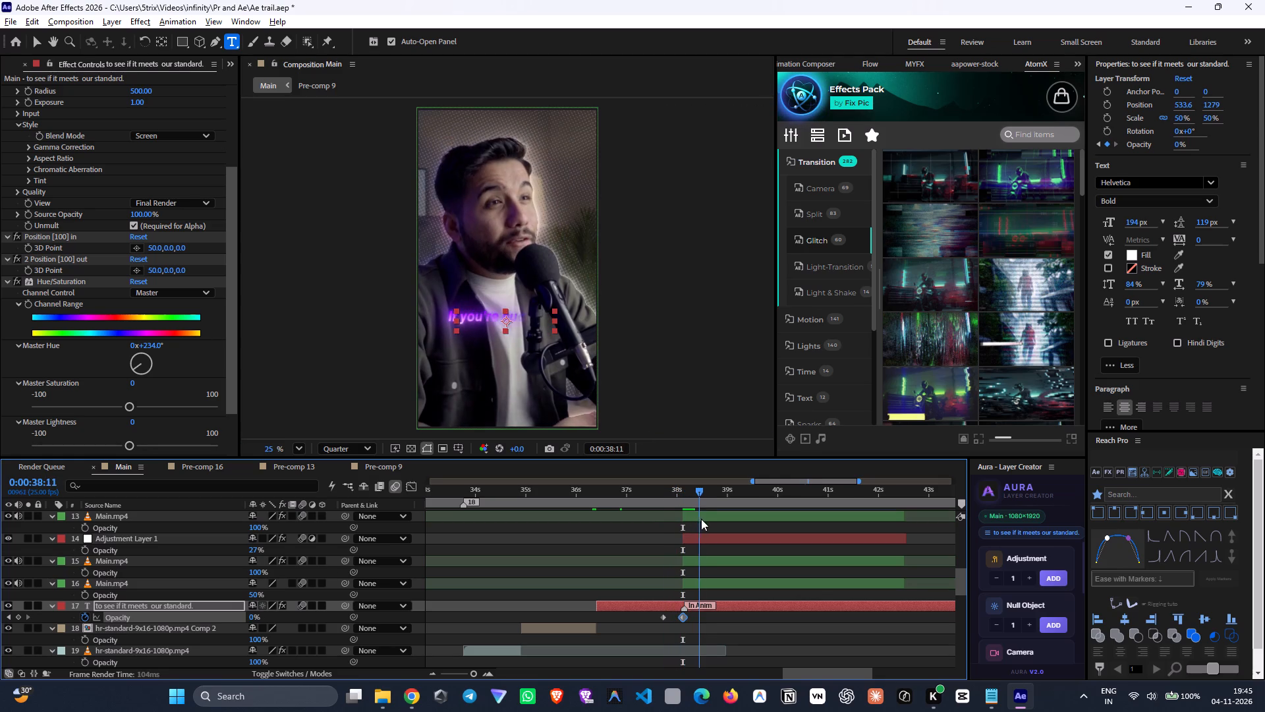
drag(701, 519, 683, 513)
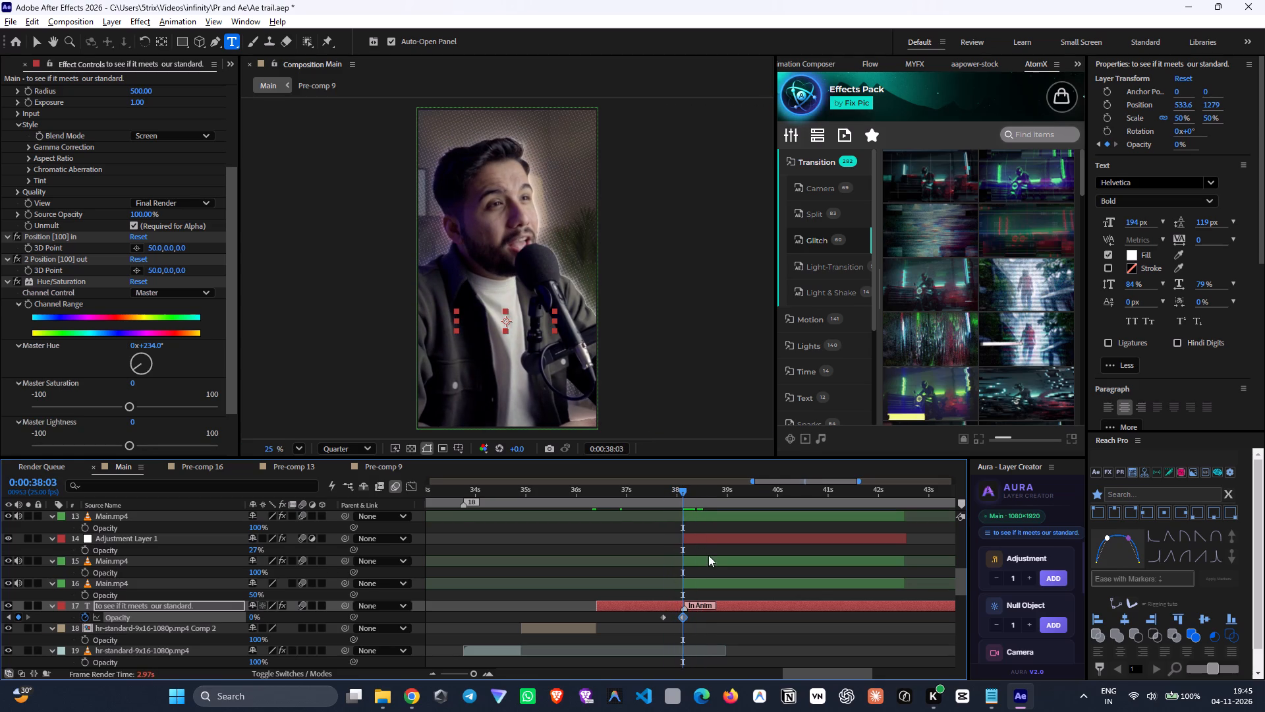
Collapse the expanded layer properties in the Main timeline, including those of the "let you know the next steps in the process" caption.
scroll(710, 555, up, 4)
scroll(710, 555, down, 3)
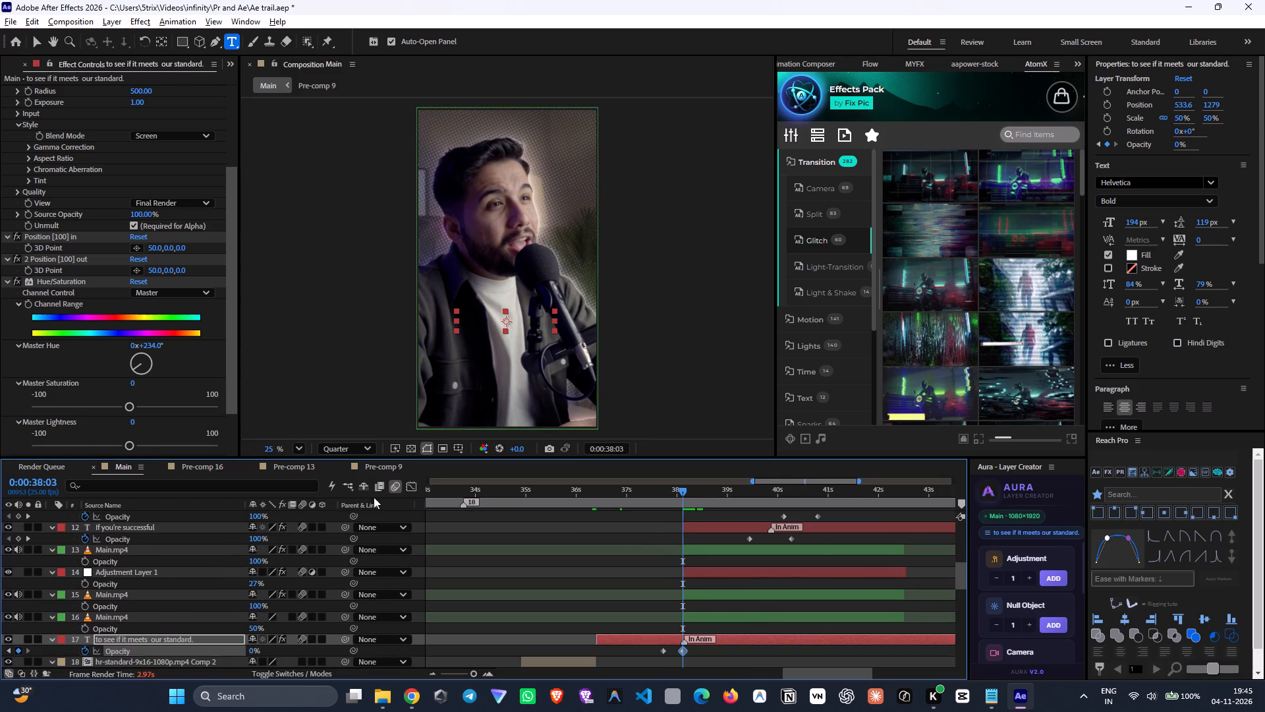
scroll(646, 529, up, 4)
key(u)
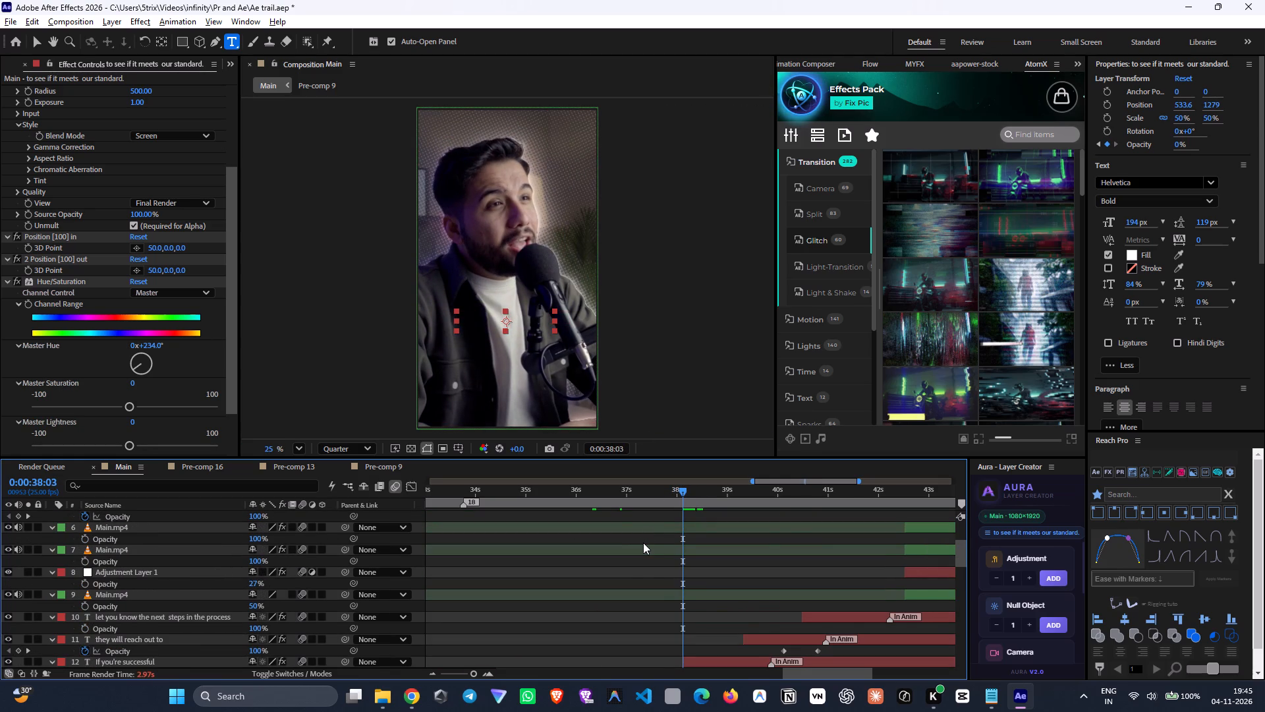
click(643, 543)
key(u)
drag(690, 496, 690, 497)
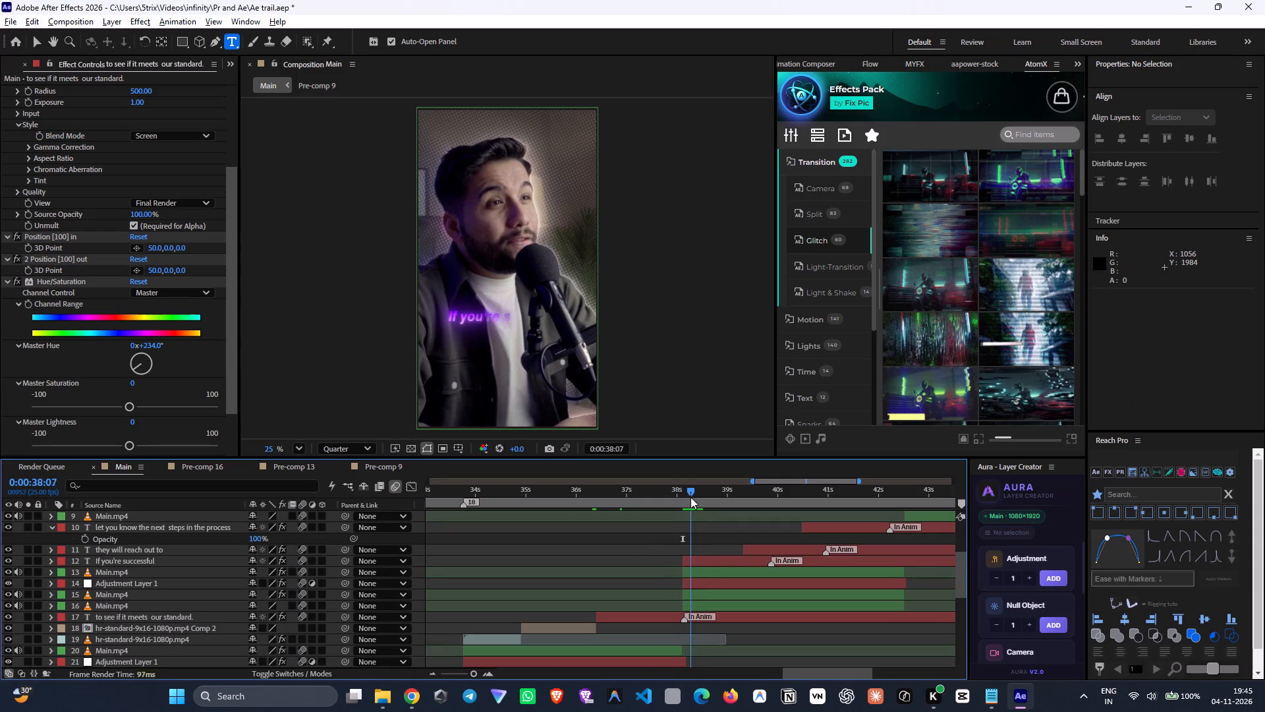
drag(690, 497, 698, 513)
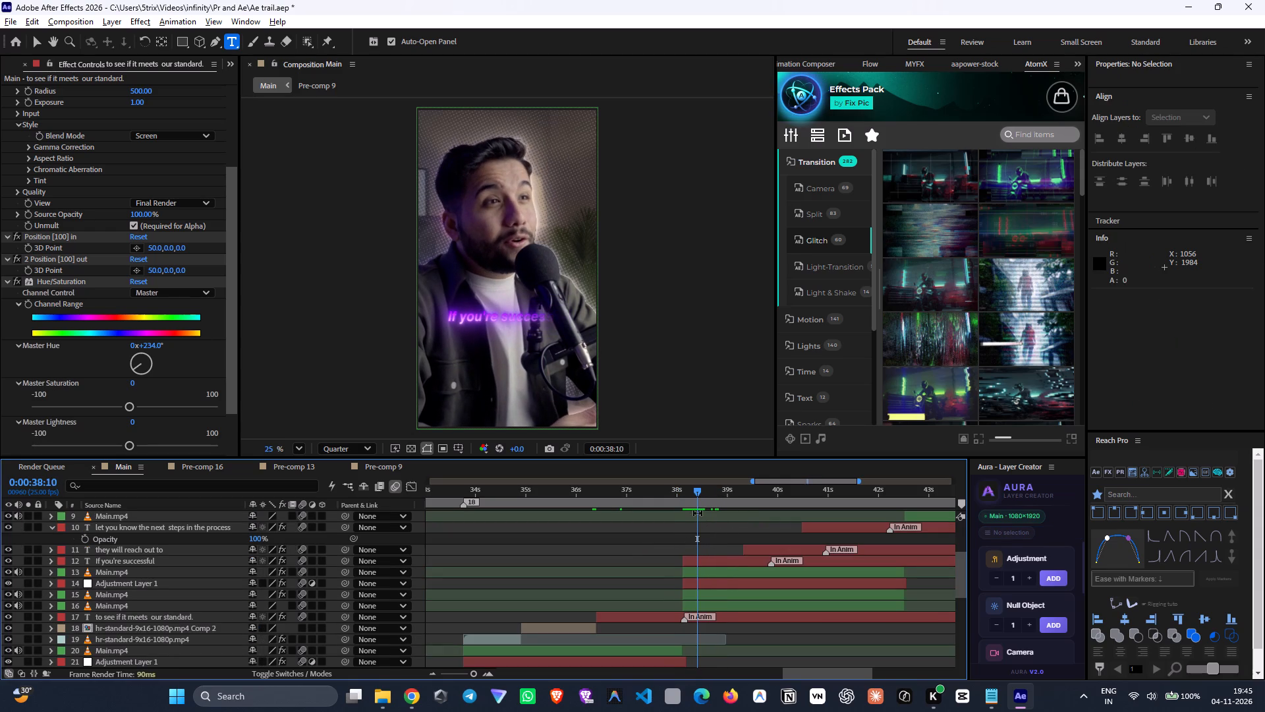
click(857, 533)
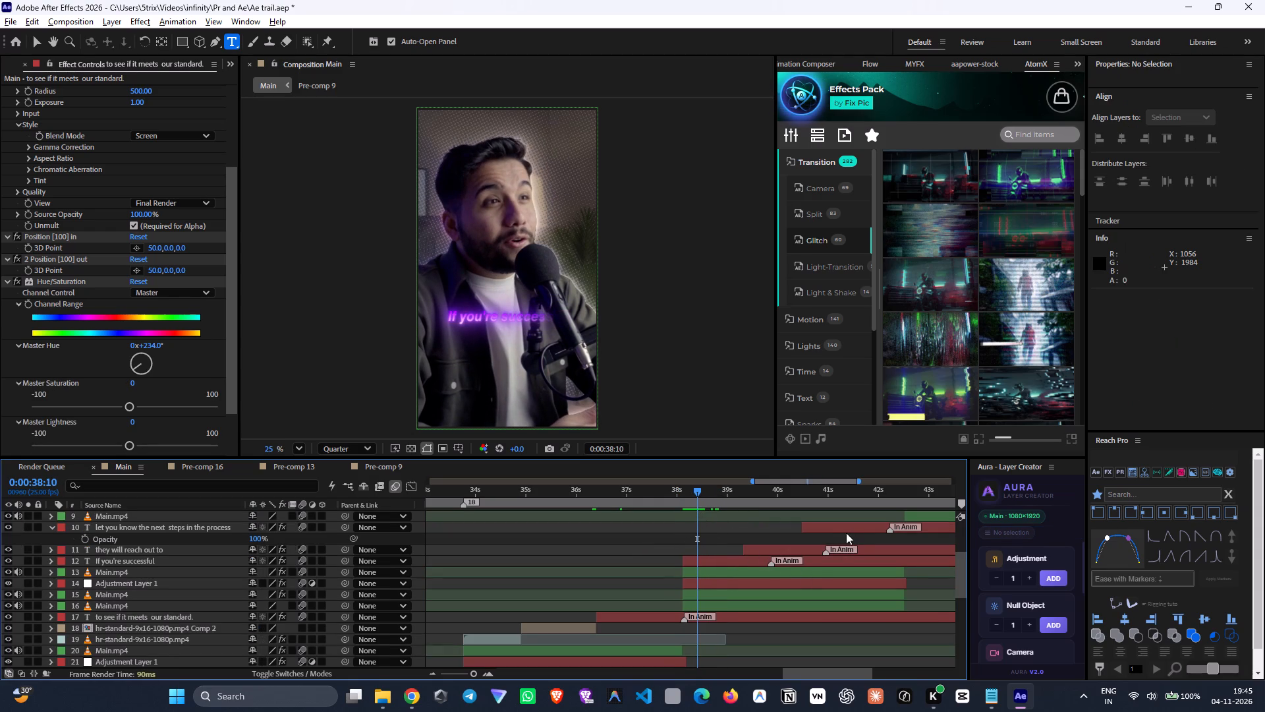
click(826, 525)
click(49, 529)
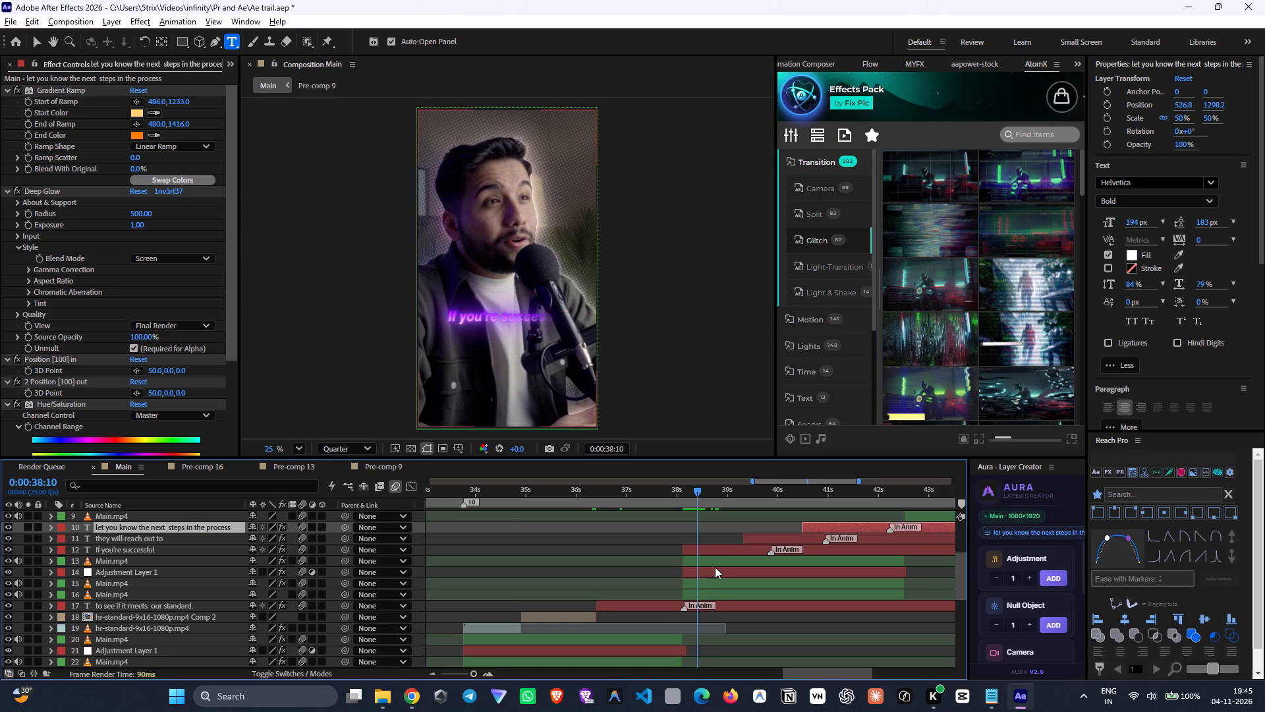
Add a null object for the upper Main.mp4 clip starting at 0:00:38:03 and place it above the "let you know the next steps in the process" caption.
click(712, 559)
click(1058, 620)
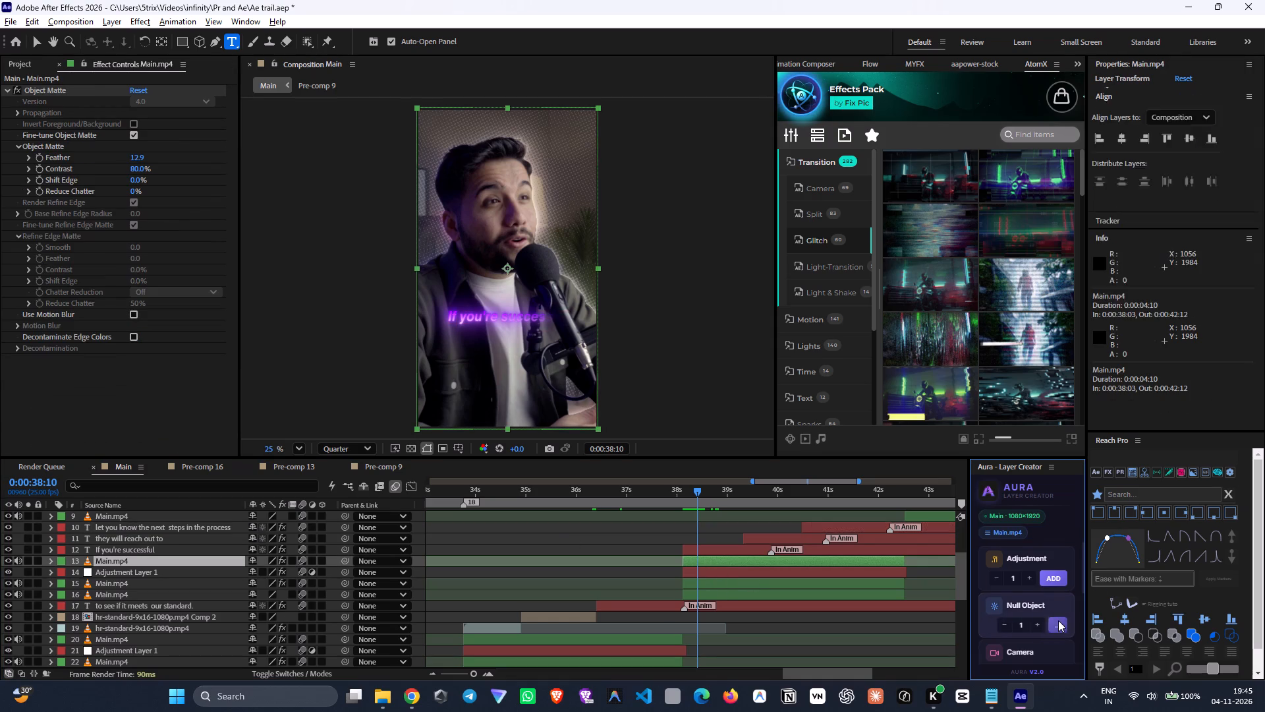
scroll(159, 518, up, 5)
drag(123, 518, 150, 620)
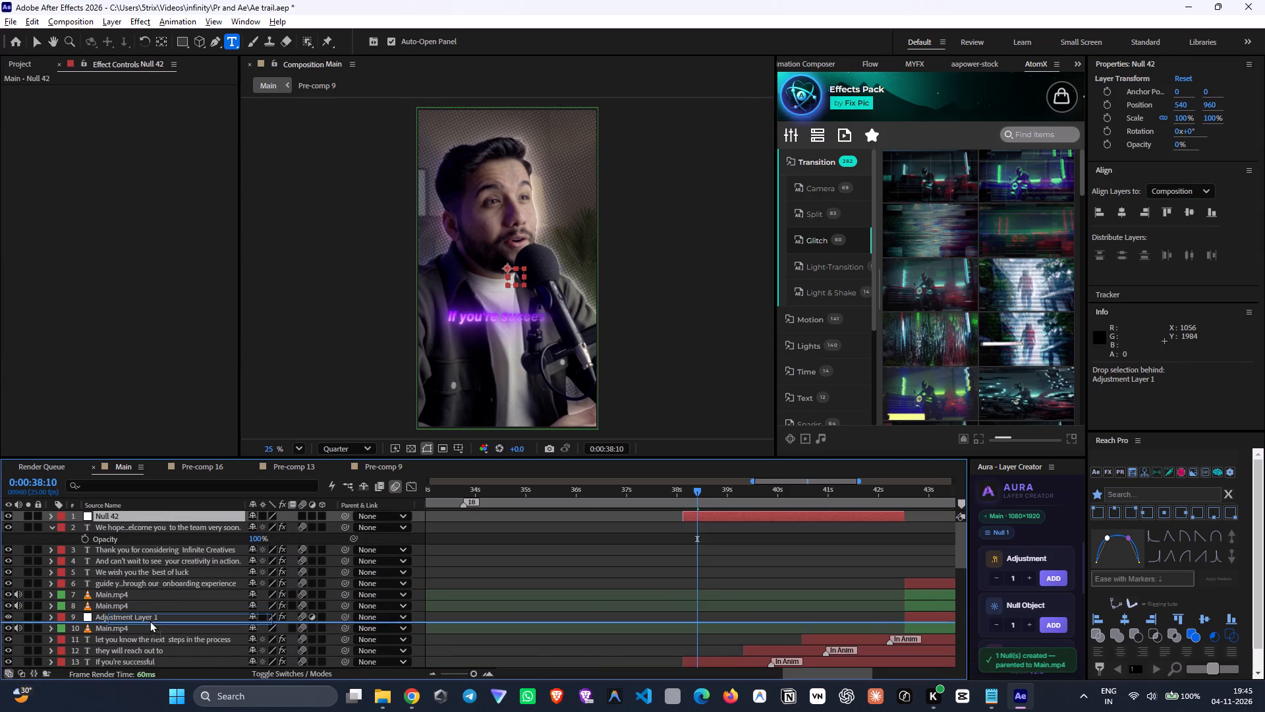
drag(150, 620, 171, 543)
Parent the three captions, three Main.mp4 clips and Adjustment Layer 1 below the new null to Null 42.
click(690, 615)
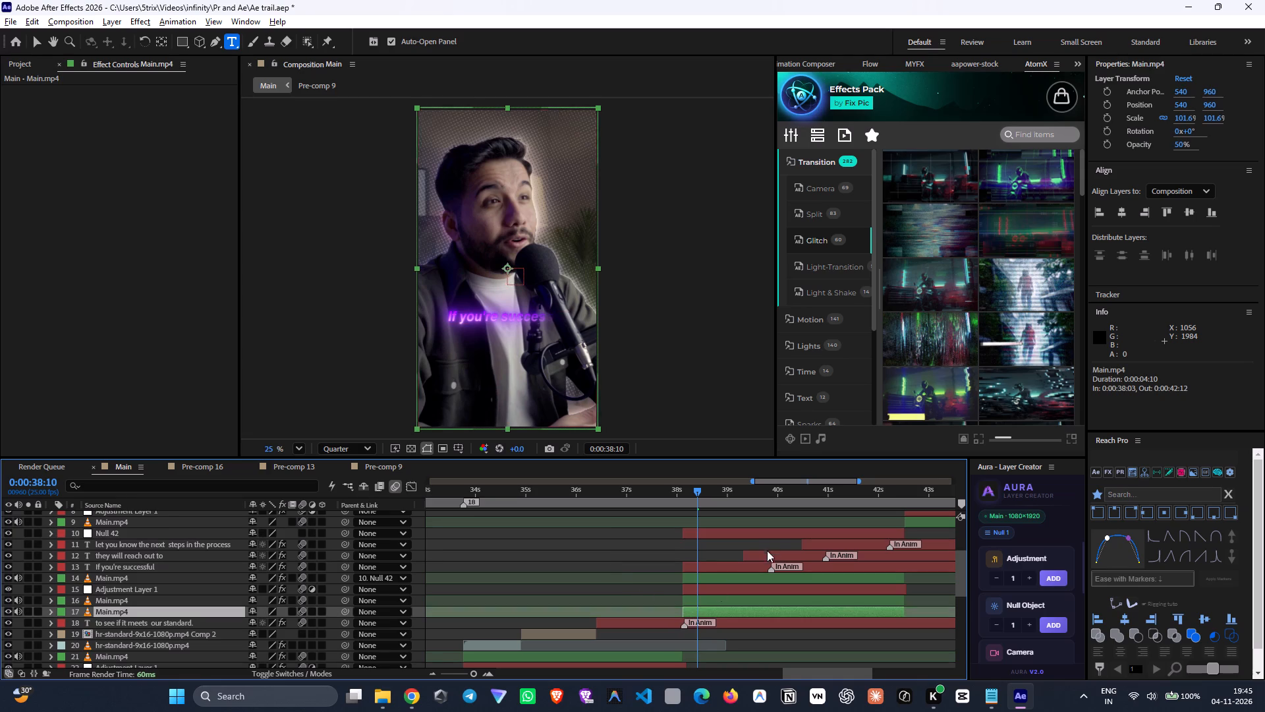
shift+click(806, 544)
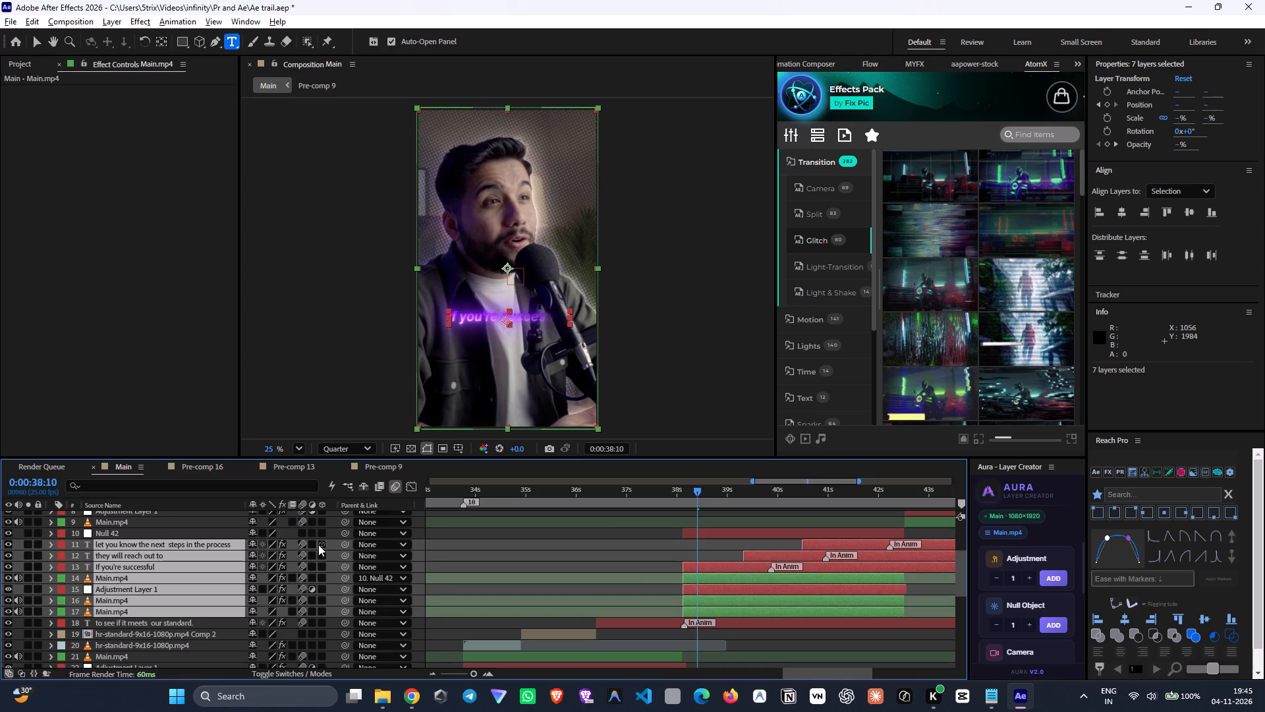
drag(343, 548, 183, 536)
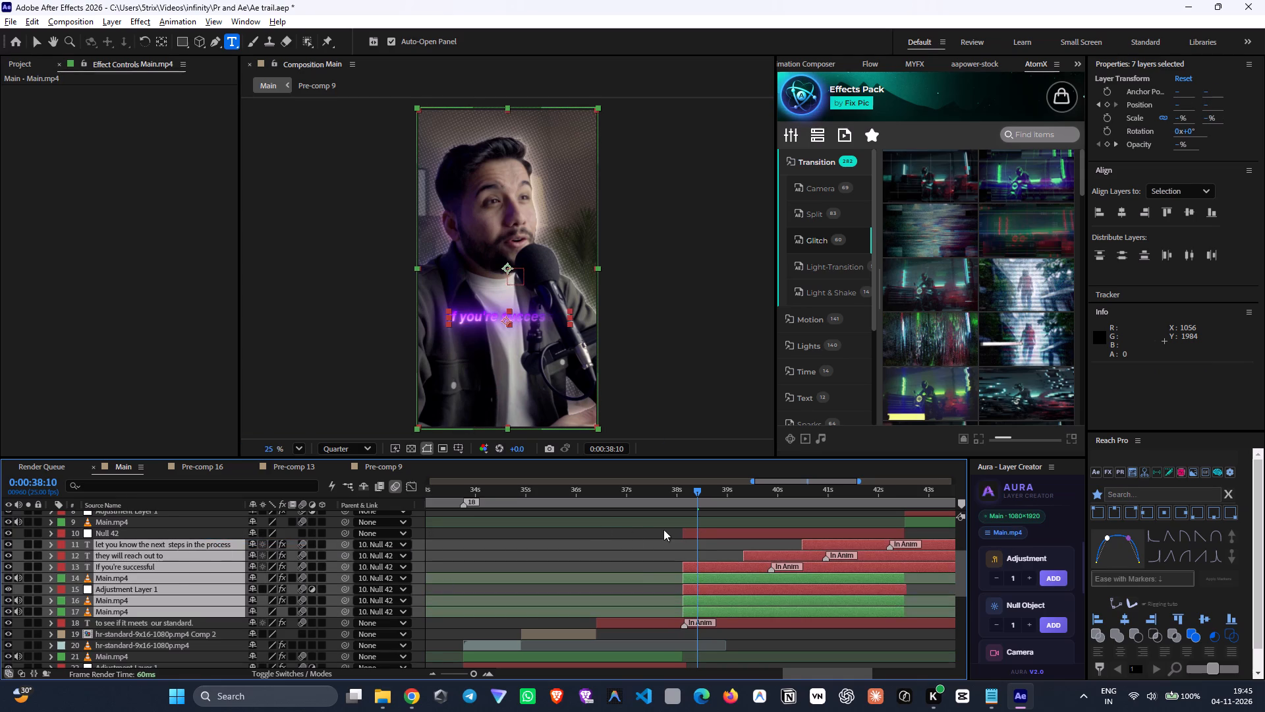
click(705, 549)
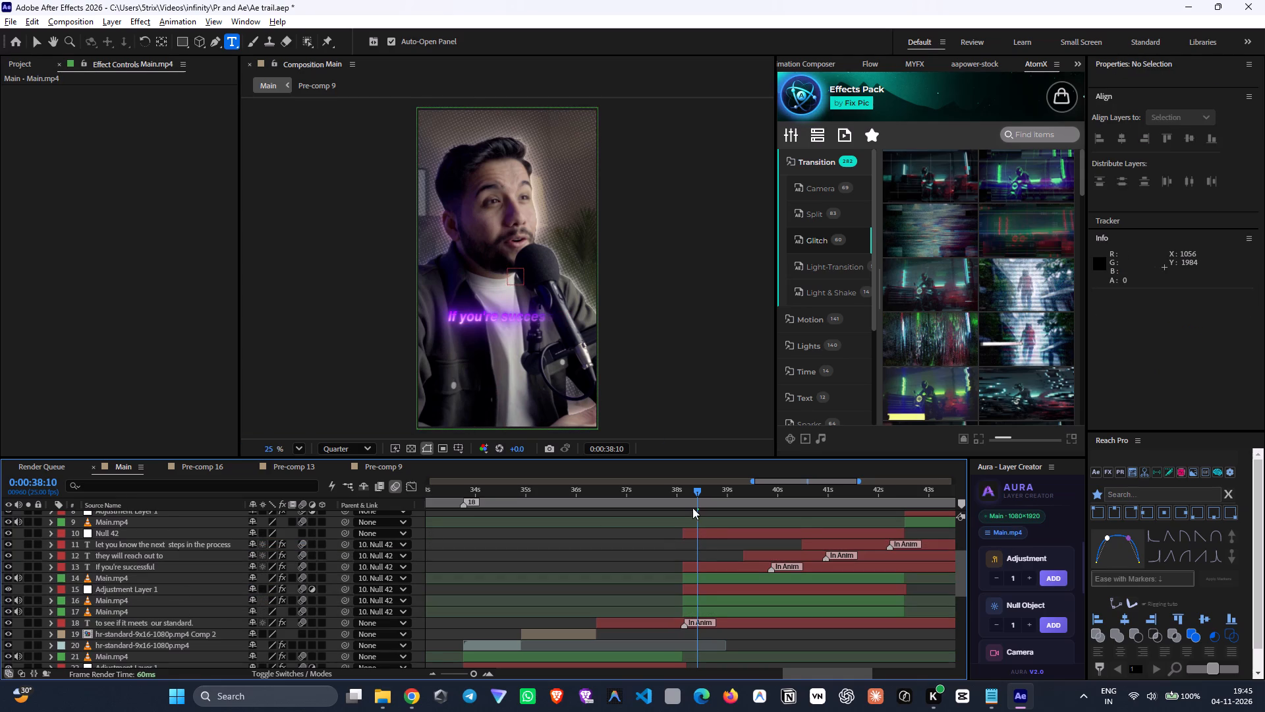
Keyframe Null 42's scale from 100% at 0:00:38:19 to 124% at 0:00:39:14.
drag(691, 505, 707, 516)
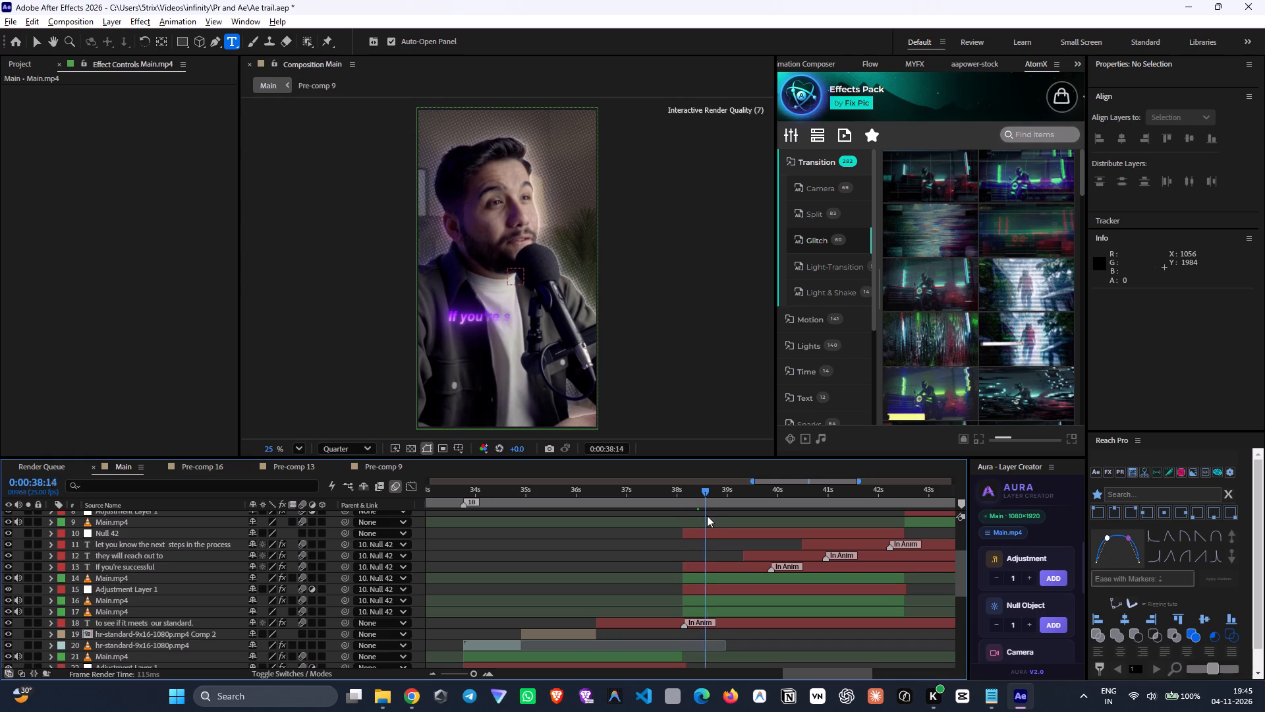
drag(707, 516, 715, 519)
click(723, 533)
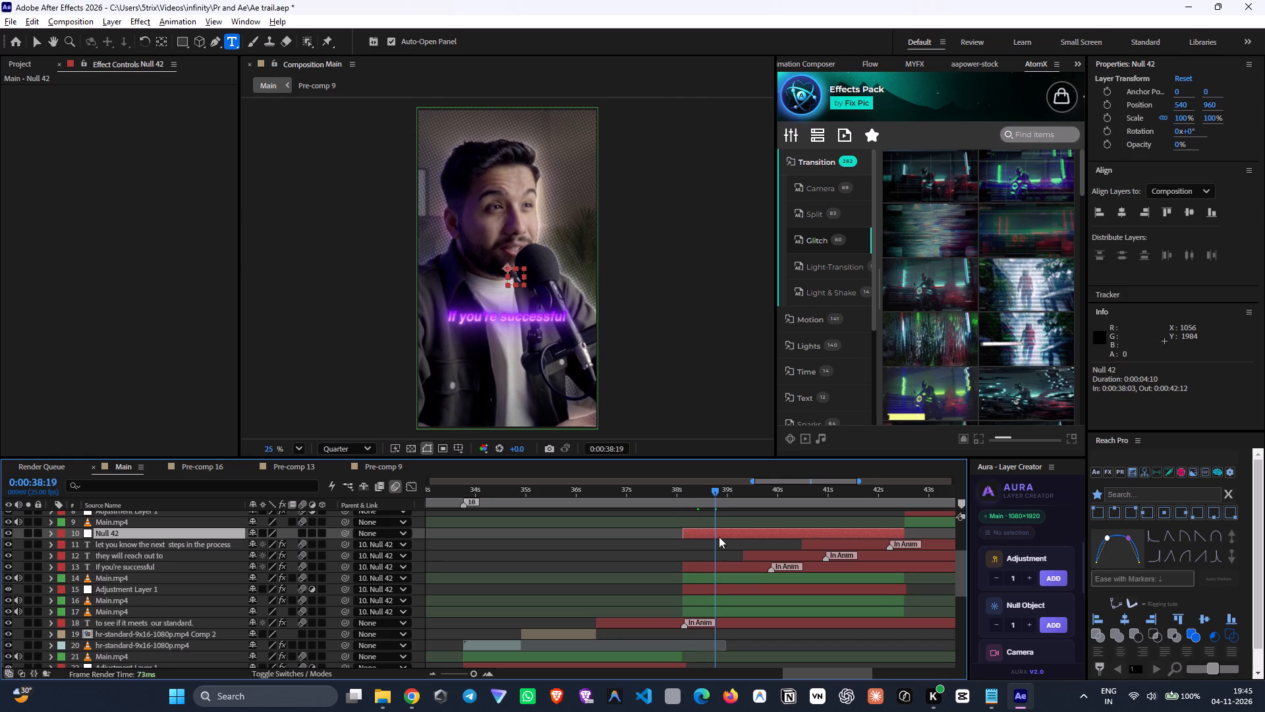
key(s)
click(86, 541)
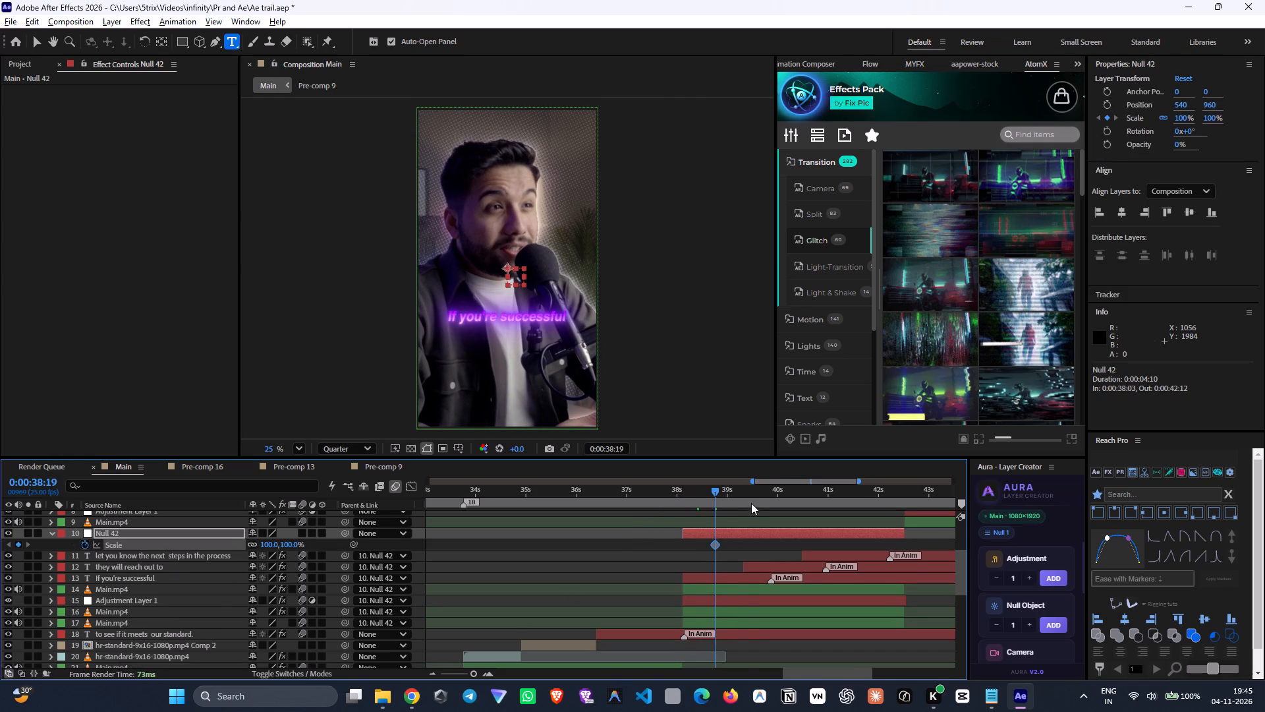
drag(743, 498, 754, 510)
drag(283, 541, 295, 543)
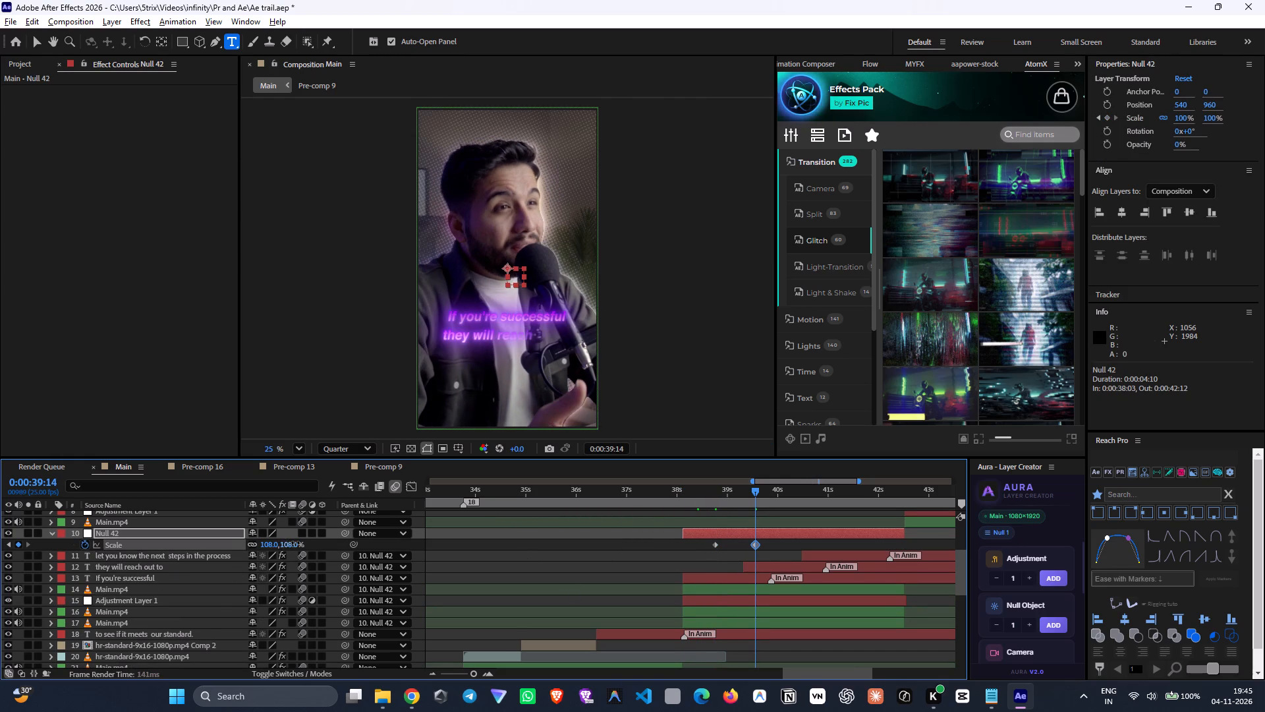
drag(295, 543, 300, 543)
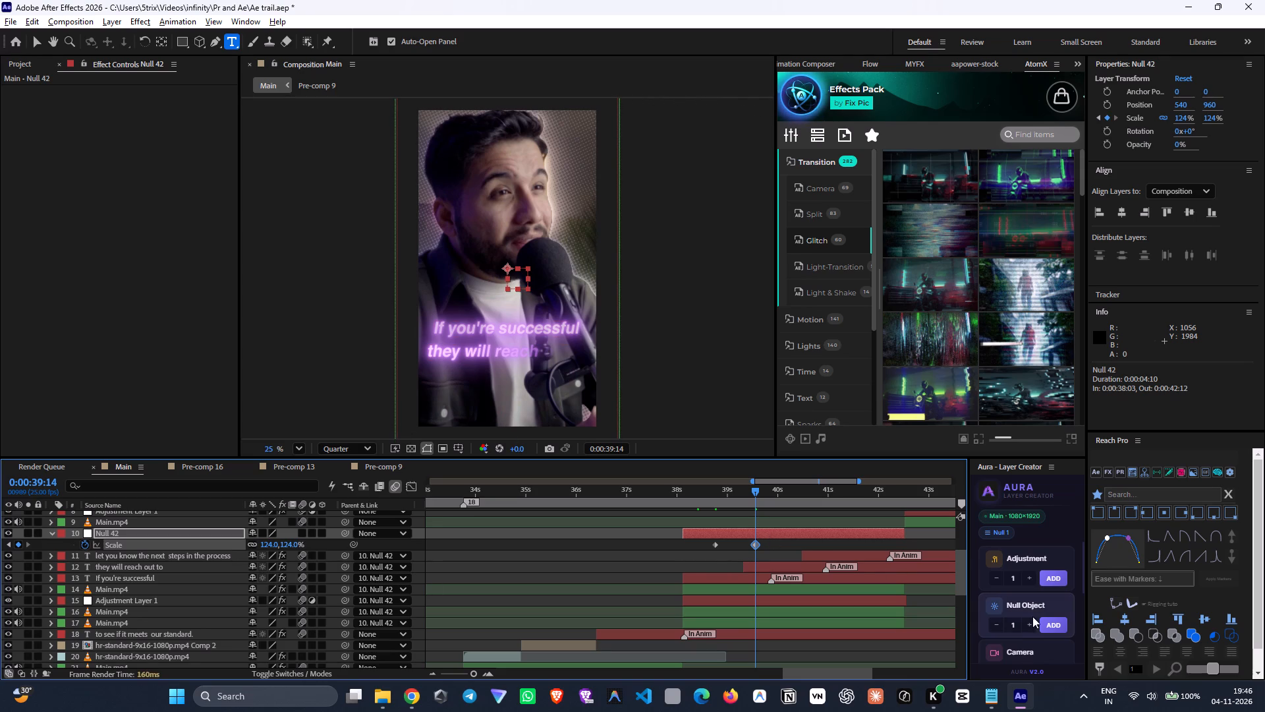
Add another null object as the parent of Null 42 and place it directly above Null 42.
click(1044, 621)
scroll(256, 523, up, 4)
drag(172, 515, 179, 587)
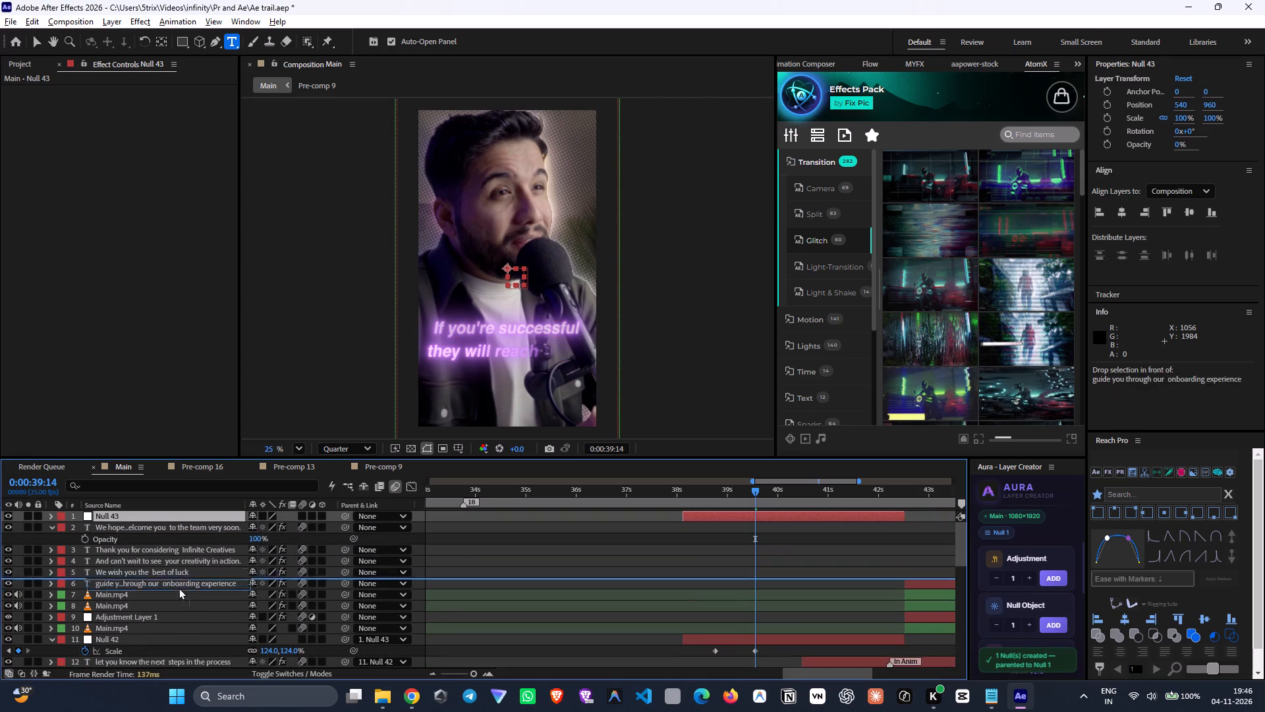
drag(179, 587, 188, 636)
scroll(611, 552, down, 1)
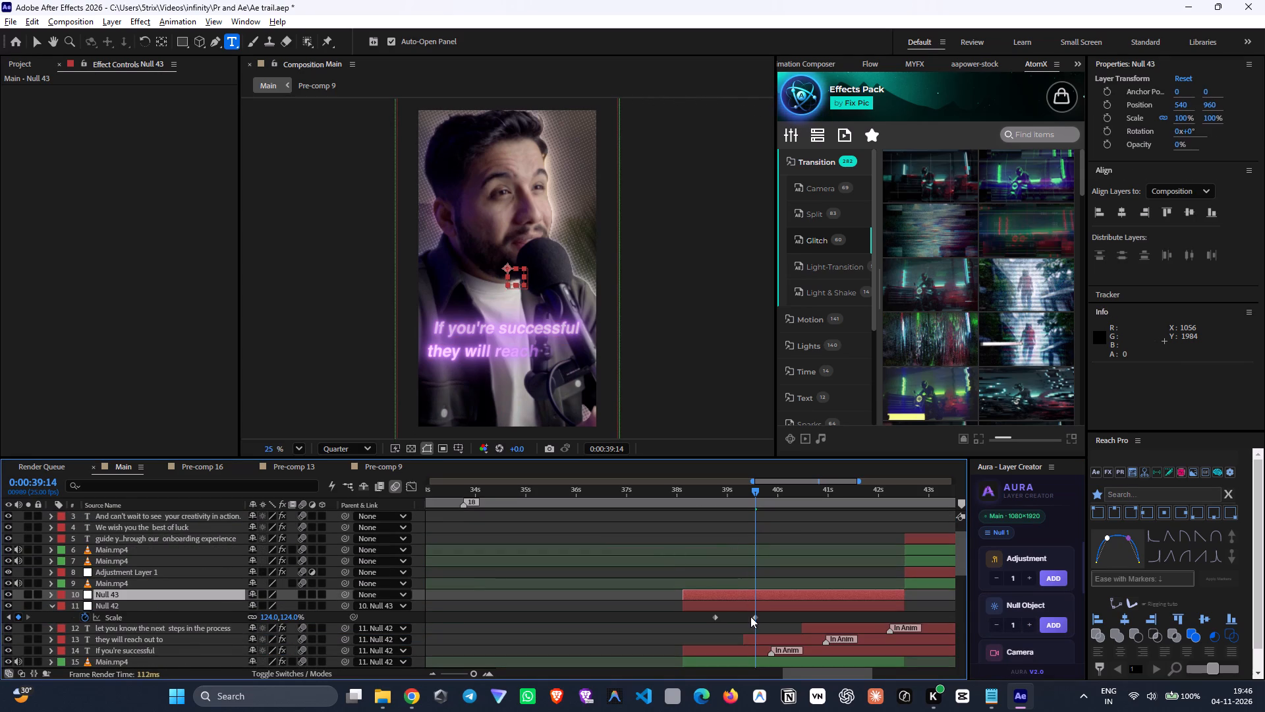
Move Null 42's second scale keyframe to 0:00:39:22.
drag(754, 617, 770, 621)
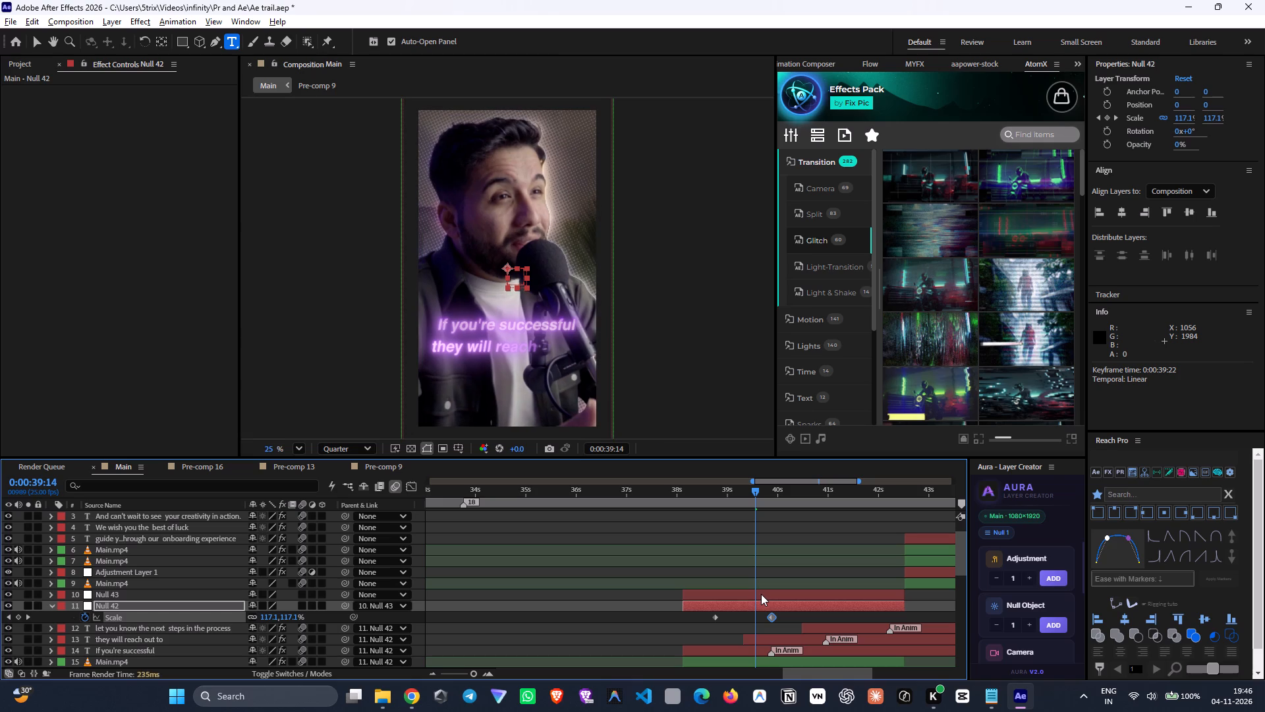
Keyframe Null 43's scale from 100% at 0:00:39:14 to 85% at 0:00:40:16.
click(761, 594)
key(s)
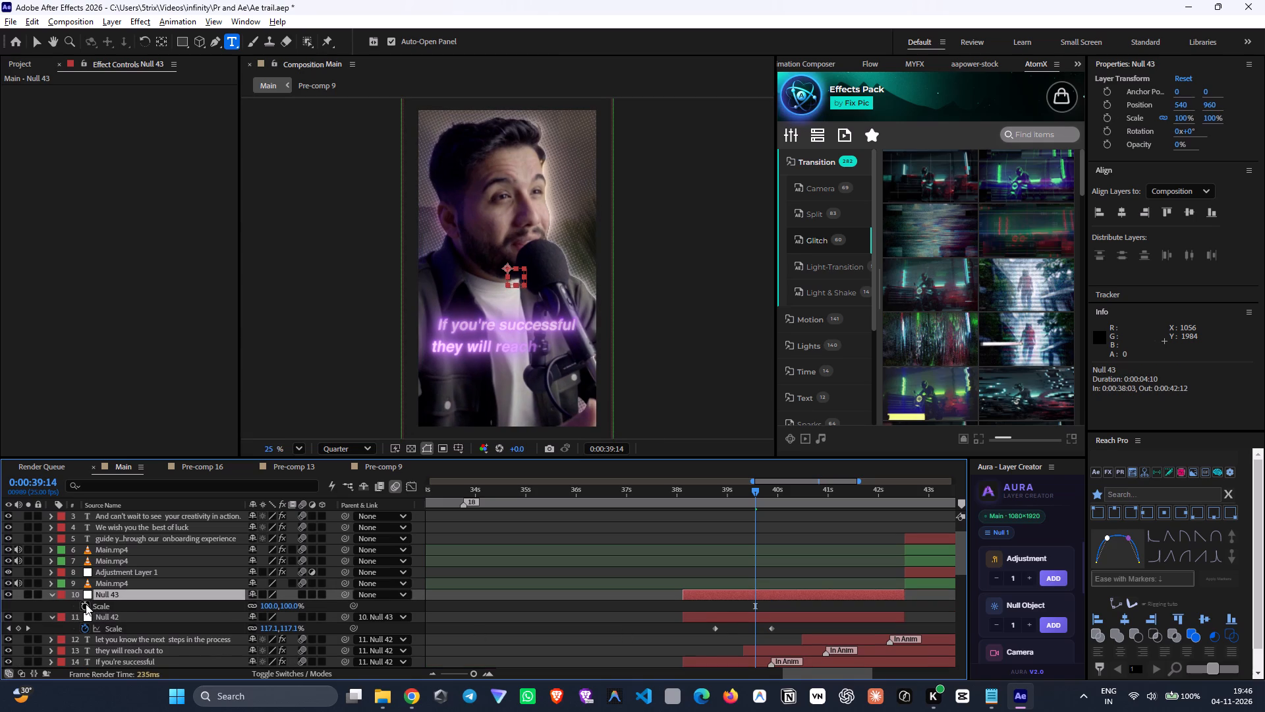
click(86, 604)
drag(803, 493, 810, 504)
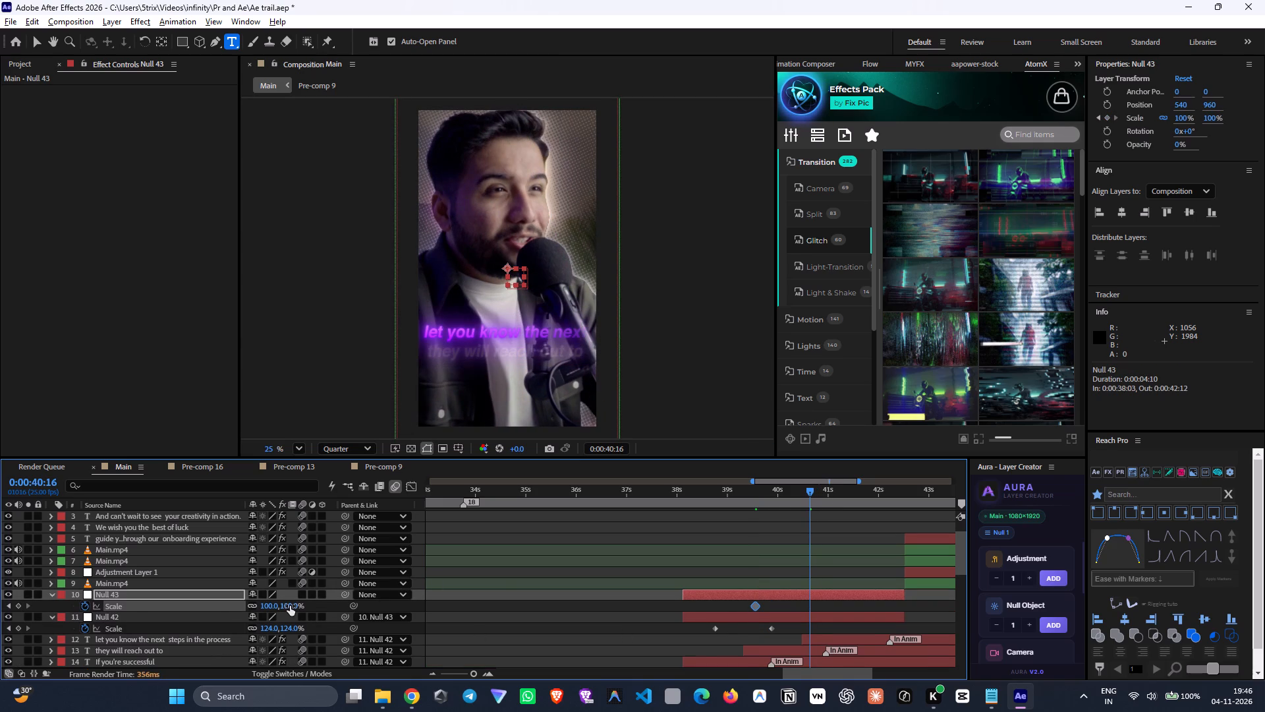
drag(290, 606, 279, 603)
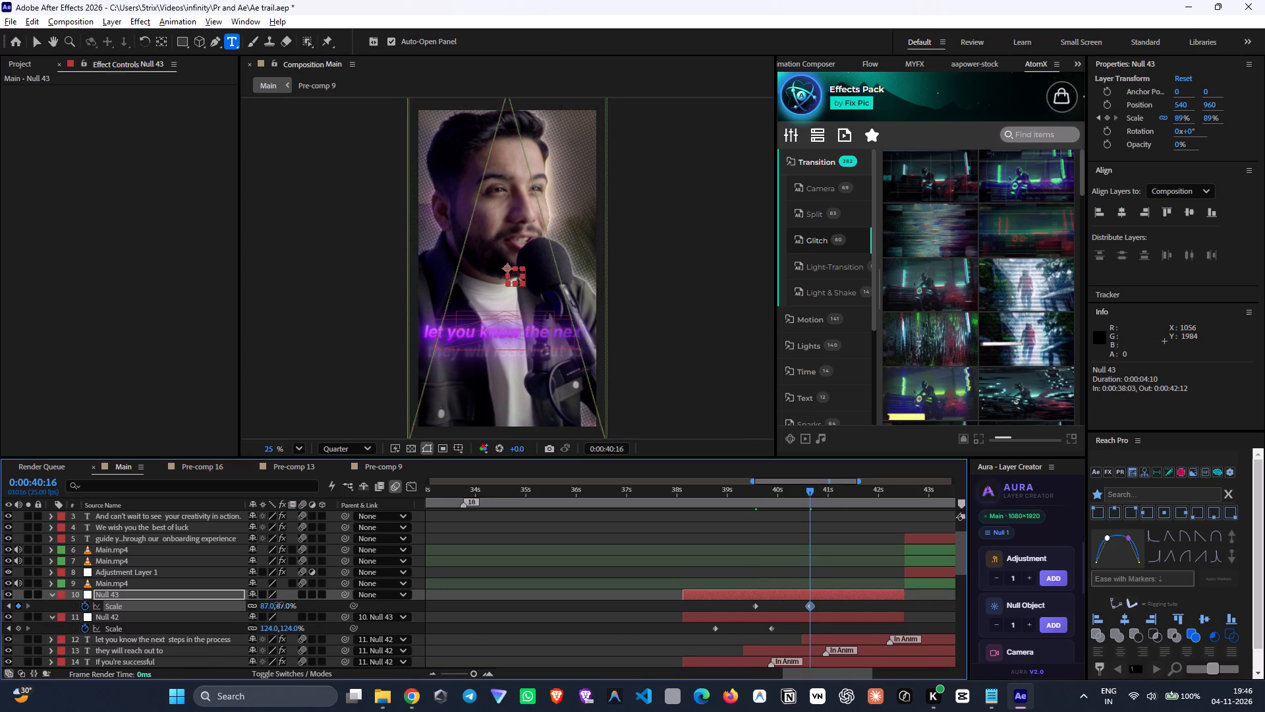
drag(279, 603, 277, 603)
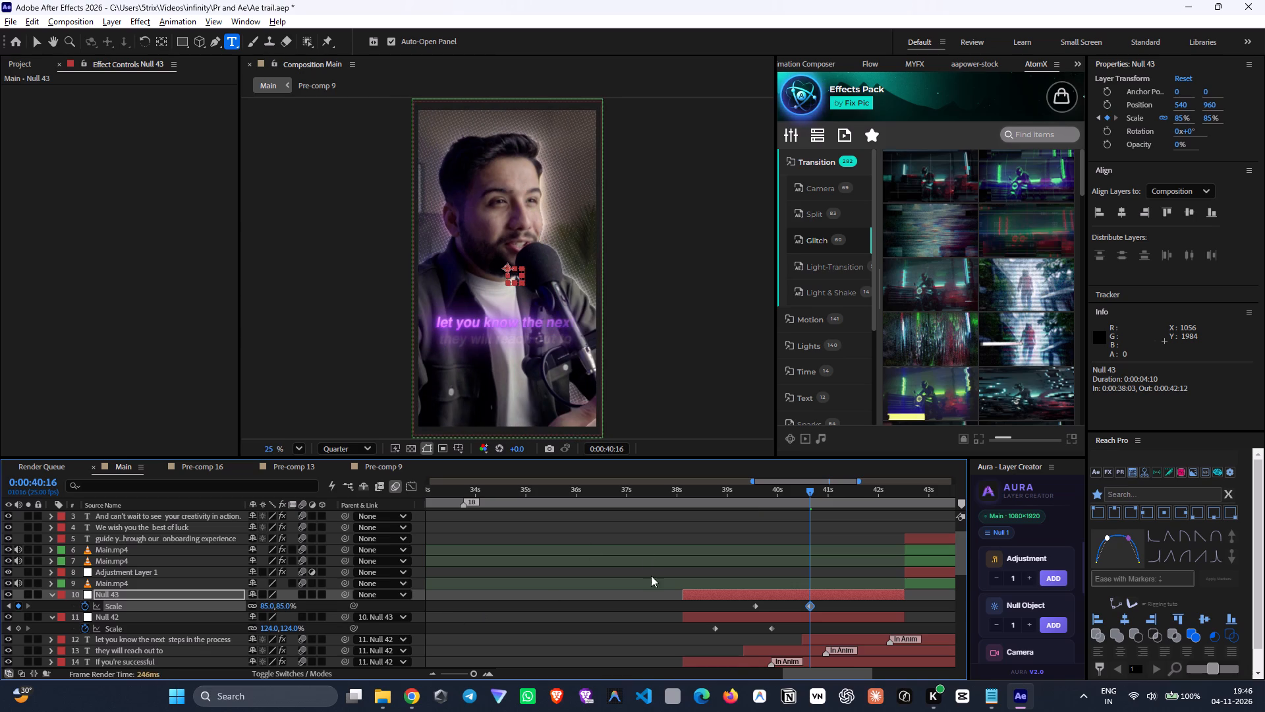
Apply a Flow easing curve of 0.09, 0.78, 0.38, 0.96 to both of Null 42's scale keyframes.
drag(831, 608, 811, 617)
drag(791, 630, 733, 625)
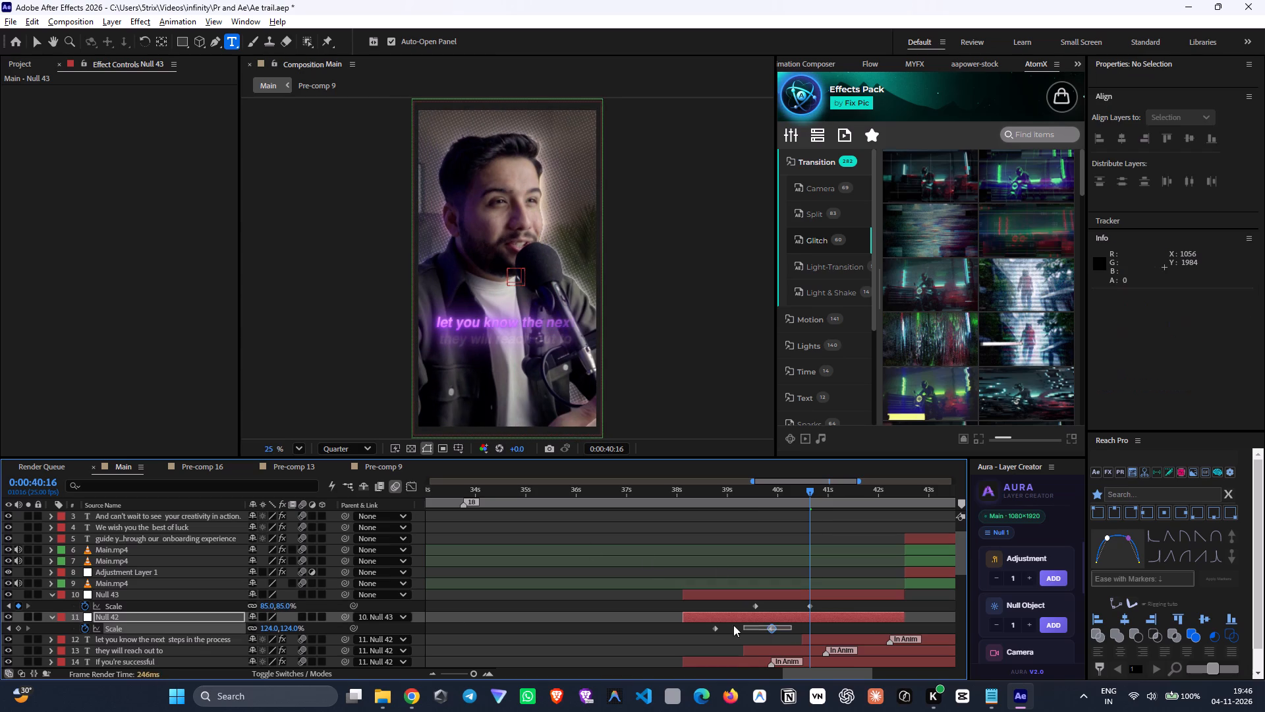
drag(733, 625, 660, 626)
click(876, 65)
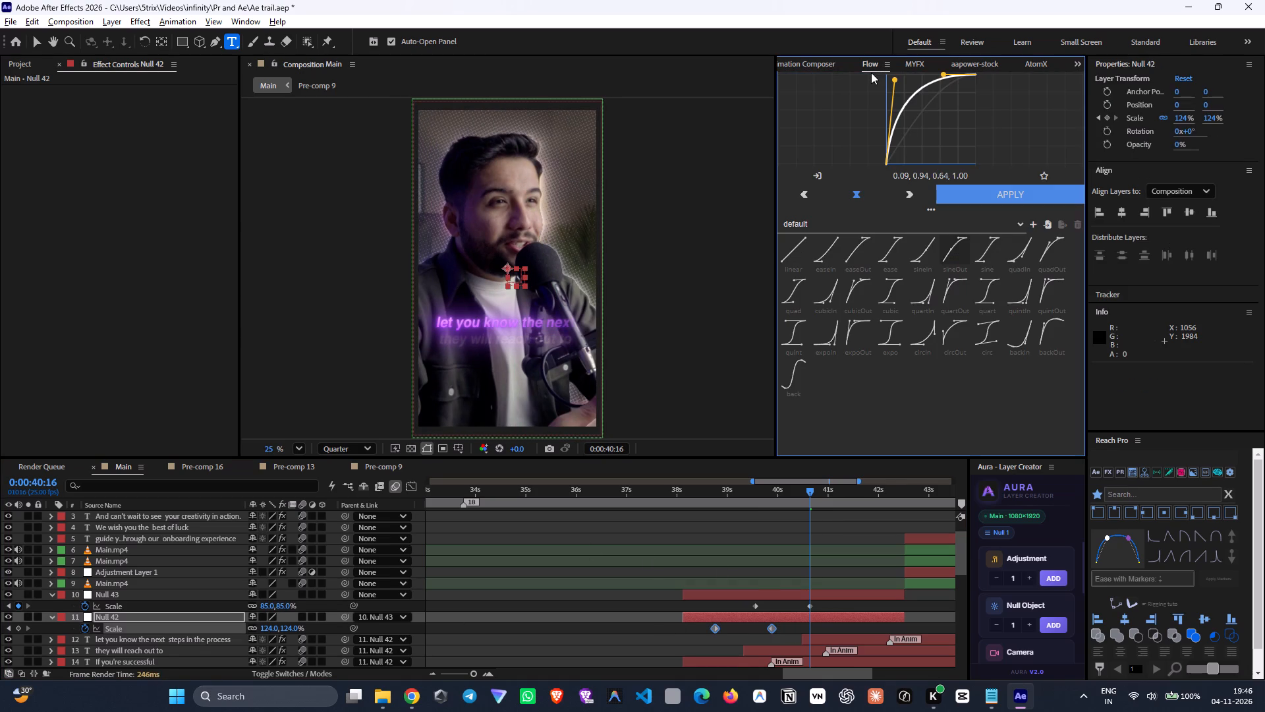
drag(942, 76, 937, 76)
drag(937, 76, 918, 80)
drag(895, 78, 895, 92)
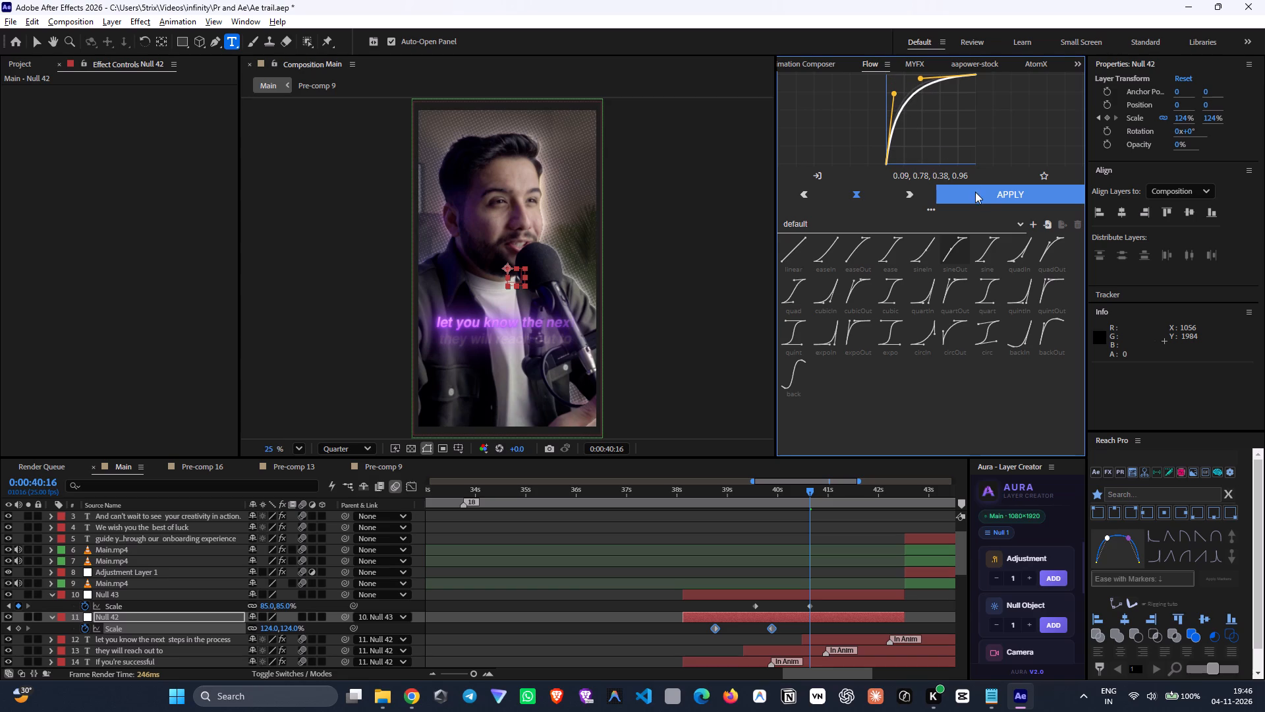
click(978, 198)
Apply the same Flow easing curve to both of Null 43's scale keyframes.
drag(822, 605, 741, 610)
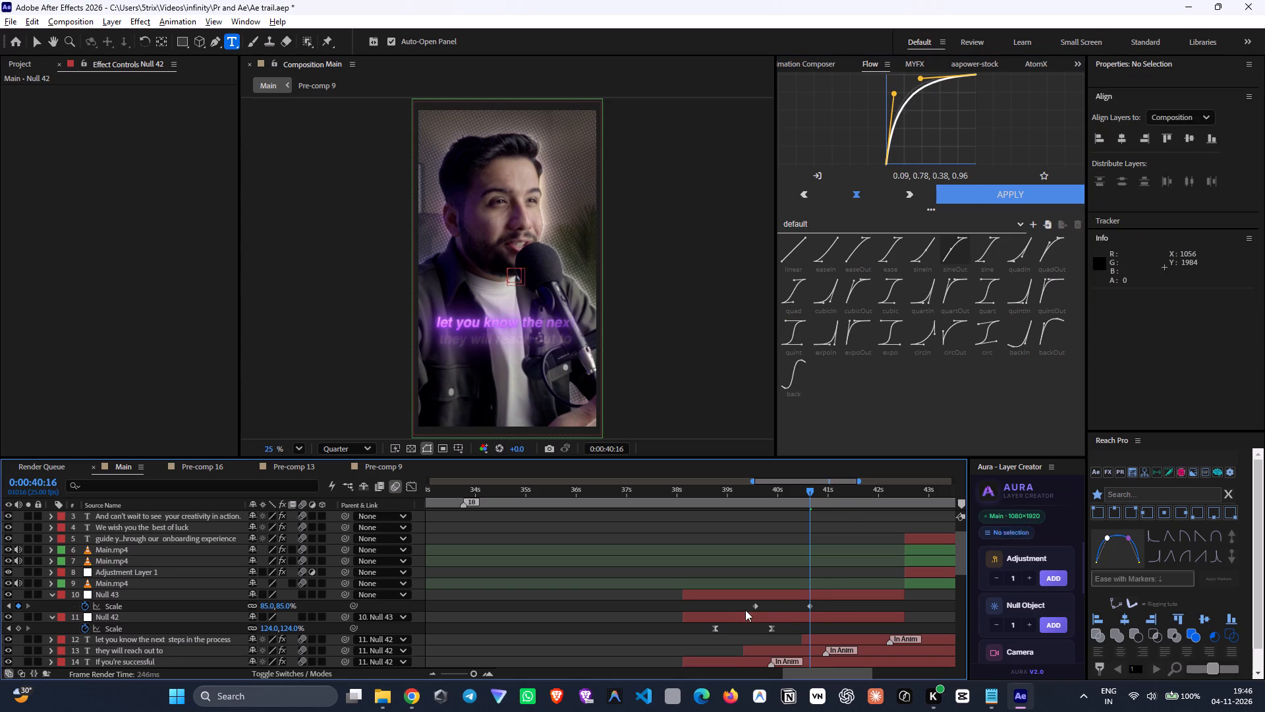
drag(817, 608, 733, 601)
click(980, 198)
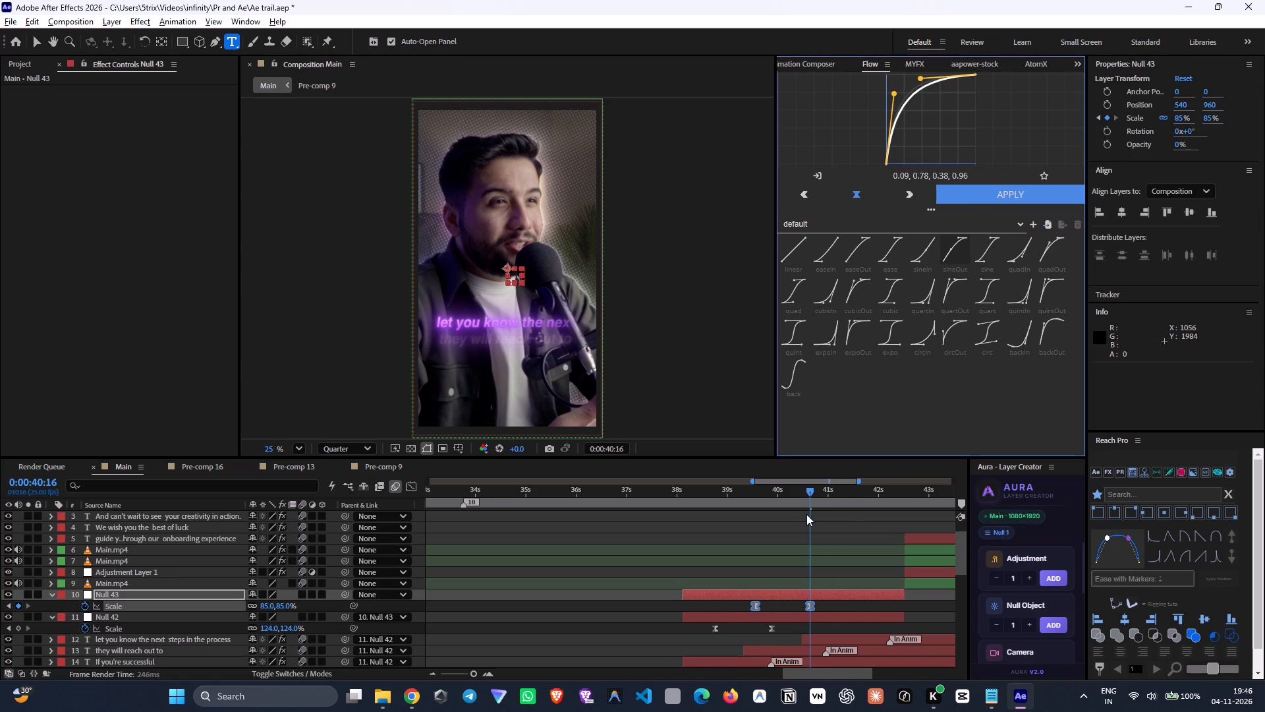
Scrub between 0:00:39:01 and 0:00:41:09 to check the eased zoom in and out.
drag(770, 500, 730, 524)
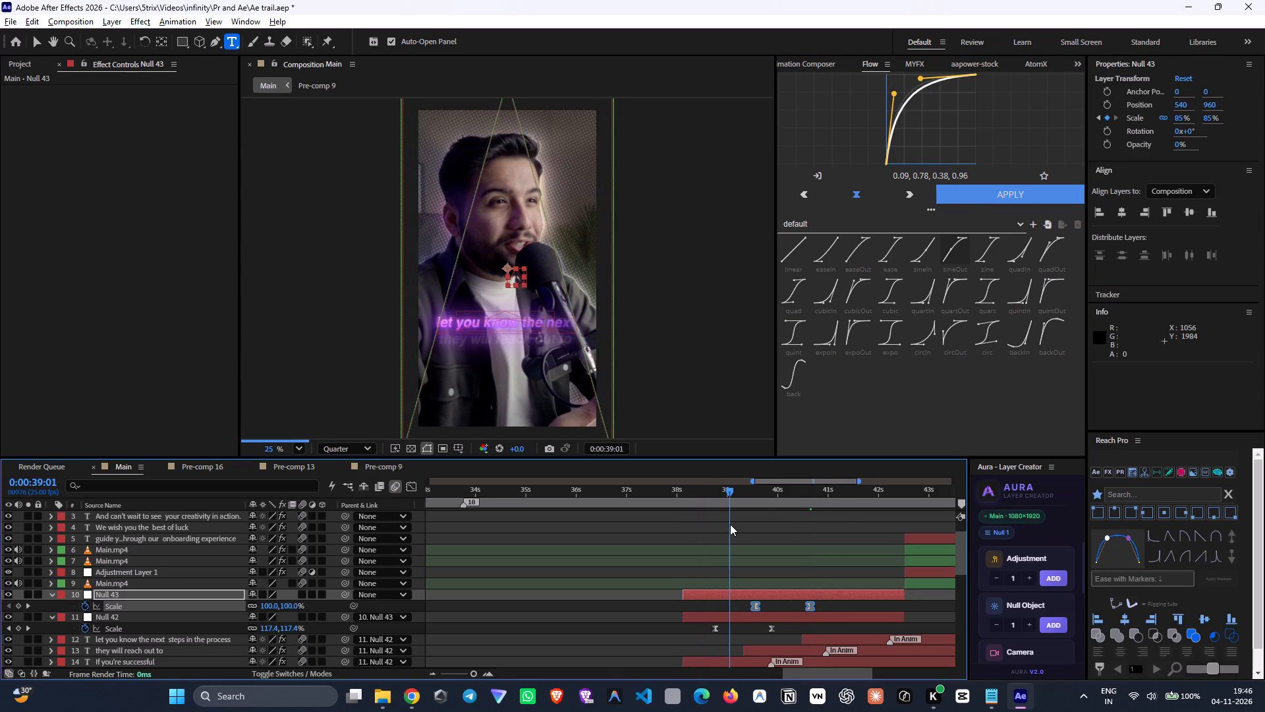
drag(730, 524, 772, 539)
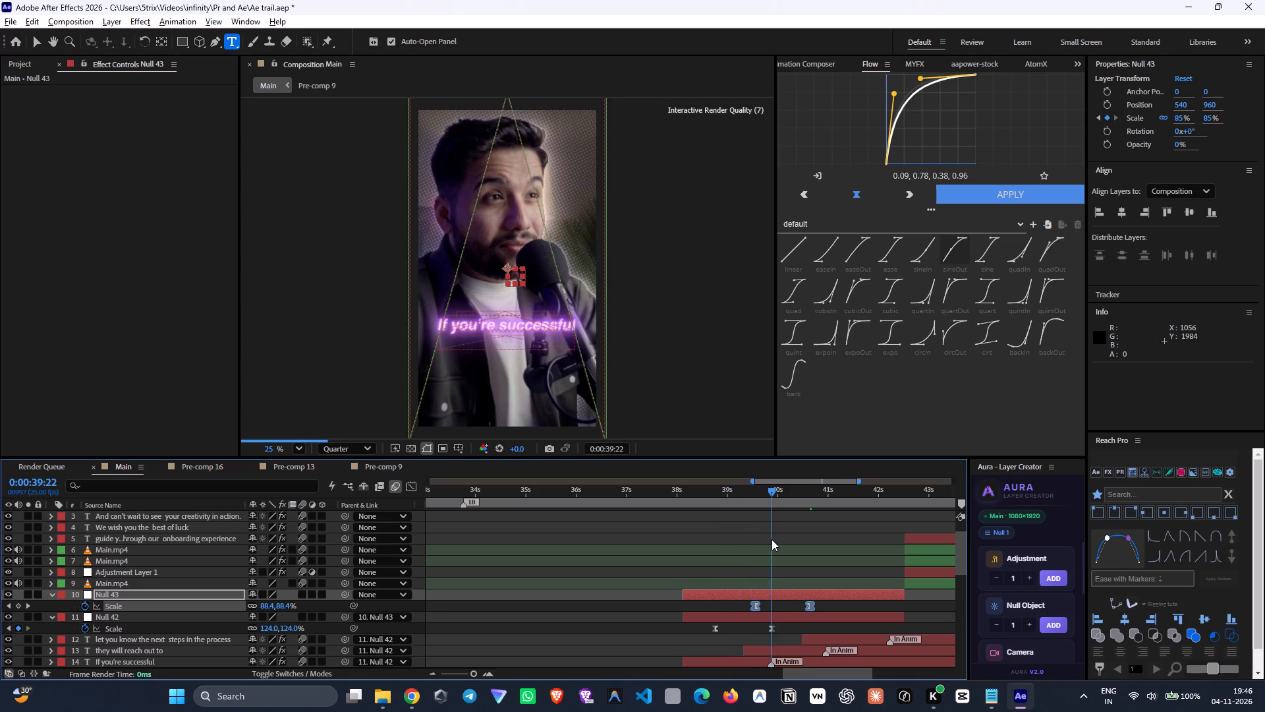
drag(772, 539, 791, 543)
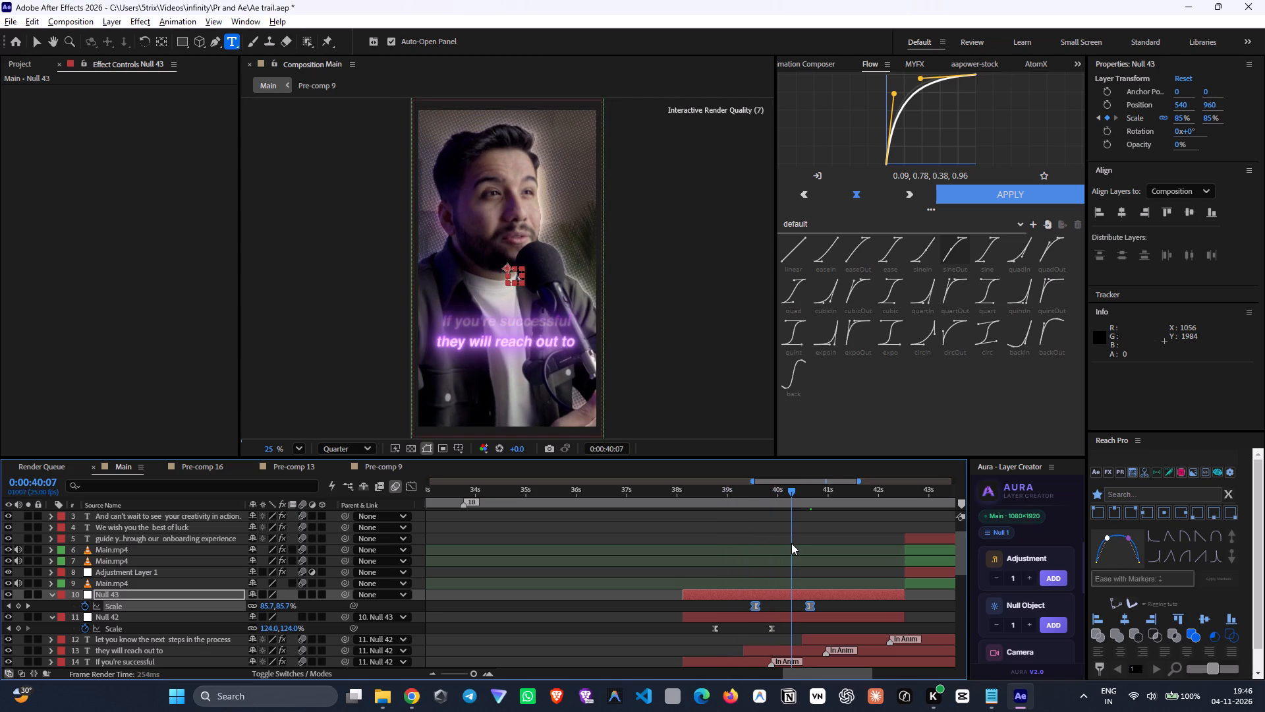
drag(791, 543, 807, 551)
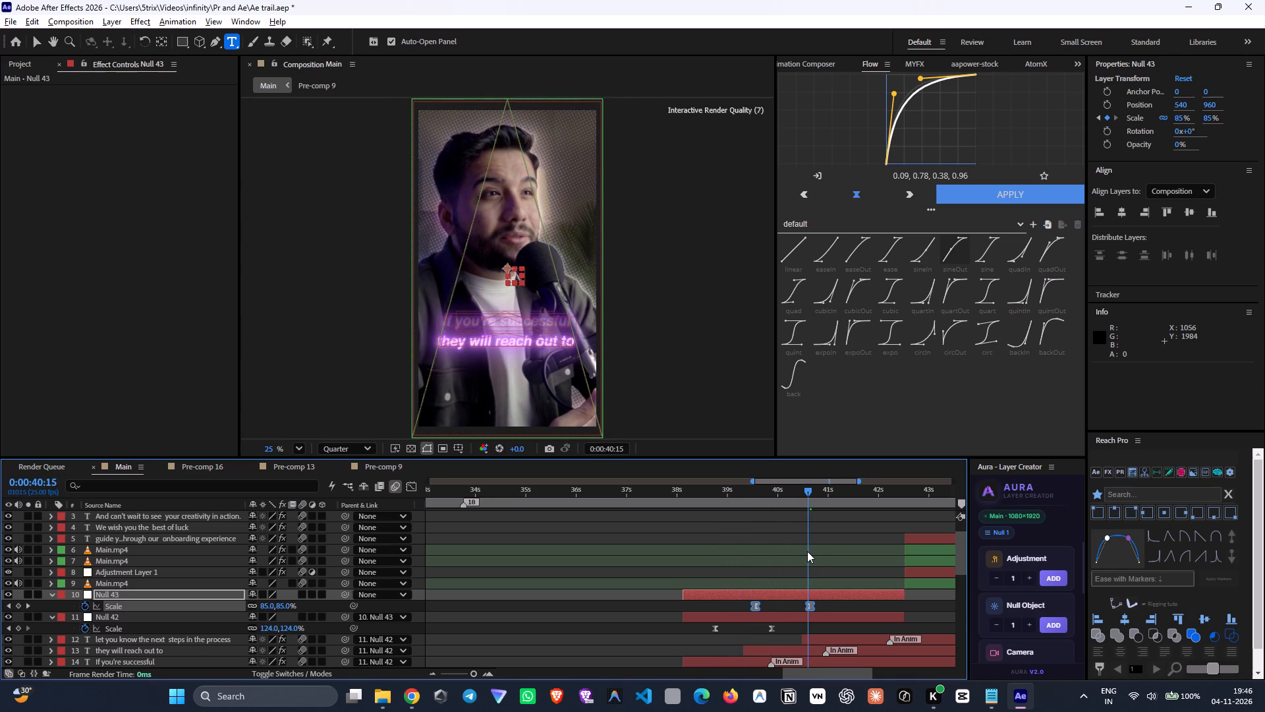
drag(807, 551, 847, 562)
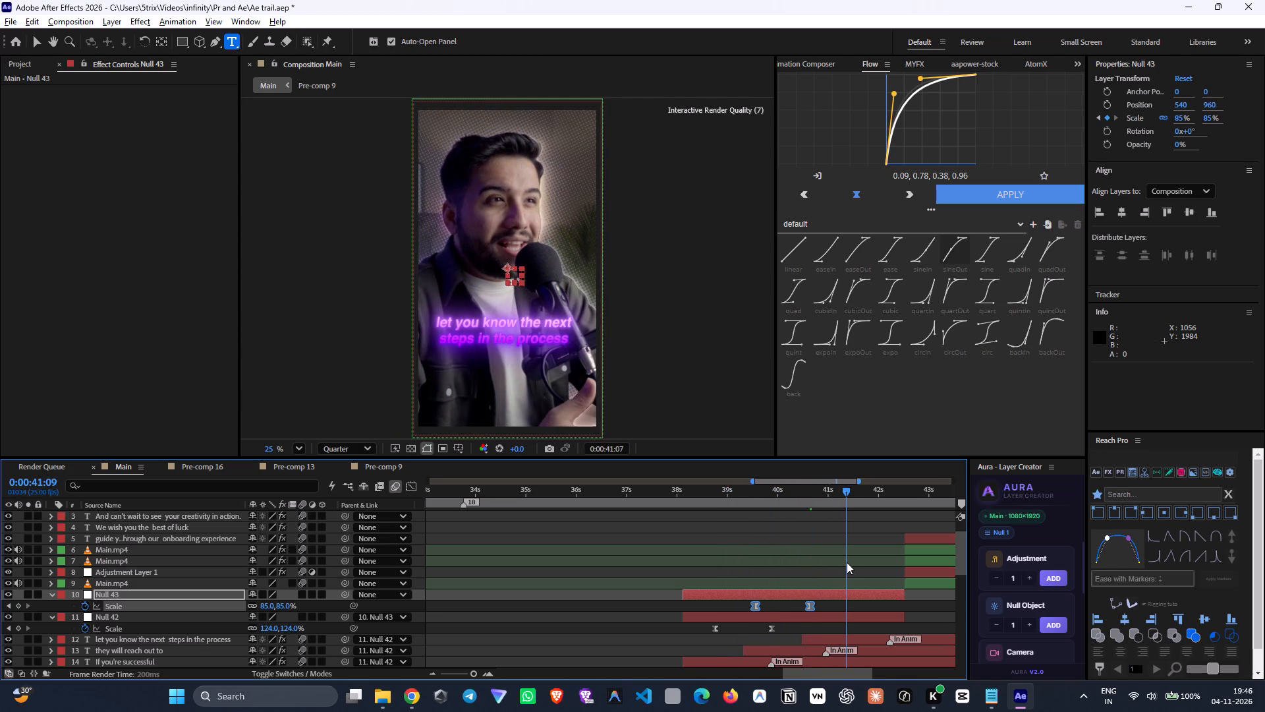
drag(847, 562, 824, 556)
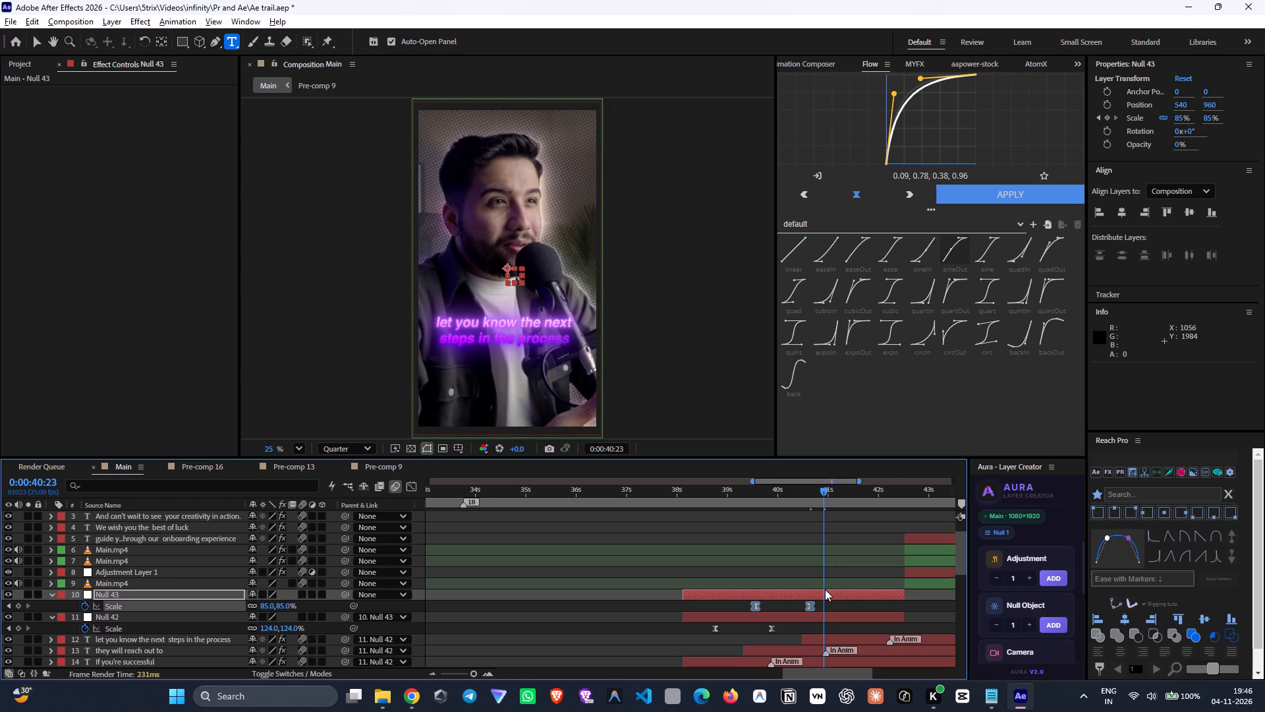
Pre-compose the nine layers from Null 43 down to the lowest Main.mp4 clip parented to Null 42.
drag(882, 494, 905, 516)
scroll(655, 537, up, 3)
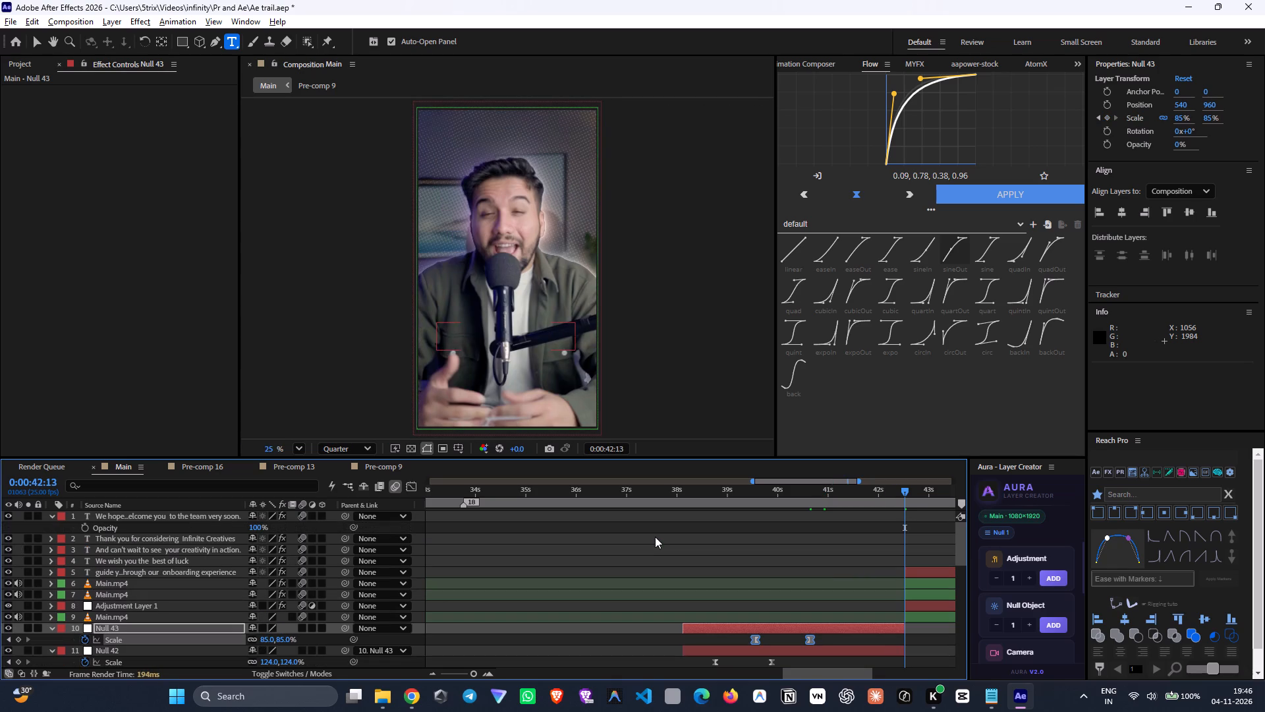
scroll(655, 537, up, 2)
drag(800, 481, 858, 498)
scroll(652, 577, down, 1)
scroll(598, 586, down, 1)
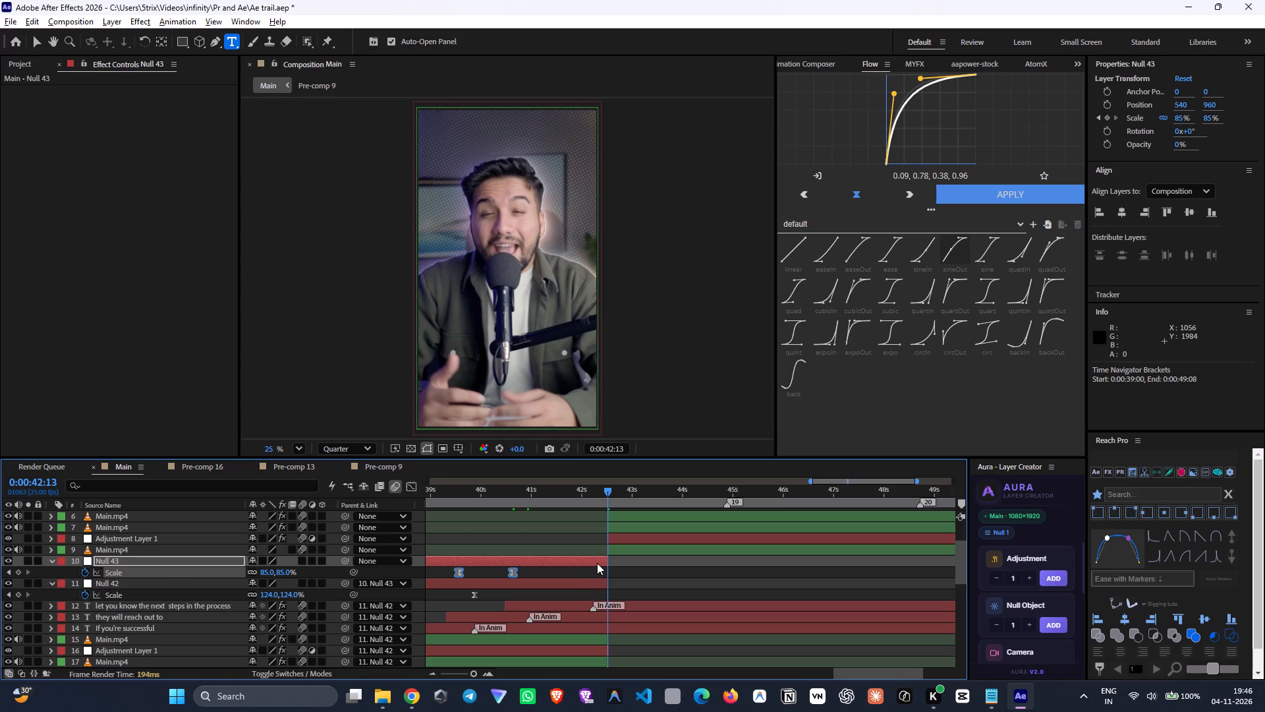
scroll(600, 570, down, 3)
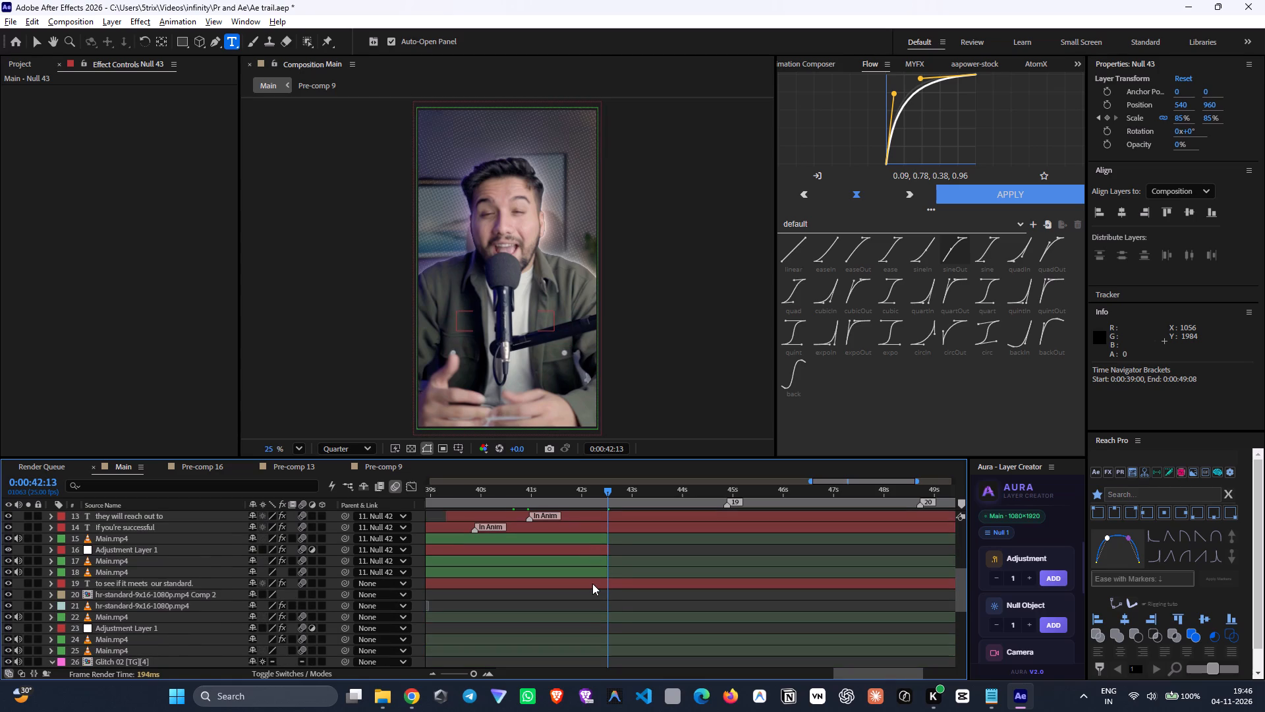
shift+click(592, 583)
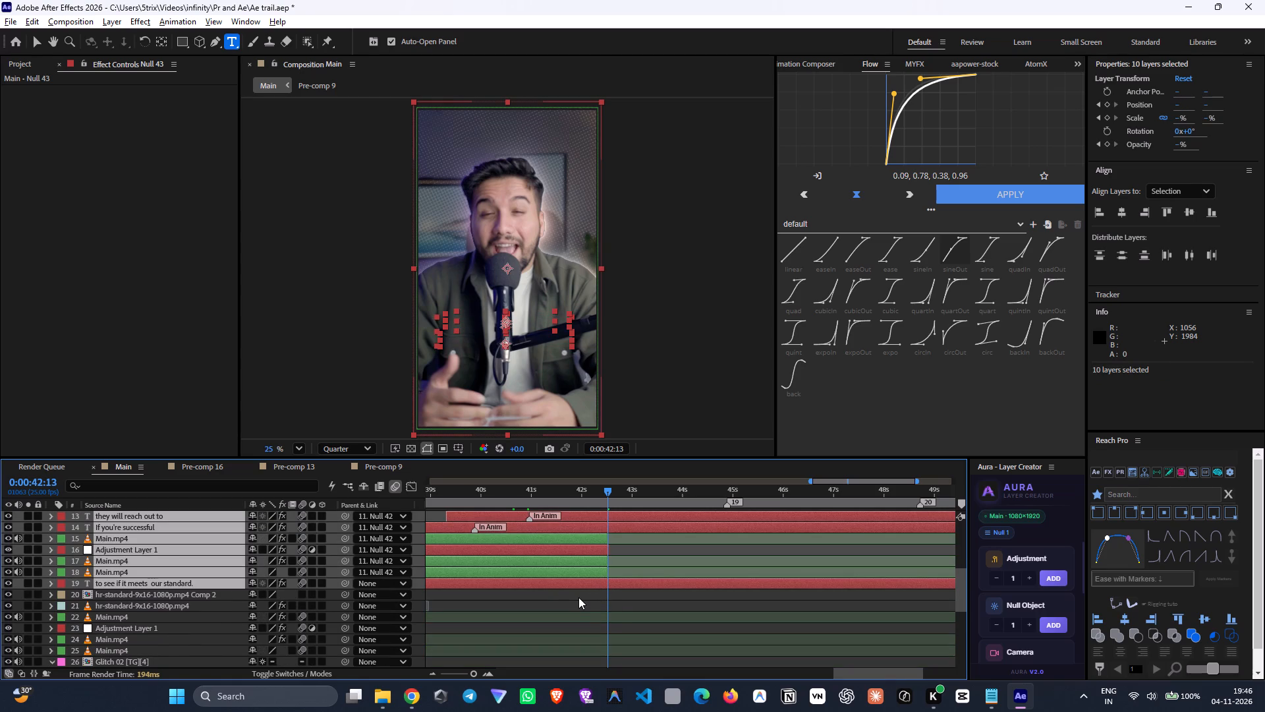
click(665, 566)
click(601, 572)
scroll(614, 572, up, 2)
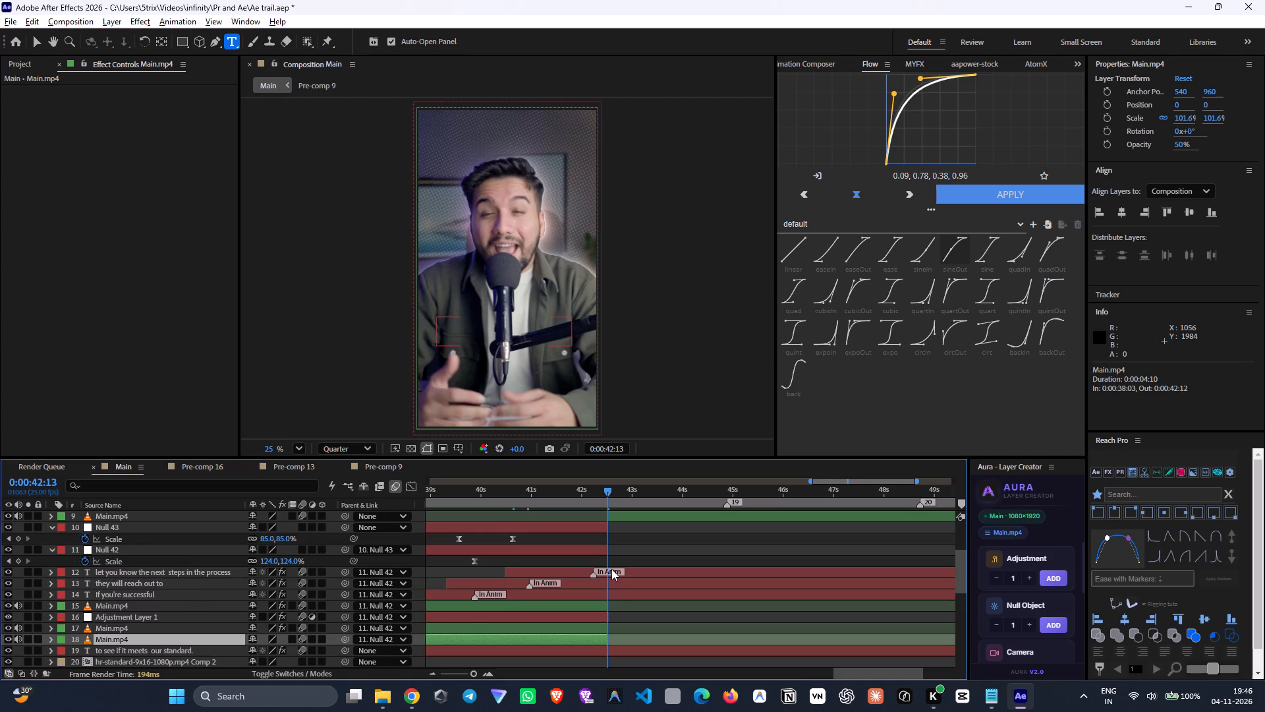
scroll(611, 569, up, 1)
shift+click(599, 562)
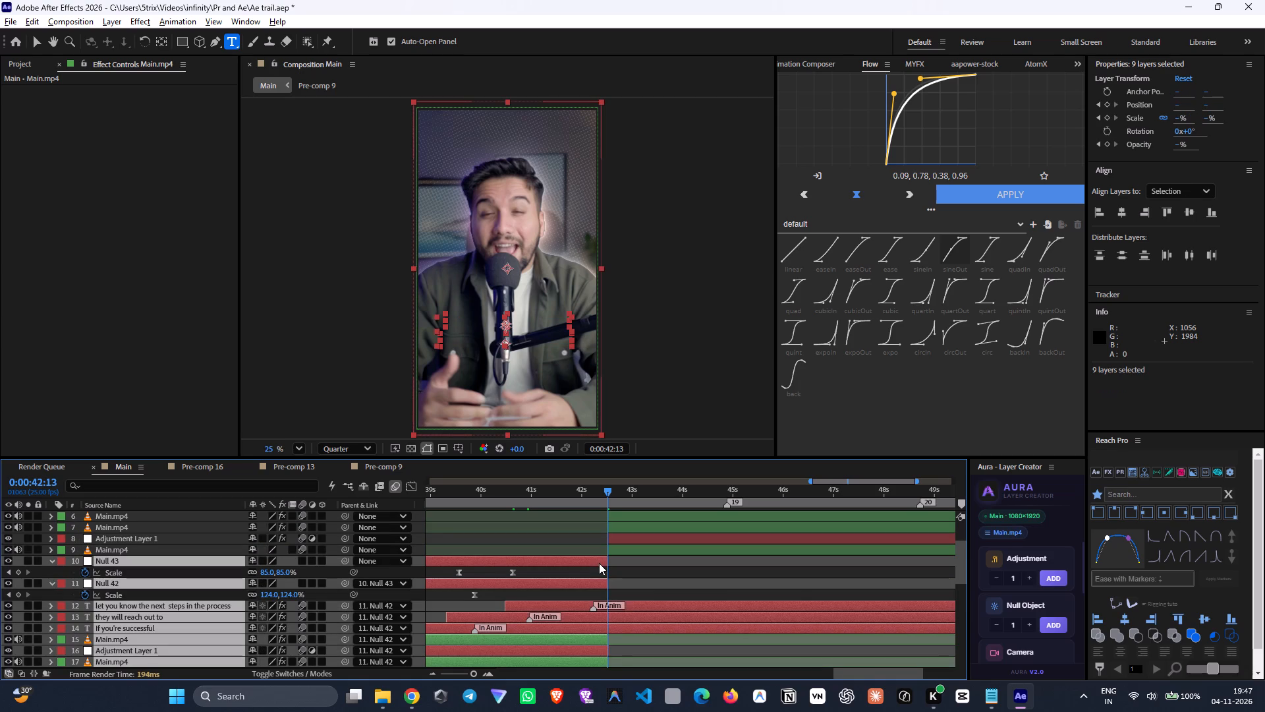
key(ctrl+shift+c)
click(691, 447)
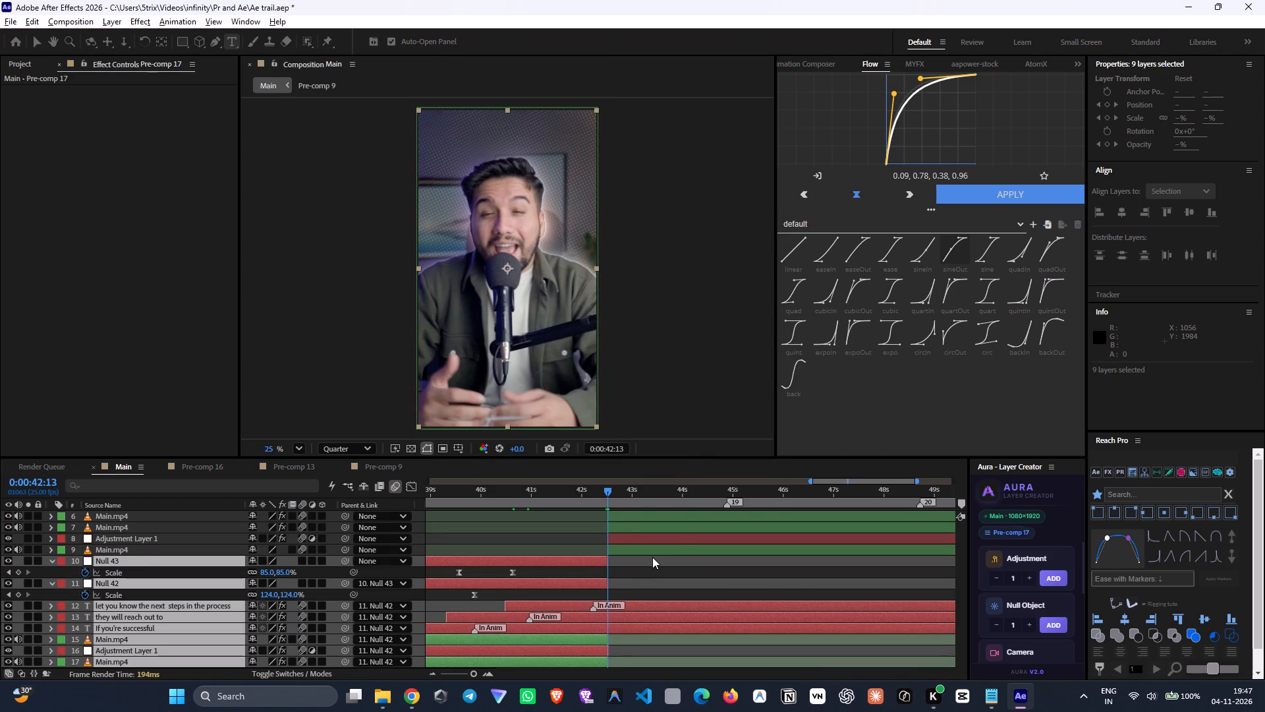
Split Pre-comp 17 at 0:00:42:13 and delete the part after the split.
key(ctrl+shift+d)
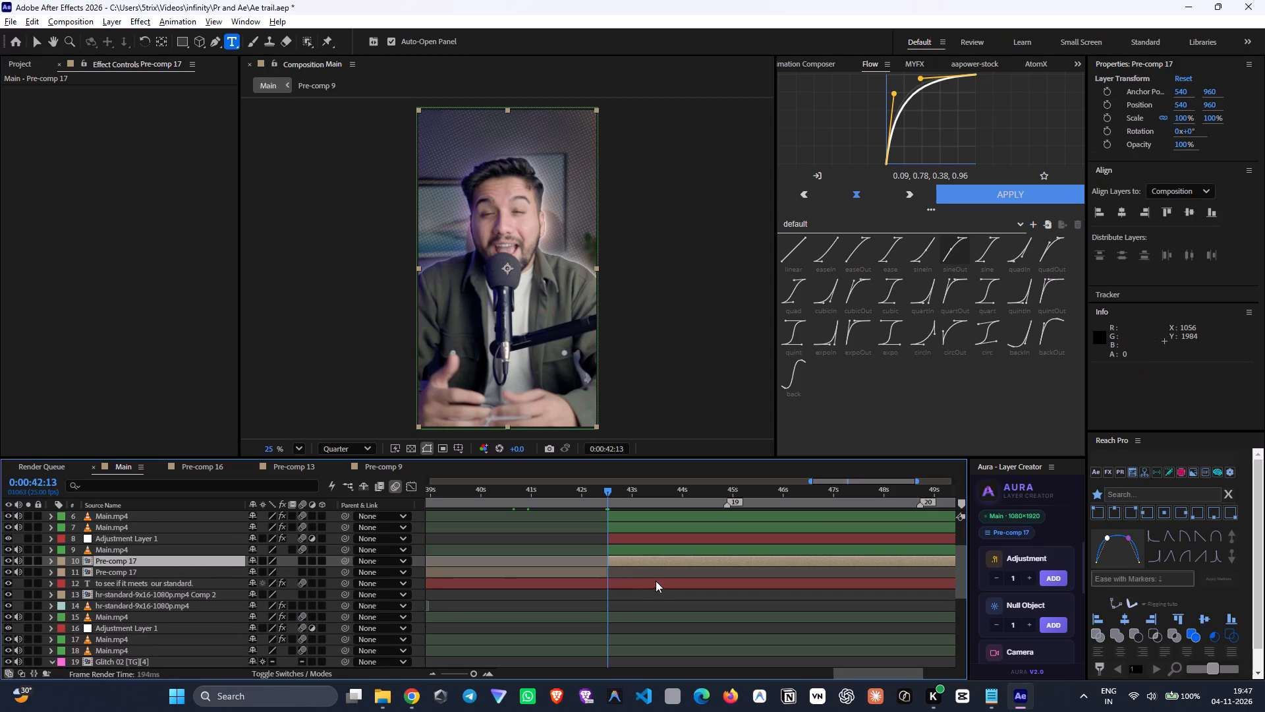
key(Delete)
Add the 21_Zoom-Spin-In camera transition from AtomX at the 0:00:42:13 cut and scrub across it to check it.
drag(592, 503, 582, 503)
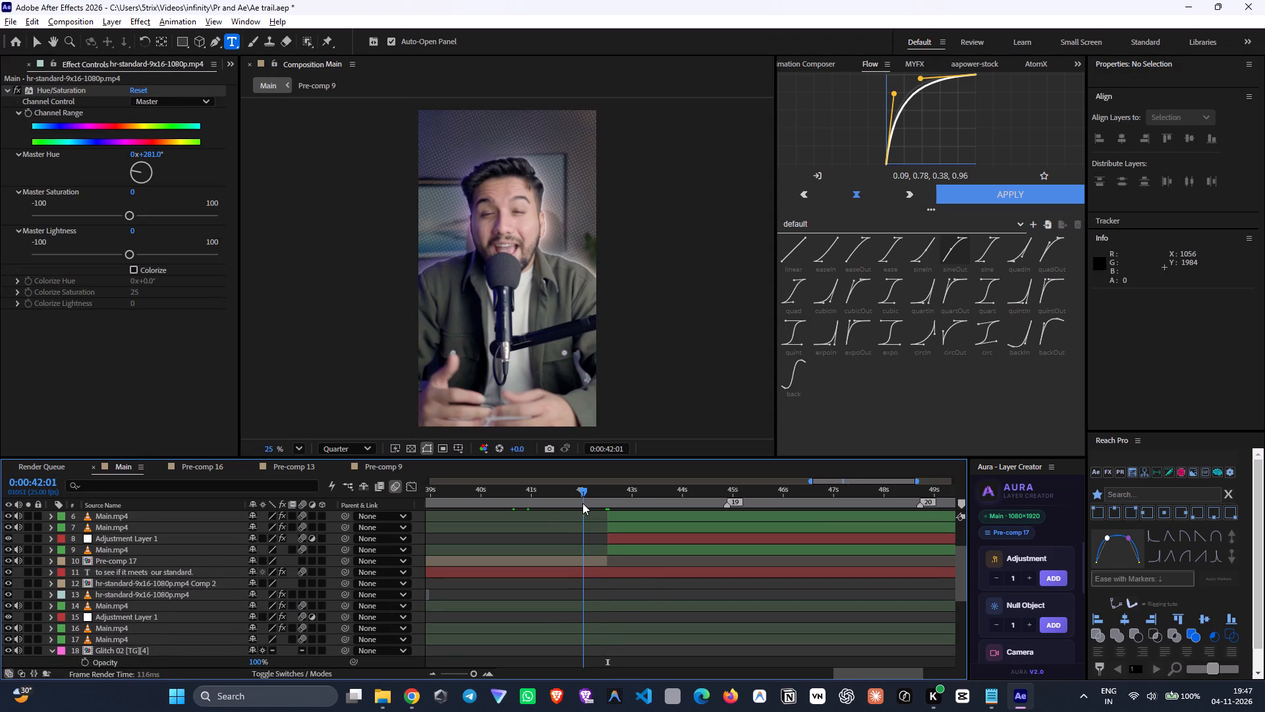
drag(582, 503, 582, 503)
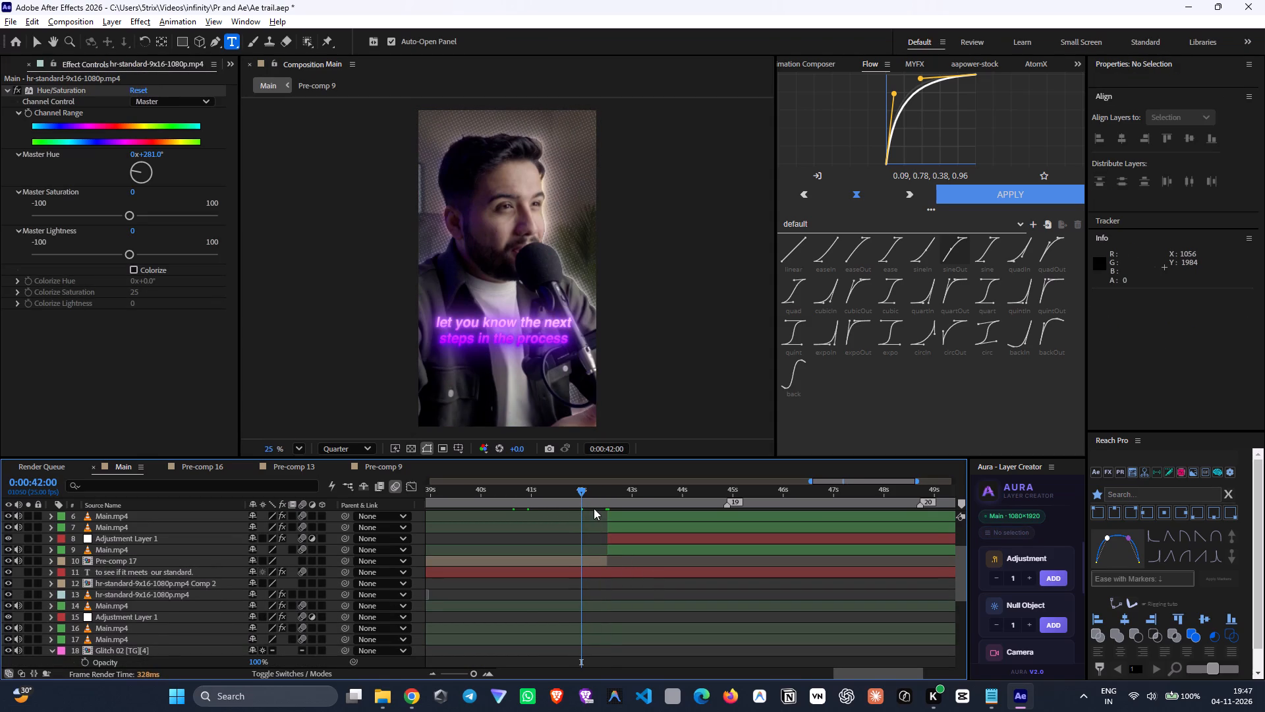
drag(587, 499, 606, 532)
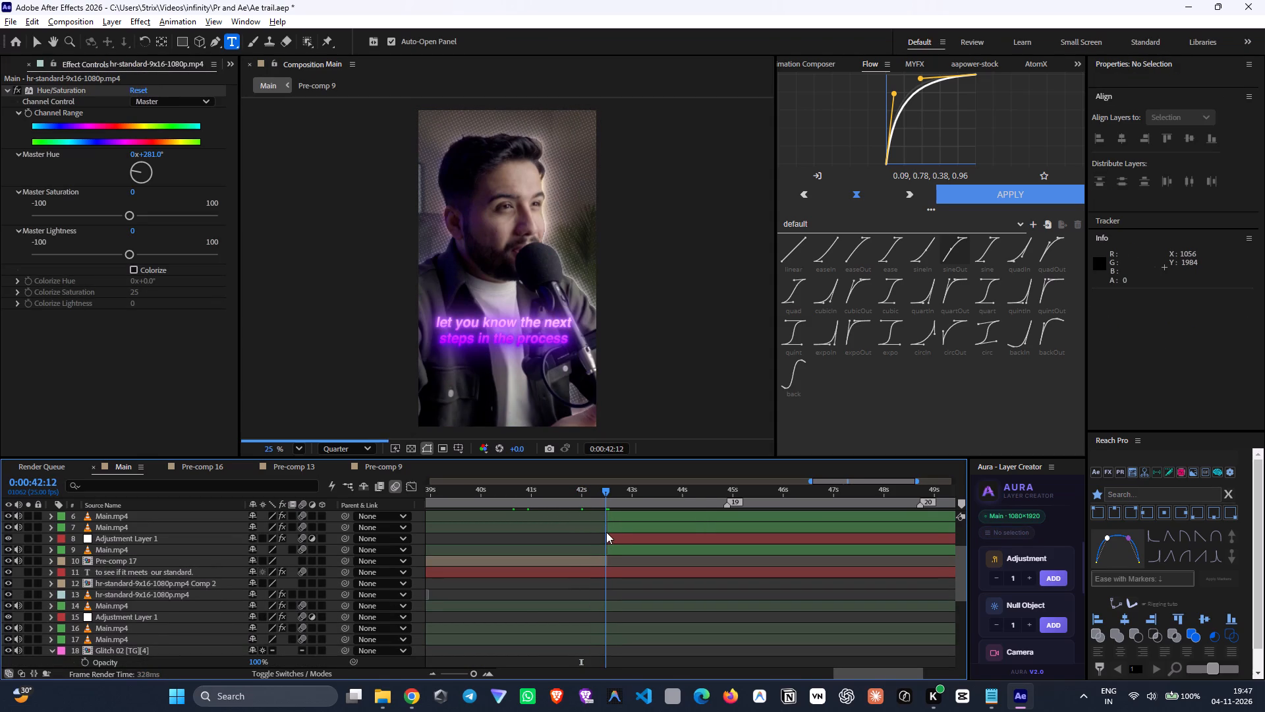
drag(606, 532, 607, 543)
scroll(657, 579, up, 3)
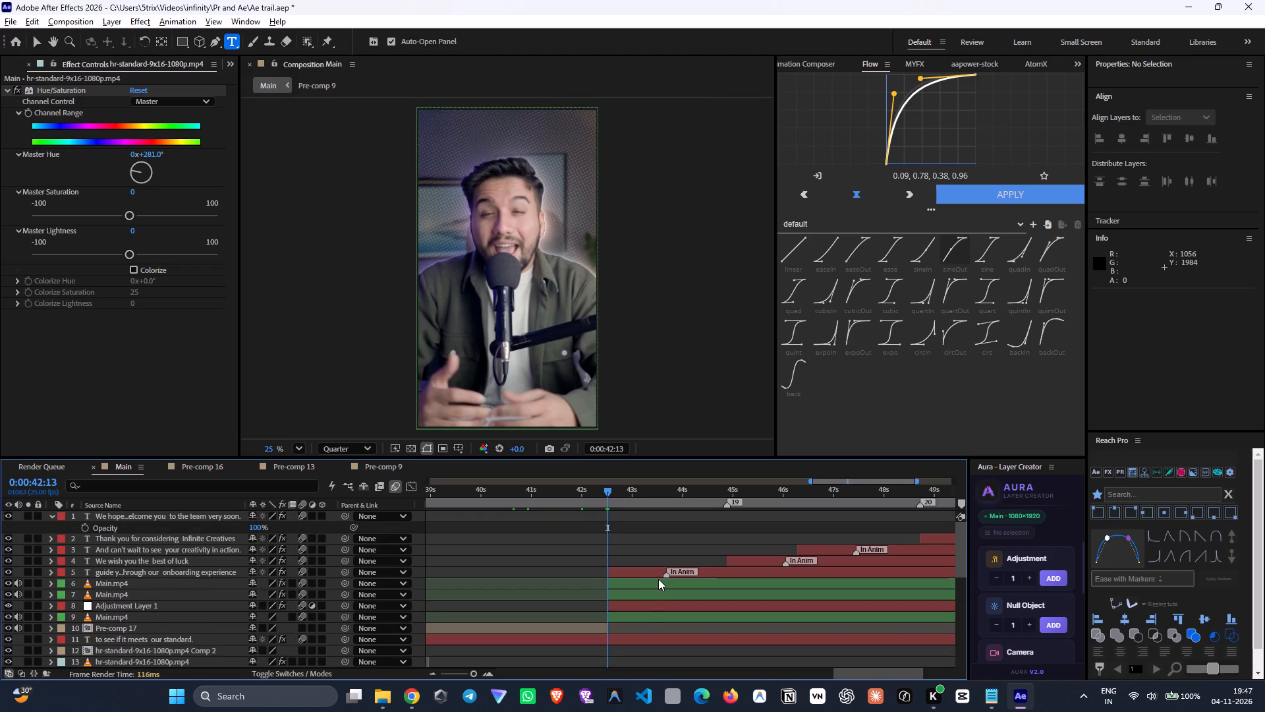
click(1040, 67)
click(872, 131)
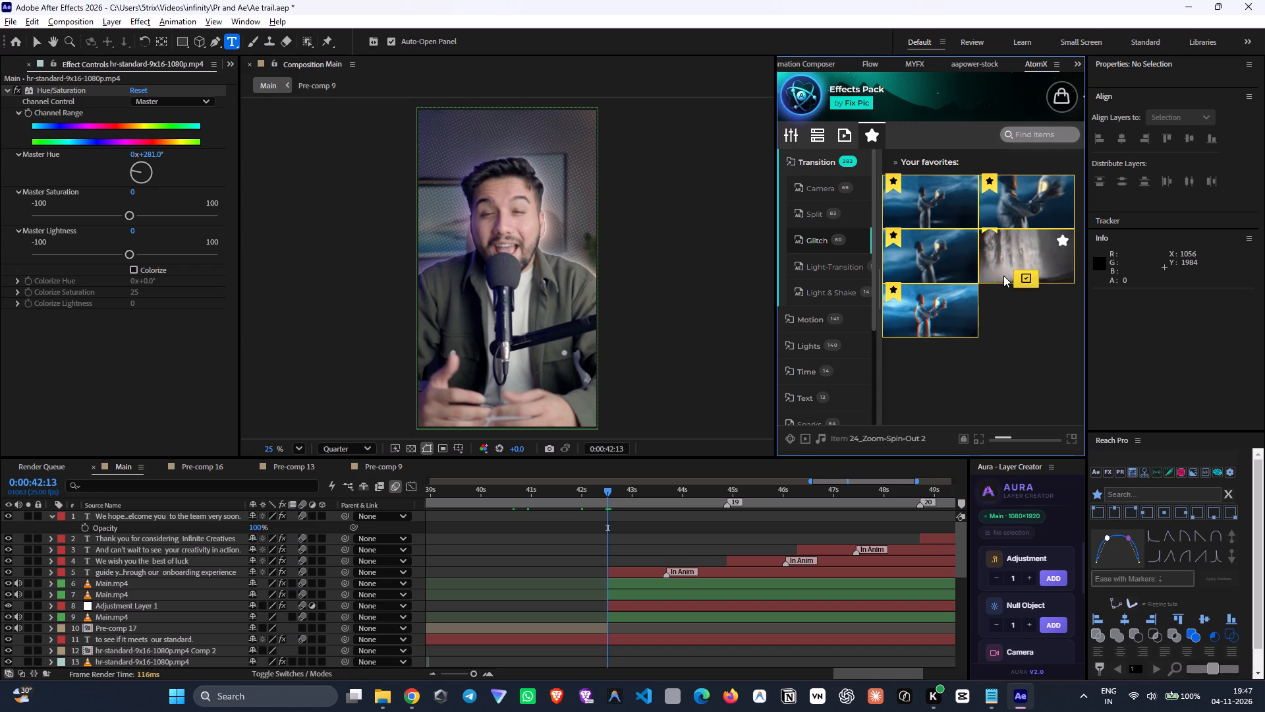
click(820, 189)
scroll(978, 273, down, 7)
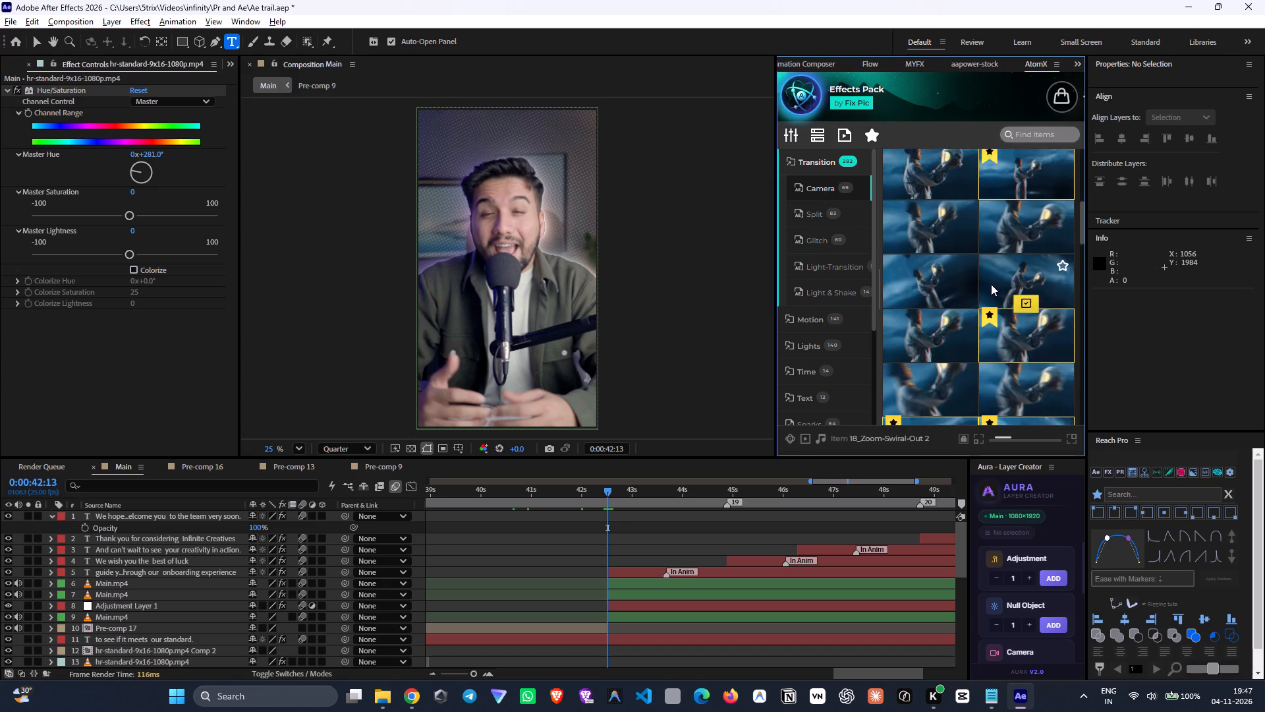
scroll(991, 284, down, 2)
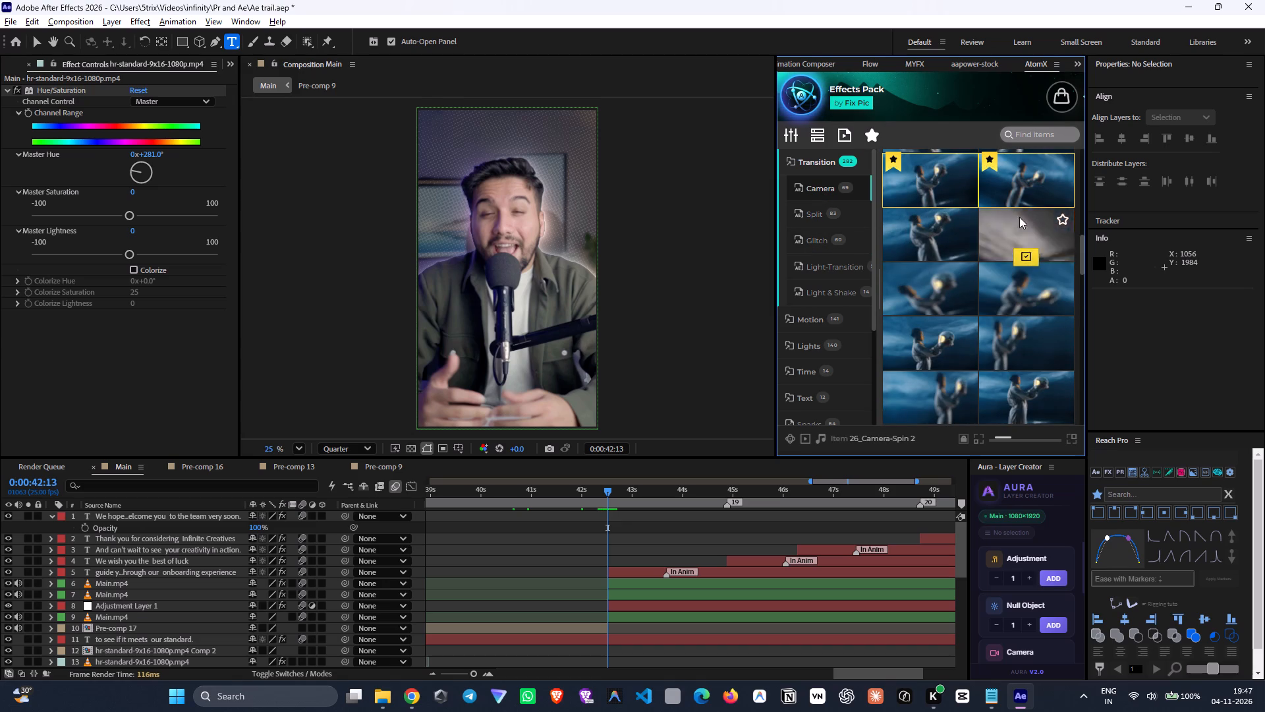
scroll(1017, 196, up, 1)
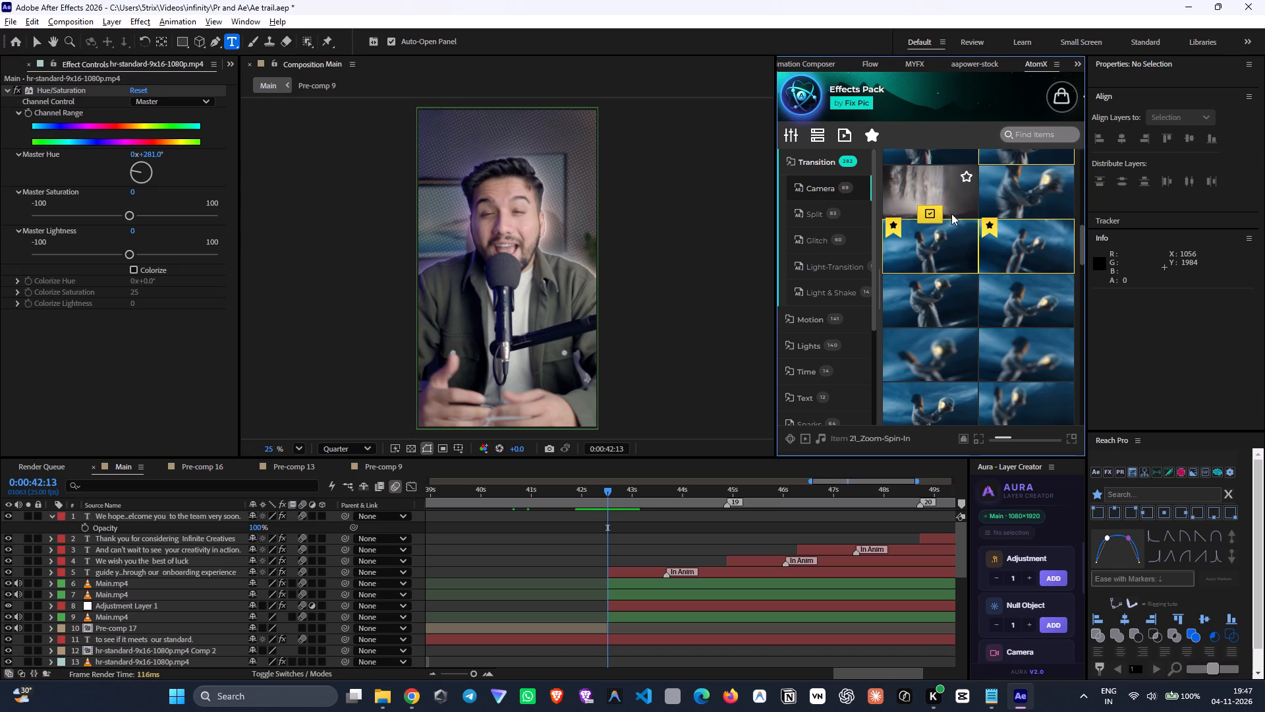
click(936, 214)
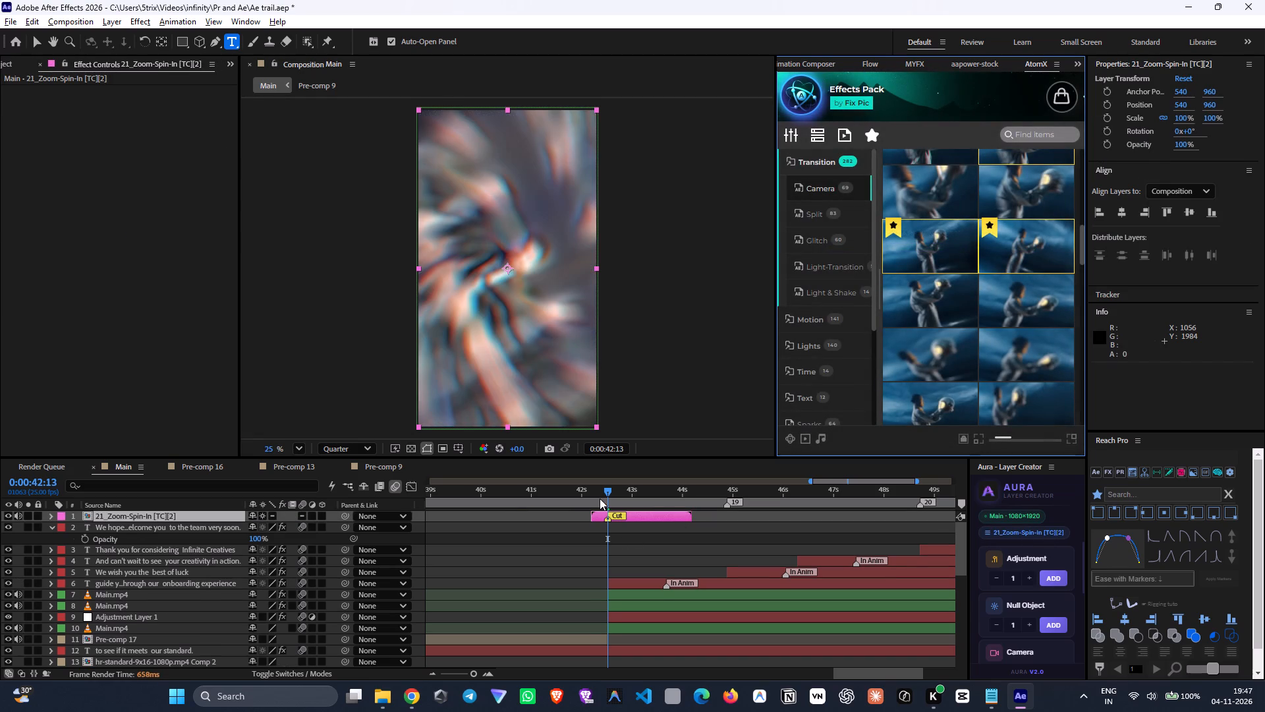
drag(600, 498, 598, 496)
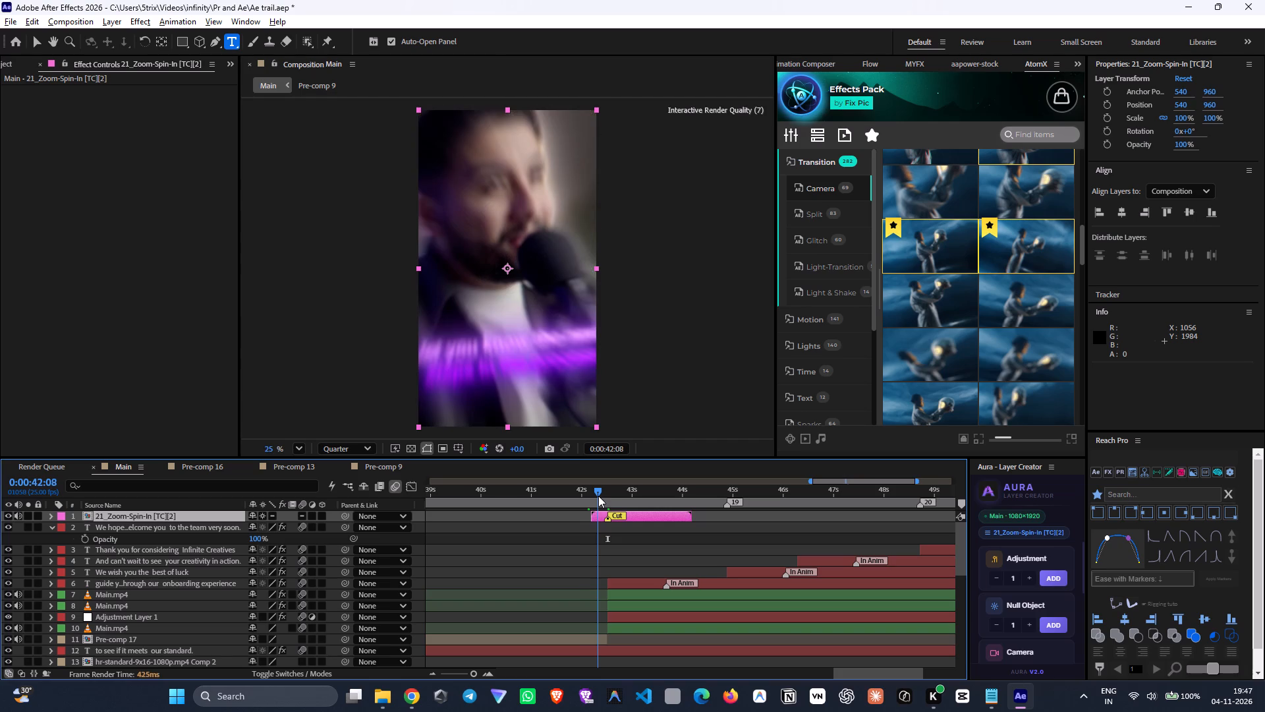
drag(598, 496, 615, 500)
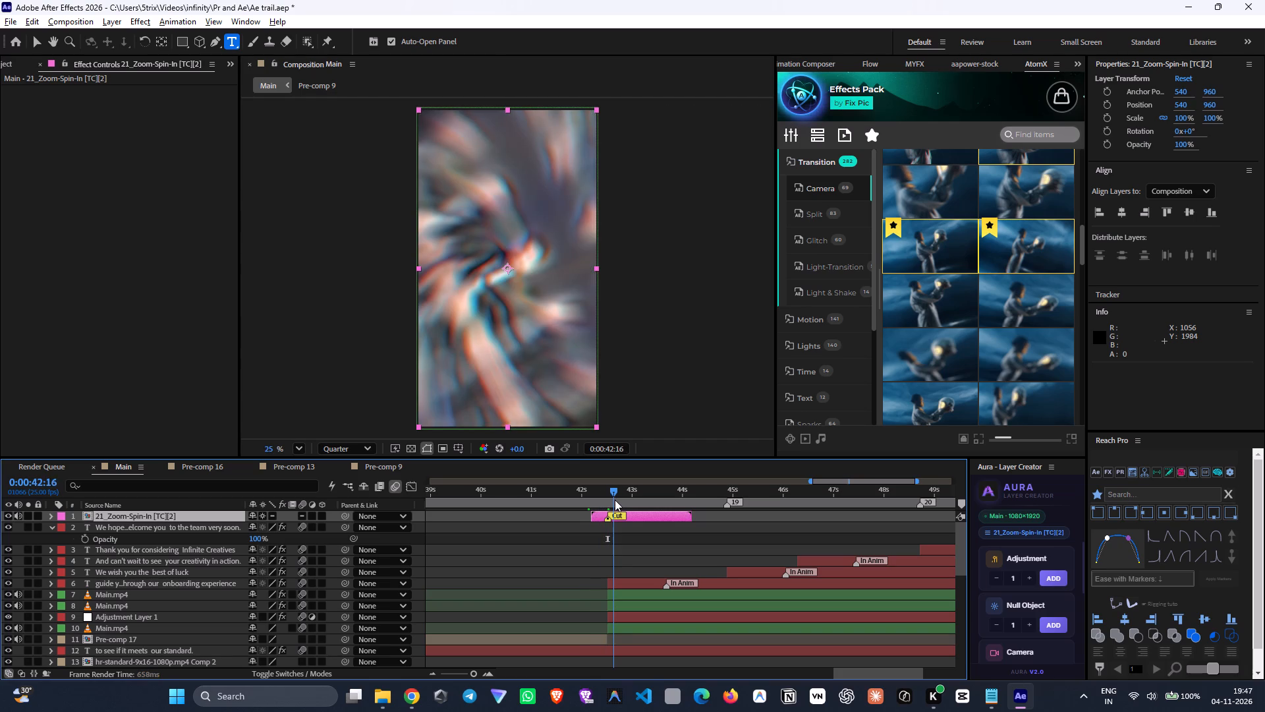
Scrub from 0:00:42:16 to 0:00:44:21 to check the zoom-spin transition into the next speaker clip.
drag(615, 500, 634, 516)
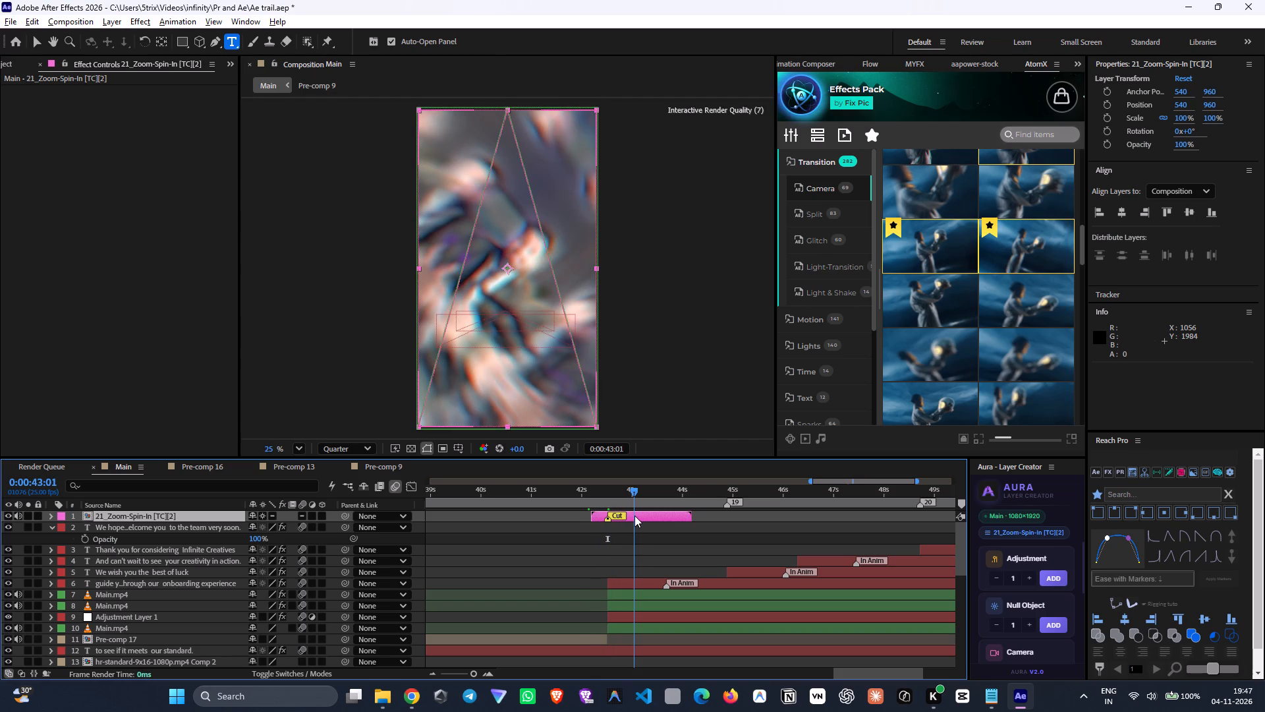
drag(634, 516, 649, 533)
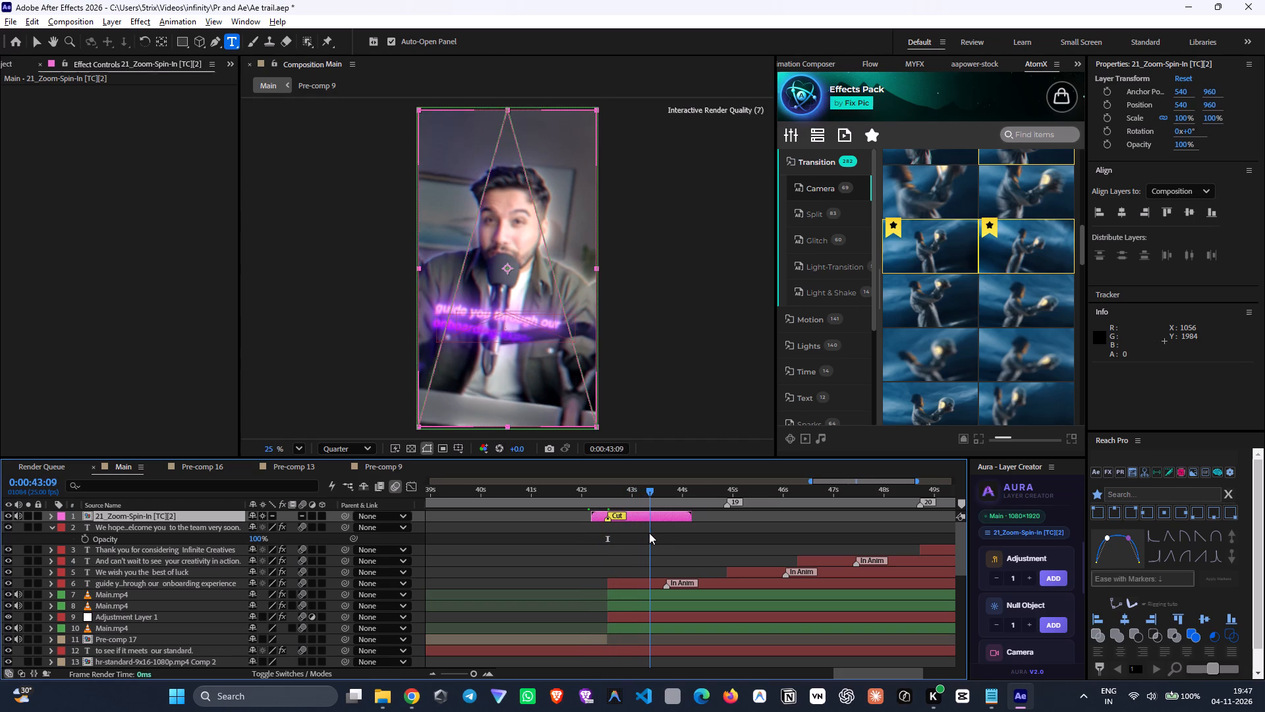
drag(649, 533, 657, 535)
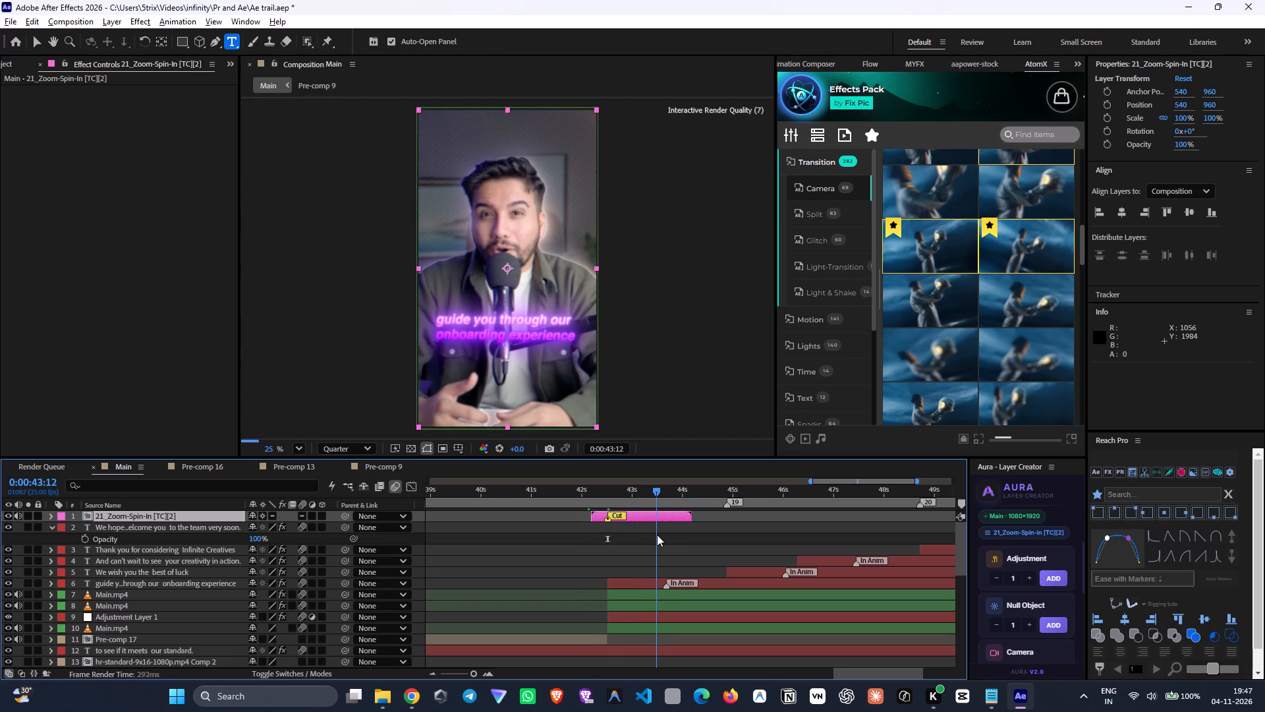
drag(657, 535, 725, 552)
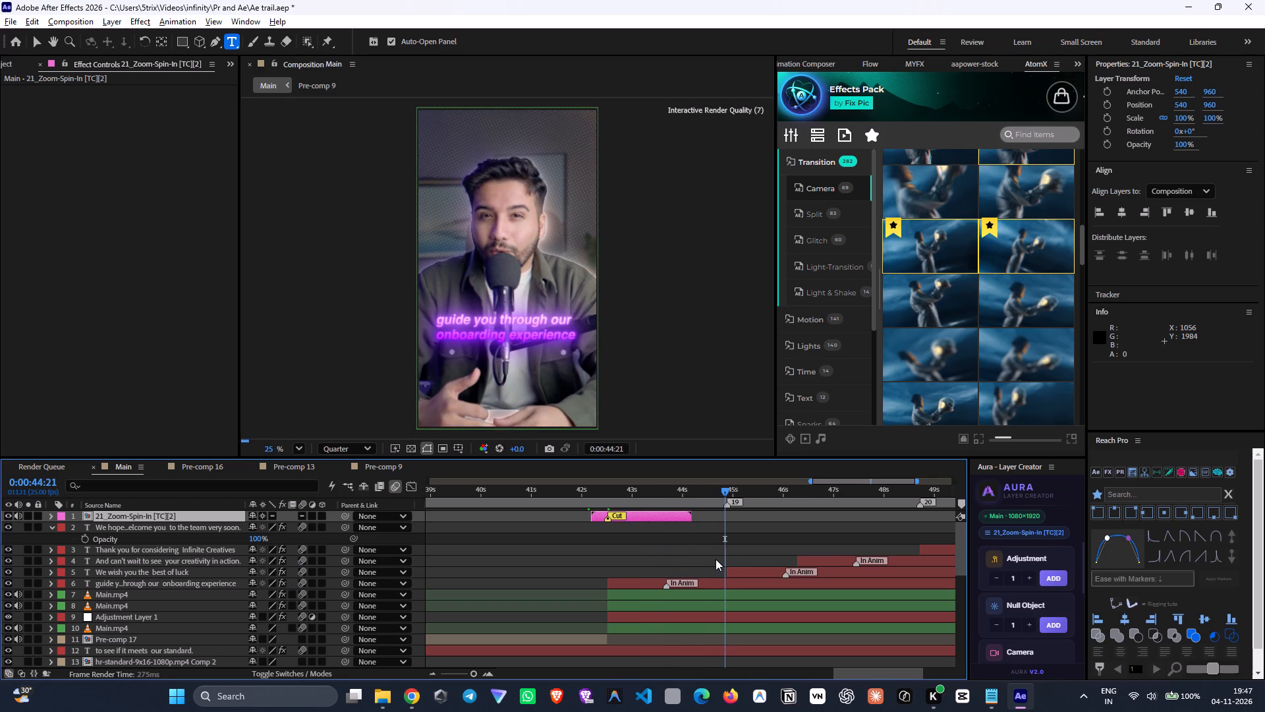
Move the 21_Zoom-Spin-In transition layer directly above the "guide you through our onboarding experience" caption in the layer stack.
drag(200, 518, 214, 582)
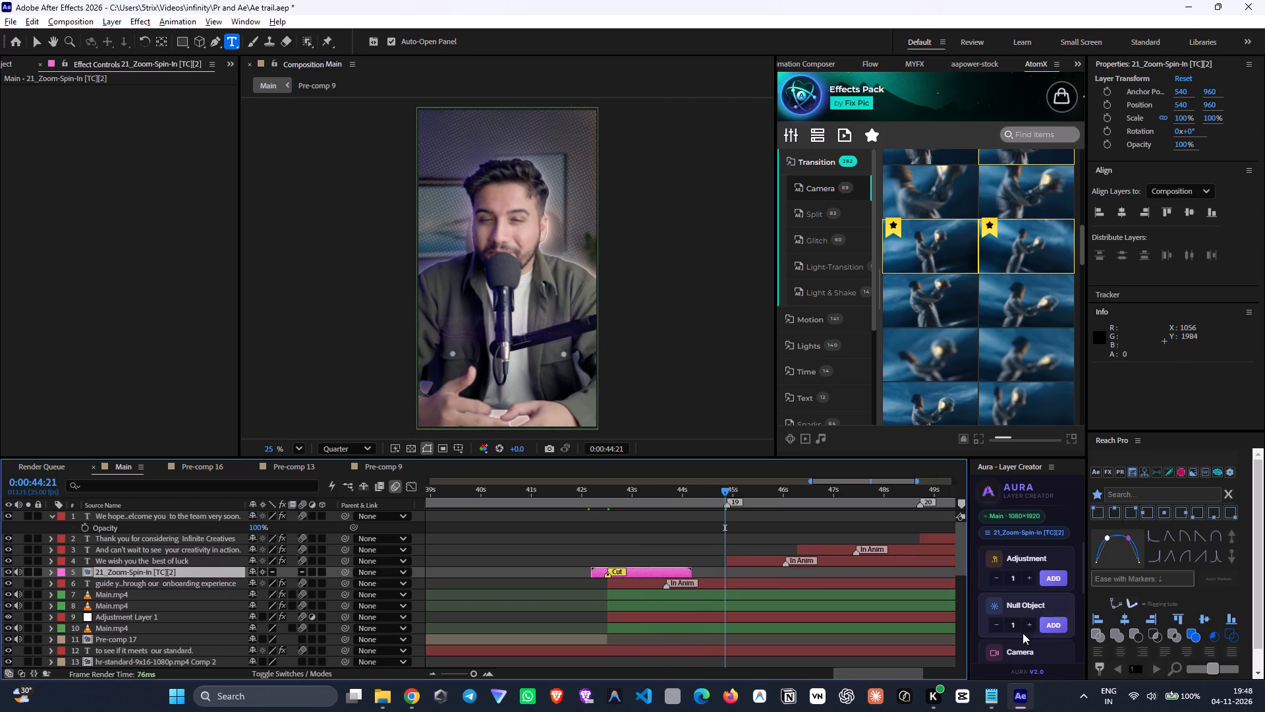
Add a parent null to the "guide you through our onboarding experience" caption and parent the other captions, three Main.mp4 clips and Adjustment Layer 1 to it.
click(623, 587)
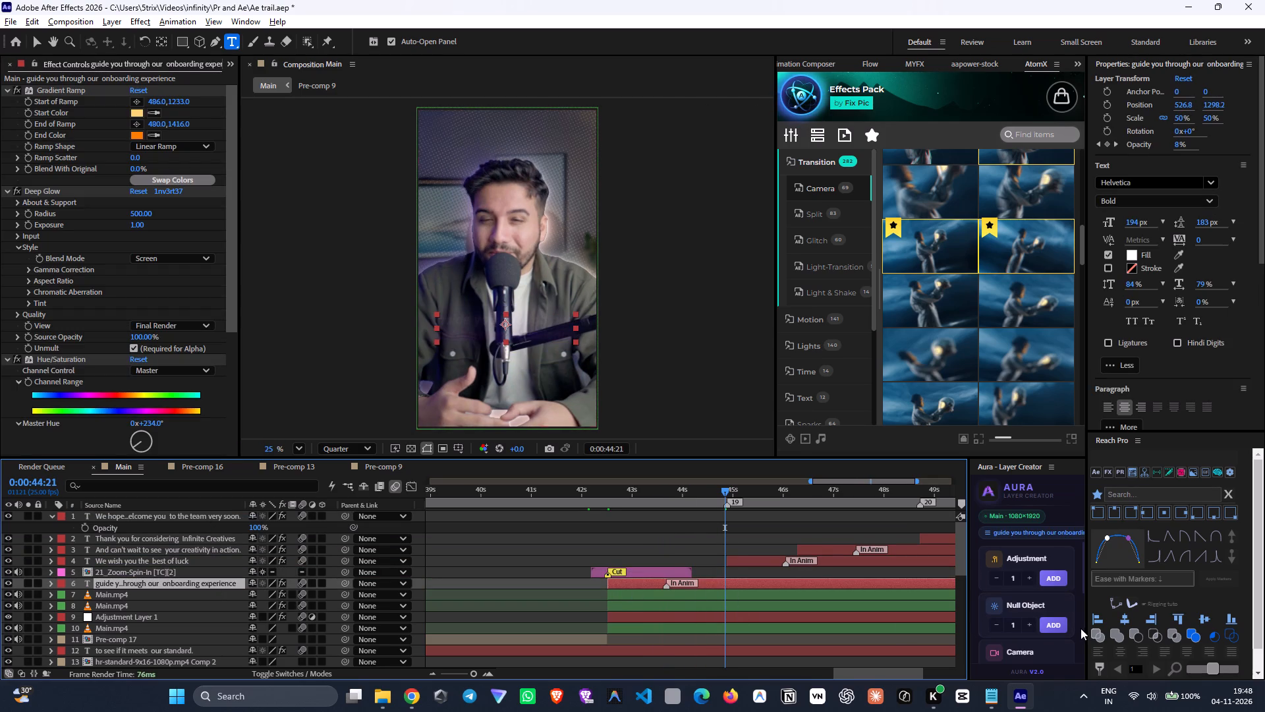
click(1060, 628)
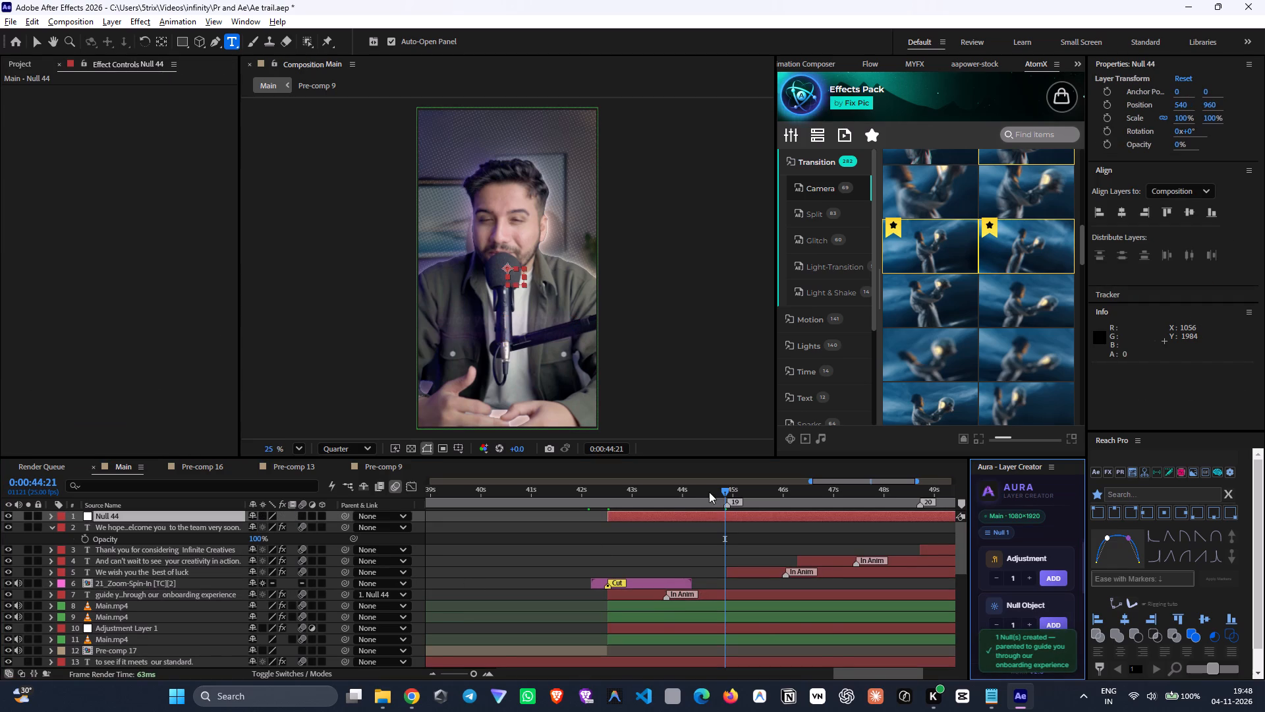
drag(709, 492, 679, 492)
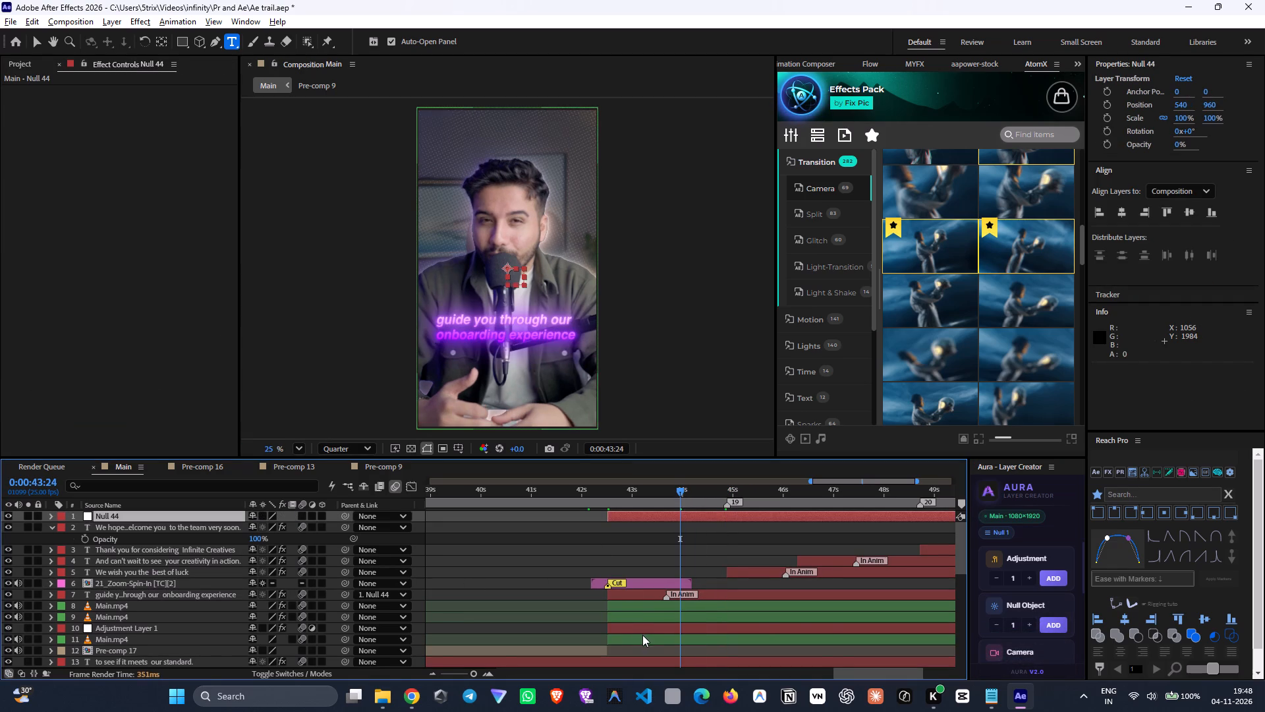
click(642, 635)
shift+click(198, 527)
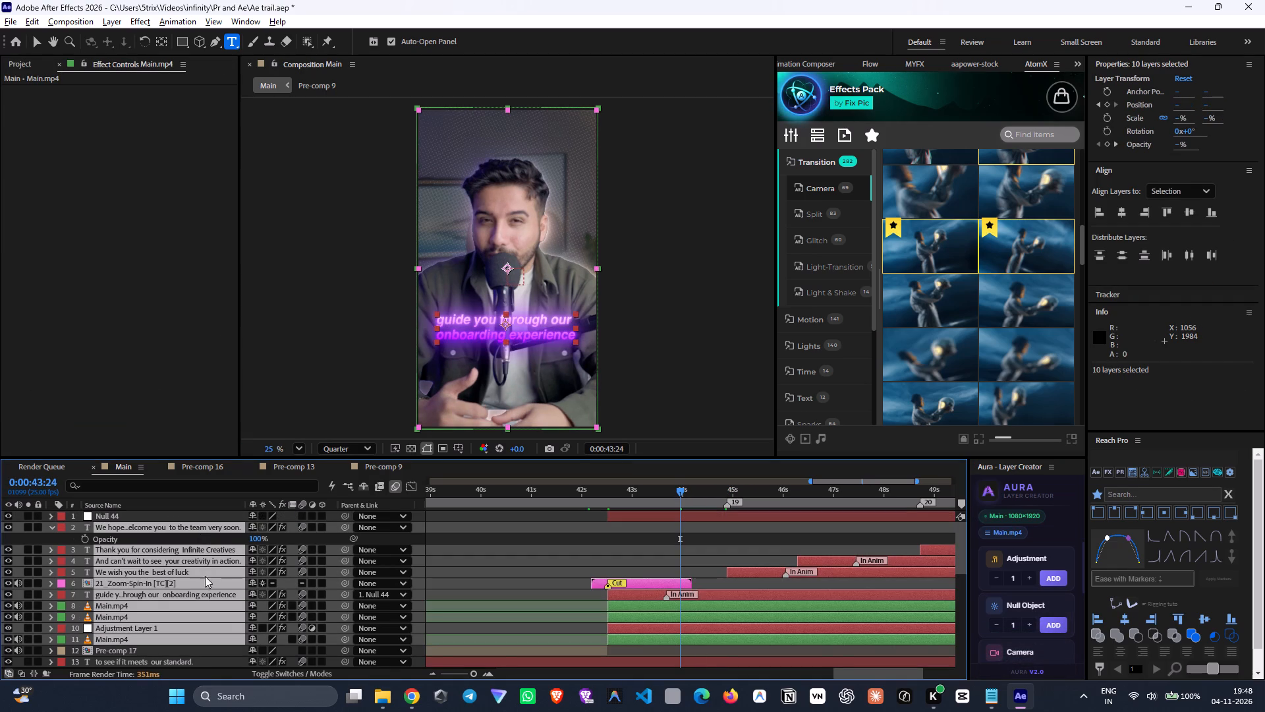
ctrl+click(196, 587)
drag(343, 573, 202, 517)
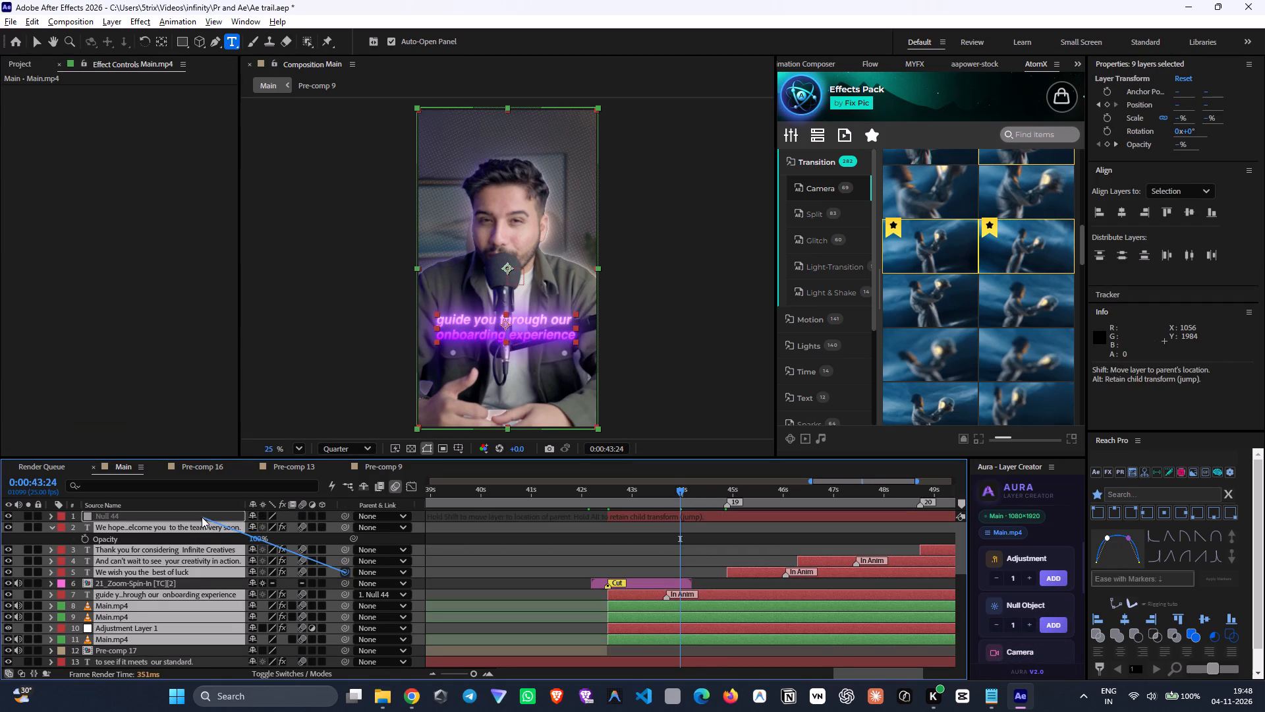
drag(202, 517, 204, 517)
Keyframe Null 44's scale from 100% at 0:00:44:22 to 136% at 0:00:46:07.
drag(695, 498, 726, 527)
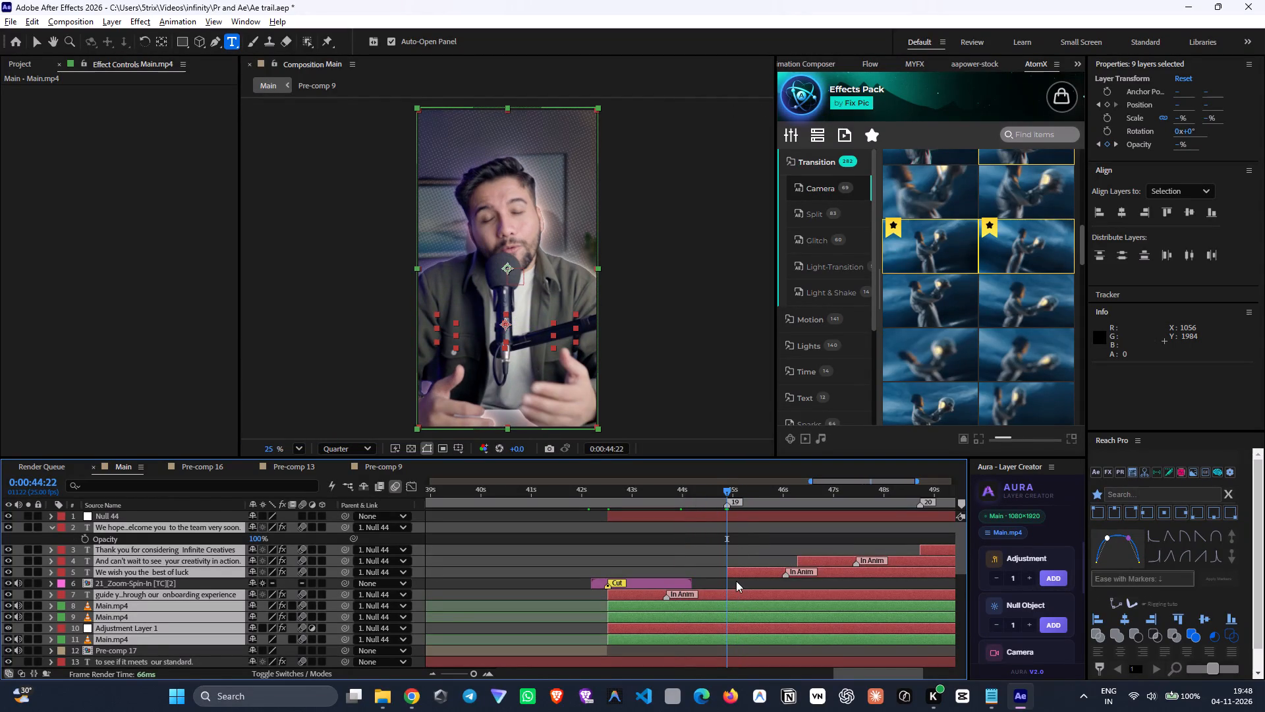
click(736, 581)
click(113, 518)
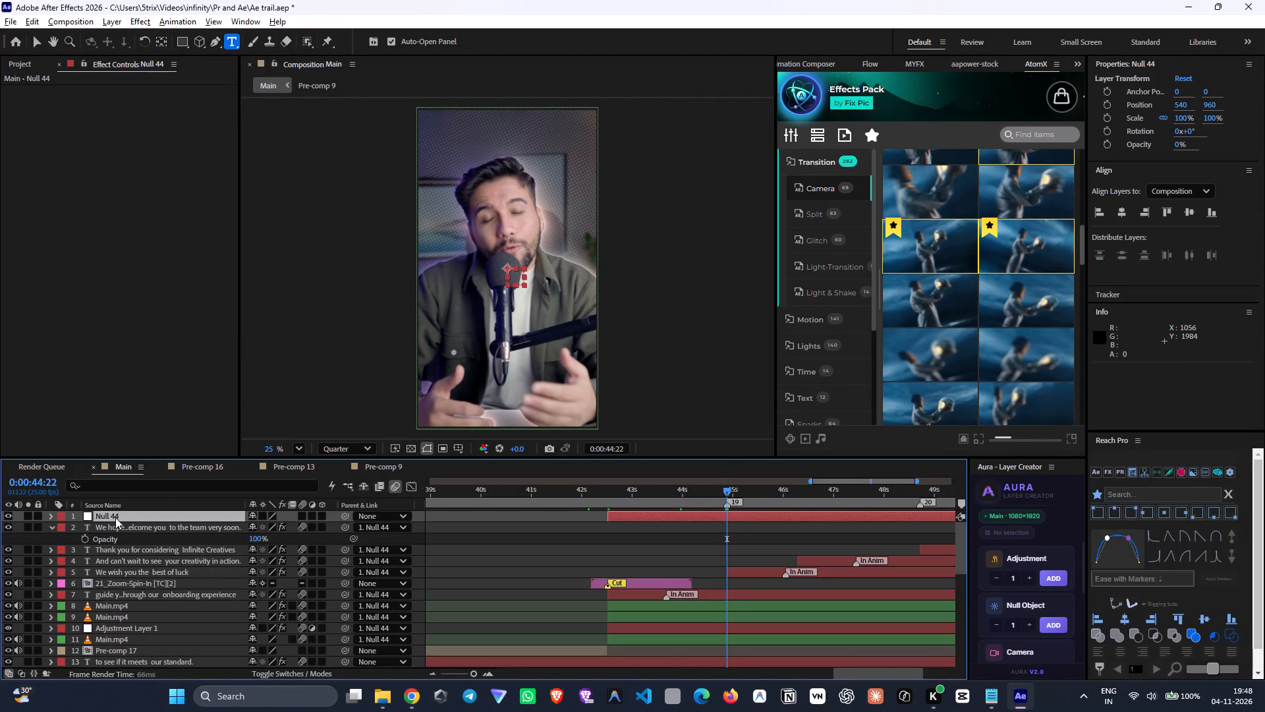
key(s)
click(84, 529)
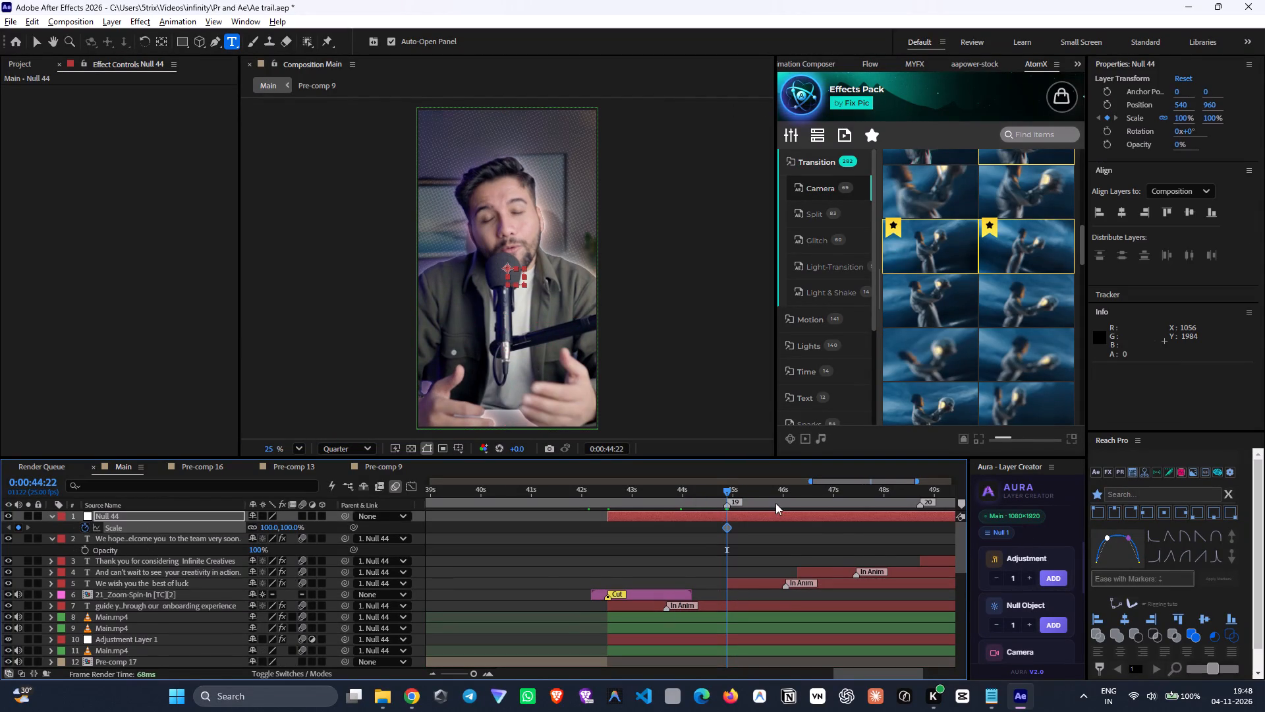
drag(775, 499, 798, 522)
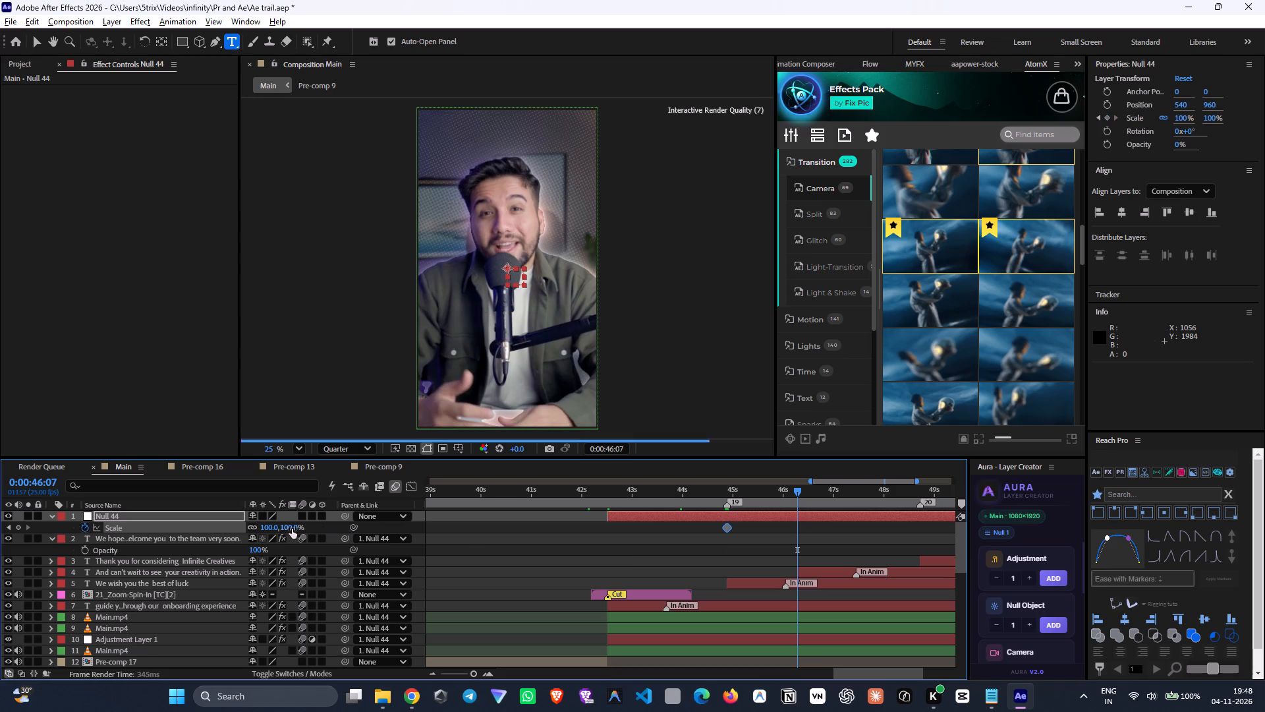
drag(291, 529, 330, 533)
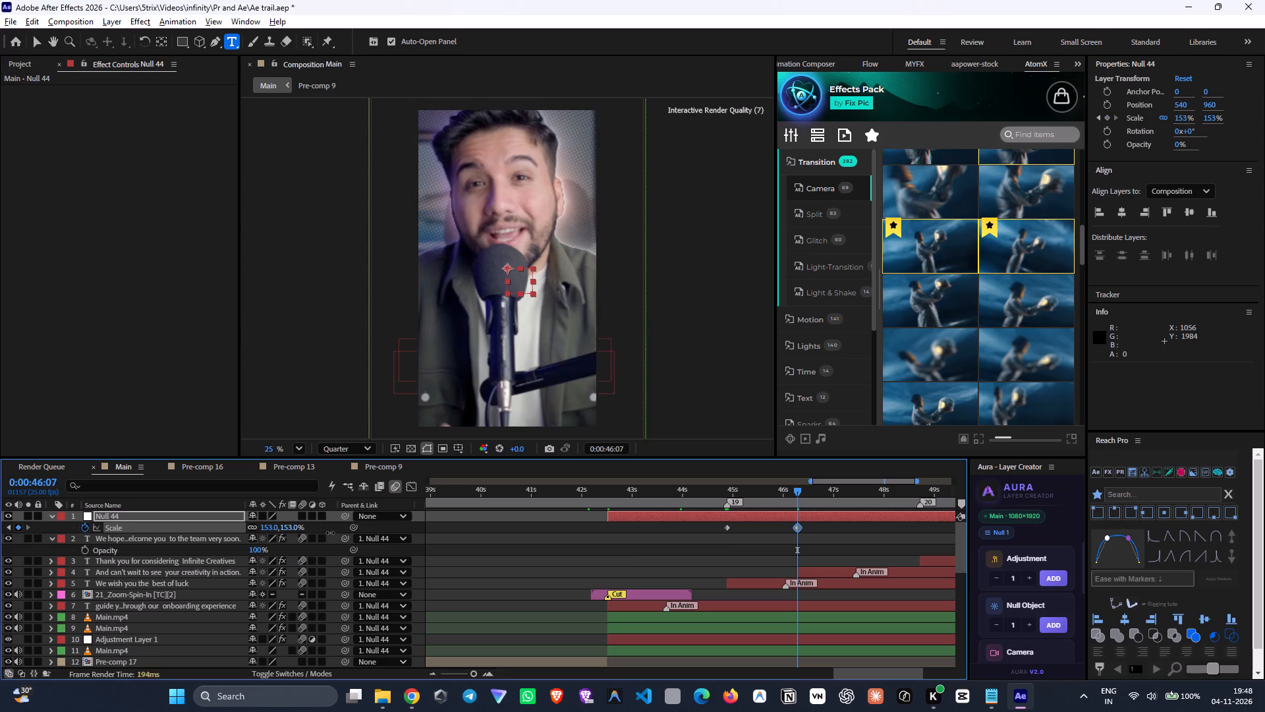
drag(330, 533, 318, 531)
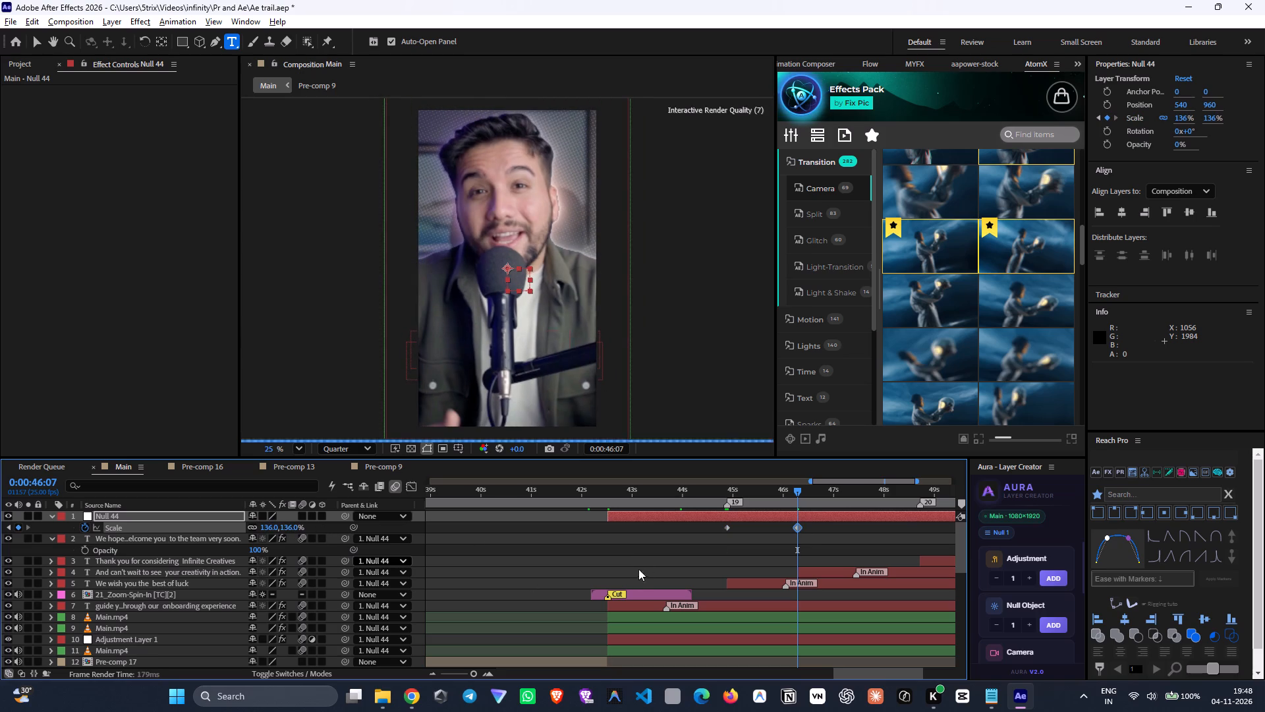
Ease Null 44's two scale keyframes with the Flow curve 0.09, 0.78, 0.38, 0.96 and scrub to 0:00:47:05 to check the zoom.
drag(813, 527, 702, 535)
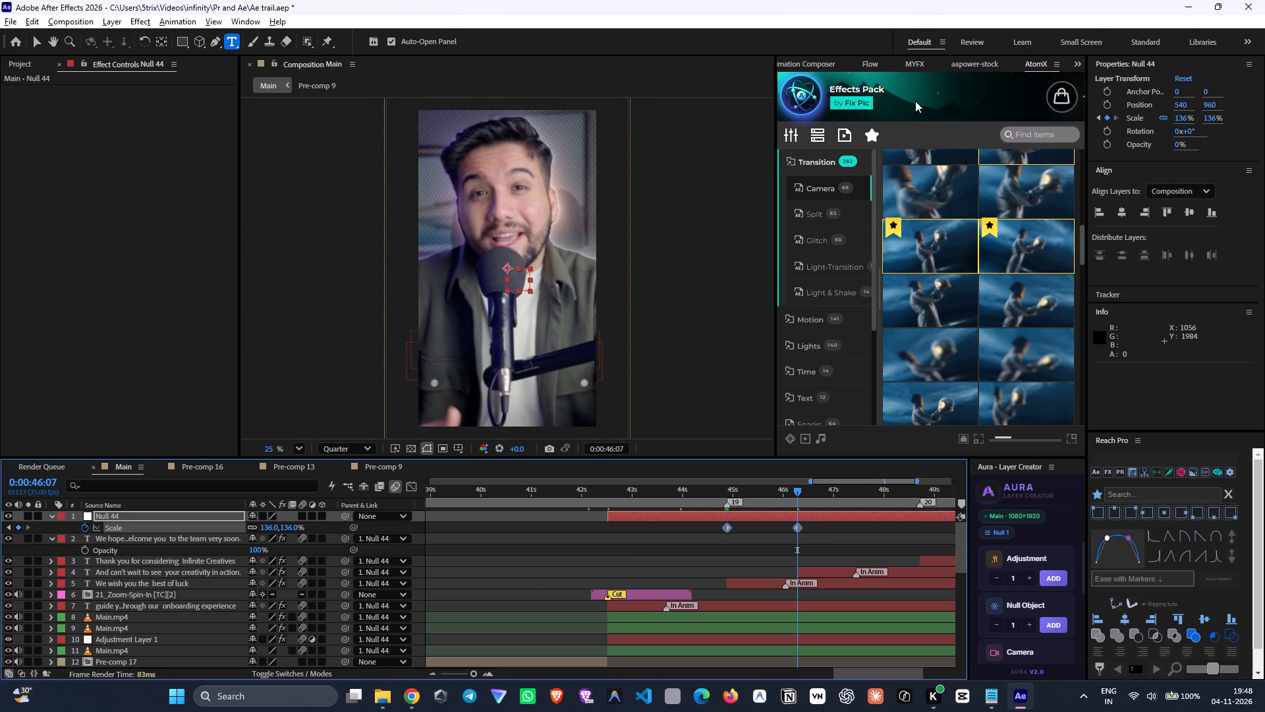
click(878, 63)
click(972, 196)
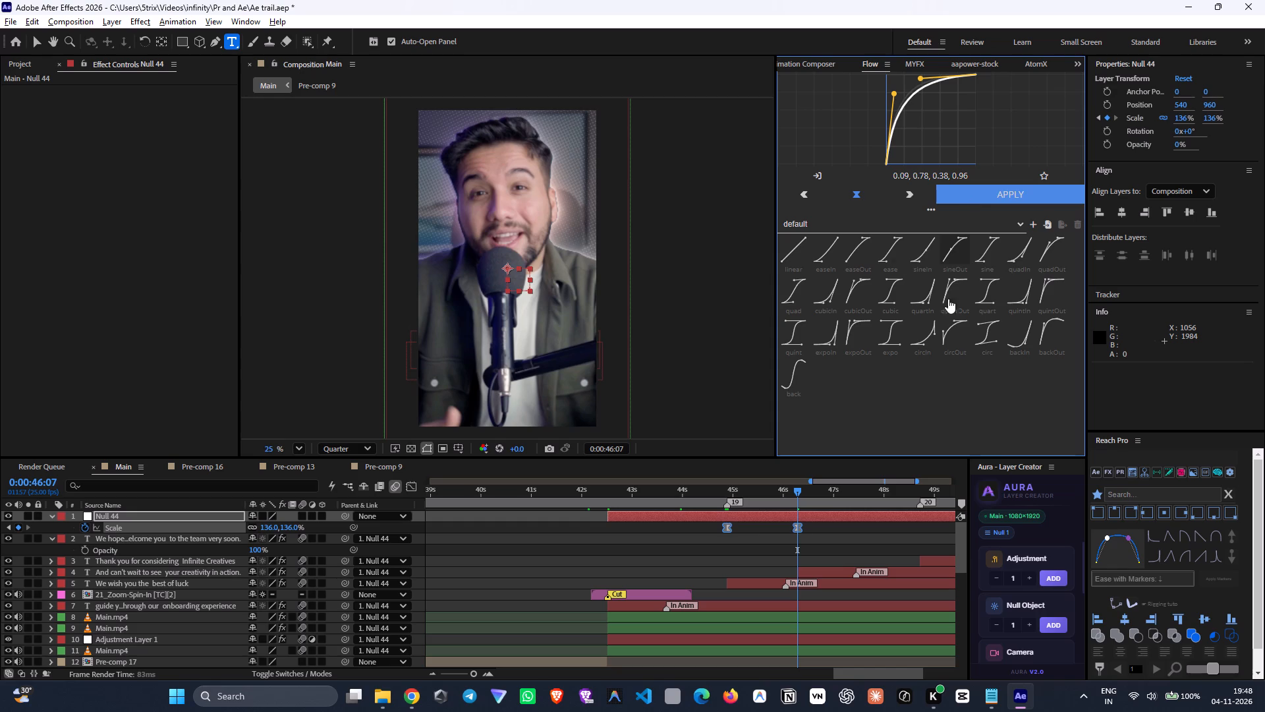
drag(750, 507, 801, 524)
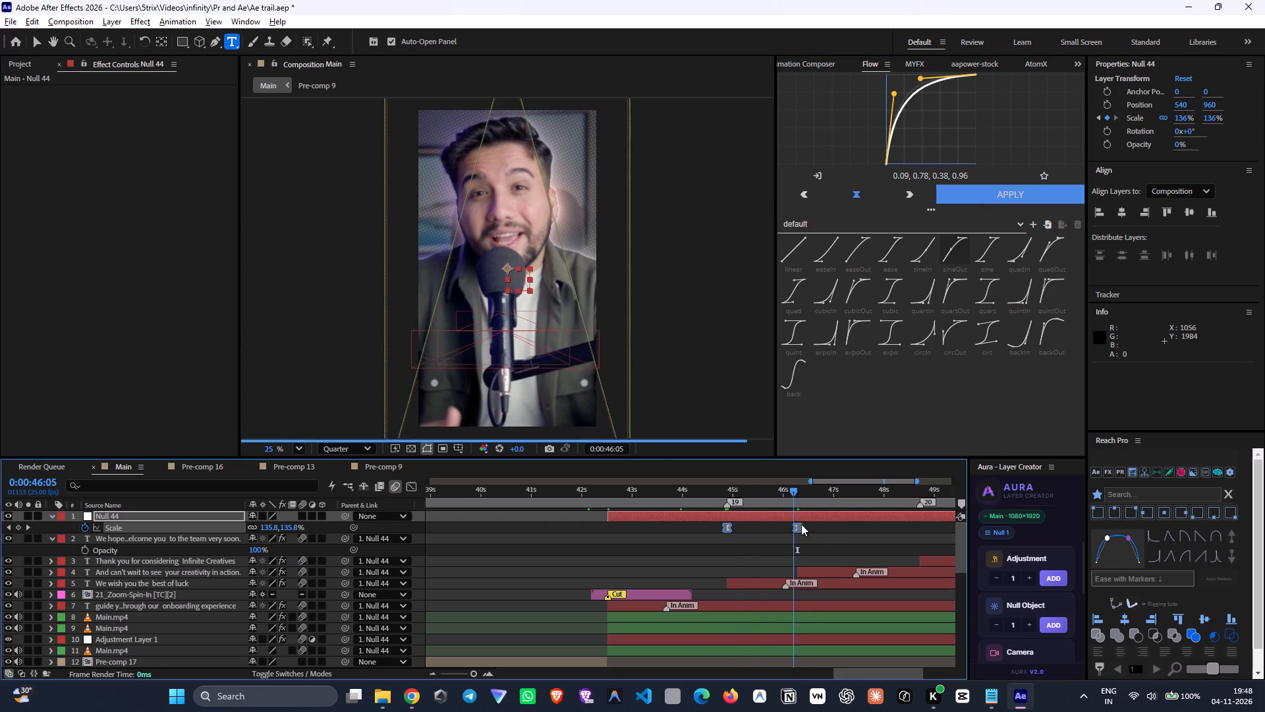
drag(801, 524, 844, 541)
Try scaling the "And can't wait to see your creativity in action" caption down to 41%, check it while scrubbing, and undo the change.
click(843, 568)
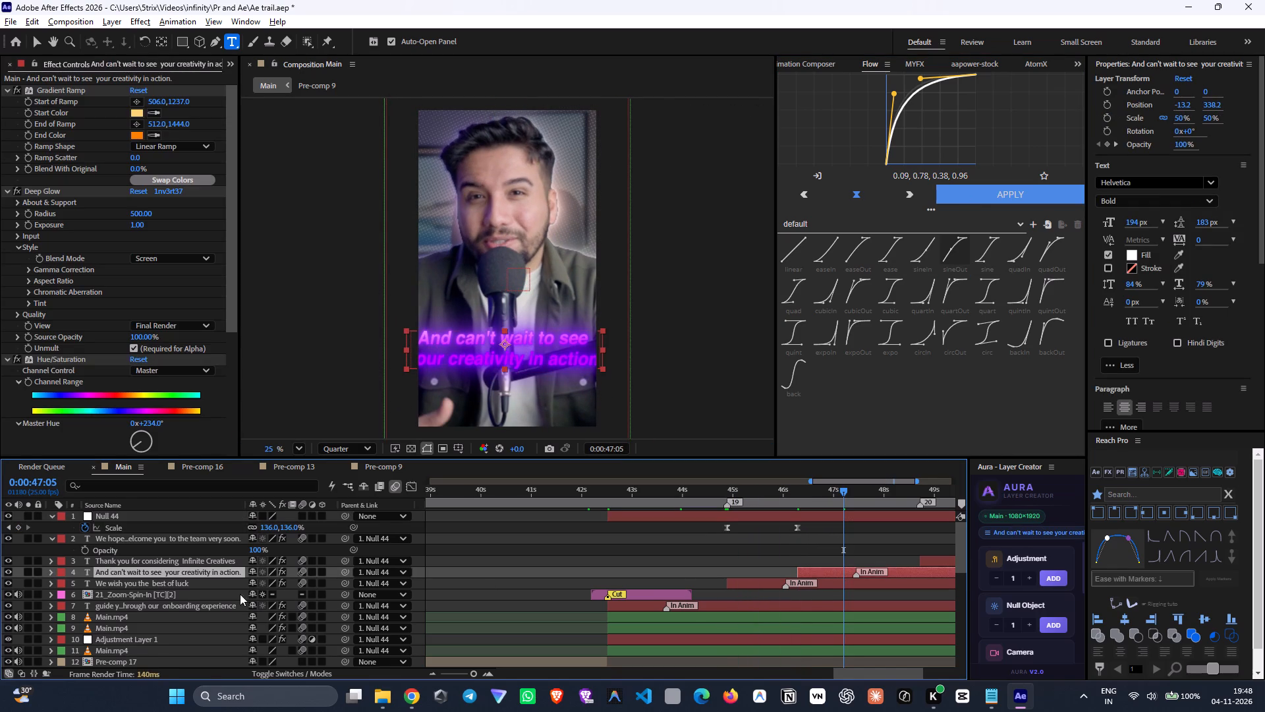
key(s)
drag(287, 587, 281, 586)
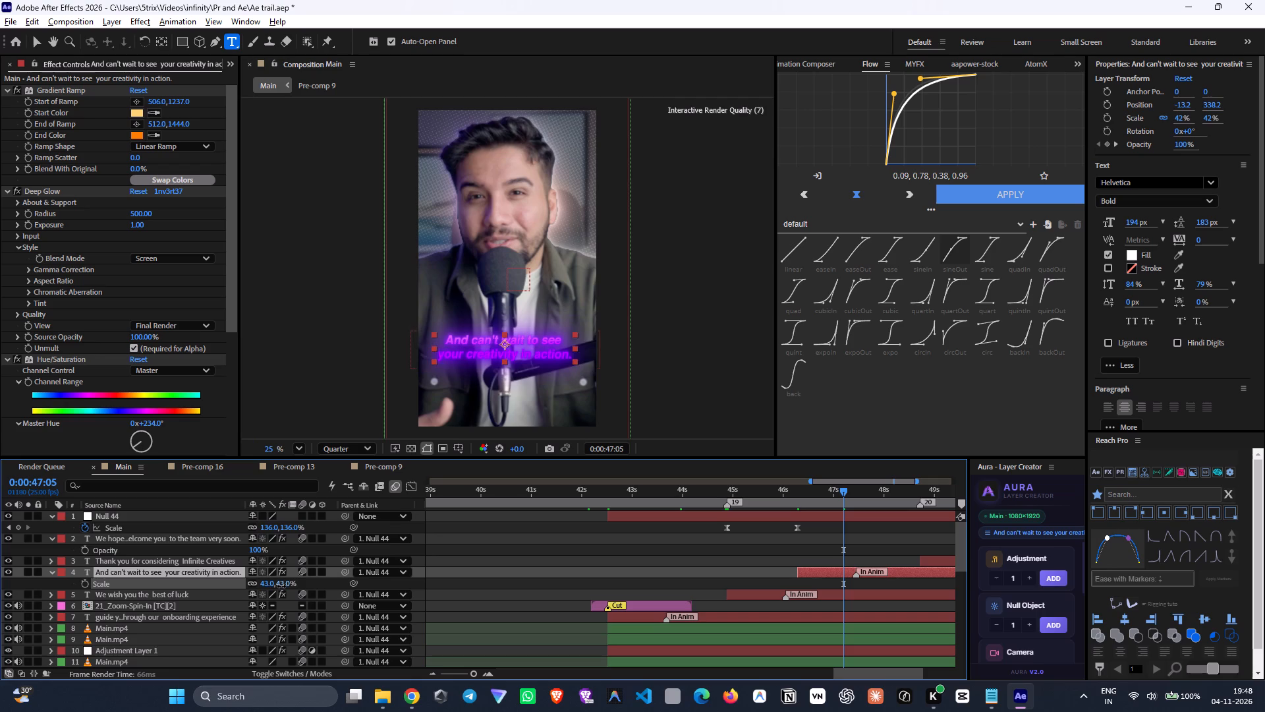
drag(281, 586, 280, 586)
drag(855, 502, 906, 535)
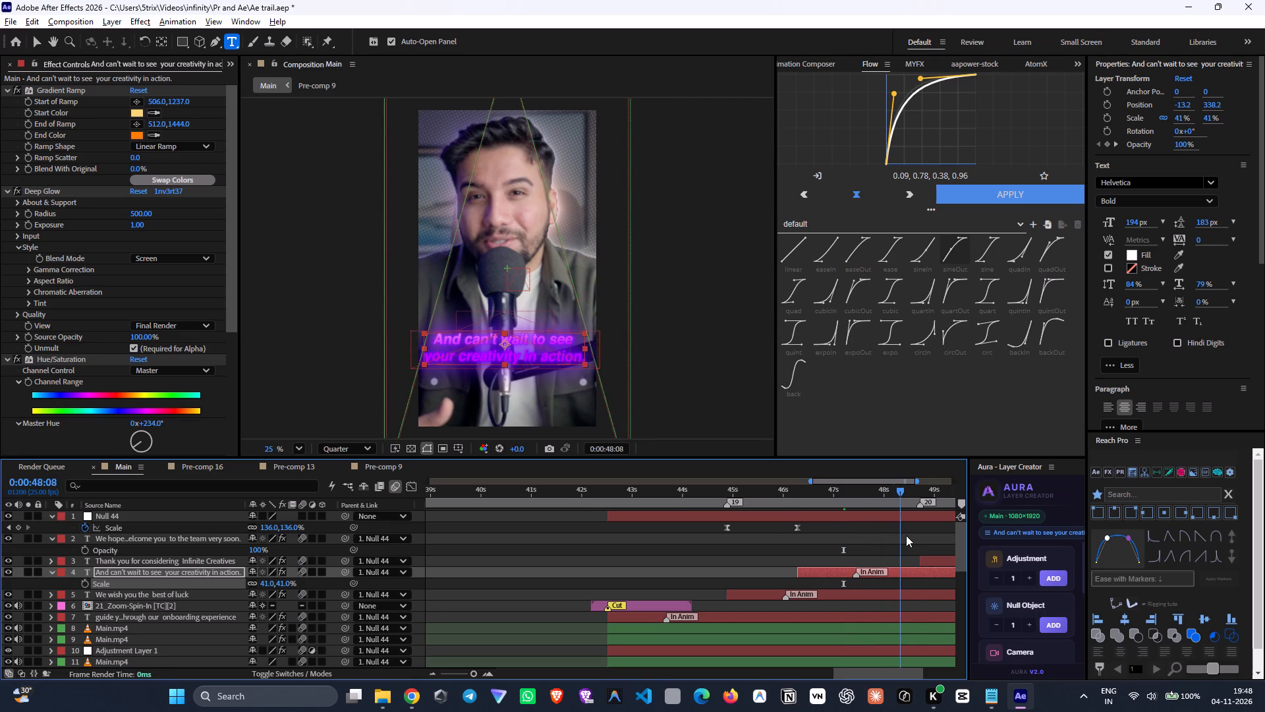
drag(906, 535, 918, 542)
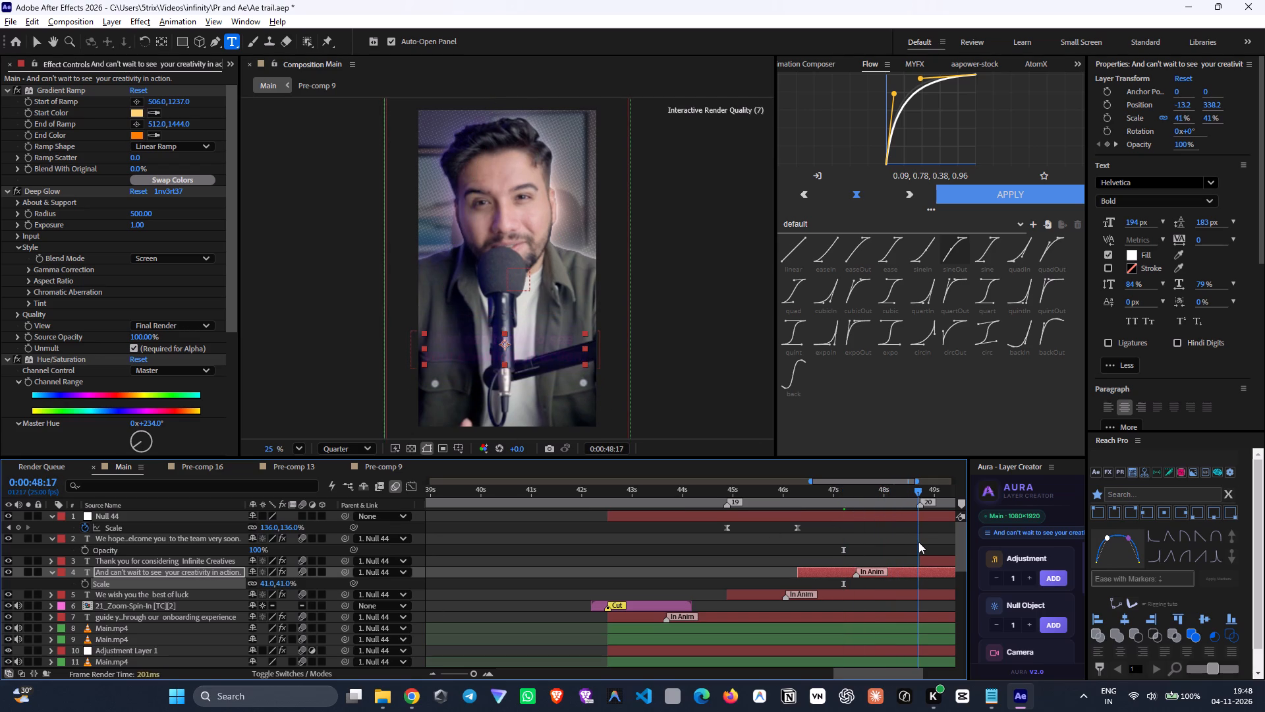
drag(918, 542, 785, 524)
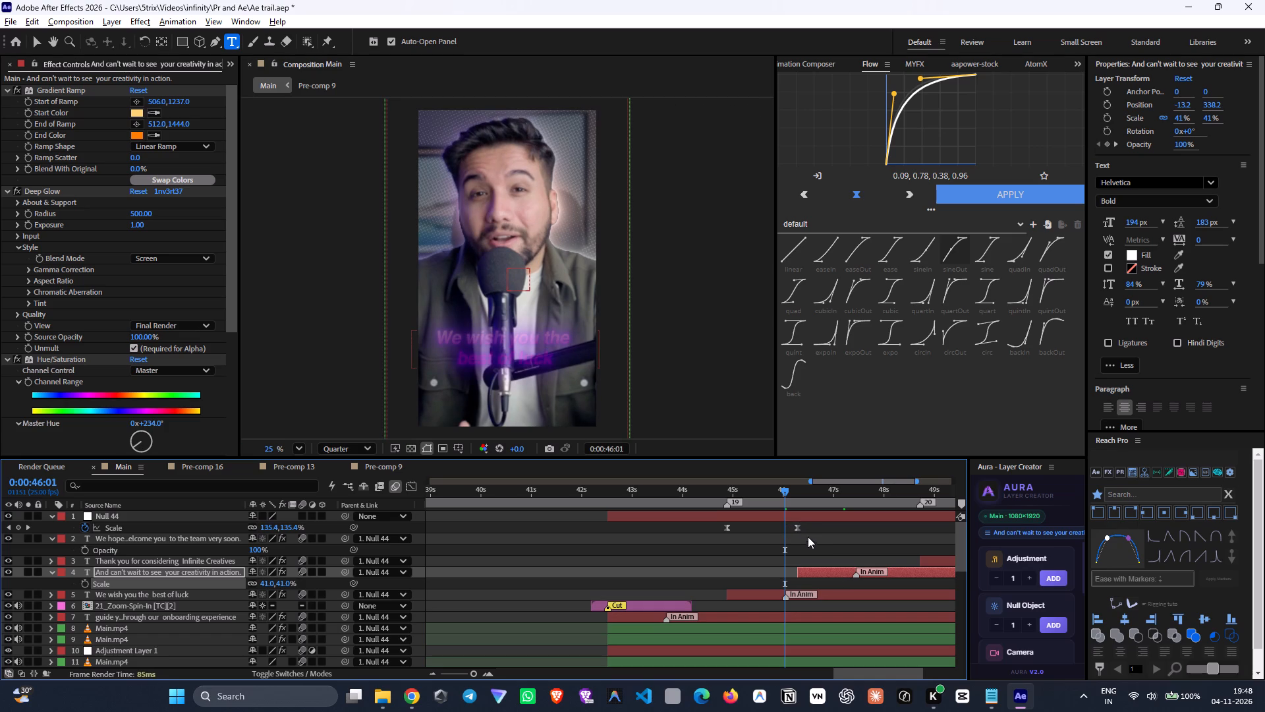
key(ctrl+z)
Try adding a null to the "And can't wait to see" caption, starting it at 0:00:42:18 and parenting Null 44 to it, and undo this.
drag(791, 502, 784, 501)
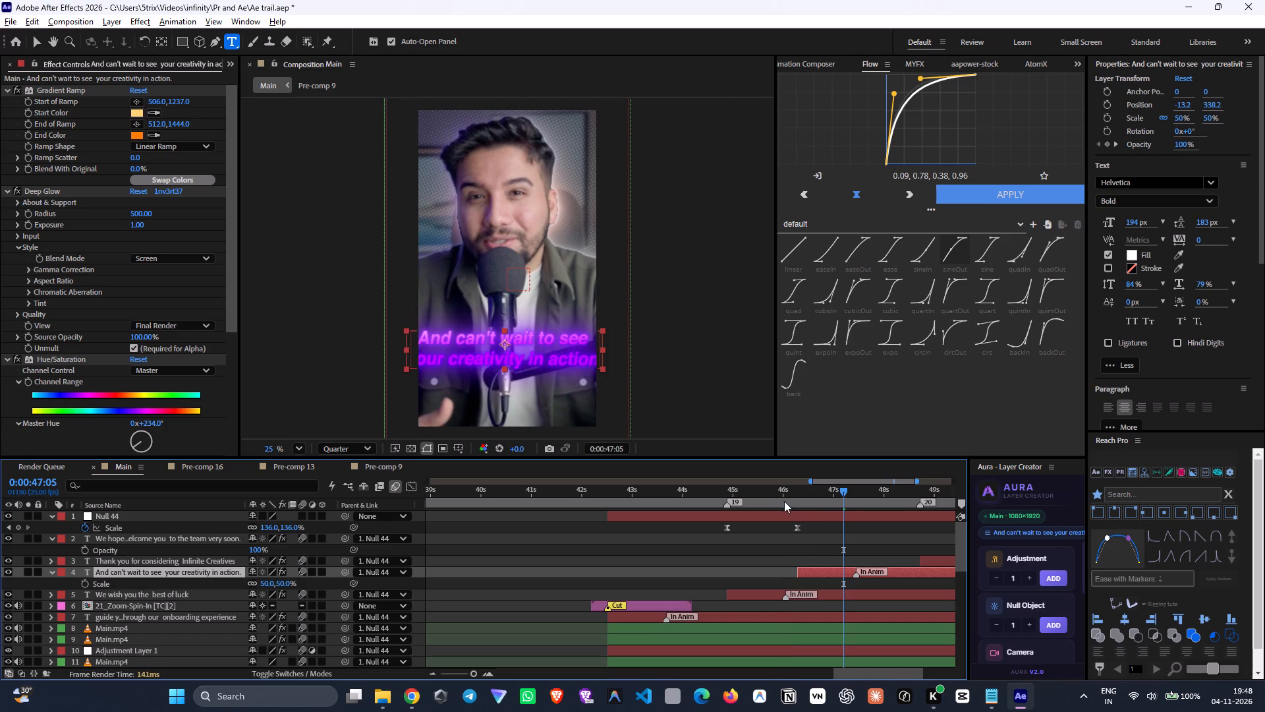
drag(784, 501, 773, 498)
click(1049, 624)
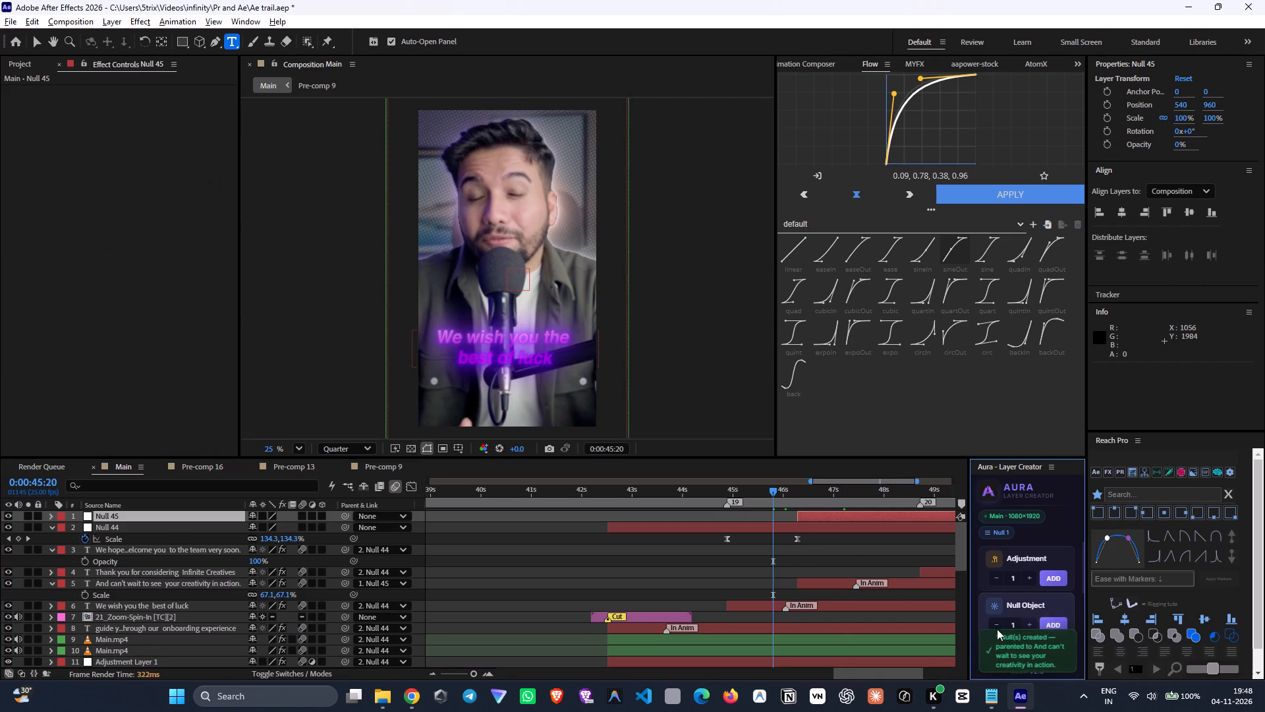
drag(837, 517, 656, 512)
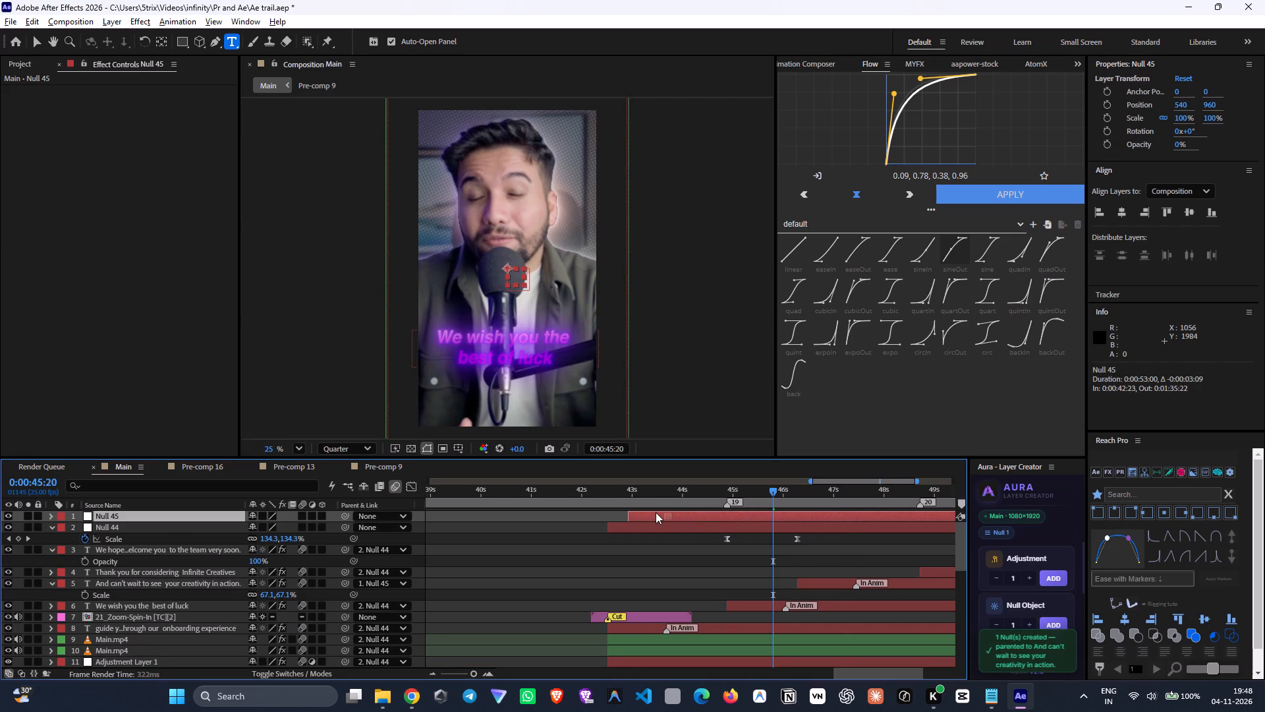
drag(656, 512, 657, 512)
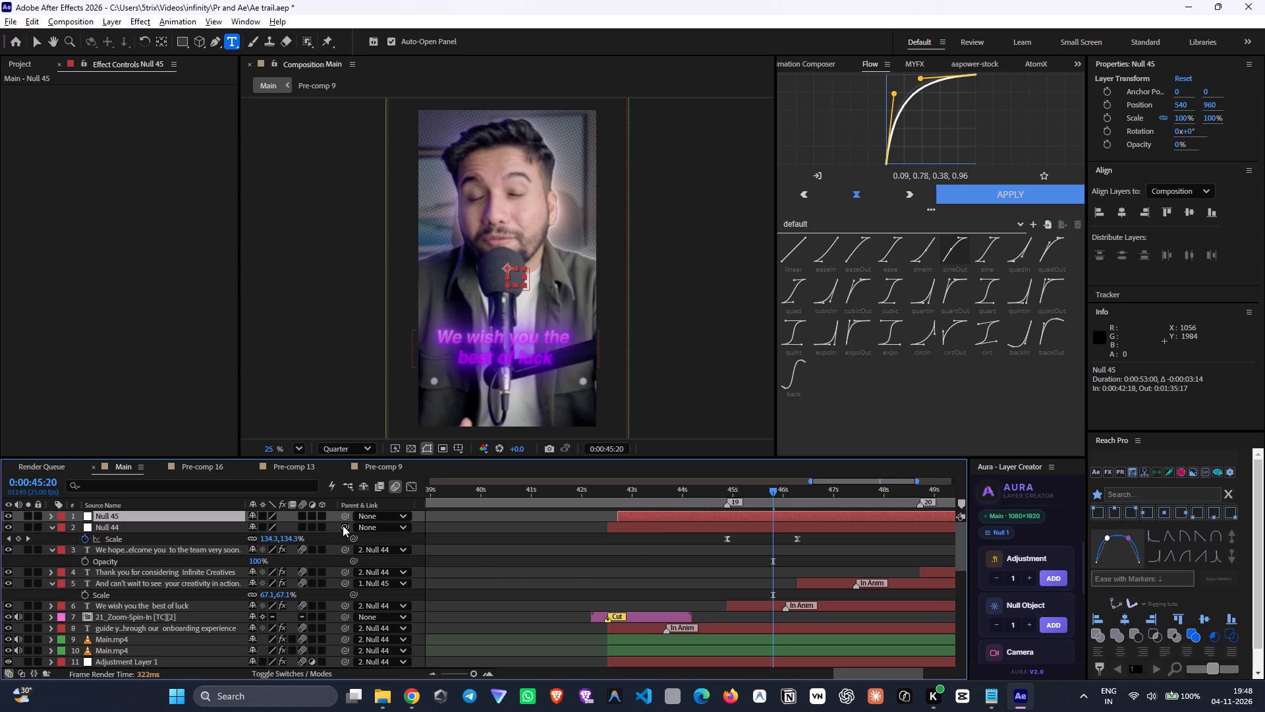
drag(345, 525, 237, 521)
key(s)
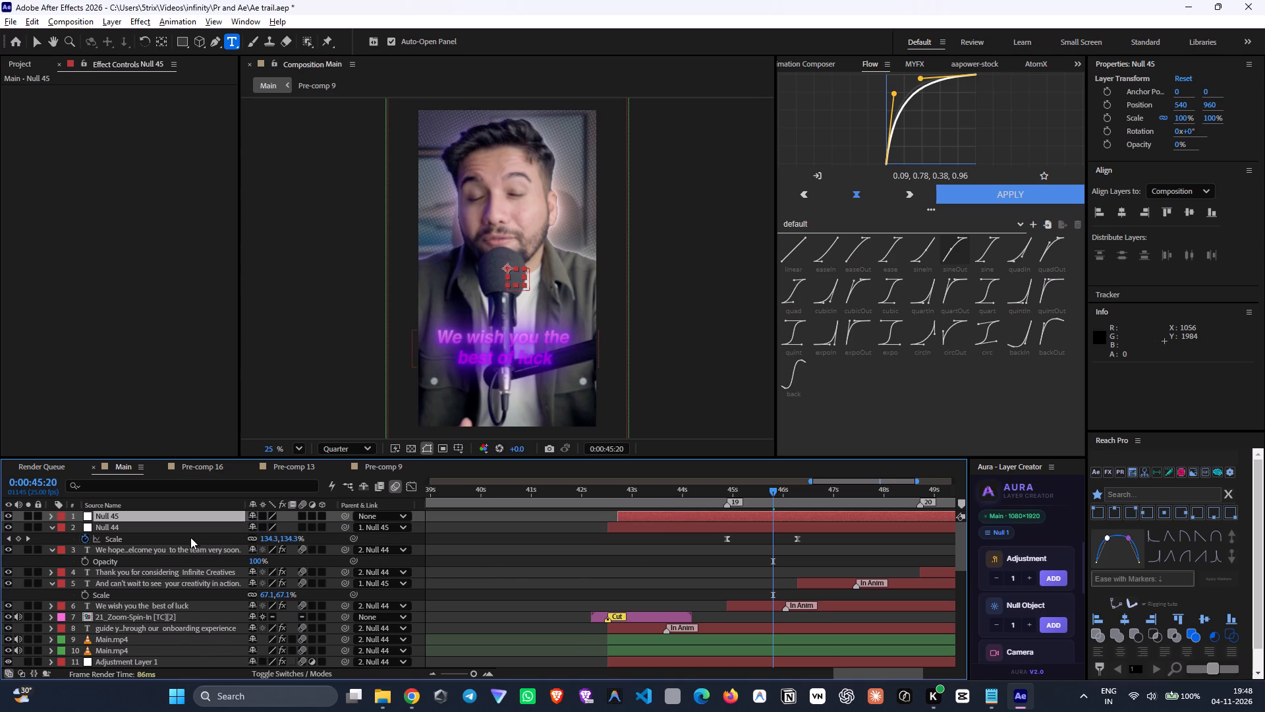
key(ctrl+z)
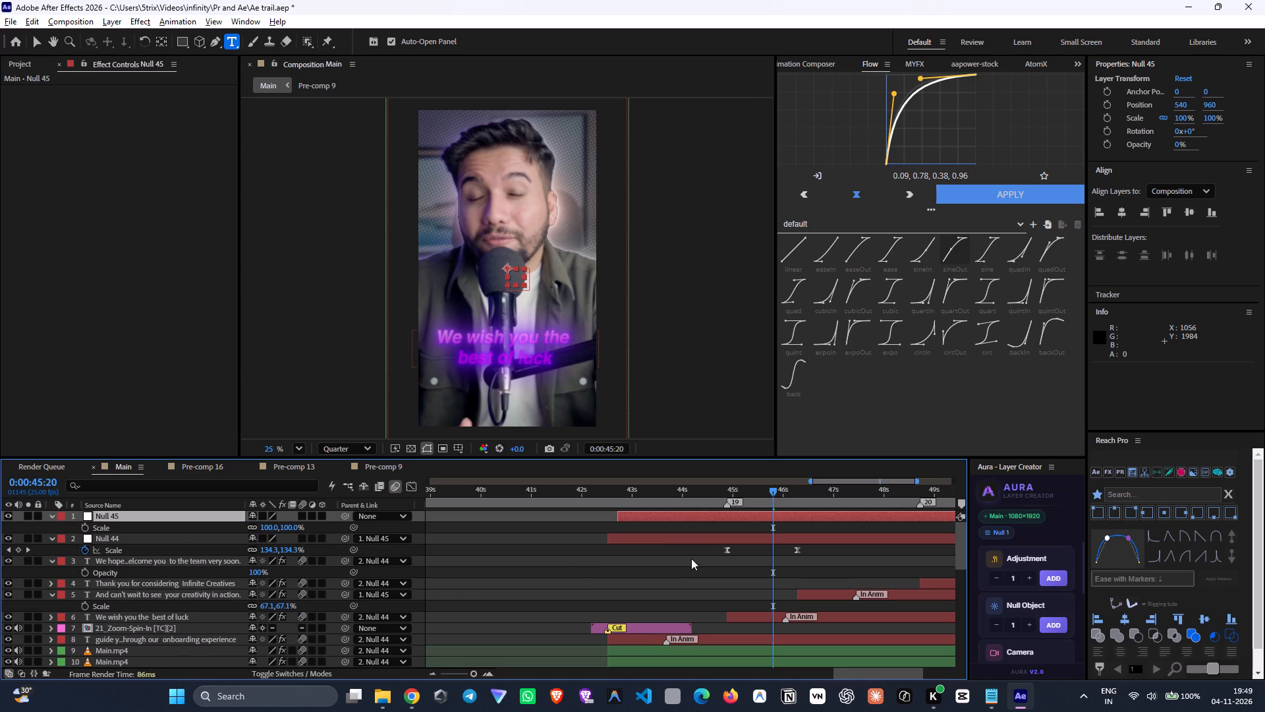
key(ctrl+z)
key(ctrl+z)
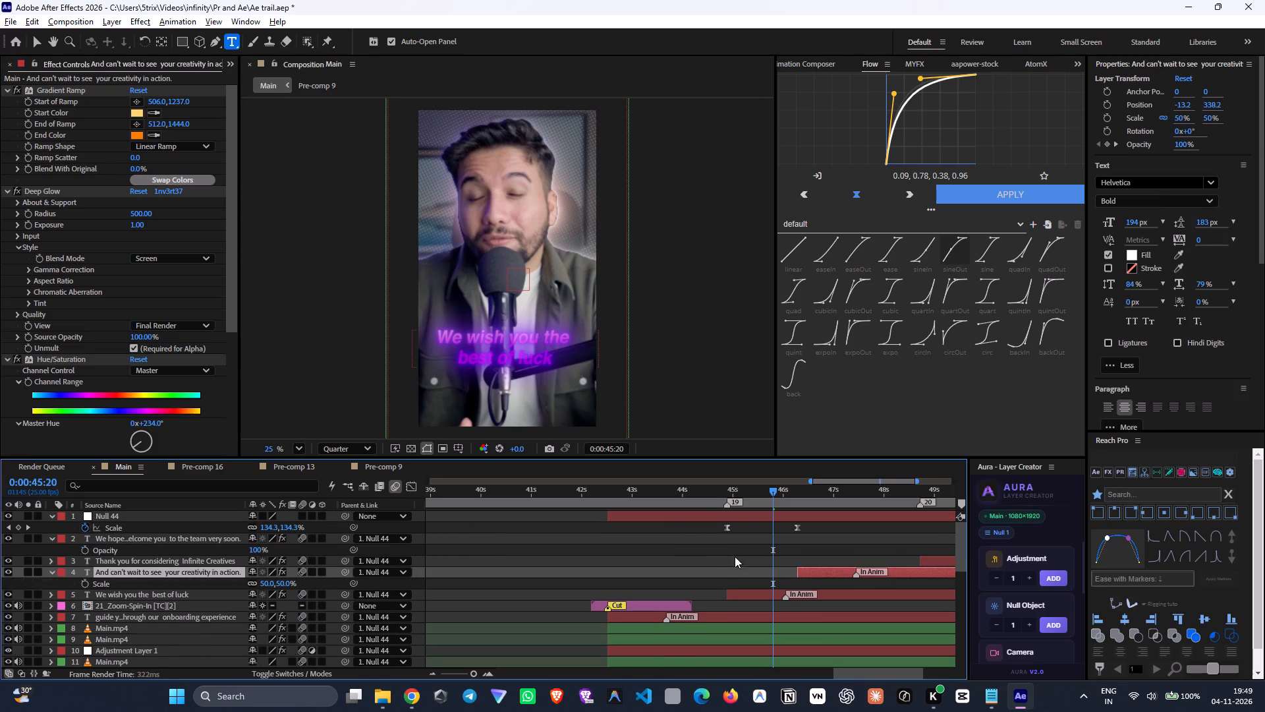
Add a new null object as the parent of Null 44.
click(752, 518)
click(1055, 621)
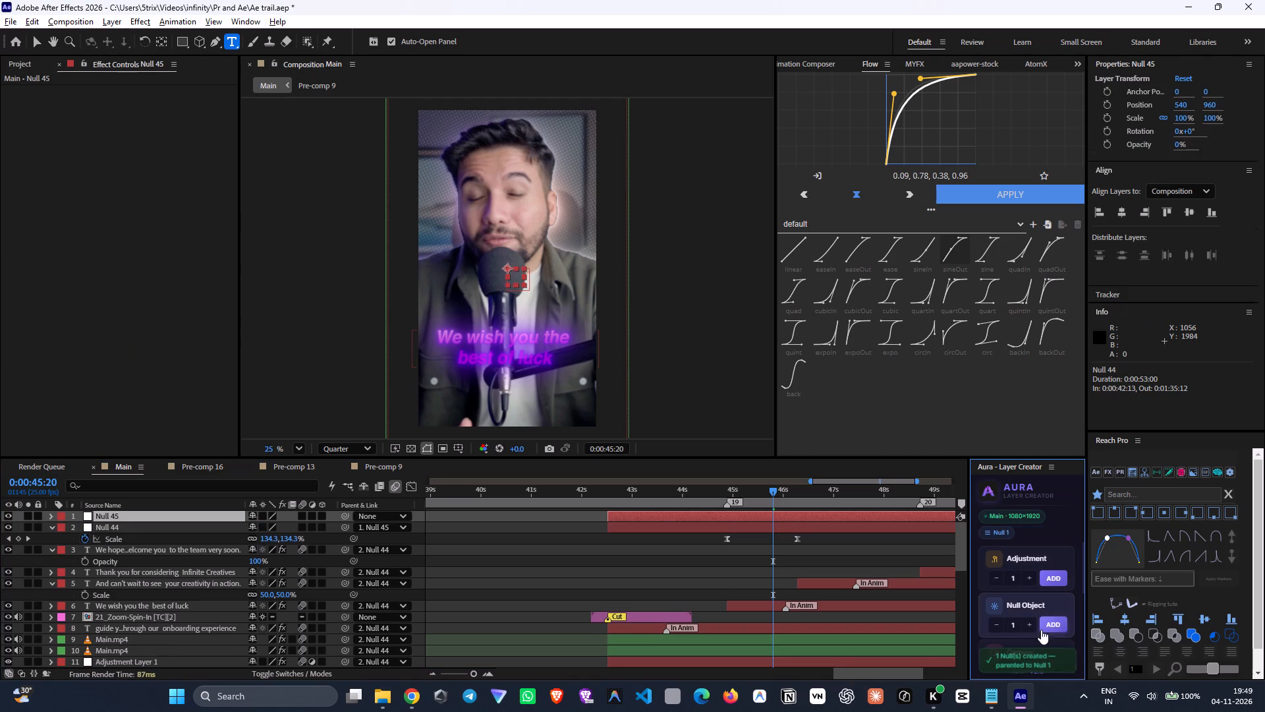
Keyframe Null 45's scale from 100% at 0:00:45:20 down to 81% at 0:00:47:03.
key(s)
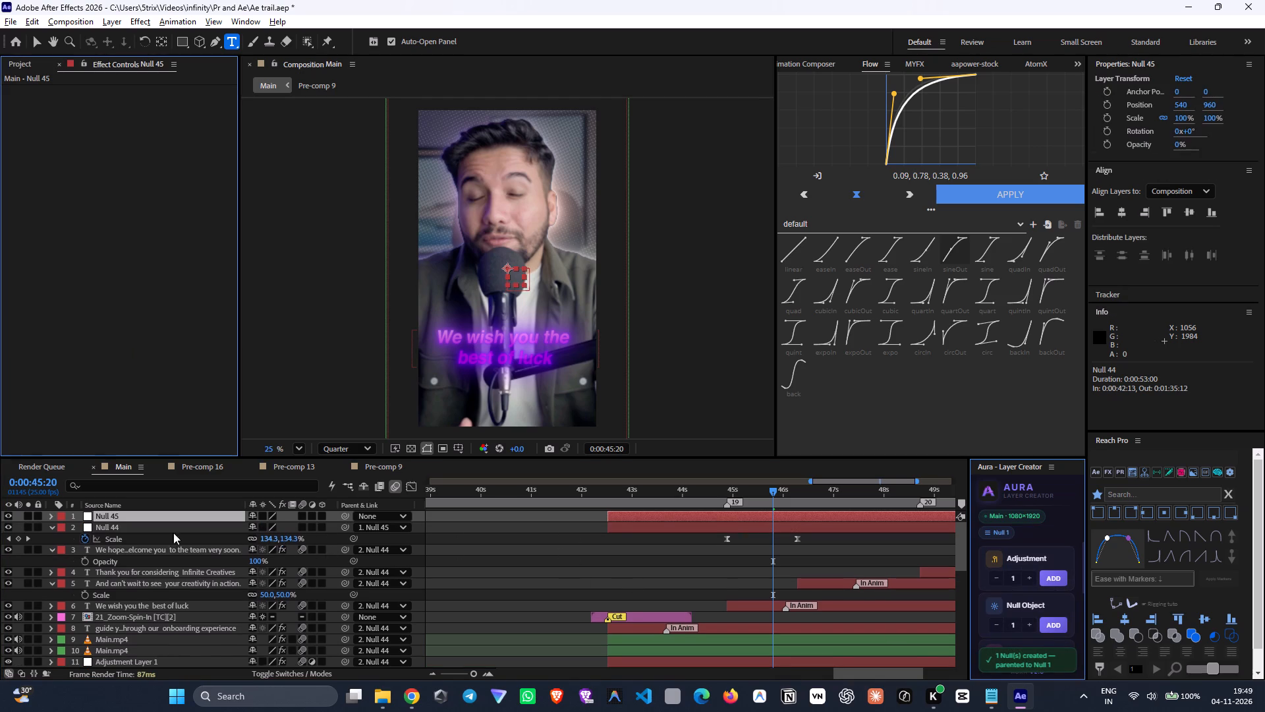
click(82, 526)
drag(833, 504, 840, 510)
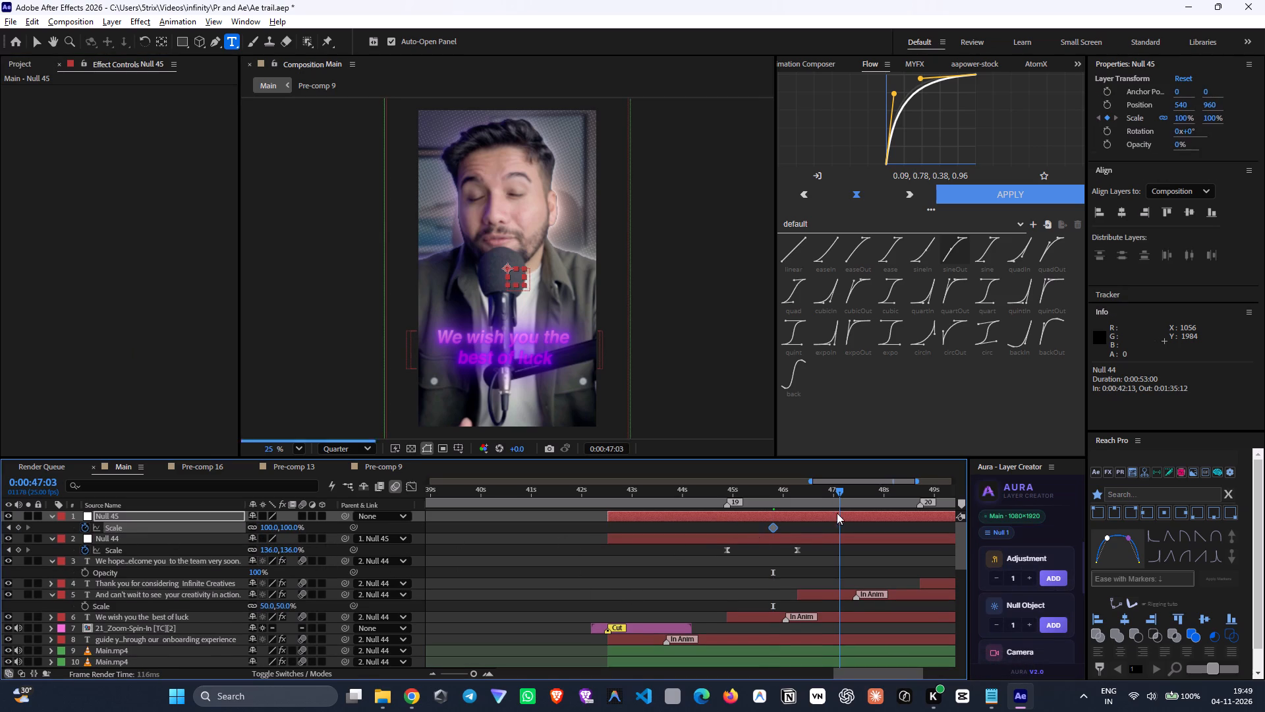
drag(288, 529, 295, 529)
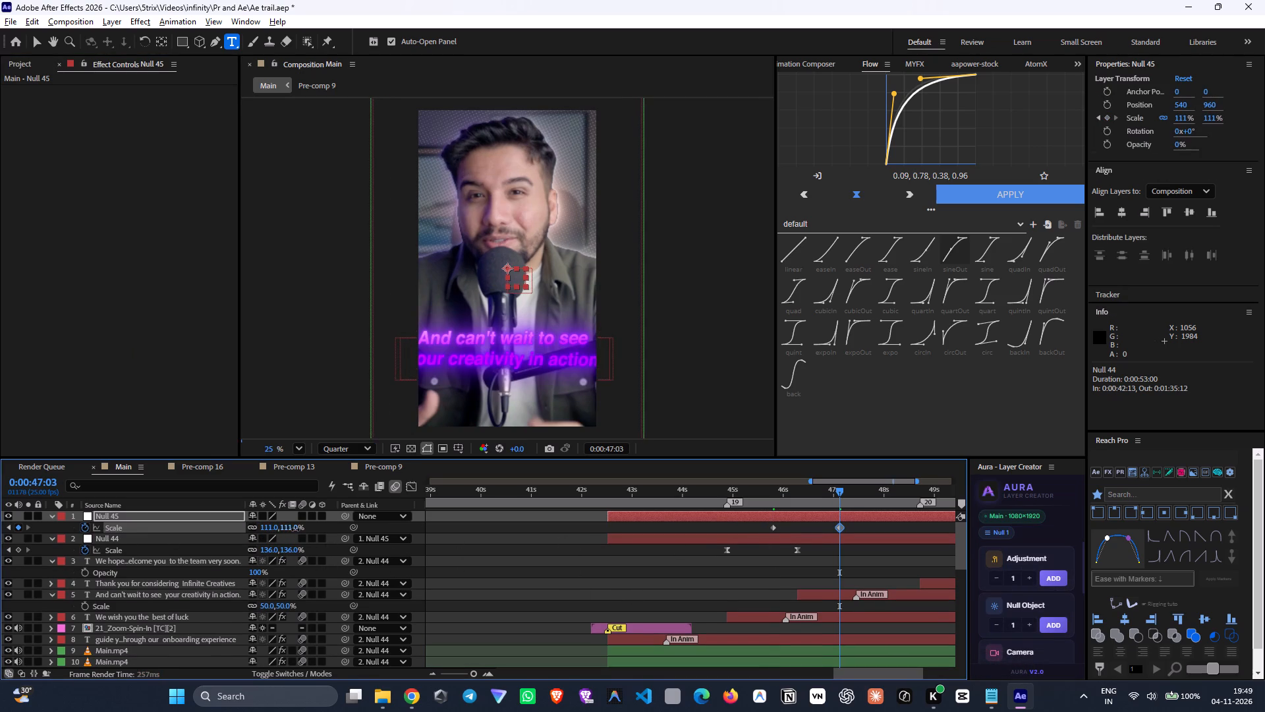
drag(295, 529, 275, 525)
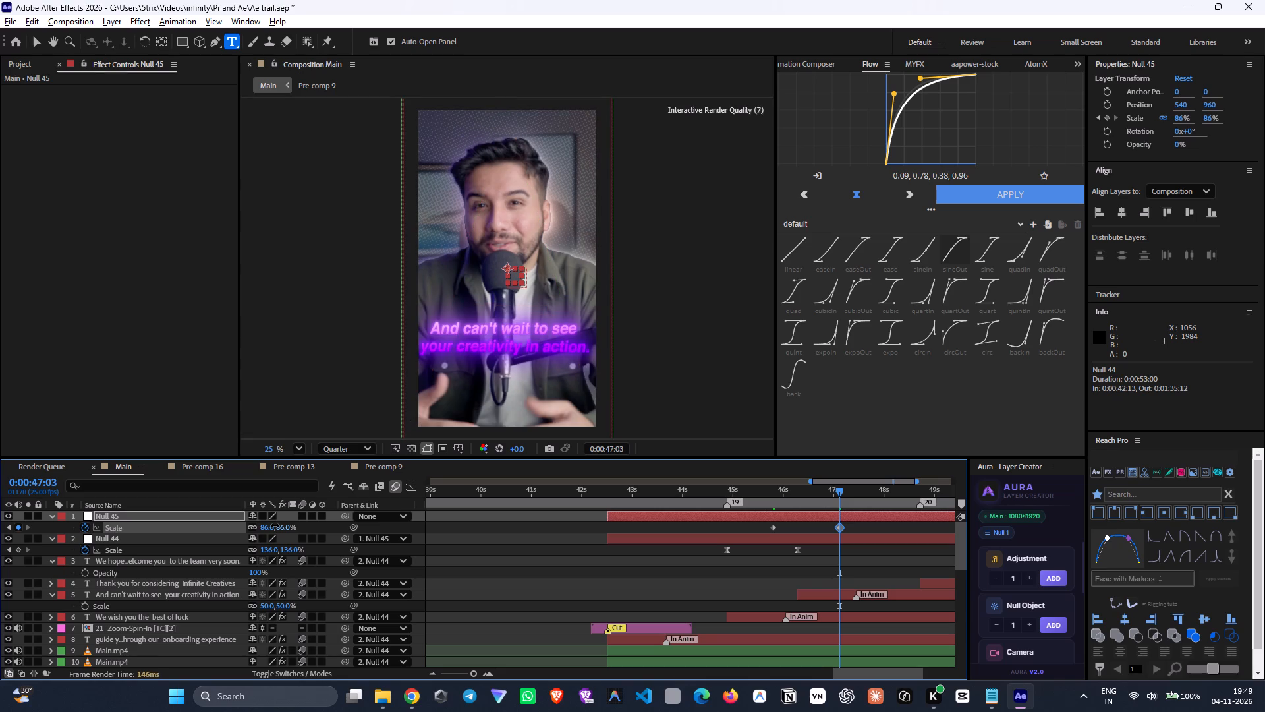
drag(275, 525, 271, 525)
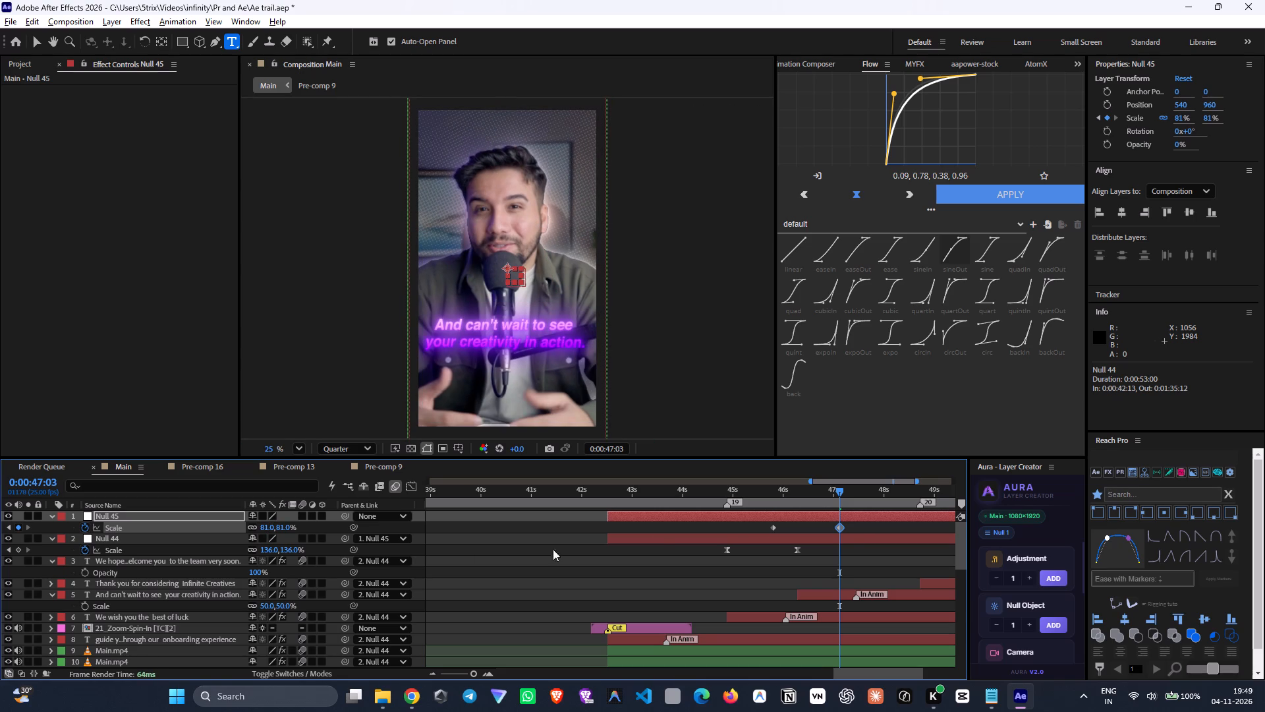
Ease Null 45's two scale keyframes with the Flow curve 0.09, 0.78, 0.38, 0.96 and scrub back through the clip to check it.
drag(851, 526, 745, 535)
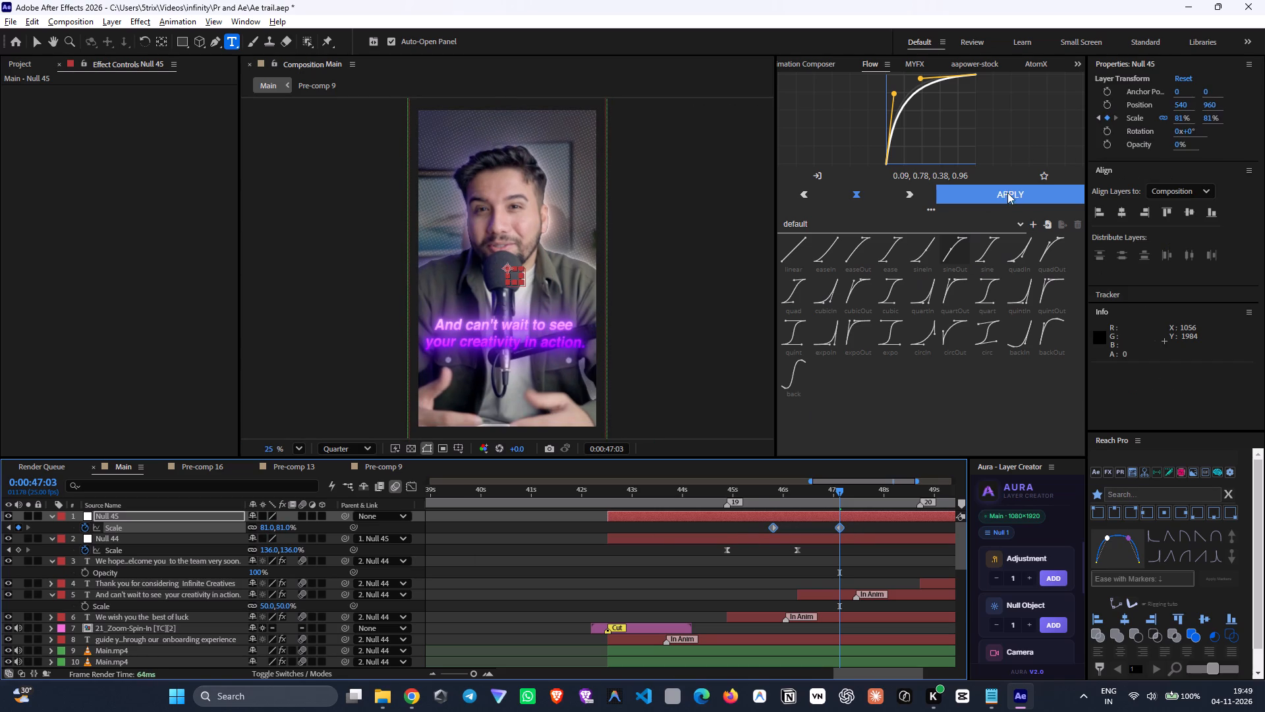
click(1007, 197)
drag(861, 501, 826, 513)
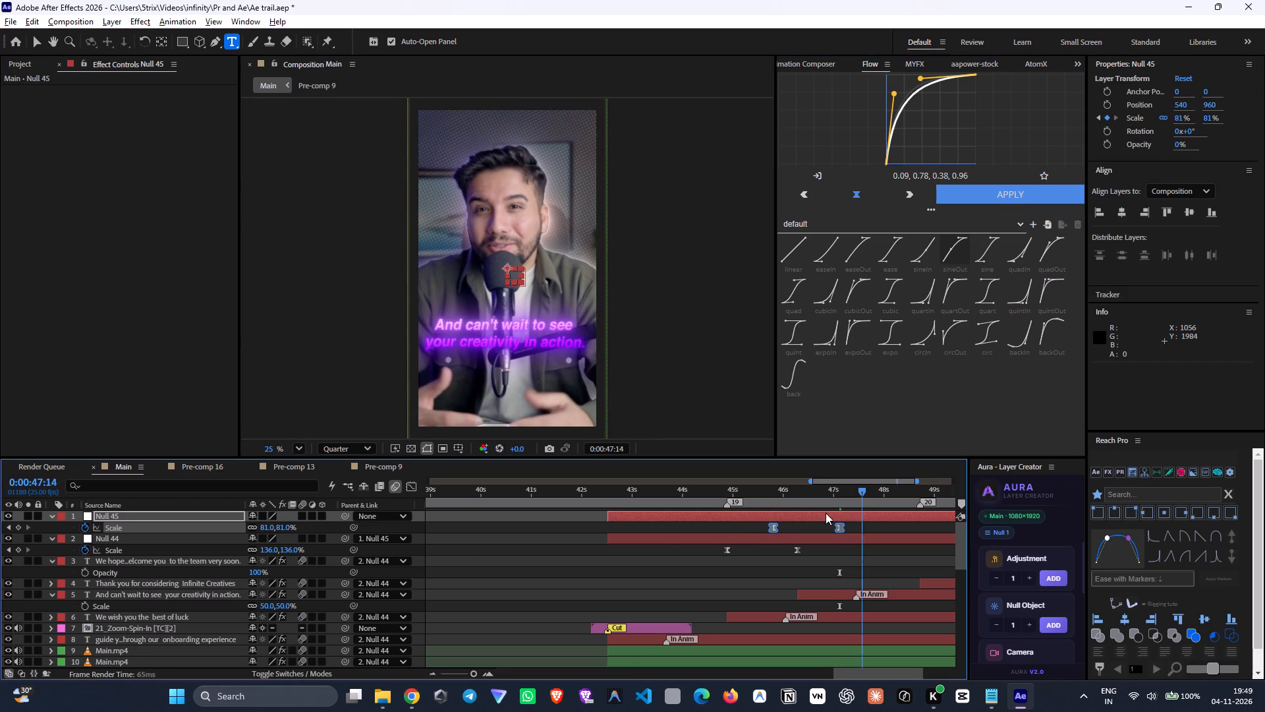
drag(826, 513, 745, 527)
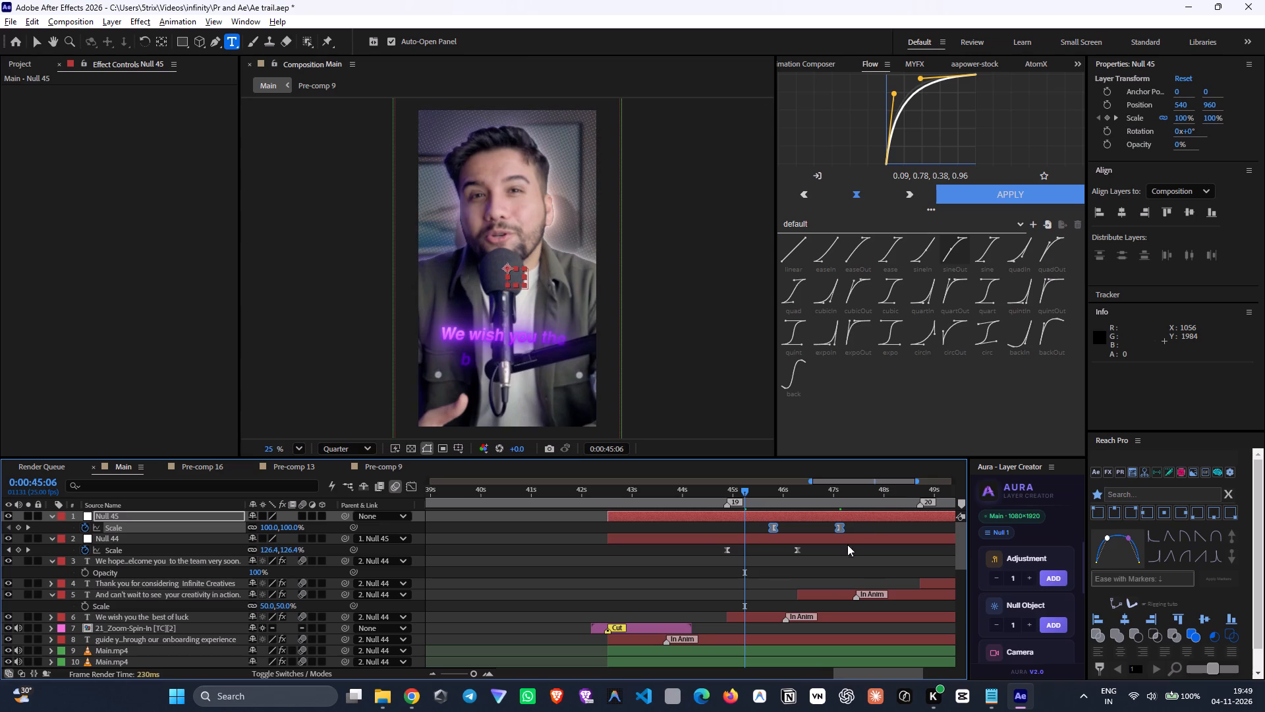
drag(810, 479, 721, 495)
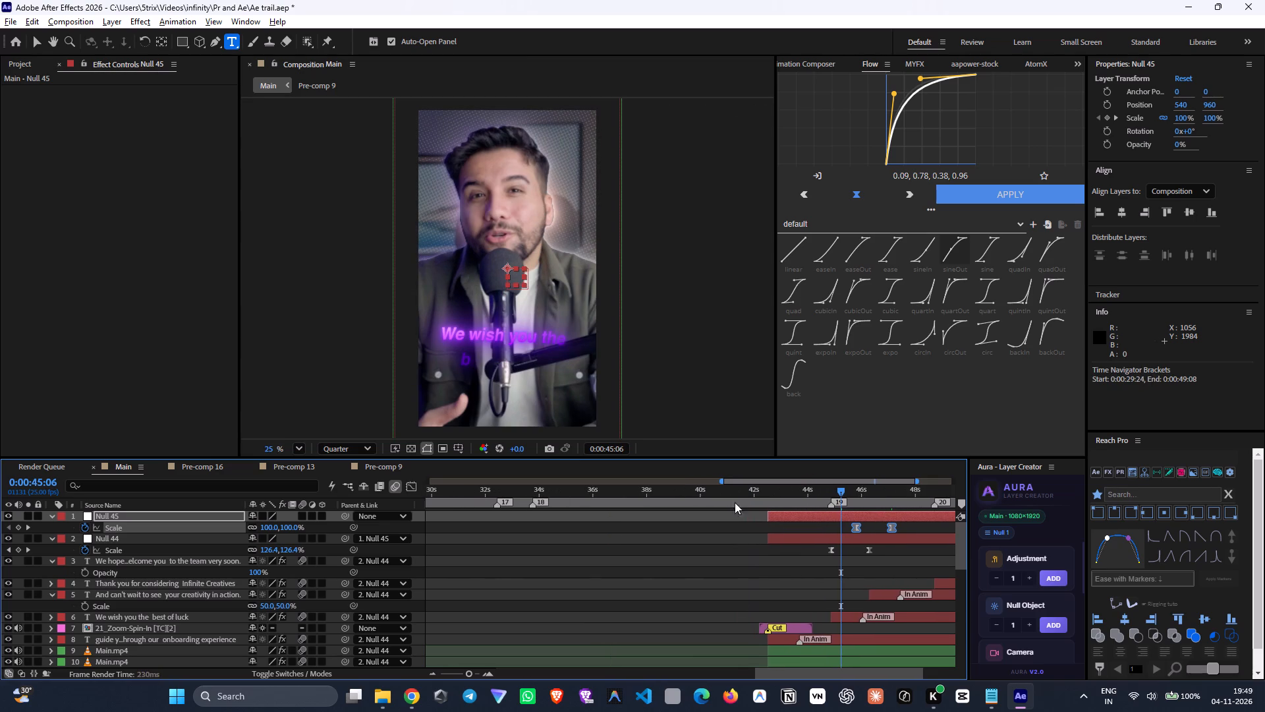
drag(762, 501, 802, 513)
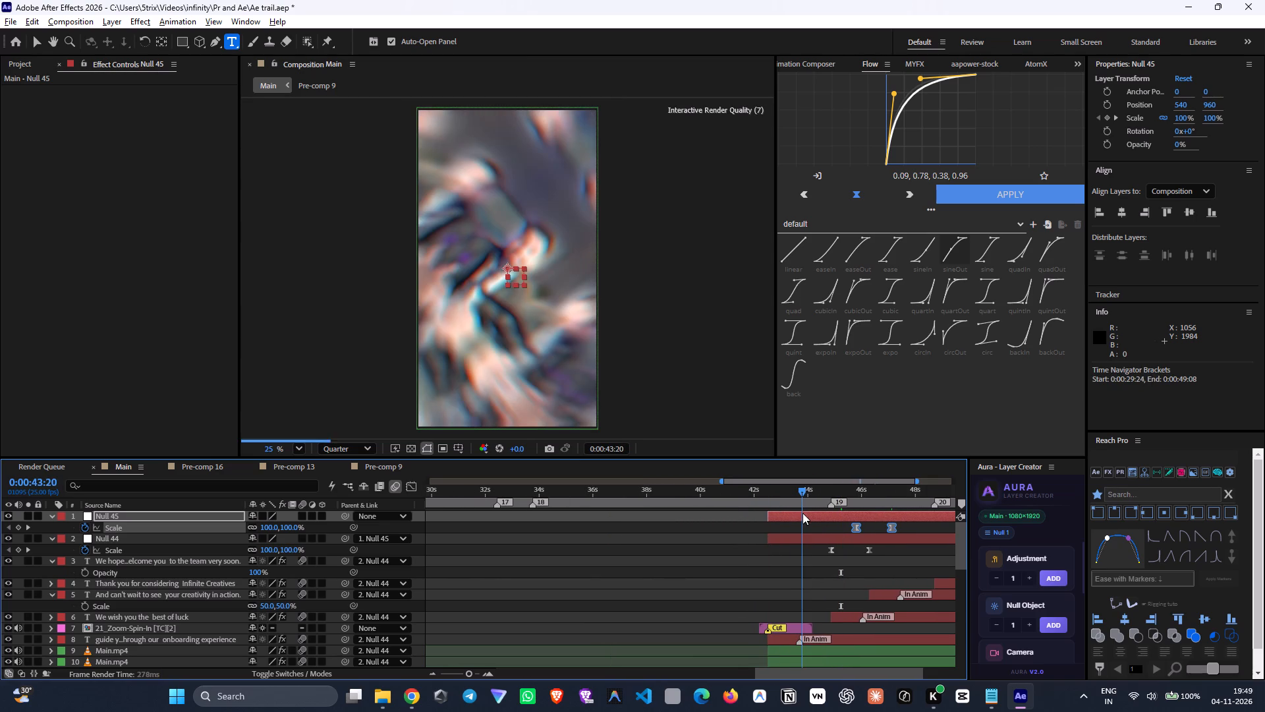
drag(802, 513, 835, 529)
Apply the AtomX camera transition 24_Zoom-Spin-Out 2 at the 0:00:33:19 cut where the white "Our HR Department" clip begins.
scroll(729, 537, down, 3)
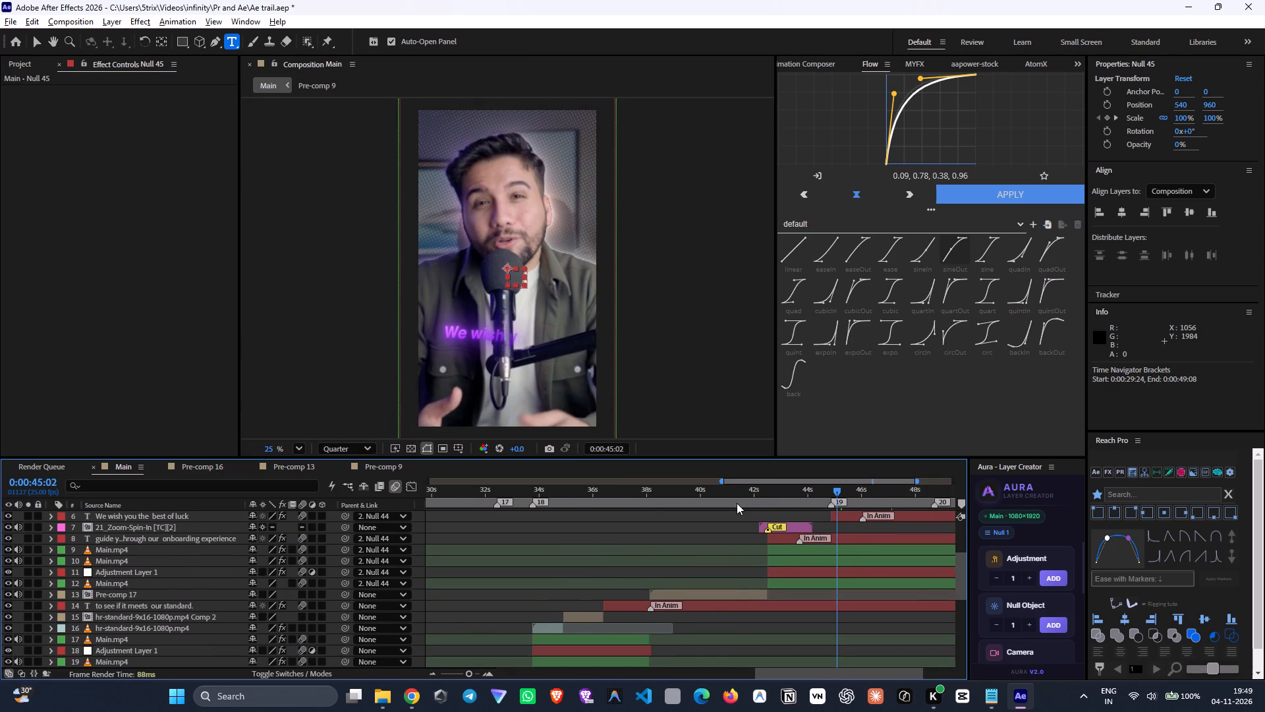
drag(737, 503, 535, 549)
scroll(557, 549, down, 2)
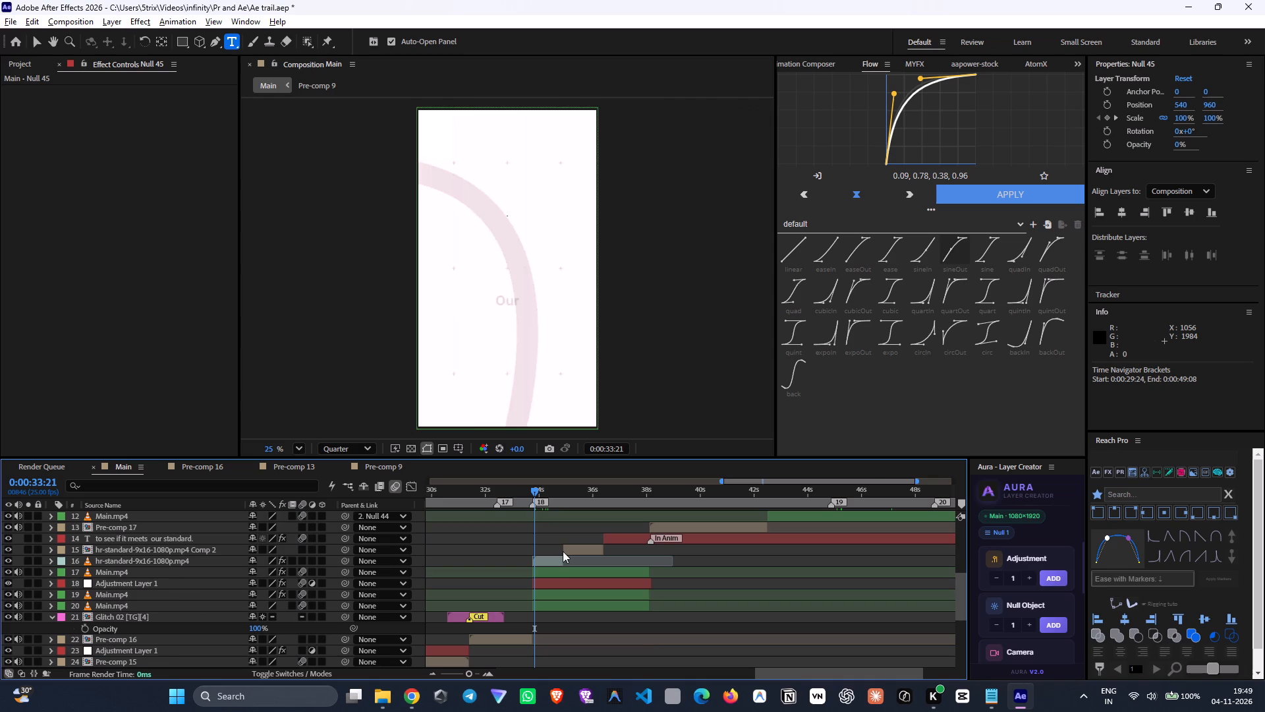
drag(525, 506, 531, 519)
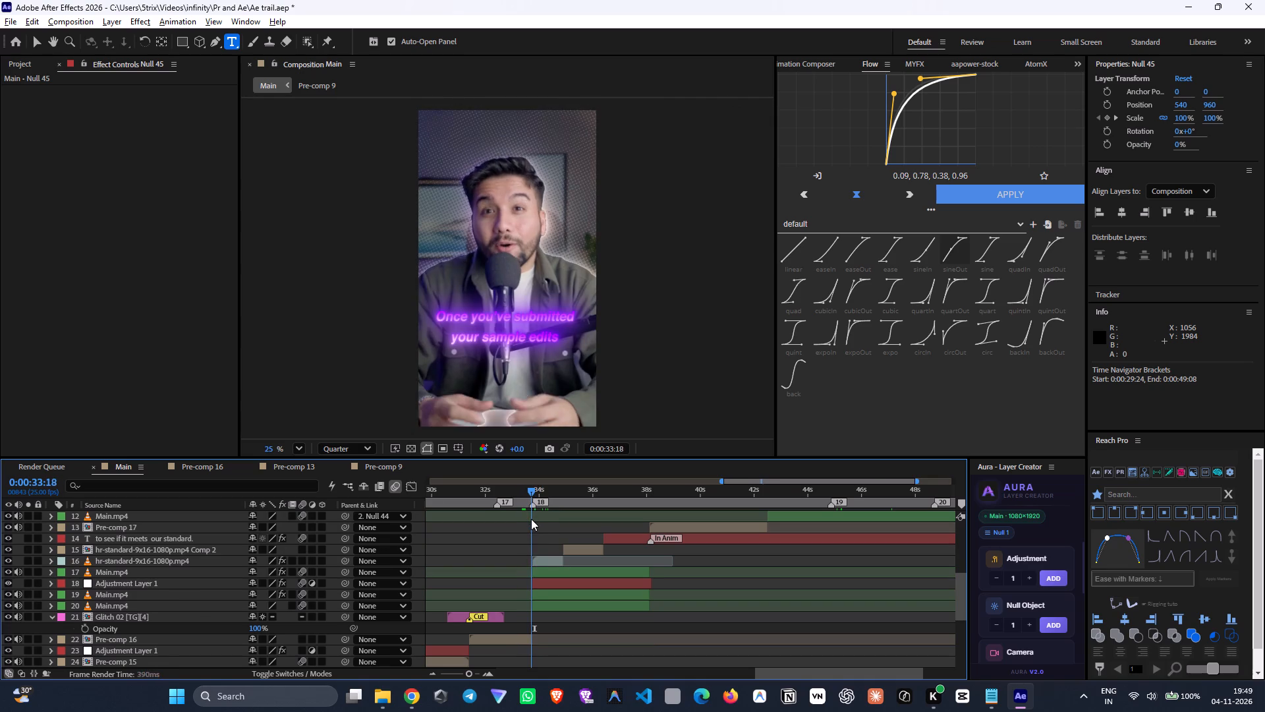
drag(531, 519, 532, 521)
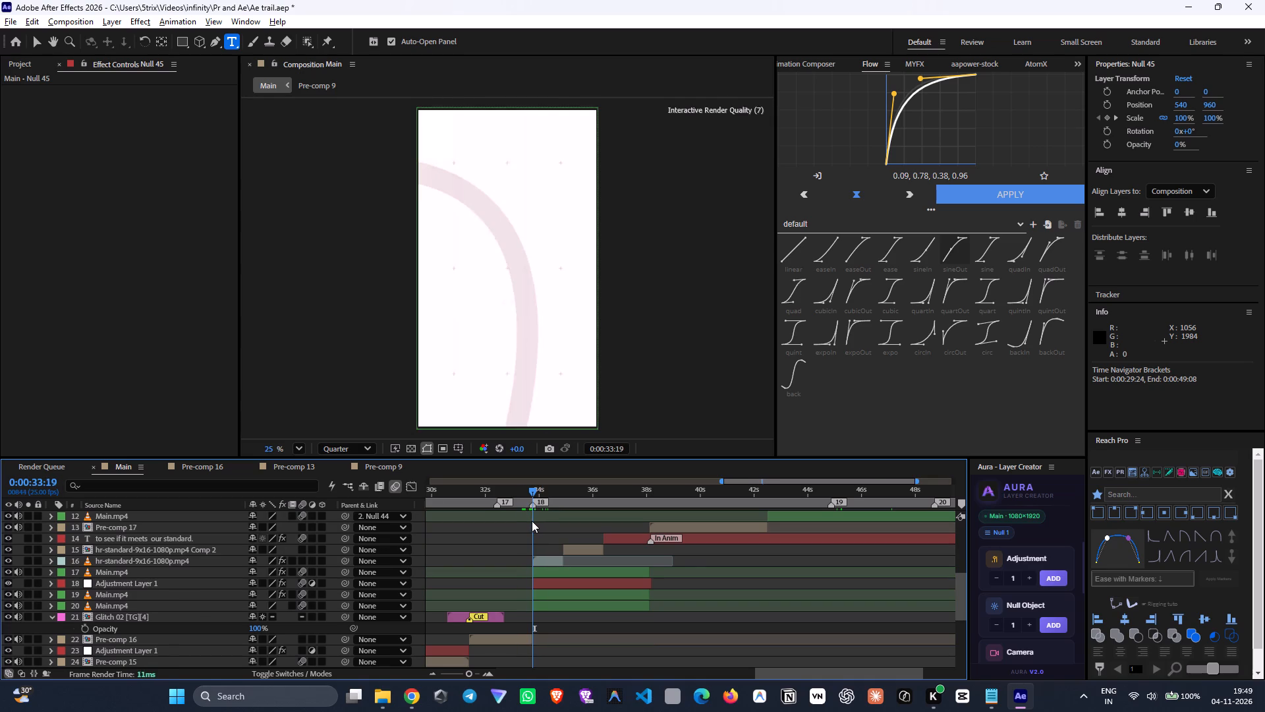
drag(532, 521, 534, 522)
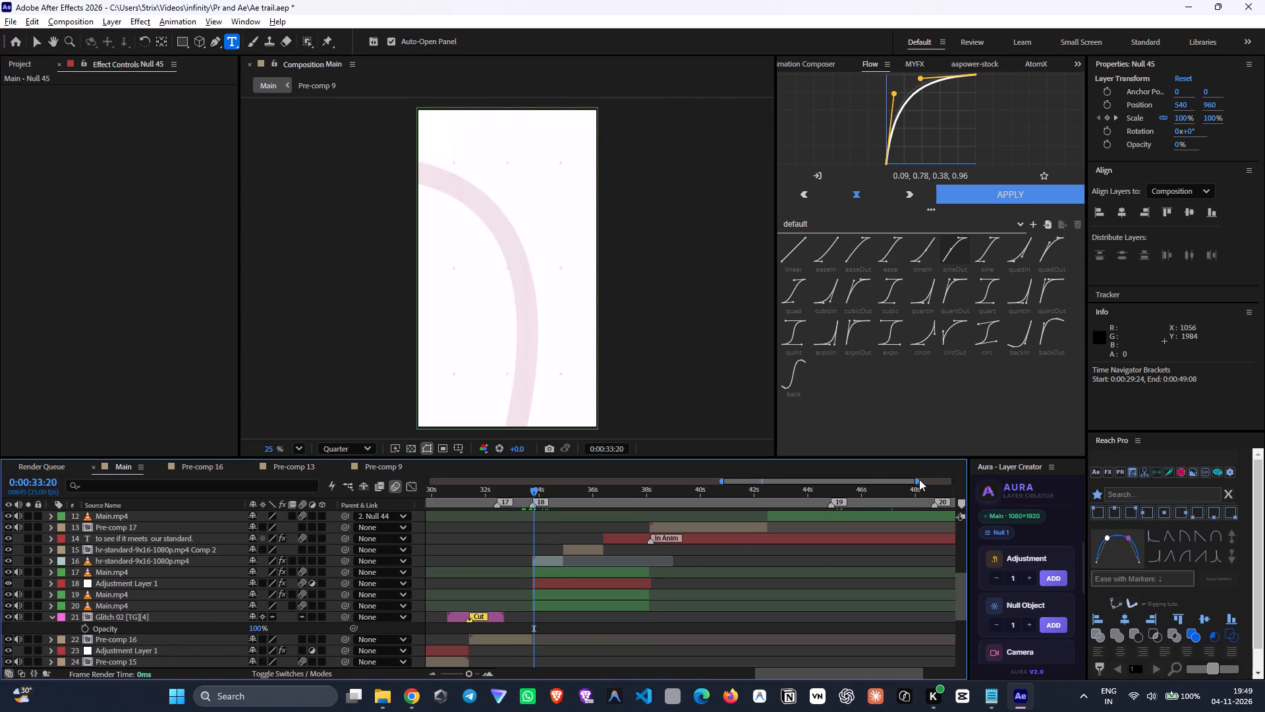
drag(916, 481, 774, 510)
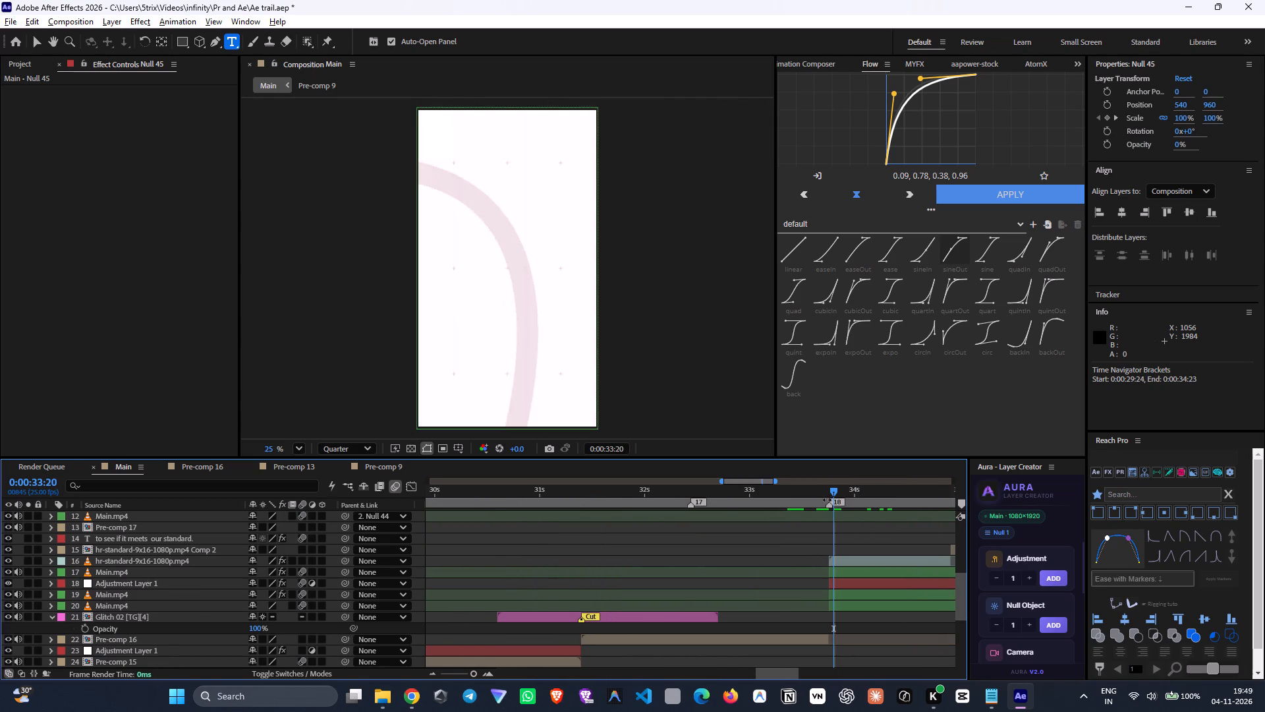
click(833, 487)
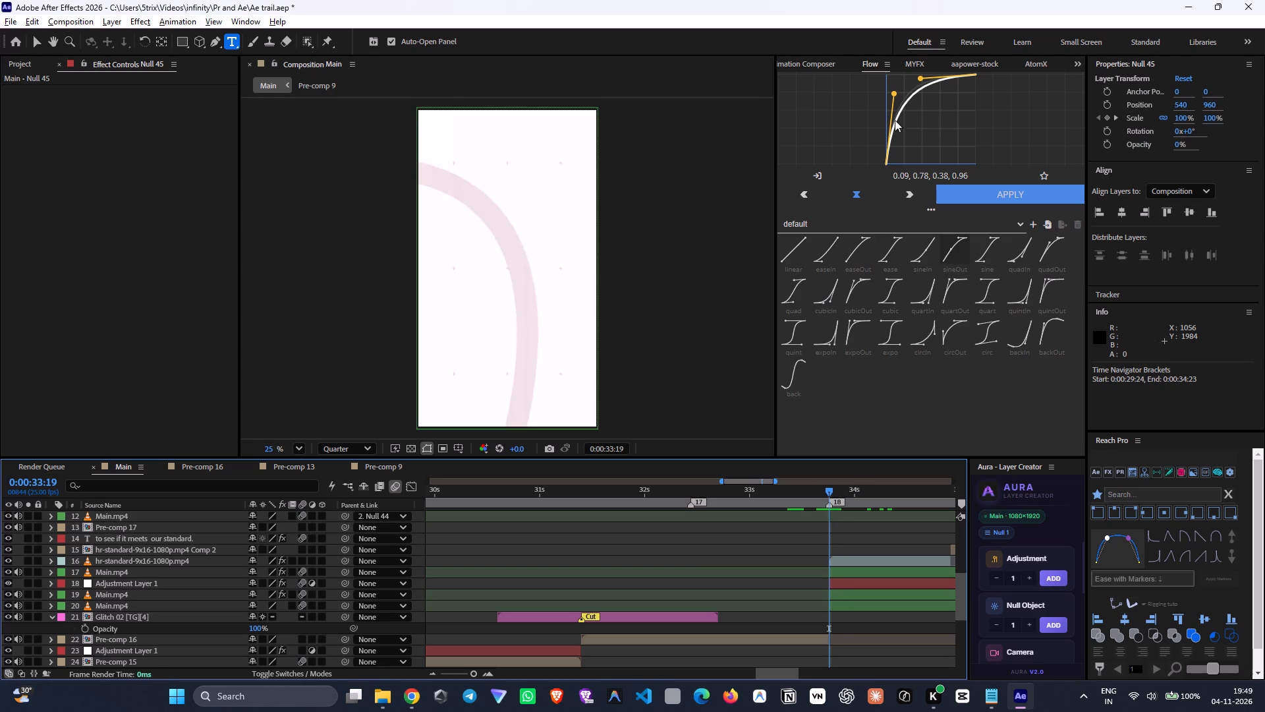
click(1033, 65)
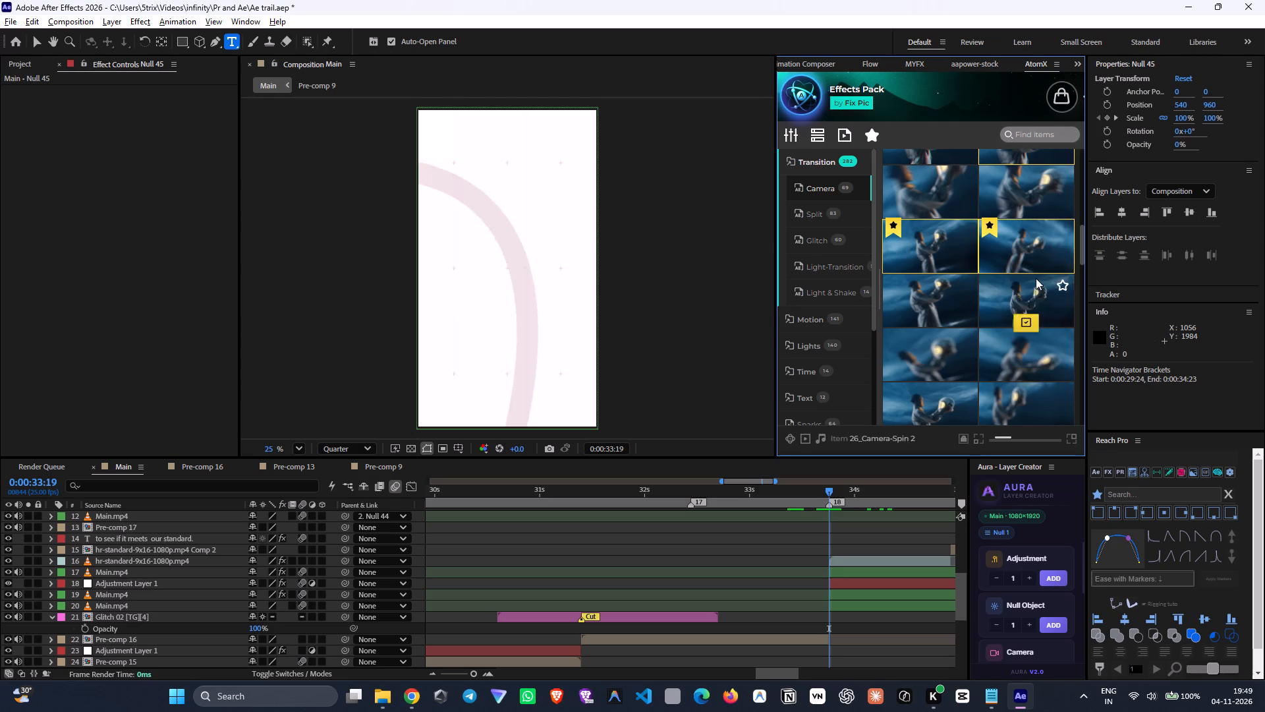
scroll(1034, 203, up, 1)
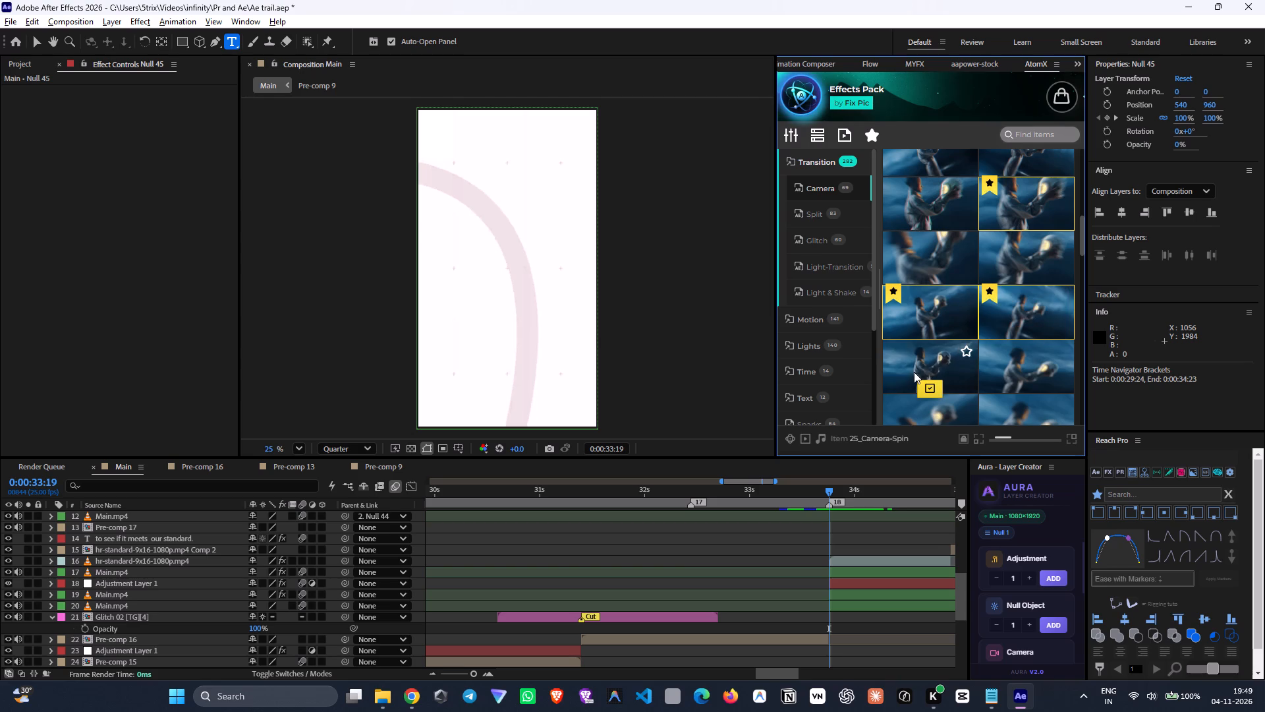
scroll(998, 369, down, 4)
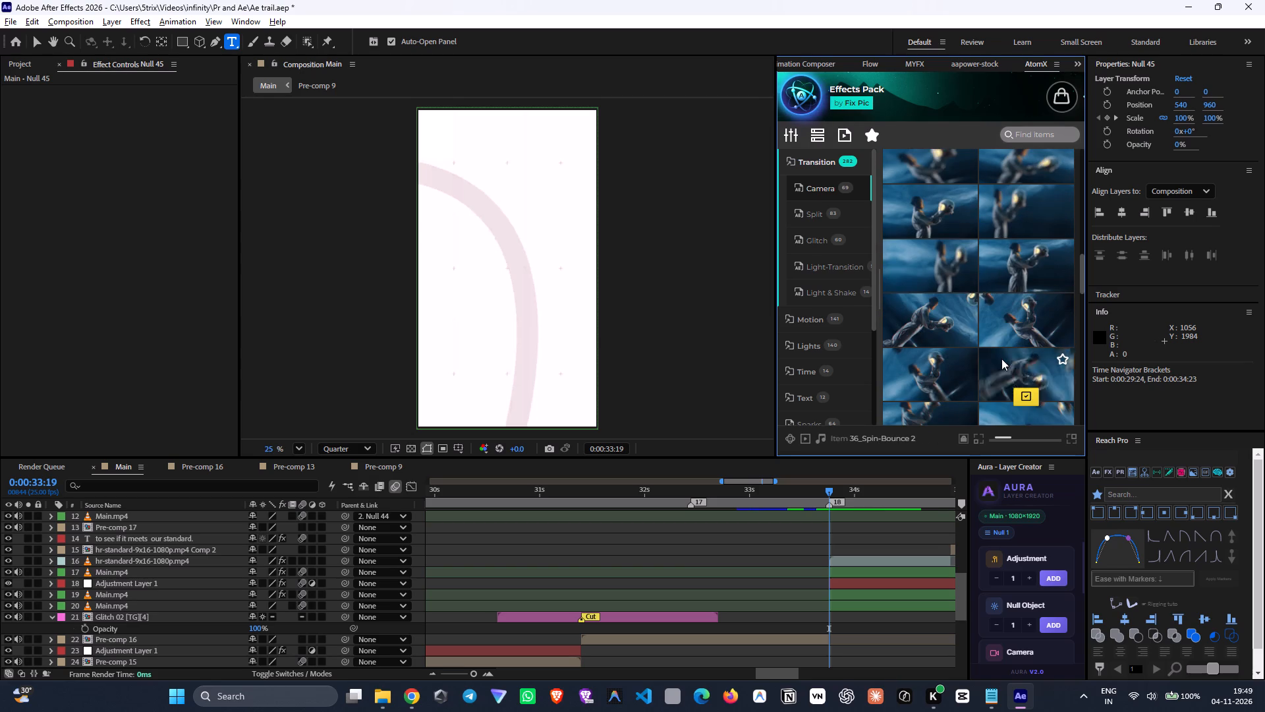
scroll(1001, 374, down, 6)
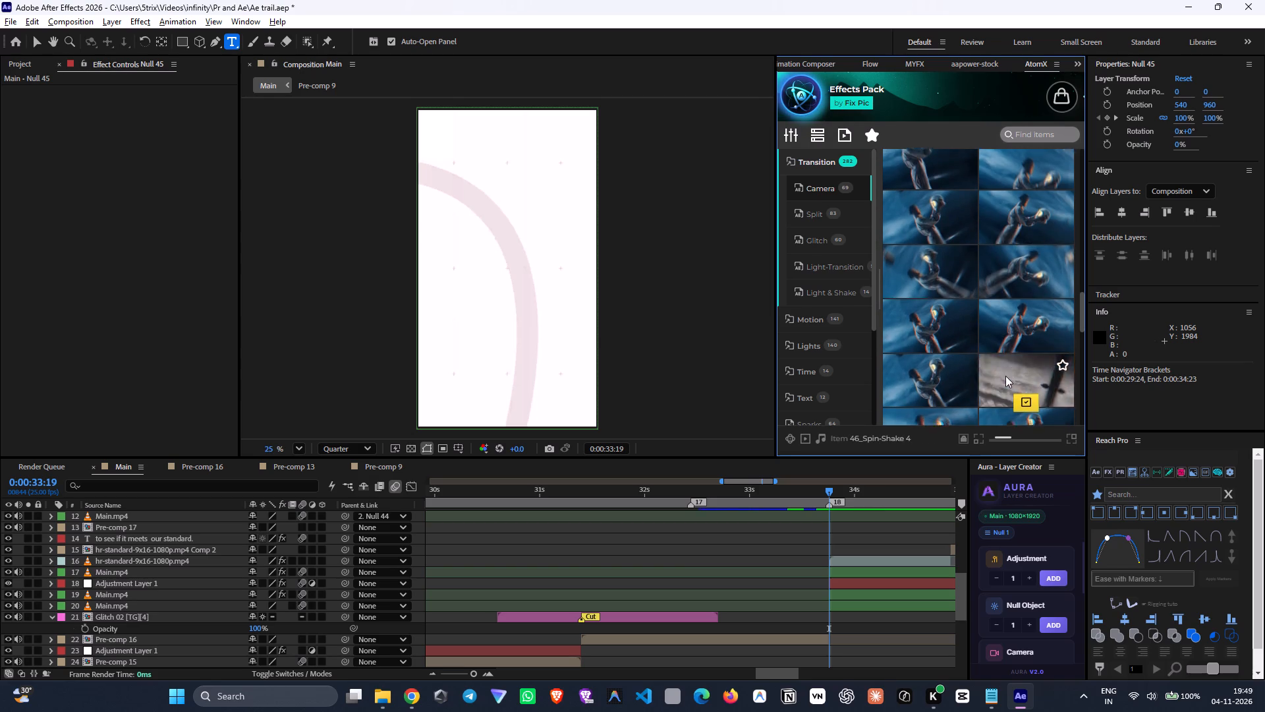
scroll(1005, 376, down, 2)
scroll(1014, 380, up, 9)
scroll(1022, 288, up, 3)
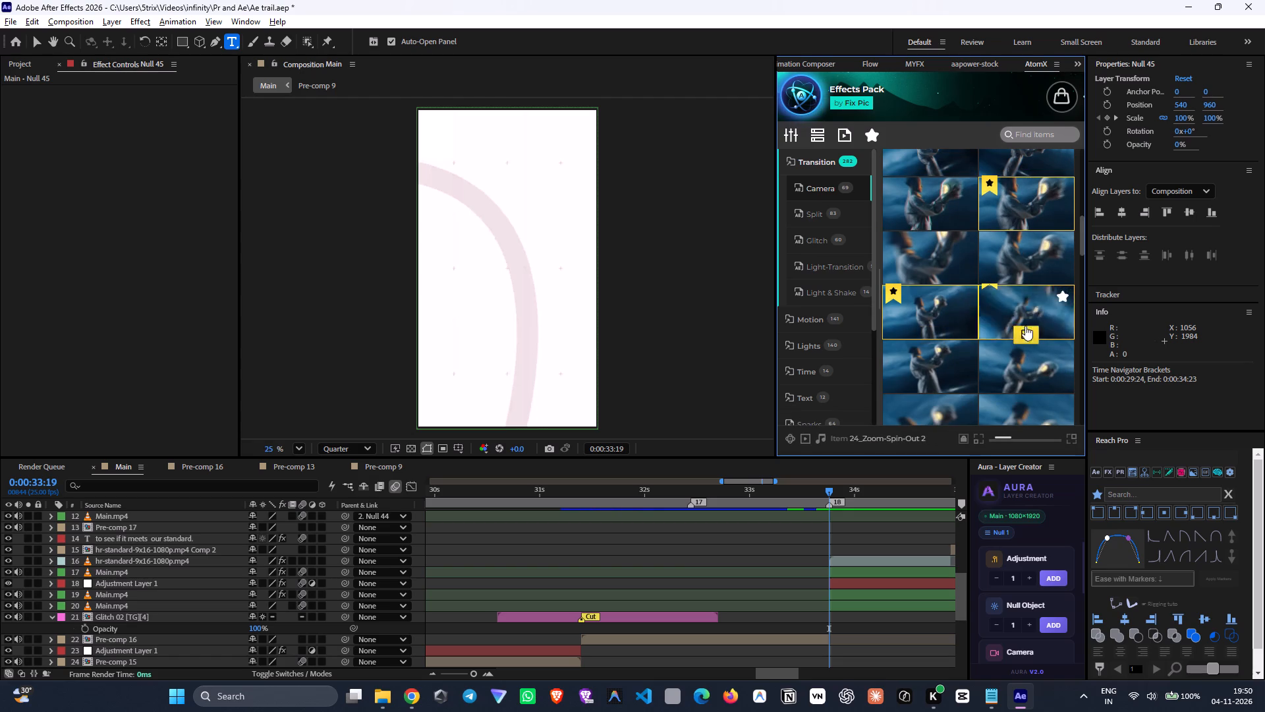
click(1027, 331)
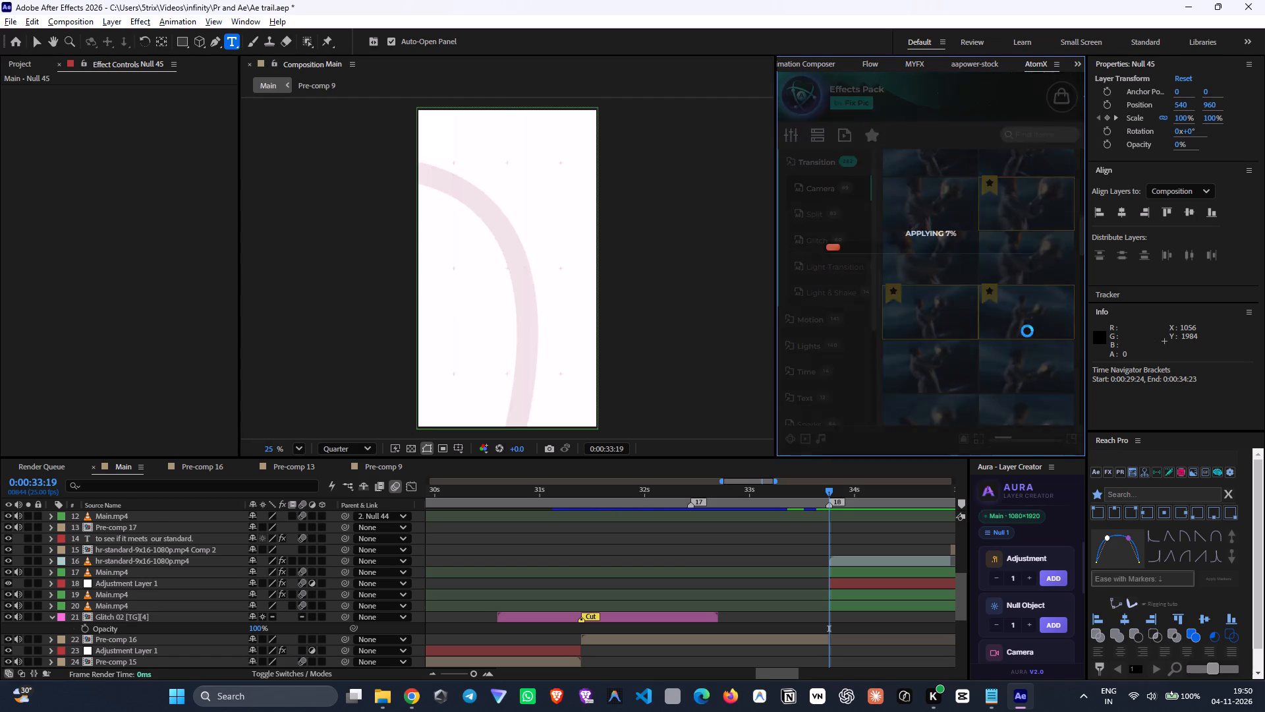
Move the 24_Zoom-Spin-Out 2 layer down to directly above hr-standard-9x16-1080p.mp4 and scrub across the 0:00:33:19 cut to check the transition.
scroll(824, 584, up, 8)
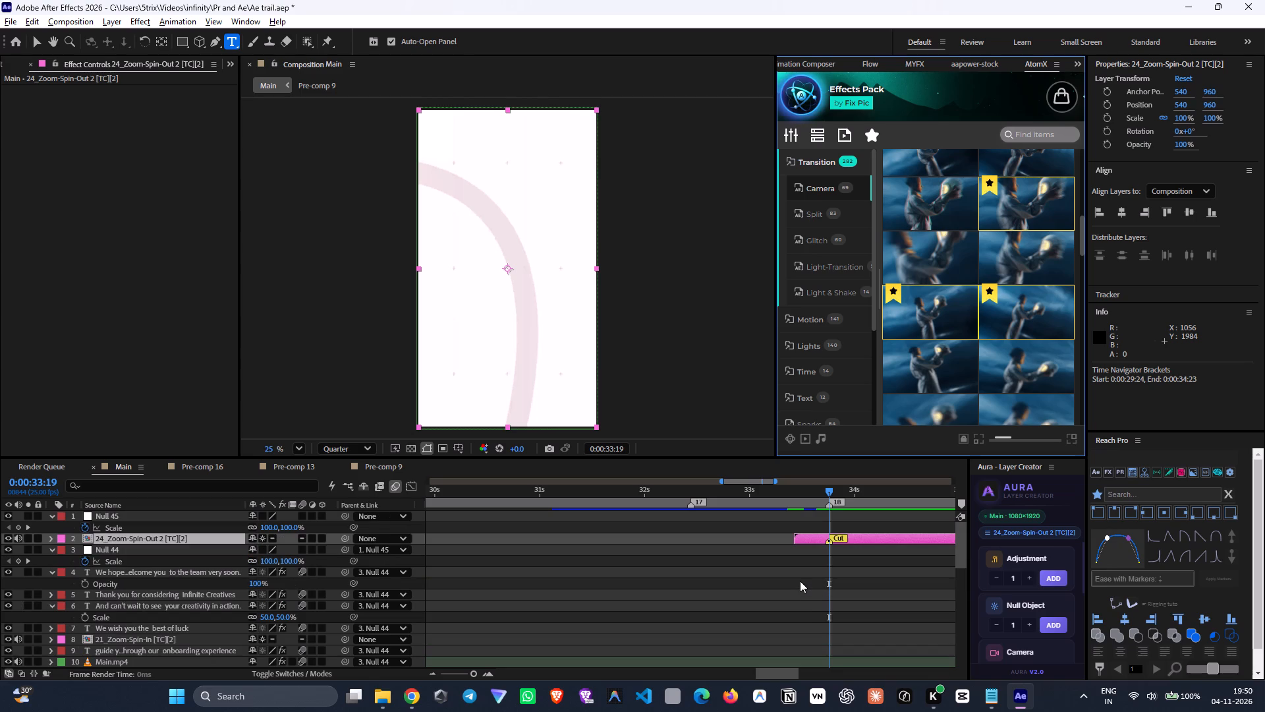
drag(176, 539, 180, 589)
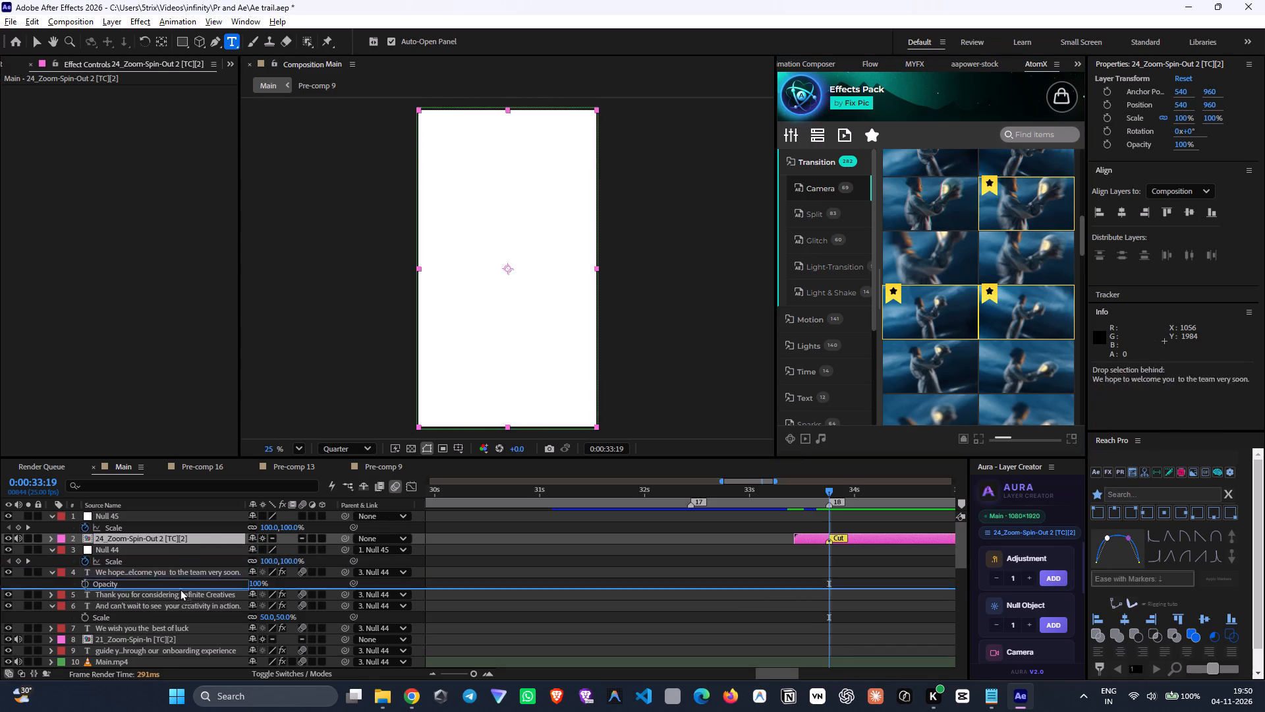
drag(180, 589, 194, 568)
drag(816, 501, 793, 499)
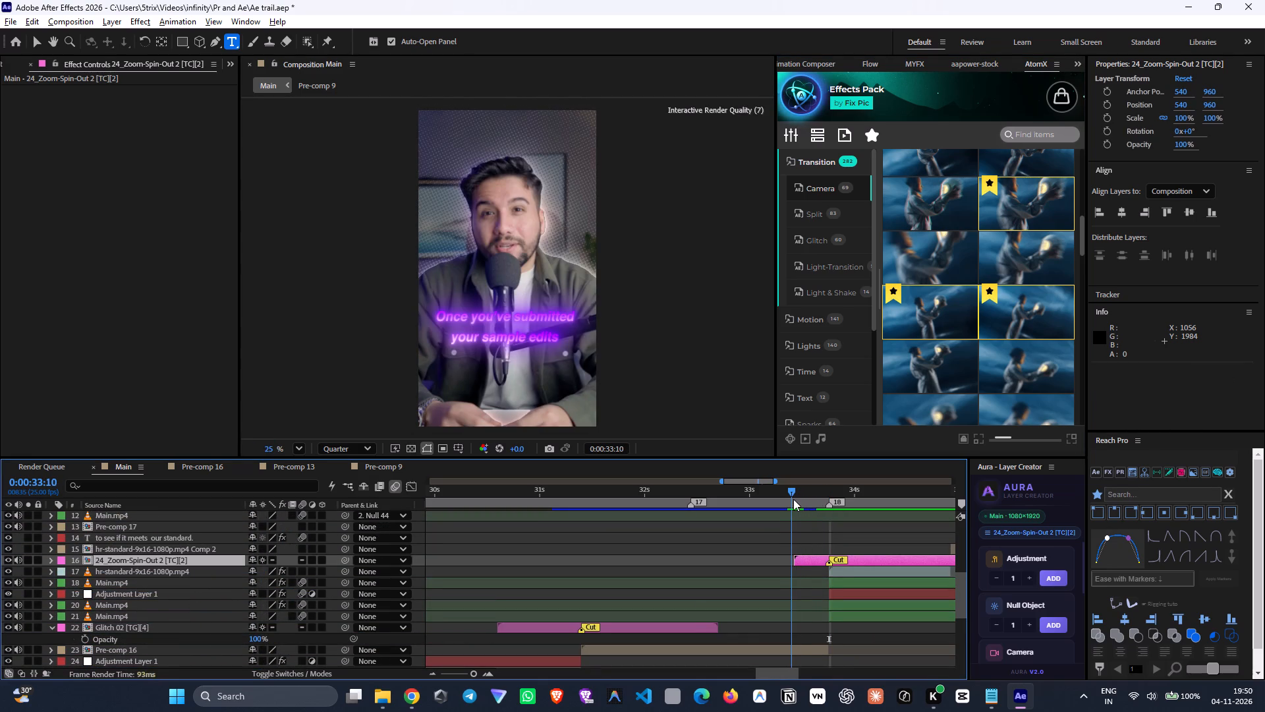
drag(793, 499, 821, 506)
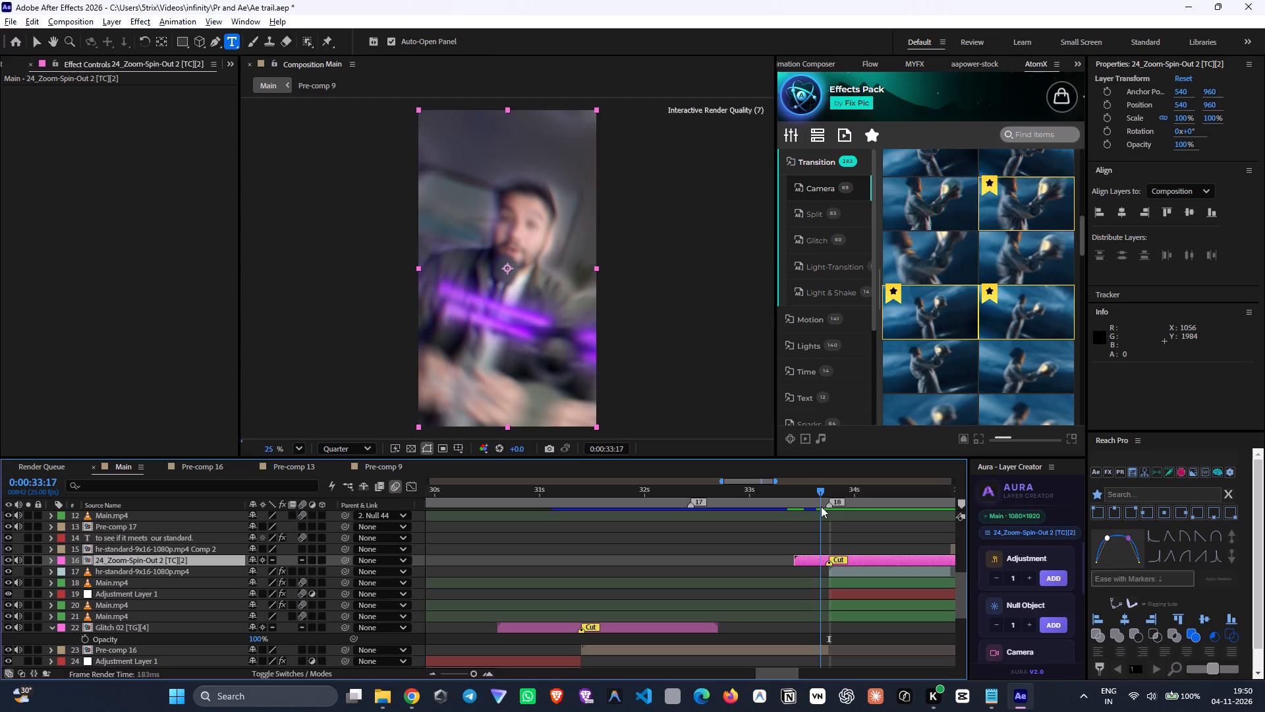
drag(821, 506, 835, 534)
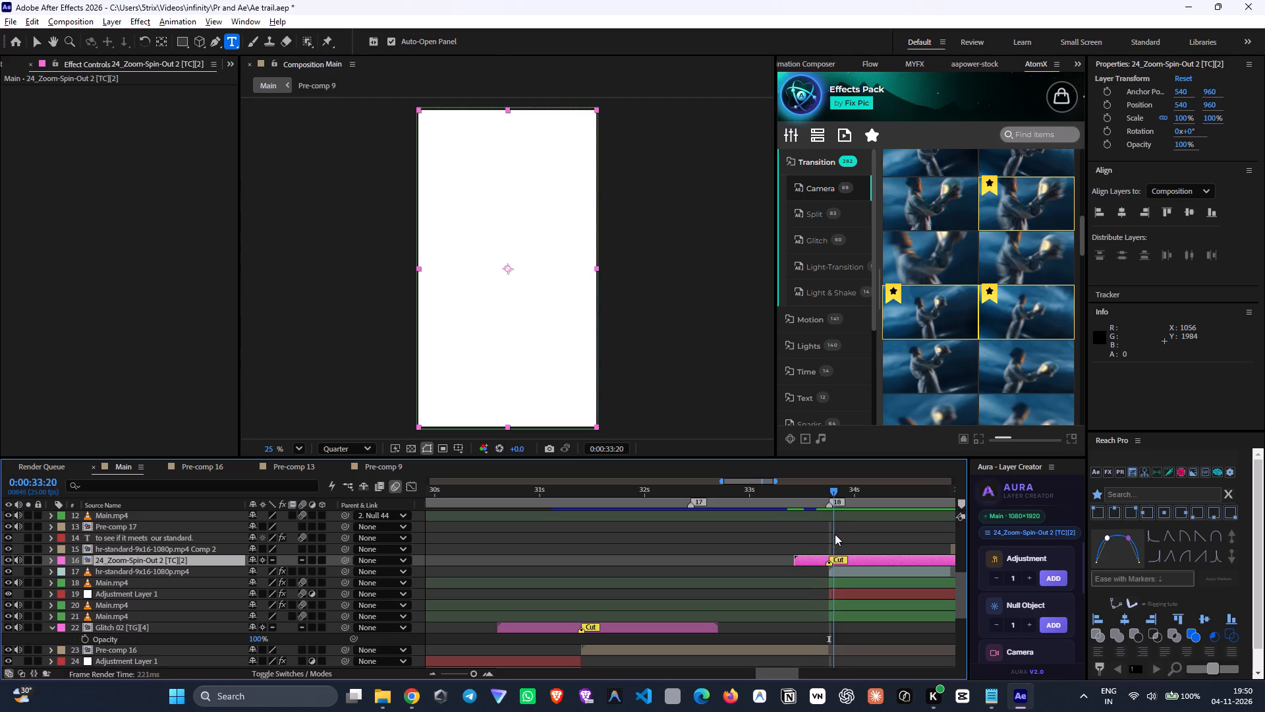
drag(835, 534, 885, 574)
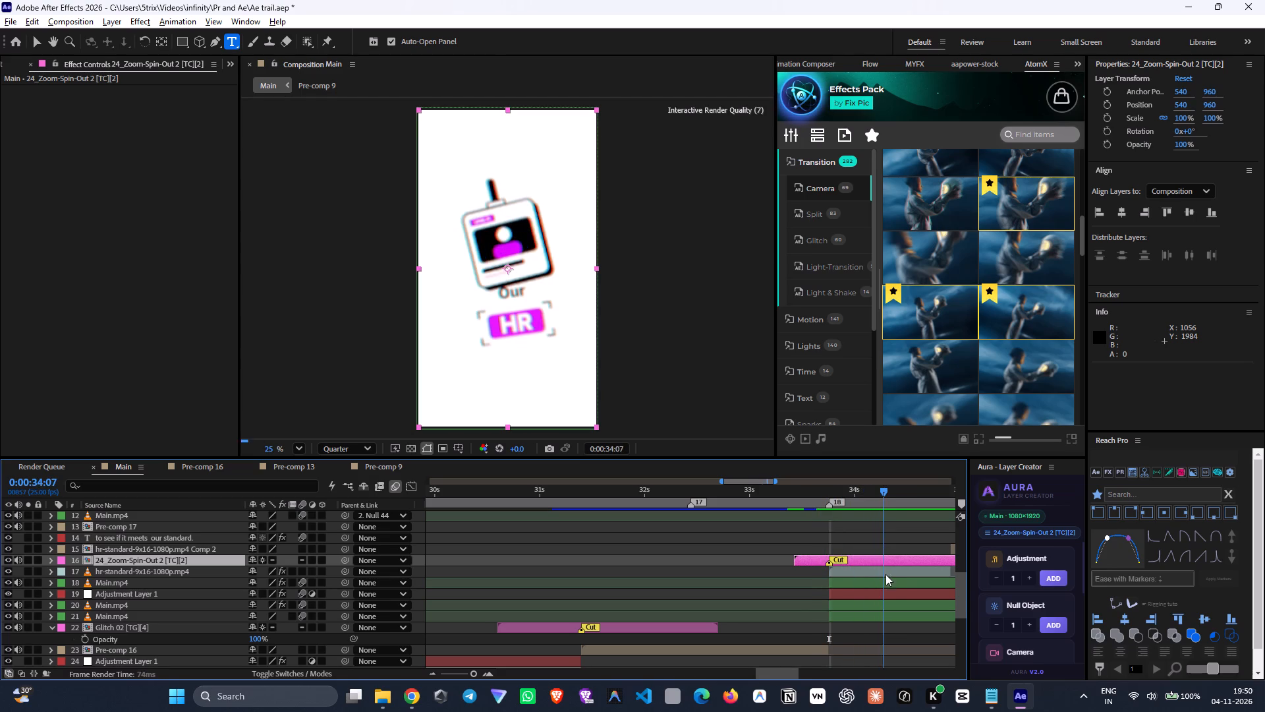
drag(885, 574, 928, 598)
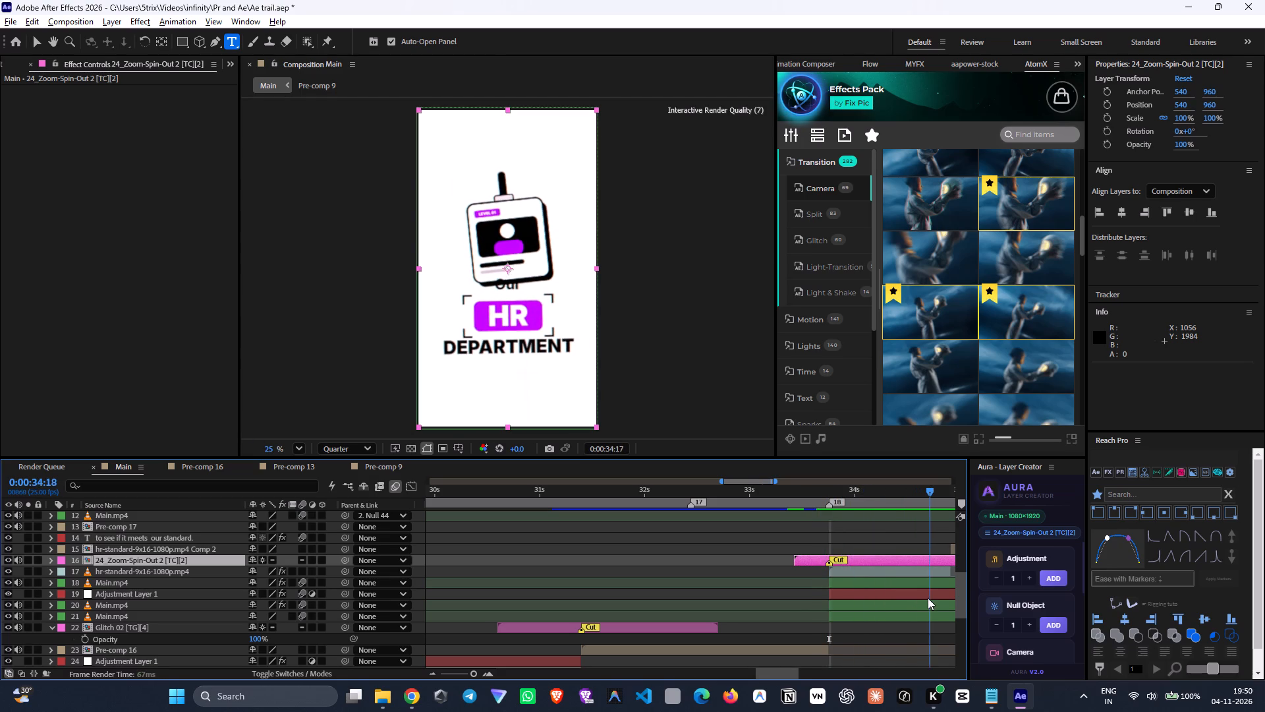
drag(928, 598, 961, 608)
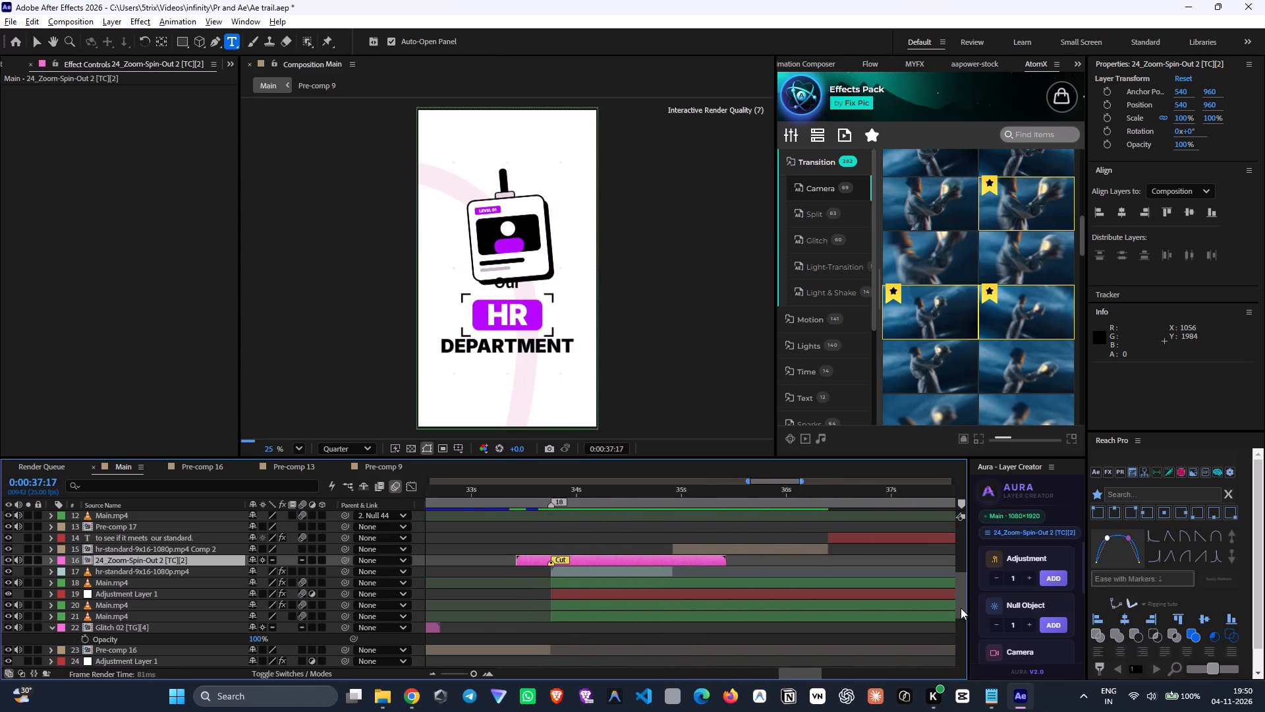
Find the cut at 0:00:34:23 and look through the Effects Pack's Light-Transition, Sparks, Style Presets and Split categories for a suitable transition.
drag(961, 608, 654, 543)
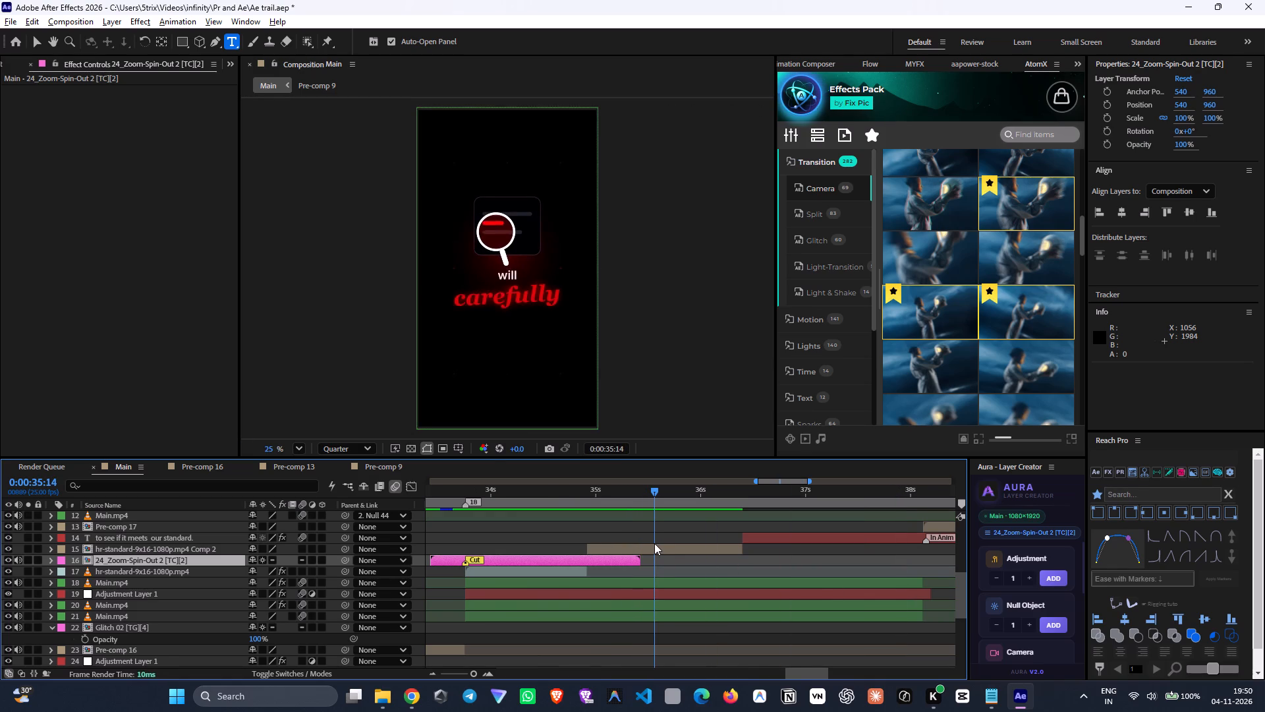
drag(654, 543, 600, 529)
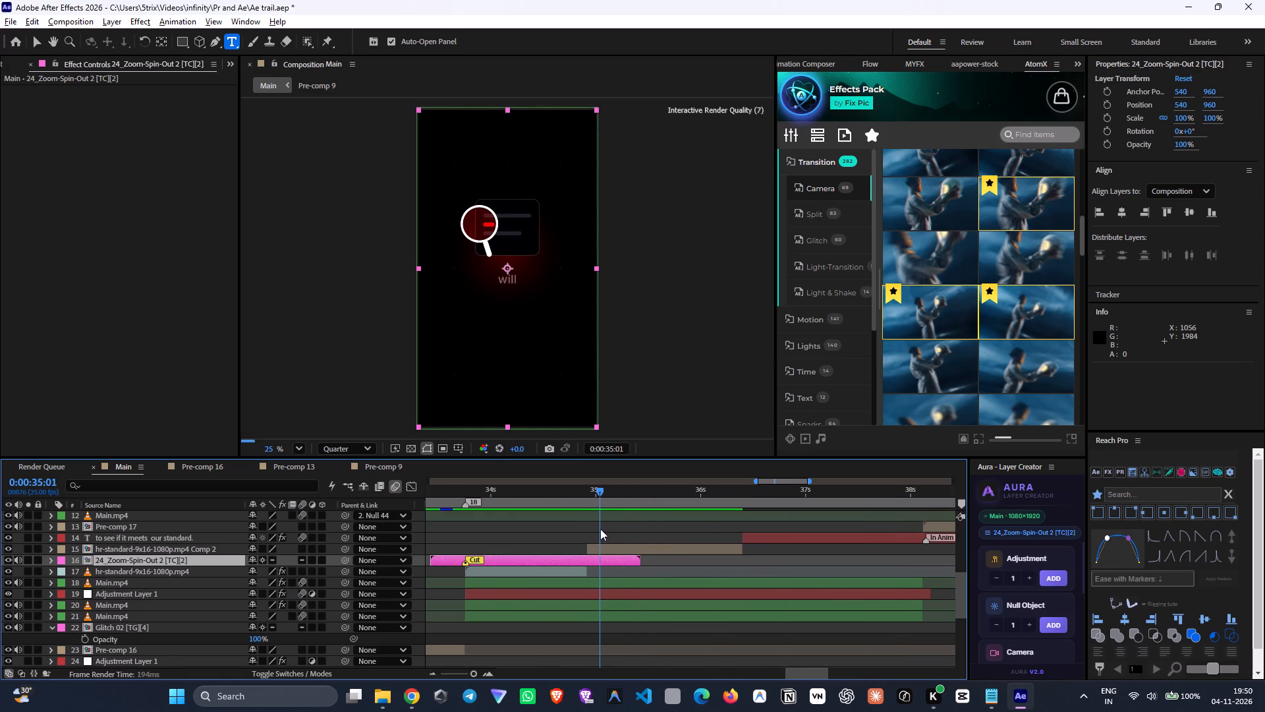
drag(600, 529, 580, 515)
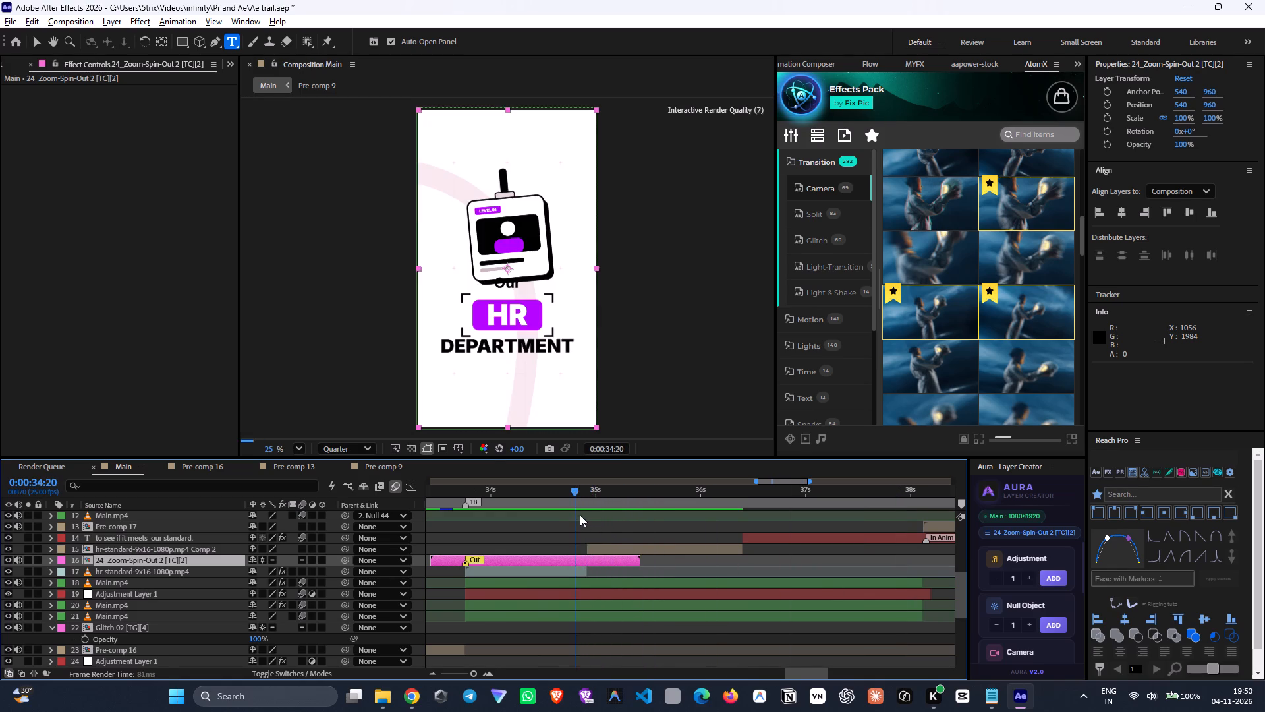
drag(580, 515, 587, 516)
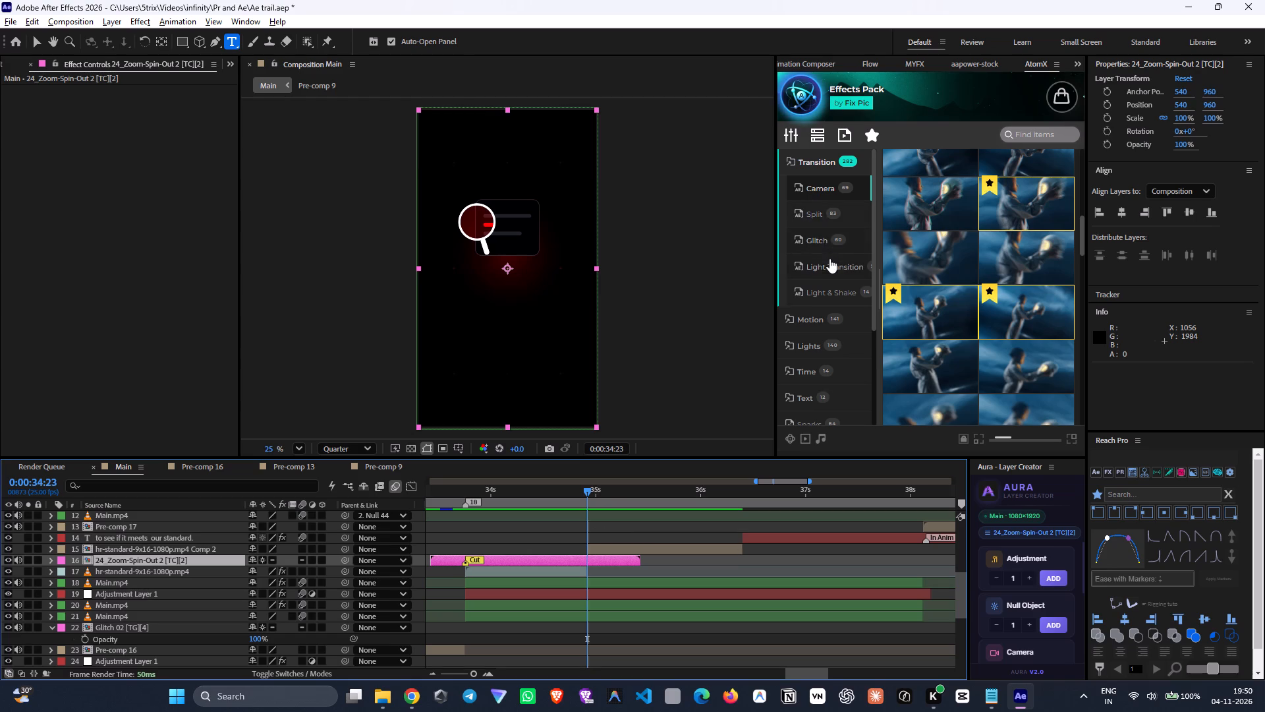
click(841, 266)
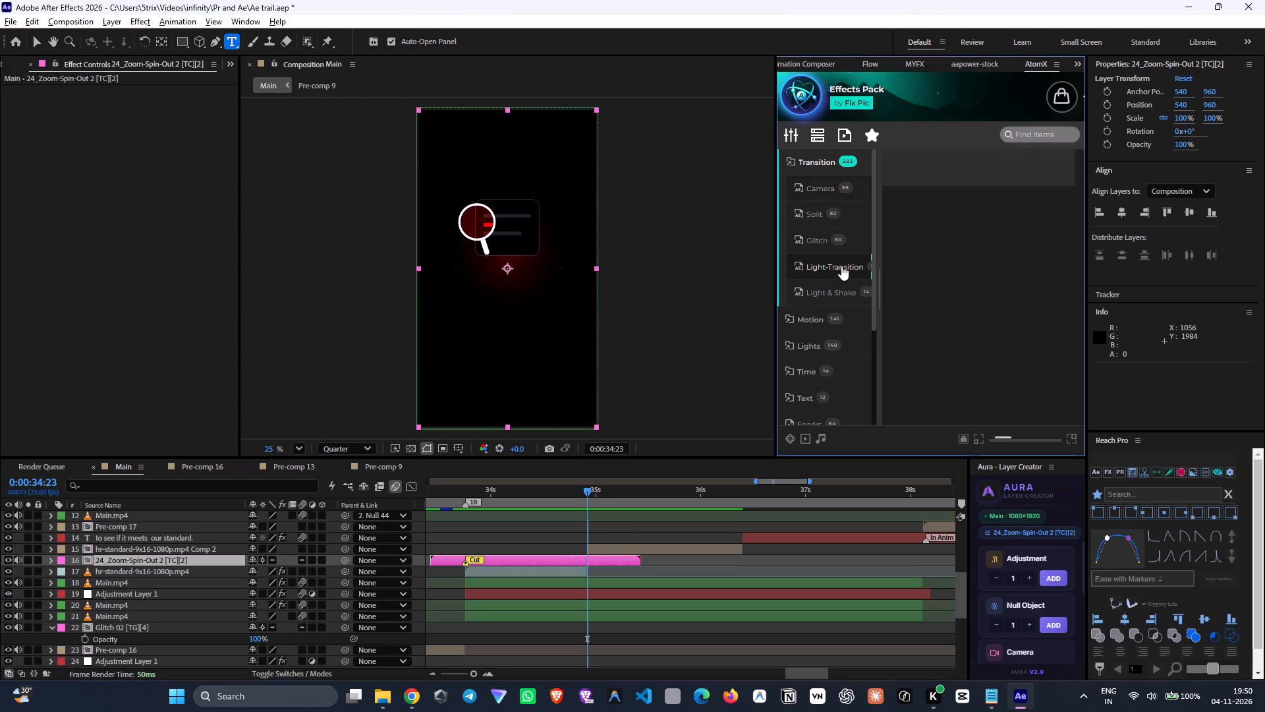
scroll(816, 382, down, 1)
click(817, 361)
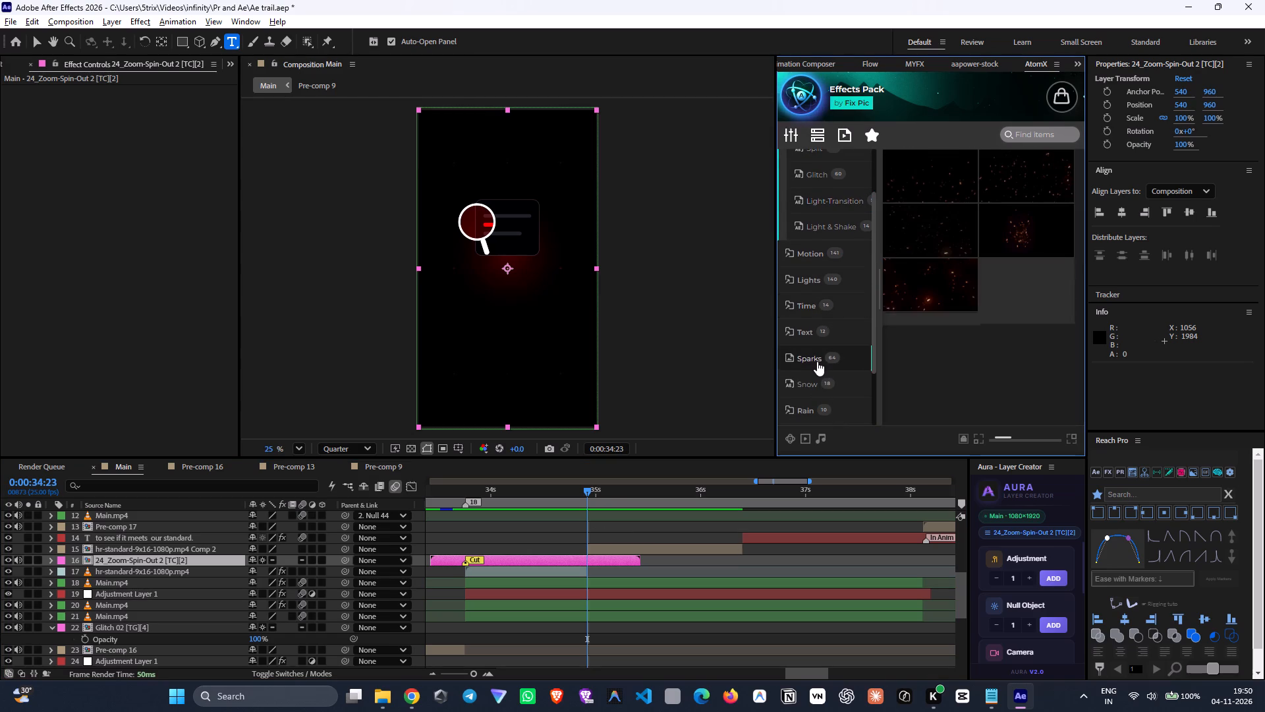
scroll(817, 363, down, 3)
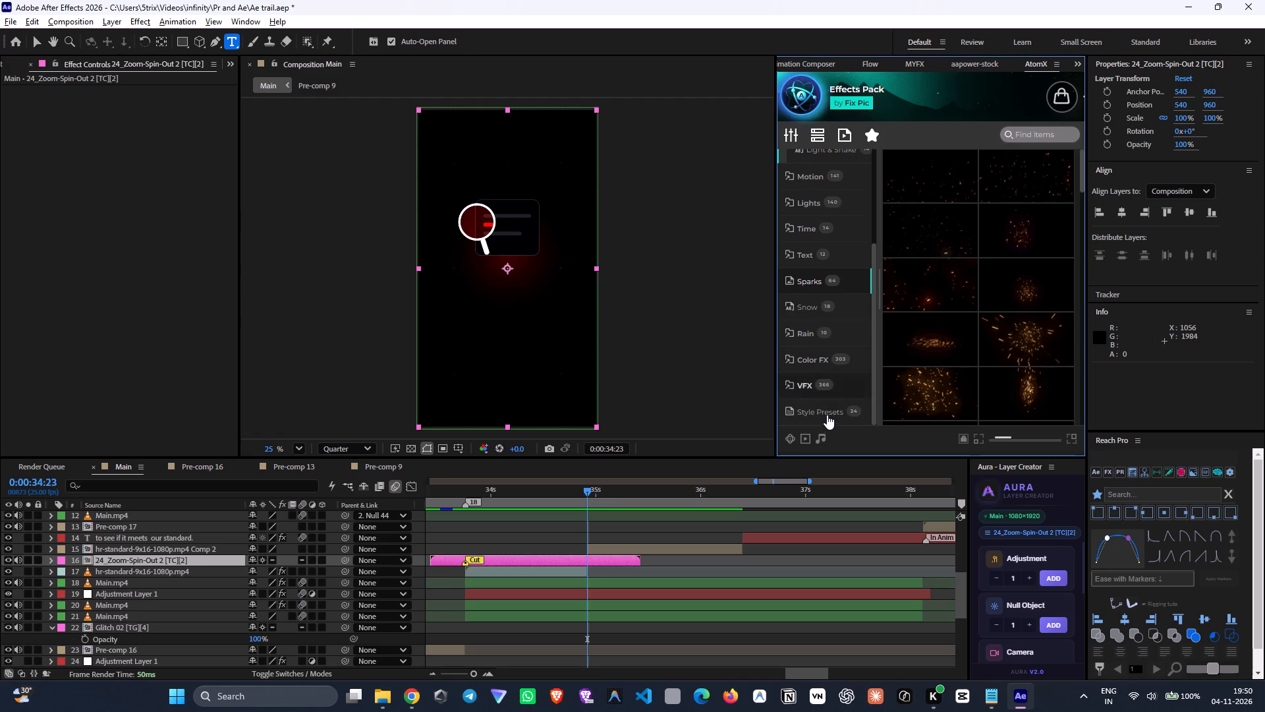
click(825, 408)
scroll(816, 297, up, 4)
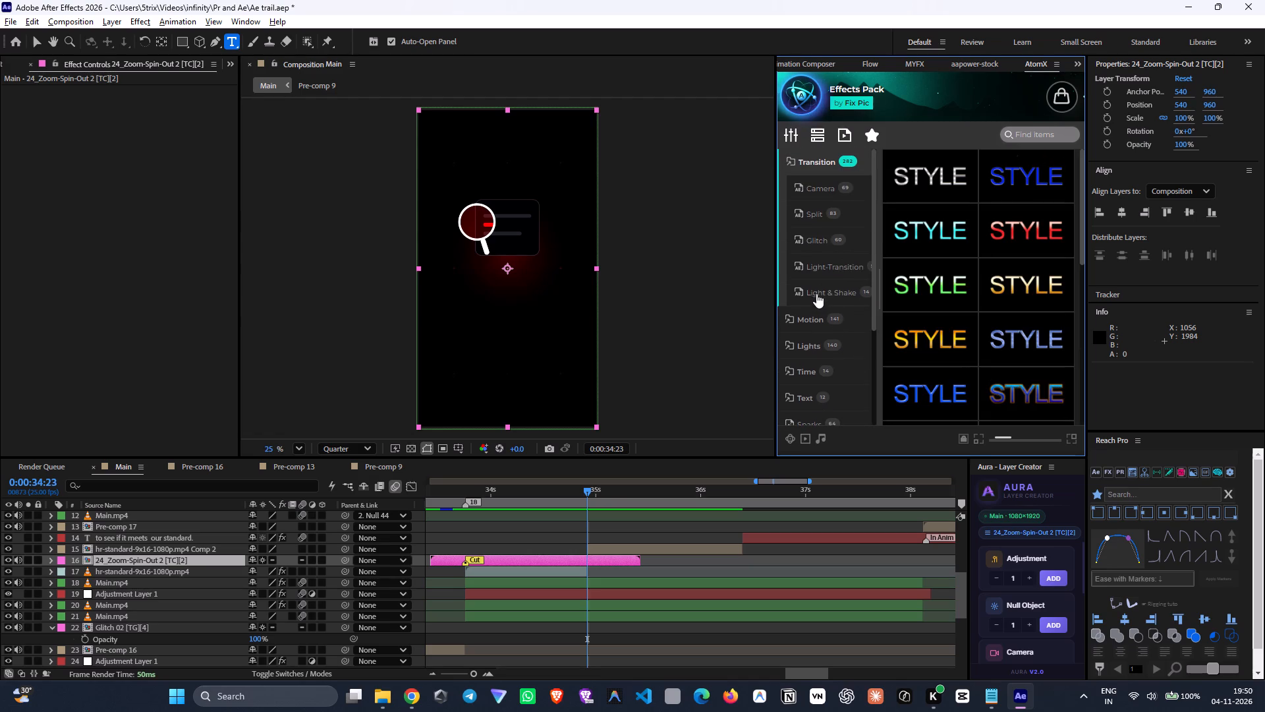
scroll(819, 271, up, 2)
click(824, 222)
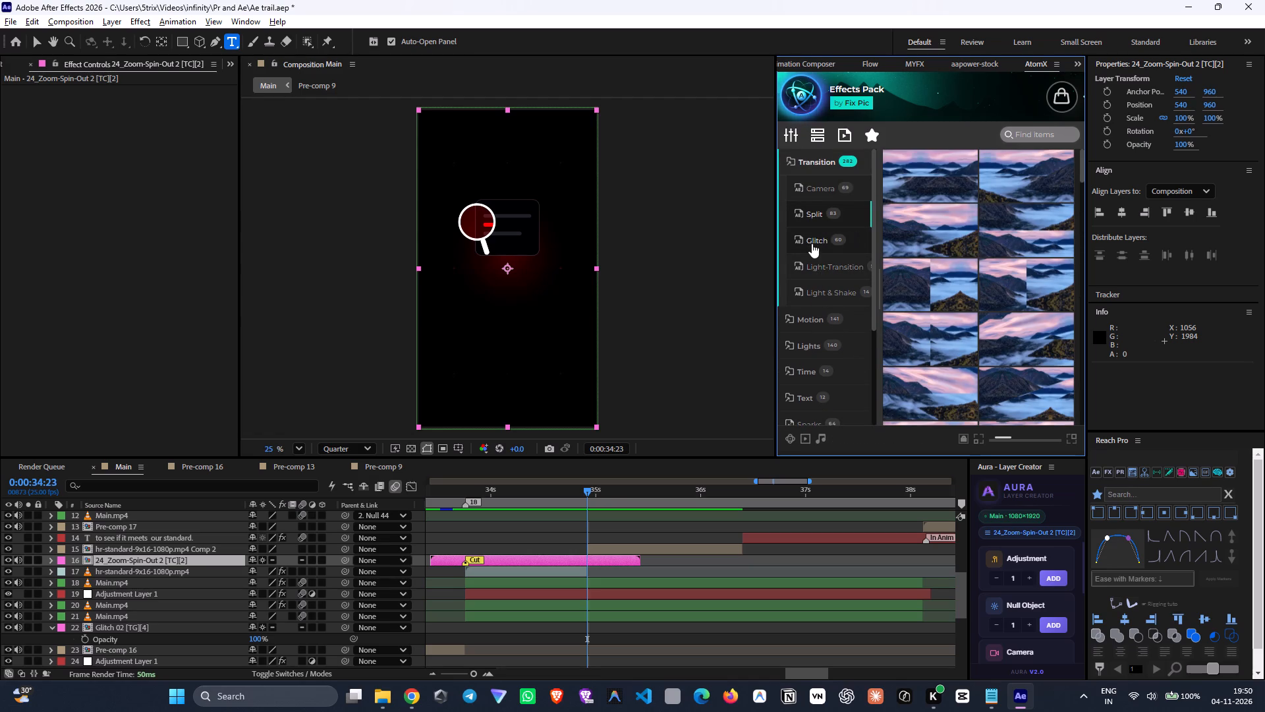
click(818, 270)
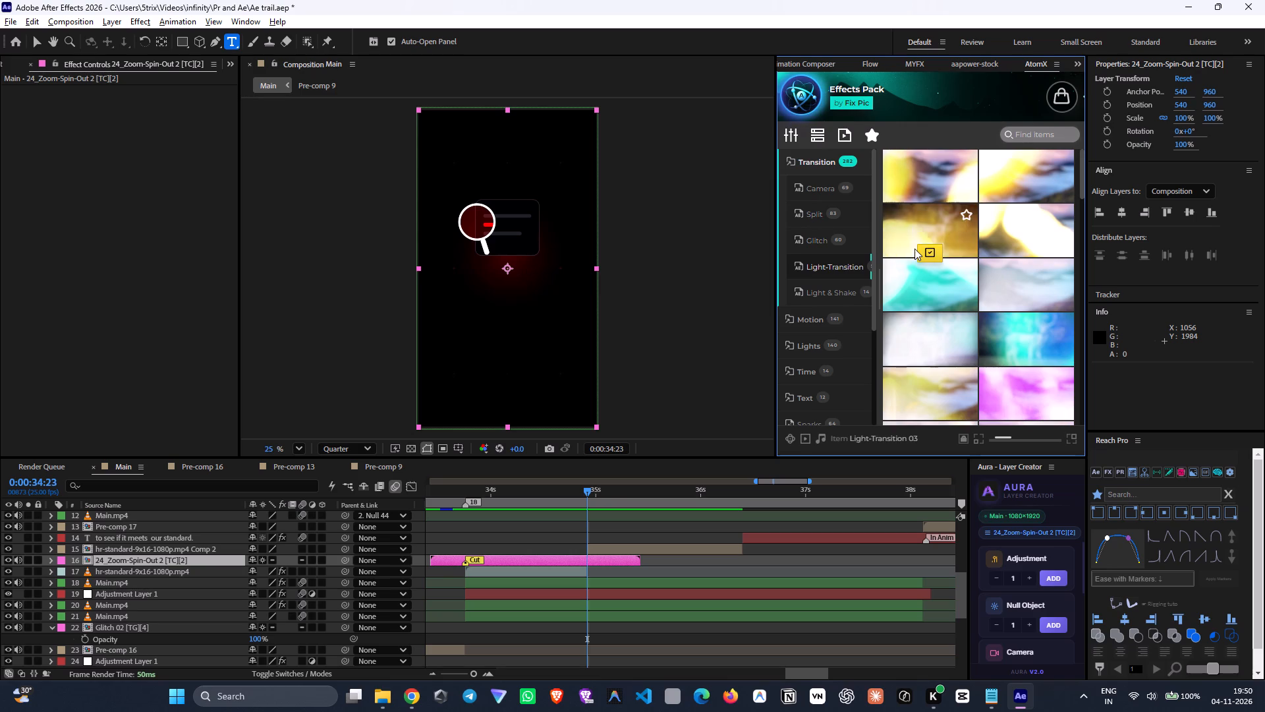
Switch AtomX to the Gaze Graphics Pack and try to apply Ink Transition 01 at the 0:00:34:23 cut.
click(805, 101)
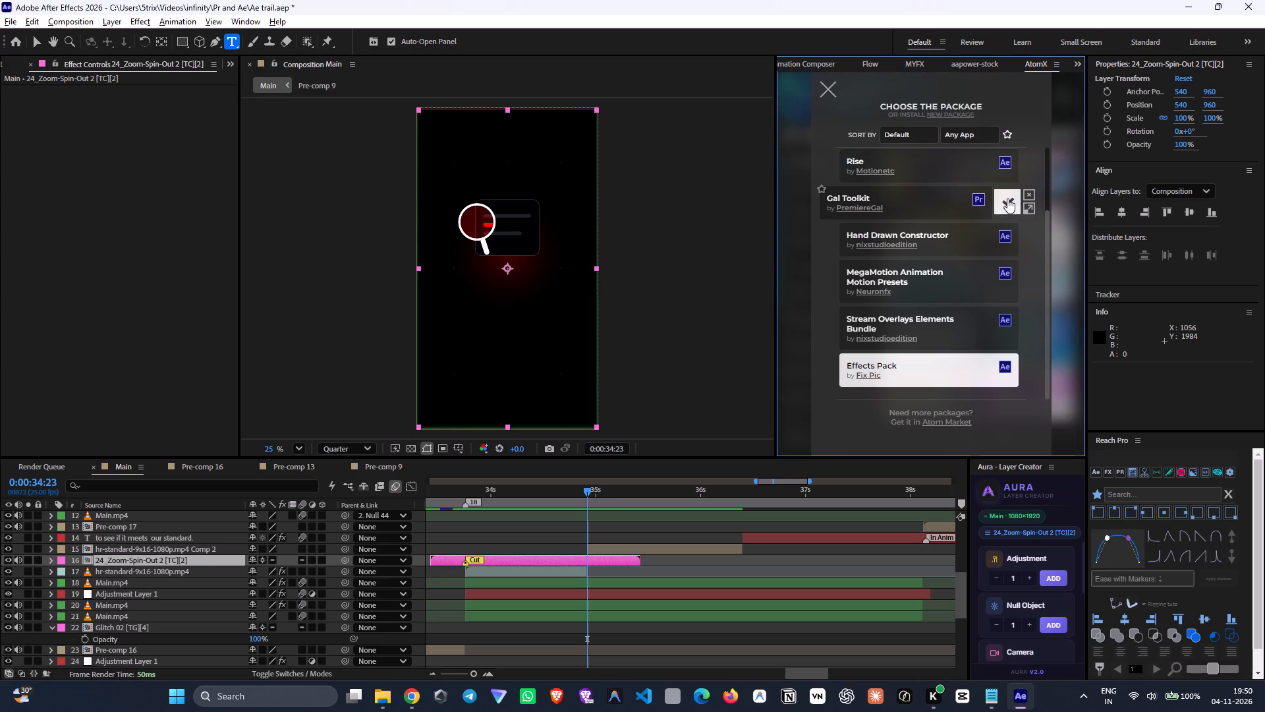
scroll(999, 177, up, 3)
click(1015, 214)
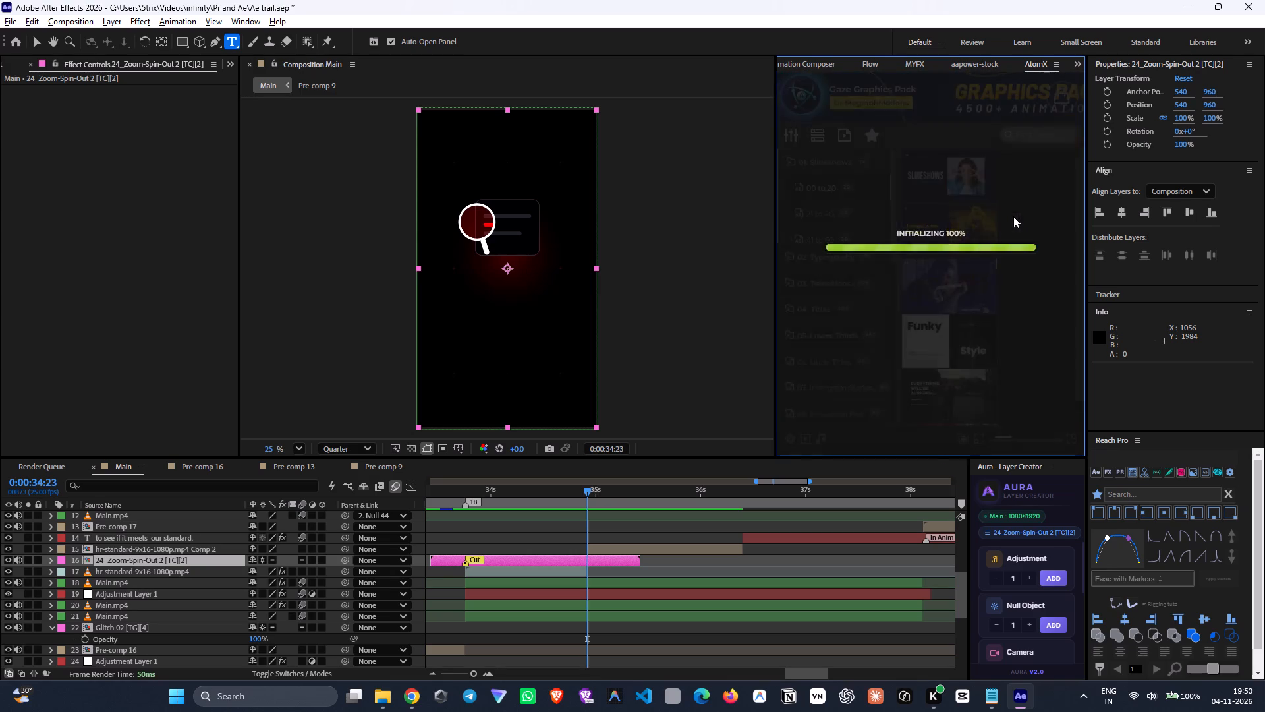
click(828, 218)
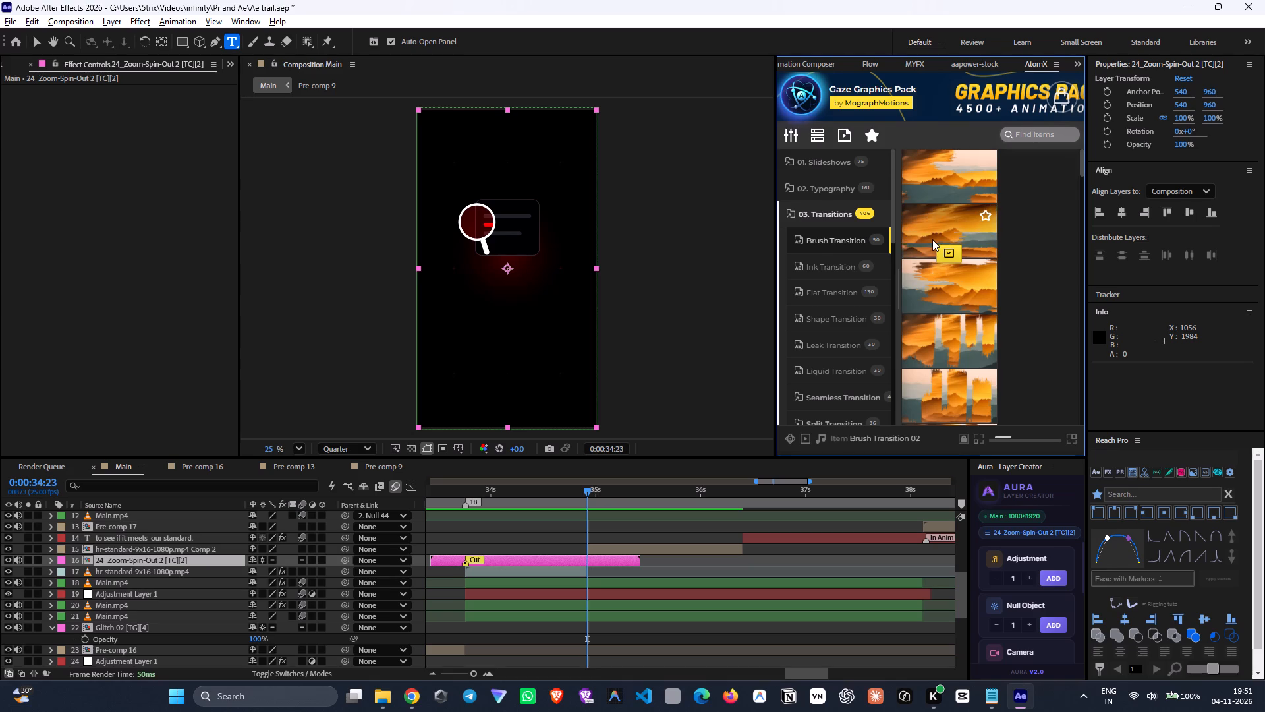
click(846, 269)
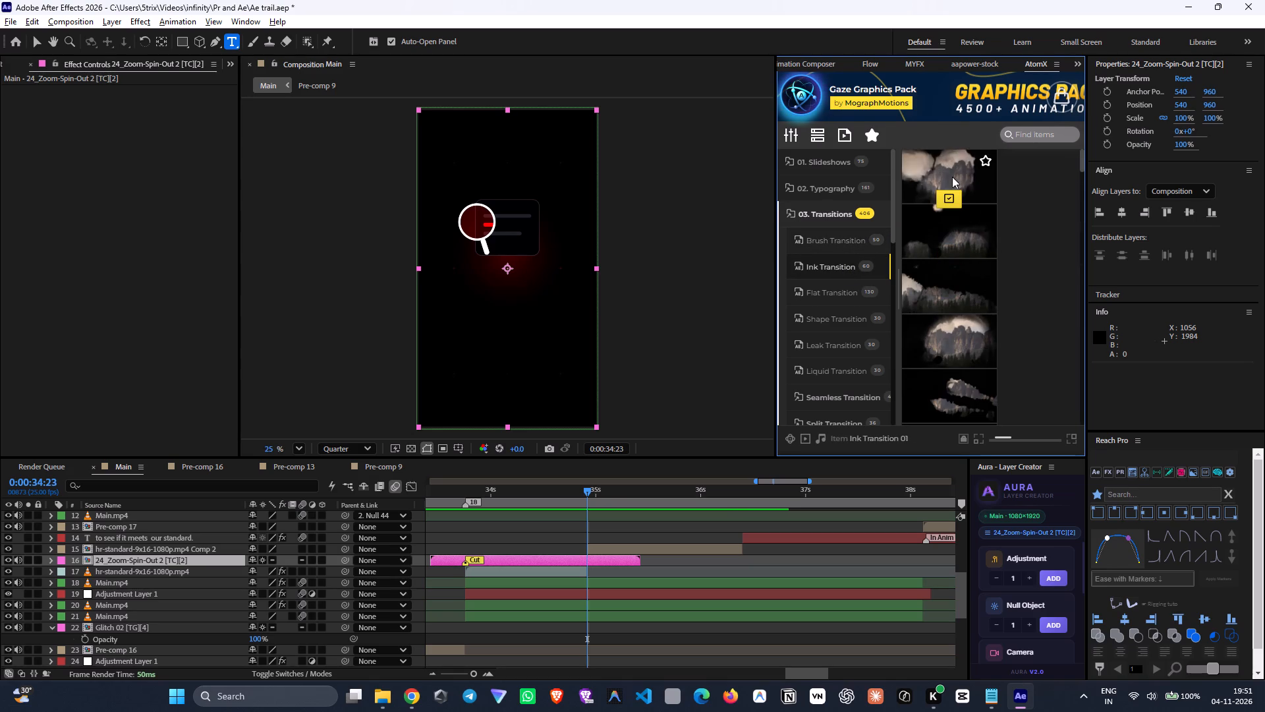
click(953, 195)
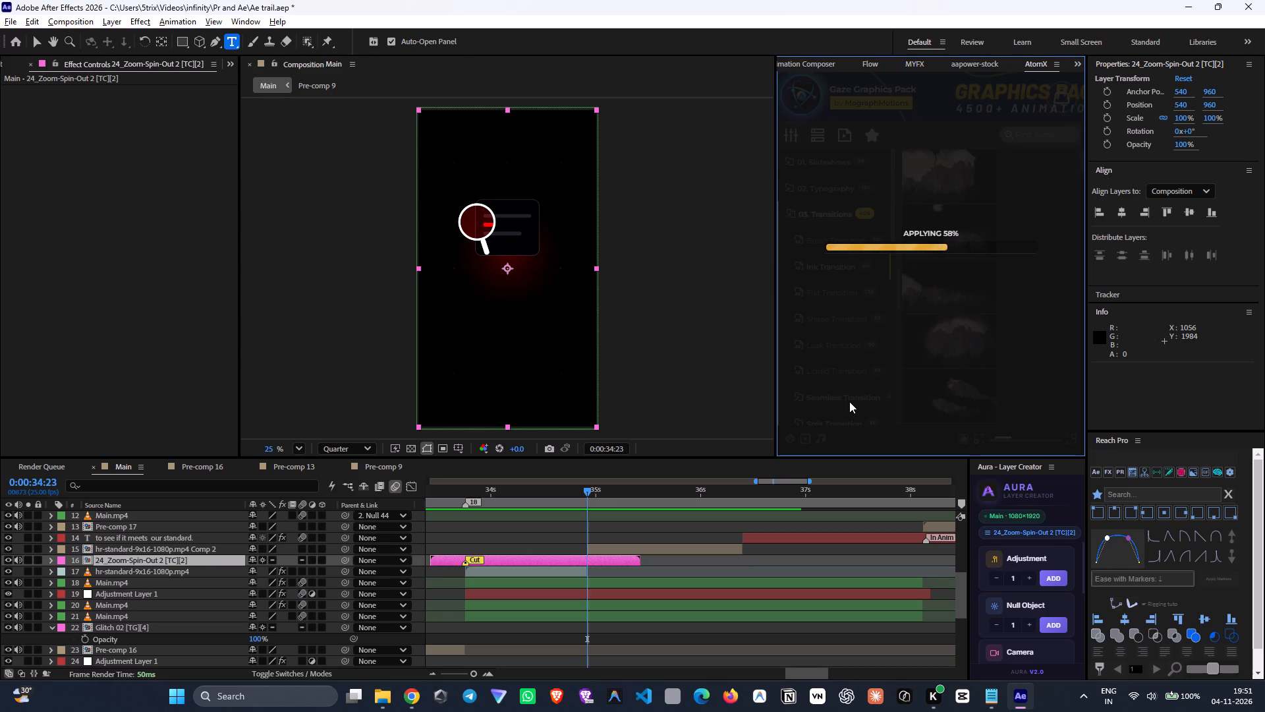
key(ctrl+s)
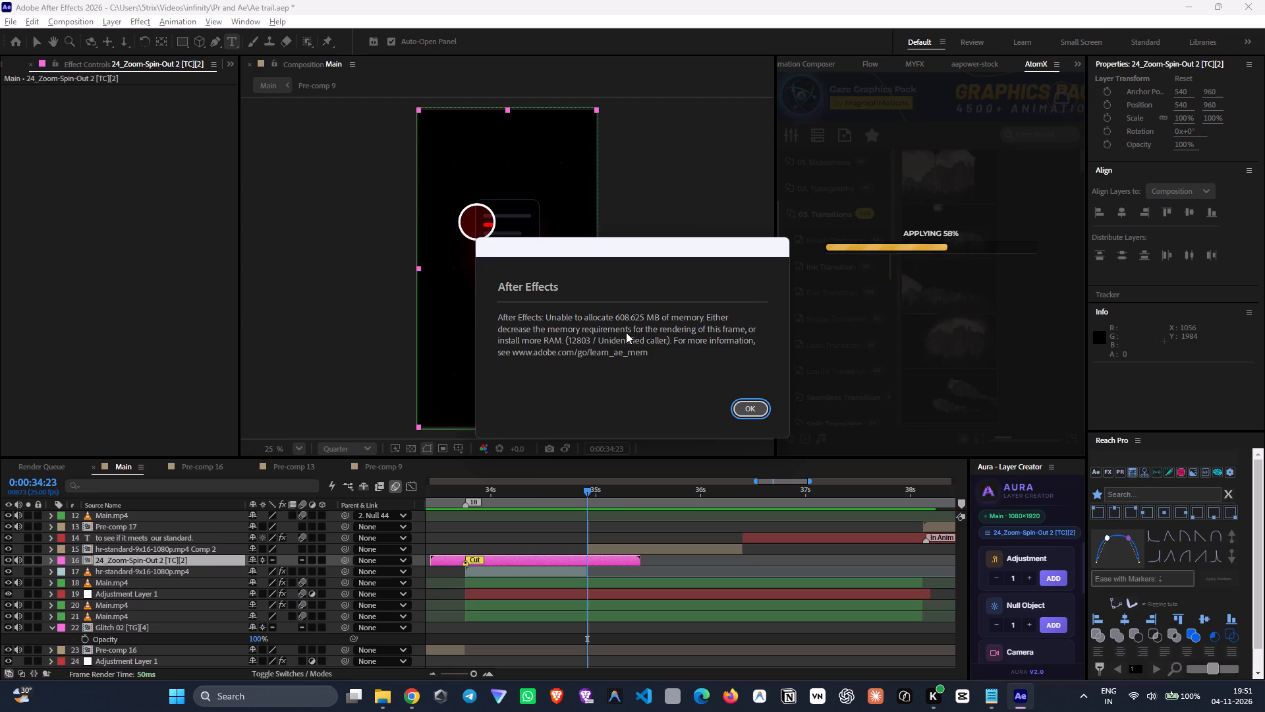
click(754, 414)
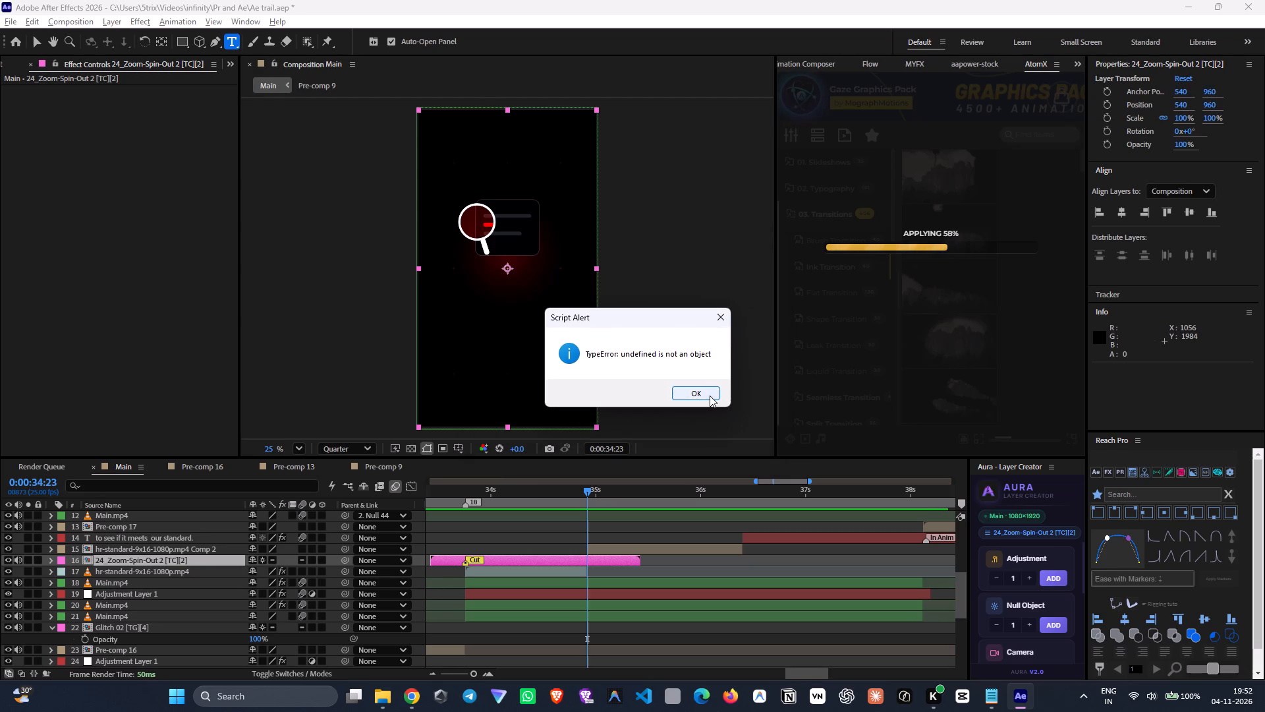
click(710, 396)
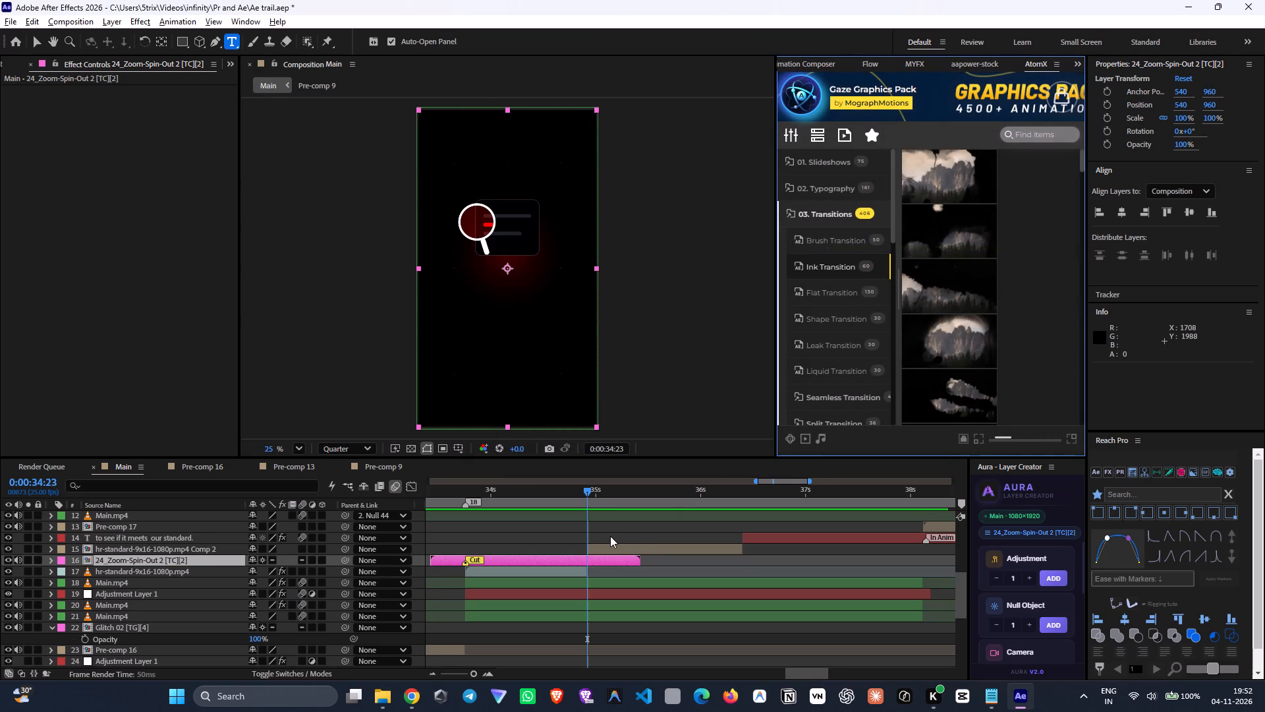
Clear the layer selection and save the project.
click(610, 536)
scroll(610, 536, up, 9)
scroll(610, 536, down, 5)
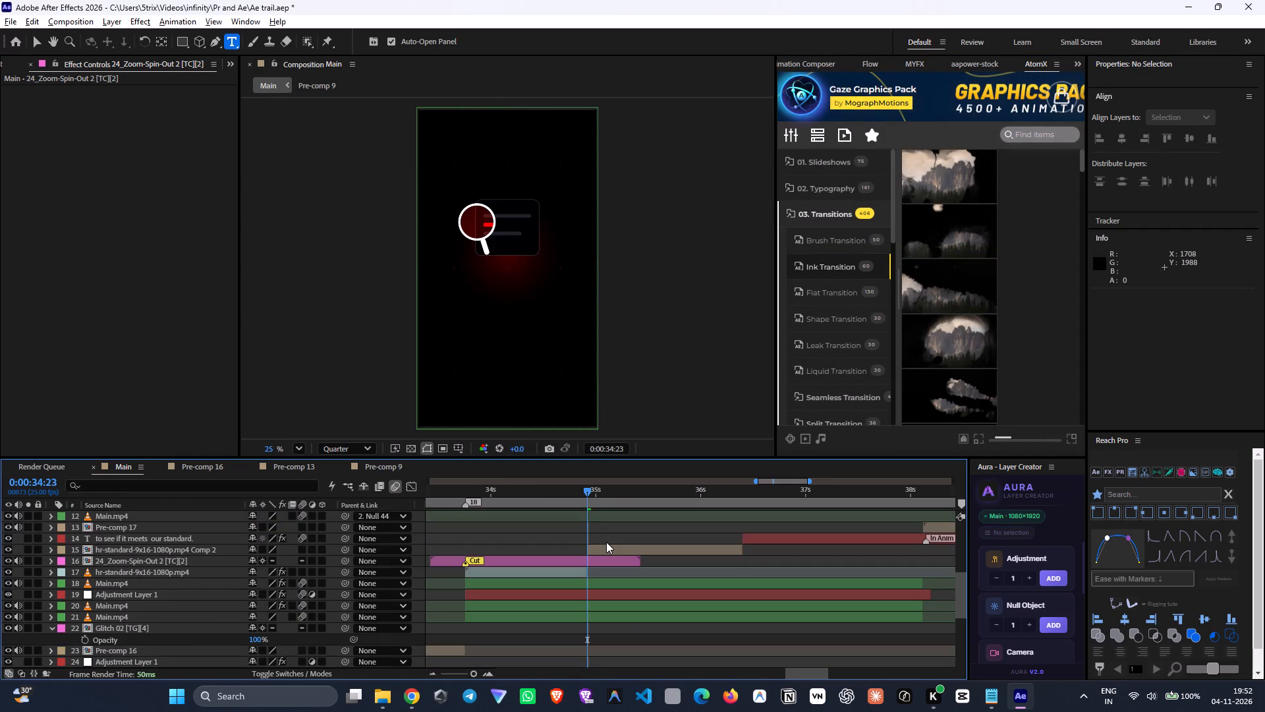
key(ctrl+s)
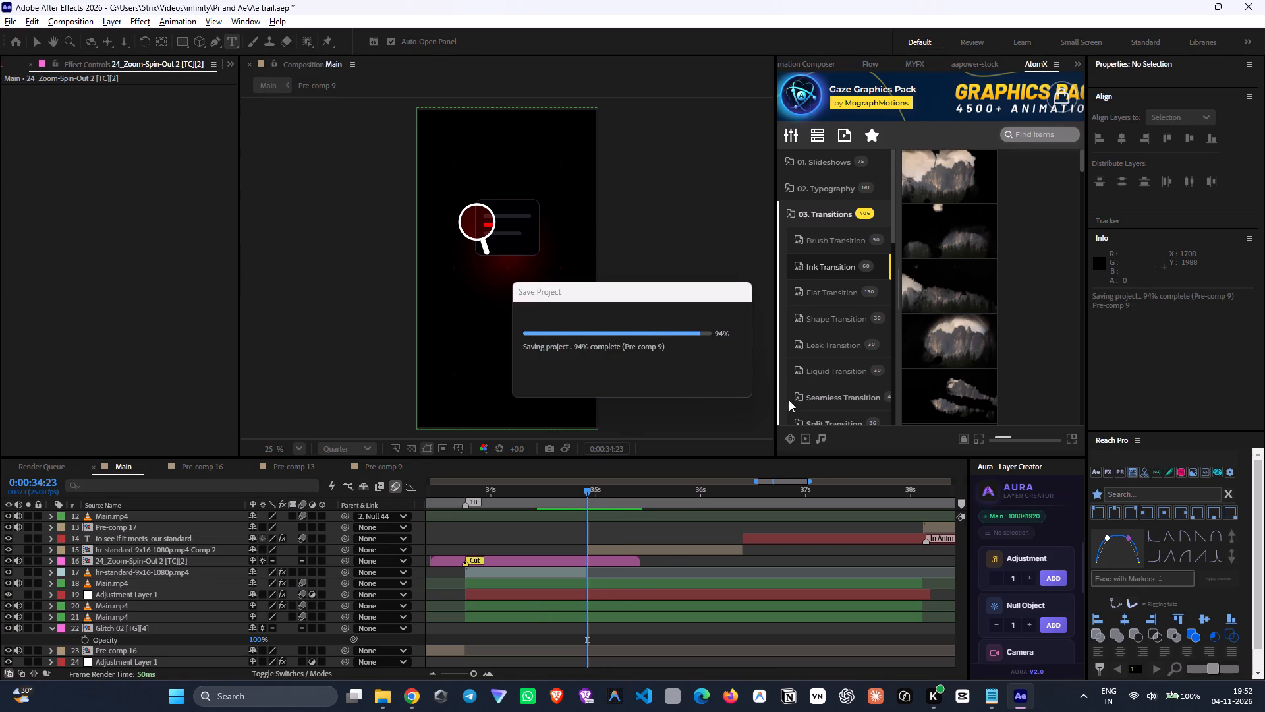
Clear the After Effects cache with Reach Pro.
click(824, 320)
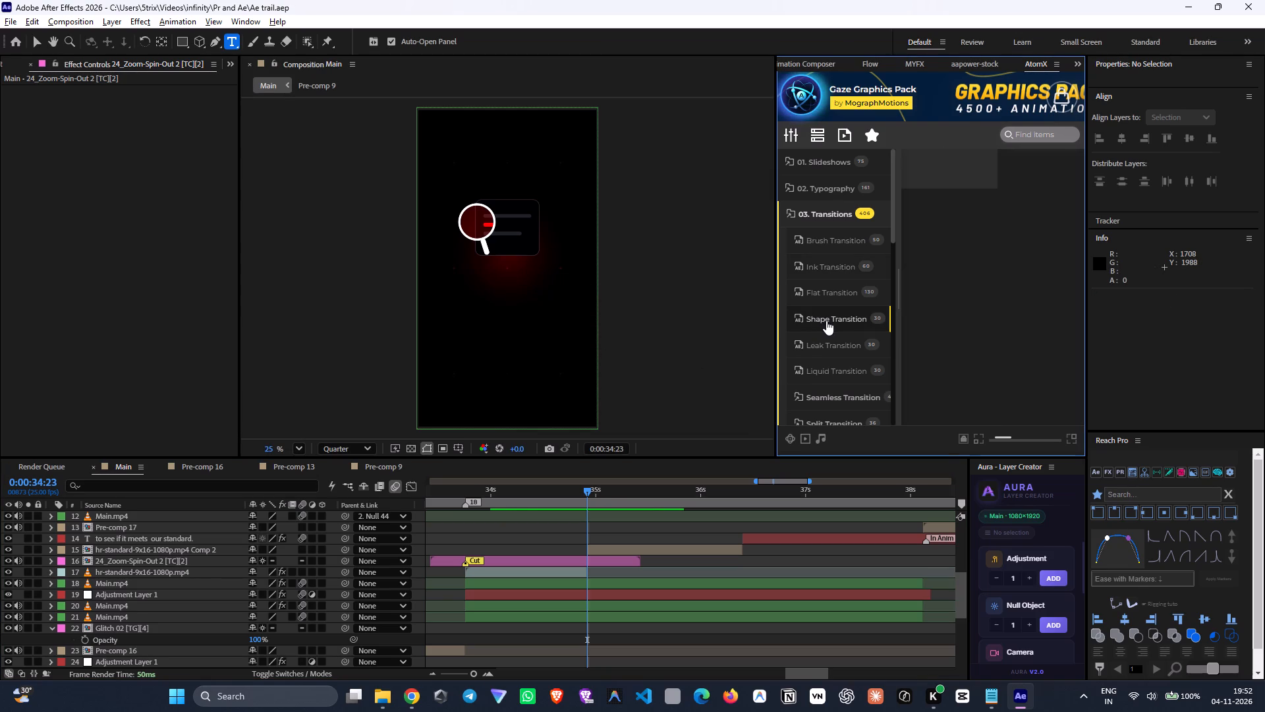
click(1181, 471)
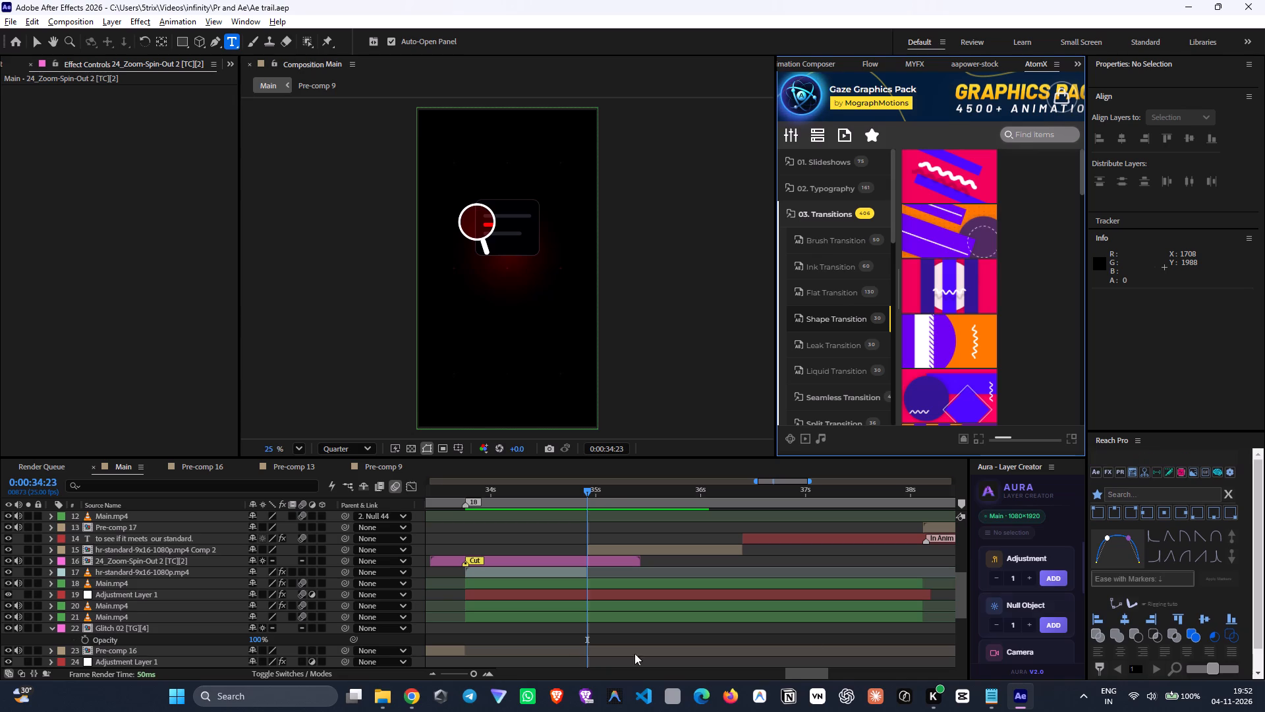
Switch to Chrome and close its window, returning to After Effects with the playhead at 0:00:34:23.
click(408, 696)
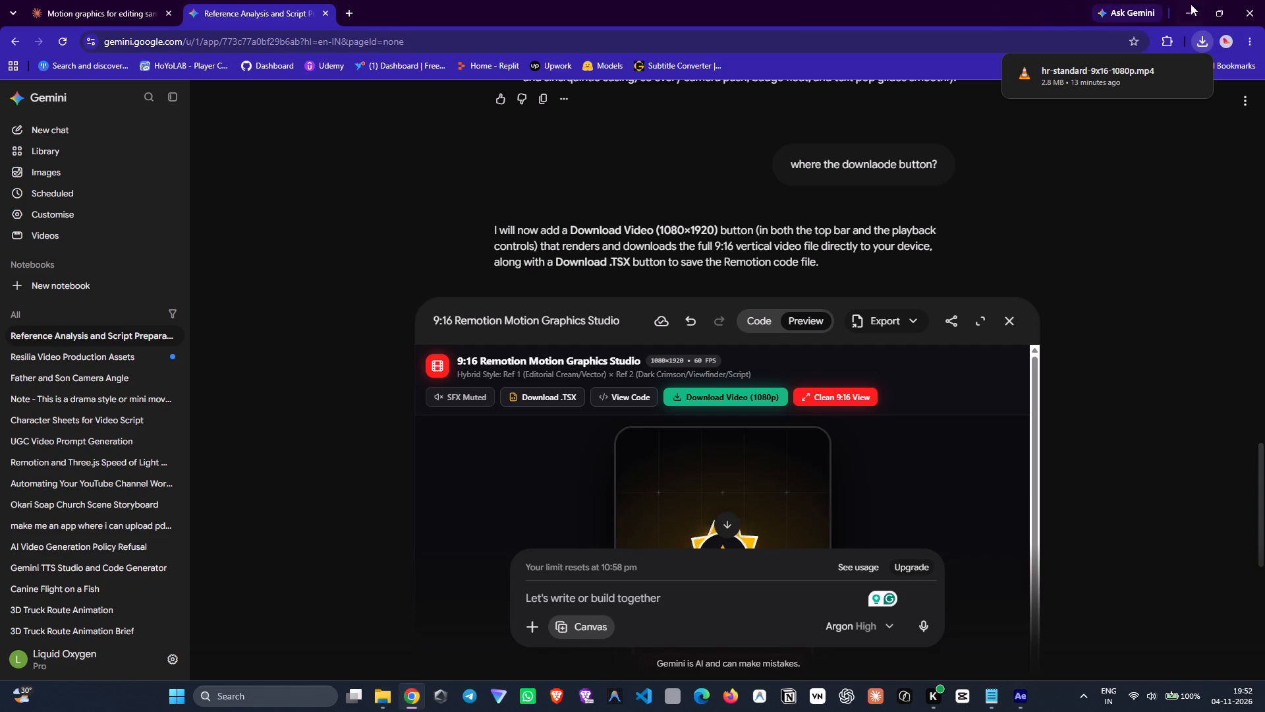
click(1247, 15)
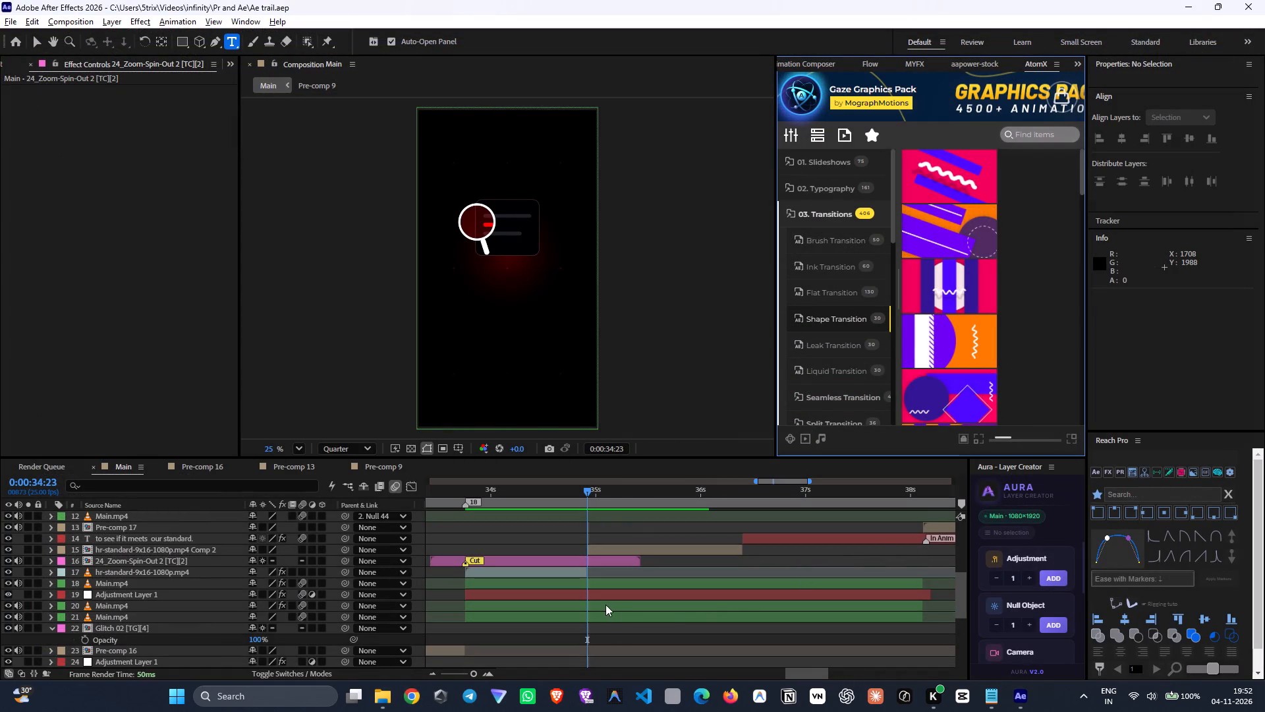
click(580, 498)
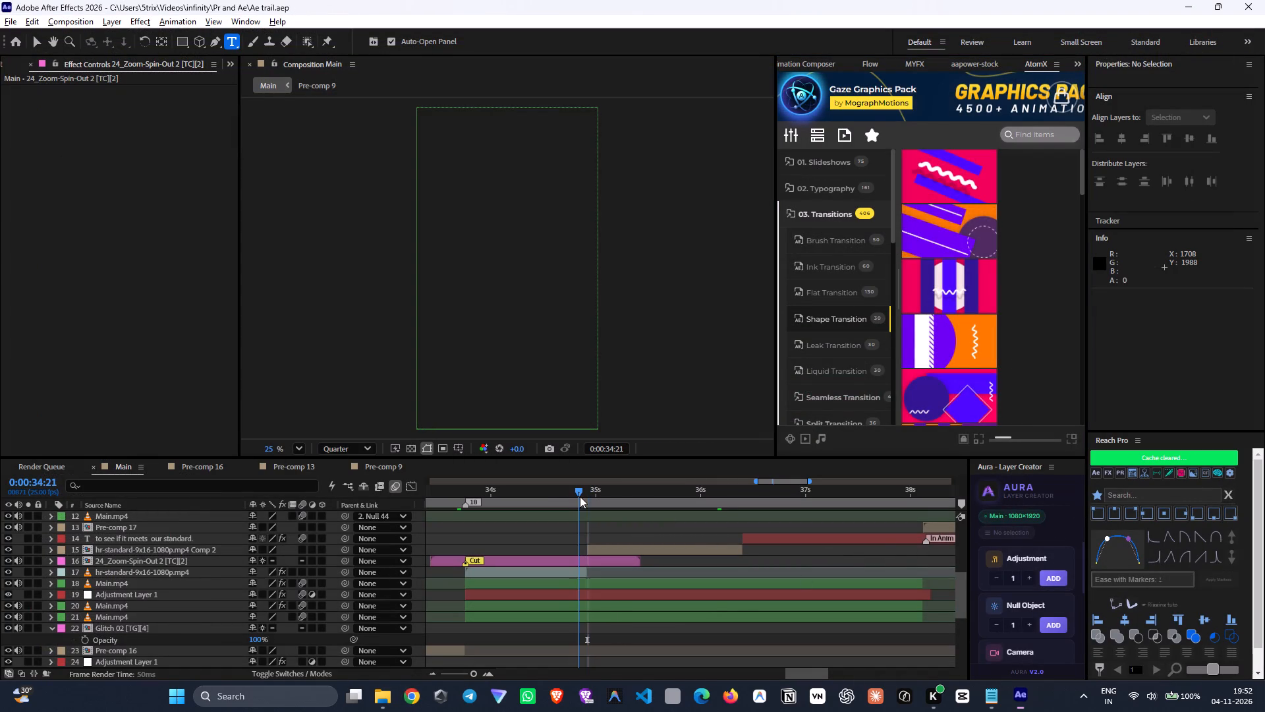
click(583, 499)
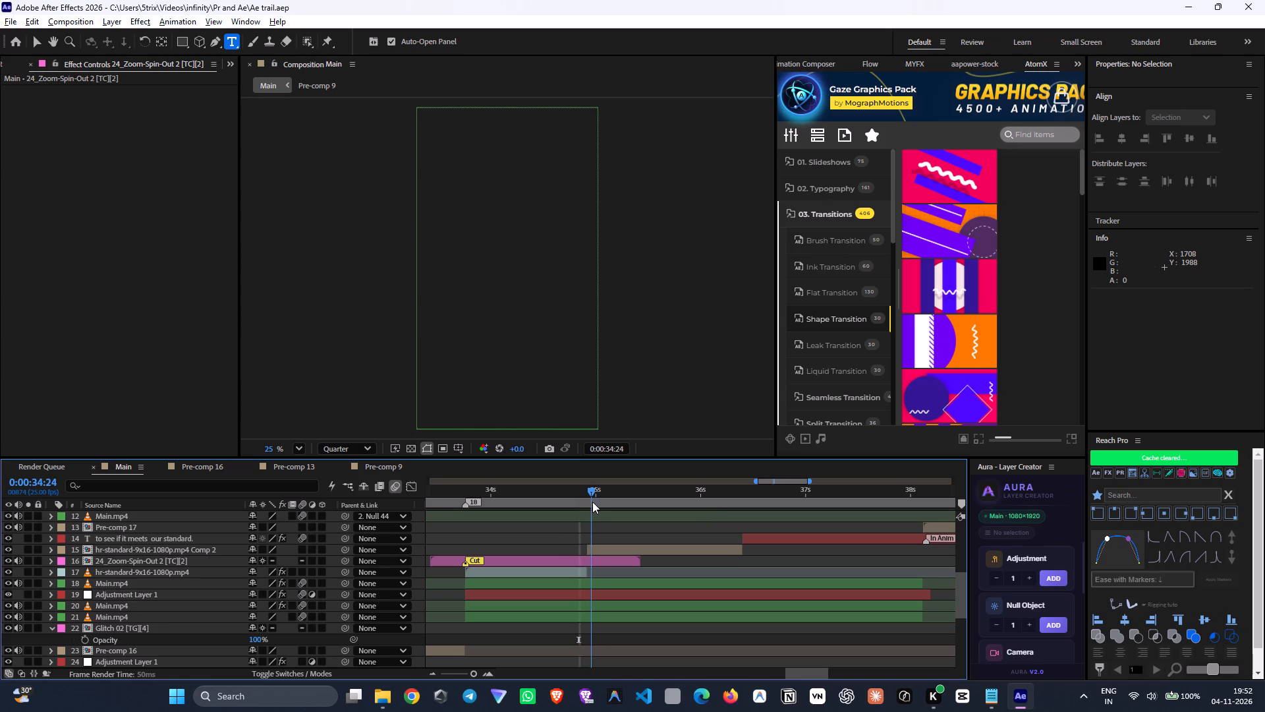
Check the timed transcript in 1.txt in Notepad, around the HR department lines, and minimize it.
click(984, 701)
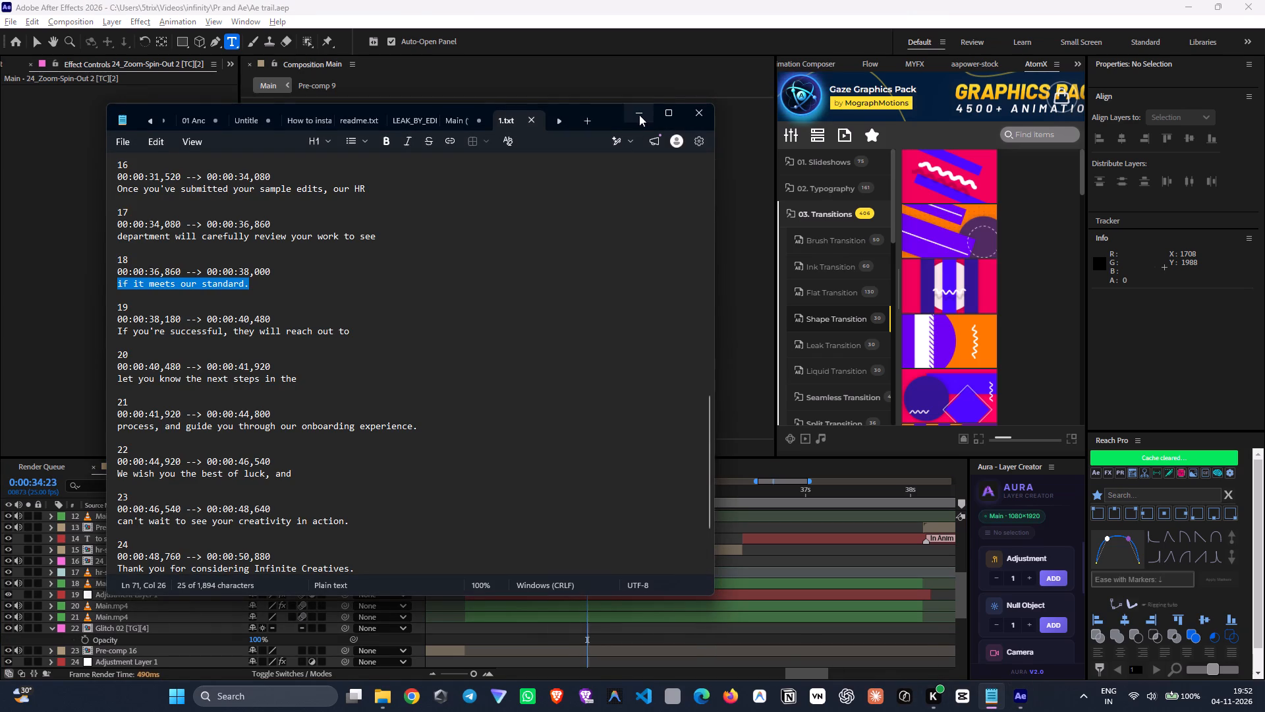
click(639, 115)
Show the Main timeline from its beginning and scrub through the early sections up to 0:00:15:03 to review the edit.
drag(756, 479, 356, 500)
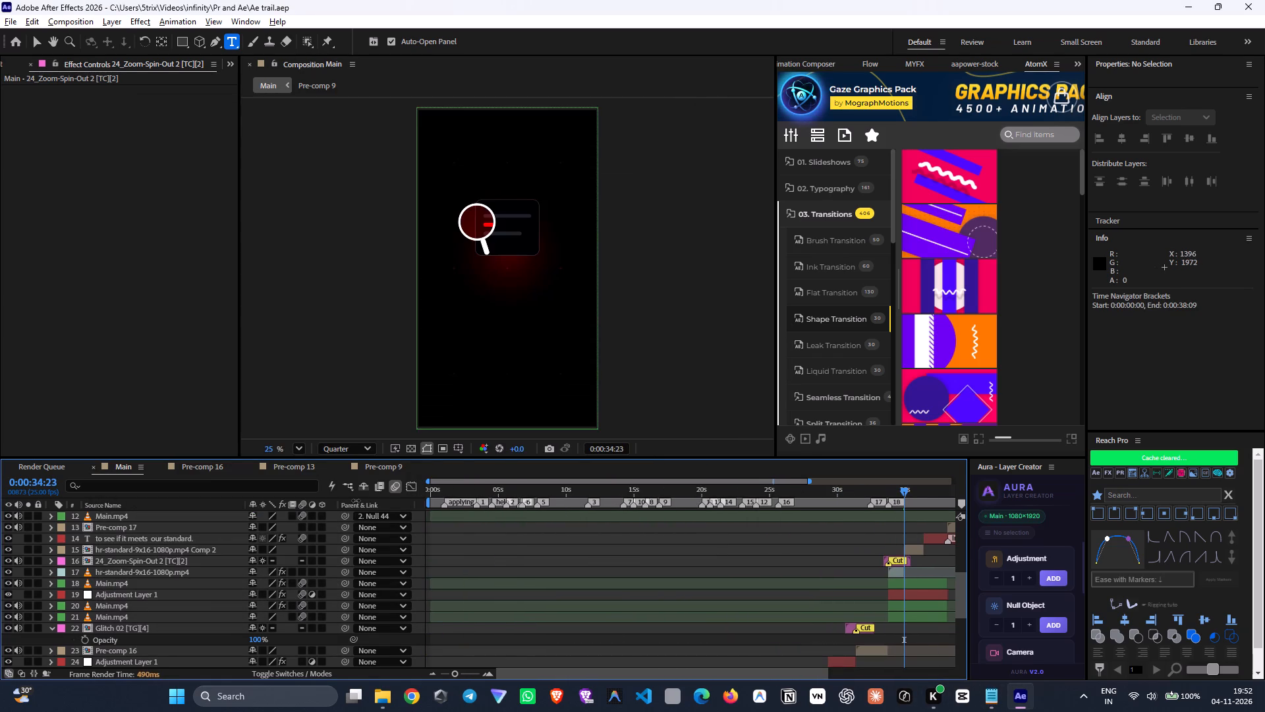
drag(356, 500, 345, 501)
drag(466, 493, 530, 524)
scroll(528, 572, down, 8)
drag(566, 495, 592, 508)
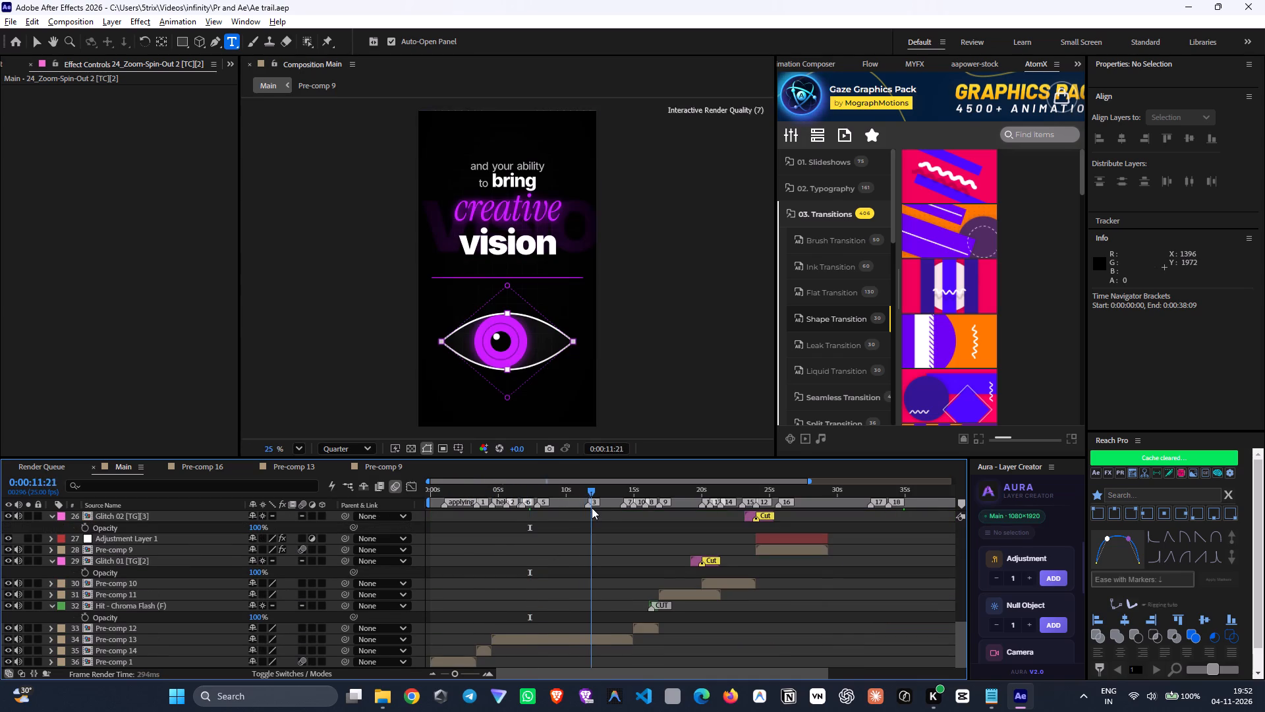
drag(592, 508, 632, 526)
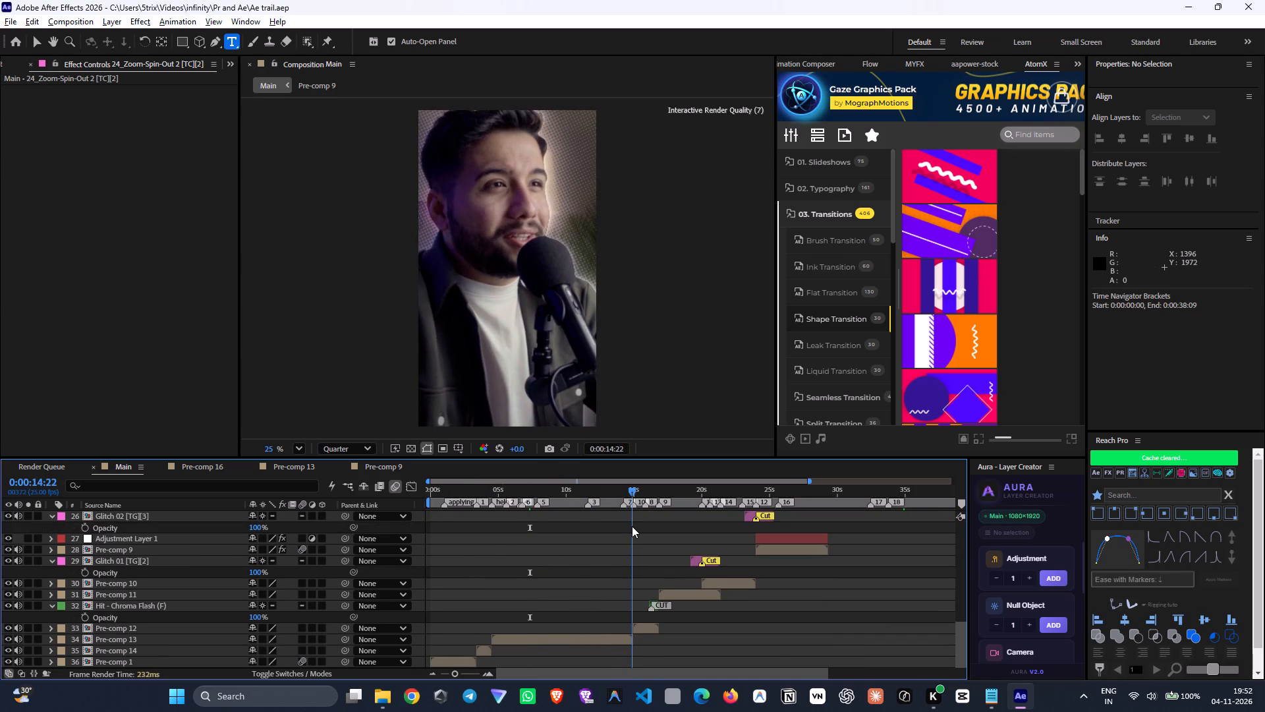
drag(632, 526, 635, 527)
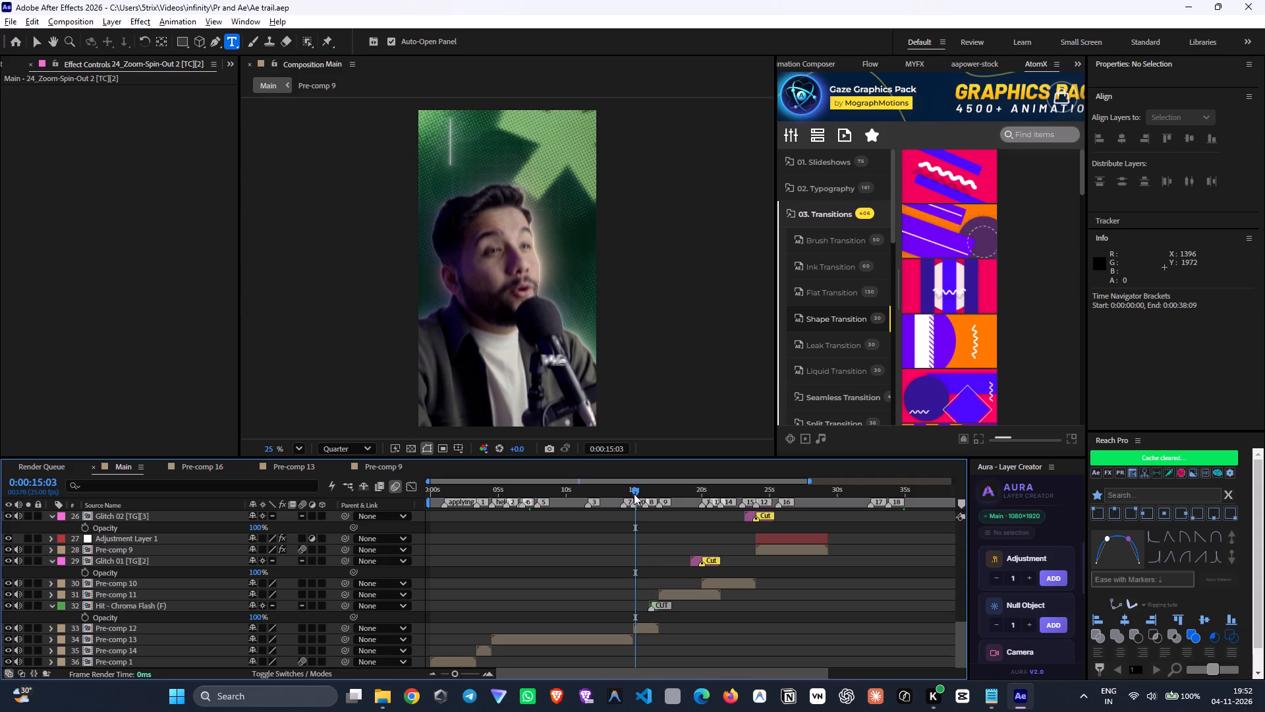
Play Main.mp4 from the Assets folder in VLC from about 0:07 to hear the speech, and return to After Effects.
click(381, 697)
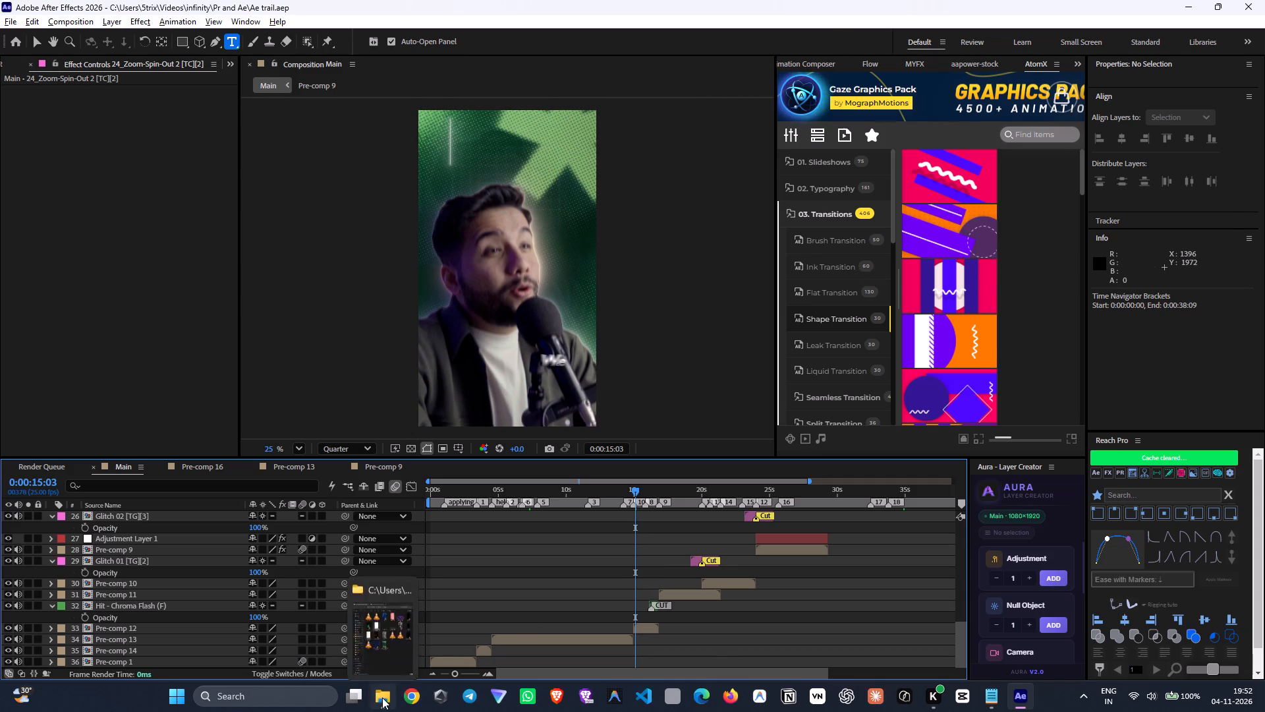
click(984, 526)
double_click(1124, 222)
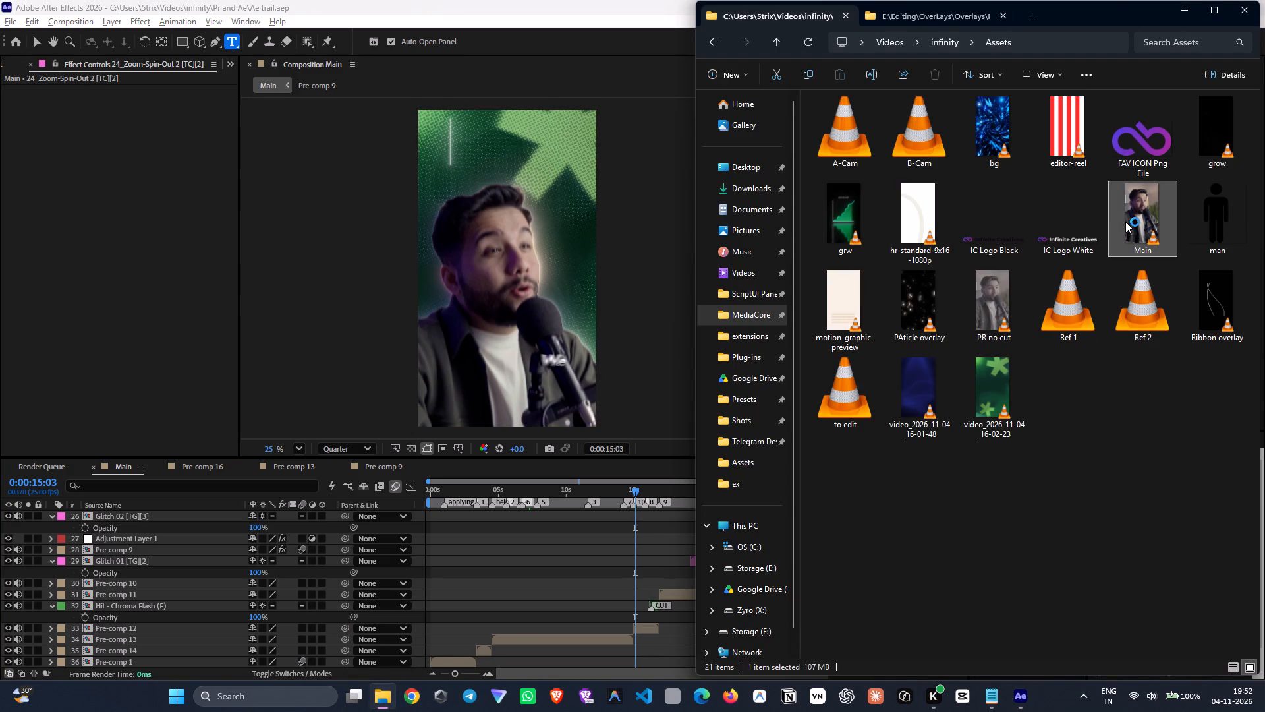
click(398, 647)
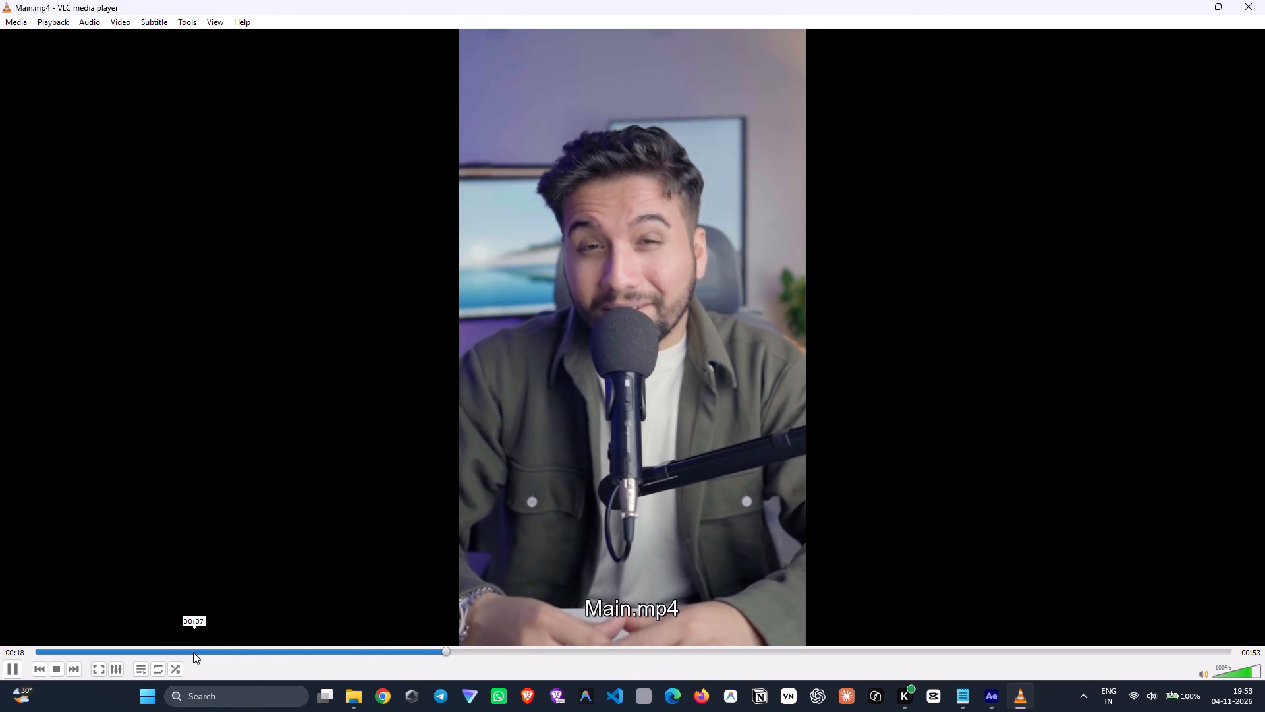
click(184, 653)
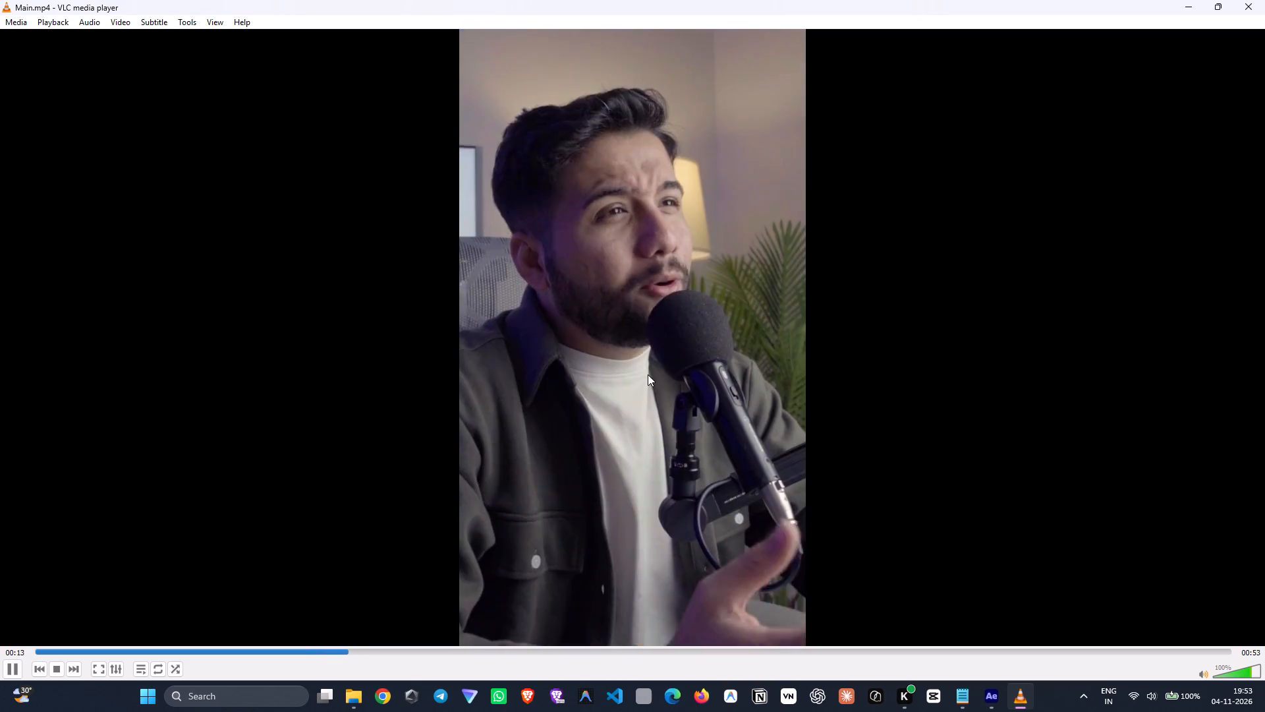
click(648, 374)
click(1243, 0)
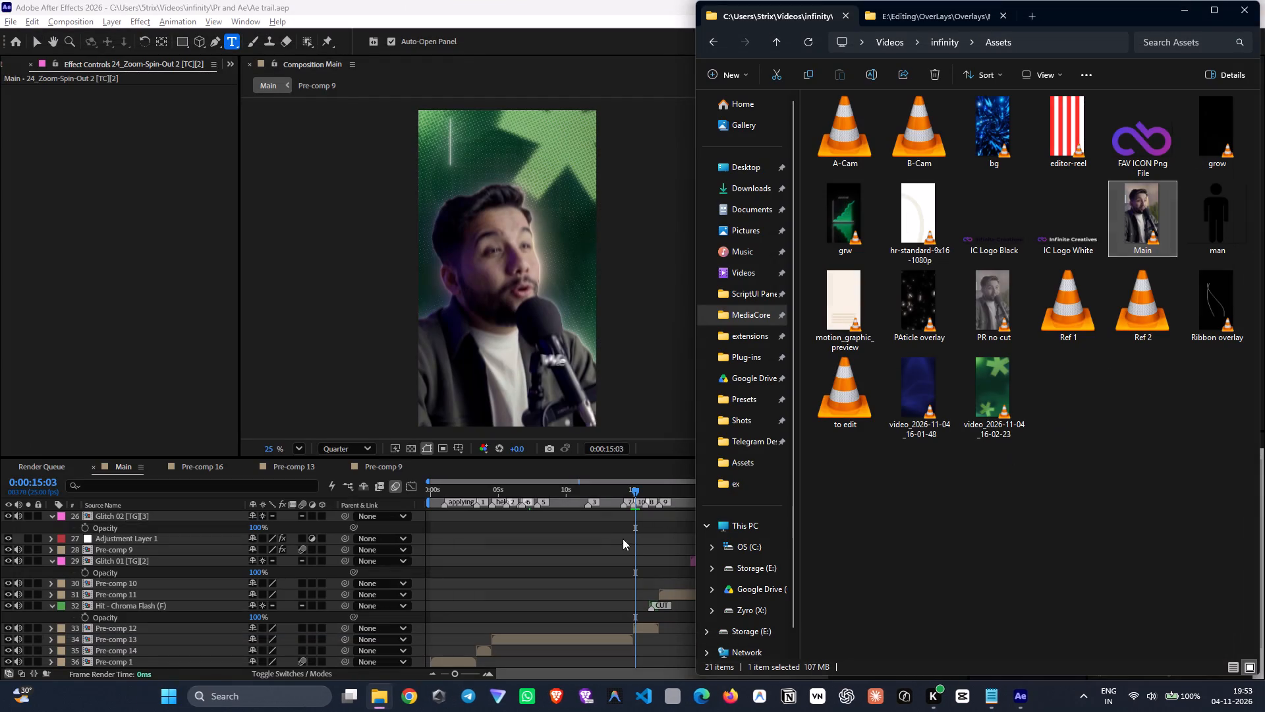
click(620, 545)
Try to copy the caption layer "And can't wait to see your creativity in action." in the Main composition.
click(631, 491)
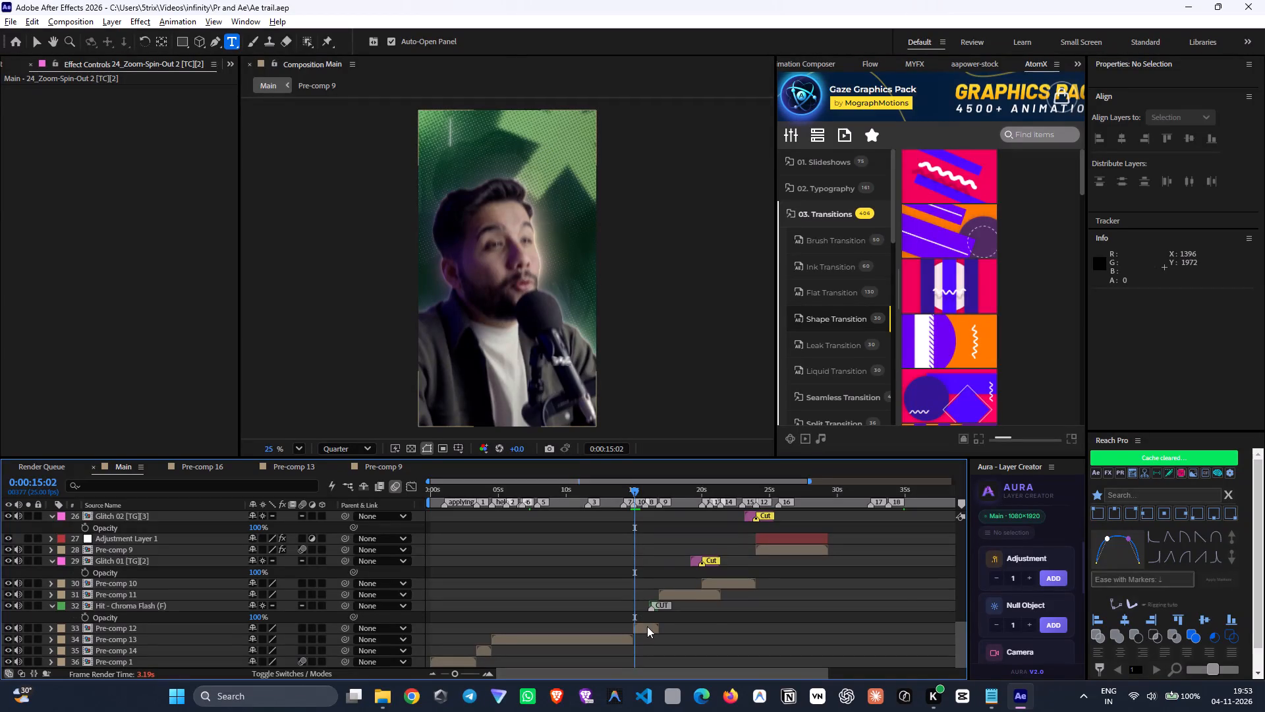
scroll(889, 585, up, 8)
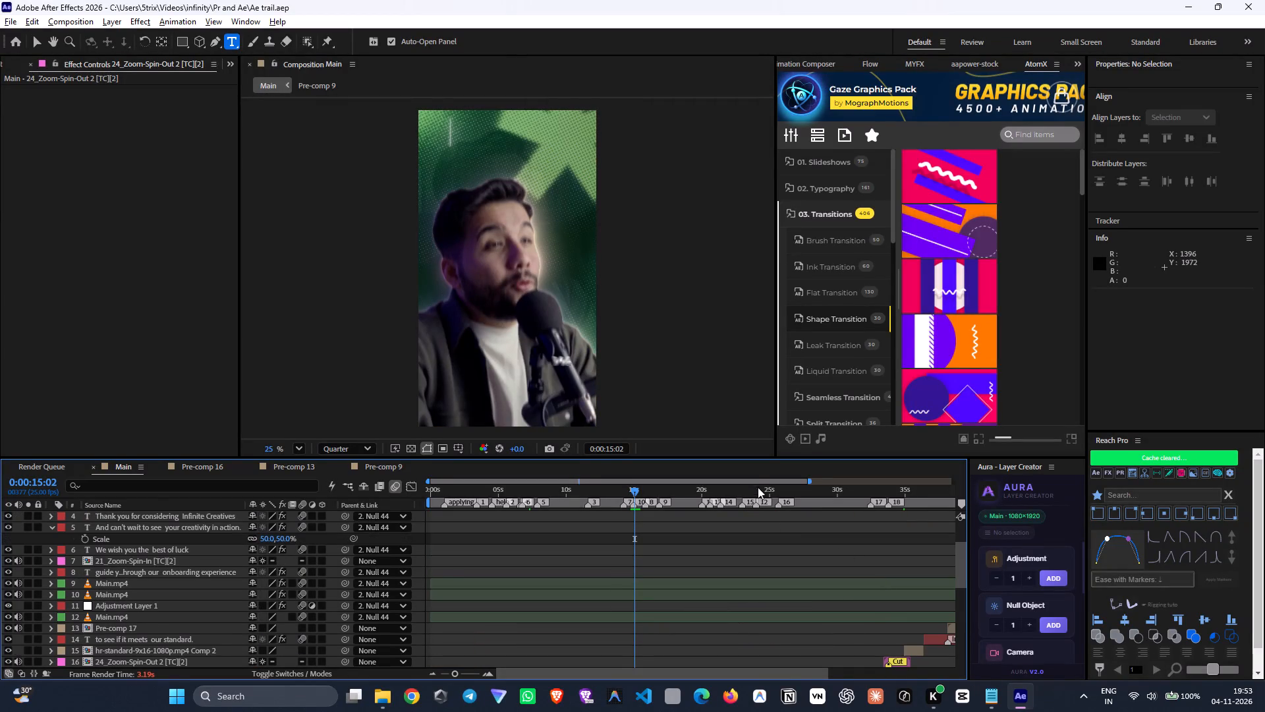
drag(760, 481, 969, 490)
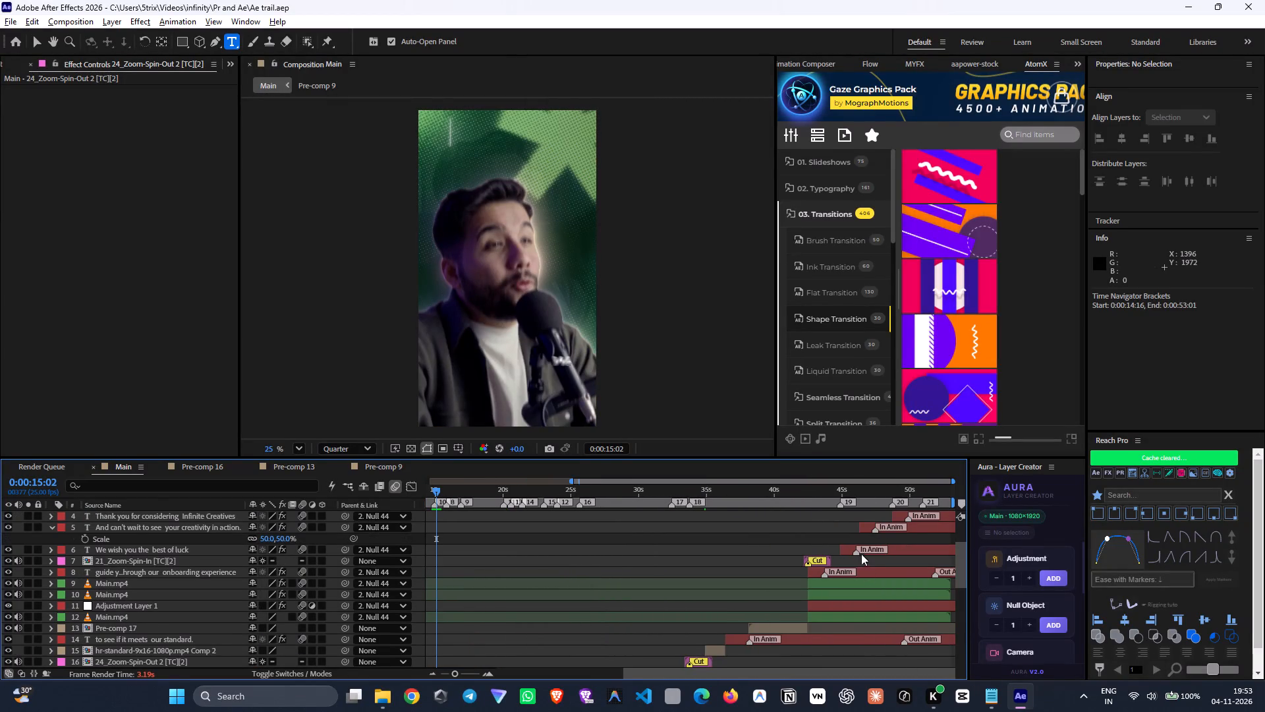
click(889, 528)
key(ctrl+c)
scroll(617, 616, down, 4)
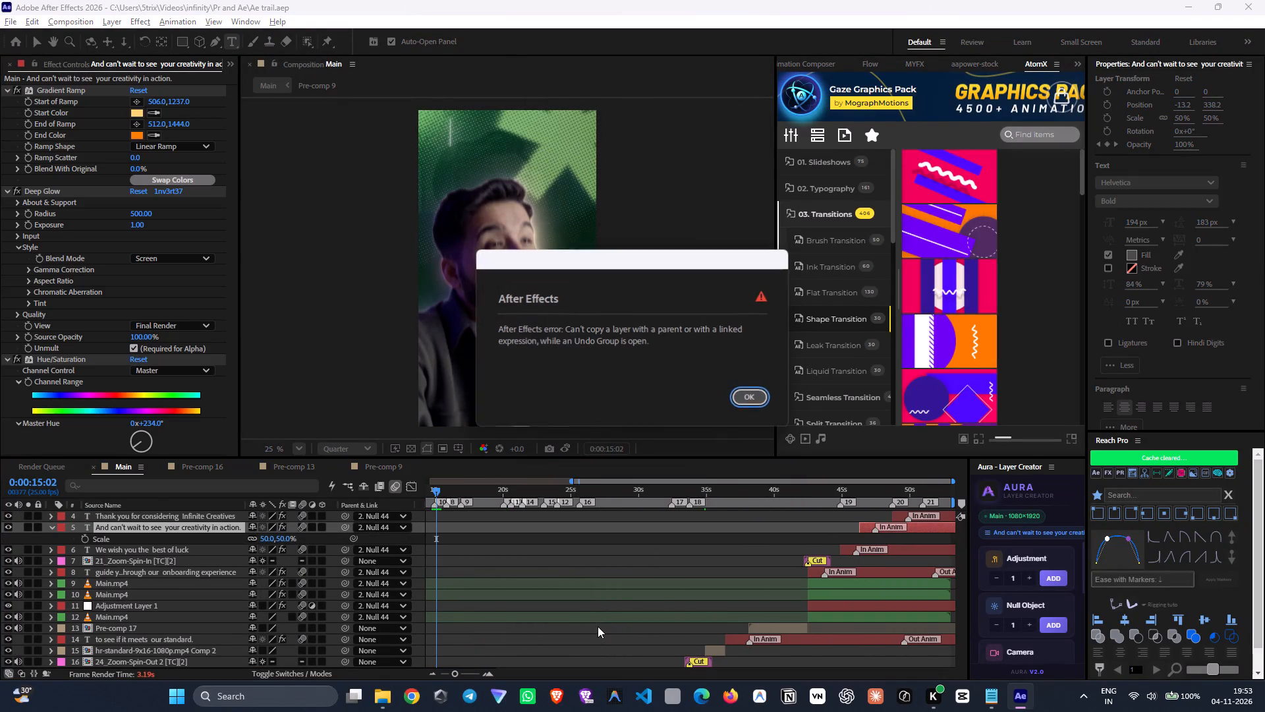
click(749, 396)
Open Pre-comp 12 and examine its opening frames between 0:00:14:24 and 0:00:15:01.
scroll(600, 586, down, 9)
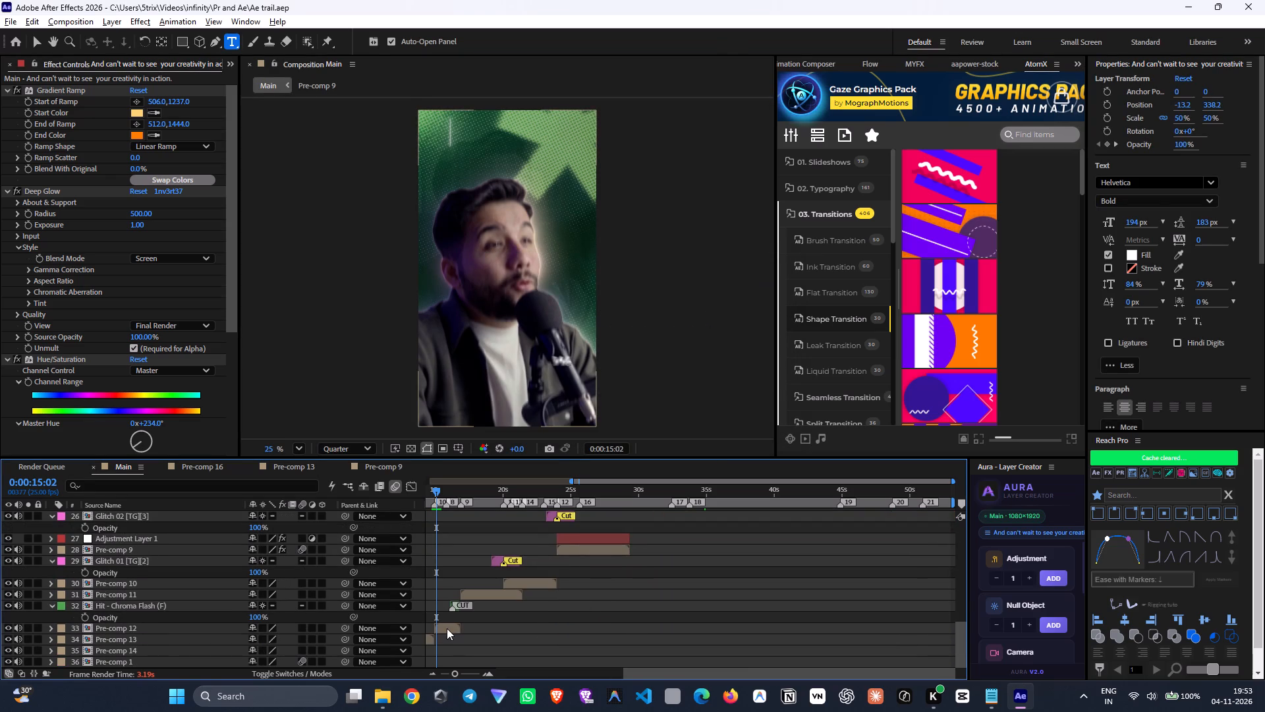
double_click(447, 628)
drag(472, 494, 406, 509)
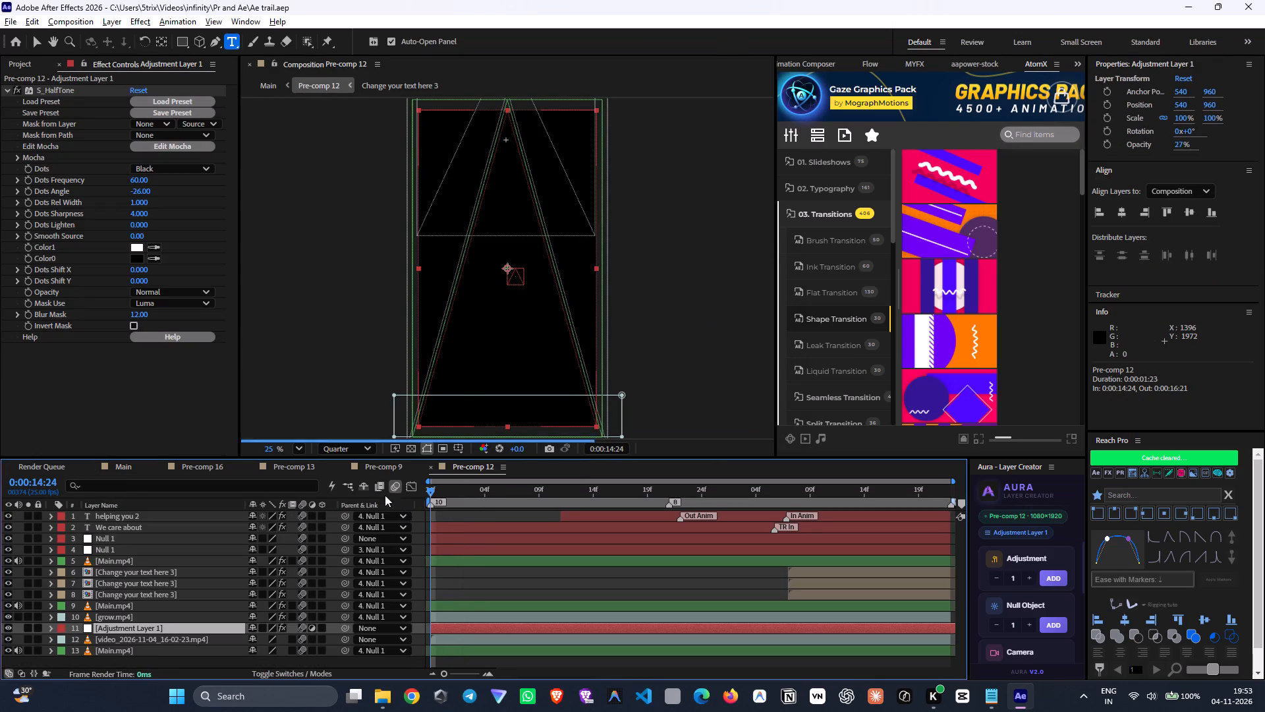
drag(451, 492, 451, 493)
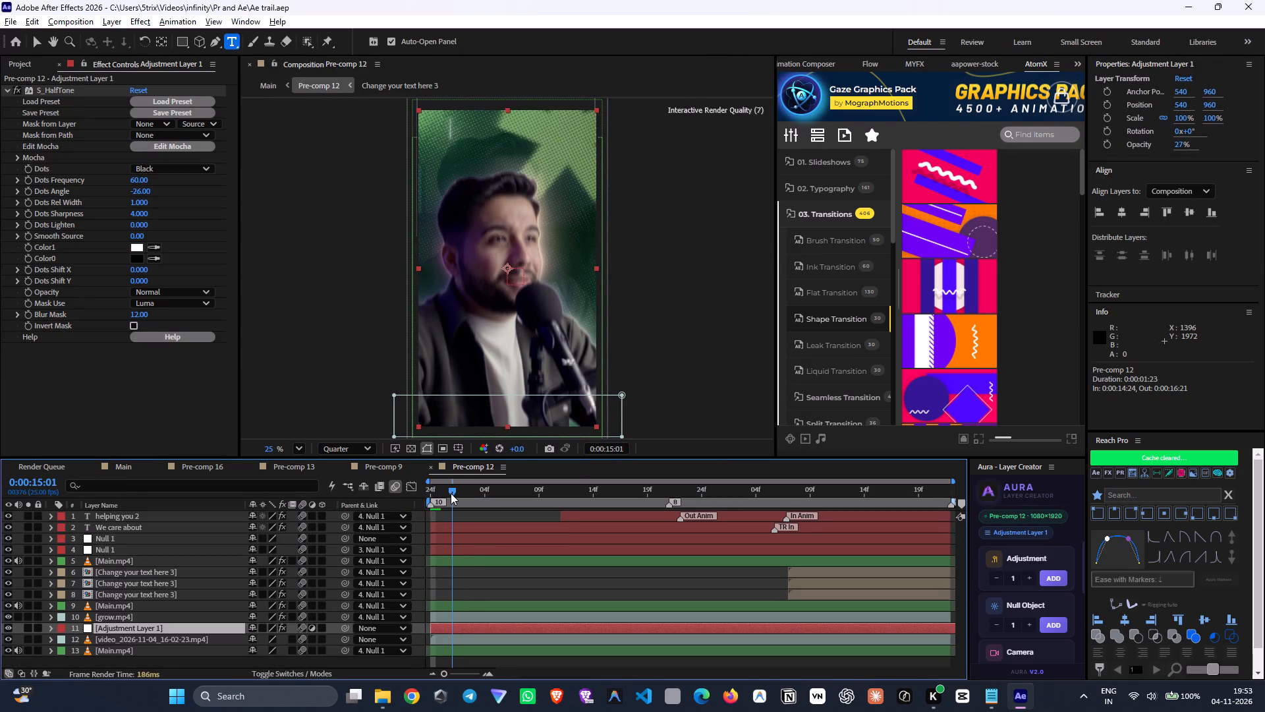
drag(451, 493, 418, 495)
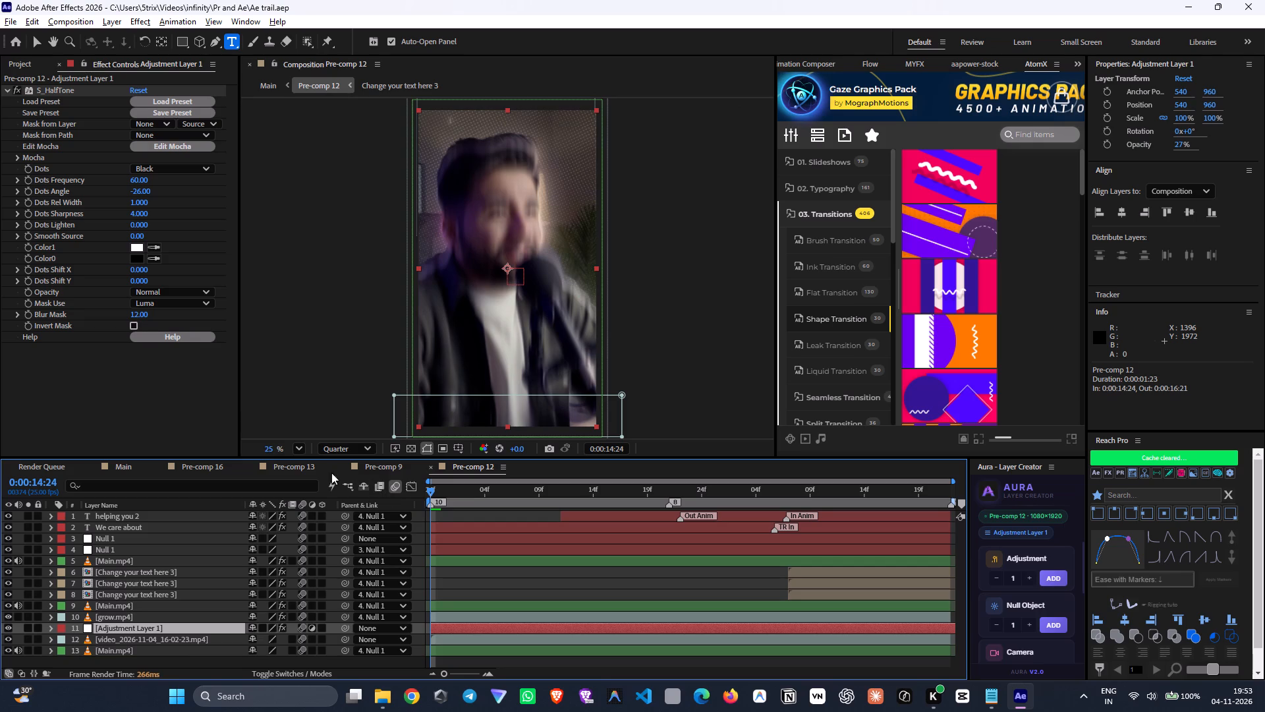
Return to Main and scrub from 0:00:12:17 to 0:00:14:14 to review the end of the Pre-comp 13 section.
click(129, 469)
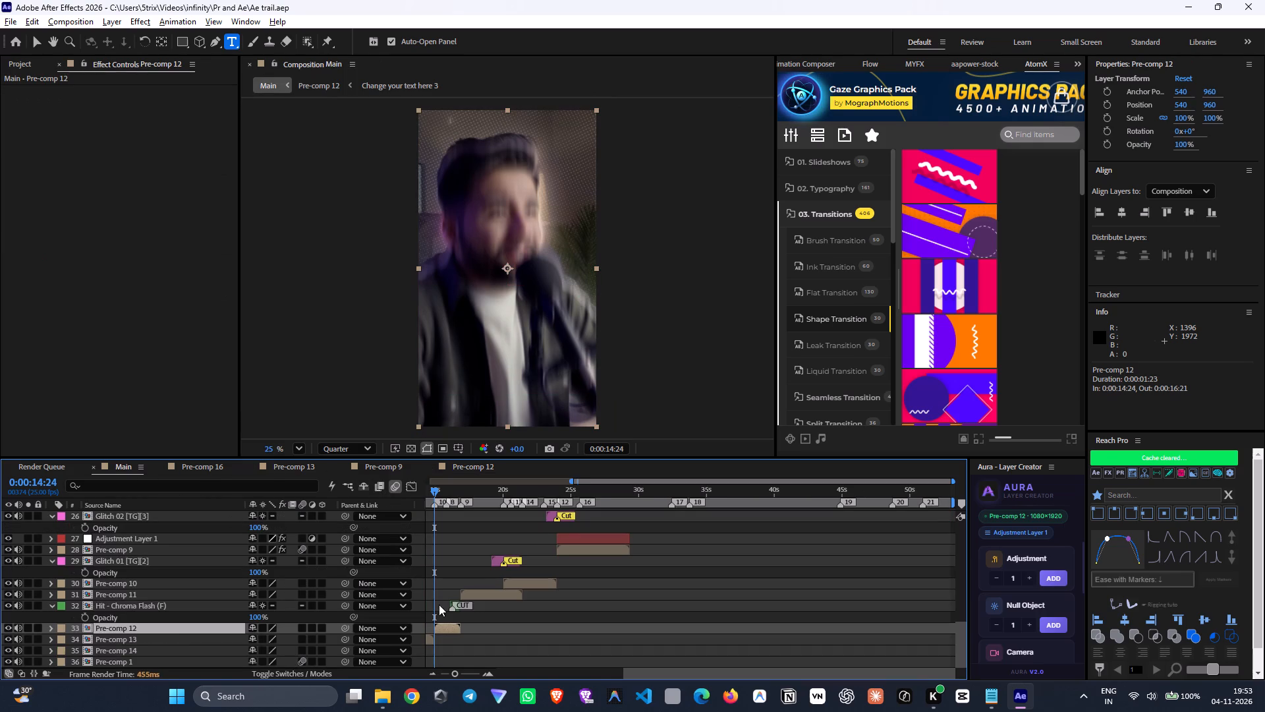
drag(610, 484, 533, 488)
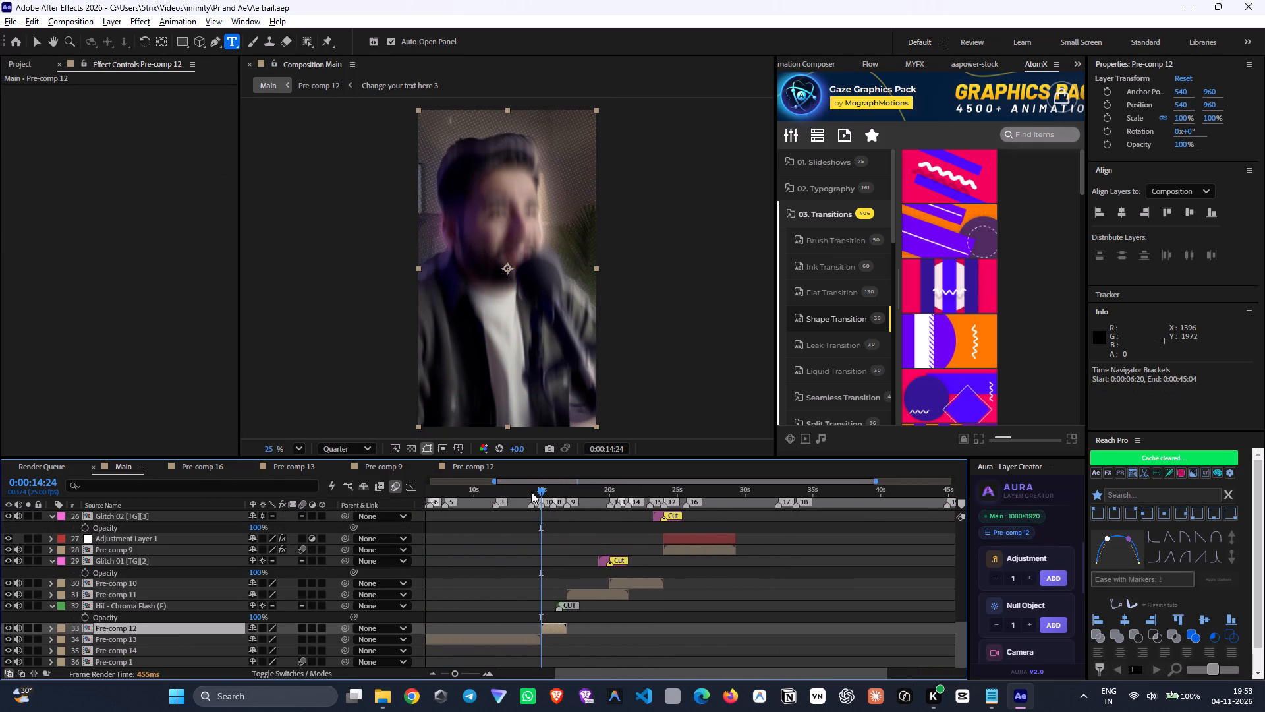
drag(530, 498, 519, 496)
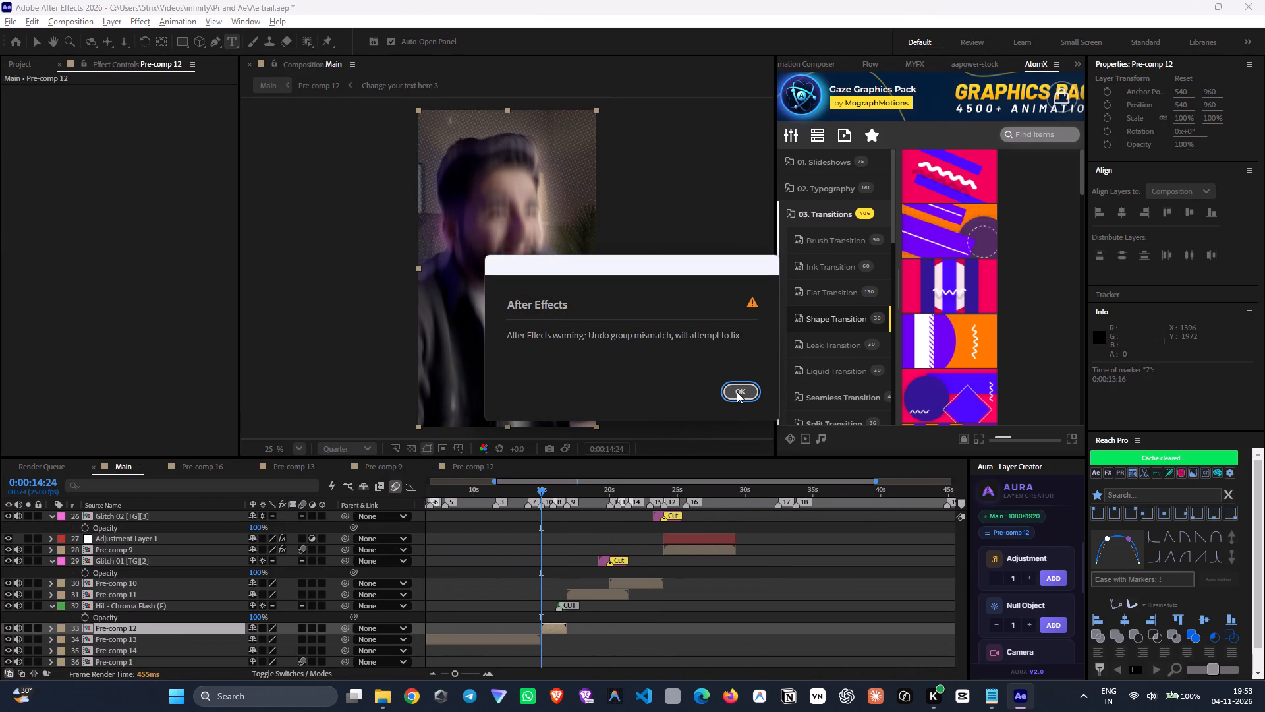
click(738, 391)
drag(509, 492, 513, 493)
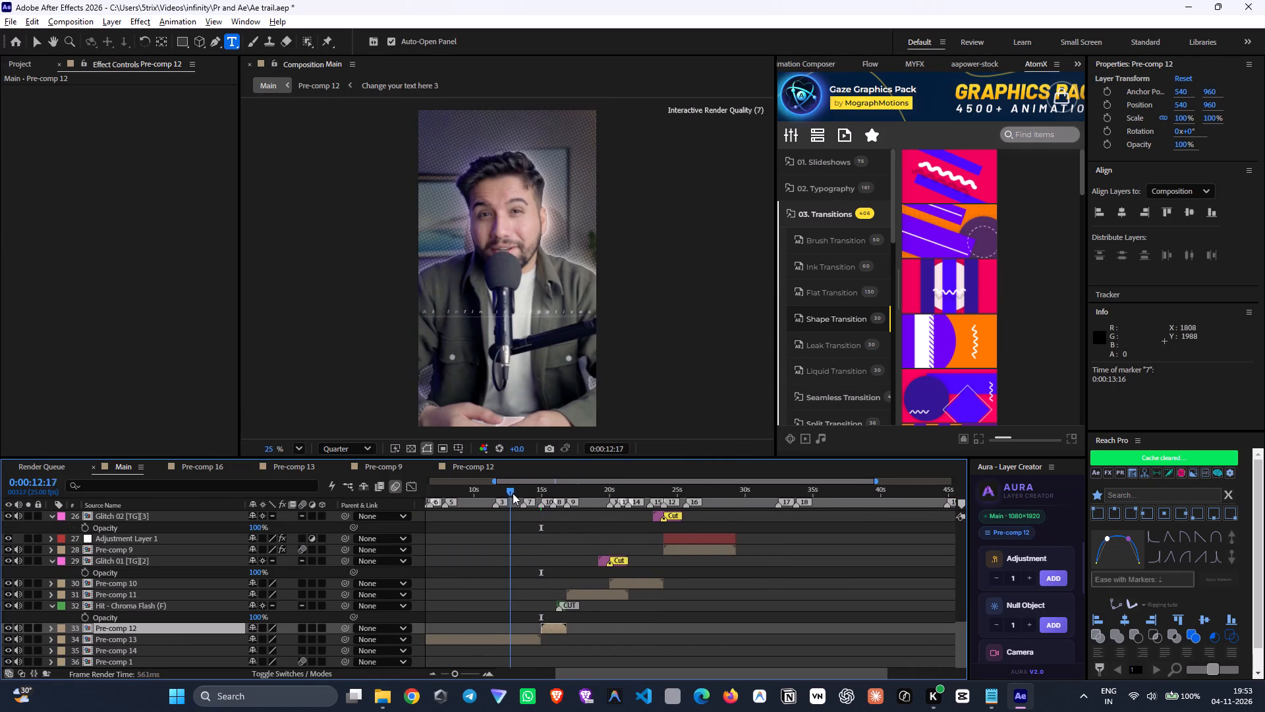
drag(513, 493, 528, 504)
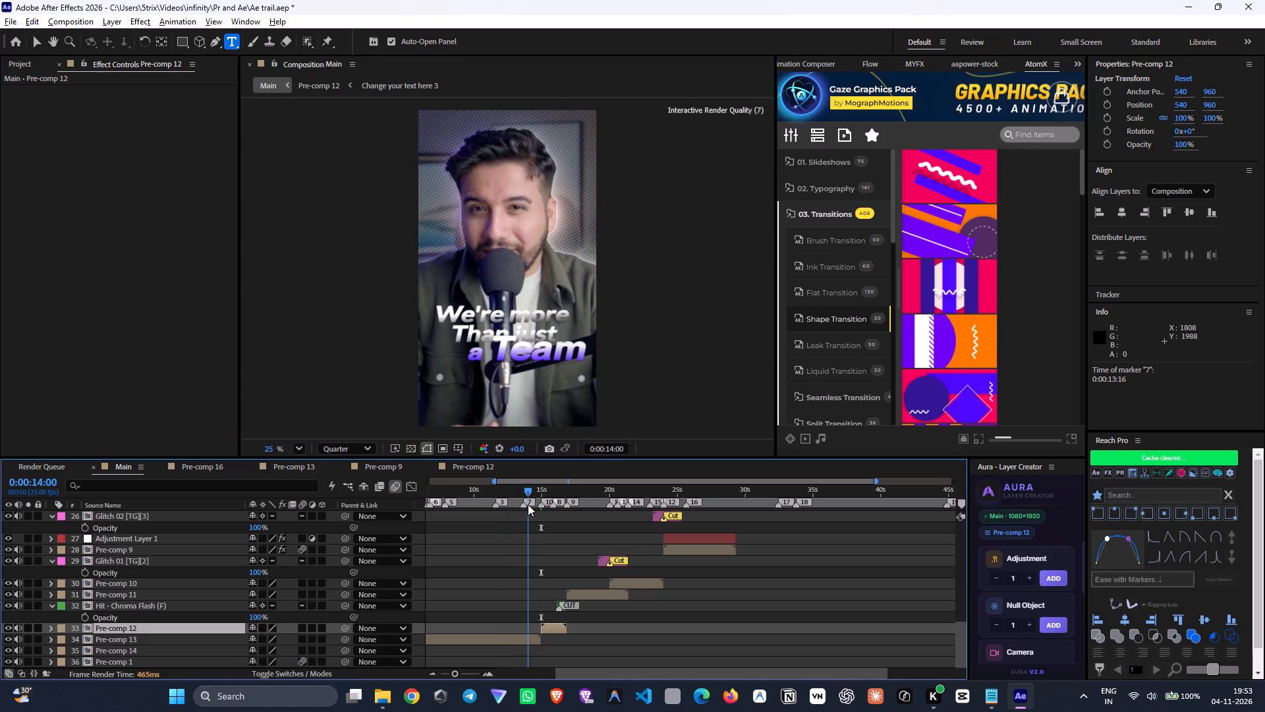
drag(528, 504, 536, 508)
Open Pre-comp 13 and set the playhead to 0:00:14:05, where the "We're more Than just a Team" caption fades.
double_click(530, 639)
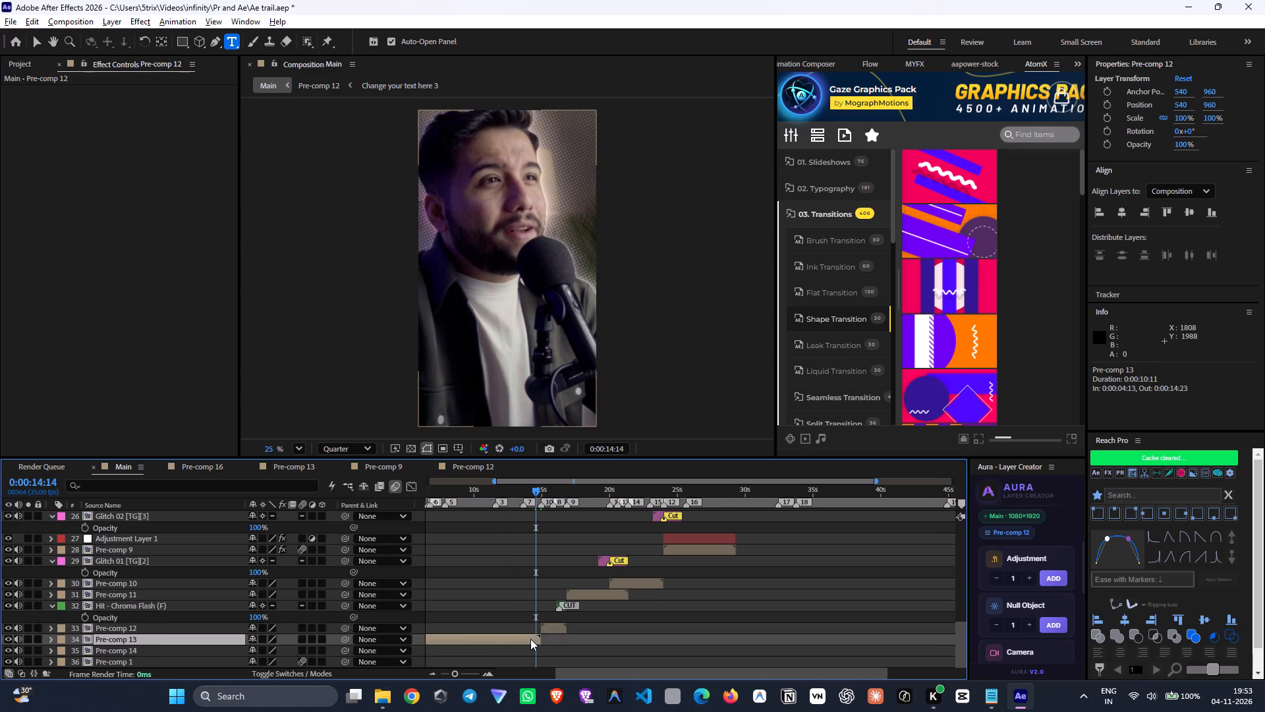
drag(883, 502, 880, 502)
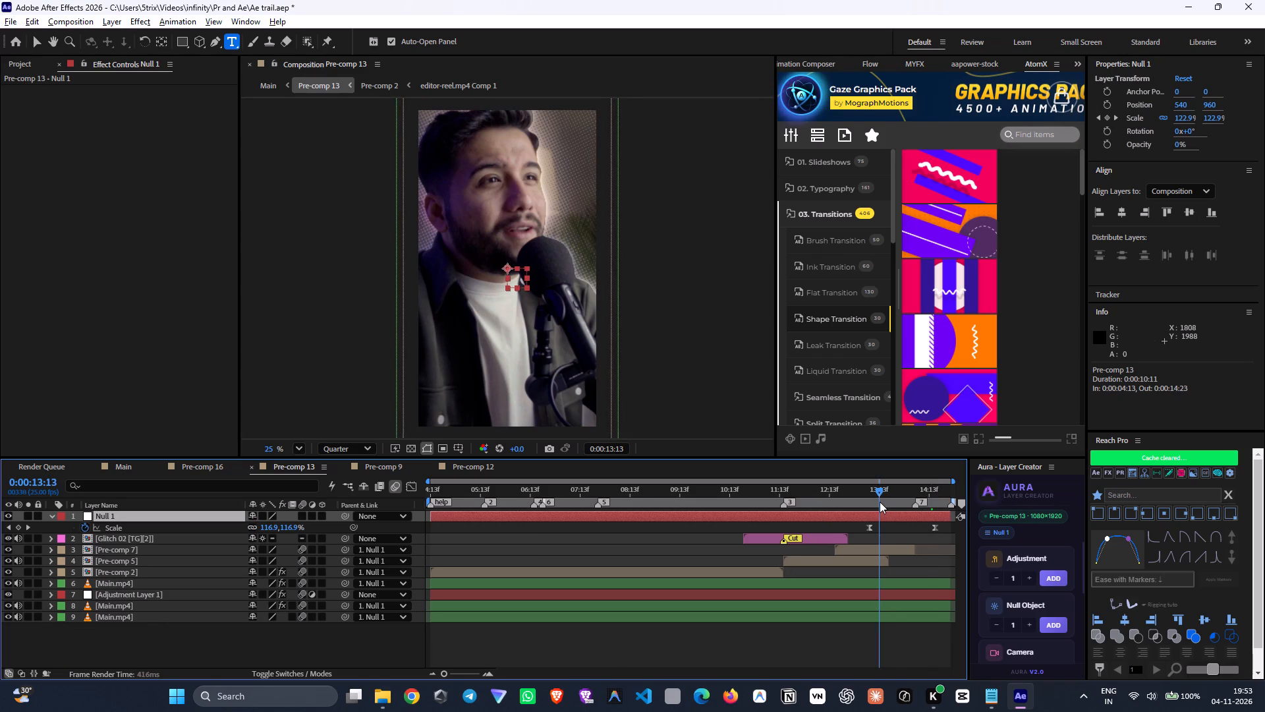
drag(880, 502, 906, 519)
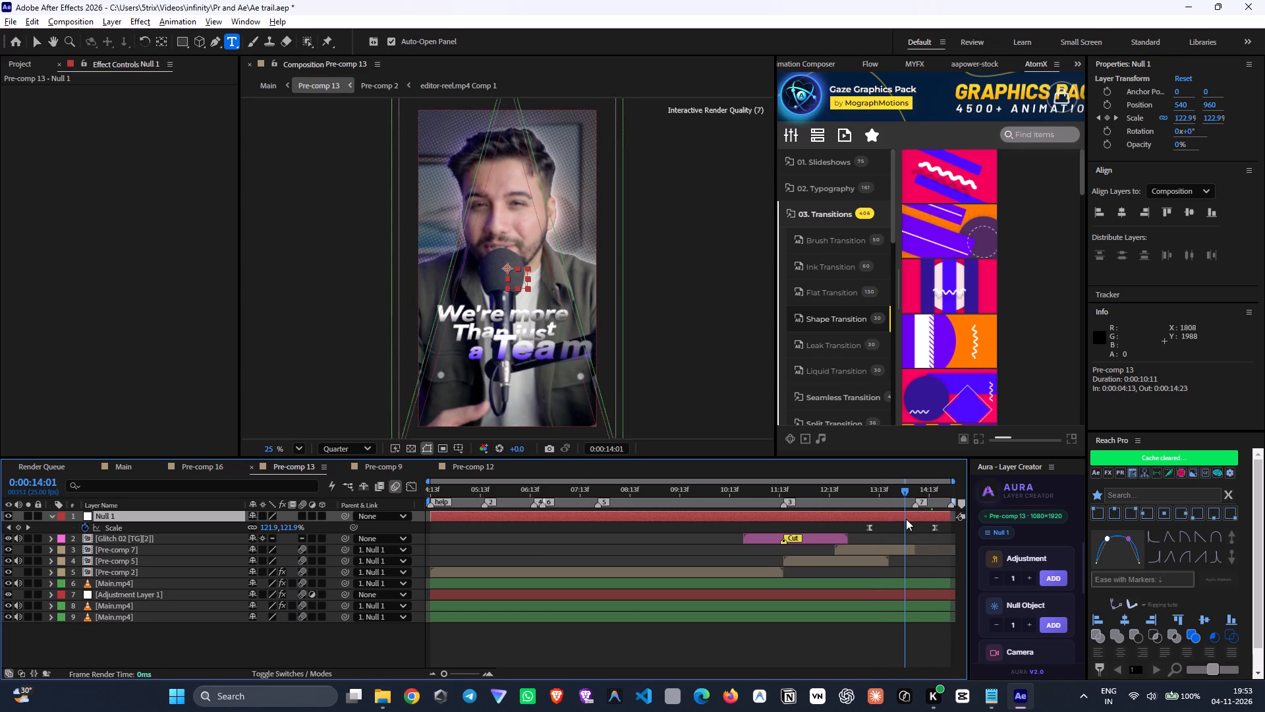
drag(906, 519, 913, 527)
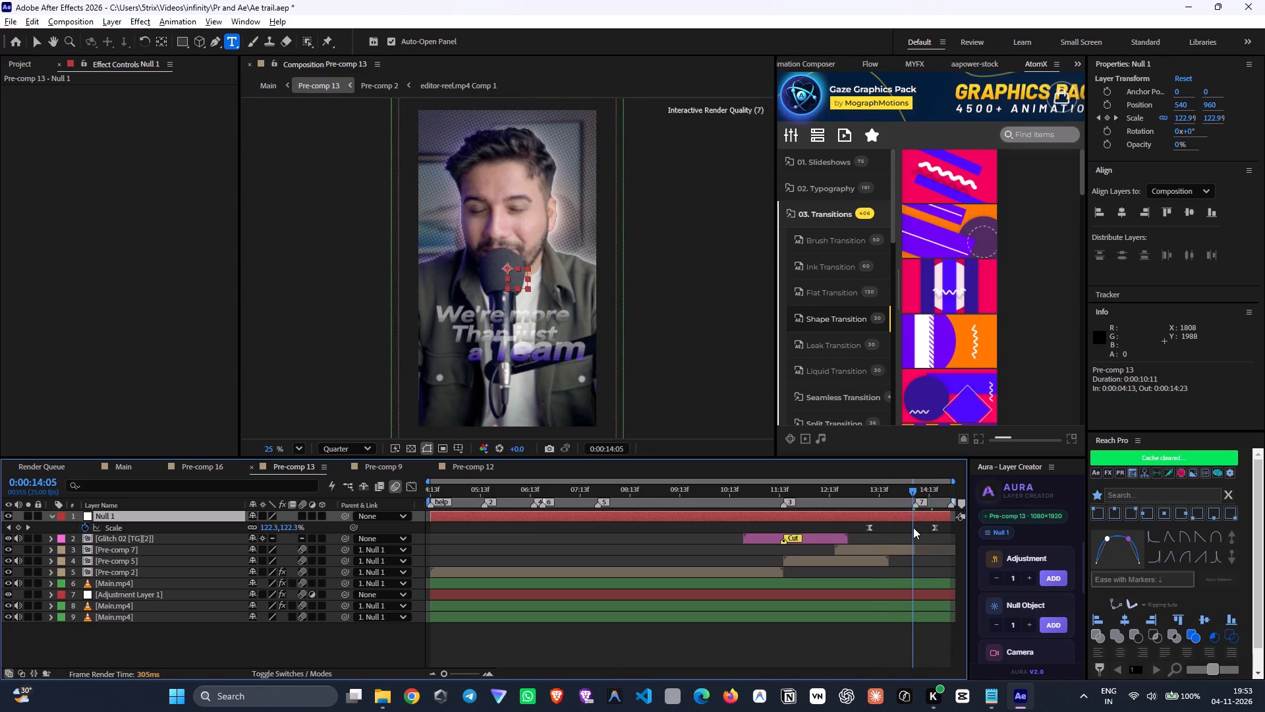
drag(913, 527, 913, 528)
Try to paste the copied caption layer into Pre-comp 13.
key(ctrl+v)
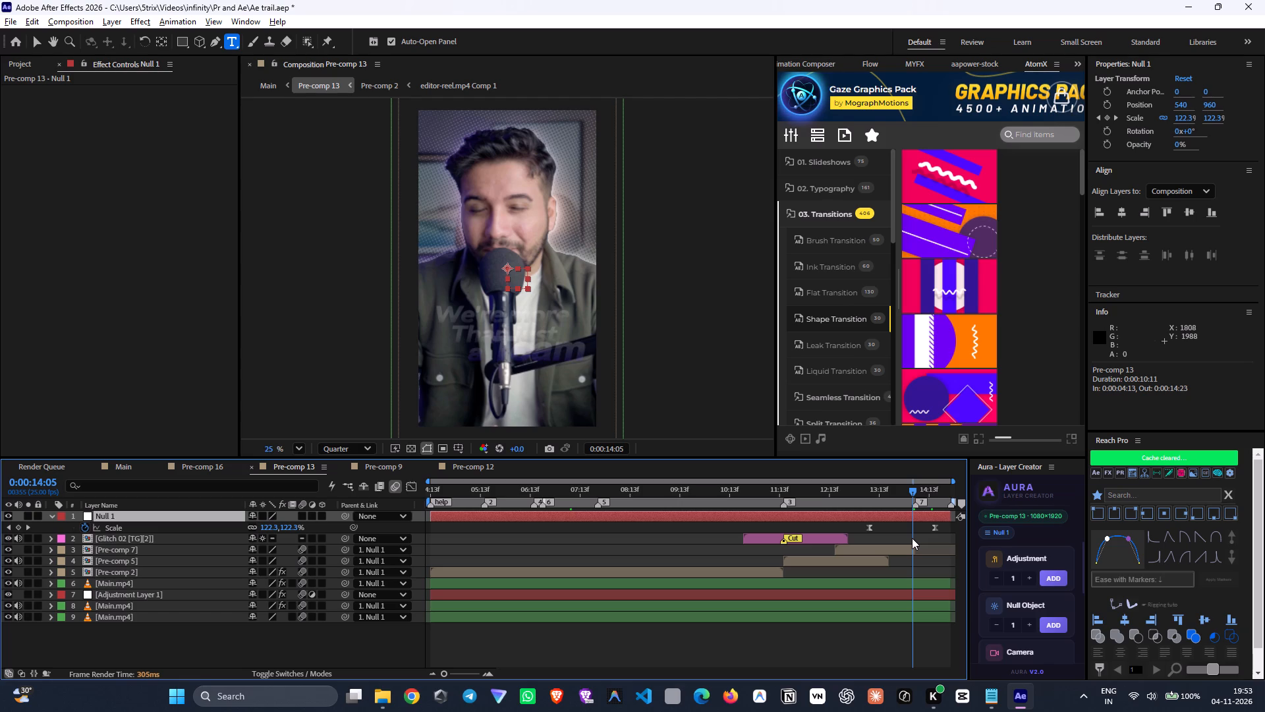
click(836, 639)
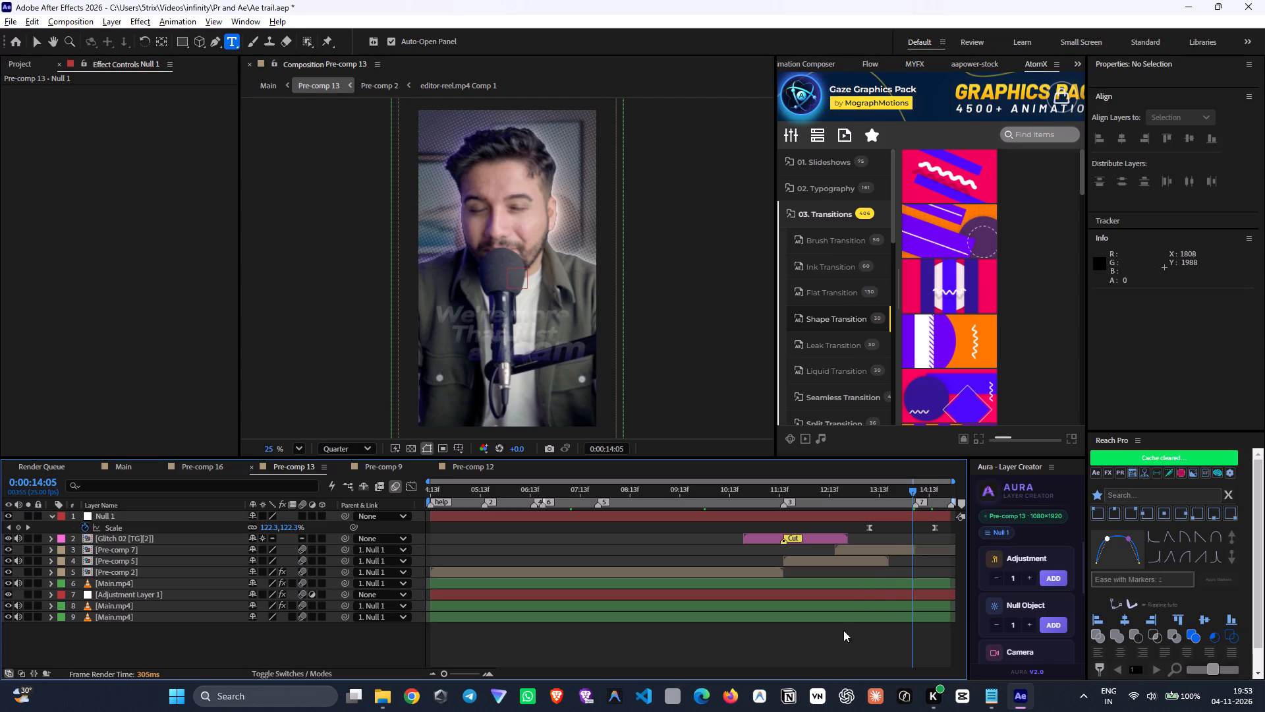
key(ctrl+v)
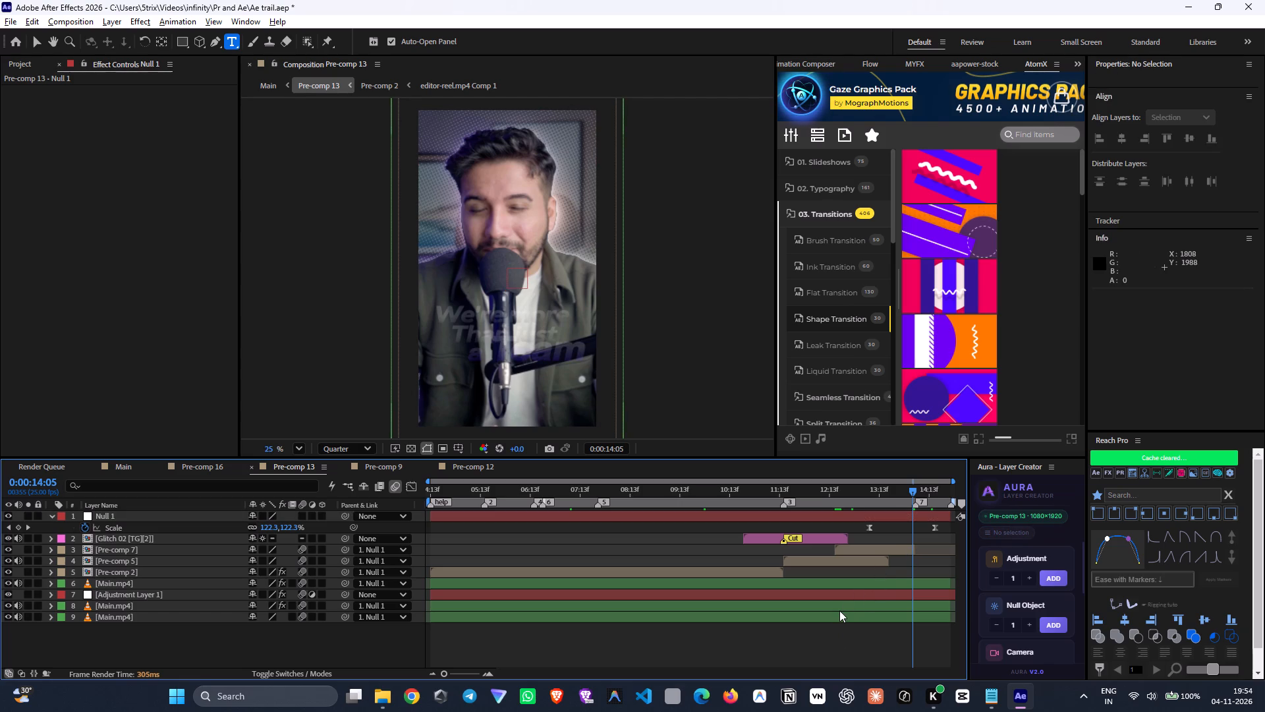
Copy the "And can't wait to see your creativity in action." caption layer from Main into Pre-comp 13, starting at 0:00:14:05.
click(126, 467)
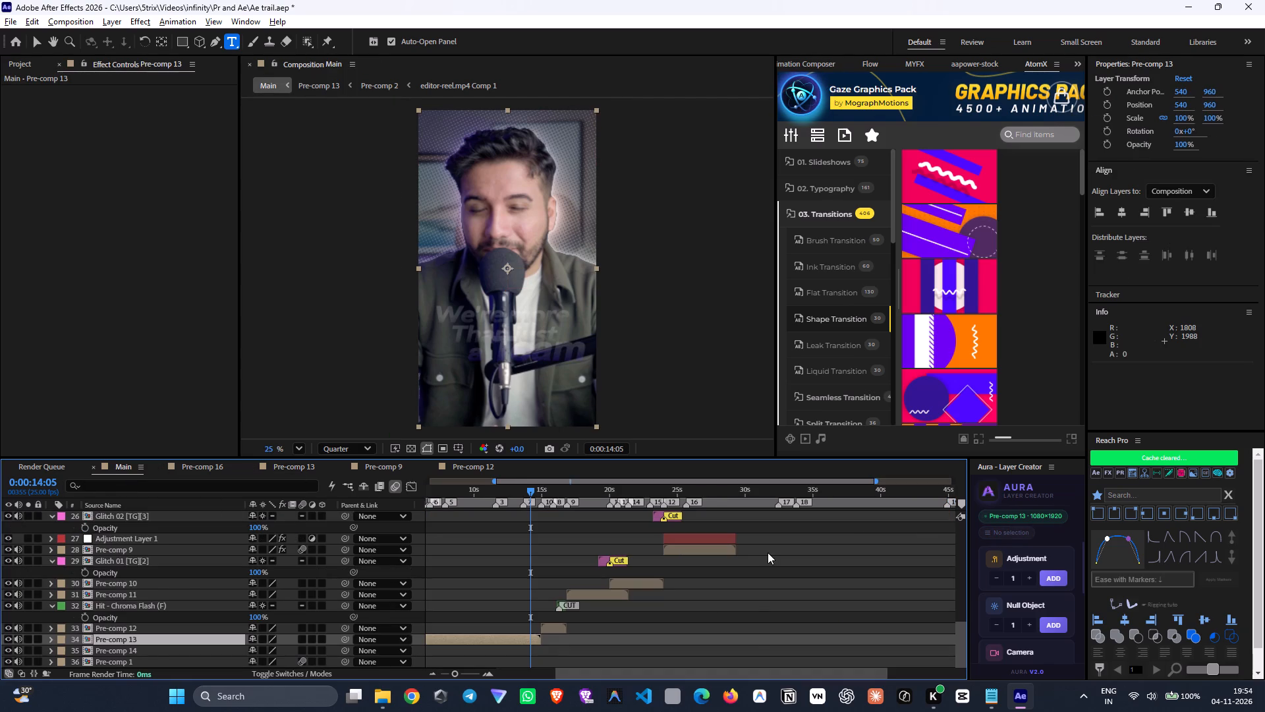
scroll(769, 552, up, 9)
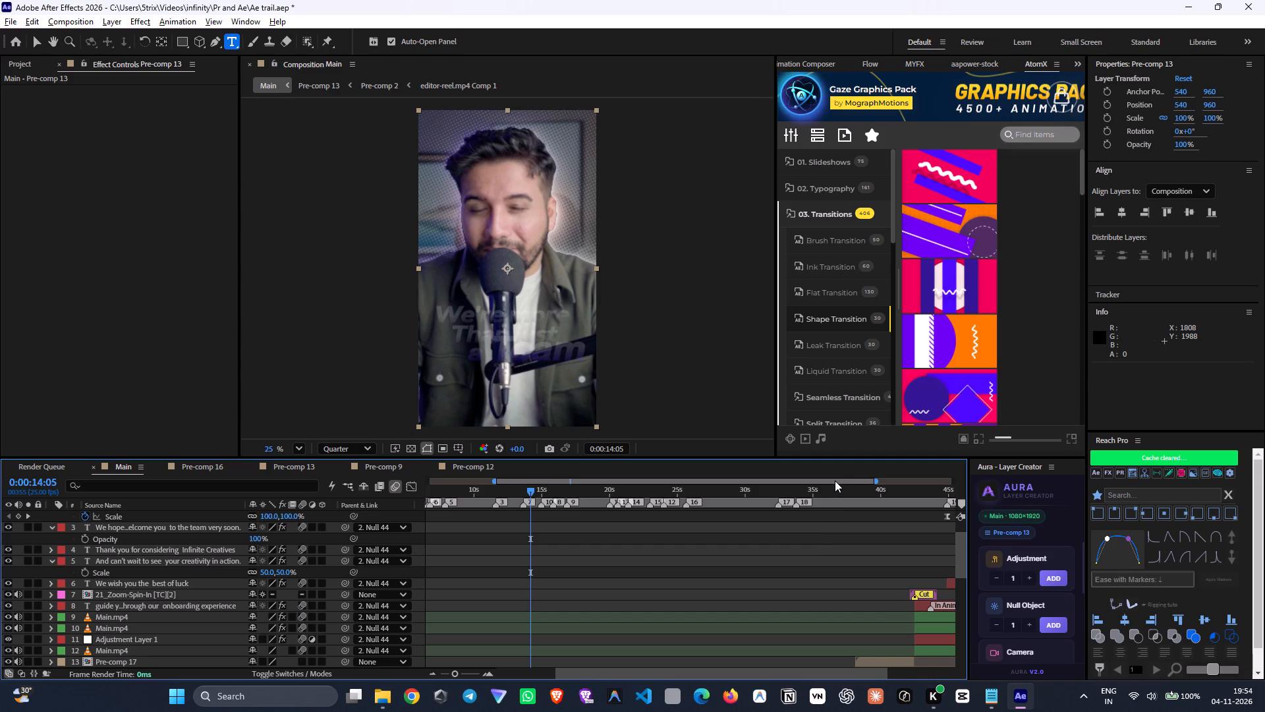
drag(835, 481, 953, 496)
click(897, 564)
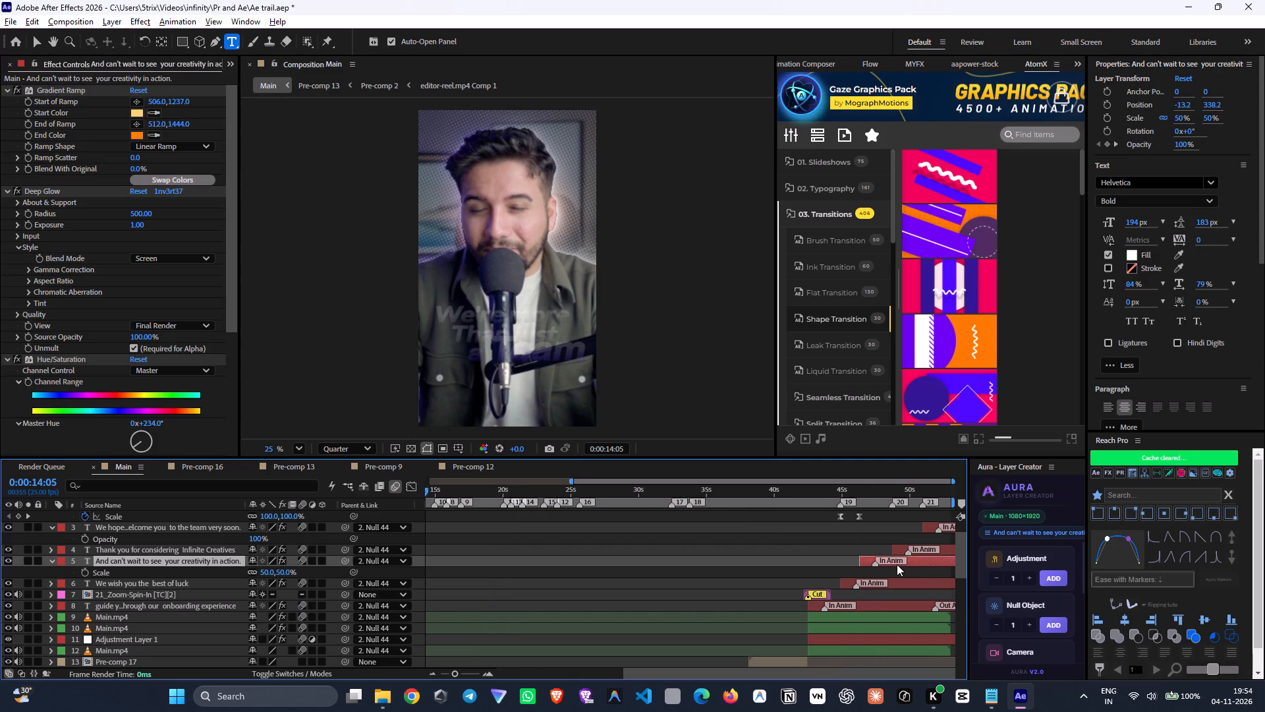
key(ctrl+c)
click(458, 469)
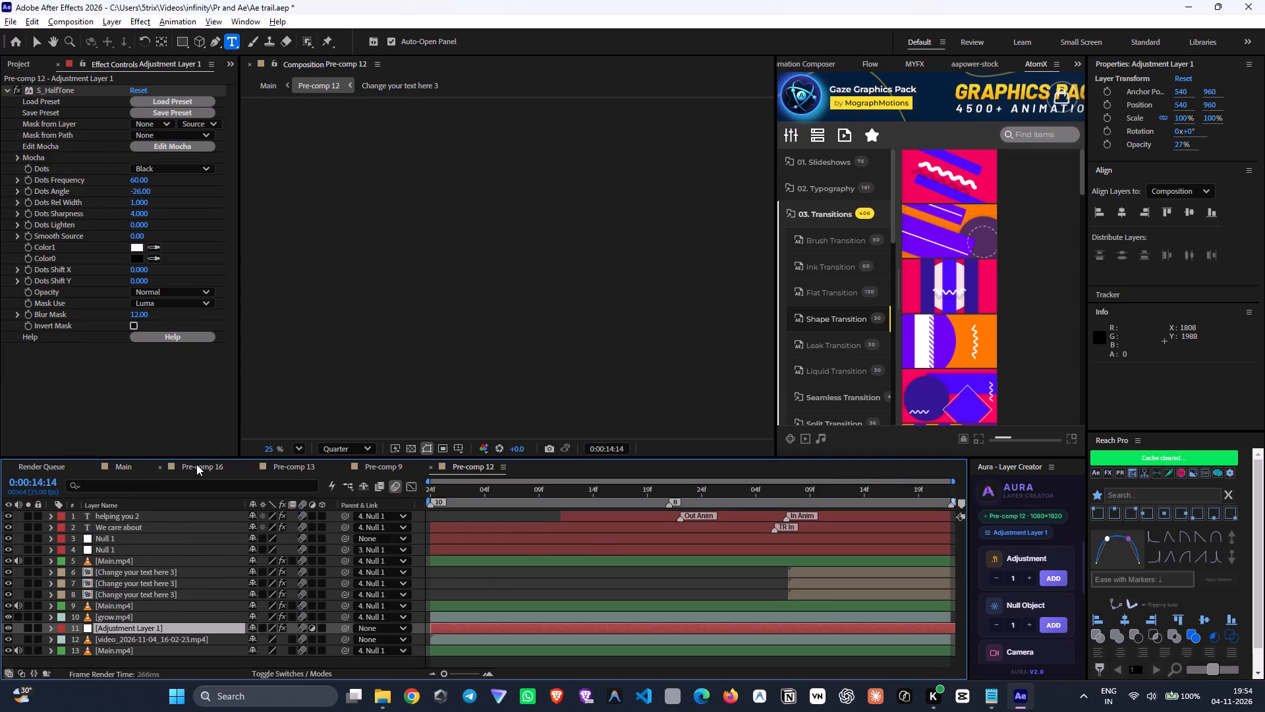
click(196, 464)
click(277, 467)
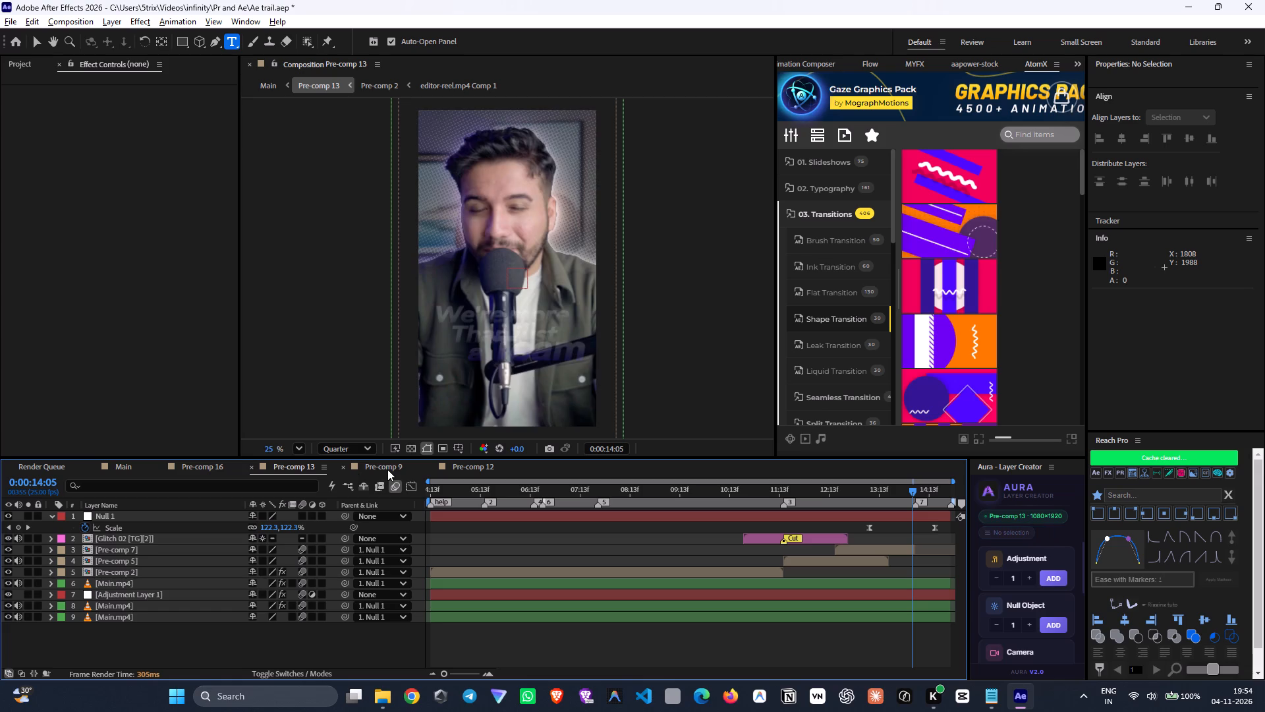
key(ctrl+v)
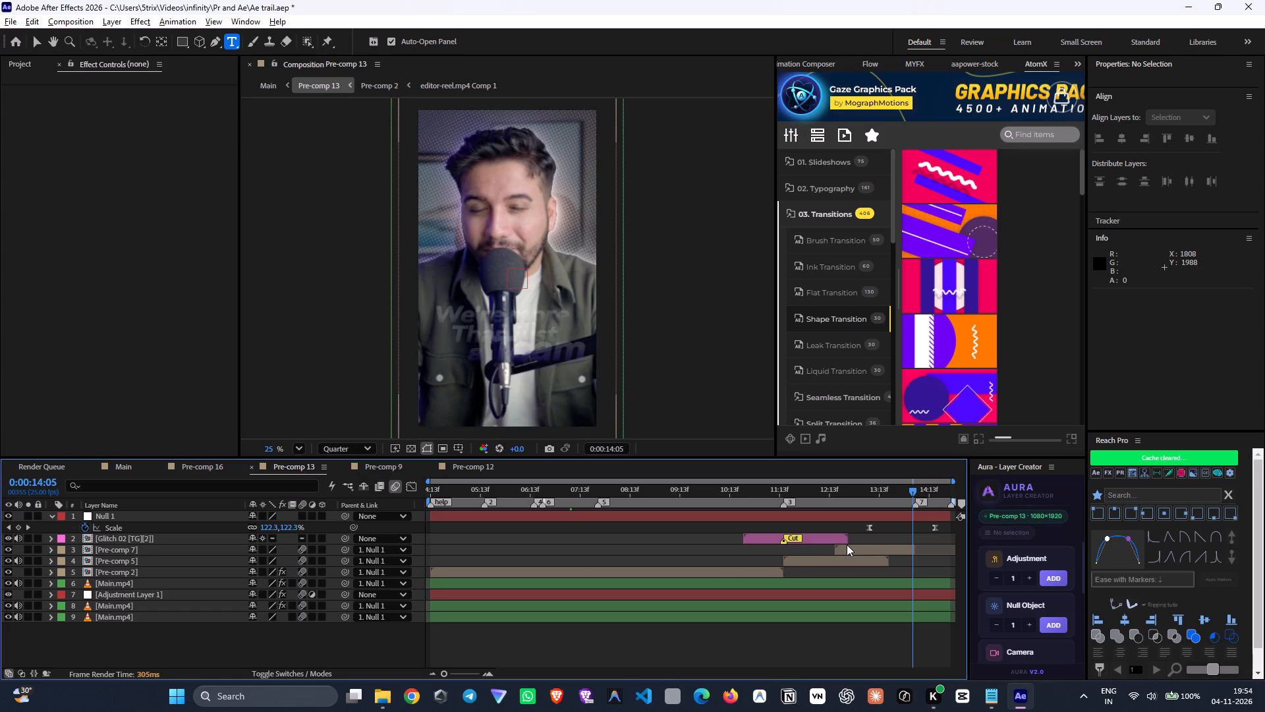
key(bracketleft)
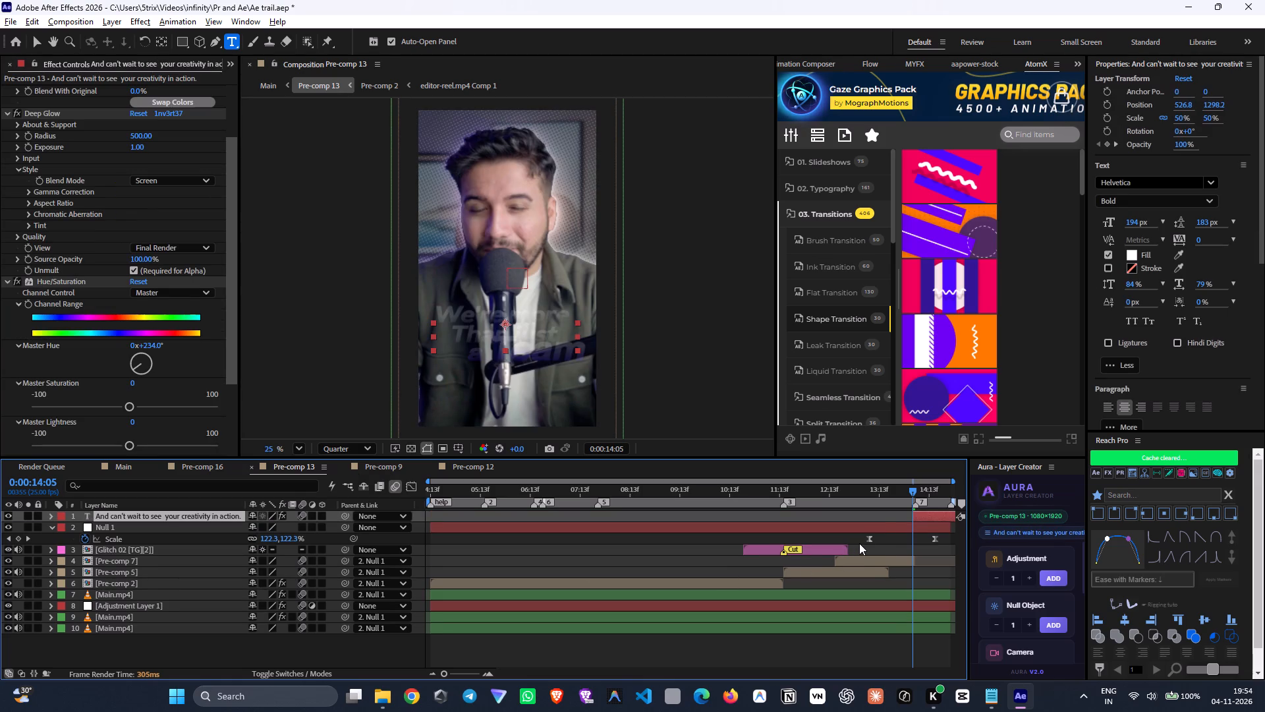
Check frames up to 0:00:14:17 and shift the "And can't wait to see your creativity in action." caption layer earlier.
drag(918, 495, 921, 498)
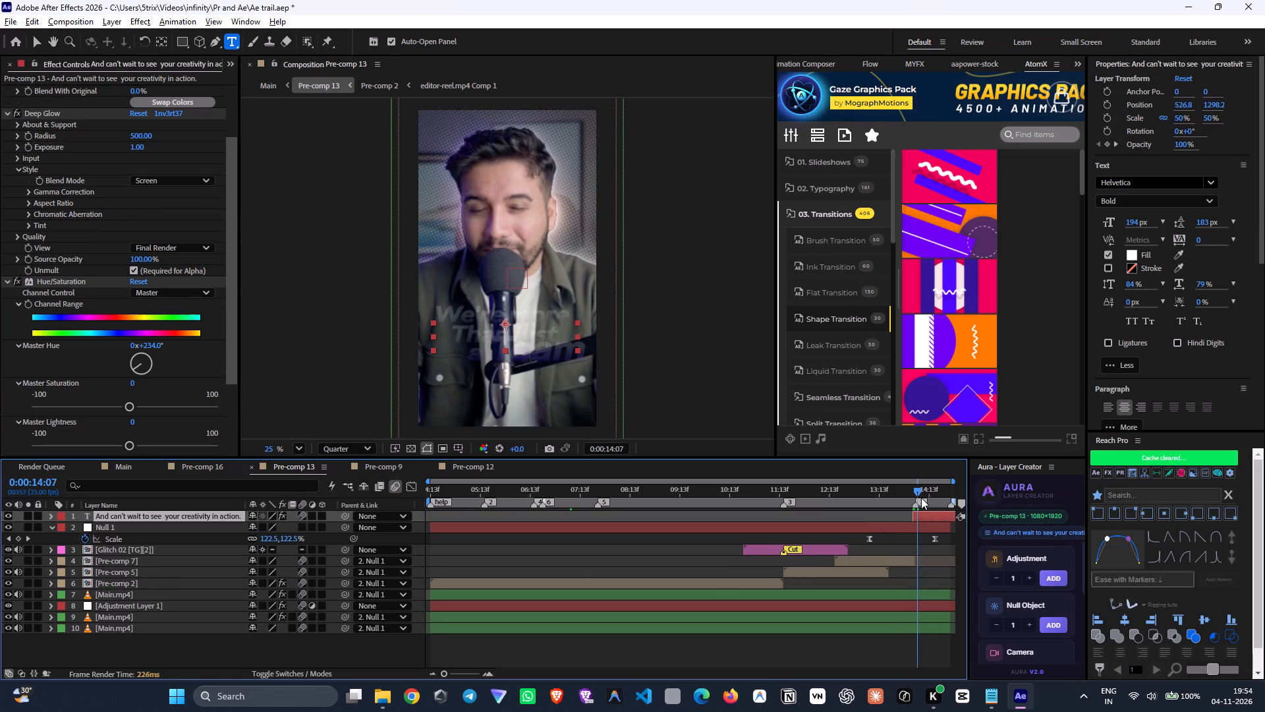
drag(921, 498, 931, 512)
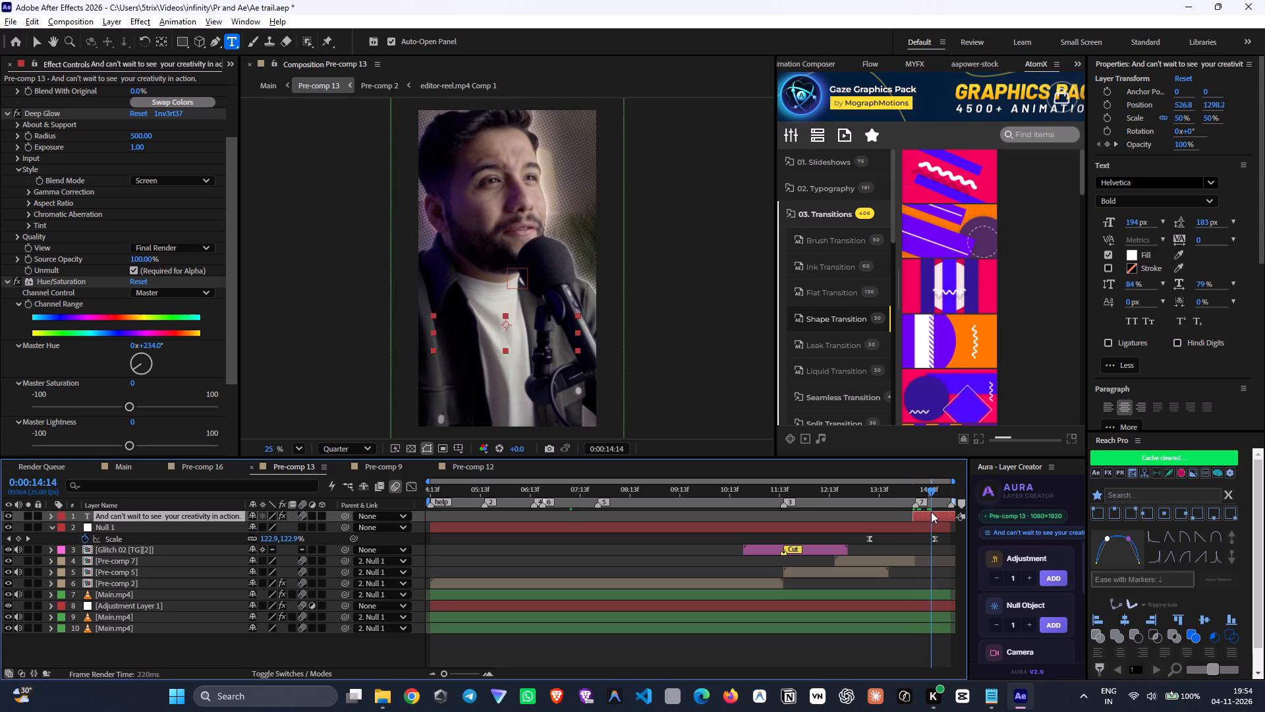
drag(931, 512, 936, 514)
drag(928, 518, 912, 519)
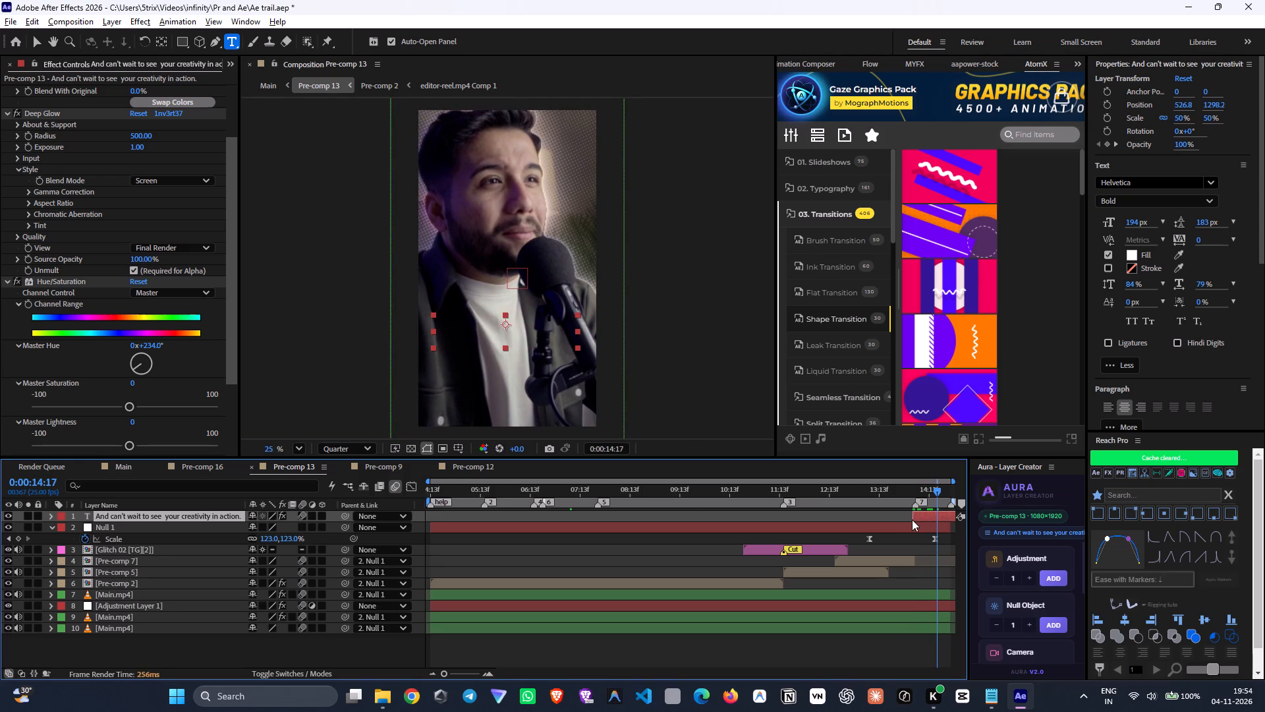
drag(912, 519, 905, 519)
Switch to the 1.txt transcript in Notepad and copy "we're a family" from line 8 for use in After Effects.
click(989, 705)
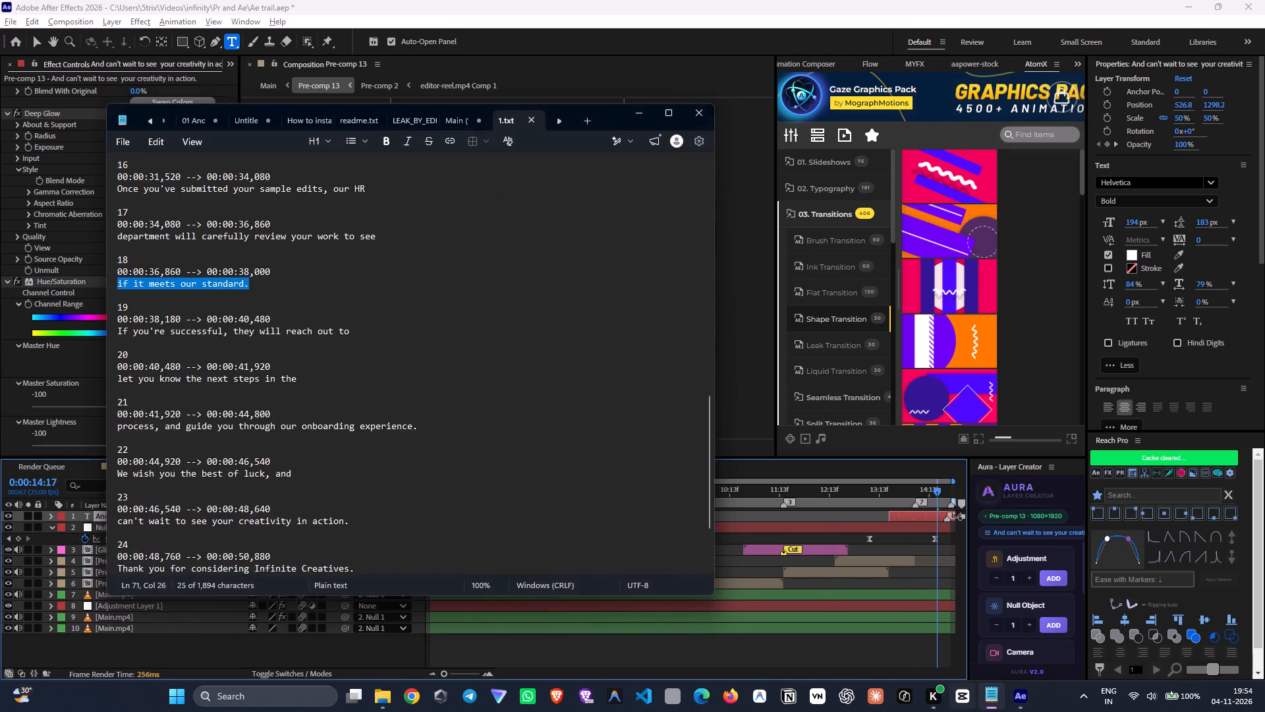
scroll(497, 396, up, 18)
scroll(461, 383, up, 3)
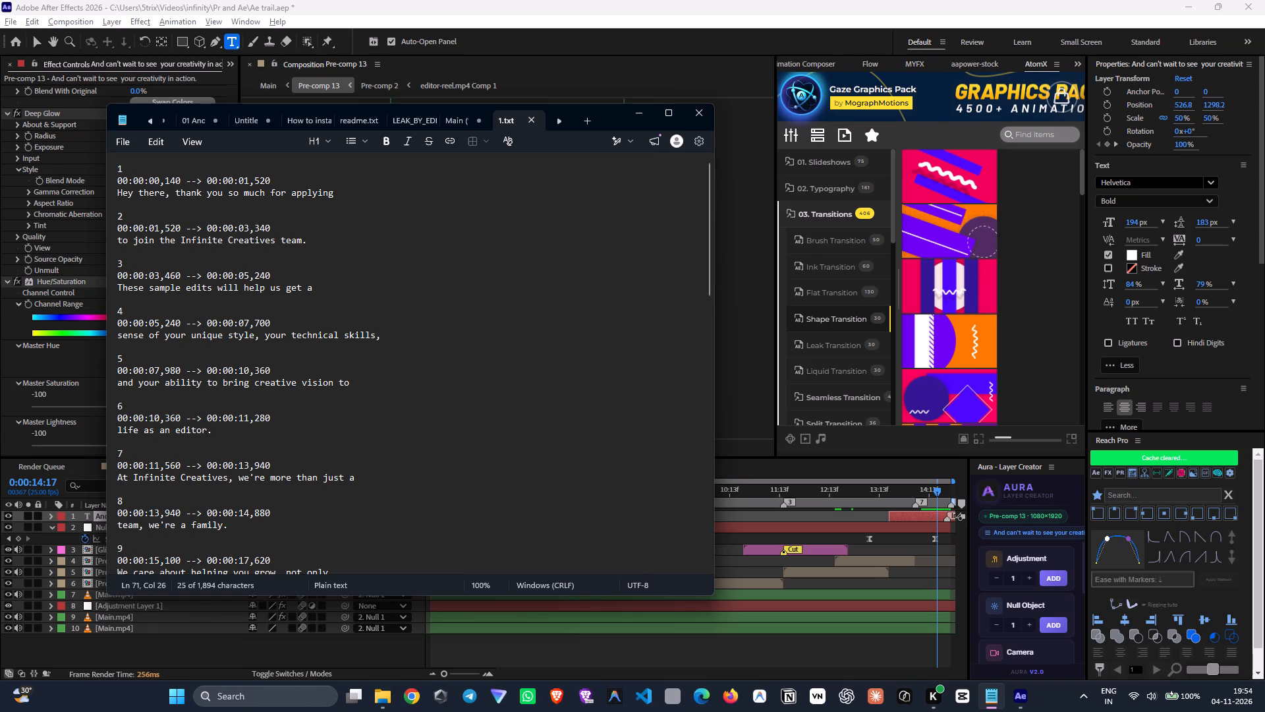
scroll(273, 318, up, 1)
drag(223, 525, 152, 527)
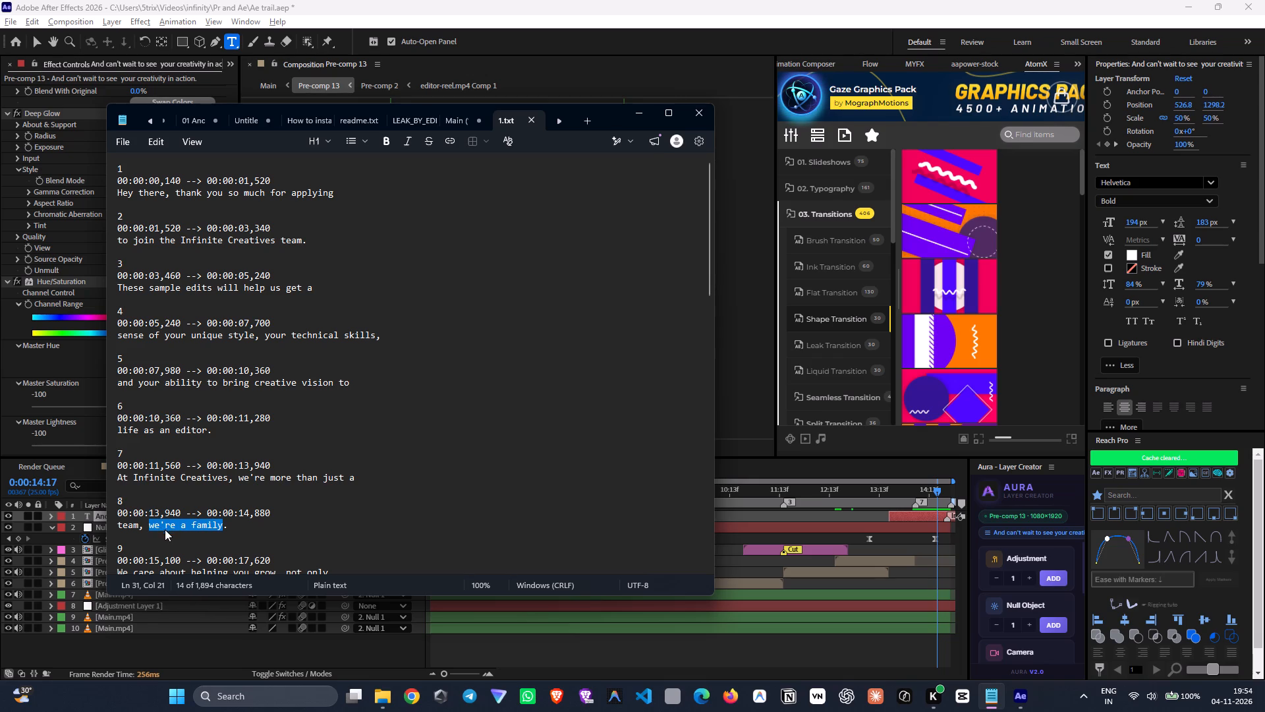
key(ctrl+c)
key(alt+Tab)
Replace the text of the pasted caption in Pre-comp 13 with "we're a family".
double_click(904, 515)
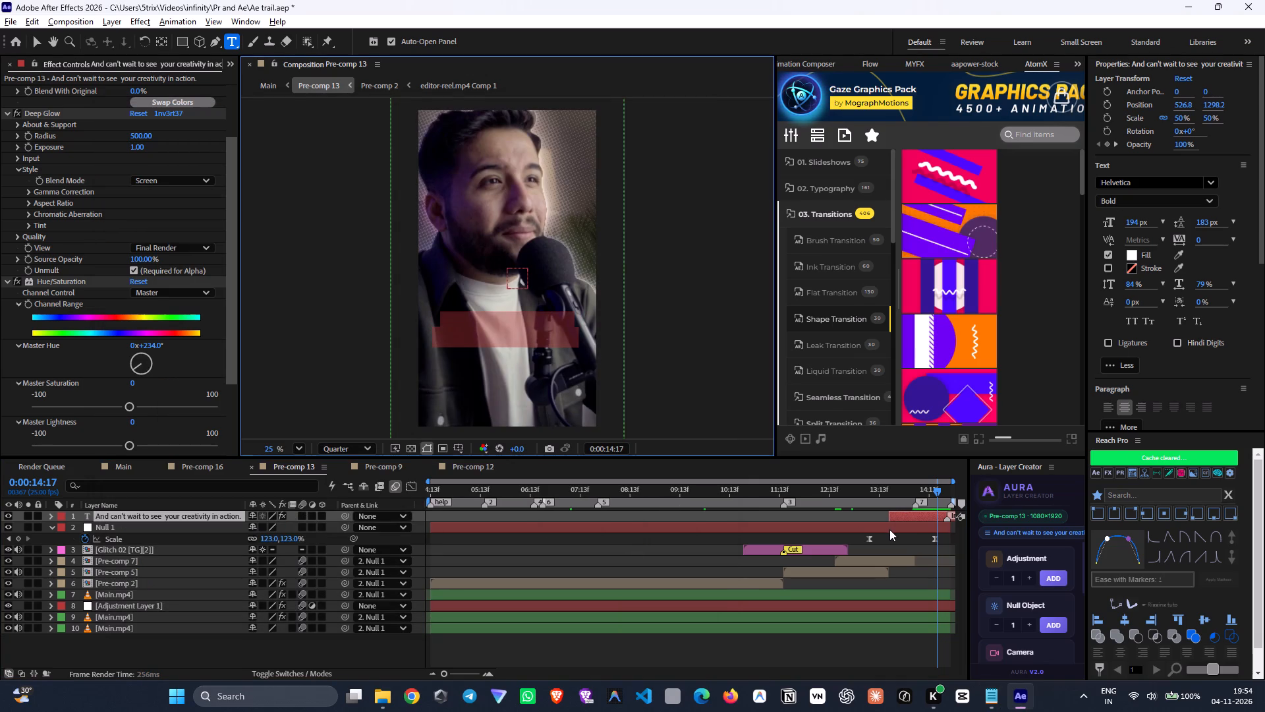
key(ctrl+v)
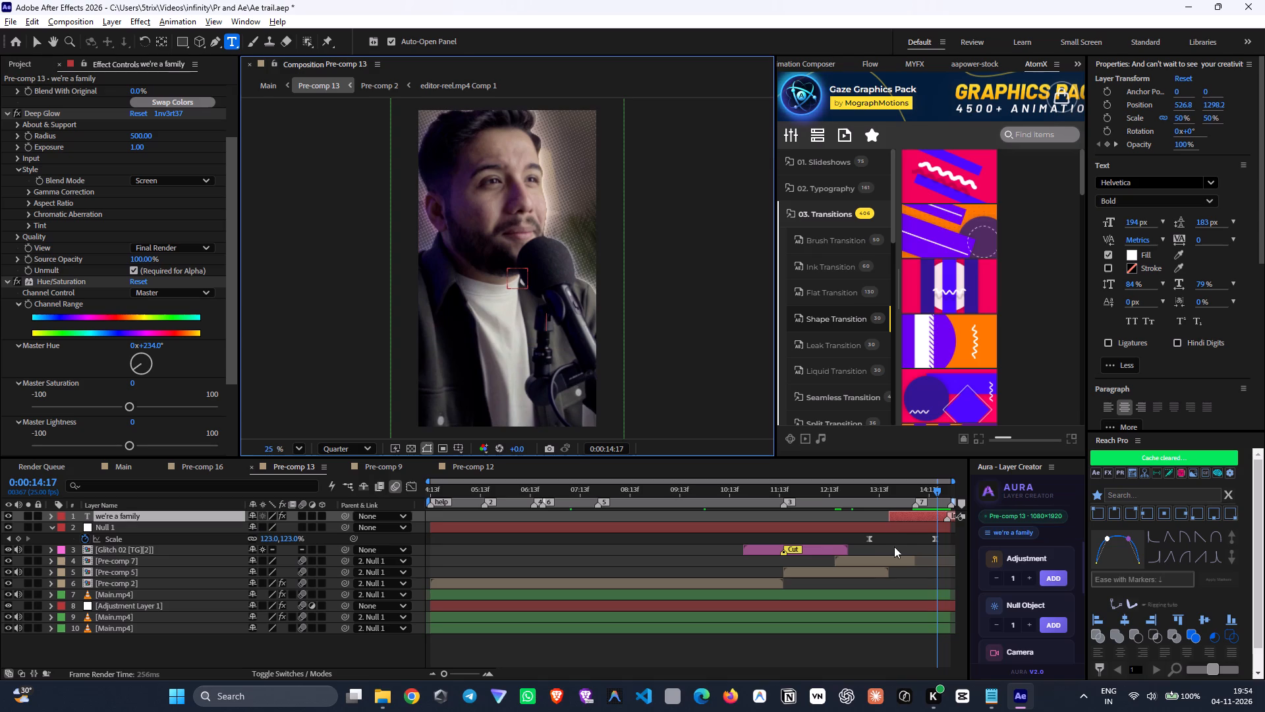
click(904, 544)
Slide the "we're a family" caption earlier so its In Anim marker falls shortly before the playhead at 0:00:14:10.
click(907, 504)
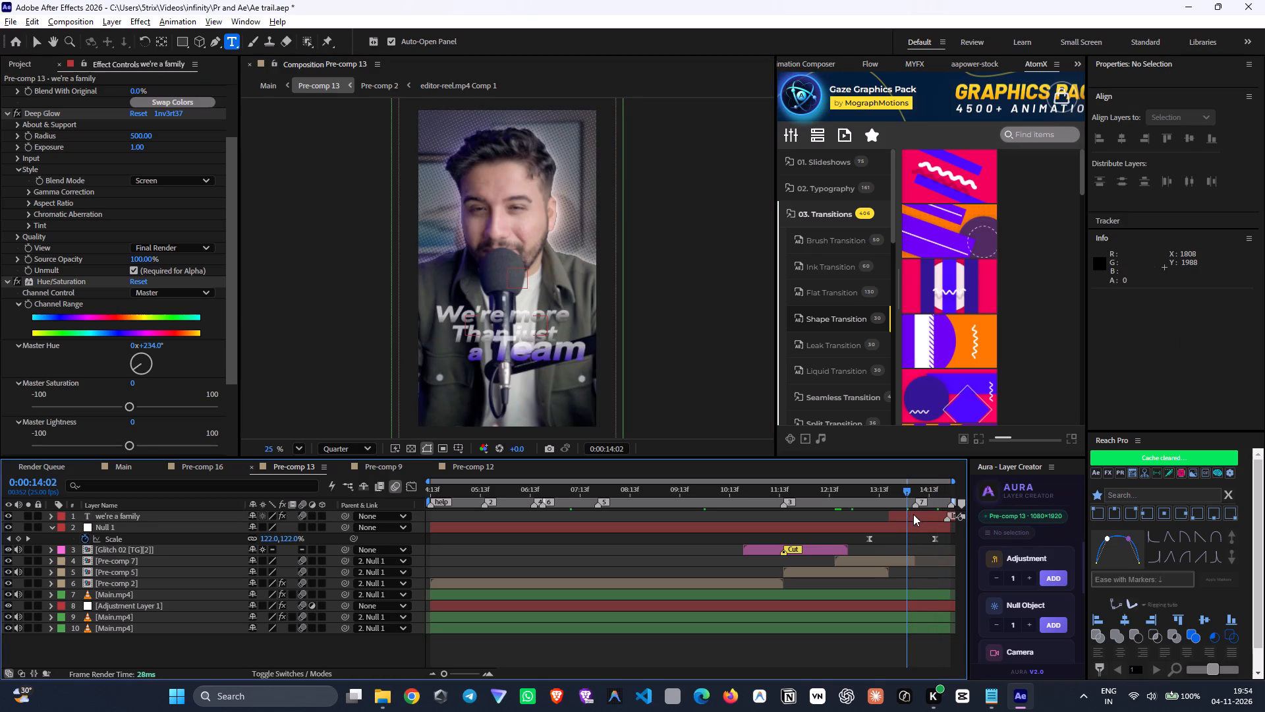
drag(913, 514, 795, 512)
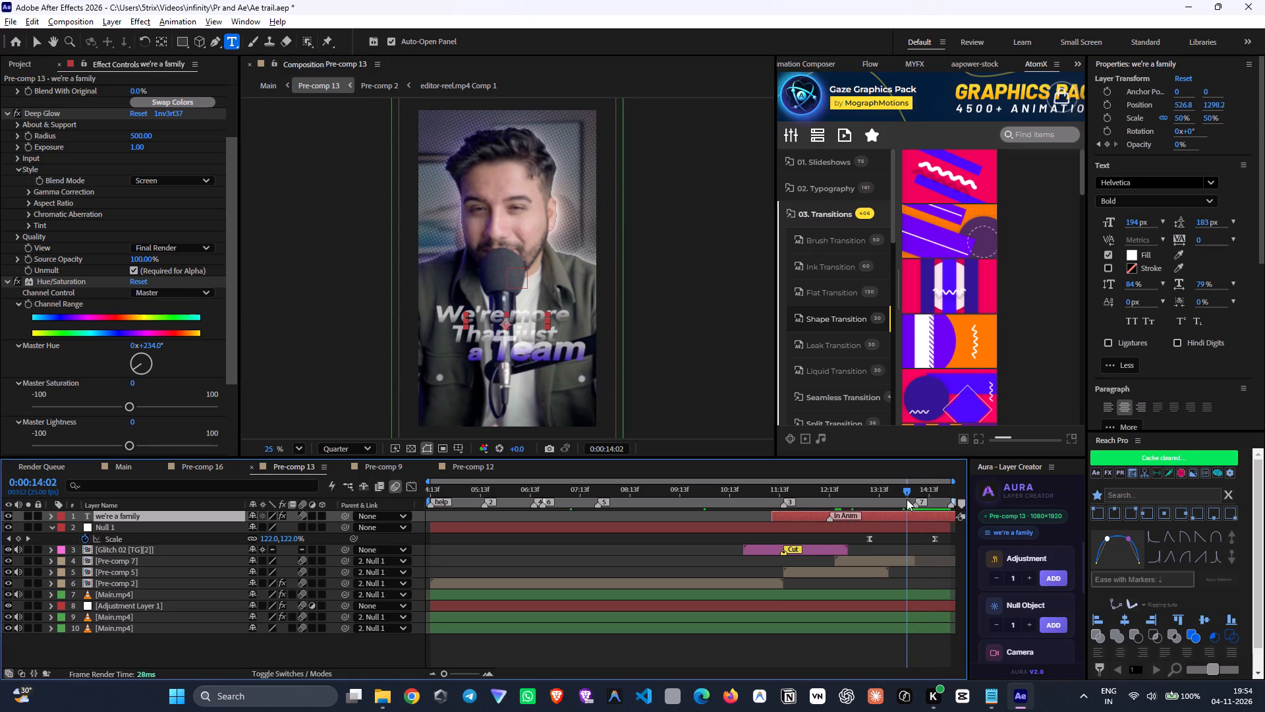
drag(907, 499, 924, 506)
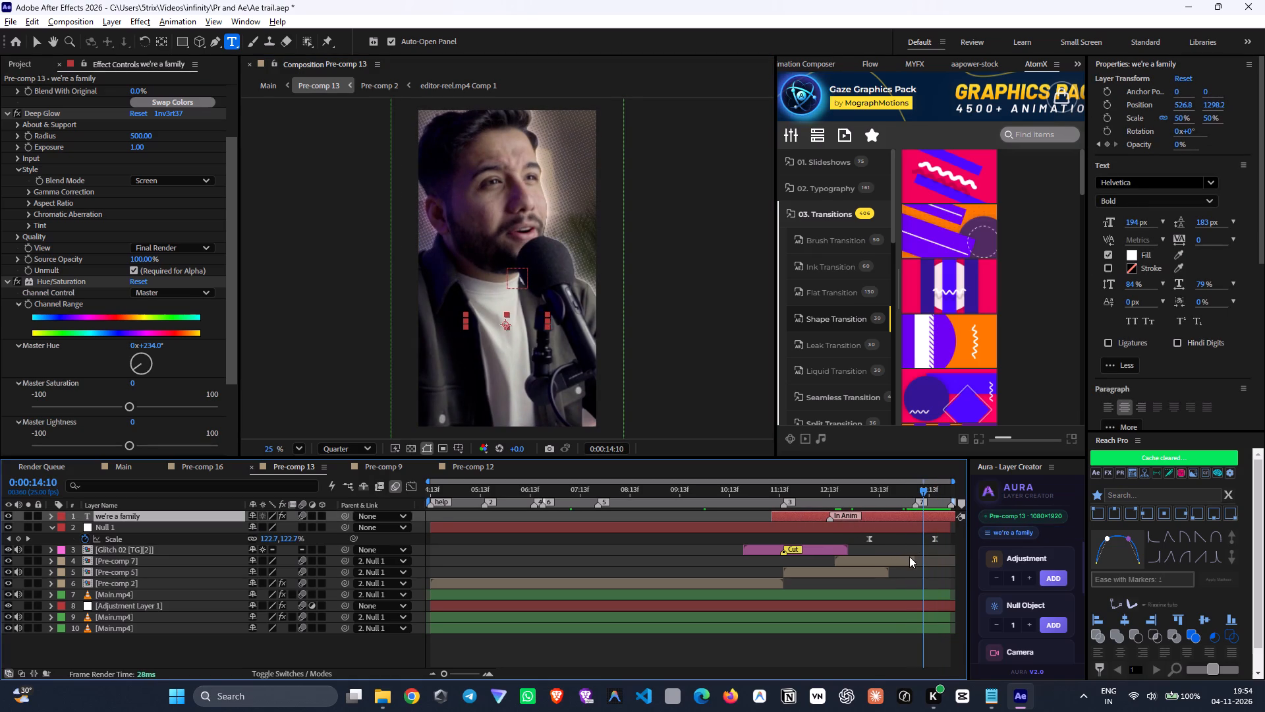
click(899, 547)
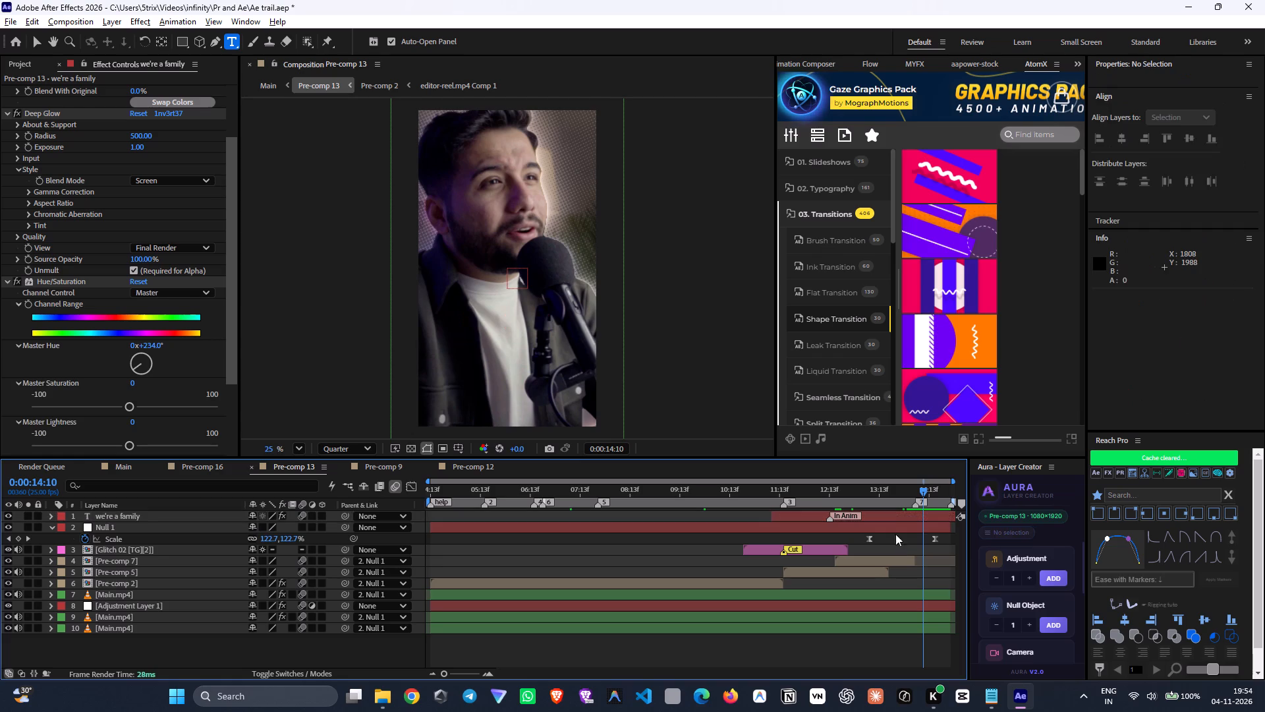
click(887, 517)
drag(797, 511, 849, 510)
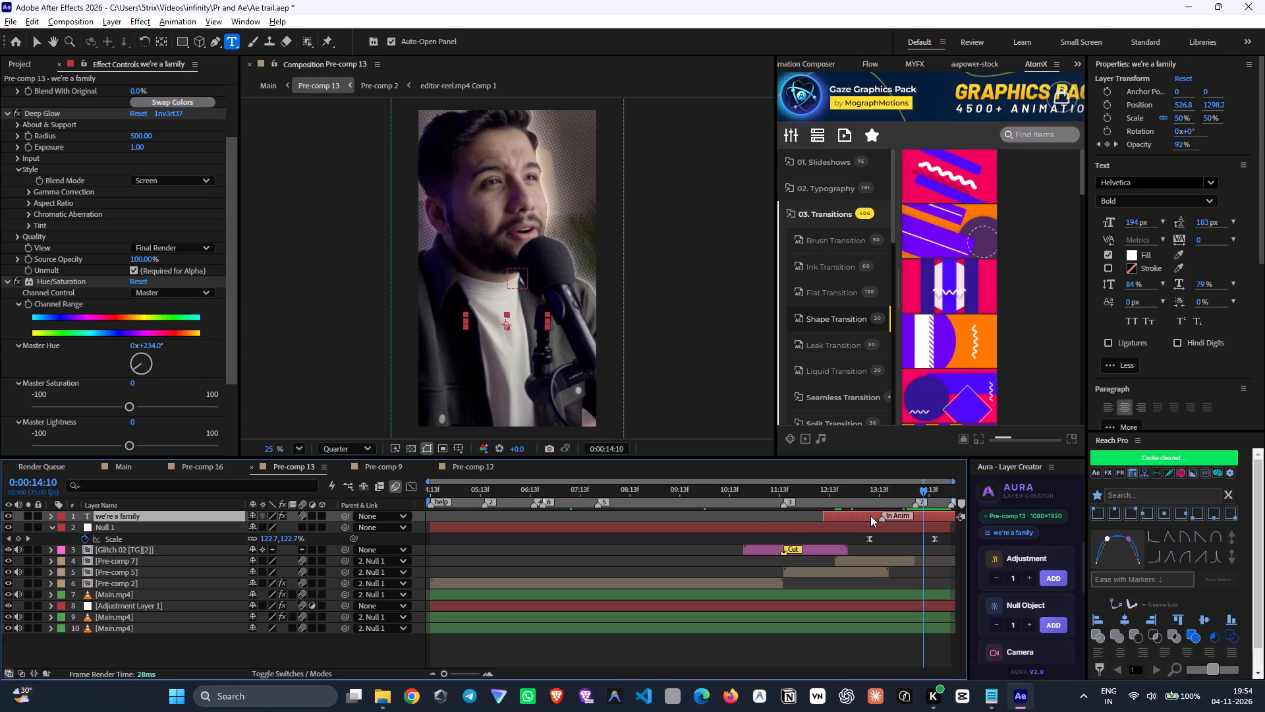
Collapse the Hue/Saturation, Gradient Ramp and Deep Glow settings of the "we're a family" caption.
click(9, 285)
scroll(31, 233, up, 3)
click(6, 87)
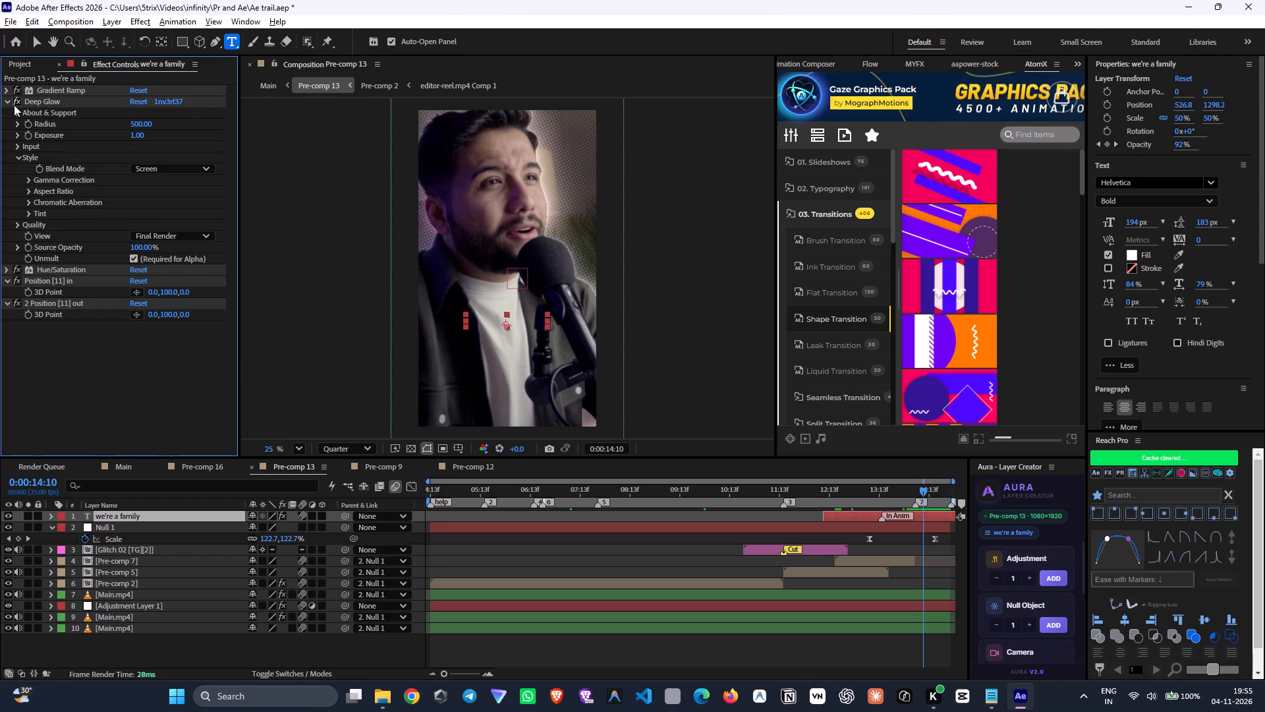
click(7, 103)
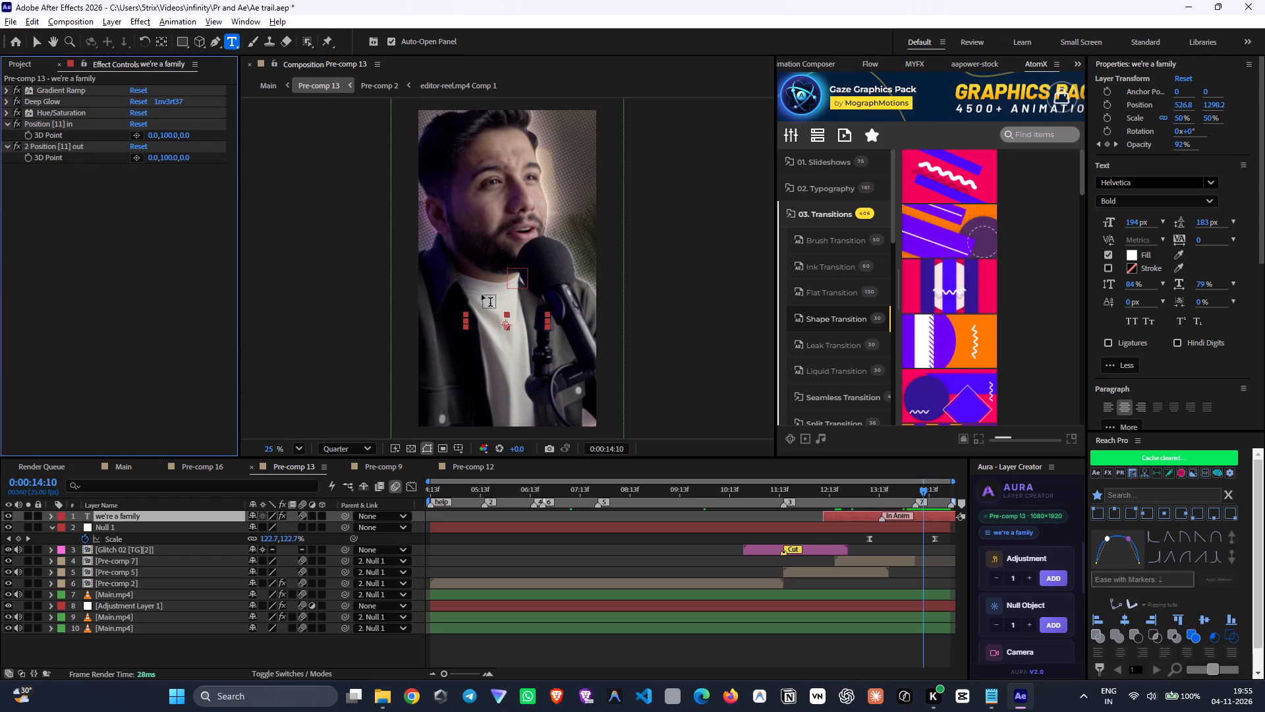
click(674, 545)
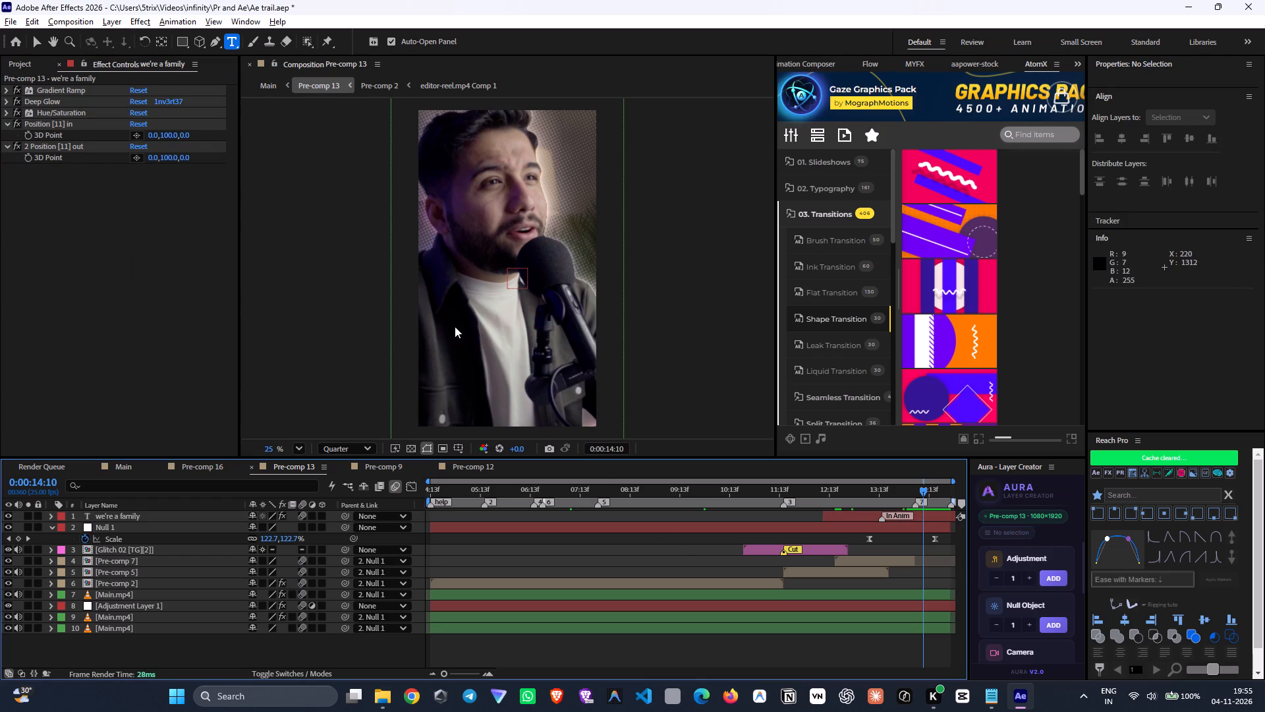
Create a new "we're a family" text layer over the speaker's chest at 122 px and center it horizontally.
click(453, 335)
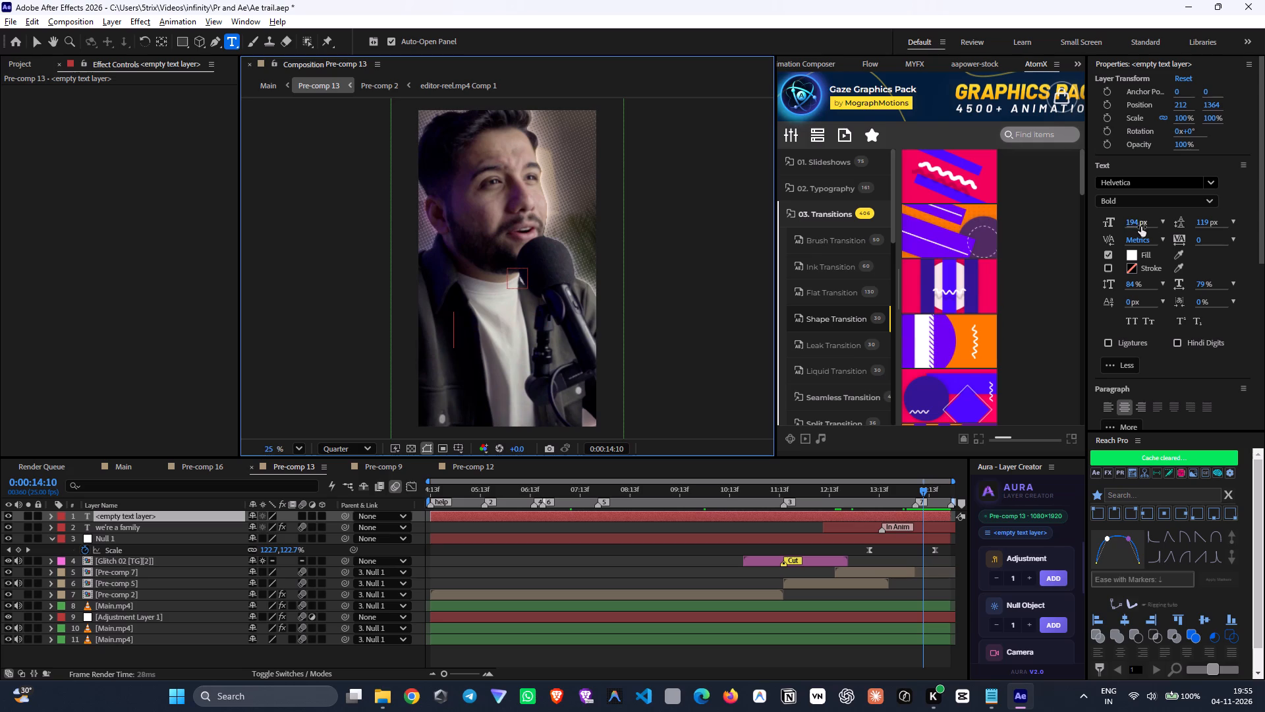
drag(1137, 227, 1124, 226)
drag(1133, 224, 1113, 224)
click(1140, 199)
click(1242, 196)
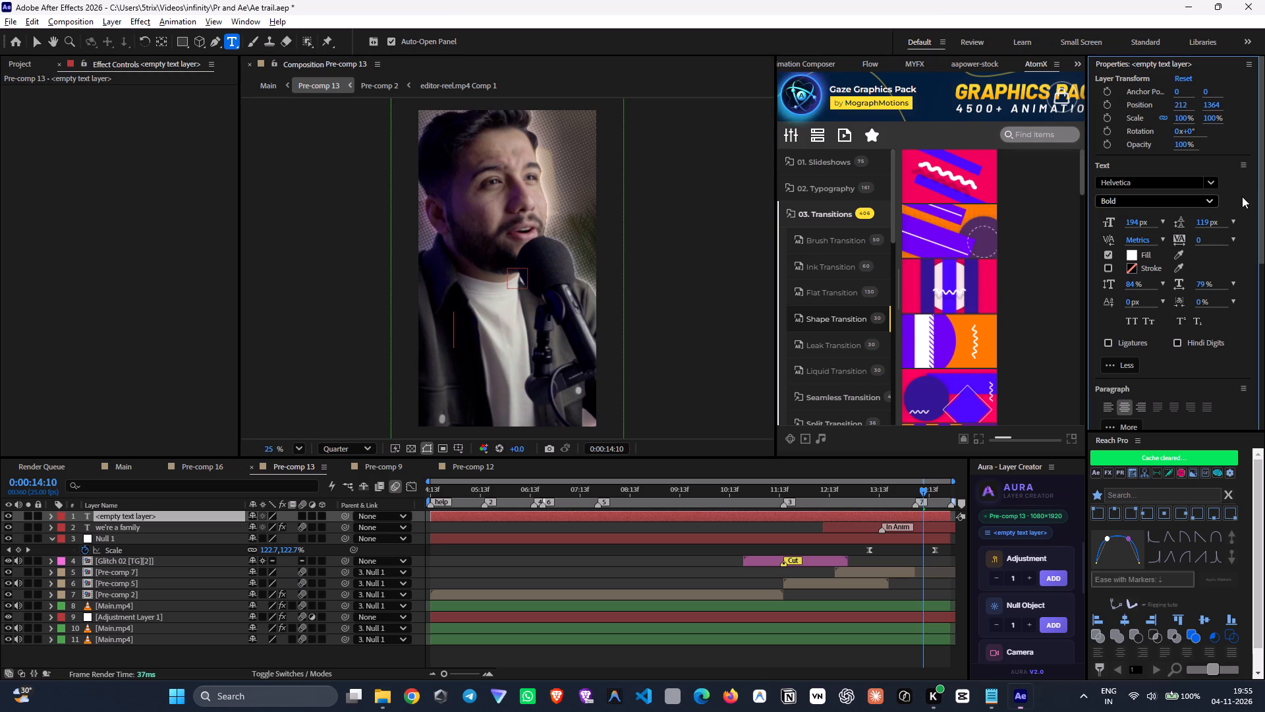
drag(1136, 225, 1086, 225)
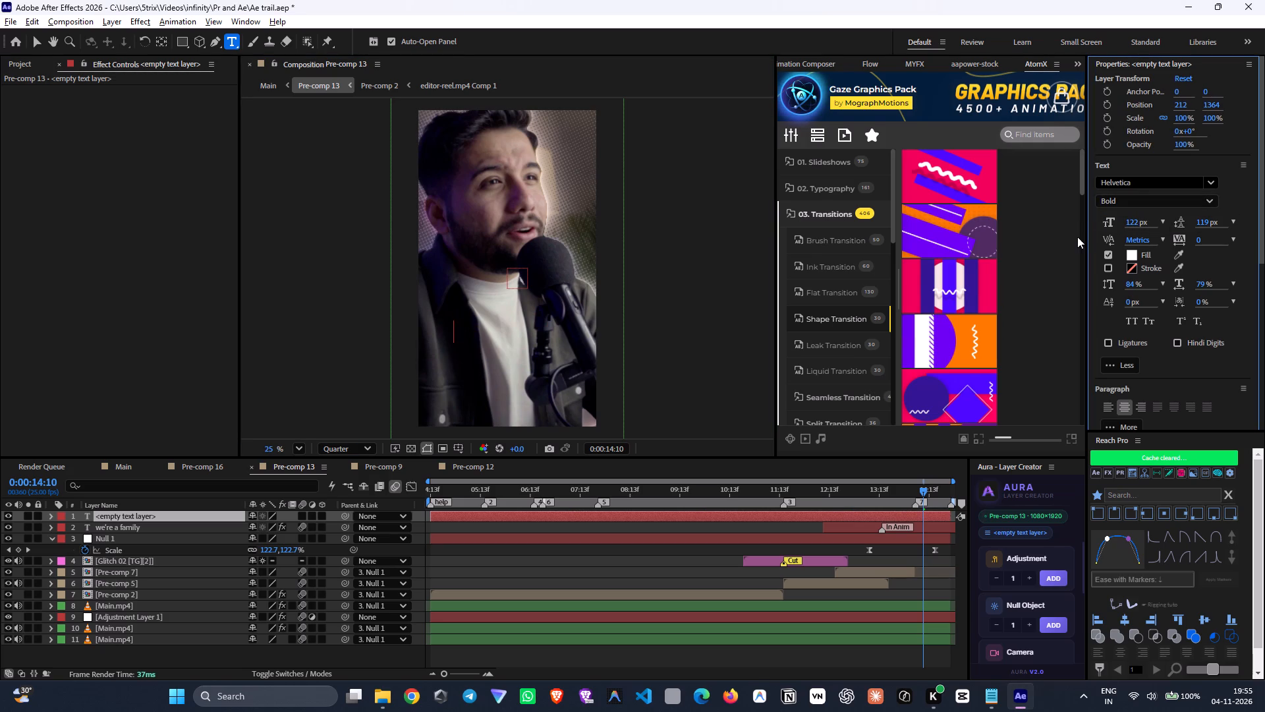
key(ctrl+v)
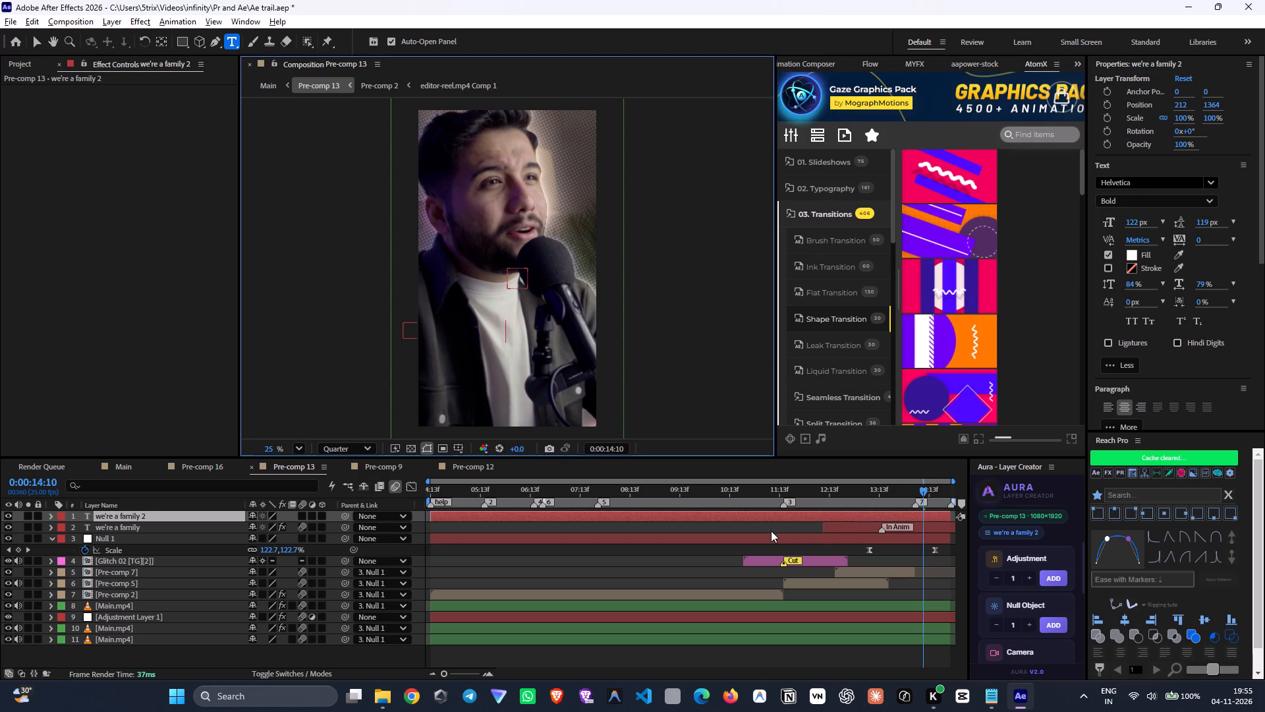
click(1129, 618)
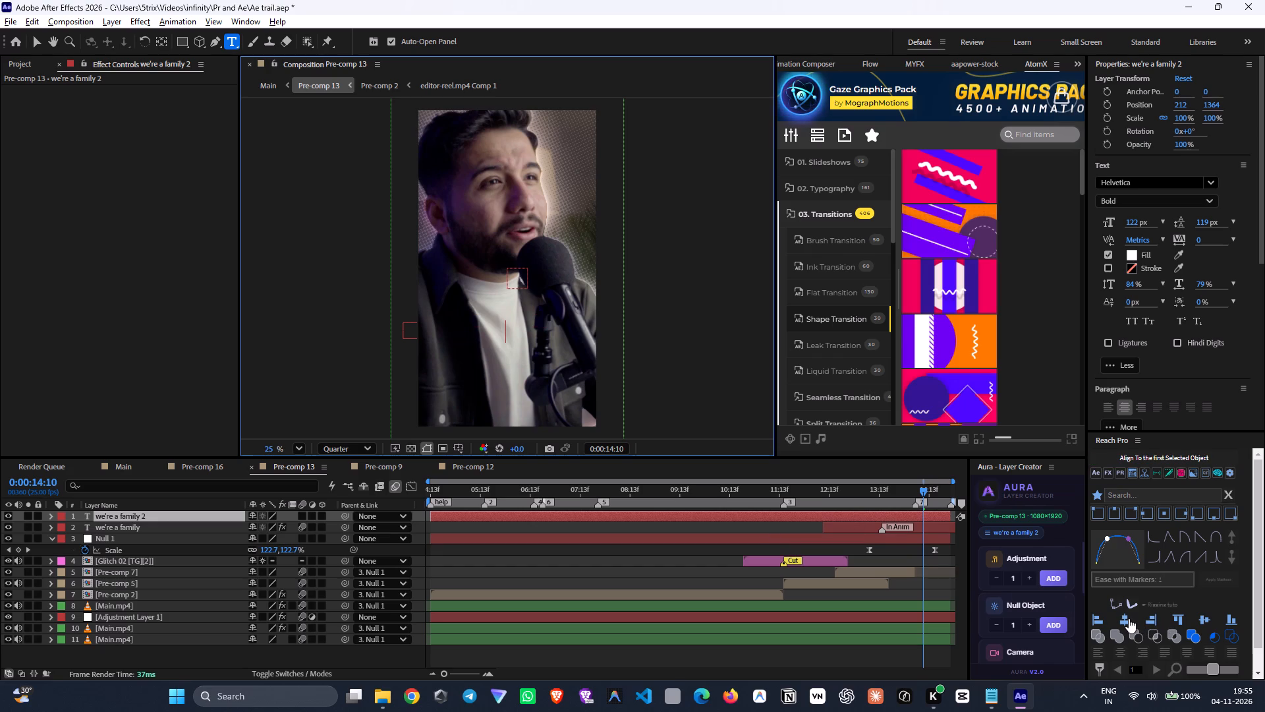
click(814, 551)
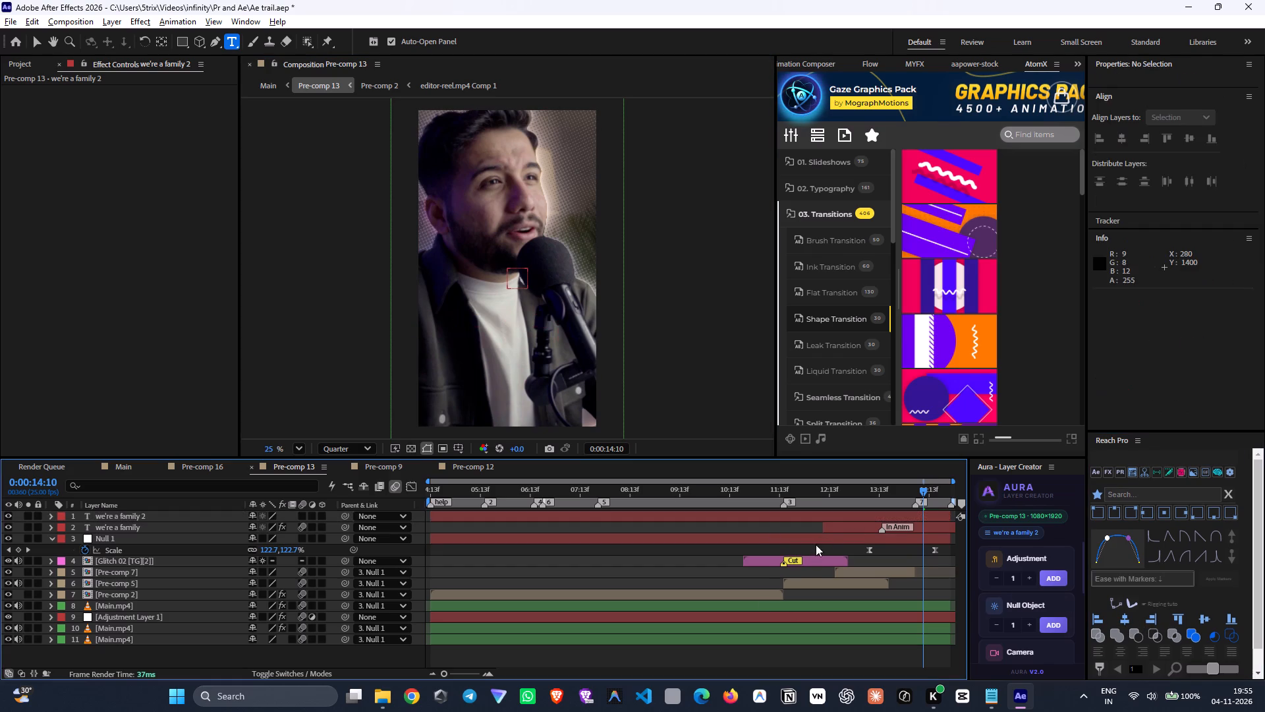
Copy the Gradient Ramp, Deep Glow and Hue/Saturation effects from the original "we're a family" caption layer.
click(828, 529)
drag(57, 174, 40, 92)
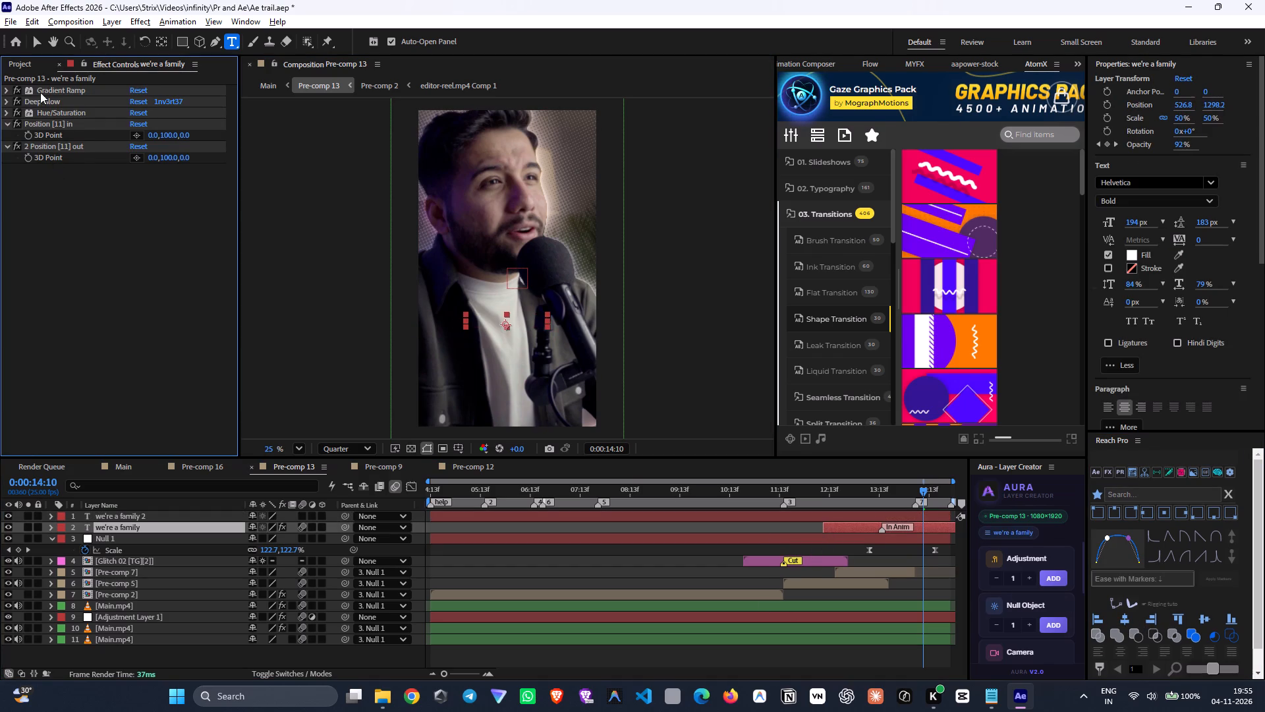
drag(40, 92, 40, 90)
click(40, 90)
shift+click(47, 104)
shift+click(57, 117)
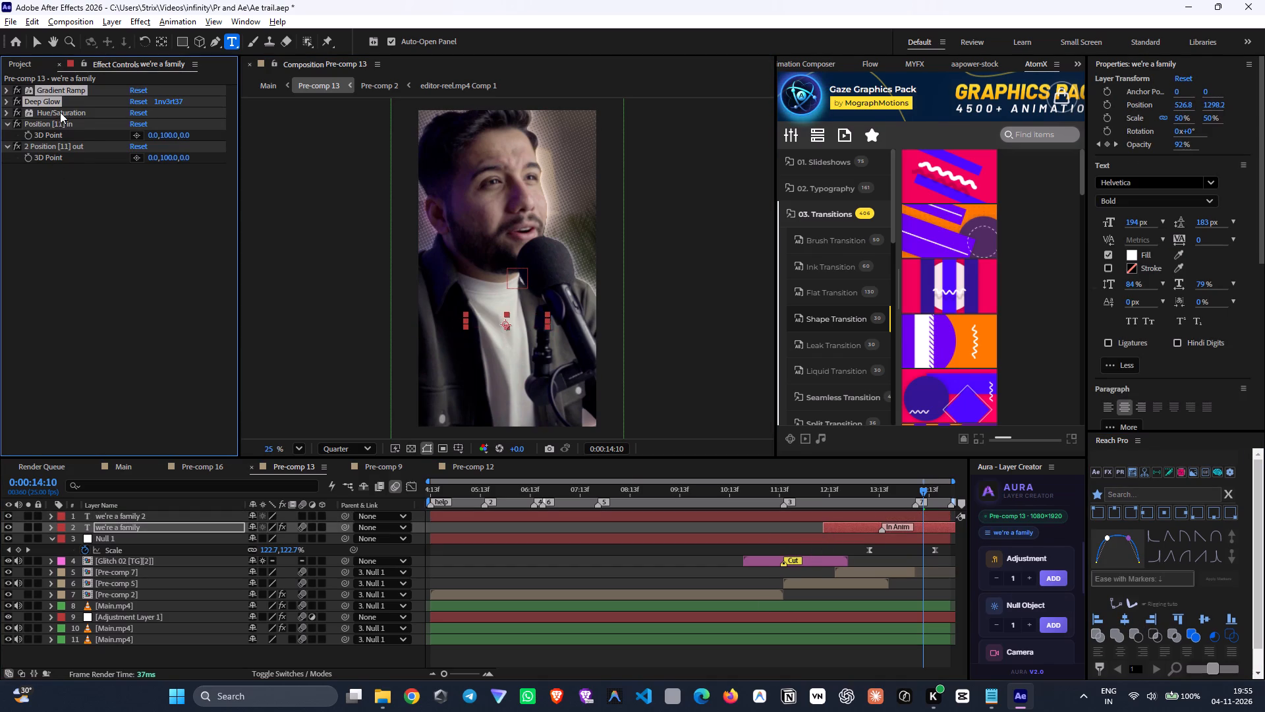
shift+click(60, 112)
key(ctrl+c)
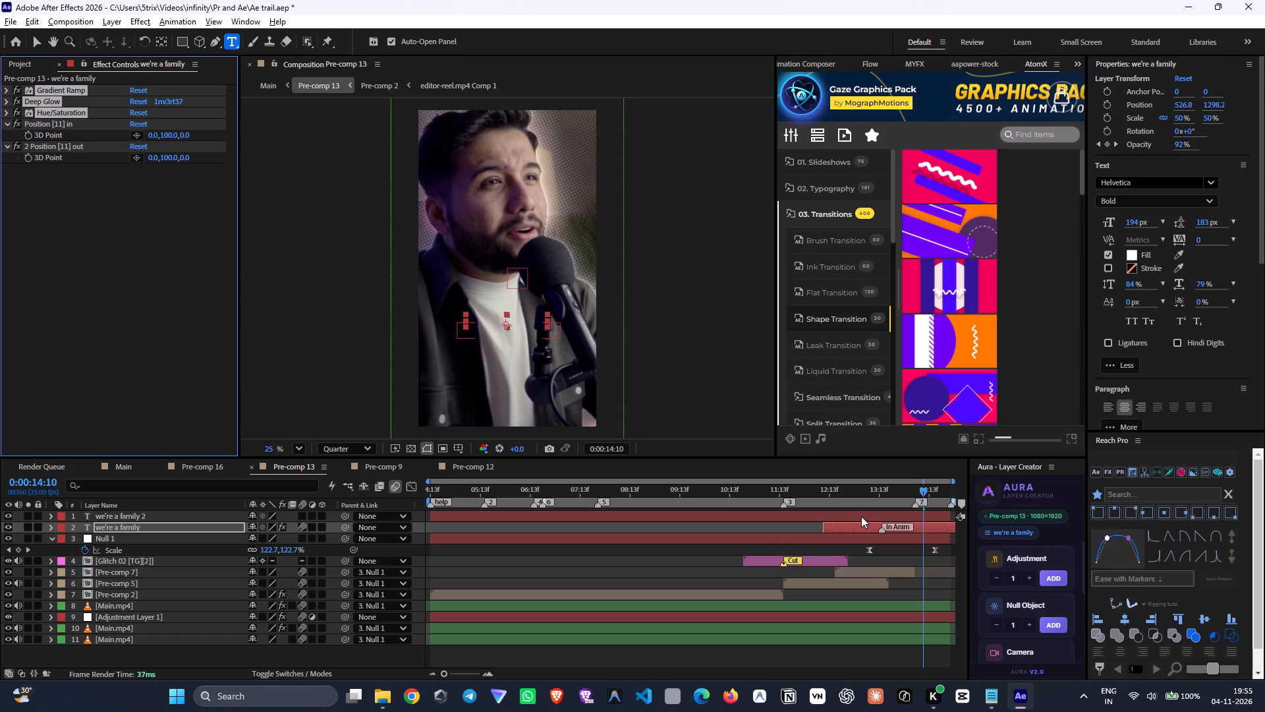
Delete the original "we're a family" caption and move the new text layer to start at 0:00:14:06.
click(861, 516)
drag(830, 500, 912, 523)
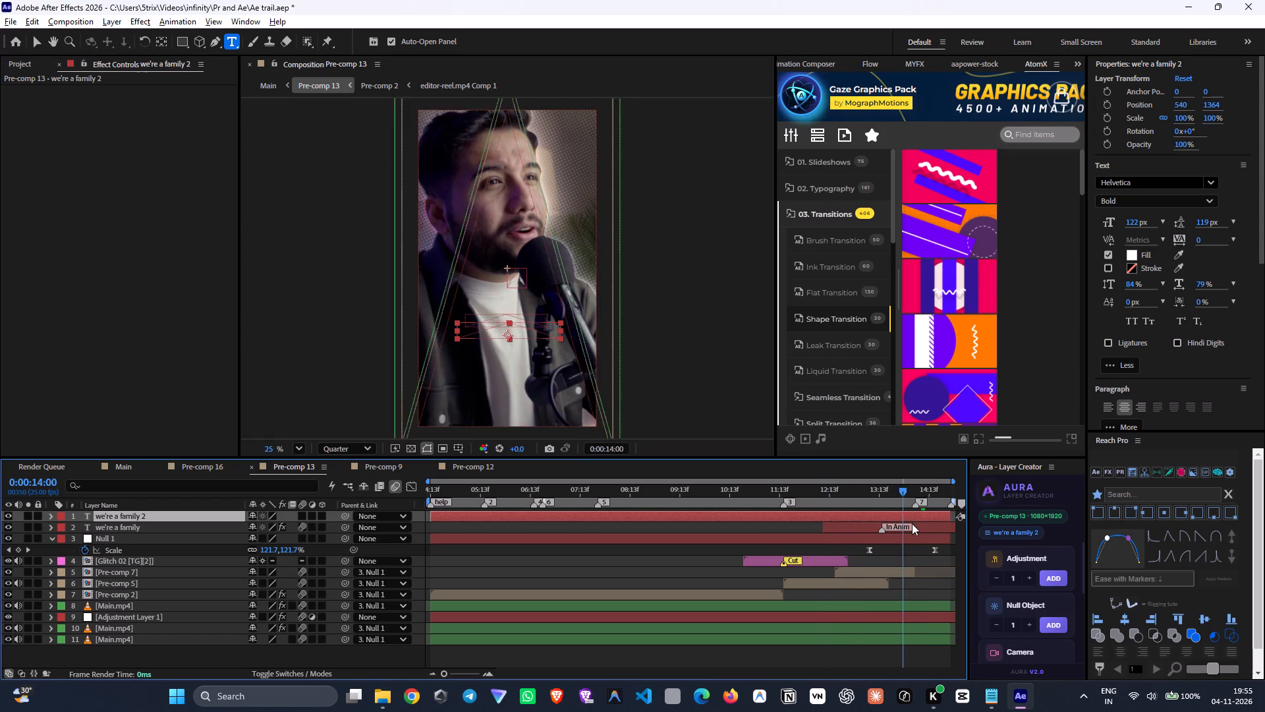
drag(912, 523, 915, 525)
click(843, 525)
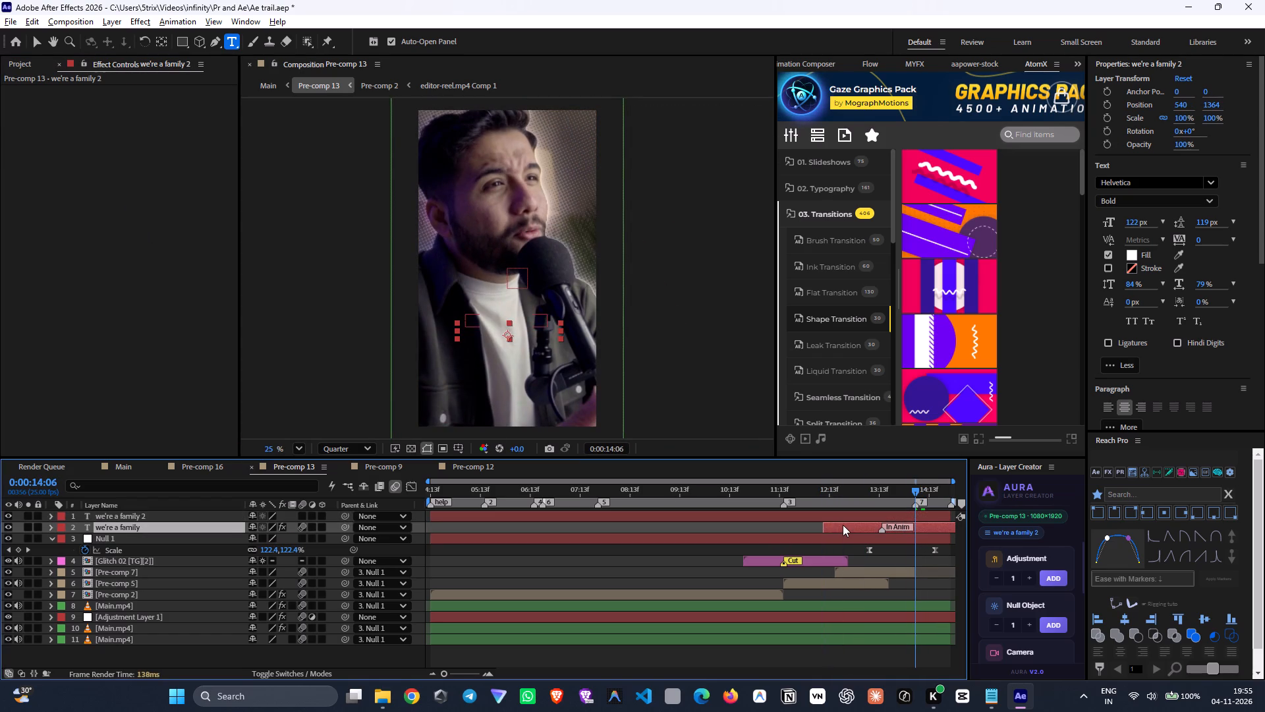
key(Delete)
click(861, 514)
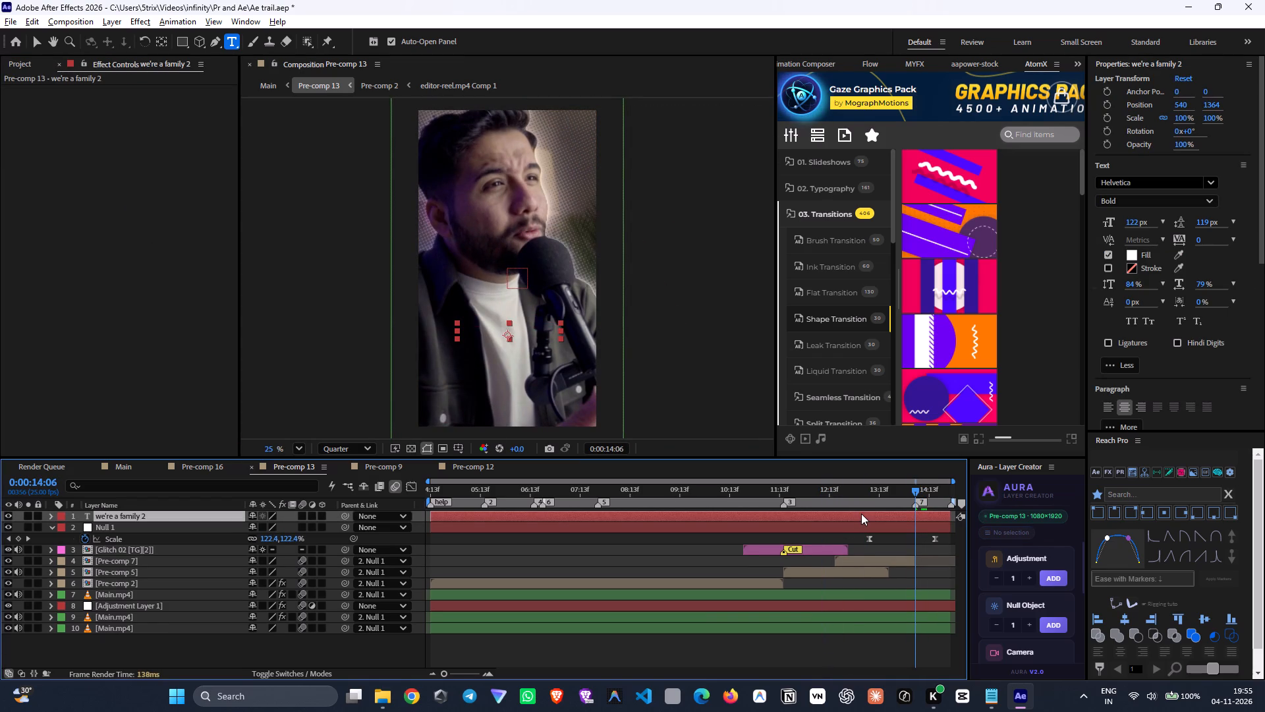
key(bracketleft)
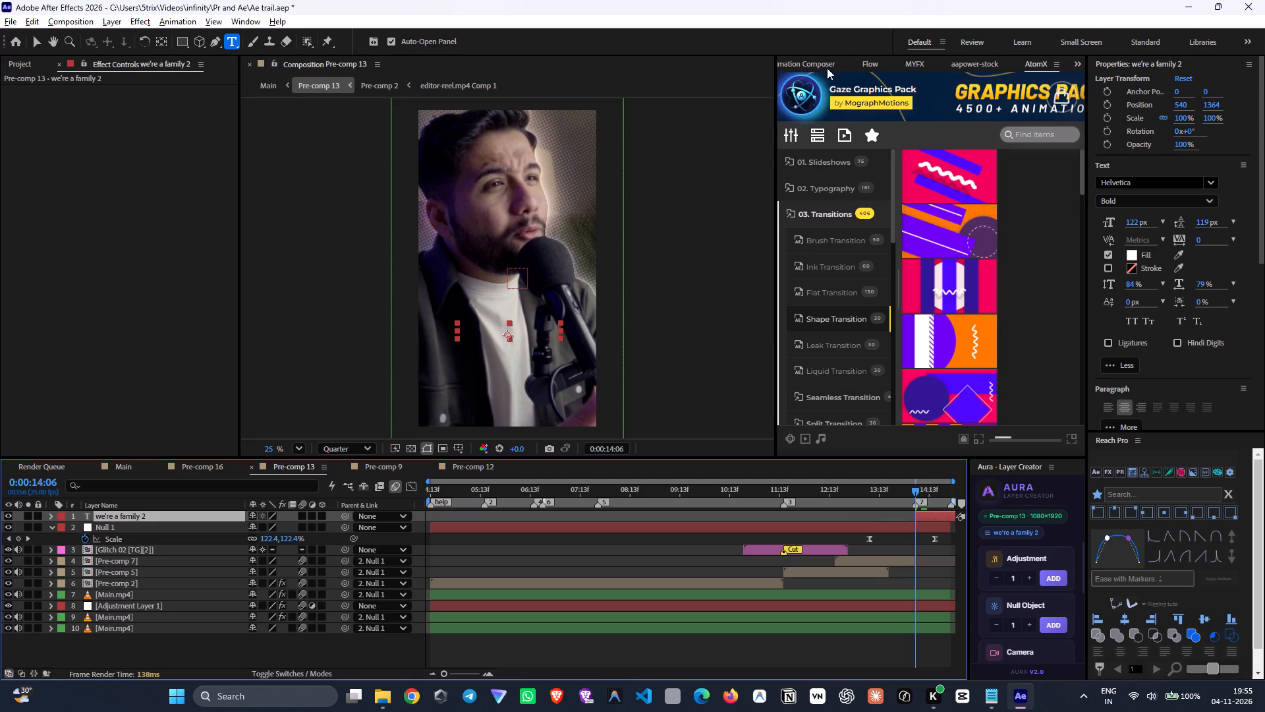
Apply the AEviewer text preset "010 [Fade Position Smooth] Start Bottom" to the new "we're a family" caption.
click(1074, 61)
click(1096, 97)
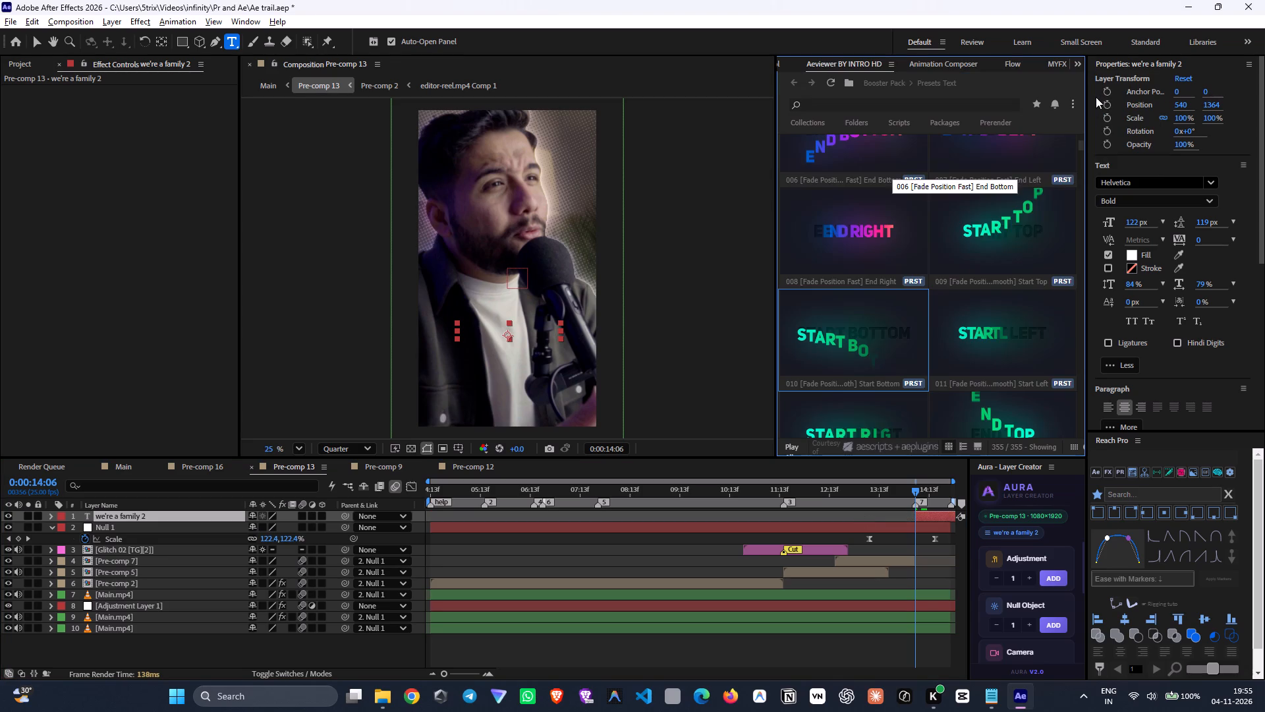
double_click(856, 330)
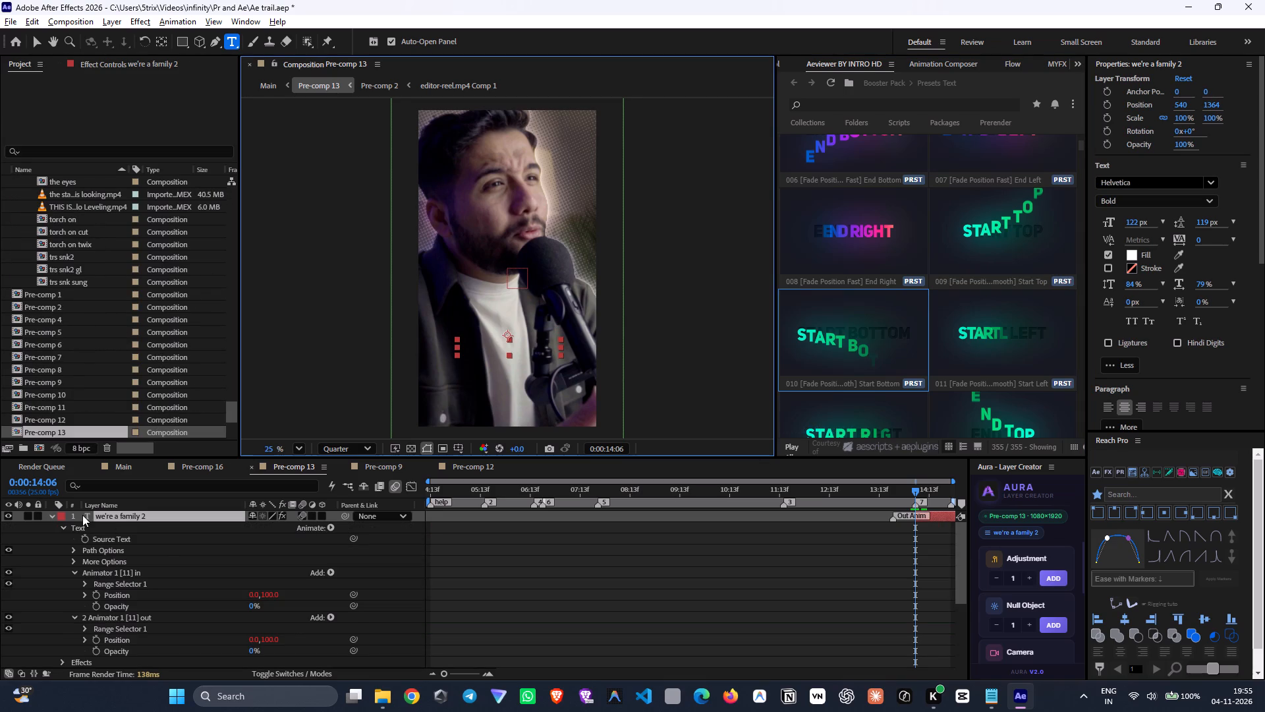
click(49, 518)
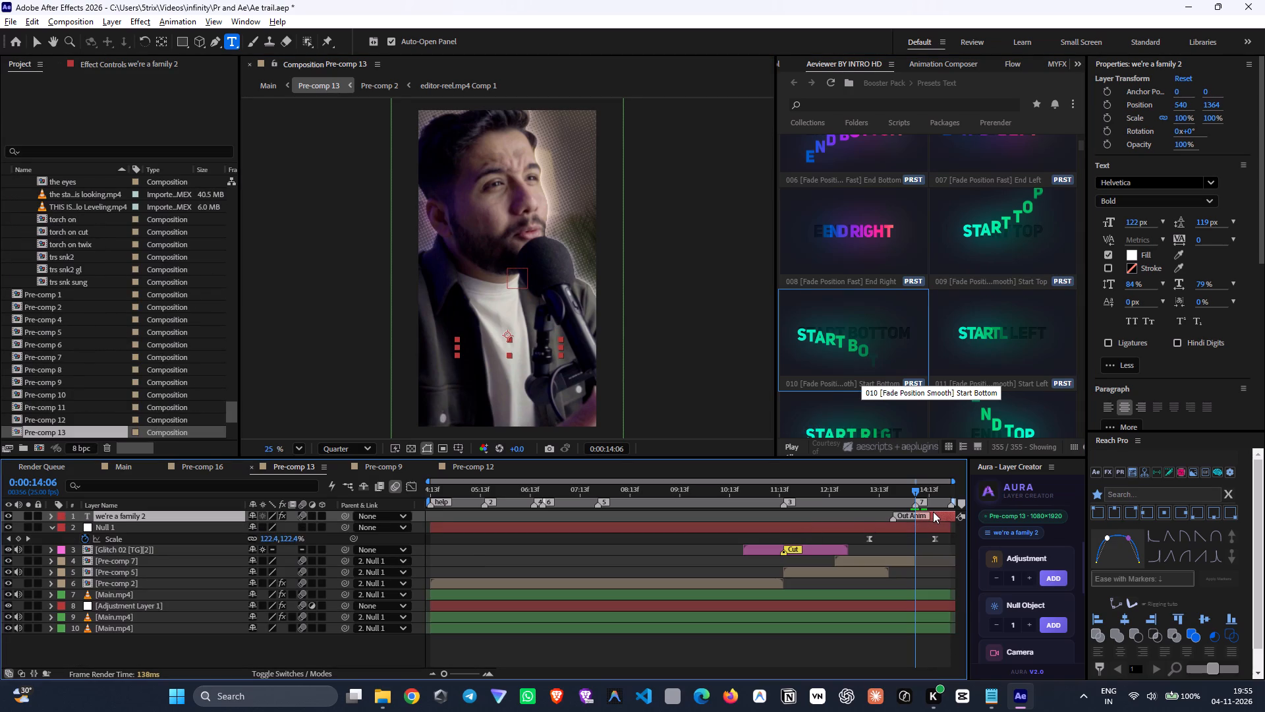
Paste the copied Gradient Ramp, Deep Glow and Hue/Saturation effects onto the new caption and show its effect settings.
key(ctrl+v)
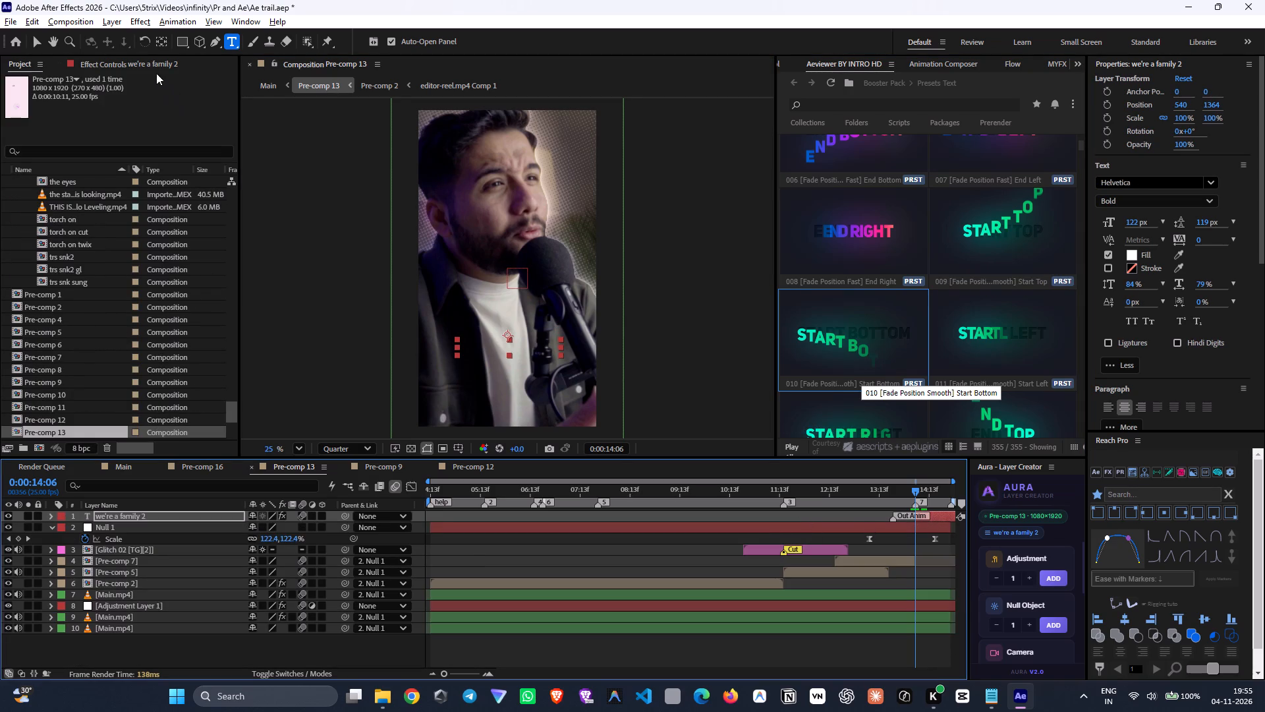
click(158, 64)
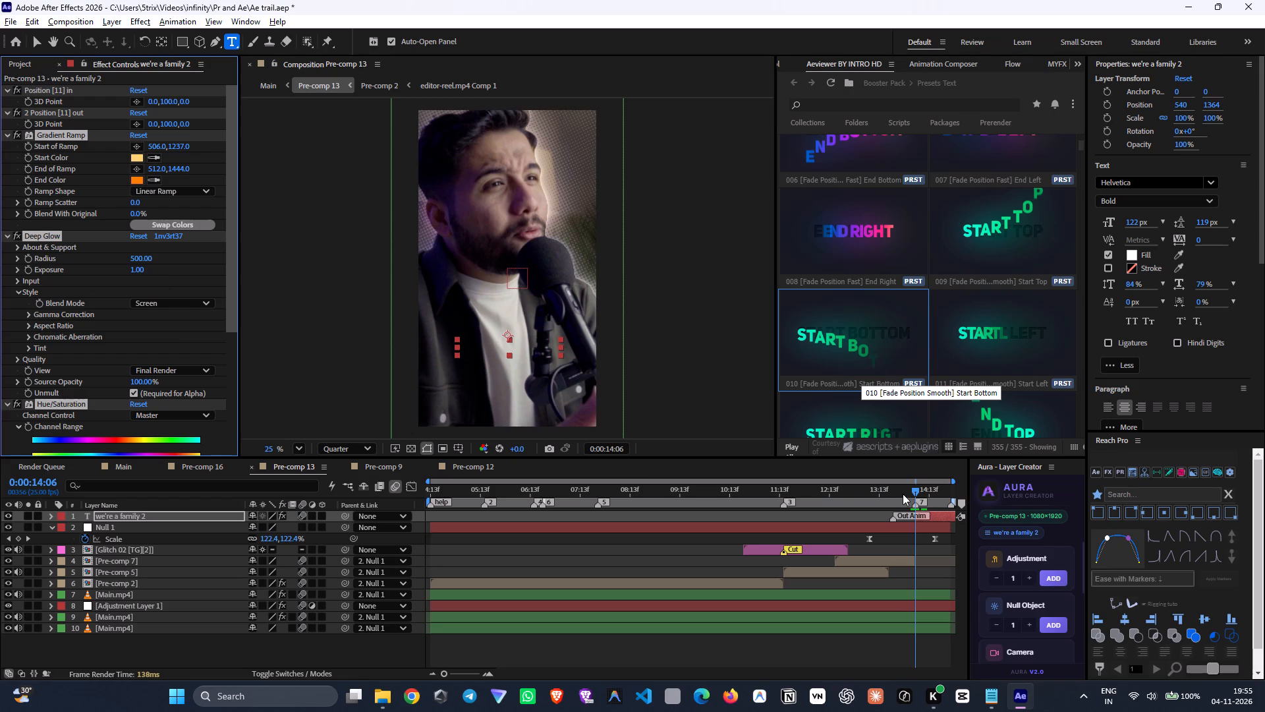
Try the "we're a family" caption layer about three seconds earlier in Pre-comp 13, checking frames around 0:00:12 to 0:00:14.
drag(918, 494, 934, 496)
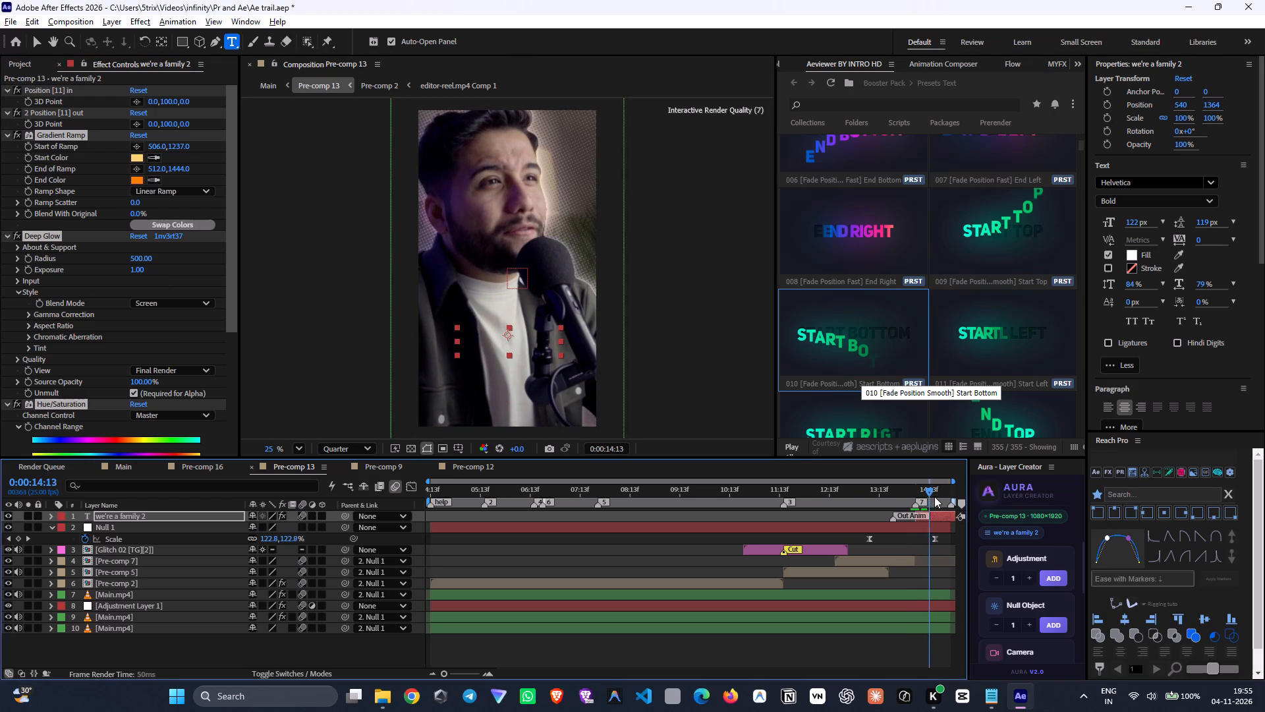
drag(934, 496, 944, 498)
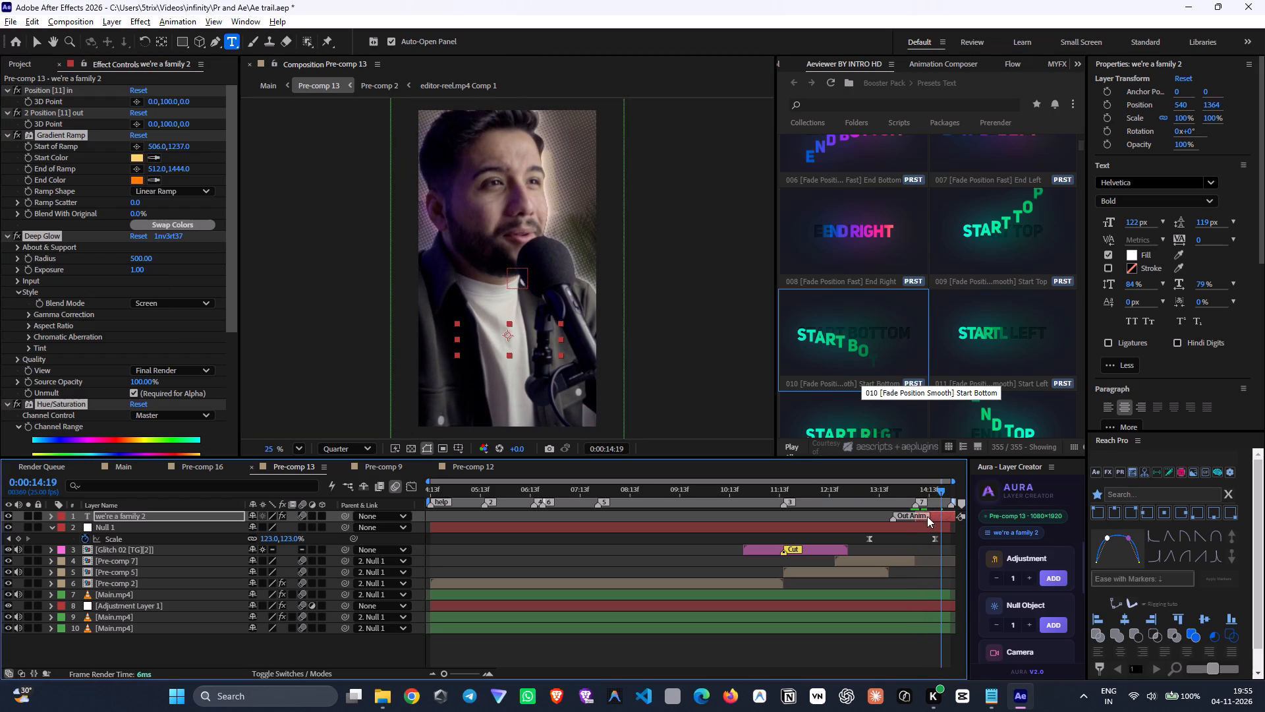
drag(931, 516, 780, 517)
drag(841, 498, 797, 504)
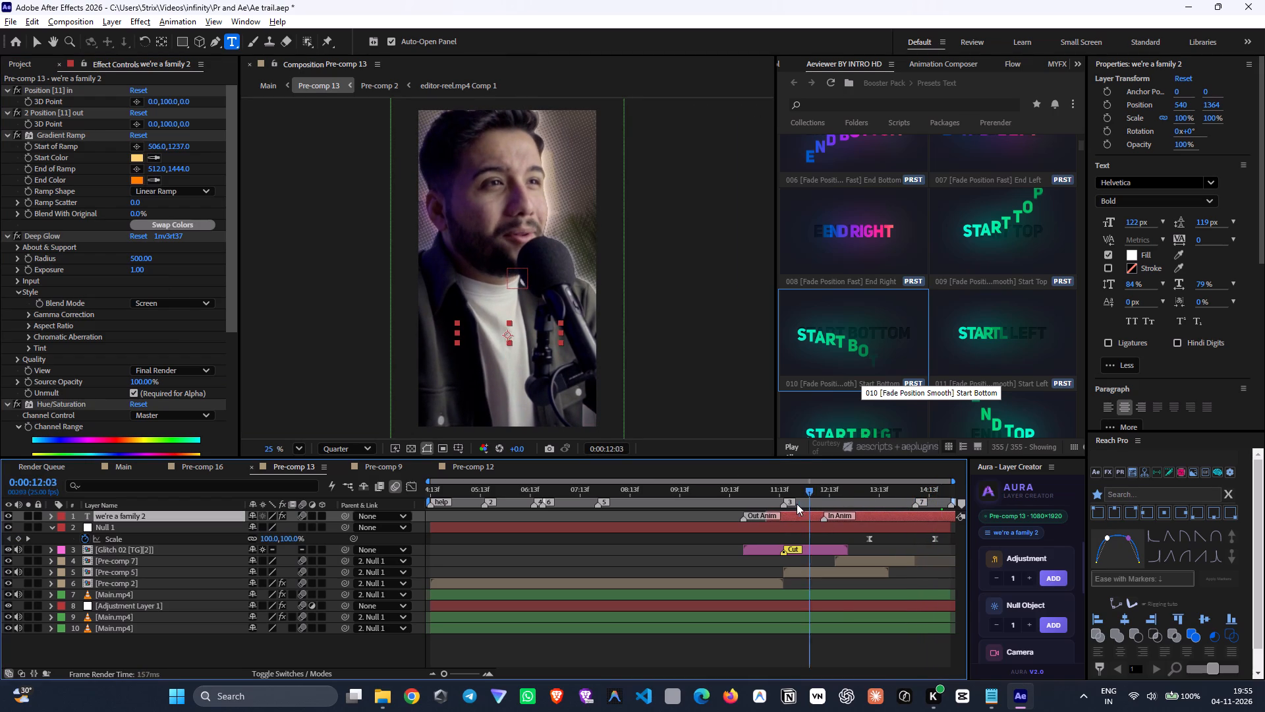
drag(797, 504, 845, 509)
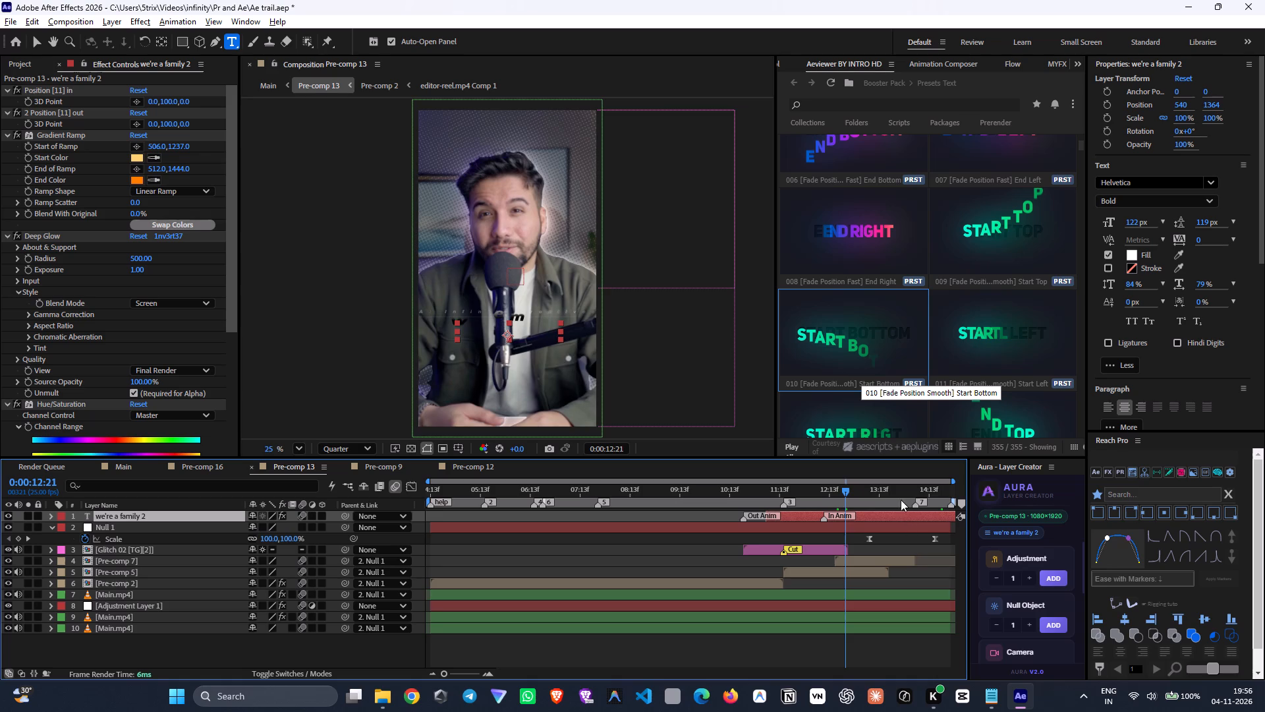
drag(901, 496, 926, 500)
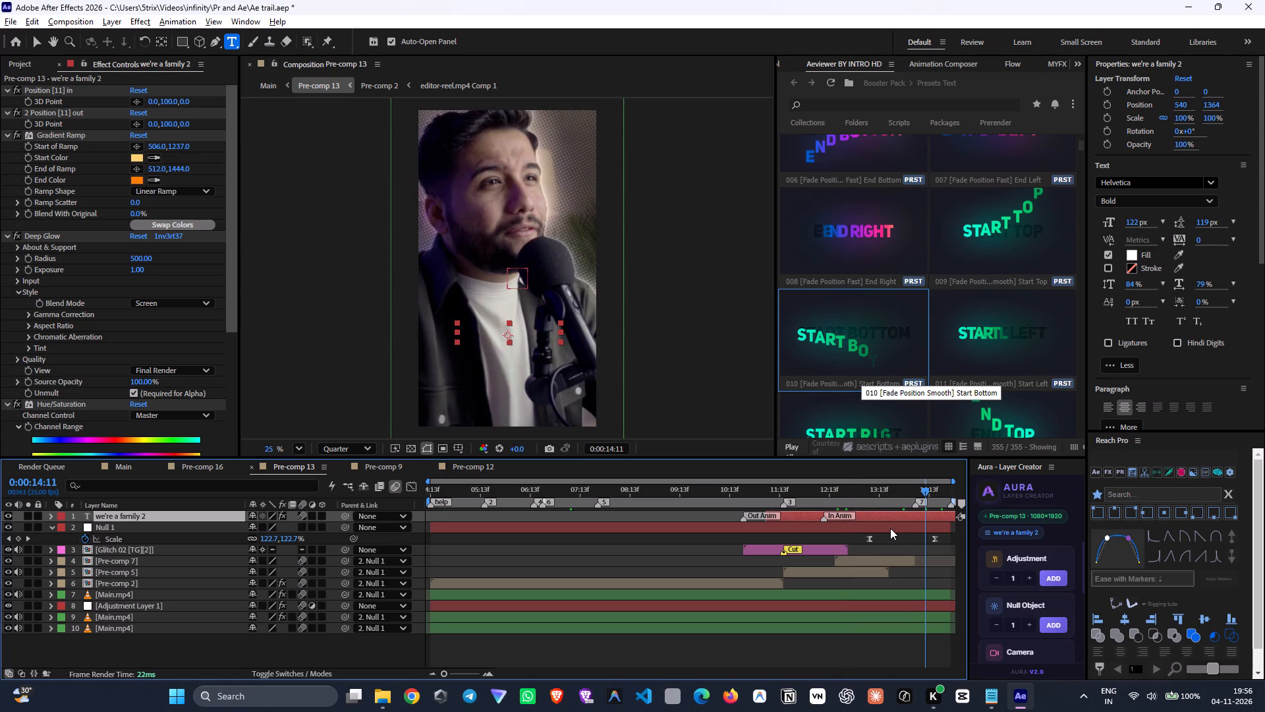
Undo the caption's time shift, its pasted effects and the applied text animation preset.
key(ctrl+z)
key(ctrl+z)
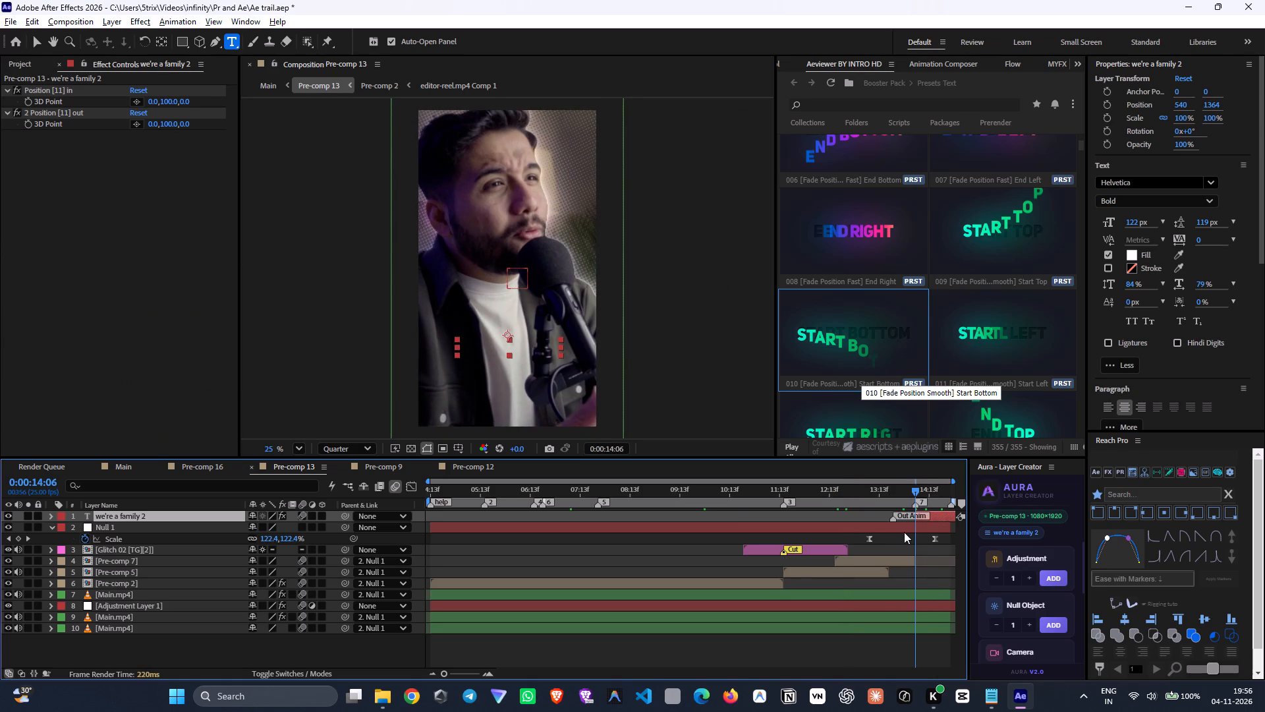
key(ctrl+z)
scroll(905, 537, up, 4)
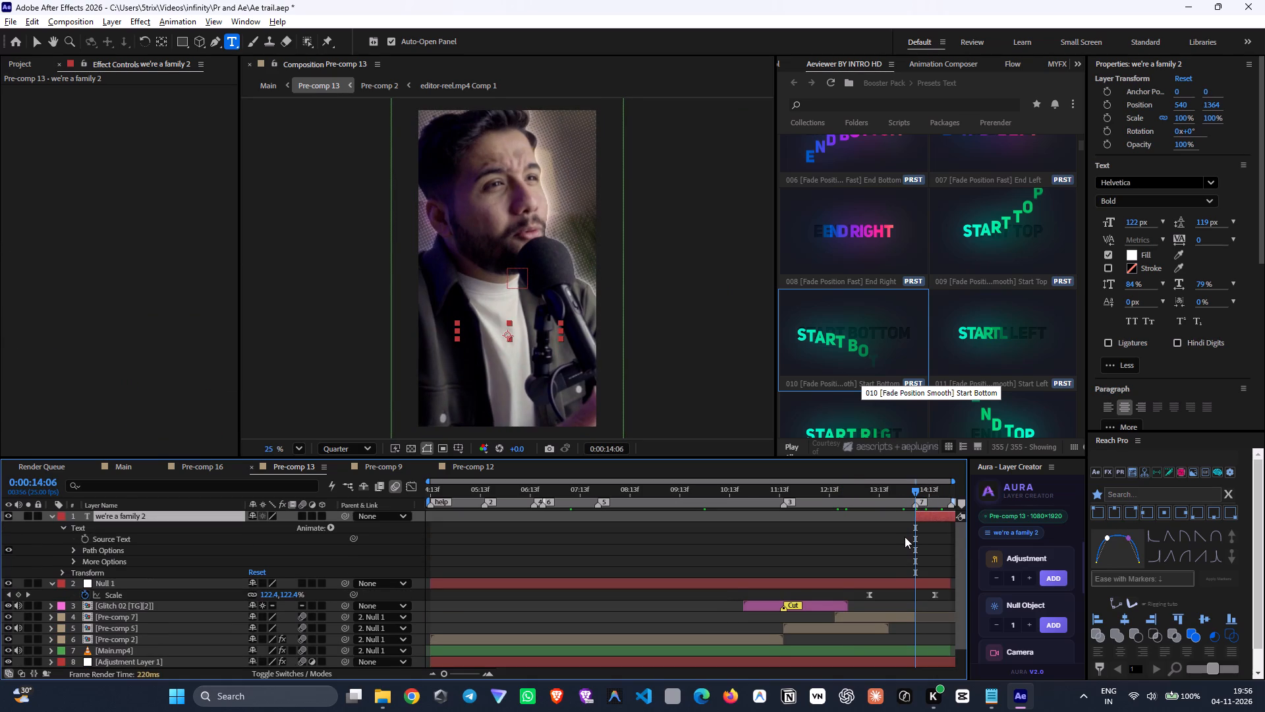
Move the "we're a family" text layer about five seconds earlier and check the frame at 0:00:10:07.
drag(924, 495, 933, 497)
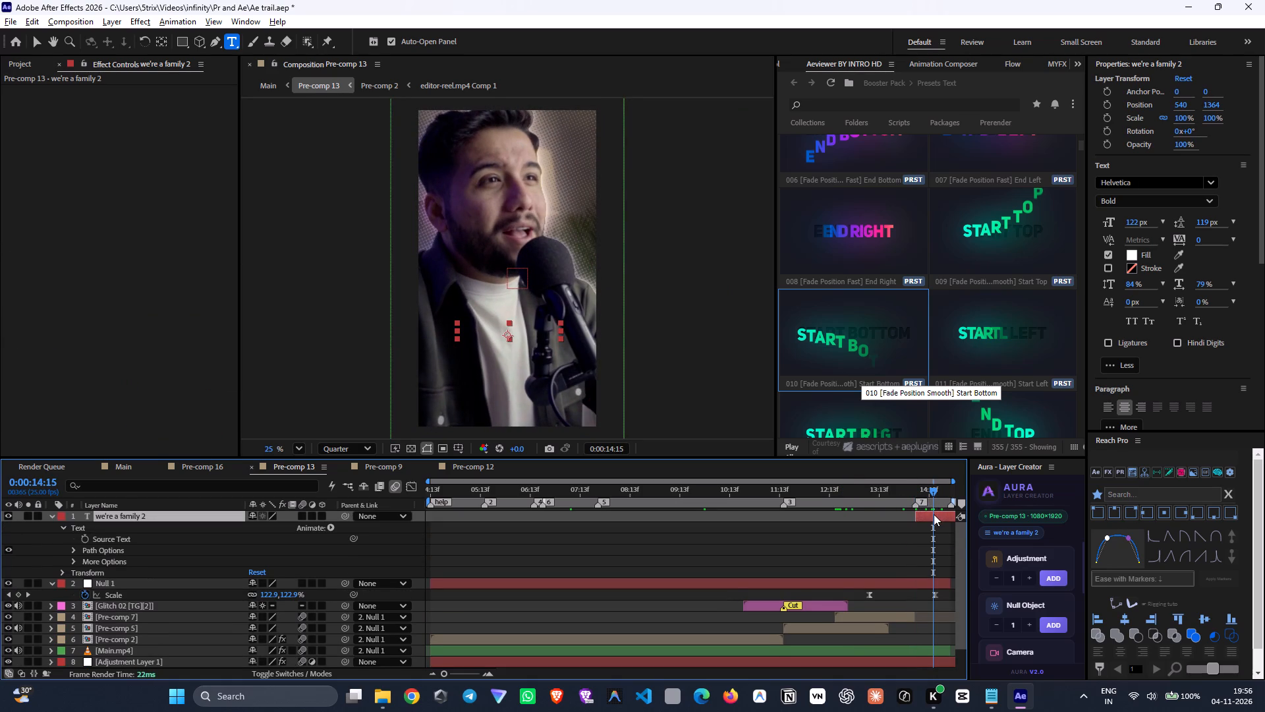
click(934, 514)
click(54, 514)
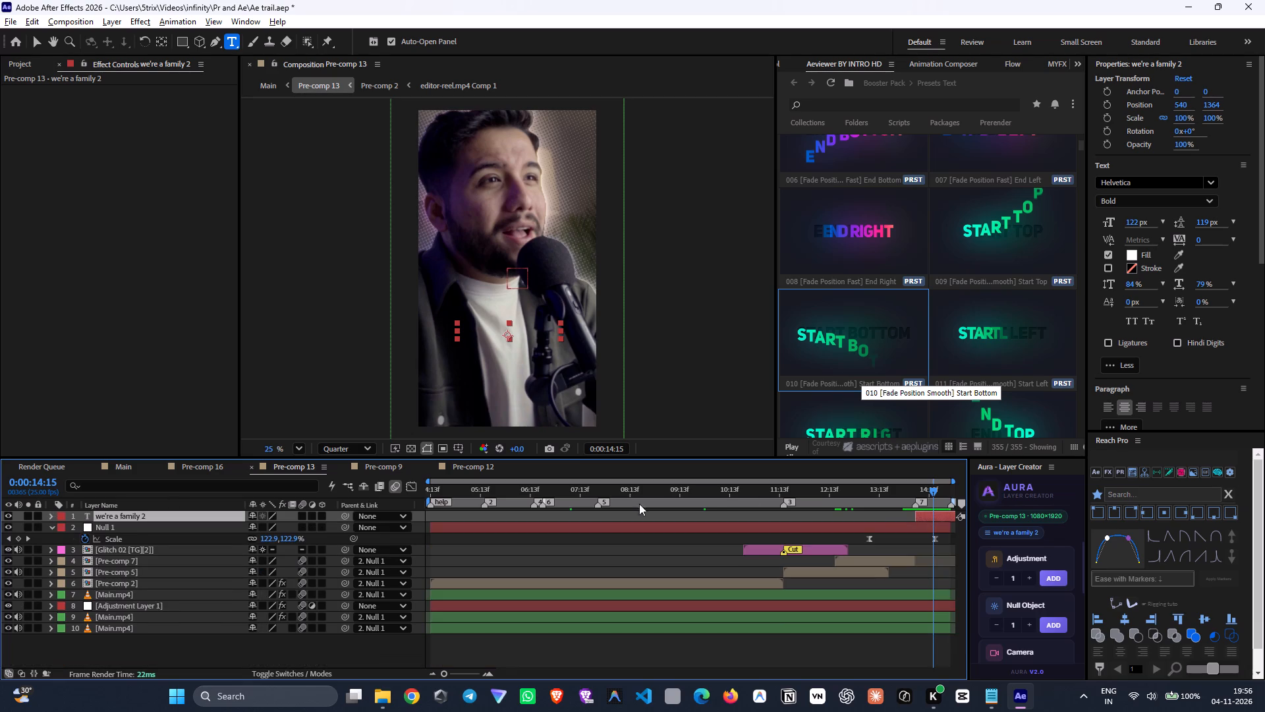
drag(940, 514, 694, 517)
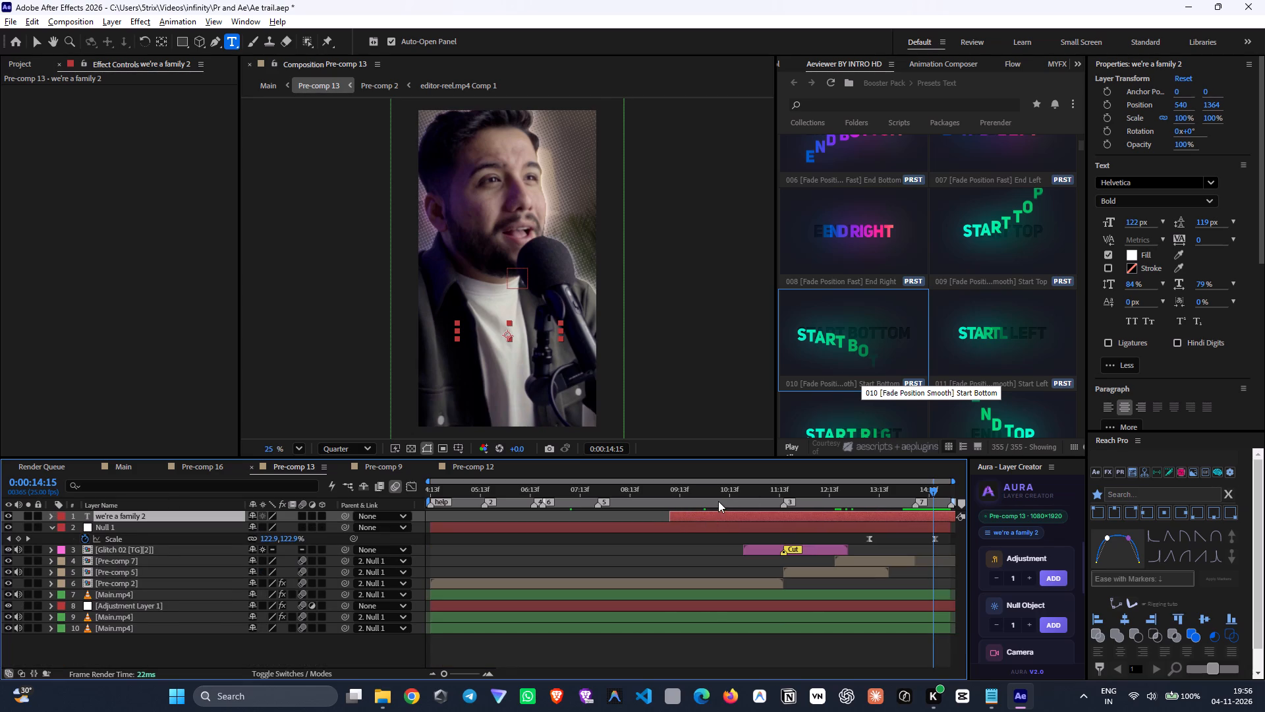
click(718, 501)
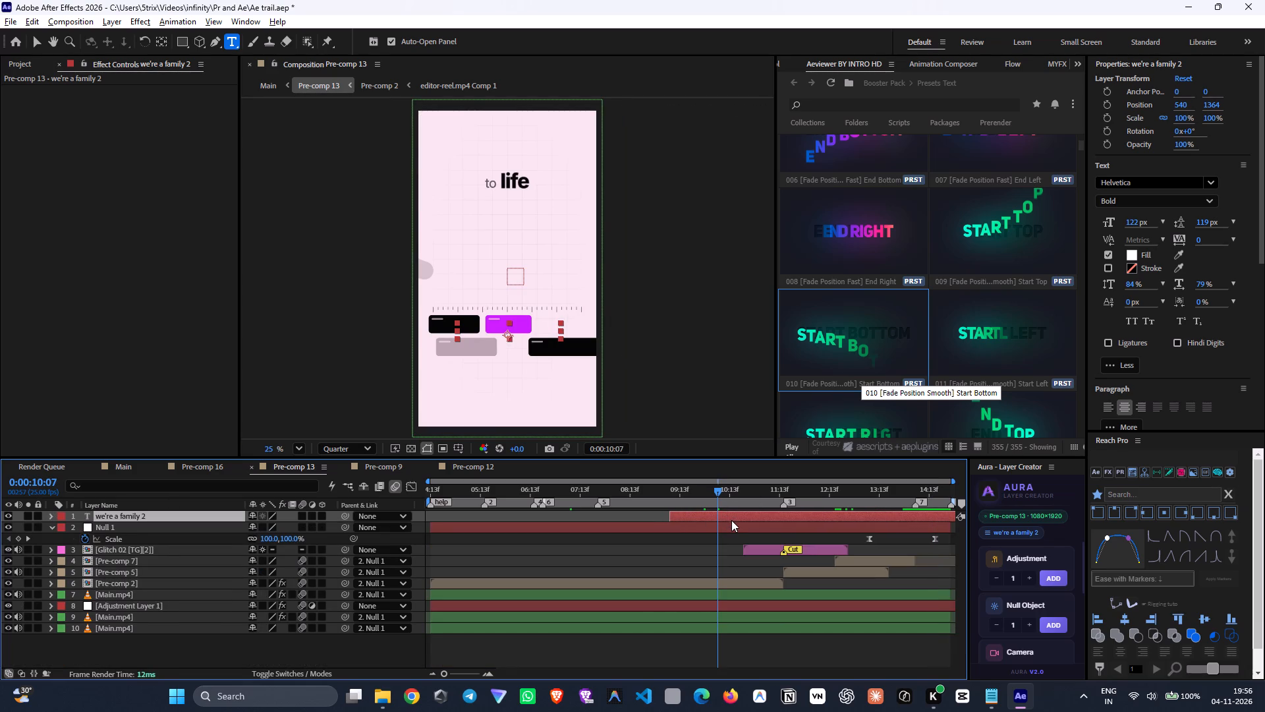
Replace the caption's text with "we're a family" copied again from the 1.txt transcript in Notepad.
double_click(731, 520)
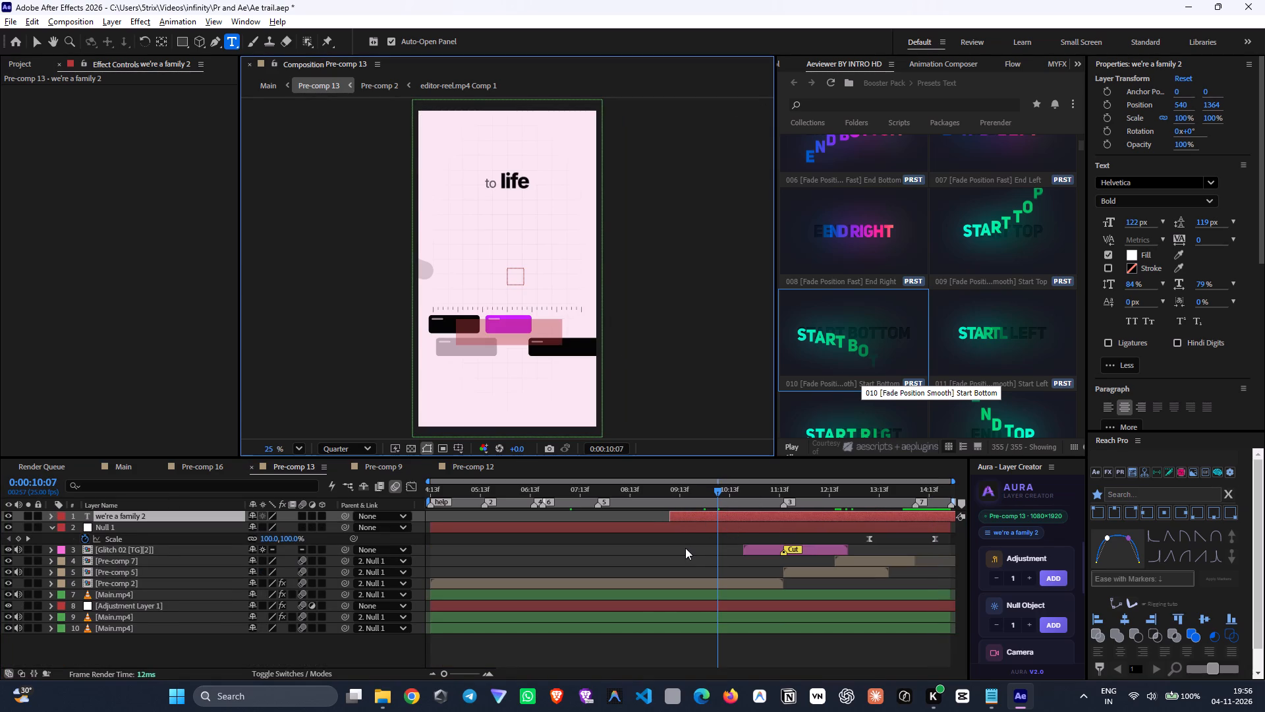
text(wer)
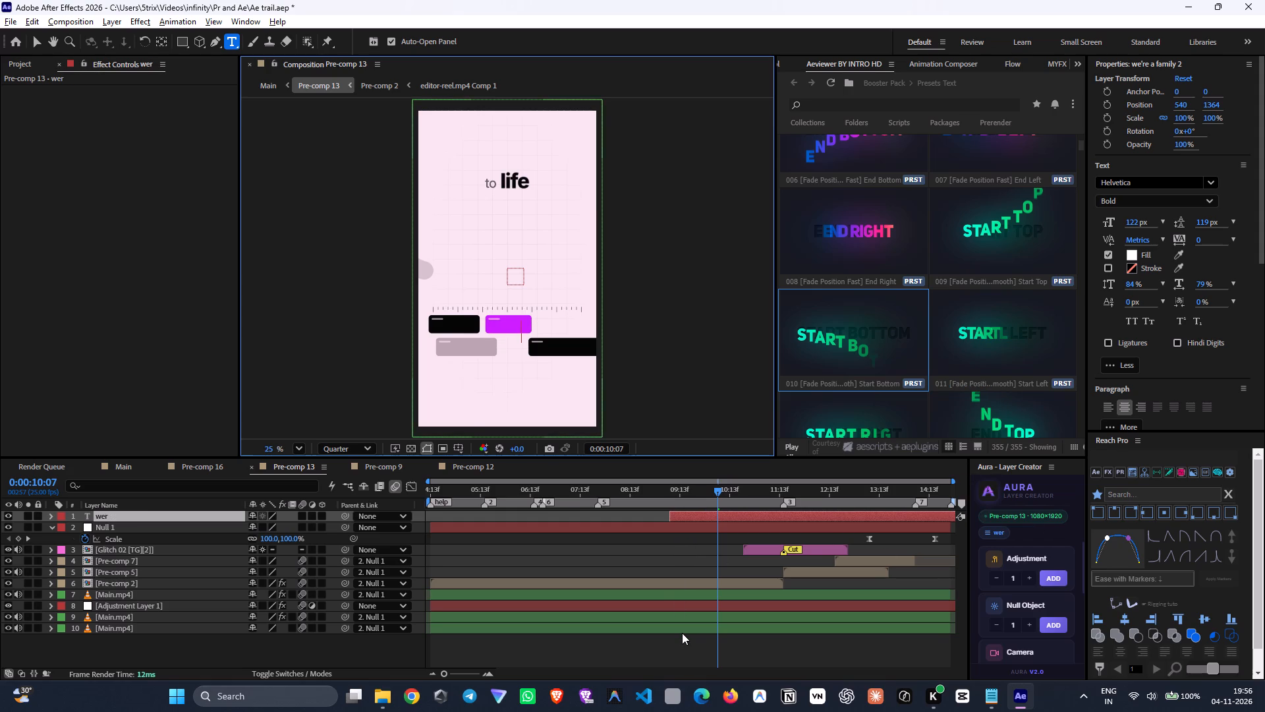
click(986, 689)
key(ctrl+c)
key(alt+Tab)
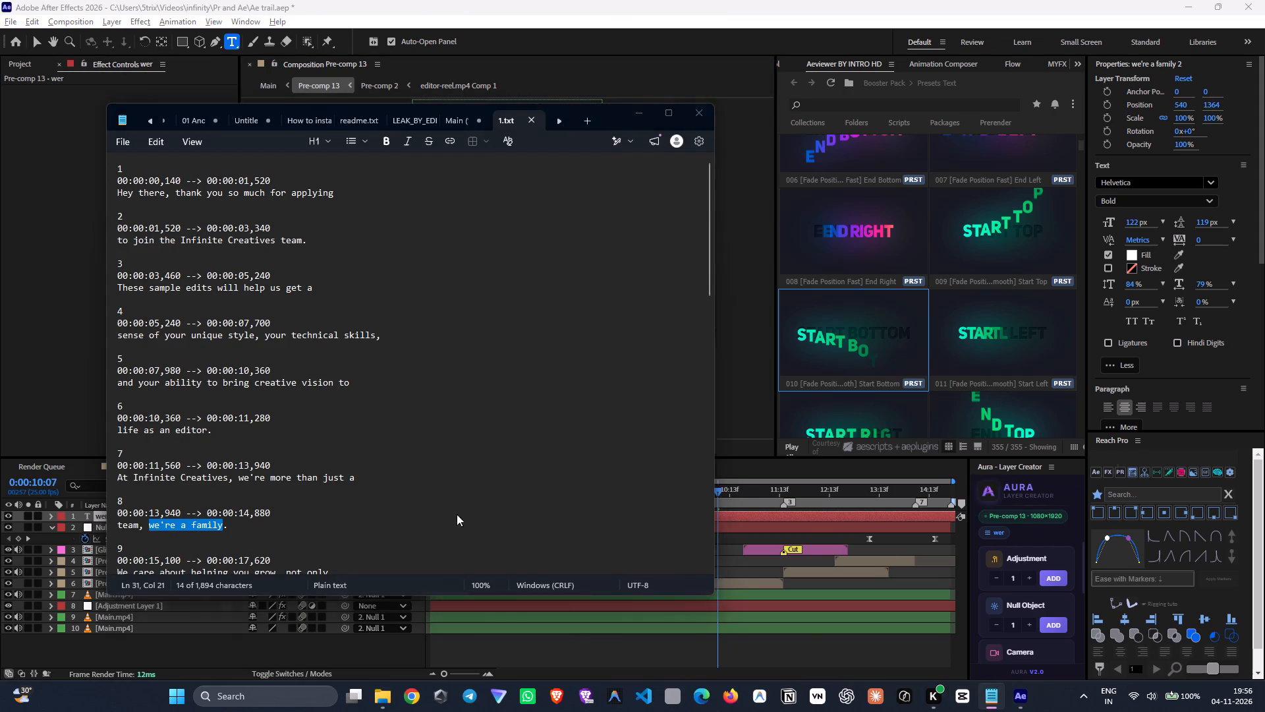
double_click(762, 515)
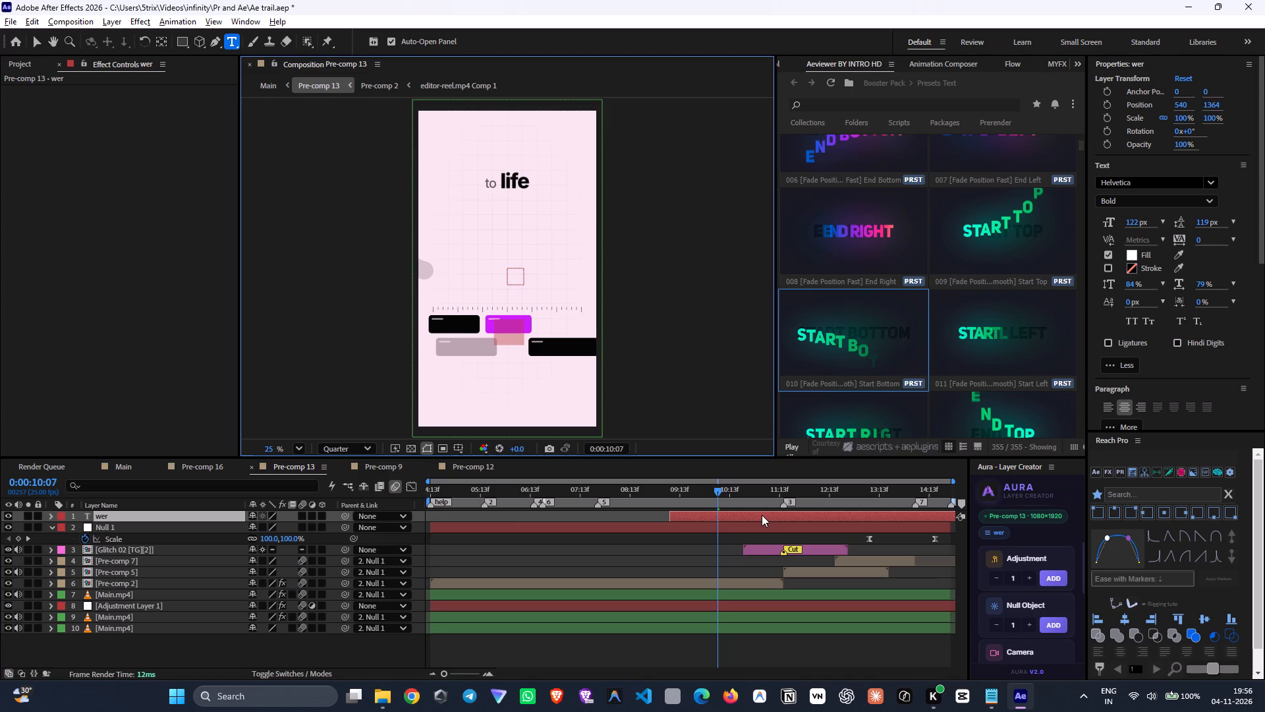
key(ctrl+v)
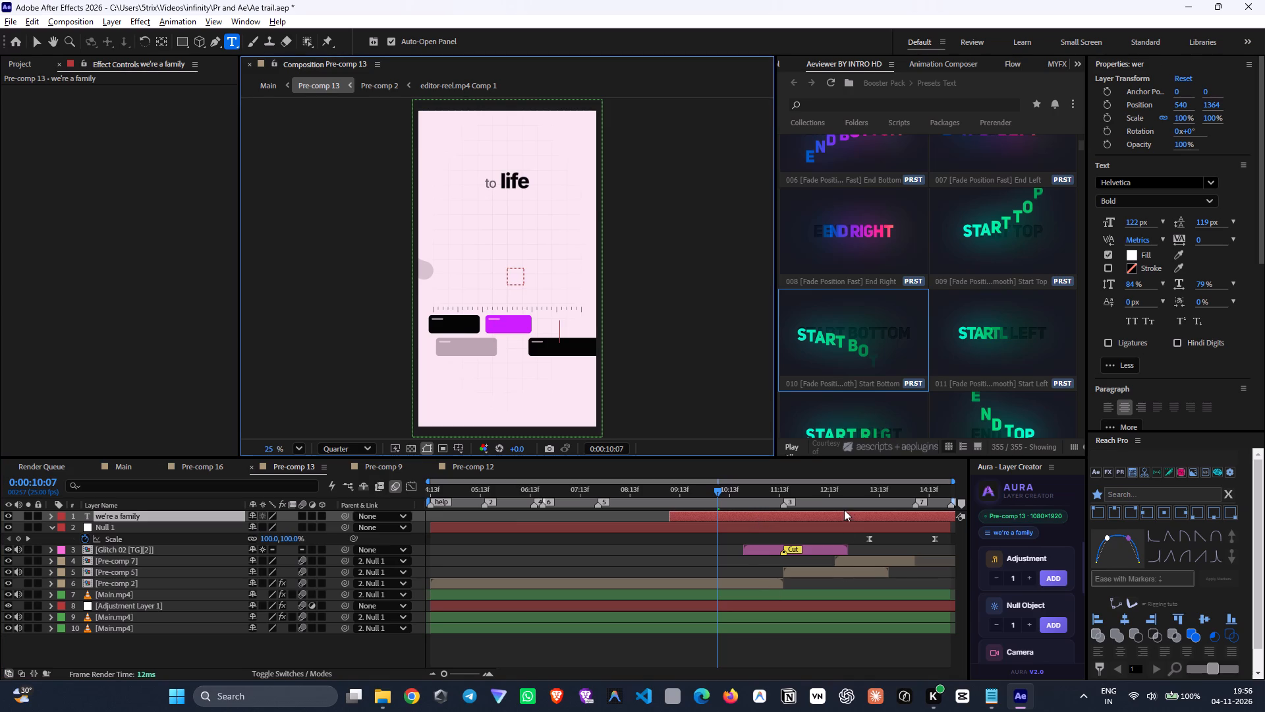
Delete the "we're a family" text layer from Pre-comp 13 and save the project.
drag(850, 504, 905, 514)
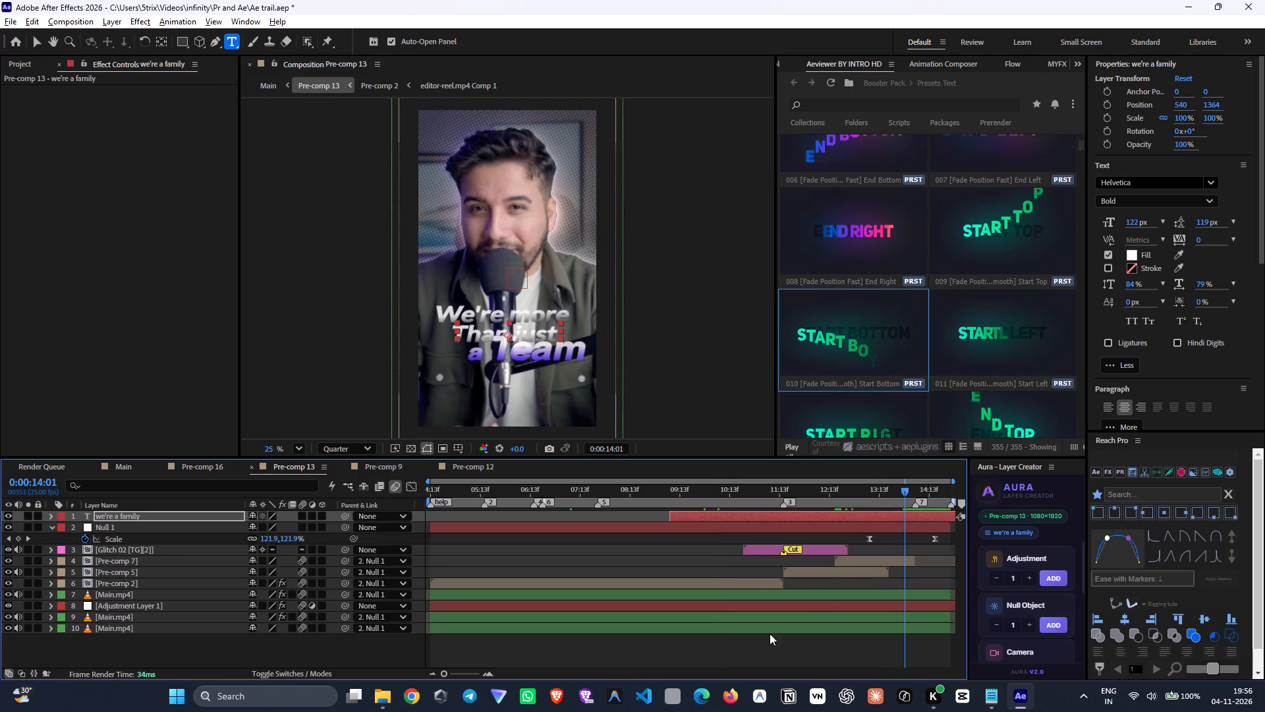
click(738, 652)
click(842, 521)
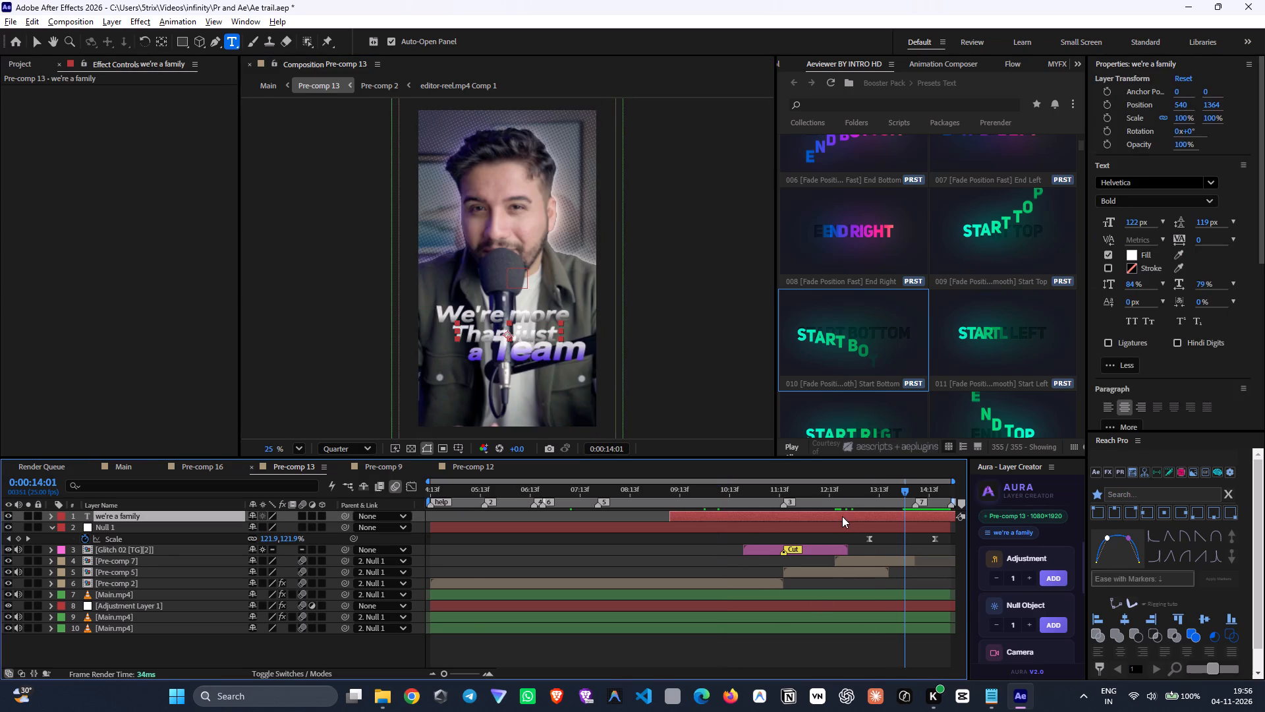
key(ctrl+s)
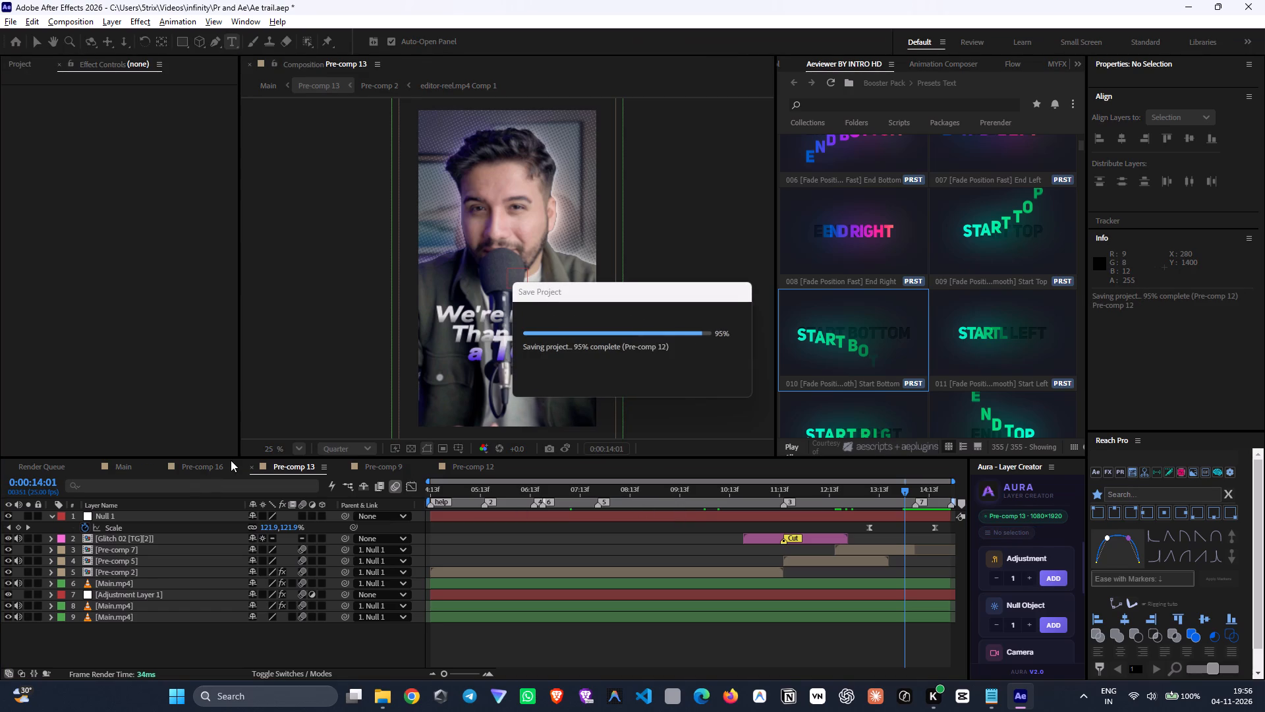
Return to the Main composition and close the open Pre-comp 16, Pre-comp 13 and Pre-comp 12 timelines.
click(126, 471)
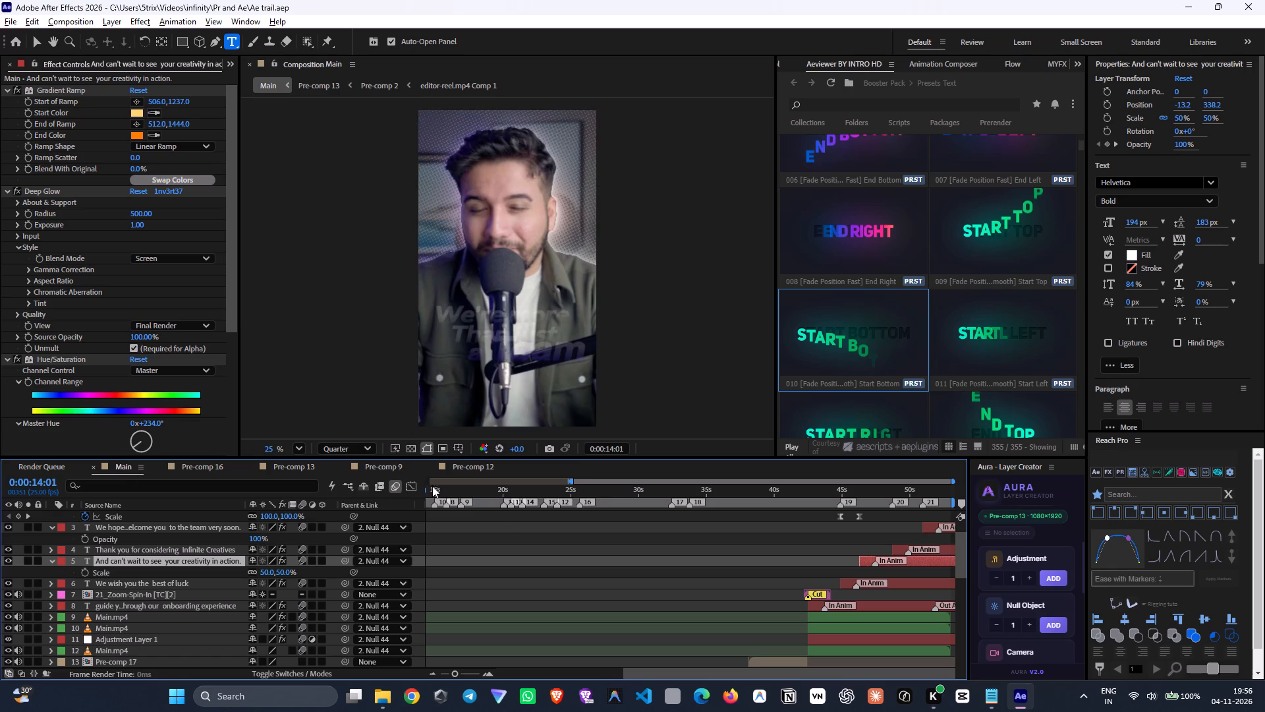
click(159, 463)
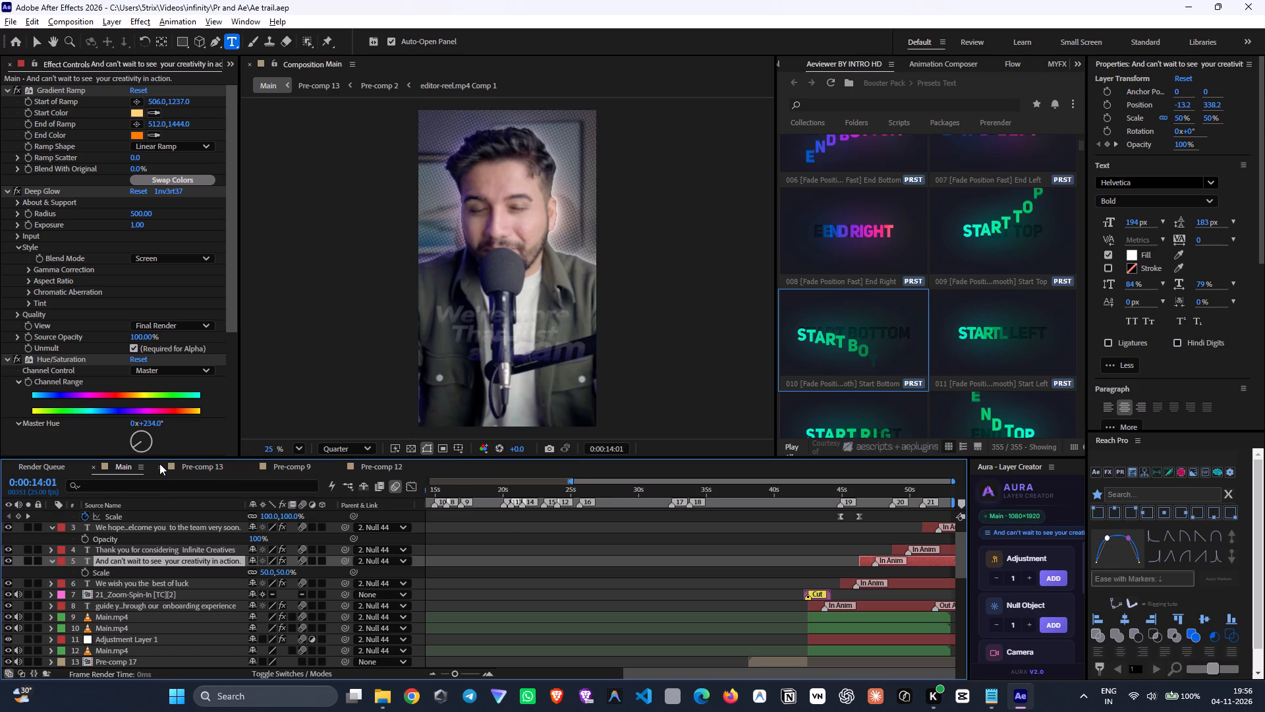
click(159, 463)
click(238, 465)
click(252, 467)
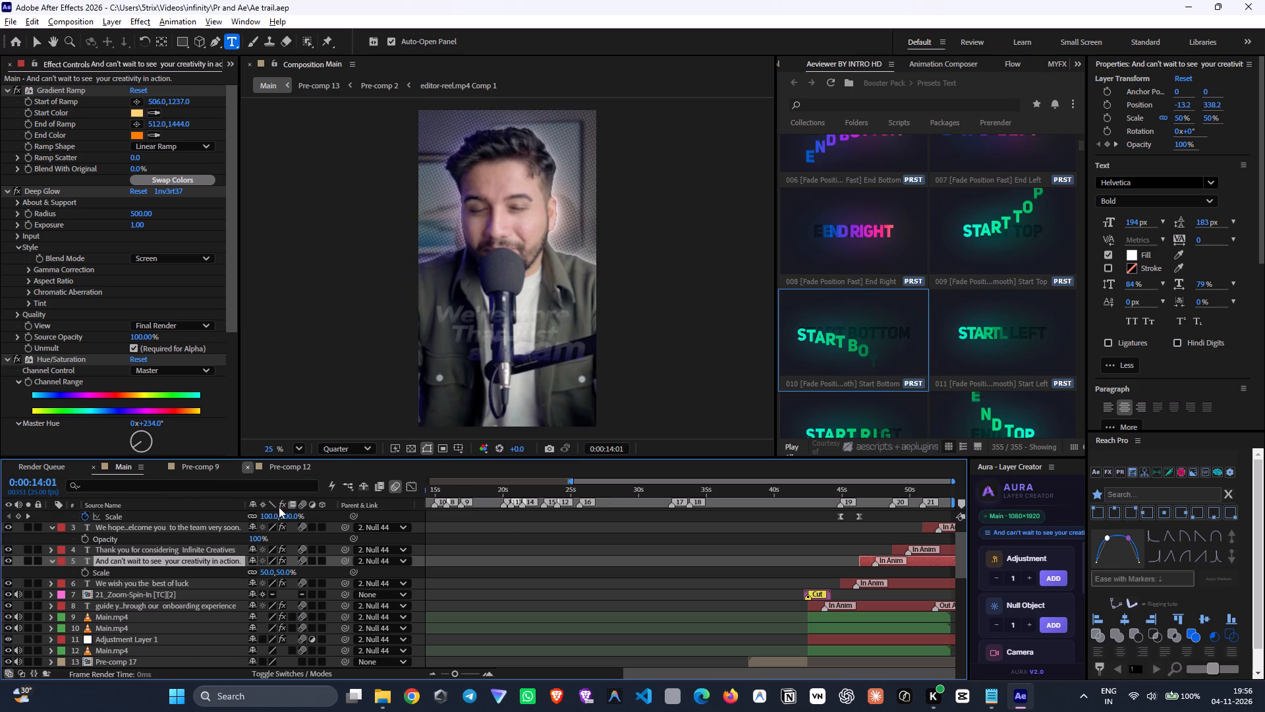
Review the Main composition from 0:00:00:00 to about 0:00:28, along with its layer stack.
drag(569, 483, 414, 487)
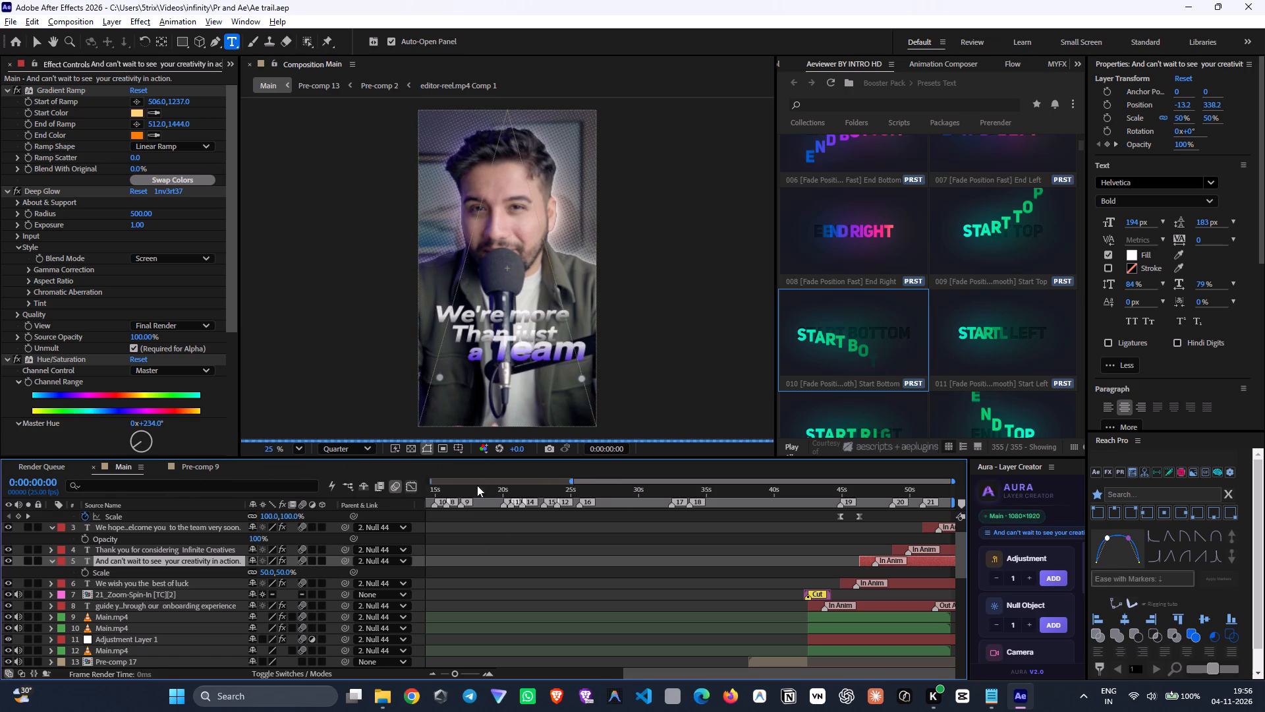
drag(571, 483, 344, 496)
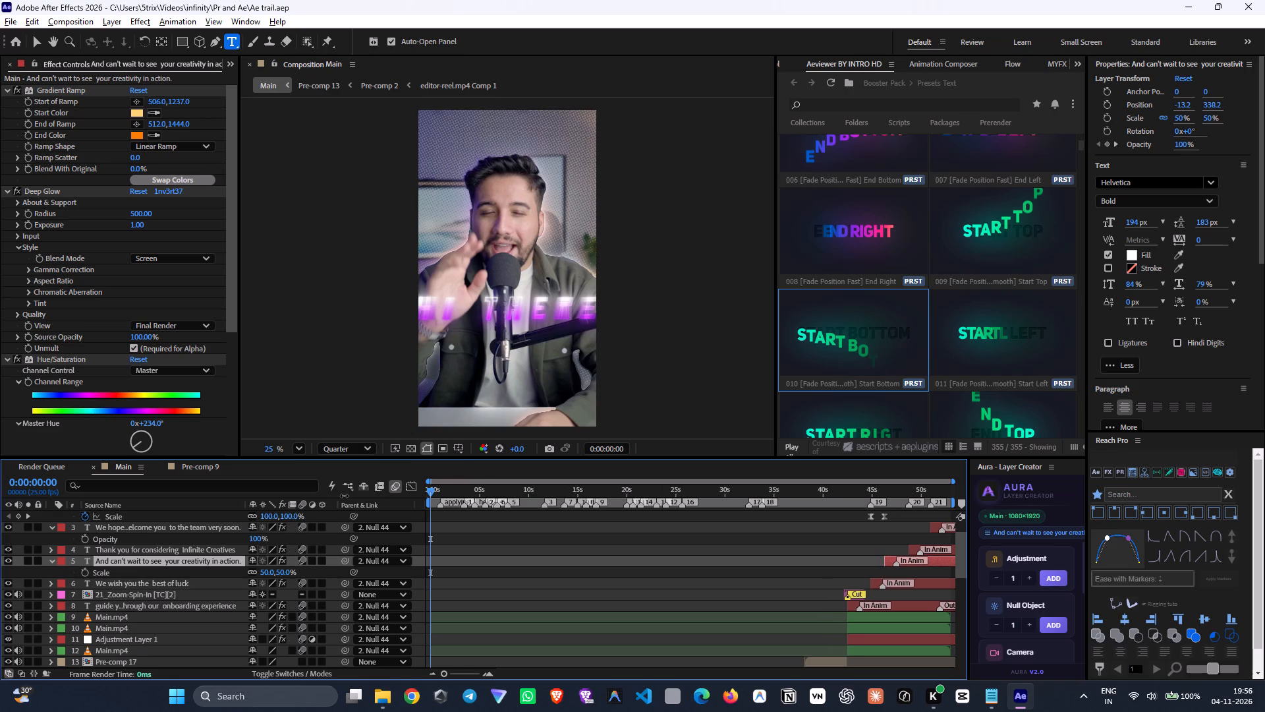
drag(344, 496, 345, 496)
scroll(588, 583, down, 4)
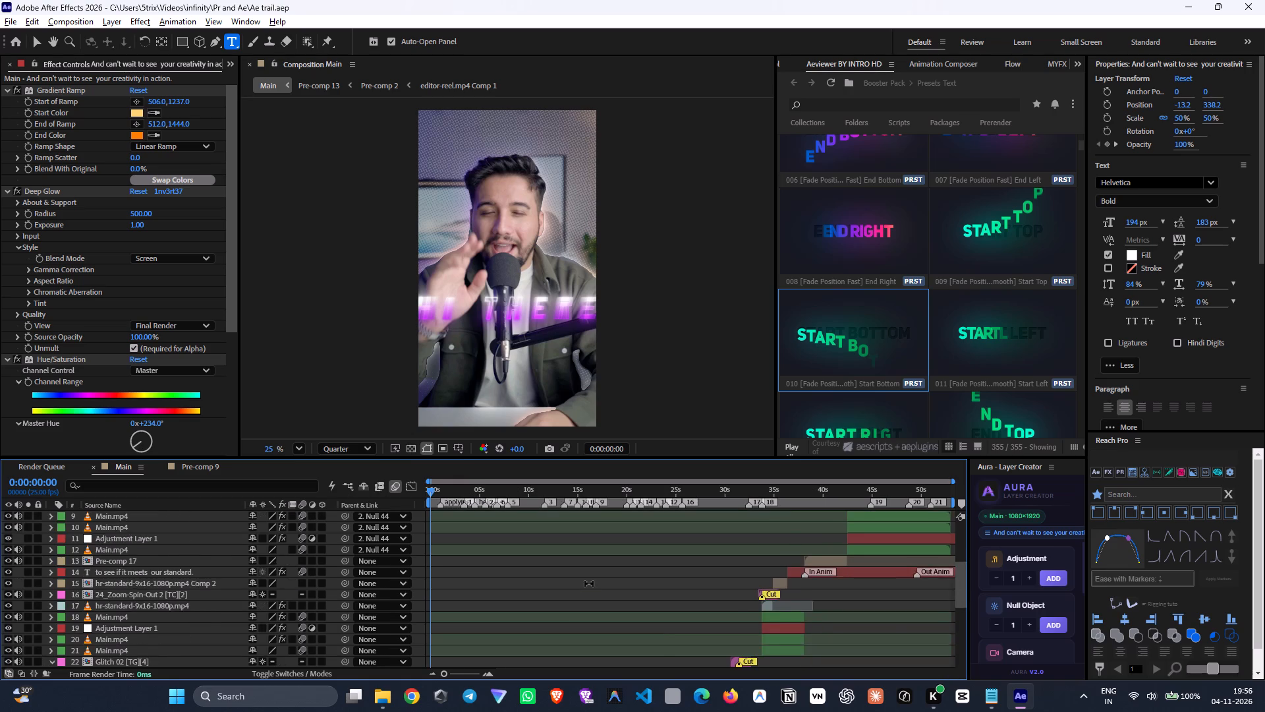
scroll(589, 583, down, 10)
drag(459, 496, 623, 527)
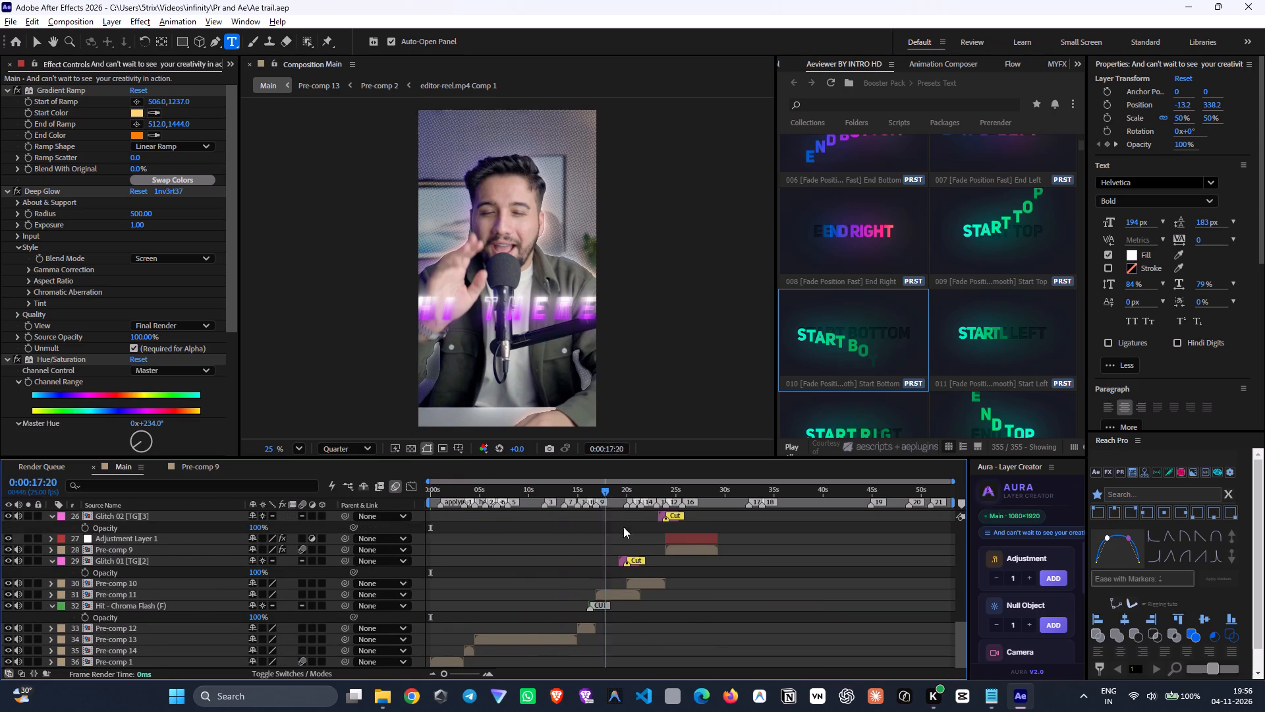
drag(623, 527, 714, 547)
Pre-compose all Main layers, from Pre-comp 1 up to Null 45, into a new composition named "main".
scroll(762, 559, up, 9)
scroll(760, 559, down, 4)
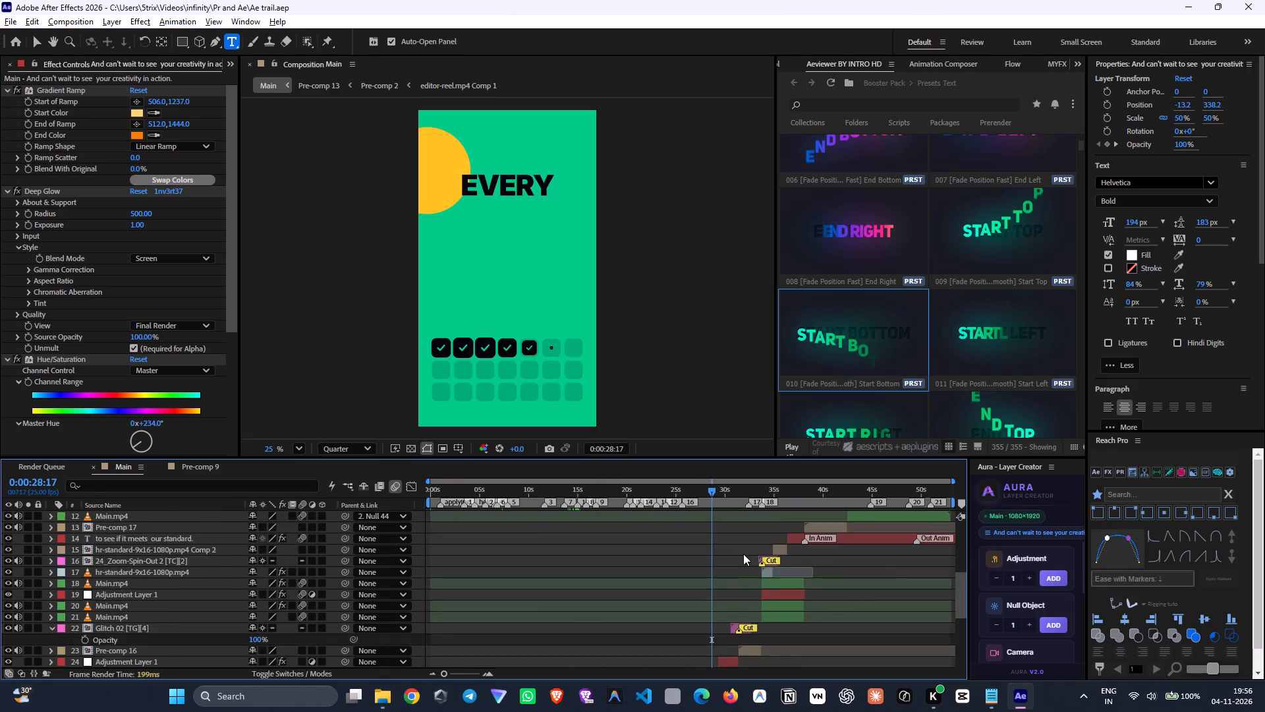
scroll(743, 554, down, 9)
scroll(580, 617, down, 3)
click(154, 666)
scroll(169, 612, up, 6)
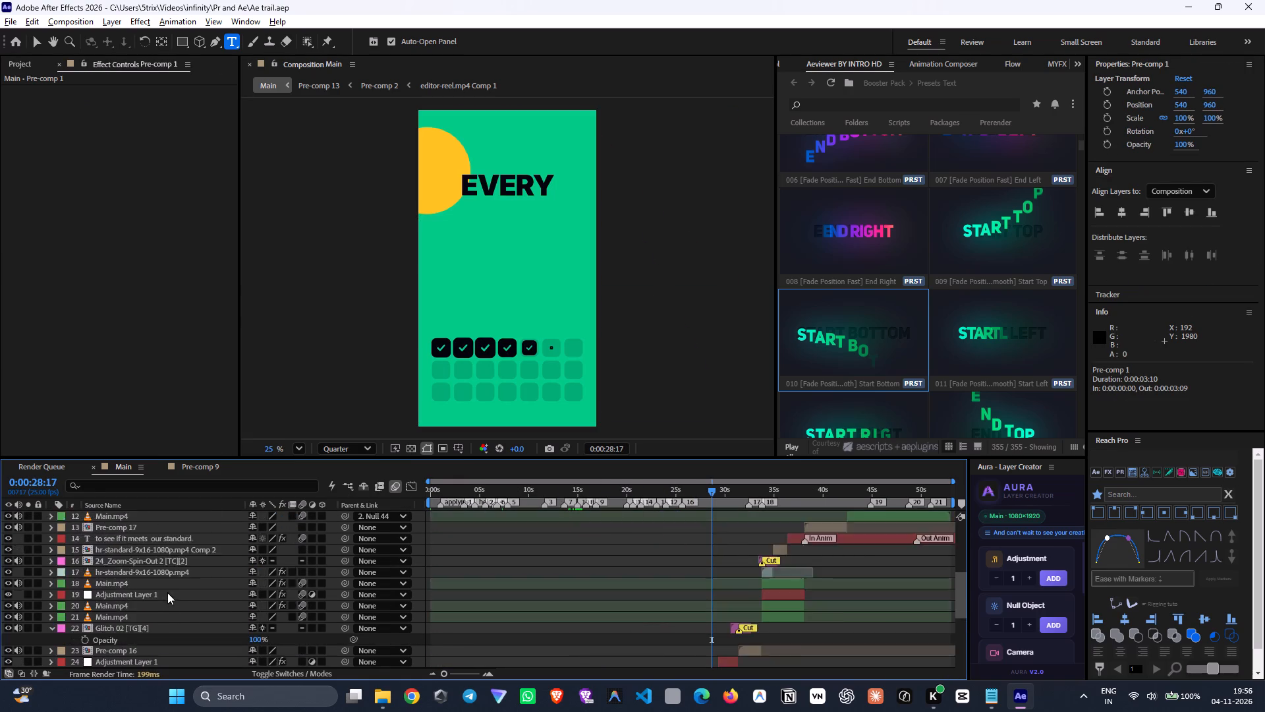
scroll(167, 593, up, 7)
shift+click(154, 518)
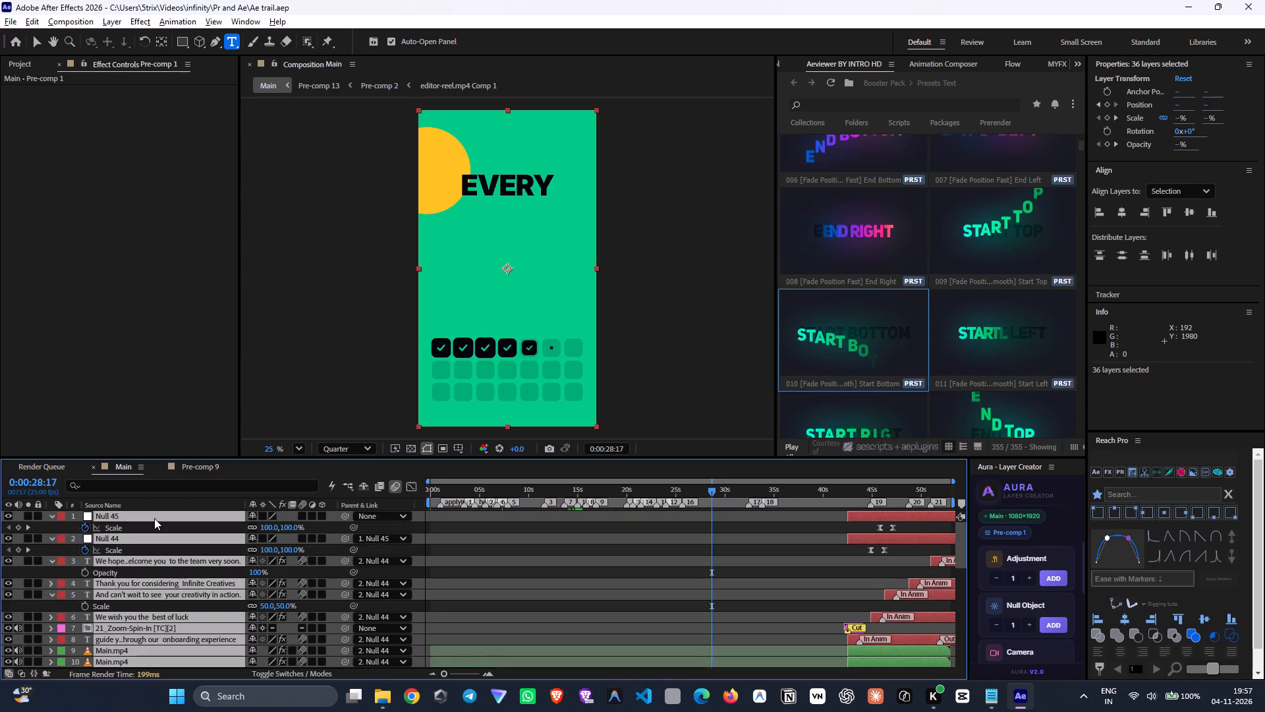
key(ctrl+shift+c)
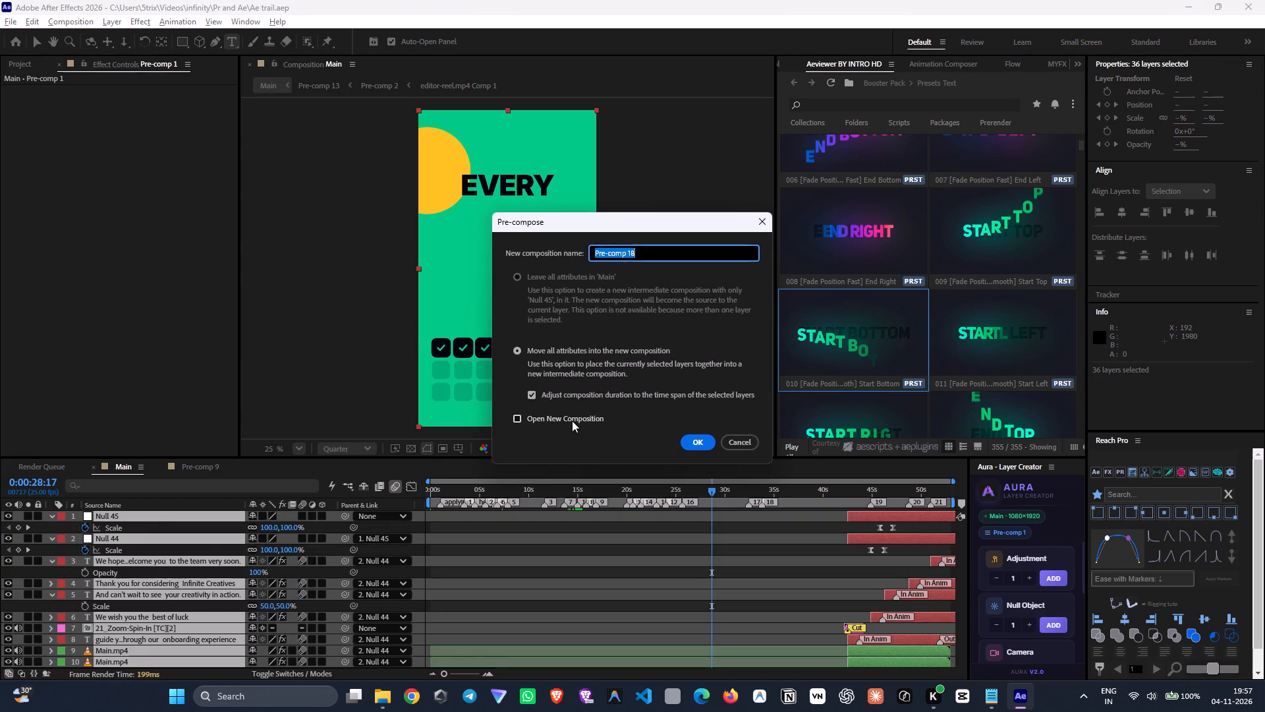
text(main)
key(Return)
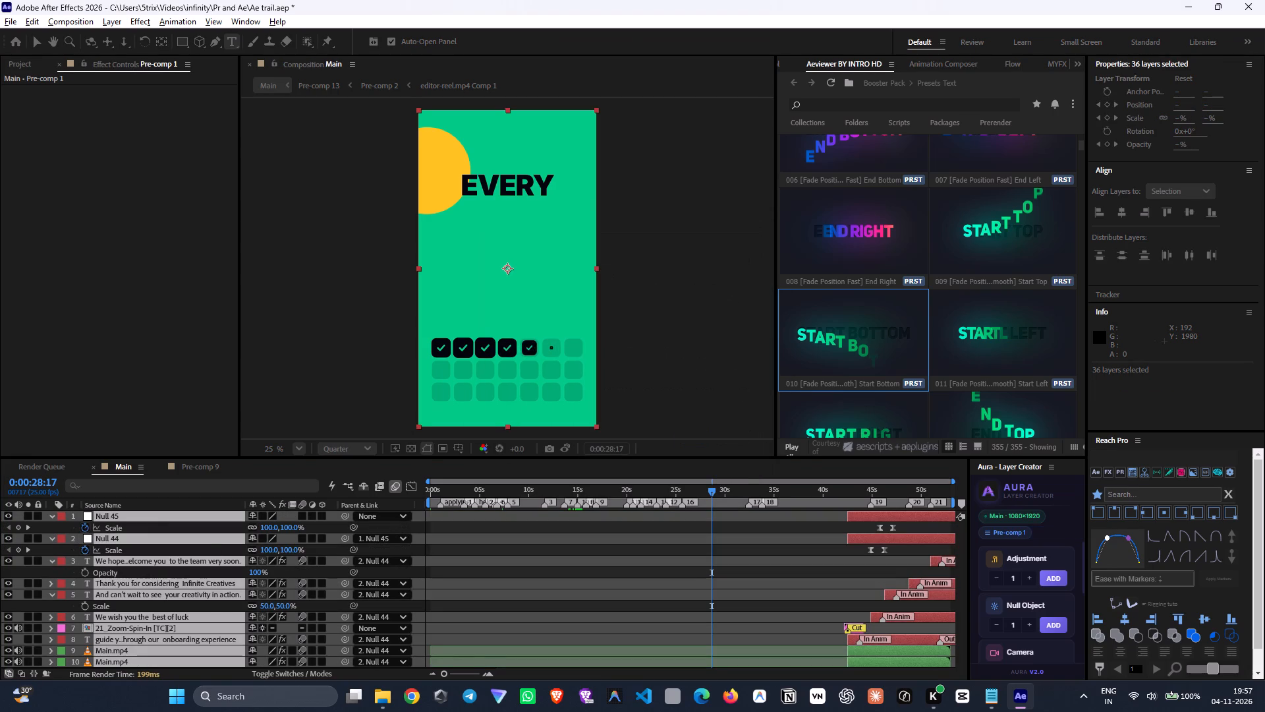
click(626, 568)
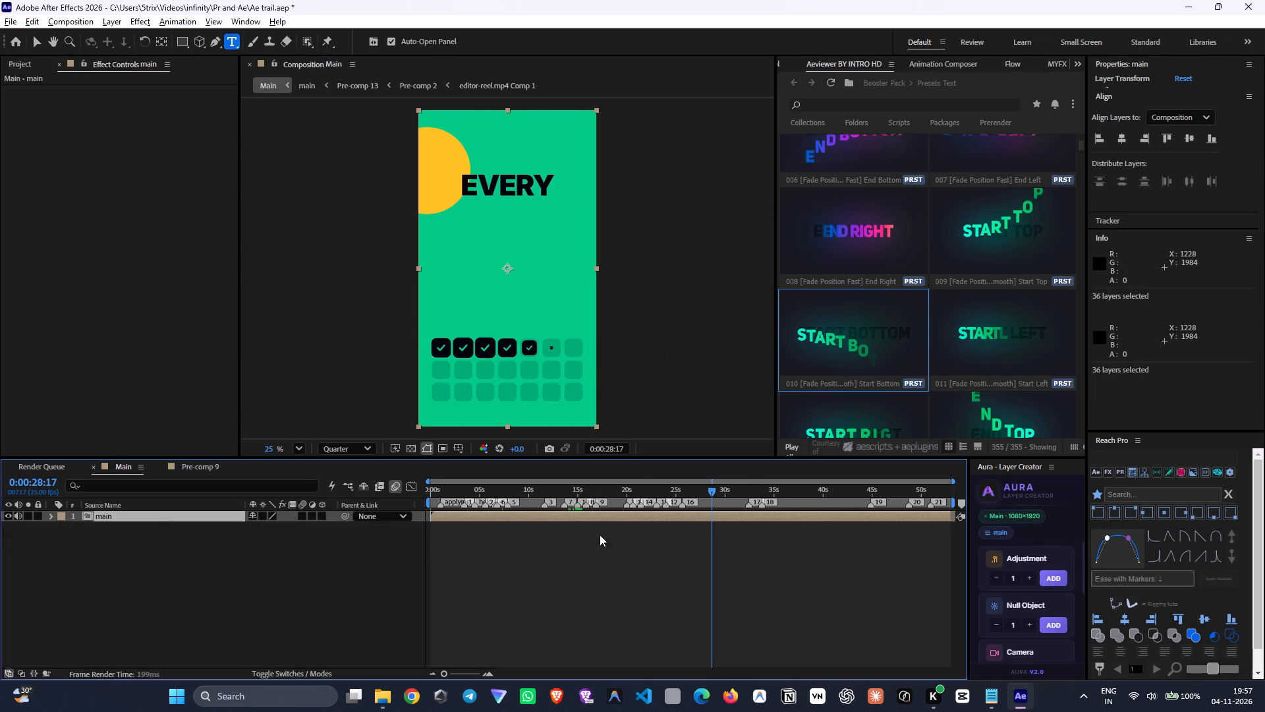
Look over the Assets folder in File Explorer and the Pre-comp 9 composition, ending back in Main.
click(393, 692)
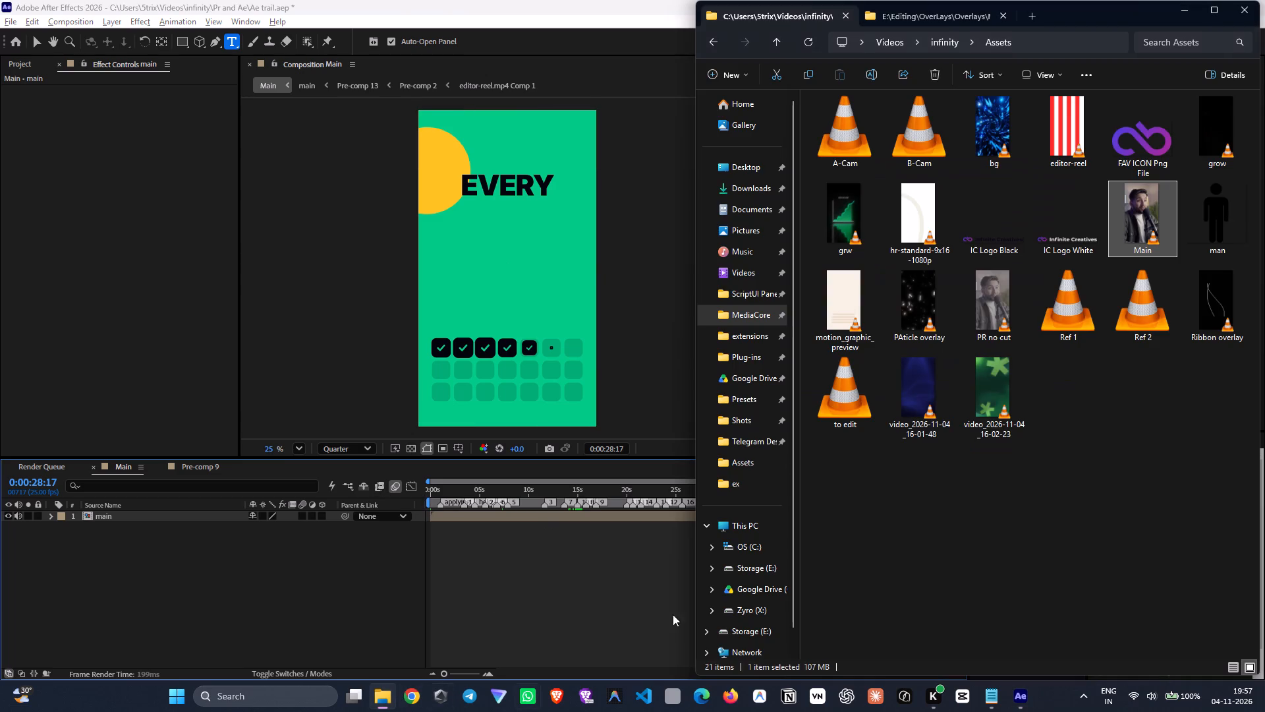
click(1133, 415)
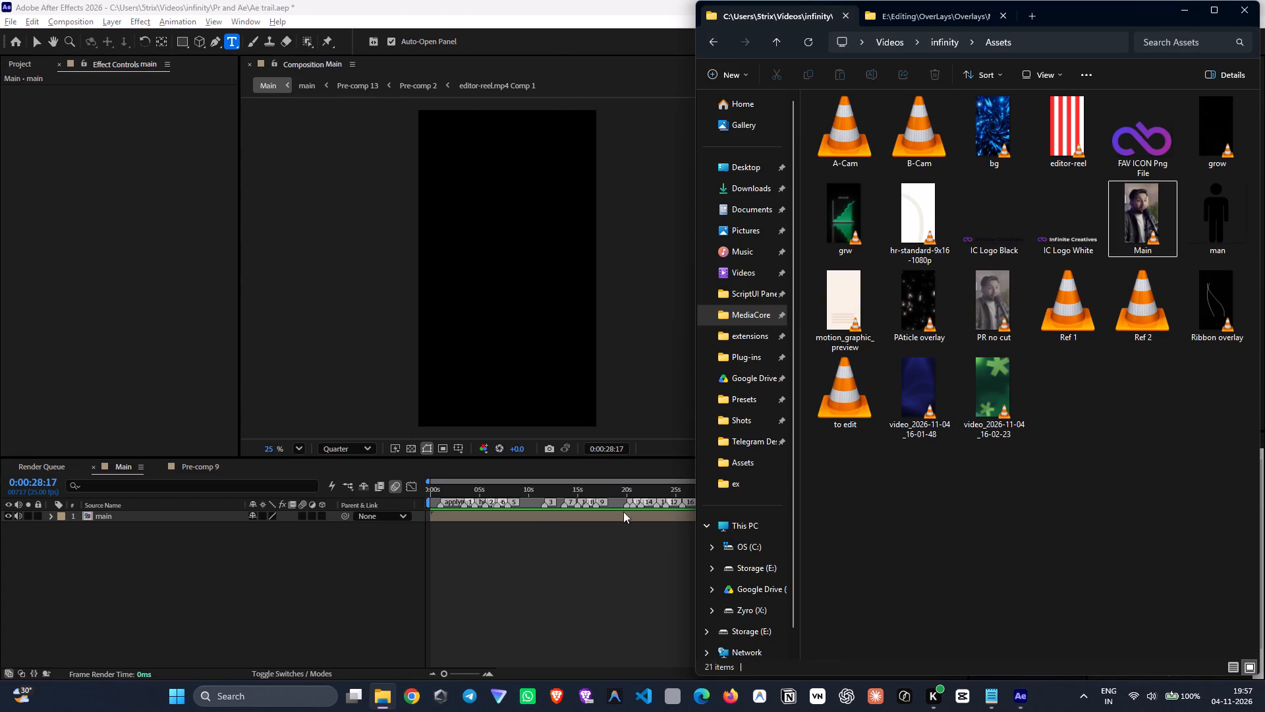
click(599, 570)
click(591, 492)
click(623, 560)
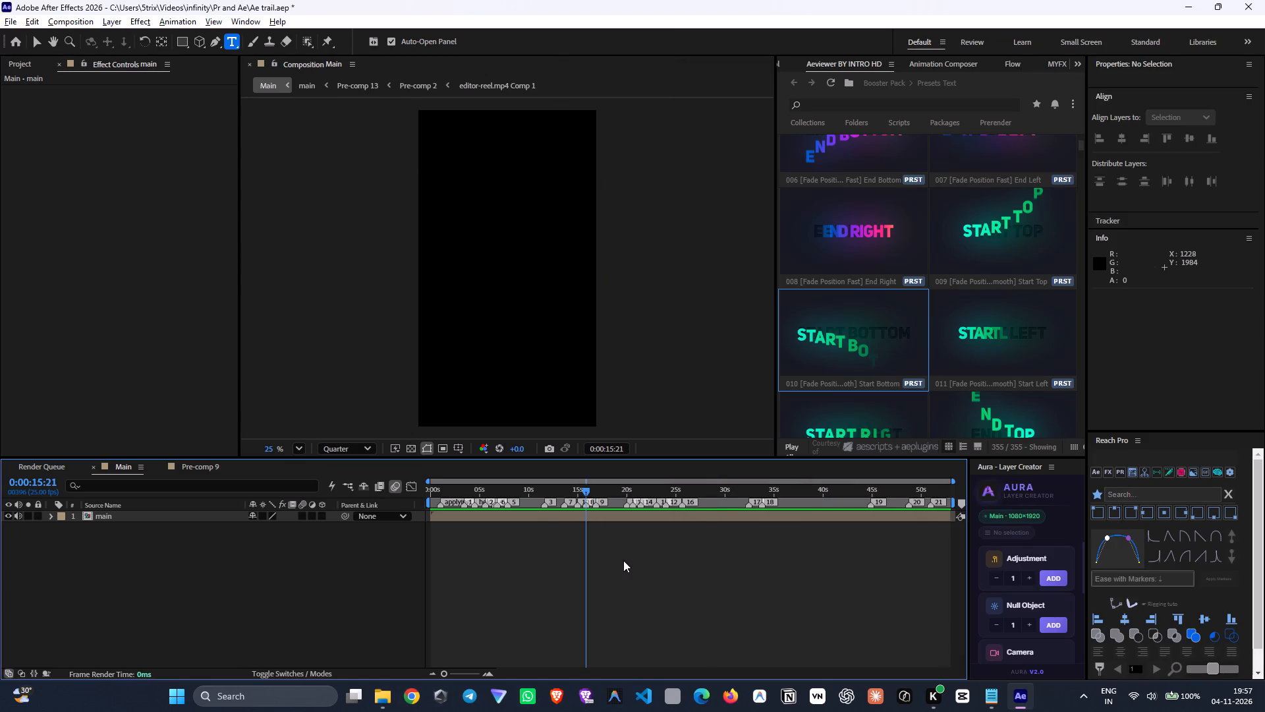
click(190, 465)
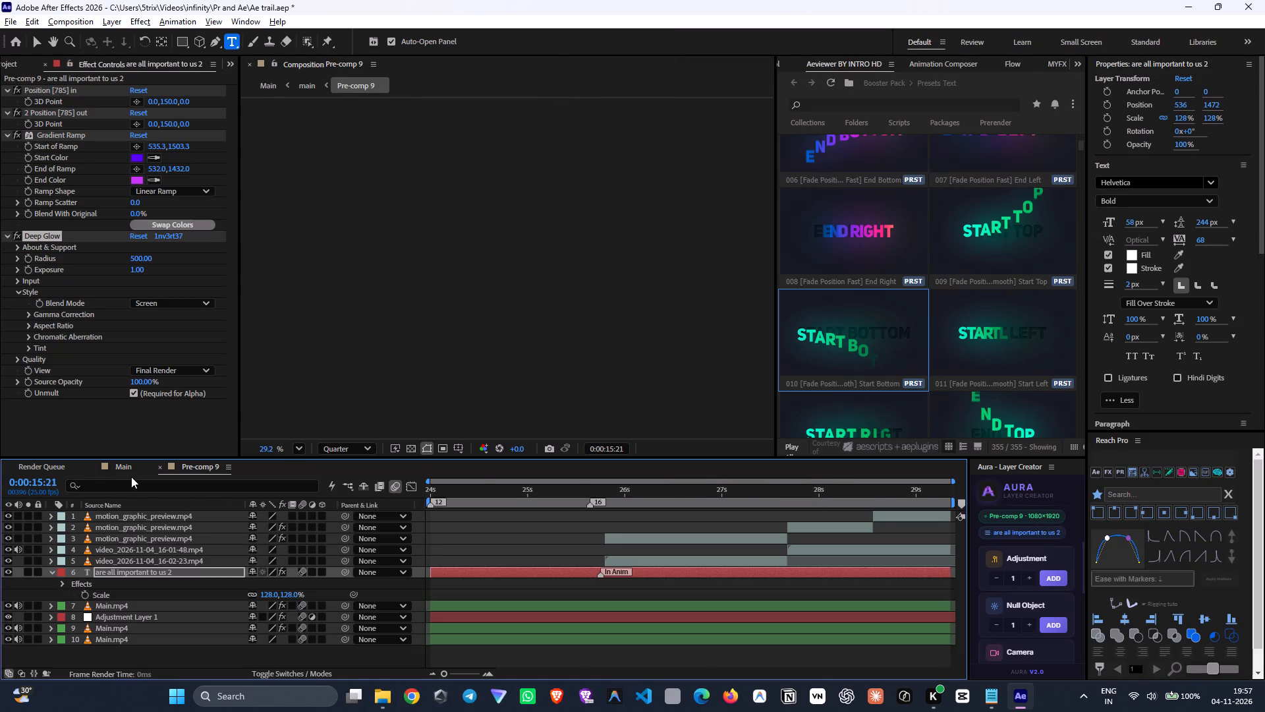
click(123, 473)
Save the project with the Main composition open and no layer selected.
click(532, 564)
key(ctrl+s)
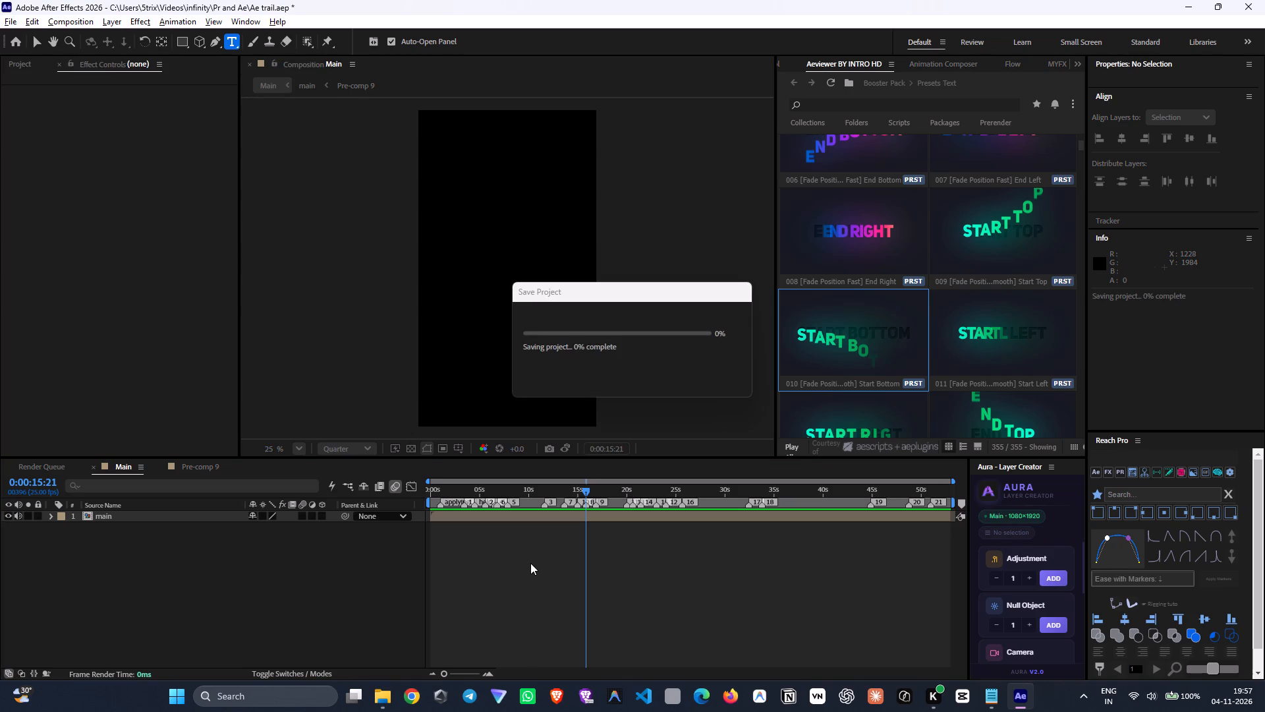